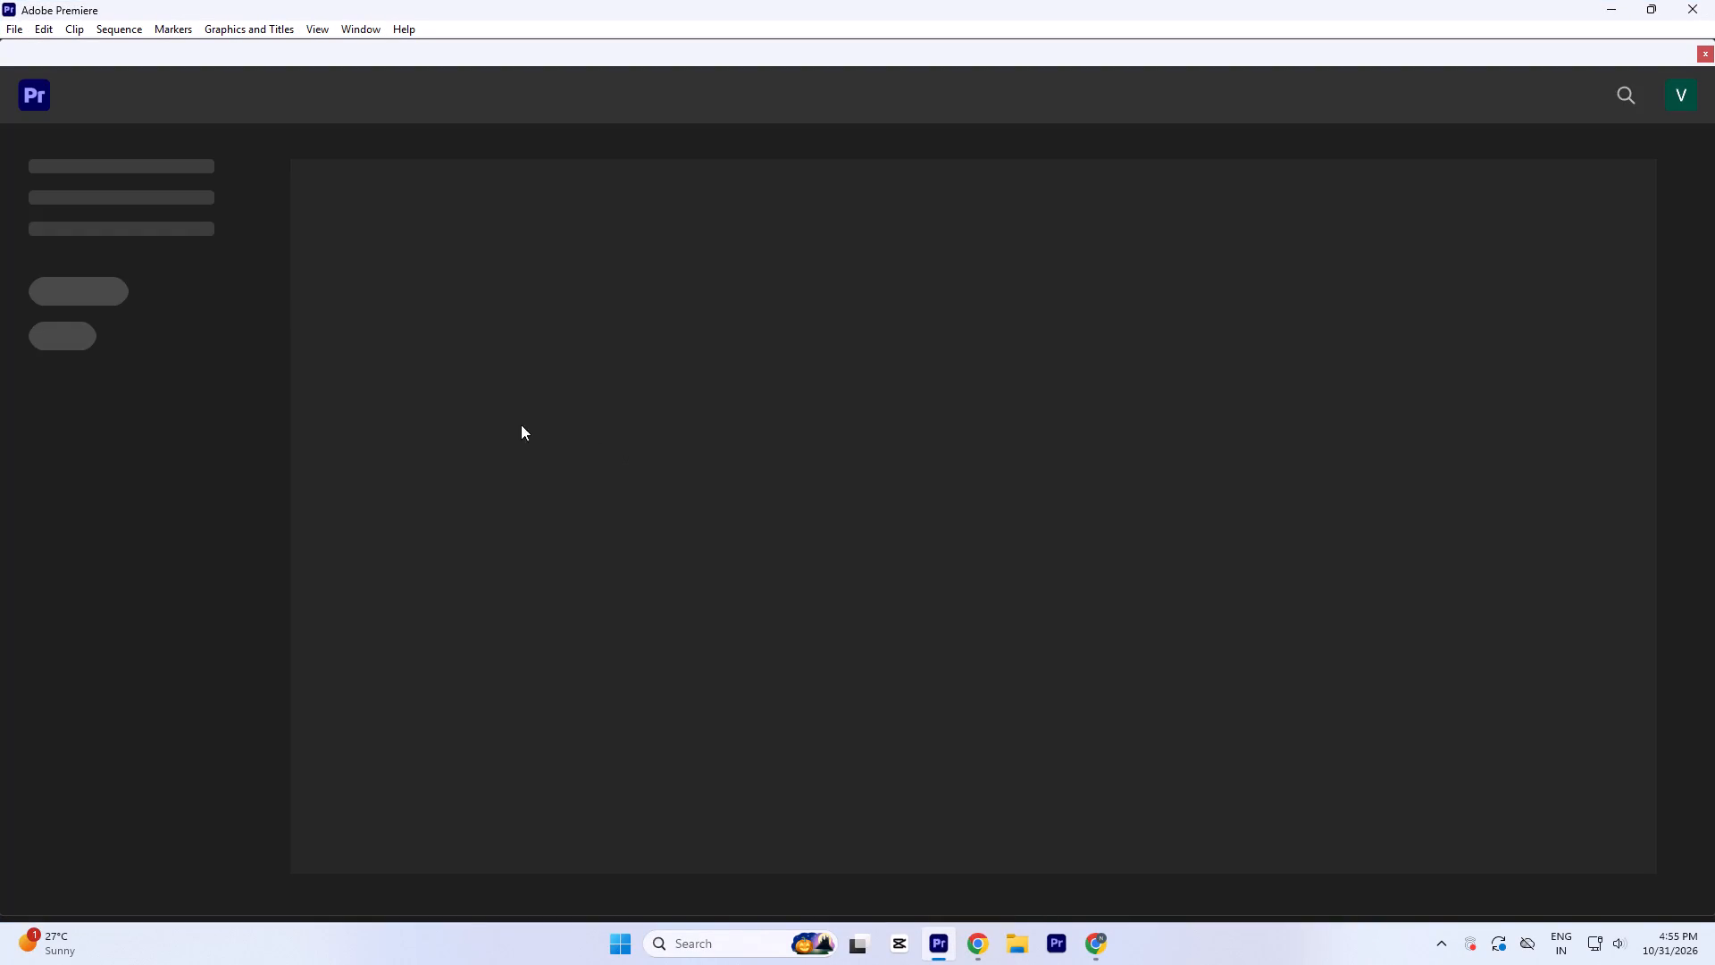
# Open the recent Parmanand project stored in the 2026 project file folder.
pyautogui.click(552, 452)
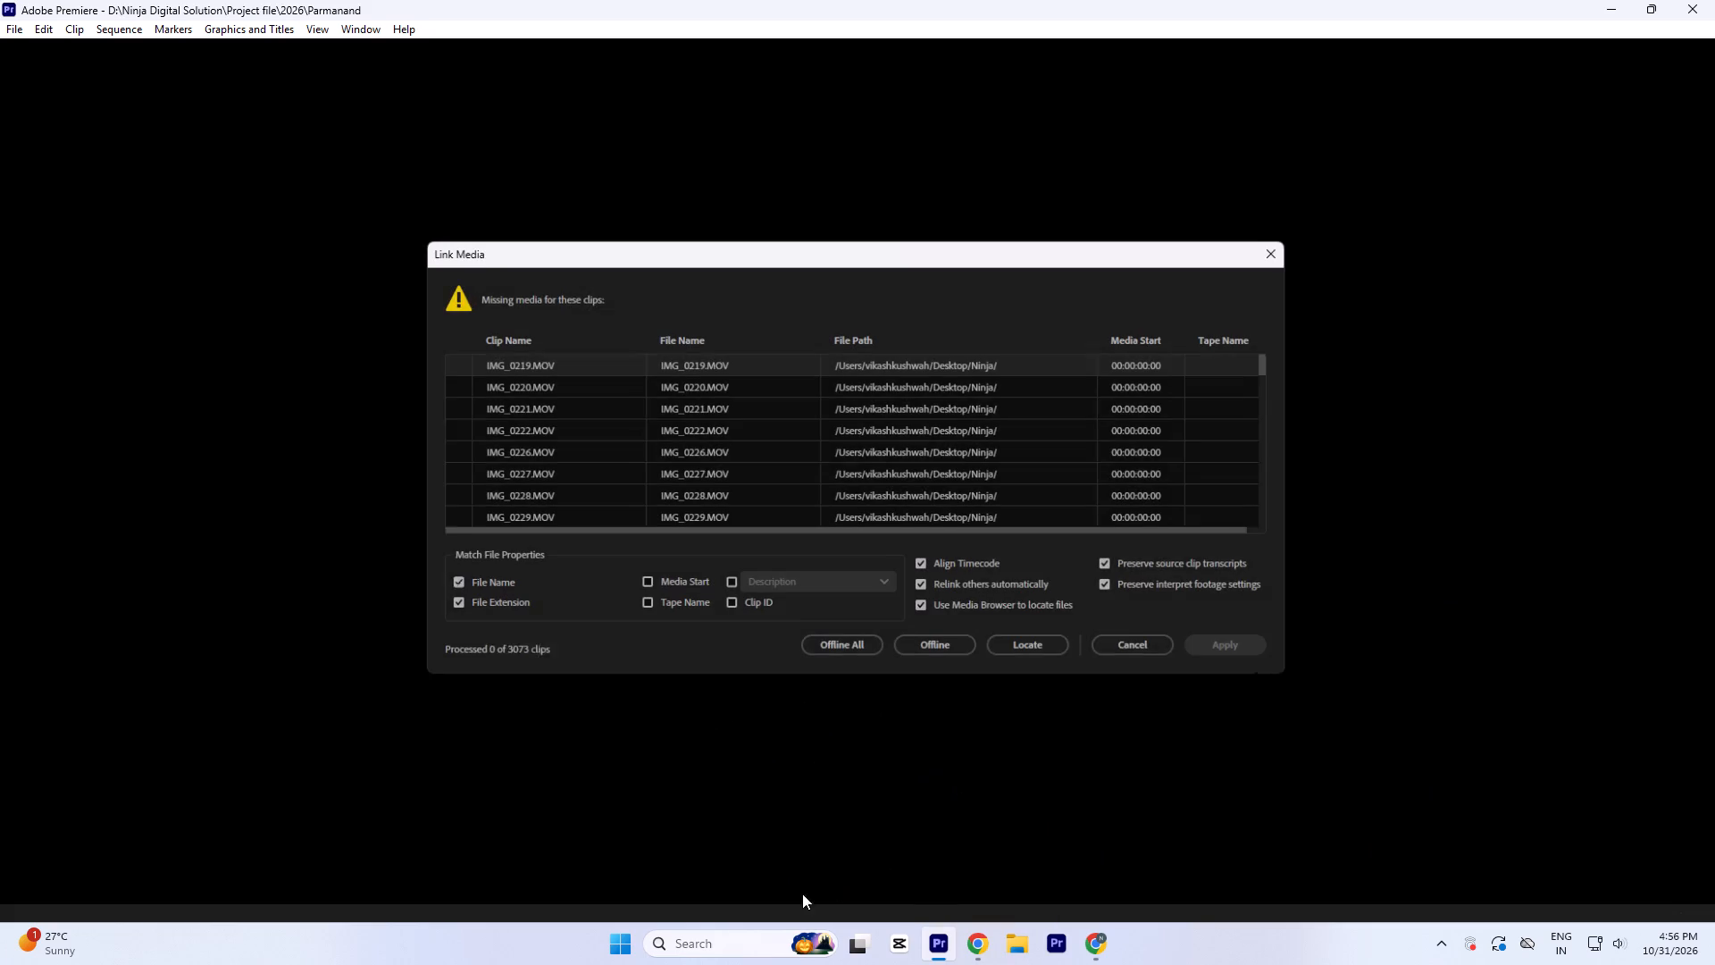
# Open the project without relinking the missing media or locating the missing mask files.
pyautogui.click(1131, 642)
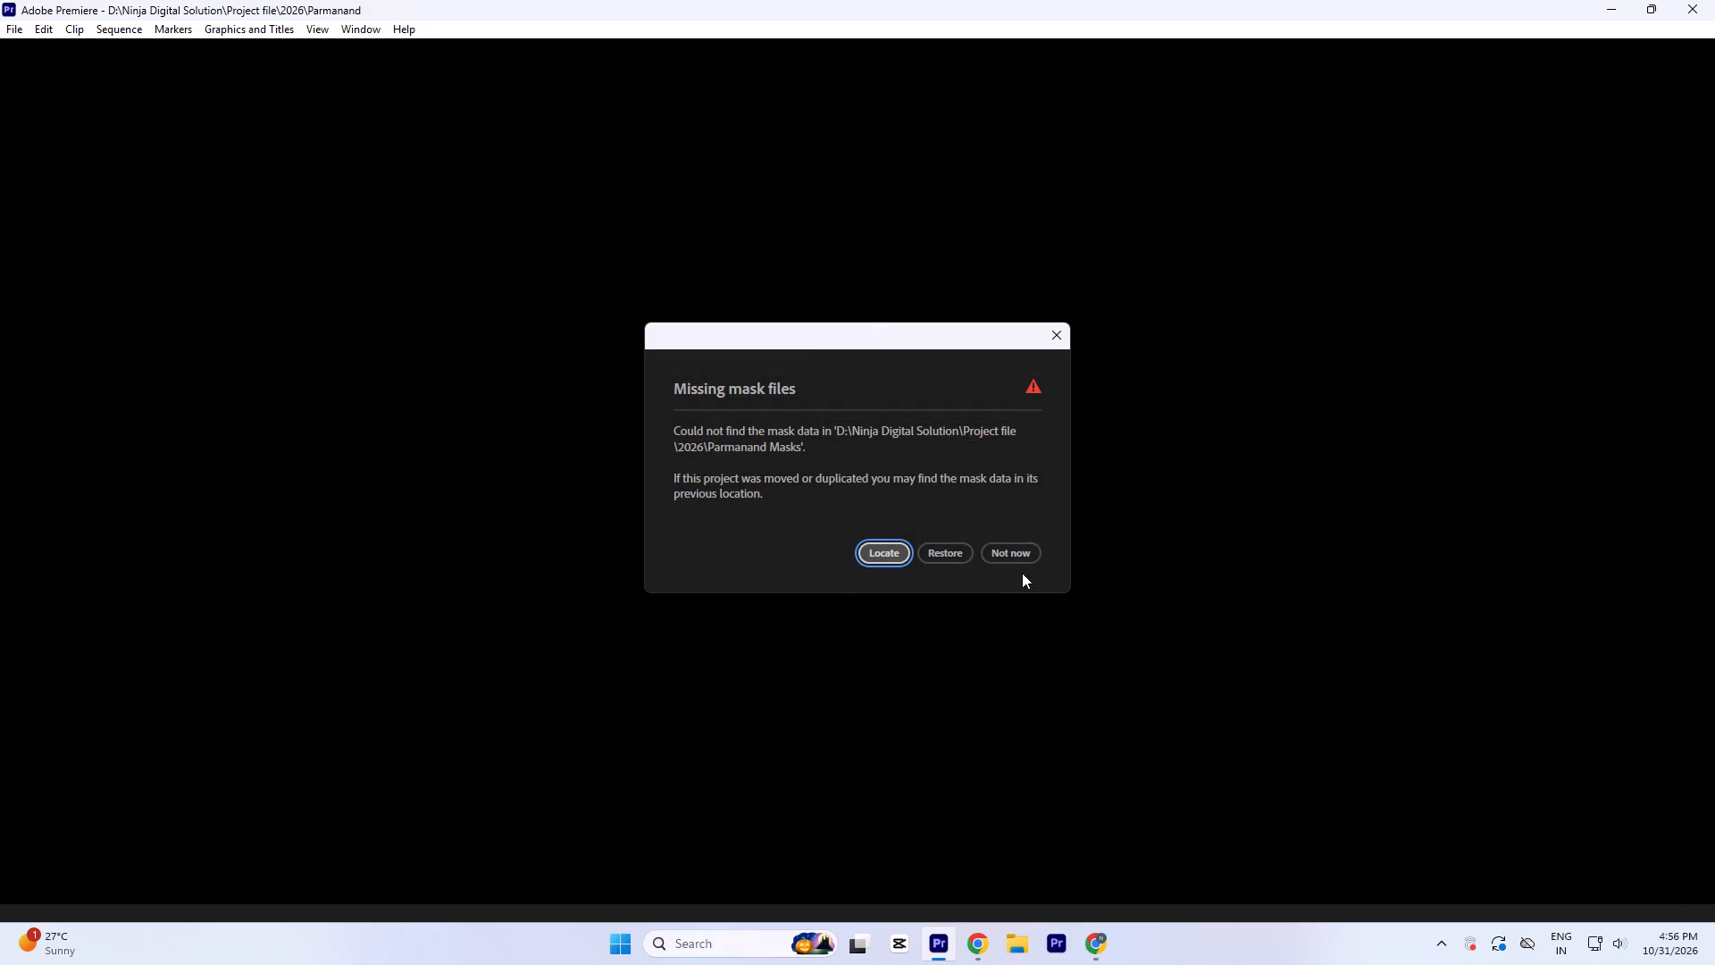
pyautogui.click(1017, 553)
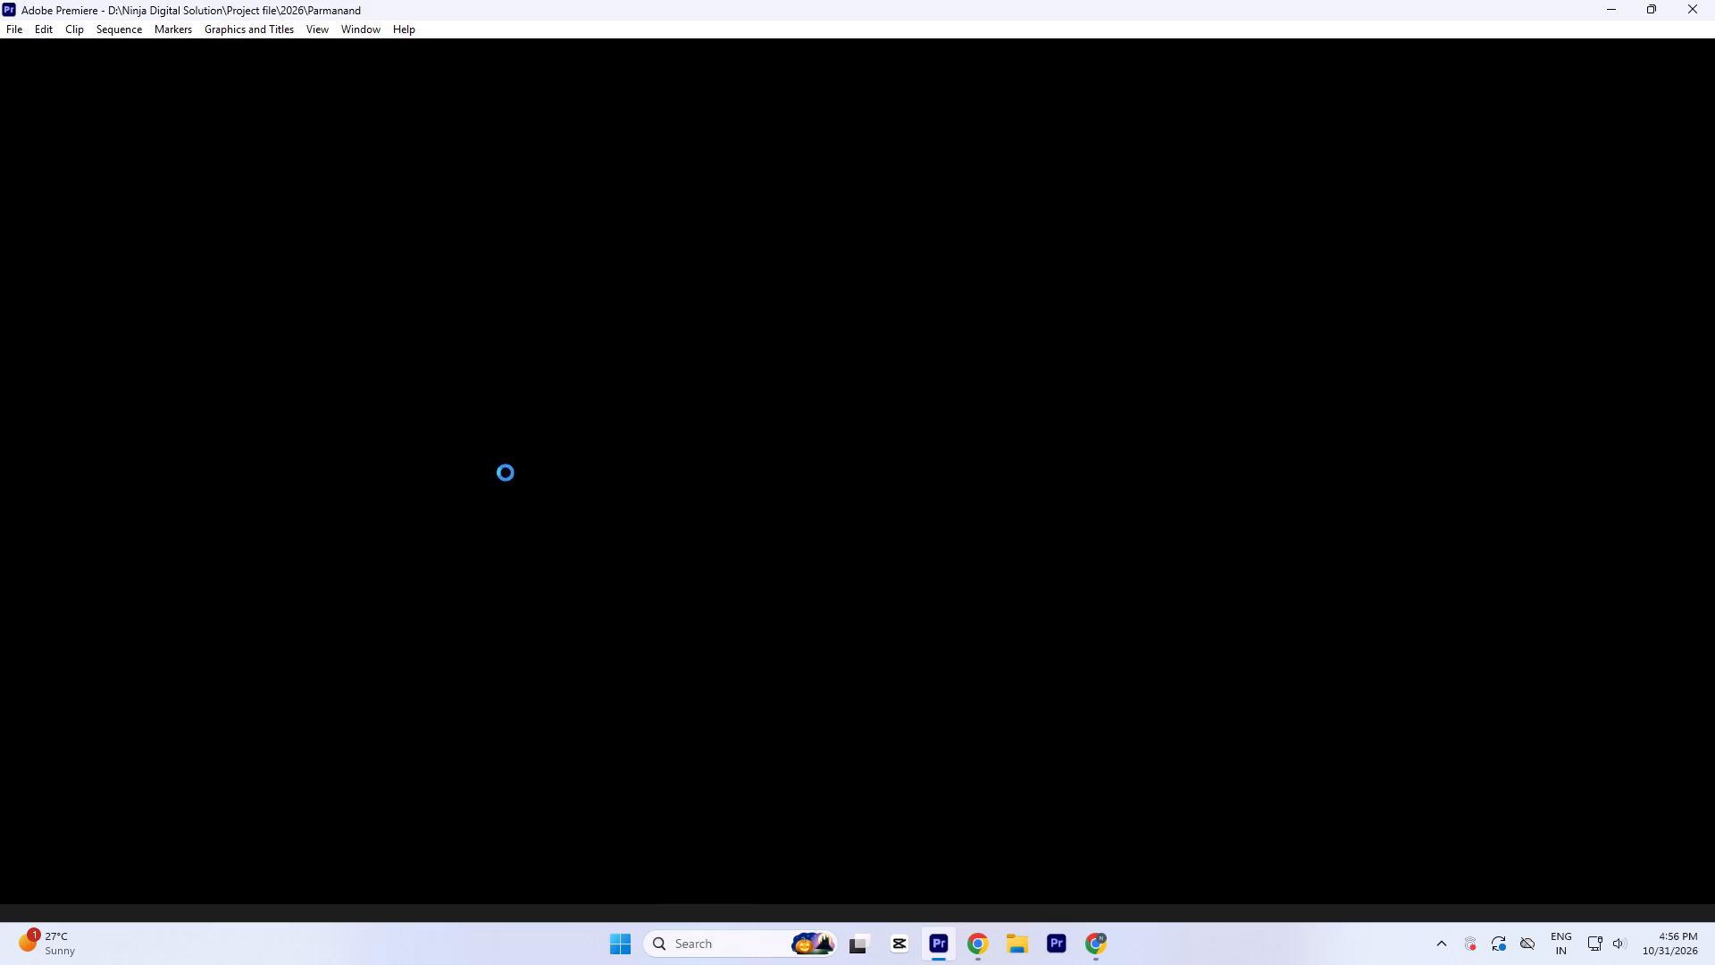
pyautogui.click(456, 632)
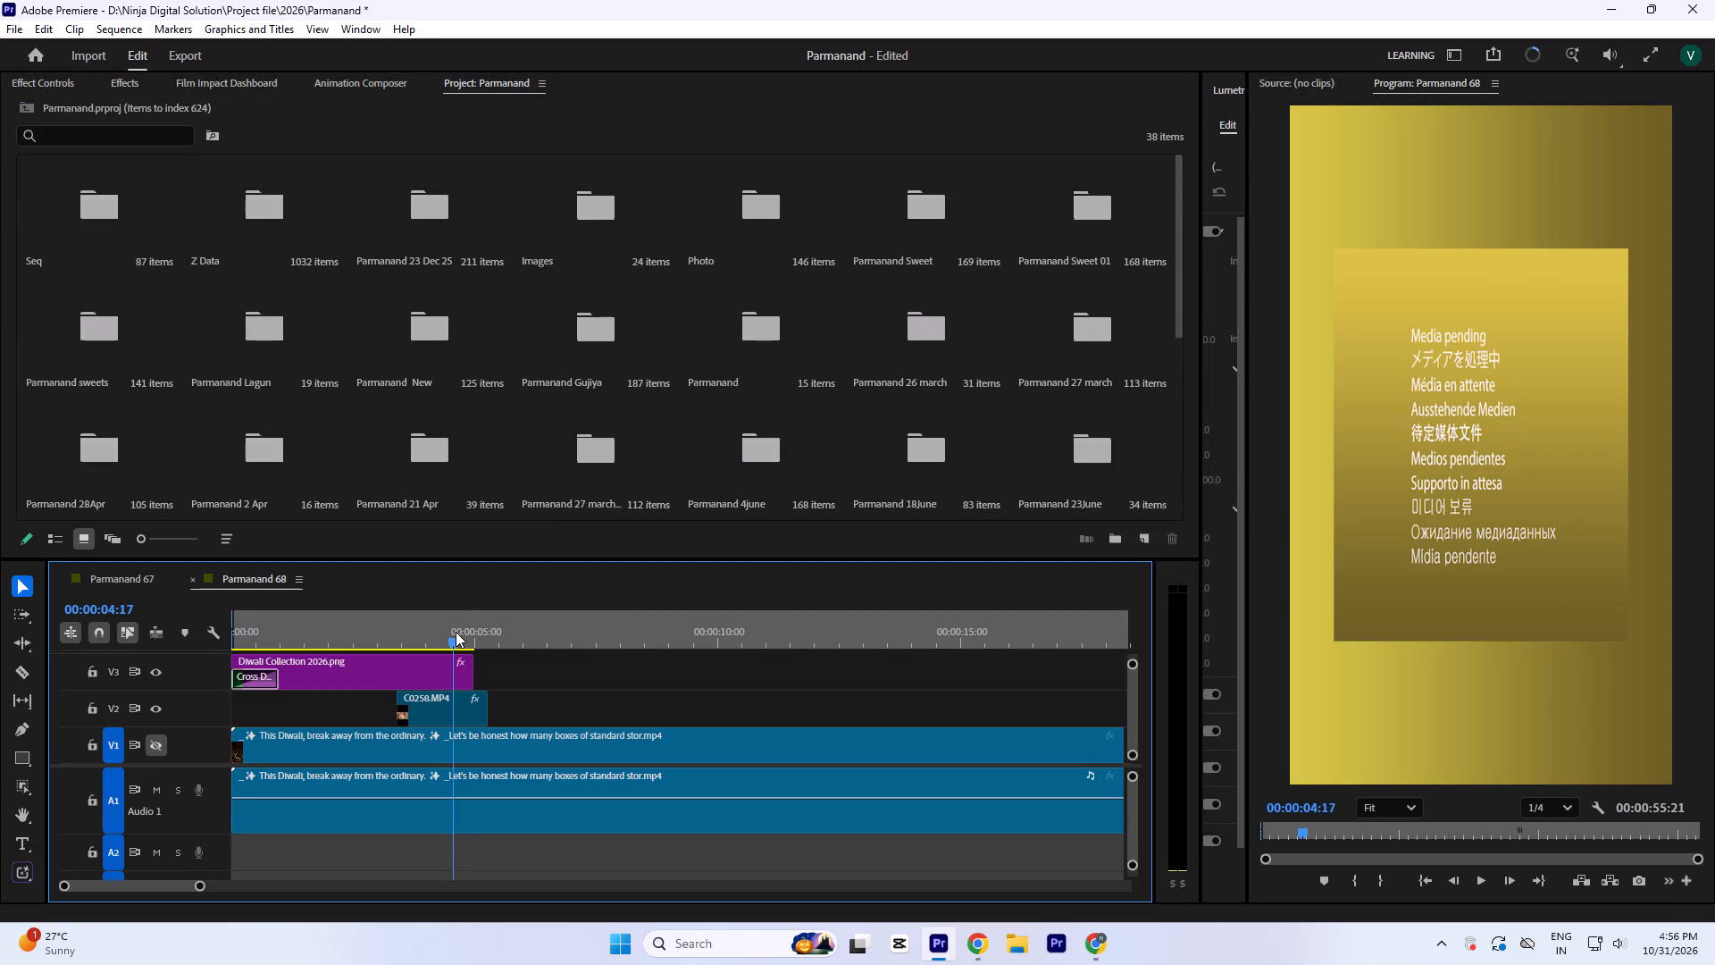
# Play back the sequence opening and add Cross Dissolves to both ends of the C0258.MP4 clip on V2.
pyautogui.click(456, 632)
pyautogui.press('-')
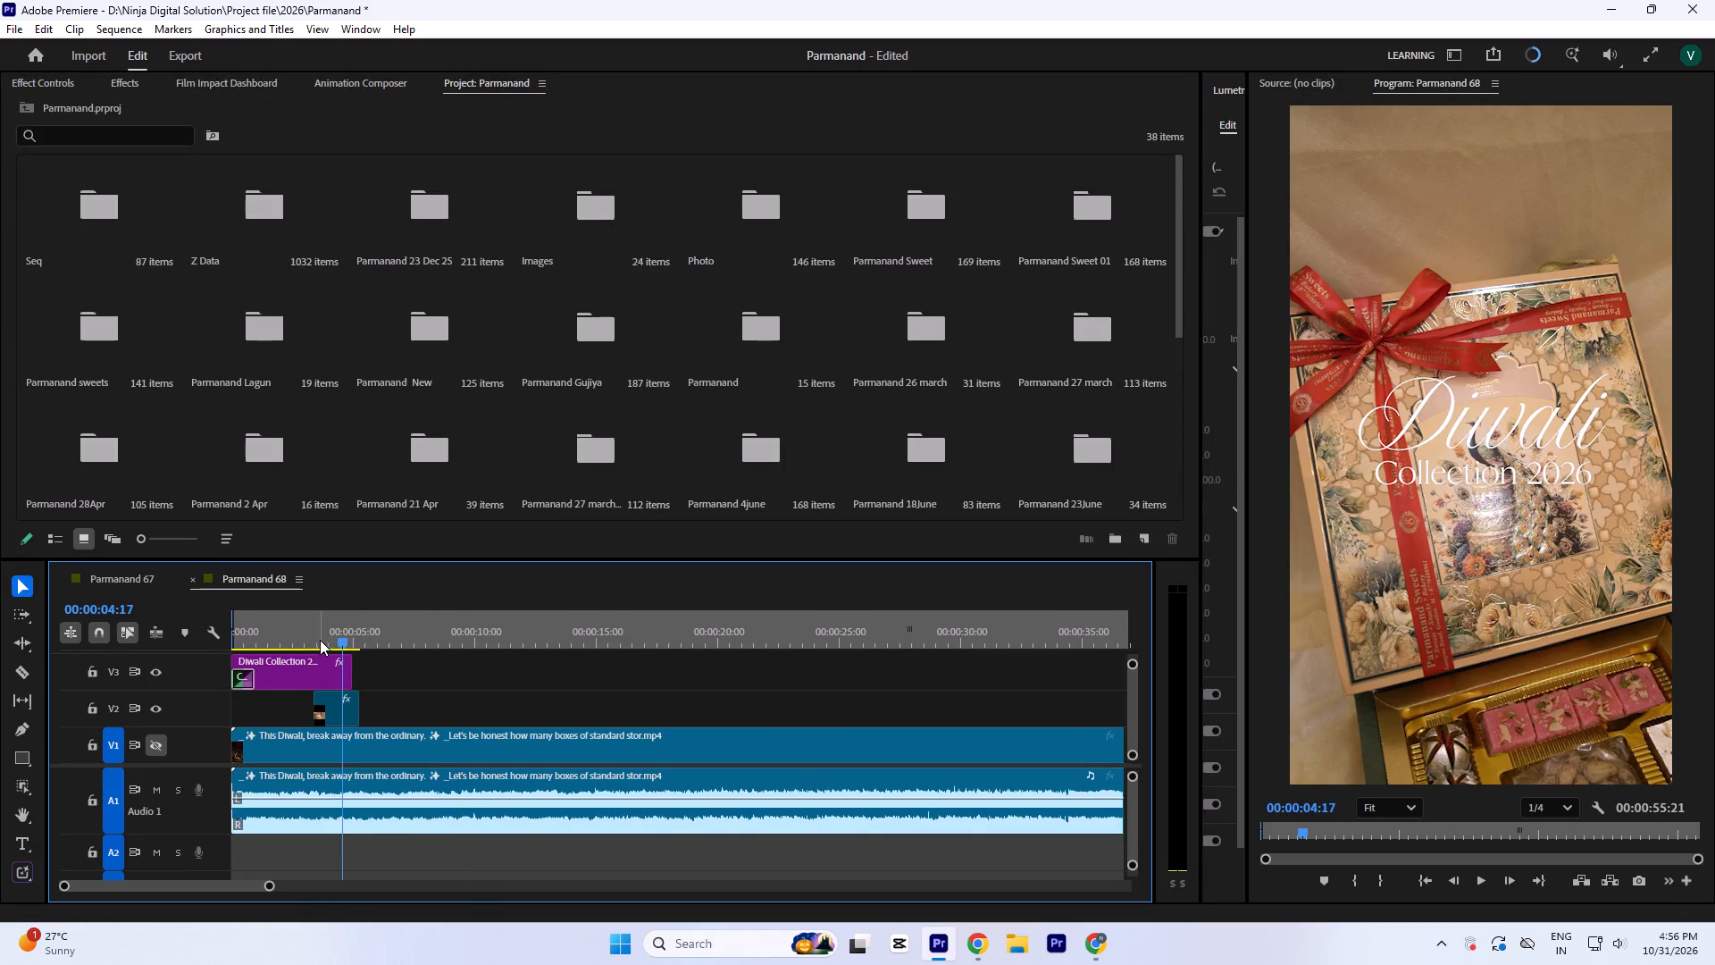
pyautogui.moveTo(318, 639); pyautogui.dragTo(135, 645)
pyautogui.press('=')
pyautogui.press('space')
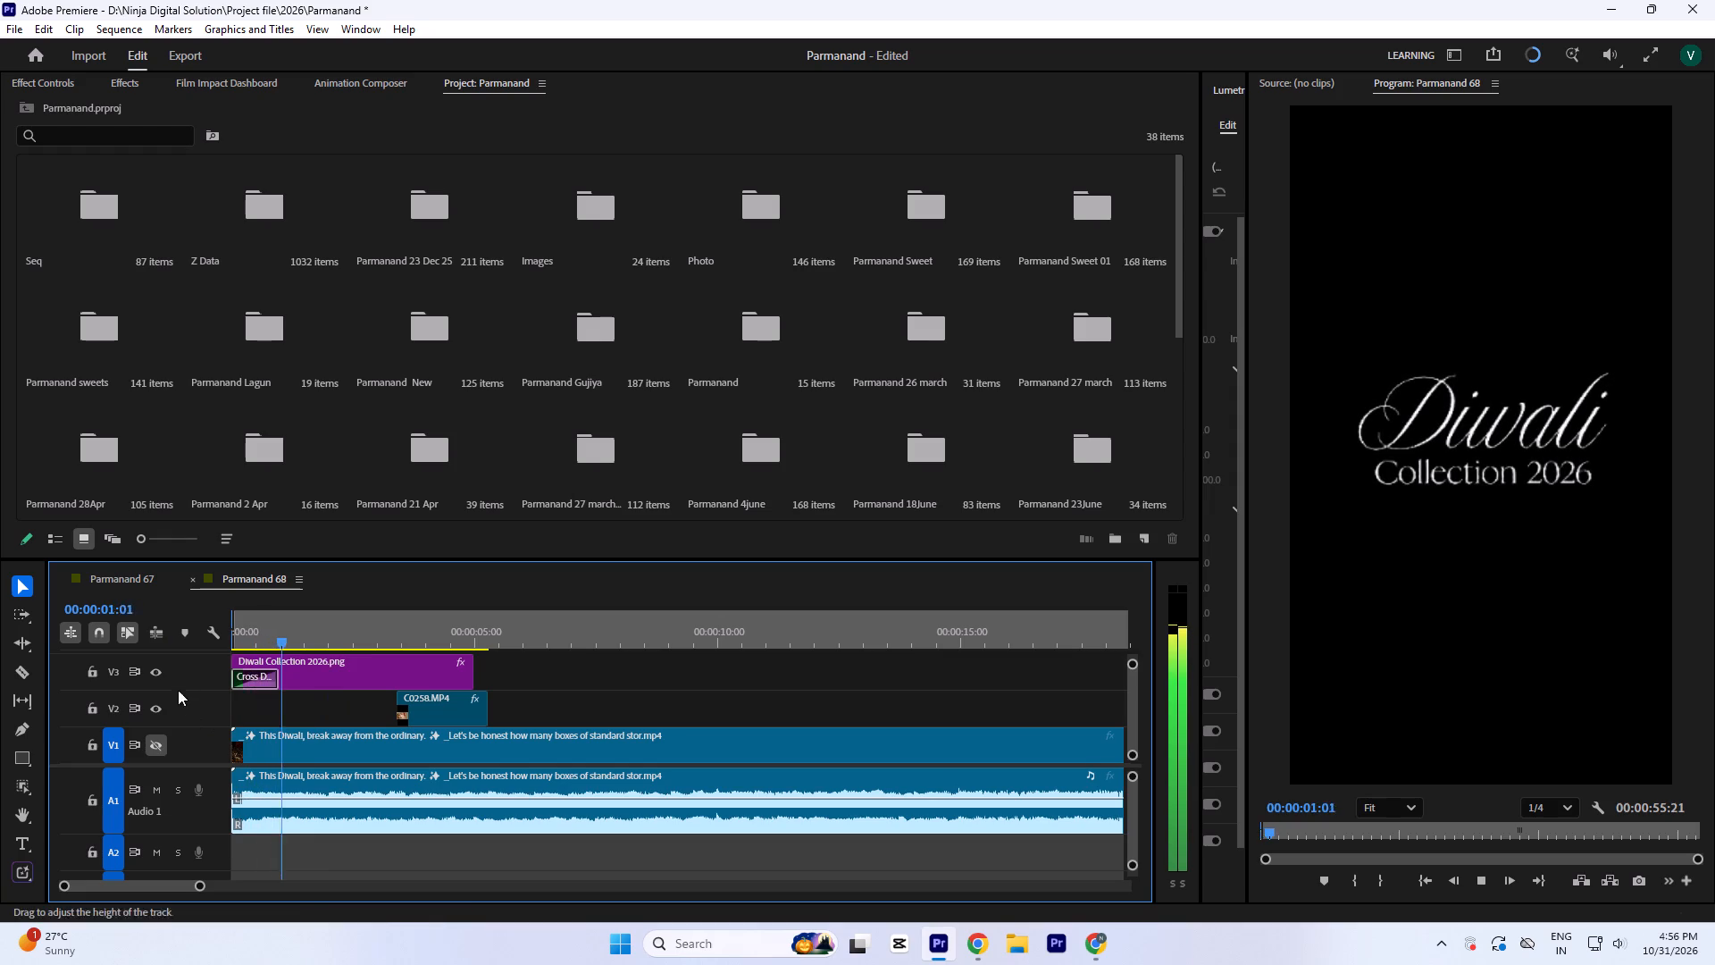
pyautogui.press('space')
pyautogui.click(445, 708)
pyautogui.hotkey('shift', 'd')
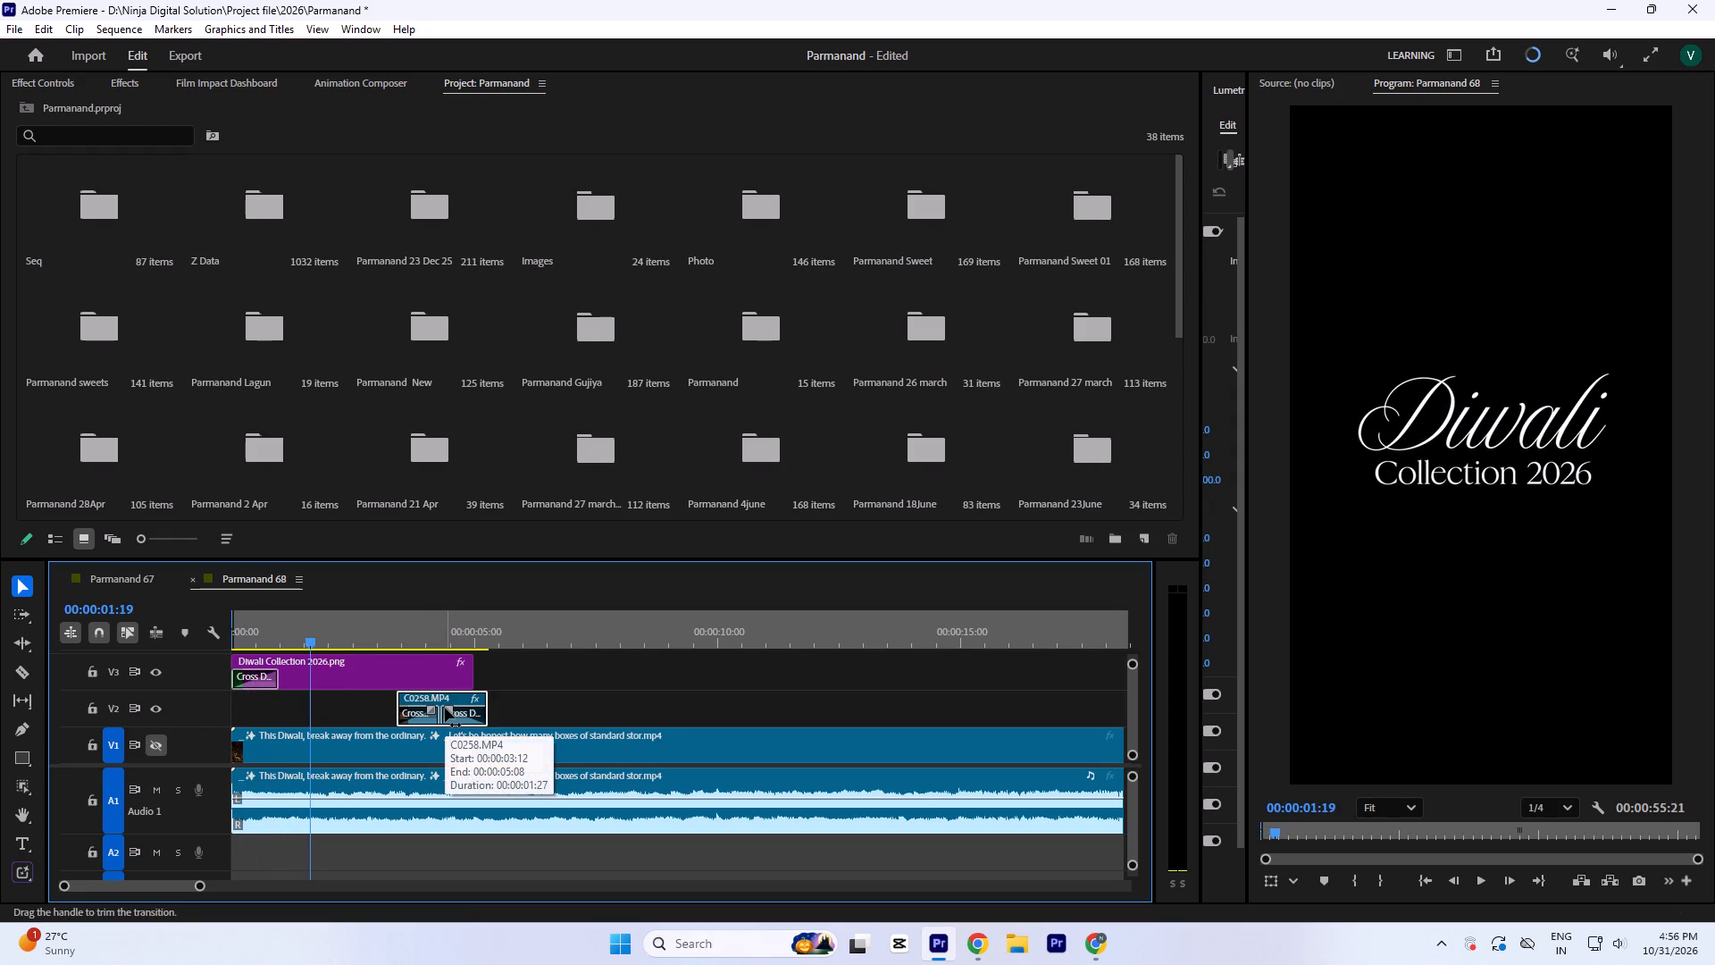
# Move the C0258.MP4 clip on V2 to the very start of the sequence and play back the result.
pyautogui.moveTo(458, 693); pyautogui.dragTo(323, 705)
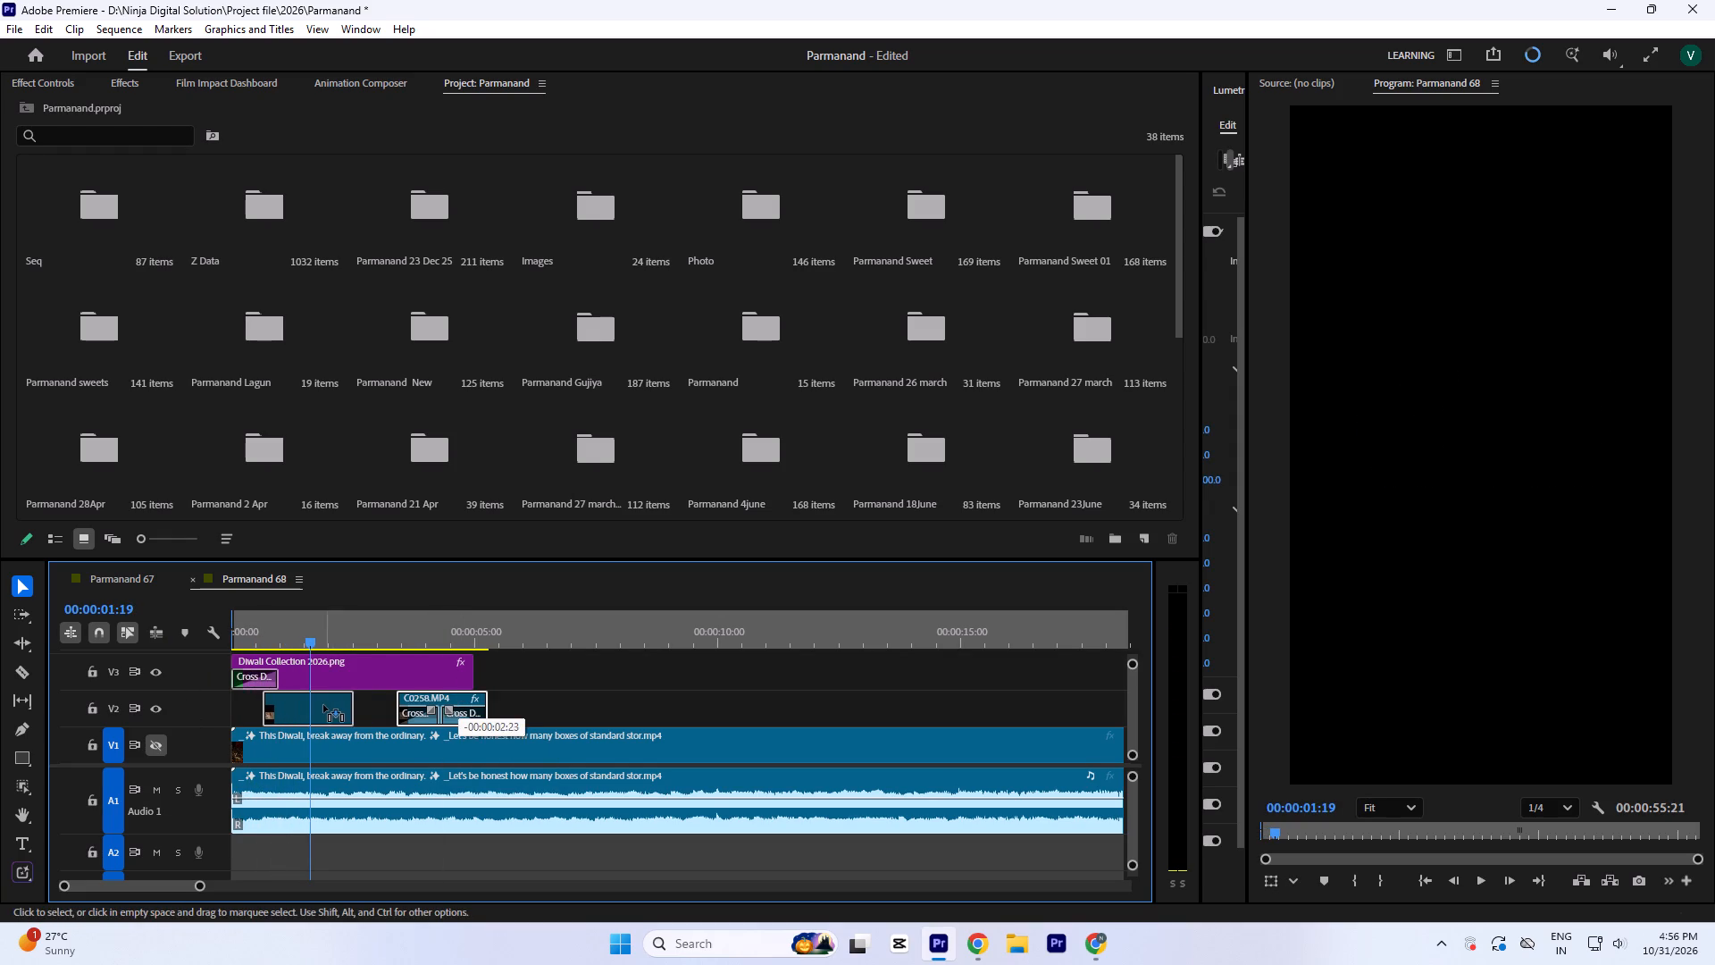
pyautogui.moveTo(323, 705); pyautogui.dragTo(298, 712)
pyautogui.moveTo(256, 621); pyautogui.dragTo(171, 632)
pyautogui.press('space')
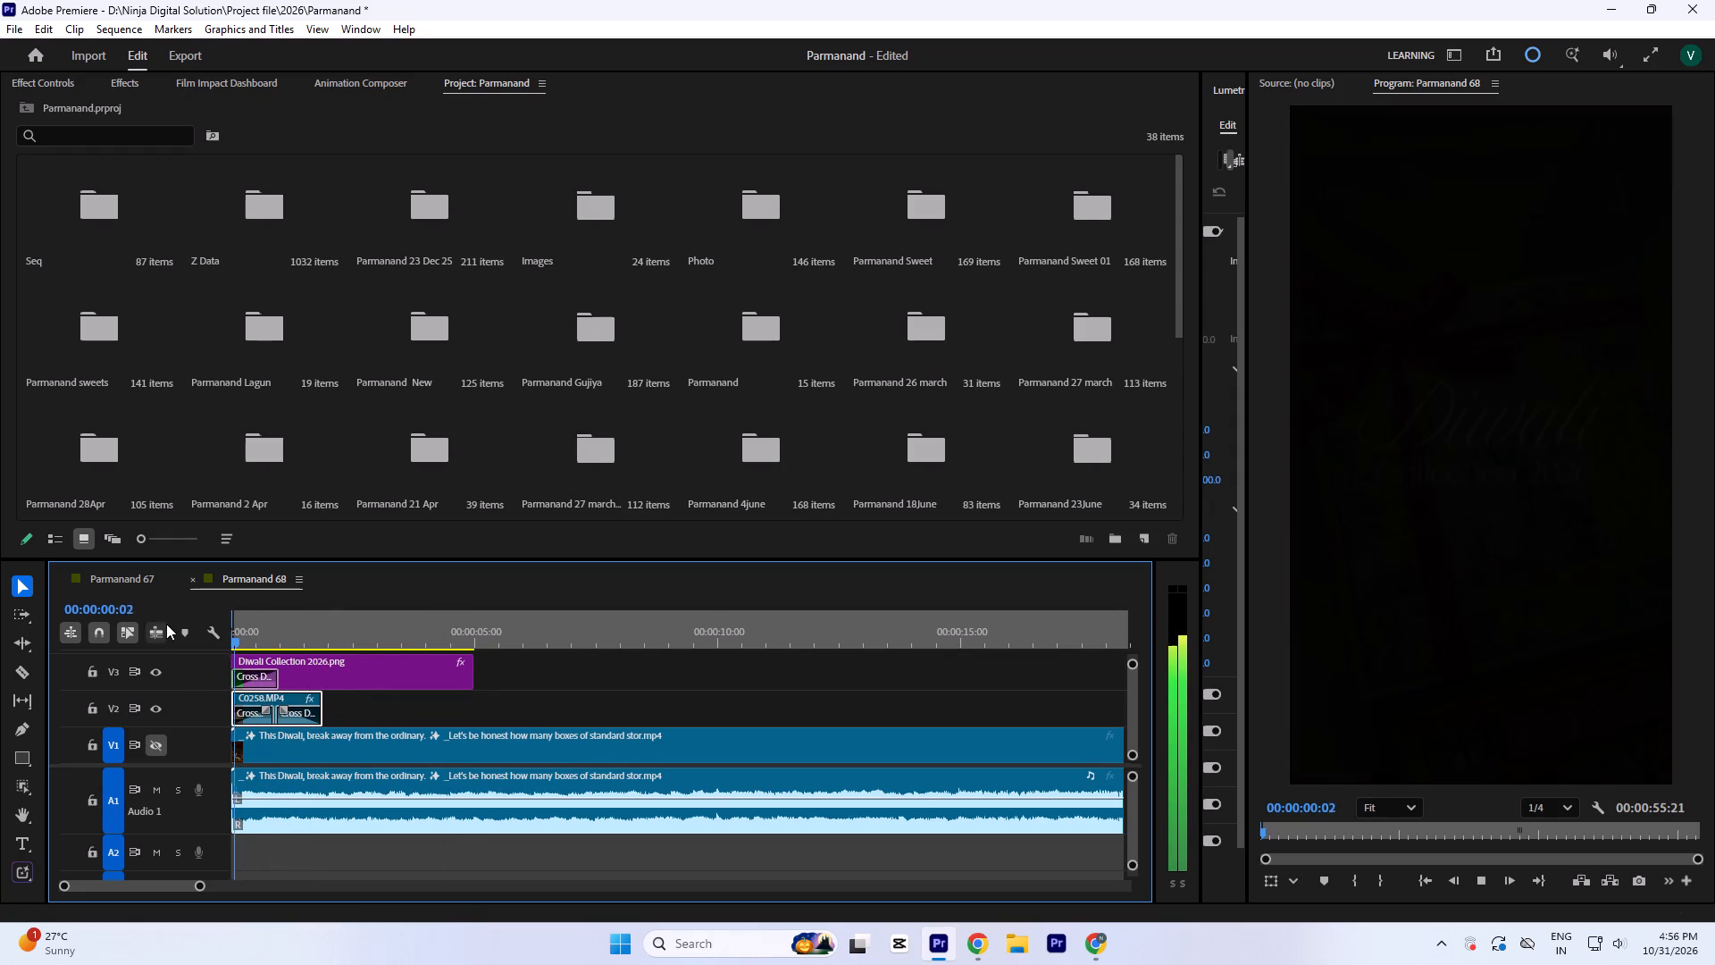
pyautogui.press('space')
pyautogui.press('=')
pyautogui.press('space')
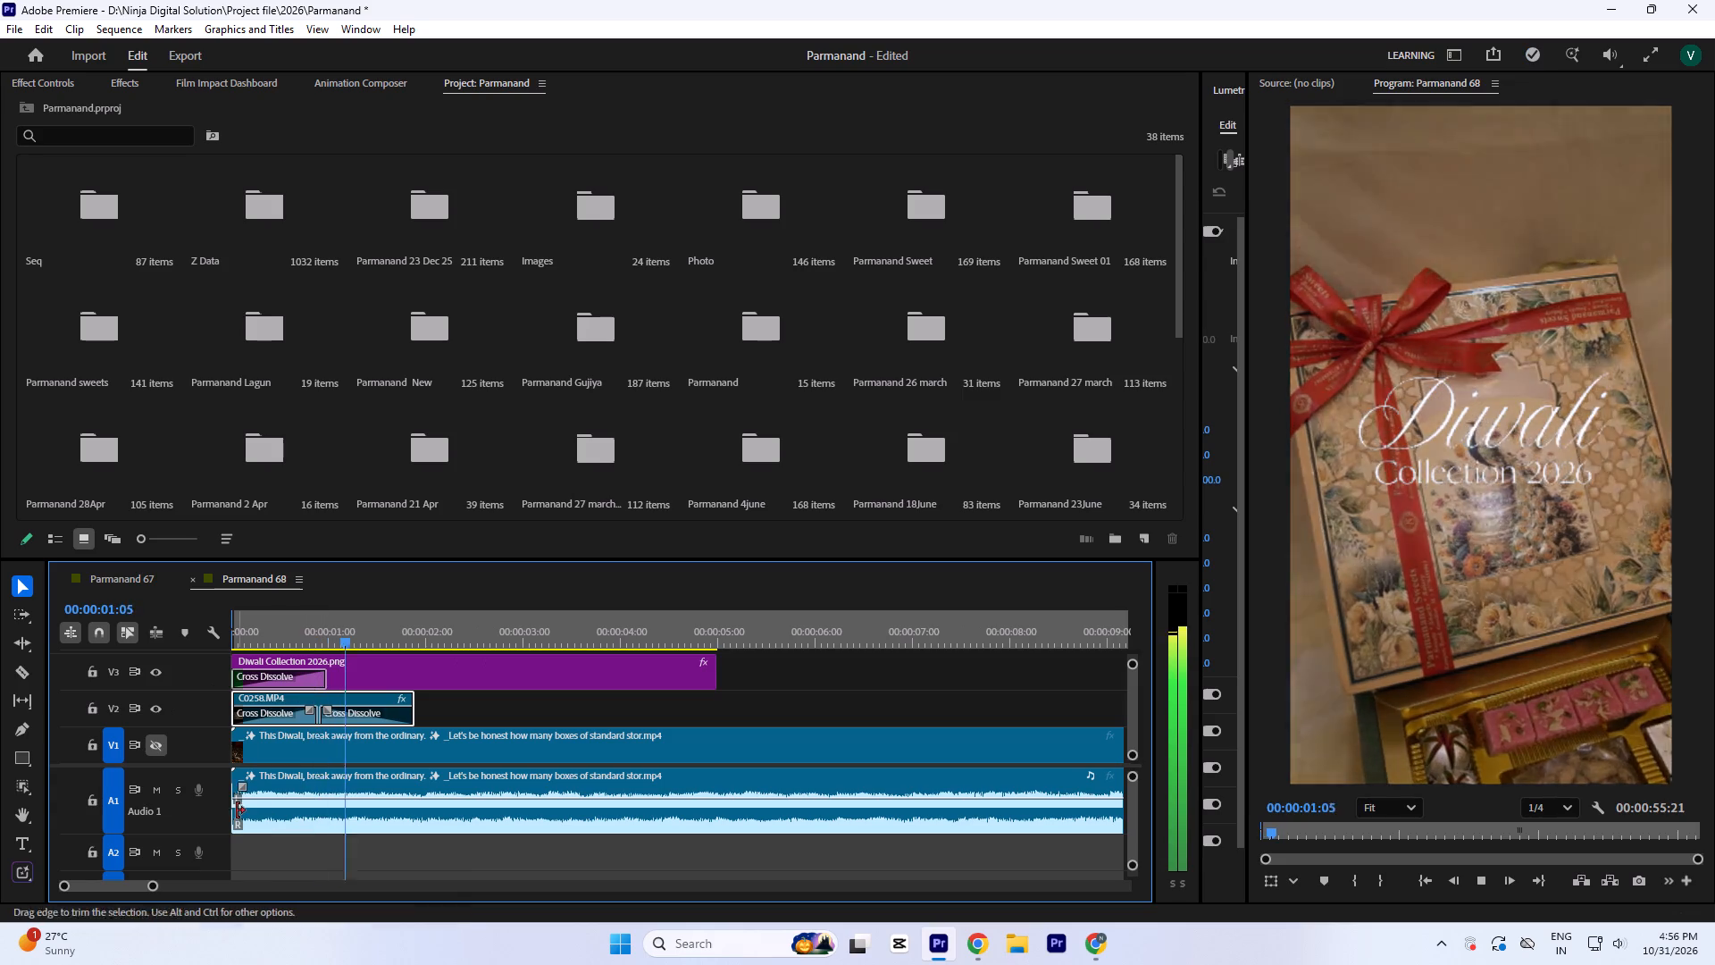
pyautogui.press('space')
# Dismiss the font resolution warning without fetching any fonts.
pyautogui.click(1086, 608)
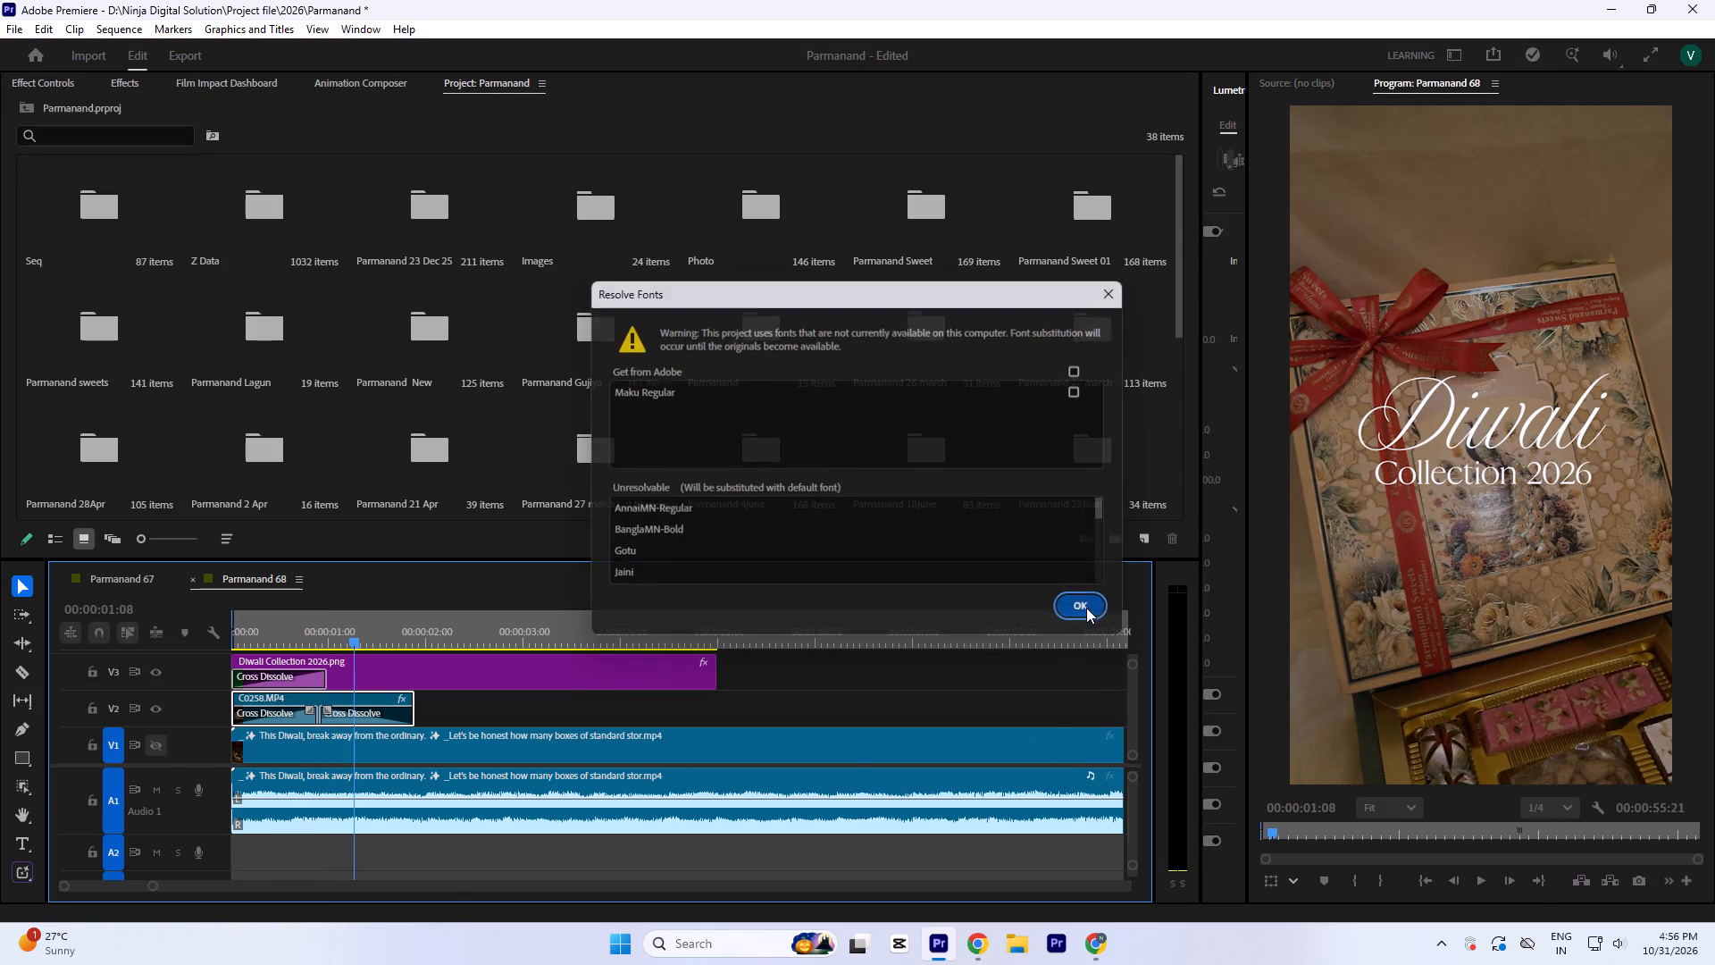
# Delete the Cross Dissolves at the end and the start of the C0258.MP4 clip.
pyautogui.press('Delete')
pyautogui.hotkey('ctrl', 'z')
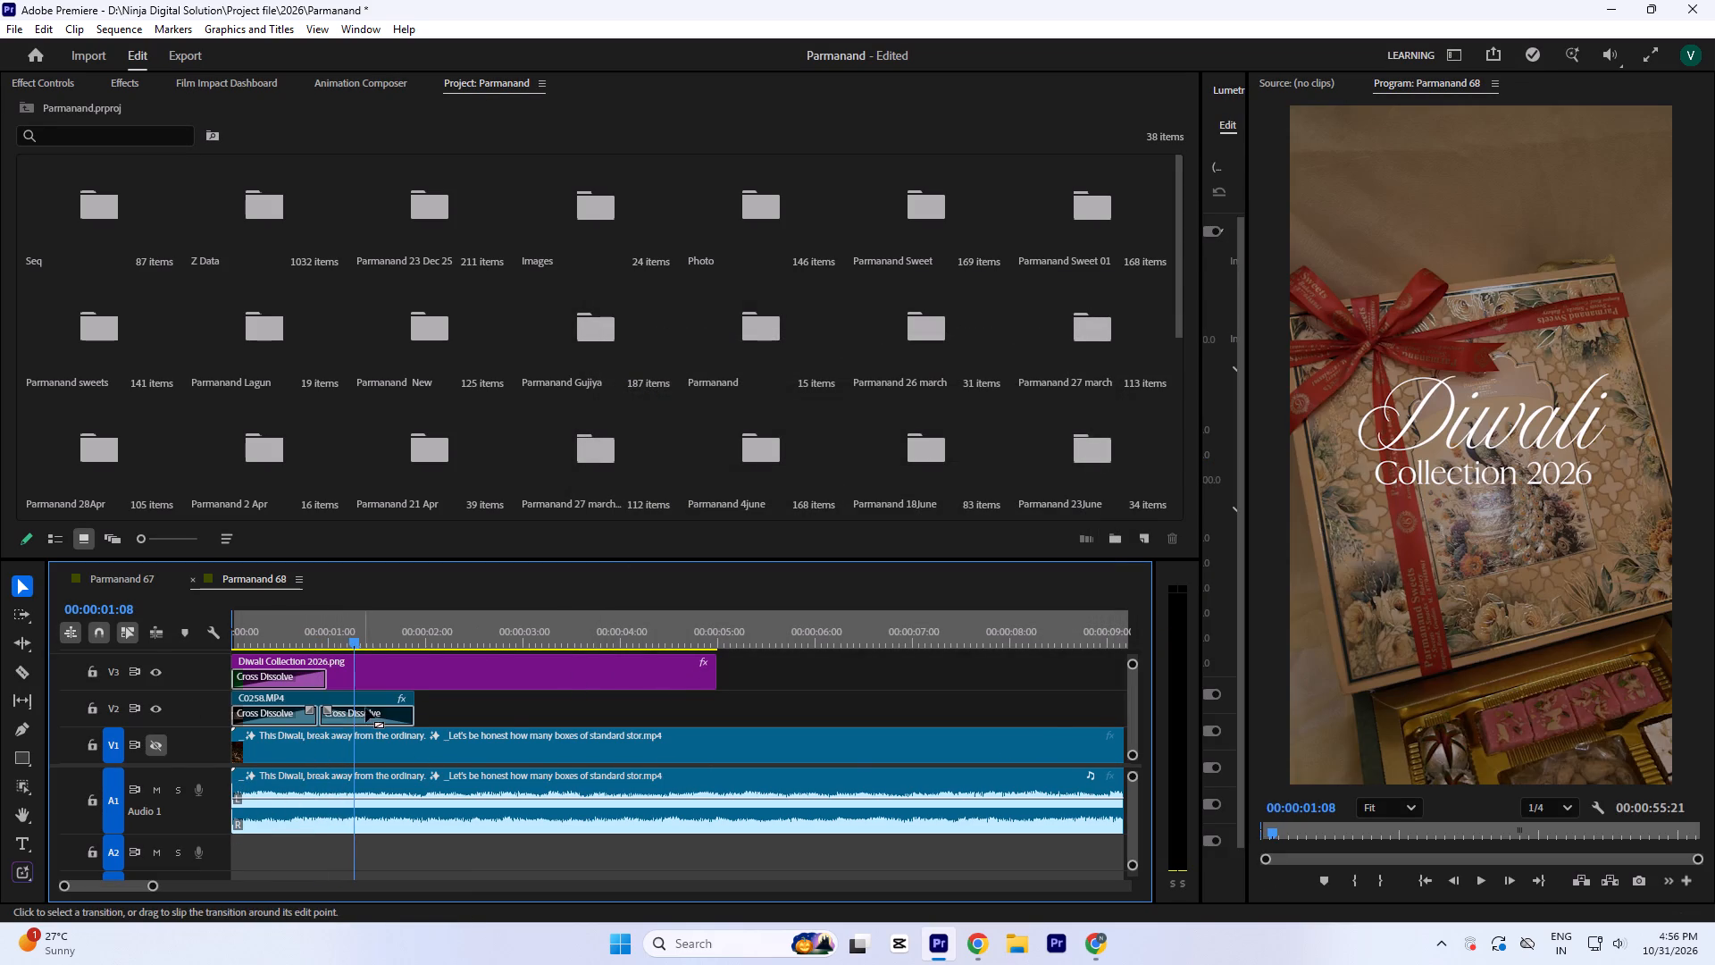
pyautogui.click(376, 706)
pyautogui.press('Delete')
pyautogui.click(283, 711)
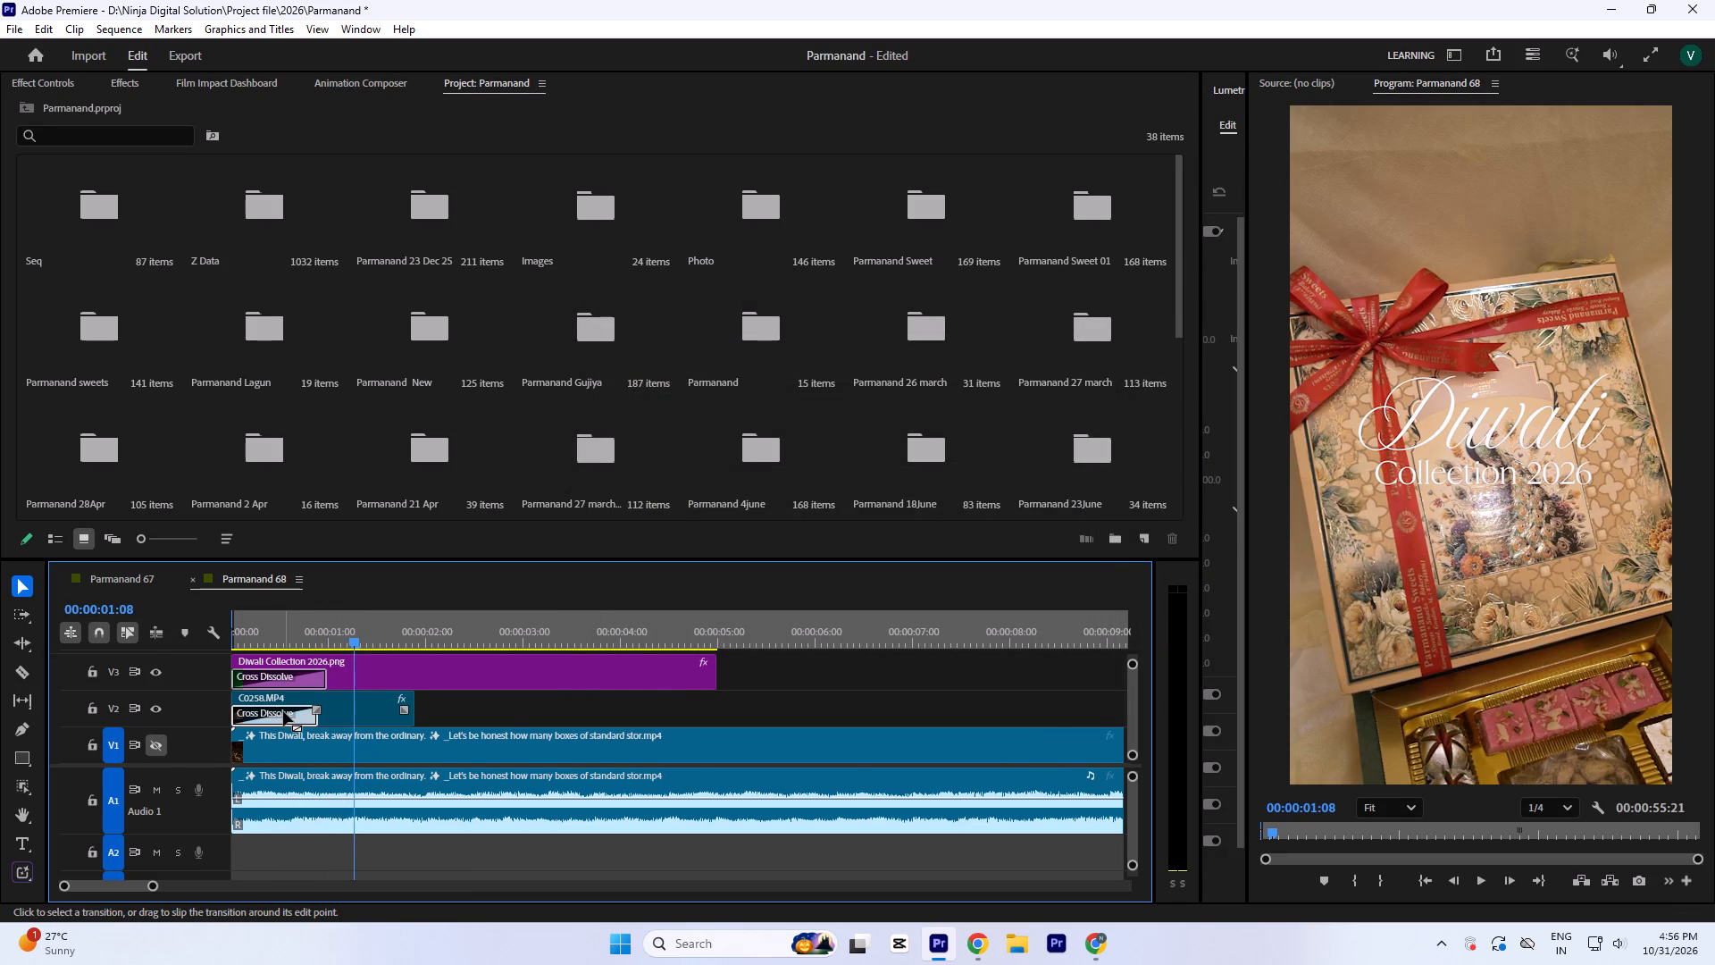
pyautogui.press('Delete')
# Set the opacity of the C0258.MP4 clip to 50% and play back the opening to check it.
pyautogui.click(353, 708)
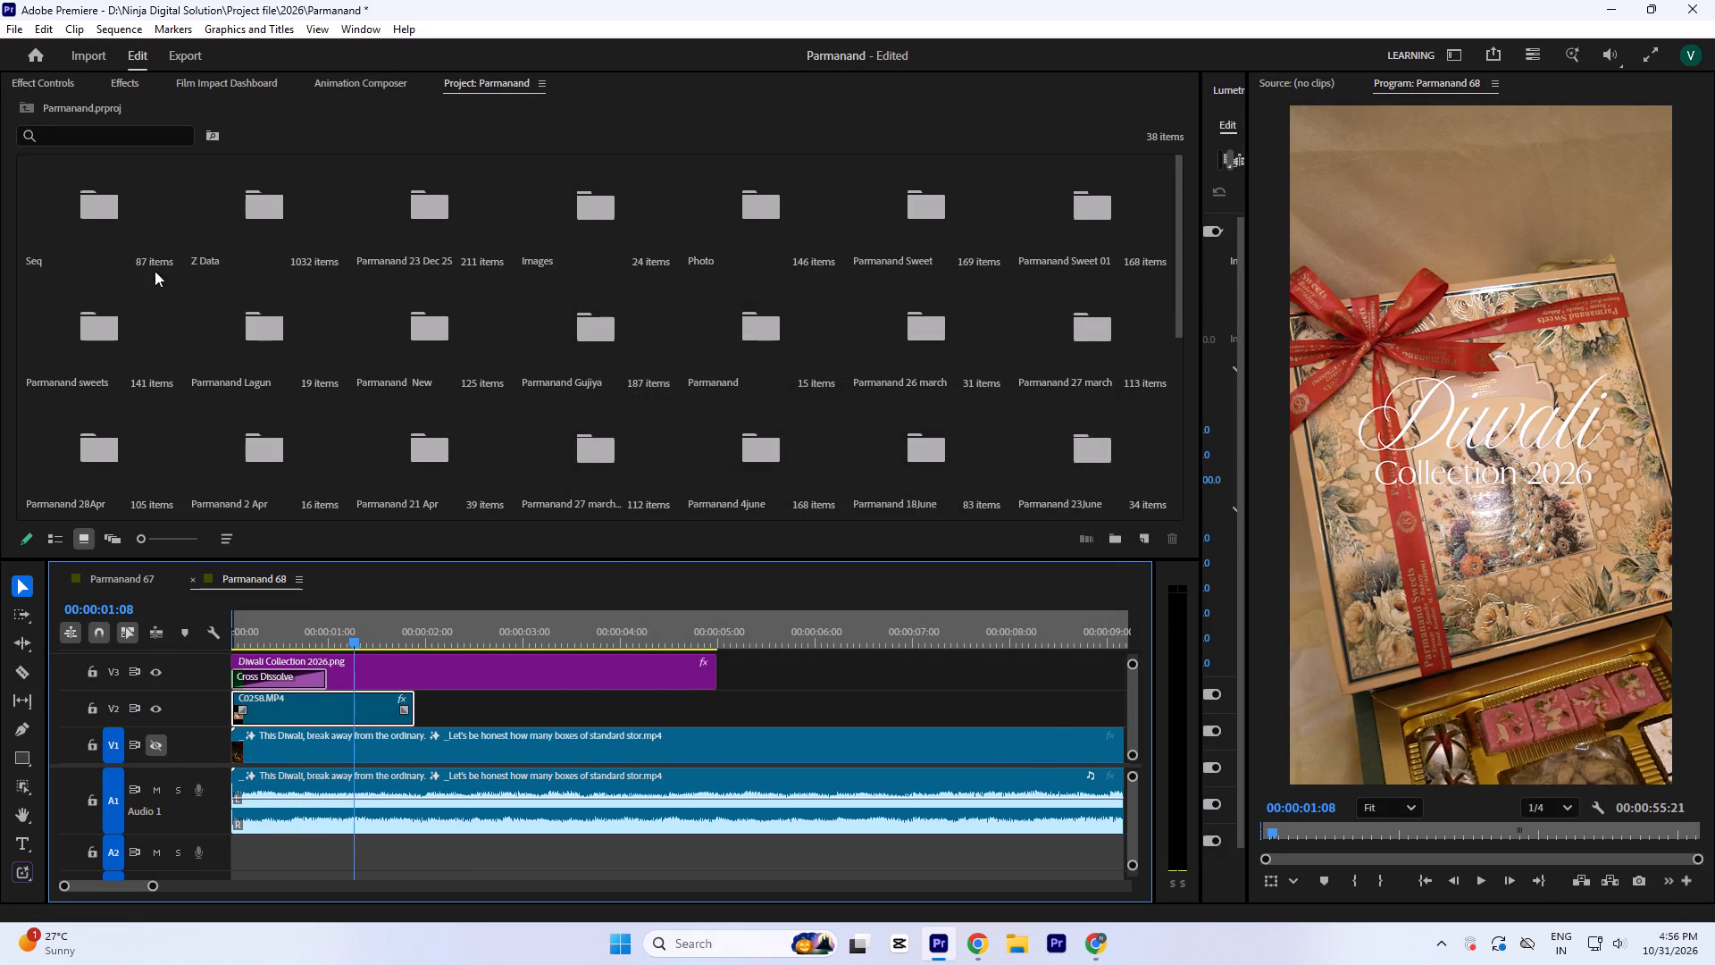
pyautogui.click(47, 73)
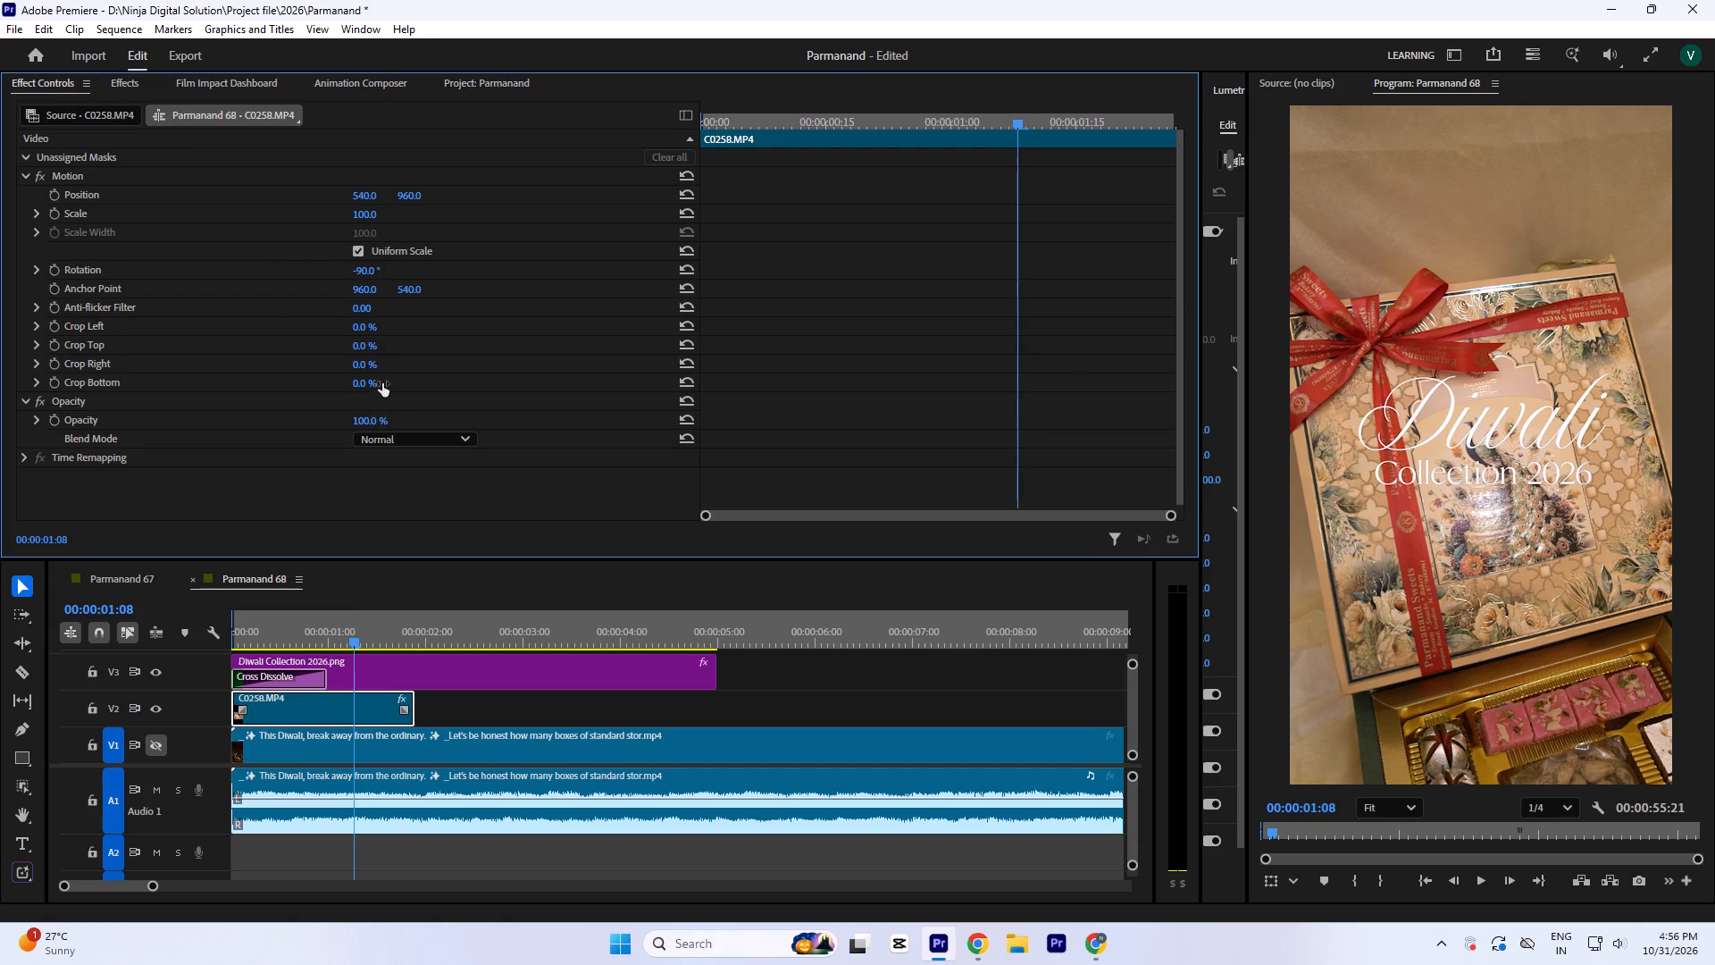
pyautogui.click(364, 421)
pyautogui.press('5')
pyautogui.press('0')
pyautogui.click(986, 264)
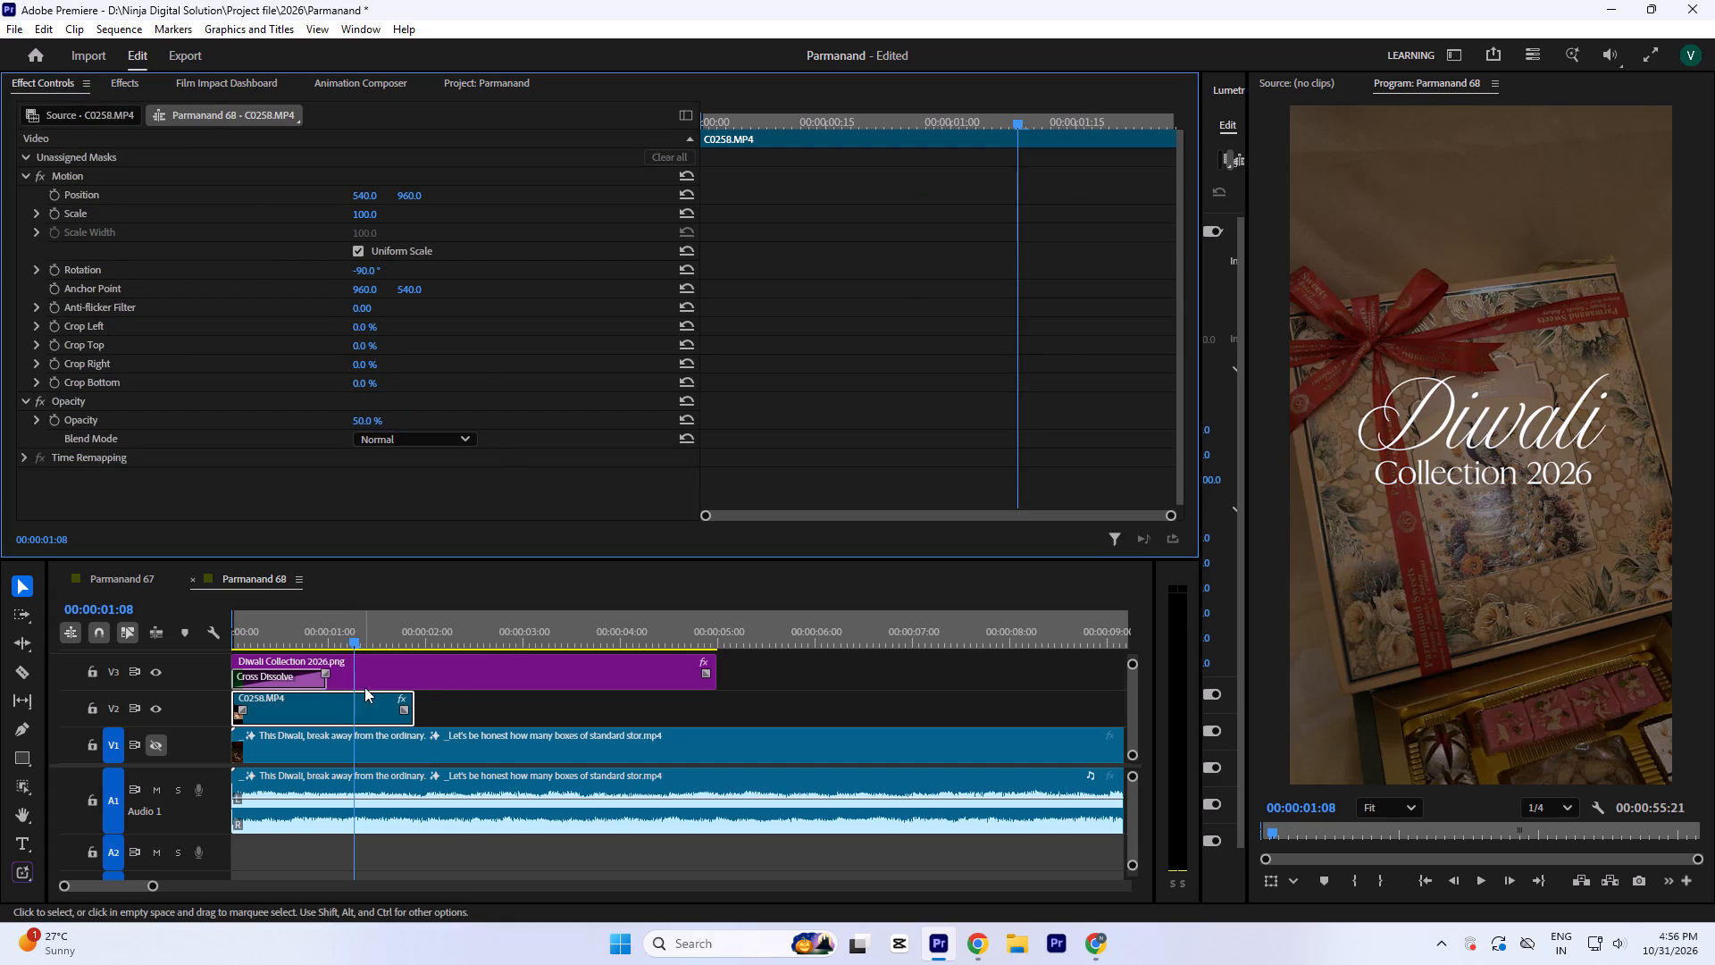
pyautogui.moveTo(339, 617); pyautogui.dragTo(75, 627)
pyautogui.press('space')
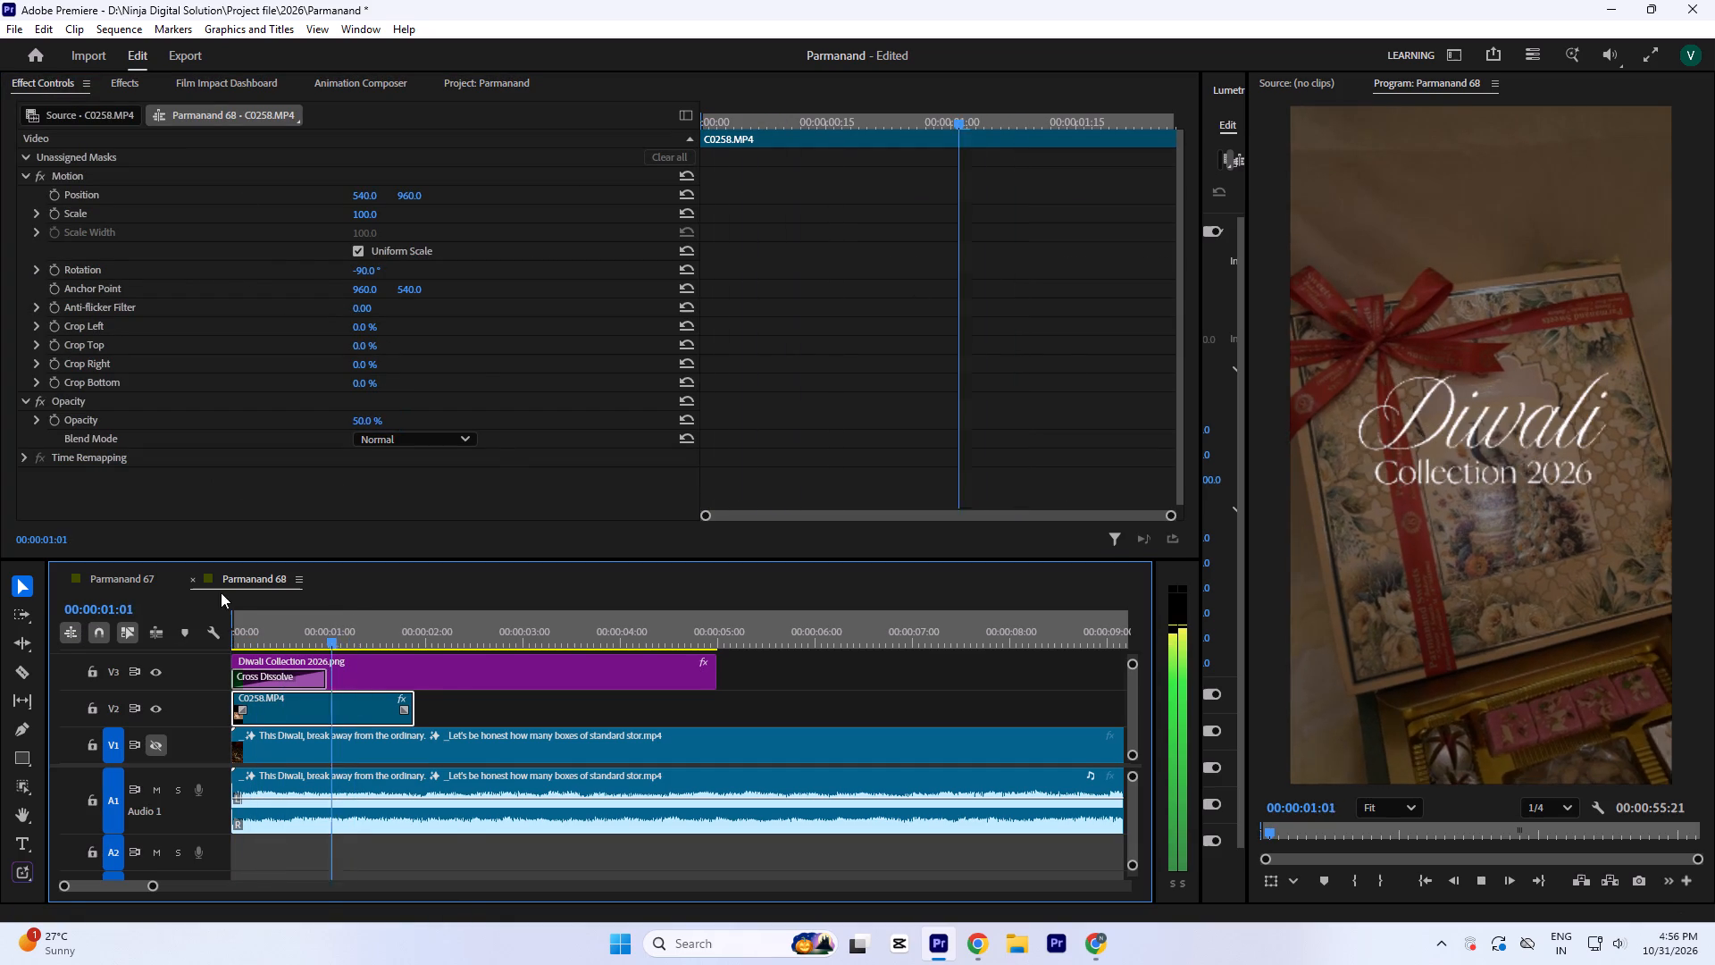
pyautogui.press('space')
pyautogui.moveTo(348, 620); pyautogui.dragTo(56, 659)
pyautogui.press('space')
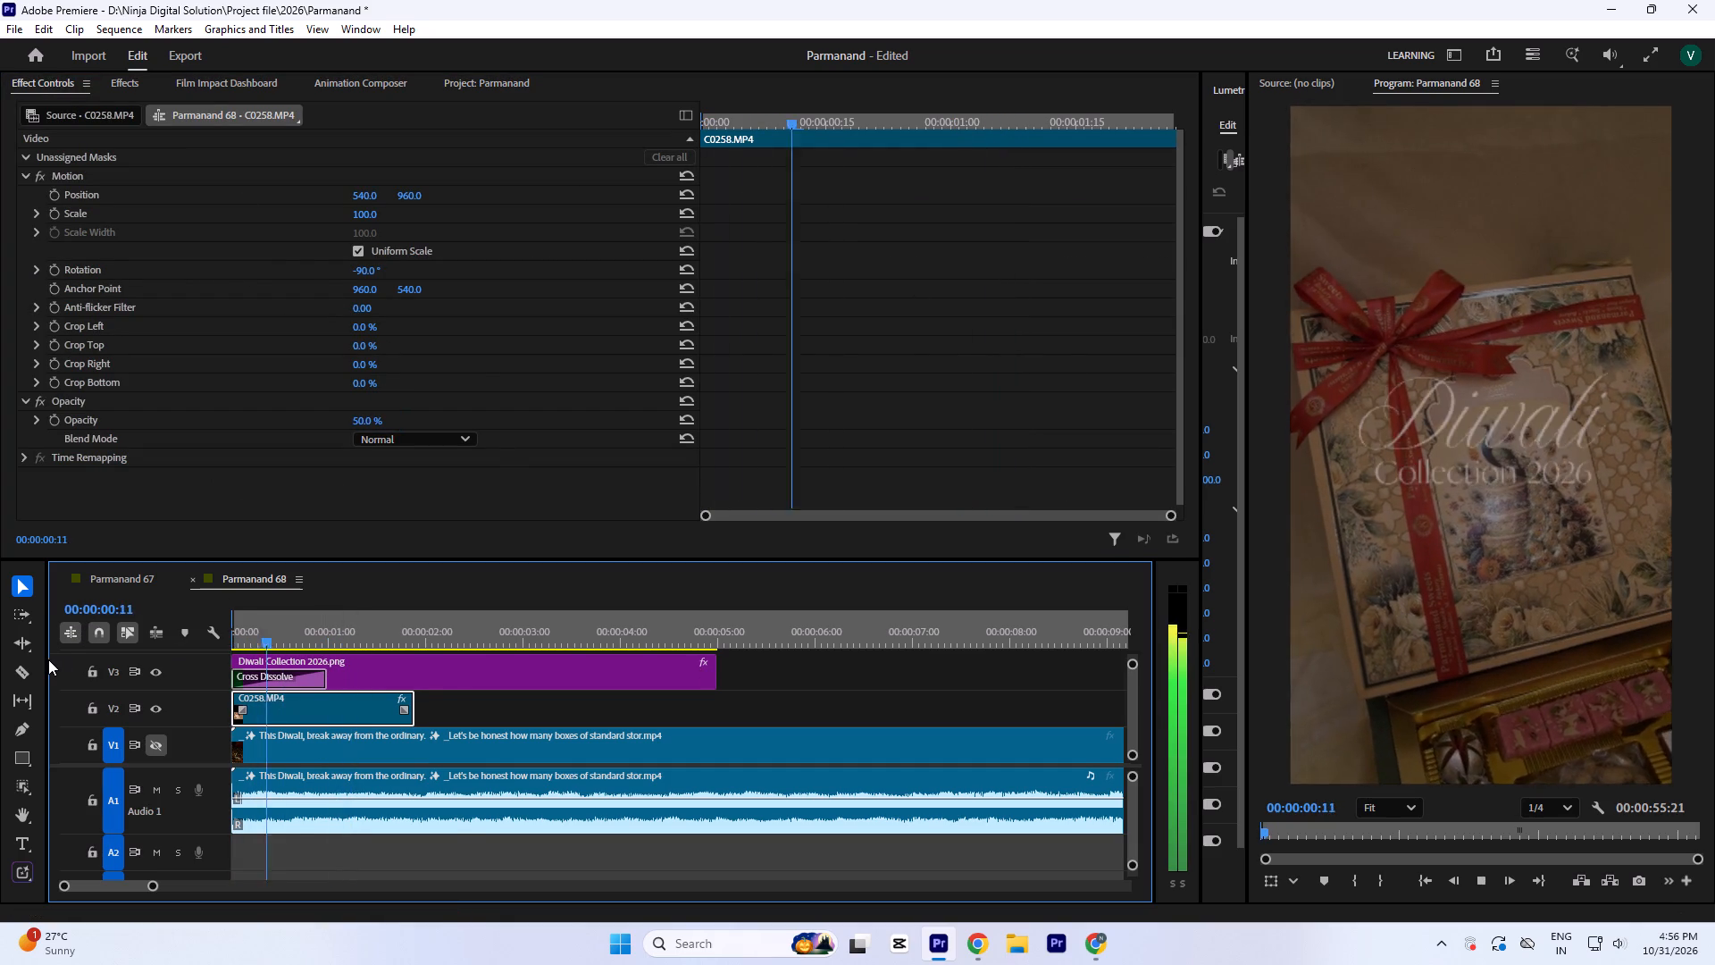
pyautogui.press('space')
# Save the project.
pyautogui.hotkey('ctrl', 's')
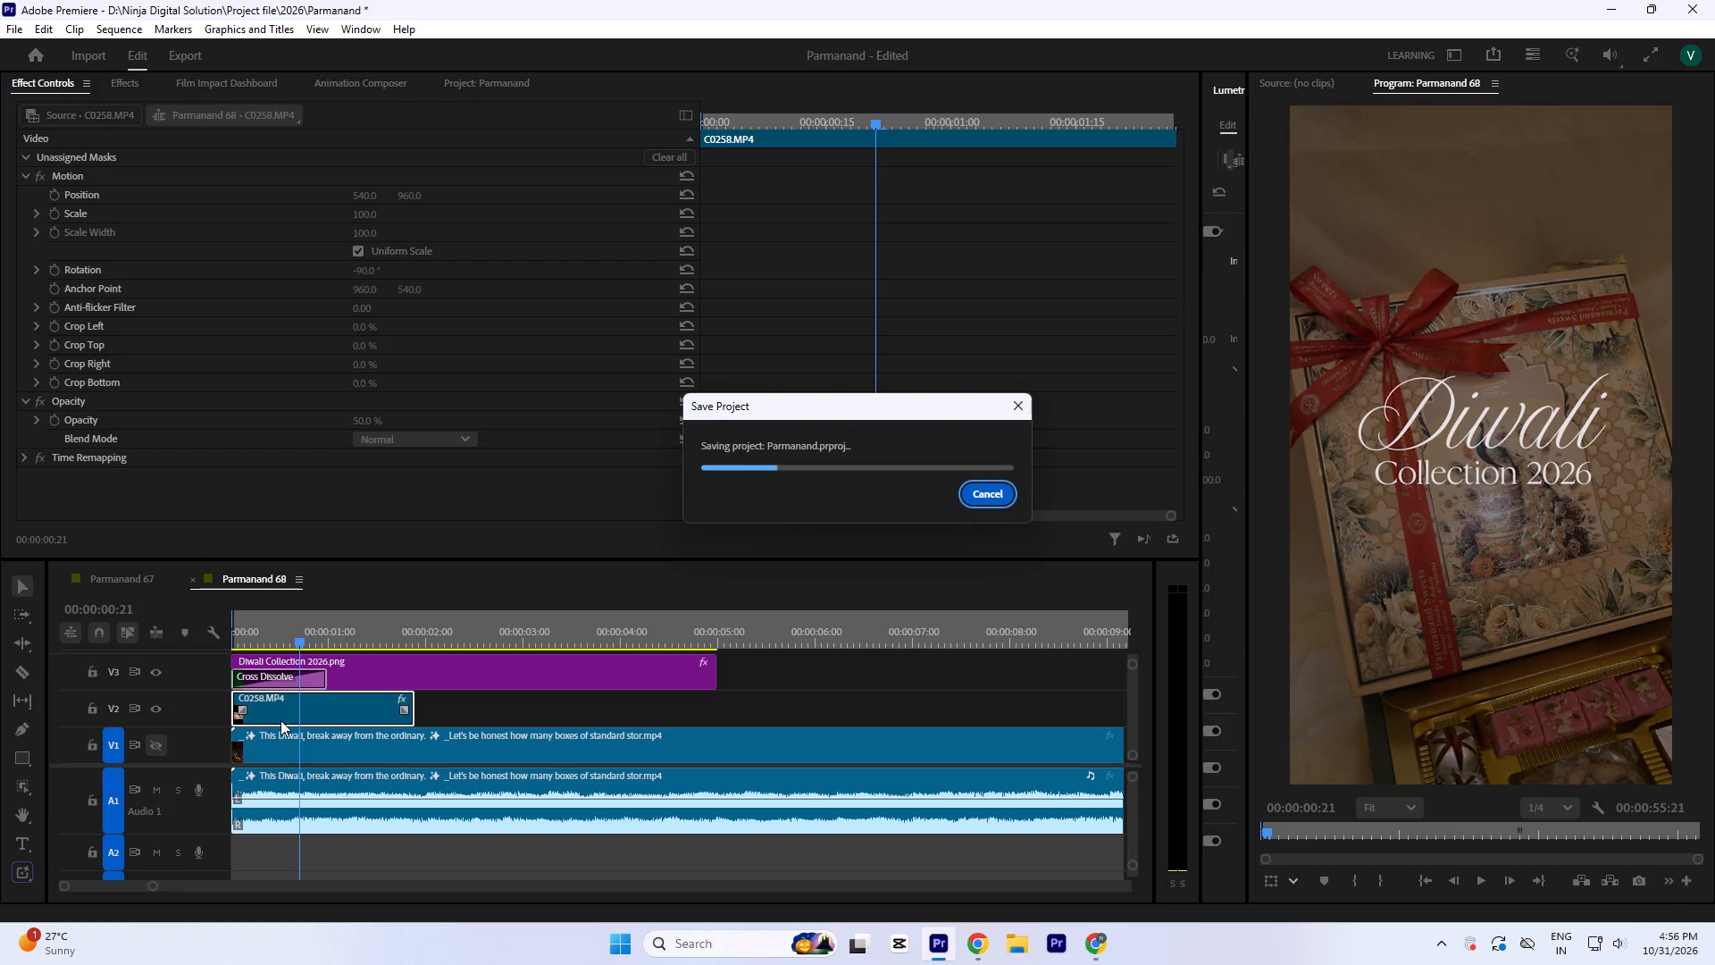
# Apply Cross Dissolves to C0258.MP4, keep only the one at the clip's start, and play back the opening.
pyautogui.hotkey('shift', 'd')
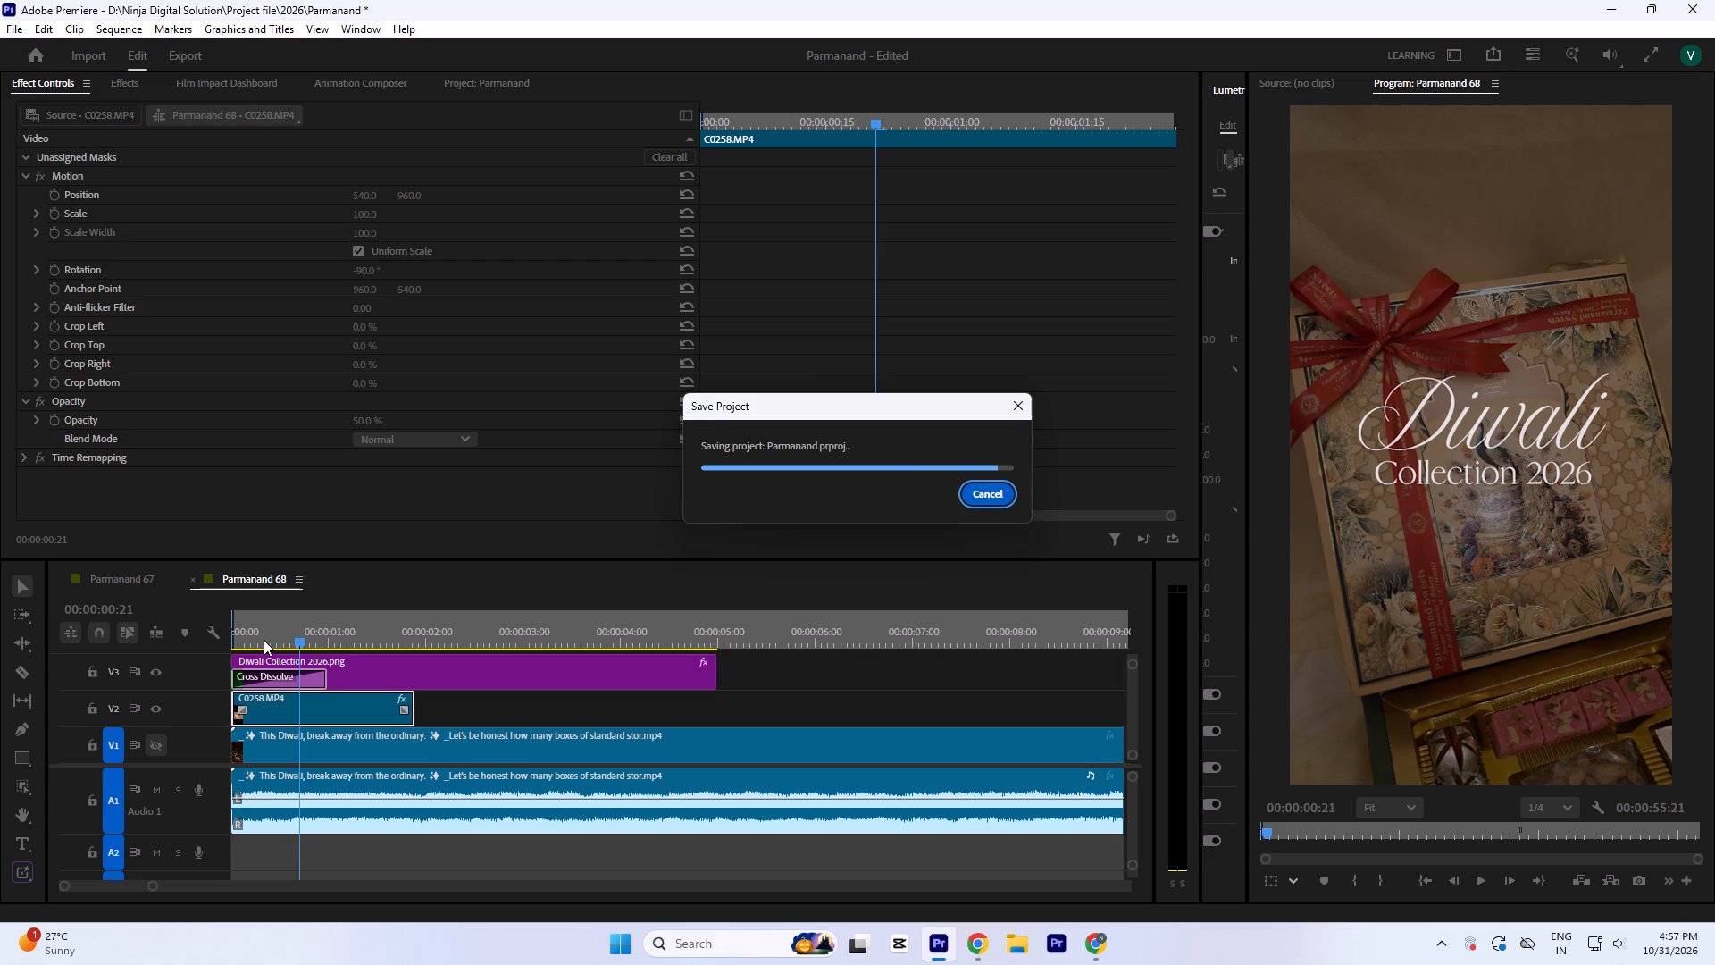
pyautogui.moveTo(287, 639); pyautogui.dragTo(183, 659)
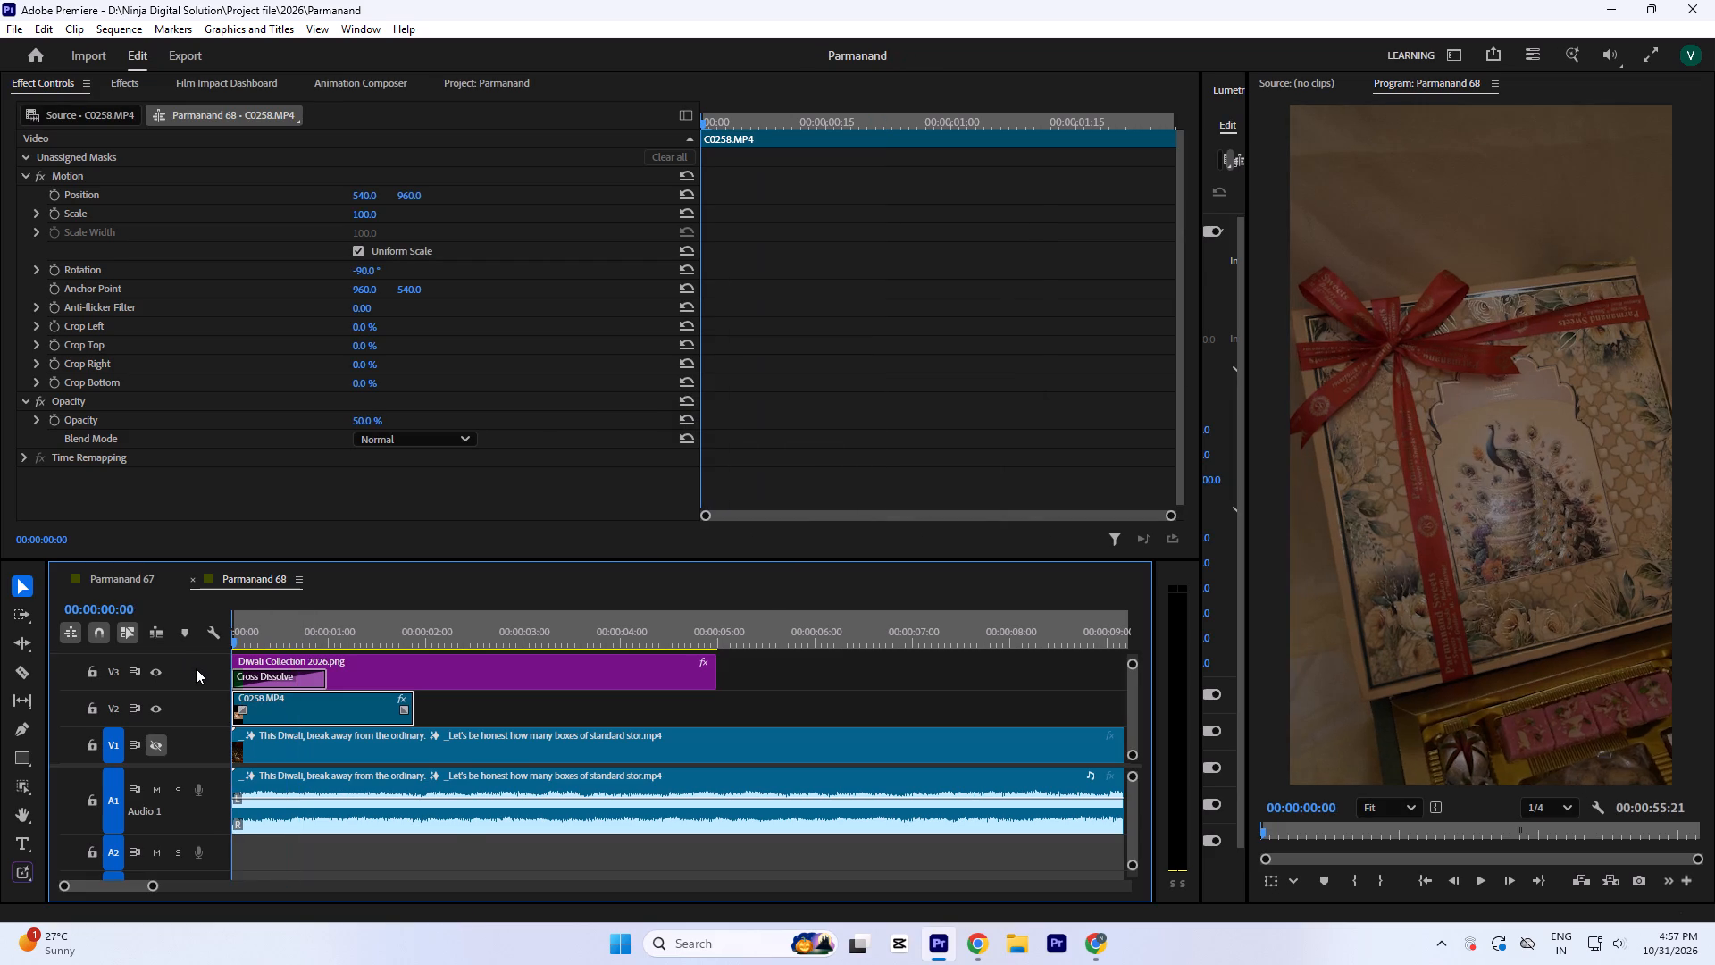
pyautogui.hotkey('shift', 'd')
pyautogui.press('space')
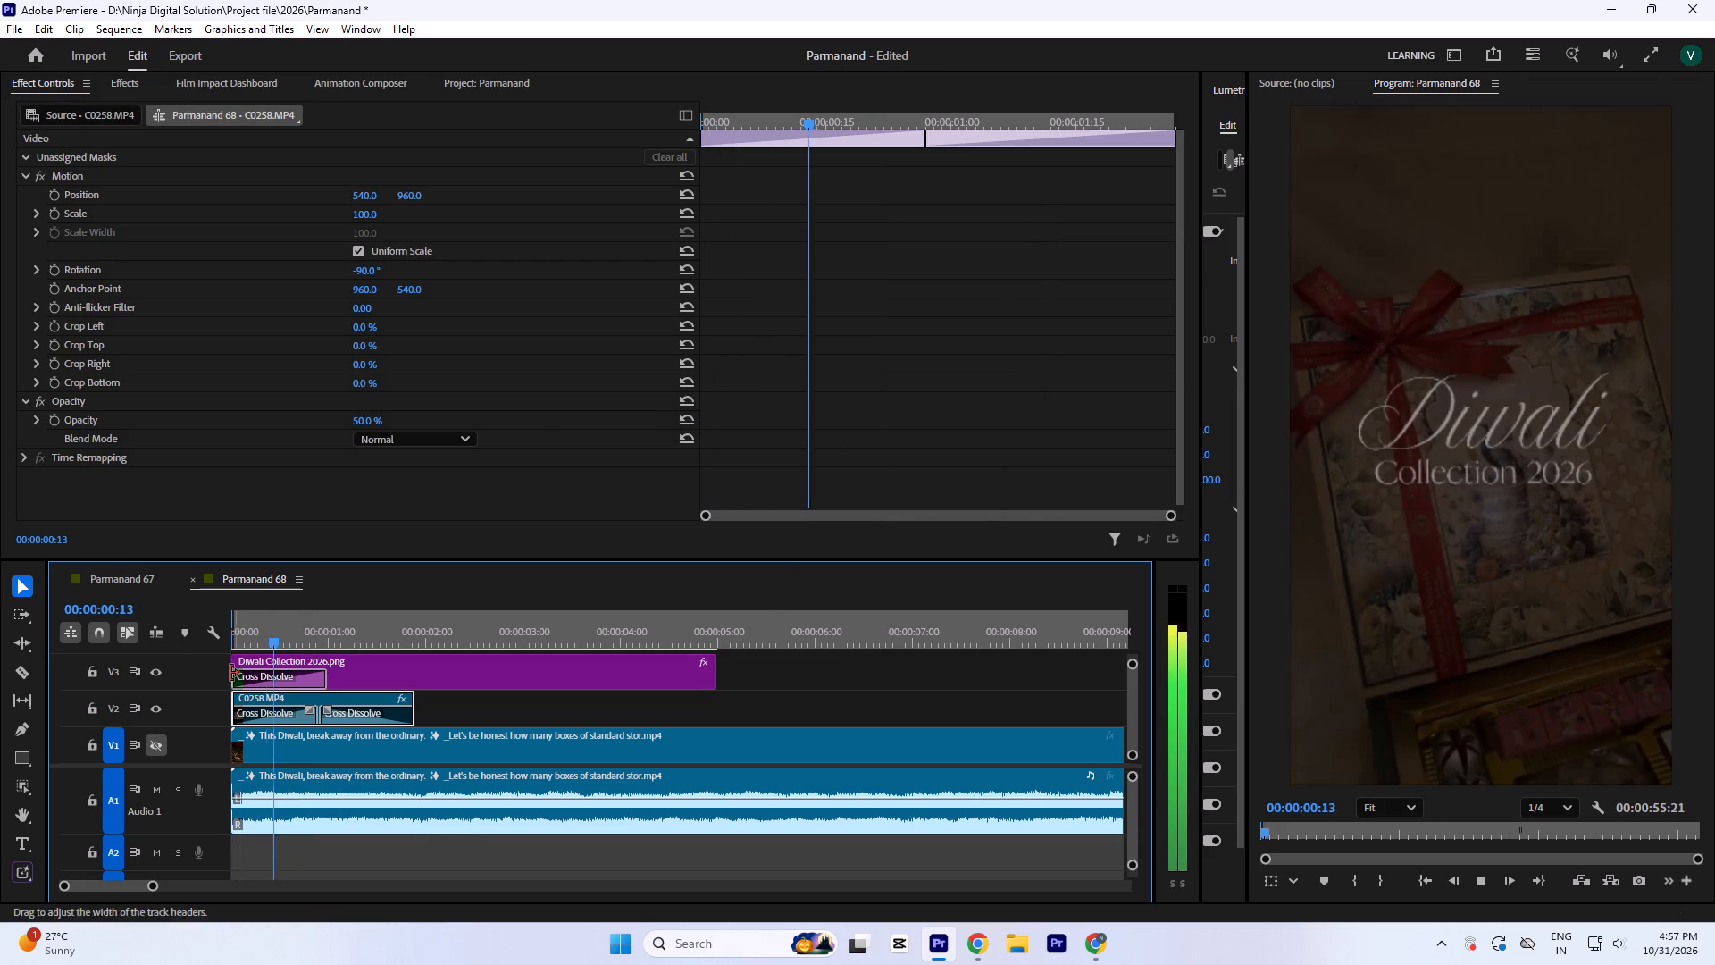
pyautogui.press('space')
pyautogui.click(372, 713)
pyautogui.press('Delete')
pyautogui.moveTo(286, 614); pyautogui.dragTo(283, 617)
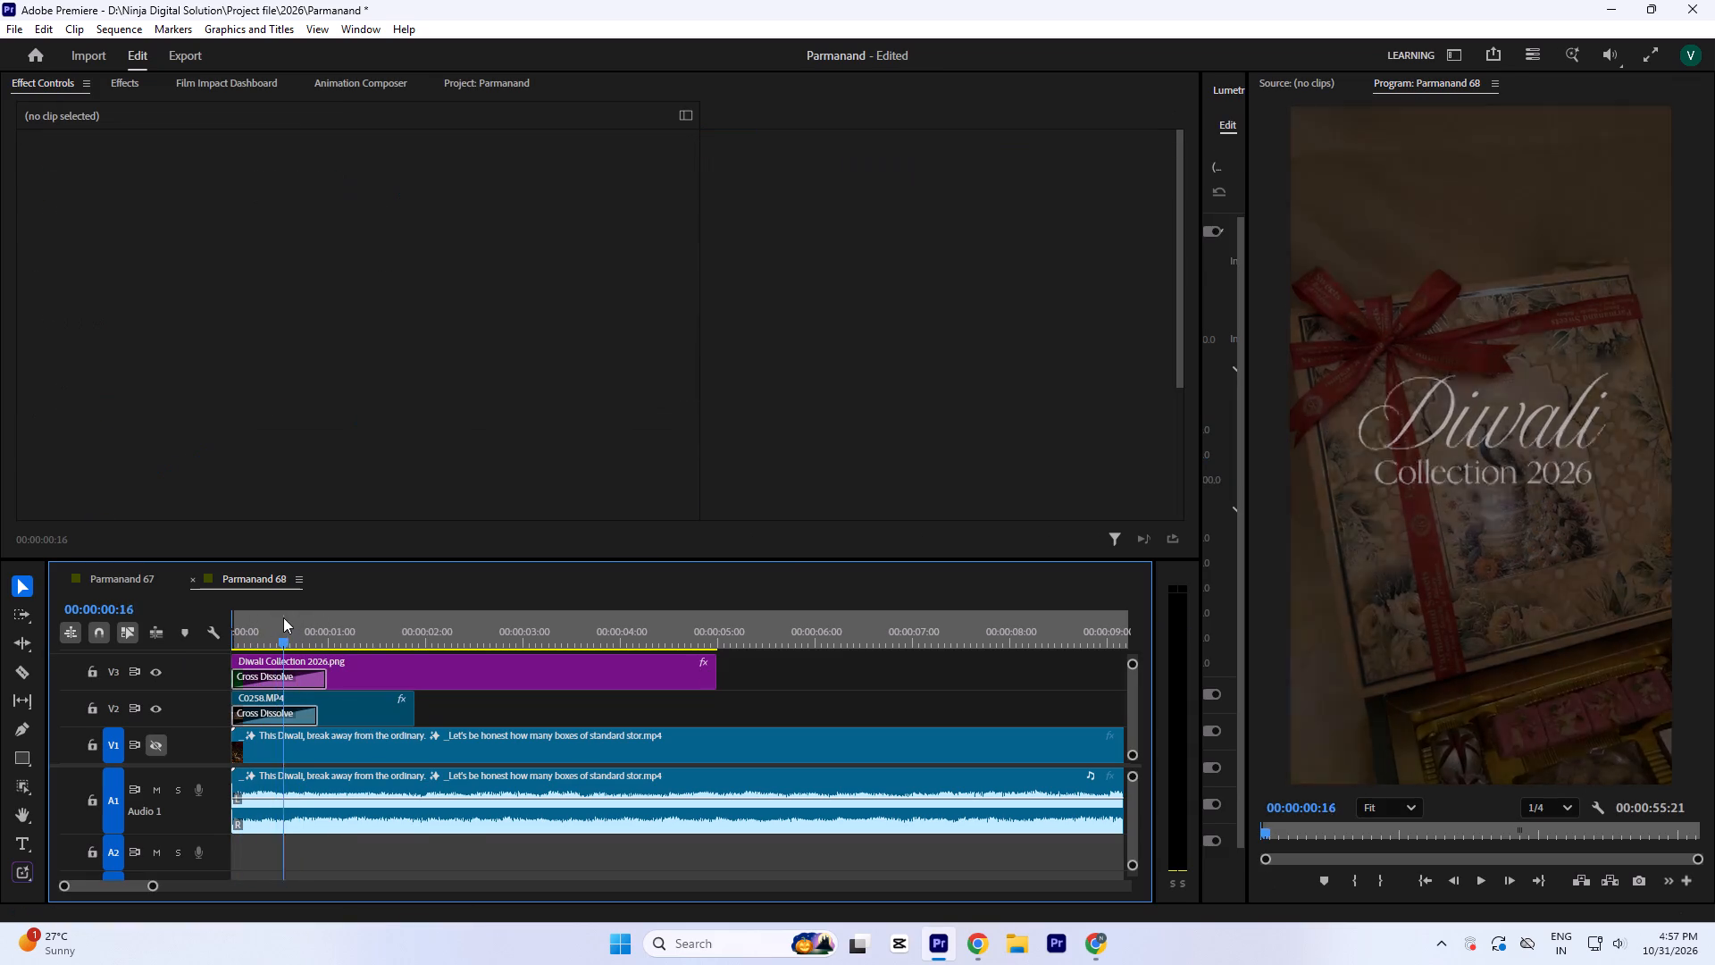
pyautogui.moveTo(283, 617); pyautogui.dragTo(99, 657)
pyautogui.press('space')
pyautogui.press('space')
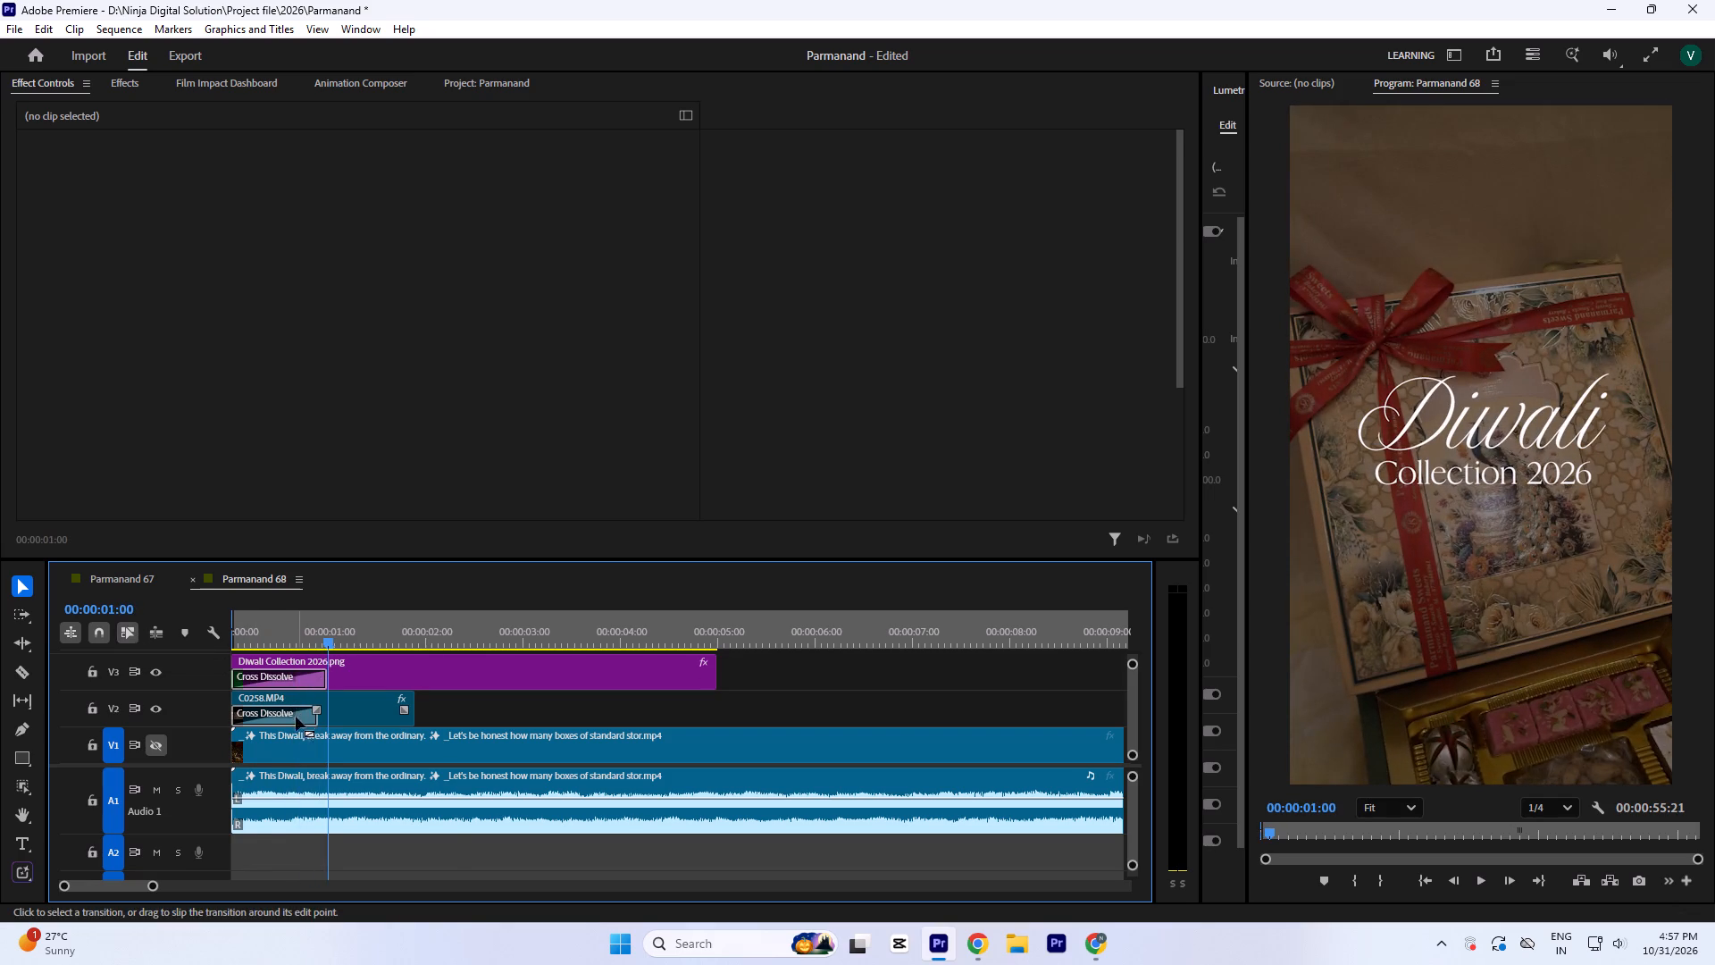
# Delete the Cross Dissolve at the start of the Diwali Collection 2026.png title on V3 and play back the opening.
pyautogui.click(294, 719)
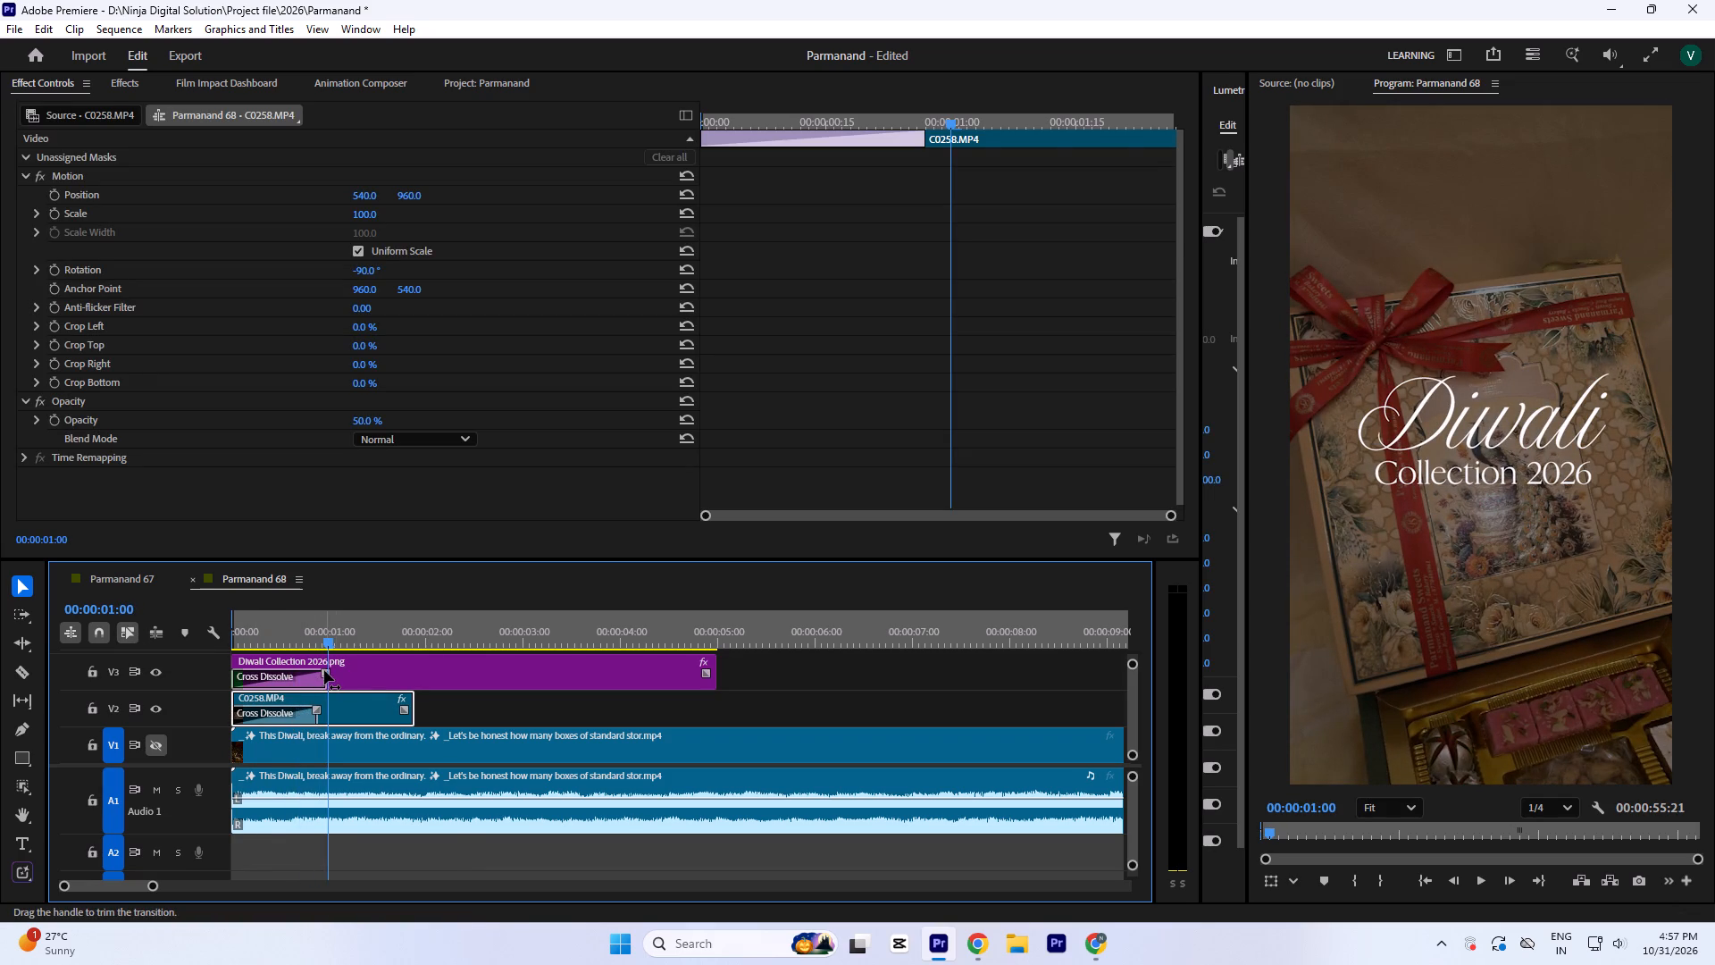
pyautogui.click(303, 675)
pyautogui.press('Delete')
pyautogui.moveTo(289, 626); pyautogui.dragTo(24, 671)
pyautogui.press('space')
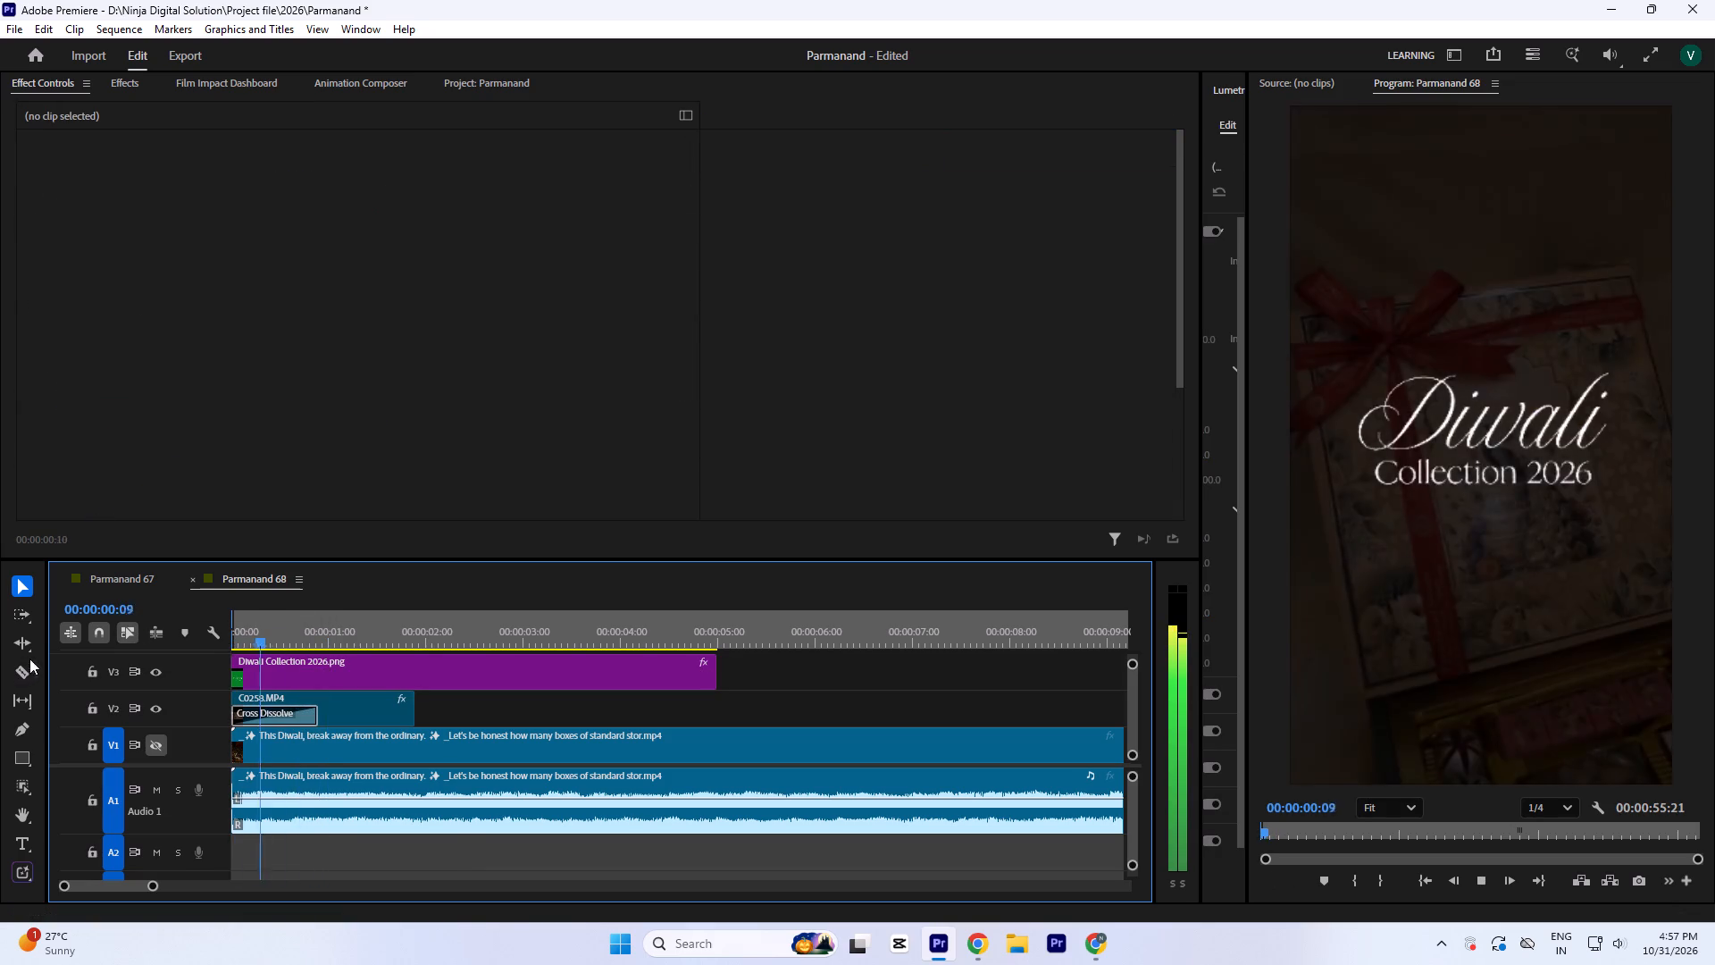
pyautogui.press('space')
pyautogui.moveTo(289, 632); pyautogui.dragTo(0, 685)
pyautogui.press('space')
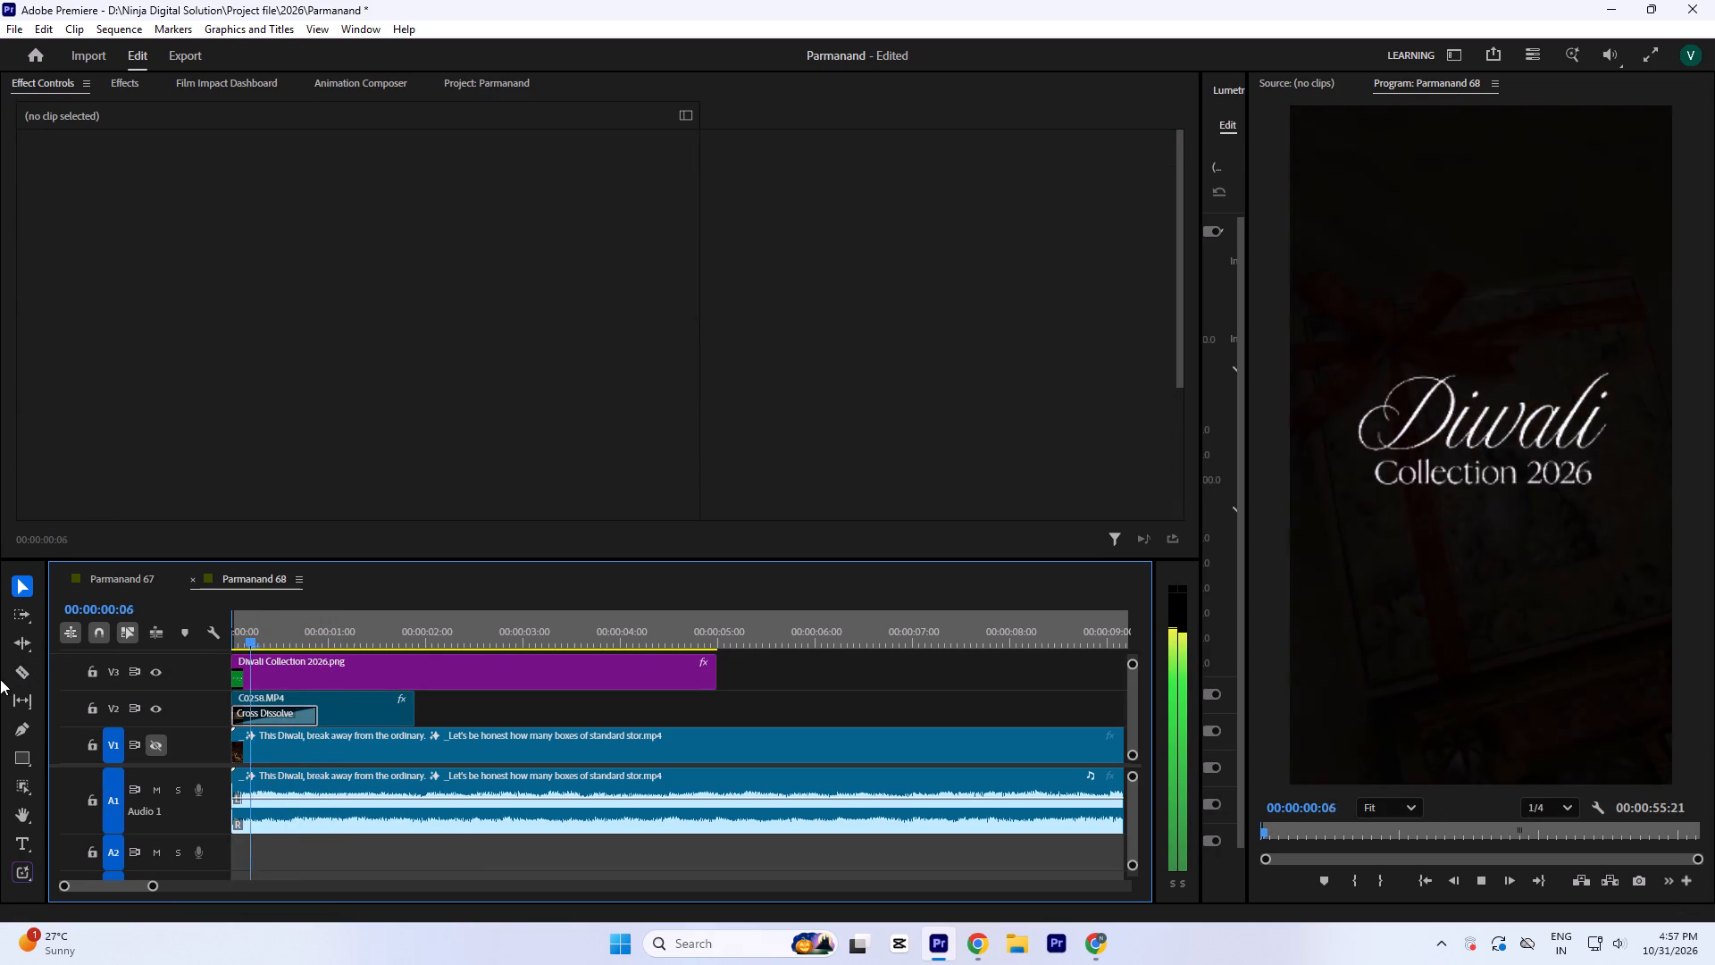
pyautogui.press('space')
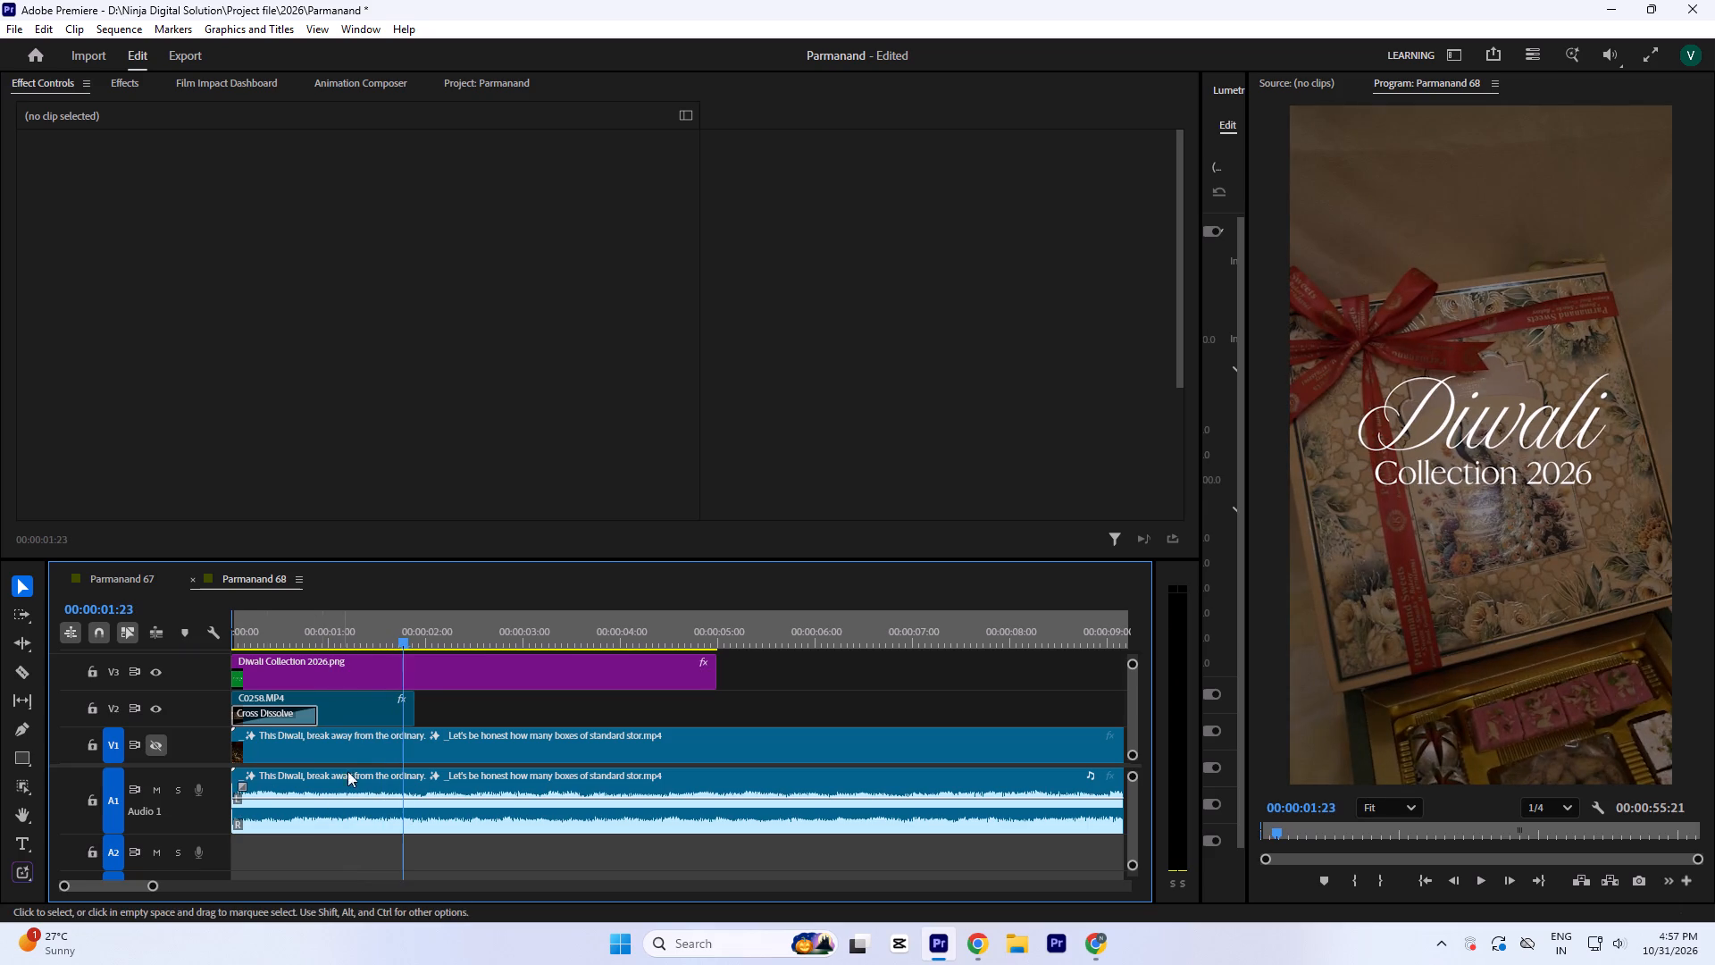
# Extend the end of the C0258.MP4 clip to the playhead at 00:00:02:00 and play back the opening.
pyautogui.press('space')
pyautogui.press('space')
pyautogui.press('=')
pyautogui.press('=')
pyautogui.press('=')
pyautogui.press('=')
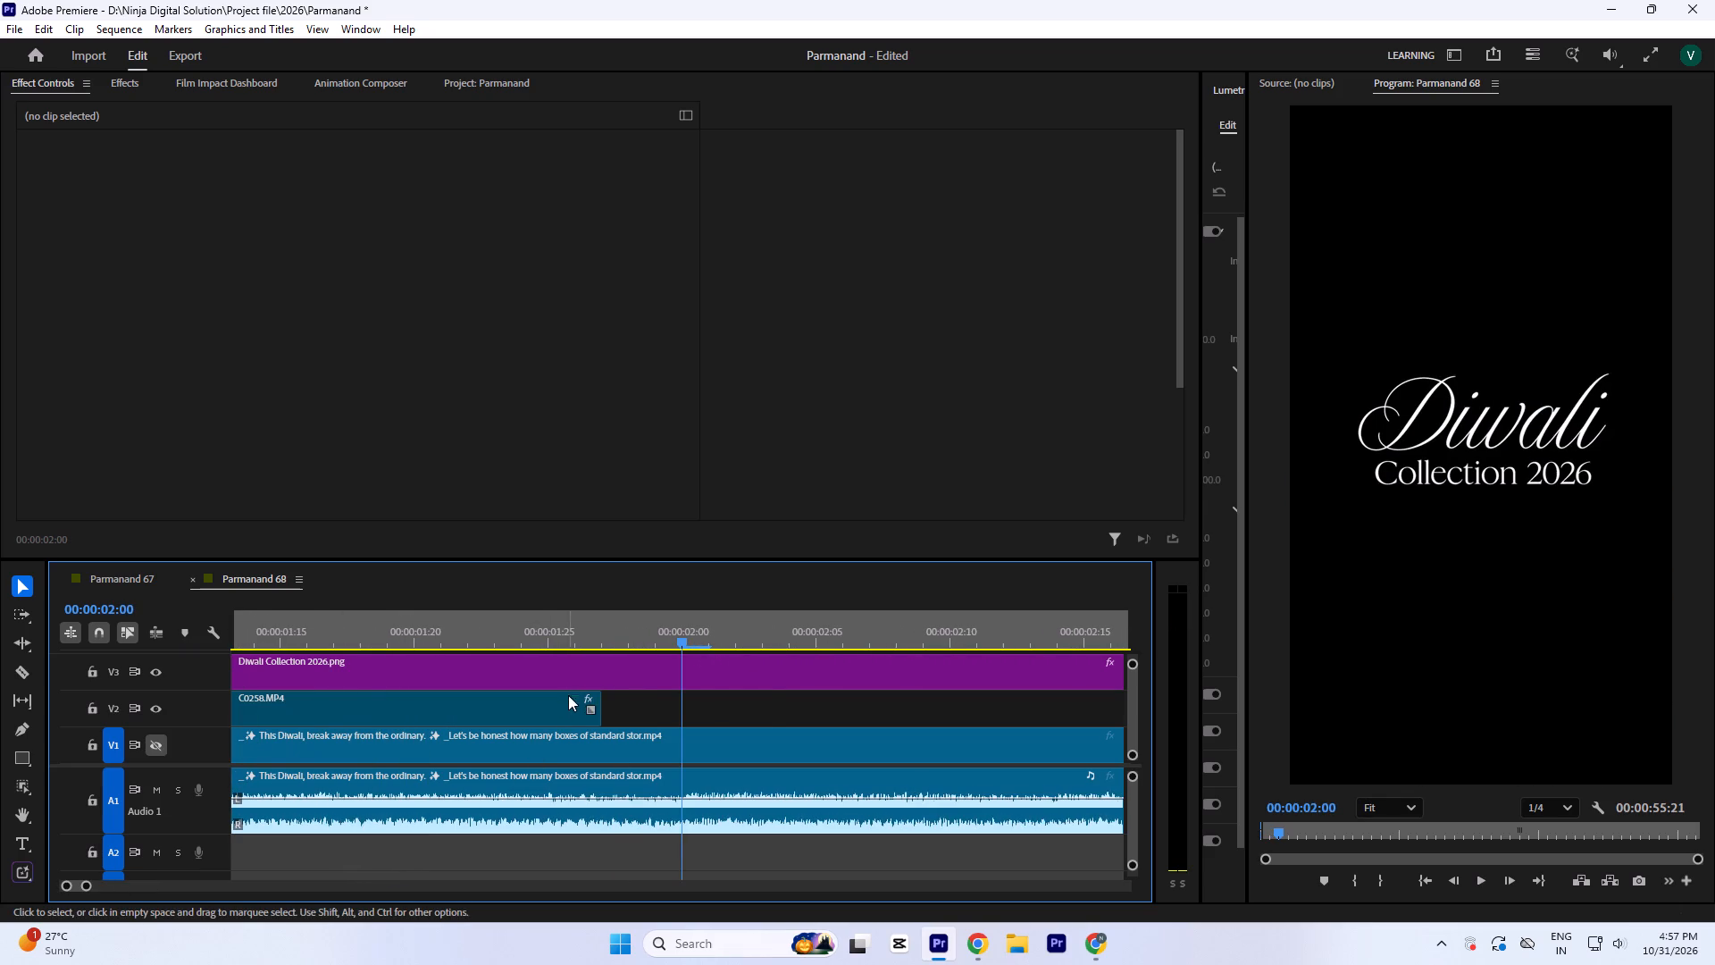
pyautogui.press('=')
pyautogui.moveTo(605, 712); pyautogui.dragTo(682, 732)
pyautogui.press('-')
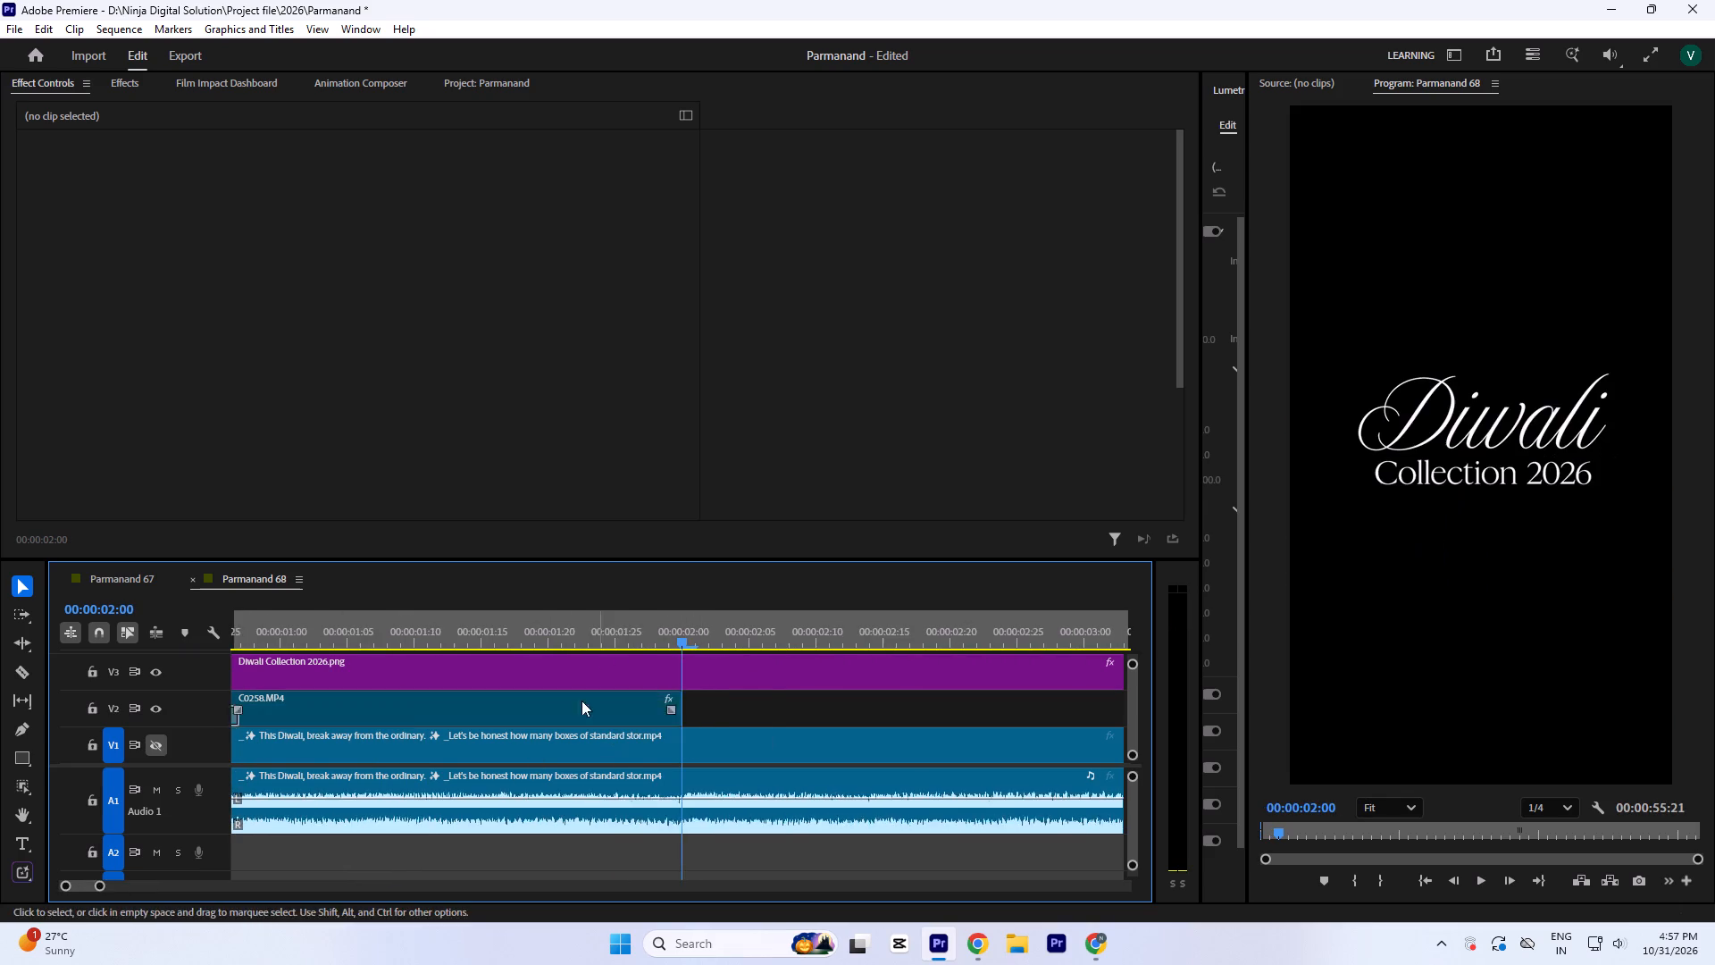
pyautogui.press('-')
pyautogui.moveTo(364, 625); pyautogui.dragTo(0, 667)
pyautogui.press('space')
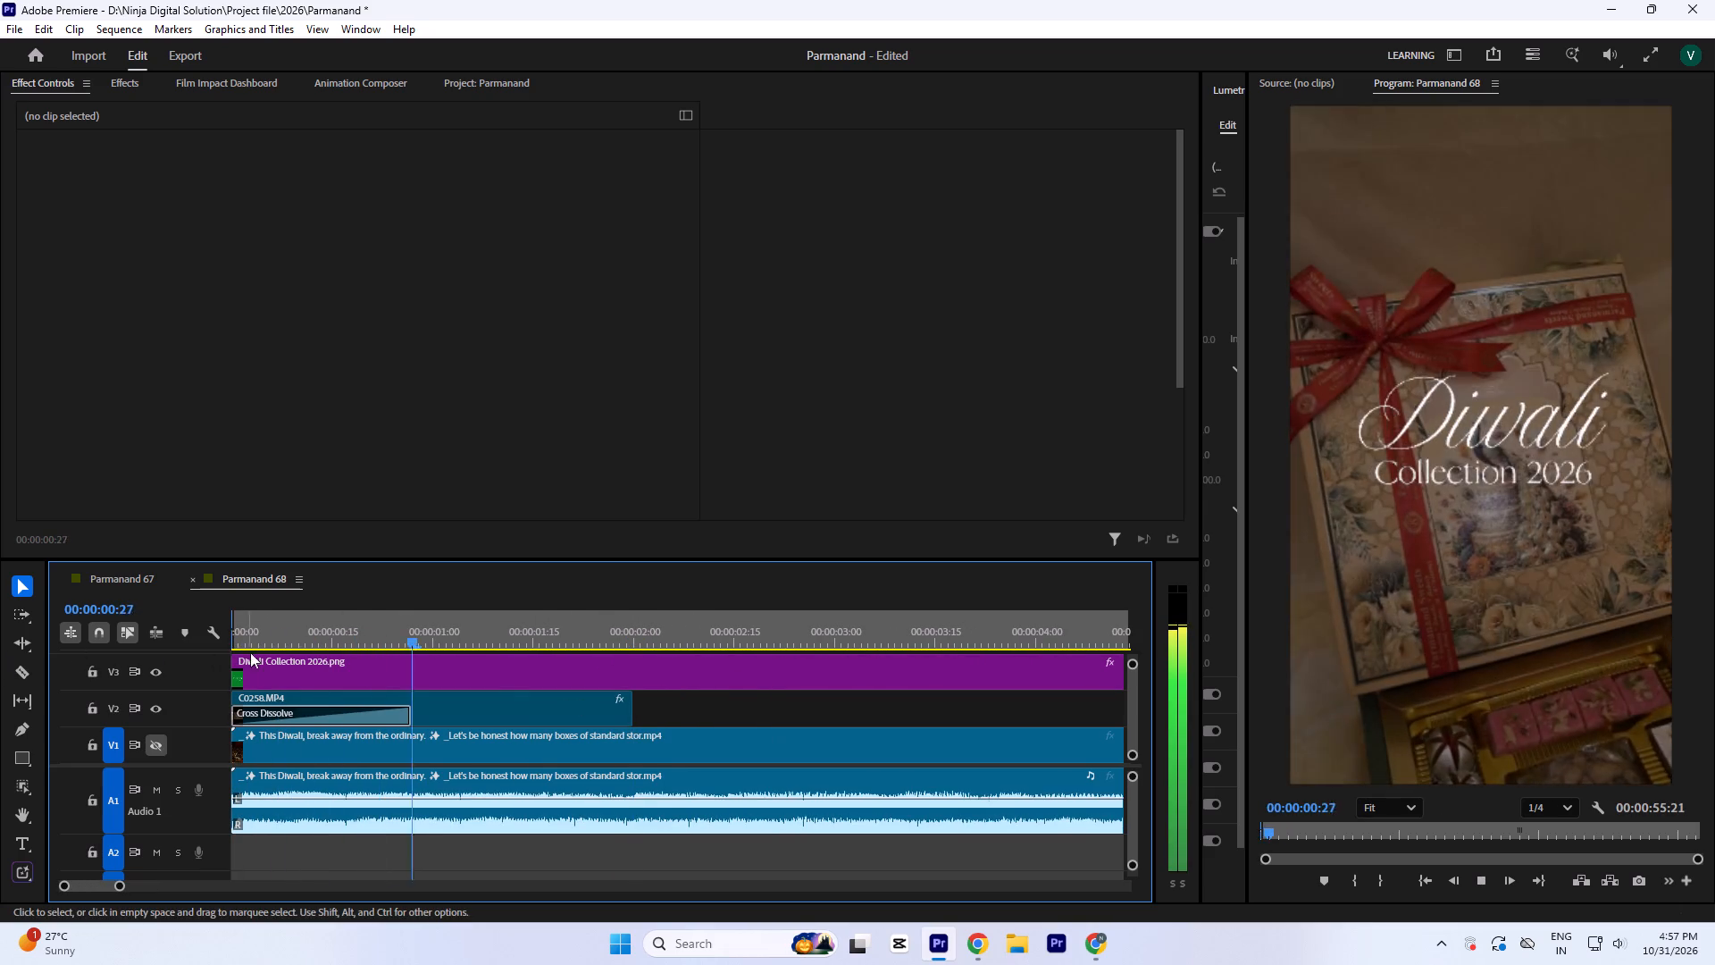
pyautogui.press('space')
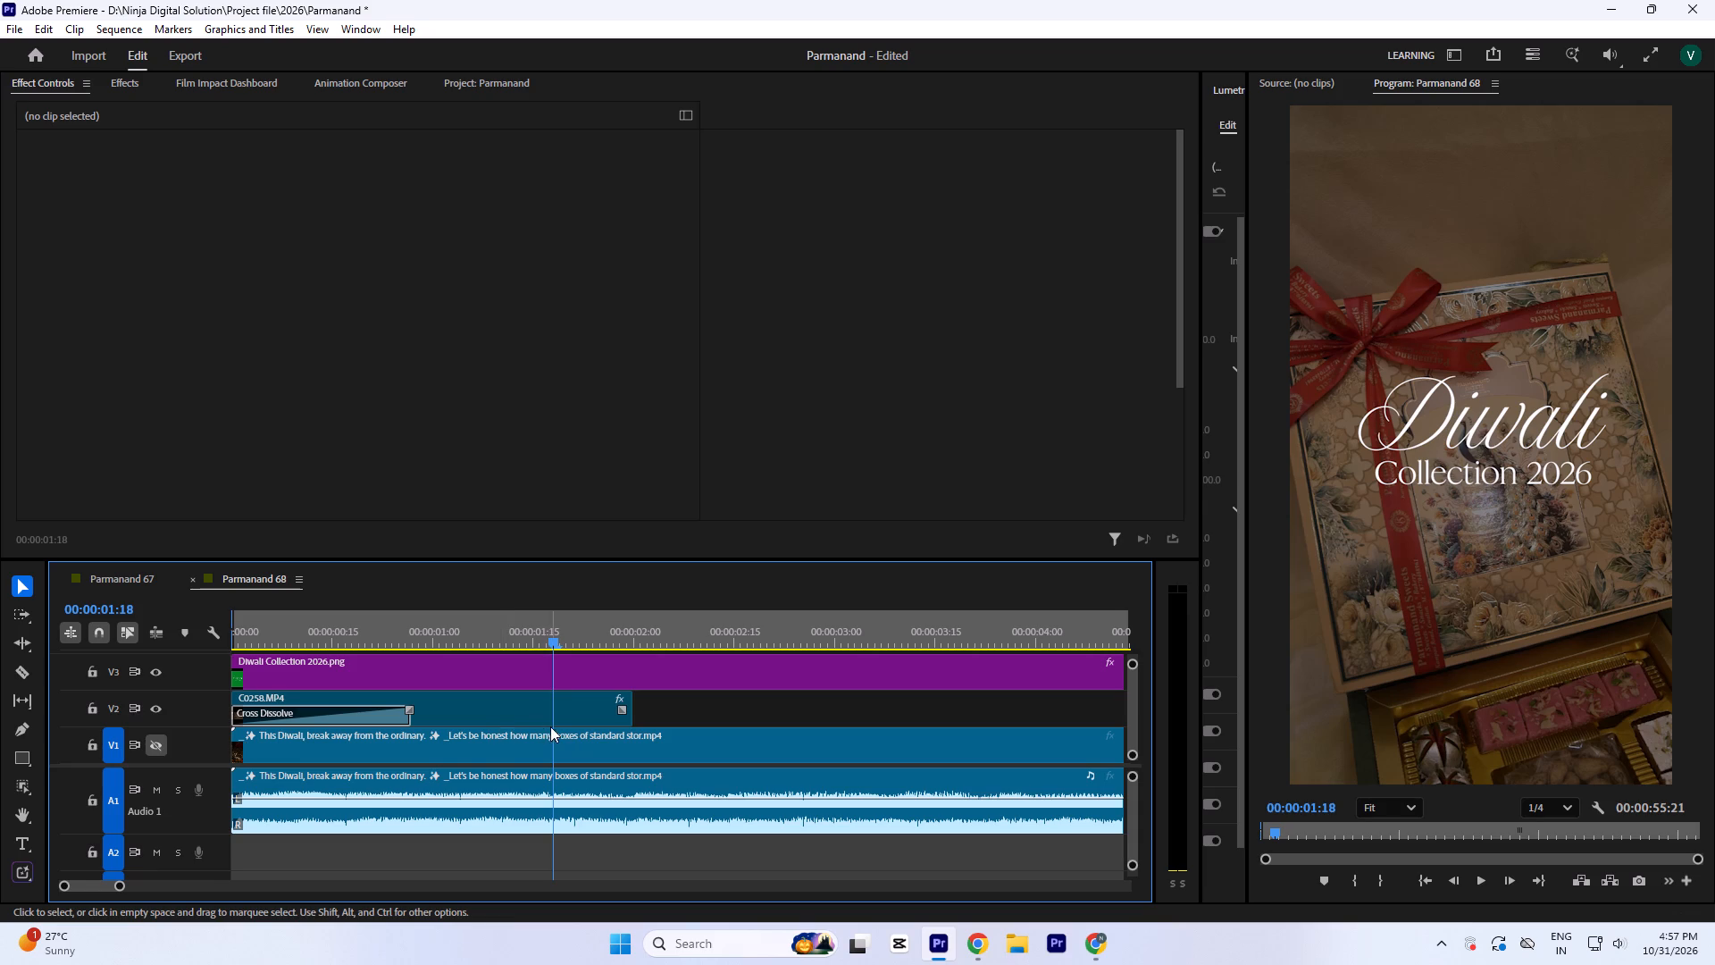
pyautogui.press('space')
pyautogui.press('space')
# Save the project again with the C0258.MP4 clip selected, closing the widgets board that covers the workspace.
pyautogui.click(540, 710)
pyautogui.hotkey('ctrl', 's')
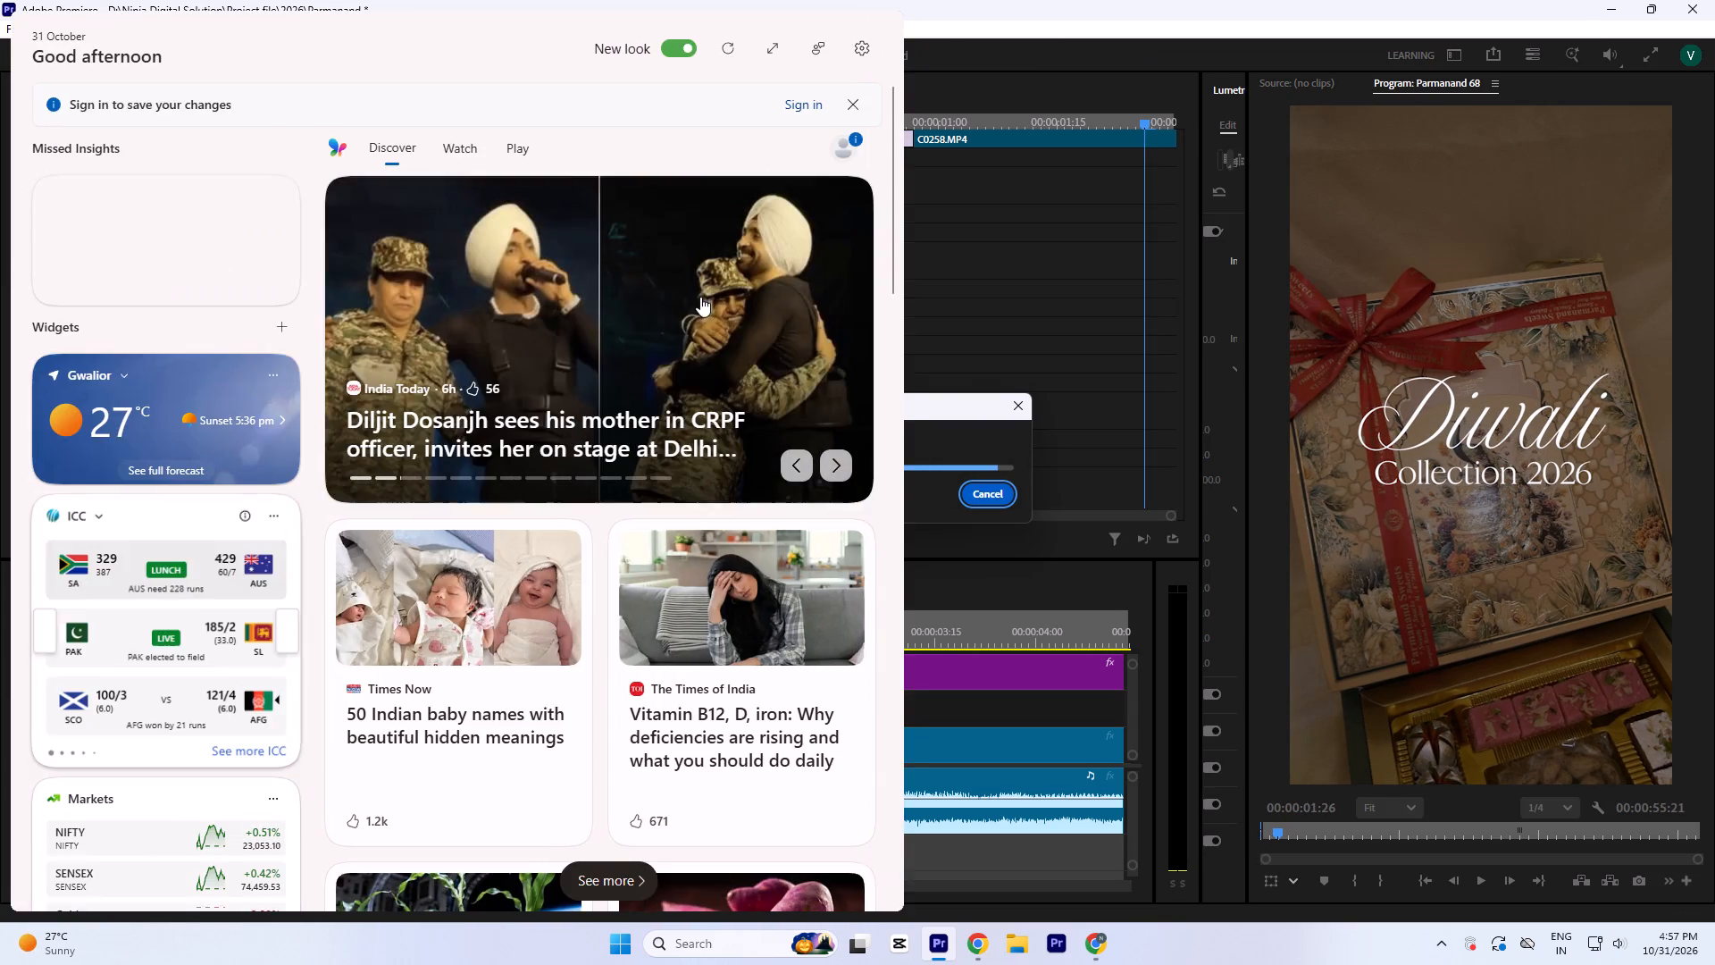
pyautogui.click(614, 631)
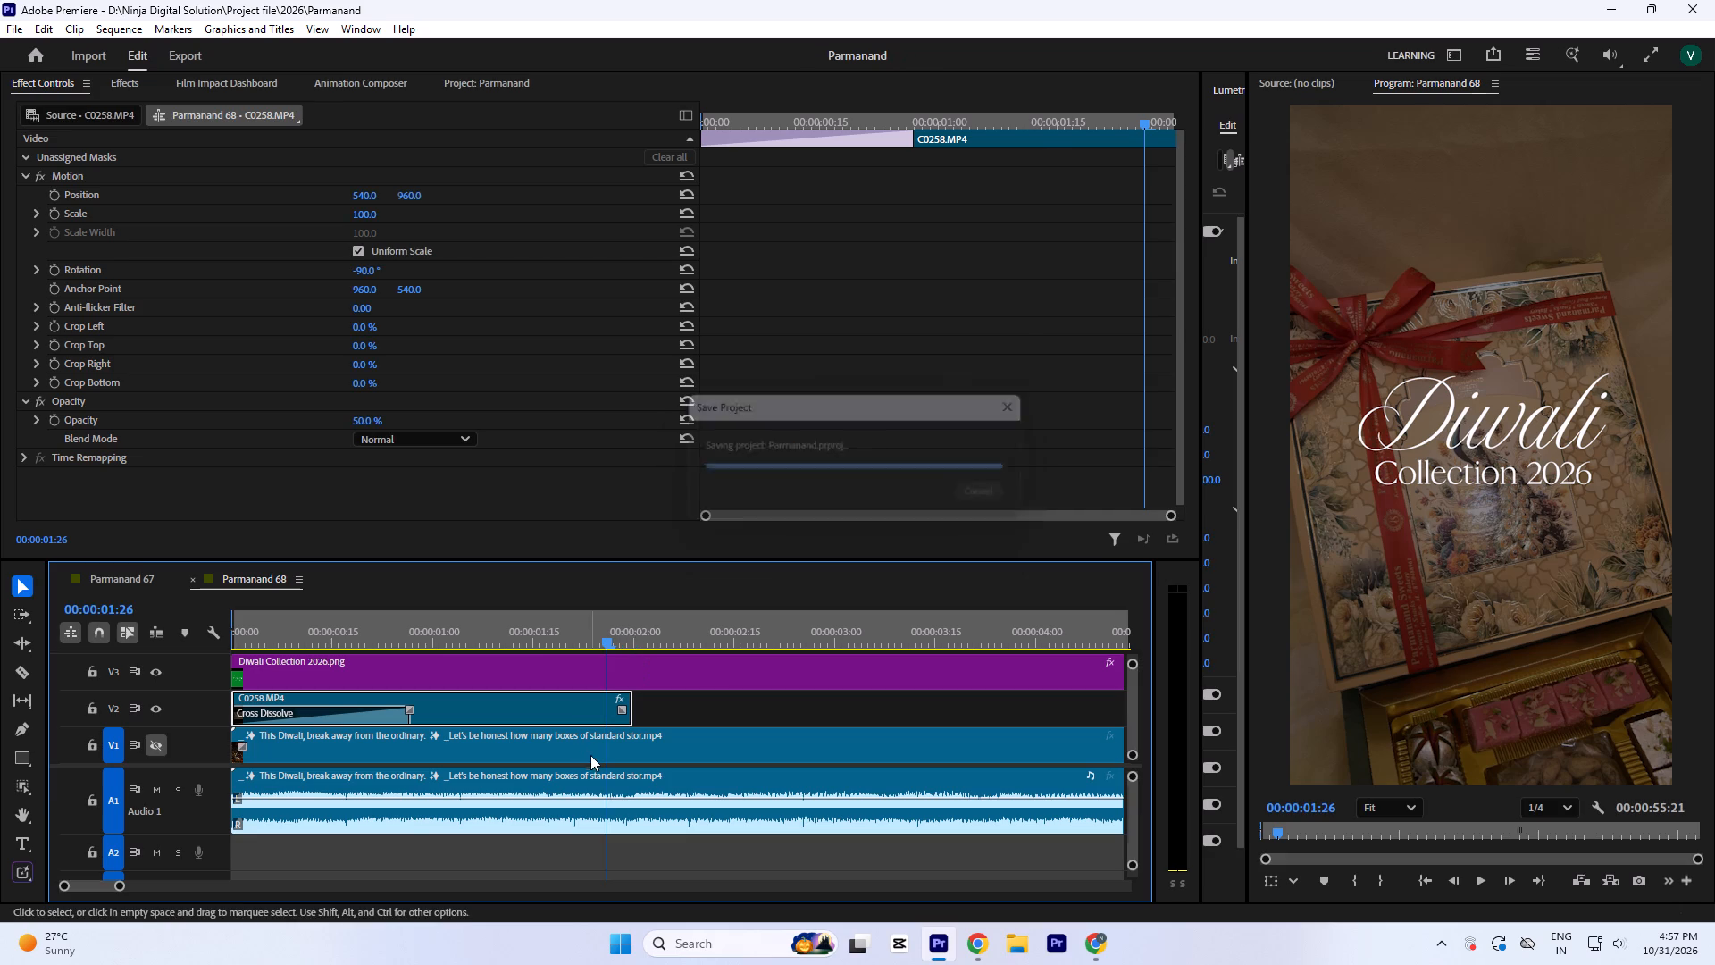
# Extend the end of C0258.MP4 beyond the title's end, to about 5.6 seconds, and play the sequence from the start.
pyautogui.moveTo(639, 716); pyautogui.dragTo(1158, 749)
pyautogui.press('space')
pyautogui.press('-')
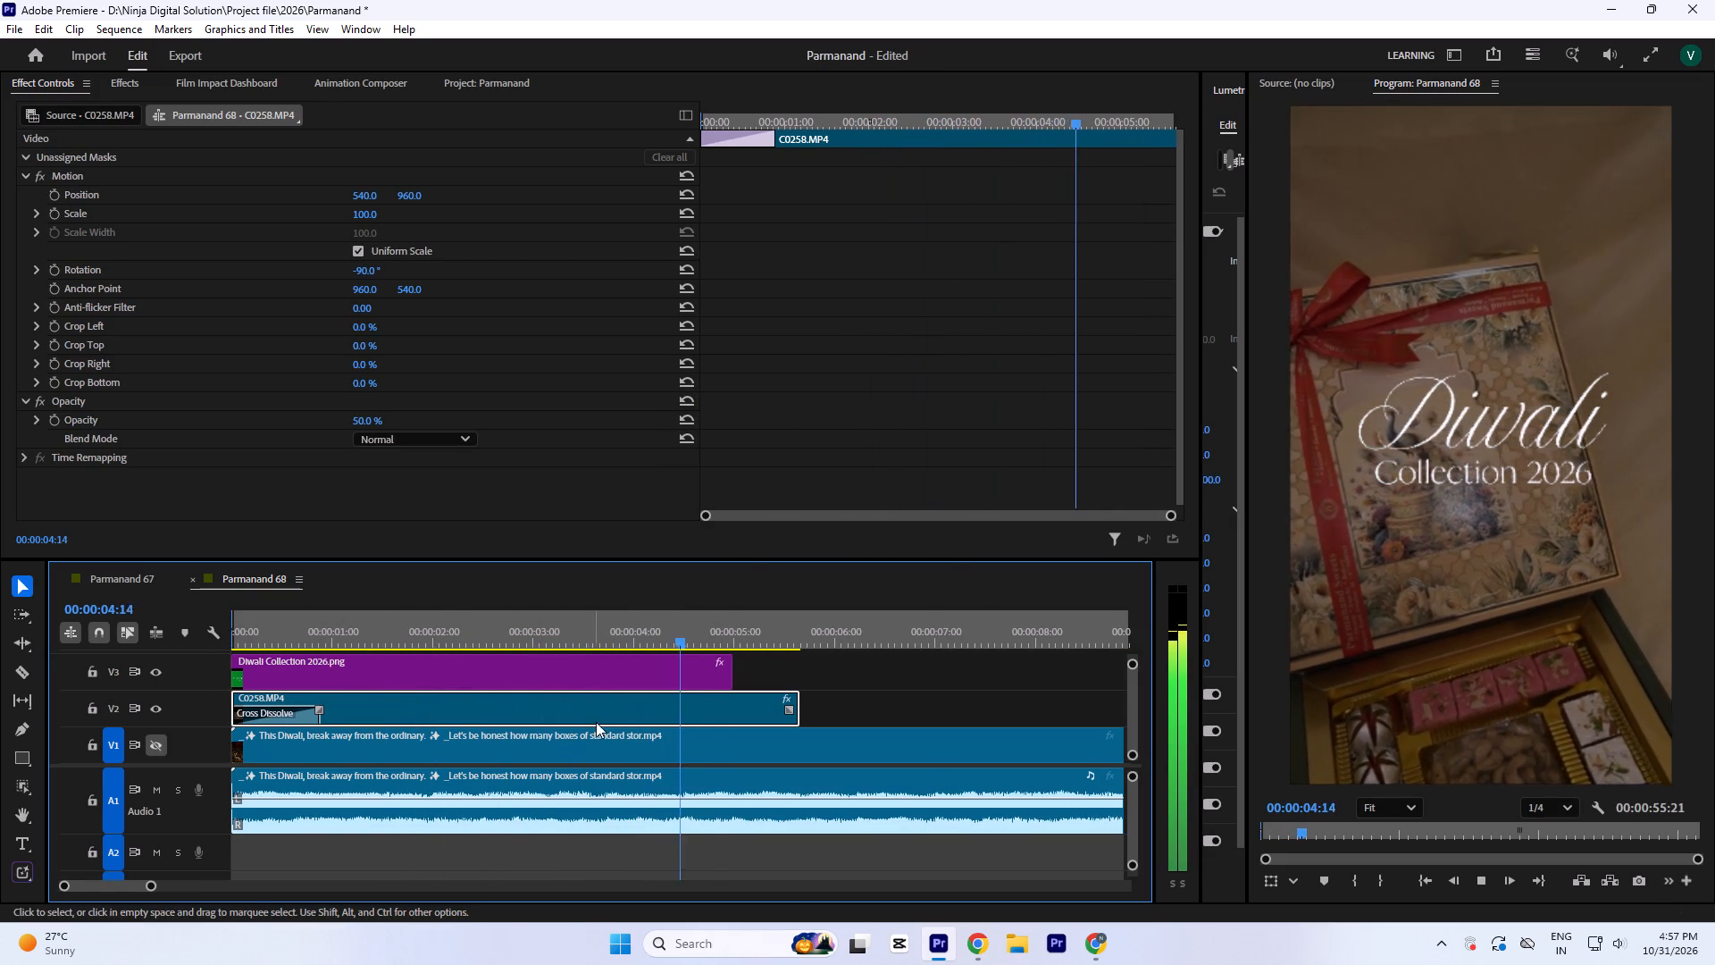
pyautogui.press('space')
pyautogui.click(659, 624)
pyautogui.press('Return')
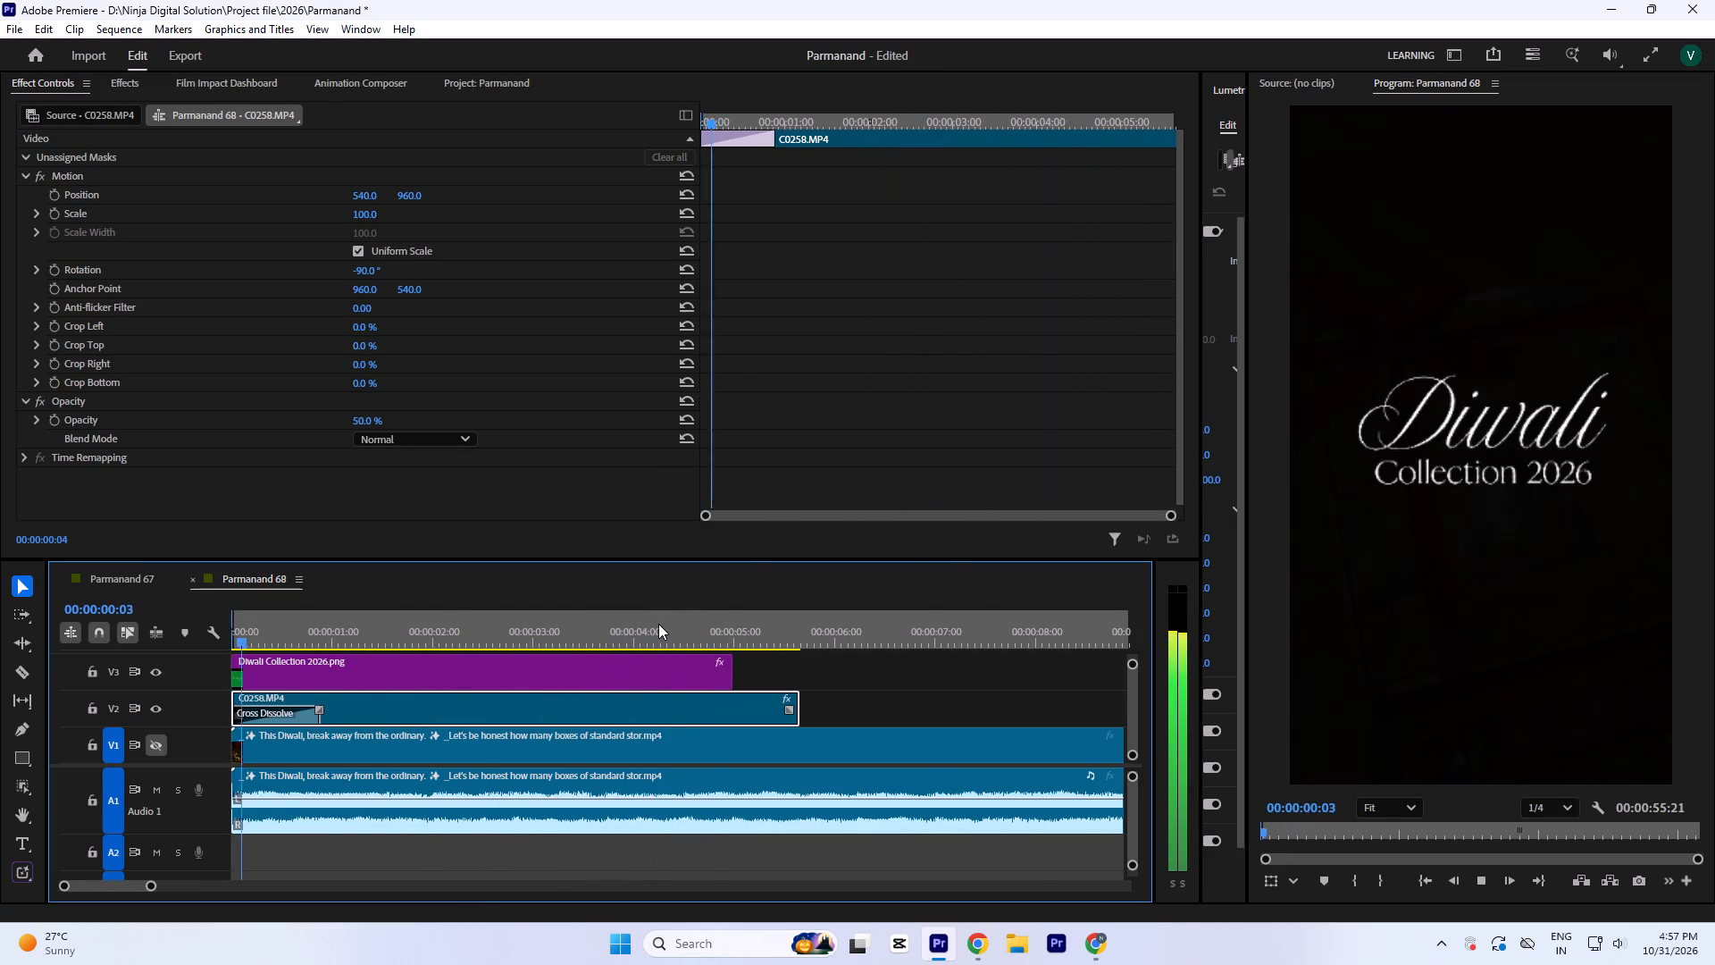
# Set the C0258.MP4 clip's speed to 80% and play back the opening.
pyautogui.press('space')
pyautogui.hotkey('ctrl', 'r')
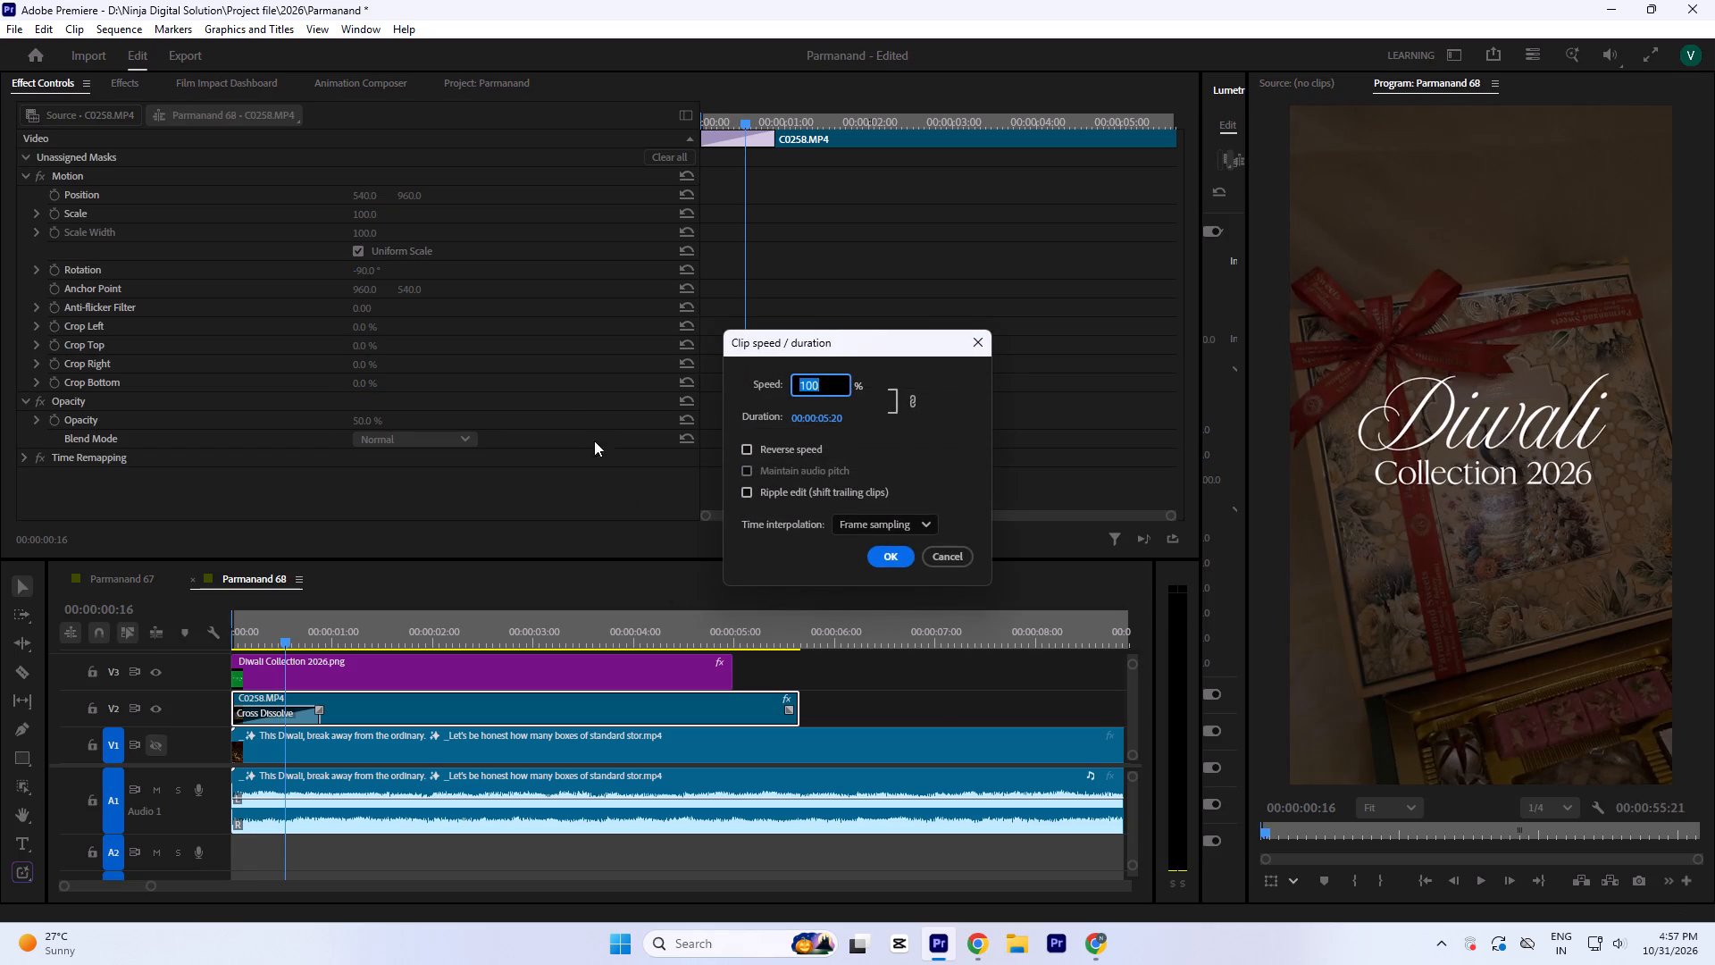
pyautogui.press('8')
pyautogui.press('0')
pyautogui.press('Return')
pyautogui.press('Return')
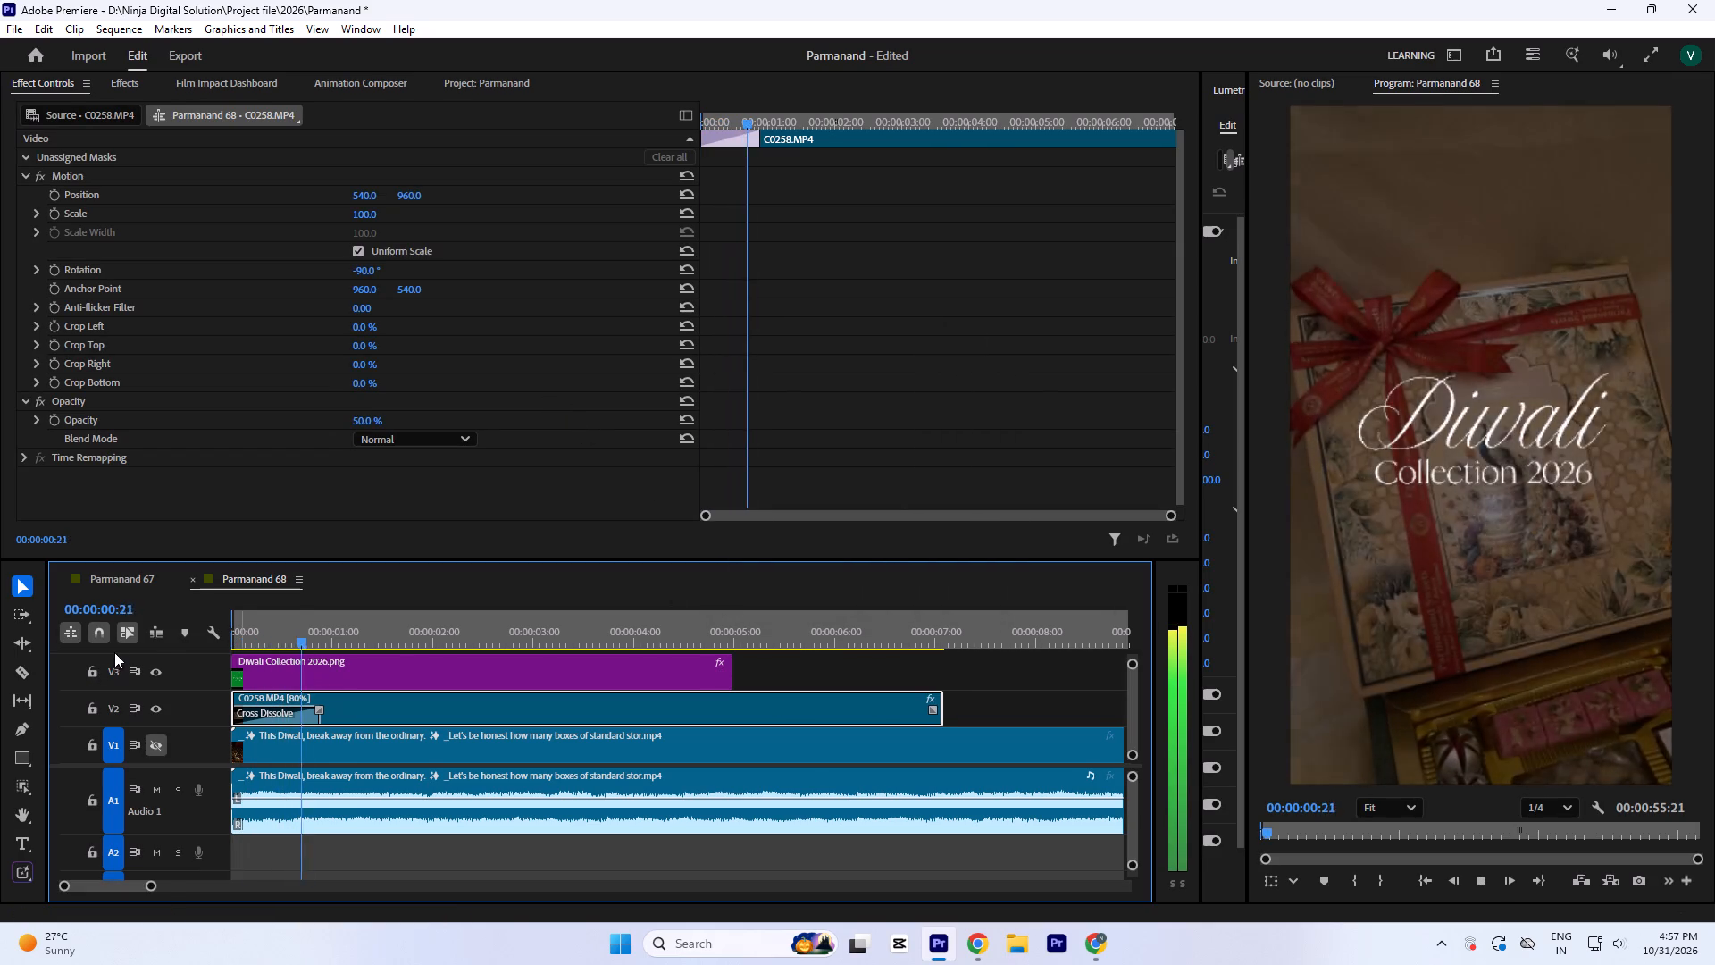
pyautogui.press('space')
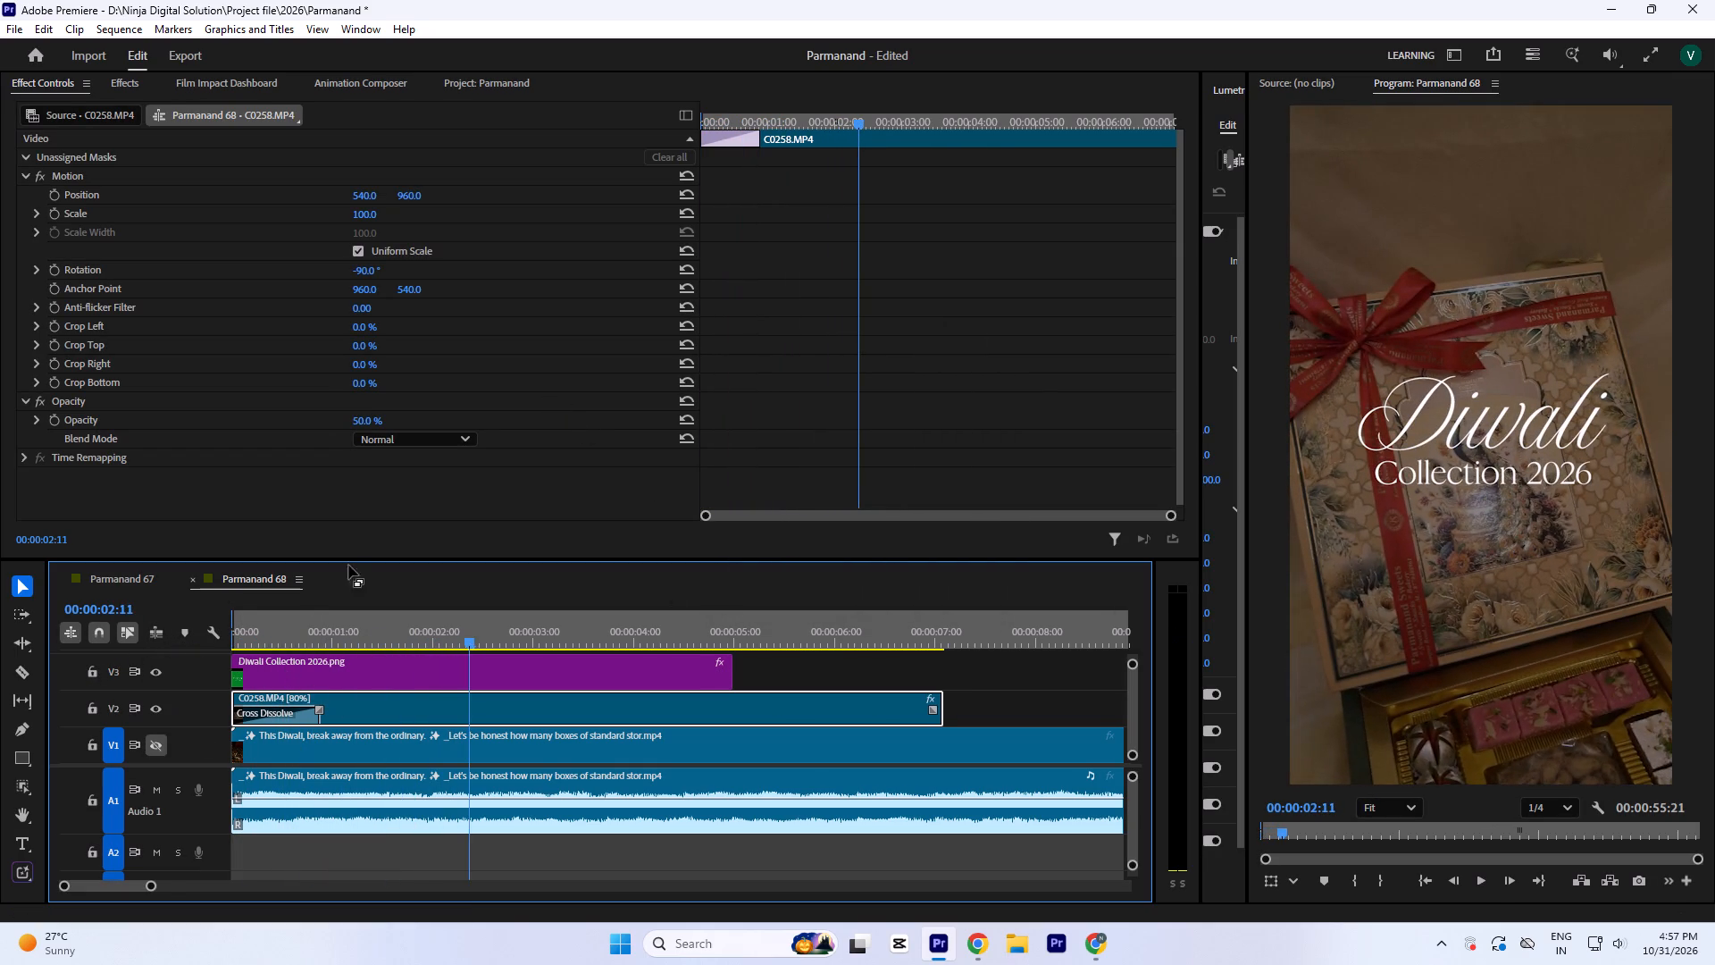
# Reframe the C0258.MP4 gift box clip with Scale 121 and Position 638, 764.
pyautogui.moveTo(369, 212); pyautogui.dragTo(367, 202)
pyautogui.moveTo(408, 195); pyautogui.dragTo(387, 357)
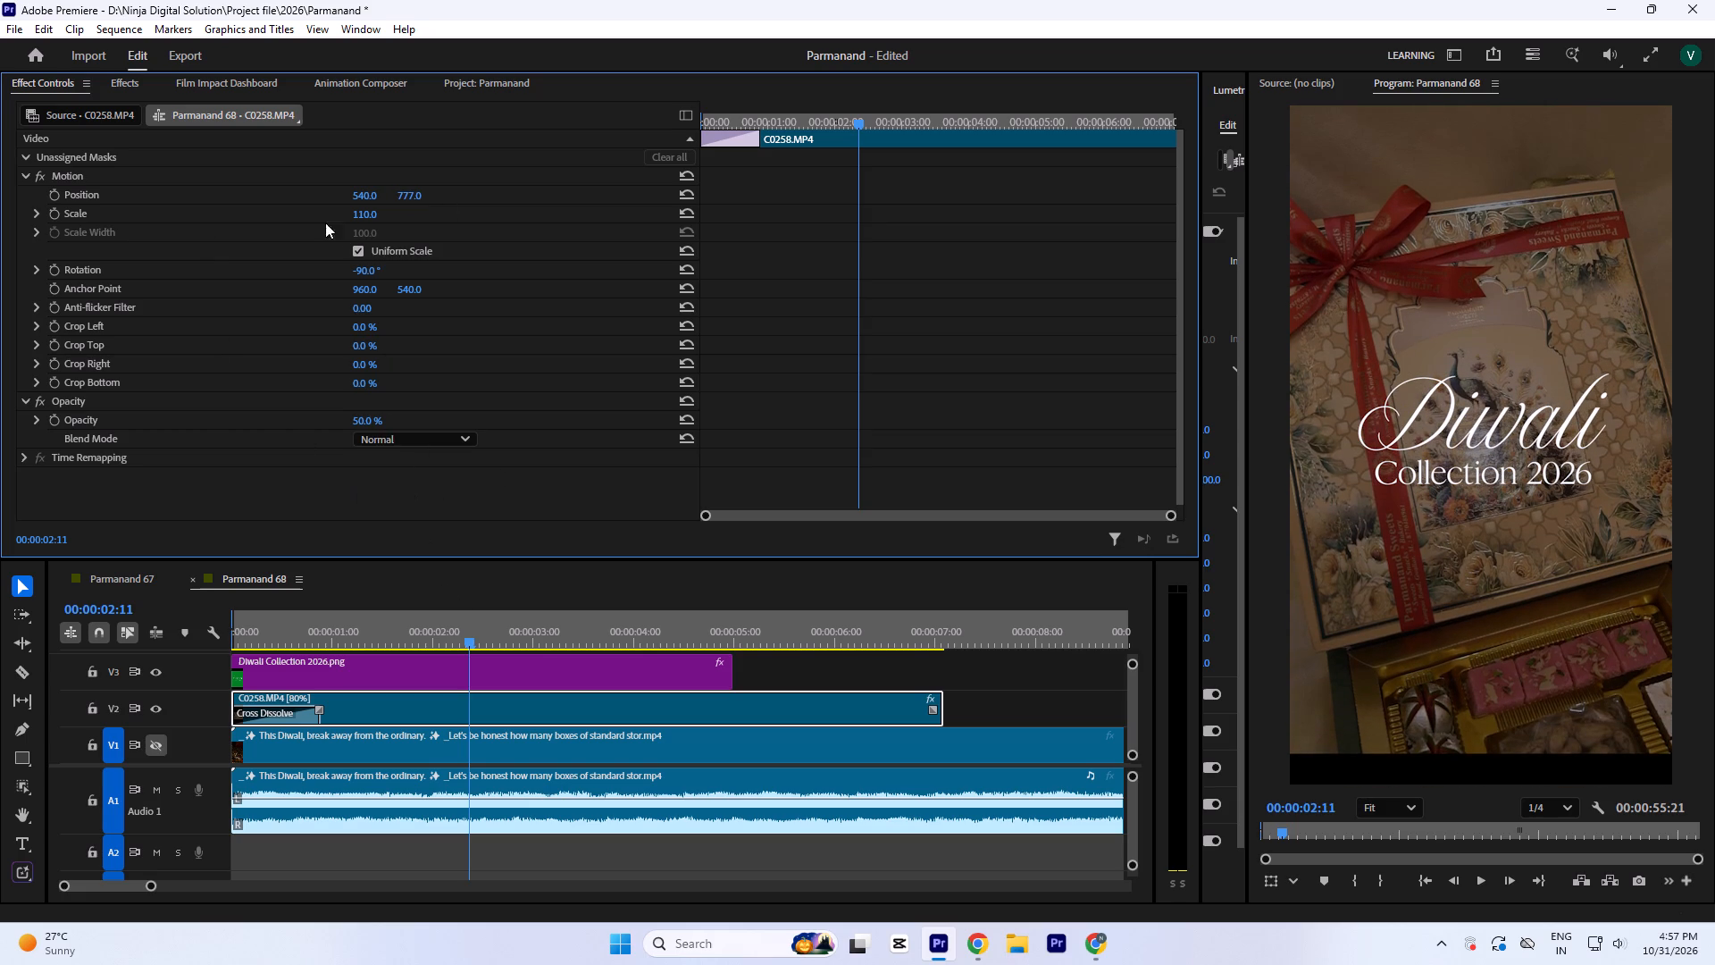
pyautogui.moveTo(364, 214); pyautogui.dragTo(358, 201)
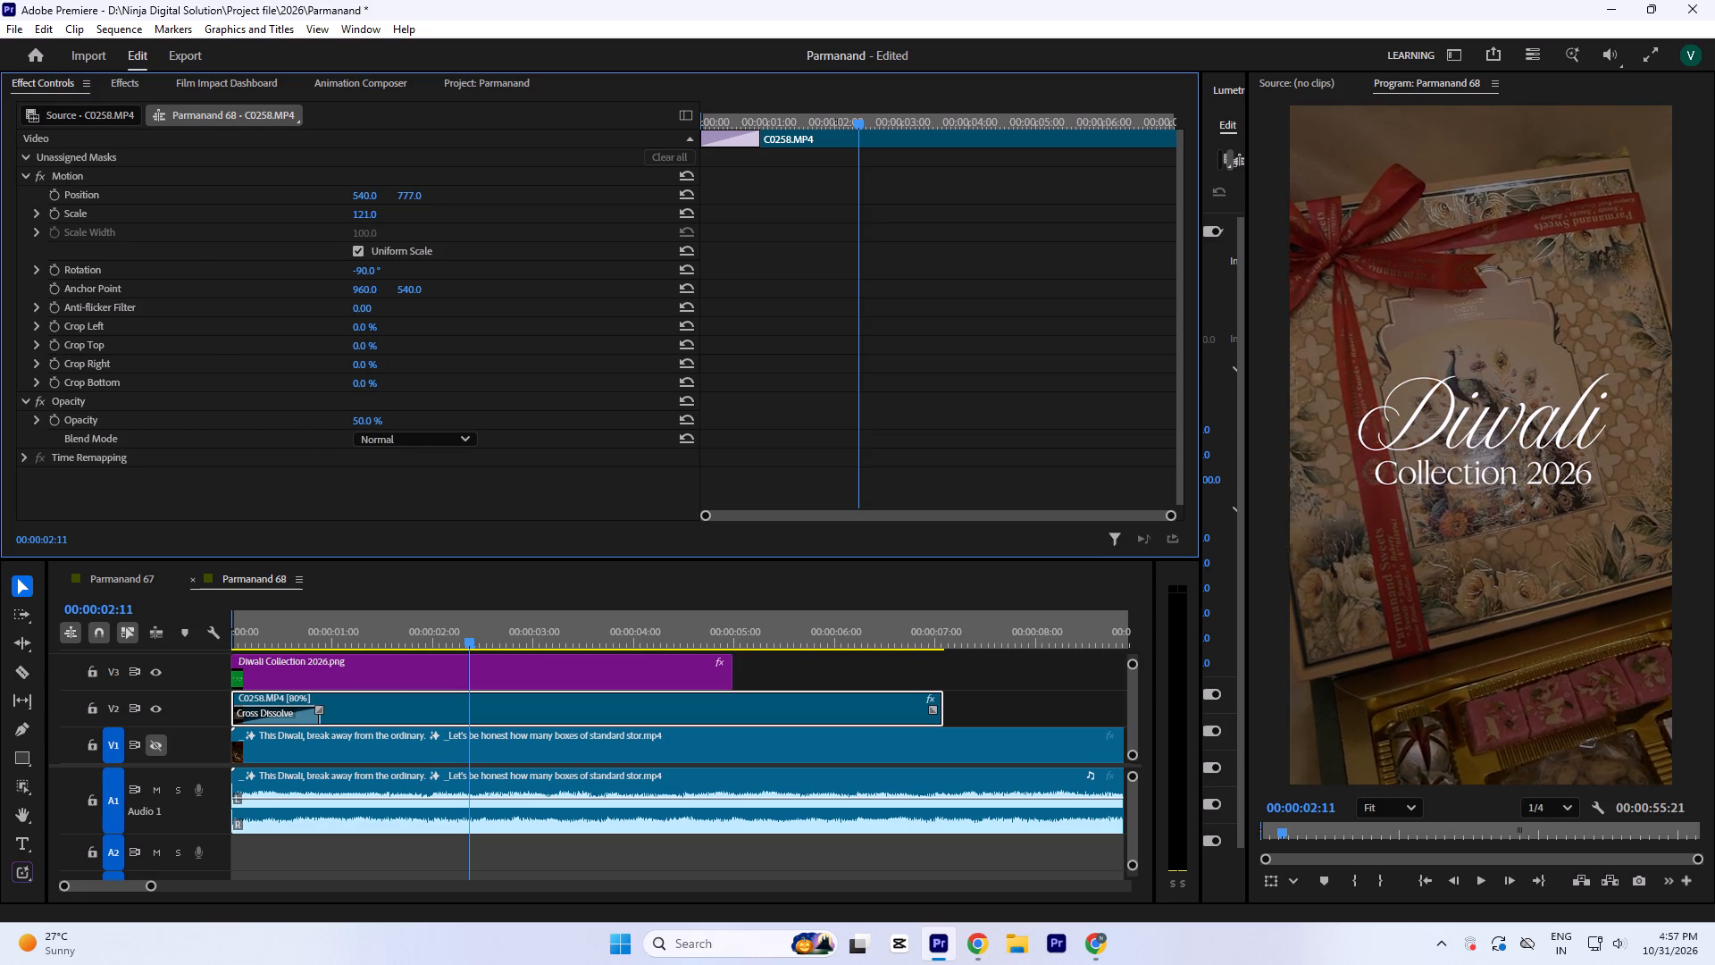
pyautogui.moveTo(358, 201); pyautogui.dragTo(358, 200)
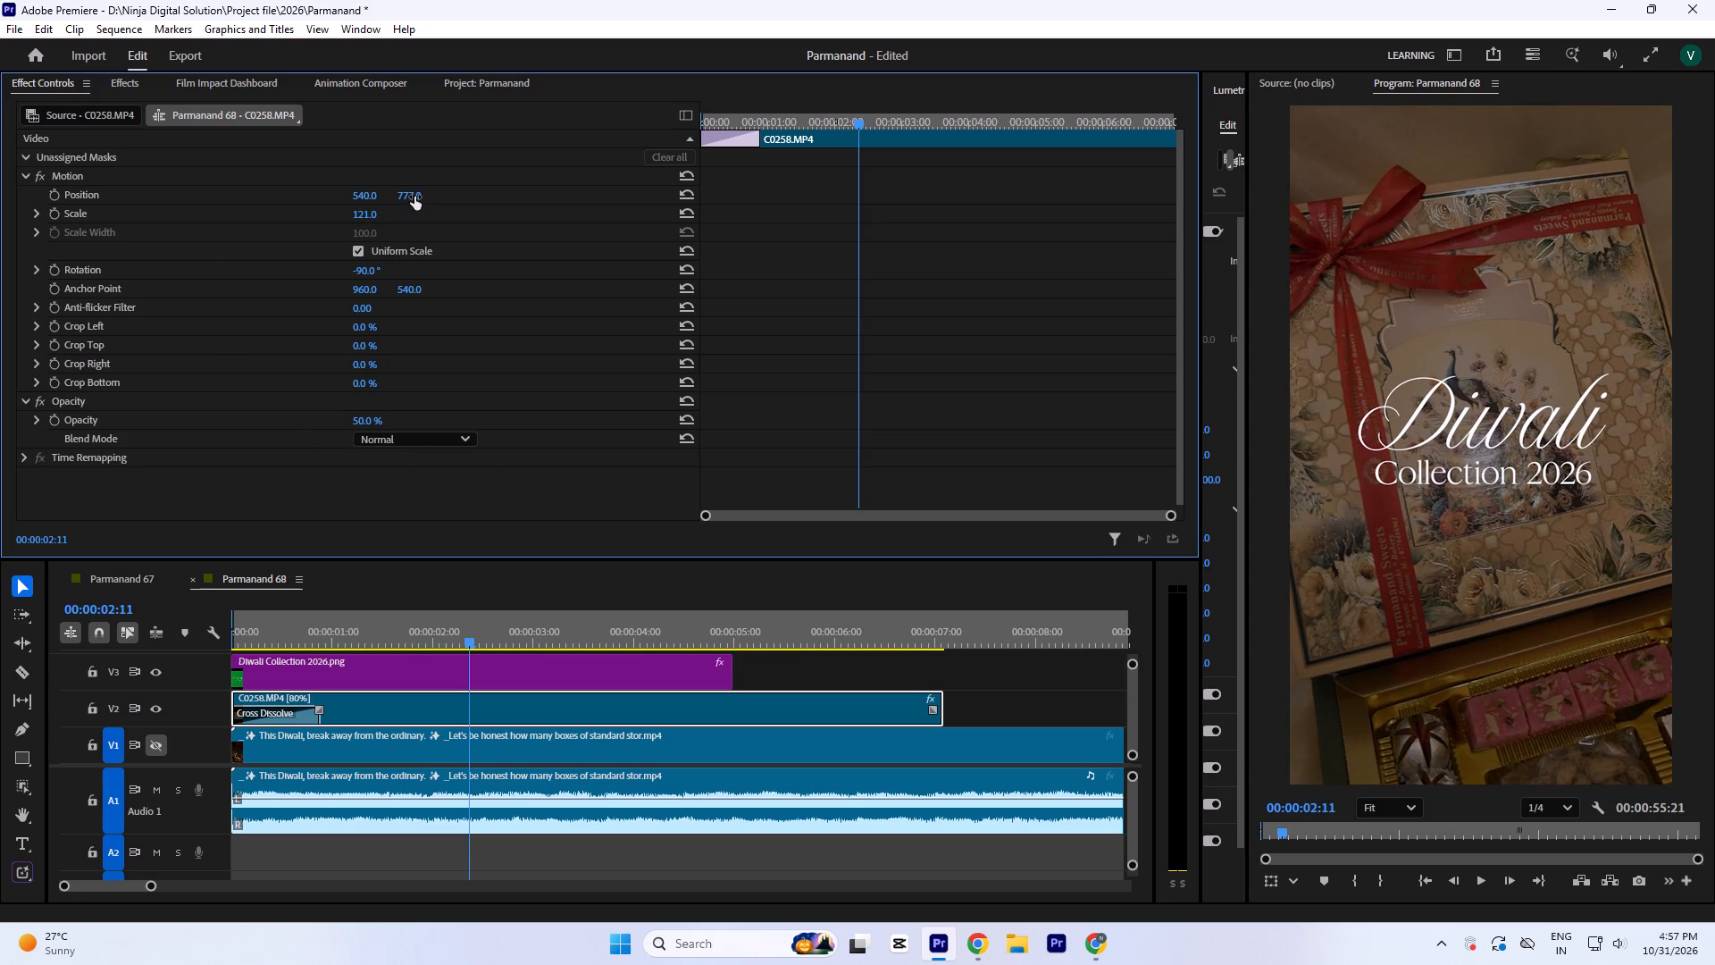
pyautogui.moveTo(414, 197); pyautogui.dragTo(397, 206)
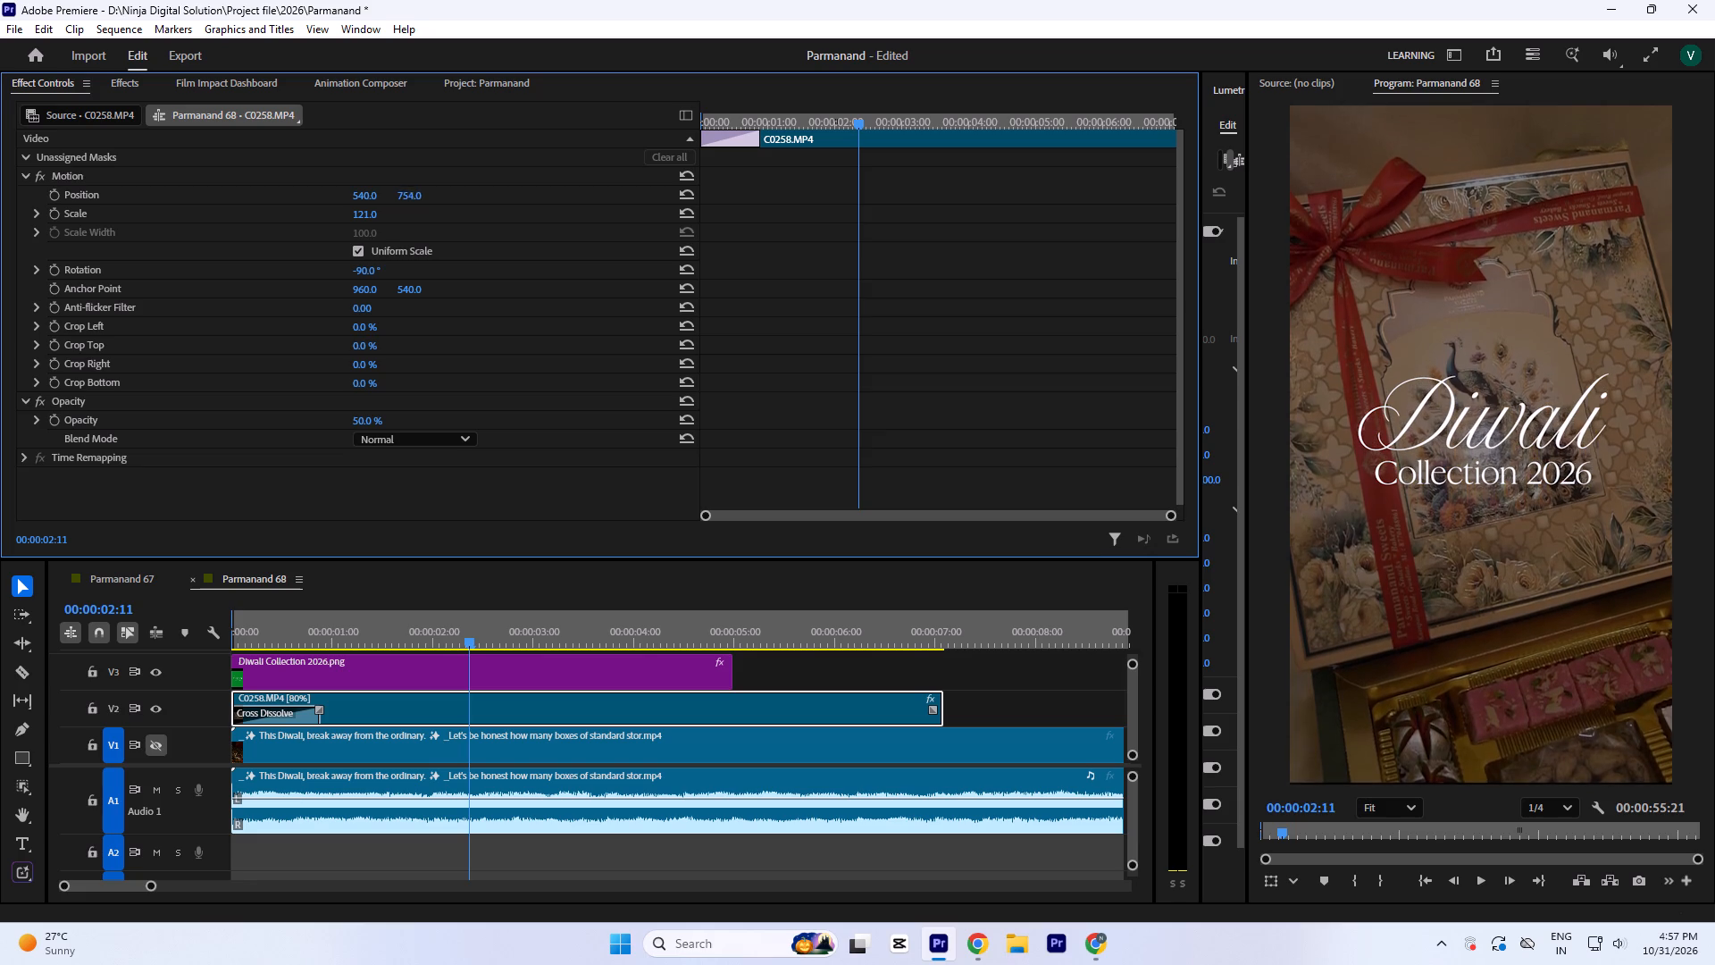
pyautogui.moveTo(397, 206); pyautogui.dragTo(395, 196)
pyautogui.moveTo(364, 200); pyautogui.dragTo(355, 115)
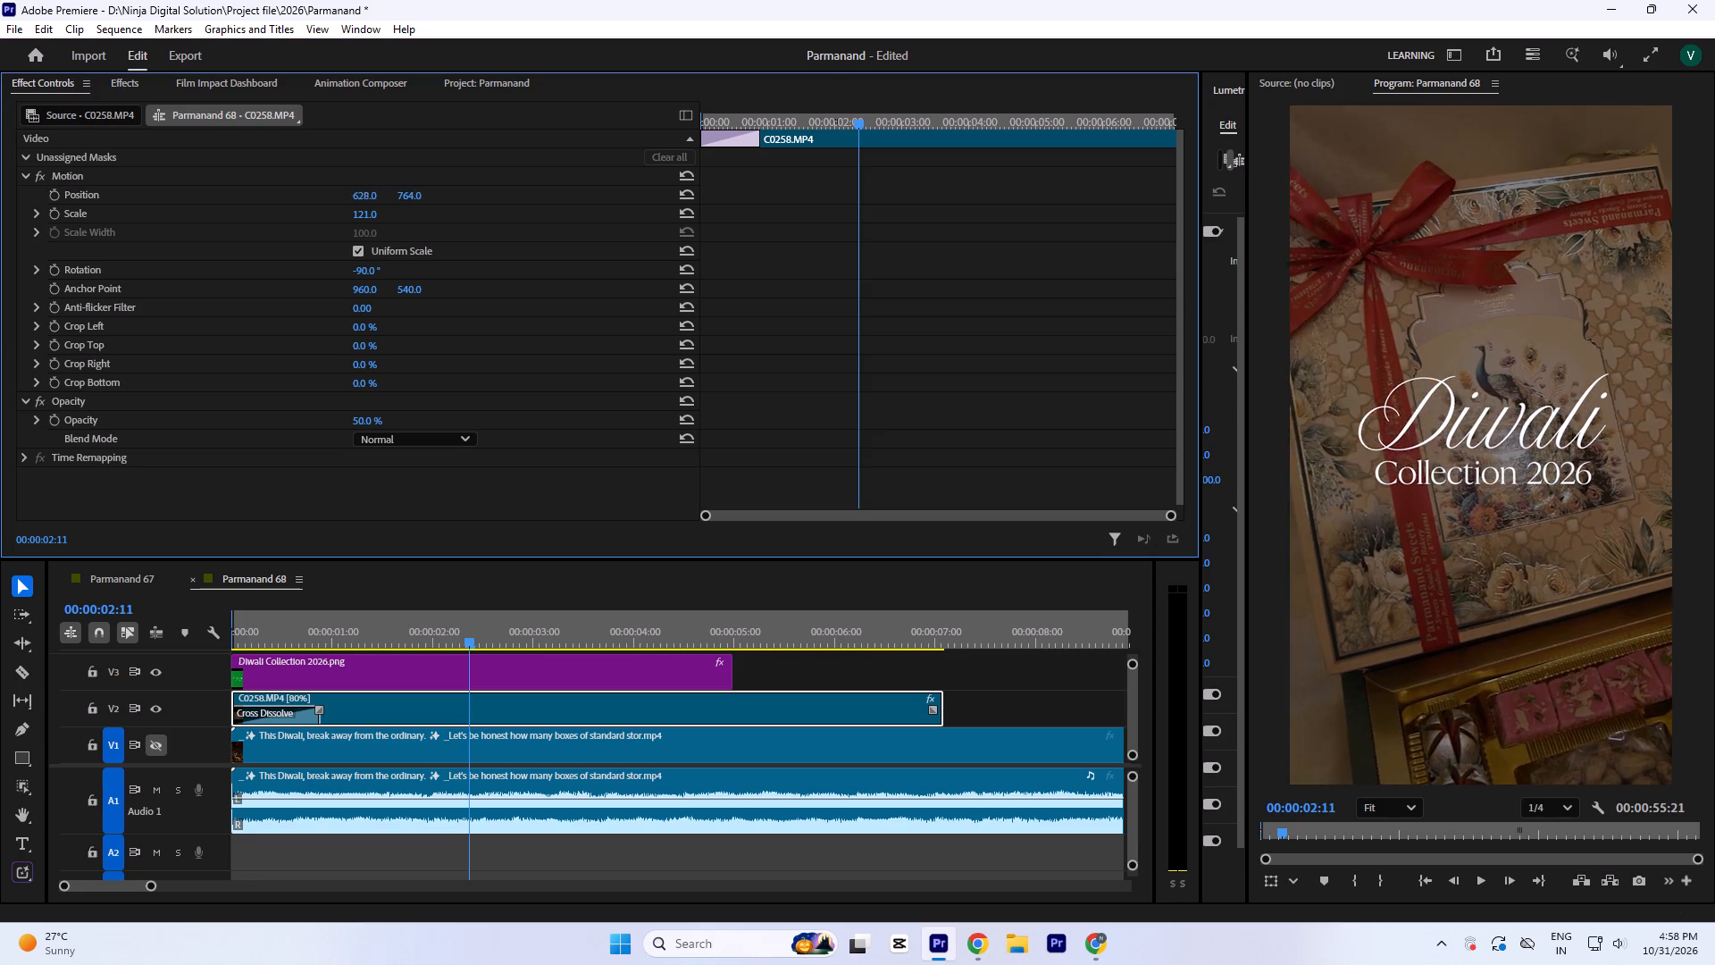
pyautogui.moveTo(355, 115); pyautogui.dragTo(340, 112)
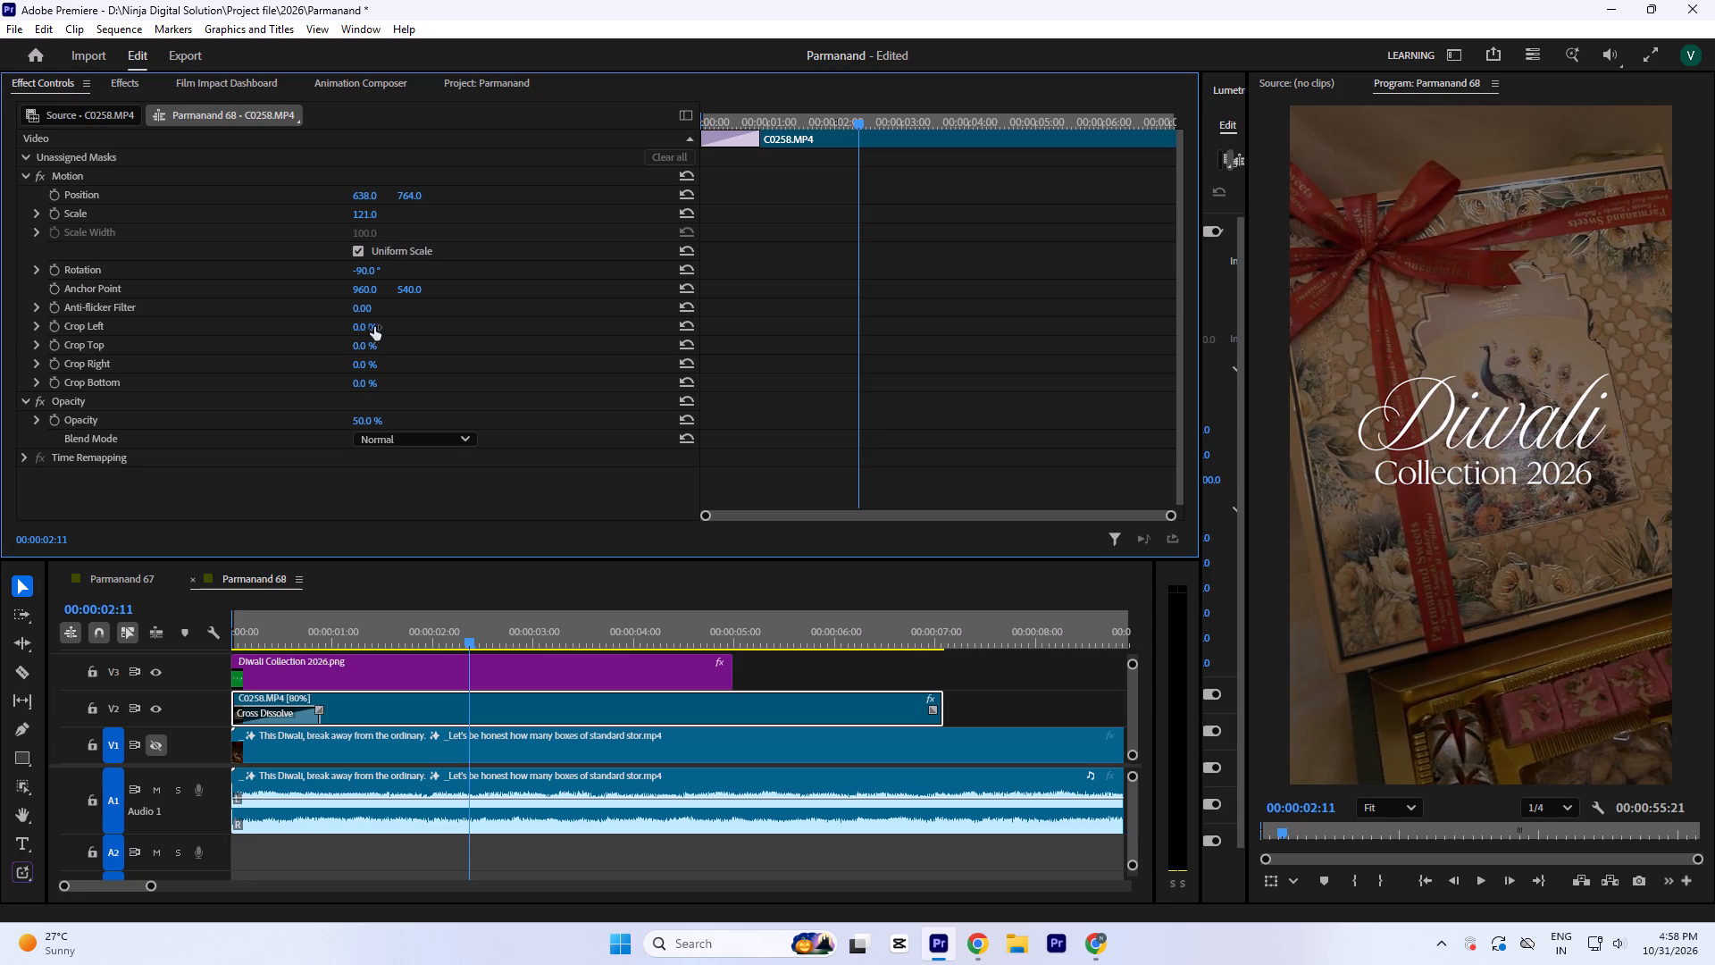
# Play the reframed opening from the start and save the project.
pyautogui.moveTo(407, 630); pyautogui.dragTo(40, 657)
pyautogui.press('space')
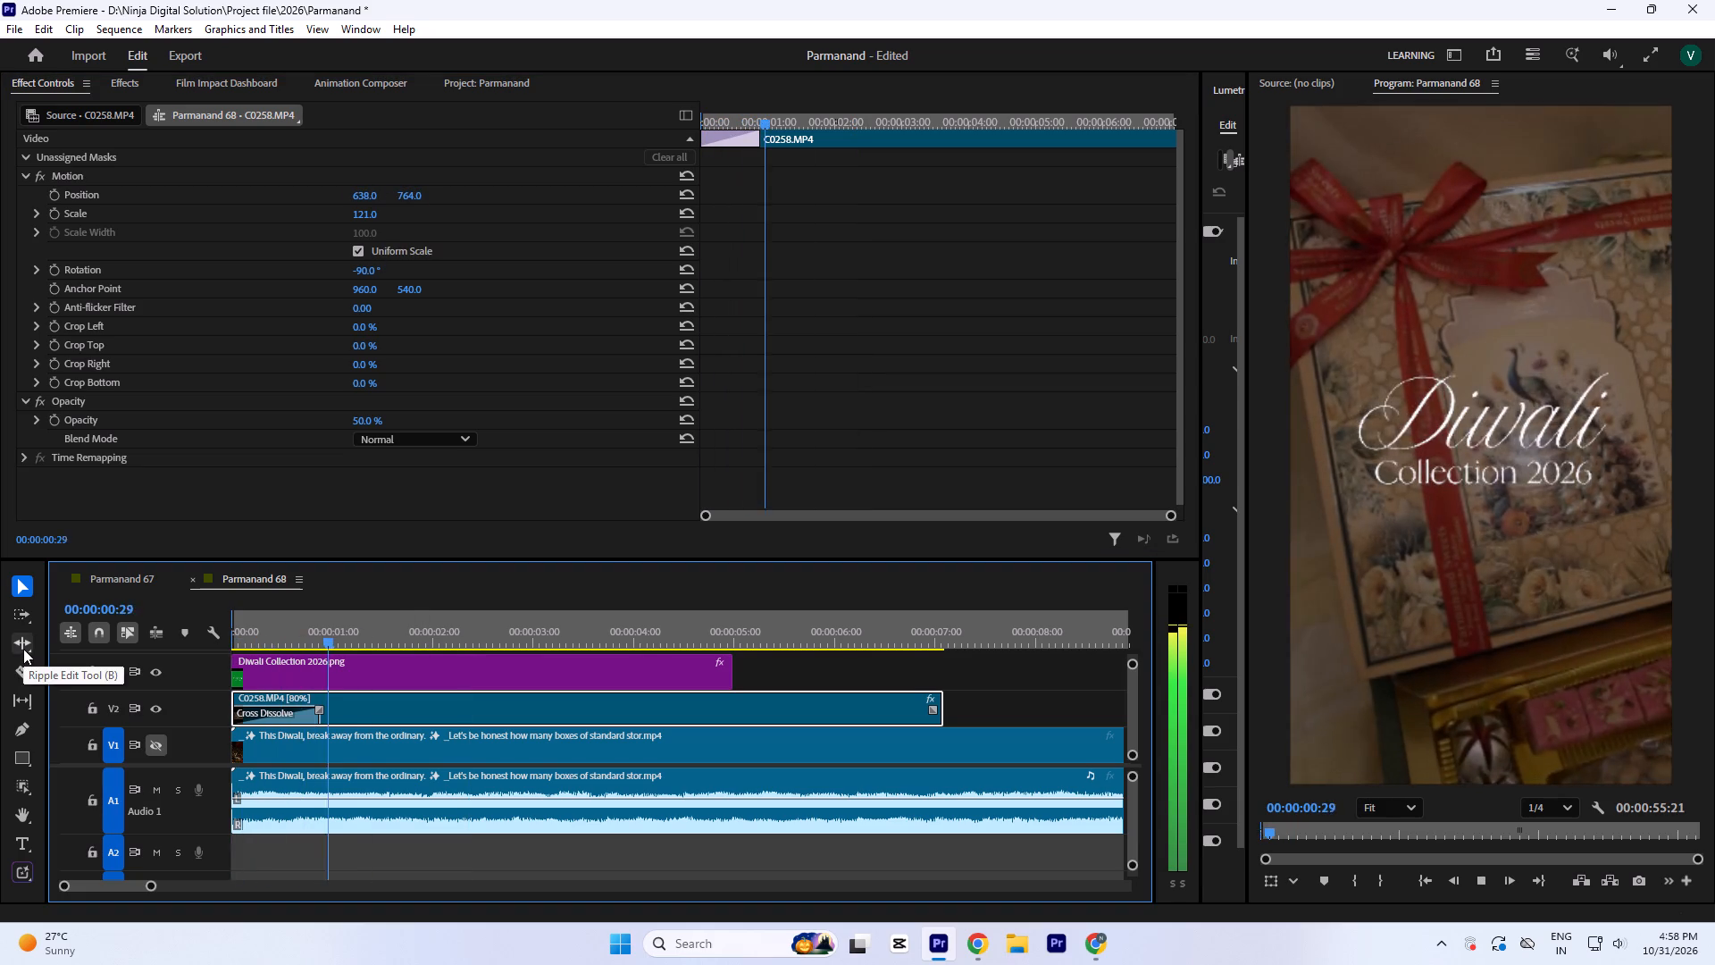
pyautogui.press('space')
pyautogui.hotkey('ctrl', 's')
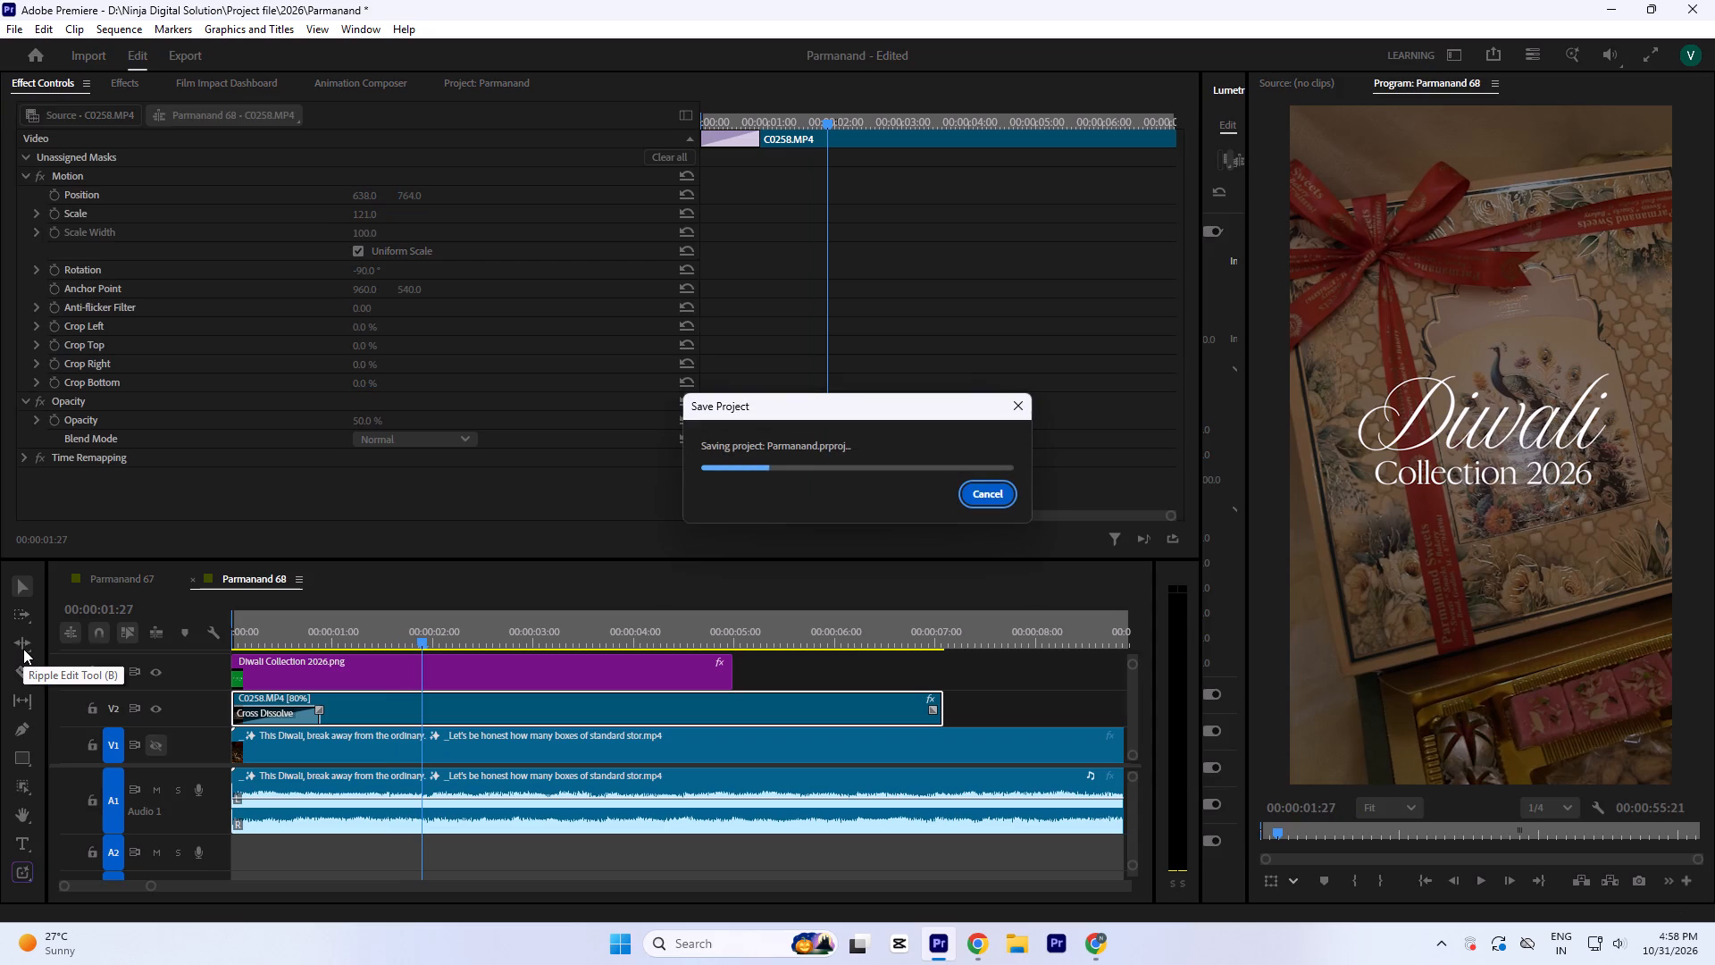
# Play on to find where the background should brighten, and turn on Opacity keyframing for C0258.MP4 at 00:00:03:21 with 50%.
pyautogui.press('space')
pyautogui.press('space')
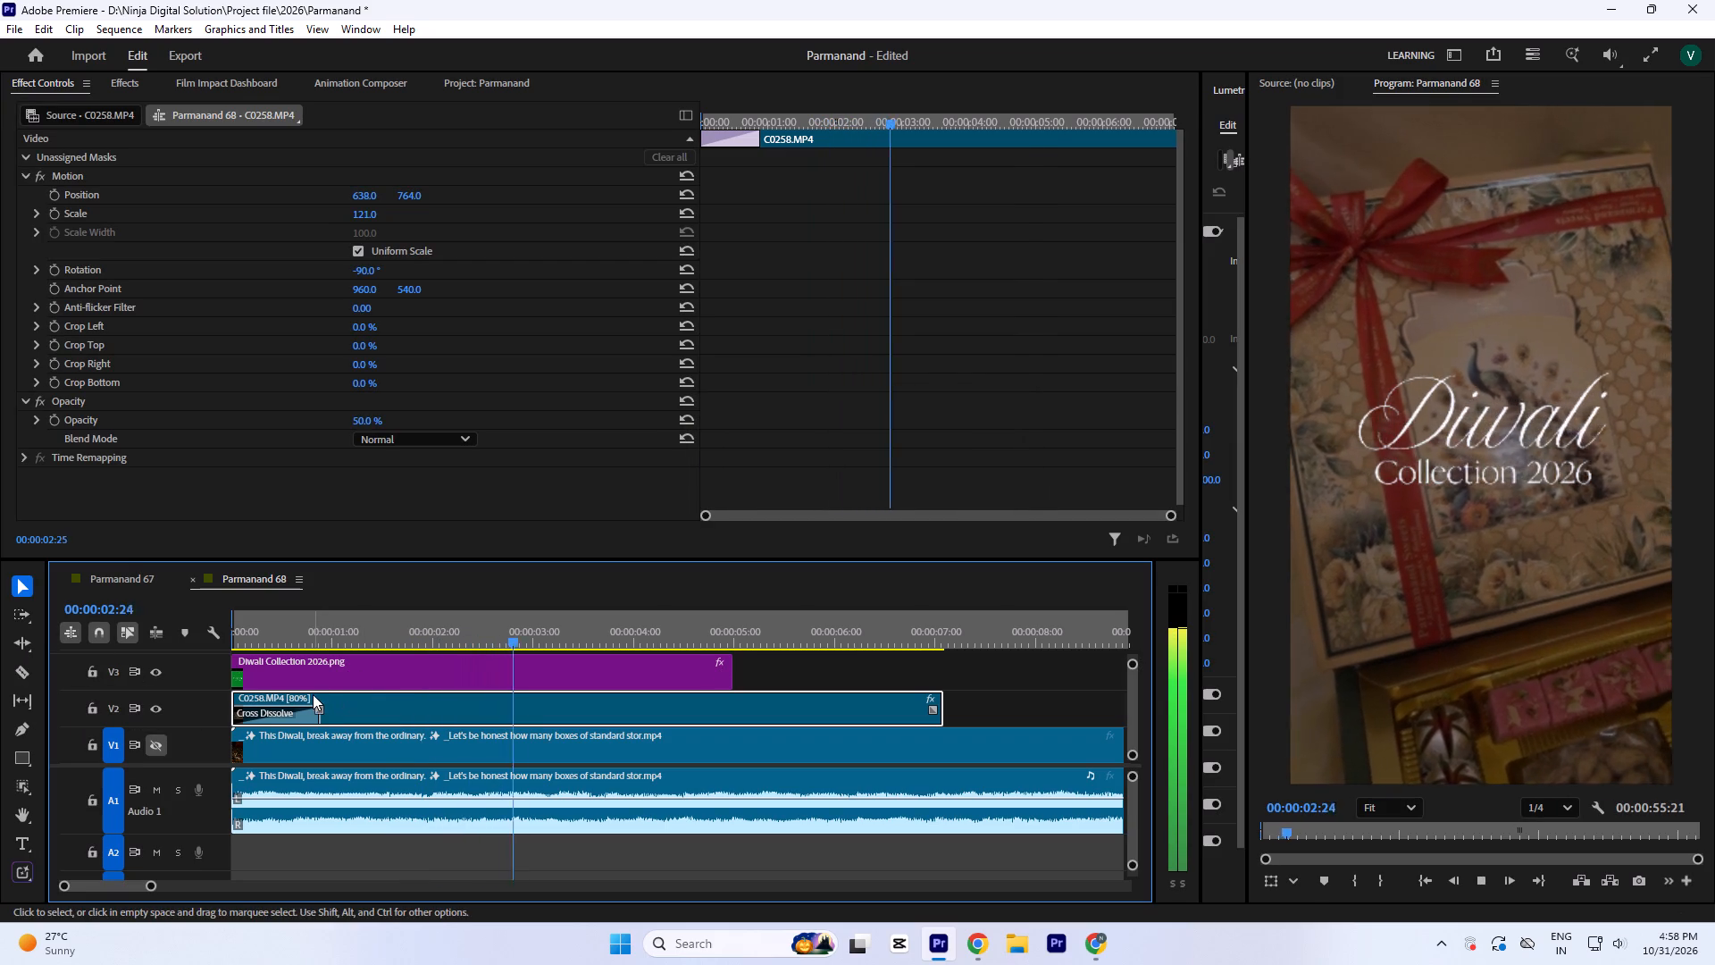
pyautogui.press('space')
pyautogui.press('space')
pyautogui.press('space')
pyautogui.moveTo(603, 627); pyautogui.dragTo(600, 642)
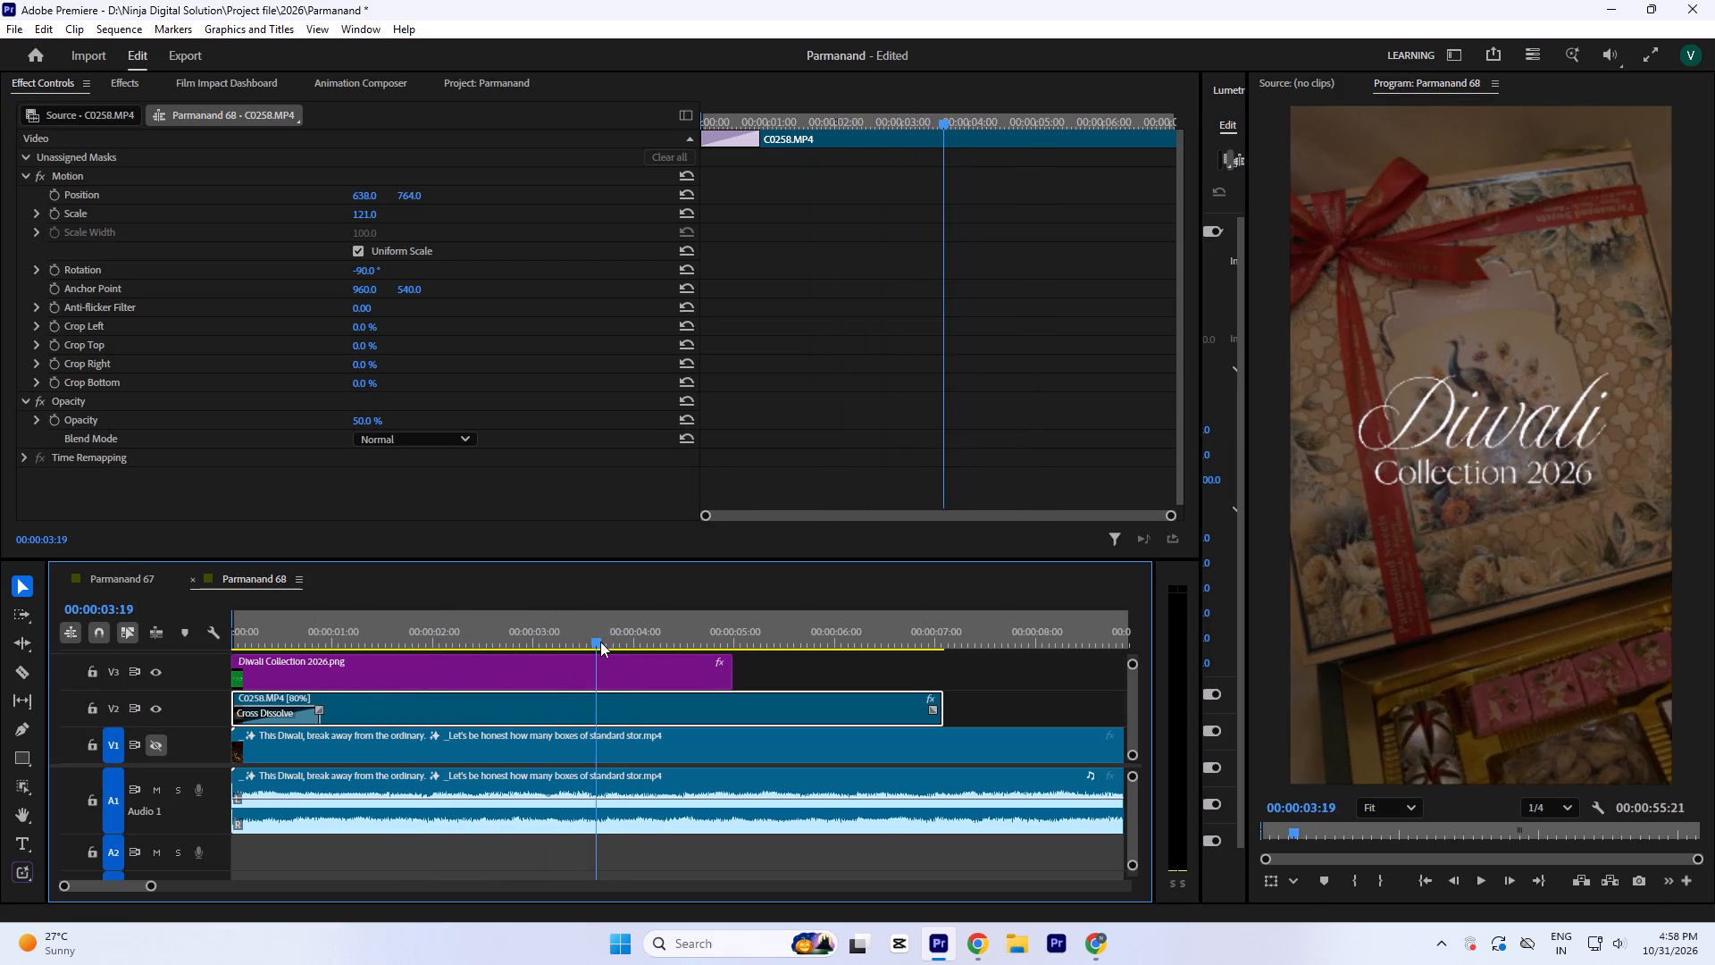
pyautogui.moveTo(600, 642); pyautogui.dragTo(604, 654)
pyautogui.press('=')
pyautogui.press('=')
pyautogui.press('=')
pyautogui.press('=')
pyautogui.press('=')
pyautogui.moveTo(699, 613); pyautogui.dragTo(707, 615)
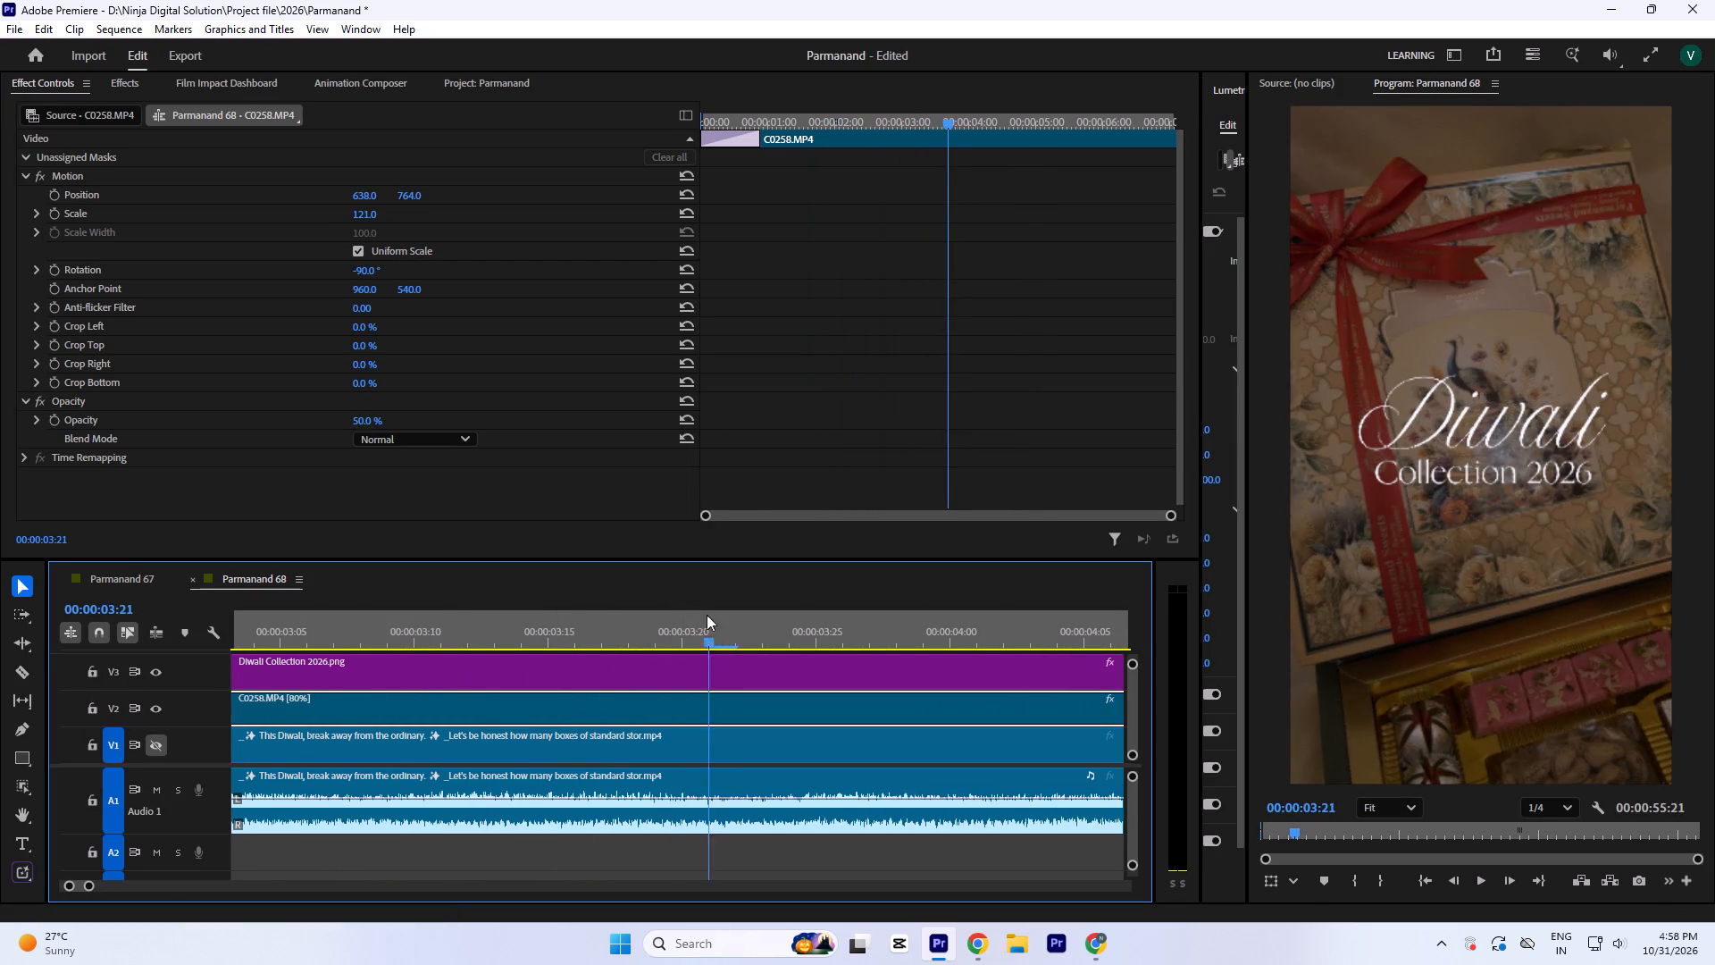
pyautogui.moveTo(707, 615); pyautogui.dragTo(712, 643)
pyautogui.press('=')
pyautogui.press('=')
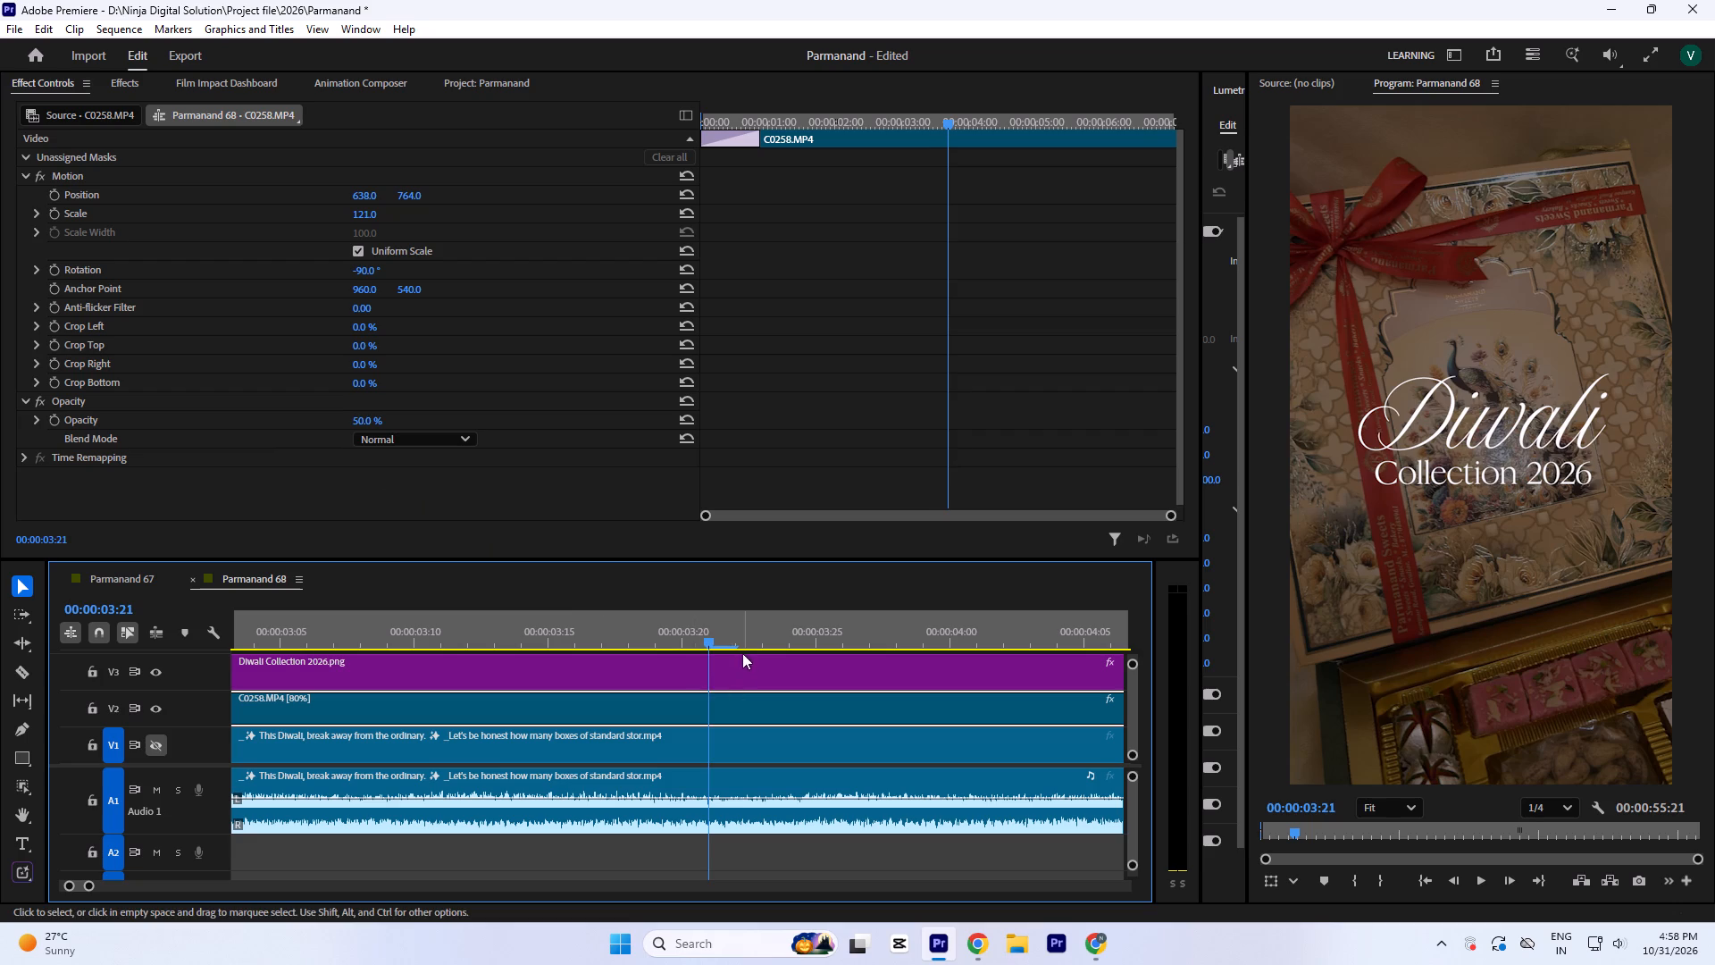
pyautogui.click(736, 634)
pyautogui.click(713, 628)
pyautogui.press('-')
pyautogui.press('-')
pyautogui.press('-')
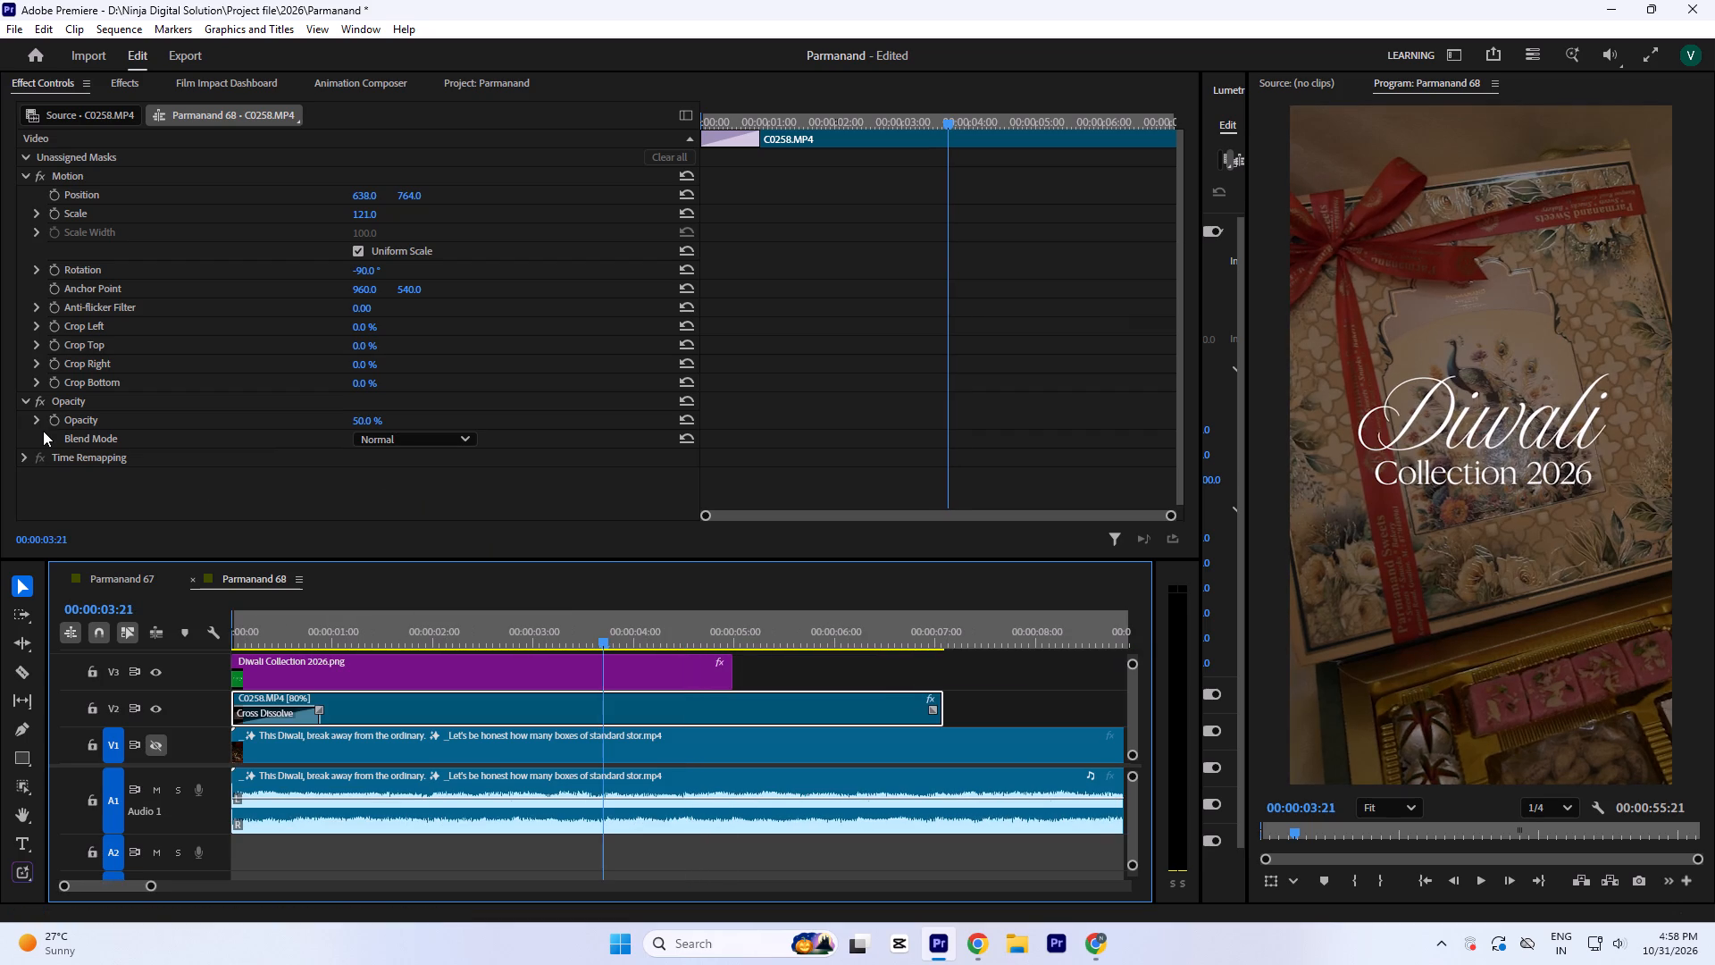
pyautogui.click(52, 421)
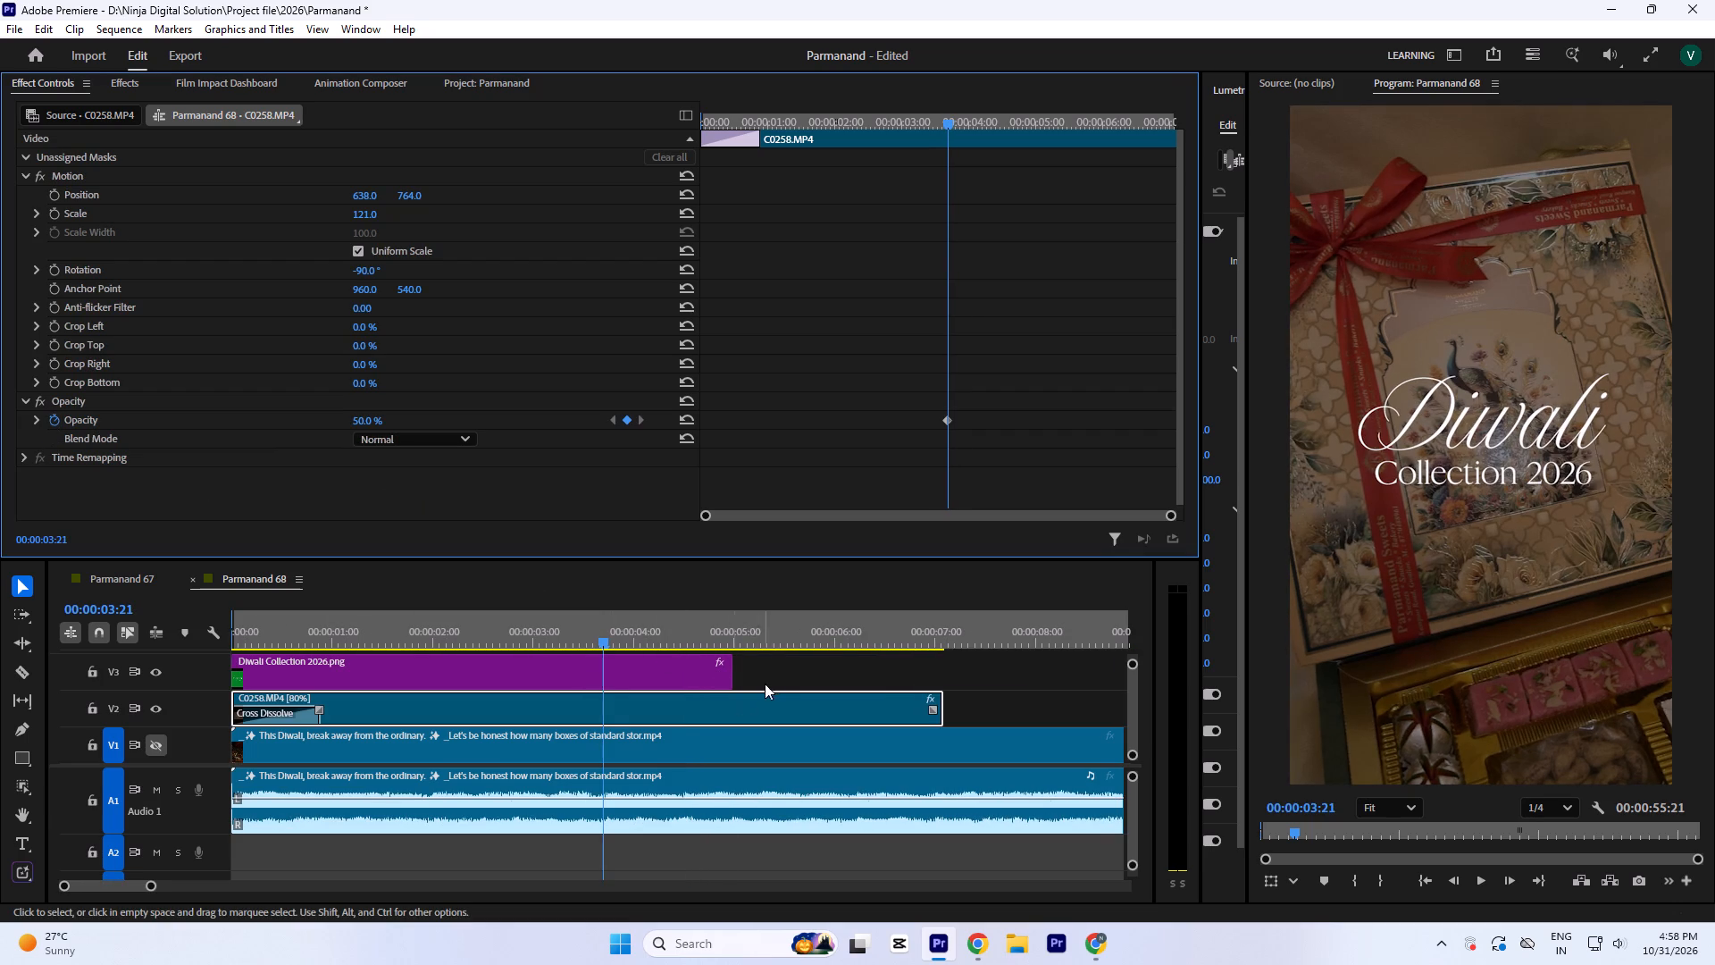
# Add a marker on the C0258.MP4 clip at 00:00:03:21.
pyautogui.click(787, 670)
pyautogui.click(709, 716)
pyautogui.press('m')
# Add a second Opacity keyframe of 100% to C0258.MP4 at 00:00:04:03.
pyautogui.moveTo(618, 625); pyautogui.dragTo(647, 639)
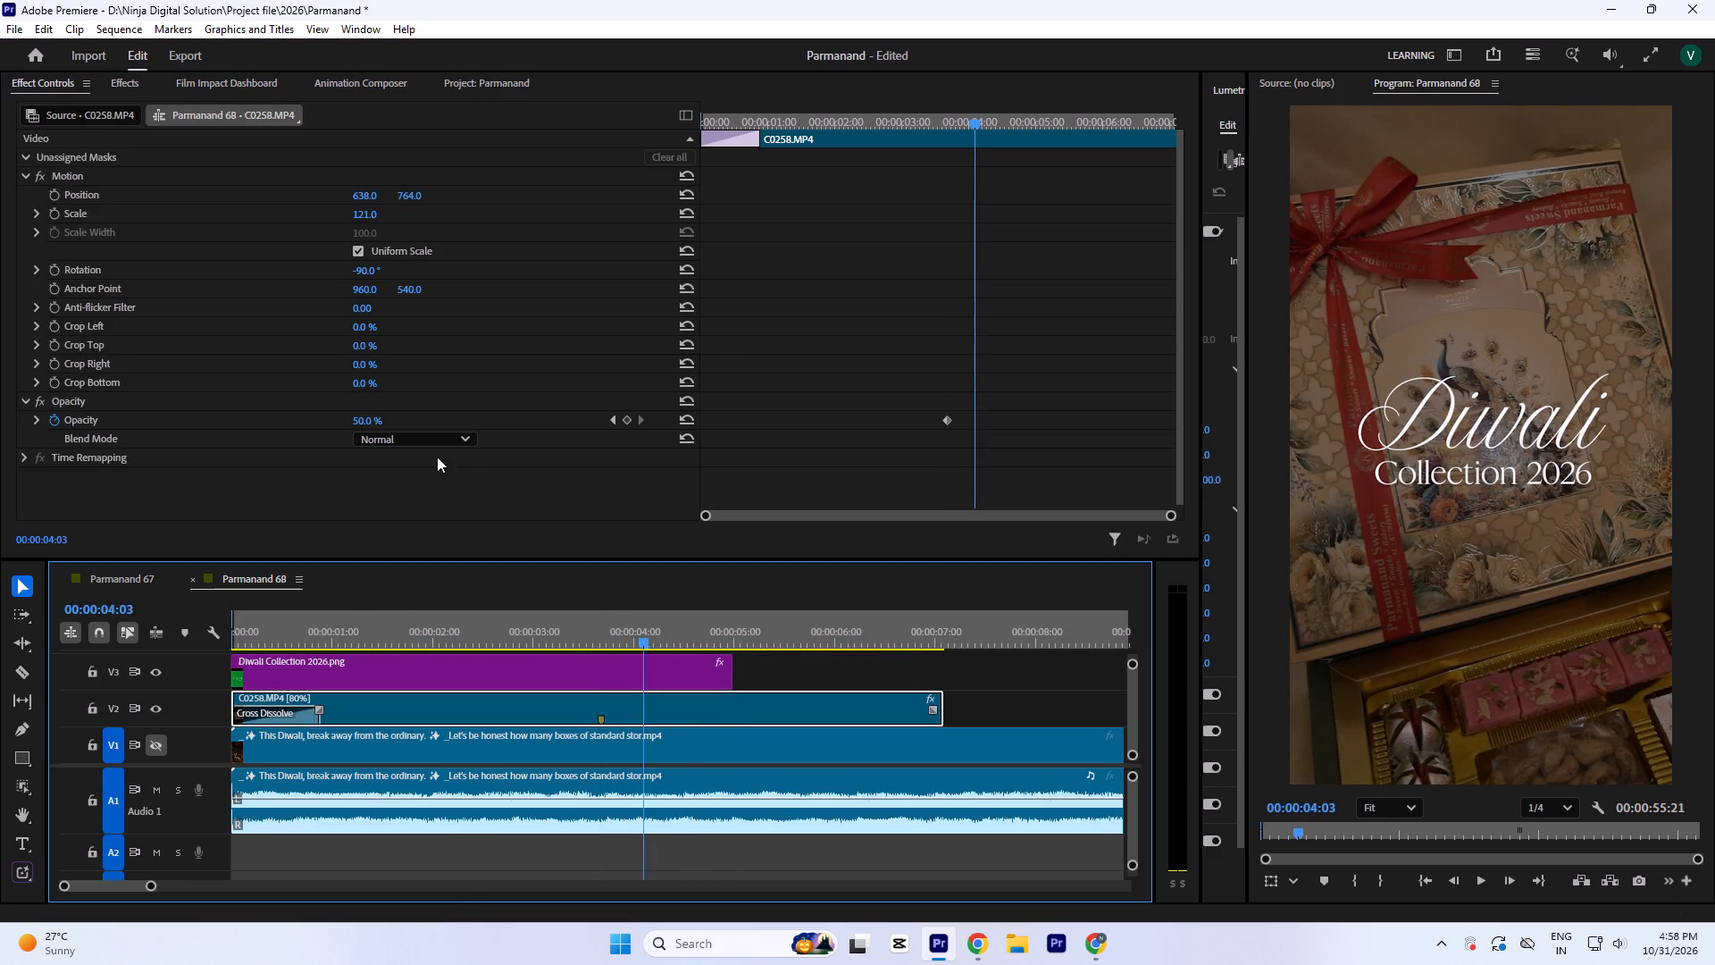
pyautogui.moveTo(369, 421); pyautogui.dragTo(369, 418)
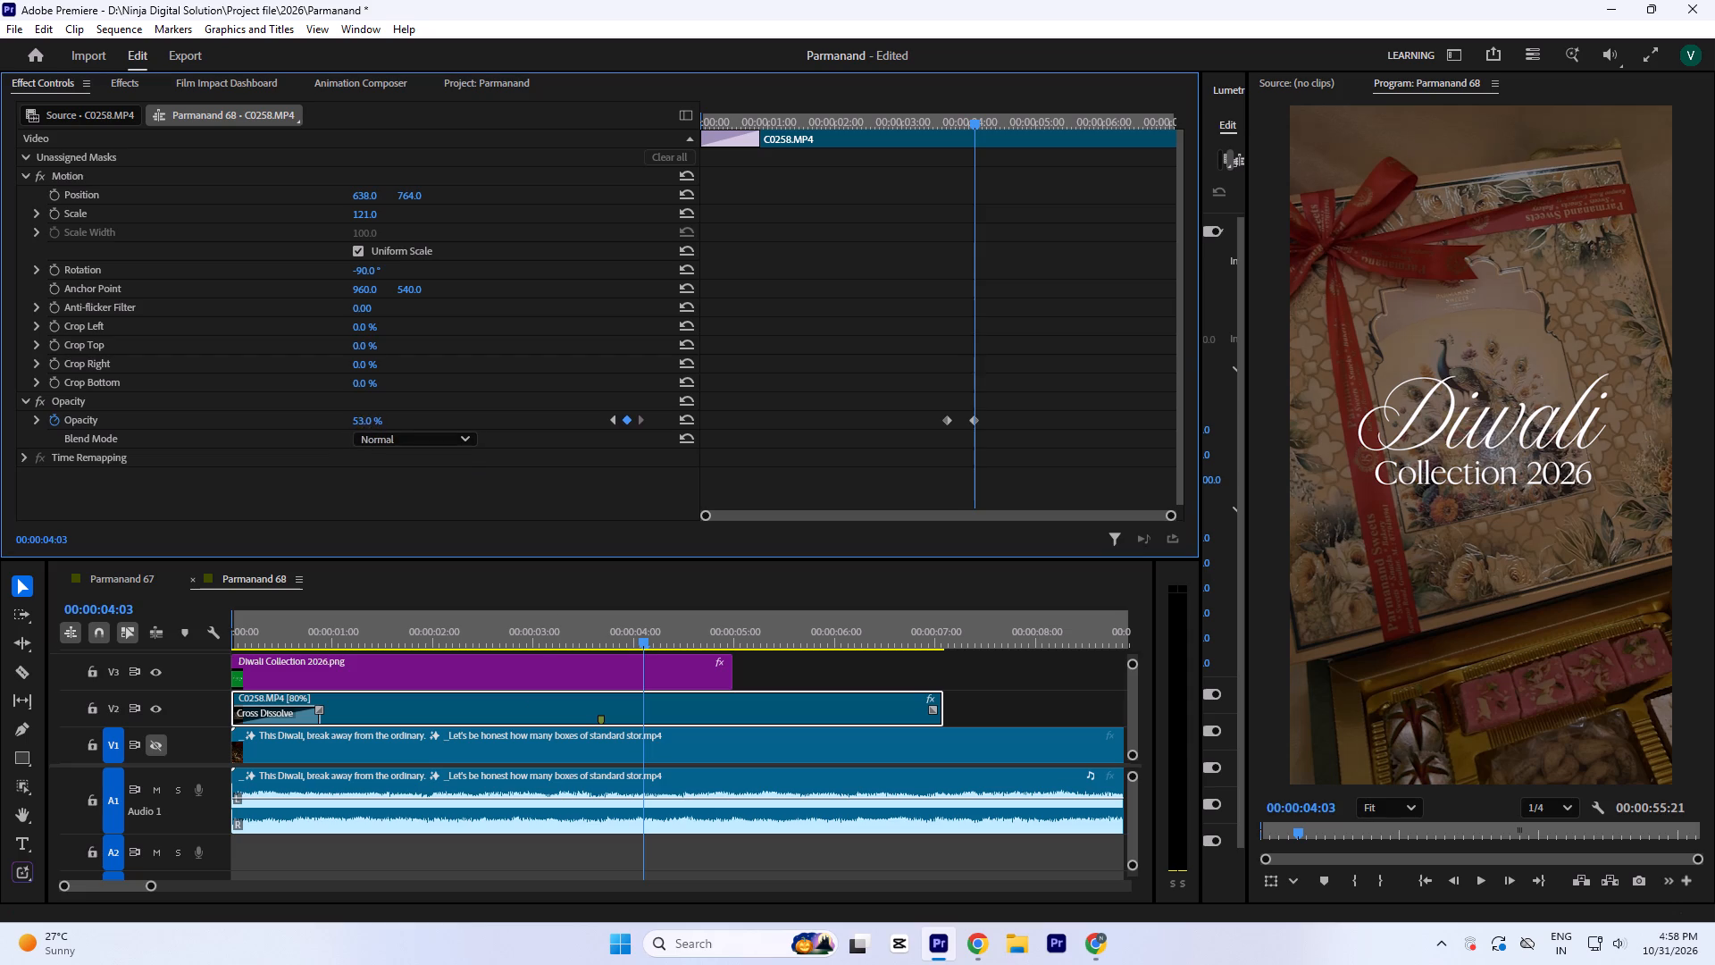
pyautogui.moveTo(369, 418); pyautogui.dragTo(368, 370)
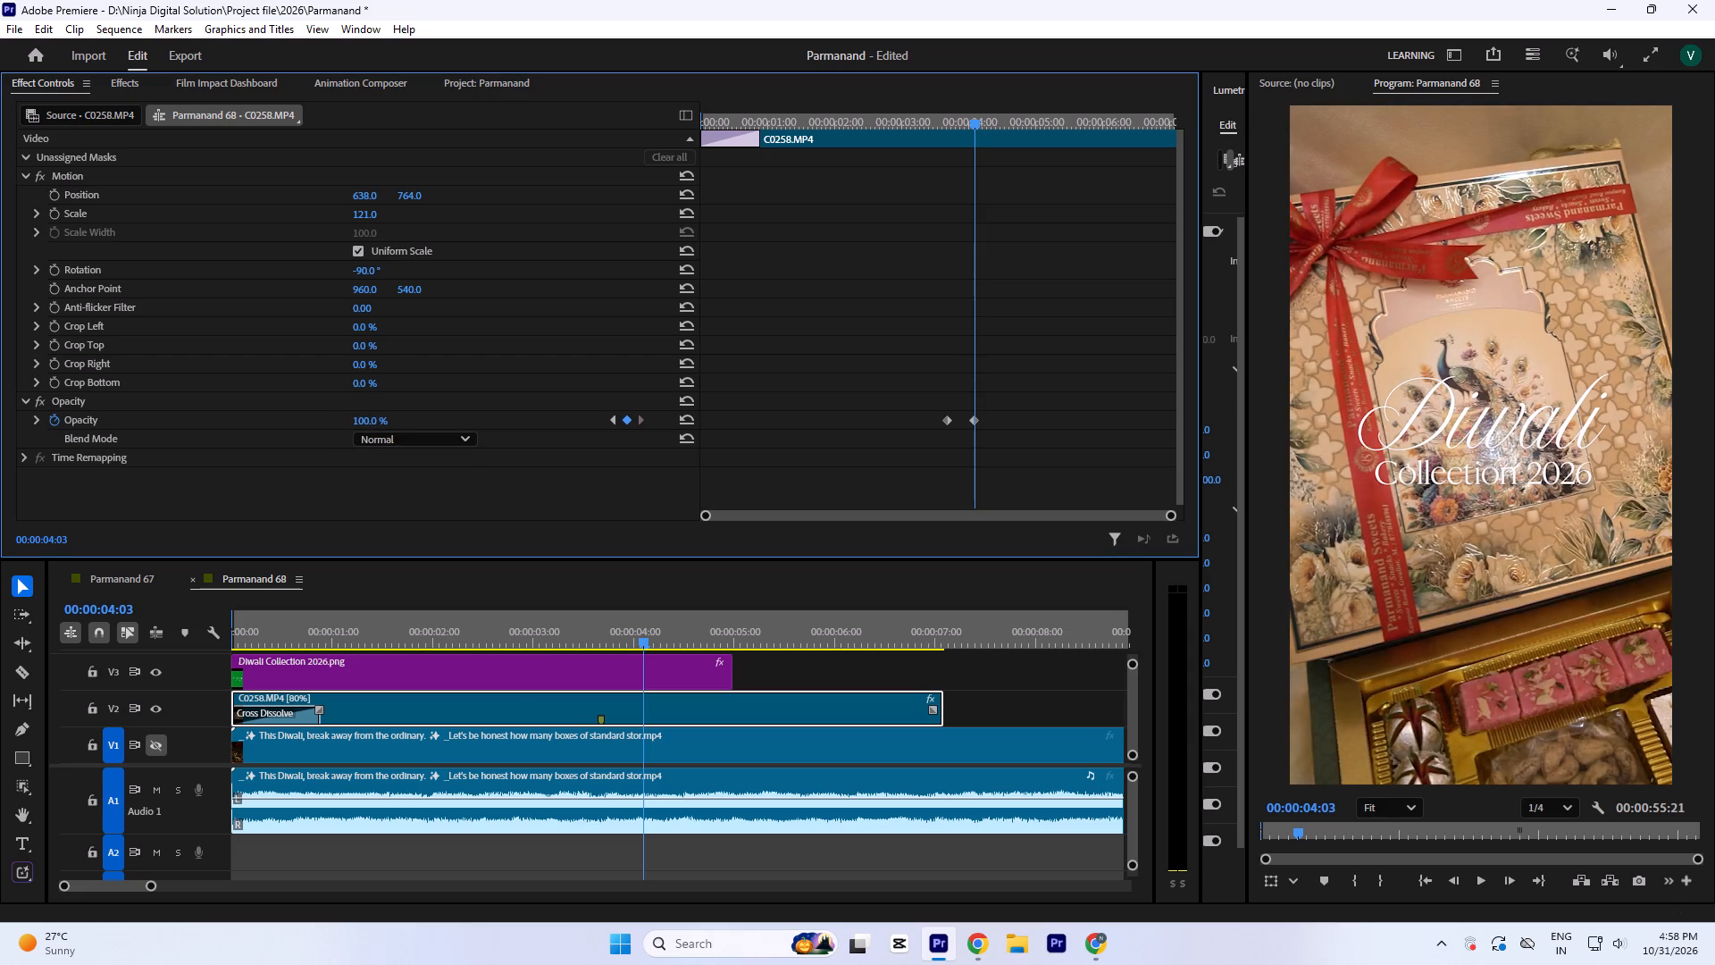
pyautogui.moveTo(368, 370); pyautogui.dragTo(361, 274)
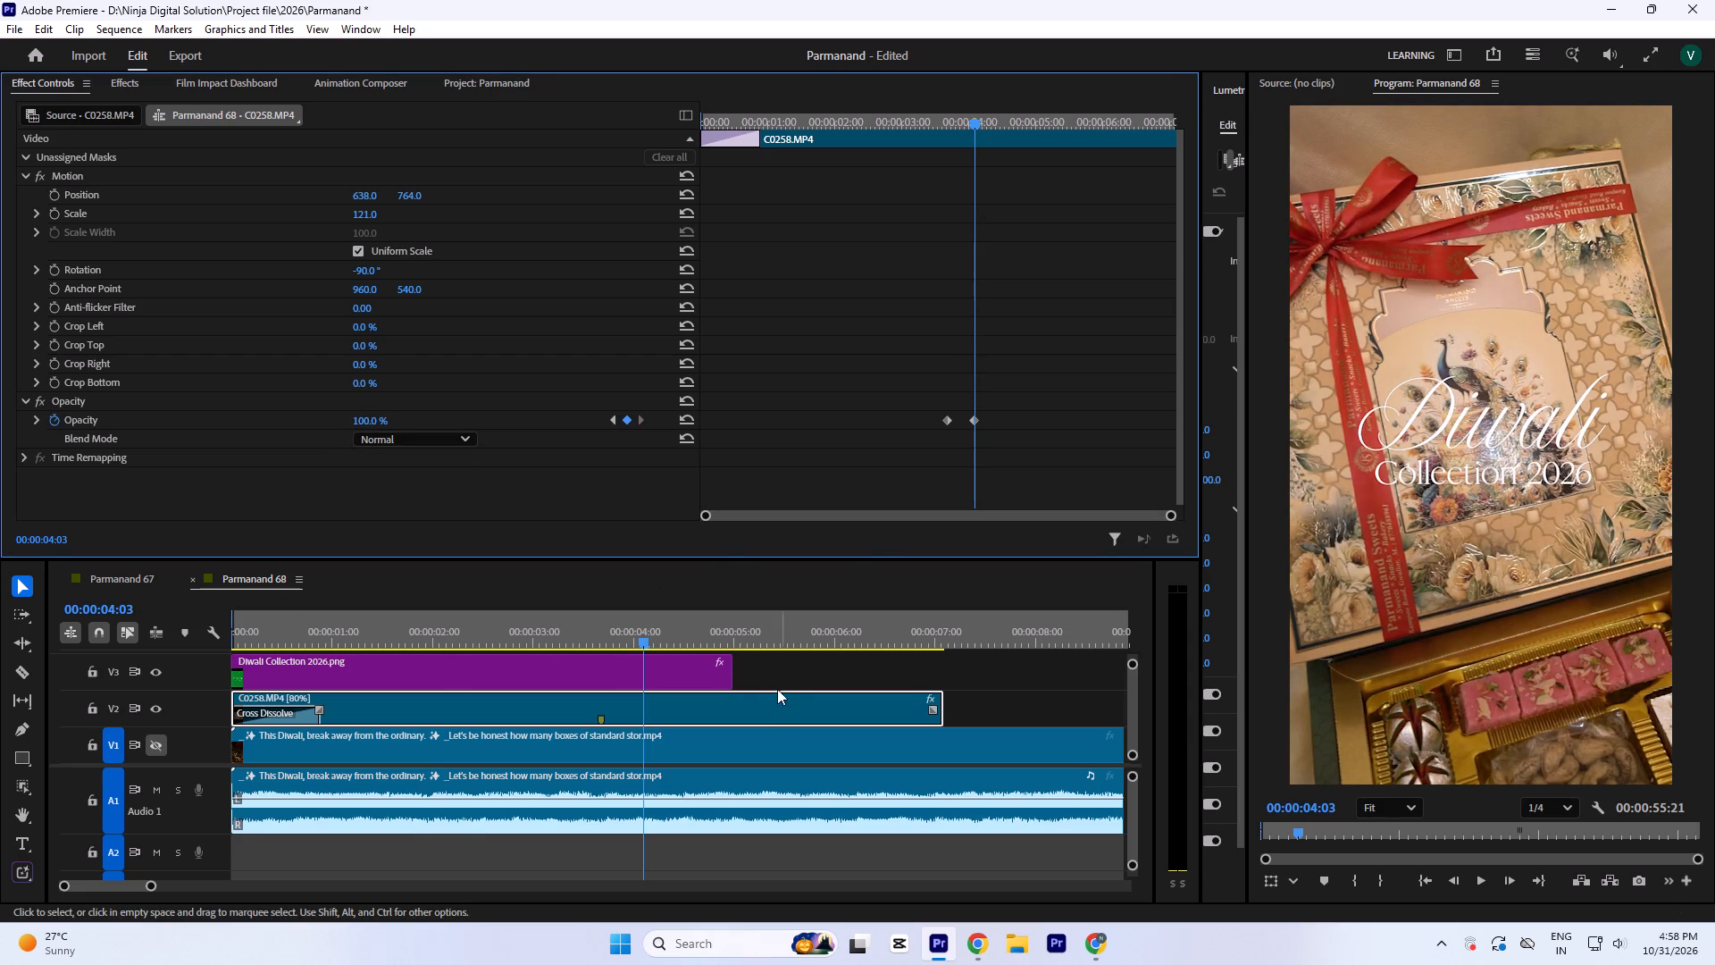
# Apply Cross Dissolve to both ends of the Diwali Collection 2026.png title and trim its end to 00:00:04:03.
pyautogui.click(697, 674)
pyautogui.hotkey('shift', 'd')
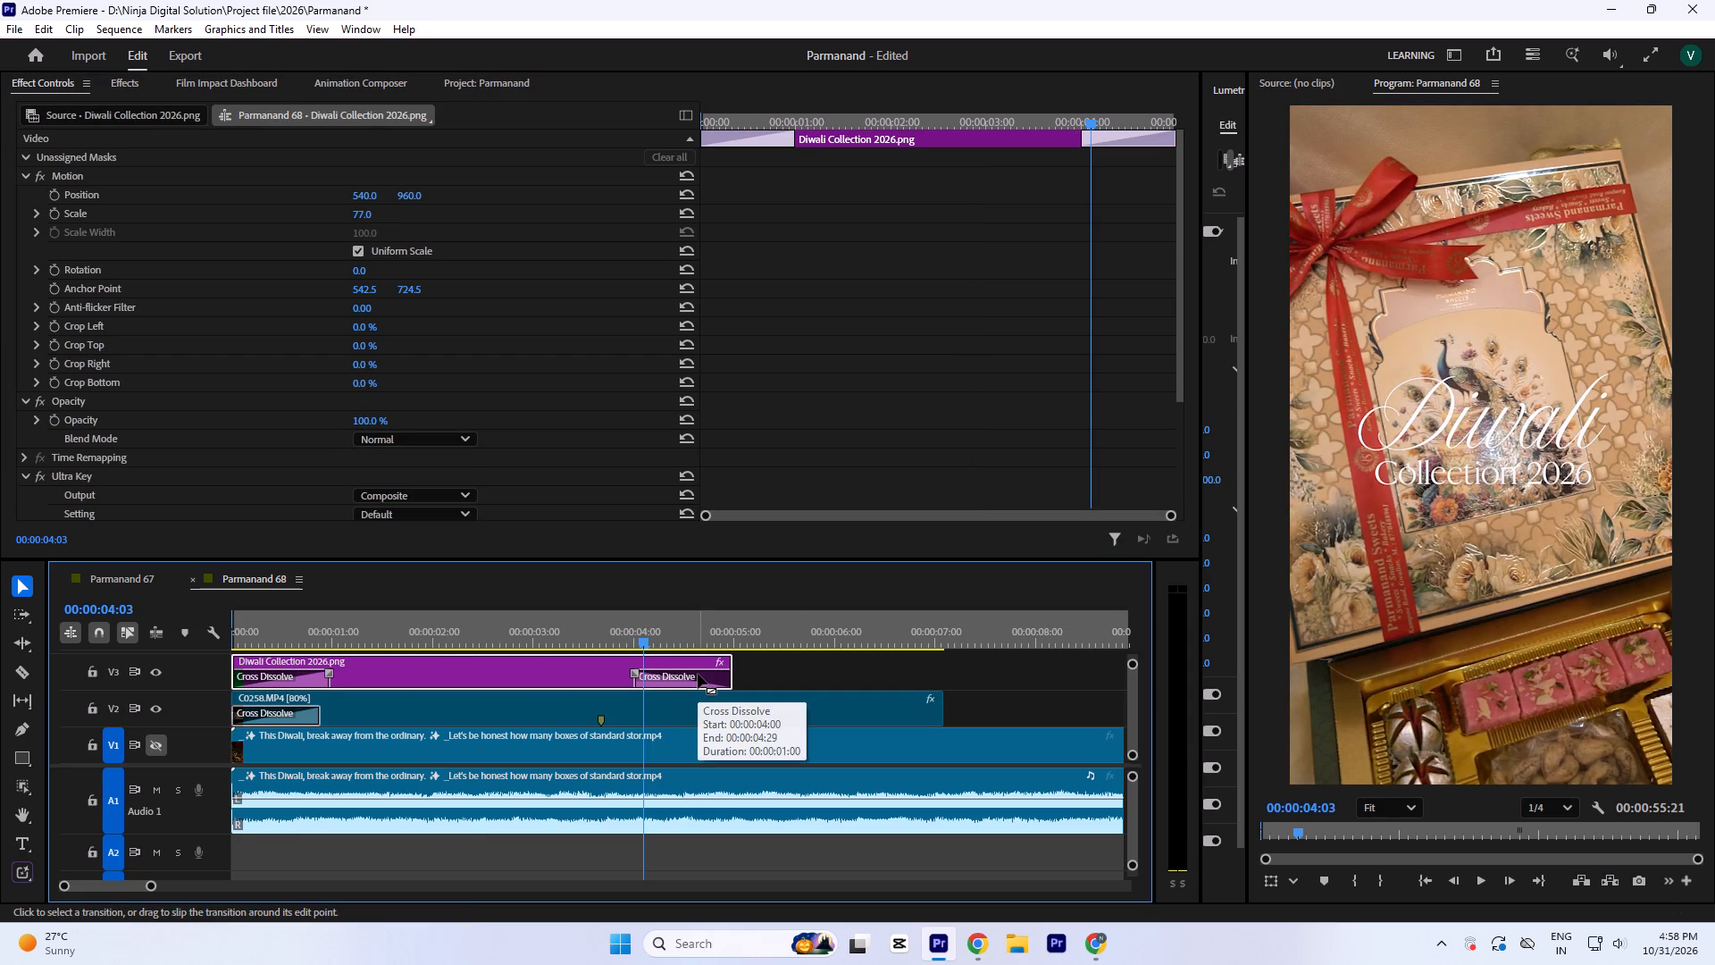
pyautogui.moveTo(735, 668); pyautogui.dragTo(647, 669)
# Play the sequence from the start to check C0258.MP4's opacity change against the title's fade-out.
pyautogui.click(661, 726)
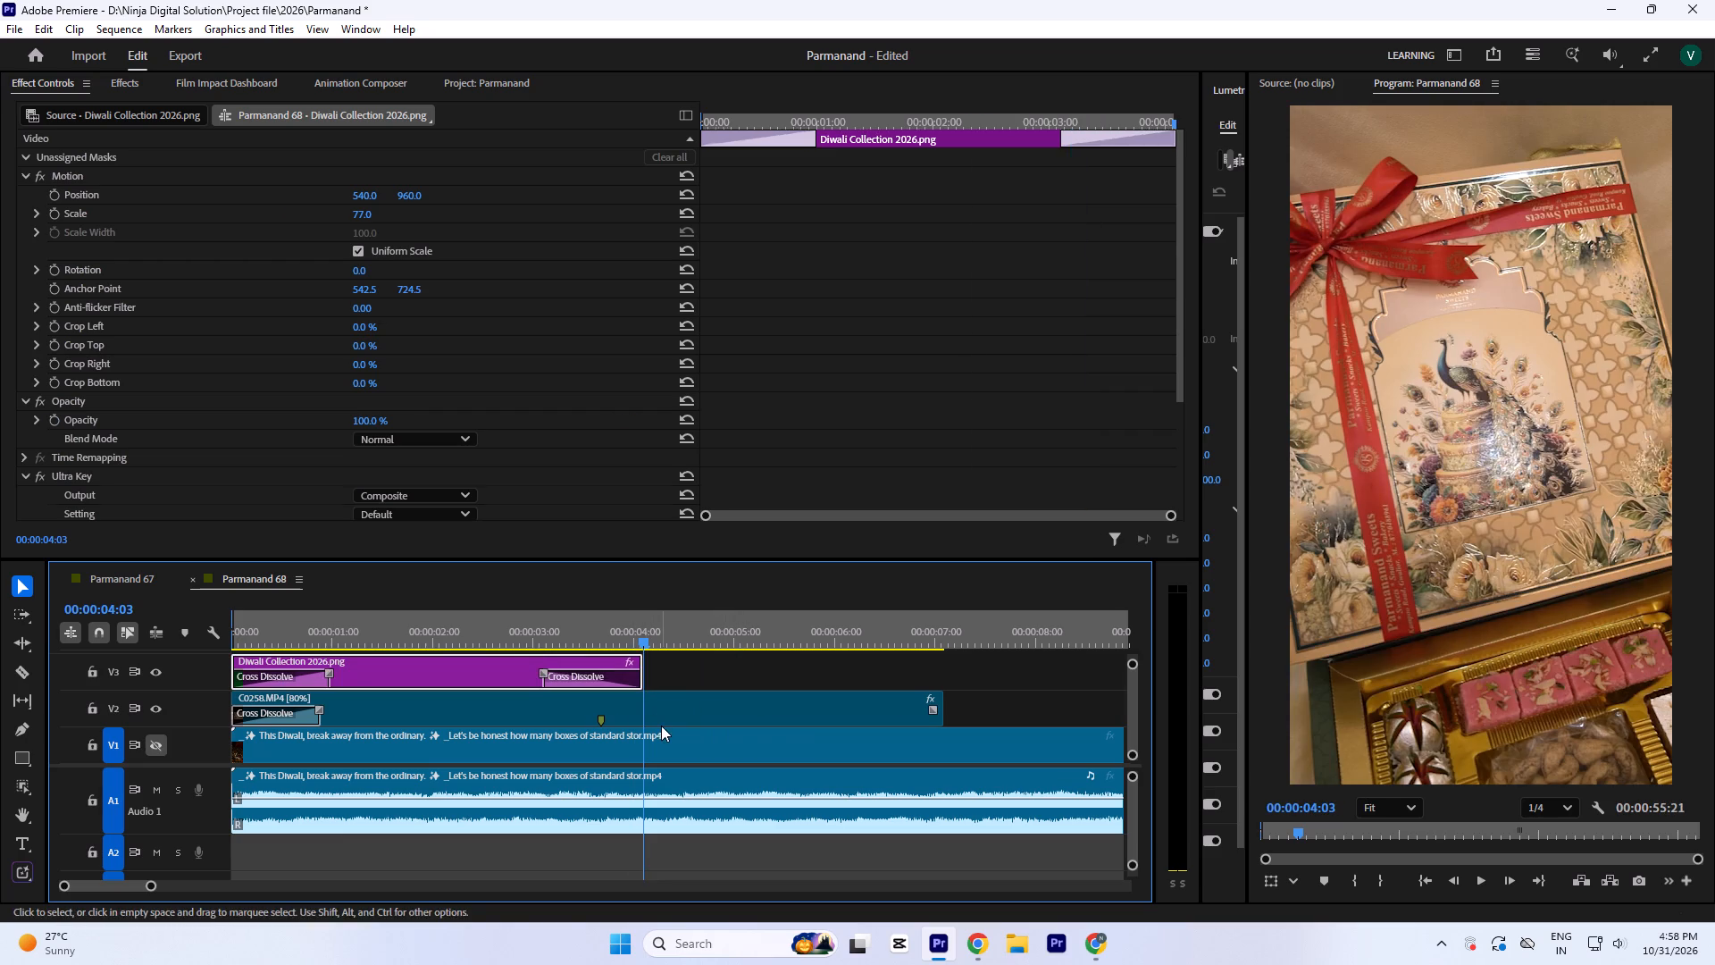
pyautogui.click(1018, 414)
pyautogui.press('=')
pyautogui.press('=')
pyautogui.press('=')
pyautogui.press('=')
pyautogui.press('=')
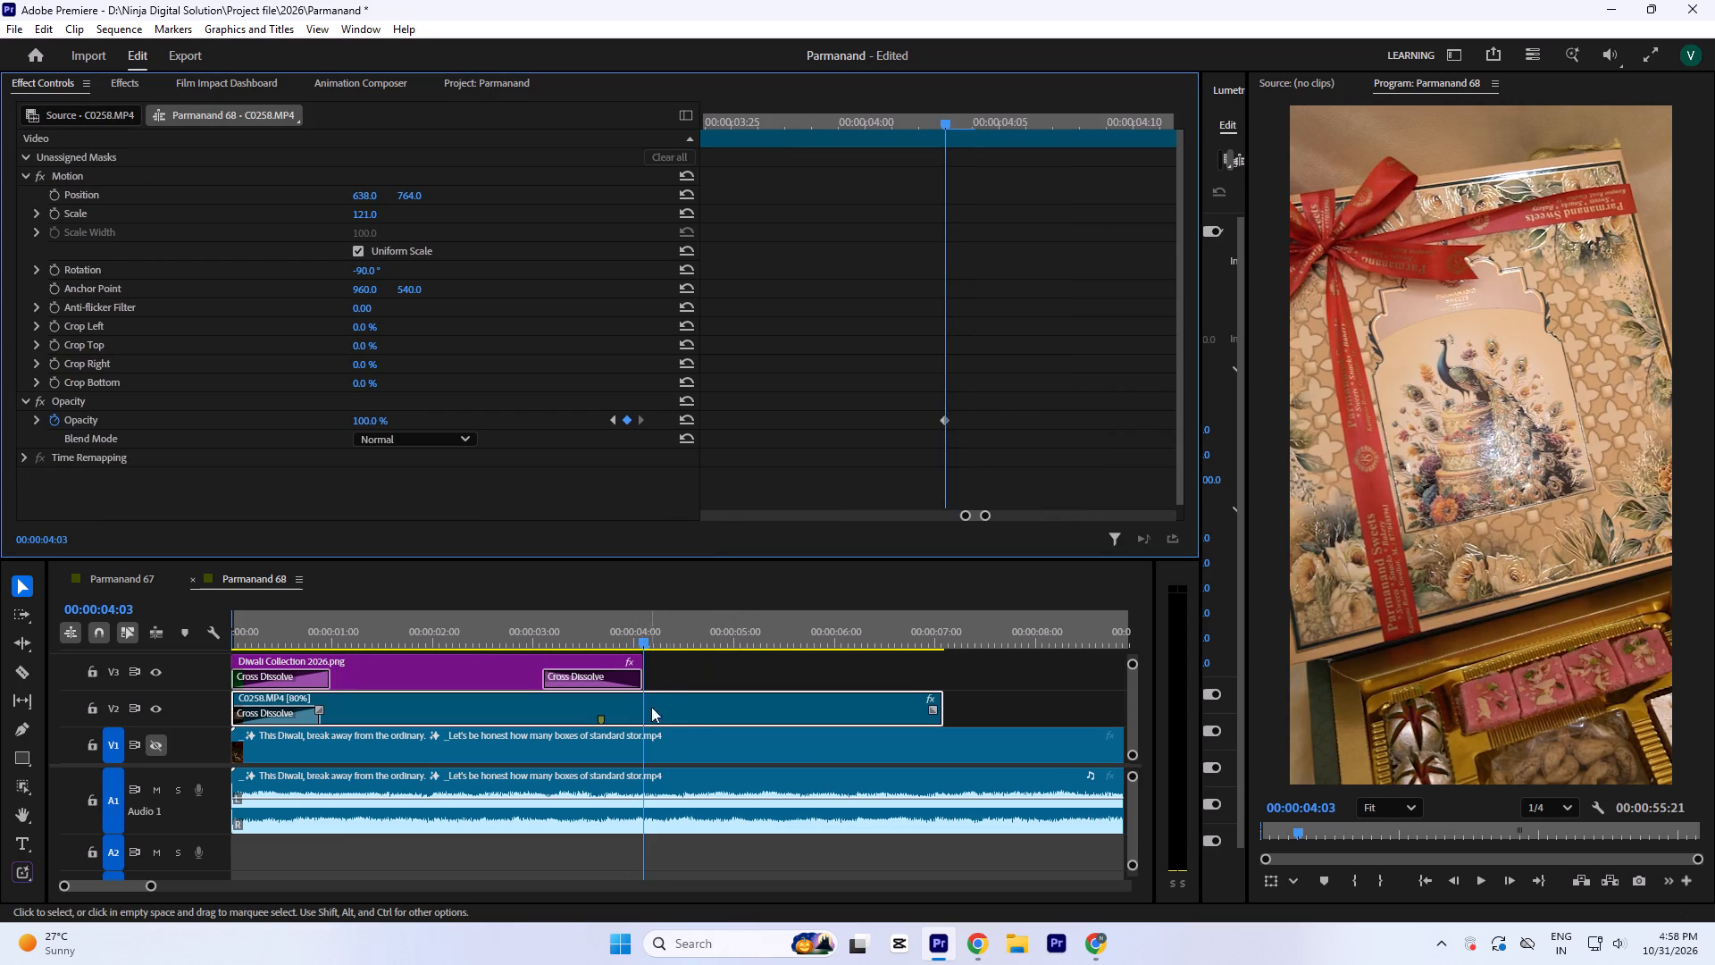
pyautogui.click(667, 700)
pyautogui.moveTo(483, 634); pyautogui.dragTo(0, 686)
pyautogui.press('-')
pyautogui.press('space')
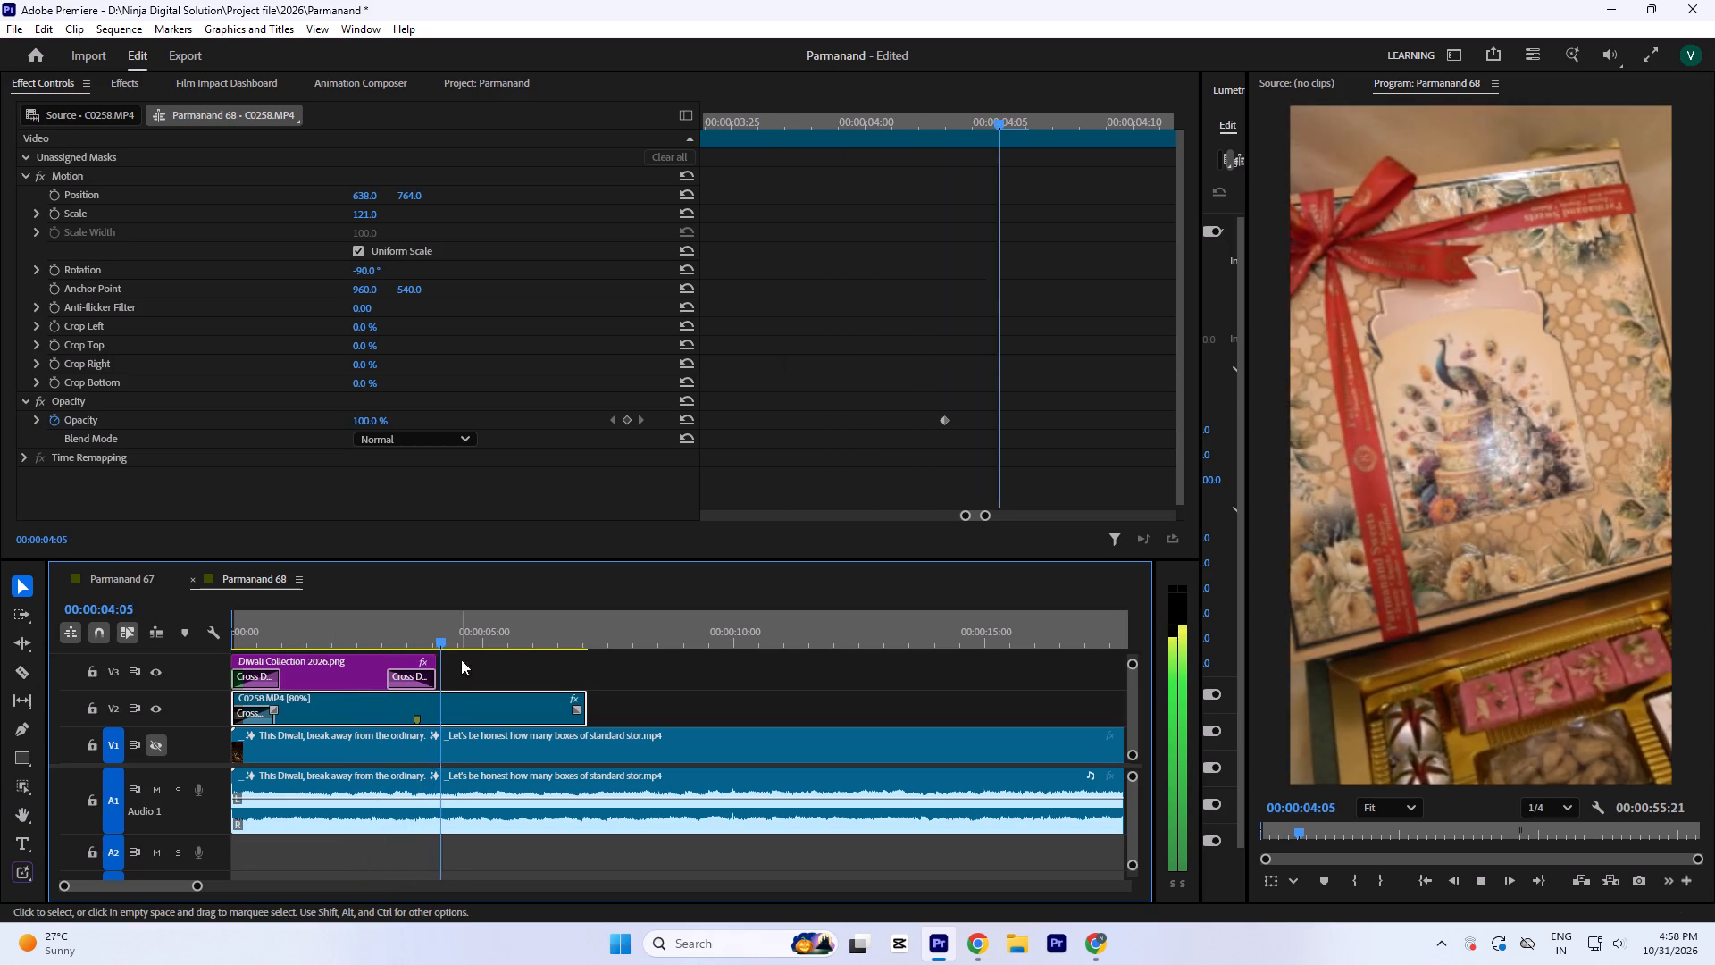
pyautogui.press('space')
pyautogui.press('space')
pyautogui.press('space')
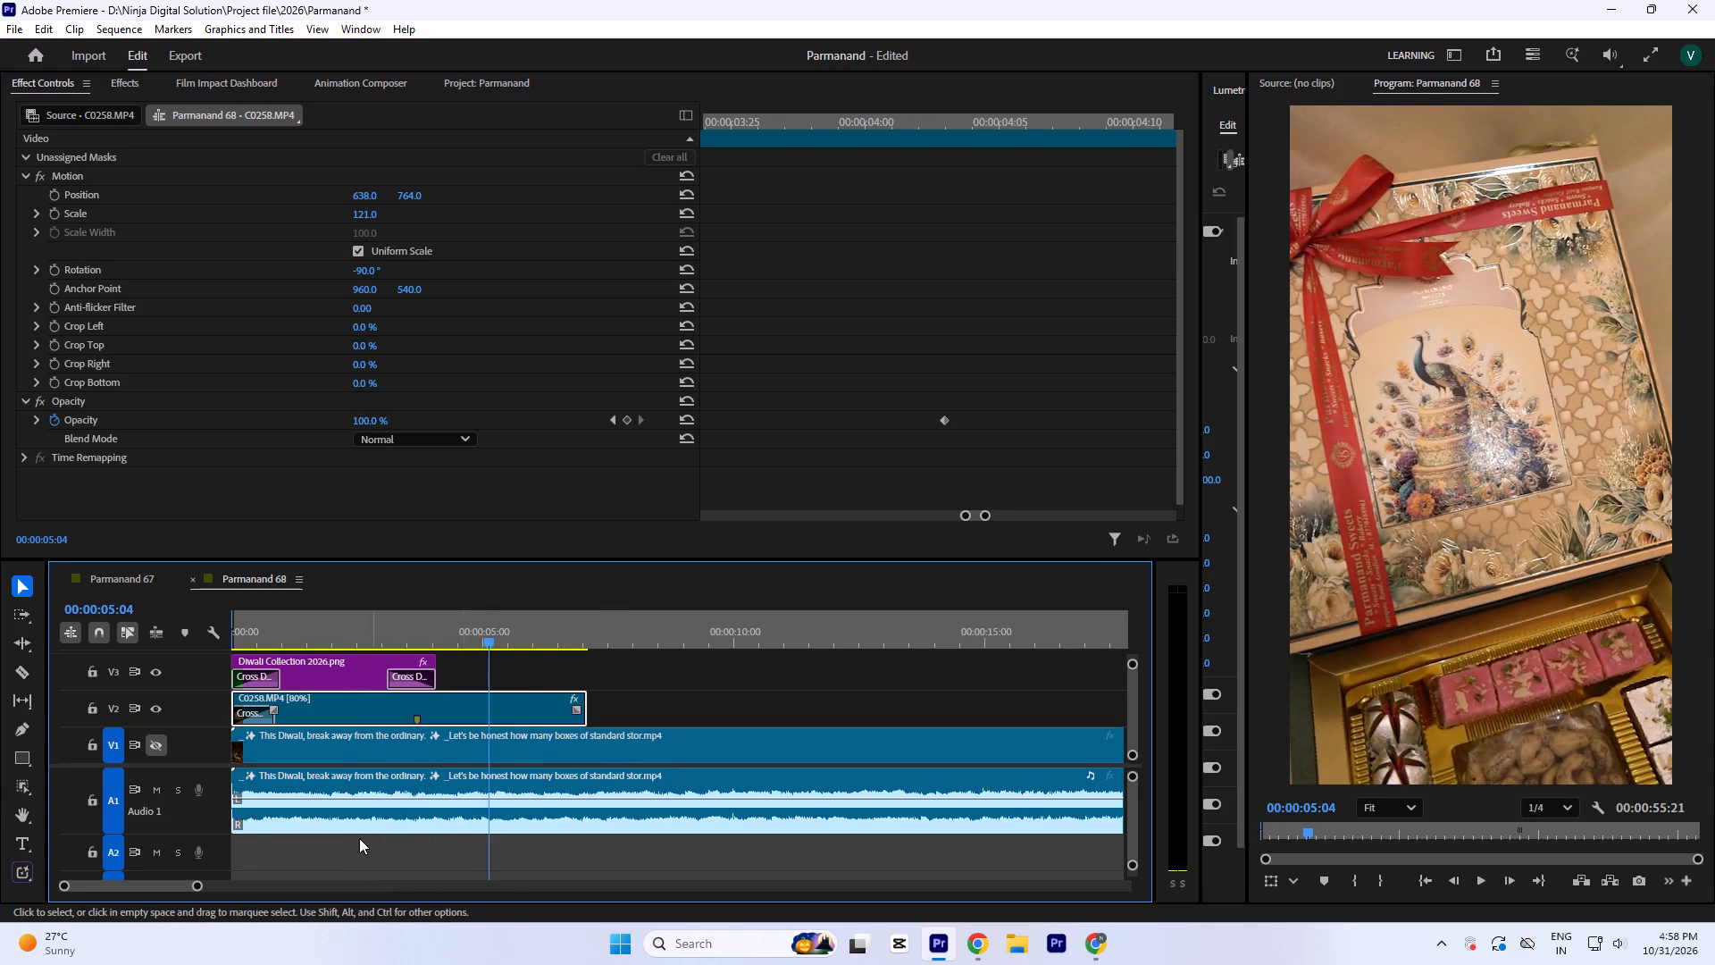
pyautogui.press('space')
pyautogui.press('space')
# Replay the opening from the start with both C0258.MP4 Opacity keyframes in view, checking the timing of the brightening.
pyautogui.moveTo(485, 619); pyautogui.dragTo(0, 694)
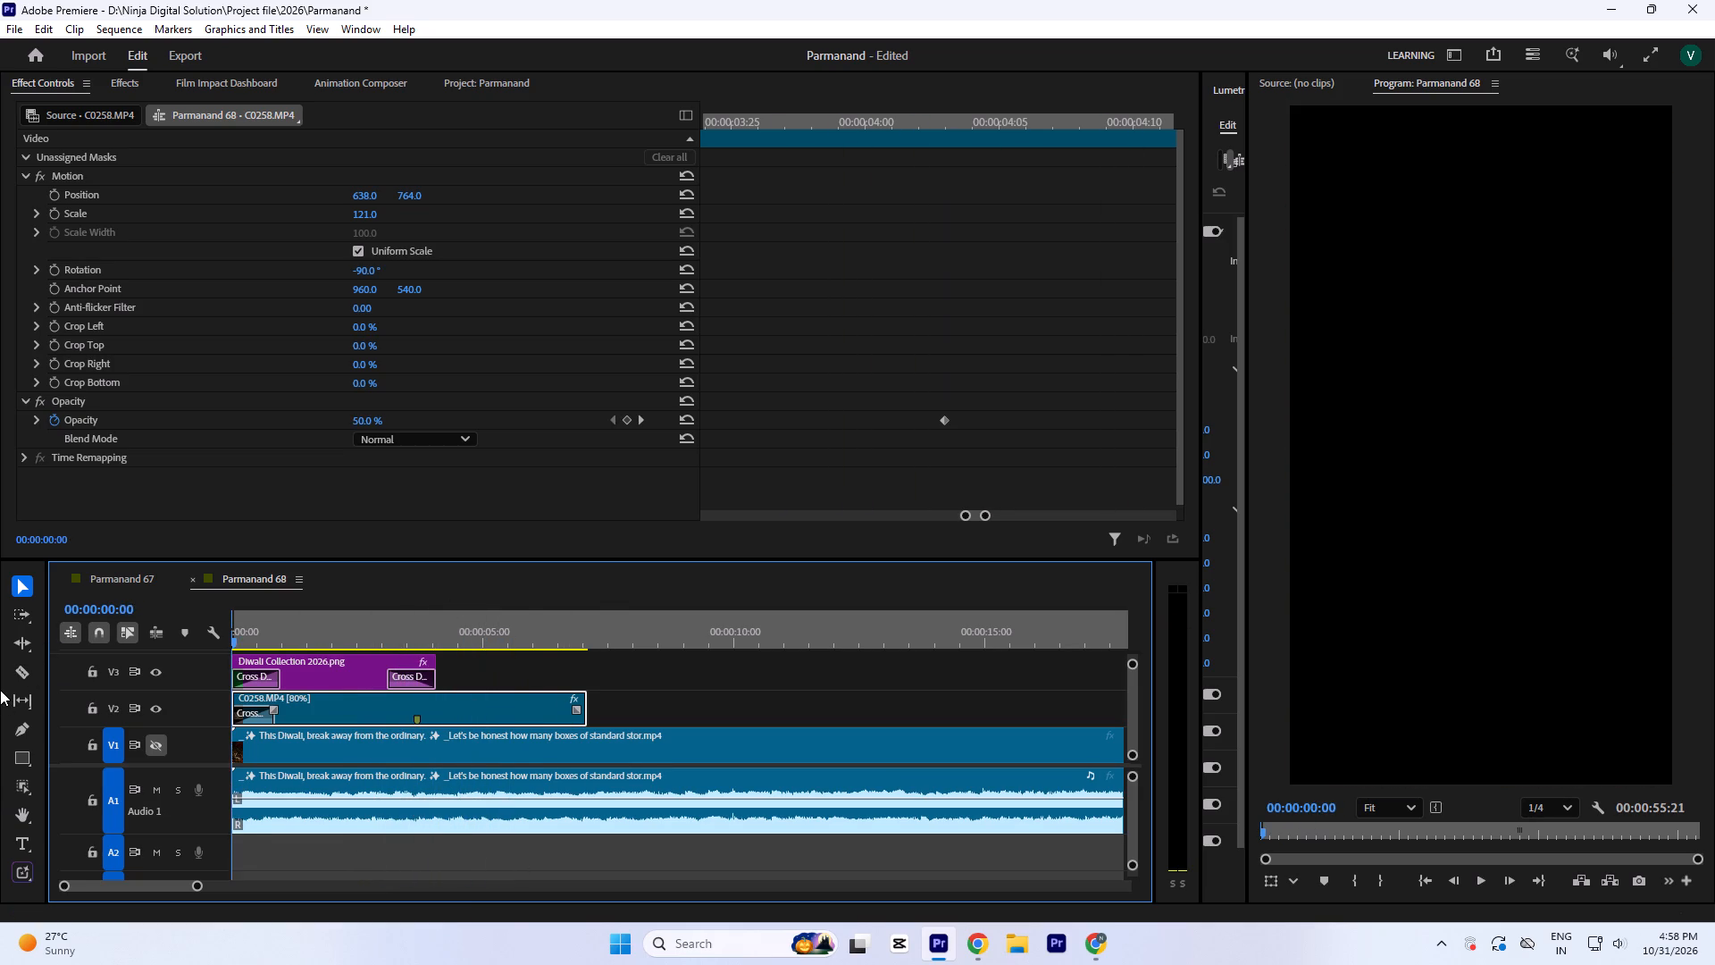
pyautogui.press('space')
pyautogui.press('=')
pyautogui.click(872, 352)
pyautogui.press('-')
pyautogui.press('-')
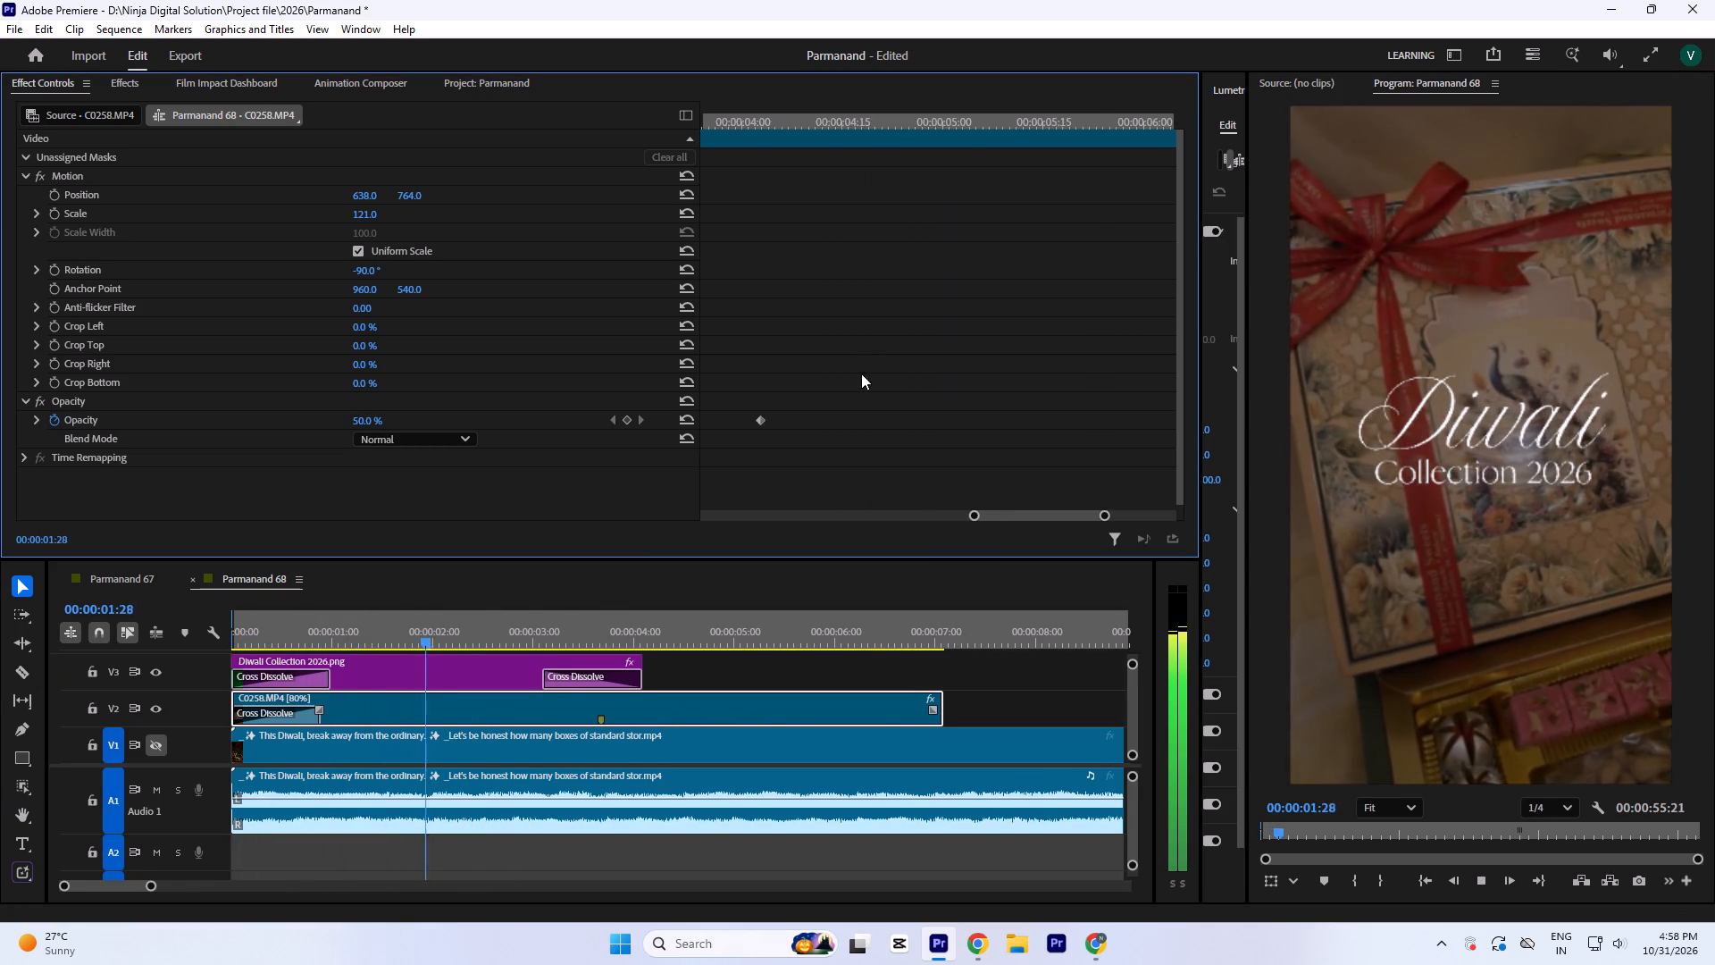
pyautogui.press('-')
pyautogui.press('-')
pyautogui.press('-')
pyautogui.press('-')
pyautogui.press('space')
pyautogui.click(931, 372)
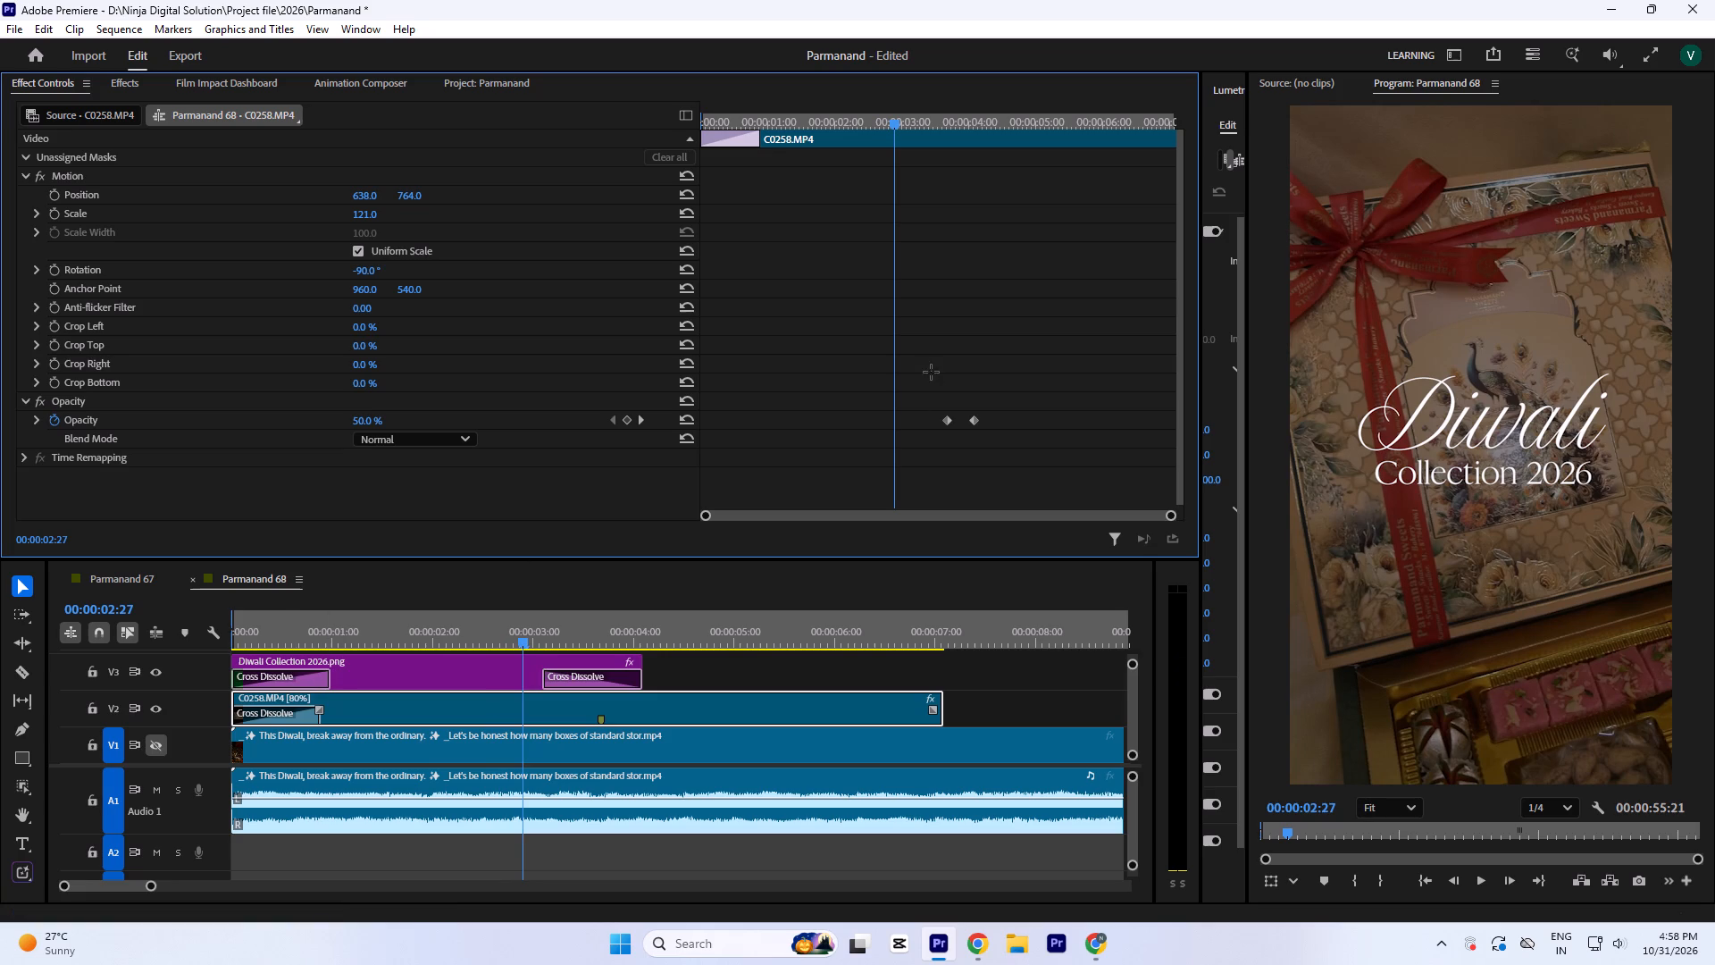
pyautogui.press('-')
pyautogui.moveTo(305, 634); pyautogui.dragTo(166, 665)
pyautogui.press('space')
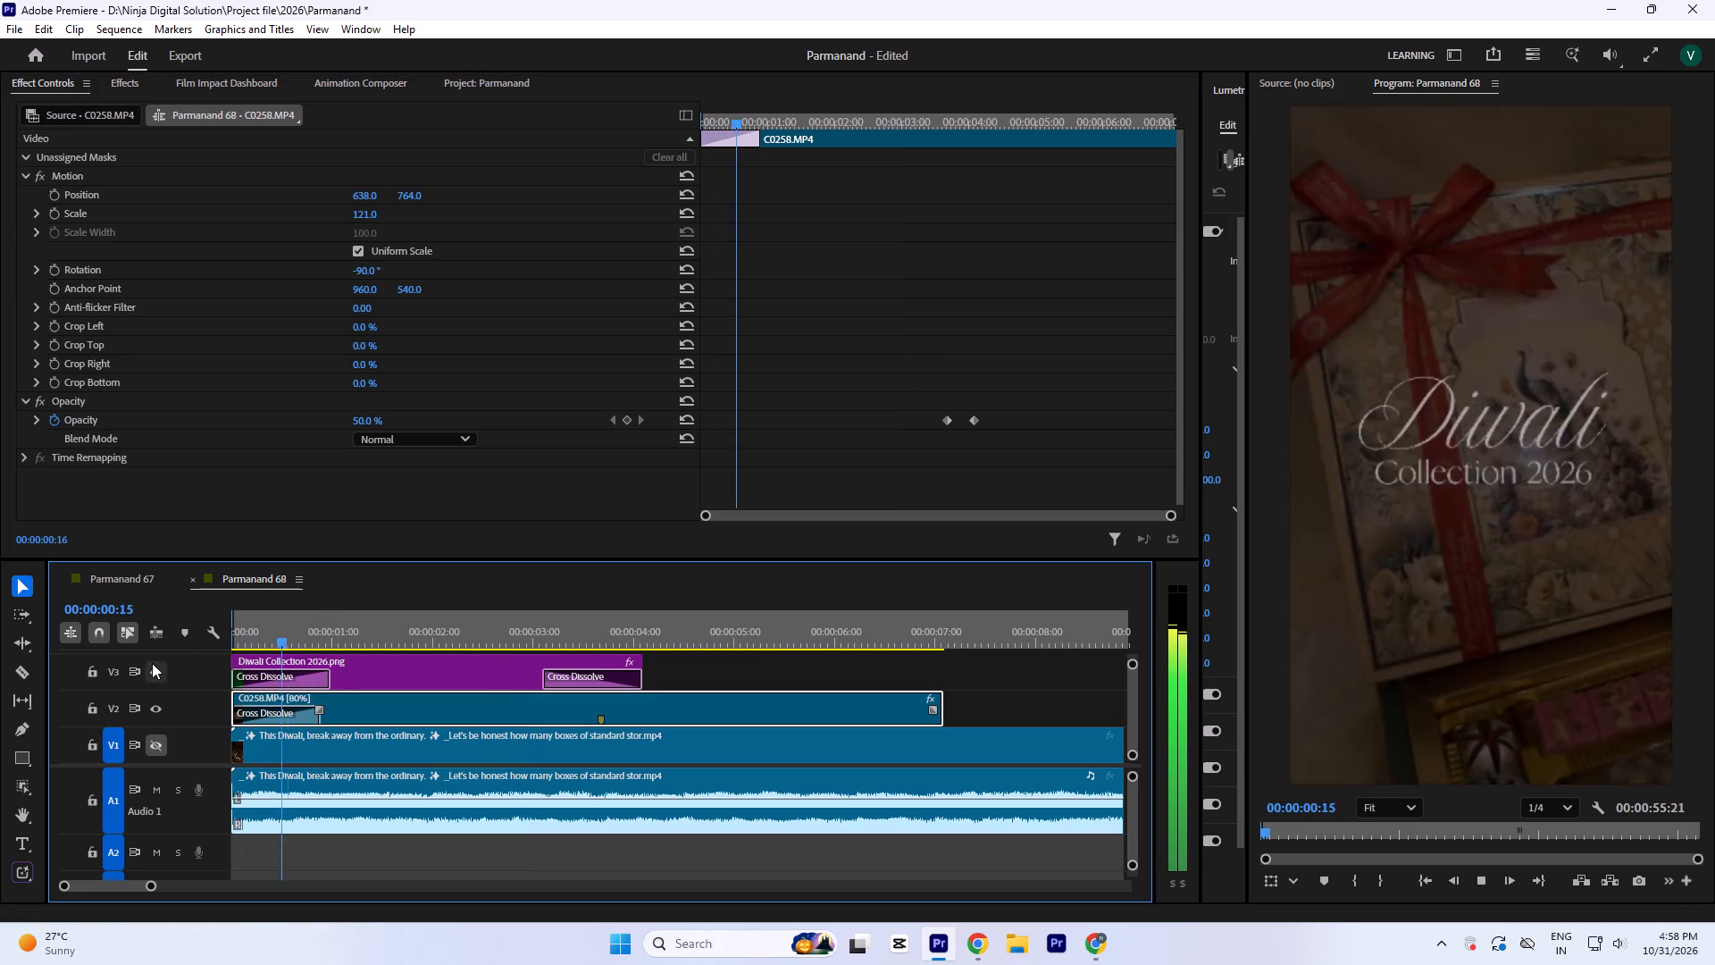
pyautogui.press('space')
pyautogui.press('space')
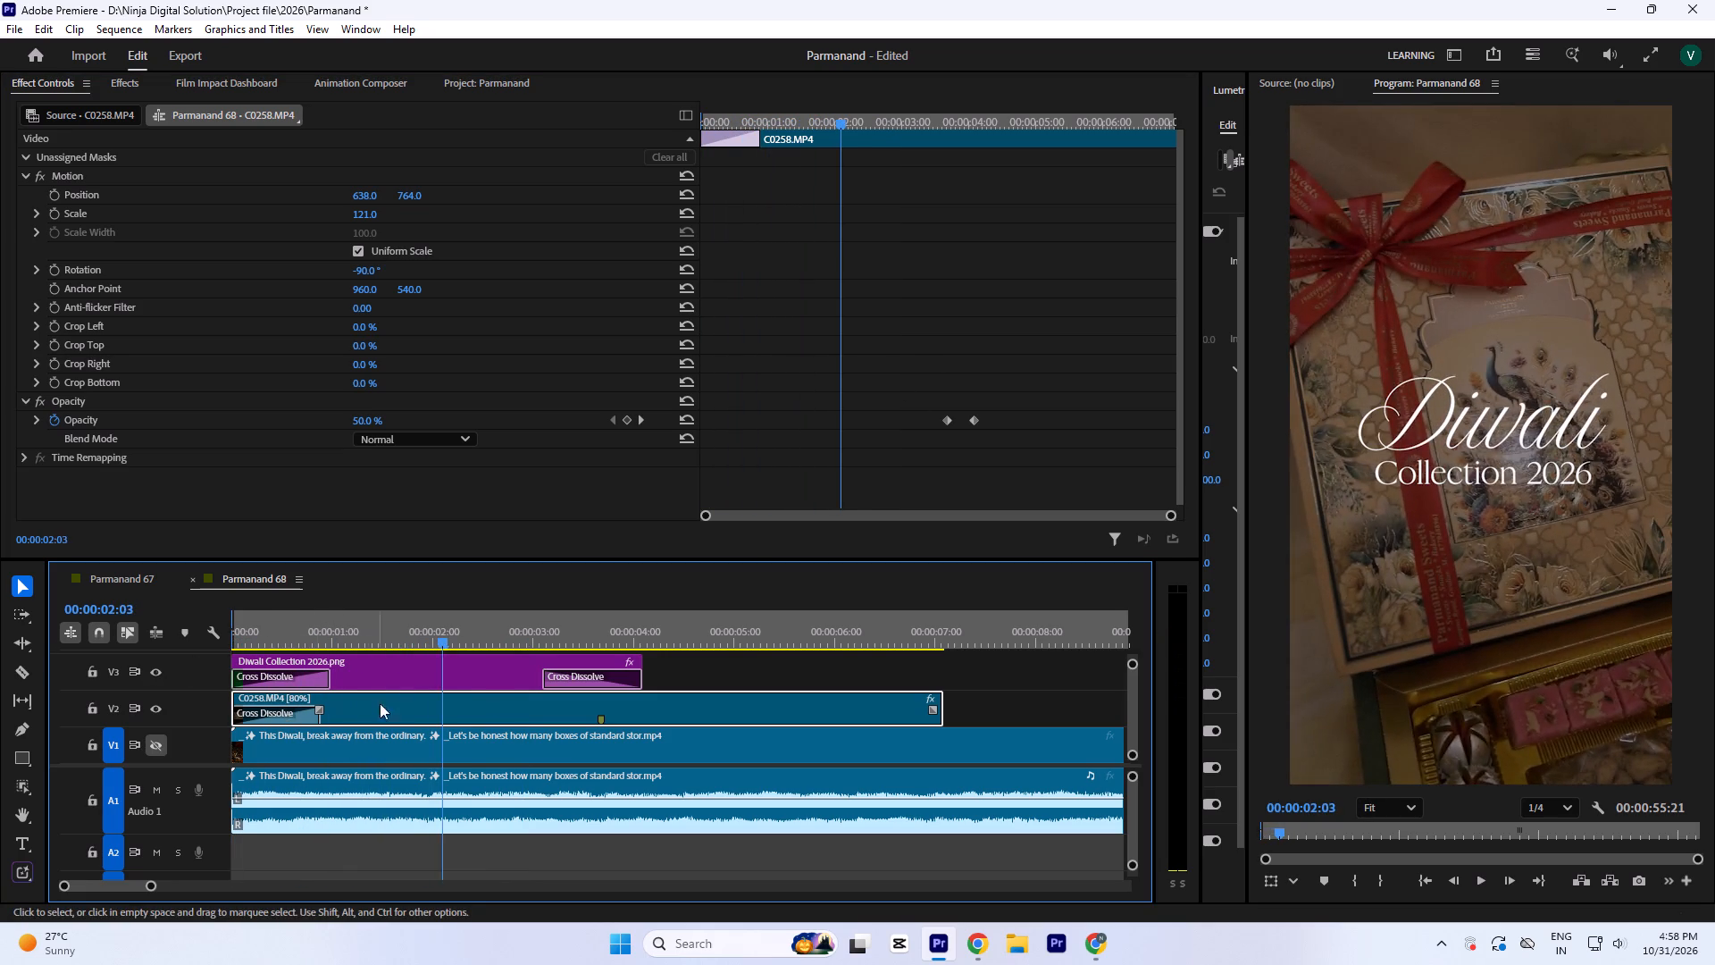
pyautogui.press('space')
pyautogui.press('space')
pyautogui.press('space')
pyautogui.press('=')
pyautogui.press('space')
pyautogui.press('space')
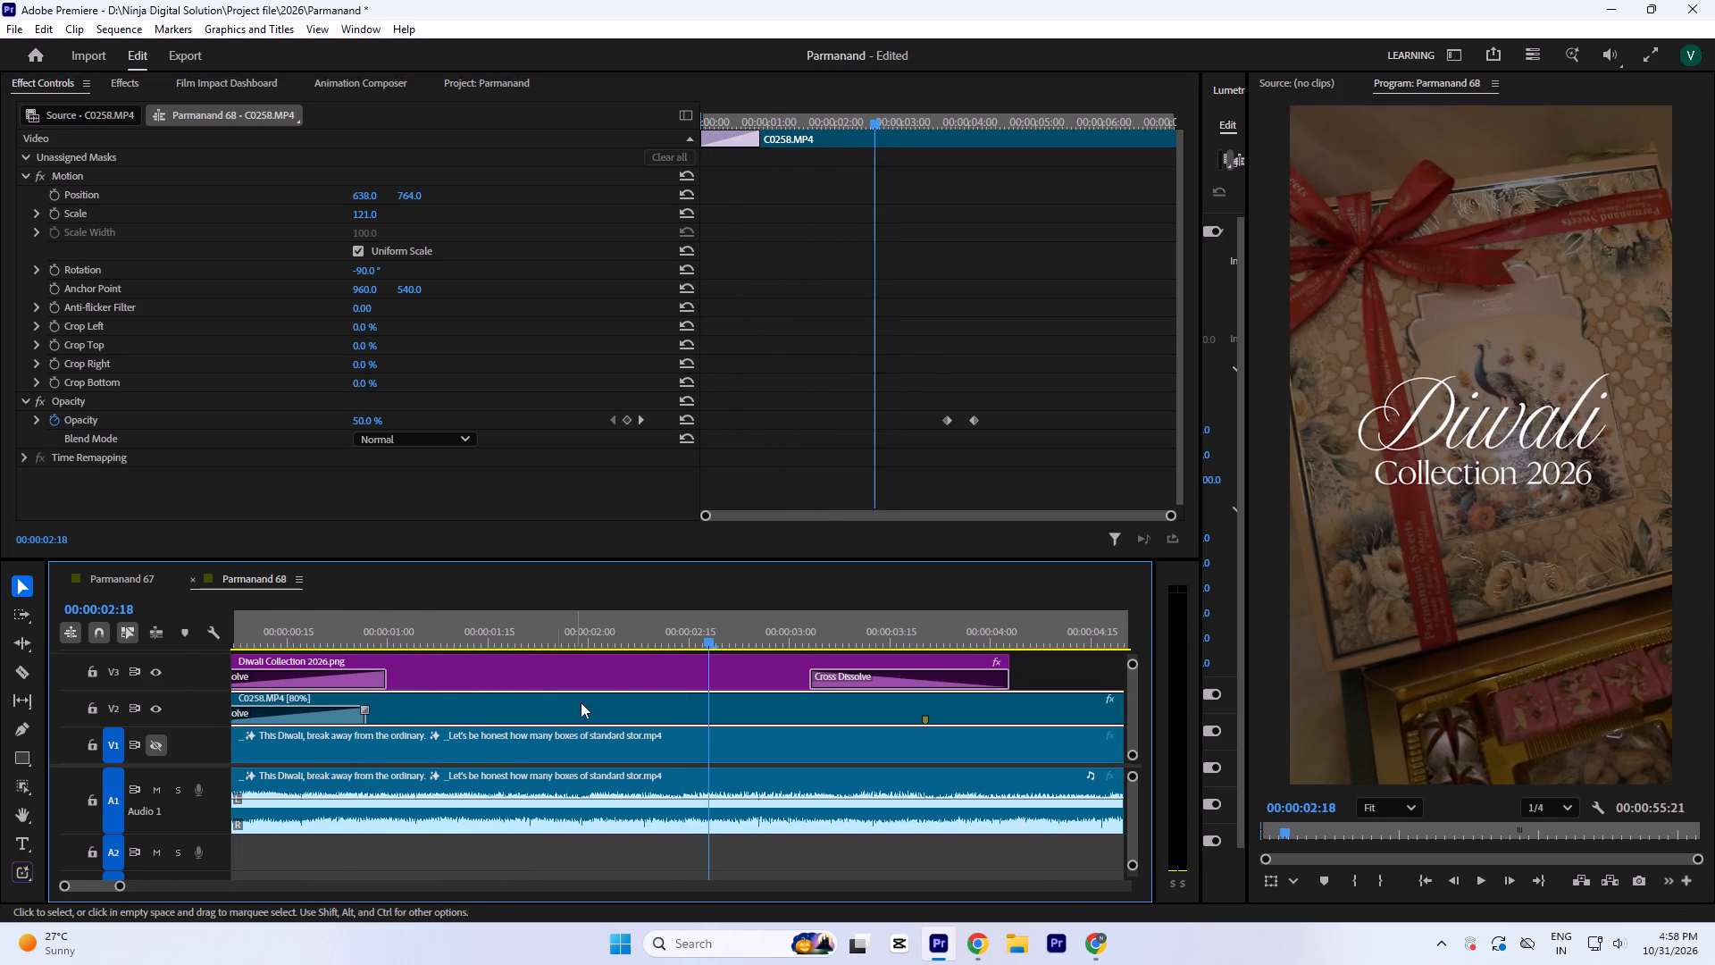
# Move both C0258.MP4 Opacity keyframes earlier together, so the 50% keyframe sits at 00:00:02:14.
pyautogui.moveTo(699, 623); pyautogui.dragTo(687, 645)
pyautogui.press('=')
pyautogui.press('=')
pyautogui.press('=')
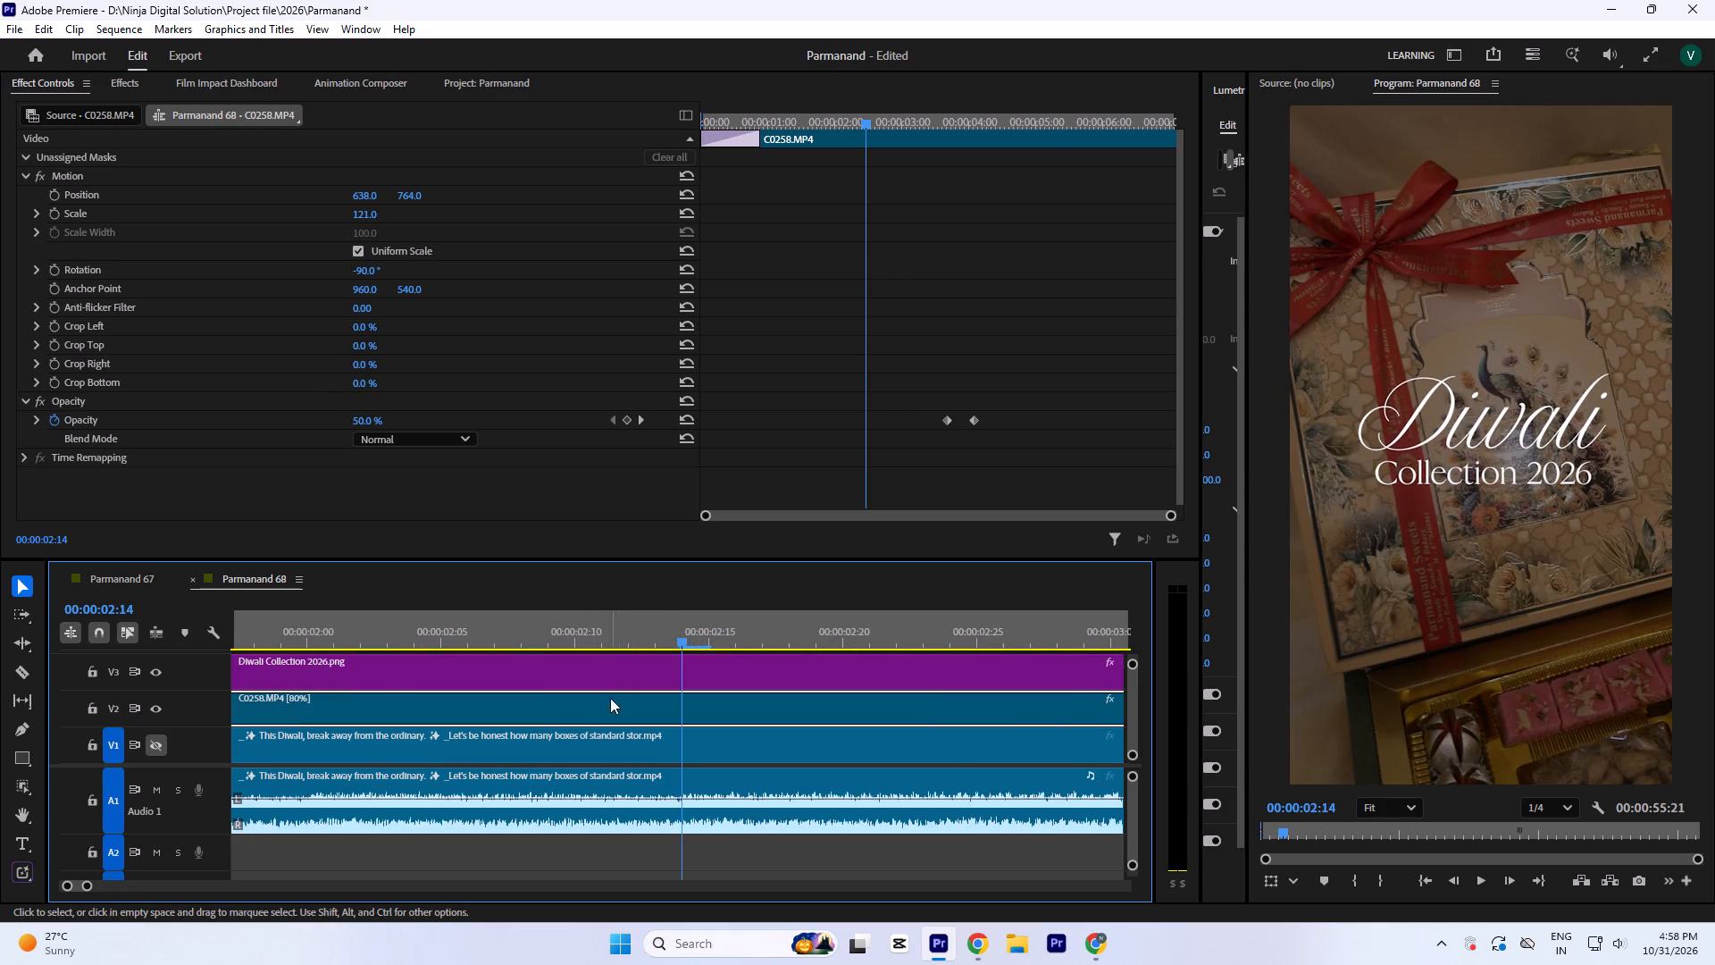
pyautogui.press('-')
pyautogui.press('-')
pyautogui.click(715, 665)
pyautogui.scroll(-6, 870, 335)
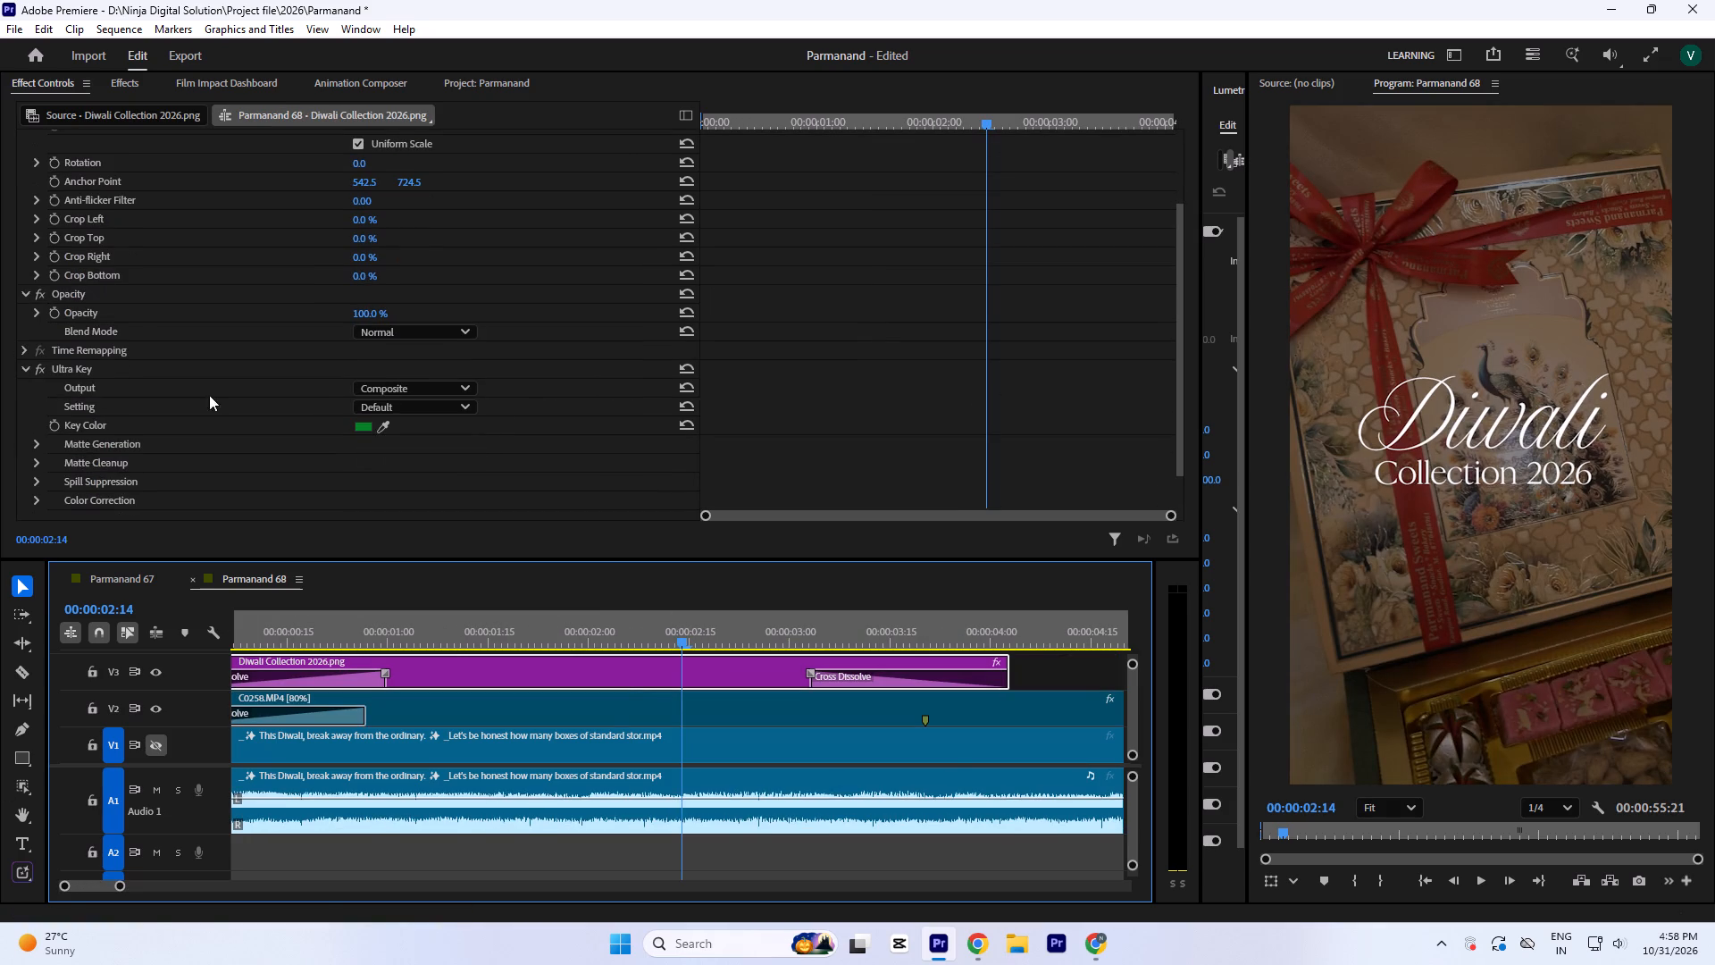
pyautogui.press('-')
pyautogui.click(690, 720)
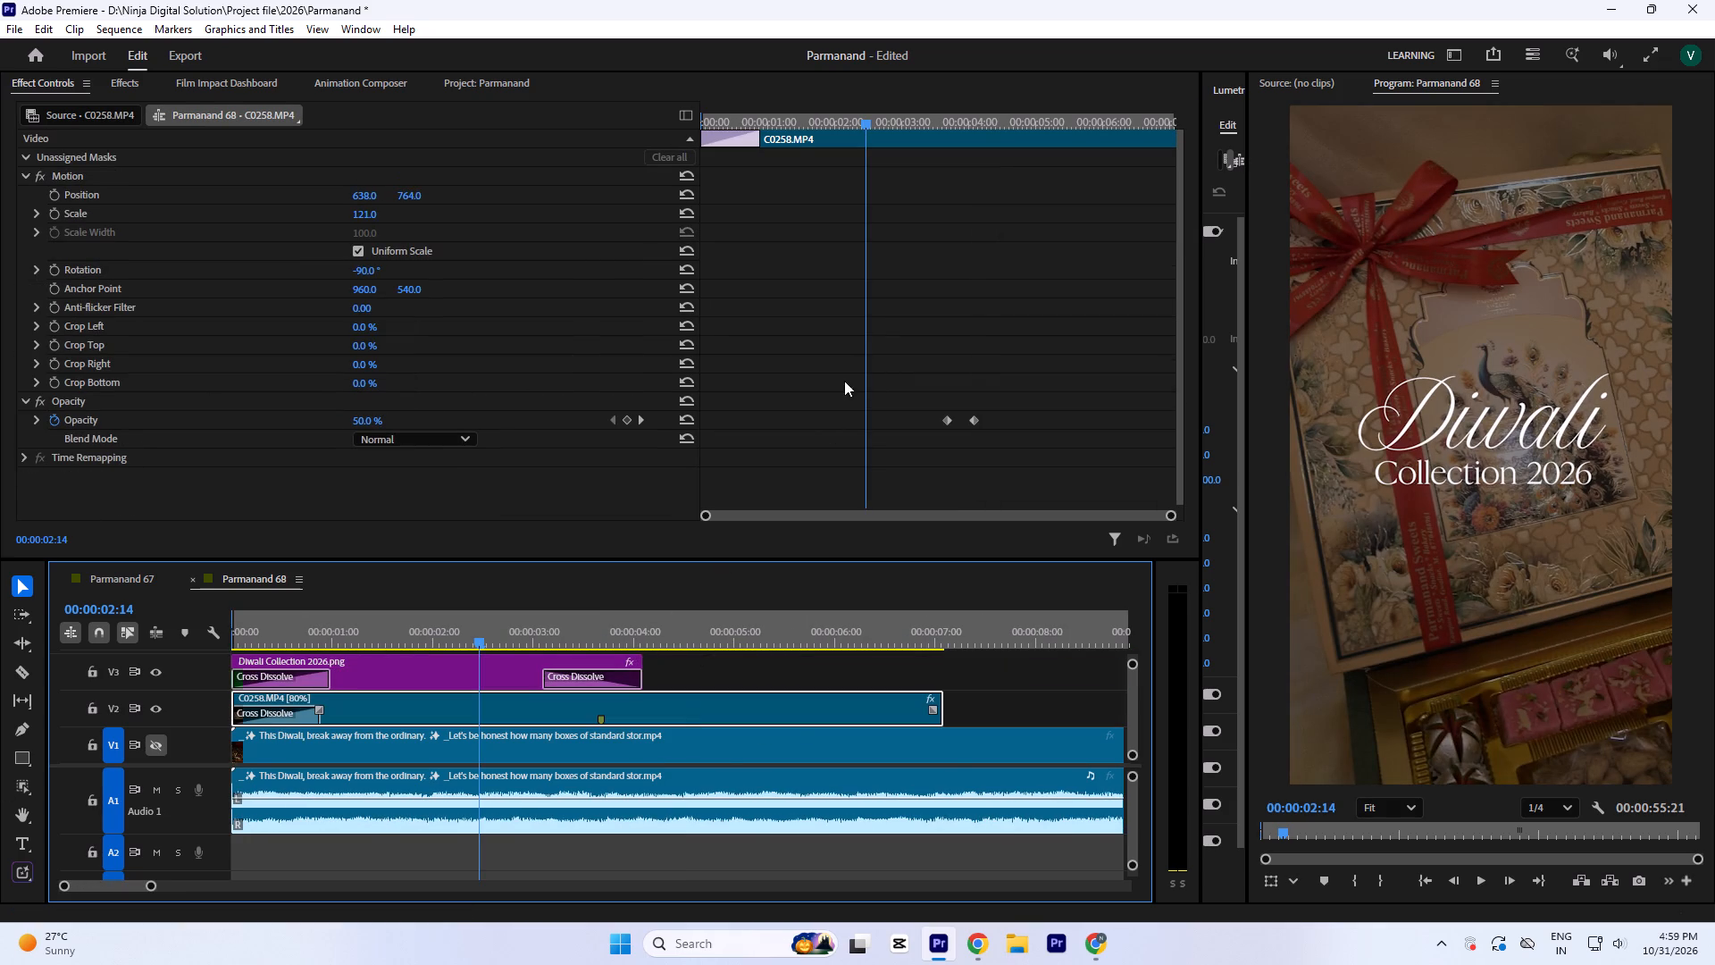
pyautogui.moveTo(849, 382); pyautogui.dragTo(1025, 442)
pyautogui.moveTo(945, 418); pyautogui.dragTo(871, 424)
pyautogui.click(749, 661)
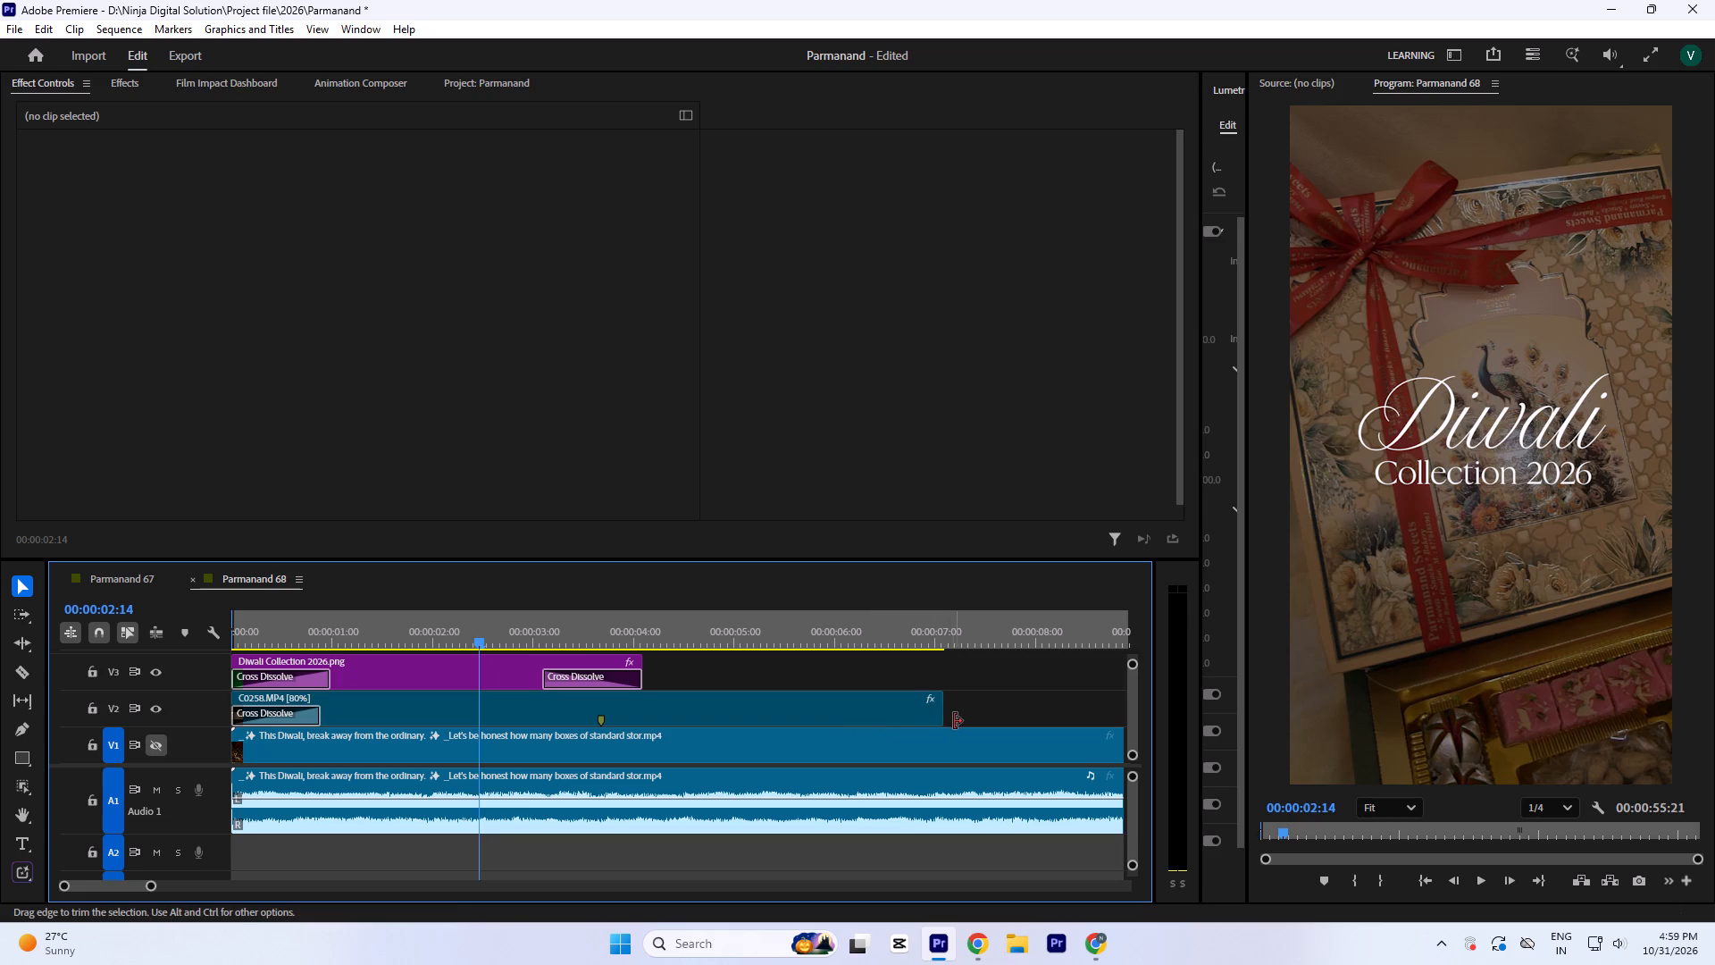
# Trim the end of C0258.MP4 to 00:00:04:03, in line with the end of the title clip.
pyautogui.moveTo(948, 717); pyautogui.dragTo(643, 721)
# Trim the end of the Diwali Collection 2026.png title so its closing Cross Dissolve starts at 00:00:02:14.
pyautogui.moveTo(652, 678); pyautogui.dragTo(629, 676)
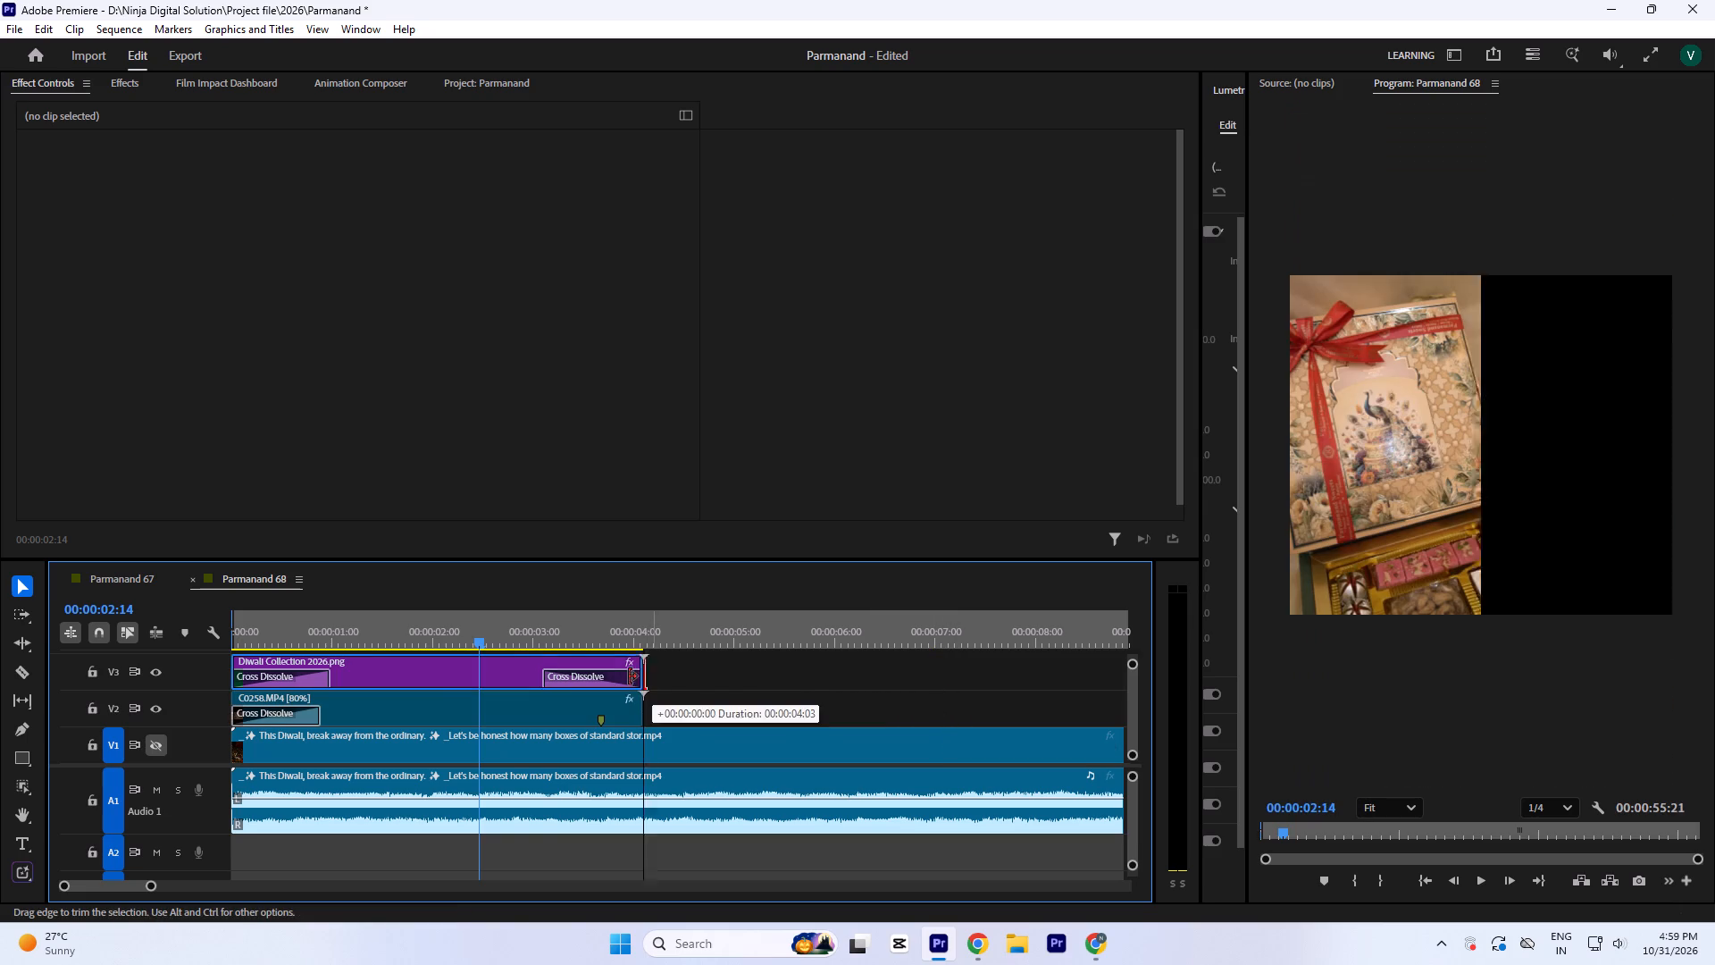
pyautogui.moveTo(629, 676); pyautogui.dragTo(525, 692)
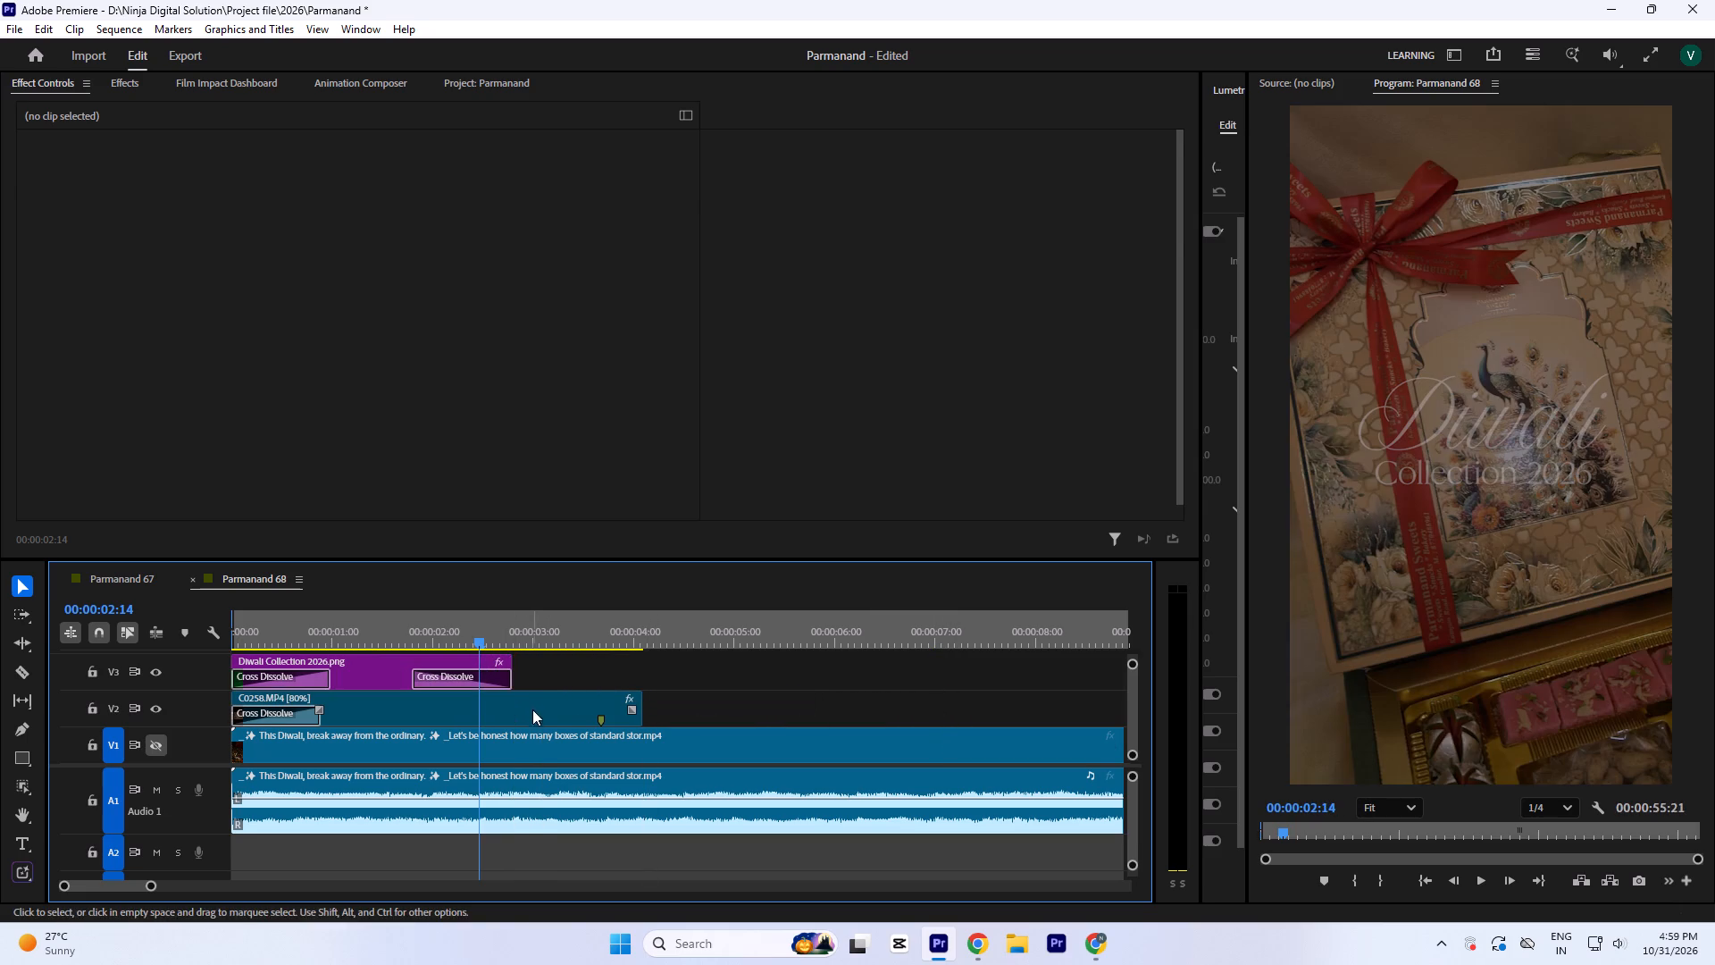
pyautogui.click(533, 710)
pyautogui.moveTo(522, 668); pyautogui.dragTo(573, 671)
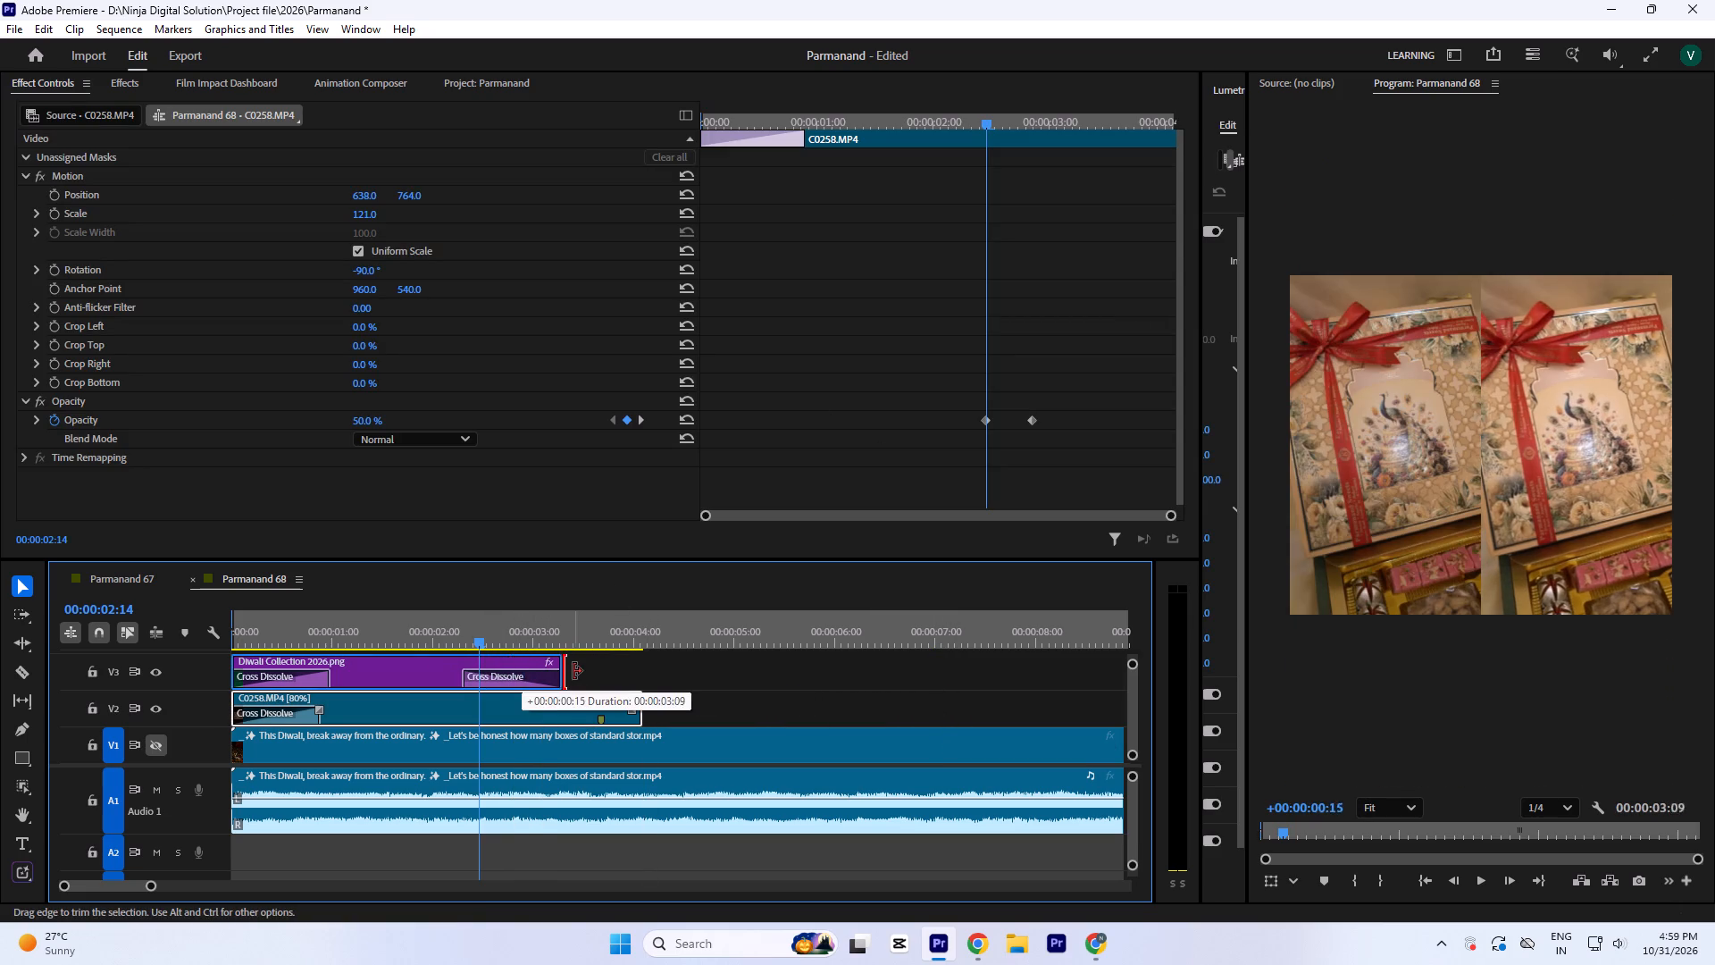
pyautogui.moveTo(573, 671); pyautogui.dragTo(592, 673)
pyautogui.click(657, 664)
pyautogui.press('=')
pyautogui.press('=')
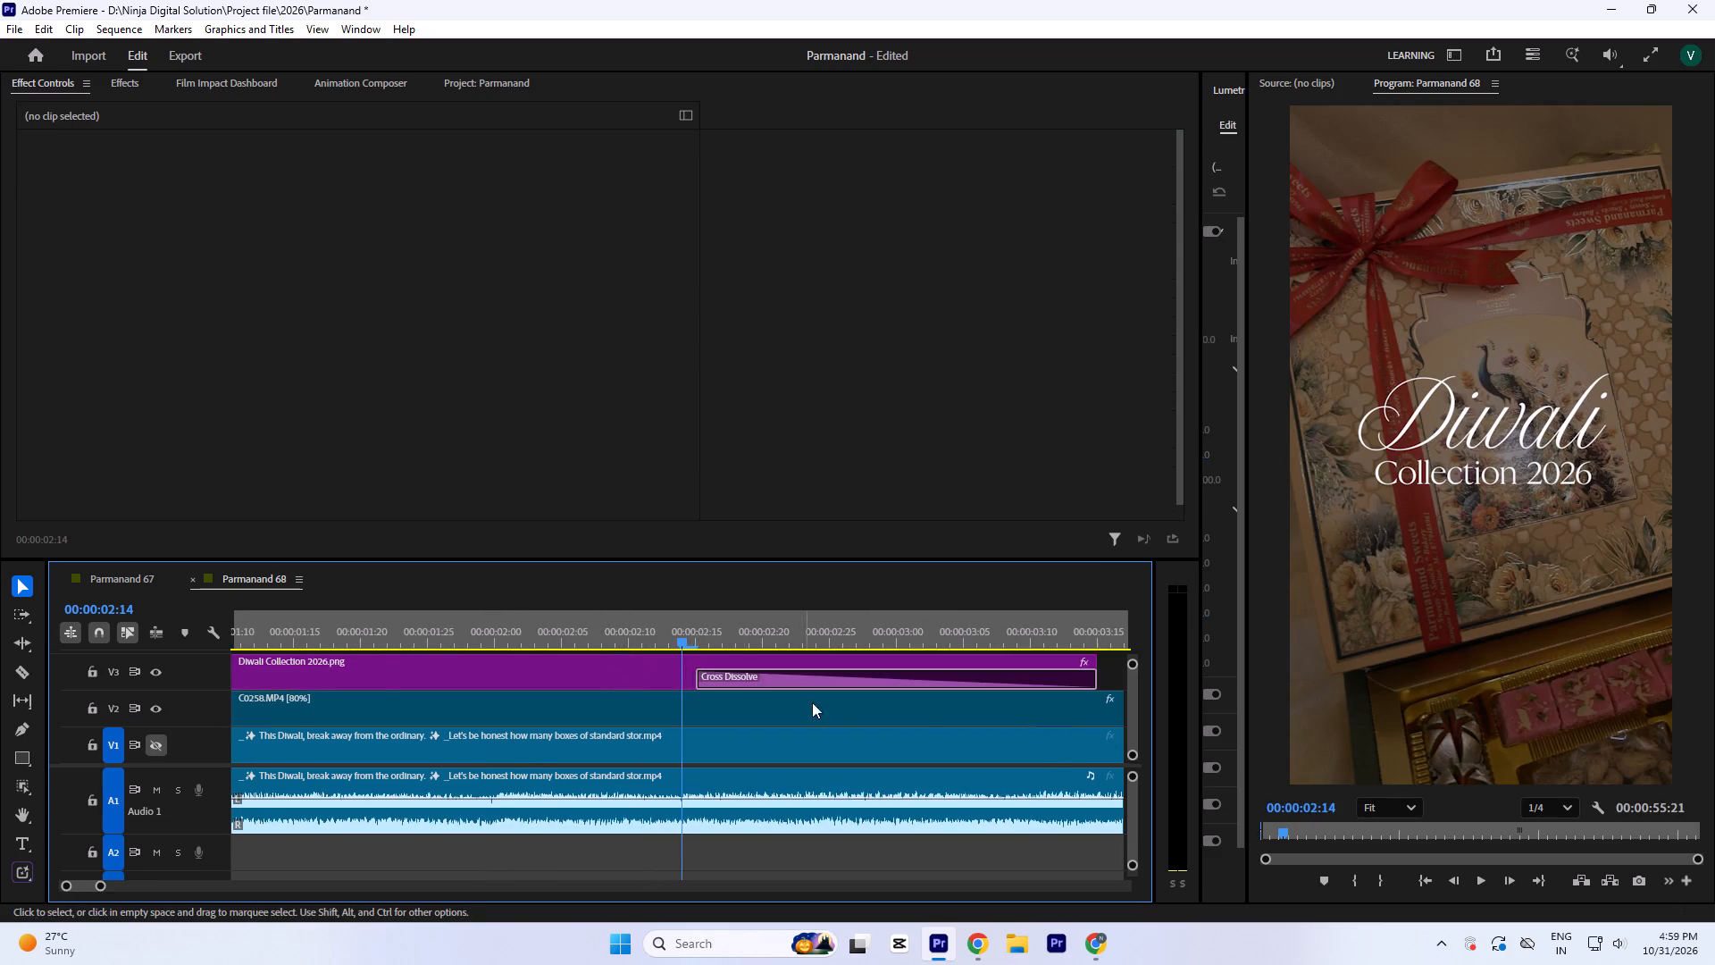
pyautogui.press('-')
pyautogui.moveTo(893, 667); pyautogui.dragTo(881, 676)
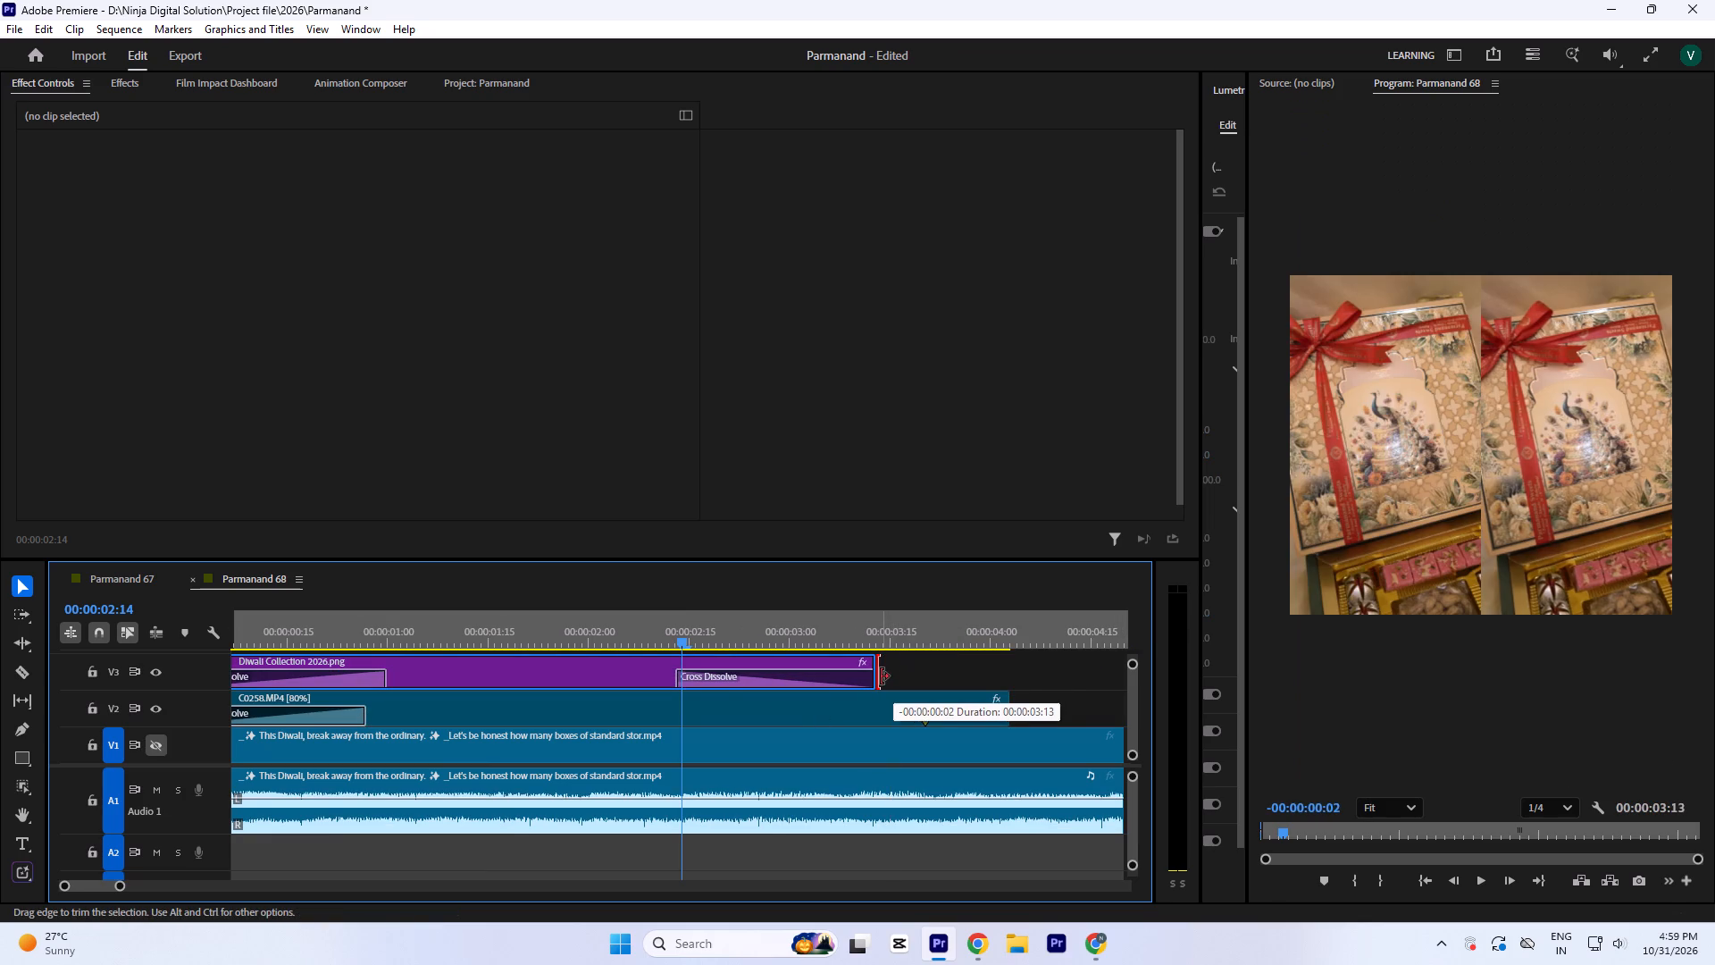
pyautogui.moveTo(881, 676); pyautogui.dragTo(883, 675)
pyautogui.press('=')
pyautogui.press('=')
pyautogui.press('=')
pyautogui.press('-')
pyautogui.moveTo(1070, 657); pyautogui.dragTo(1081, 660)
pyautogui.press('-')
pyautogui.press('-')
pyautogui.click(807, 691)
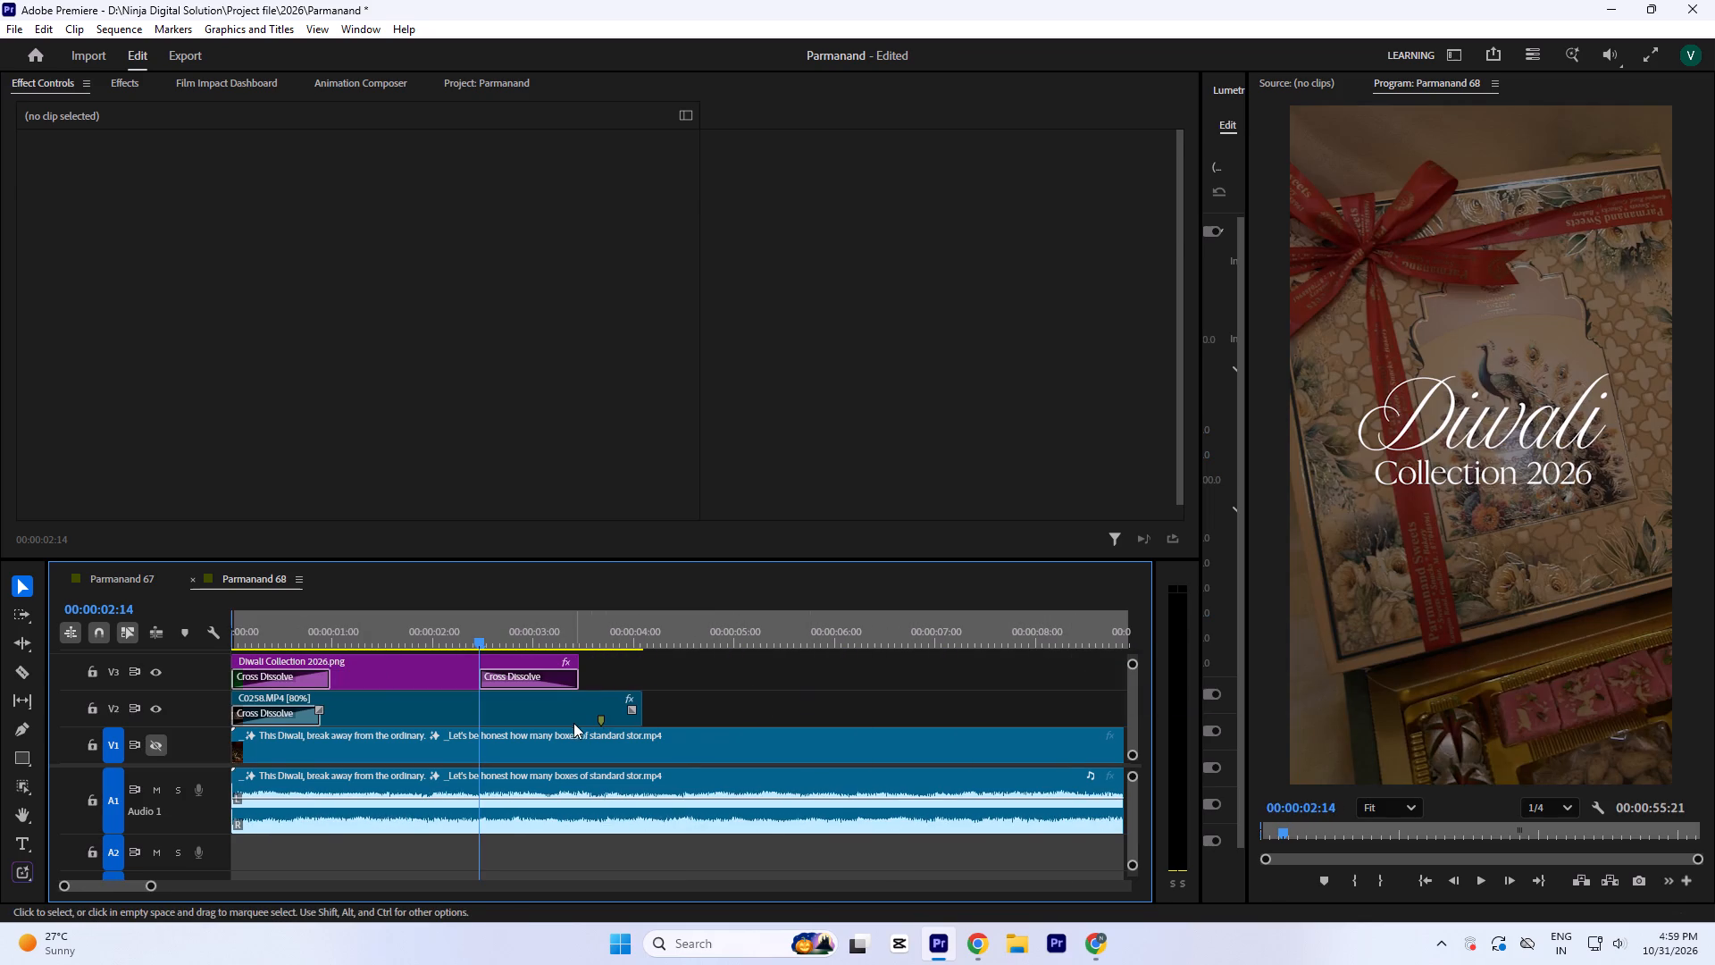
# Add a marker to C0258.MP4 at 00:00:02:14, where the title starts fading out.
pyautogui.click(564, 719)
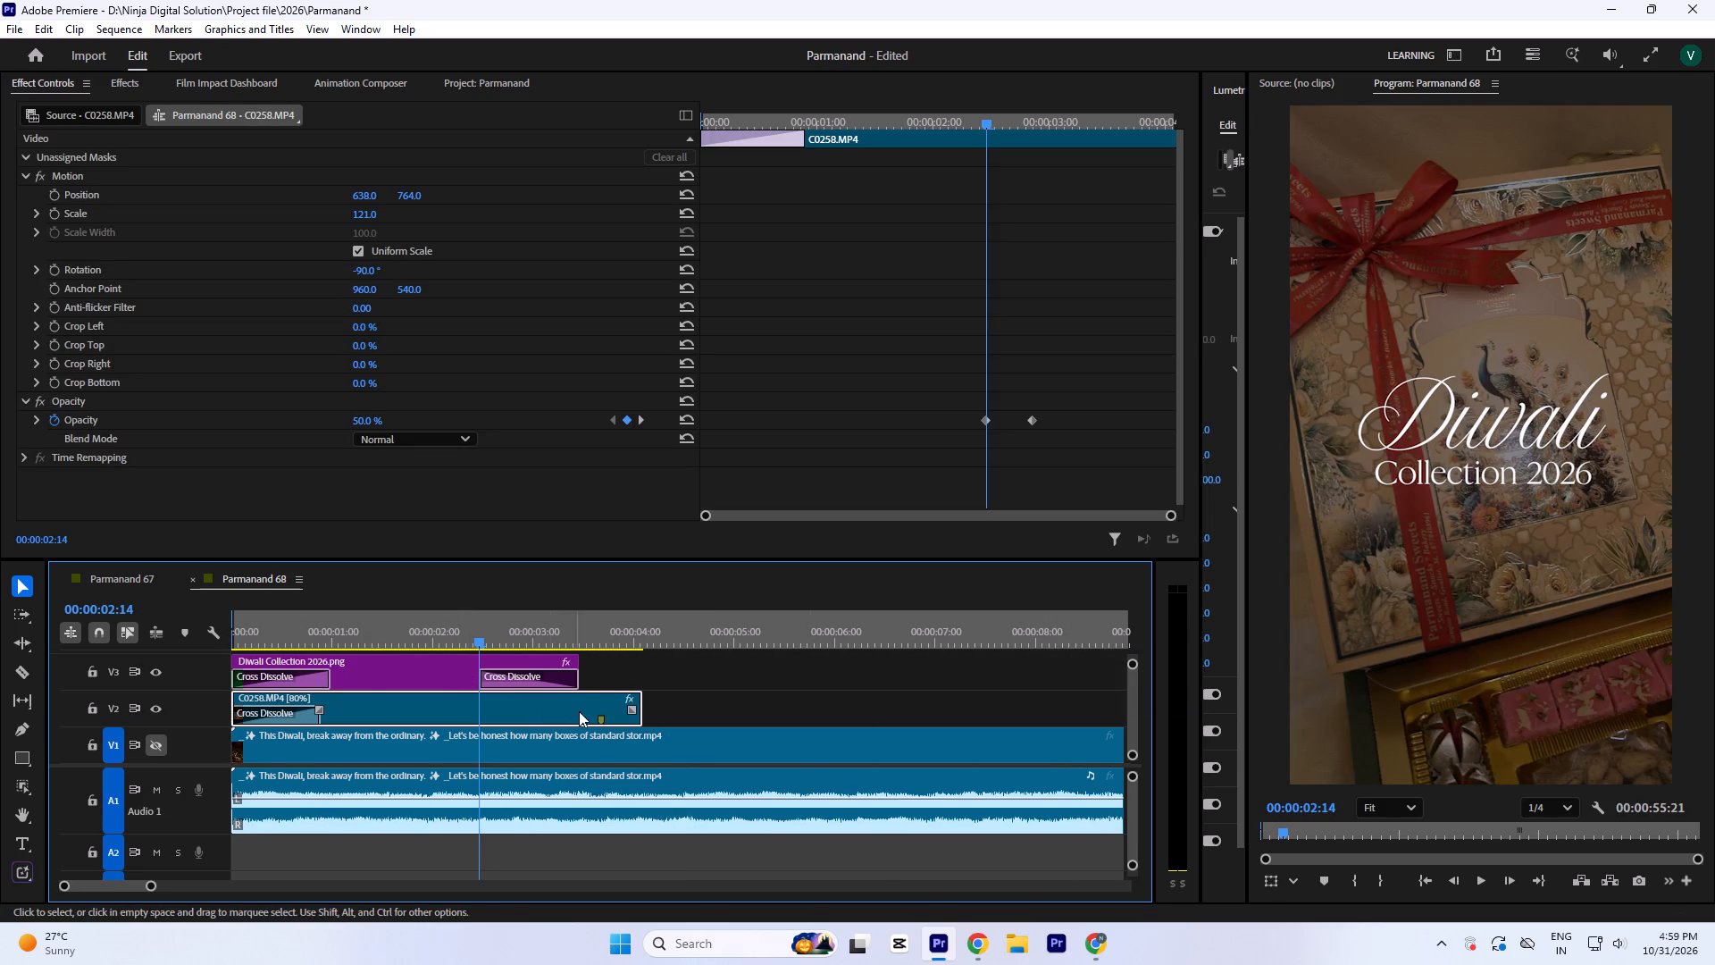
pyautogui.press('m')
# Play the opening and move C0258.MP4's 100% Opacity keyframe to about 00:00:03:09 for a slower brightening.
pyautogui.moveTo(385, 625); pyautogui.dragTo(0, 666)
pyautogui.press('space')
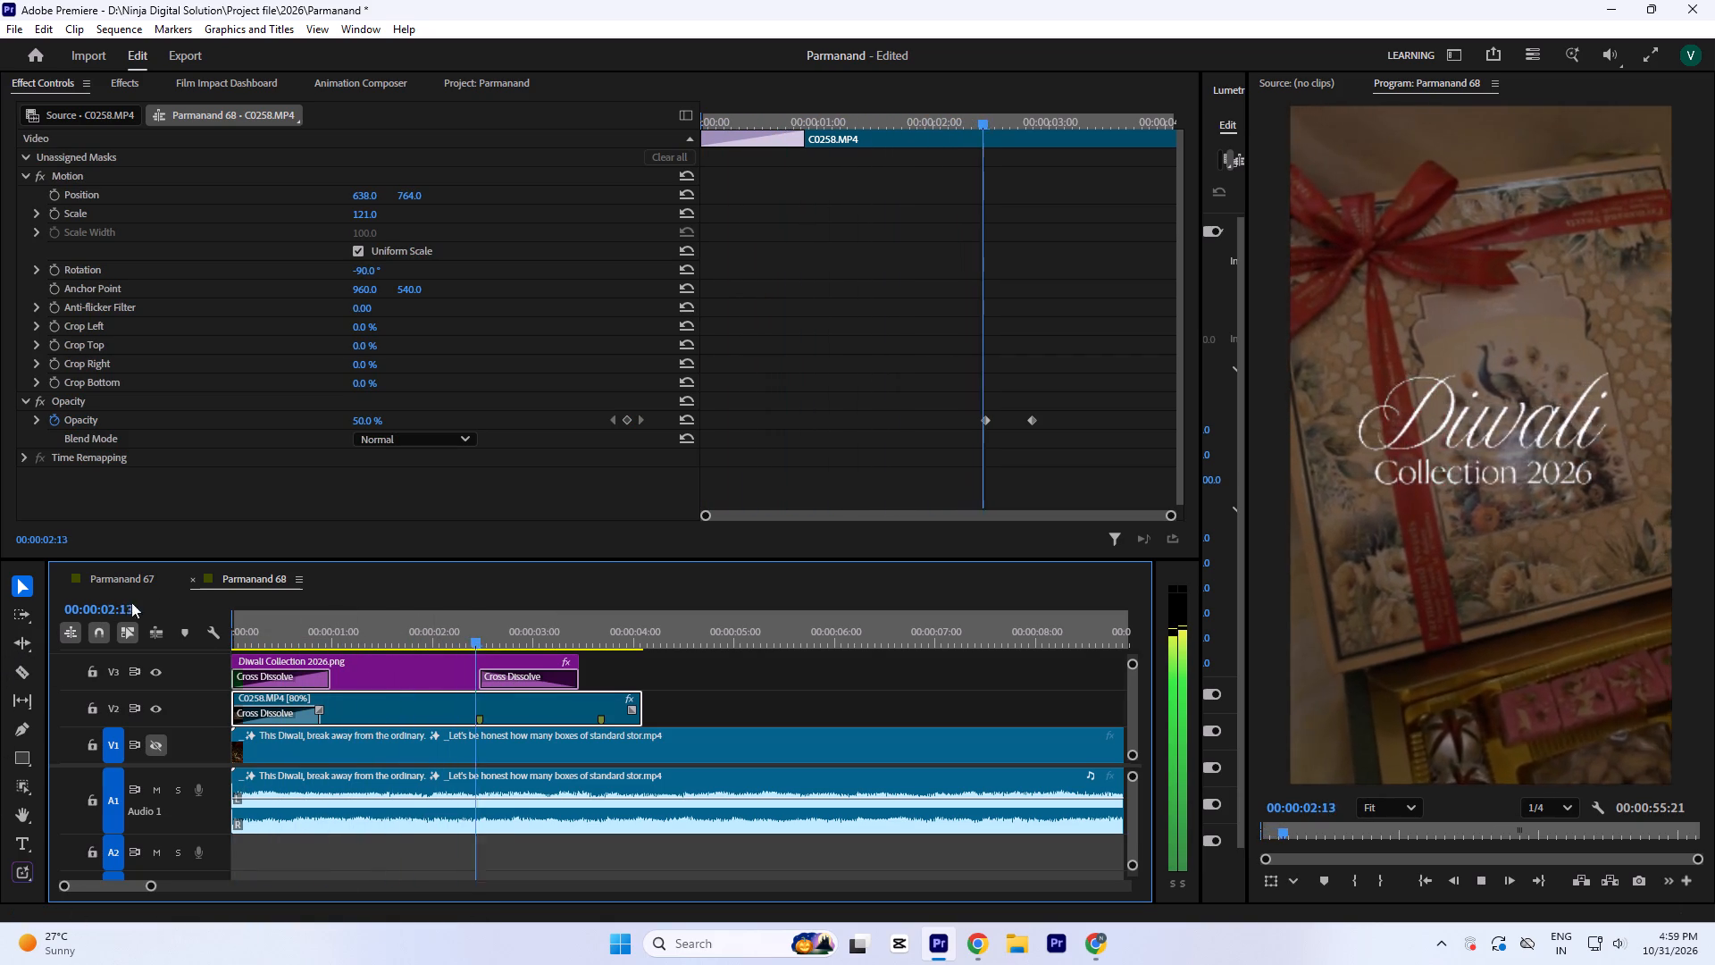
pyautogui.press('space')
pyautogui.click(464, 630)
pyautogui.press('space')
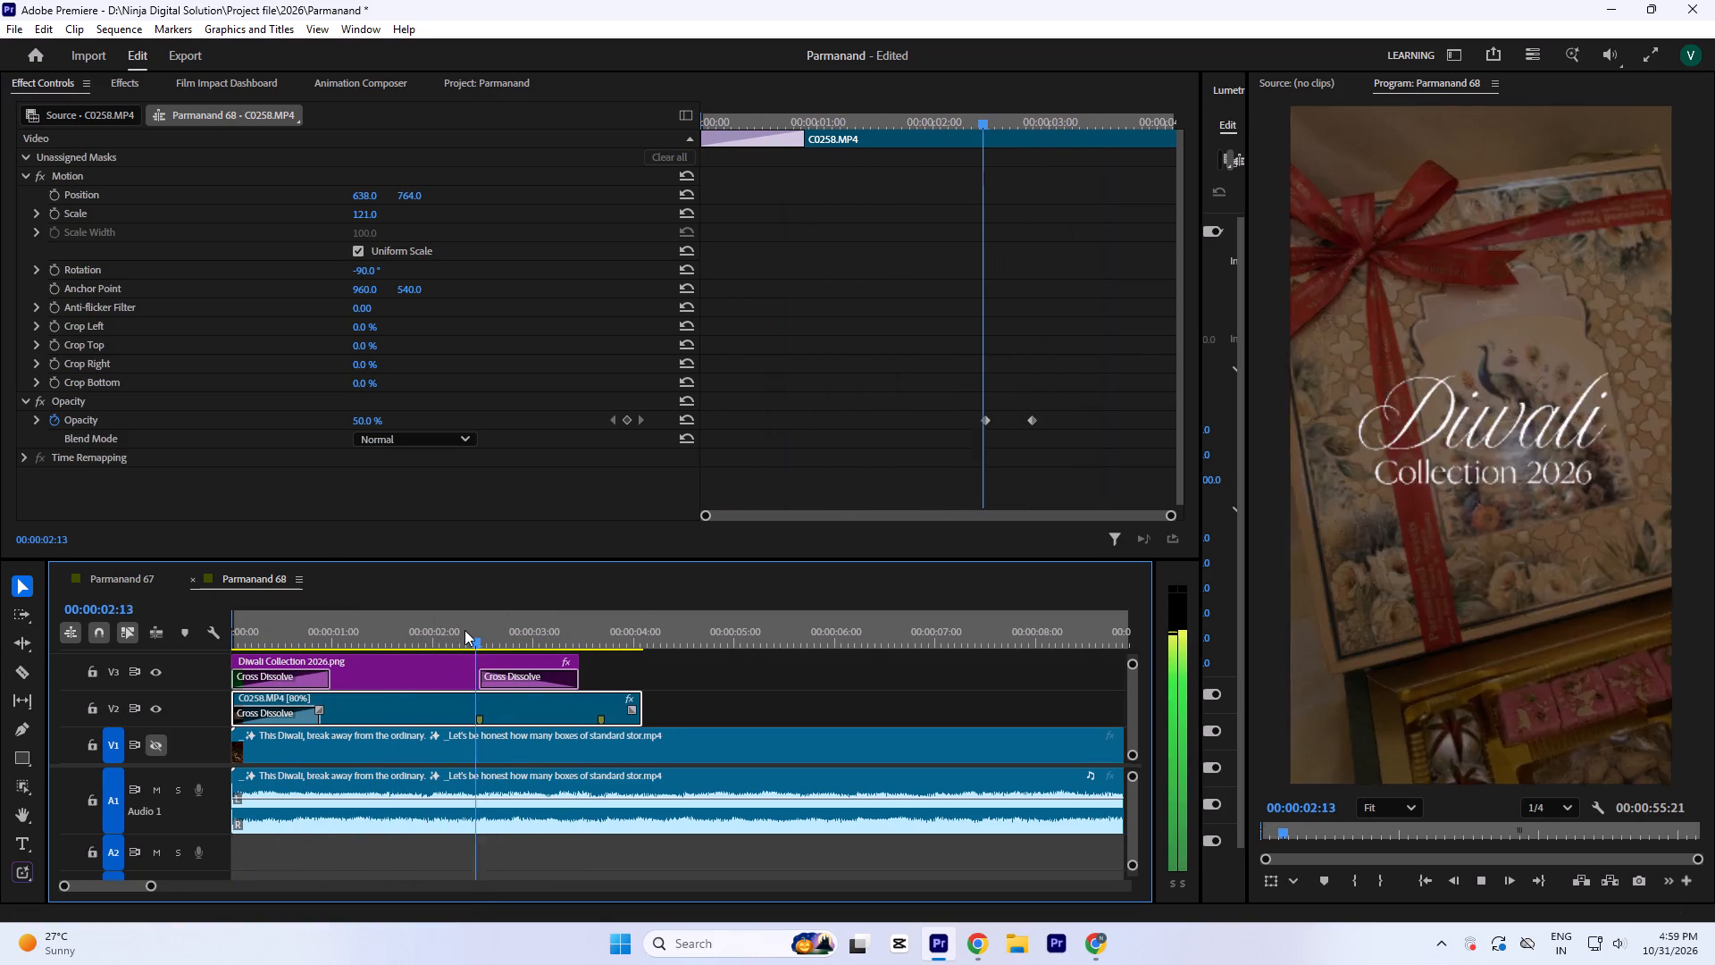
pyautogui.press('space')
pyautogui.moveTo(1036, 417); pyautogui.dragTo(1065, 425)
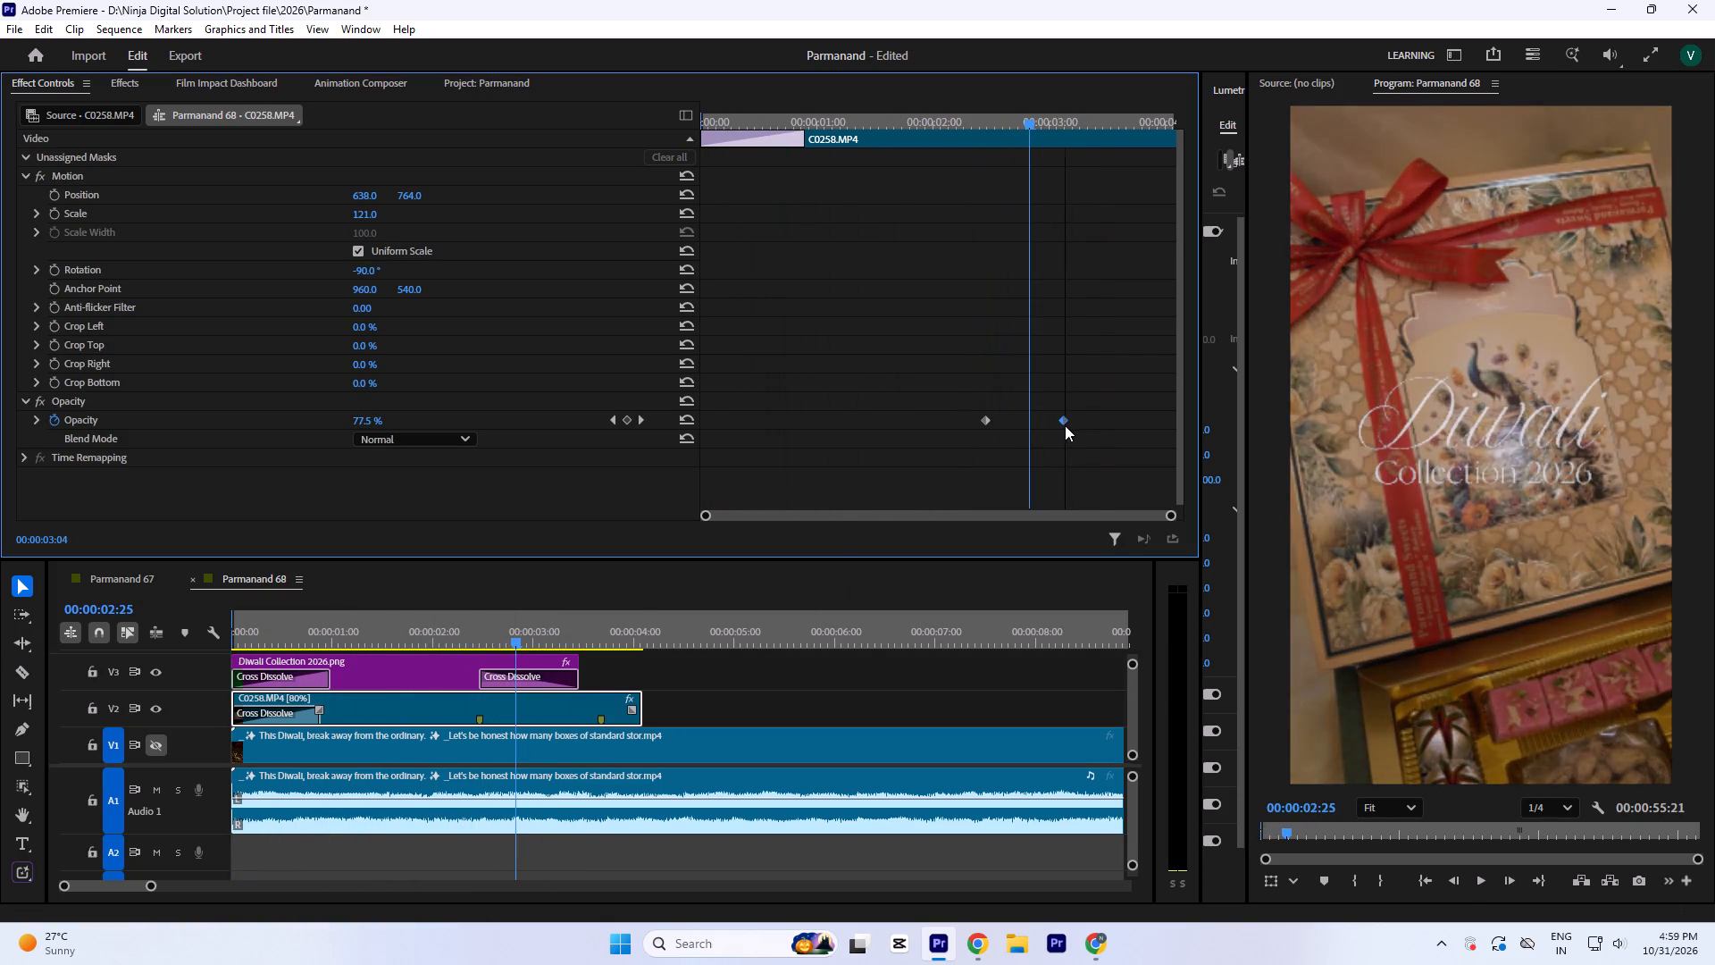
pyautogui.moveTo(1065, 425); pyautogui.dragTo(1084, 432)
pyautogui.press('space')
pyautogui.press('space')
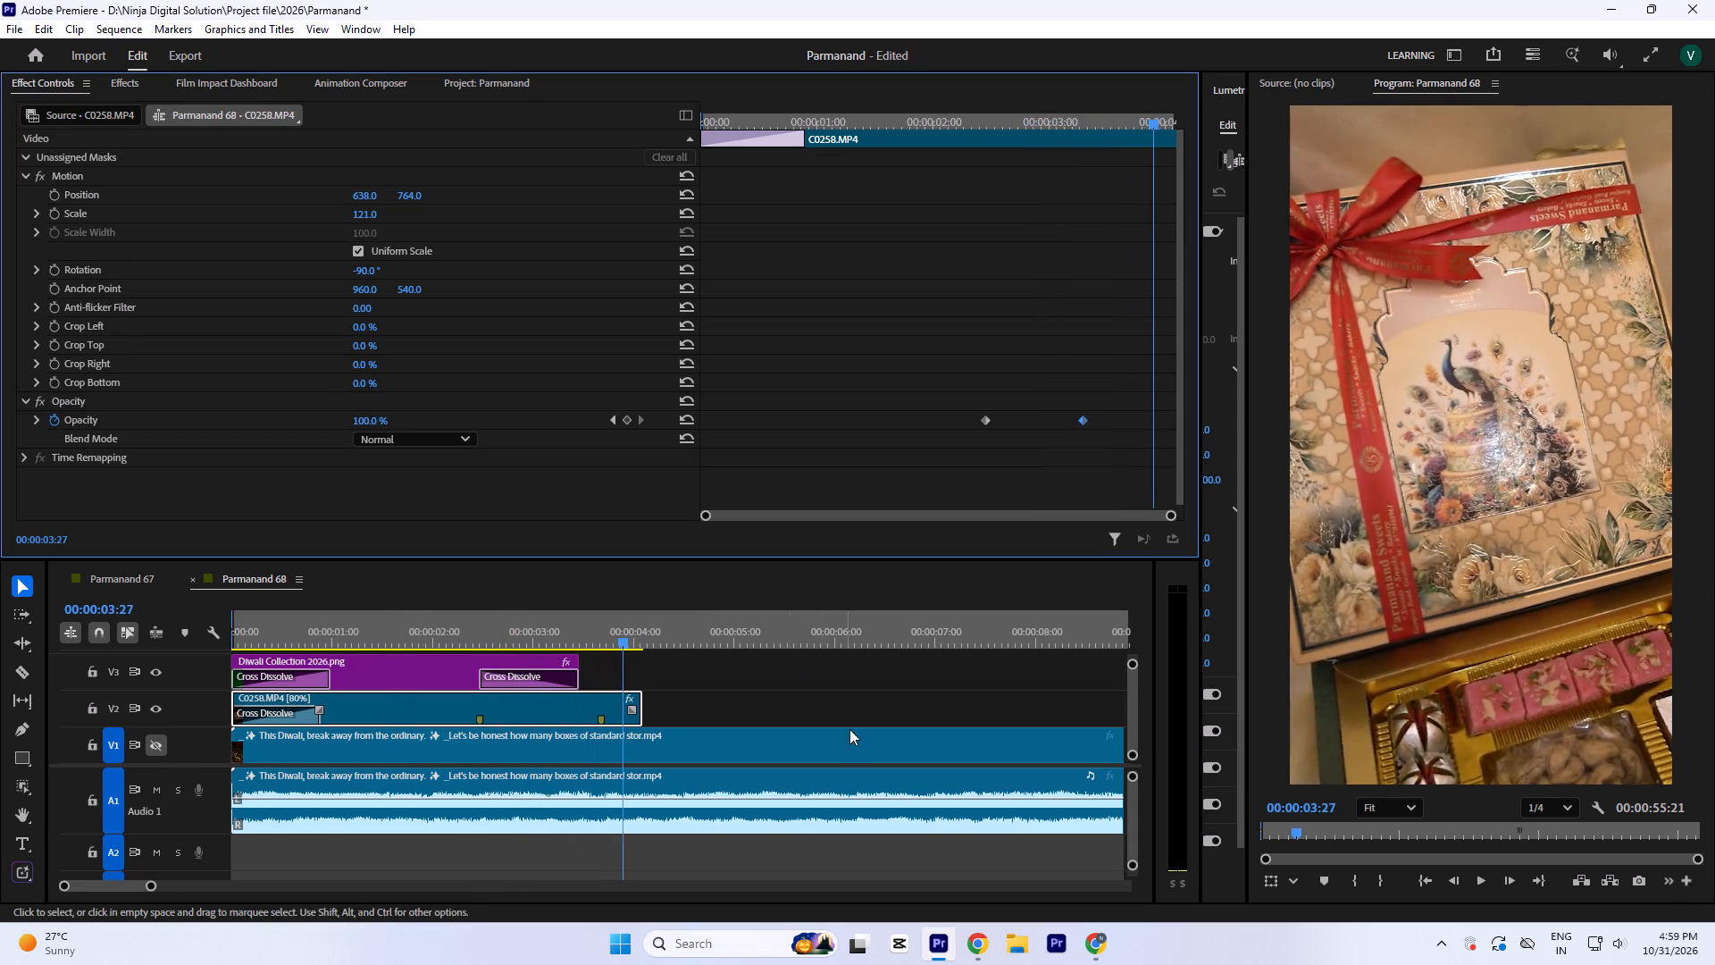
# Find the cut point by playing the audio and extend the end of C0258.MP4 to 00:00:04:17.
pyautogui.press('space')
pyautogui.press('=')
pyautogui.press('space')
pyautogui.click(675, 617)
pyautogui.press('space')
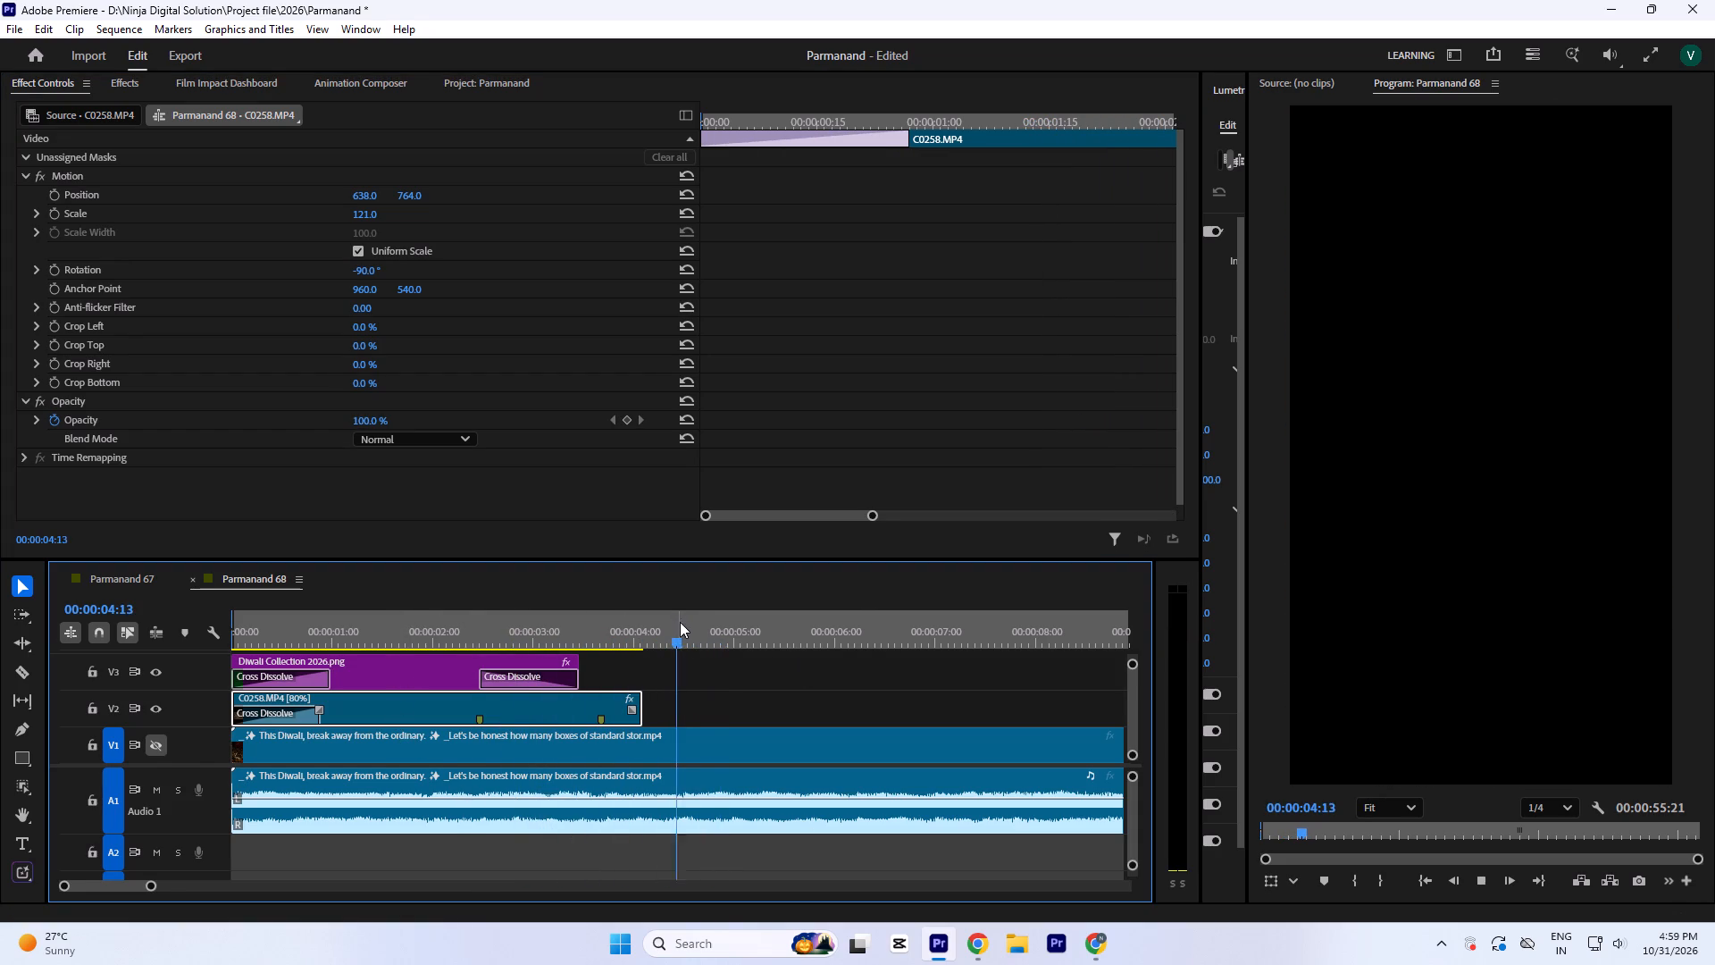
pyautogui.press('space')
pyautogui.click(689, 626)
pyautogui.press('=')
pyautogui.press('=')
pyautogui.press('=')
pyautogui.press('space')
pyautogui.press('space')
pyautogui.moveTo(719, 633); pyautogui.dragTo(728, 638)
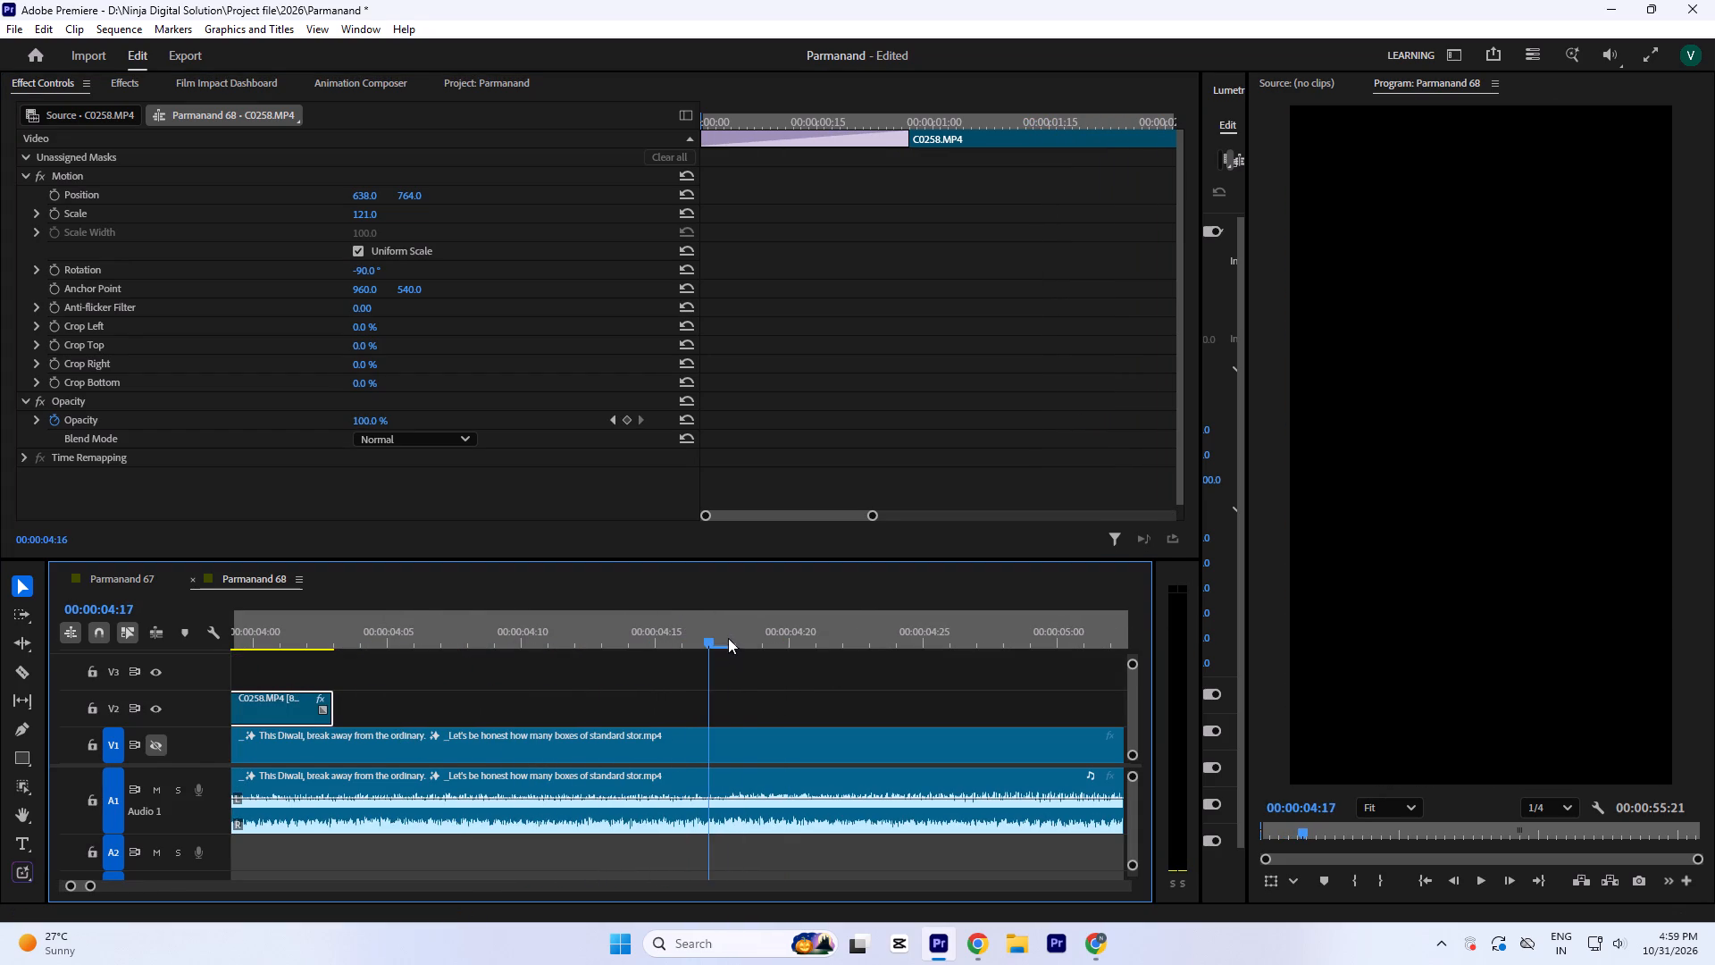
pyautogui.moveTo(728, 638); pyautogui.dragTo(730, 639)
pyautogui.click(732, 617)
pyautogui.click(711, 623)
pyautogui.press('-')
pyautogui.press('-')
pyautogui.press('-')
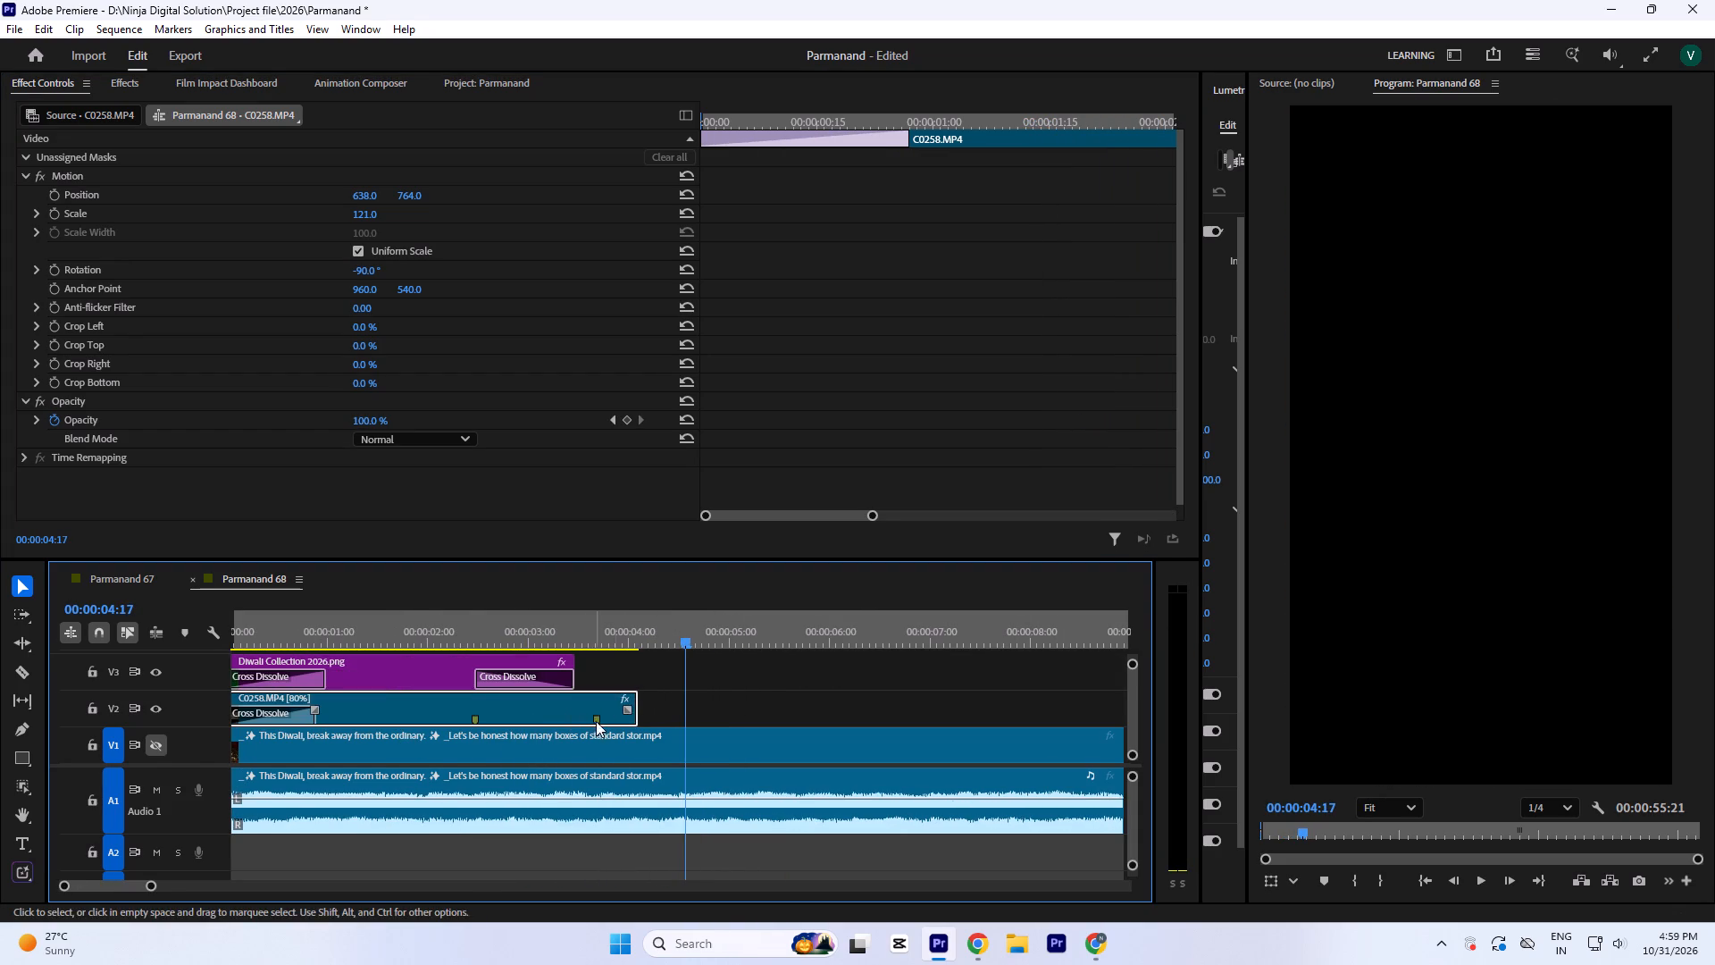
pyautogui.moveTo(646, 709); pyautogui.dragTo(695, 719)
pyautogui.click(714, 708)
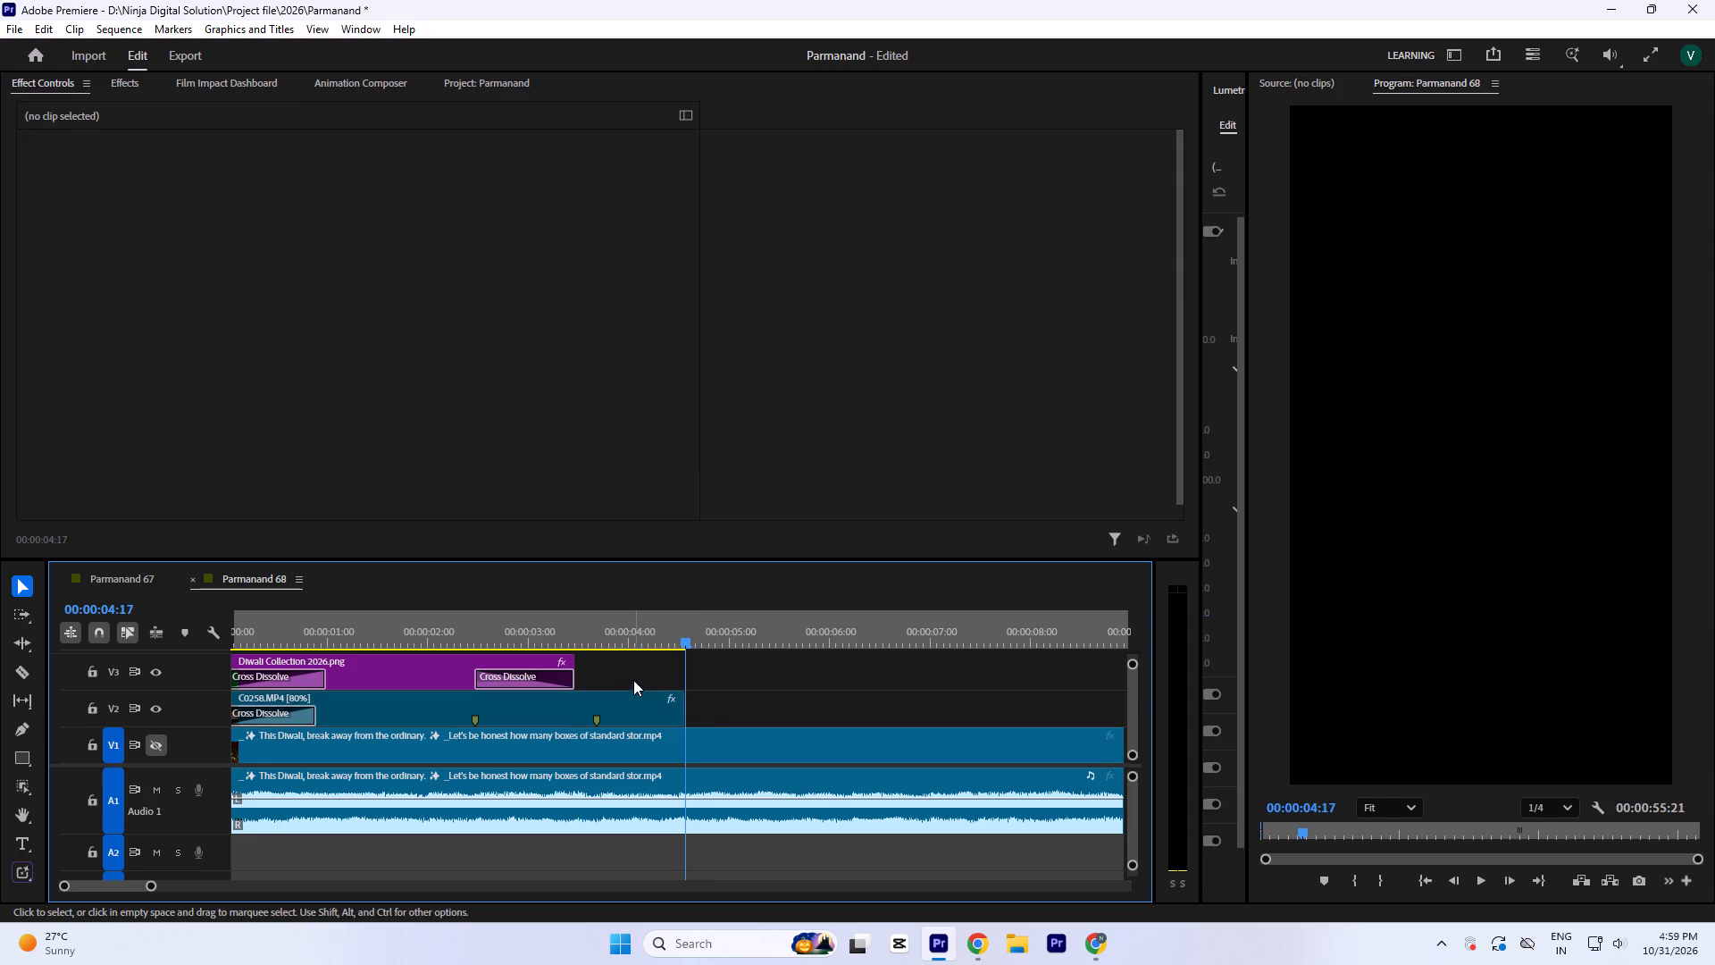
# Replay the opening from the start to check the title fade-out, the brightening and the clip's end.
pyautogui.moveTo(627, 635); pyautogui.dragTo(0, 740)
pyautogui.press('space')
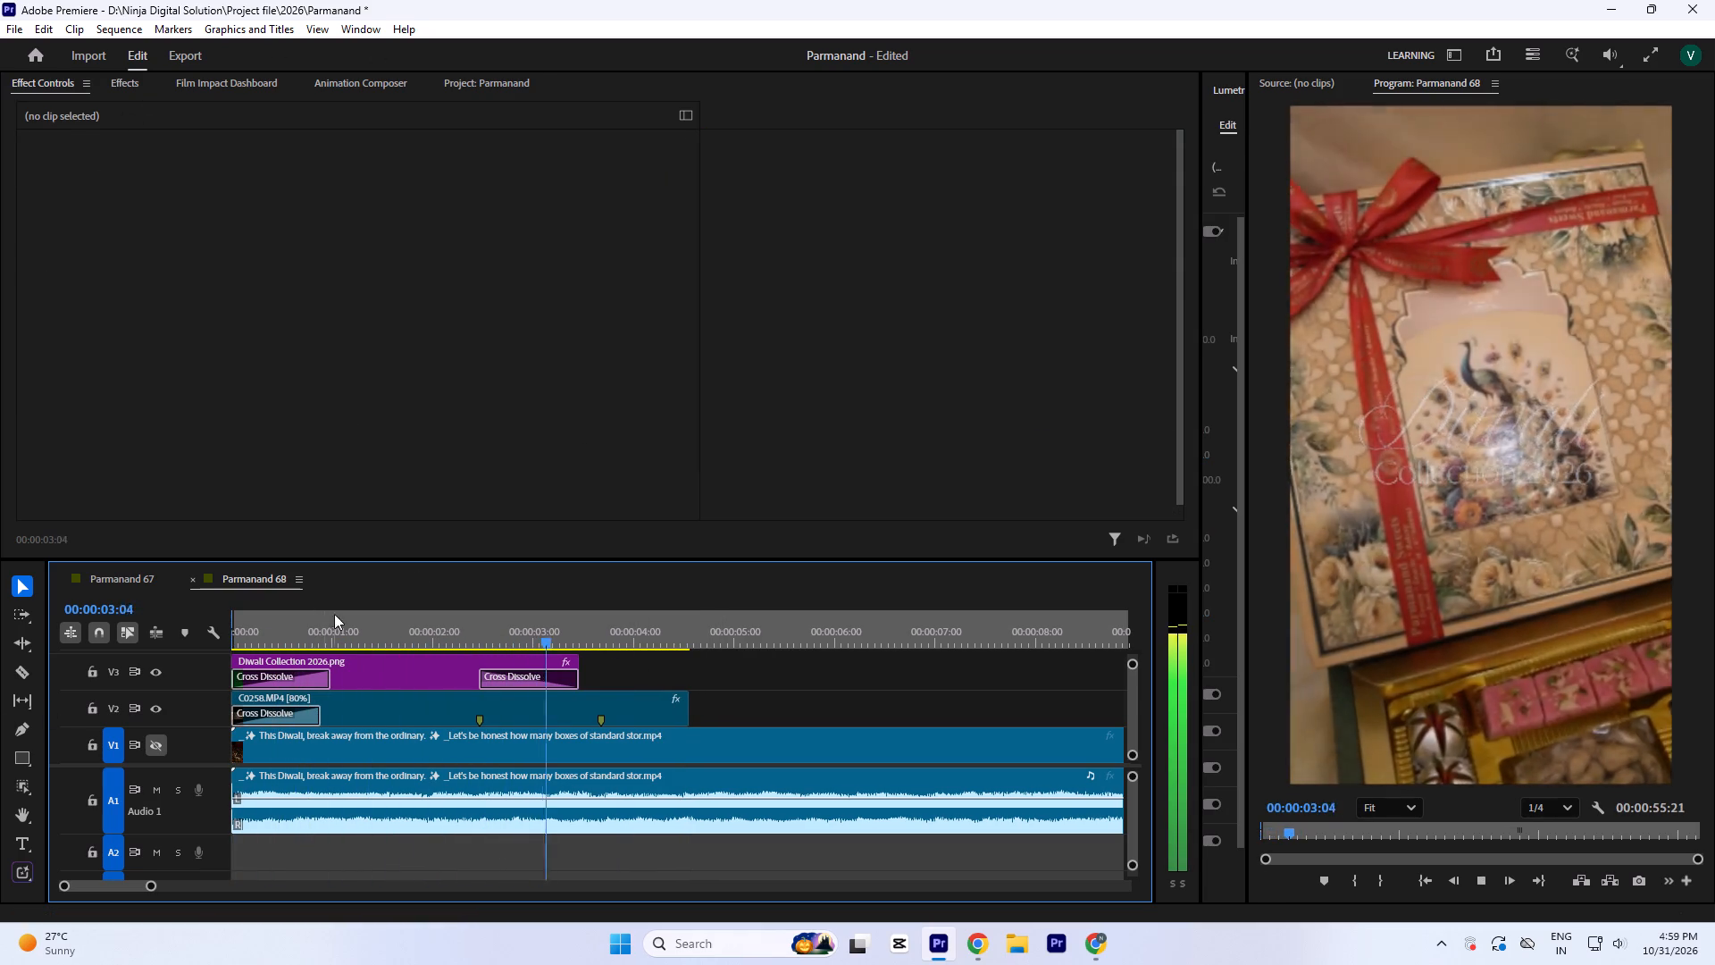
pyautogui.press('space')
pyautogui.click(477, 619)
pyautogui.press('space')
pyautogui.press('space')
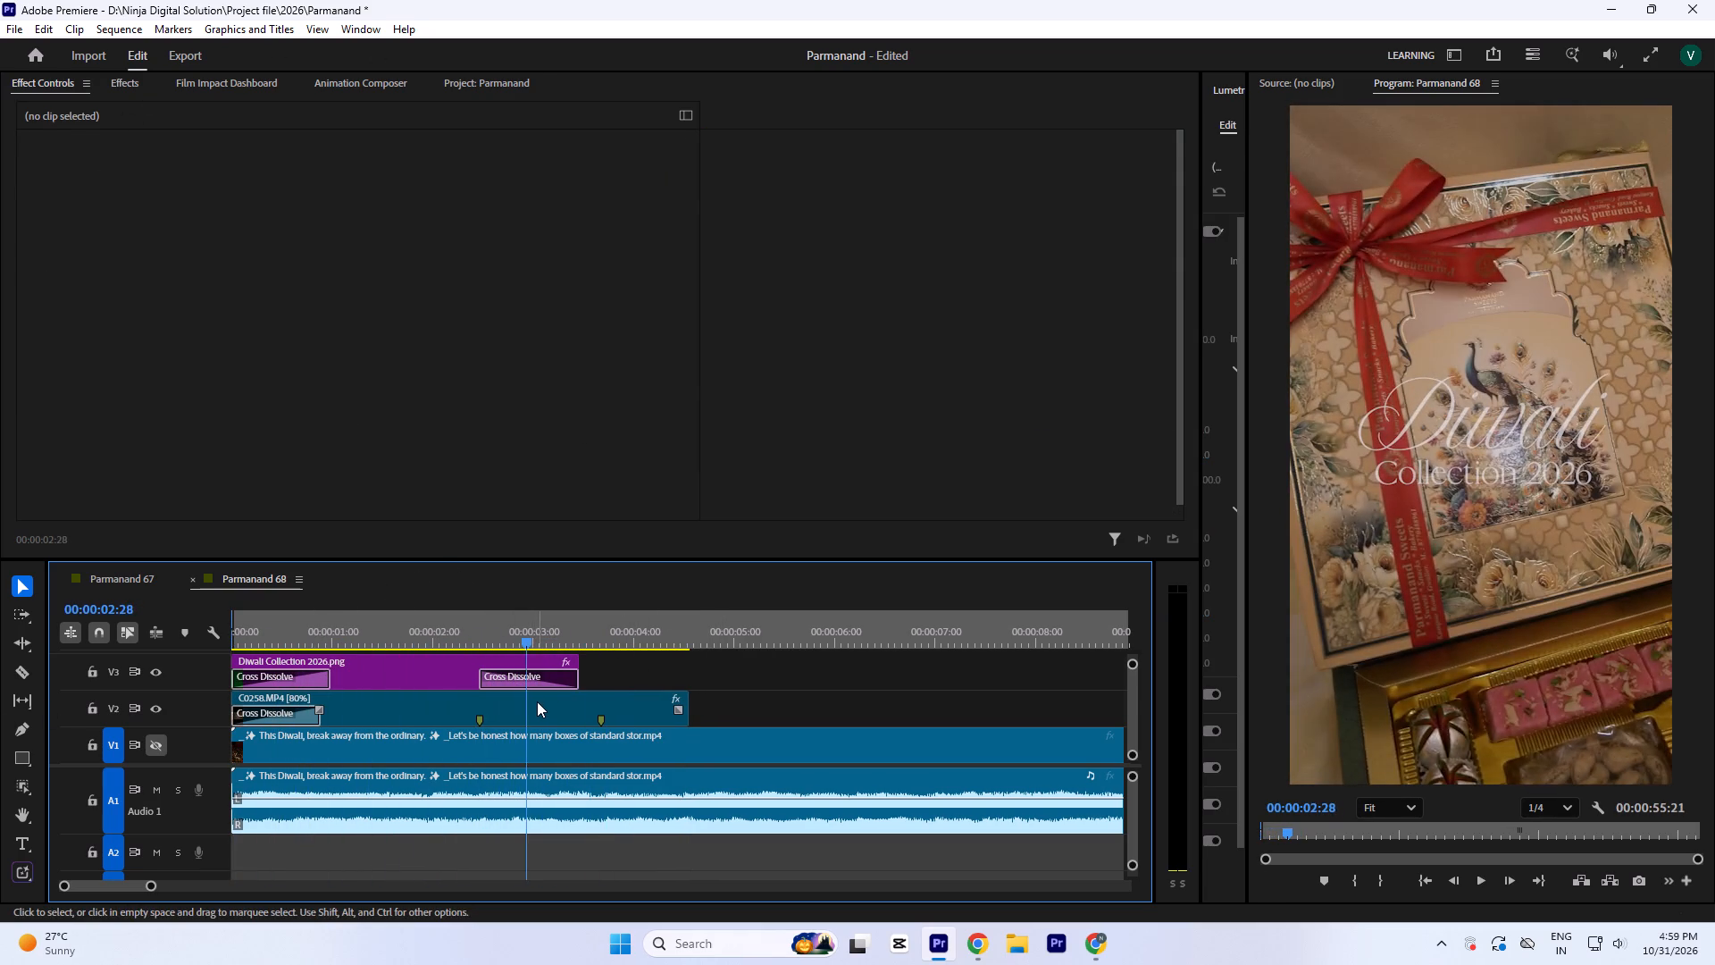
pyautogui.click(537, 701)
pyautogui.press('space')
pyautogui.press('space')
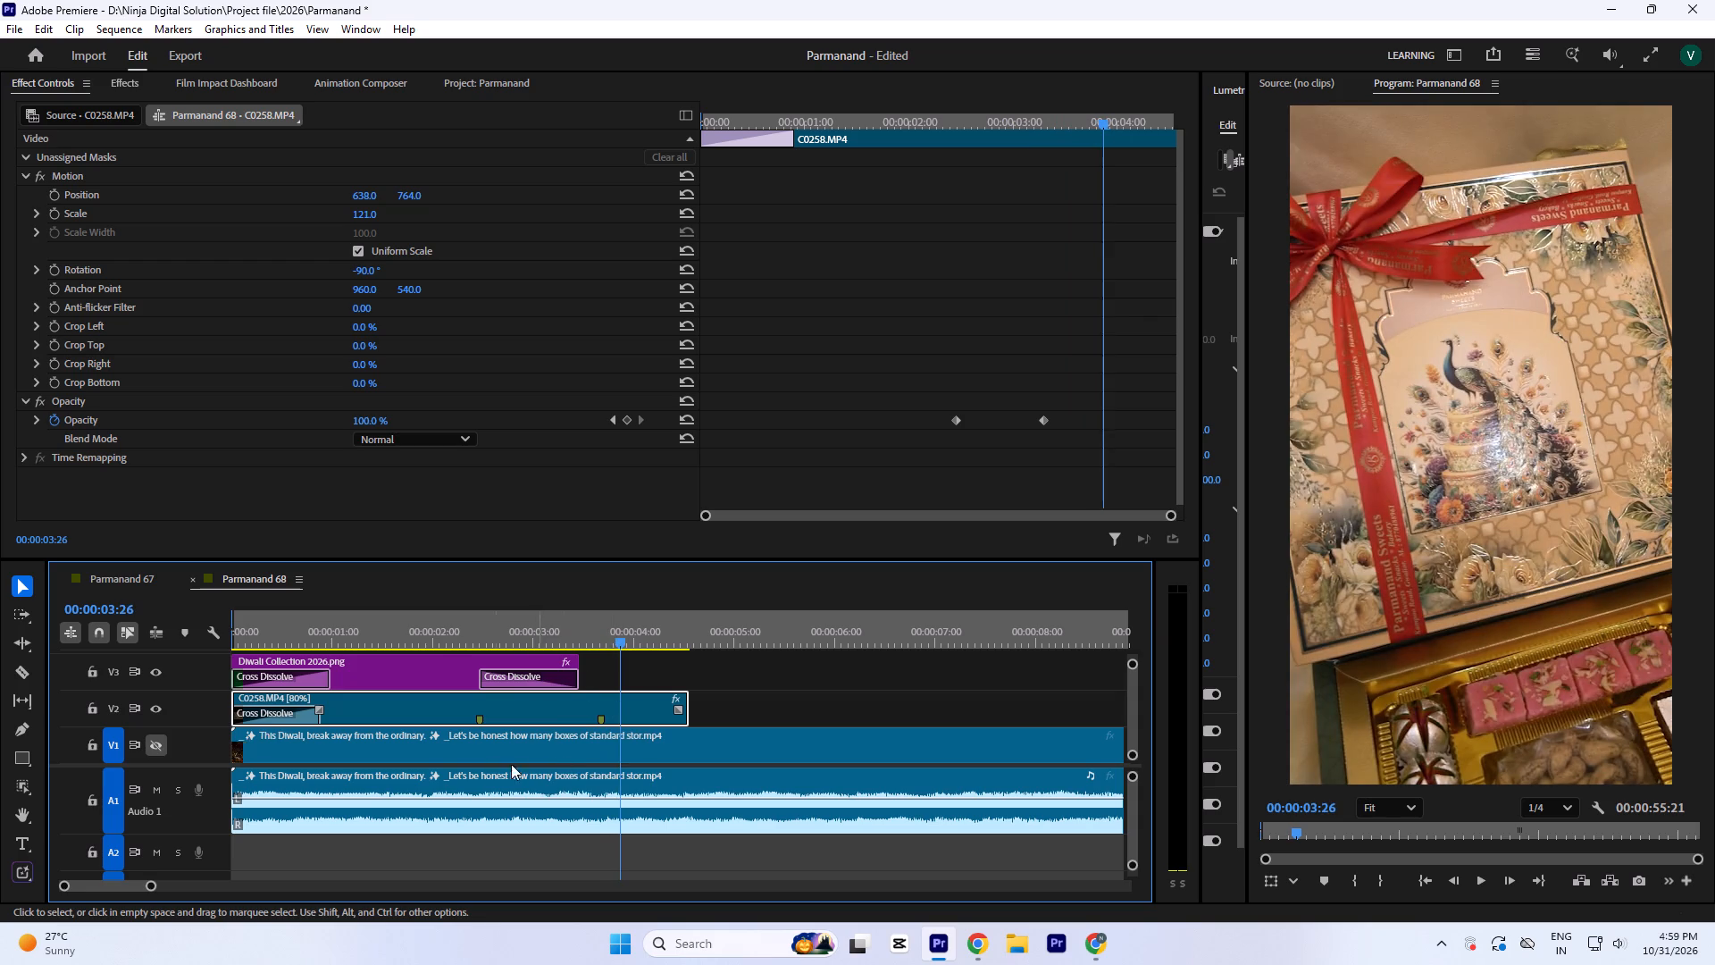
pyautogui.press('space')
pyautogui.press('space')
# Save the project.
pyautogui.hotkey('ctrl', 's')
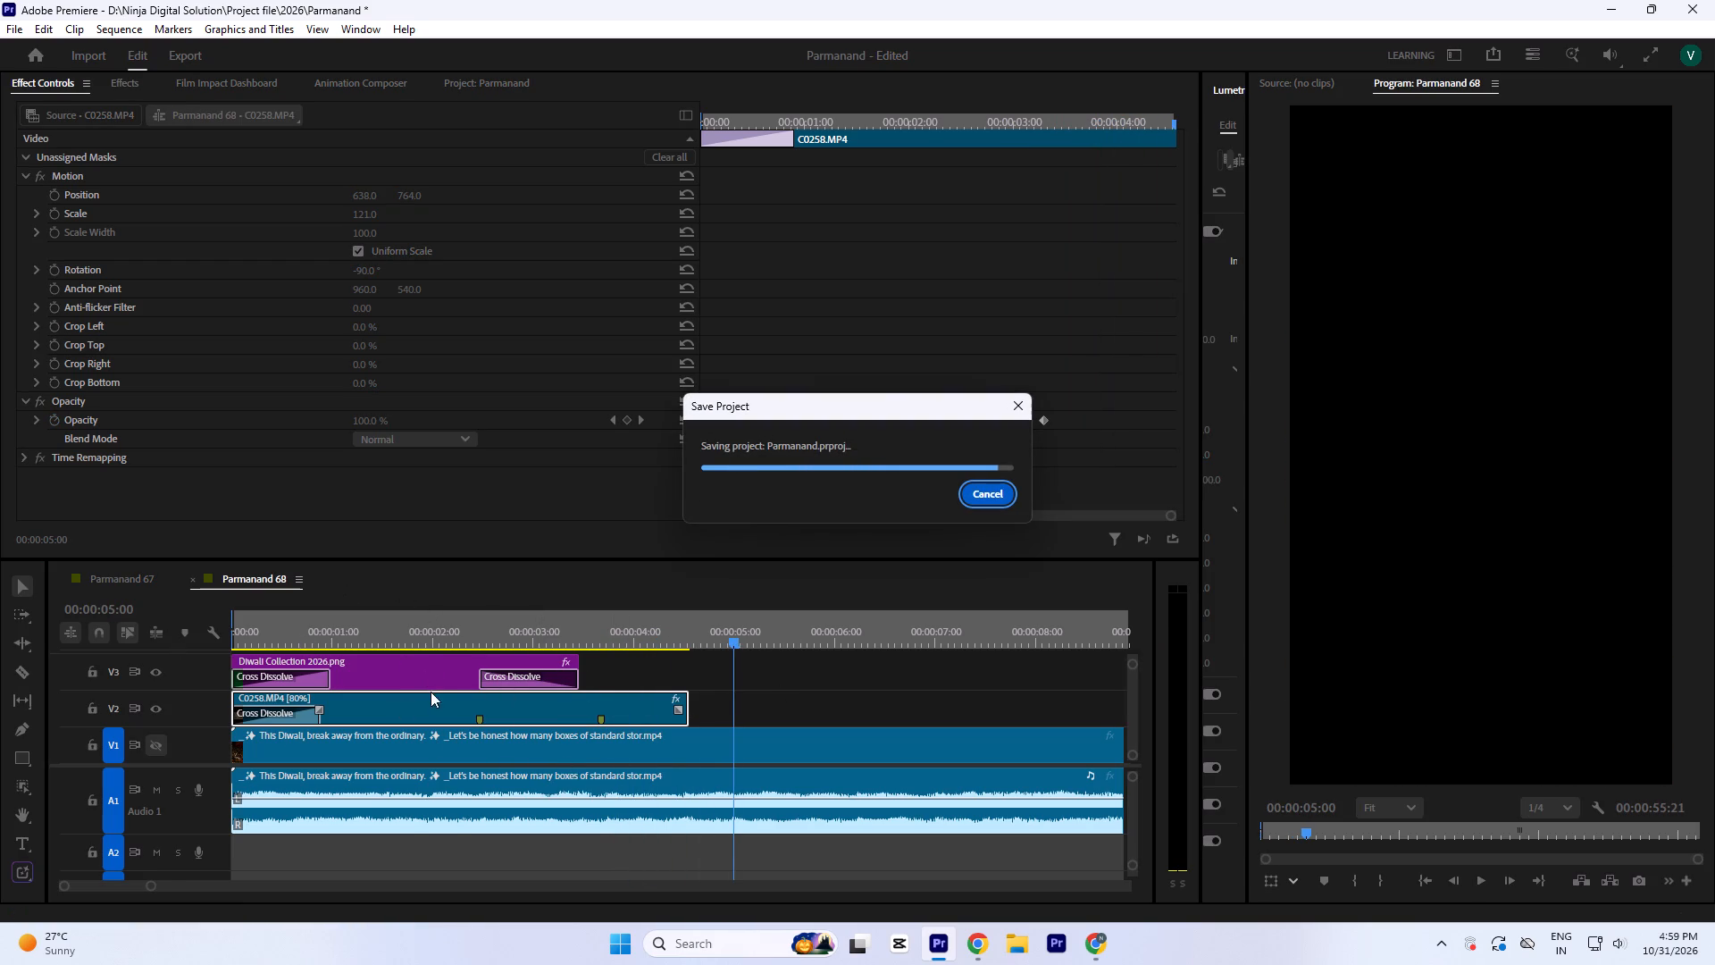
# In the Parmanand 67 sequence, copy the parmanand logo white.png, Adjustment Layer, last two V11 clips and the V1 end card.
pyautogui.click(126, 575)
pyautogui.click(659, 614)
pyautogui.write('`=')
pyautogui.moveTo(1049, 209); pyautogui.dragTo(1129, 324)
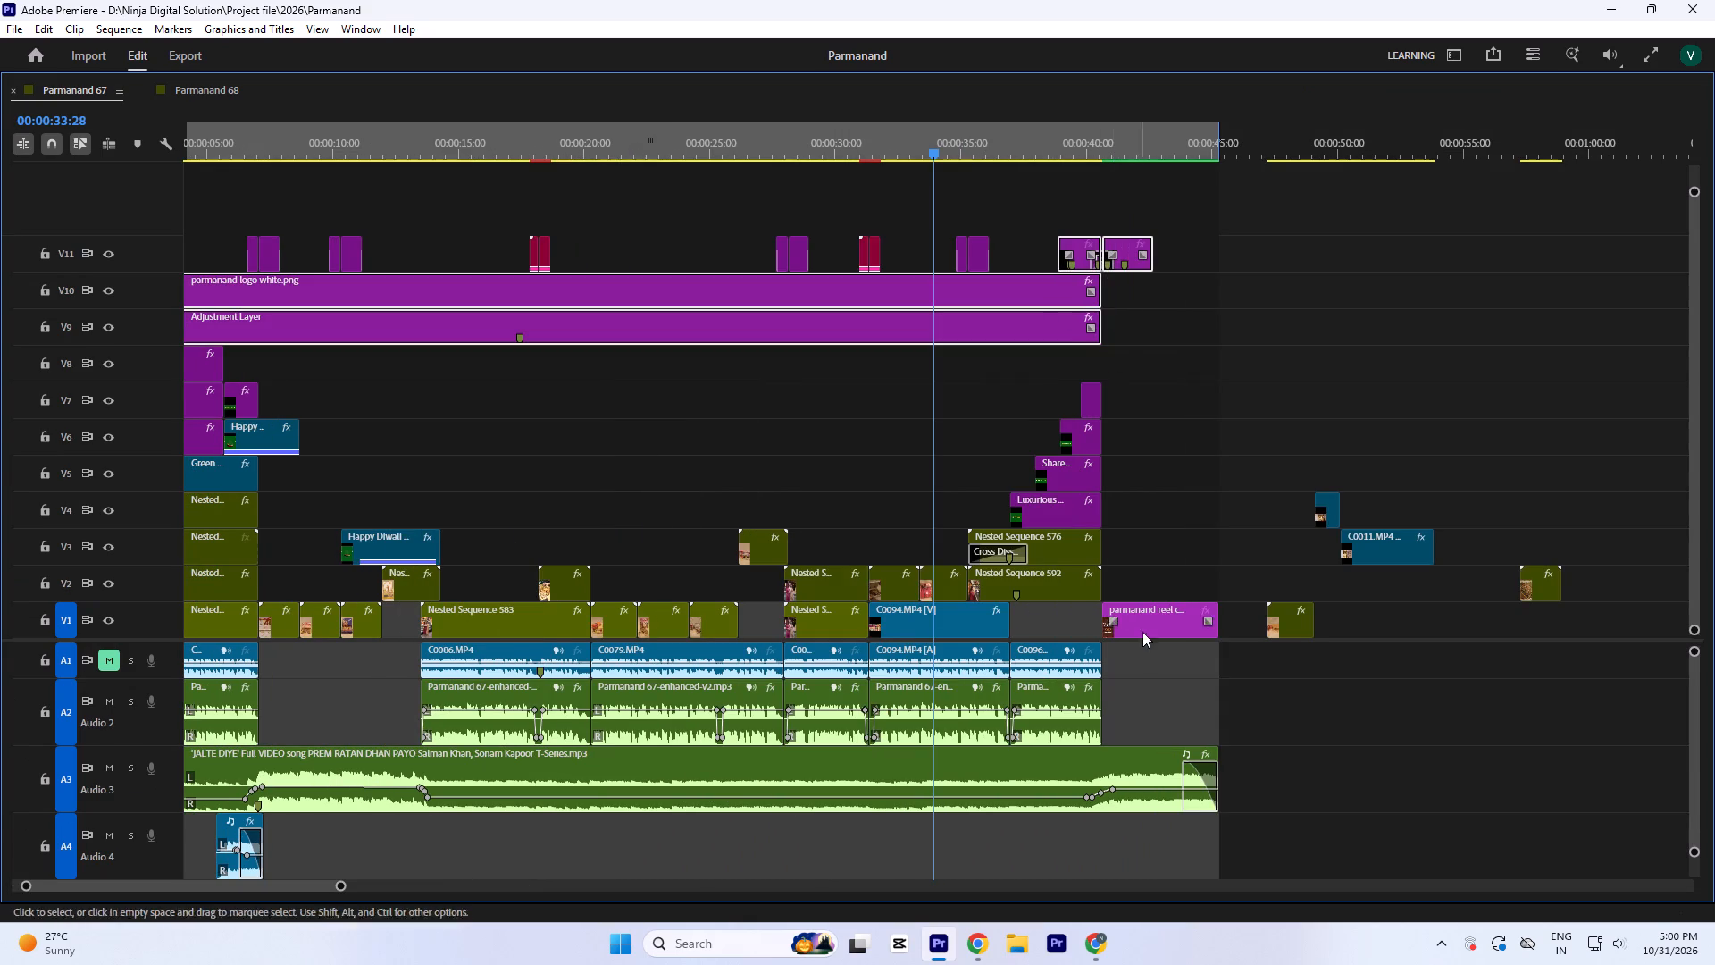
pyautogui.keyDown('shift'); pyautogui.click(1159, 617); pyautogui.keyUp('shift')
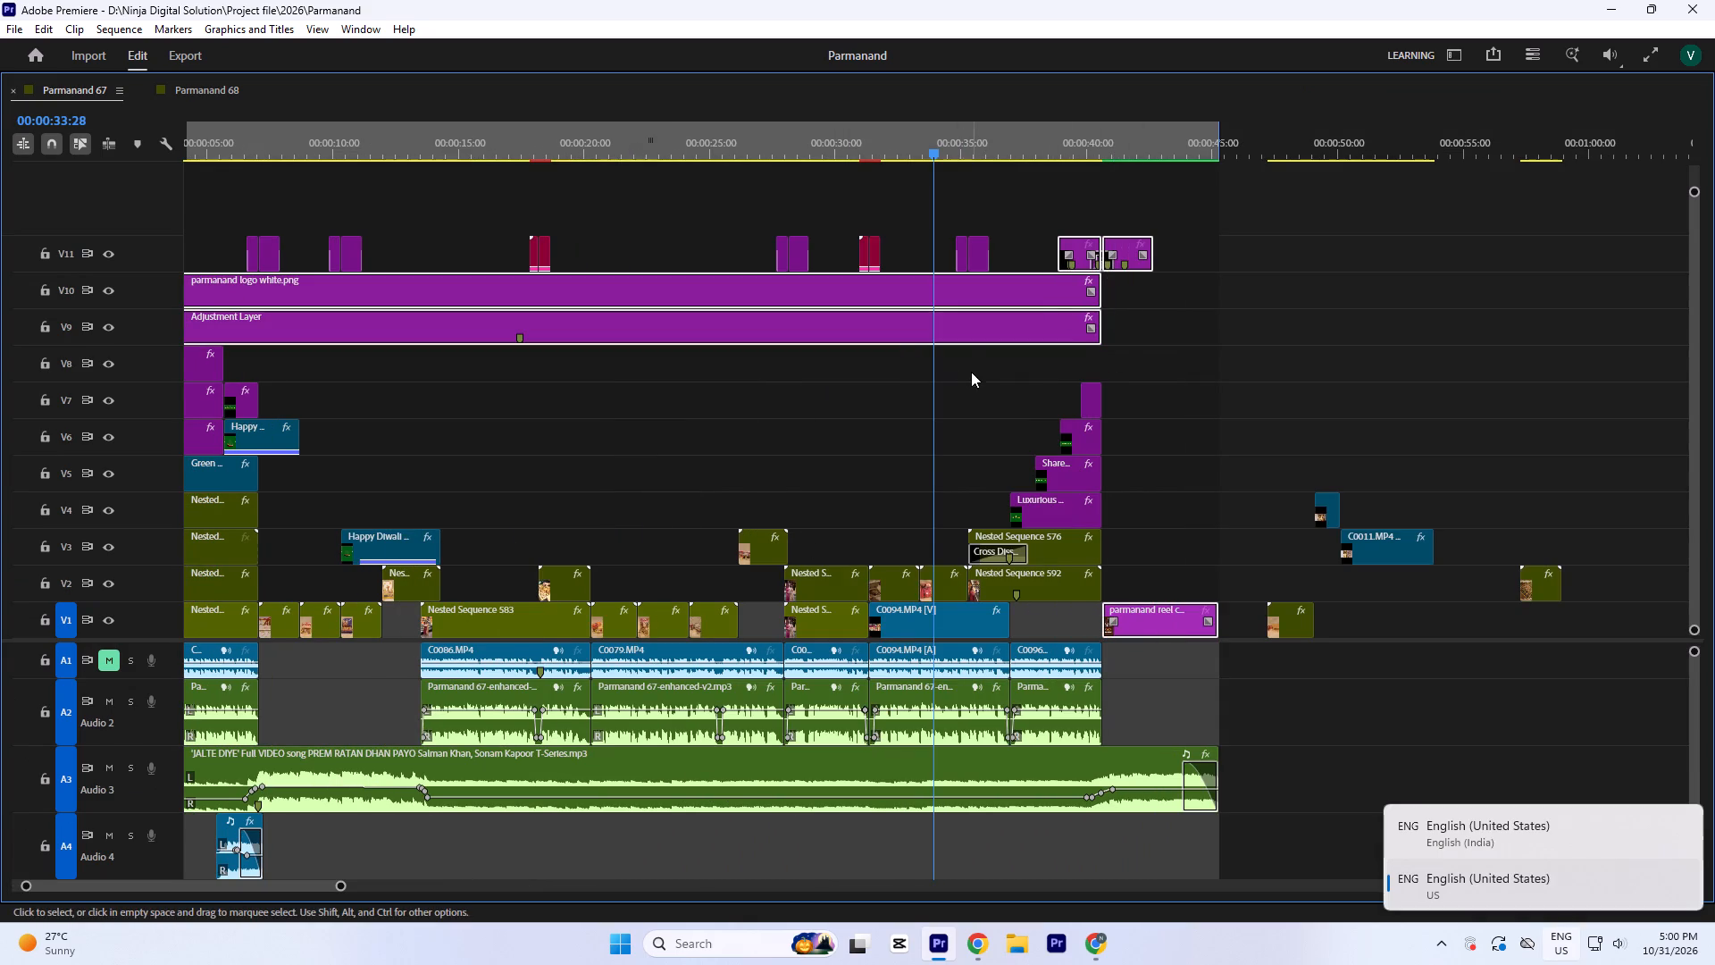
pyautogui.hotkey('ctrl', 'c')
pyautogui.hotkey('ctrl', 'c')
pyautogui.click(1161, 145)
pyautogui.press('`')
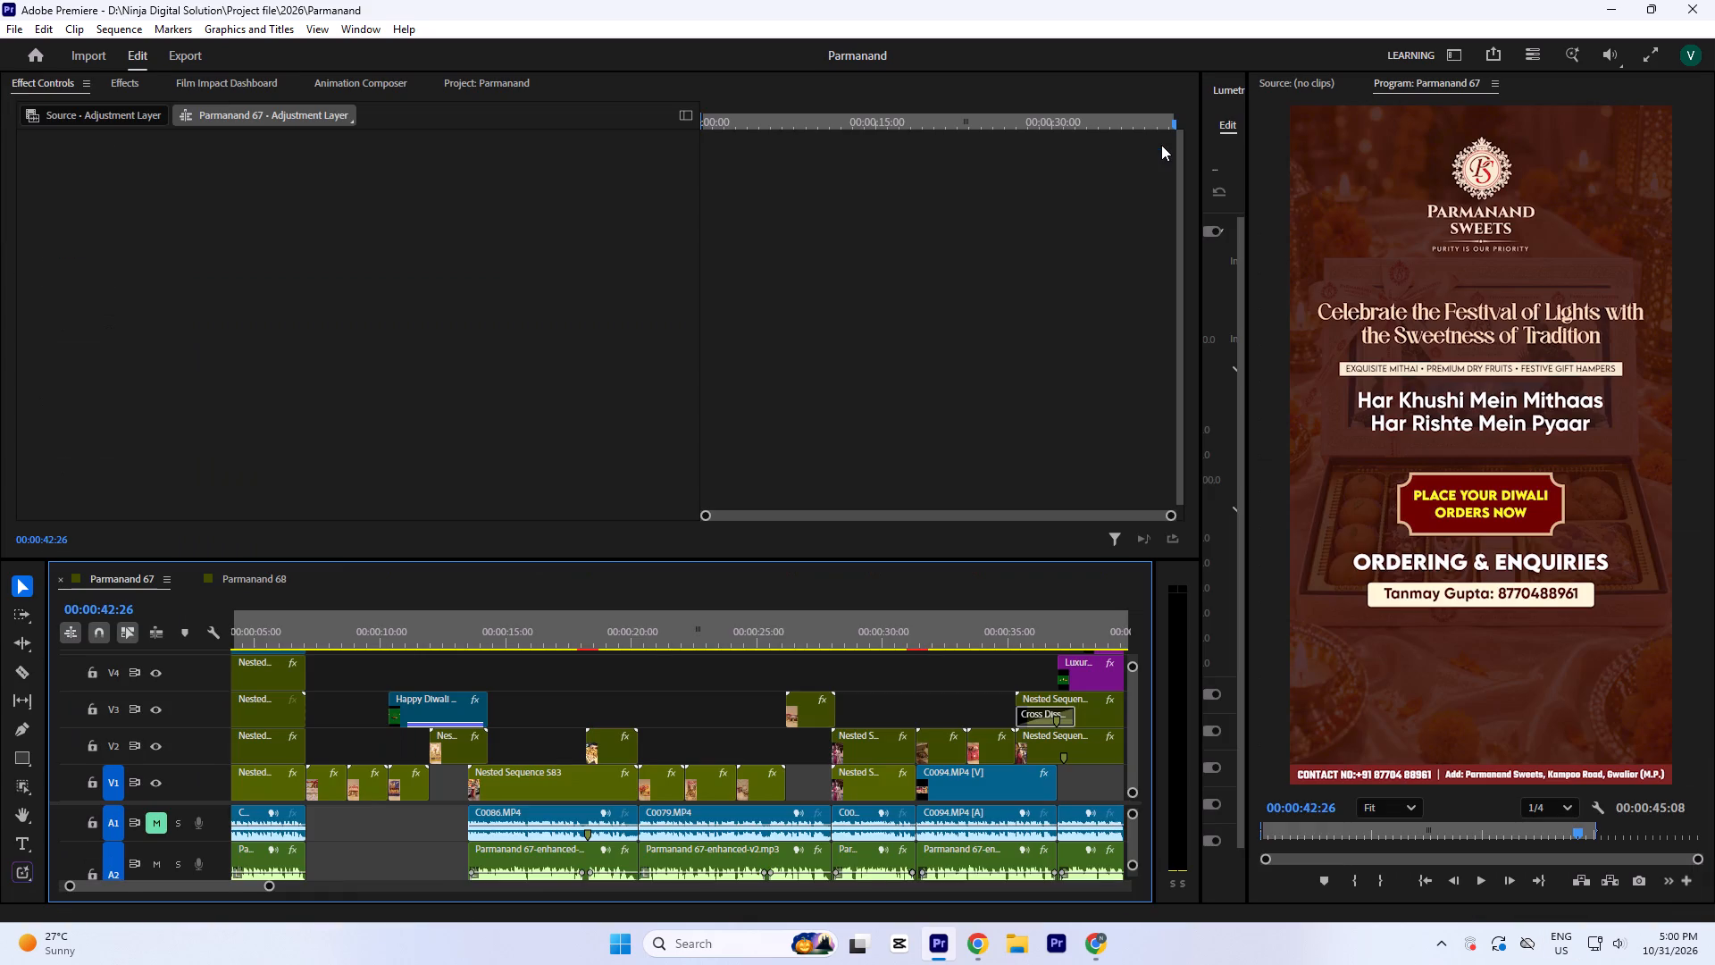
# Paste the copied clips into the Parmanand 68 sequence at about 00:00:46, near the end of the reference video.
pyautogui.click(263, 579)
pyautogui.press('-')
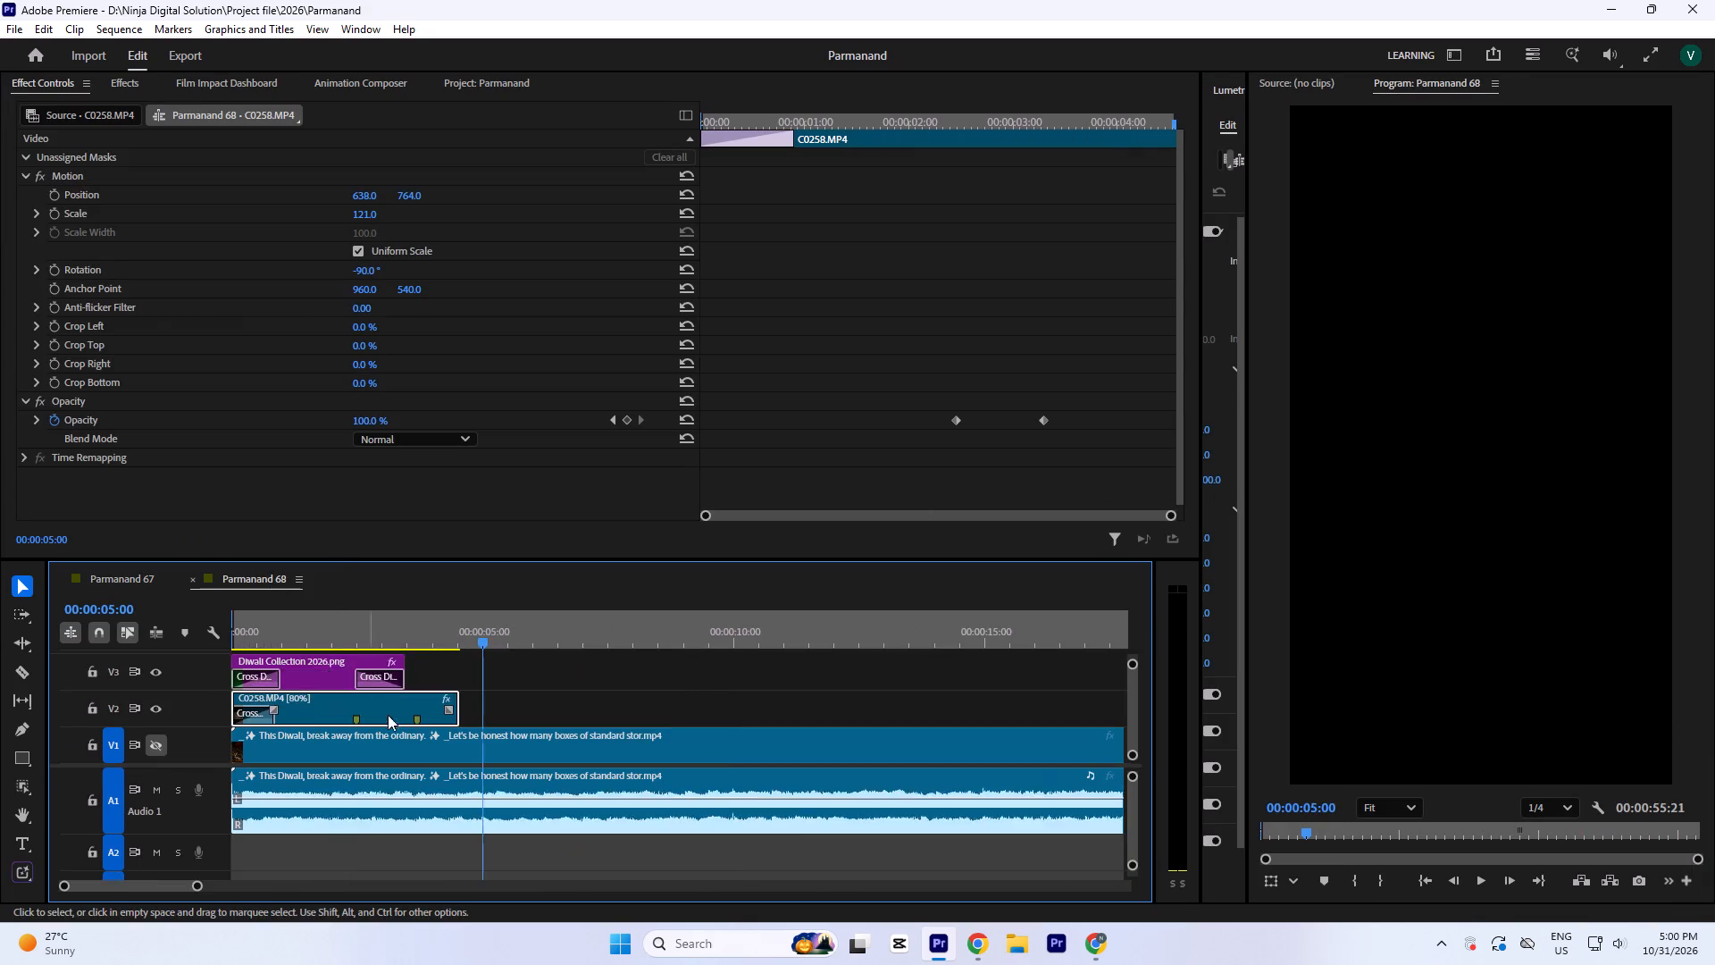
pyautogui.press('-')
pyautogui.press('-')
pyautogui.press('-')
pyautogui.click(525, 620)
pyautogui.press('`')
pyautogui.hotkey('ctrl', 'v')
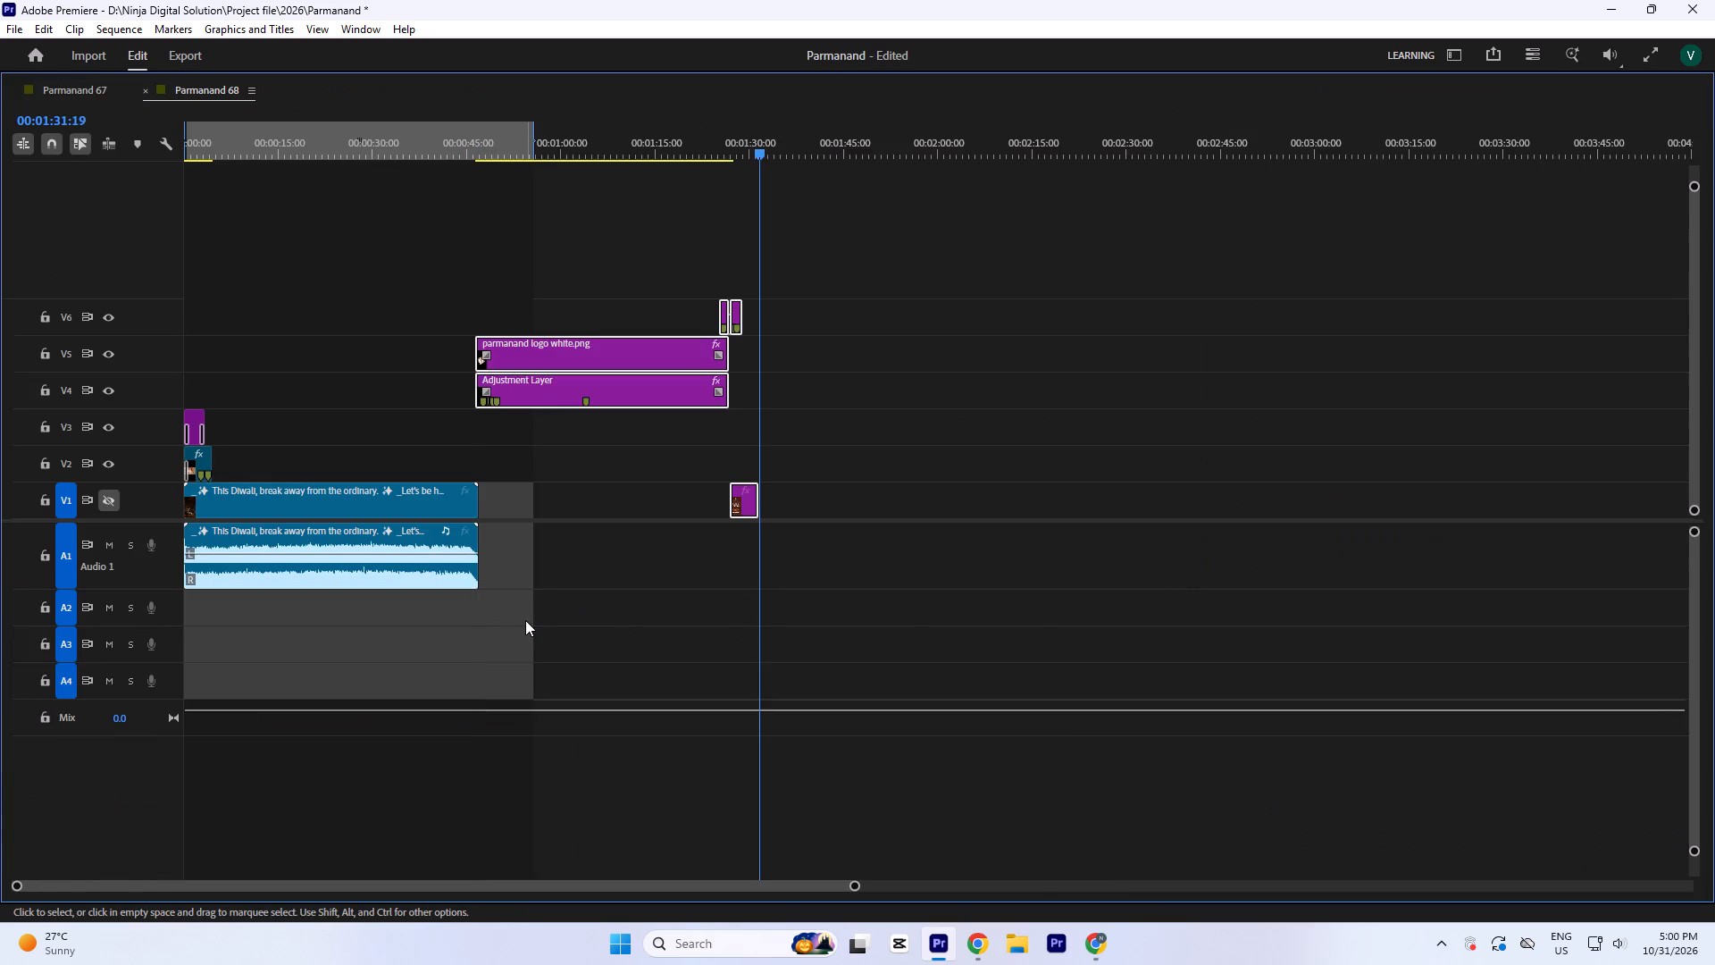
# Move the pasted Adjustment Layer and parmanand logo white.png to the sequence start on tracks V5 and V6.
pyautogui.moveTo(544, 299); pyautogui.dragTo(619, 409)
pyautogui.moveTo(618, 399); pyautogui.dragTo(255, 366)
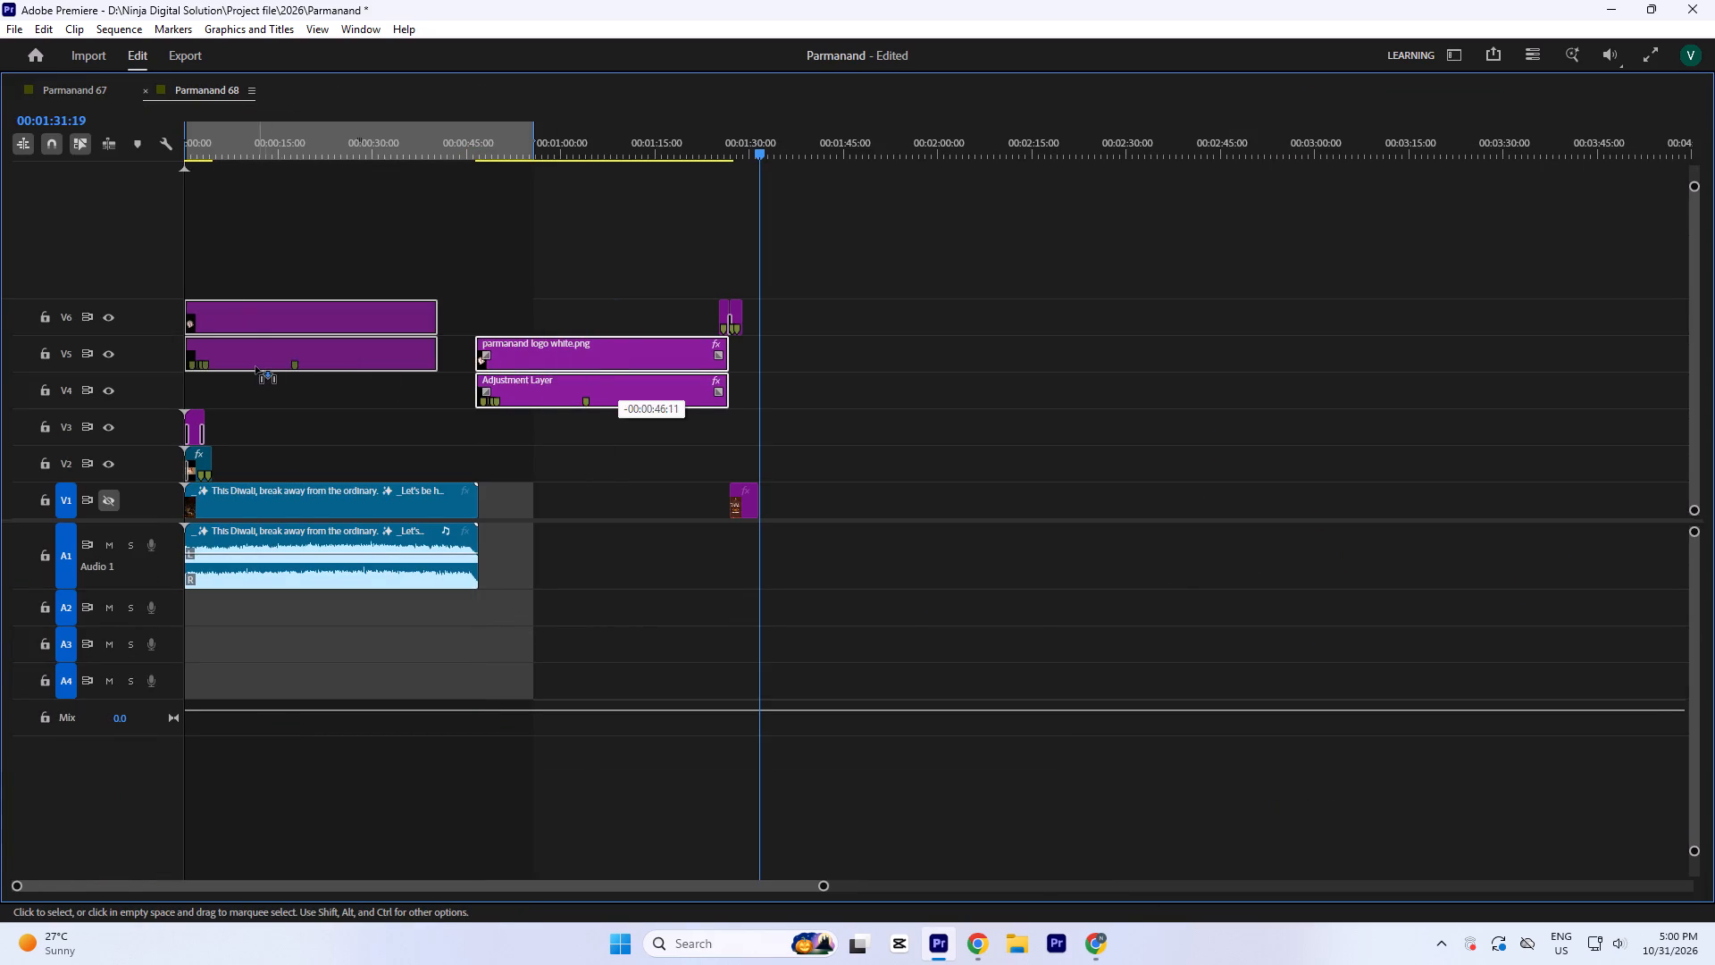
pyautogui.moveTo(255, 366); pyautogui.dragTo(254, 366)
# Play the opening from the start to check the logo and Adjustment Layer over the gift box clip.
pyautogui.moveTo(219, 140); pyautogui.dragTo(0, 193)
pyautogui.write('`==')
pyautogui.press('space')
pyautogui.press('=')
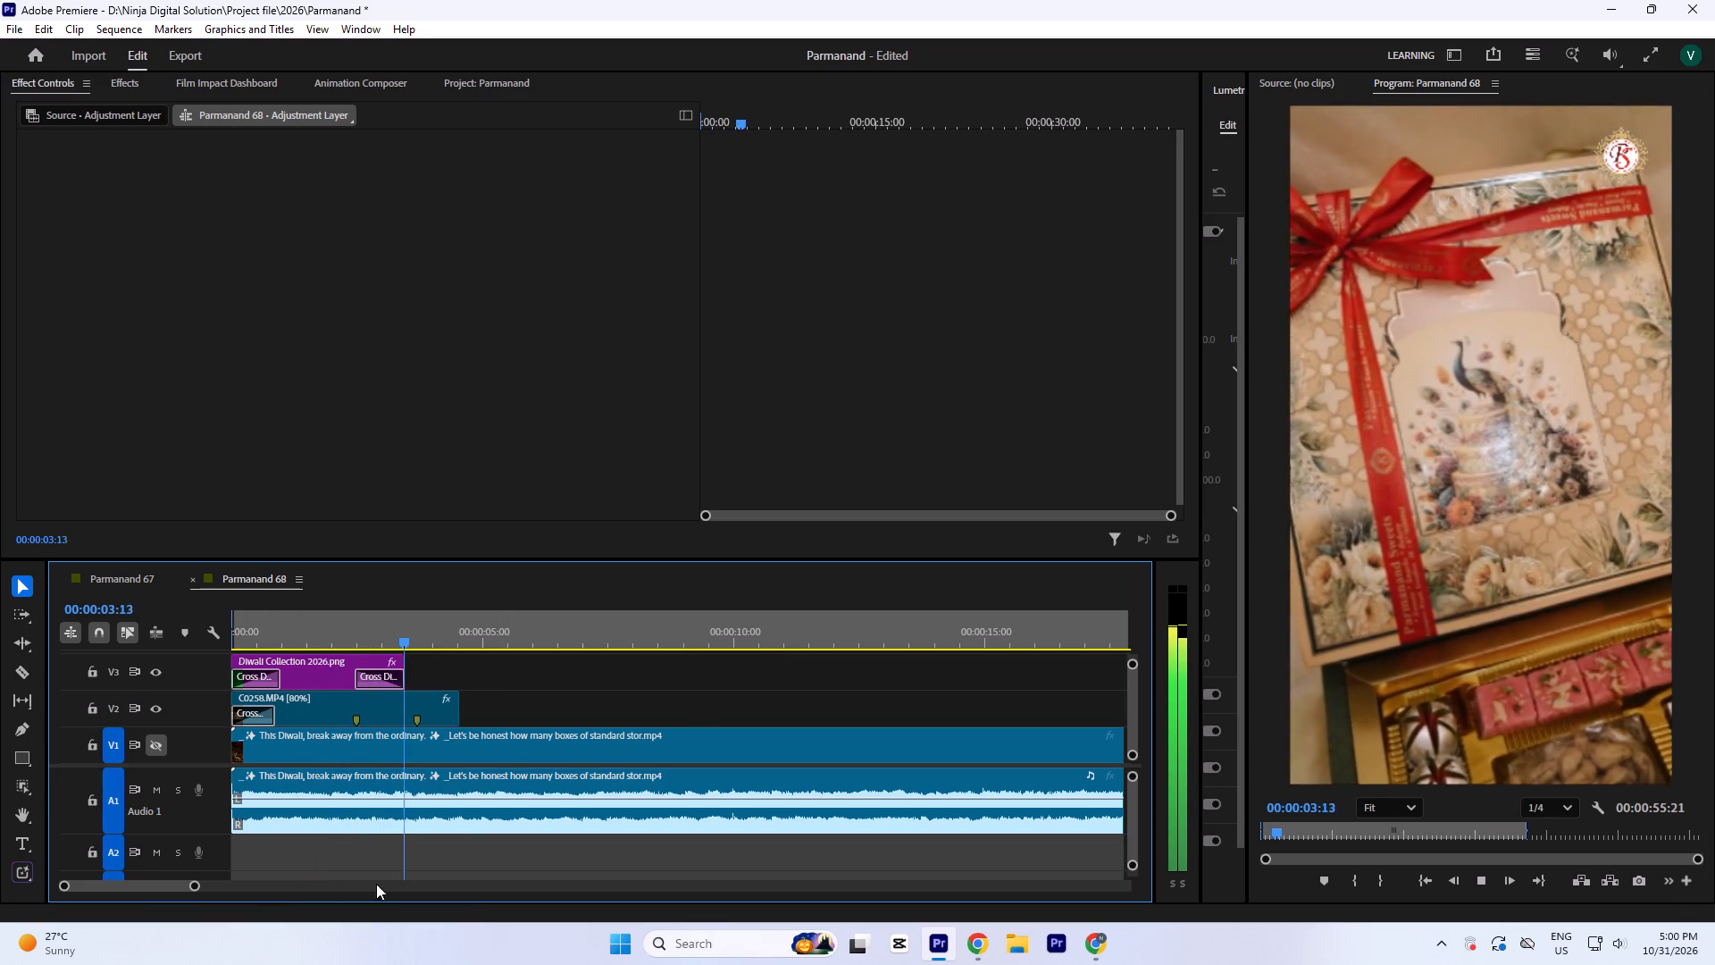
pyautogui.press('=')
pyautogui.press('space')
pyautogui.press('=')
pyautogui.press('=')
pyautogui.press('=')
pyautogui.press('=')
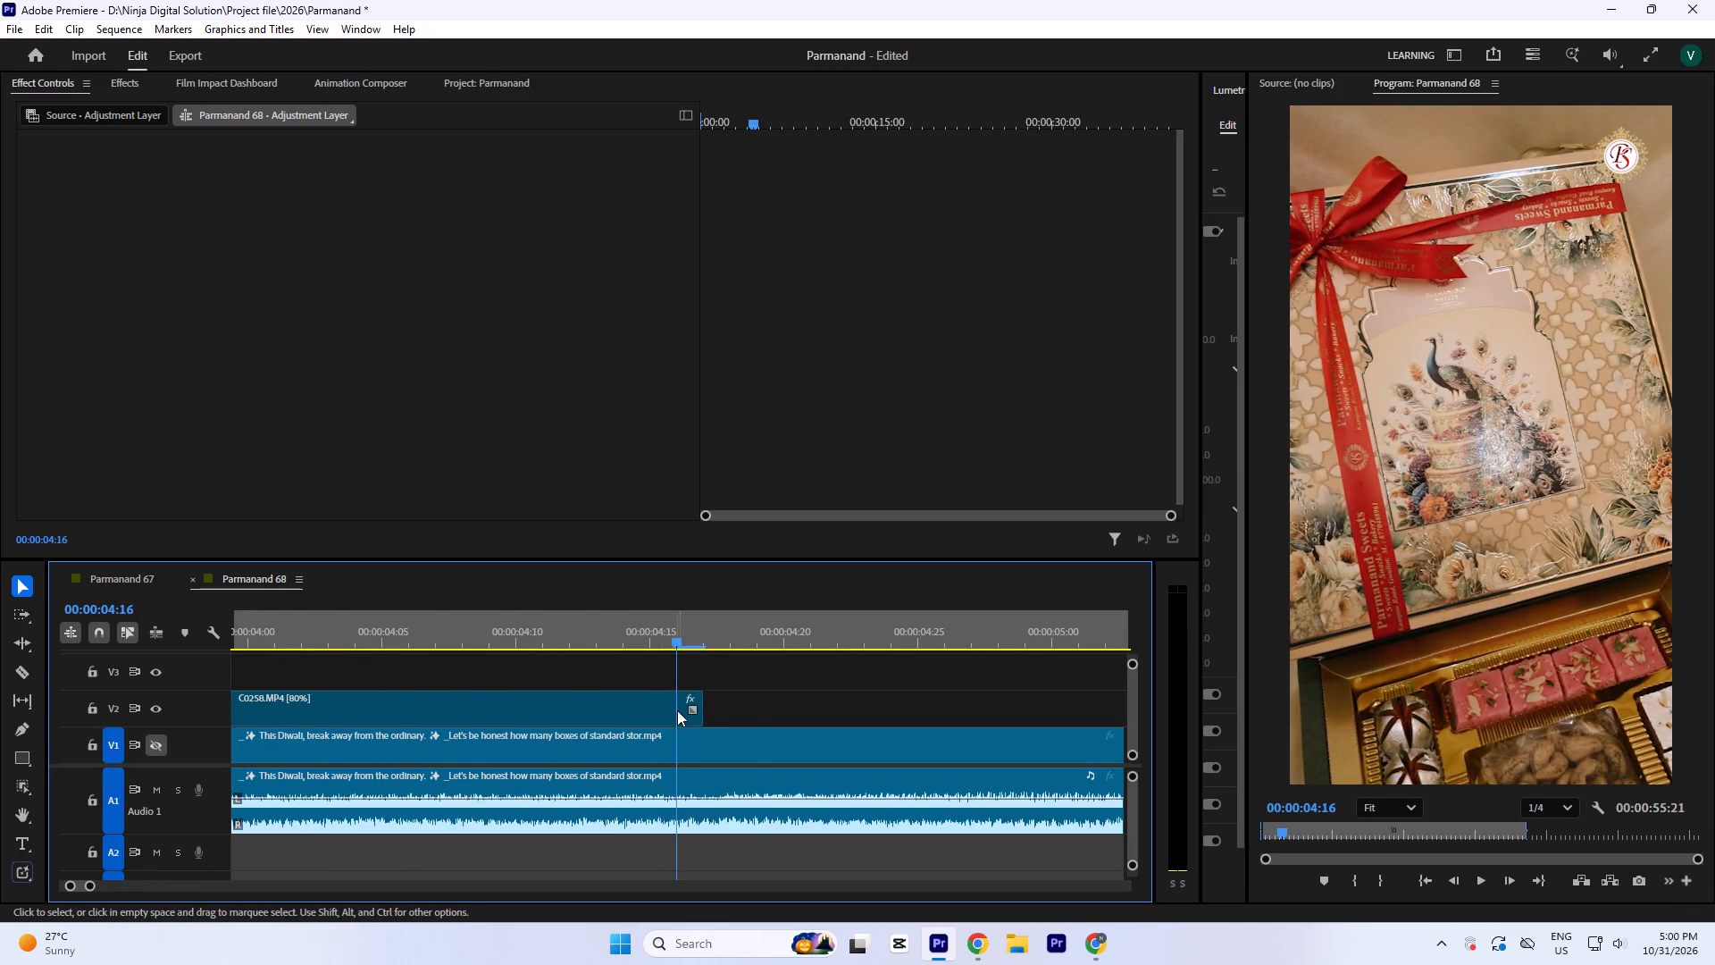
pyautogui.press('space')
pyautogui.press('space')
# Nest the C0258.MP4 clip on V2 into a nested sequence with the default name.
pyautogui.click(708, 633)
pyautogui.press('-')
pyautogui.press('-')
pyautogui.click(571, 640)
pyautogui.press('-')
pyautogui.click(561, 719)
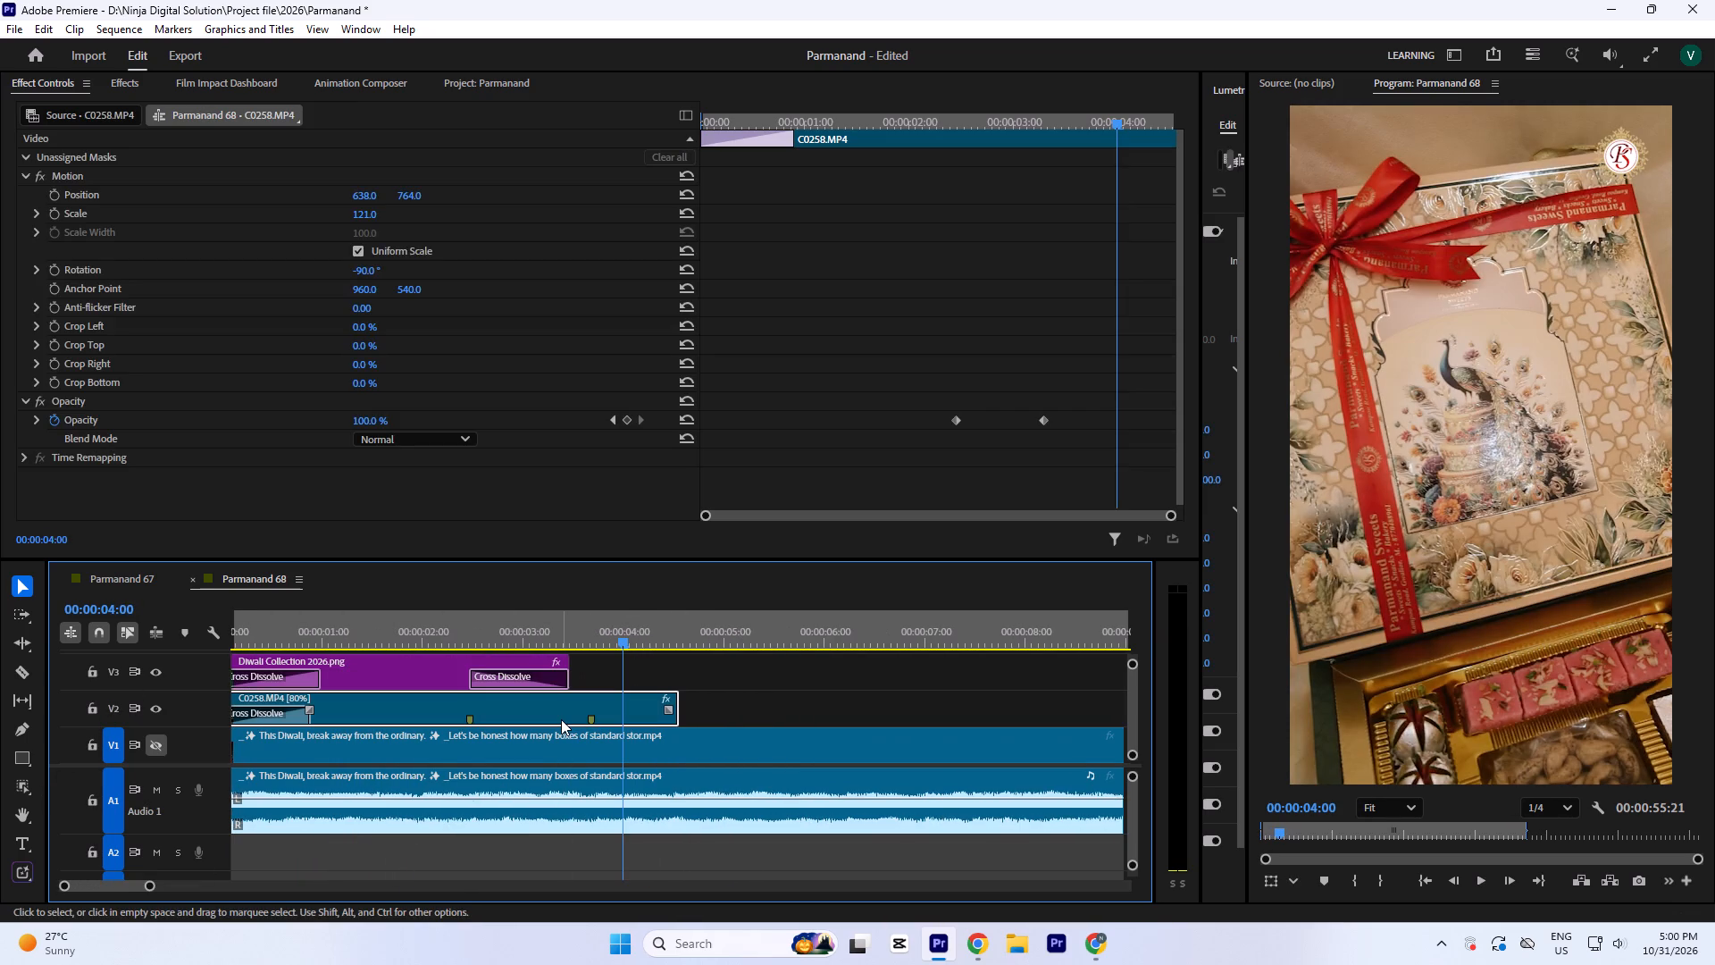
pyautogui.press('n')
pyautogui.press('Return')
# Find the Warp Stabilizer effect, apply it to the nested gift box clip and view its settings.
pyautogui.click(564, 713)
pyautogui.click(121, 82)
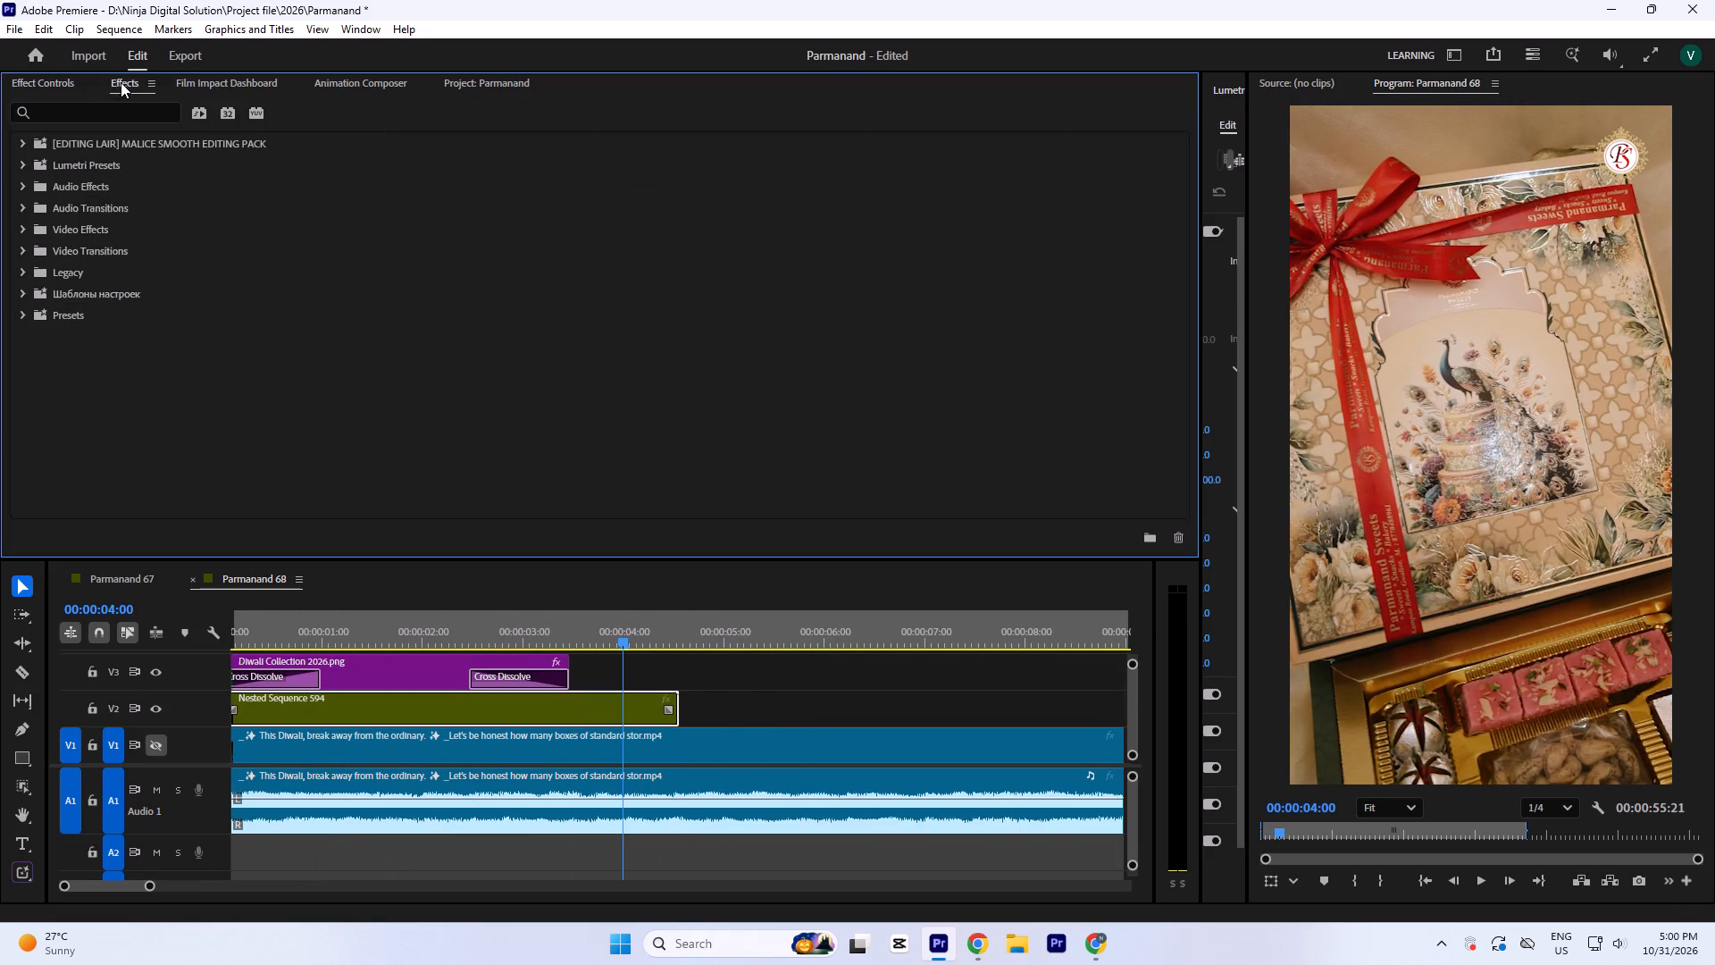
pyautogui.click(100, 112)
pyautogui.write('warp')
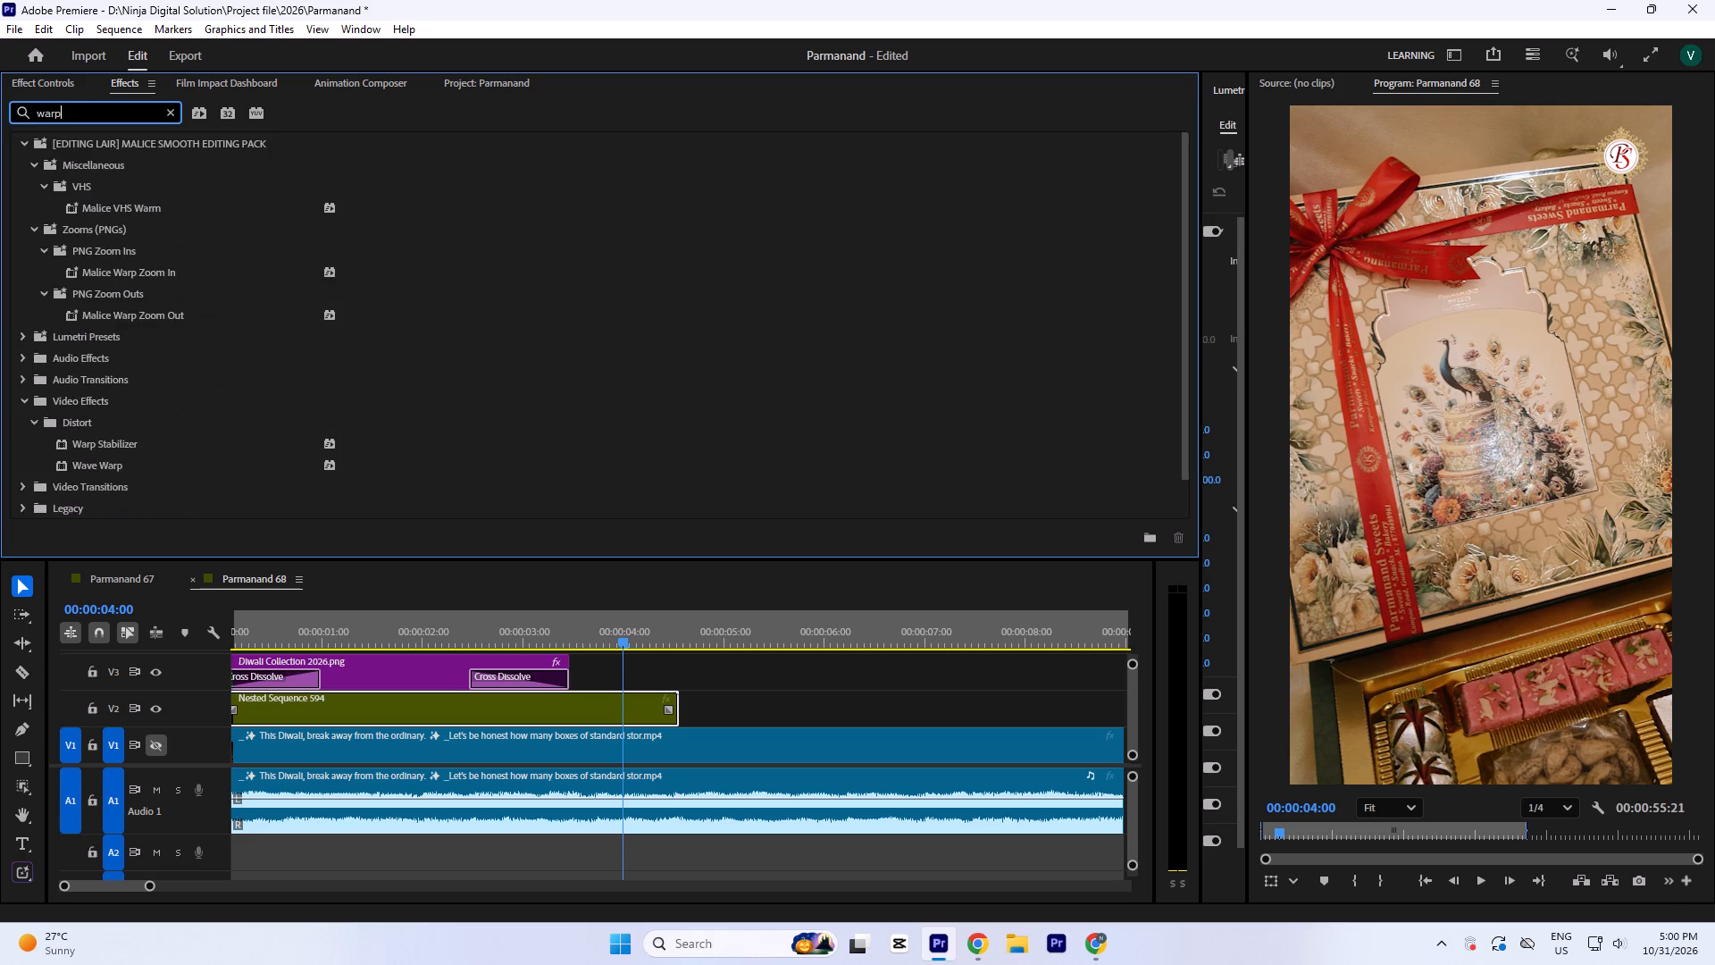
pyautogui.doubleClick(119, 376)
pyautogui.click(64, 81)
pyautogui.scroll(-2, 171, 281)
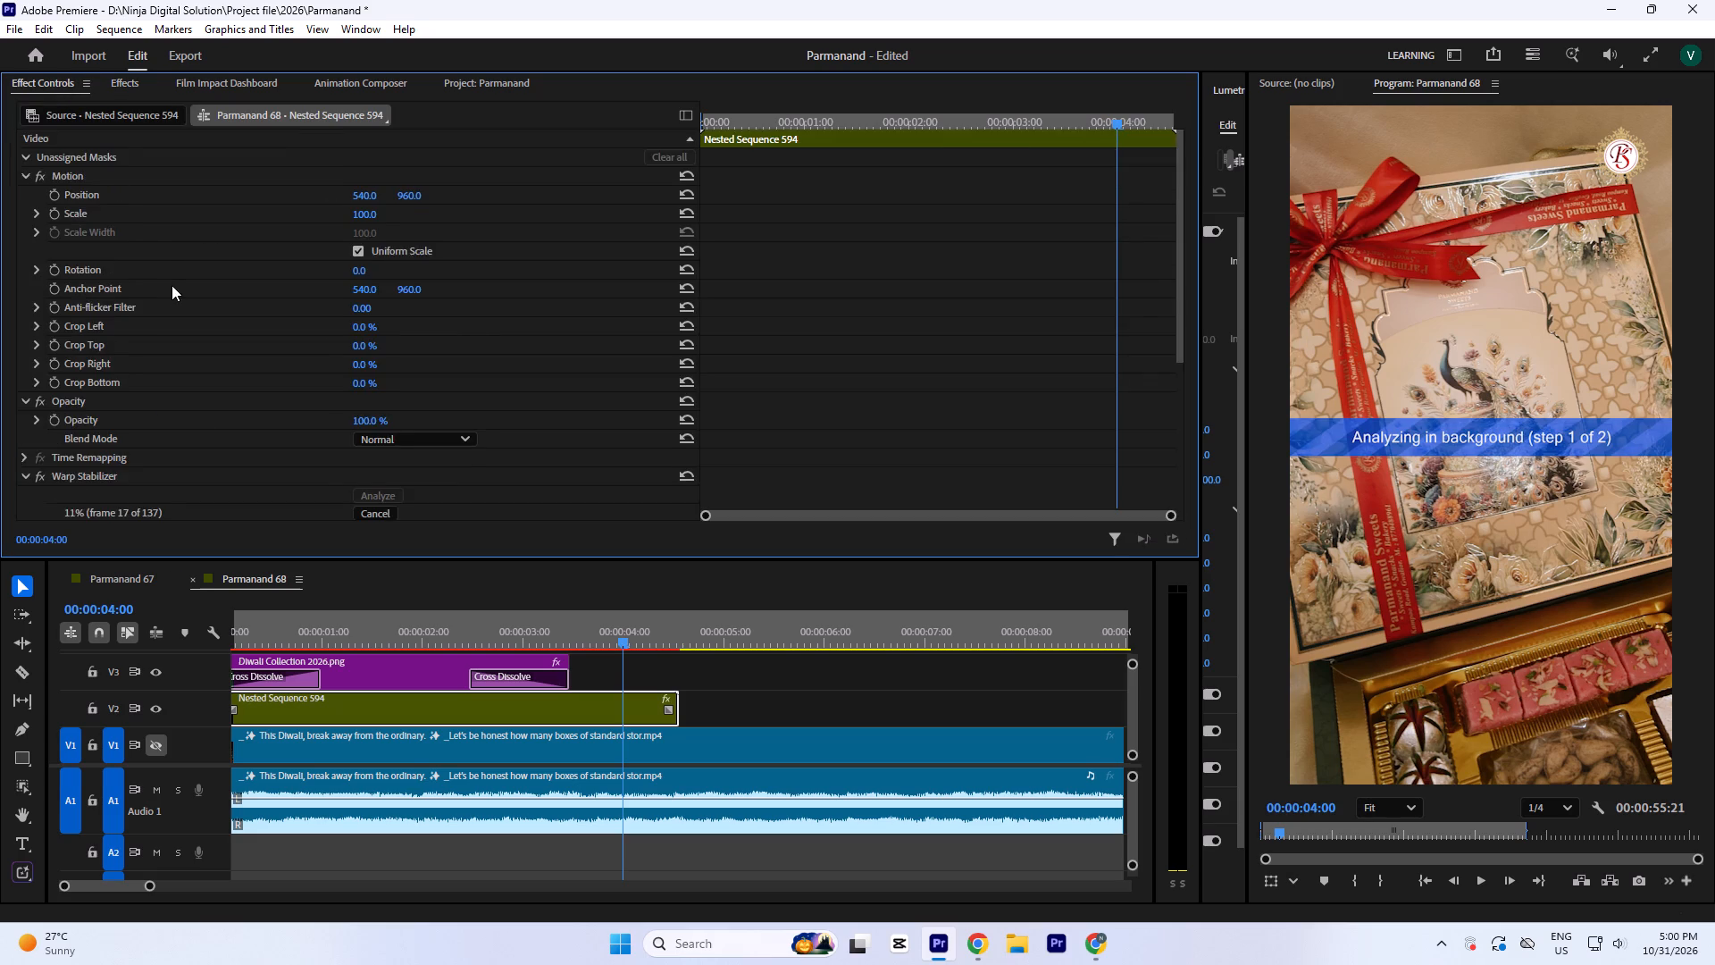
# Set the Warp Stabilizer smoothness on the nested gift box clip to 10%.
pyautogui.scroll(-6, 171, 285)
pyautogui.click(364, 423)
pyautogui.press('1')
pyautogui.press('0')
pyautogui.click(993, 328)
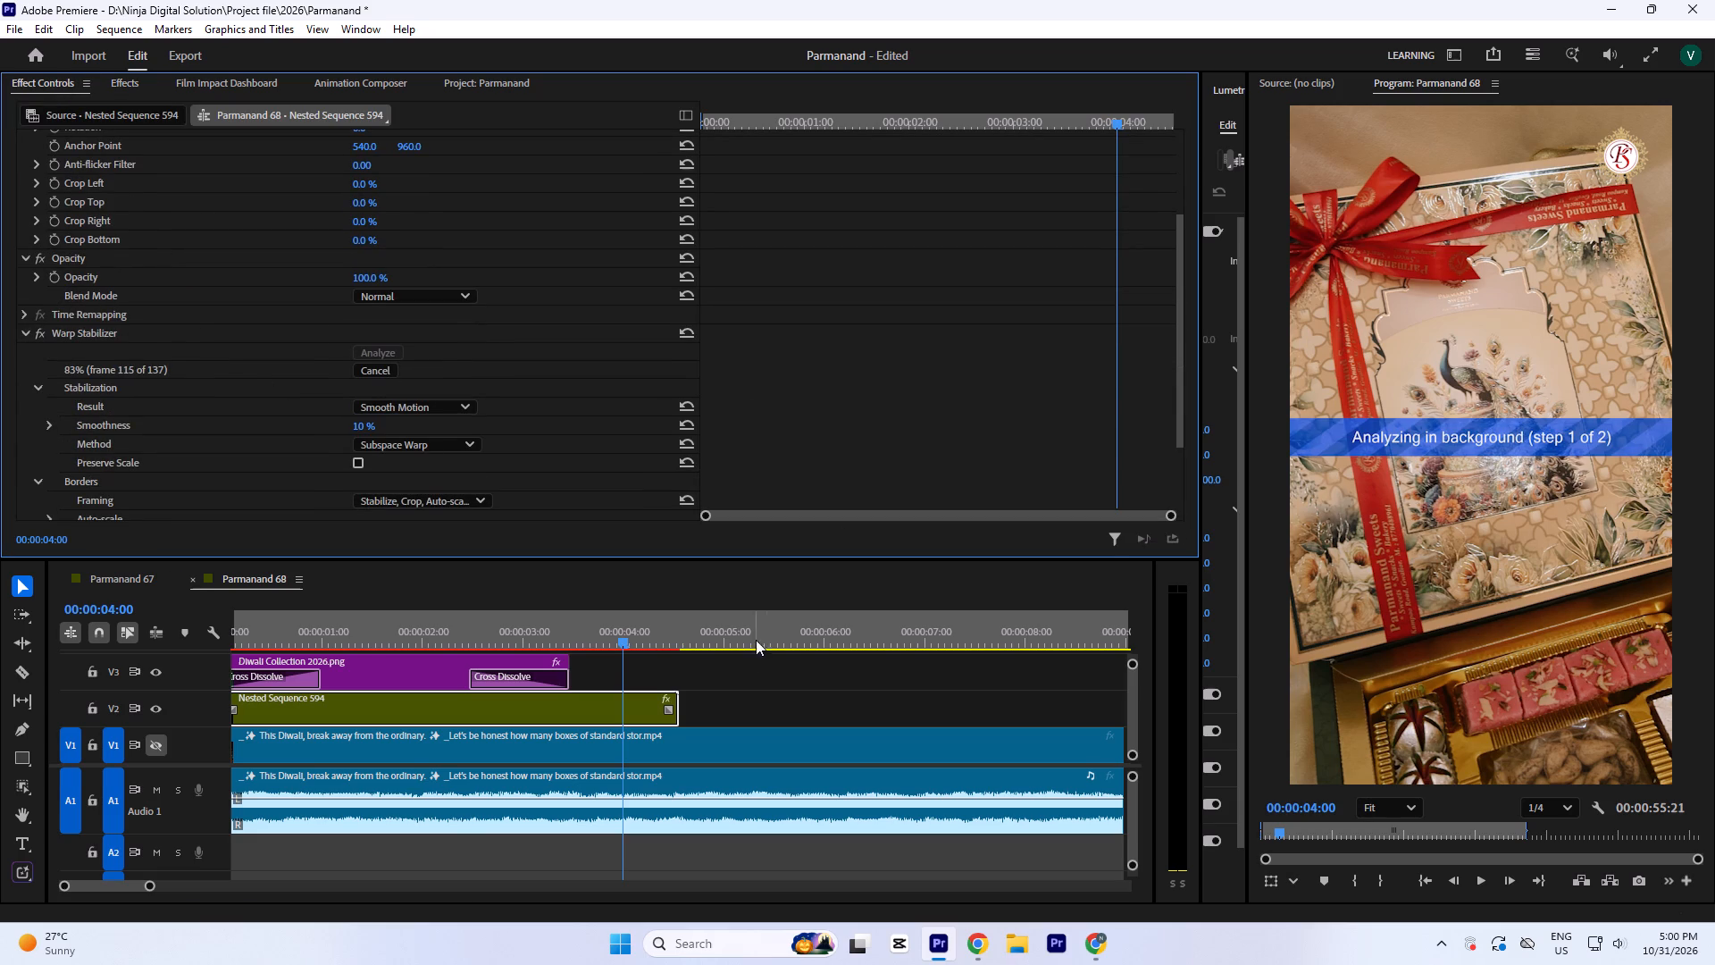
# Play the opening repeatedly from the sequence start to check the stabilized gift box clip beneath the Diwali title.
pyautogui.click(595, 632)
pyautogui.press('Return')
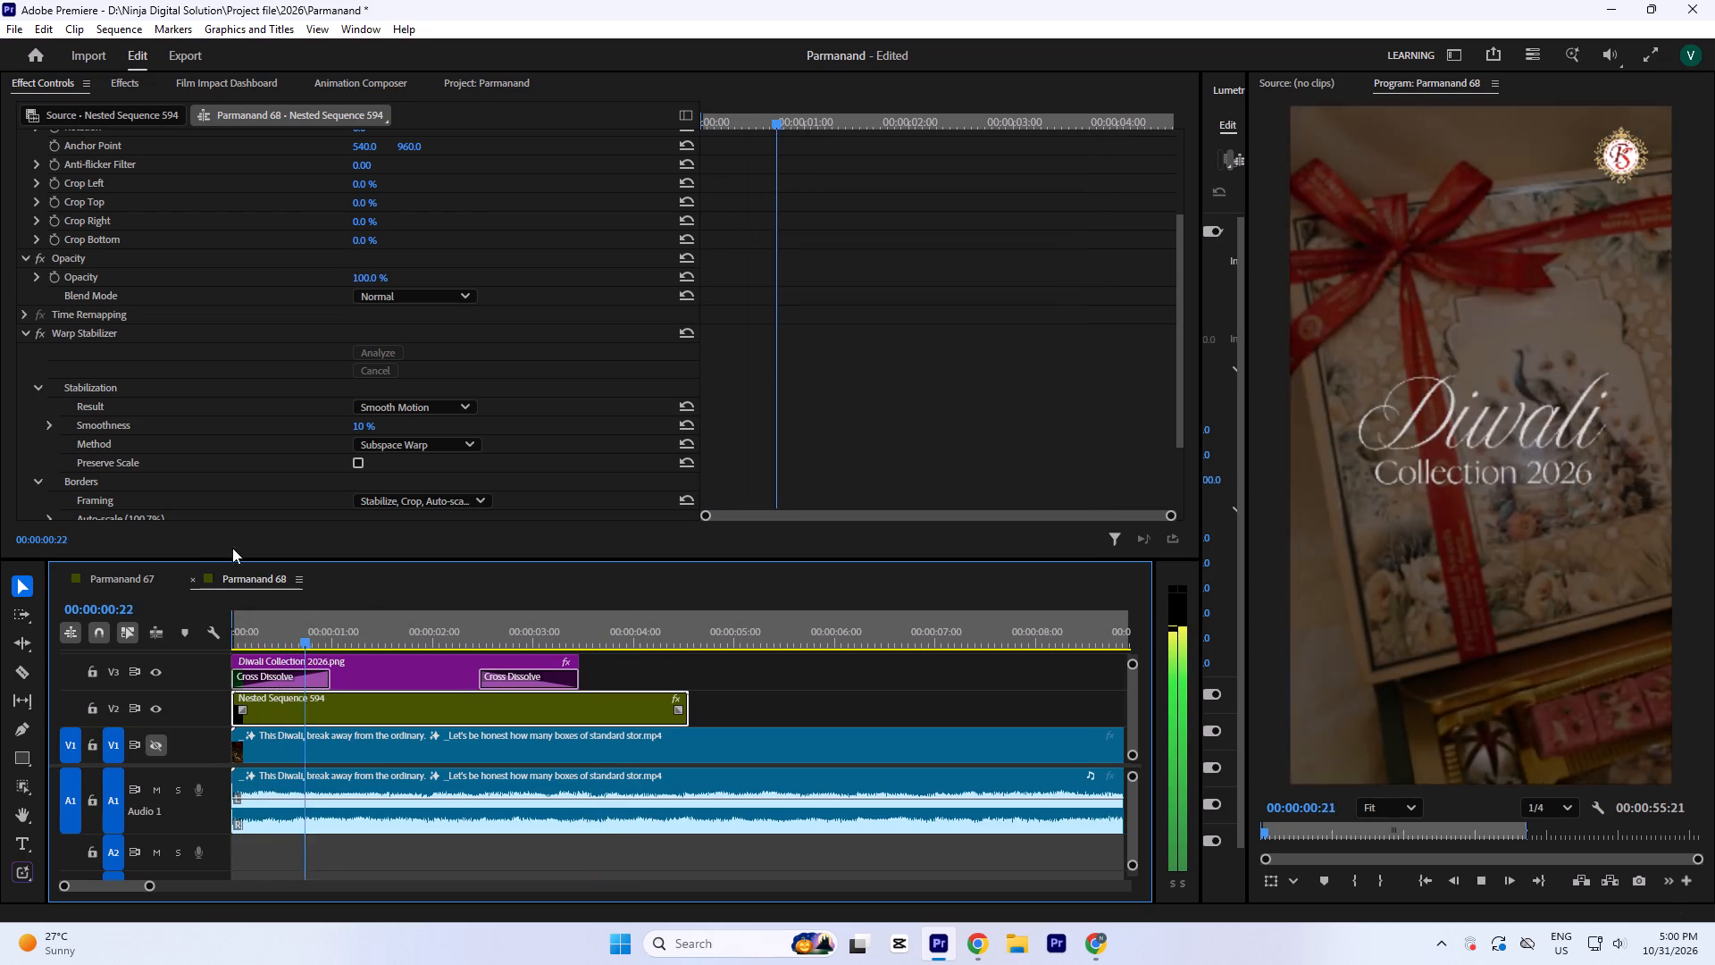
pyautogui.press('space')
pyautogui.moveTo(296, 600); pyautogui.dragTo(160, 637)
pyautogui.moveTo(288, 631); pyautogui.dragTo(70, 658)
pyautogui.press('space')
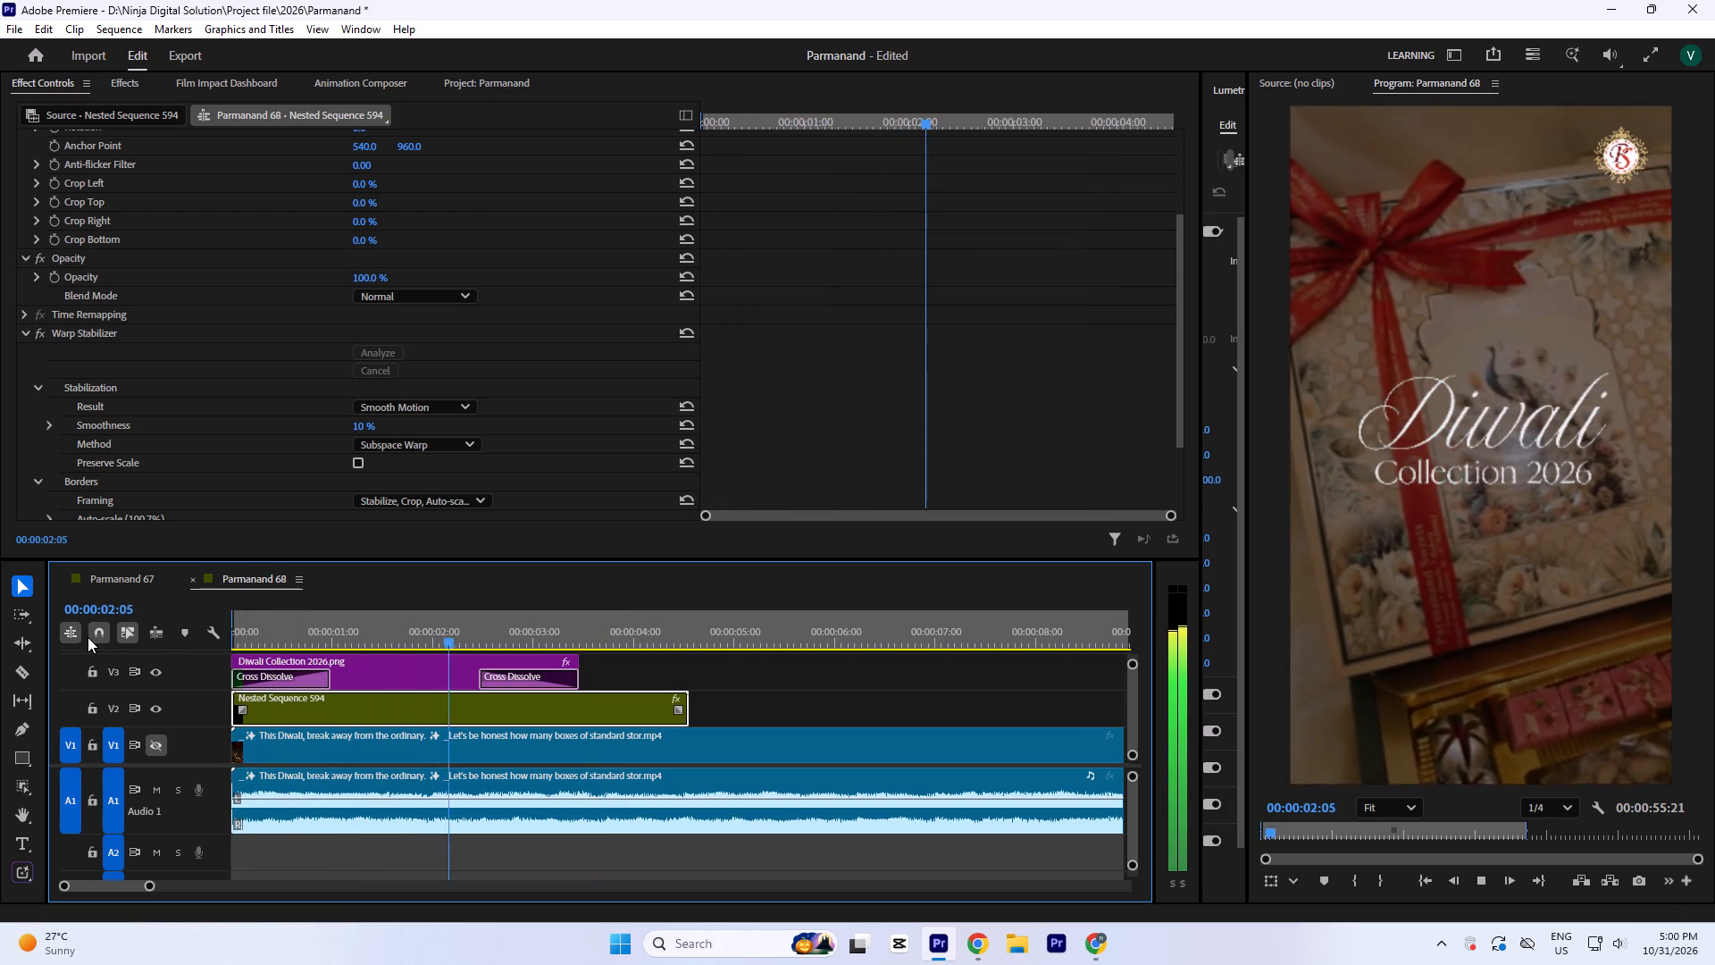
pyautogui.press('space')
pyautogui.press('space')
pyautogui.press('space')
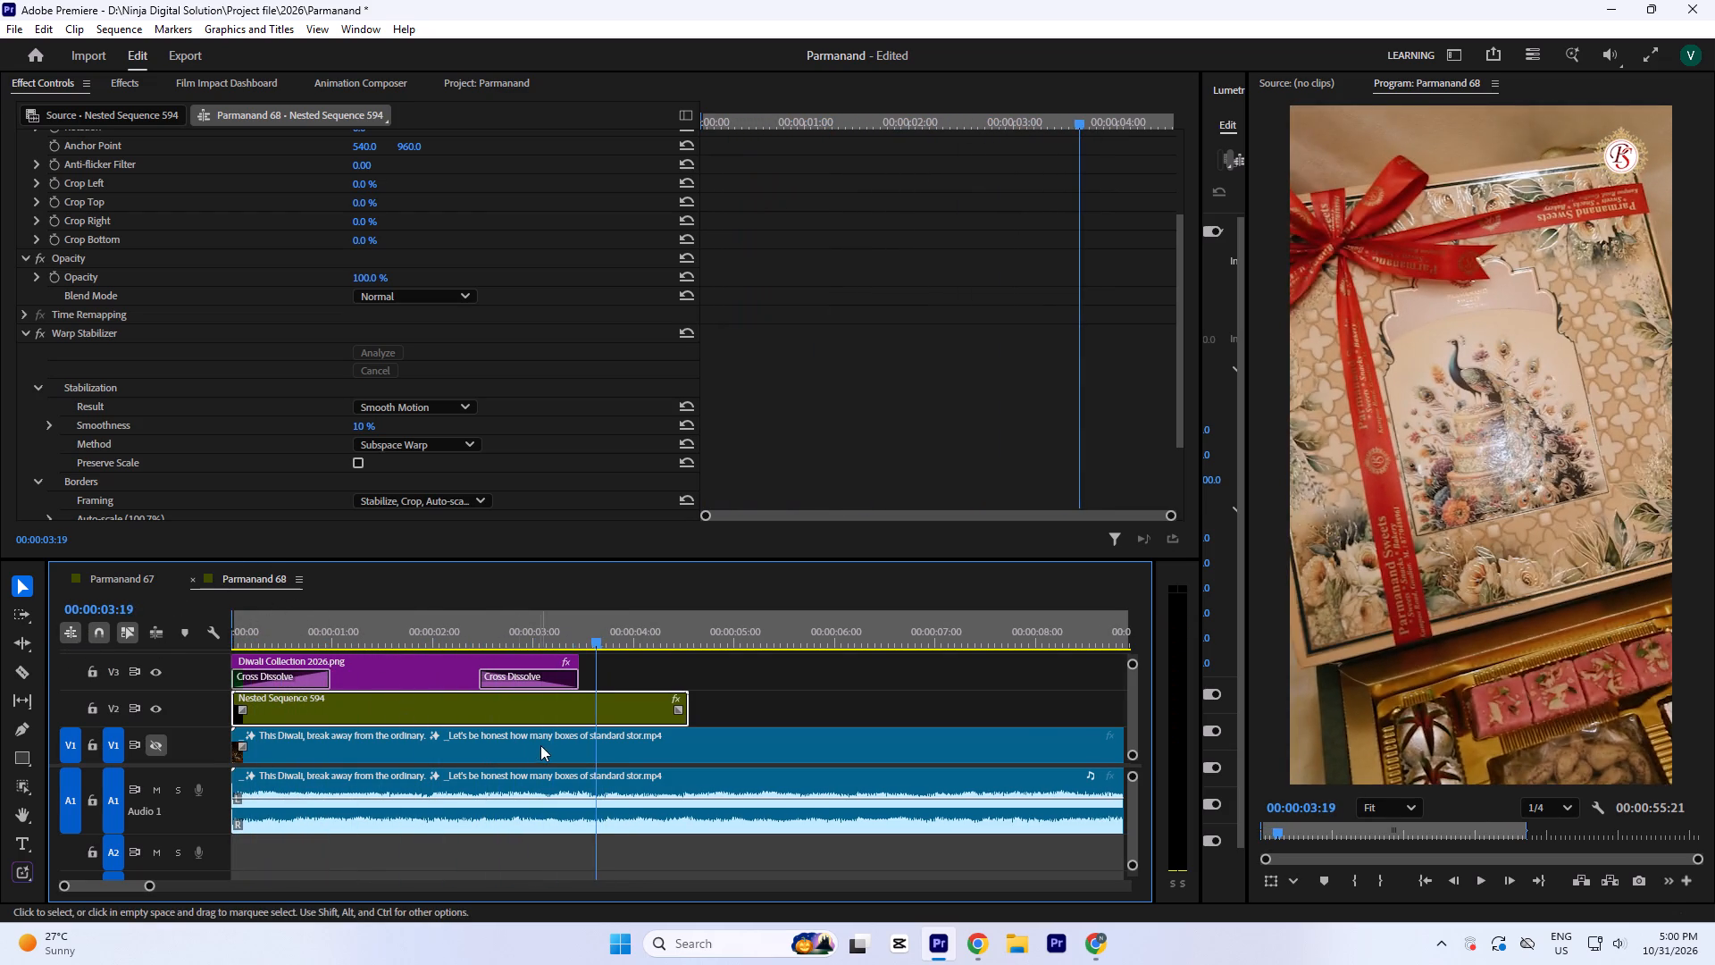
pyautogui.press('space')
pyautogui.press('space')
pyautogui.moveTo(588, 625); pyautogui.dragTo(142, 667)
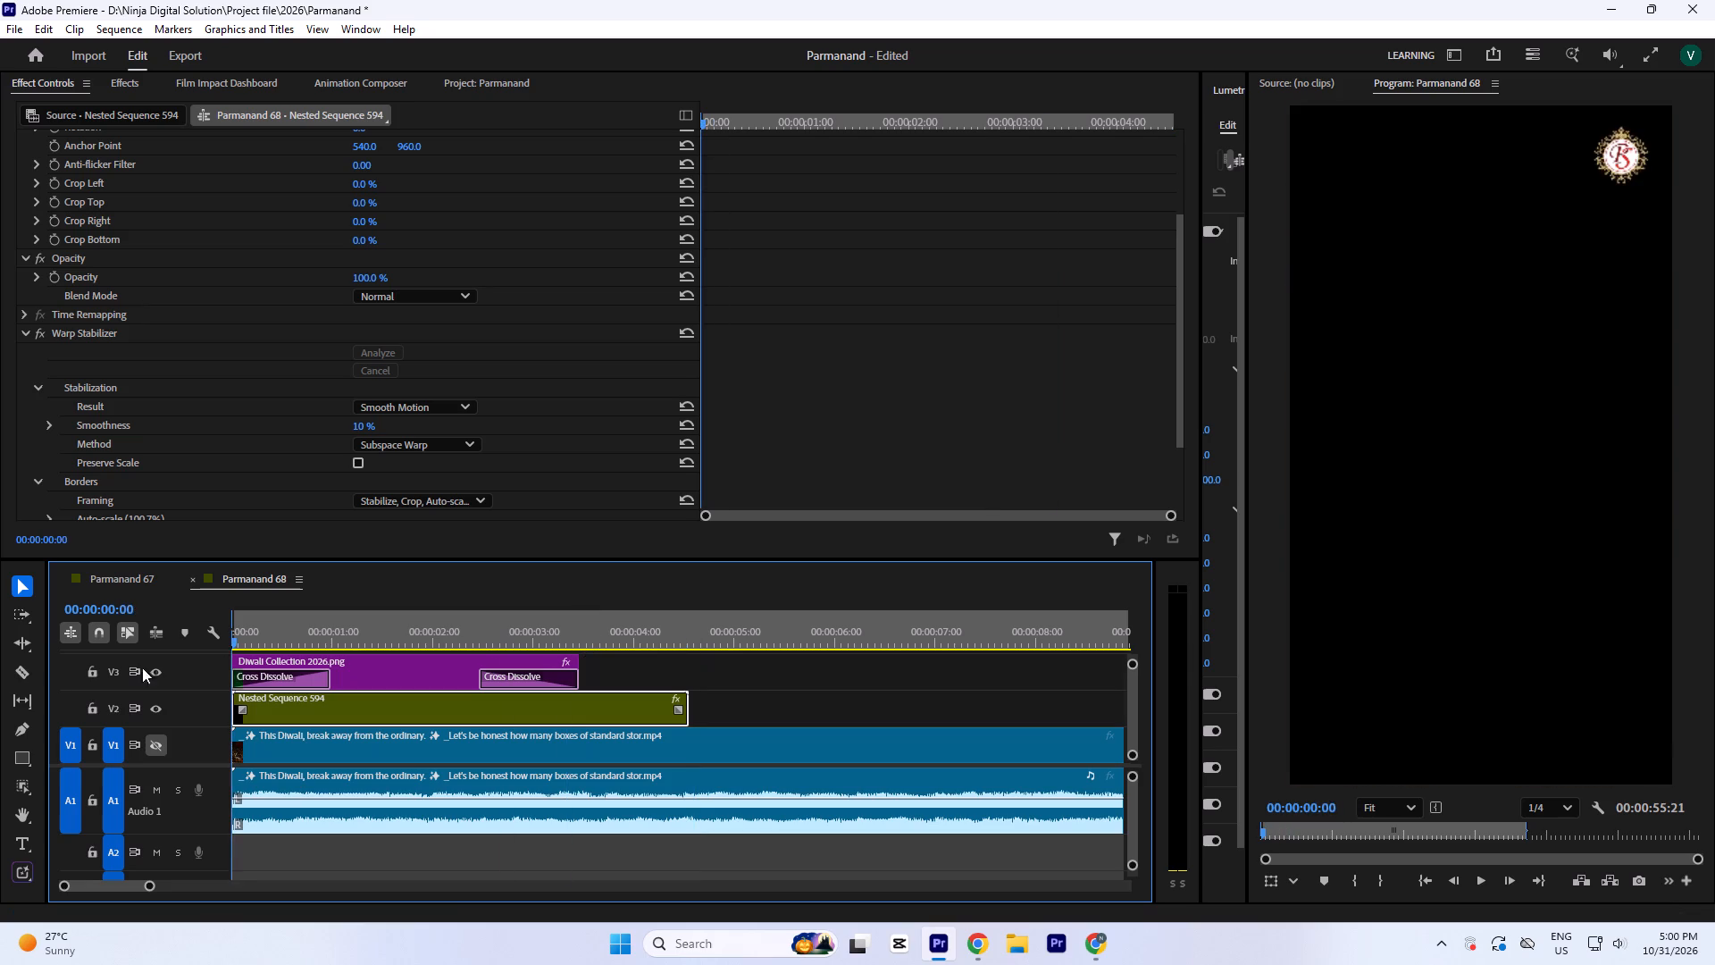
pyautogui.moveTo(142, 667); pyautogui.dragTo(0, 683)
pyautogui.press('space')
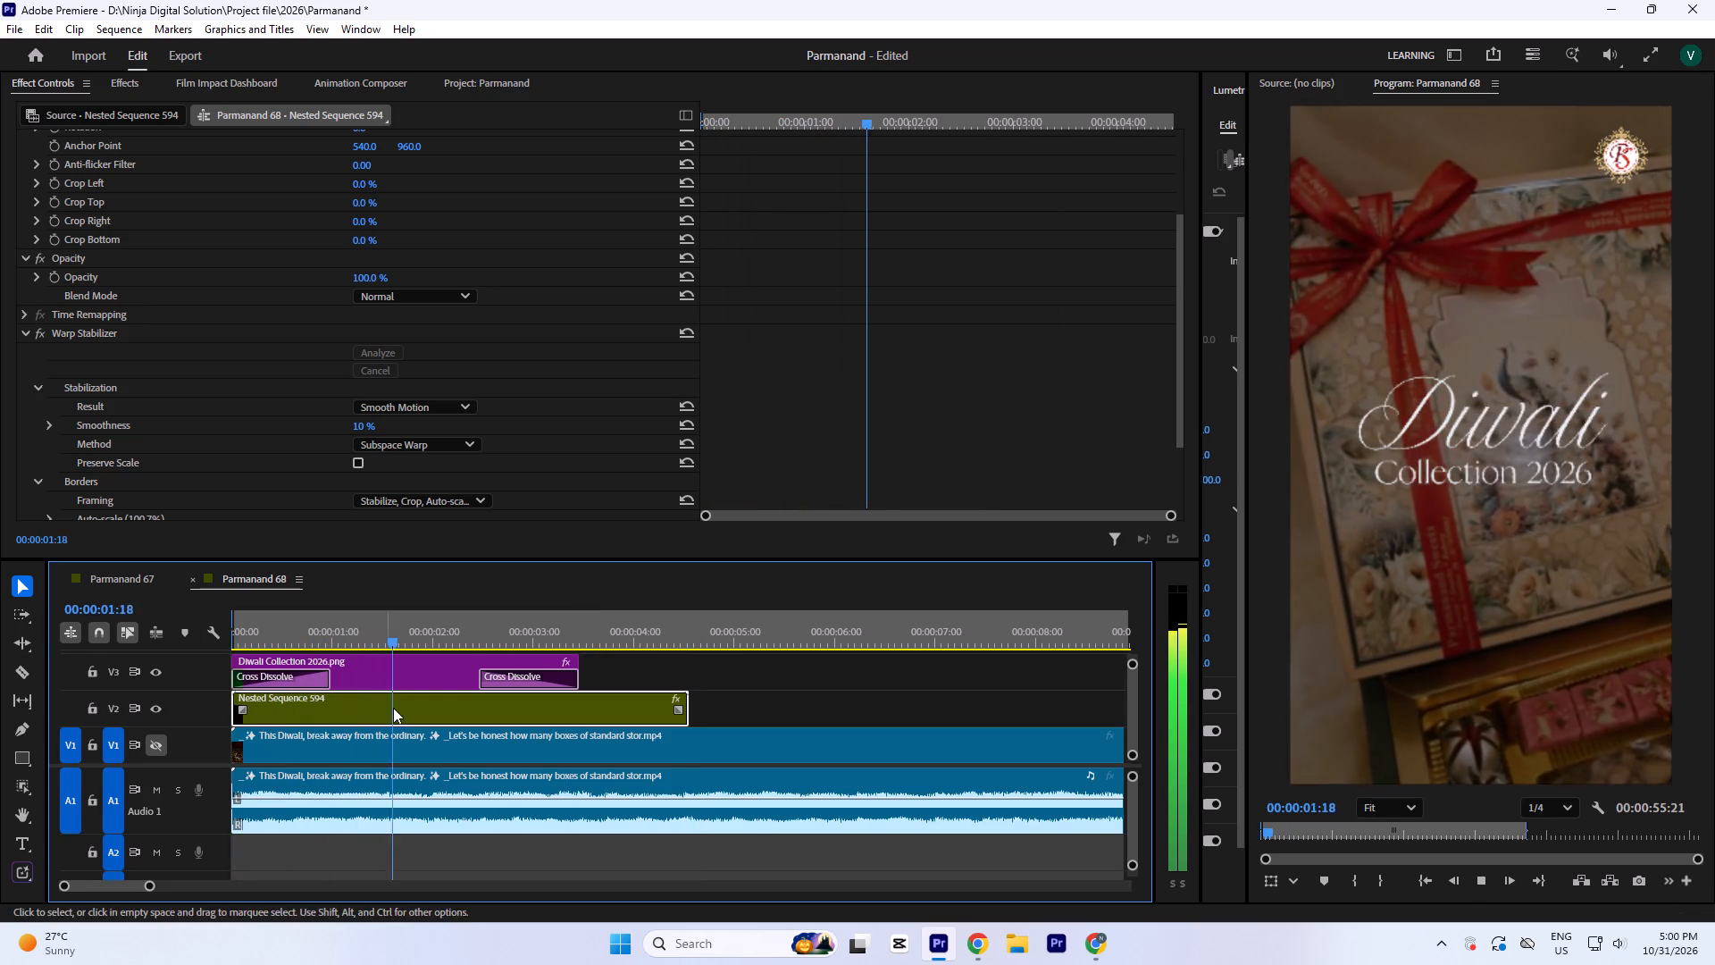
pyautogui.press('space')
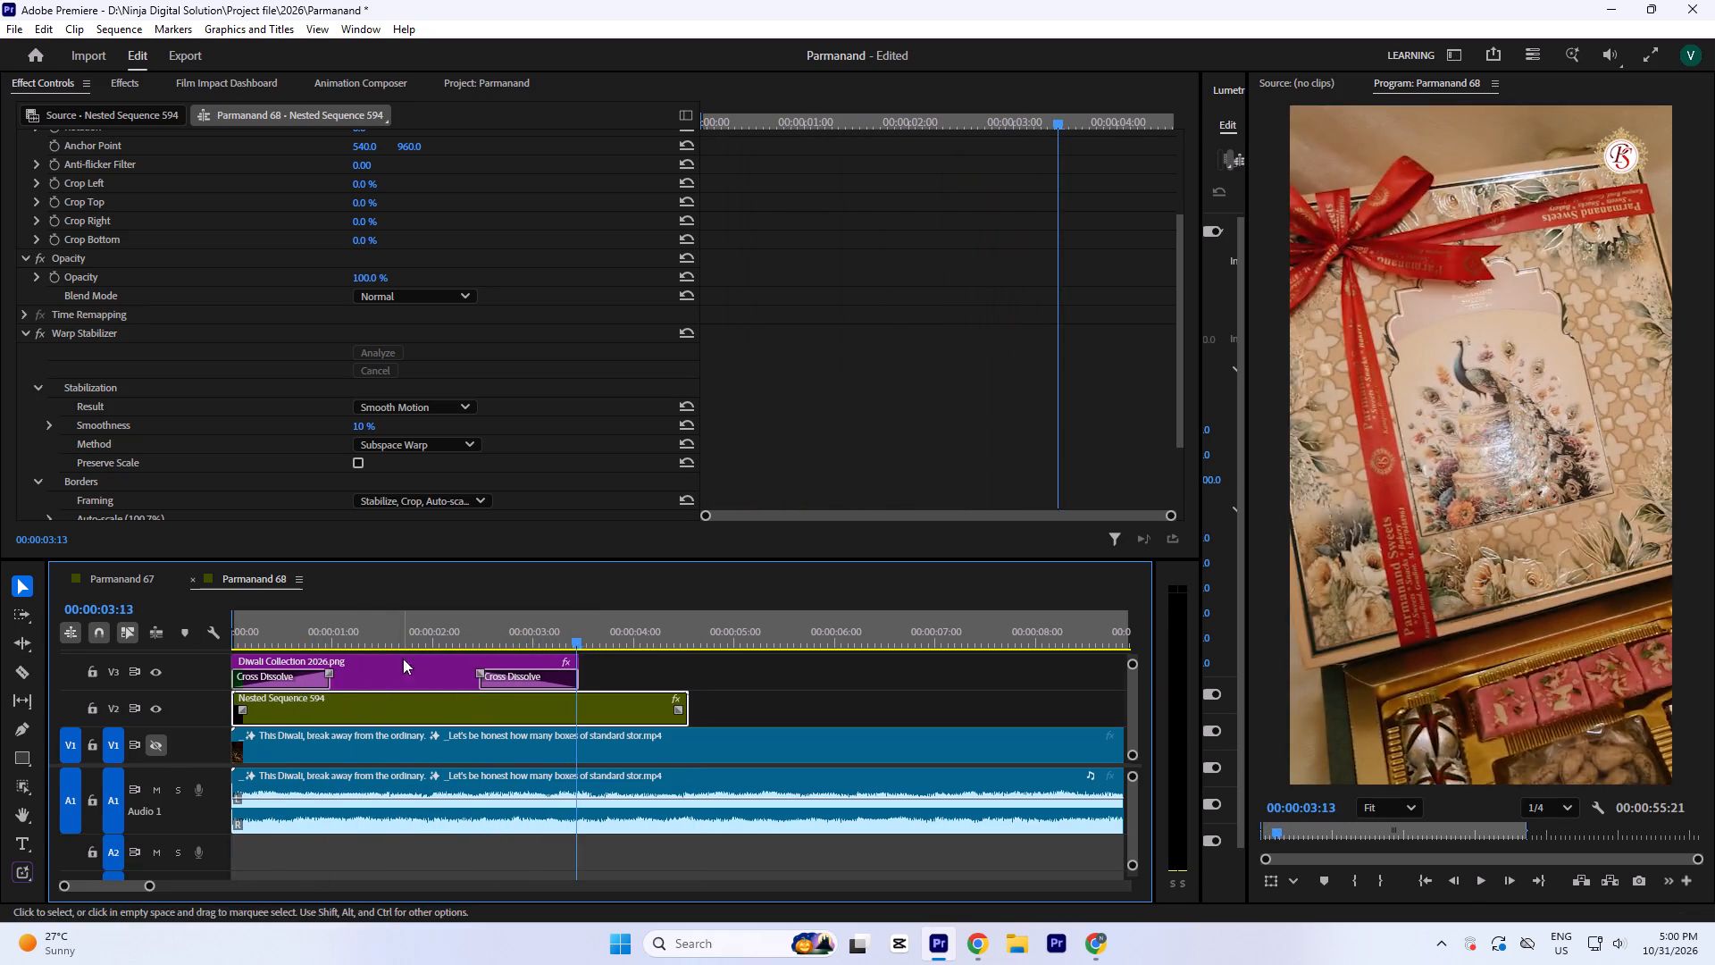
pyautogui.moveTo(400, 630); pyautogui.dragTo(14, 664)
pyautogui.press('space')
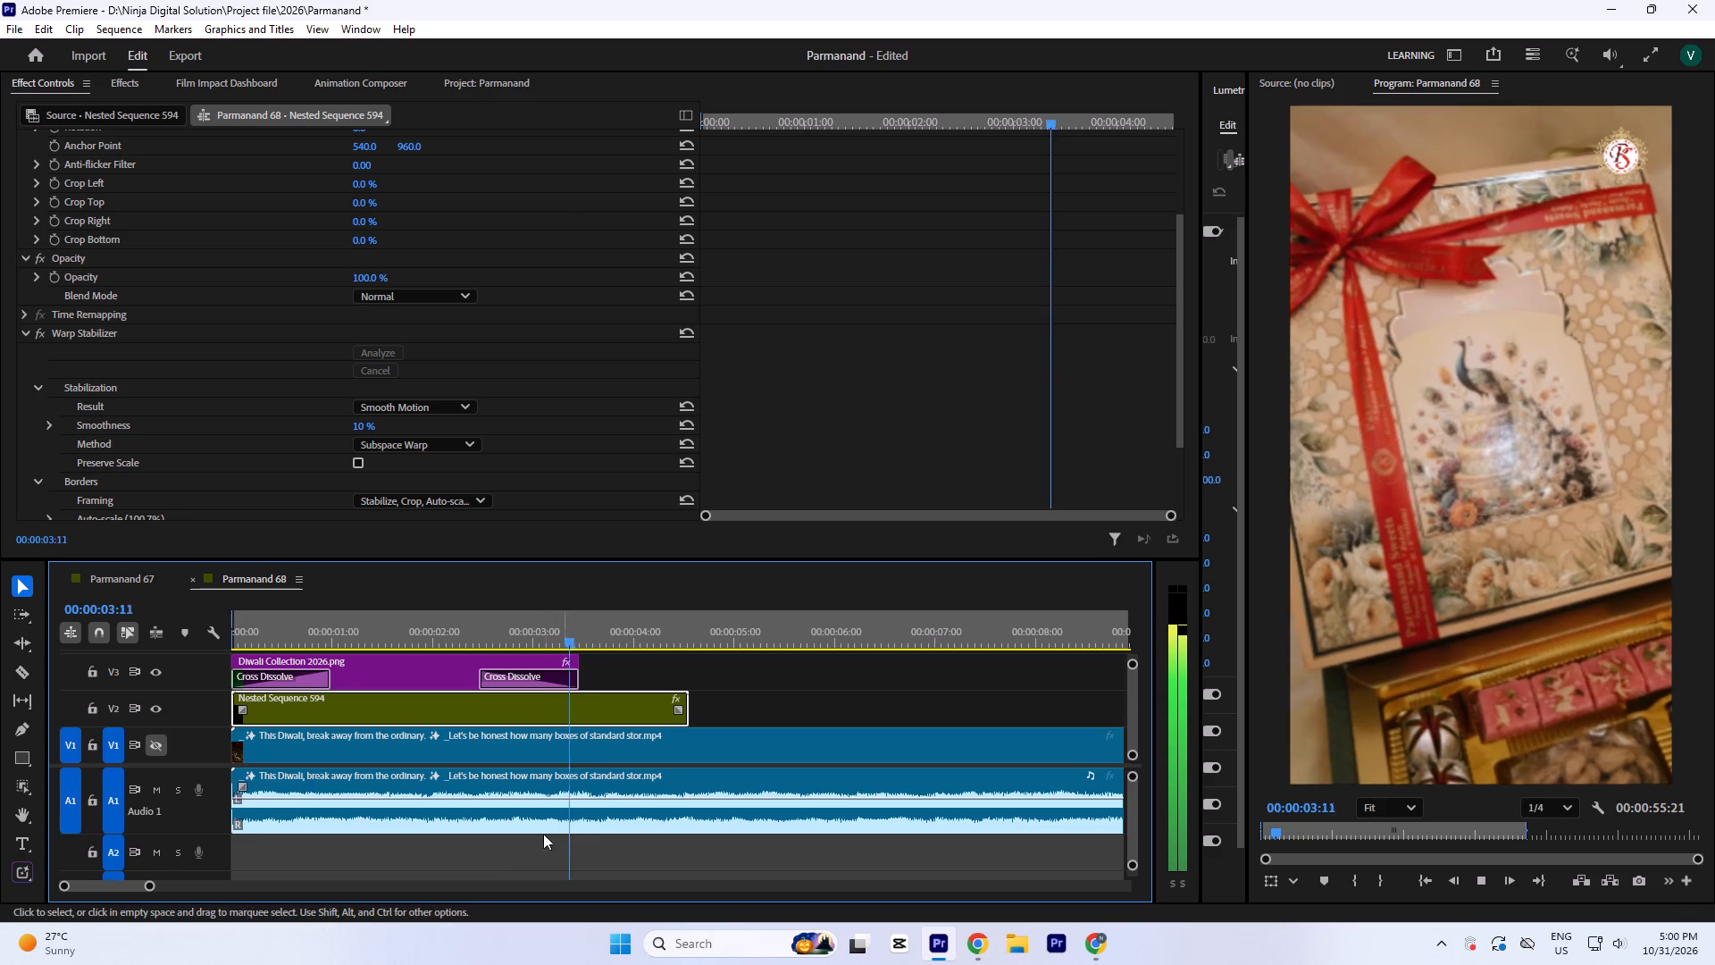
pyautogui.press('space')
# Play on from the end of the nested gift box clip to review the section that follows it.
pyautogui.moveTo(670, 633); pyautogui.dragTo(683, 644)
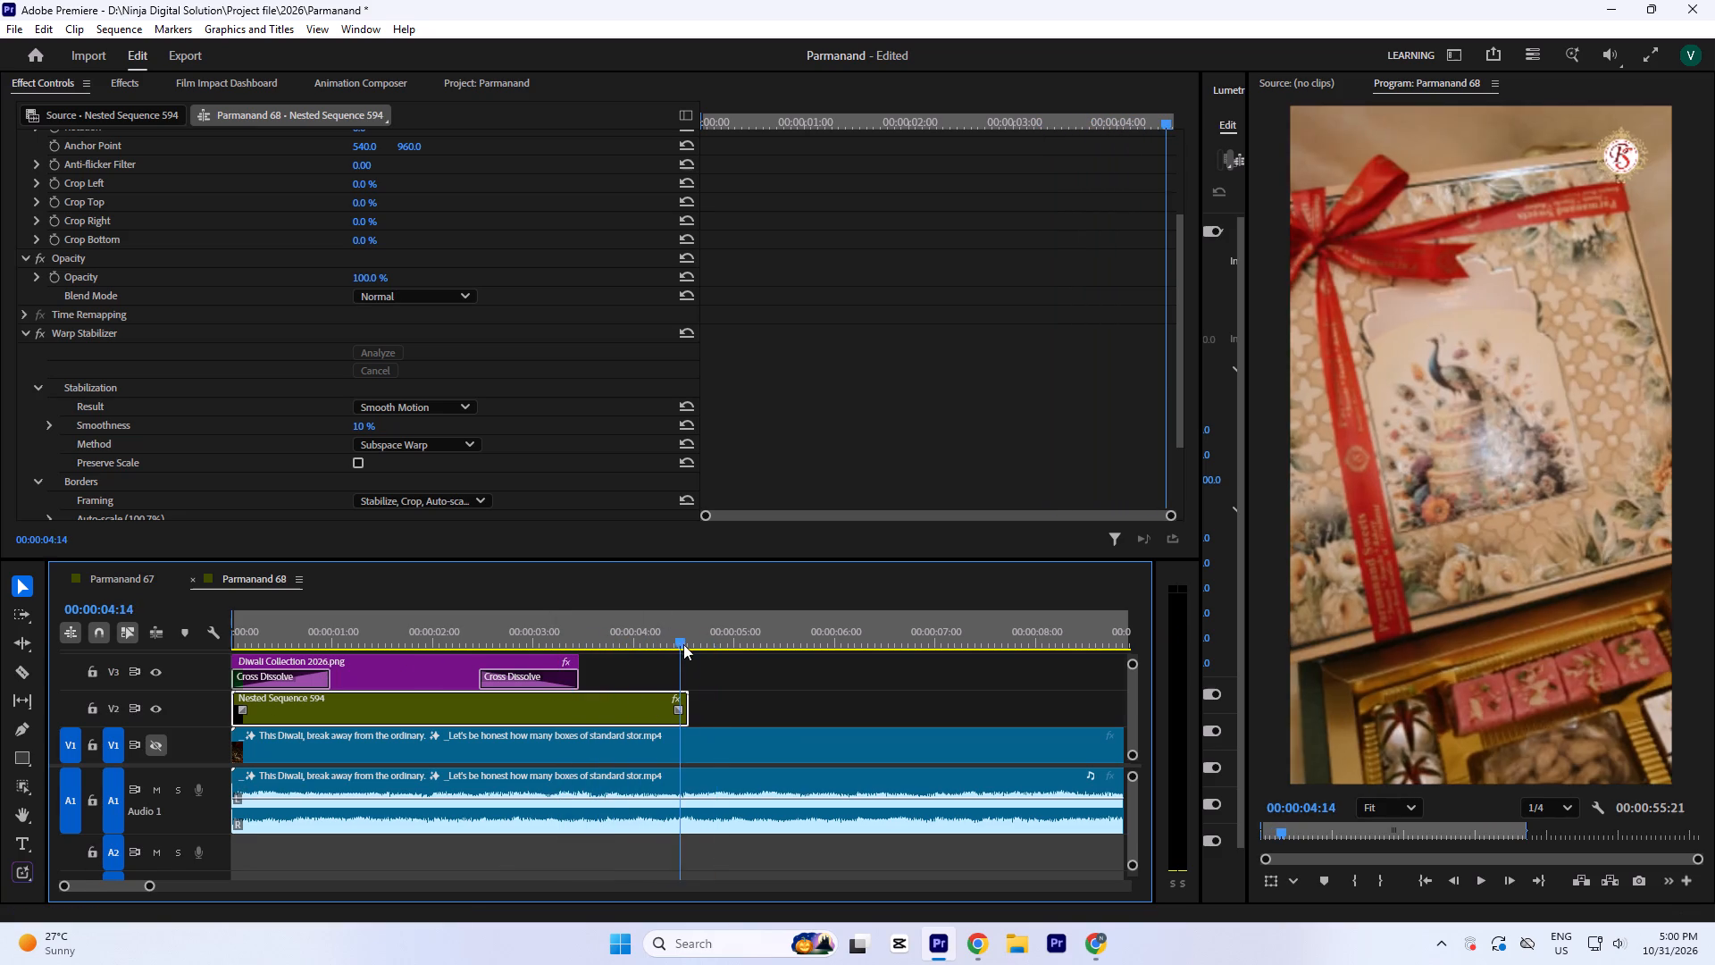
pyautogui.moveTo(683, 644); pyautogui.dragTo(684, 644)
pyautogui.press('space')
pyautogui.press('-')
pyautogui.press('-')
pyautogui.press('=')
pyautogui.press('-')
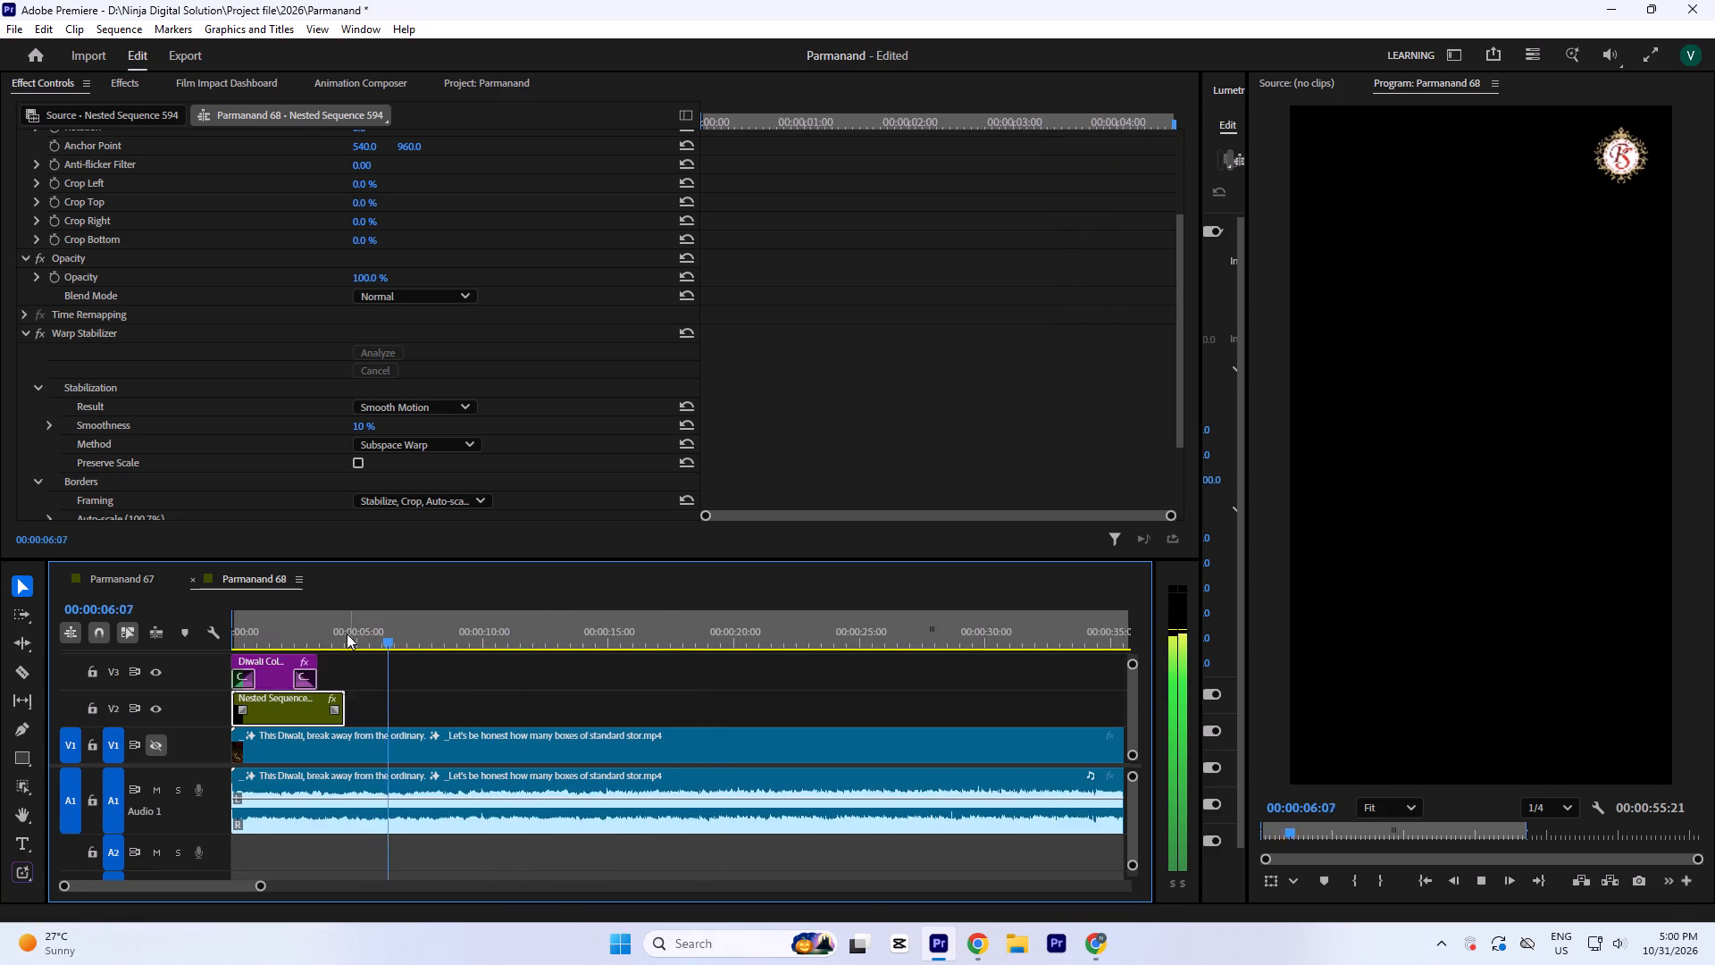
pyautogui.press('space')
# Open the Parmanand & Mithai lab 21Oct footage bin and save the project.
pyautogui.click(490, 85)
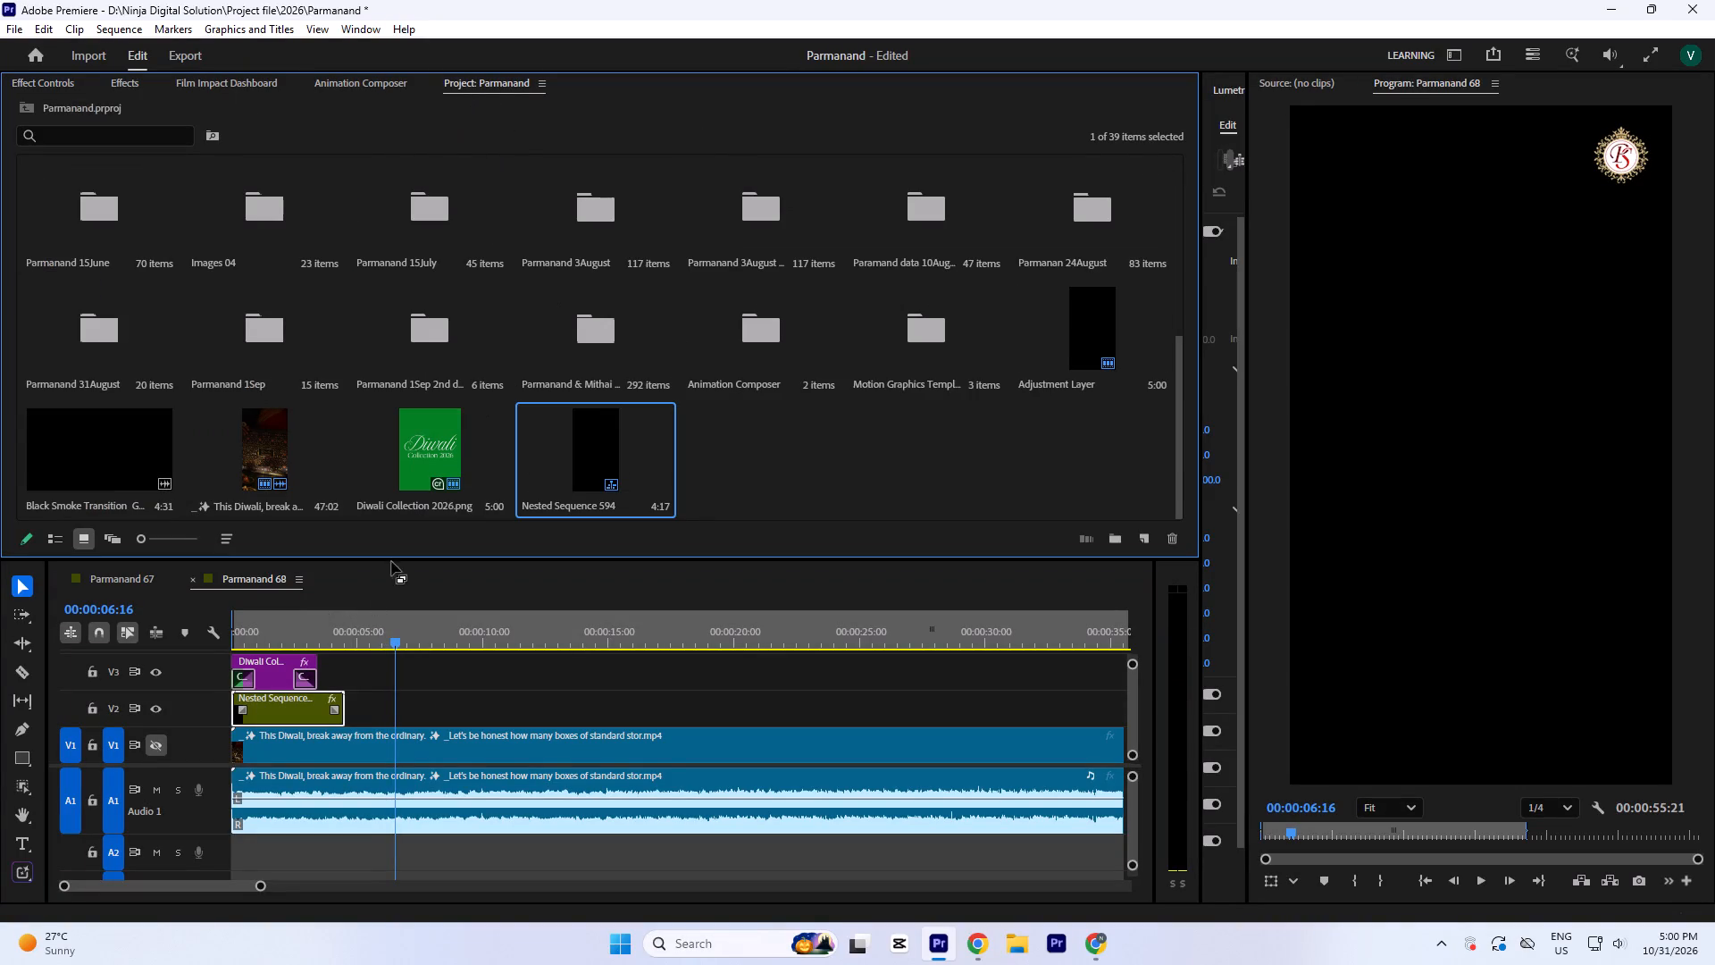
pyautogui.click(911, 318)
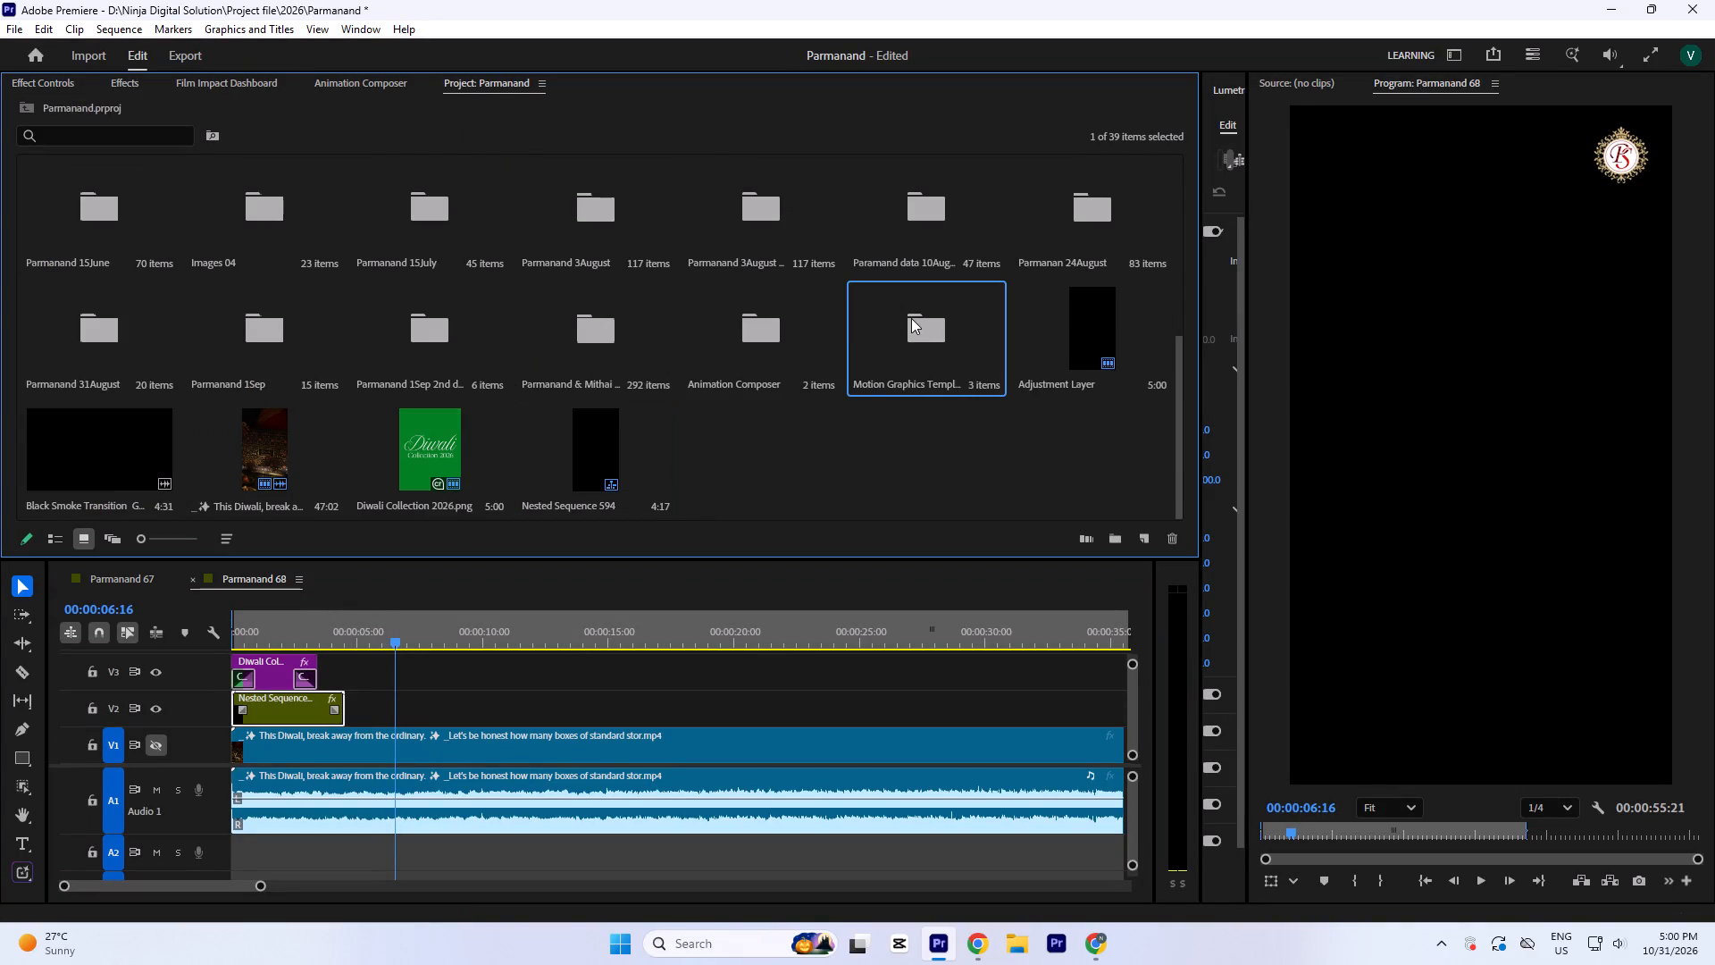
pyautogui.doubleClick(633, 318)
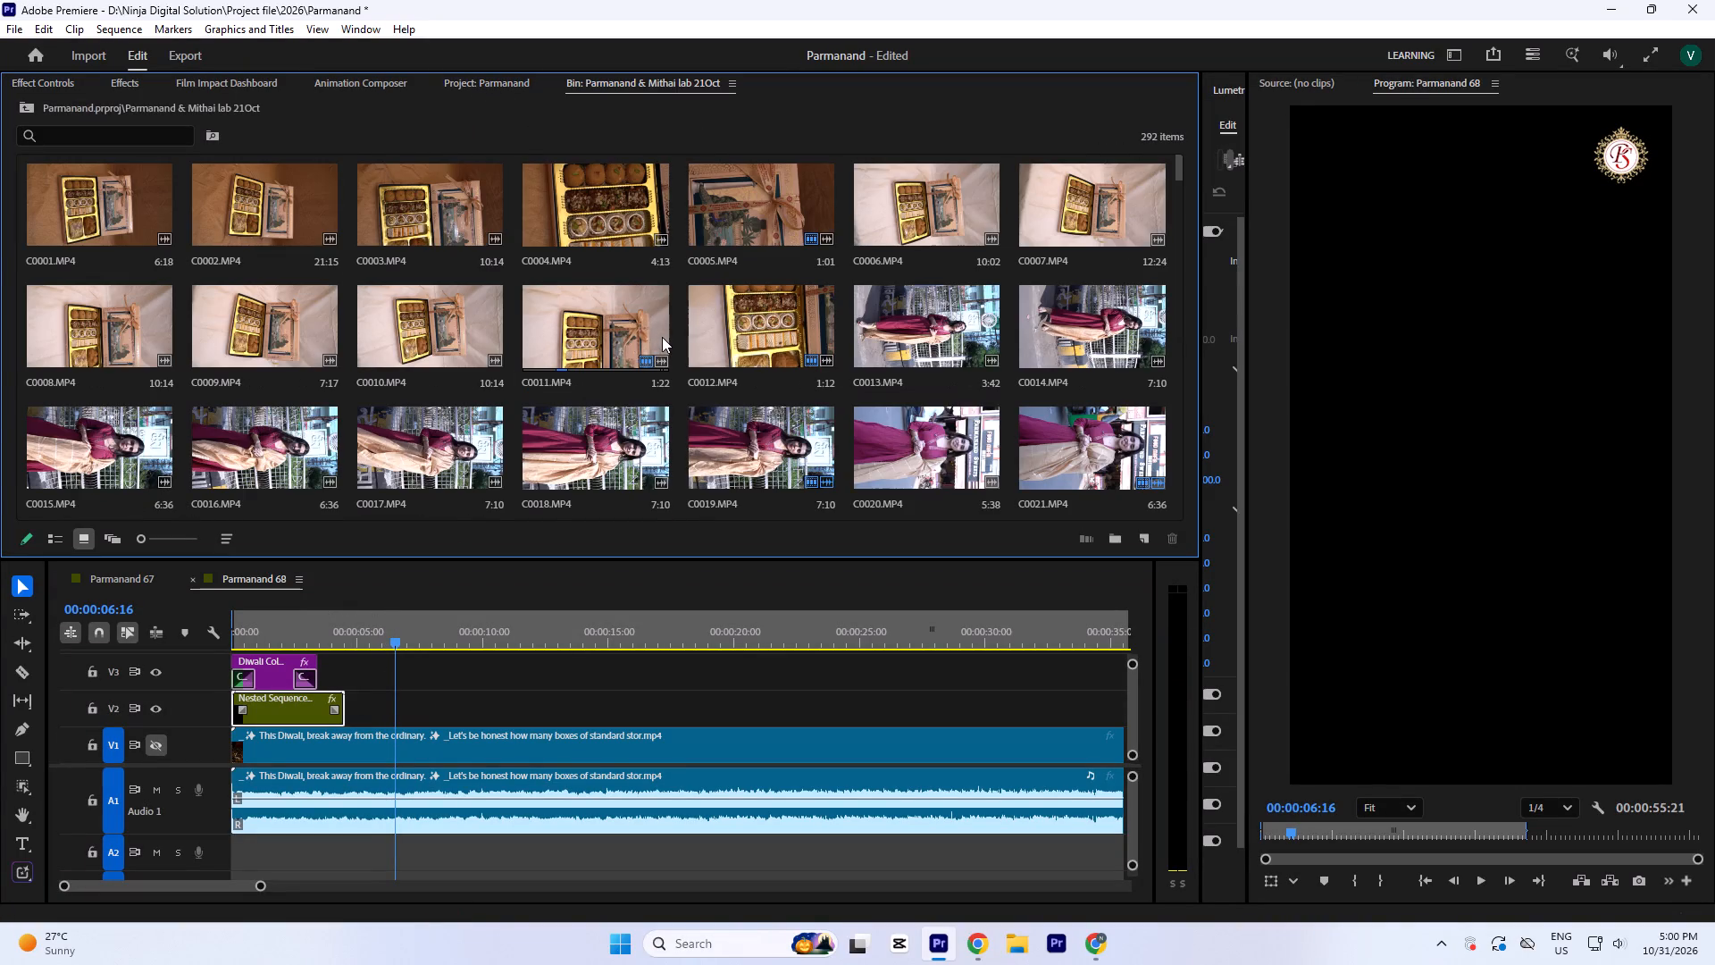
pyautogui.hotkey('ctrl', 's')
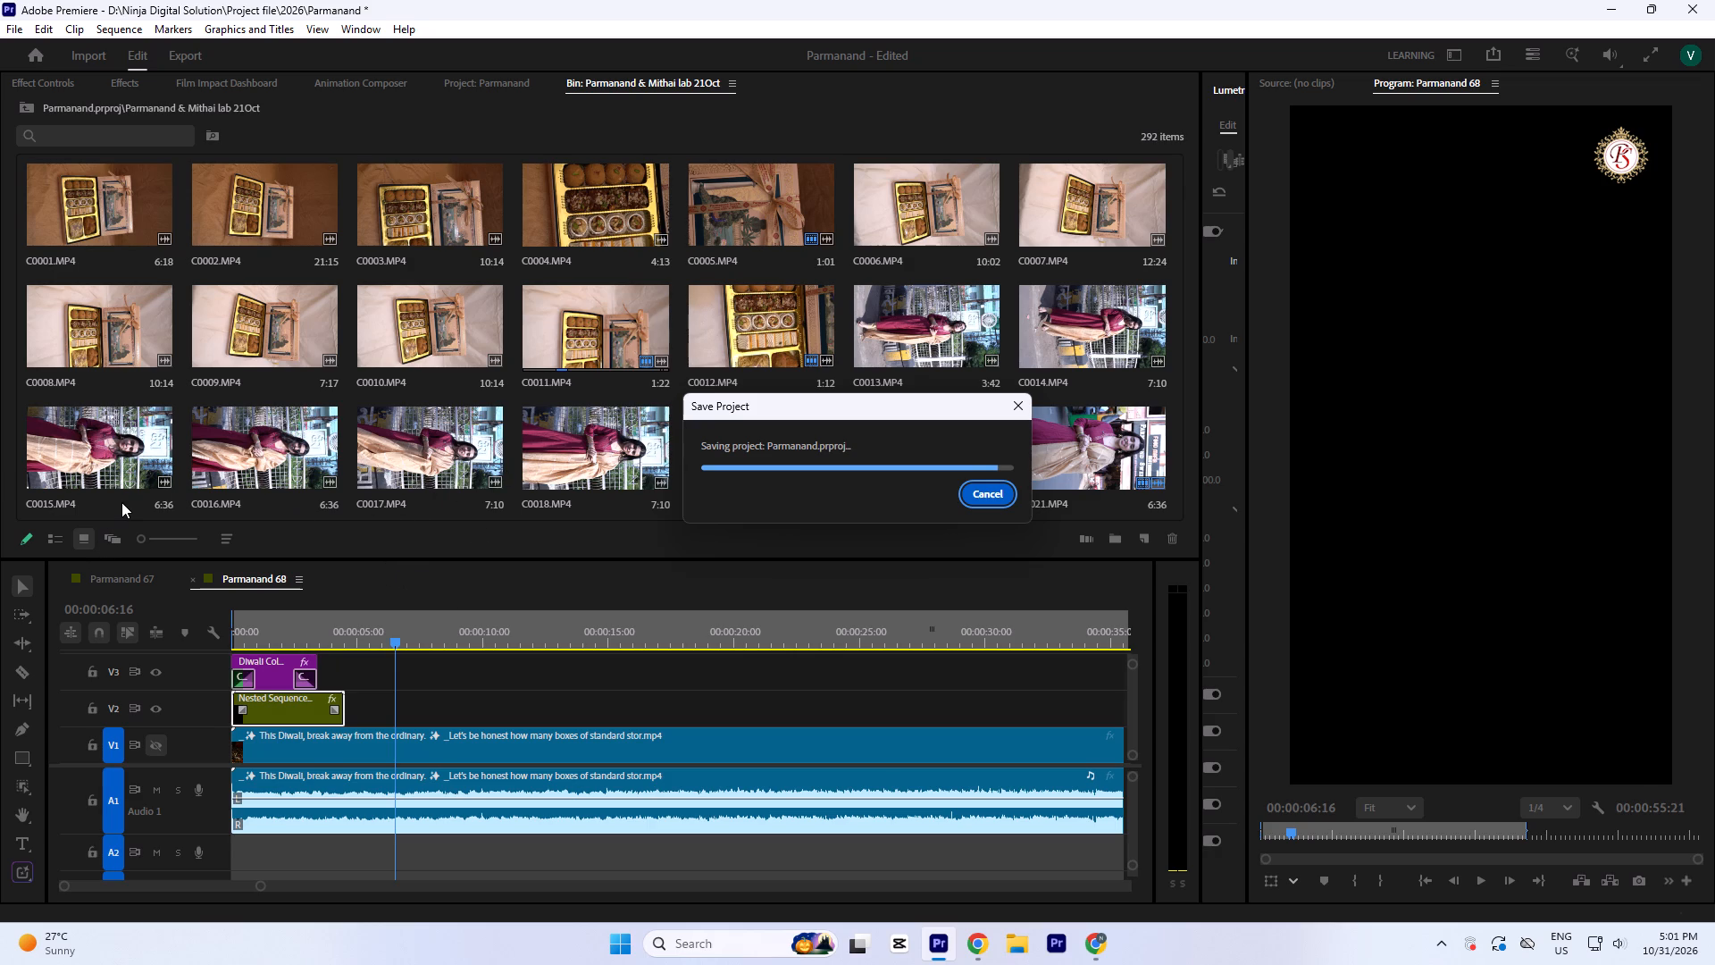
# Browse the footage in the Parmanand & Mithai lab 21Oct bin for a clip to follow the opening.
pyautogui.scroll(-12, 522, 322)
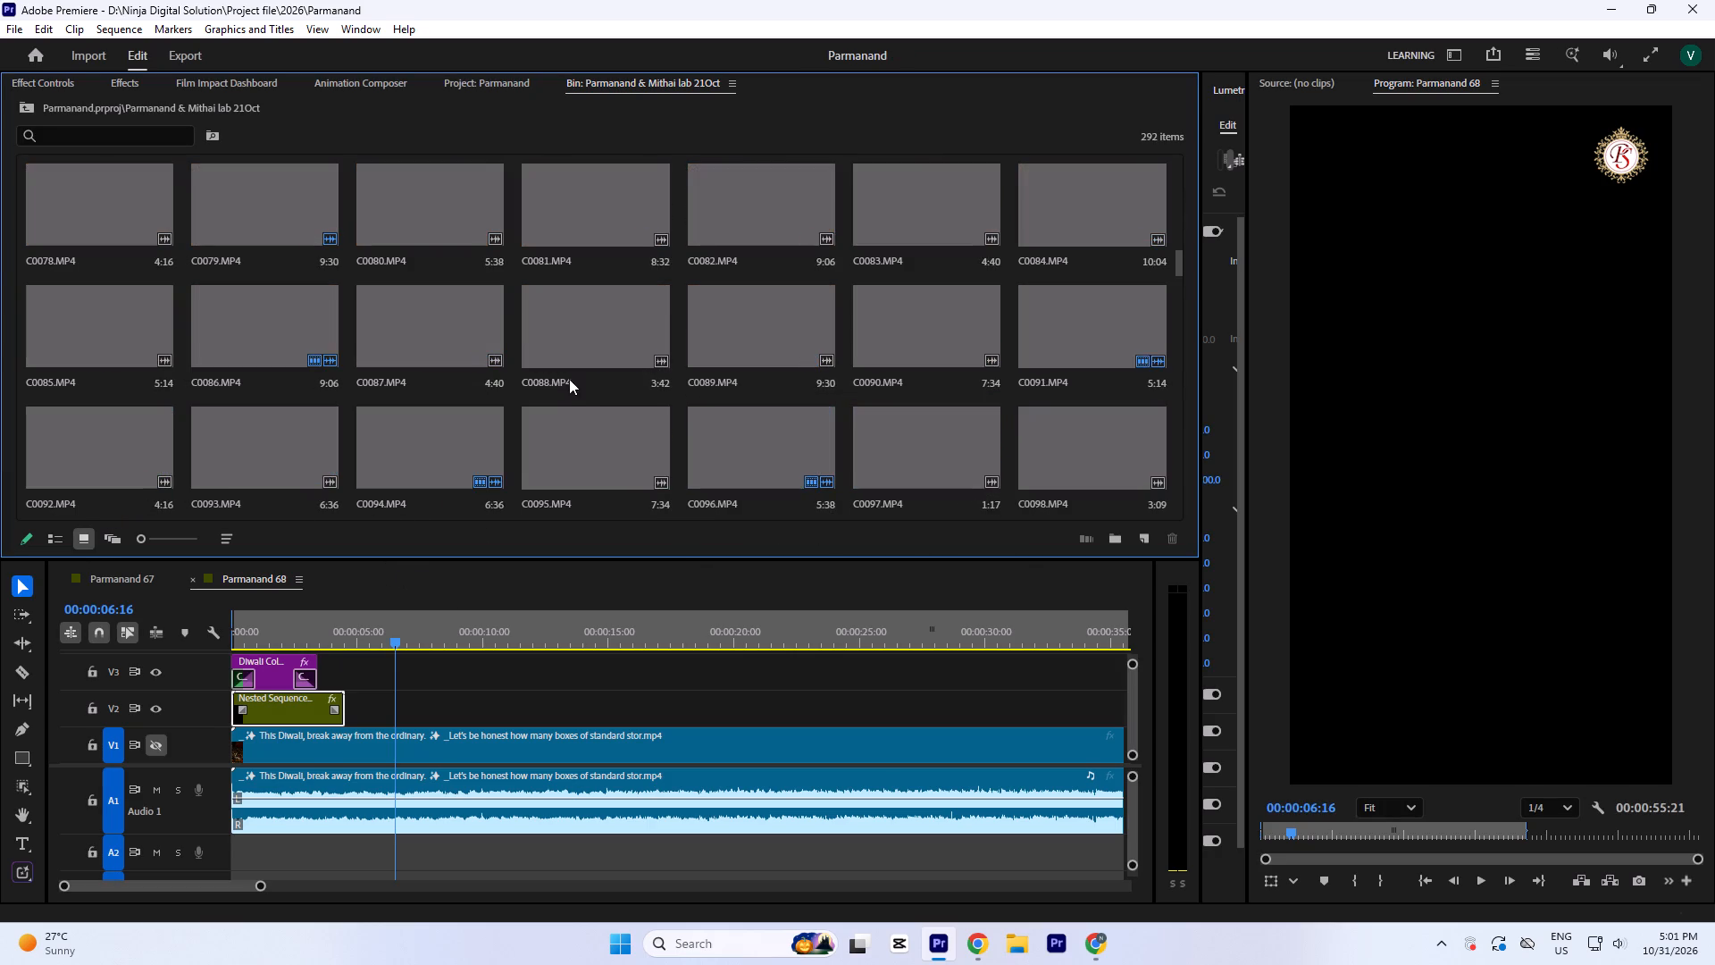
pyautogui.scroll(-13, 569, 379)
pyautogui.scroll(-3, 498, 369)
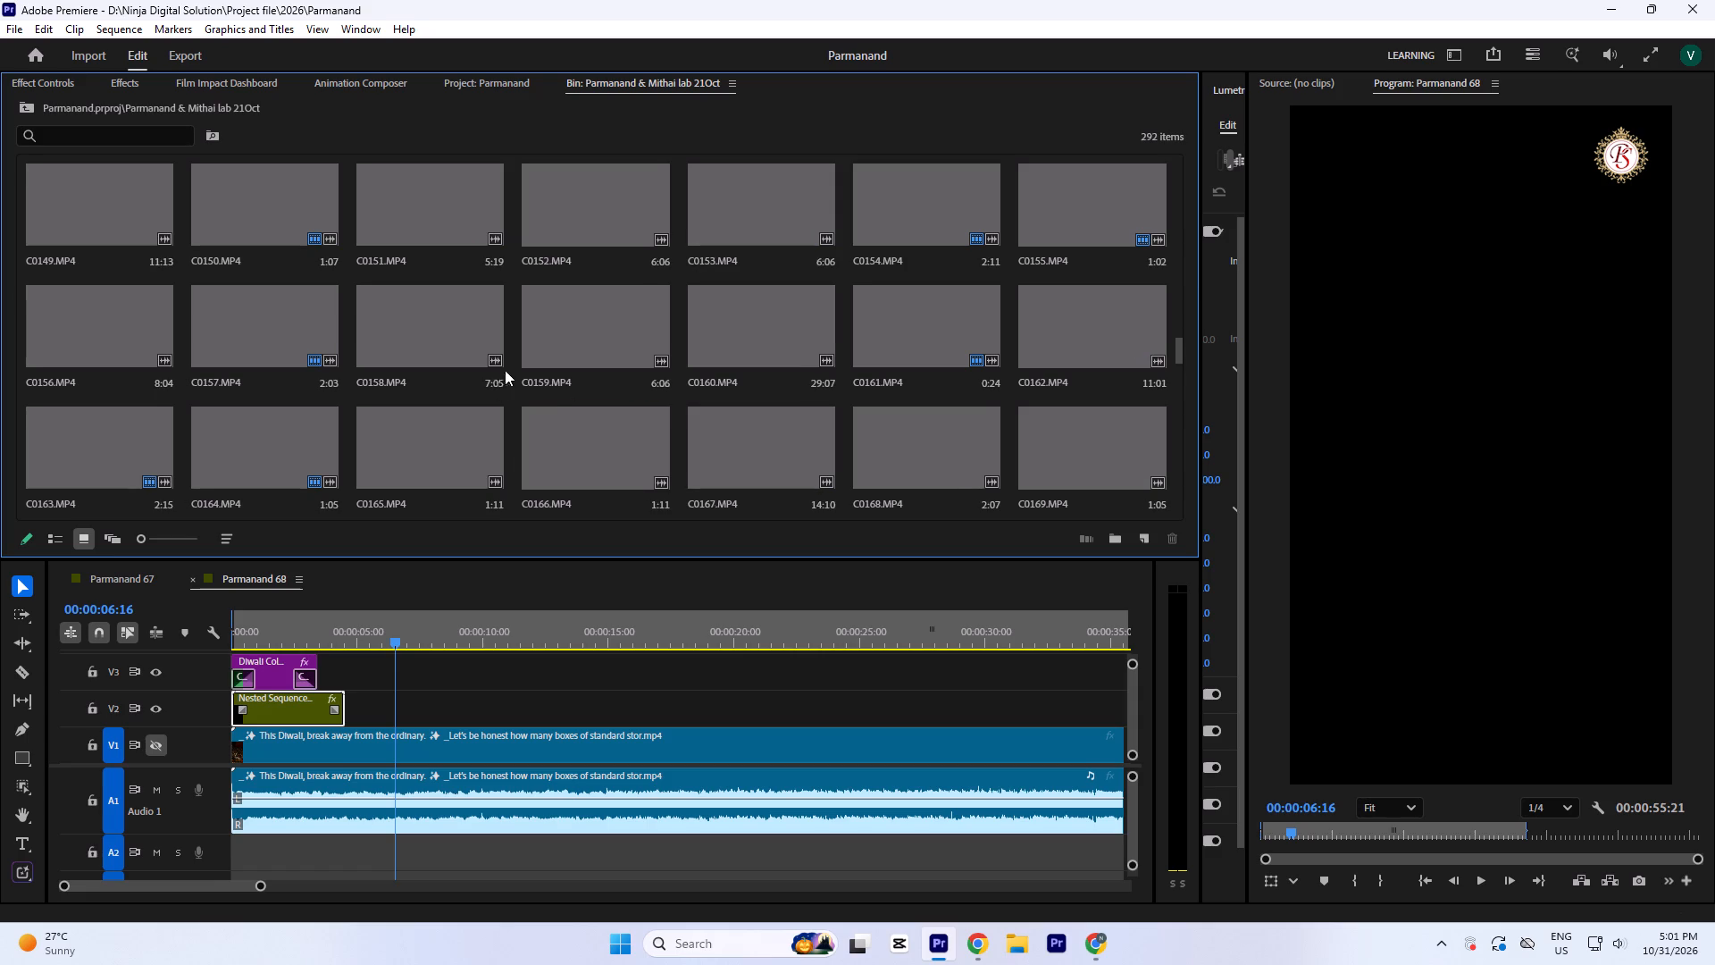
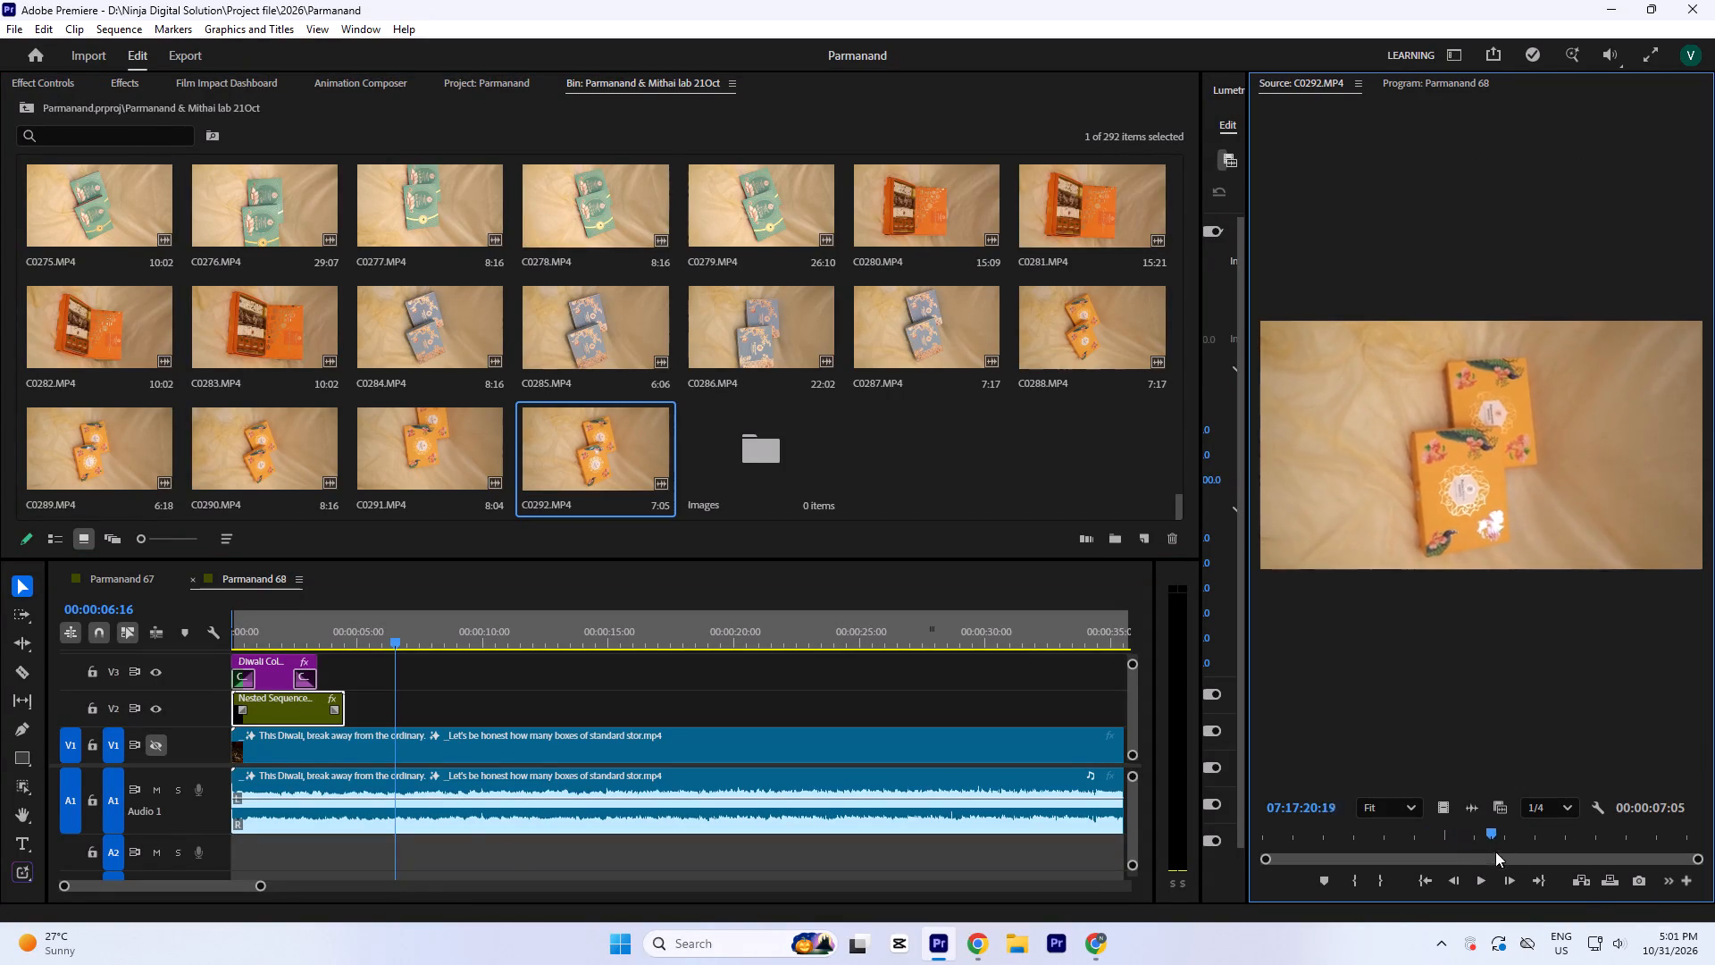
# Mark a 2:20 excerpt of C0283.MP4, the open orange sweet box, and place it on V3 where Nested Sequence 594 ends.
pyautogui.moveTo(1495, 852); pyautogui.dragTo(1224, 868)
pyautogui.scroll(1, 571, 423)
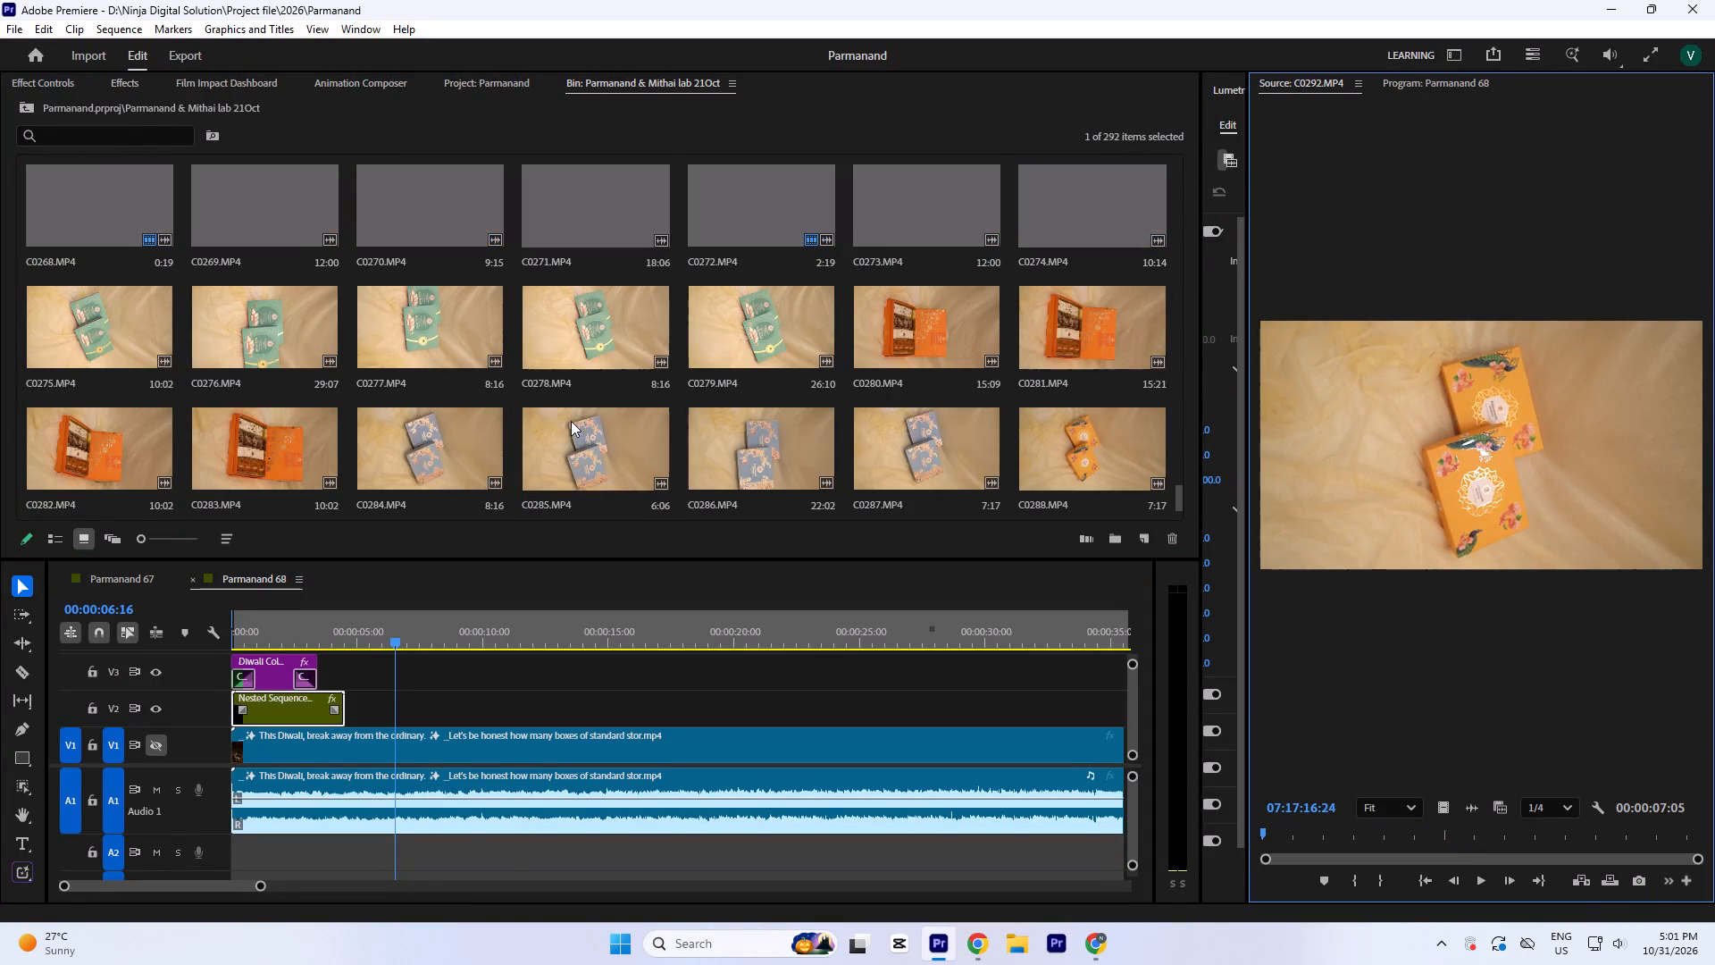
pyautogui.scroll(1, 221, 366)
pyautogui.scroll(-2, 221, 366)
pyautogui.doubleClick(234, 339)
pyautogui.press('space')
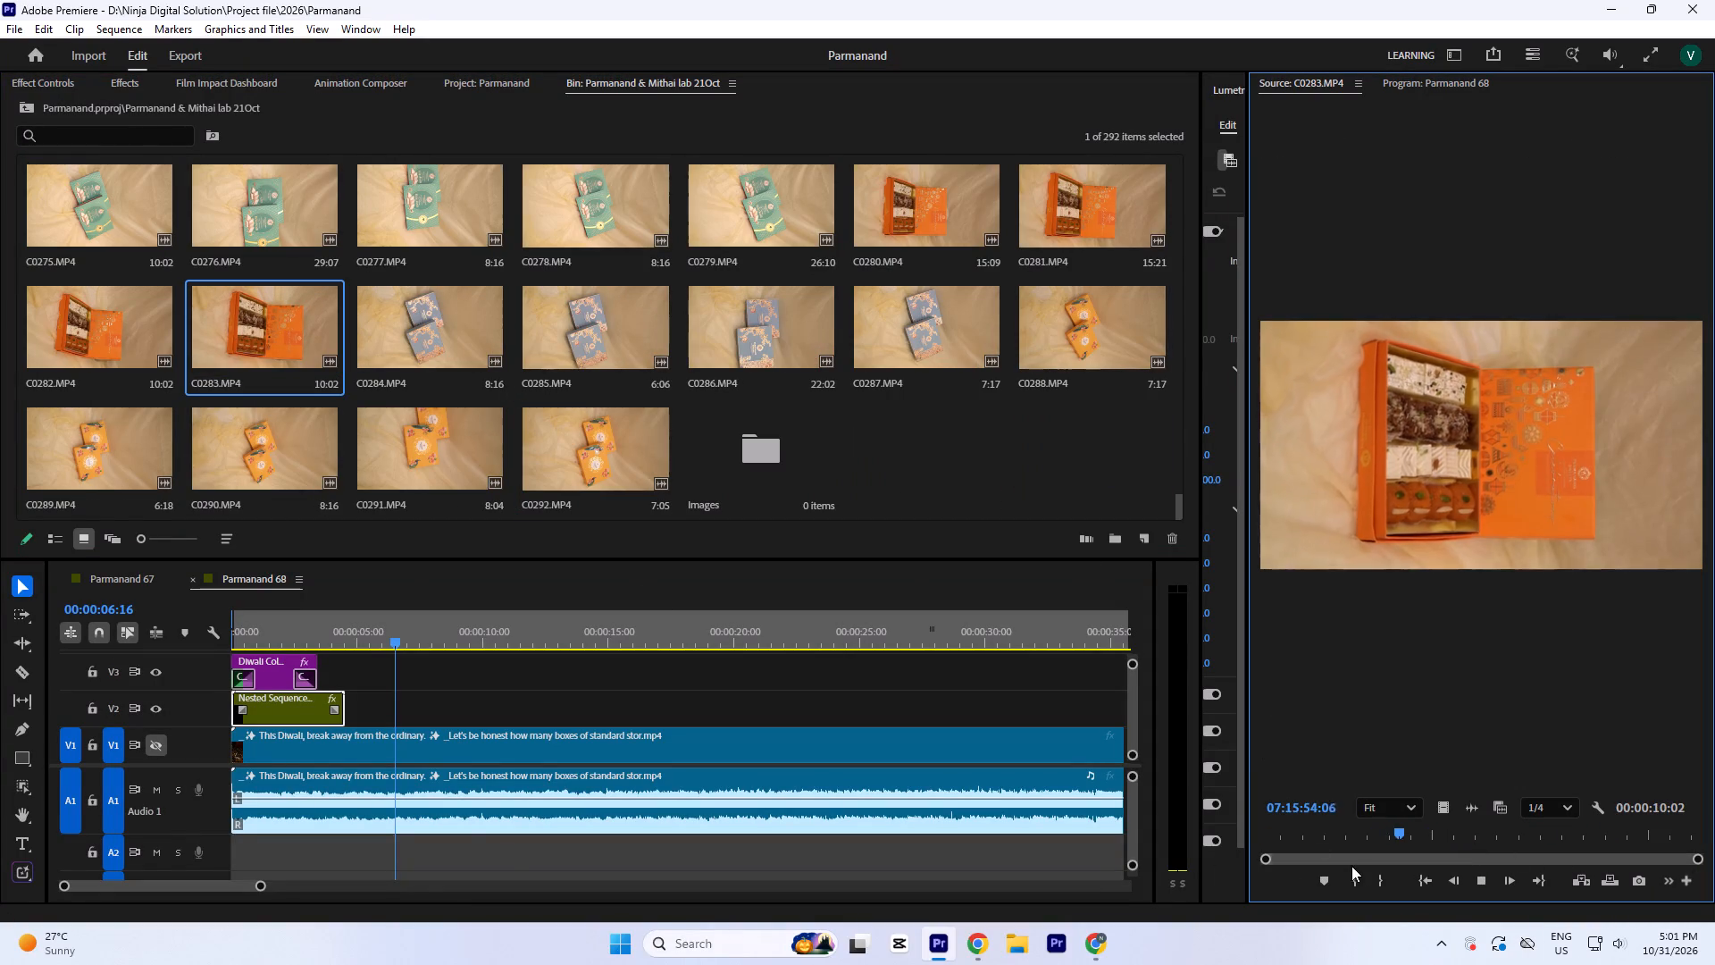
pyautogui.moveTo(1404, 836); pyautogui.dragTo(1291, 872)
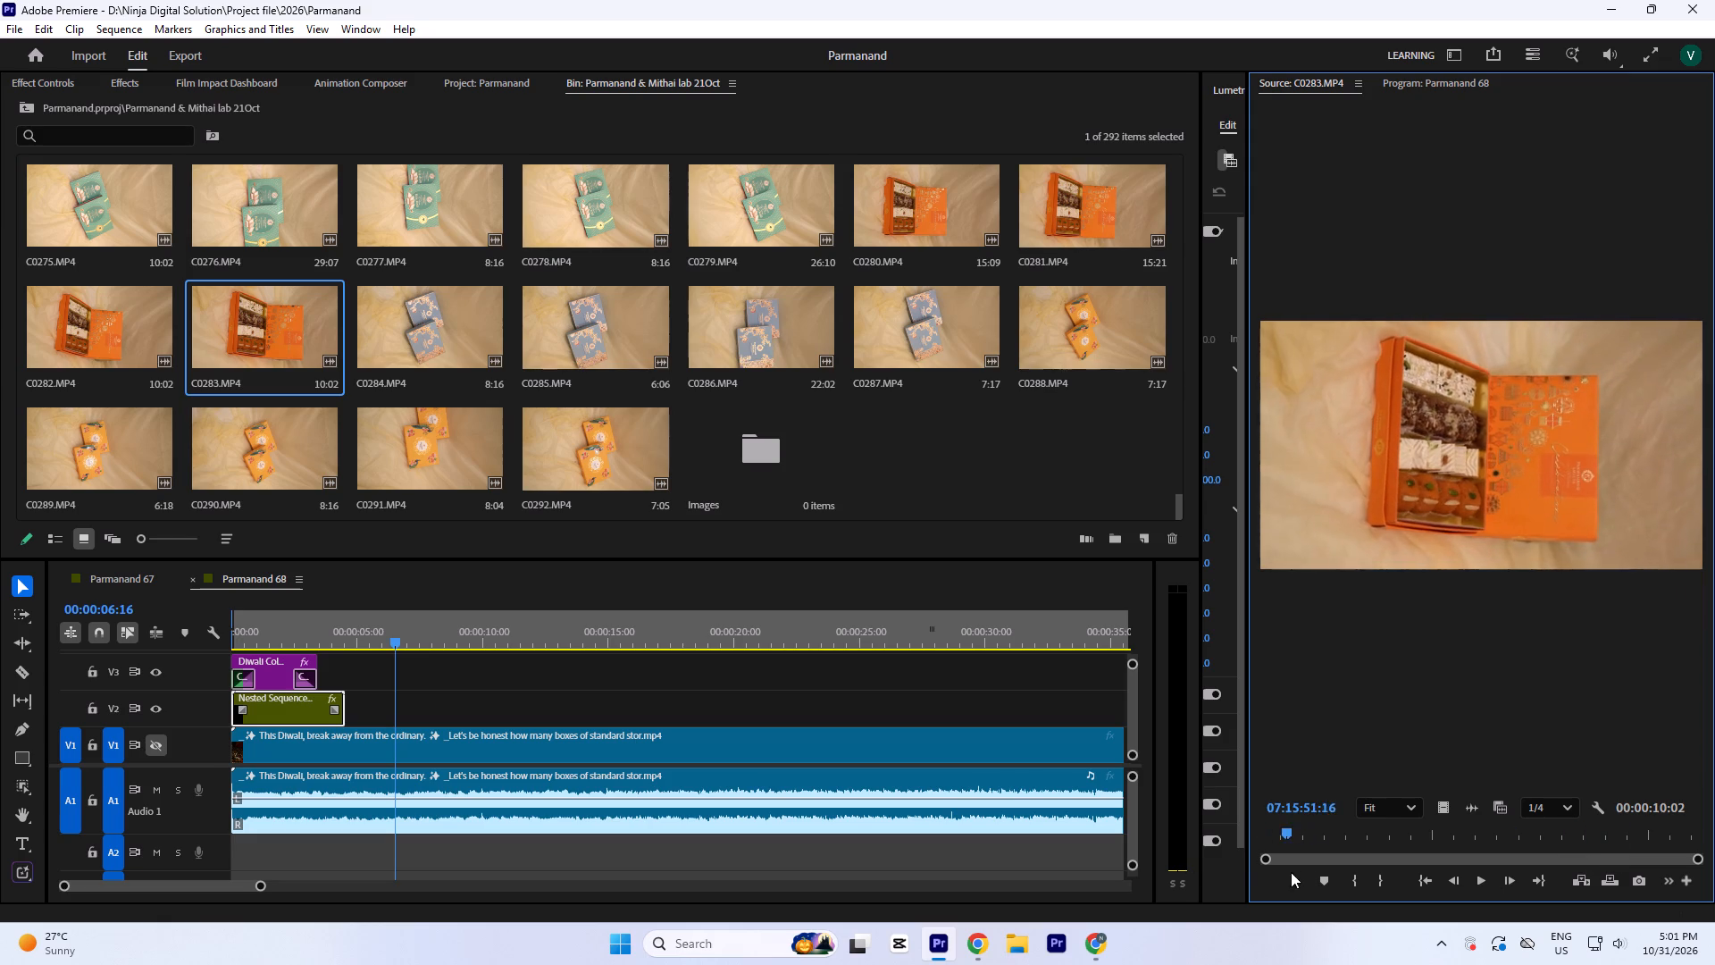
pyautogui.moveTo(1291, 872); pyautogui.dragTo(1395, 859)
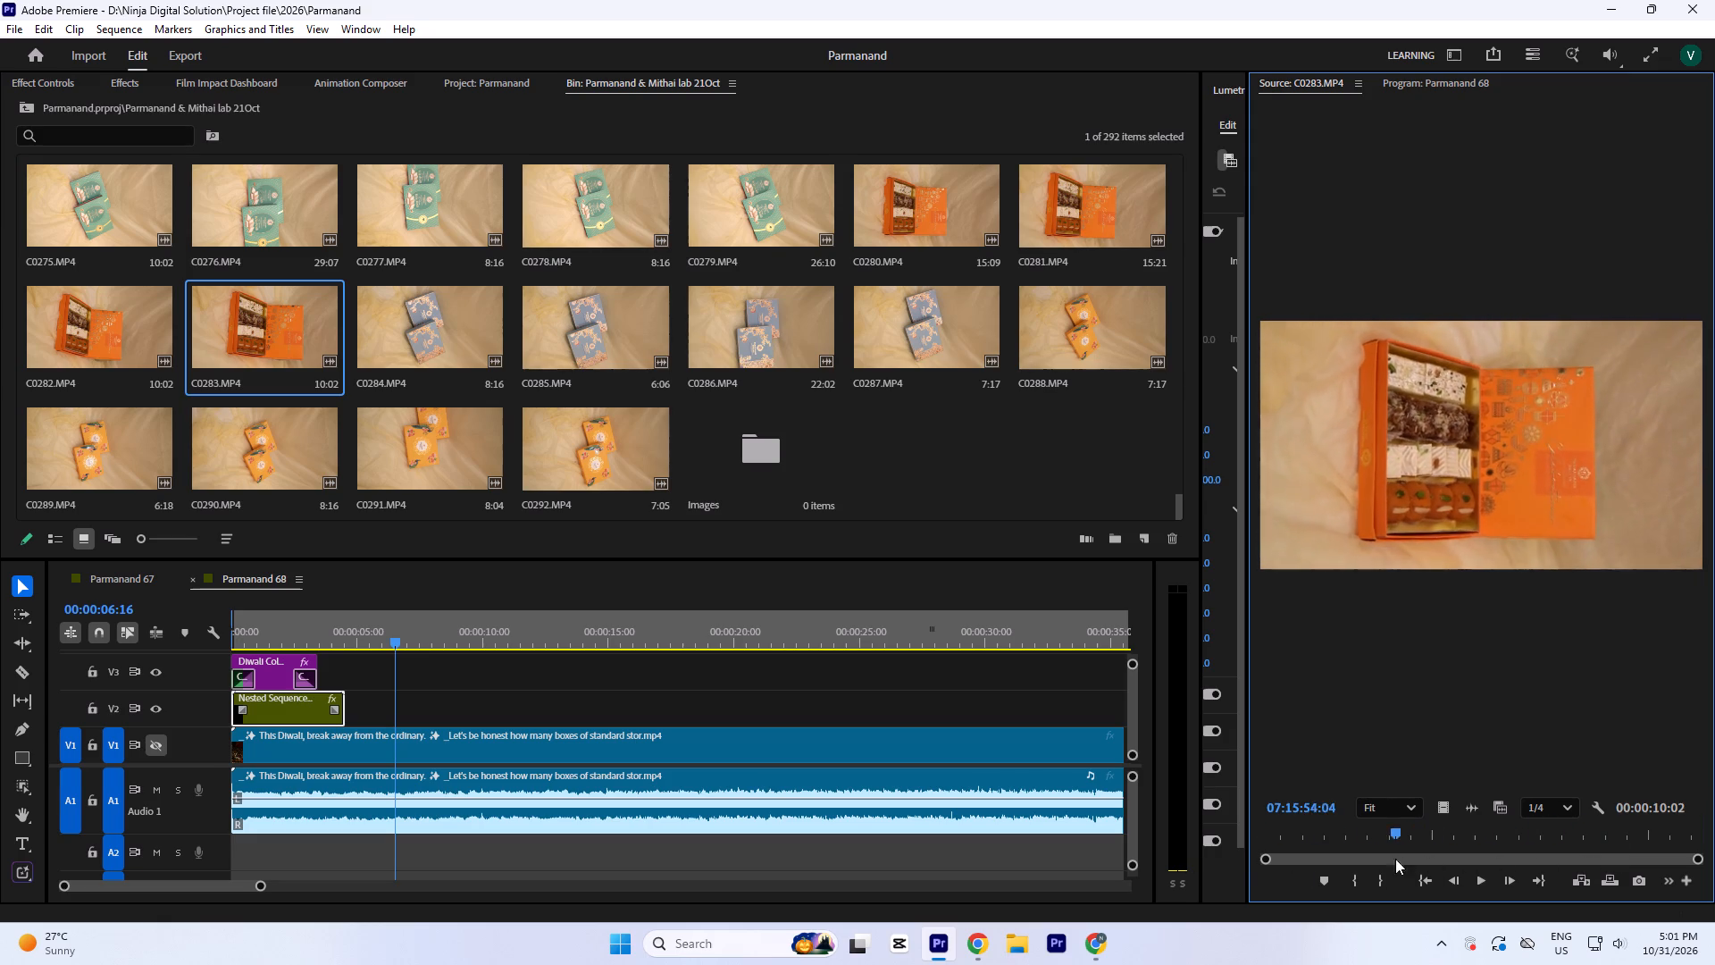
pyautogui.moveTo(1395, 859); pyautogui.dragTo(1492, 891)
pyautogui.press('i')
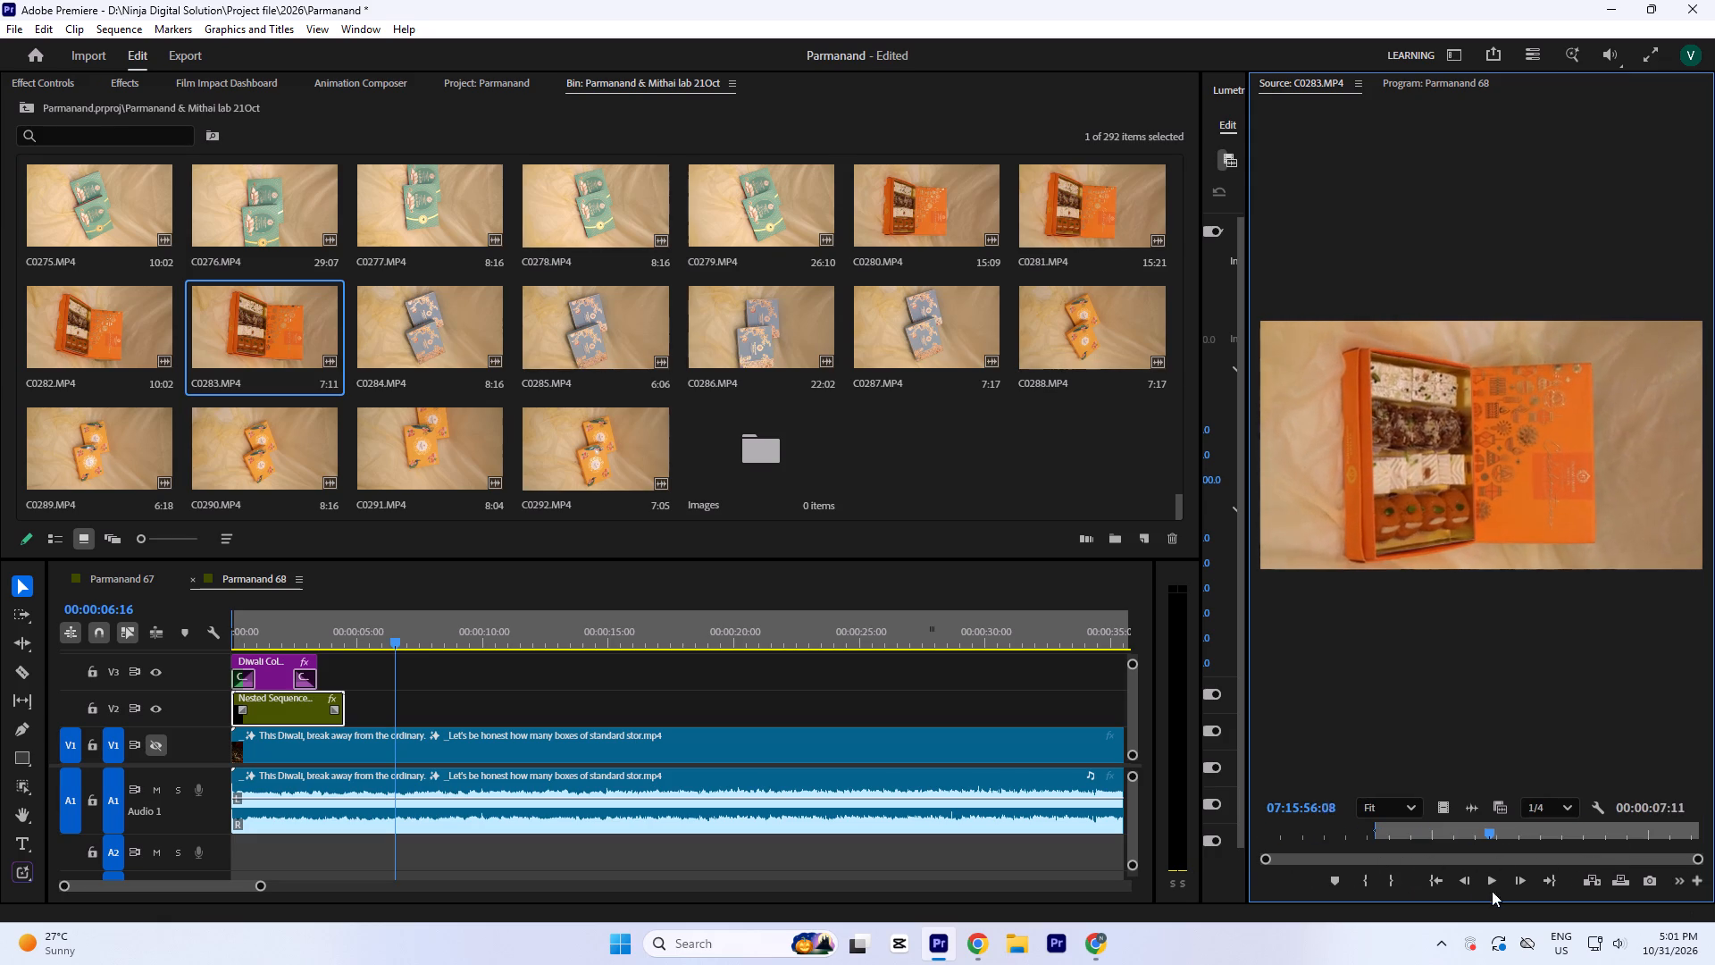
pyautogui.moveTo(1492, 891); pyautogui.dragTo(1495, 890)
pyautogui.press('o')
pyautogui.moveTo(1449, 815); pyautogui.dragTo(357, 670)
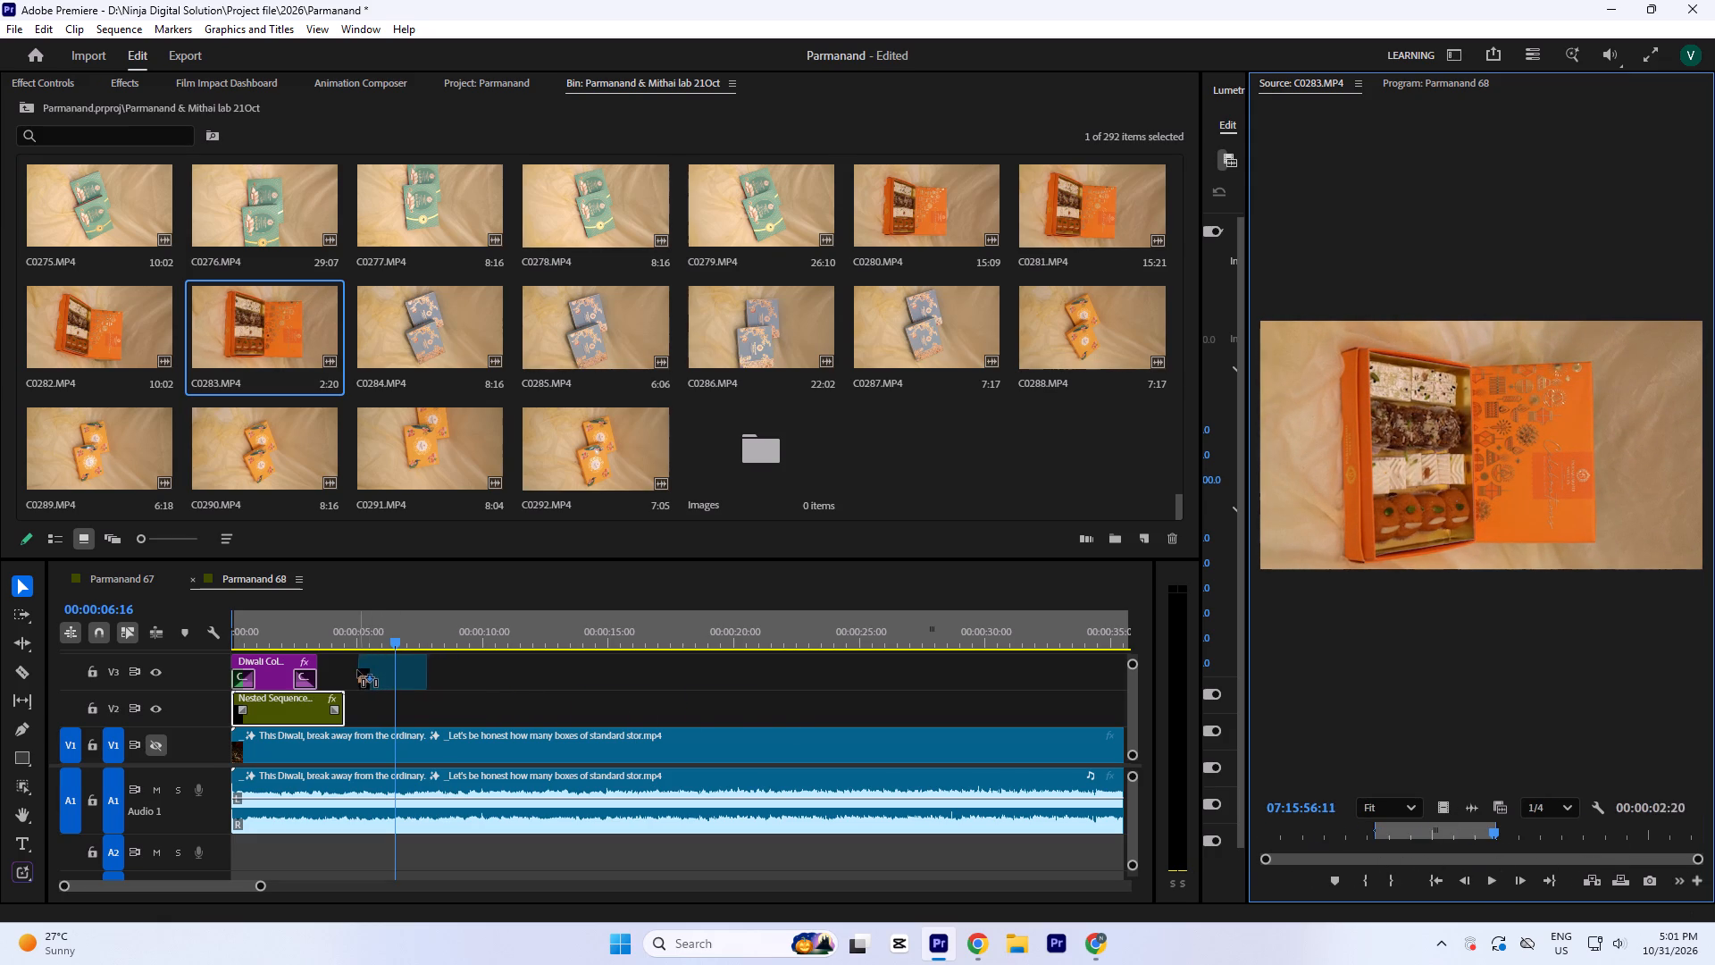
pyautogui.moveTo(357, 670); pyautogui.dragTo(351, 673)
# Set the rotation of the C0283.MP4 clip to -90° so the orange box stands upright in the vertical frame.
pyautogui.click(375, 676)
pyautogui.click(380, 634)
pyautogui.press('=')
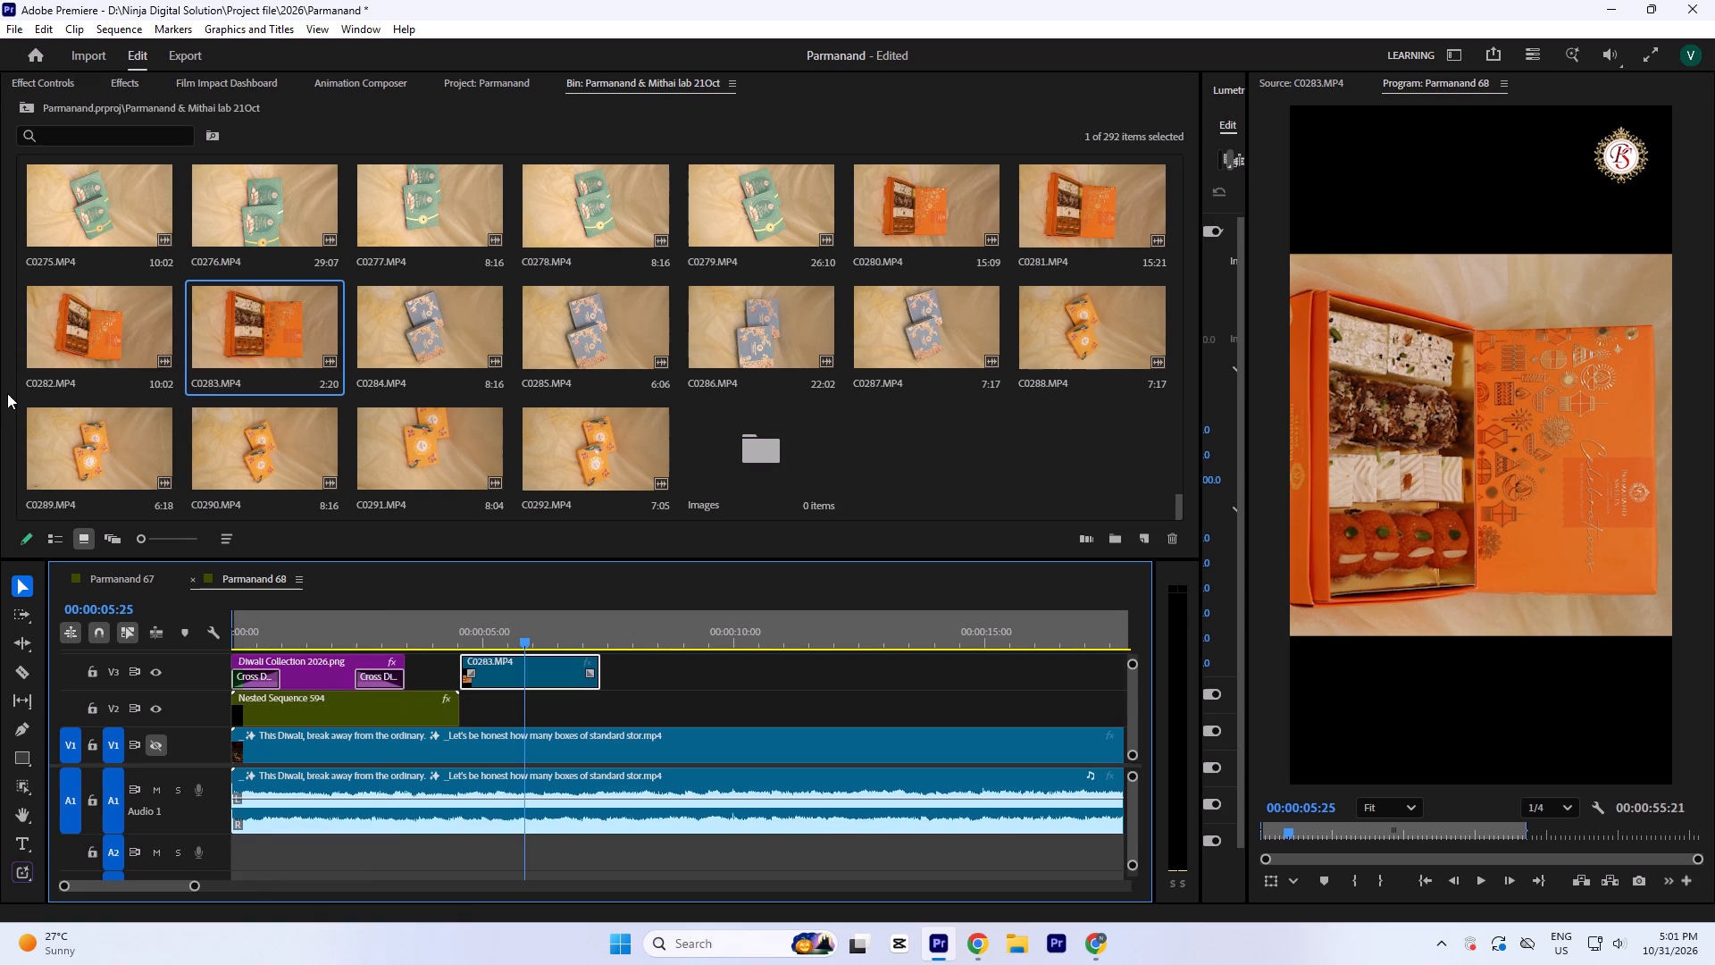
pyautogui.click(74, 82)
pyautogui.click(371, 270)
pyautogui.press('-')
pyautogui.press('9')
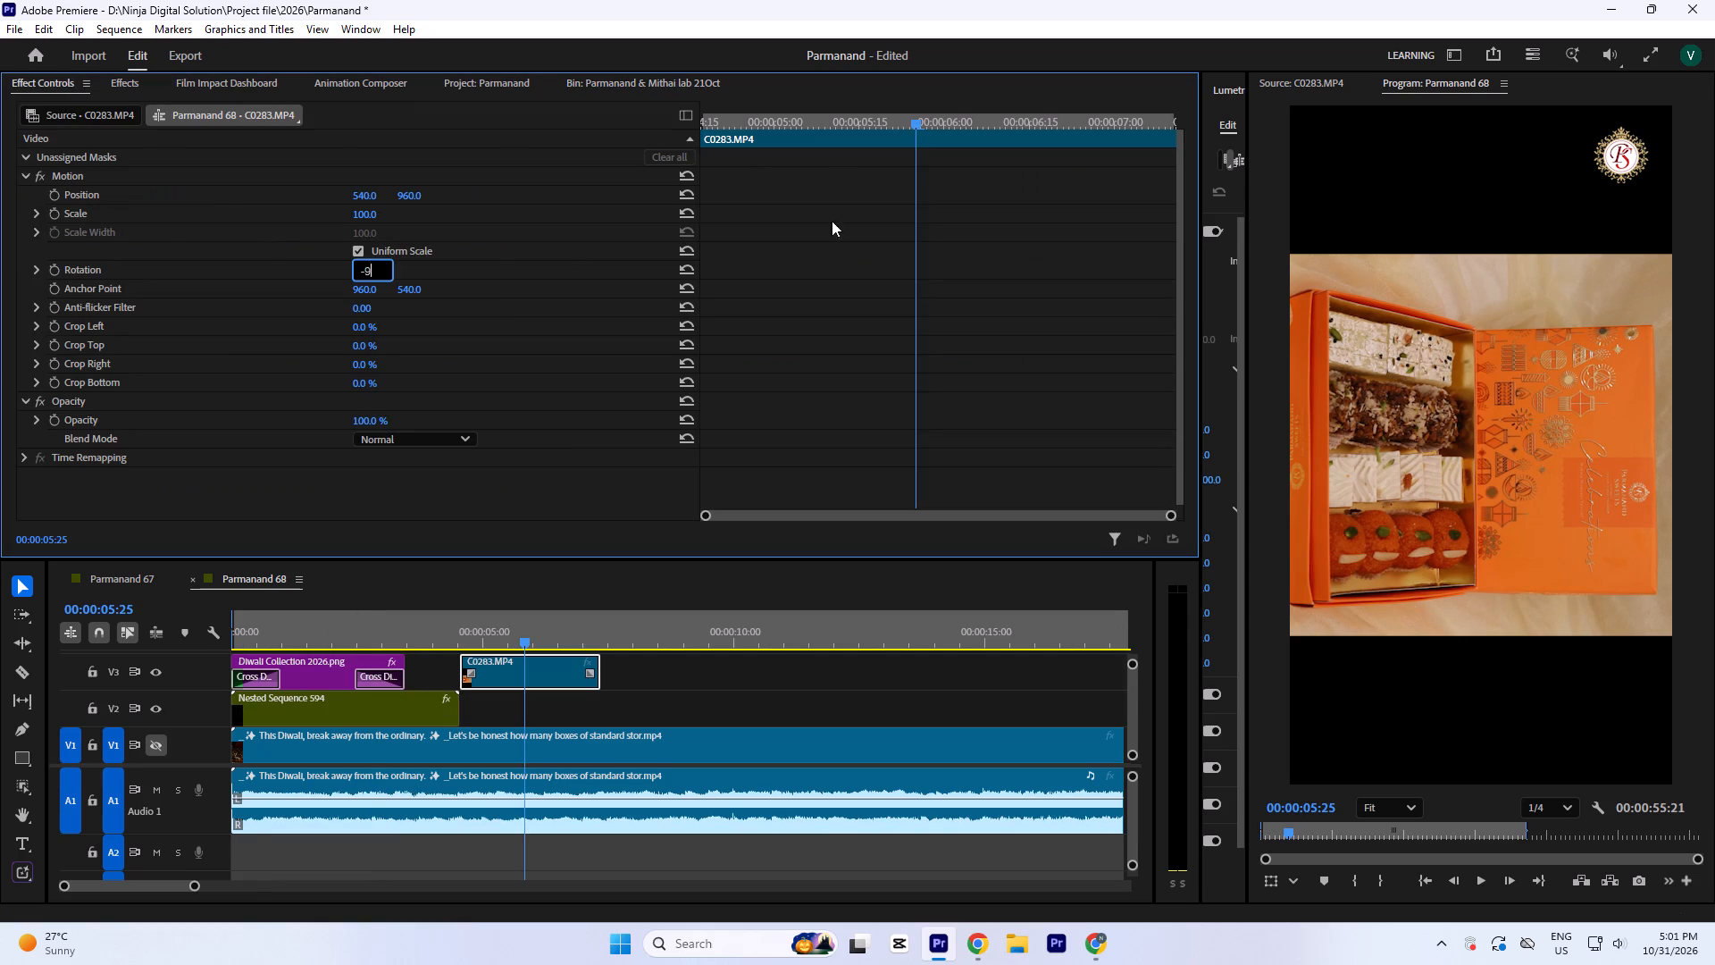
pyautogui.press('0')
pyautogui.click(932, 220)
# Slow the C0283.MP4 clip to 80% speed and play the transition into it.
pyautogui.click(513, 626)
pyautogui.hotkey('ctrl', 'r')
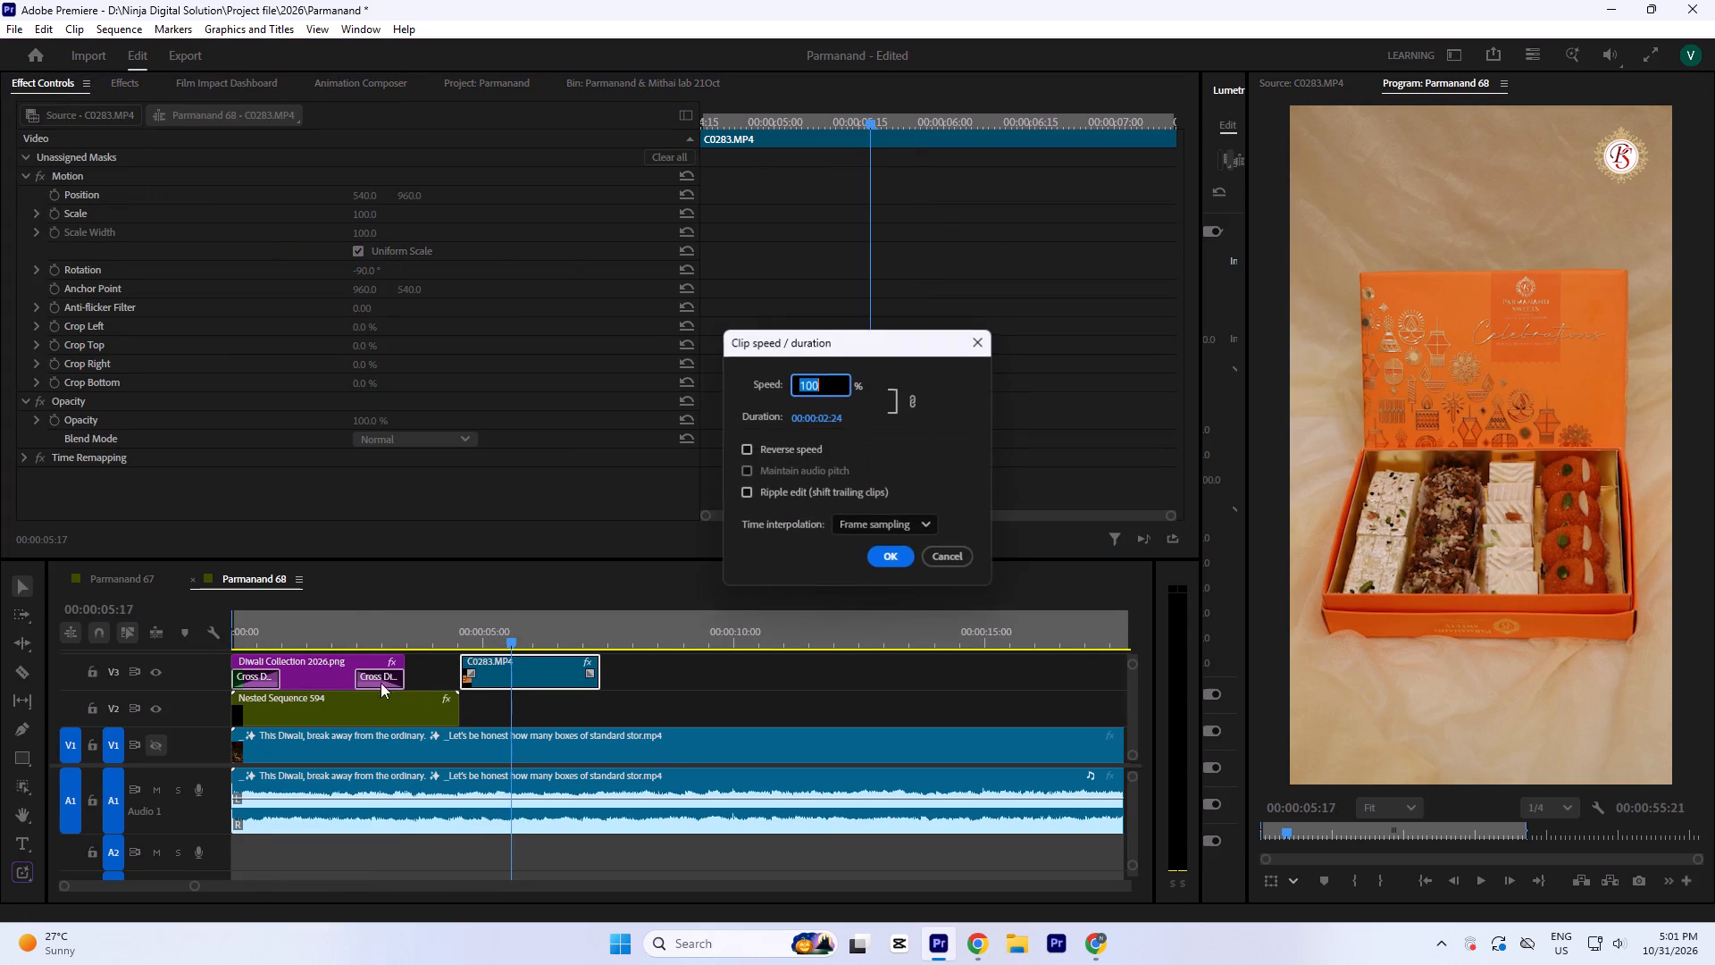
pyautogui.write('80')
pyautogui.press('Return')
pyautogui.click(399, 635)
pyautogui.press('space')
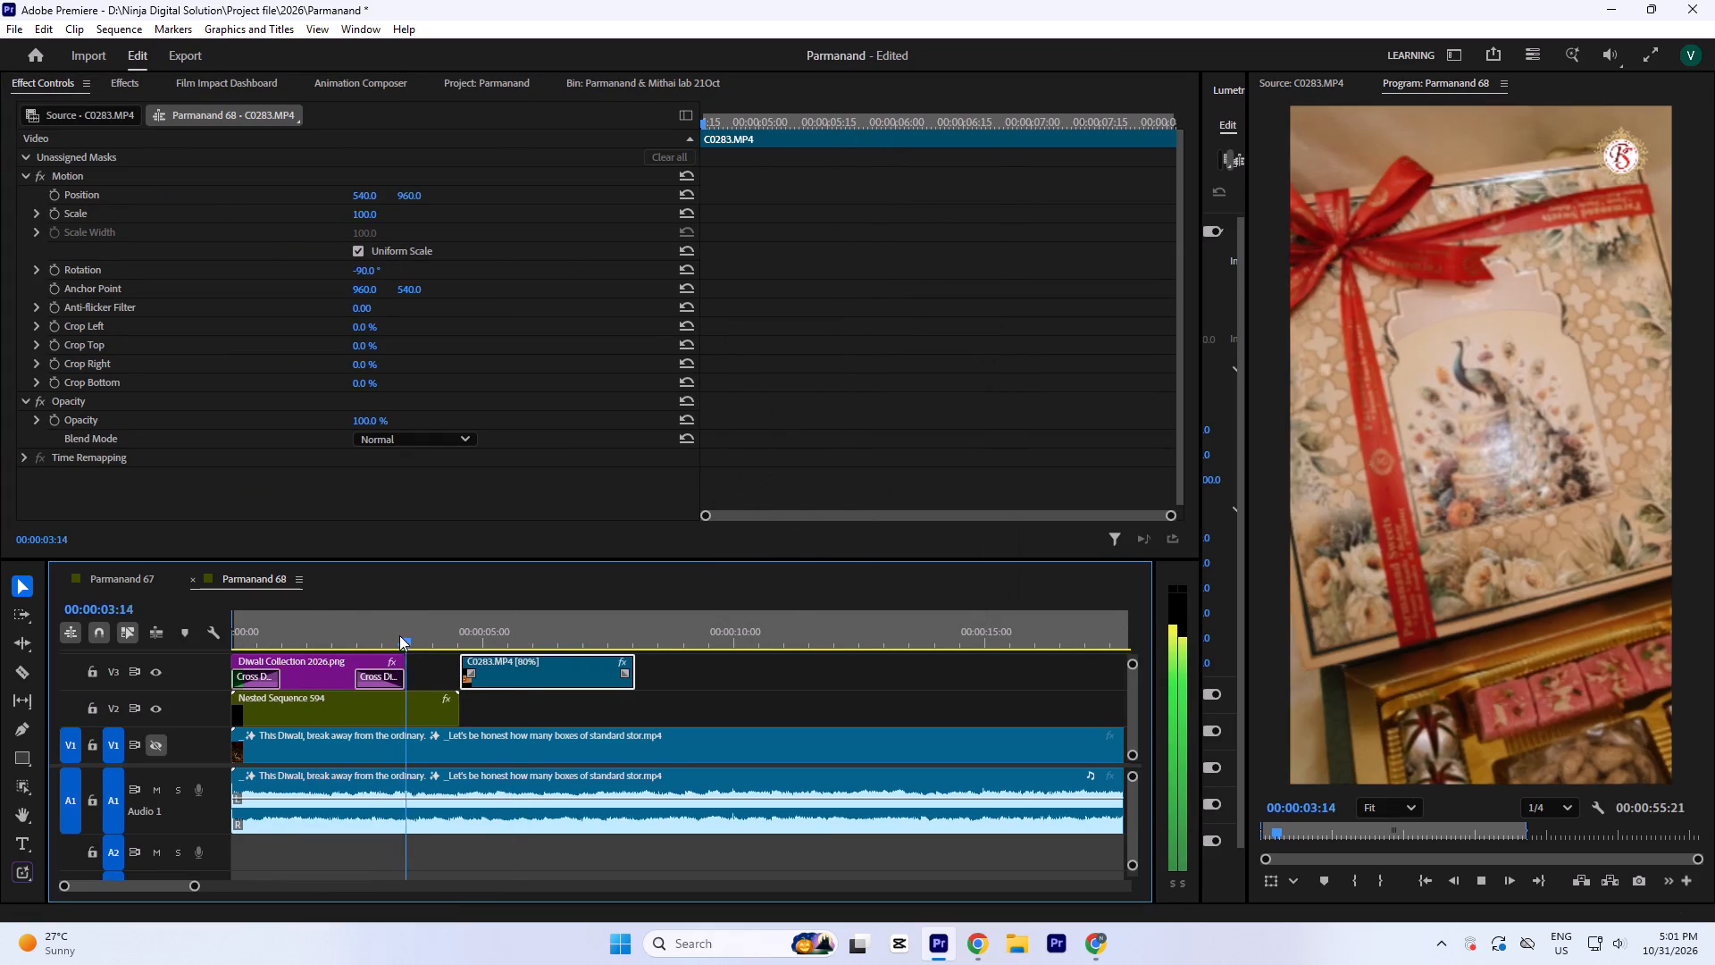
pyautogui.press('space')
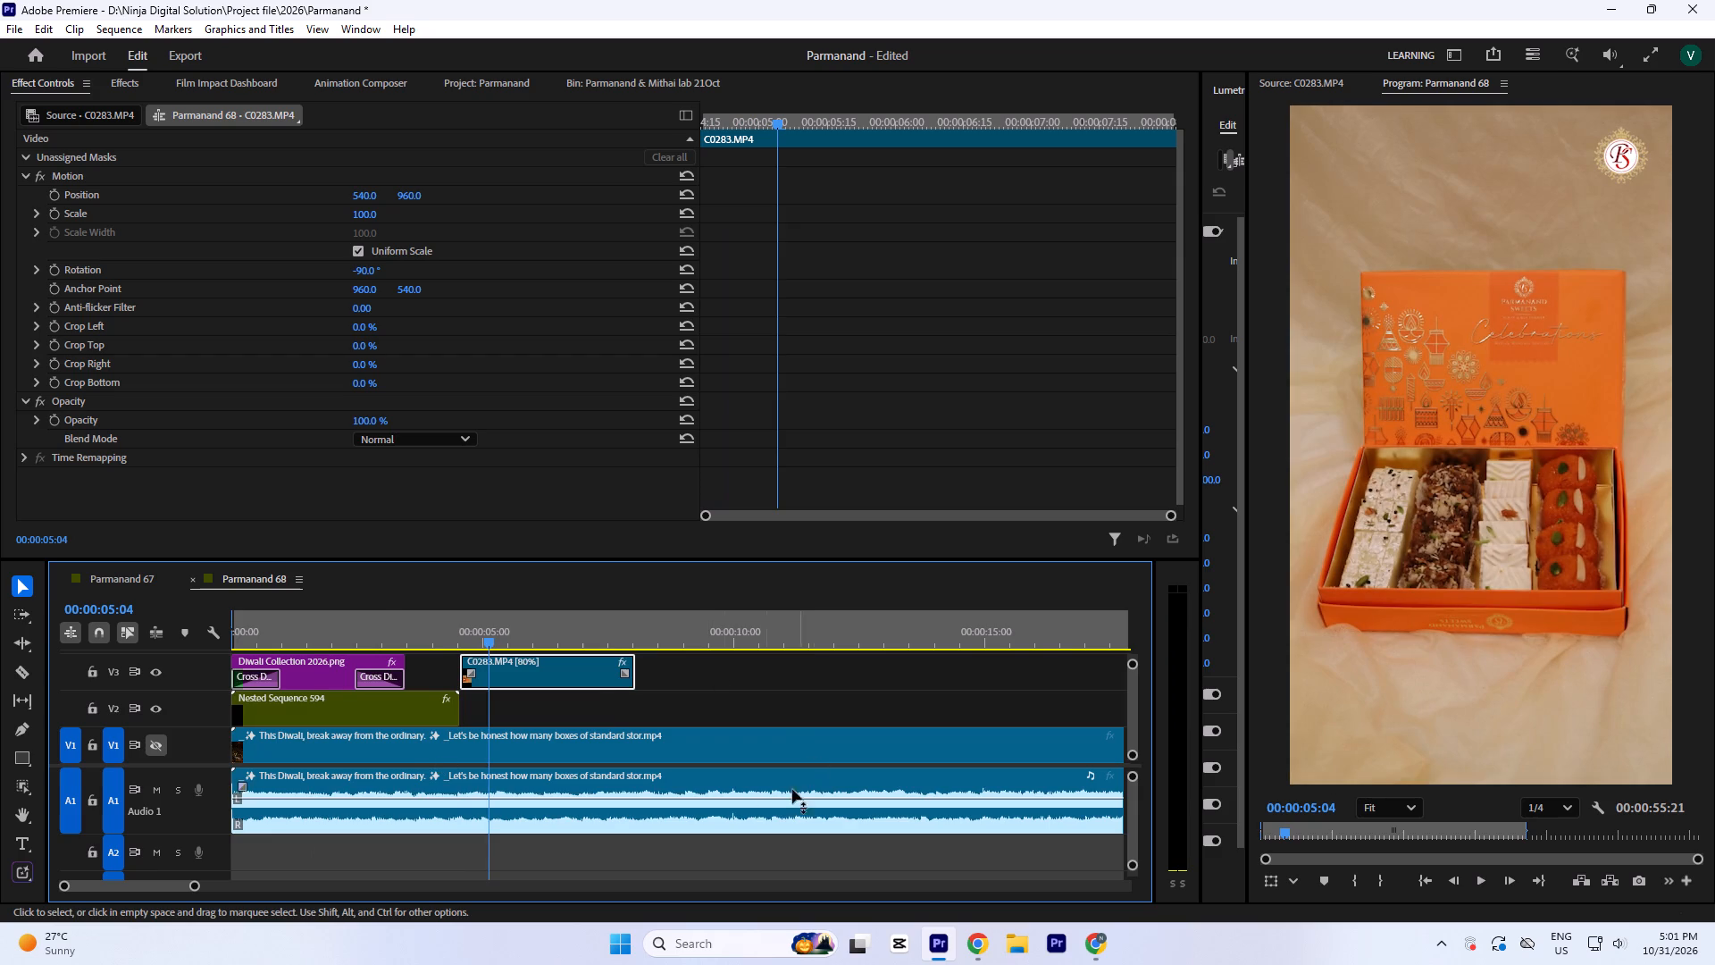
# Move the C0283.MP4 clip down to V2, directly after Nested Sequence 594, and play it.
pyautogui.press('=')
pyautogui.click(762, 674)
pyautogui.moveTo(767, 675); pyautogui.dragTo(770, 701)
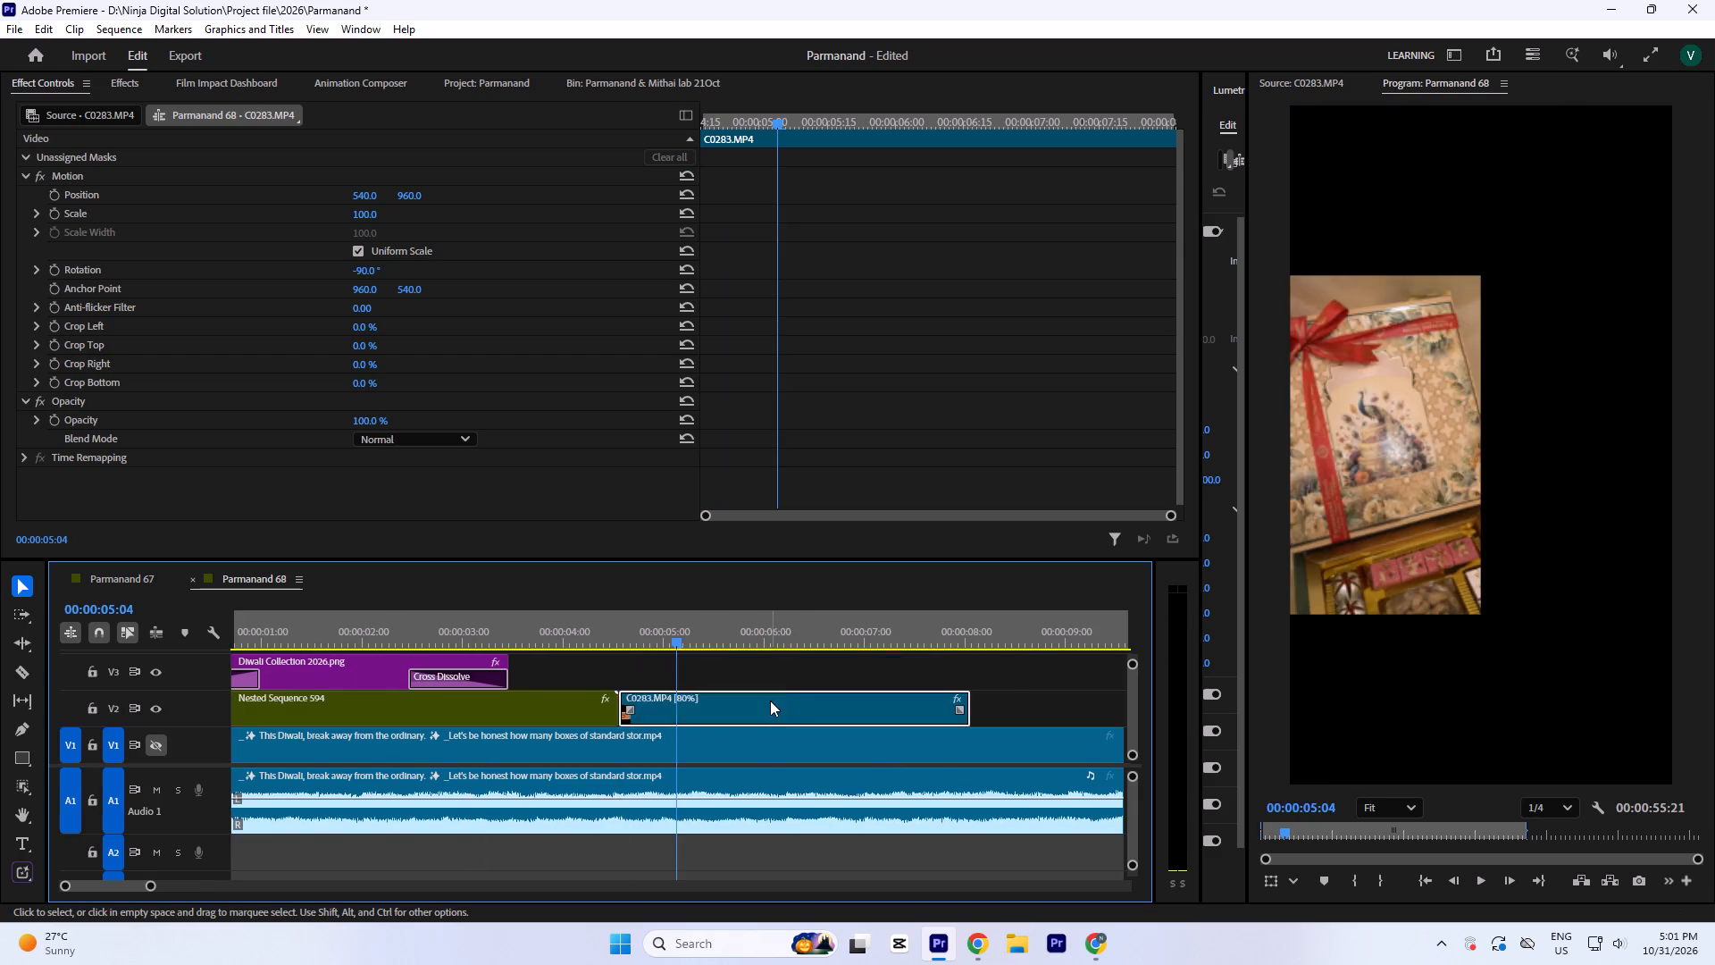
pyautogui.press('-')
pyautogui.press('space')
pyautogui.press('space')
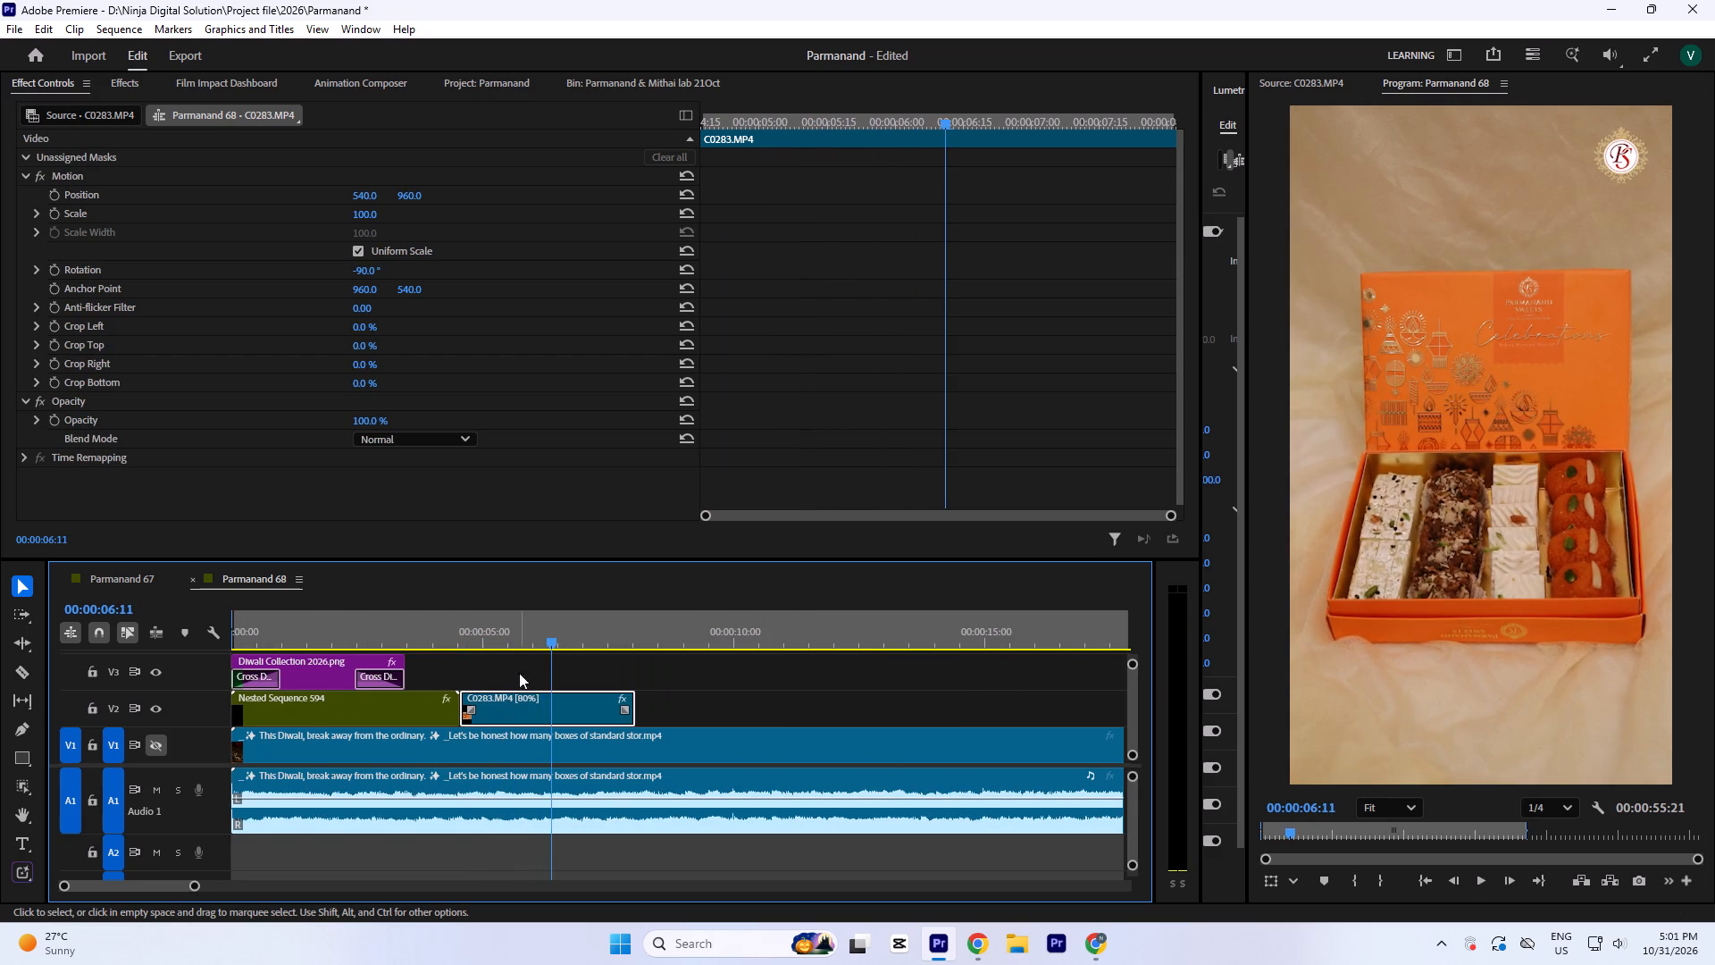
# Find the cut point by playing the music, trim the end of C0283.MP4 to about 00:00:06:09, and save the project.
pyautogui.click(526, 621)
pyautogui.press('space')
pyautogui.press('space')
pyautogui.press('=')
pyautogui.press('=')
pyautogui.press('space')
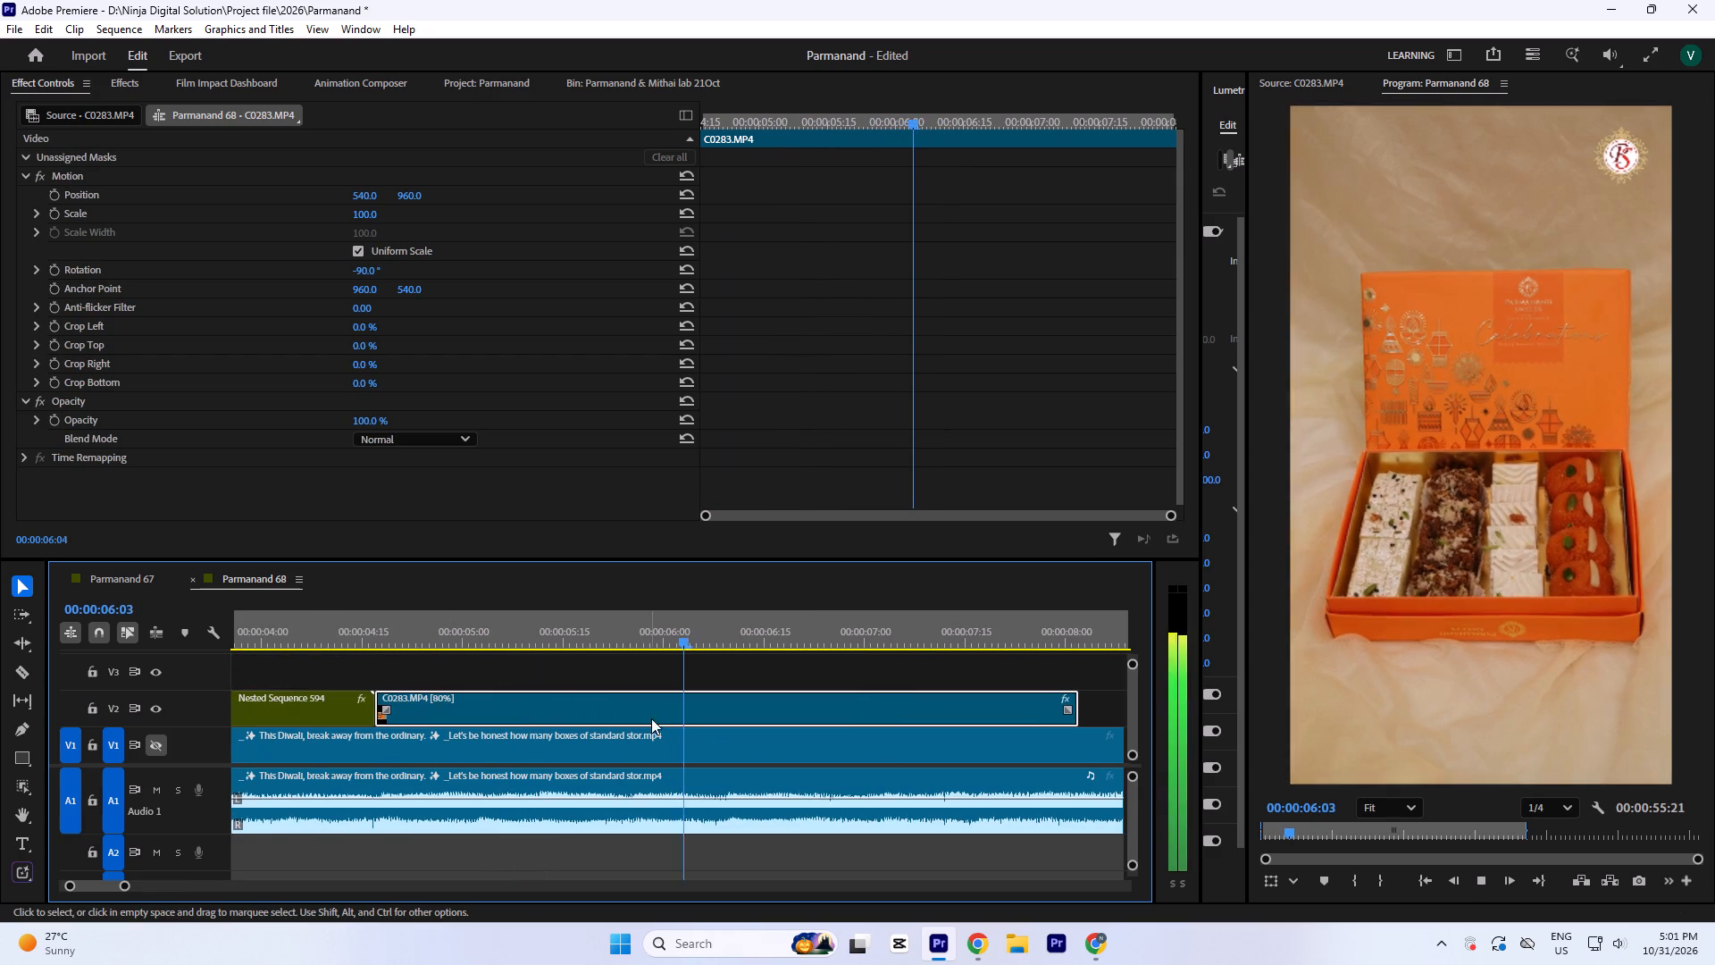
pyautogui.press('space')
pyautogui.click(737, 644)
pyautogui.press('=')
pyautogui.press('=')
pyautogui.click(638, 618)
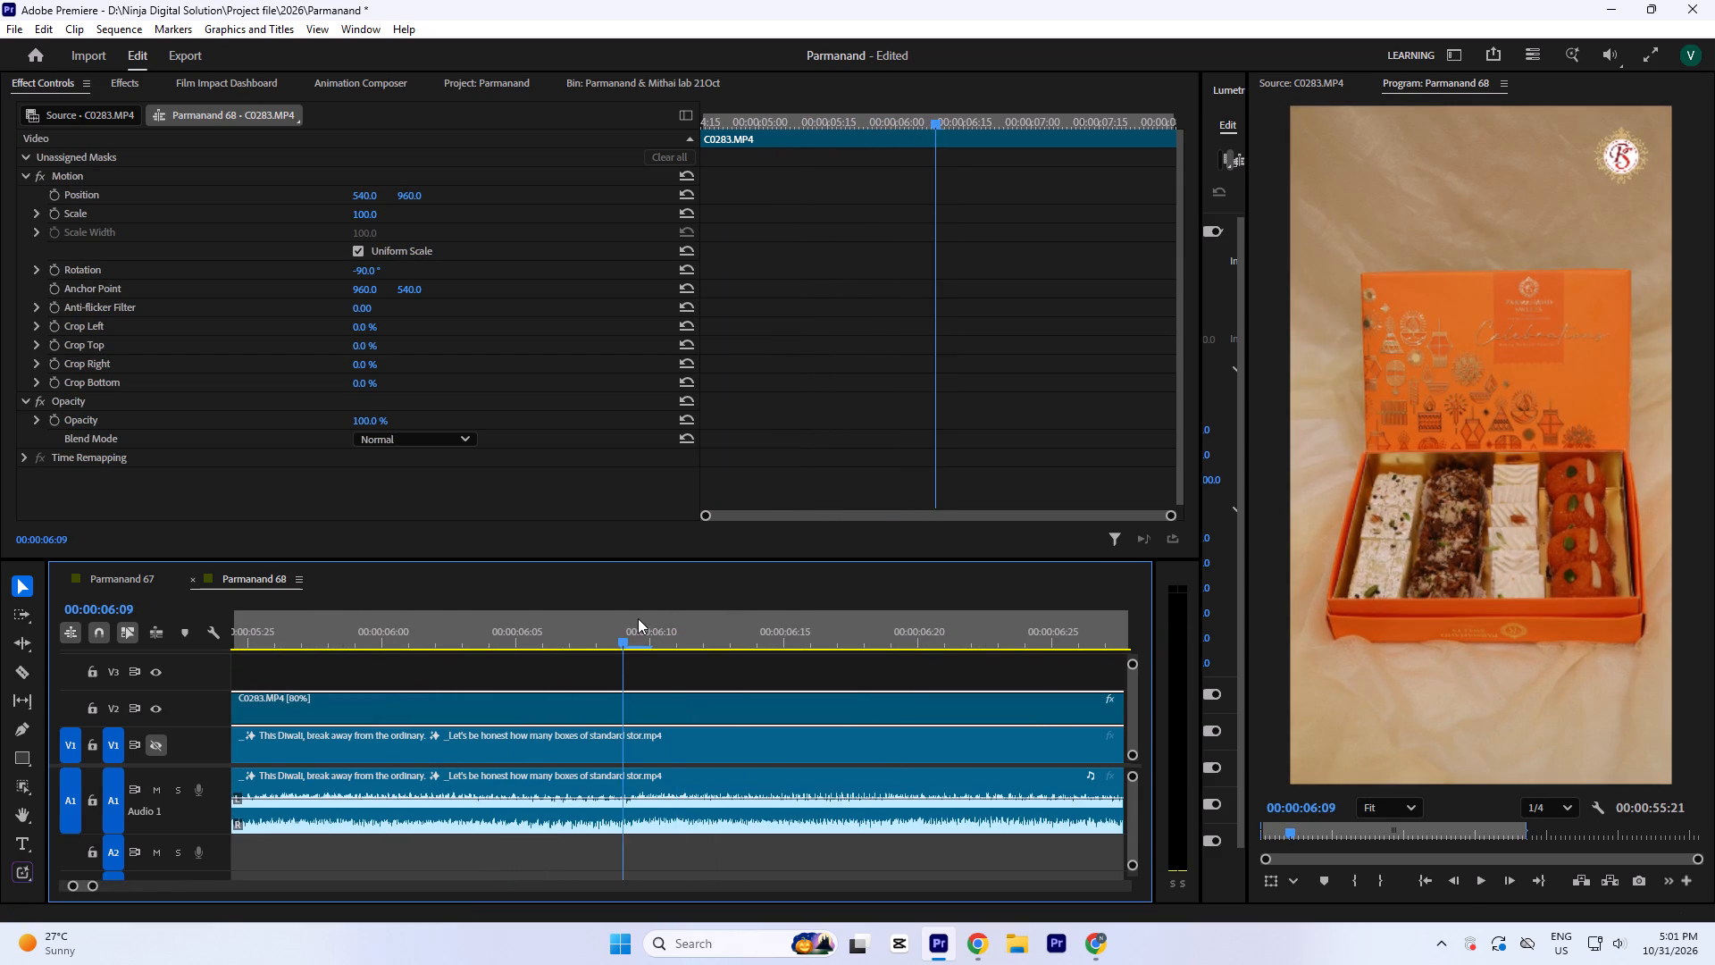
pyautogui.press('-')
pyautogui.press('-')
pyautogui.press('-')
pyautogui.moveTo(849, 713); pyautogui.dragTo(672, 733)
pyautogui.click(657, 650)
pyautogui.click(642, 623)
pyautogui.hotkey('ctrl', 's')
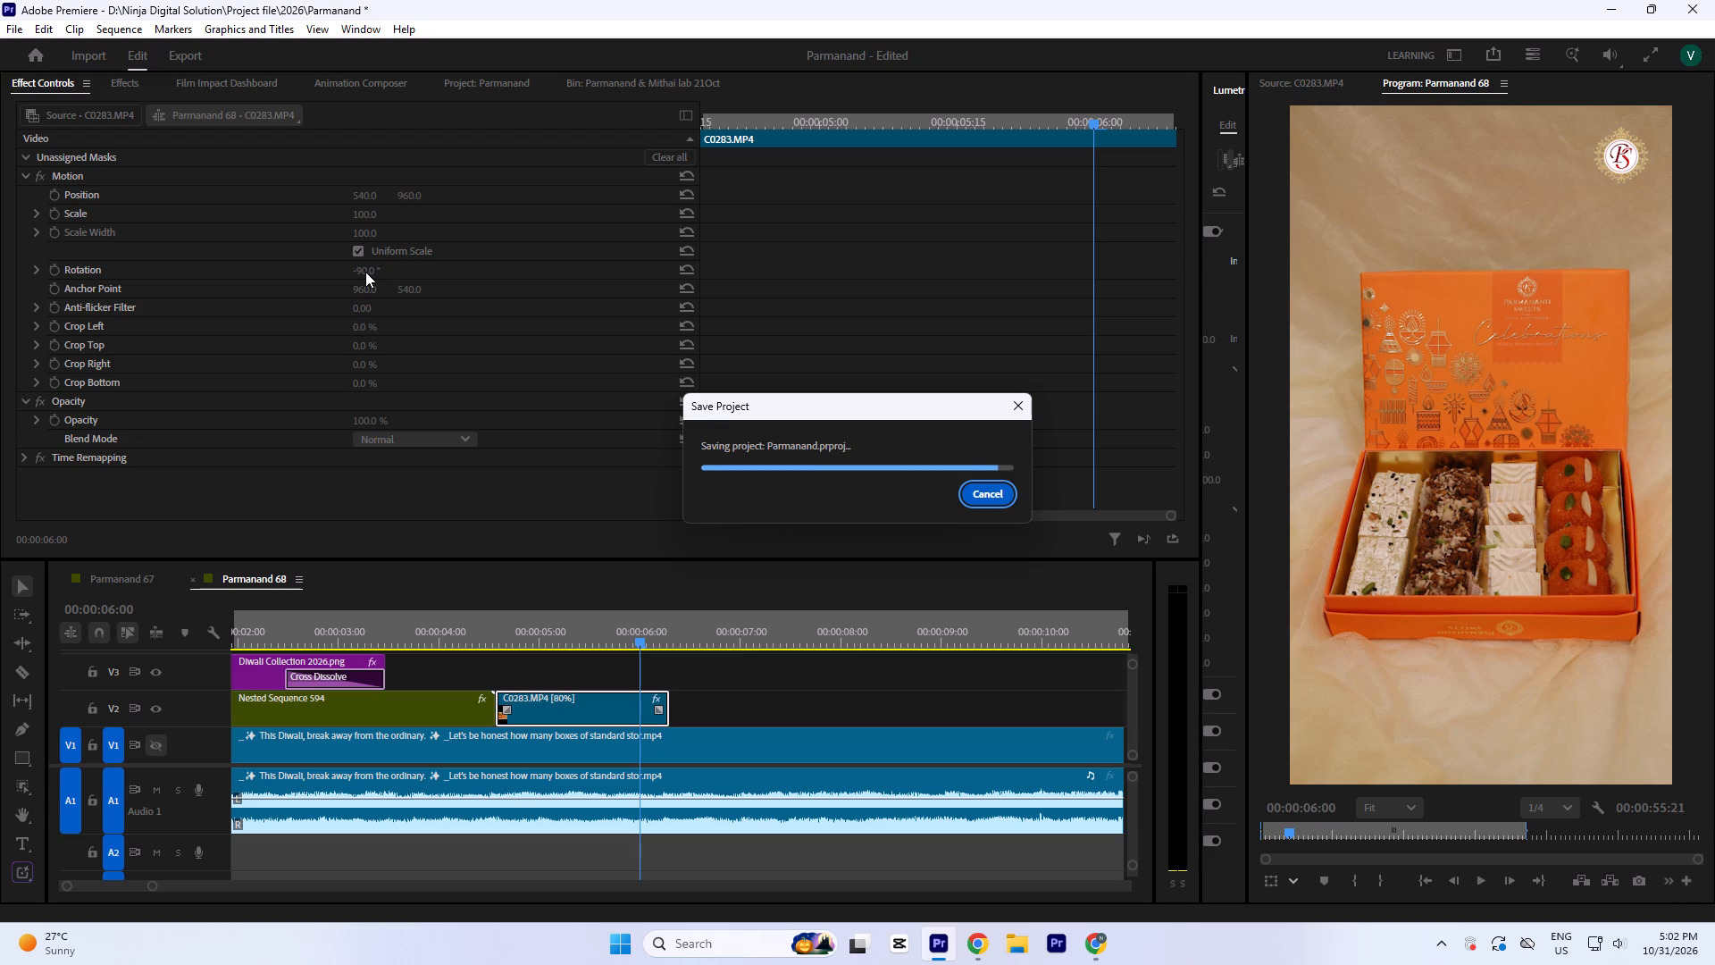
# Reframe the C0283.MP4 clip with a scale of 112 and a horizontal position of 533.
pyautogui.click(365, 272)
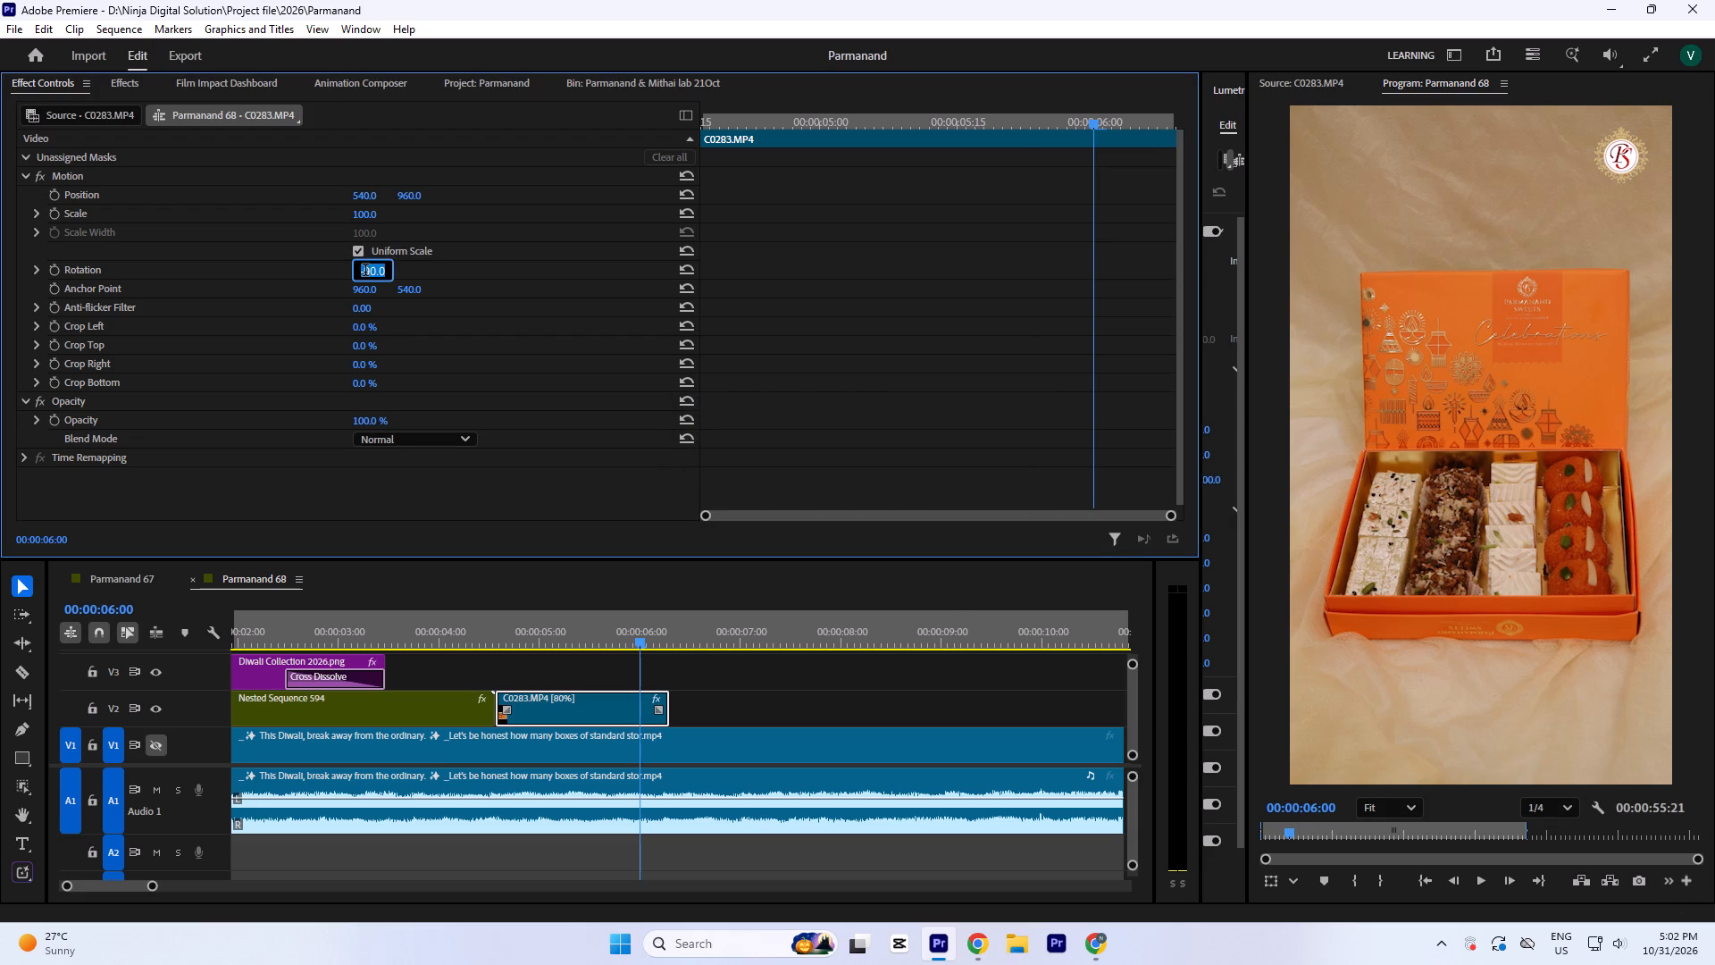
pyautogui.moveTo(364, 218); pyautogui.dragTo(362, 209)
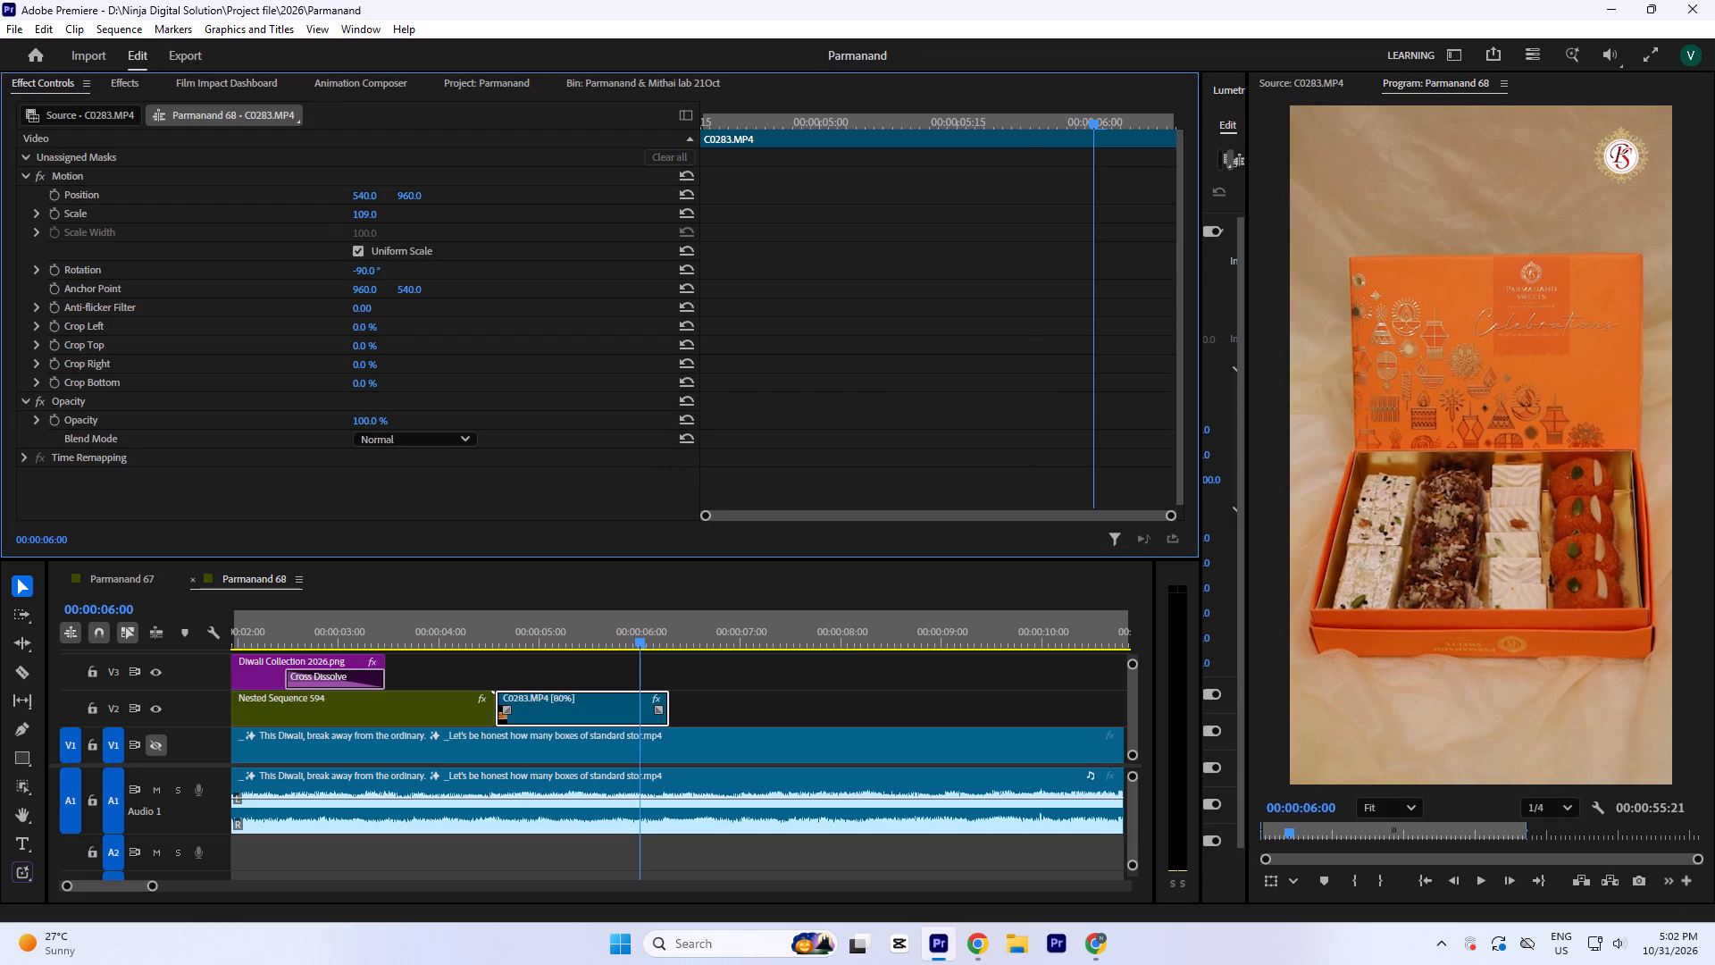
pyautogui.moveTo(362, 209); pyautogui.dragTo(361, 206)
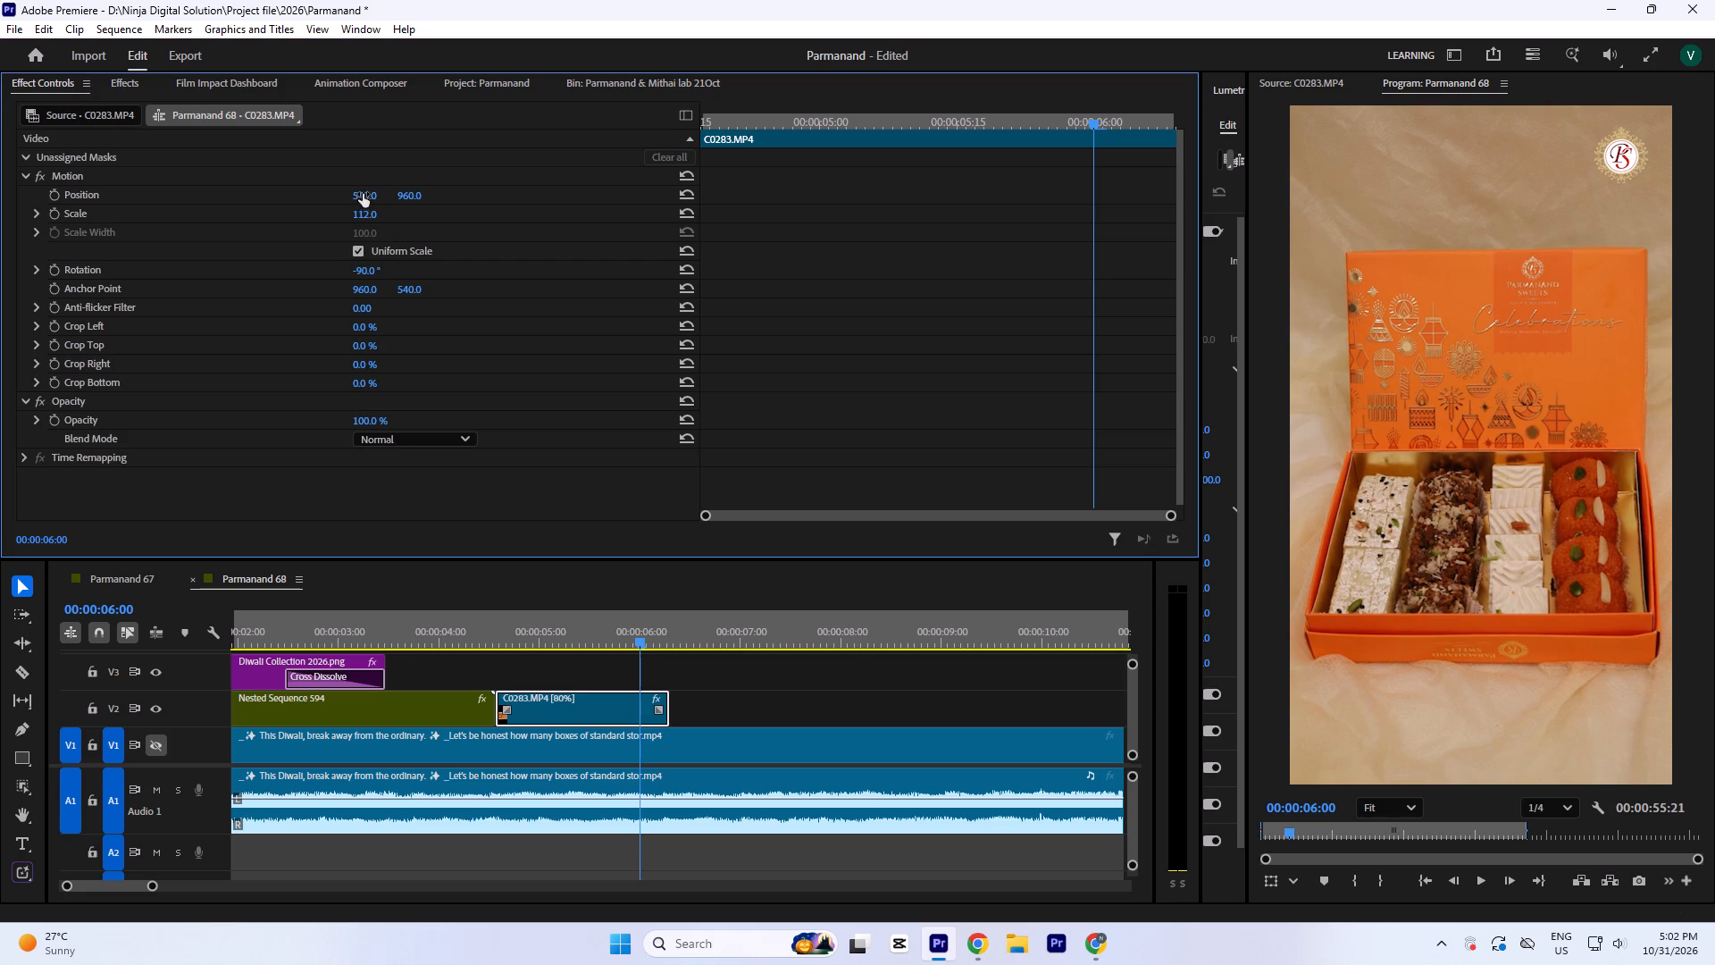
pyautogui.click(363, 193)
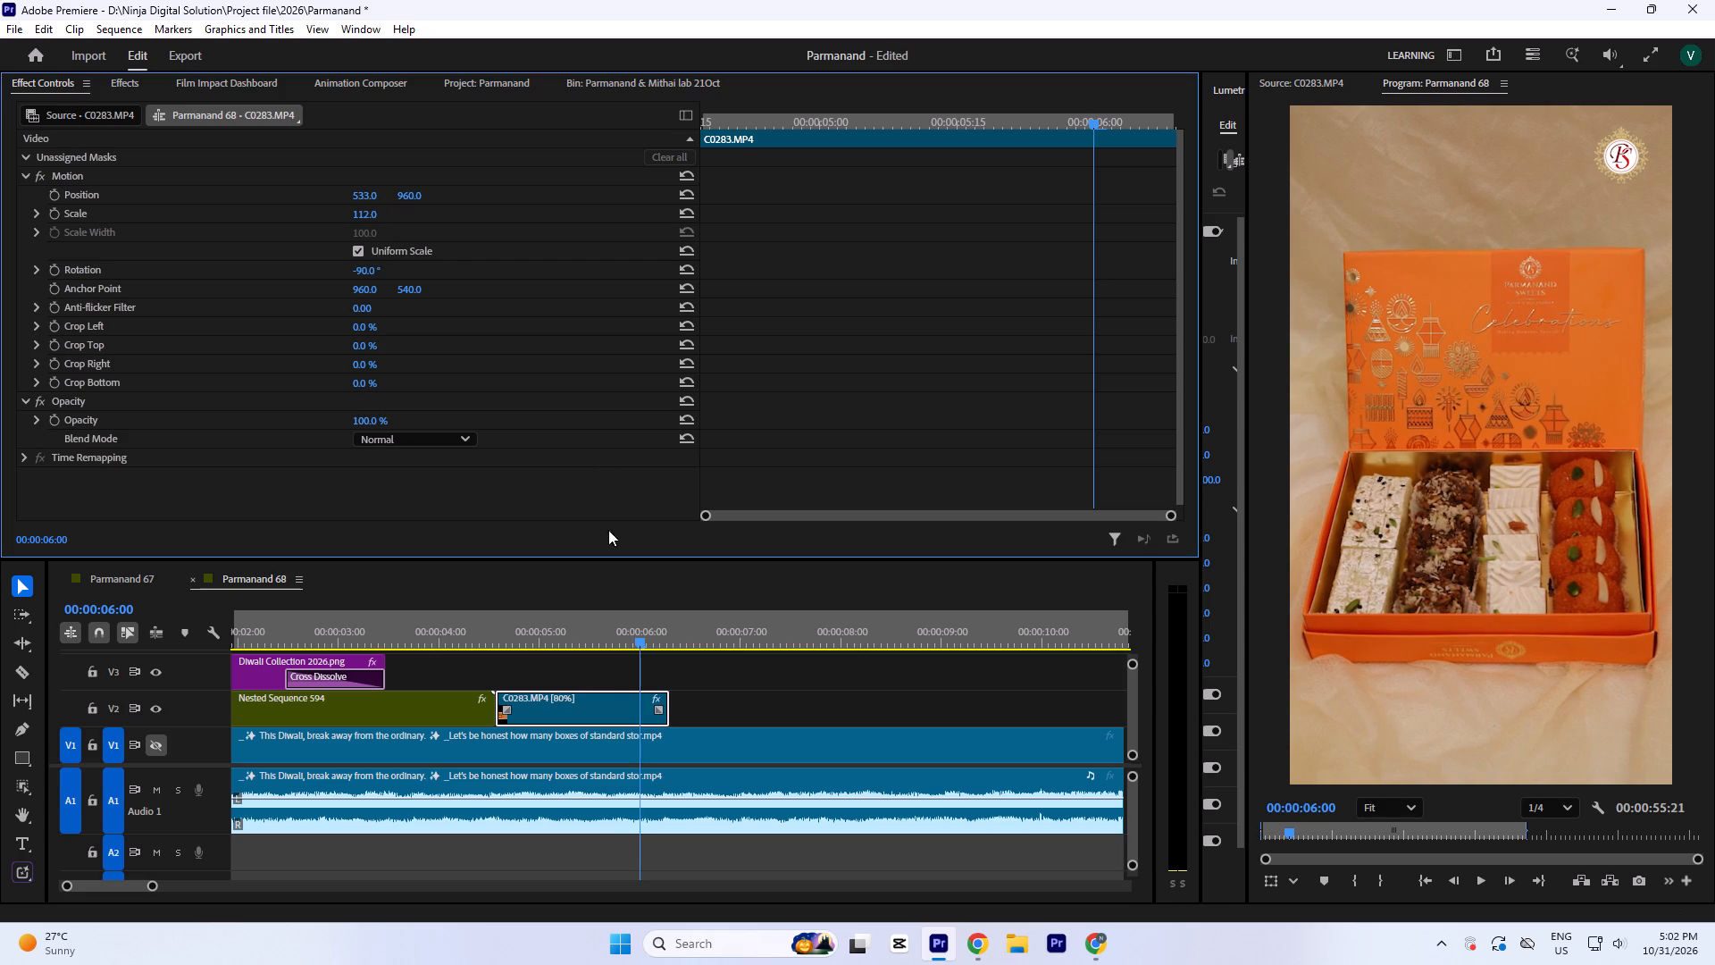
# Play the change from the nested gift box clip into C0283.MP4 several times to check its timing and framing.
pyautogui.click(406, 632)
pyautogui.press('space')
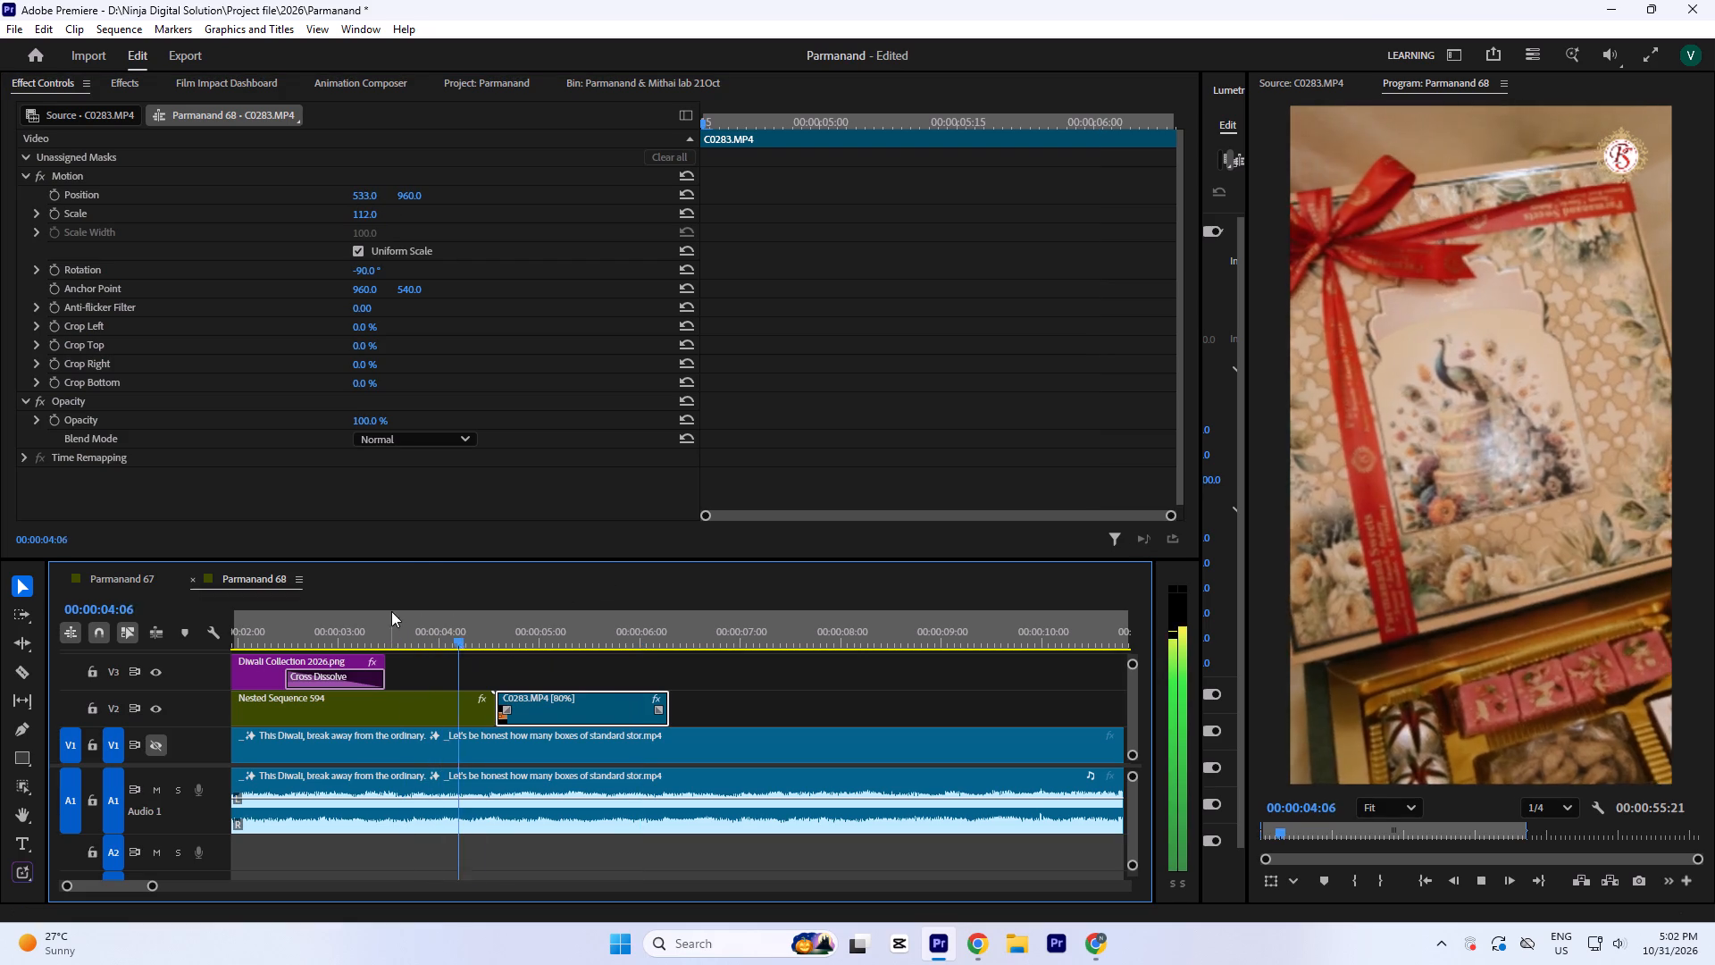
pyautogui.press('space')
pyautogui.click(751, 727)
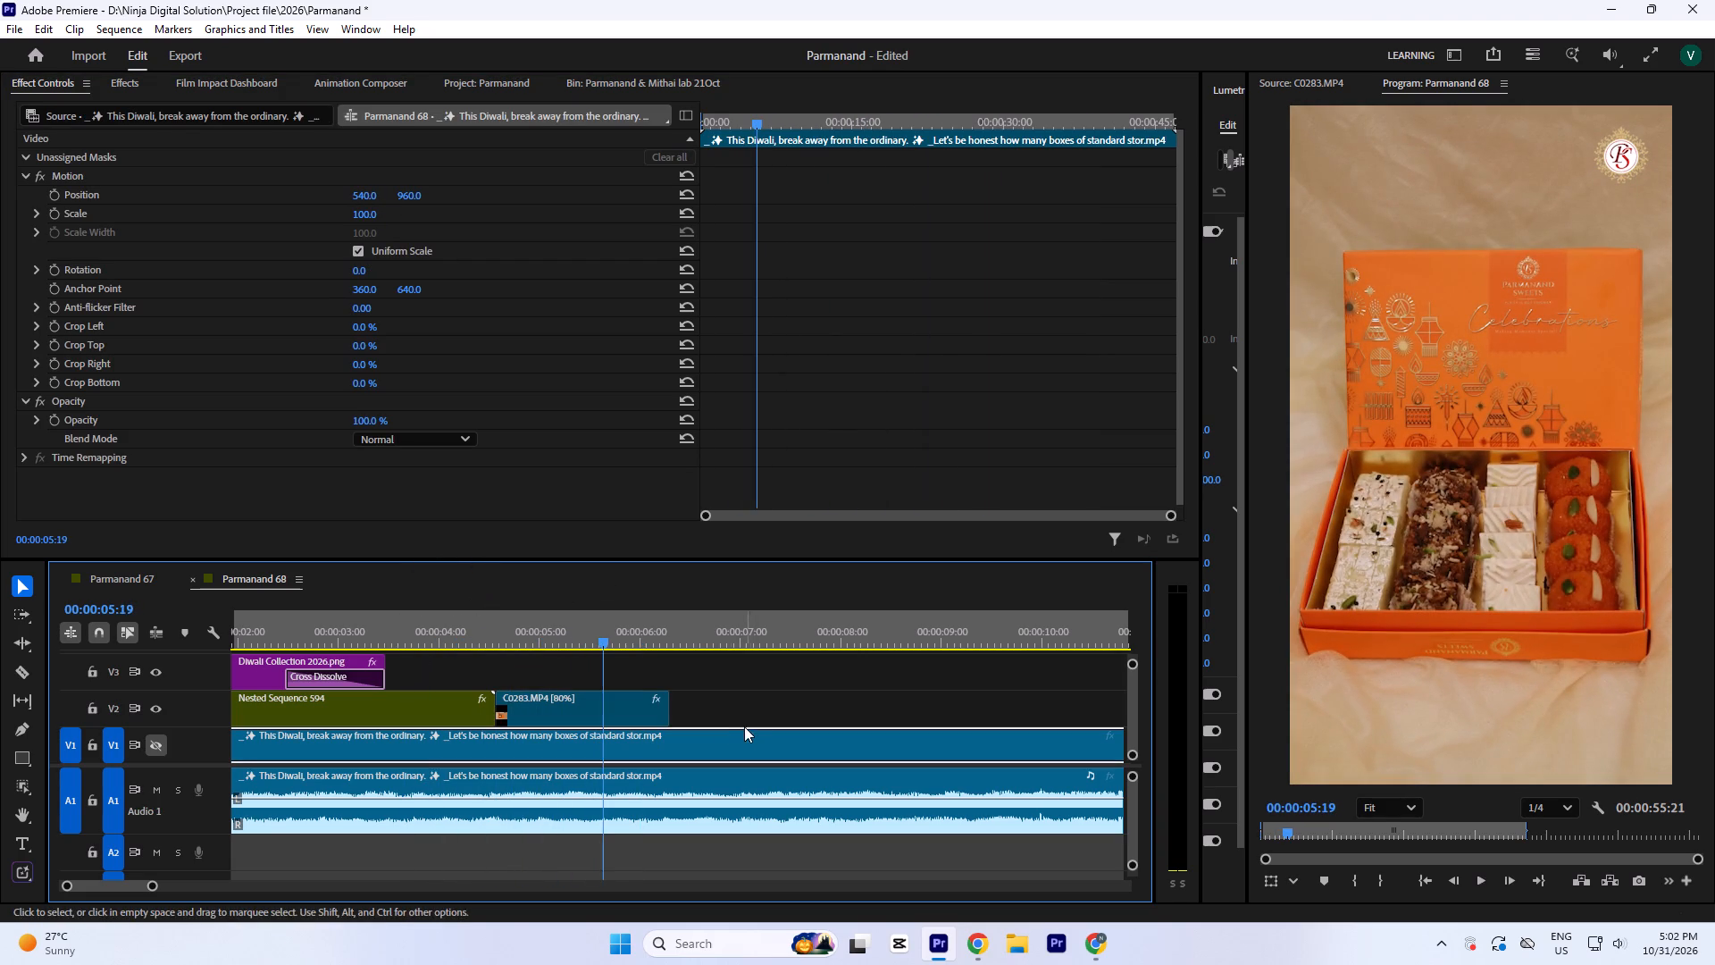
pyautogui.click(468, 623)
pyautogui.press('space')
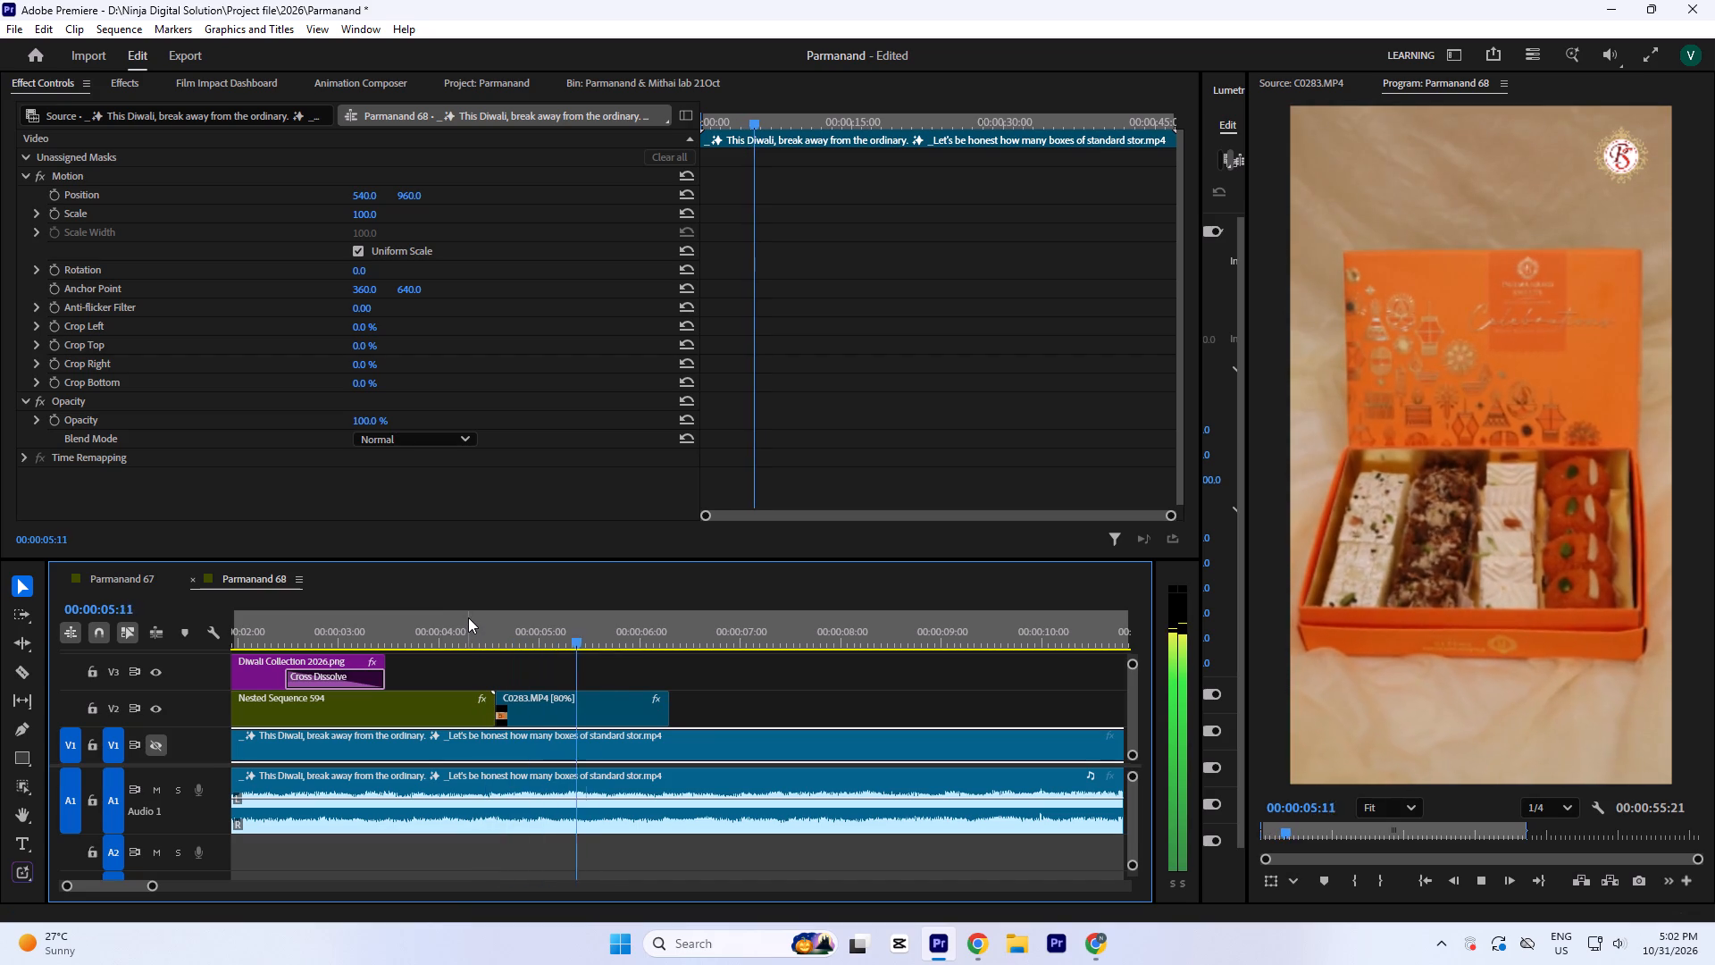
pyautogui.press('space')
pyautogui.moveTo(495, 615); pyautogui.dragTo(503, 635)
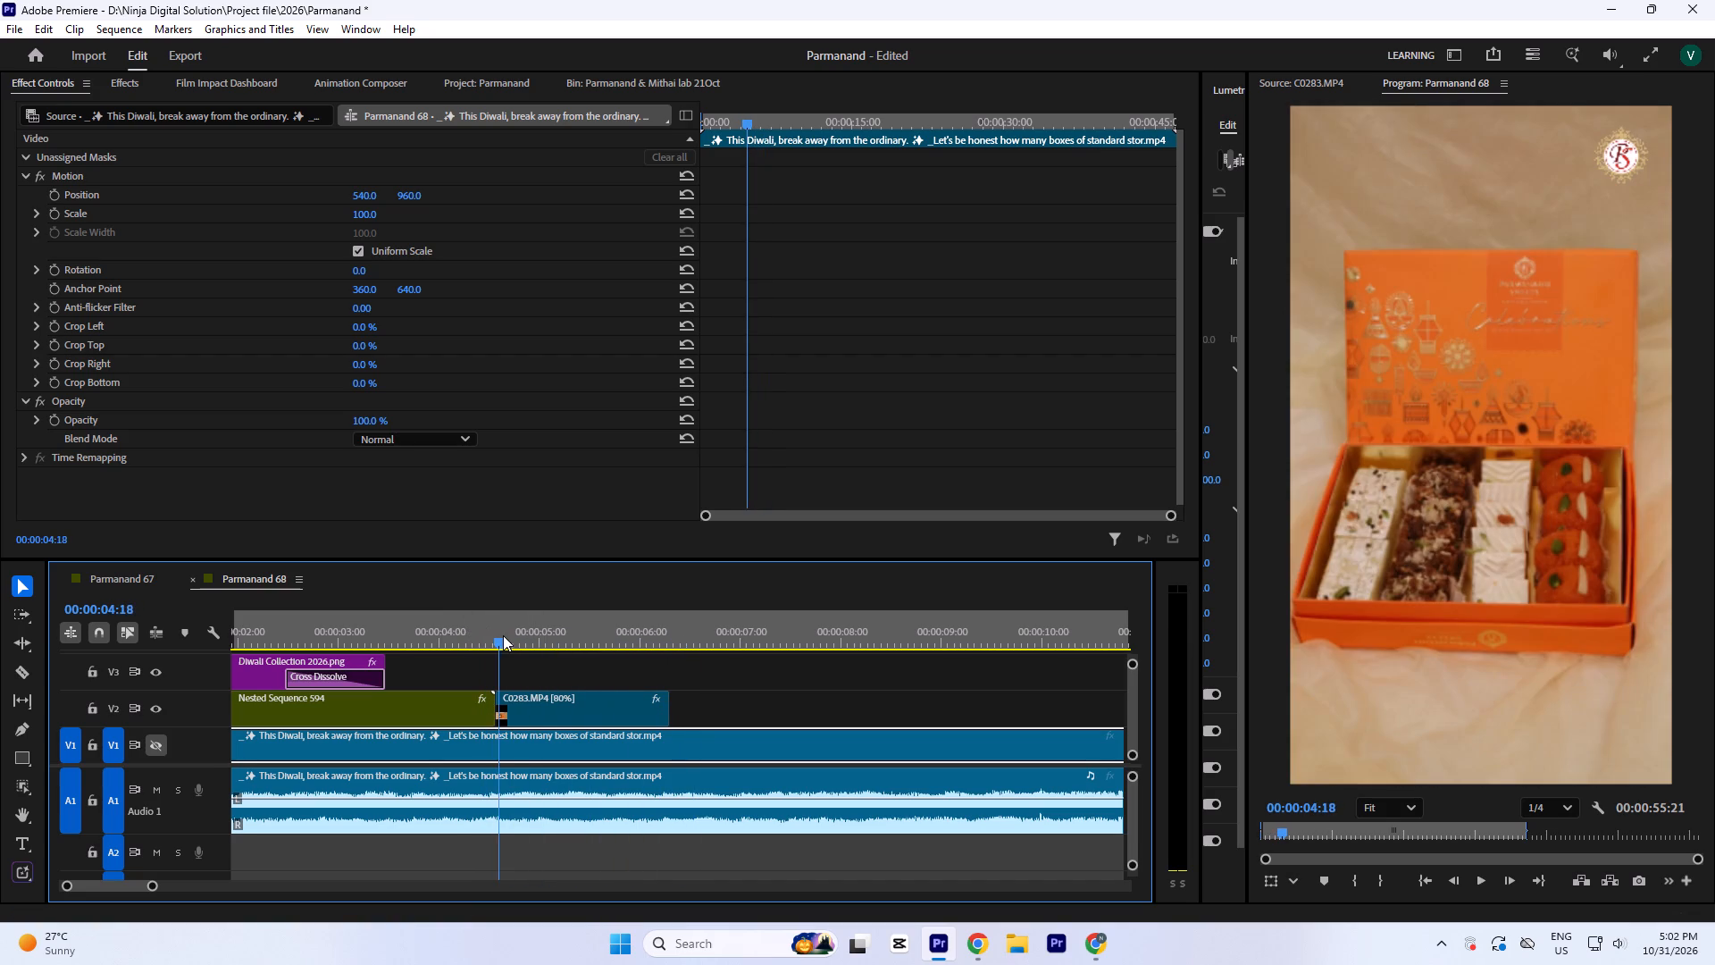
pyautogui.moveTo(503, 635); pyautogui.dragTo(503, 636)
pyautogui.press('space')
pyautogui.press('space')
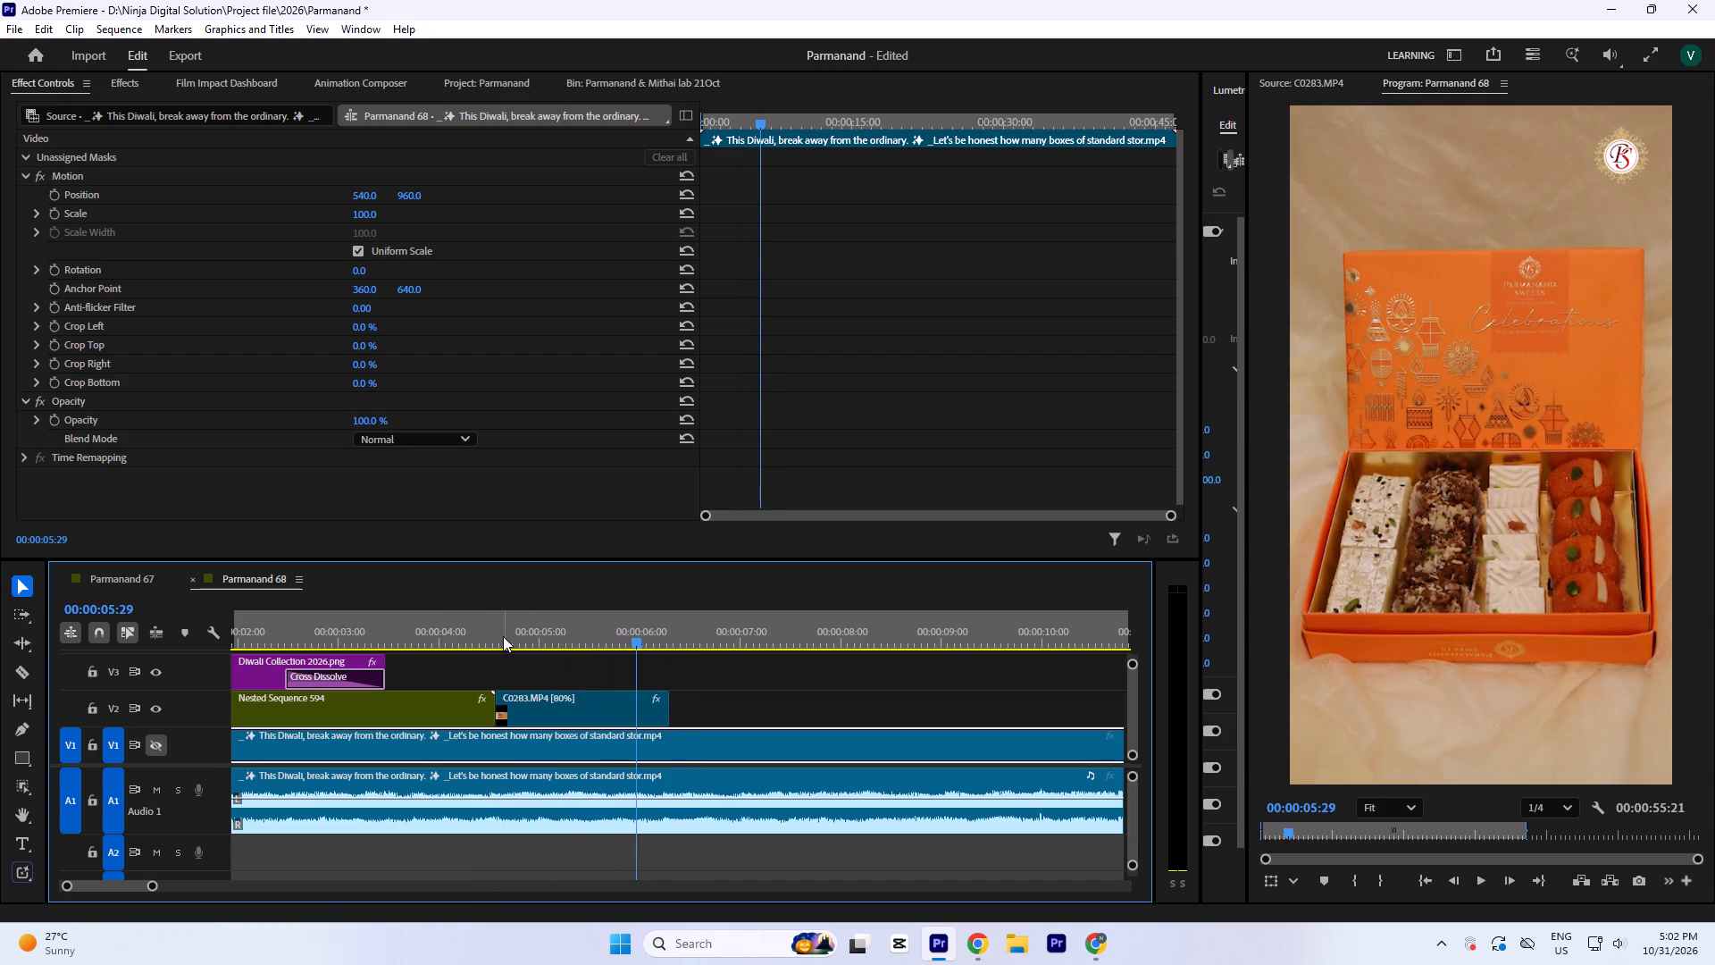
pyautogui.press('space')
pyautogui.press('space')
pyautogui.click(407, 622)
pyautogui.press('space')
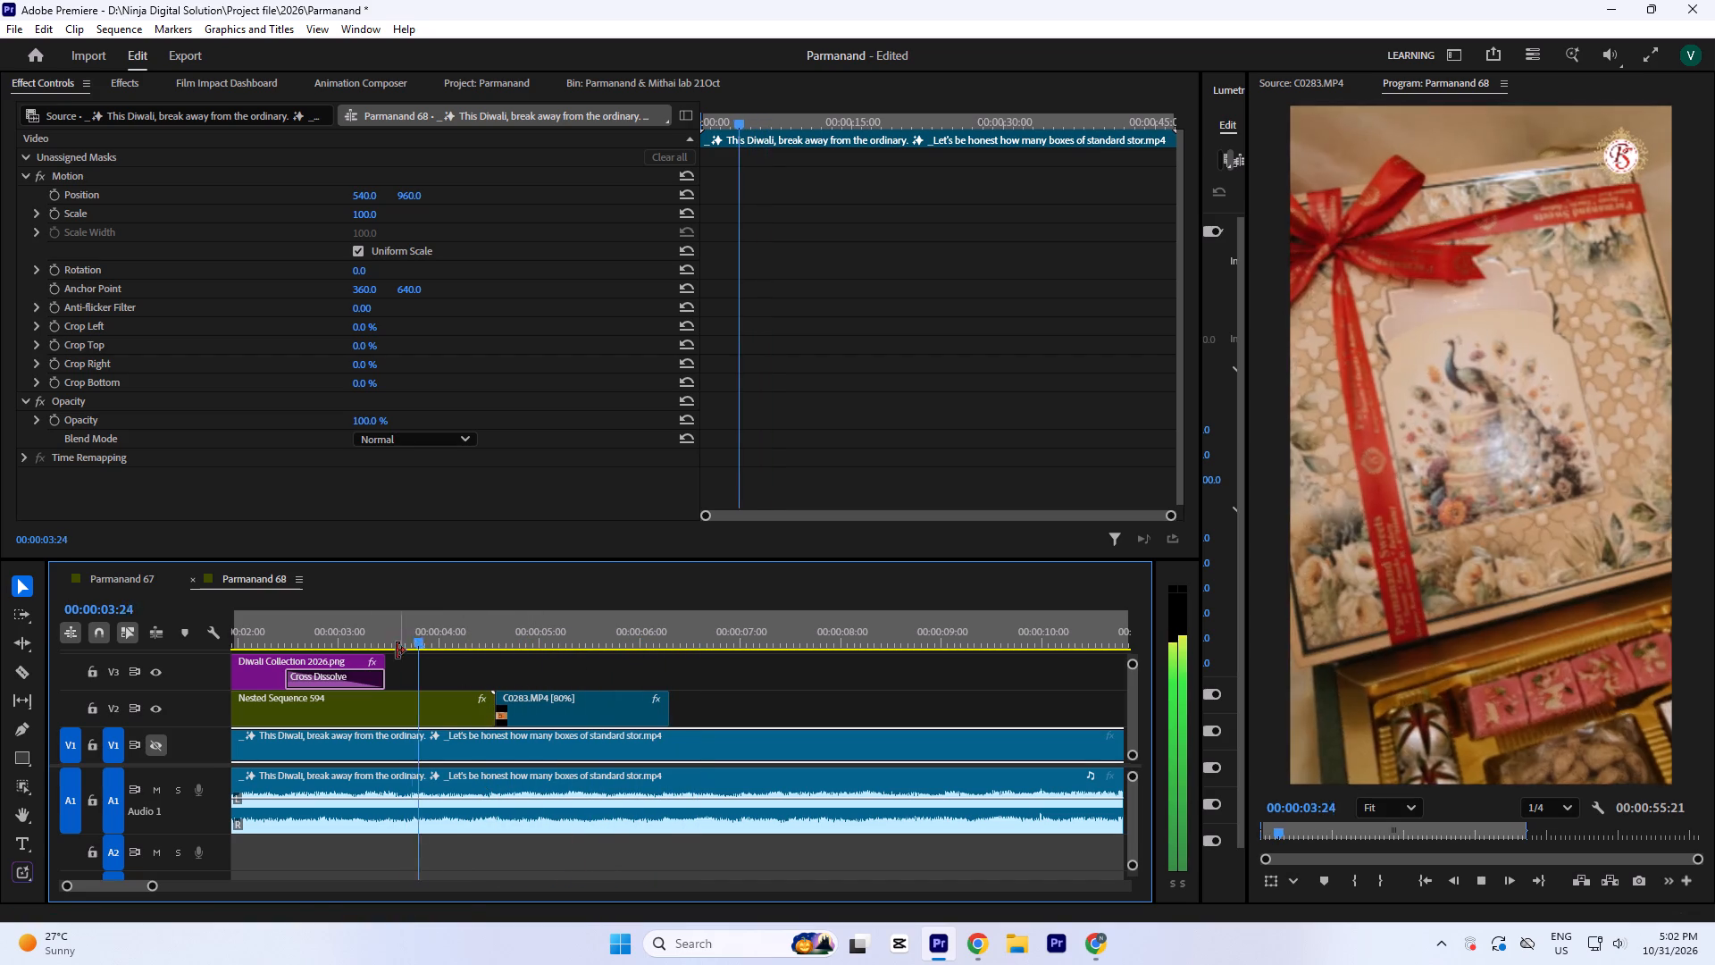
pyautogui.press('space')
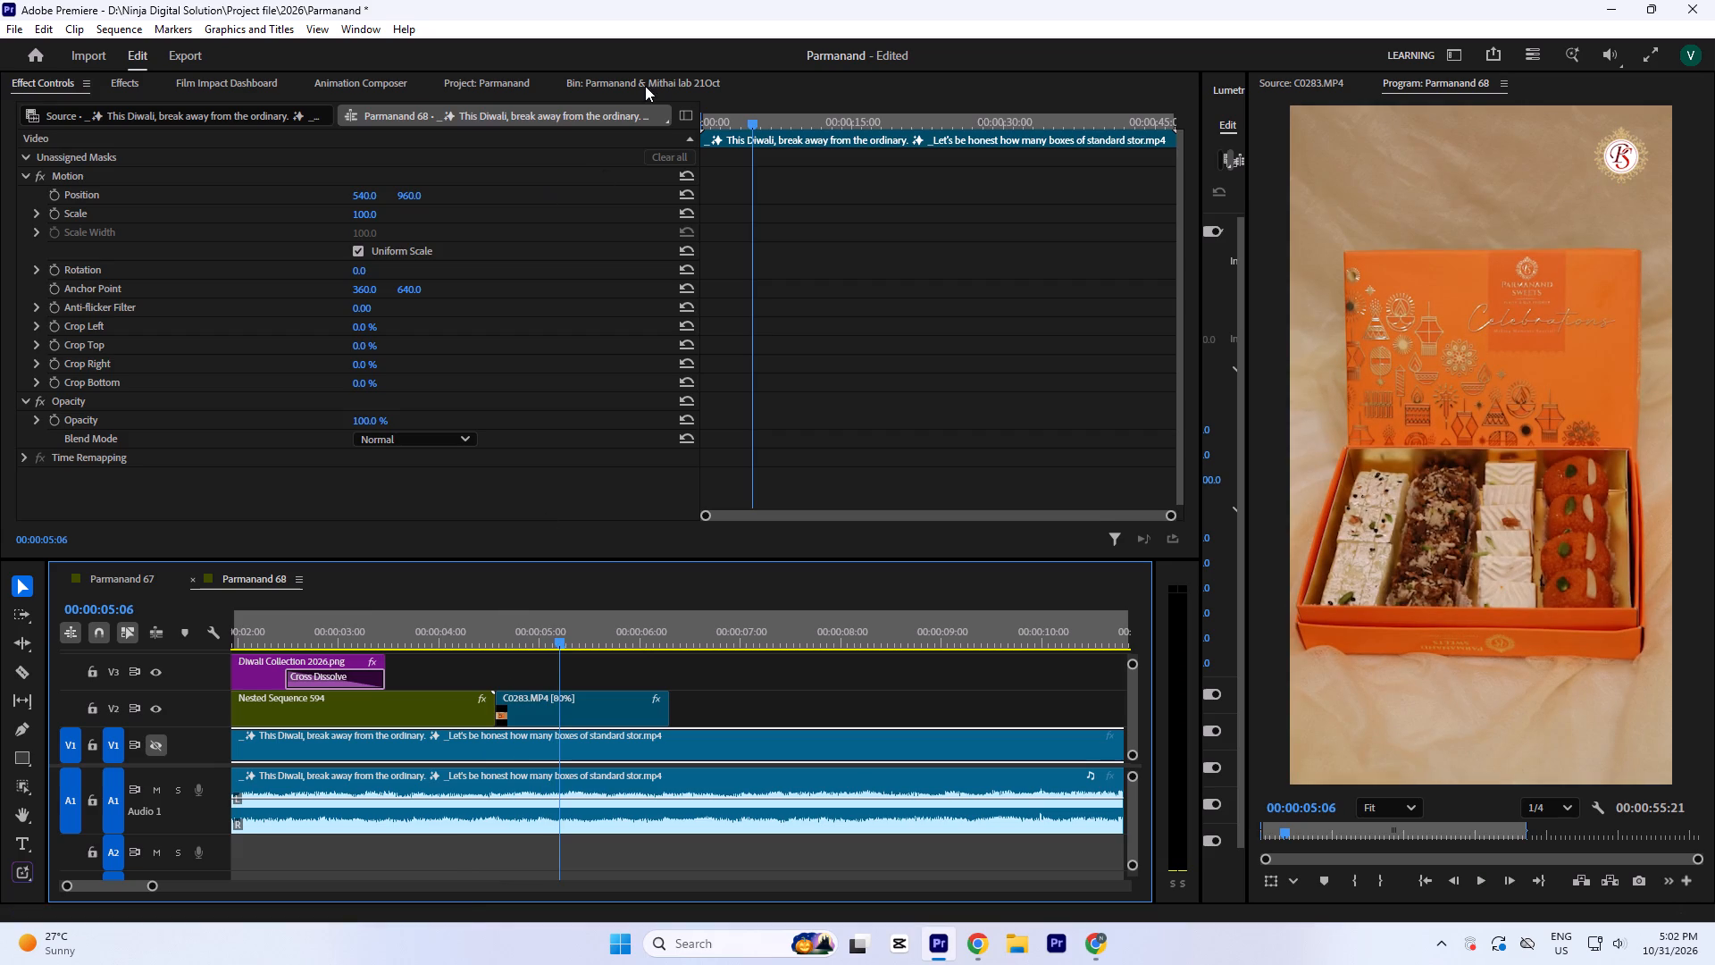
# Mark a 1:23 excerpt of C0287.MP4, the blue boxes, and place it on V3 above the start of C0283.MP4.
pyautogui.click(645, 85)
pyautogui.doubleClick(587, 332)
pyautogui.press('space')
pyautogui.doubleClick(878, 304)
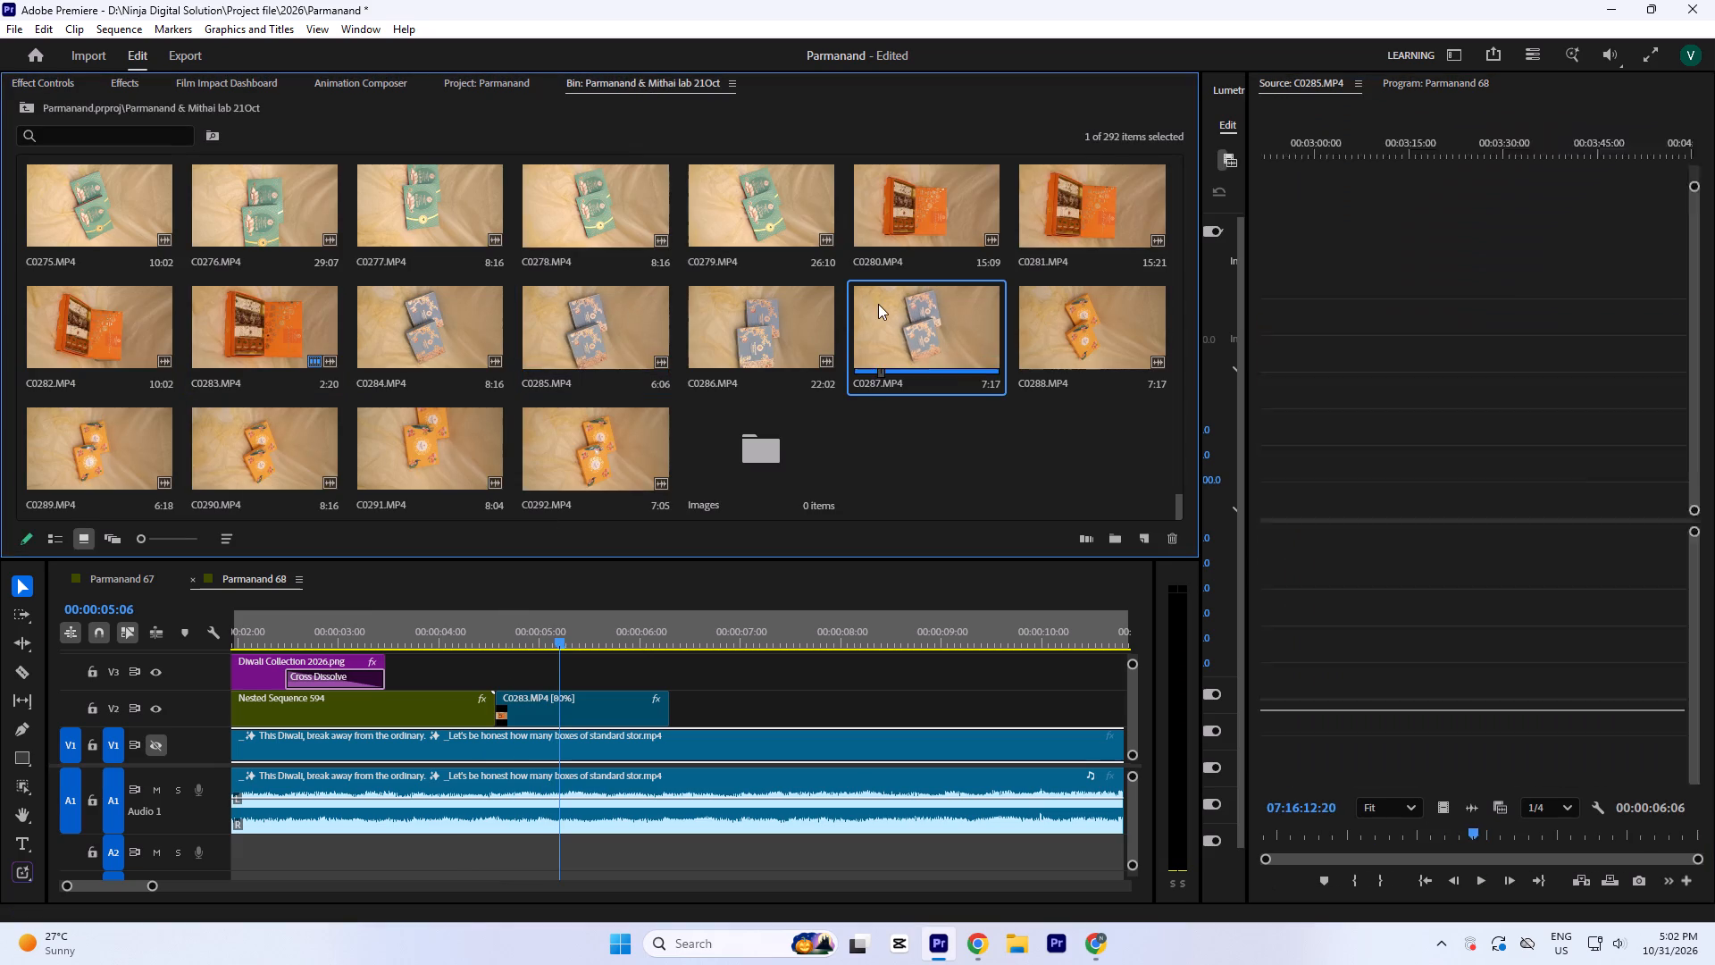
pyautogui.press('space')
pyautogui.moveTo(1392, 840); pyautogui.dragTo(1553, 830)
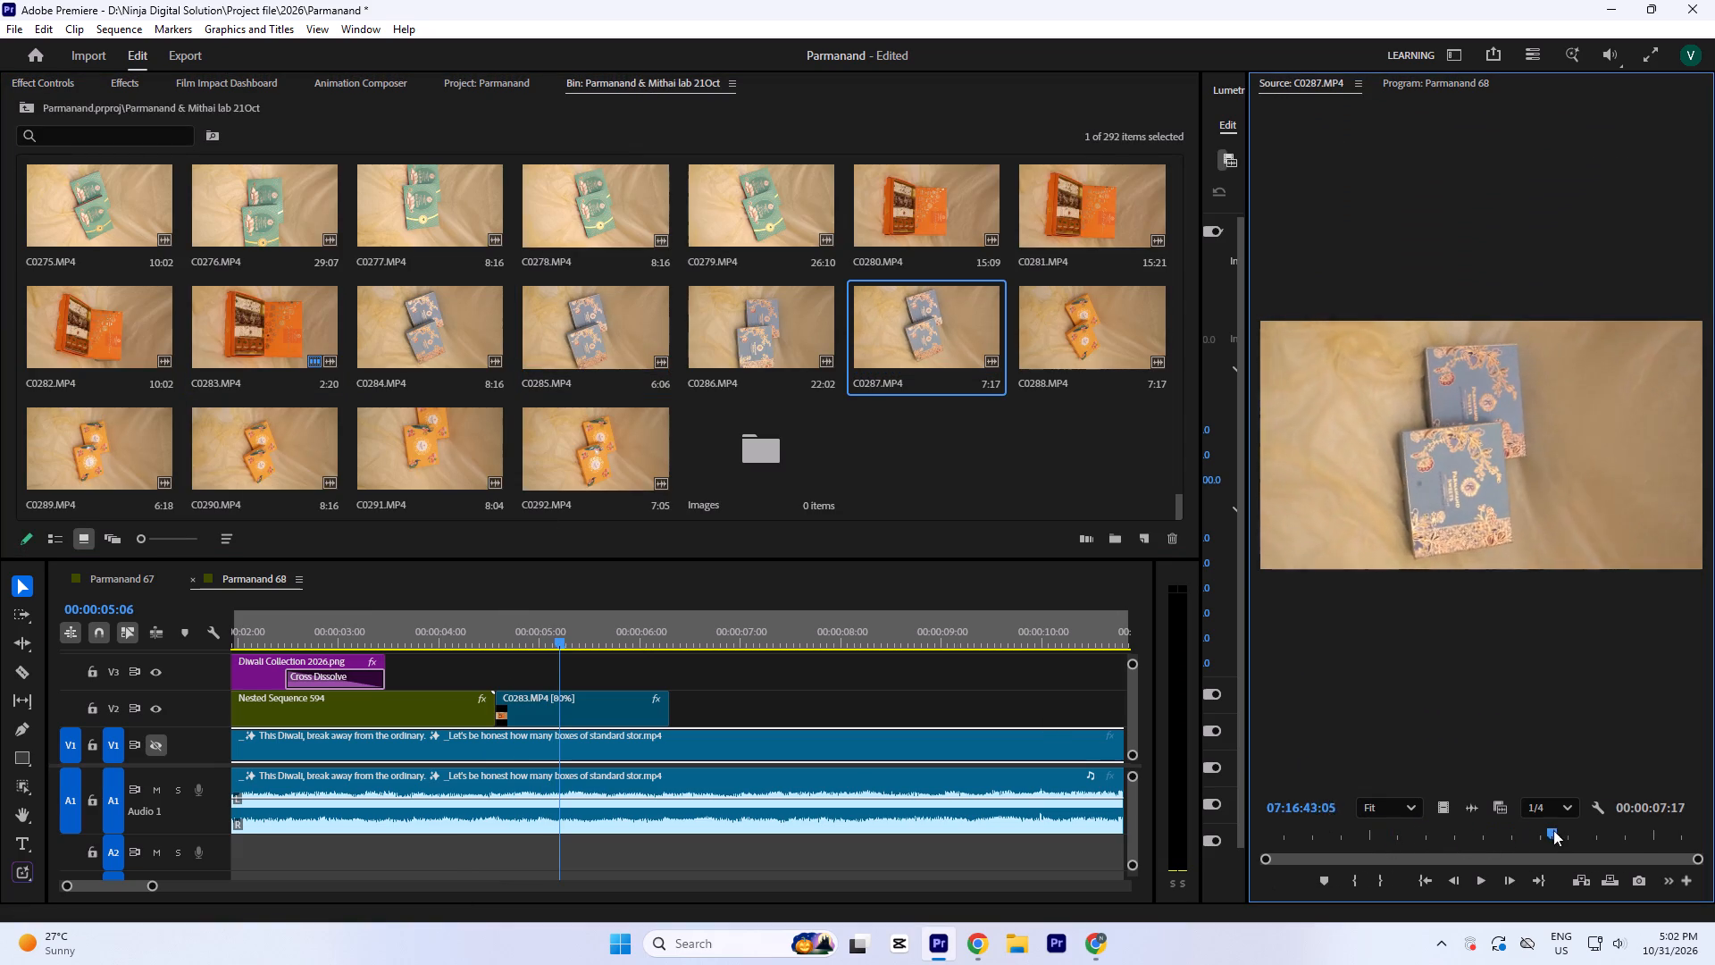
pyautogui.moveTo(1553, 830); pyautogui.dragTo(1535, 877)
pyautogui.press('i')
pyautogui.press('o')
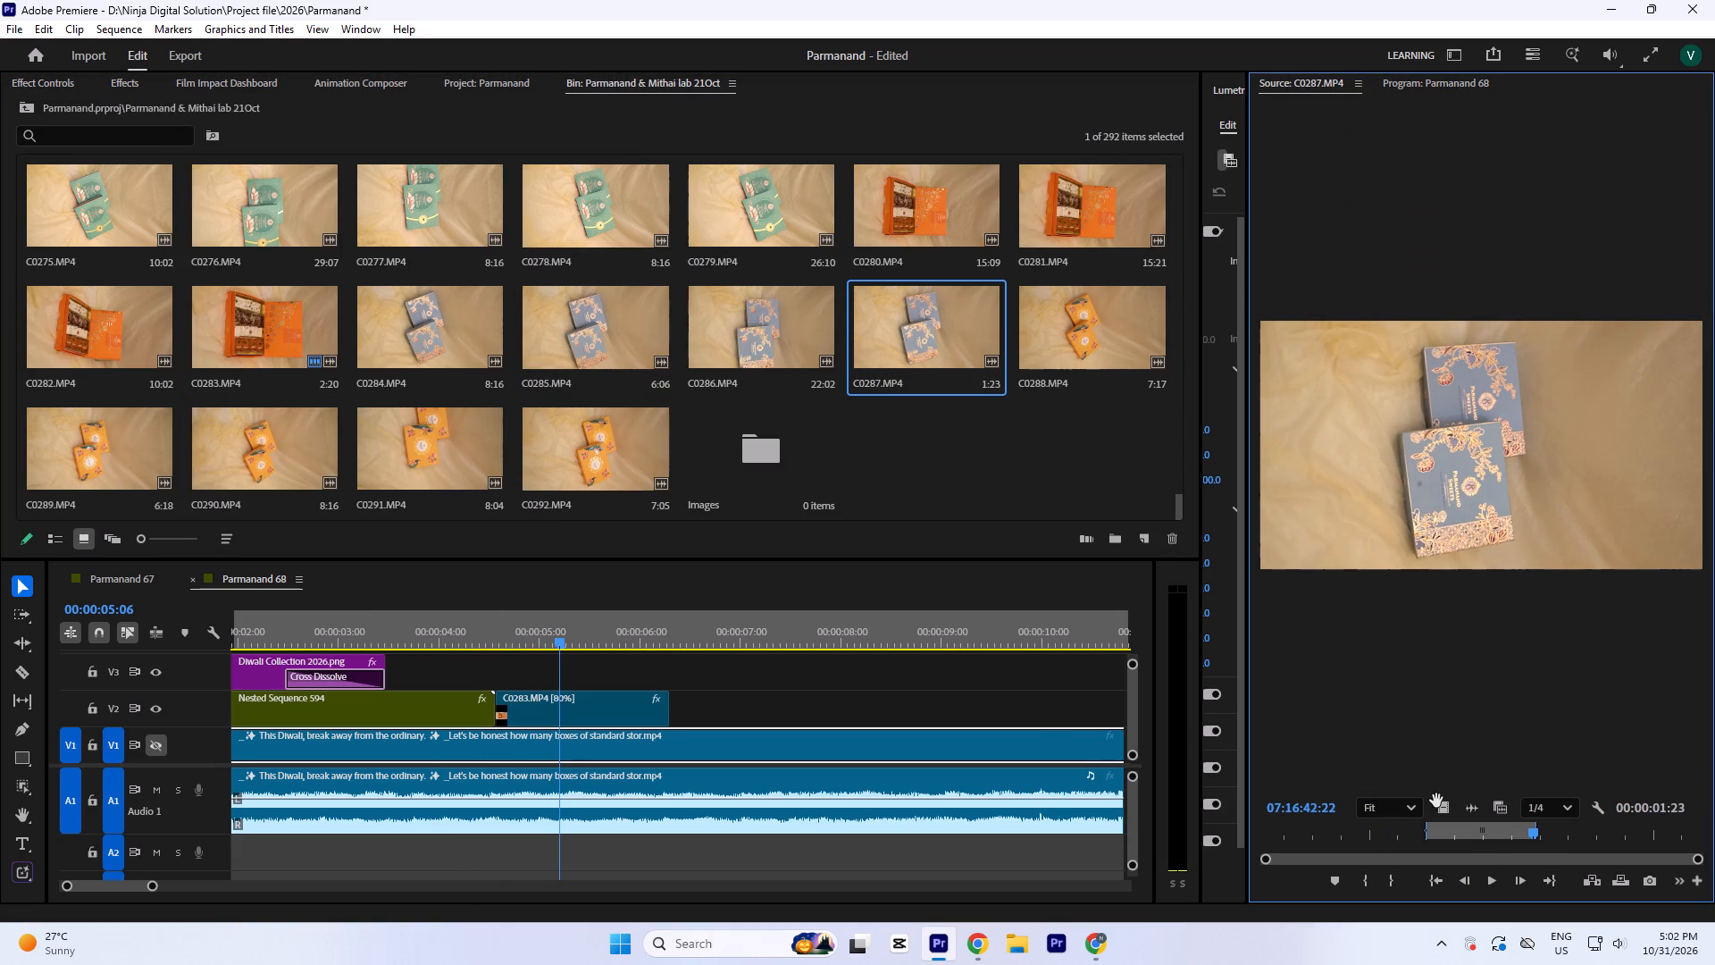
pyautogui.moveTo(1449, 803); pyautogui.dragTo(496, 680)
# Set the rotation of the C0287.MP4 clip to -90° so the blue boxes stand upright.
pyautogui.click(548, 678)
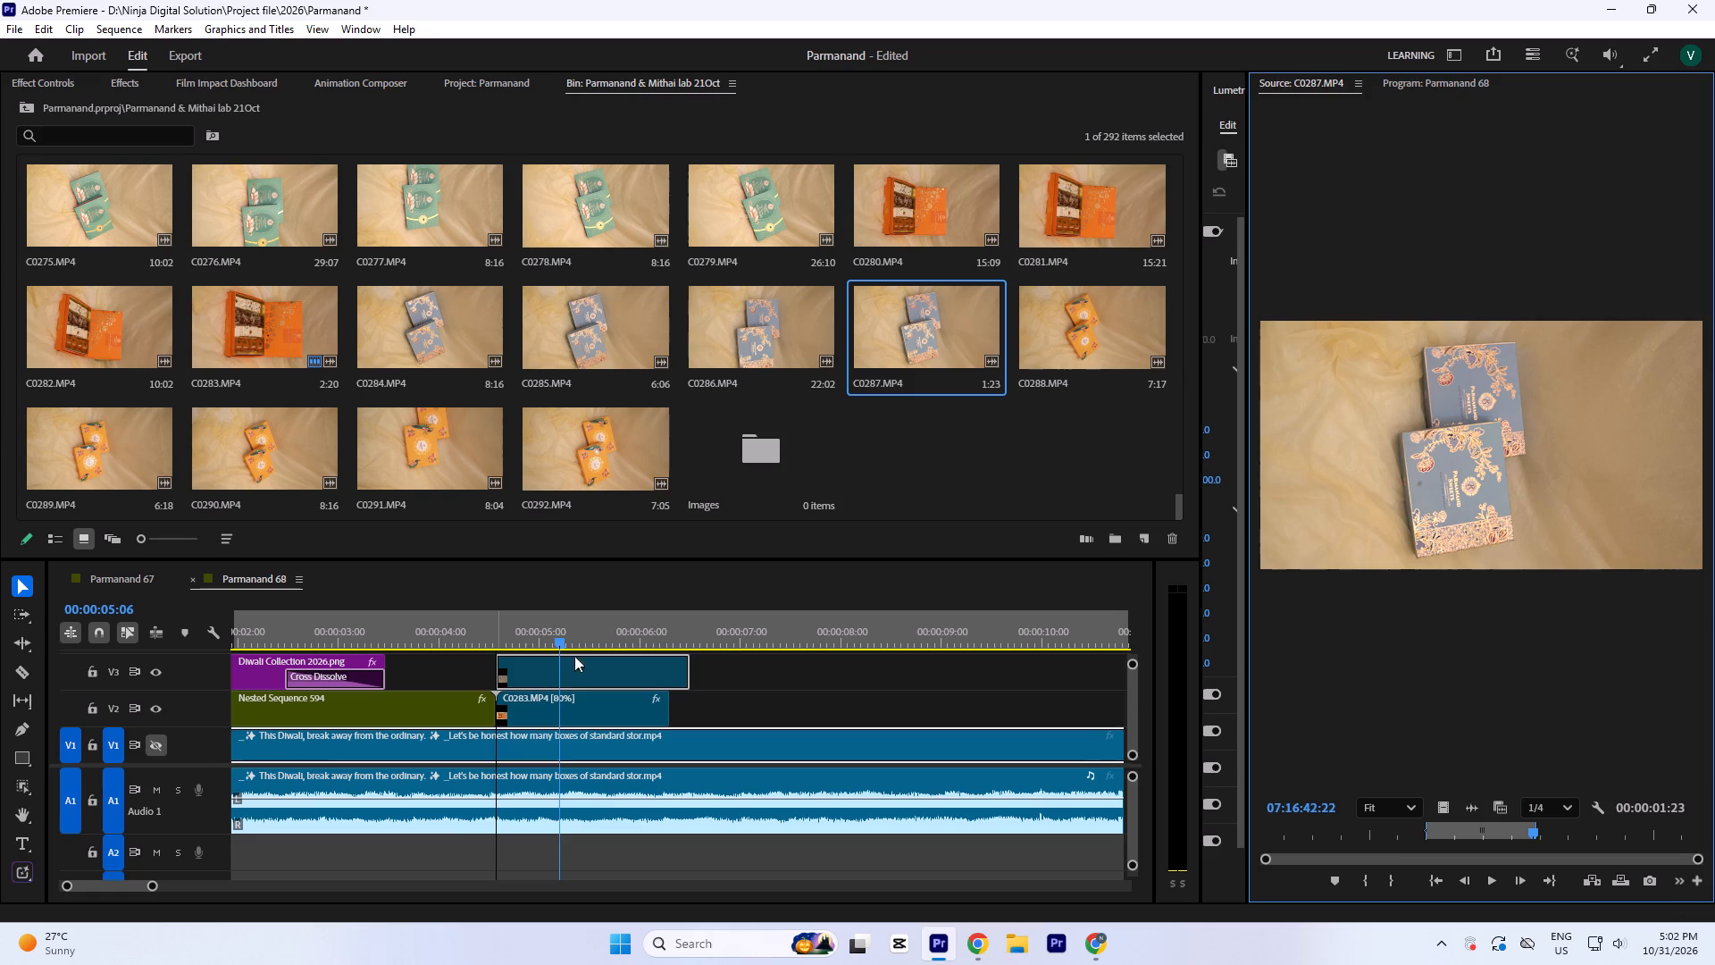
pyautogui.click(627, 632)
pyautogui.click(41, 80)
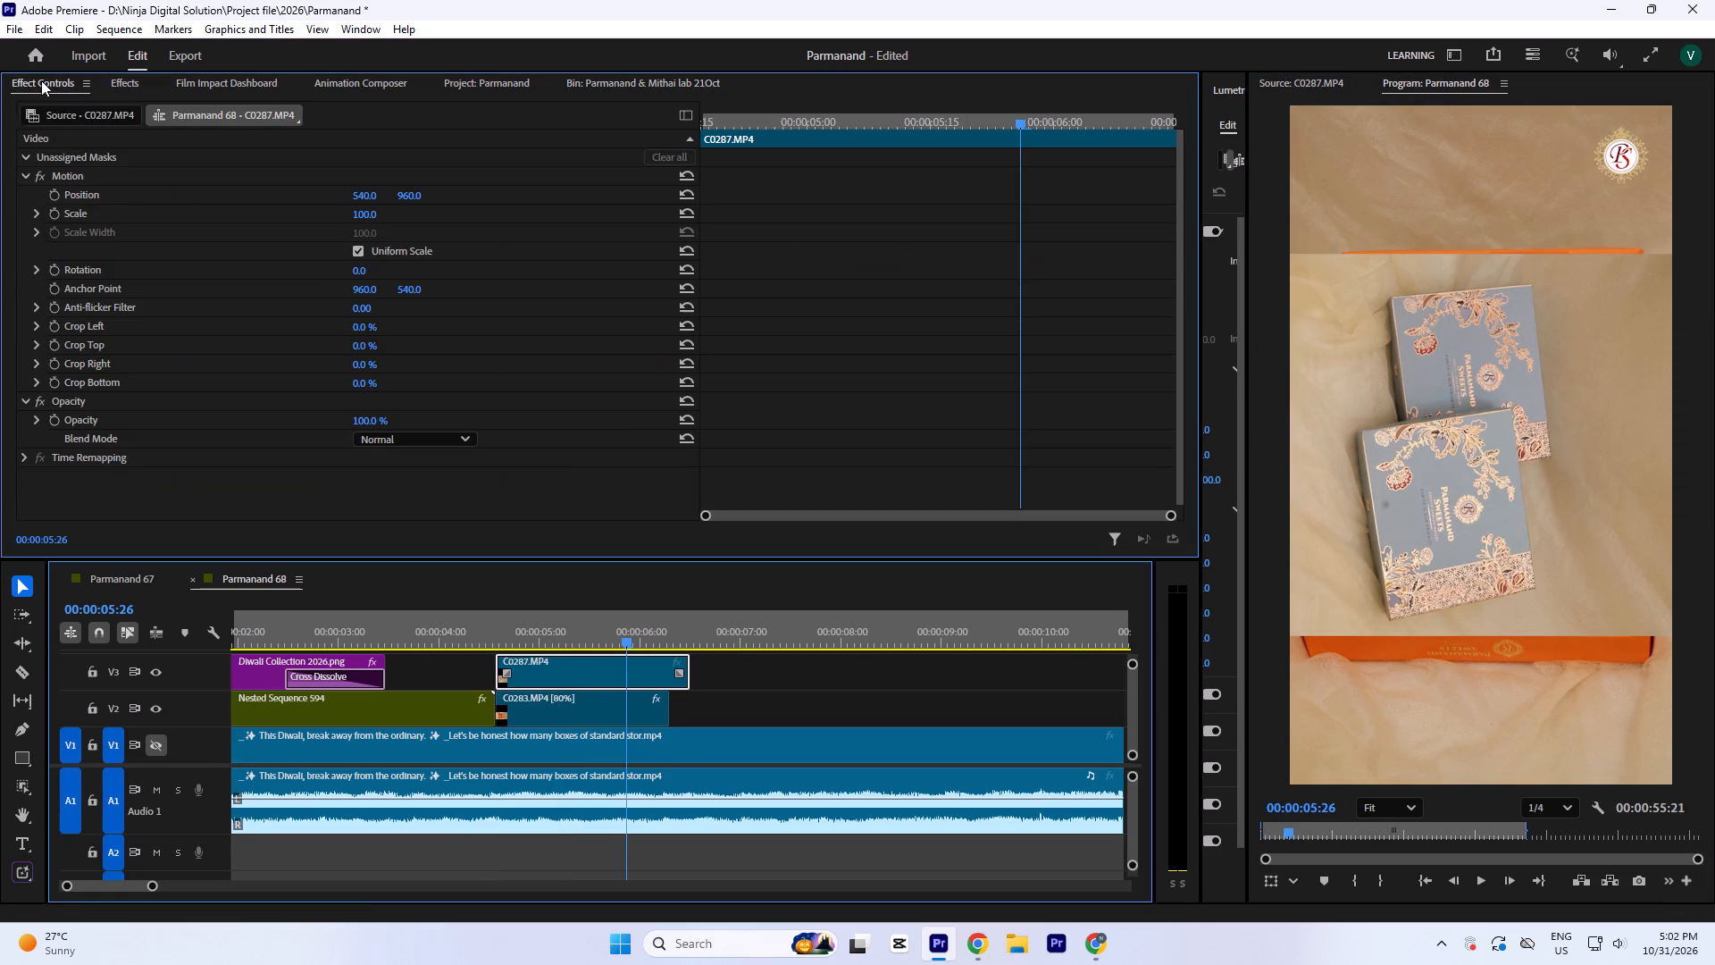
pyautogui.click(356, 272)
pyautogui.press('-')
pyautogui.press('9')
pyautogui.moveTo(987, 252); pyautogui.dragTo(997, 252)
pyautogui.press('0')
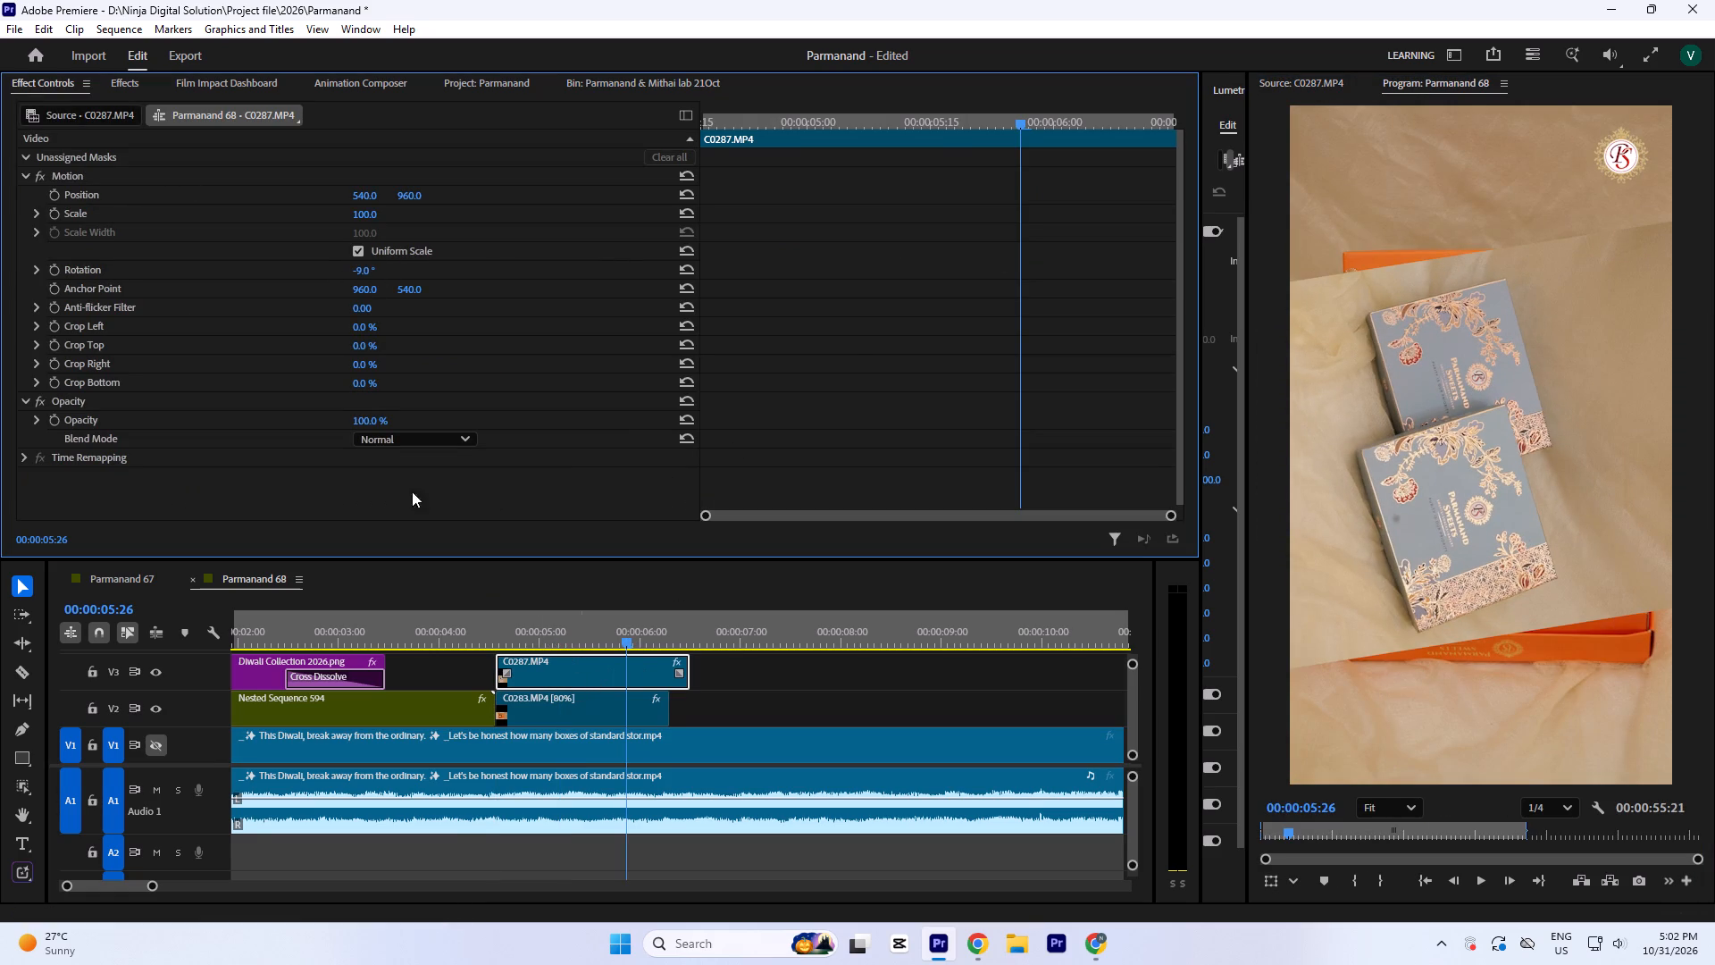
pyautogui.click(358, 262)
pyautogui.click(364, 270)
pyautogui.press('-')
pyautogui.press('9')
pyautogui.press('0')
pyautogui.click(917, 242)
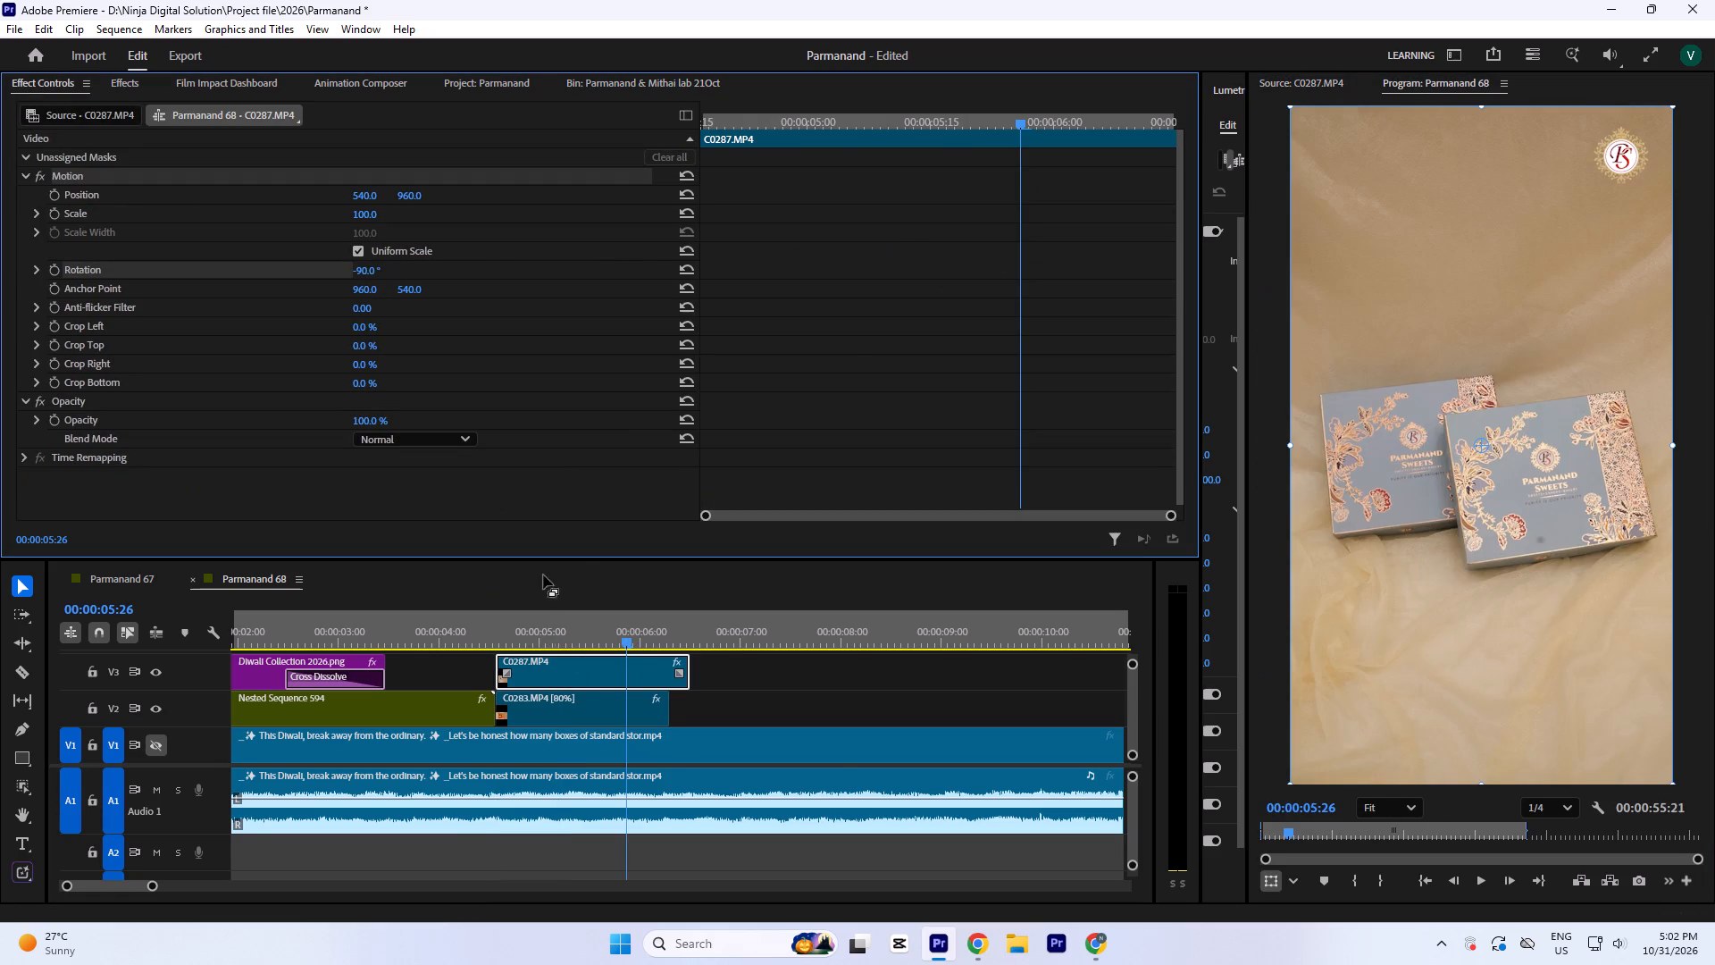
# Copy the C0287.MP4 clip and save the project.
pyautogui.rightClick(568, 684)
pyautogui.click(620, 65)
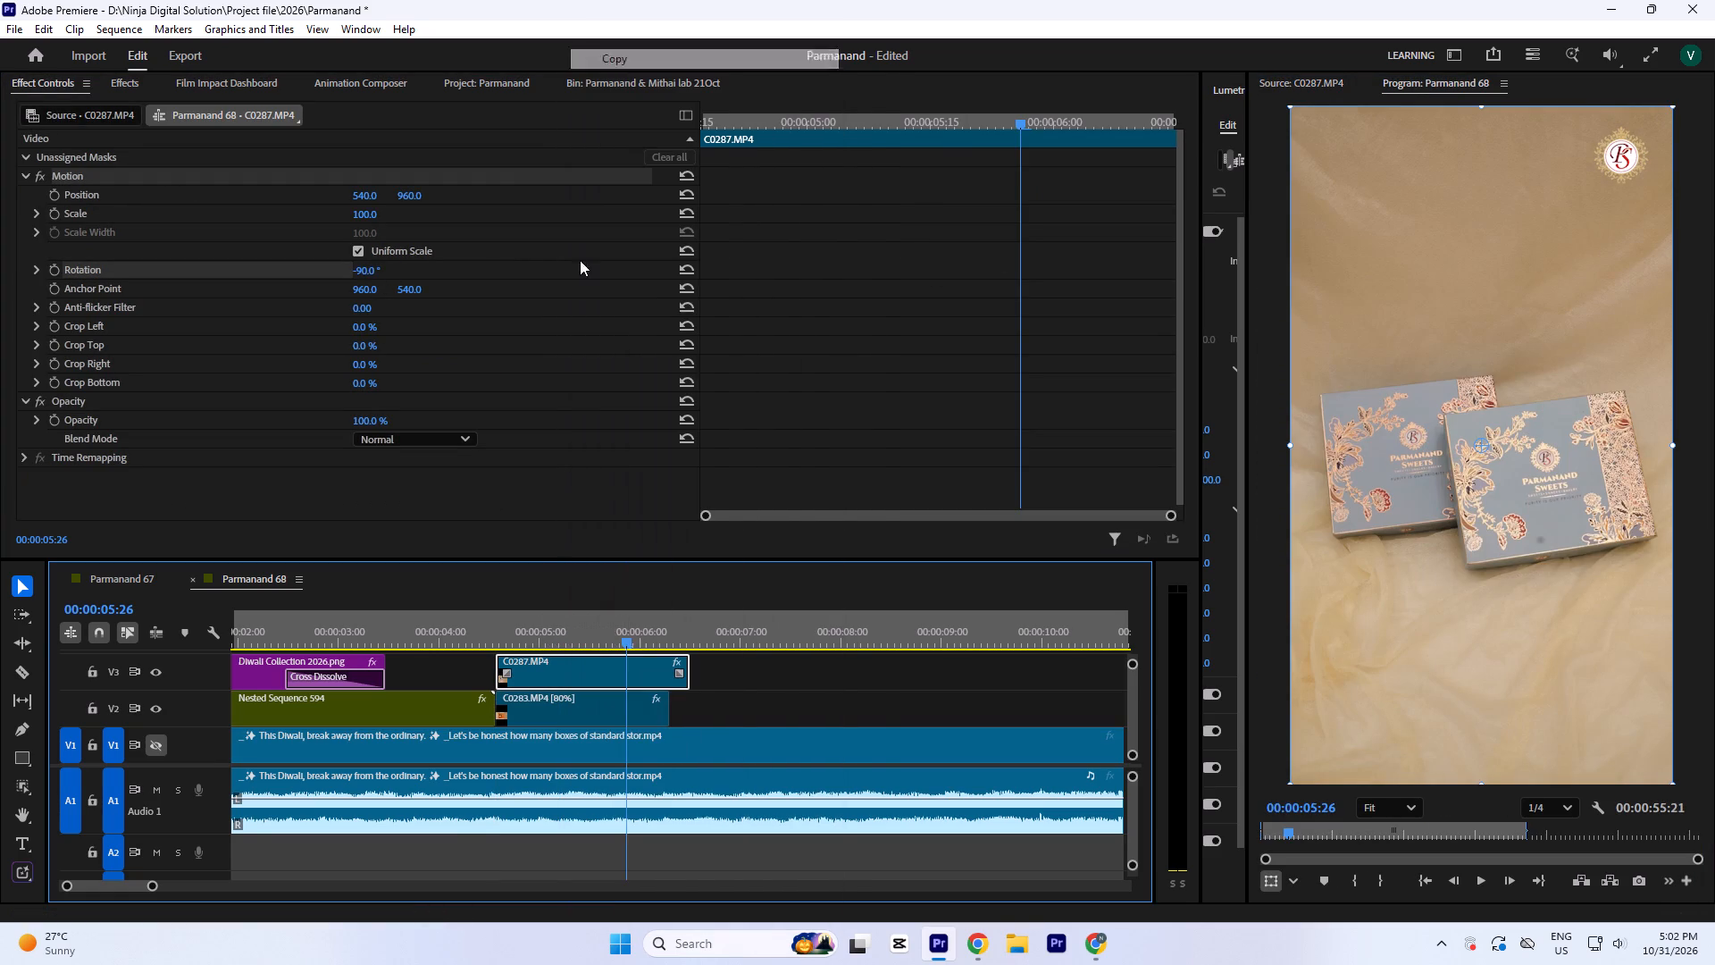
pyautogui.click(561, 634)
pyautogui.hotkey('ctrl', 's')
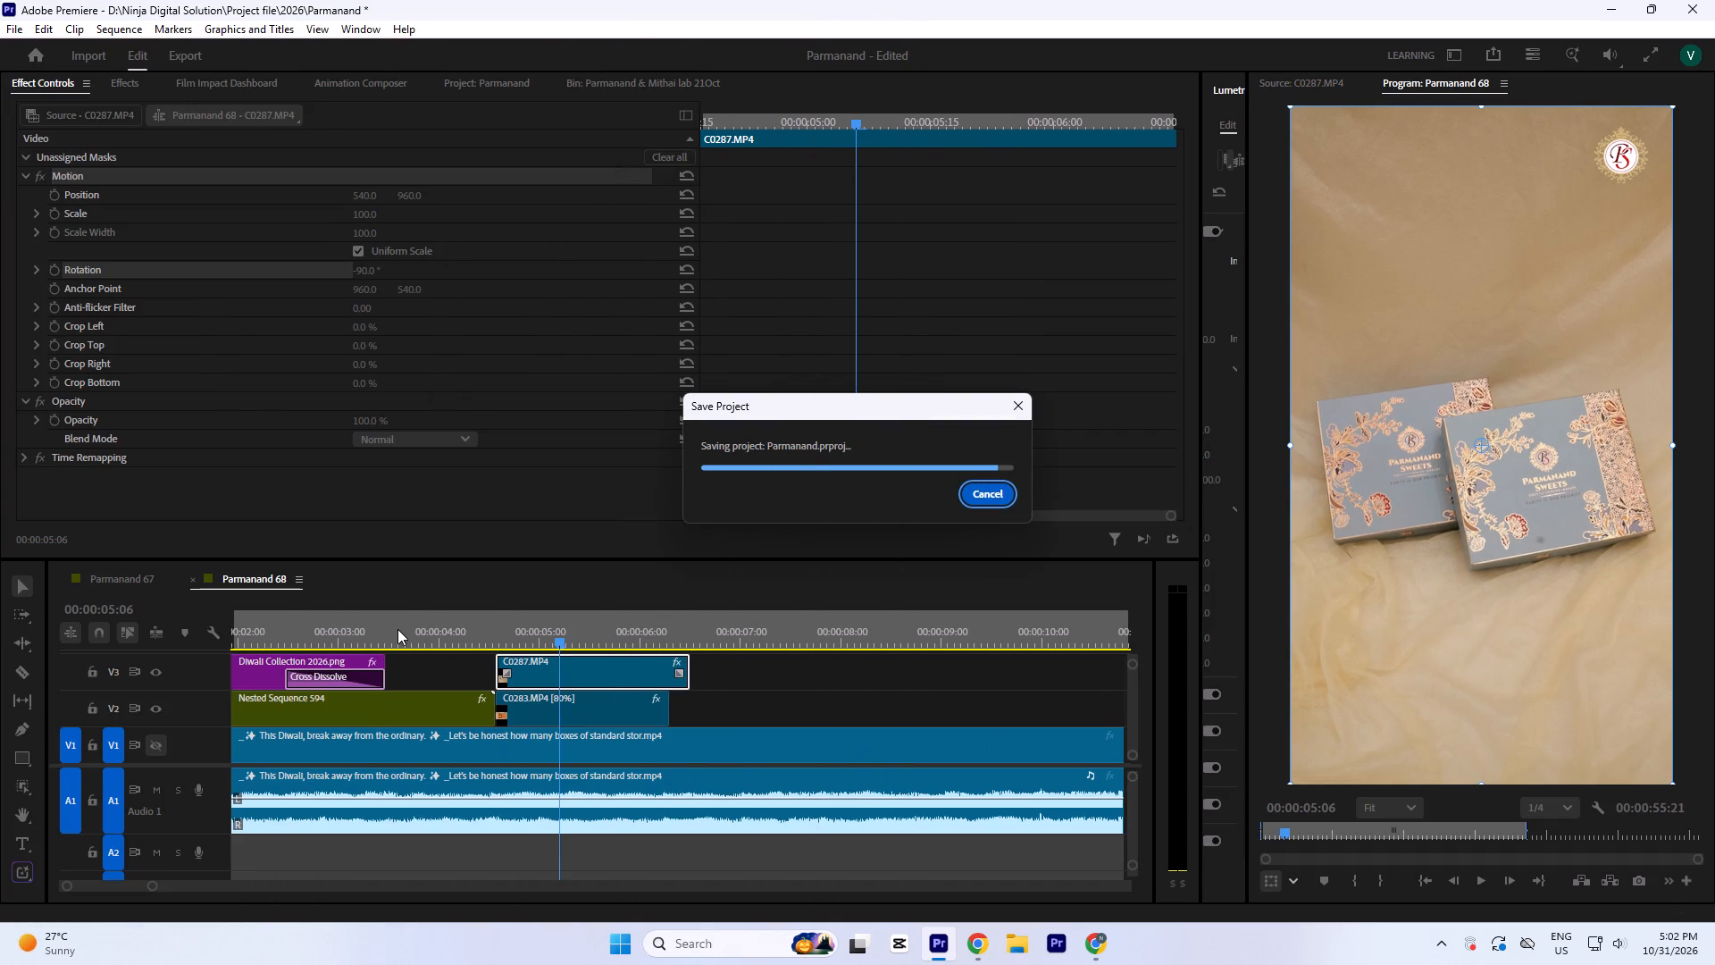
# Play the change from the nested gift box clip into the rotated C0287.MP4 clip to check its timing.
pyautogui.click(402, 629)
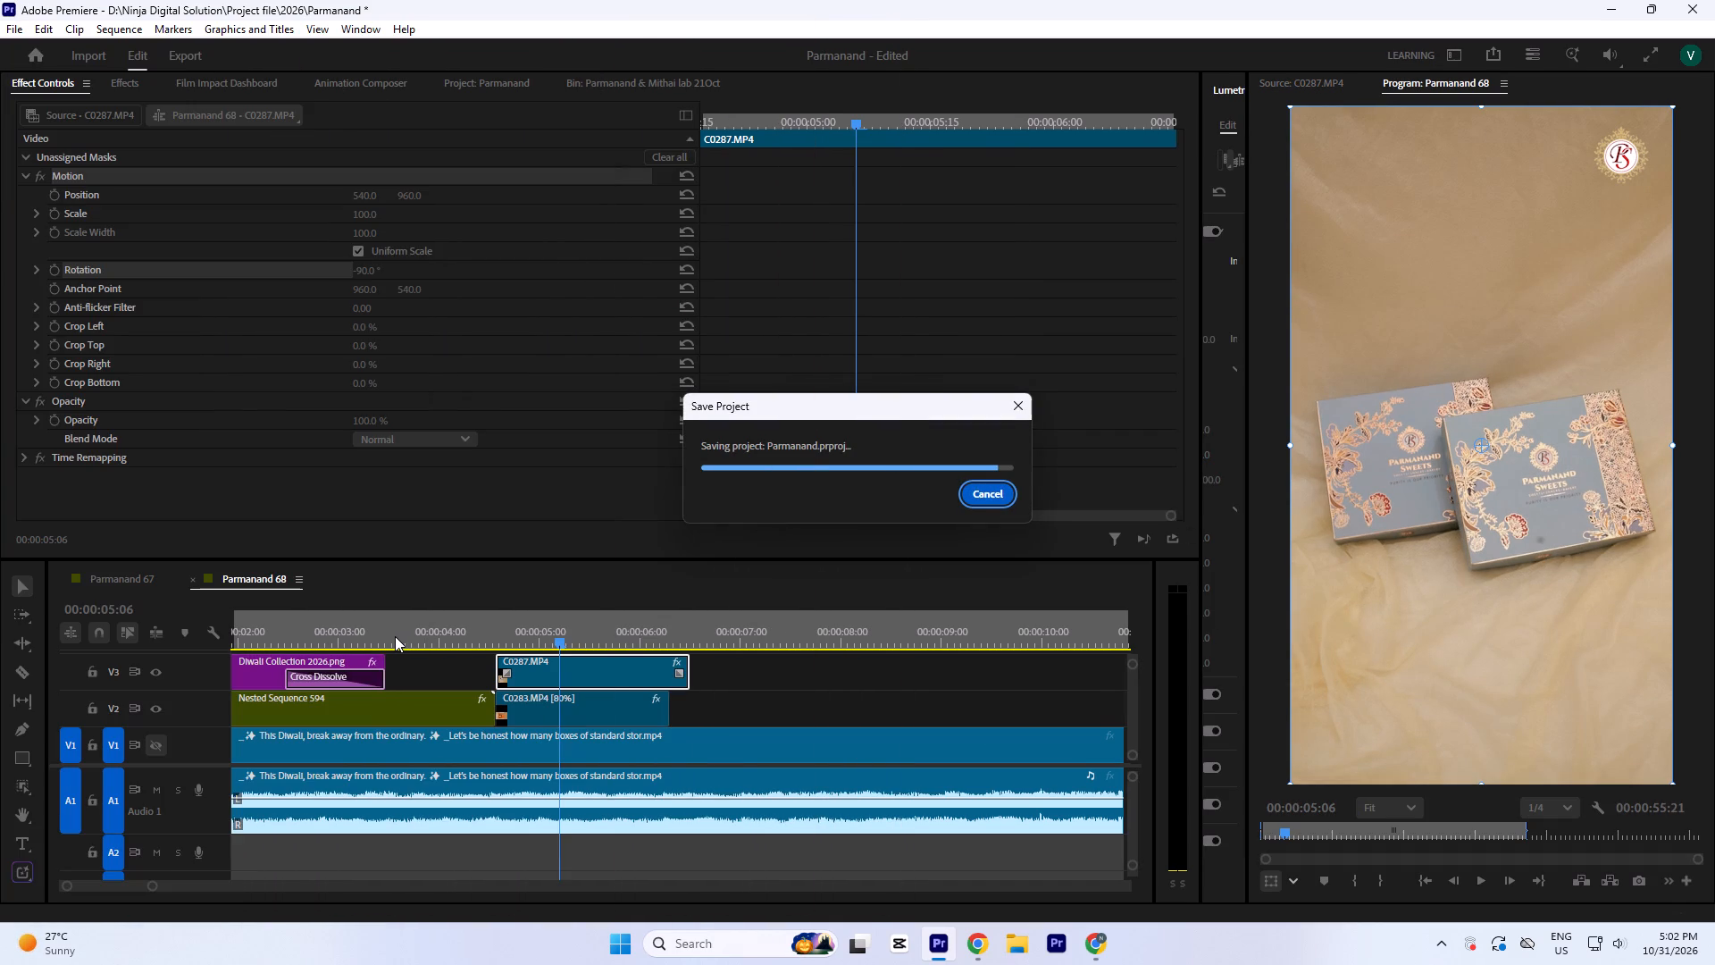
pyautogui.click(395, 636)
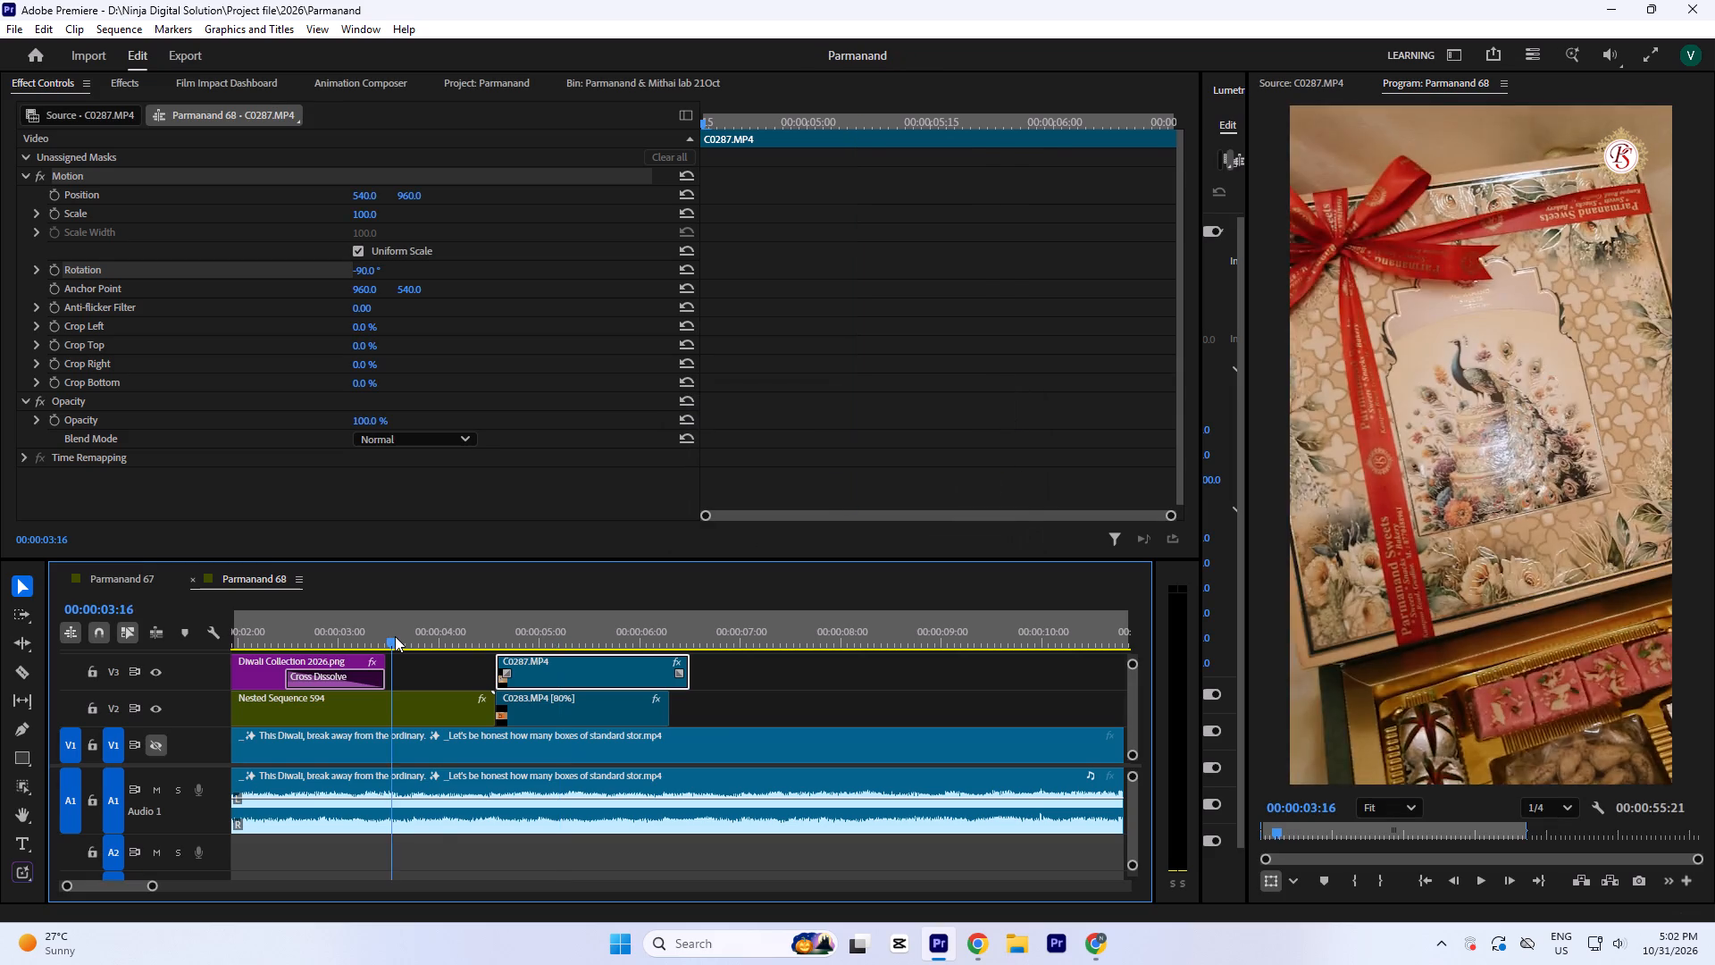
pyautogui.press('space')
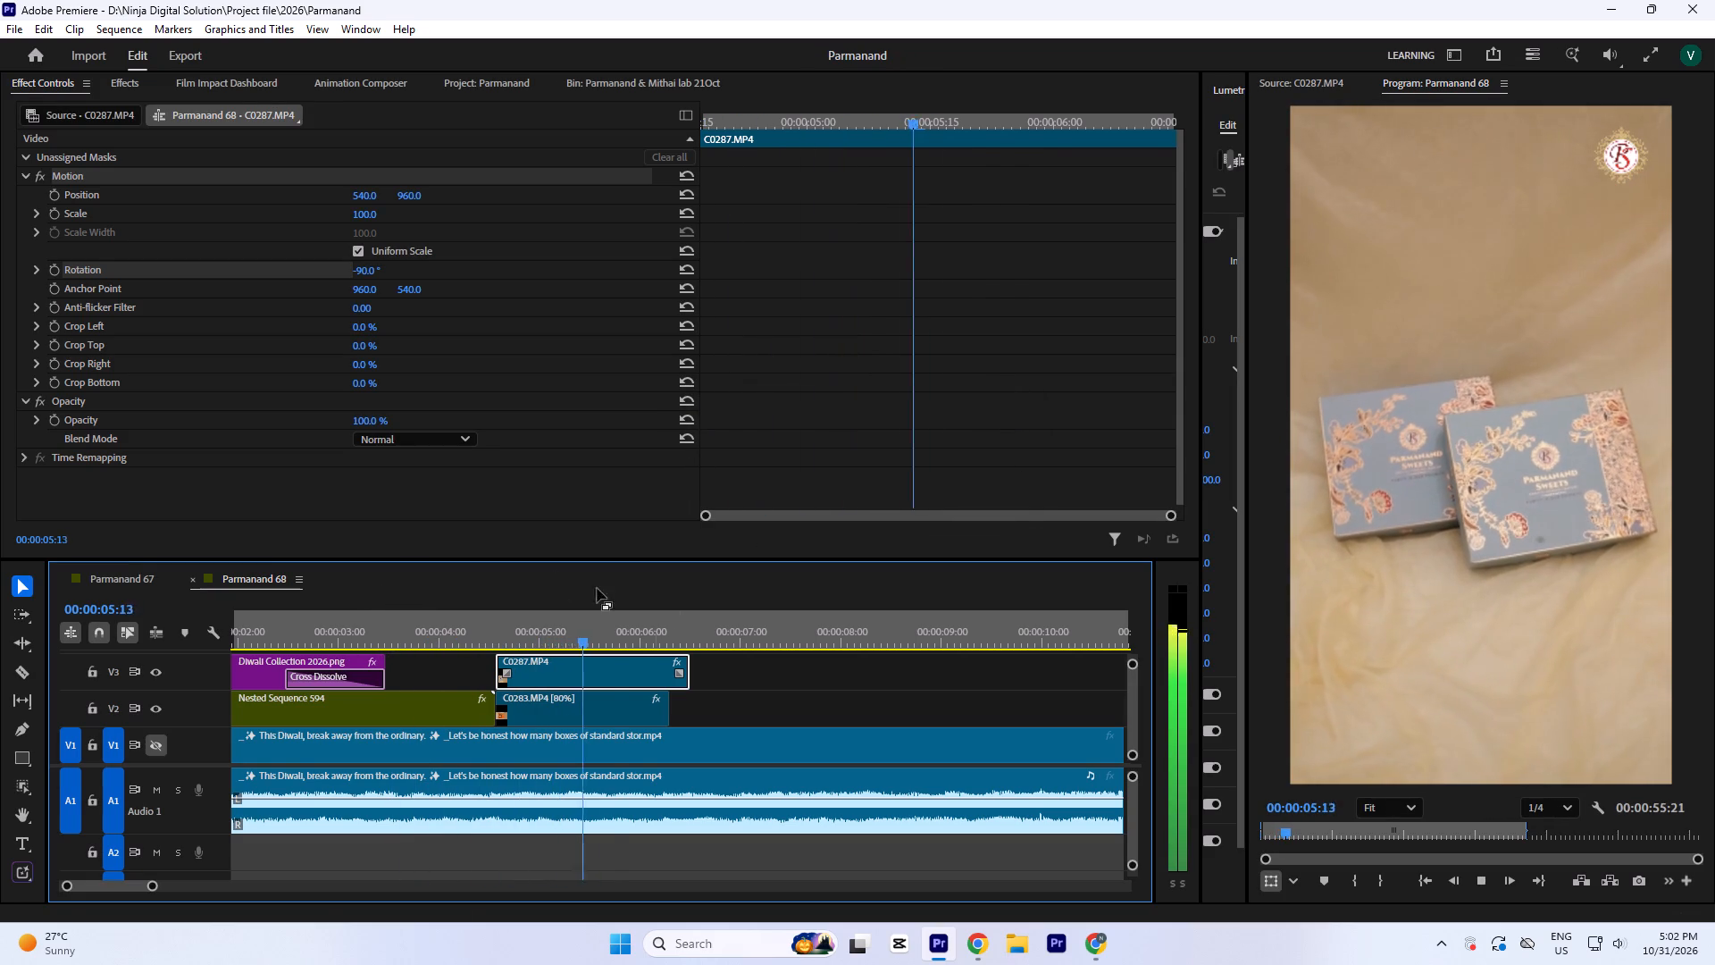
pyautogui.press('space')
pyautogui.press('space')
pyautogui.press('space')
# Slow the C0287.MP4 clip to 80% speed and trim its end to line up with the end of C0283.MP4.
pyautogui.press('=')
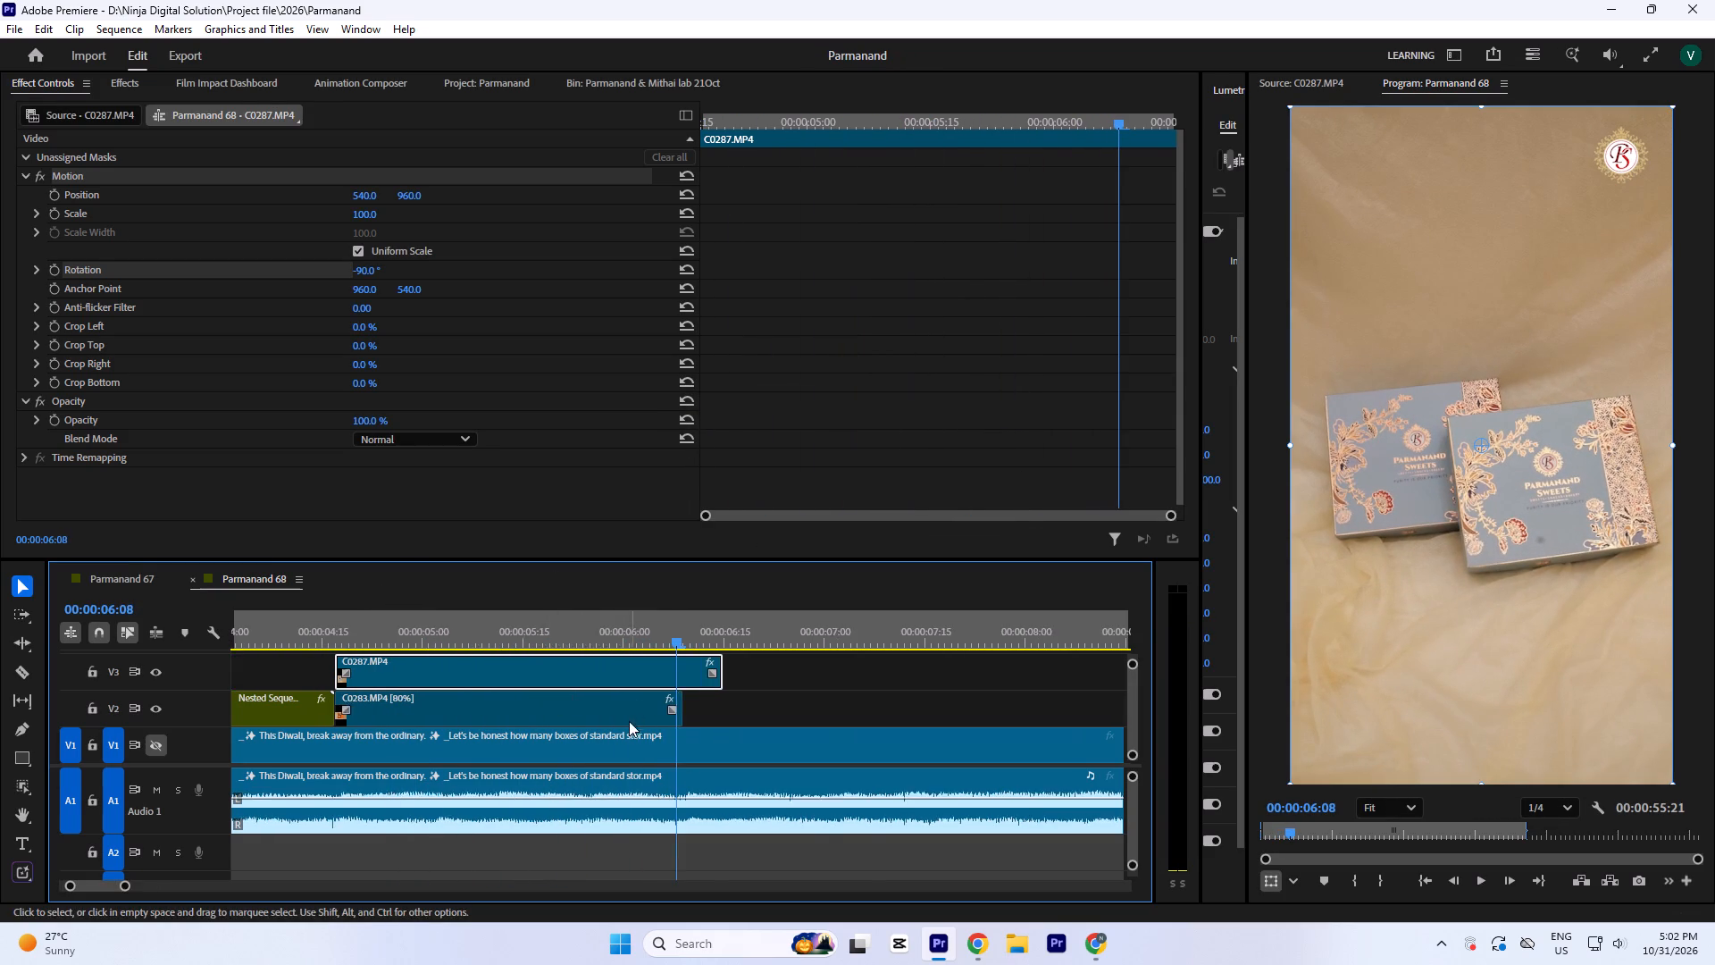
pyautogui.press('=')
pyautogui.moveTo(774, 680); pyautogui.dragTo(699, 689)
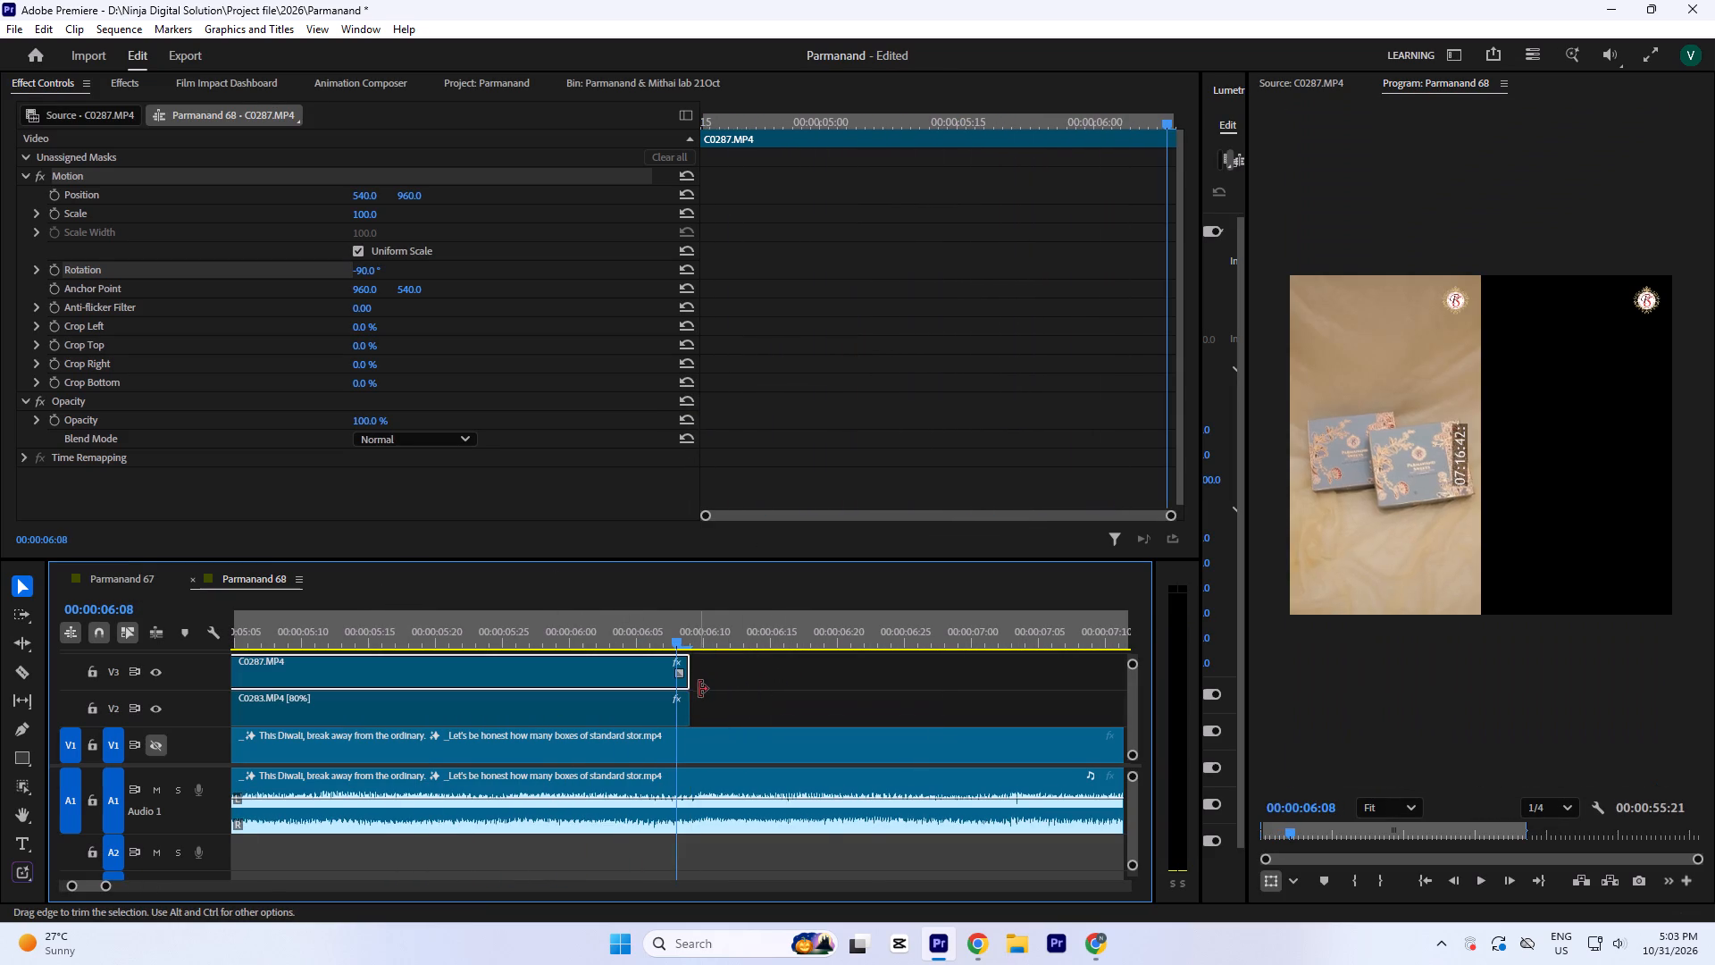
pyautogui.hotkey('ctrl', 'r')
pyautogui.write('80')
pyautogui.press('Return')
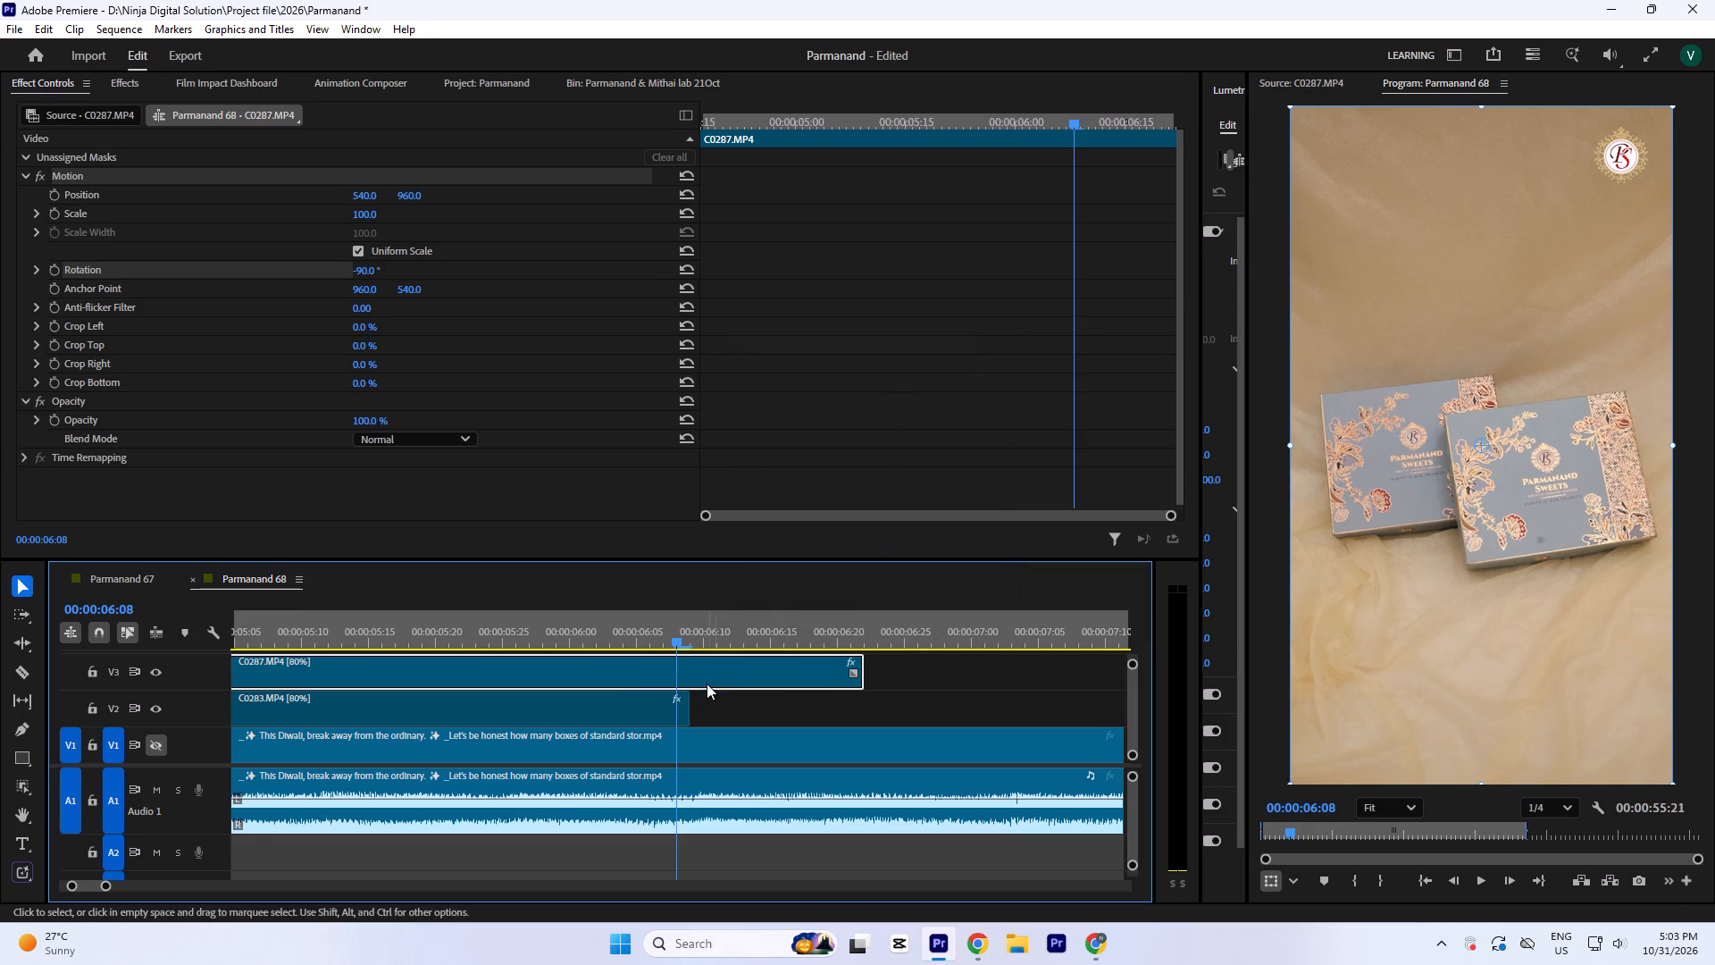
pyautogui.moveTo(867, 681); pyautogui.dragTo(693, 689)
# Play the change from the nested gift box clip into the slowed C0287.MP4 clip.
pyautogui.press('-')
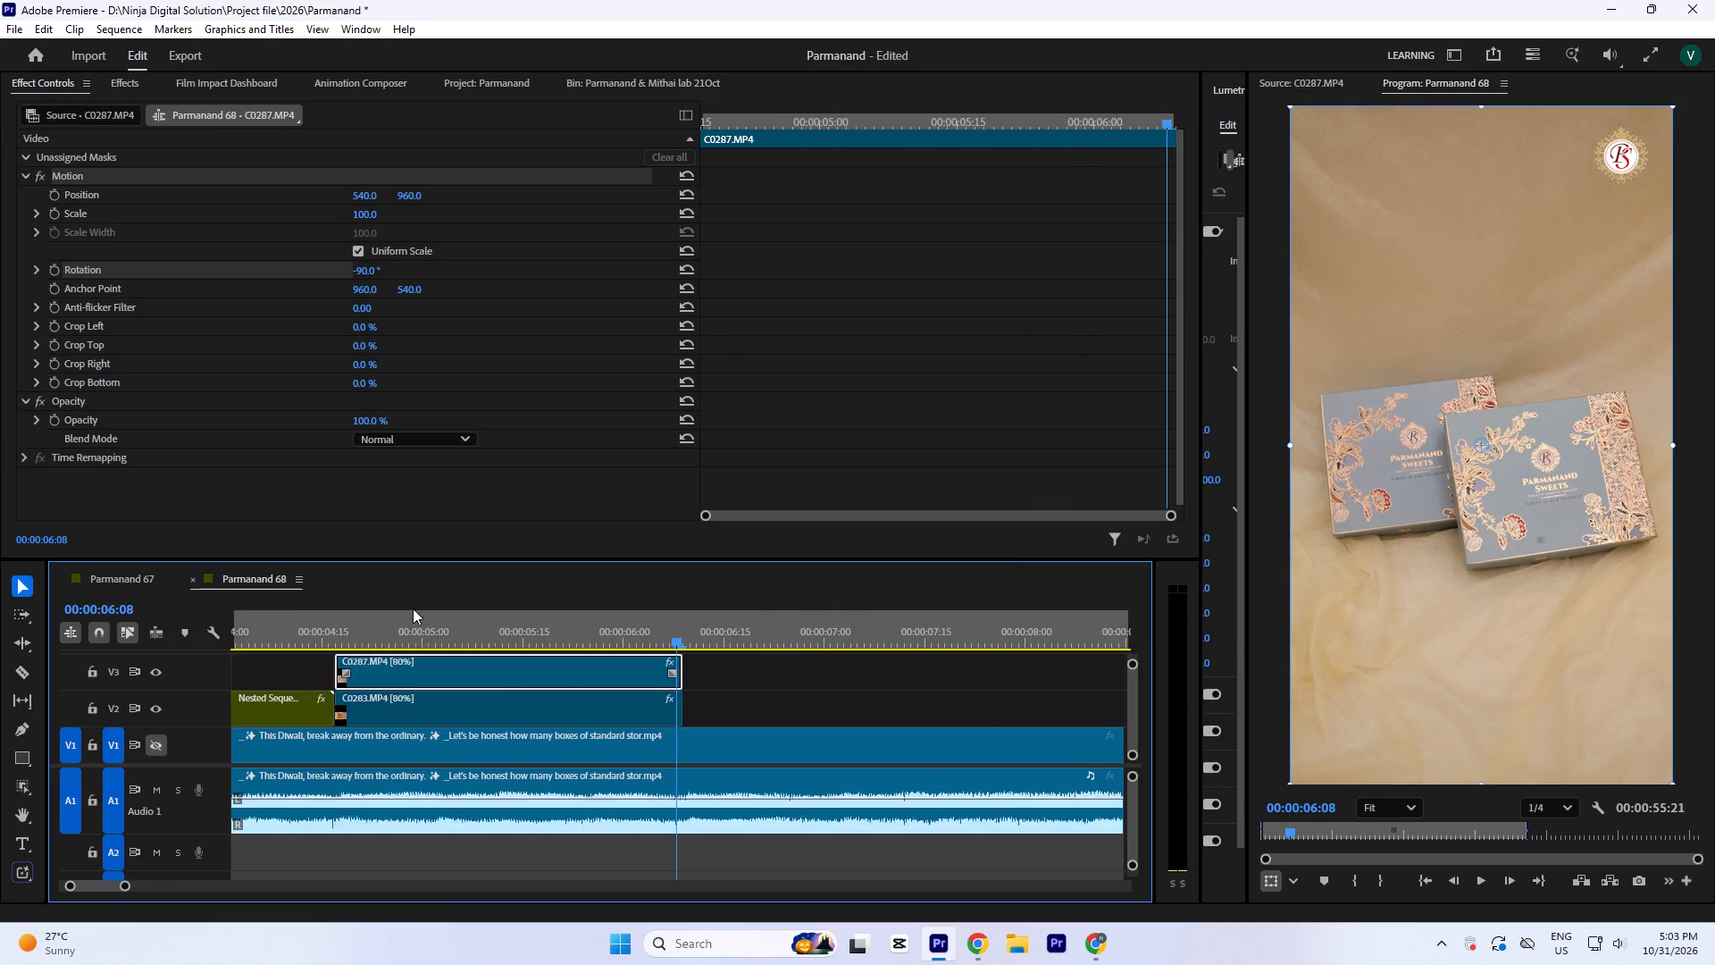
pyautogui.press('-')
pyautogui.click(391, 628)
pyautogui.press('space')
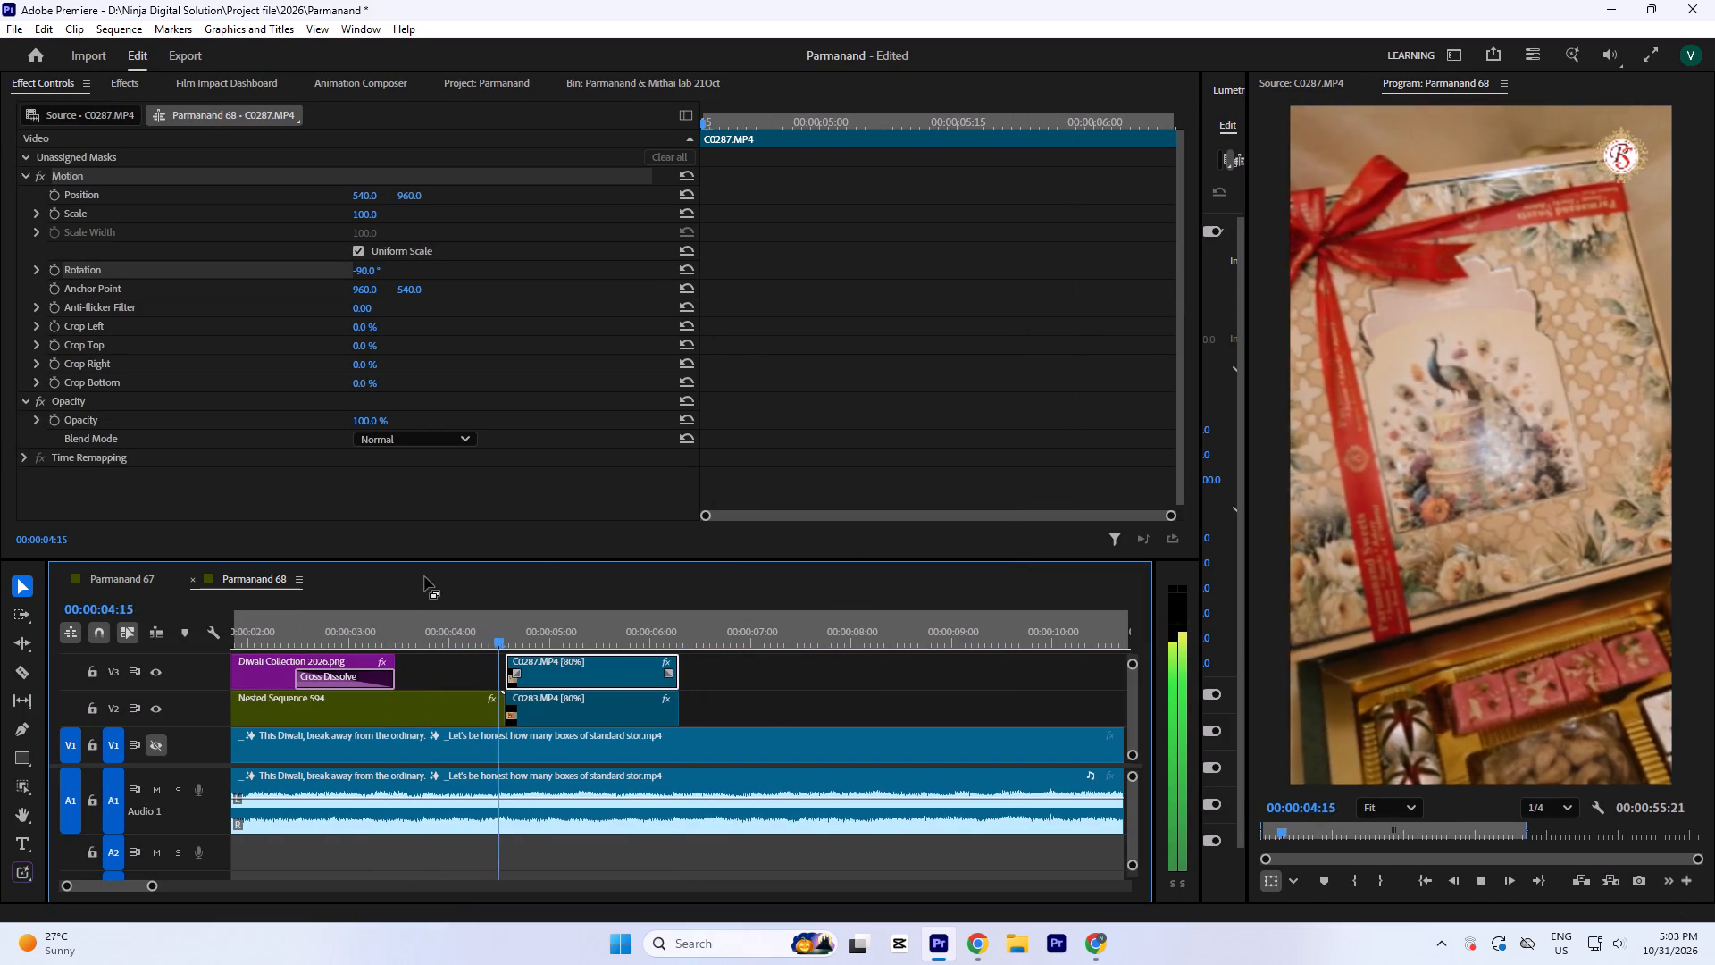
pyautogui.press('space')
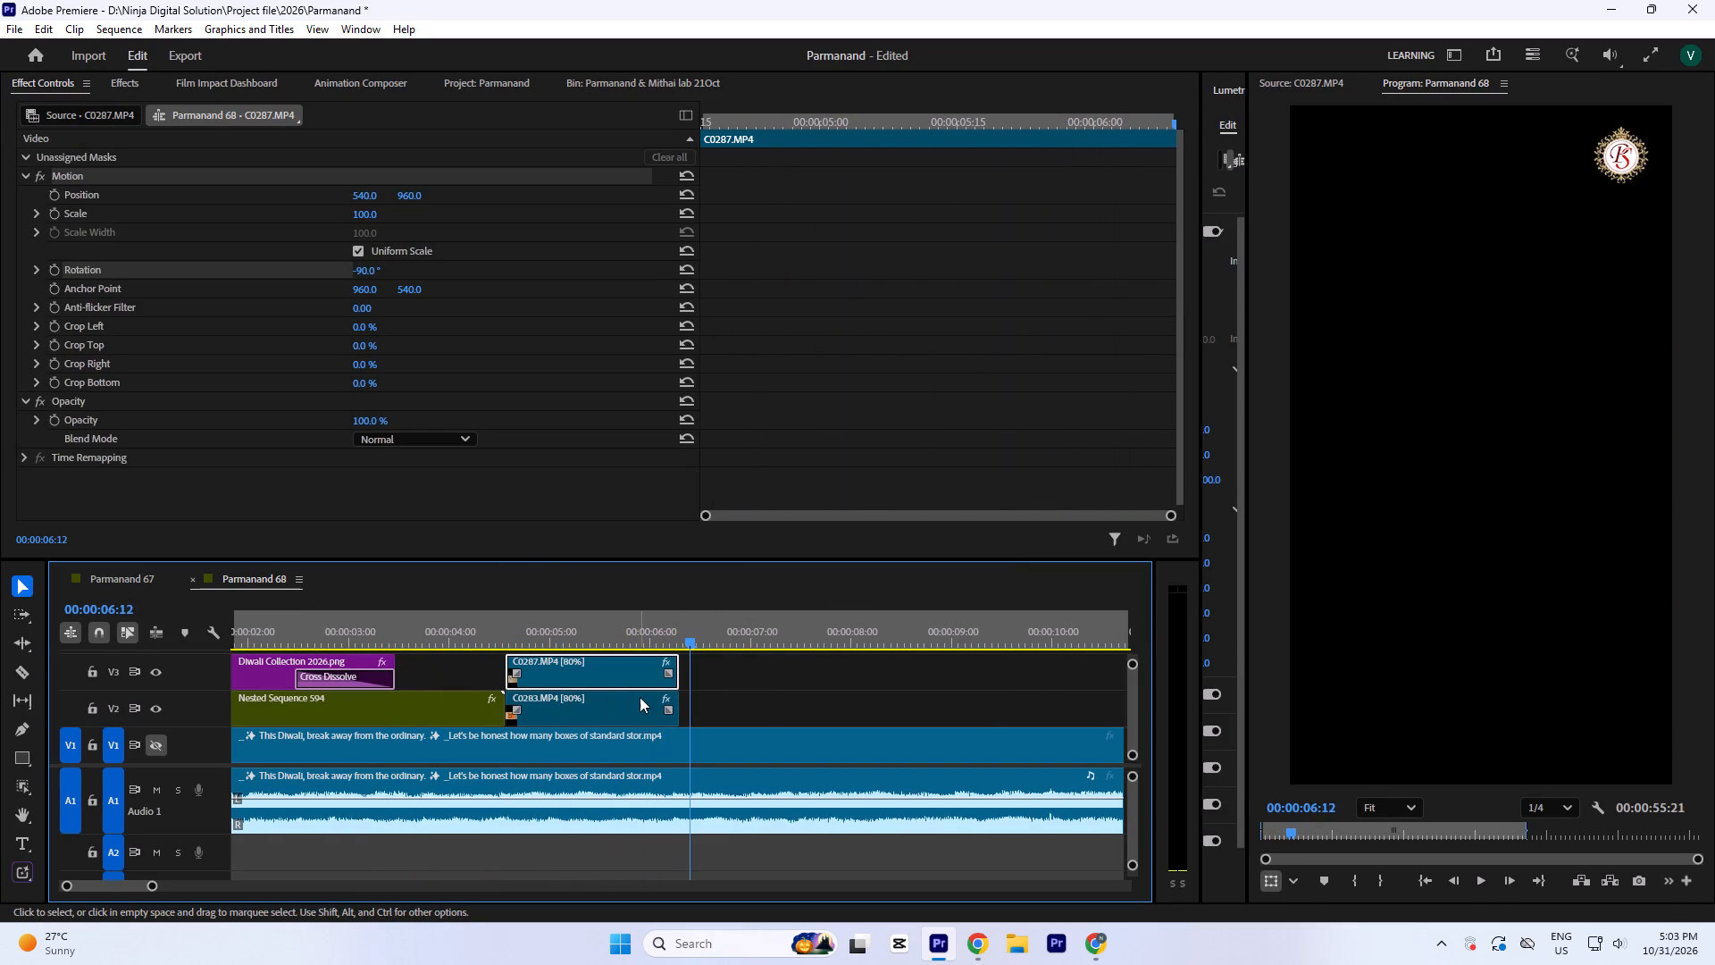
# Move C0283.MP4 along V2 to start at about 7:14, put C0287.MP4 in its place after the gift box clip, and play it.
pyautogui.moveTo(616, 701); pyautogui.dragTo(909, 701)
pyautogui.click(508, 624)
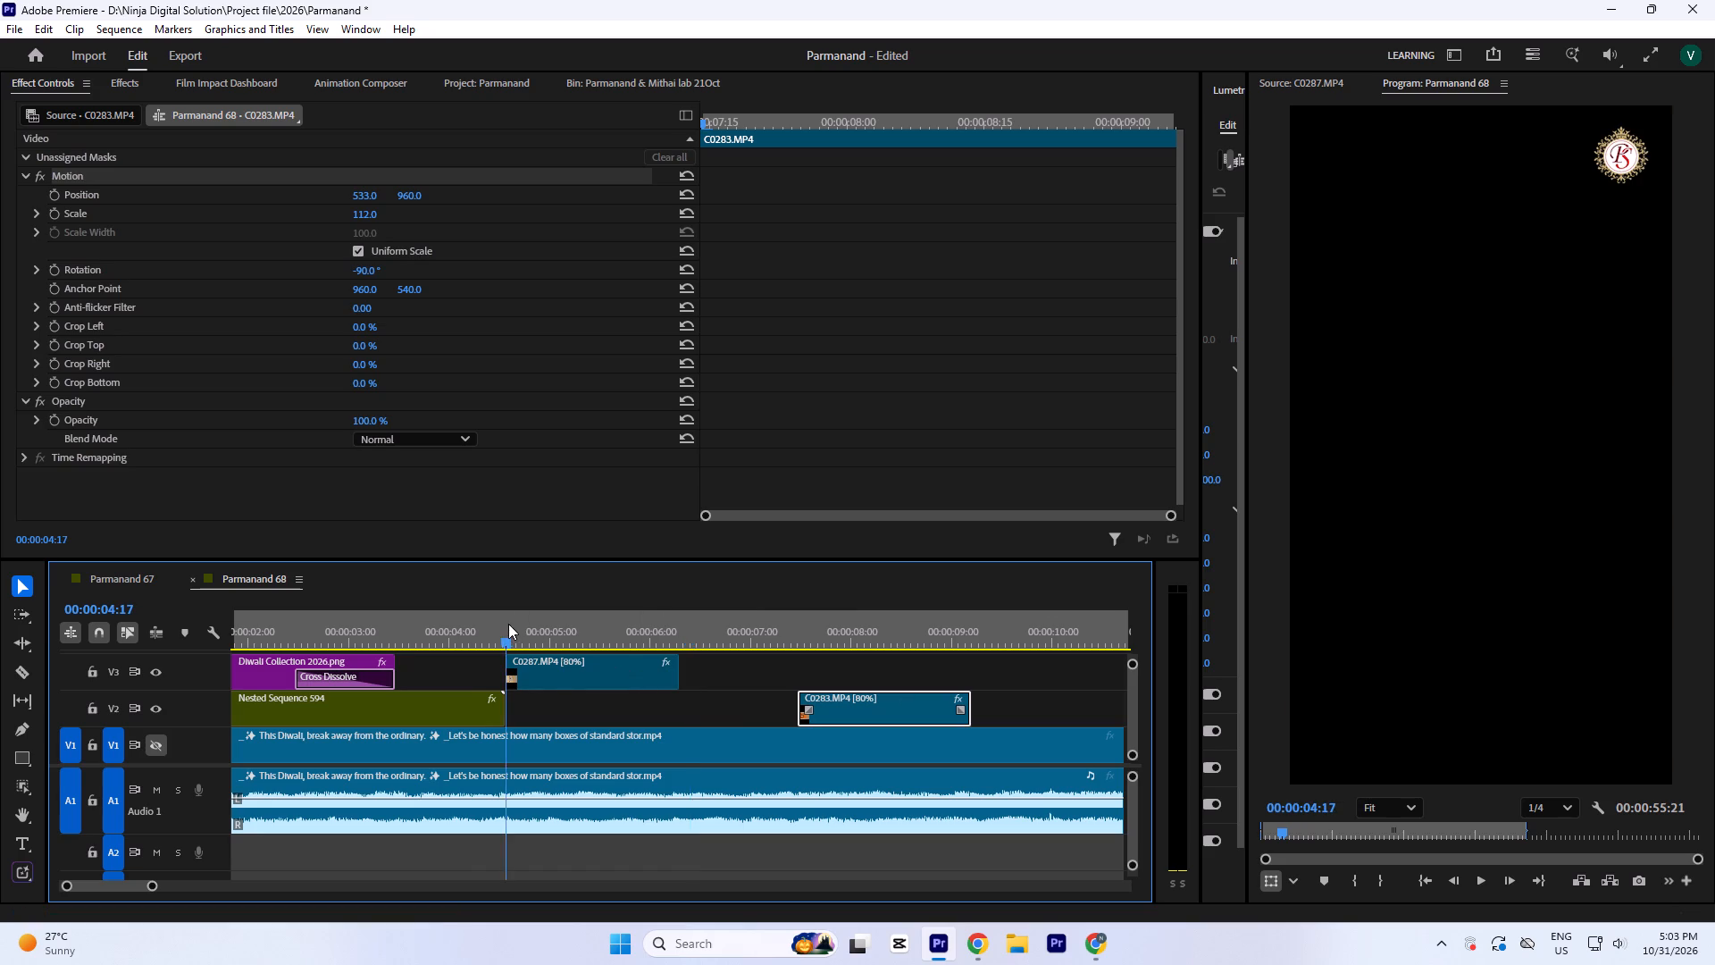
pyautogui.press('=')
pyautogui.press('=')
pyautogui.press('=')
pyautogui.press('=')
pyautogui.moveTo(712, 675); pyautogui.dragTo(715, 696)
pyautogui.press('-')
pyautogui.press('-')
pyautogui.press('-')
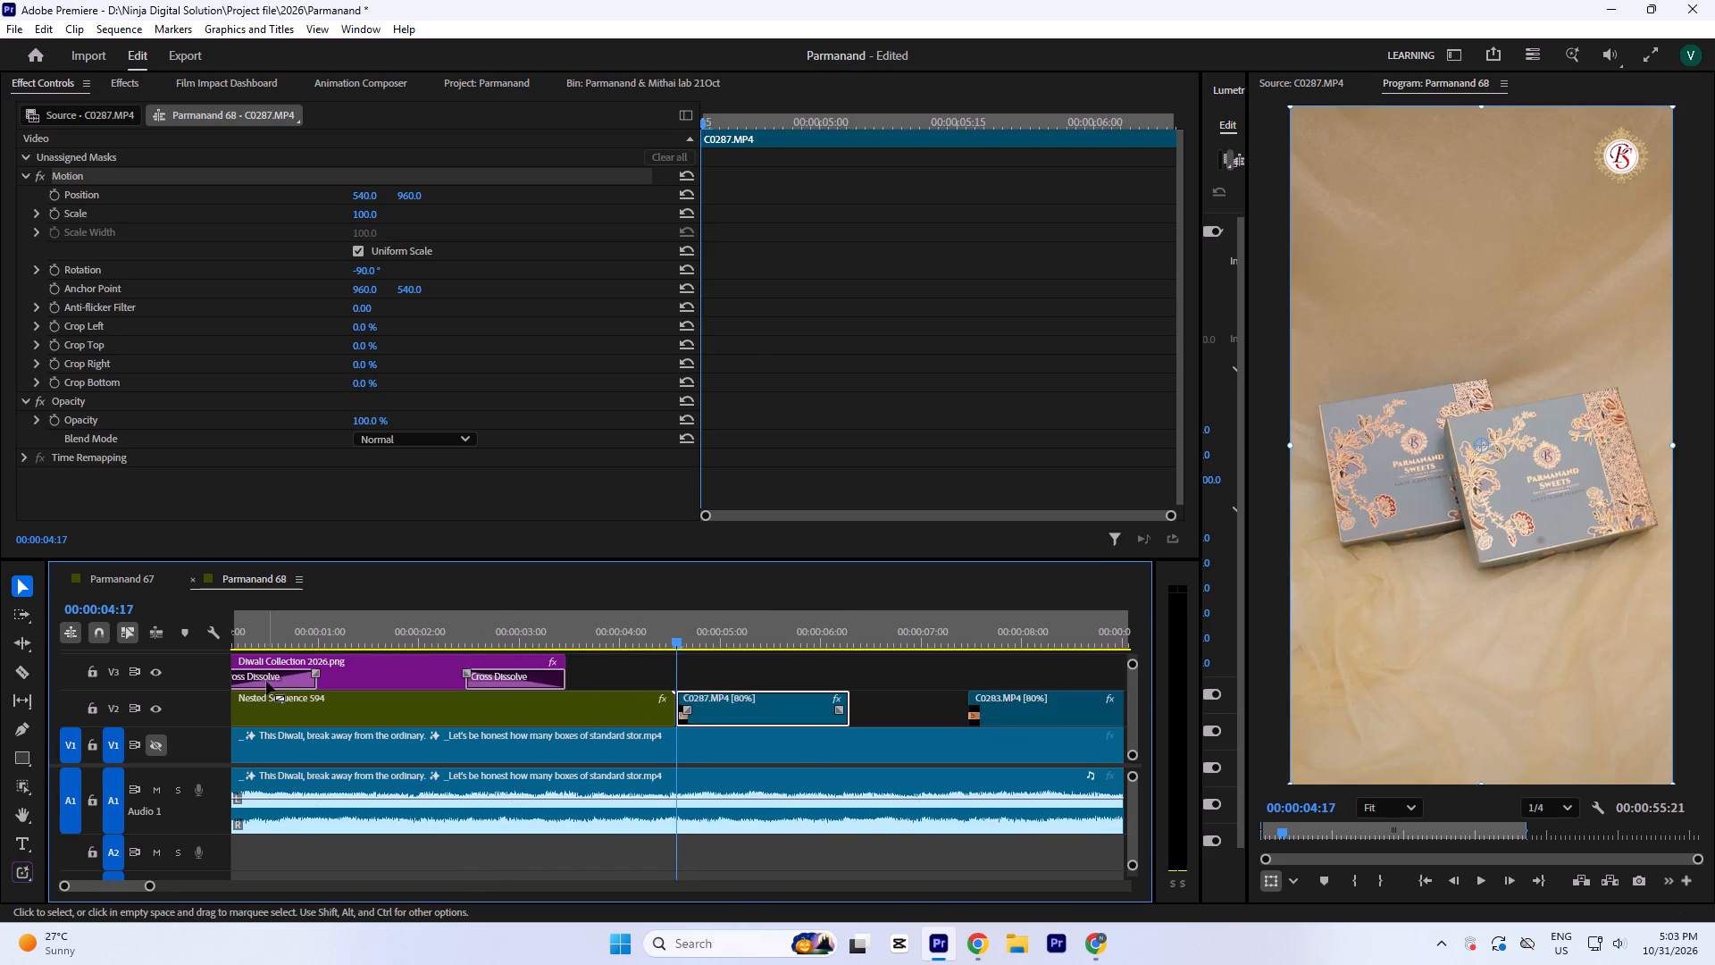
pyautogui.press('space')
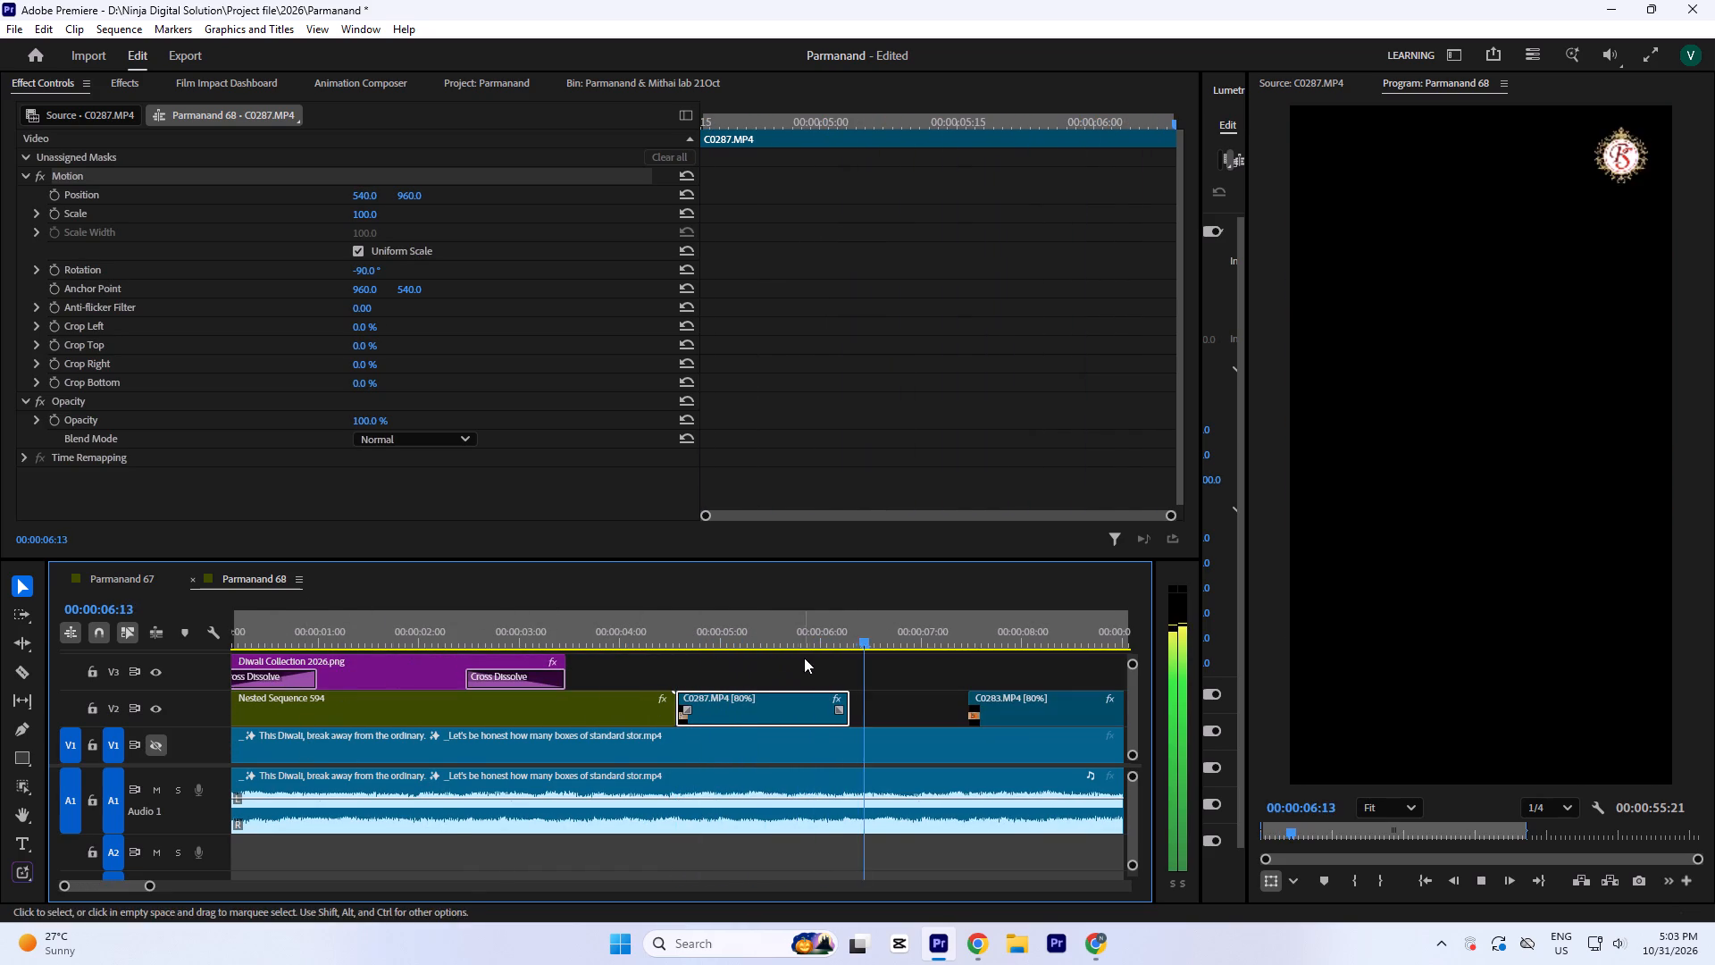
pyautogui.press('space')
# Reframe the C0287.MP4 clip with a scale of 105 and a position of 518, 944, saving the project along the way.
pyautogui.moveTo(819, 632); pyautogui.dragTo(828, 642)
pyautogui.hotkey('ctrl', 's')
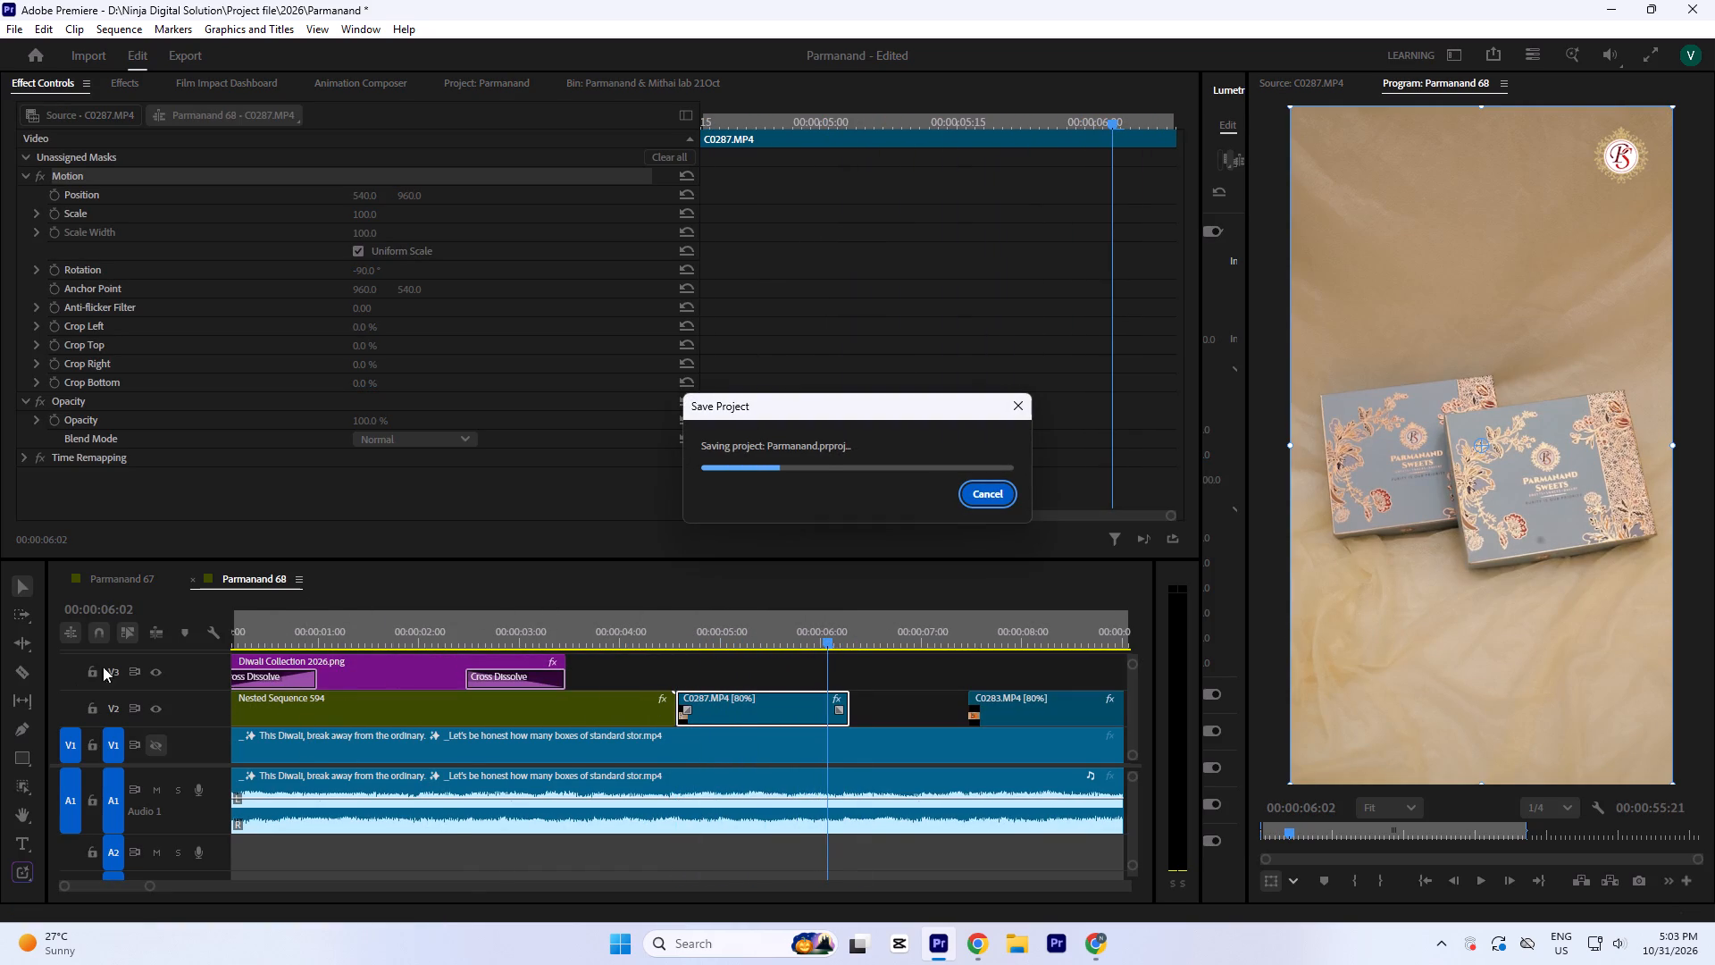
pyautogui.click(364, 210)
pyautogui.write('10')
pyautogui.press('5')
pyautogui.click(881, 239)
pyautogui.moveTo(363, 193); pyautogui.dragTo(359, 206)
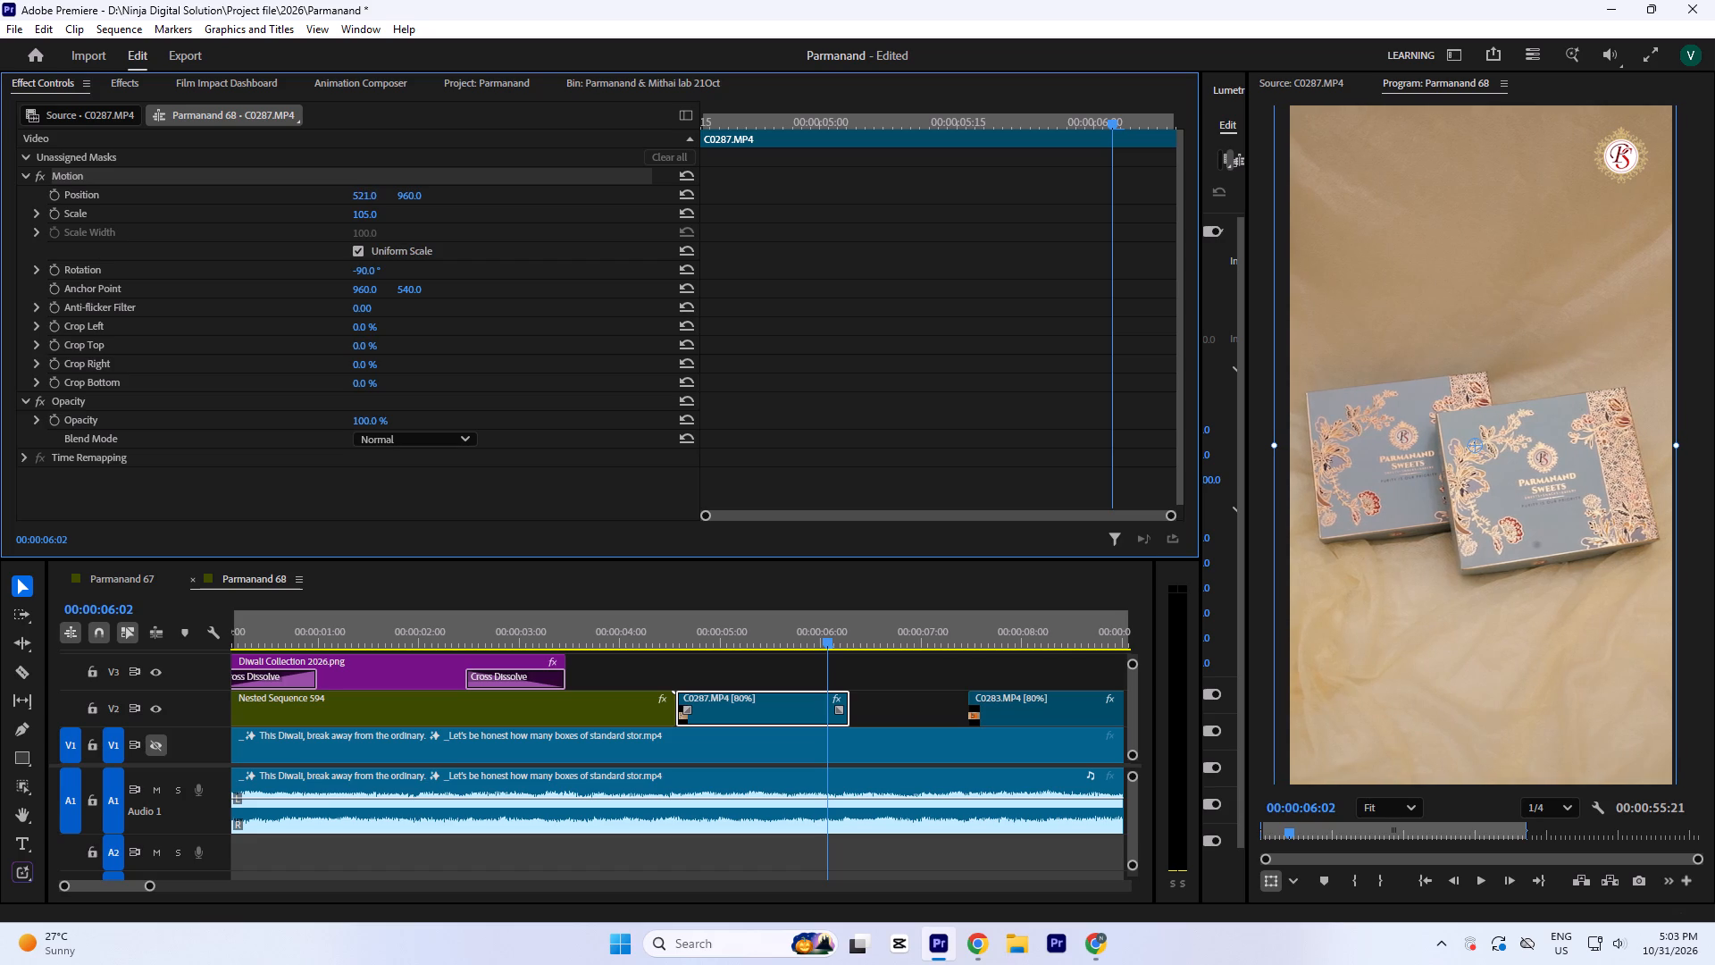
pyautogui.moveTo(359, 206); pyautogui.dragTo(357, 209)
pyautogui.click(752, 667)
pyautogui.hotkey('ctrl', 's')
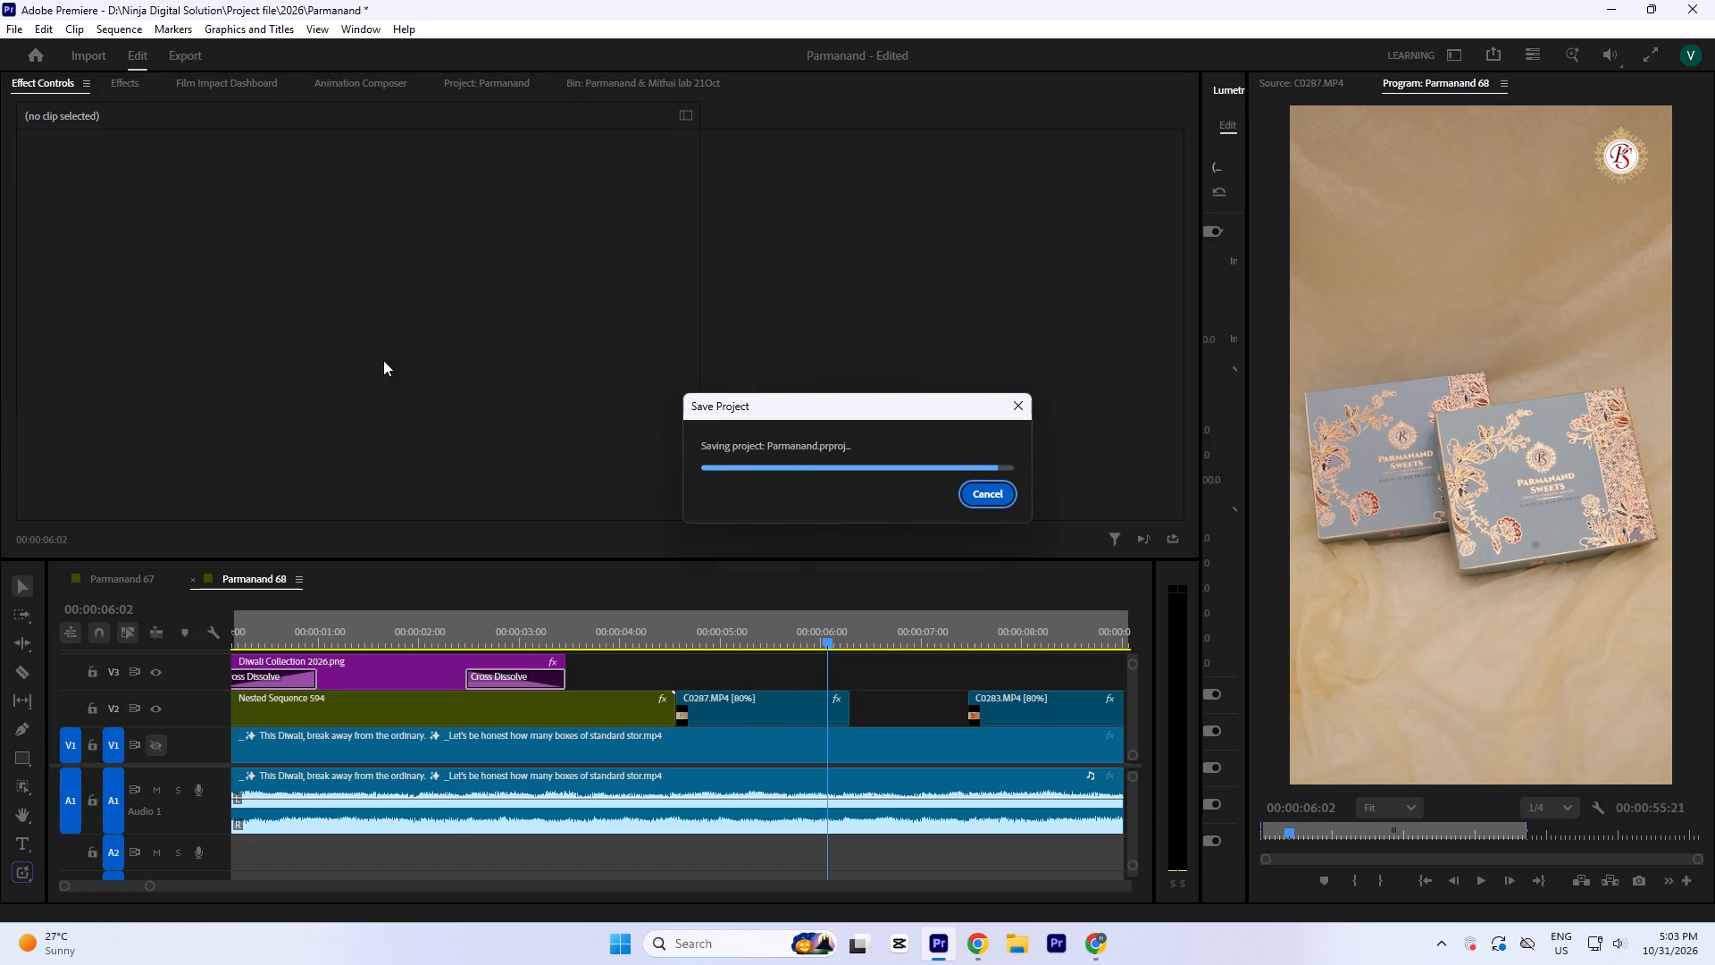
pyautogui.click(791, 705)
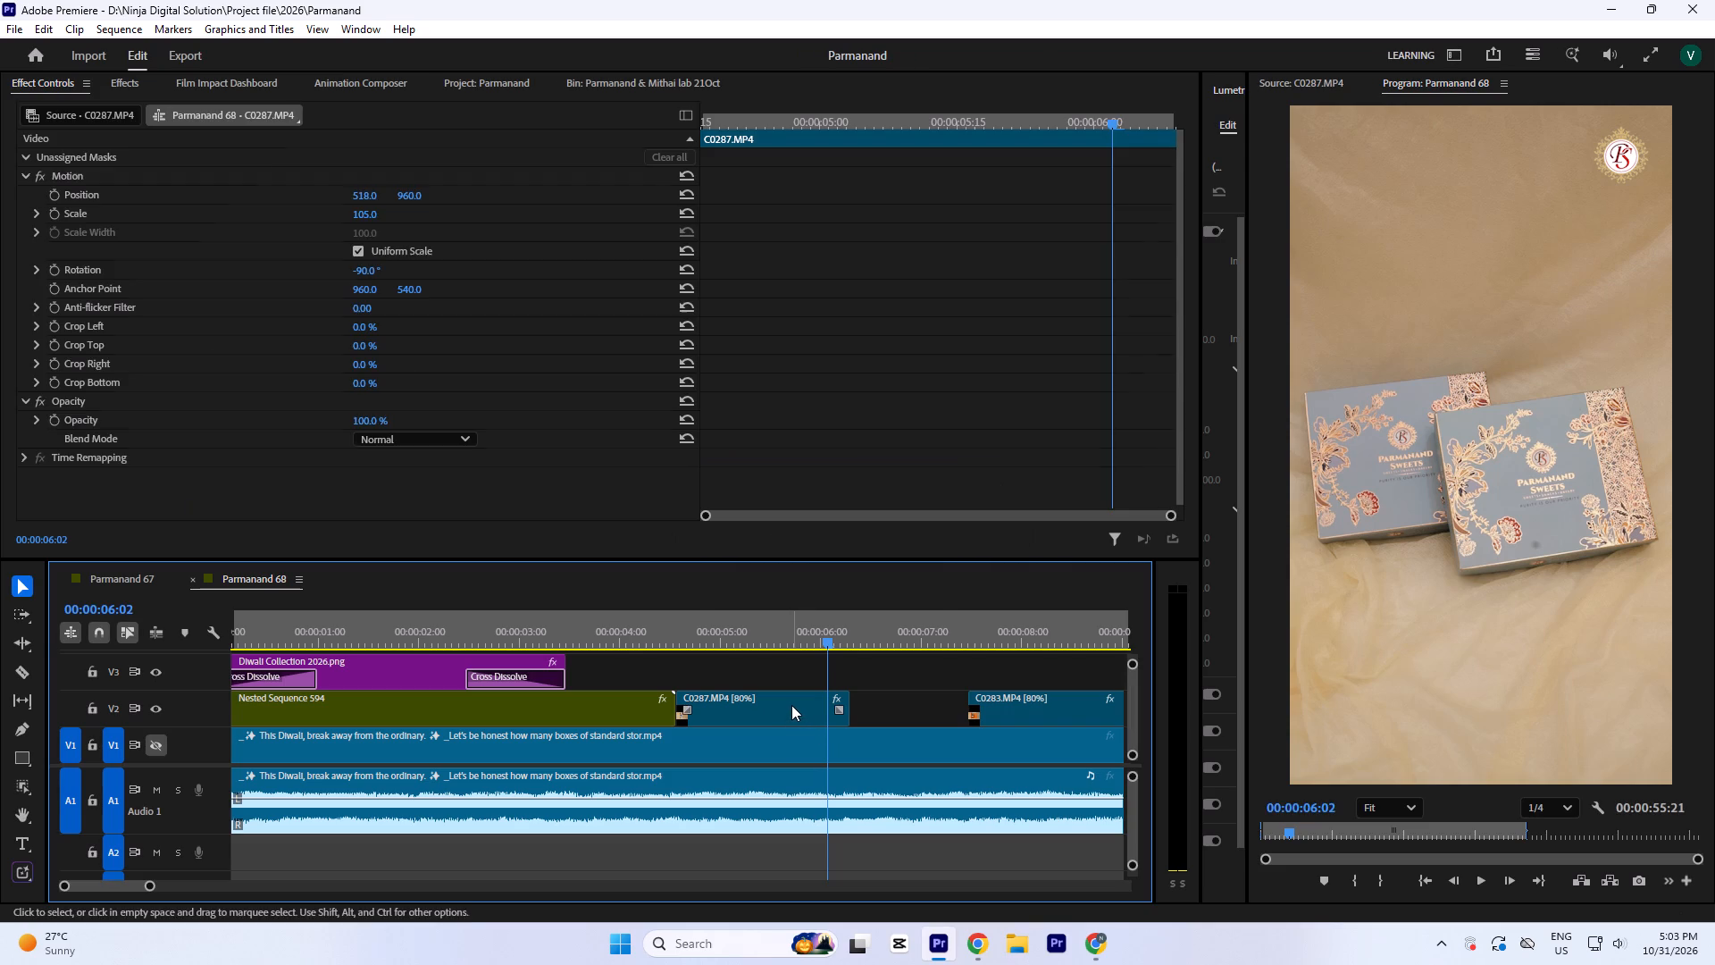
pyautogui.moveTo(406, 193); pyautogui.dragTo(406, 216)
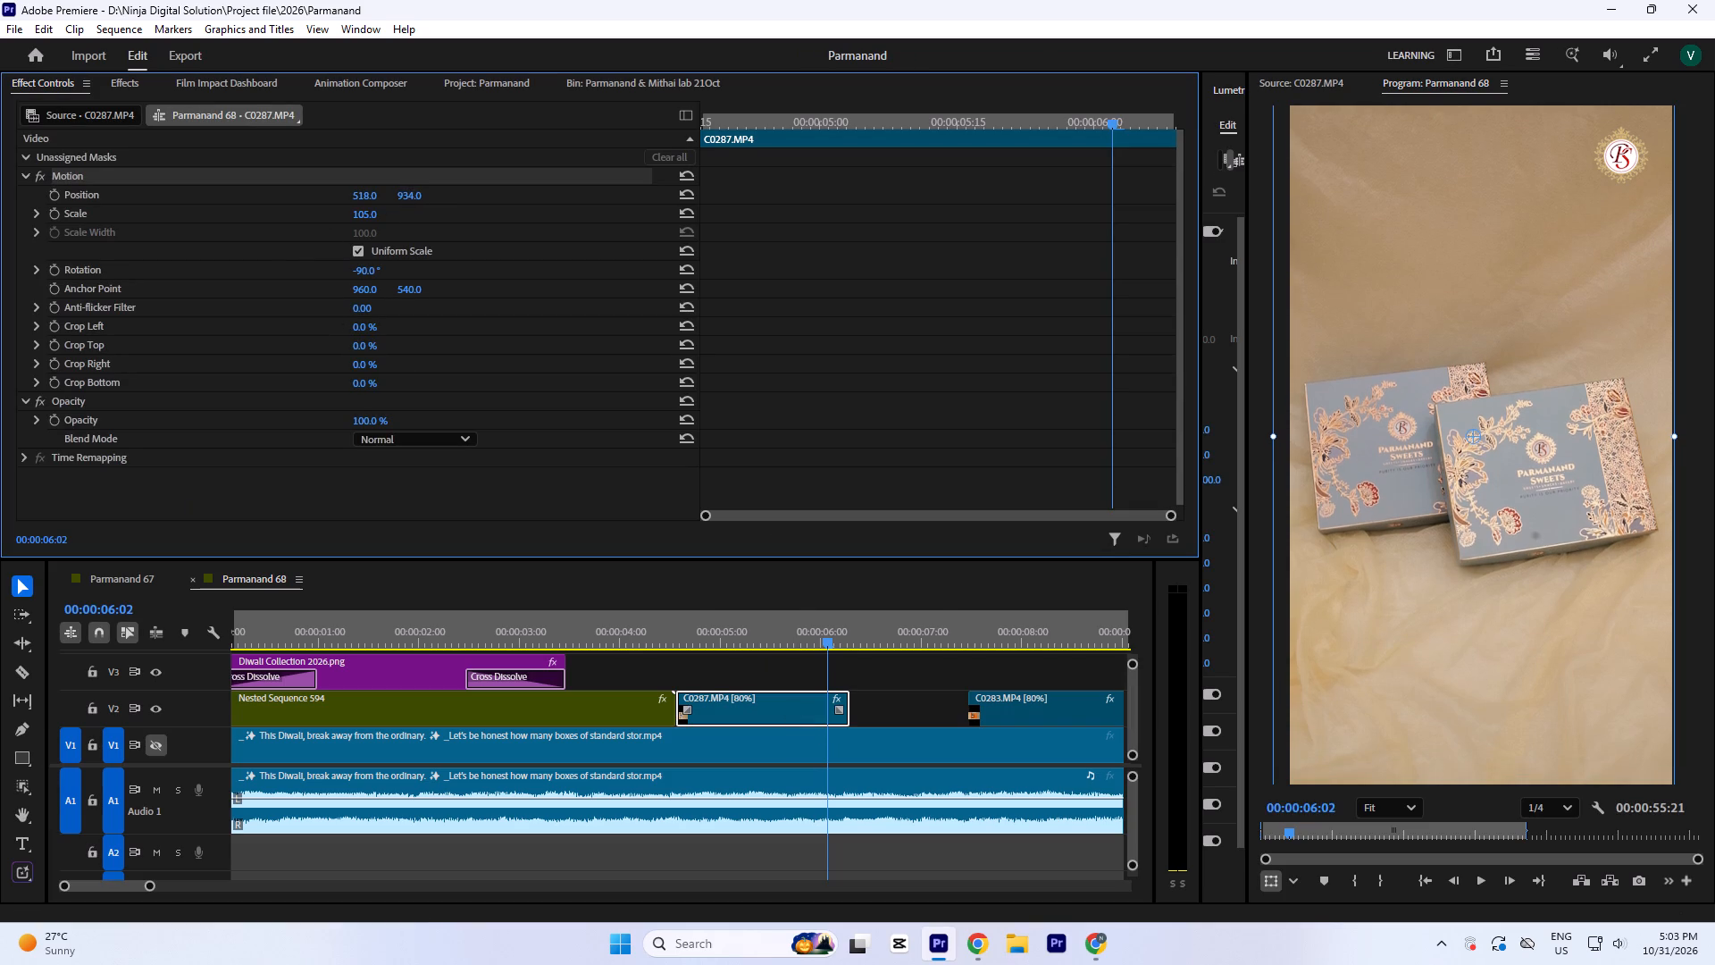
pyautogui.moveTo(406, 216); pyautogui.dragTo(406, 207)
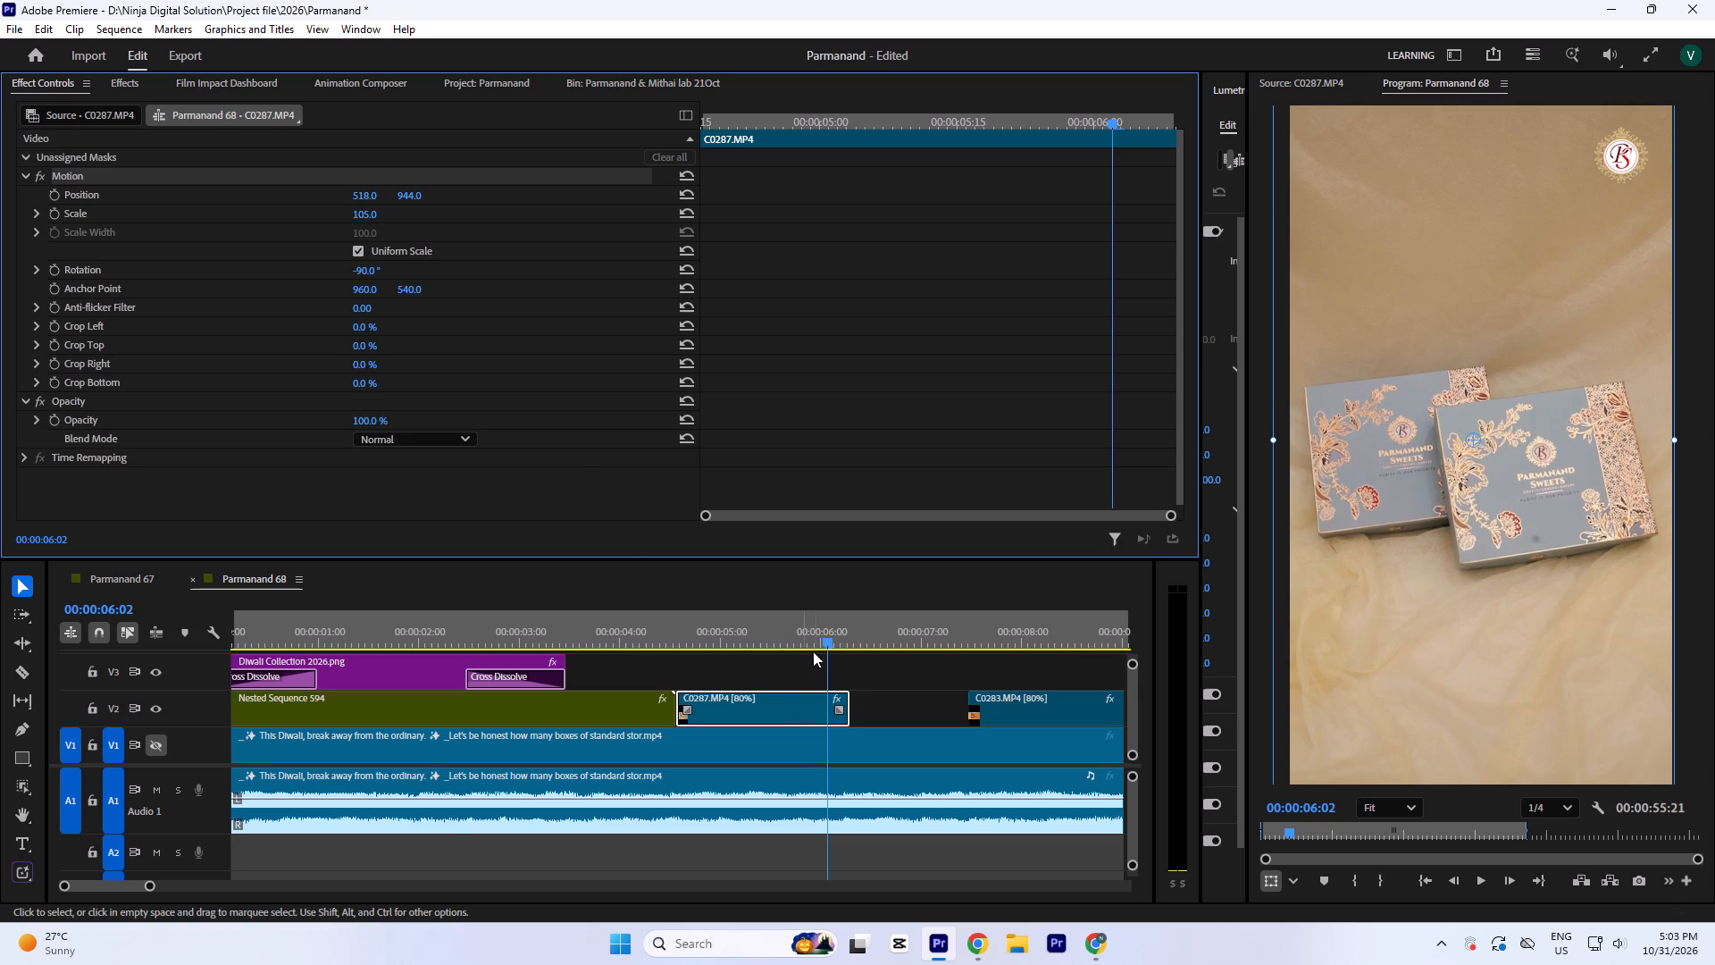
# Nest the C0287.MP4 clip on V2 with the default sequence name.
pyautogui.click(825, 630)
pyautogui.press('n')
pyautogui.press('Return')
# Apply Warp Stabilizer to the nested blue boxes clip and set its Smoothness to 10%.
pyautogui.click(776, 708)
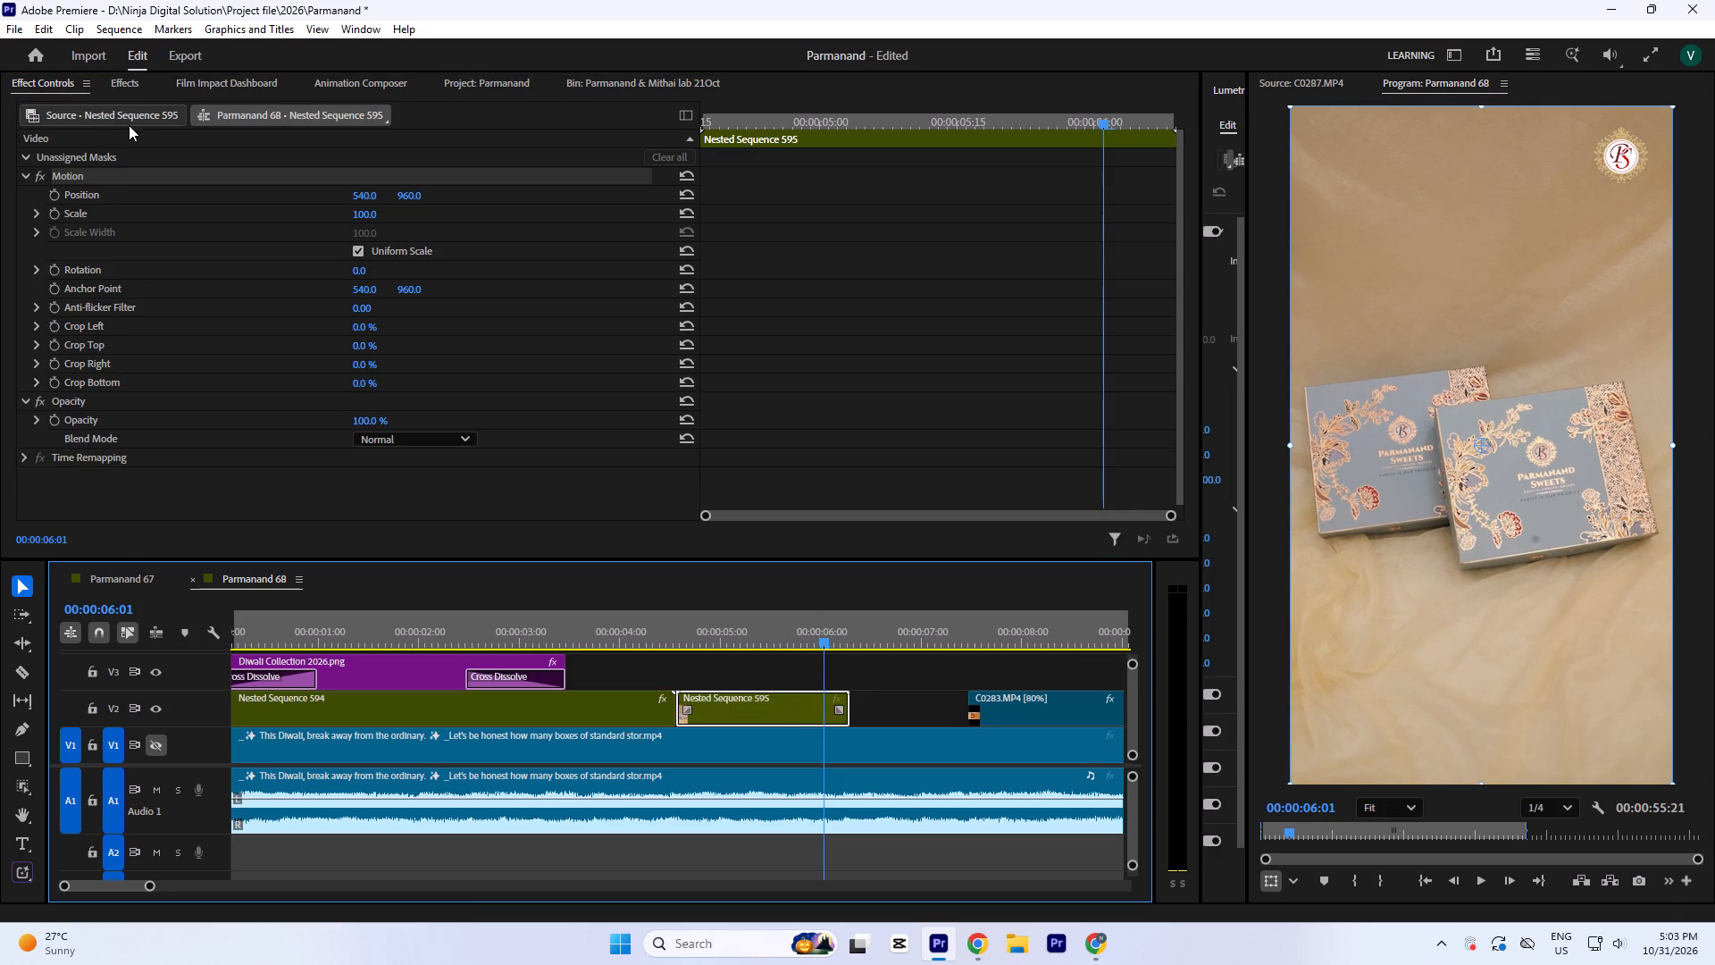
pyautogui.click(134, 86)
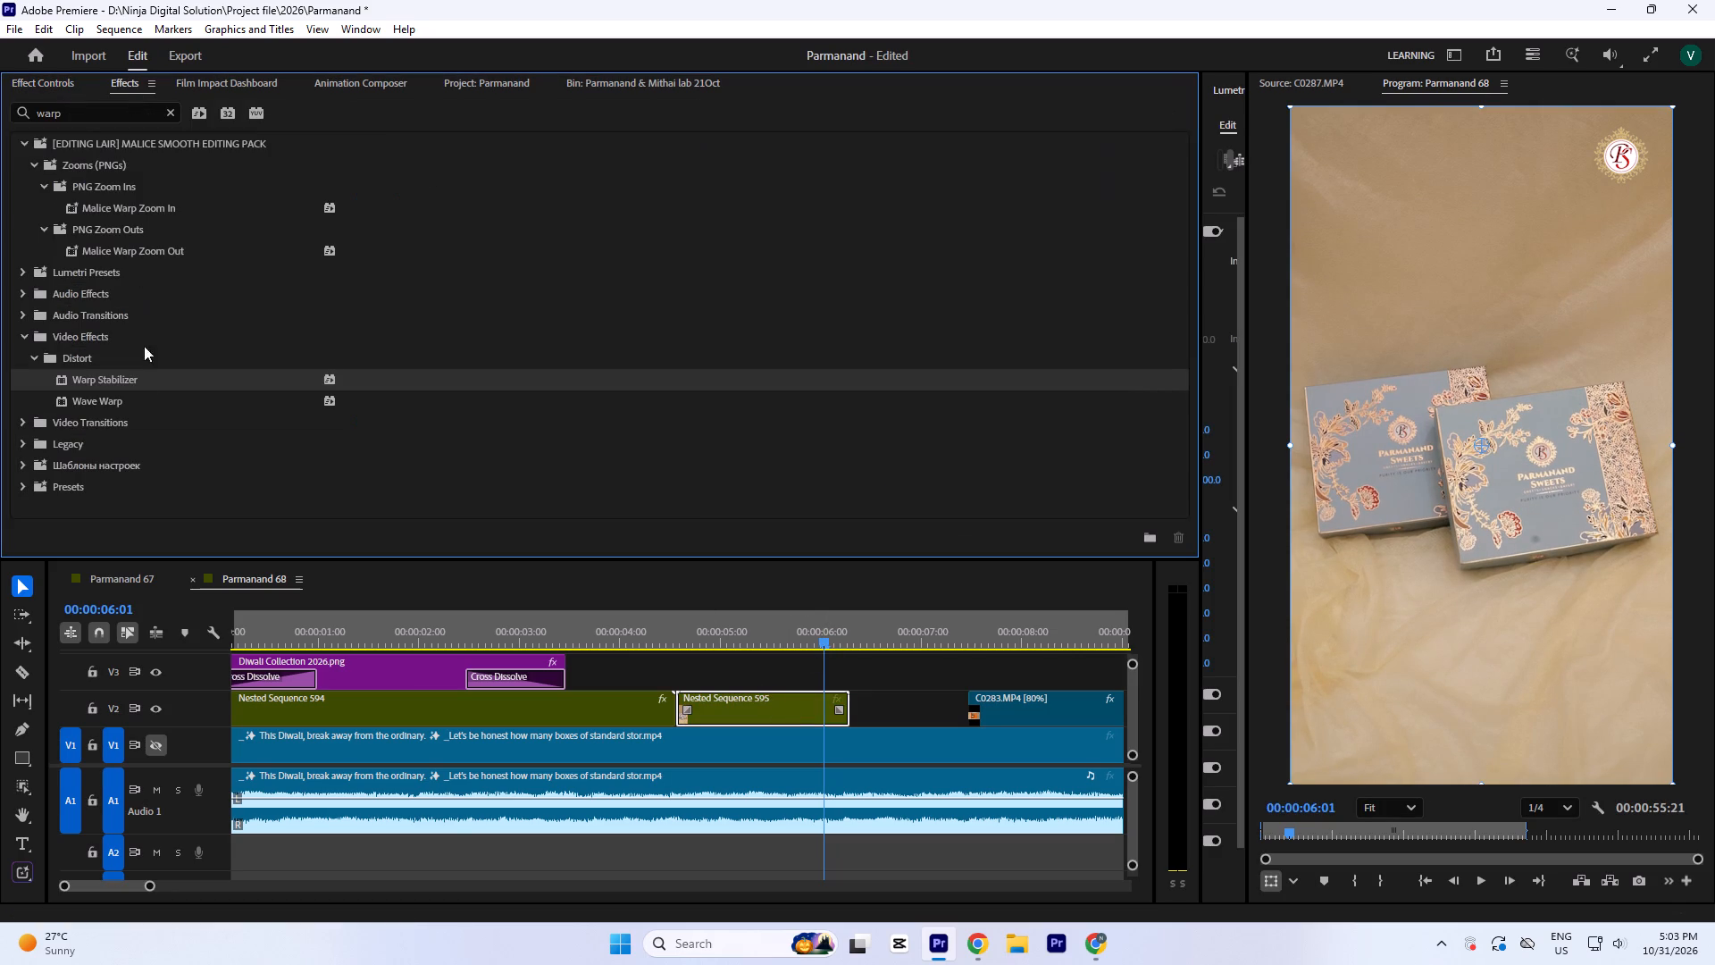
pyautogui.doubleClick(129, 382)
pyautogui.click(58, 82)
pyautogui.scroll(-4, 200, 416)
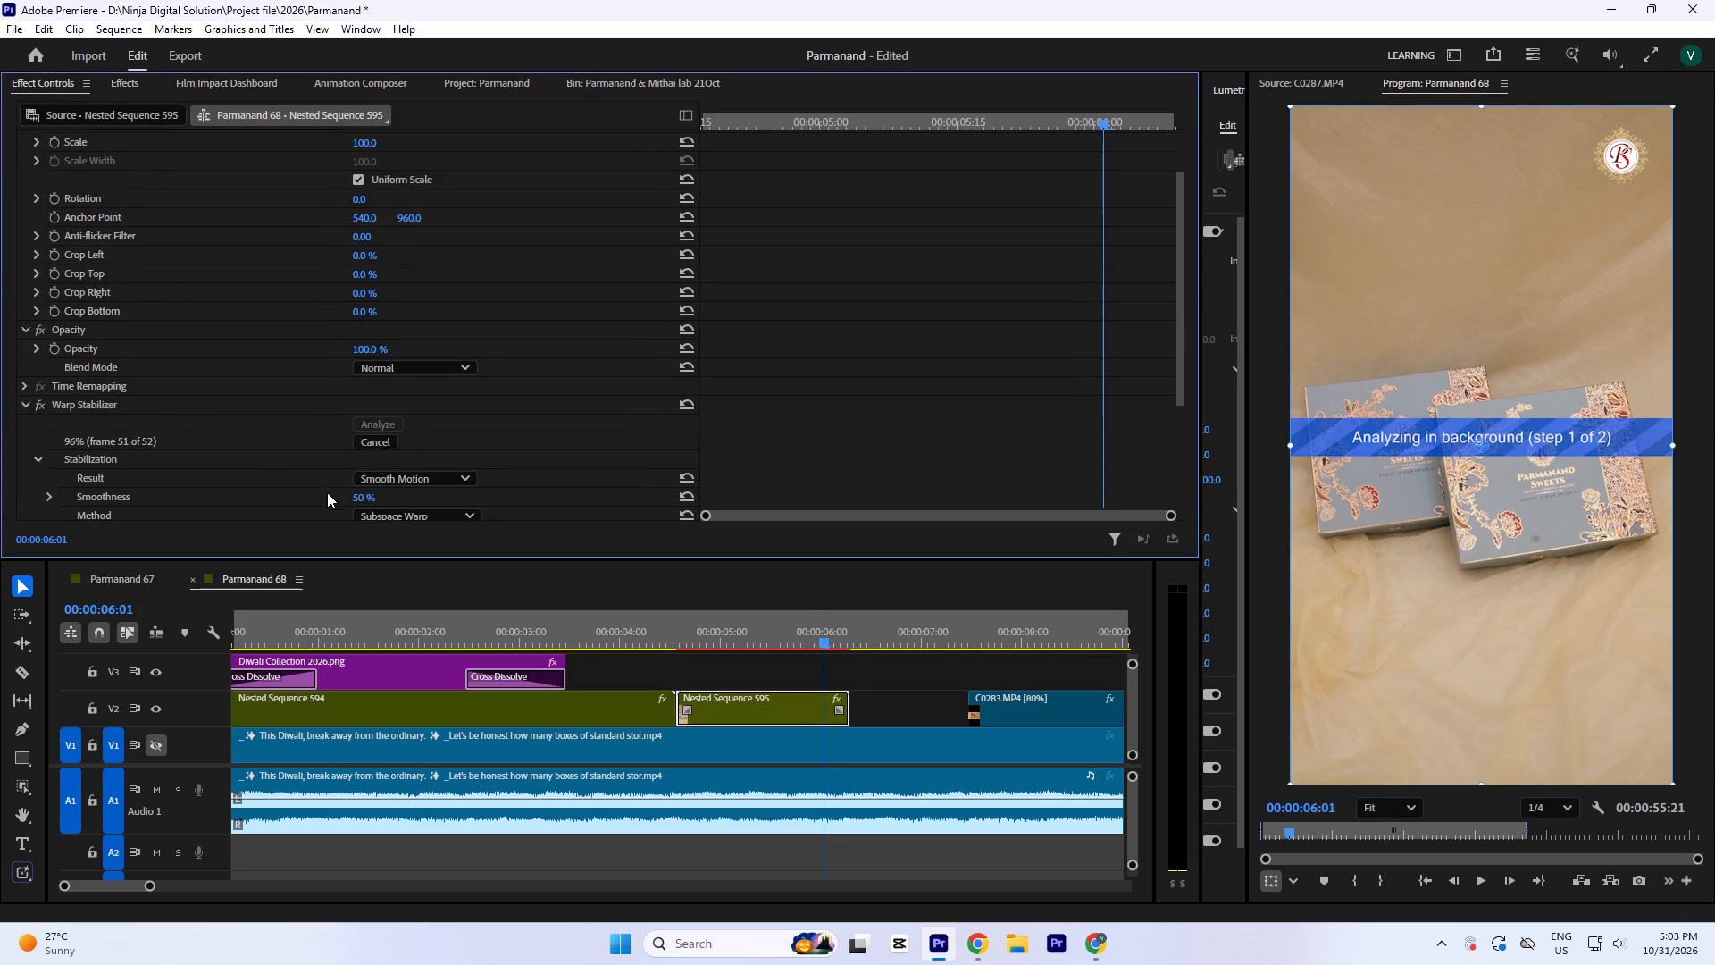
pyautogui.click(360, 495)
pyautogui.press('1')
pyautogui.press('0')
pyautogui.click(988, 345)
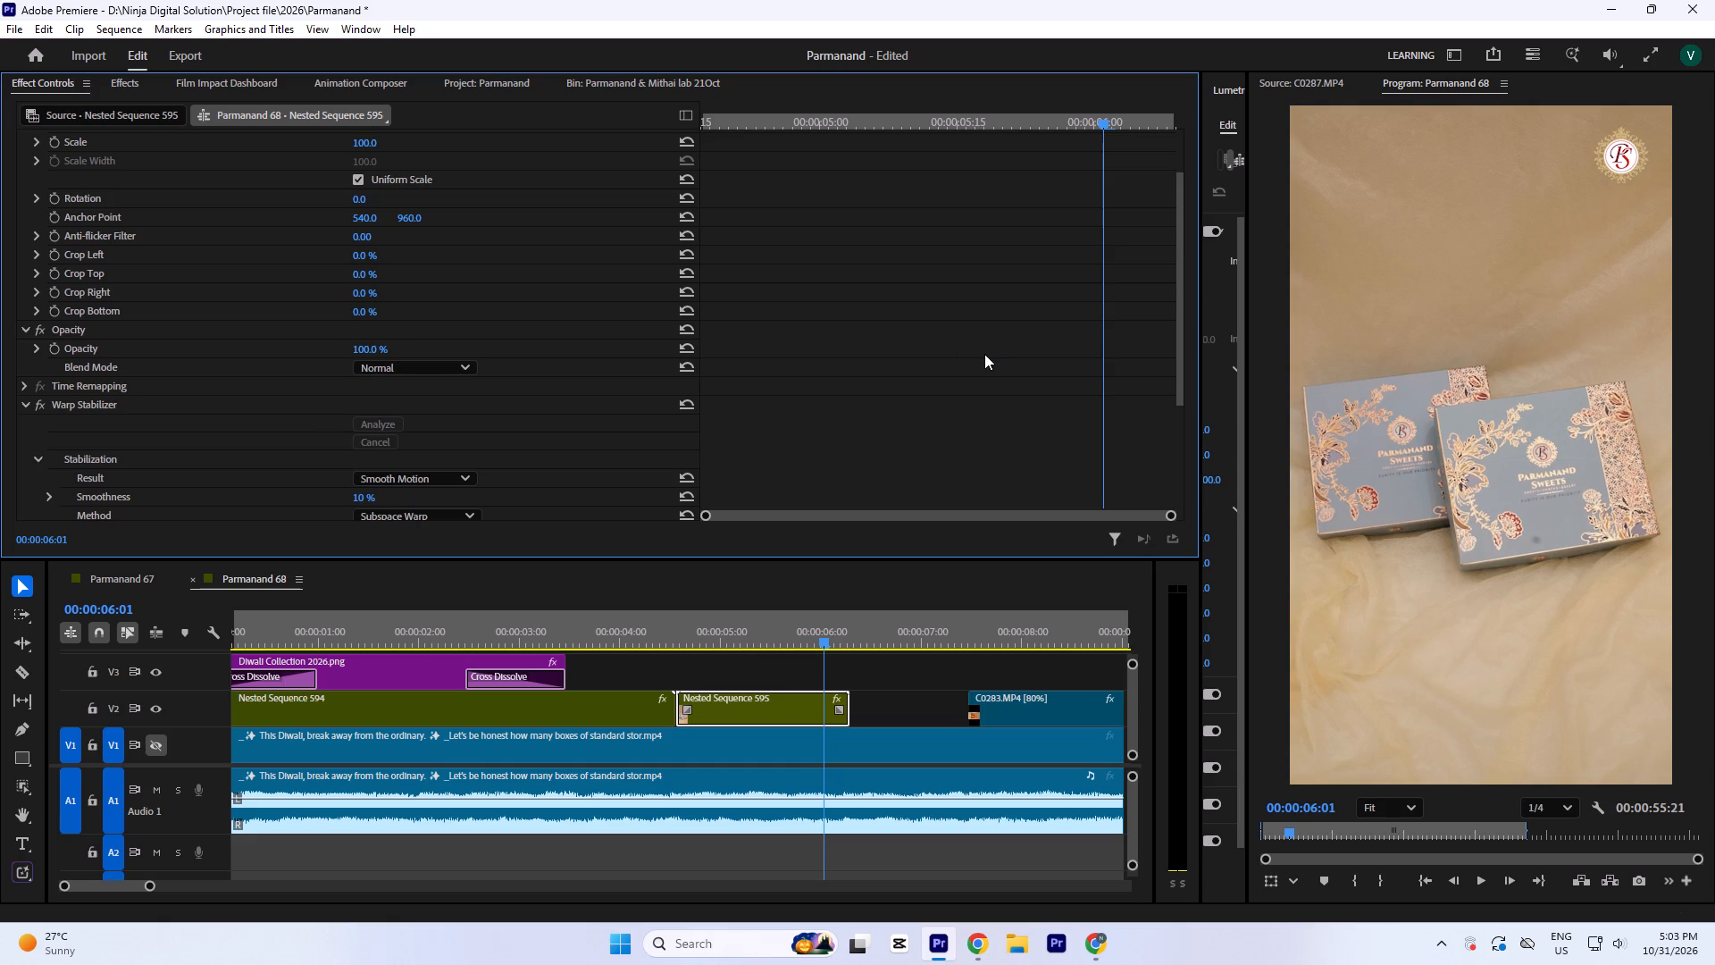
# Play the reel's opening and replay the change from the gift box clip into the stabilized blue boxes clip.
pyautogui.press('Return')
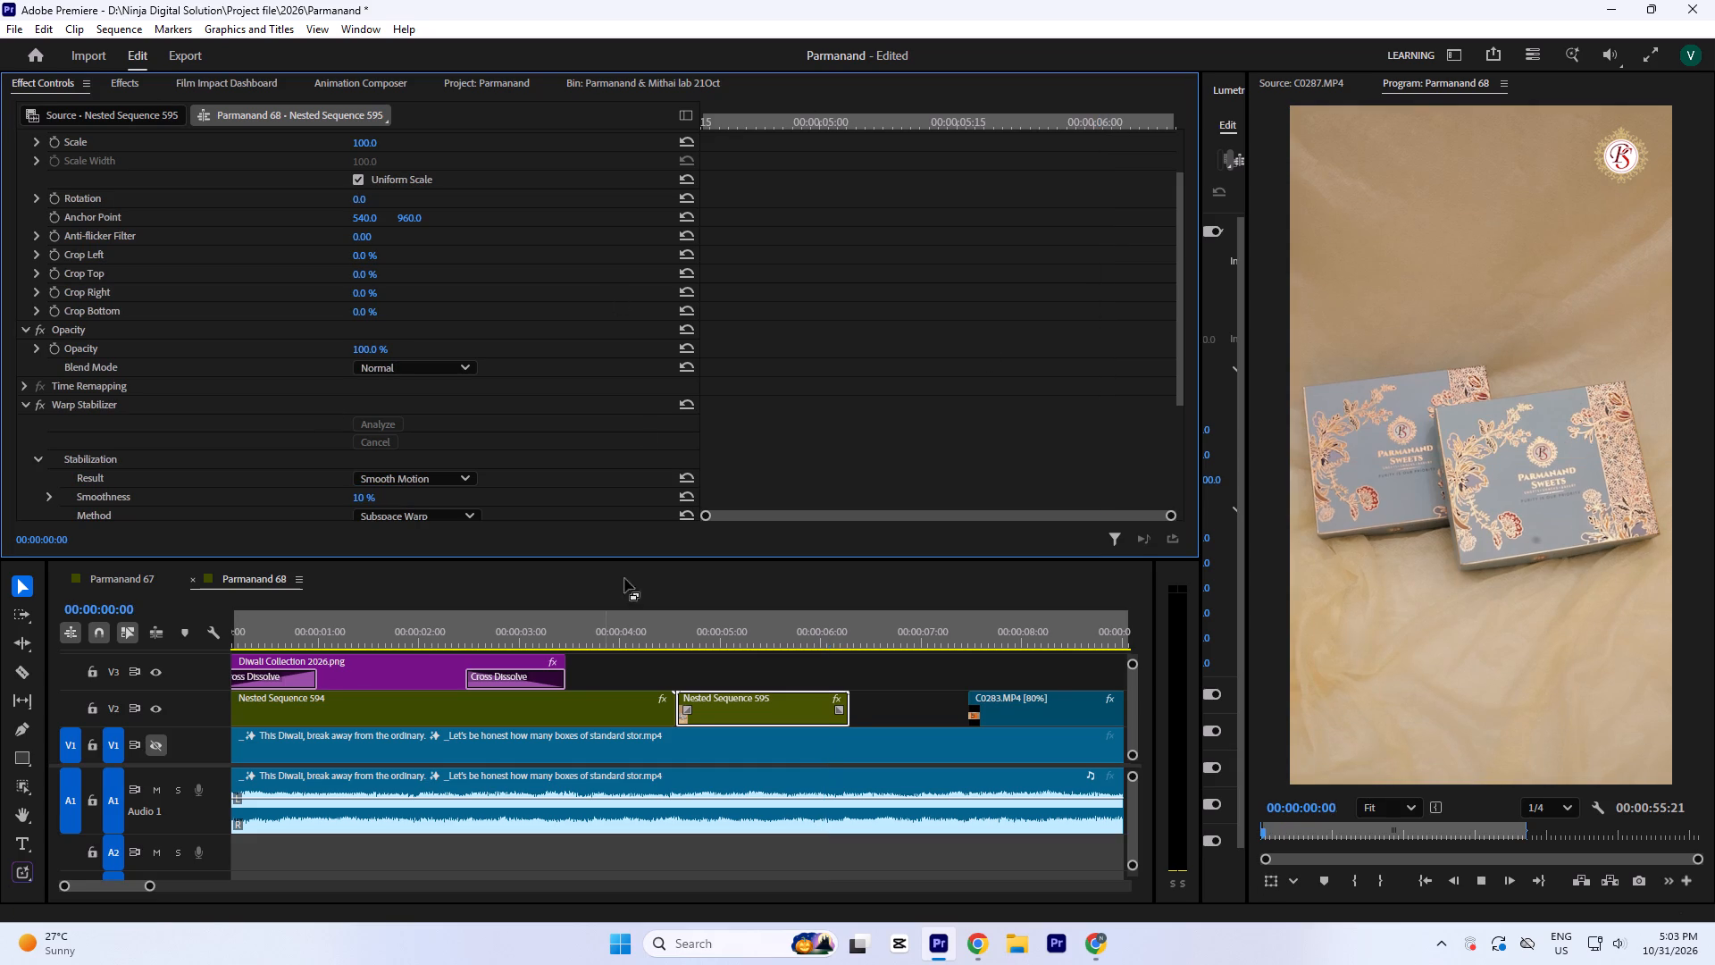
pyautogui.press('space')
pyautogui.moveTo(280, 637); pyautogui.dragTo(39, 650)
pyautogui.press('space')
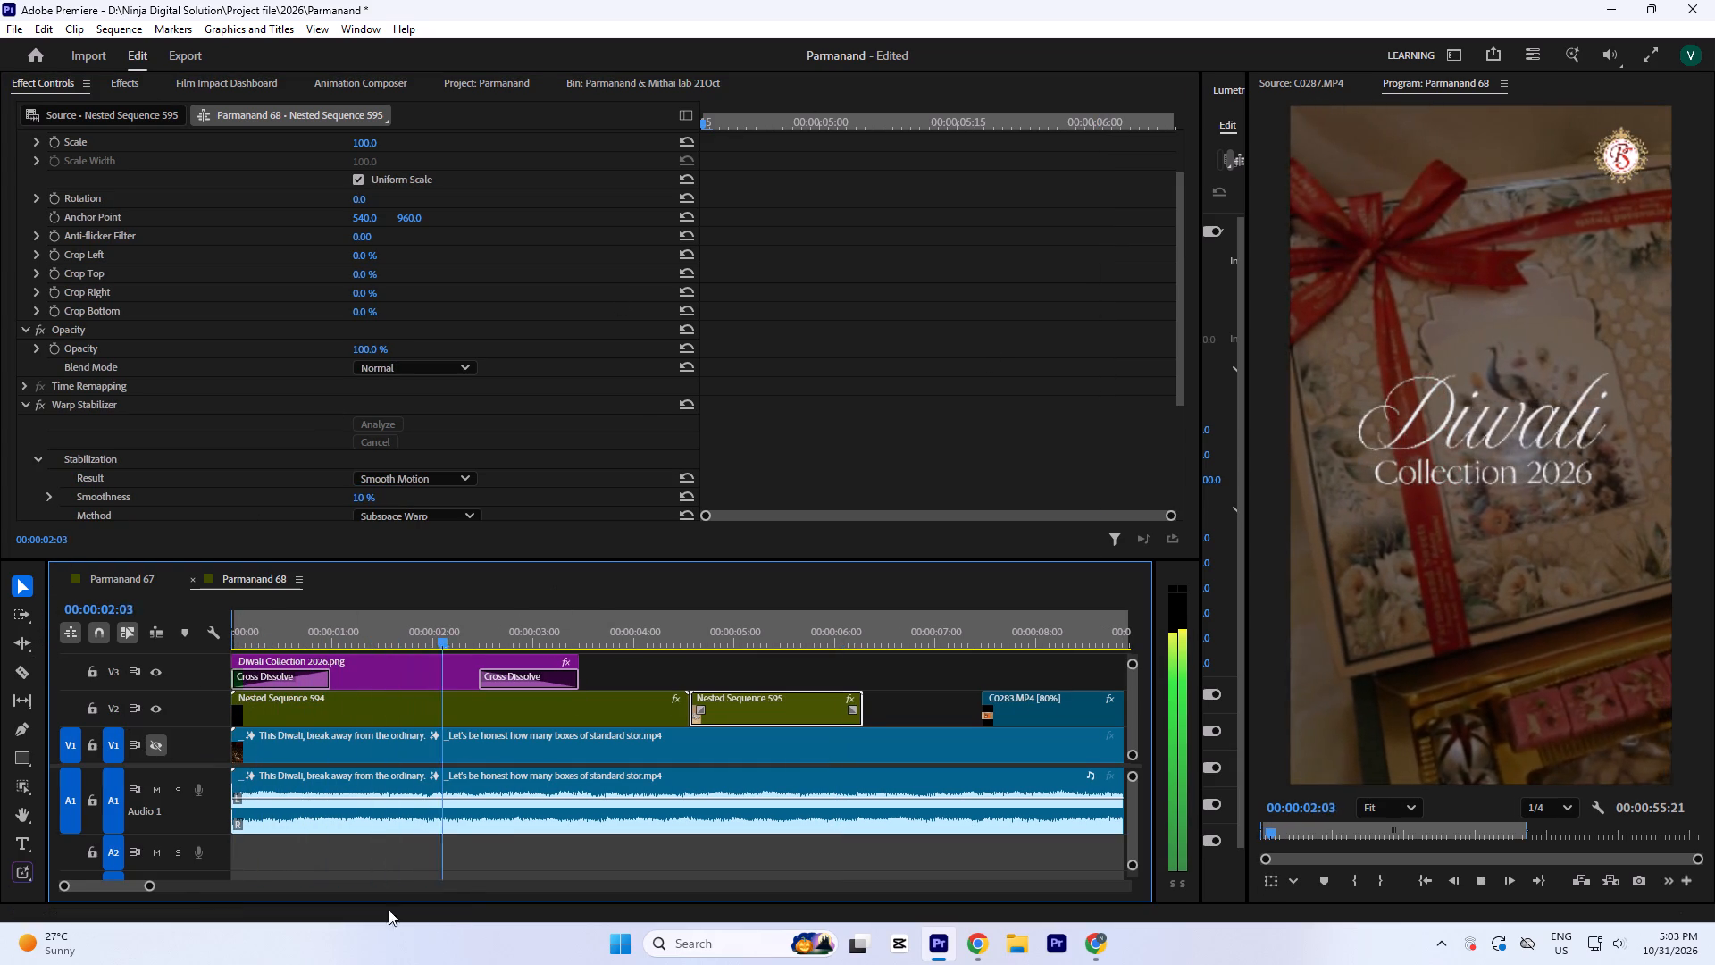
pyautogui.press('space')
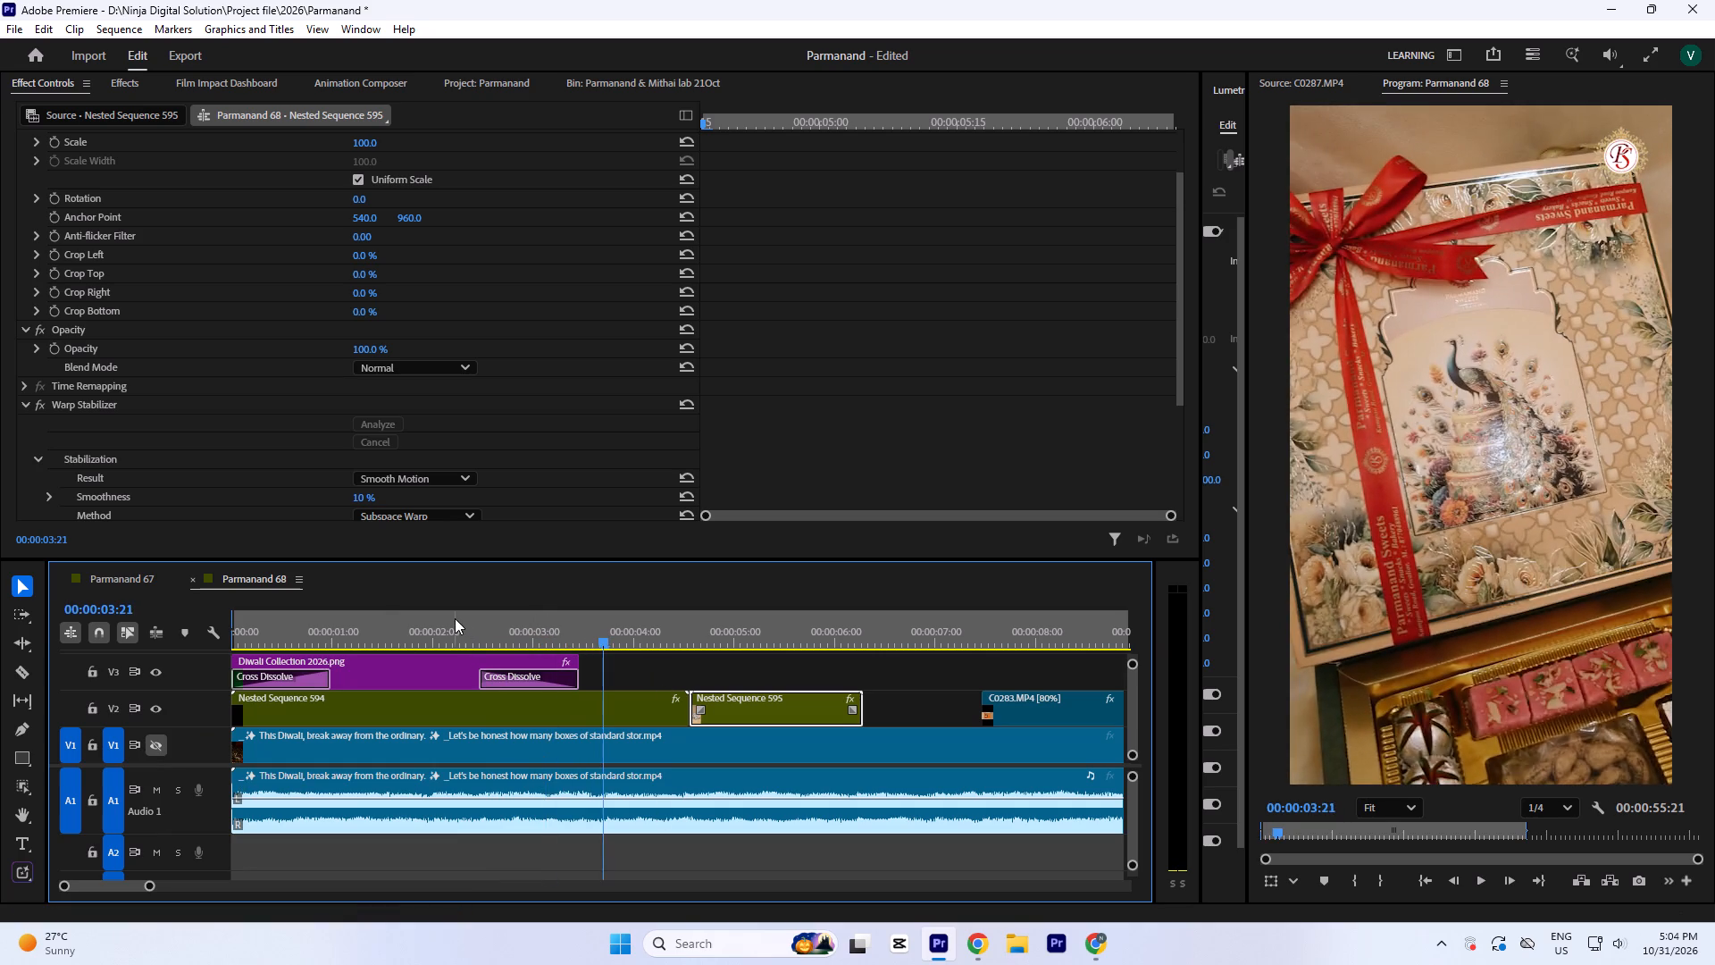
pyautogui.click(454, 618)
pyautogui.press('space')
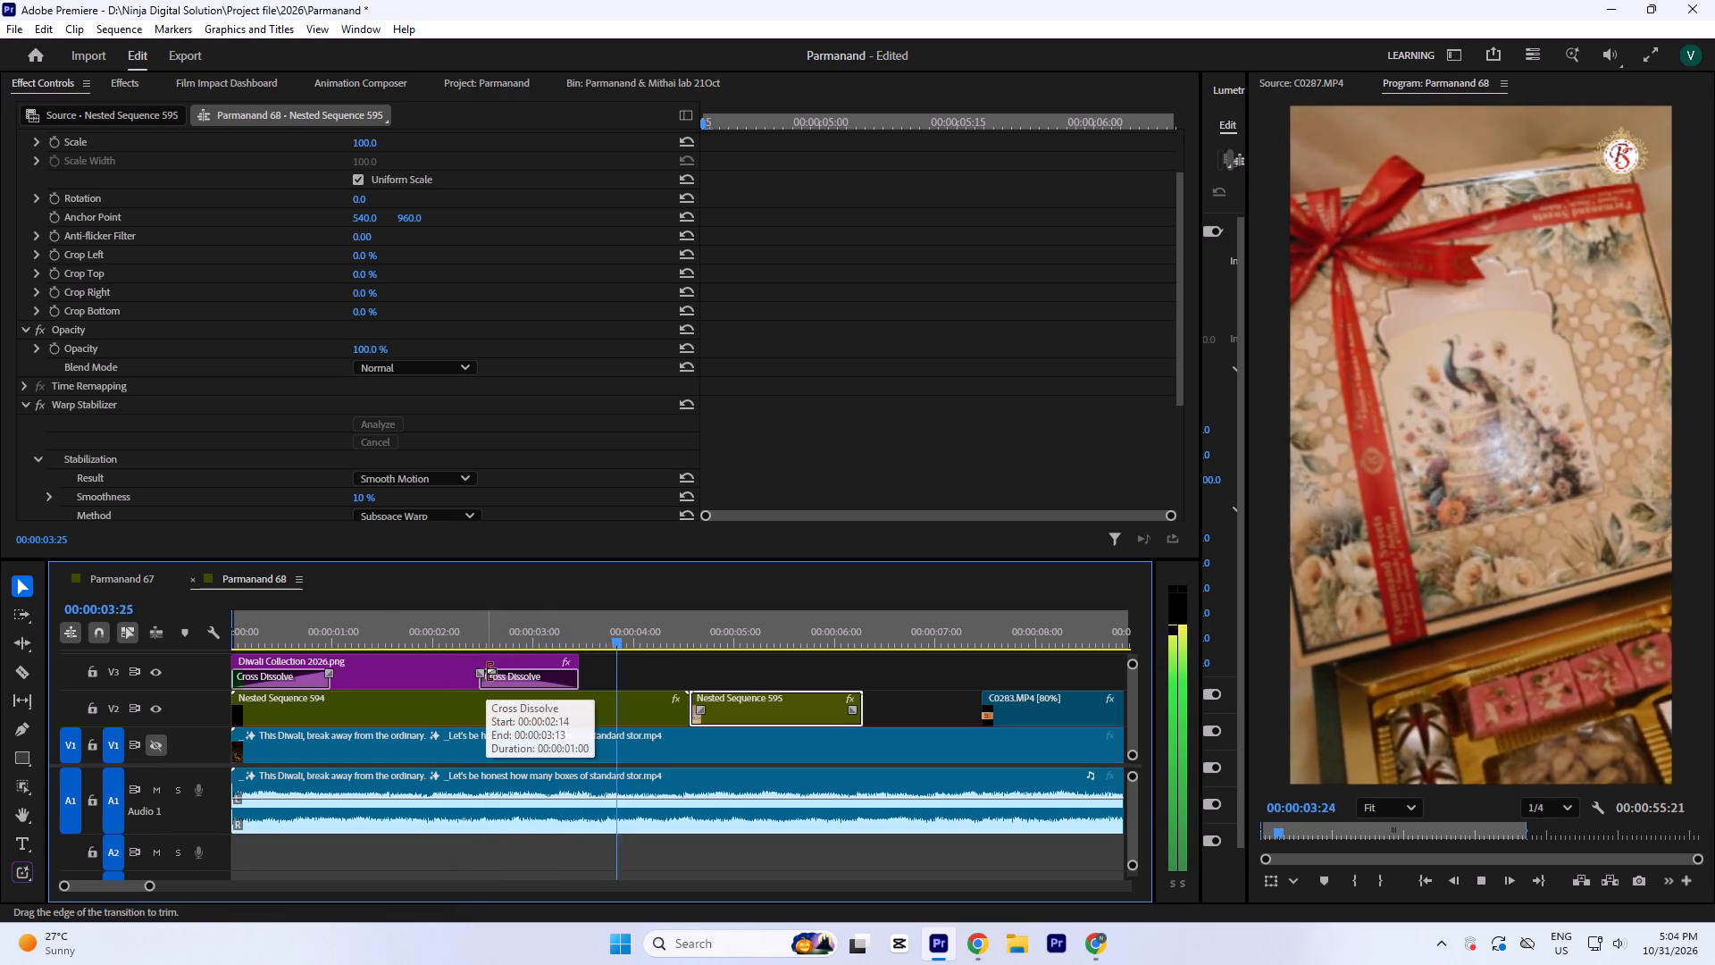
pyautogui.press('space')
pyautogui.click(568, 632)
pyautogui.press('space')
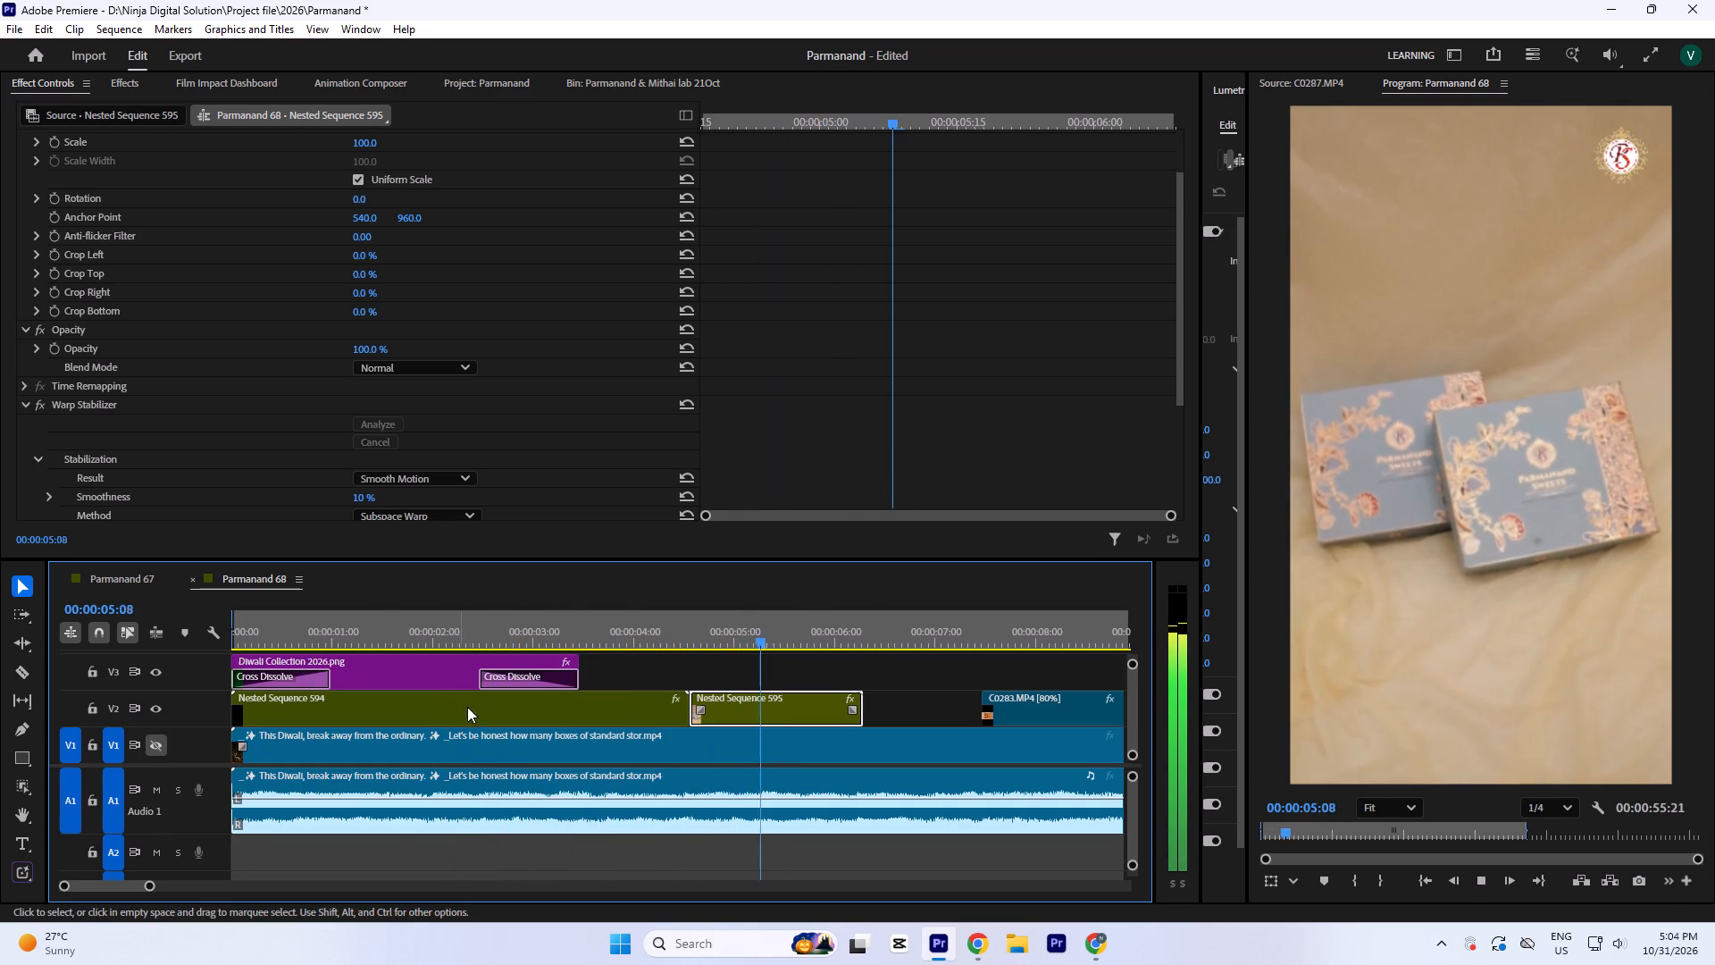
pyautogui.press('space')
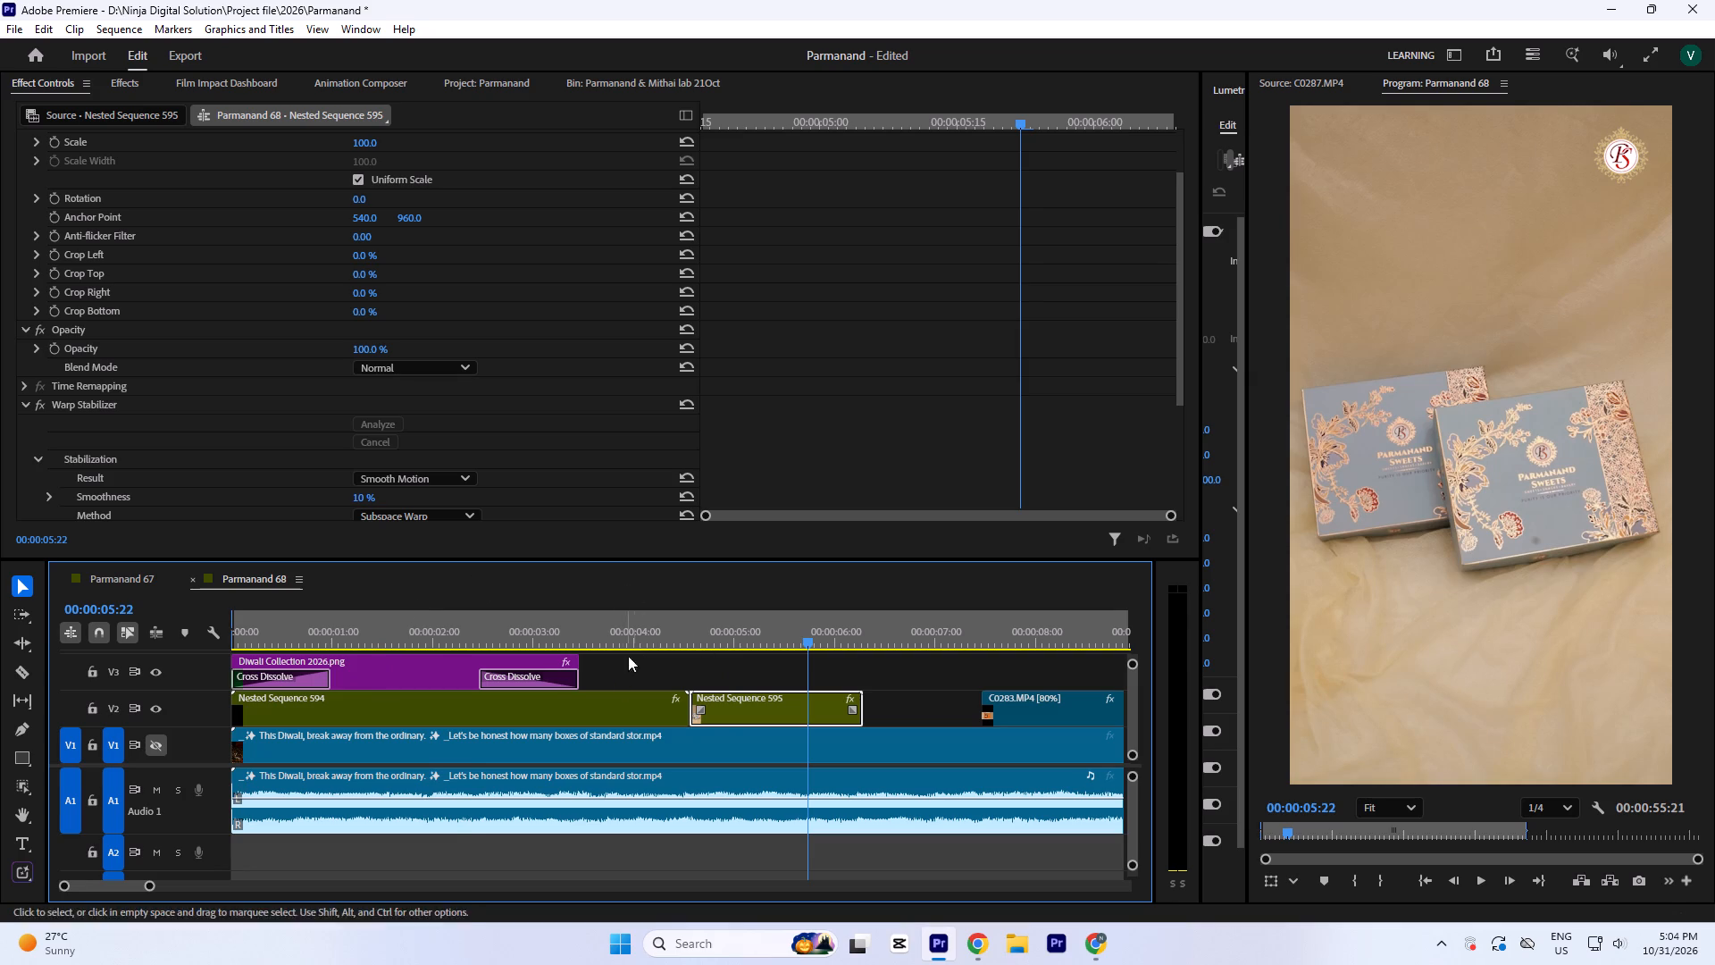
pyautogui.click(640, 641)
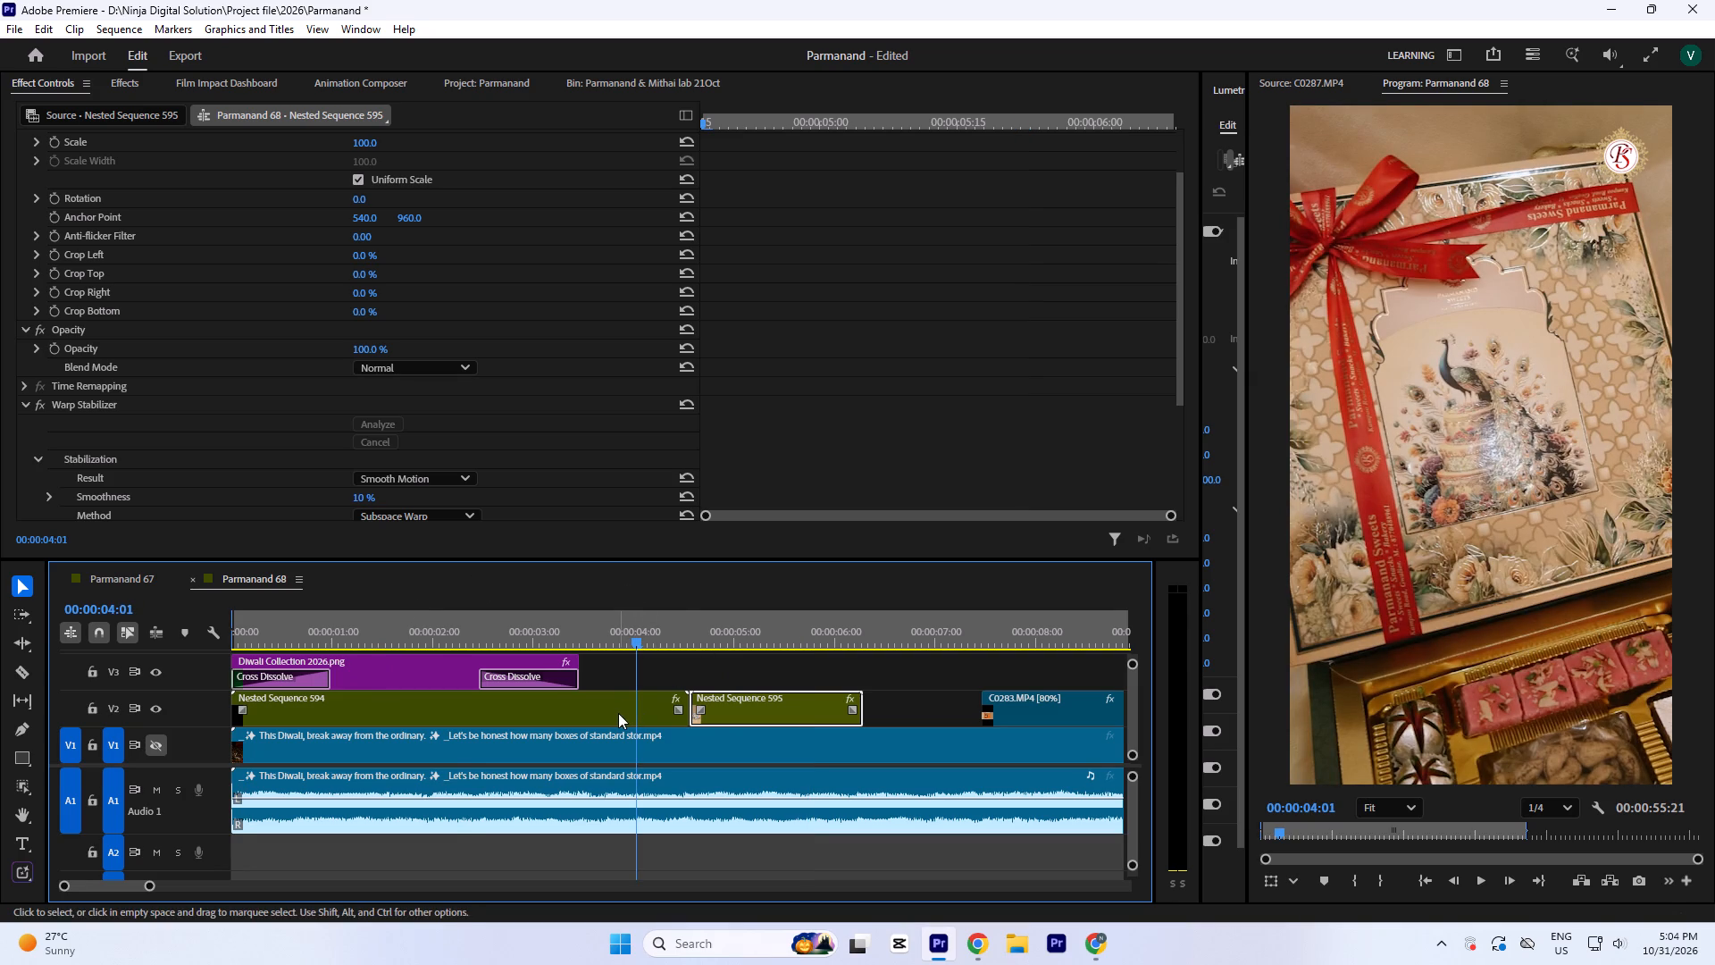
# Inside the nested blue boxes sequence, extend C0287.MP4 to a duration of 5:29, then return to Parmanand 68.
pyautogui.doubleClick(752, 699)
pyautogui.moveTo(395, 719); pyautogui.dragTo(1044, 755)
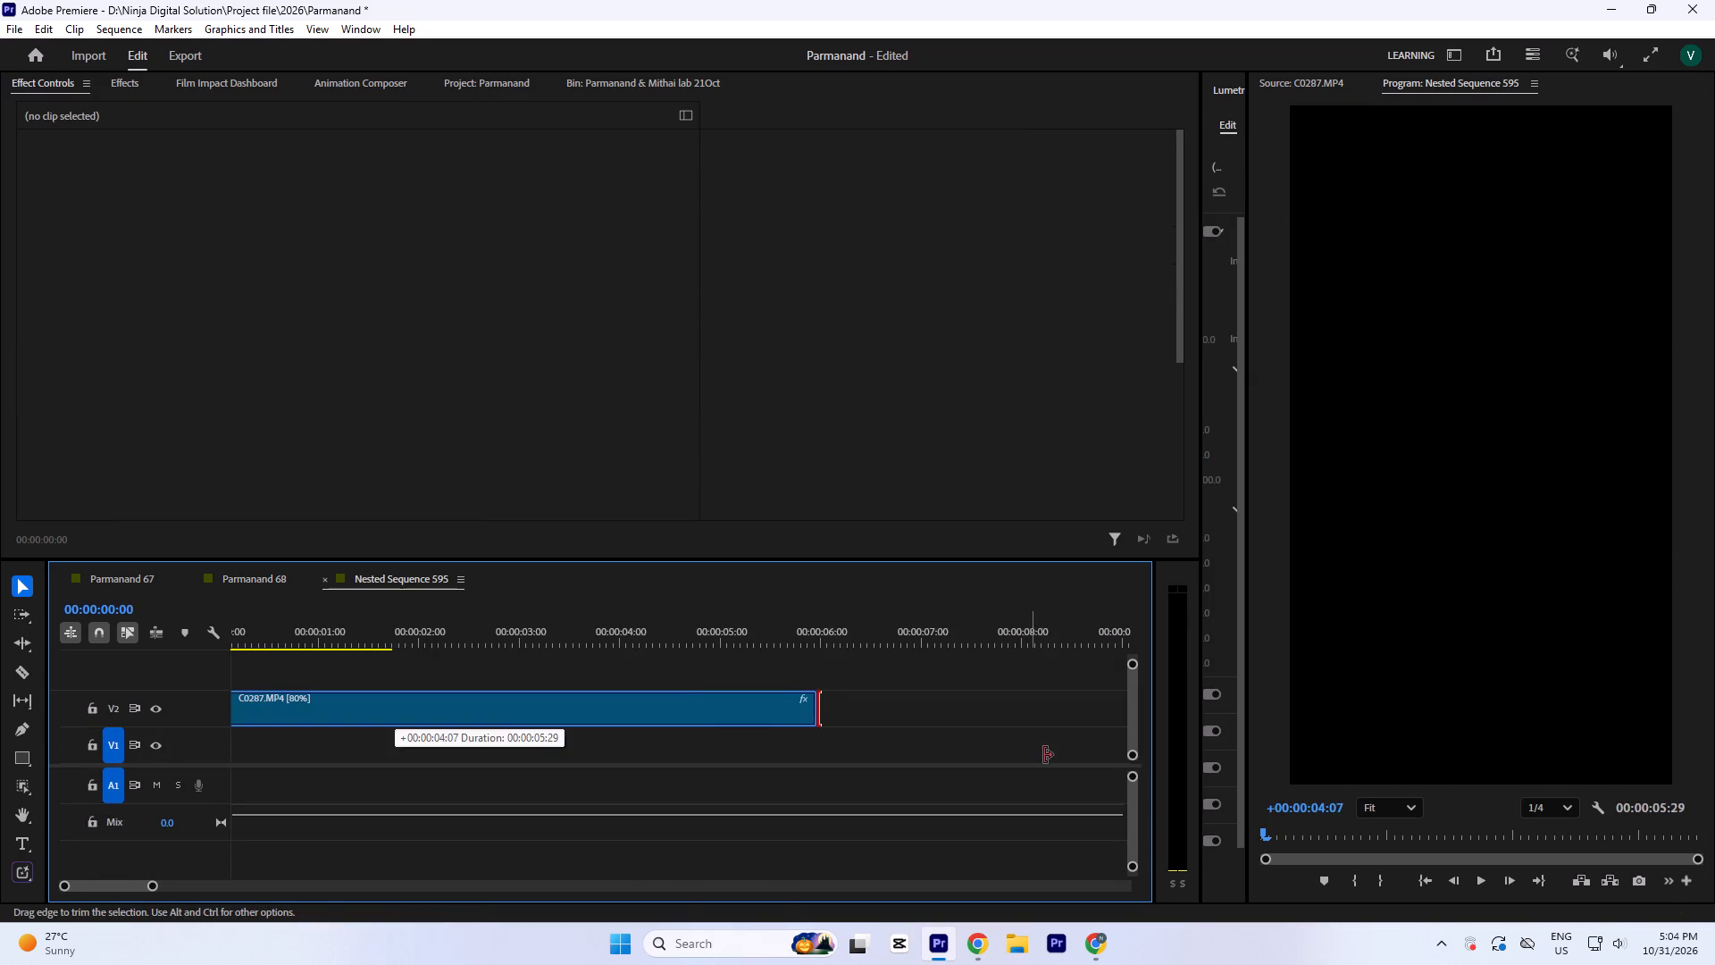
pyautogui.moveTo(1044, 755); pyautogui.dragTo(1057, 752)
pyautogui.press('-')
pyautogui.click(321, 578)
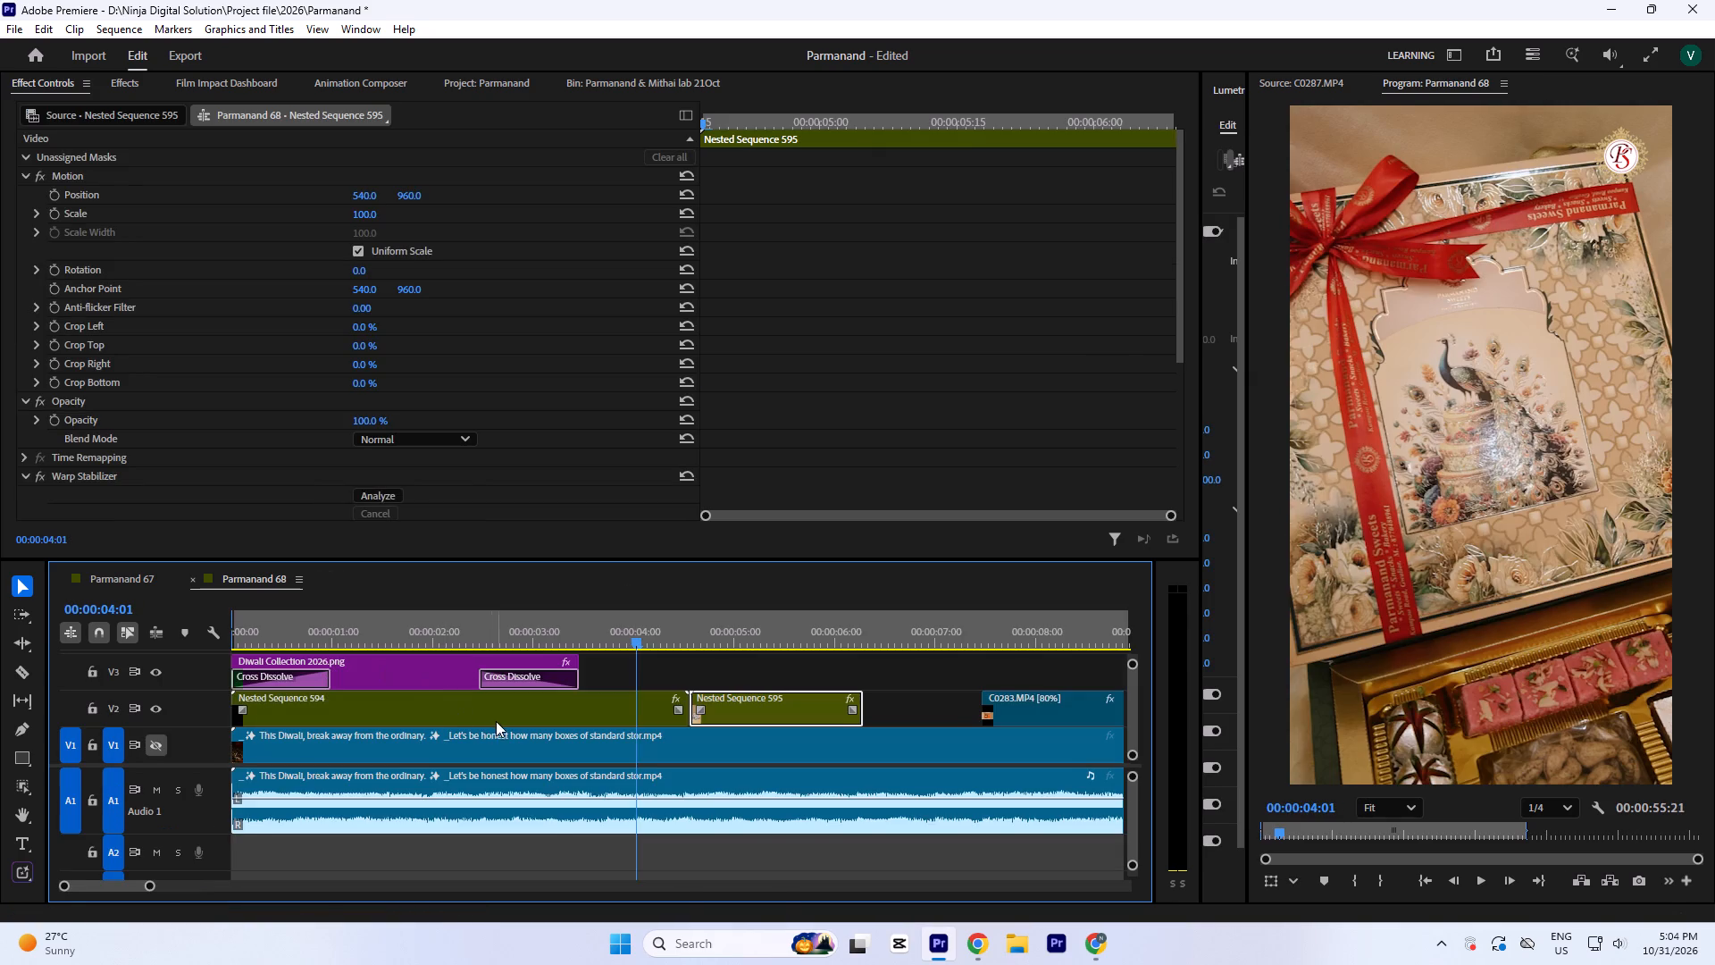
# Move the nested gift box clip to V3 at about 10.6 seconds and the nested blue boxes clip to the start of V2.
pyautogui.click(496, 720)
pyautogui.press('-')
pyautogui.moveTo(389, 713); pyautogui.dragTo(923, 687)
pyautogui.moveTo(498, 710); pyautogui.dragTo(267, 700)
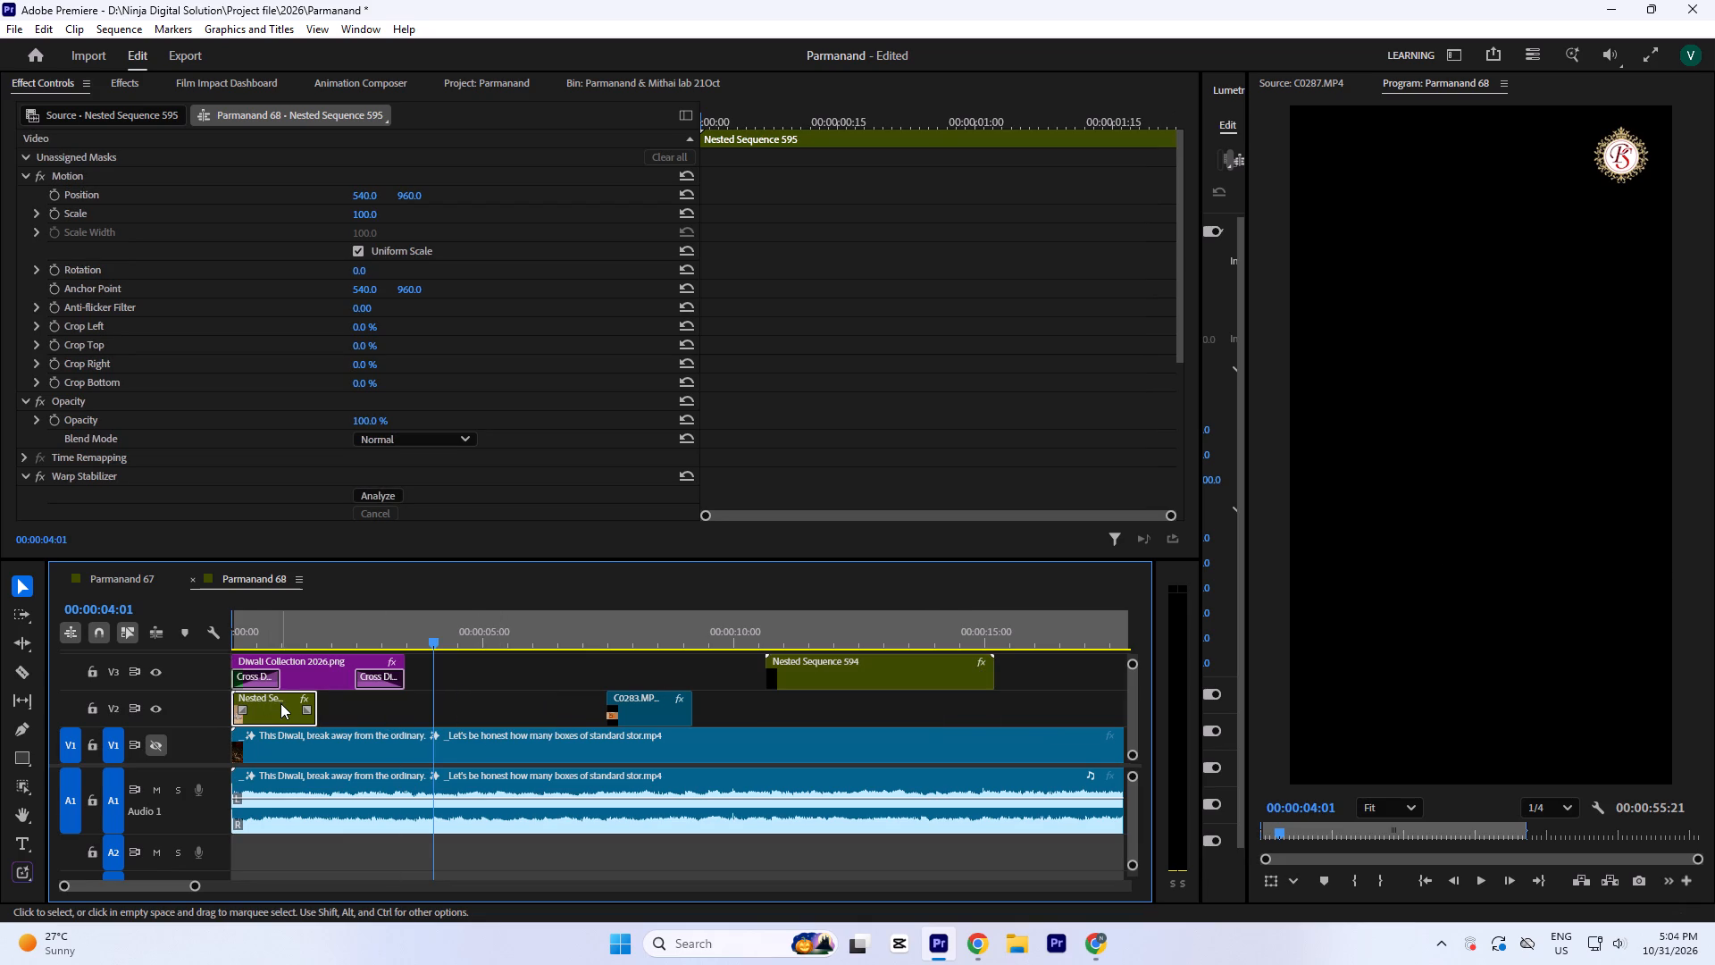
# Apply Cross Dissolve transitions to both ends of the nested blue boxes clip under the Diwali title.
pyautogui.click(285, 614)
pyautogui.press('=')
pyautogui.hotkey('shift', 'd')
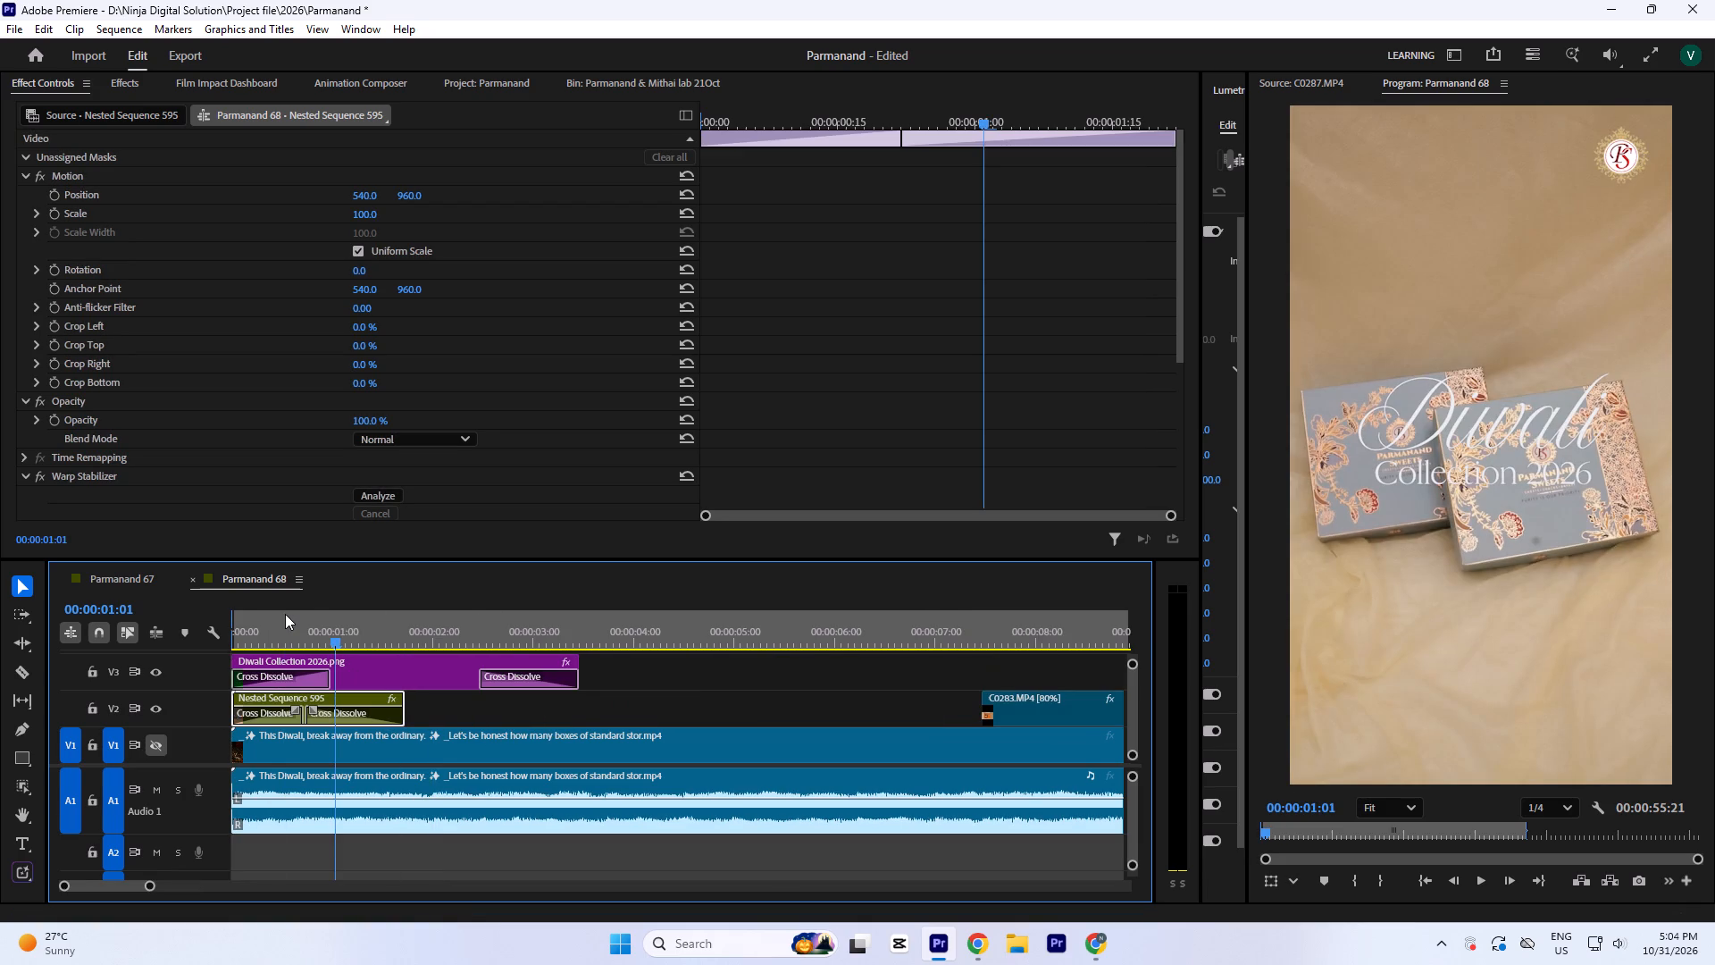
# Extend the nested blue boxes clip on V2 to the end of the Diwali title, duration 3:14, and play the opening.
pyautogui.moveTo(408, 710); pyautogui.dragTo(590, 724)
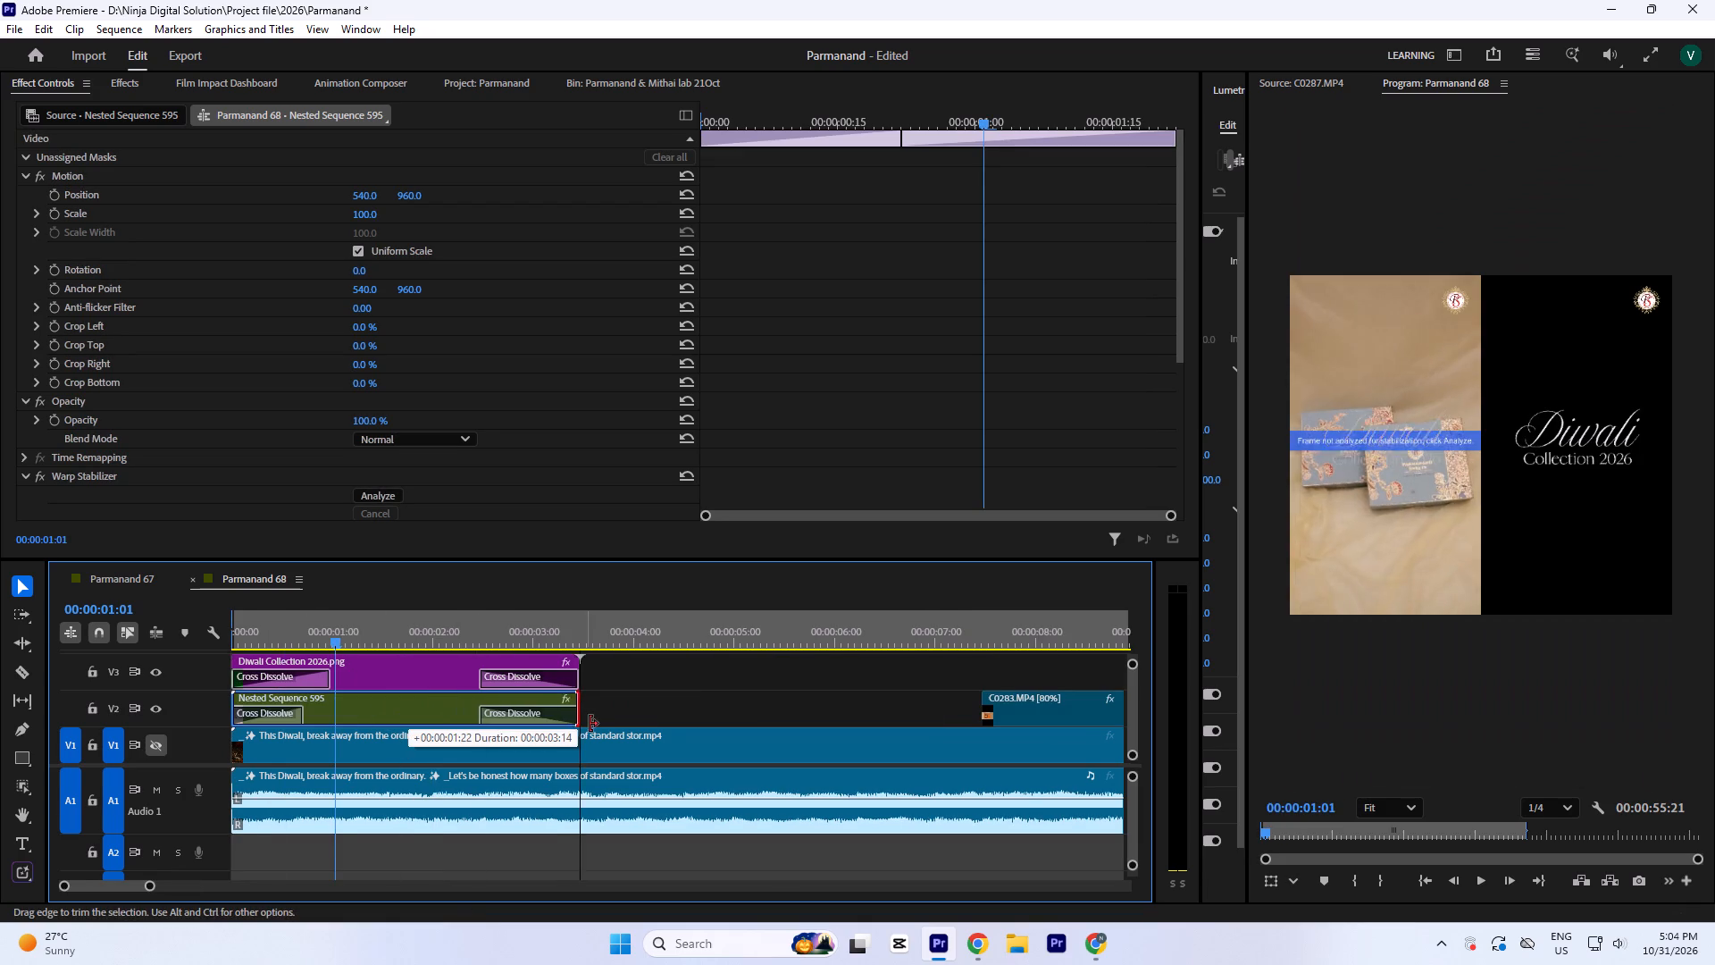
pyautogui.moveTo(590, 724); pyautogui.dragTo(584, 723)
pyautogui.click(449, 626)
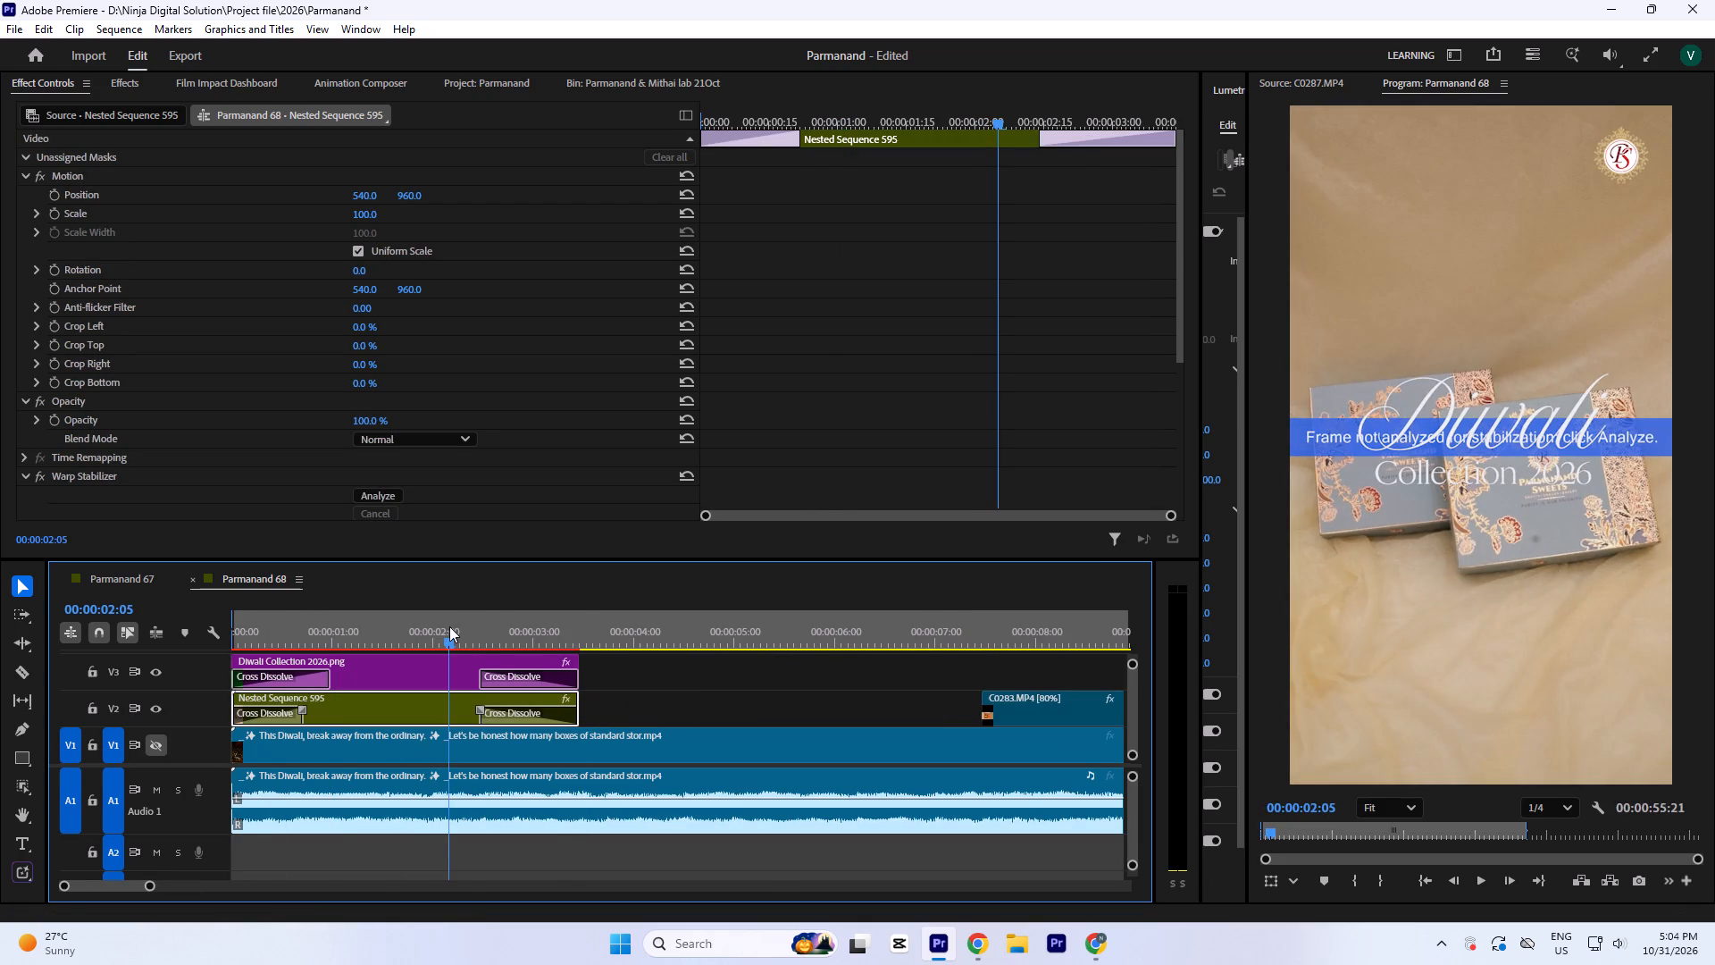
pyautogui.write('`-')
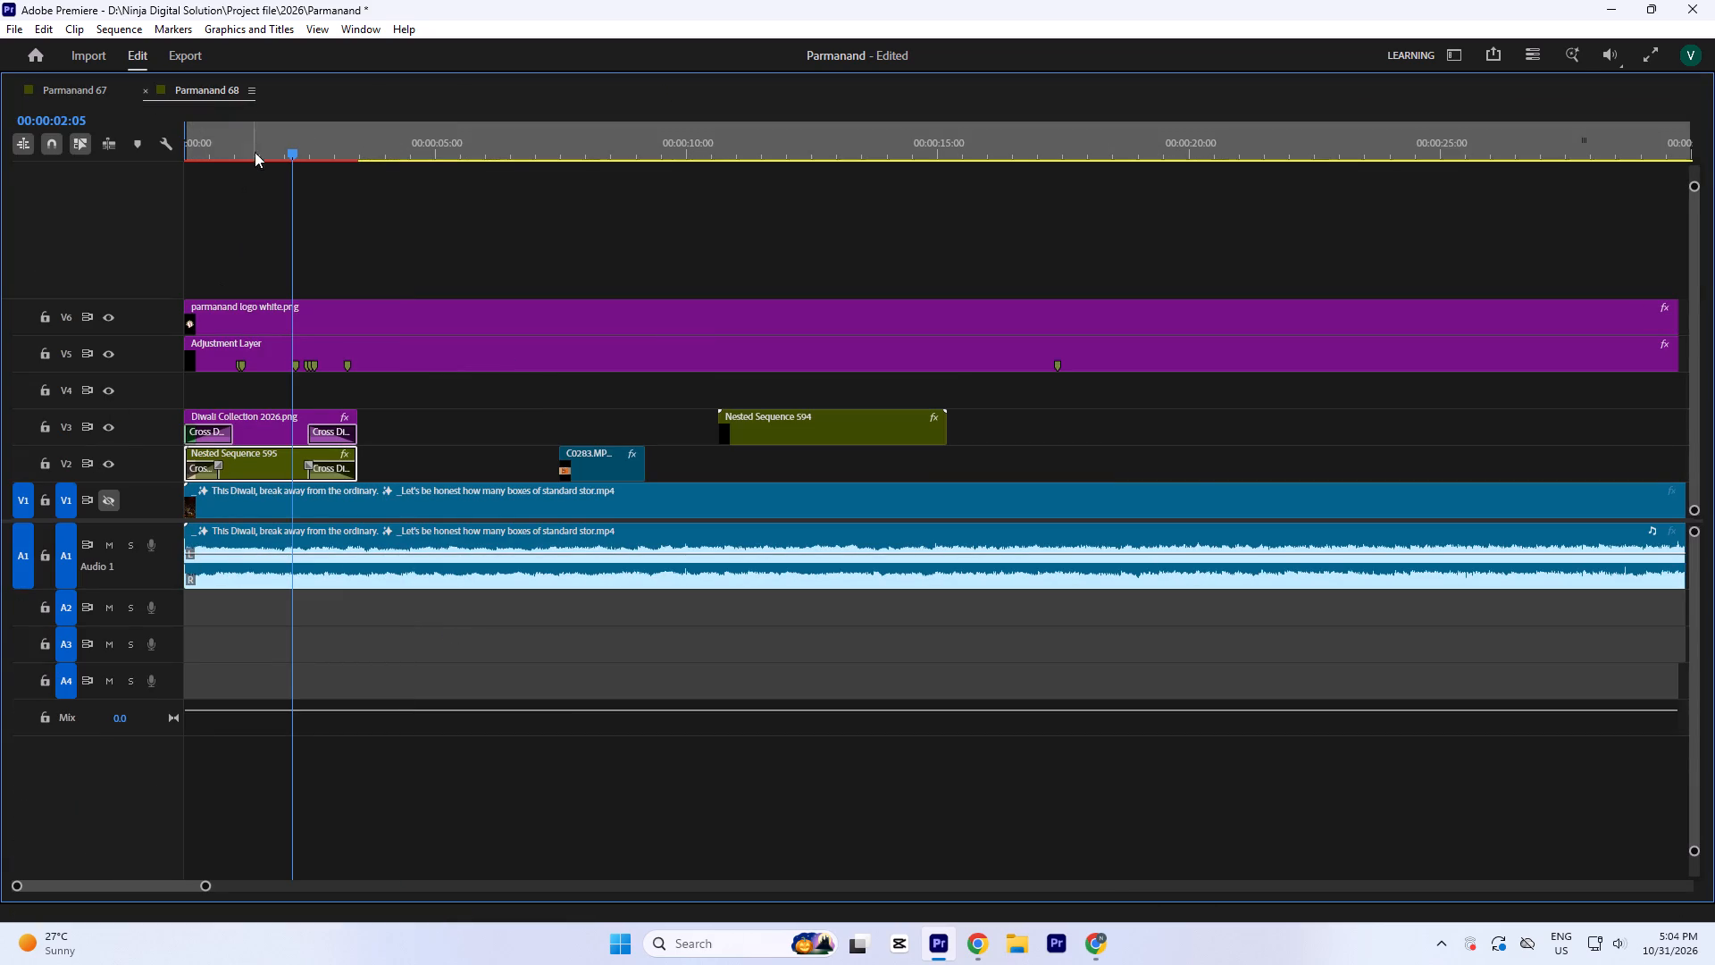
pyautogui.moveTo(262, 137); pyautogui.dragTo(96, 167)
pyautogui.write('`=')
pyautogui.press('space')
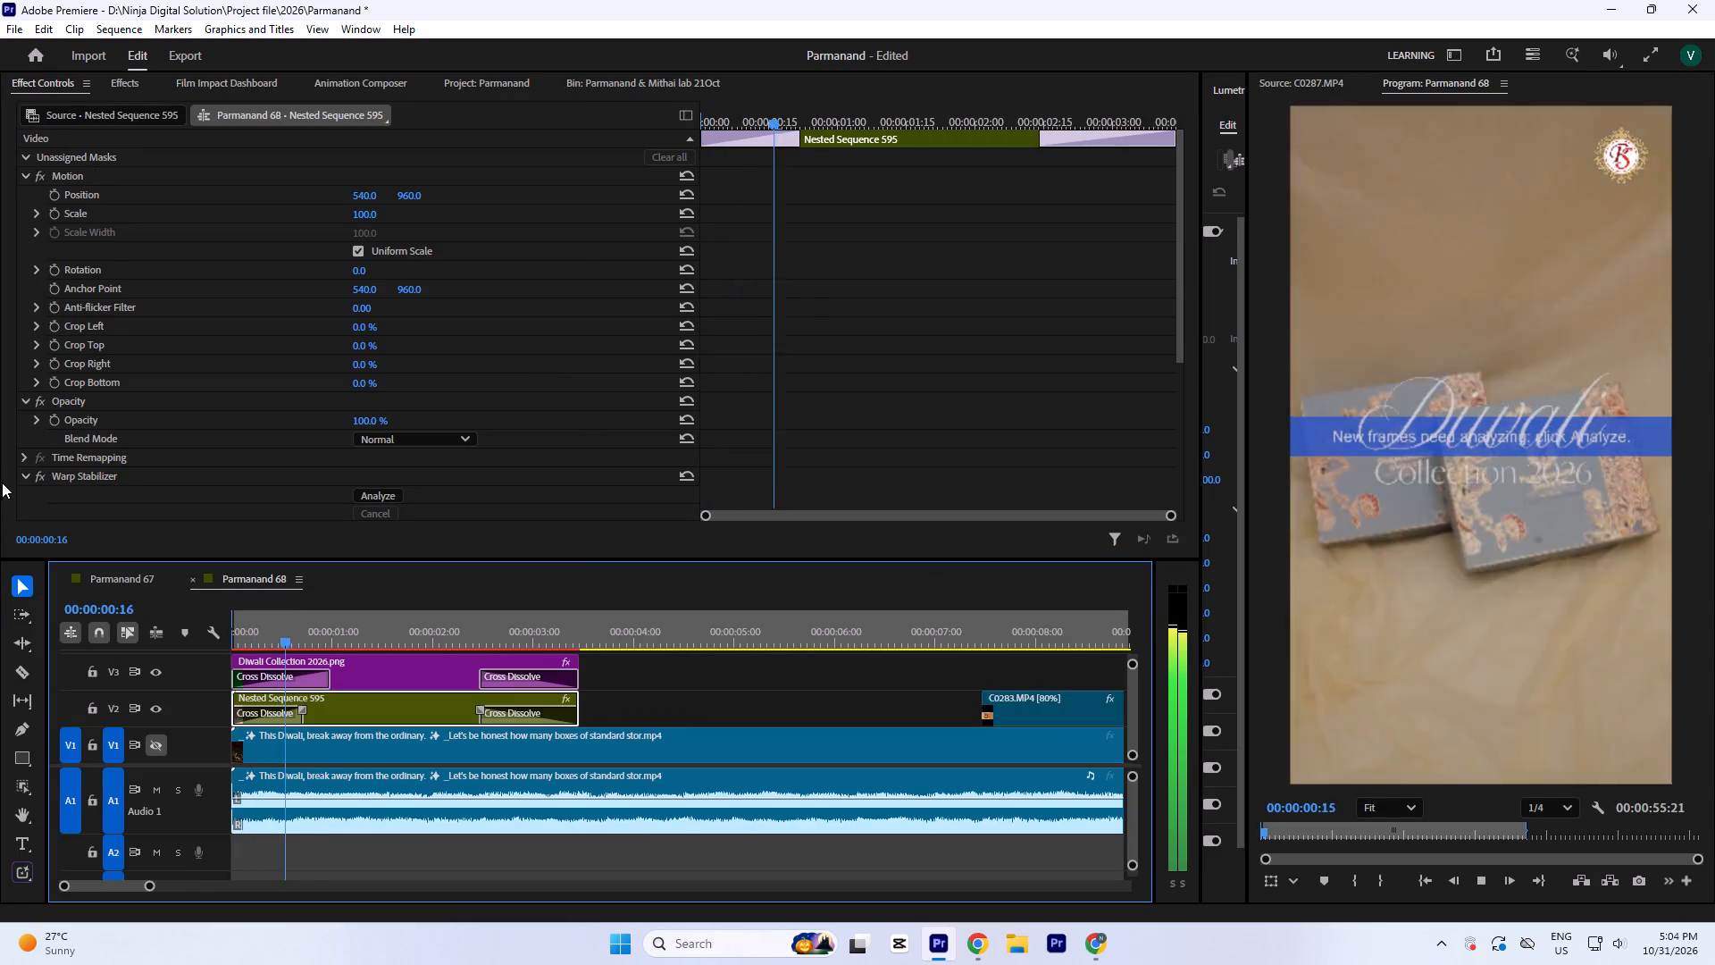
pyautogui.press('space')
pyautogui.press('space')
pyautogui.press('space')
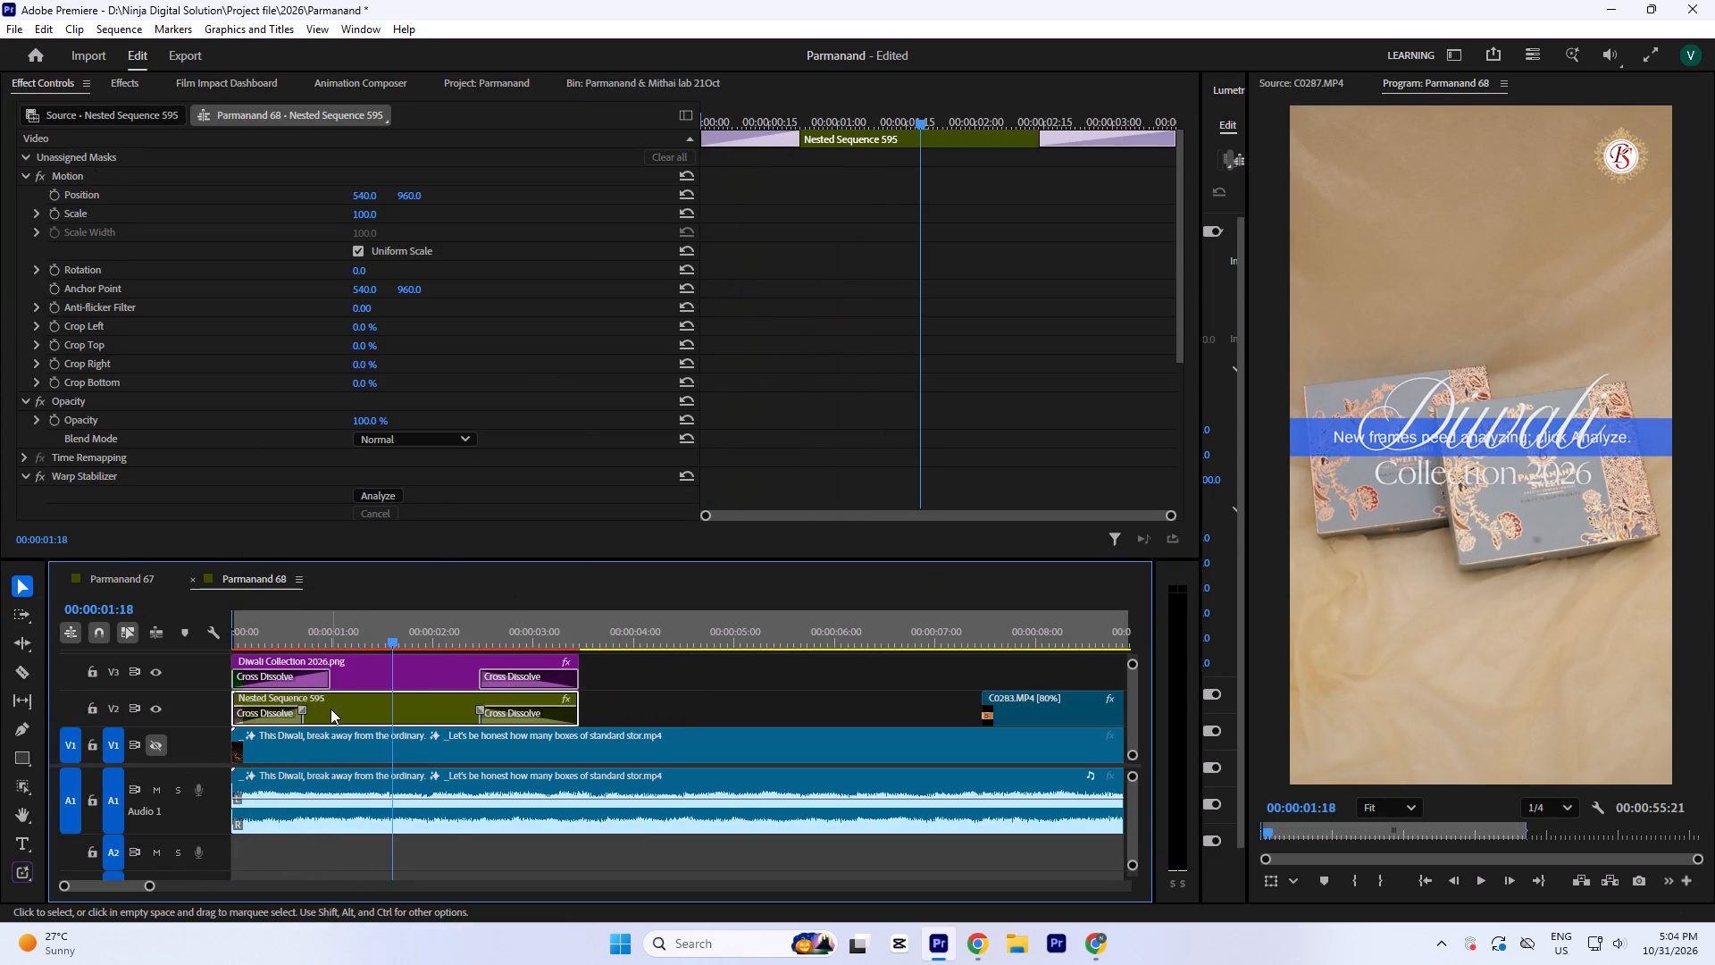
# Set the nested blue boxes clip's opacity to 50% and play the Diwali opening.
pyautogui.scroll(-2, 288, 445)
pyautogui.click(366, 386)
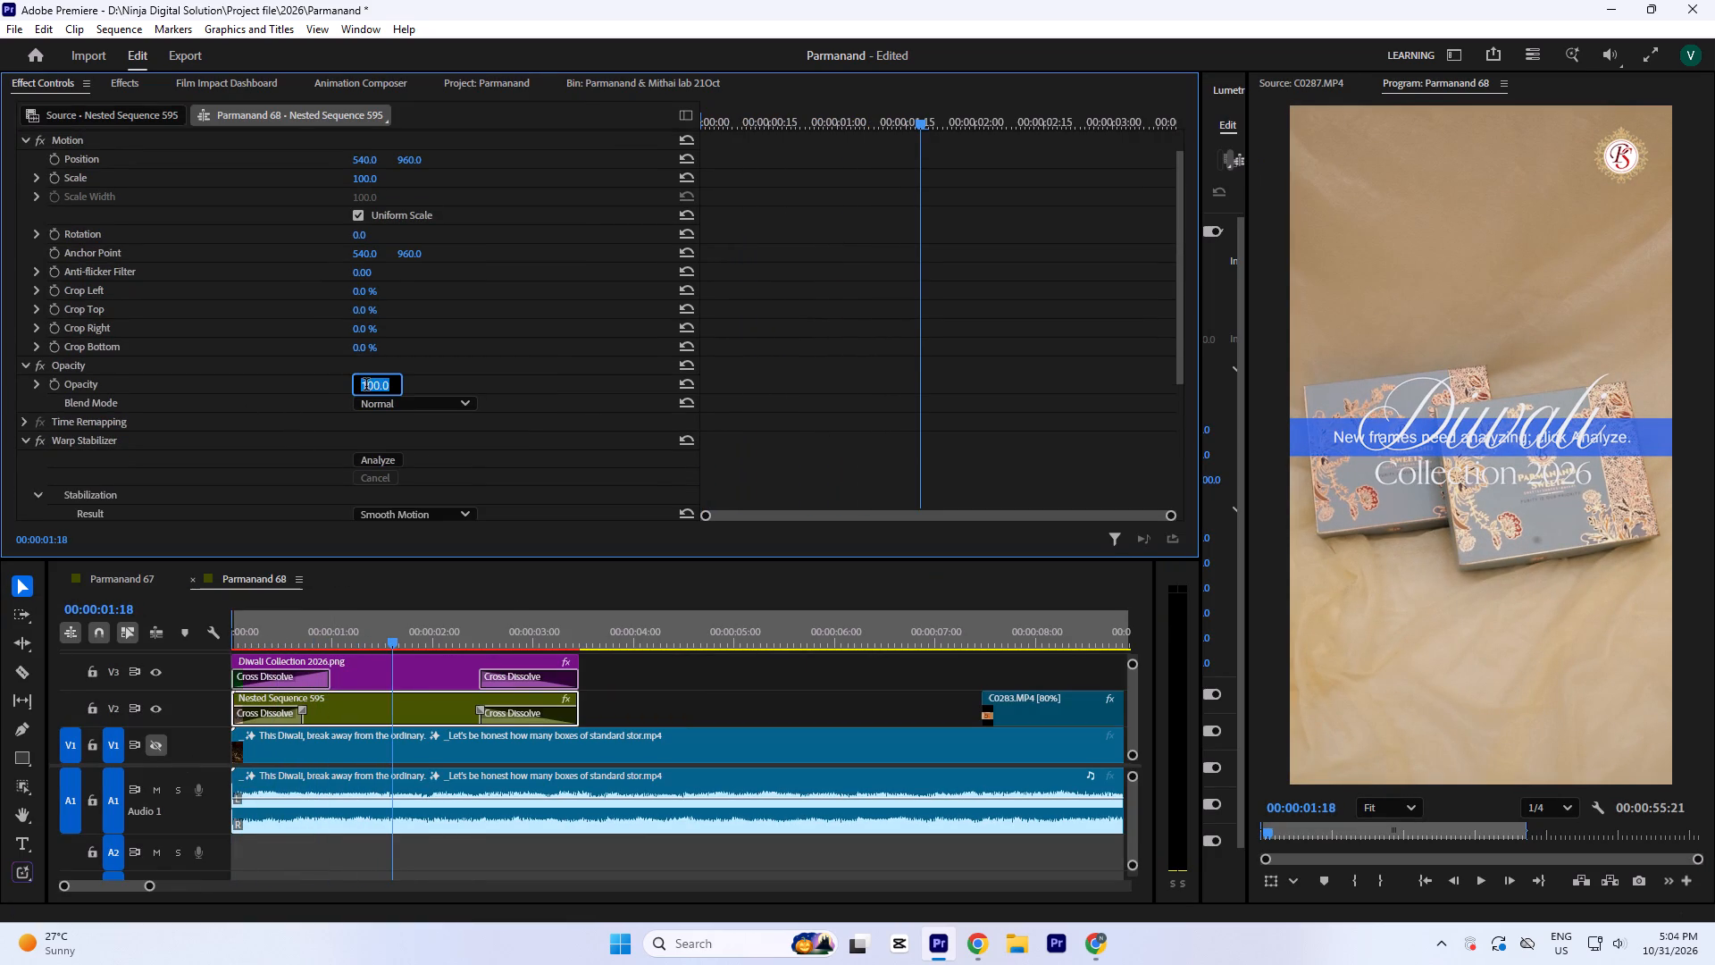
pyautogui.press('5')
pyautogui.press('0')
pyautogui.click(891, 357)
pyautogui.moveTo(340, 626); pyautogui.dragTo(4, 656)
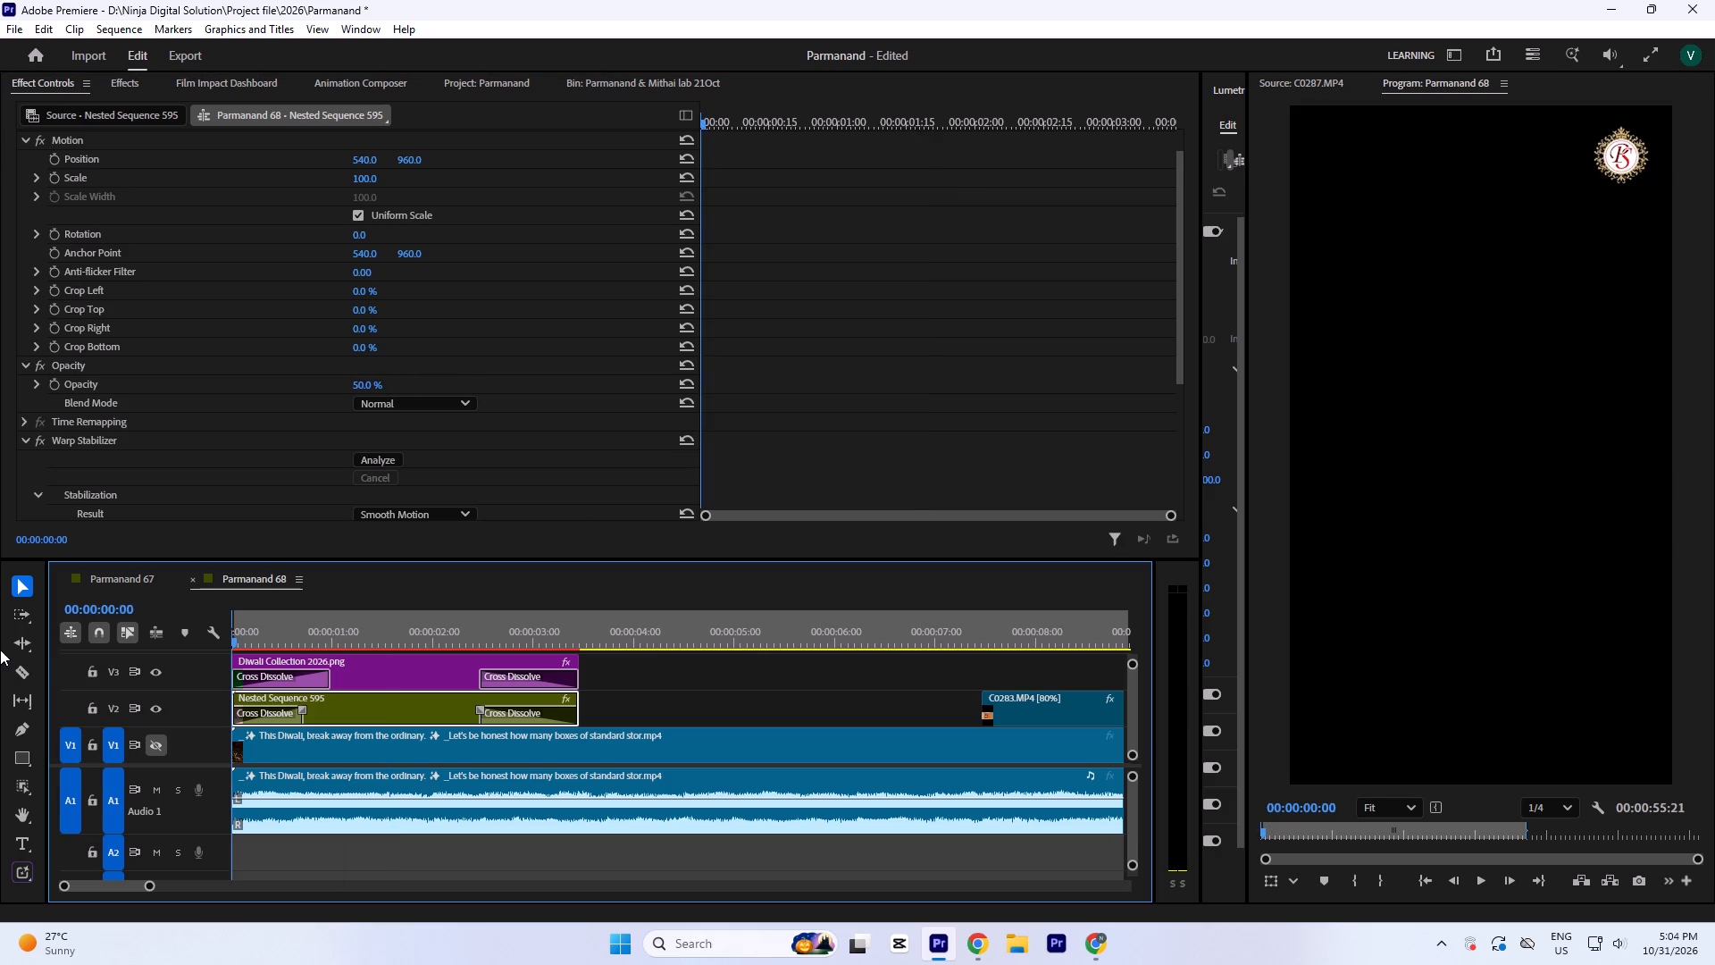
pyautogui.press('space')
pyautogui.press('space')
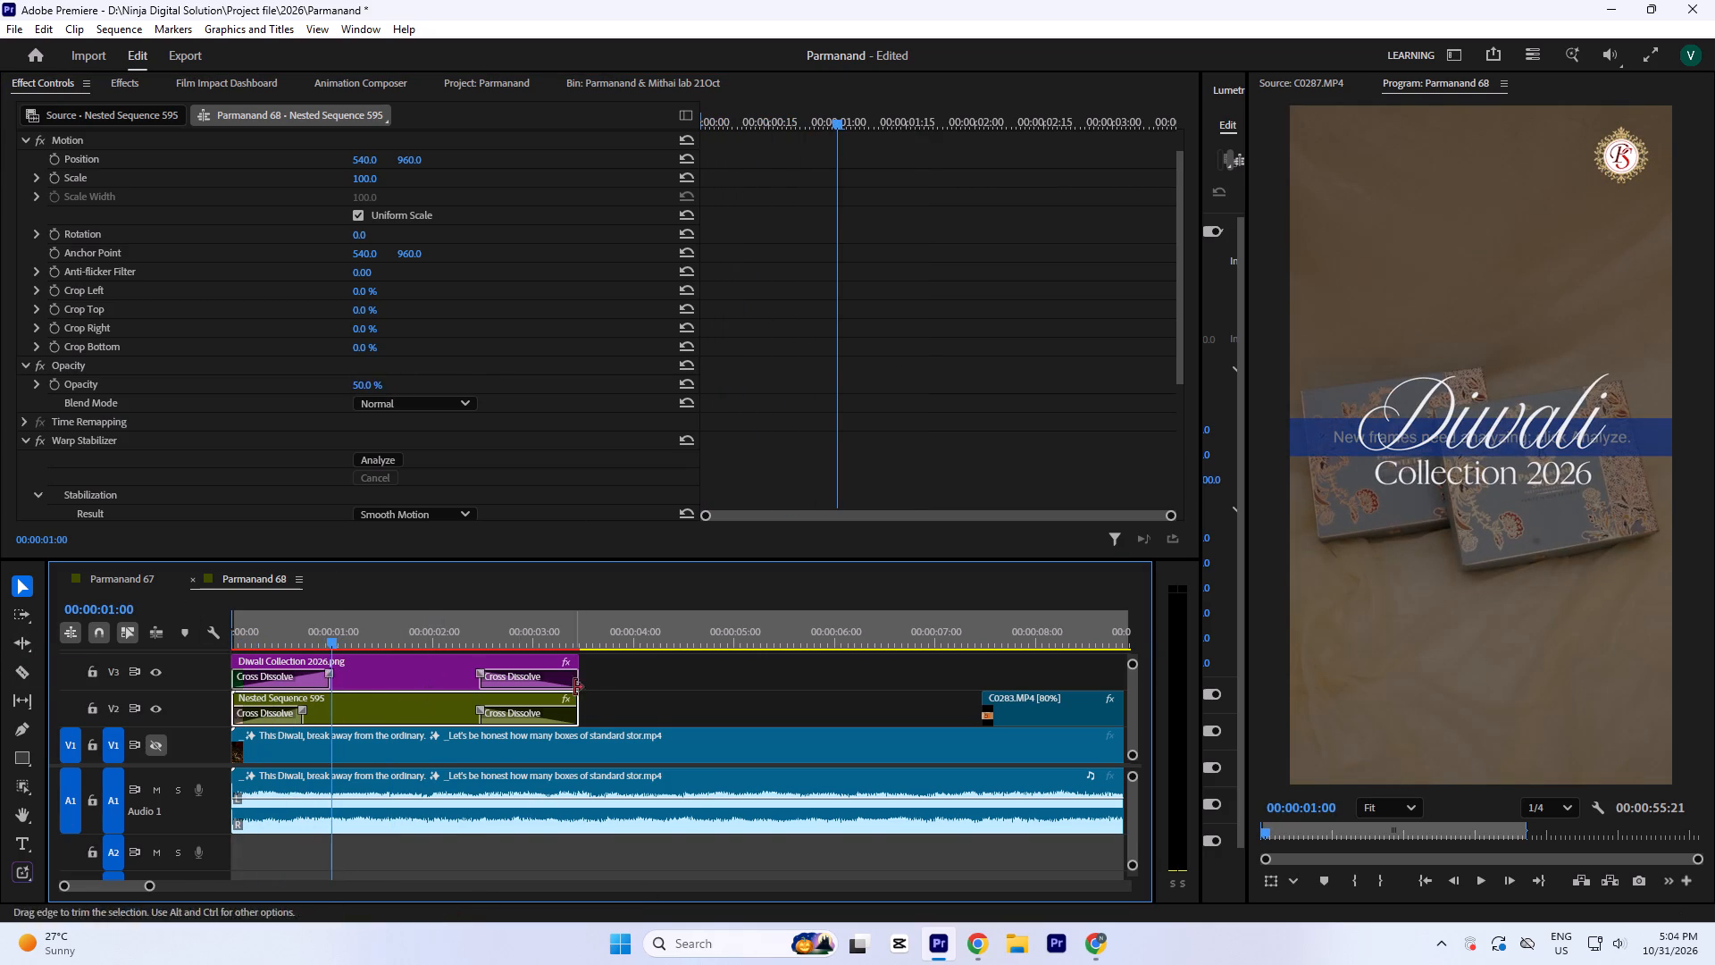
# Review the nested gift box clip around 14 seconds and replay the blue boxes opening for comparison.
pyautogui.press('-')
pyautogui.moveTo(683, 627); pyautogui.dragTo(927, 672)
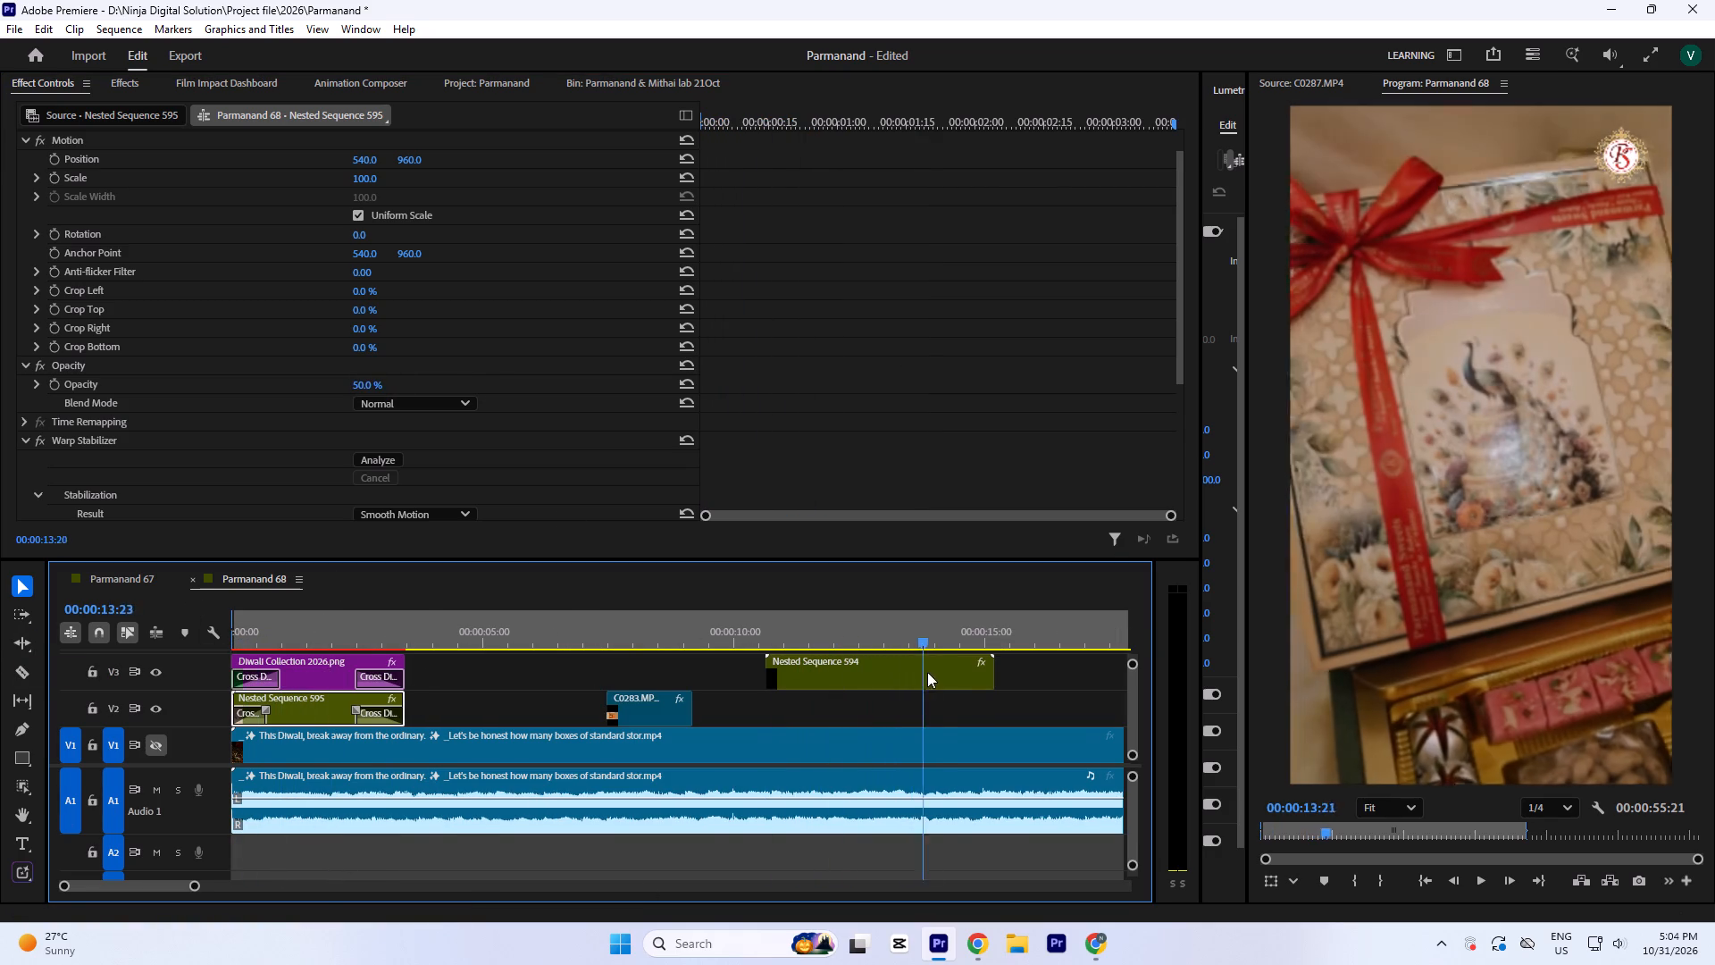
pyautogui.moveTo(927, 672); pyautogui.dragTo(949, 671)
pyautogui.click(932, 672)
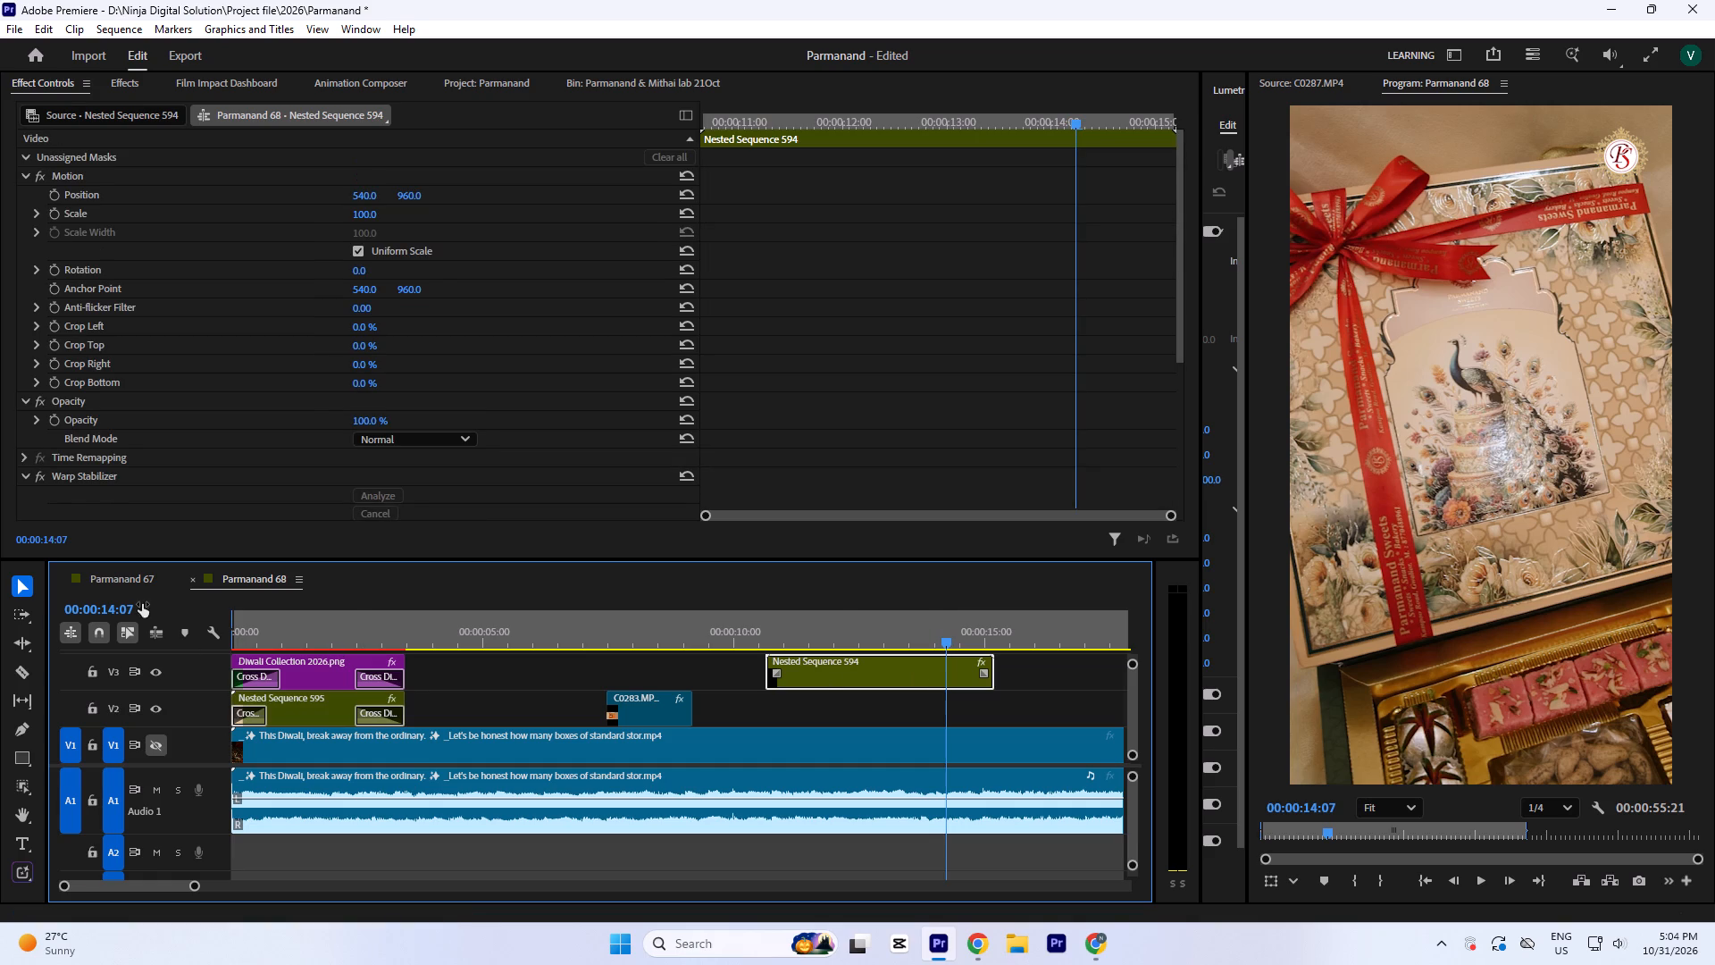
pyautogui.moveTo(269, 627); pyautogui.dragTo(54, 665)
pyautogui.press('=')
pyautogui.press('space')
pyautogui.press('space')
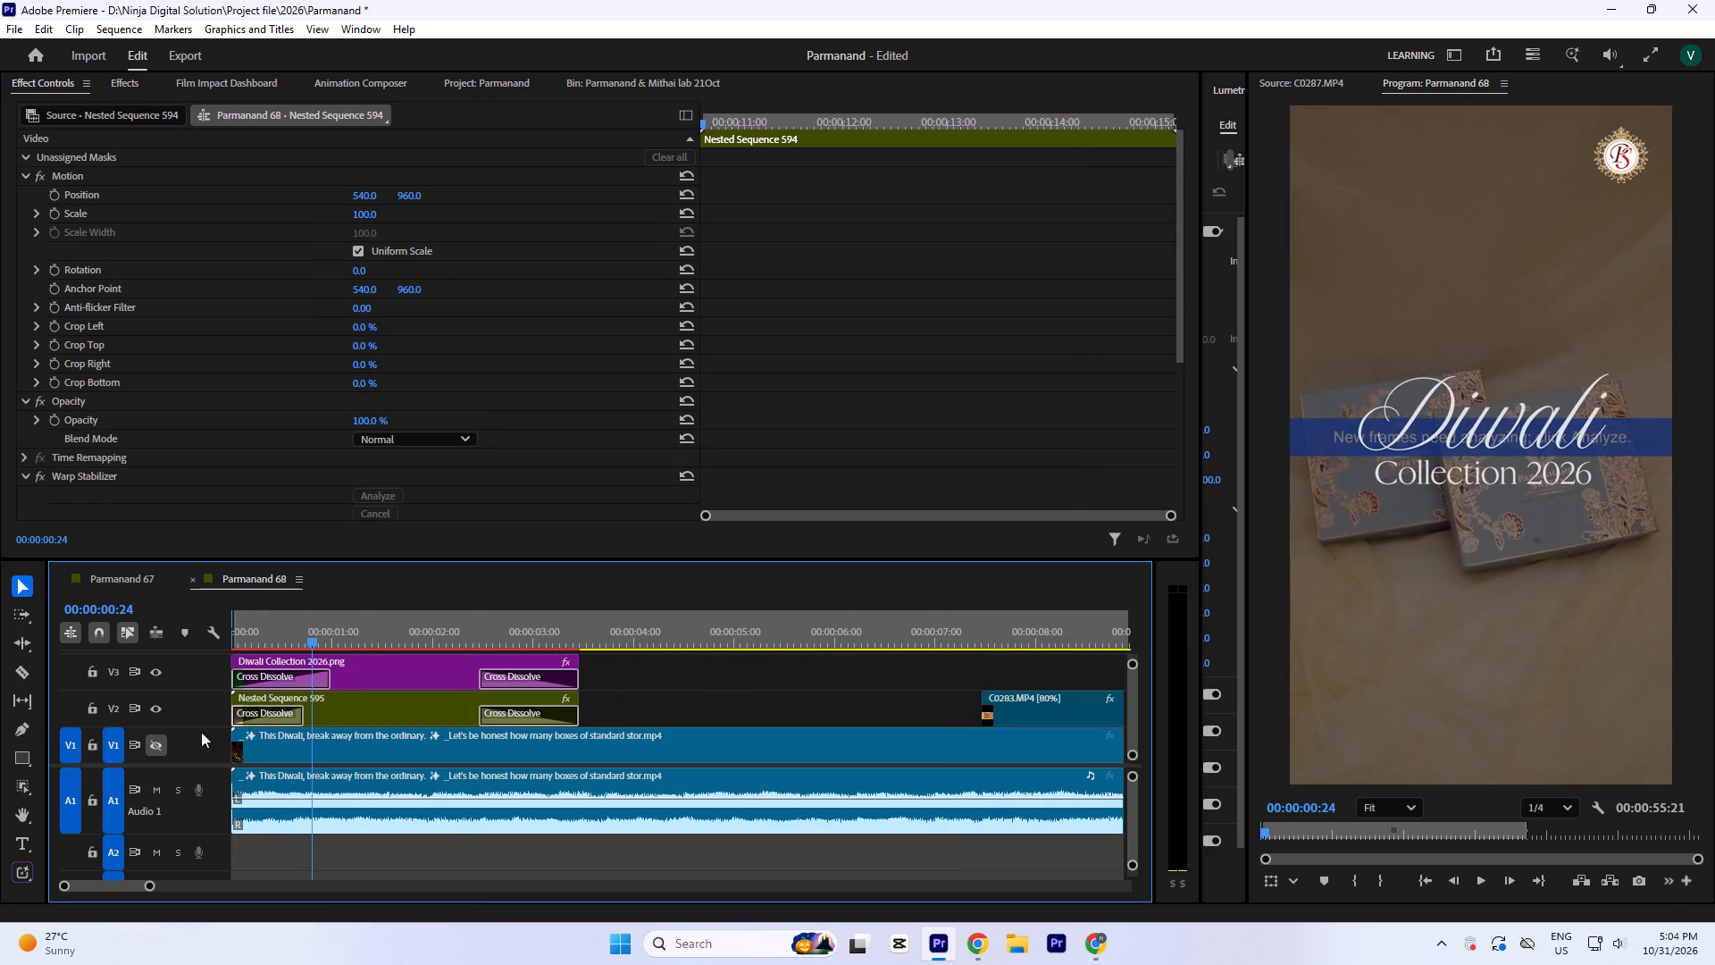
pyautogui.moveTo(286, 624); pyautogui.dragTo(178, 709)
pyautogui.press('space')
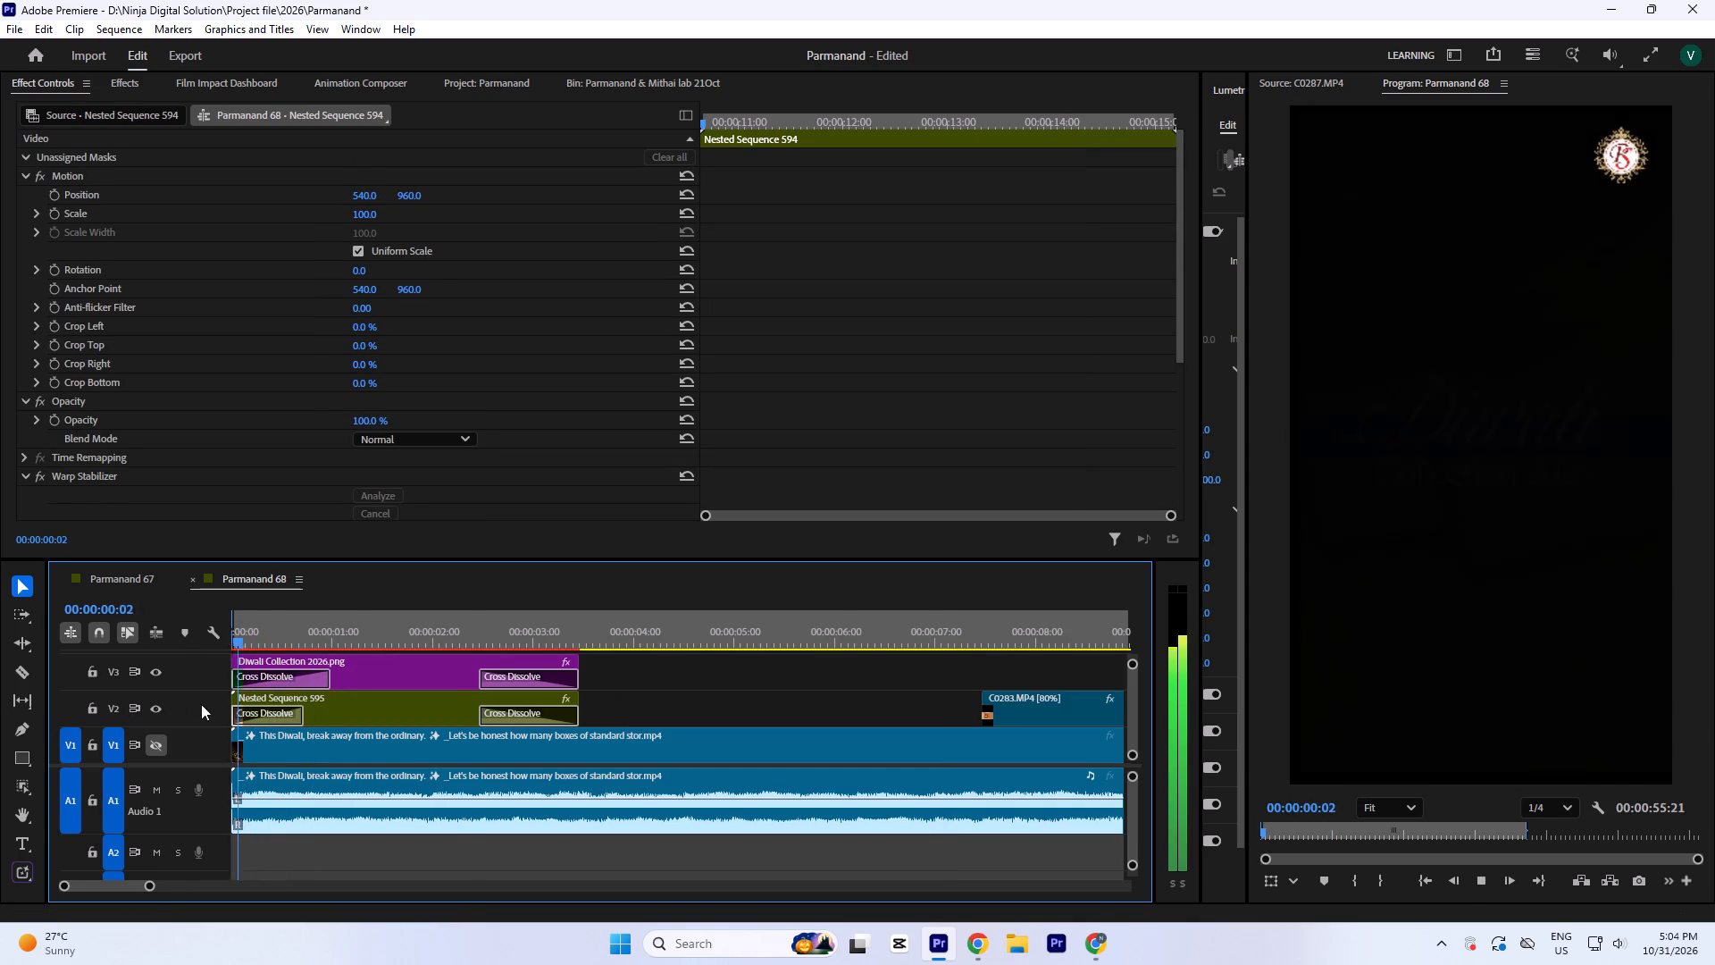
pyautogui.press('space')
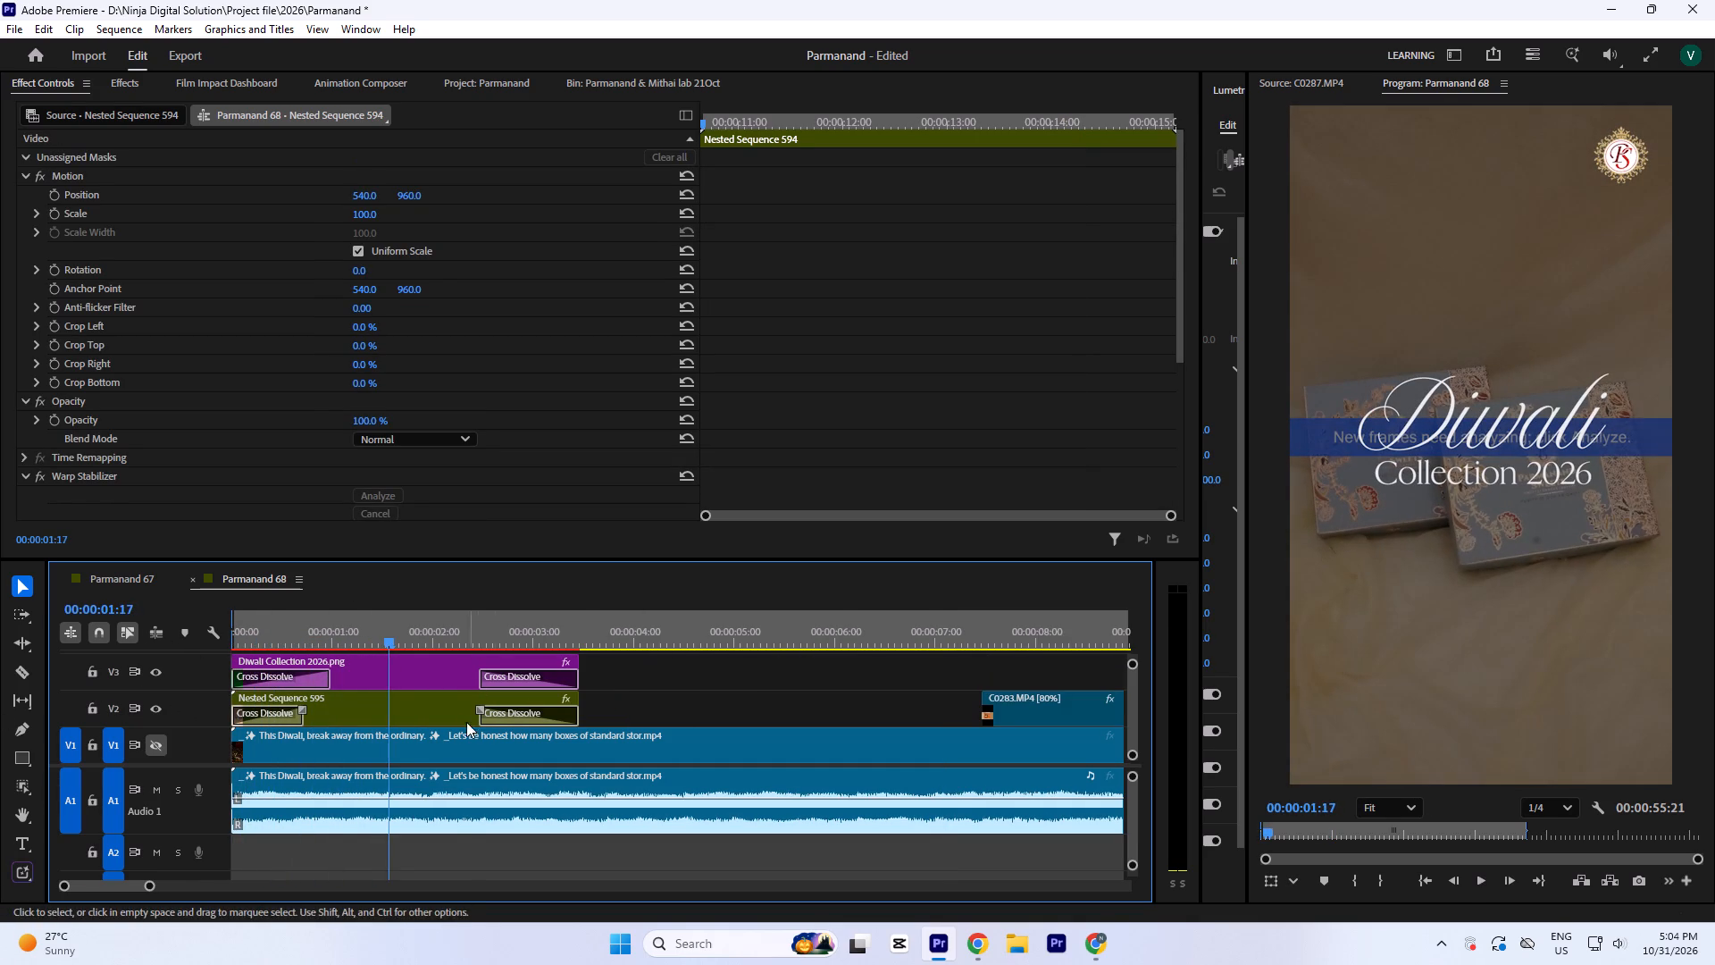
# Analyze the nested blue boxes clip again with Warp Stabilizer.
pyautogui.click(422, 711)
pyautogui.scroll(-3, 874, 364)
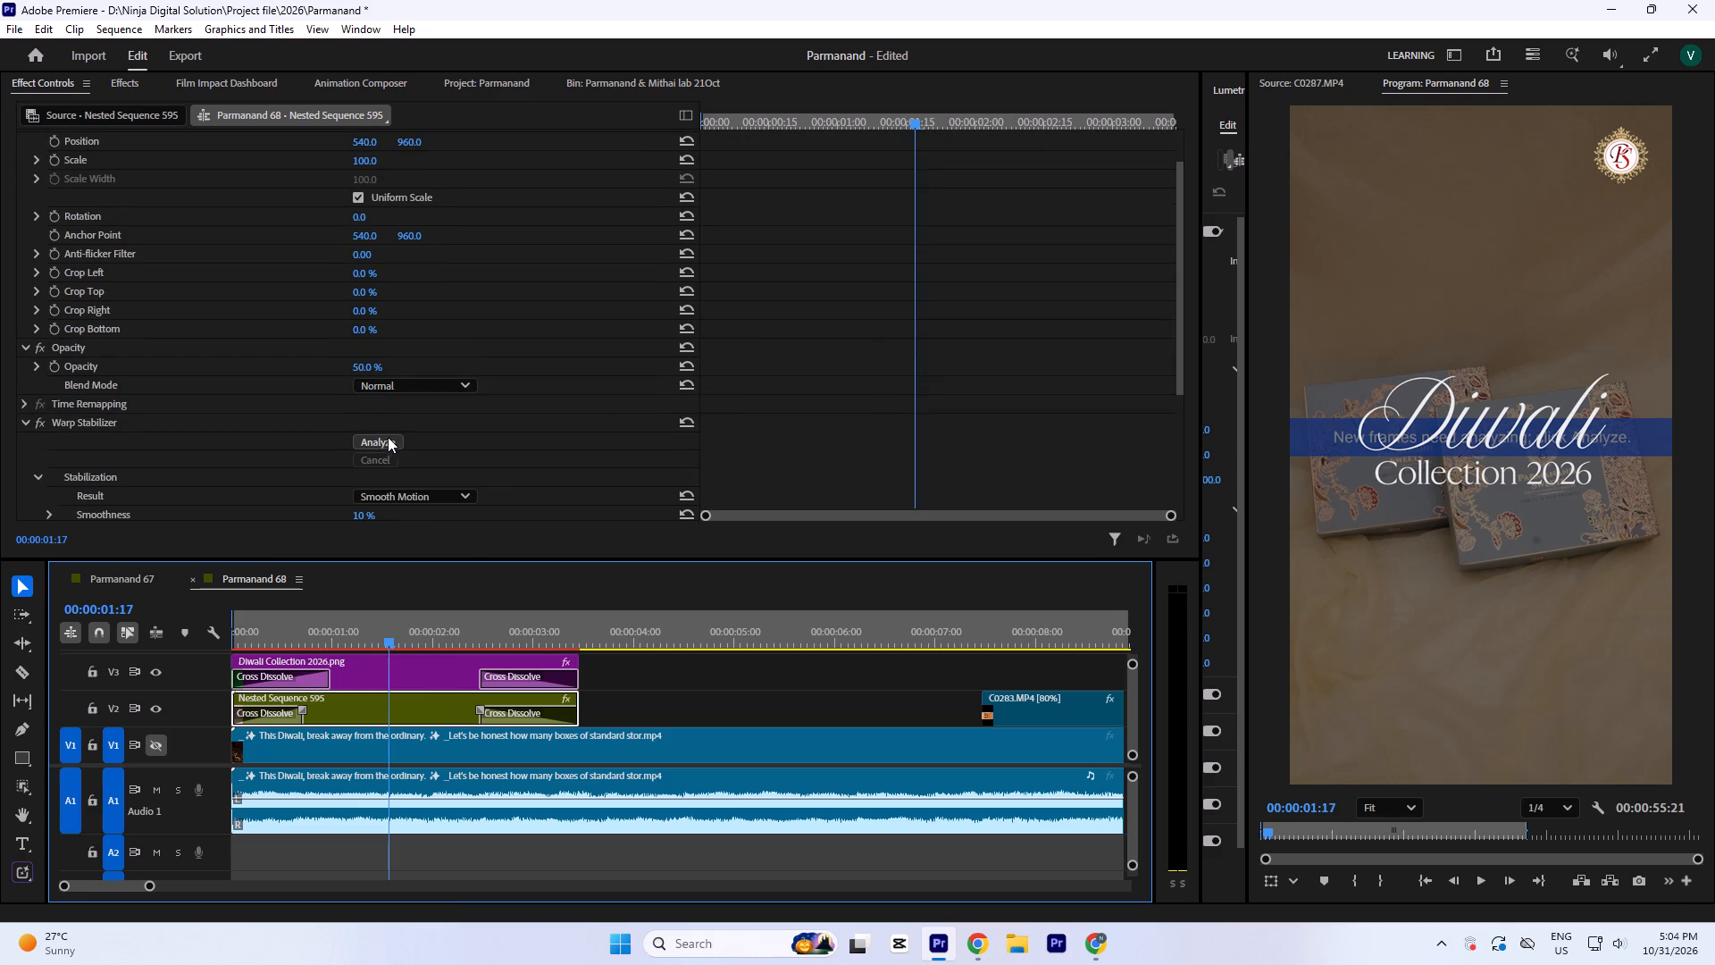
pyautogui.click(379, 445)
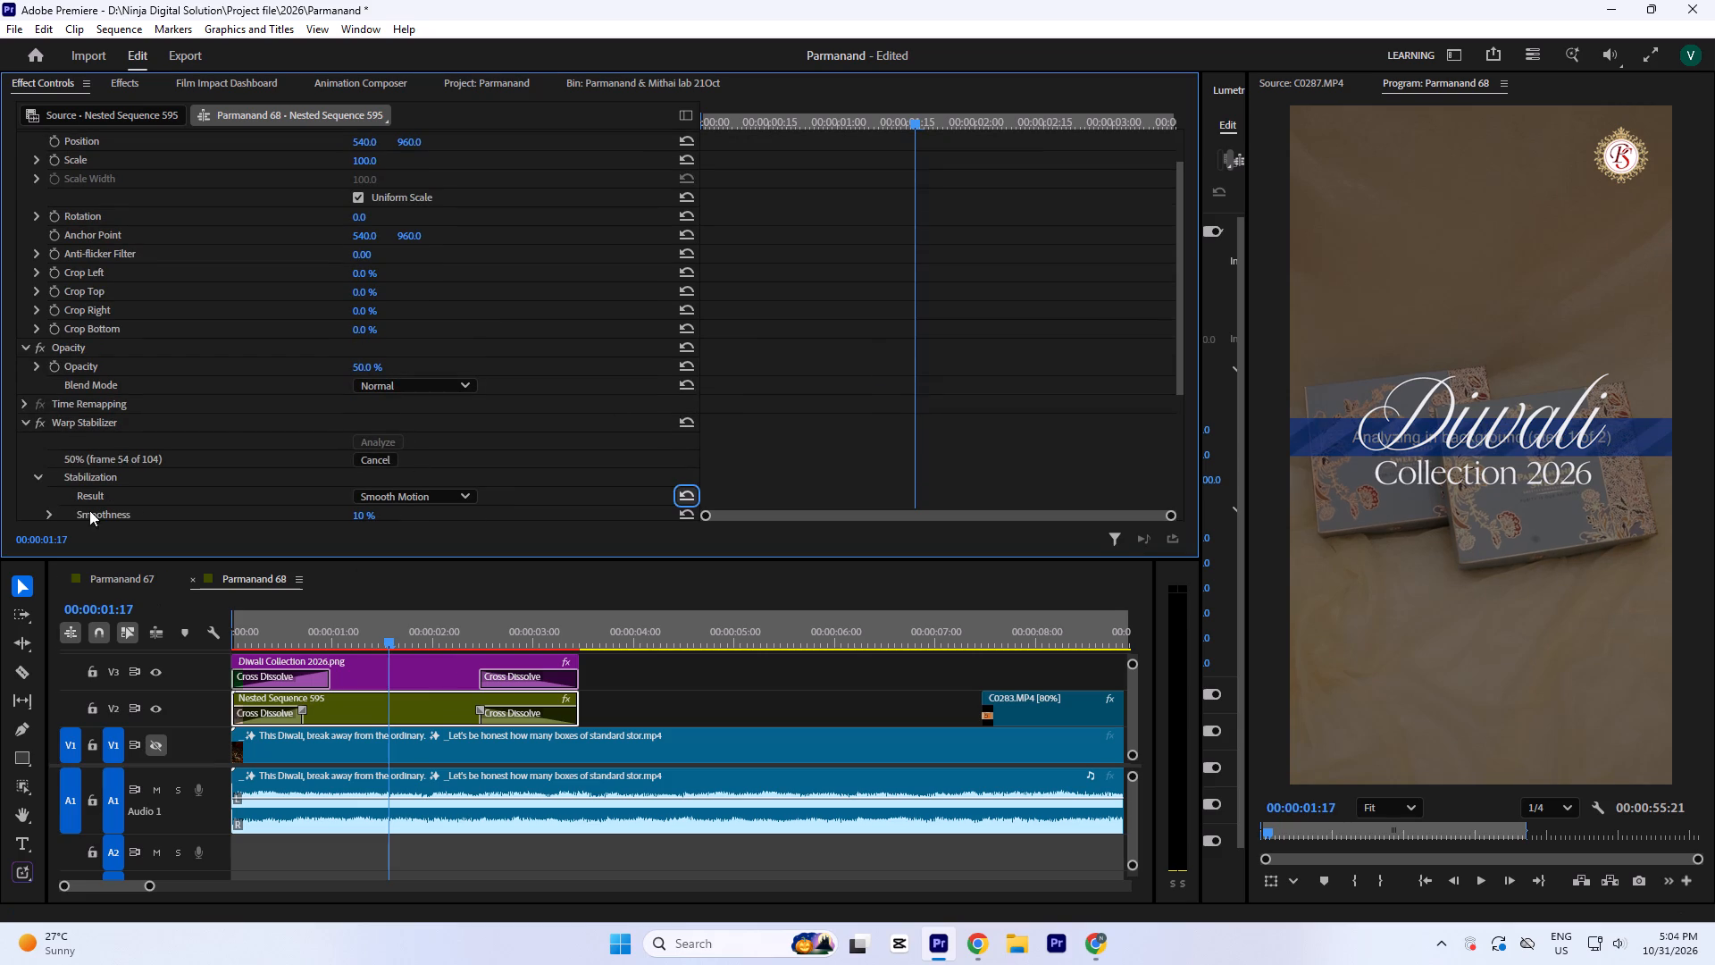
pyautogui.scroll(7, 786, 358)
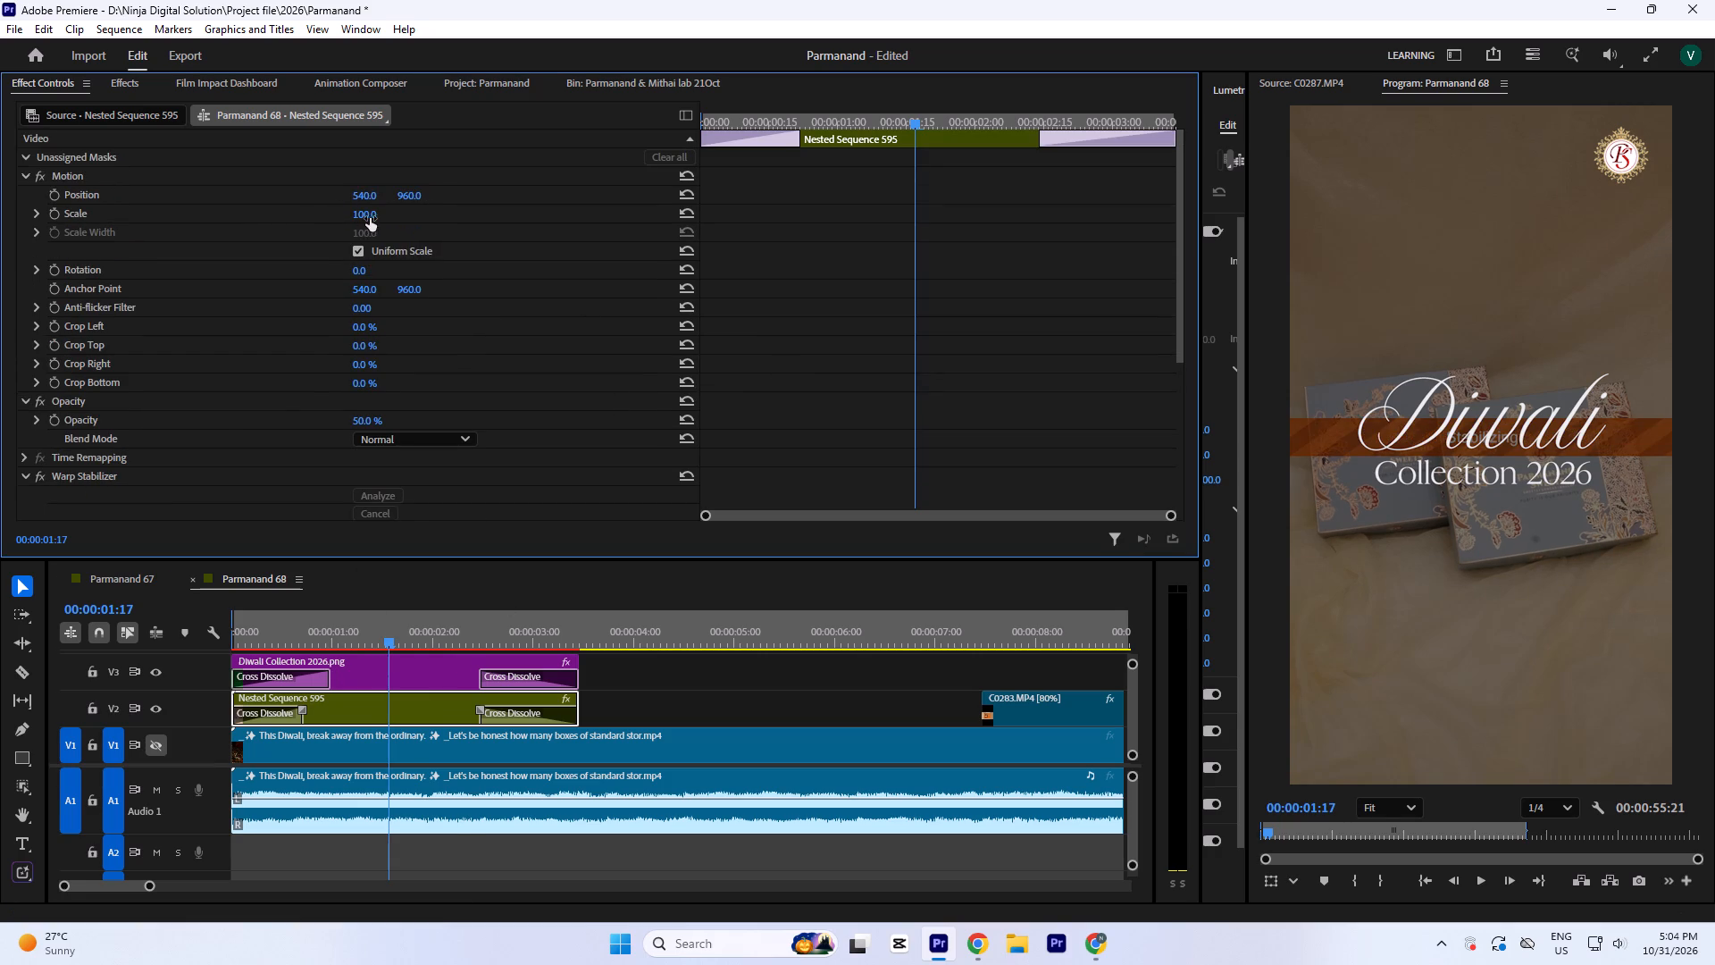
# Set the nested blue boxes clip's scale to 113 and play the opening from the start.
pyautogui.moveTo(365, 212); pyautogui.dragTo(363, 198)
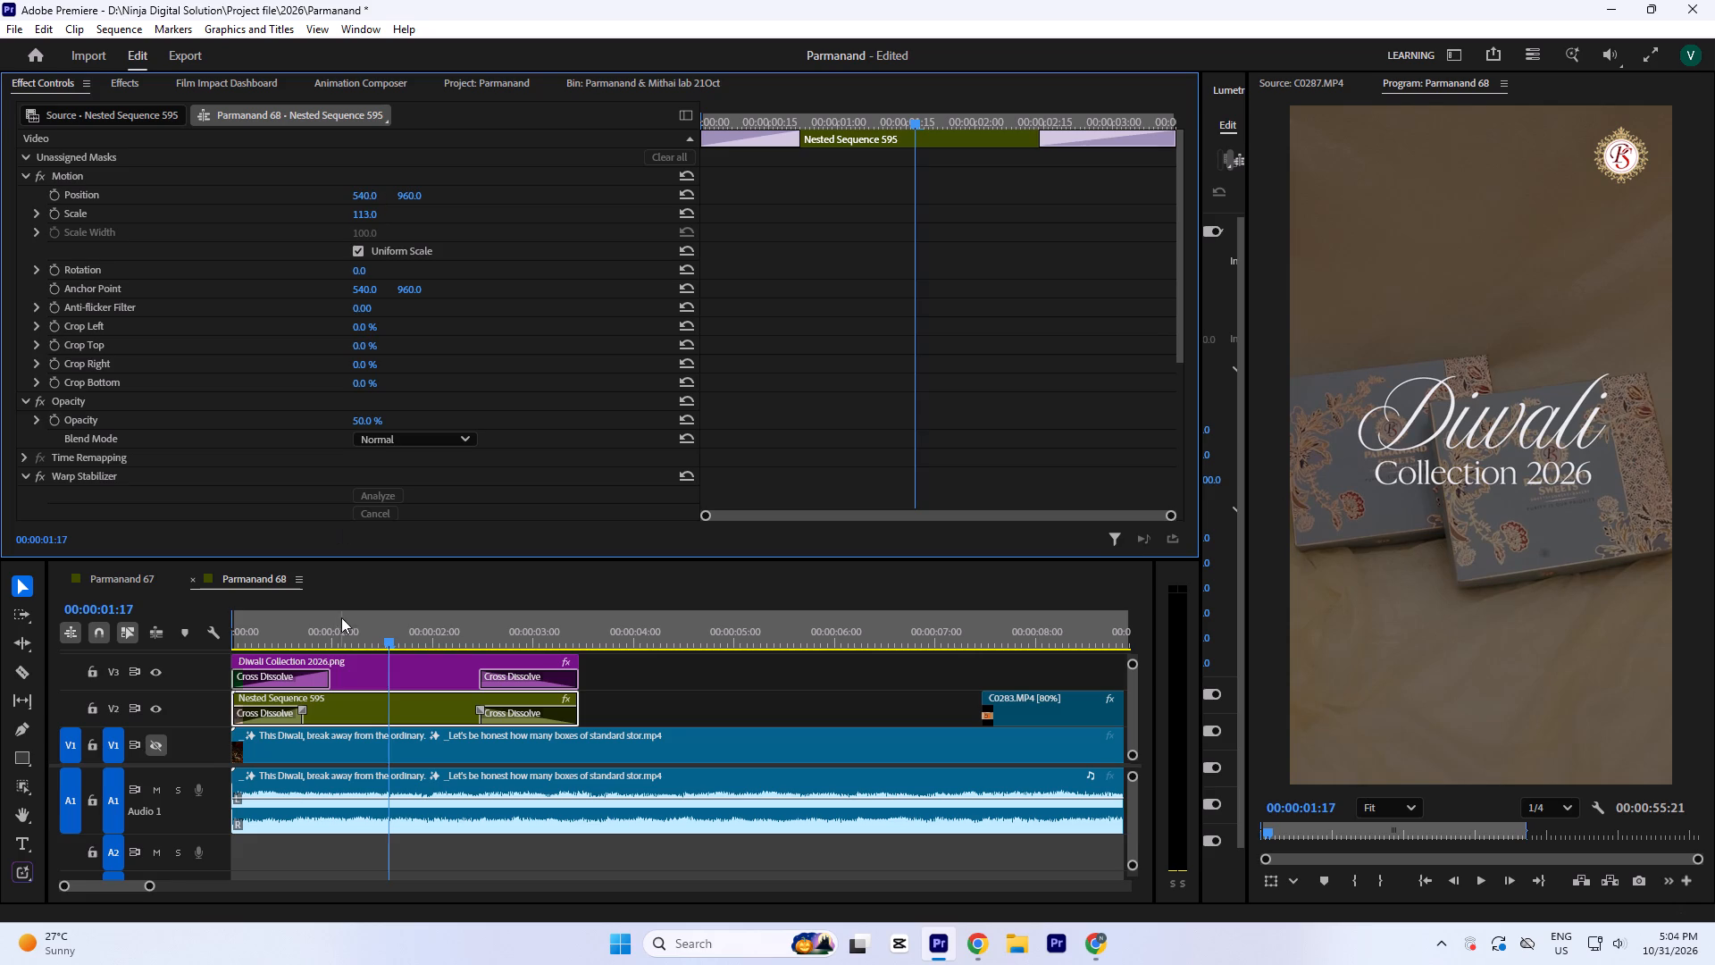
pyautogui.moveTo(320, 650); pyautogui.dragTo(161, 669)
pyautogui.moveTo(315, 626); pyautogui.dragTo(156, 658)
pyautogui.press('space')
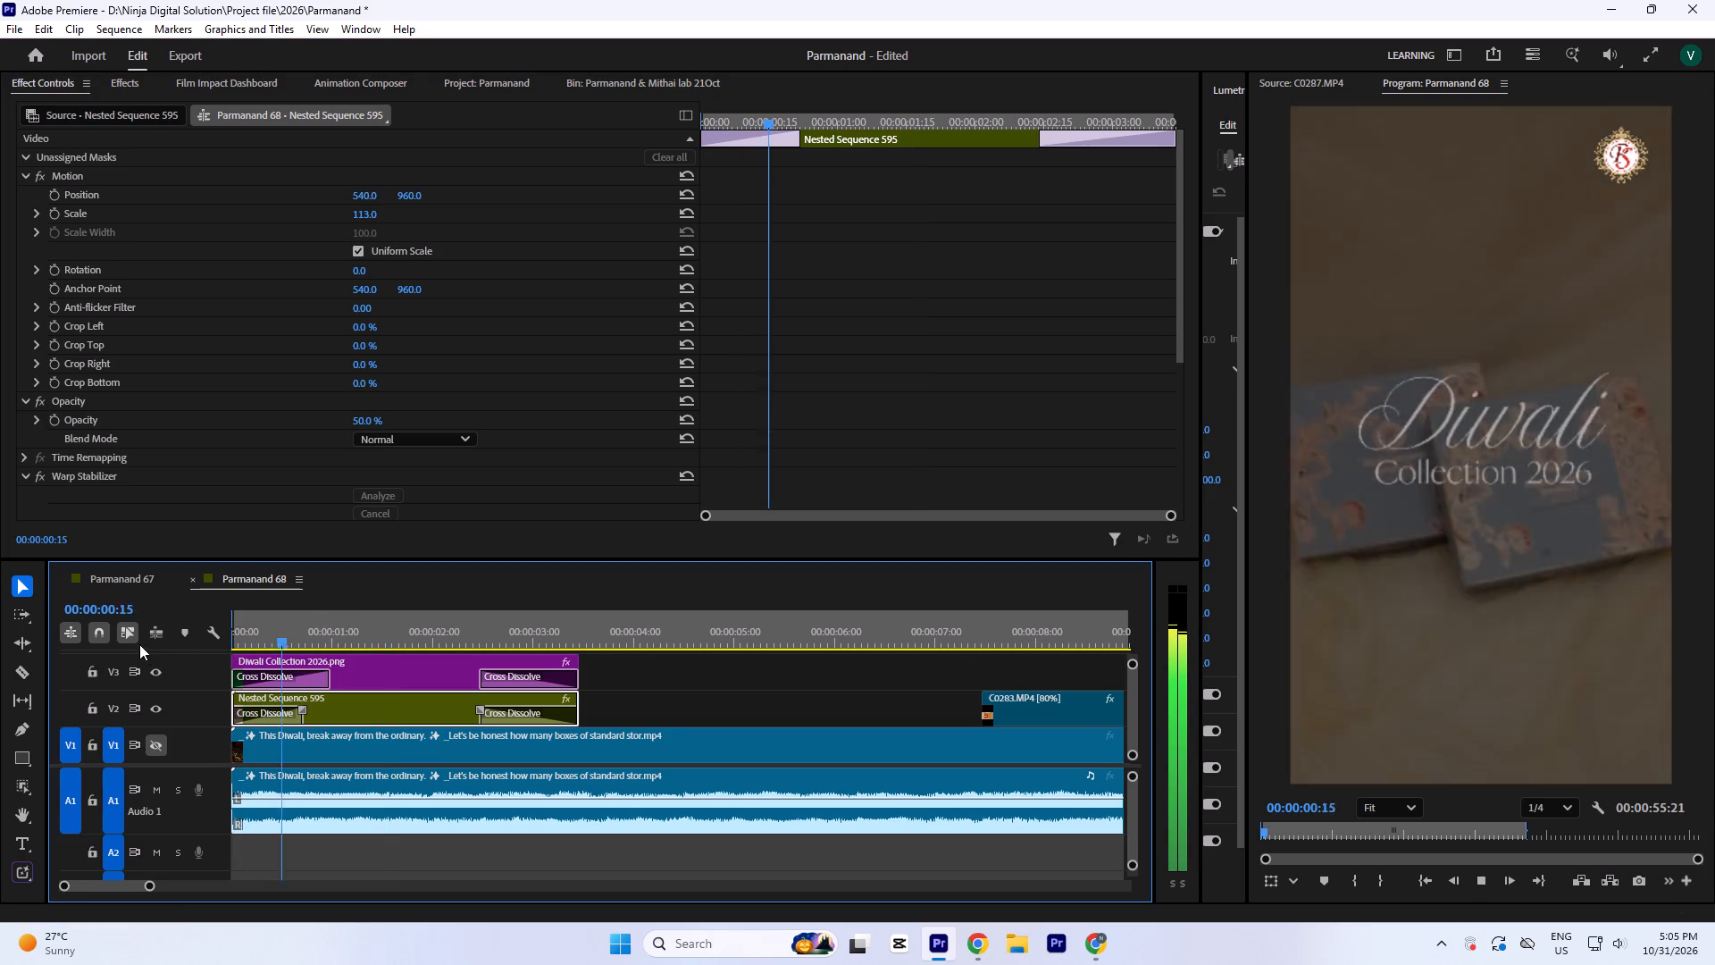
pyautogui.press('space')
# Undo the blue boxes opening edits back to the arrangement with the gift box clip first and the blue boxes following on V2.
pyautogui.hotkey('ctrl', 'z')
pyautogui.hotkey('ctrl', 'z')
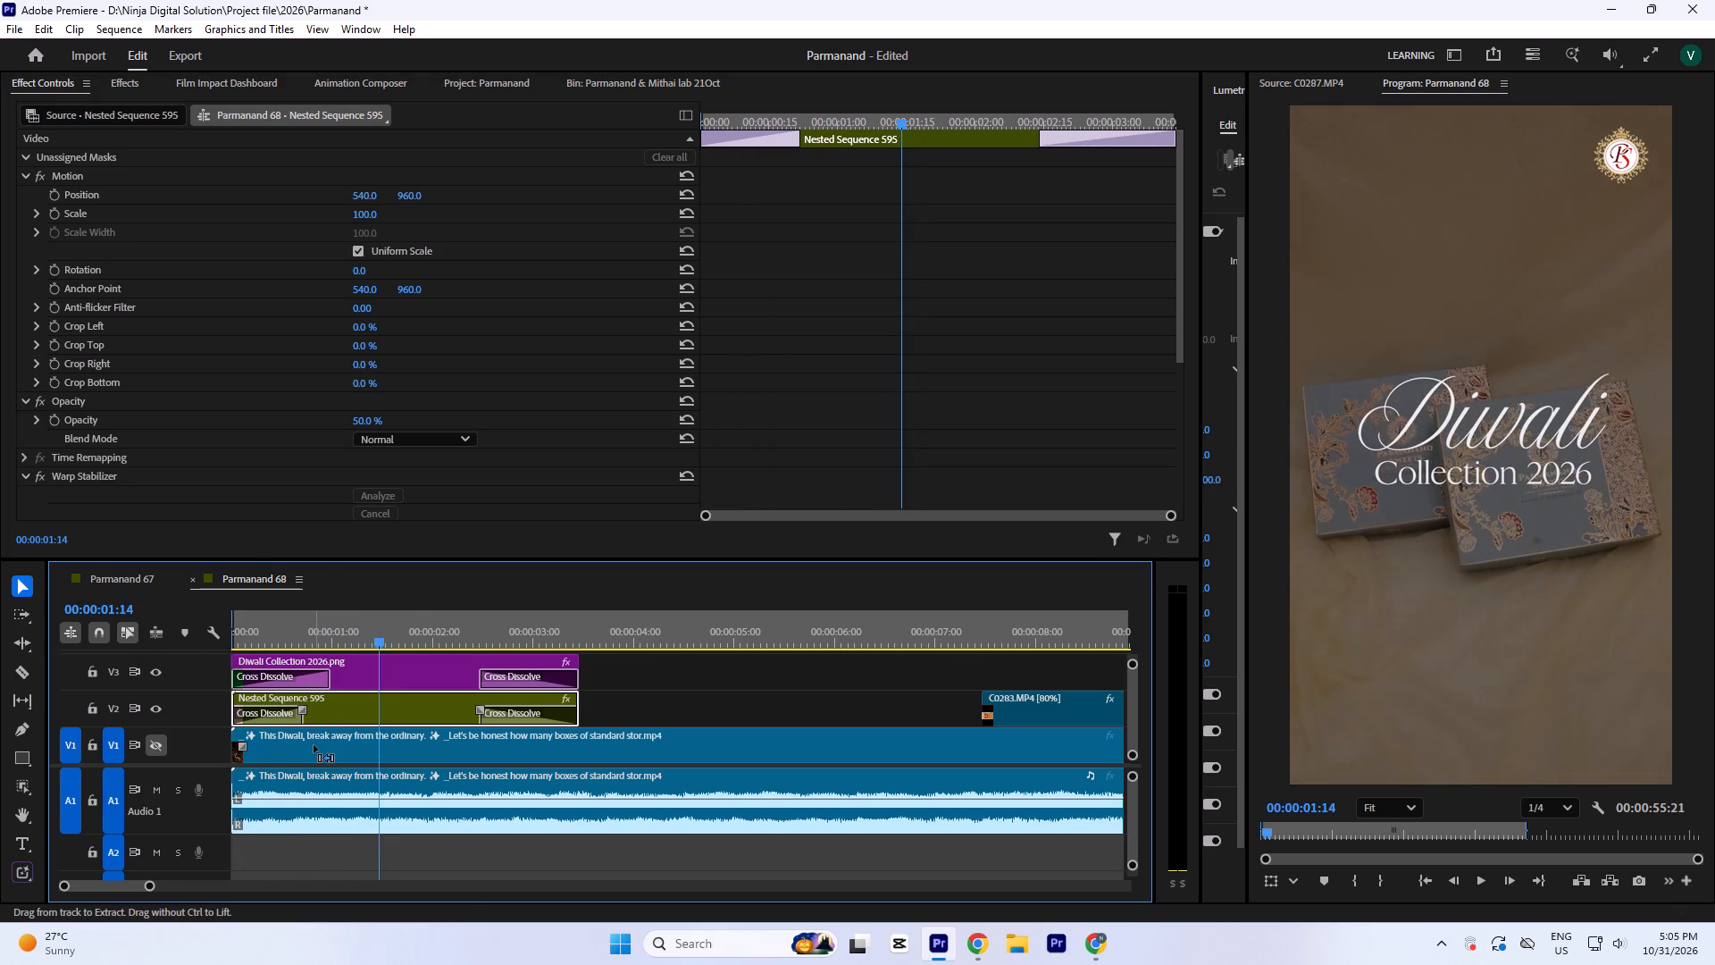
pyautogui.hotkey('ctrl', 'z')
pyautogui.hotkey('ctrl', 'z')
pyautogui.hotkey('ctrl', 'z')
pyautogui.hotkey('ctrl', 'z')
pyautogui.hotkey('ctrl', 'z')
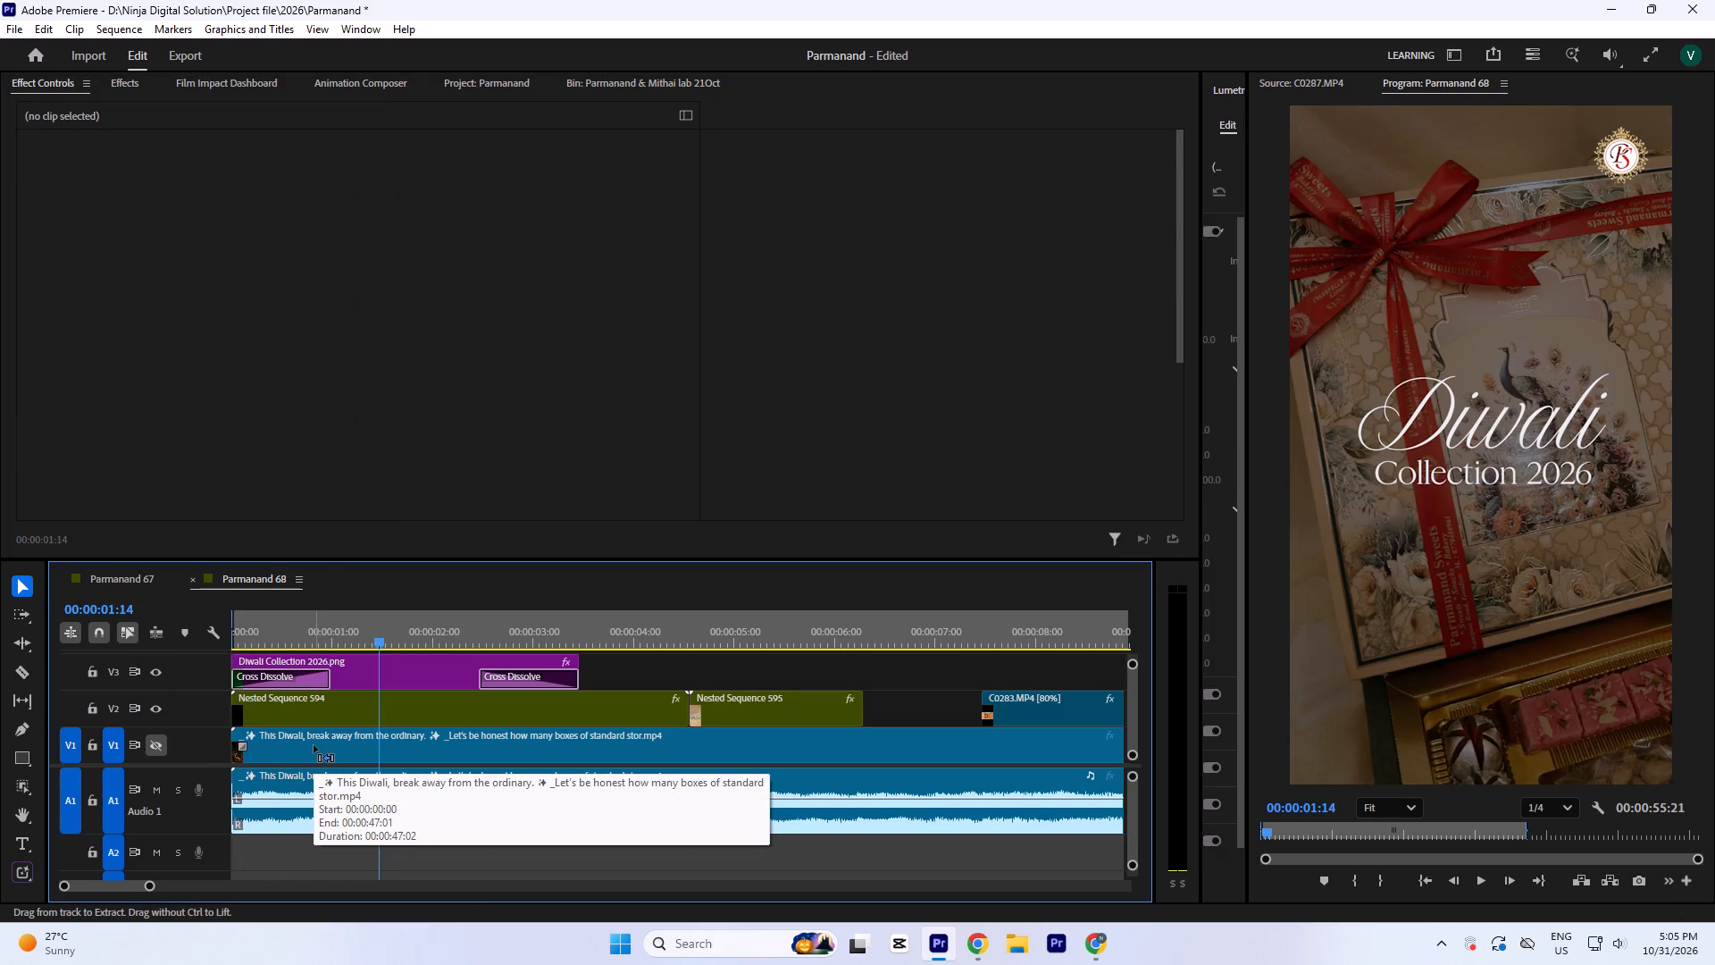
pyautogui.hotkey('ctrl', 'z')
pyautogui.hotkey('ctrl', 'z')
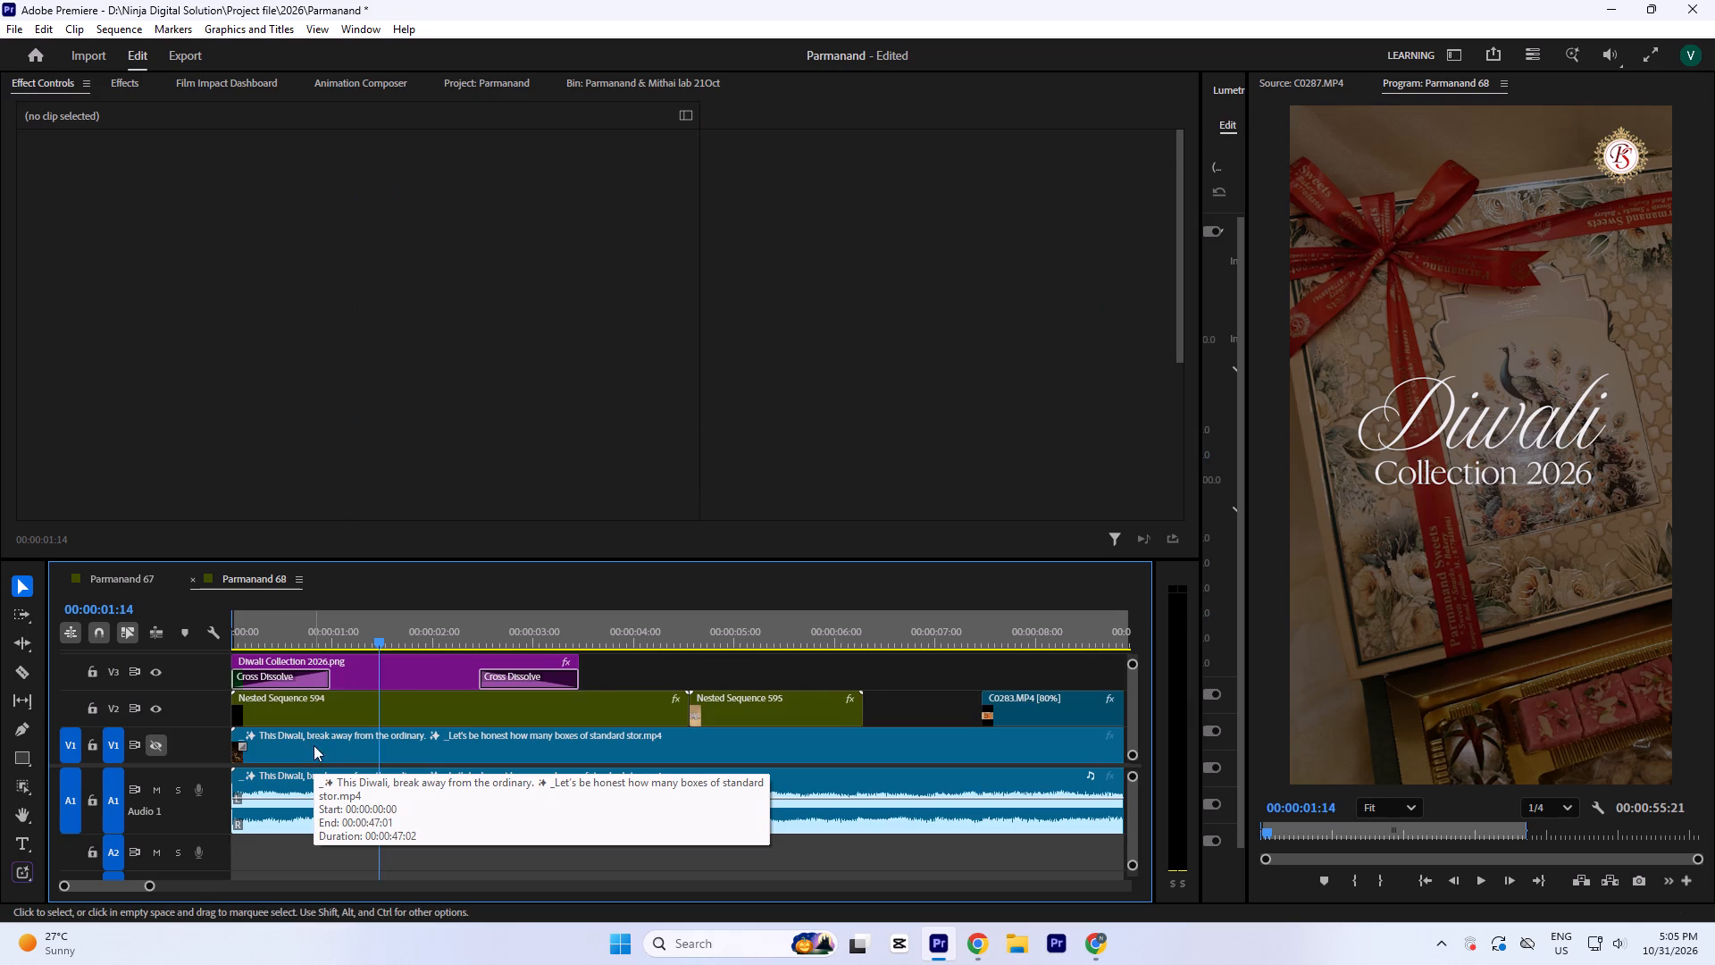
# Analyze the nested blue boxes clip after the gift box clip with Warp Stabilizer and set its smoothness to 10%.
pyautogui.press('-')
pyautogui.click(497, 609)
pyautogui.click(516, 634)
pyautogui.click(508, 689)
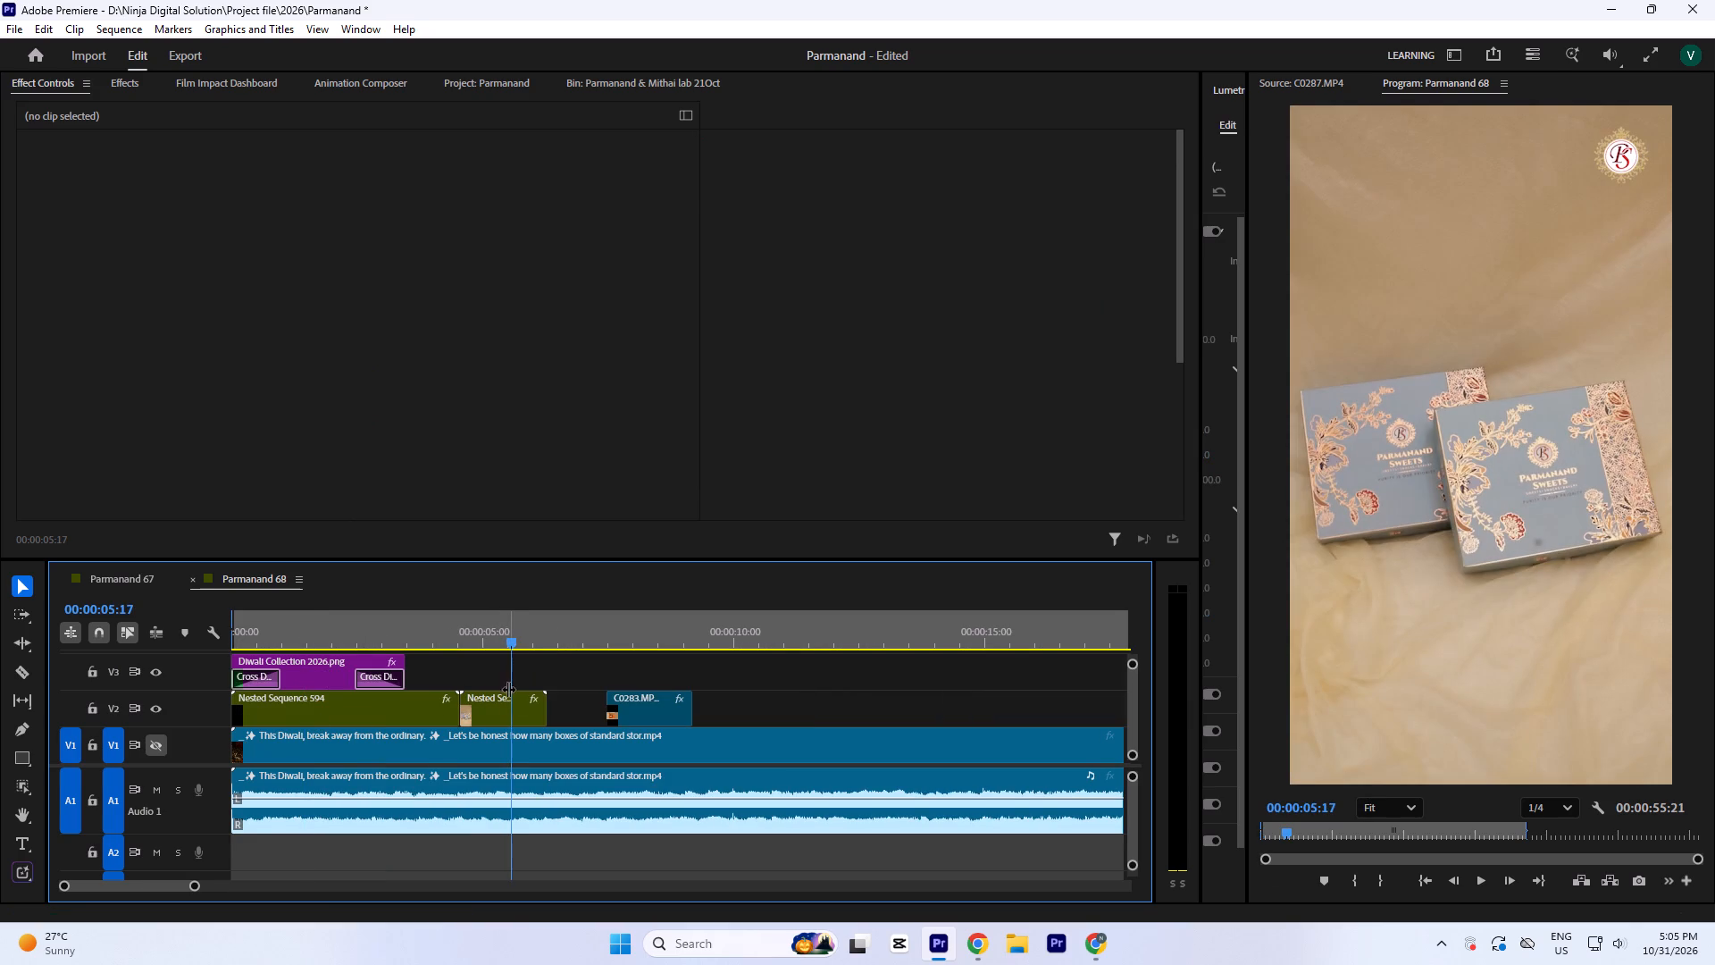
pyautogui.click(512, 712)
pyautogui.scroll(-4, 725, 438)
pyautogui.click(385, 427)
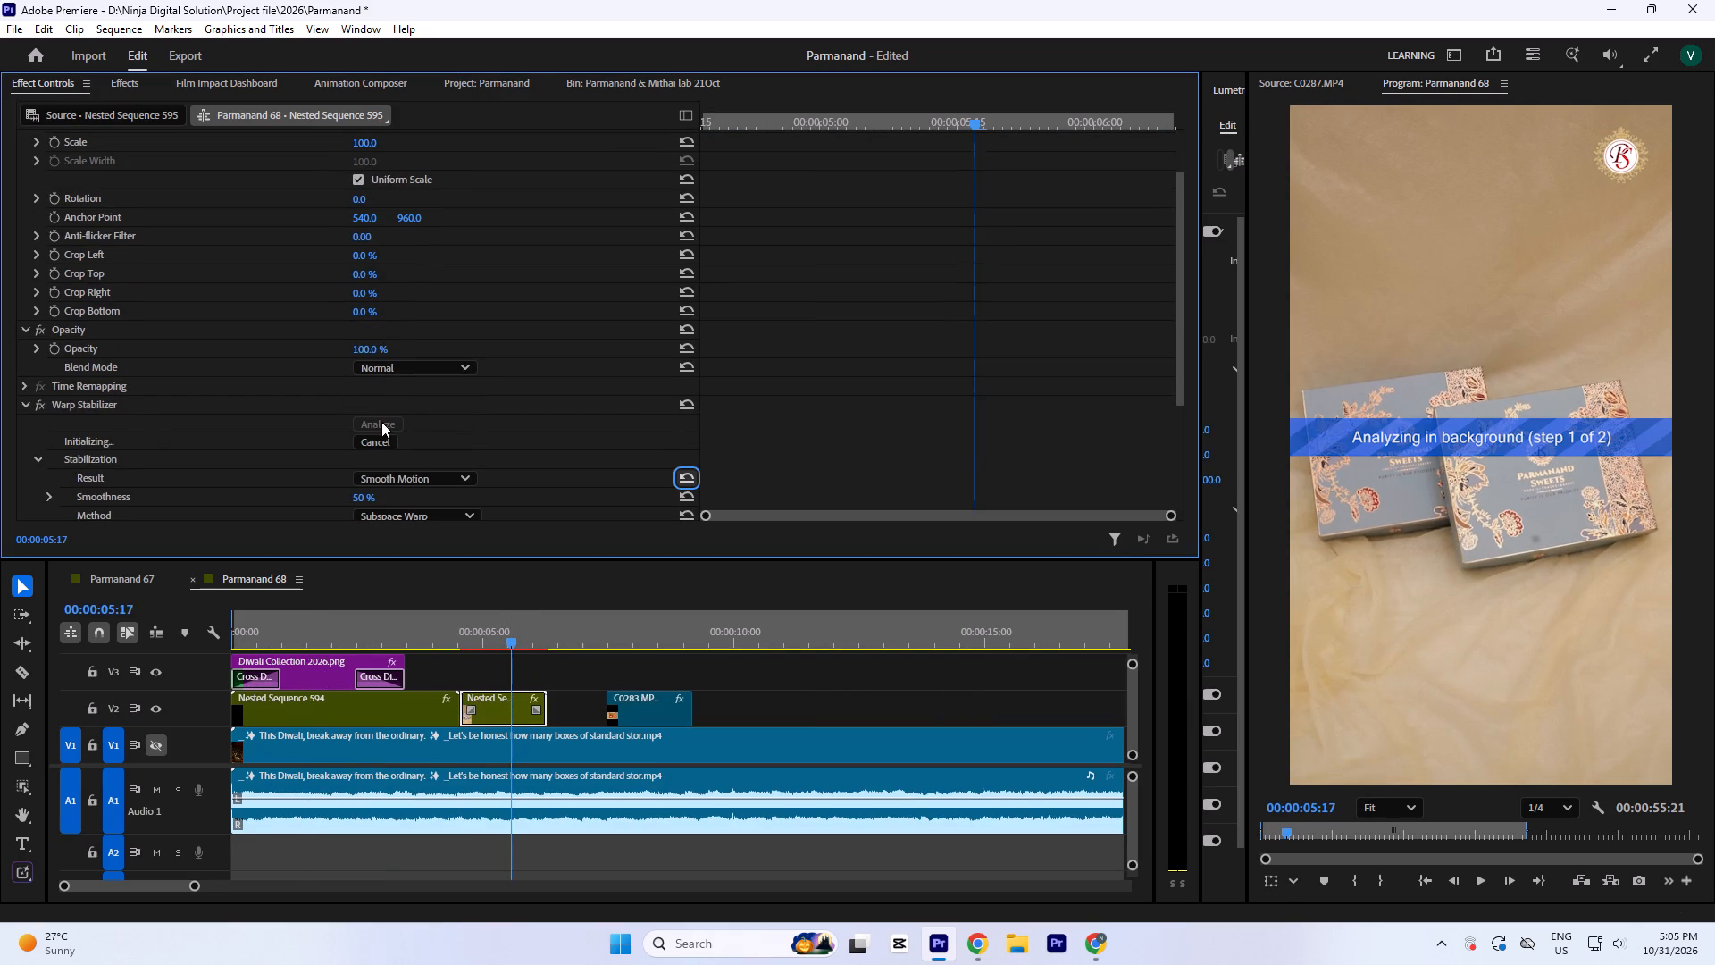
pyautogui.click(358, 501)
pyautogui.press('1')
pyautogui.press('0')
pyautogui.click(893, 322)
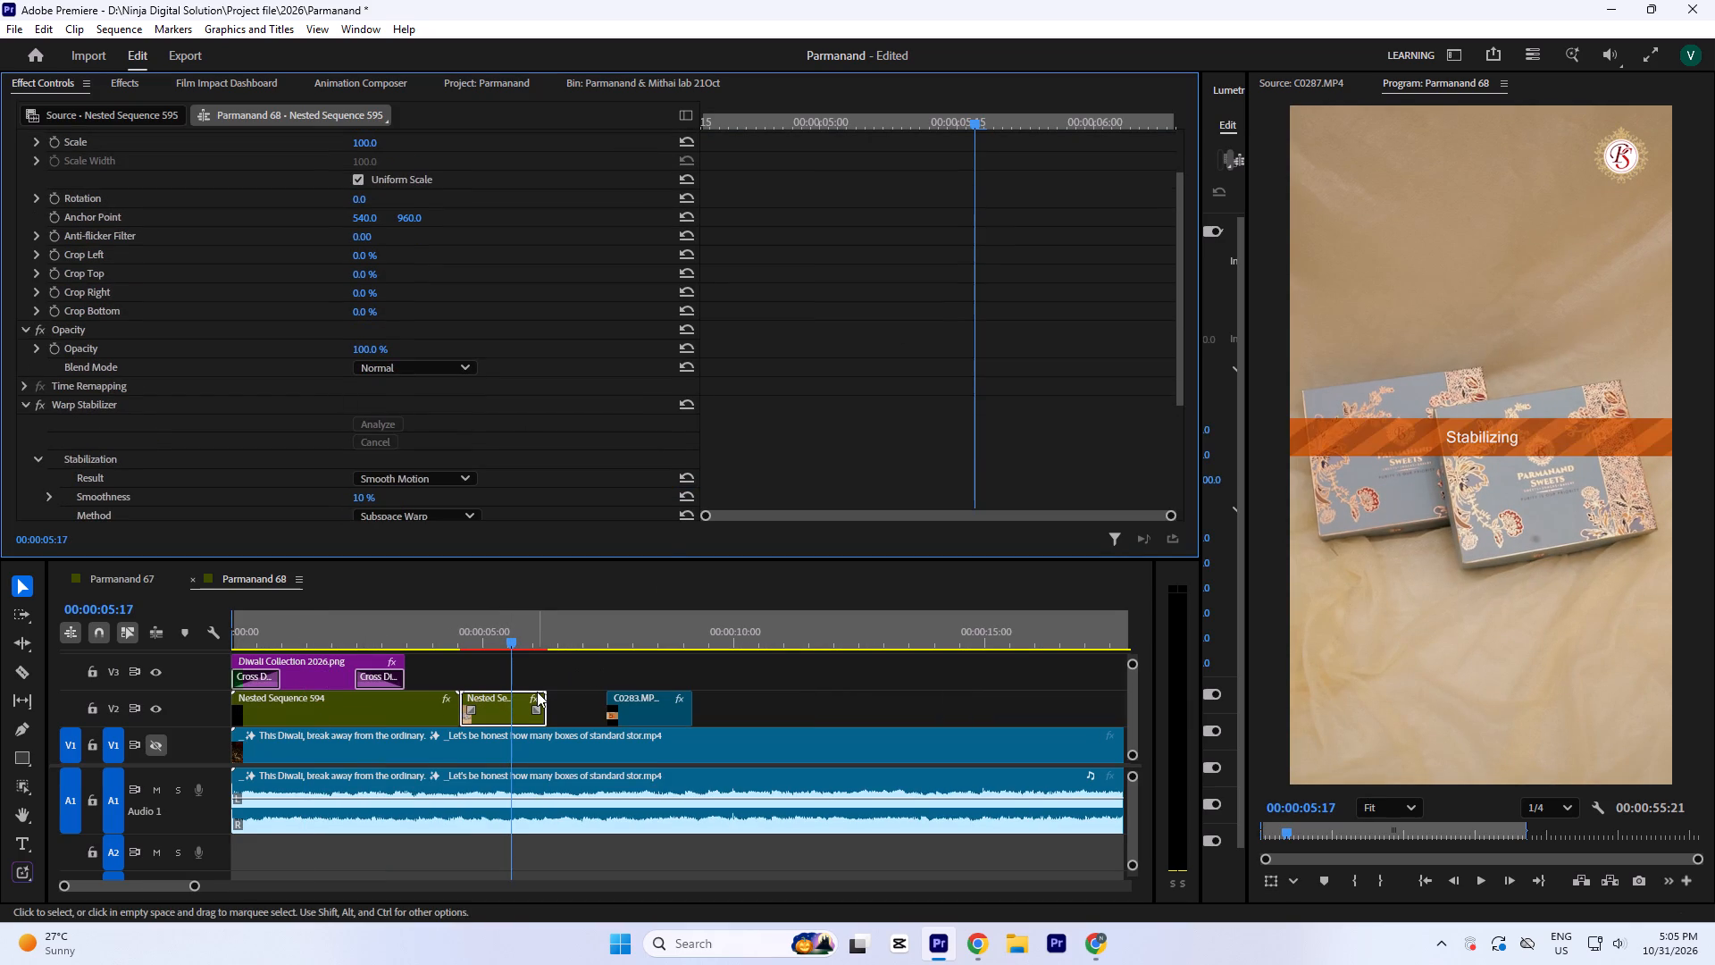
# Play the reel's opening, replay the change from gift box to blue boxes, and check the orange box clip at about 7.6 seconds.
pyautogui.moveTo(372, 639); pyautogui.dragTo(135, 664)
pyautogui.press('space')
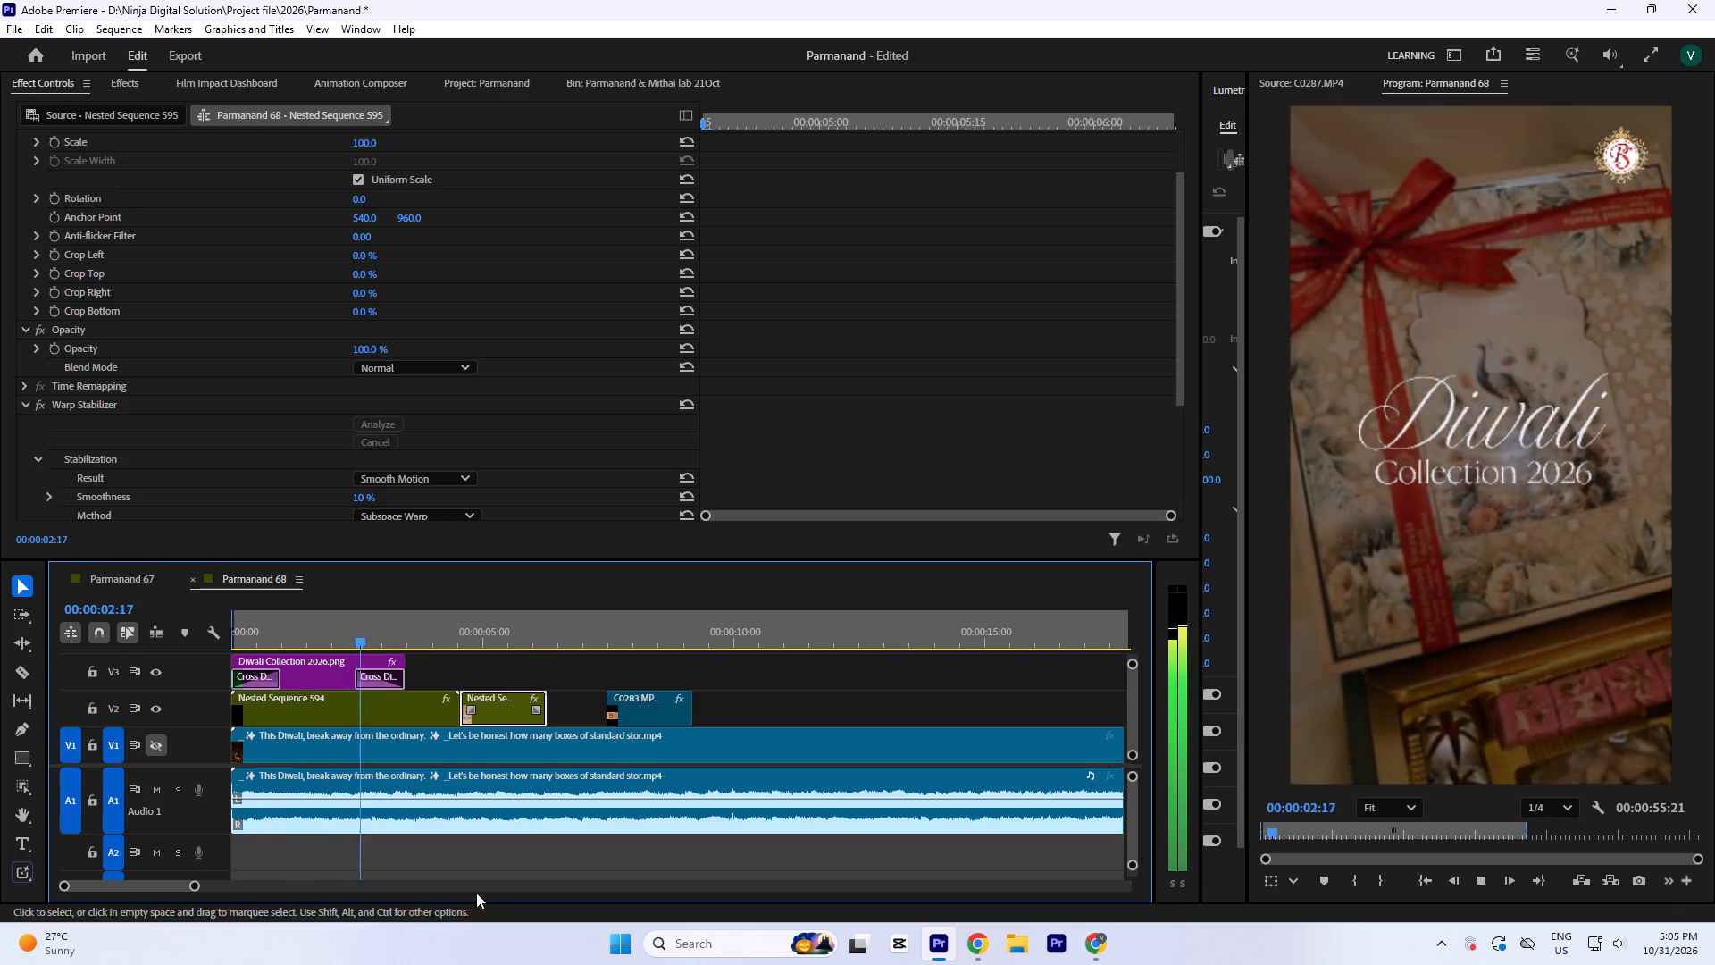
pyautogui.press('space')
pyautogui.click(388, 719)
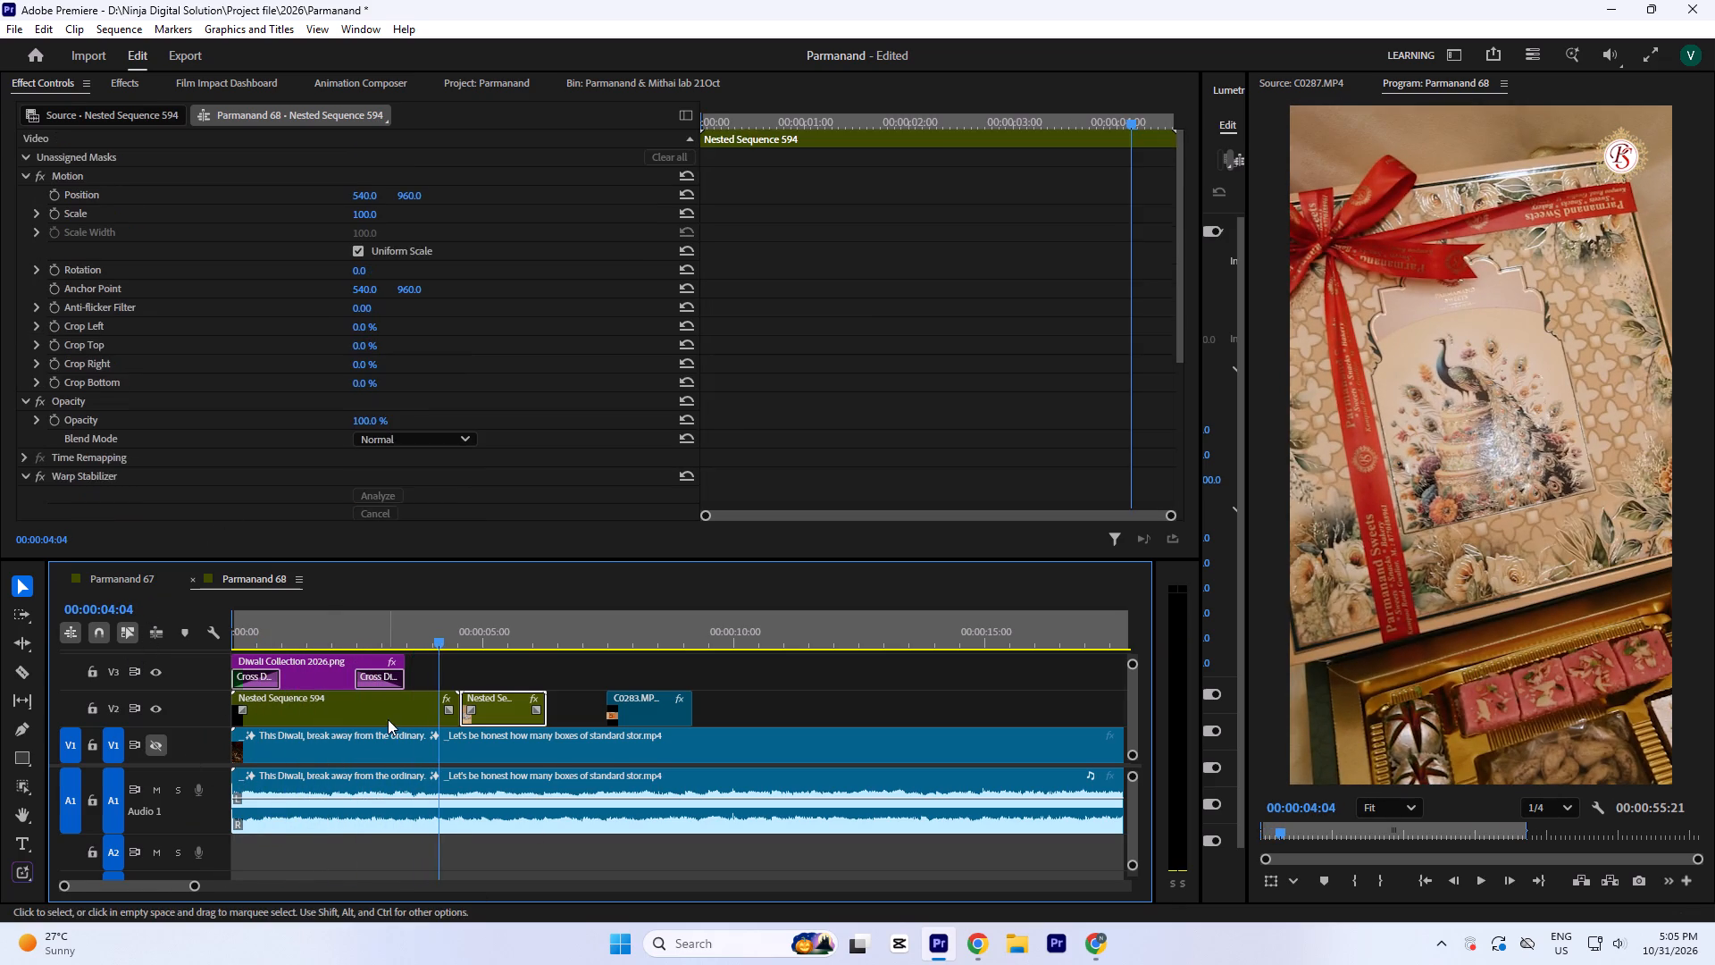
pyautogui.scroll(-3, 863, 298)
pyautogui.press('space')
pyautogui.press('space')
pyautogui.press('=')
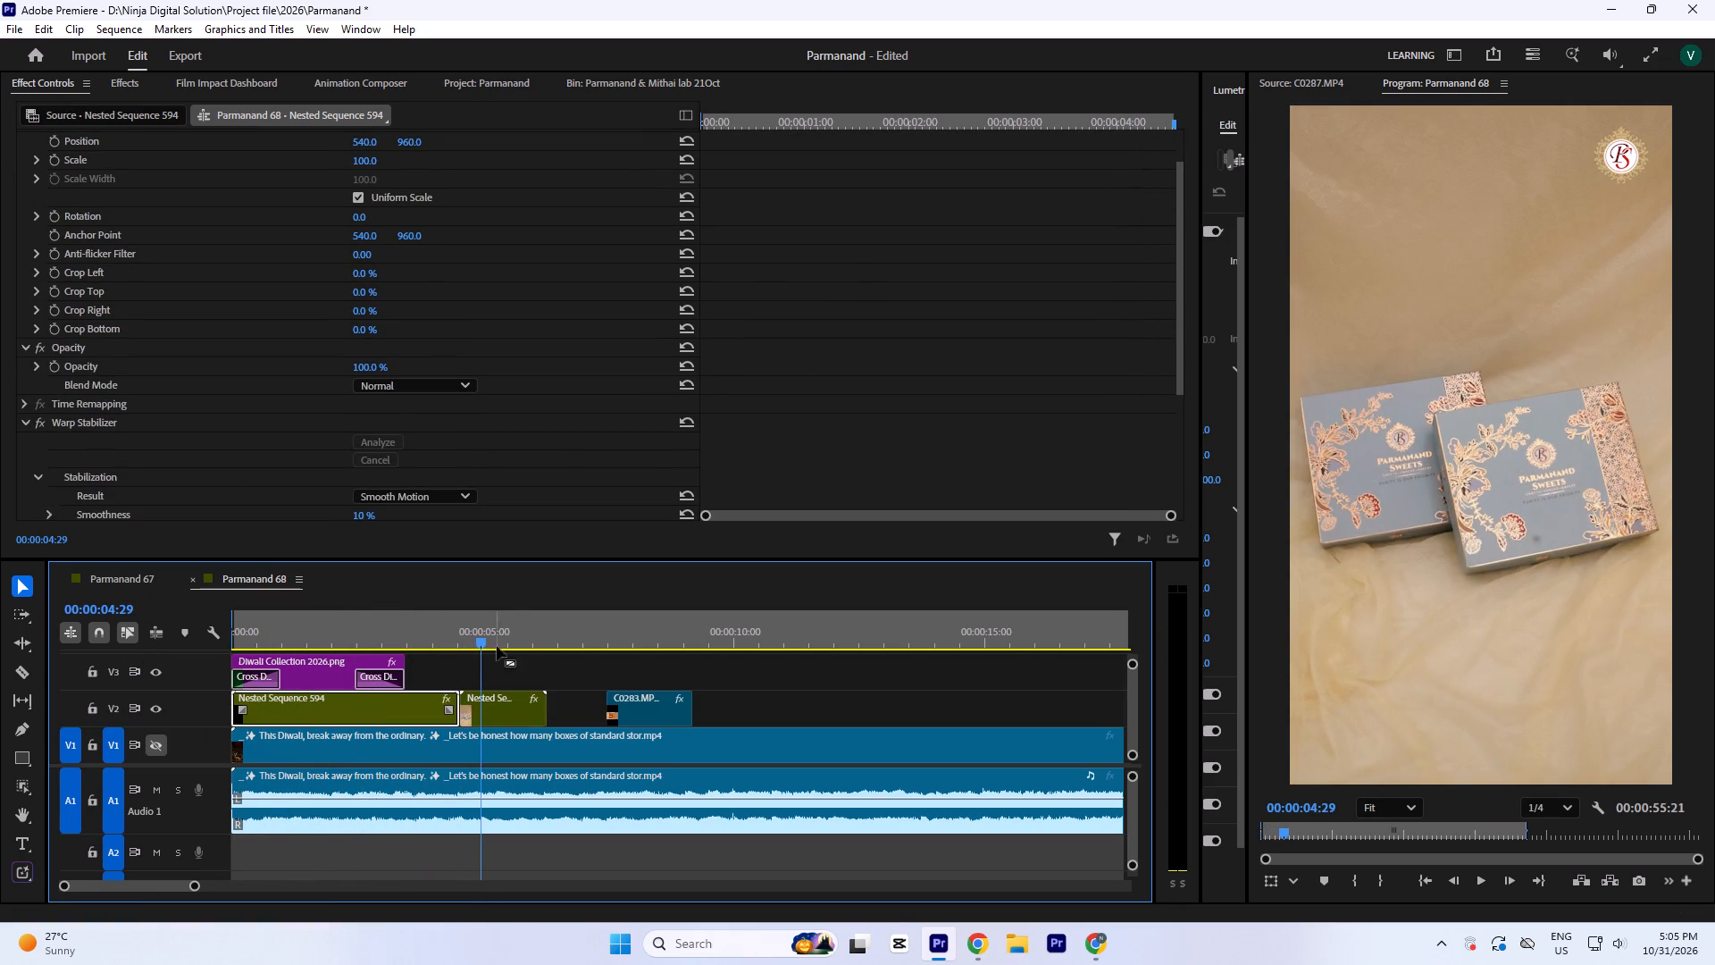
pyautogui.press('=')
pyautogui.press('space')
pyautogui.press('space')
pyautogui.click(710, 705)
pyautogui.press('space')
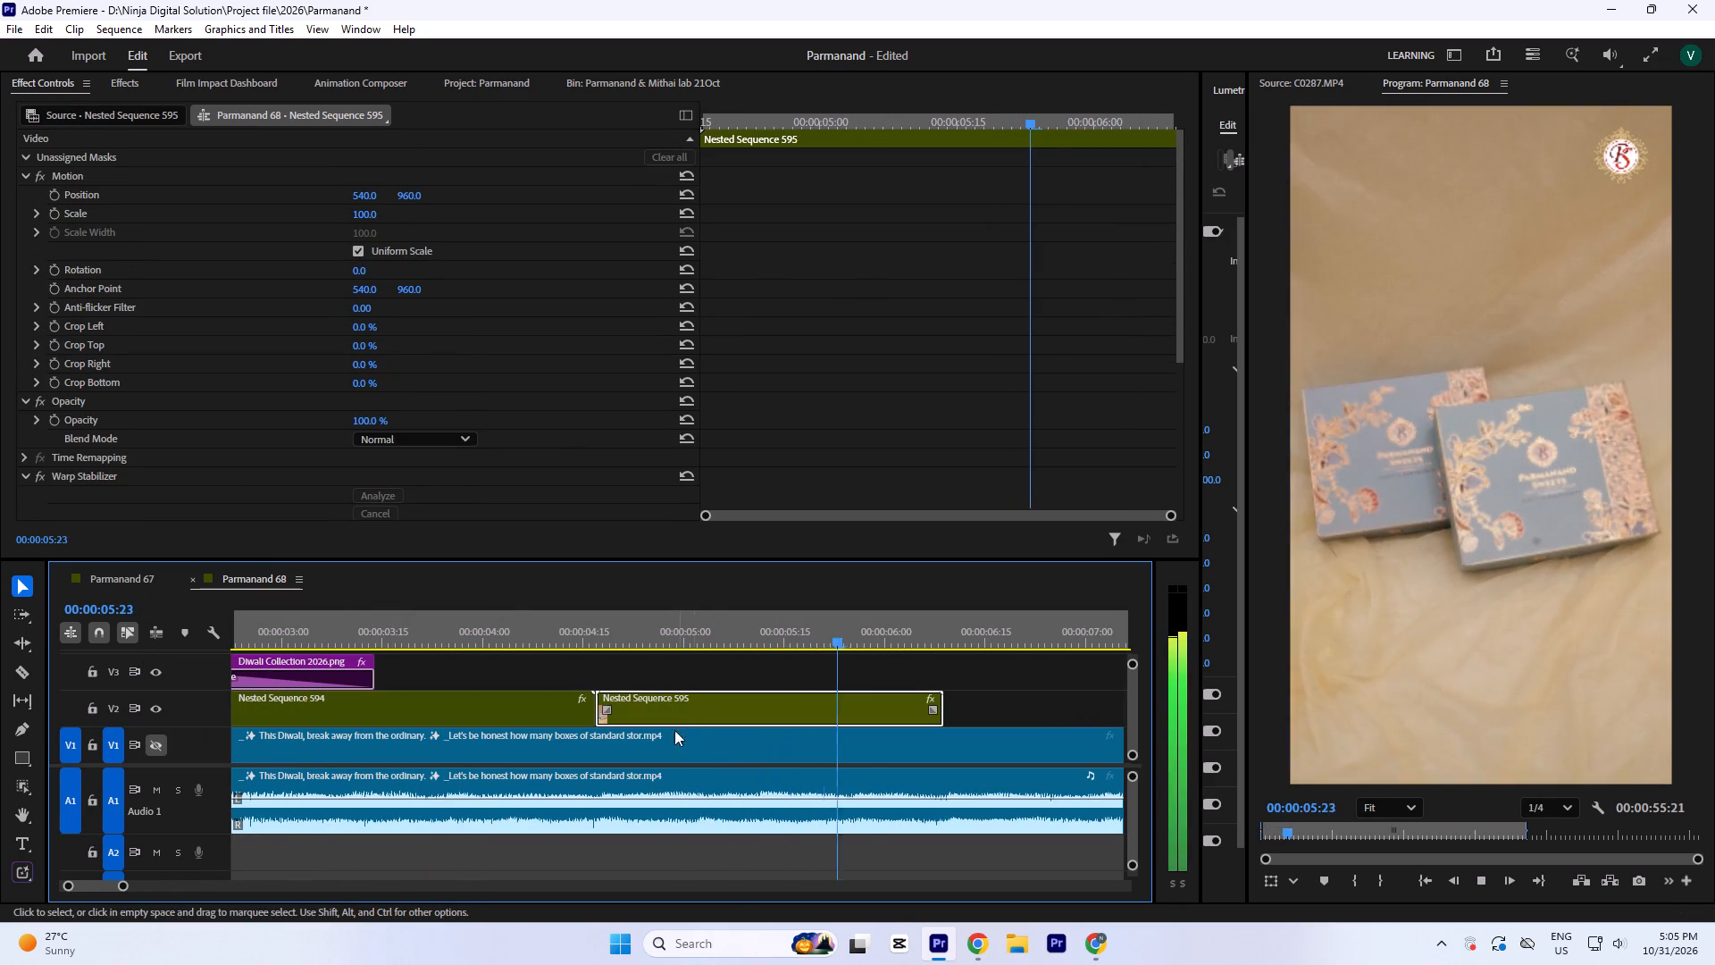
pyautogui.press('space')
pyautogui.press('-')
pyautogui.click(573, 619)
pyautogui.press('space')
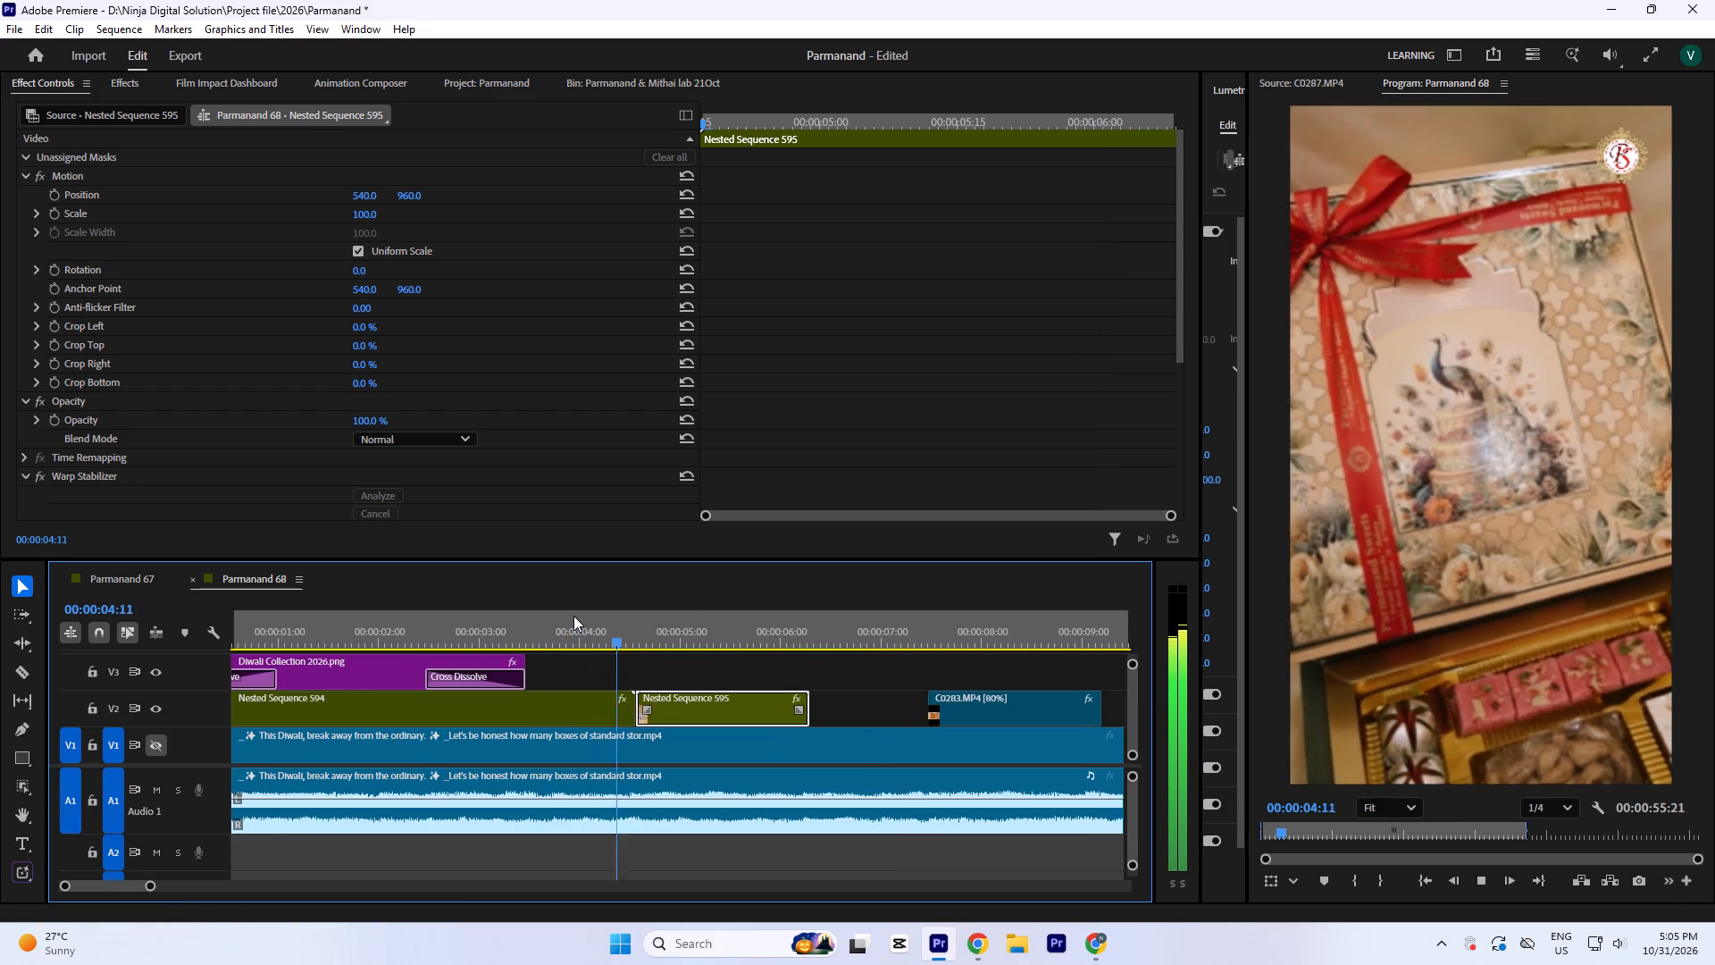
pyautogui.press('space')
pyautogui.moveTo(648, 611); pyautogui.dragTo(946, 717)
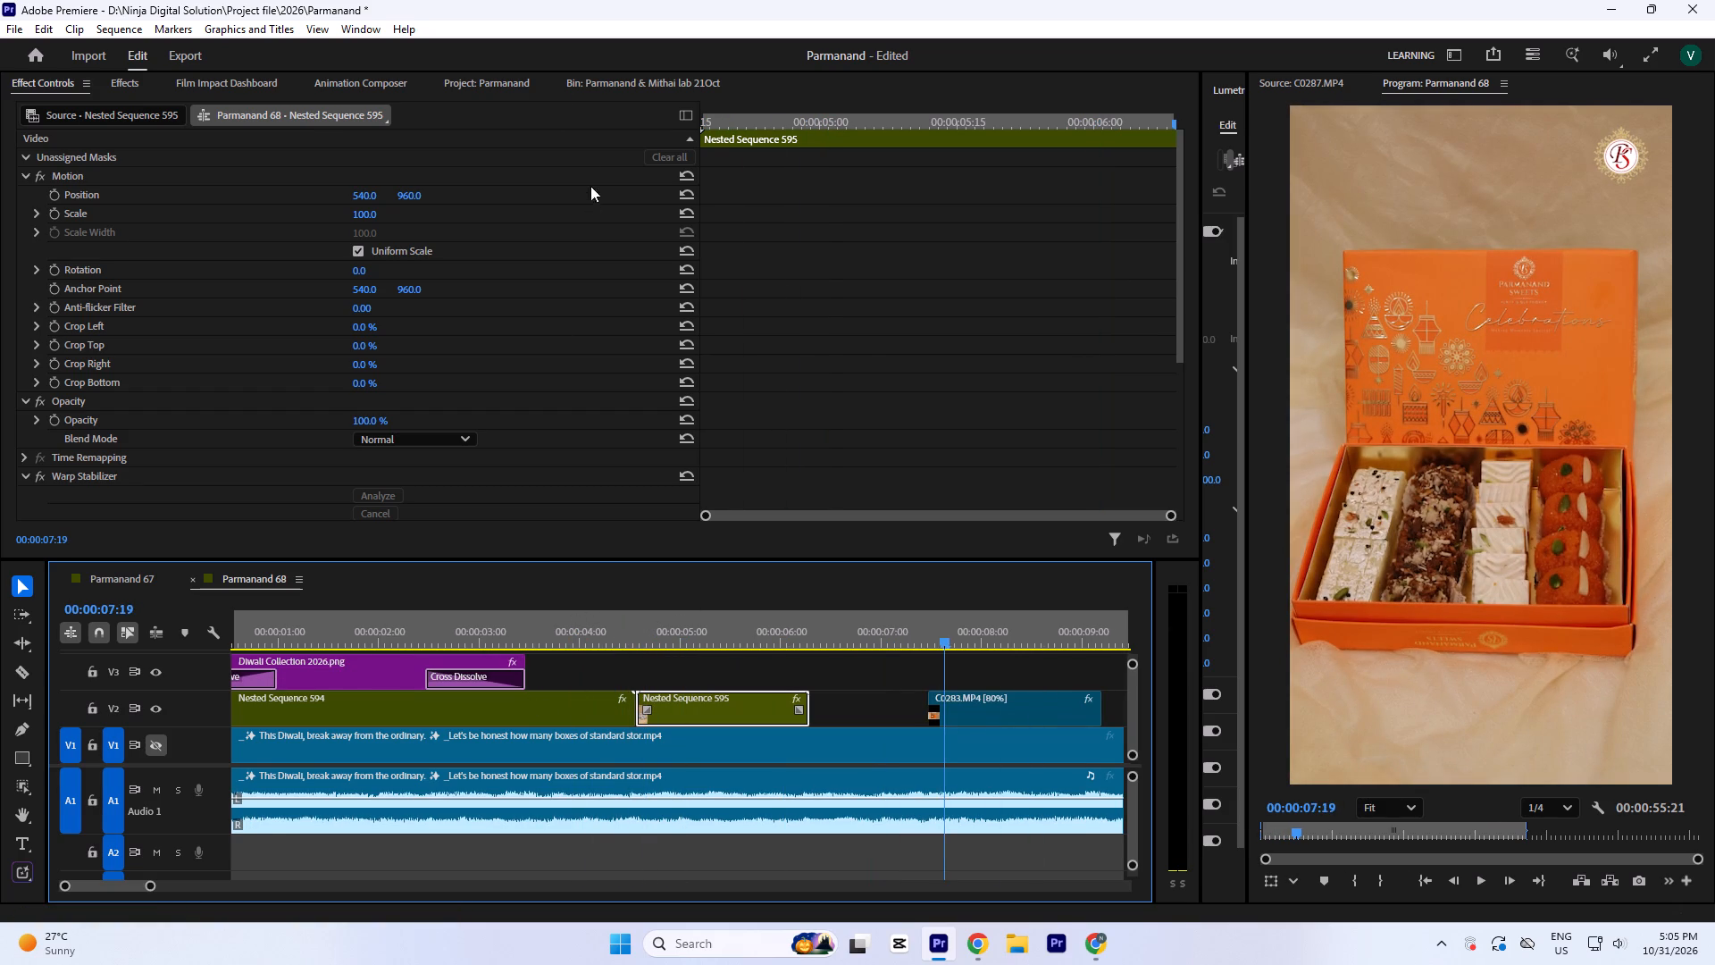
# Look through the 21Oct bin and preview orange, purple and white box clips, including C0288, C0271, C0266, C0267, C0268 and C0263.
pyautogui.click(632, 85)
pyautogui.scroll(-3, 640, 329)
pyautogui.doubleClick(1133, 322)
pyautogui.press('space')
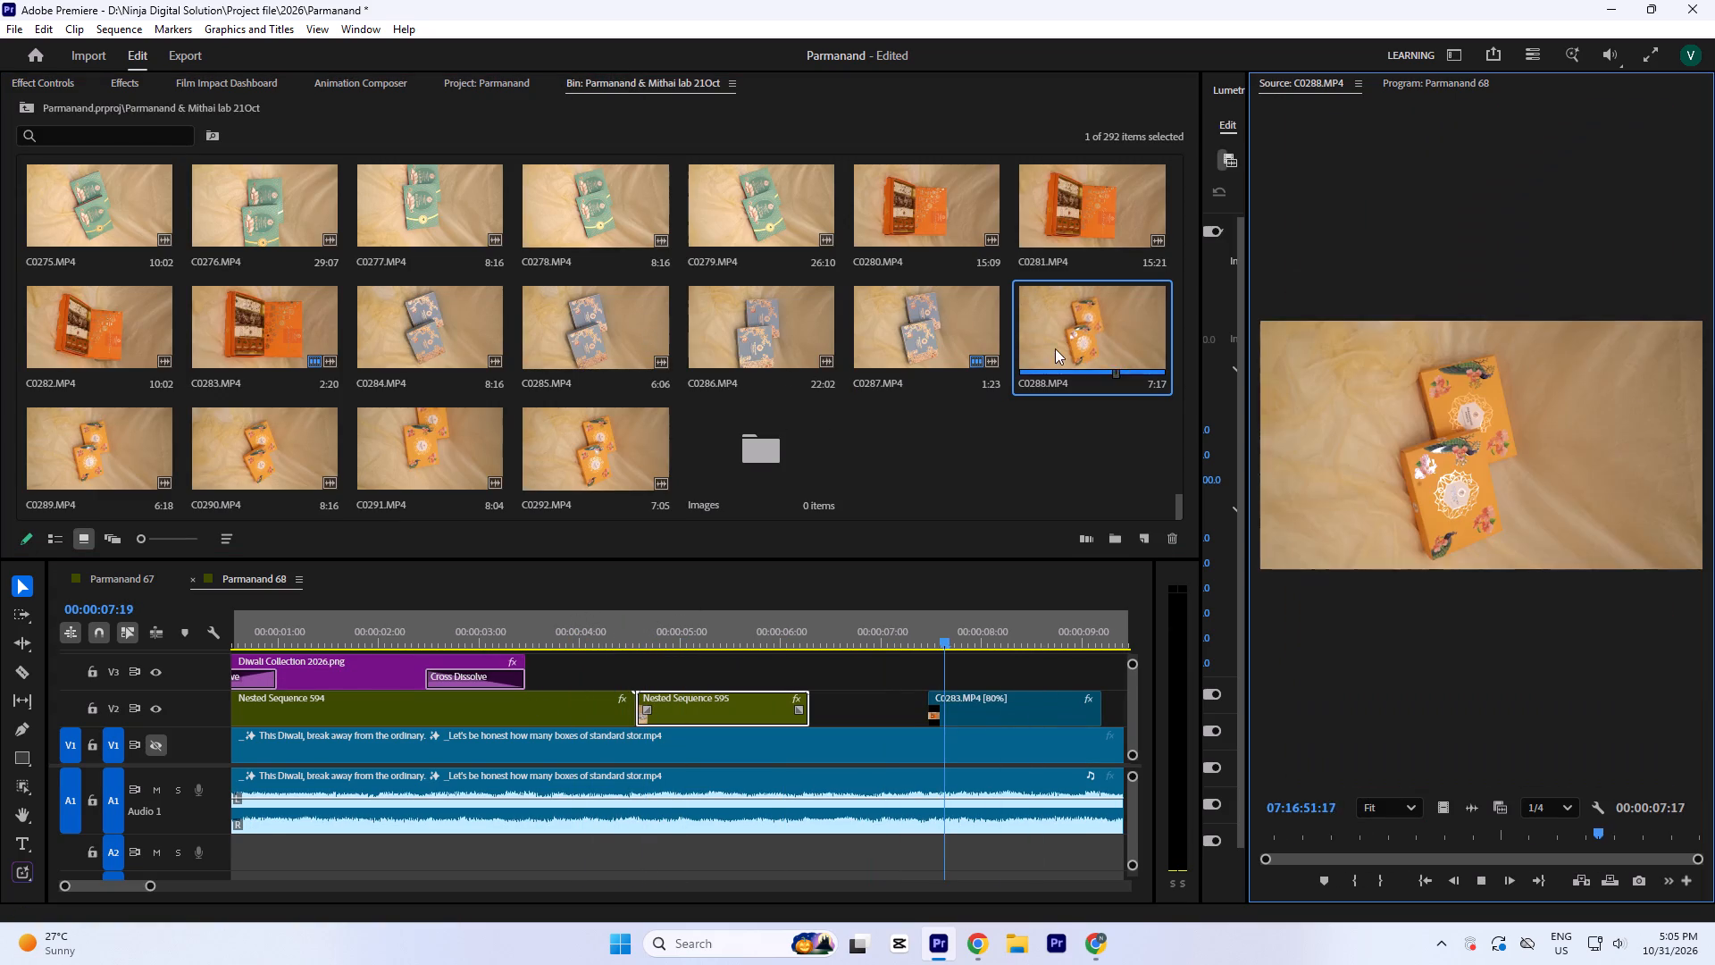
pyautogui.scroll(1, 1042, 382)
pyautogui.scroll(1, 862, 400)
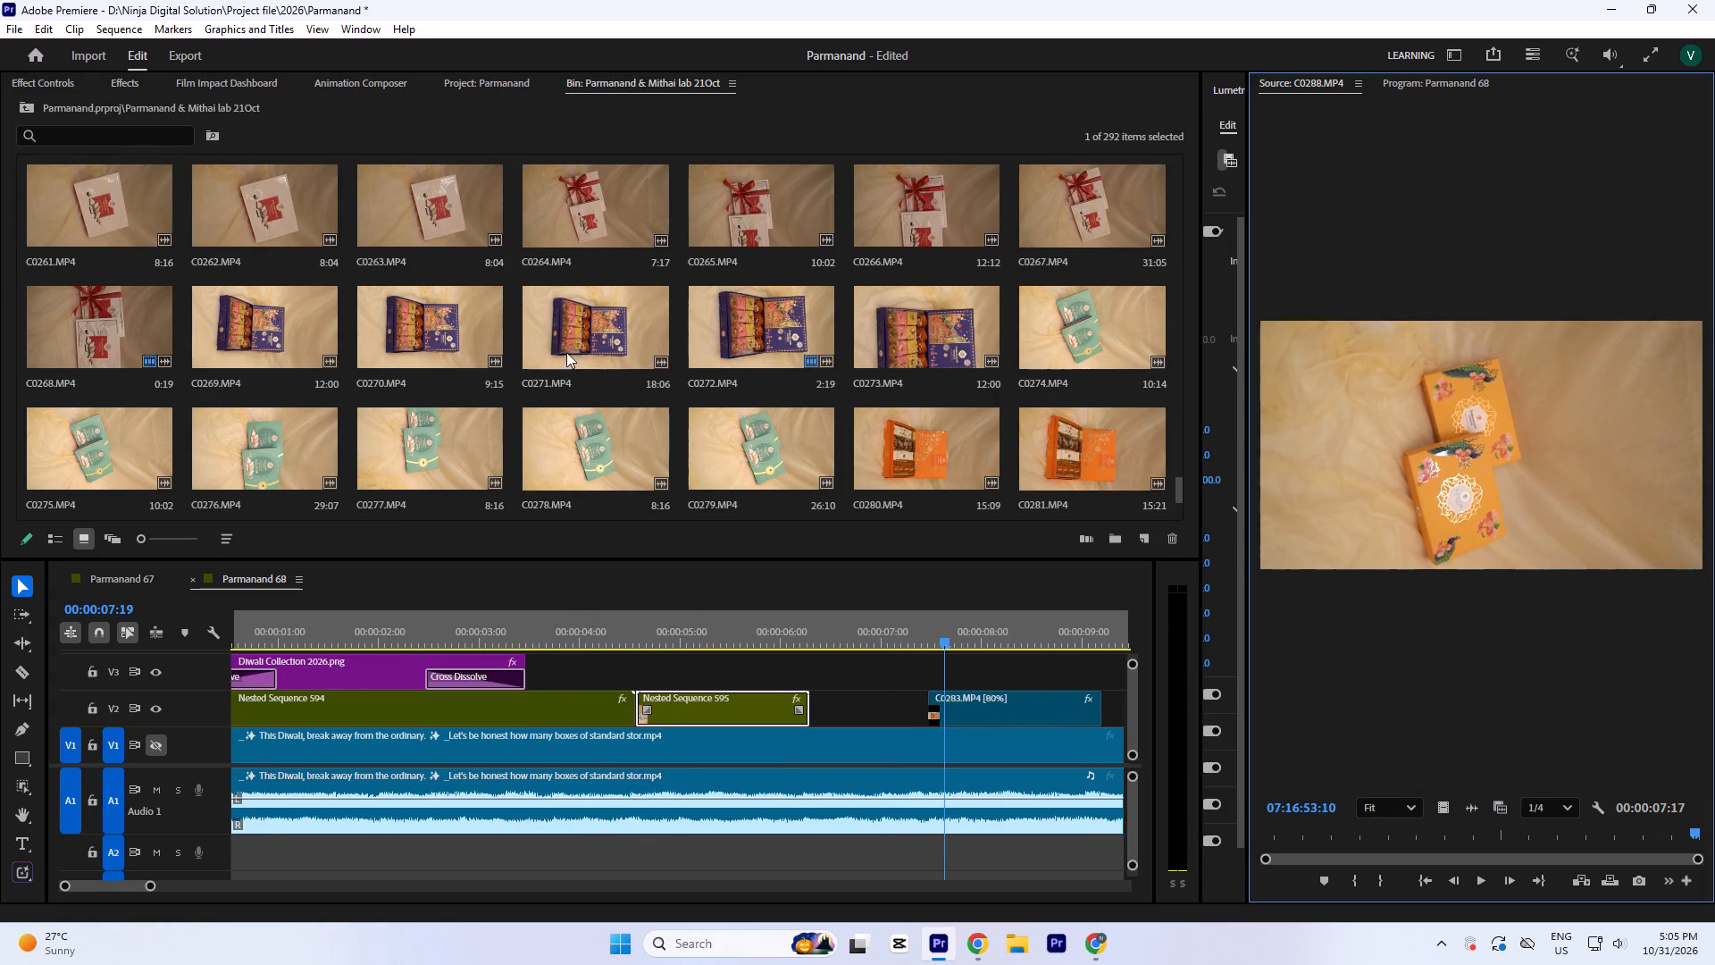
pyautogui.scroll(1, 540, 355)
pyautogui.doubleClick(582, 327)
pyautogui.press('space')
pyautogui.doubleClick(920, 336)
pyautogui.press('space')
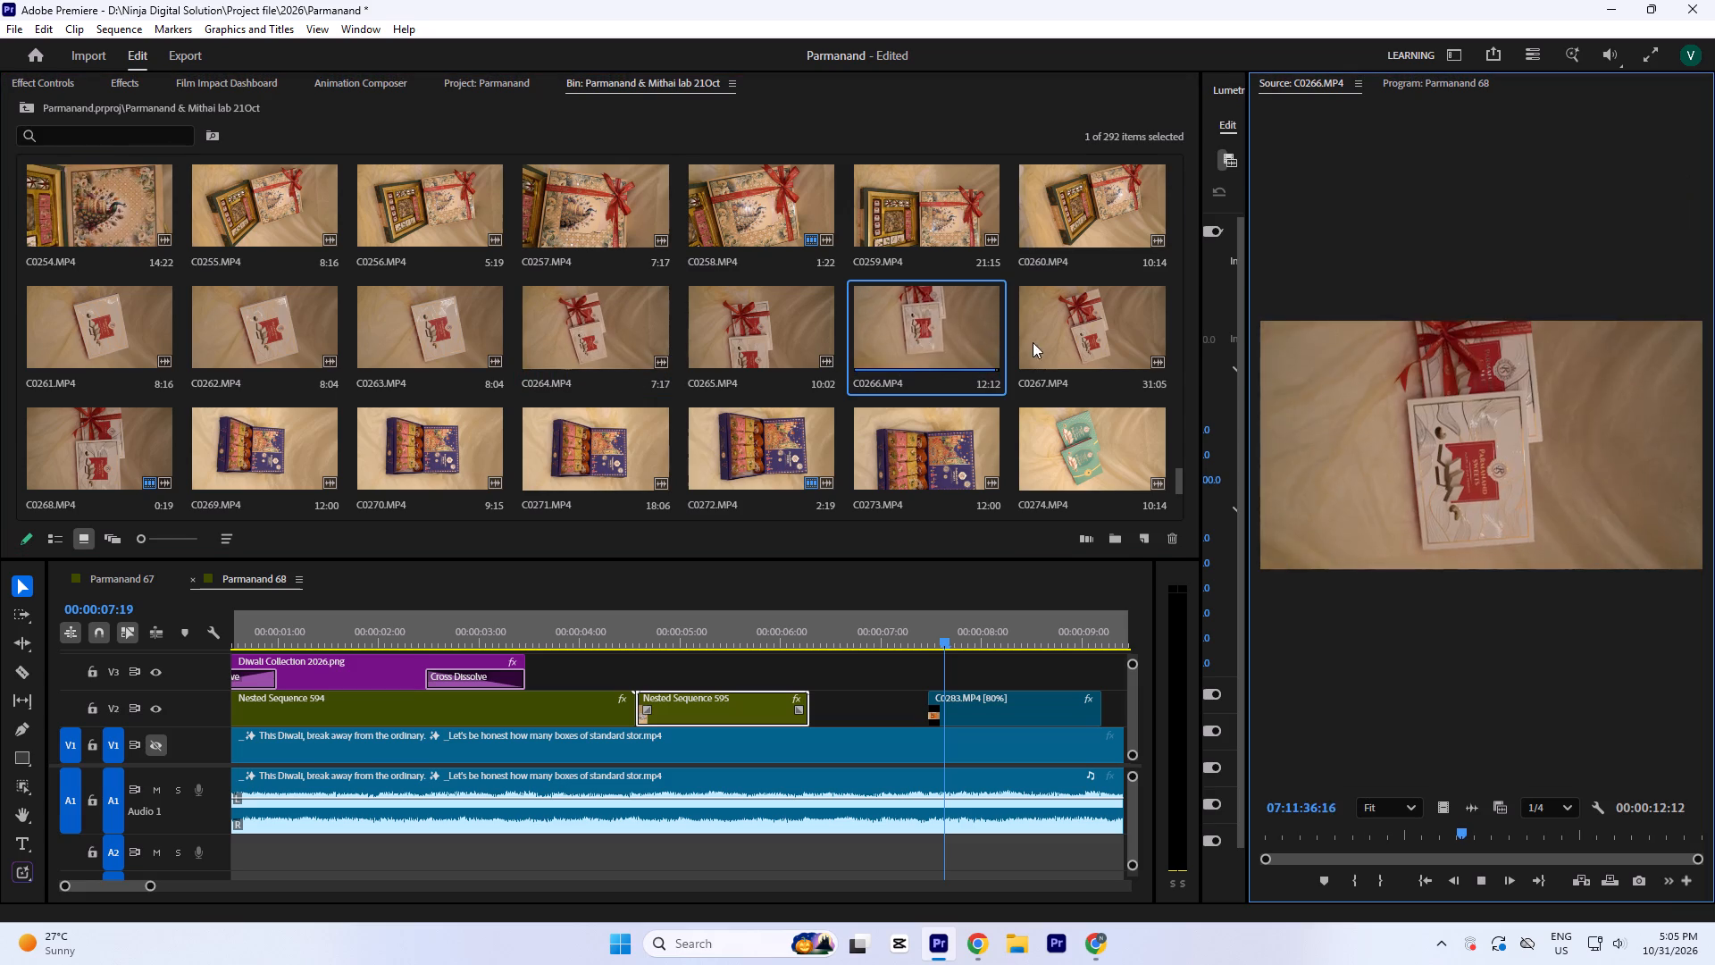
pyautogui.moveTo(1460, 845); pyautogui.dragTo(1365, 844)
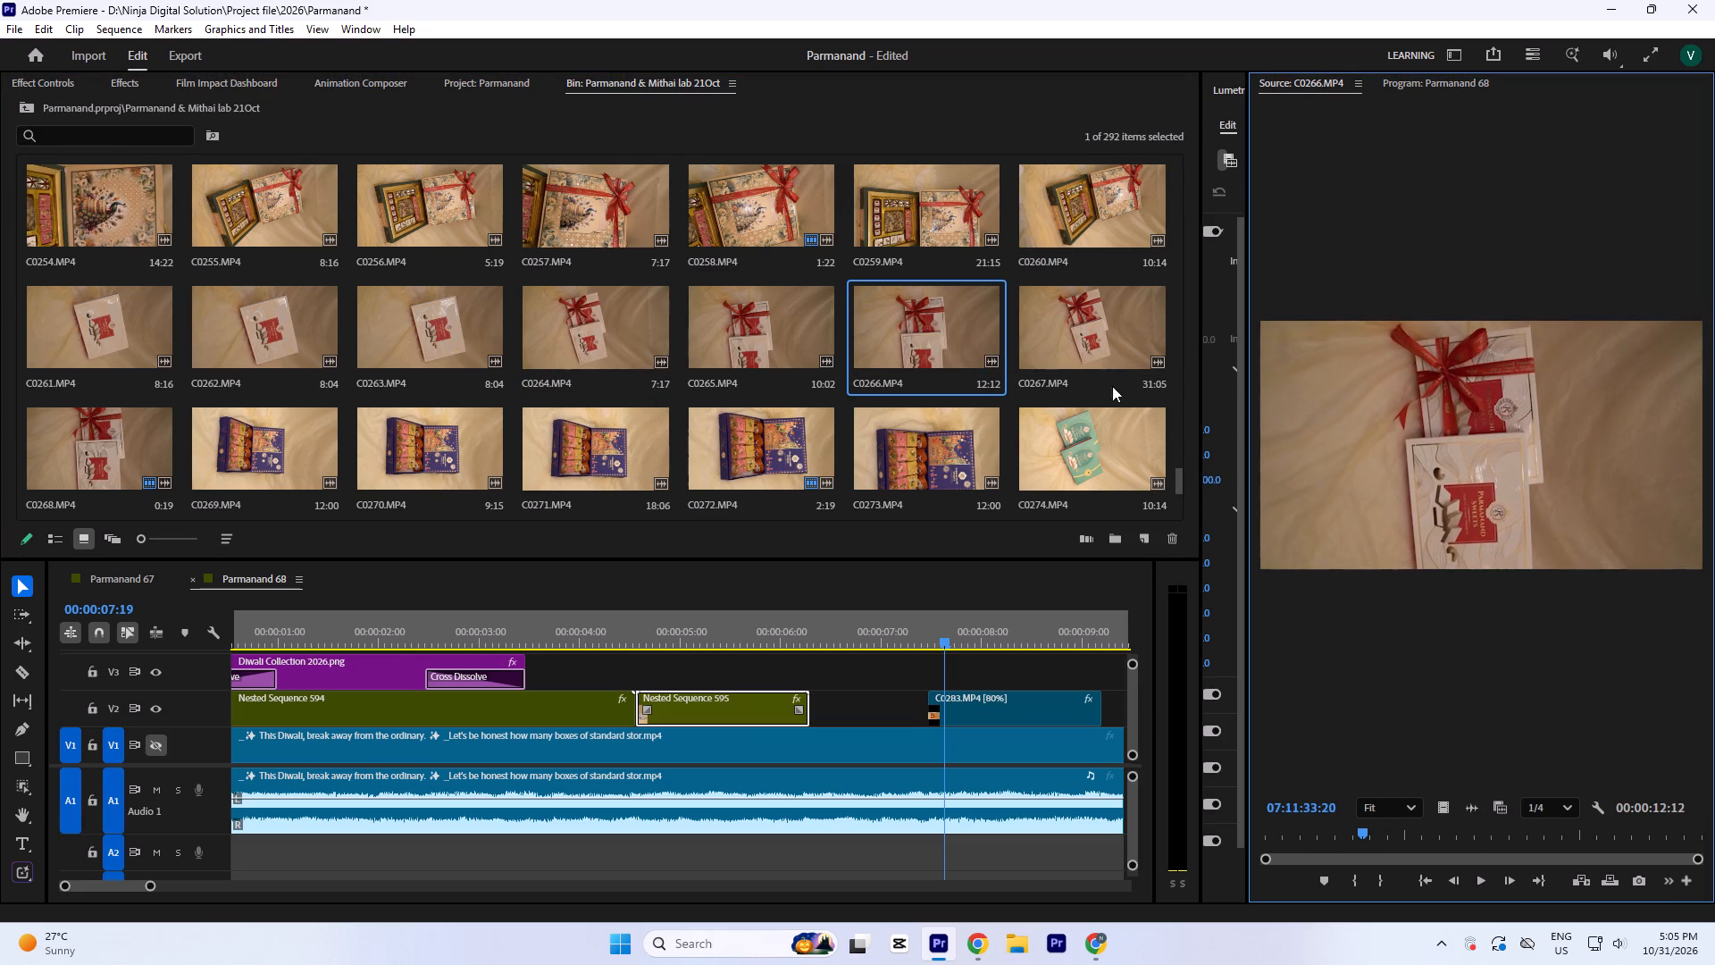
pyautogui.doubleClick(1063, 340)
pyautogui.press('space')
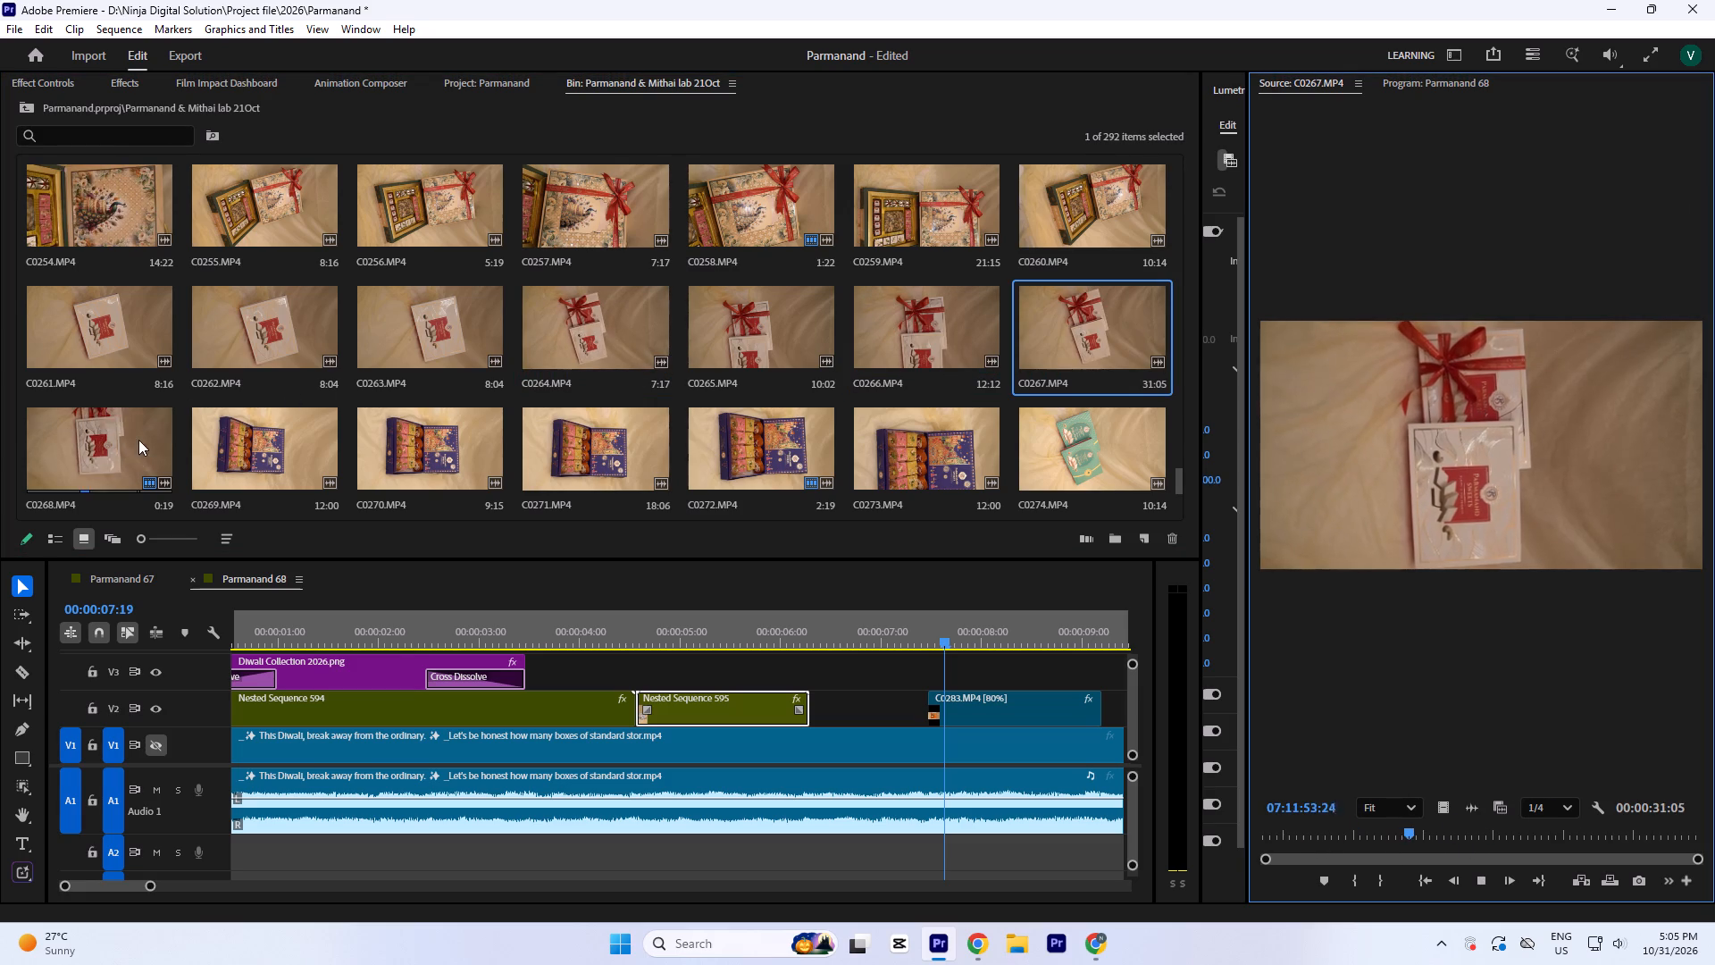
pyautogui.doubleClick(104, 465)
pyautogui.doubleClick(419, 332)
pyautogui.press('space')
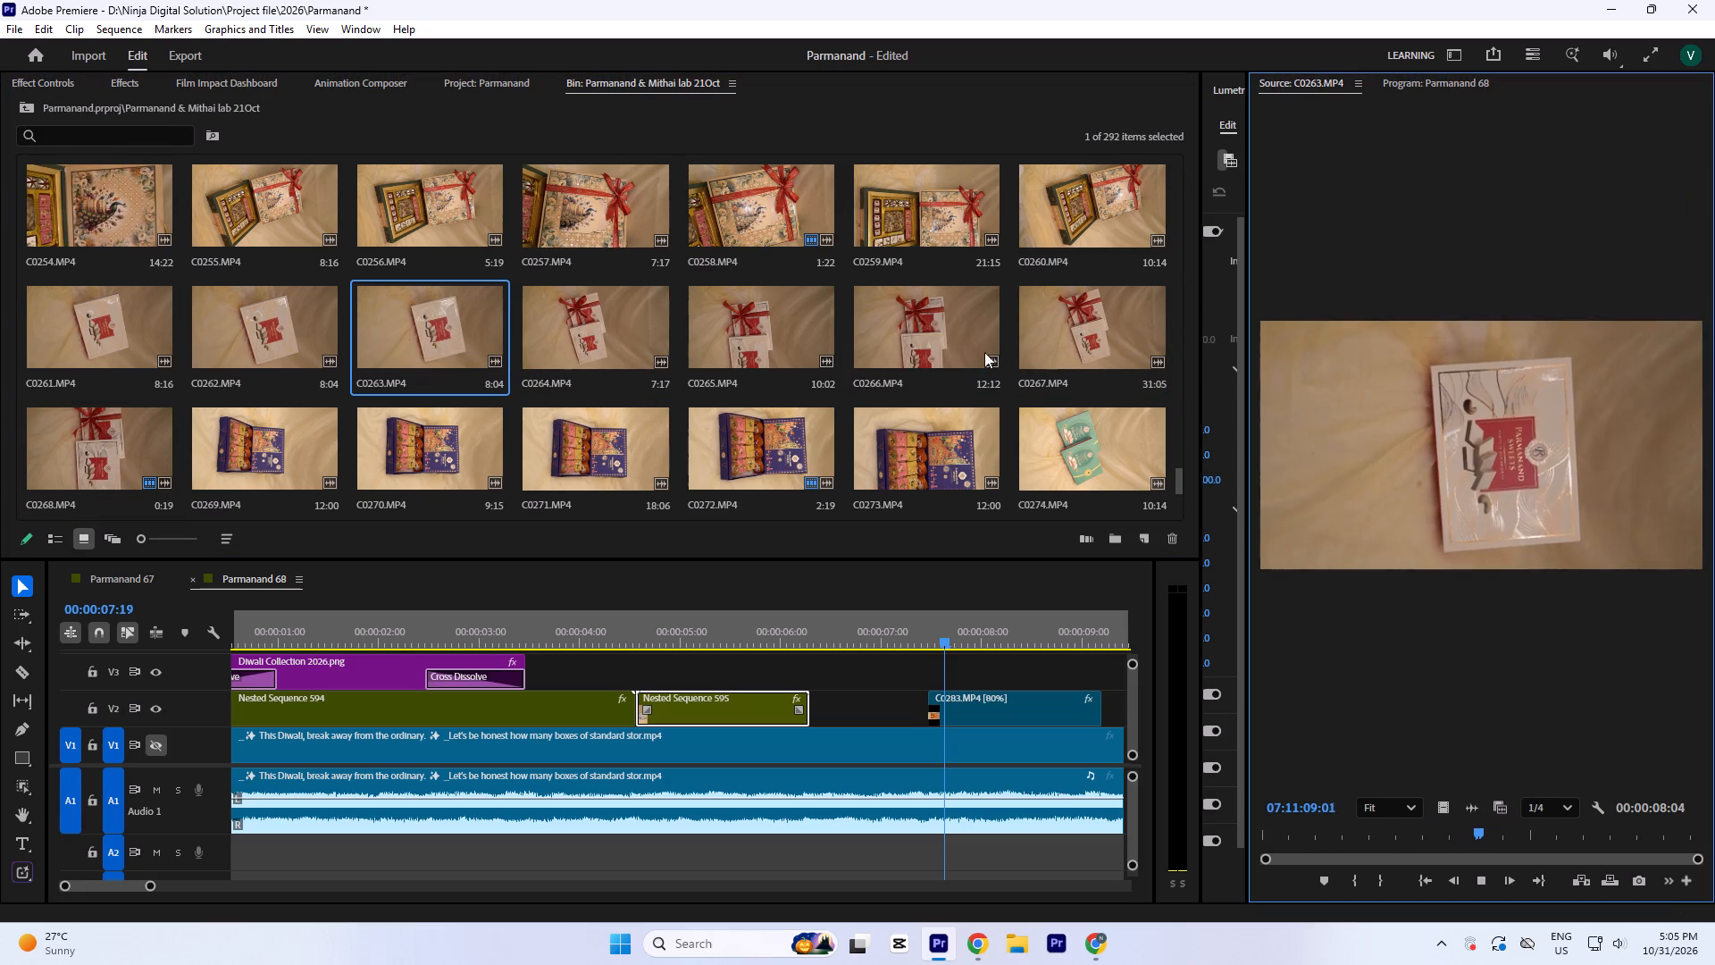
pyautogui.doubleClick(946, 310)
pyautogui.press('space')
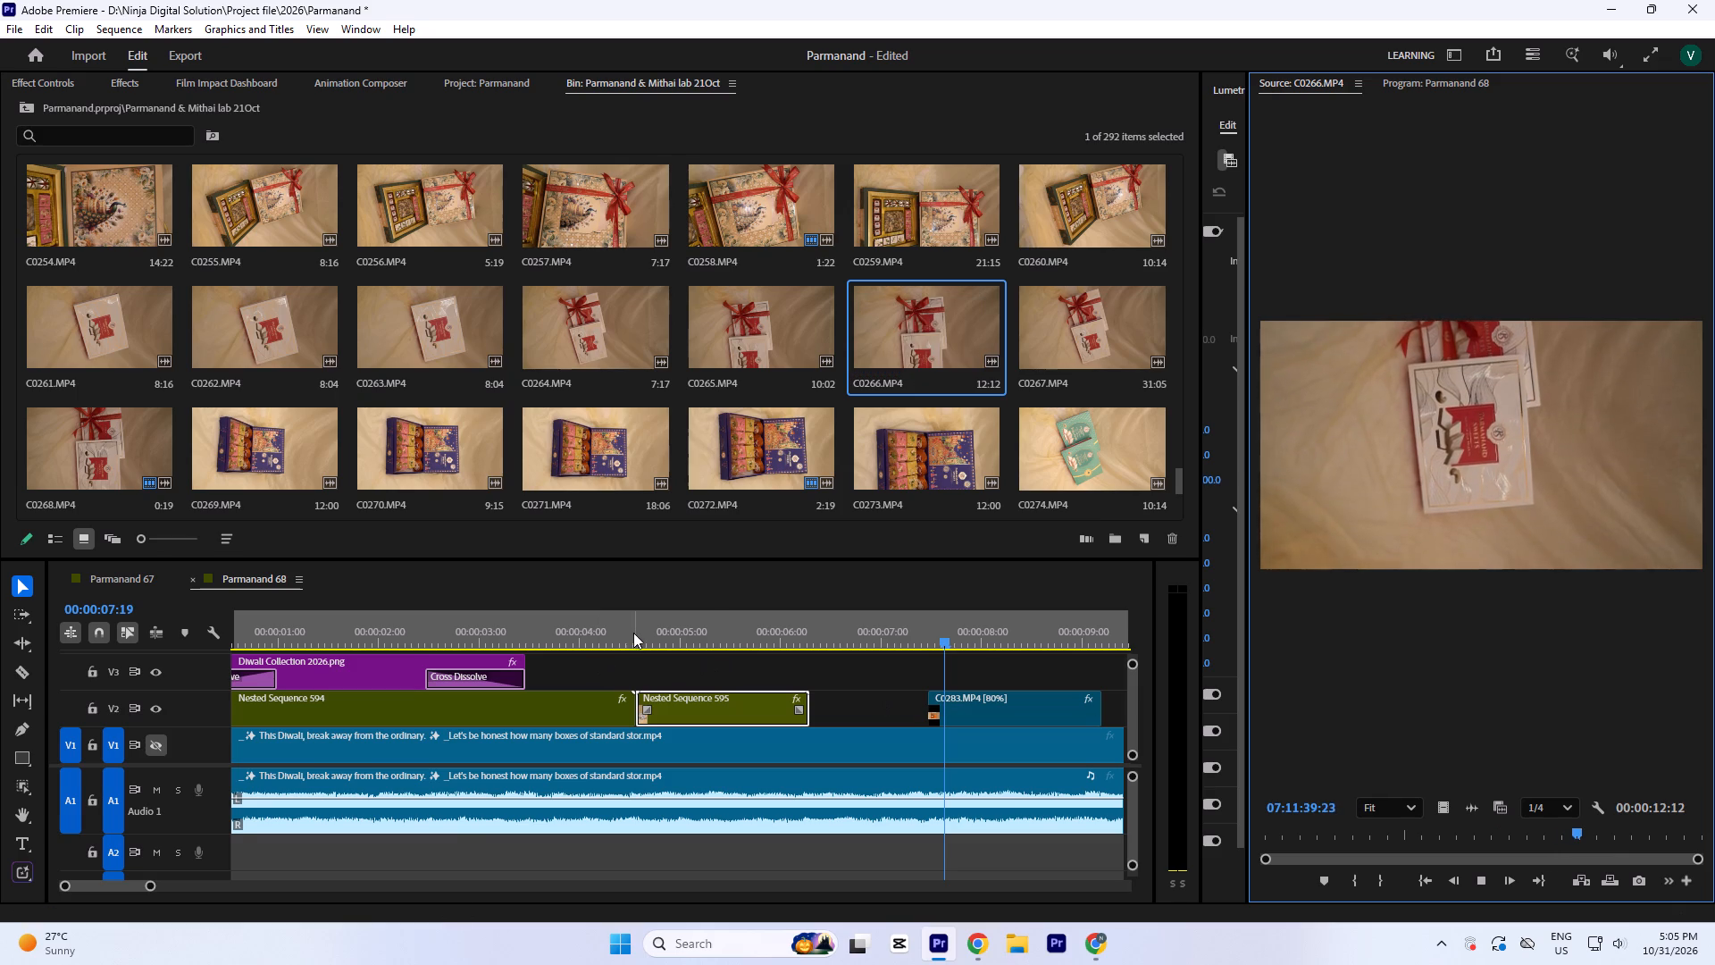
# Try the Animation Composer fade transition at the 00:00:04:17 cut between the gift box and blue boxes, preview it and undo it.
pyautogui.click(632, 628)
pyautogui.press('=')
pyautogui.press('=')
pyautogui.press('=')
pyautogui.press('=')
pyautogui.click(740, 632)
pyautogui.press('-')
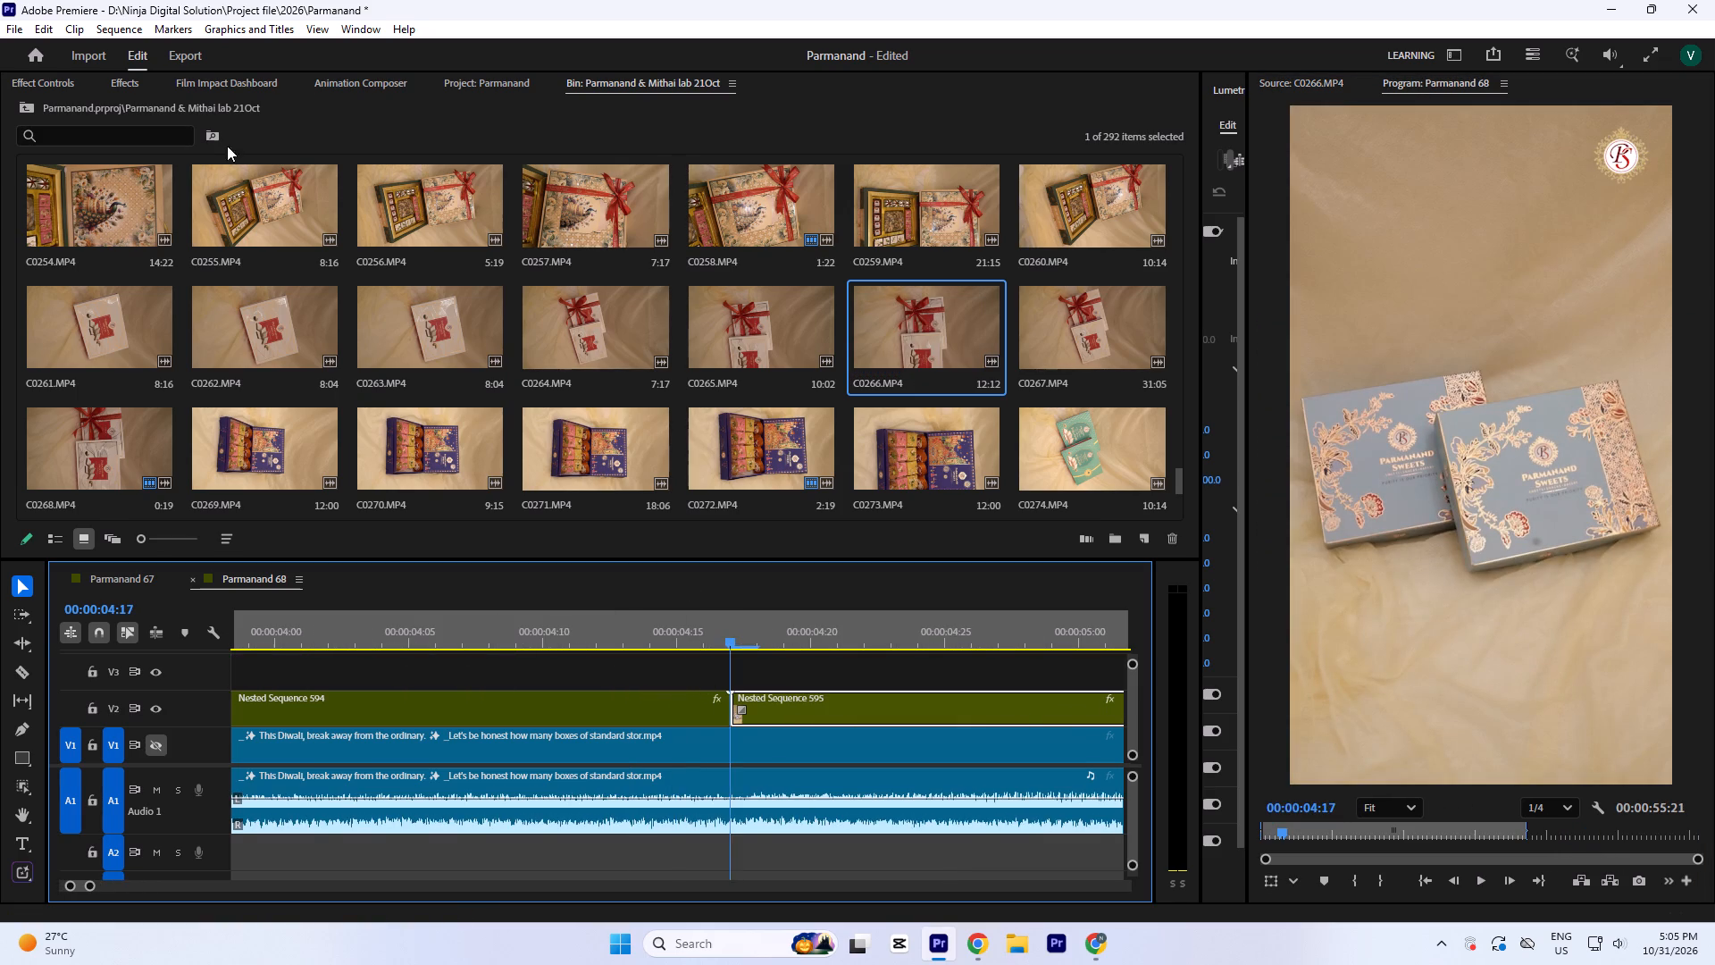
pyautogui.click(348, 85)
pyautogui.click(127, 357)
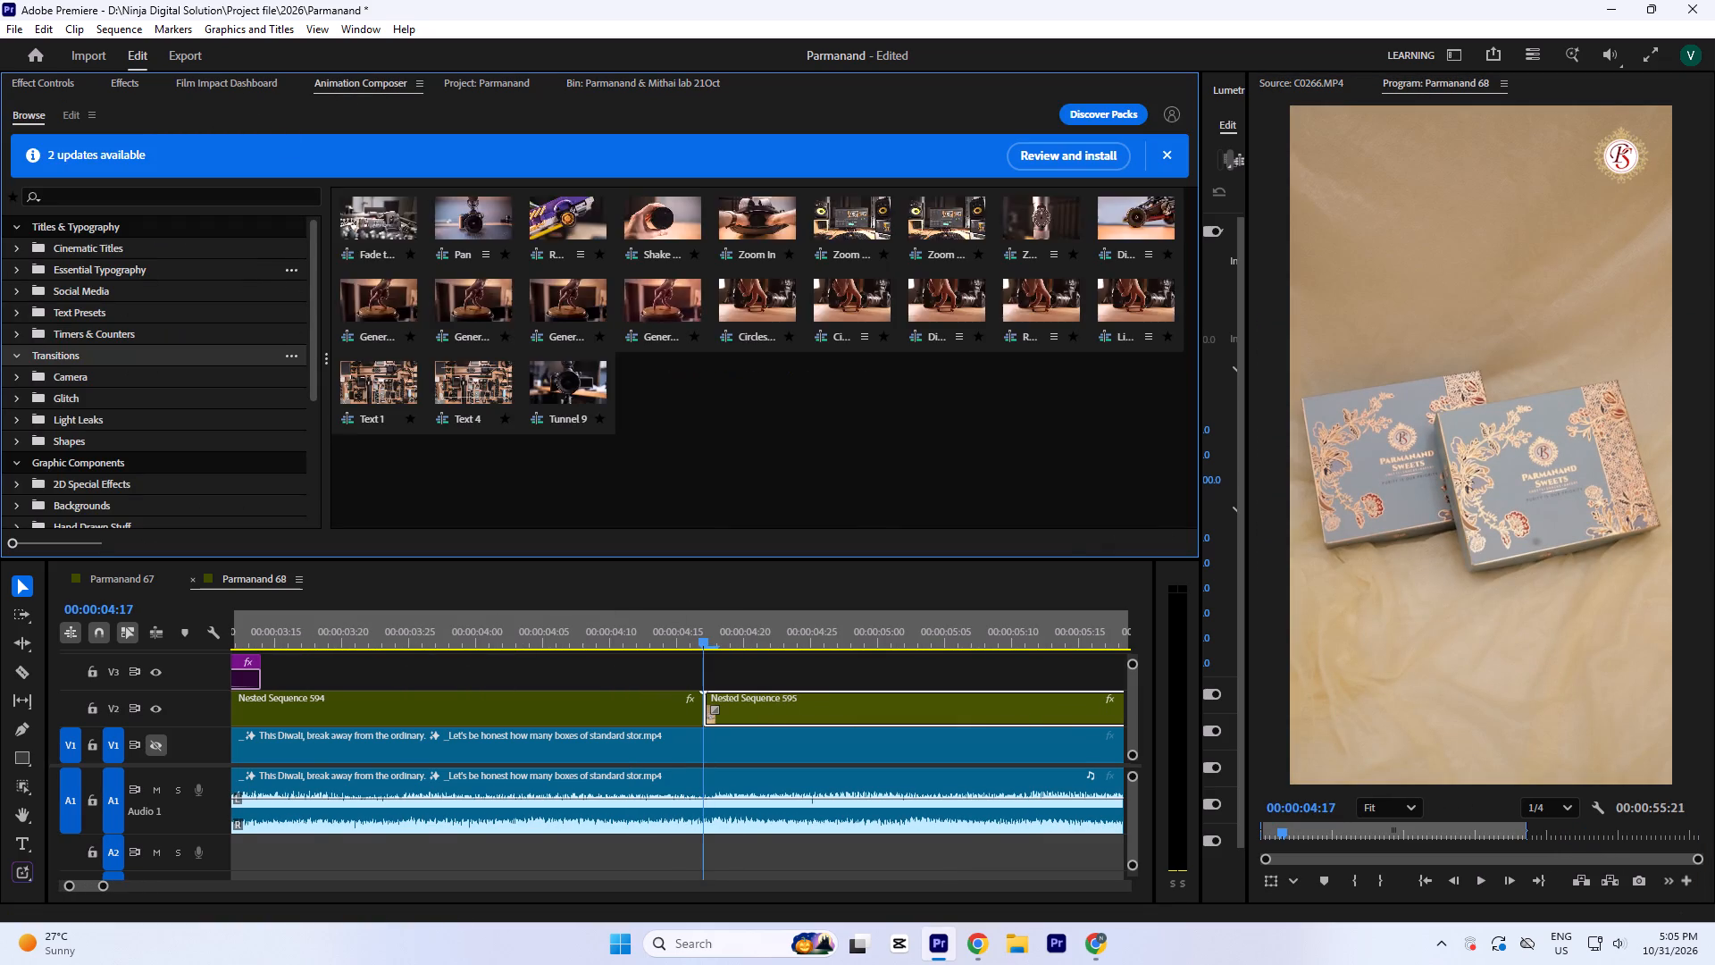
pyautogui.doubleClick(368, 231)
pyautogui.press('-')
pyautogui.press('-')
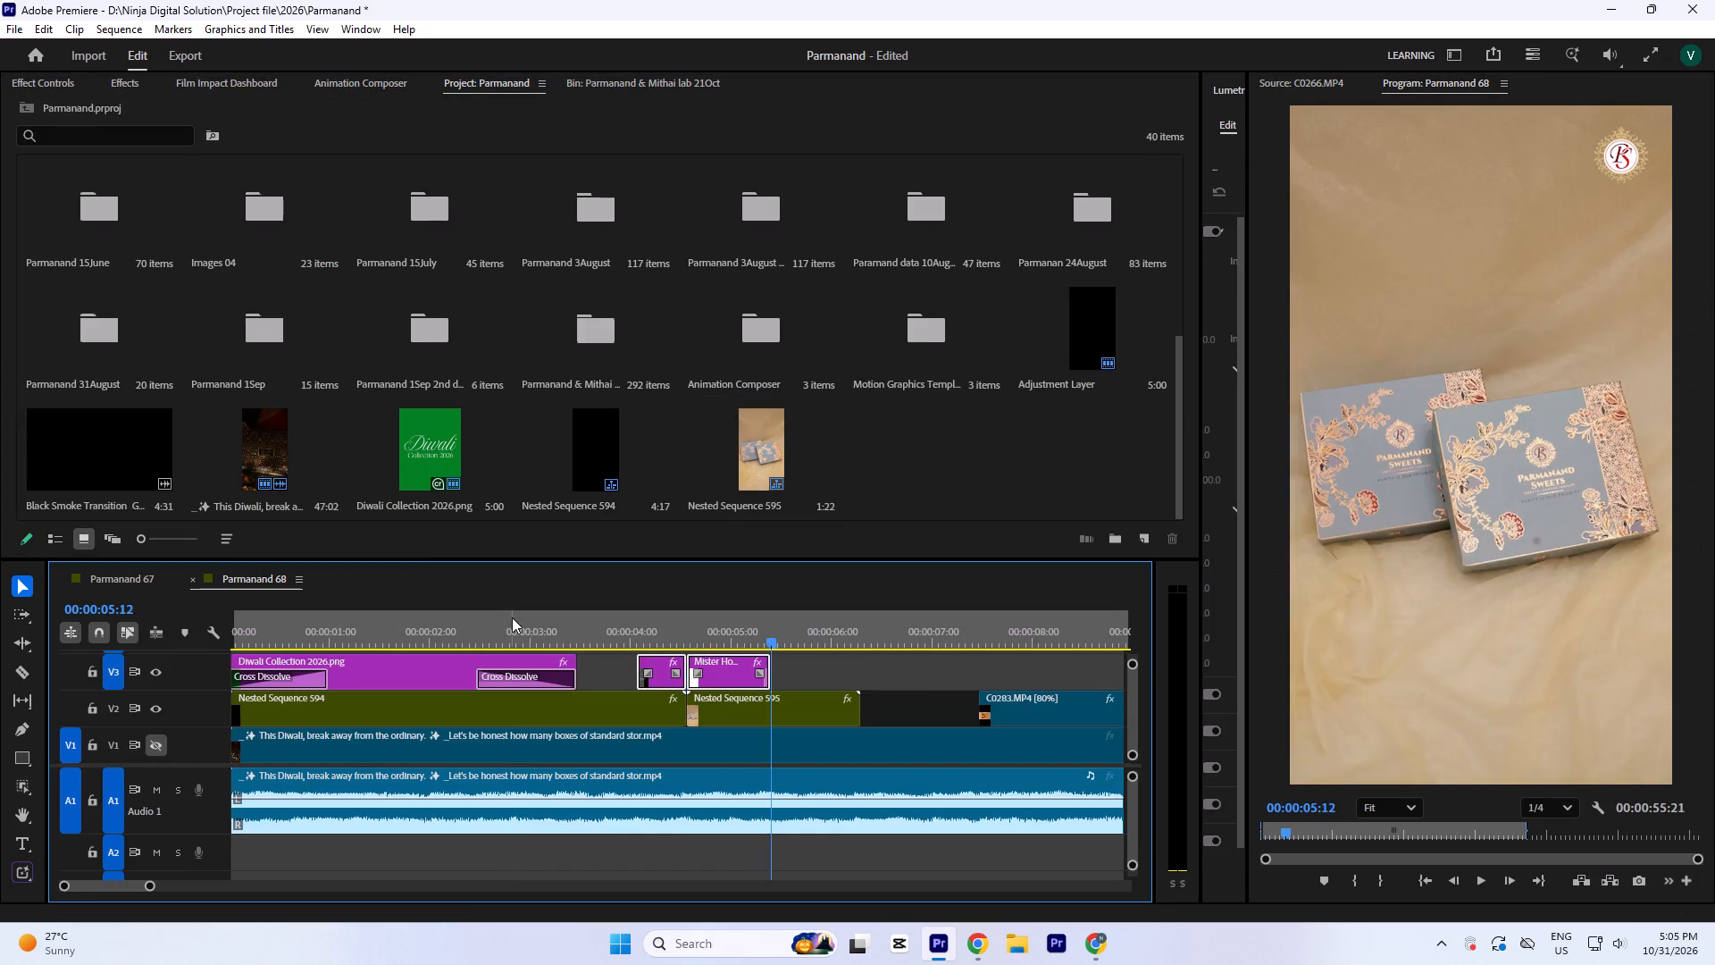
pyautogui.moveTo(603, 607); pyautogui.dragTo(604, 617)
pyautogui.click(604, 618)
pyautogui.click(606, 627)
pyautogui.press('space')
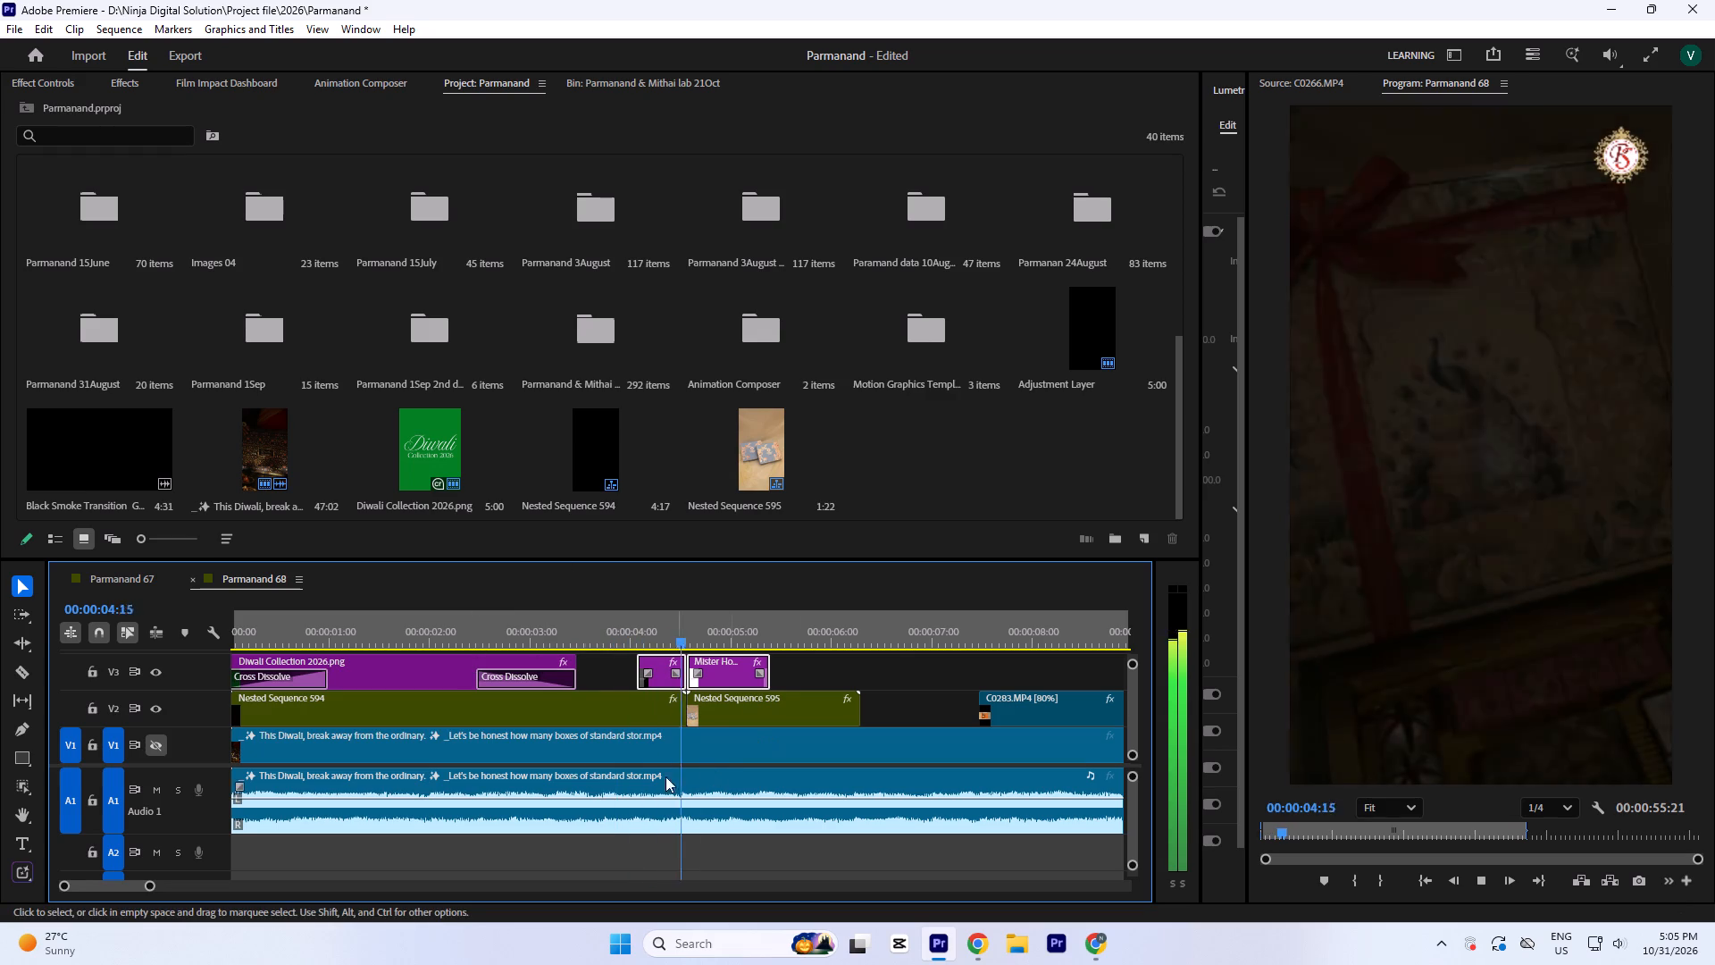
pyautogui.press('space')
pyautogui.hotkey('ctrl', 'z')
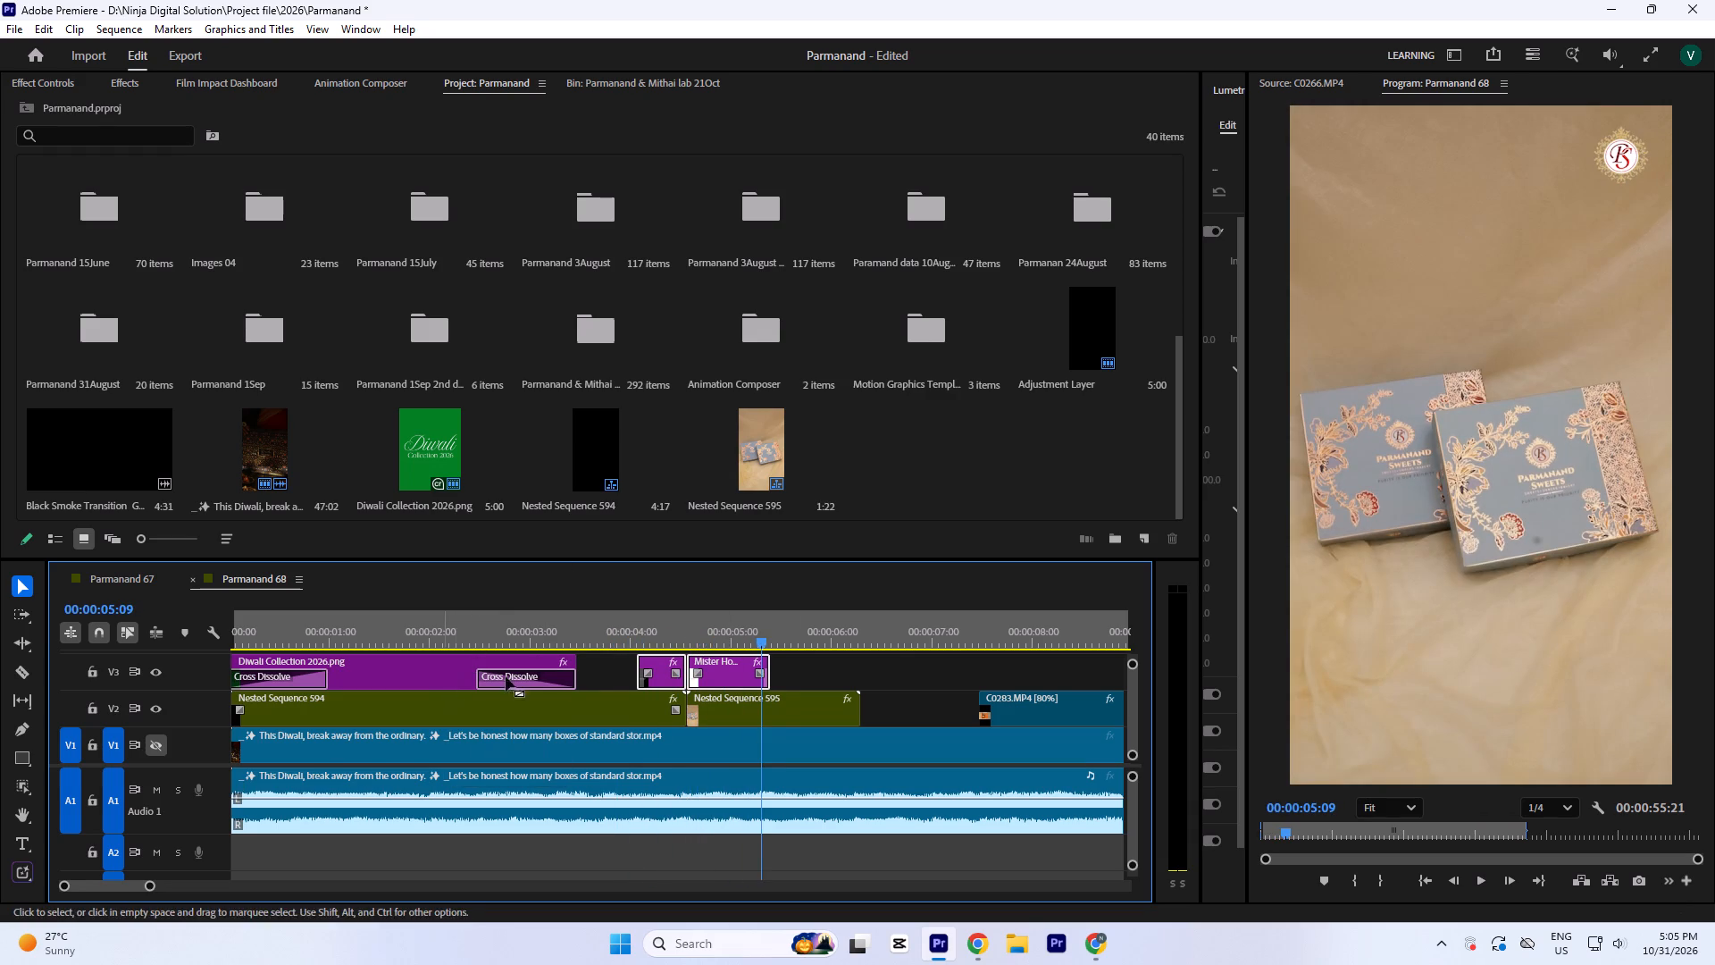
# Add the Generated Light Leak 9 transition at the 00:00:04:17 cut between the gift box and blue boxes, and preview it.
pyautogui.click(693, 629)
pyautogui.press('=')
pyautogui.press('=')
pyautogui.press('=')
pyautogui.press('=')
pyautogui.press('=')
pyautogui.click(655, 632)
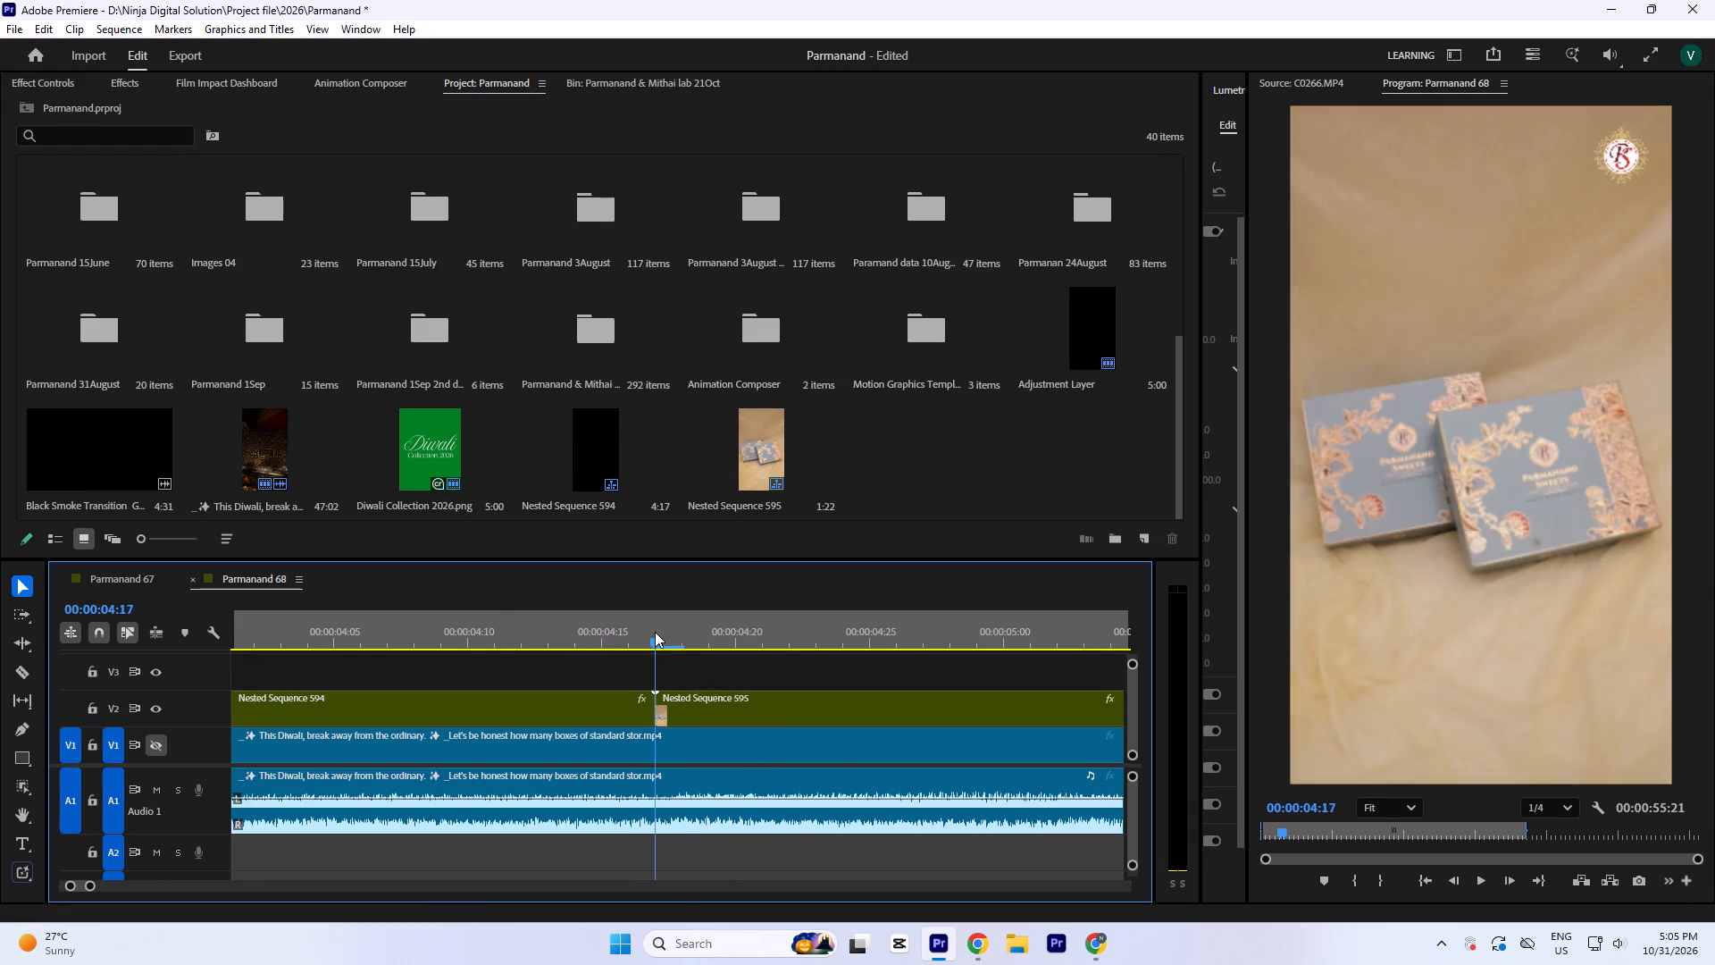
pyautogui.click(378, 81)
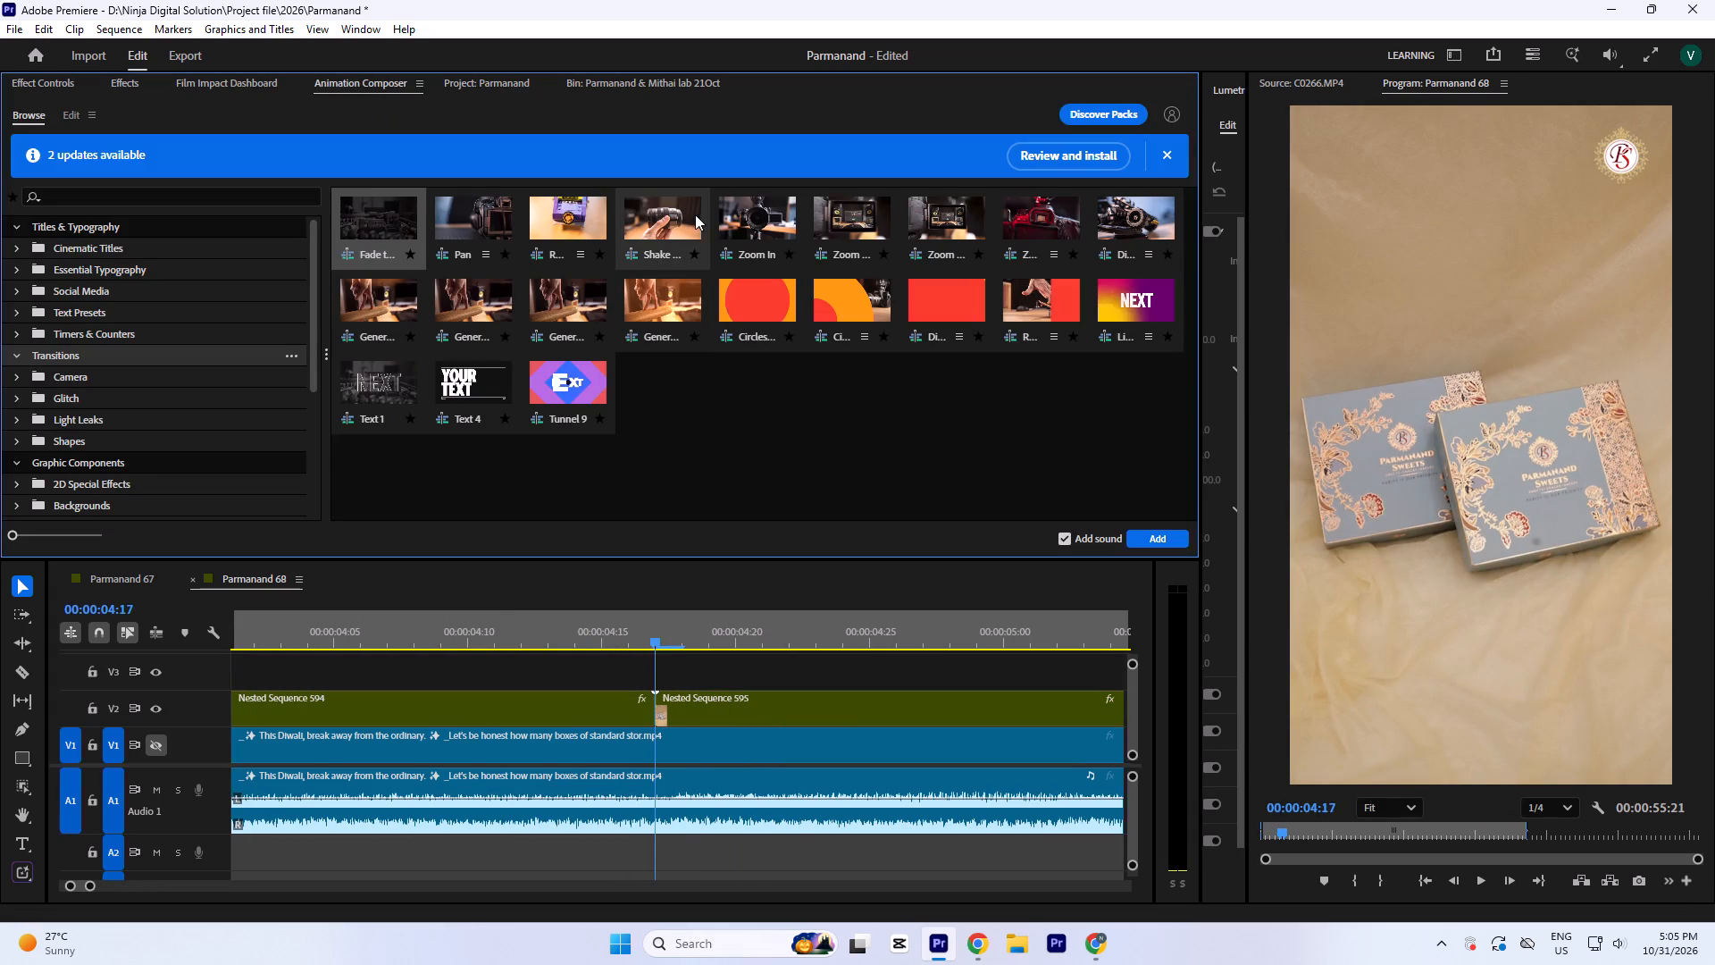
pyautogui.click(841, 215)
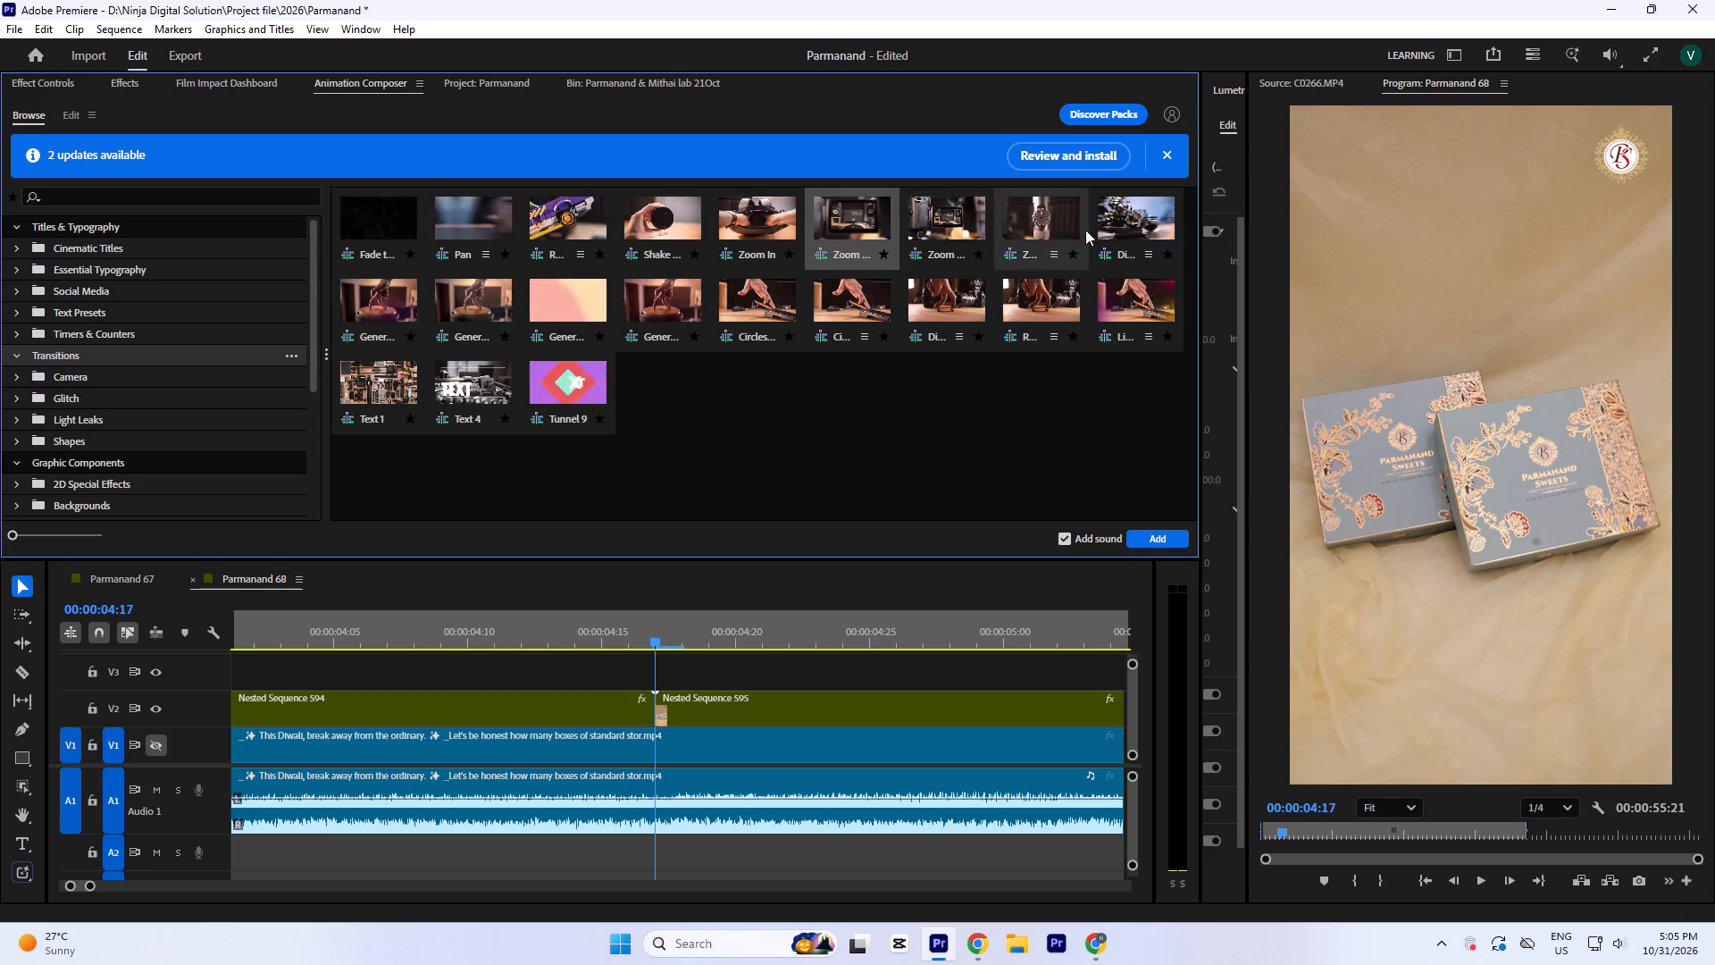
pyautogui.click(1129, 221)
pyautogui.click(1042, 215)
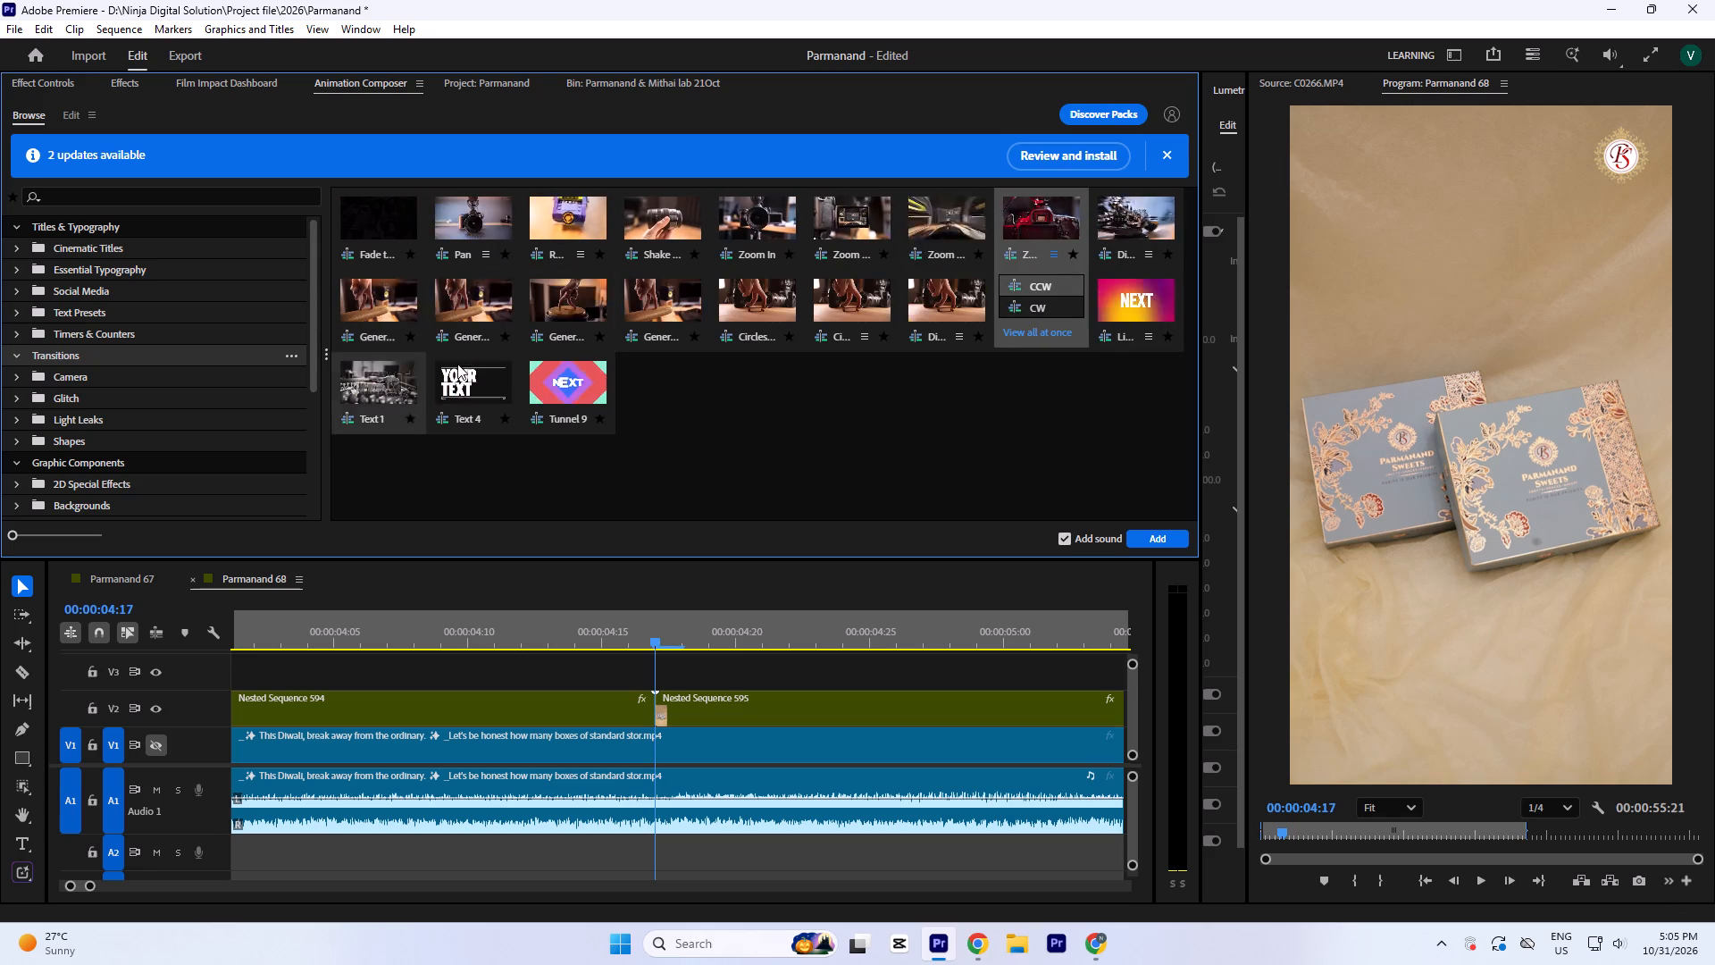
pyautogui.doubleClick(644, 302)
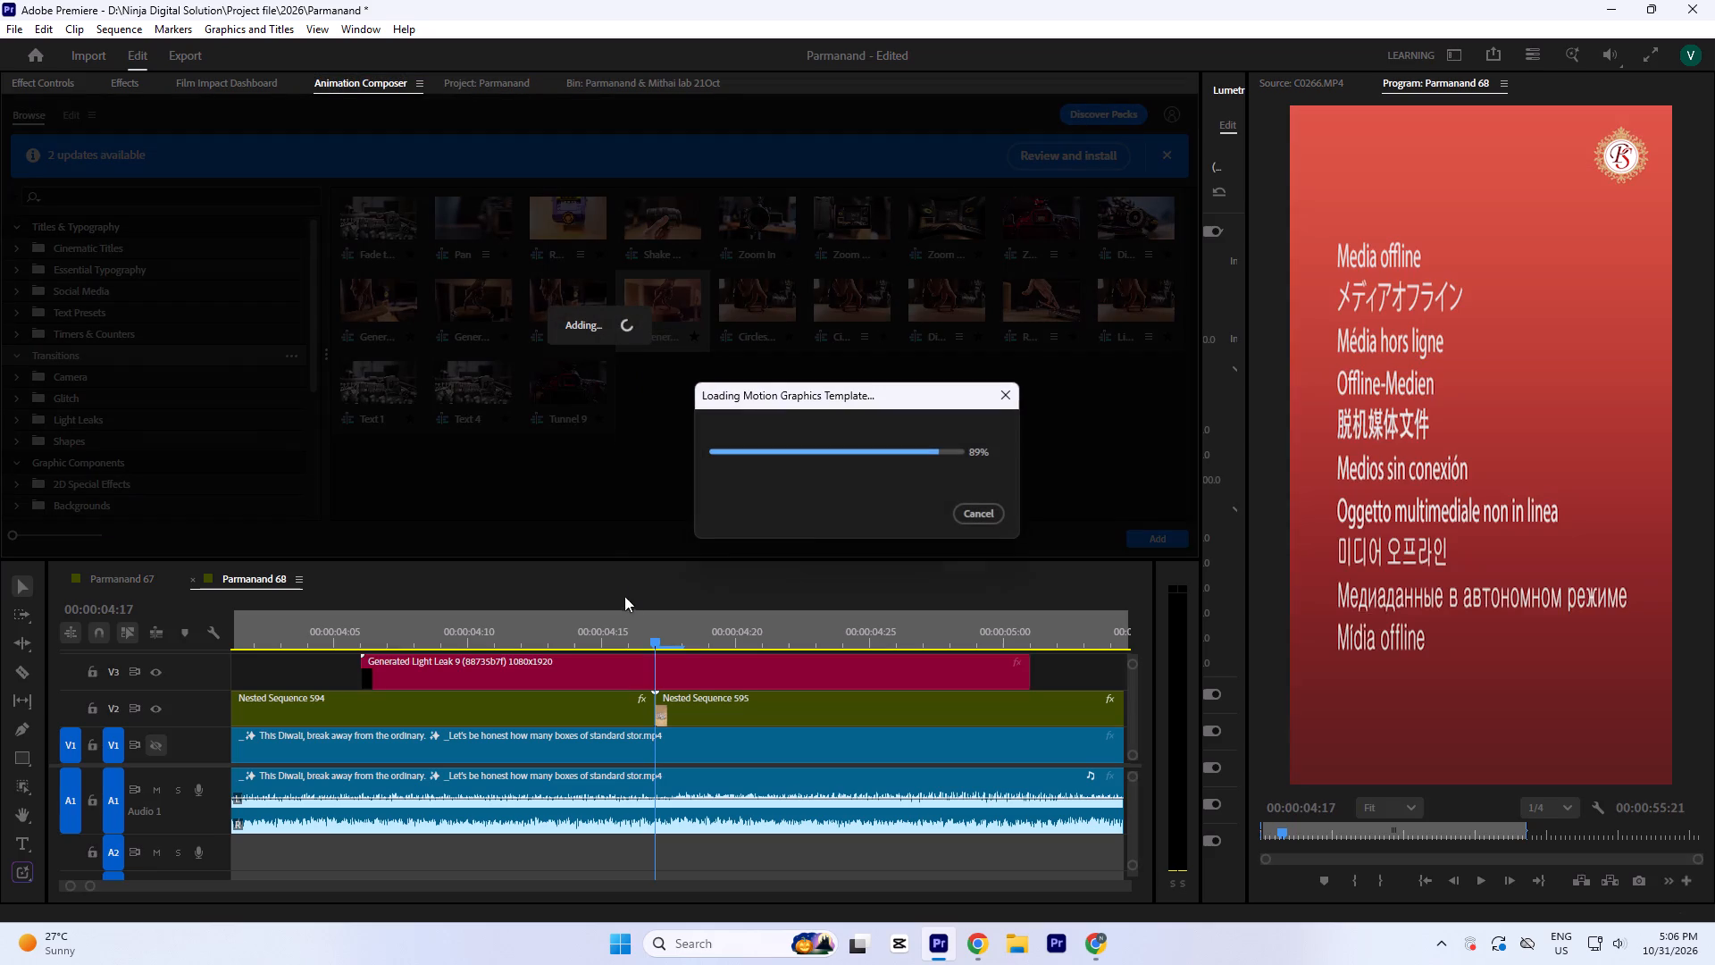
pyautogui.click(653, 623)
pyautogui.click(652, 625)
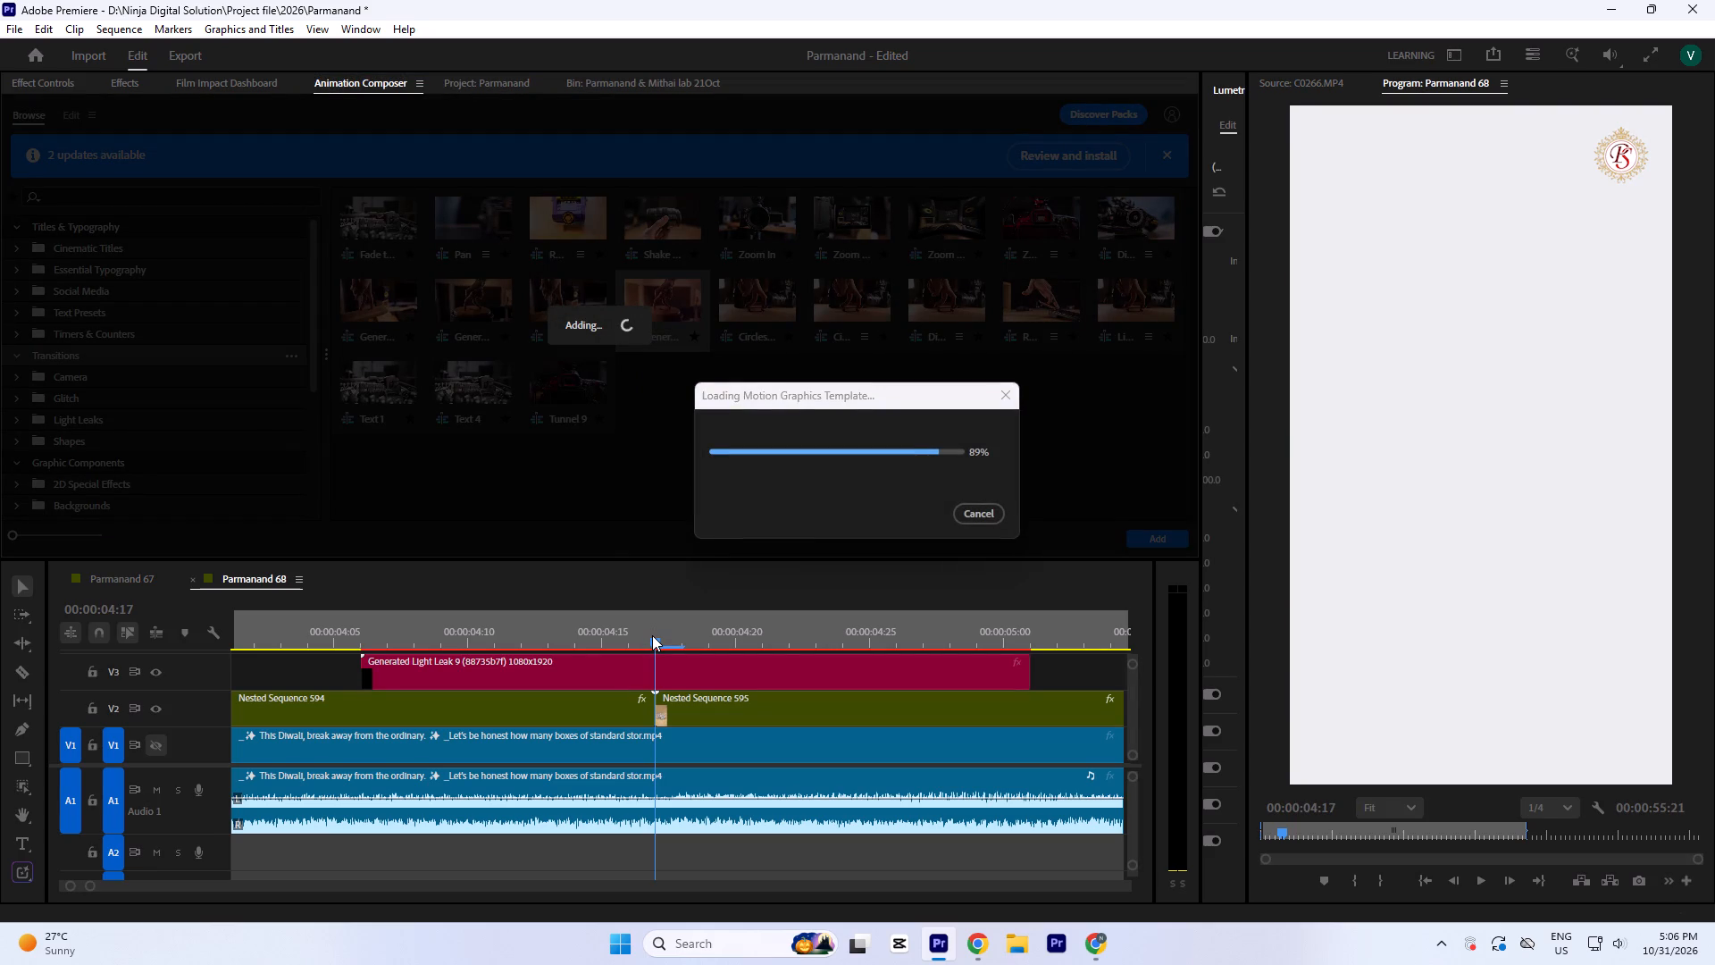
pyautogui.click(646, 640)
pyautogui.press('-')
pyautogui.press('-')
pyautogui.click(551, 633)
pyautogui.press('space')
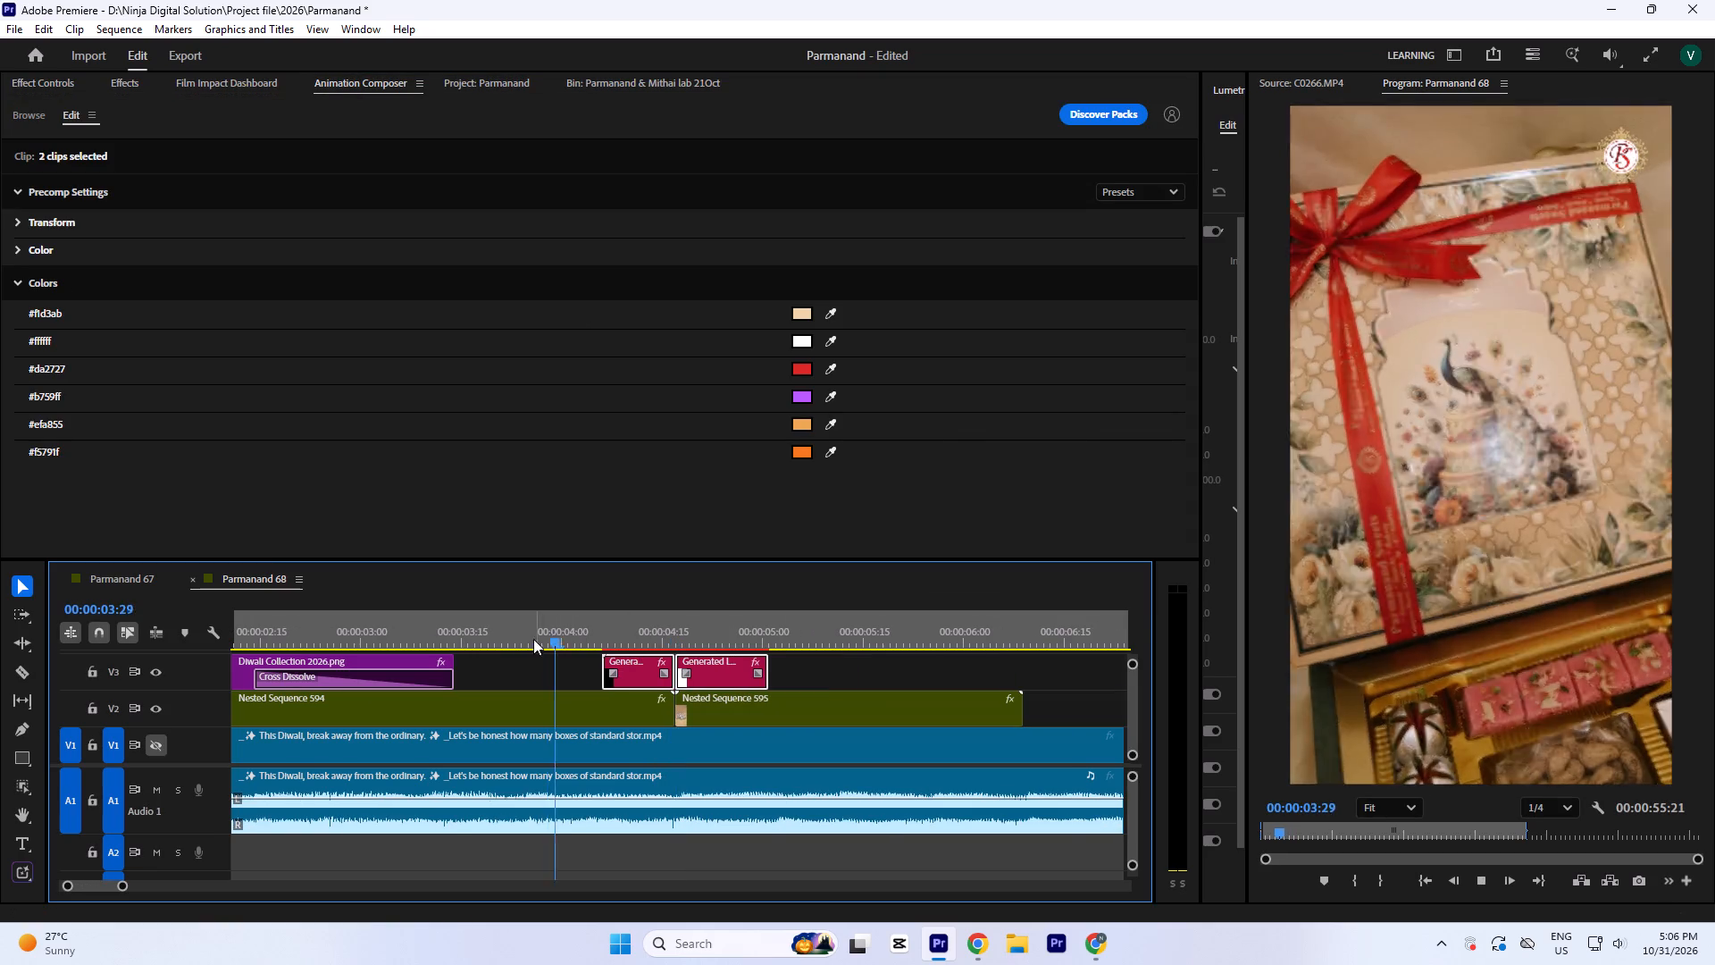
pyautogui.press('space')
# Move both light leak transition clips to V7, above the logo and adjustment layer, and render the timeline previews.
pyautogui.write('`=')
pyautogui.moveTo(580, 426); pyautogui.dragTo(590, 260)
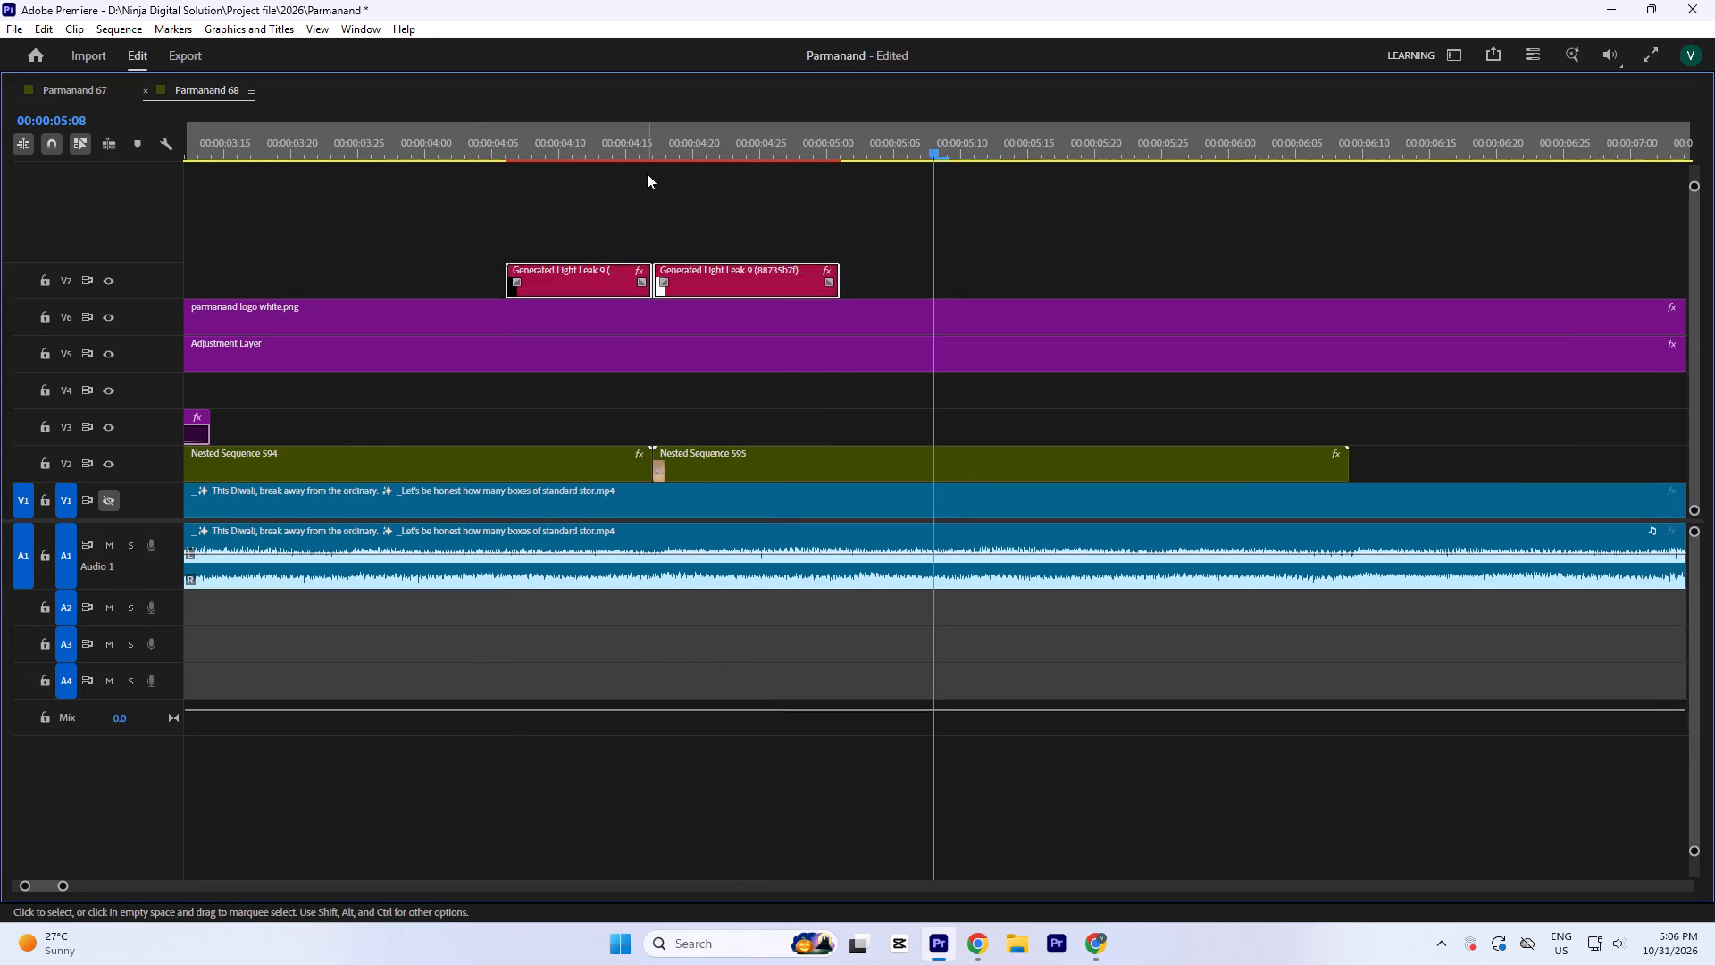
pyautogui.click(650, 140)
pyautogui.write('==')
pyautogui.write('`-')
pyautogui.press('Return')
pyautogui.press('-')
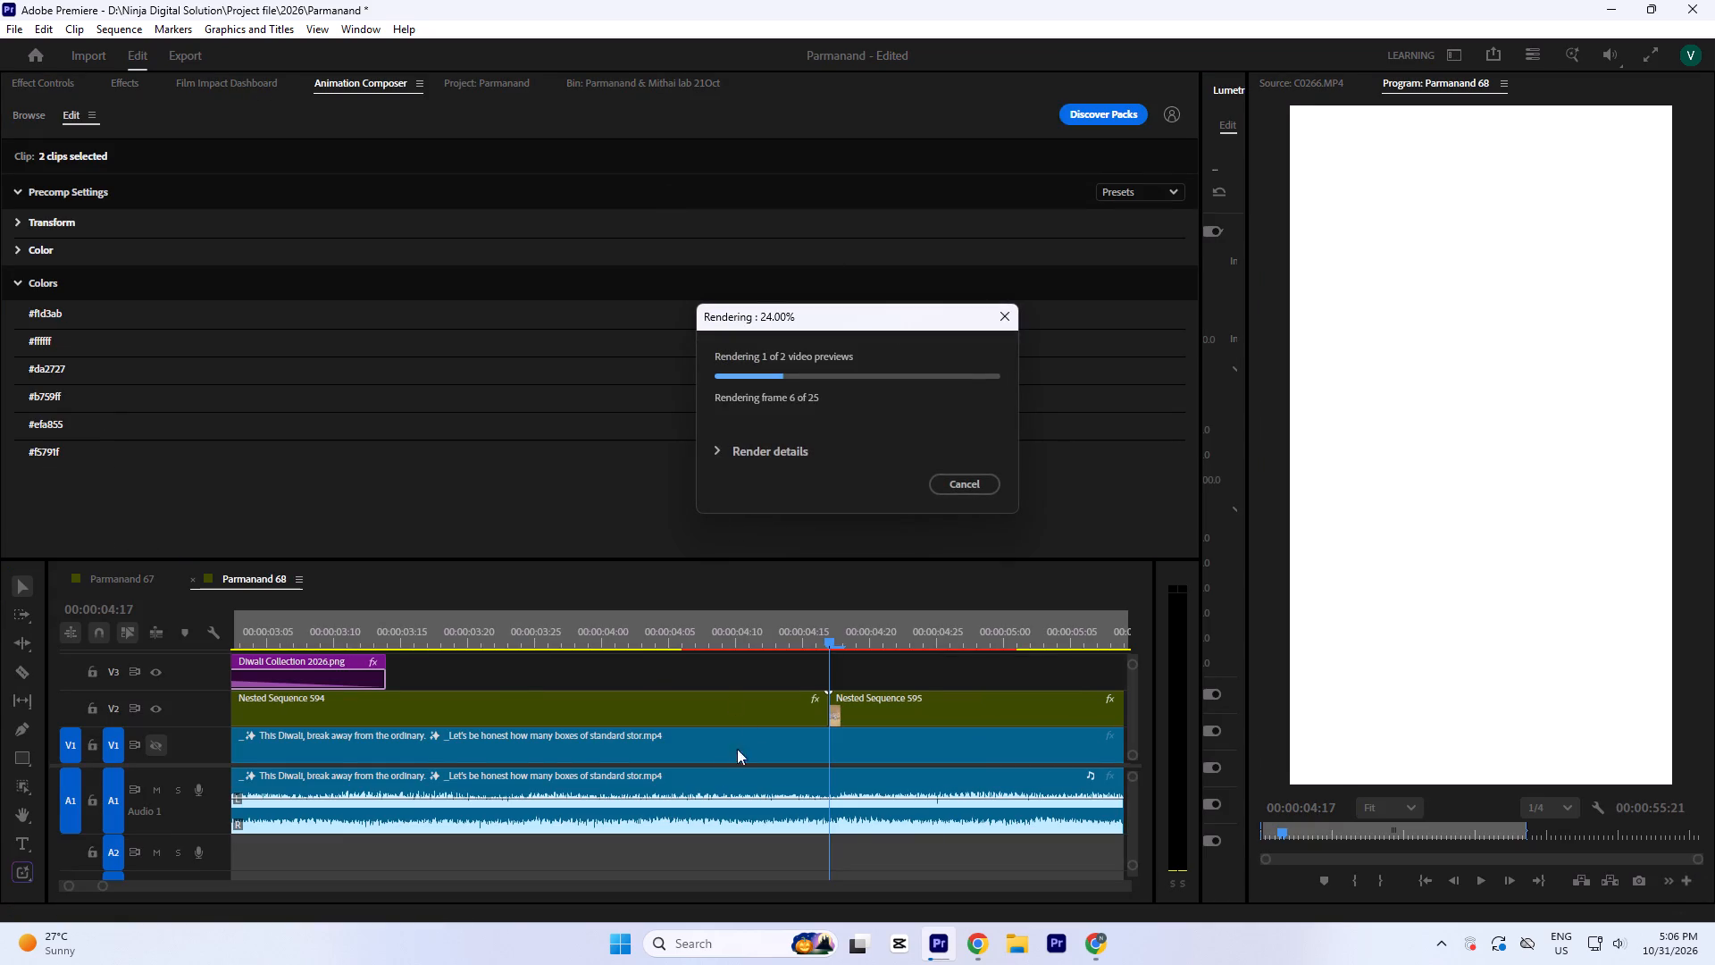
pyautogui.press('-')
pyautogui.press('-')
pyautogui.press('-')
pyautogui.press('-')
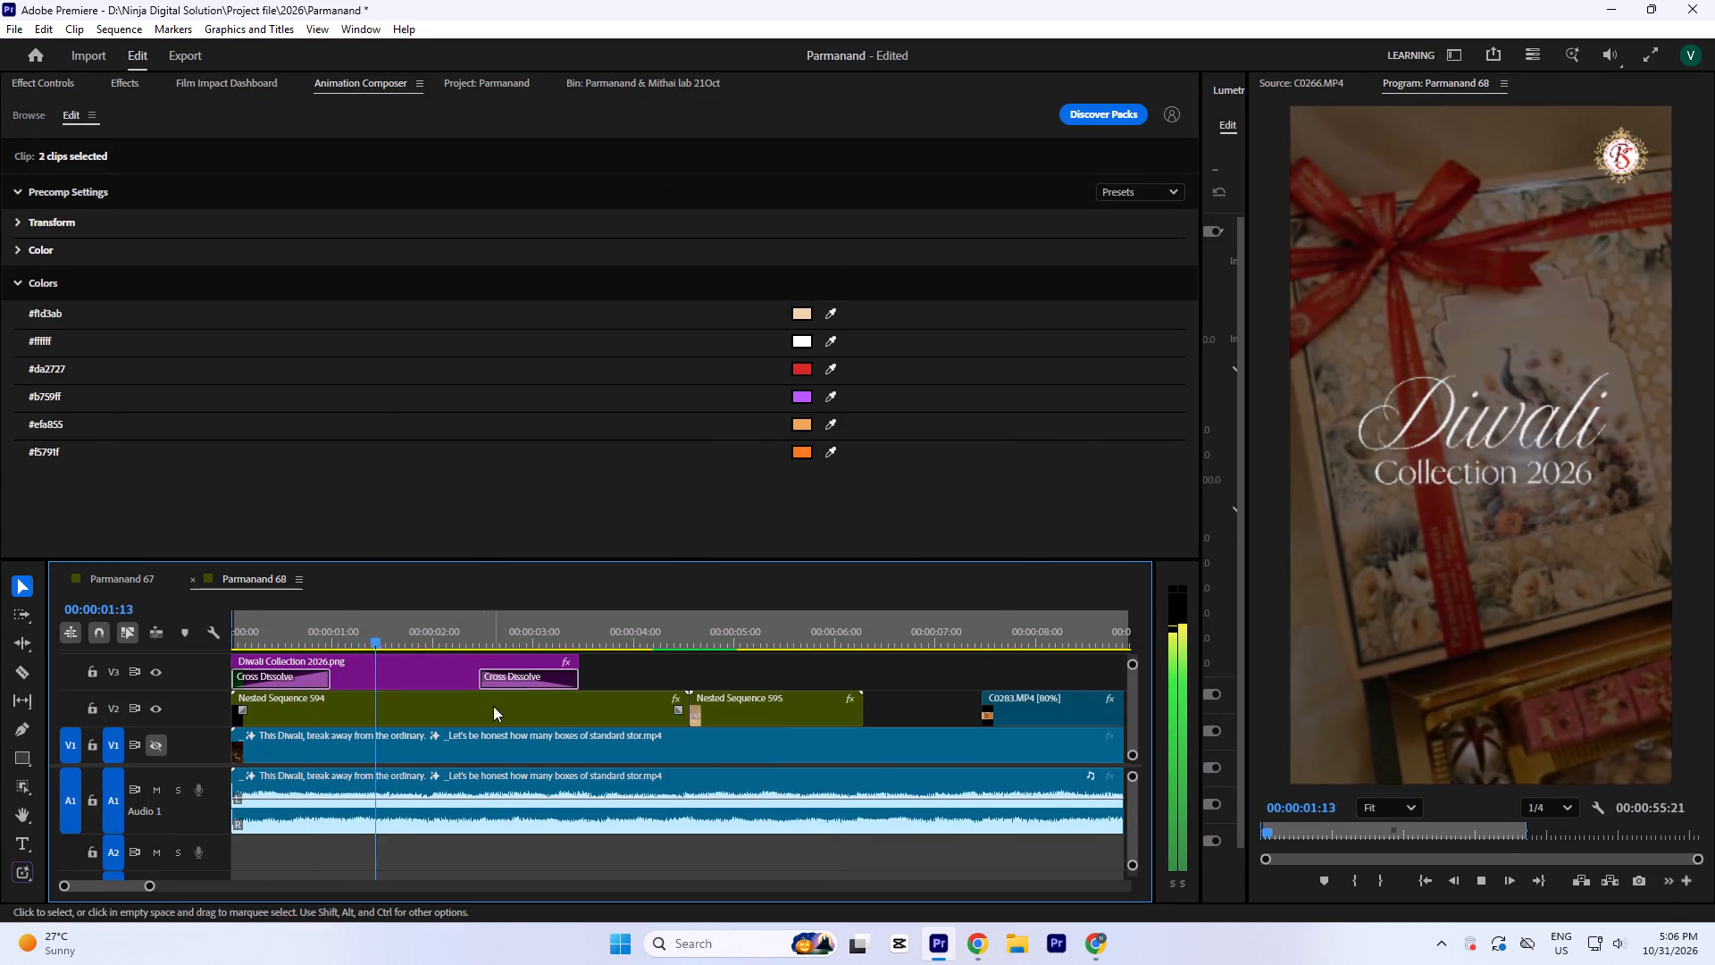
# Play the rendered opening, inspect the effect settings of the nested gift box and blue boxes clips, and replay the light leak change.
pyautogui.click(494, 706)
pyautogui.click(31, 80)
pyautogui.scroll(-5, 167, 308)
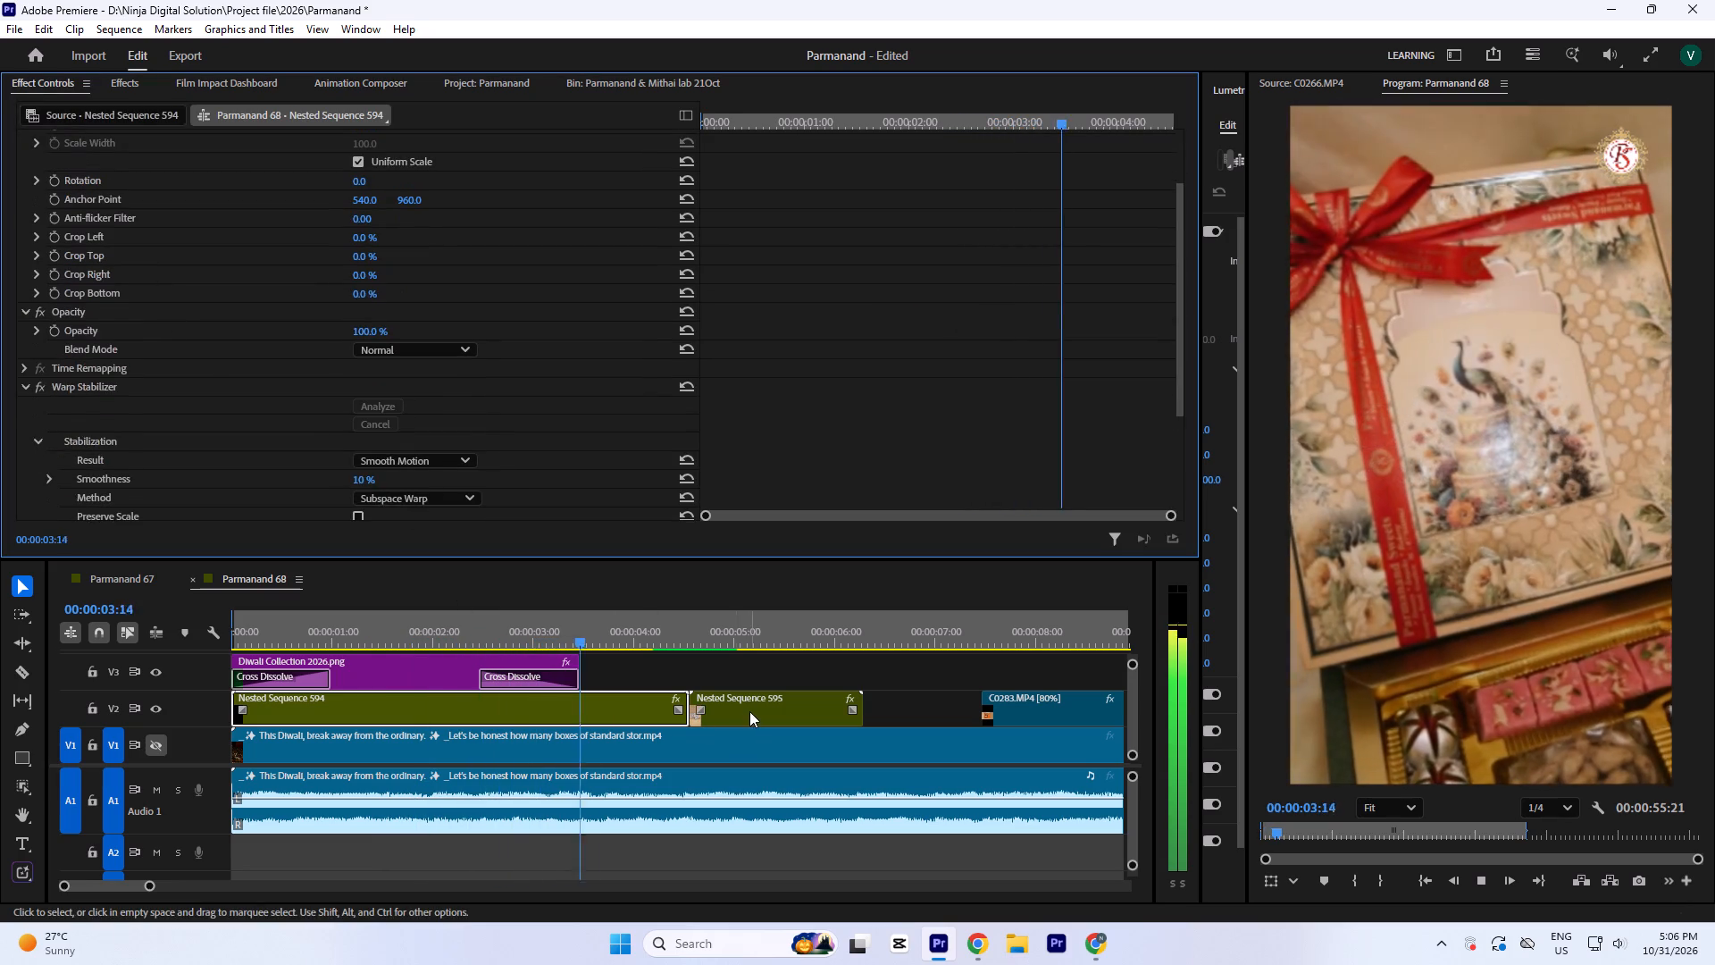
pyautogui.click(750, 711)
pyautogui.scroll(-5, 769, 370)
pyautogui.press('space')
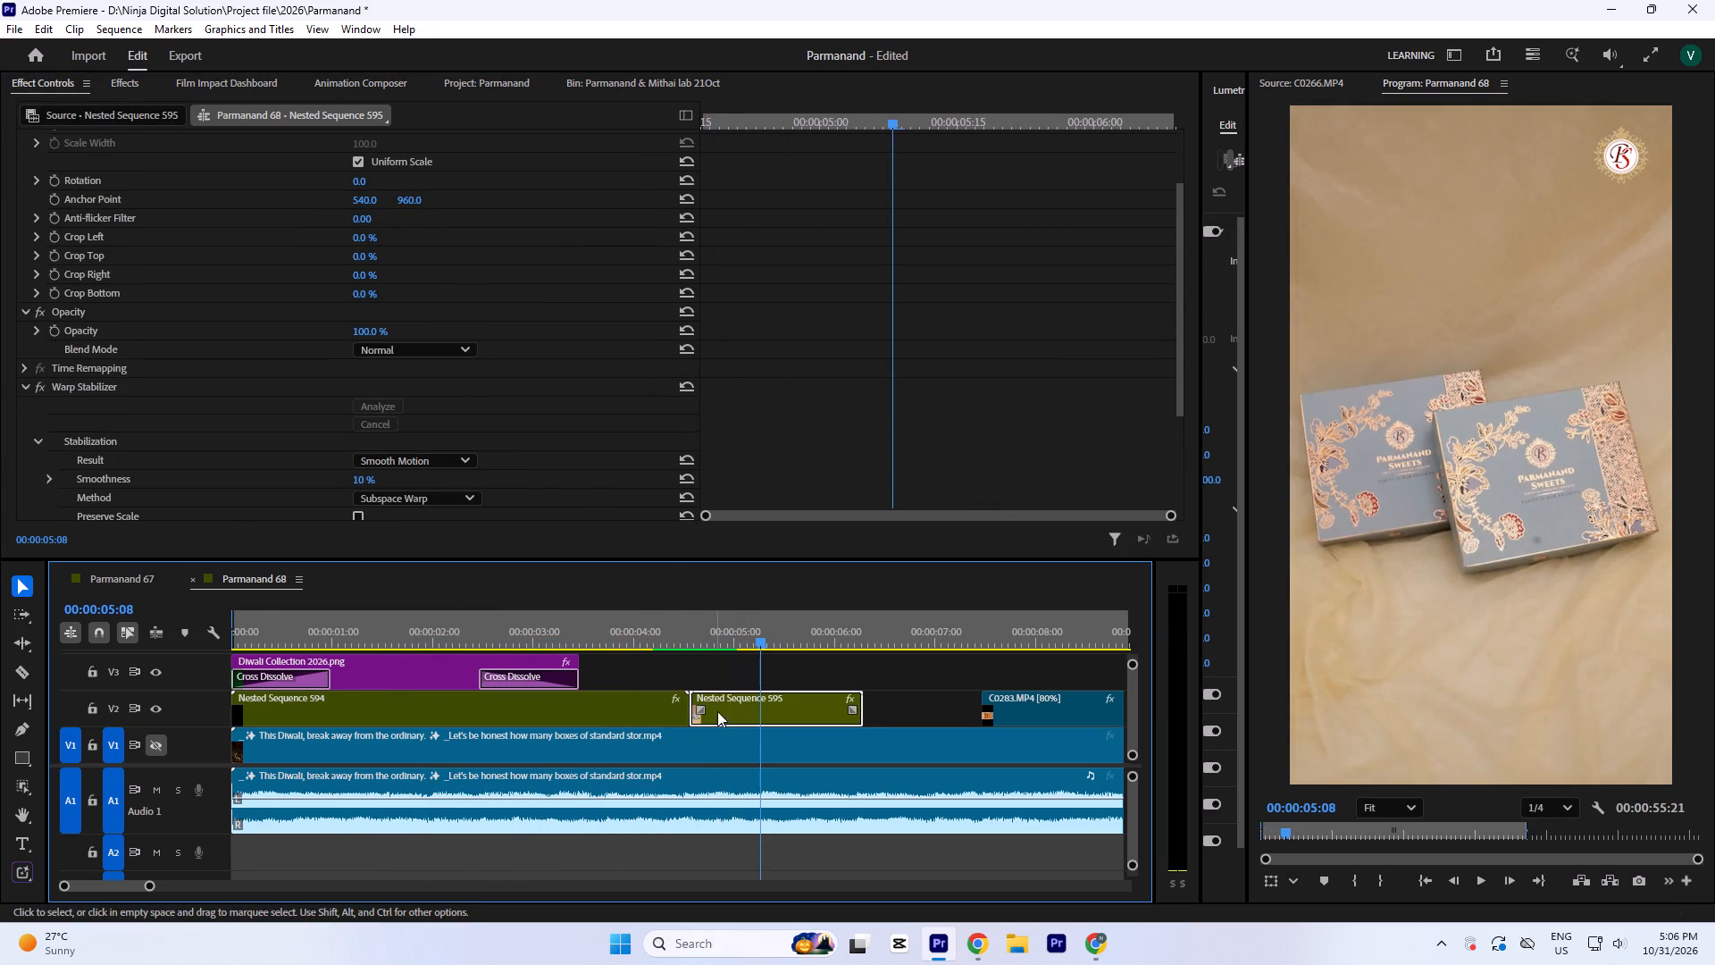
pyautogui.click(618, 633)
pyautogui.press('space')
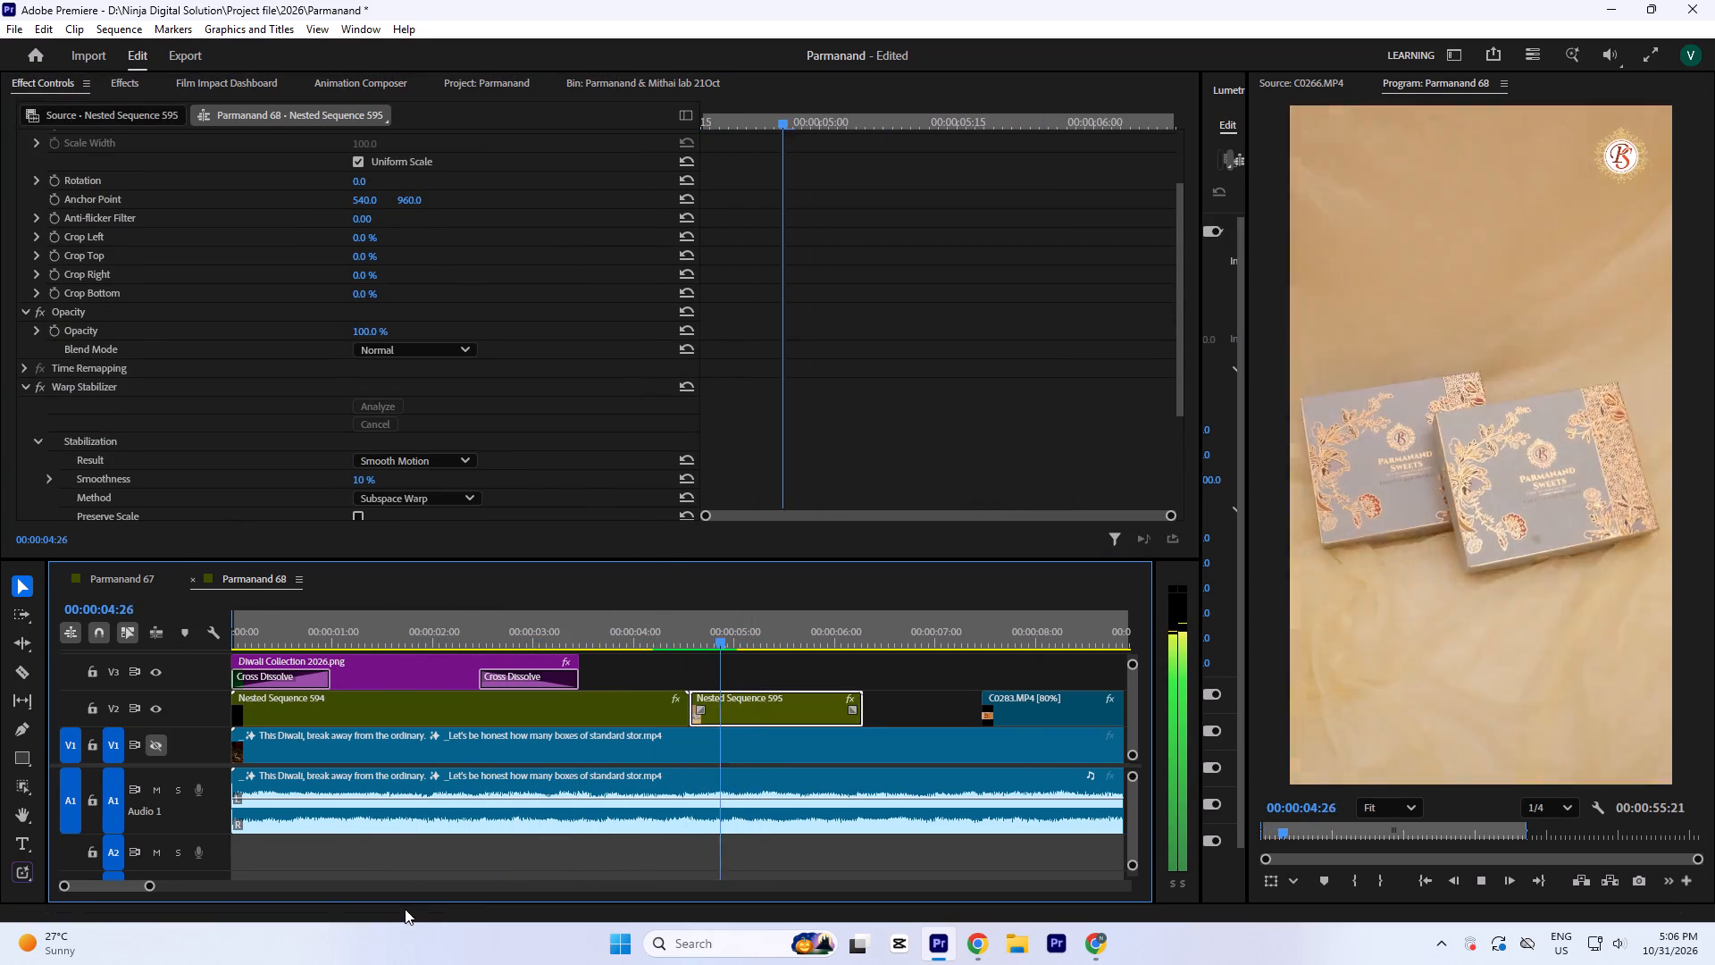
pyautogui.press('space')
# Check the speed of C0287 inside the nested blue boxes sequence, and replay the blue boxes in the Parmanand 68 sequence.
pyautogui.doubleClick(804, 711)
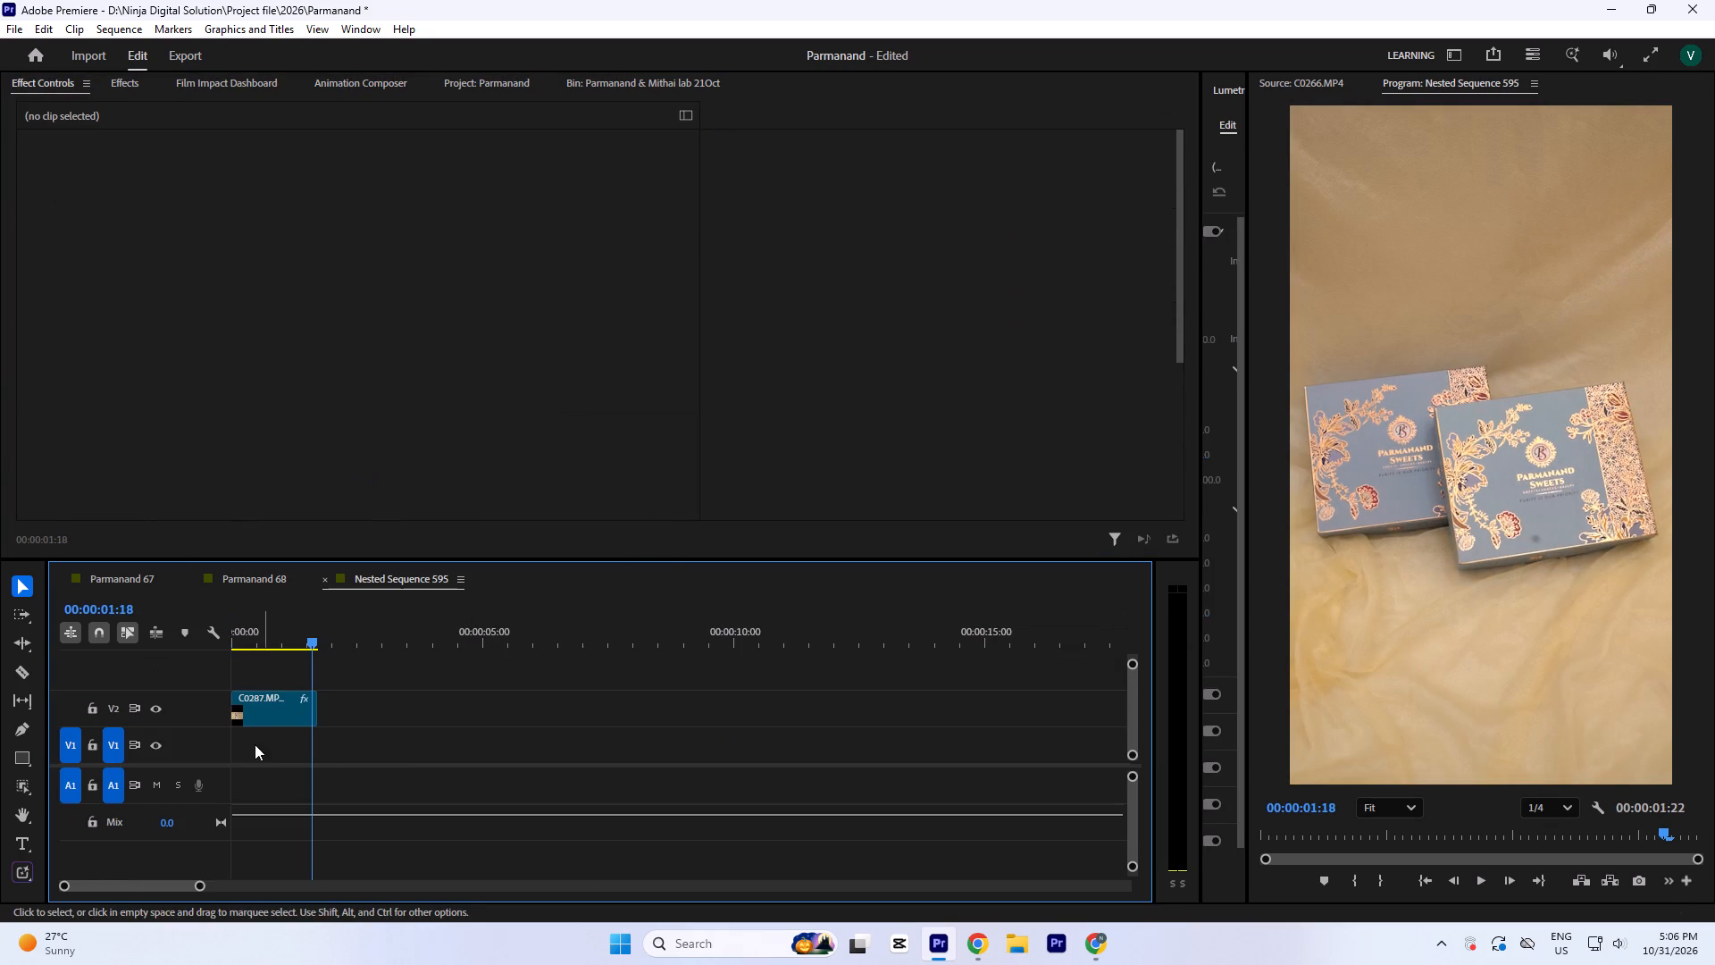
pyautogui.click(264, 720)
pyautogui.hotkey('ctrl', 'r')
pyautogui.click(953, 560)
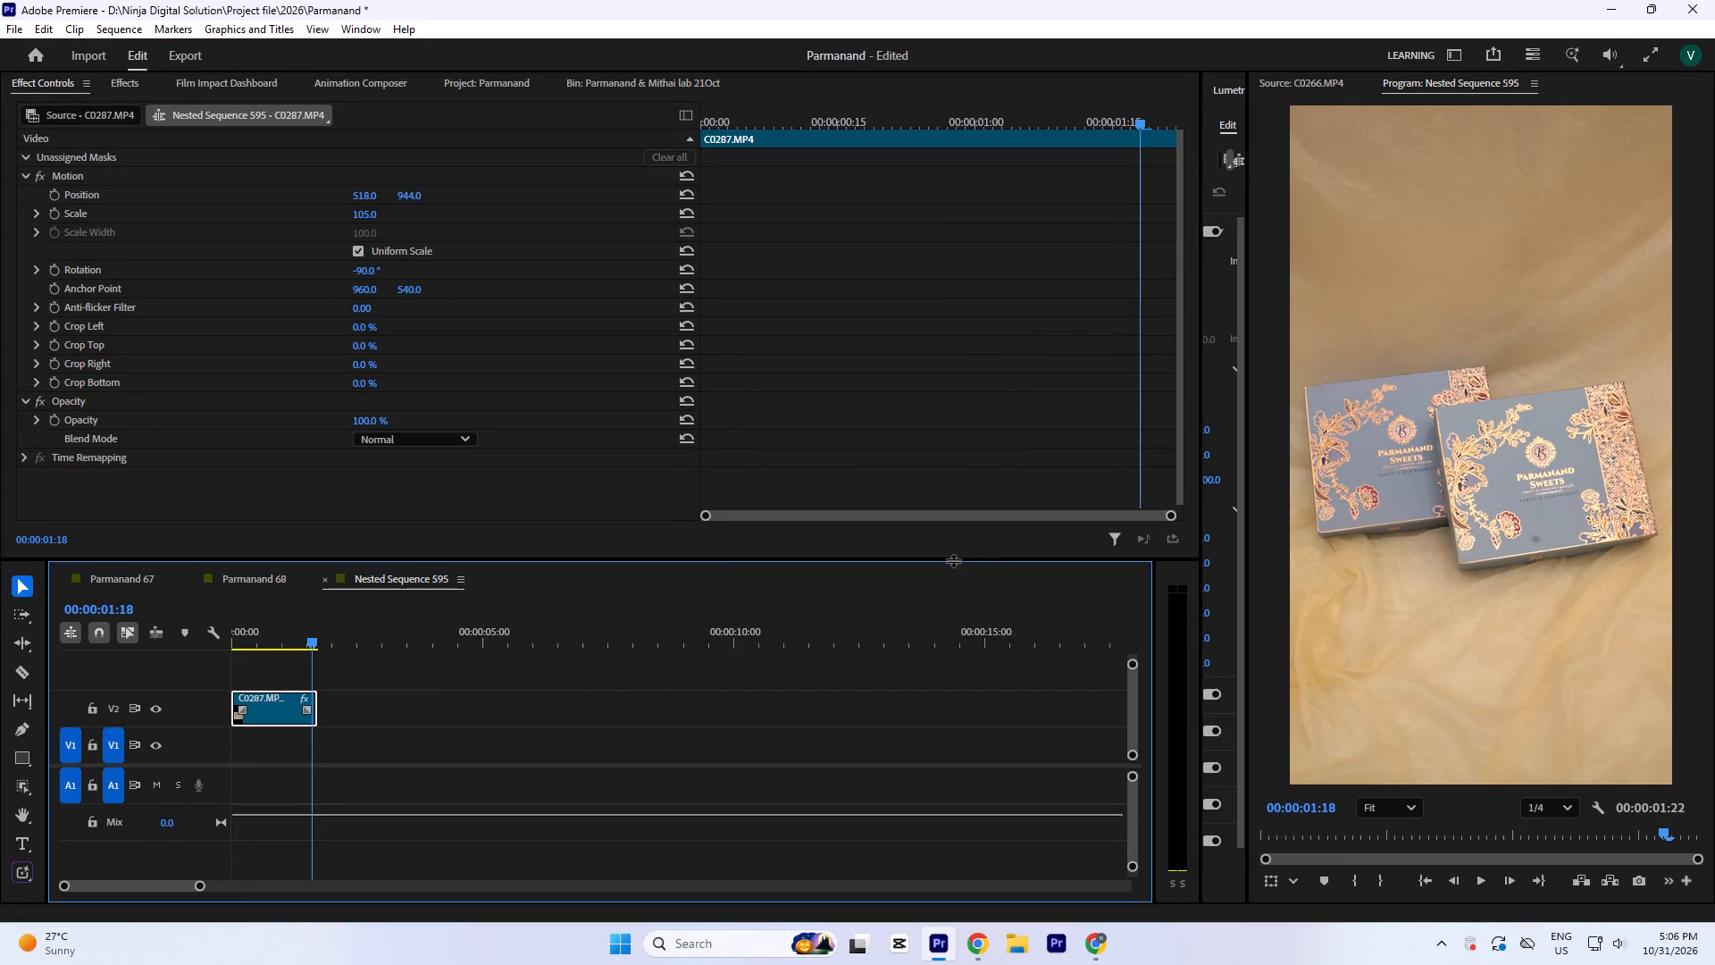
pyautogui.click(322, 580)
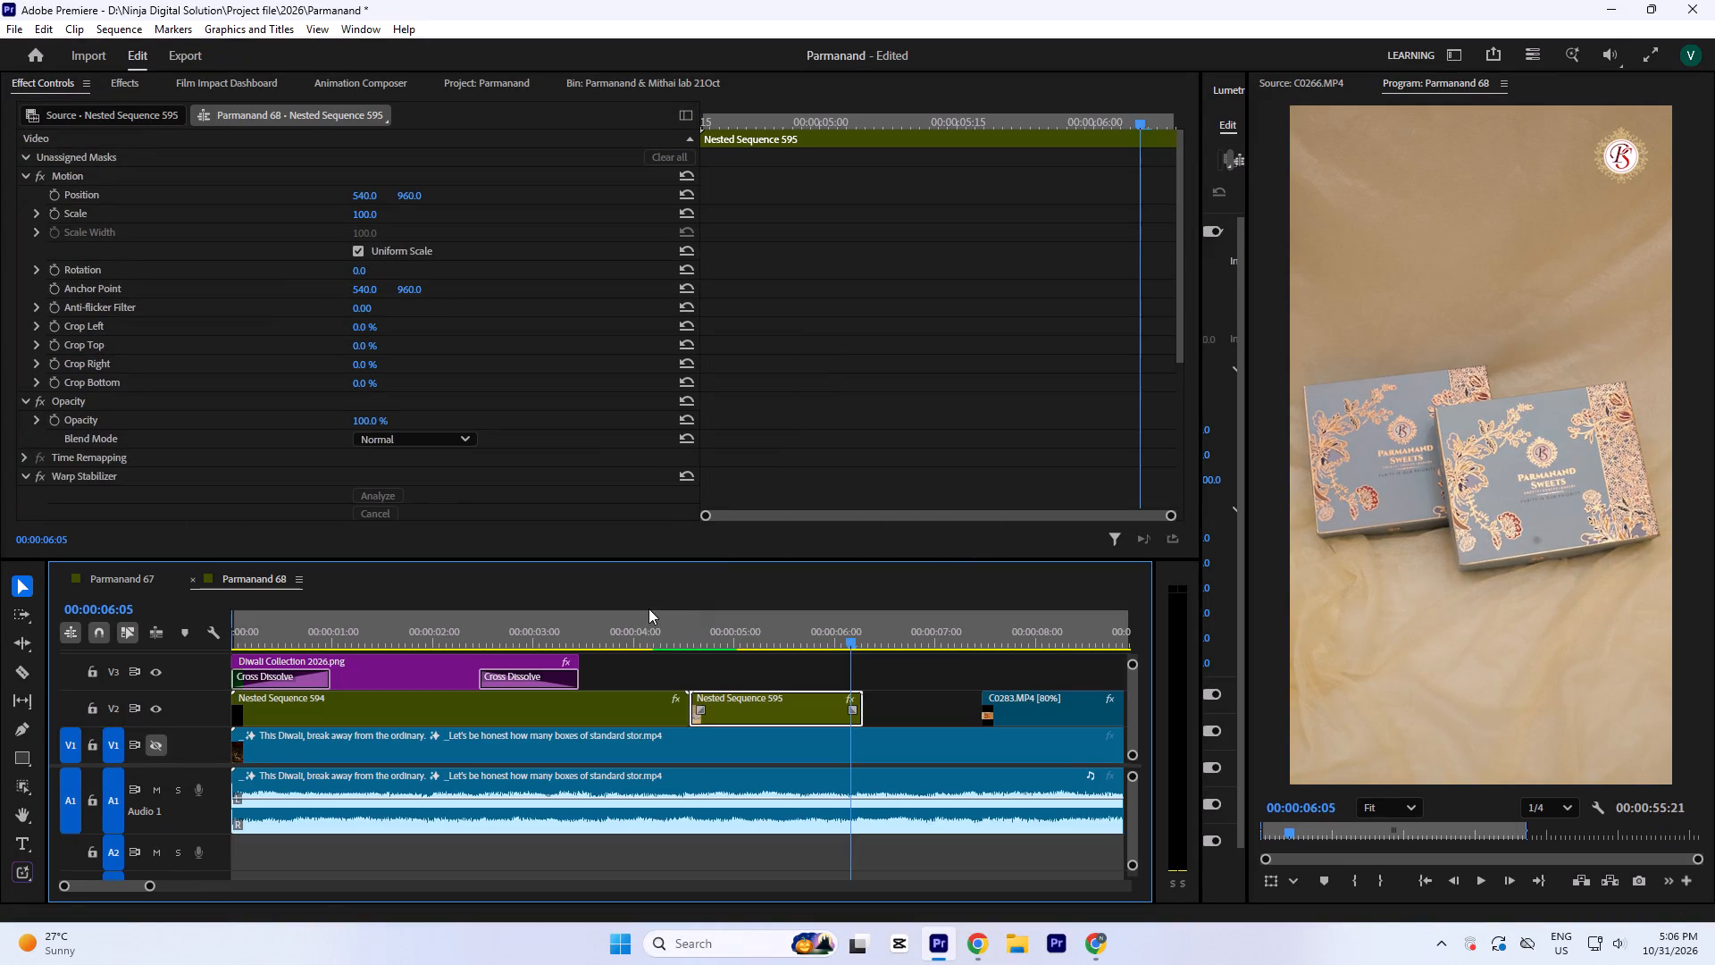
pyautogui.click(648, 621)
pyautogui.press('space')
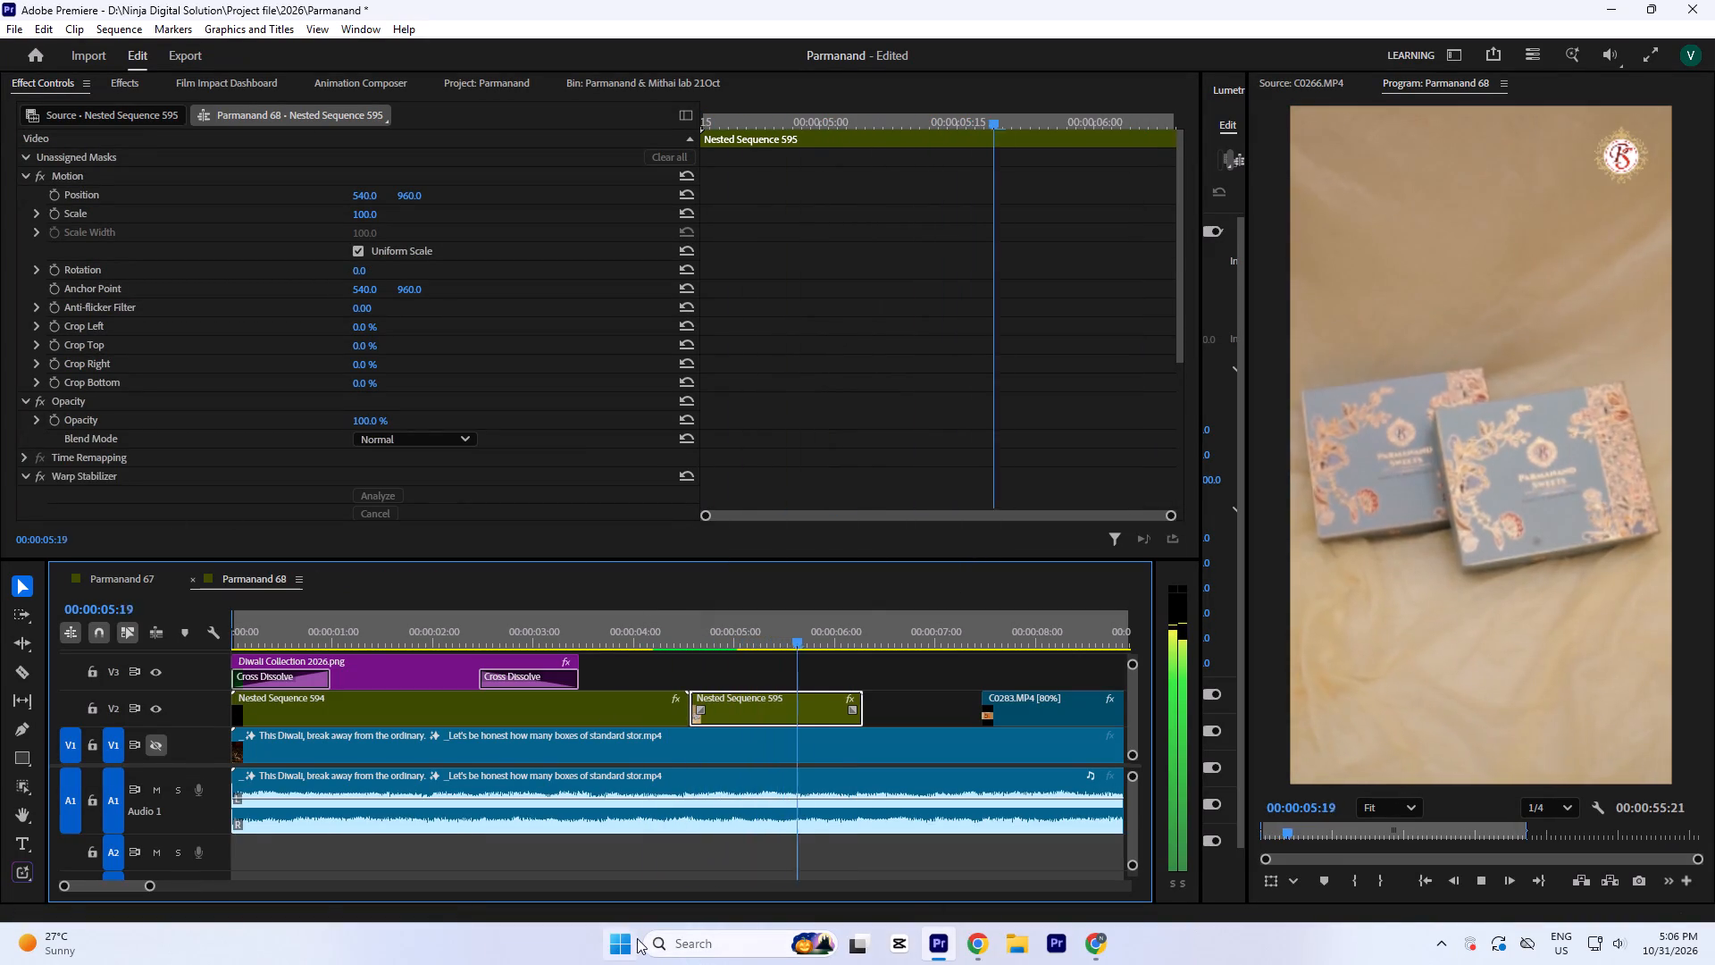
pyautogui.press('space')
pyautogui.click(826, 622)
pyautogui.press('space')
pyautogui.press('space')
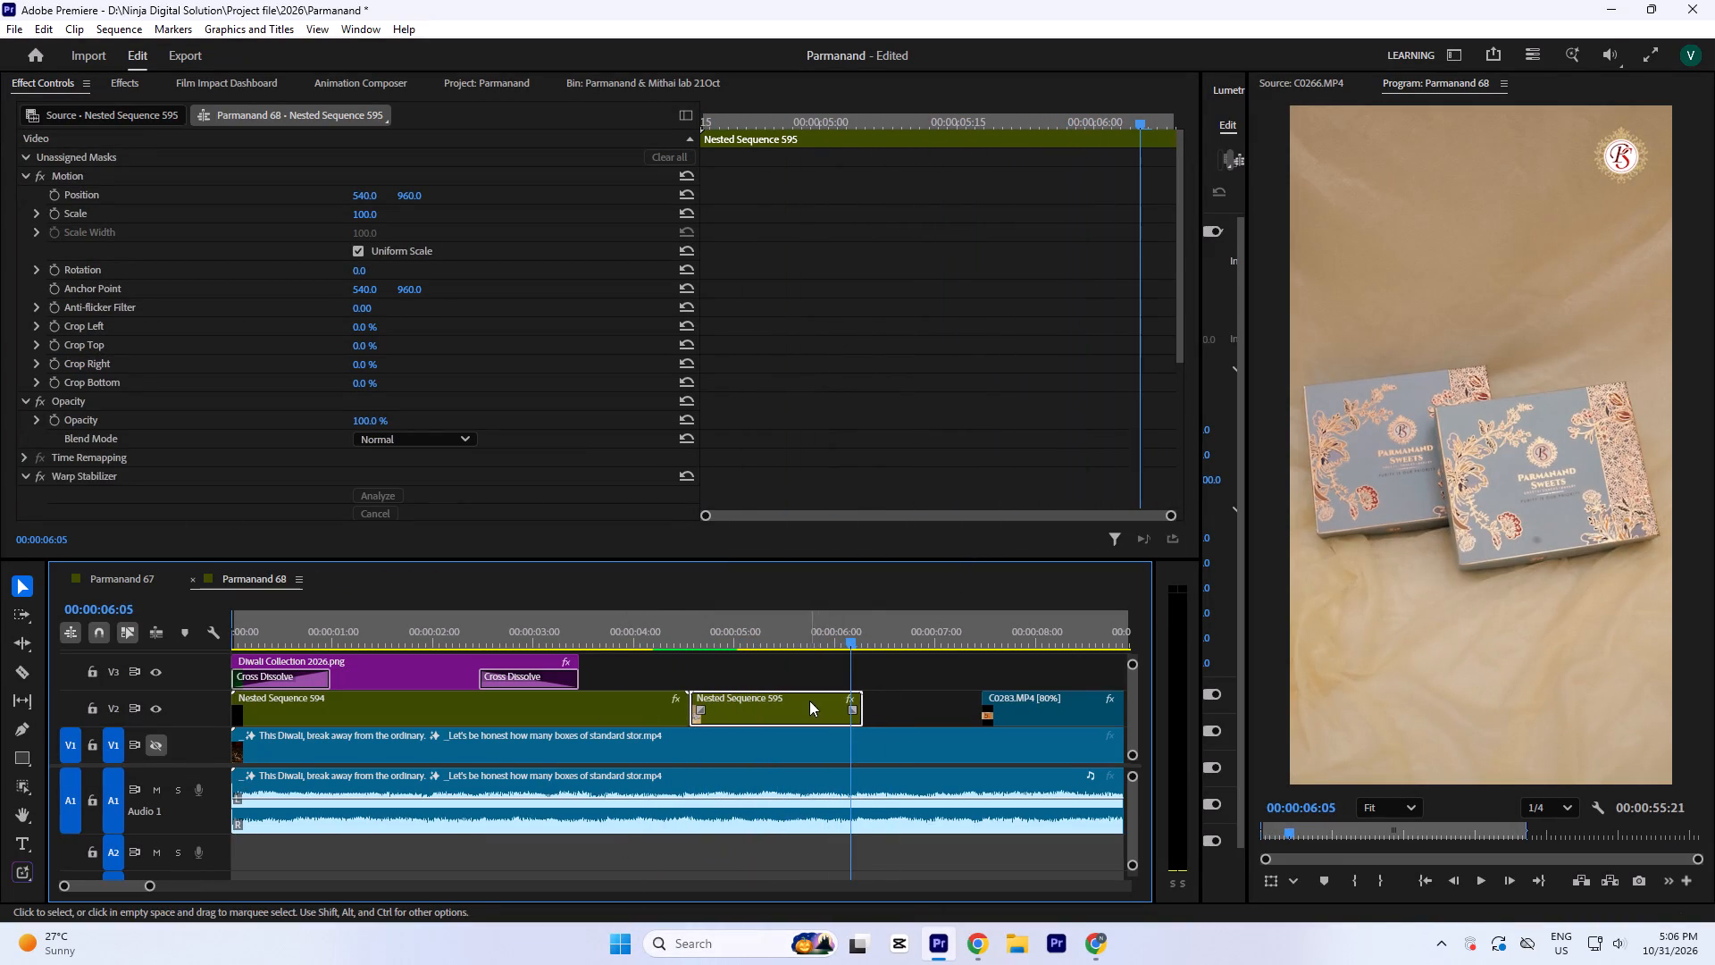
# Add Position and Scale keyframes to the nested blue boxes clip at 540, 960 and 100, and place them at its first frame.
pyautogui.scroll(4, 887, 404)
pyautogui.click(53, 191)
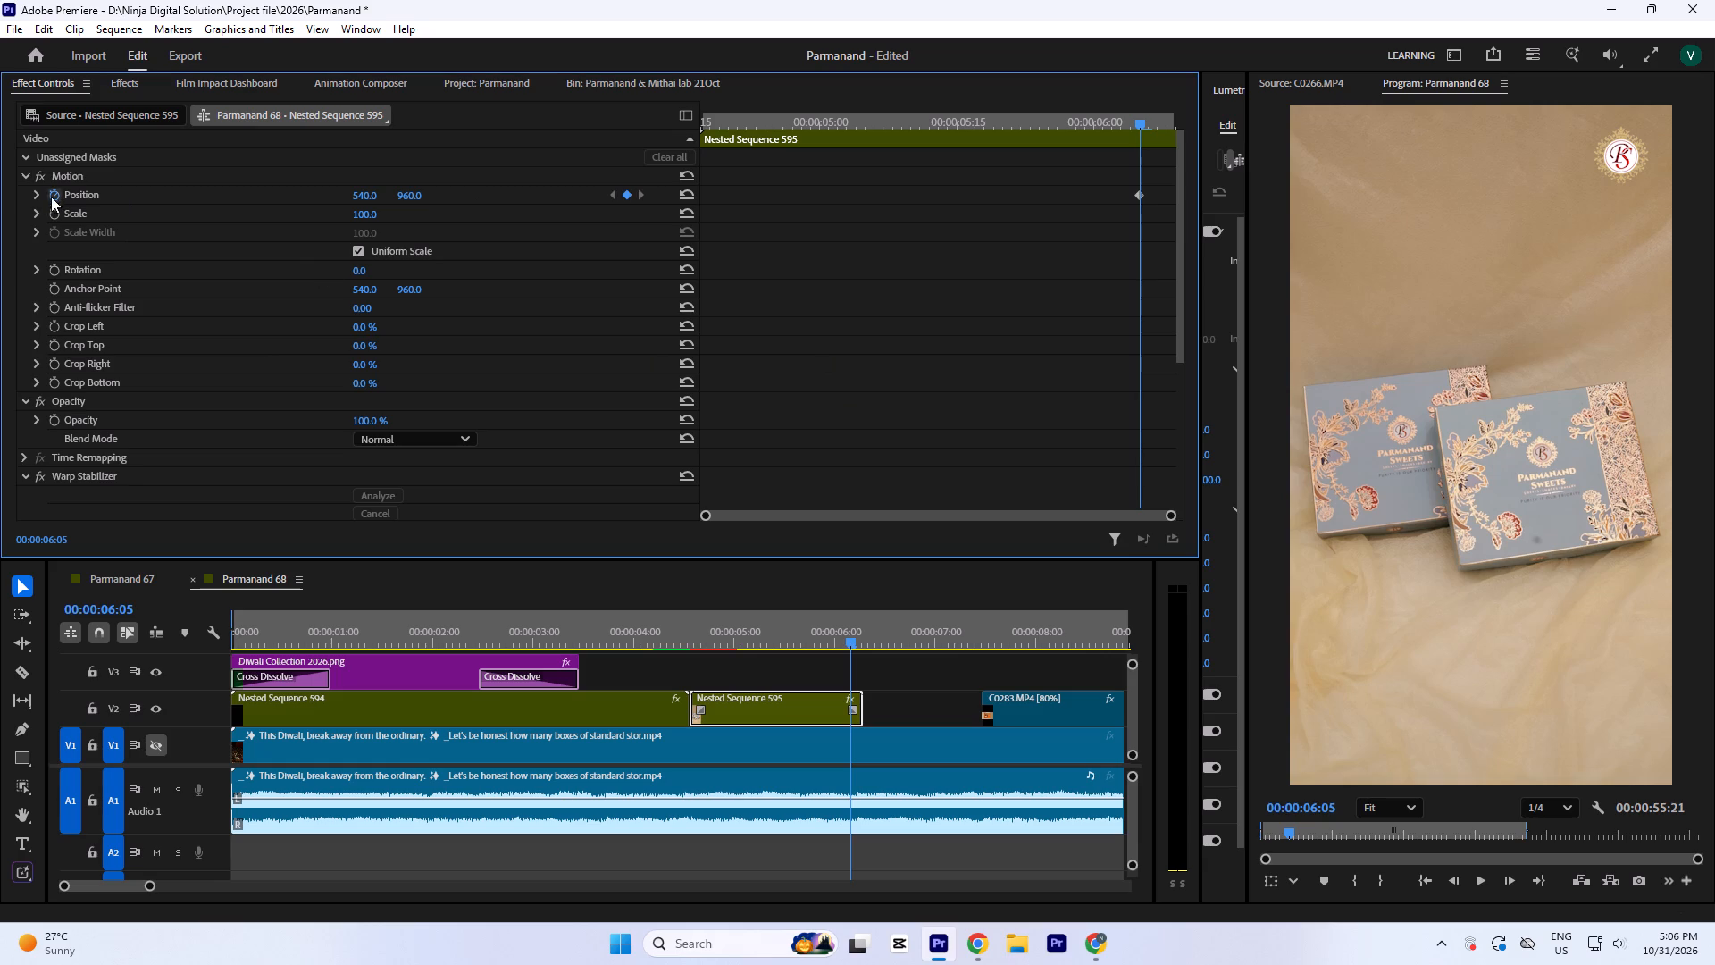
pyautogui.click(51, 214)
pyautogui.moveTo(1097, 160); pyautogui.dragTo(1161, 226)
pyautogui.moveTo(1135, 220); pyautogui.dragTo(435, 305)
# Set the nested blue boxes clip's scale to 105 and move that keyframe to the end of the clip.
pyautogui.press('-')
pyautogui.press('-')
pyautogui.click(366, 218)
pyautogui.press('1')
pyautogui.press('0')
pyautogui.press('5')
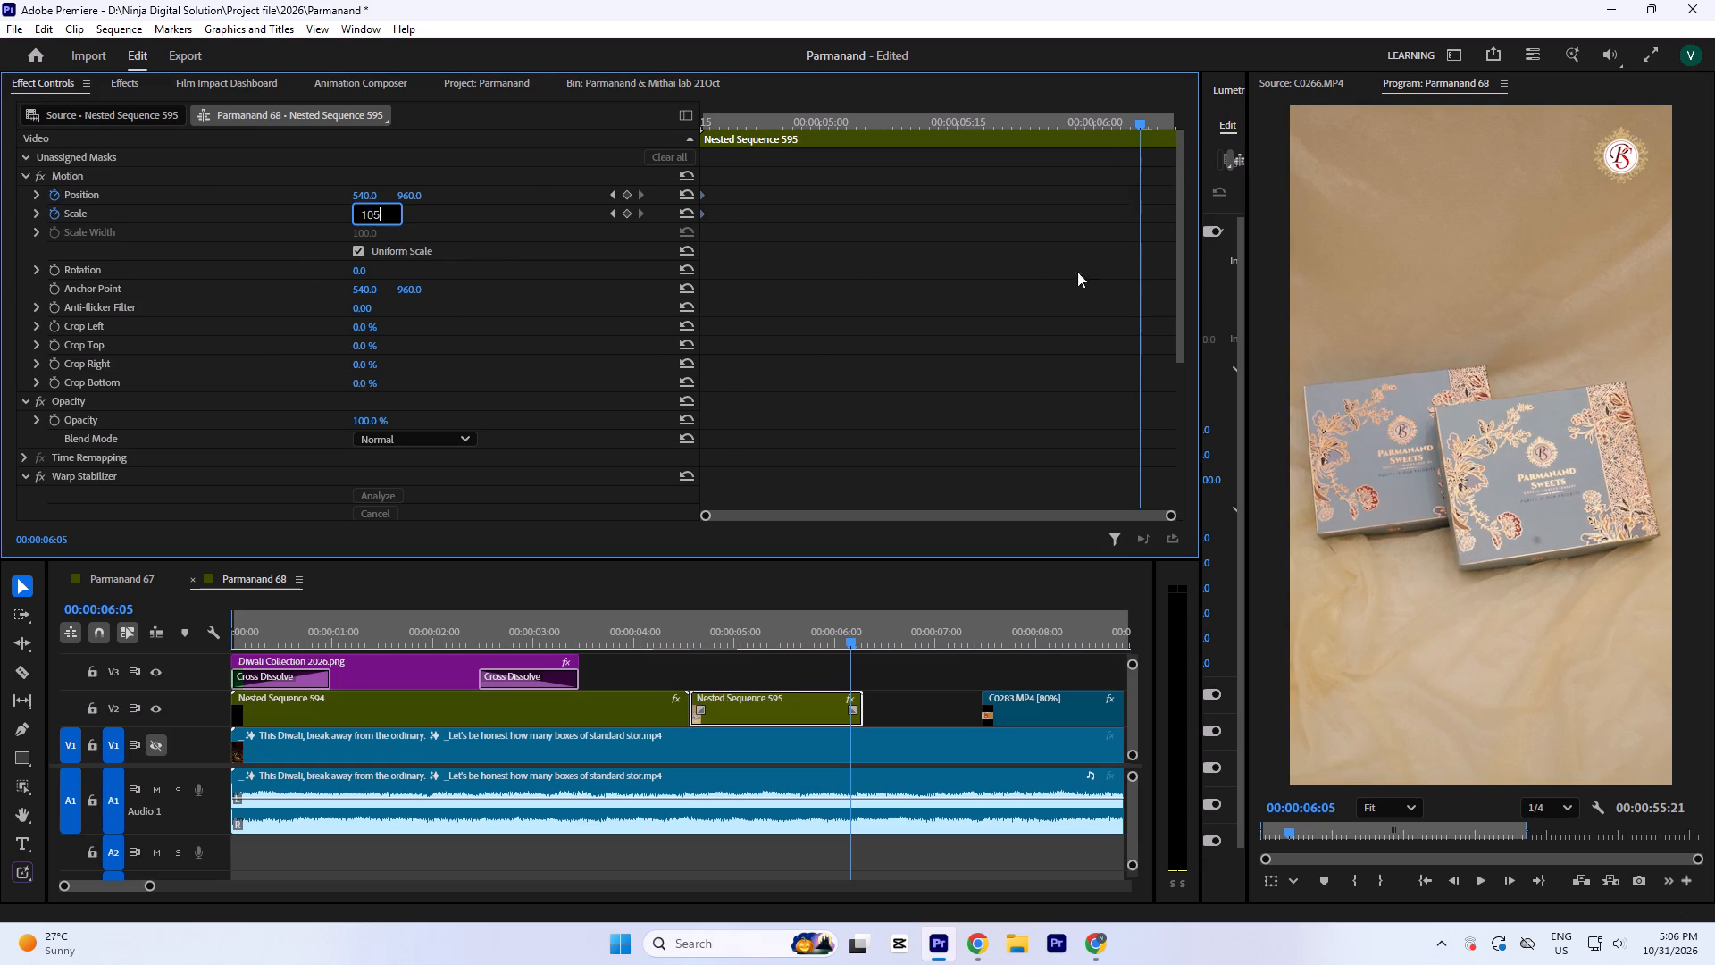
pyautogui.click(1089, 272)
pyautogui.moveTo(1149, 209); pyautogui.dragTo(1229, 230)
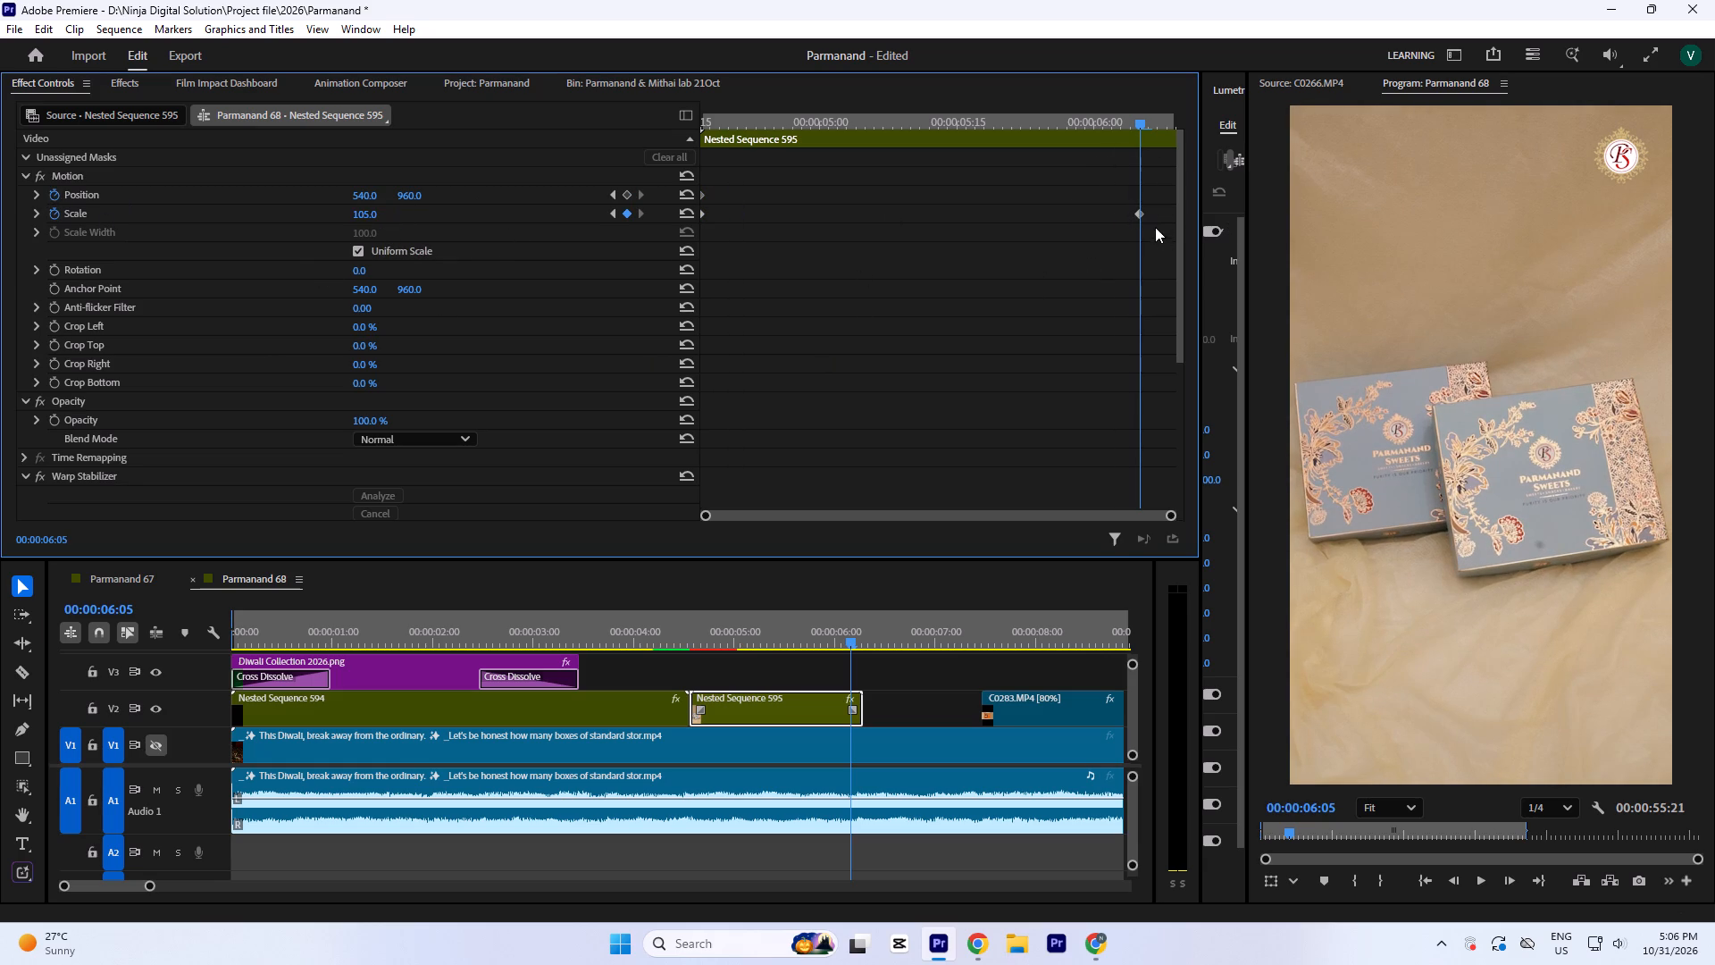
pyautogui.moveTo(1139, 216); pyautogui.dragTo(1261, 243)
pyautogui.click(1131, 250)
pyautogui.press('-')
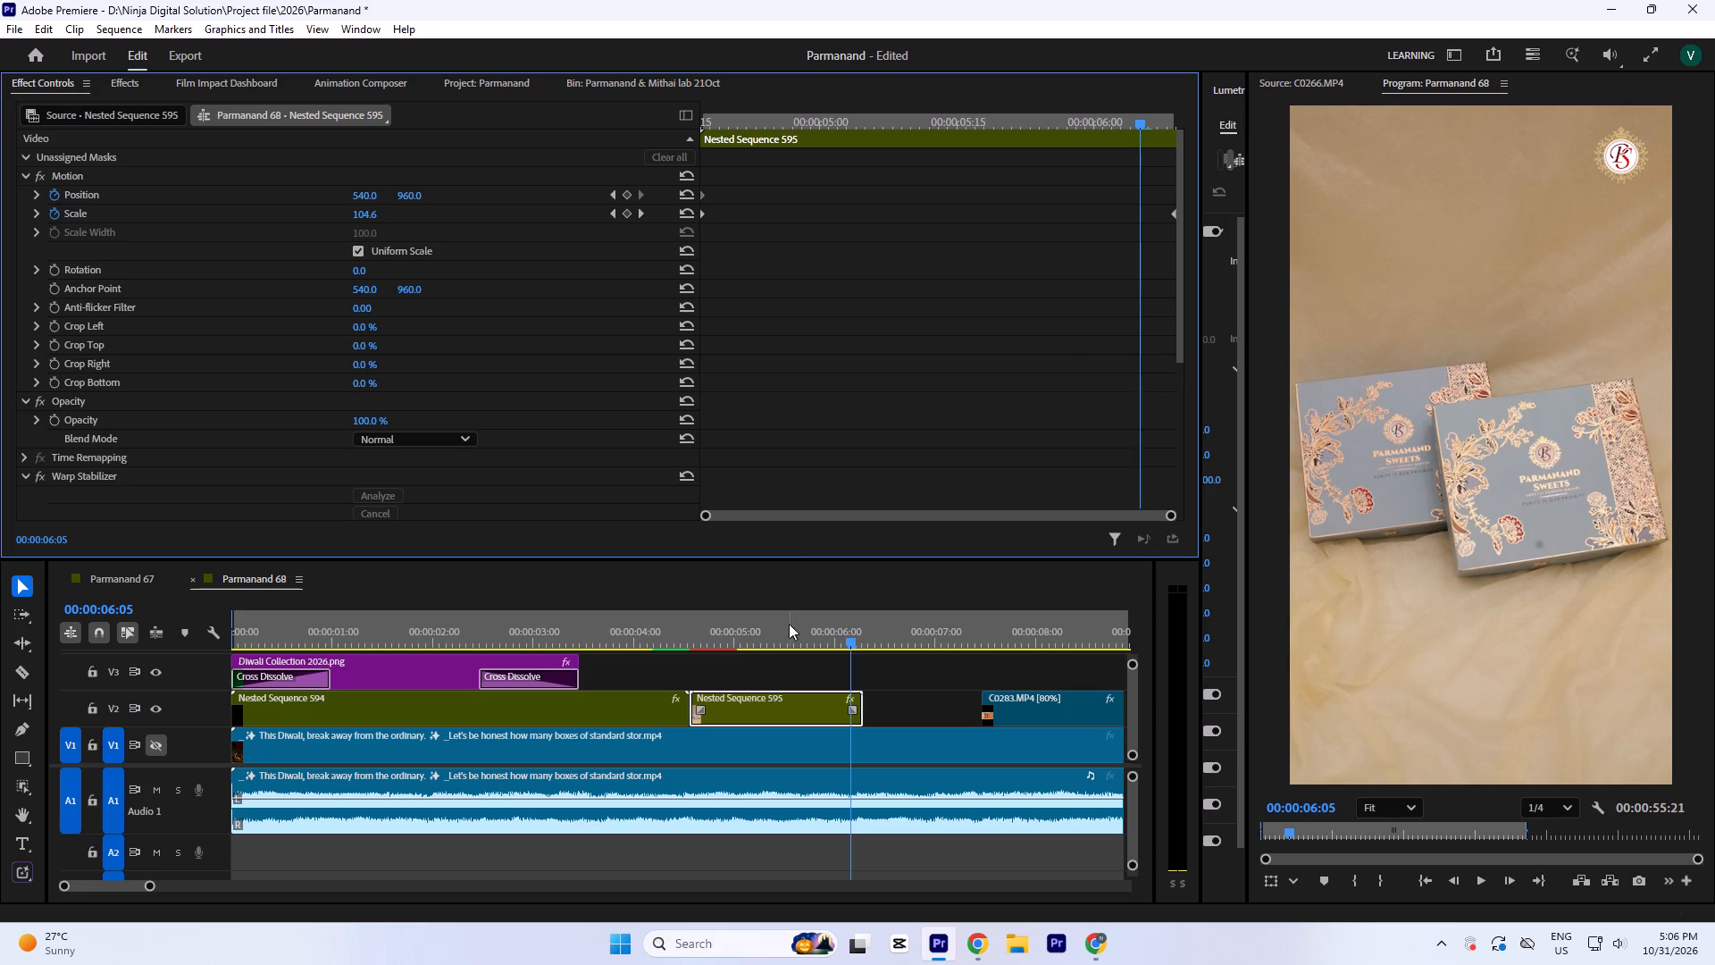
# Play the nested blue boxes clip with its zoom and render the timeline preview in the Parmanand 68 sequence.
pyautogui.click(607, 626)
pyautogui.press('space')
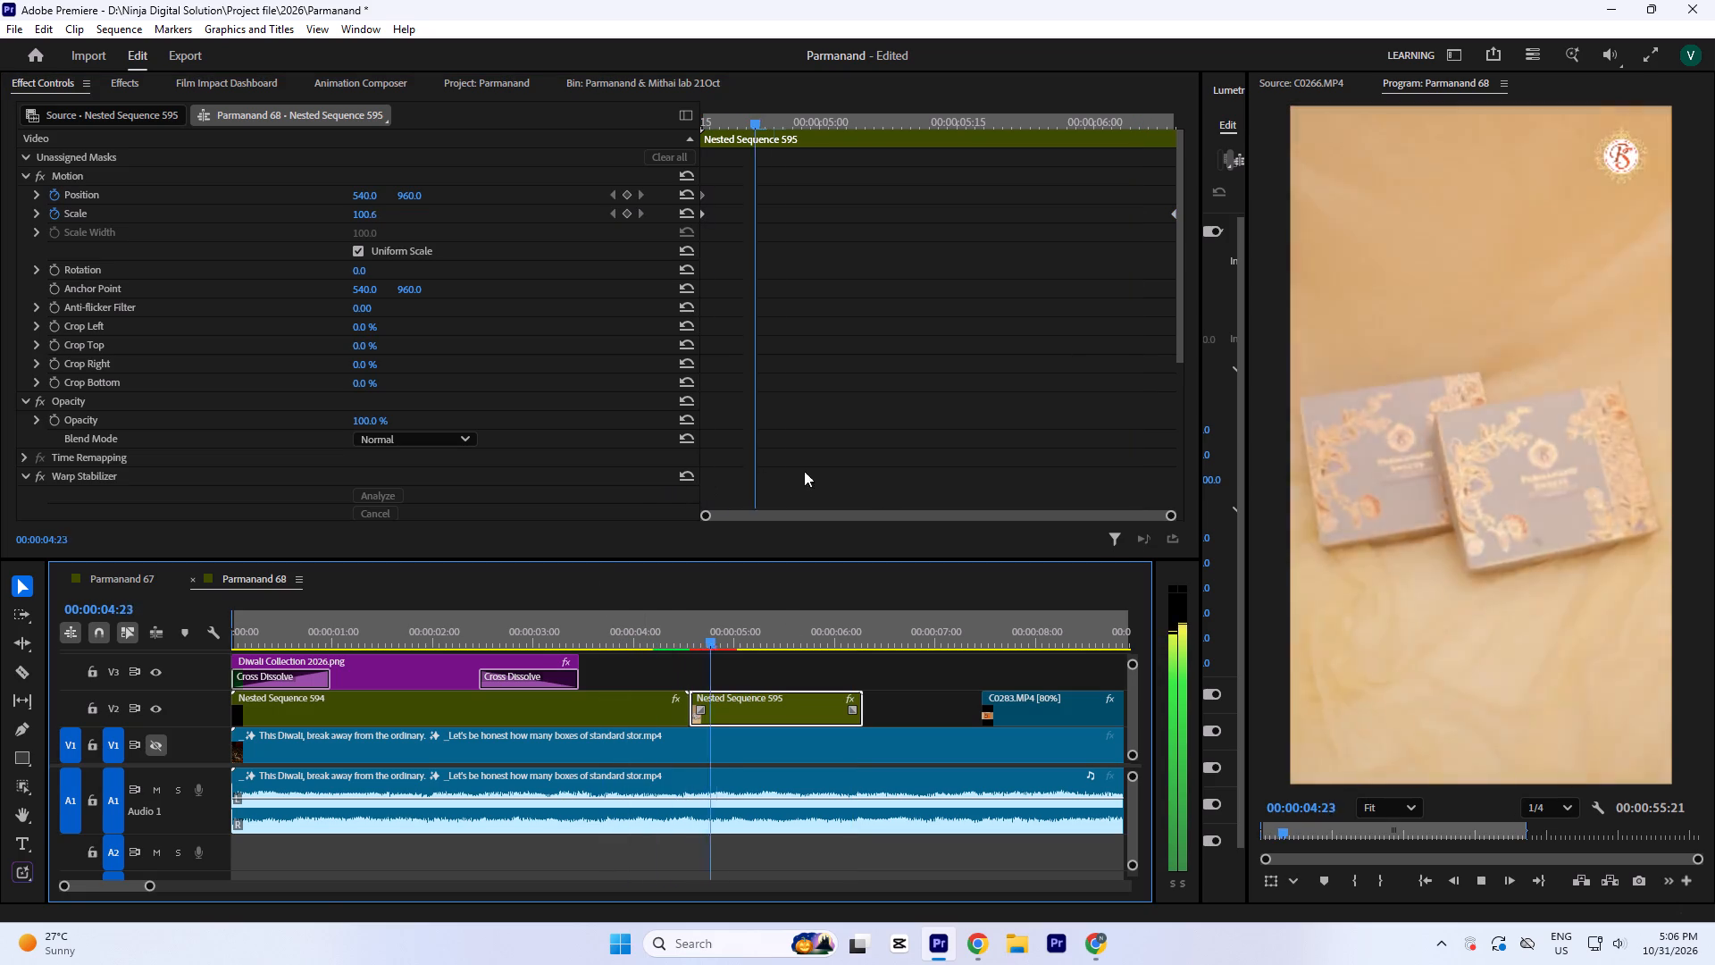
pyautogui.press('Return')
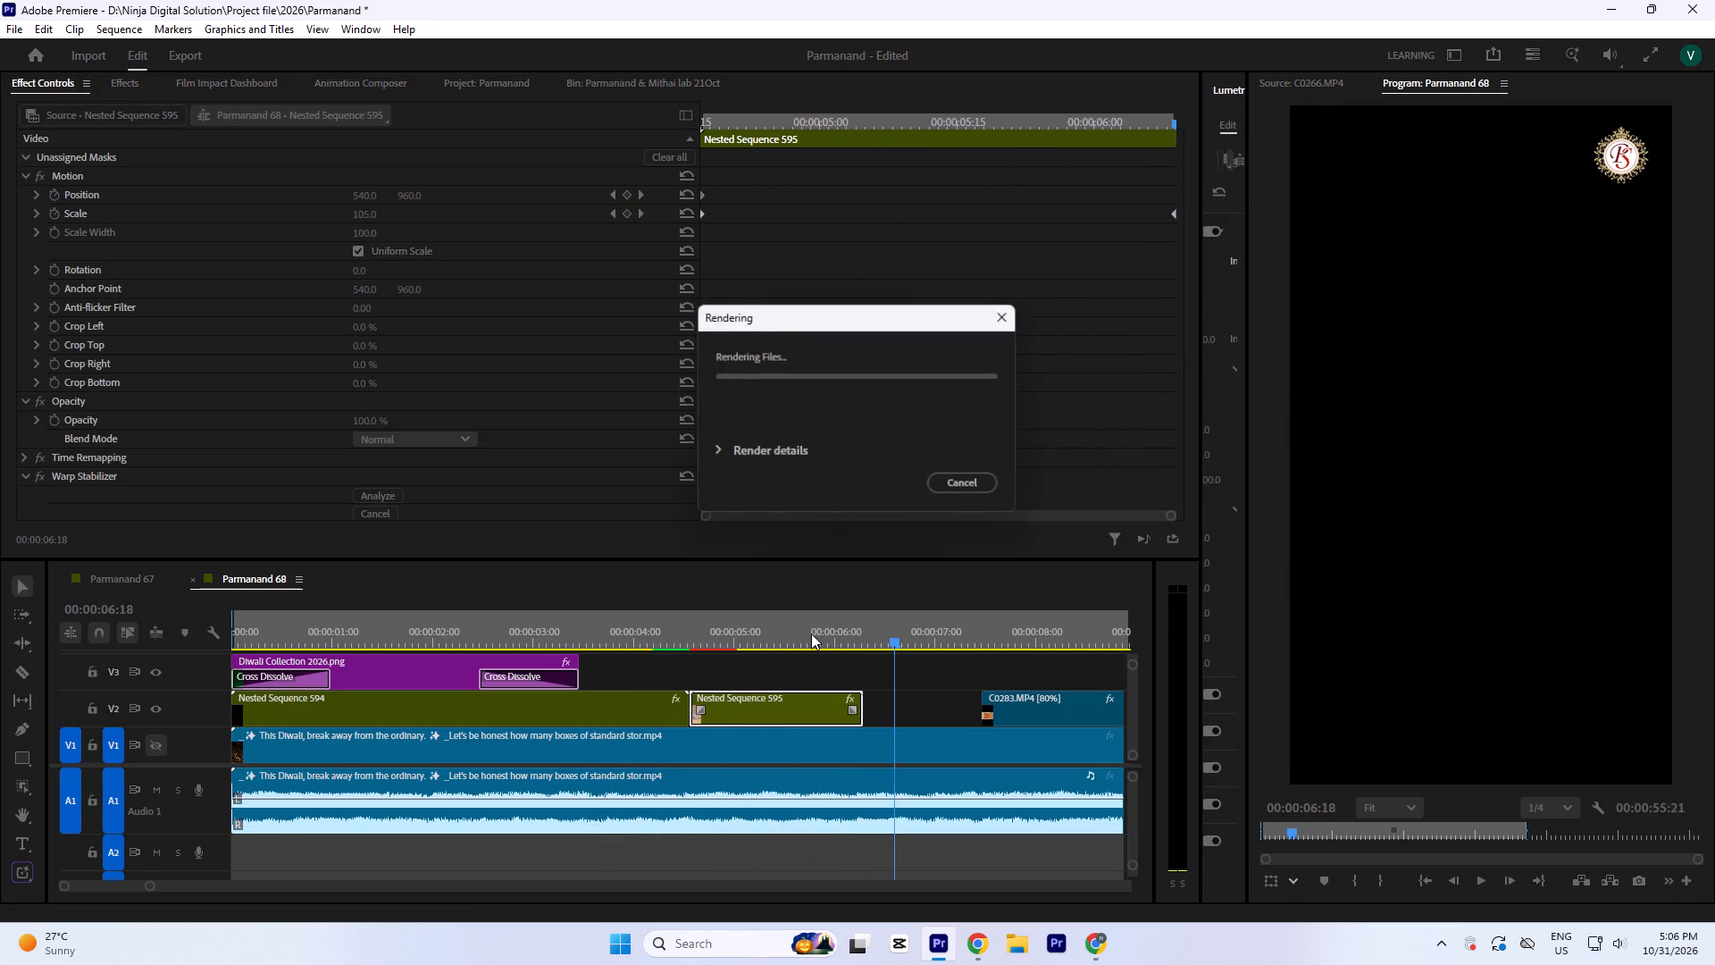
pyautogui.moveTo(814, 634); pyautogui.dragTo(821, 642)
pyautogui.click(828, 632)
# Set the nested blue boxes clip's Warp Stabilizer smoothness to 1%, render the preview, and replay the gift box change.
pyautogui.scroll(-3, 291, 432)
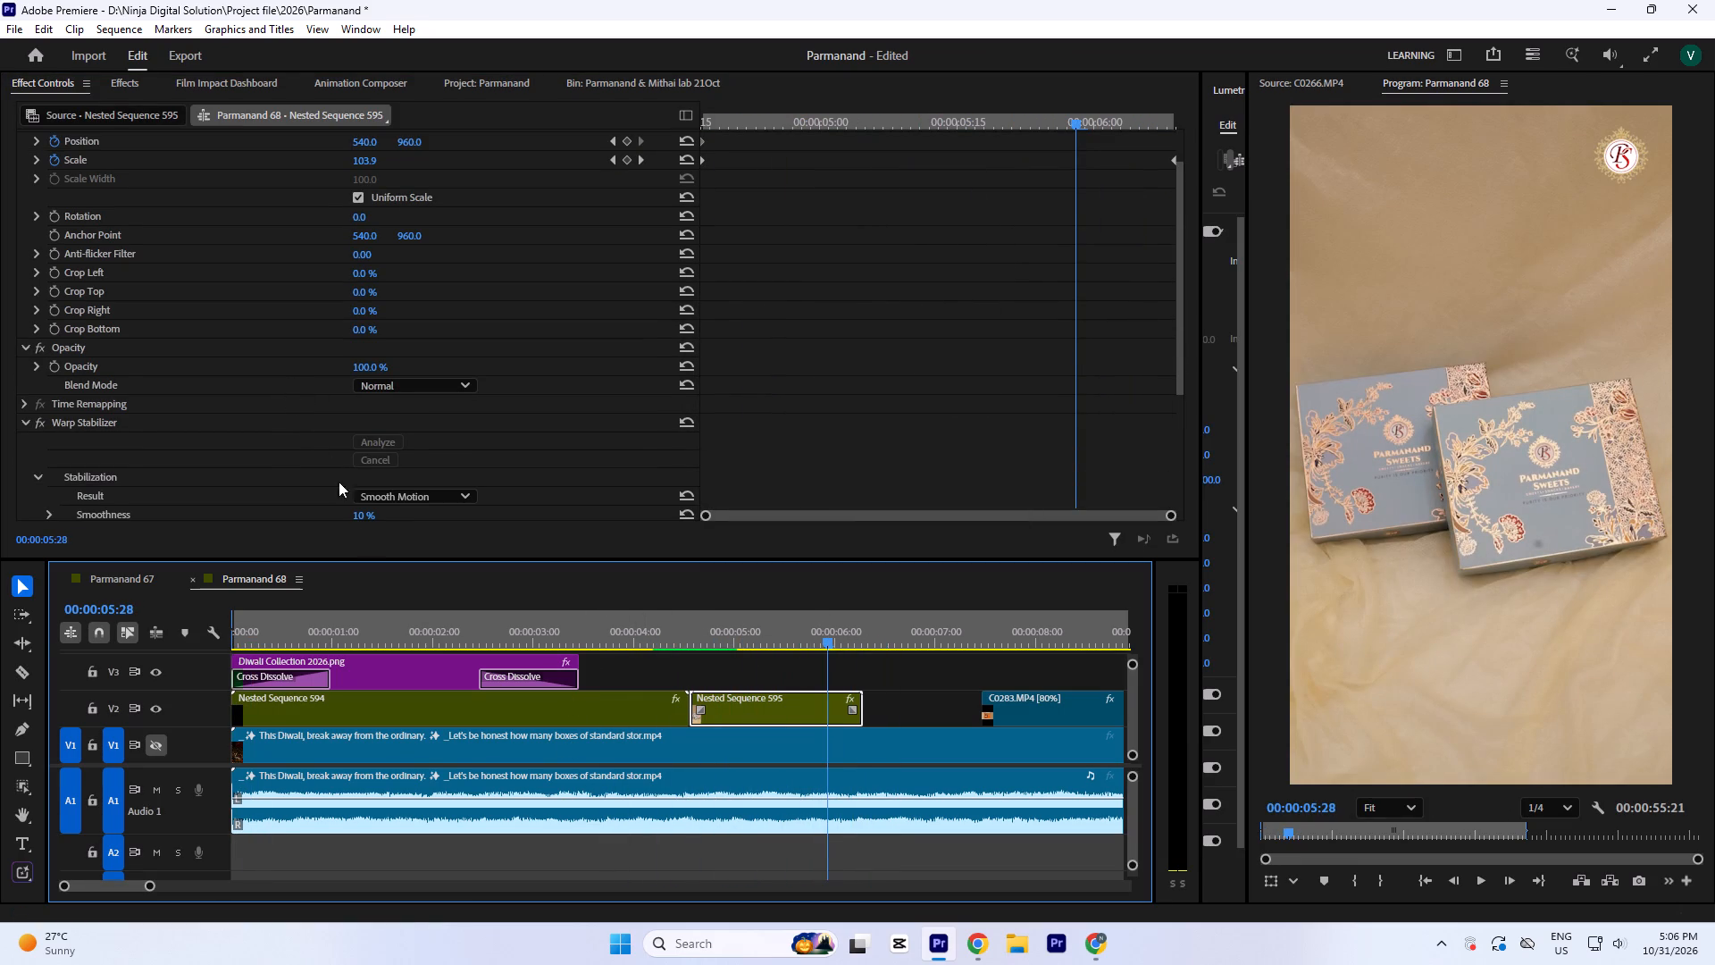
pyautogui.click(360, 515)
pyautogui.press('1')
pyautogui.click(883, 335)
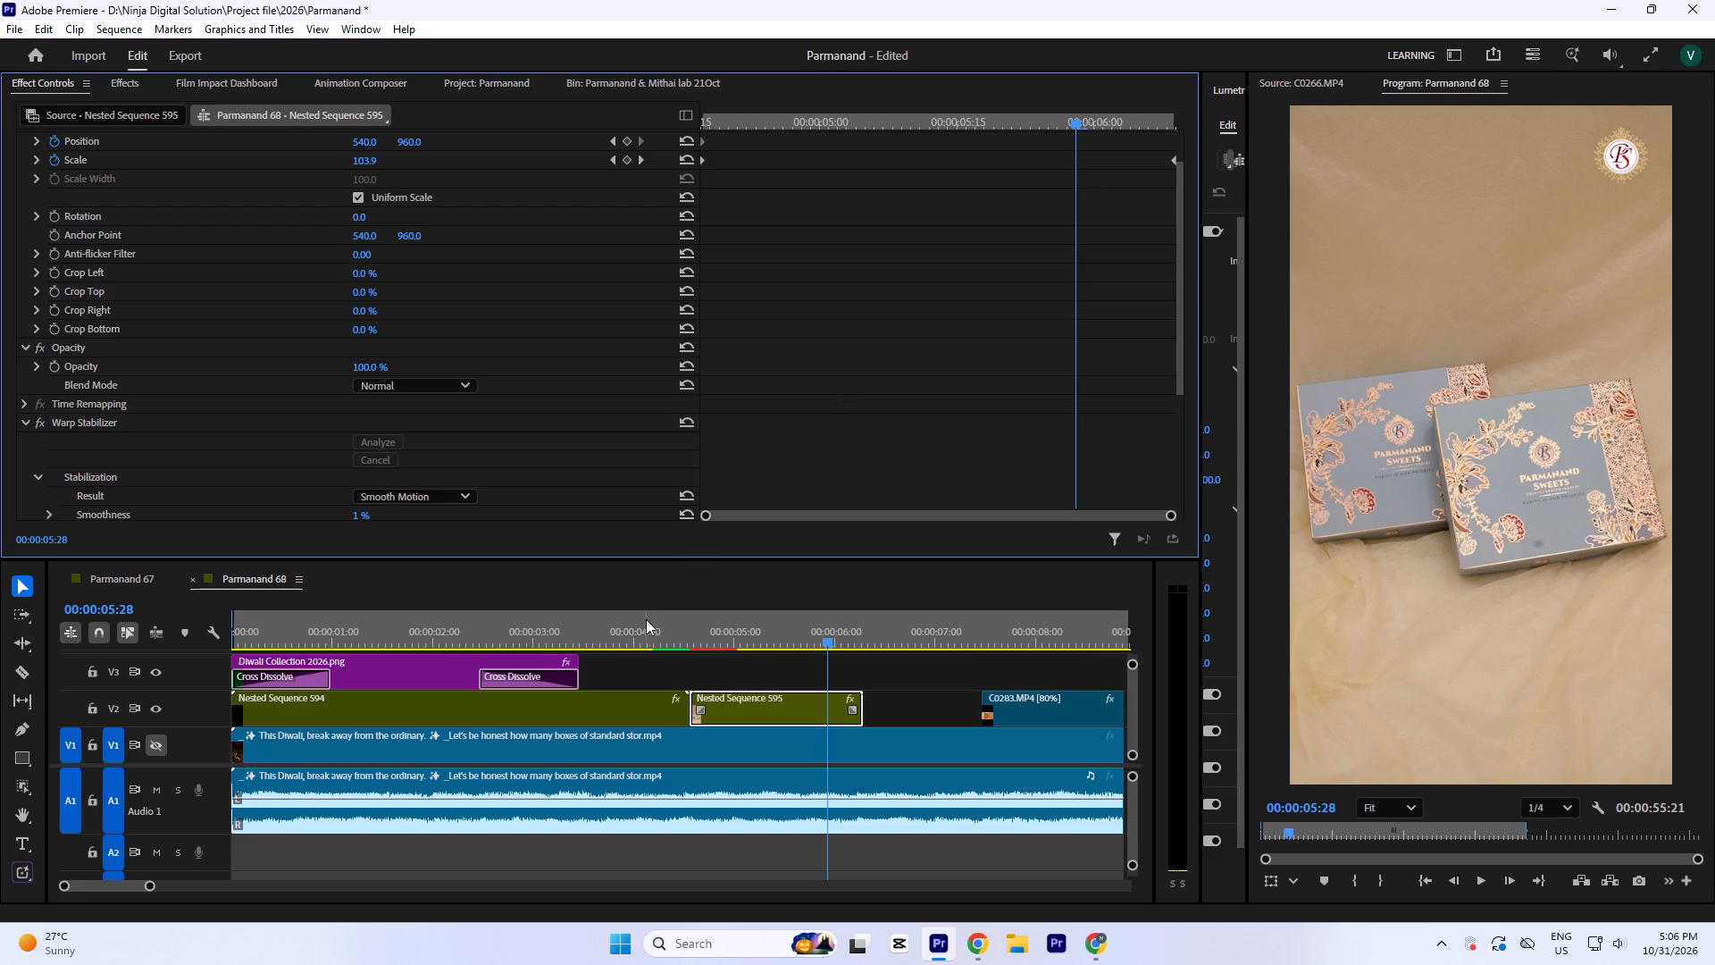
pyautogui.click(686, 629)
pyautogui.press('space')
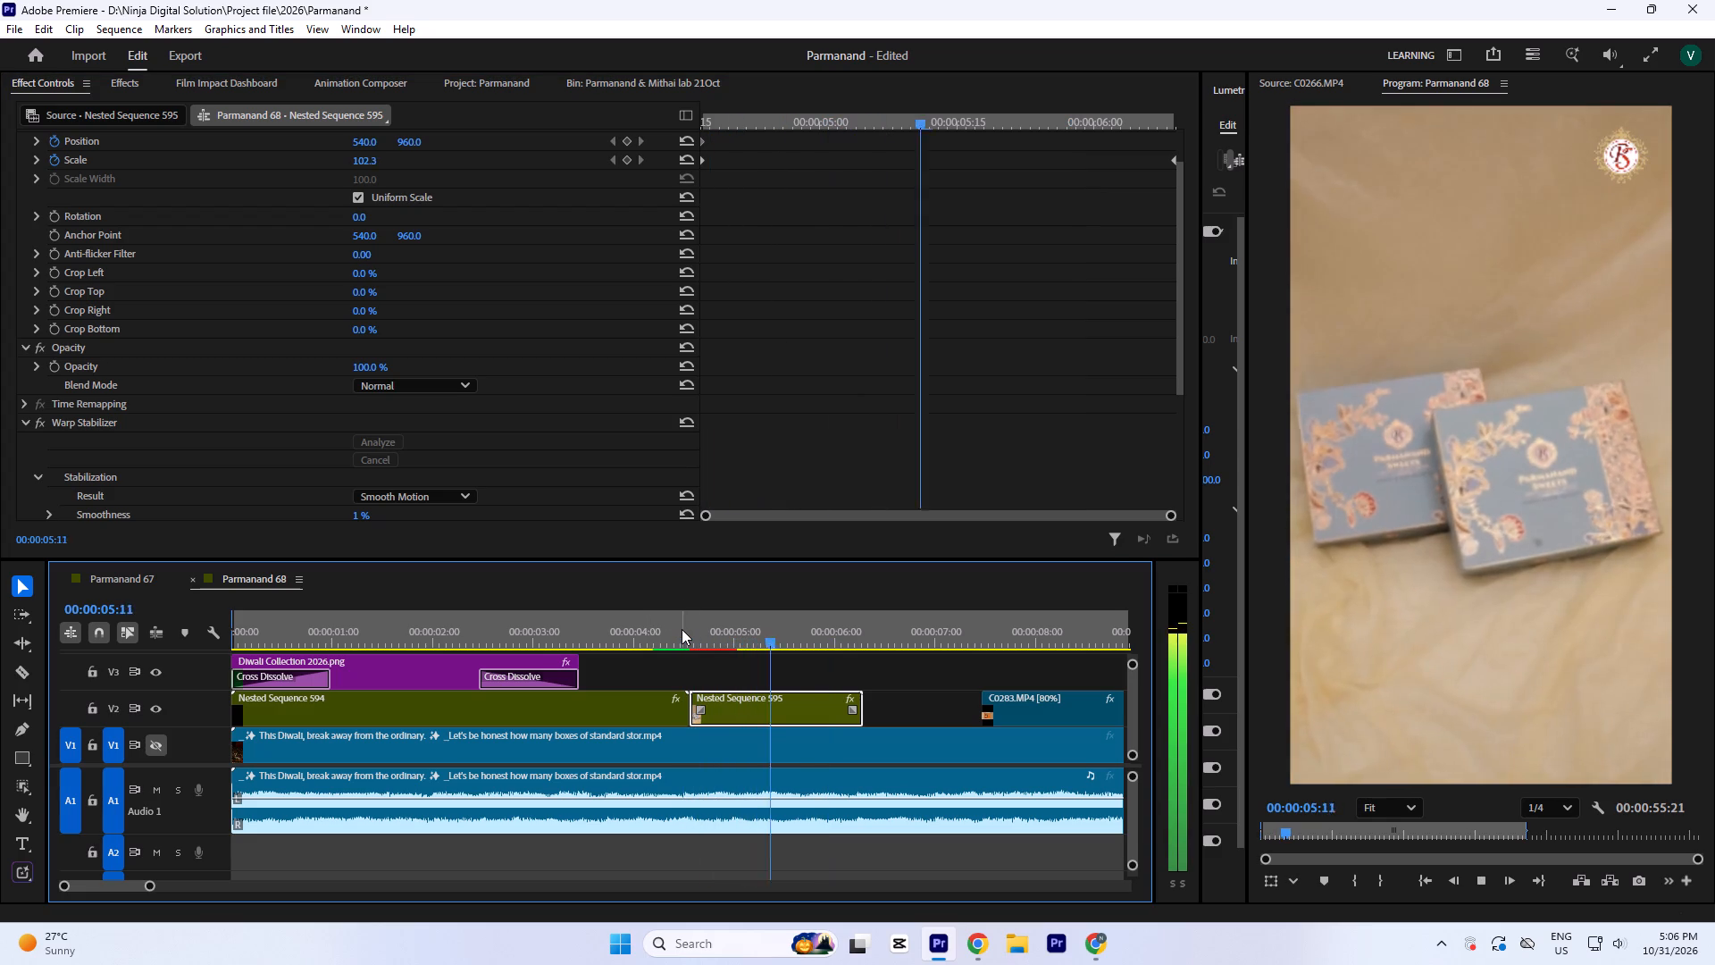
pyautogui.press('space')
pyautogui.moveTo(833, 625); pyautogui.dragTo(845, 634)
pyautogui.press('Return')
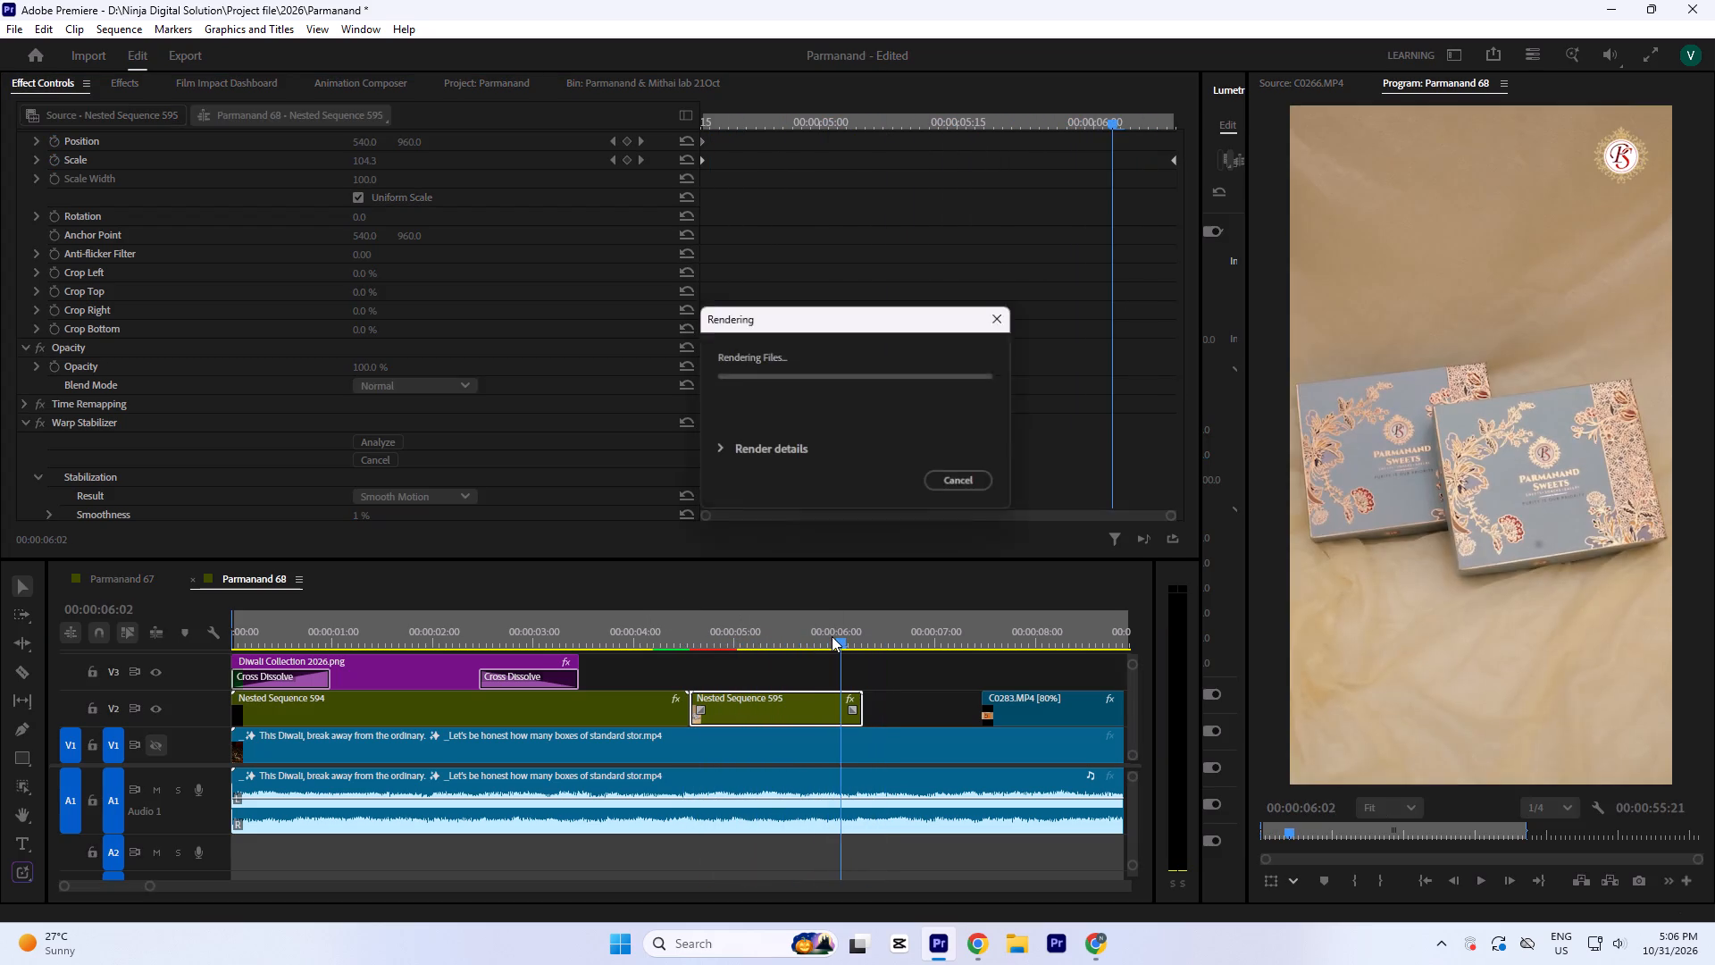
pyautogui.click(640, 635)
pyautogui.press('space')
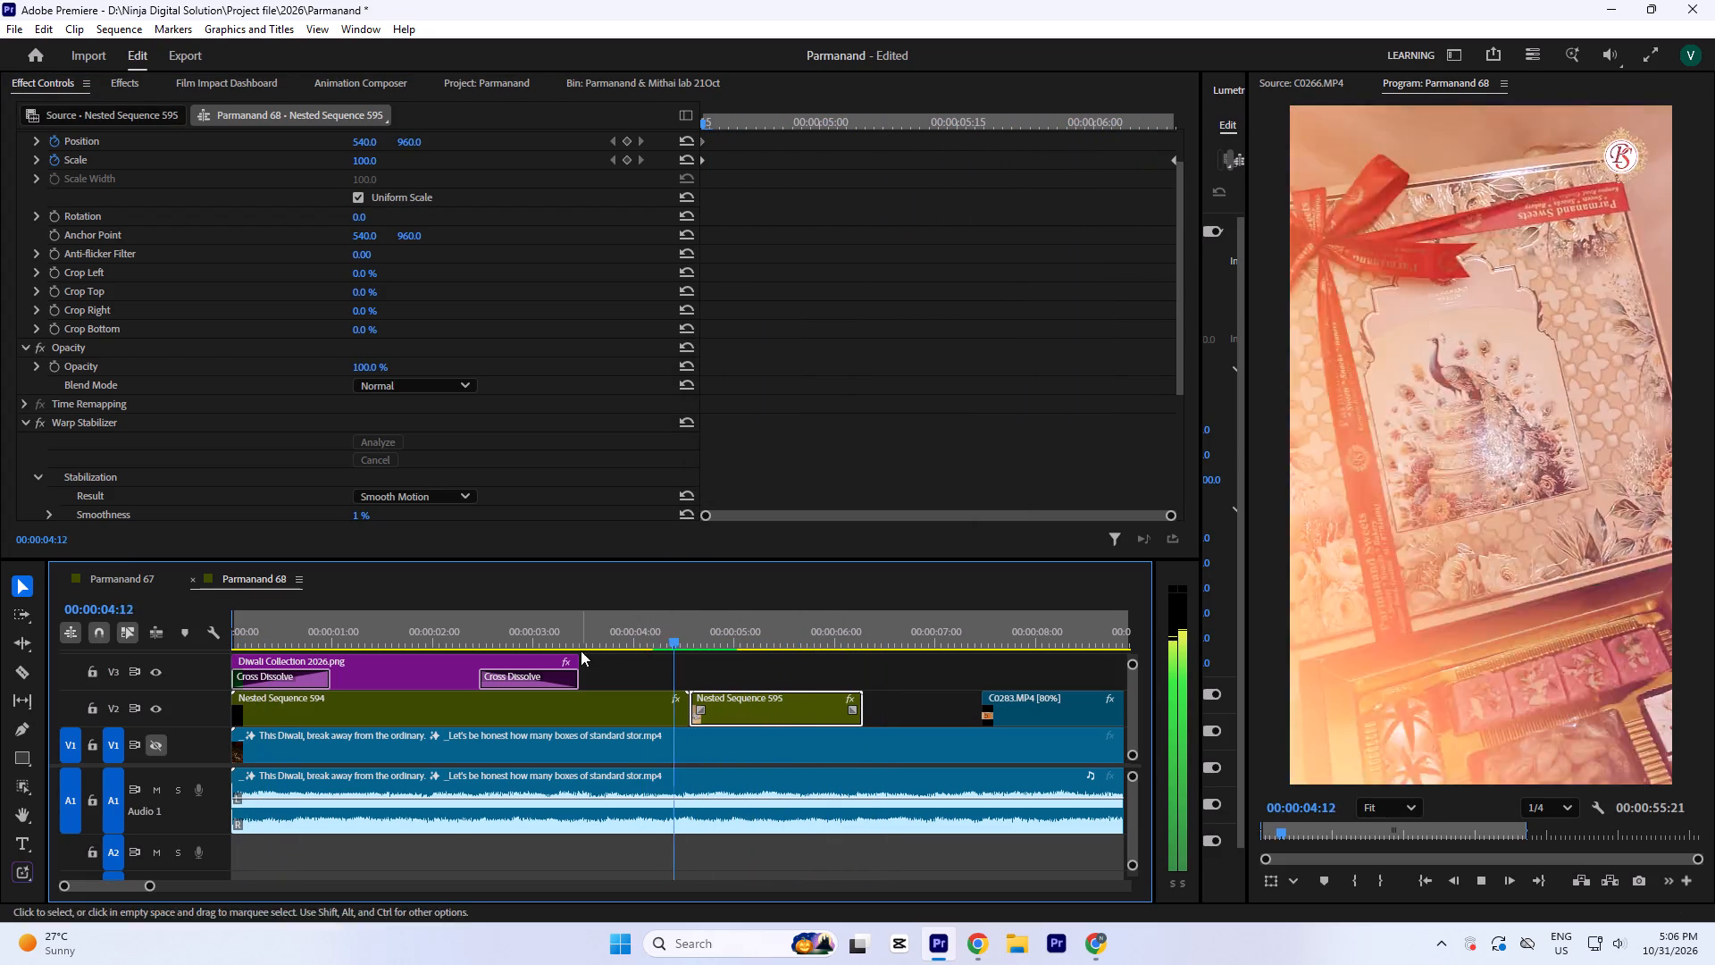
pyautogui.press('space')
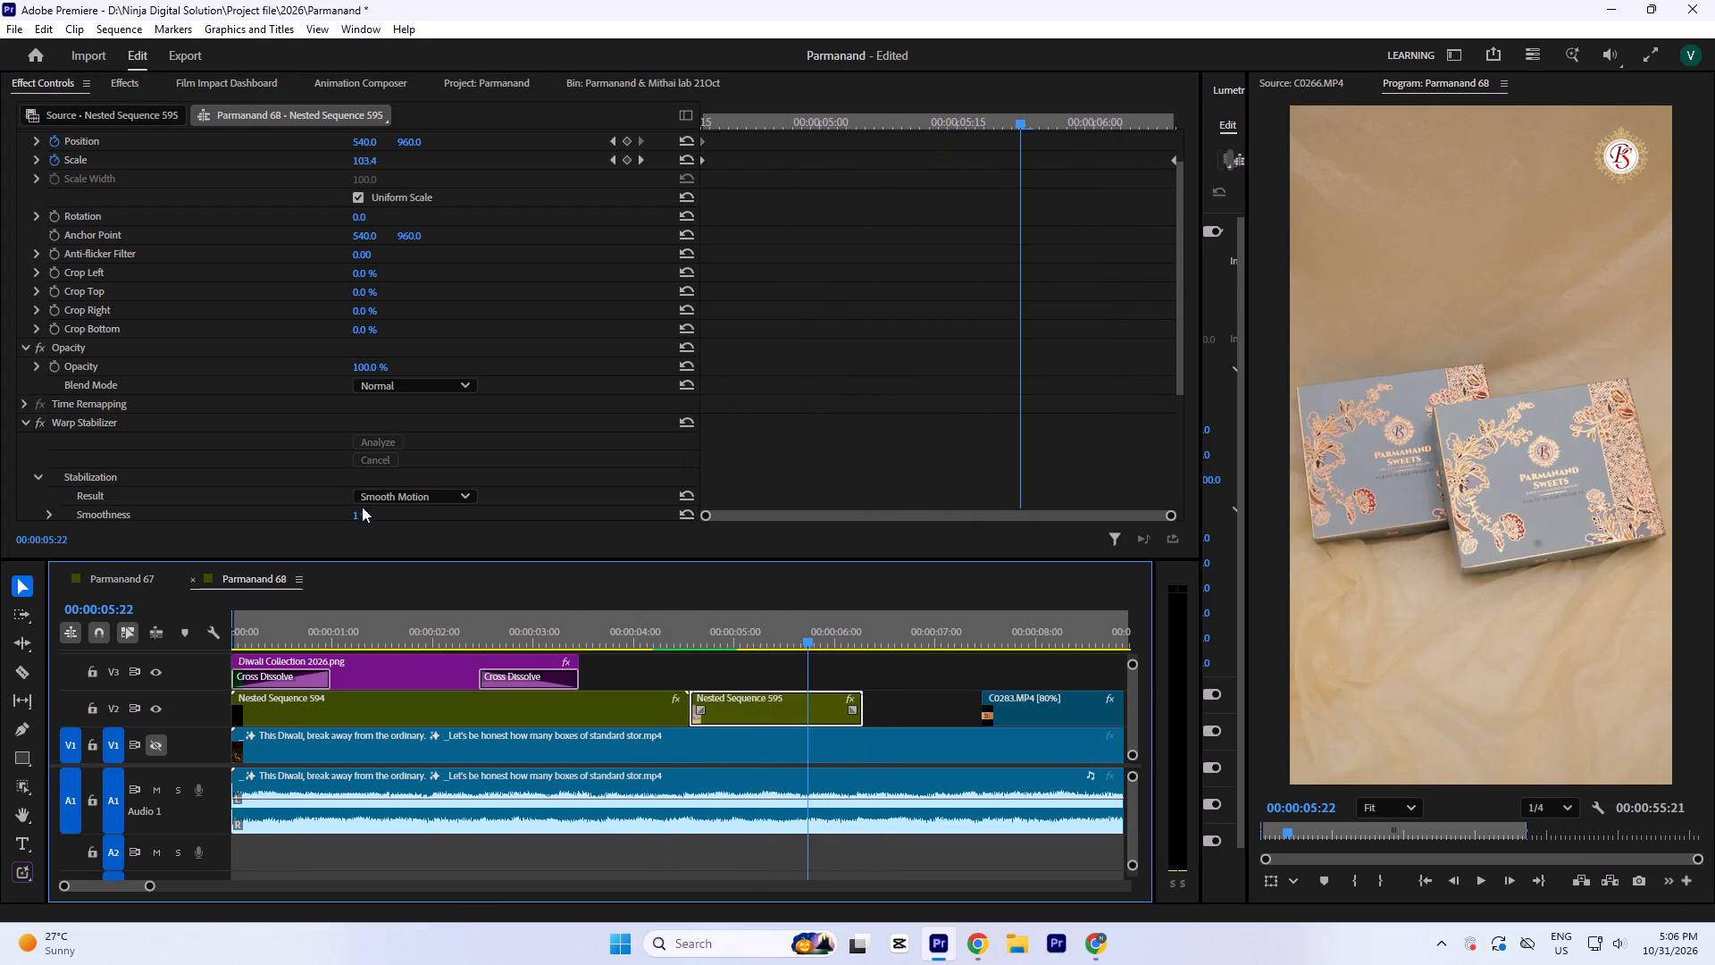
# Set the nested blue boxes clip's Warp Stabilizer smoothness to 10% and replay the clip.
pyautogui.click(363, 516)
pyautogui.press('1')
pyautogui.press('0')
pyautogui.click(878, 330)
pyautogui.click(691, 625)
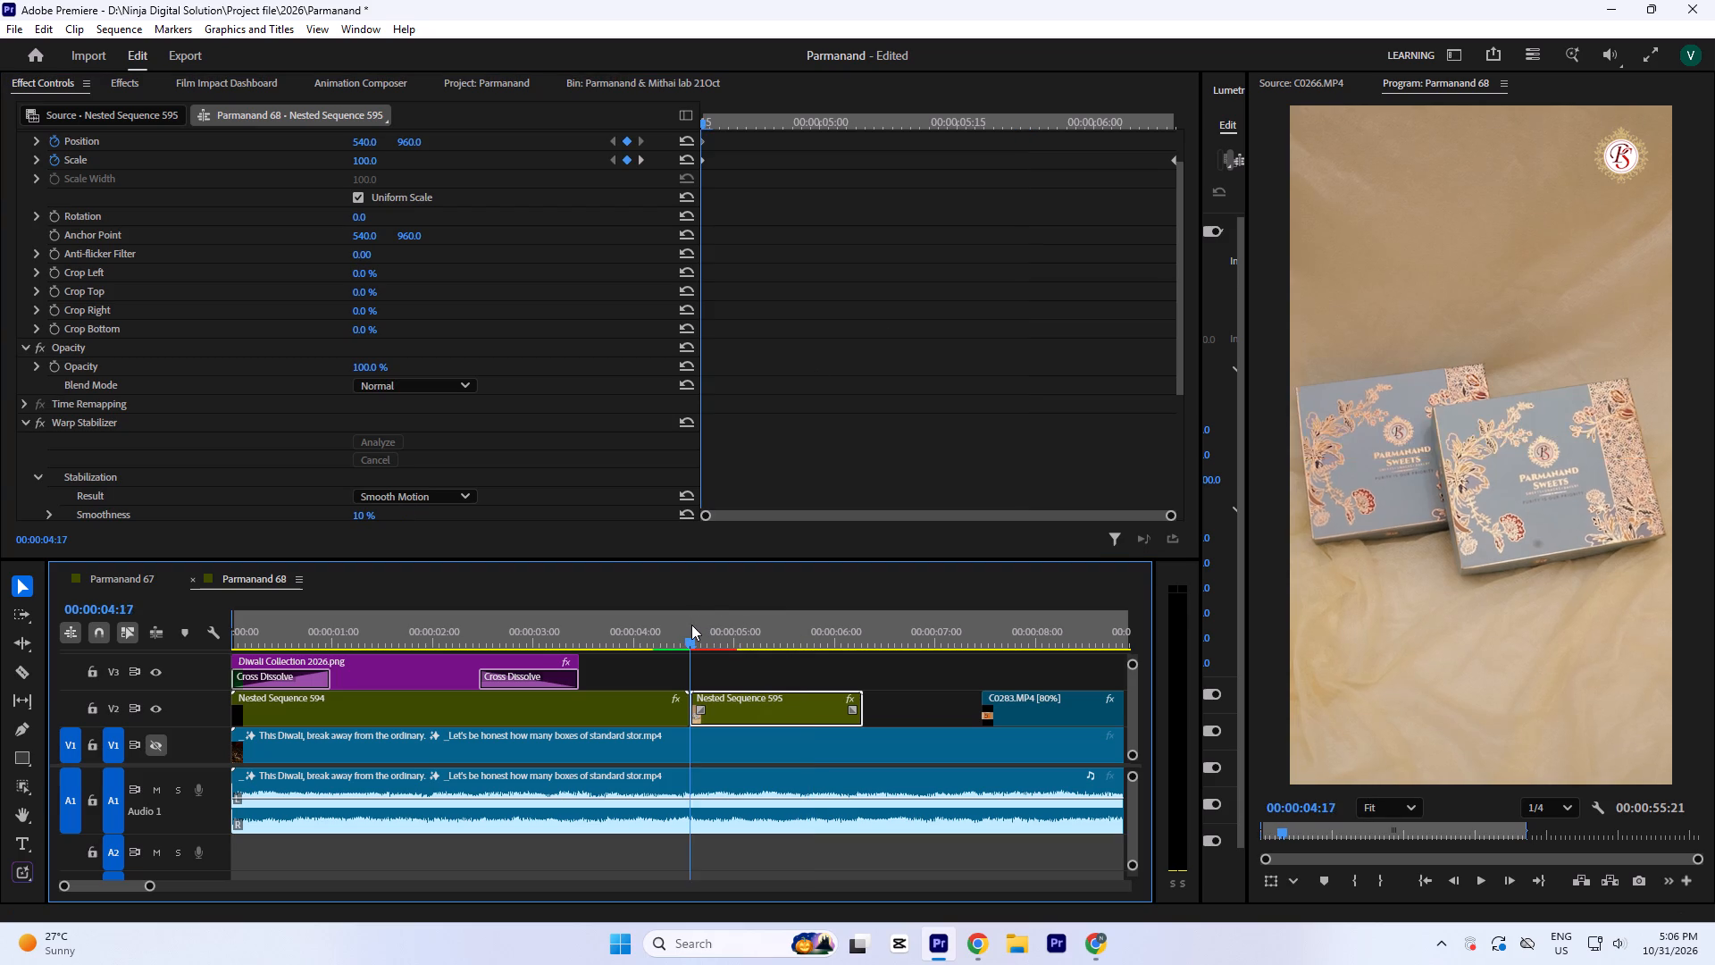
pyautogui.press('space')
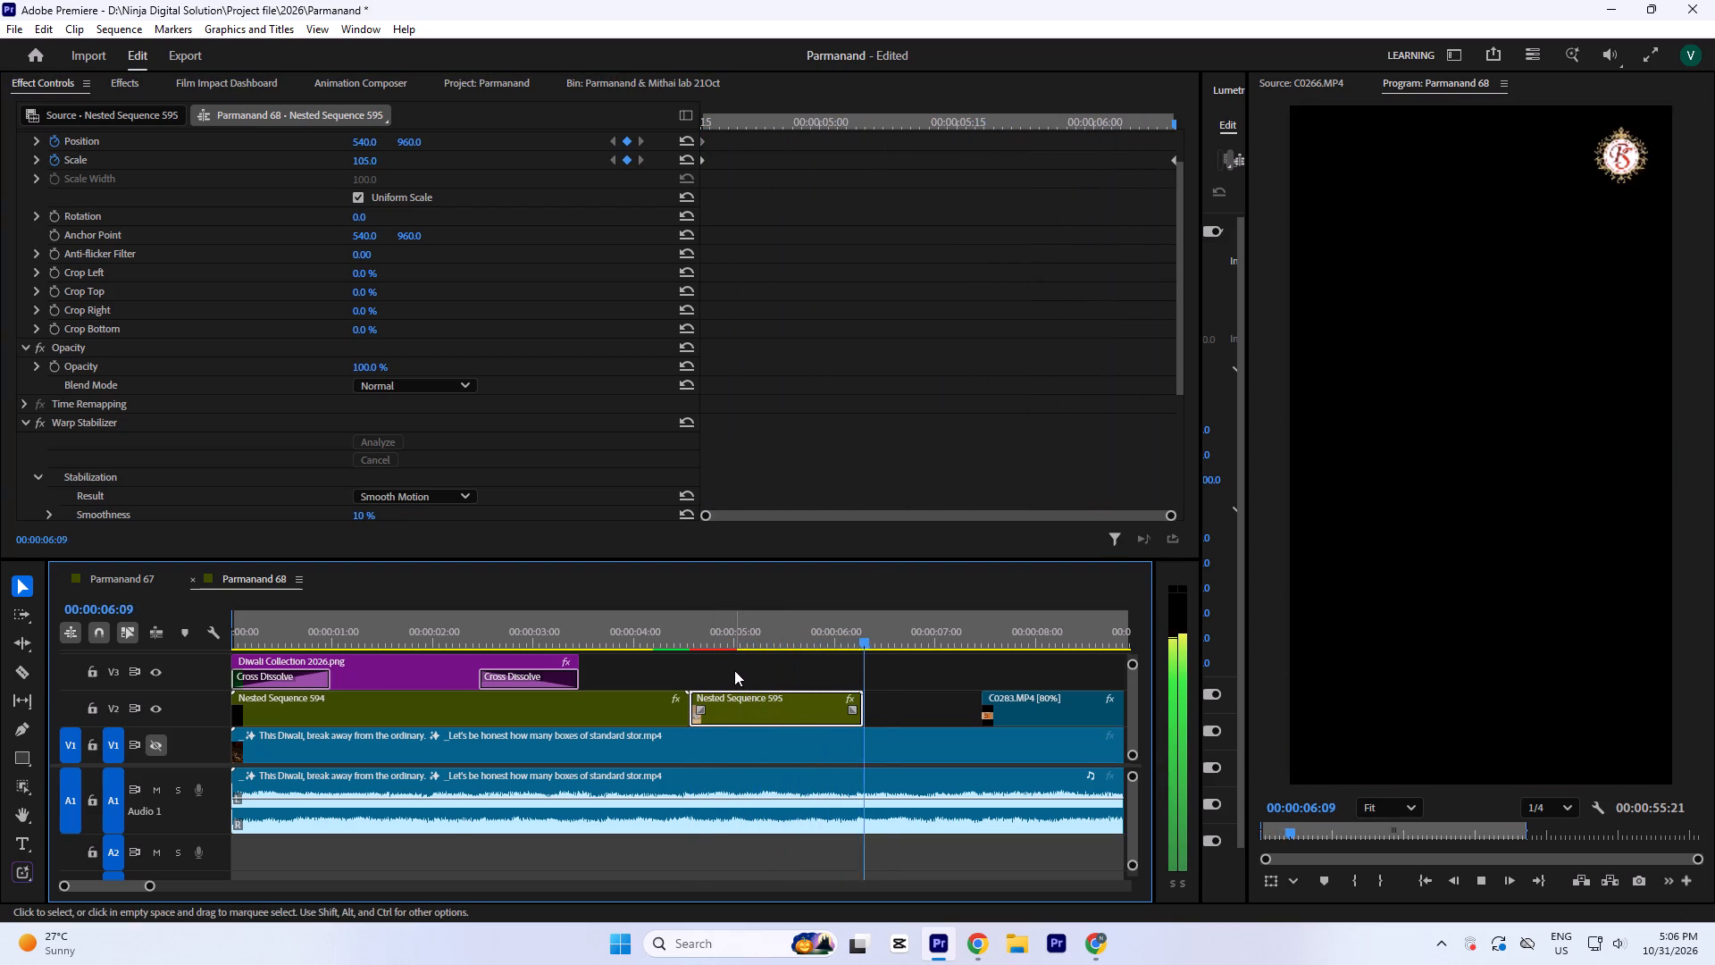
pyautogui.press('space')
# Set the speed of C0287 inside the nested blue boxes sequence to 50% and close the nested sequence.
pyautogui.click(820, 647)
pyautogui.doubleClick(809, 716)
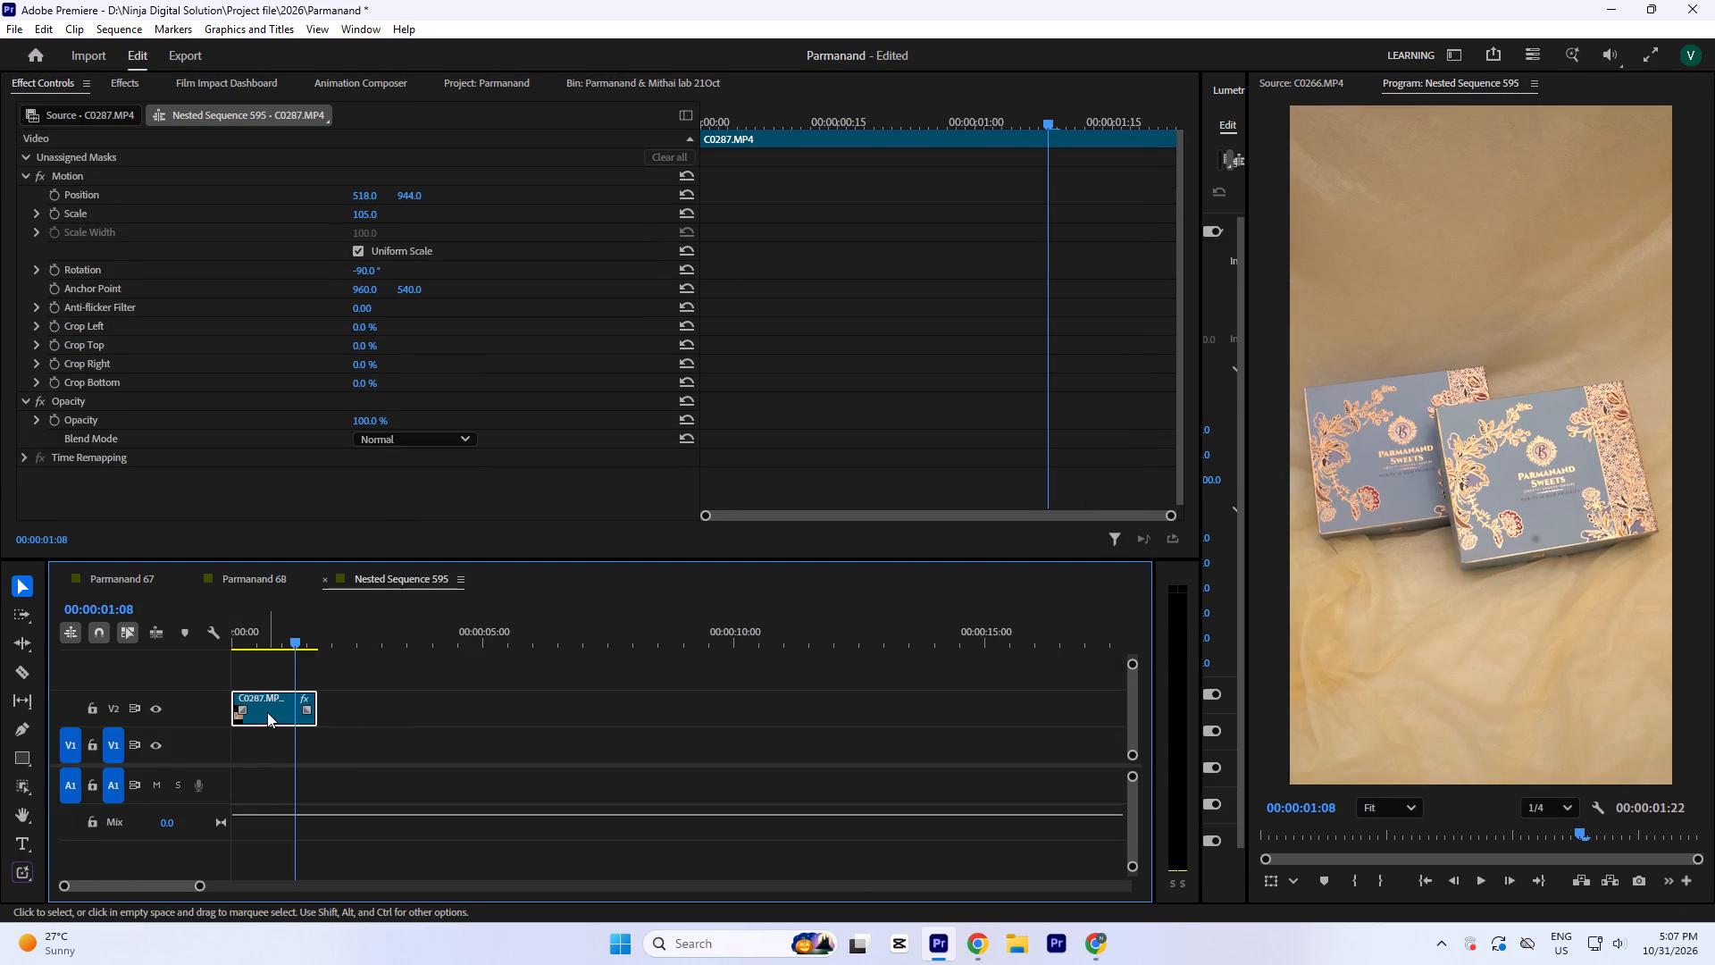
pyautogui.click(267, 712)
pyautogui.hotkey('ctrl', 'r')
pyautogui.write('50')
pyautogui.press('Return')
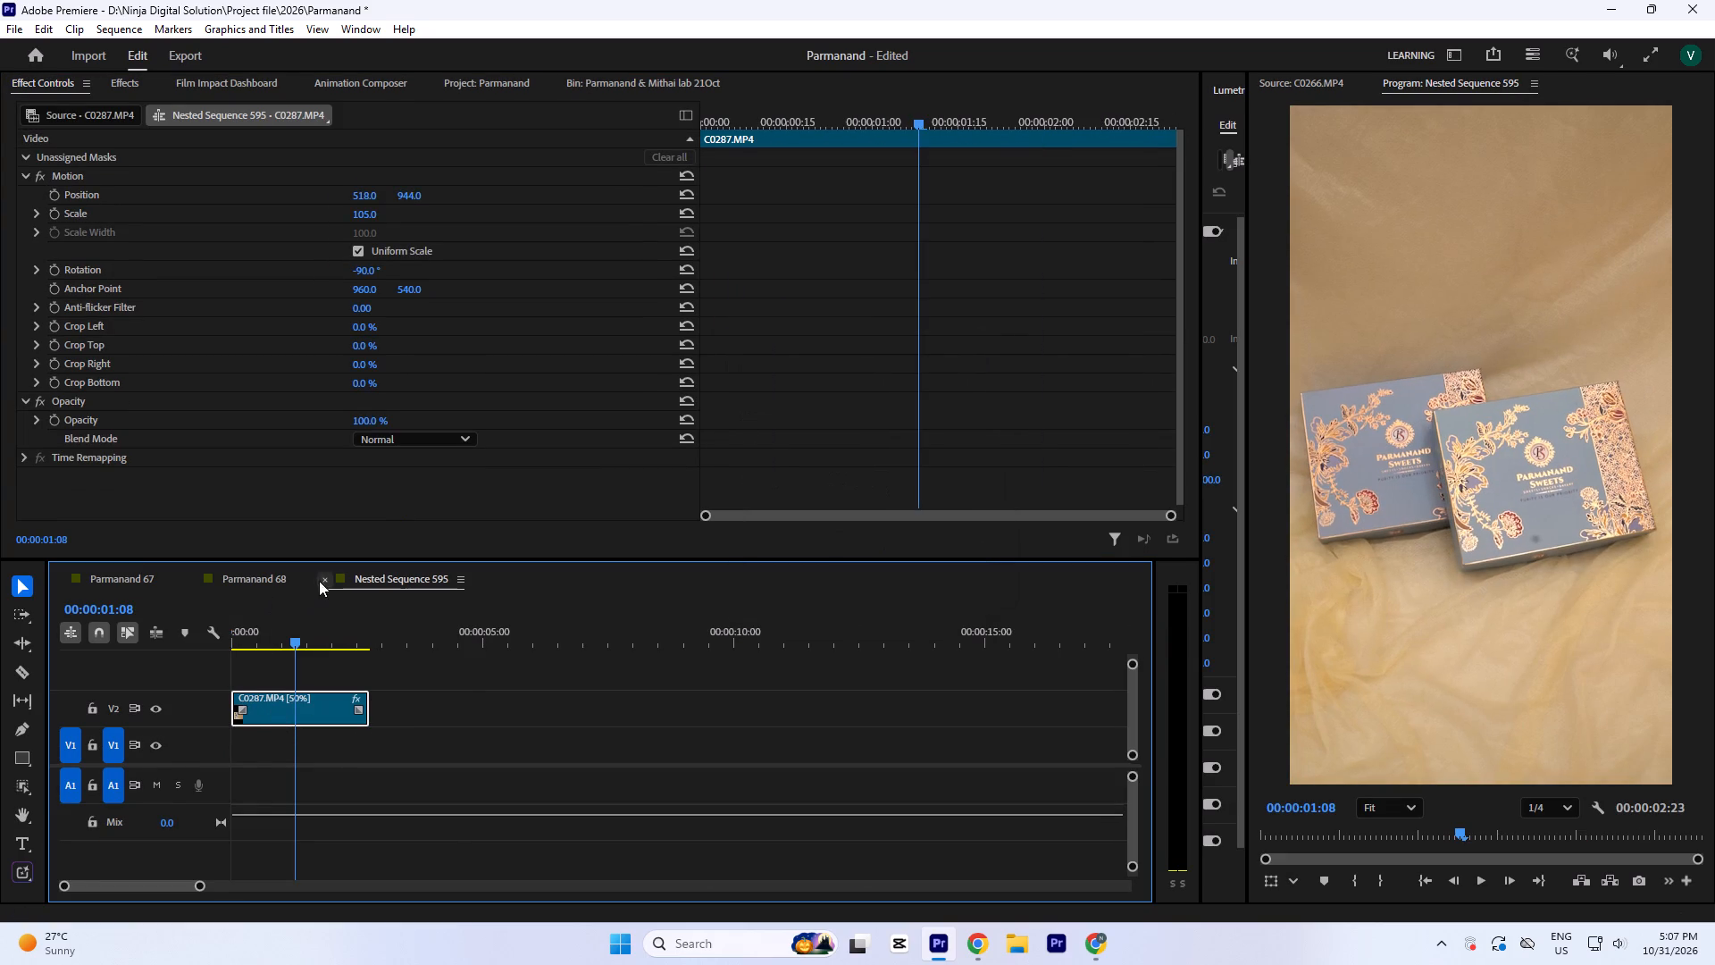
pyautogui.click(324, 573)
# Re-analyze the Warp Stabilizer on the nested blue boxes clip.
pyautogui.scroll(-5, 1008, 242)
pyautogui.click(368, 407)
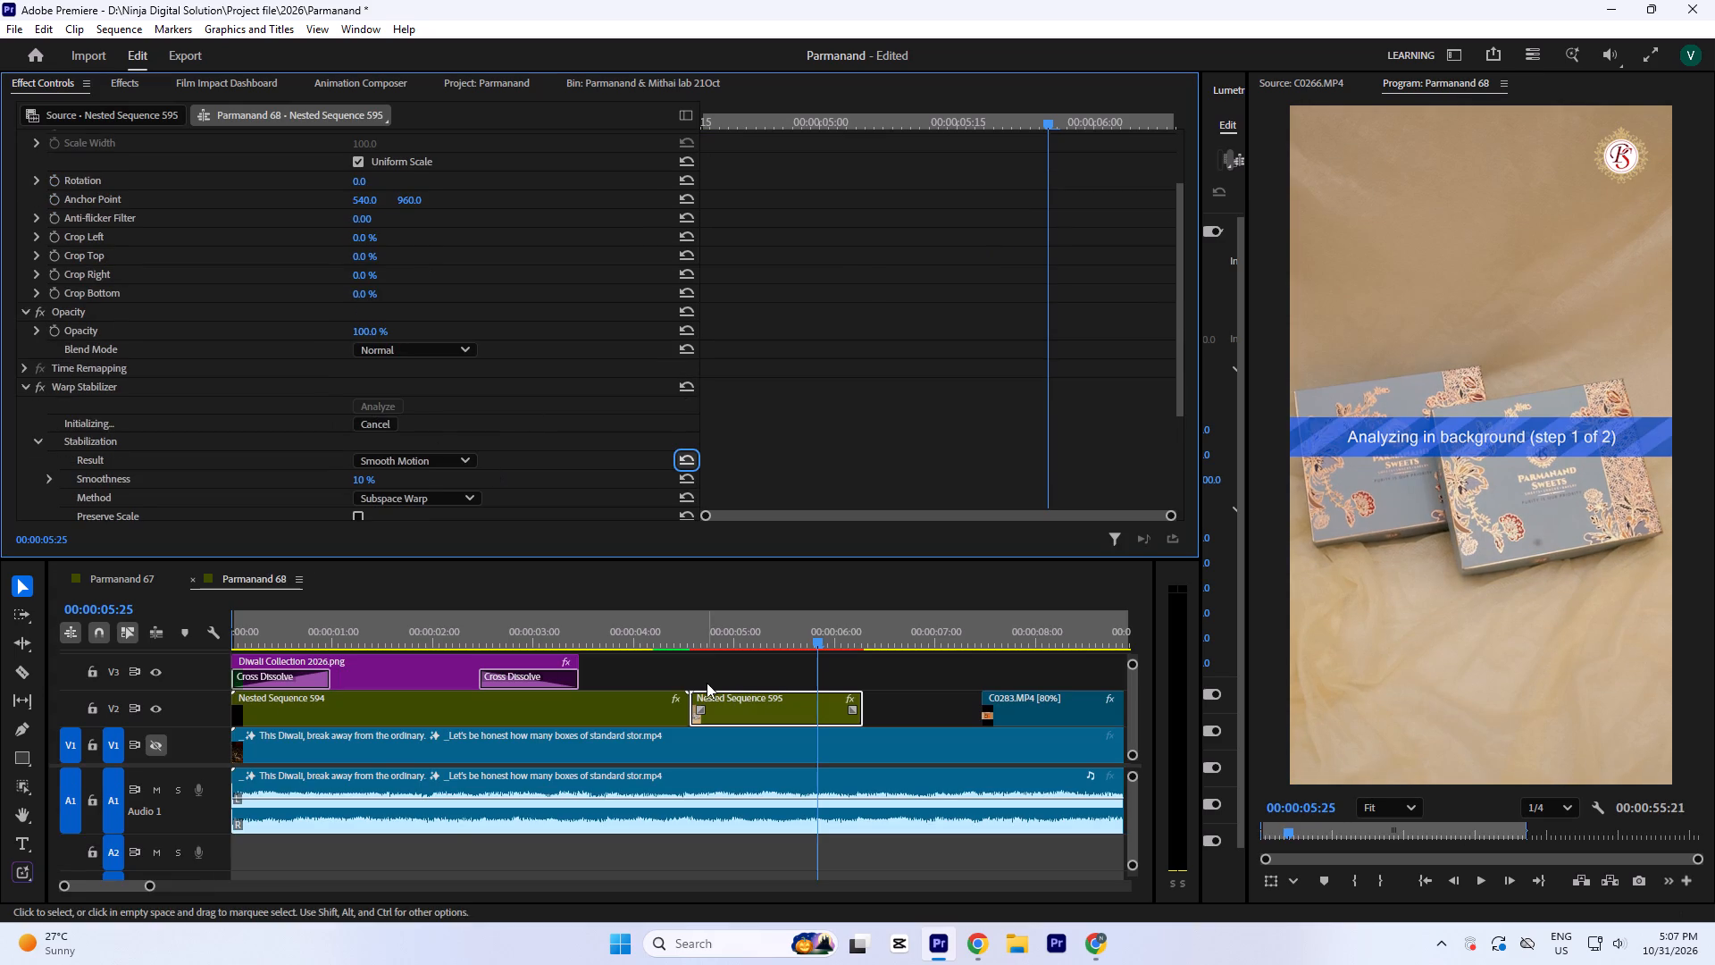
# Scrub the cut between the nested gift box and blue boxes clips, and replay the stabilized blue boxes.
pyautogui.click(690, 635)
pyautogui.moveTo(690, 635); pyautogui.dragTo(692, 646)
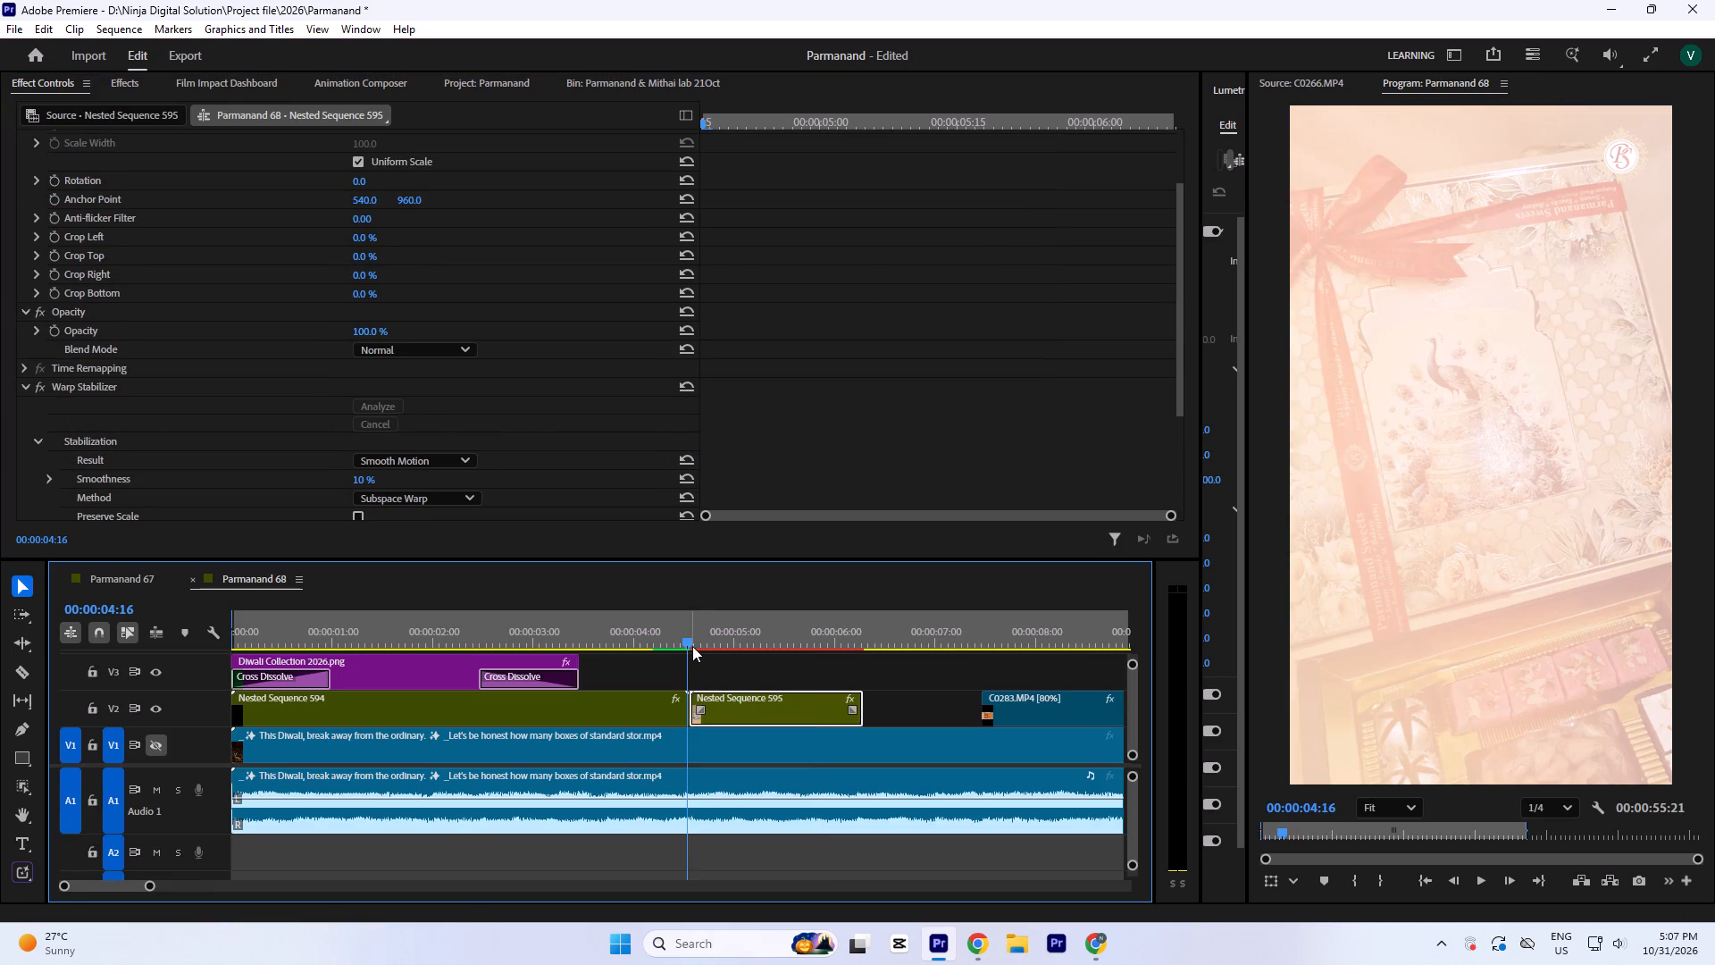
pyautogui.moveTo(692, 646); pyautogui.dragTo(694, 651)
pyautogui.click(694, 635)
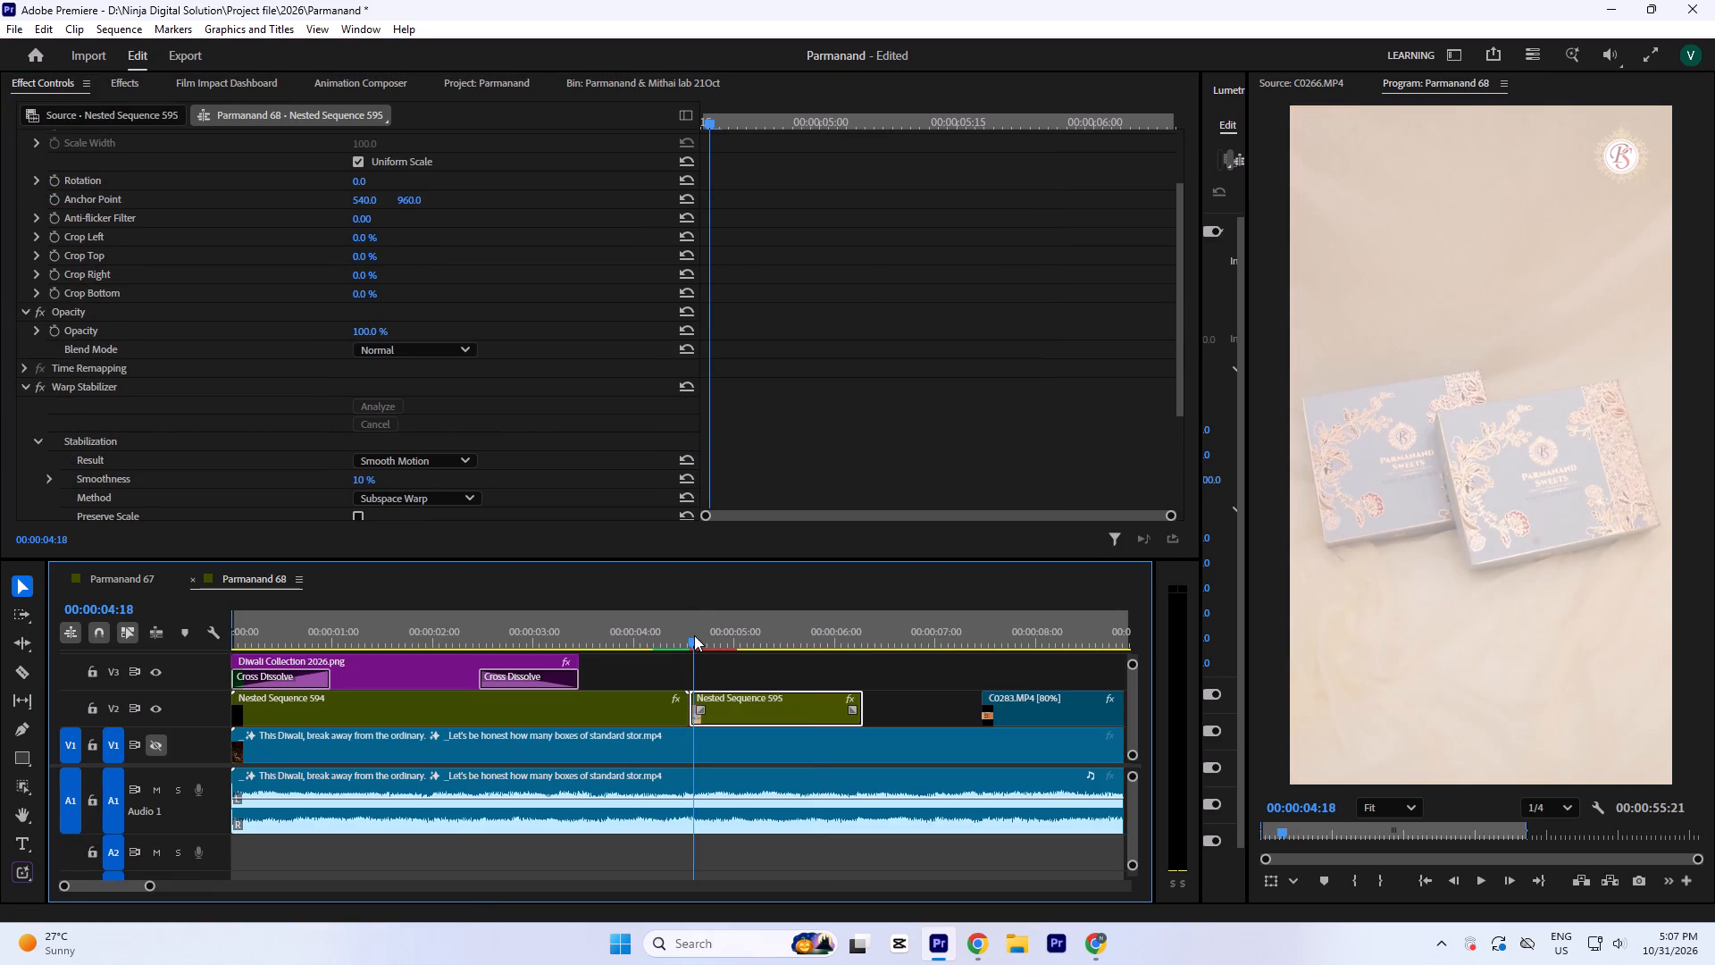
pyautogui.press('space')
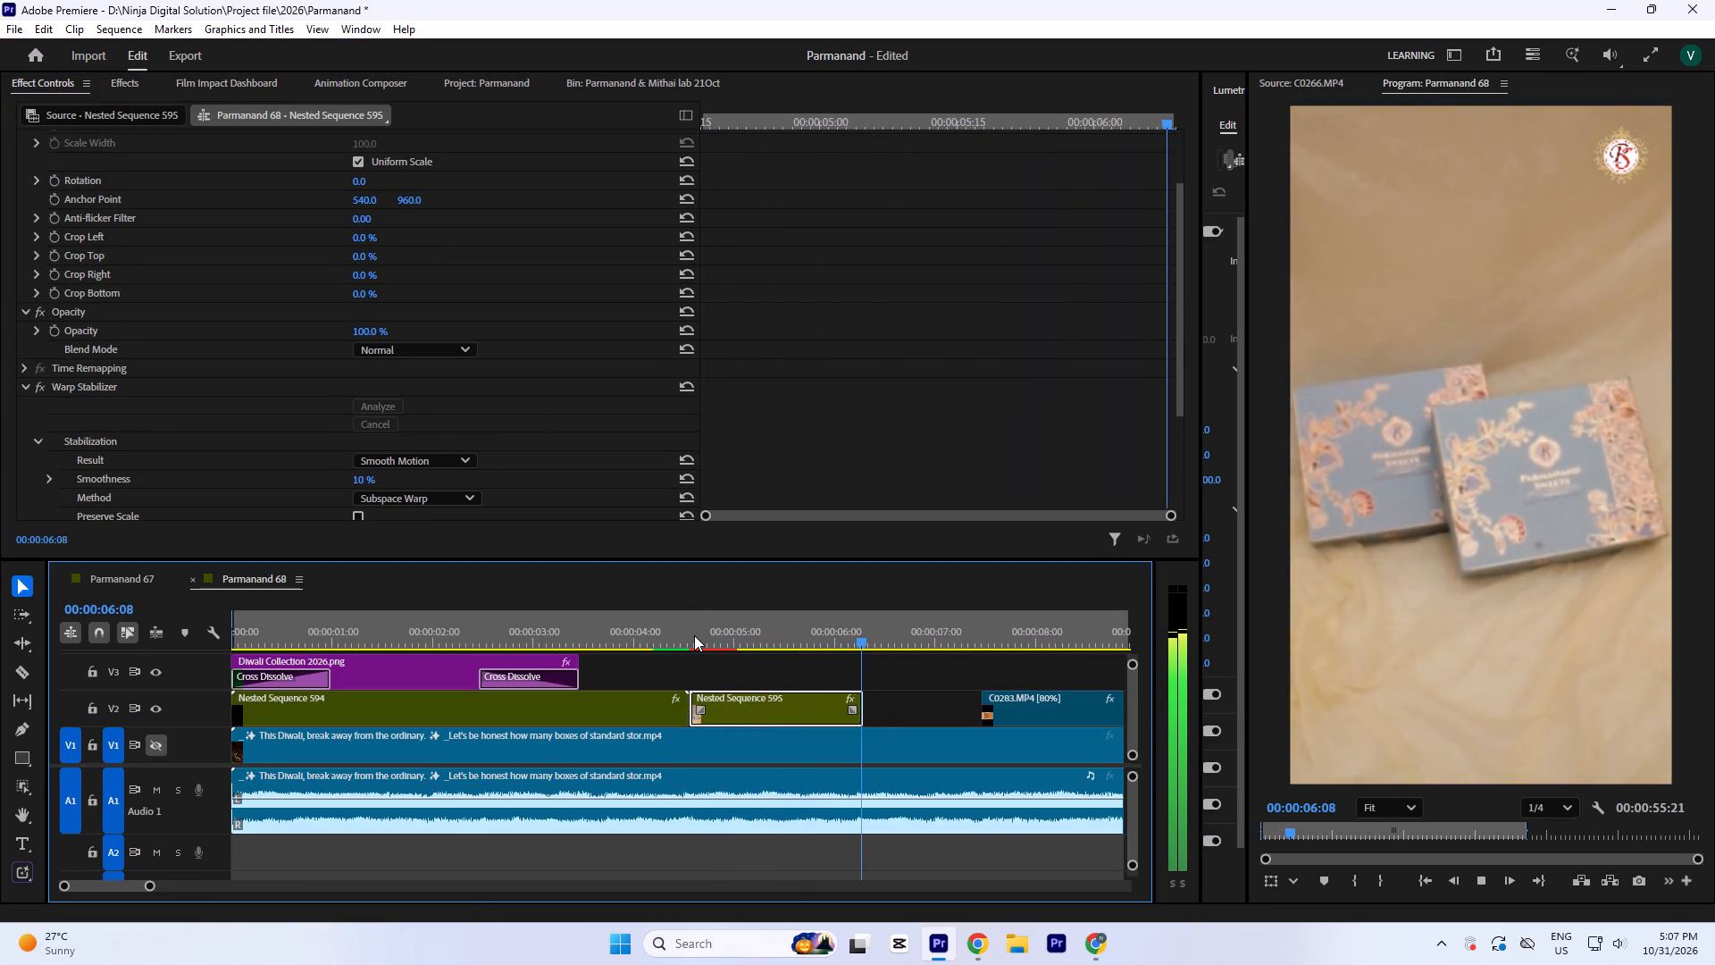
pyautogui.press('space')
pyautogui.click(707, 640)
pyautogui.press('space')
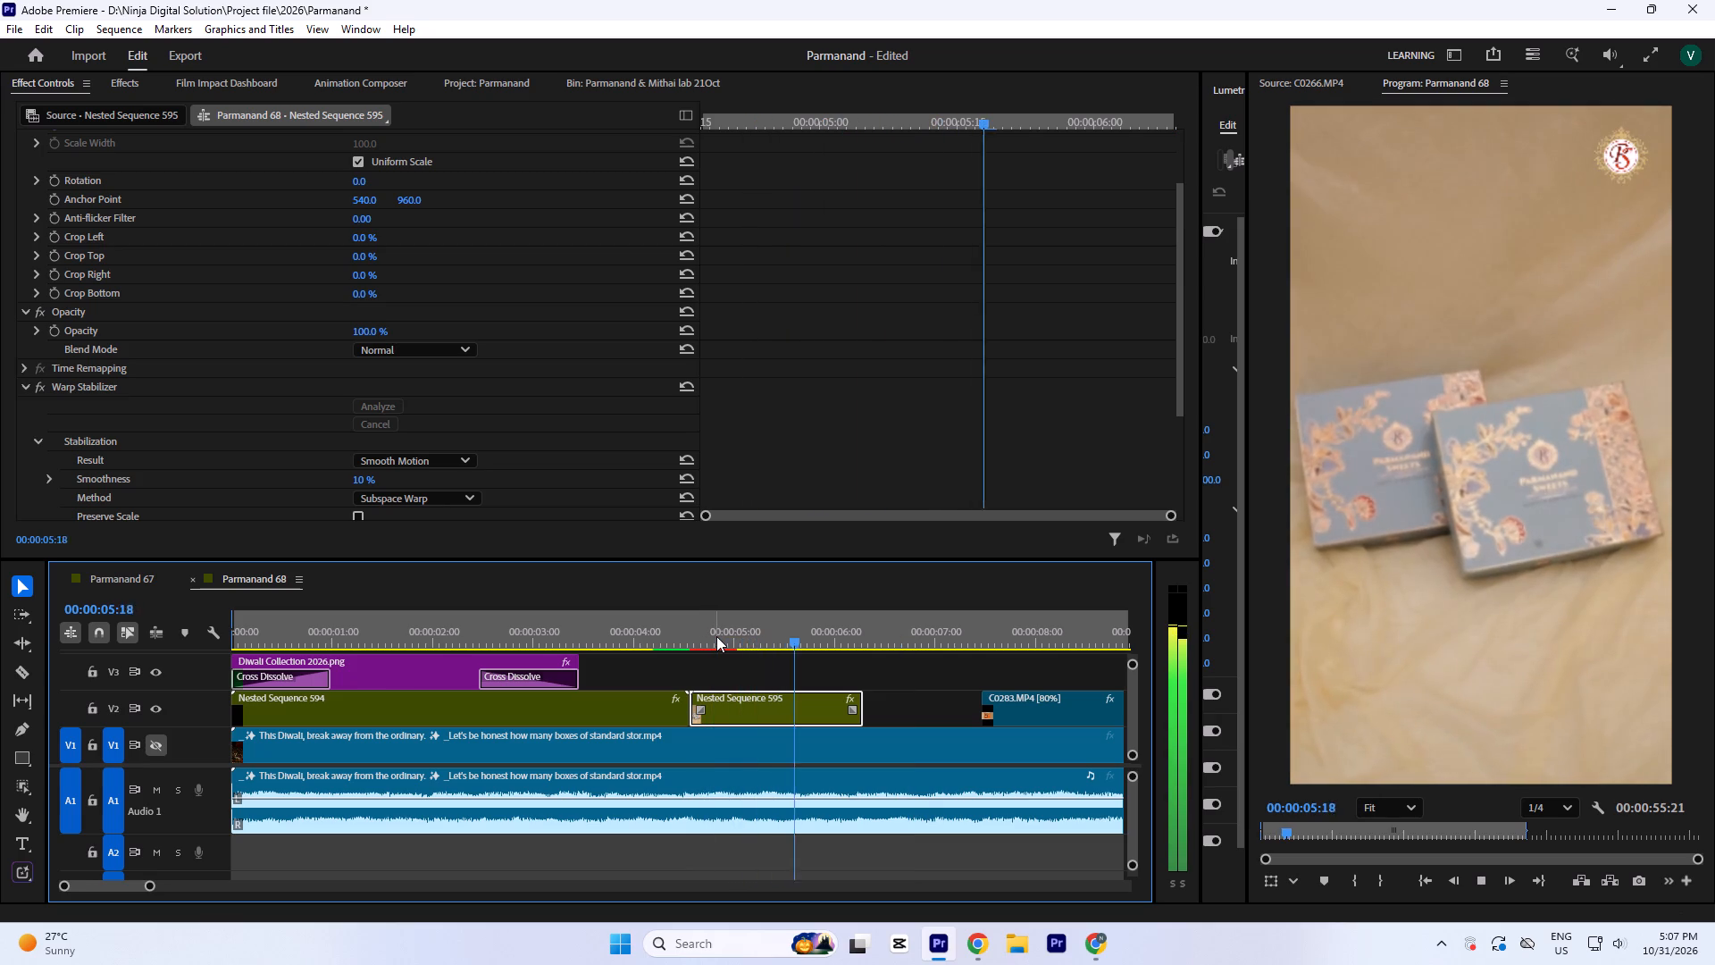
pyautogui.press('space')
# Render the timeline preview and play the opening title, gift box, light leak change and blue boxes.
pyautogui.press('Return')
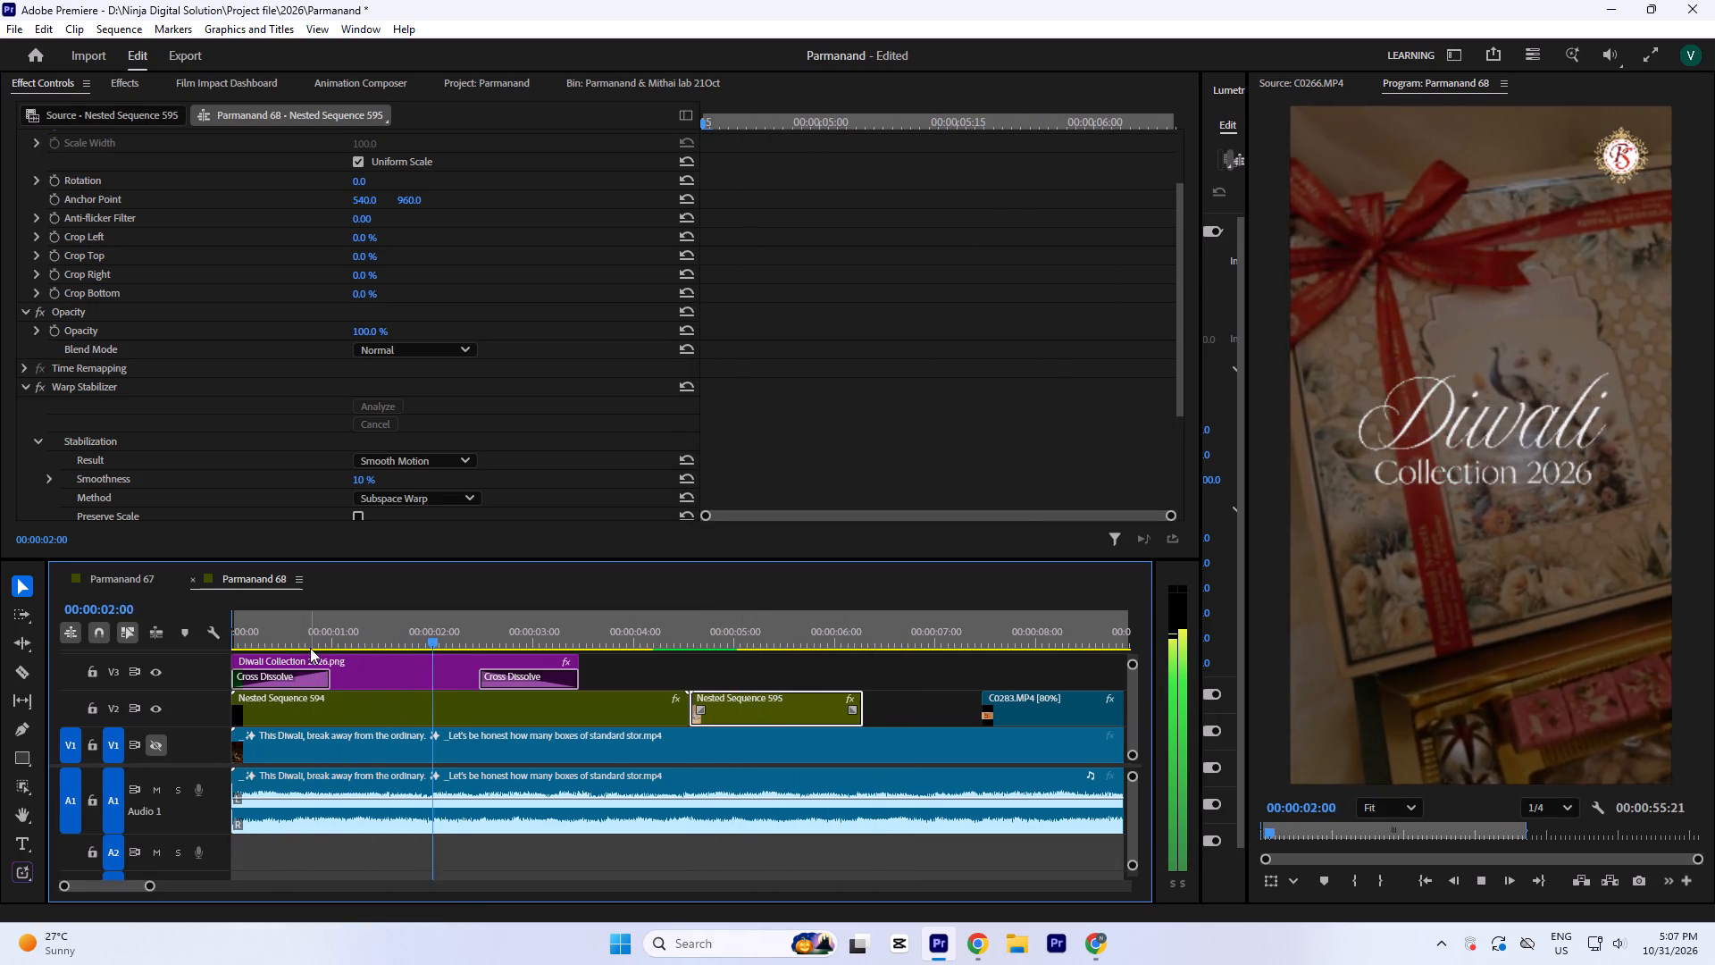
pyautogui.press('space')
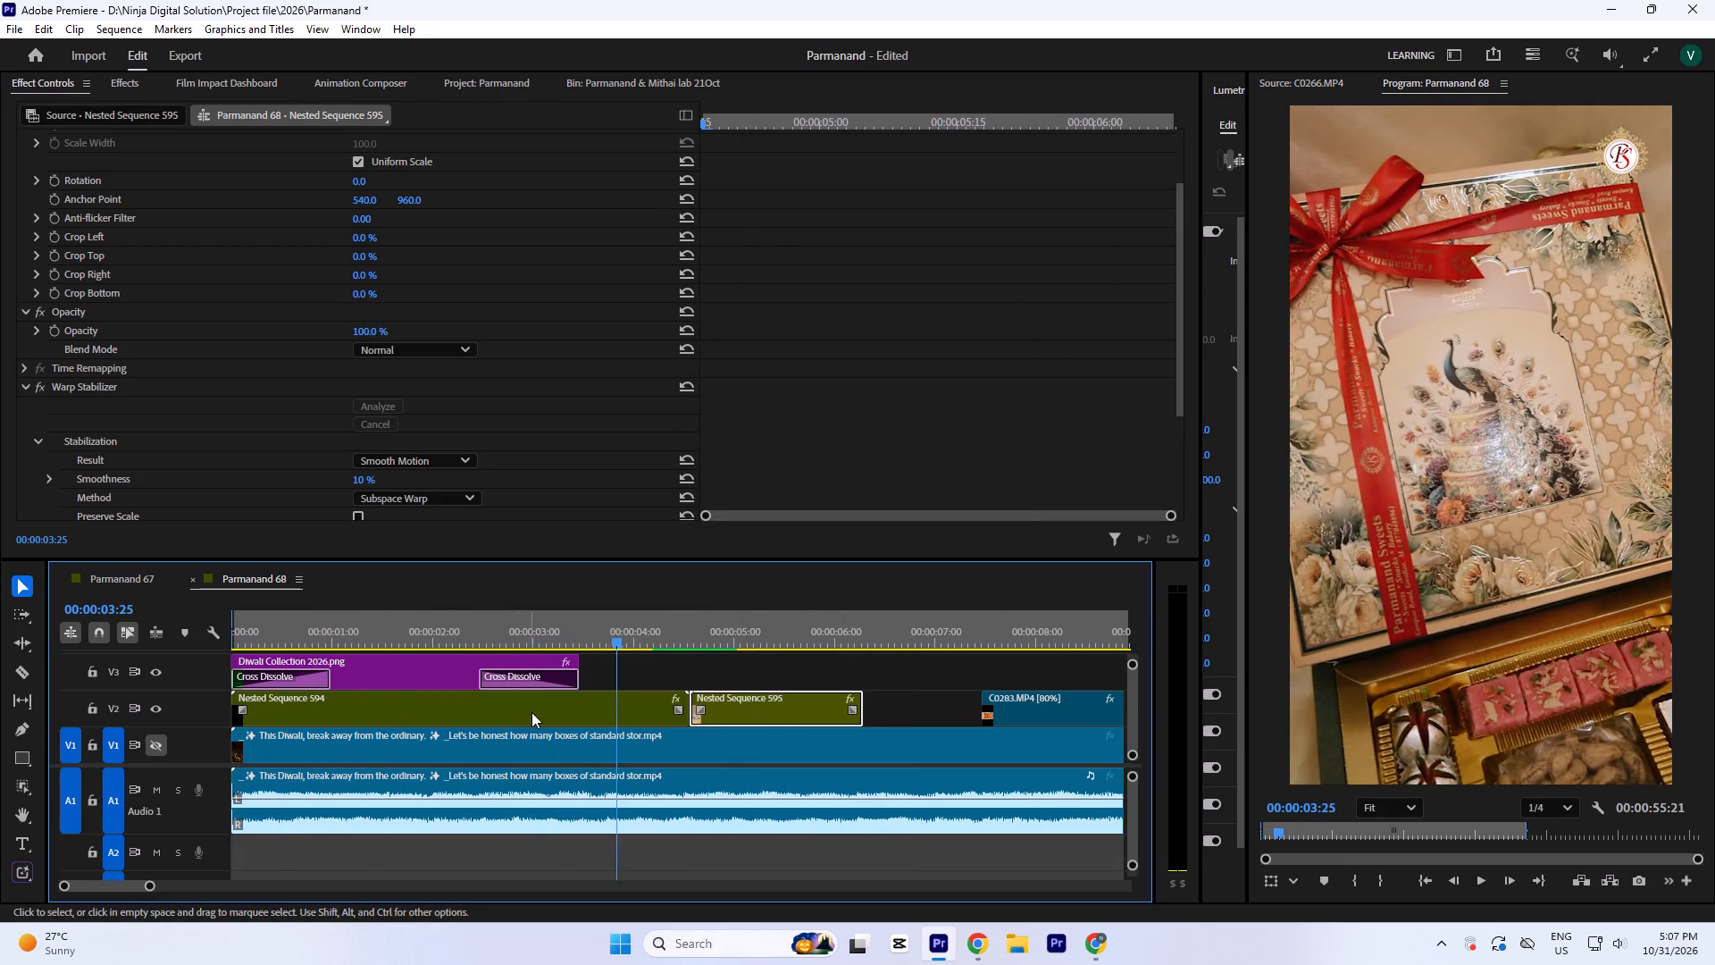
pyautogui.click(485, 638)
pyautogui.press('space')
pyautogui.press('space')
pyautogui.press('space')
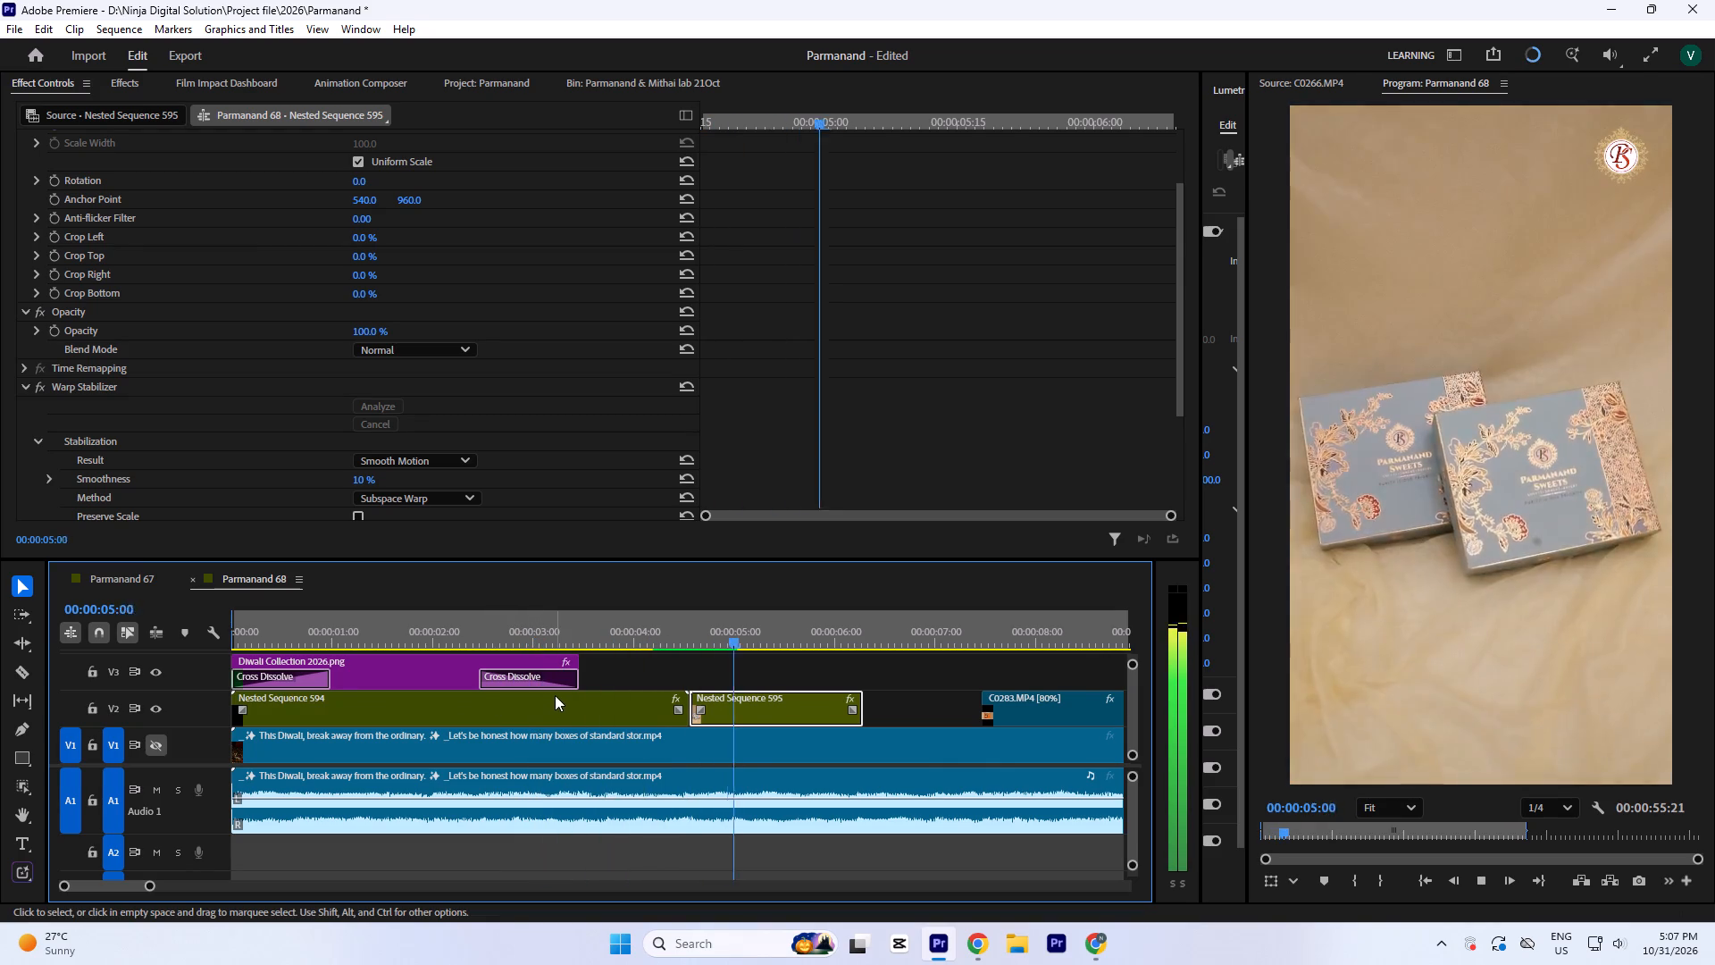
pyautogui.press('space')
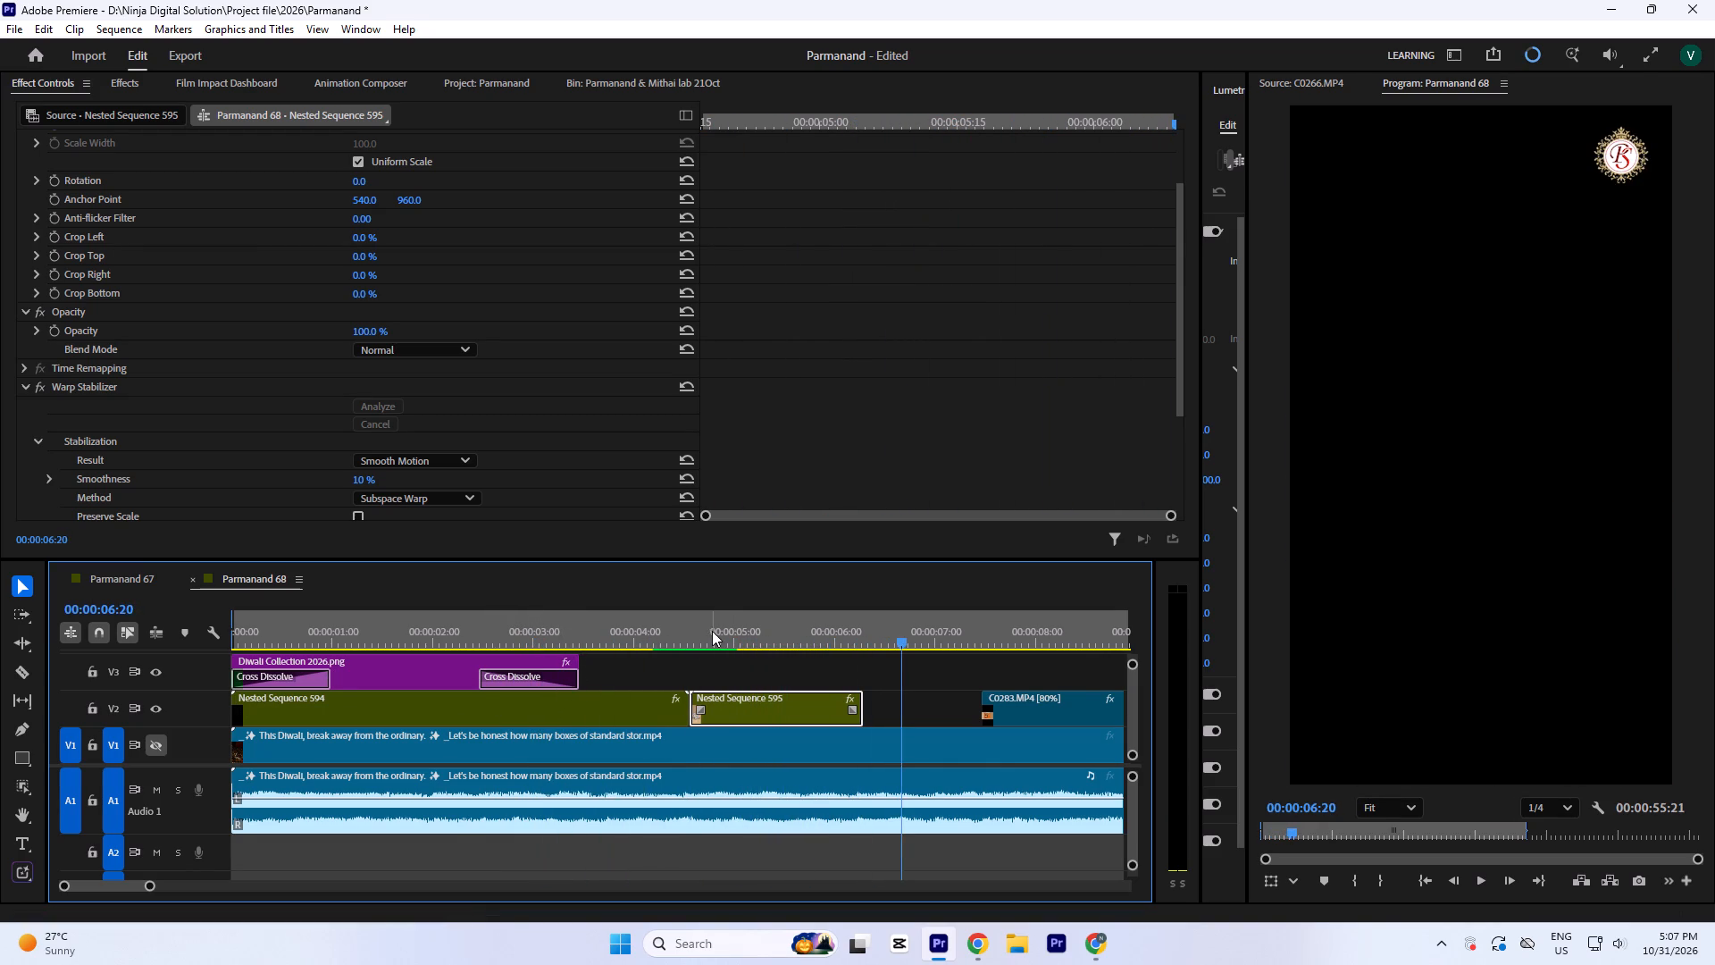
pyautogui.click(687, 627)
pyautogui.press('space')
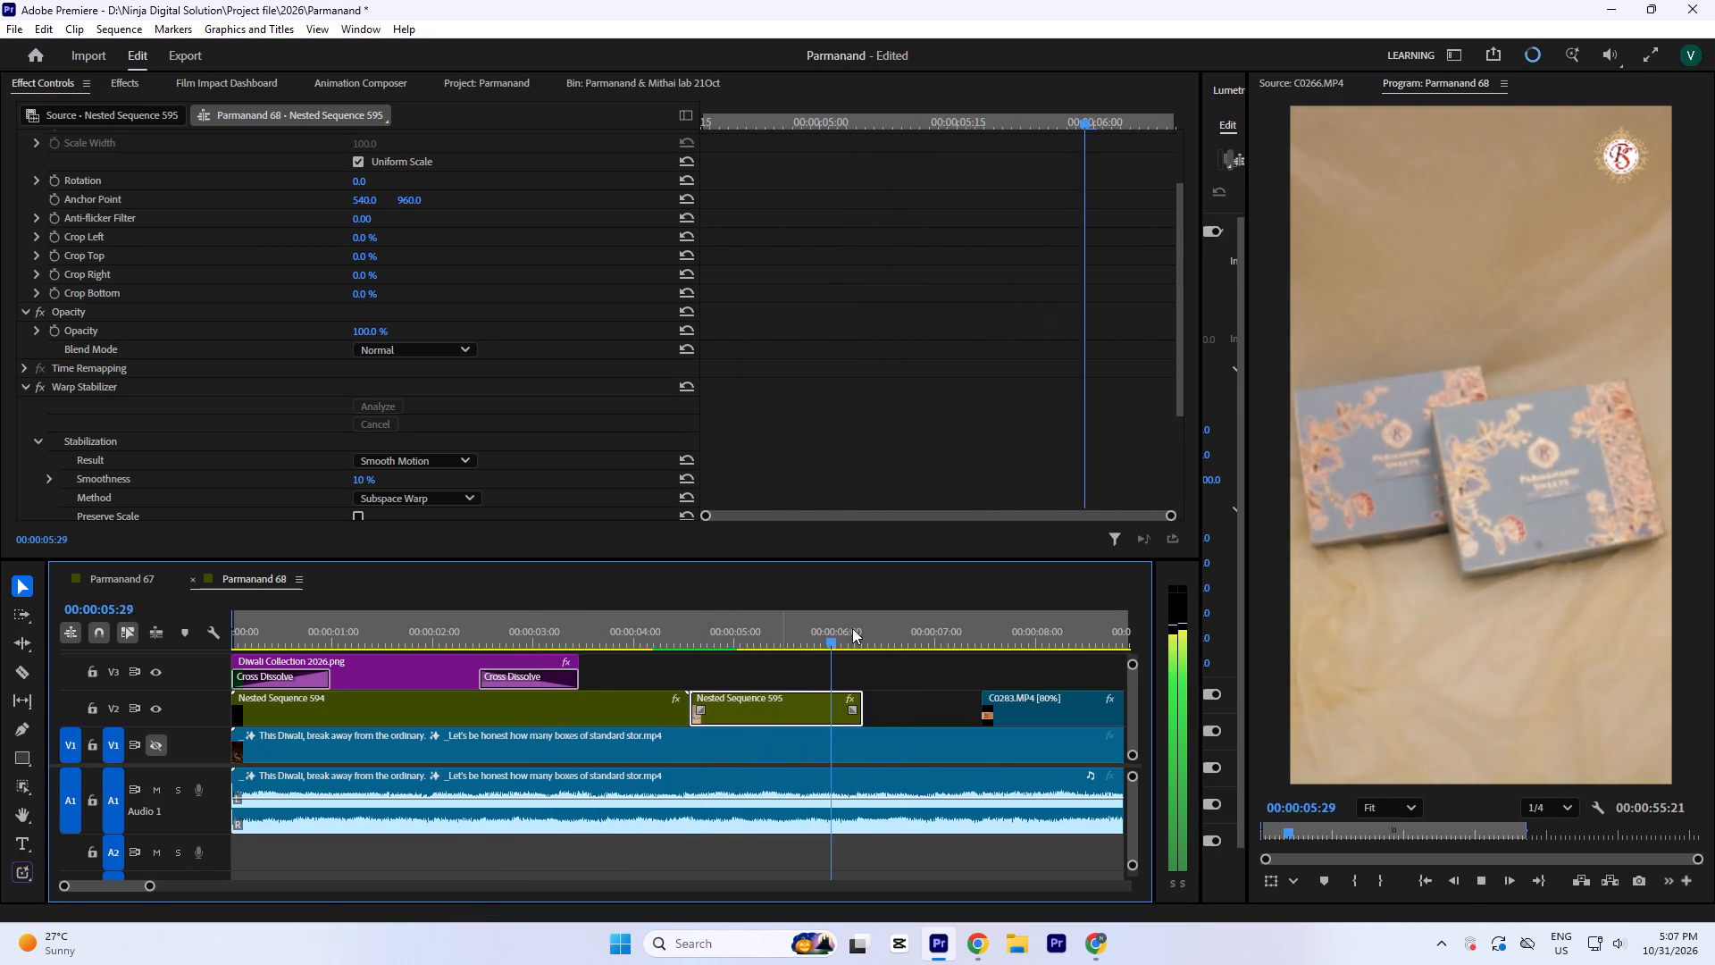
# Move the orange box clip C0283 to track V3 at about 12 seconds, and save the project.
pyautogui.press('-')
pyautogui.press('=')
pyautogui.press('-')
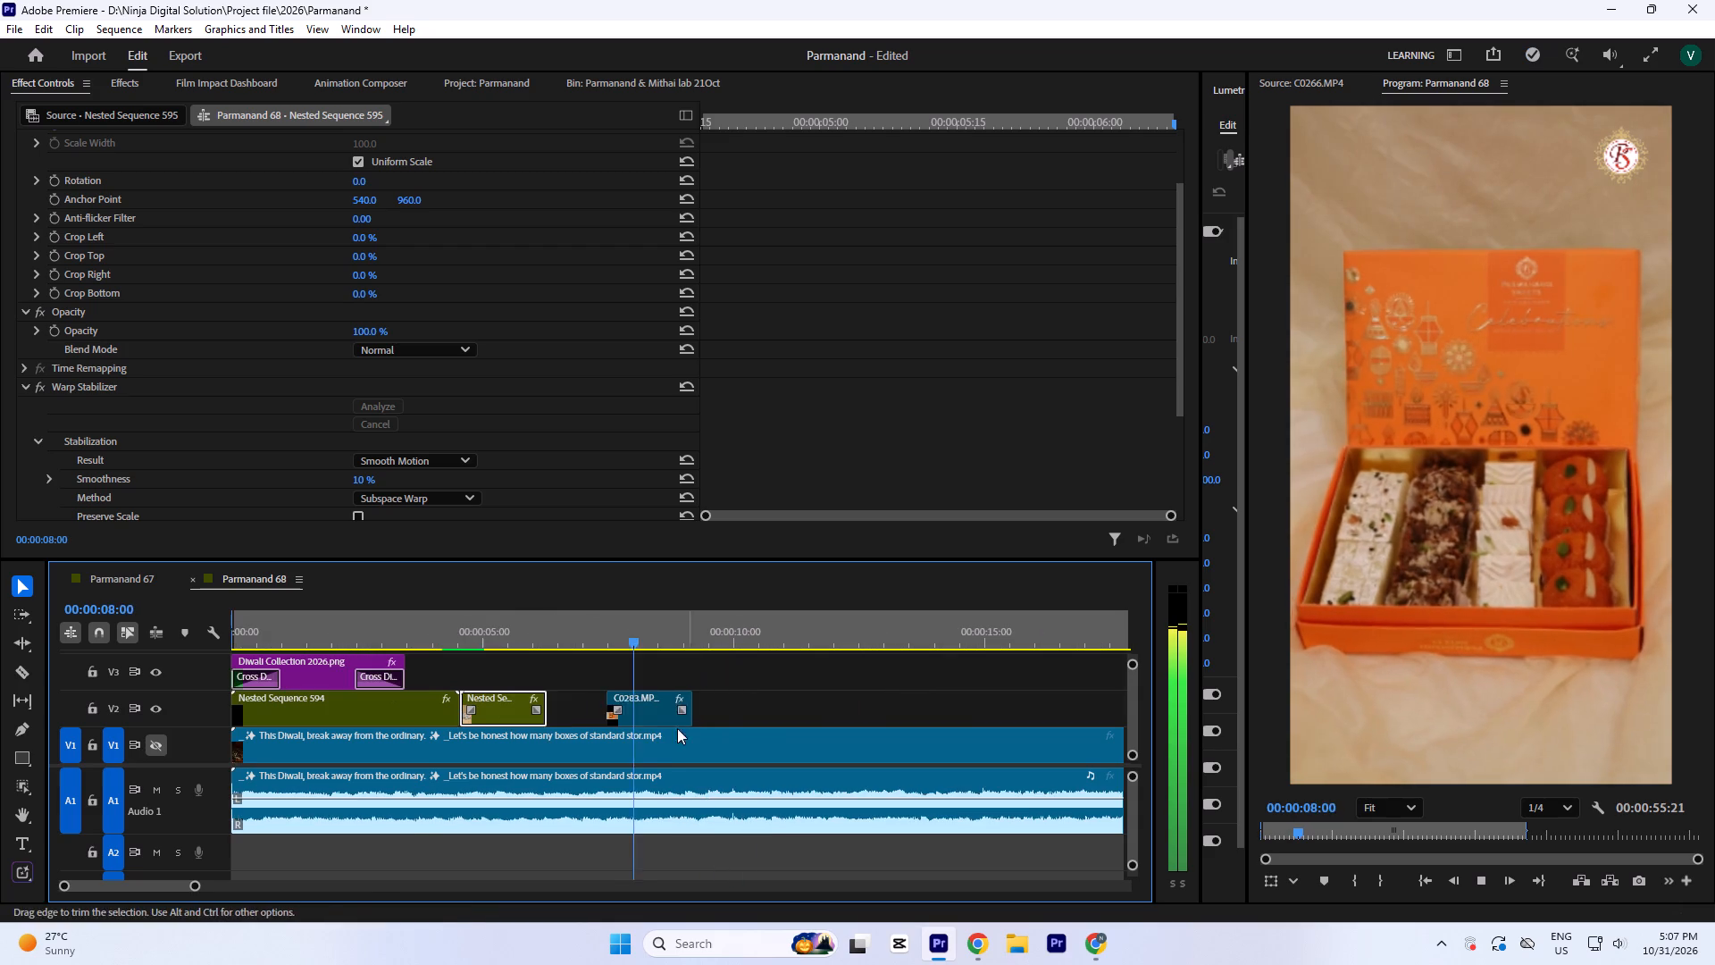
pyautogui.press('space')
pyautogui.moveTo(660, 709); pyautogui.dragTo(890, 675)
pyautogui.hotkey('ctrl', 's')
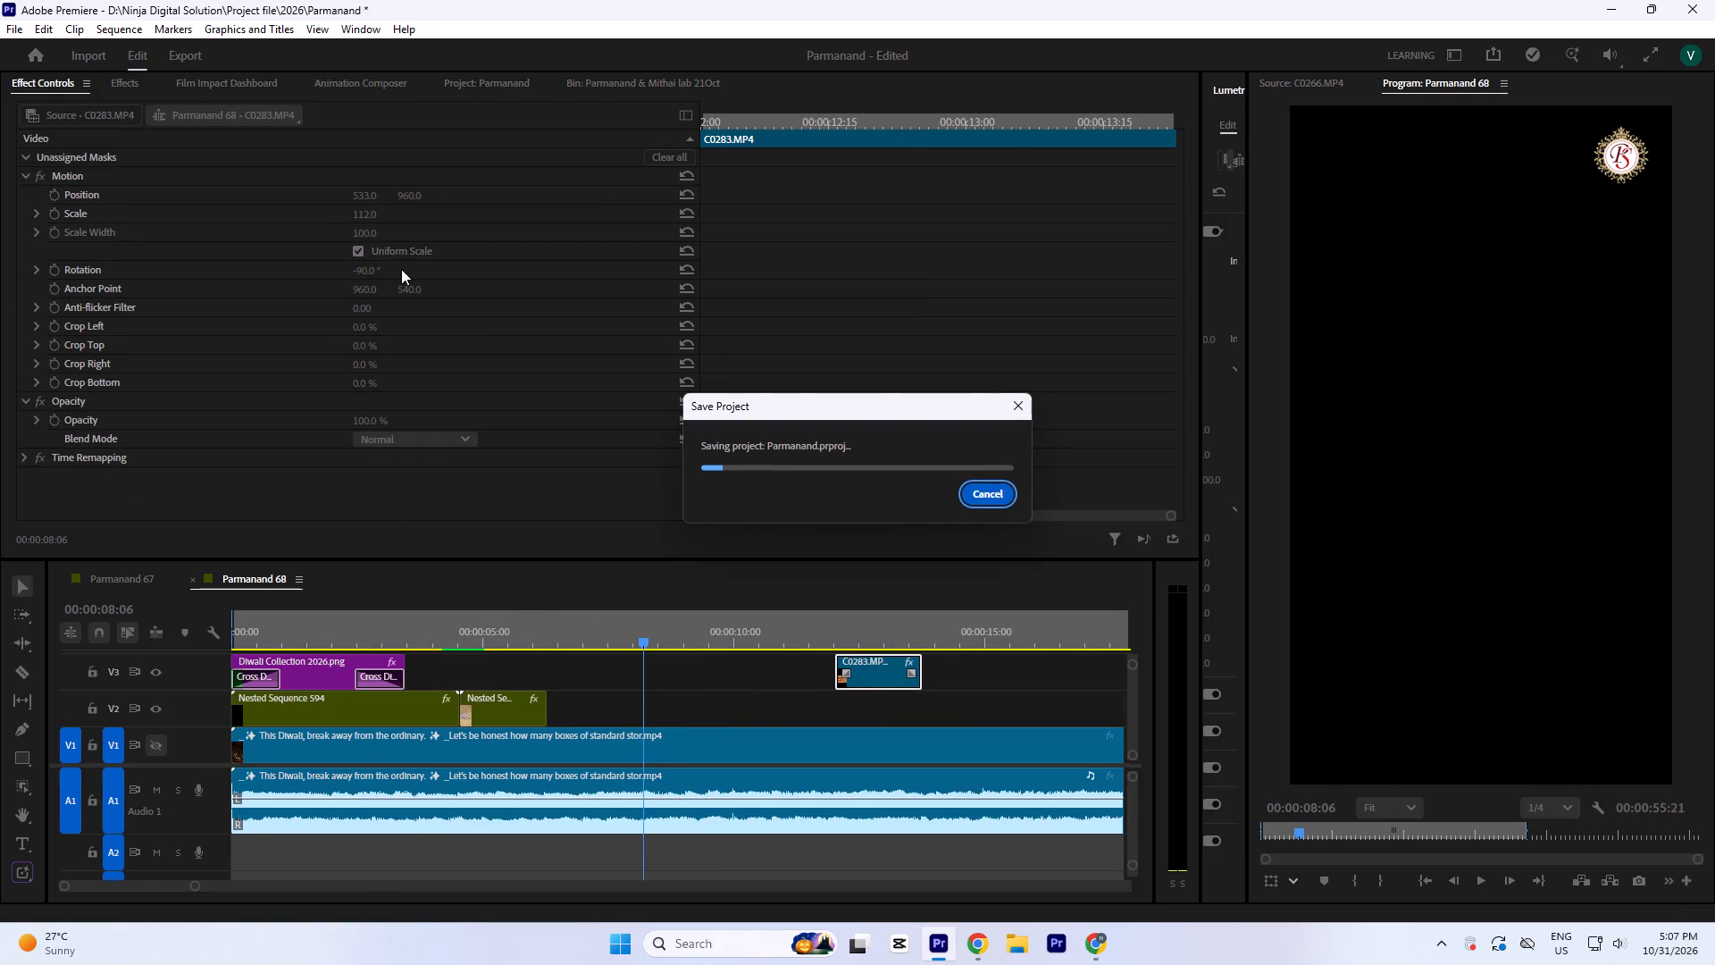
# Preview the green box clips C0279 and C0278 from the Parmanand & Mithai lab 21Oct bin.
pyautogui.click(637, 87)
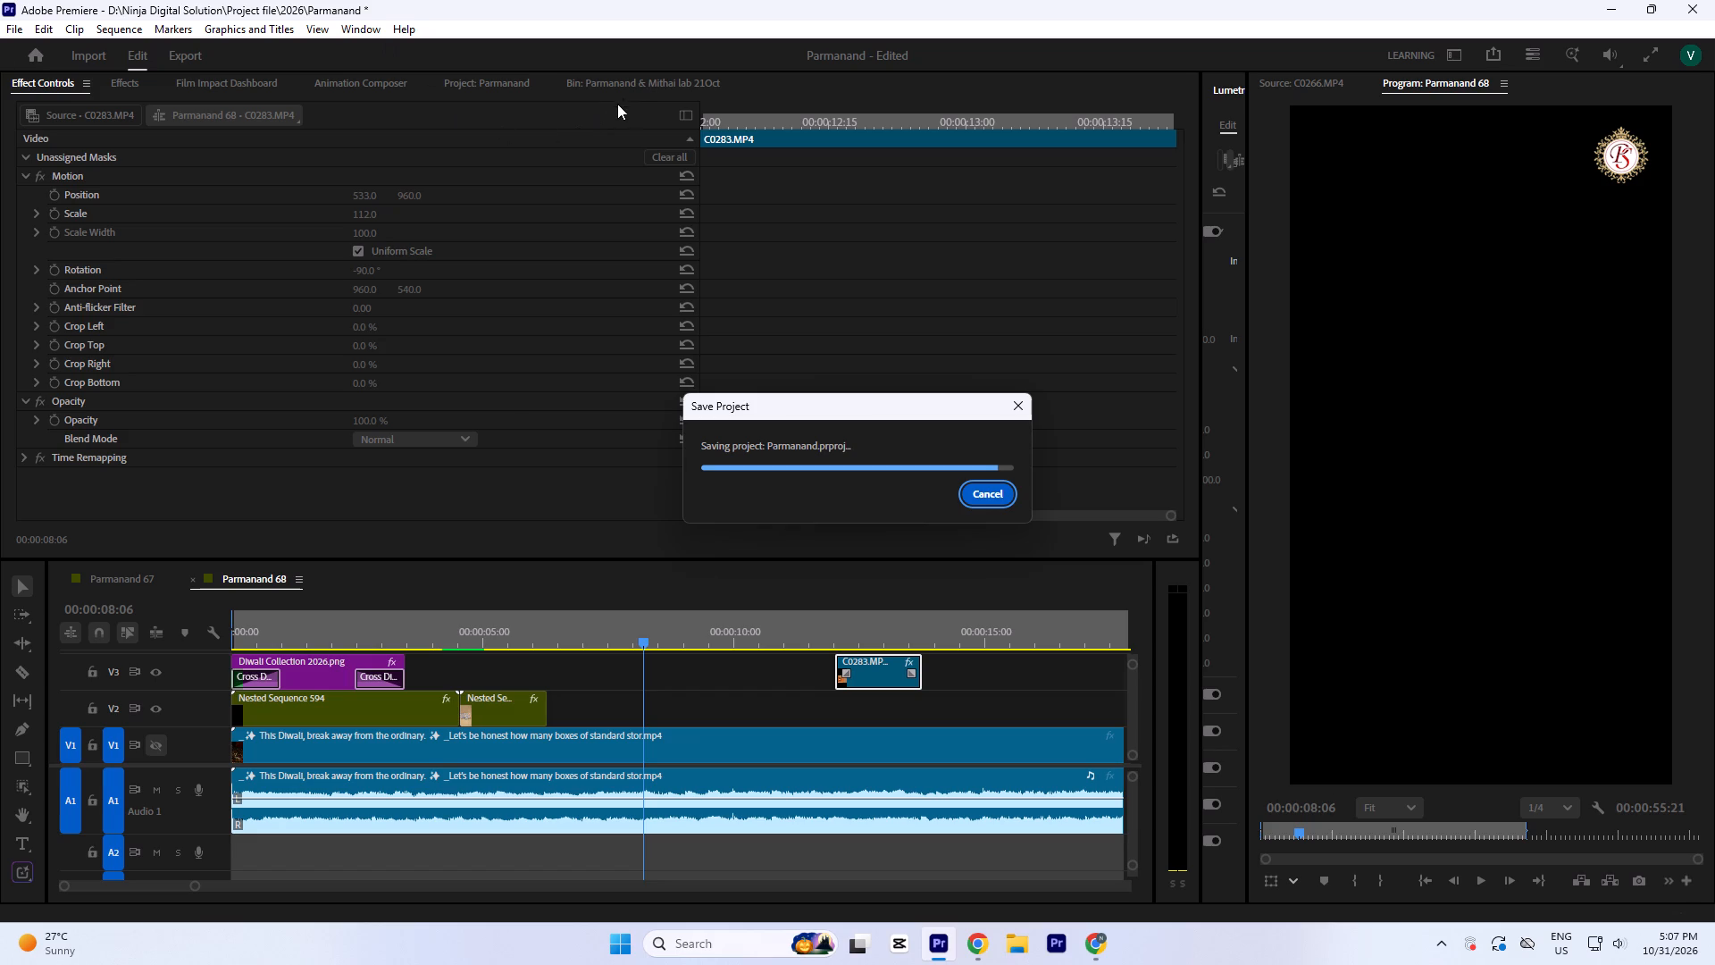
pyautogui.click(624, 87)
pyautogui.scroll(-1, 632, 410)
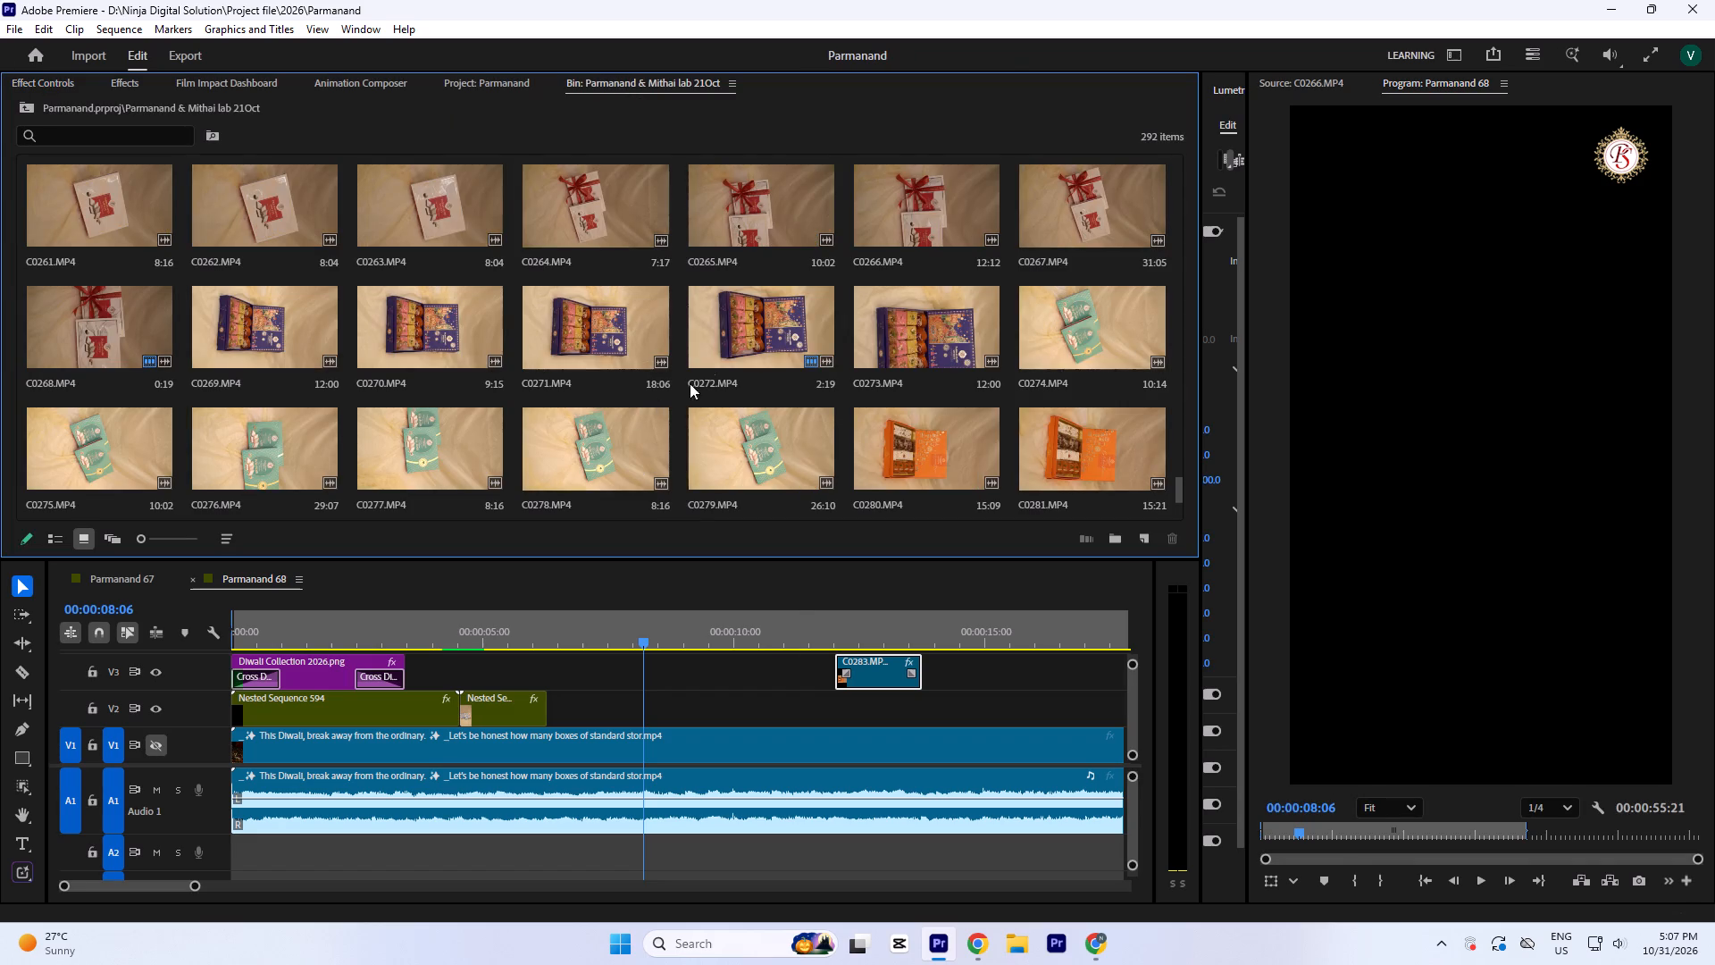
pyautogui.scroll(-1, 641, 370)
pyautogui.doubleClick(757, 333)
pyautogui.press('space')
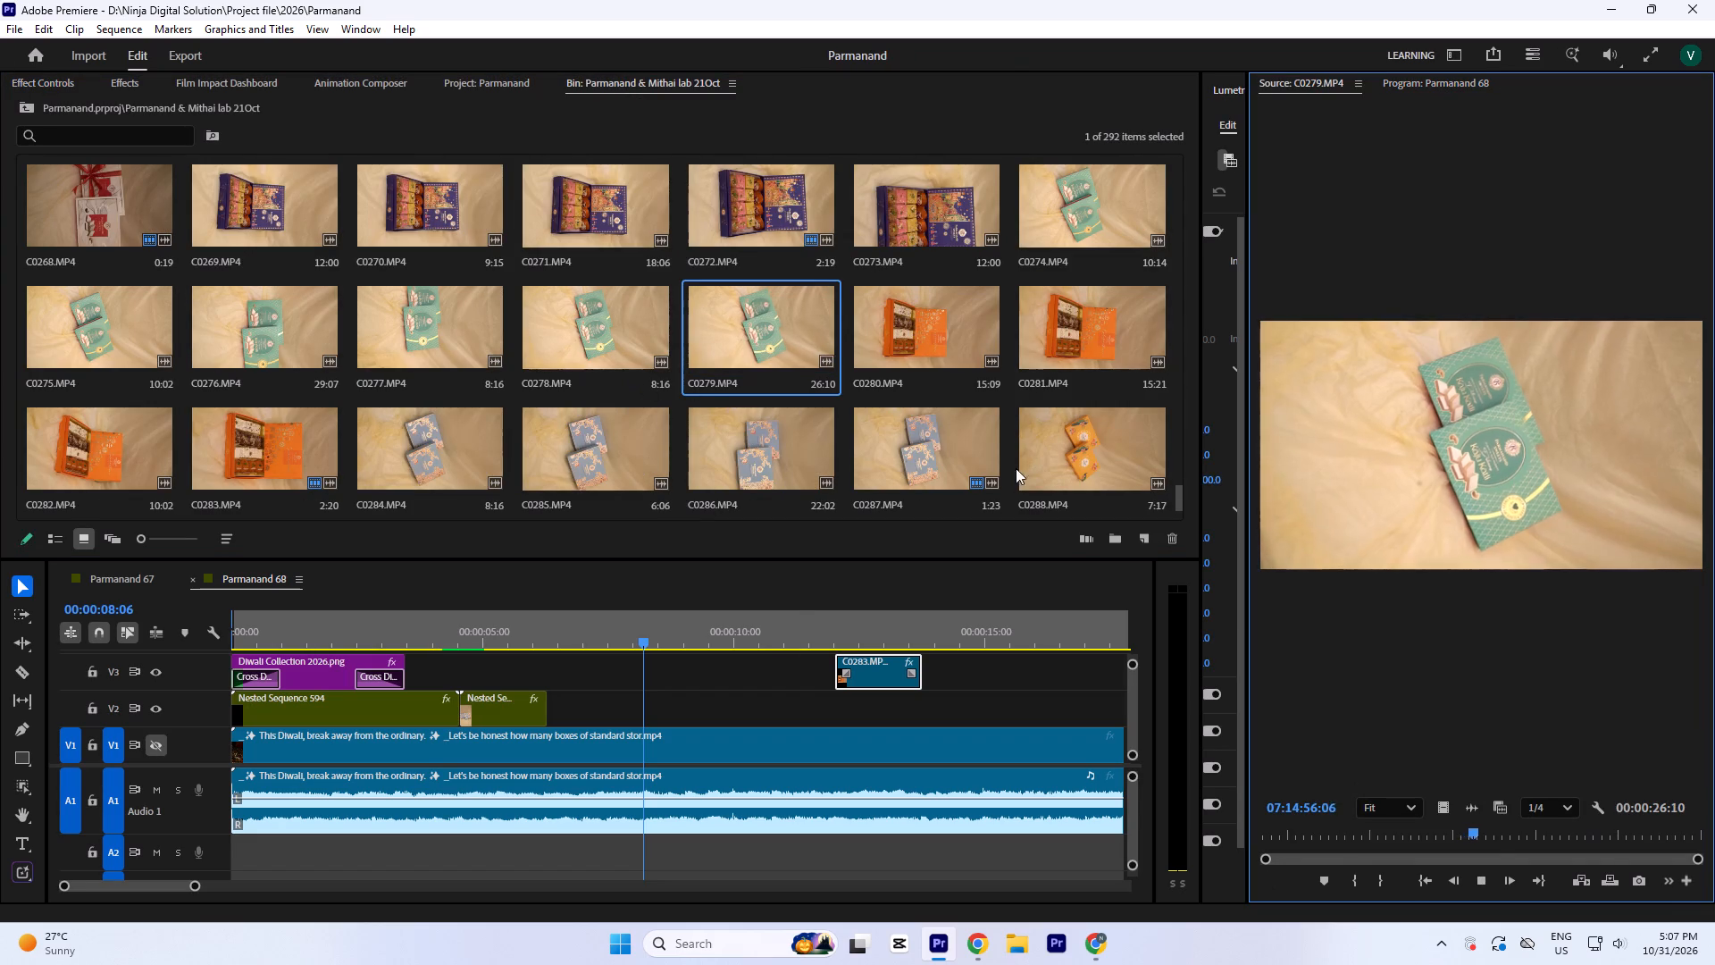
pyautogui.moveTo(1483, 832); pyautogui.dragTo(1606, 865)
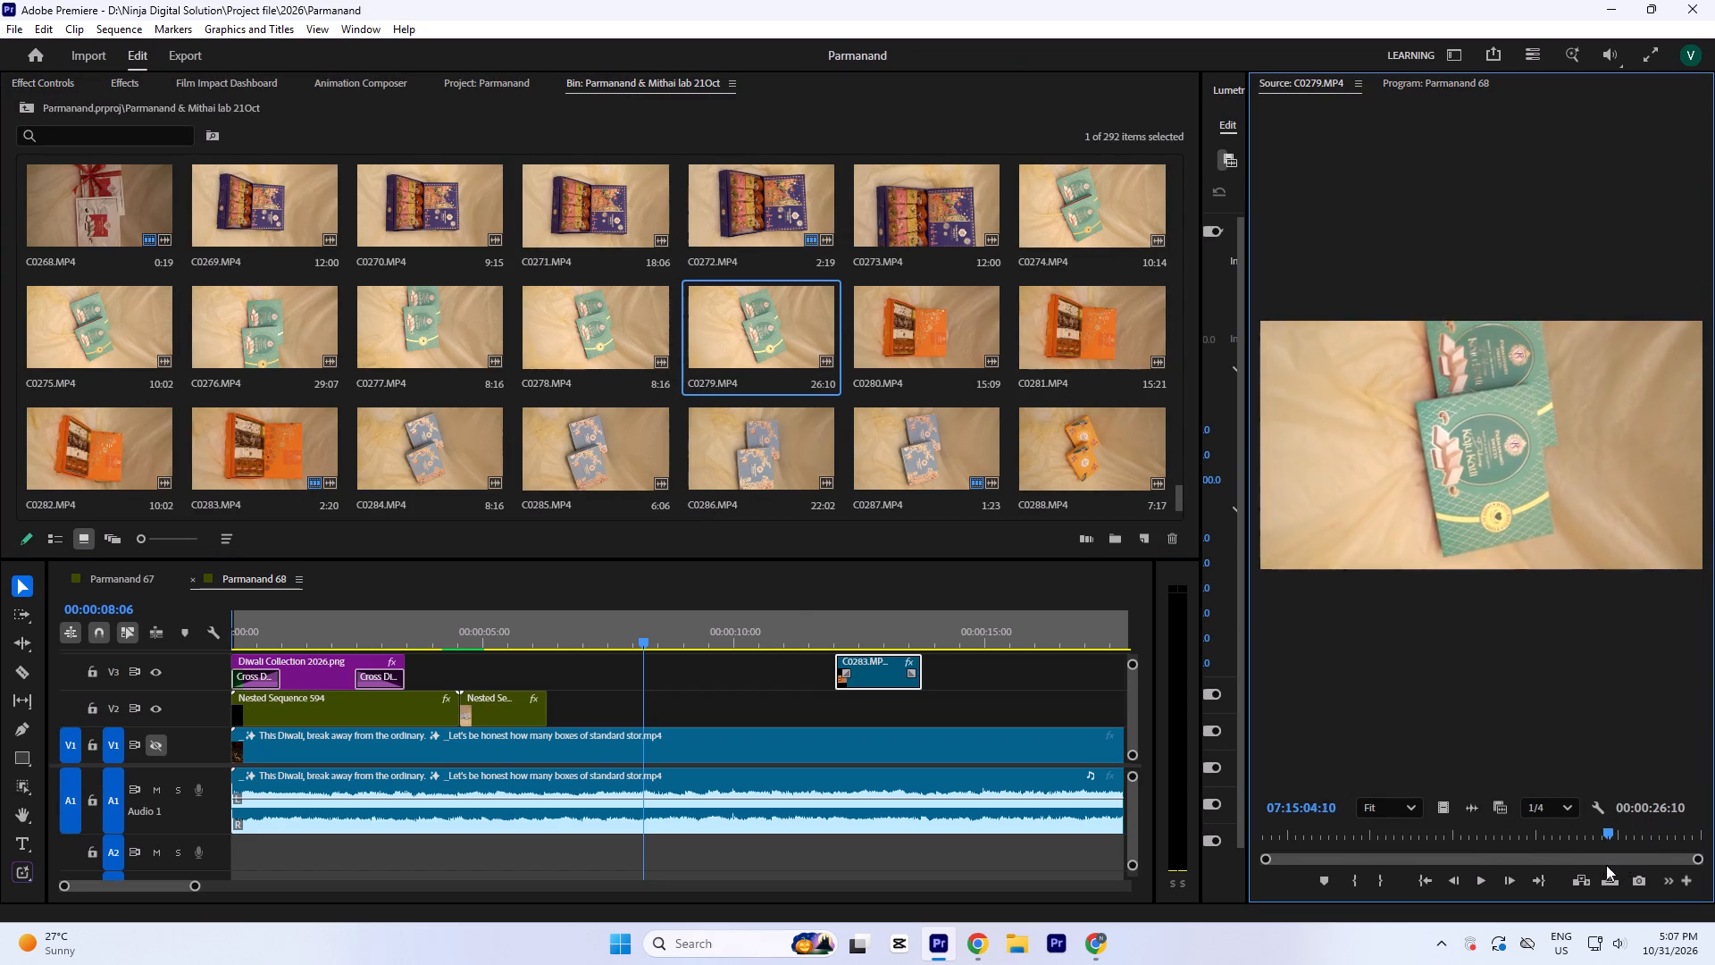
pyautogui.moveTo(1606, 865); pyautogui.dragTo(1675, 866)
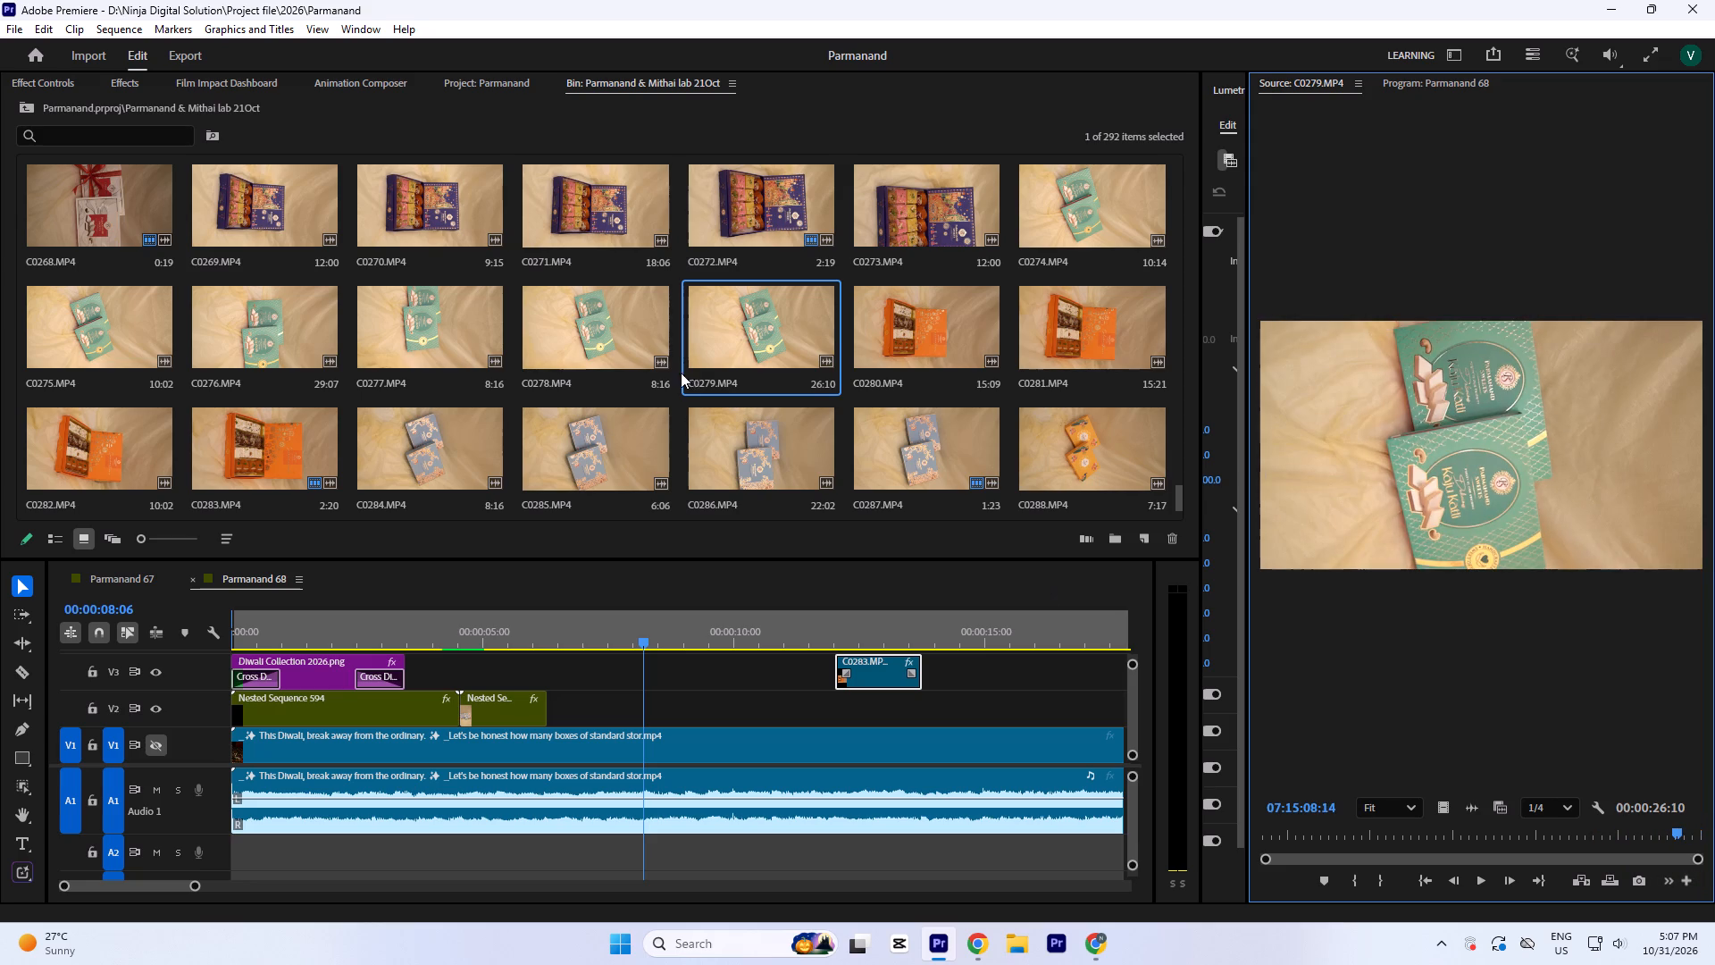
pyautogui.doubleClick(605, 342)
pyautogui.press('space')
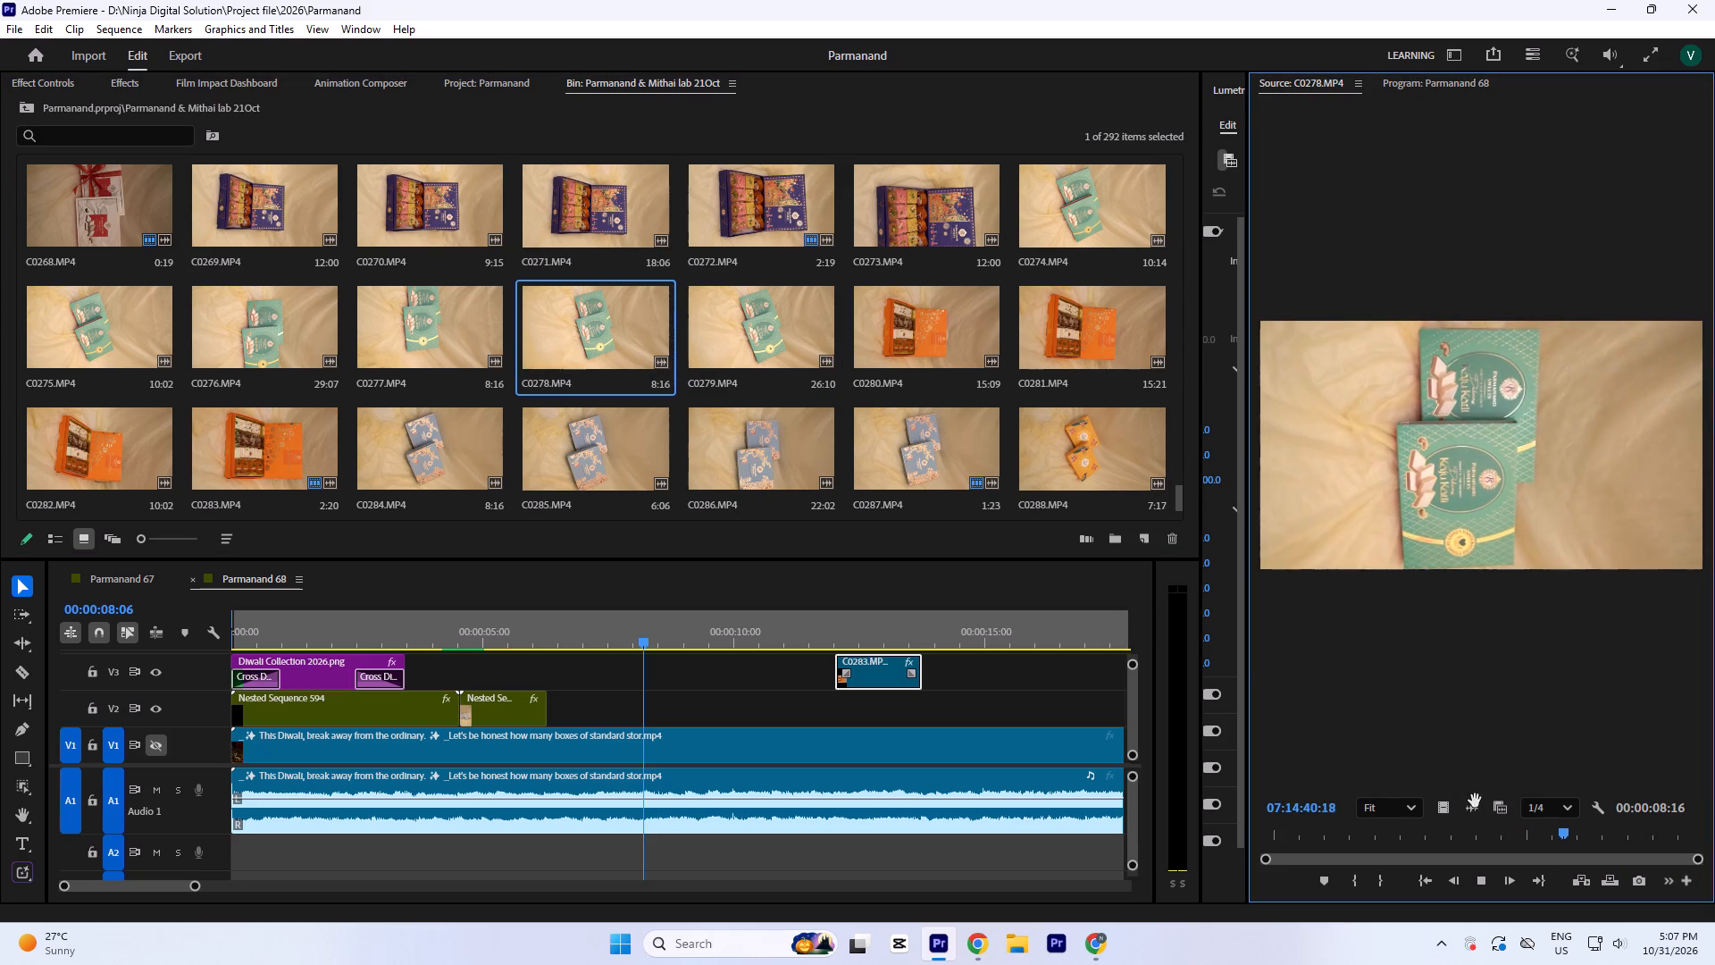
pyautogui.moveTo(1578, 846); pyautogui.dragTo(1172, 837)
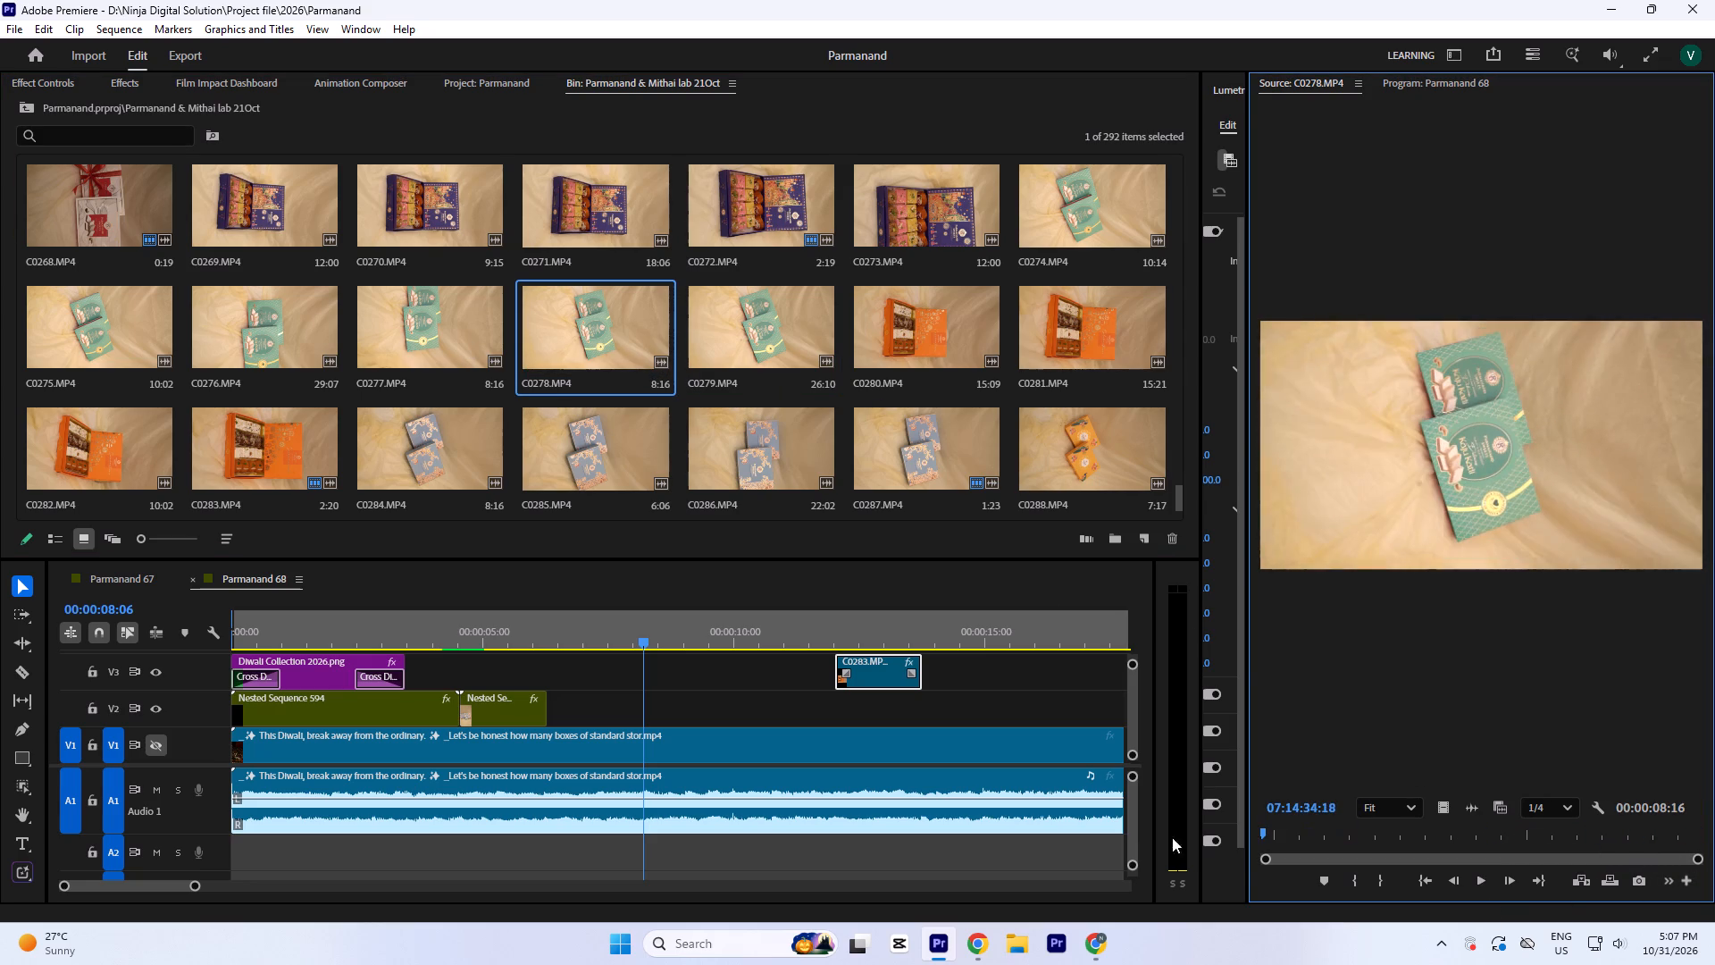
pyautogui.moveTo(1172, 837); pyautogui.dragTo(1351, 861)
# Play the reel from about 5 seconds to review the blue boxes clip through its end.
pyautogui.click(489, 608)
pyautogui.click(491, 626)
pyautogui.press('space')
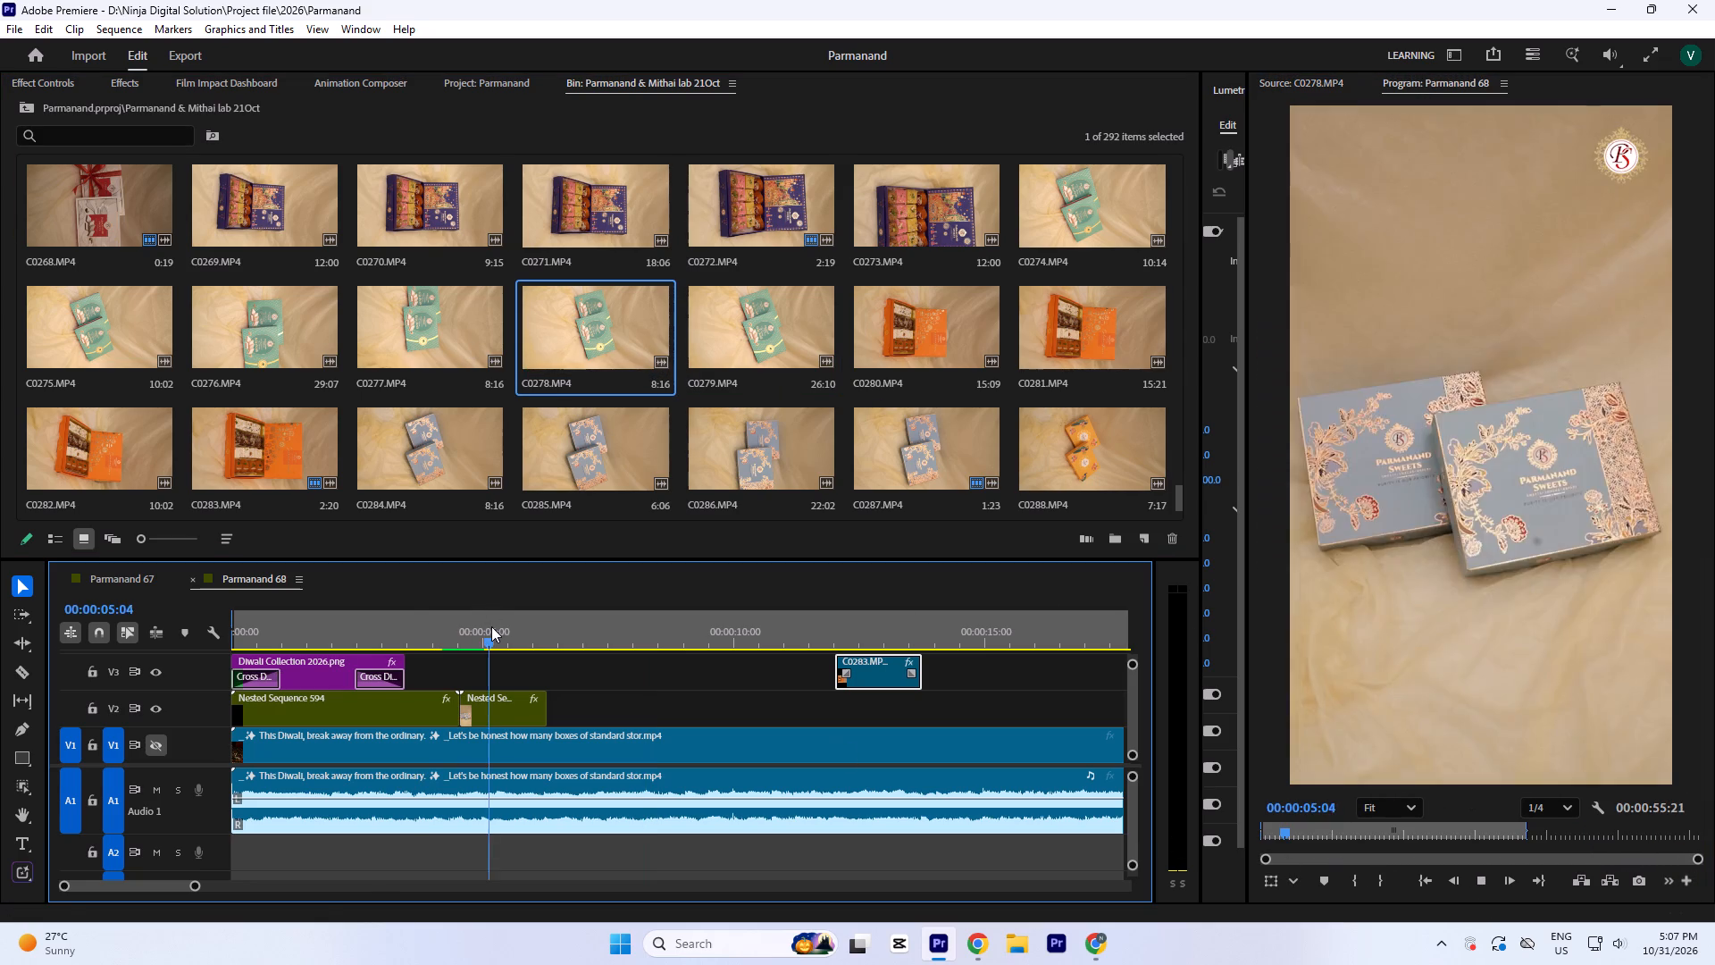
pyautogui.press('space')
# Preview the white box clip C0262 and the peacock gift box clips C0260, C0259 and C0257 from the bin.
pyautogui.scroll(1, 437, 365)
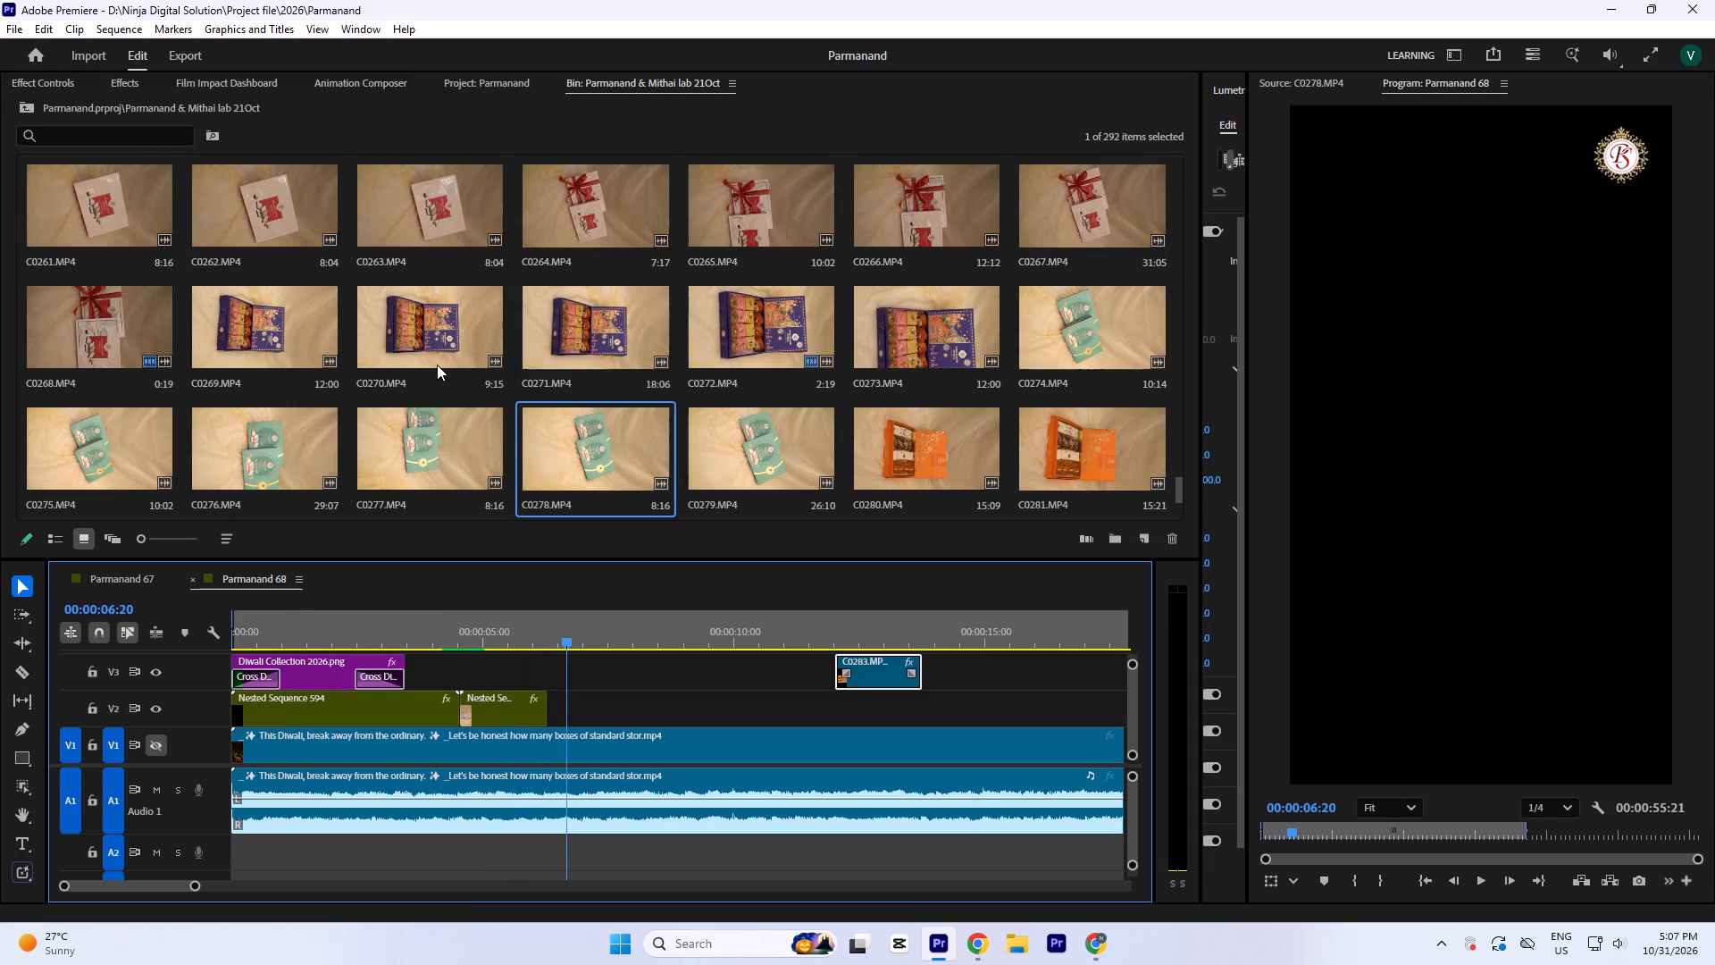
pyautogui.scroll(1, 289, 397)
pyautogui.doubleClick(255, 347)
pyautogui.press('space')
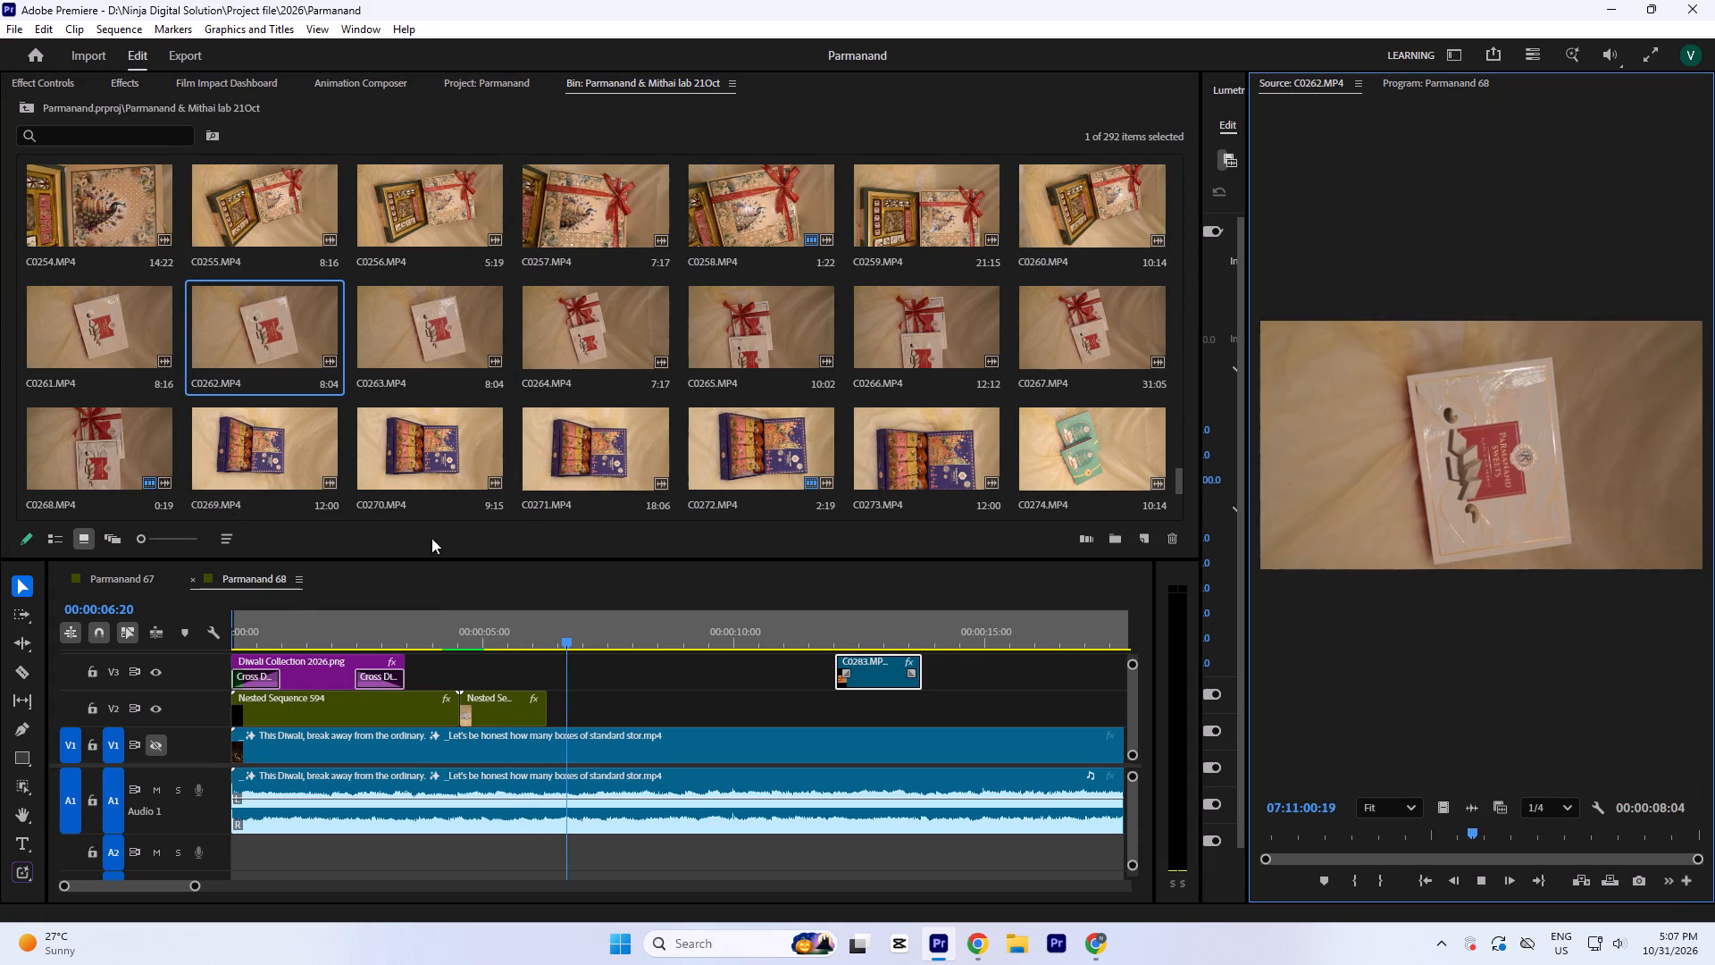
pyautogui.scroll(1, 883, 333)
pyautogui.doubleClick(1070, 318)
pyautogui.press('space')
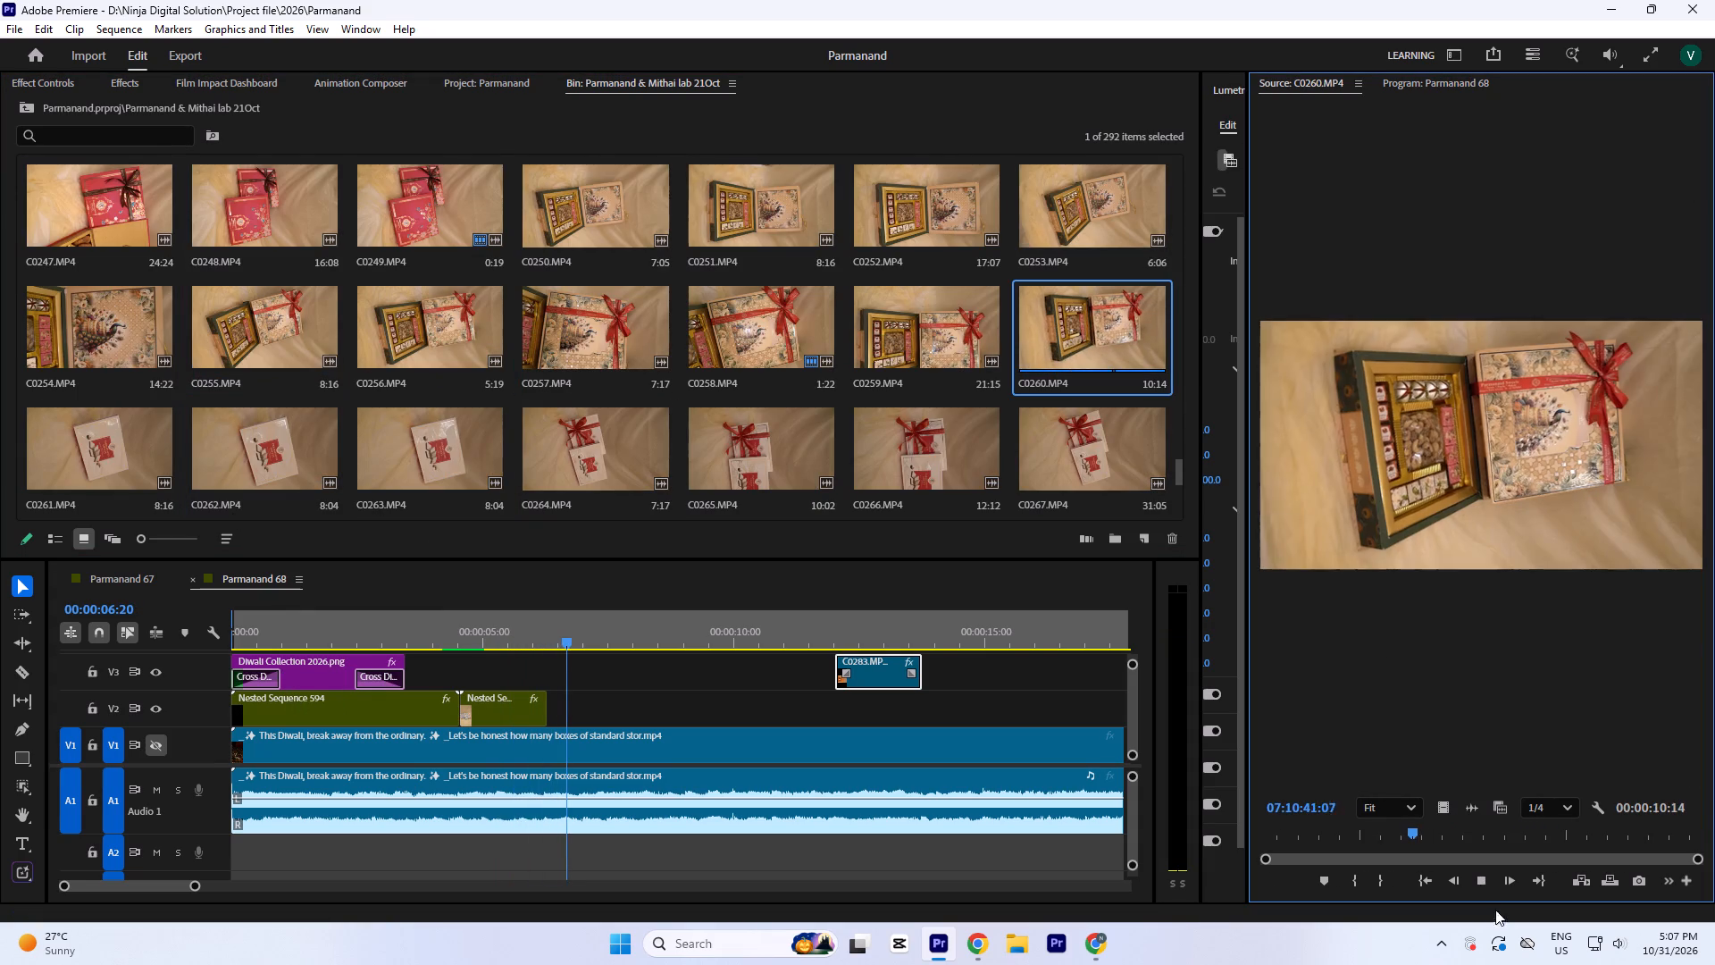
pyautogui.moveTo(1439, 840); pyautogui.dragTo(1467, 801)
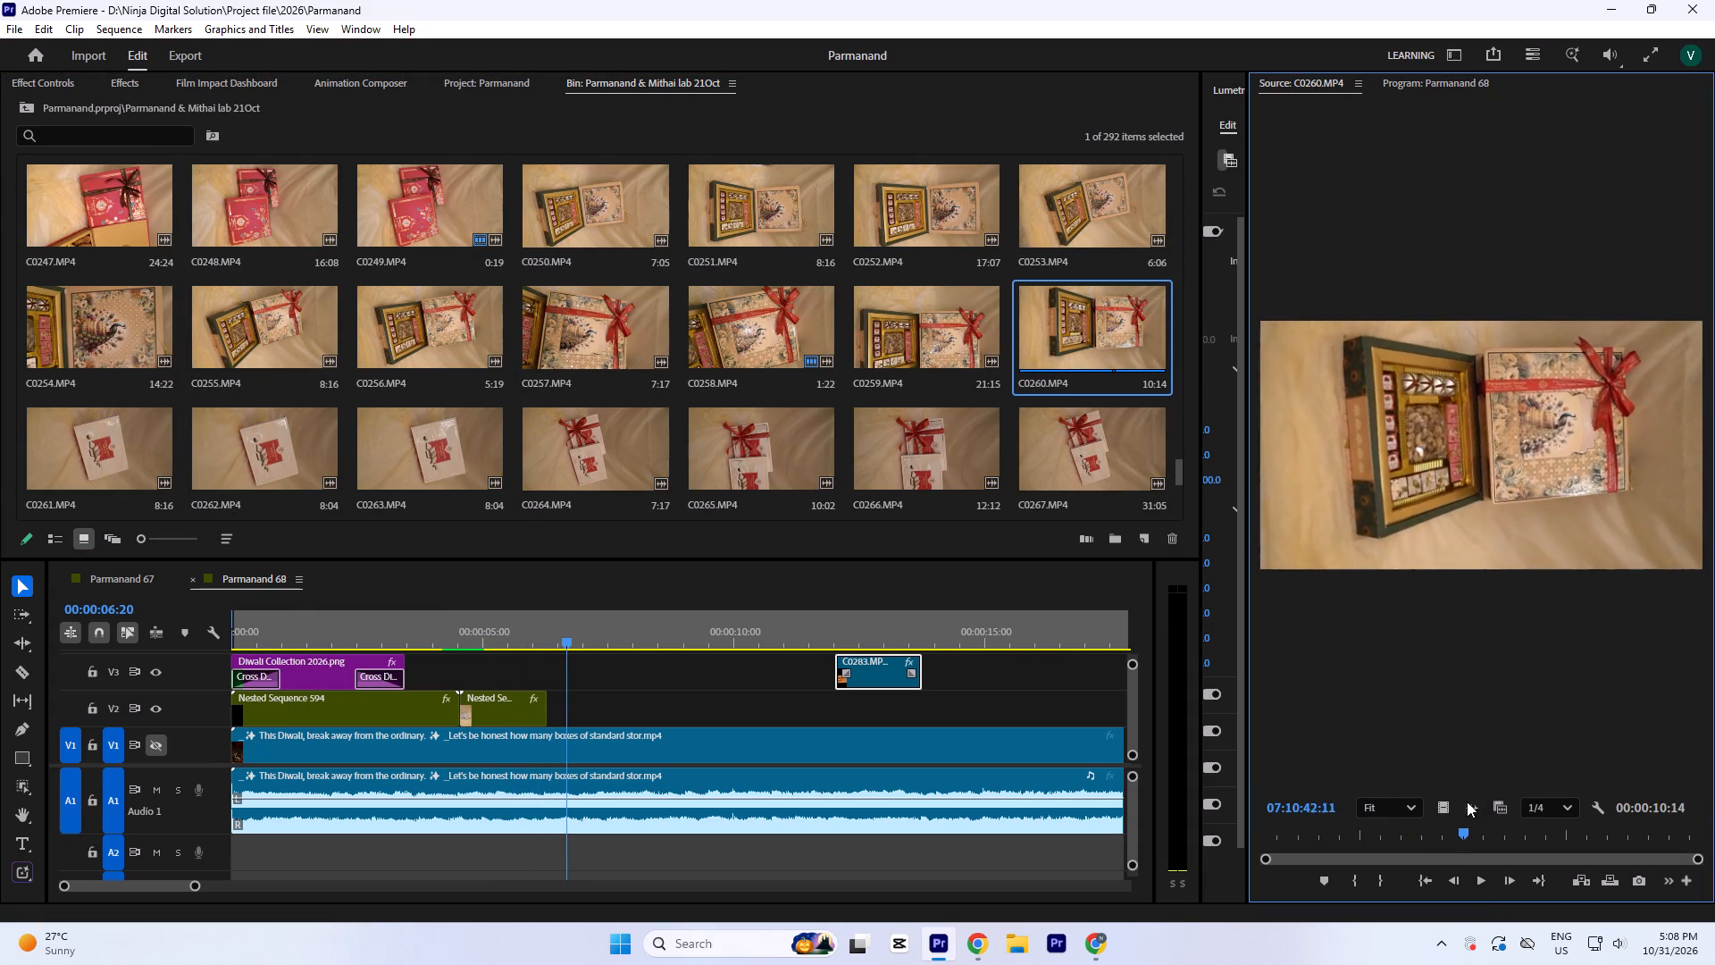
pyautogui.moveTo(1467, 801); pyautogui.dragTo(1534, 791)
pyautogui.doubleClick(915, 331)
pyautogui.press('space')
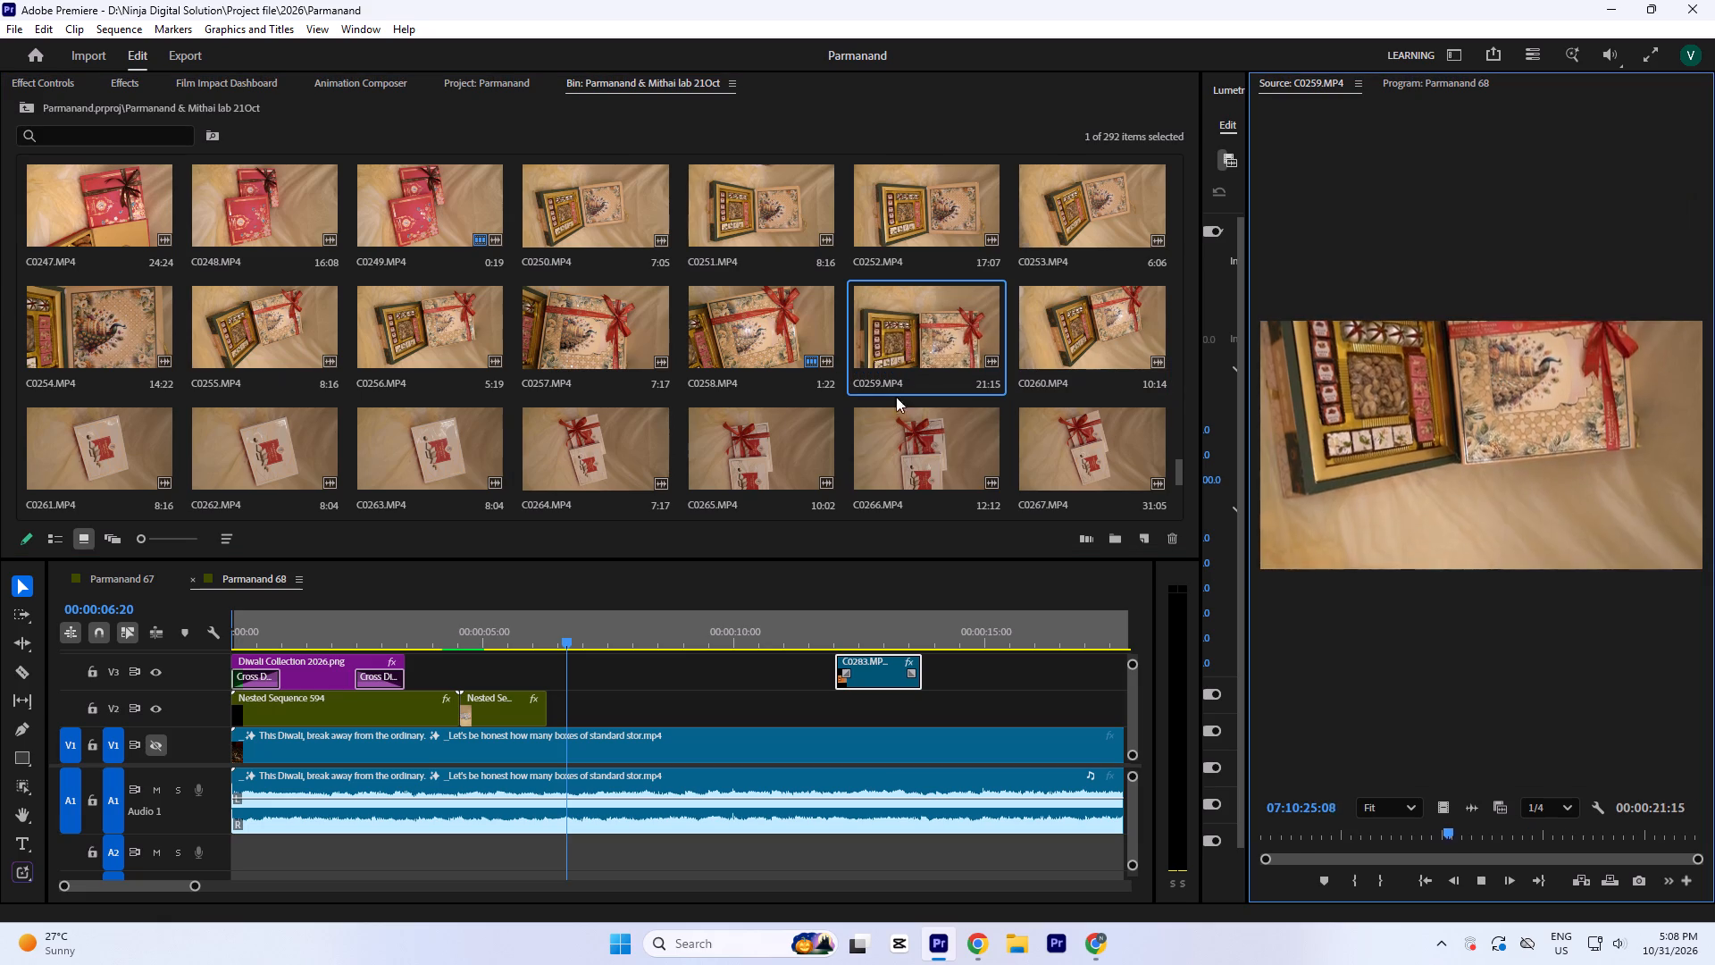
pyautogui.scroll(1, 516, 398)
pyautogui.doubleClick(573, 450)
pyautogui.press('space')
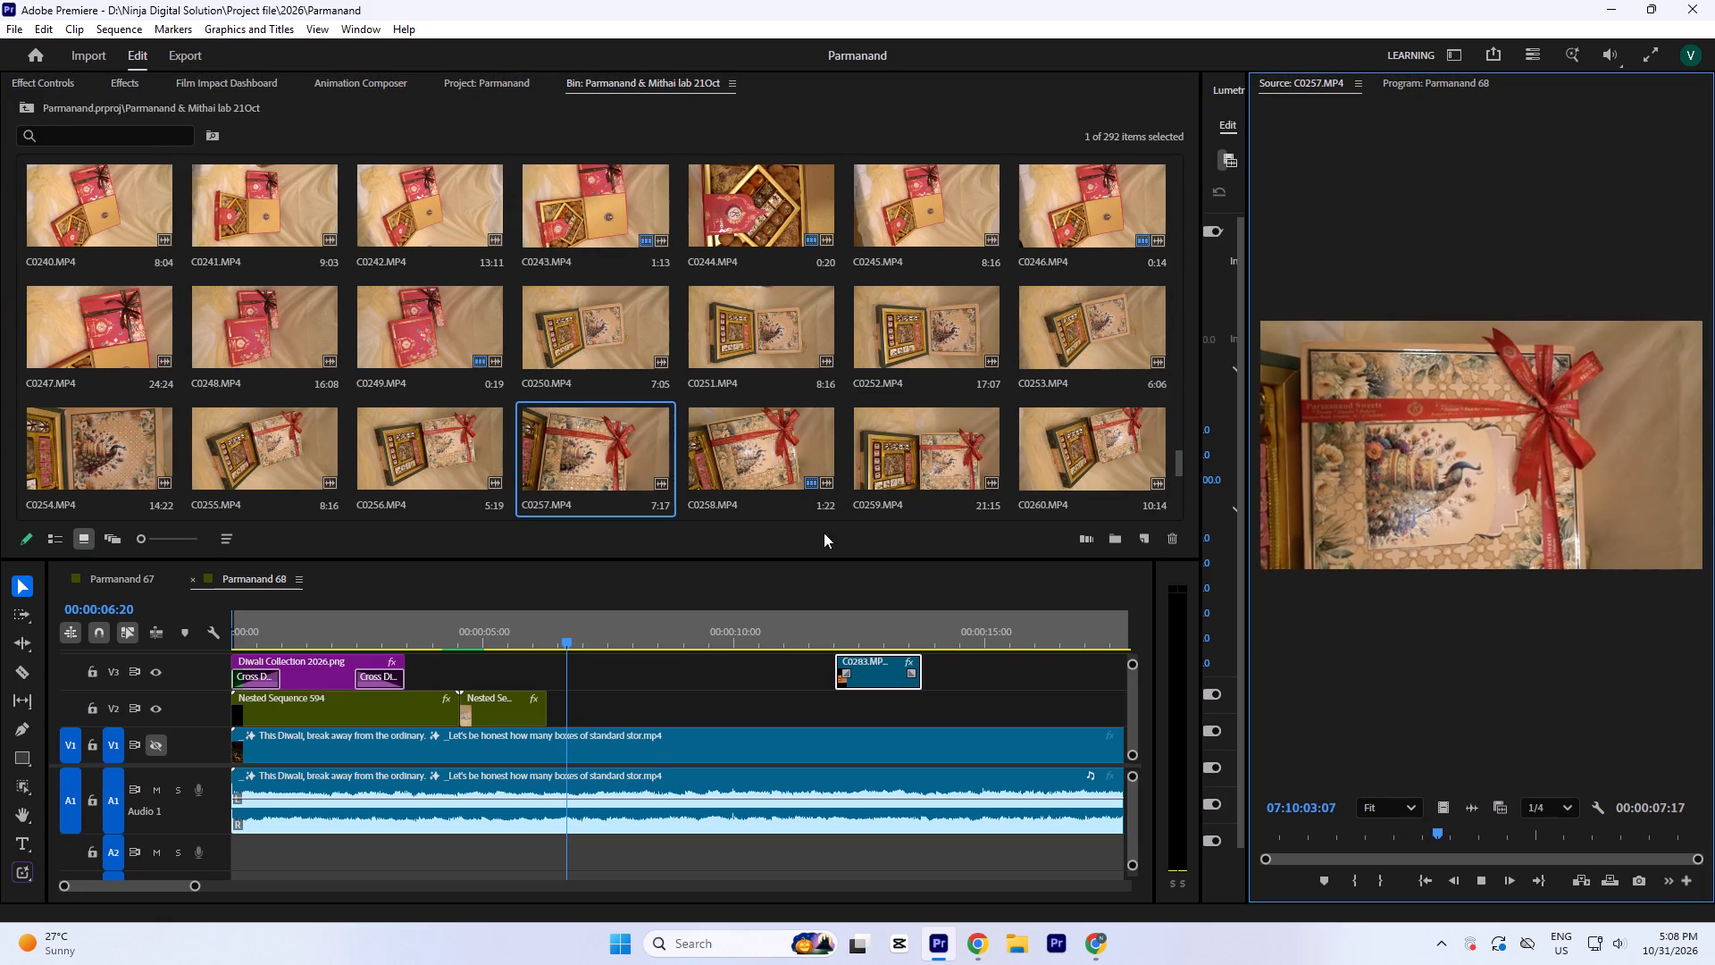
pyautogui.moveTo(1471, 844); pyautogui.dragTo(1324, 838)
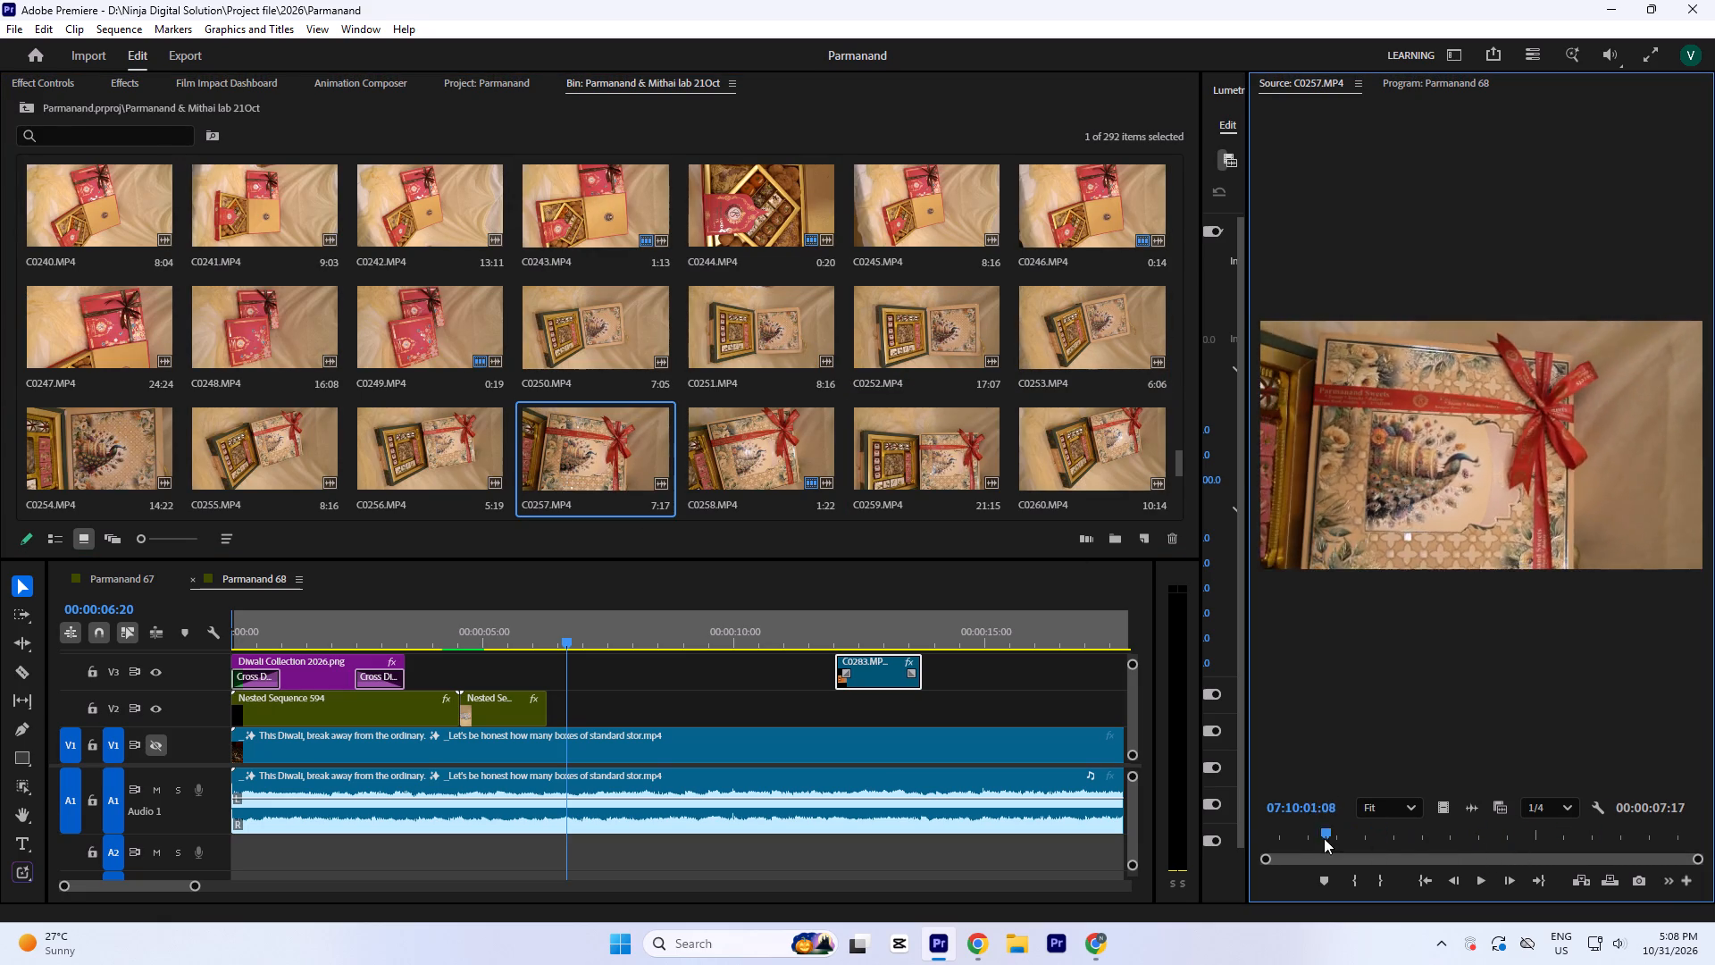
pyautogui.moveTo(1324, 838); pyautogui.dragTo(1351, 819)
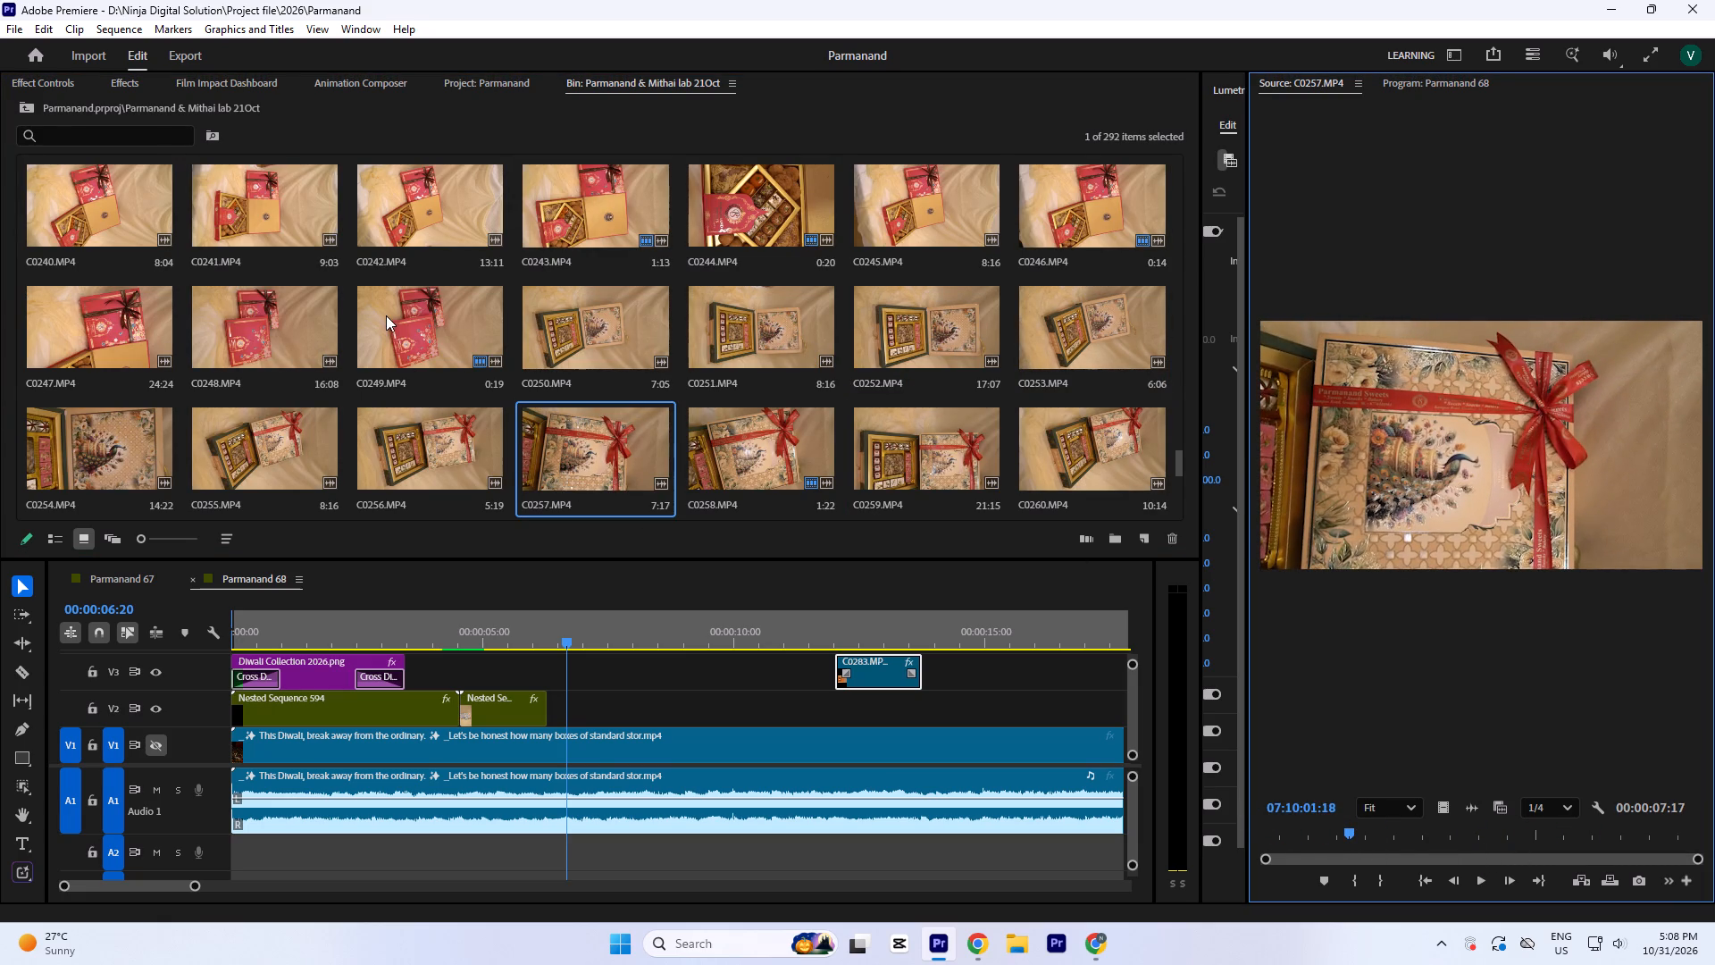
# Preview the pink box clips C0249, C0248 and C0245 from the bin.
pyautogui.doubleClick(386, 315)
pyautogui.doubleClick(245, 339)
pyautogui.press('space')
pyautogui.scroll(1, 653, 340)
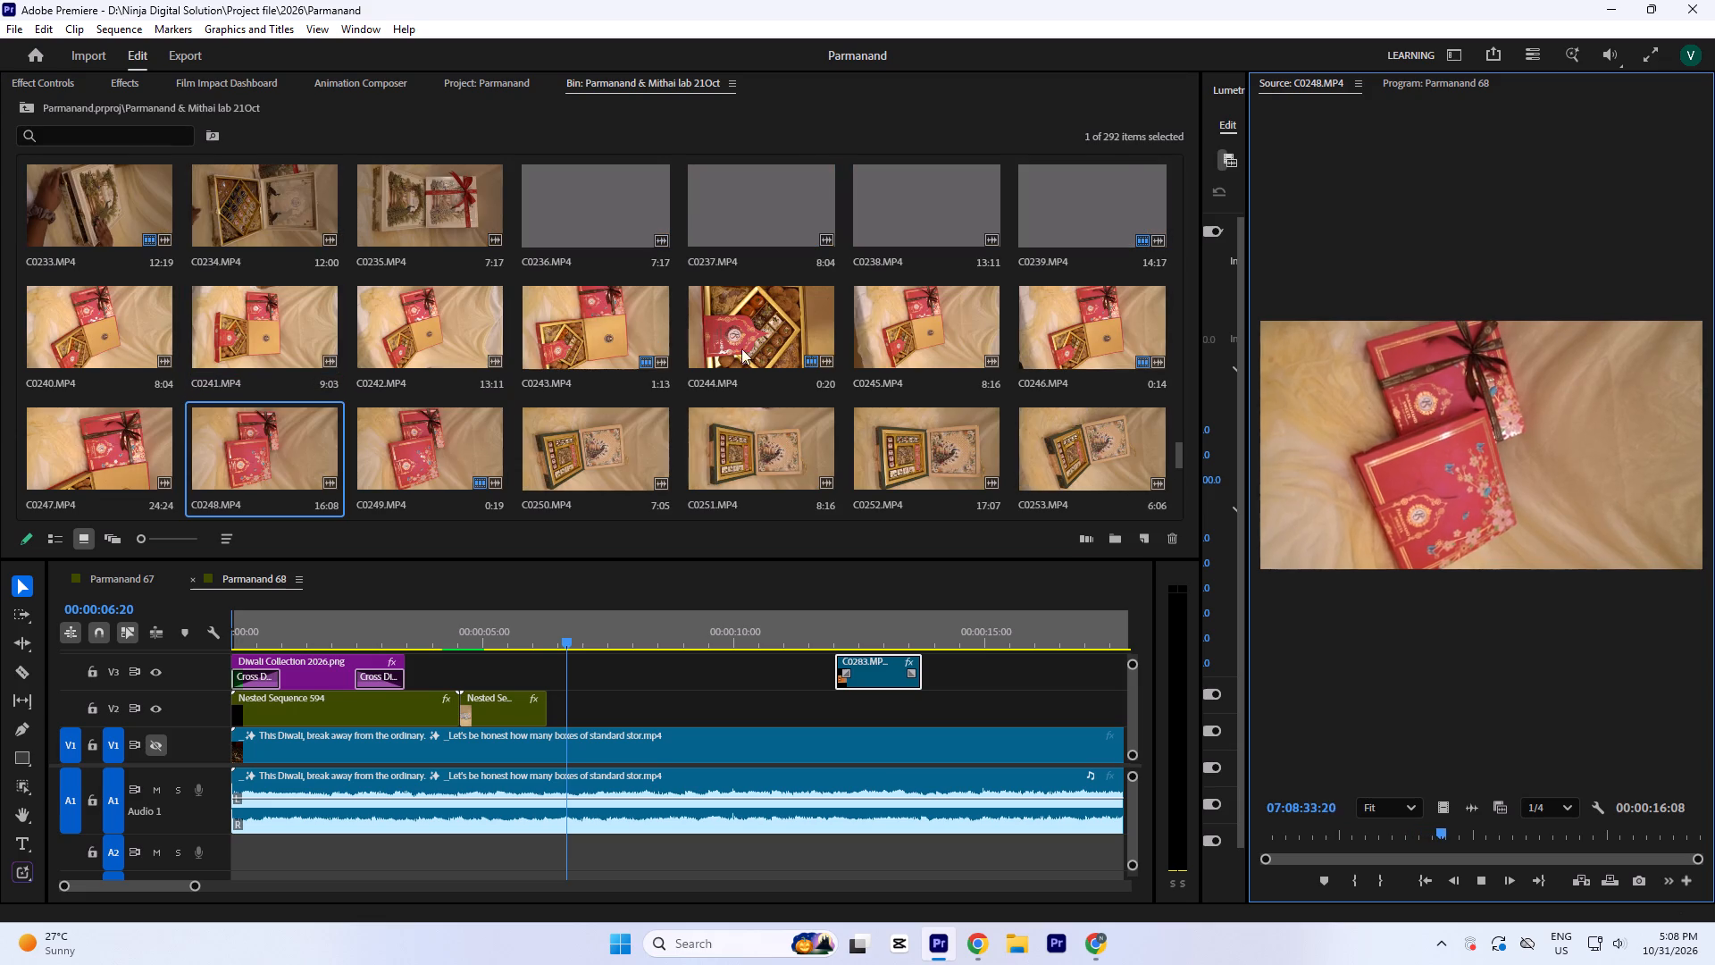
pyautogui.doubleClick(894, 323)
pyautogui.press('space')
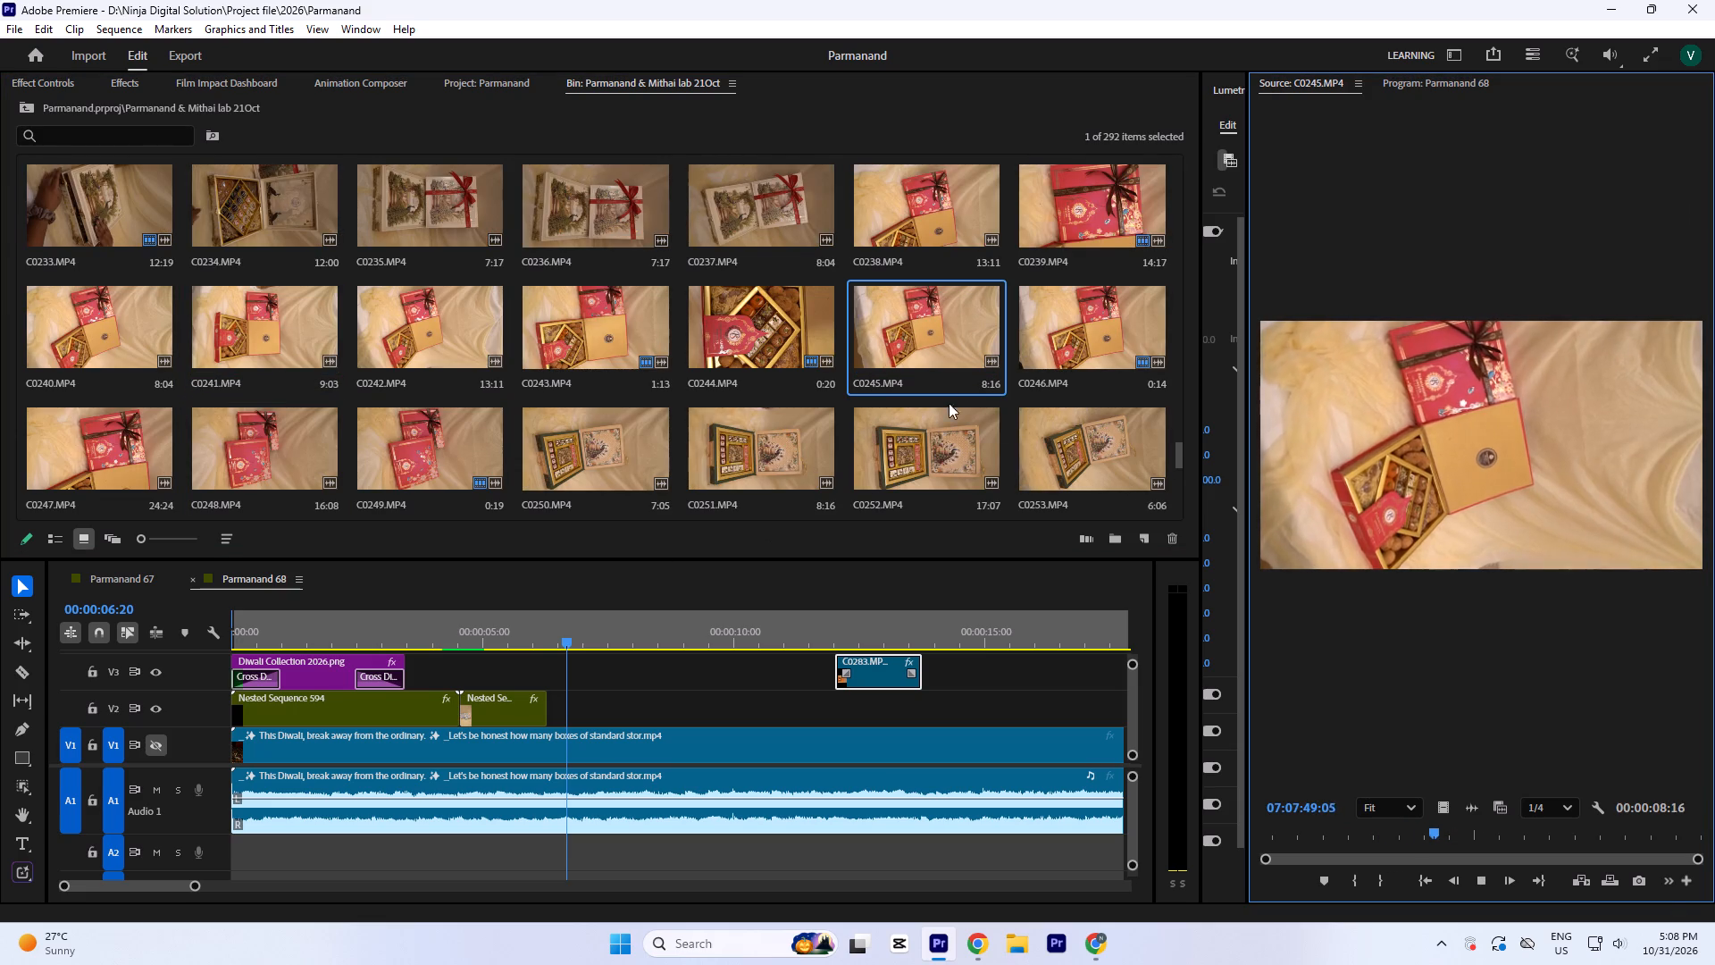
# Mark a 2:03 range of the open sweets box clip C0244 and place it on track V3 directly after the blue boxes clip.
pyautogui.doubleClick(744, 314)
pyautogui.press('space')
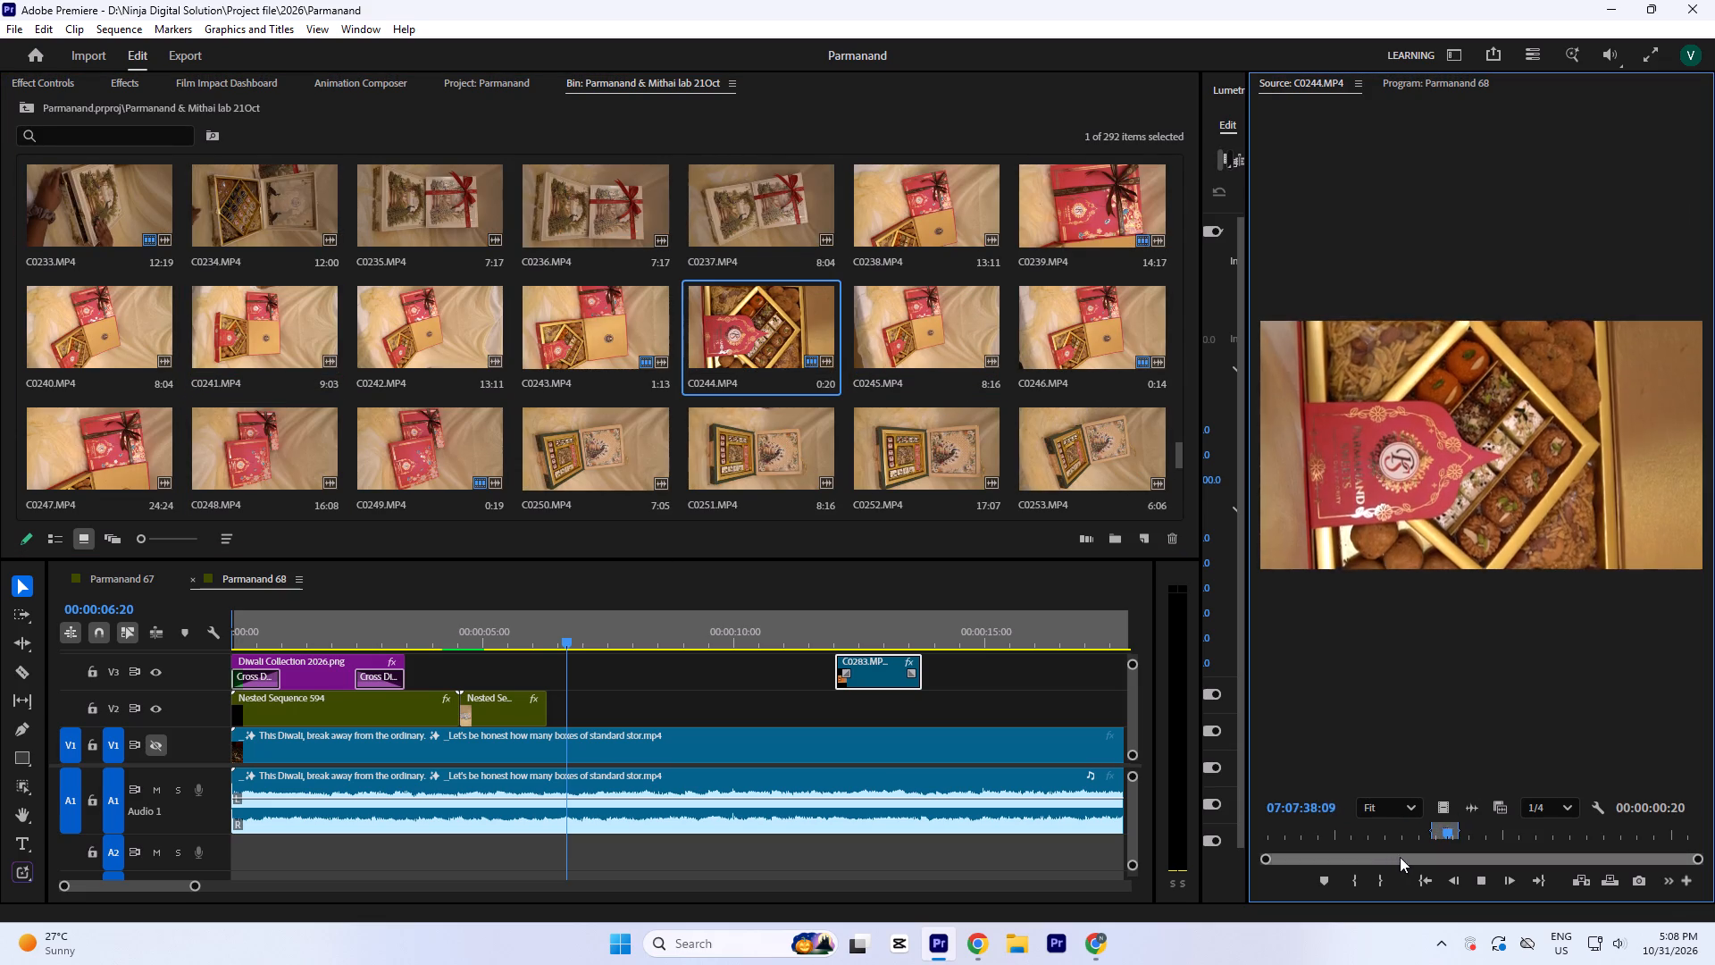
pyautogui.moveTo(1393, 839); pyautogui.dragTo(1437, 884)
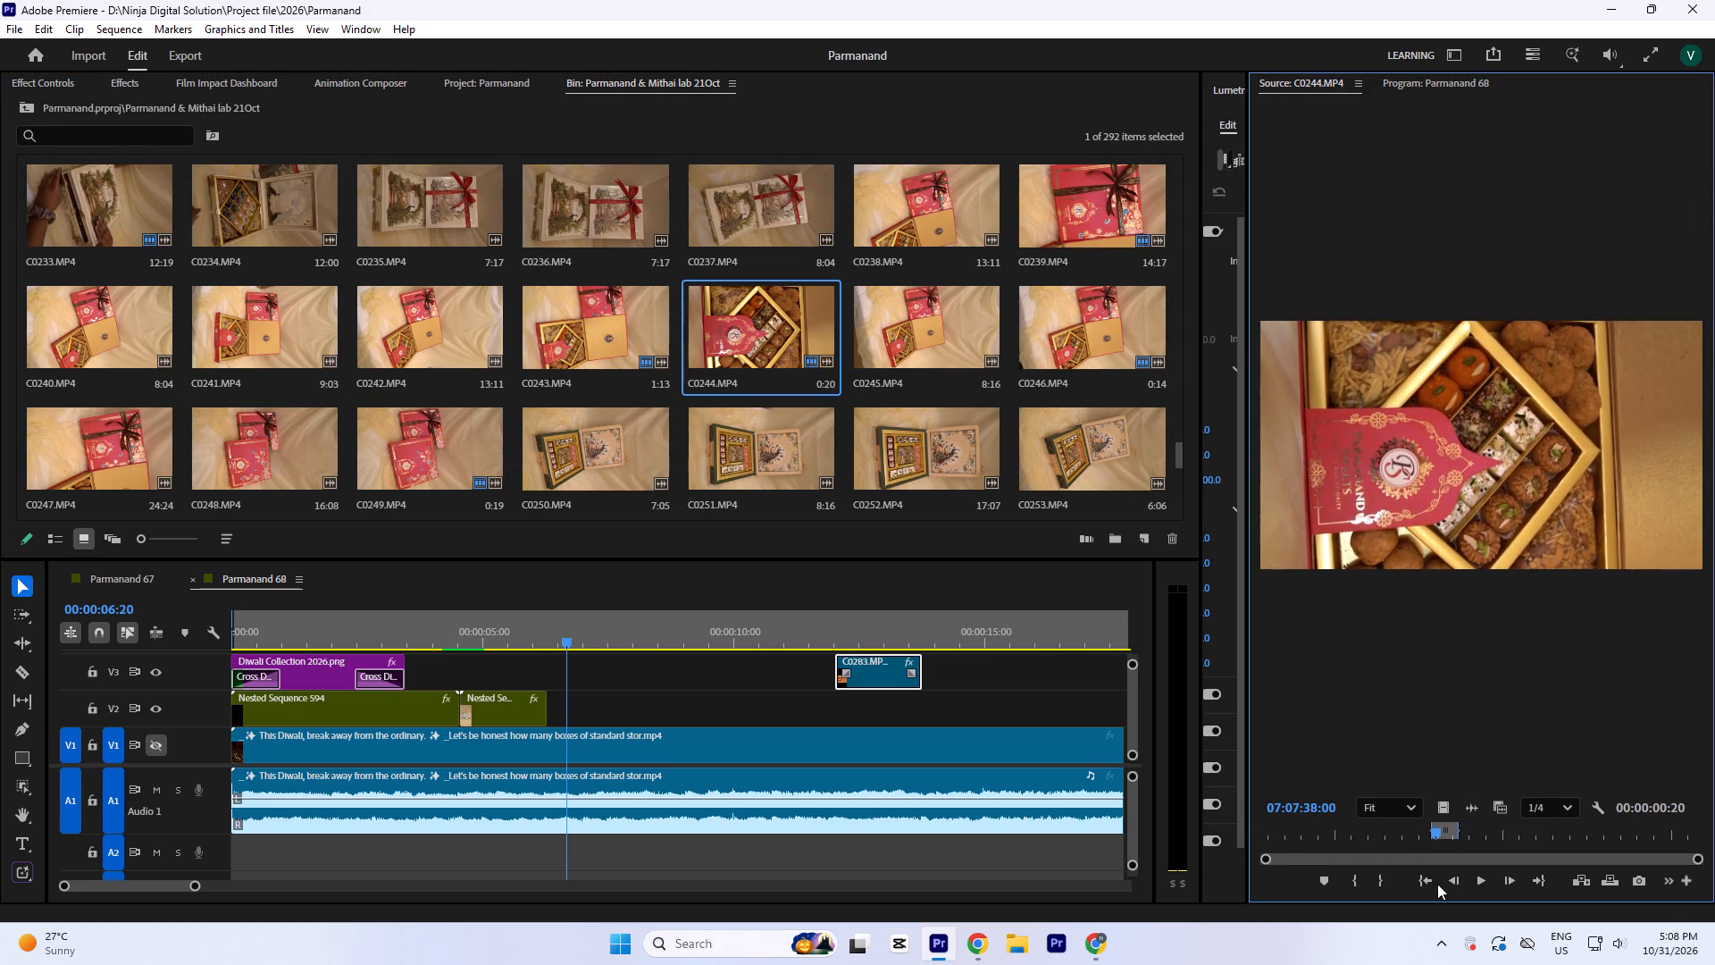
pyautogui.moveTo(1437, 884); pyautogui.dragTo(1508, 885)
pyautogui.press('i')
pyautogui.press('o')
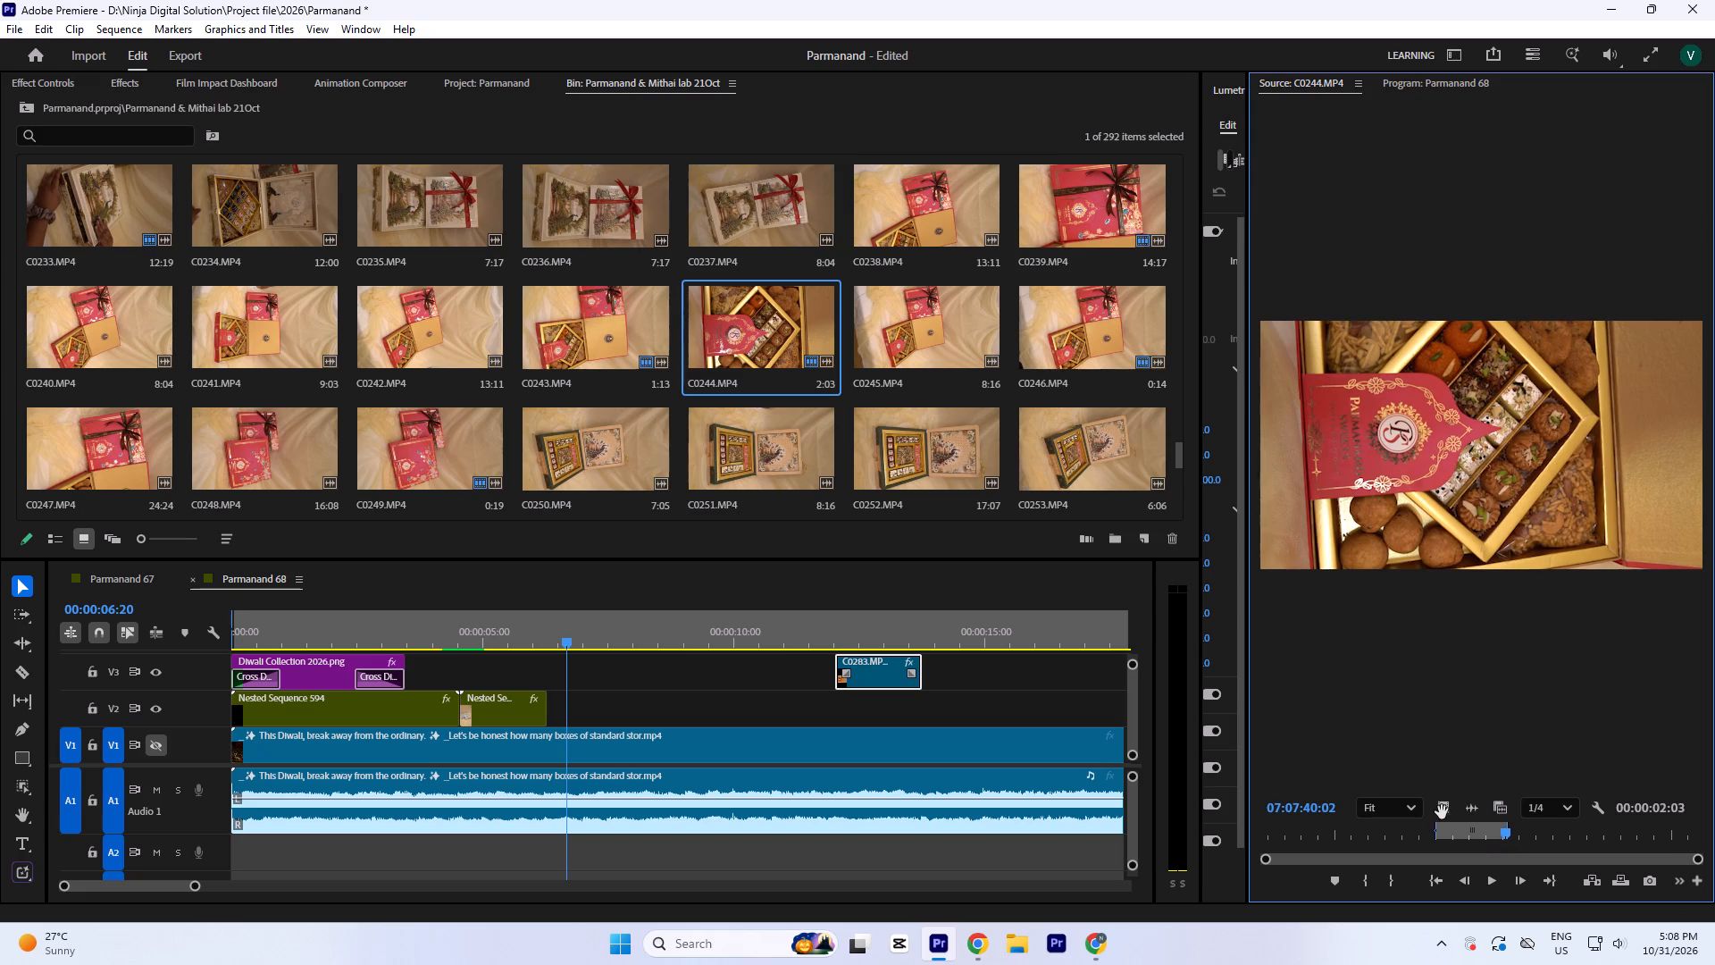
pyautogui.moveTo(1440, 814); pyautogui.dragTo(582, 686)
pyautogui.press('=')
pyautogui.moveTo(756, 670); pyautogui.dragTo(751, 670)
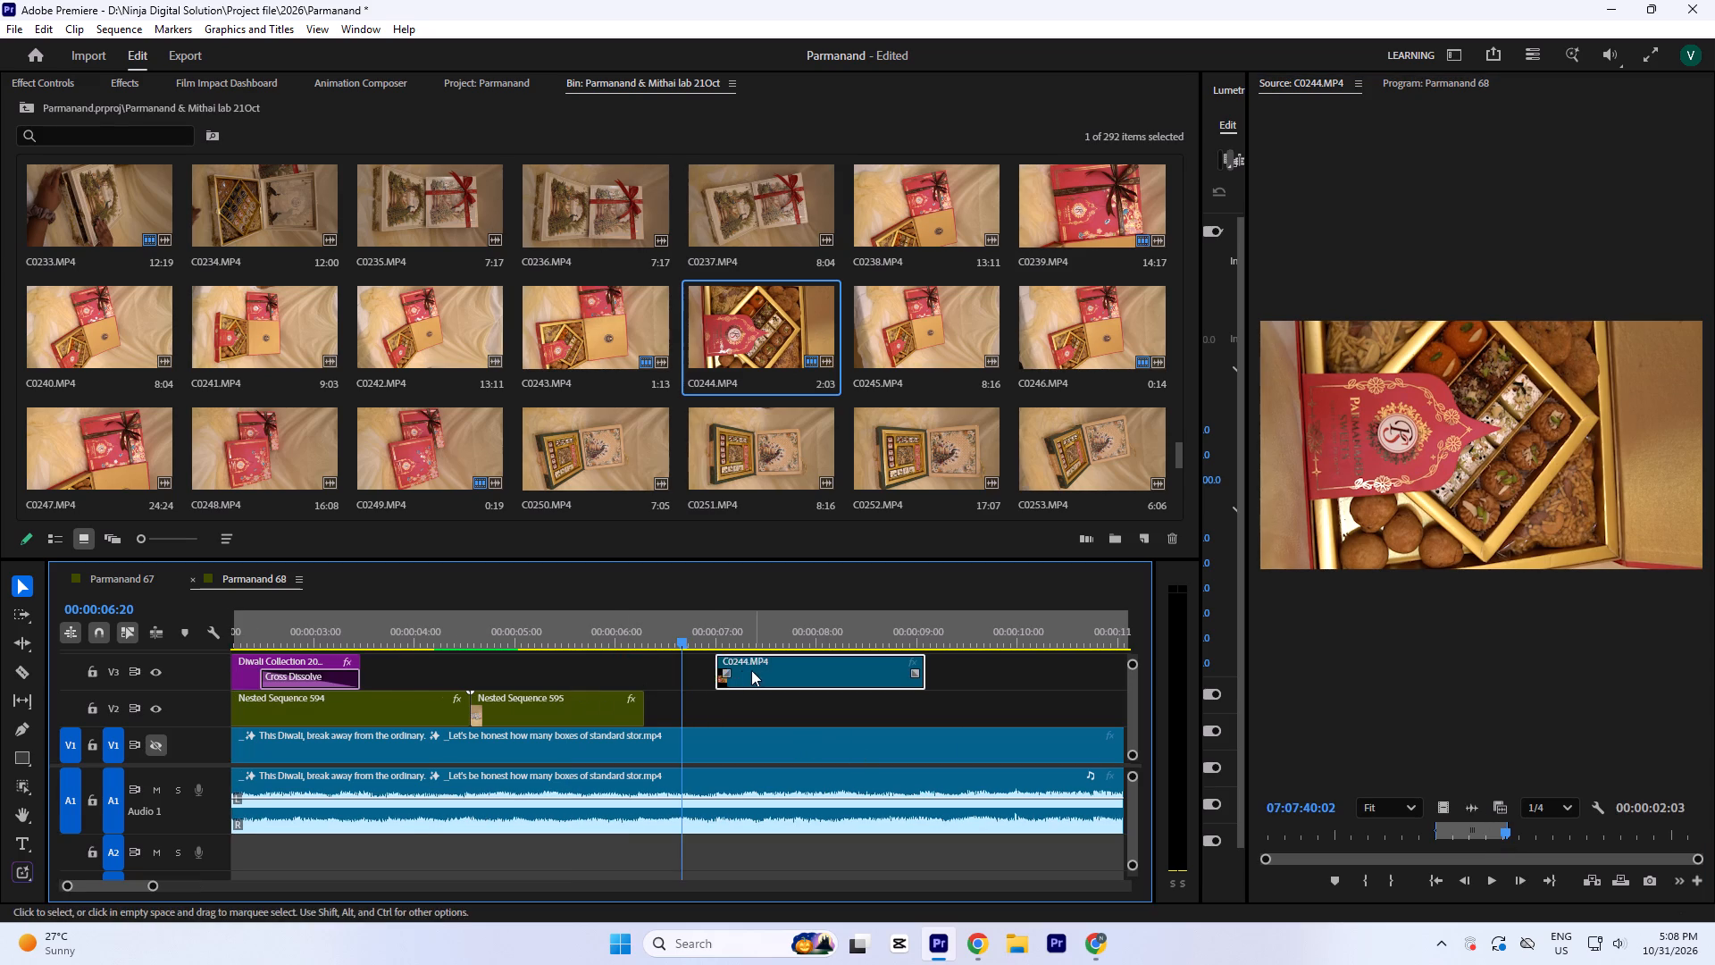
pyautogui.moveTo(751, 670); pyautogui.dragTo(687, 677)
# Paste the copied clip attributes onto C0244 in the timeline.
pyautogui.rightClick(687, 677)
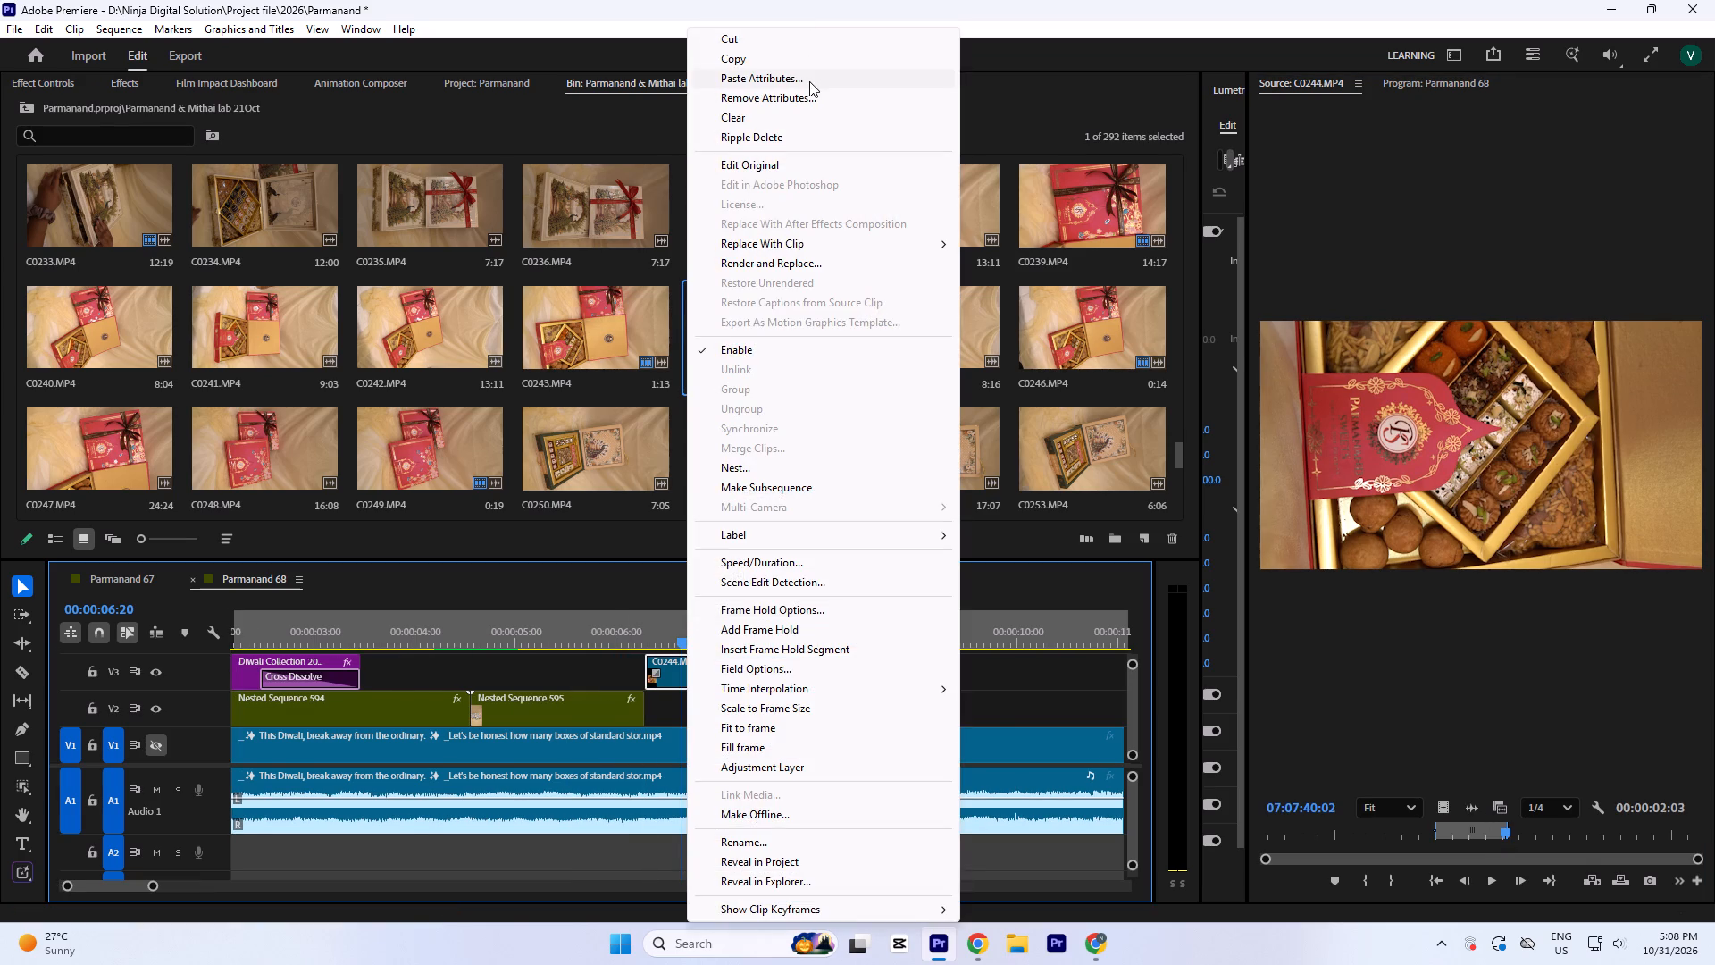
pyautogui.click(799, 77)
pyautogui.press('Return')
pyautogui.click(720, 643)
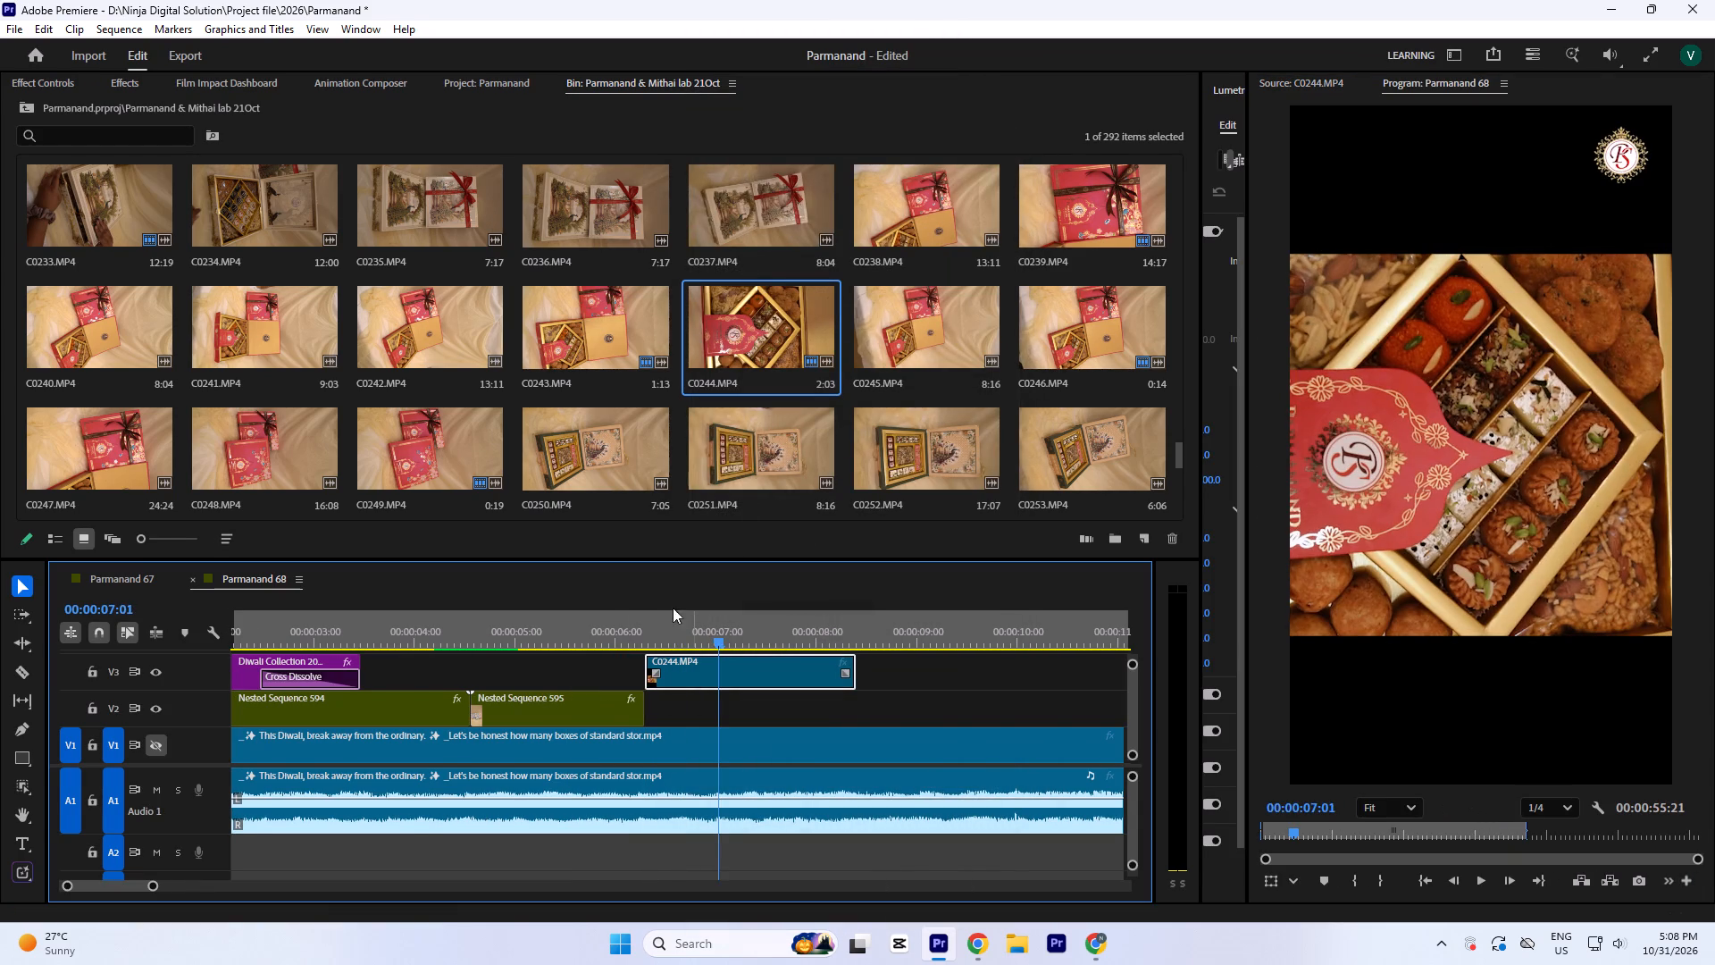
# Set the rotation of C0244 to -90° and copy the clip.
pyautogui.click(46, 85)
pyautogui.click(358, 265)
pyautogui.press('-')
pyautogui.press('9')
pyautogui.press('0')
pyautogui.click(1030, 254)
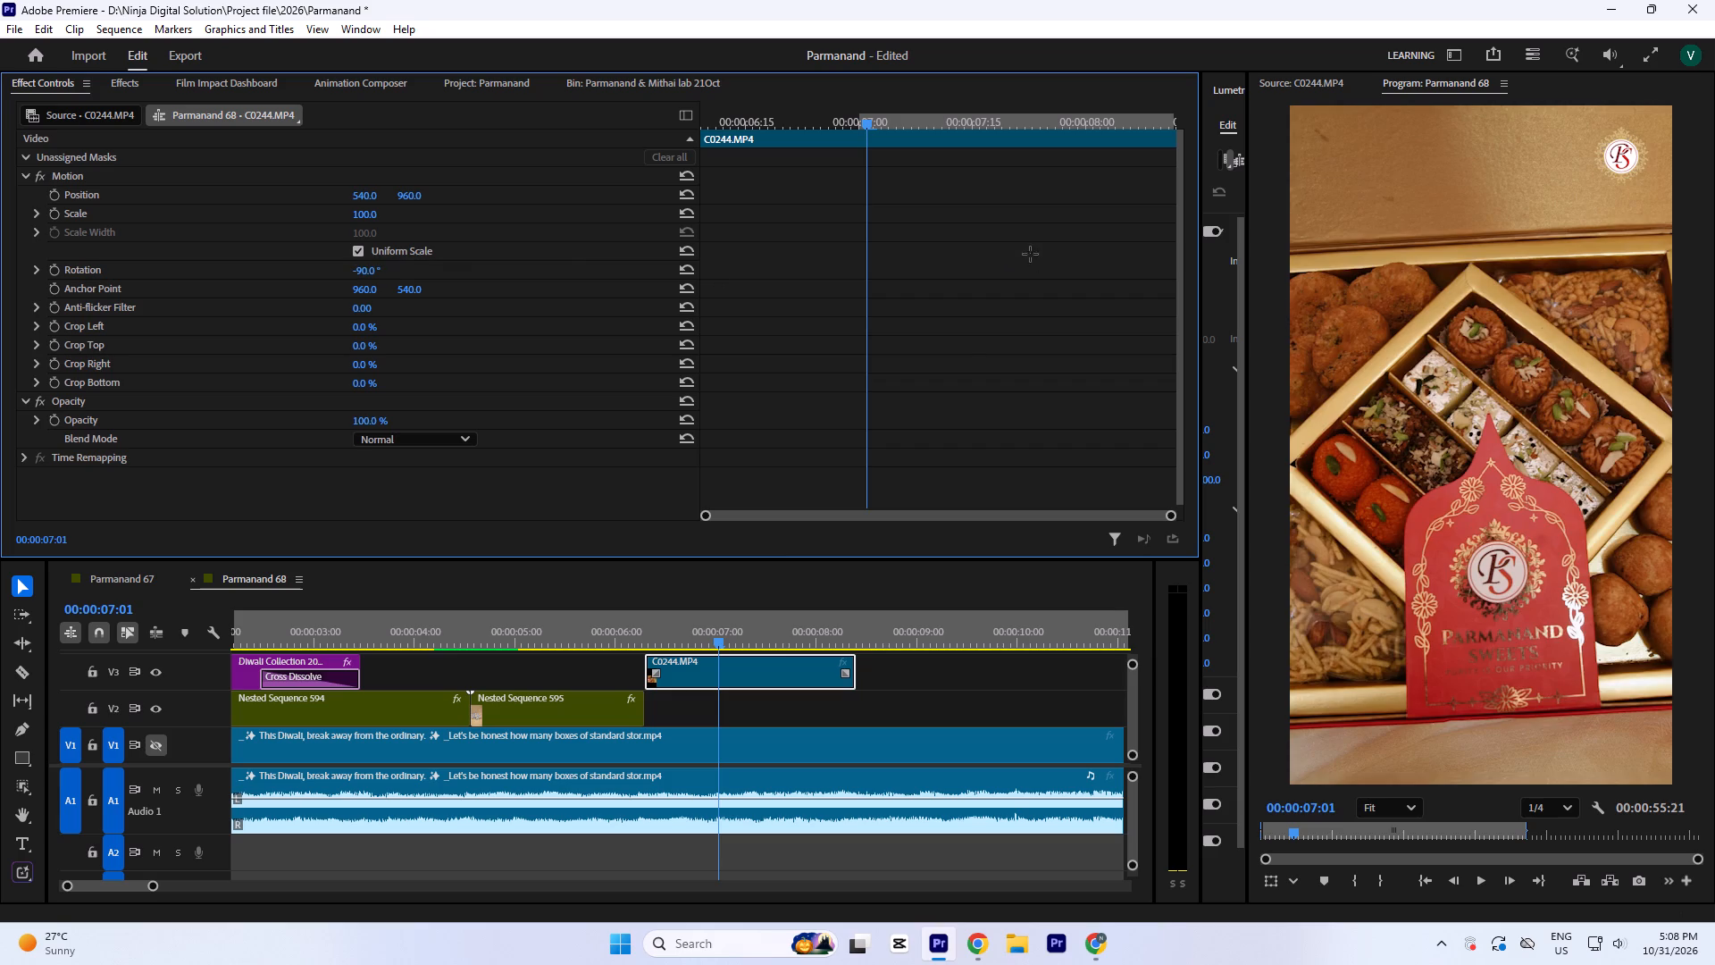
pyautogui.rightClick(707, 680)
pyautogui.click(768, 61)
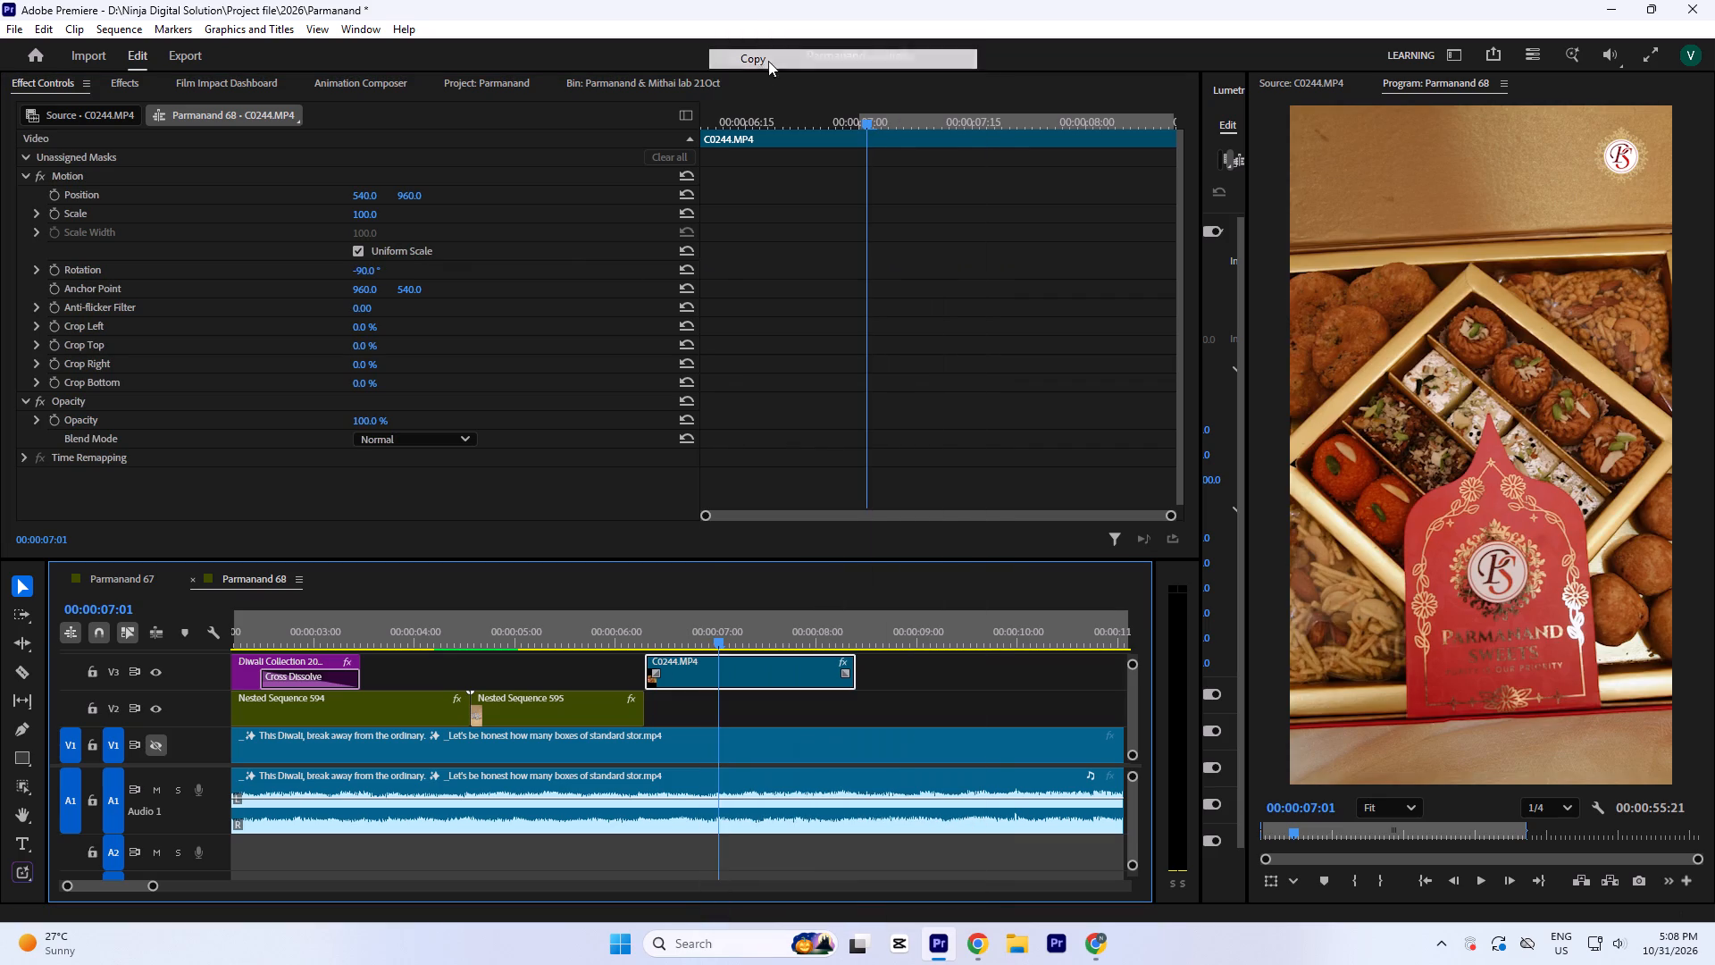
# Slow clip C0244 to 80% speed.
pyautogui.click(738, 648)
pyautogui.hotkey('ctrl', 'r')
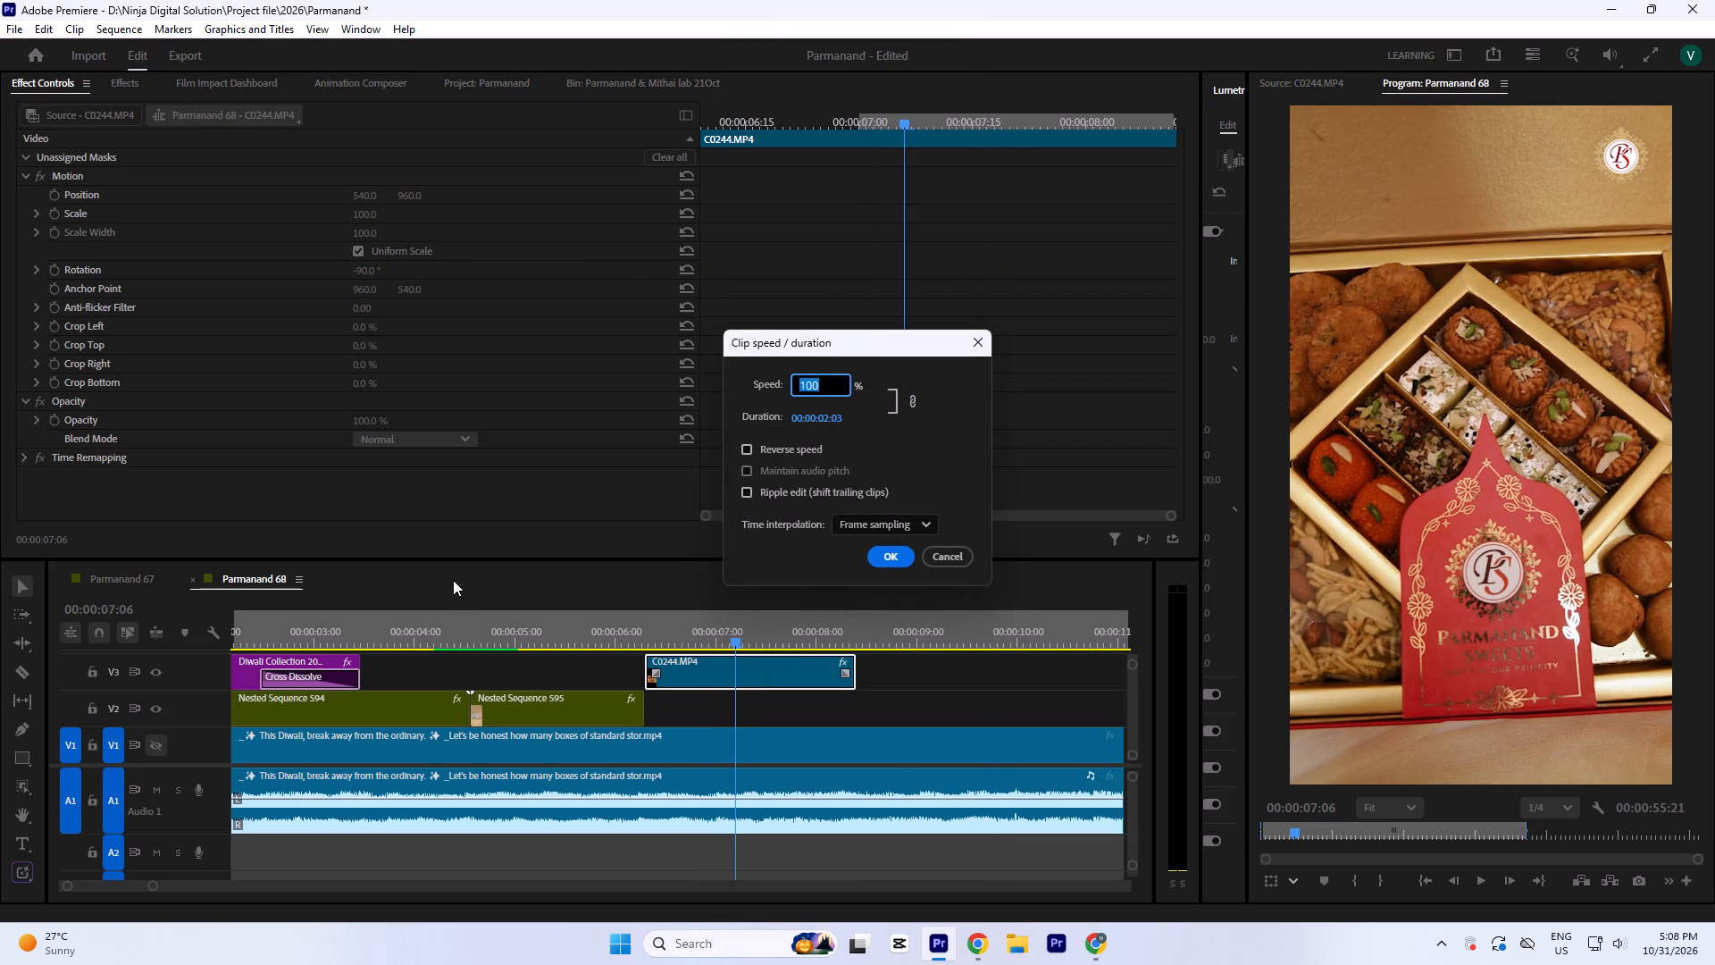
pyautogui.press('8')
pyautogui.press('0')
pyautogui.press('Return')
# Play from the blue boxes into C0244 to find the music beat for its end.
pyautogui.click(551, 638)
pyautogui.press('space')
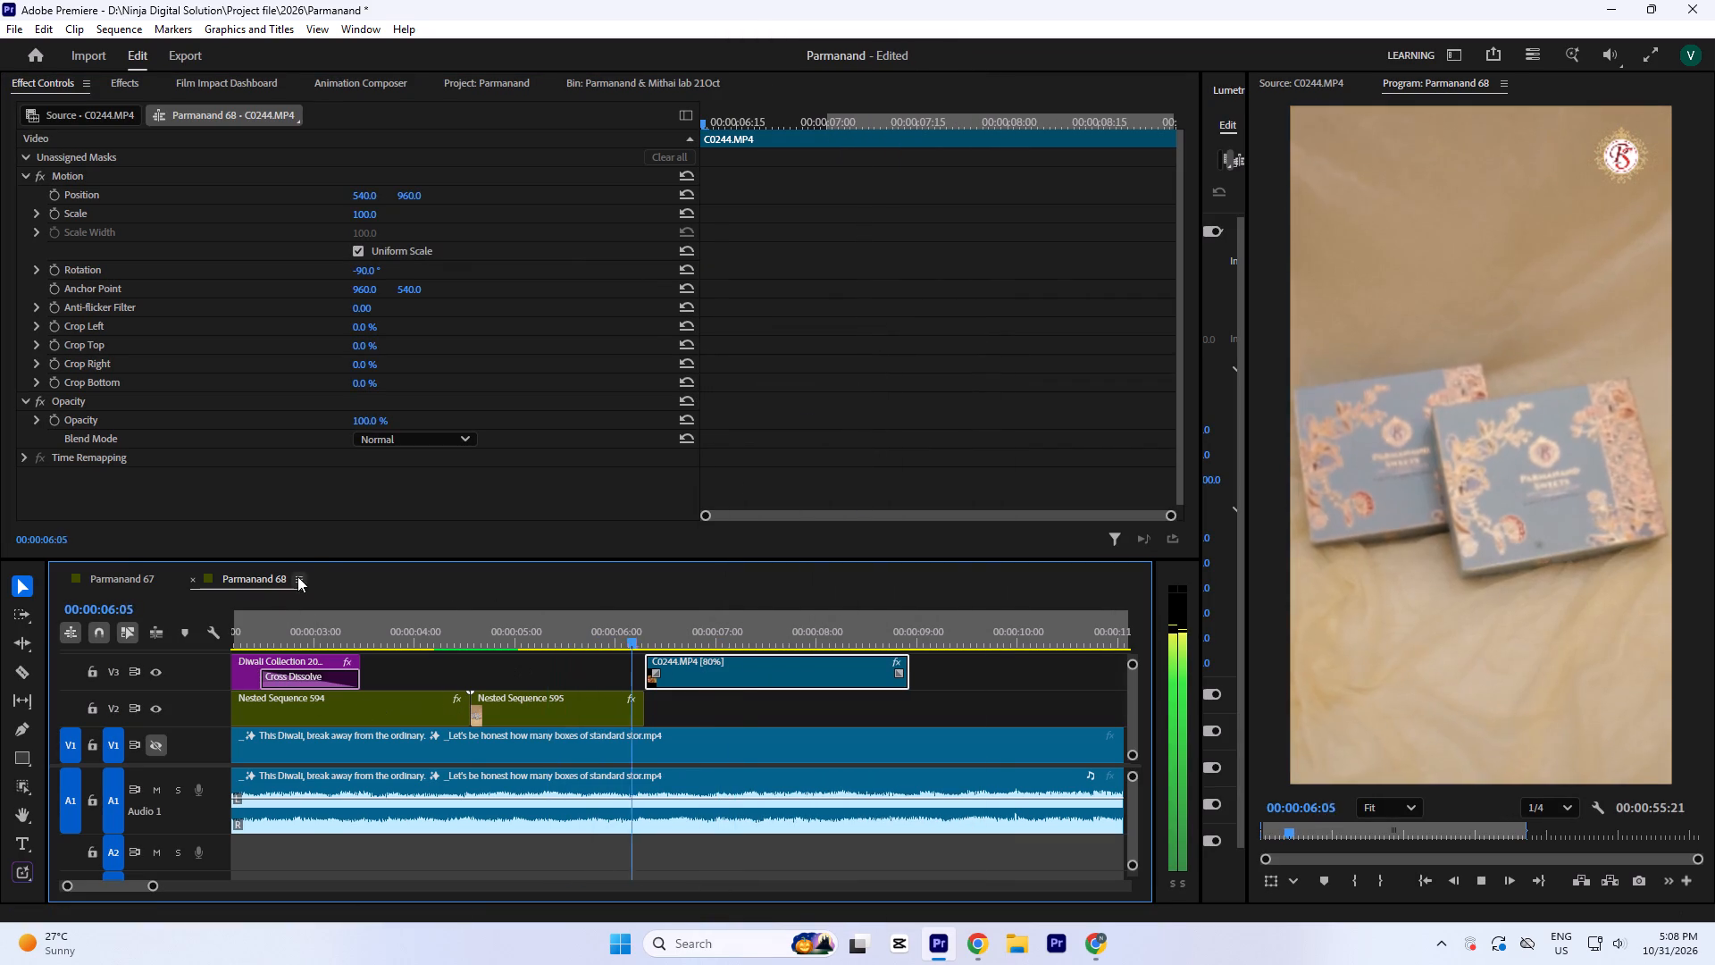
pyautogui.press('space')
pyautogui.press('space')
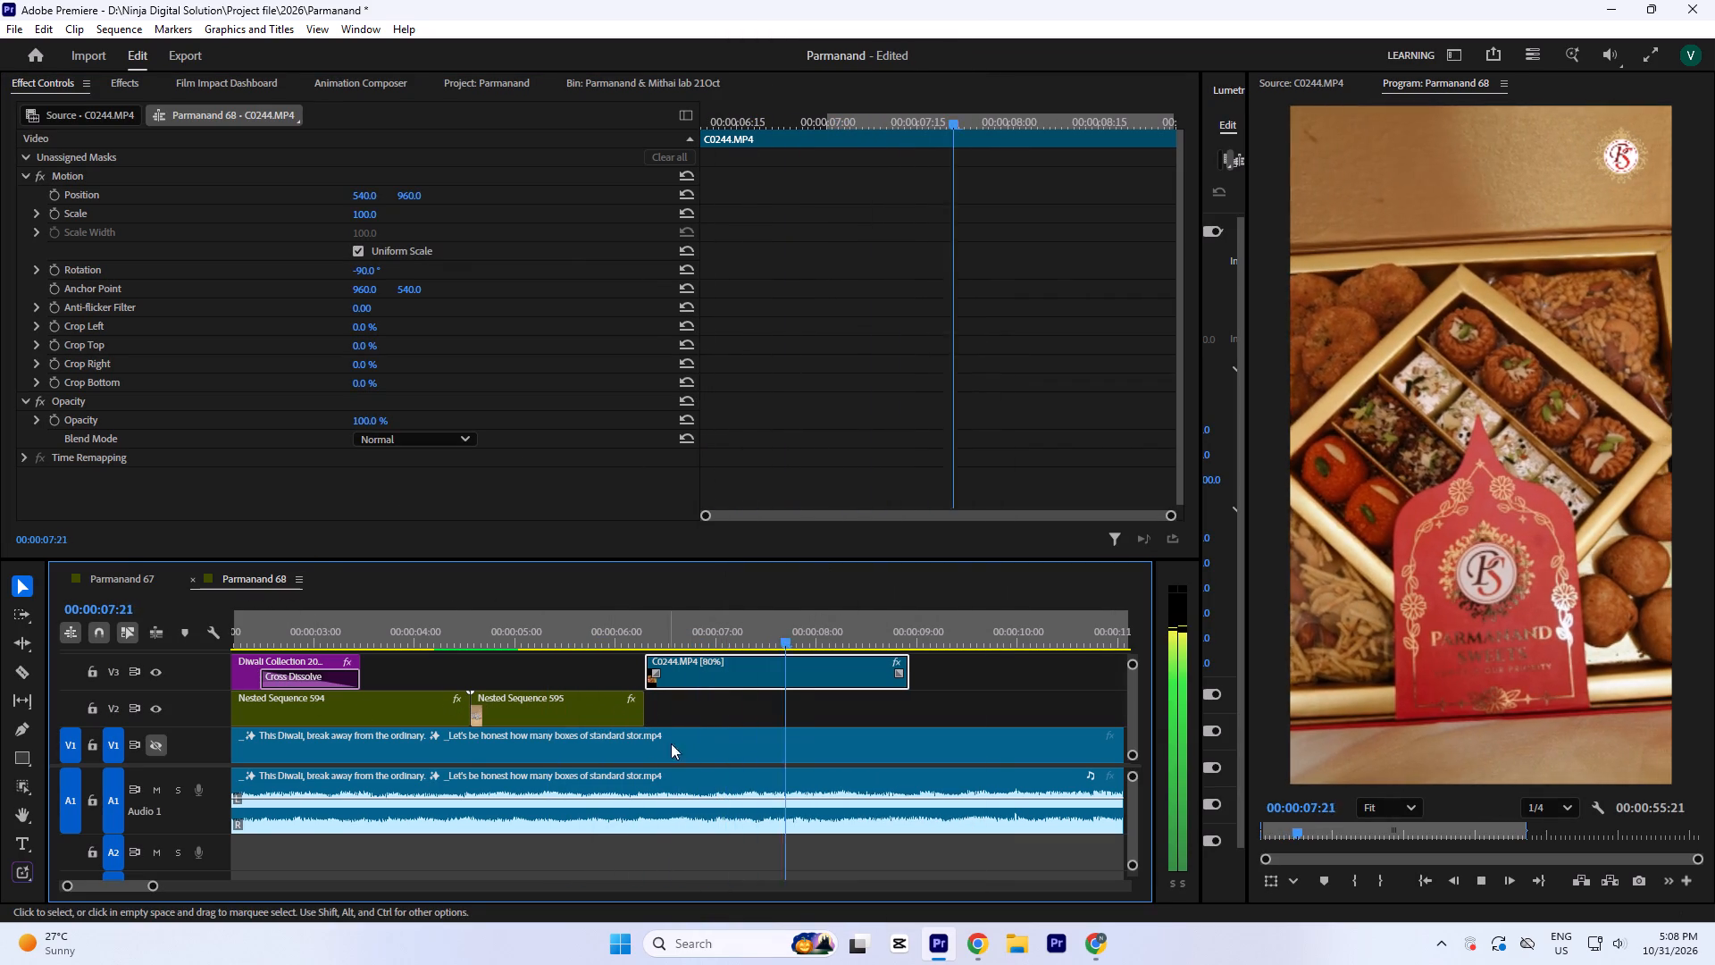
pyautogui.press('space')
pyautogui.press('space')
pyautogui.press('space')
# Trim the end of C0244 to the beat at about 8:07 and move the clip down to track V2.
pyautogui.click(842, 625)
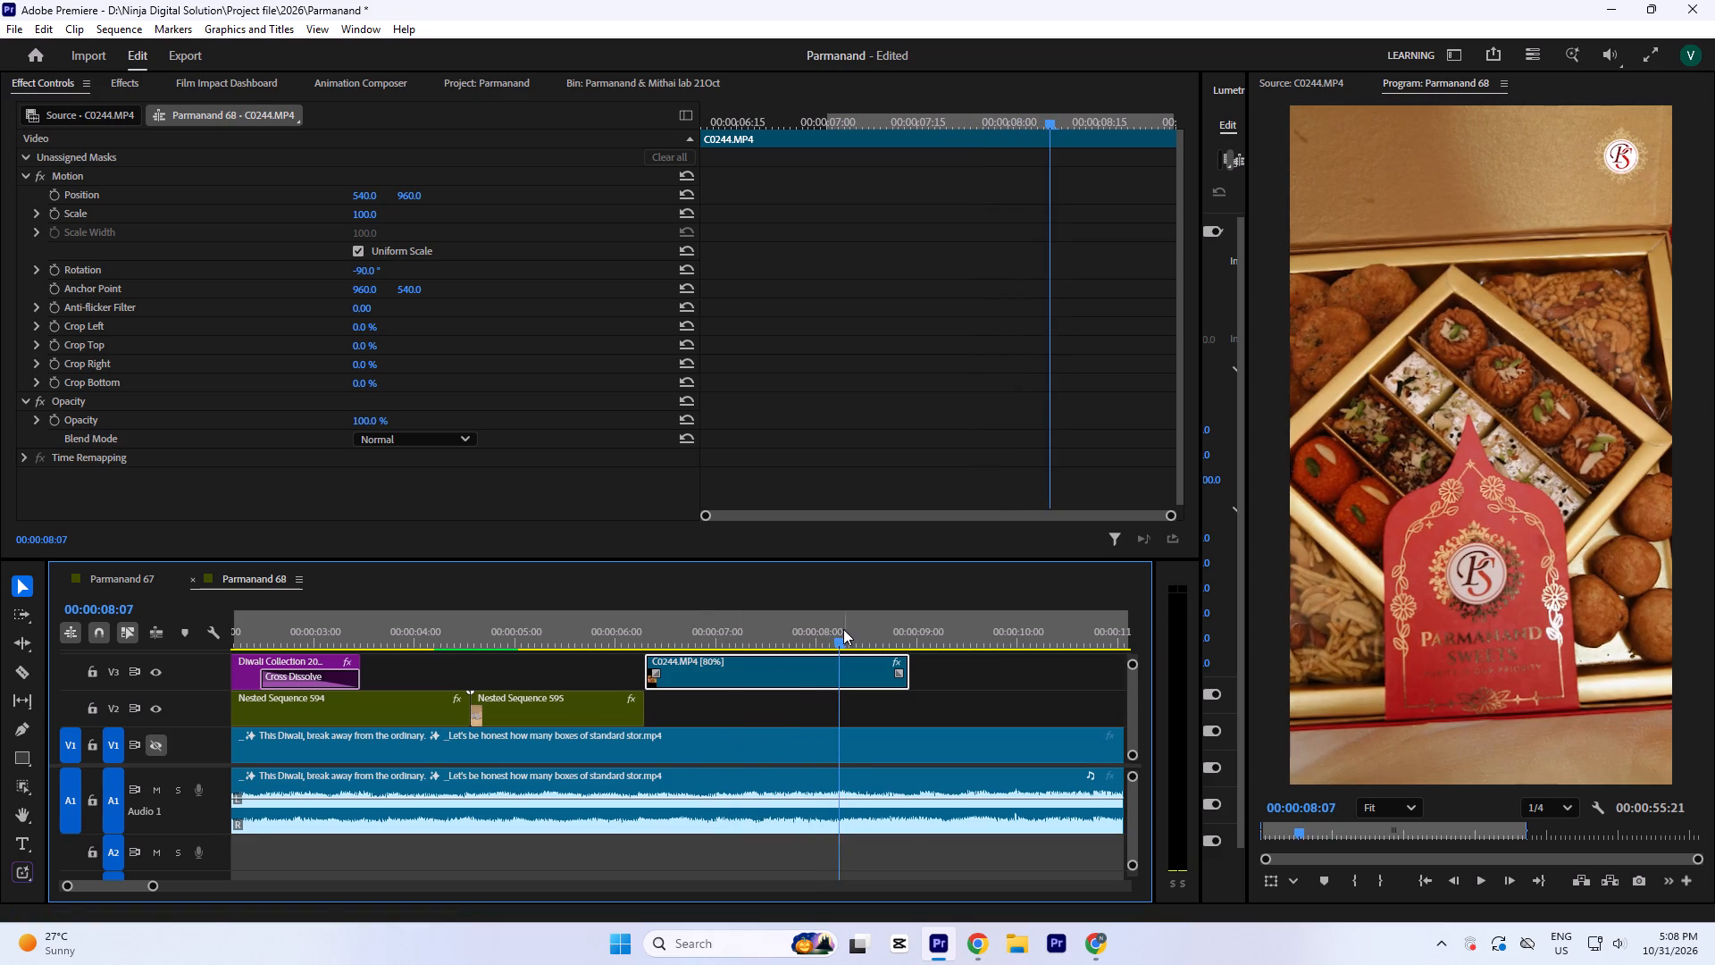
pyautogui.press('=')
pyautogui.press('=')
pyautogui.write('==')
pyautogui.press('space')
pyautogui.press('space')
pyautogui.moveTo(704, 634); pyautogui.dragTo(699, 642)
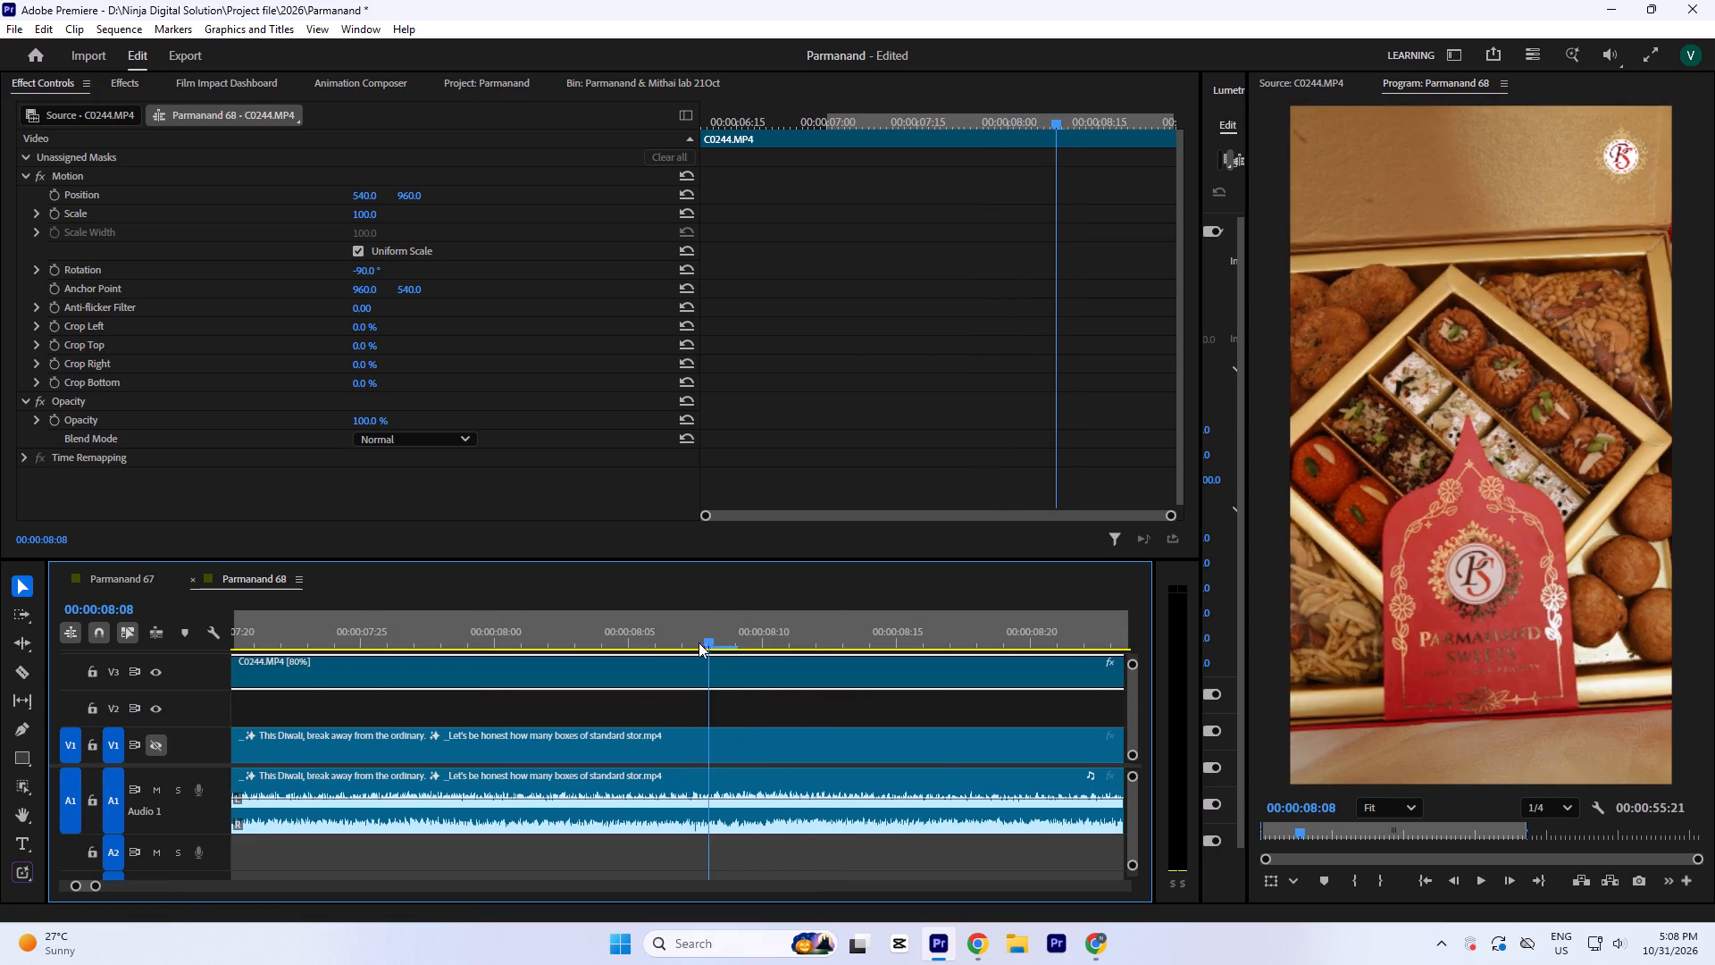
pyautogui.moveTo(699, 642); pyautogui.dragTo(686, 652)
pyautogui.press('-')
pyautogui.press('-')
pyautogui.press('-')
pyautogui.moveTo(755, 680); pyautogui.dragTo(663, 697)
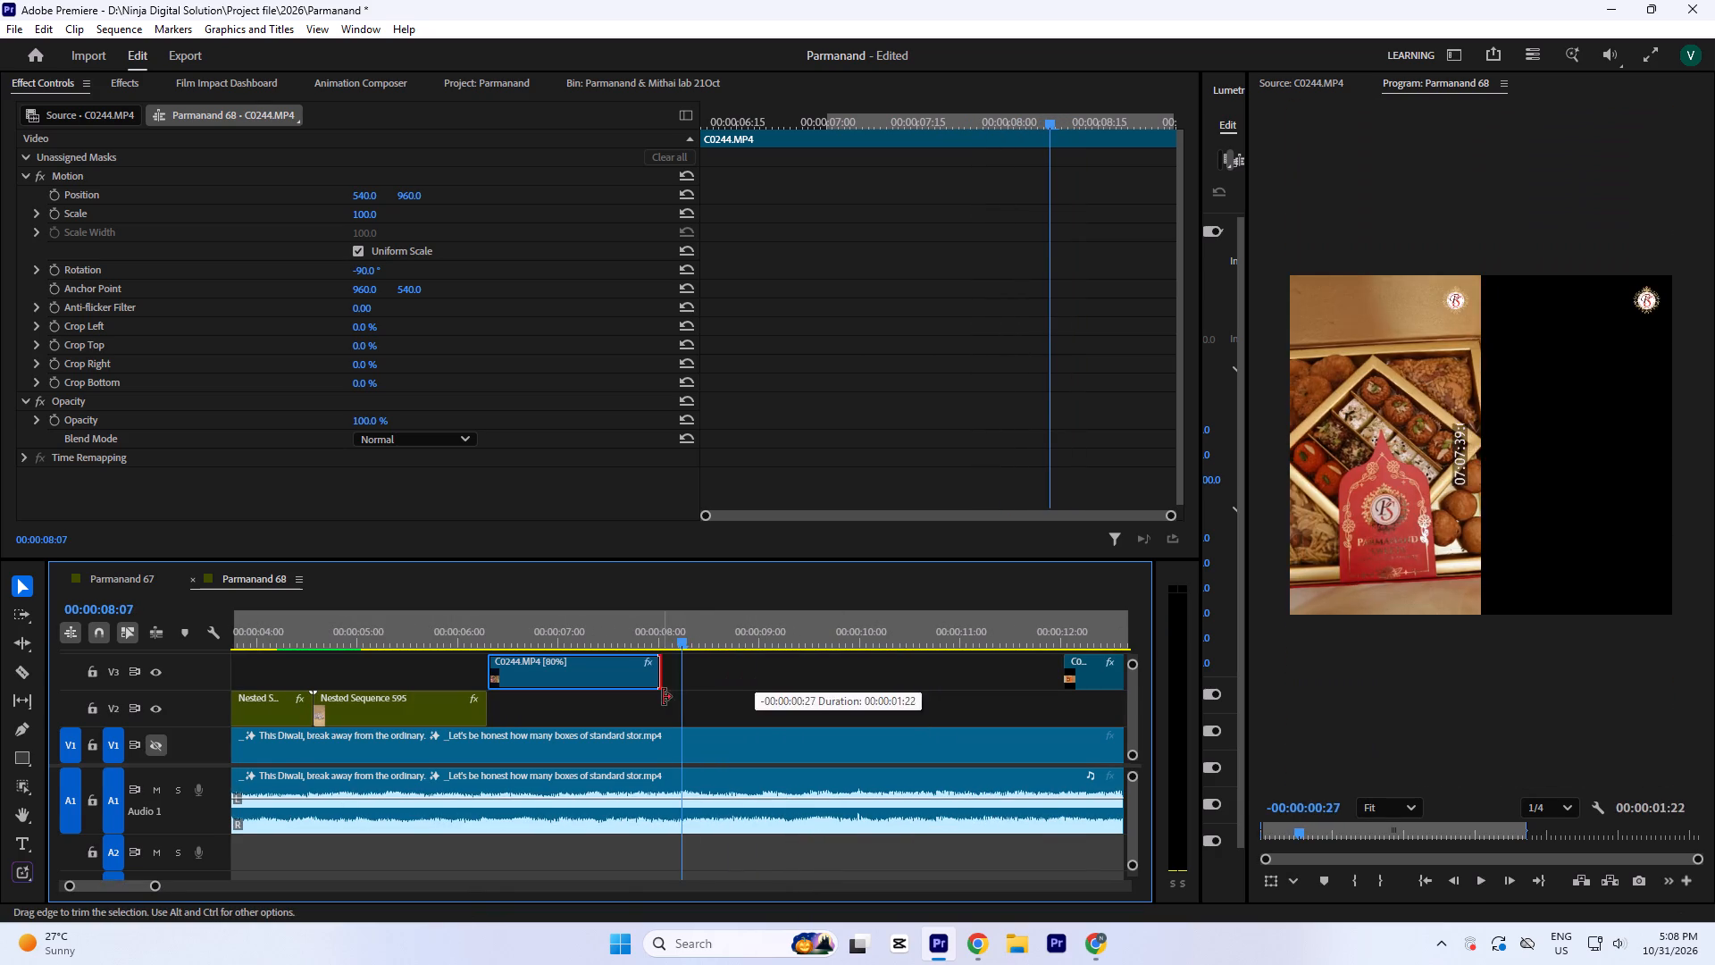
pyautogui.moveTo(663, 697); pyautogui.dragTo(683, 706)
pyautogui.moveTo(643, 679); pyautogui.dragTo(644, 710)
# Inspect the join between the blue boxes clip and C0244, and play C0244 through to its new end.
pyautogui.press('-')
pyautogui.click(557, 622)
pyautogui.write('==')
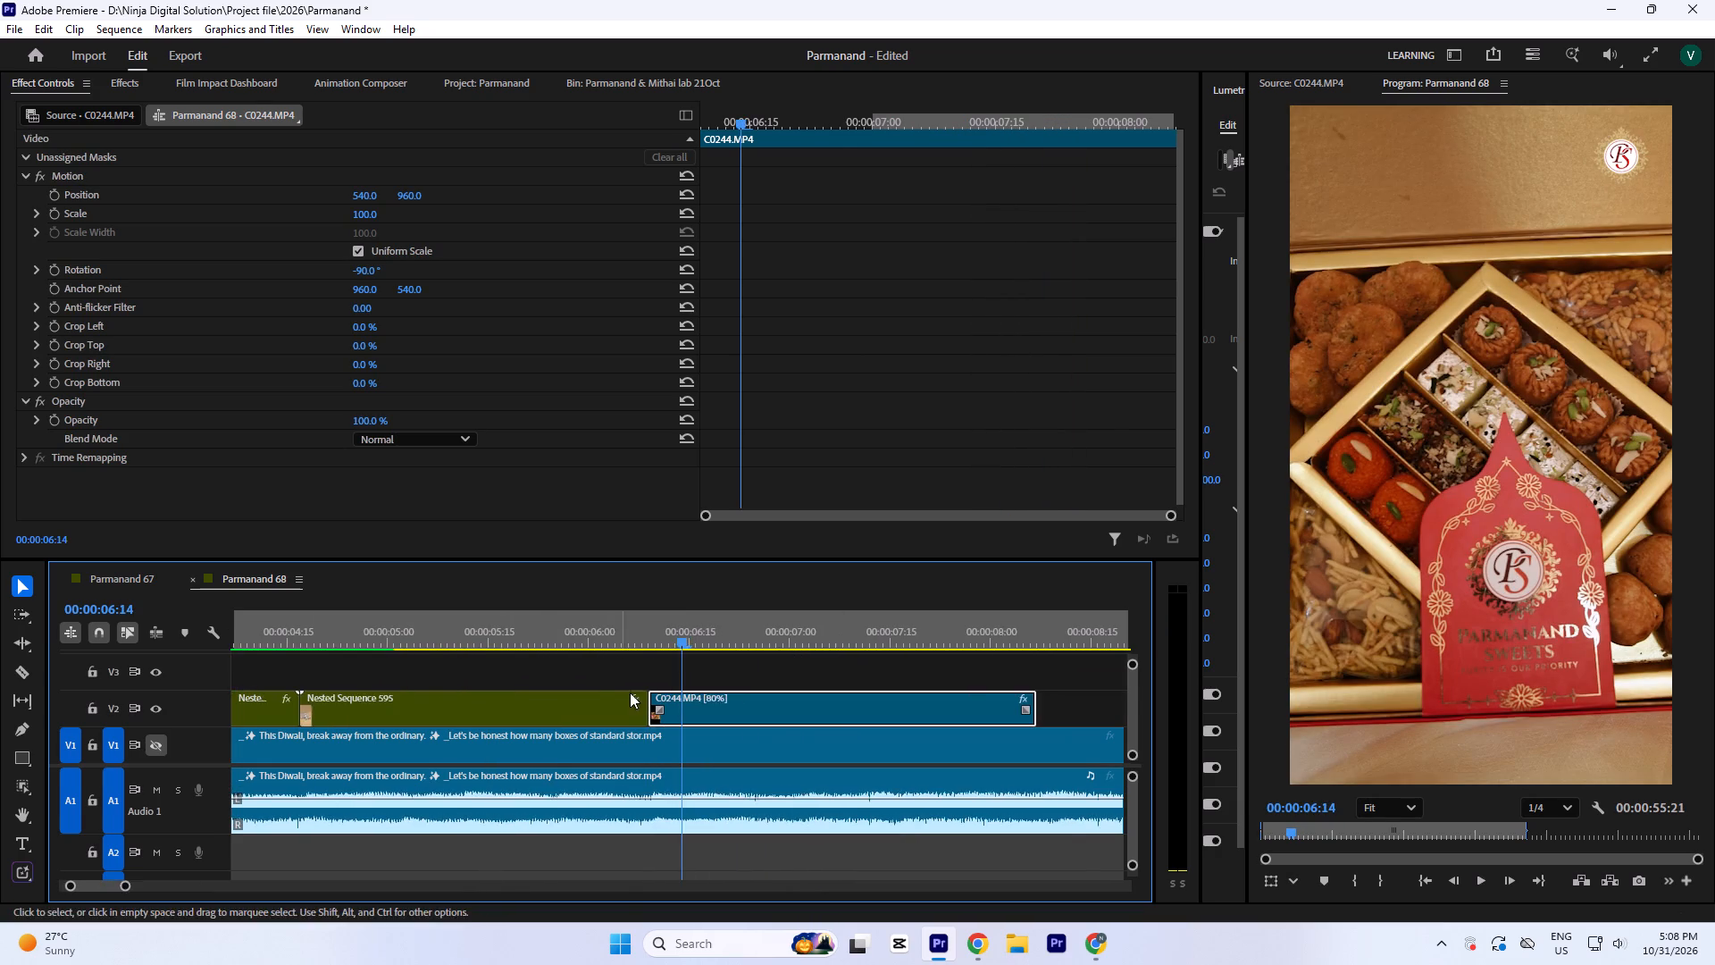
pyautogui.press('=')
pyautogui.click(613, 623)
pyautogui.press('-')
pyautogui.press('-')
pyautogui.press('-')
pyautogui.press('space')
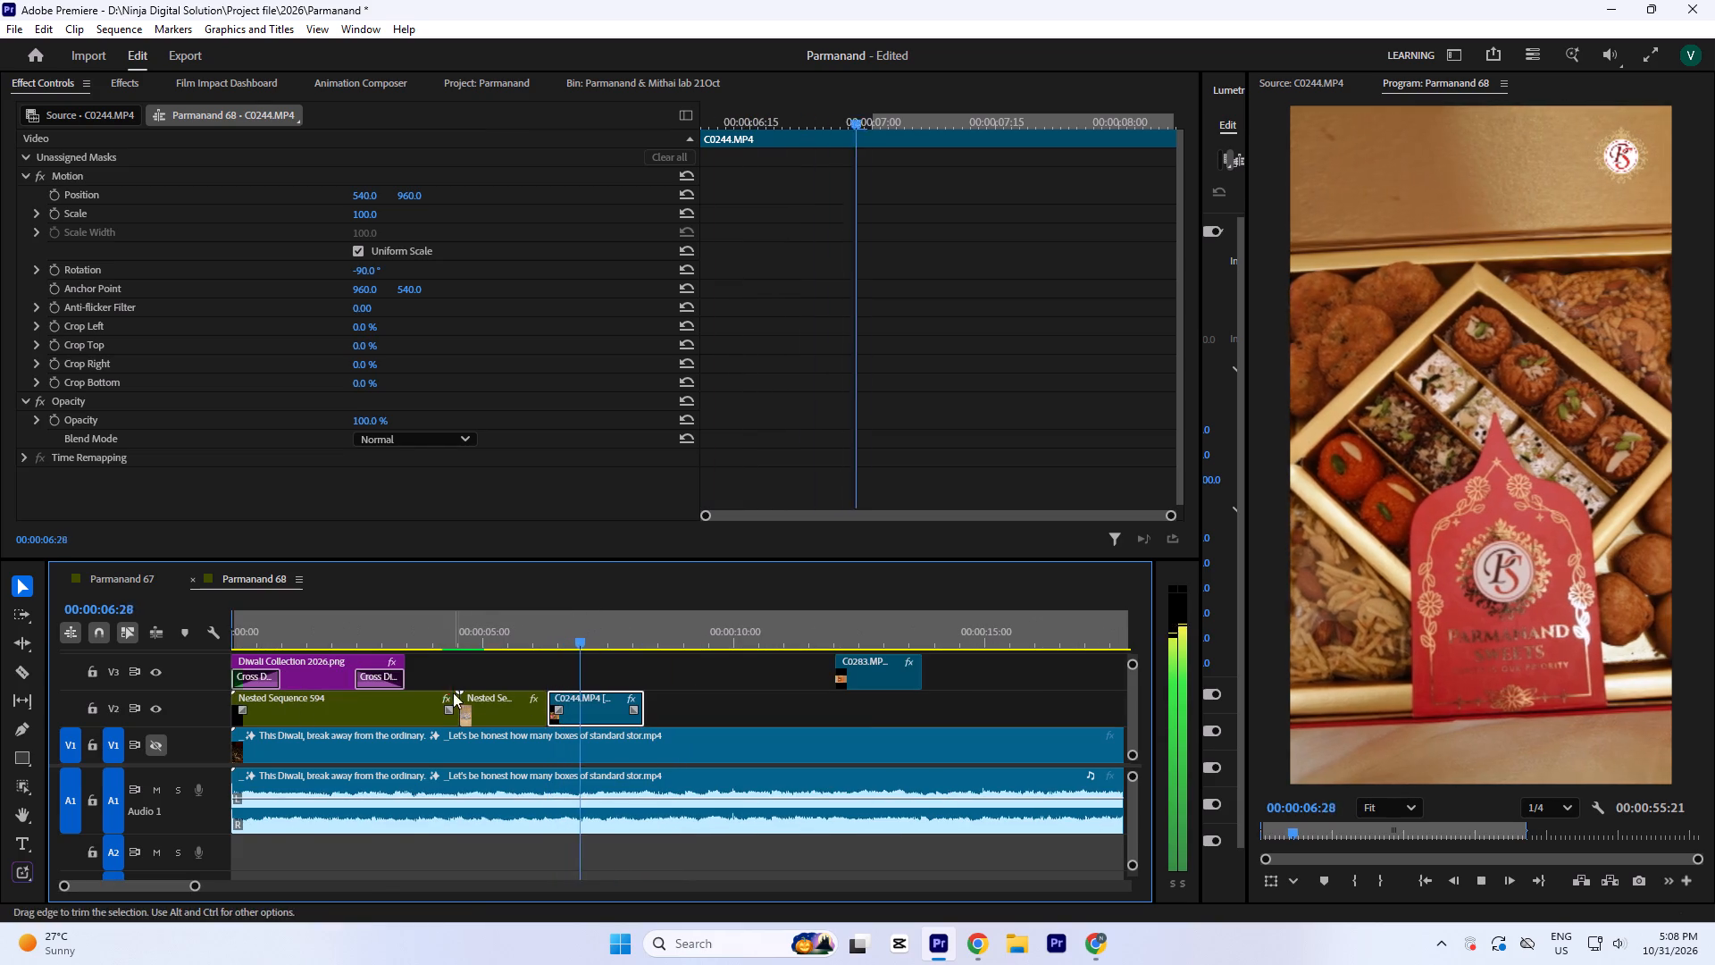
pyautogui.press('space')
pyautogui.press('space')
pyautogui.press('space')
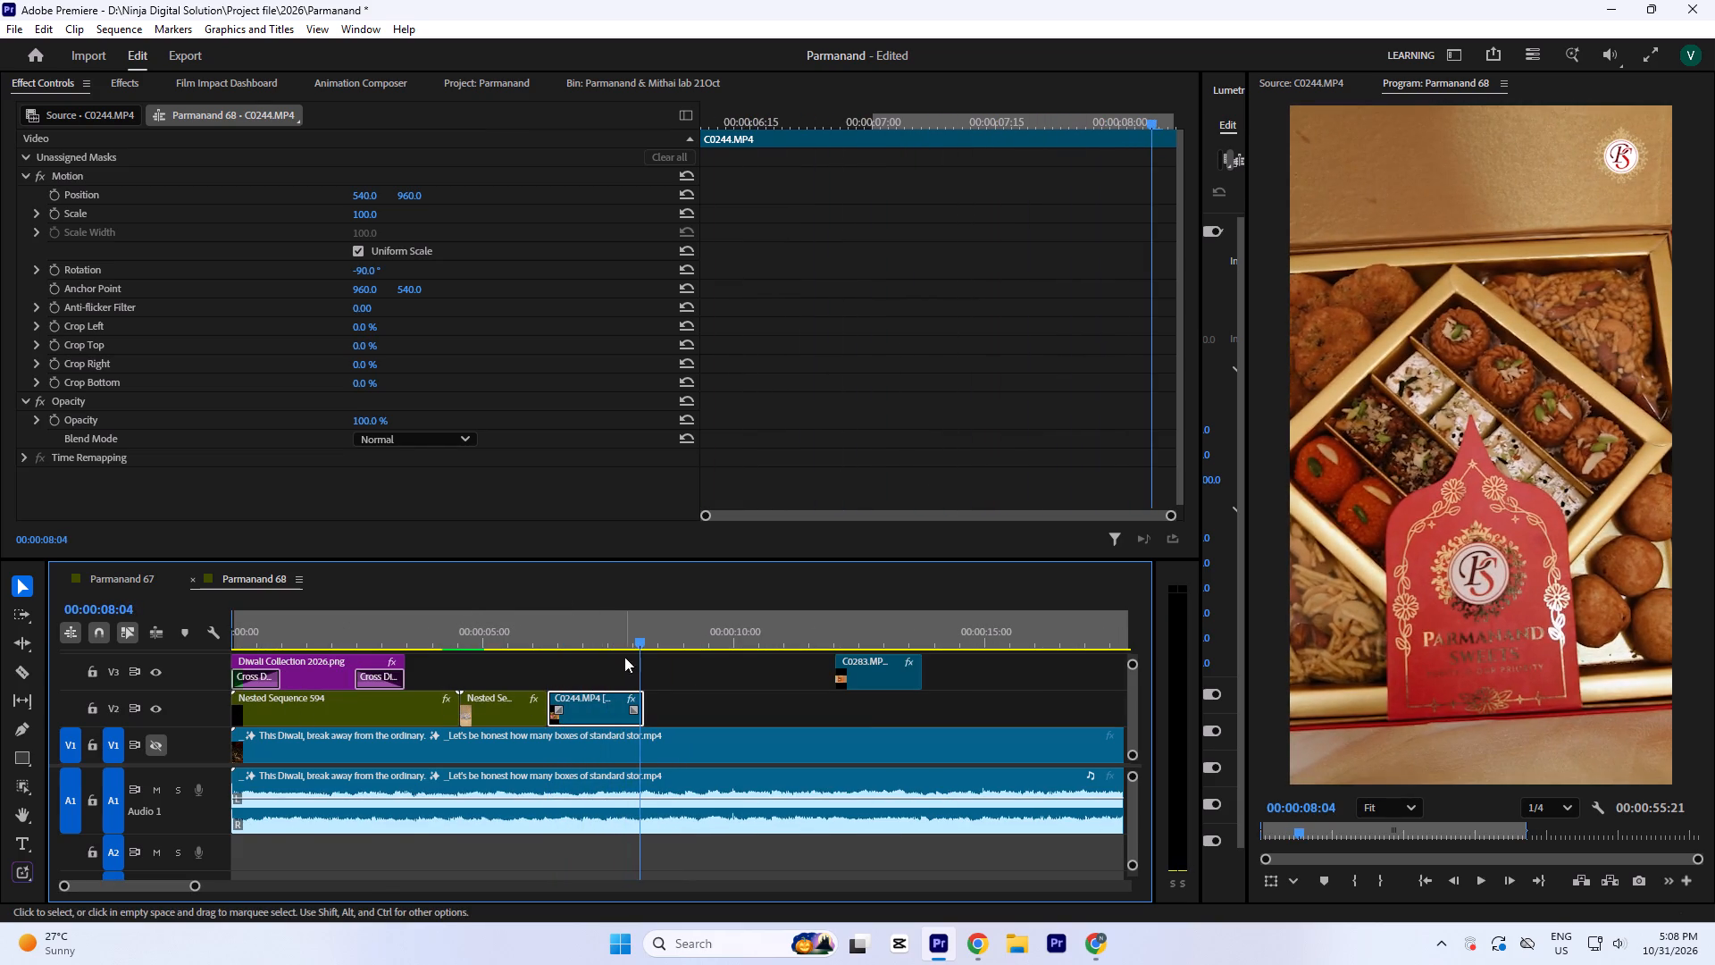
pyautogui.press('space')
pyautogui.press('space')
# Straighten C0244 by rotating it to -86° and enlarge it to scale 114 so it fills the frame.
pyautogui.click(632, 615)
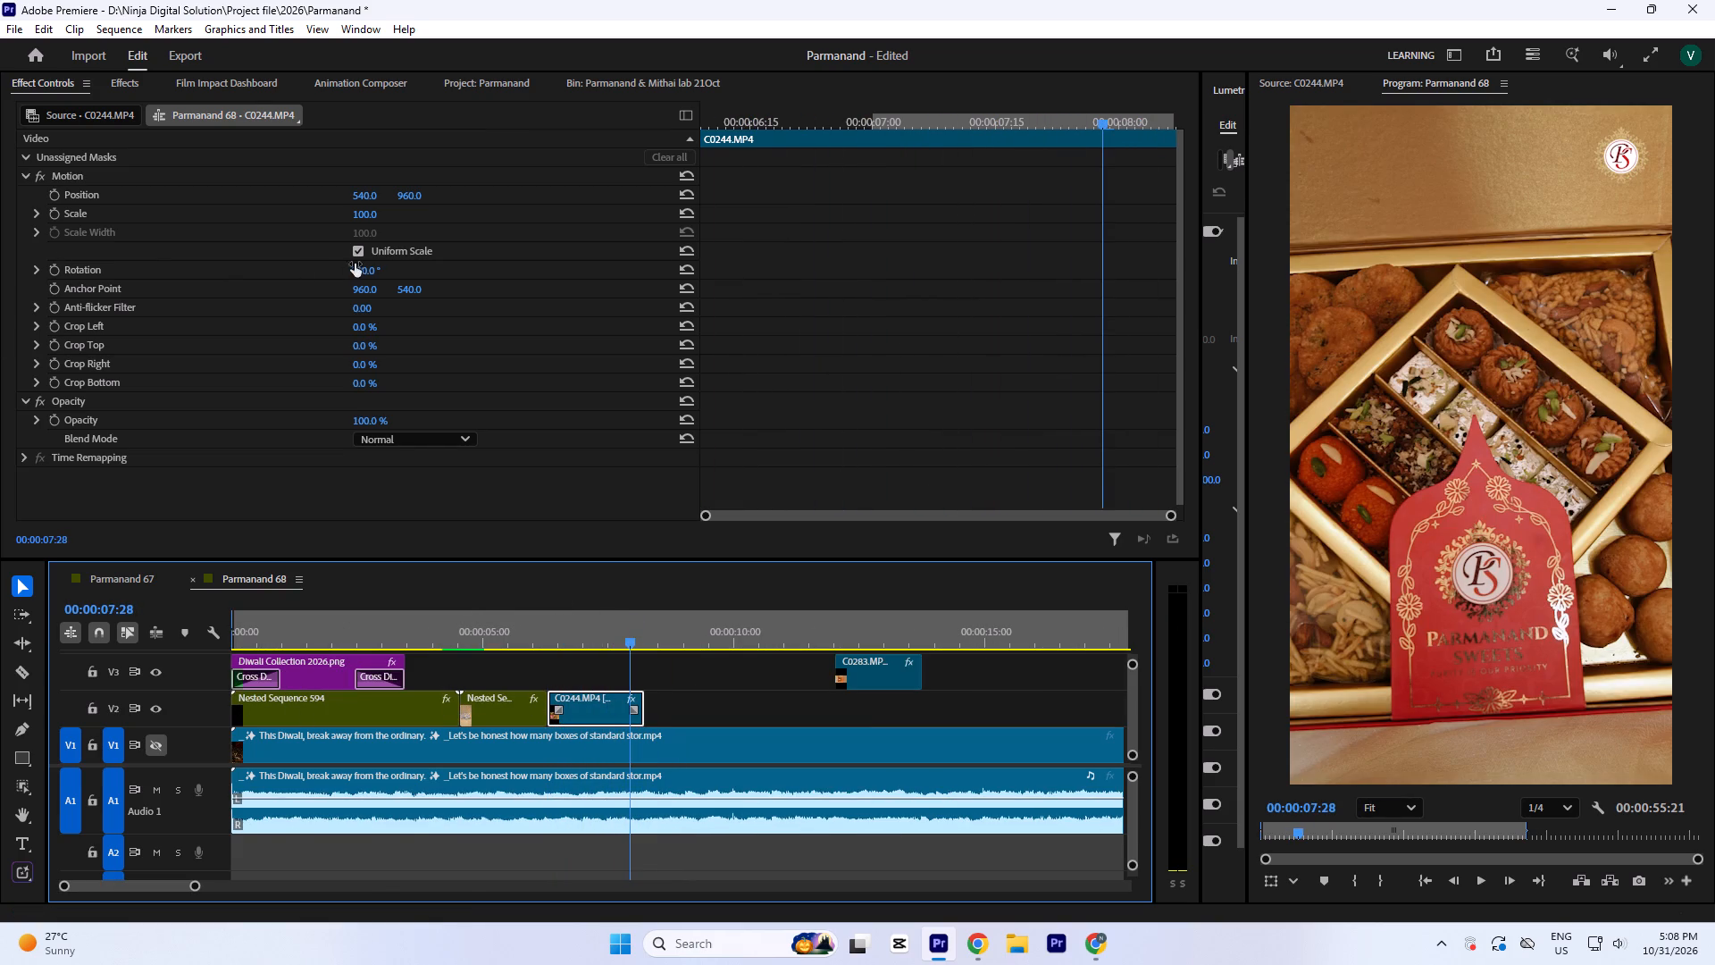
pyautogui.click(562, 638)
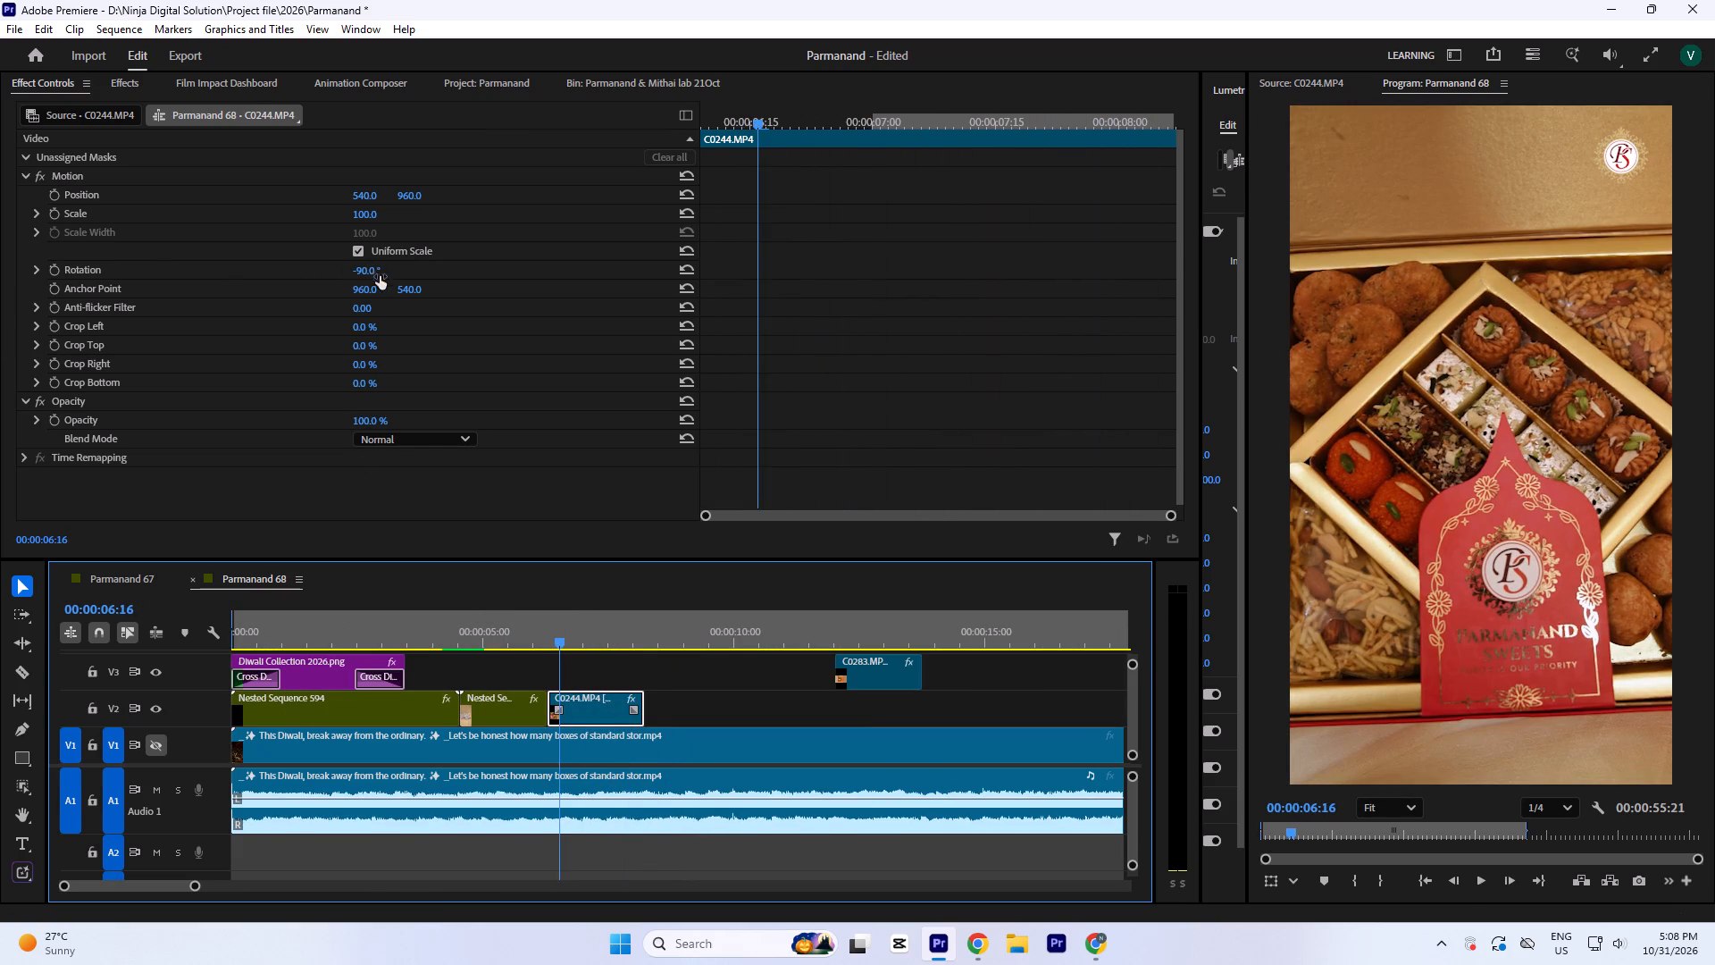
pyautogui.click(371, 266)
pyautogui.press('Up')
pyautogui.press('Up')
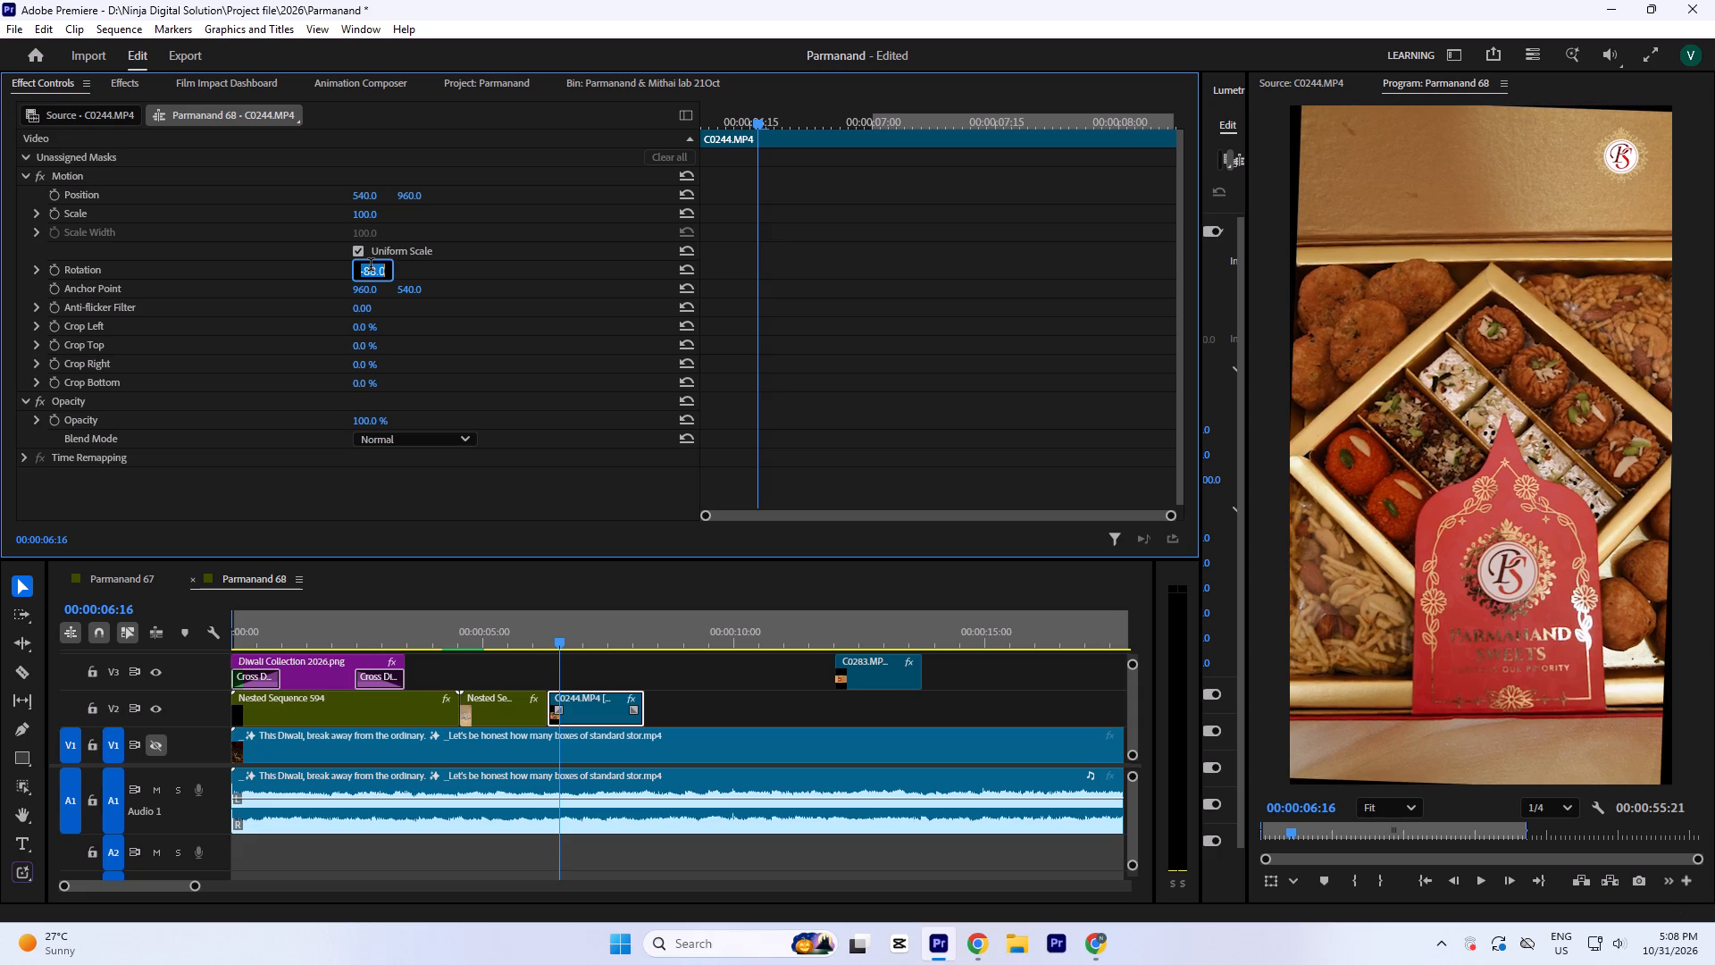
pyautogui.press('Up')
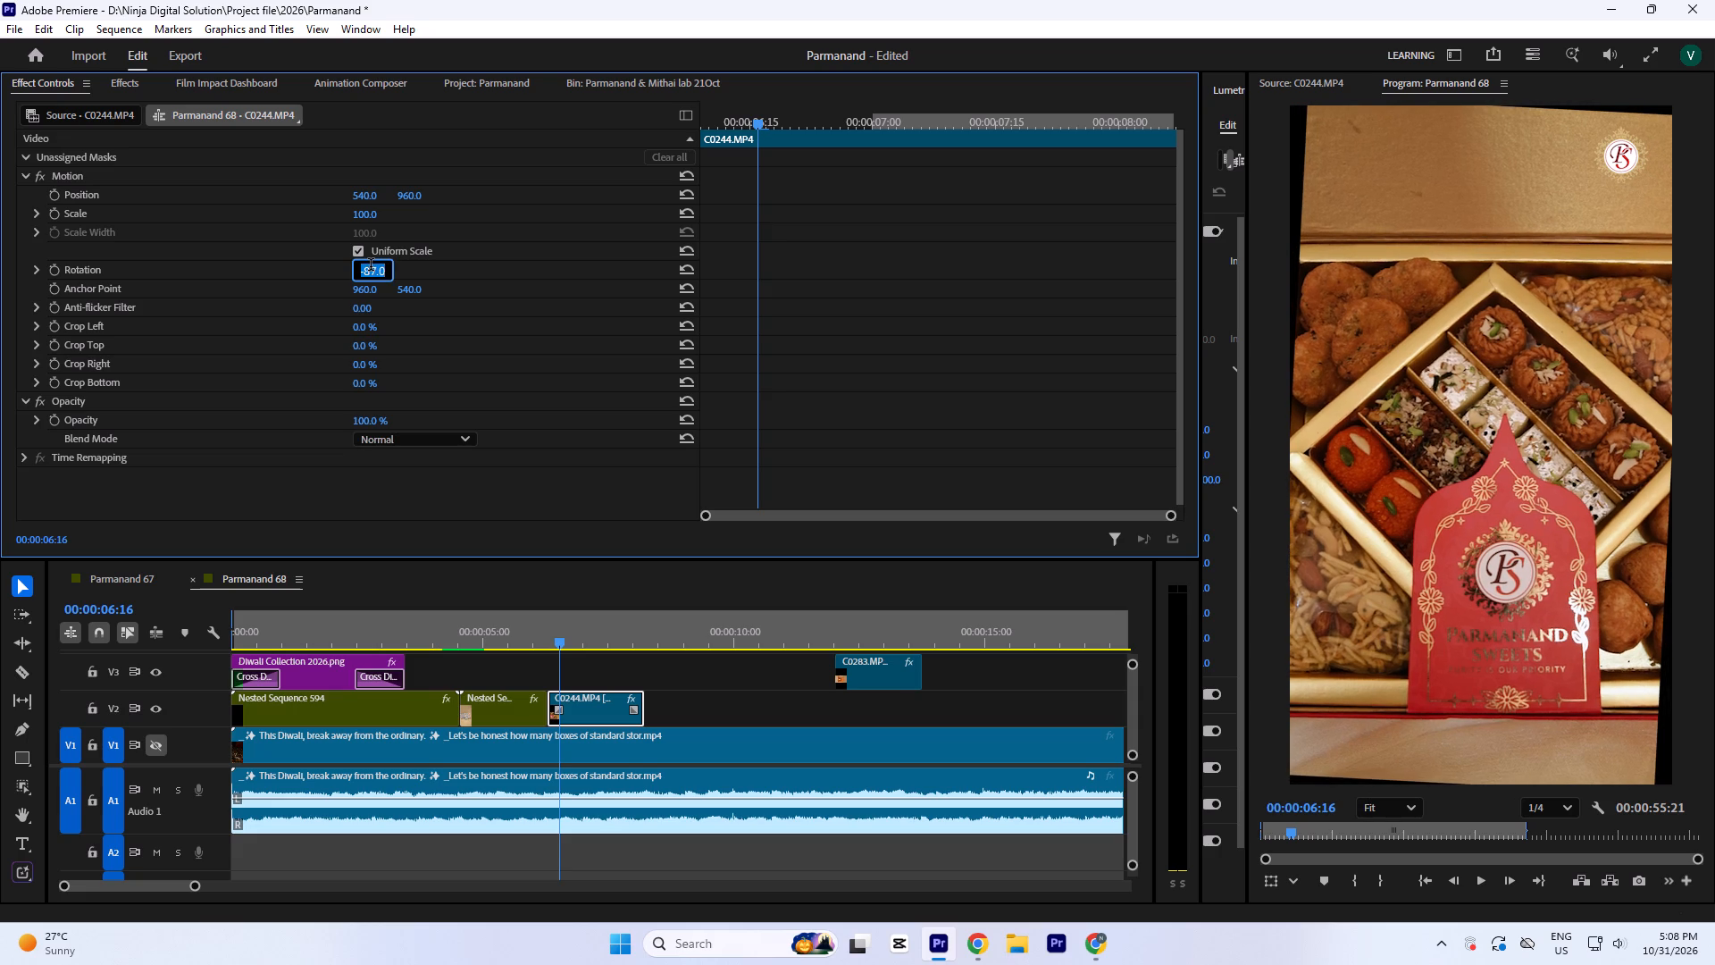
pyautogui.press('Up')
pyautogui.moveTo(368, 214); pyautogui.dragTo(367, 204)
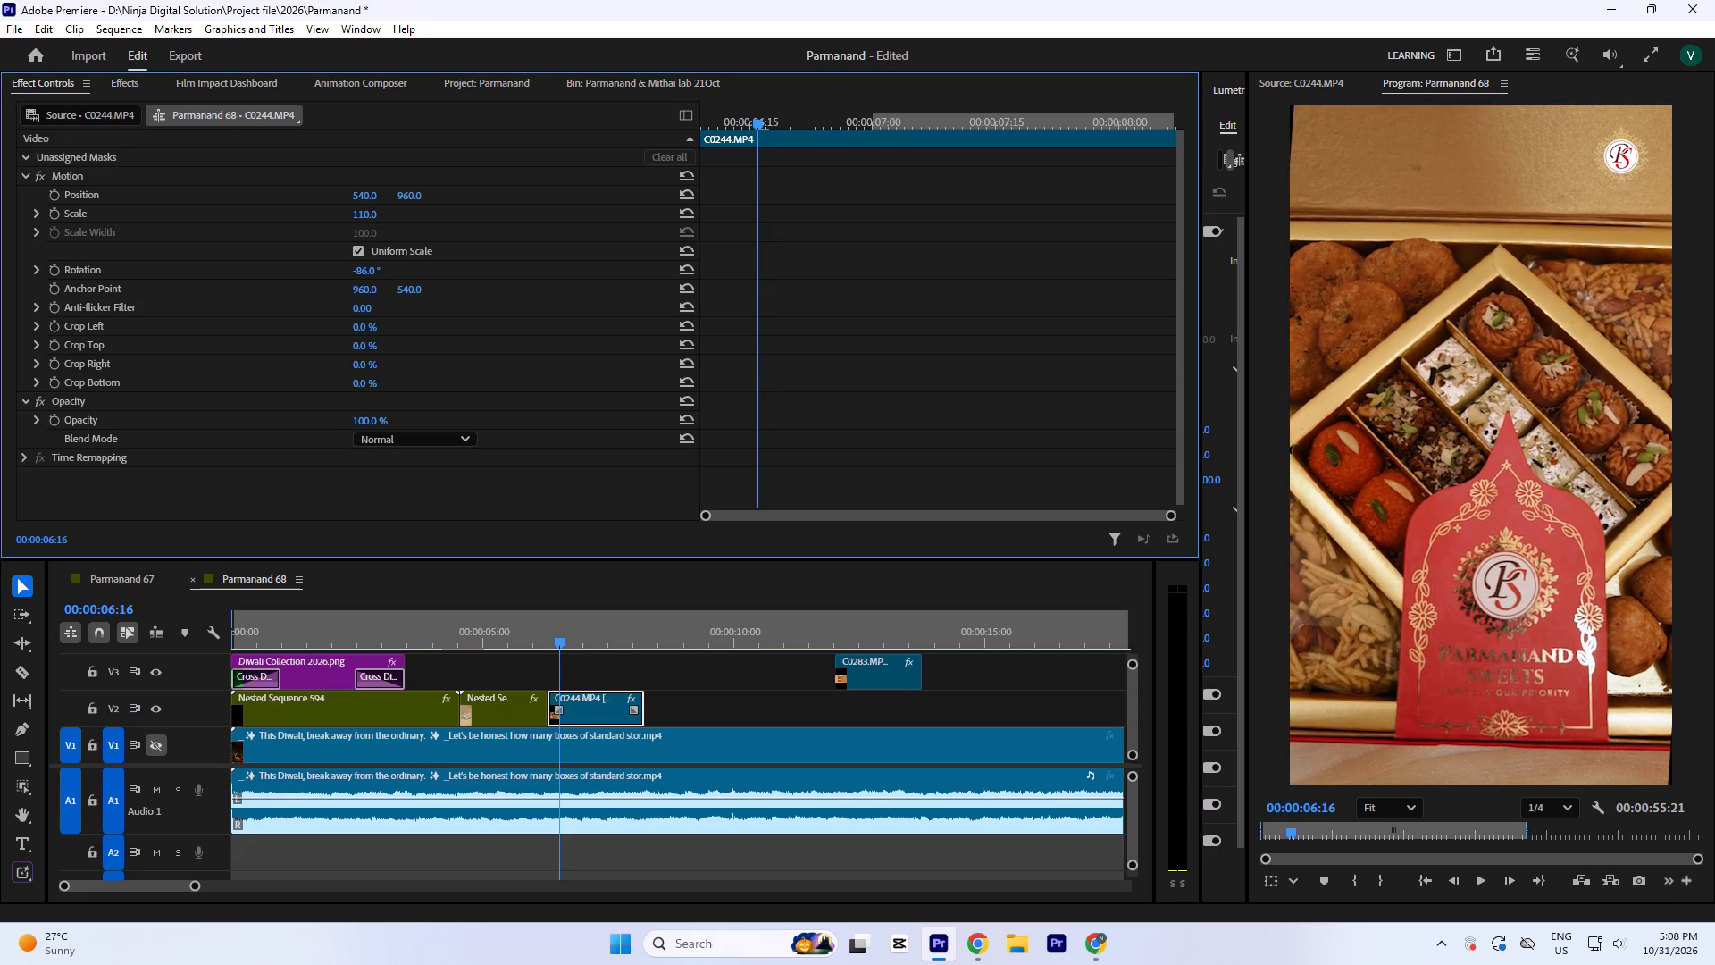
pyautogui.moveTo(367, 204); pyautogui.dragTo(366, 200)
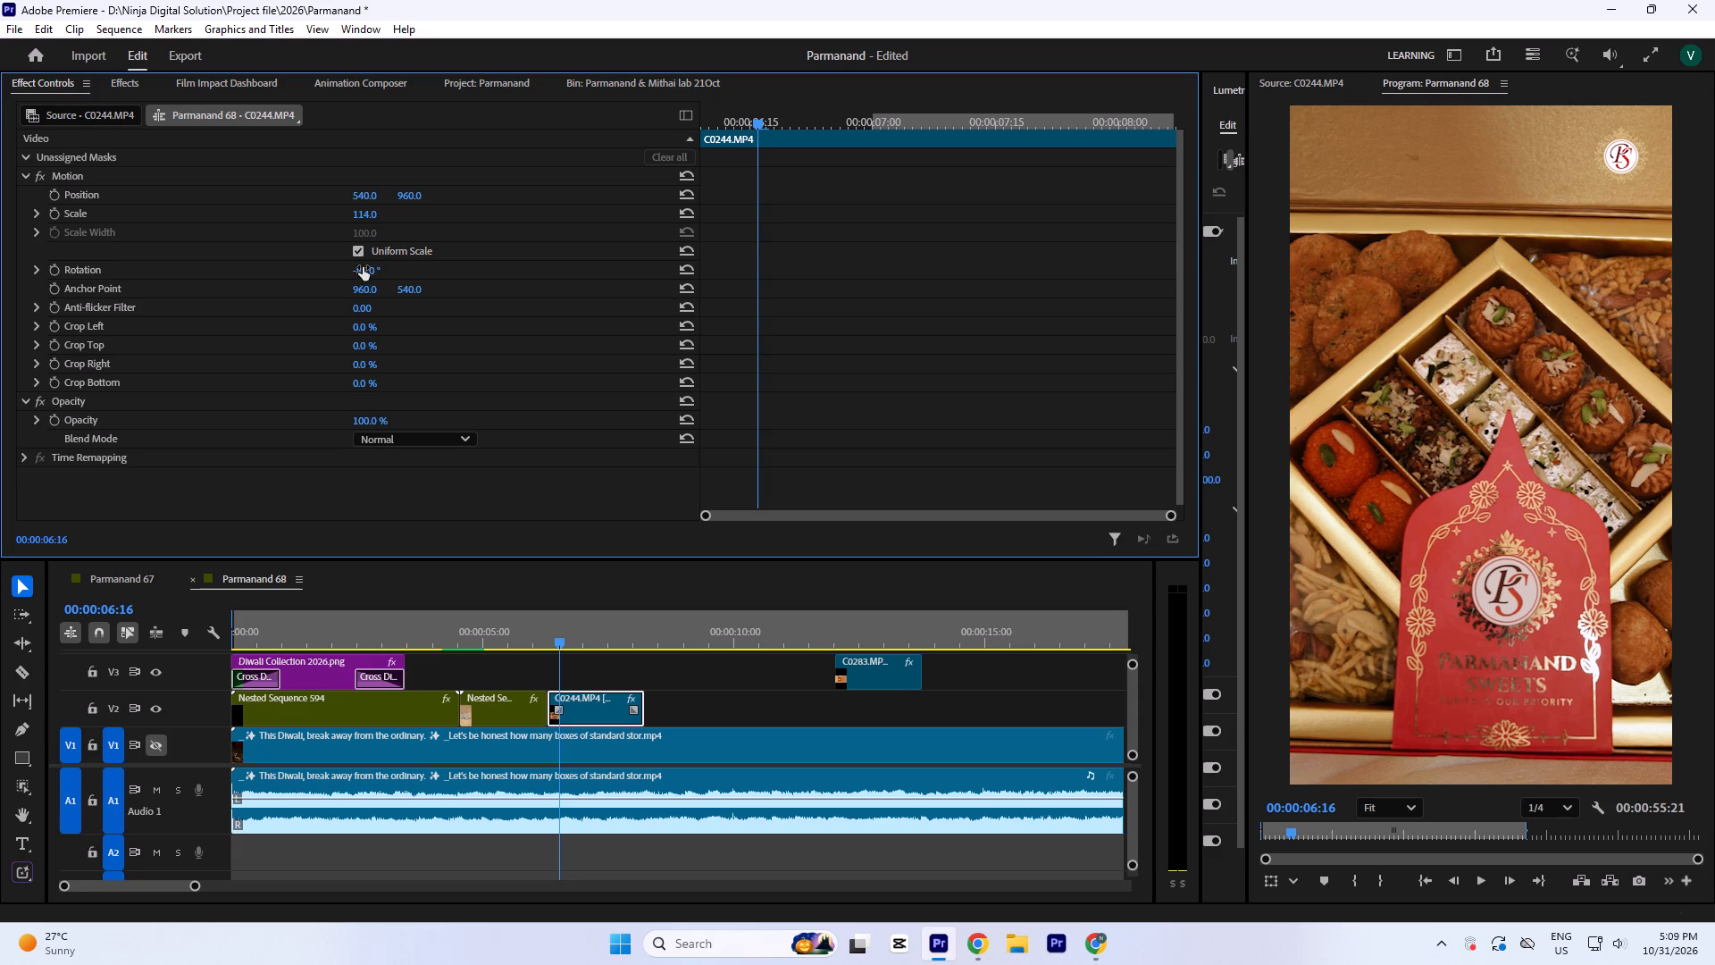
# Fine-tune the rotation of C0244 to -87.3° so the sweet box sits straight.
pyautogui.click(363, 267)
pyautogui.press('Down')
pyautogui.press('Down')
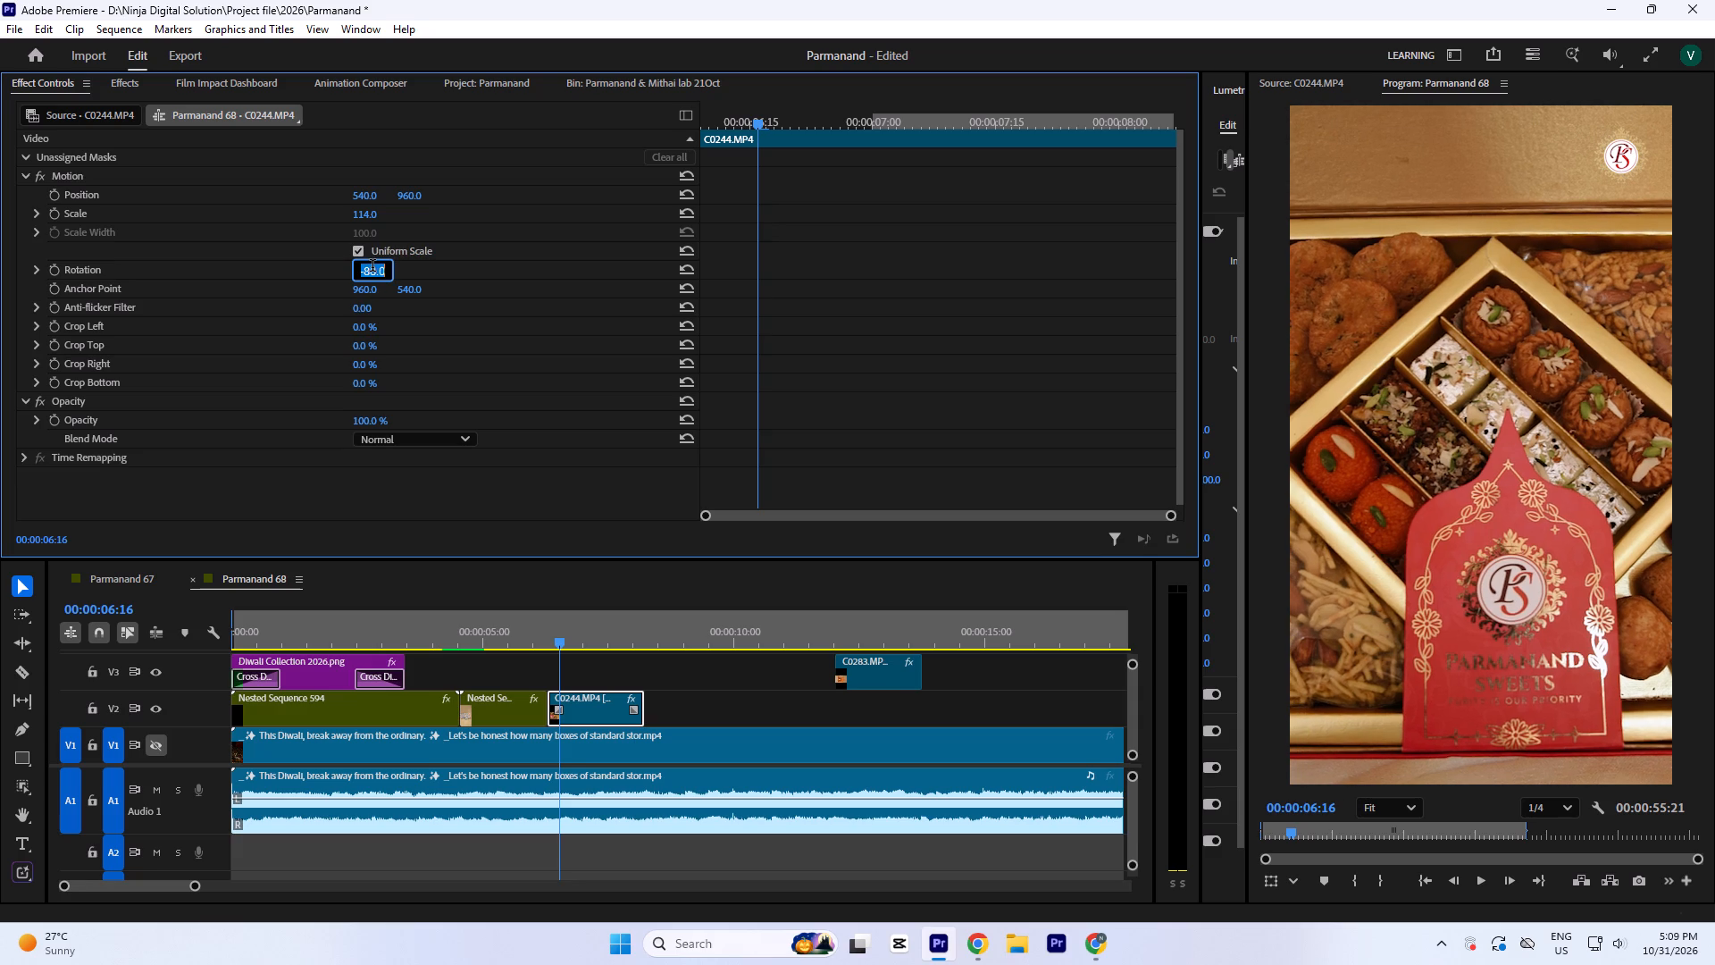
pyautogui.press('Right')
pyautogui.press('BackSpace')
pyautogui.press('3')
pyautogui.click(923, 368)
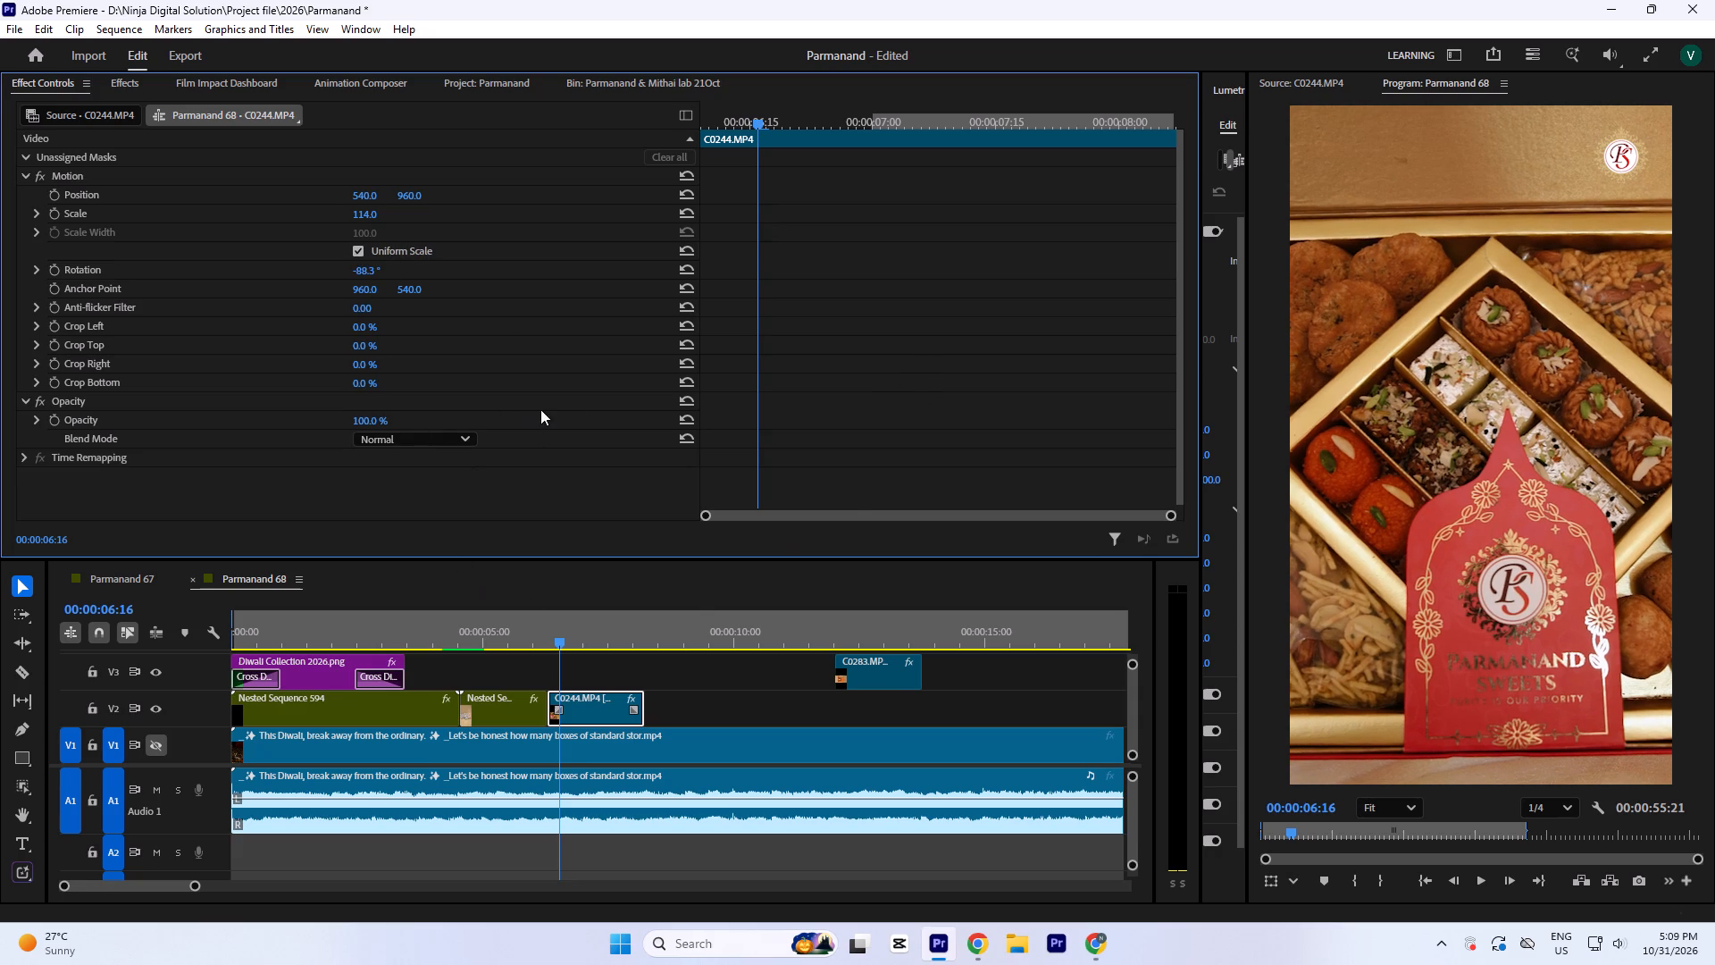
pyautogui.click(371, 272)
pyautogui.press('Up')
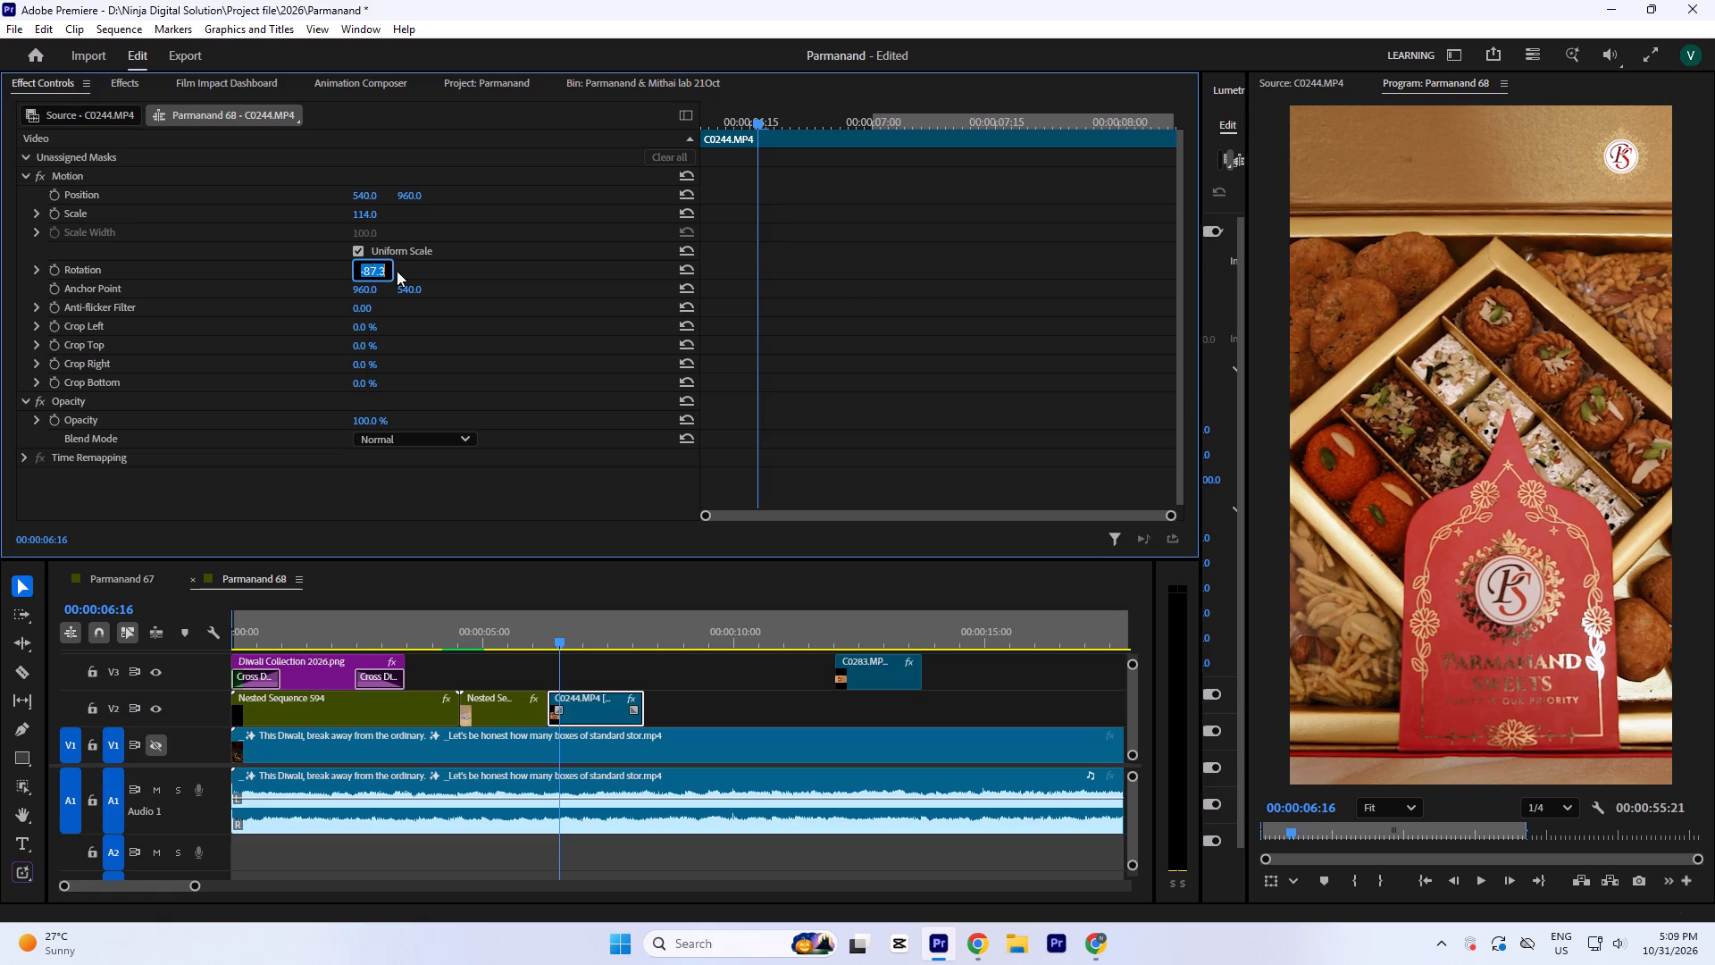
pyautogui.click(861, 278)
# Shift C0244 vertically to a Y position of 863 and save the project.
pyautogui.click(701, 689)
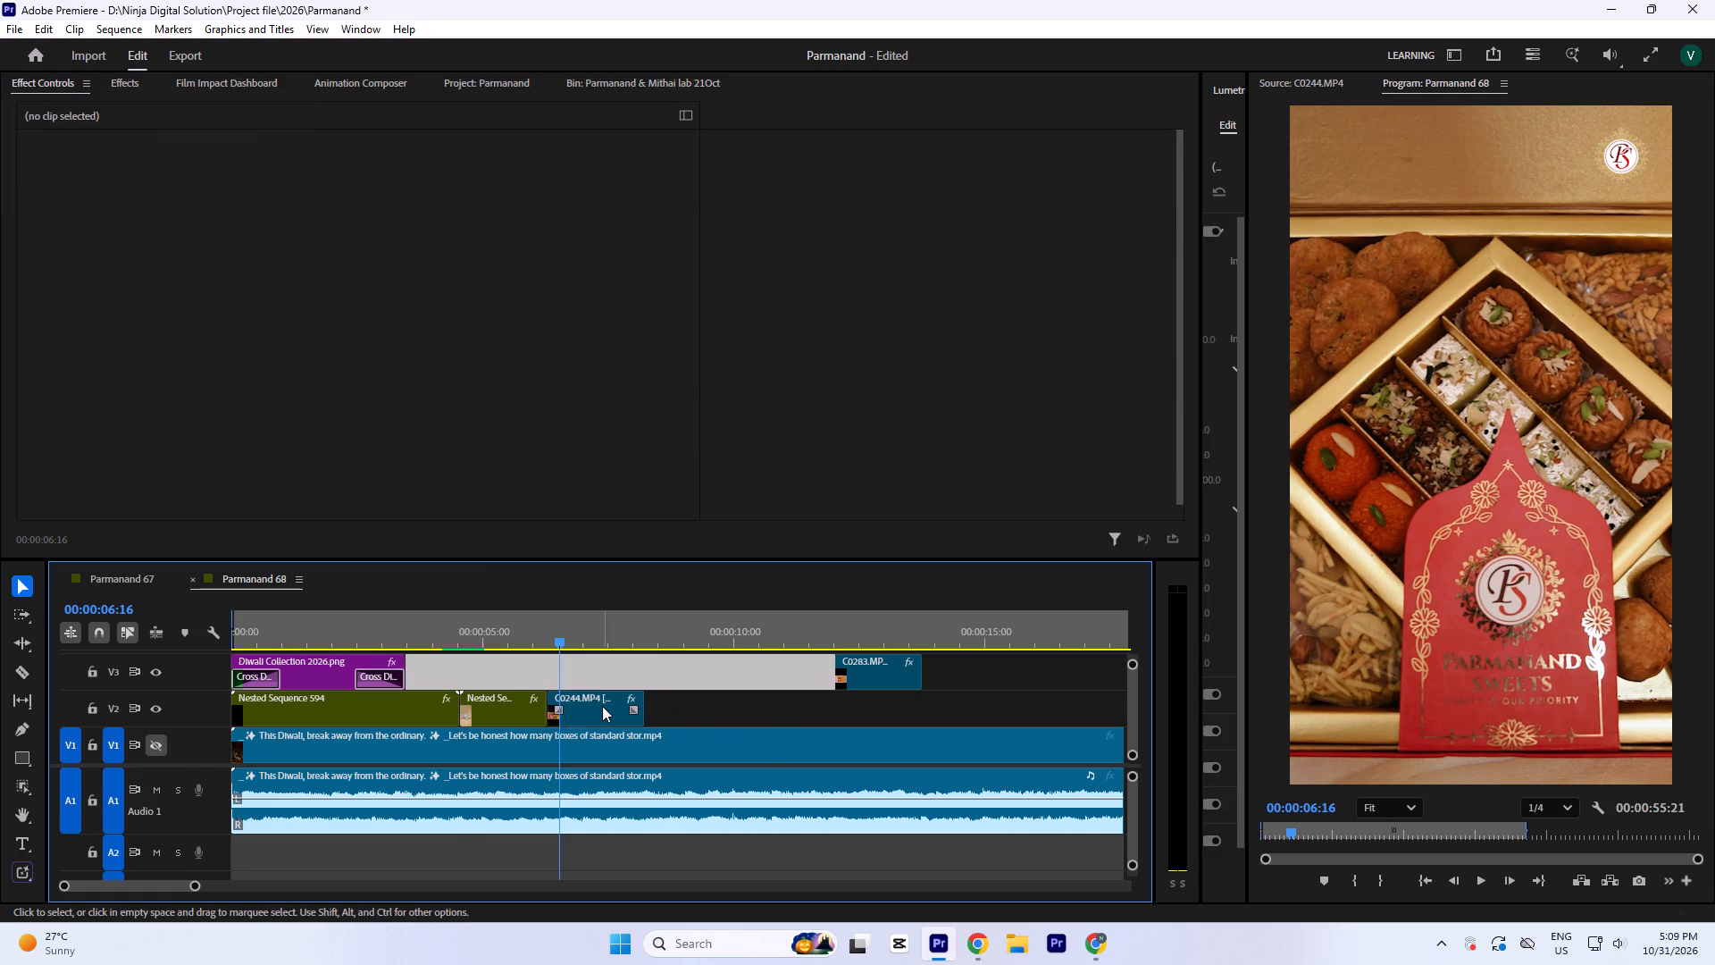
pyautogui.click(602, 706)
pyautogui.moveTo(414, 197); pyautogui.dragTo(420, 247)
pyautogui.click(366, 270)
pyautogui.press('Up')
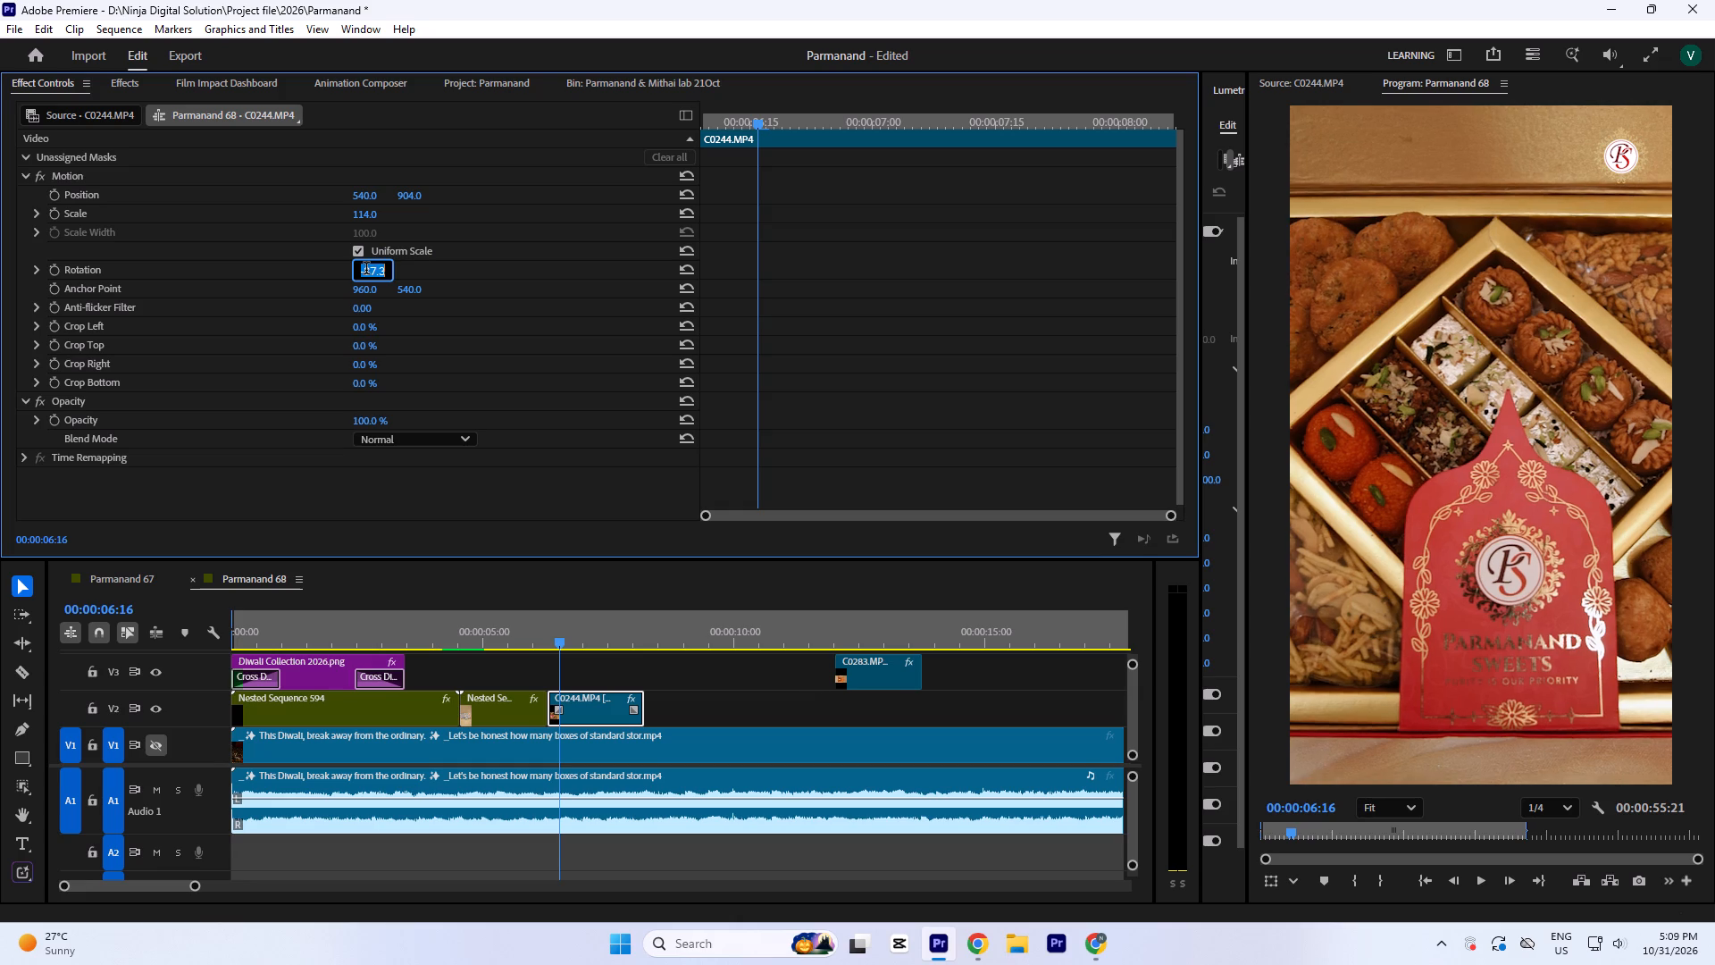
pyautogui.click(773, 283)
pyautogui.moveTo(413, 192); pyautogui.dragTo(414, 259)
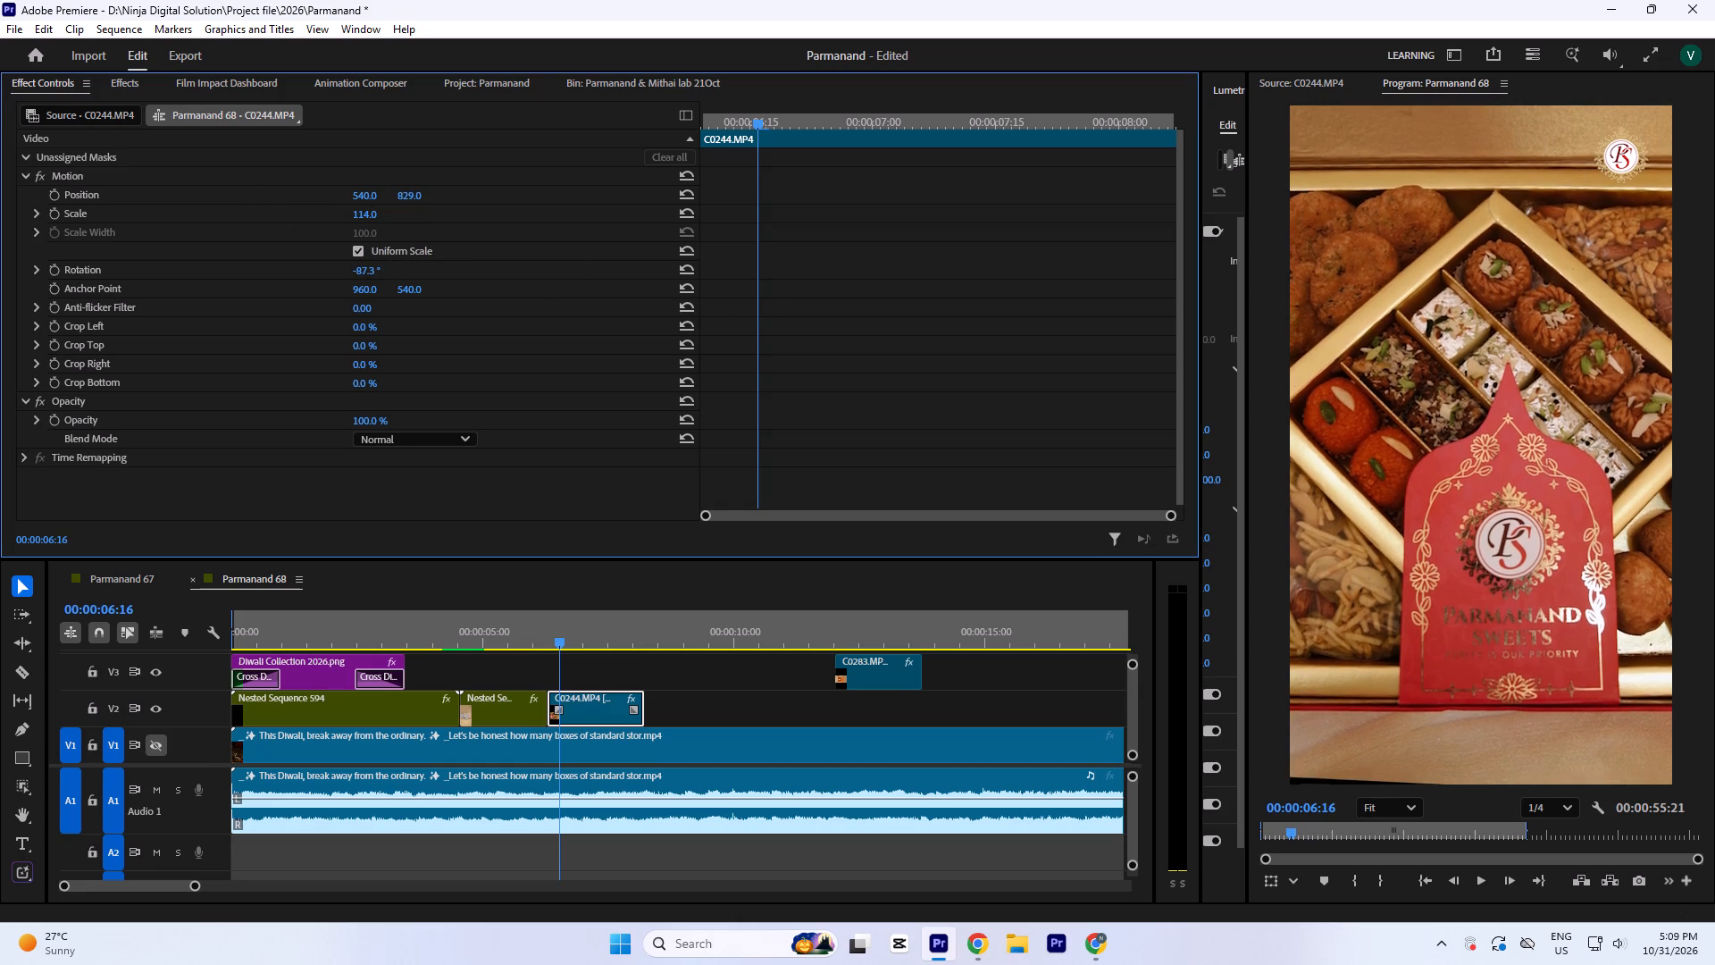
pyautogui.moveTo(414, 259); pyautogui.dragTo(410, 229)
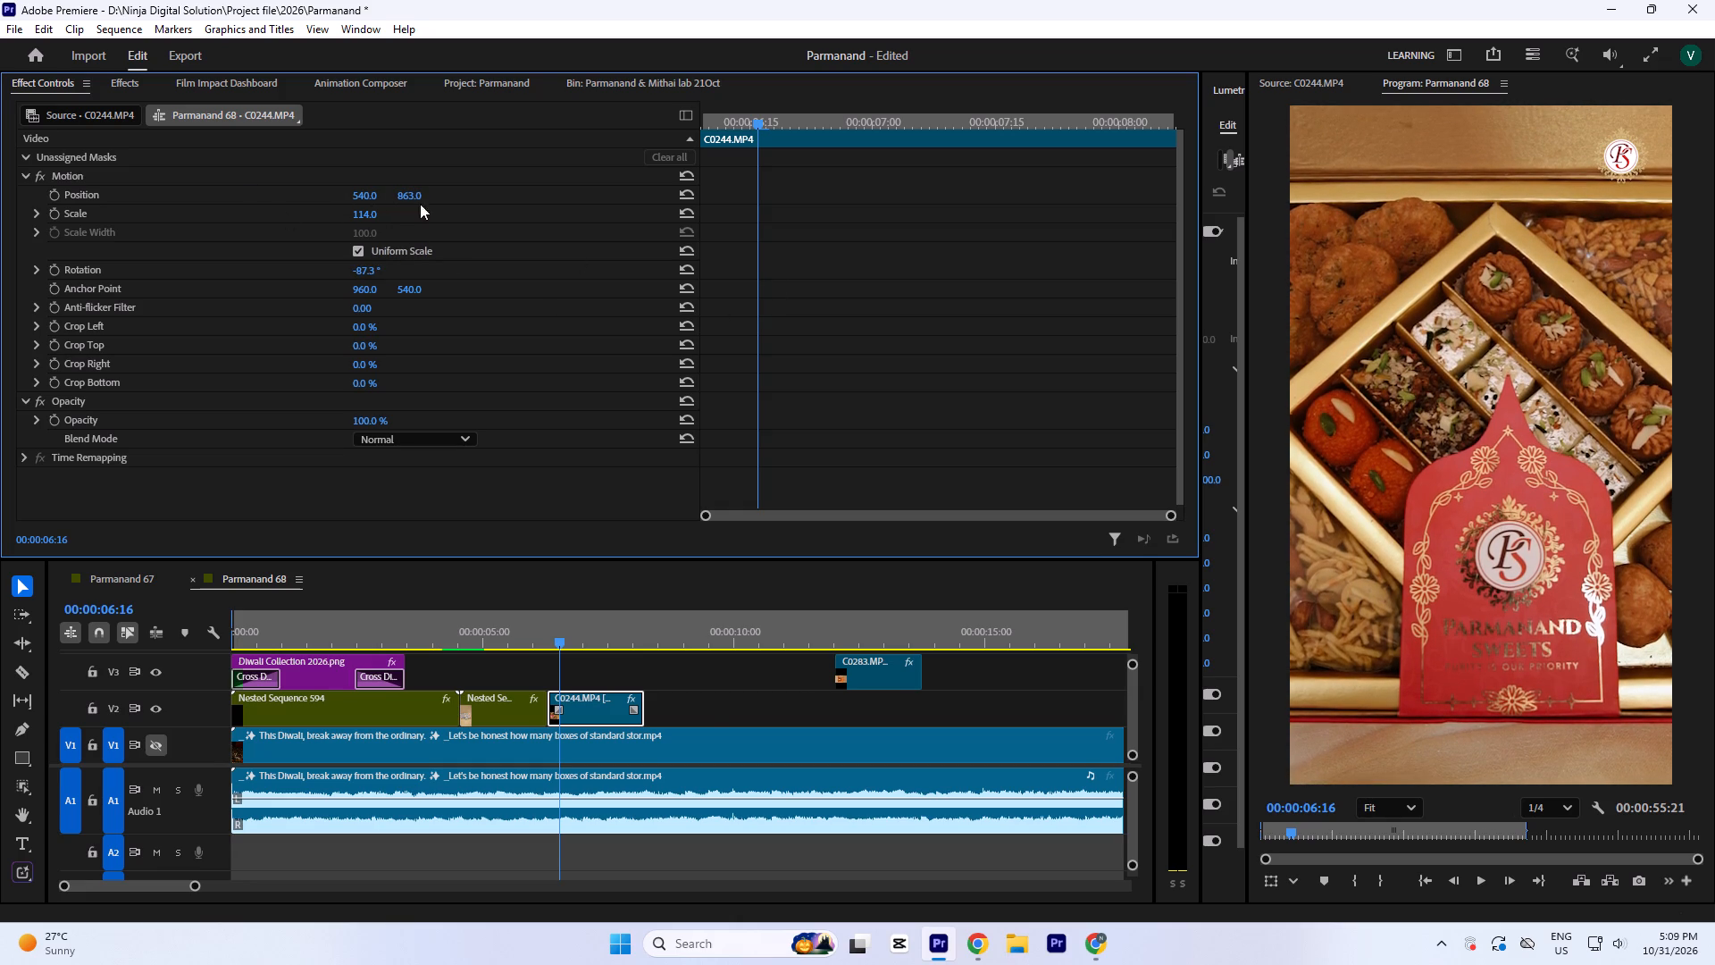
pyautogui.click(705, 709)
pyautogui.hotkey('ctrl', 's')
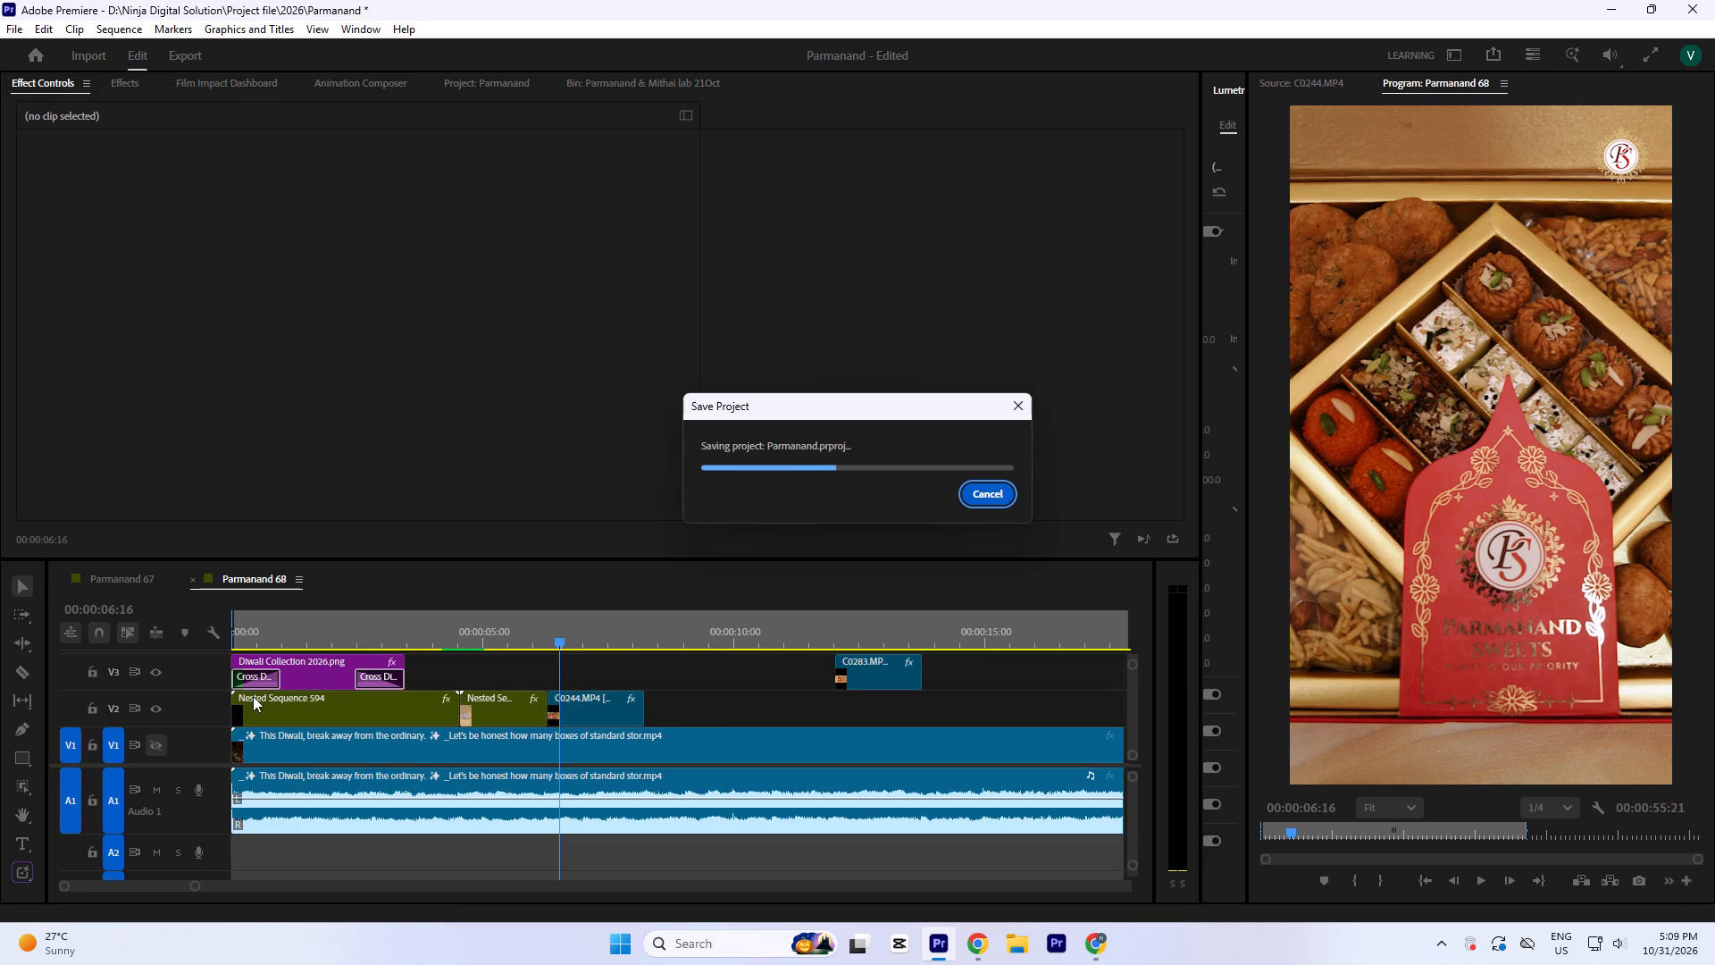
# Play from the blue boxes through C0244 to check its new framing and the join between the clips.
pyautogui.click(497, 641)
pyautogui.press('space')
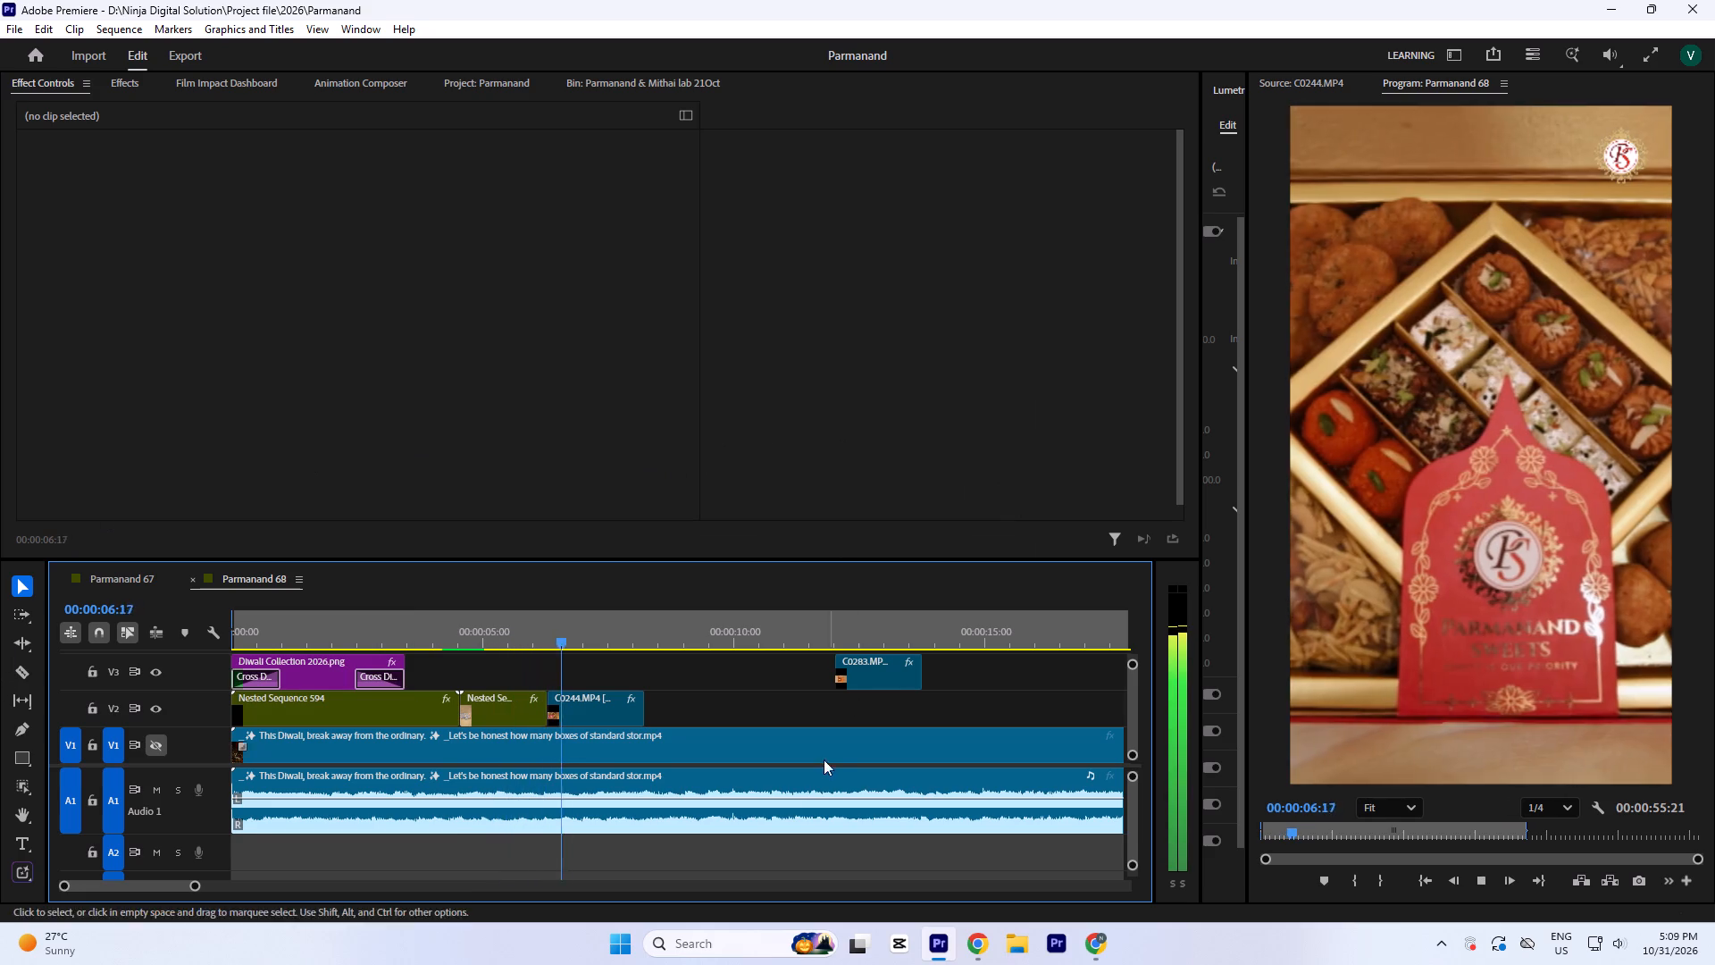
pyautogui.press('space')
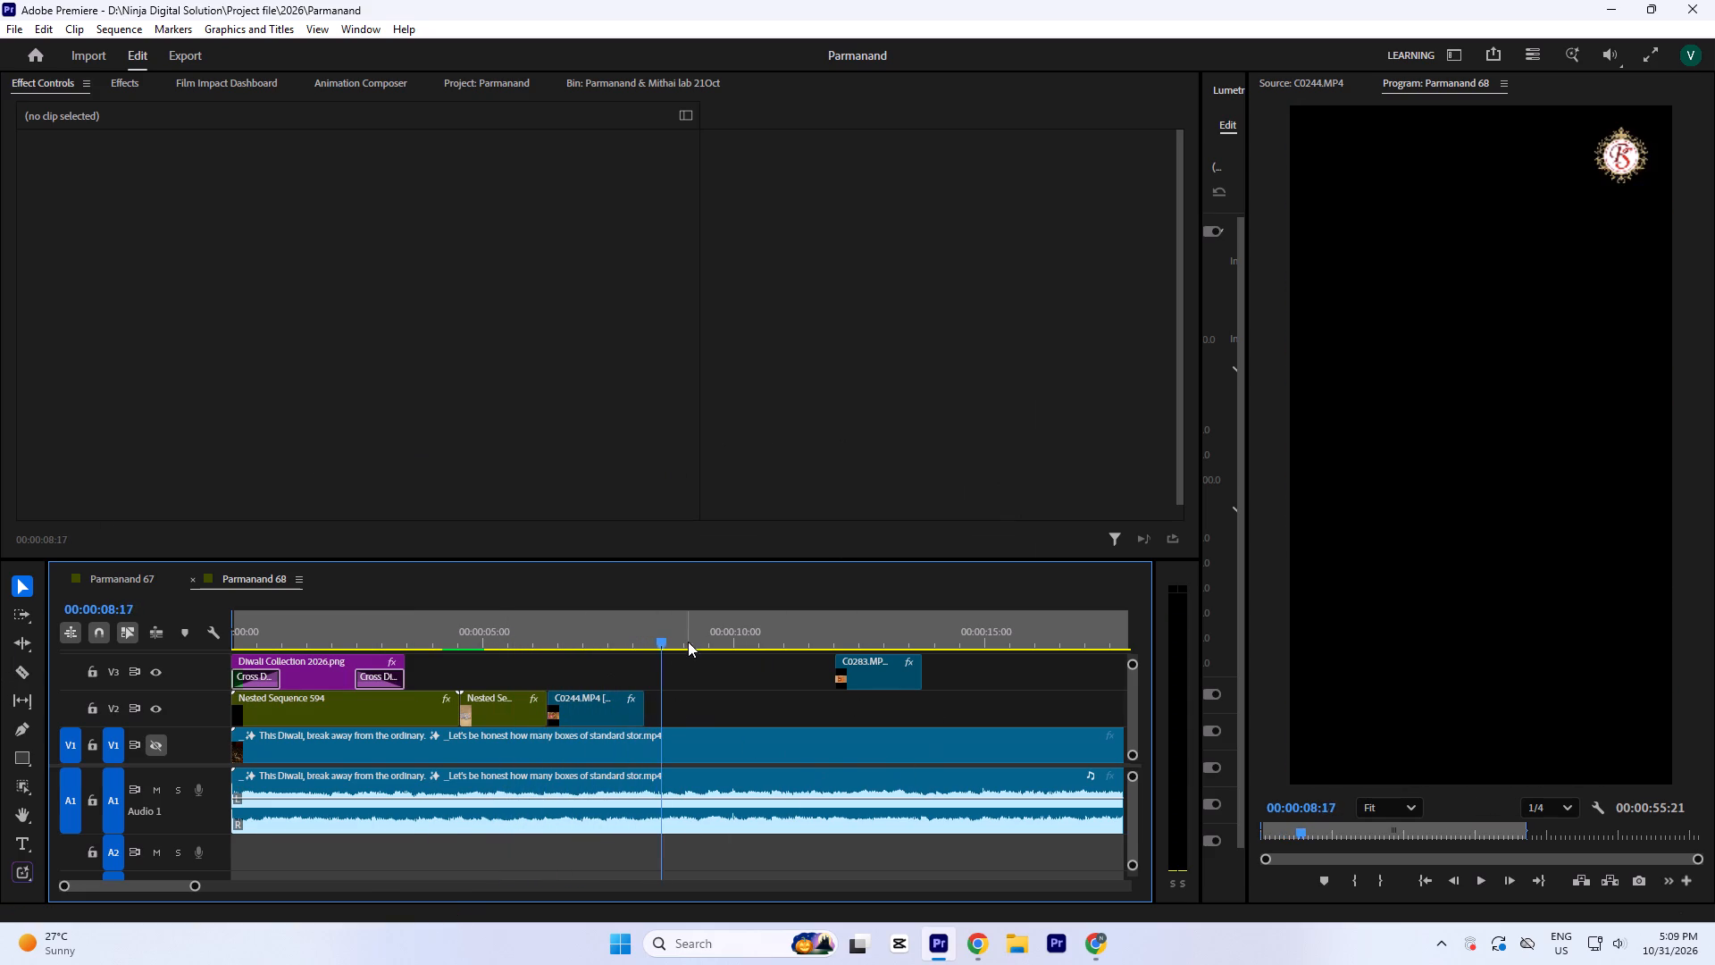
pyautogui.moveTo(607, 627); pyautogui.dragTo(481, 728)
pyautogui.press('space')
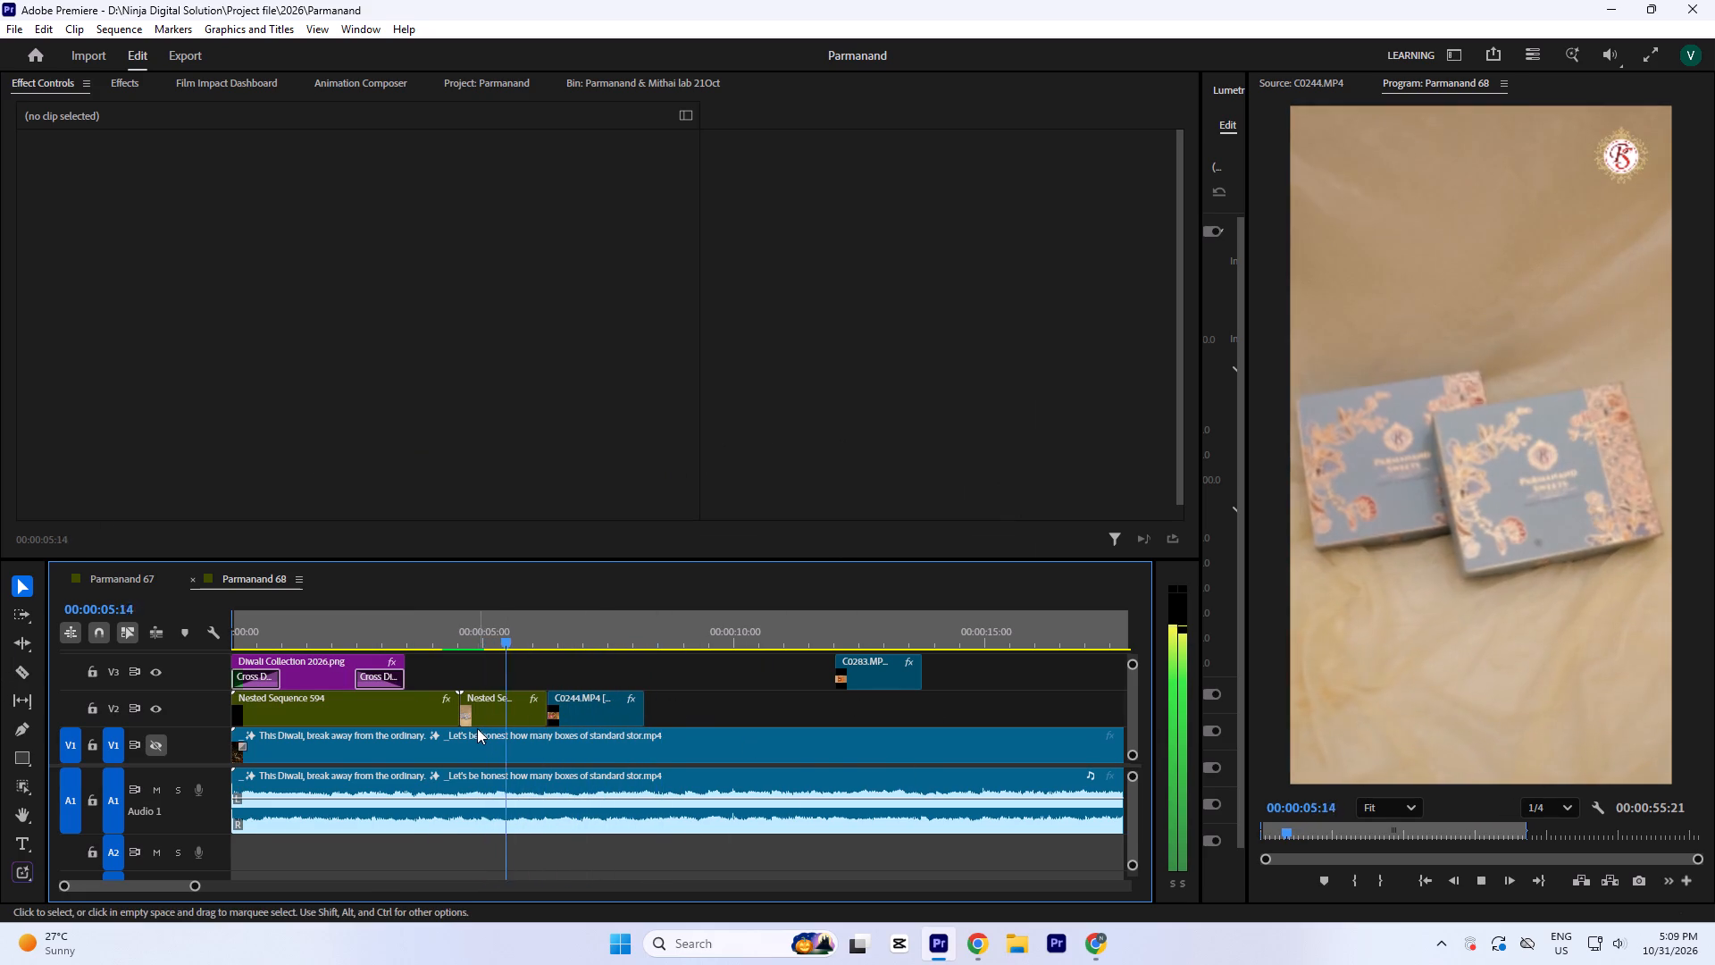
pyautogui.press('space')
pyautogui.click(521, 625)
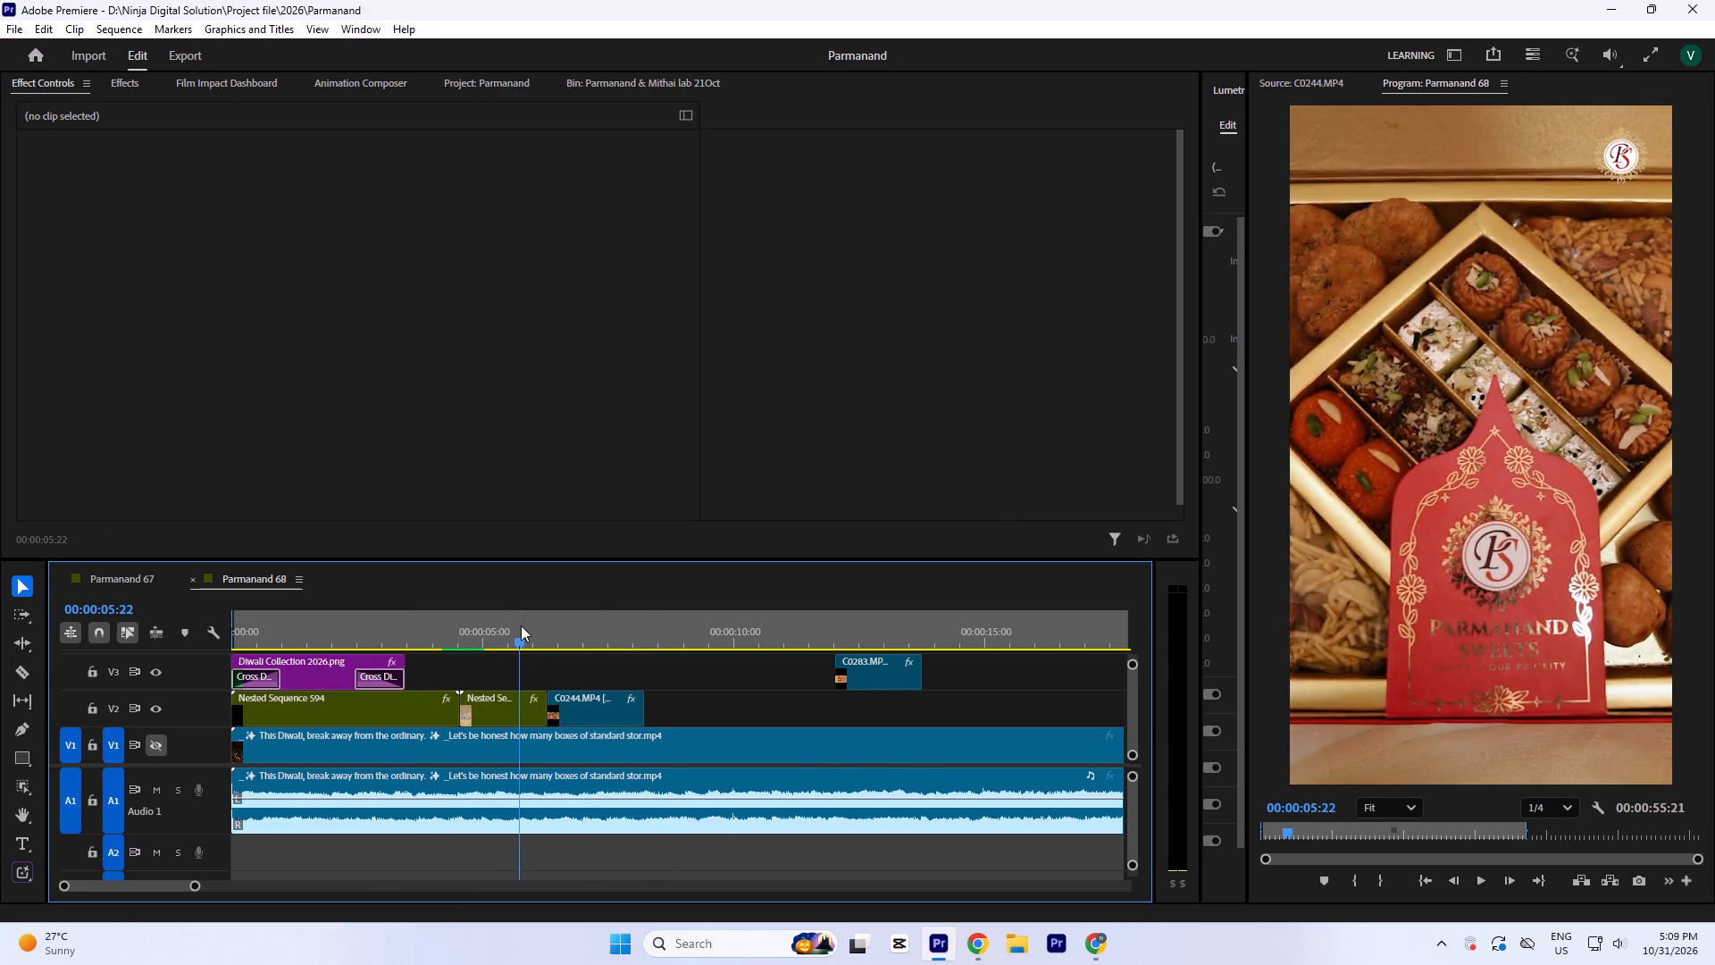
pyautogui.press('space')
pyautogui.press('space')
pyautogui.press('space')
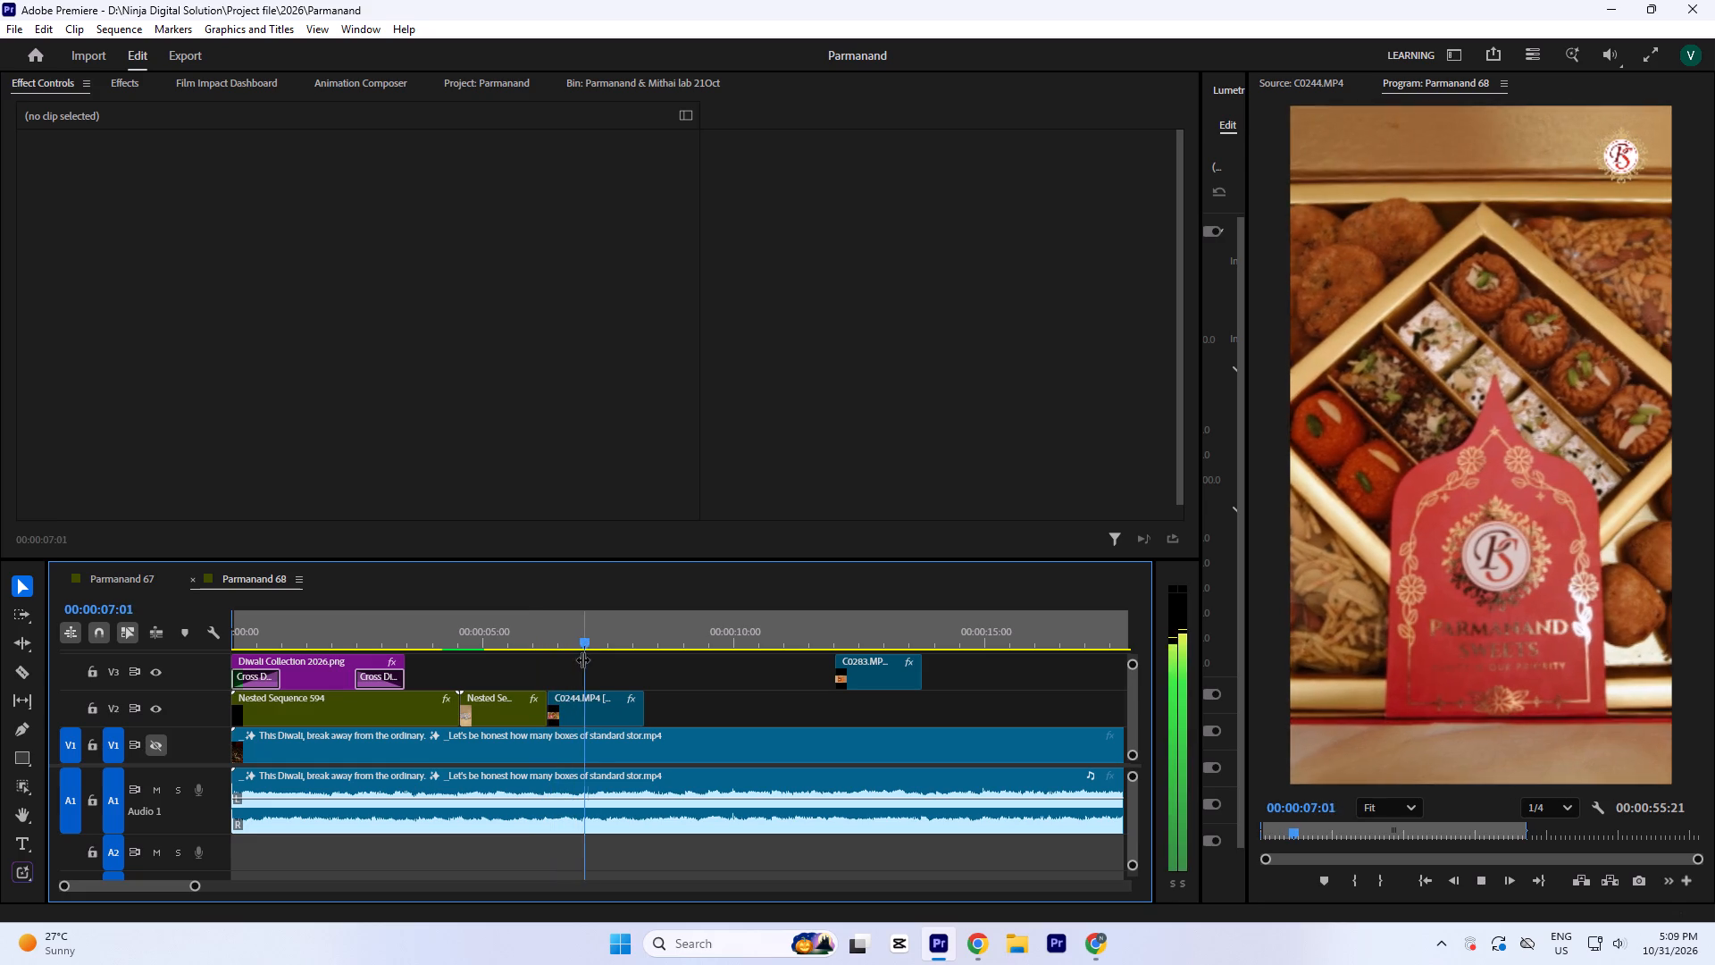
pyautogui.press('space')
pyautogui.press('space')
pyautogui.press('space')
# Nest C0244 into its own sequence with the default name.
pyautogui.click(611, 704)
pyautogui.press('n')
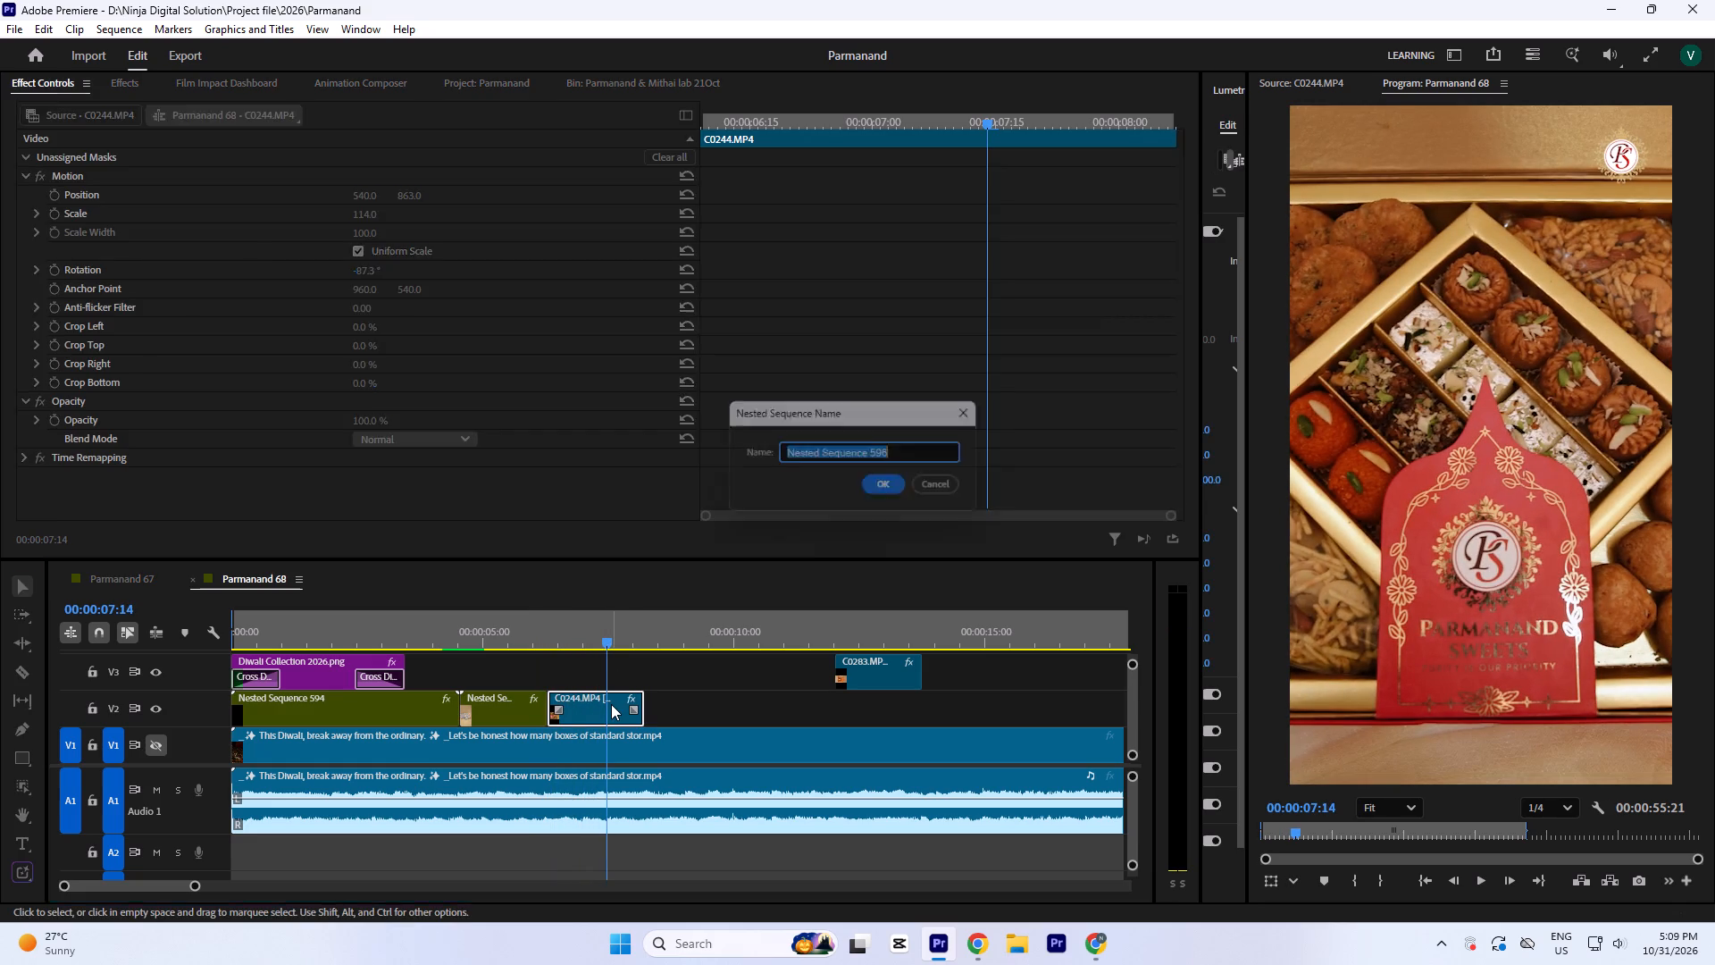
pyautogui.press('Return')
pyautogui.click(611, 704)
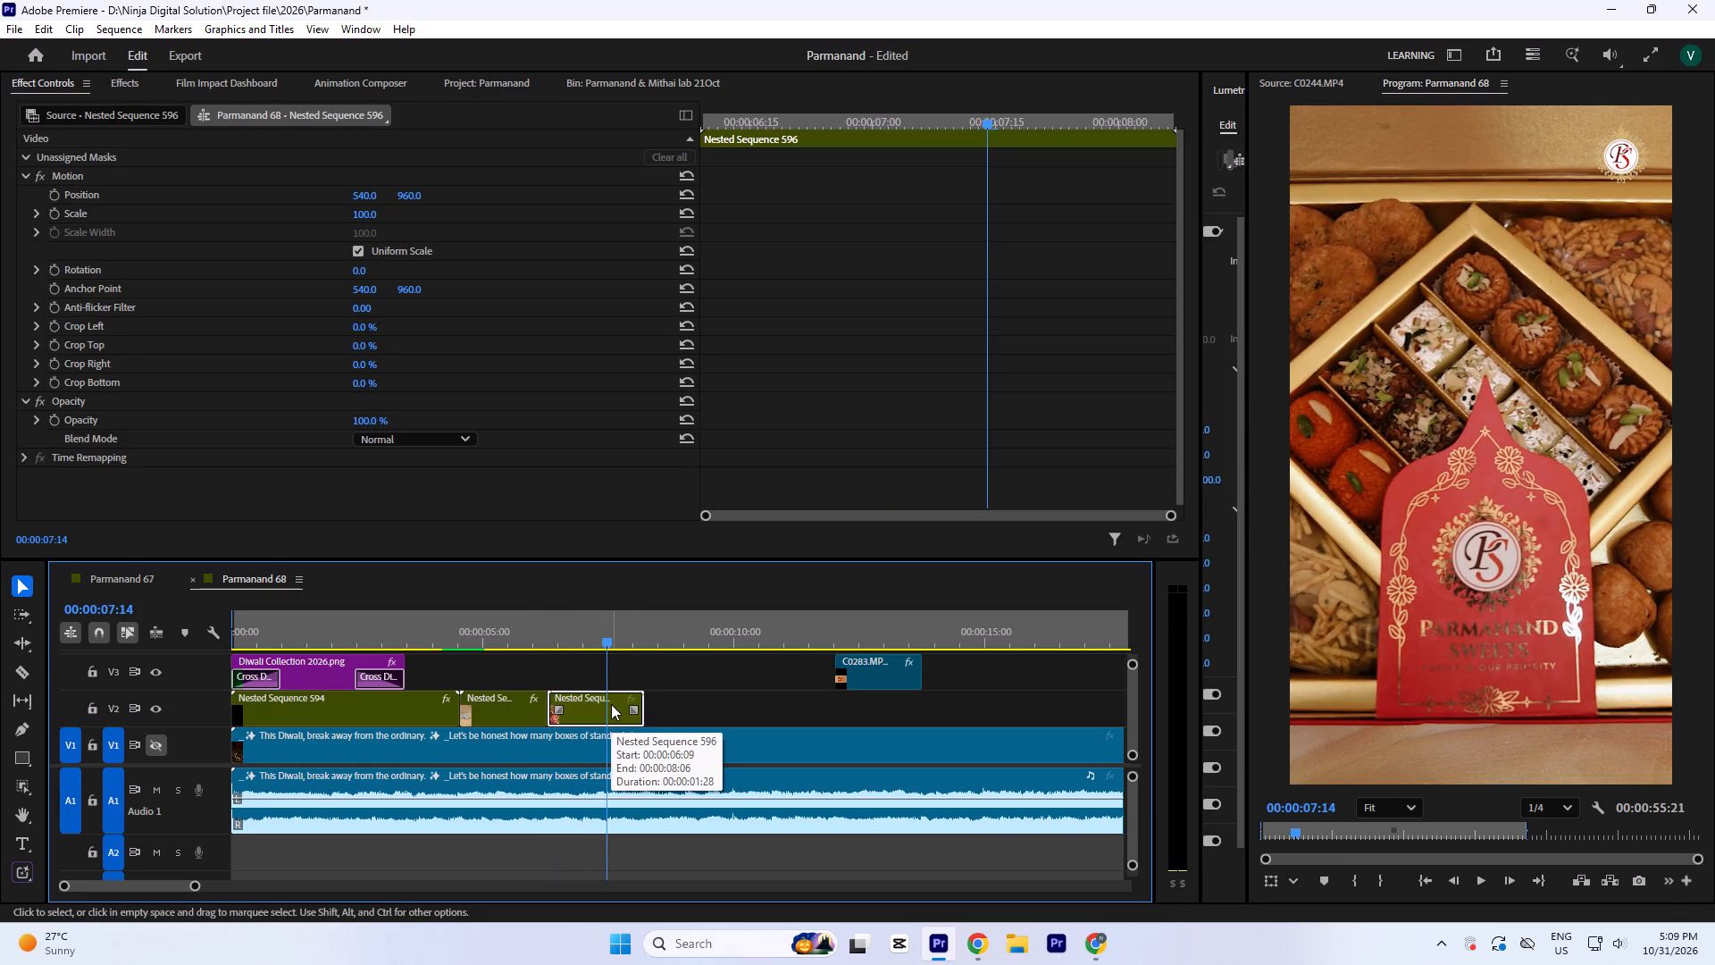
# Apply Warp Stabilizer to the nested C0244 clip with 10% smoothness and save the project.
pyautogui.click(127, 80)
pyautogui.doubleClick(175, 374)
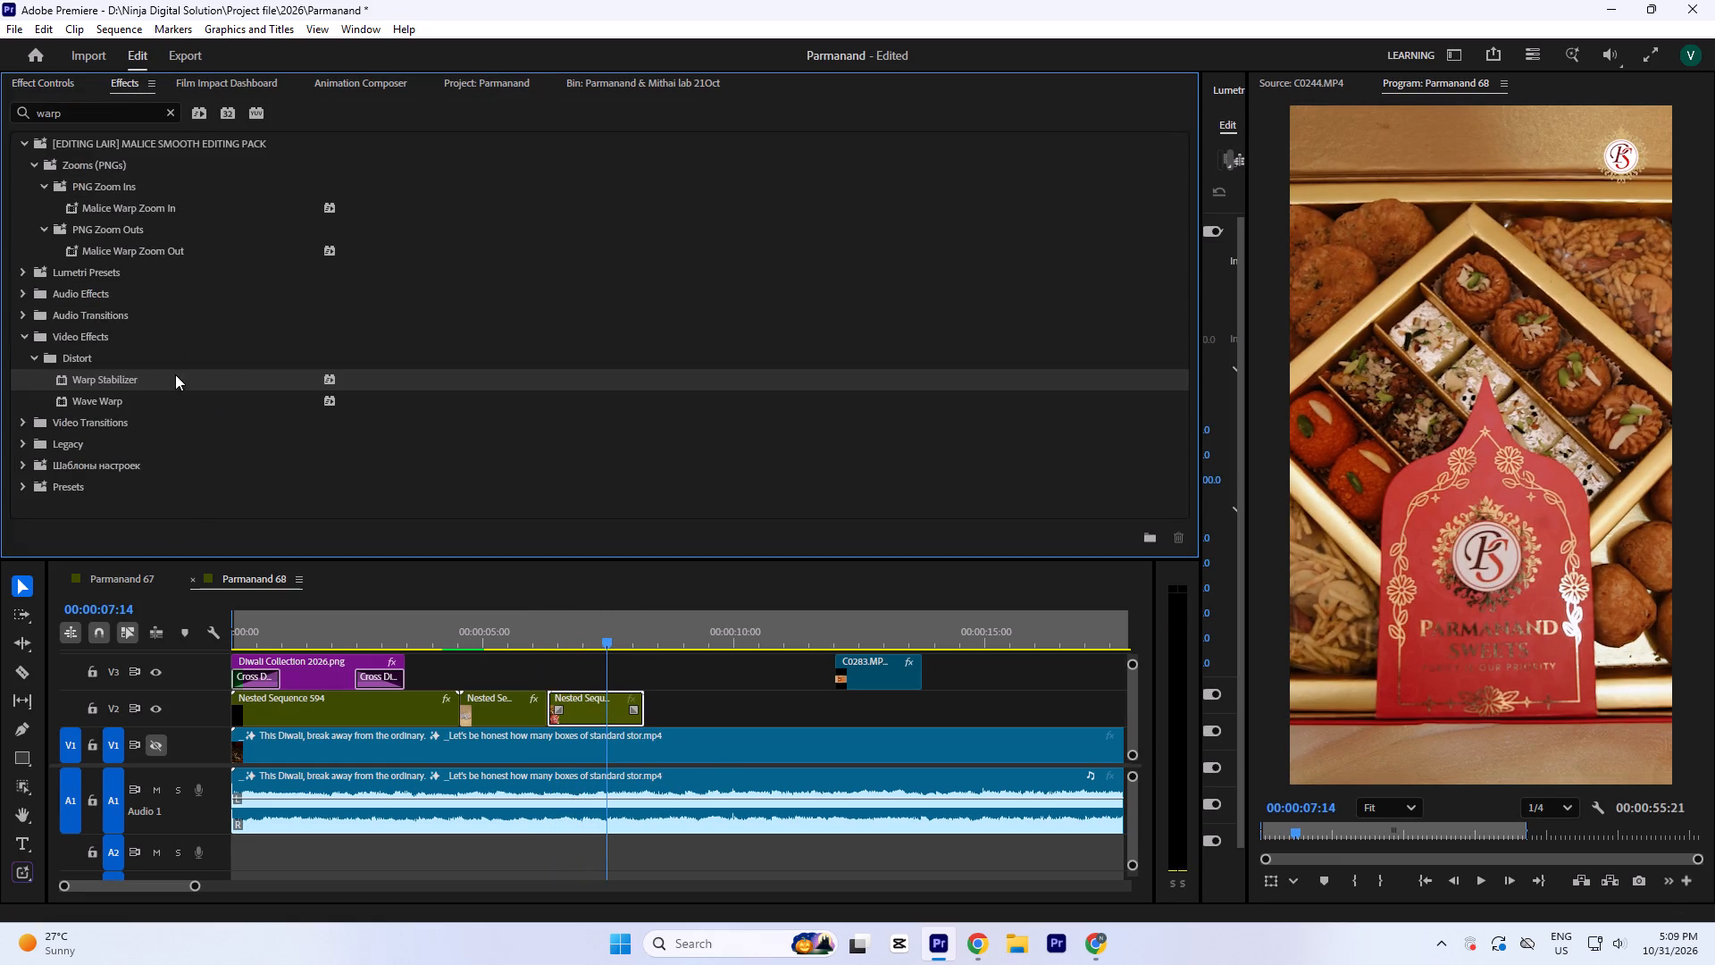
pyautogui.click(66, 71)
pyautogui.click(65, 80)
pyautogui.scroll(-6, 188, 311)
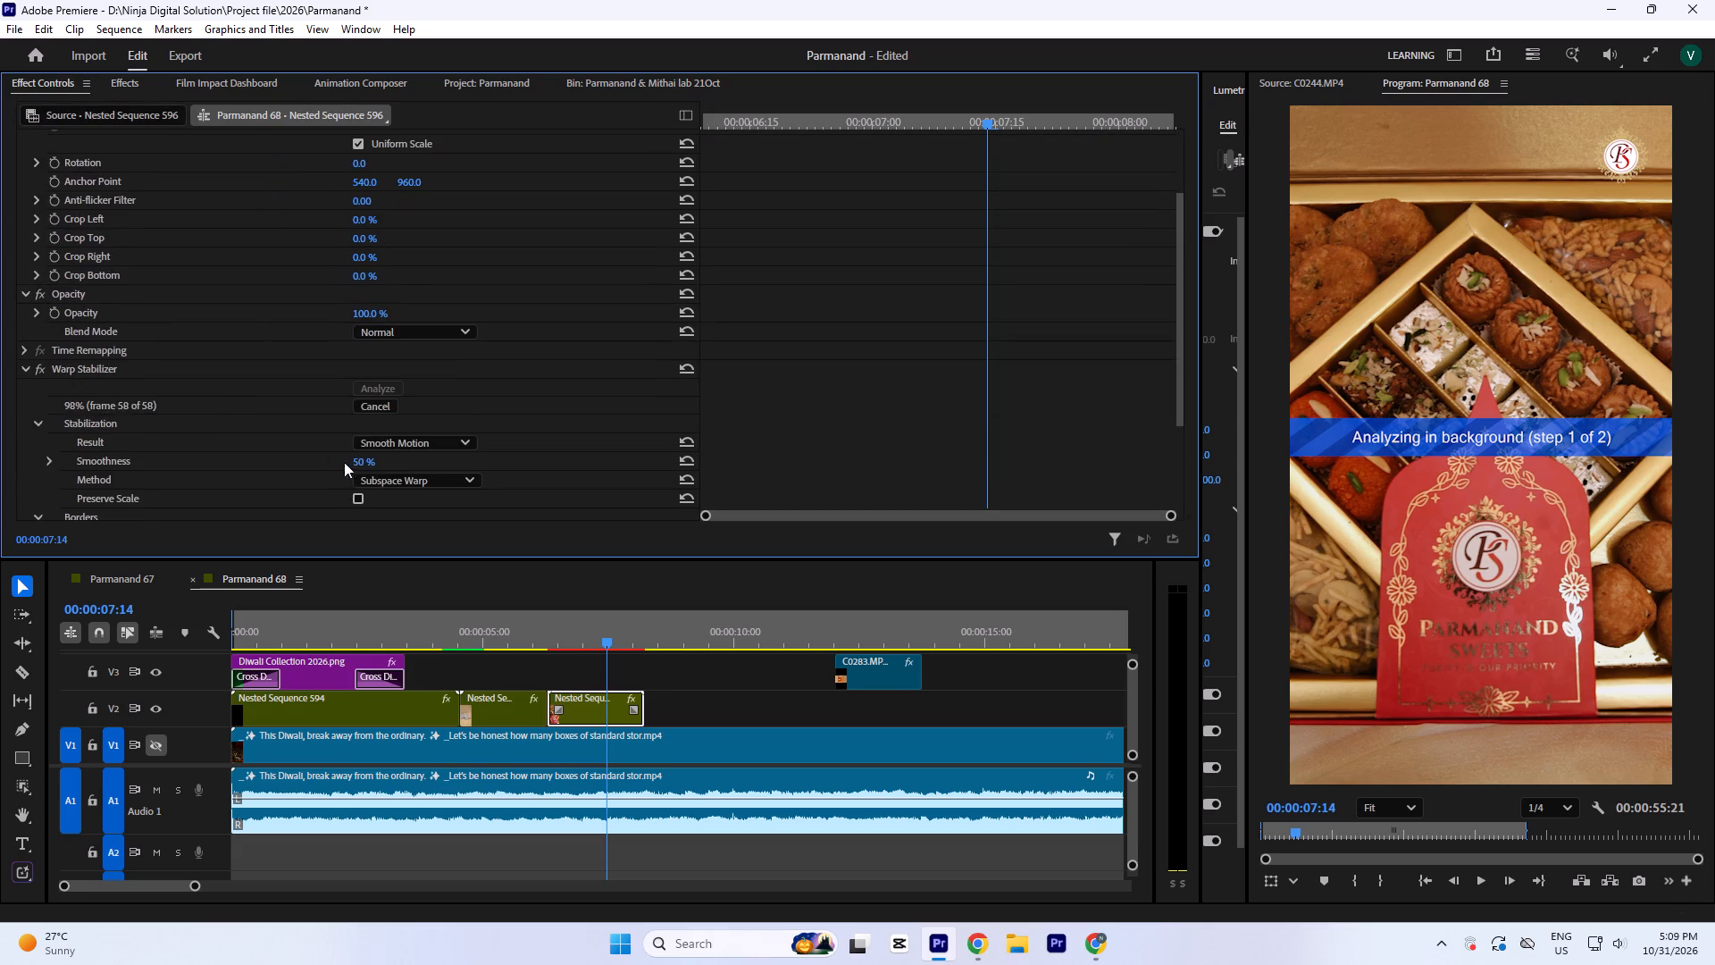
pyautogui.click(366, 462)
pyautogui.press('1')
pyautogui.press('0')
pyautogui.click(1105, 228)
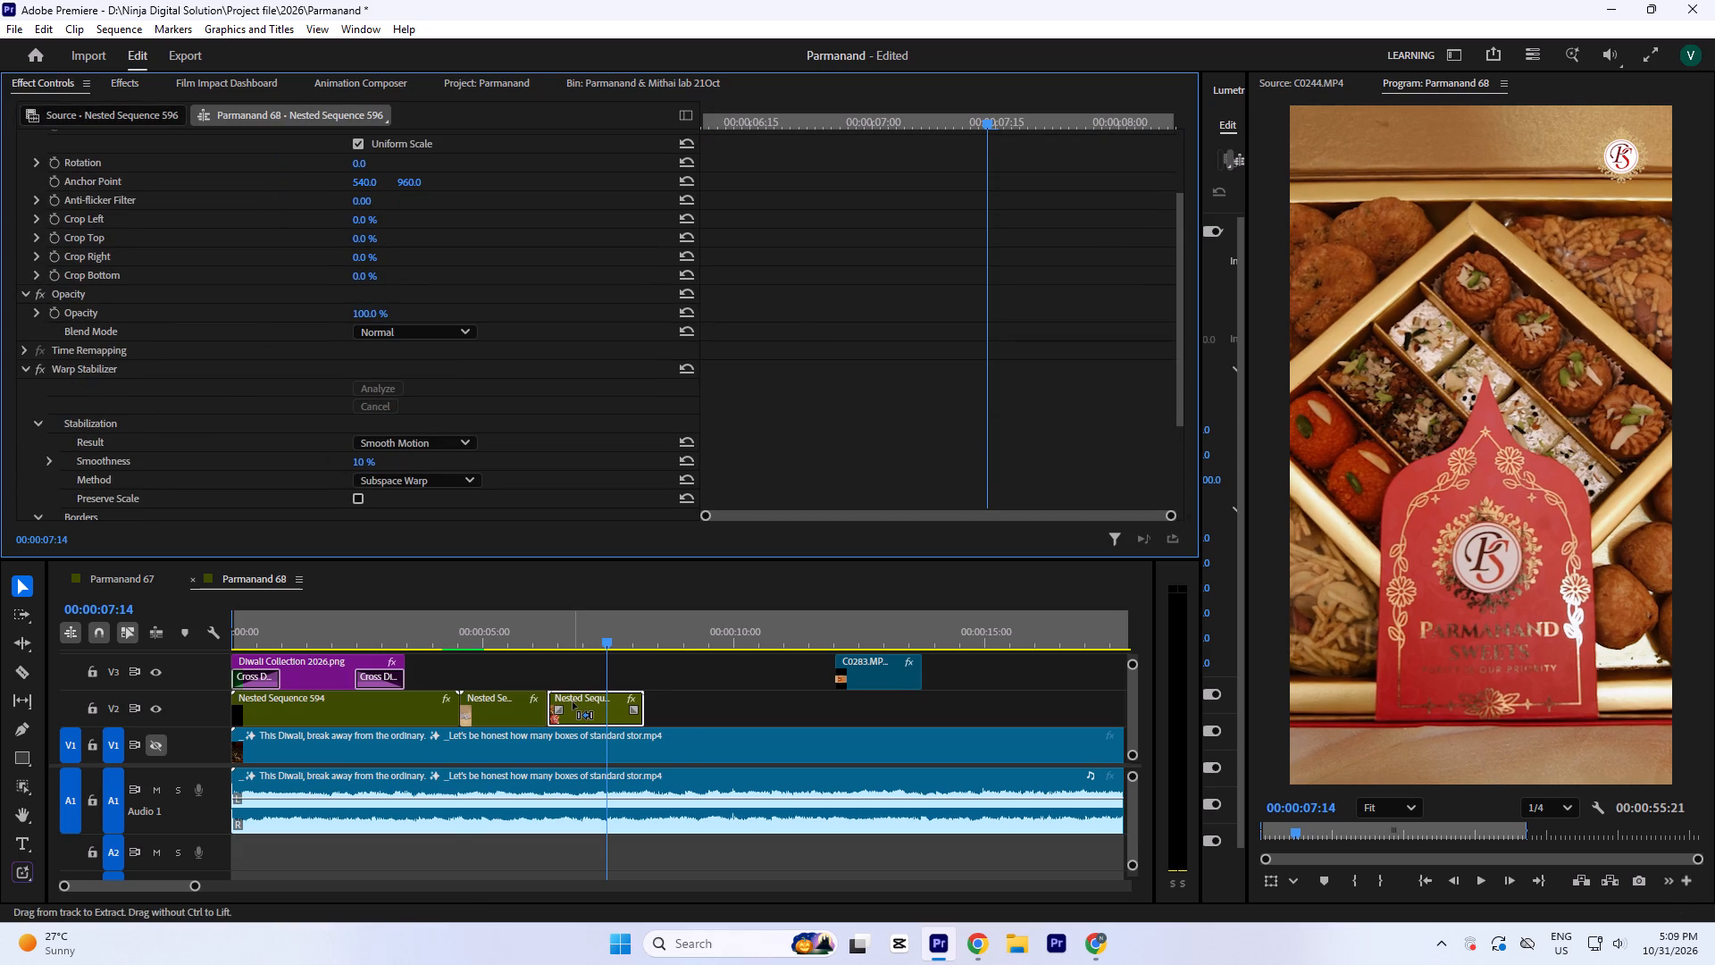
pyautogui.hotkey('ctrl', 's')
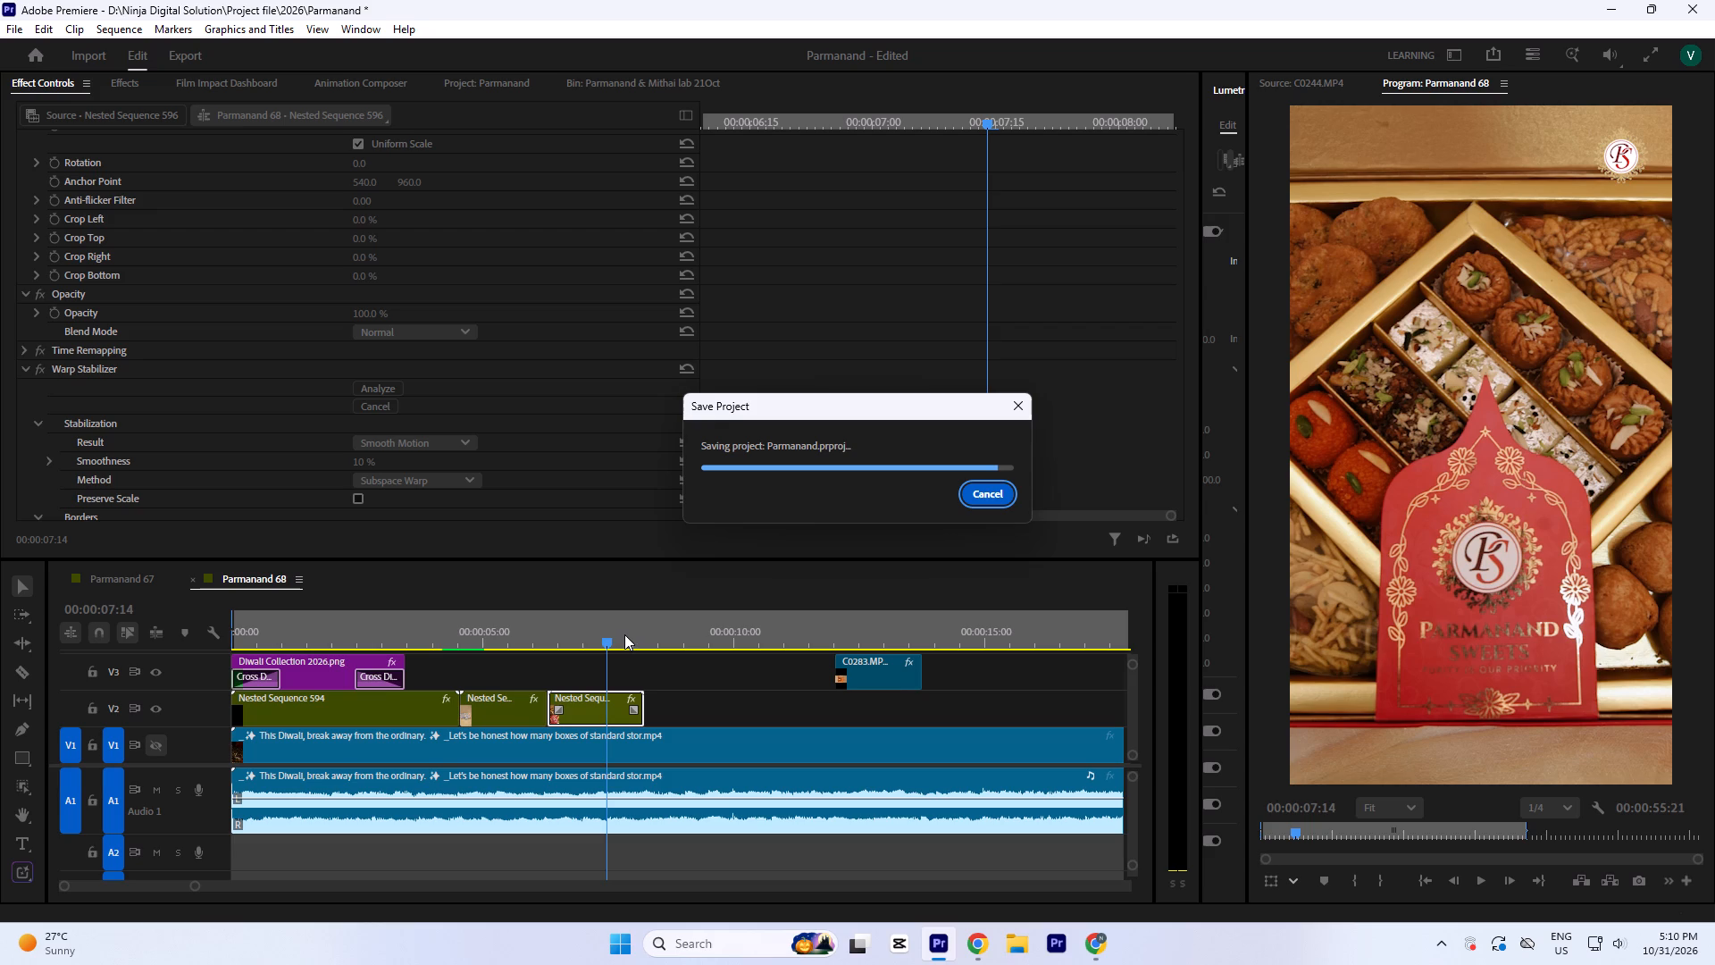
# Play the reel from its beginning to review the Diwali Collection title and the opening box clip.
pyautogui.click(624, 634)
pyautogui.click(700, 701)
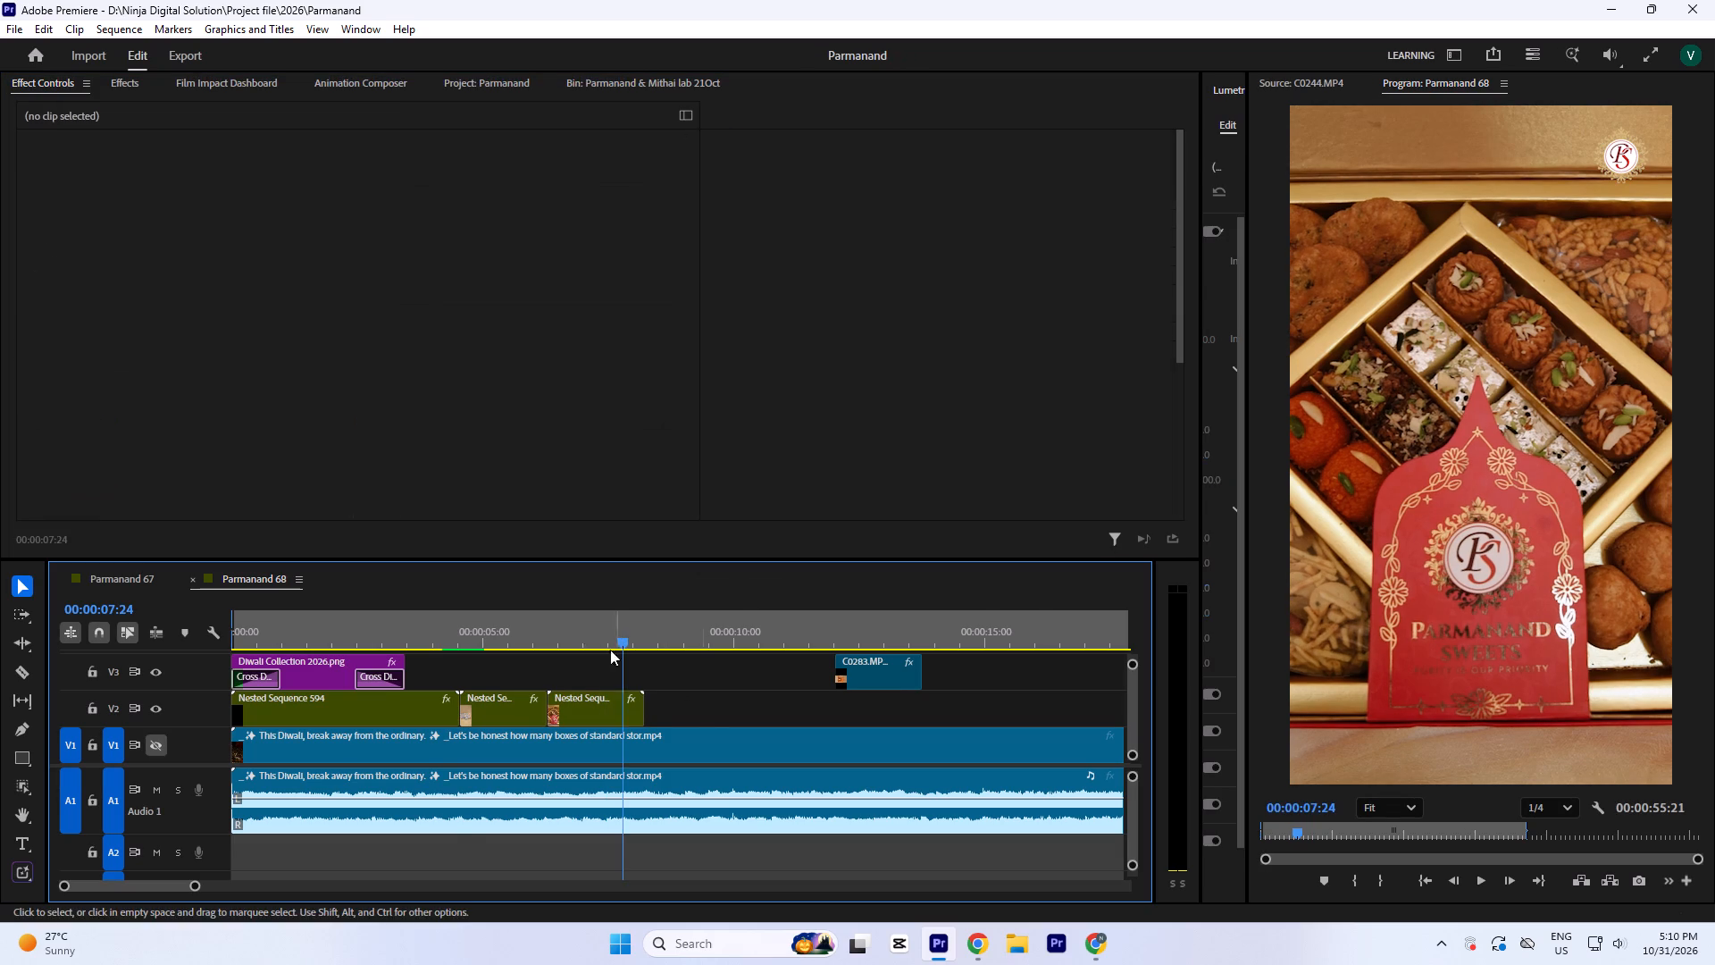
pyautogui.press('Return')
pyautogui.press('space')
pyautogui.moveTo(278, 625); pyautogui.dragTo(124, 651)
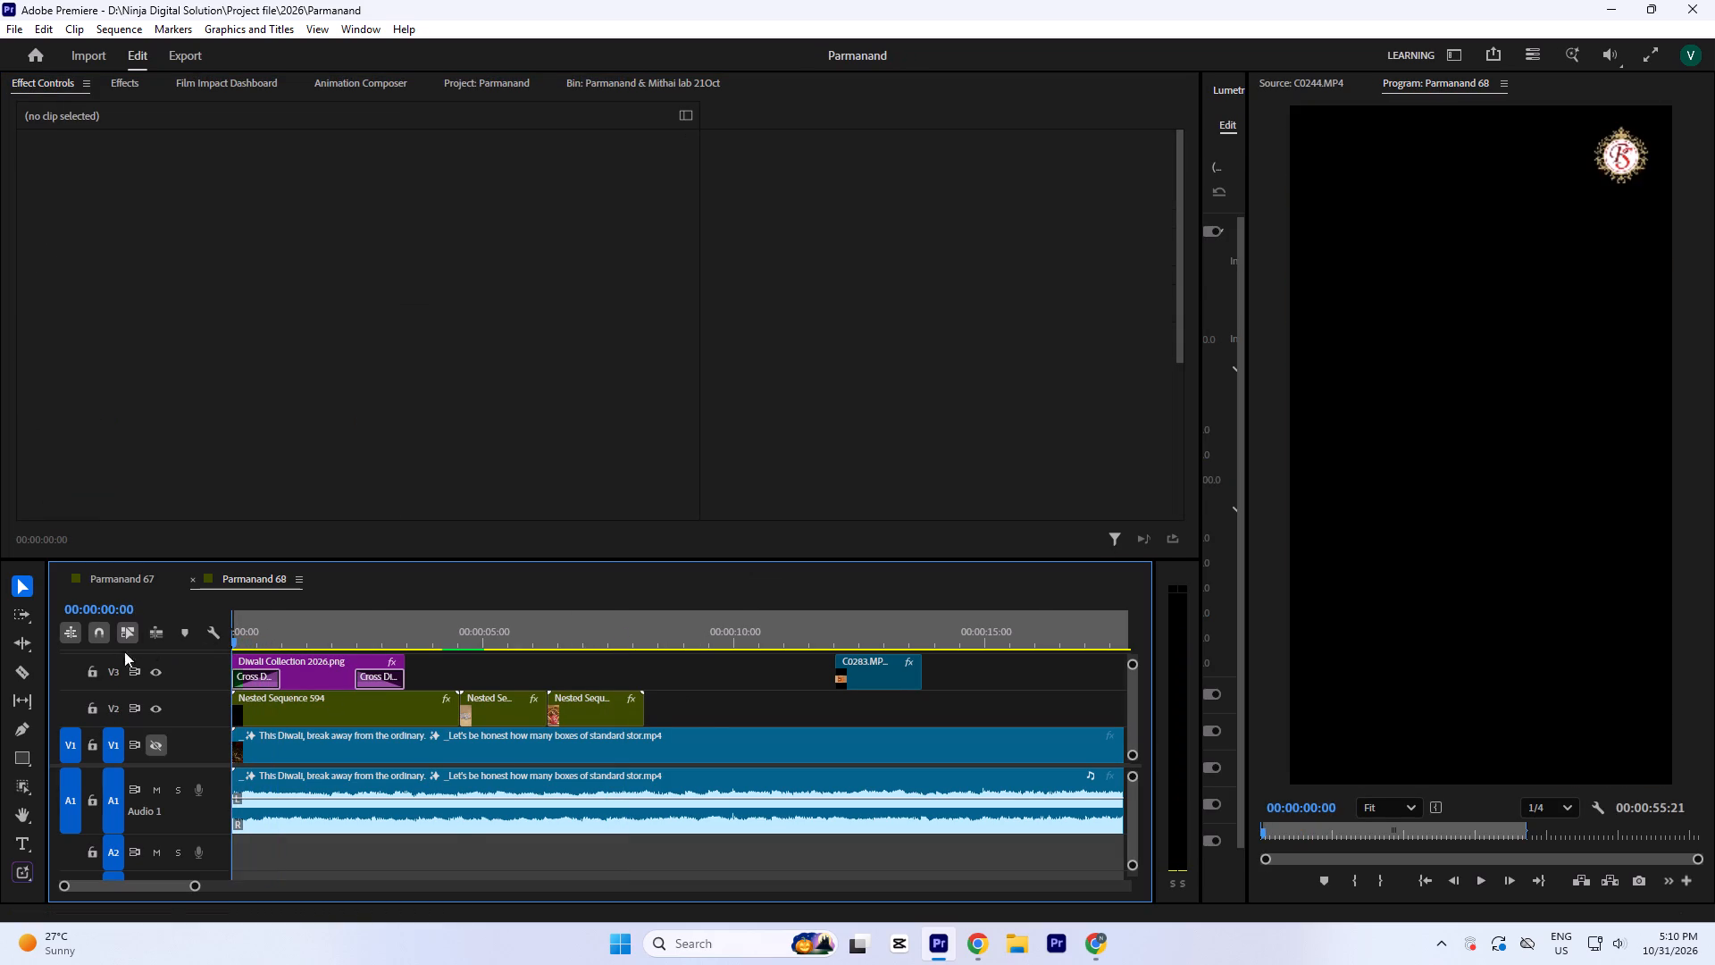
pyautogui.moveTo(124, 651); pyautogui.dragTo(114, 651)
pyautogui.press('space')
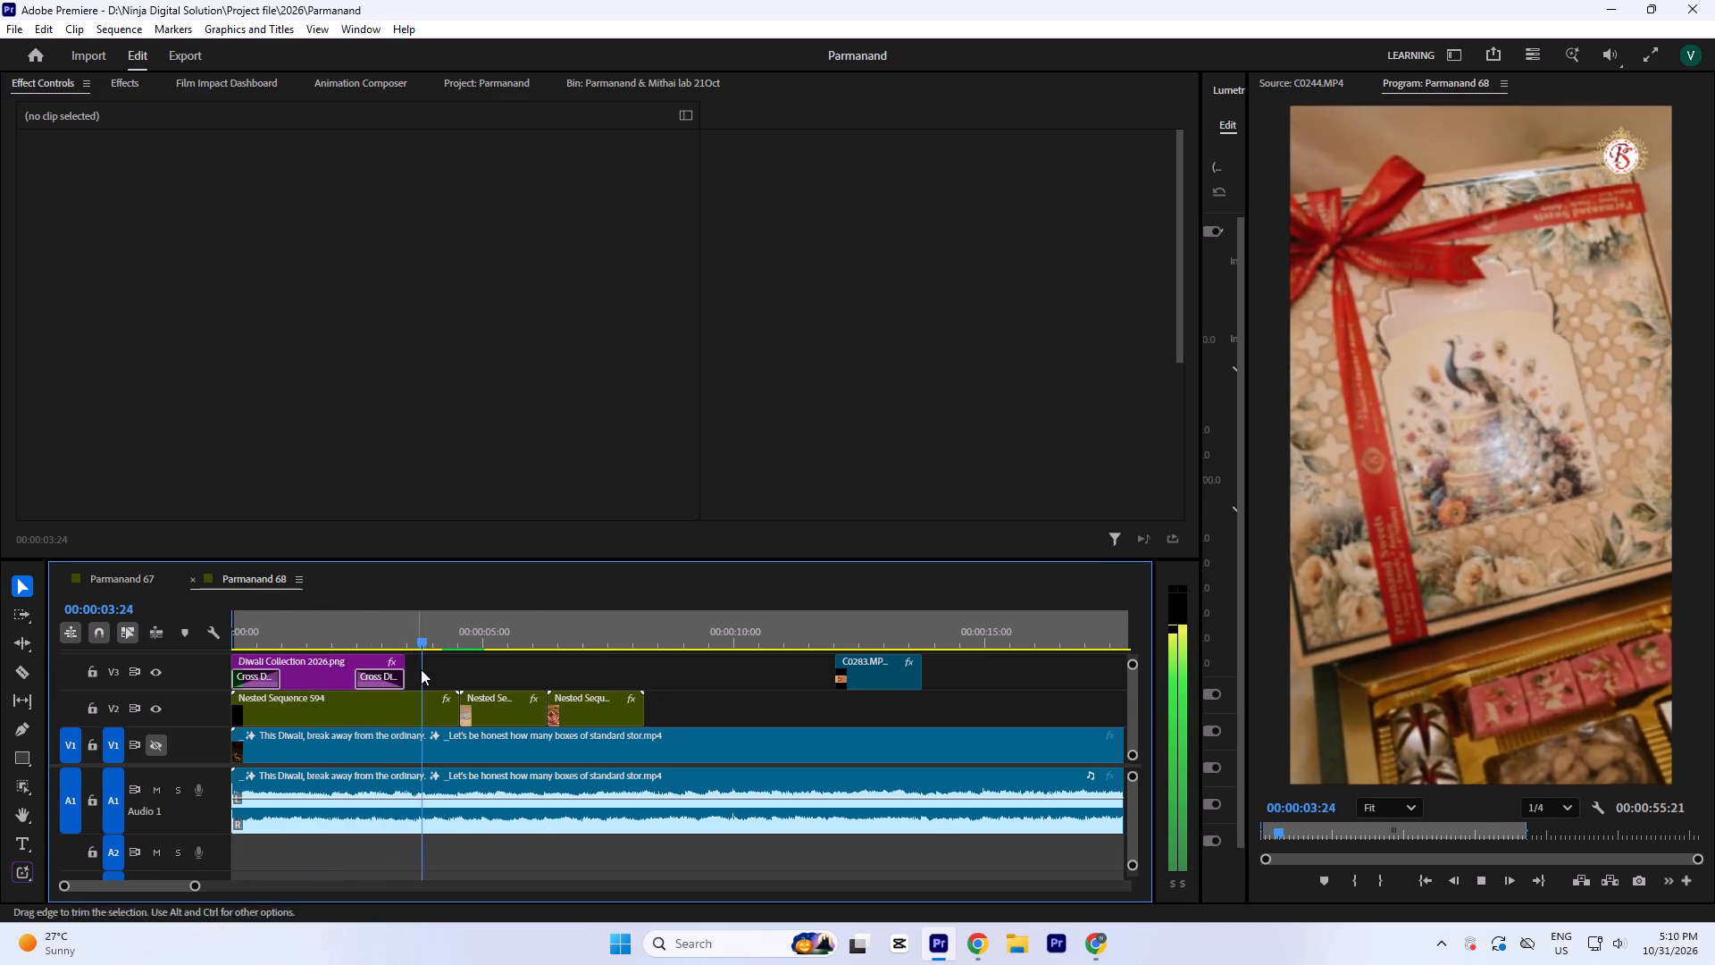
pyautogui.press('space')
pyautogui.moveTo(337, 624); pyautogui.dragTo(0, 677)
pyautogui.press('space')
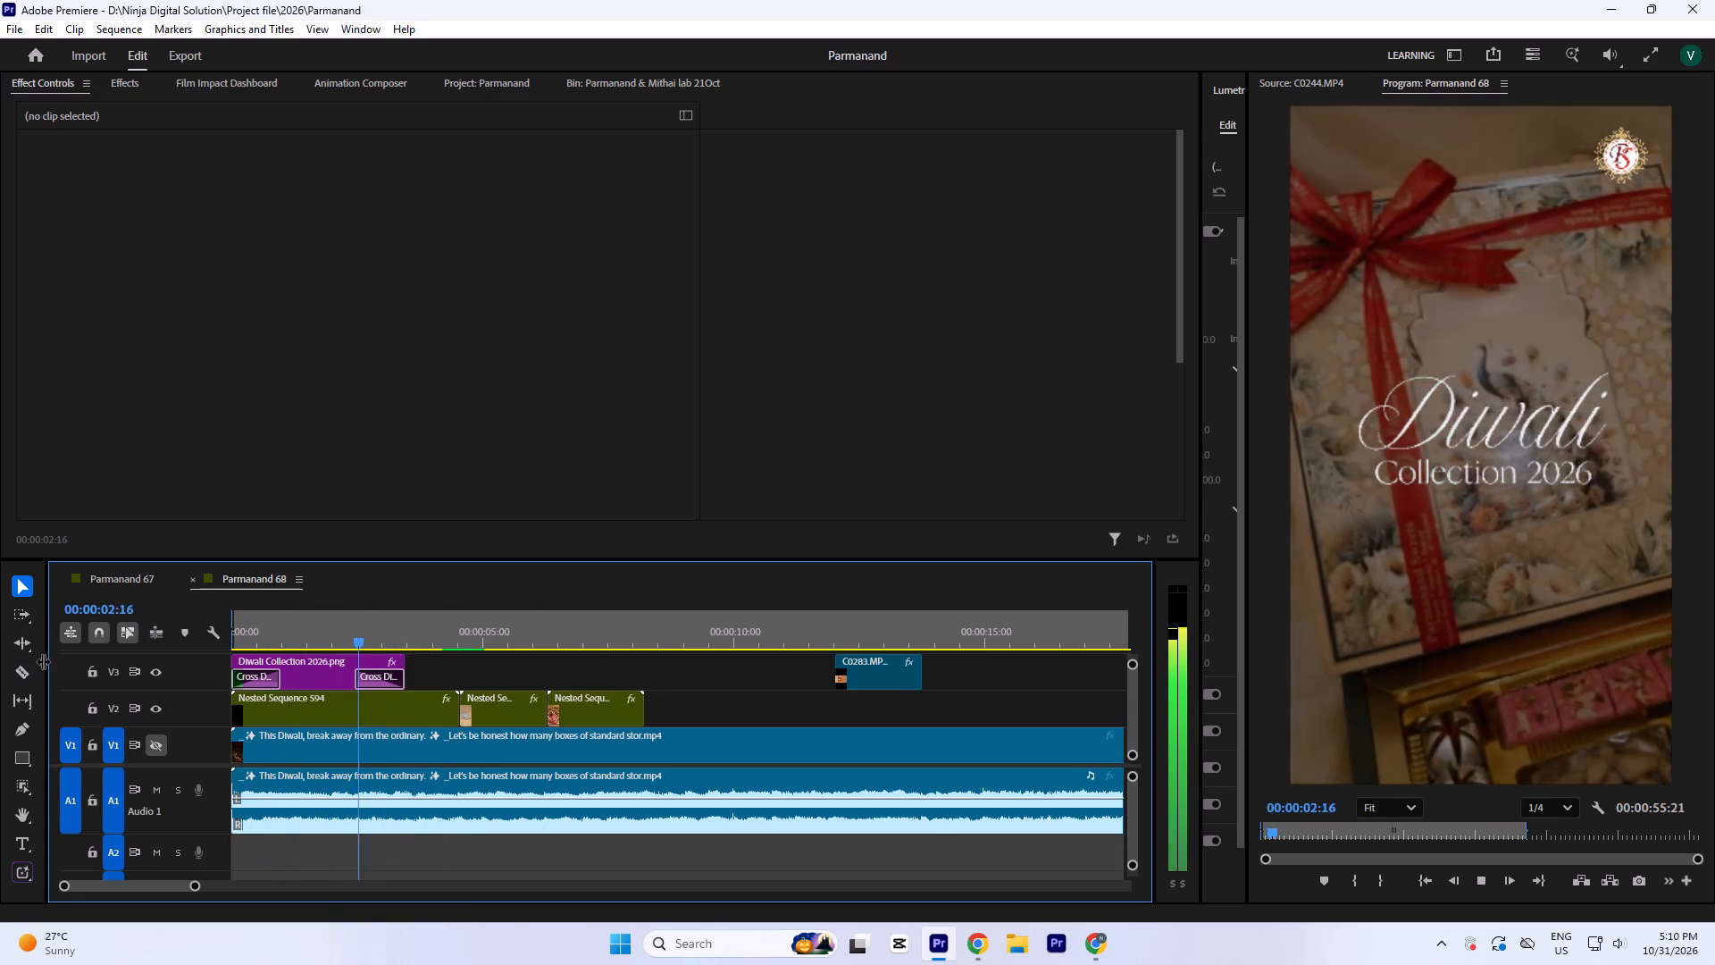
# Check the Warp Stabilizer settings of the three nested clips and play the joins between them in the reel.
pyautogui.click(405, 719)
pyautogui.scroll(-5, 759, 319)
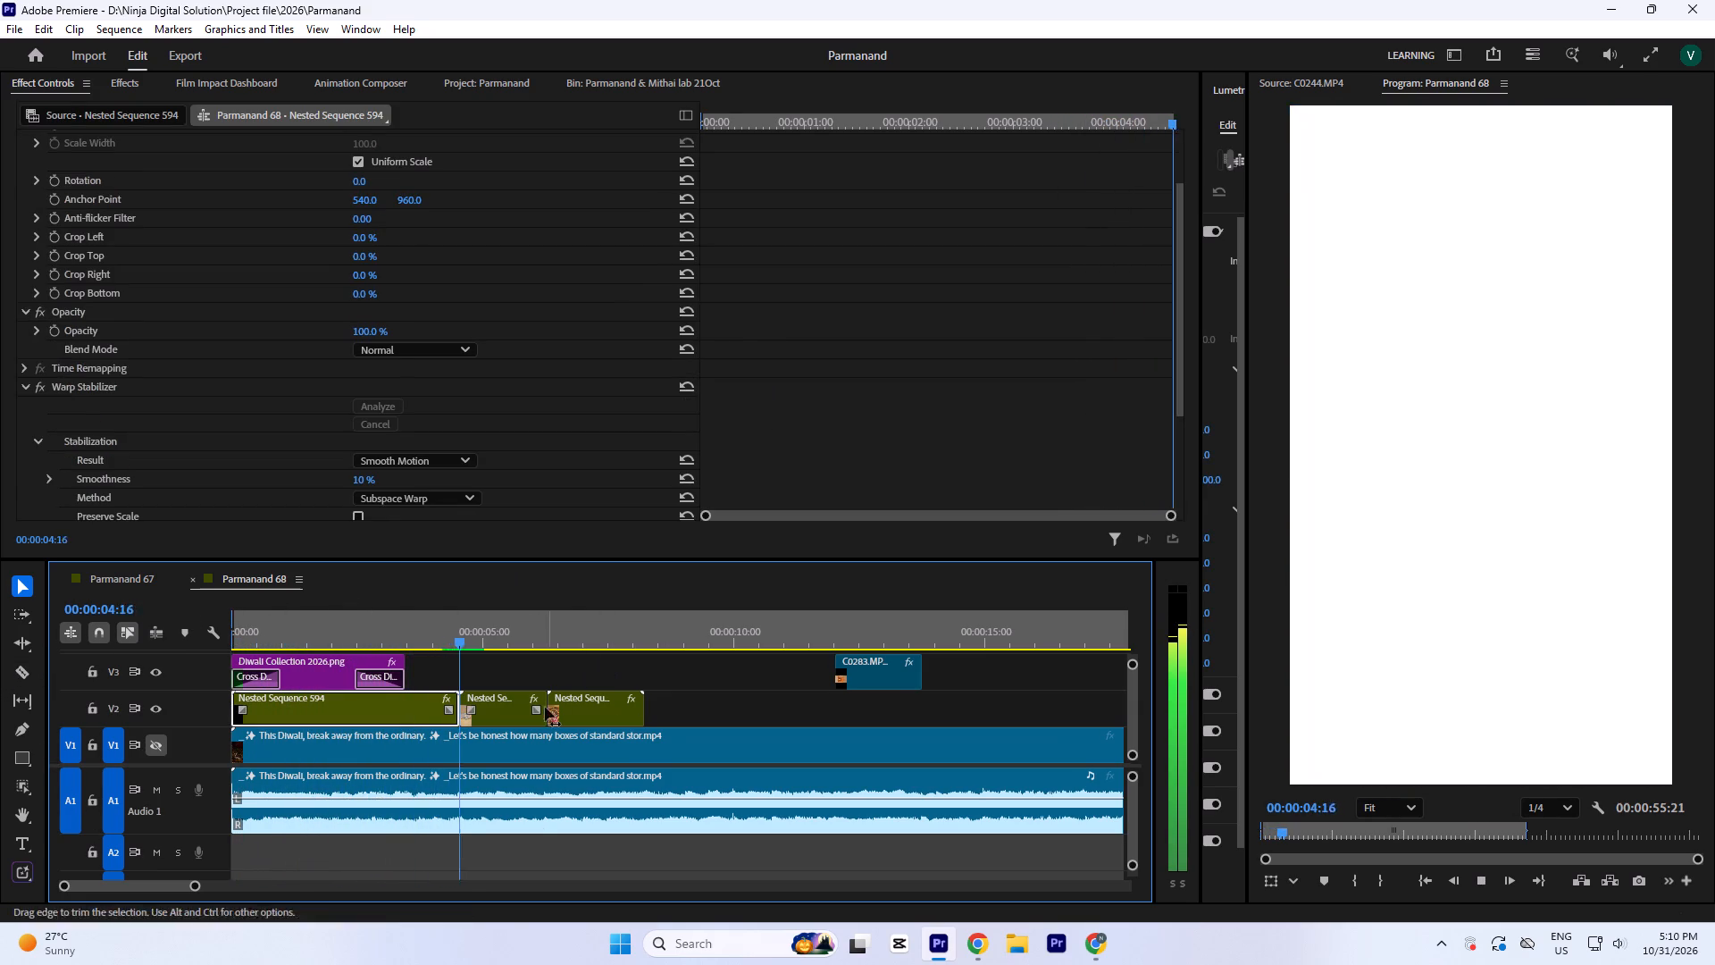
pyautogui.click(518, 725)
pyautogui.scroll(-5, 796, 287)
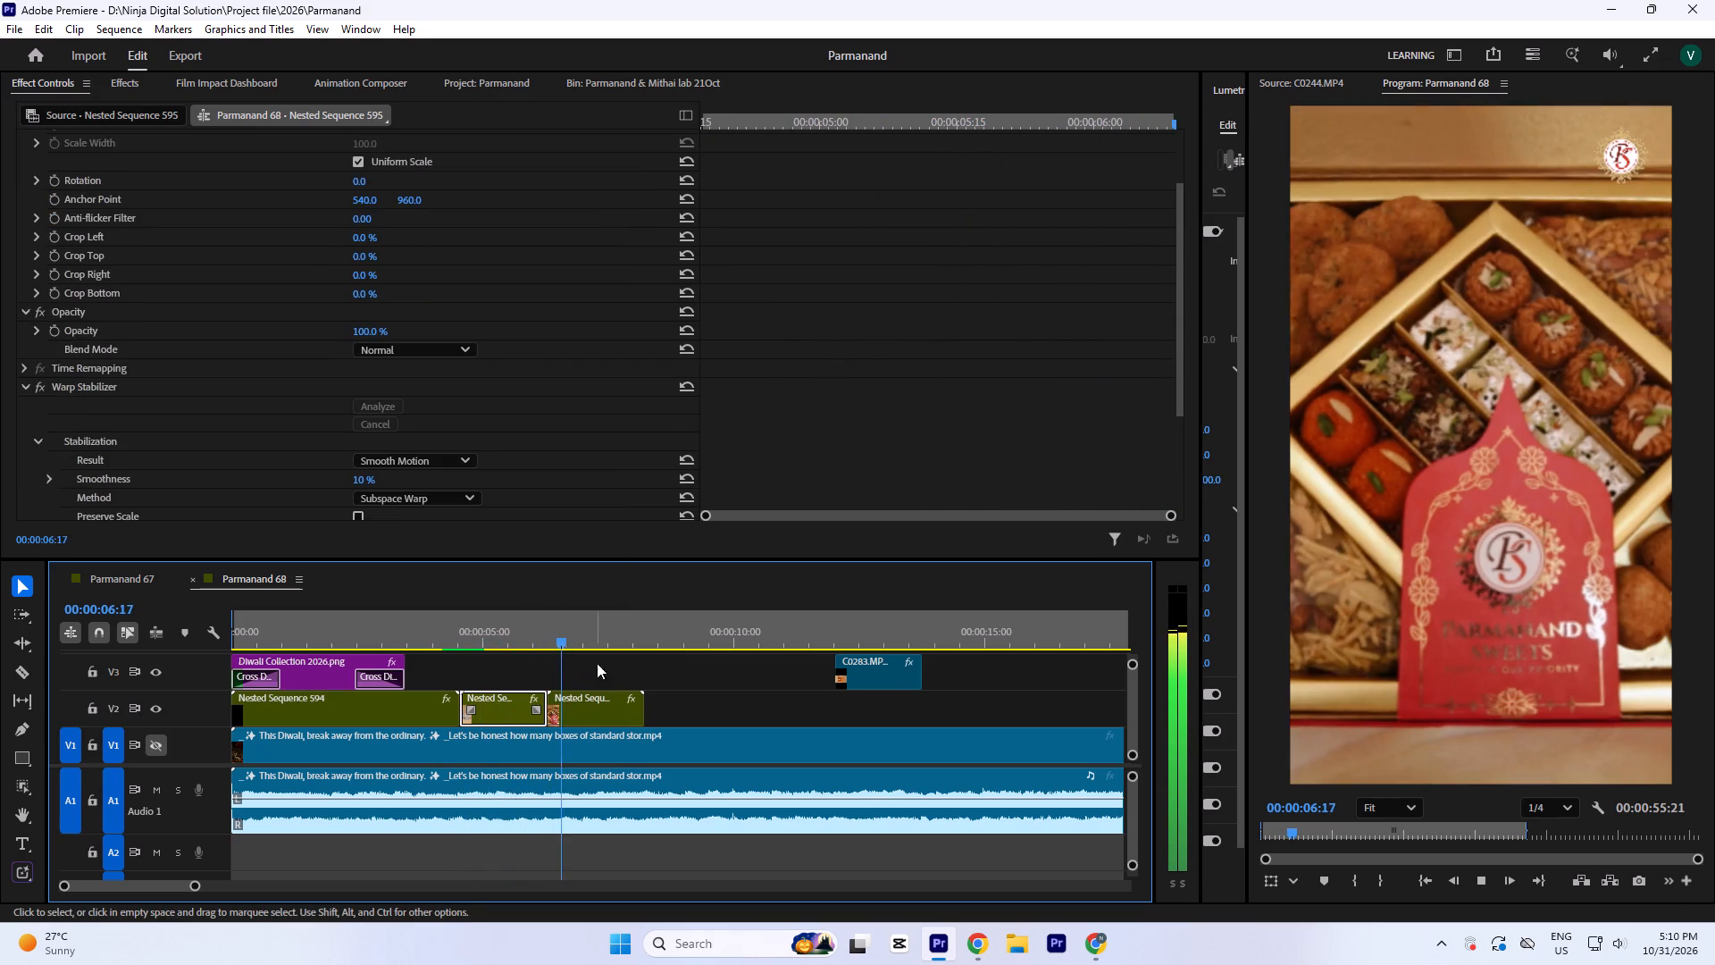
pyautogui.press('space')
pyautogui.click(605, 707)
pyautogui.scroll(-5, 874, 402)
pyautogui.click(508, 629)
pyautogui.press('space')
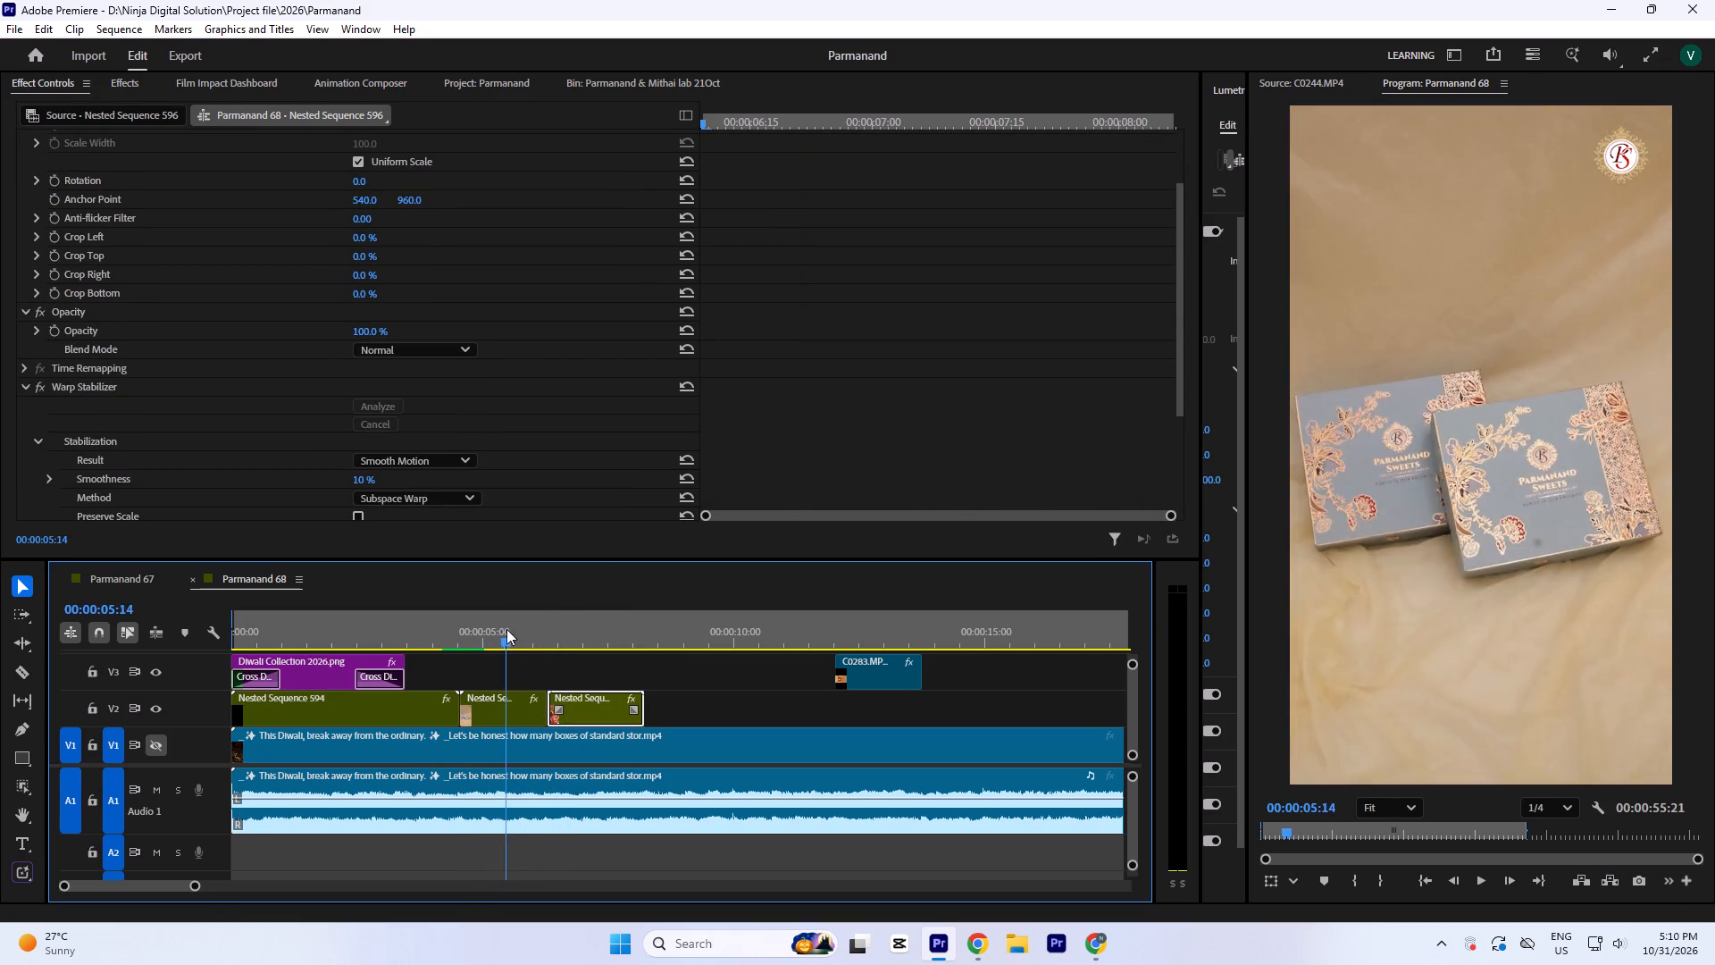
pyautogui.press('space')
pyautogui.click(469, 638)
pyautogui.press('space')
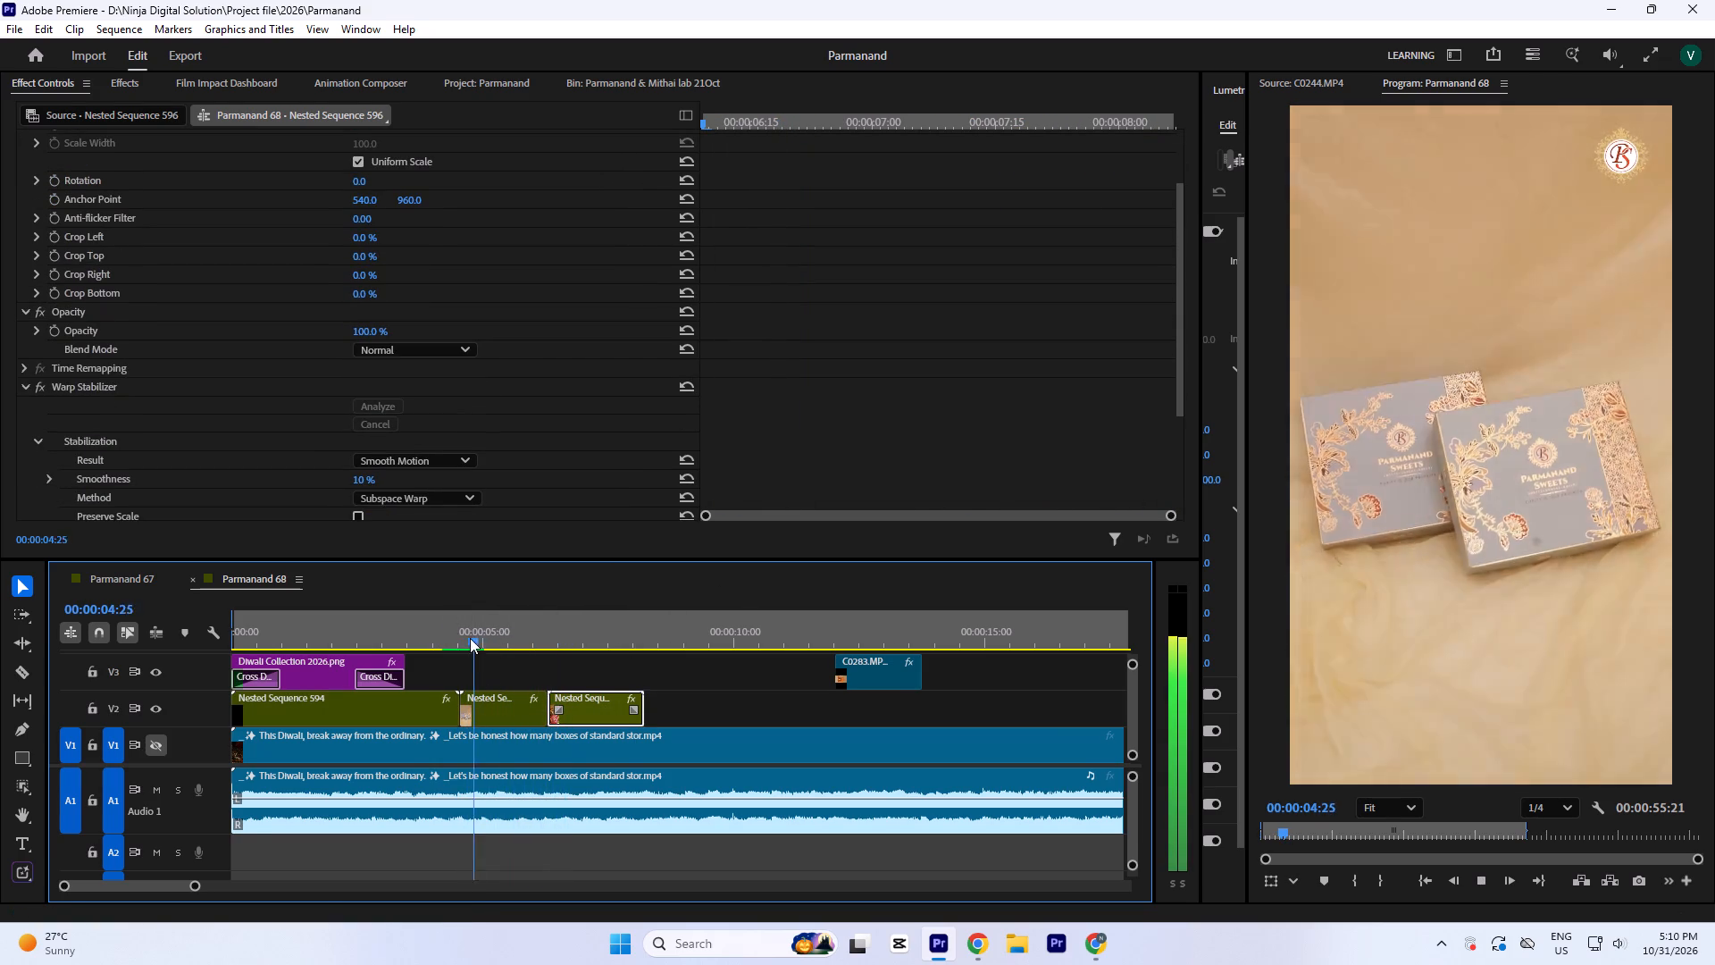
pyautogui.press('space')
pyautogui.click(486, 697)
pyautogui.press('space')
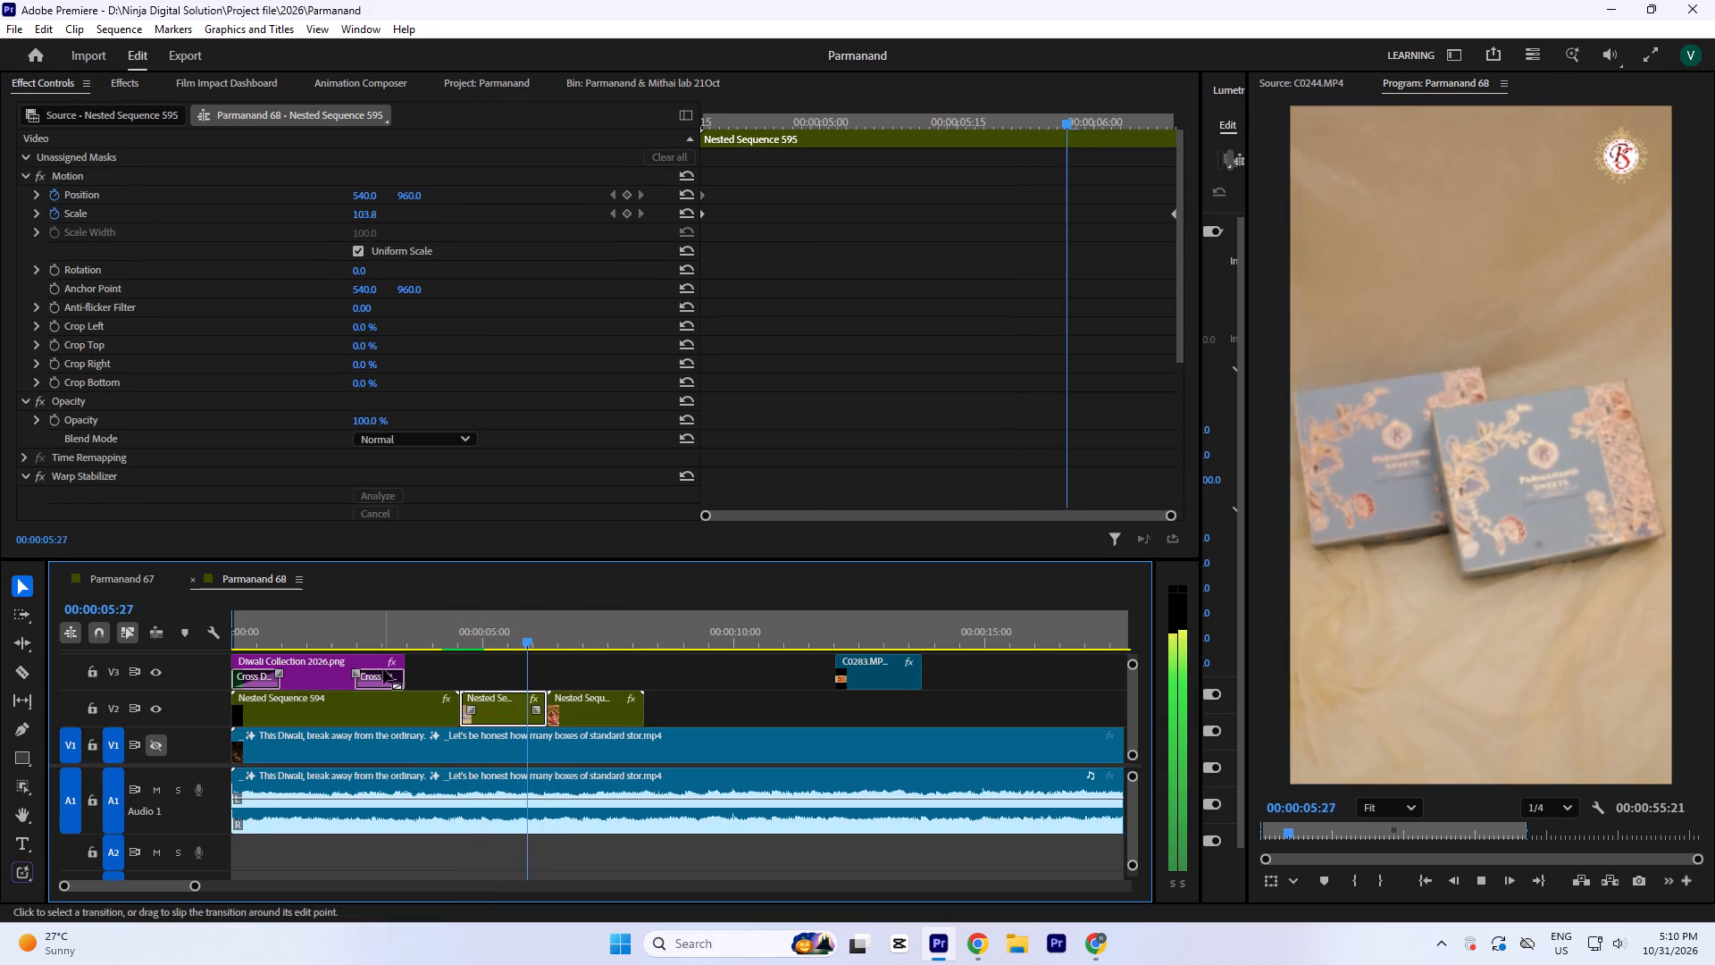
pyautogui.press('space')
pyautogui.press('space')
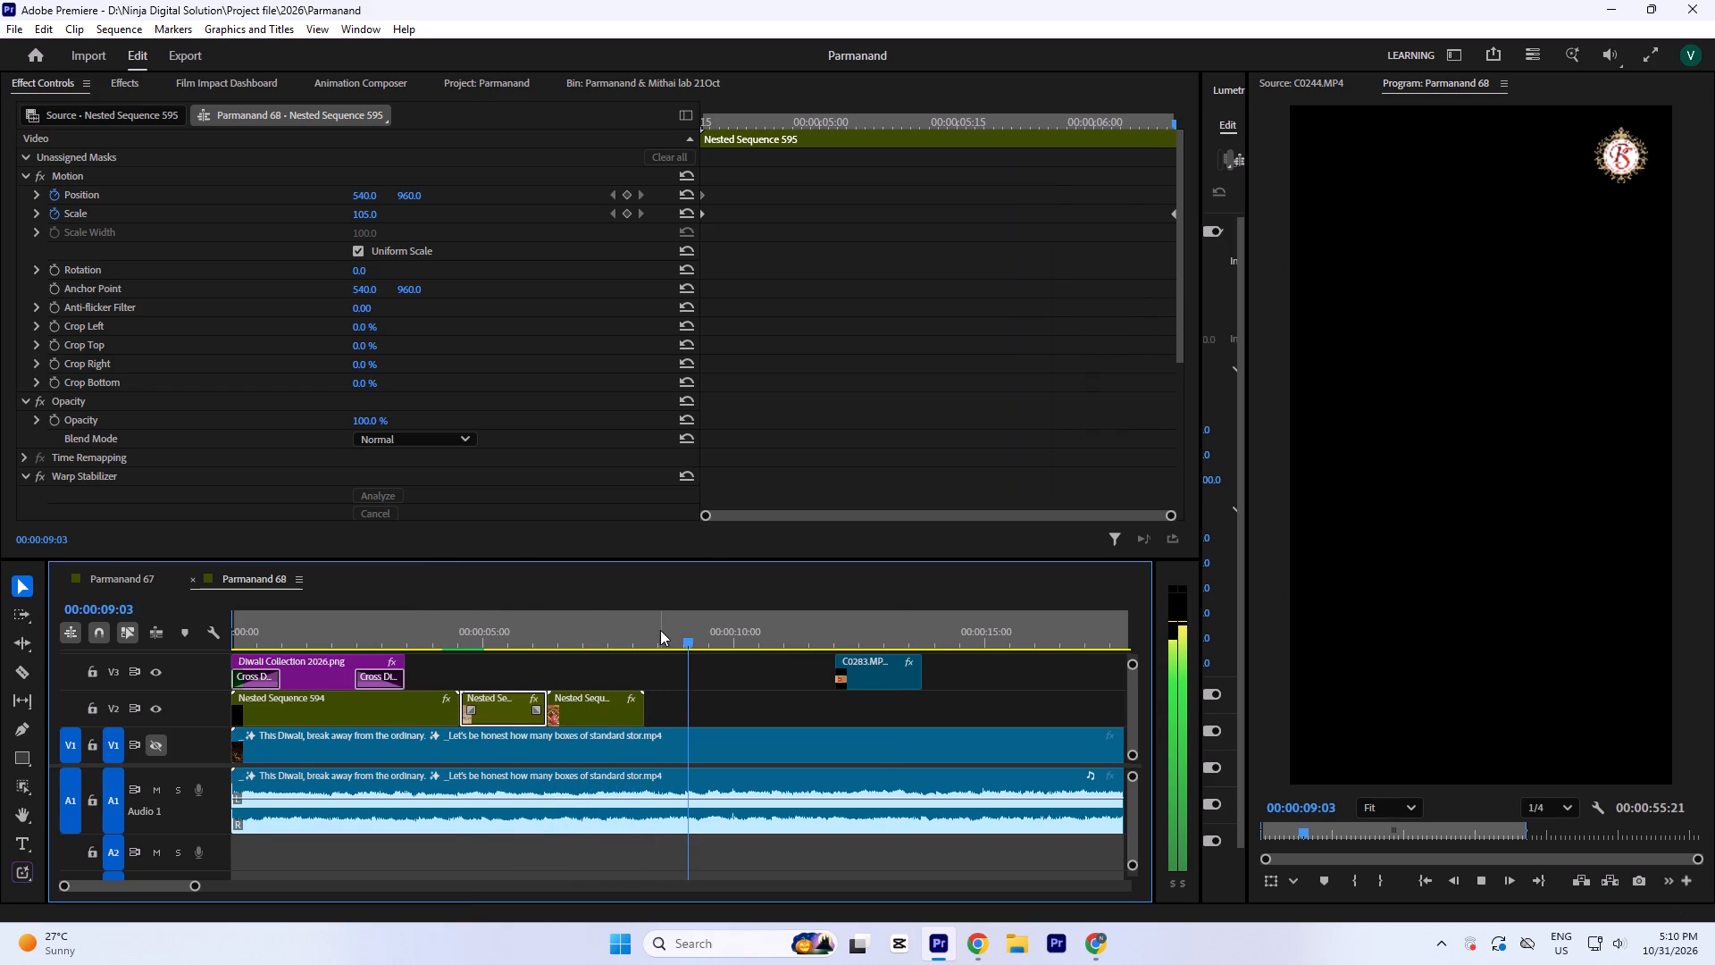
pyautogui.press('space')
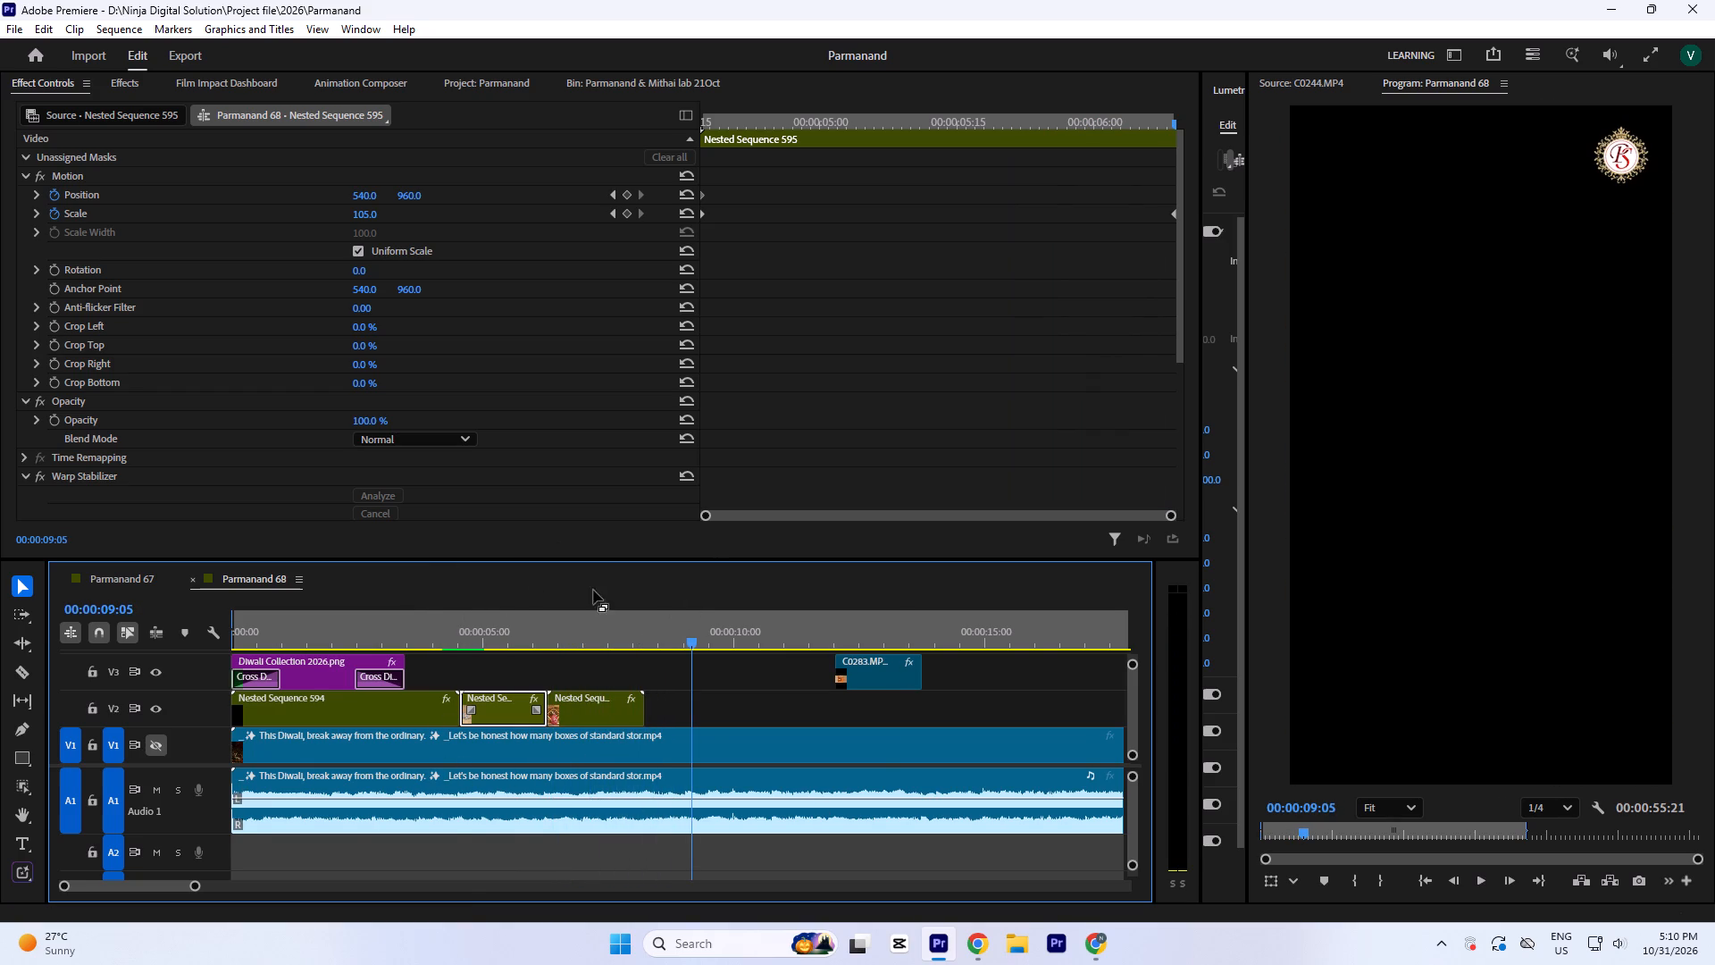
# Move clip C0283 further along the Parmanand 68 timeline onto V2, starting at about 00:00:22.
pyautogui.press('space')
pyautogui.press('-')
pyautogui.press('-')
pyautogui.press('=')
pyautogui.press('=')
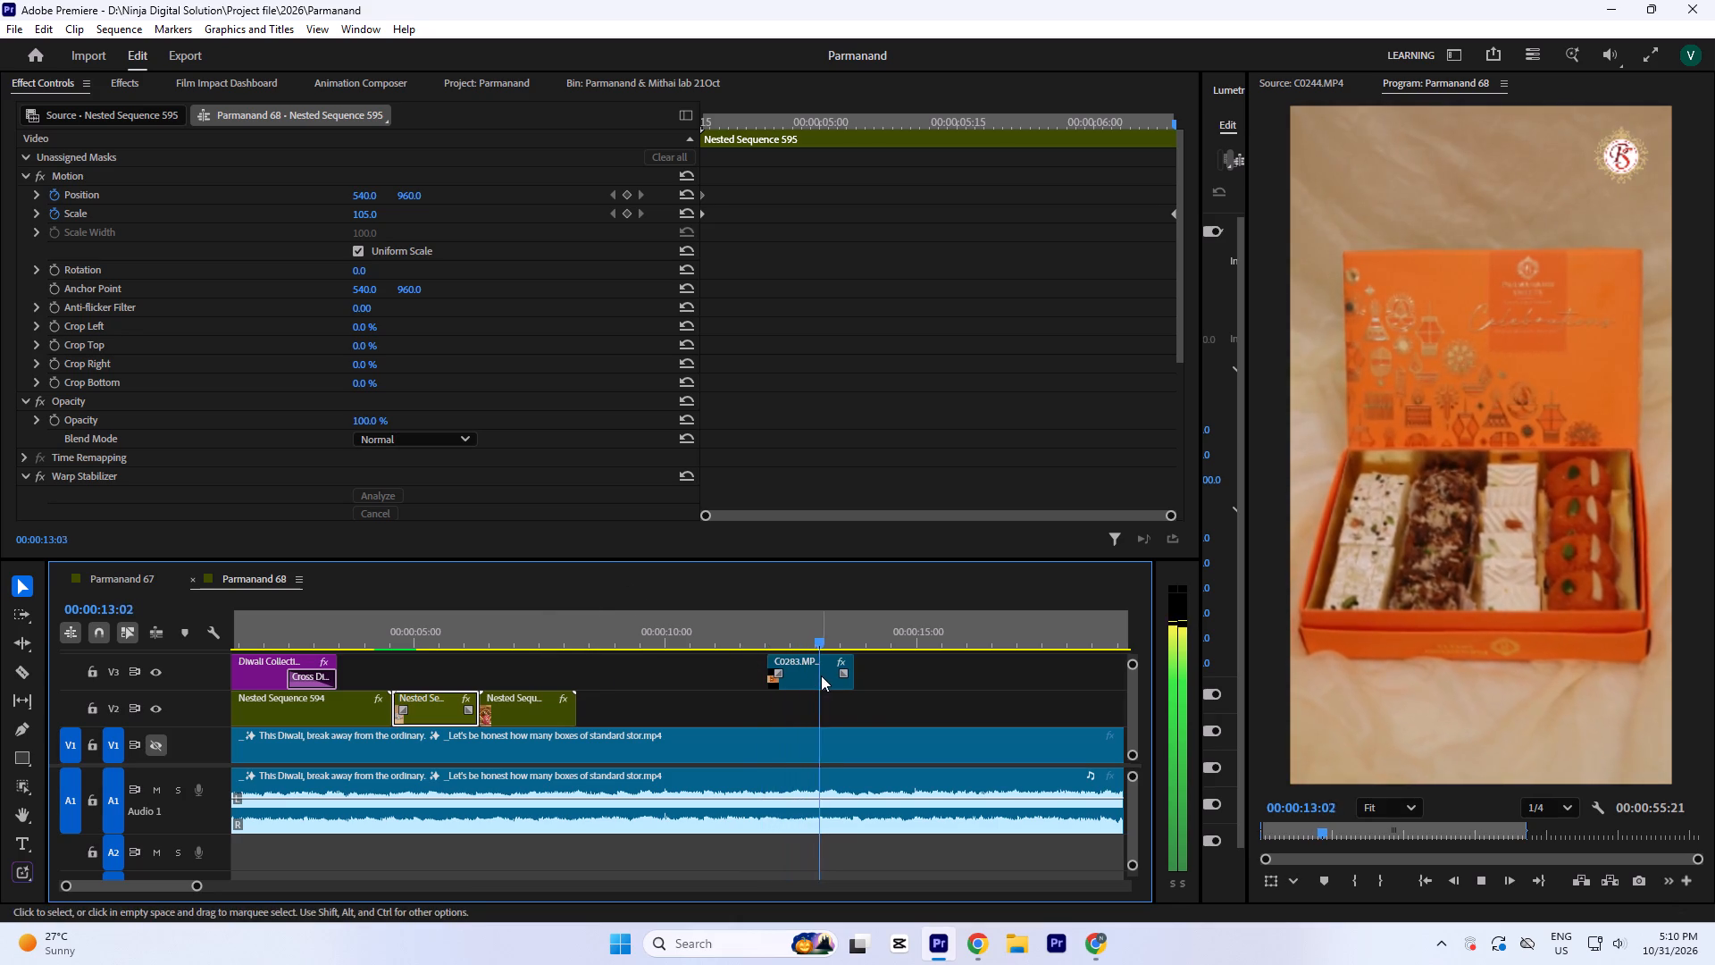
pyautogui.moveTo(821, 675); pyautogui.dragTo(1002, 702)
pyautogui.press('-')
pyautogui.press('=')
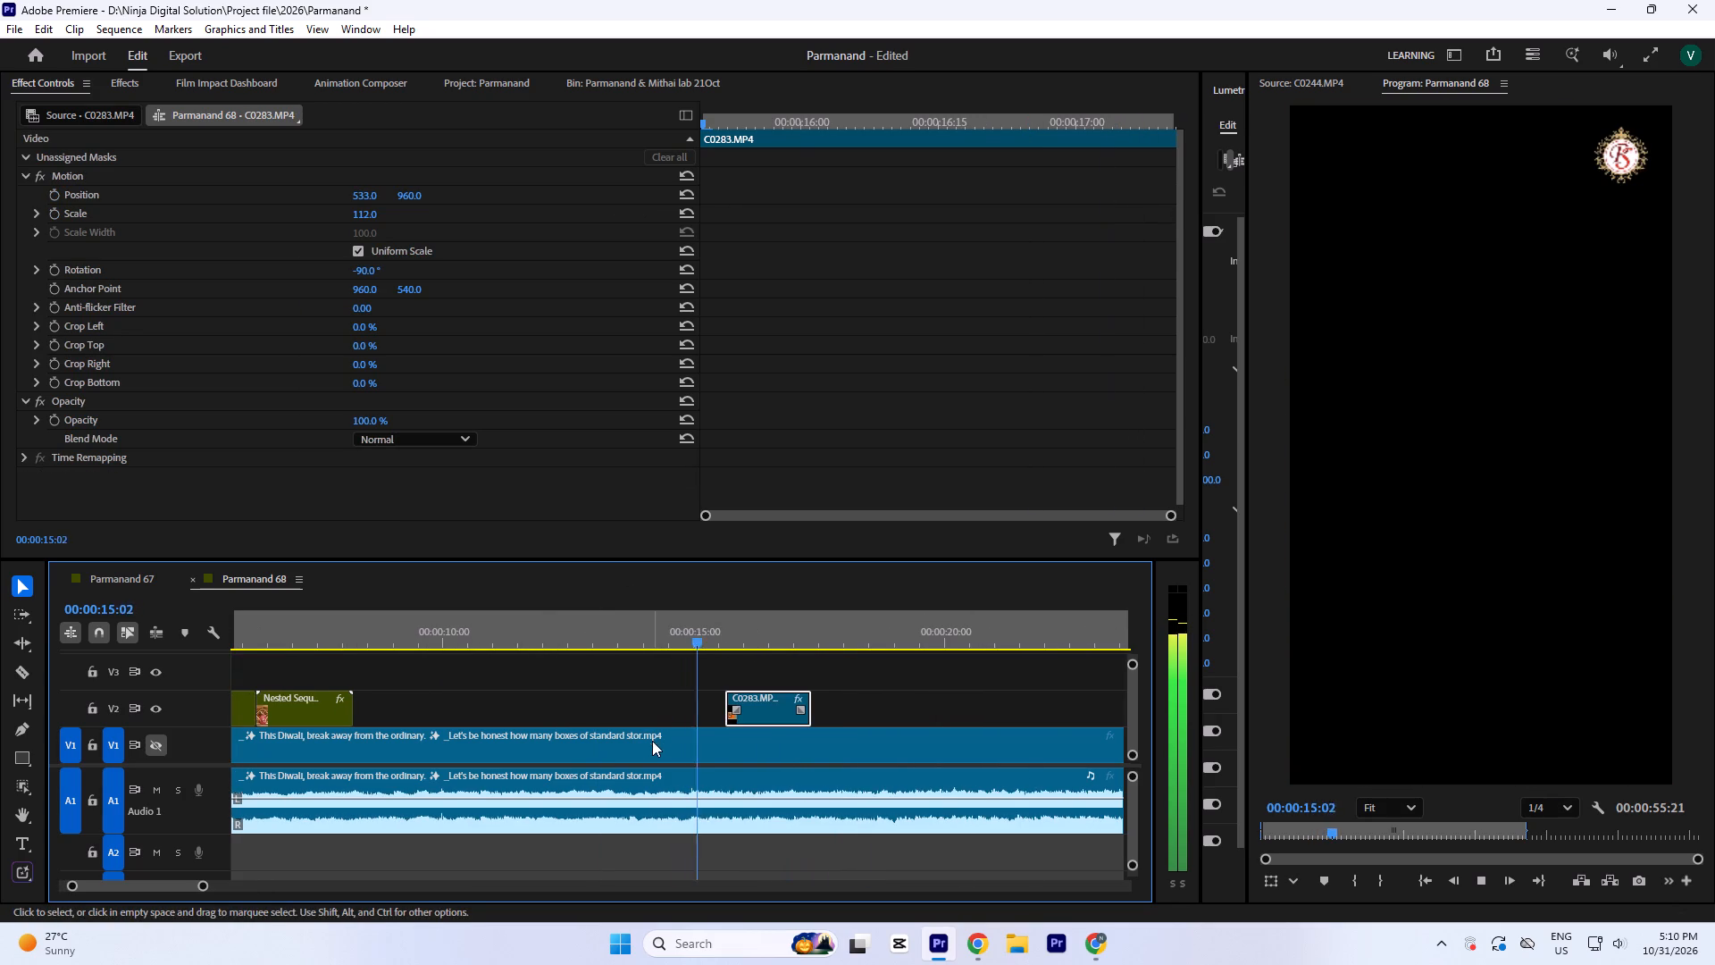
pyautogui.moveTo(774, 709); pyautogui.dragTo(960, 677)
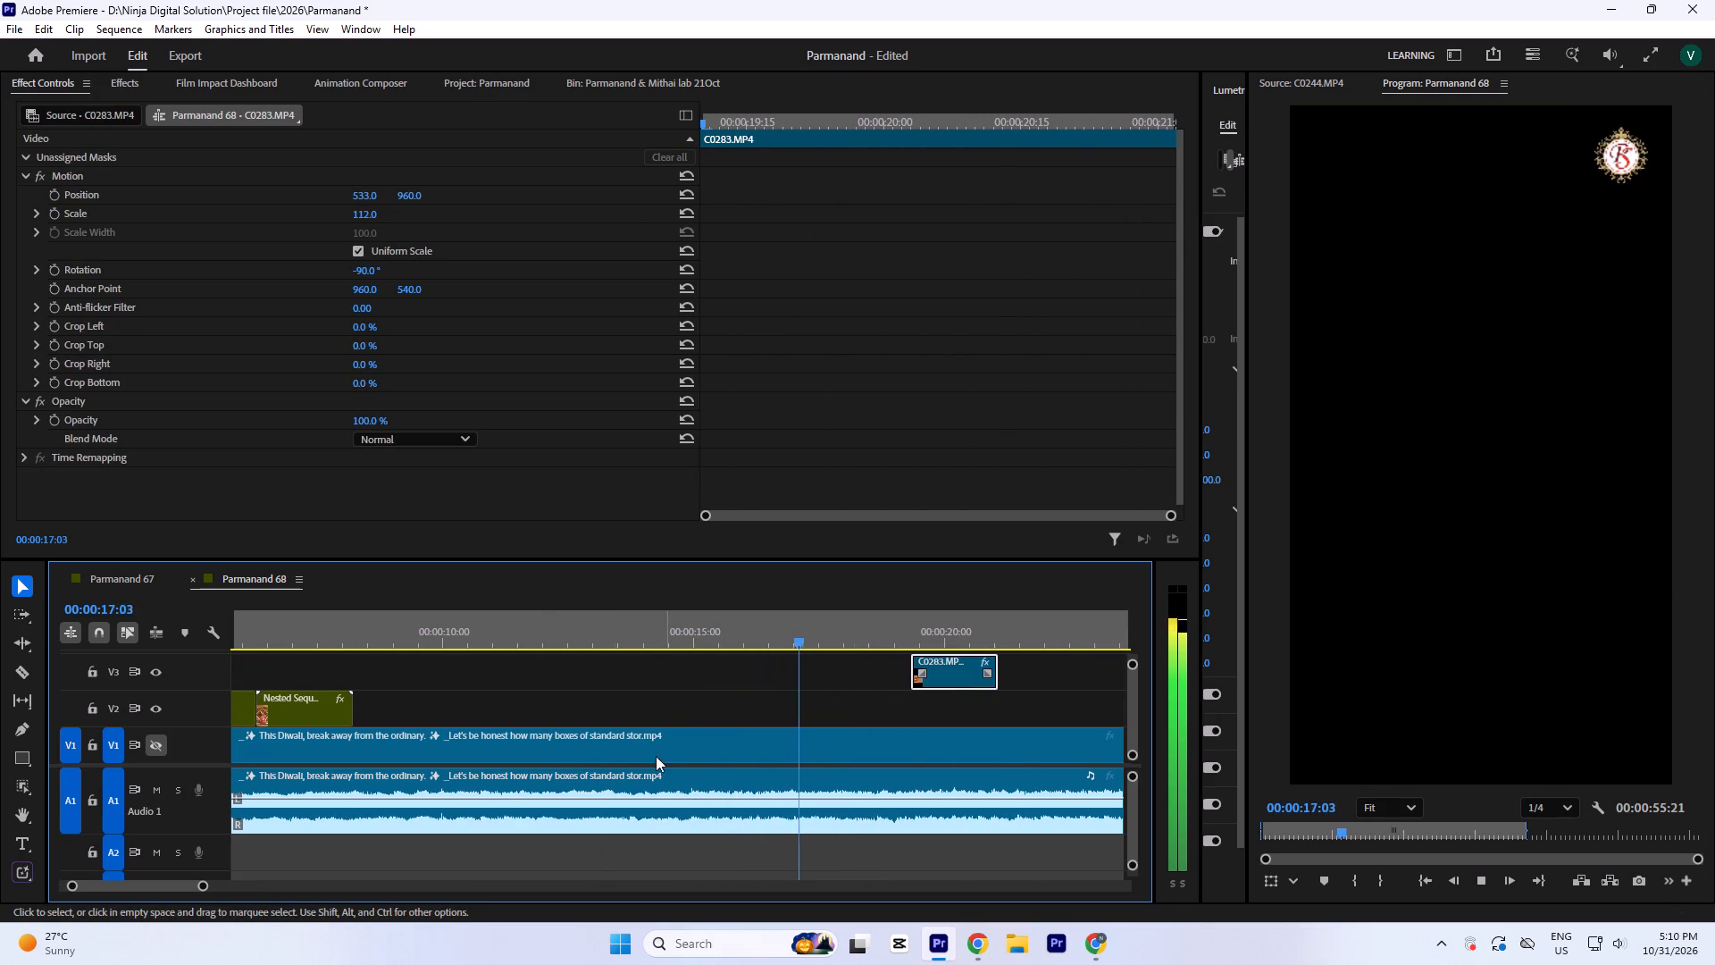
pyautogui.press('-')
pyautogui.press('=')
pyautogui.press('-')
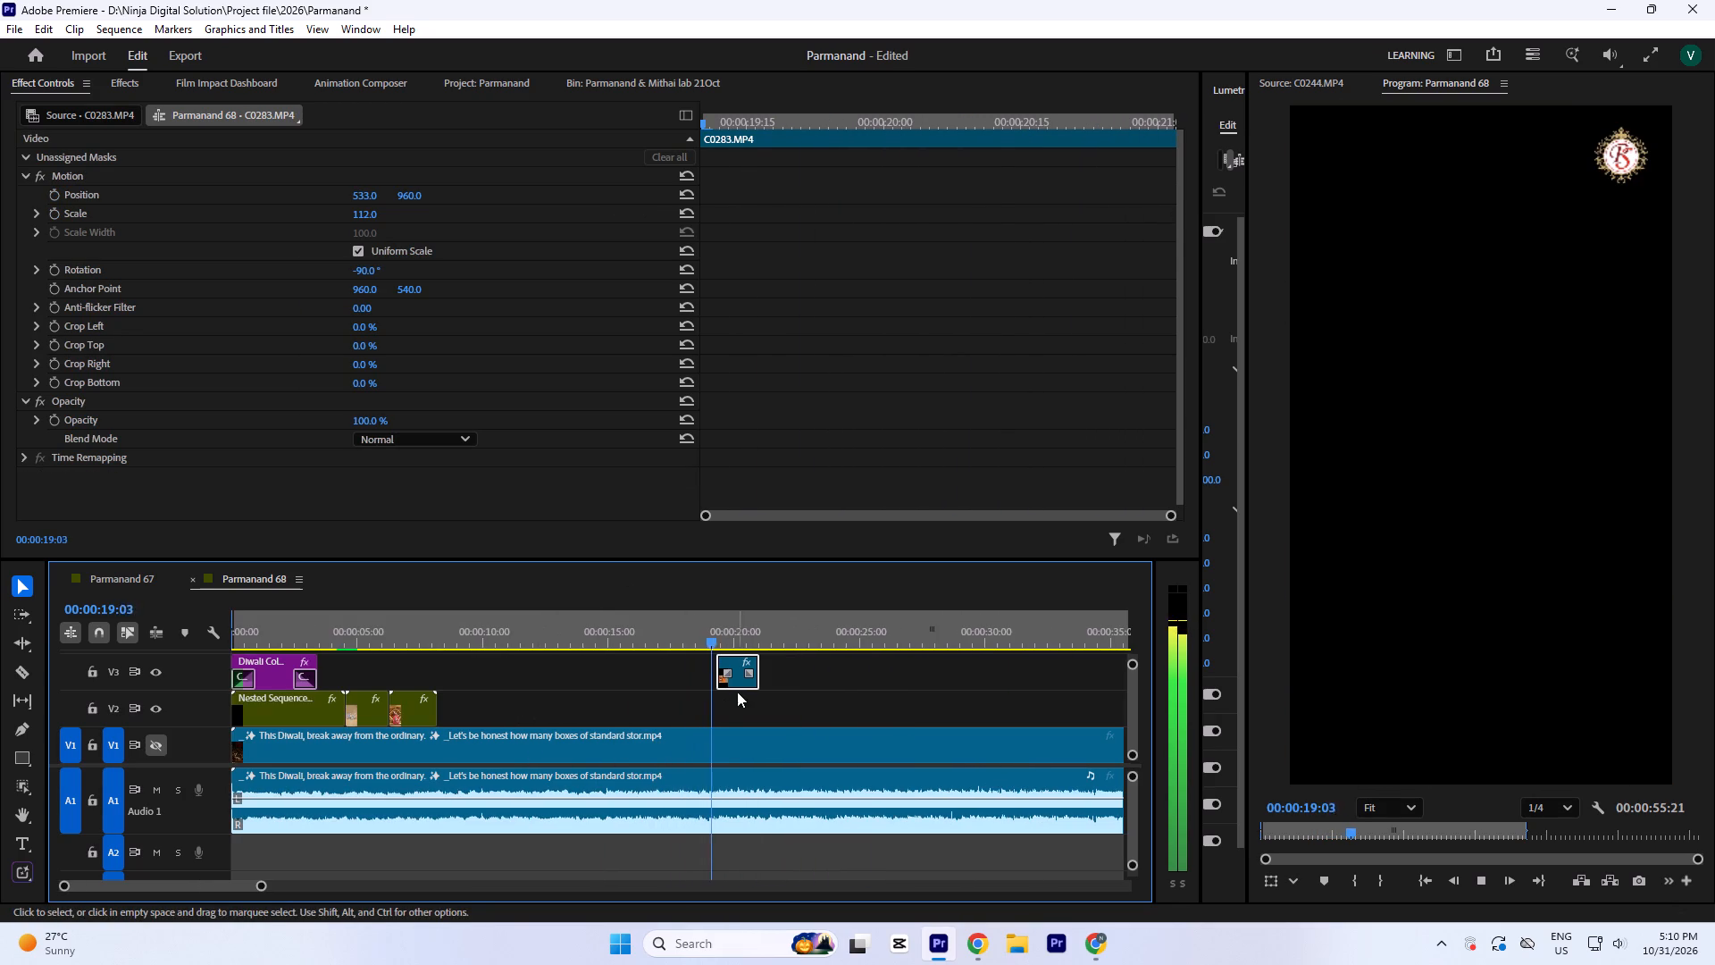
pyautogui.moveTo(738, 679); pyautogui.dragTo(808, 702)
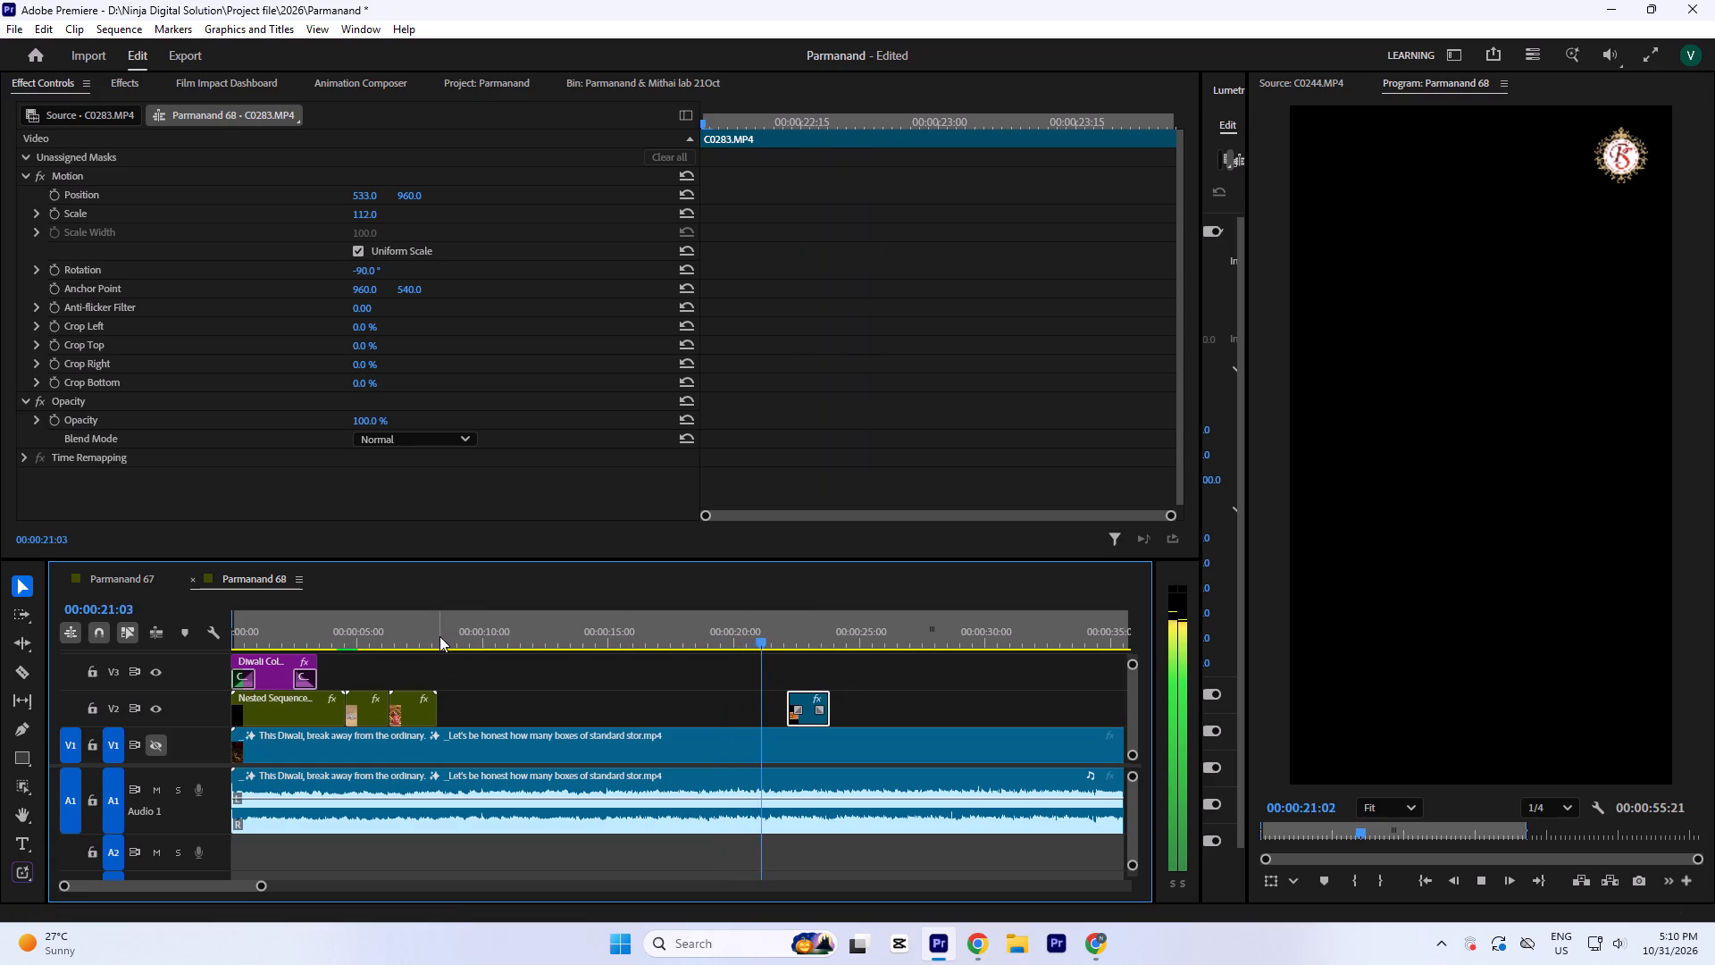
# Find the music cut point after the last nested clip and split the reference video and its audio at 00:00:09:12.
pyautogui.click(439, 633)
pyautogui.press('space')
pyautogui.write('-=')
pyautogui.press('=')
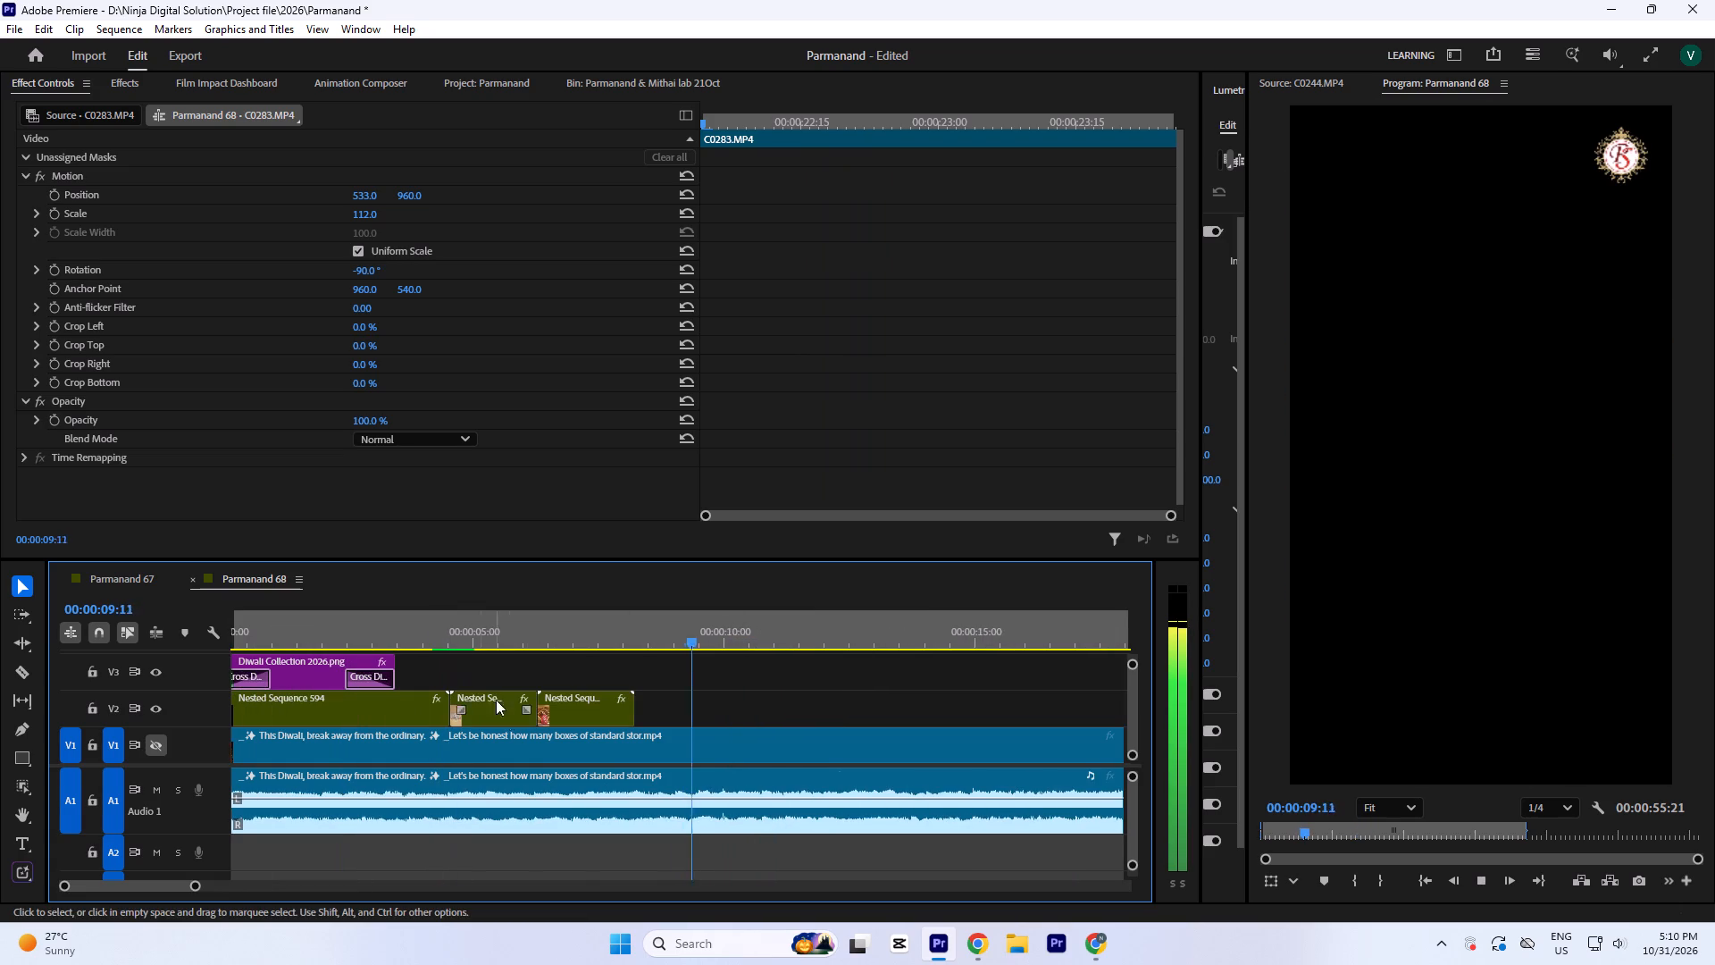
pyautogui.press('space')
pyautogui.moveTo(696, 631); pyautogui.dragTo(696, 650)
pyautogui.press('space')
pyautogui.press('space')
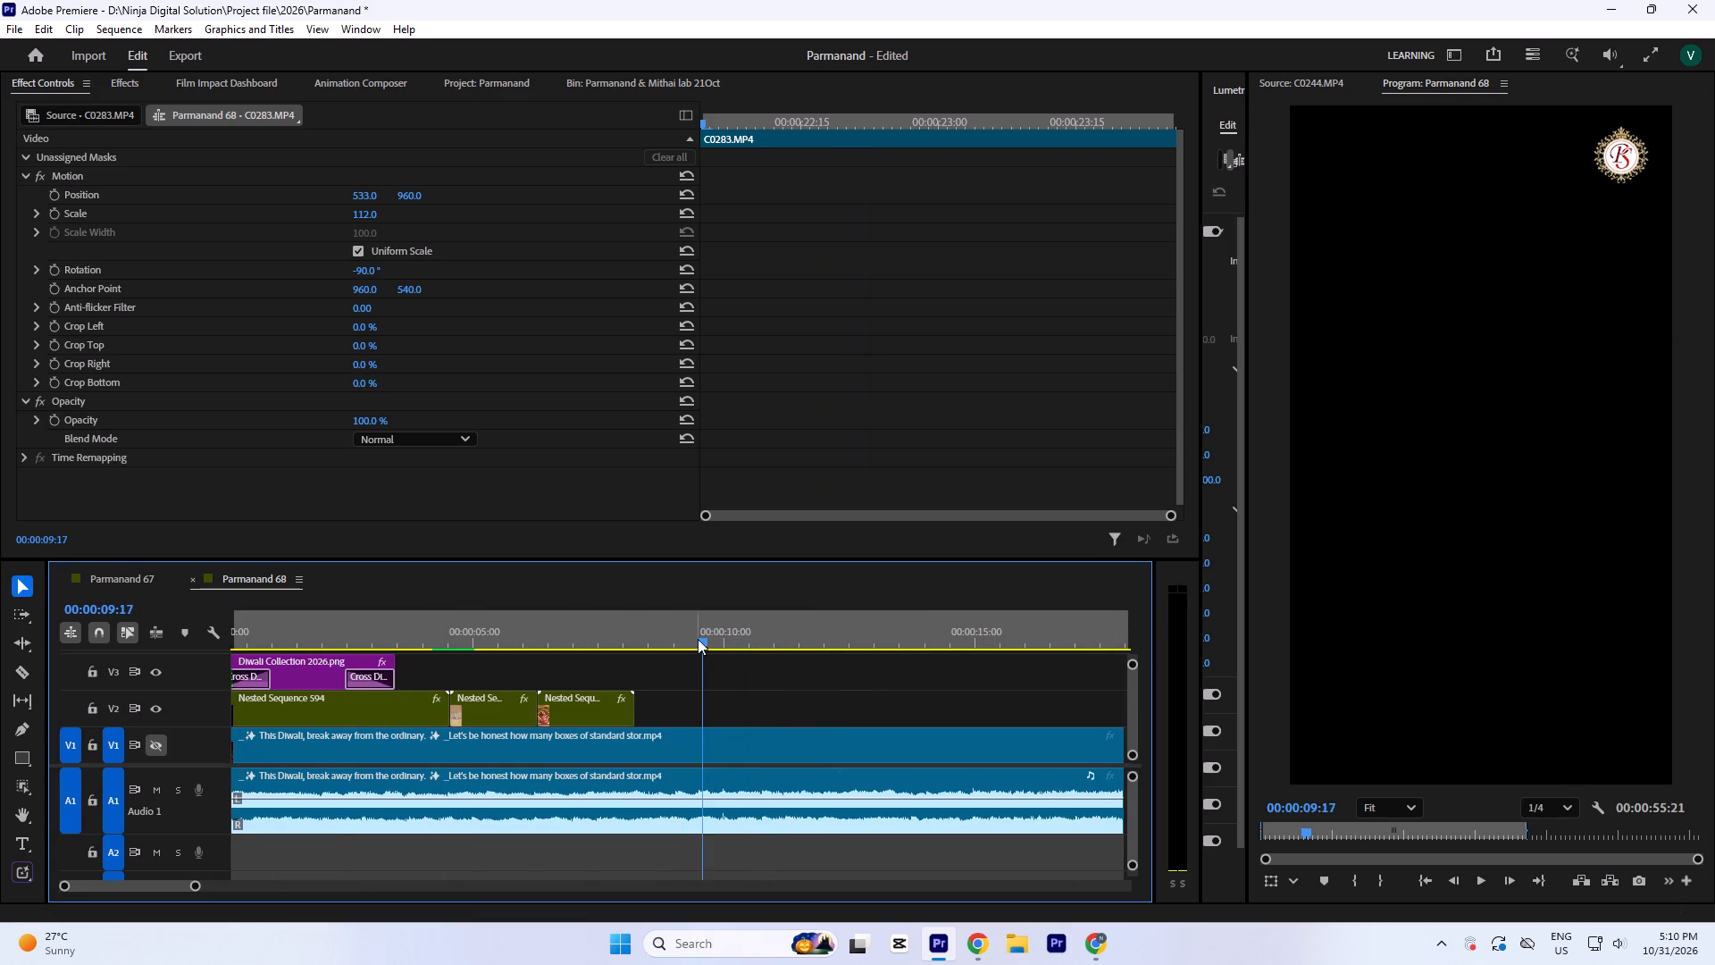
pyautogui.click(698, 619)
pyautogui.press('=')
pyautogui.press('=')
pyautogui.press('=')
pyautogui.press('=')
pyautogui.press('=')
pyautogui.moveTo(650, 620); pyautogui.dragTo(645, 630)
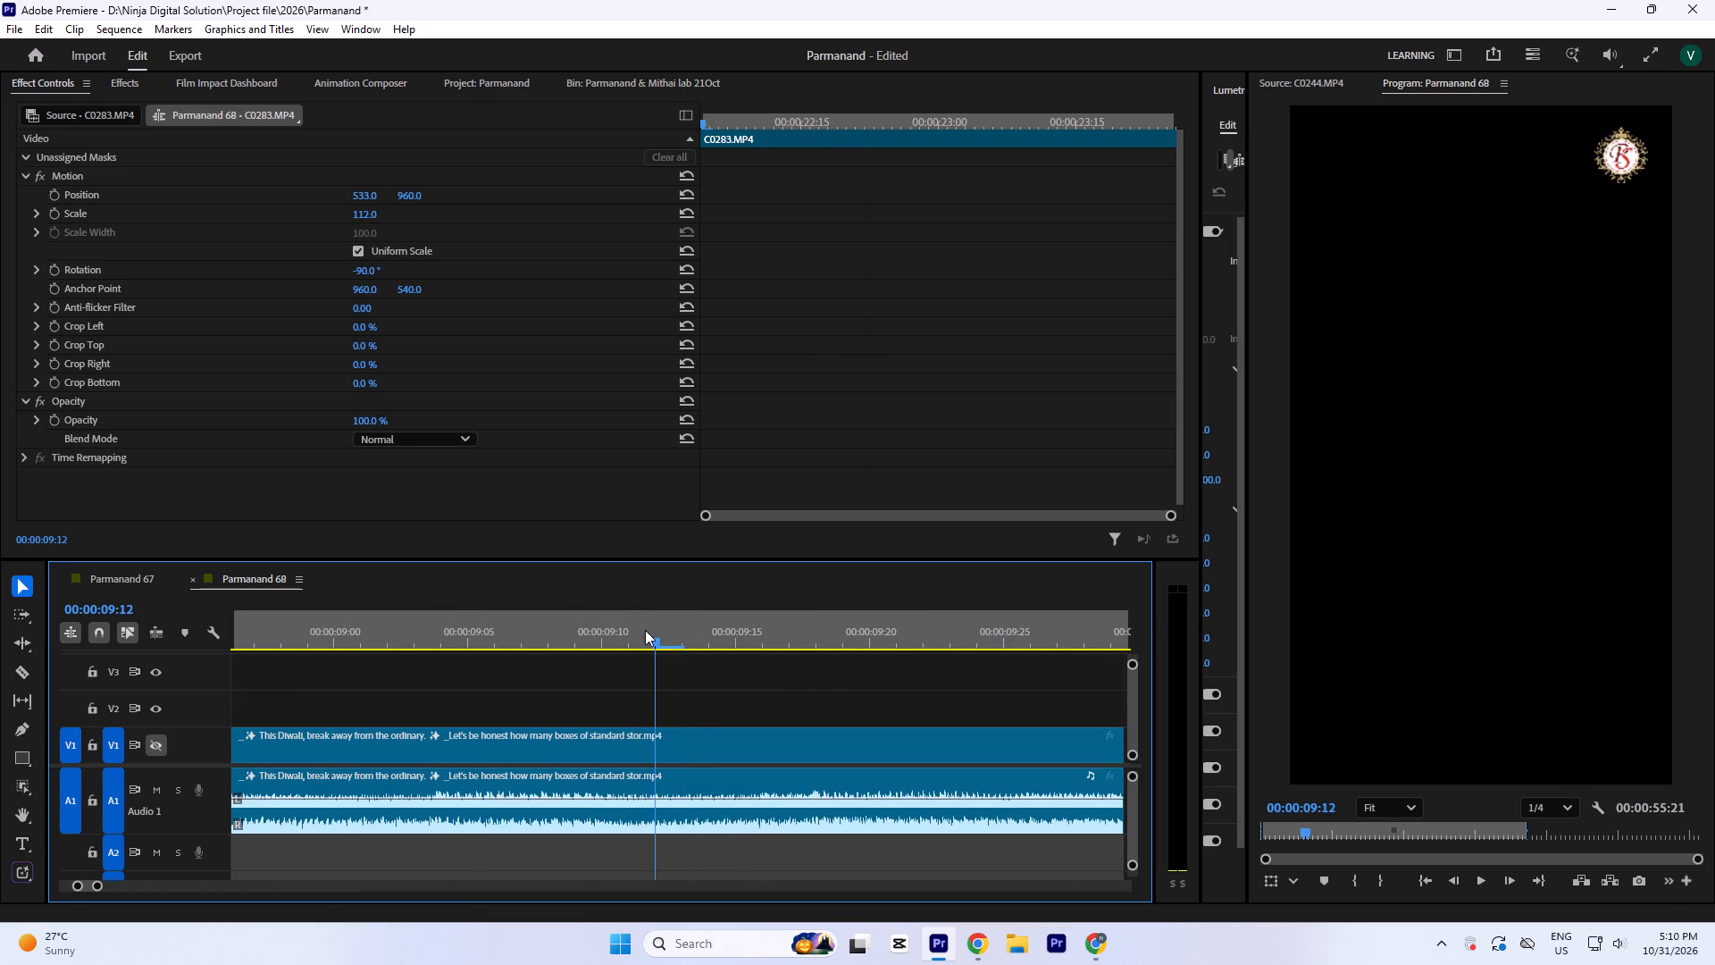
pyautogui.moveTo(645, 630); pyautogui.dragTo(642, 634)
pyautogui.moveTo(695, 692); pyautogui.dragTo(736, 808)
pyautogui.press('k')
pyautogui.press('-')
pyautogui.press('-')
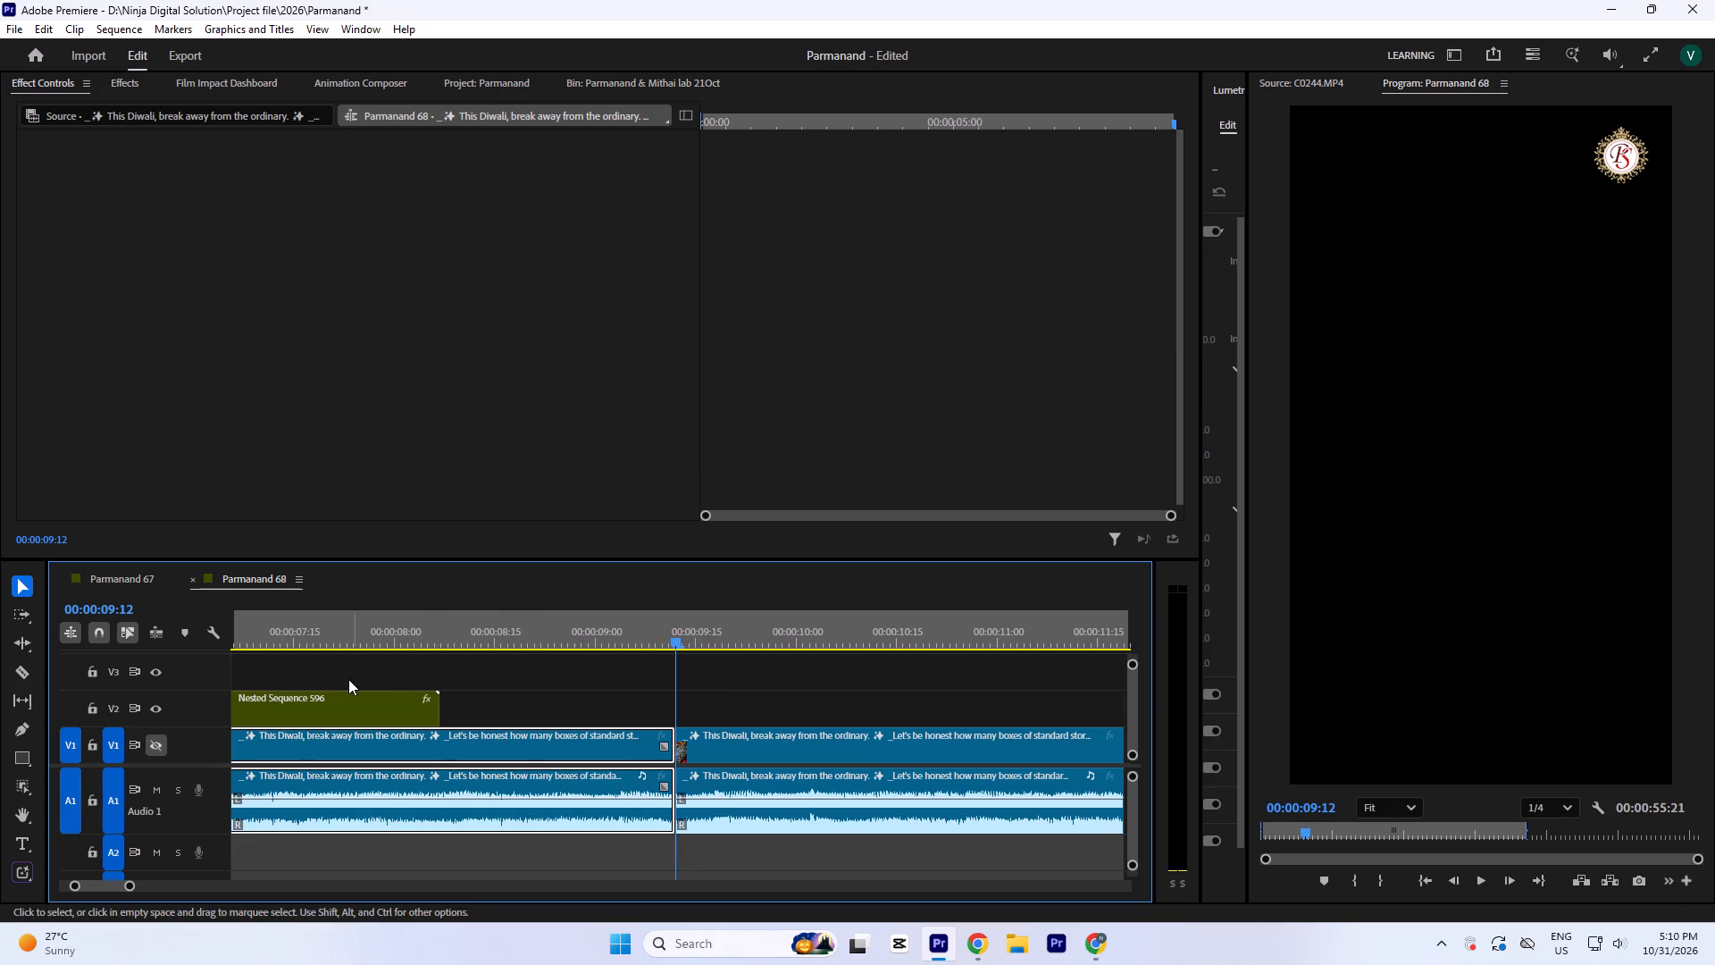
# Play the reel from its beginning past the music split to judge where the song should continue.
pyautogui.press('Return')
pyautogui.press('-')
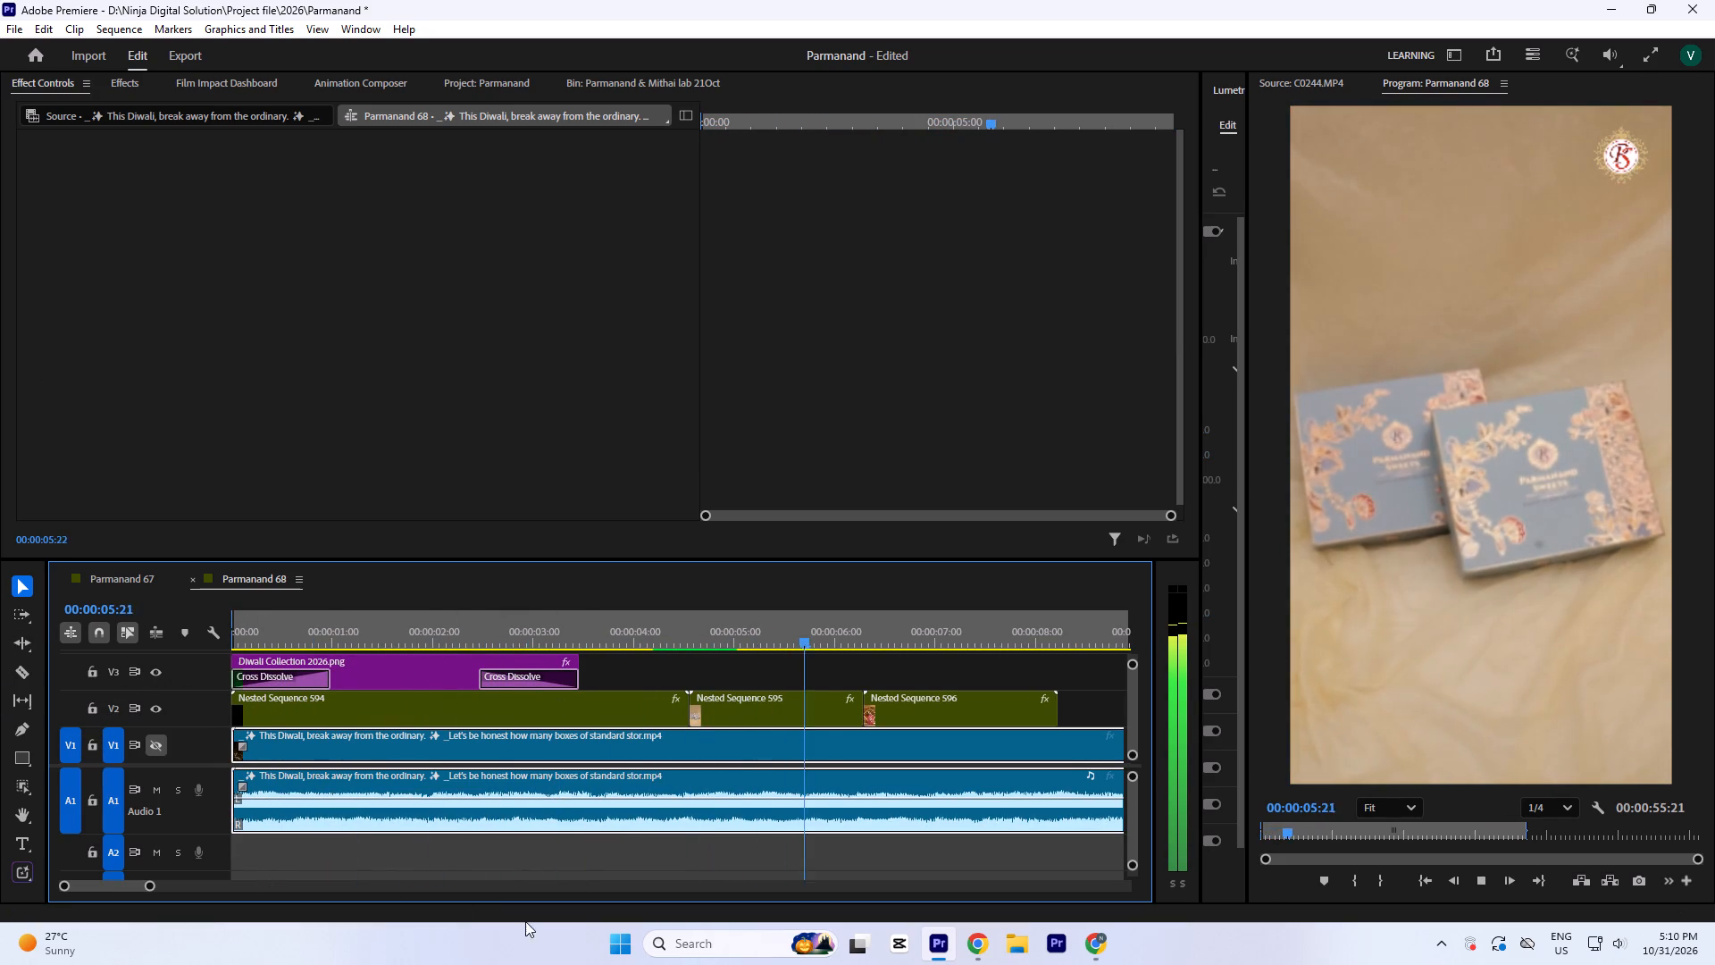
pyautogui.press('-')
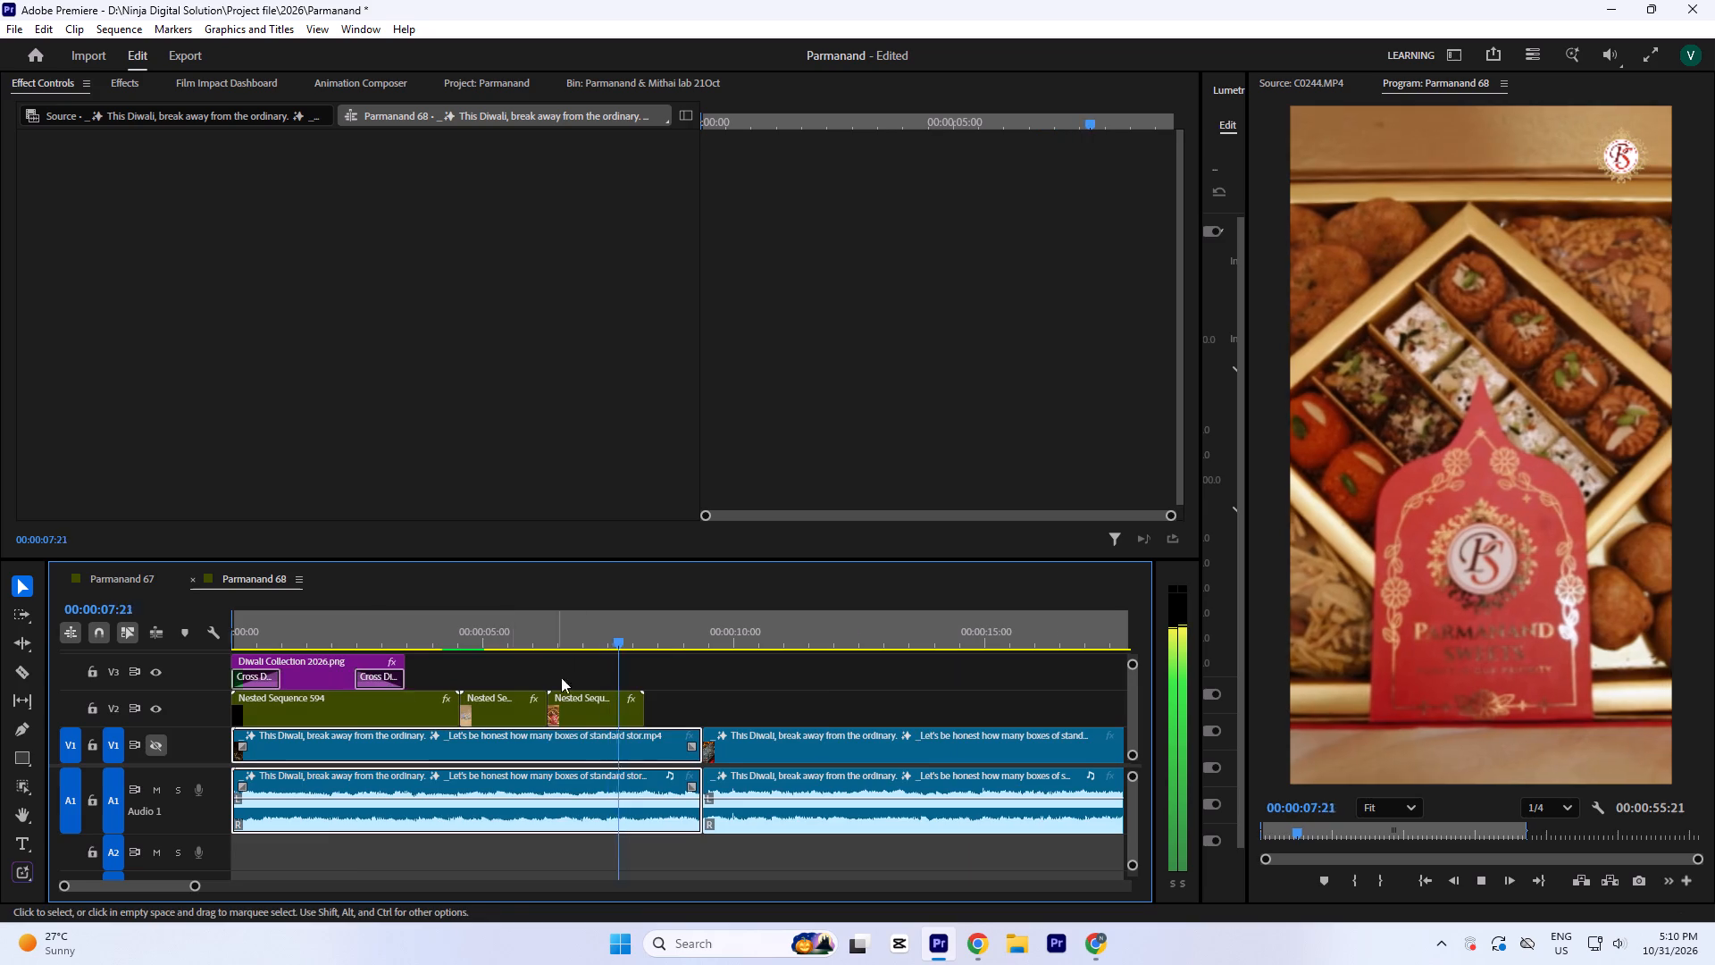
pyautogui.press('-')
pyautogui.press('=')
pyautogui.press('=')
pyautogui.press('space')
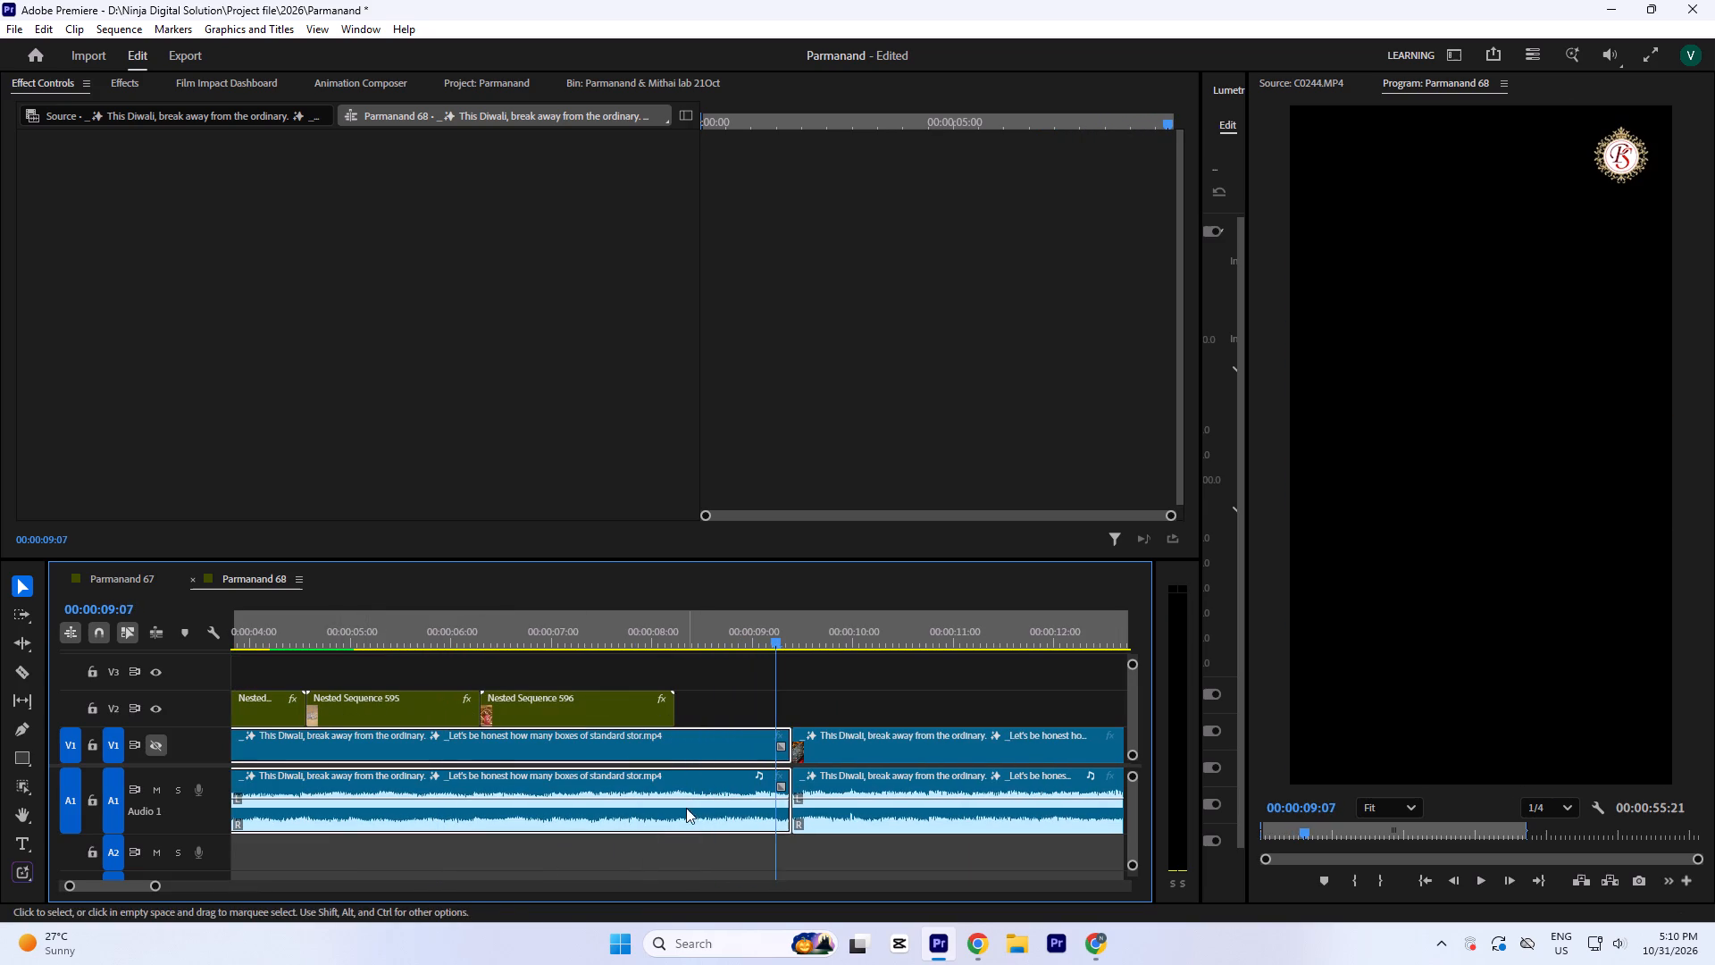
pyautogui.press('space')
pyautogui.press('space')
pyautogui.press('-')
pyautogui.press('space')
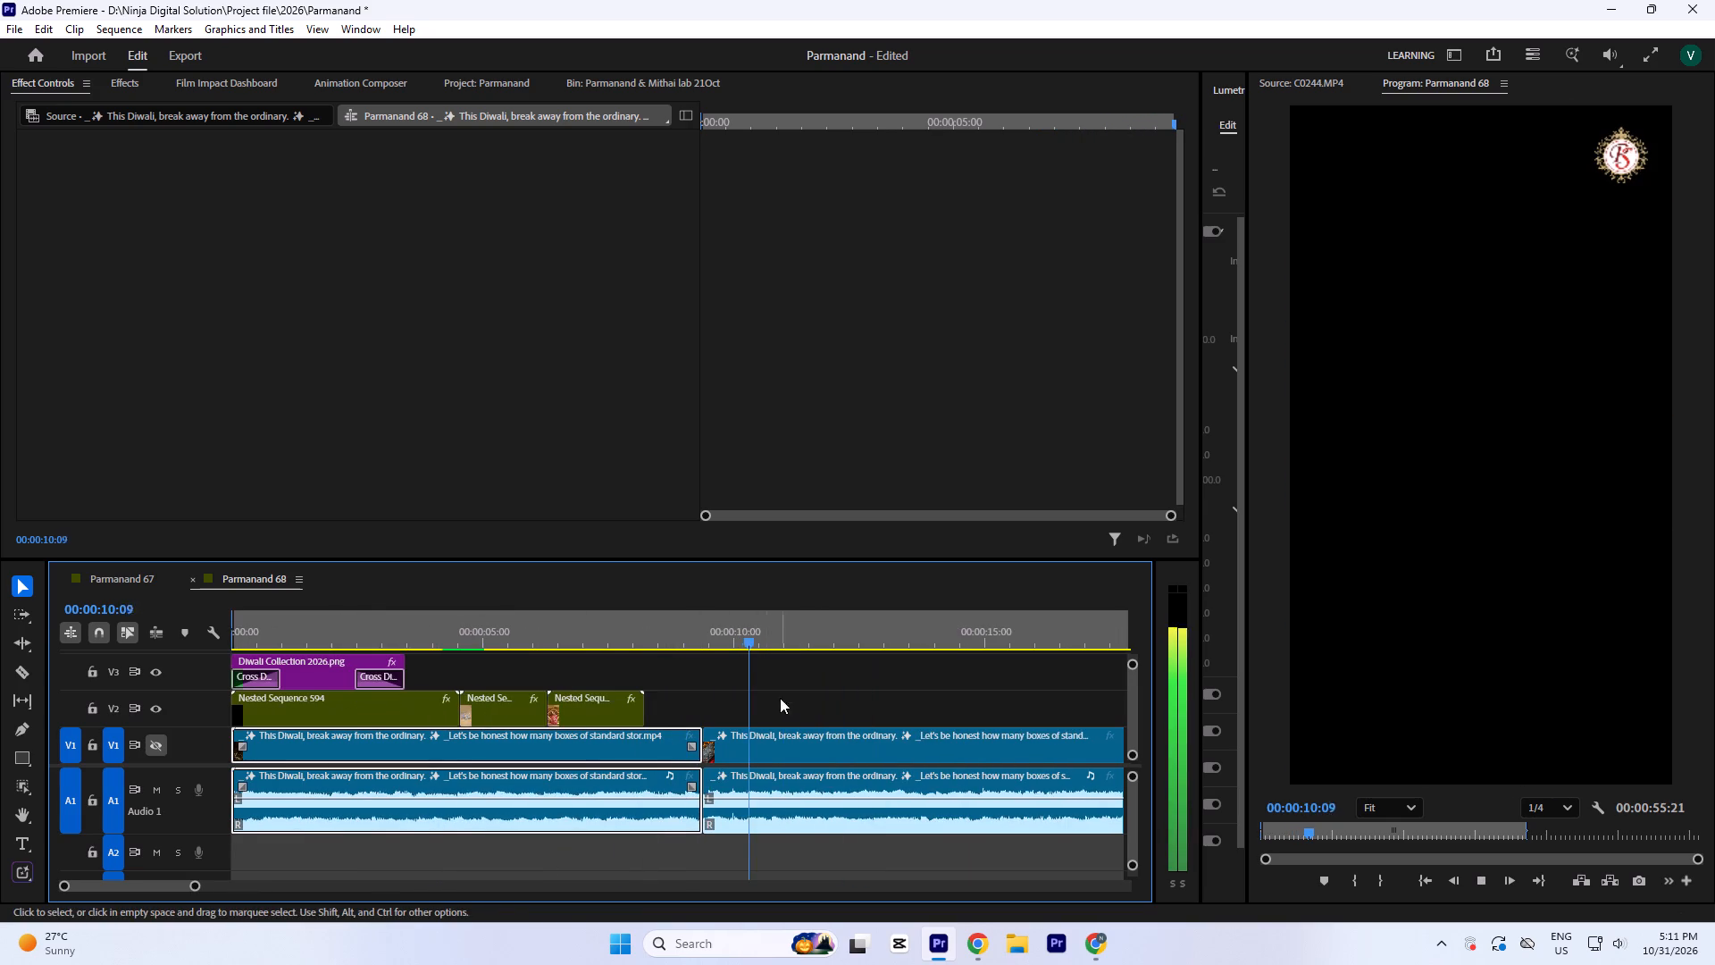
# Listen for the point further along the song and split the reference video and audio at 00:00:19:03.
pyautogui.press('-')
pyautogui.click(673, 618)
pyautogui.press('space')
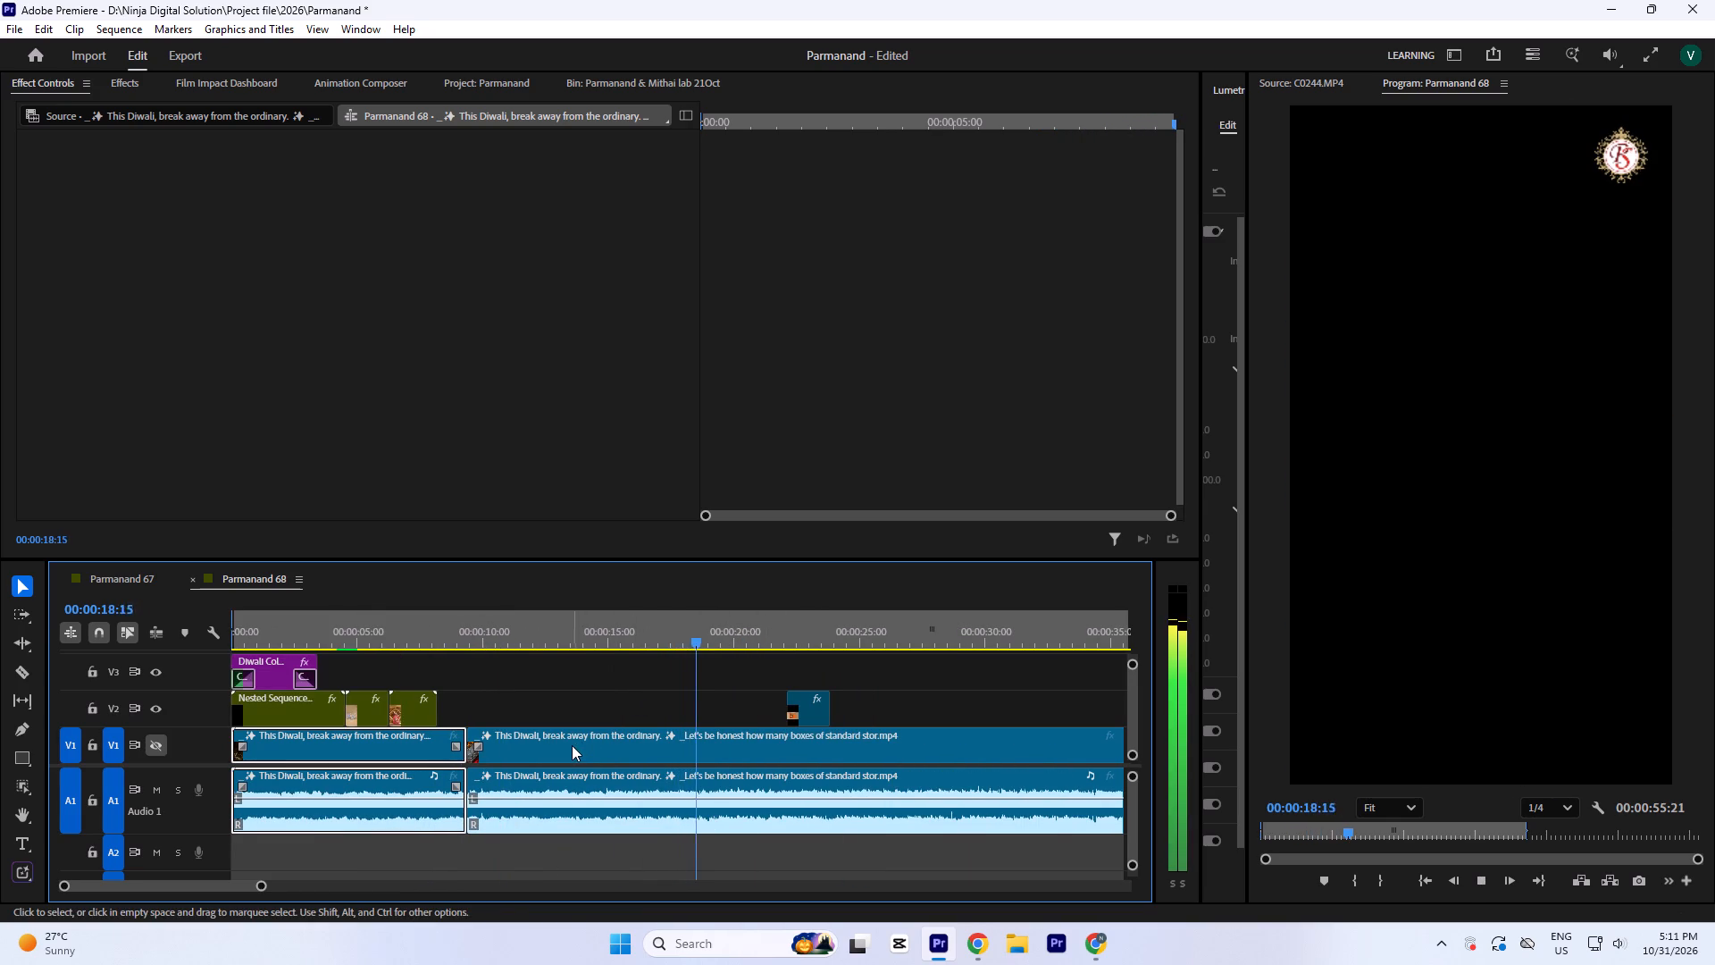
pyautogui.press('space')
pyautogui.click(699, 611)
pyautogui.press('space')
pyautogui.press('space')
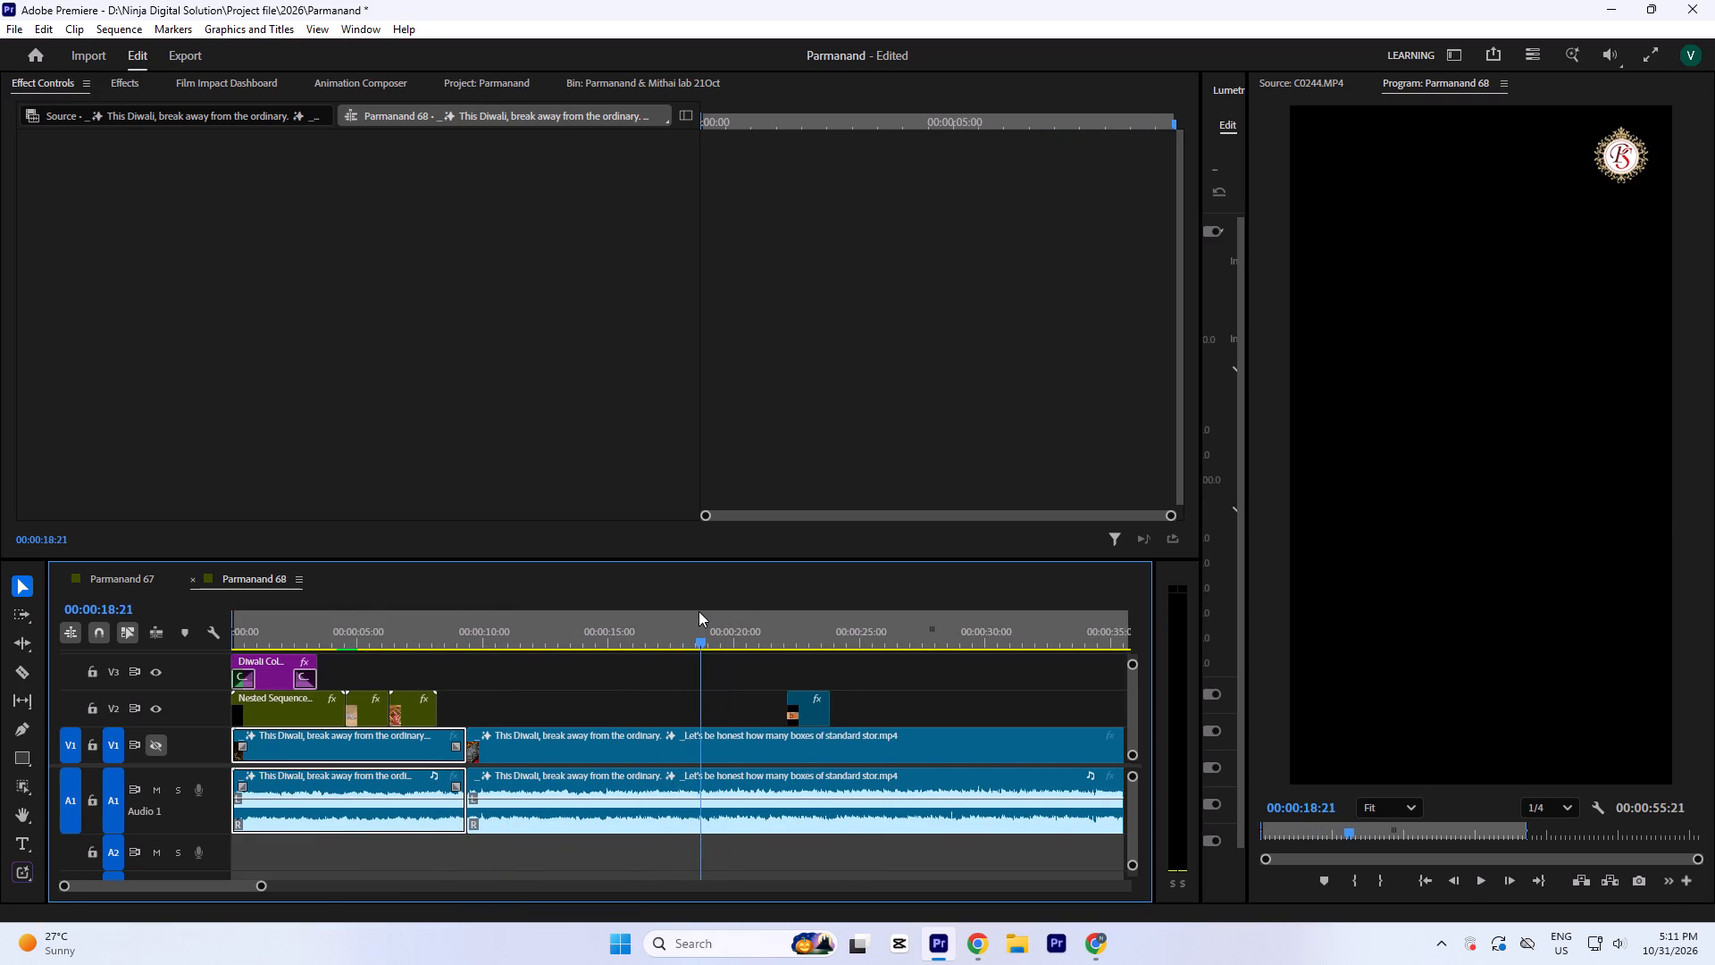
pyautogui.press('=')
pyautogui.press('=')
pyautogui.press('space')
pyautogui.press('space')
pyautogui.press('space')
pyautogui.press('space')
pyautogui.press('=')
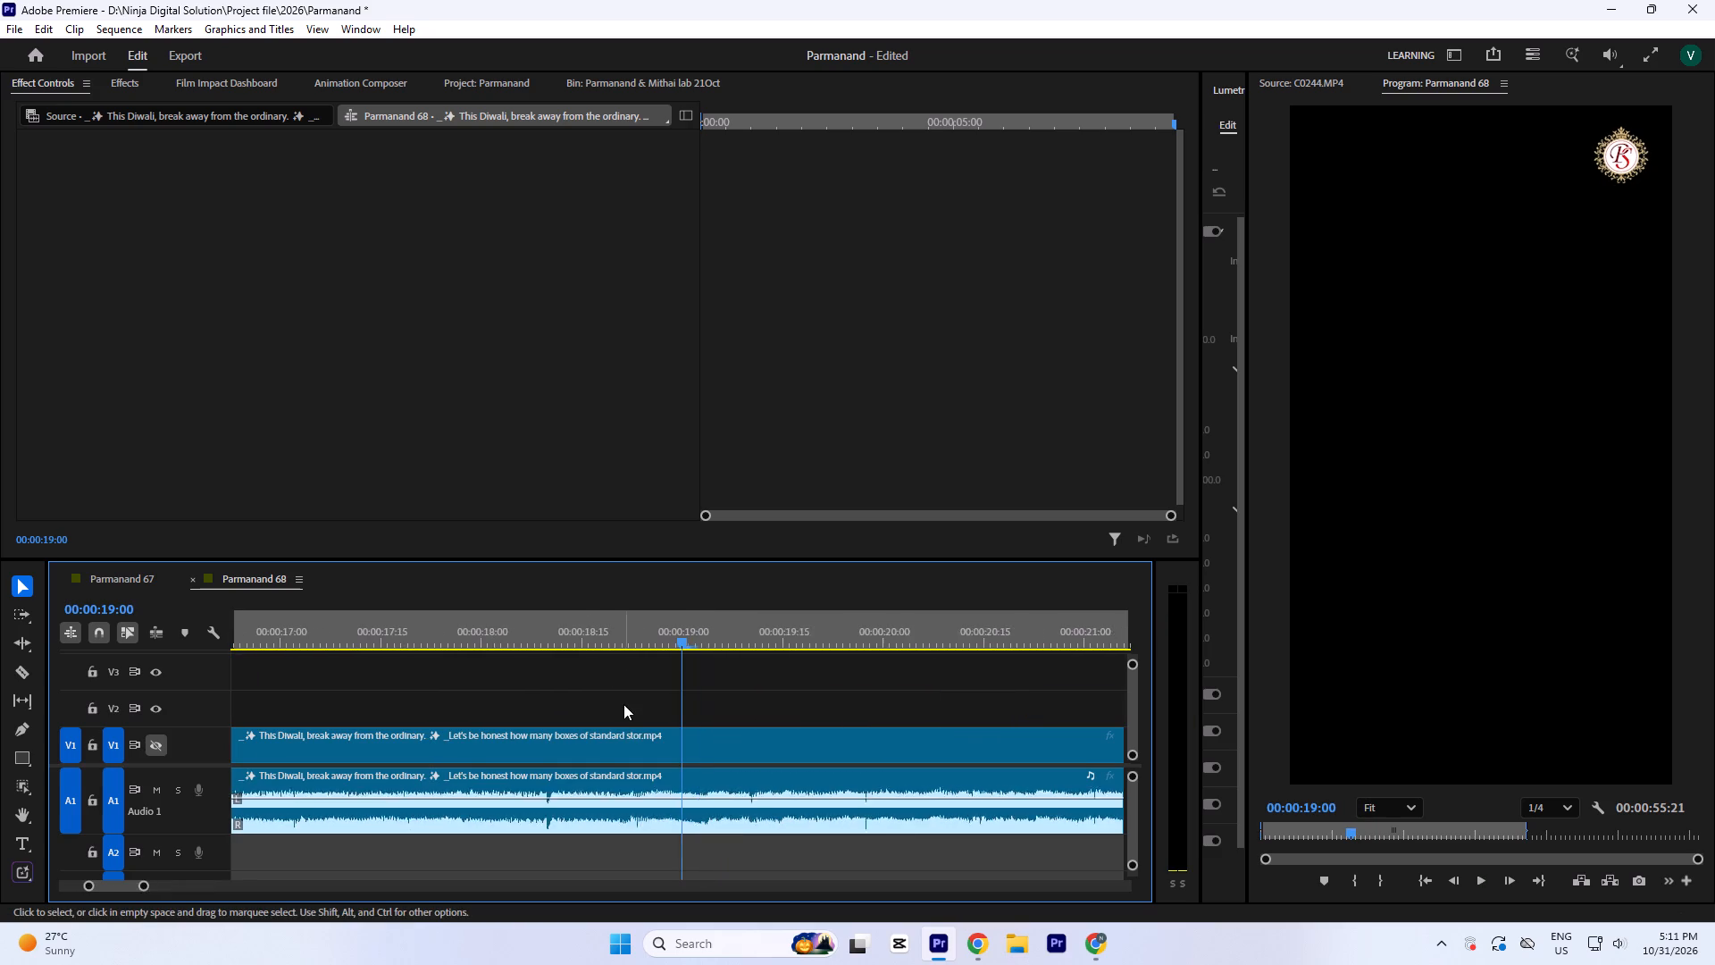
pyautogui.press('=')
pyautogui.press('=')
pyautogui.press('=')
pyautogui.press('space')
pyautogui.press('space')
pyautogui.click(761, 626)
pyautogui.moveTo(682, 683); pyautogui.dragTo(705, 800)
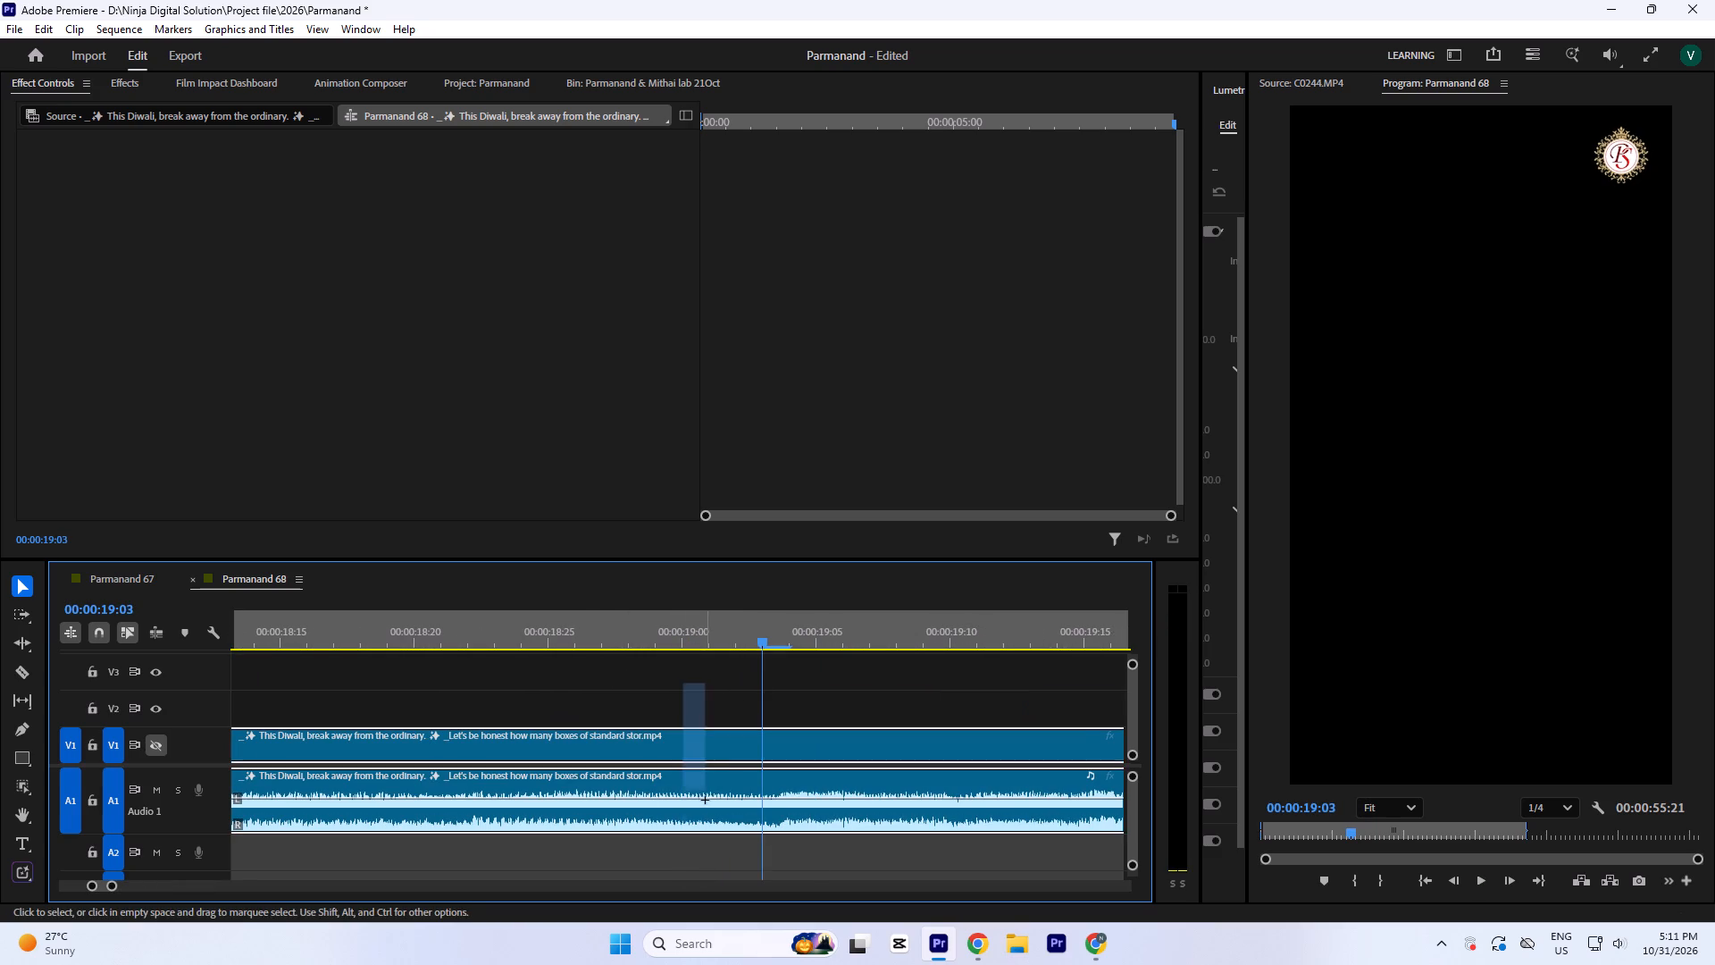
pyautogui.moveTo(705, 800); pyautogui.dragTo(706, 823)
pyautogui.press('k')
# Delete the reference video and audio section between the splits at 00:00:09:12 and 00:00:19:03, leaving a gap.
pyautogui.press('-')
pyautogui.press('-')
pyautogui.press('-')
pyautogui.press('Delete')
pyautogui.press('-')
pyautogui.press('-')
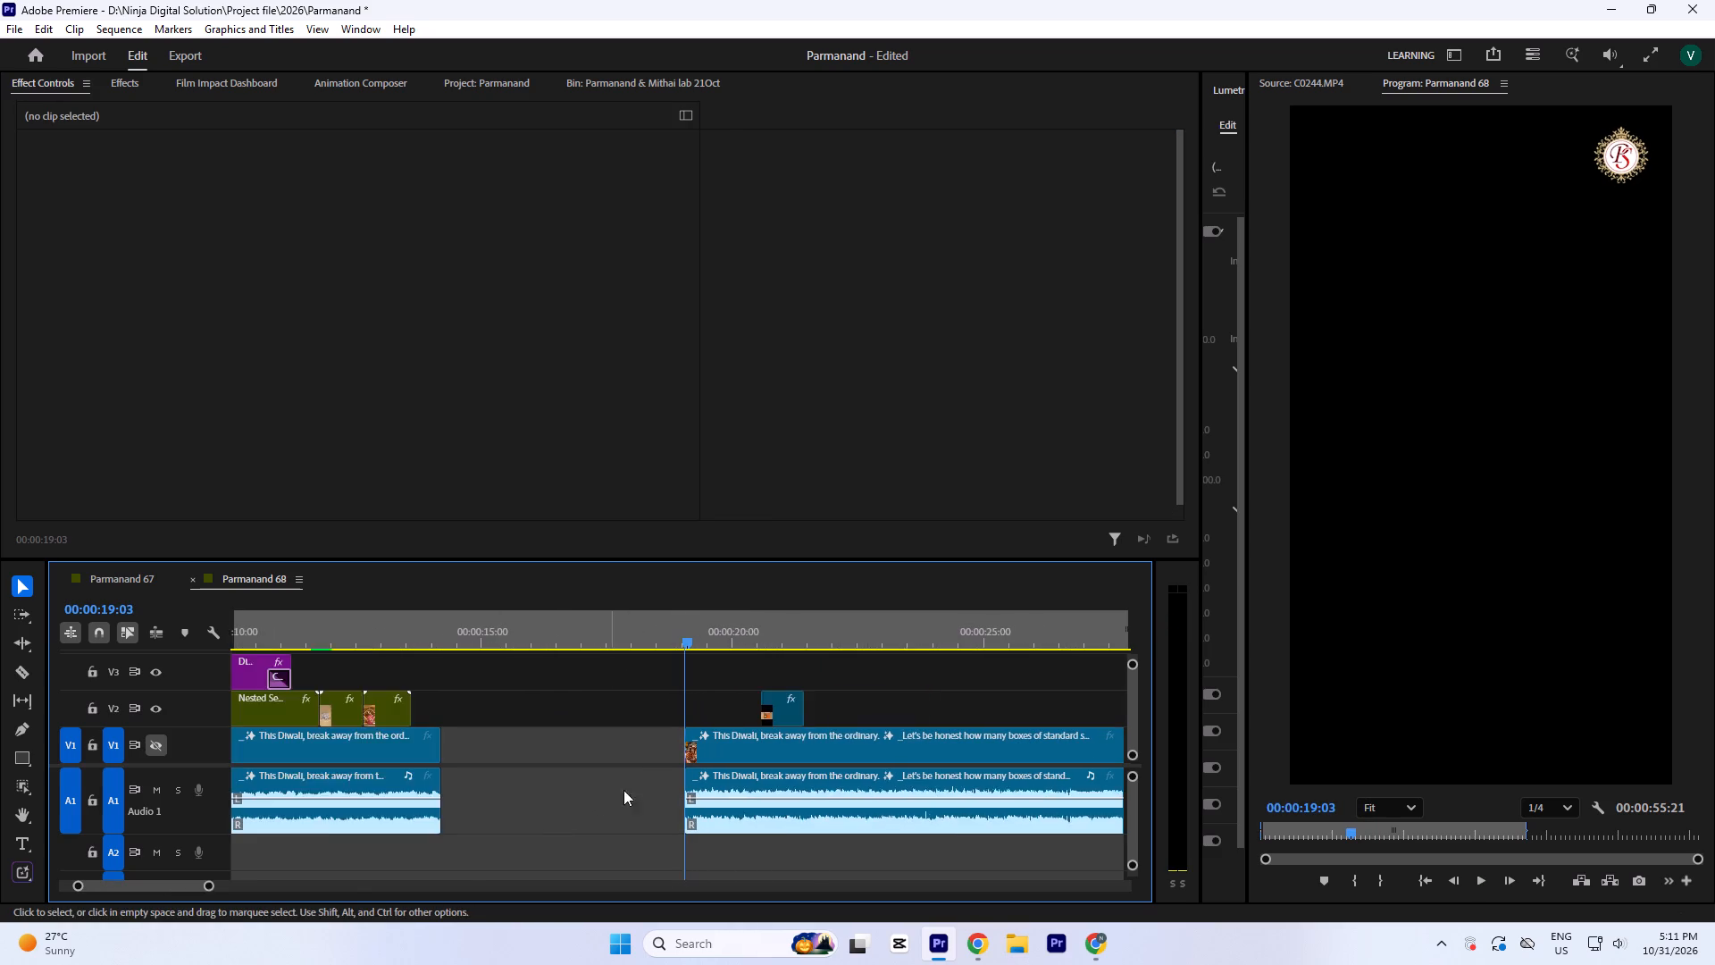
pyautogui.press('-')
# Move all remaining reference video and audio sections back to close the gap, joining the first section at 00:00:09:12.
pyautogui.moveTo(421, 749); pyautogui.dragTo(481, 787)
pyautogui.moveTo(503, 751); pyautogui.dragTo(432, 760)
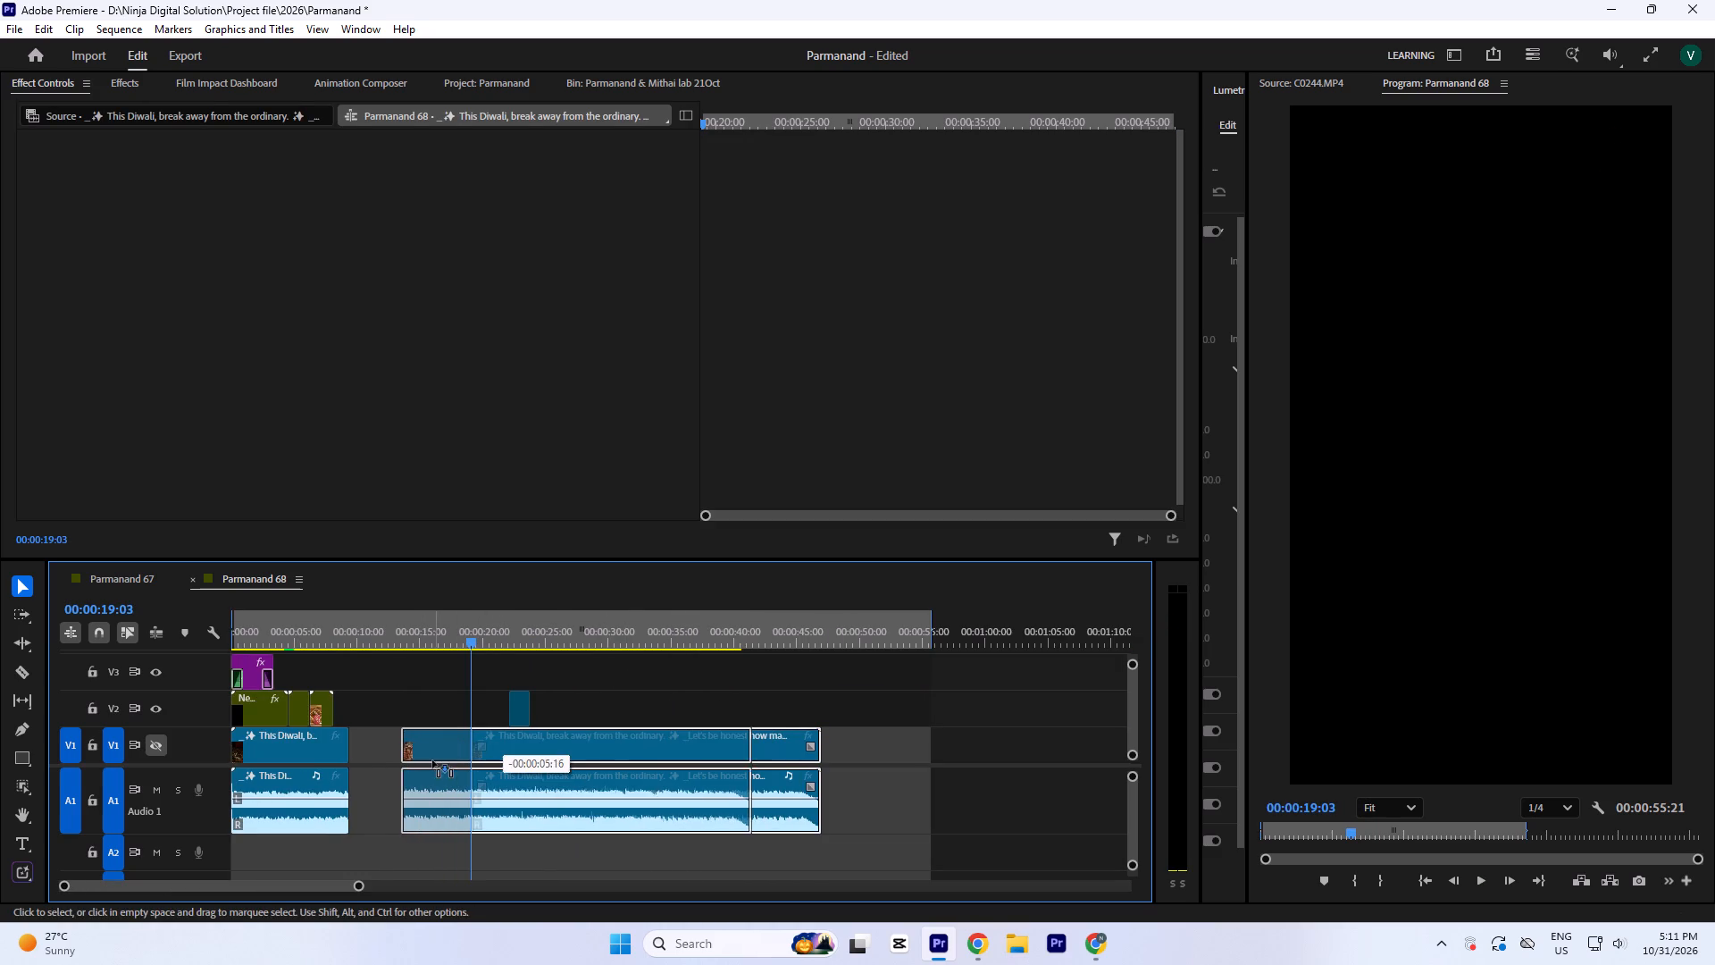
pyautogui.moveTo(432, 760); pyautogui.dragTo(388, 763)
pyautogui.click(349, 629)
pyautogui.press('=')
pyautogui.press('=')
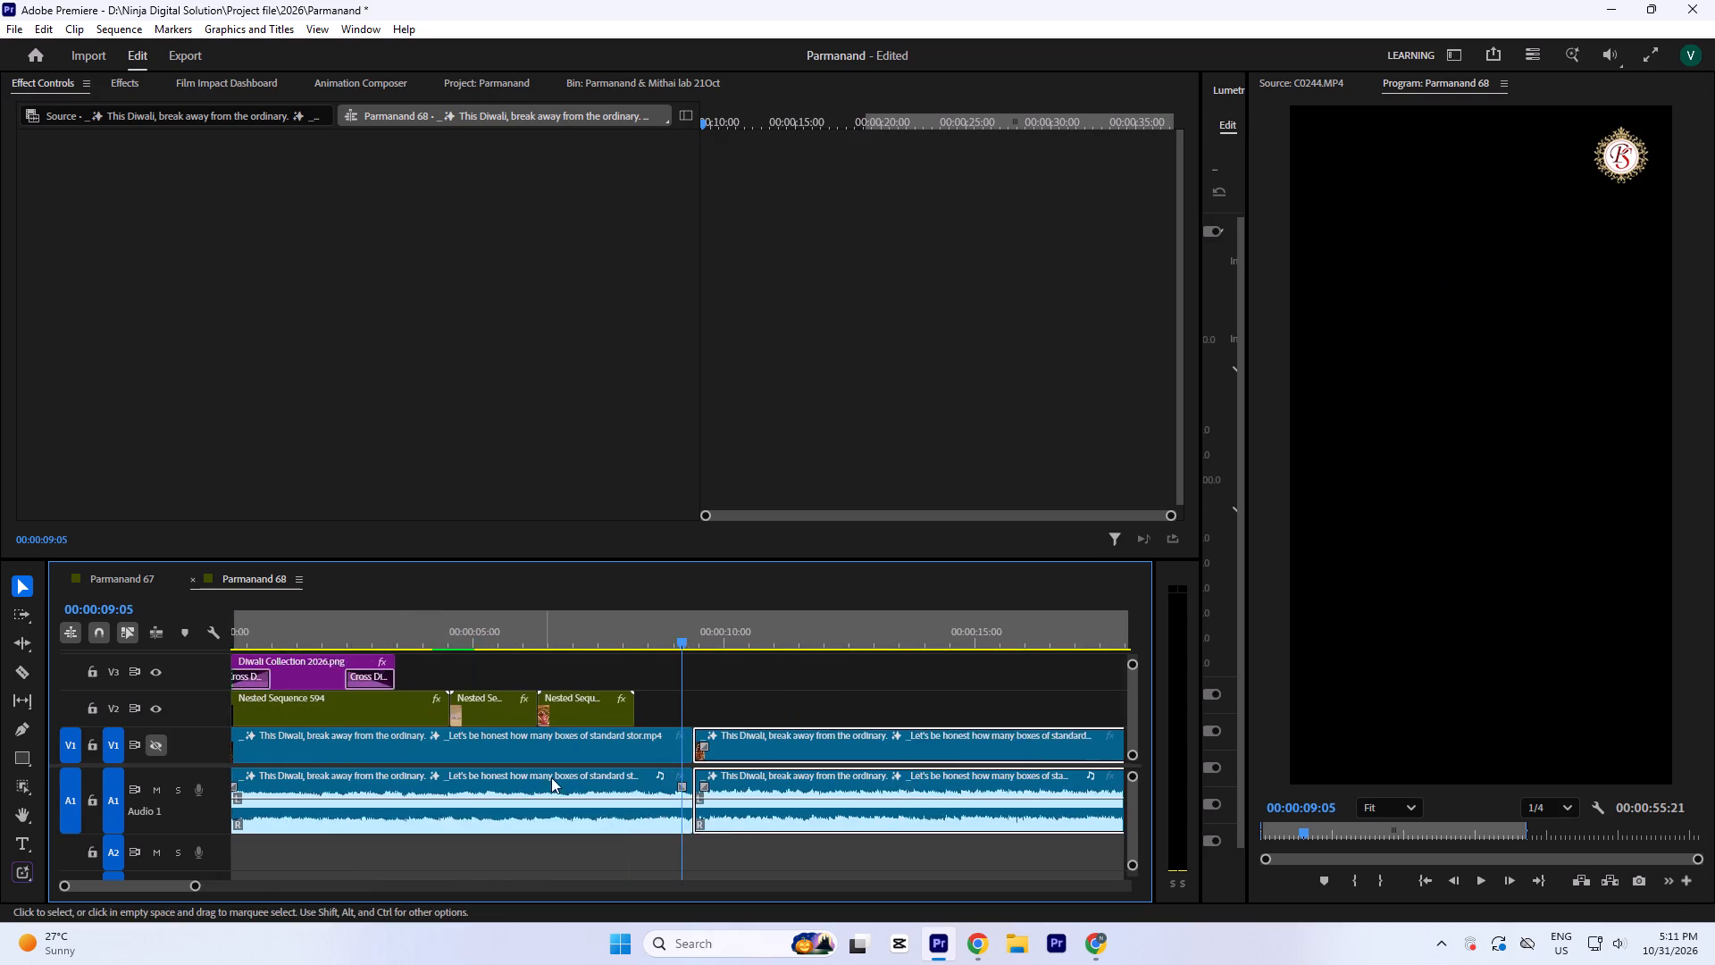
# Move clip C0283 from V2 up to V3, keeping it at about 00:00:22.
pyautogui.press('=')
pyautogui.press('-')
pyautogui.press('-')
pyautogui.moveTo(801, 710); pyautogui.dragTo(794, 665)
pyautogui.moveTo(810, 710); pyautogui.dragTo(807, 658)
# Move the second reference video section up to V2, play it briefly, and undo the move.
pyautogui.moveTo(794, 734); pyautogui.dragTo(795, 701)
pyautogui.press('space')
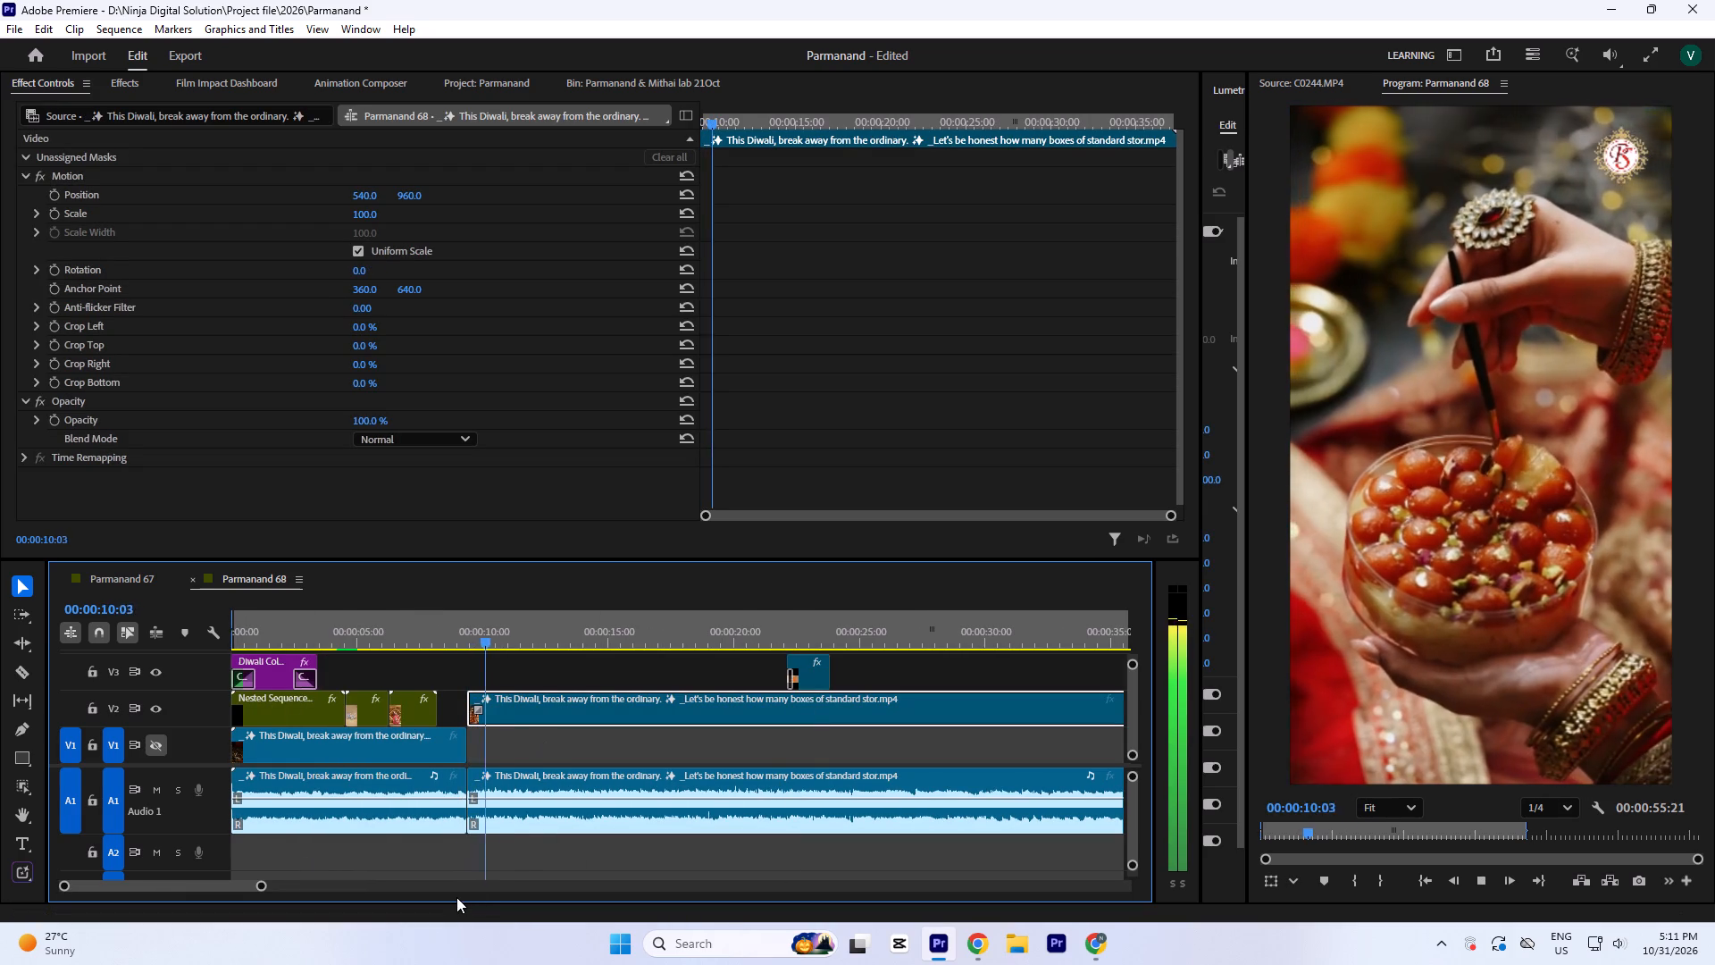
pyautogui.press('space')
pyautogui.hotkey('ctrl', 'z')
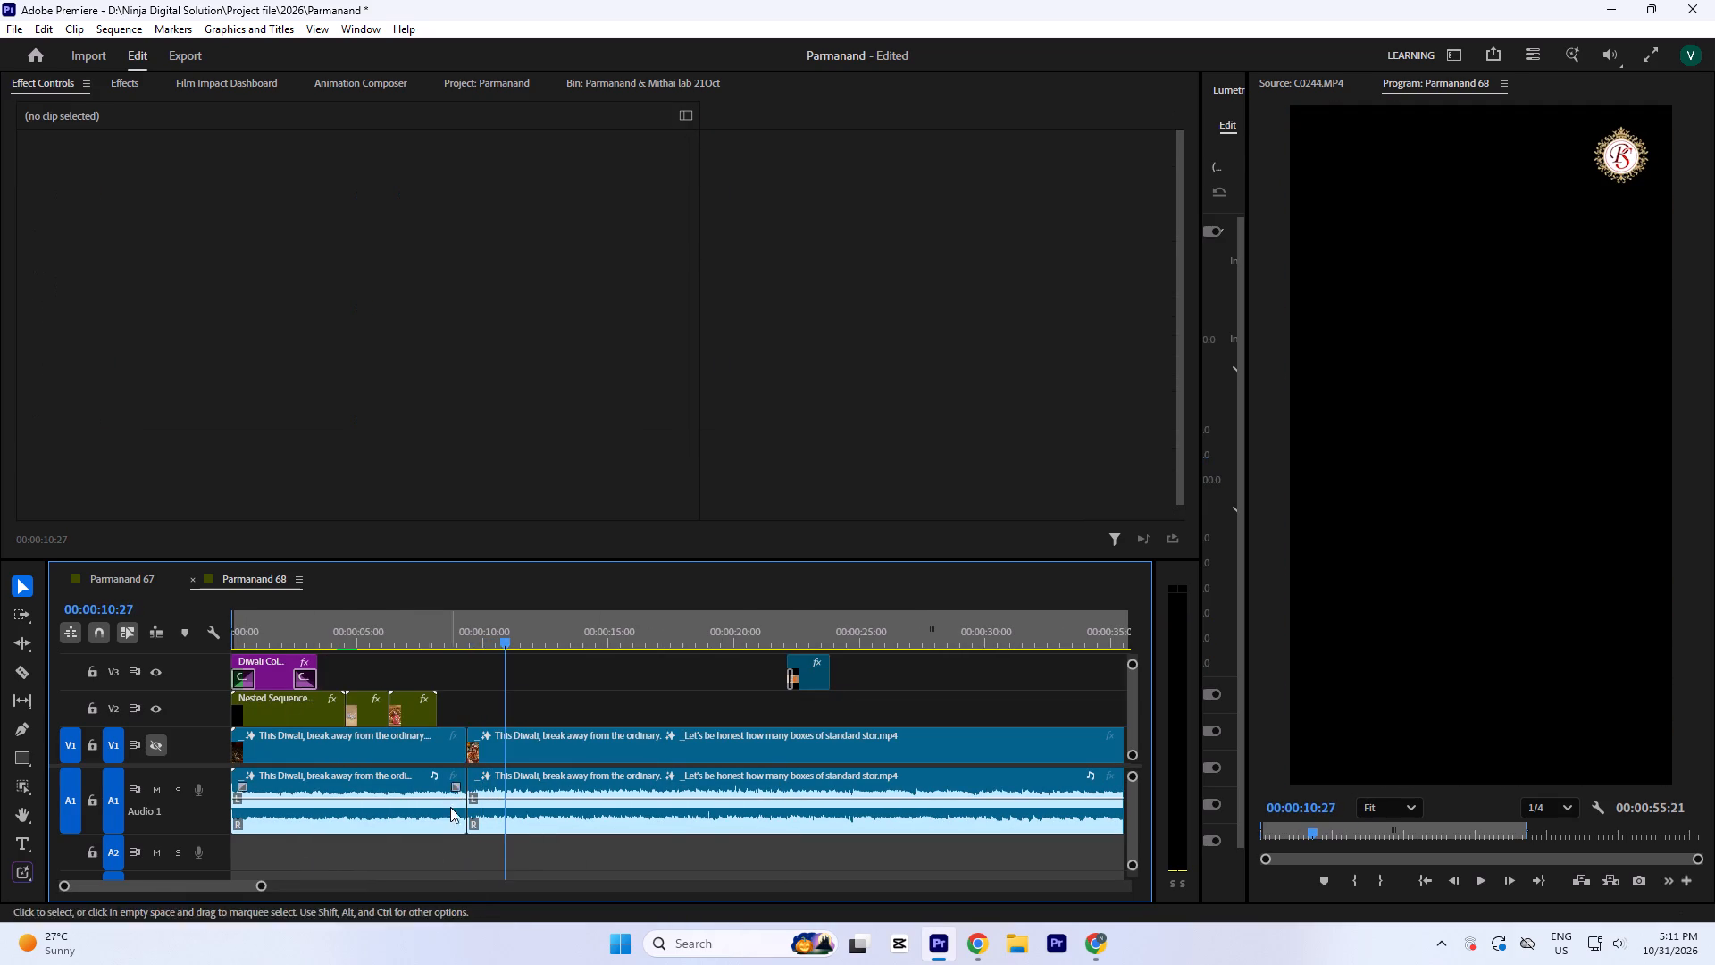
# Play repeatedly around 00:00:09:12 to check how the joined music sections sound.
pyautogui.click(454, 628)
pyautogui.press('=')
pyautogui.press('space')
pyautogui.press('space')
pyautogui.press('space')
pyautogui.press('space')
pyautogui.press('=')
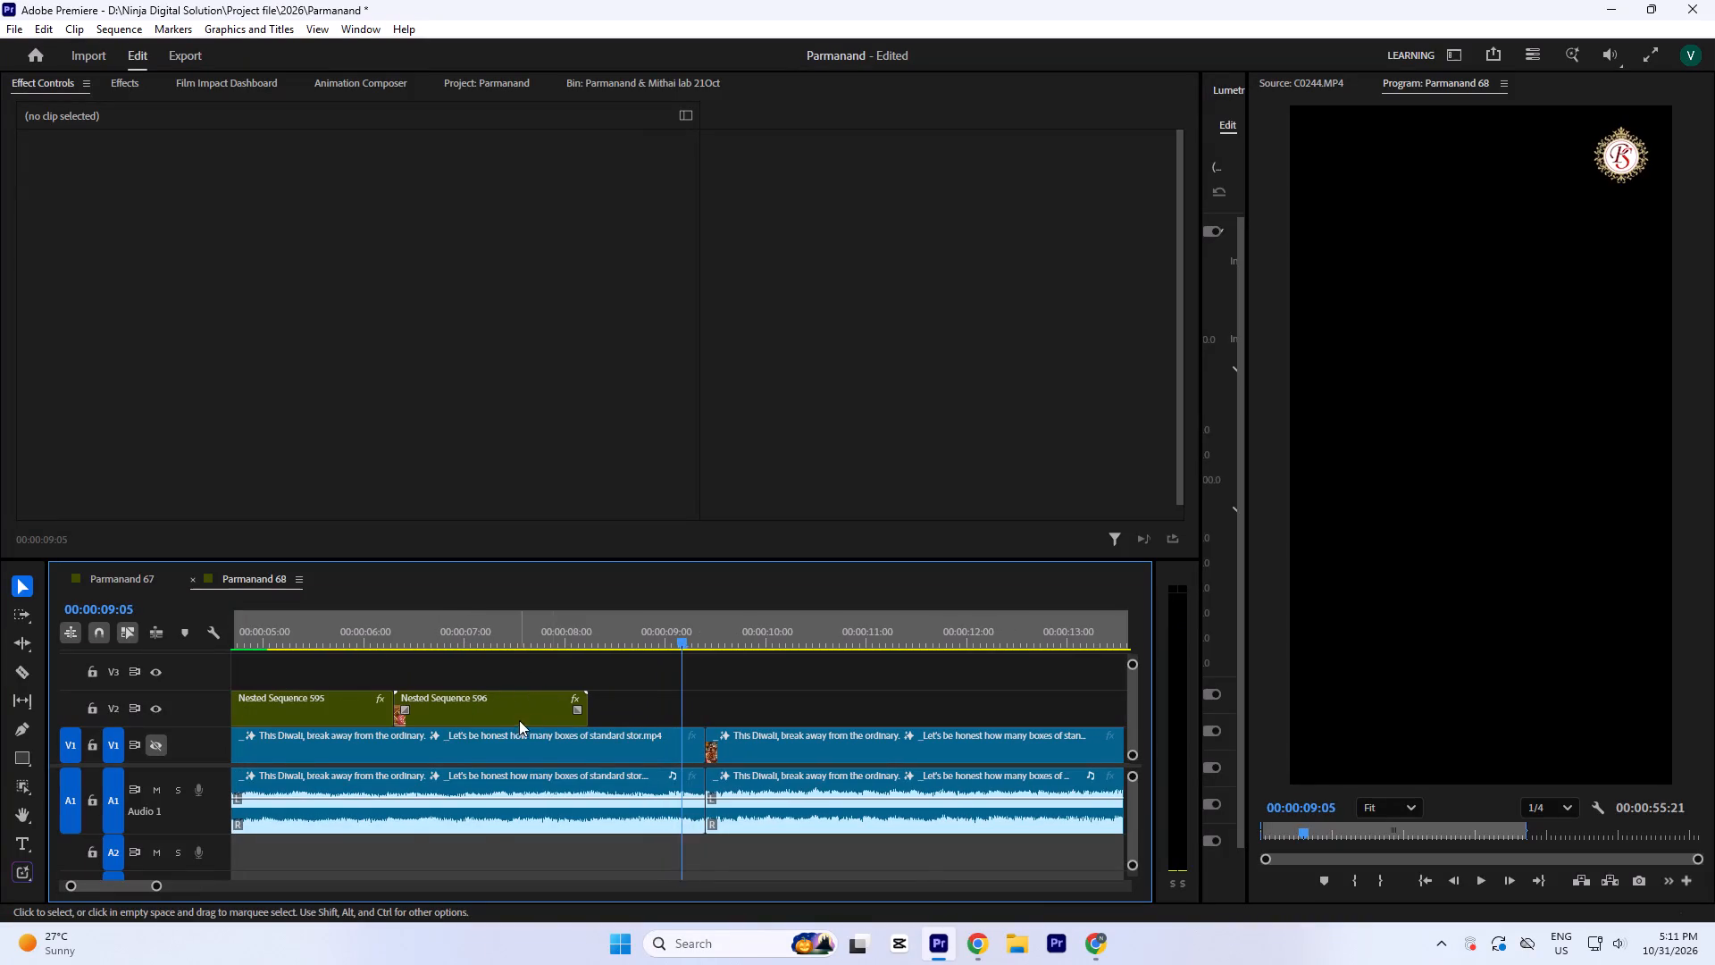
pyautogui.press('space')
pyautogui.press('space')
pyautogui.press('space')
pyautogui.press('space')
pyautogui.press('=')
pyautogui.press('=')
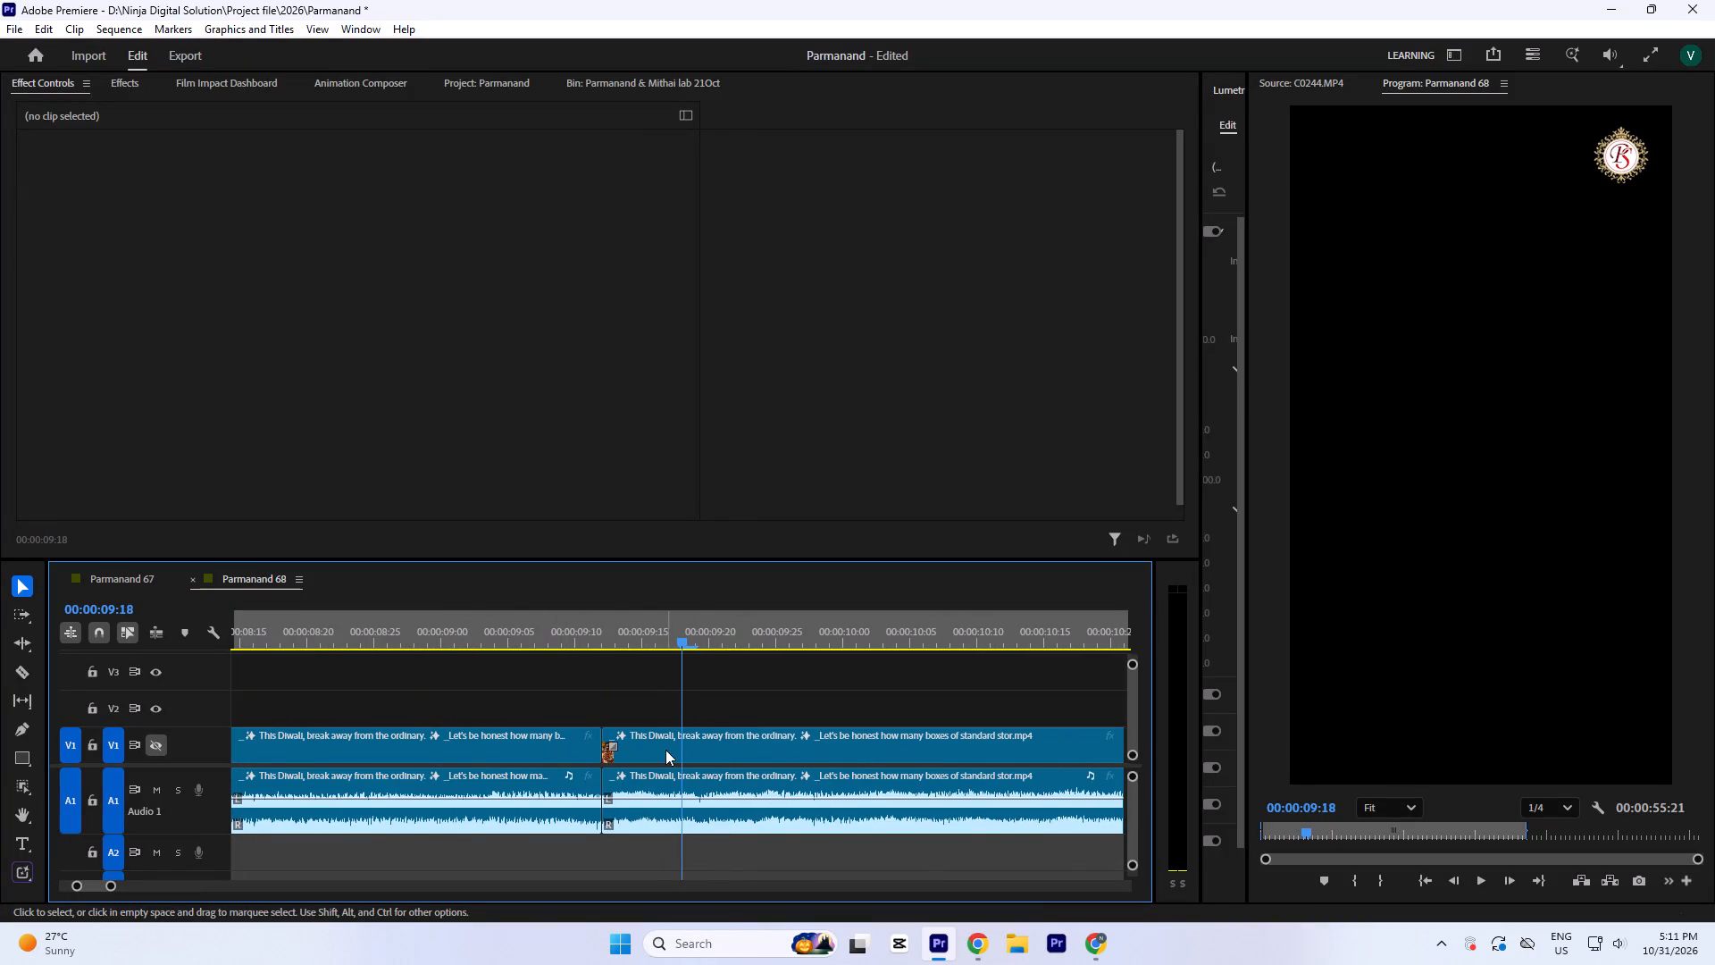
# Save the project with the timeline maximized and apply the default audio transition to the music cut on A1.
pyautogui.press('`')
pyautogui.hotkey('ctrl', 's')
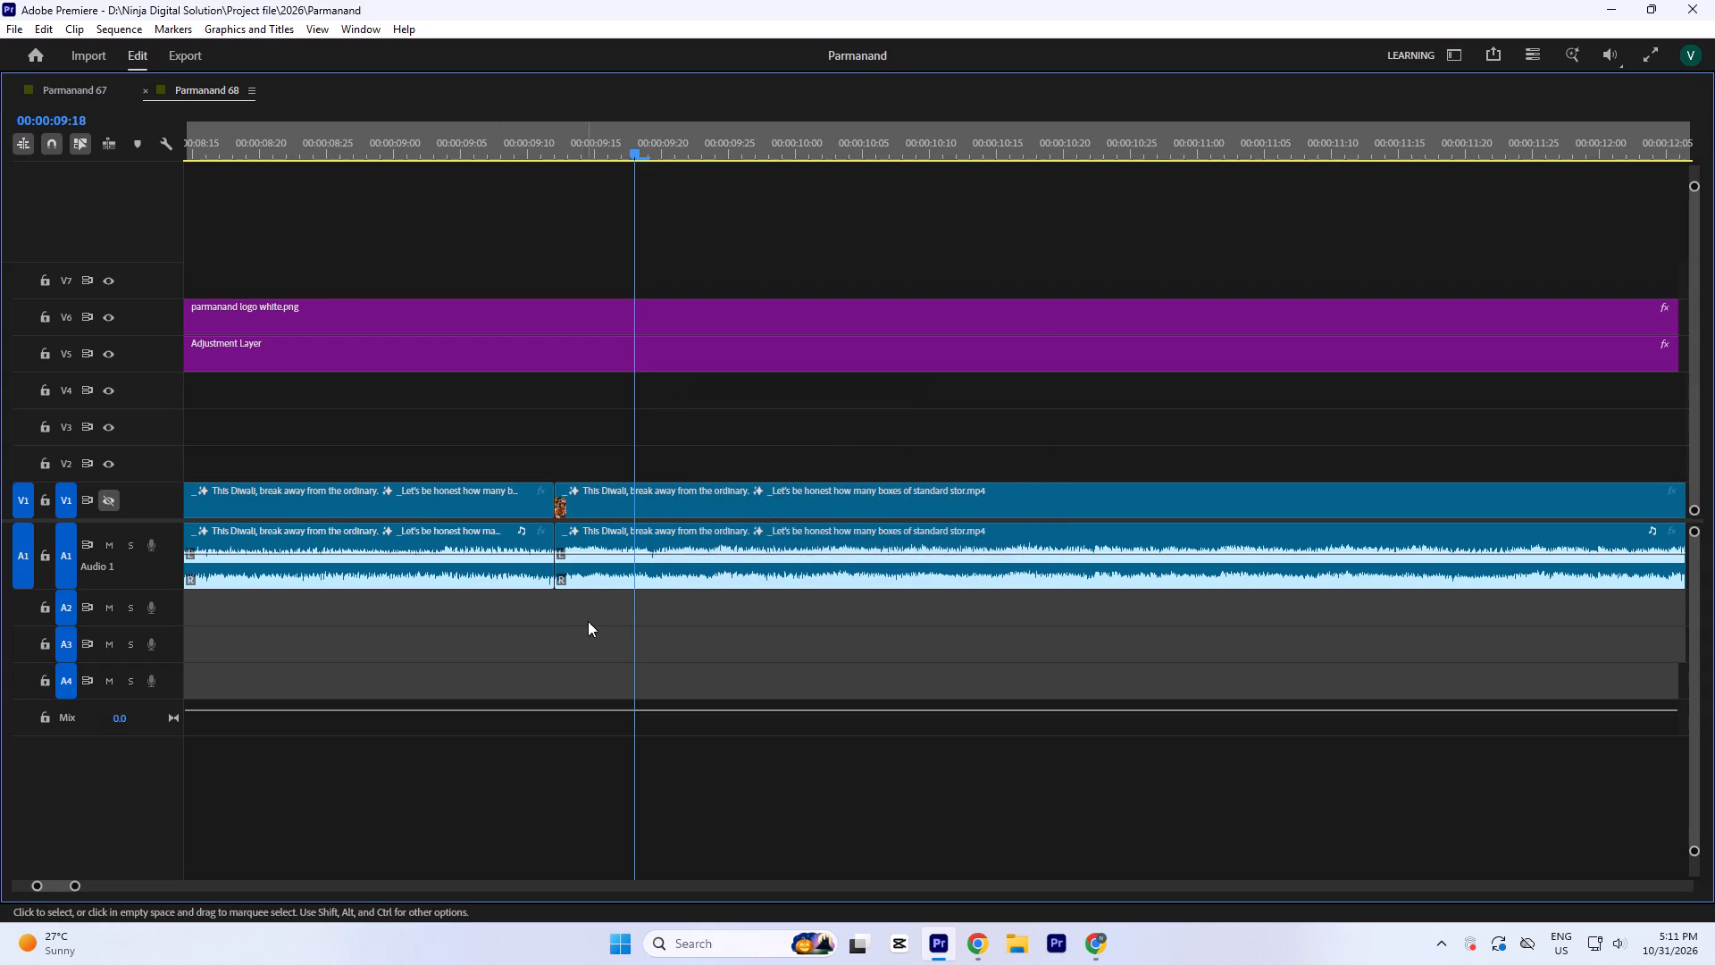
pyautogui.moveTo(594, 623); pyautogui.dragTo(486, 561)
pyautogui.hotkey('shift', 'd')
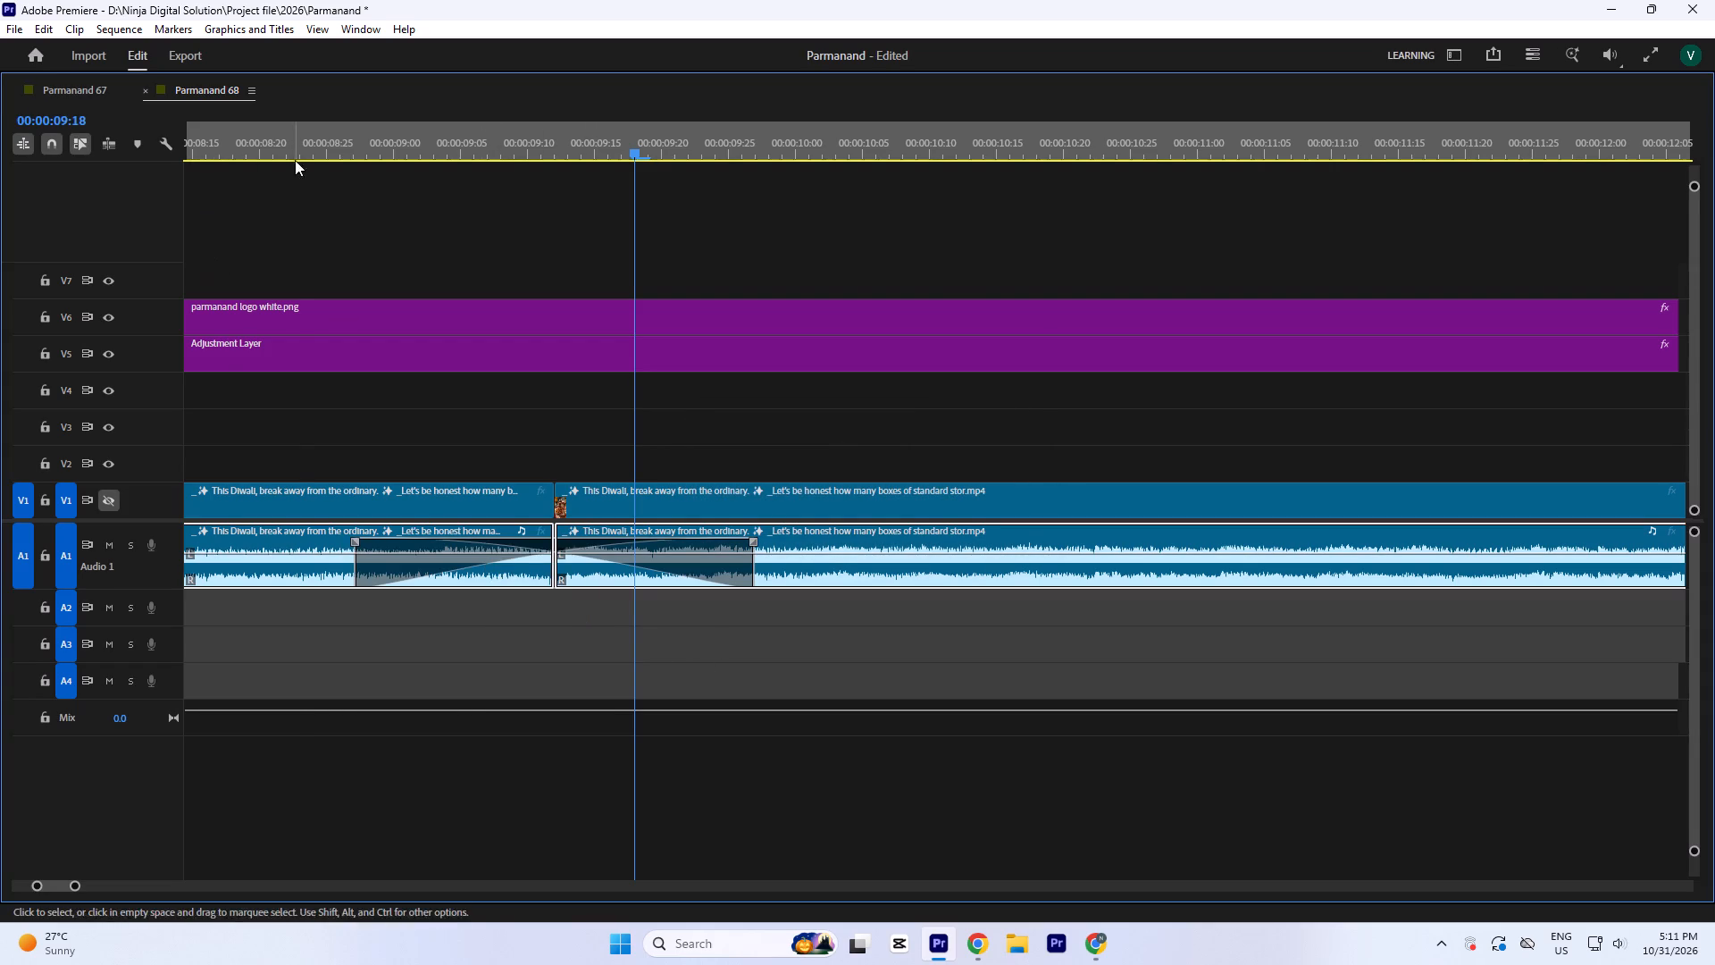
# Play across the new audio transition from about 00:00:08:27 to check the music blend and restore the normal workspace layout.
pyautogui.click(297, 148)
pyautogui.press('space')
pyautogui.click(322, 144)
pyautogui.press('space')
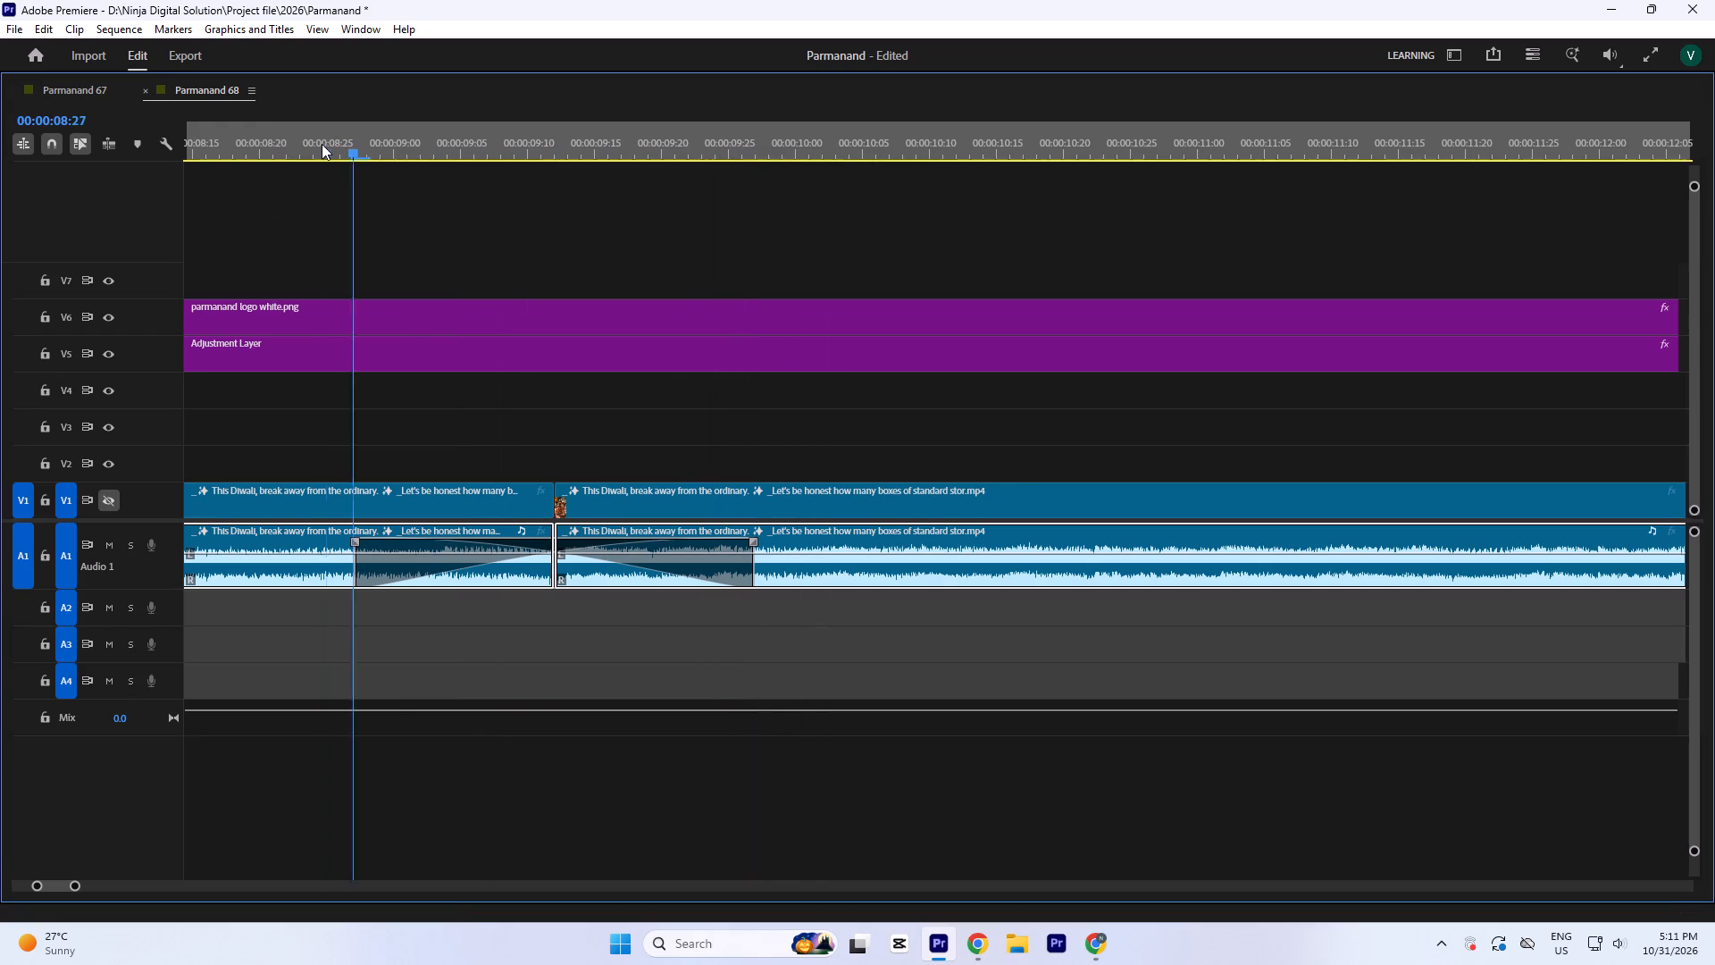
pyautogui.press('`')
pyautogui.press('-')
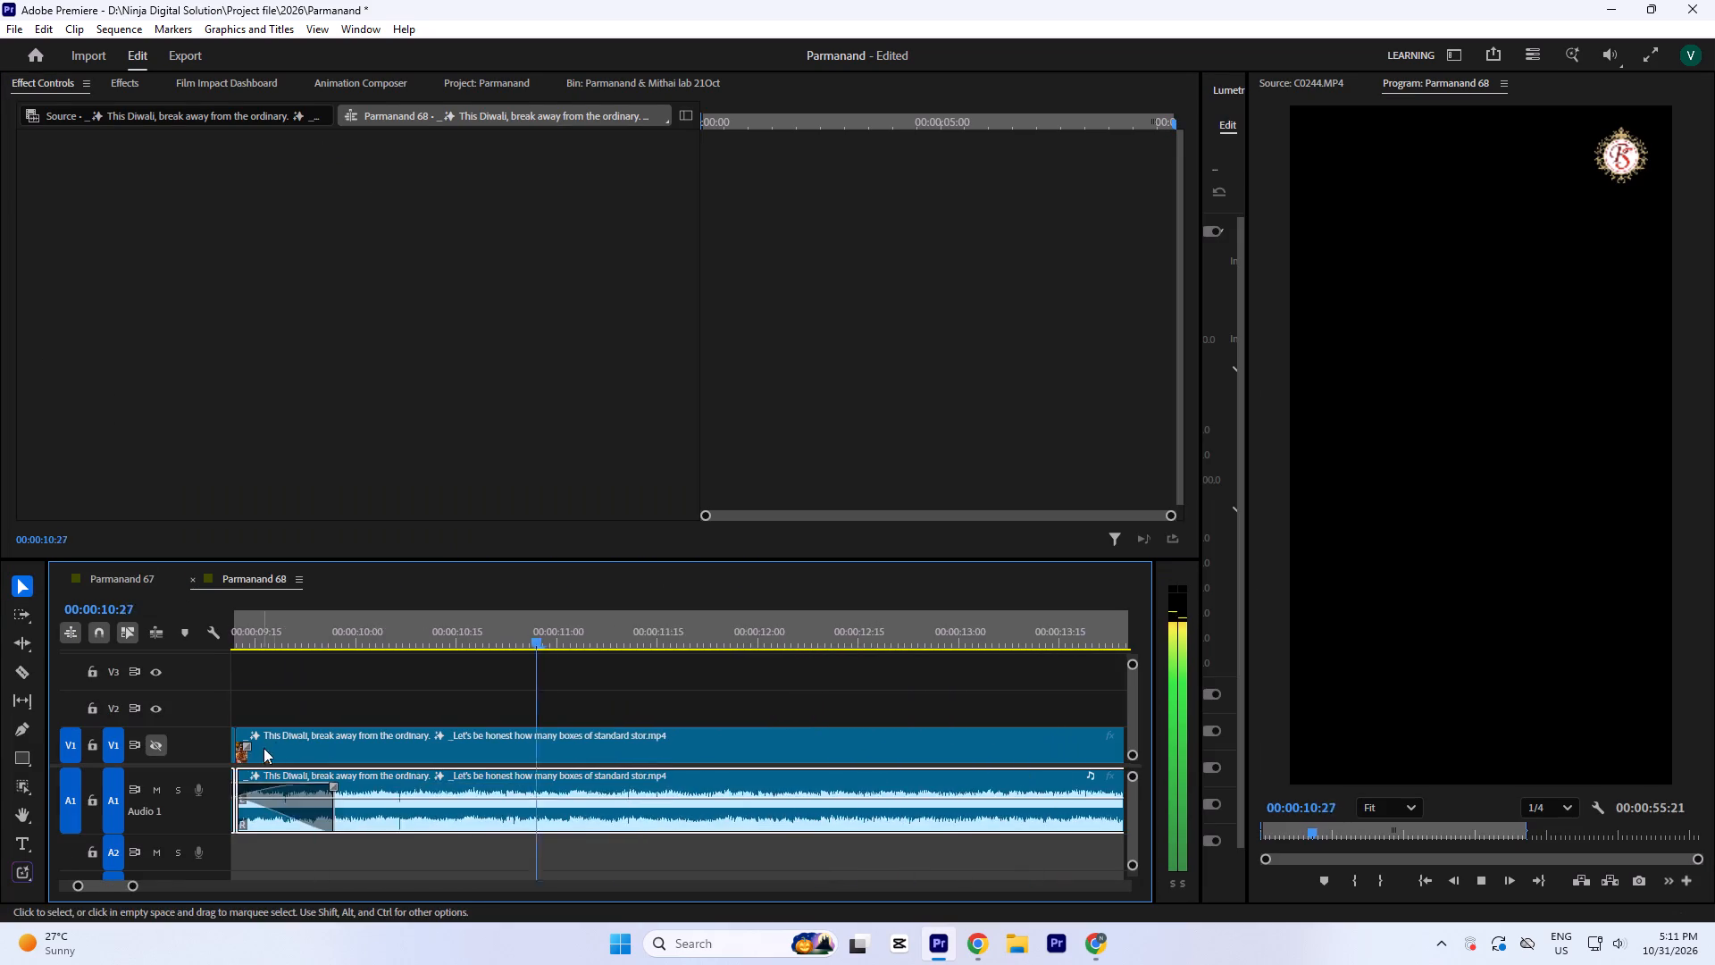
# Play from about 00:00:08:10 across the joined music sections to check the blend around the audio transition.
pyautogui.press('-')
pyautogui.press('-')
pyautogui.click(481, 625)
pyautogui.press('=')
pyautogui.press('space')
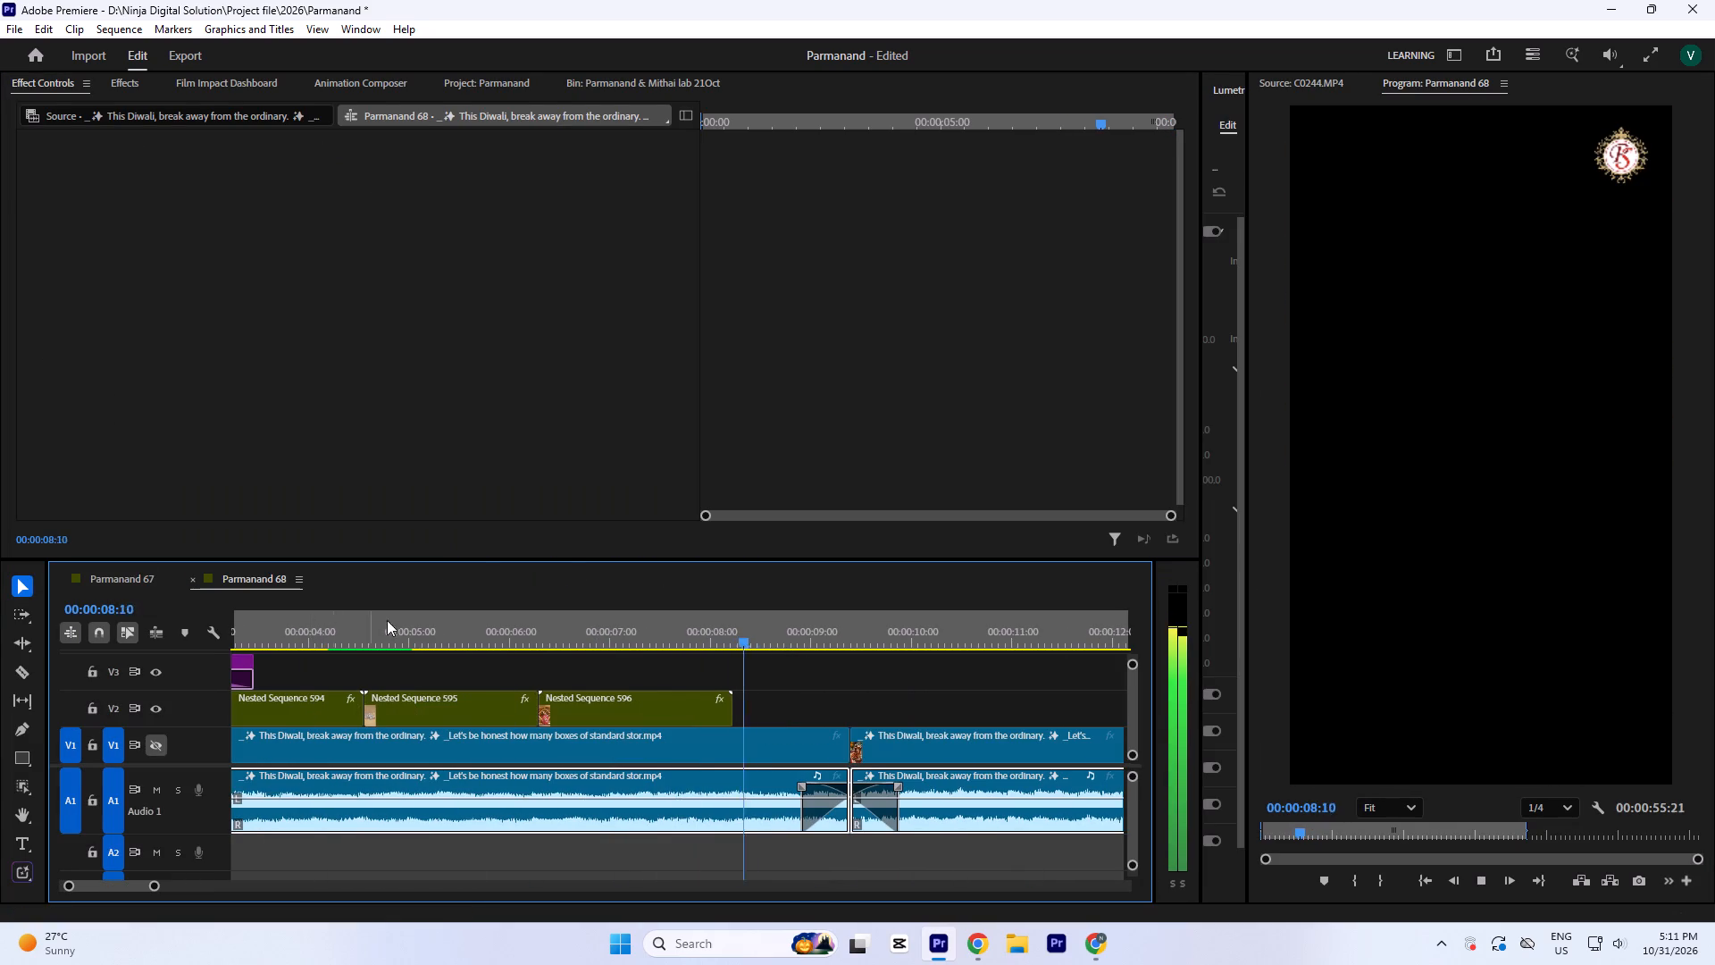
pyautogui.press('-')
pyautogui.press('space')
# Open C0214.MP4 from the Parmanand & Mithai lab 21Oct bin and mark a 2:24 section ending at 07:00:58:17.
pyautogui.click(665, 92)
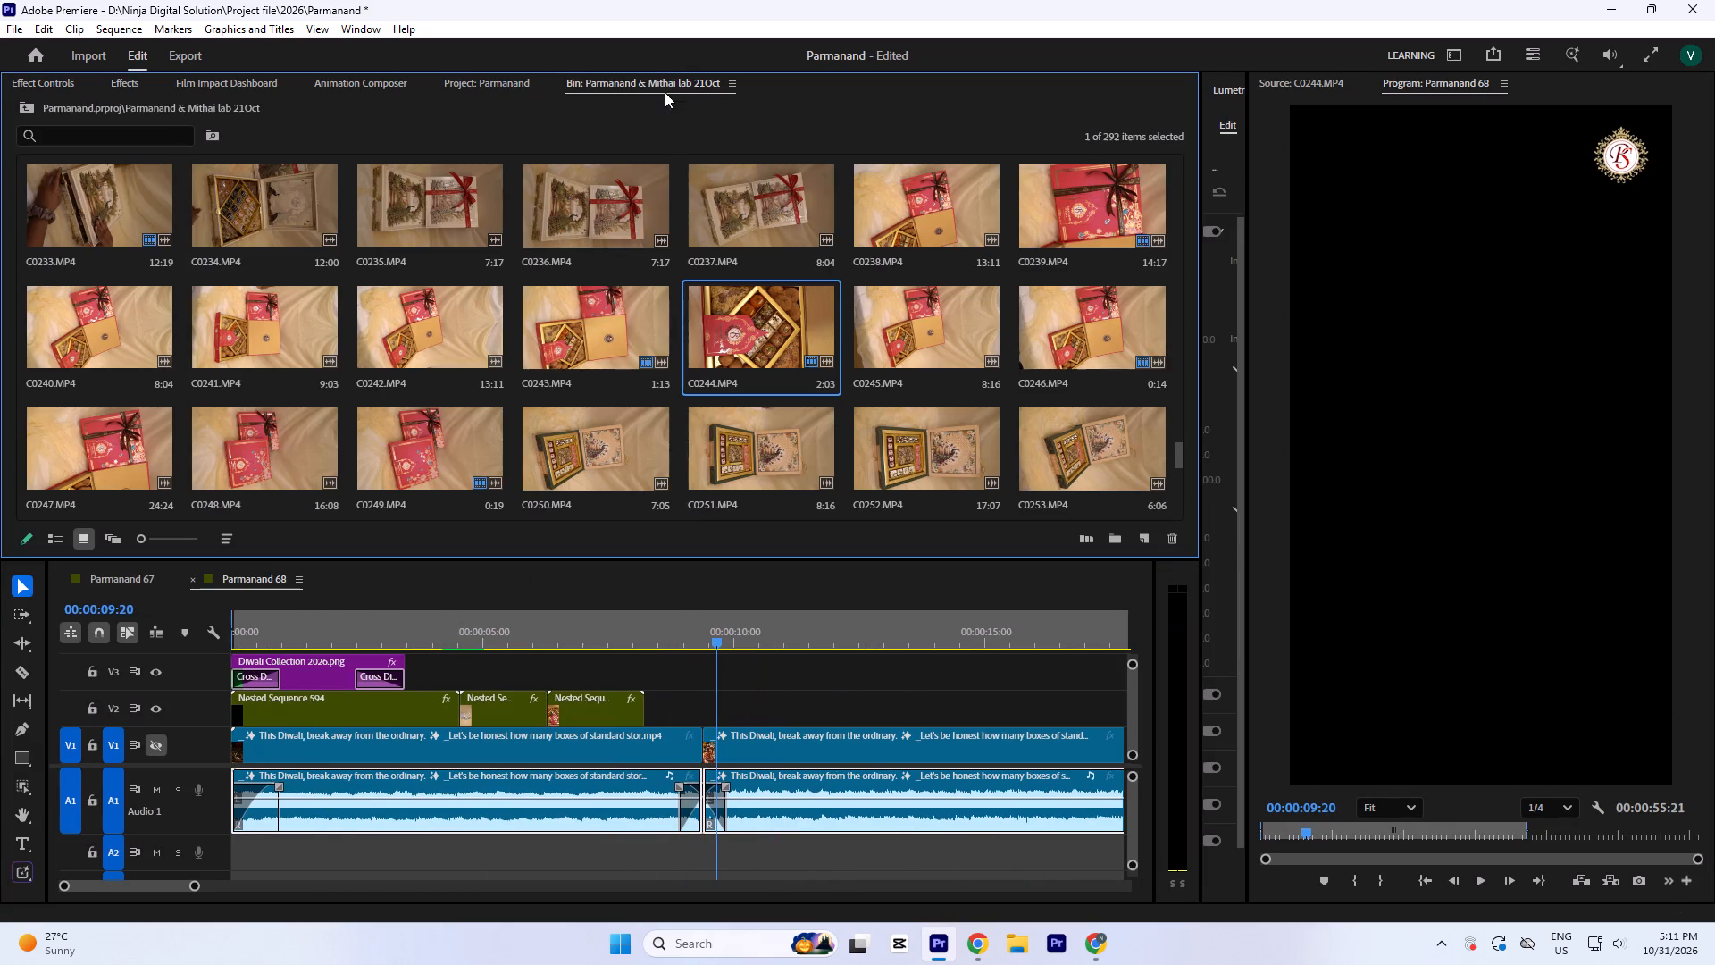
pyautogui.scroll(1, 372, 410)
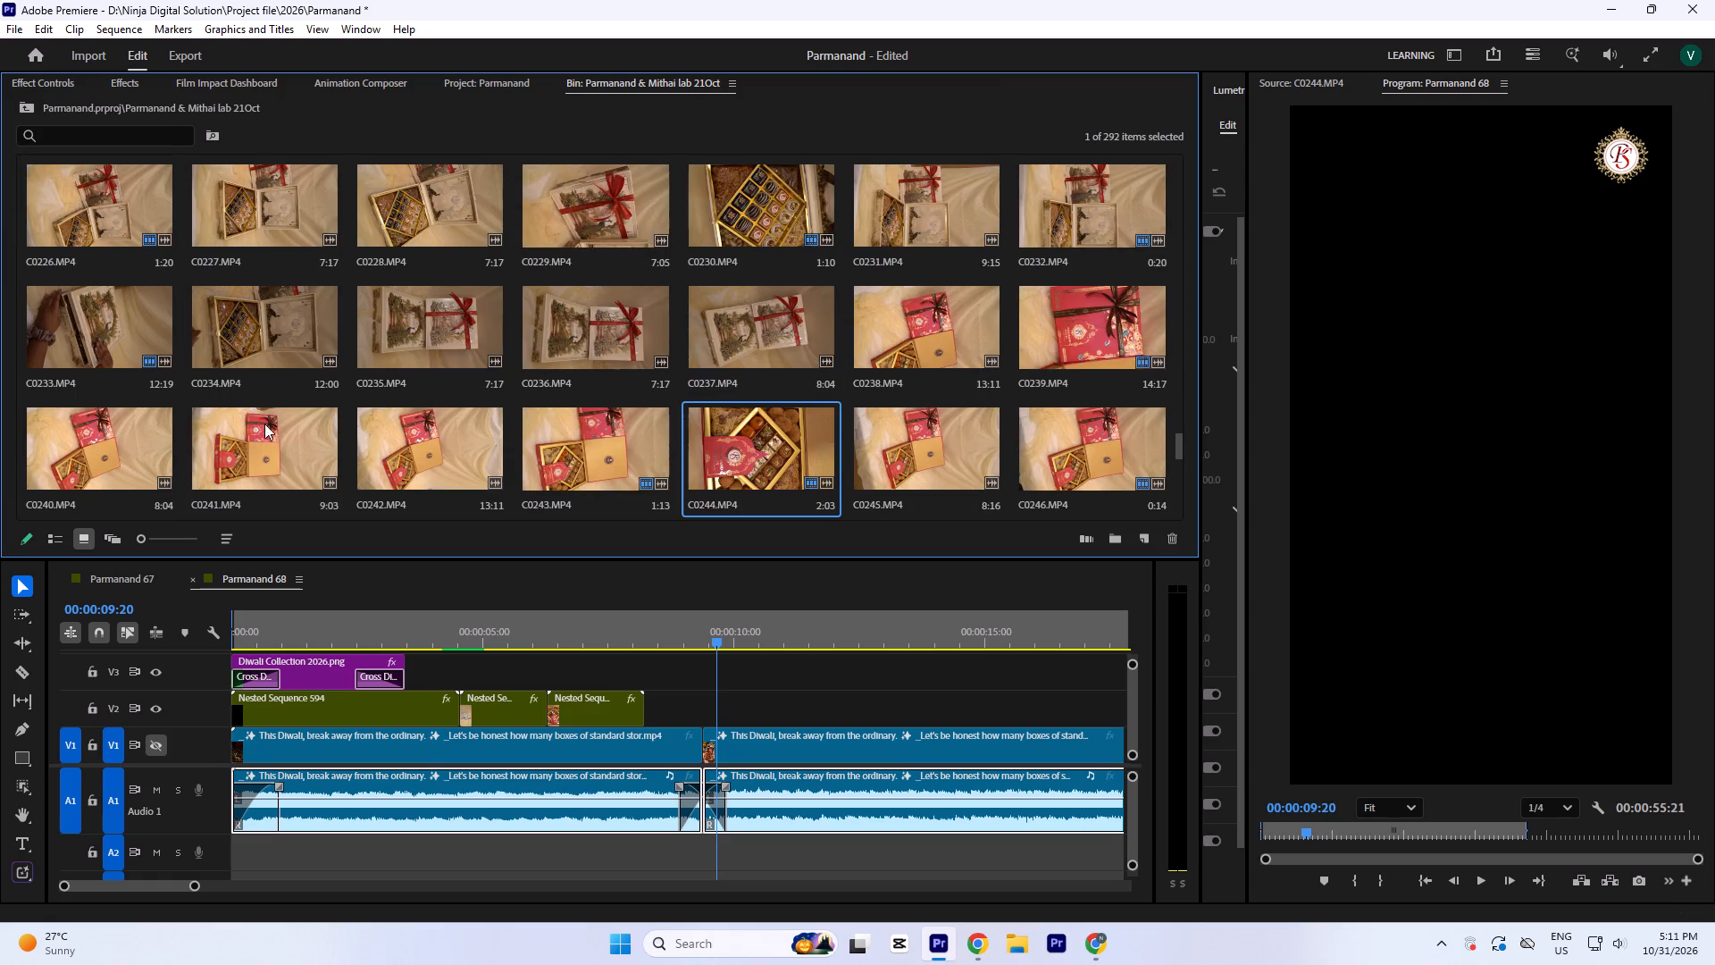
pyautogui.scroll(1, 335, 377)
pyautogui.scroll(1, 639, 371)
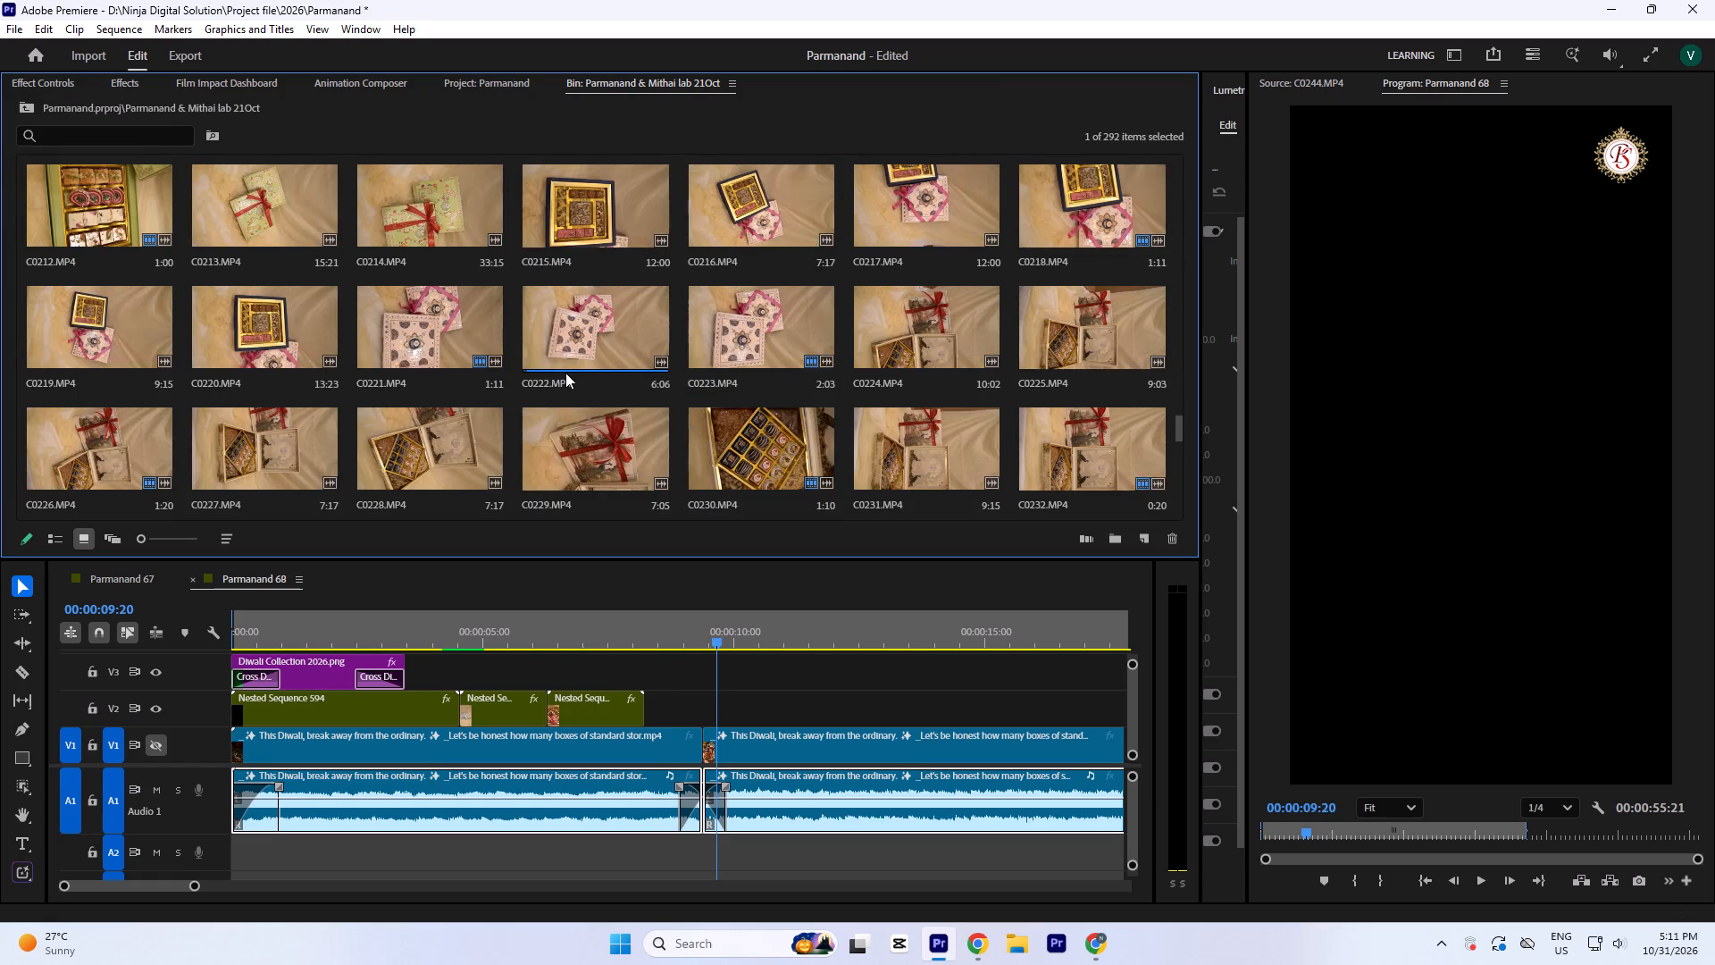
pyautogui.scroll(1, 565, 373)
pyautogui.doubleClick(443, 321)
pyautogui.press('space')
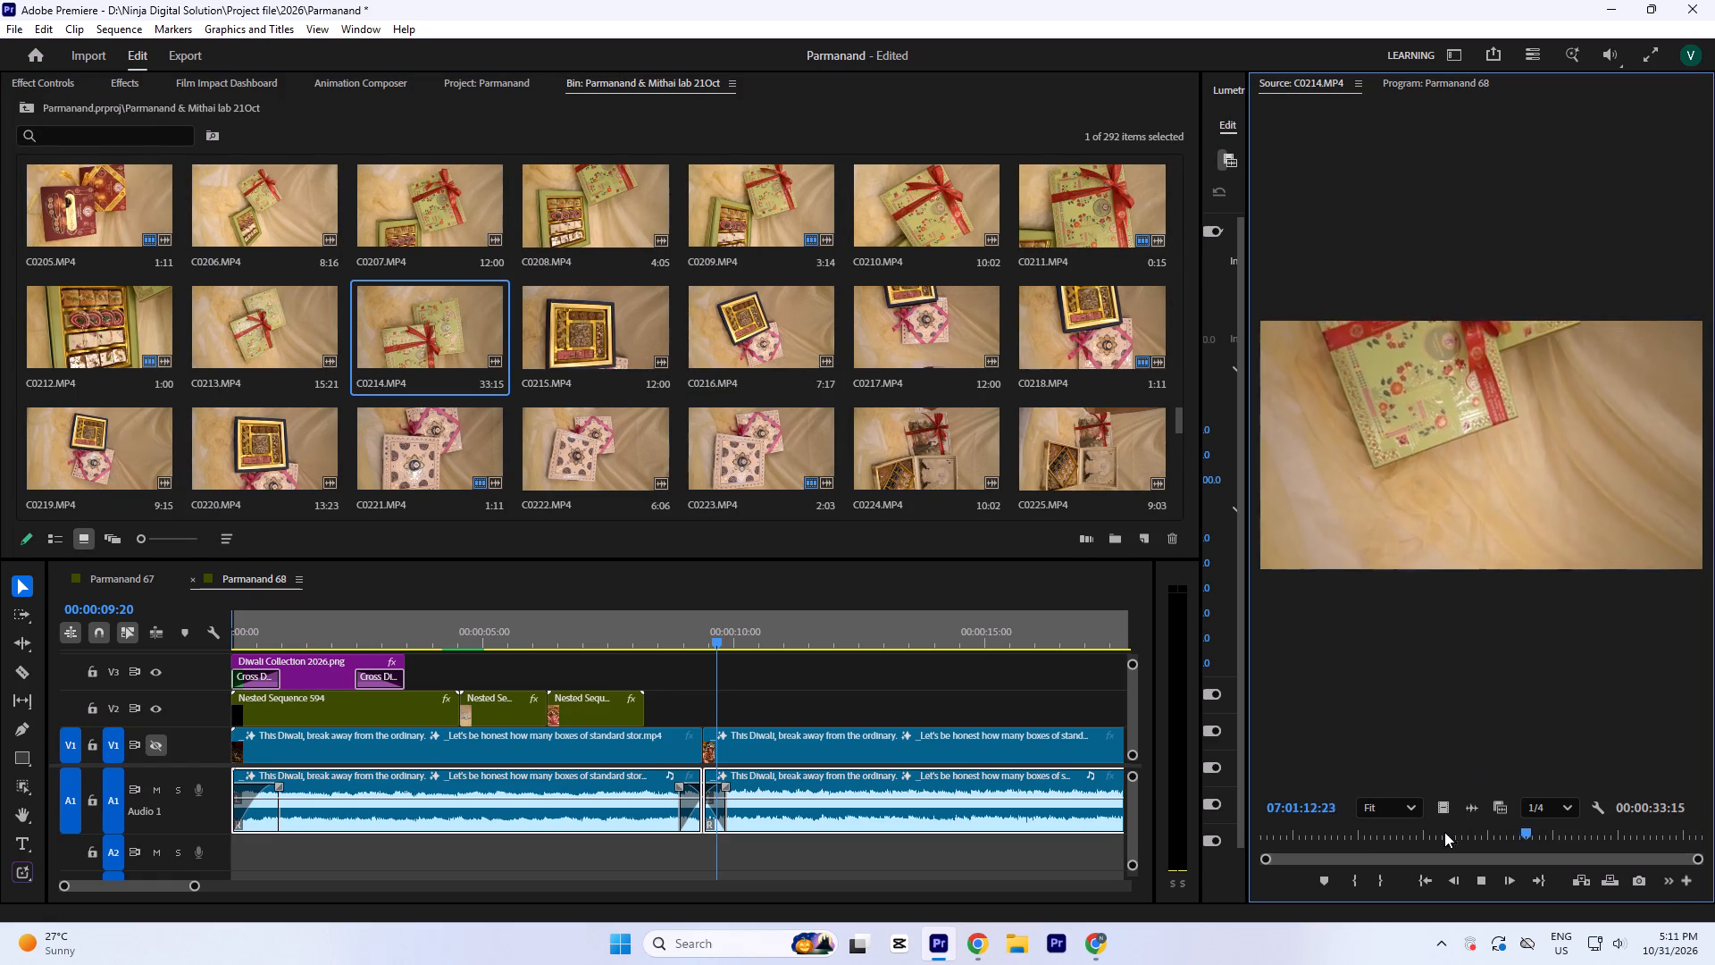
pyautogui.moveTo(1449, 825); pyautogui.dragTo(1336, 859)
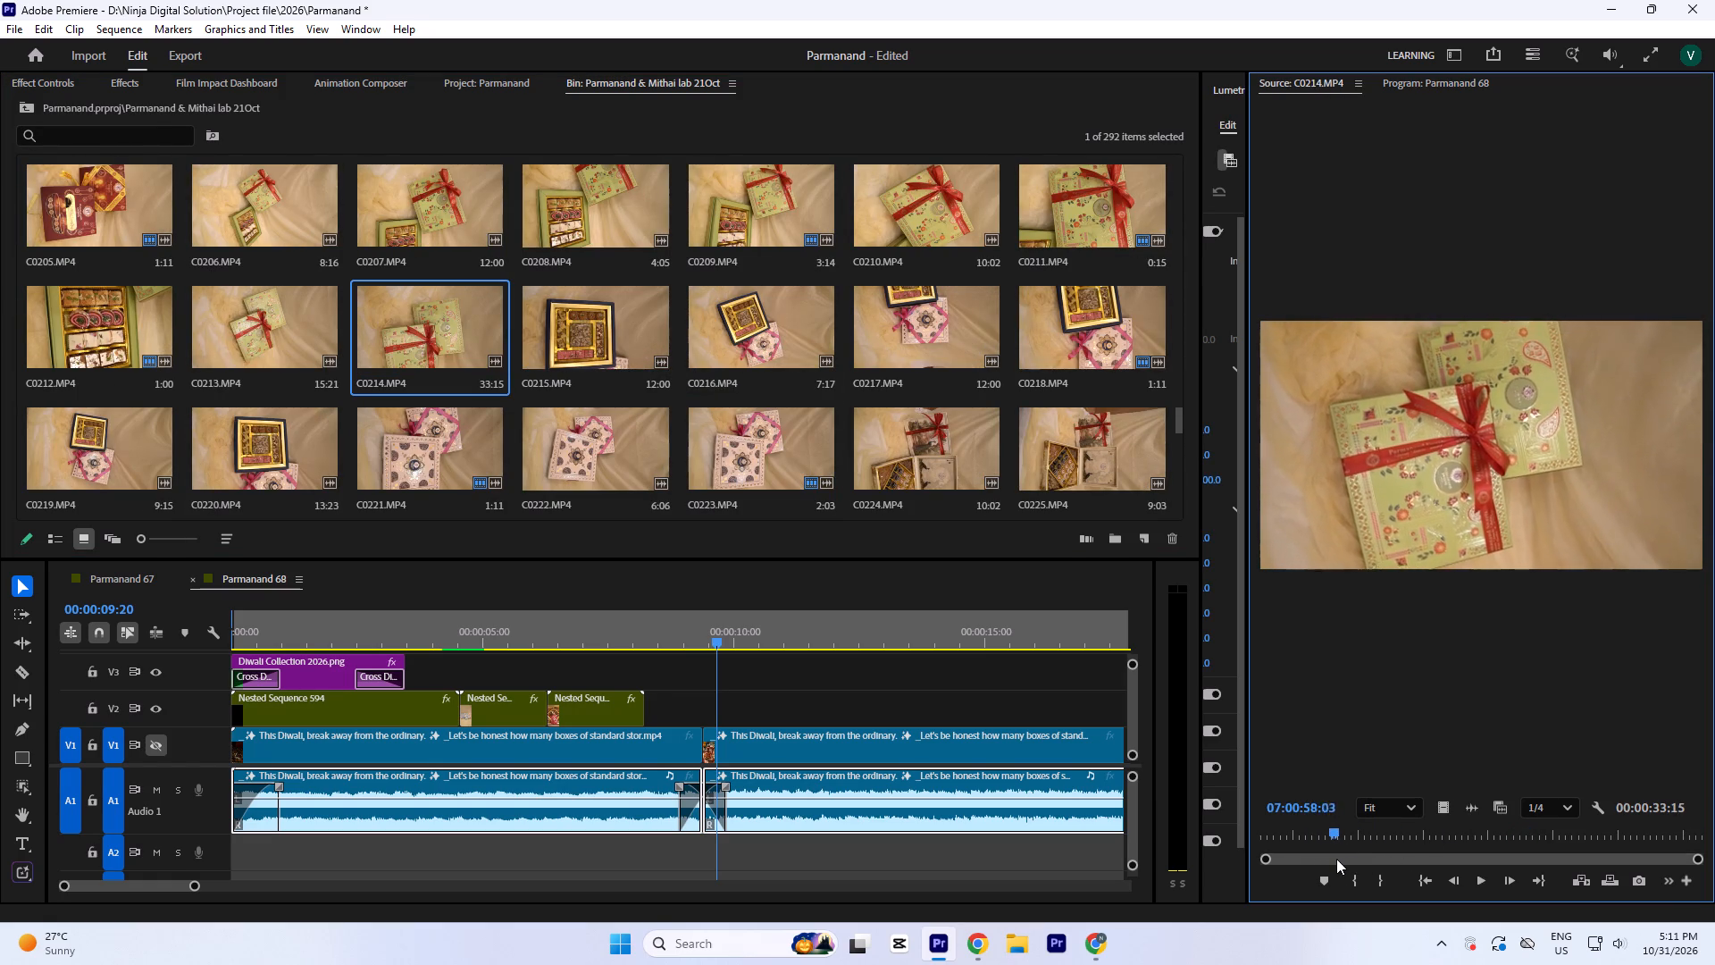
pyautogui.moveTo(1336, 859); pyautogui.dragTo(1267, 862)
pyautogui.press('i')
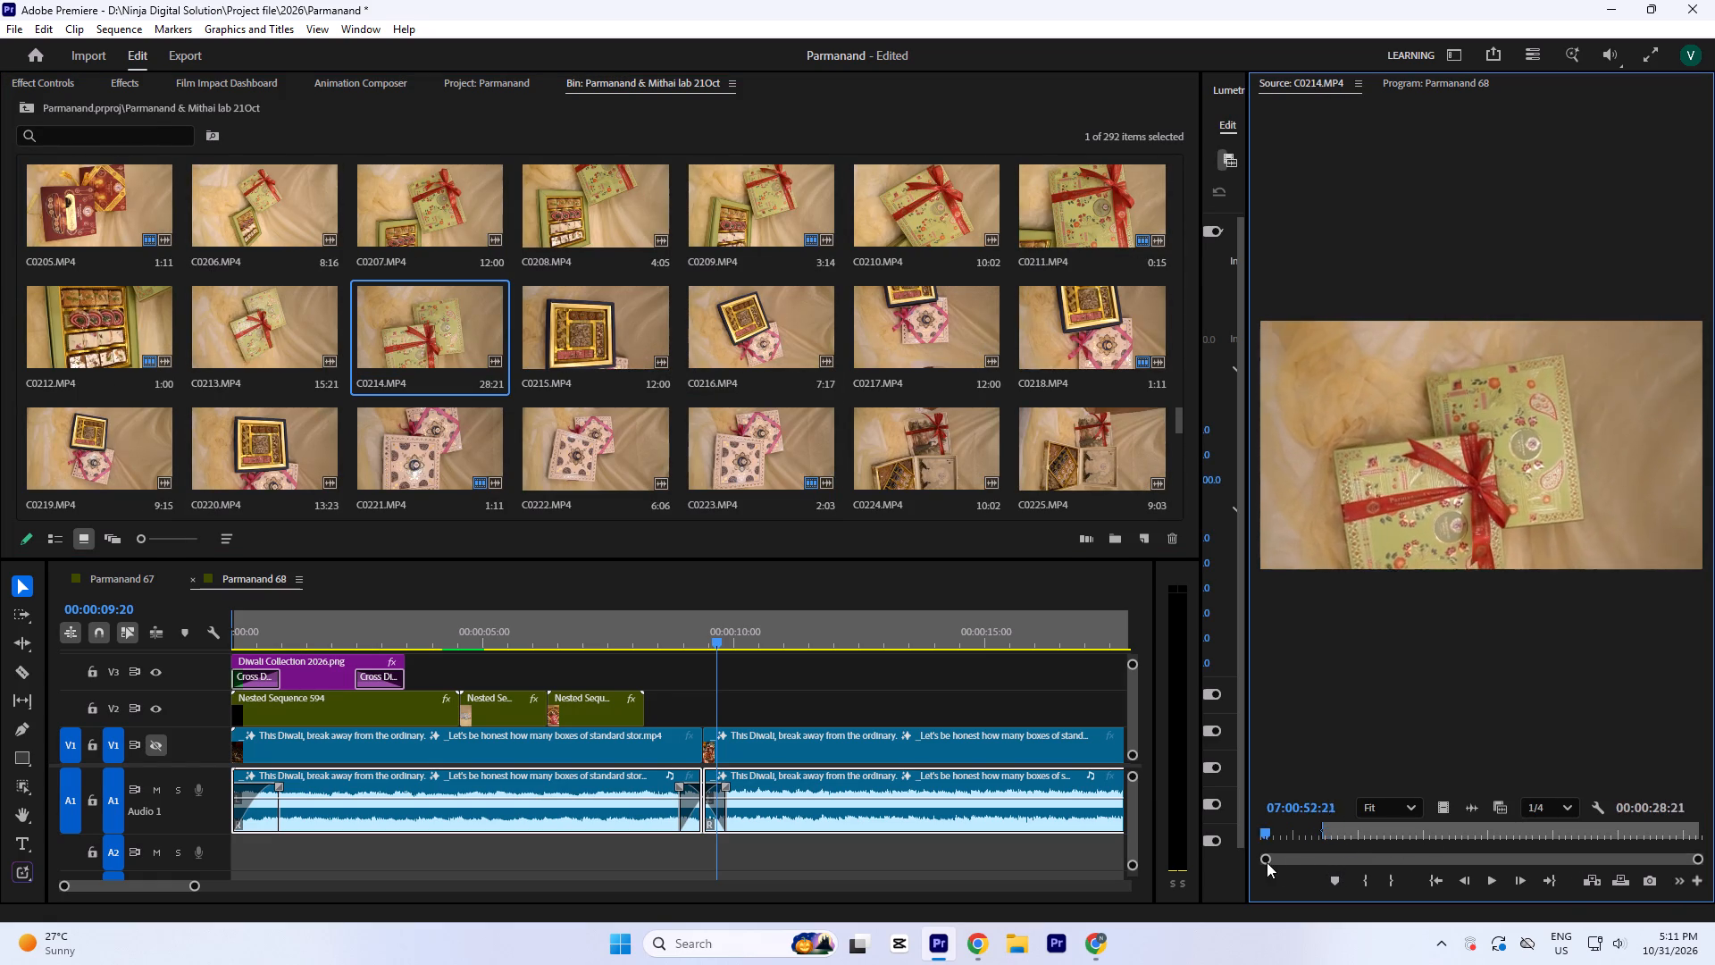
pyautogui.moveTo(1267, 862); pyautogui.dragTo(1343, 876)
pyautogui.press('i')
pyautogui.press('o')
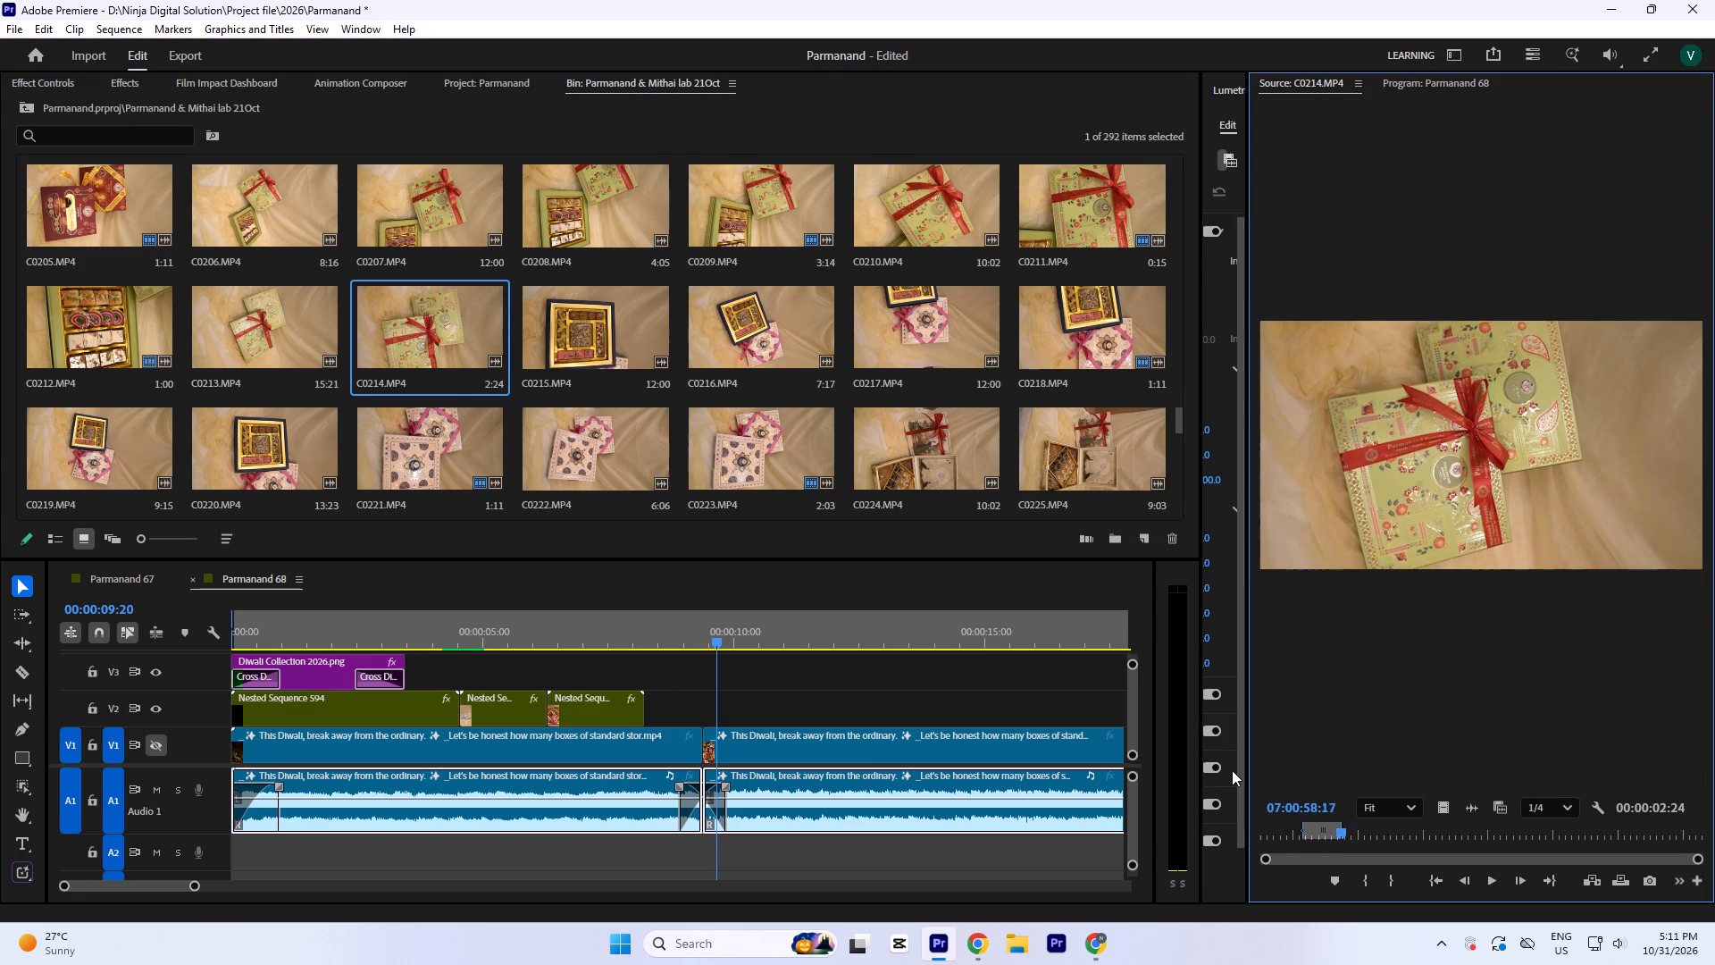
# Place the marked C0214.MP4 section, video only, on V3 just past Nested Sequence 596 and paste the copied Motion attributes onto it.
pyautogui.moveTo(1447, 809); pyautogui.dragTo(677, 684)
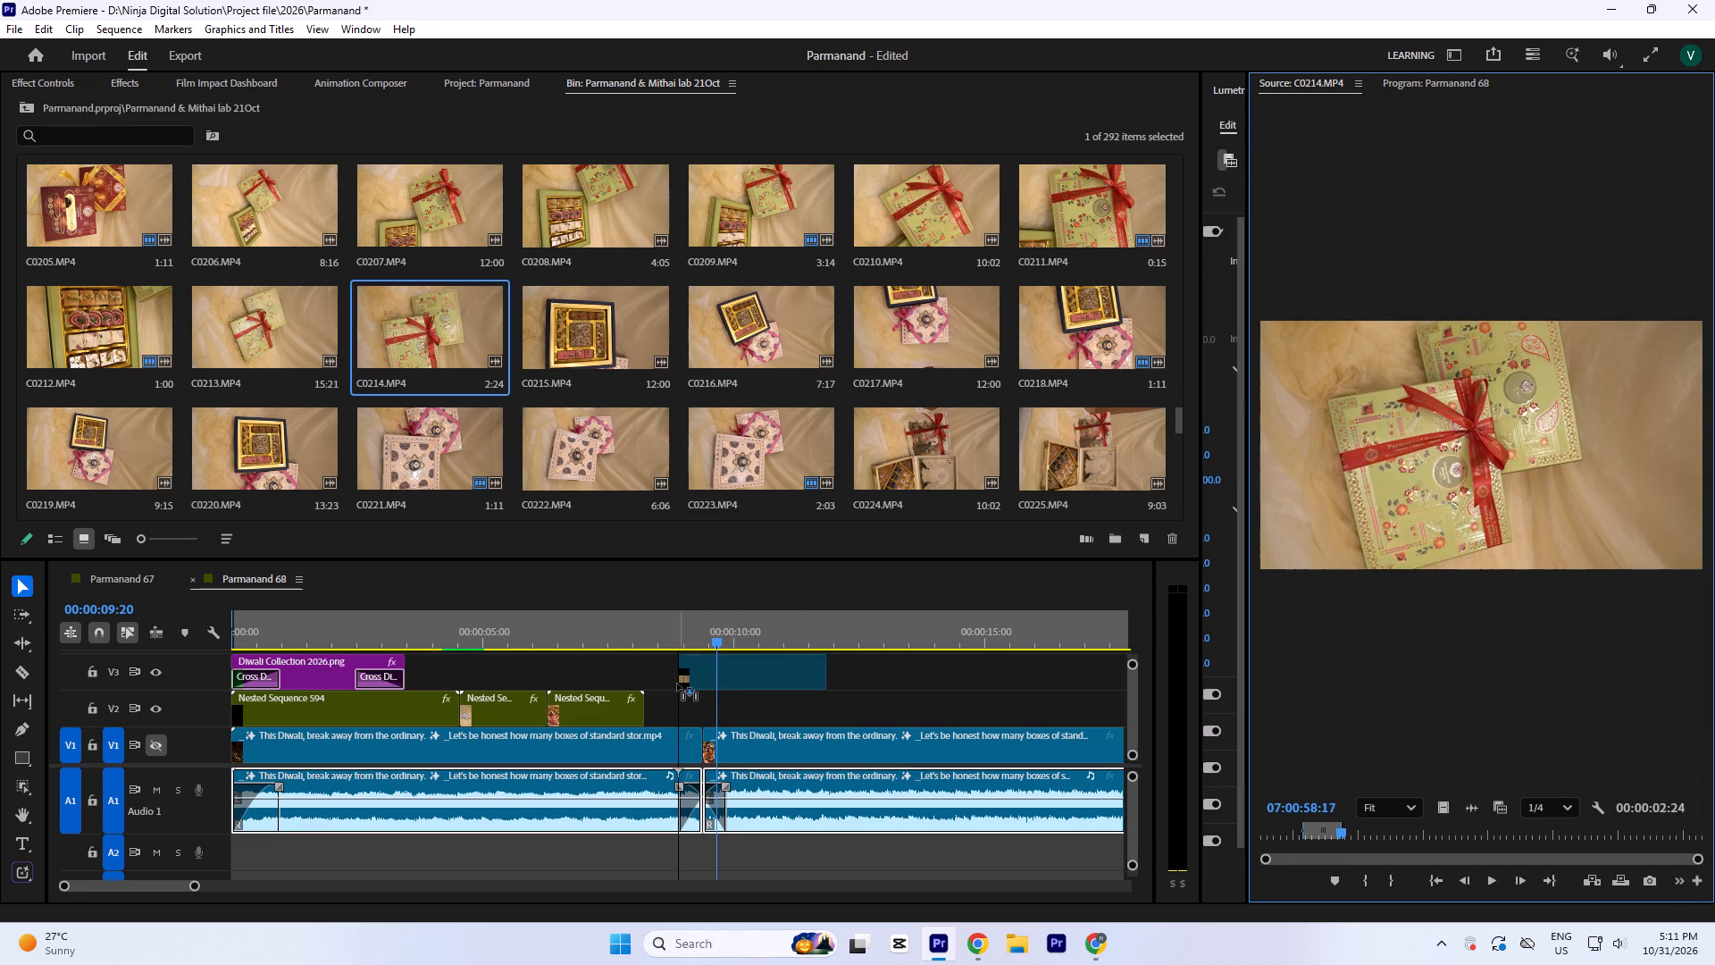
pyautogui.moveTo(677, 684); pyautogui.dragTo(657, 680)
pyautogui.click(694, 673)
pyautogui.click(715, 628)
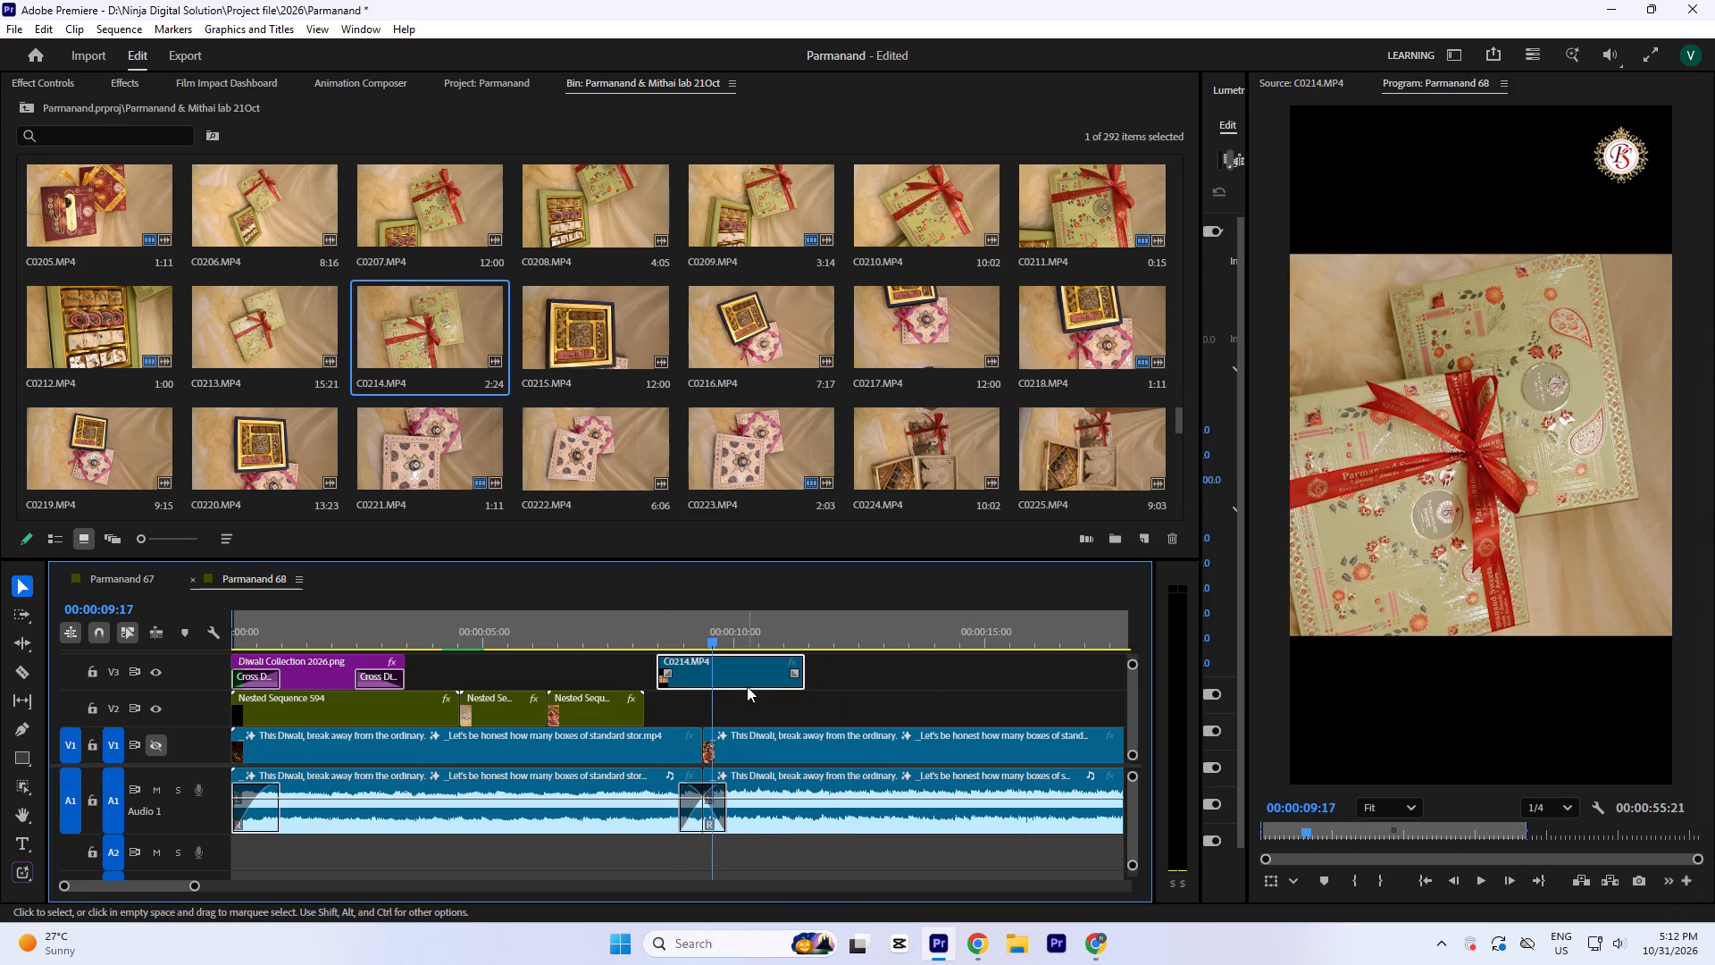
pyautogui.rightClick(748, 686)
pyautogui.click(807, 82)
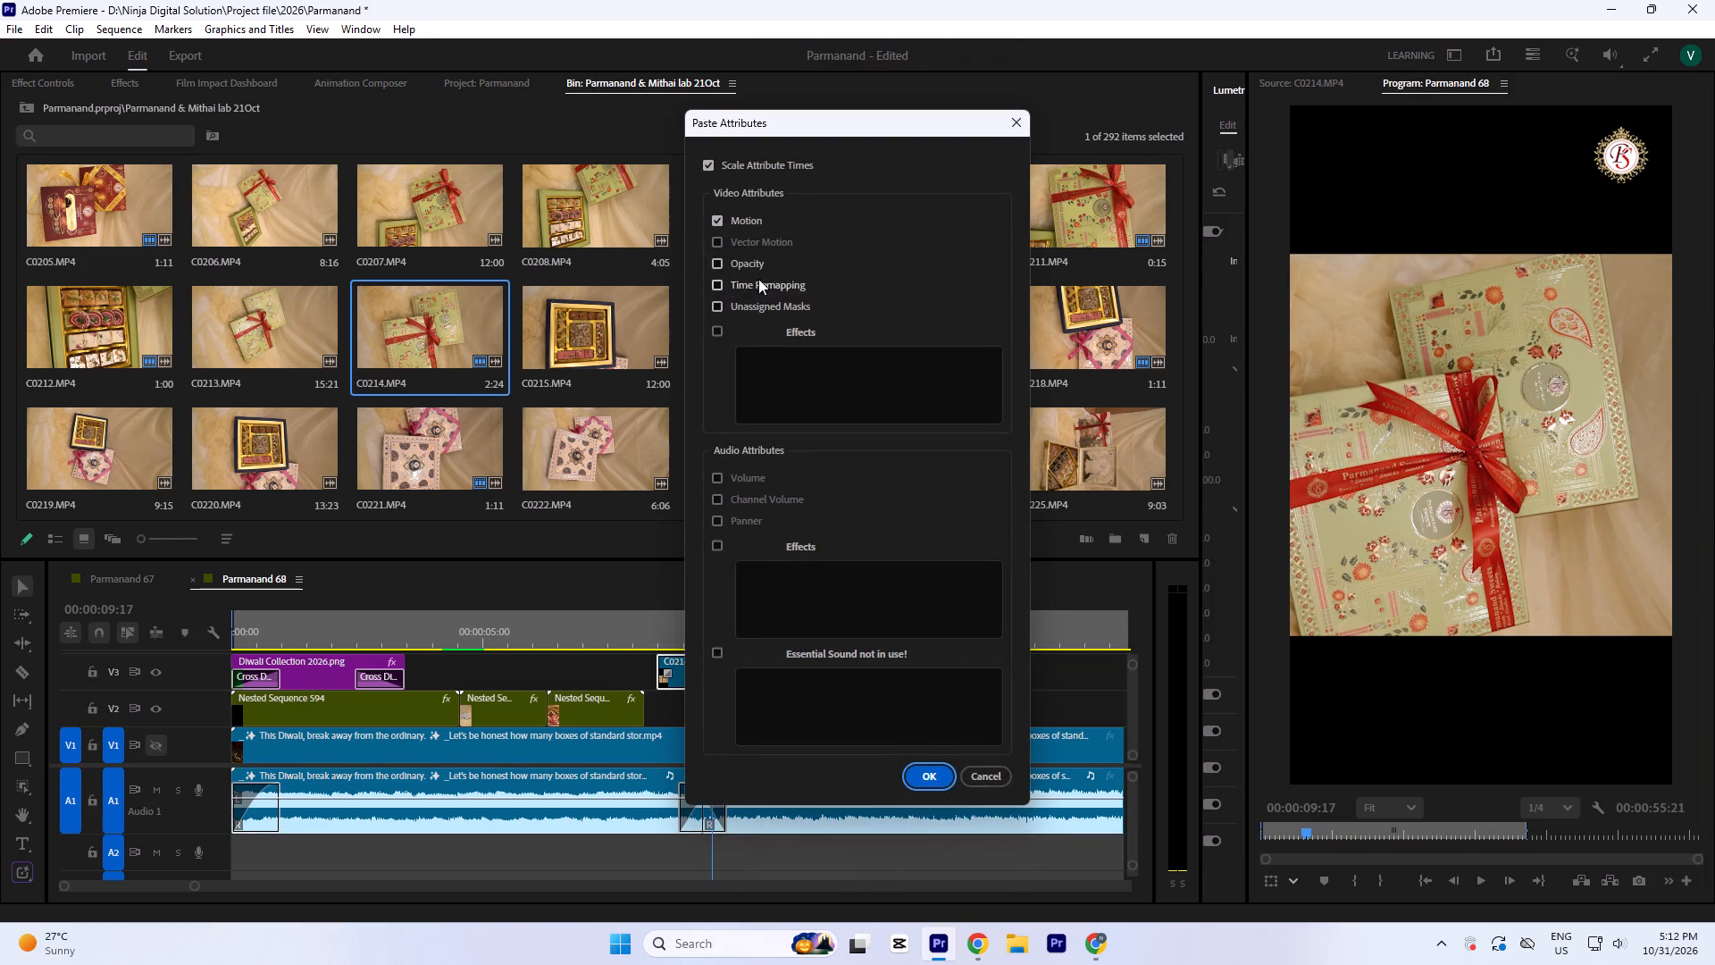
pyautogui.press('Return')
# Set the speed of C0214.MP4 on V3 to 80%.
pyautogui.click(738, 620)
pyautogui.hotkey('ctrl', 'r')
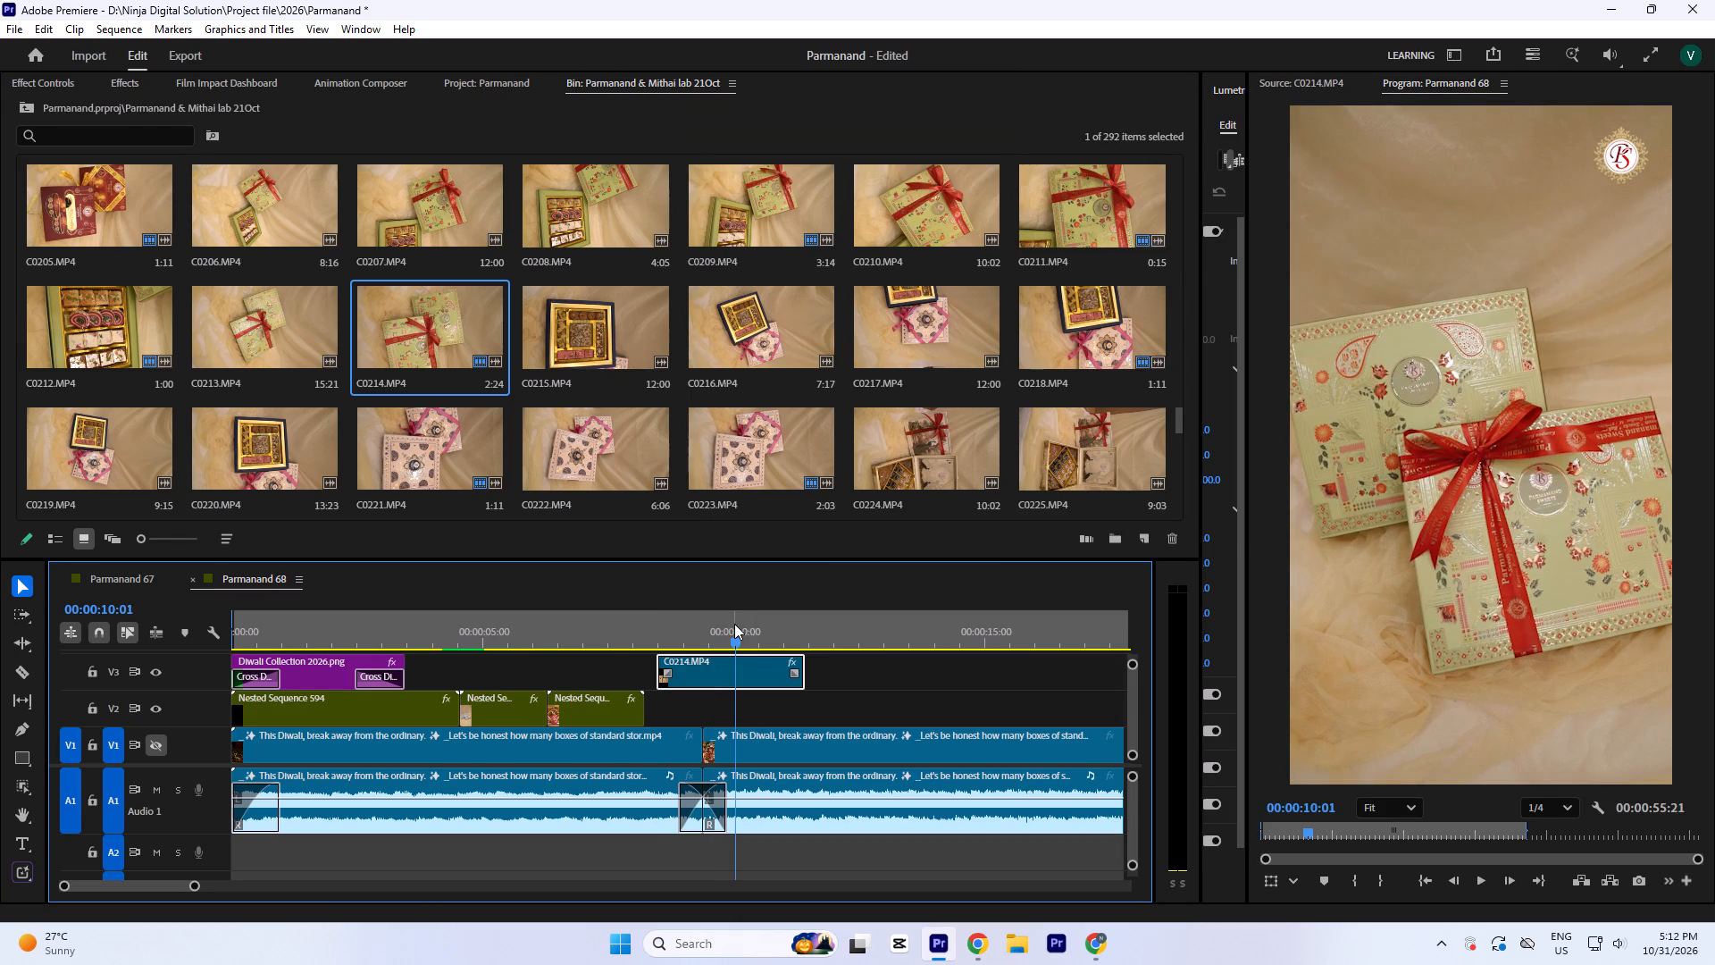
pyautogui.write('80')
pyautogui.press('Return')
# Move C0214.MP4 down to V2 so it starts directly at the end of Nested Sequence 596, and check the join closely.
pyautogui.click(706, 629)
pyautogui.press('=')
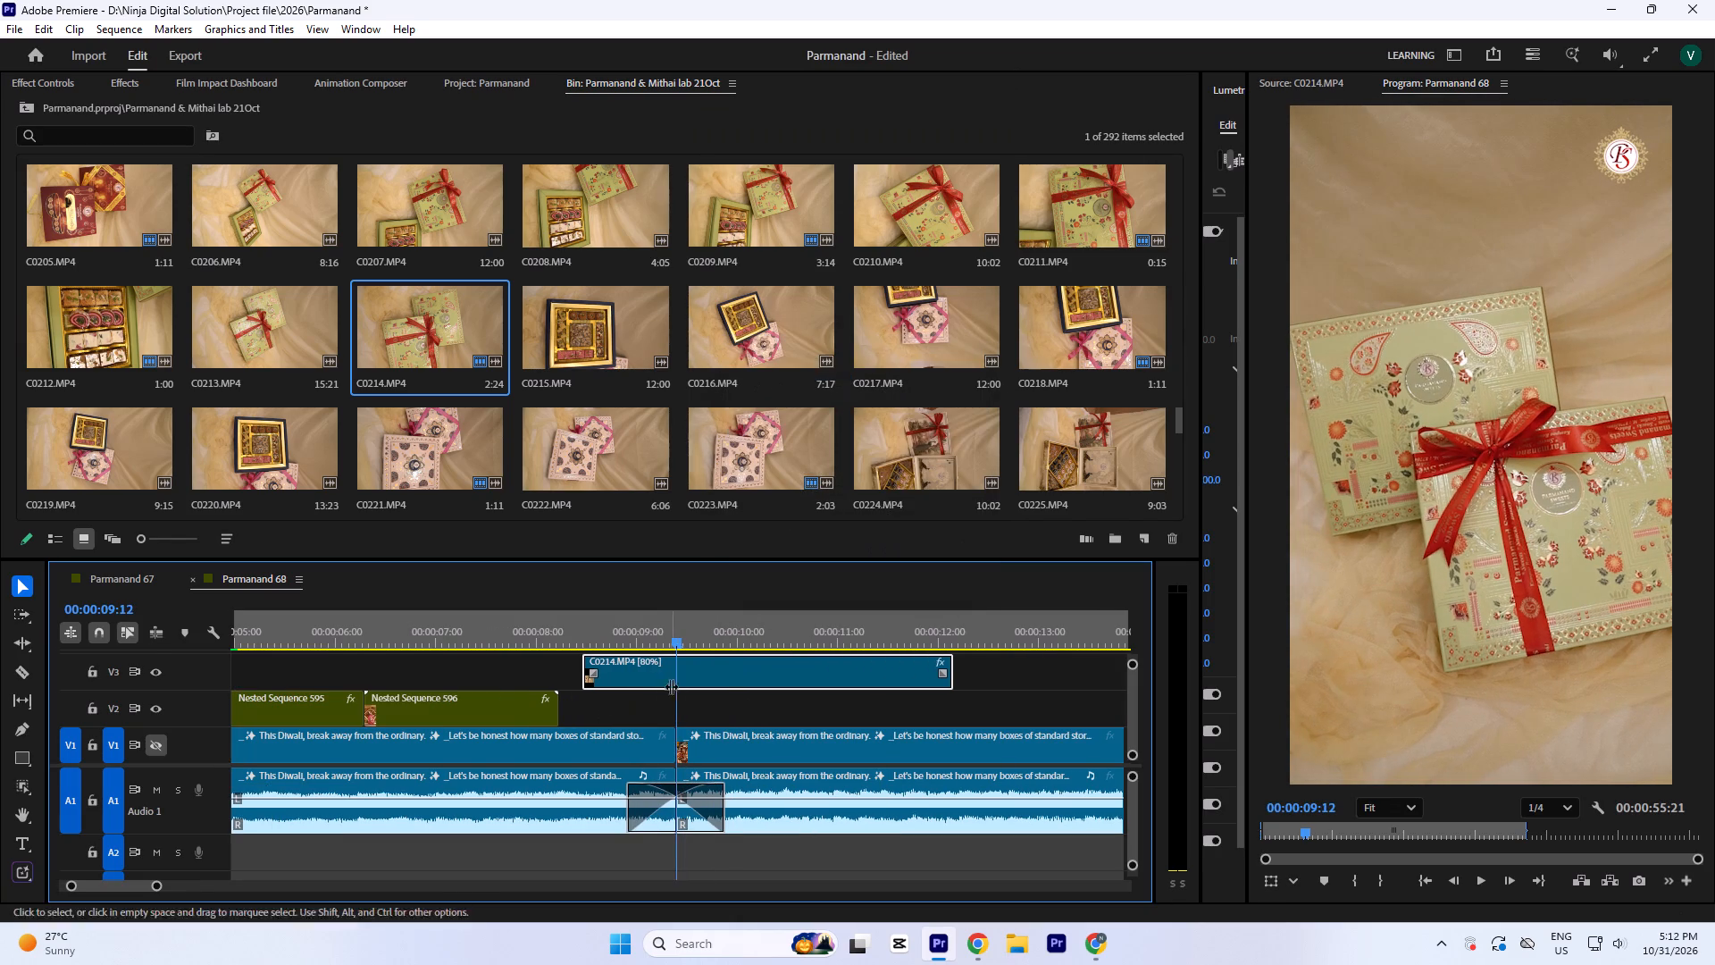
pyautogui.moveTo(673, 685); pyautogui.dragTo(655, 684)
pyautogui.moveTo(655, 679); pyautogui.dragTo(658, 701)
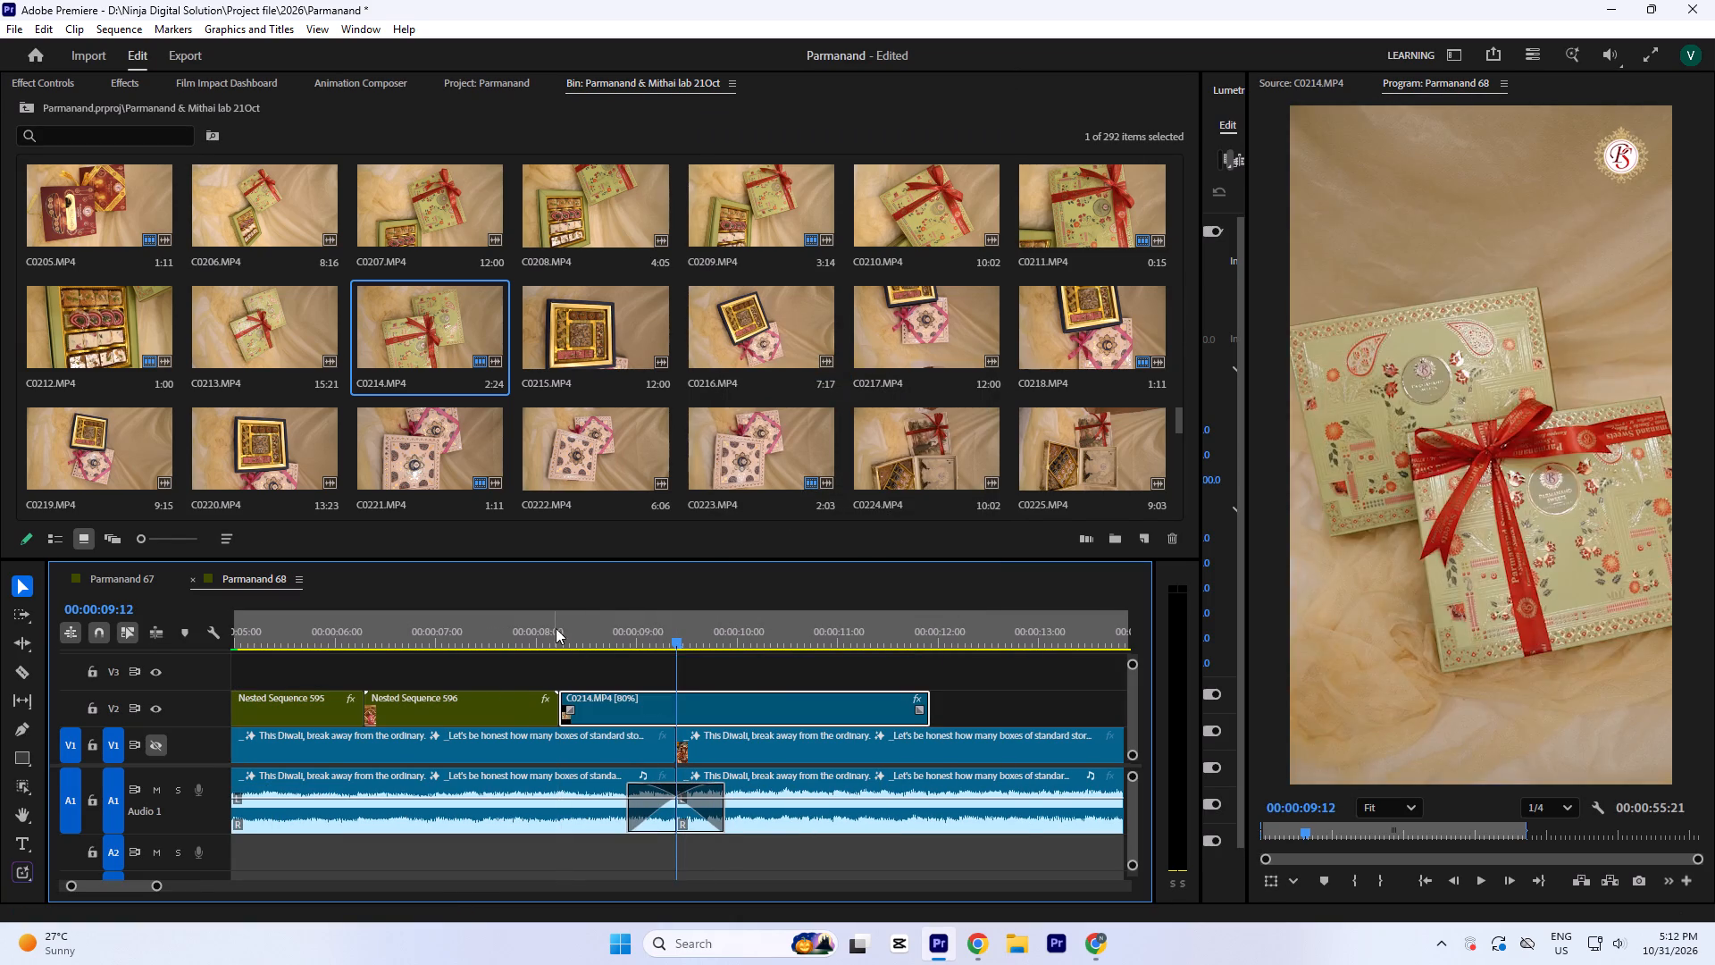
pyautogui.click(553, 625)
pyautogui.press('=')
pyautogui.press('=')
pyautogui.press('=')
pyautogui.press('=')
pyautogui.click(763, 633)
pyautogui.press('-')
pyautogui.press('-')
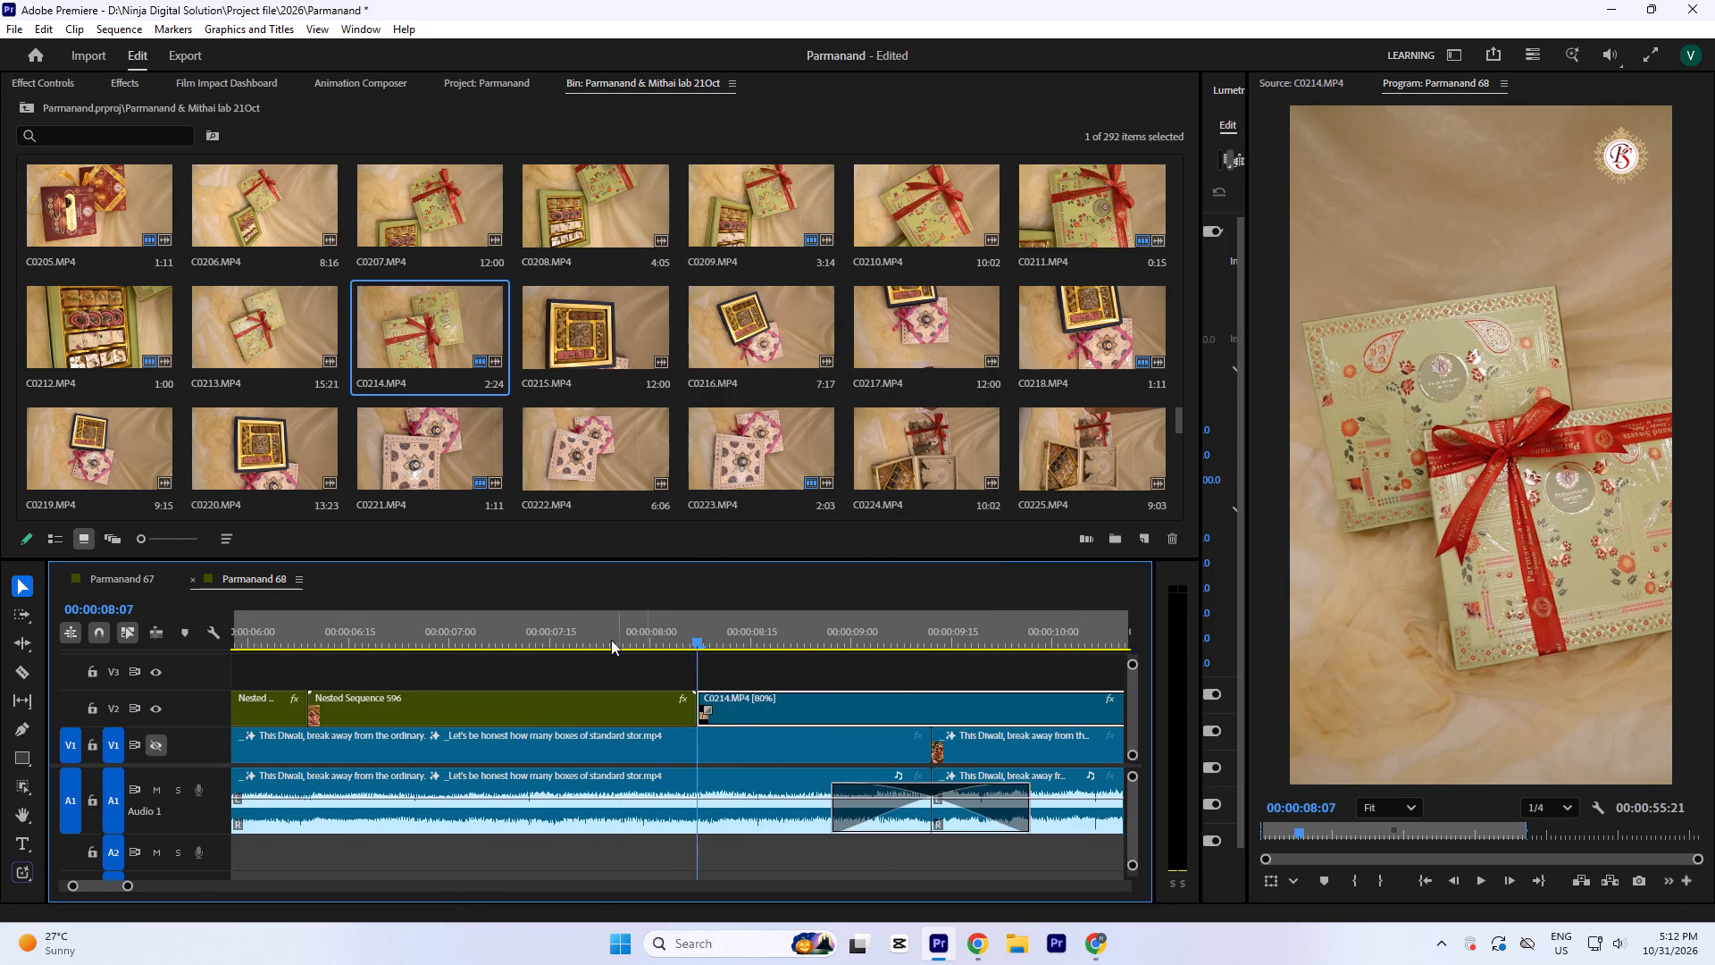
# Play from about 00:00:07:06 through C0214.MP4 to check its timing against the music.
pyautogui.click(556, 618)
pyautogui.press('space')
pyautogui.press('space')
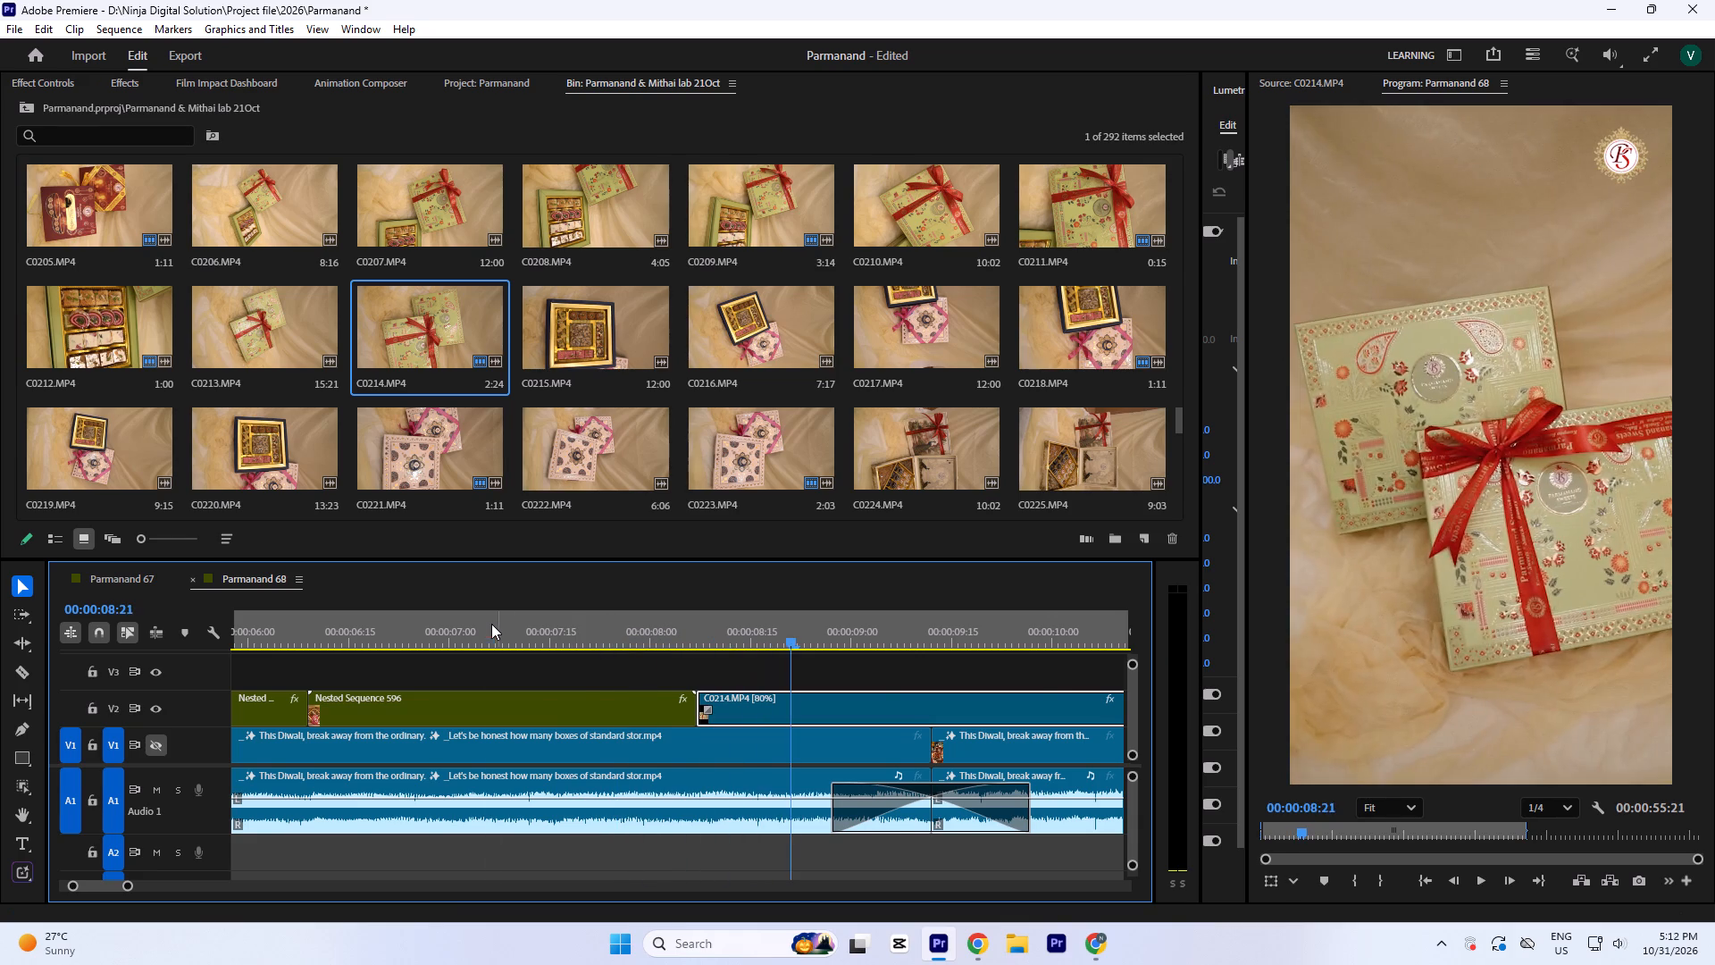
pyautogui.click(491, 624)
pyautogui.write('-')
pyautogui.press('space')
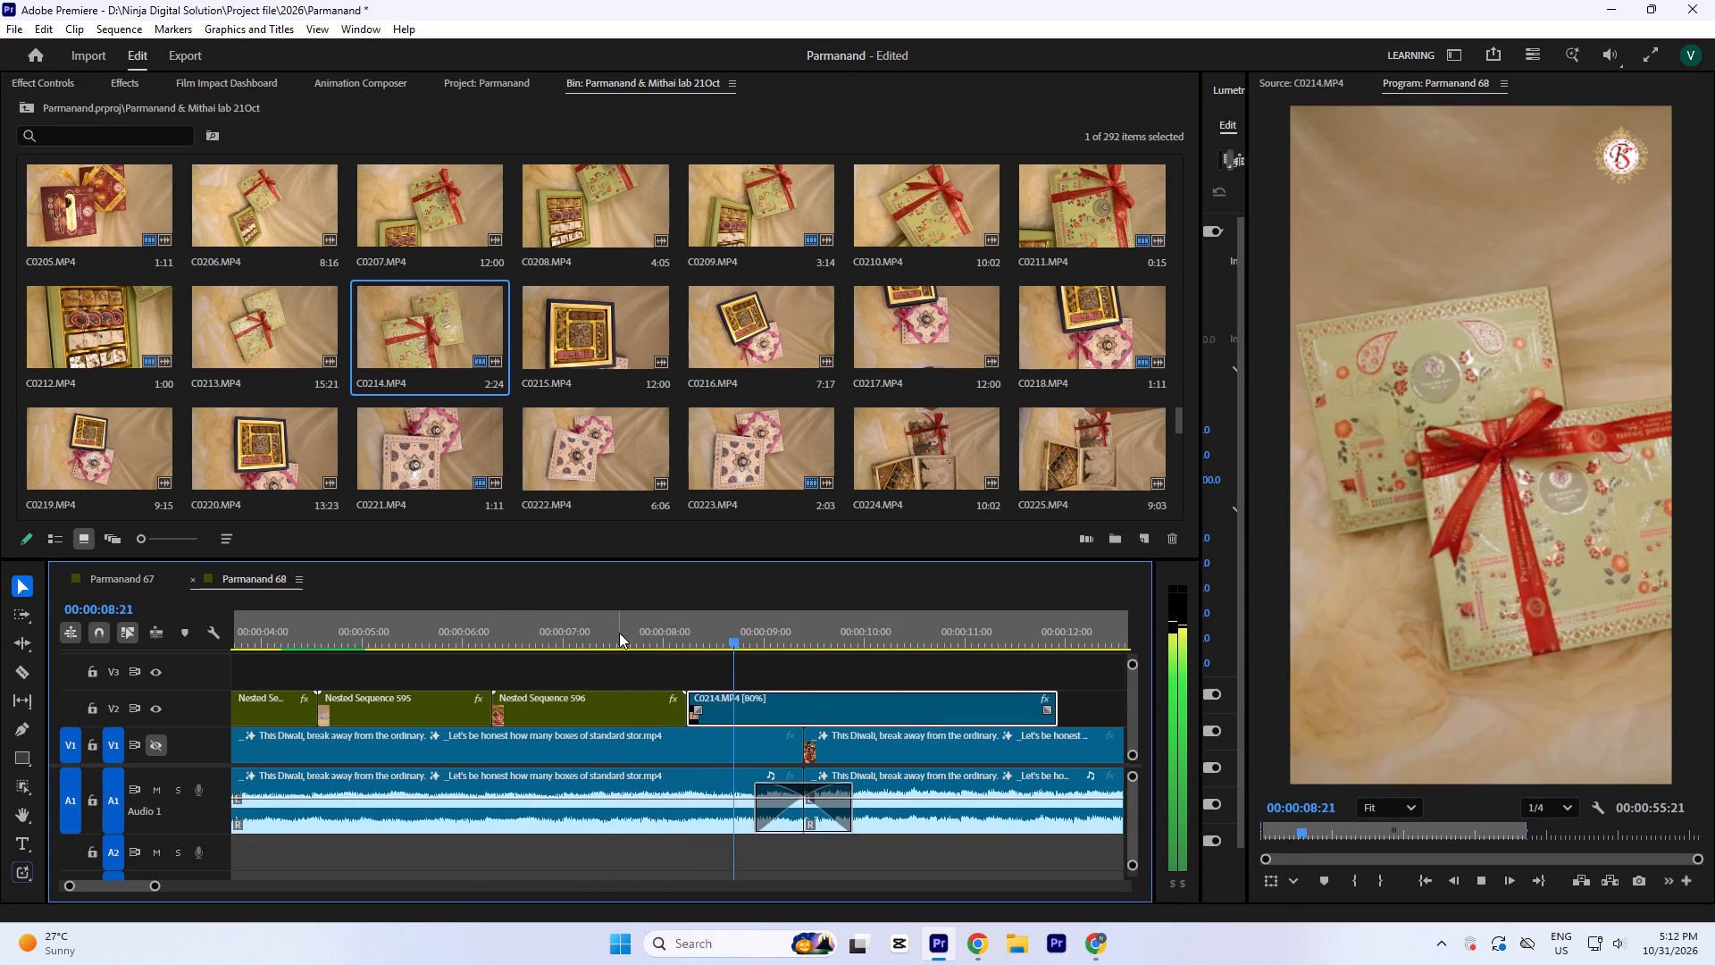
pyautogui.press('space')
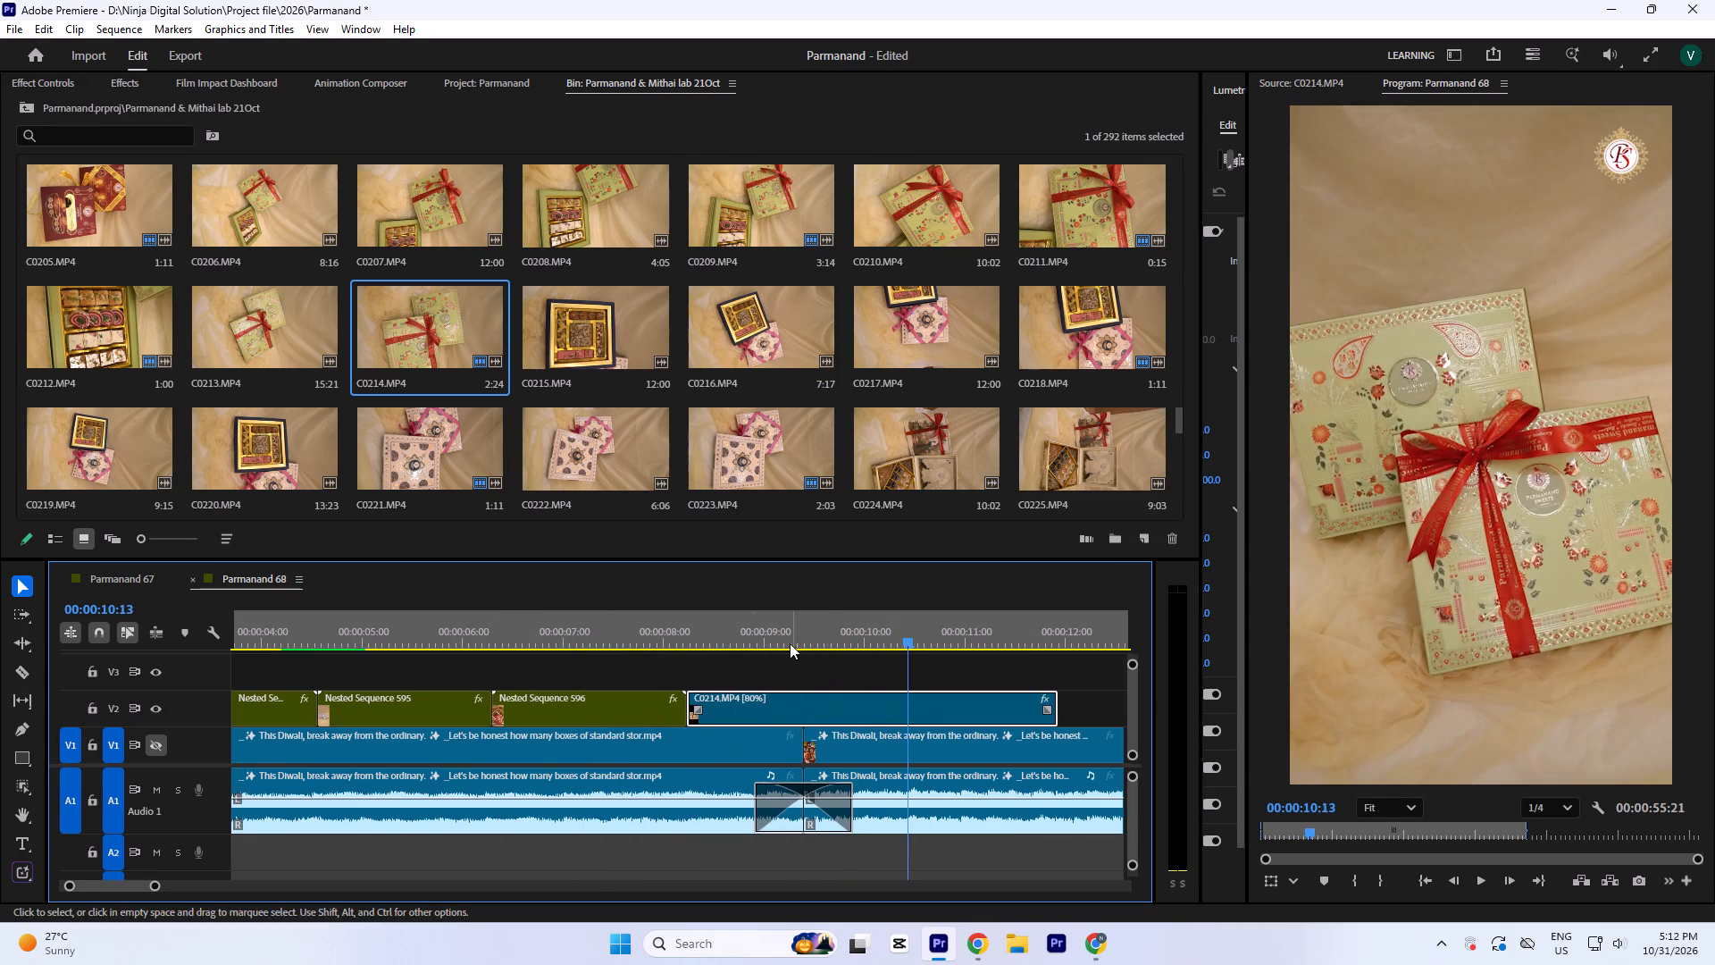
pyautogui.click(735, 621)
pyautogui.press('space')
pyautogui.press('space')
# Replay the music around 00:00:09:19 and trim the end of C0214.MP4 back to the music cut near 00:00:09:12.
pyautogui.write('`===')
pyautogui.click(841, 130)
pyautogui.press('-')
pyautogui.write('-`-')
pyautogui.press('space')
pyautogui.press('space')
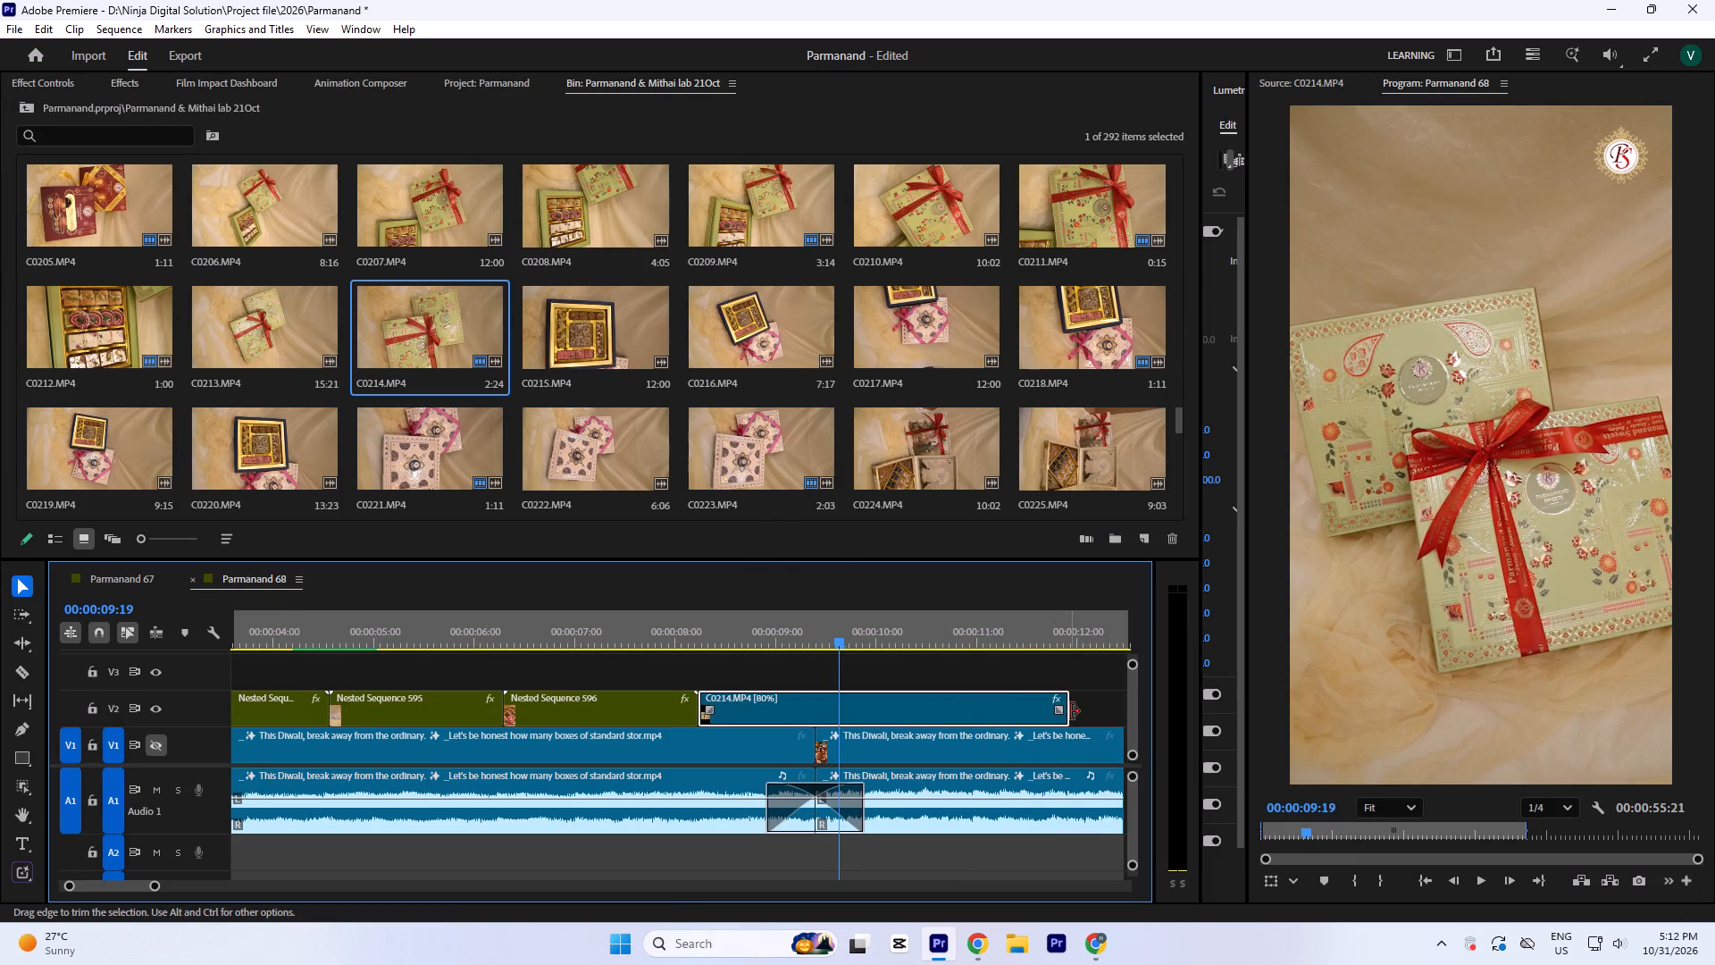
pyautogui.moveTo(1071, 711); pyautogui.dragTo(817, 684)
# Play from 00:00:06:22 across the Nested Sequence 596 and C0214.MP4 join to find the beat near 00:00:08:03.
pyautogui.click(548, 631)
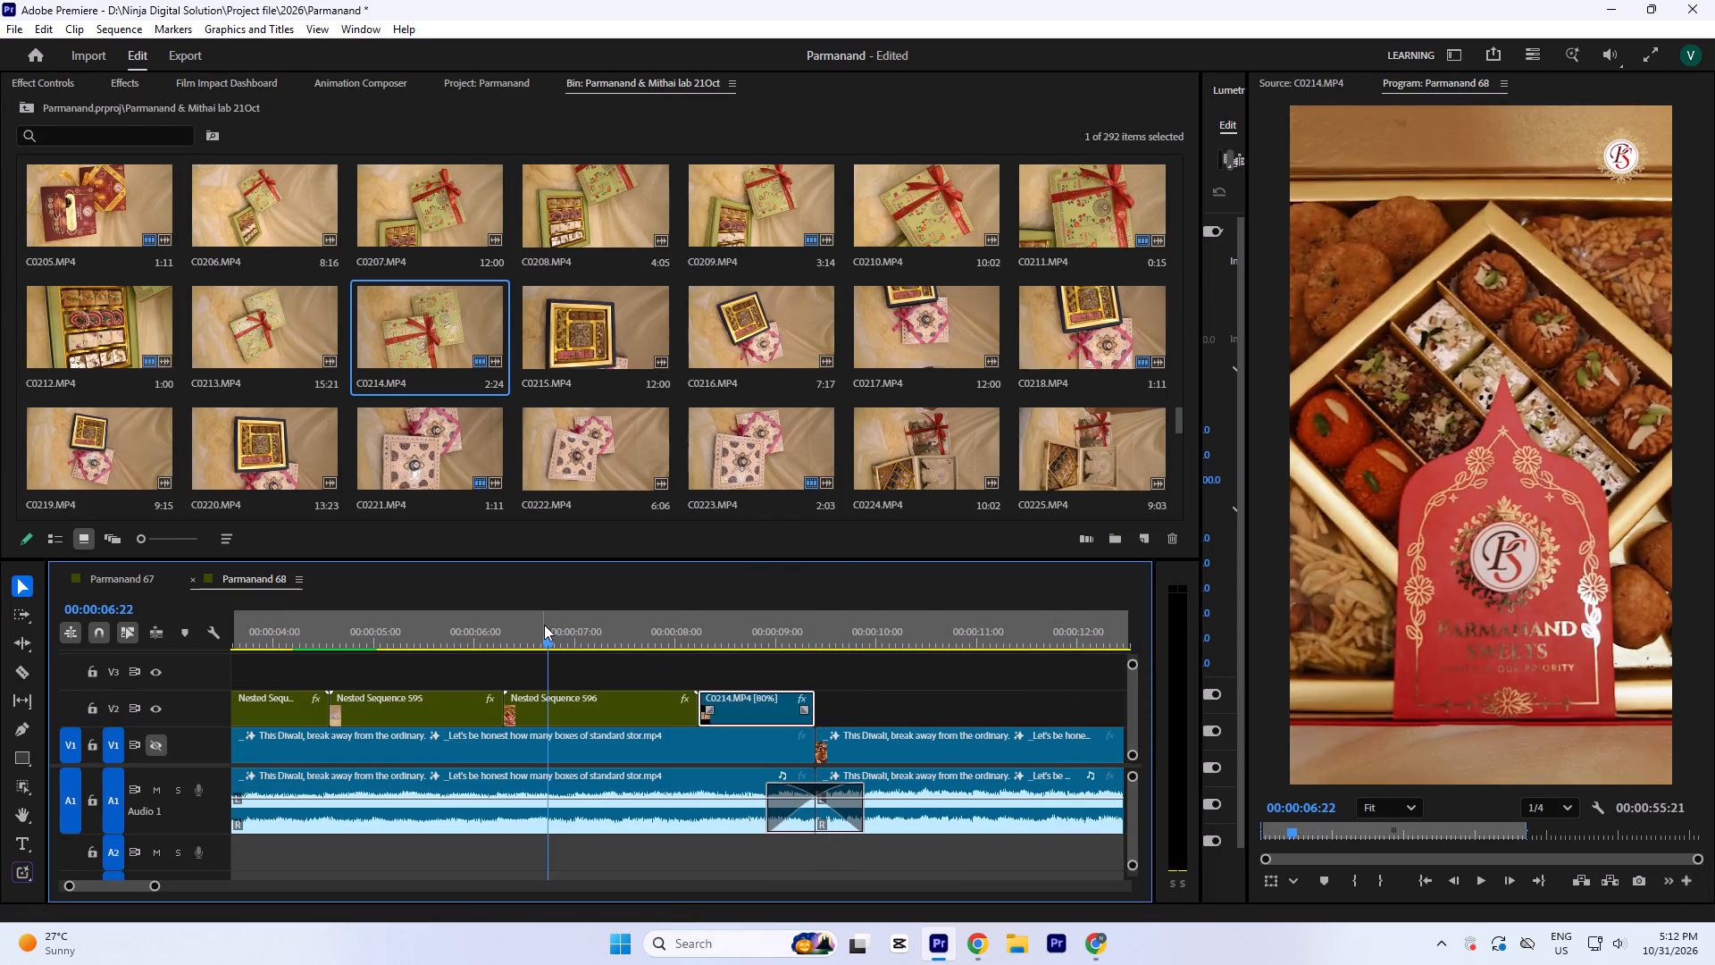
pyautogui.press('space')
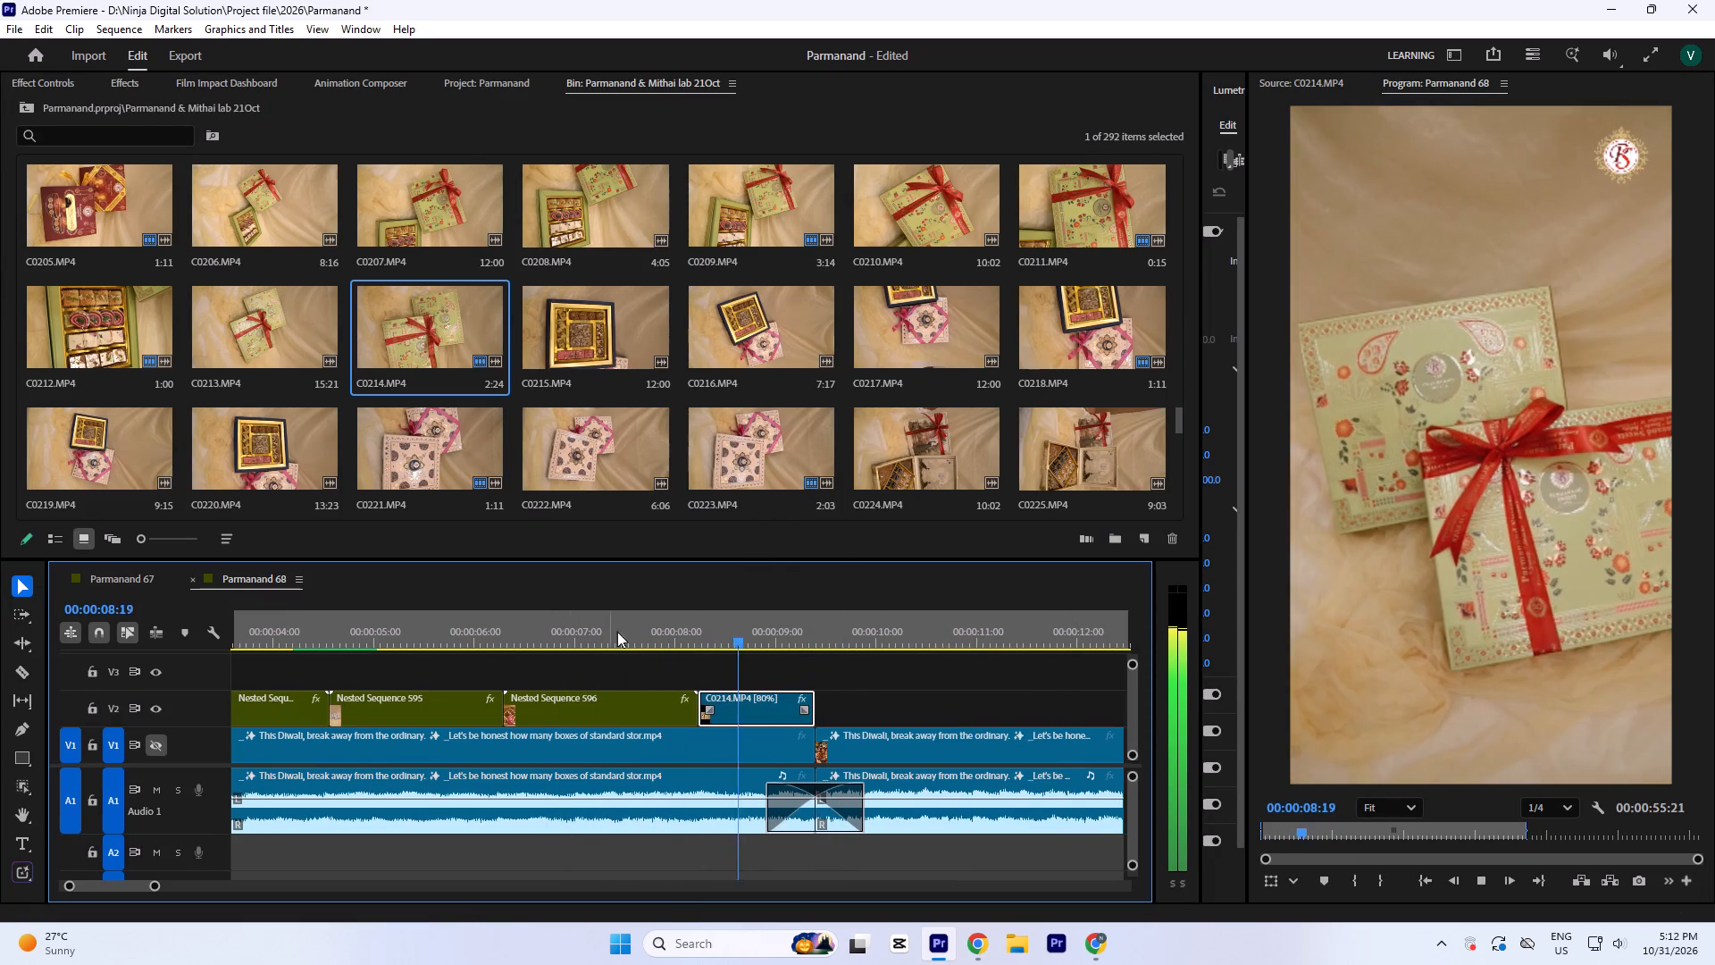
pyautogui.press('space')
pyautogui.click(669, 634)
pyautogui.click(633, 625)
pyautogui.press('space')
pyautogui.press('space')
pyautogui.press('space')
pyautogui.press('space')
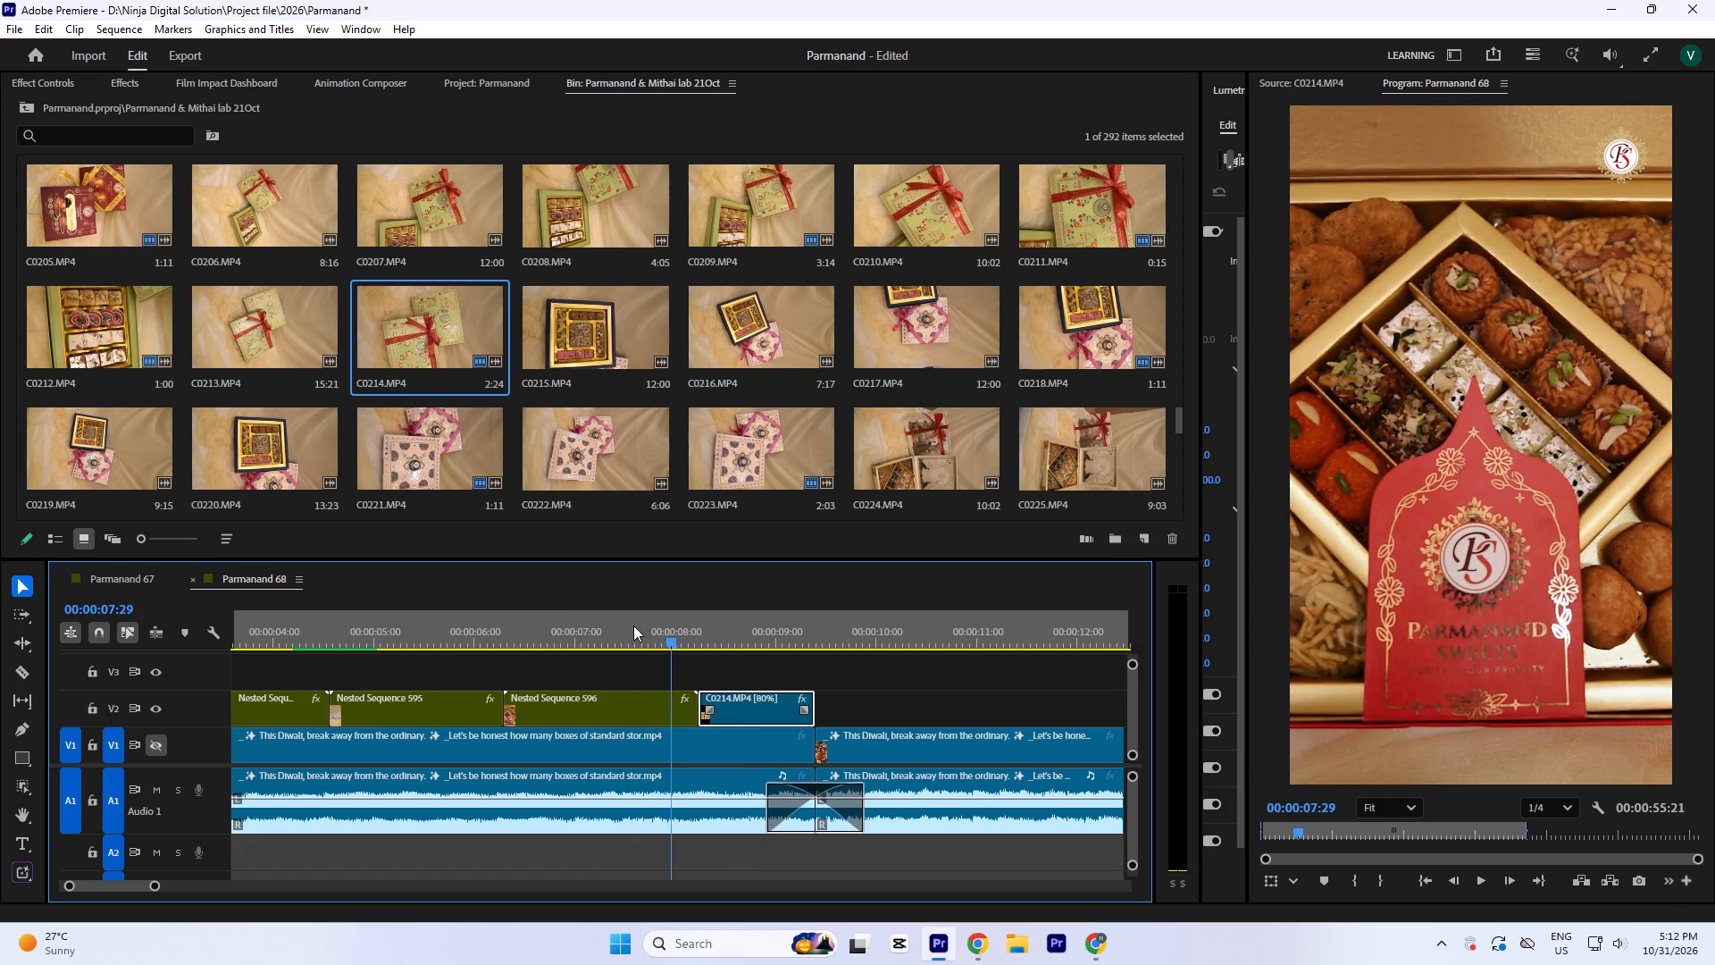
pyautogui.write('==')
pyautogui.press('space')
pyautogui.press('space')
pyautogui.press('=')
pyautogui.press('=')
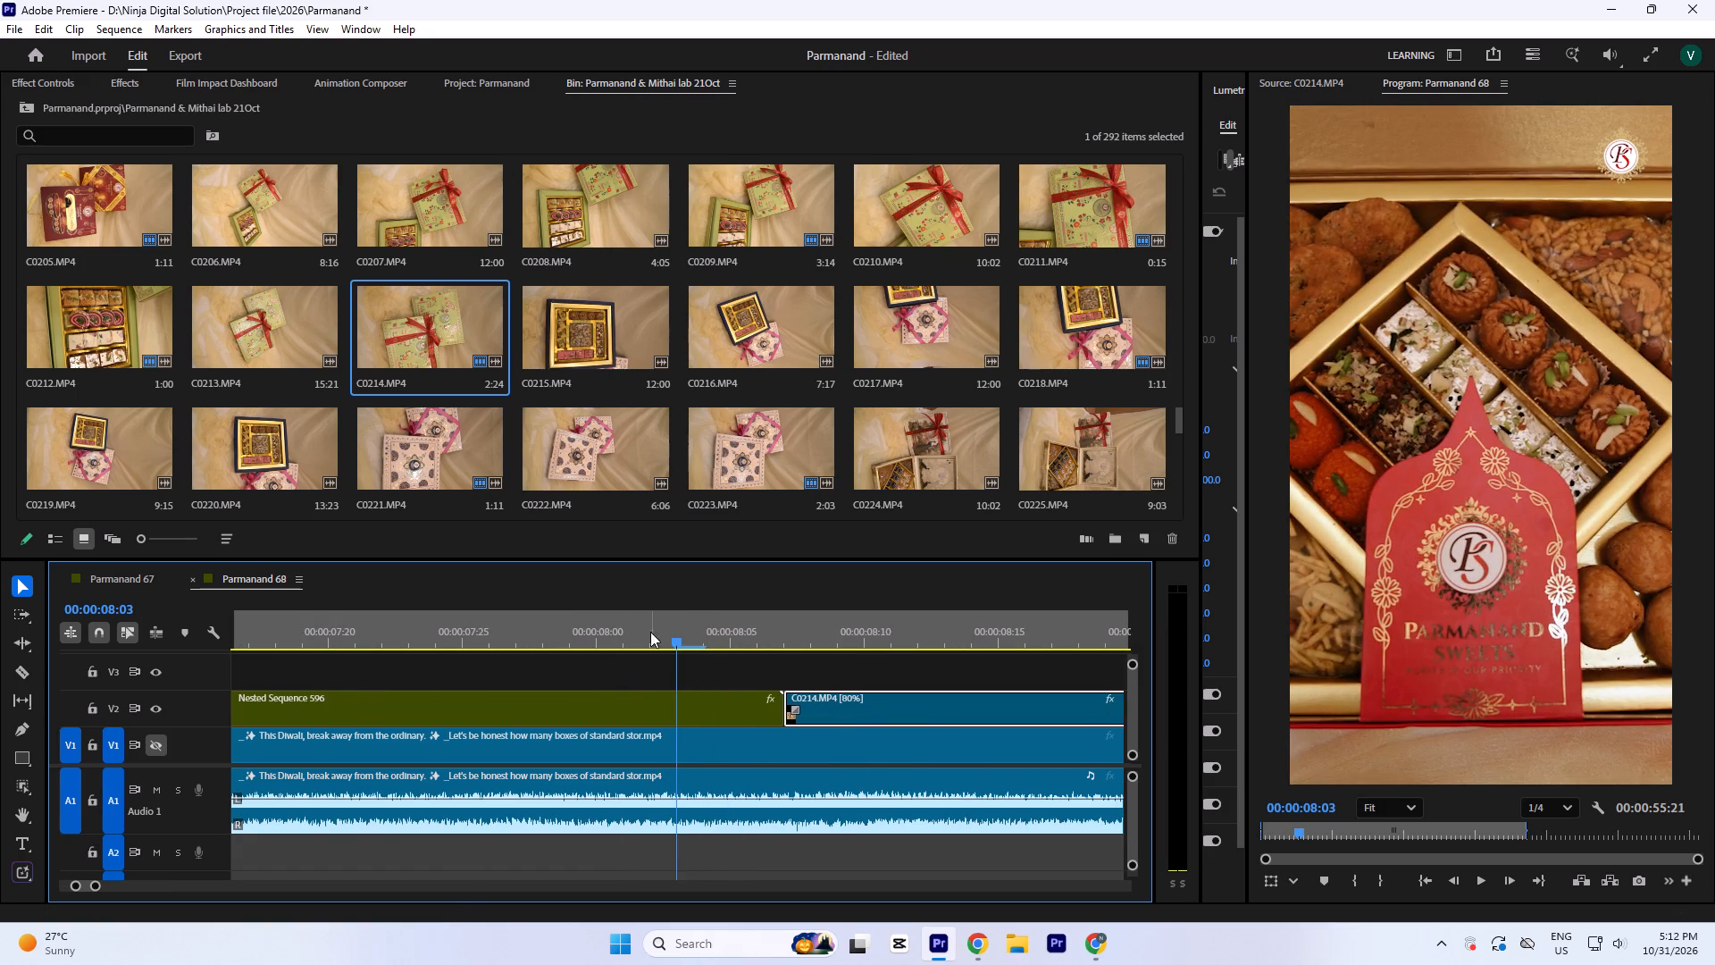
# Move C0214.MP4 up to V3 starting at 00:00:08:02 and extend its end to the music cut.
pyautogui.click(657, 611)
pyautogui.press('-')
pyautogui.press('-')
pyautogui.press('-')
pyautogui.moveTo(749, 709); pyautogui.dragTo(743, 679)
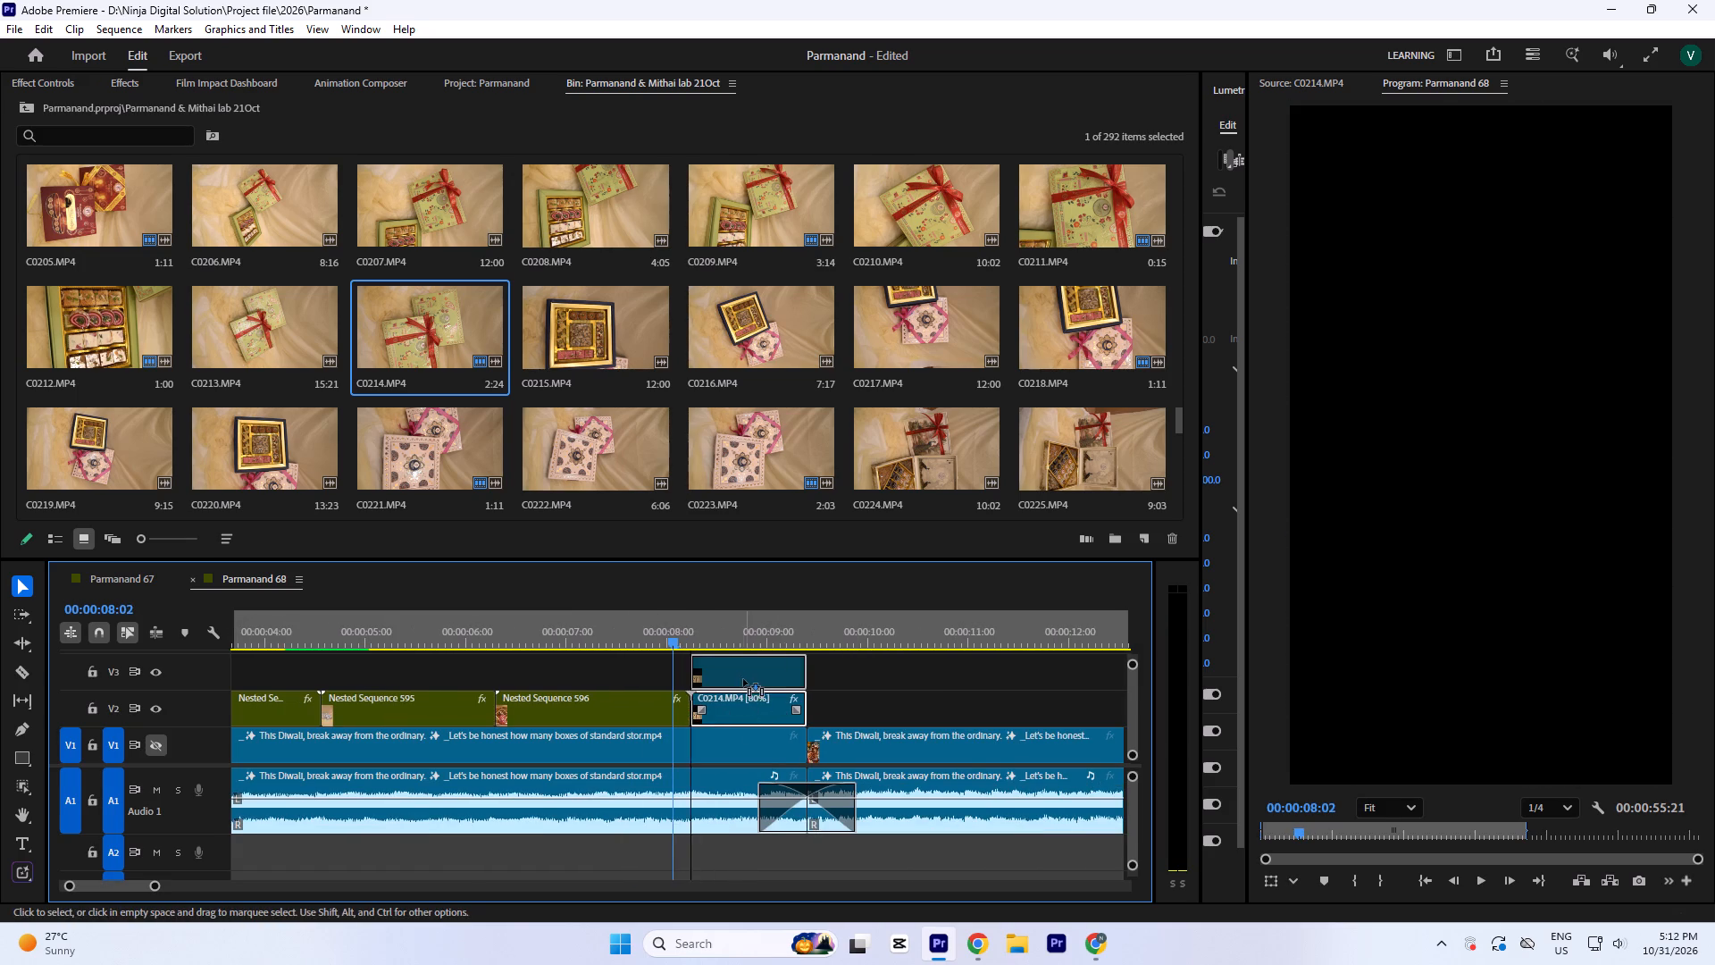
pyautogui.moveTo(743, 679); pyautogui.dragTo(738, 674)
pyautogui.moveTo(792, 680); pyautogui.dragTo(802, 678)
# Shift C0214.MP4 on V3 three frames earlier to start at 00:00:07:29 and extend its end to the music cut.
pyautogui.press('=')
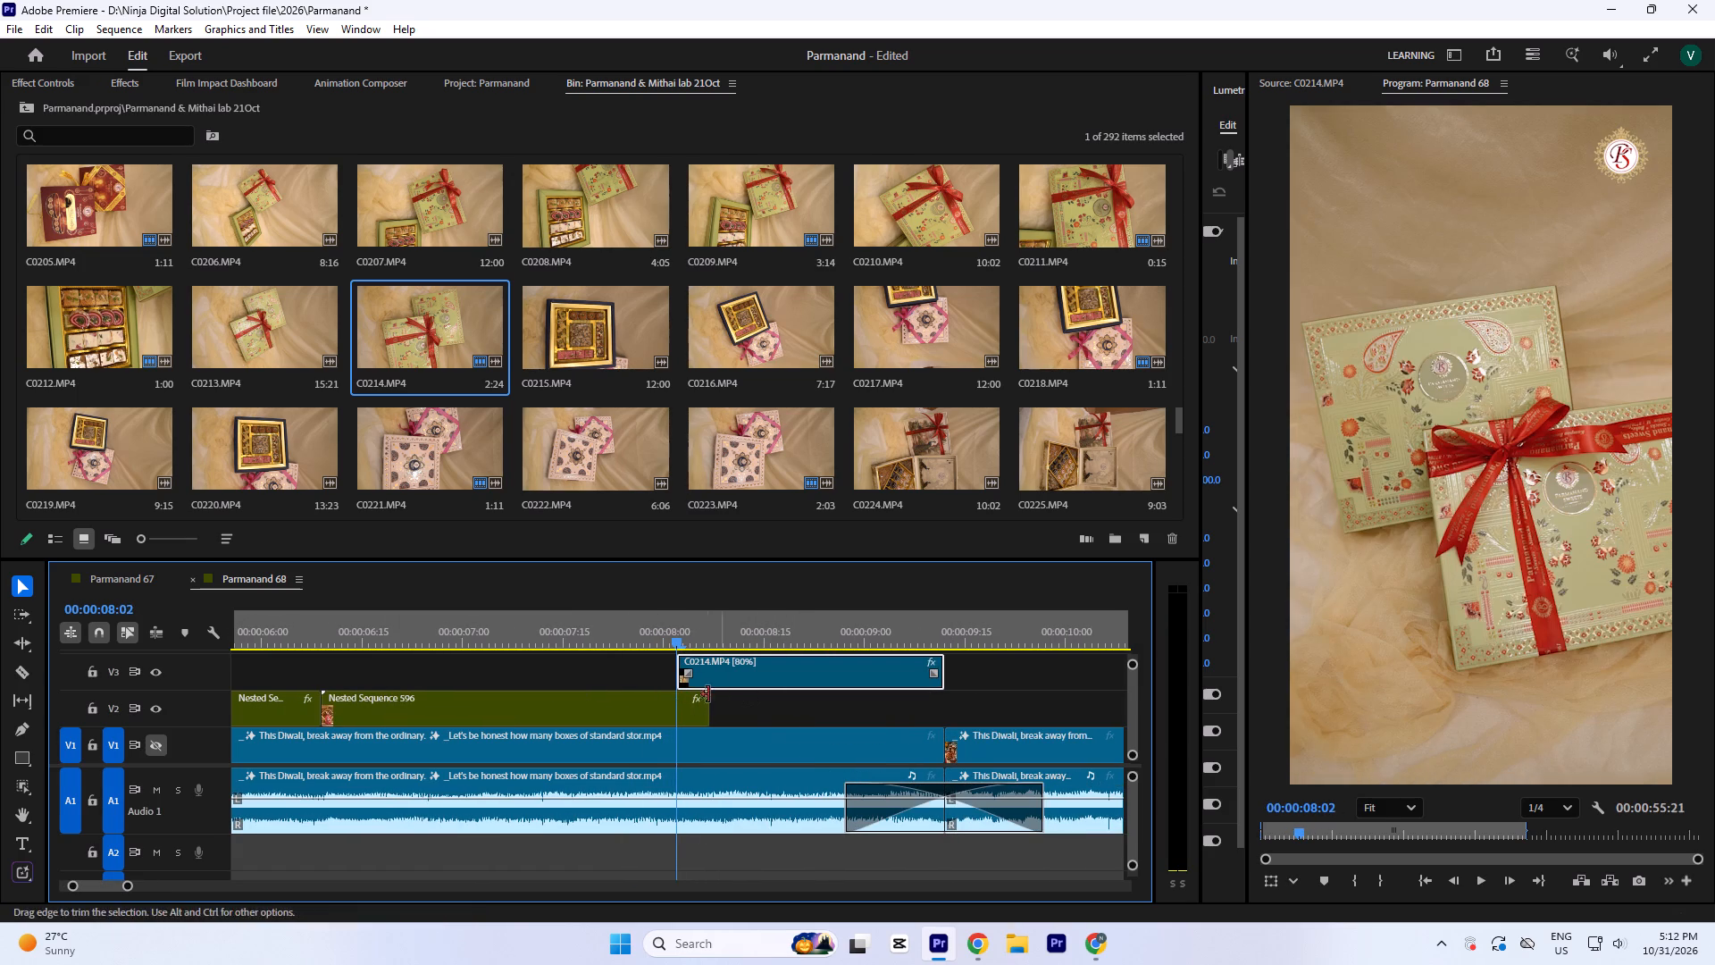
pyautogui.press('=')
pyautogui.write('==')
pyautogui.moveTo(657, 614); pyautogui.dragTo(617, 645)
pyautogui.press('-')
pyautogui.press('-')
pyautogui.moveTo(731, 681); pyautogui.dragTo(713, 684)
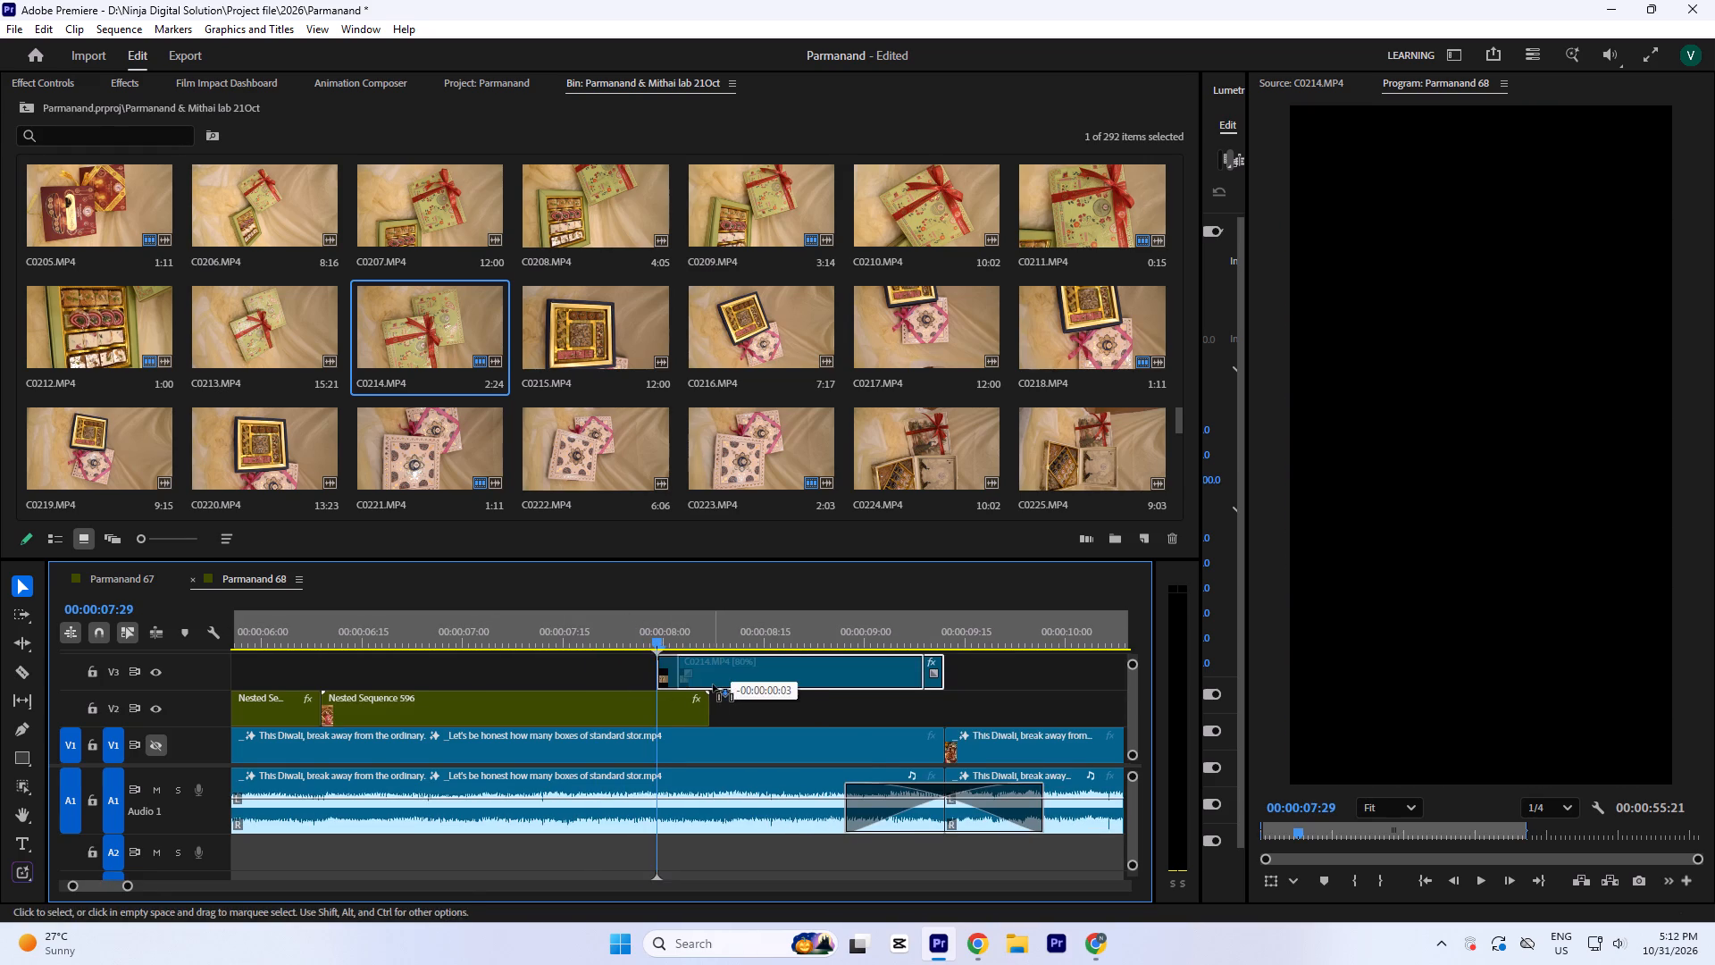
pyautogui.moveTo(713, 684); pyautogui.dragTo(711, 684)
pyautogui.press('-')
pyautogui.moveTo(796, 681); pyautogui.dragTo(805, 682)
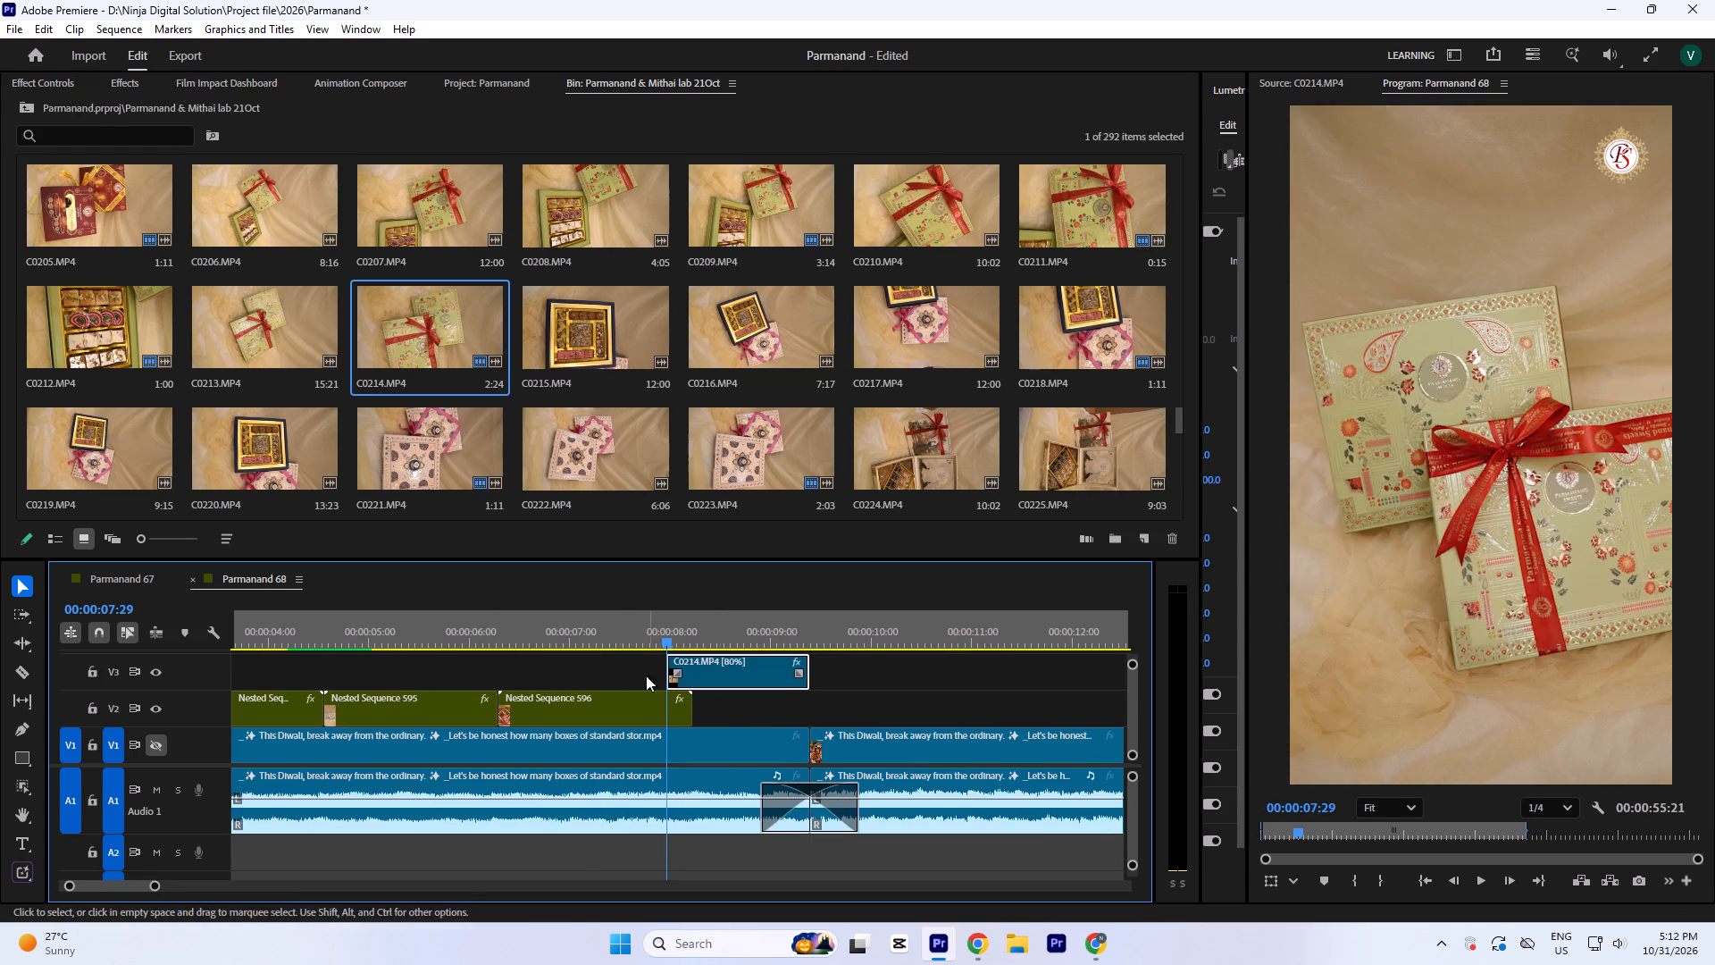
# Play repeatedly through Nested Sequence 596 into C0214.MP4 to check whether the clip change lands on the beat.
pyautogui.click(529, 623)
pyautogui.press('space')
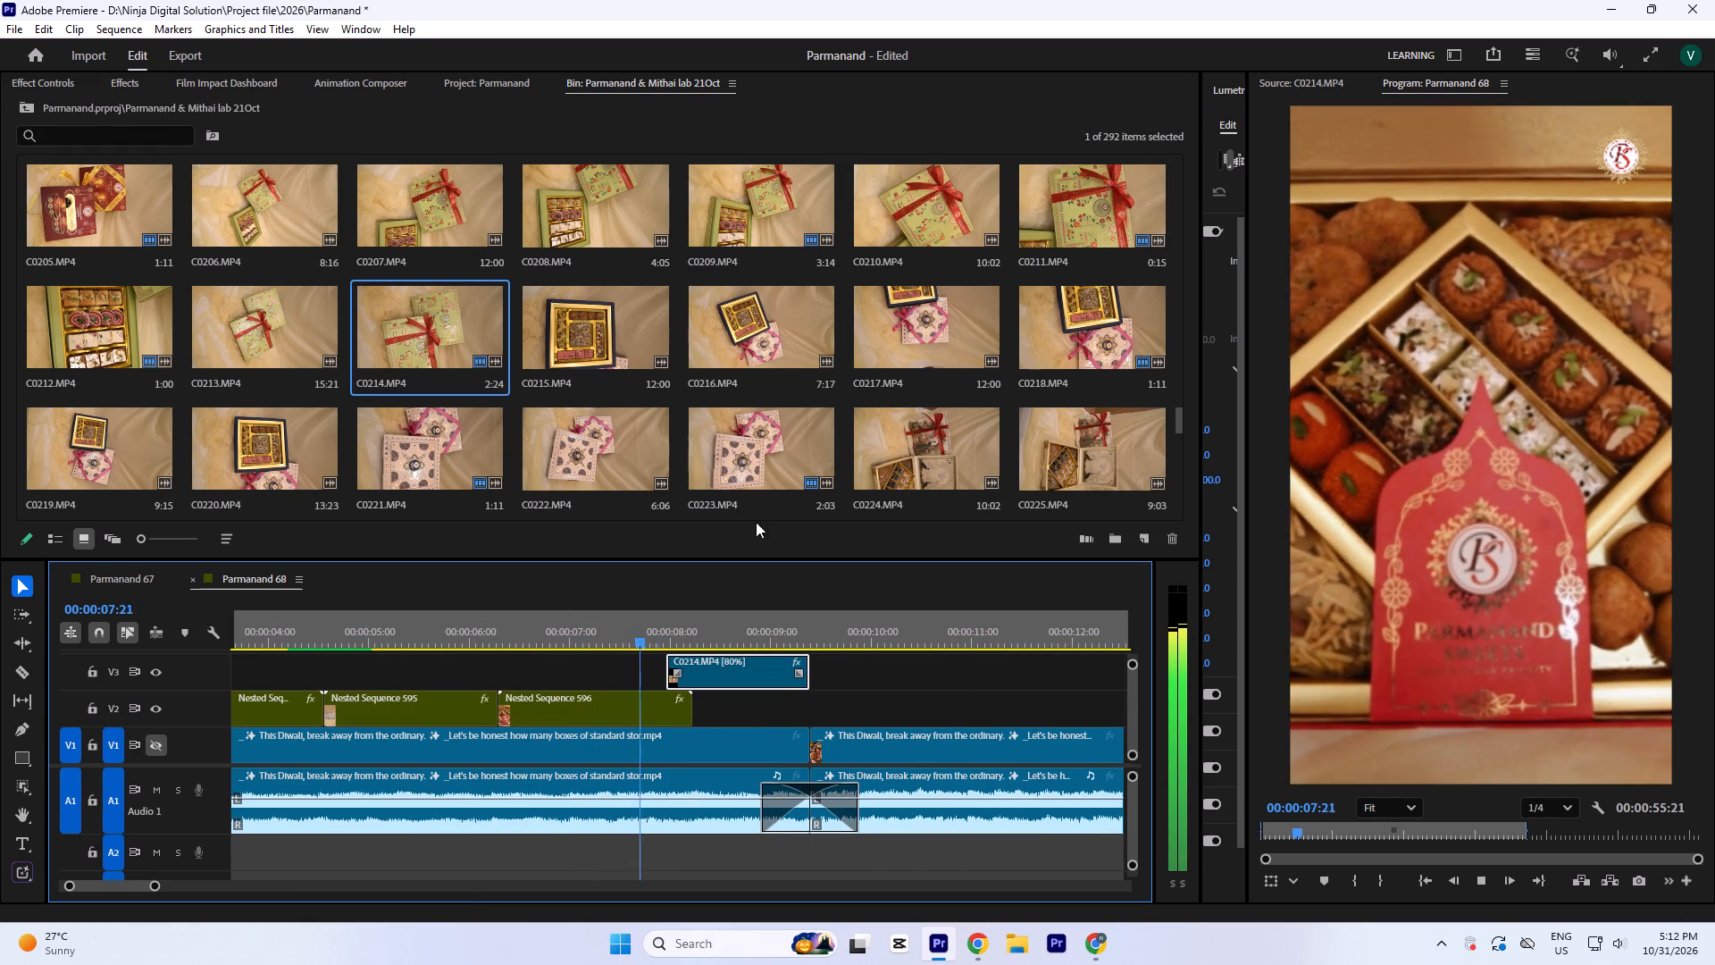
pyautogui.press('space')
pyautogui.click(626, 650)
pyautogui.press('=')
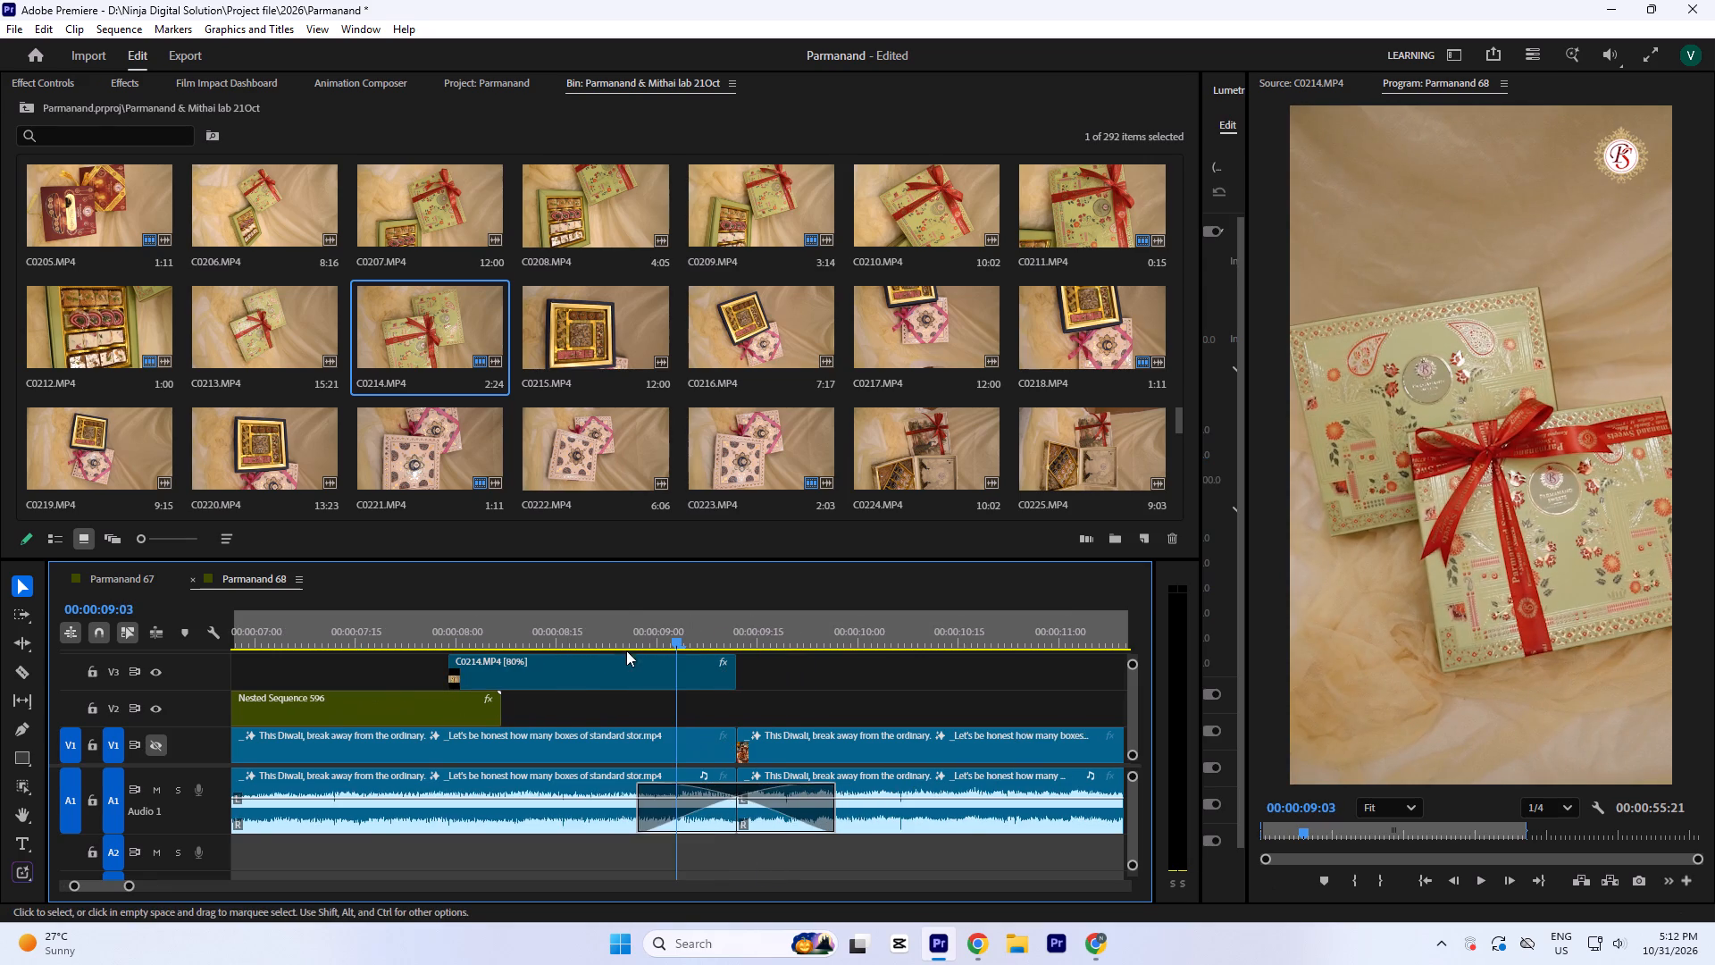
pyautogui.press('-')
pyautogui.click(474, 623)
pyautogui.press('space')
pyautogui.press('=')
pyautogui.press('space')
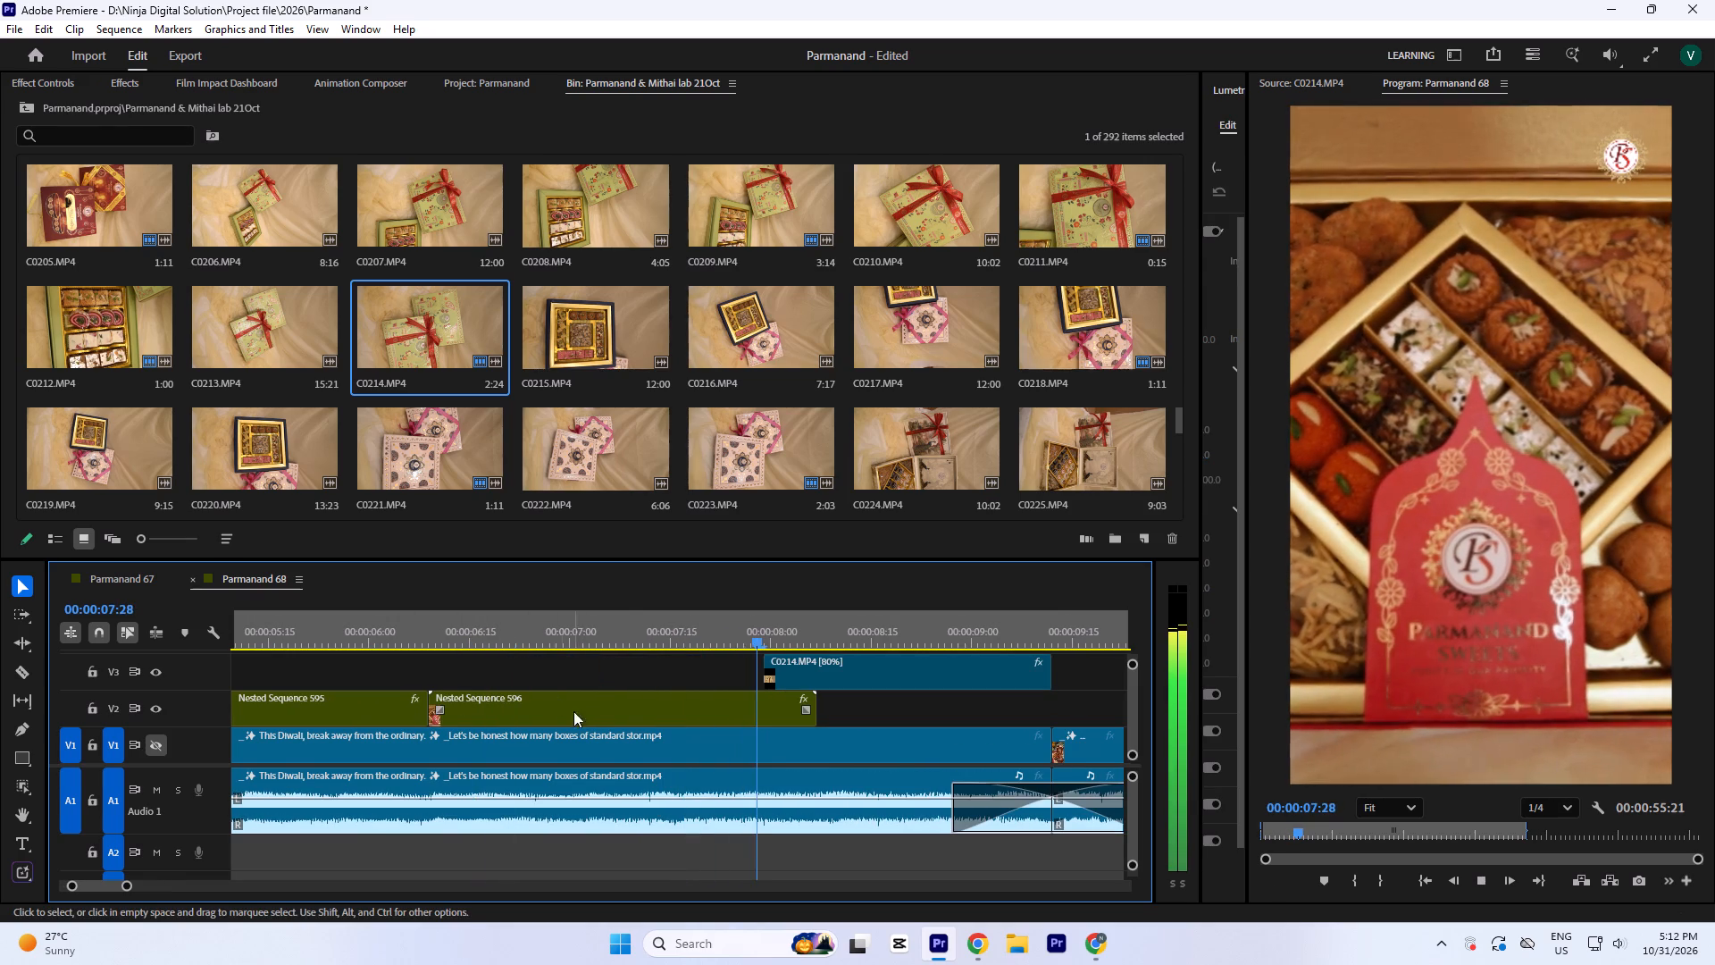
pyautogui.press('space')
pyautogui.press('space')
# Move C0214.MP4 on V3 earlier to start at 00:00:07:25 and extend its end to the music cut.
pyautogui.moveTo(754, 630); pyautogui.dragTo(742, 656)
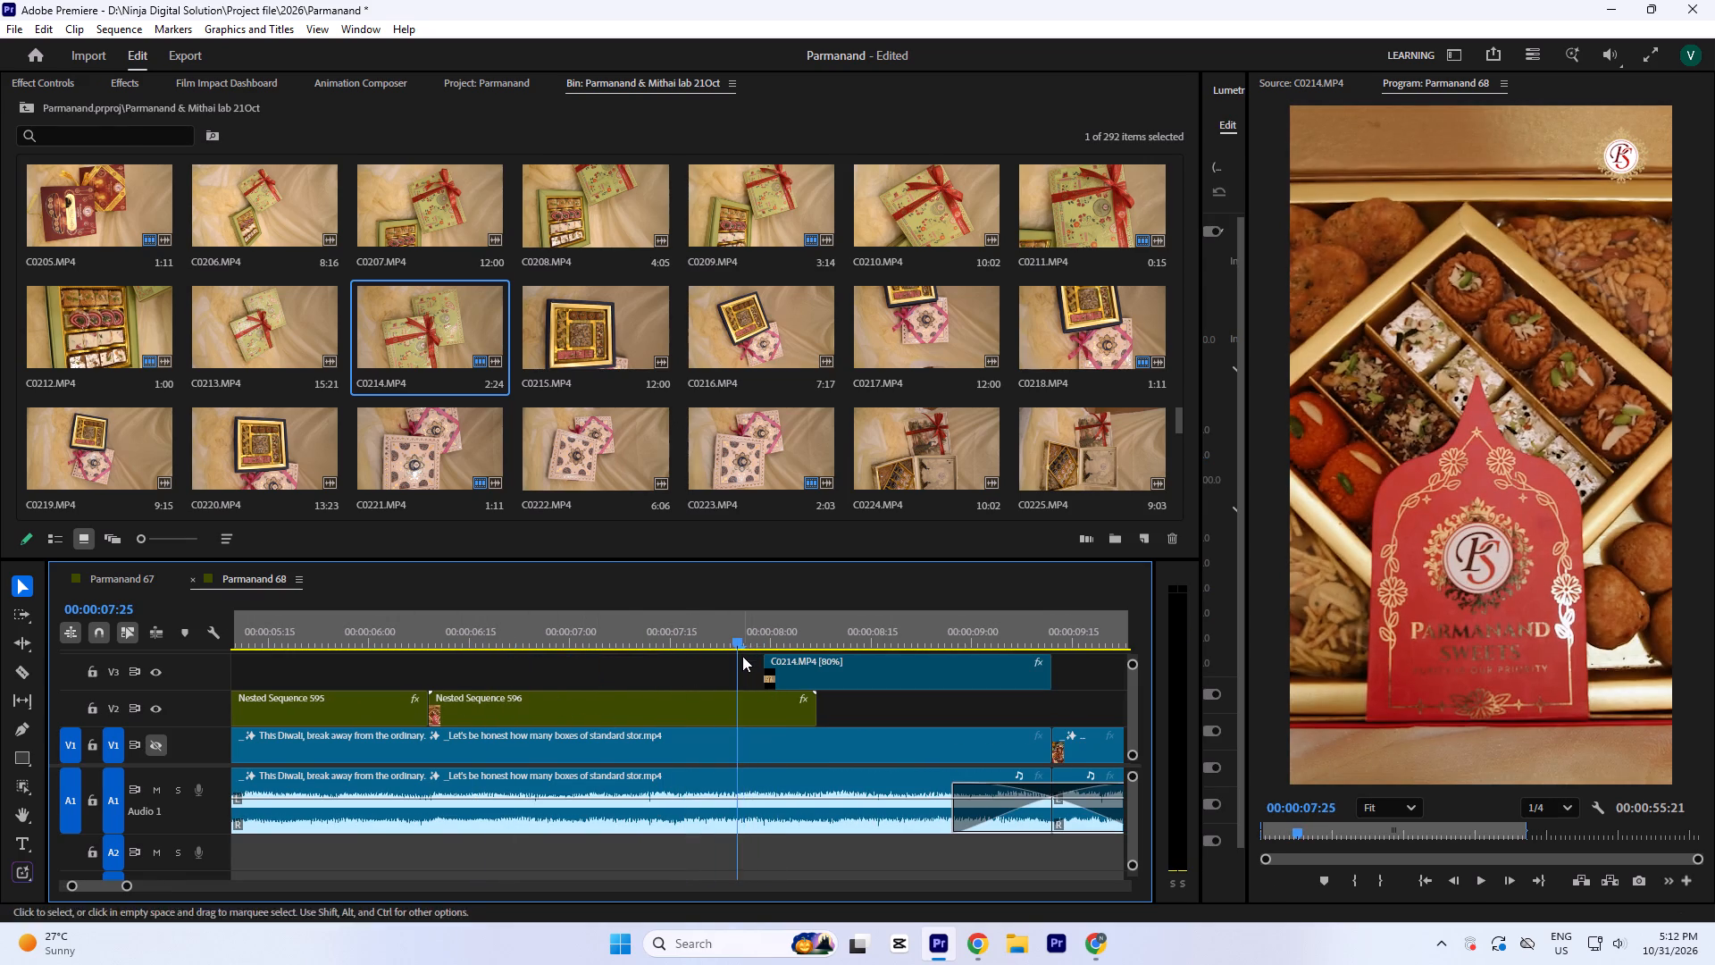
pyautogui.press('=')
pyautogui.press('=')
pyautogui.write('==')
pyautogui.click(703, 616)
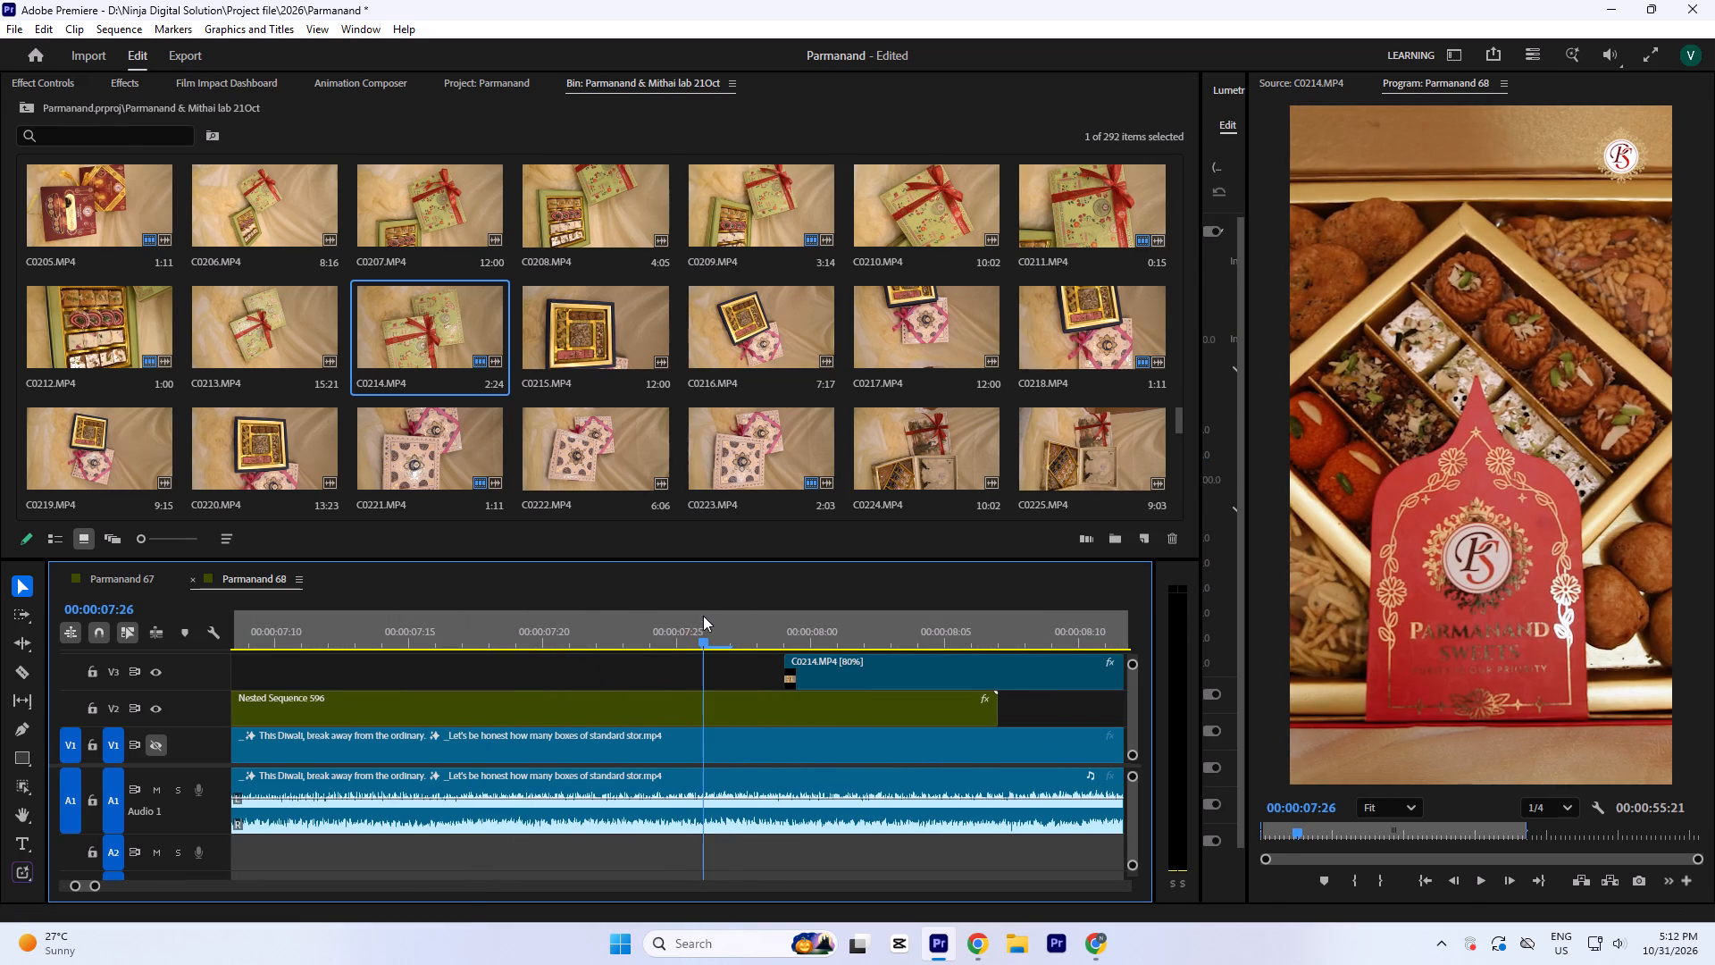
pyautogui.moveTo(891, 671); pyautogui.dragTo(815, 679)
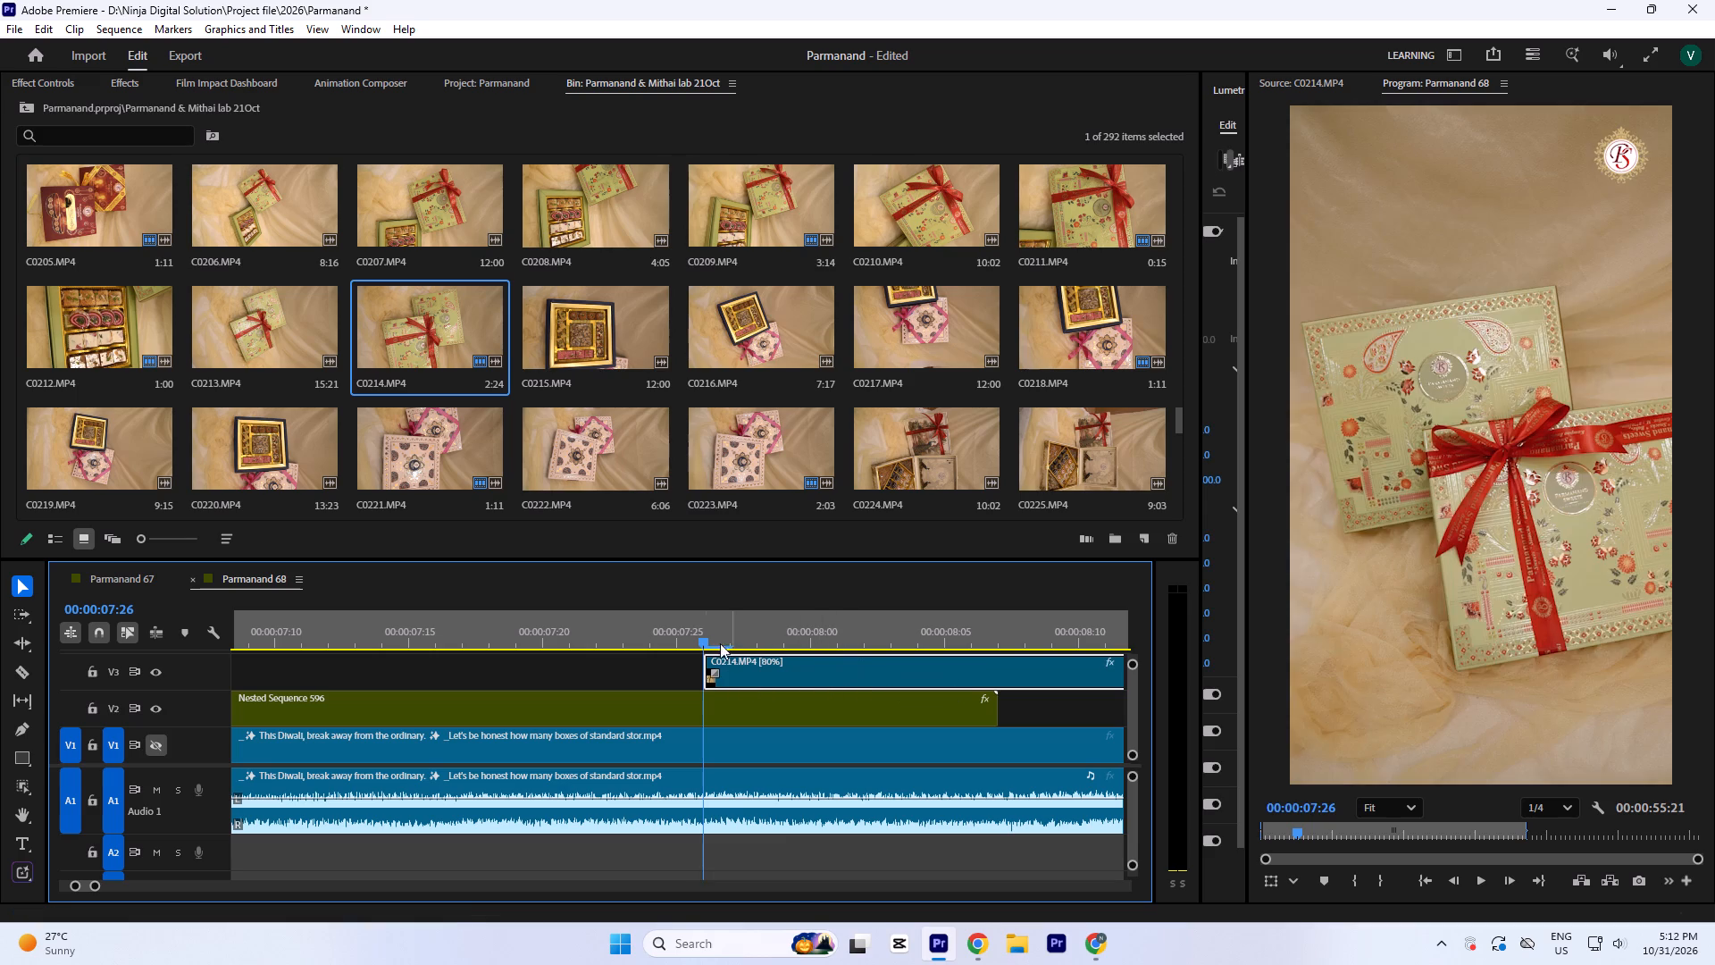
pyautogui.moveTo(691, 634); pyautogui.dragTo(681, 644)
pyautogui.press('-')
pyautogui.moveTo(754, 675); pyautogui.dragTo(740, 675)
pyautogui.press('-')
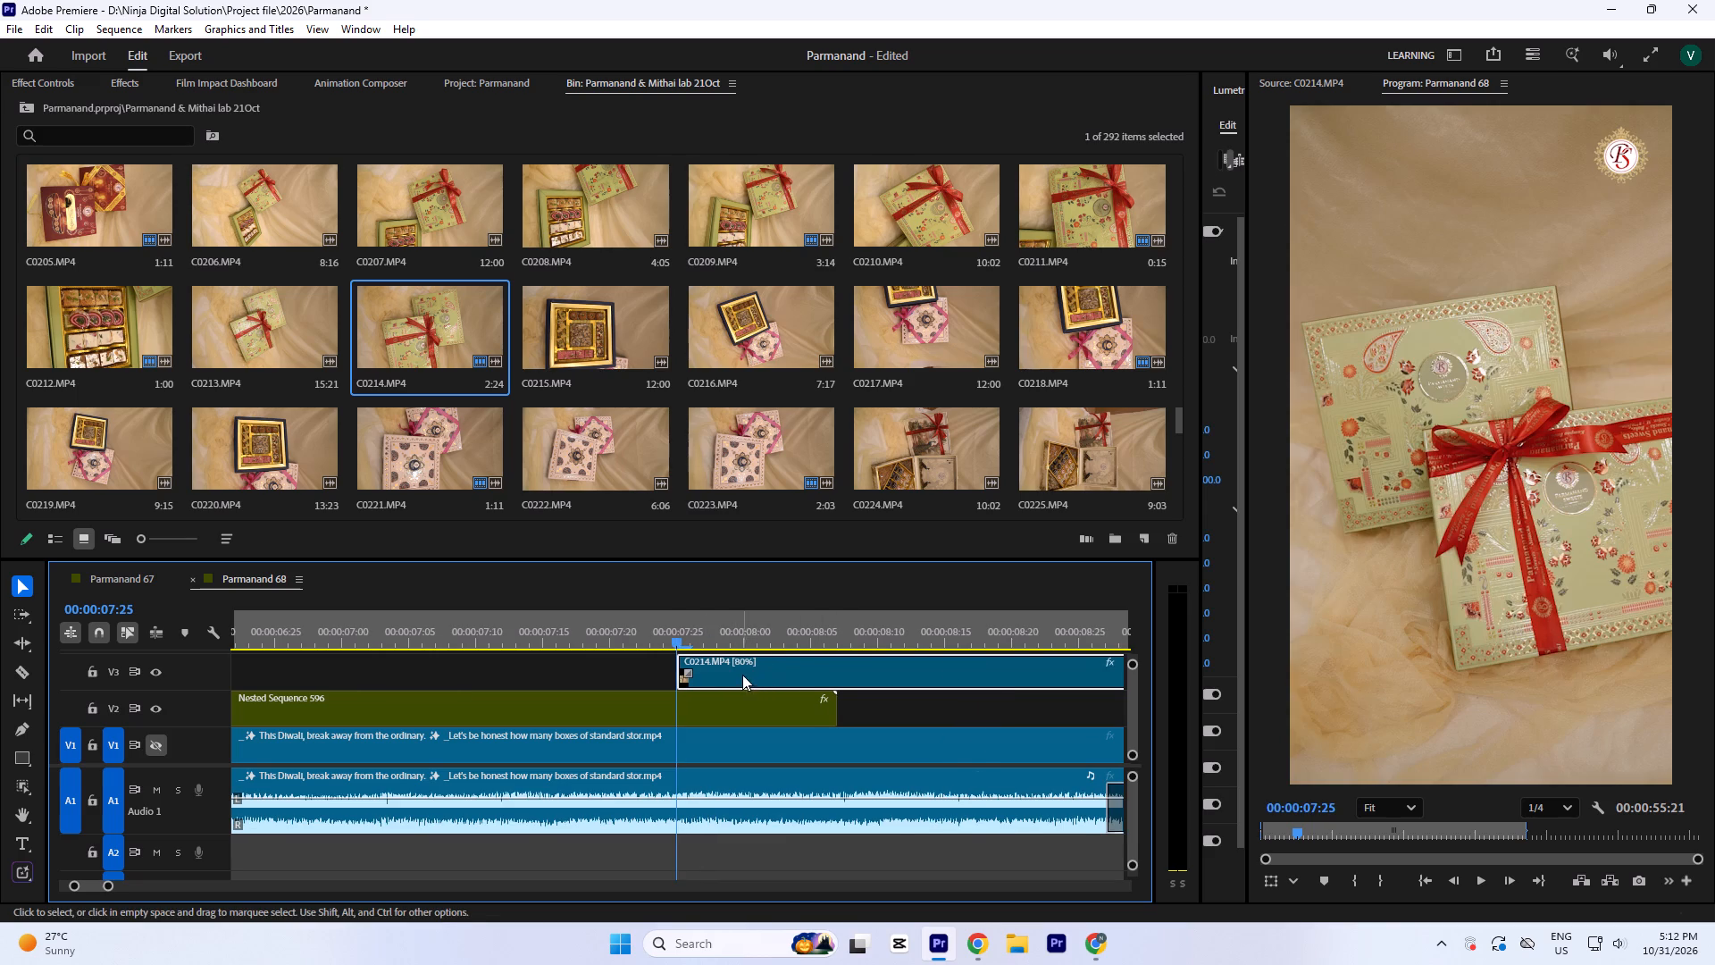
pyautogui.moveTo(975, 678); pyautogui.dragTo(999, 683)
pyautogui.press('-')
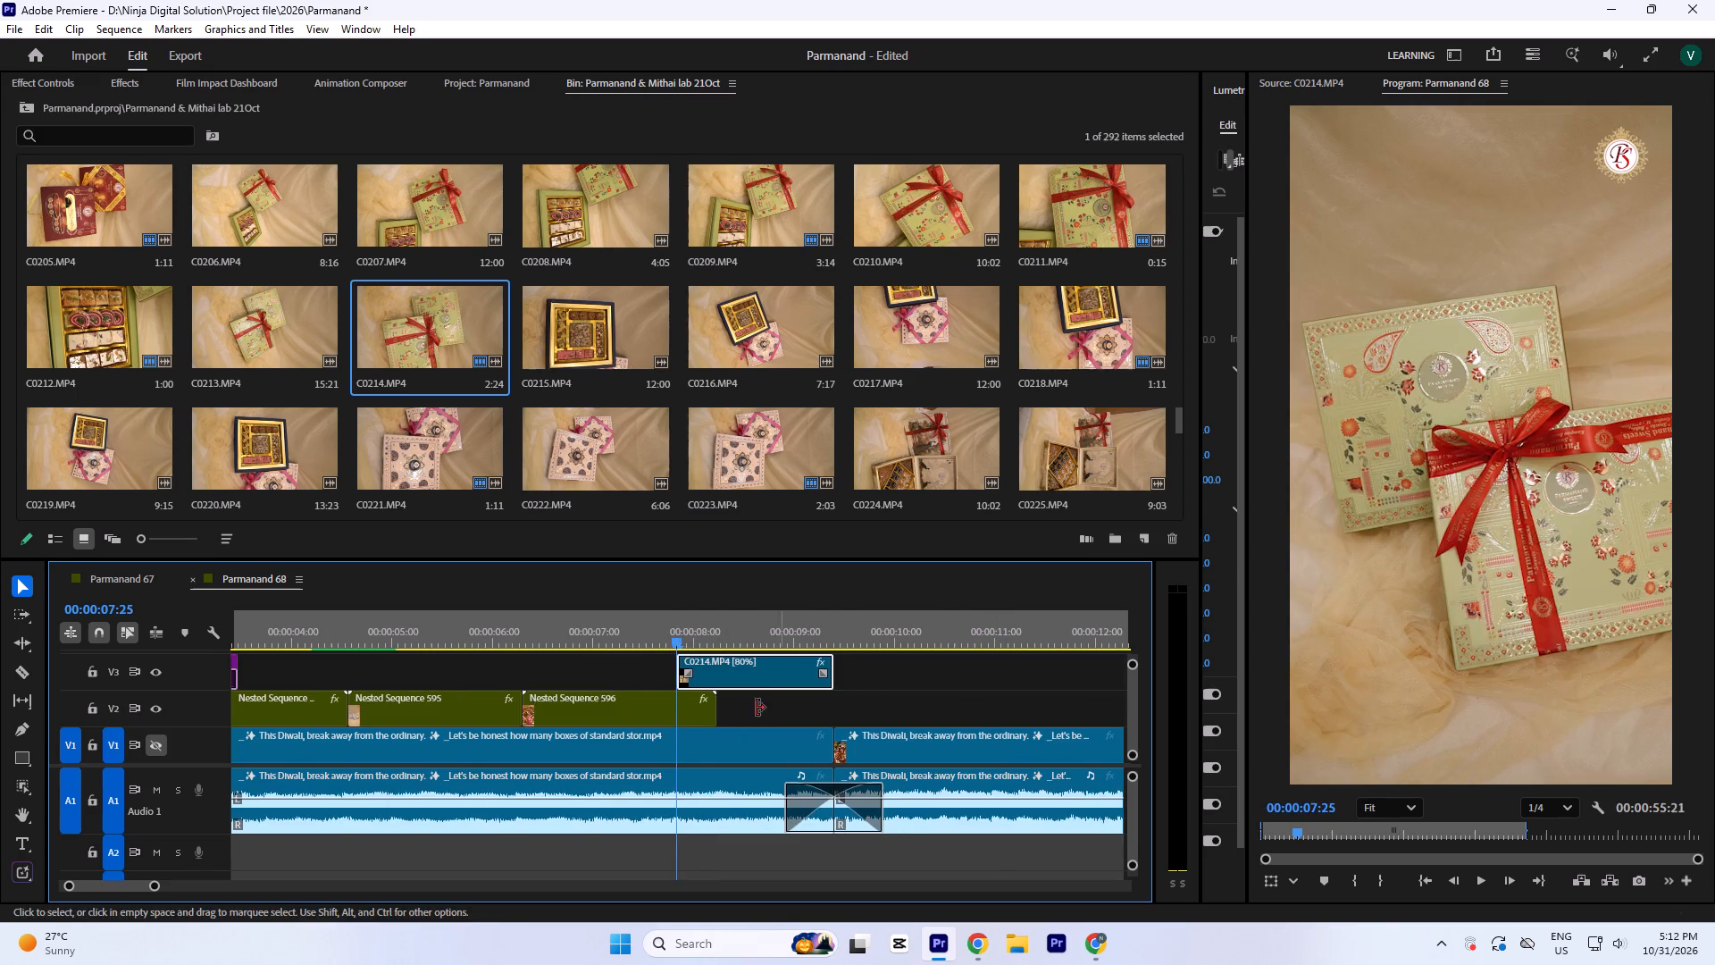
# Save the project.
pyautogui.click(573, 631)
pyautogui.press('-')
pyautogui.hotkey('ctrl', 's')
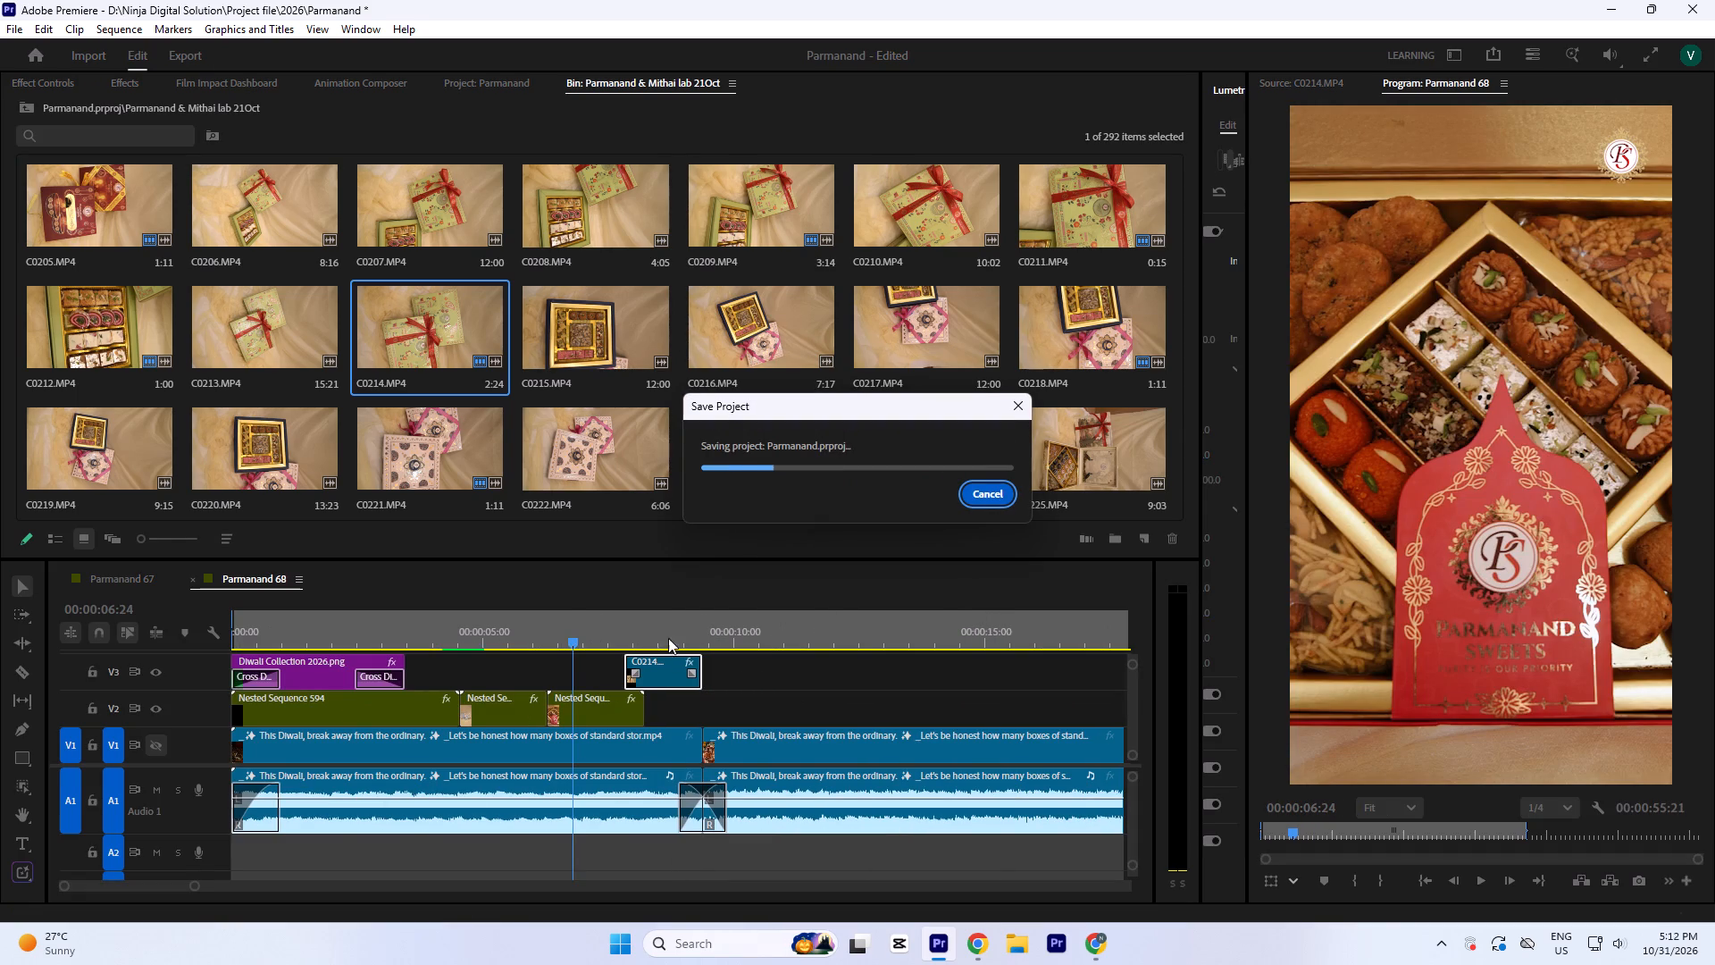
# Inspect the Warp Stabilizer settings of Nested Sequence 596 and play it through into C0214.MP4.
pyautogui.click(616, 704)
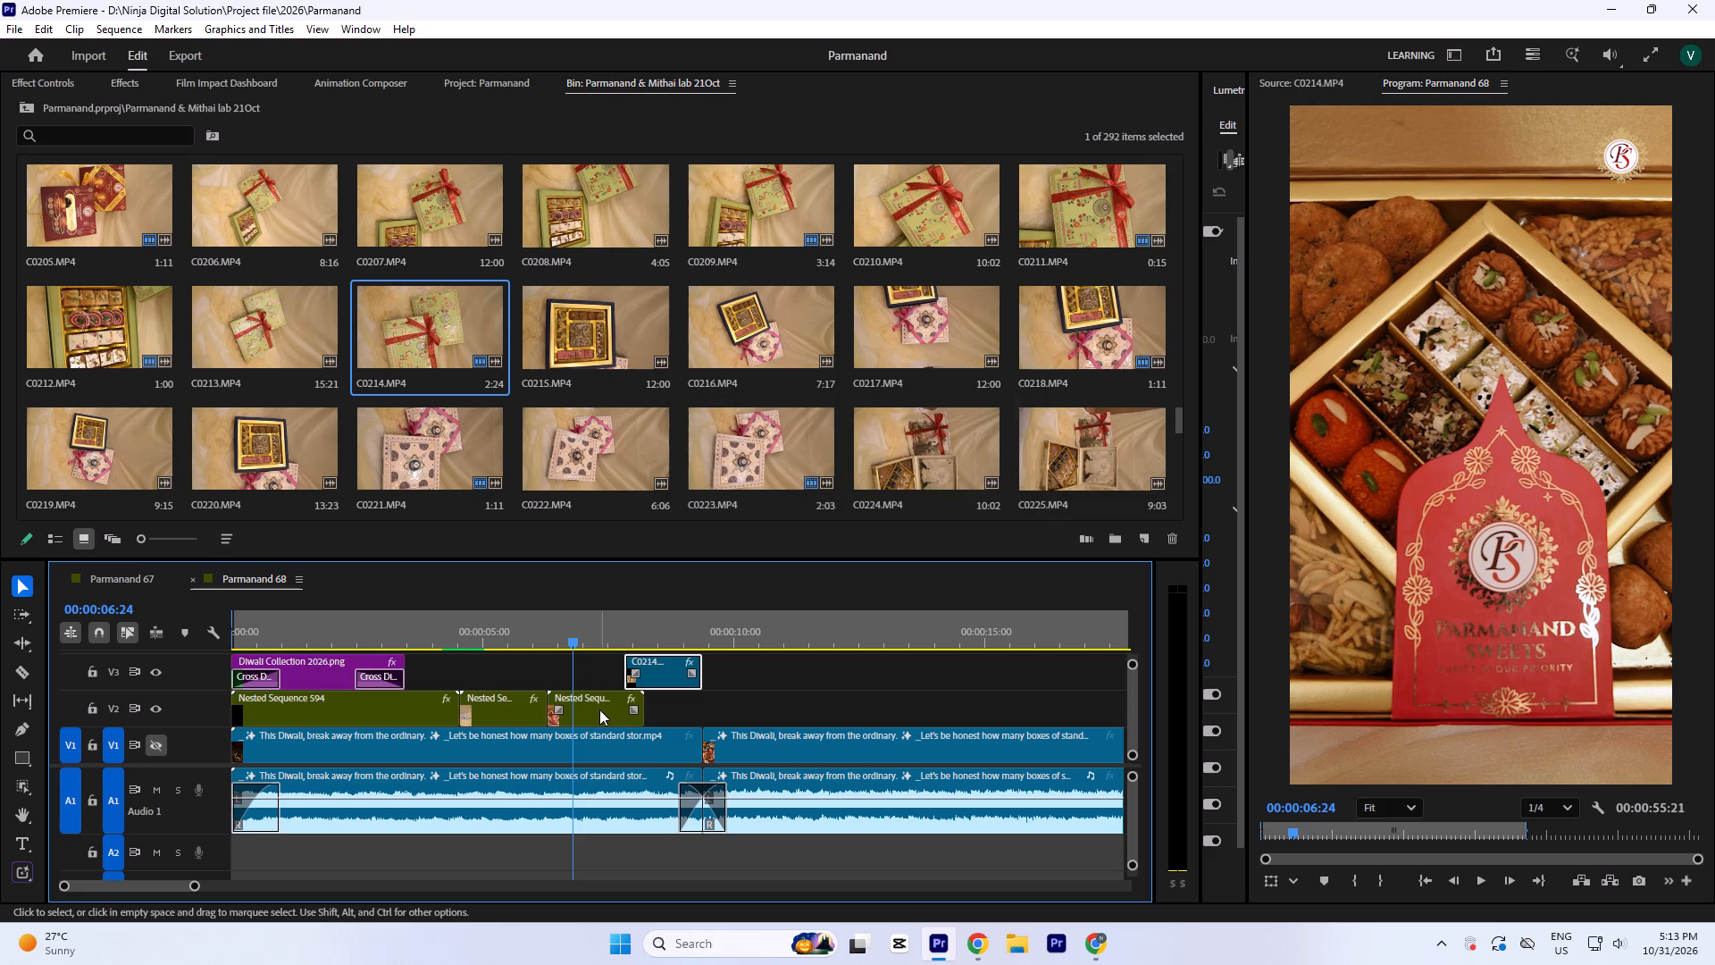
pyautogui.click(599, 709)
pyautogui.click(54, 77)
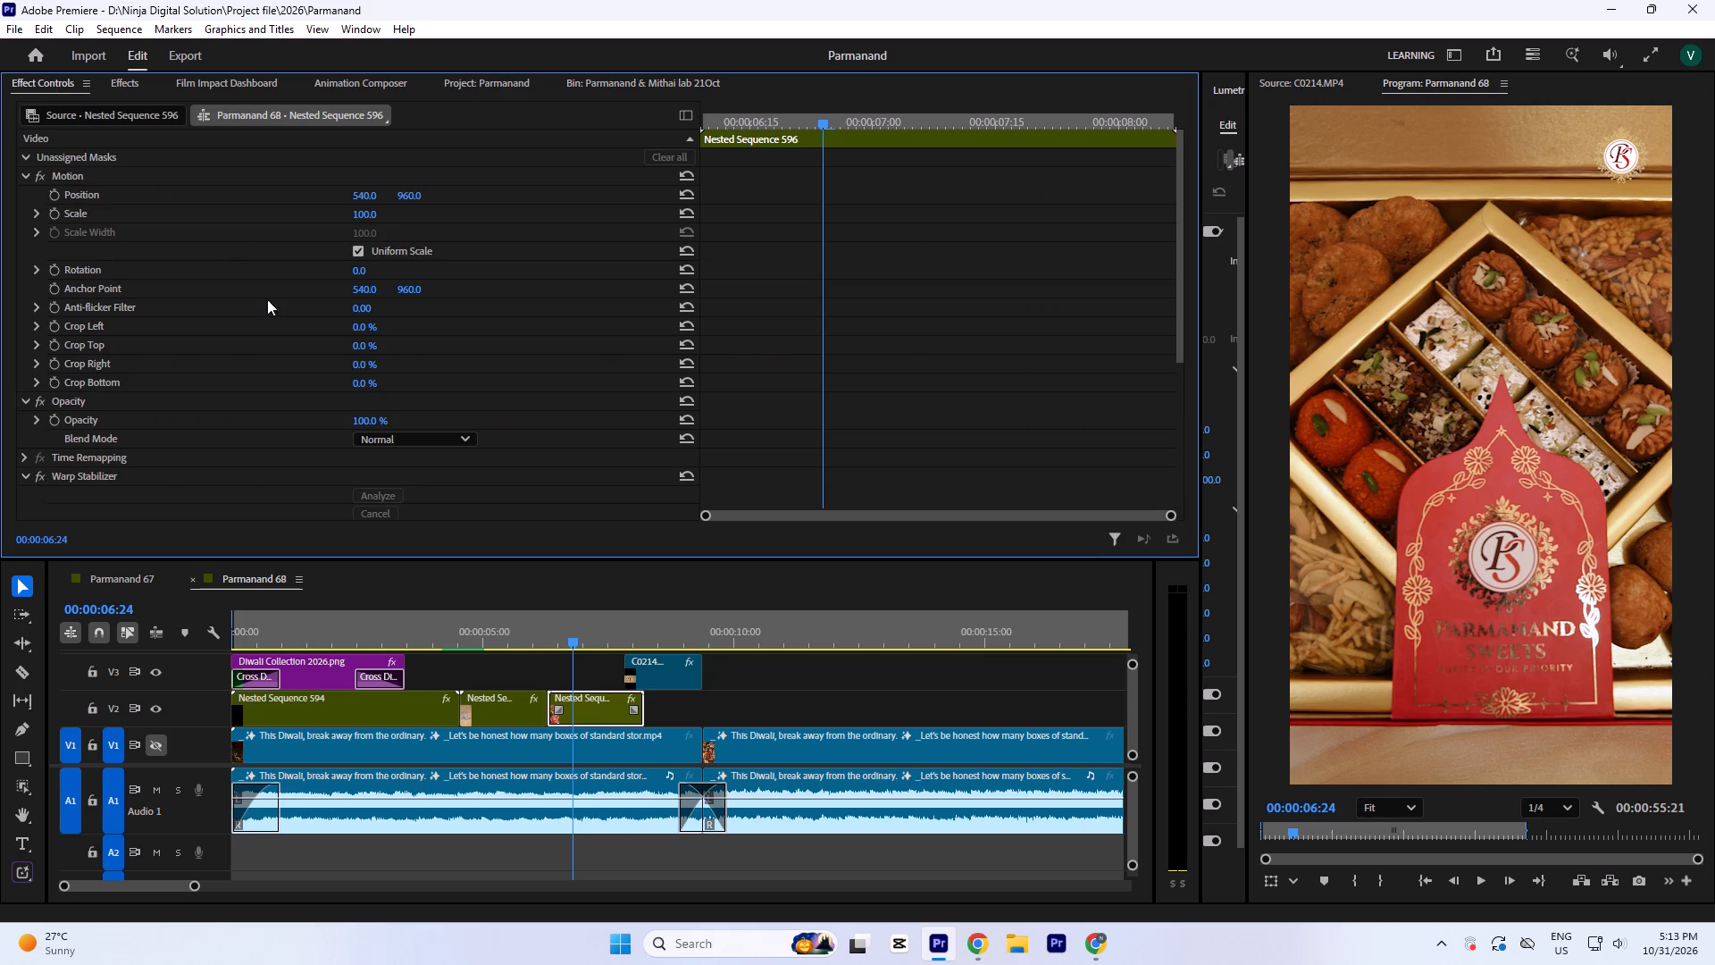
pyautogui.scroll(-4, 269, 318)
pyautogui.click(548, 627)
pyautogui.press('space')
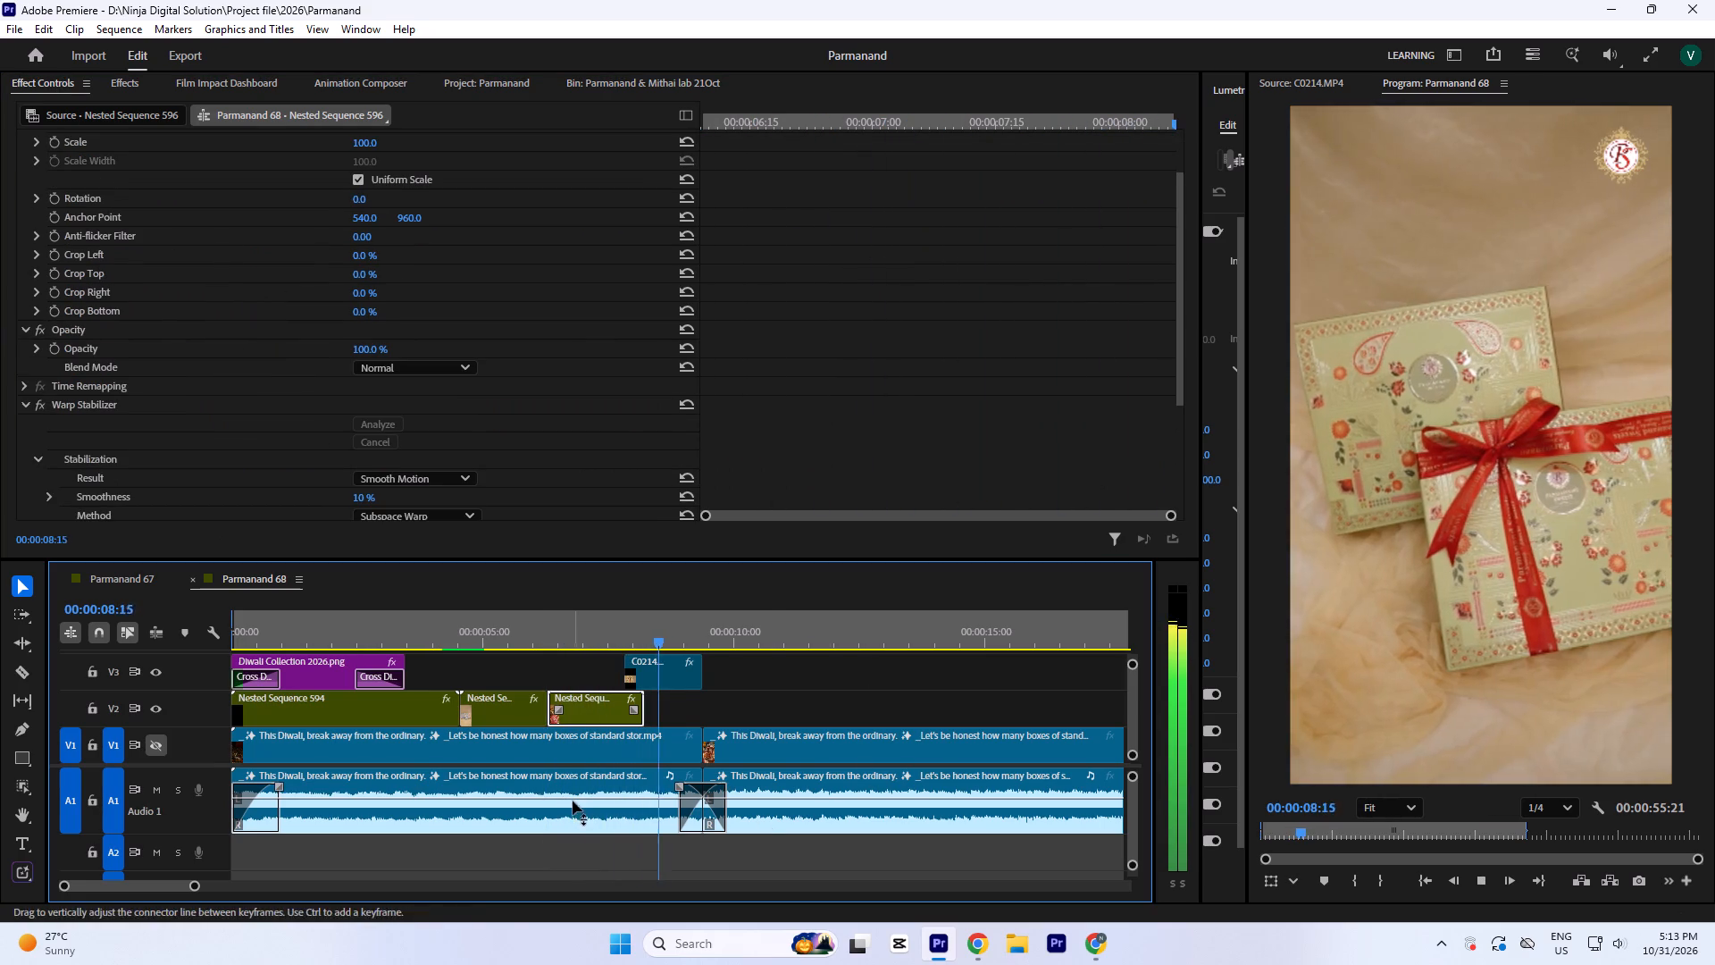
pyautogui.press('space')
# Play C0214.MP4 on V3 in short bursts to check its framing and motion up to the music cut.
pyautogui.click(667, 623)
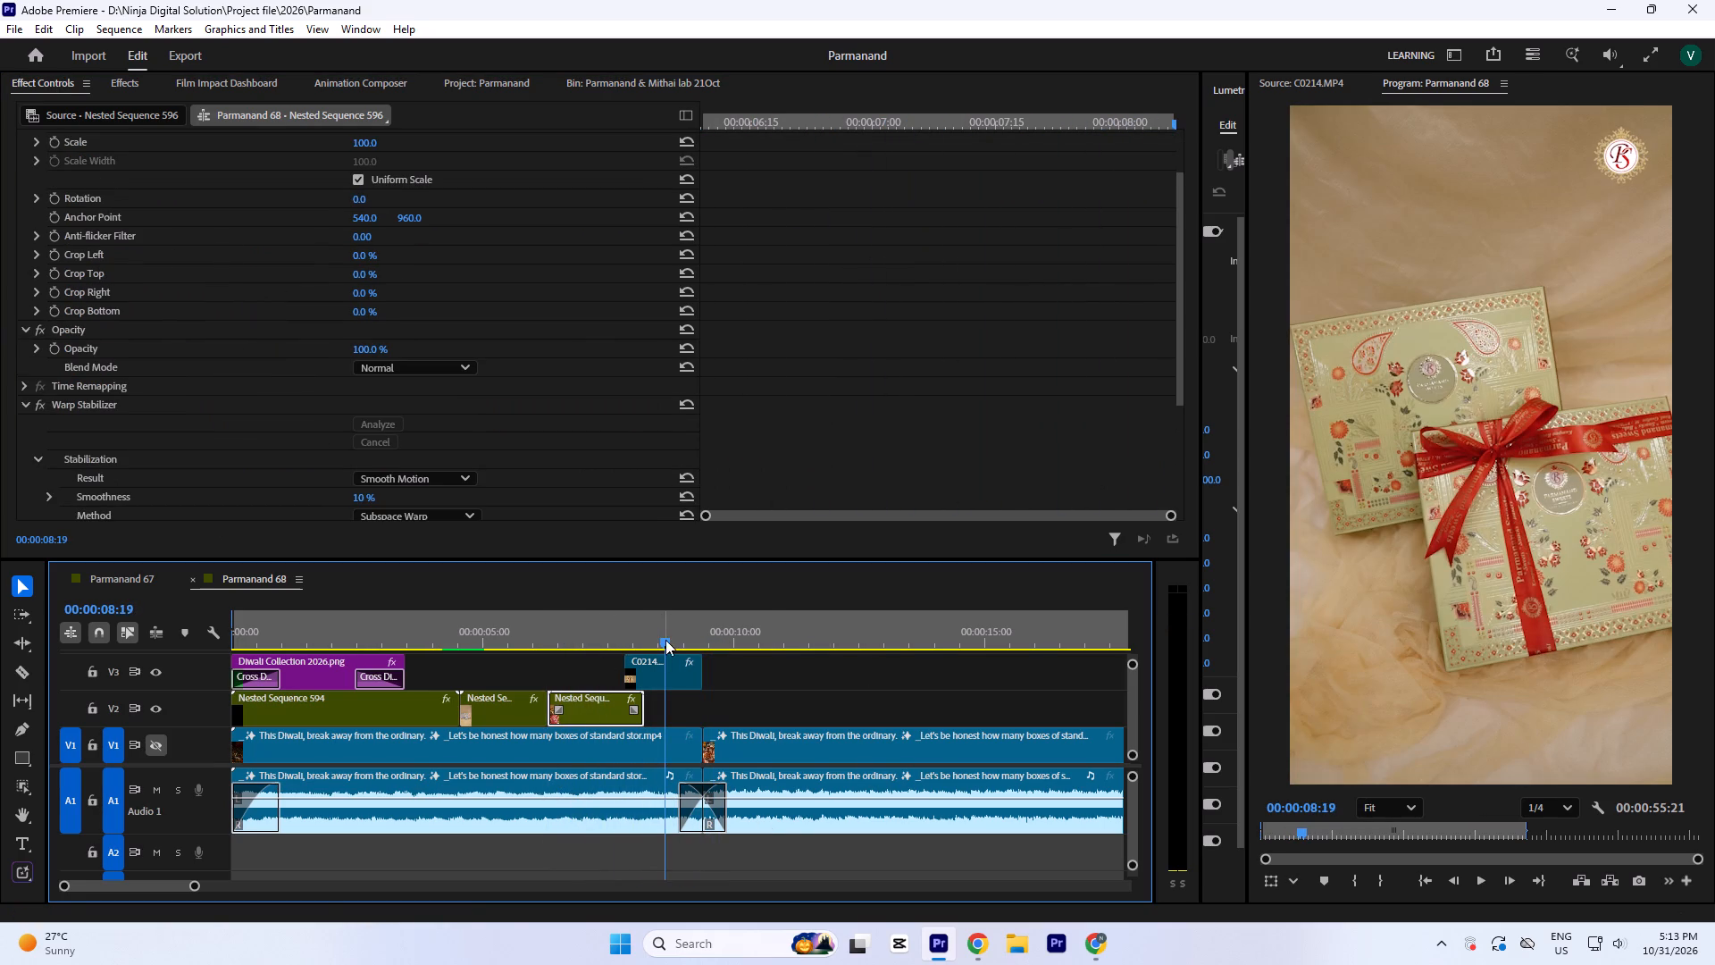
pyautogui.press('=')
pyautogui.click(759, 680)
pyautogui.click(710, 683)
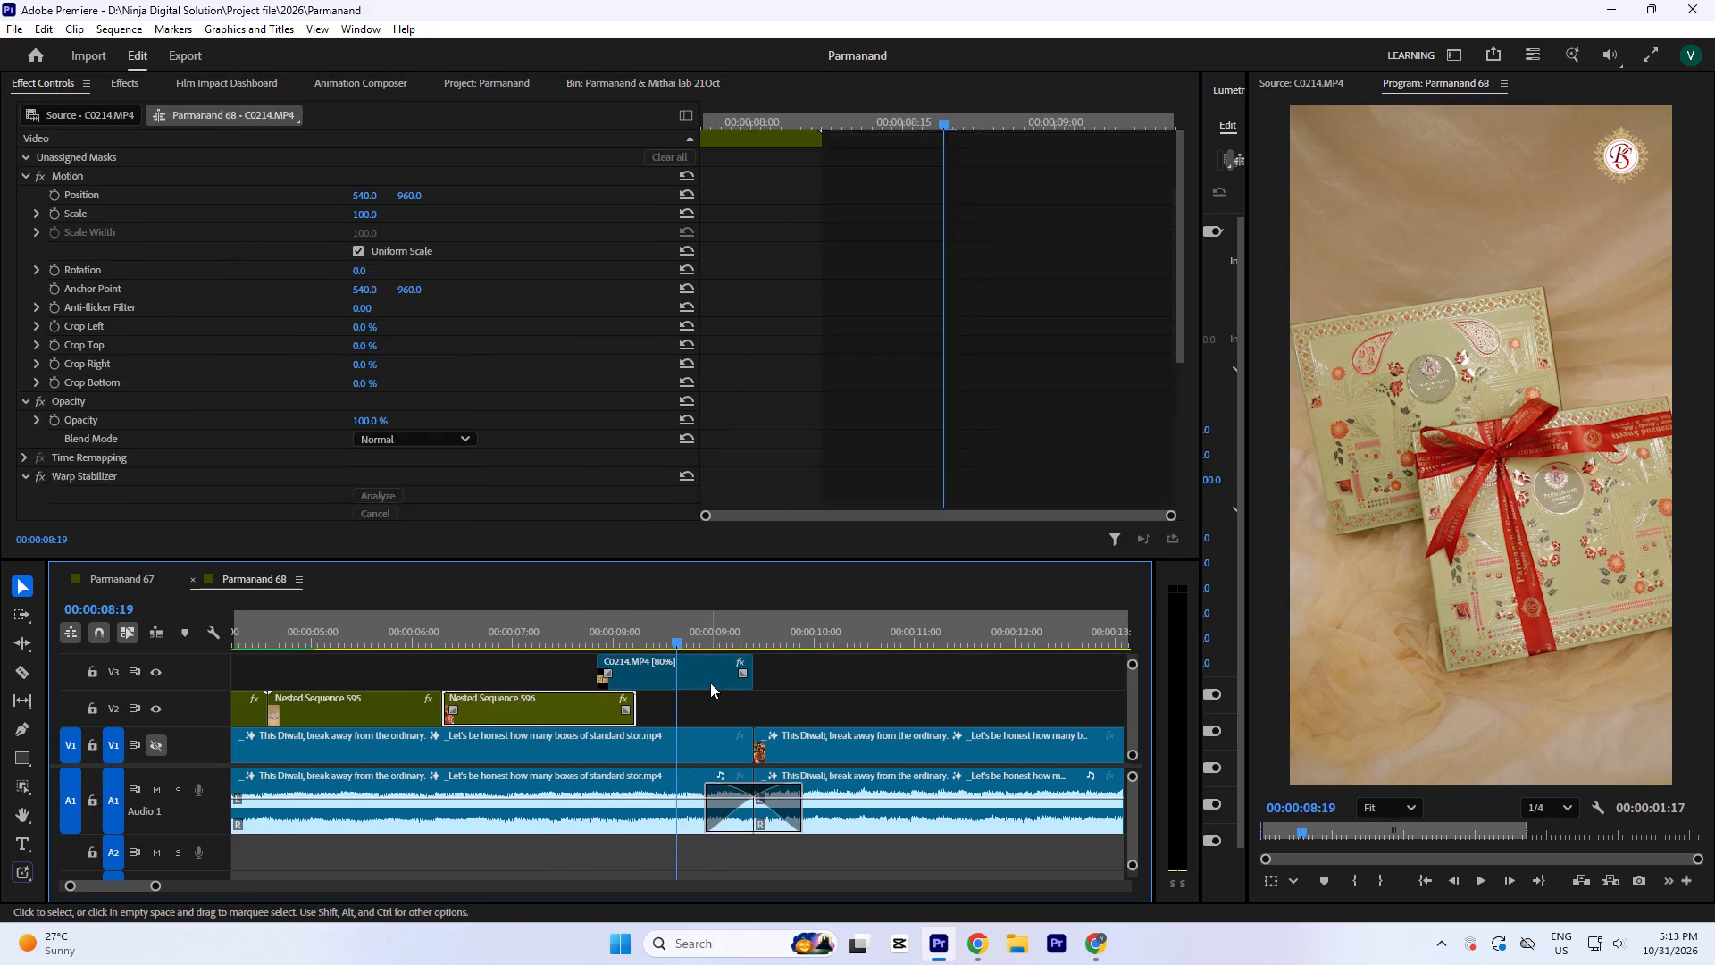
pyautogui.click(713, 631)
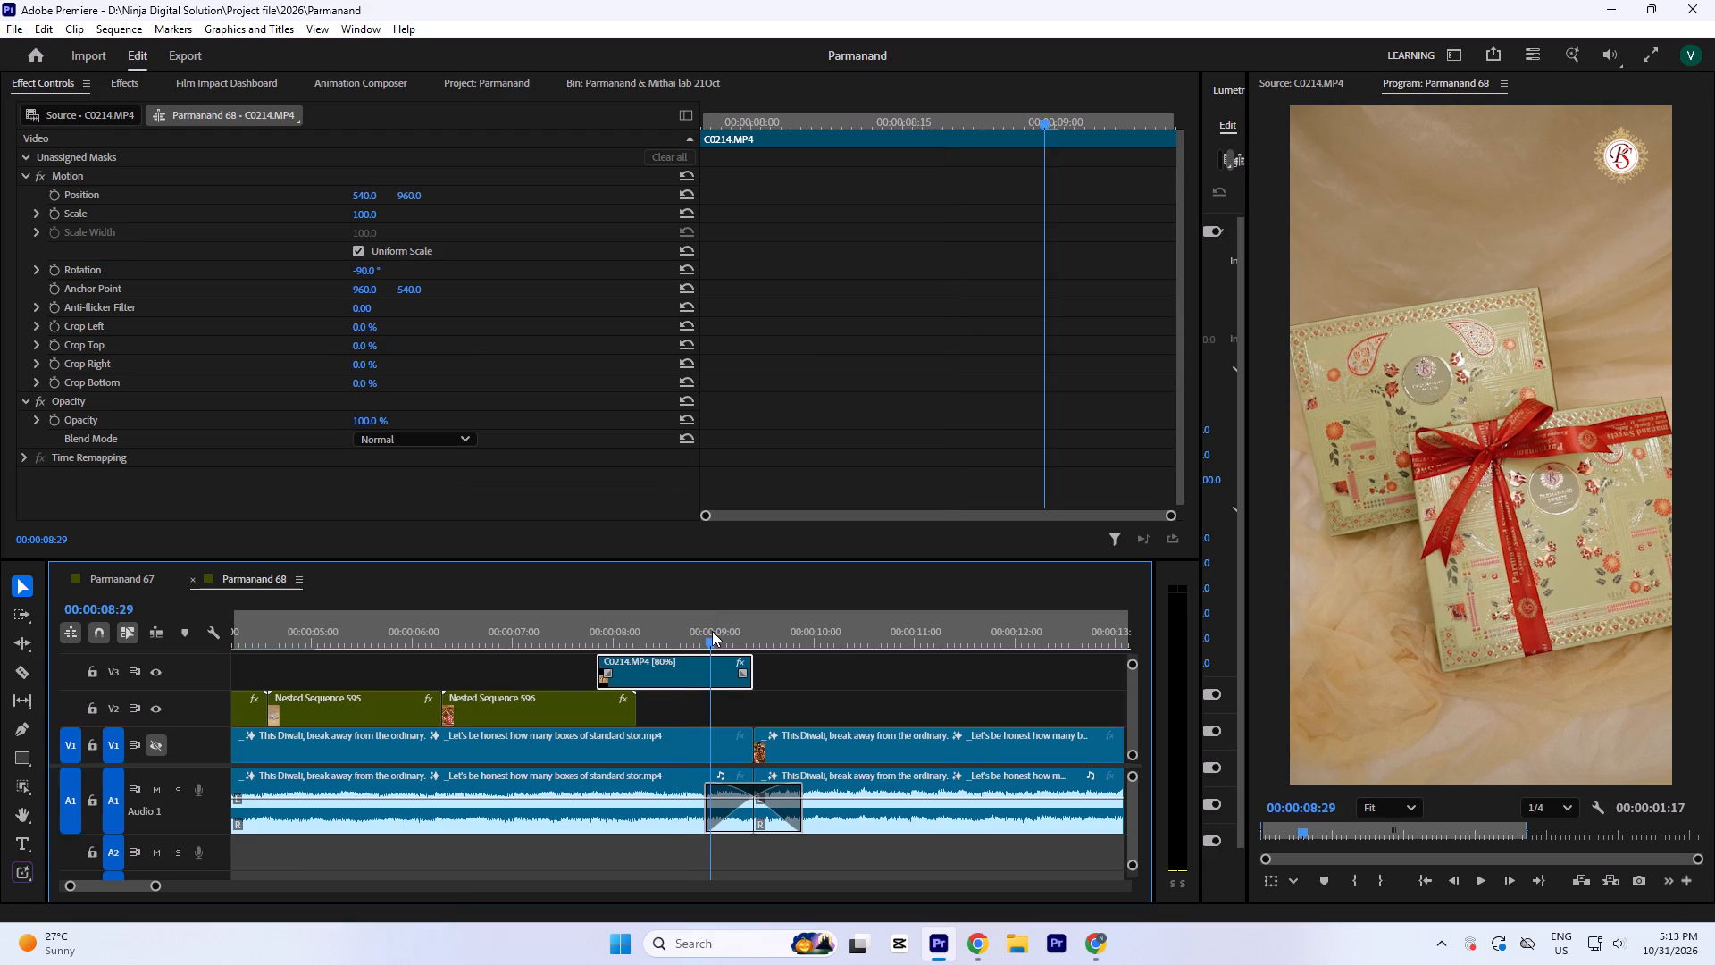
pyautogui.press('space')
pyautogui.press('space')
pyautogui.press('space')
pyautogui.press('space')
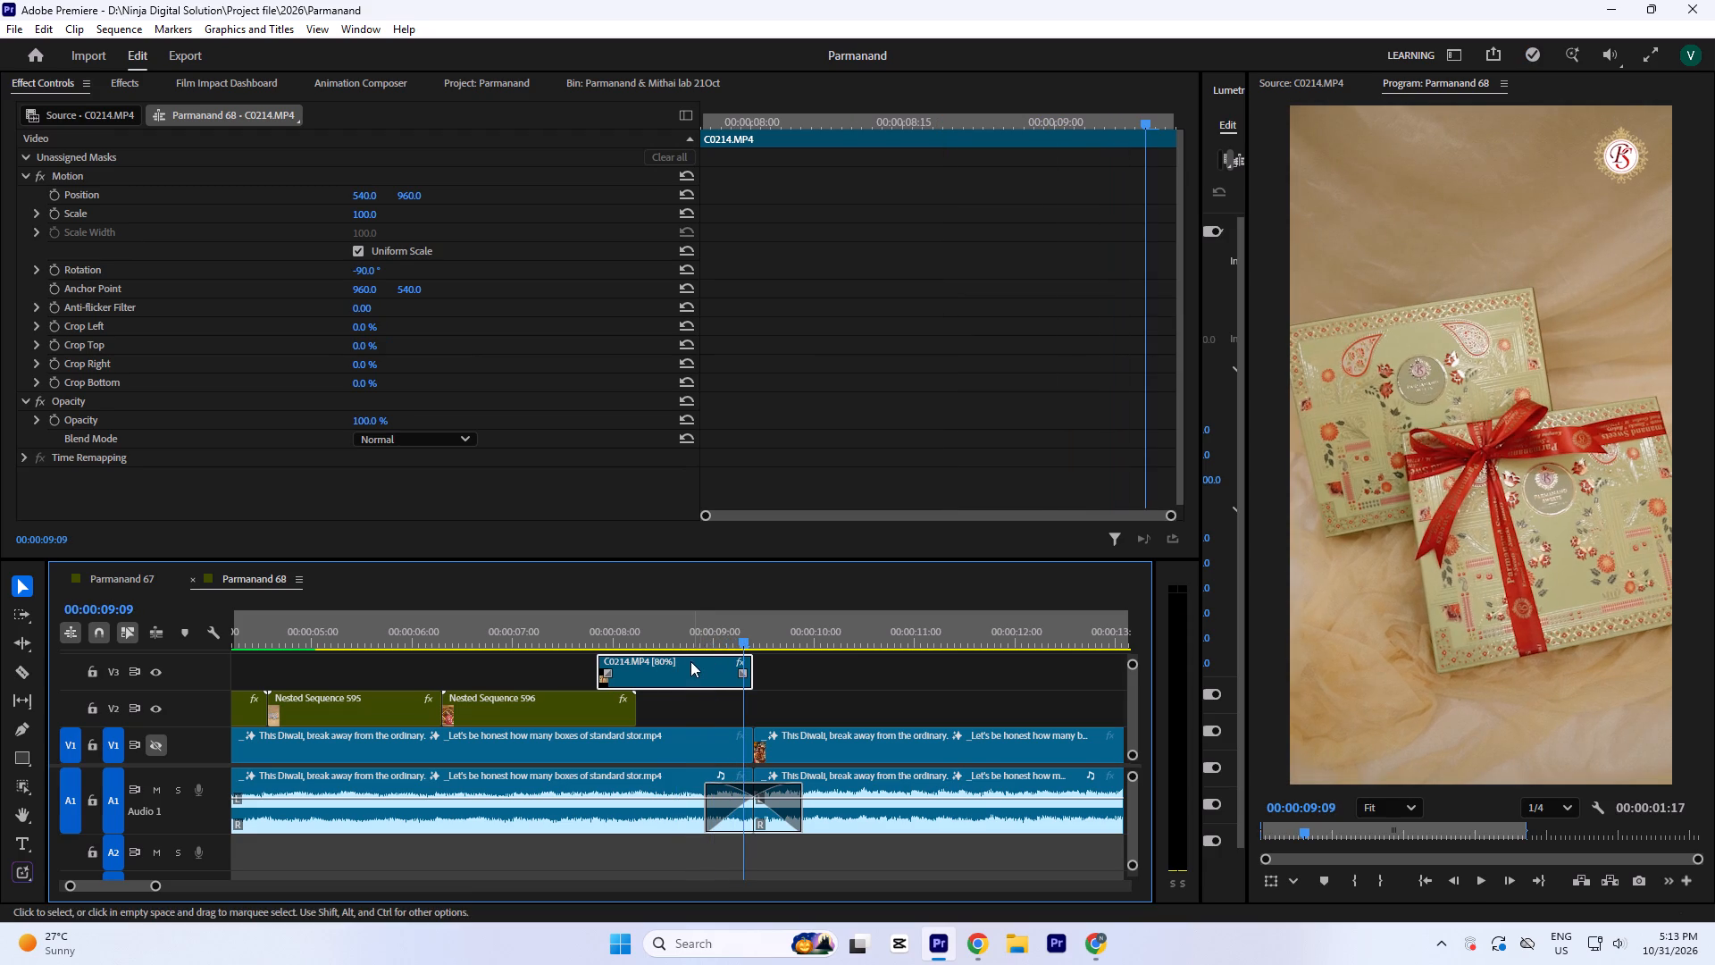
pyautogui.press('space')
pyautogui.press('space')
pyautogui.click(599, 627)
pyautogui.press('space')
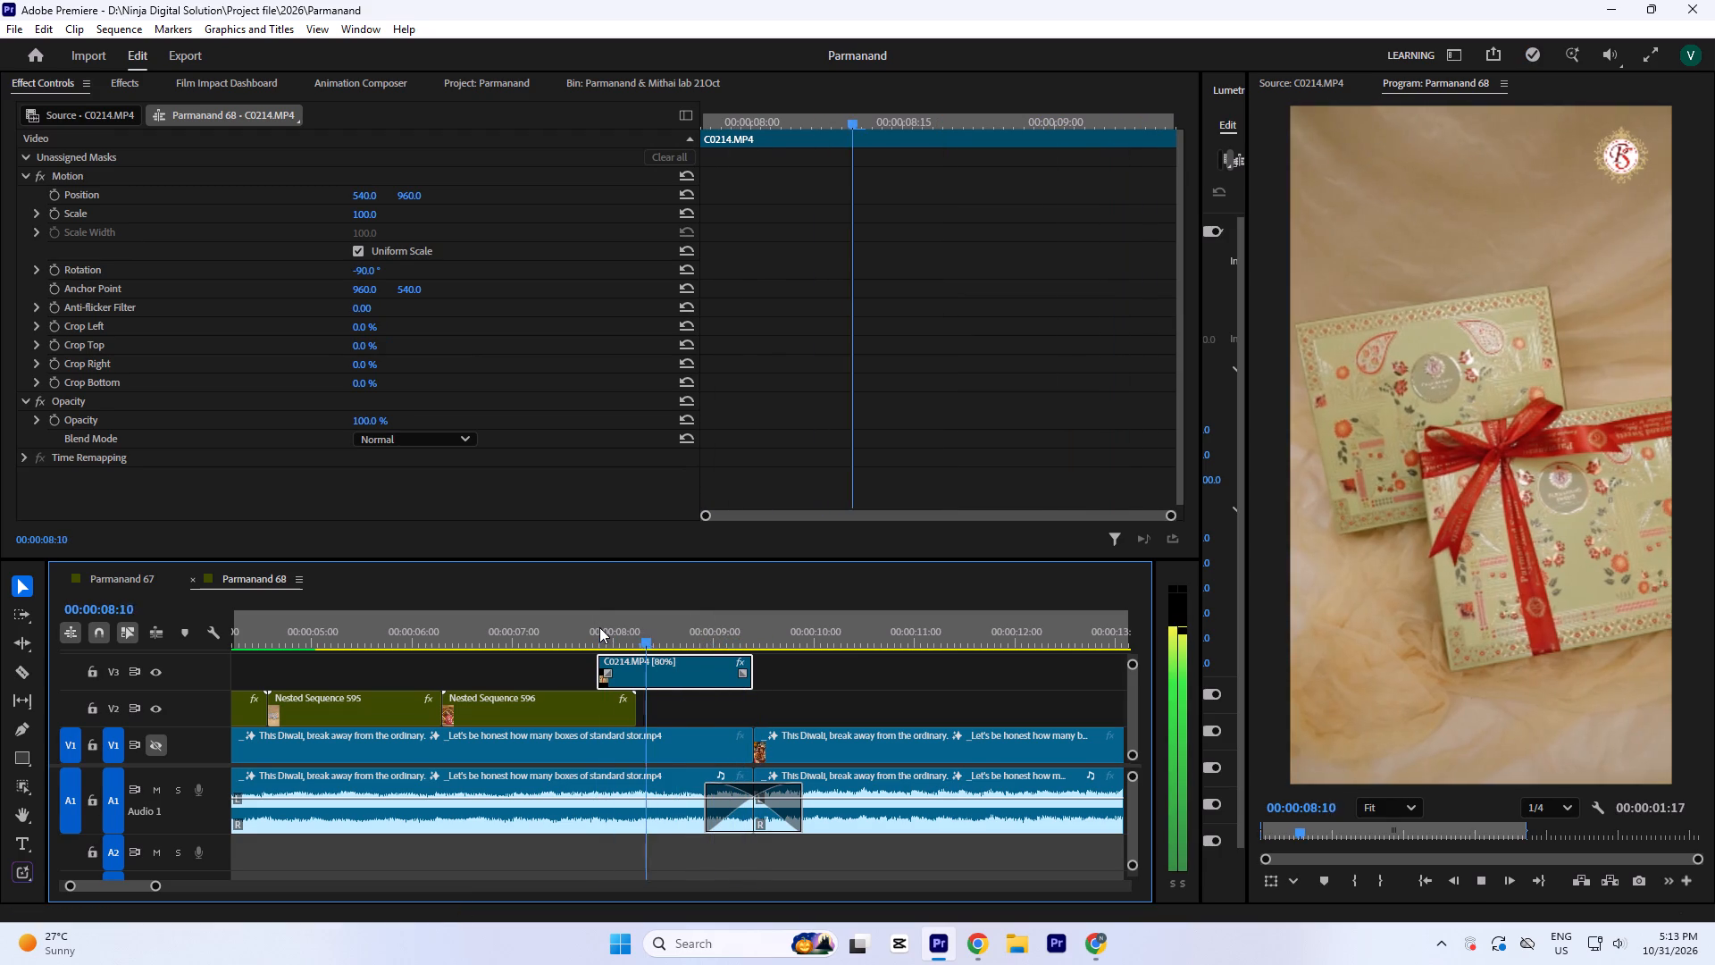
pyautogui.press('space')
# Nest C0214.MP4 on V3, accepting the default sequence name.
pyautogui.click(704, 625)
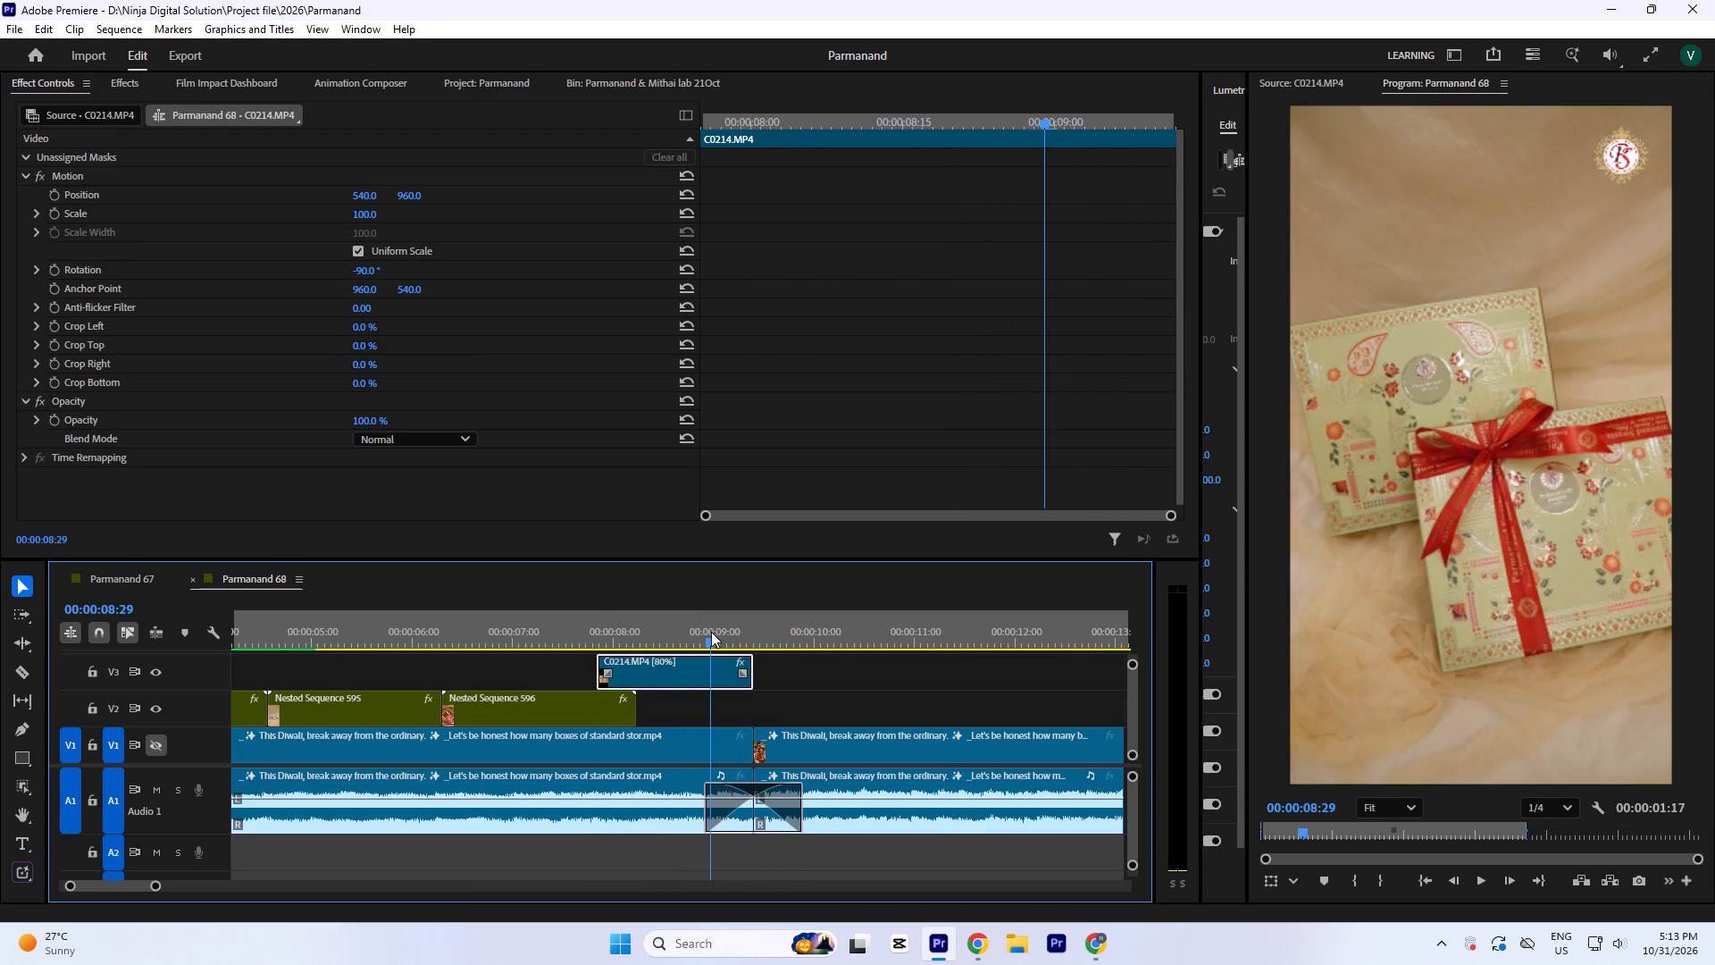
pyautogui.press('n')
pyautogui.press('Return')
pyautogui.click(688, 684)
# Apply Warp Stabilizer to the new nest on V3 and set its Smoothness to 10%.
pyautogui.click(127, 88)
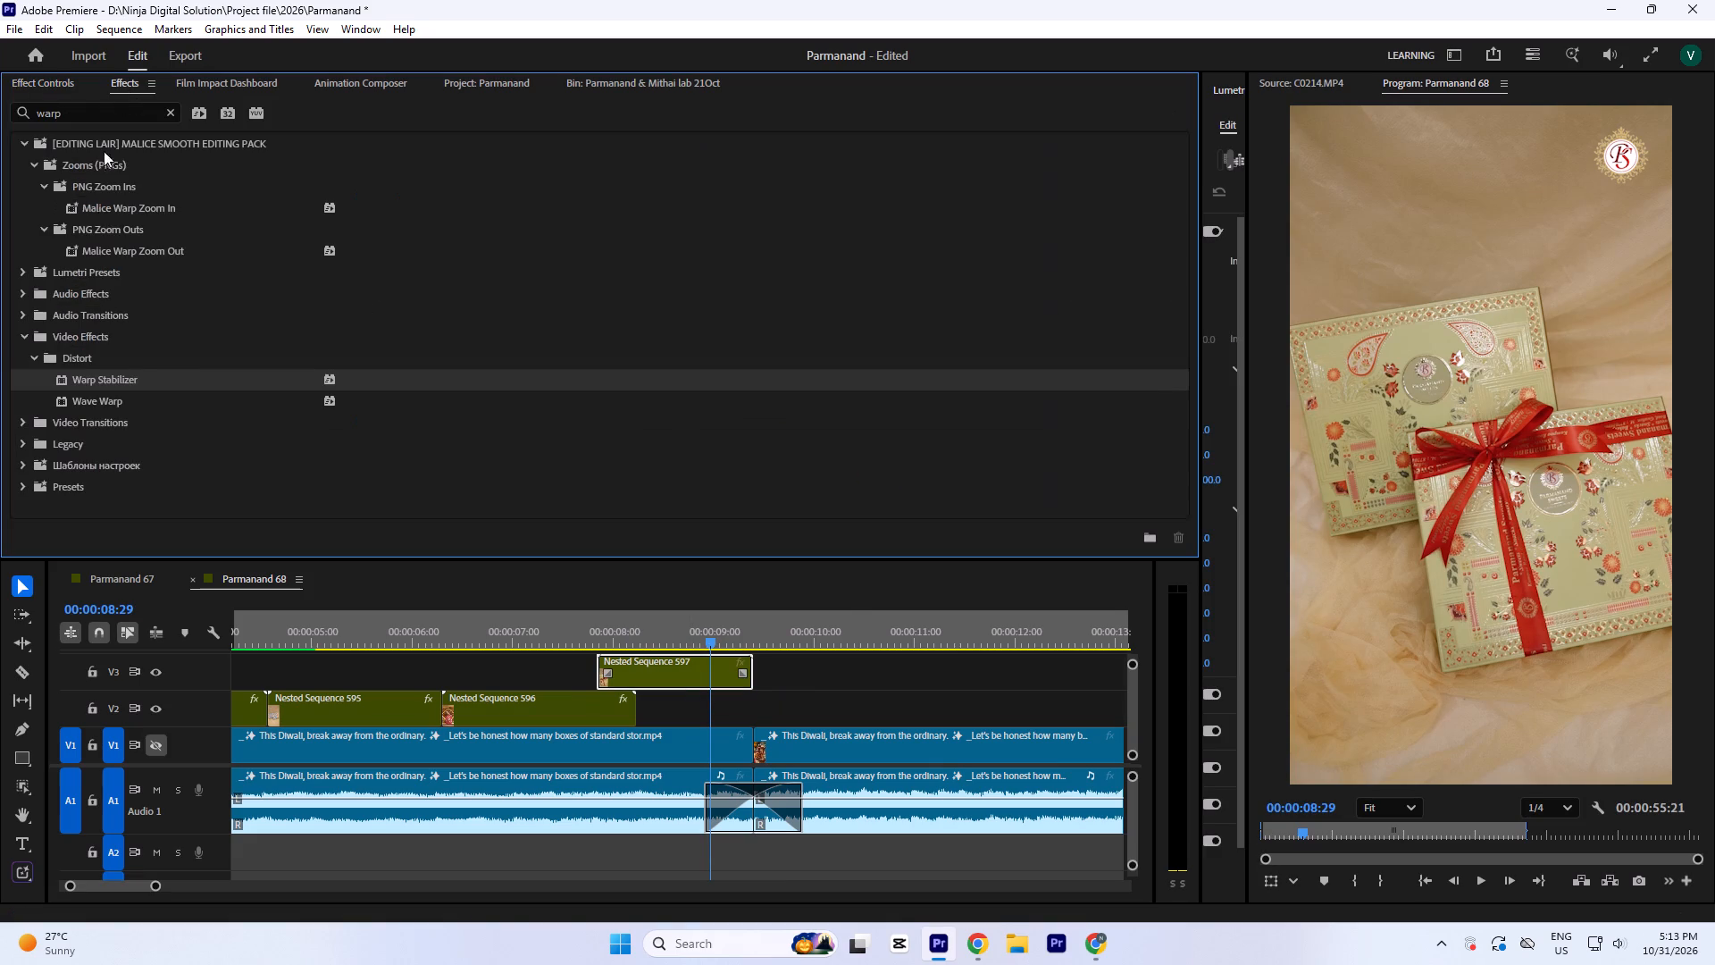
pyautogui.doubleClick(156, 384)
pyautogui.click(67, 76)
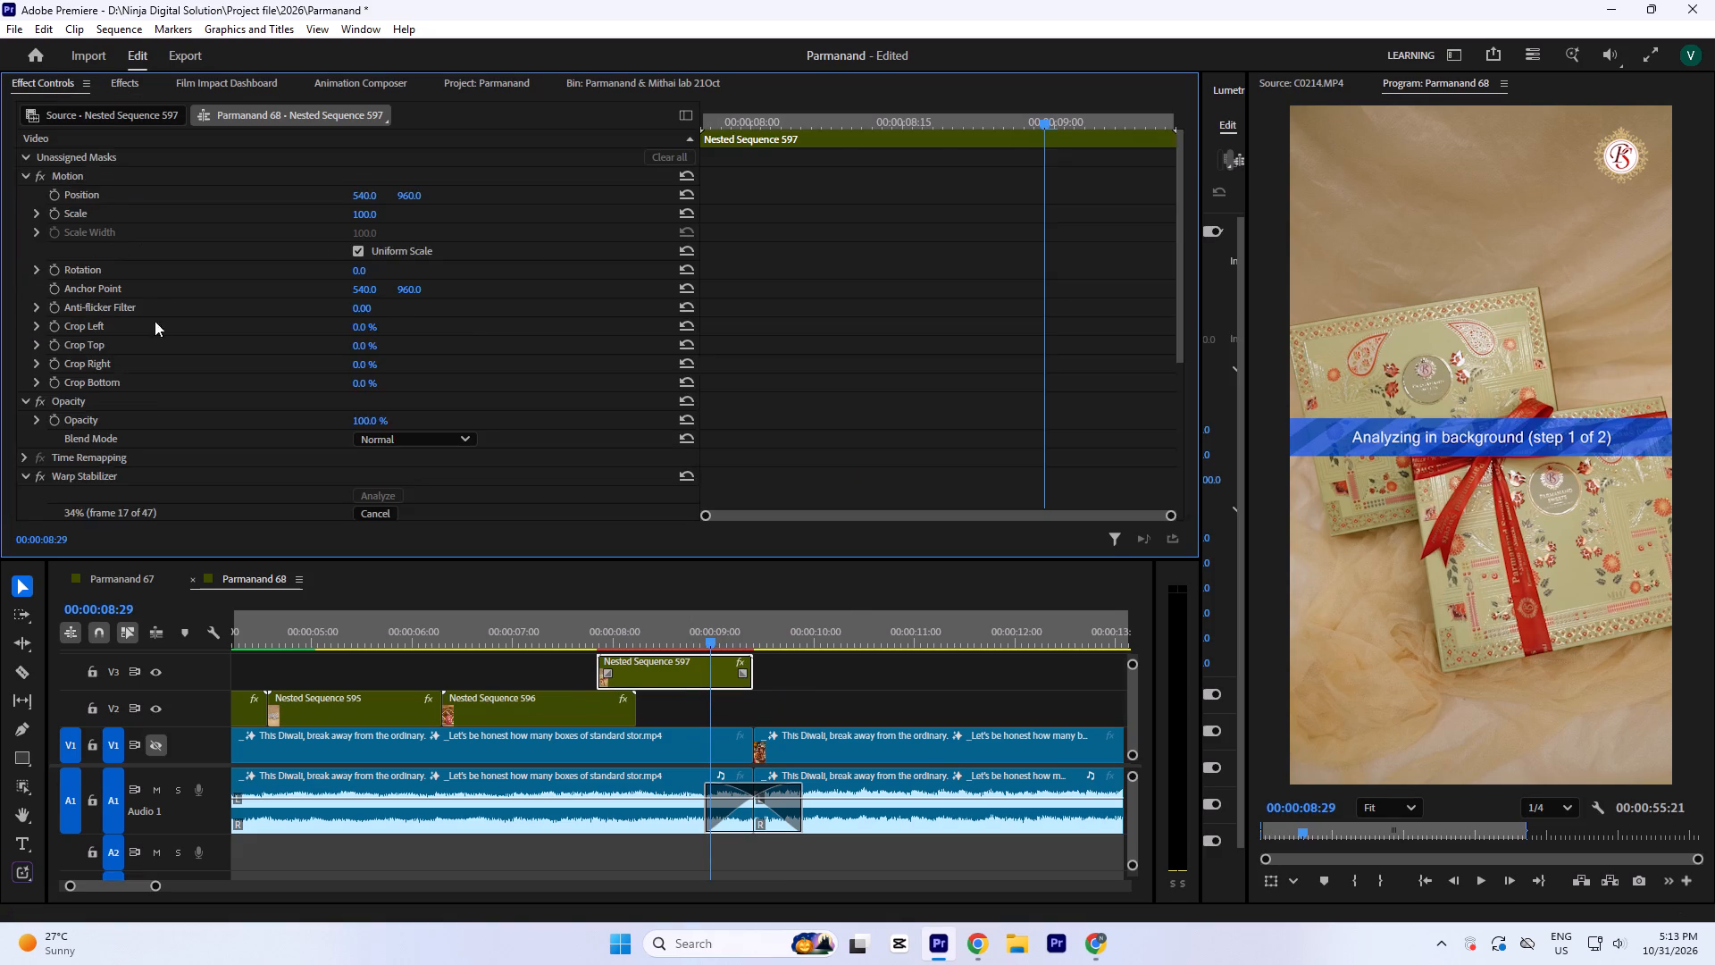
pyautogui.scroll(-6, 155, 326)
pyautogui.click(361, 461)
pyautogui.press('1')
pyautogui.press('0')
pyautogui.click(896, 337)
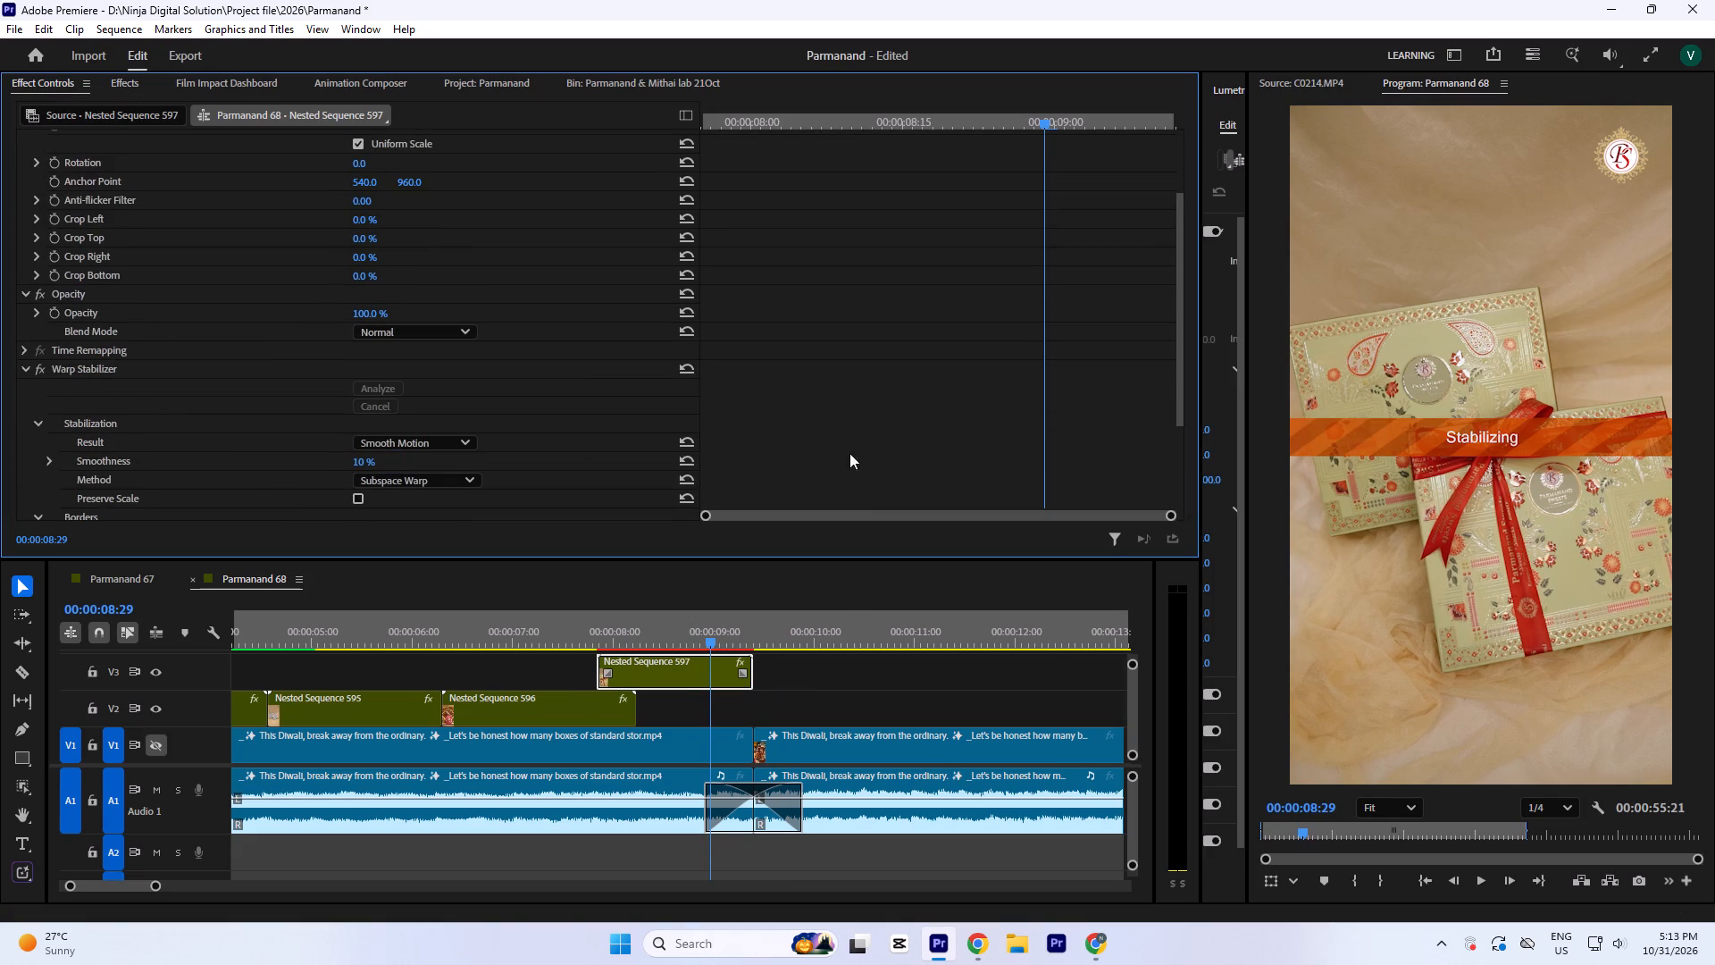
# Play from Nested Sequence 596 through the stabilized nest on V3 to check its motion.
pyautogui.click(506, 633)
pyautogui.press('space')
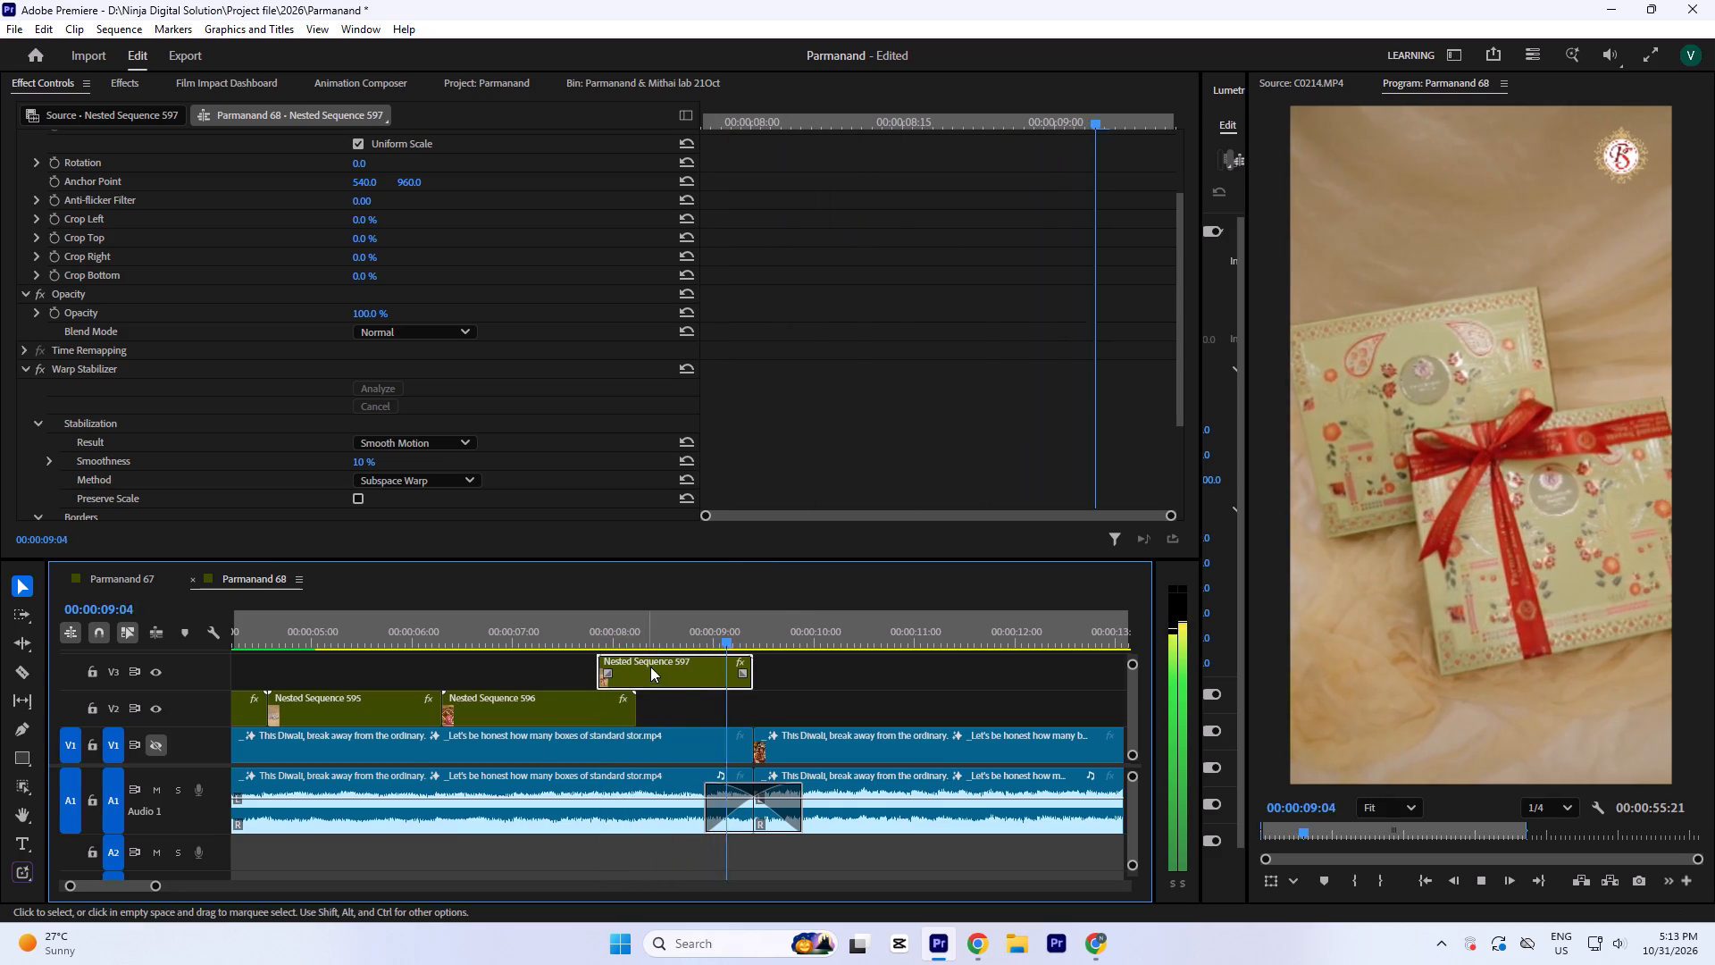
pyautogui.press('space')
# Add Position and Scale keyframes at 540, 960 and 100 to Nested Sequence 597 and place them at the clip's start.
pyautogui.click(715, 627)
pyautogui.click(849, 354)
pyautogui.press('-')
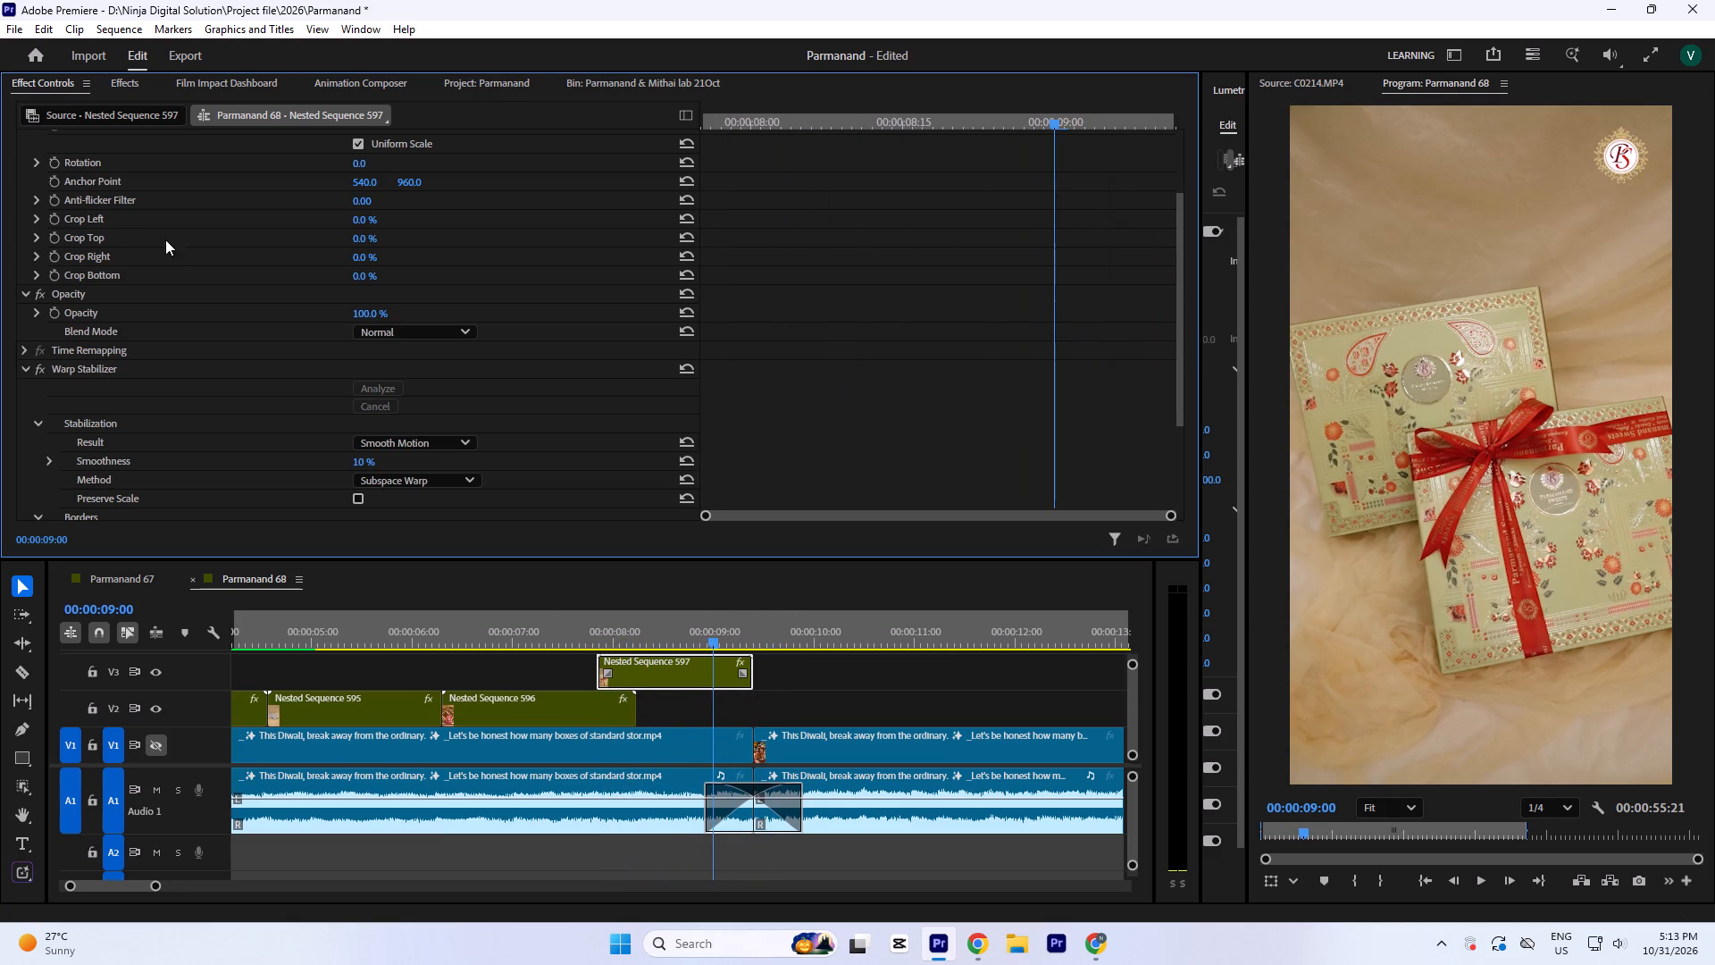
pyautogui.scroll(9, 150, 293)
pyautogui.click(55, 185)
pyautogui.click(57, 213)
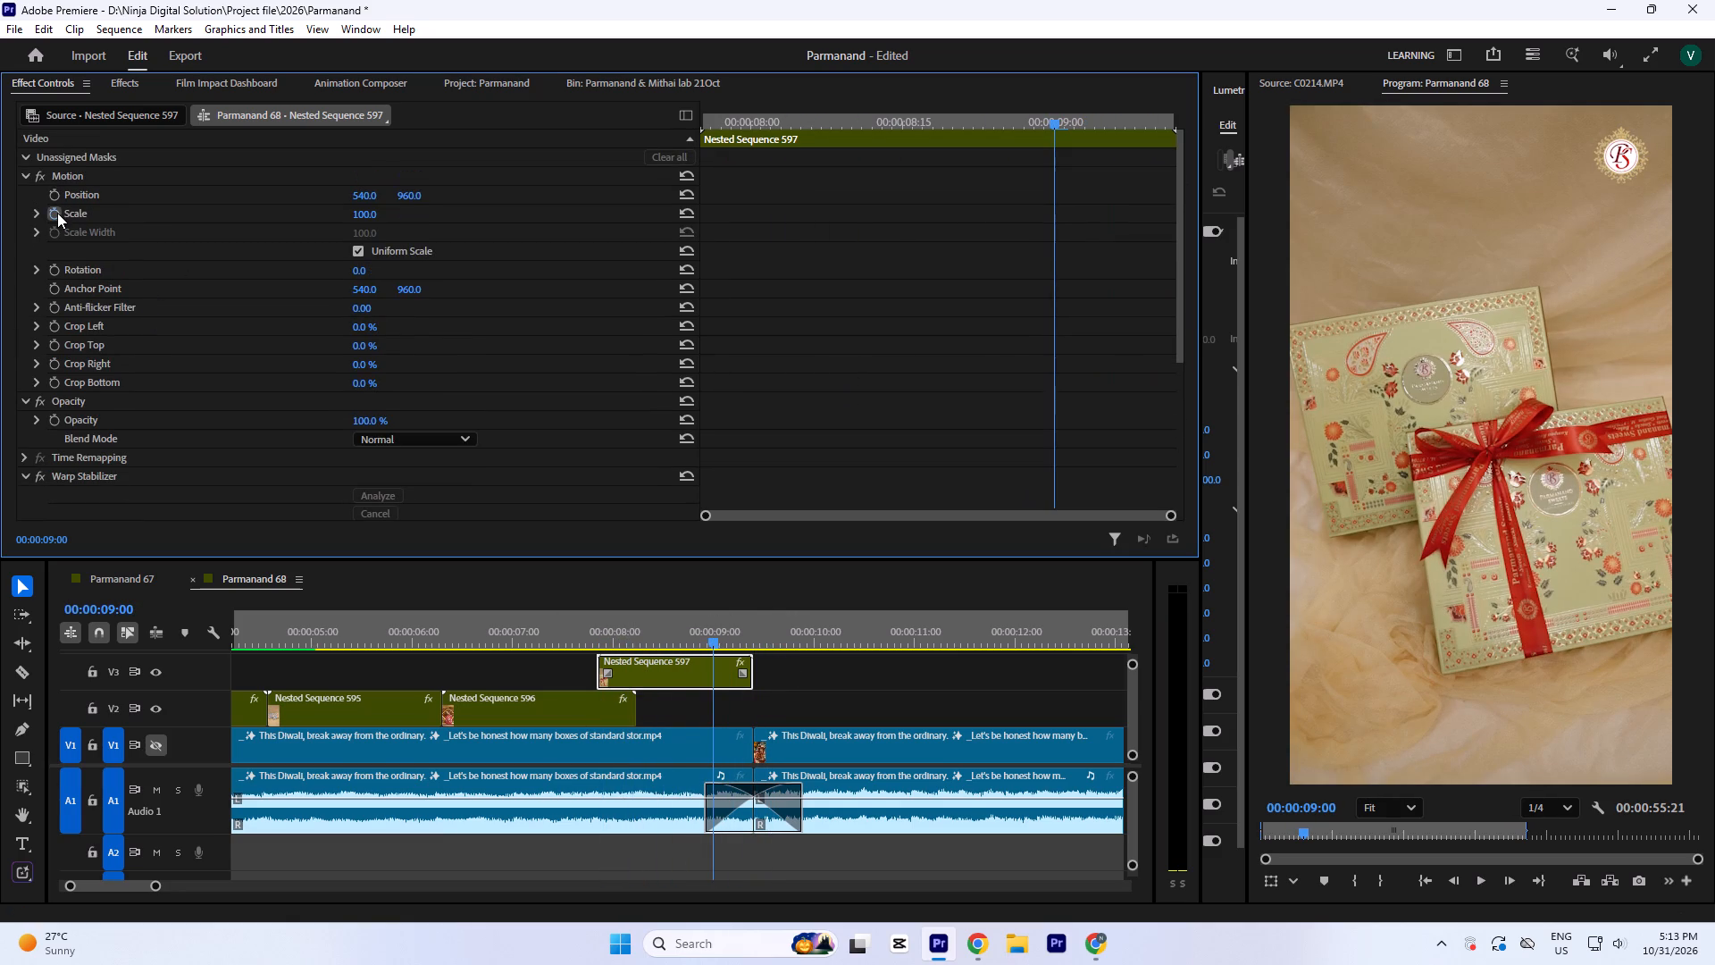
pyautogui.click(58, 192)
pyautogui.moveTo(1014, 168); pyautogui.dragTo(1071, 240)
pyautogui.press('-')
pyautogui.moveTo(1047, 213); pyautogui.dragTo(890, 222)
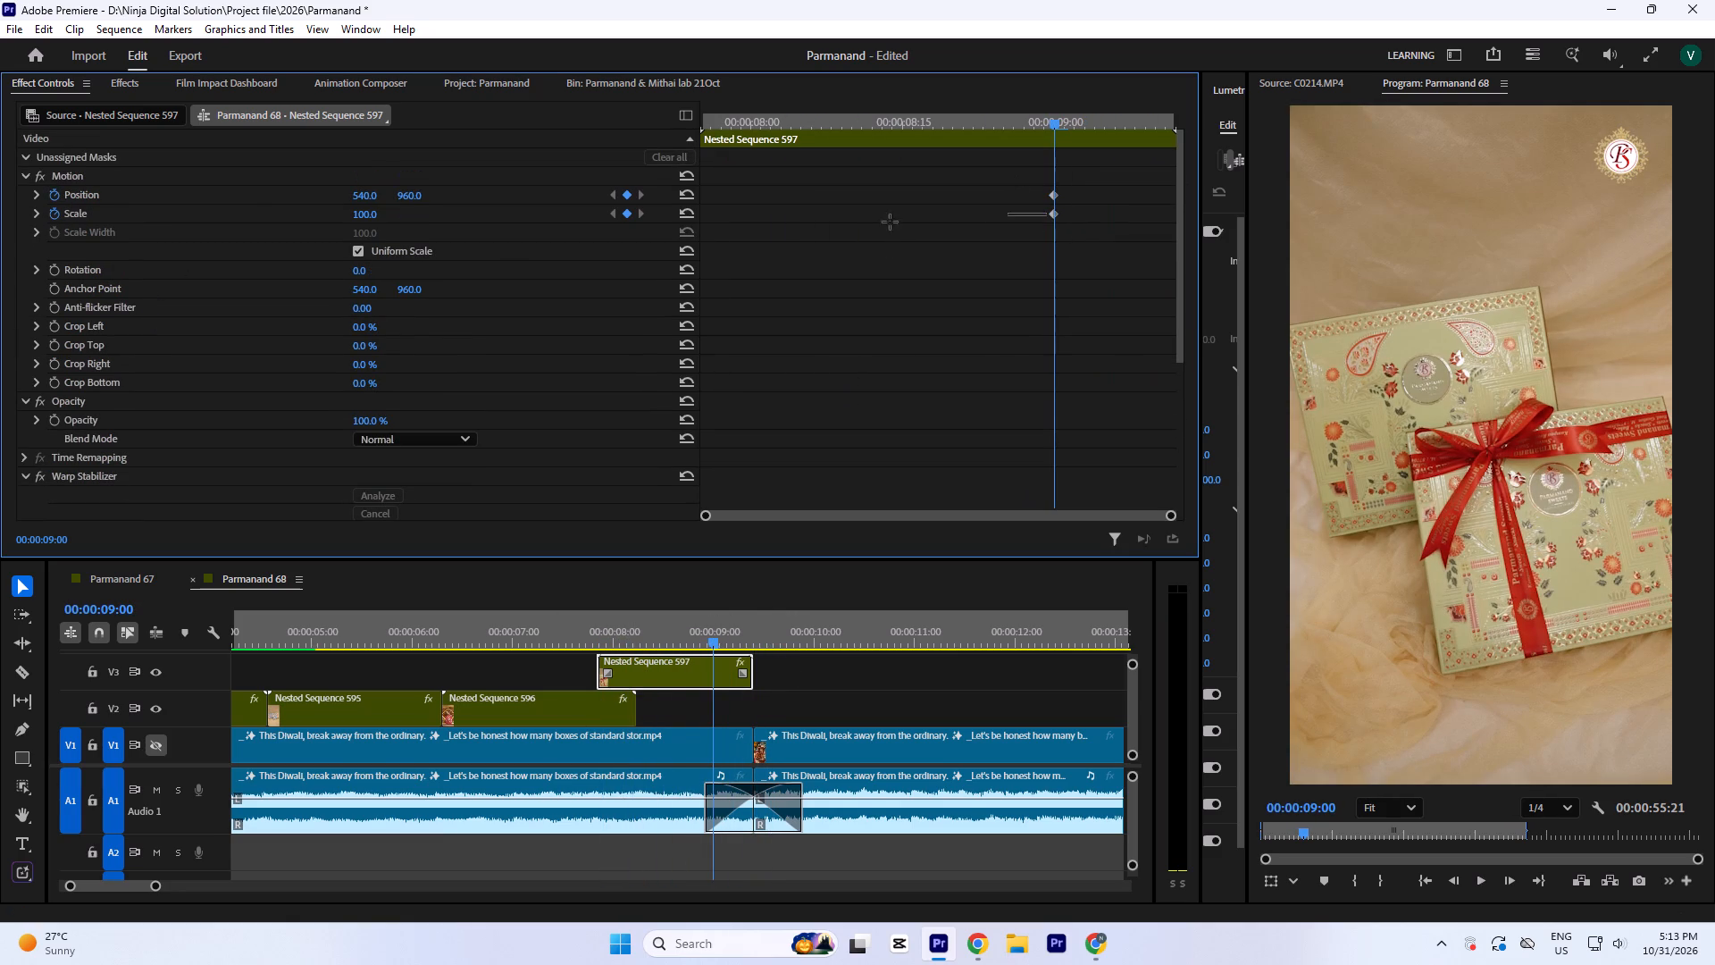
pyautogui.moveTo(890, 222); pyautogui.dragTo(363, 248)
pyautogui.moveTo(1008, 180); pyautogui.dragTo(1096, 231)
pyautogui.moveTo(1056, 213); pyautogui.dragTo(226, 278)
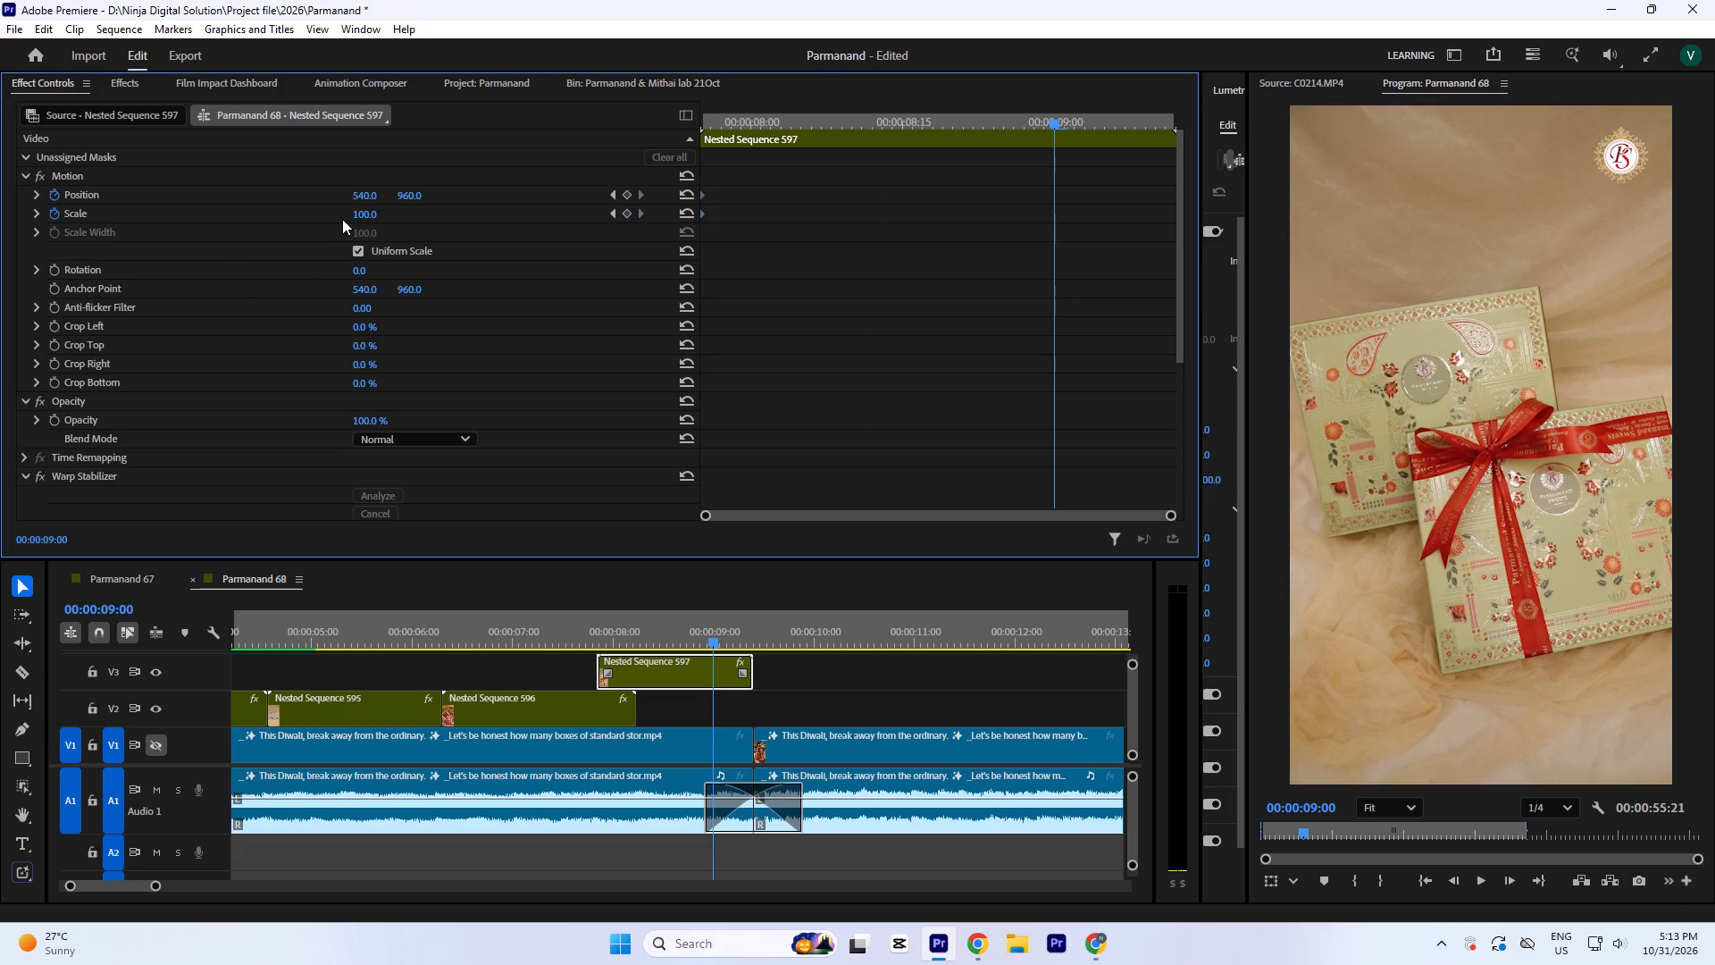
# At 00:00:09:00, keyframe Nested Sequence 597 with Scale 105 and Position 522, 914.
pyautogui.click(373, 214)
pyautogui.press('1')
pyautogui.press('0')
pyautogui.press('5')
pyautogui.click(842, 258)
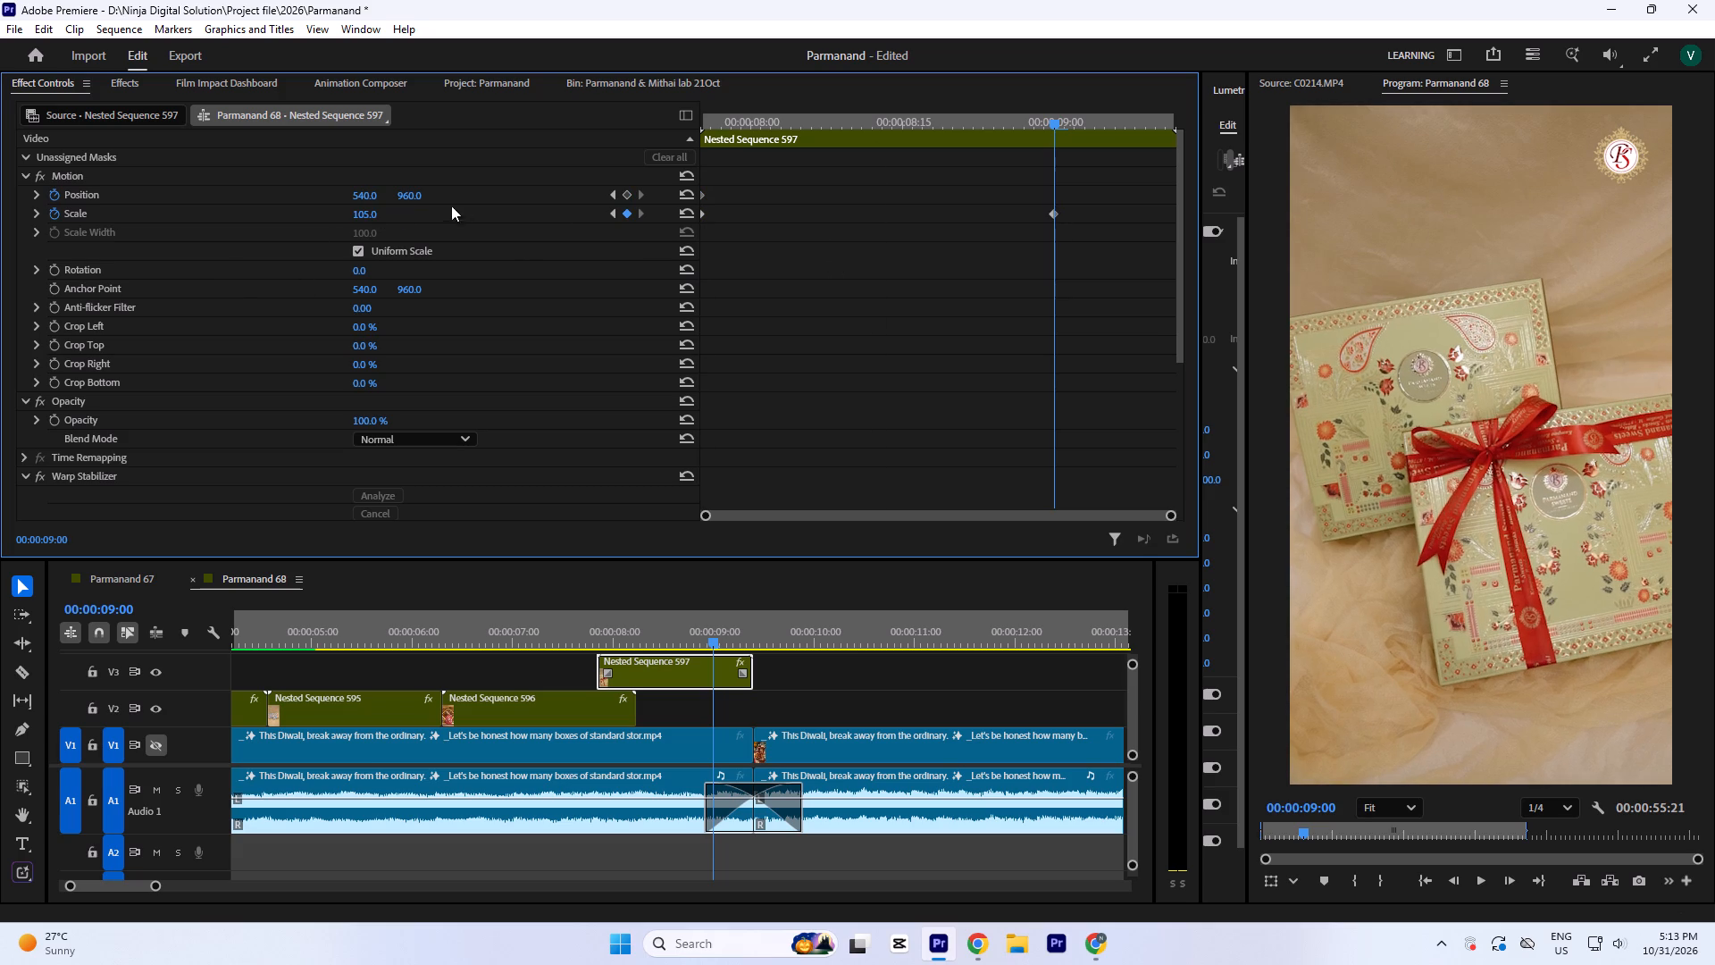
pyautogui.moveTo(369, 195); pyautogui.dragTo(361, 217)
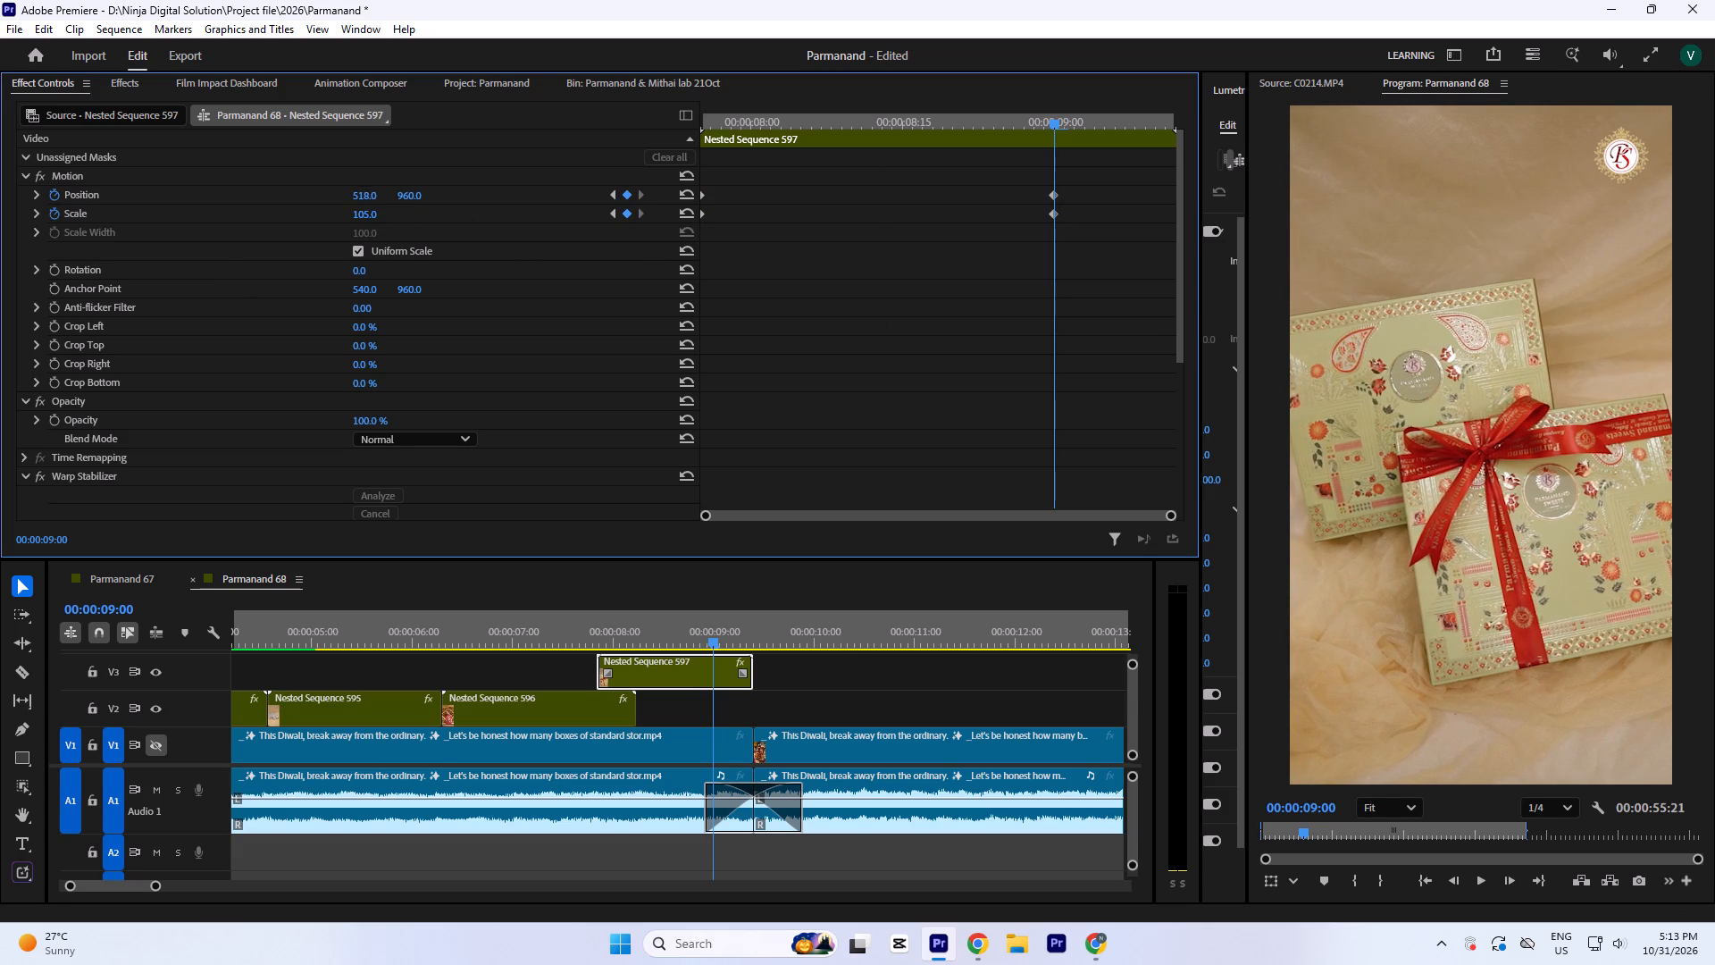
pyautogui.moveTo(361, 217); pyautogui.dragTo(361, 214)
pyautogui.moveTo(414, 195); pyautogui.dragTo(415, 204)
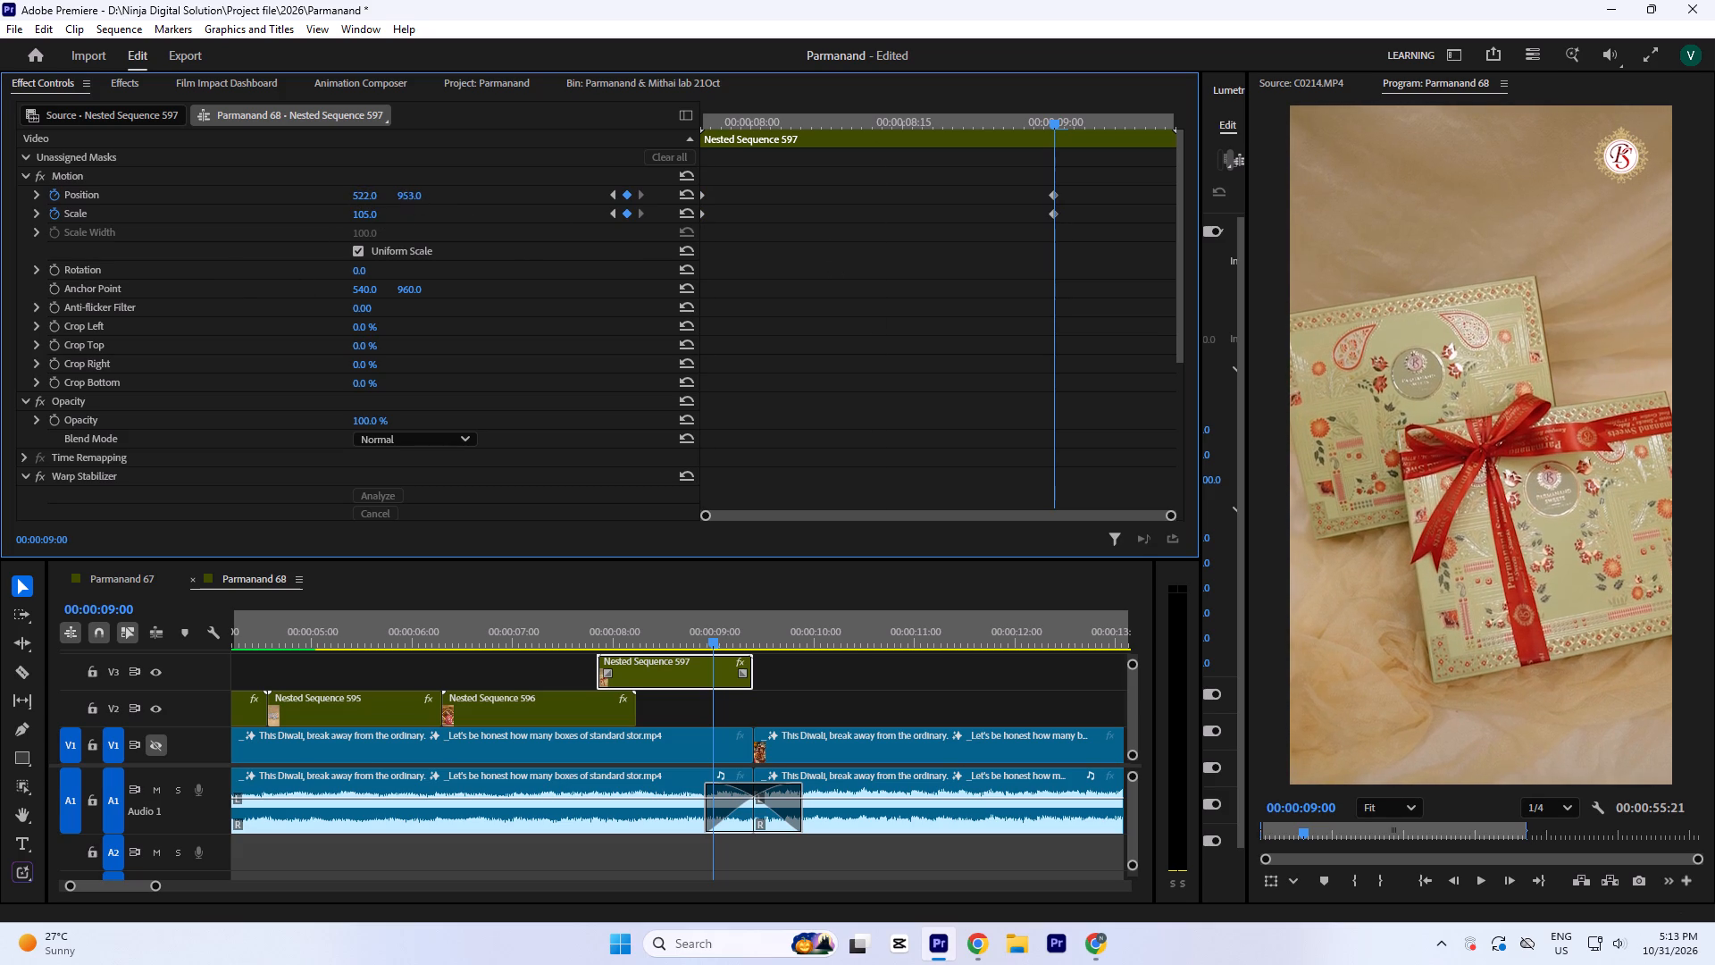
pyautogui.moveTo(415, 204); pyautogui.dragTo(421, 239)
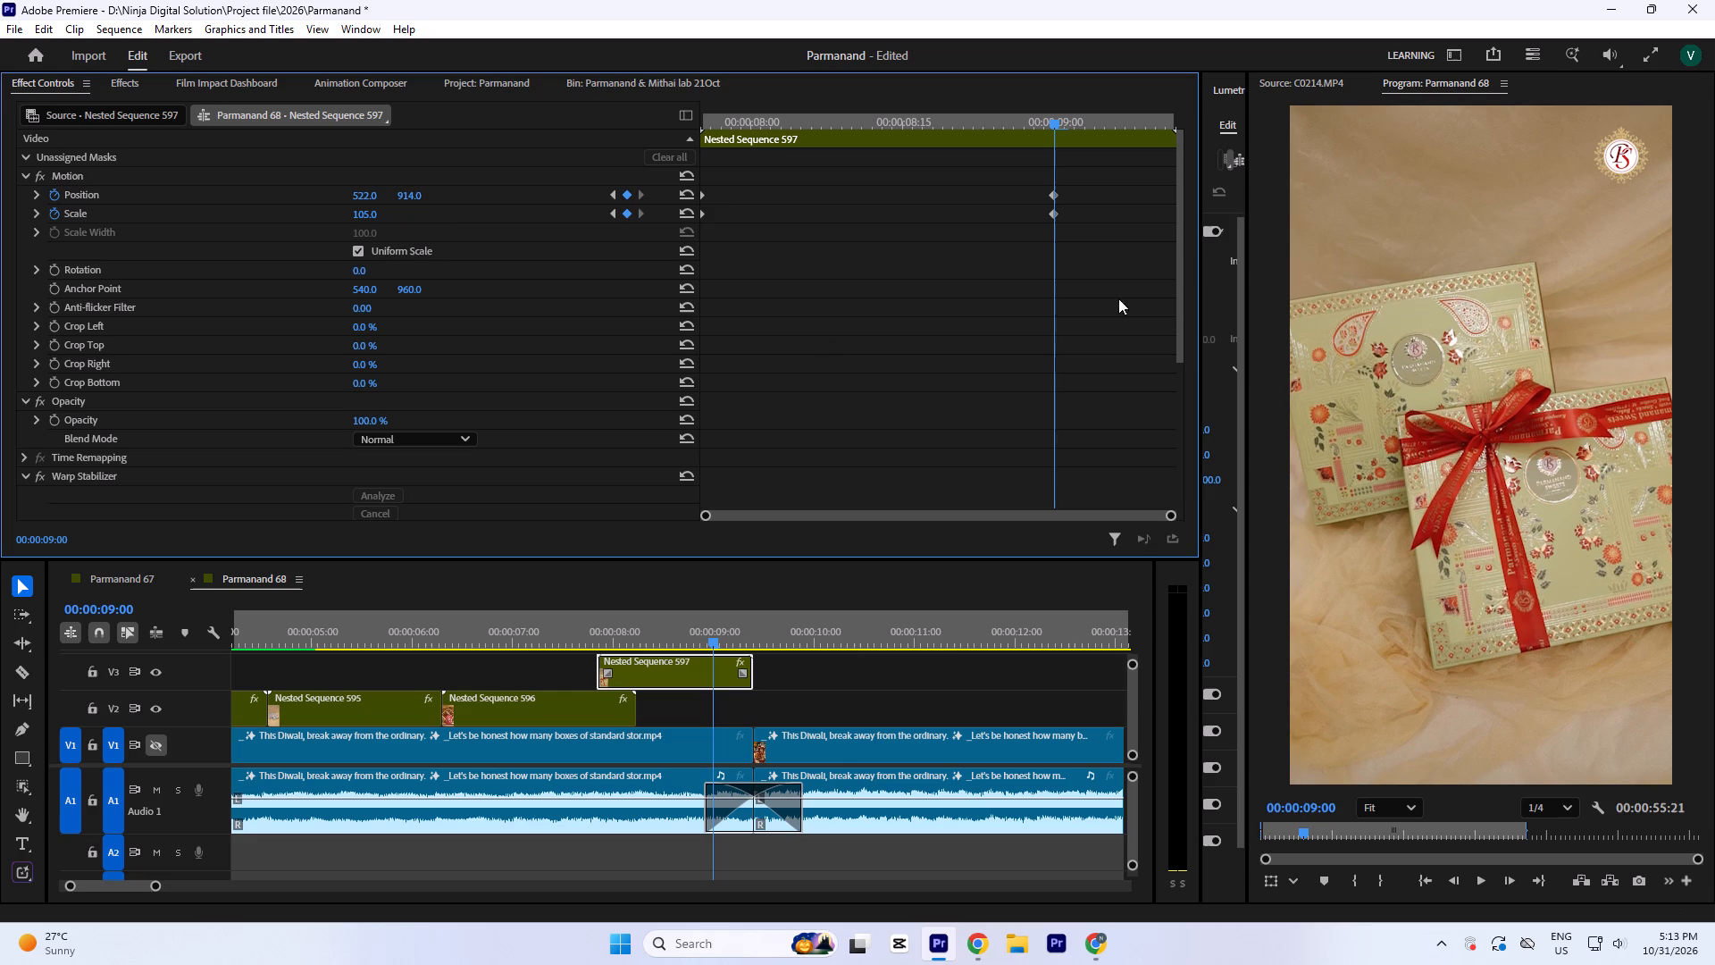
# Move the second Position and Scale keyframes of Nested Sequence 597 to the end of the clip.
pyautogui.click(1005, 264)
pyautogui.press('-')
pyautogui.press('-')
pyautogui.moveTo(1016, 155); pyautogui.dragTo(1075, 236)
pyautogui.moveTo(1052, 214); pyautogui.dragTo(1237, 265)
pyautogui.click(1061, 273)
pyautogui.press('-')
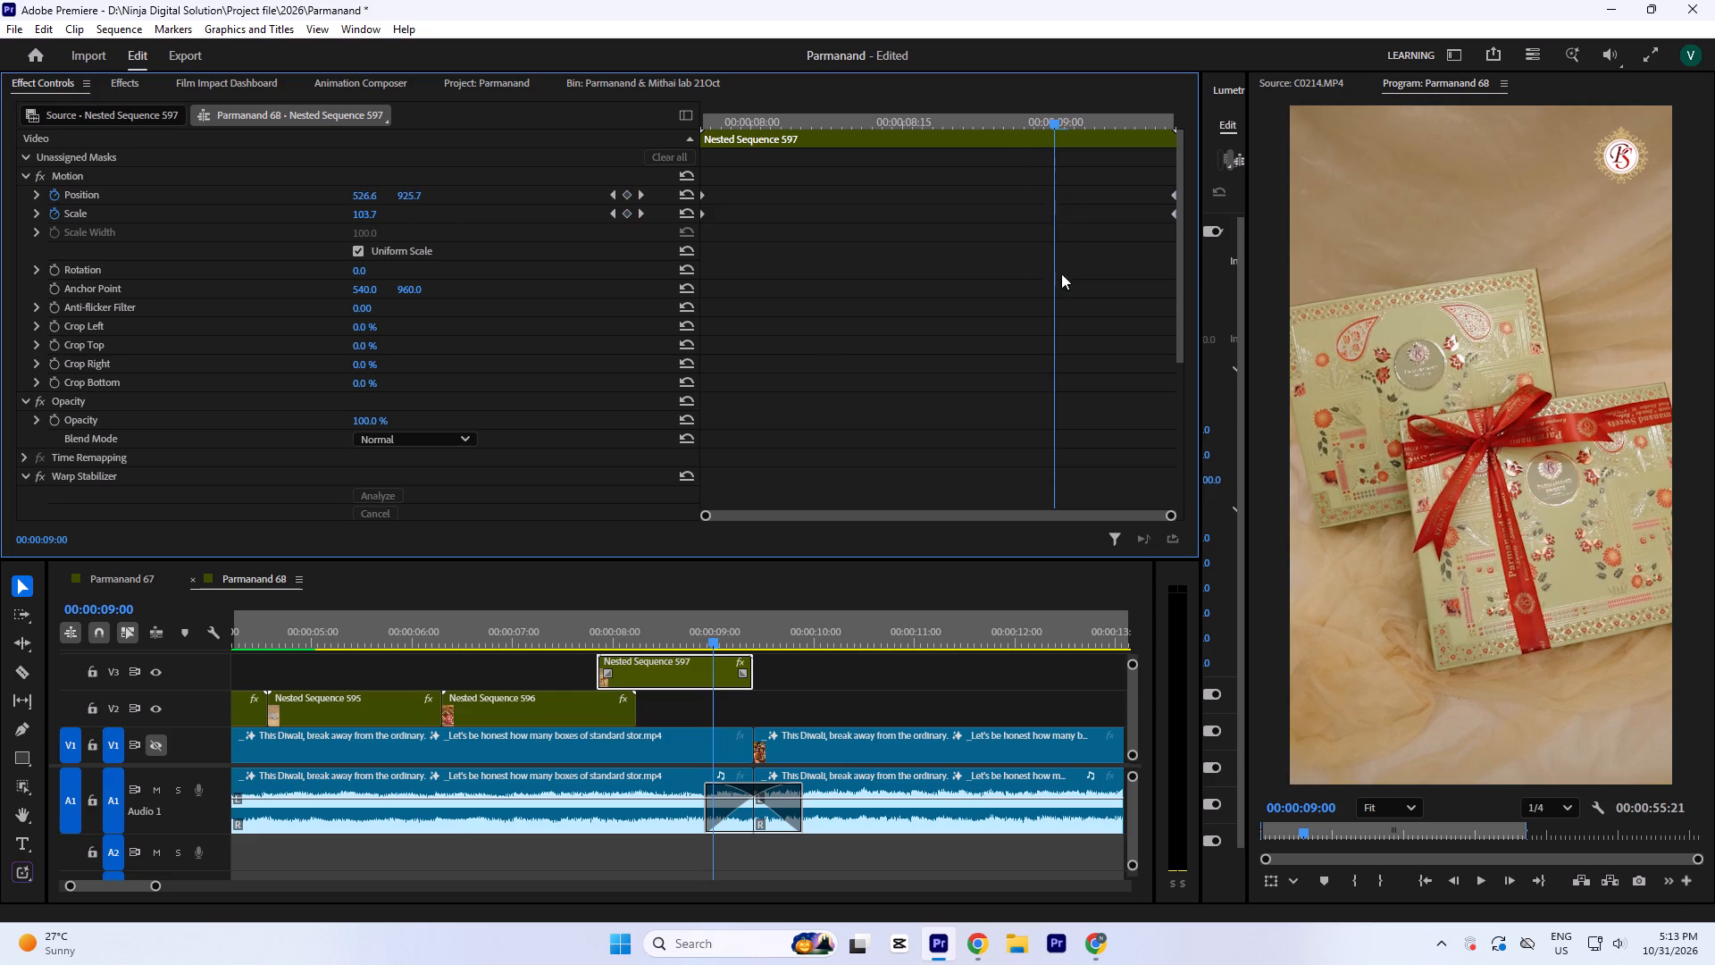
pyautogui.press('-')
# Play from Nested Sequence 596 into Nested Sequence 597 to check the new zoom move.
pyautogui.click(528, 636)
pyautogui.press('space')
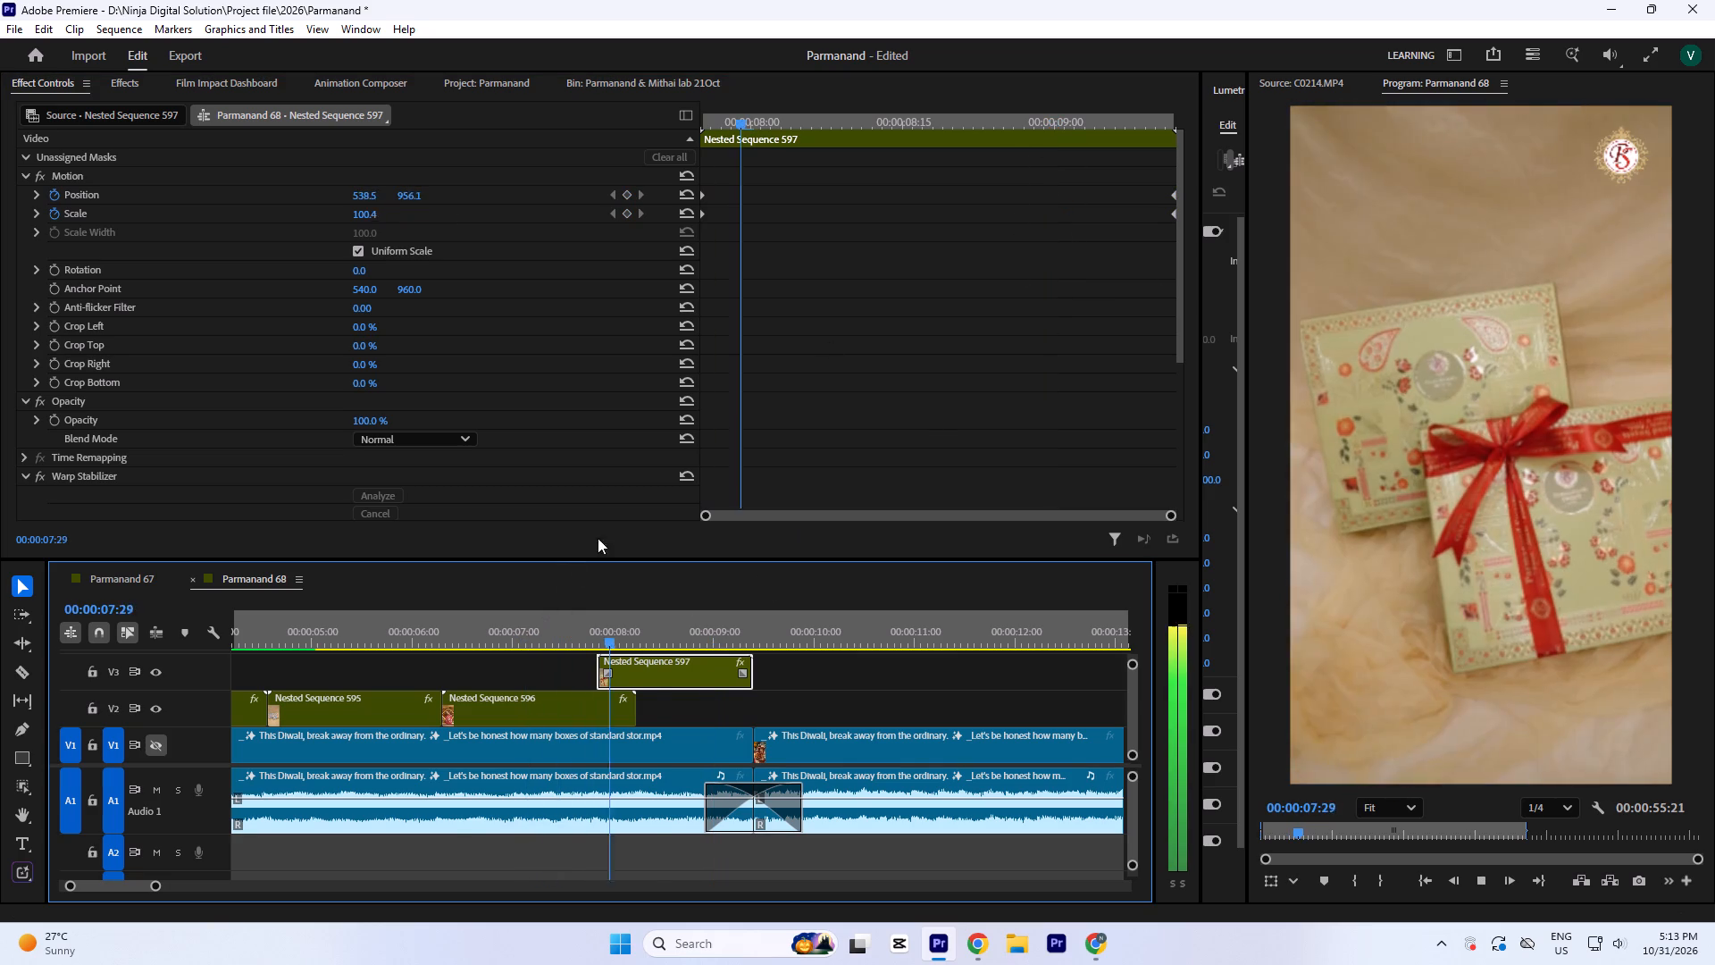
pyautogui.press('space')
# Save the project.
pyautogui.hotkey('ctrl', 's')
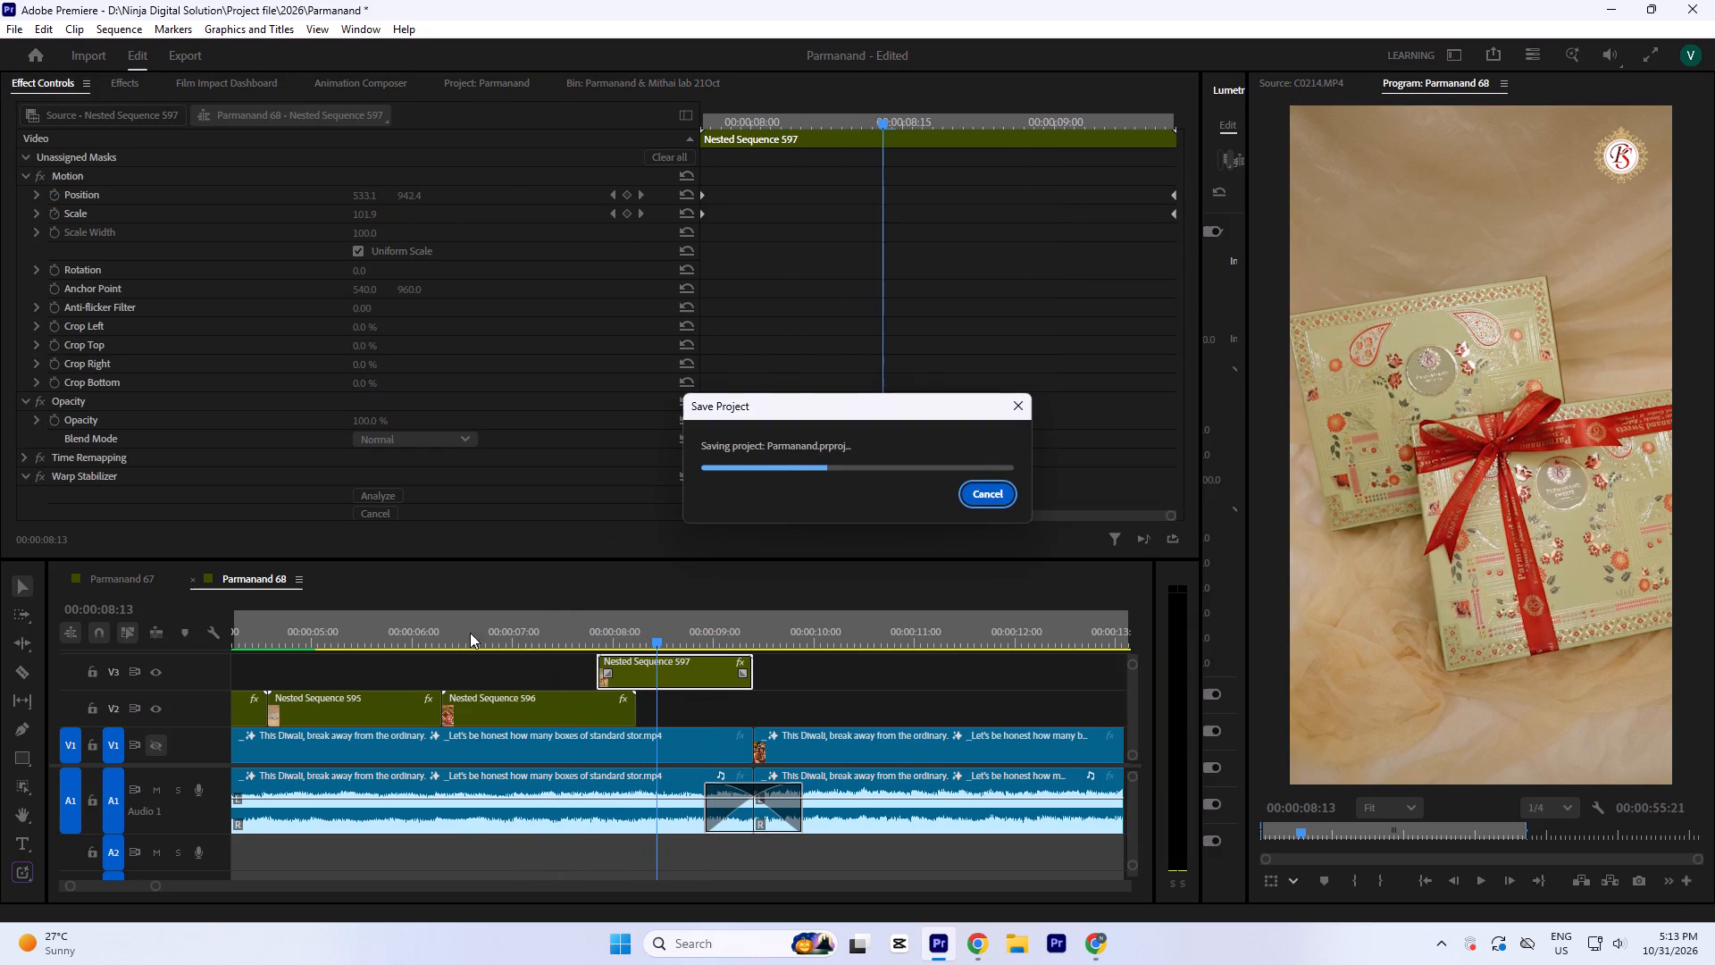
# Play from the start of Nested Sequence 596 through Nested Sequence 597 and past the music cut.
pyautogui.click(450, 629)
pyautogui.click(453, 636)
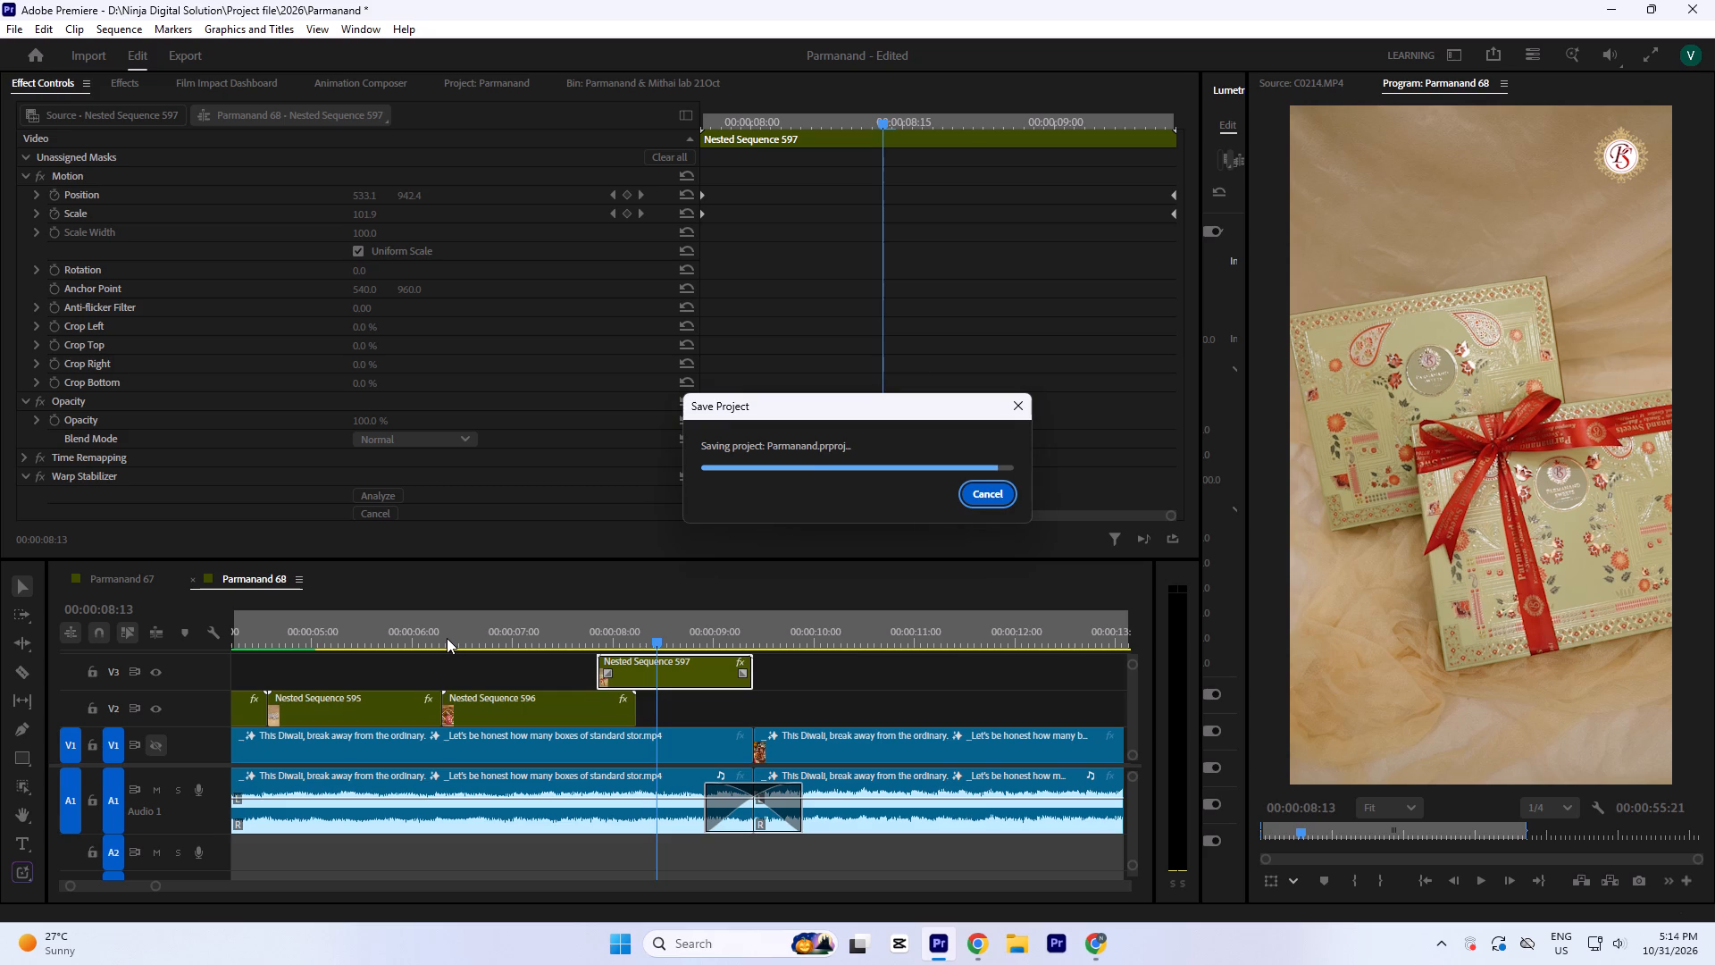
pyautogui.click(447, 638)
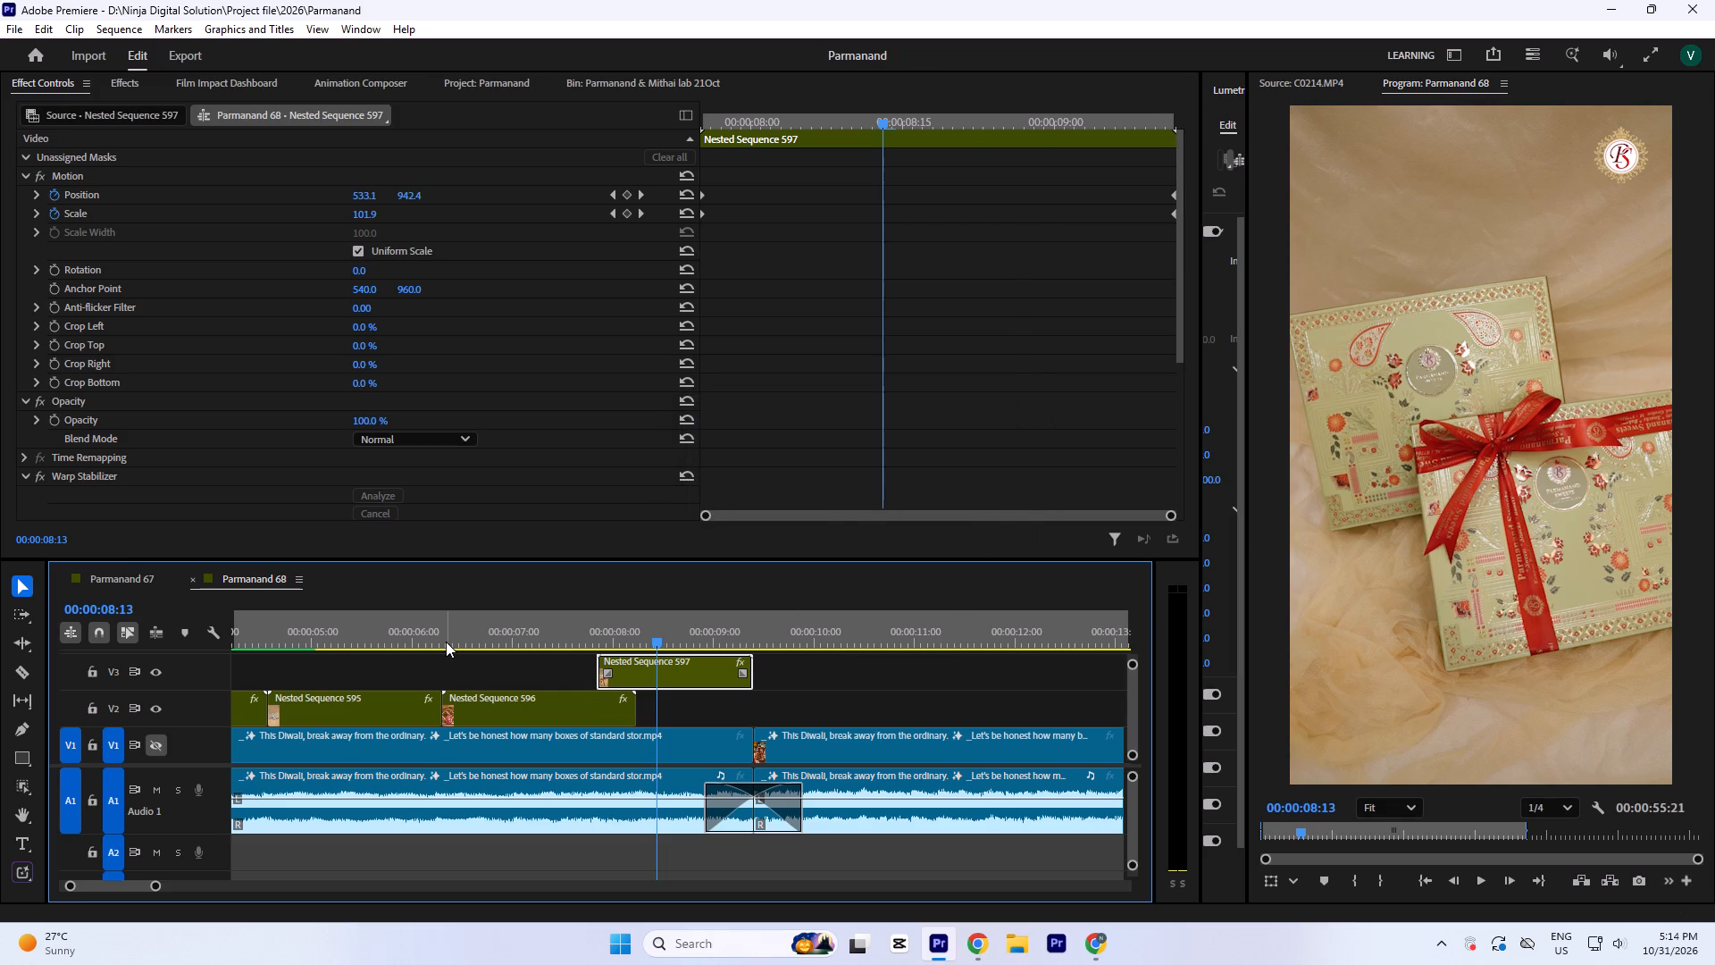
pyautogui.click(446, 642)
pyautogui.press('space')
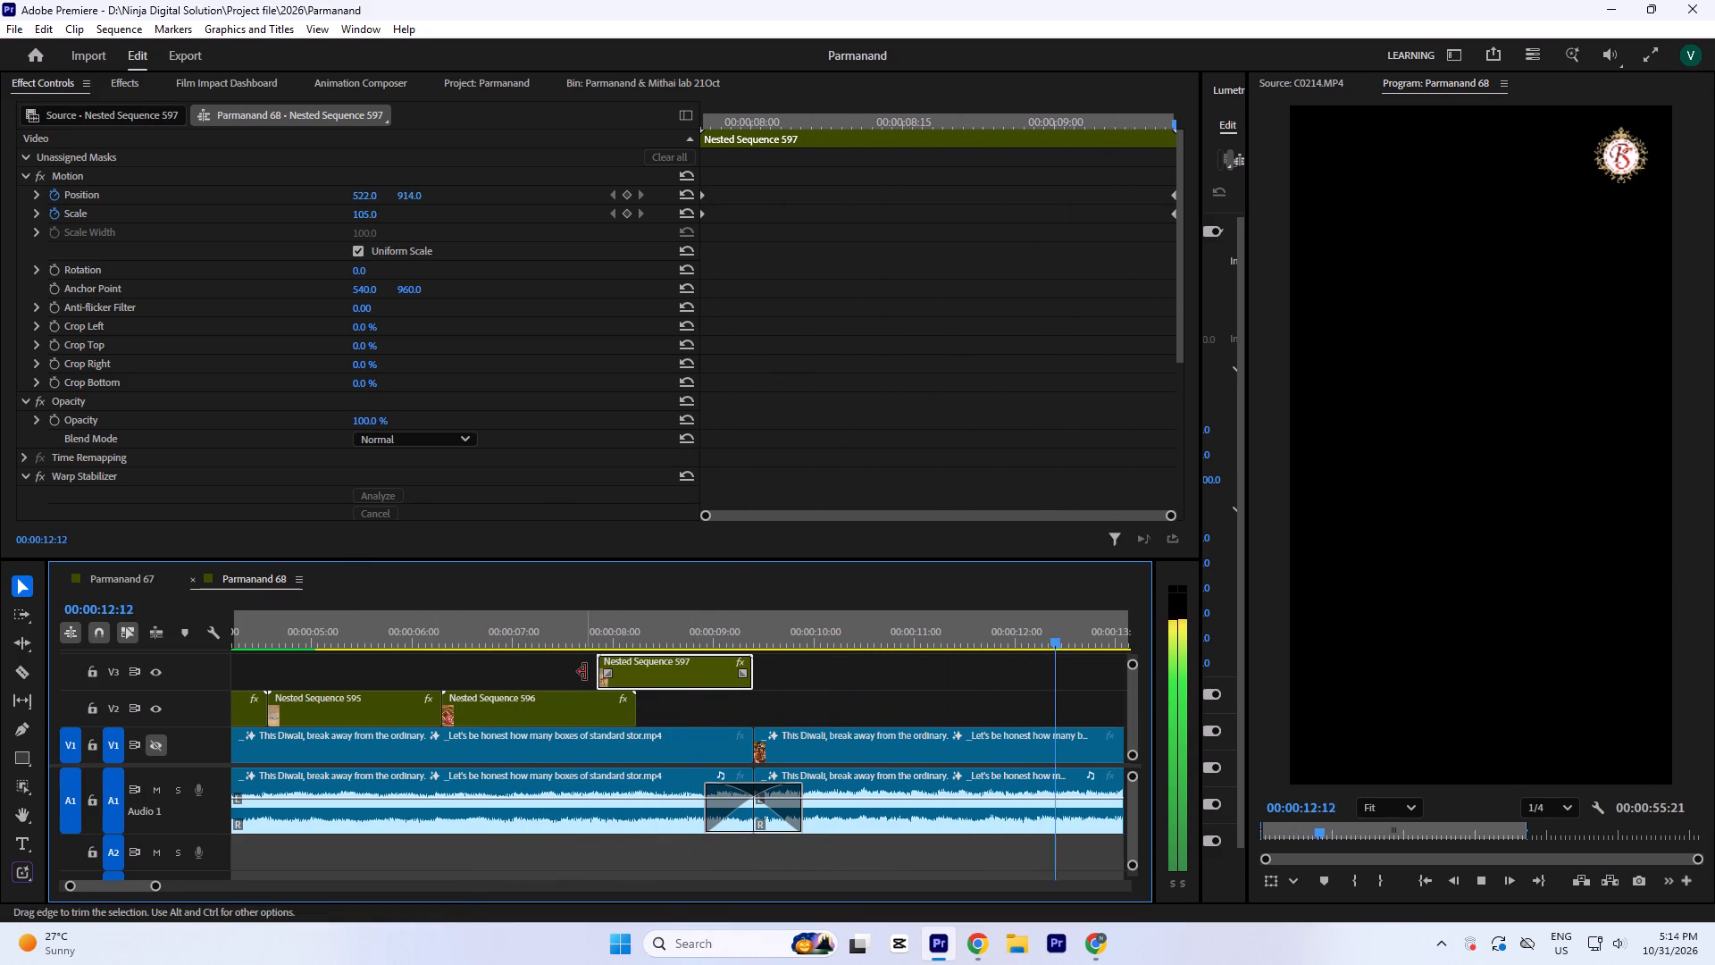
# Save the project again.
pyautogui.hotkey('ctrl', 's')
# Review the whole Parmanand 68 timeline and play its opening from the start to the Diwali title.
pyautogui.press('-')
pyautogui.press('-')
pyautogui.press('-')
pyautogui.press('-')
pyautogui.press('-')
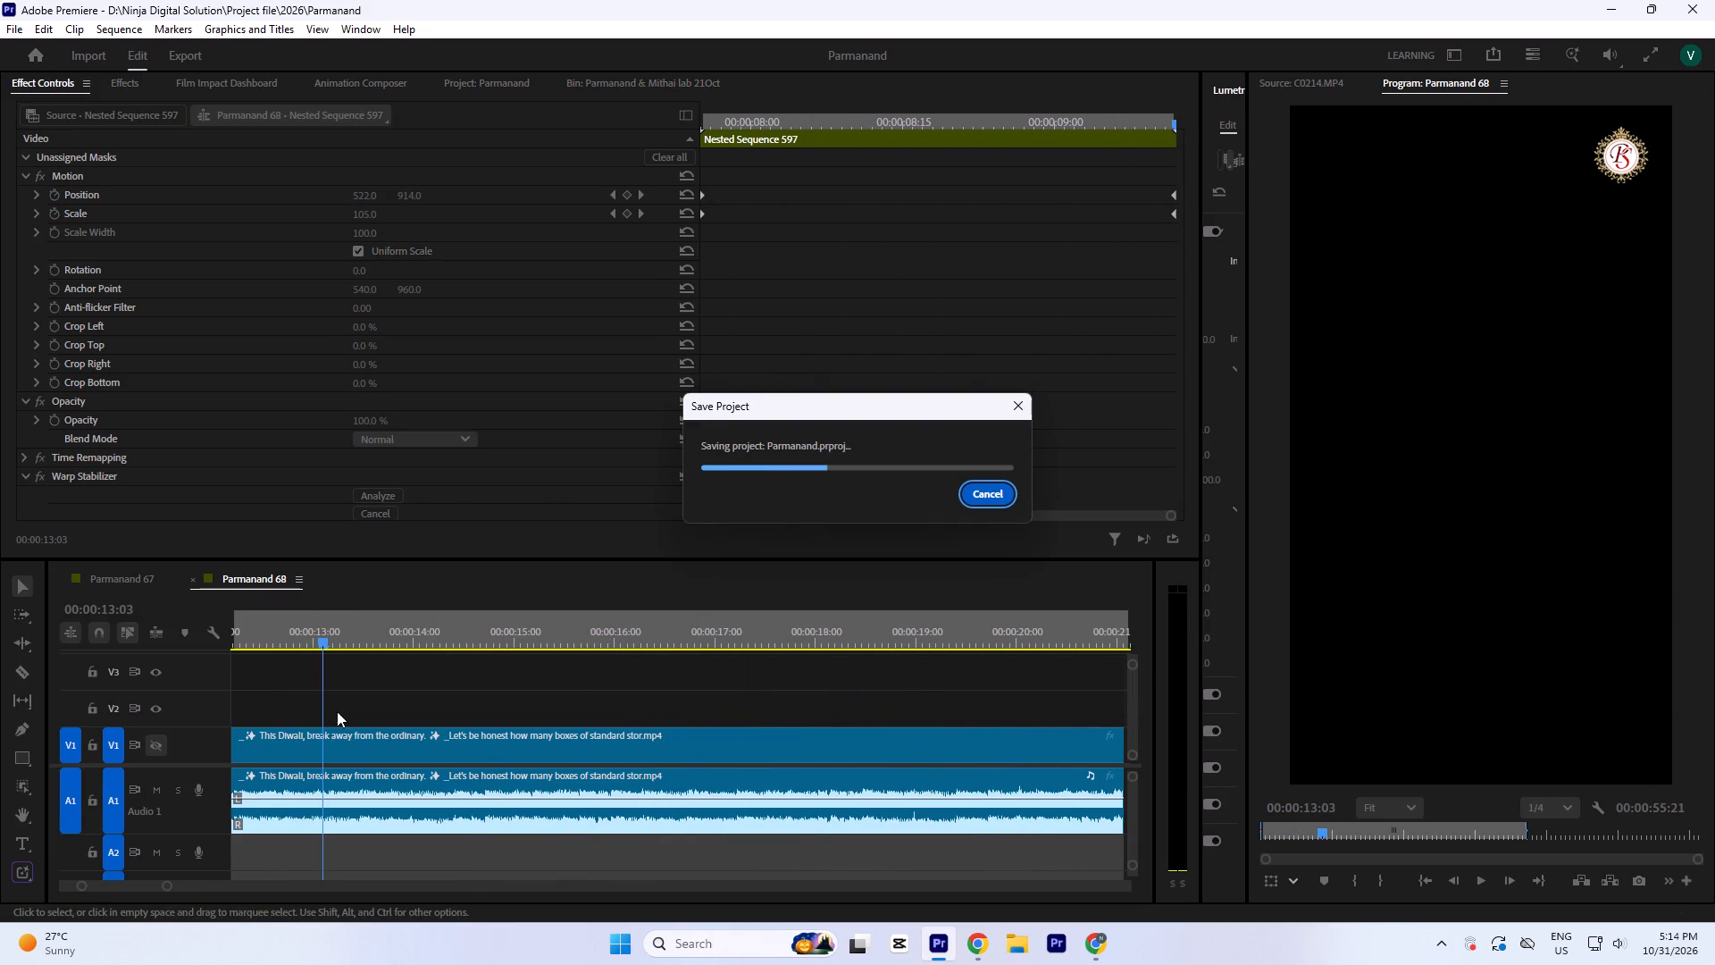
pyautogui.write('---')
pyautogui.press('-')
pyautogui.write('--')
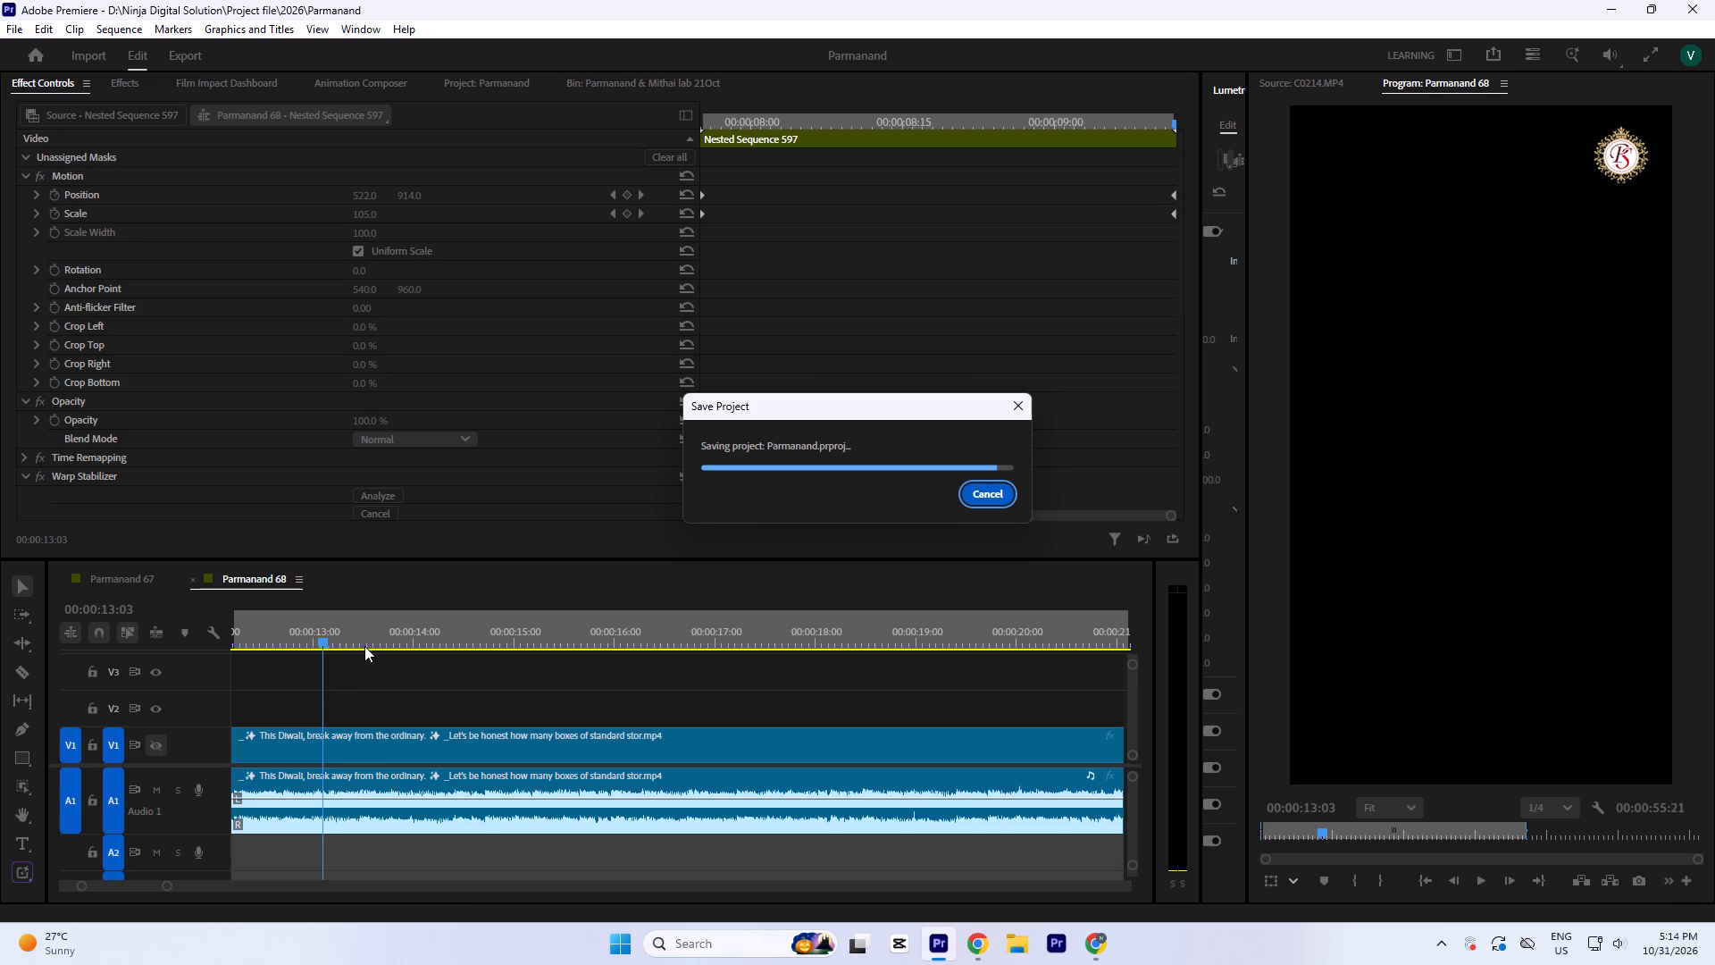
pyautogui.write('---')
pyautogui.write('---')
pyautogui.press('-')
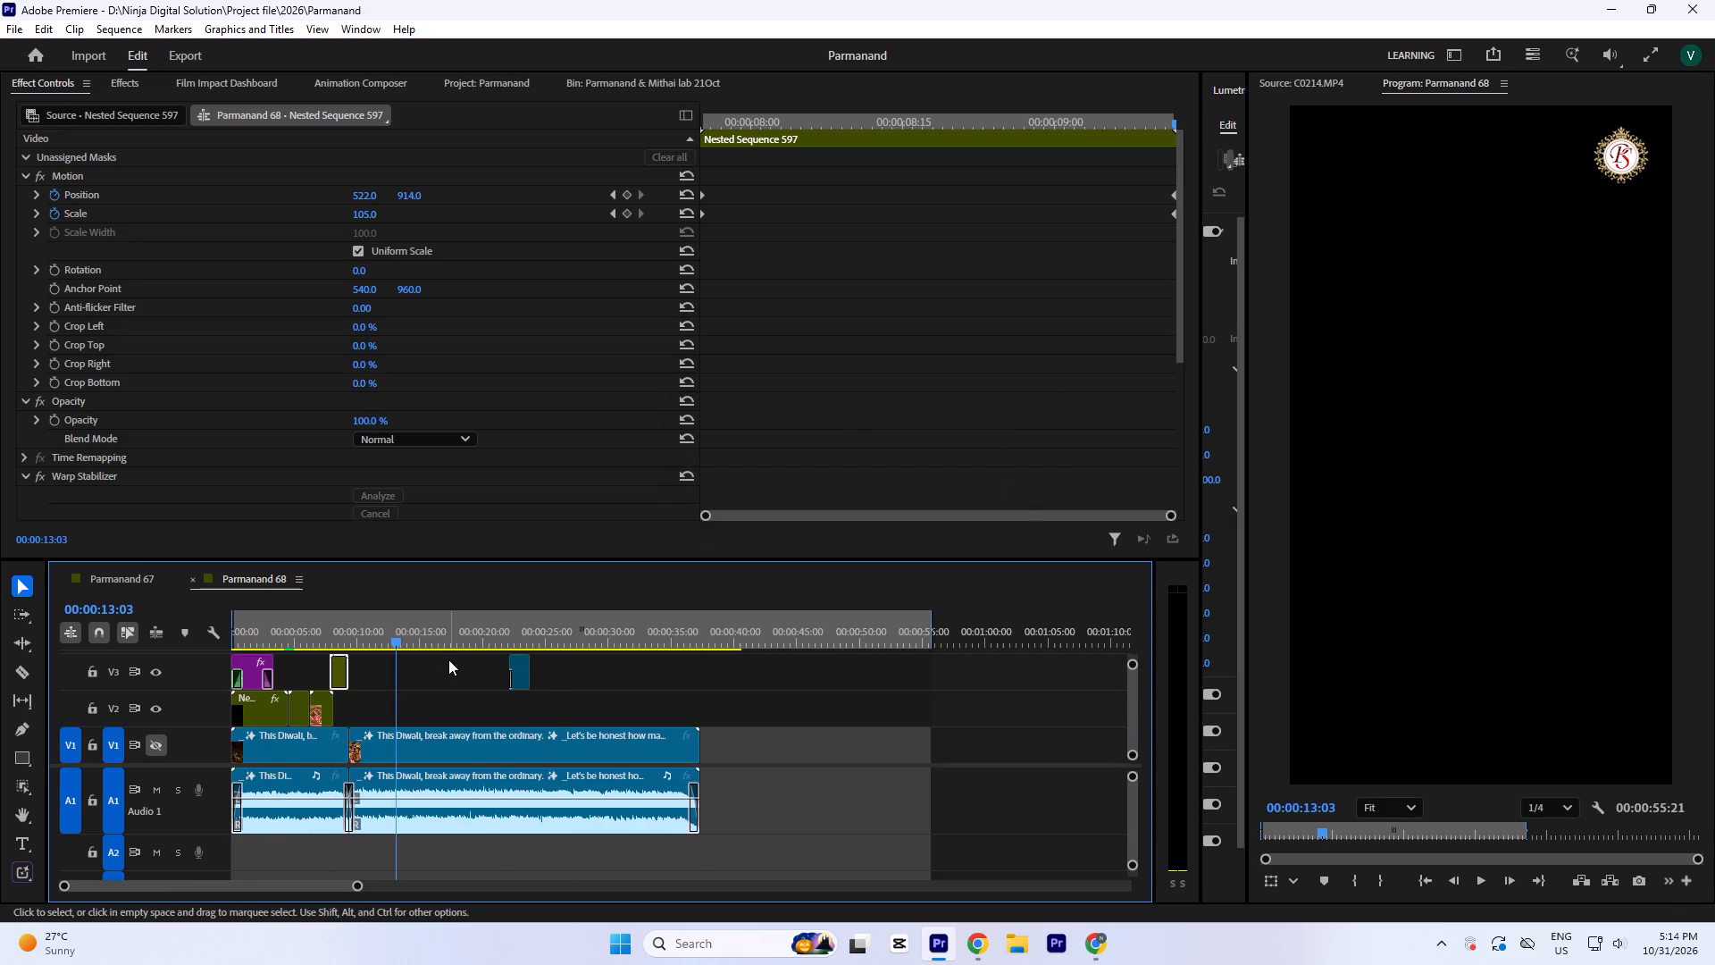
pyautogui.press('Return')
pyautogui.press('=')
pyautogui.press('=')
pyautogui.press('=')
pyautogui.press('space')
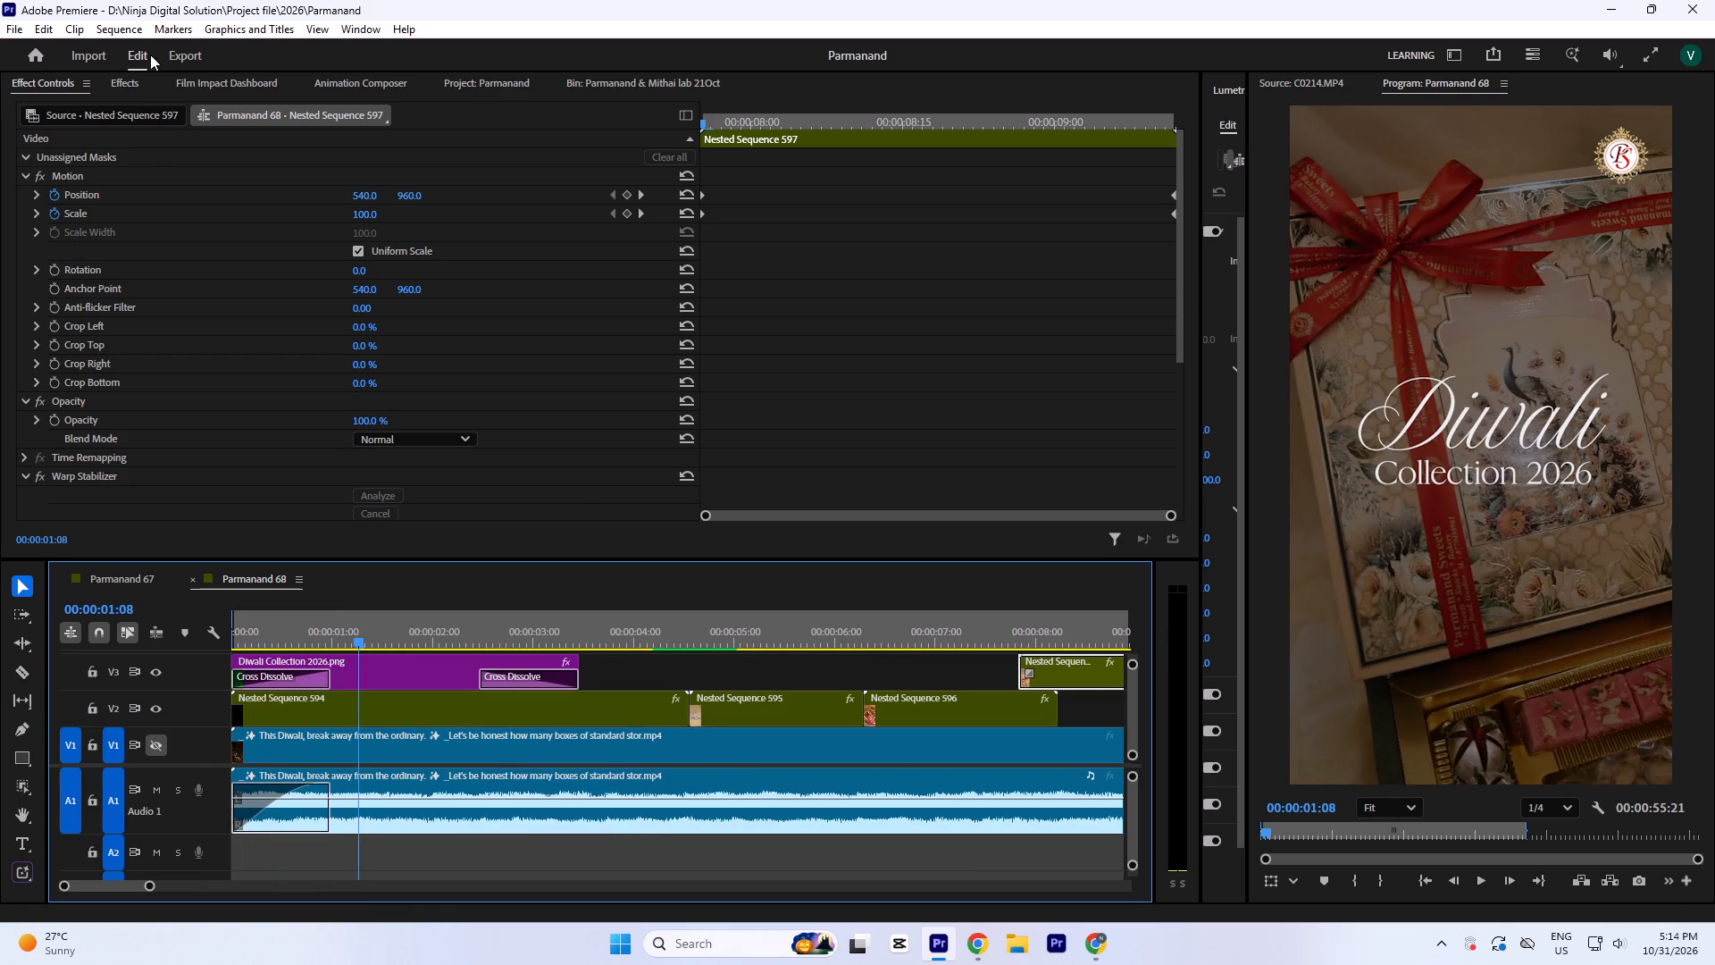
# Render the video previews for the Parmanand 68 sequence.
pyautogui.click(123, 26)
pyautogui.click(176, 96)
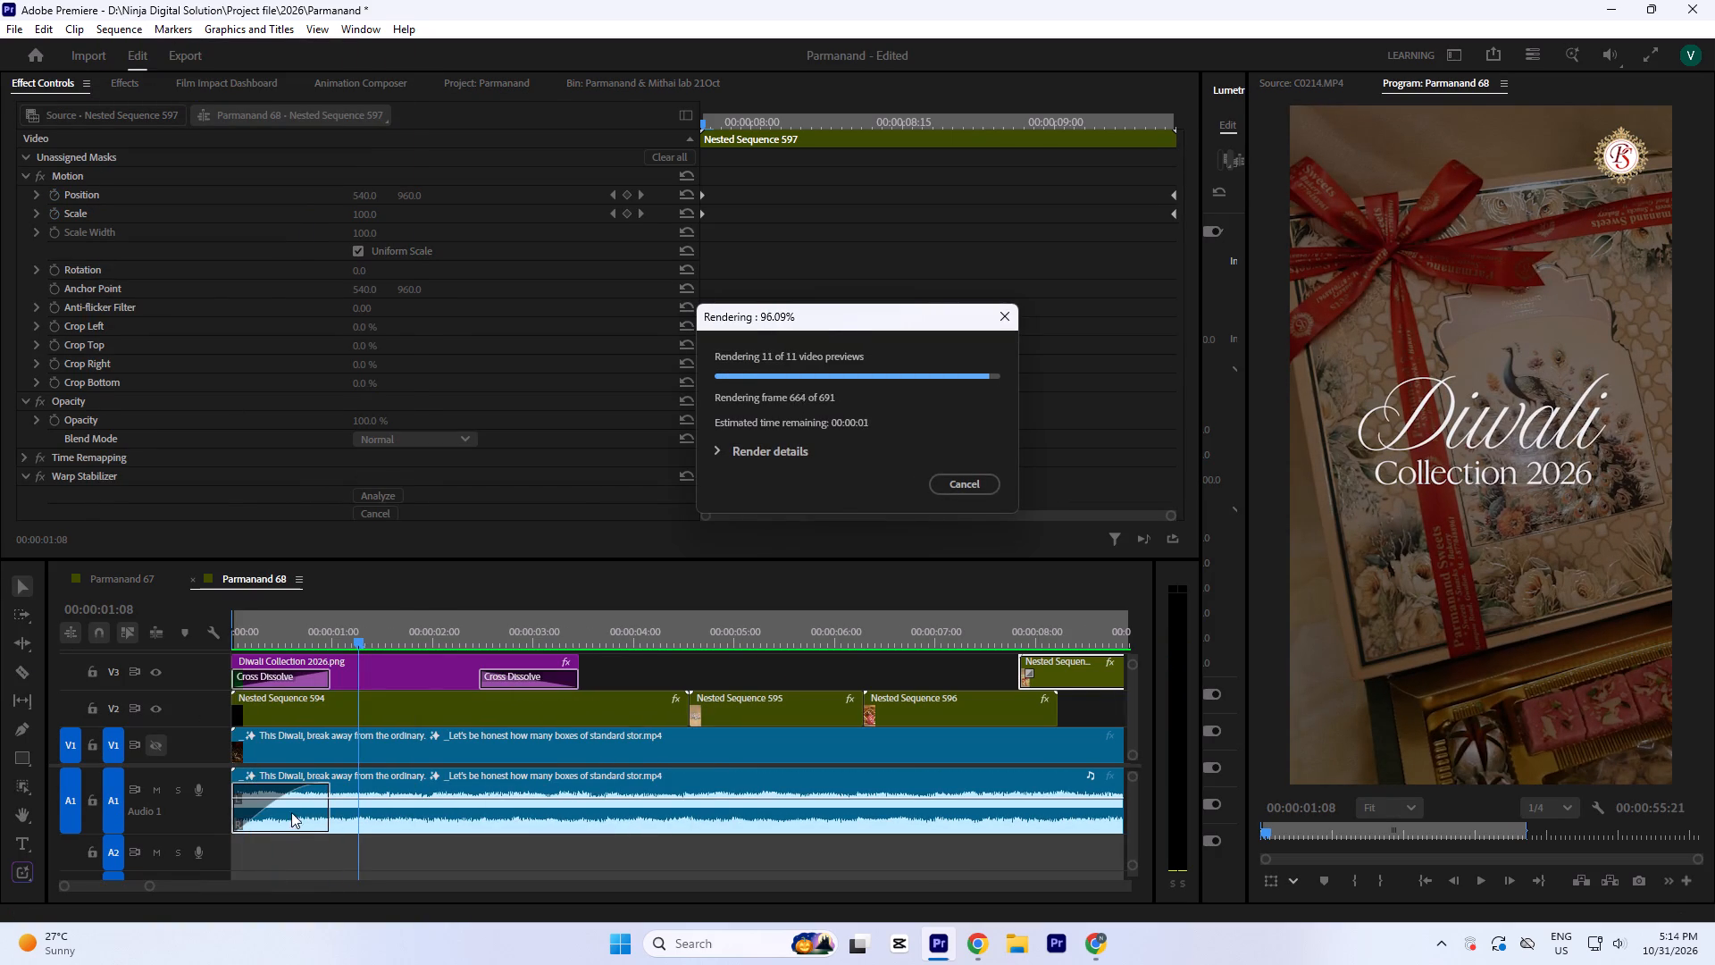
# Delete the fade-in transition from the start of the music on A1.
pyautogui.click(256, 792)
pyautogui.press('Delete')
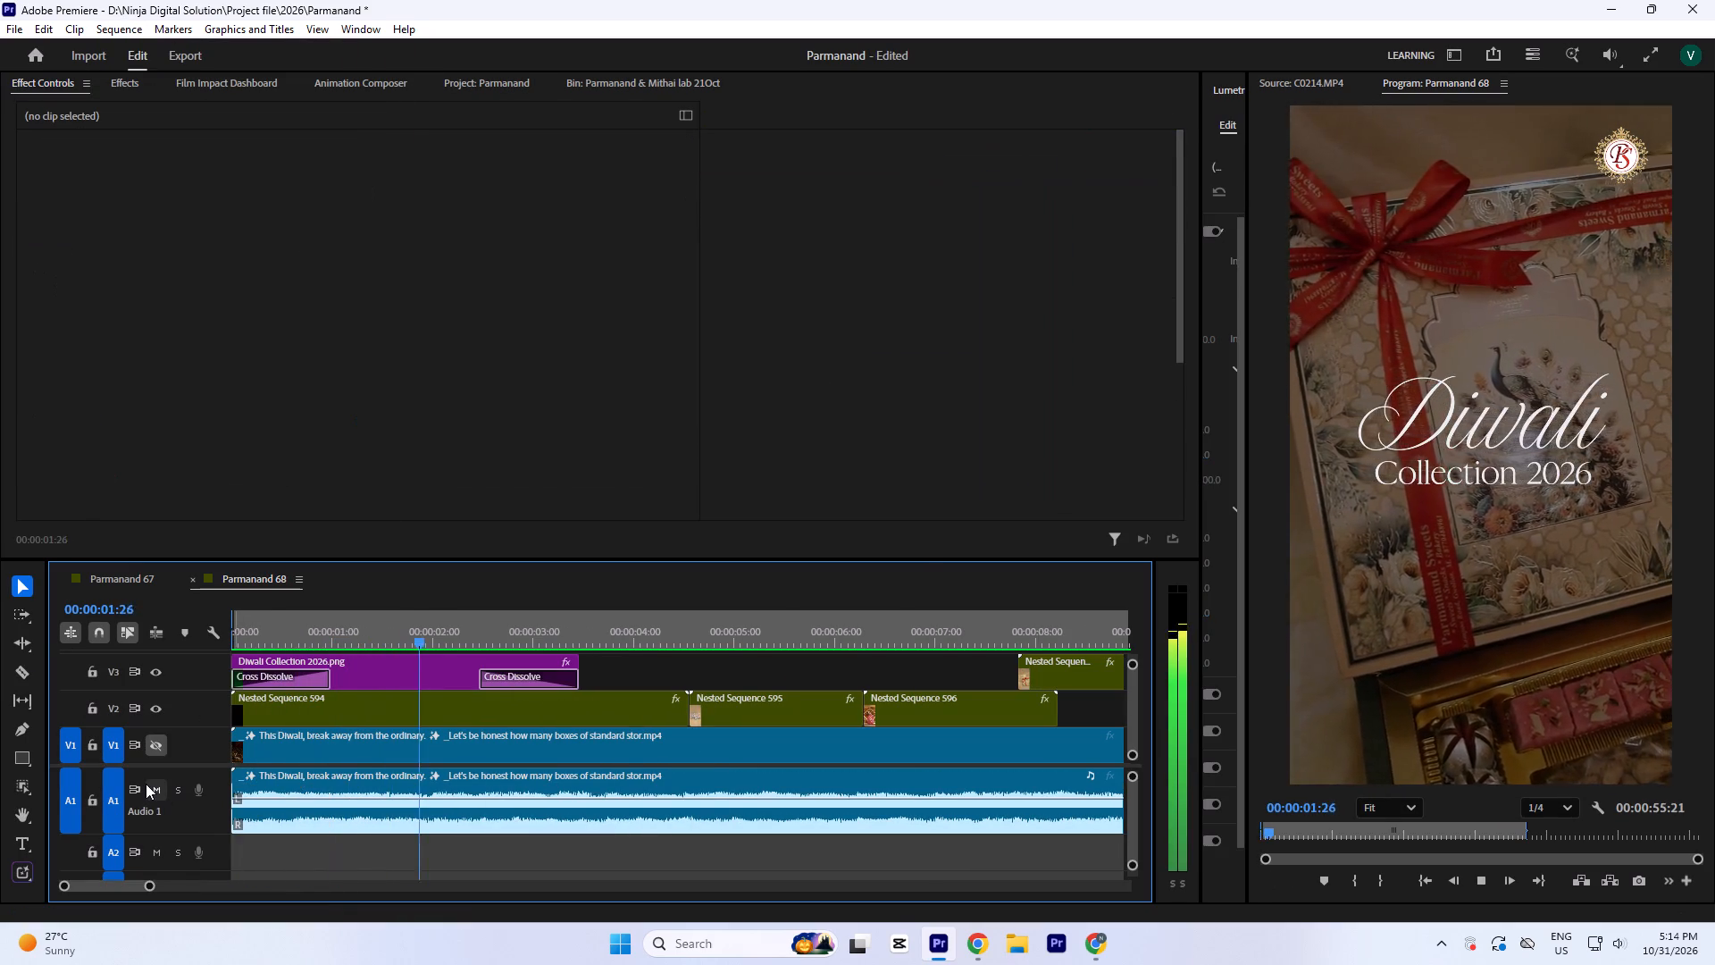
# Play the Parmanand 68 sequence from its opening past the end of the last nested box clip.
pyautogui.press('Return')
pyautogui.press('-')
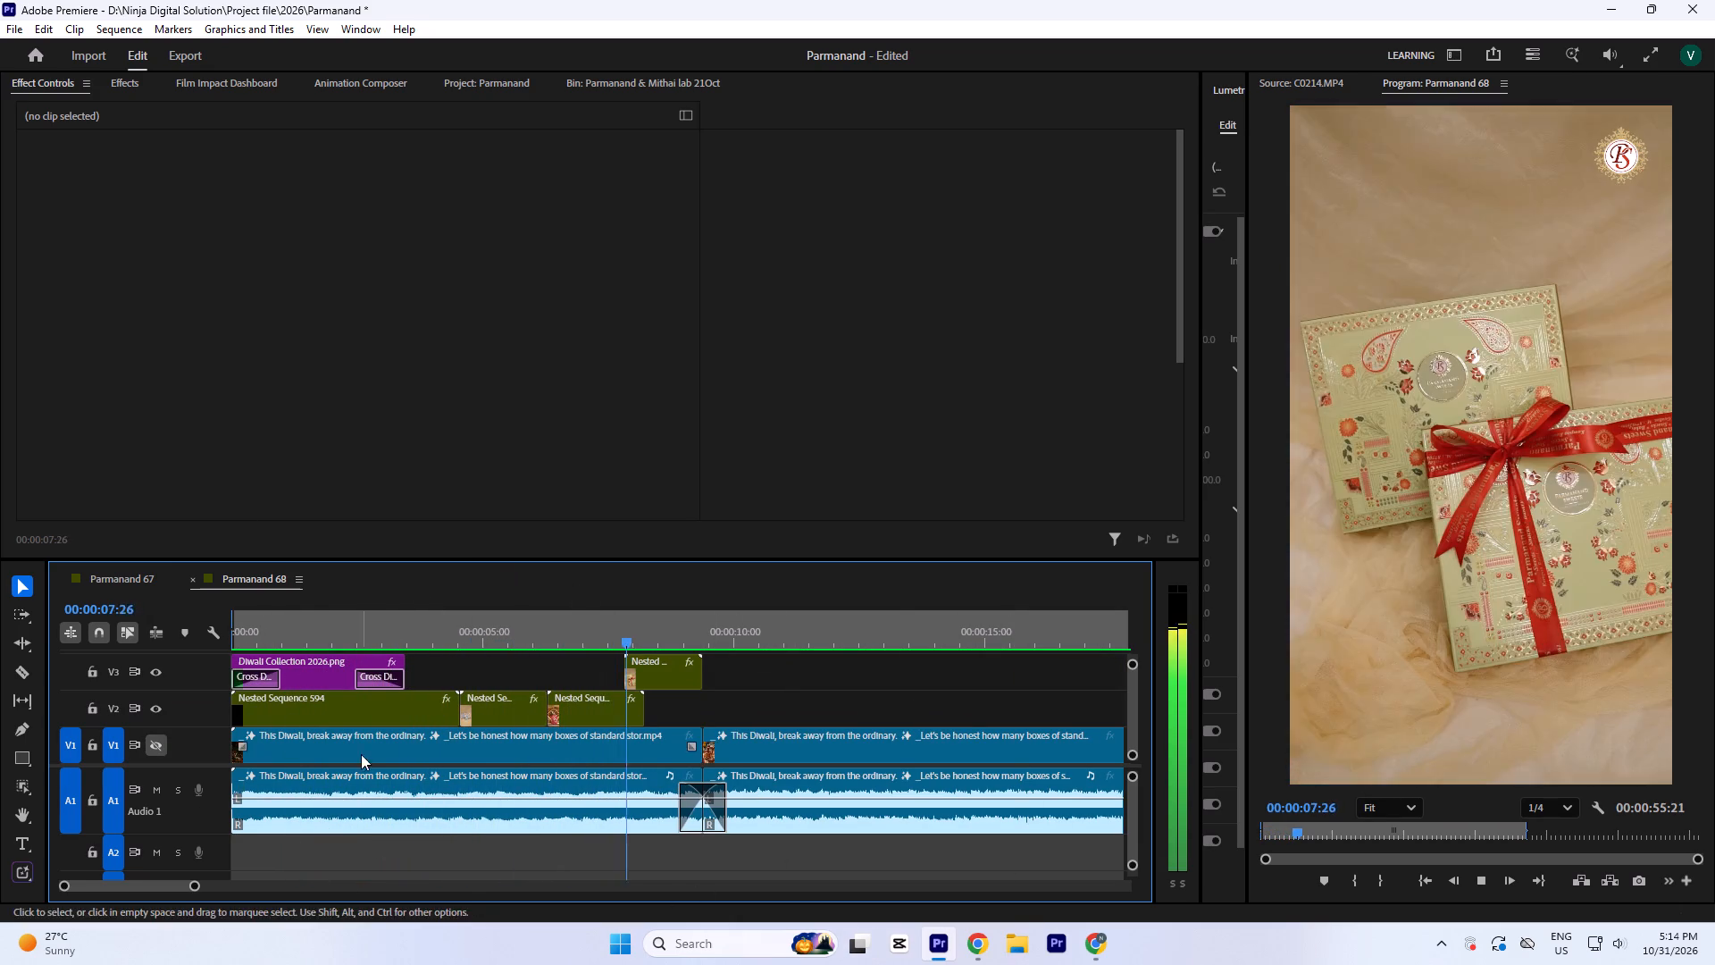
pyautogui.press('=')
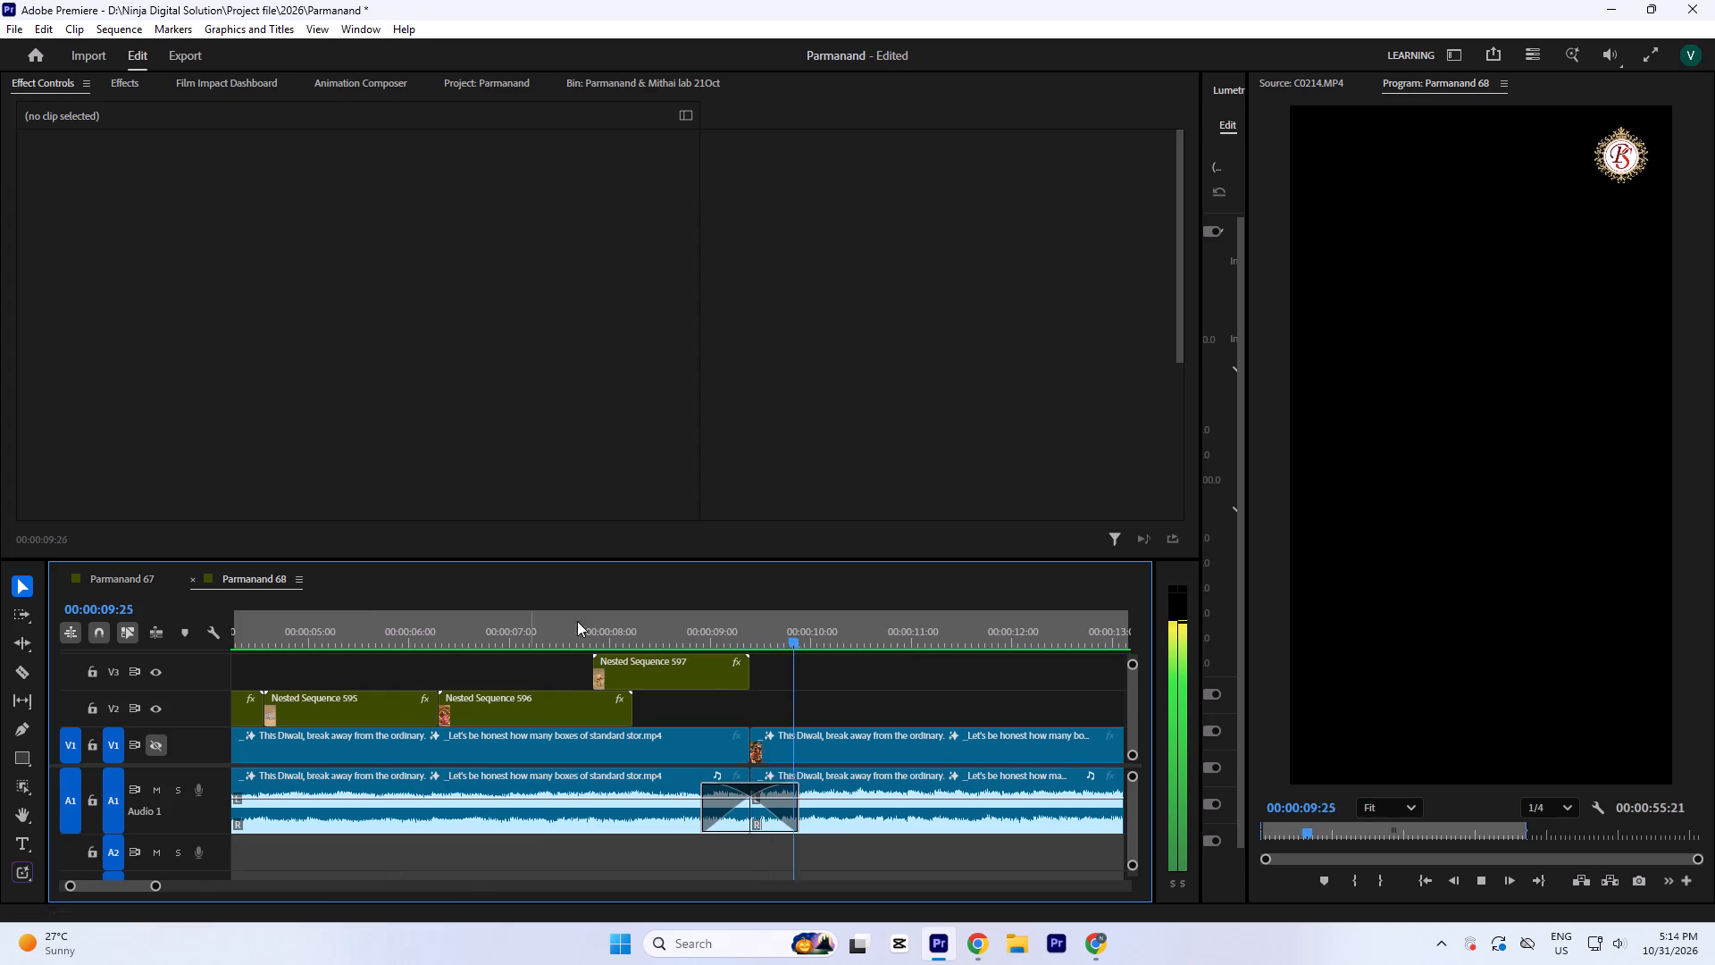
pyautogui.press('-')
pyautogui.press('-')
pyautogui.press('=')
pyautogui.press('-')
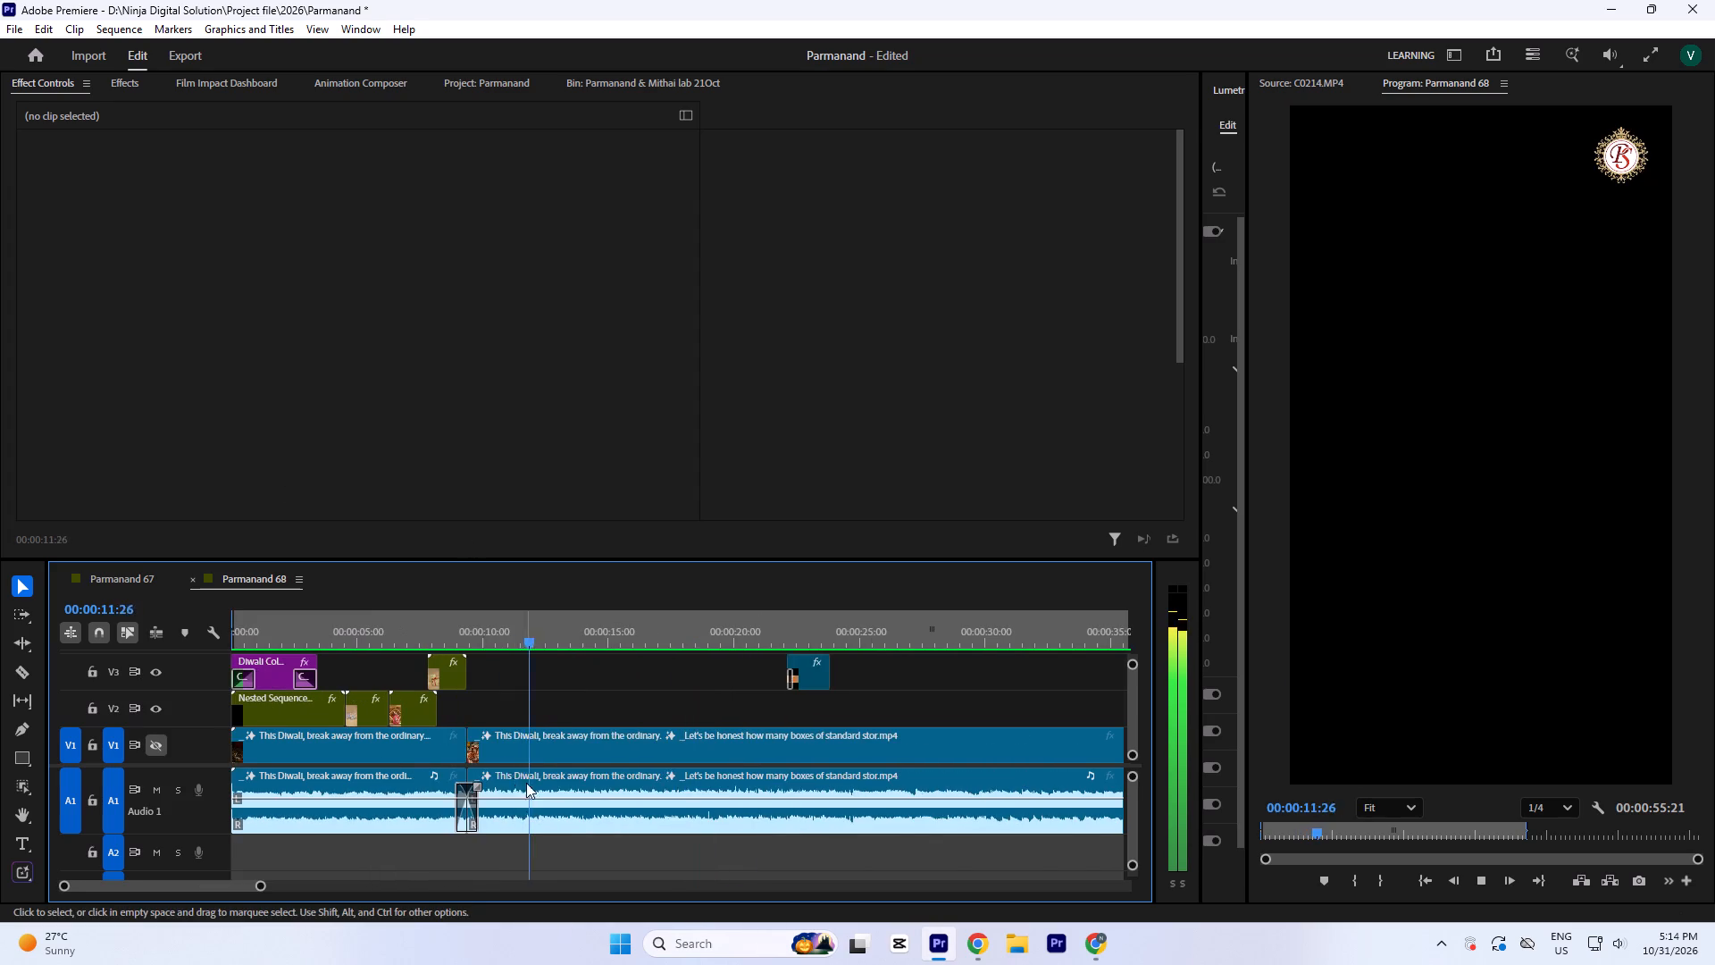
pyautogui.press('=')
pyautogui.press('-')
# Check the isolated orange sweet box clip on V3 near 00:00:22 and delete it from the timeline.
pyautogui.moveTo(762, 631); pyautogui.dragTo(798, 644)
pyautogui.press('space')
pyautogui.press('space')
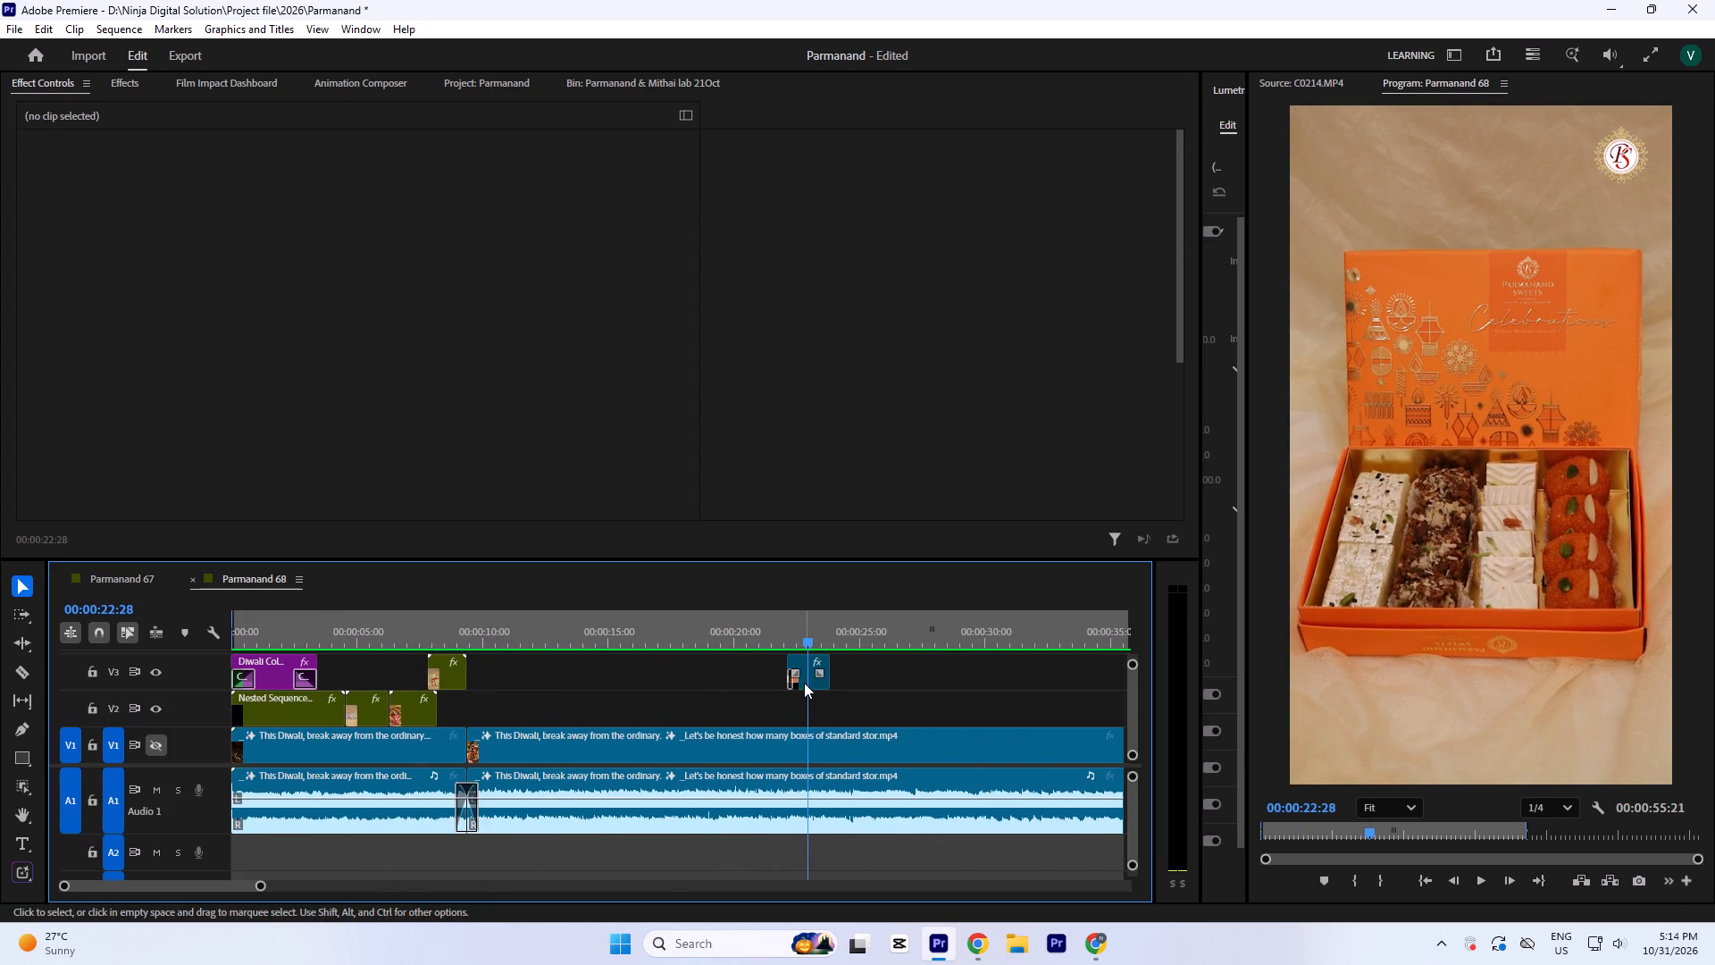
pyautogui.click(804, 683)
pyautogui.press('Delete')
# Mark a 1:18 section of C0216.MP4 and place it on V2 directly after the end of Nested Sequence 597.
pyautogui.click(644, 76)
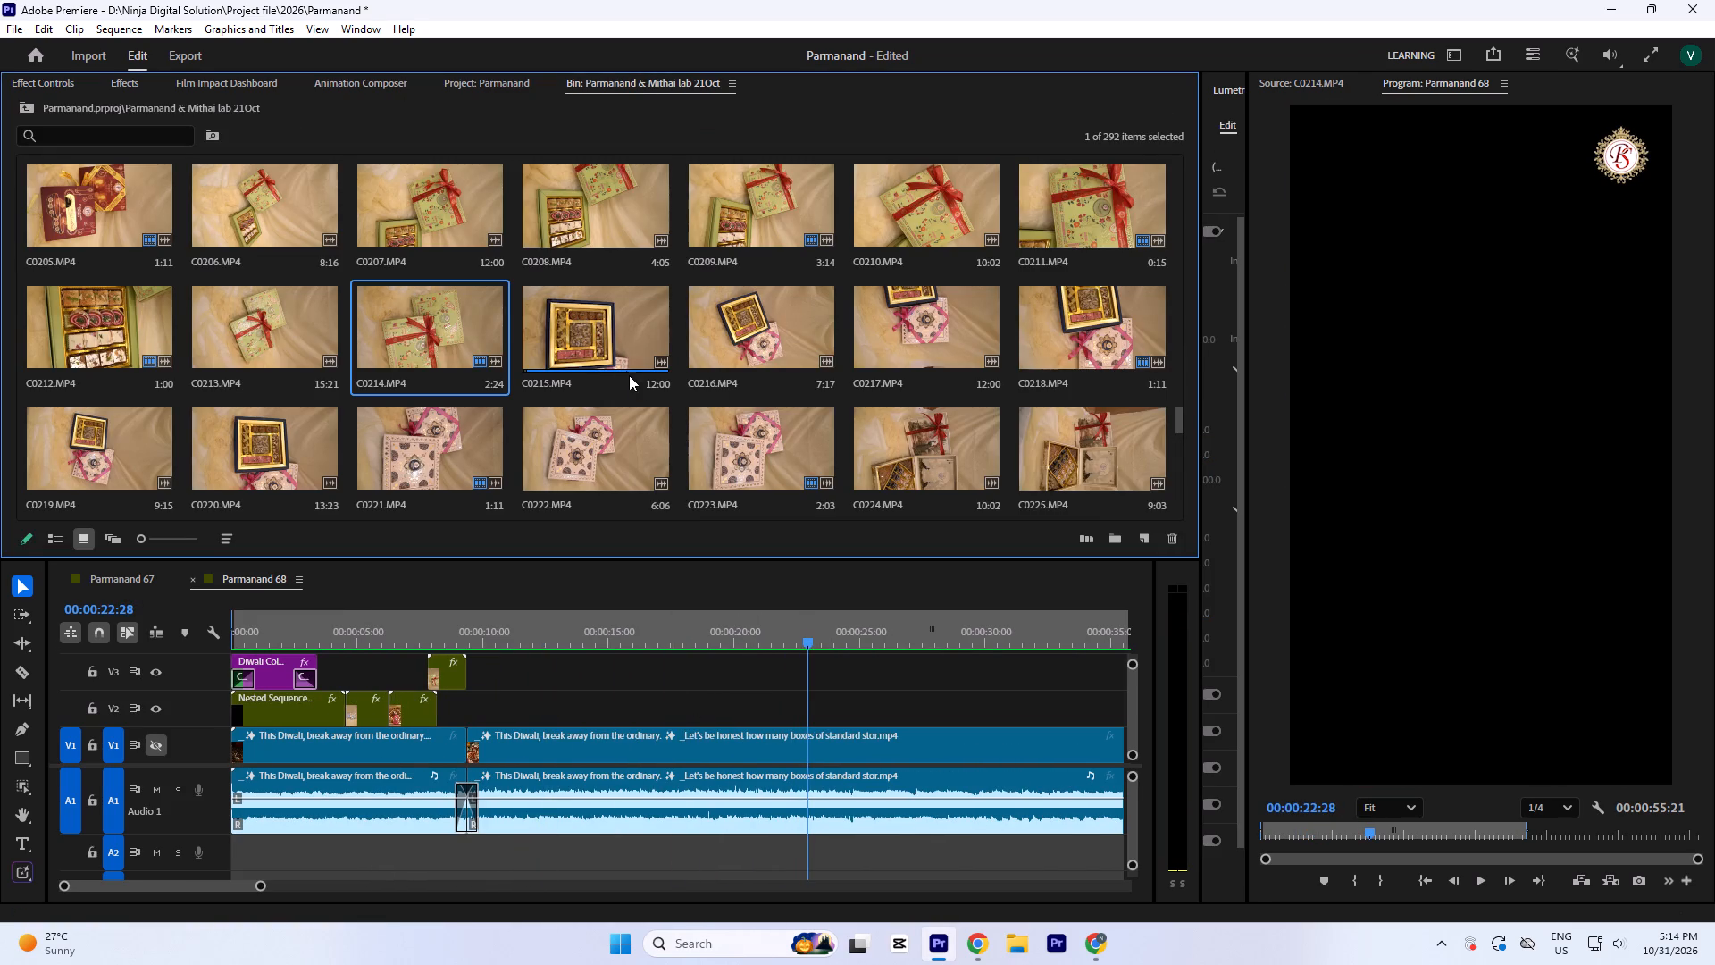
pyautogui.doubleClick(705, 337)
pyautogui.press('space')
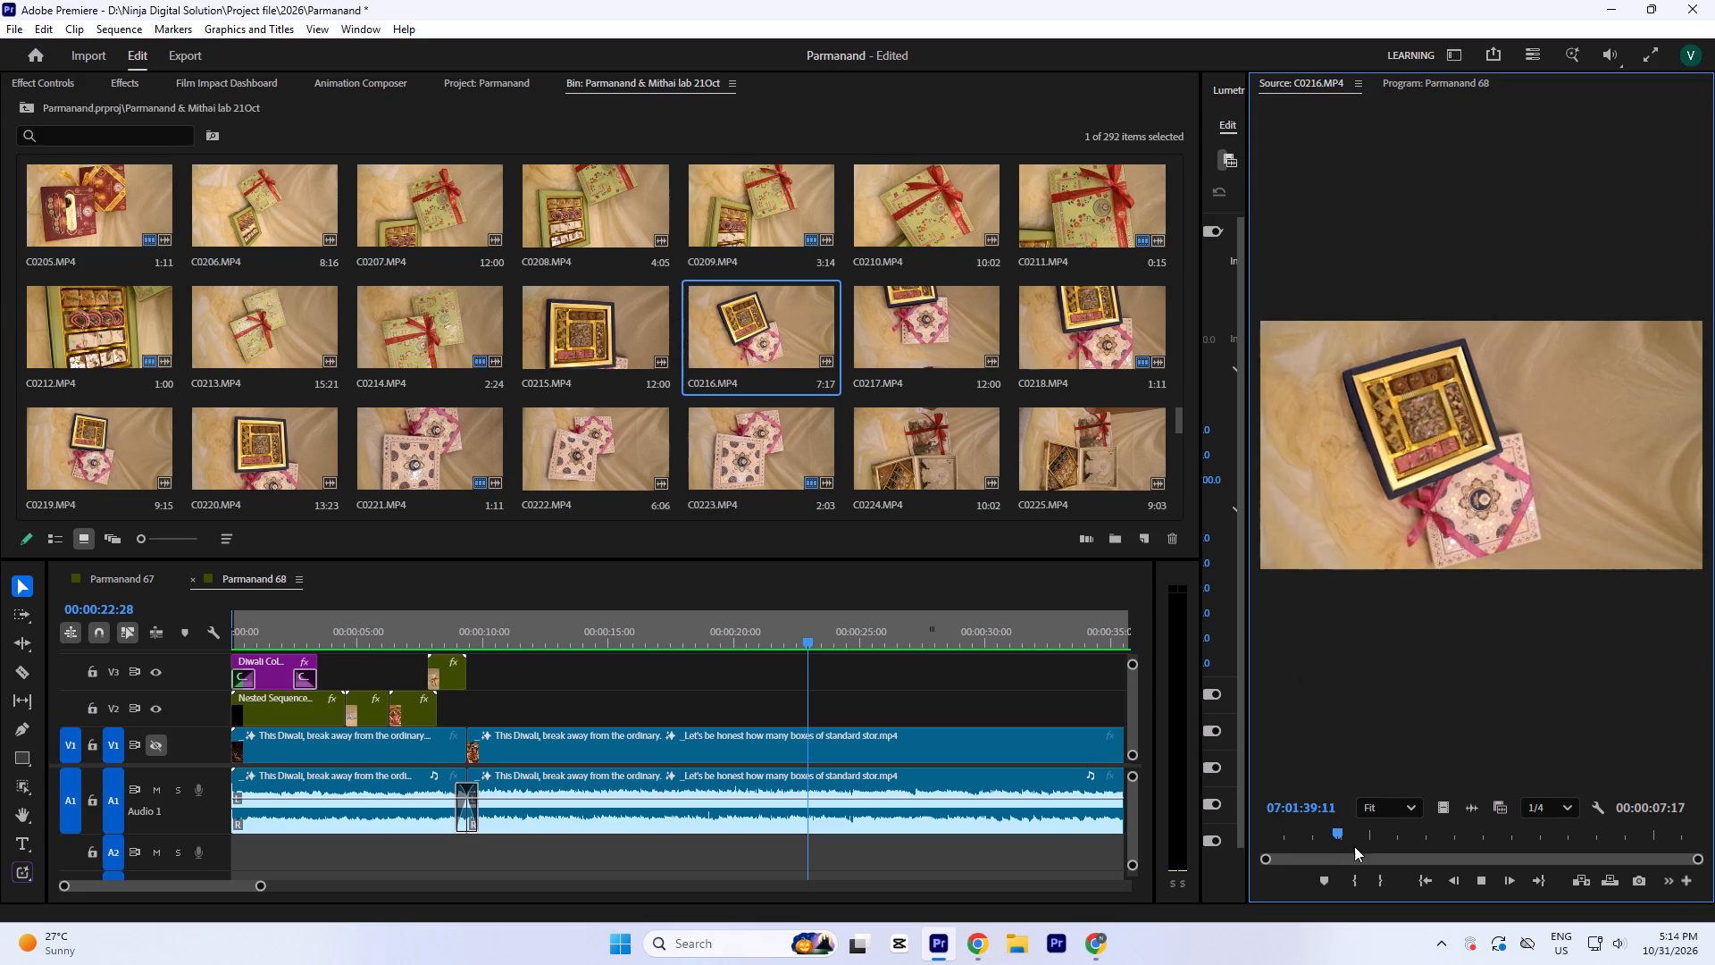
pyautogui.moveTo(1381, 833); pyautogui.dragTo(1591, 865)
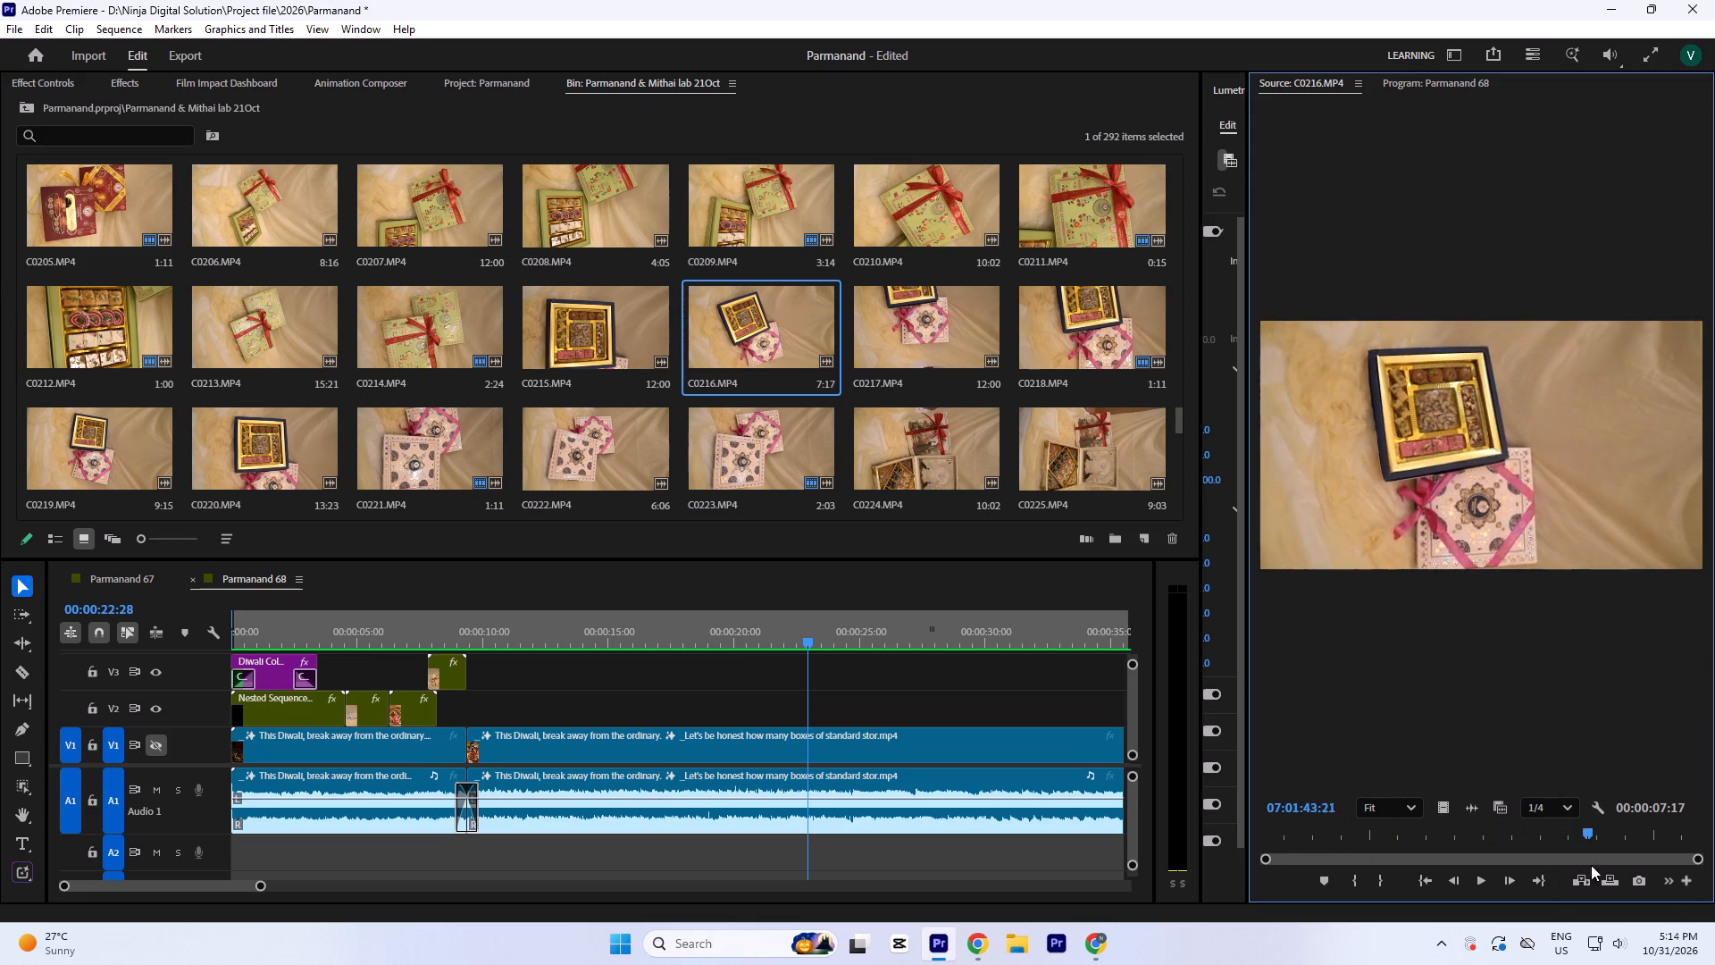
pyautogui.moveTo(1591, 865); pyautogui.dragTo(1471, 907)
pyautogui.press('i')
pyautogui.press('o')
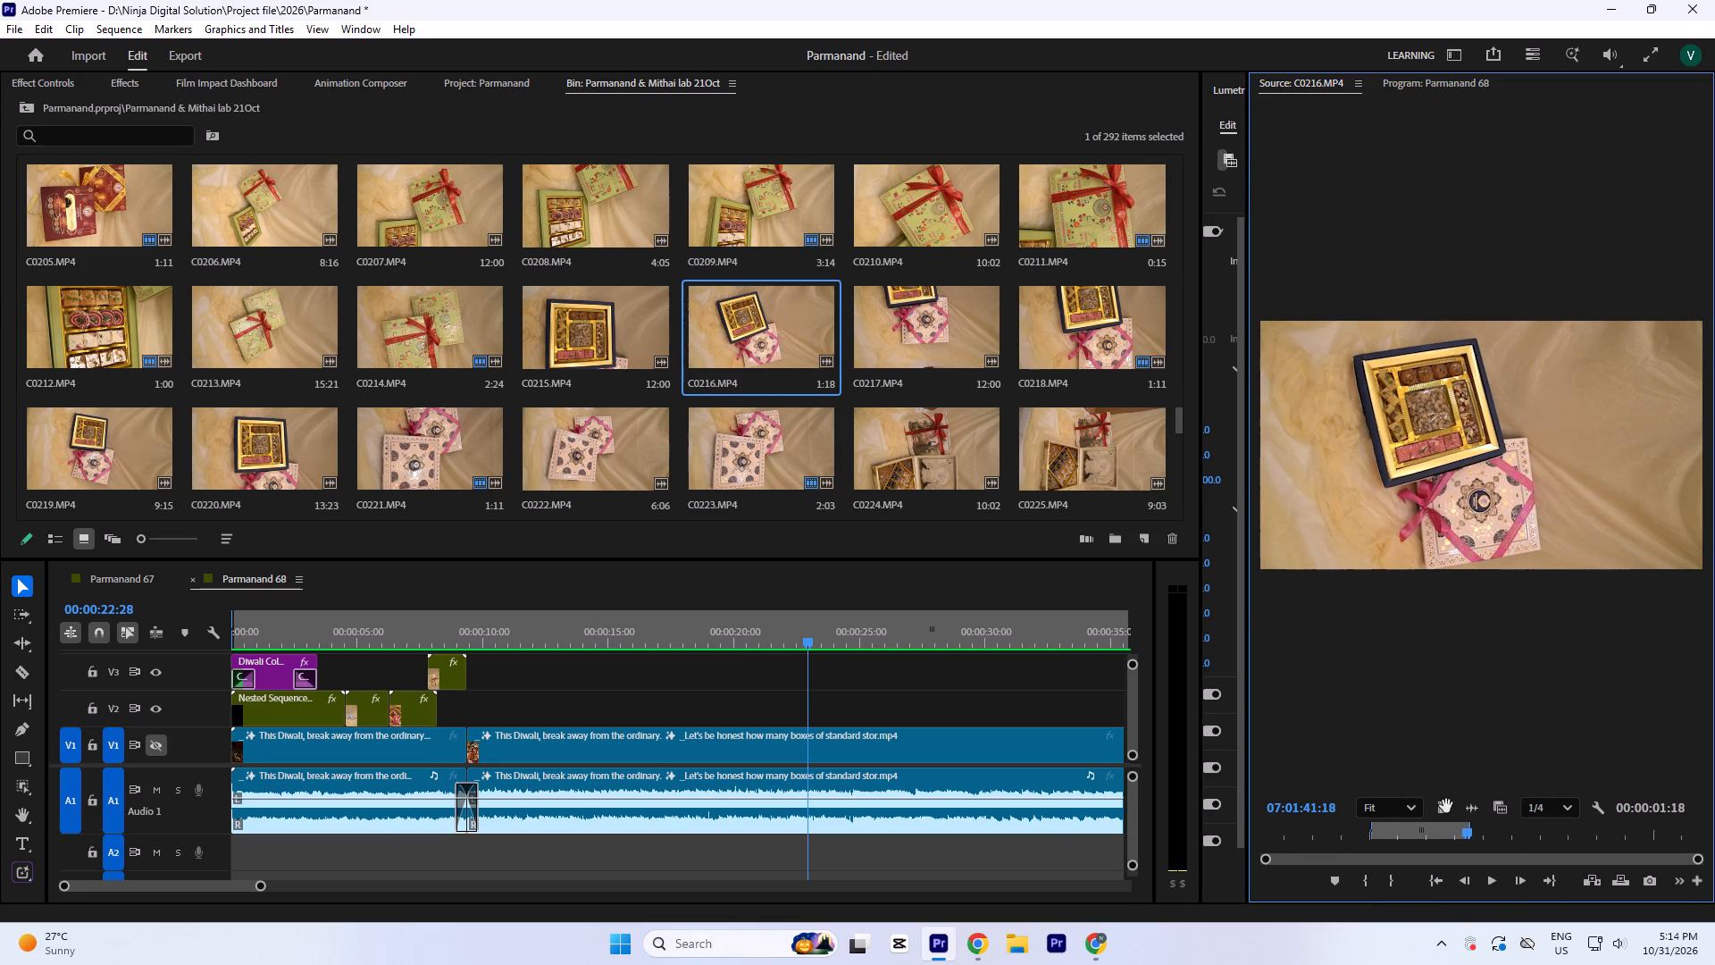
pyautogui.moveTo(1447, 806); pyautogui.dragTo(482, 698)
pyautogui.click(483, 632)
pyautogui.press('=')
pyautogui.press('=')
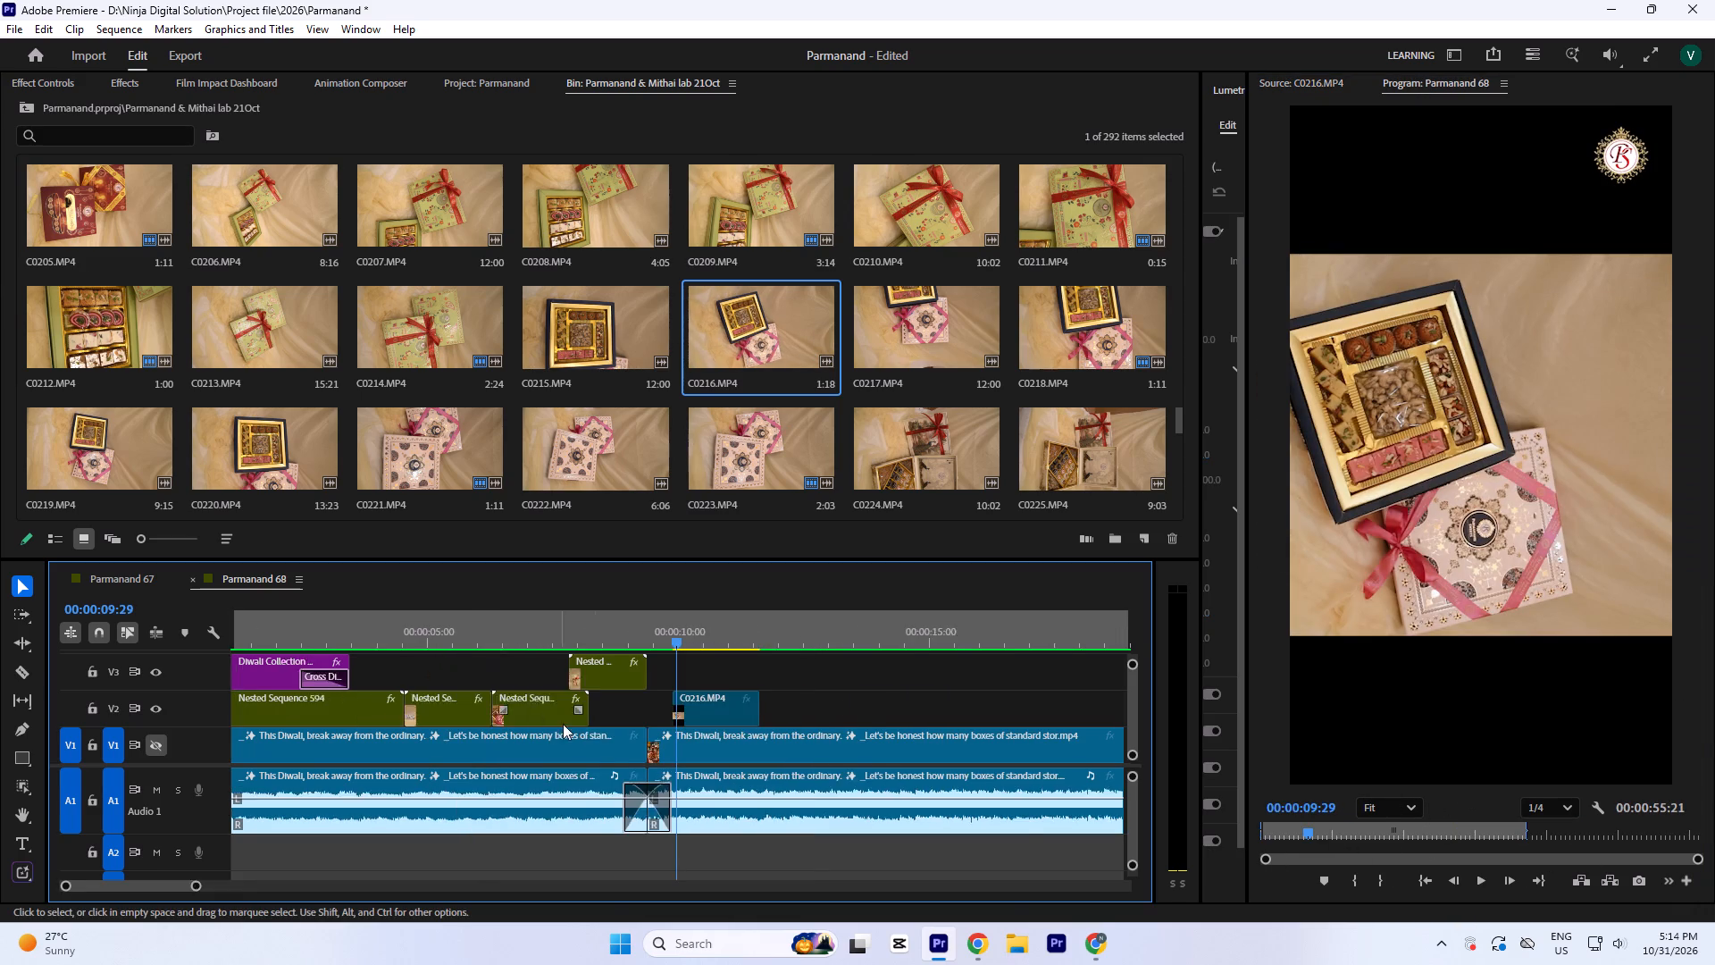
pyautogui.moveTo(731, 709); pyautogui.dragTo(684, 714)
# Paste the copied attributes onto the C0216.MP4 clip to rotate and scale it to fill the vertical frame.
pyautogui.rightClick(684, 714)
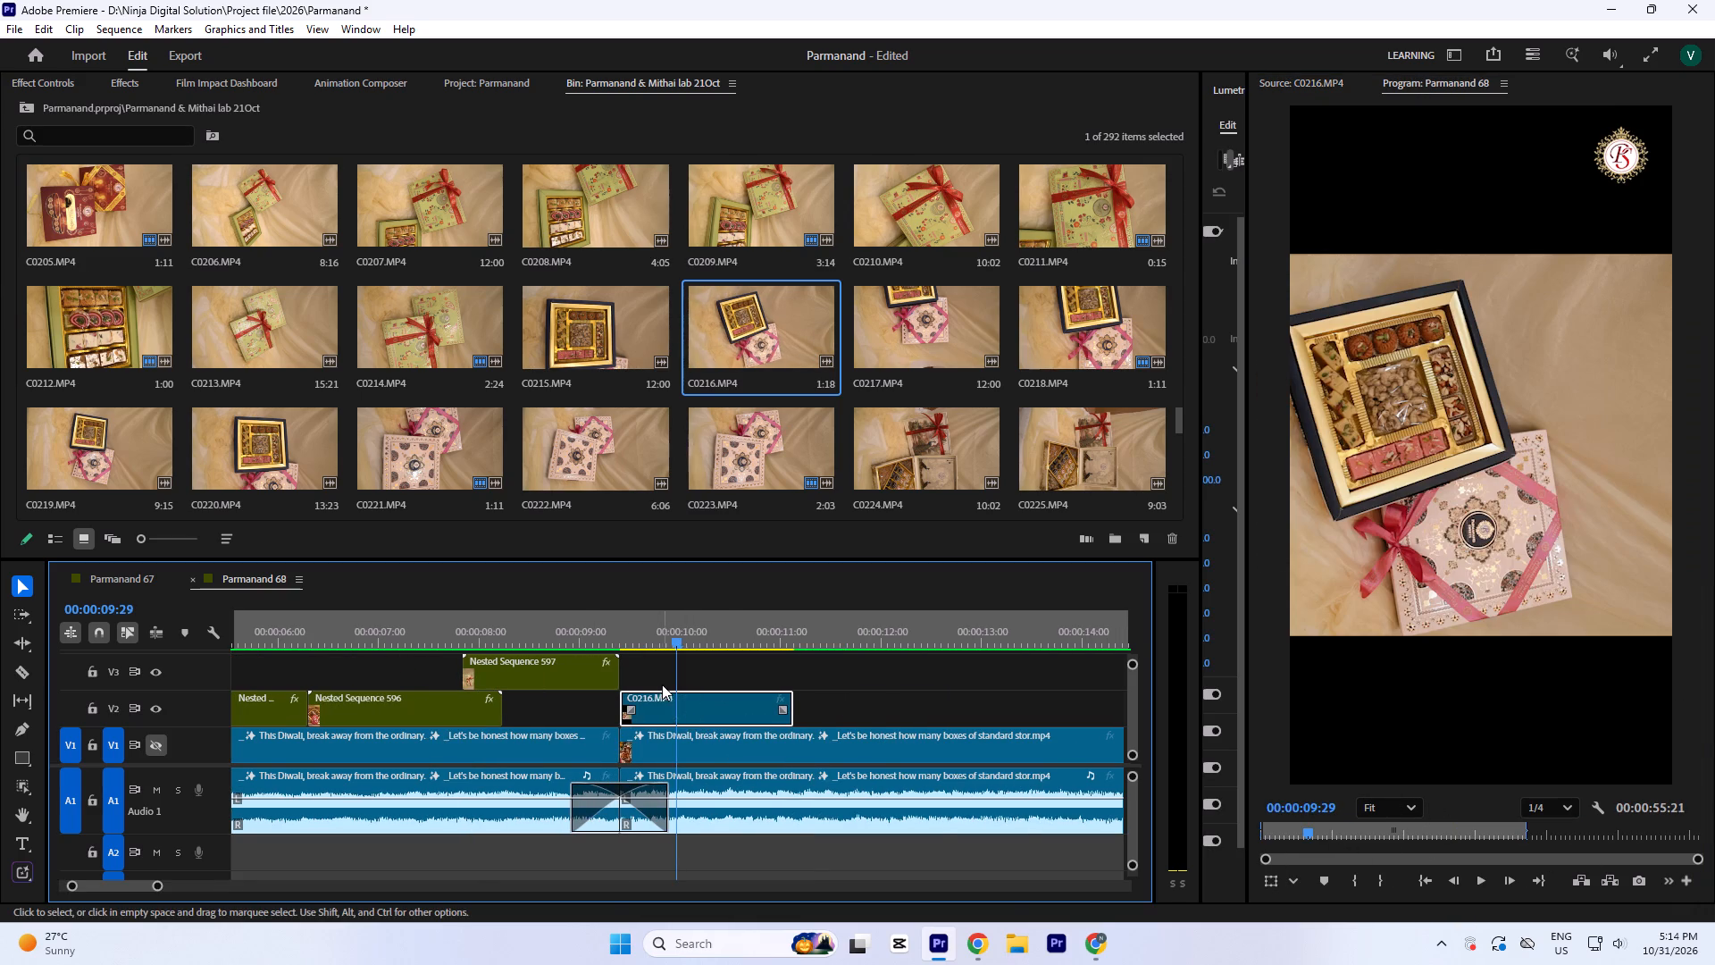
pyautogui.rightClick(673, 703)
pyautogui.click(766, 77)
pyautogui.press('Return')
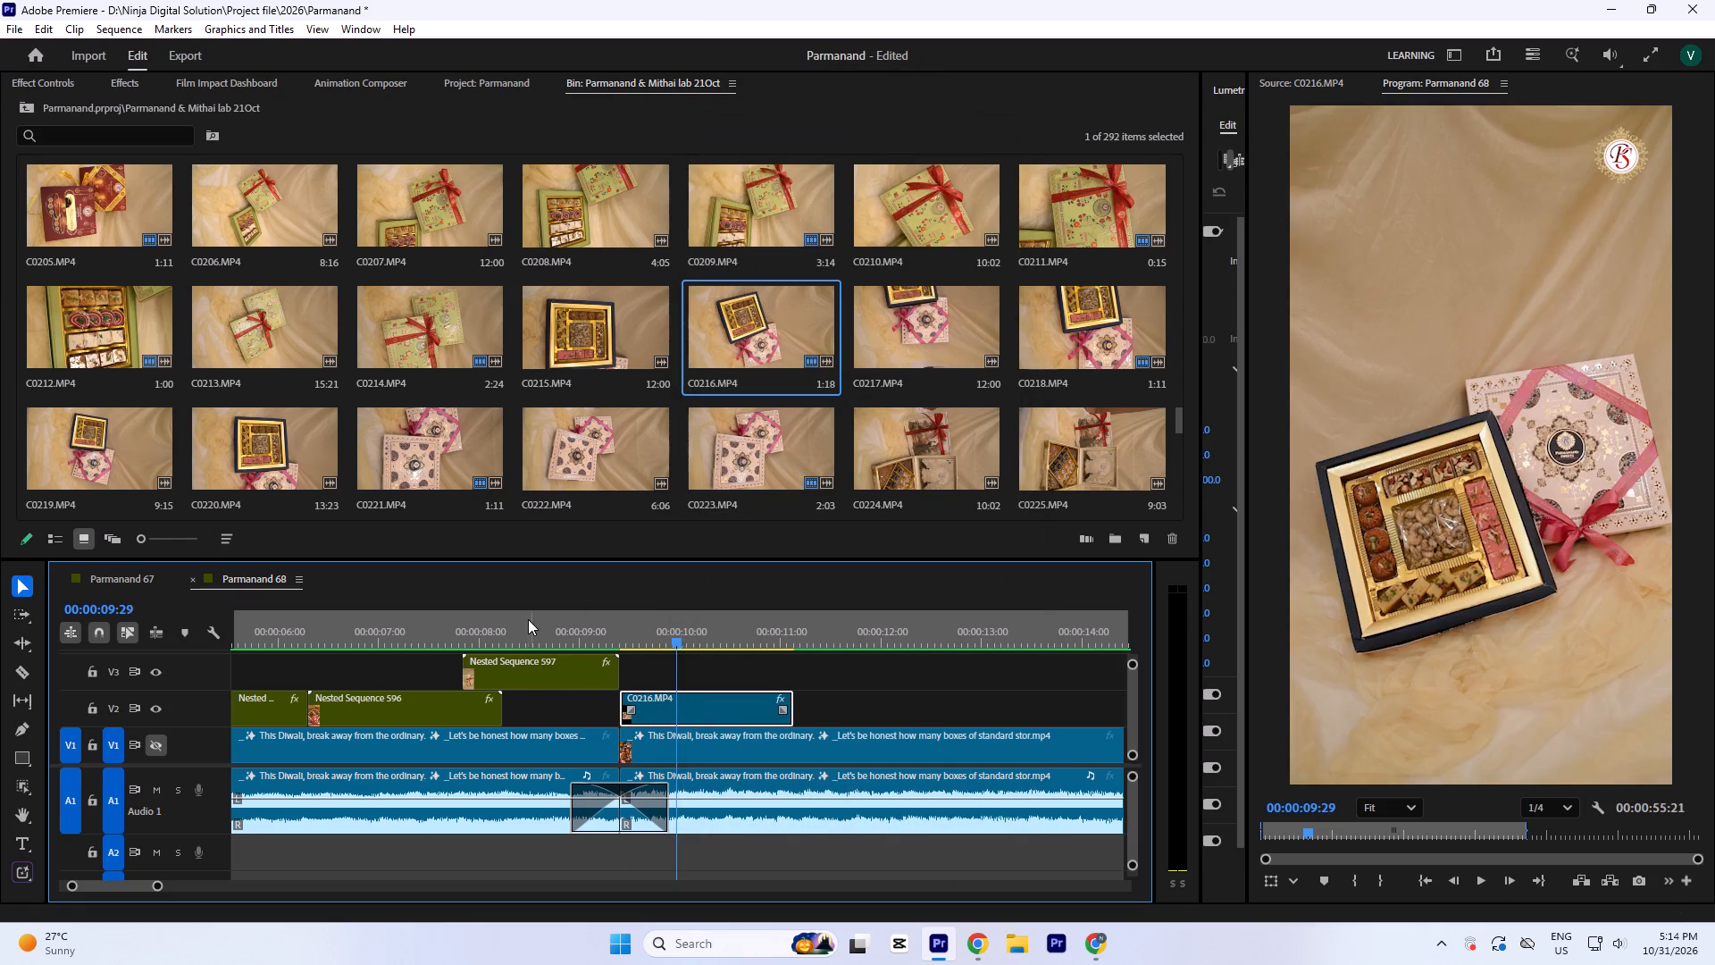
# Play the C0216.MP4 clip against the music and trim its end to the beat at 00:00:11:02.
pyautogui.click(527, 618)
pyautogui.press('space')
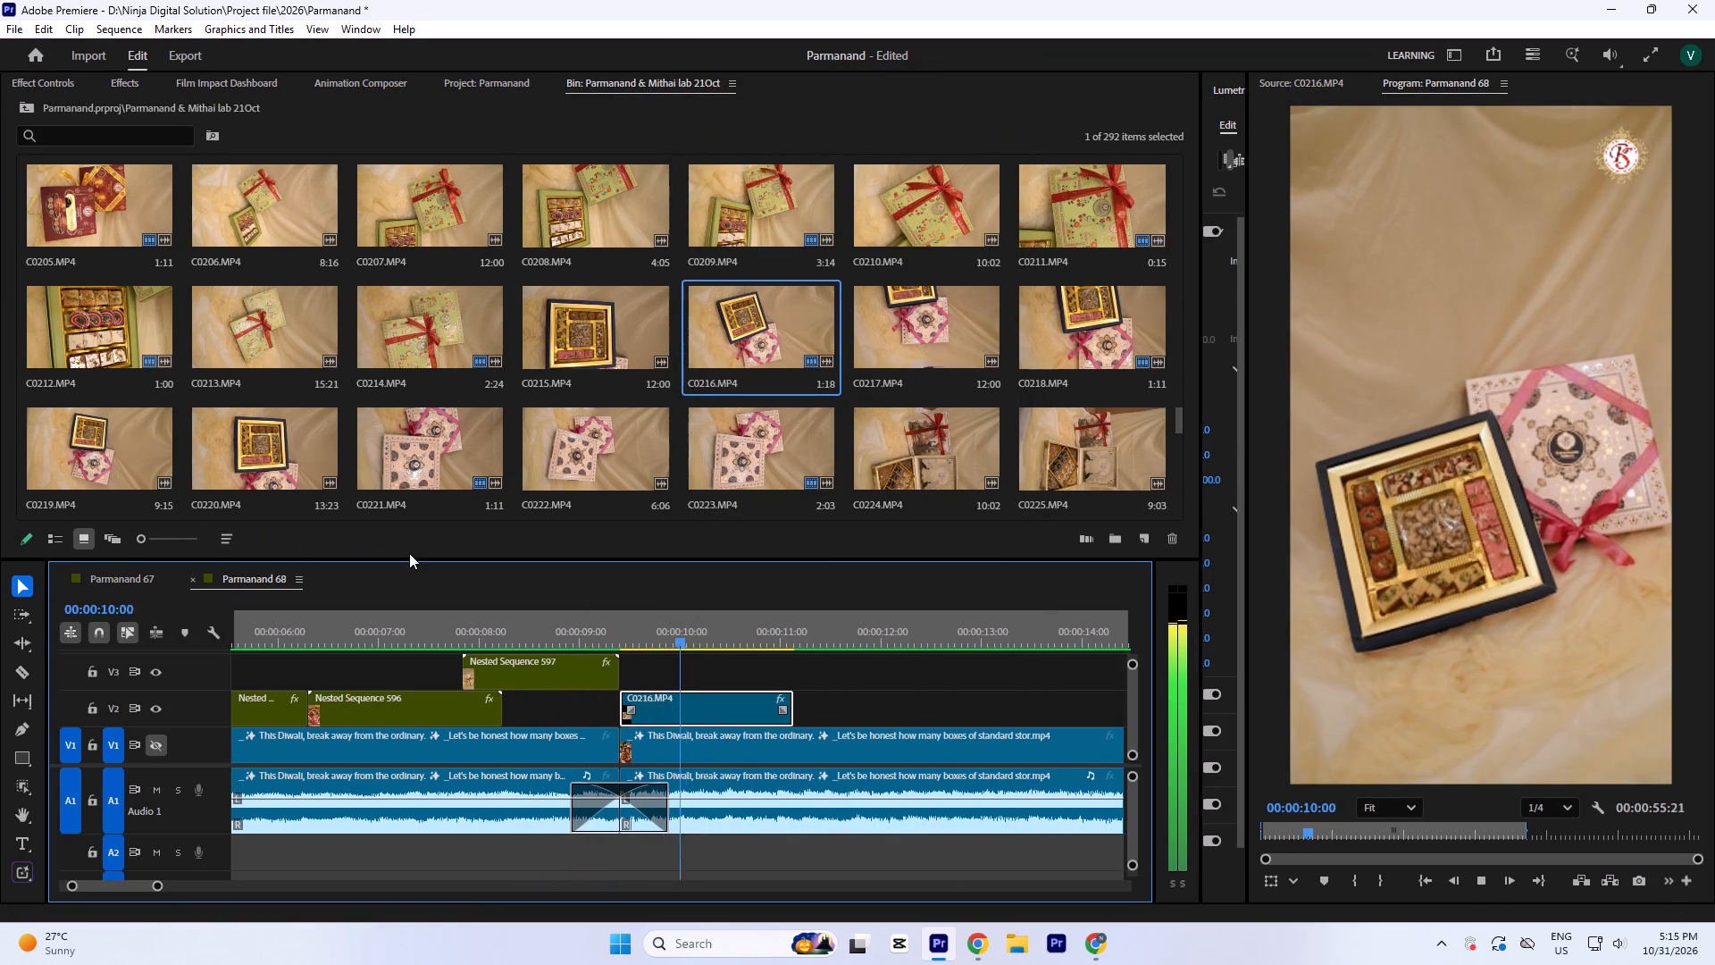
pyautogui.press('space')
pyautogui.press('space')
pyautogui.press('space')
pyautogui.press('space')
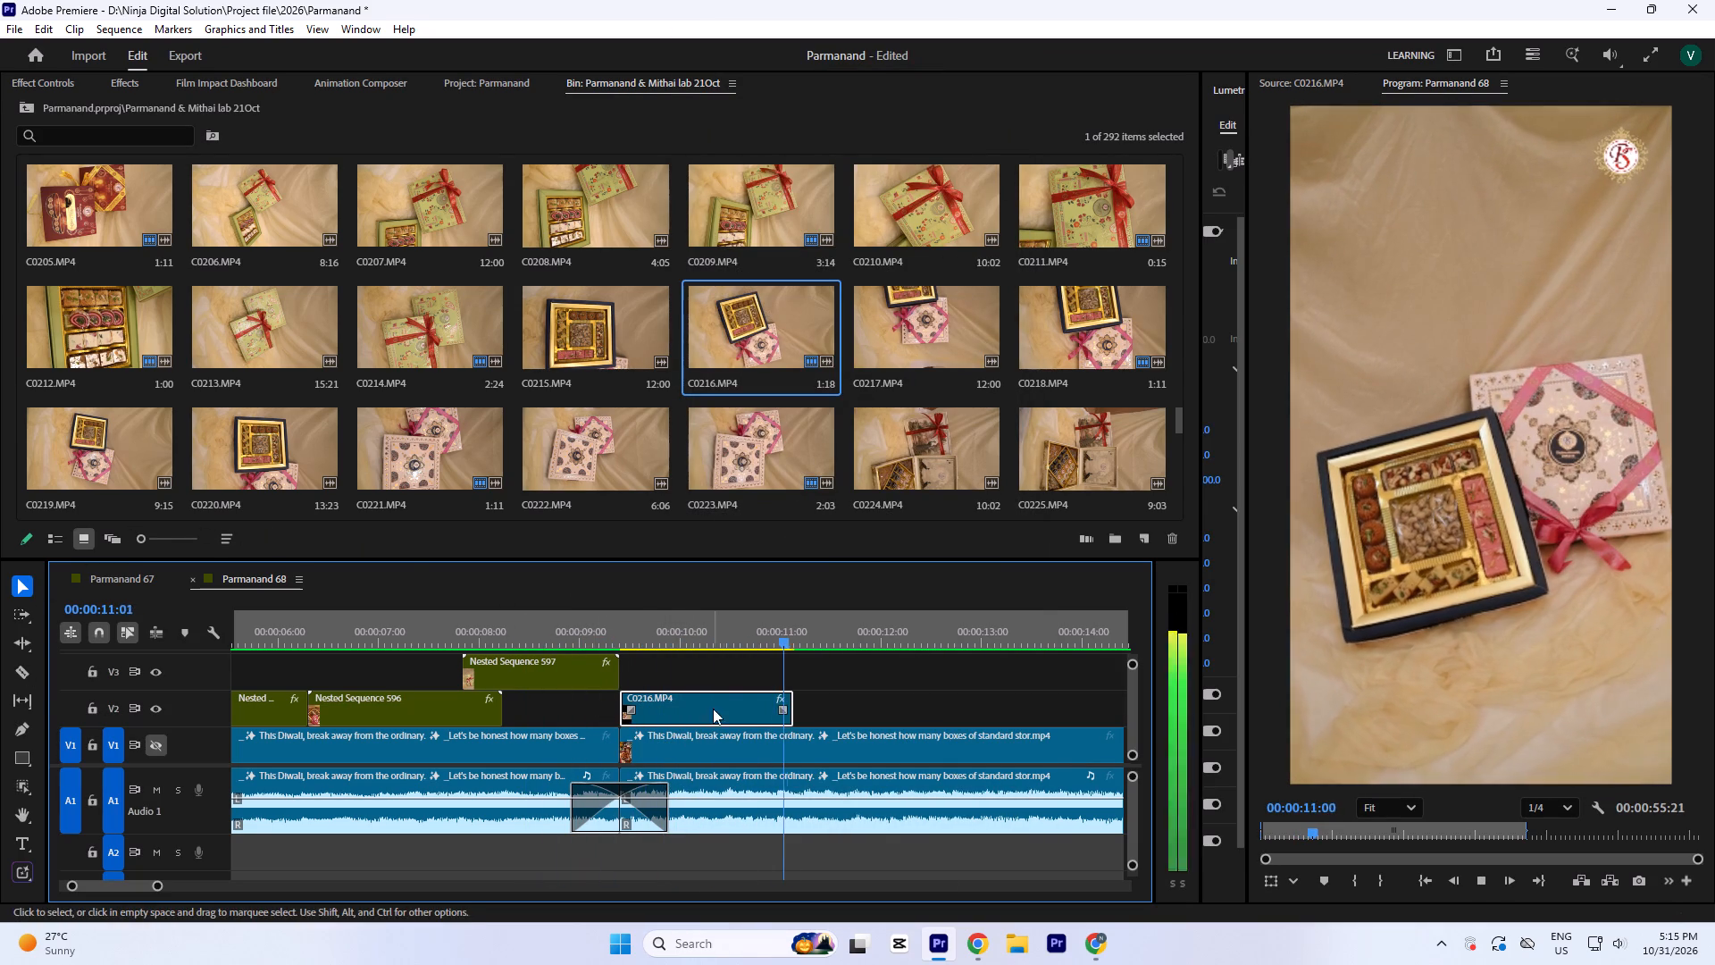
pyautogui.press('space')
pyautogui.click(673, 611)
pyautogui.press('space')
pyautogui.press('space')
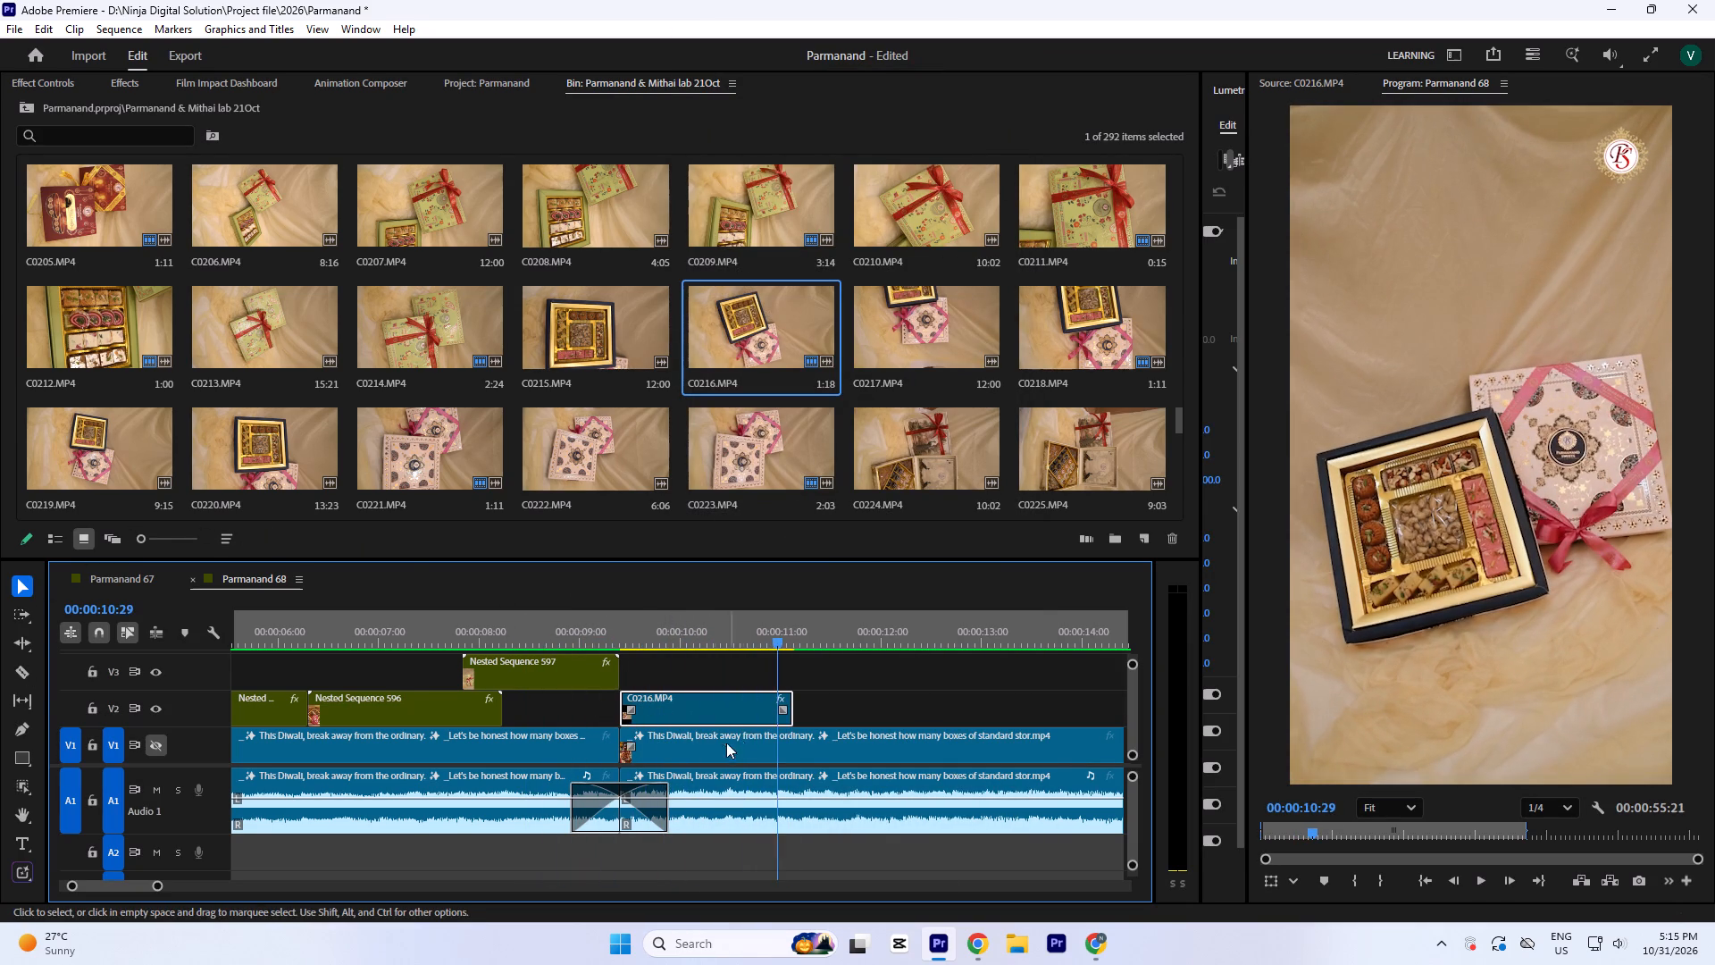
pyautogui.press('=')
pyautogui.press('=')
pyautogui.press('=')
pyautogui.press('=')
pyautogui.press('space')
pyautogui.press('space')
pyautogui.click(751, 630)
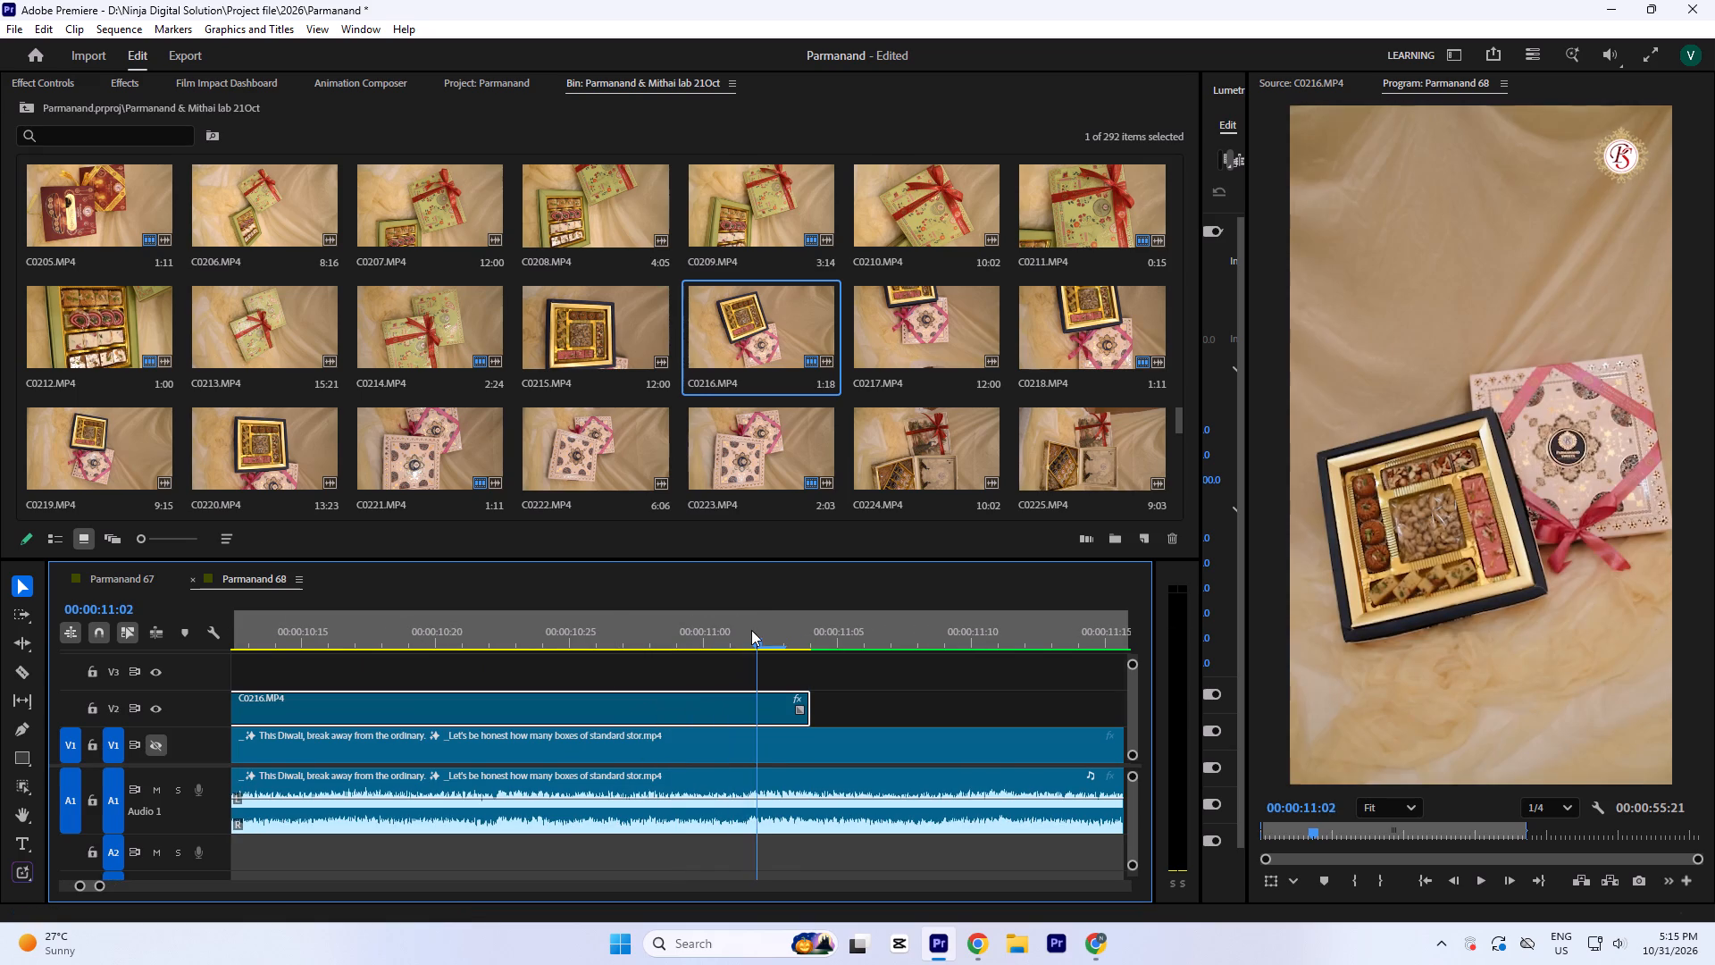
pyautogui.press('=')
pyautogui.moveTo(820, 714); pyautogui.dragTo(765, 718)
# Play the cut from Nested Sequence 597 into C0216.MP4 to check its timing with the music.
pyautogui.press('-')
pyautogui.press('-')
pyautogui.press('-')
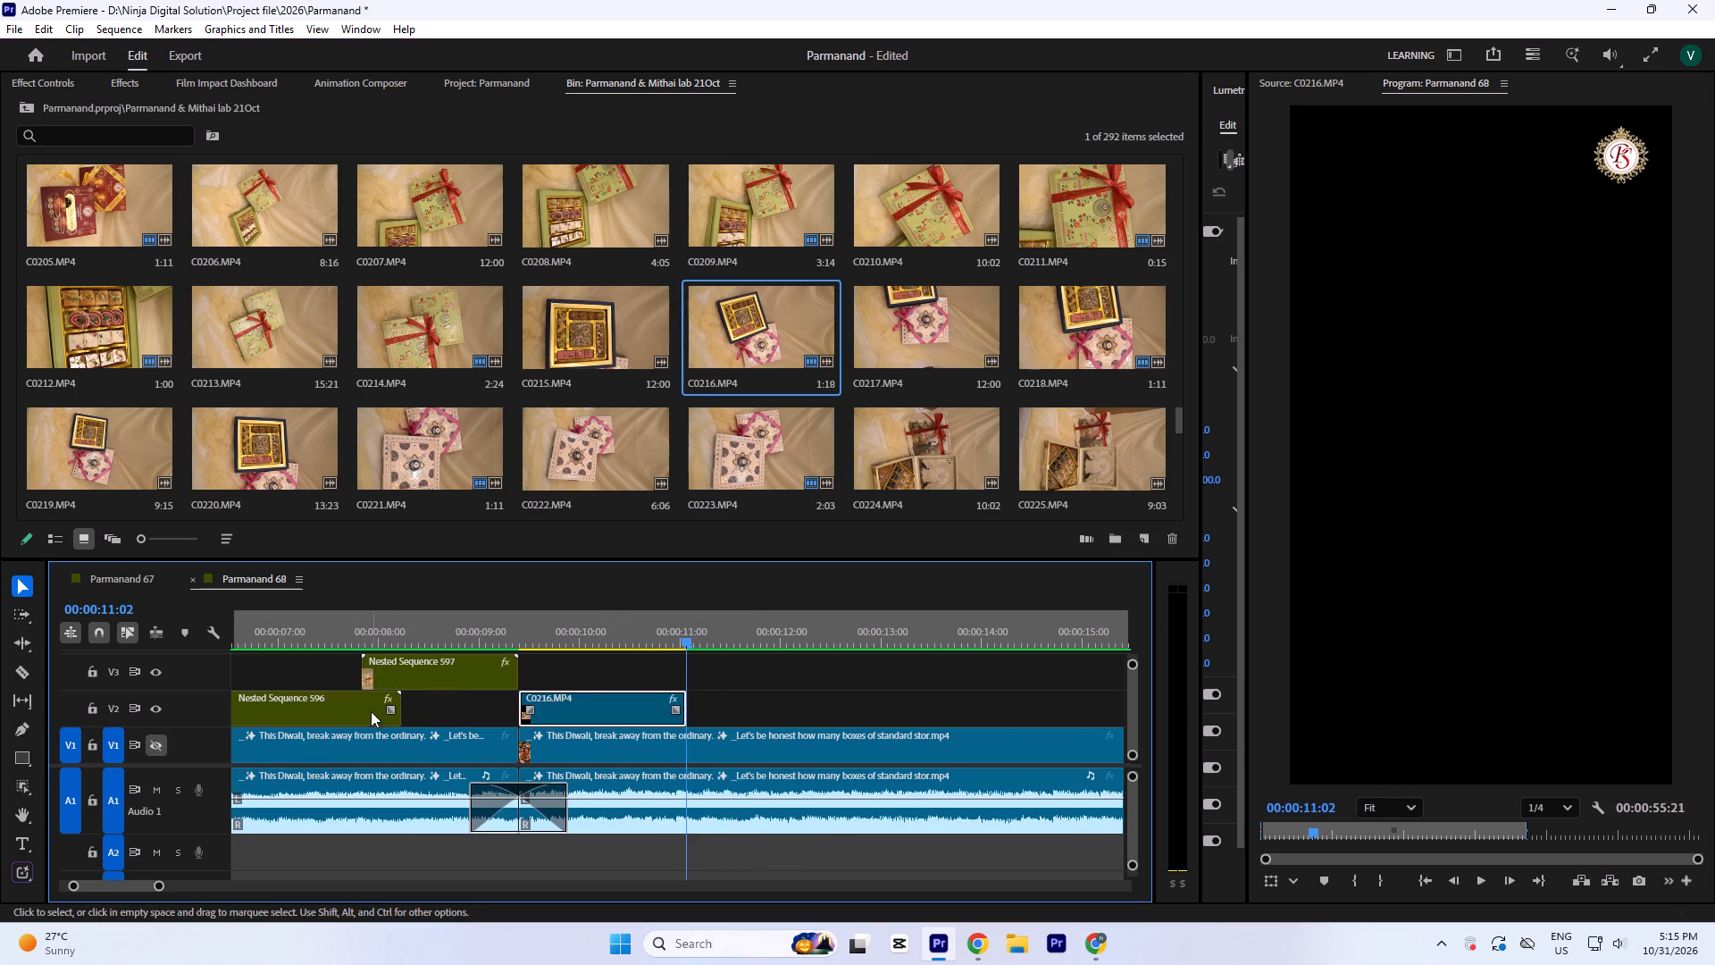
pyautogui.click(457, 647)
pyautogui.press('space')
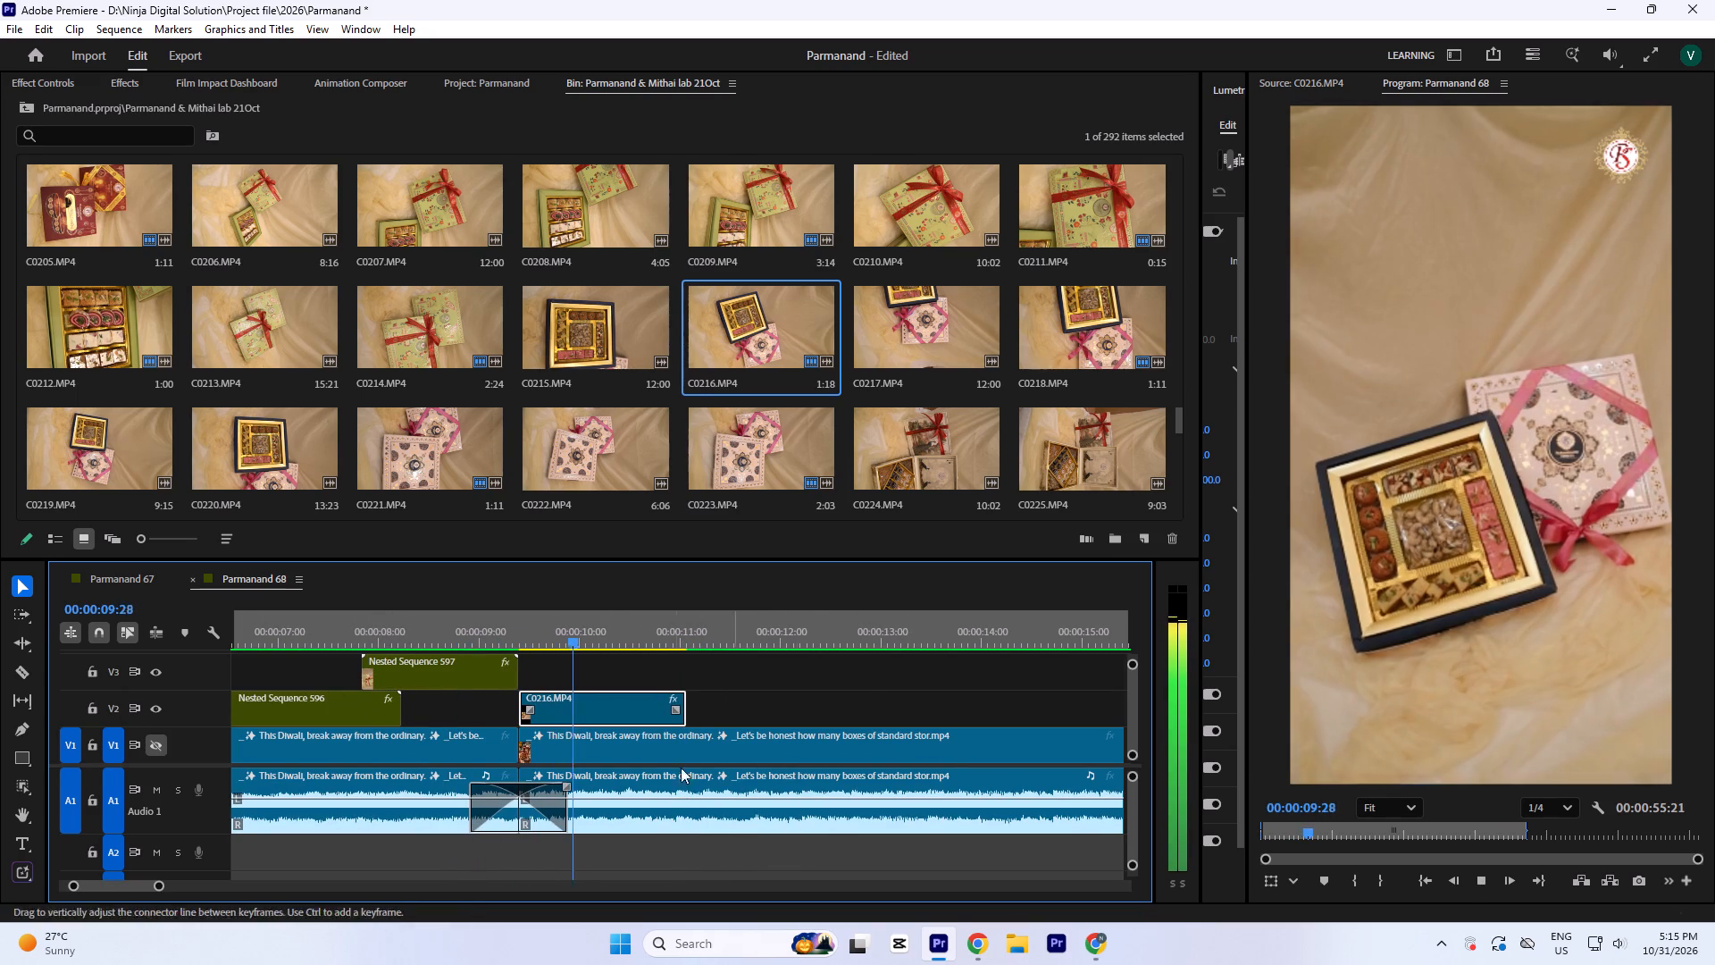
pyautogui.press('space')
pyautogui.click(466, 622)
pyautogui.press('space')
pyautogui.press('space')
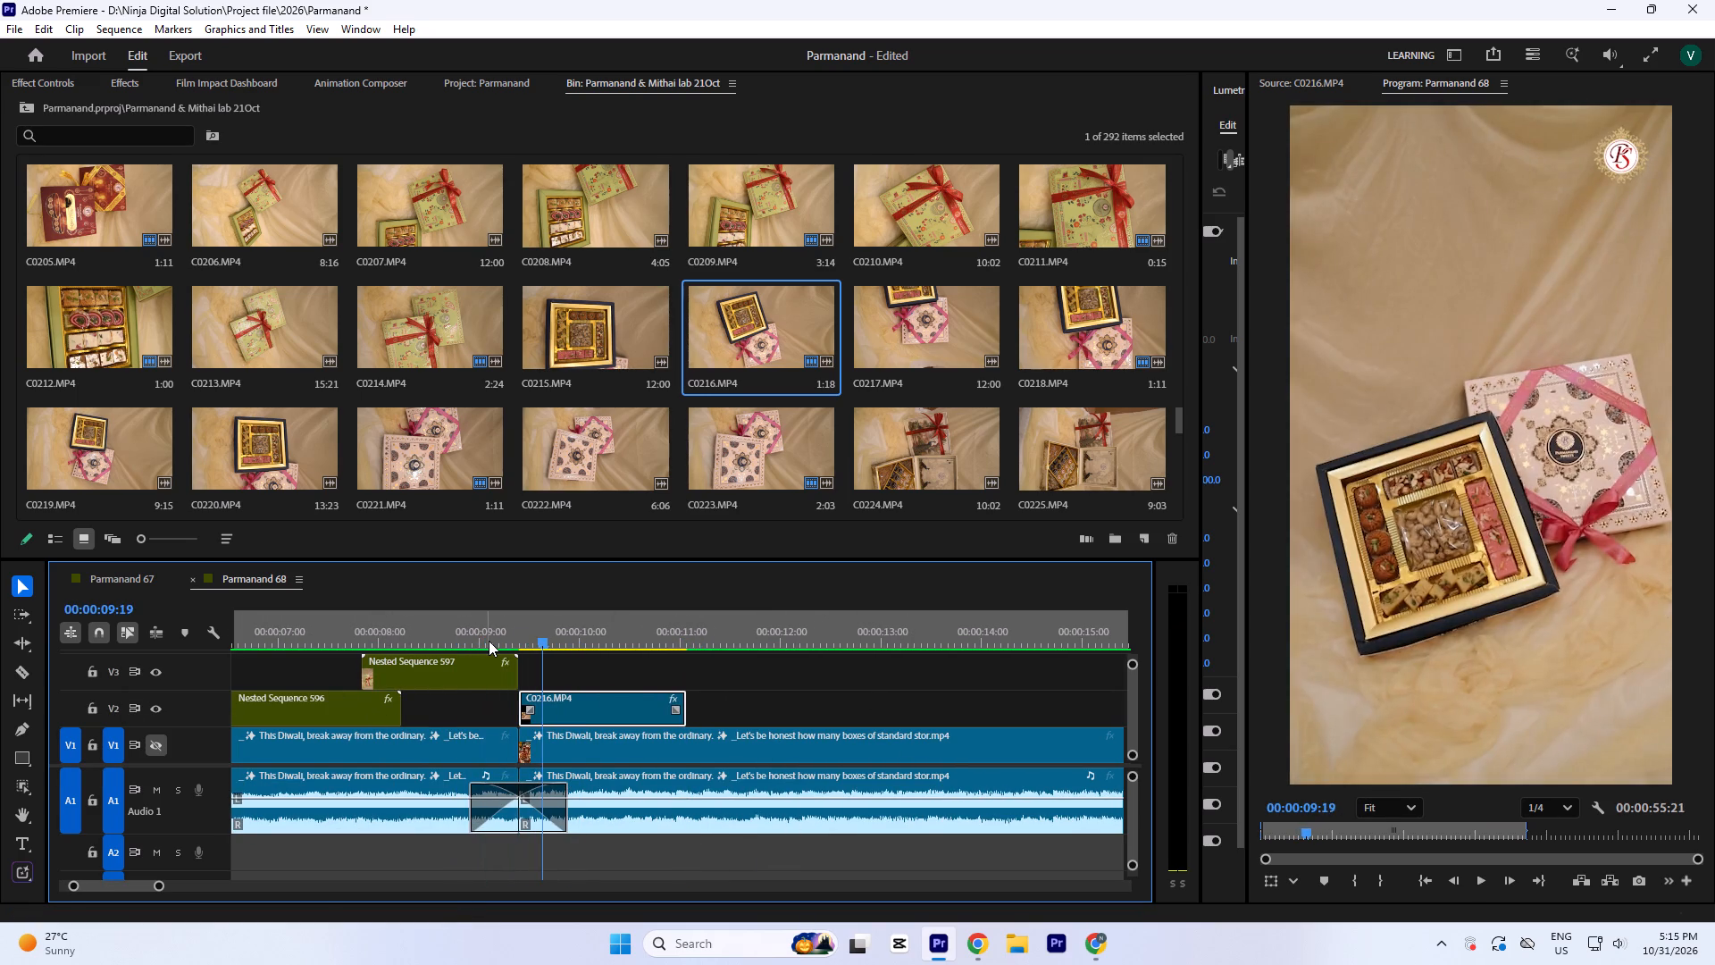
# Apply an Animation Composer transition at the 00:00:09:12 cut between Nested Sequence 597 and C0216.MP4, and preview it.
pyautogui.write('`==')
pyautogui.press('=')
pyautogui.click(744, 138)
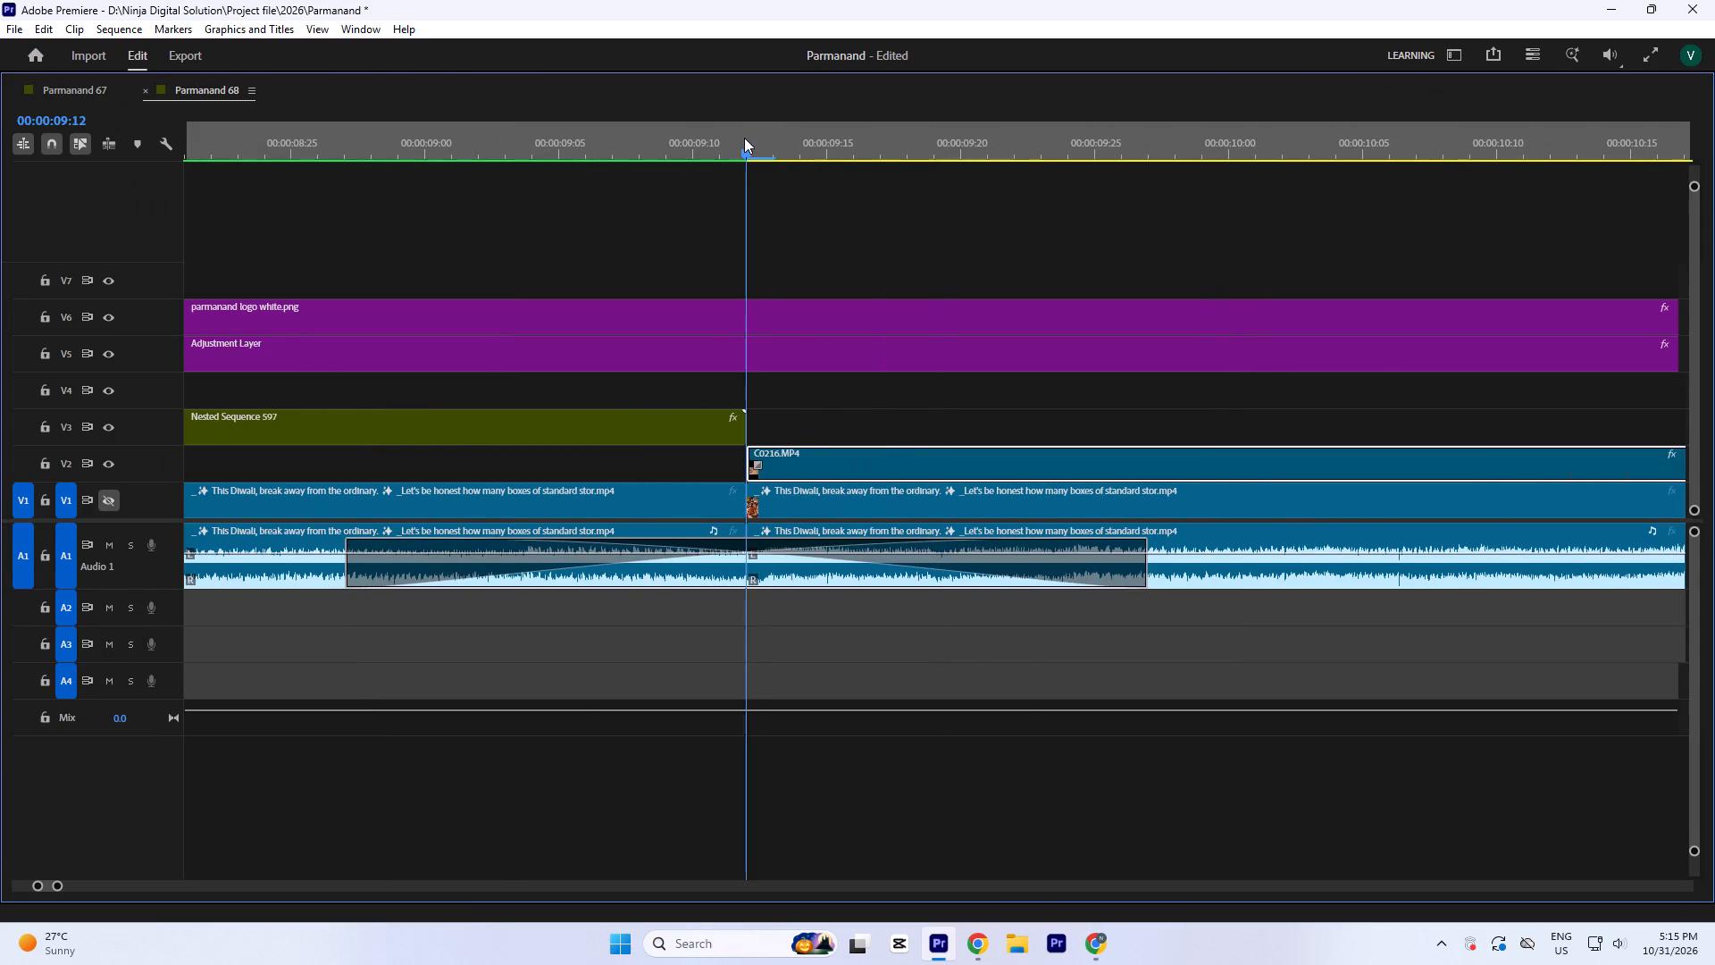
pyautogui.press('=')
pyautogui.write('=`--')
pyautogui.press('-')
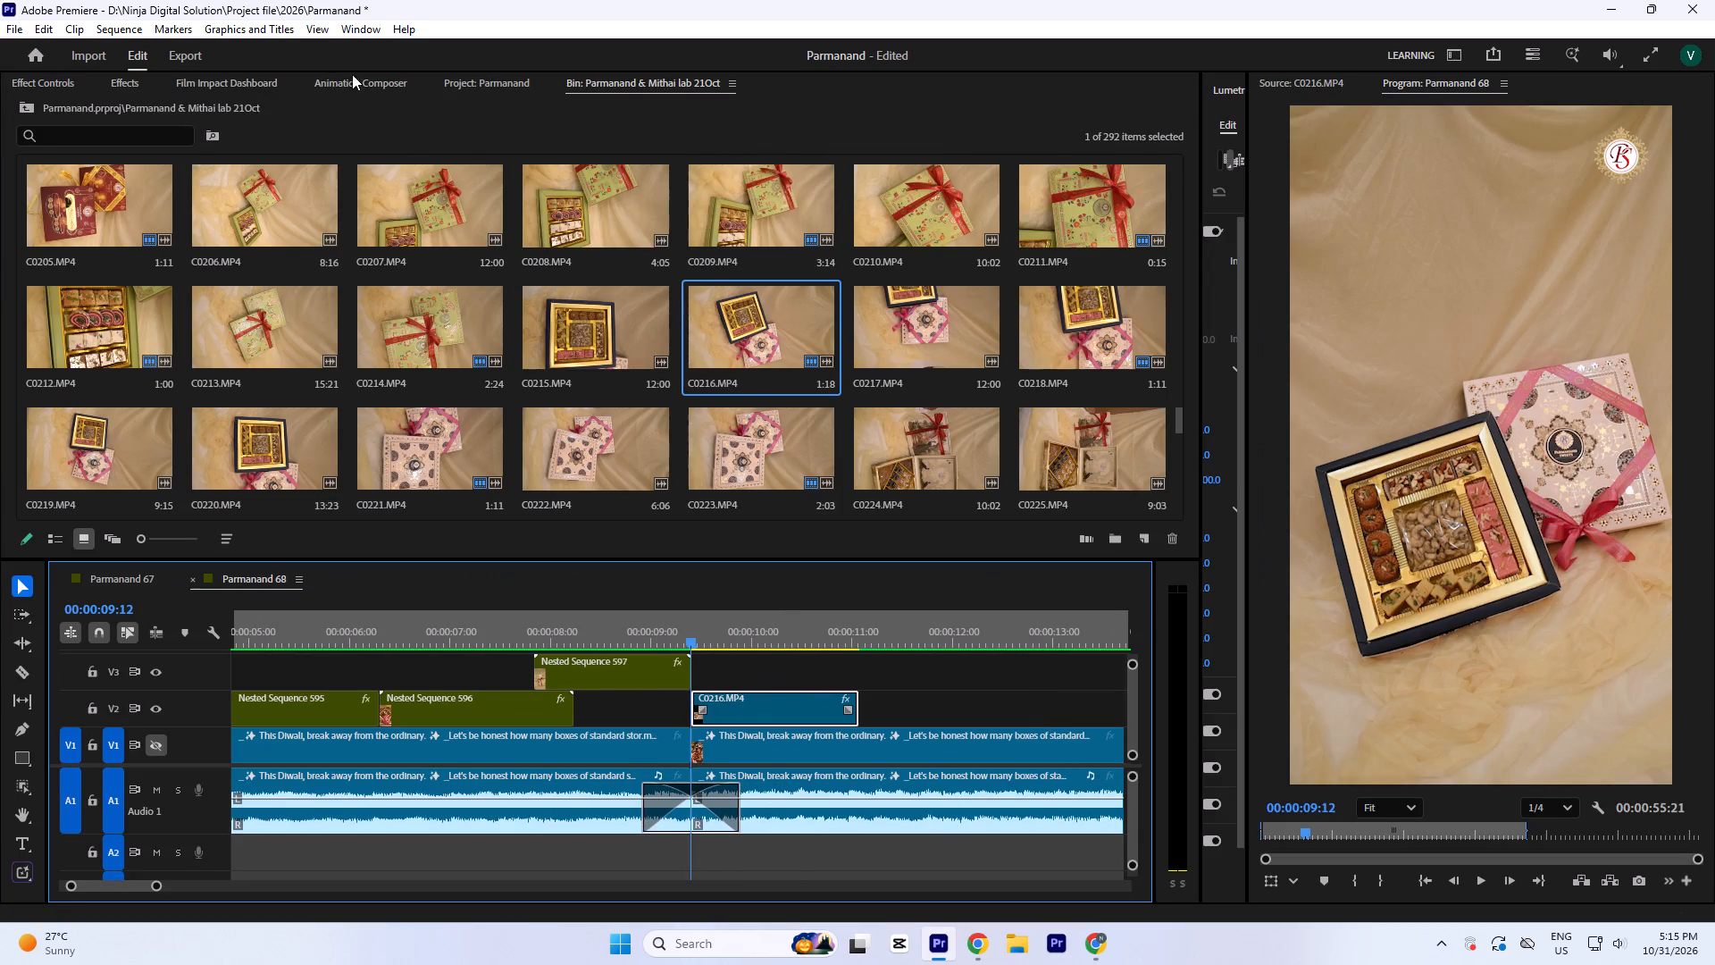
pyautogui.click(362, 74)
pyautogui.doubleClick(379, 215)
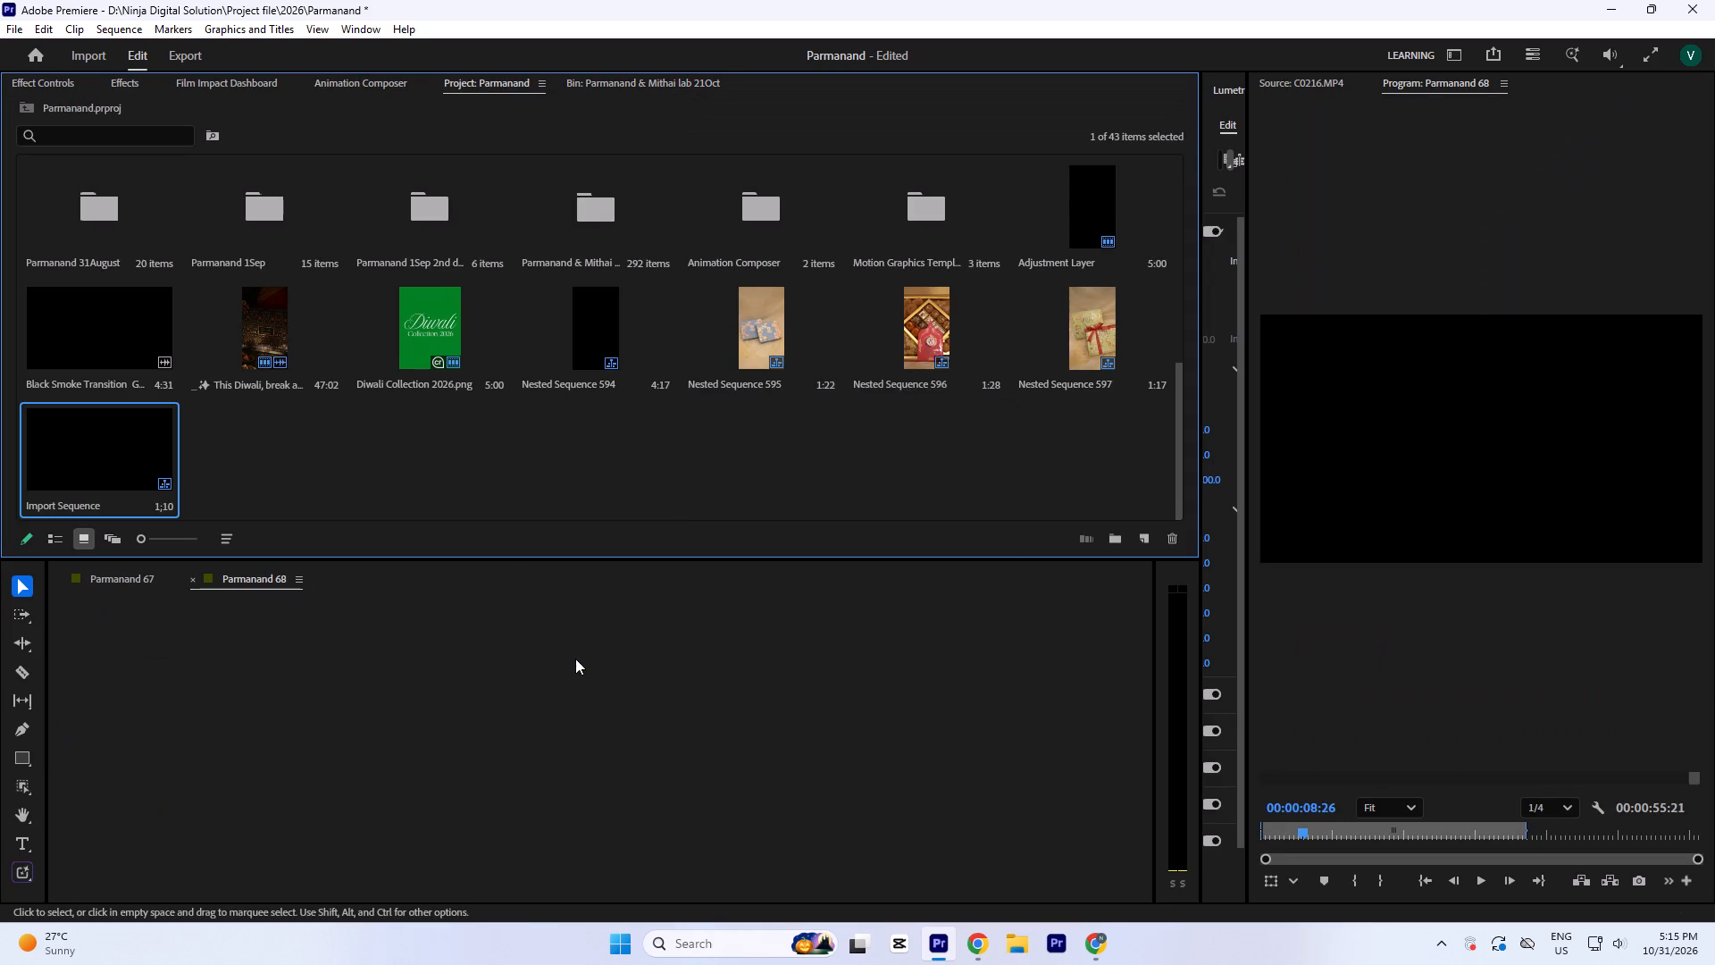
pyautogui.click(599, 619)
pyautogui.press('space')
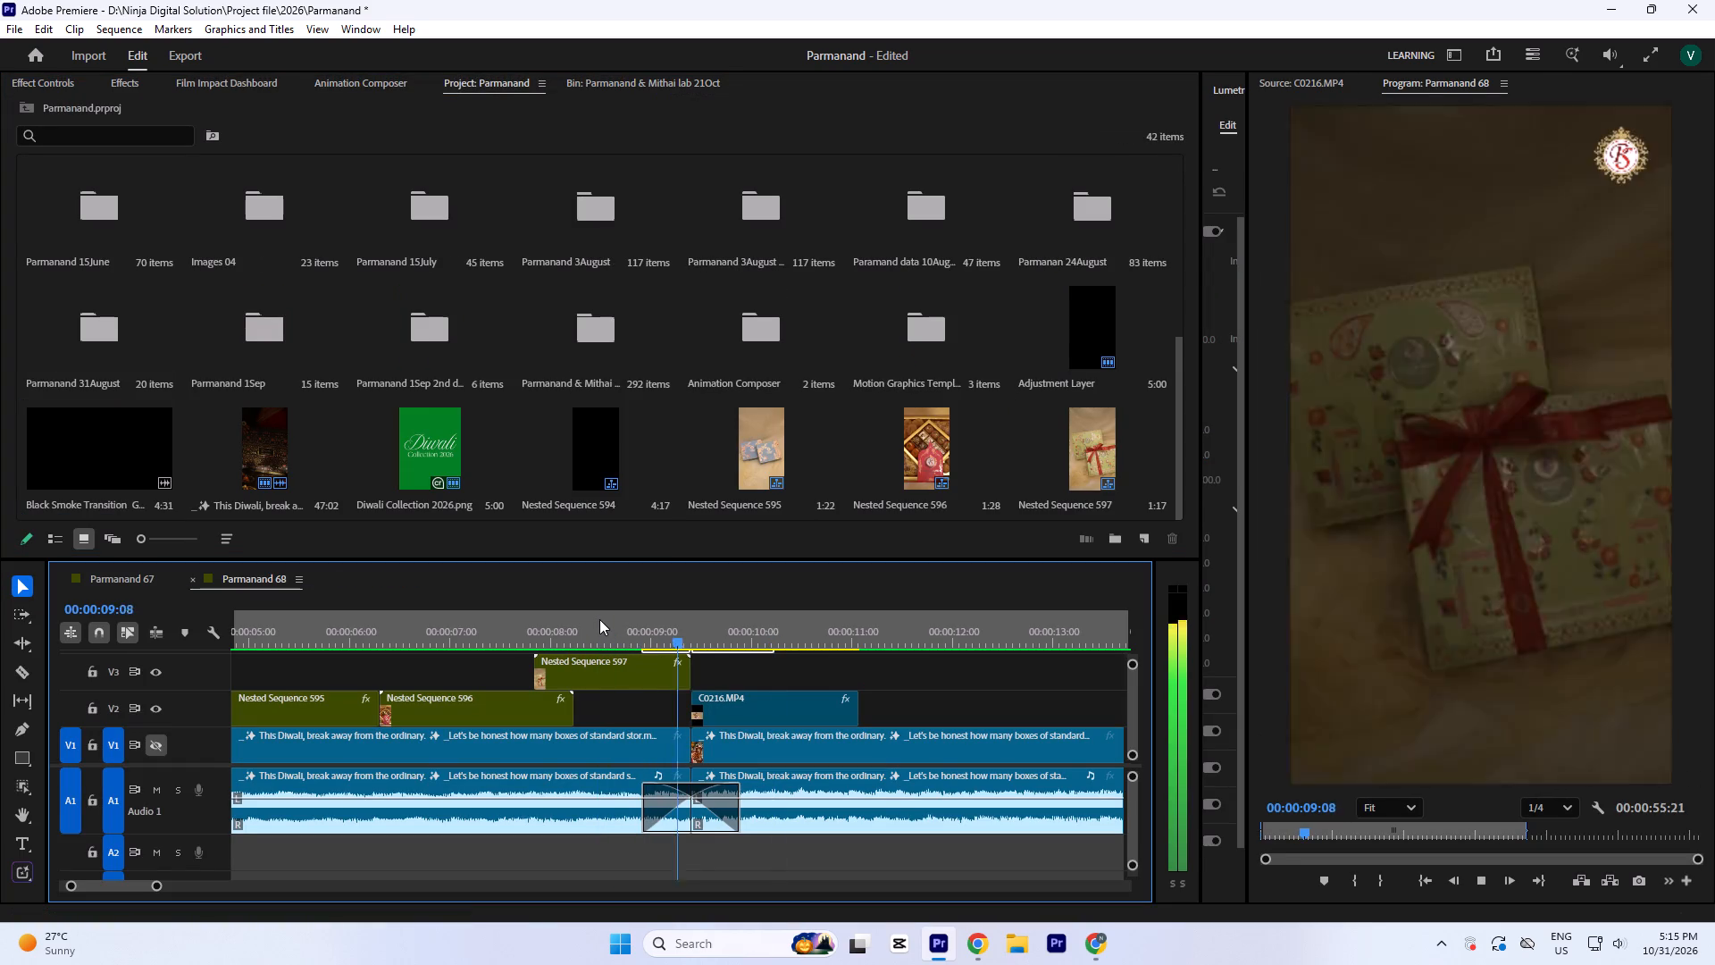
pyautogui.press('space')
# Move both Mister Horse Adjustment transition clips from V4 up to V7, above the logo.
pyautogui.write('`=')
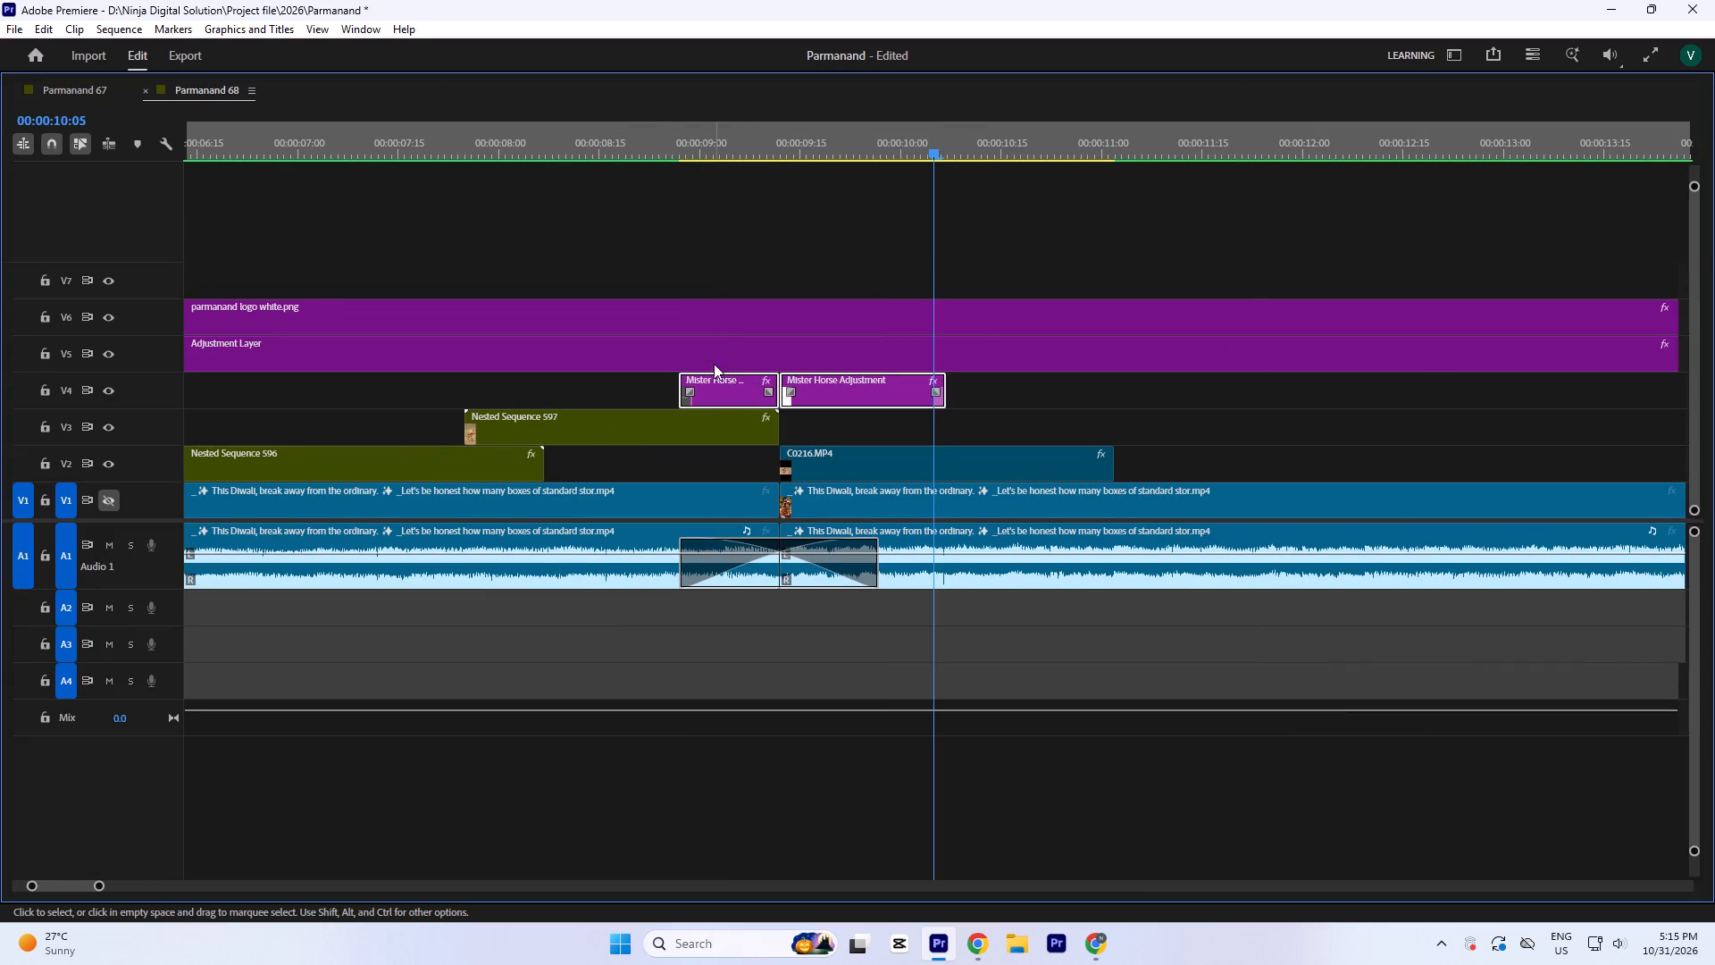
pyautogui.moveTo(718, 390); pyautogui.dragTo(727, 275)
# Position the playhead at the 00:00:09:12 cut between the two Mister Horse Adjustment clips.
pyautogui.click(784, 133)
pyautogui.write('===')
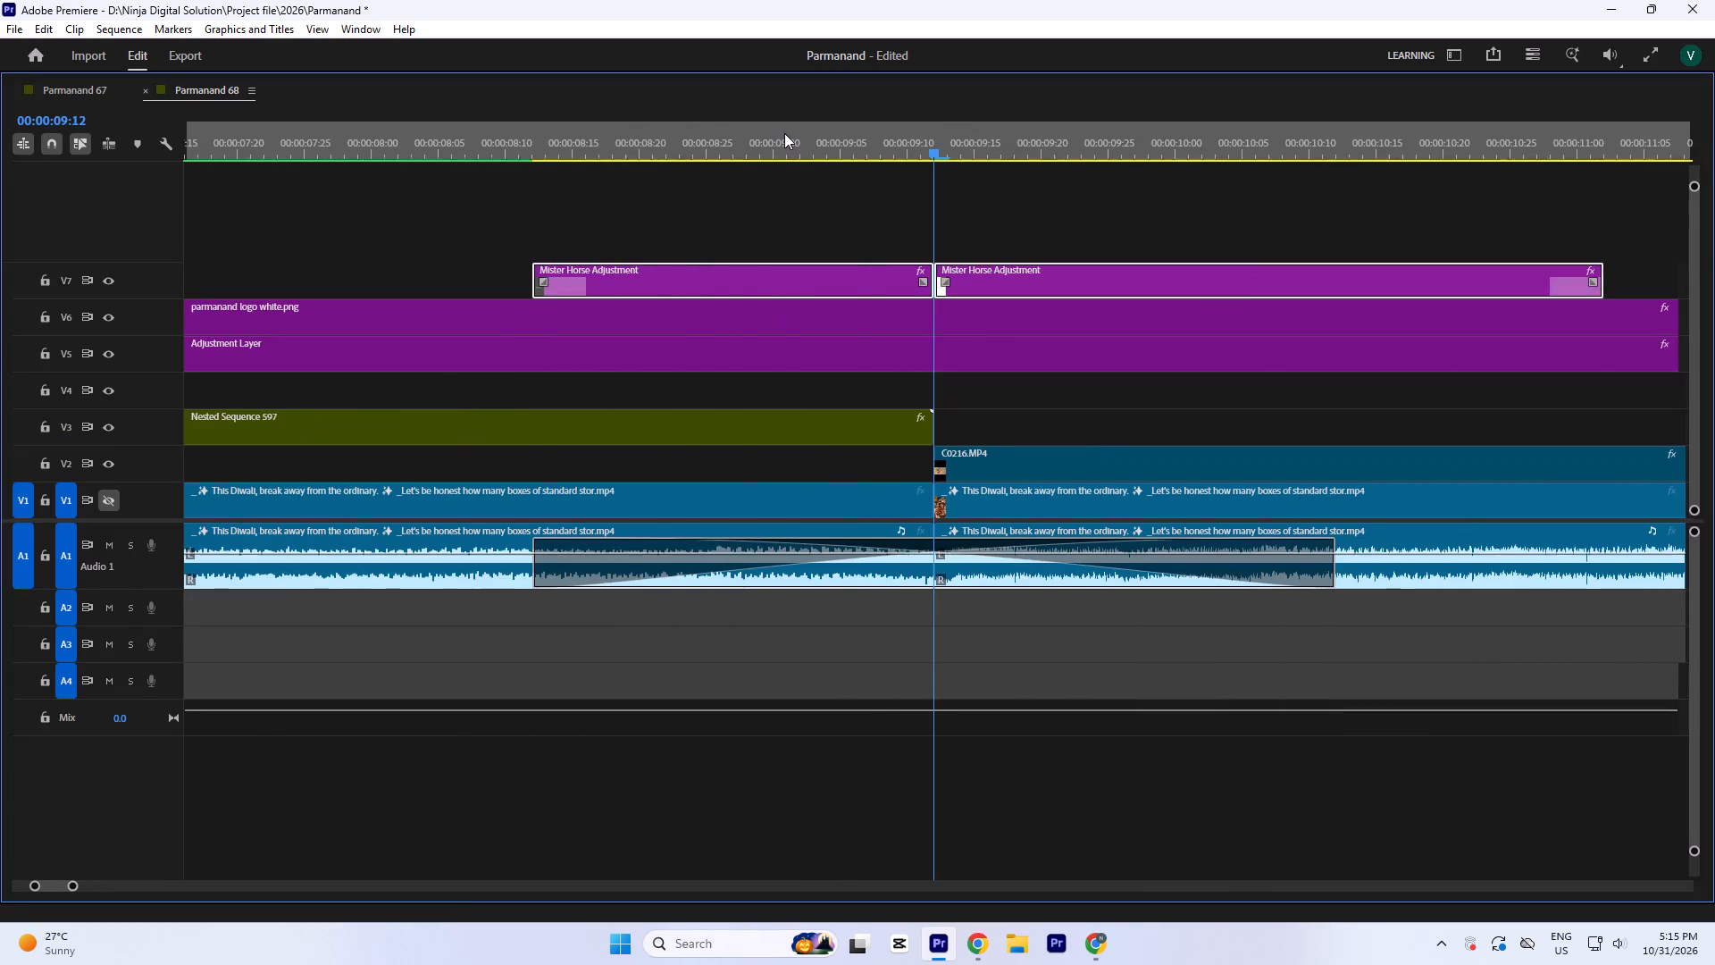
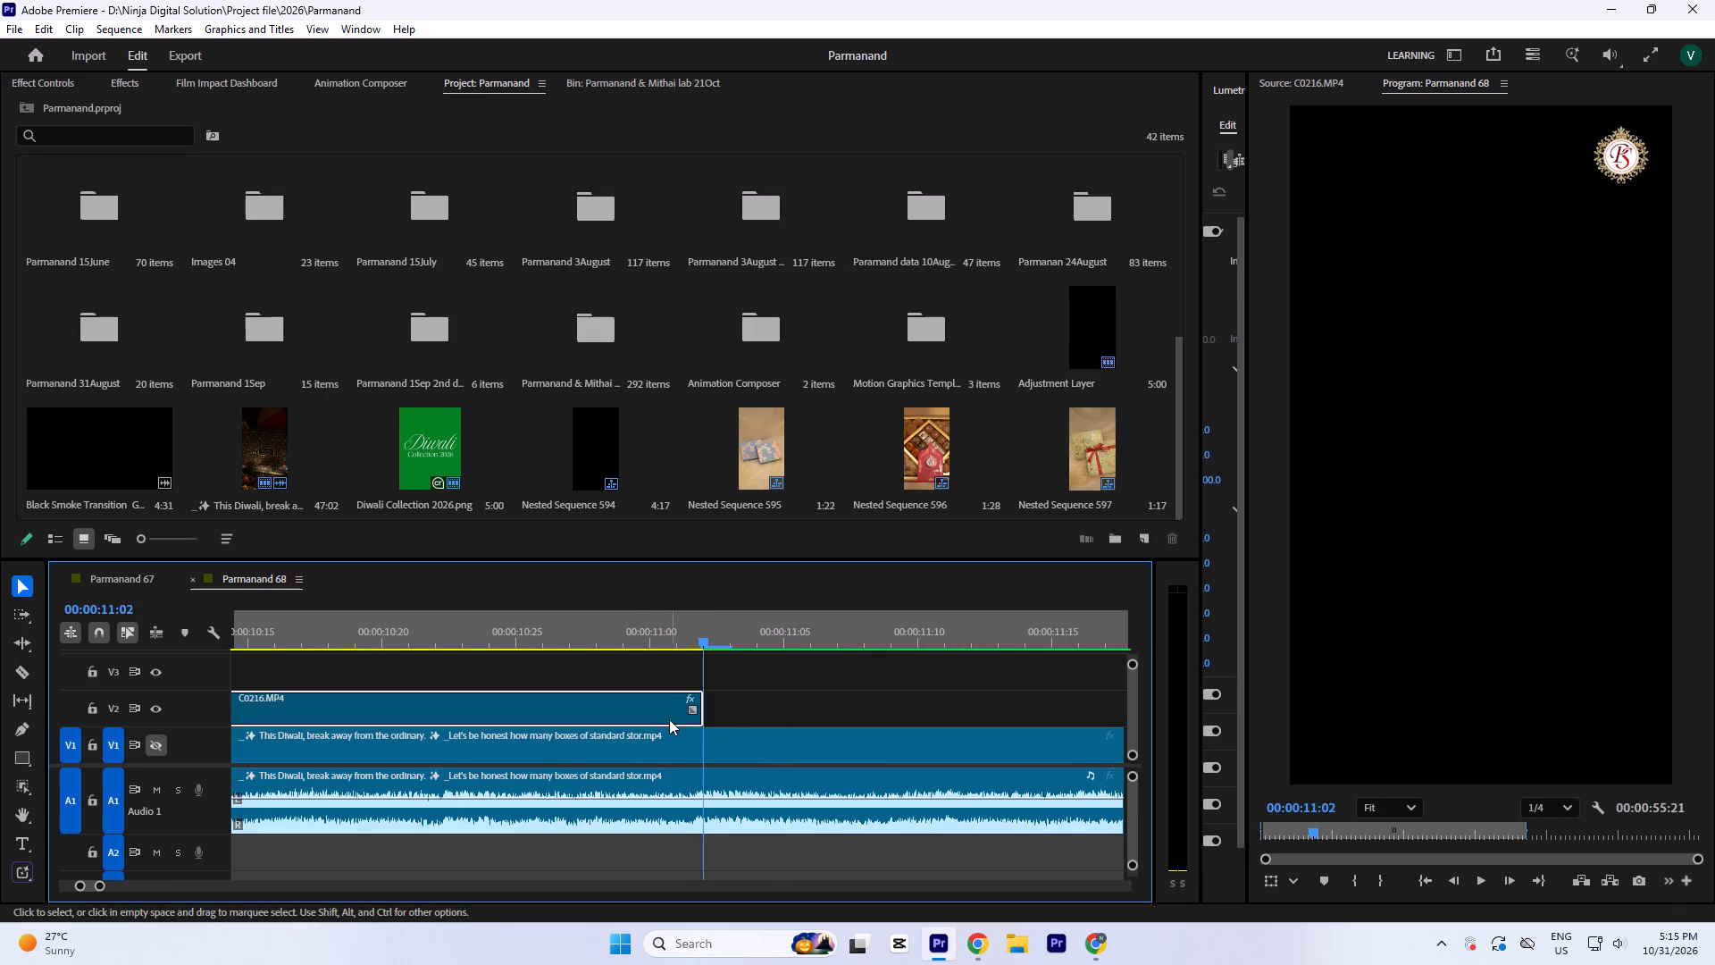
# Slow C0216.MP4 to 80% speed and trim its end back to 00:00:11:02.
pyautogui.hotkey('ctrl', 'r')
pyautogui.write('80')
pyautogui.press('Return')
pyautogui.moveTo(1061, 709); pyautogui.dragTo(721, 724)
# Reframe C0216.MP4 with a scale of 111 and a position of 493, 872 so the sweet boxes fill the frame.
pyautogui.click(668, 646)
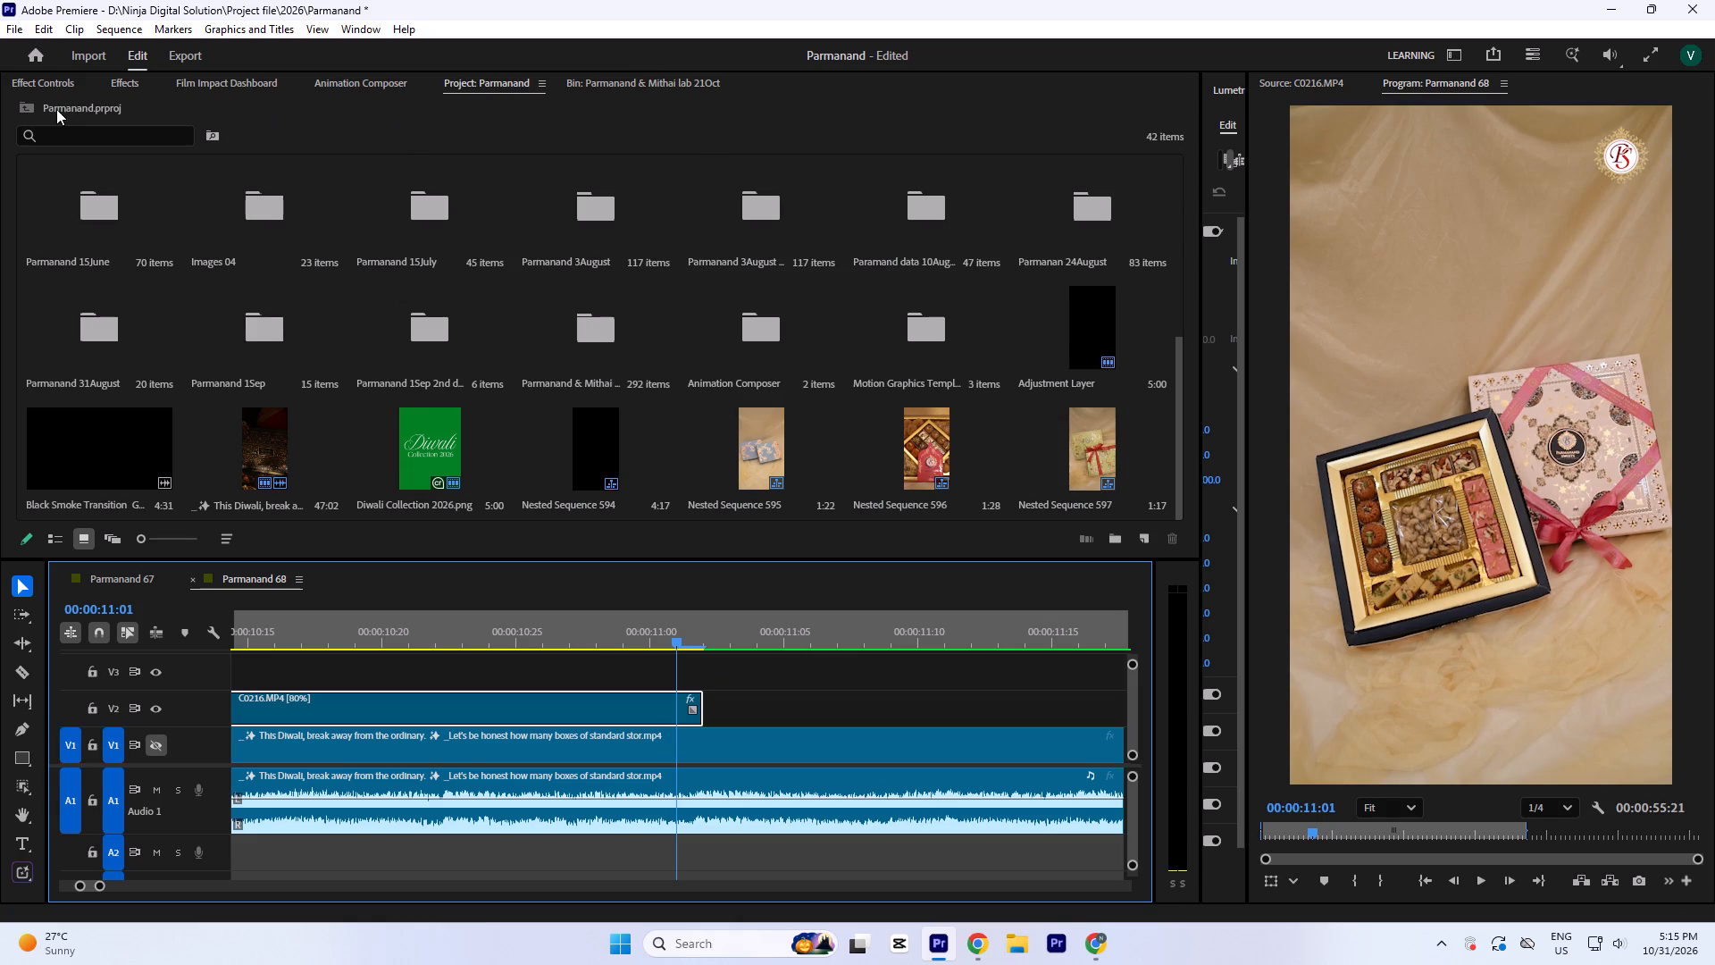
pyautogui.click(58, 86)
pyautogui.moveTo(364, 215); pyautogui.dragTo(362, 209)
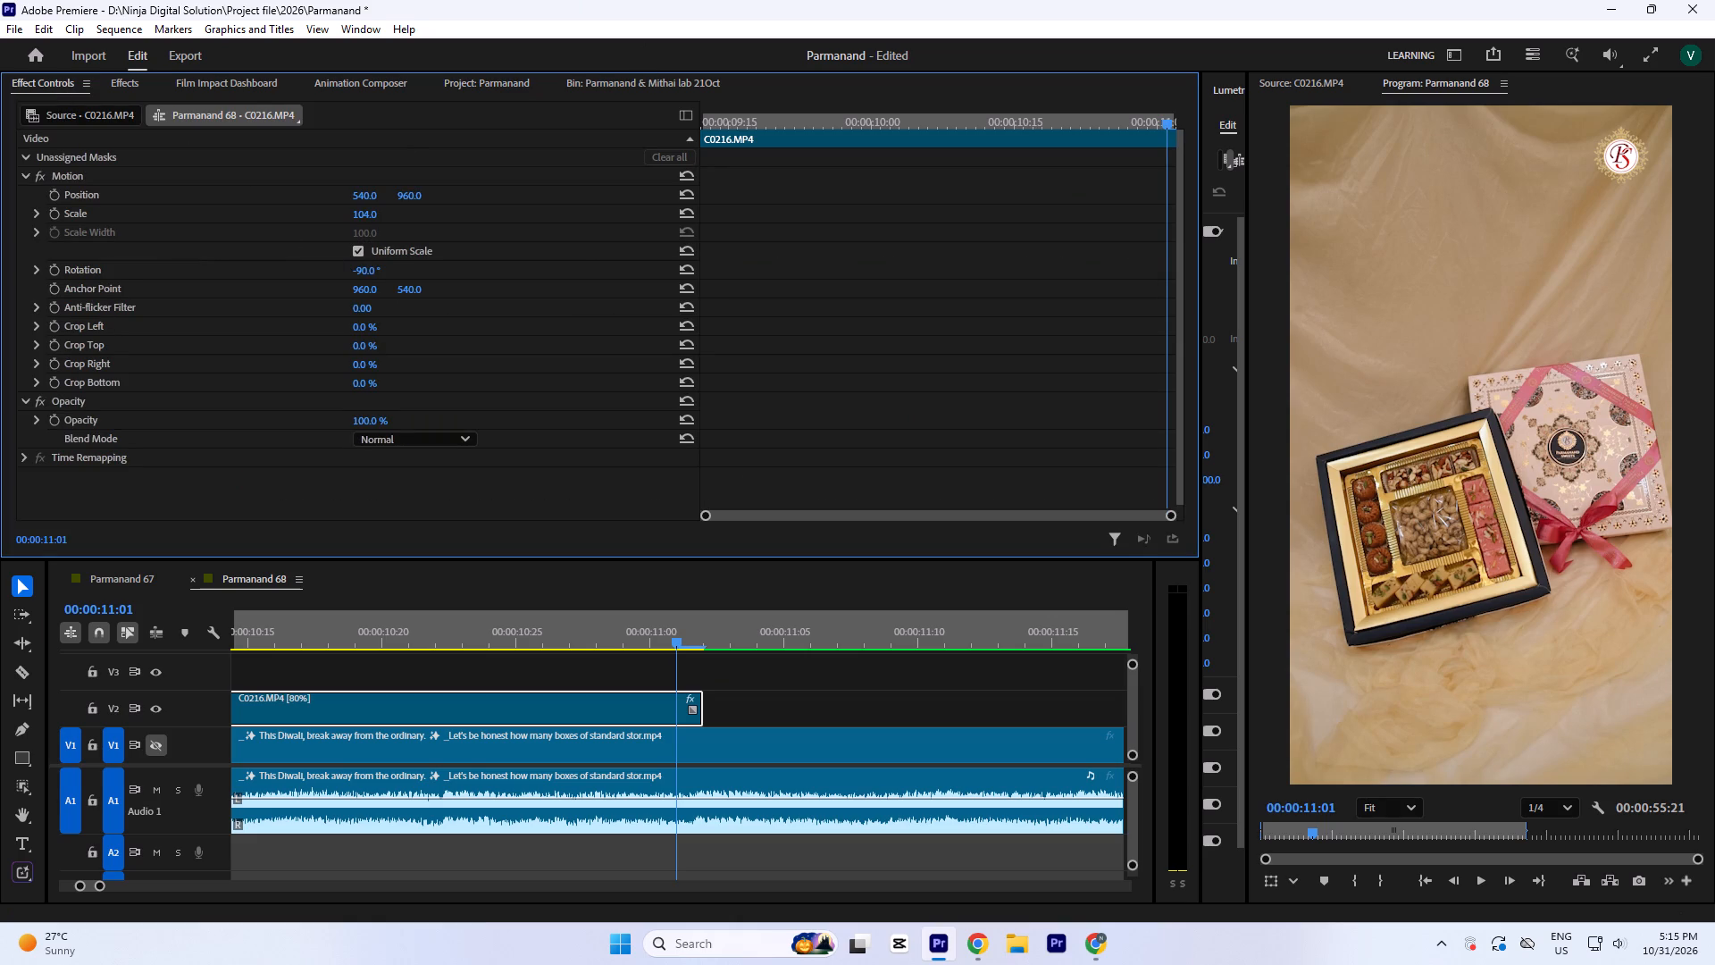
pyautogui.moveTo(362, 209); pyautogui.dragTo(361, 206)
pyautogui.moveTo(363, 192); pyautogui.dragTo(356, 208)
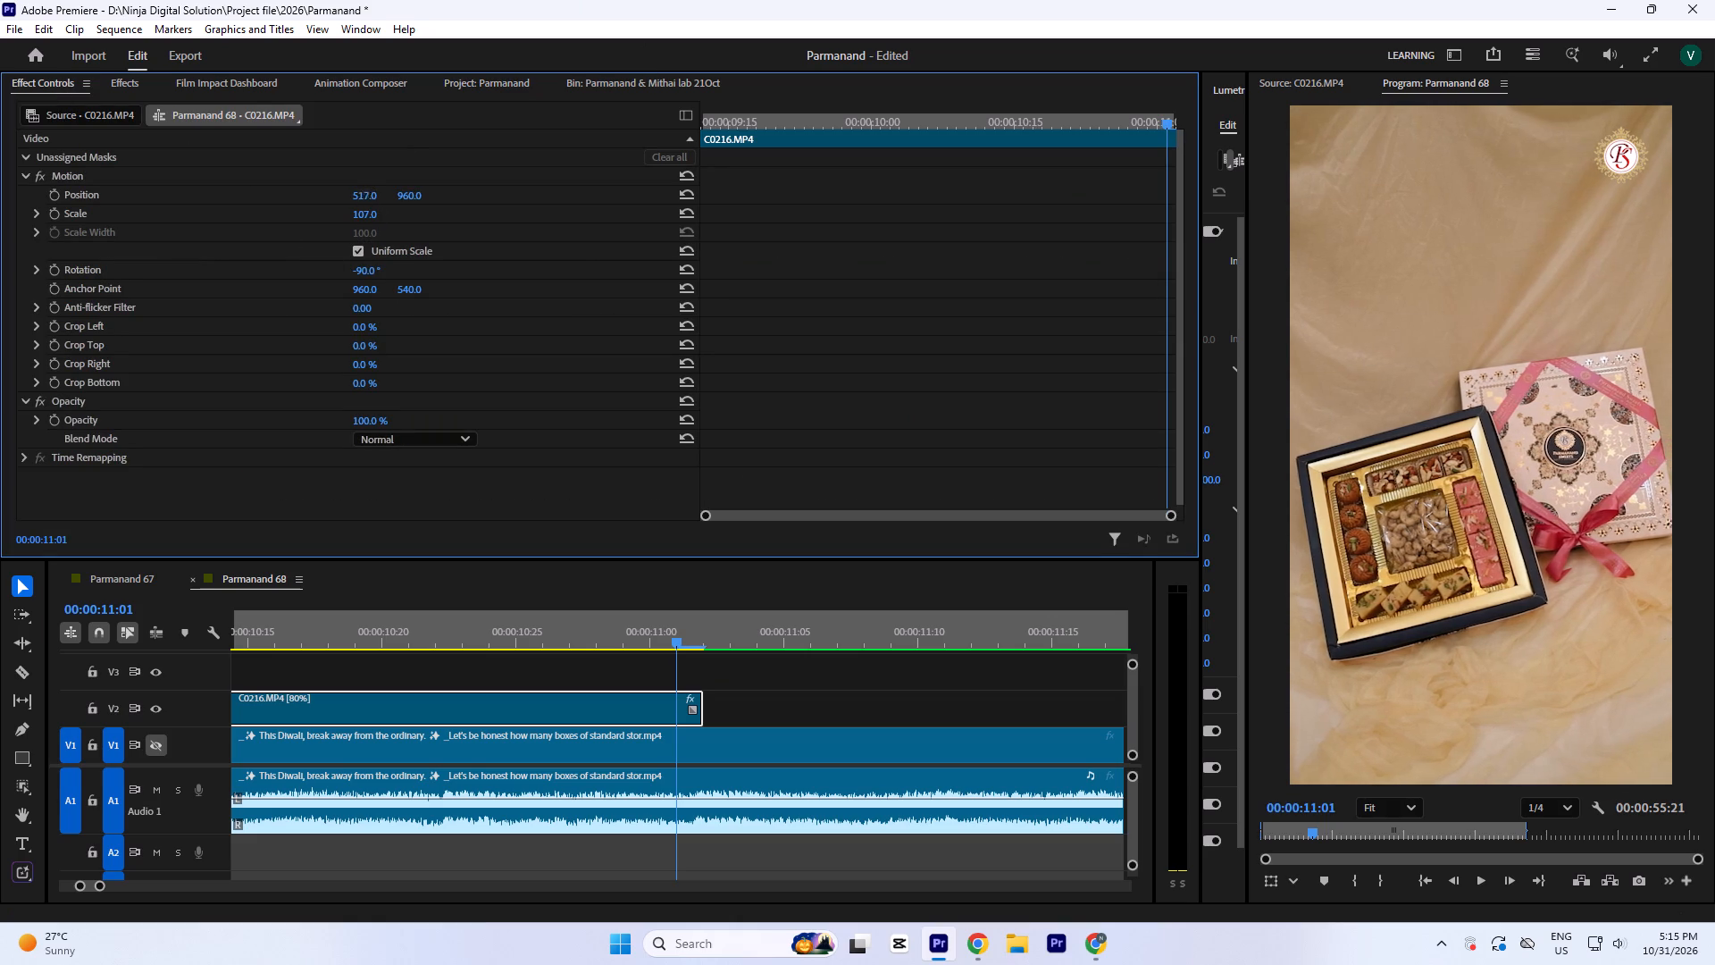
pyautogui.moveTo(356, 208); pyautogui.dragTo(351, 215)
pyautogui.moveTo(406, 197); pyautogui.dragTo(407, 276)
pyautogui.click(367, 221)
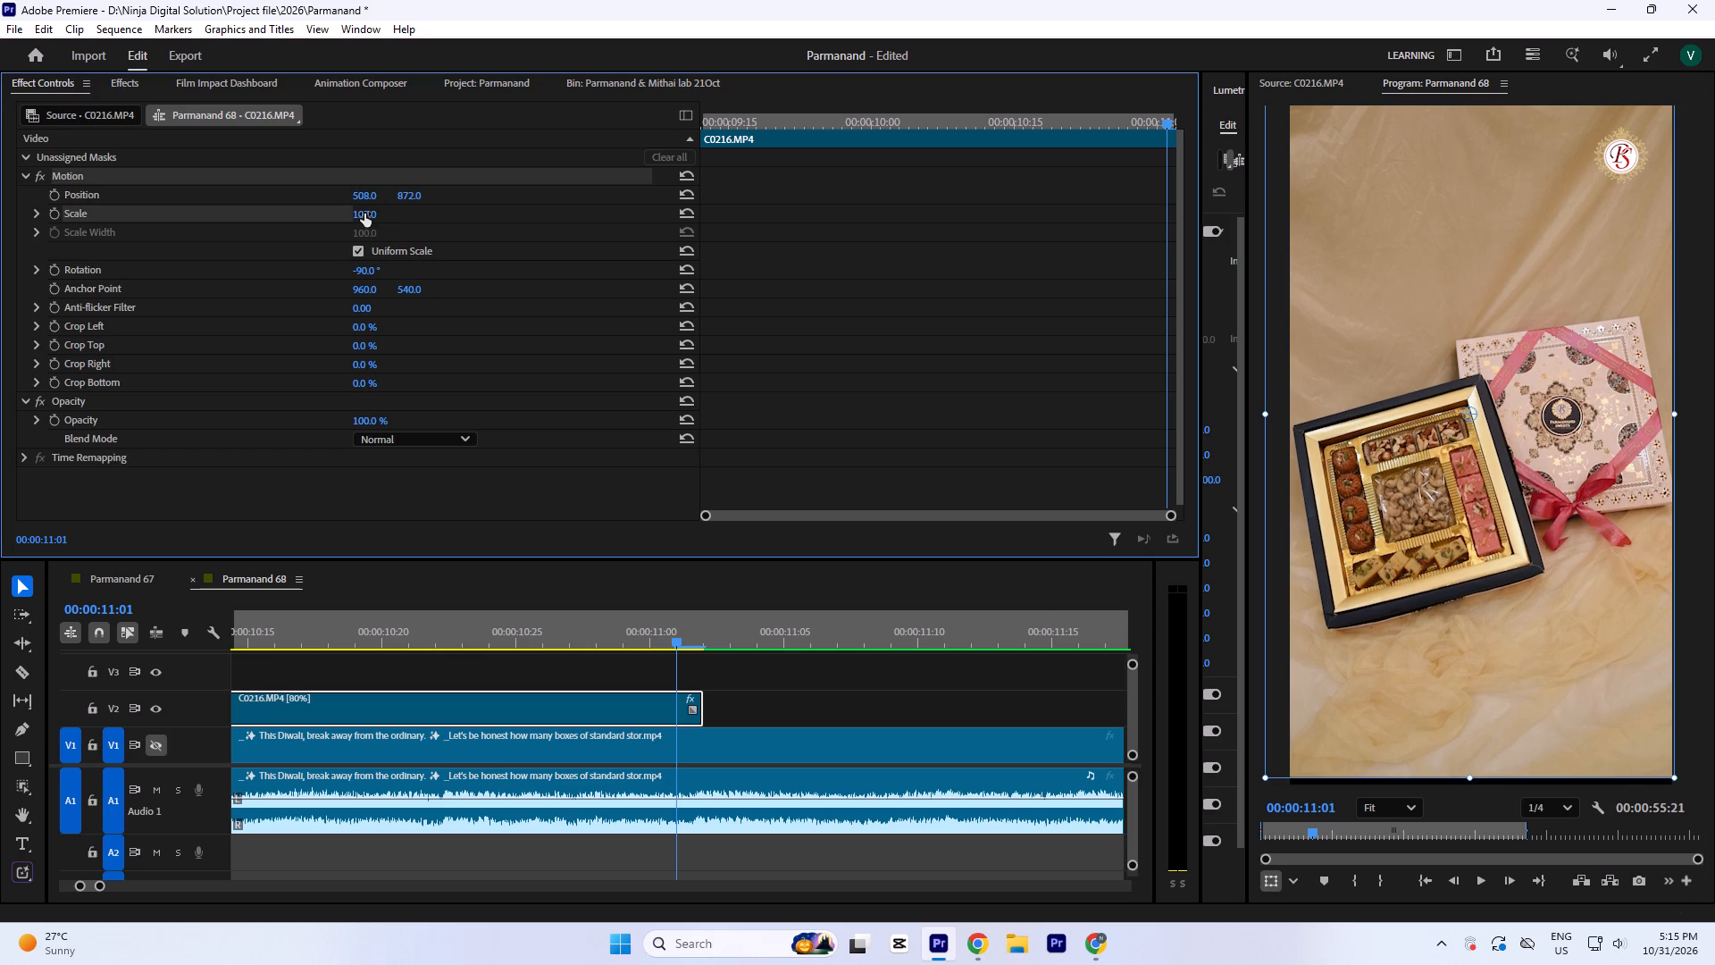
pyautogui.click(359, 214)
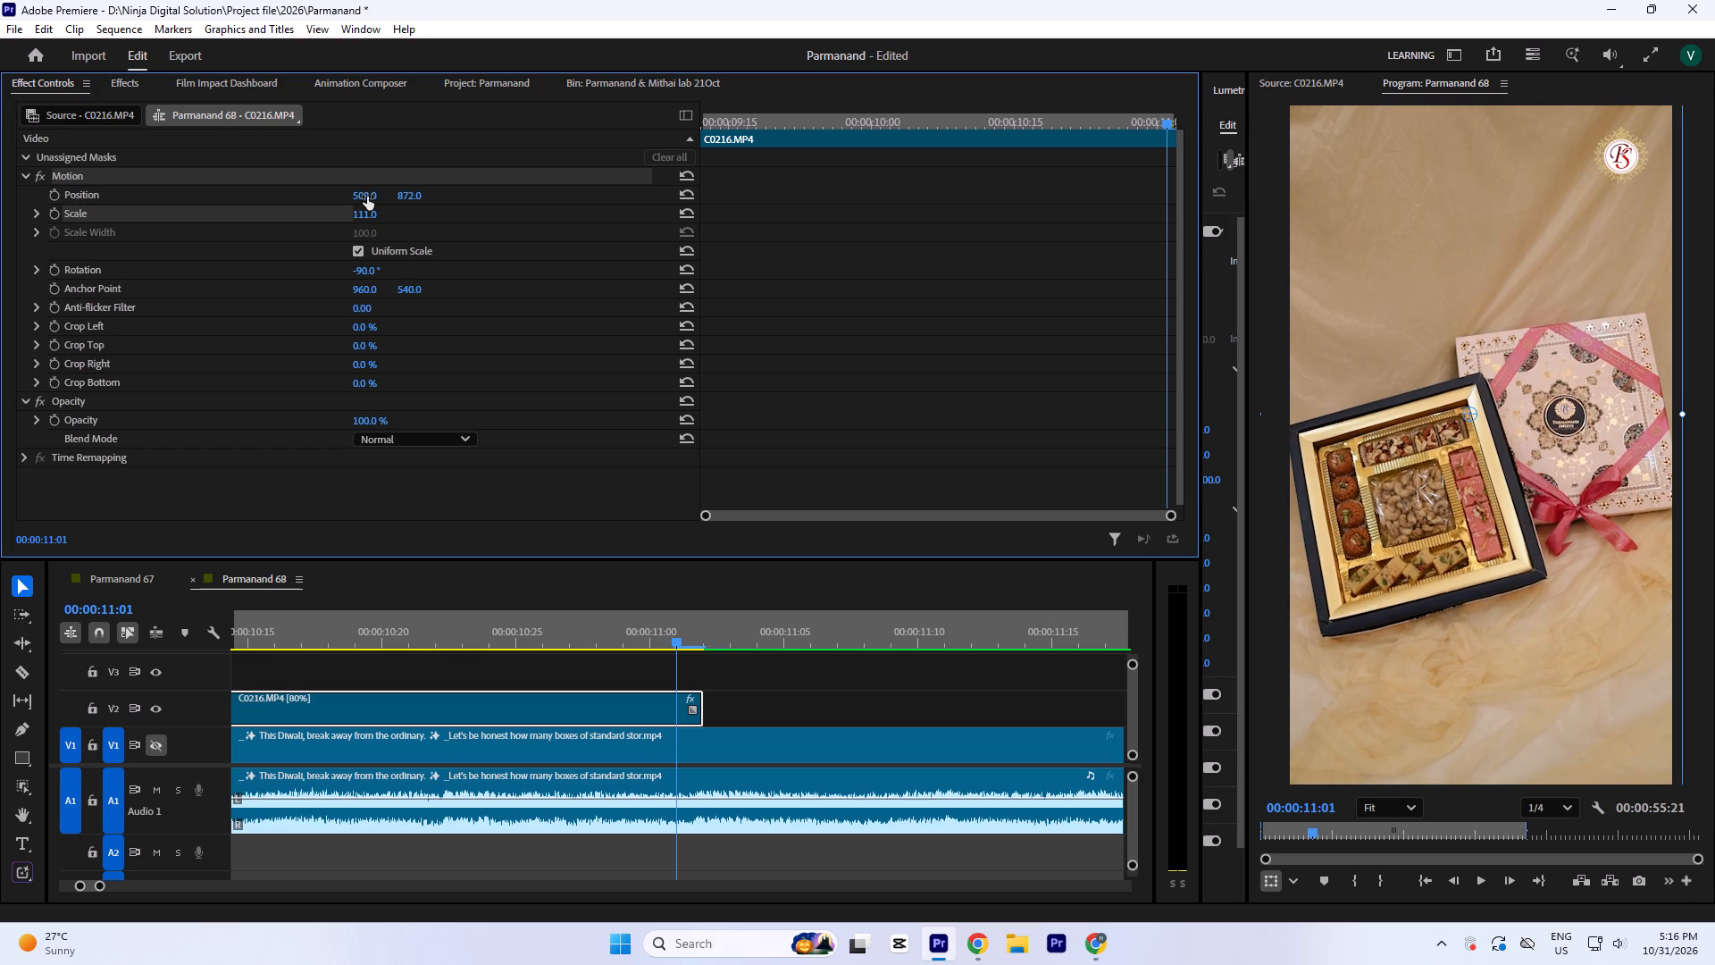
pyautogui.moveTo(364, 197); pyautogui.dragTo(360, 209)
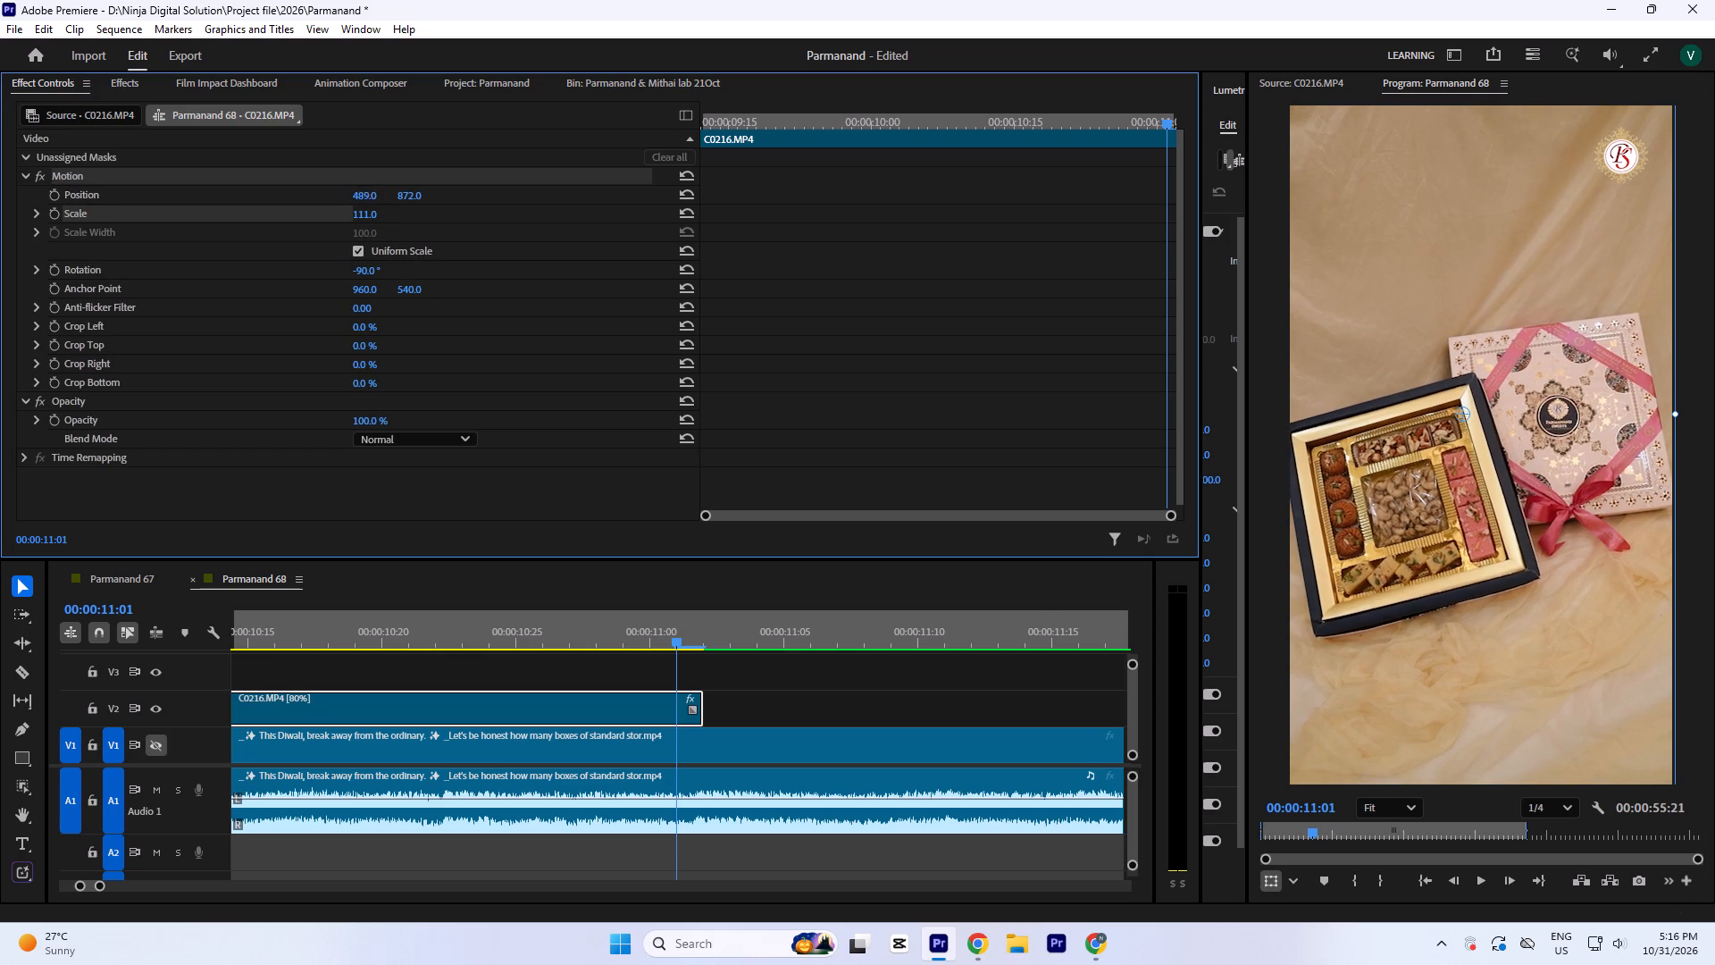
pyautogui.moveTo(360, 209); pyautogui.dragTo(360, 206)
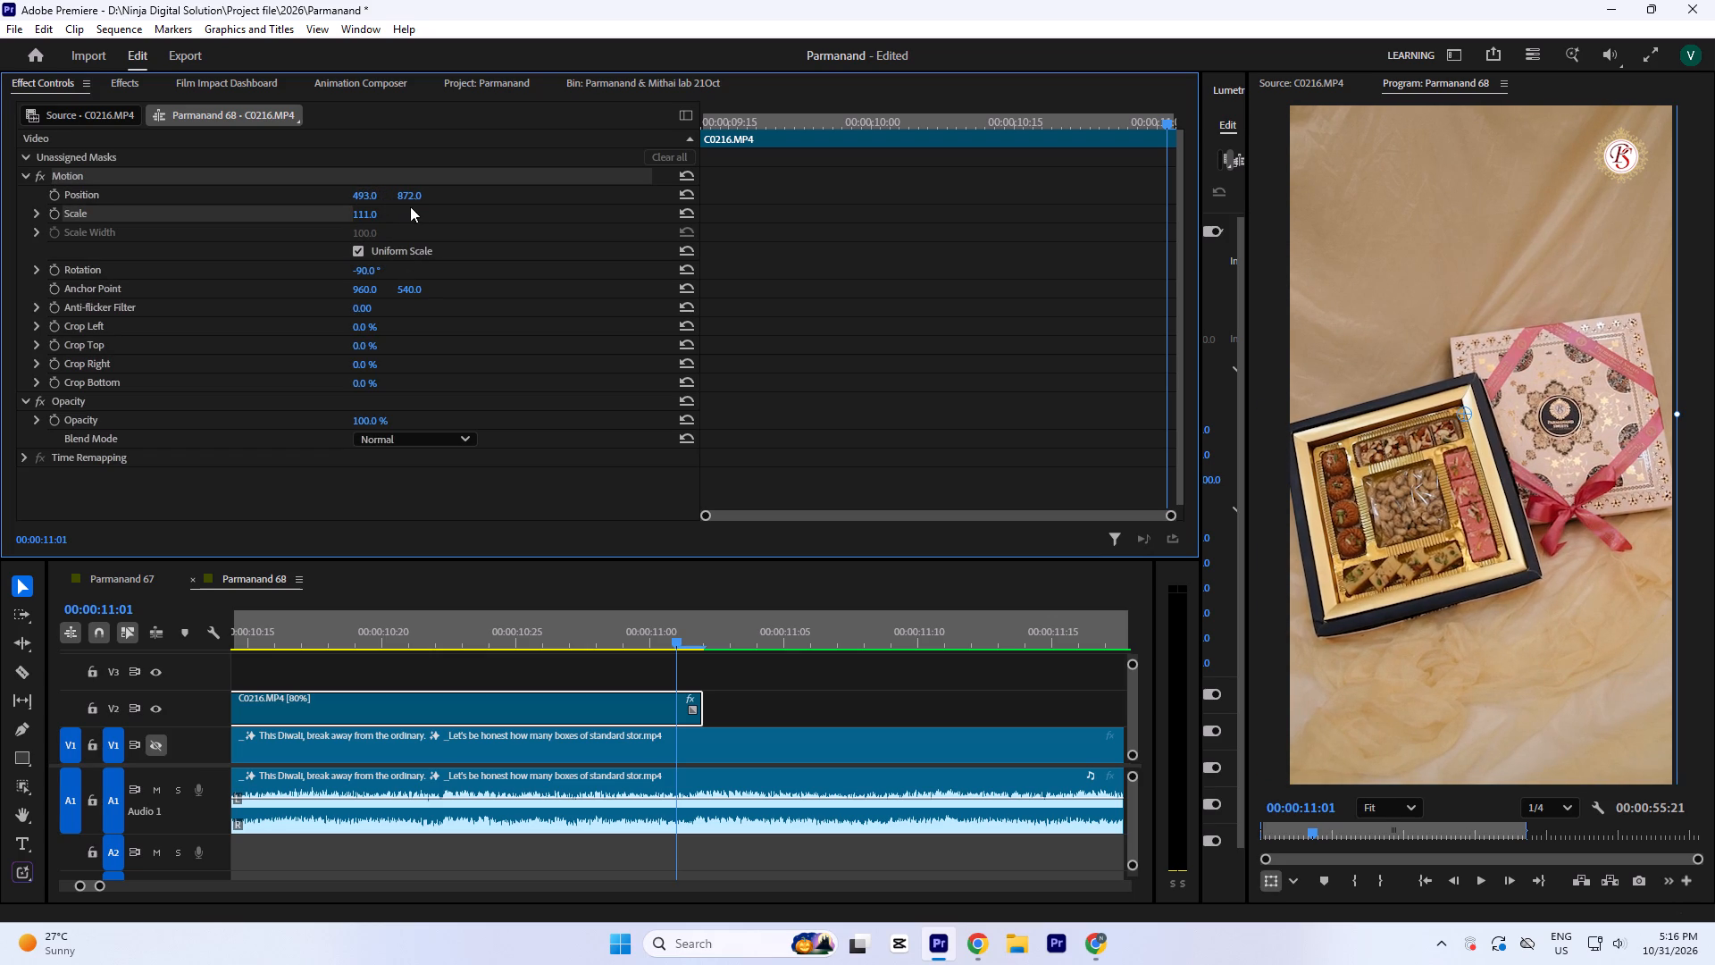
# Save the project.
pyautogui.click(755, 701)
pyautogui.hotkey('ctrl', 's')
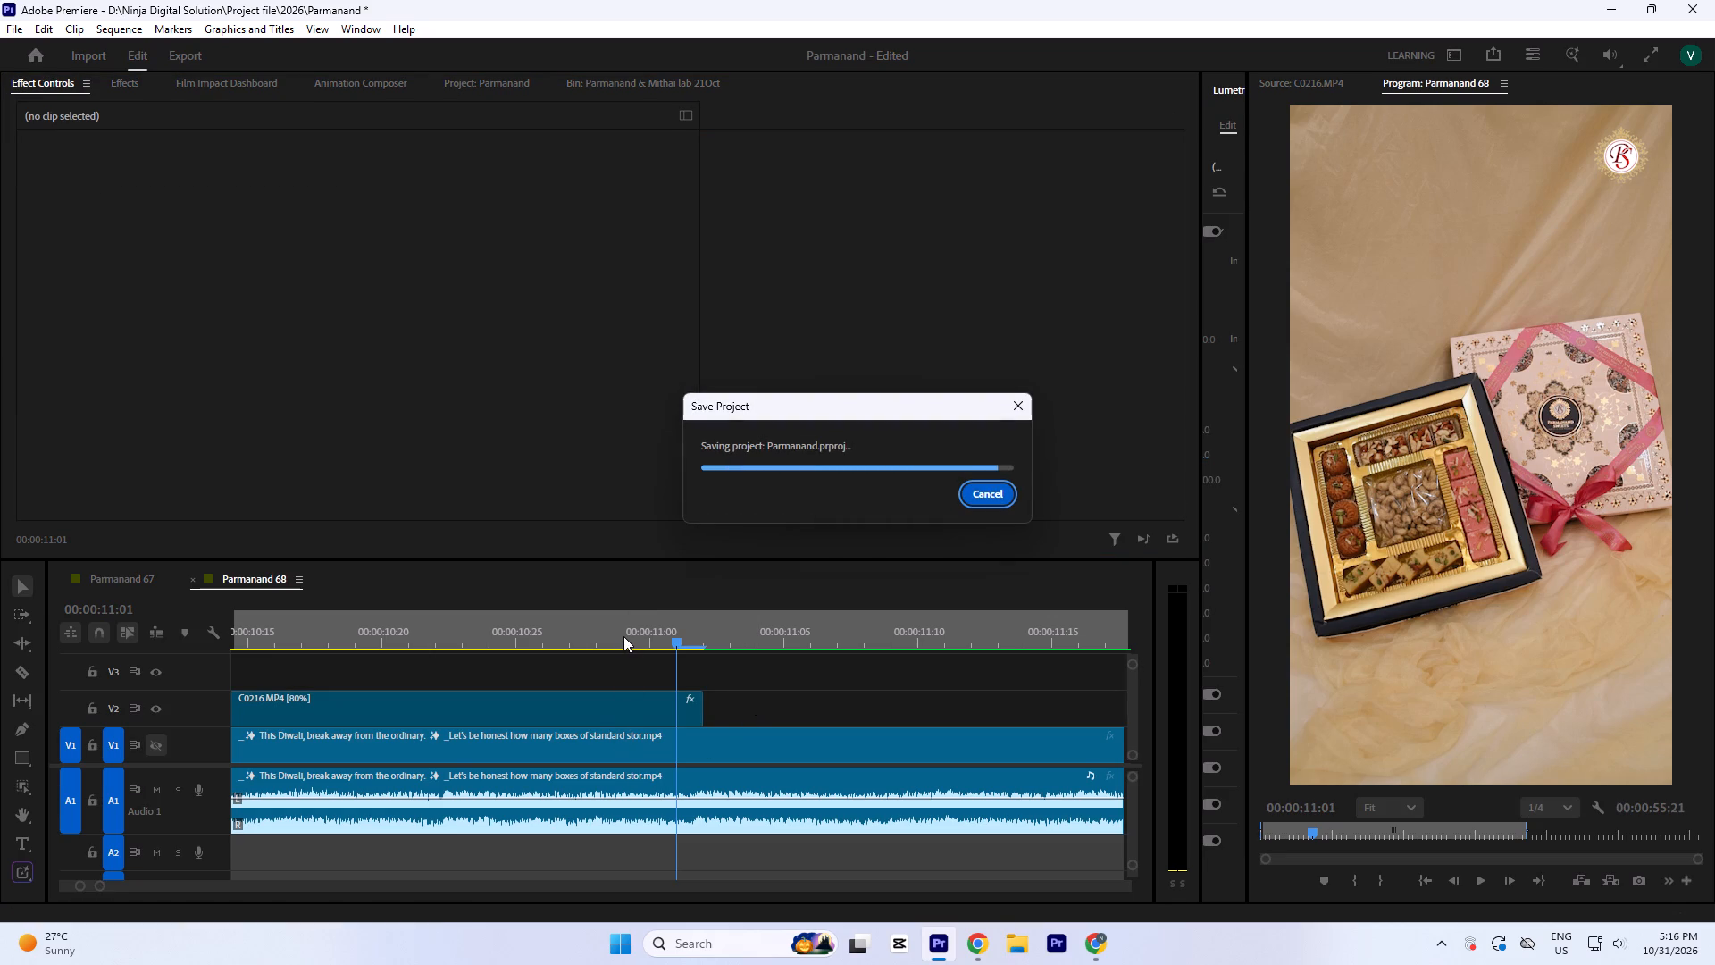
# Play the cut from Nested Sequence 597 into C0216.MP4 to check the reframed, slowed clip.
pyautogui.click(576, 637)
pyautogui.press('-')
pyautogui.press('-')
pyautogui.press('-')
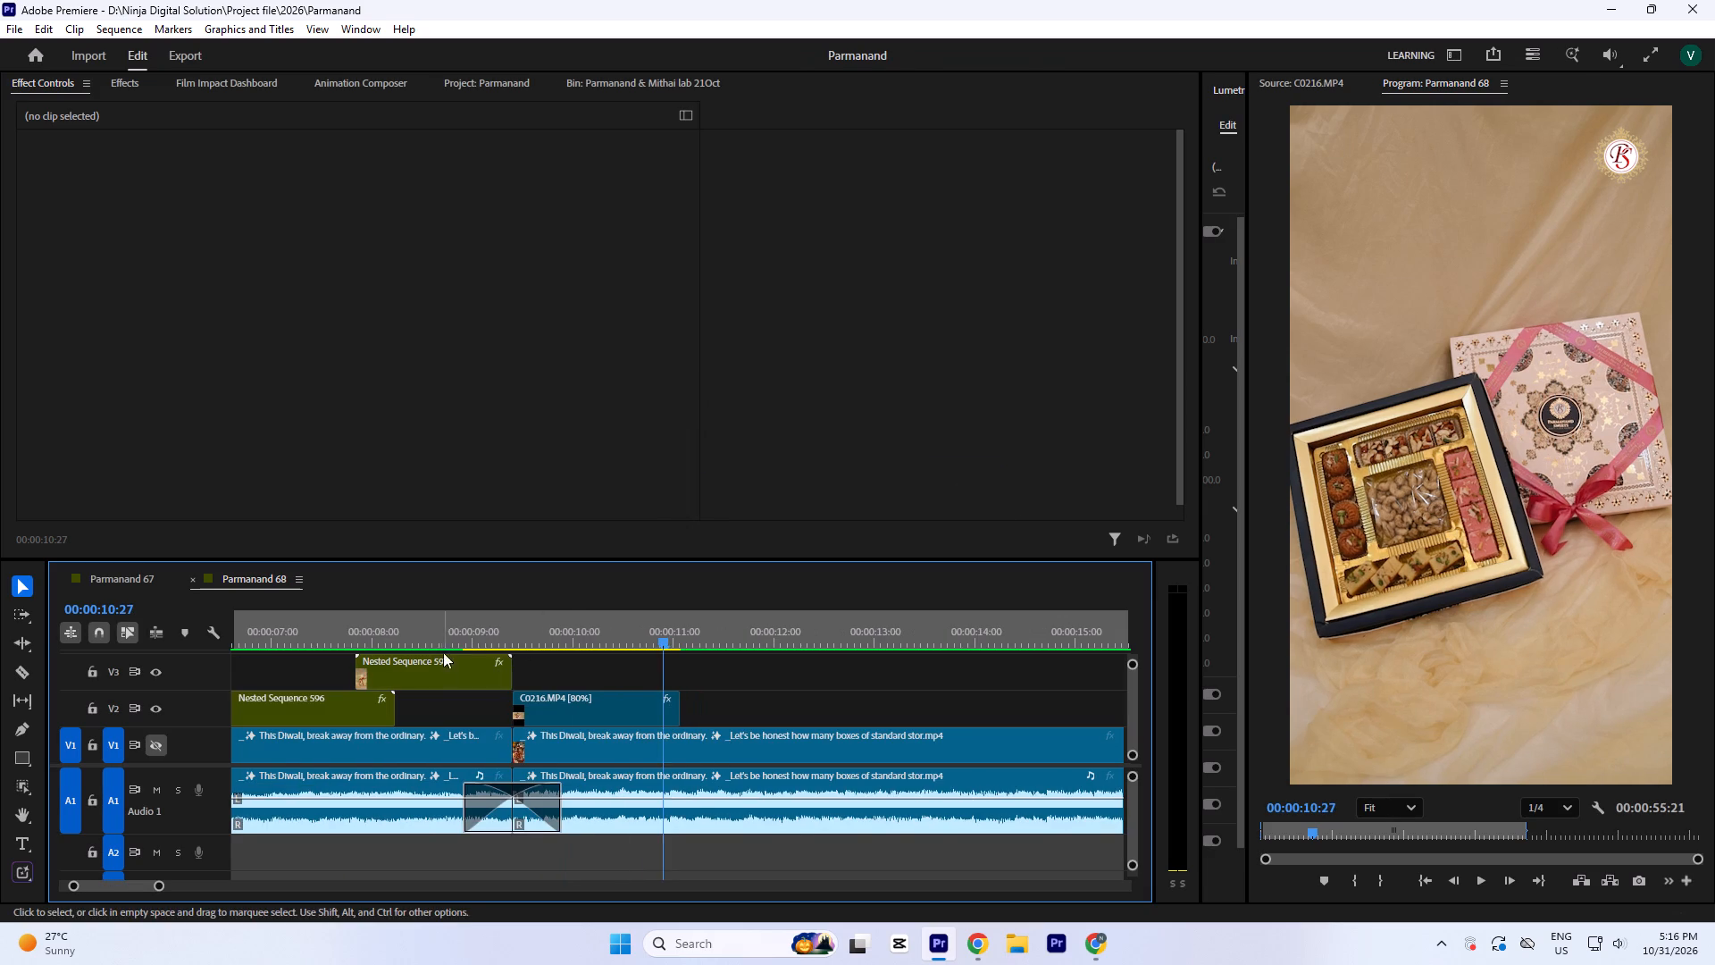
pyautogui.click(448, 629)
pyautogui.press('space')
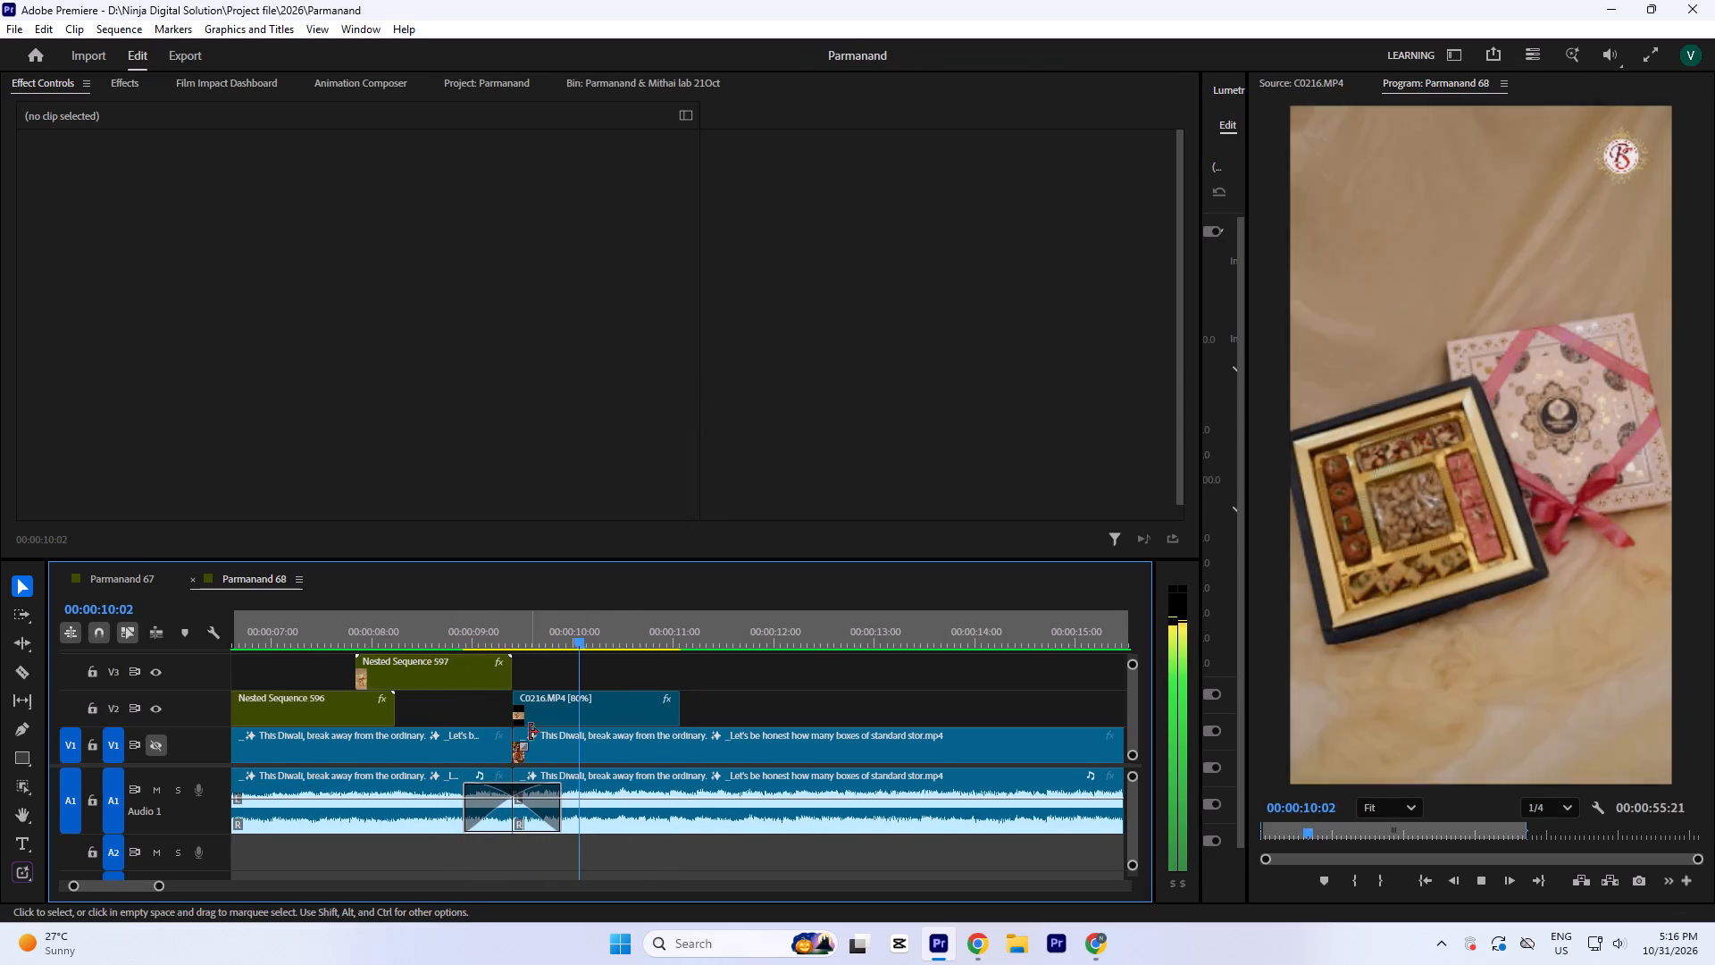
pyautogui.press('space')
pyautogui.click(430, 623)
pyautogui.press('space')
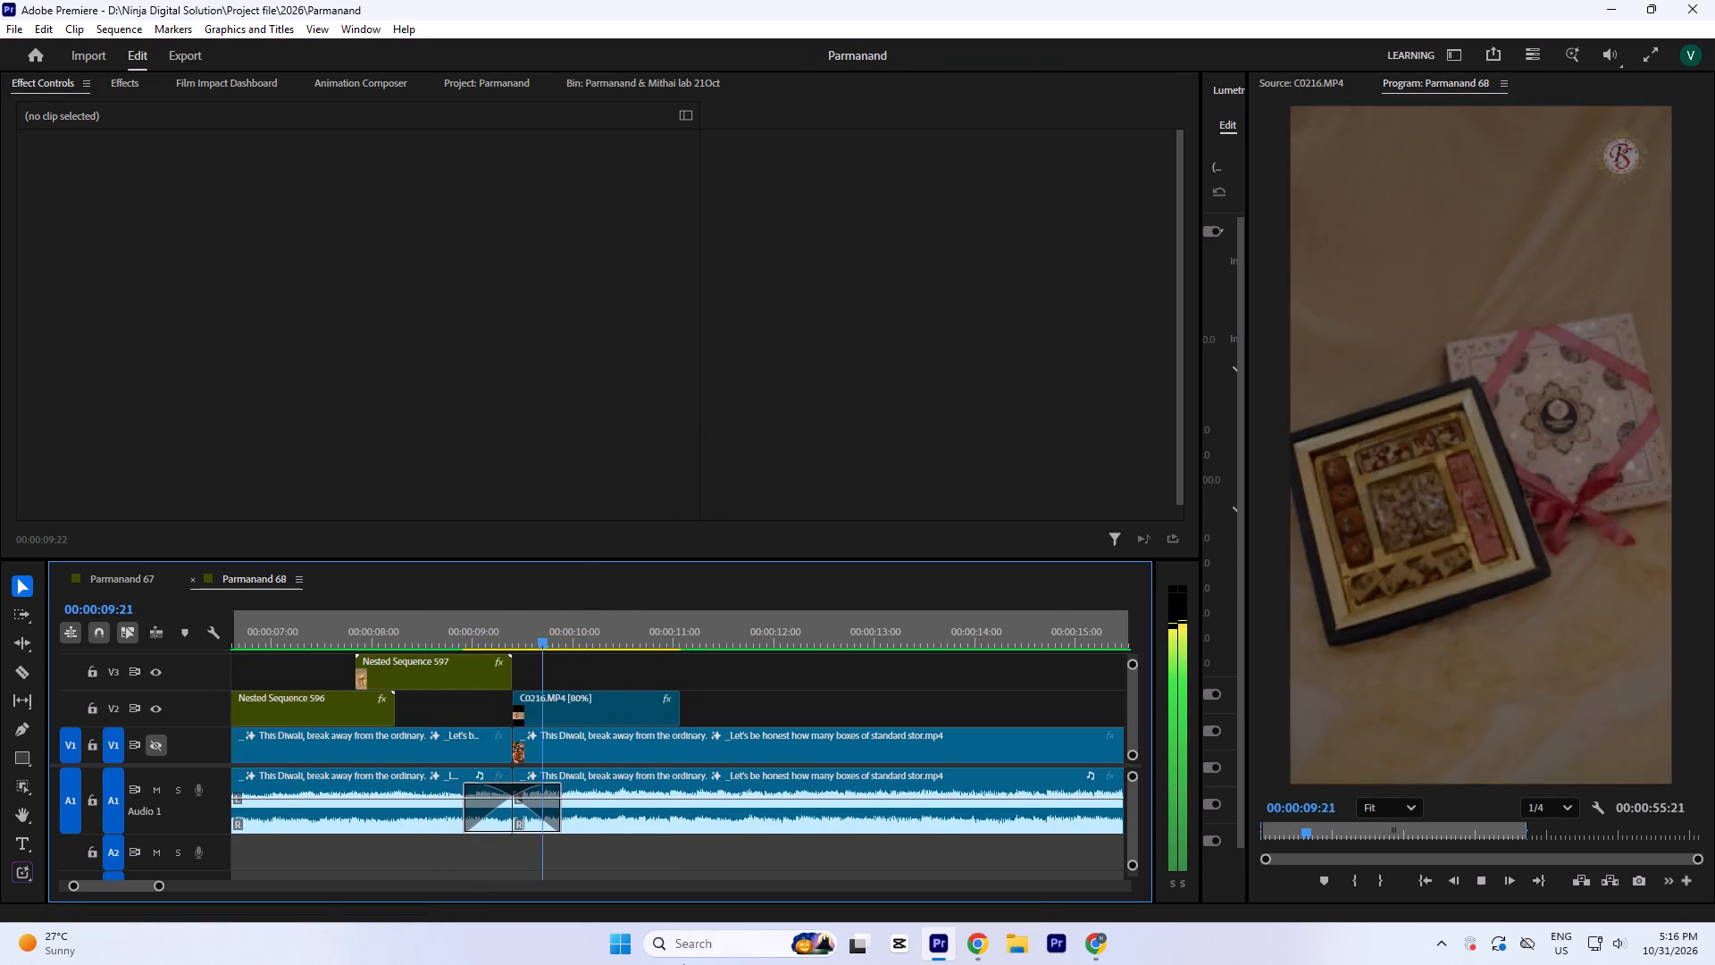
pyautogui.press('space')
# Nest the C0216.MP4 clip on V2 under the default name.
pyautogui.click(626, 712)
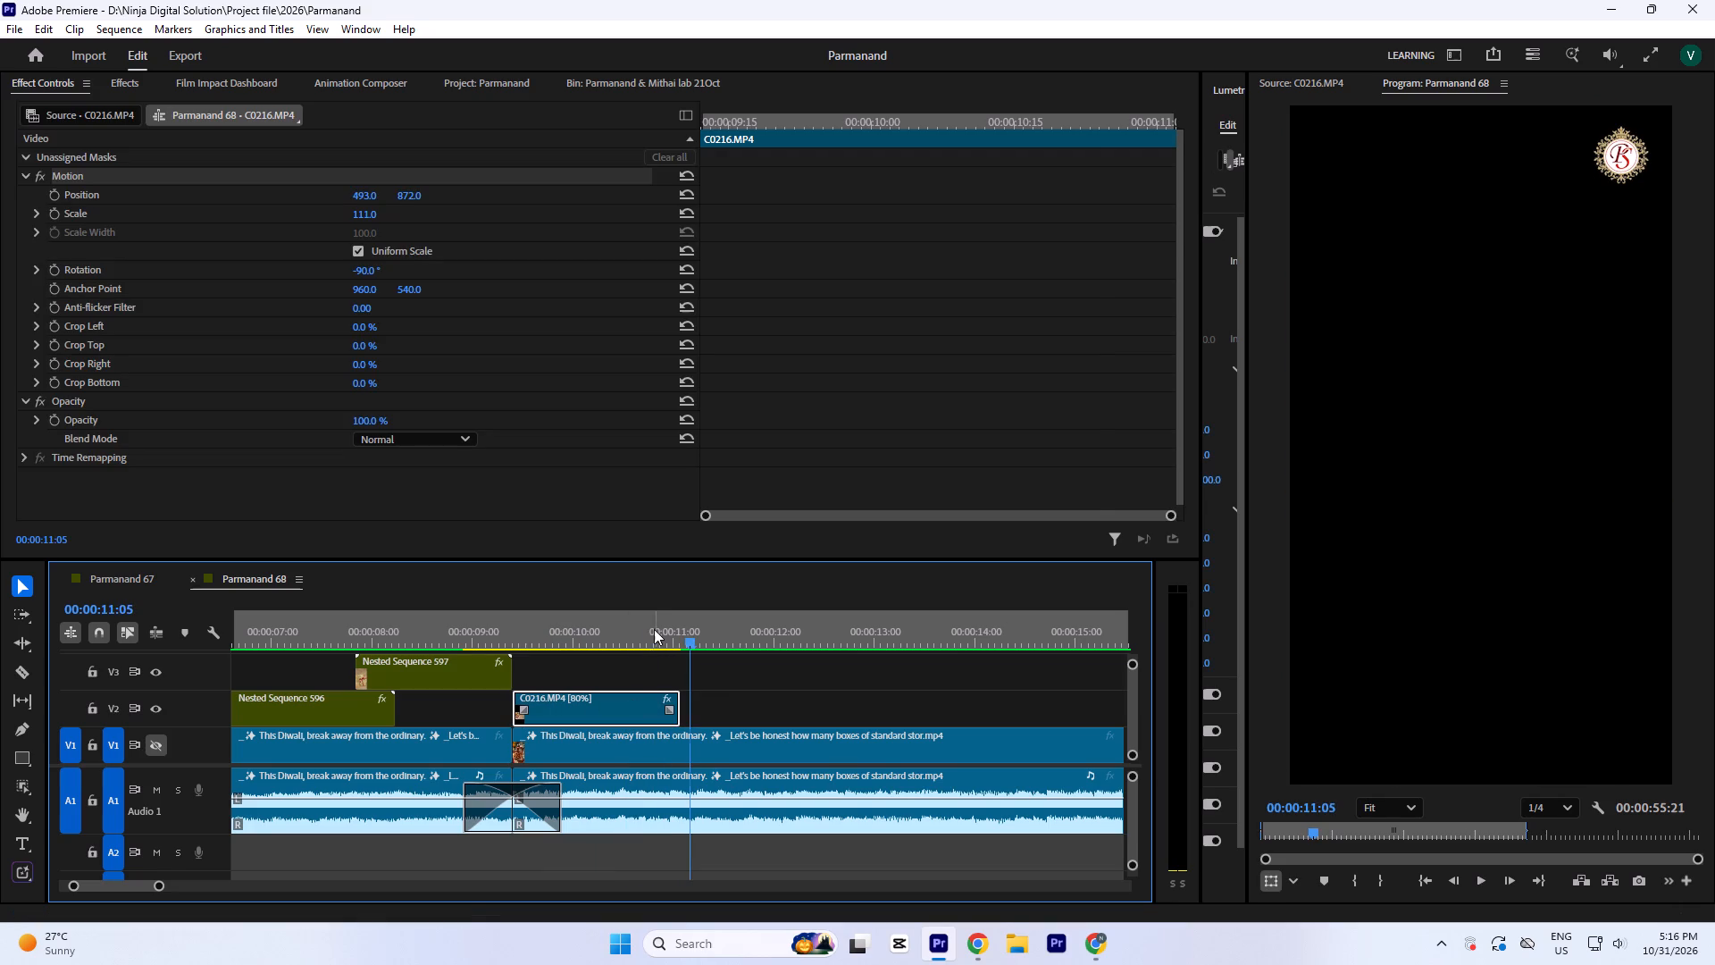
pyautogui.click(654, 629)
pyautogui.press('n')
pyautogui.press('Return')
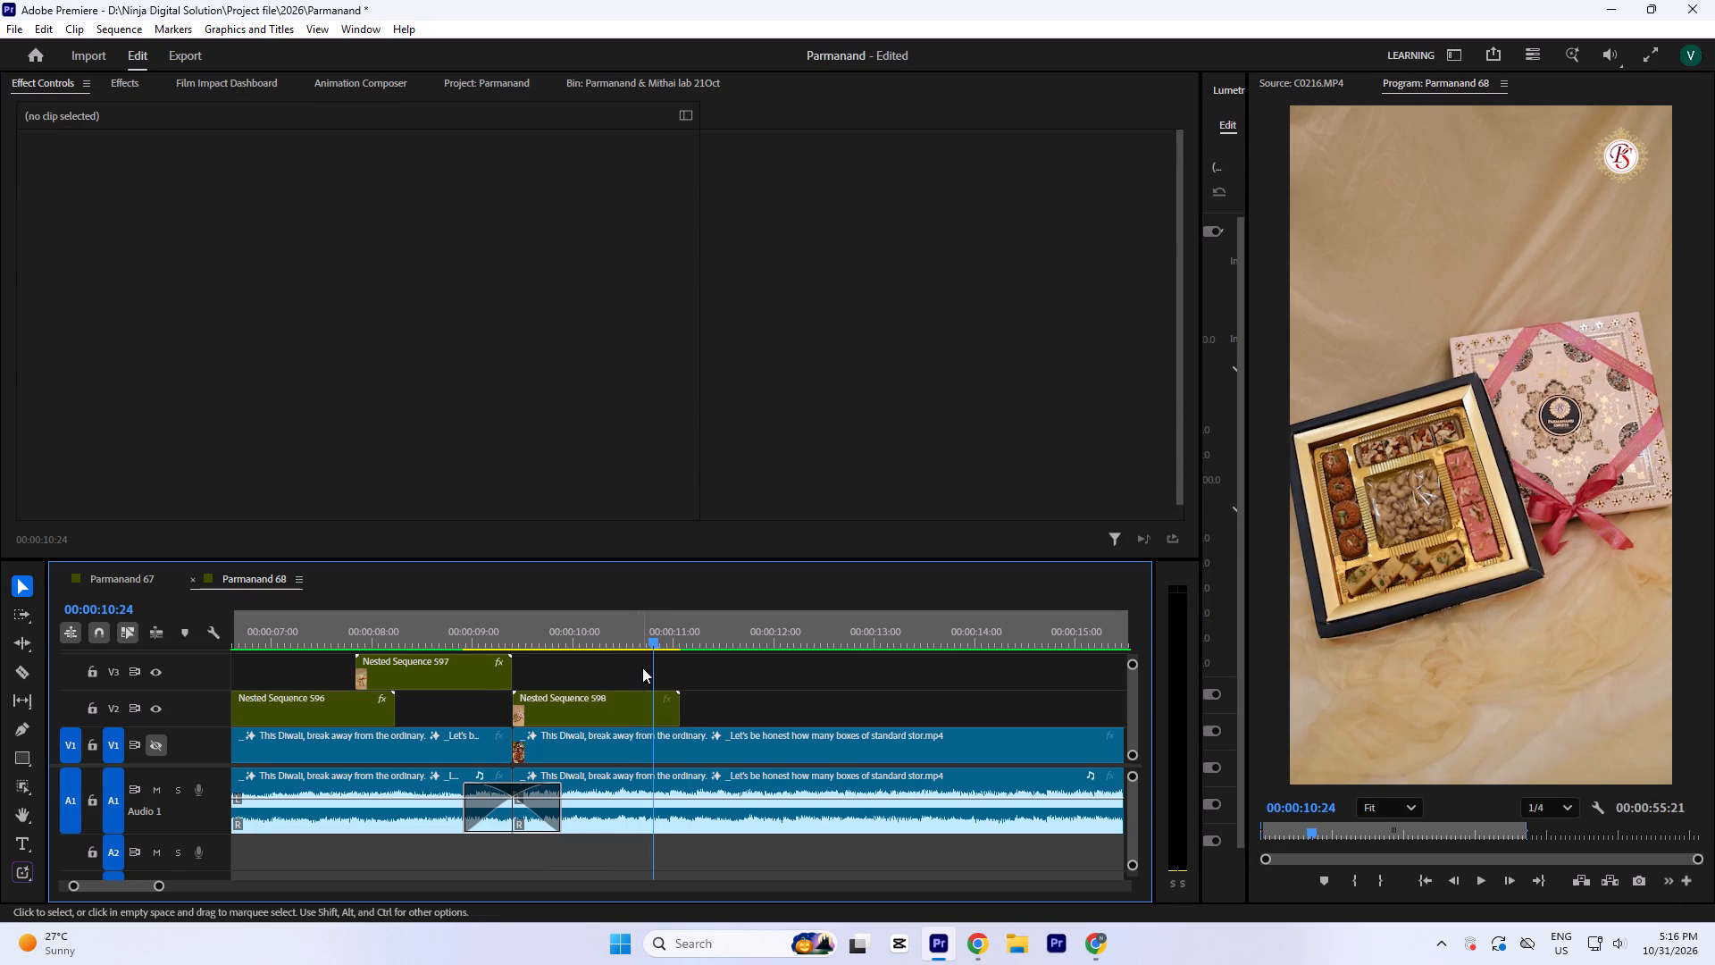
# Apply Warp Stabilizer to Nested Sequence 598 and set its smoothness to 10%.
pyautogui.click(626, 696)
pyautogui.click(127, 82)
pyautogui.doubleClick(170, 381)
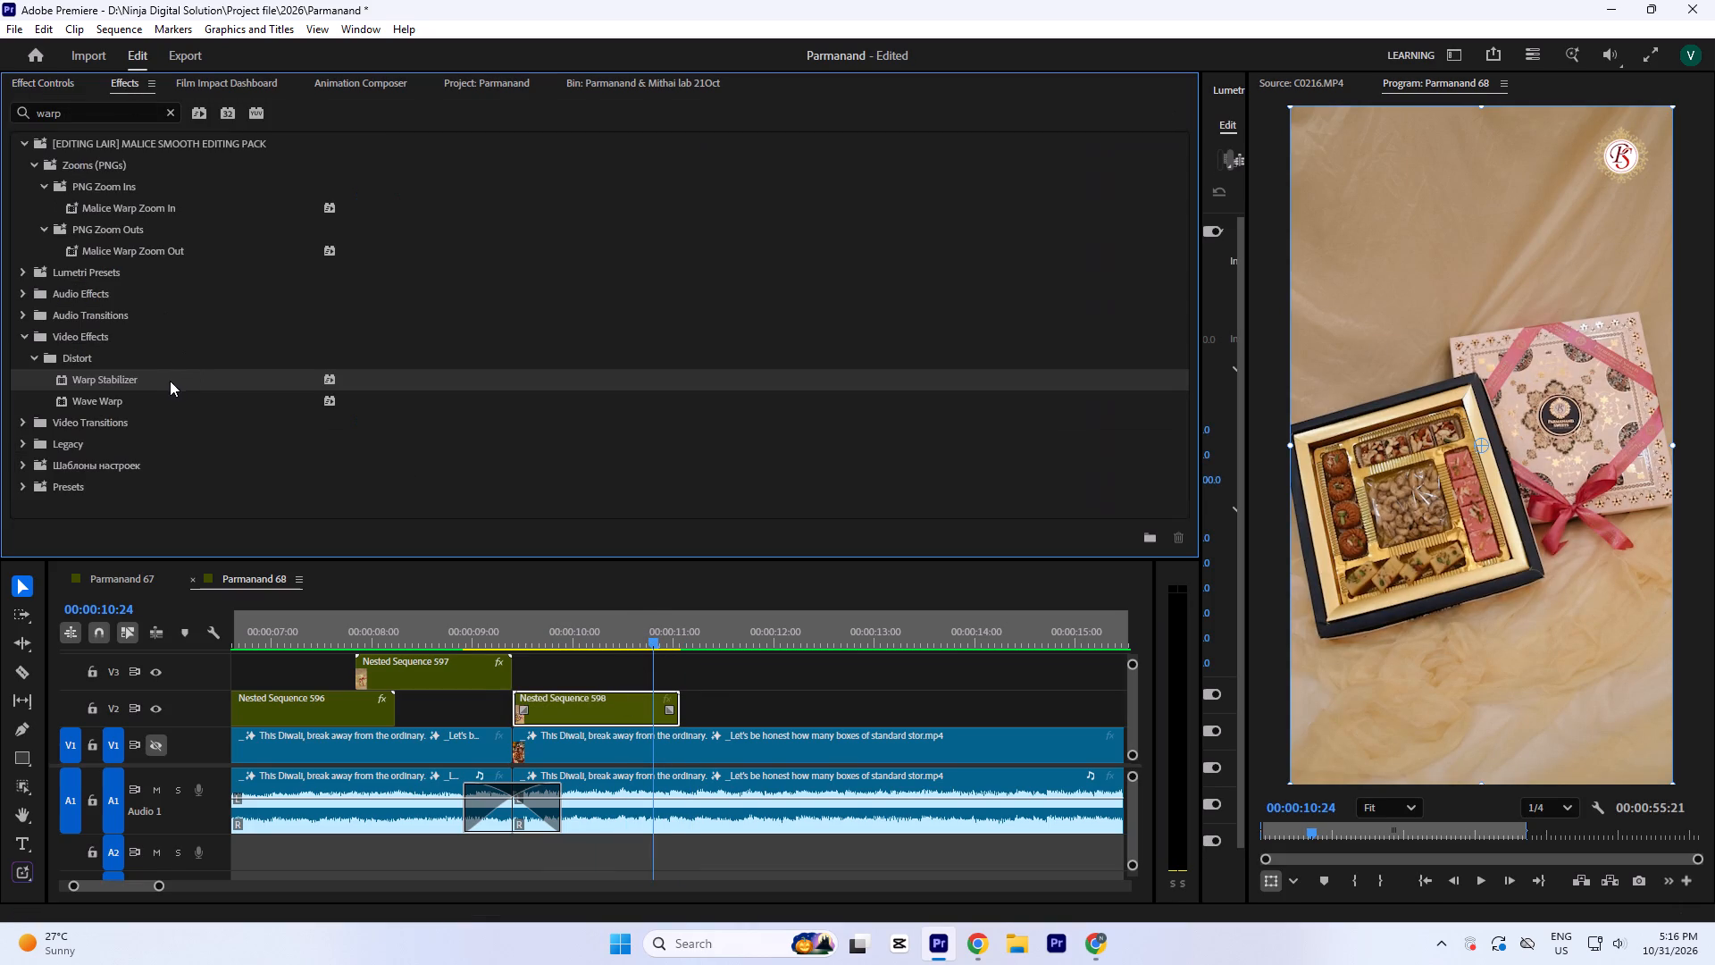
pyautogui.click(63, 80)
pyautogui.scroll(-5, 220, 347)
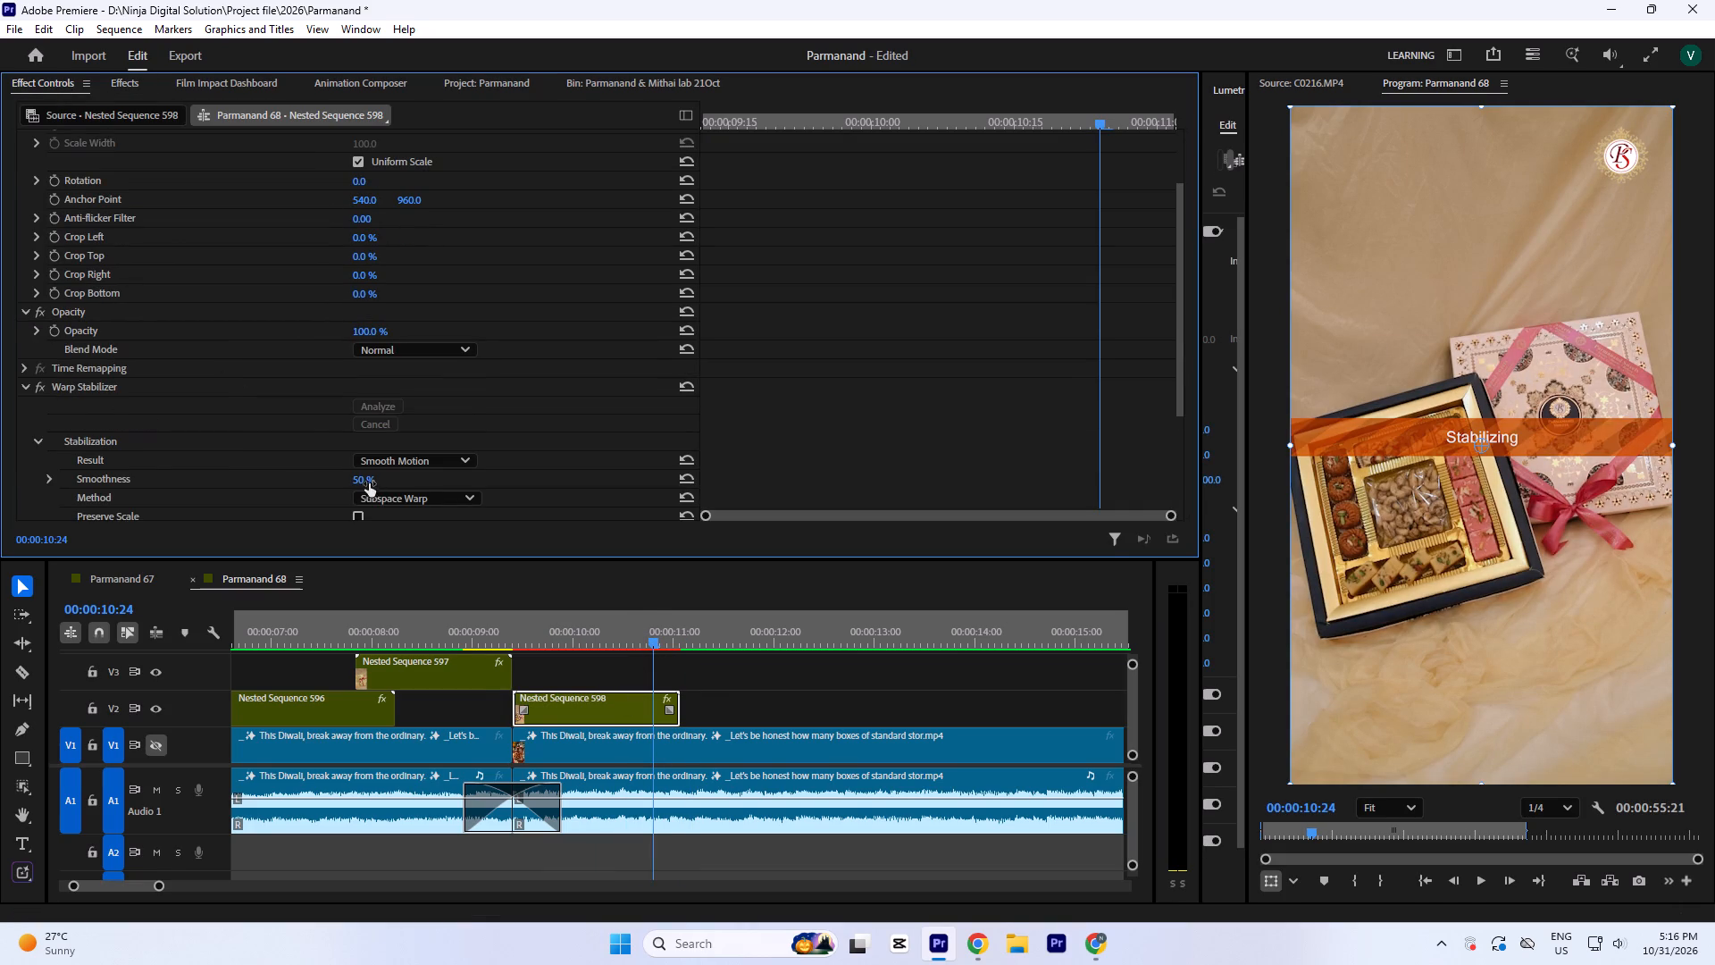
pyautogui.click(358, 482)
pyautogui.press('1')
pyautogui.press('0')
pyautogui.click(901, 314)
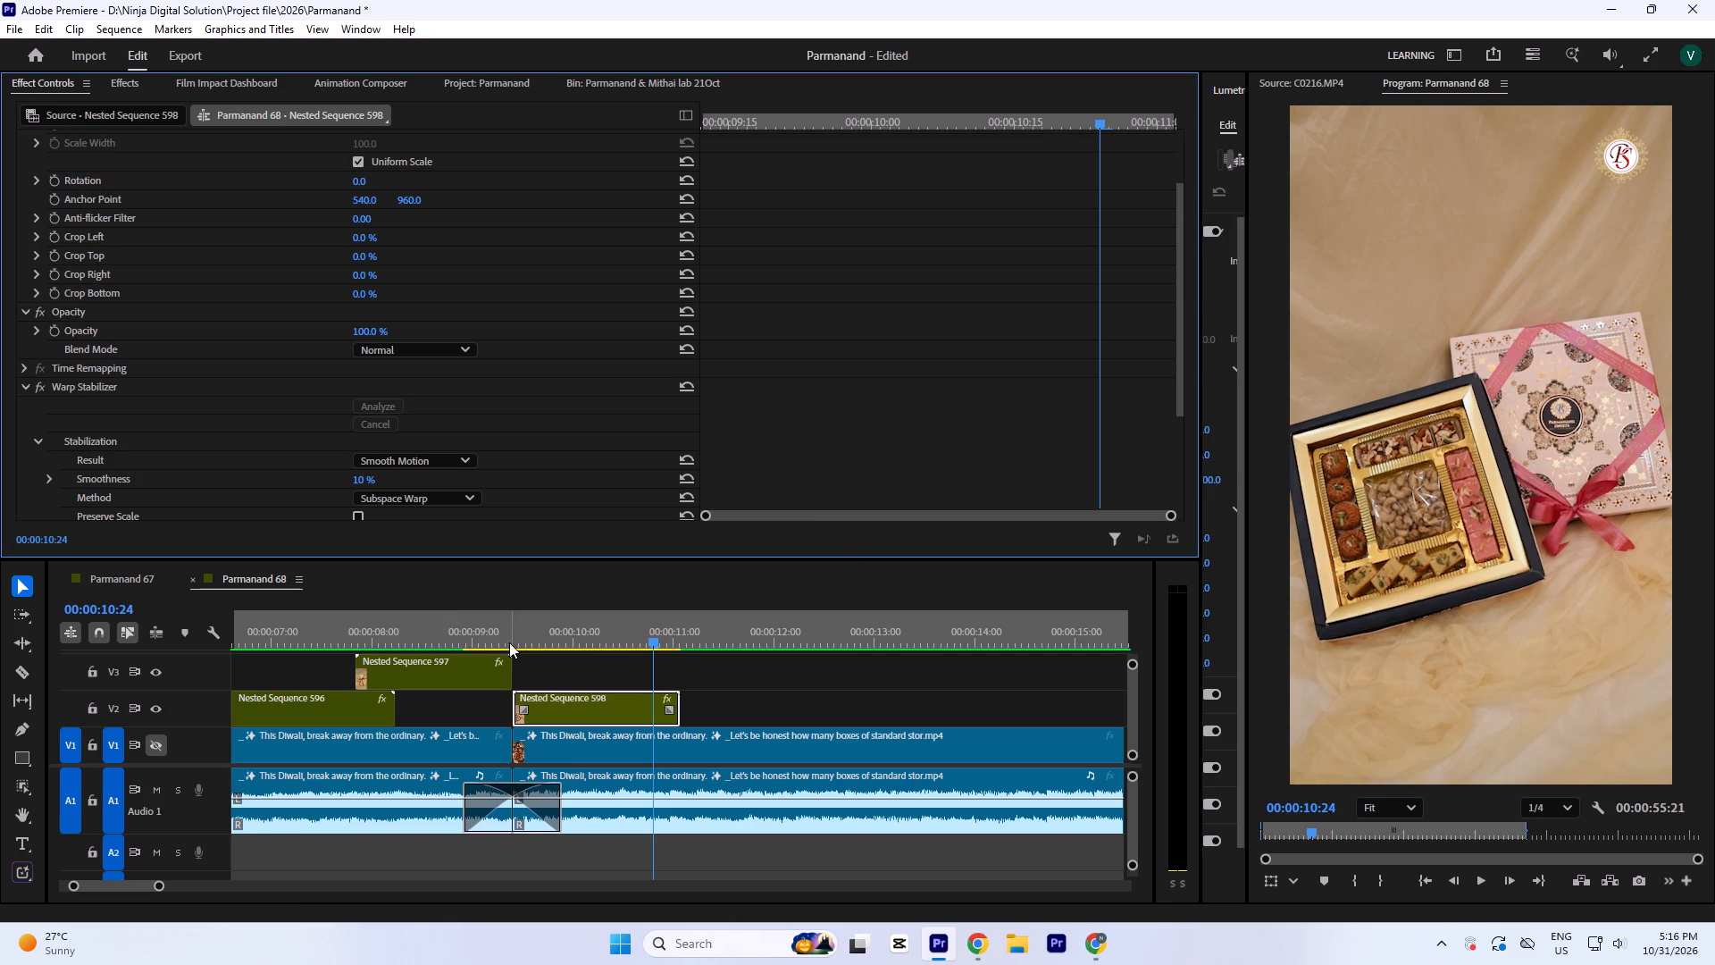
# Play through the stabilized Nested Sequence 598 to its end to check the motion and timing.
pyautogui.click(449, 617)
pyautogui.press('space')
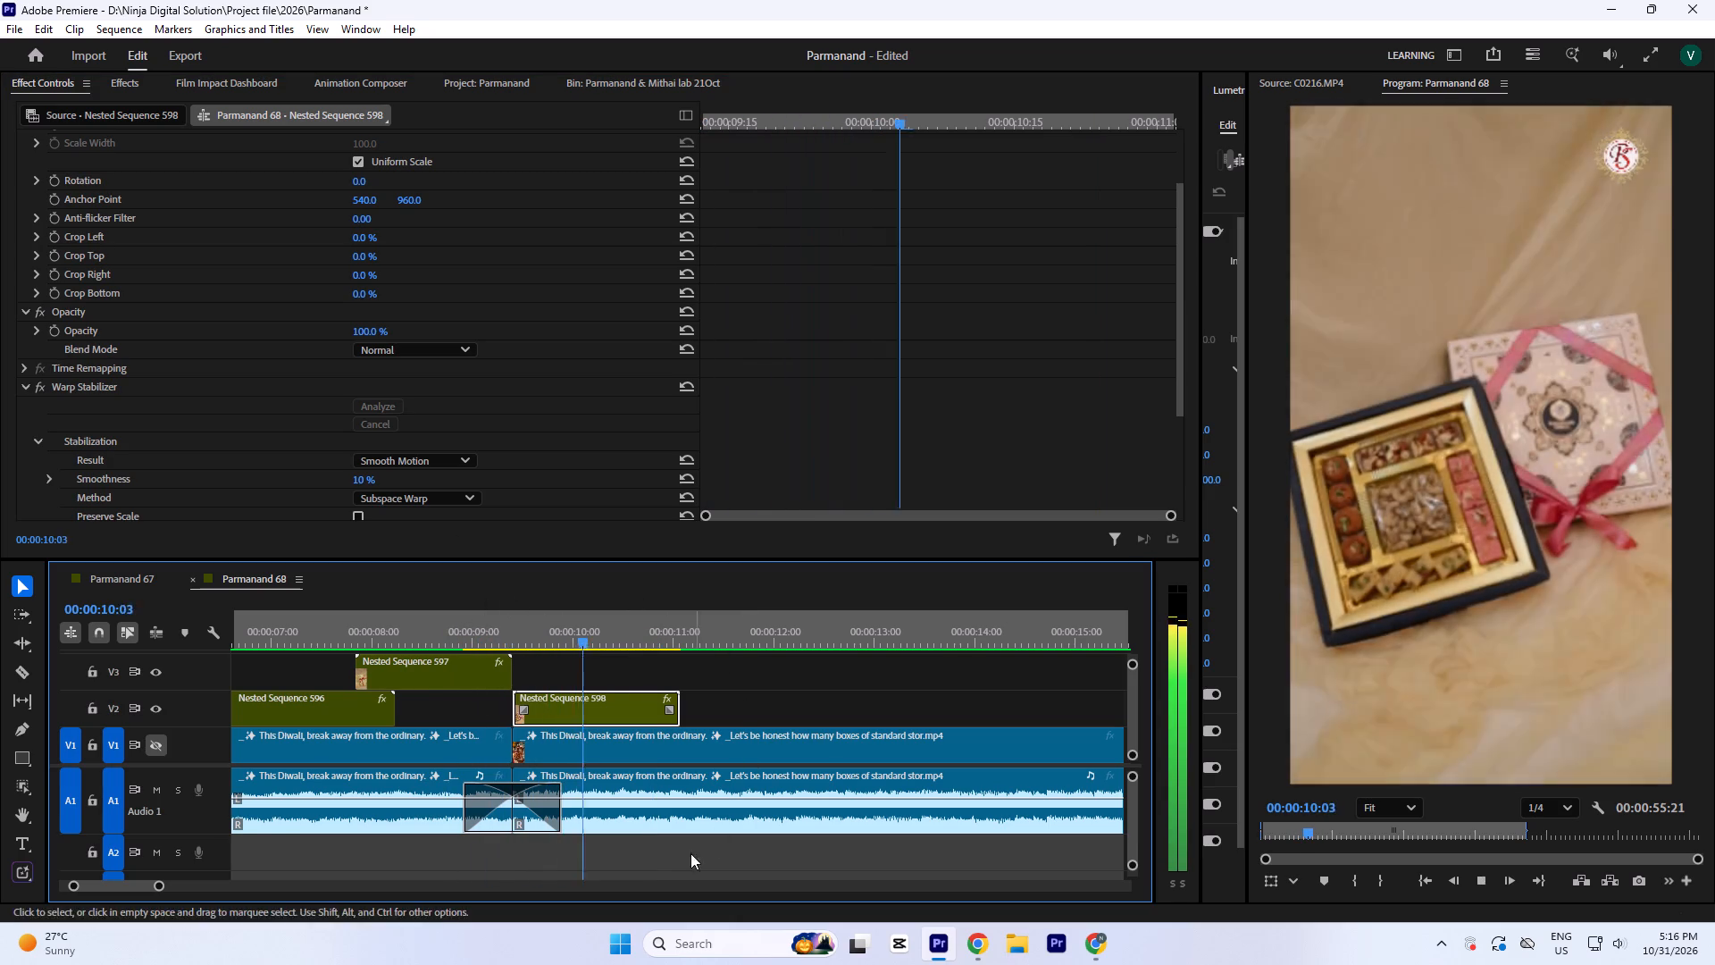
pyautogui.press('space')
pyautogui.click(605, 90)
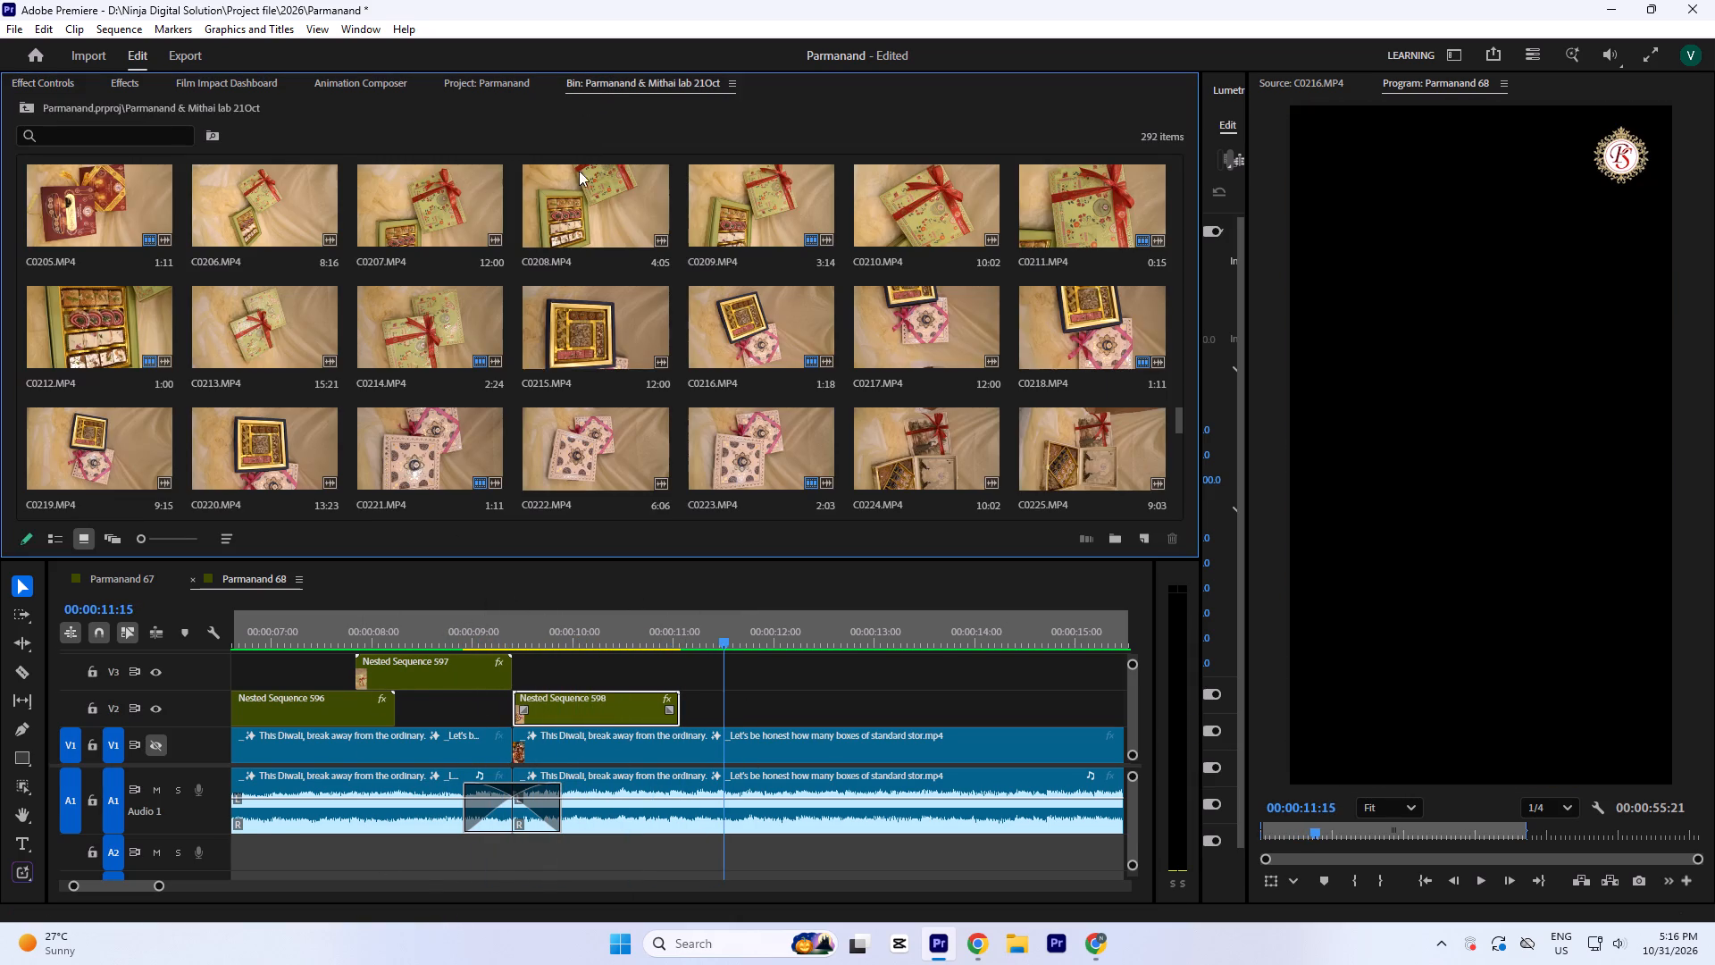
pyautogui.click(607, 629)
pyautogui.press('space')
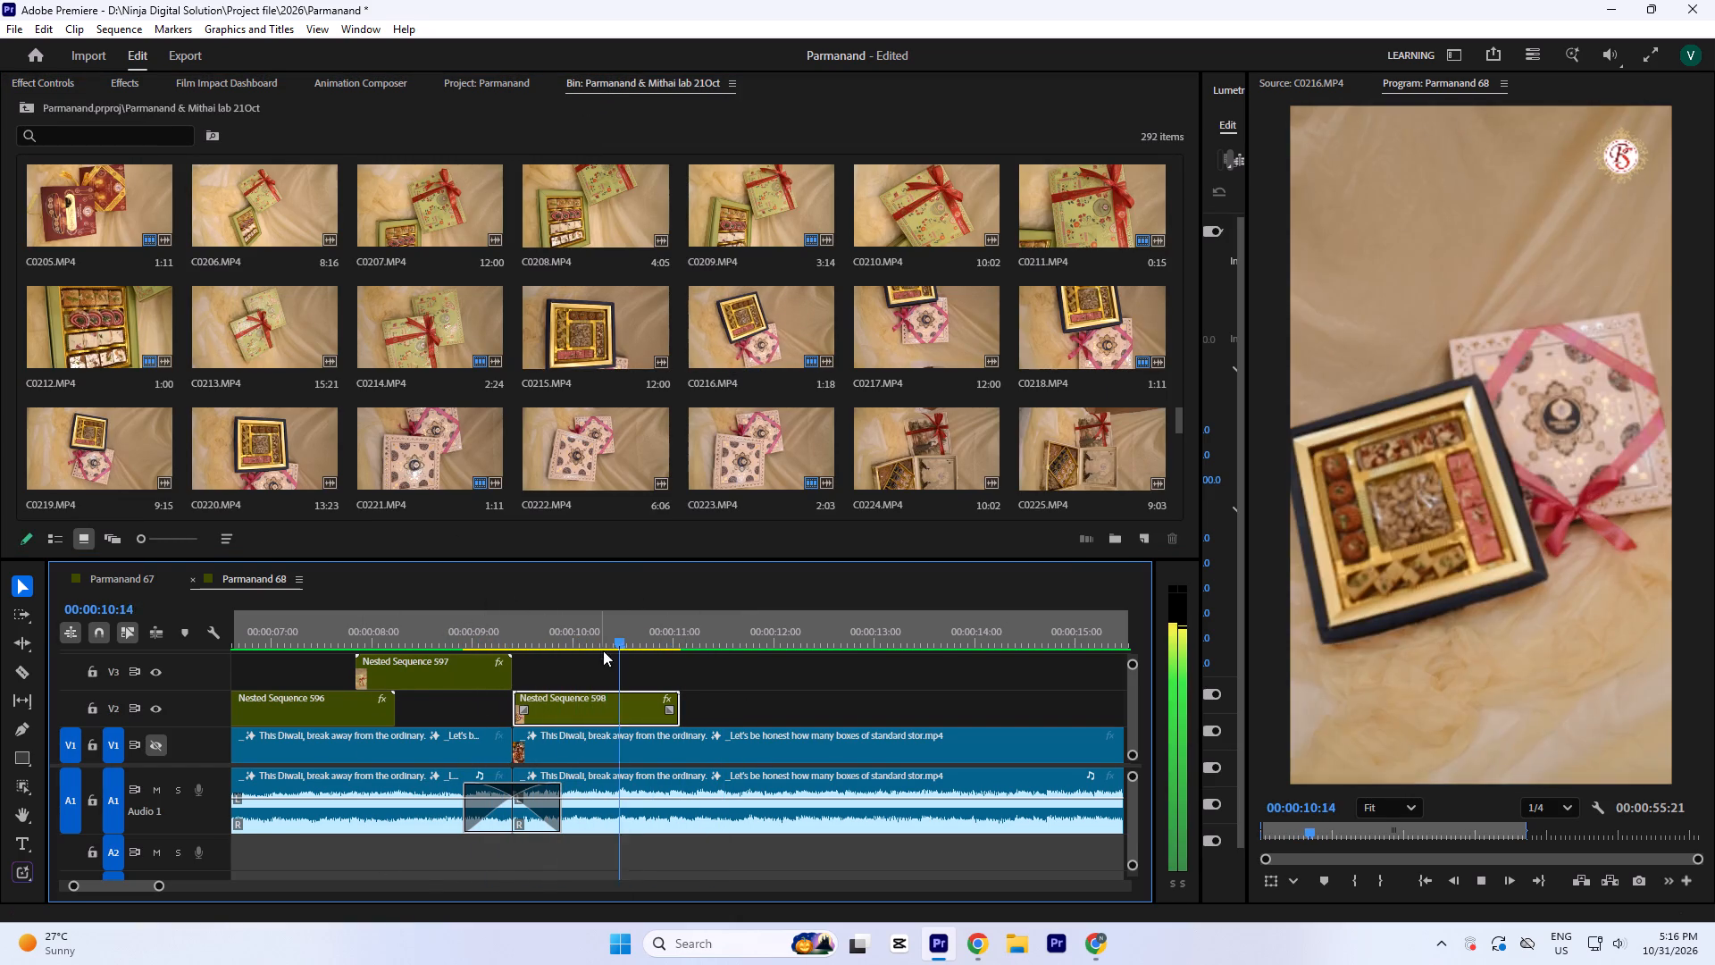
pyautogui.press('space')
# Preview C0208.MP4 from the Parmanand & Mithai lab 21Oct bin as a candidate for the following shot.
pyautogui.scroll(1, 620, 273)
pyautogui.doubleClick(582, 335)
pyautogui.press('space')
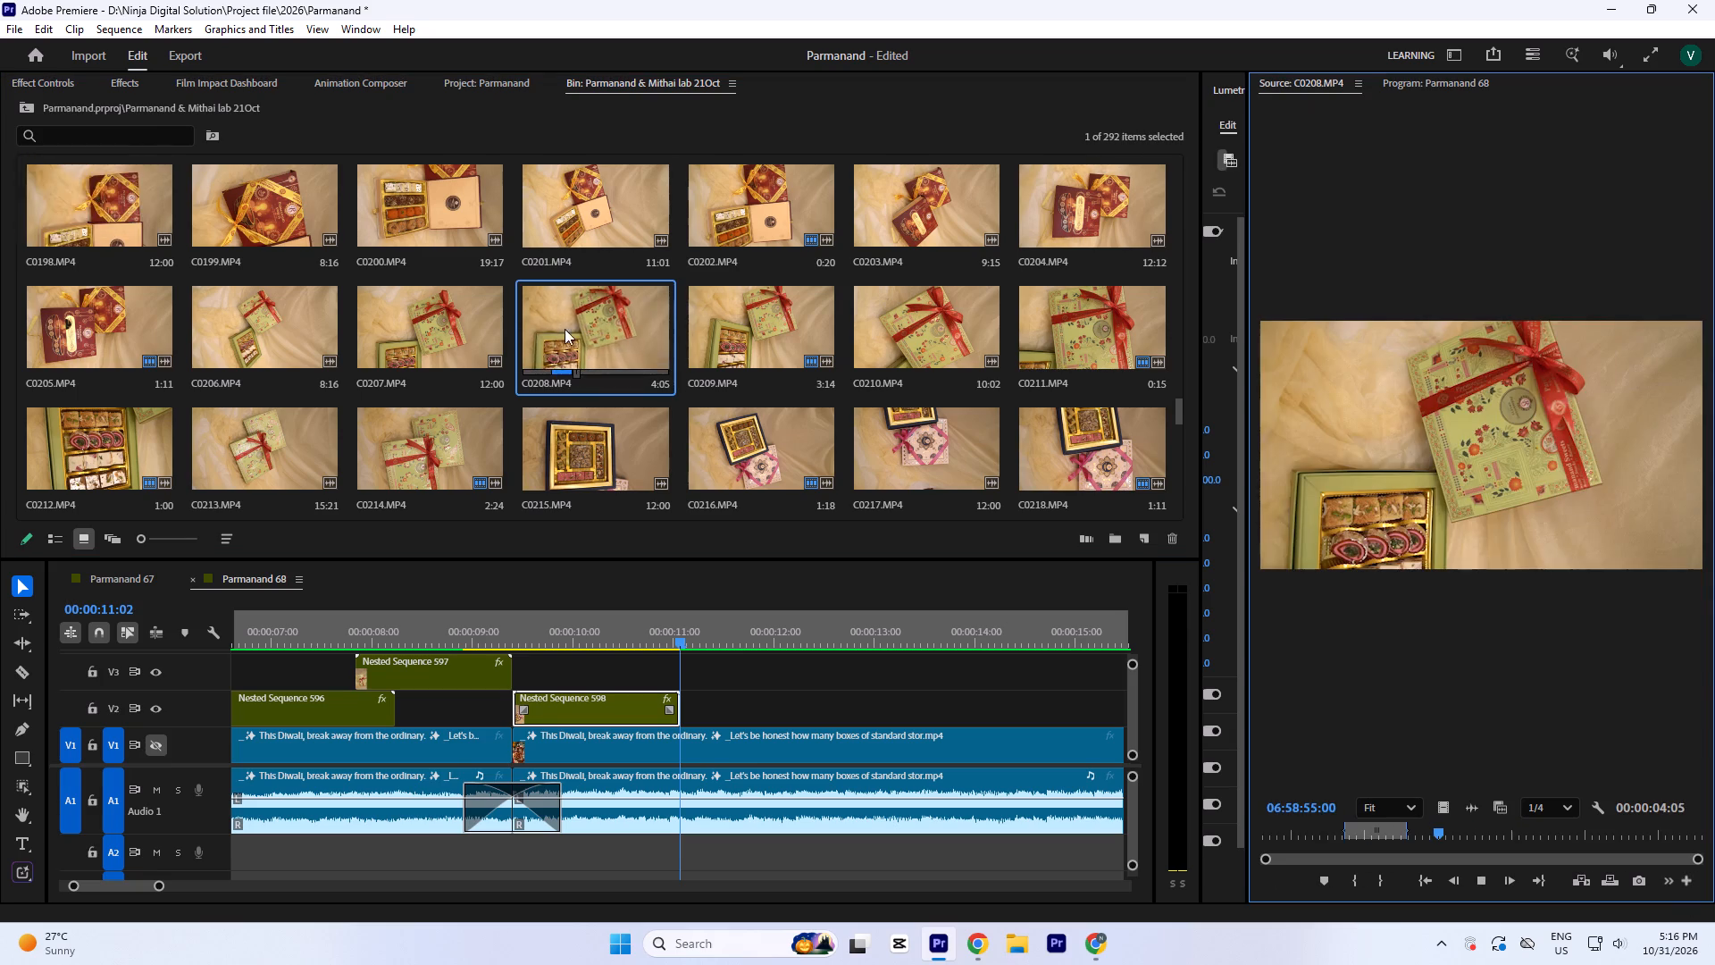
pyautogui.moveTo(1455, 838); pyautogui.dragTo(1601, 842)
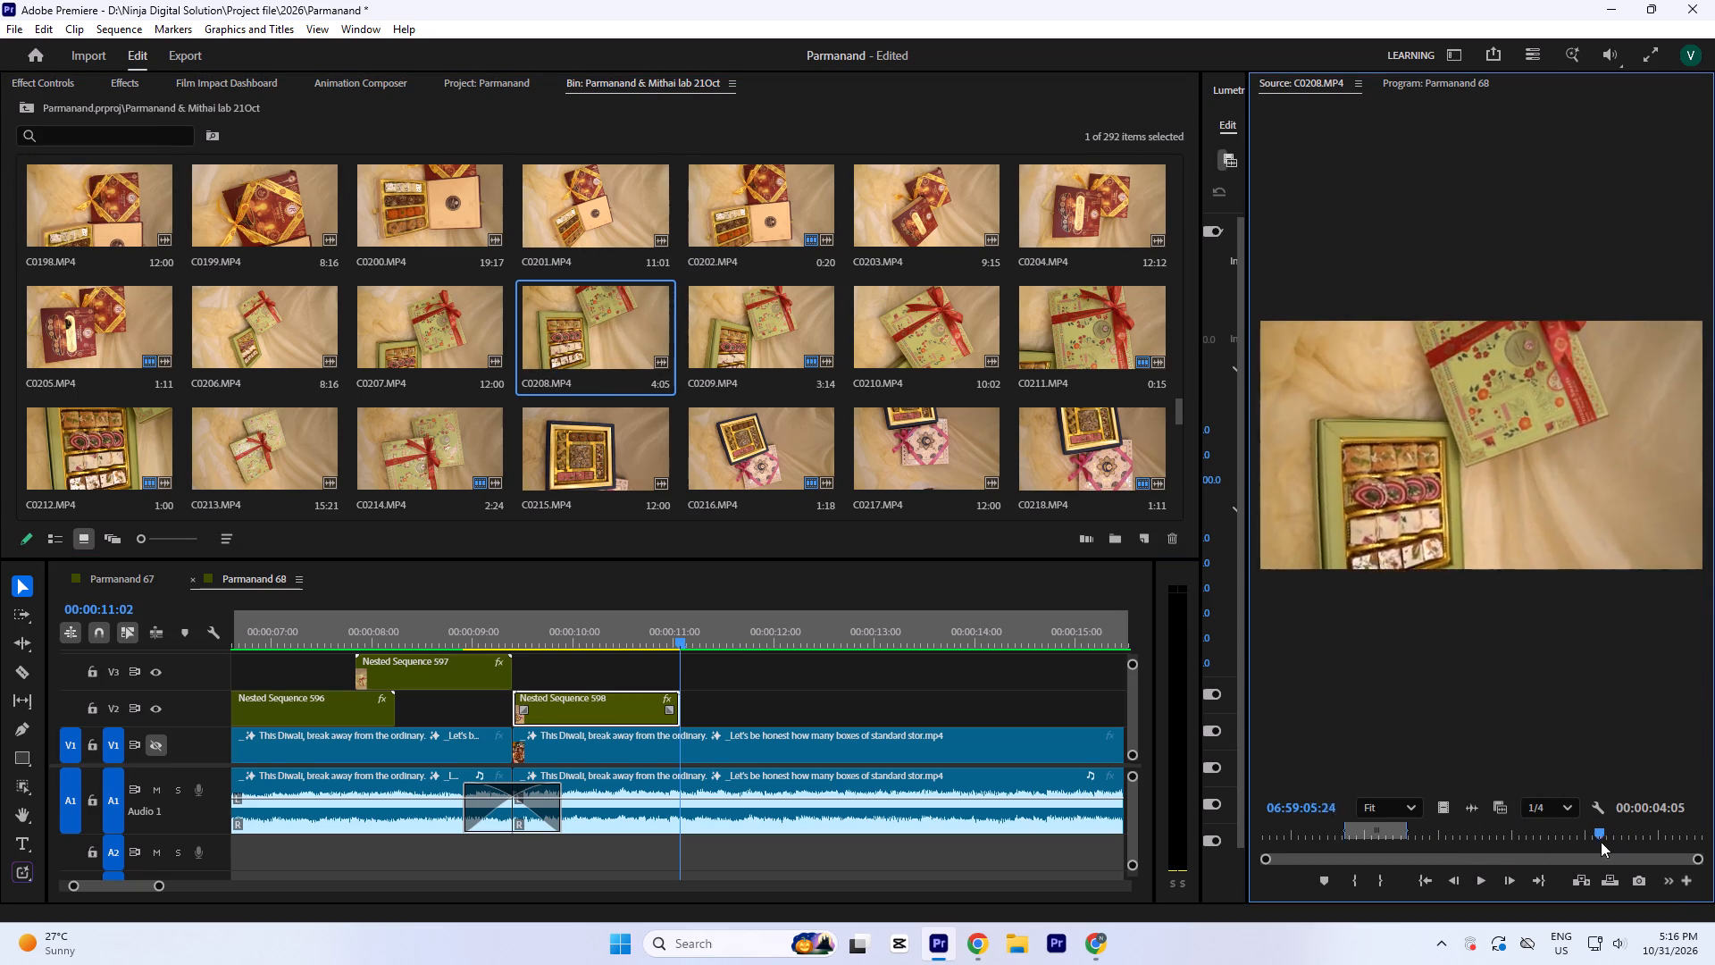
pyautogui.moveTo(1601, 842); pyautogui.dragTo(1605, 853)
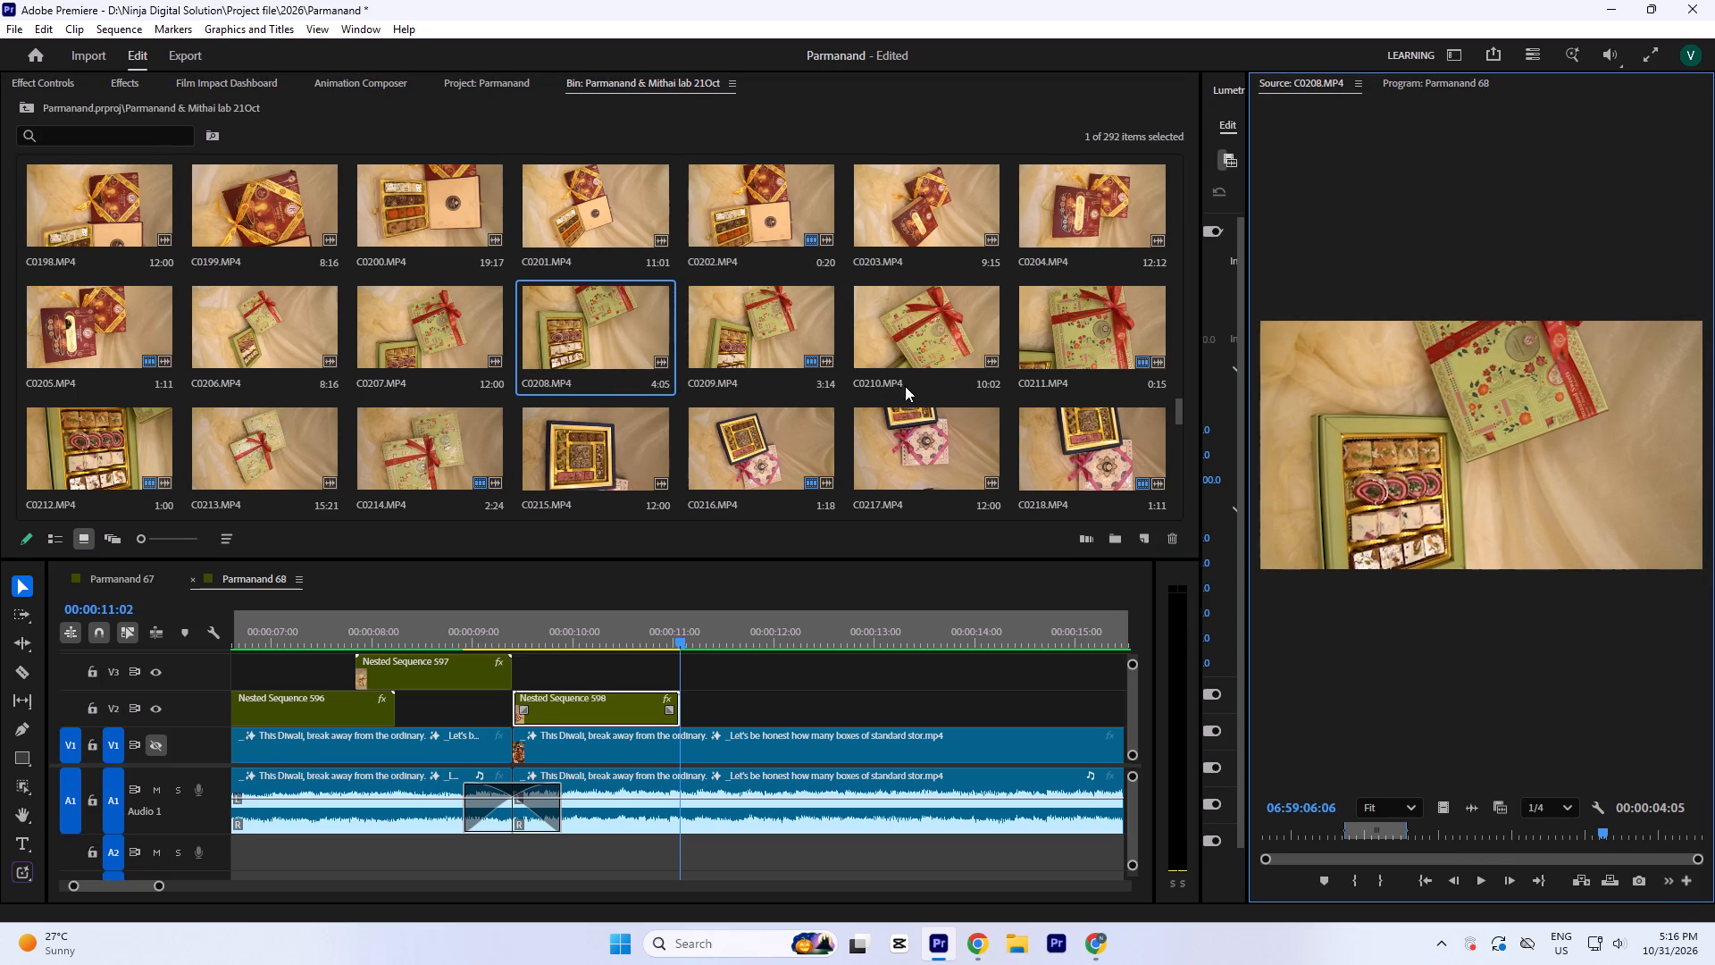
# Mark a 1:19 range of C0206.MP4 ending at 06:58:27:13 and place its video on V2 directly after Nested Sequence 598.
pyautogui.doubleClick(253, 331)
pyautogui.press('space')
pyautogui.moveTo(1458, 826); pyautogui.dragTo(1487, 839)
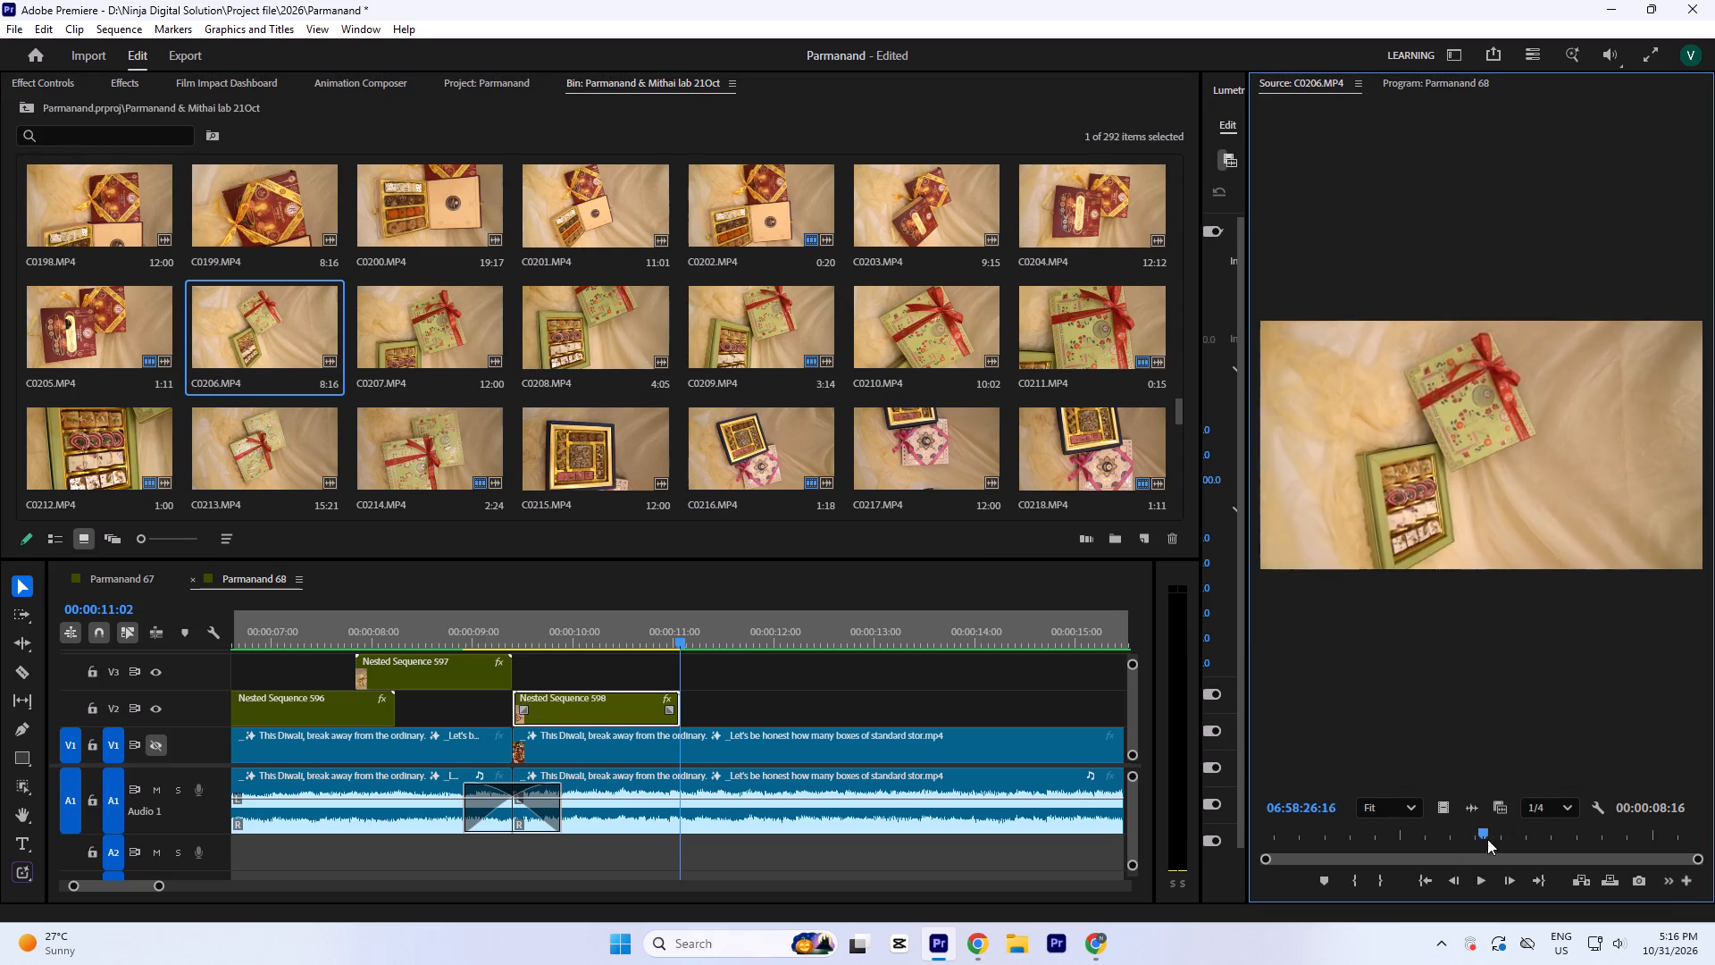
pyautogui.moveTo(1487, 839); pyautogui.dragTo(1529, 876)
pyautogui.press('i')
pyautogui.press('o')
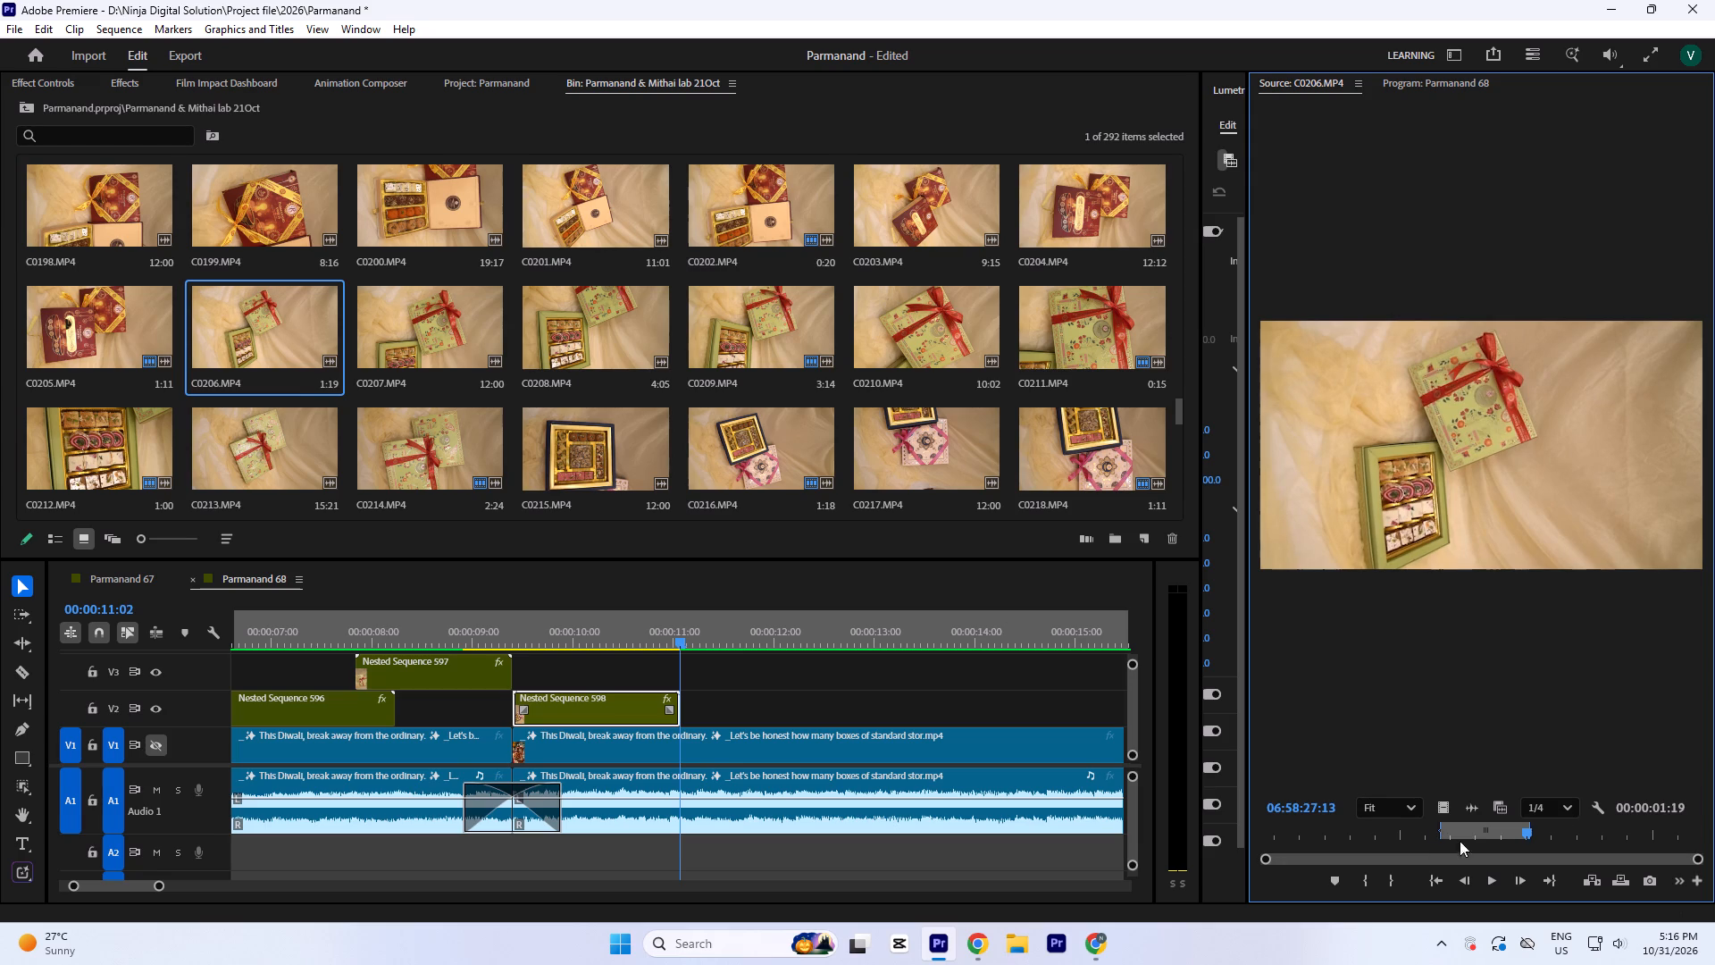
pyautogui.moveTo(1443, 805); pyautogui.dragTo(680, 691)
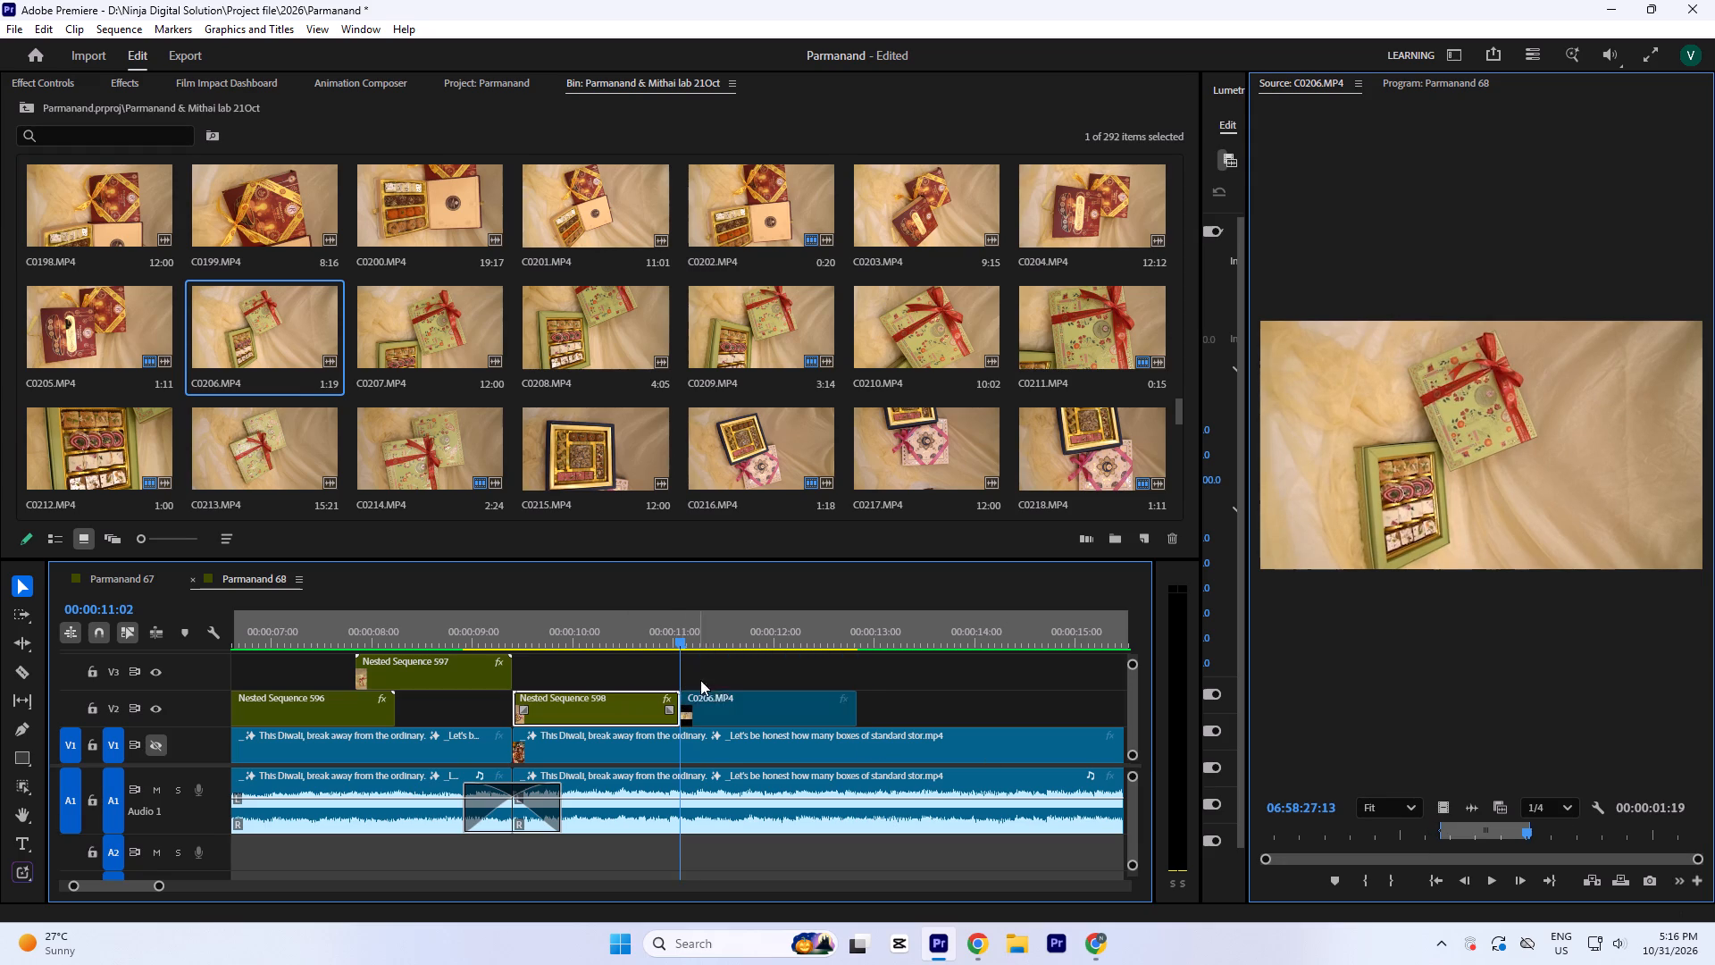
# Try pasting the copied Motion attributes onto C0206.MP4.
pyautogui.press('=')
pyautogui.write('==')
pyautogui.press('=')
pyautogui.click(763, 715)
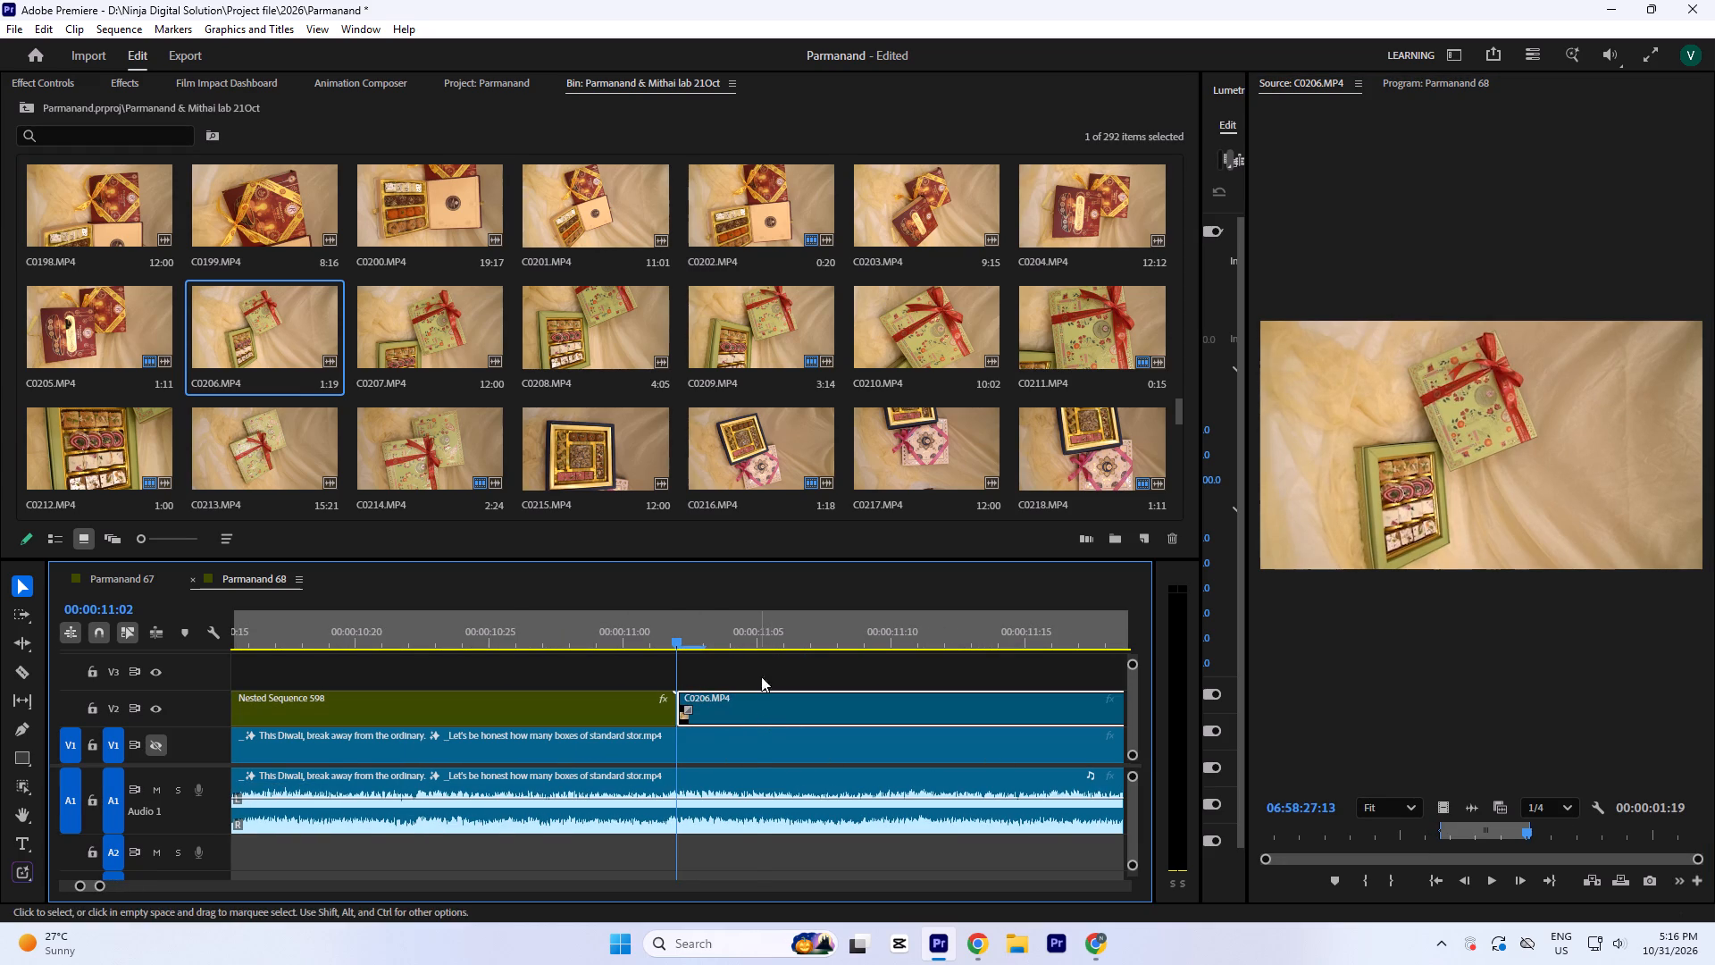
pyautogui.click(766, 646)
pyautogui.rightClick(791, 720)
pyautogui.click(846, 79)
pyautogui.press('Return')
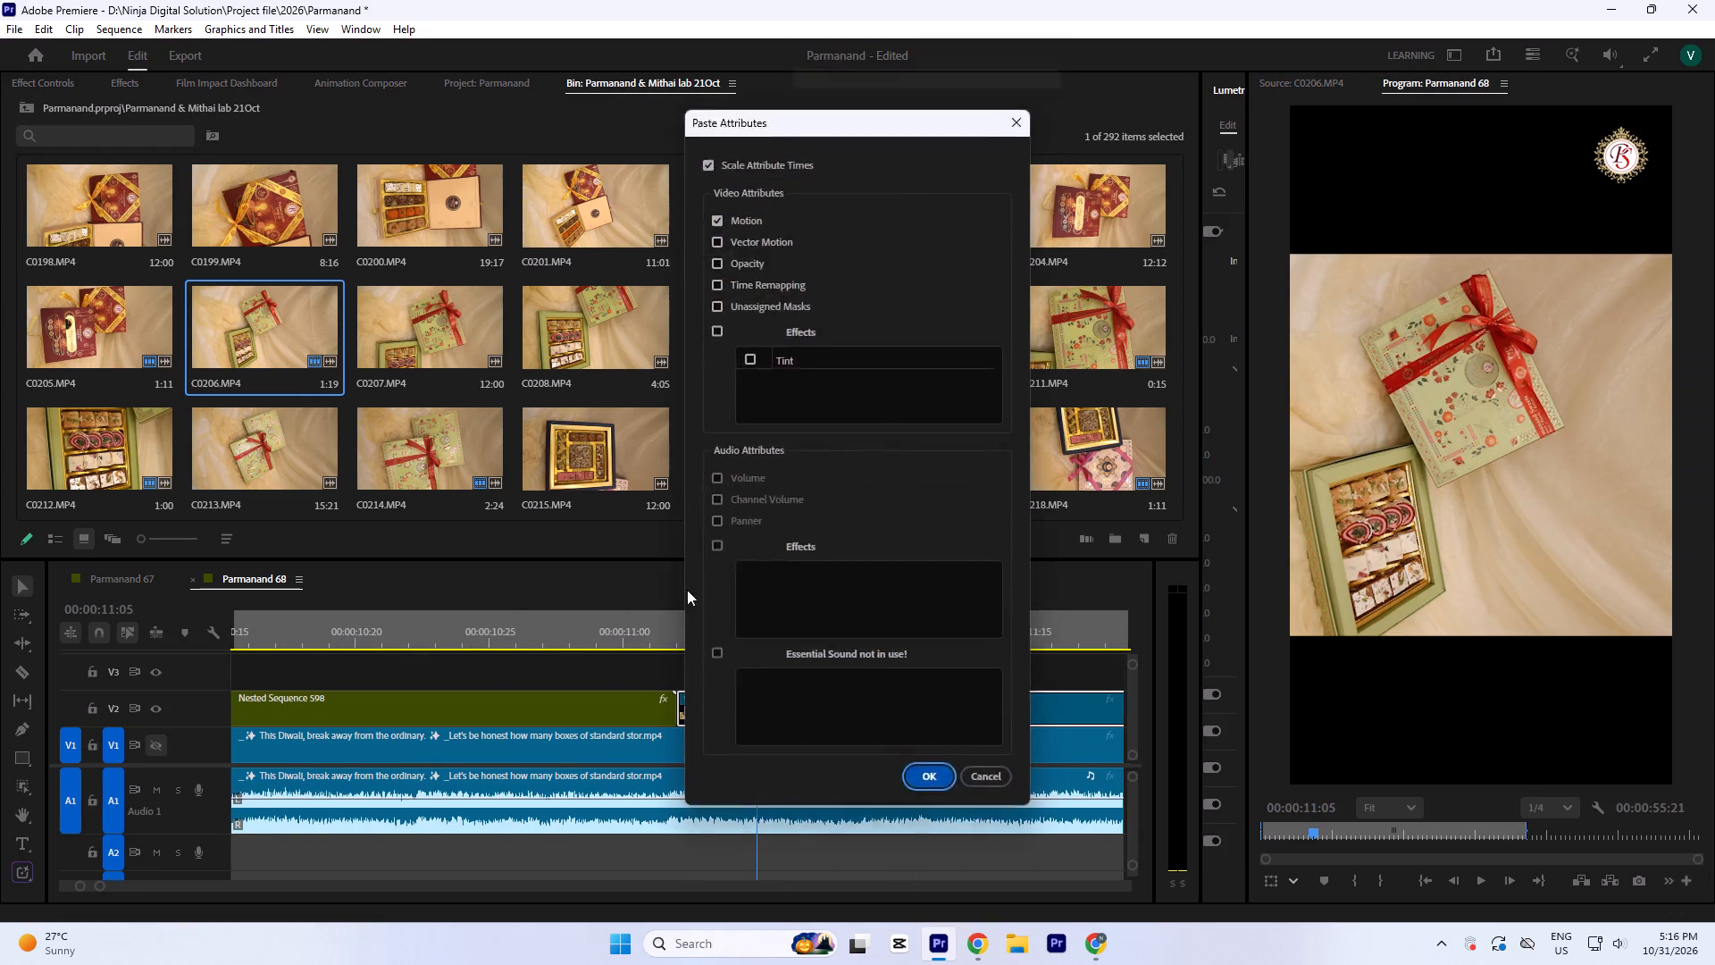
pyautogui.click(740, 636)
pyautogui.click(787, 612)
# Play from Nested Sequence 598 into C0206.MP4 to check the cut.
pyautogui.press('-')
pyautogui.press('-')
pyautogui.press('-')
pyautogui.click(579, 622)
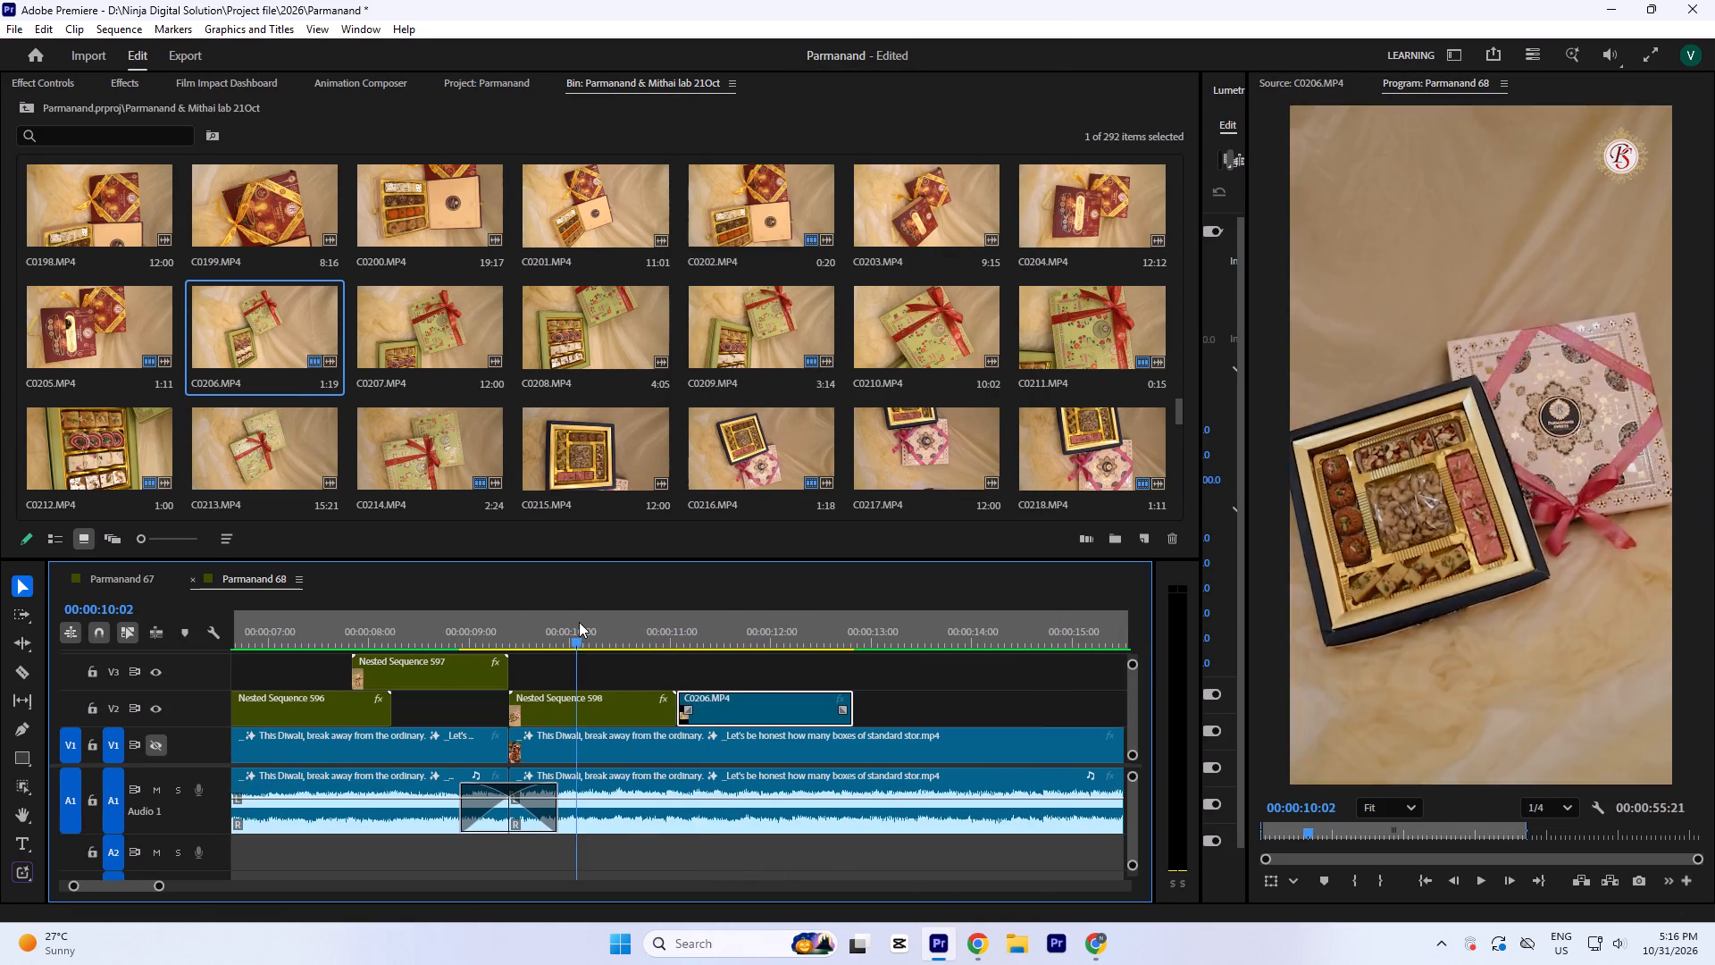
pyautogui.press('space')
pyautogui.press('space')
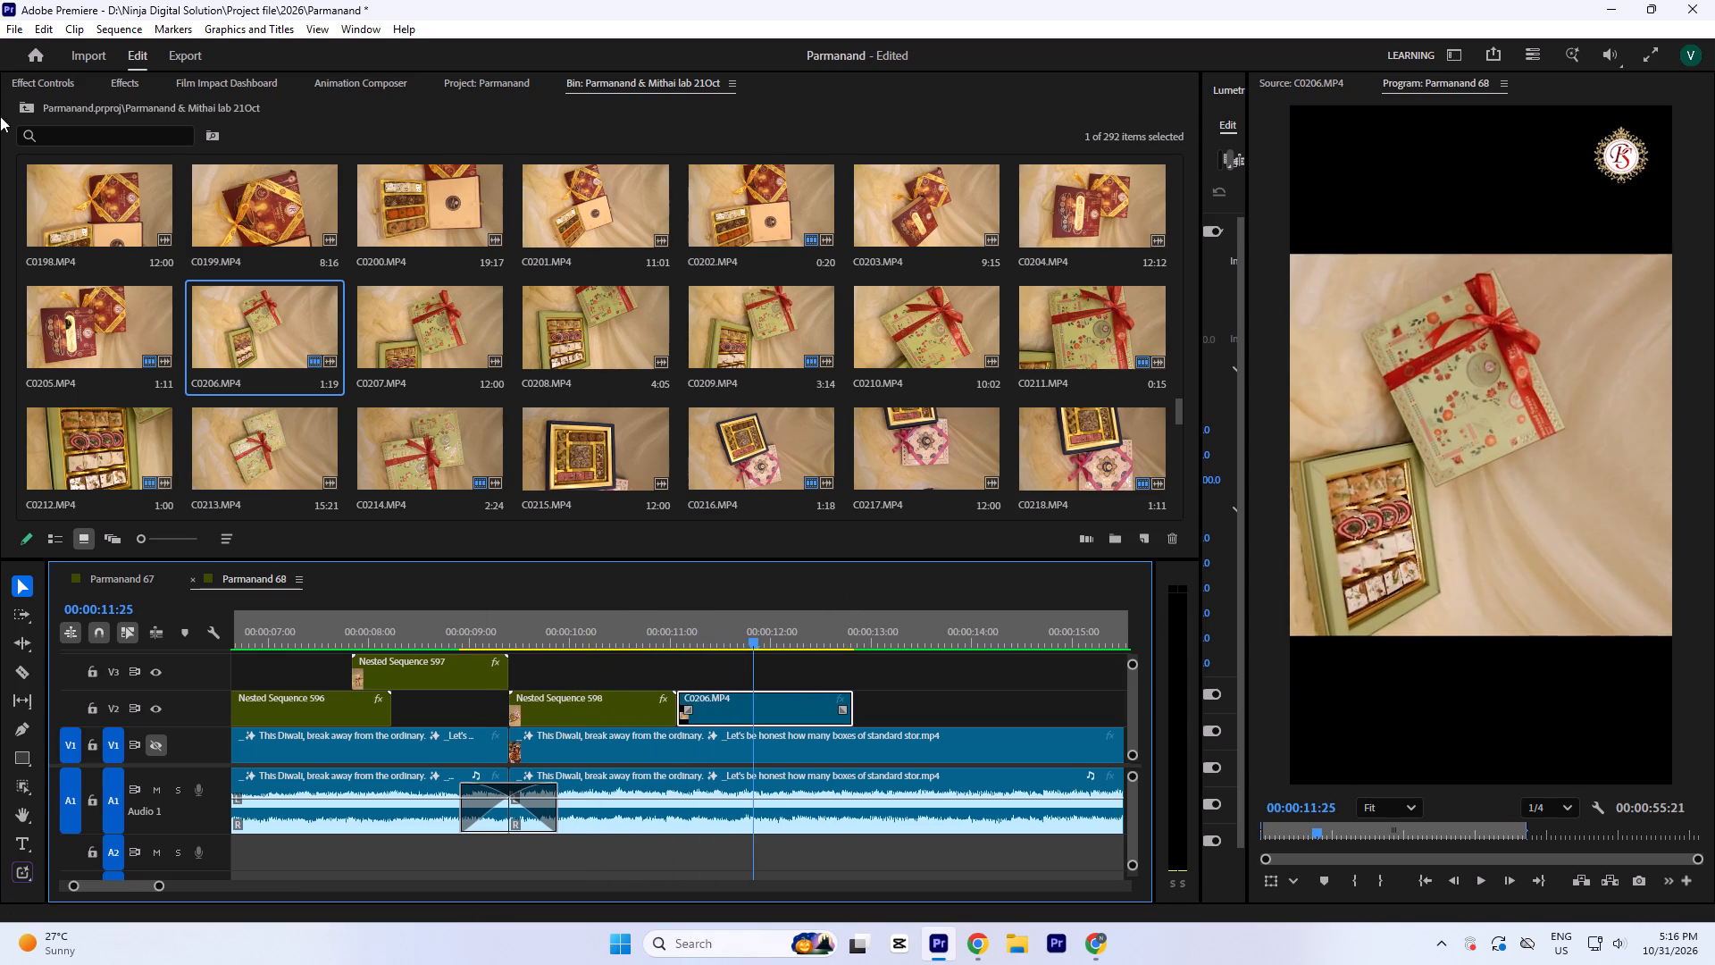
# Set C0206.MP4's rotation to -90° and copy the rotated clip.
pyautogui.click(46, 86)
pyautogui.click(368, 263)
pyautogui.press('-')
pyautogui.click(364, 276)
pyautogui.press('-')
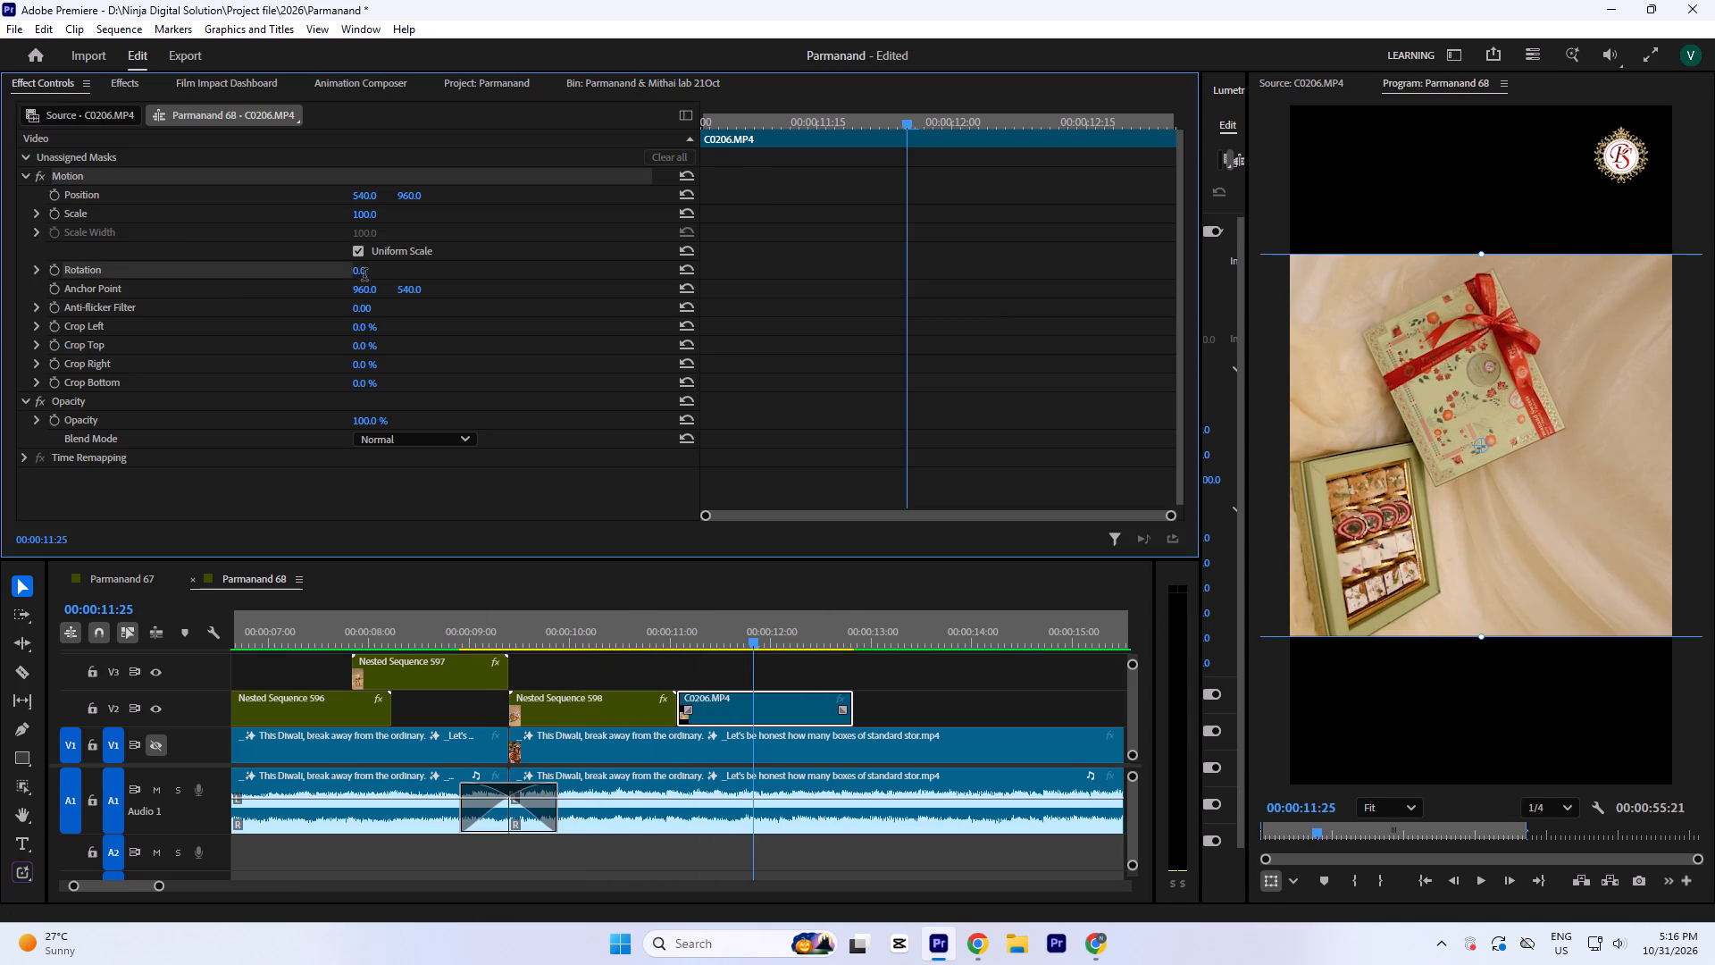
pyautogui.press('9')
pyautogui.press('0')
pyautogui.click(1050, 192)
pyautogui.rightClick(756, 714)
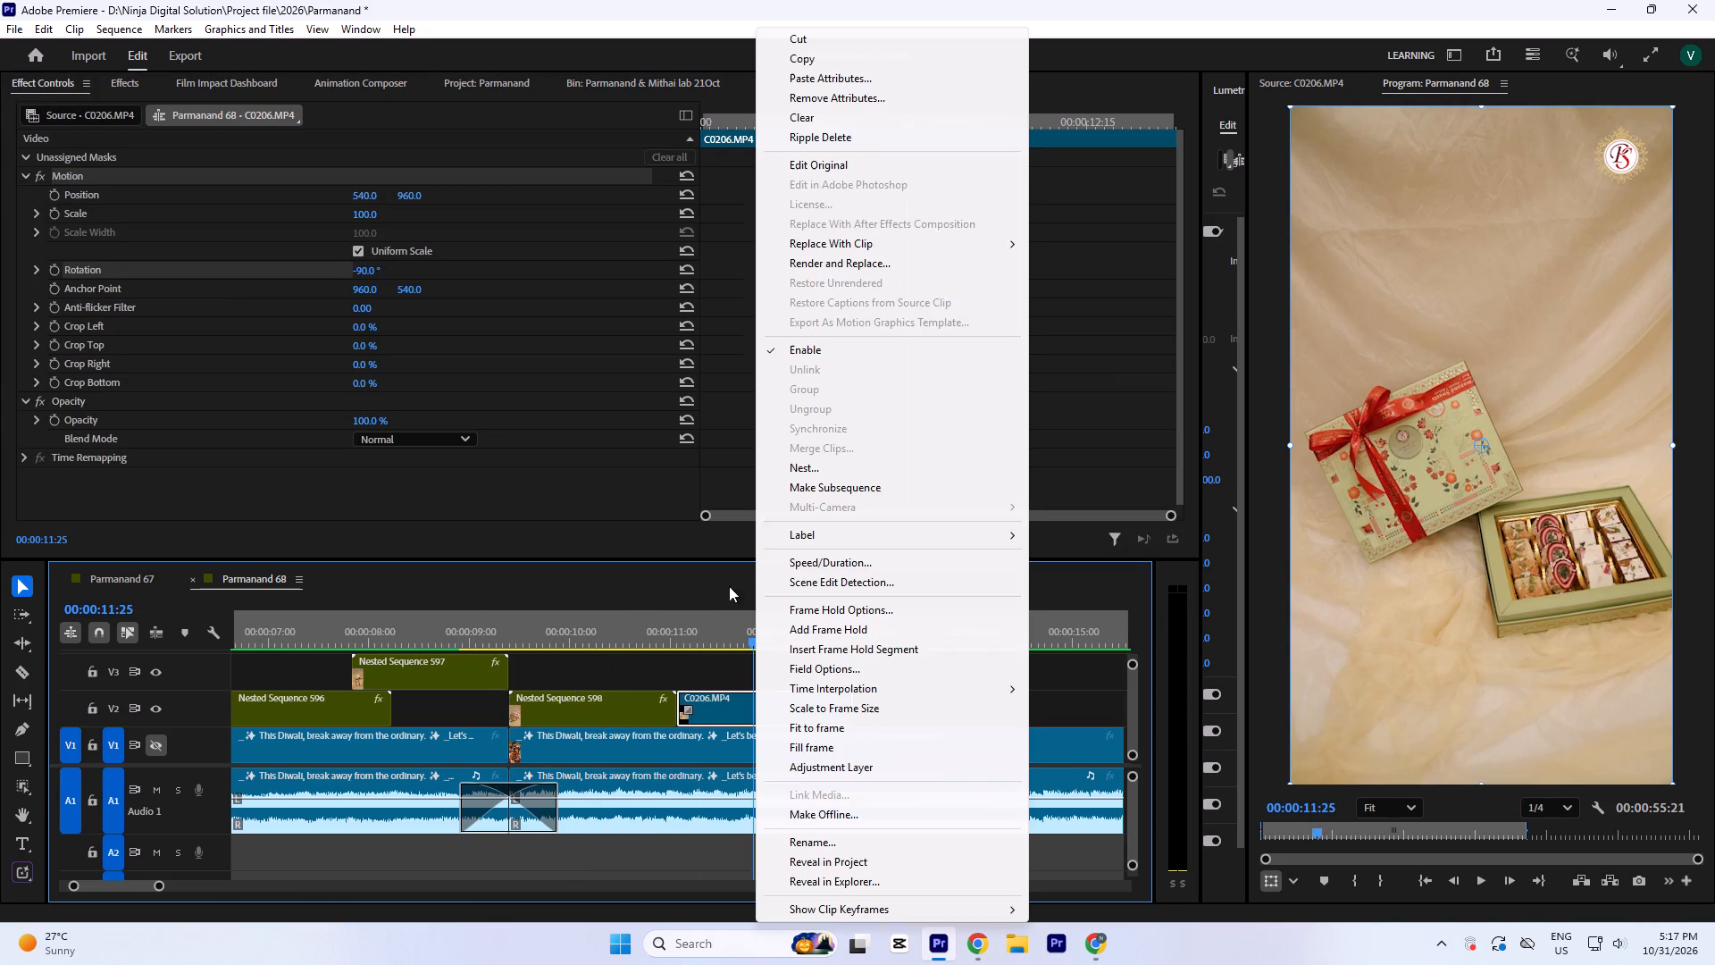
pyautogui.click(797, 57)
# Play from Nested Sequence 598 through C0206.MP4 to check the rotated clip against the music.
pyautogui.click(599, 626)
pyautogui.press('space')
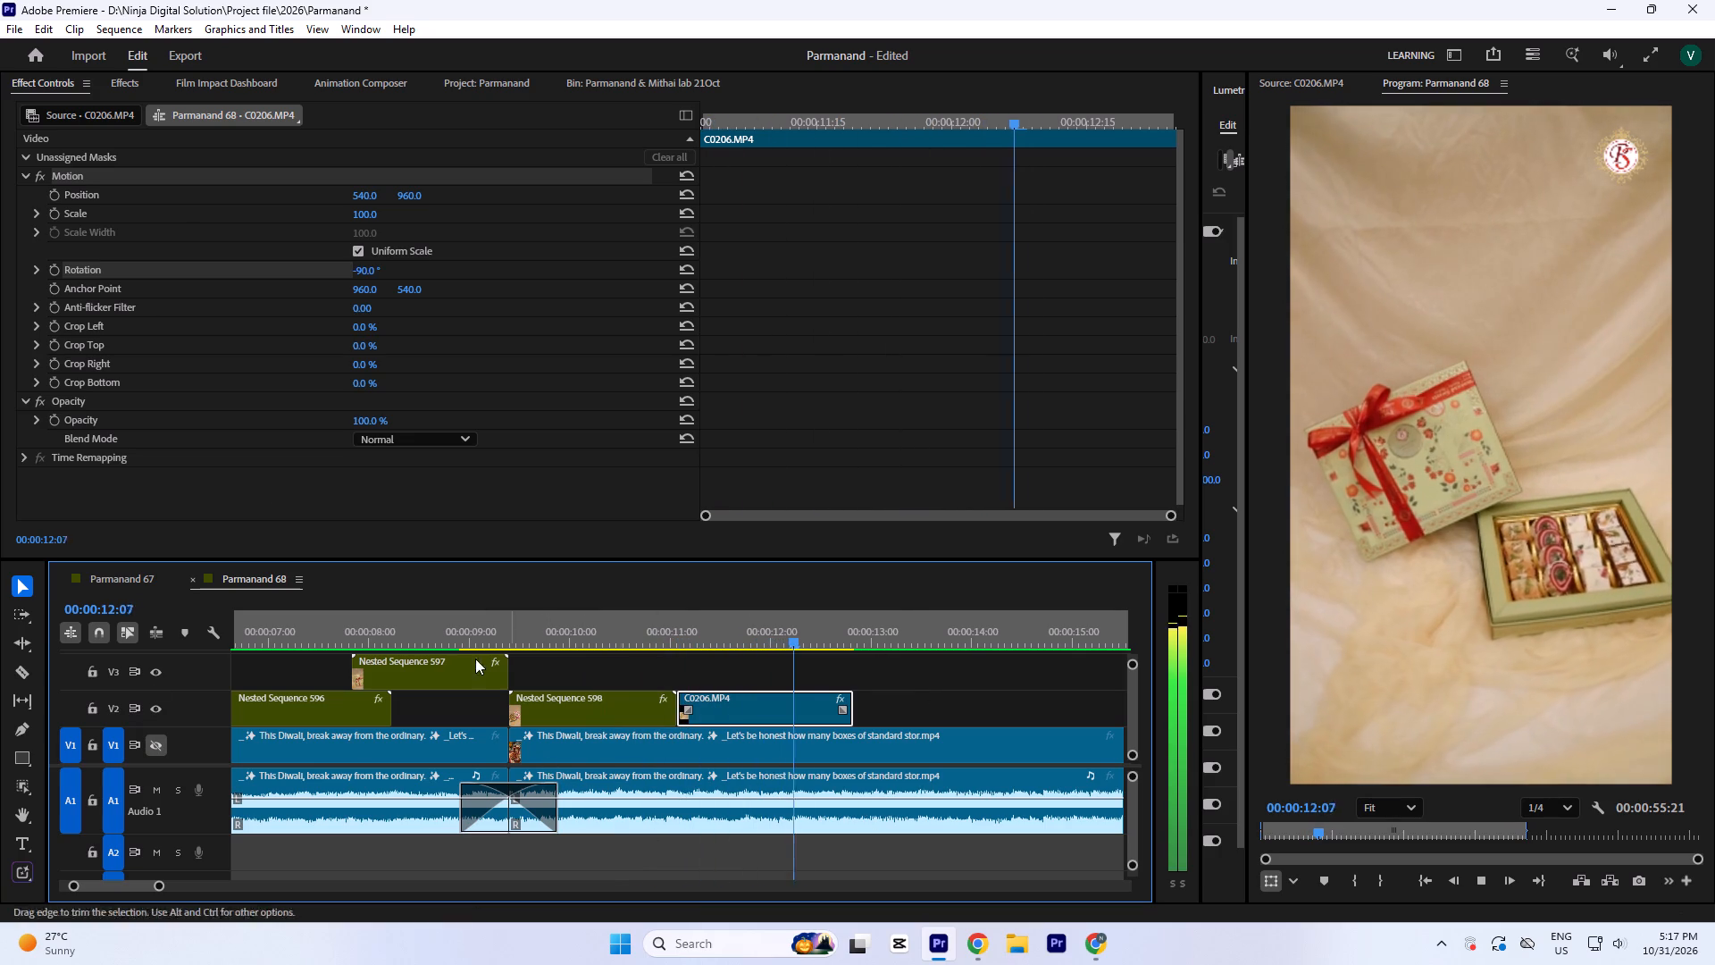
pyautogui.press('space')
pyautogui.press('space')
pyautogui.press('space')
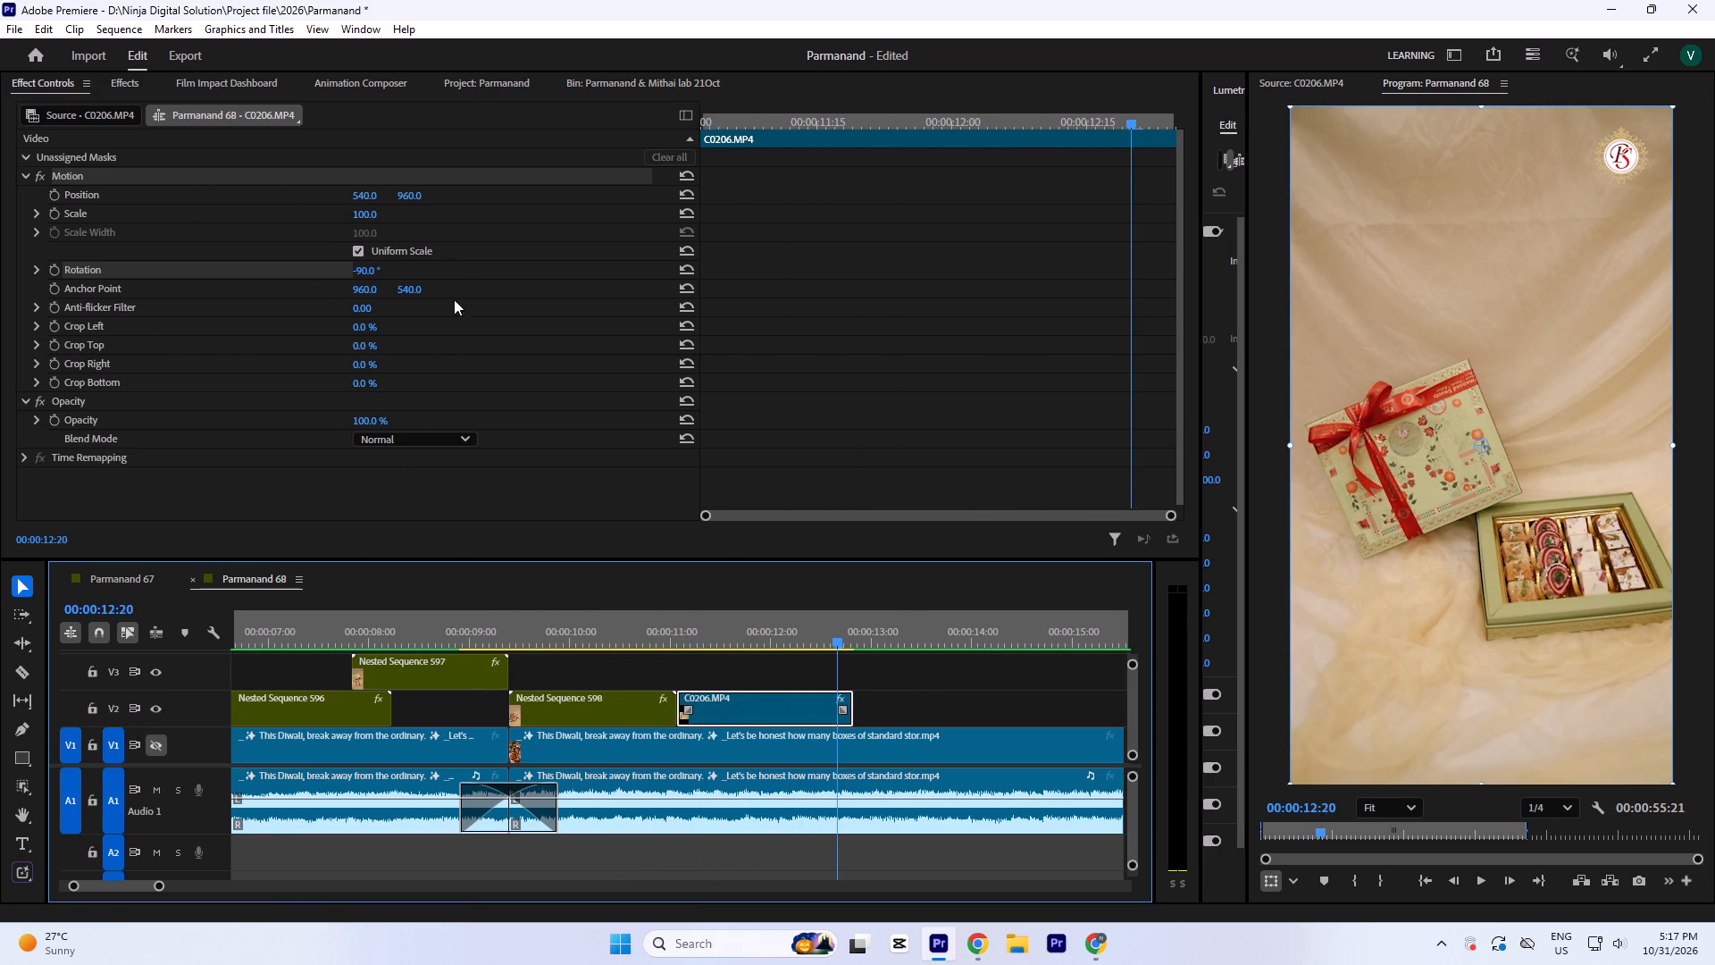
pyautogui.press('space')
pyautogui.press('space')
# Slow C0206.MP4 to 80% speed.
pyautogui.moveTo(781, 631); pyautogui.dragTo(804, 649)
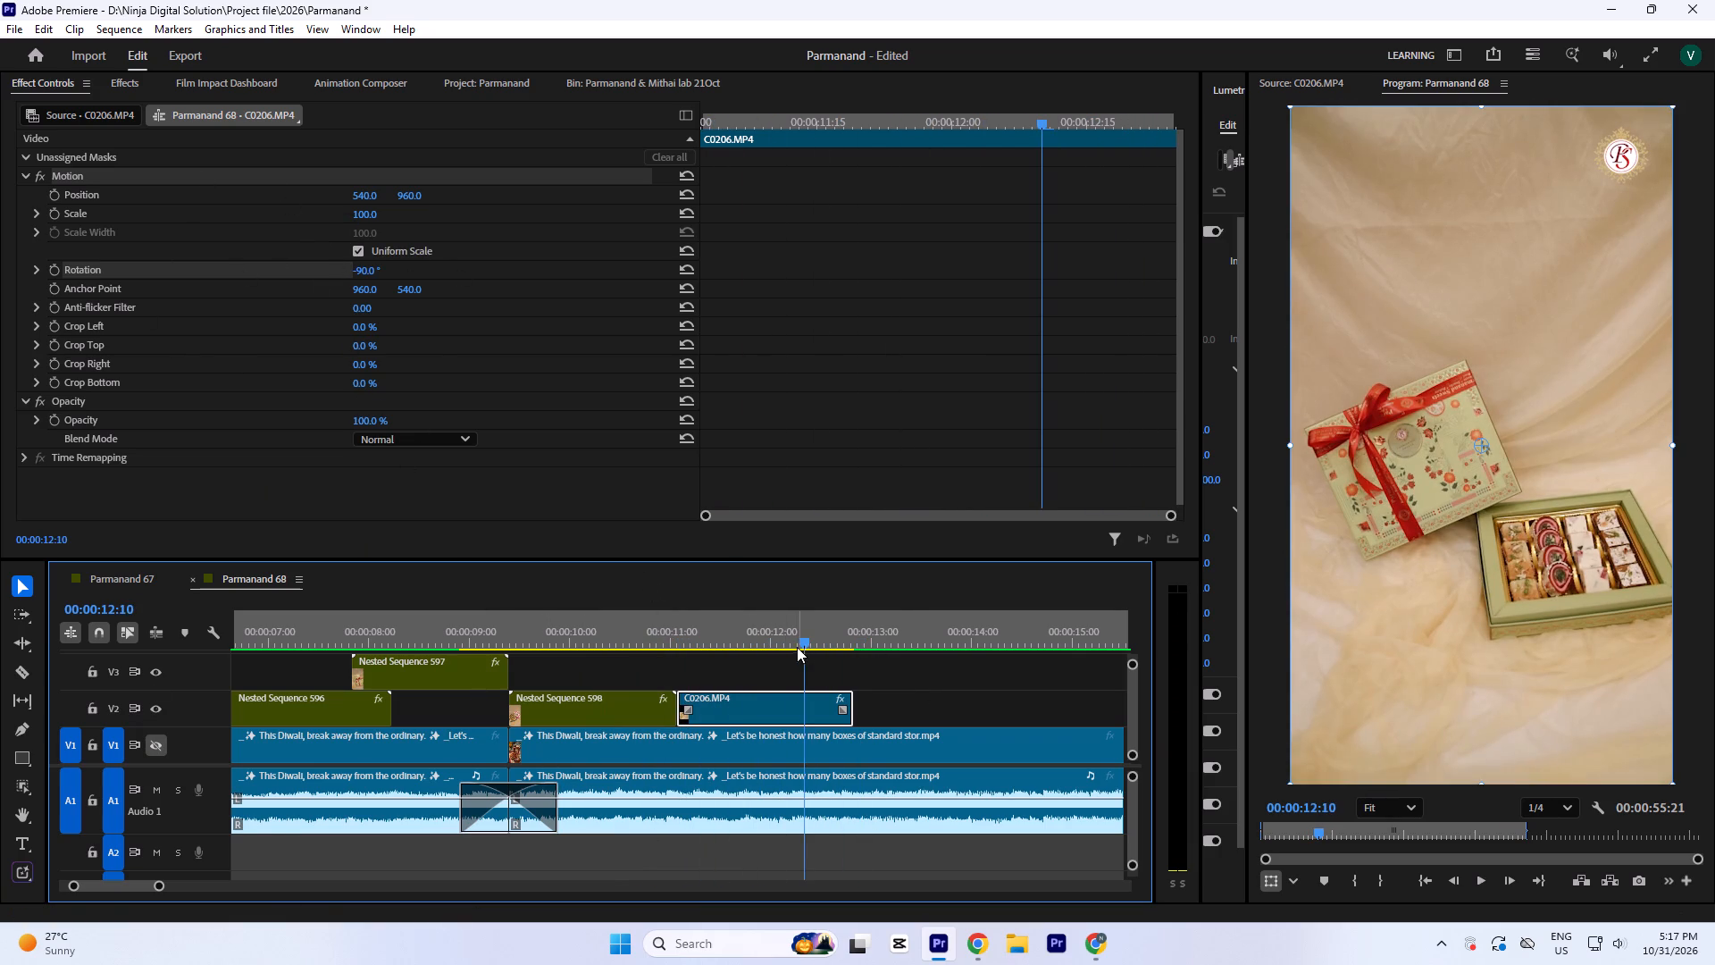
pyautogui.hotkey('ctrl', 'r')
pyautogui.write('80')
pyautogui.press('Return')
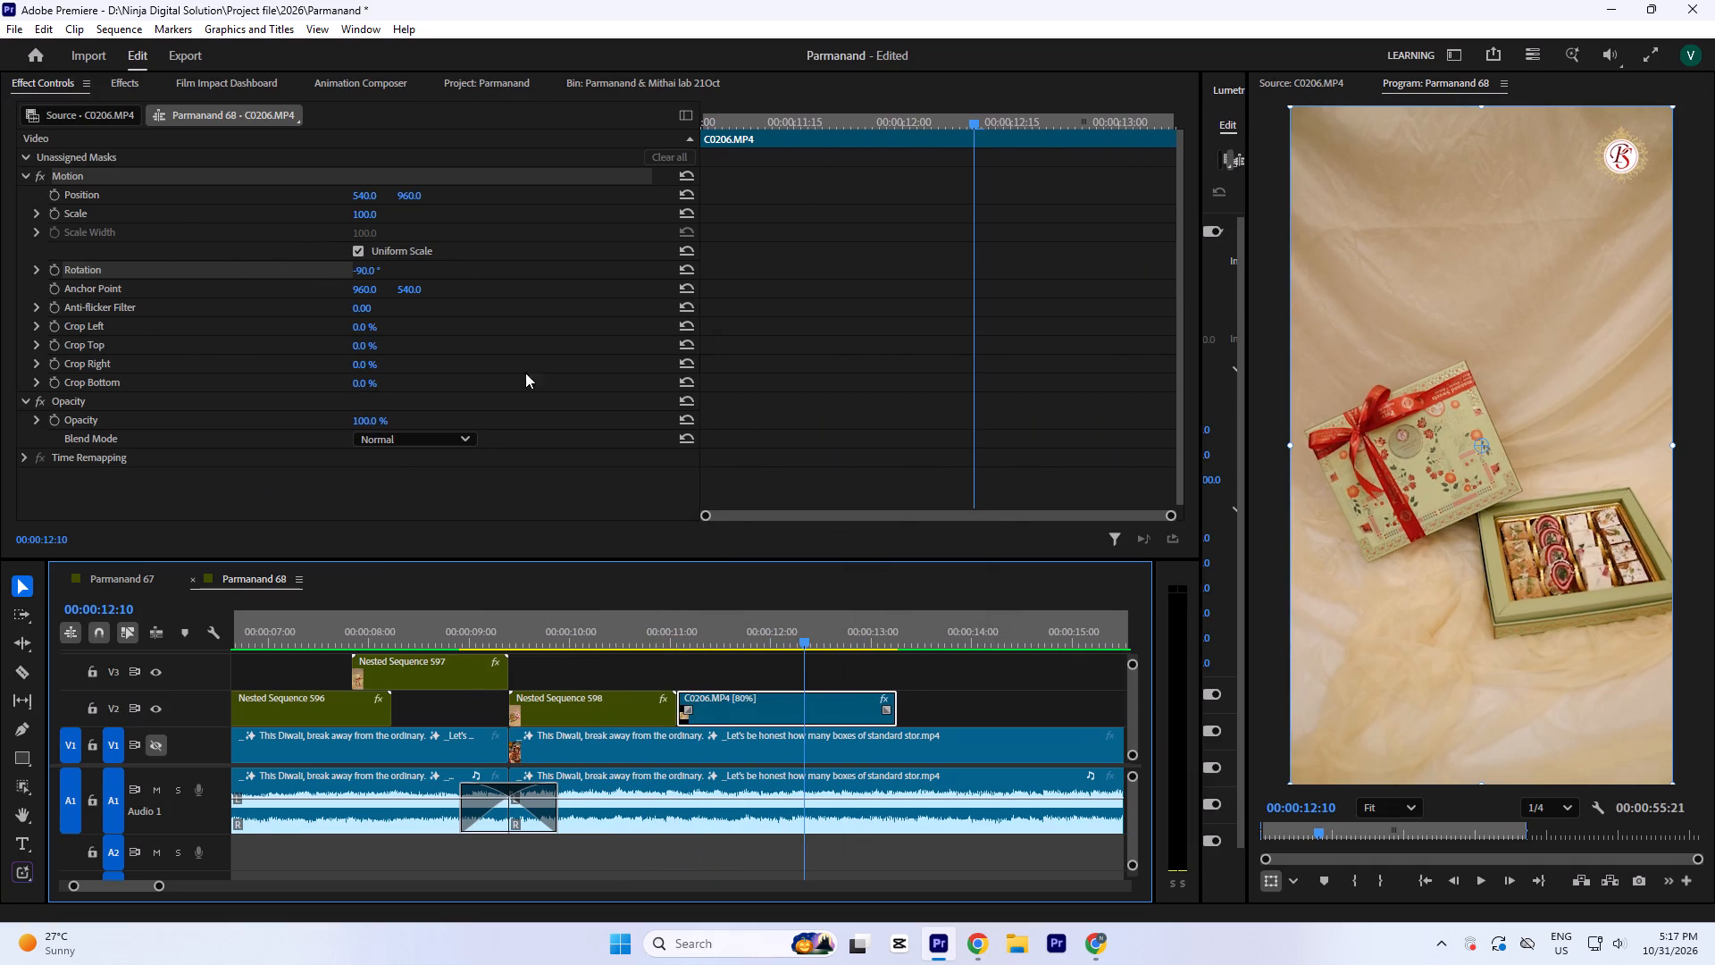
# Reframe C0206.MP4 with scale 108 and position 503, 881, and save the project.
pyautogui.moveTo(367, 214); pyautogui.dragTo(364, 206)
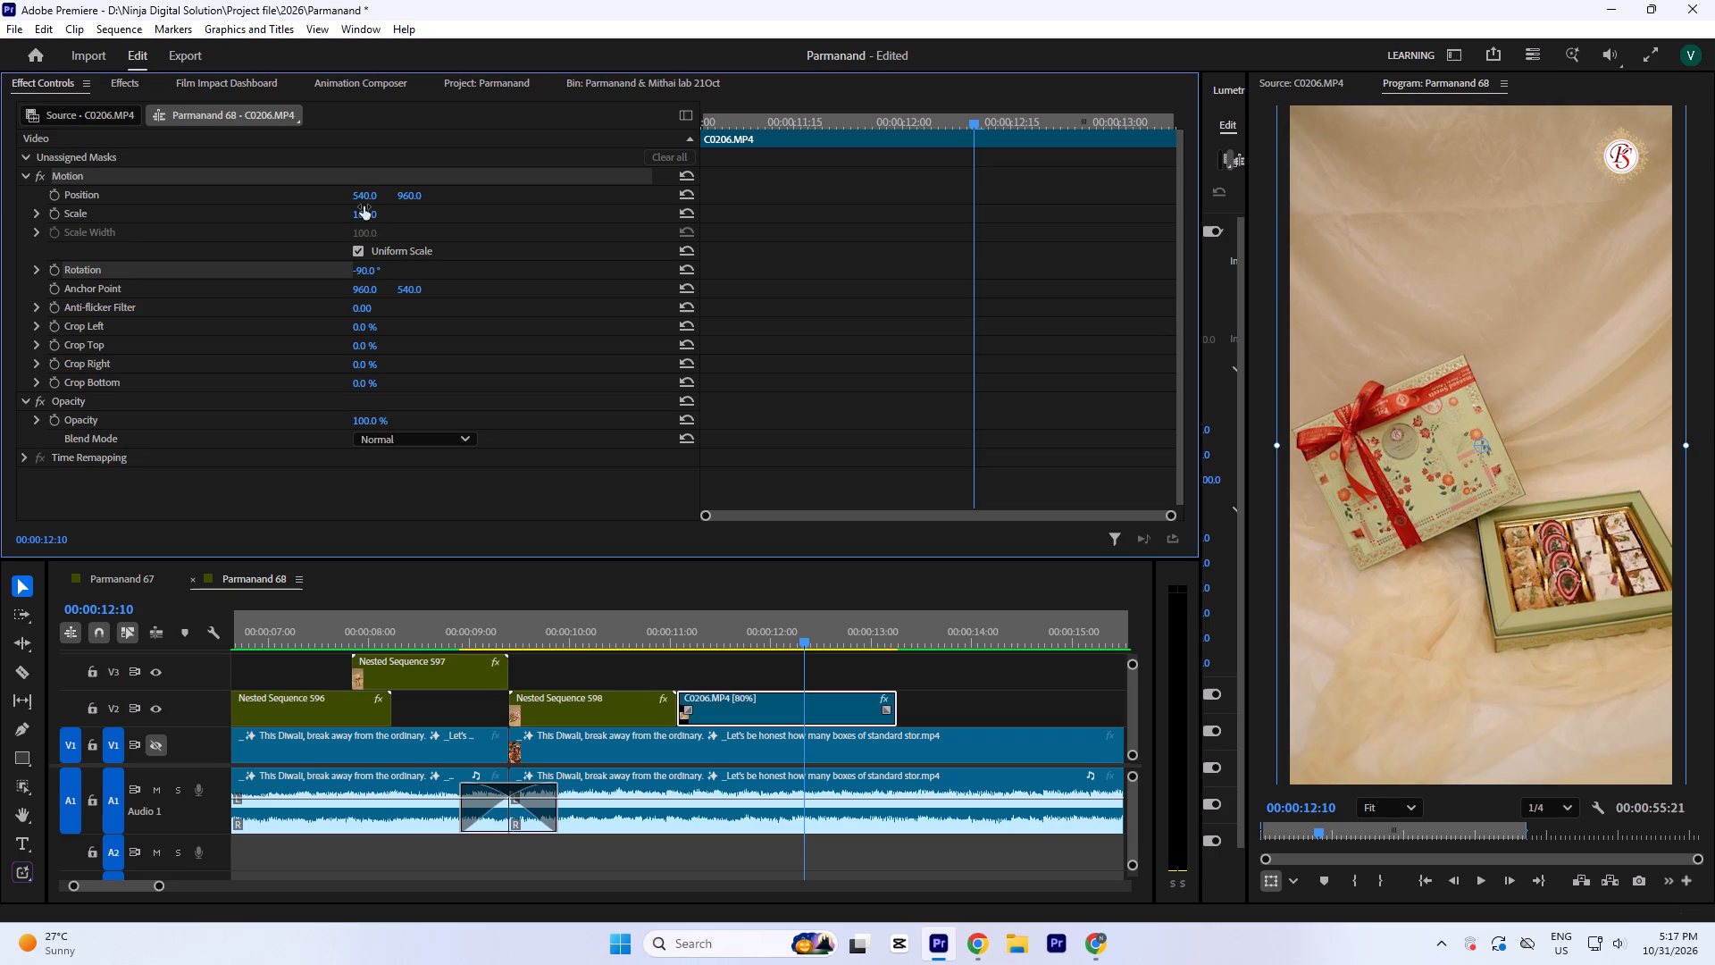
pyautogui.moveTo(366, 199); pyautogui.dragTo(325, 234)
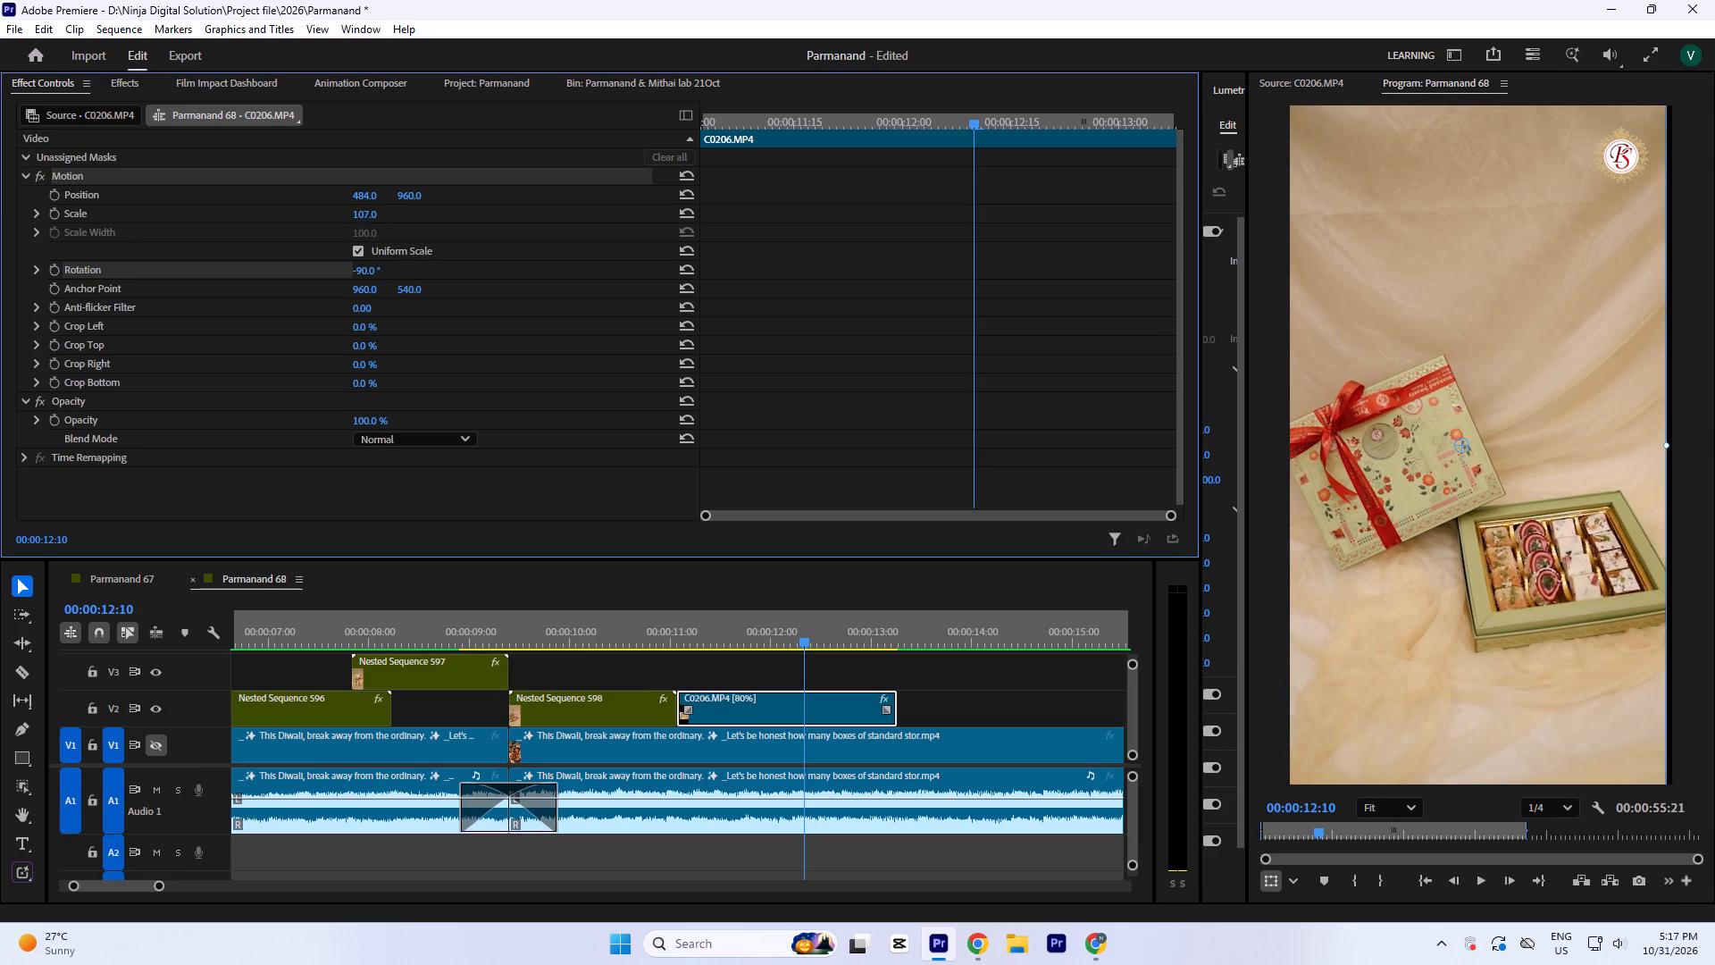
pyautogui.moveTo(325, 234); pyautogui.dragTo(332, 215)
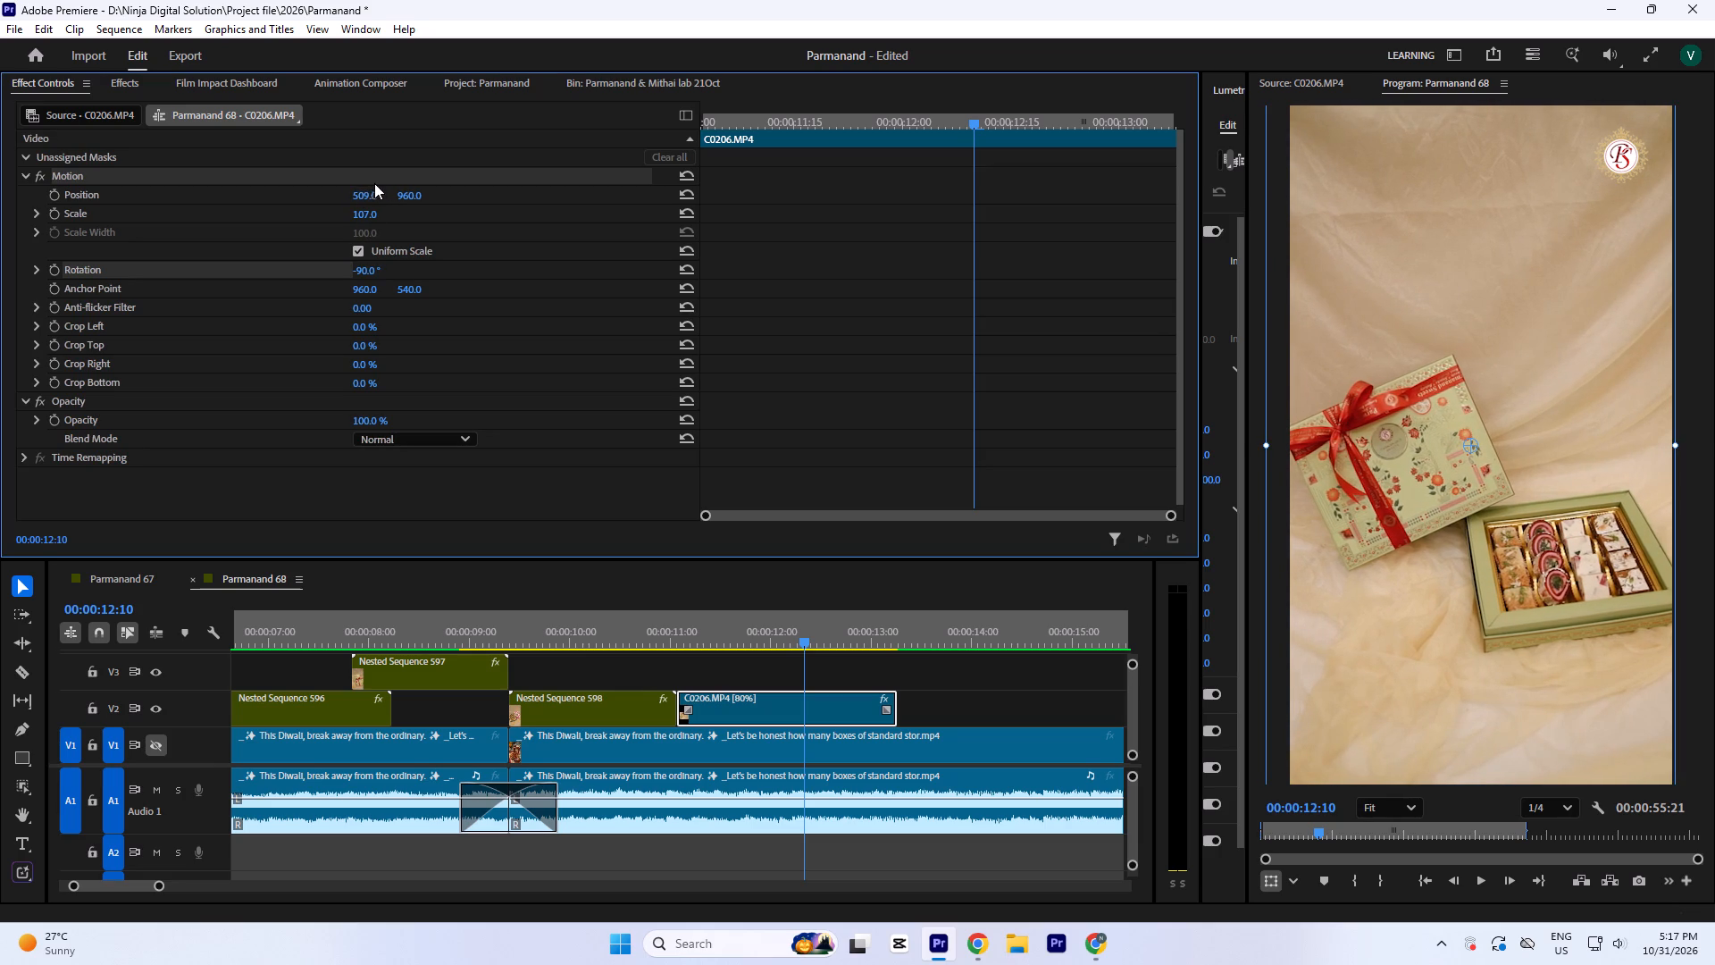
pyautogui.moveTo(412, 195); pyautogui.dragTo(404, 258)
pyautogui.click(369, 216)
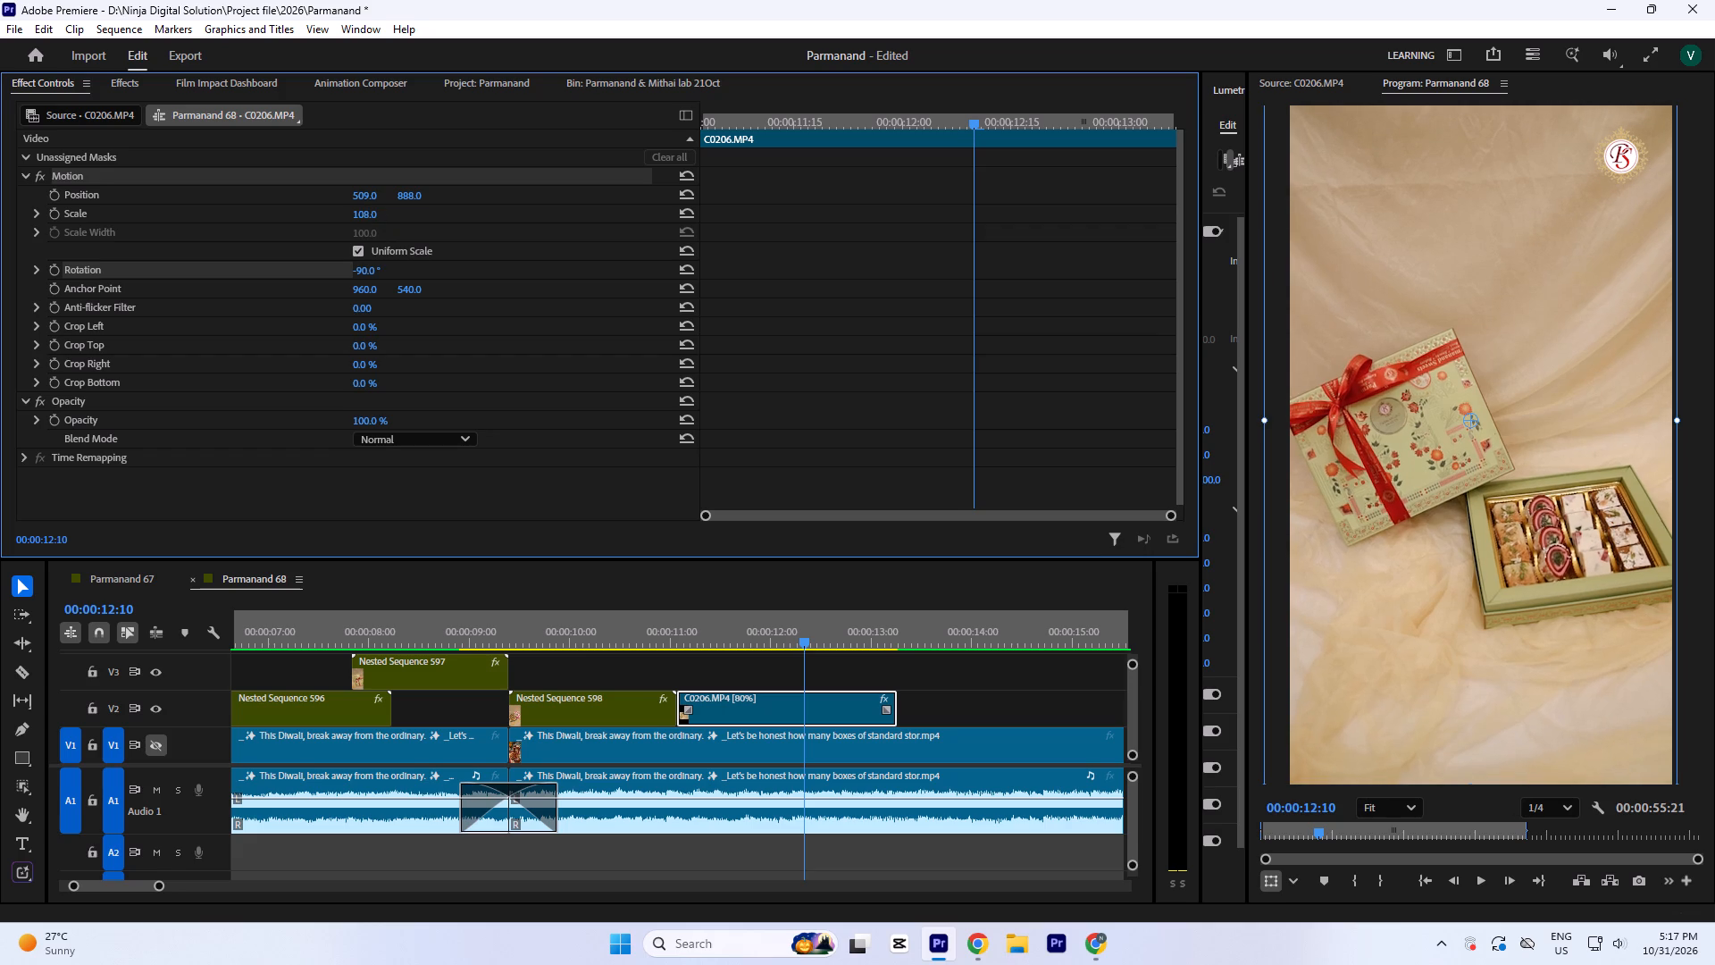
pyautogui.click(364, 193)
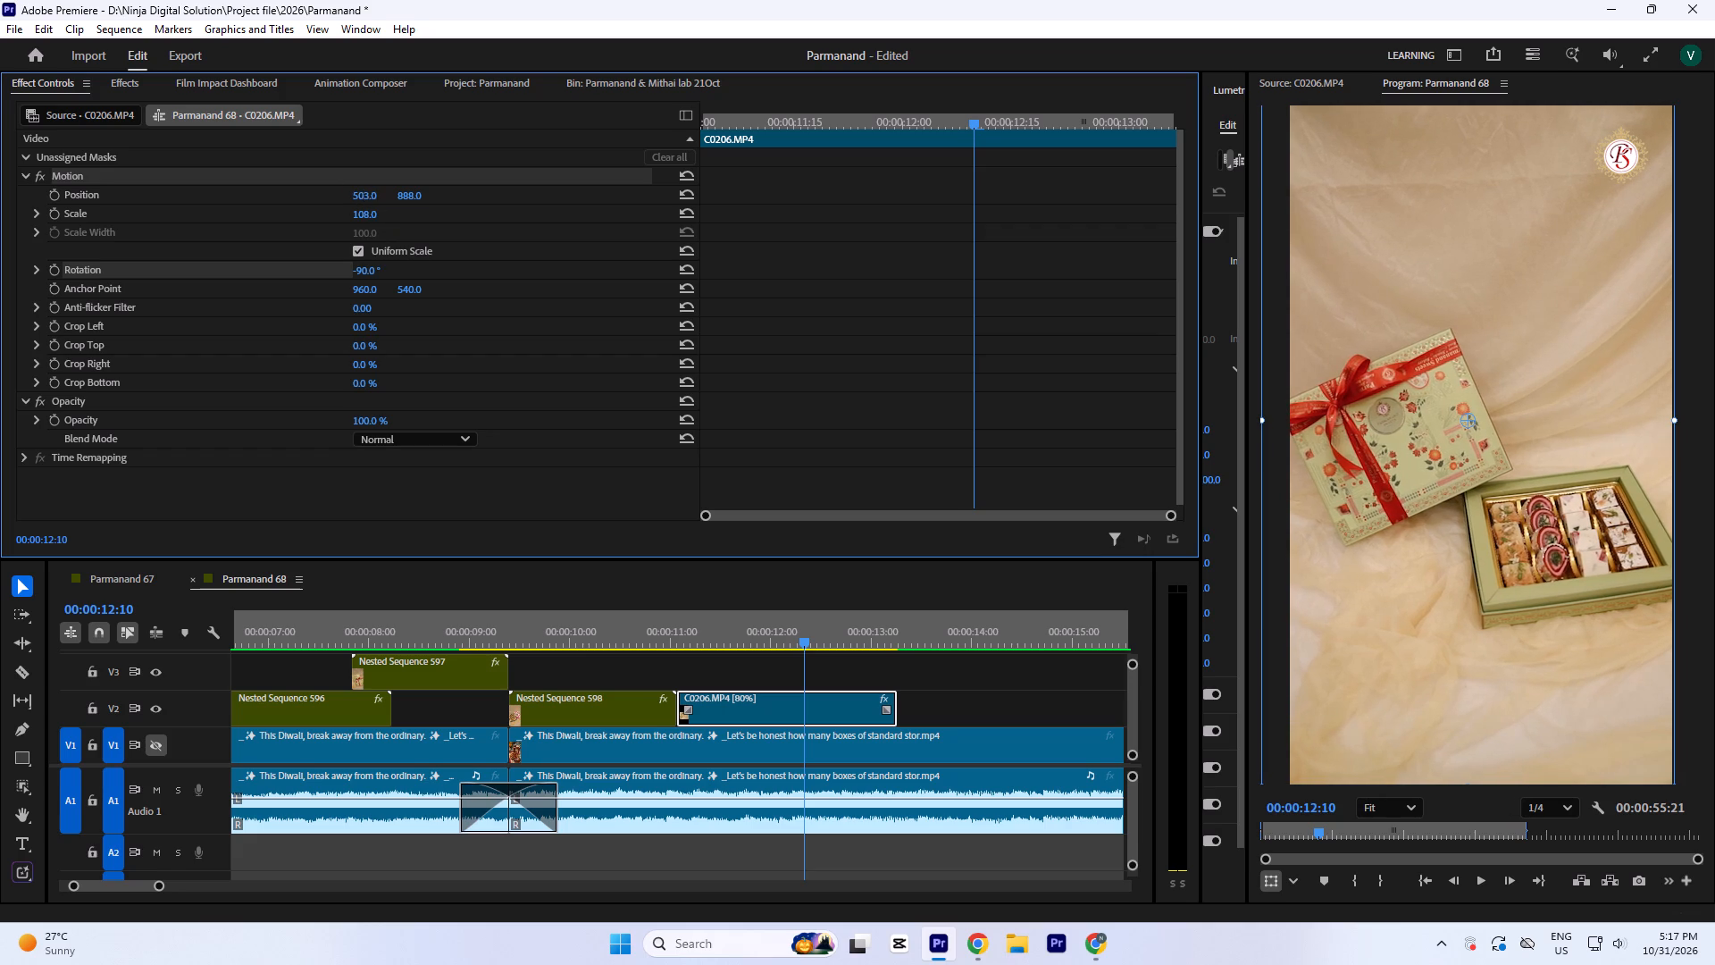
pyautogui.click(407, 197)
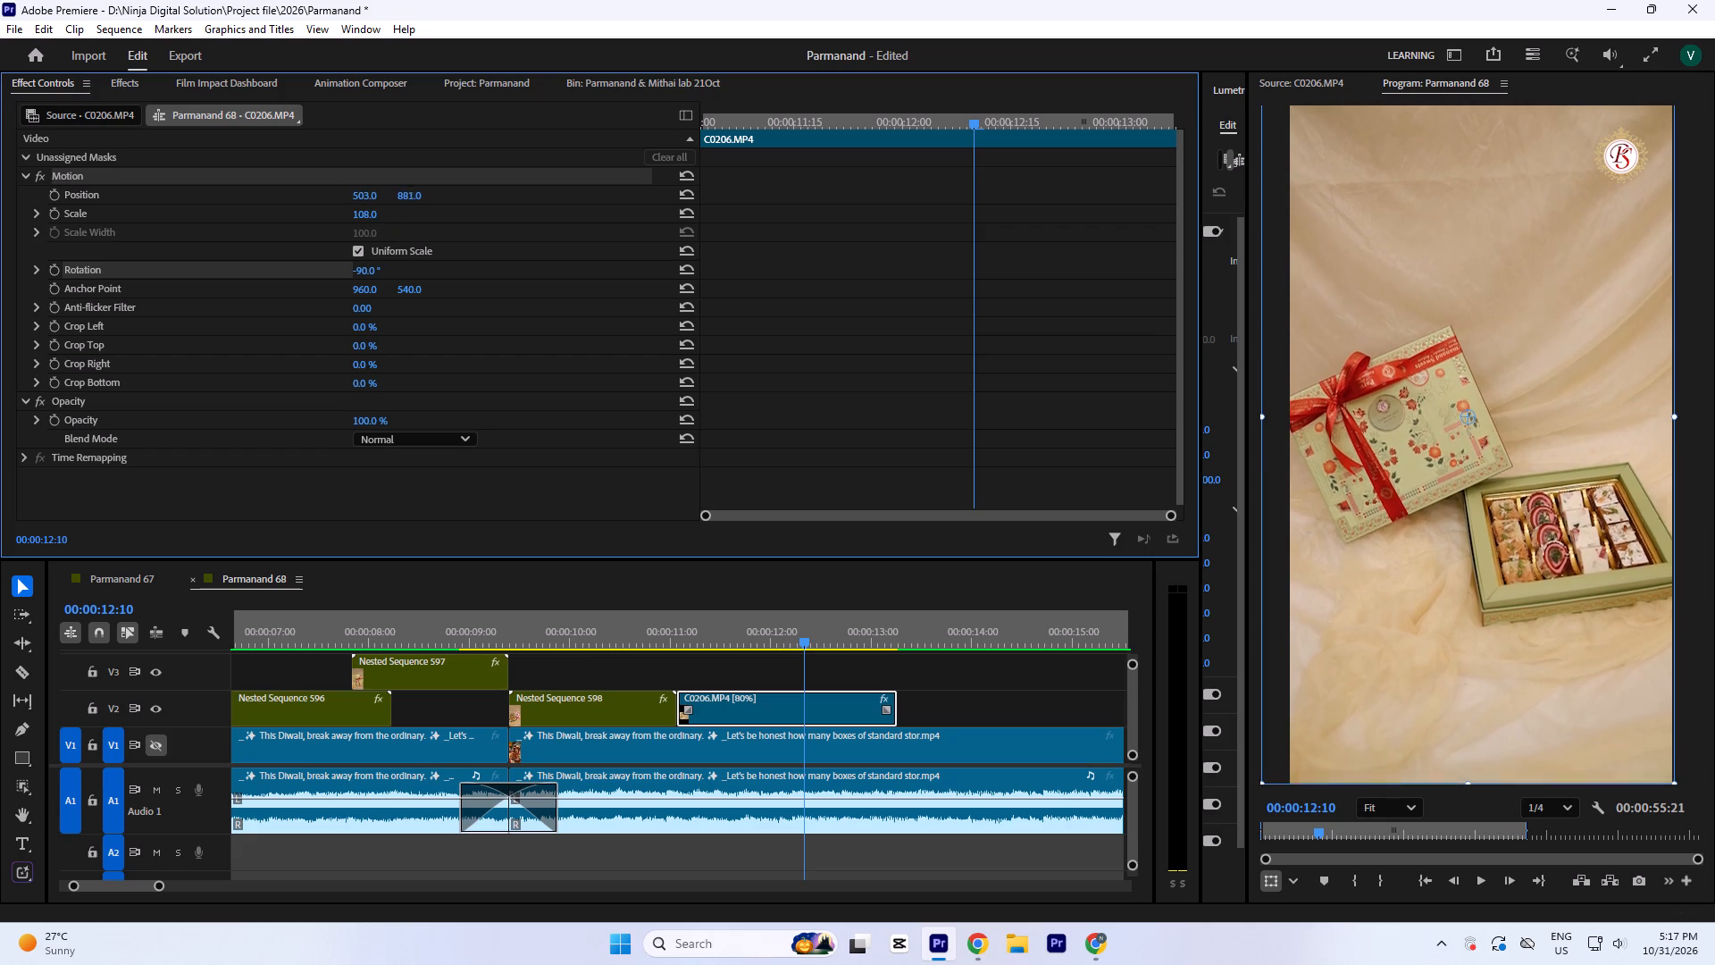
pyautogui.click(922, 675)
pyautogui.hotkey('ctrl', 's')
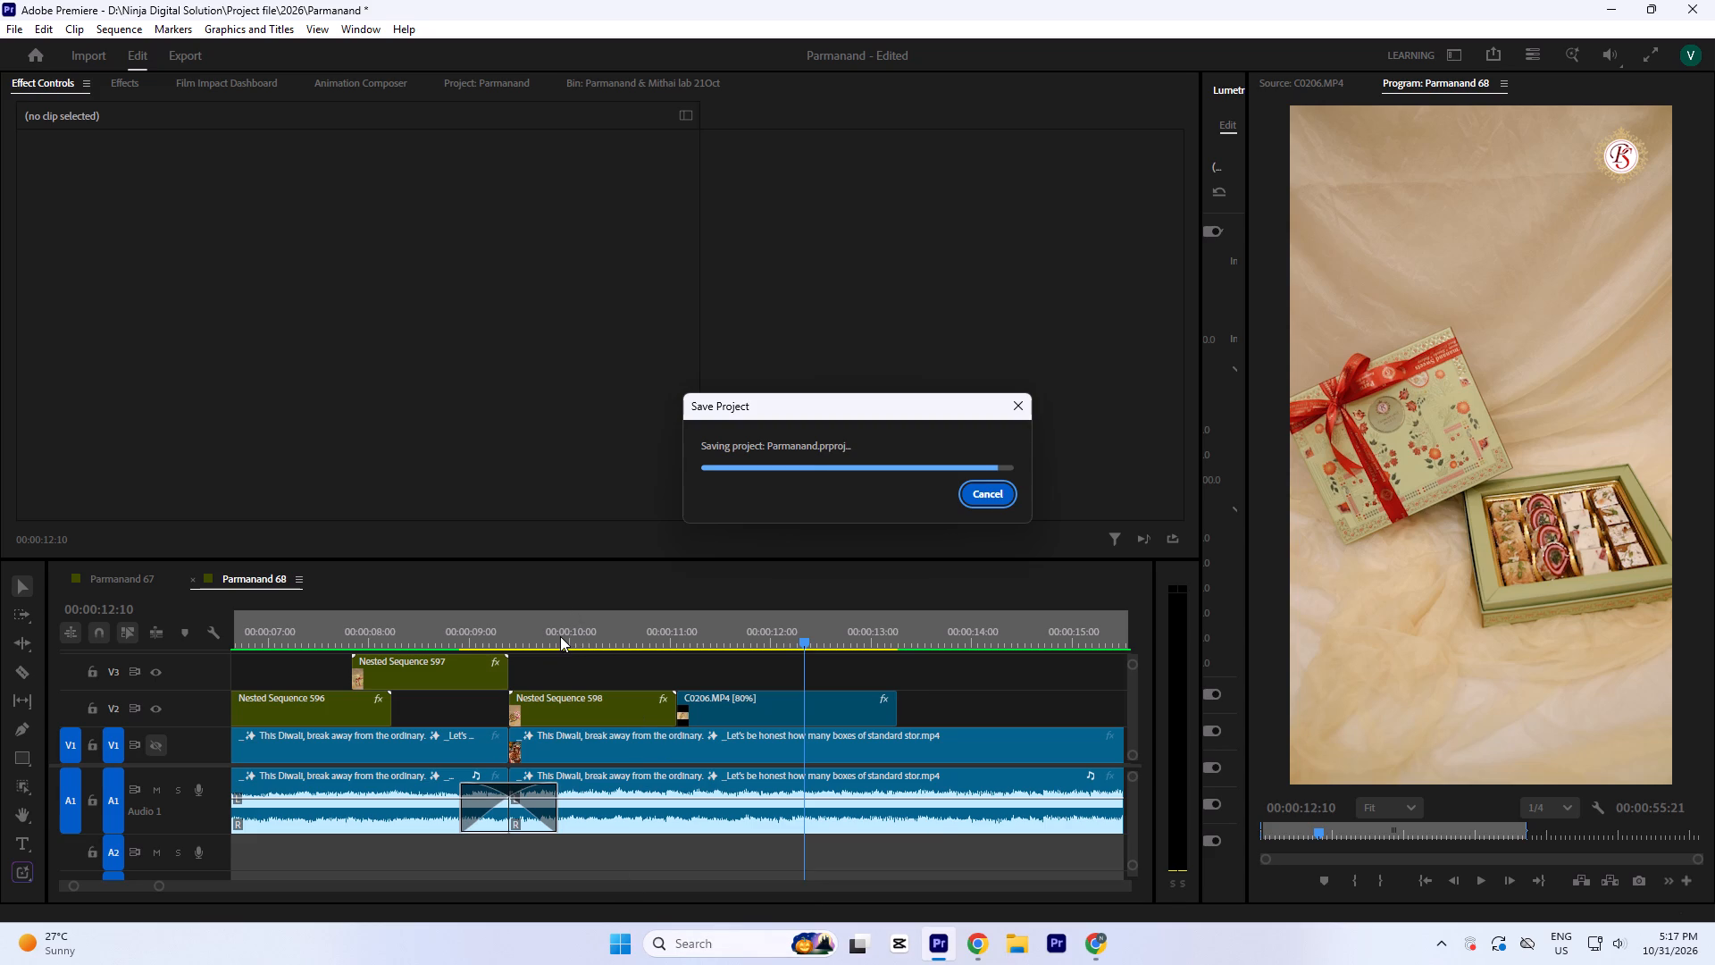
# Play from Nested Sequence 598 through C0206.MP4 to check the reframed, slowed clip against the music.
pyautogui.click(560, 636)
pyautogui.click(560, 636)
pyautogui.press('space')
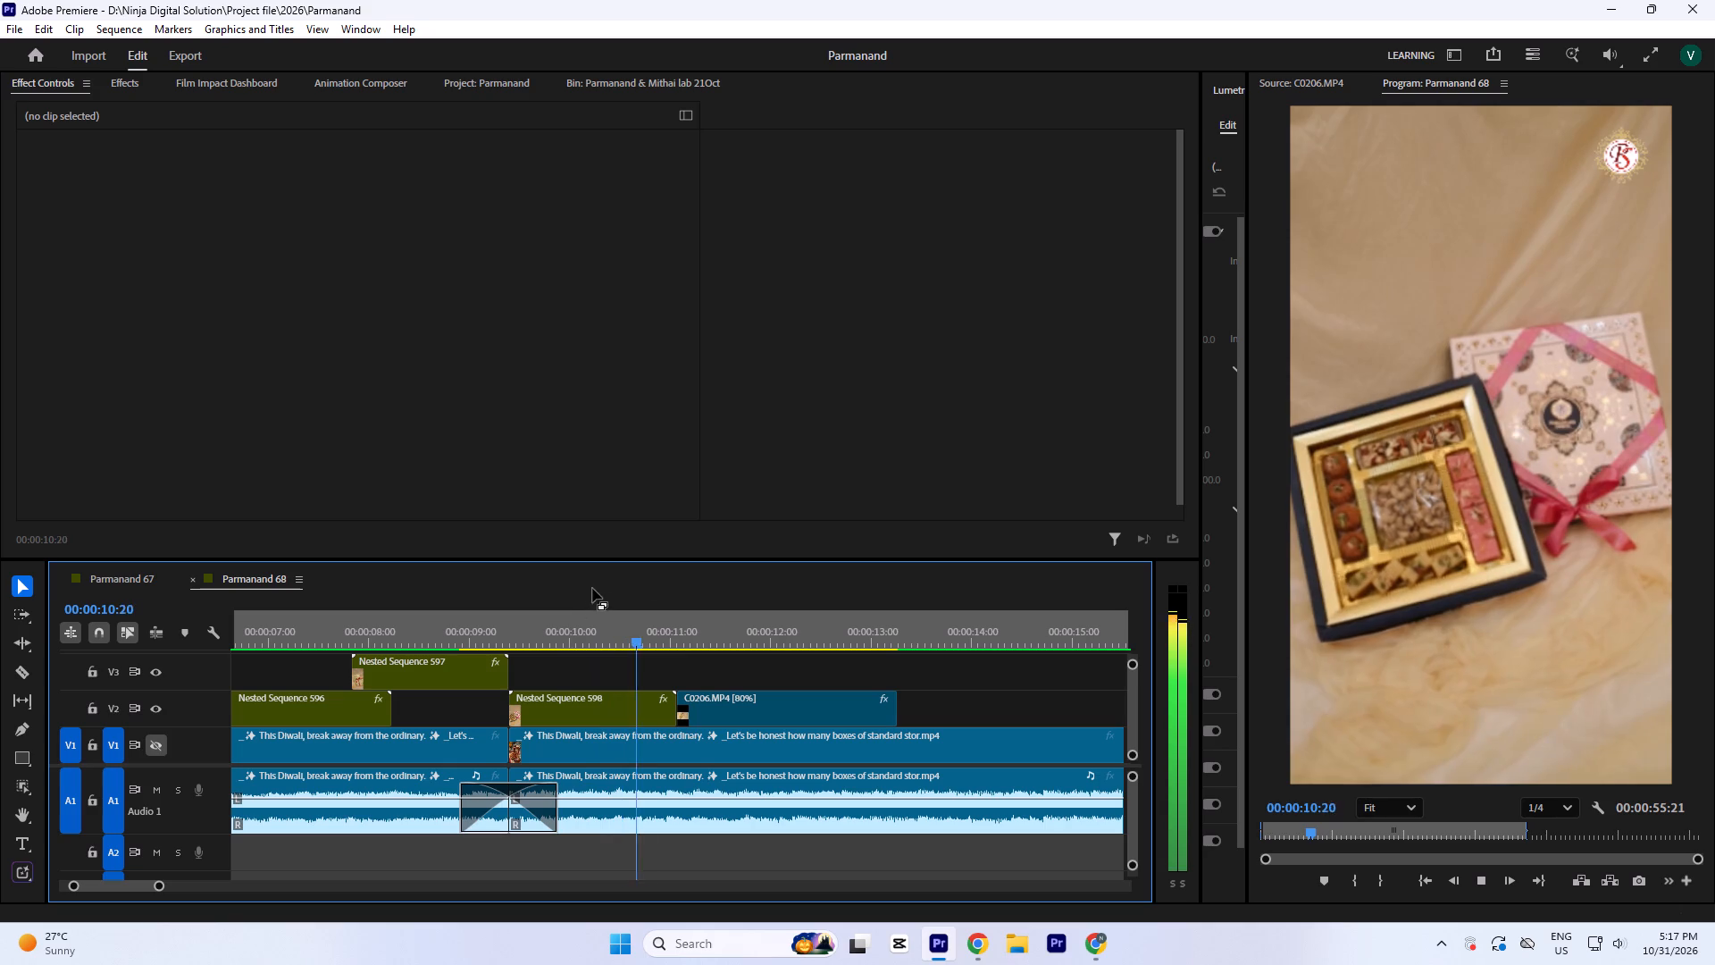
pyautogui.press('space')
pyautogui.press('space')
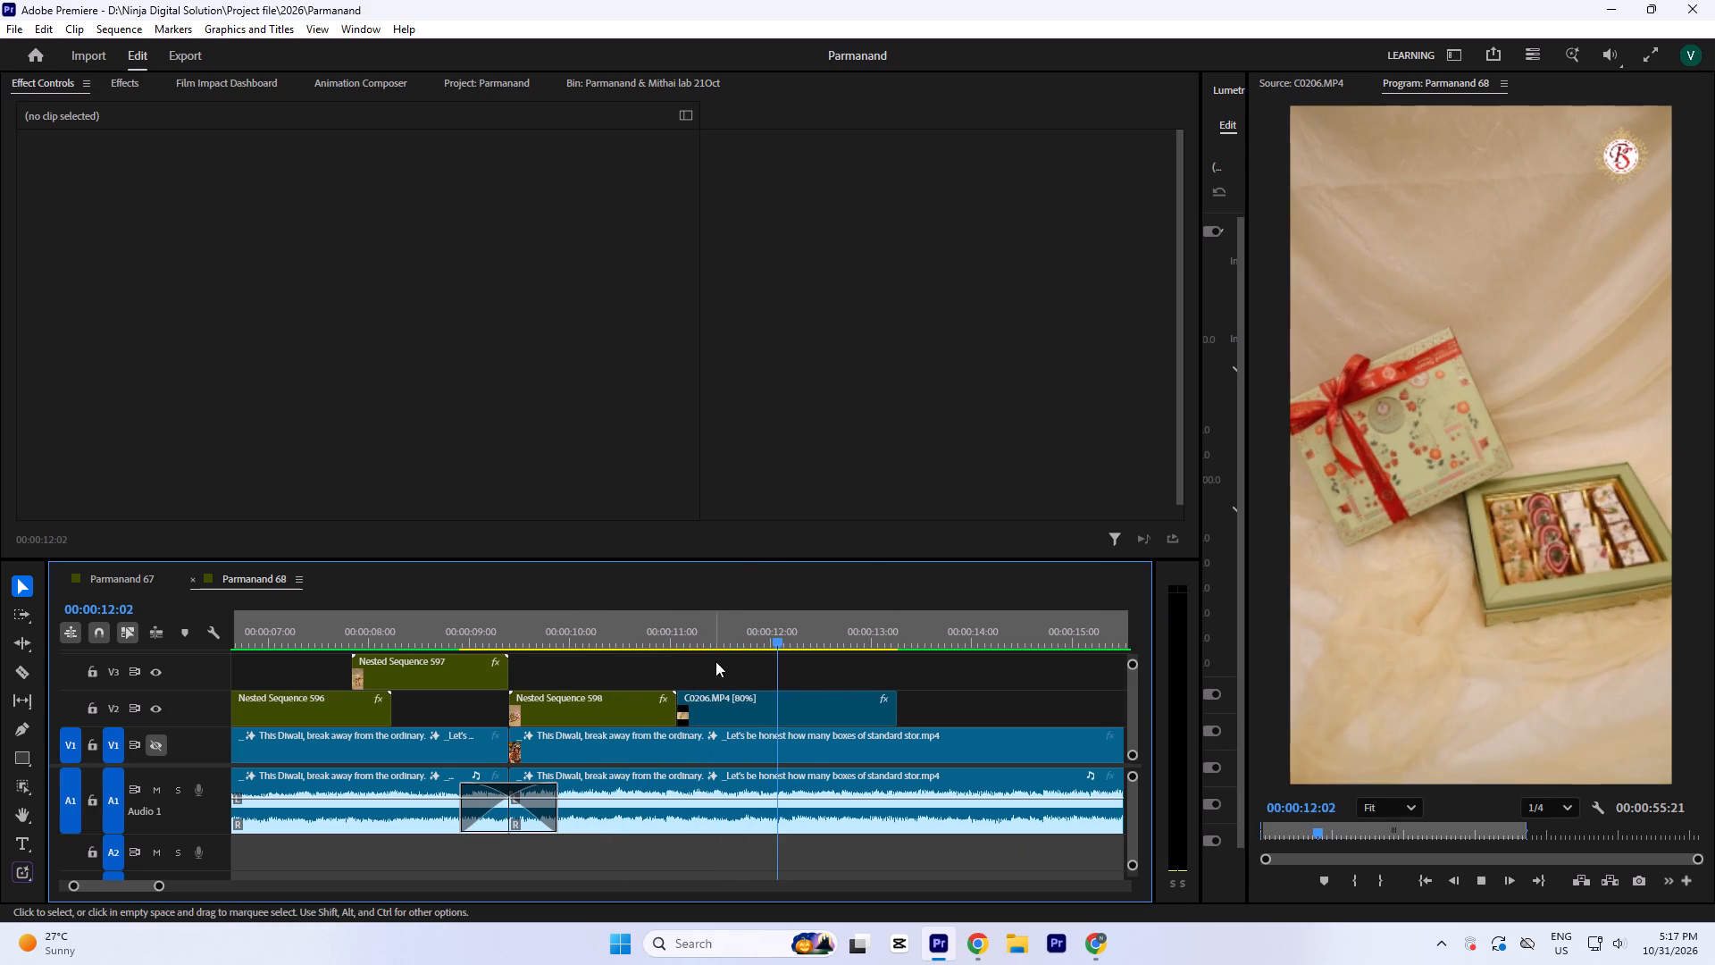
pyautogui.press('space')
pyautogui.press('space')
pyautogui.press('space')
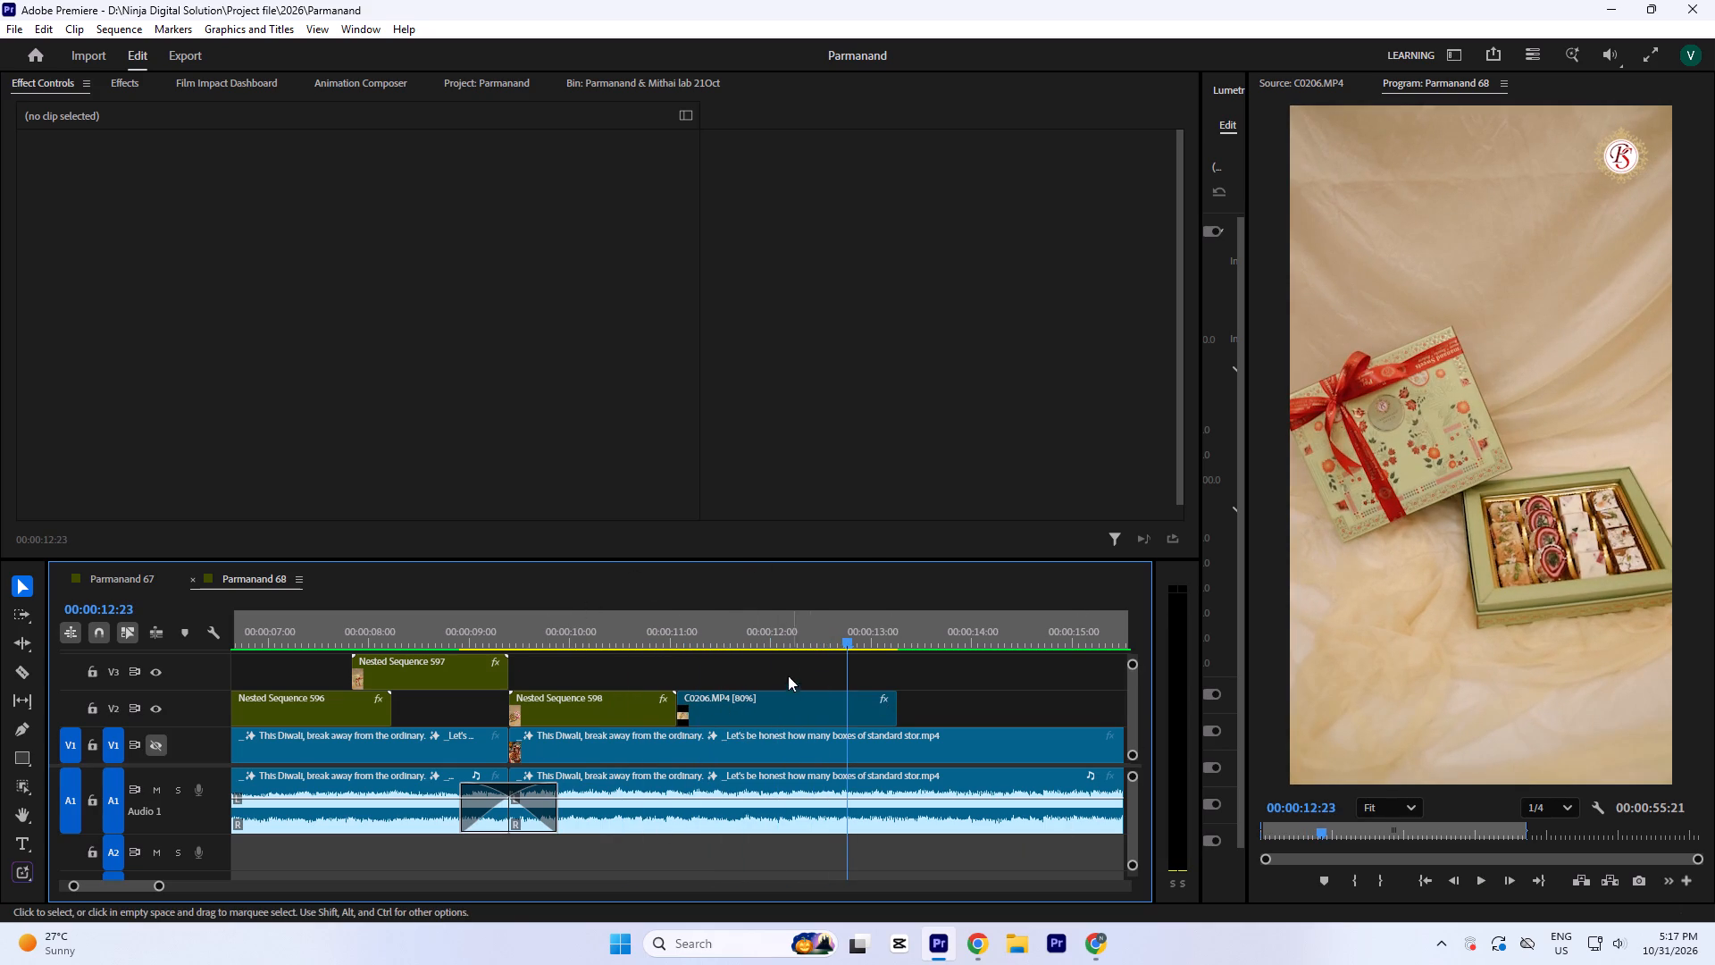
# Move C0206.MP4 up to V3, starting at about 14 seconds, to open a gap after Nested Sequence 598.
pyautogui.moveTo(779, 702); pyautogui.dragTo(950, 688)
pyautogui.press('-')
# Preview C0204.MP4, C0197.MP4, C0195.MP4 and C0196.MP4 from the Parmanand & Mithai lab bin to find a shot for the gap.
pyautogui.click(648, 80)
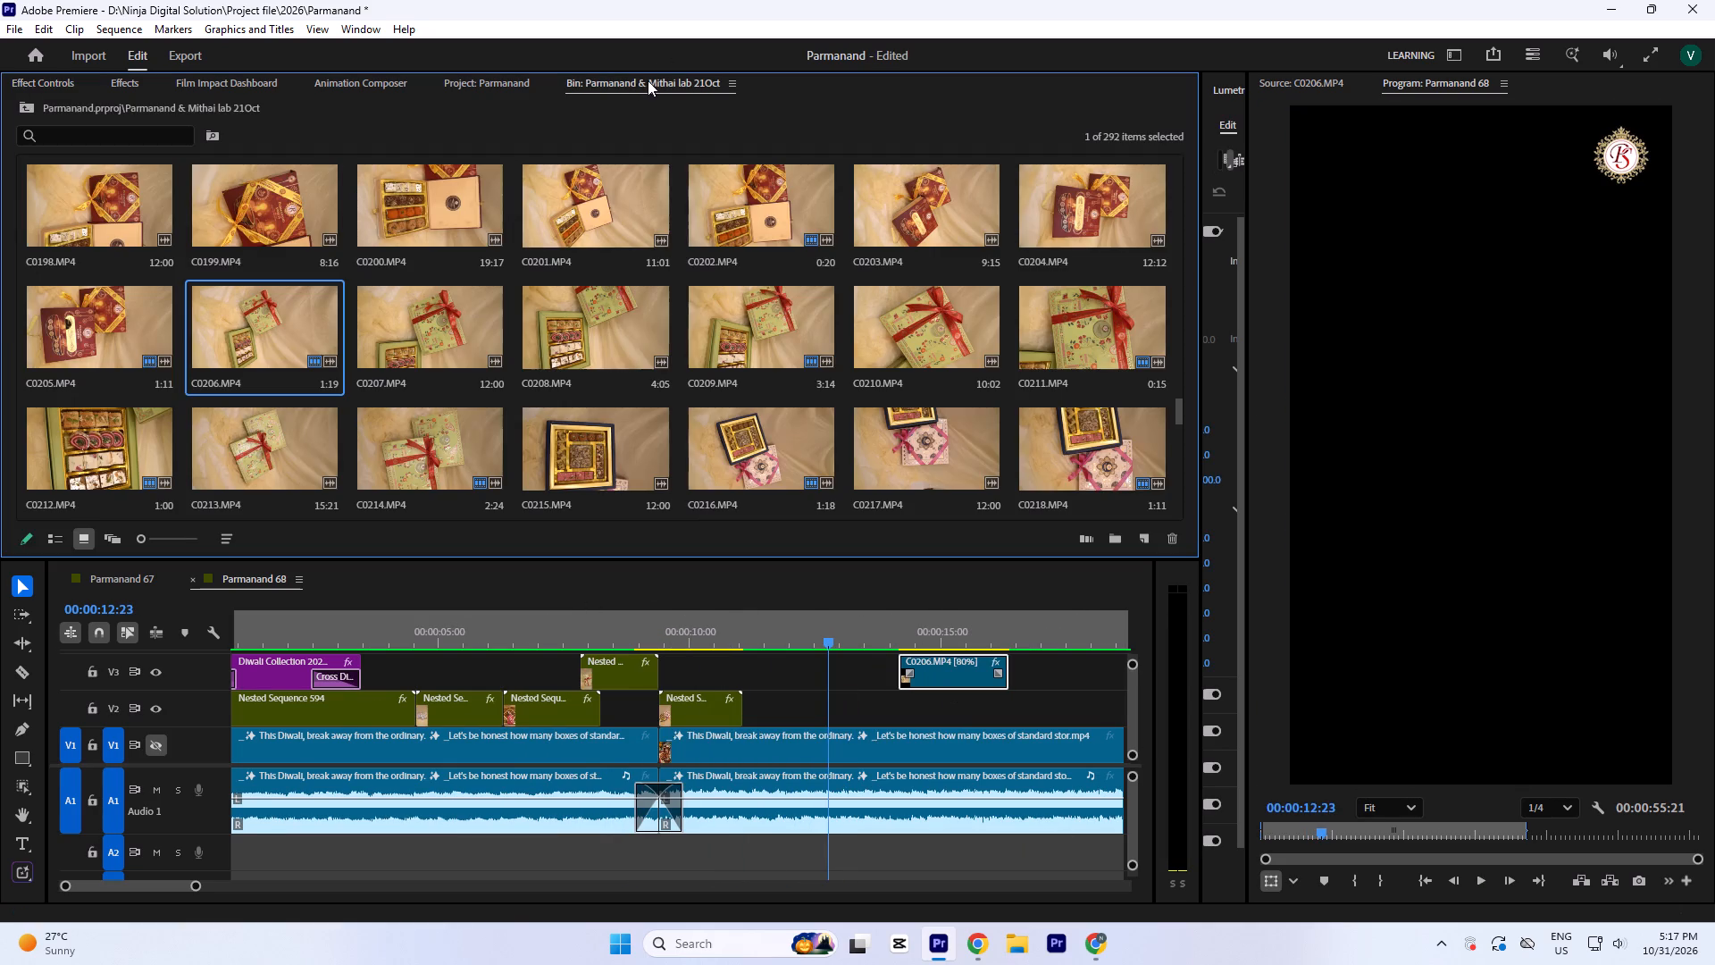
pyautogui.scroll(1, 656, 367)
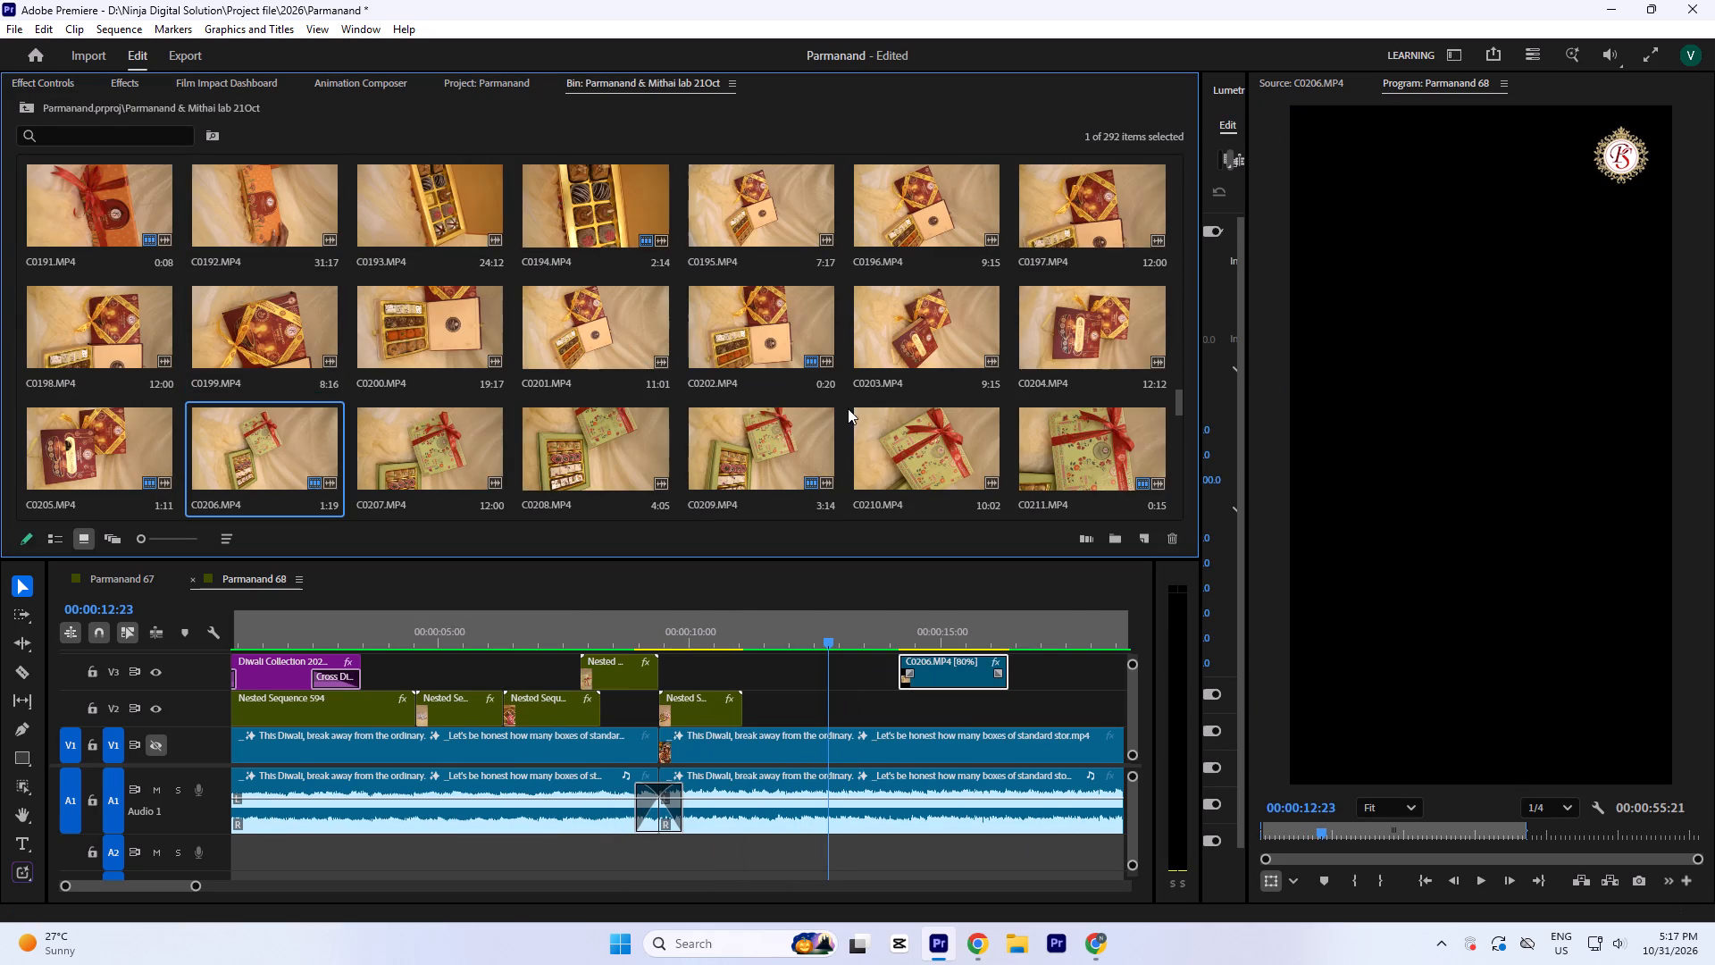
pyautogui.doubleClick(1089, 337)
pyautogui.press('space')
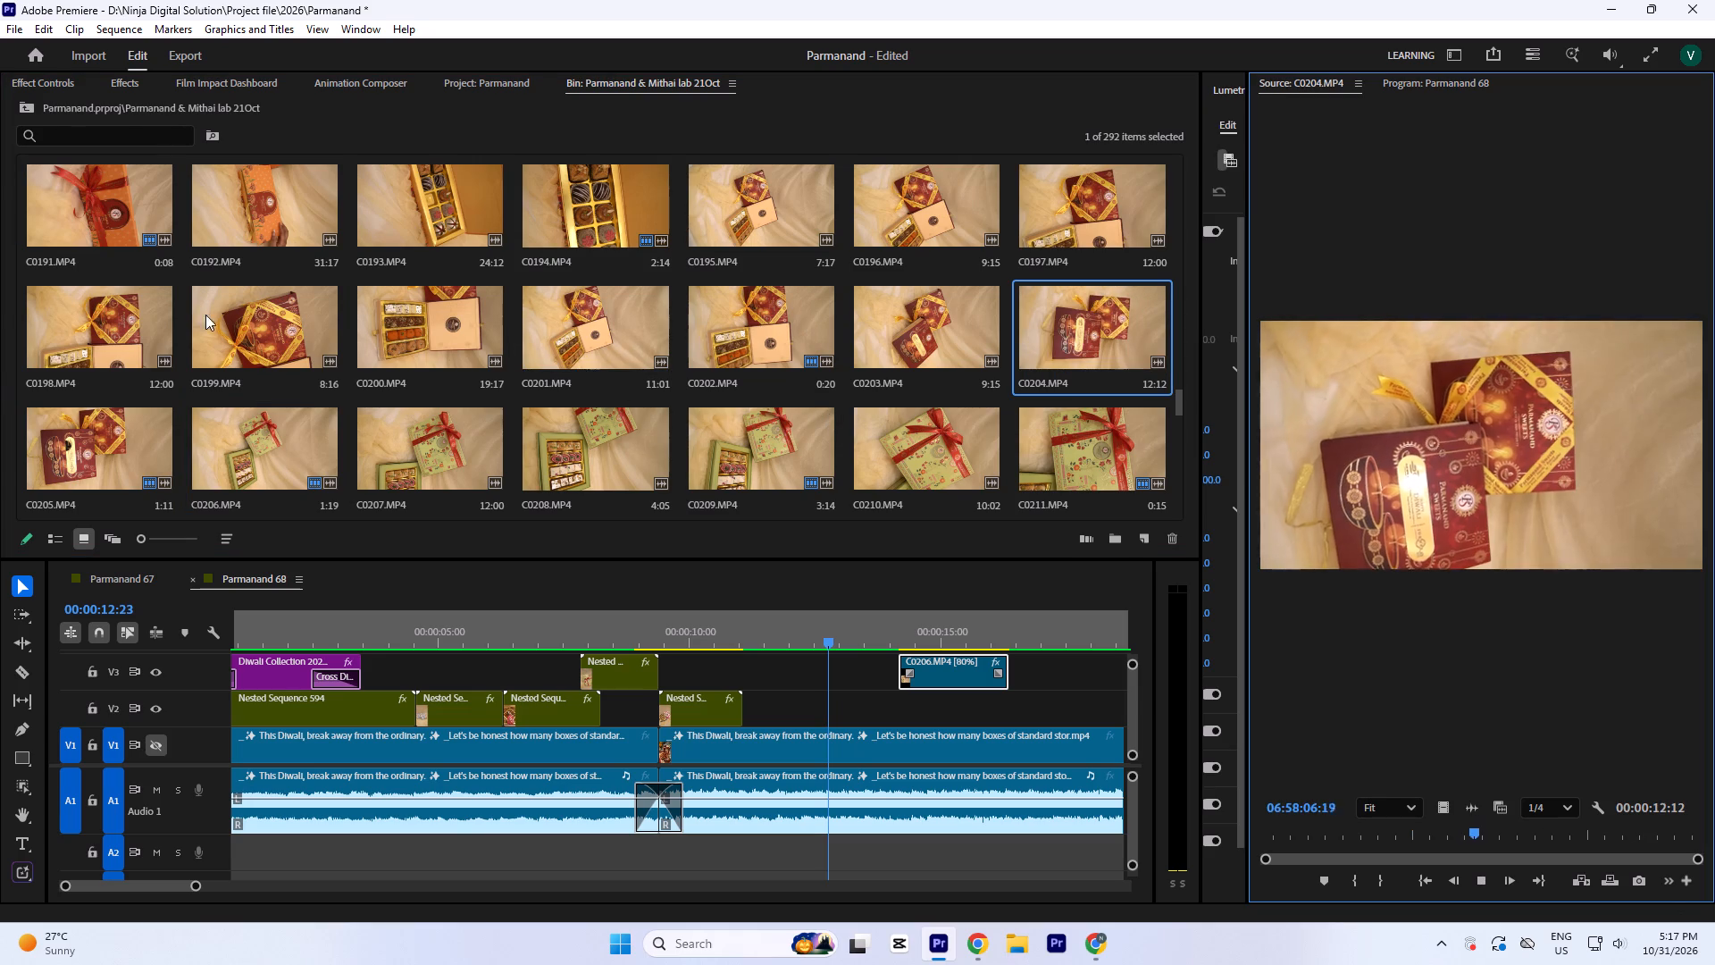
pyautogui.moveTo(1479, 846); pyautogui.dragTo(1253, 835)
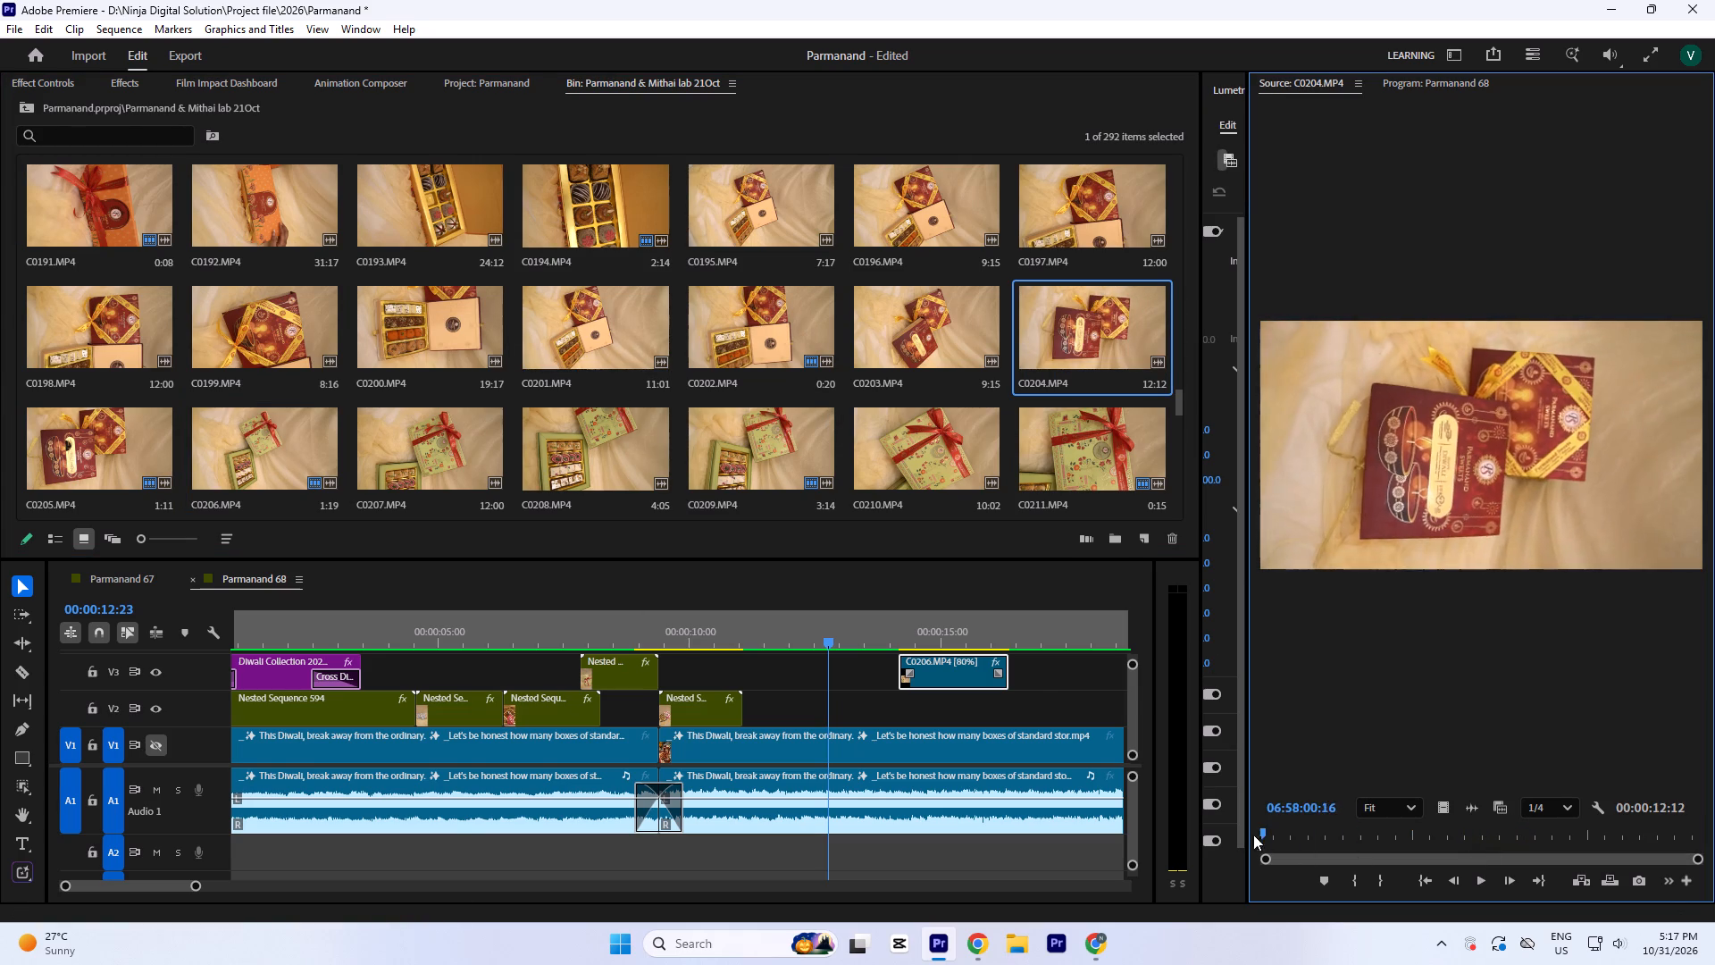
pyautogui.moveTo(1253, 835); pyautogui.dragTo(1562, 849)
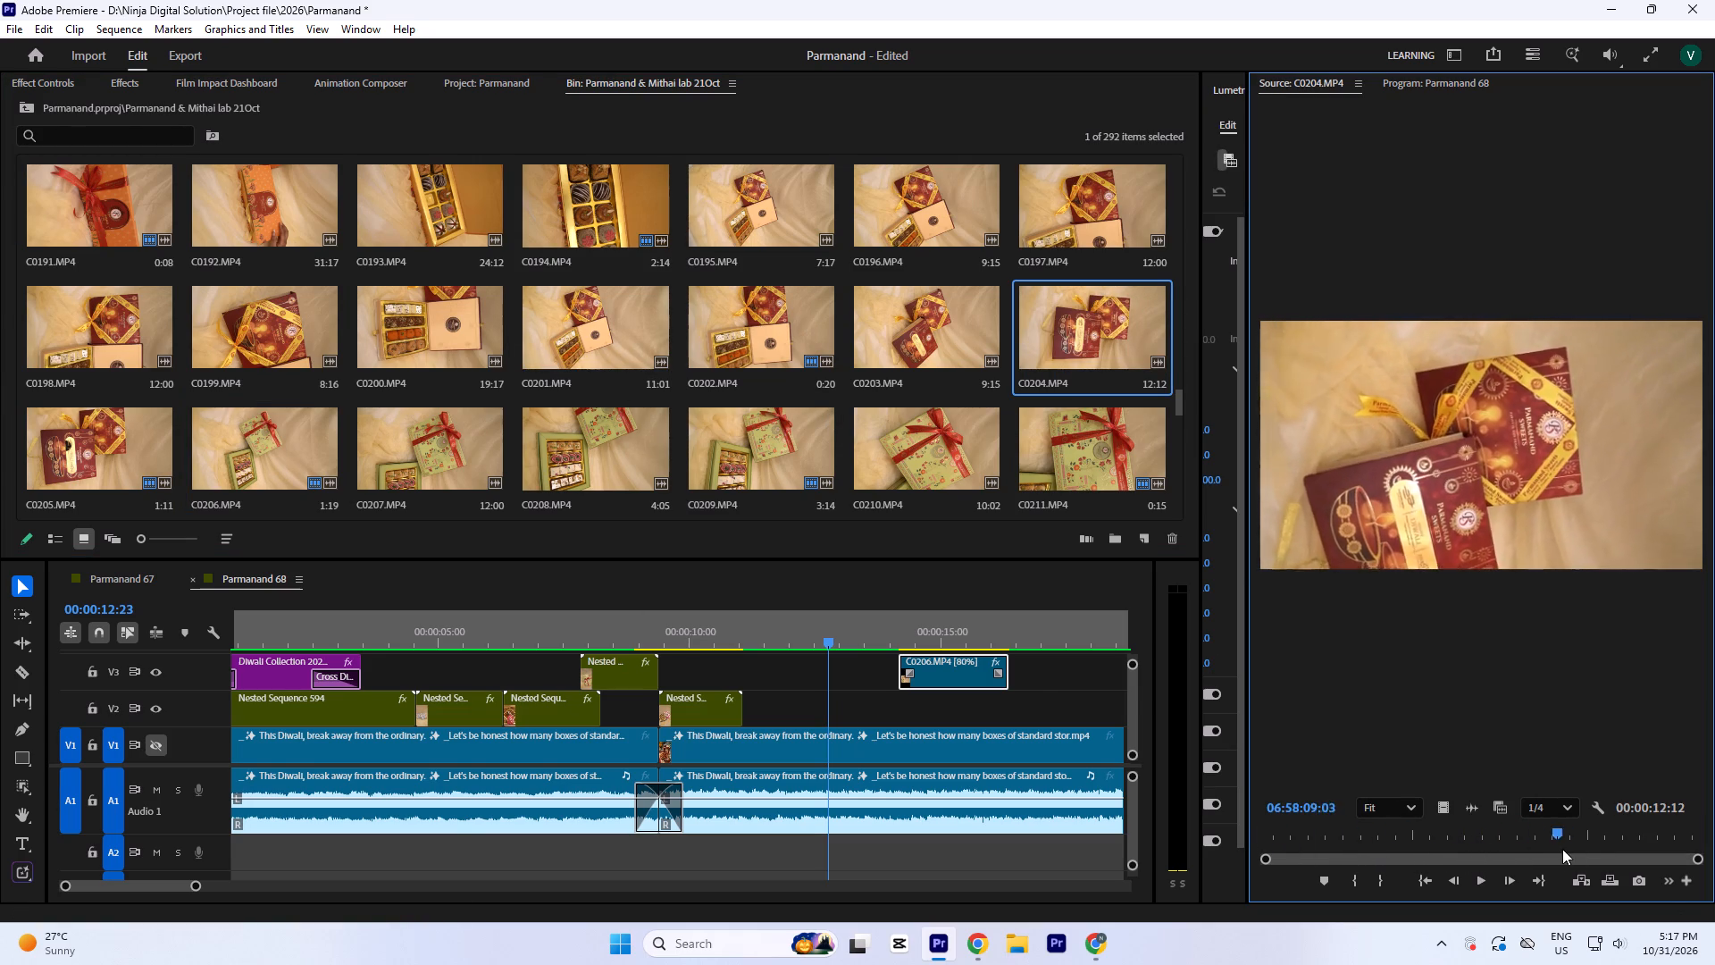
pyautogui.moveTo(1562, 849); pyautogui.dragTo(1475, 877)
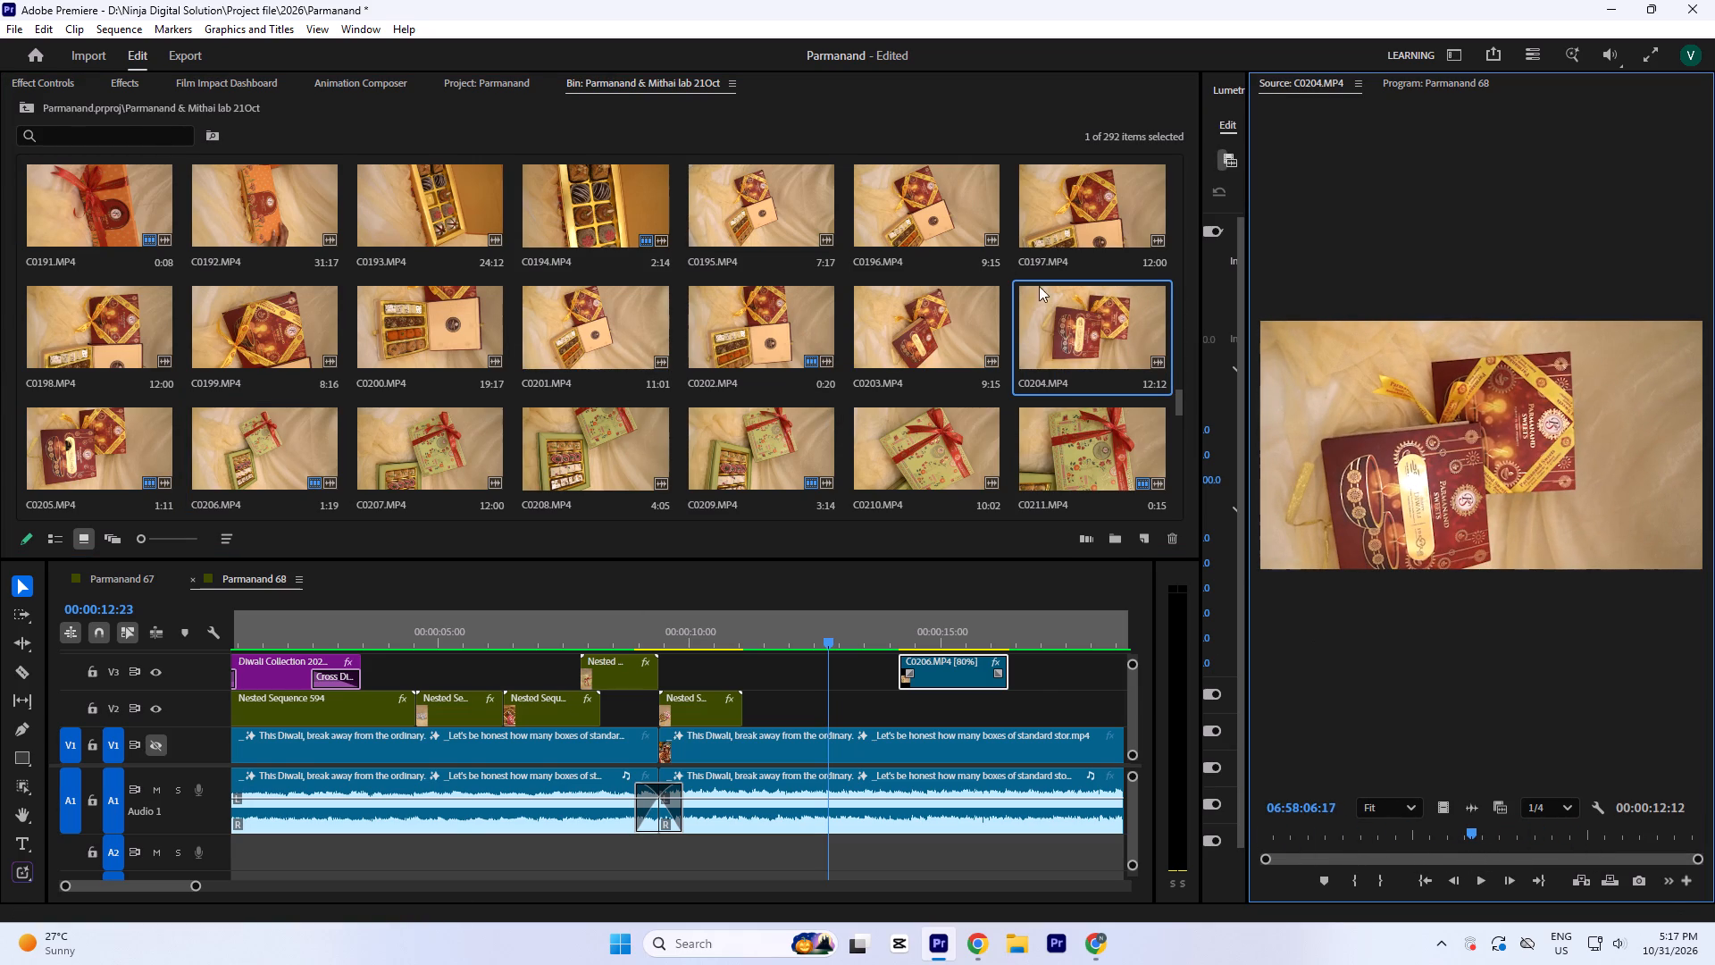
pyautogui.doubleClick(1079, 204)
pyautogui.press('space')
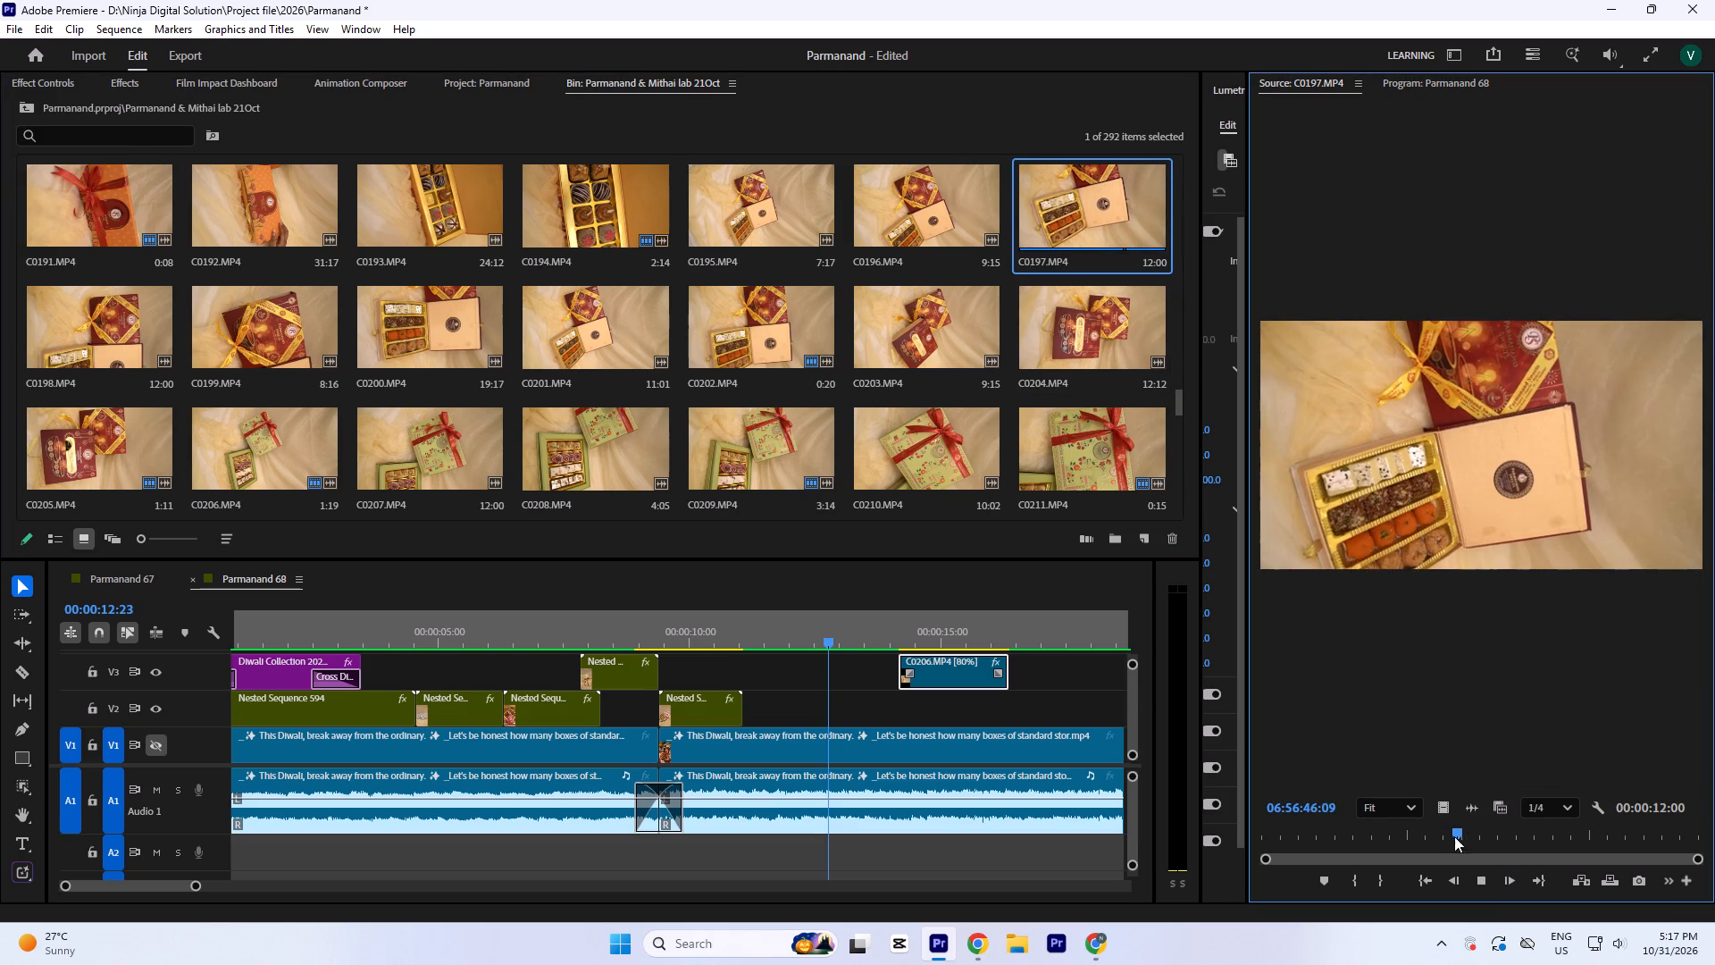
pyautogui.moveTo(1452, 834); pyautogui.dragTo(1491, 885)
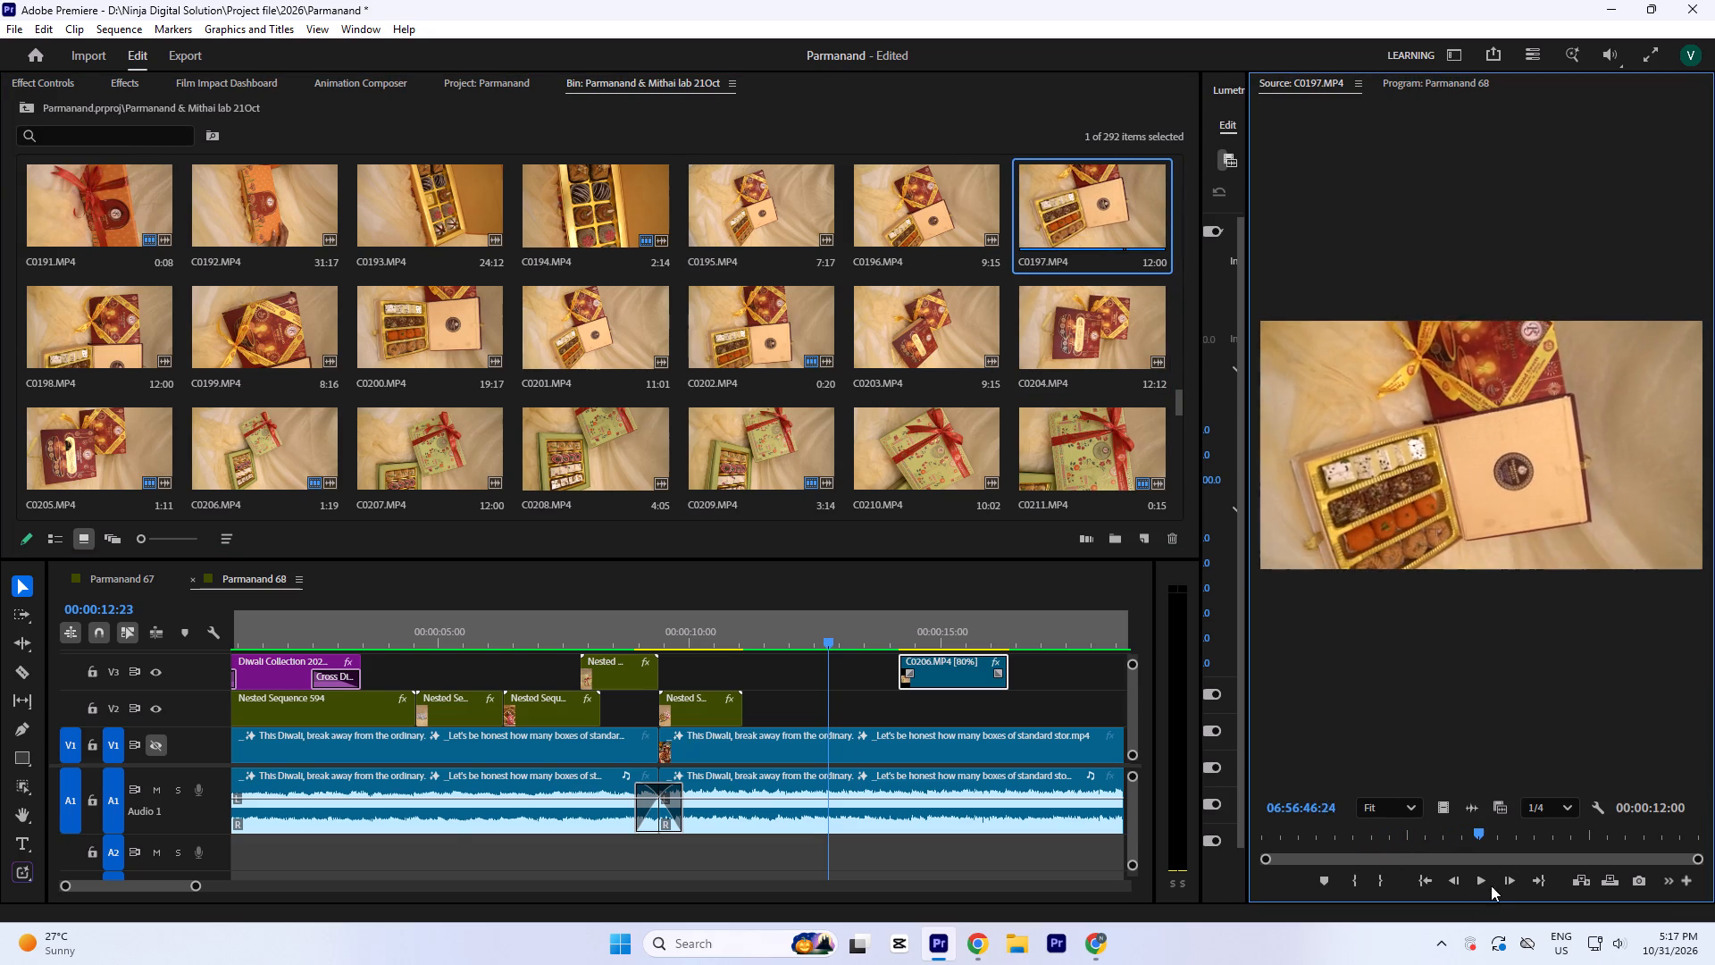
pyautogui.moveTo(1491, 885); pyautogui.dragTo(1495, 885)
pyautogui.doubleClick(737, 196)
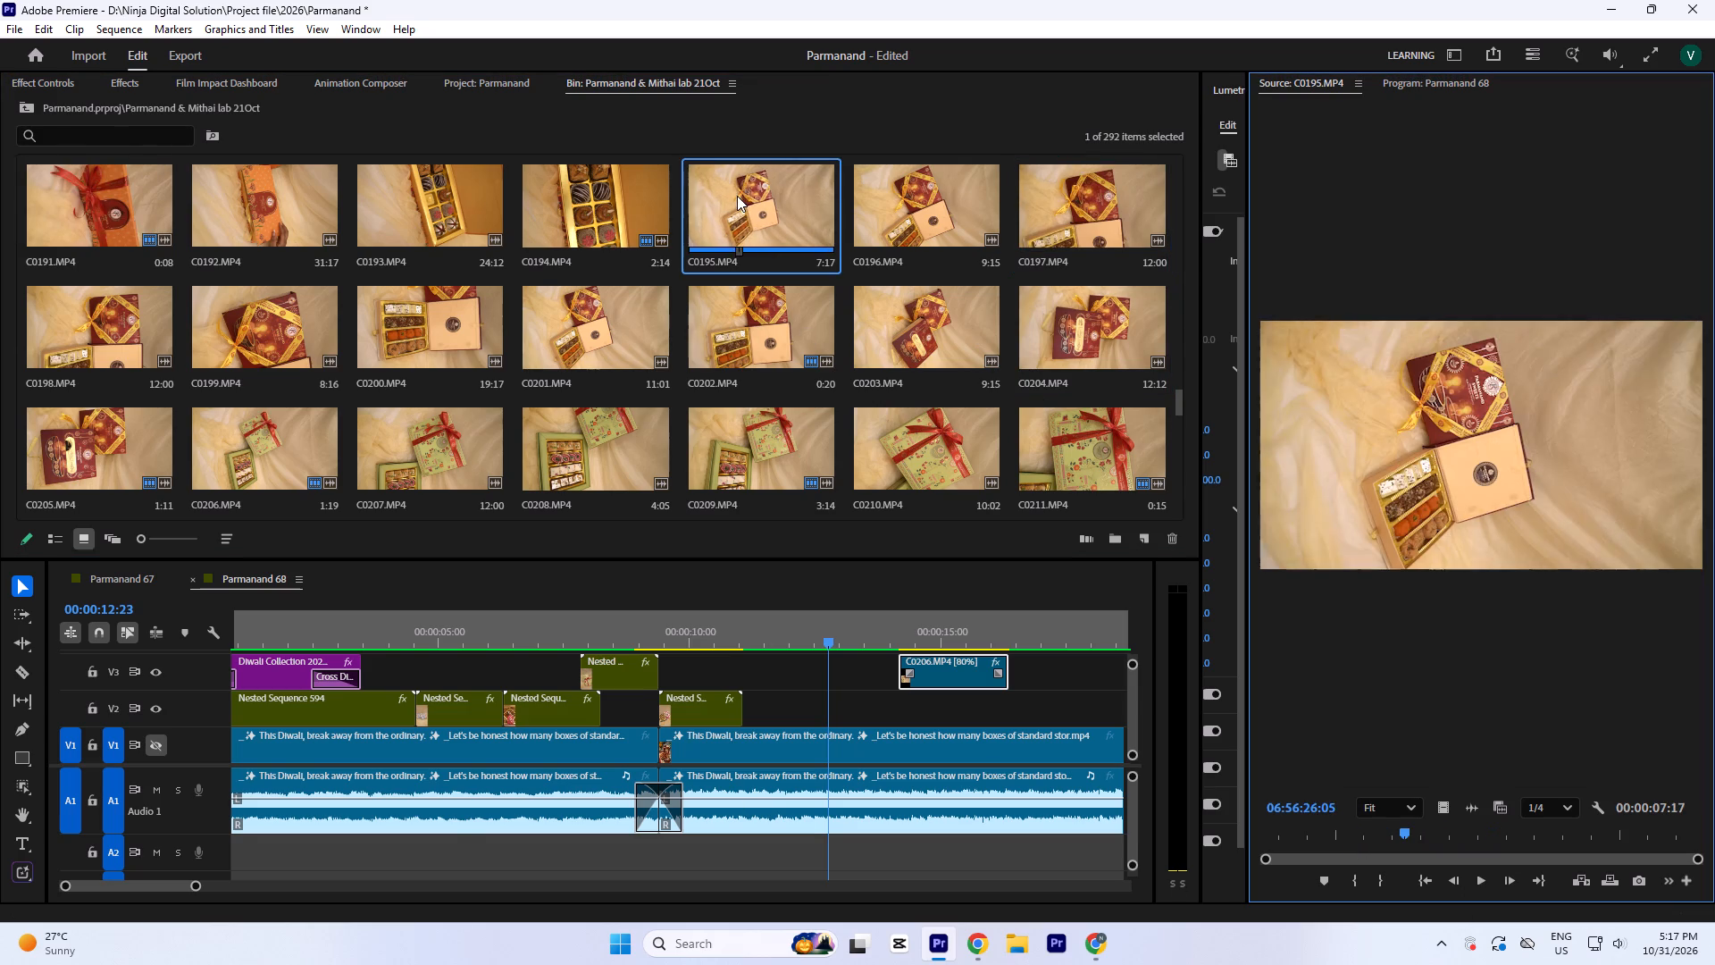
pyautogui.press('space')
pyautogui.doubleClick(914, 197)
pyautogui.press('space')
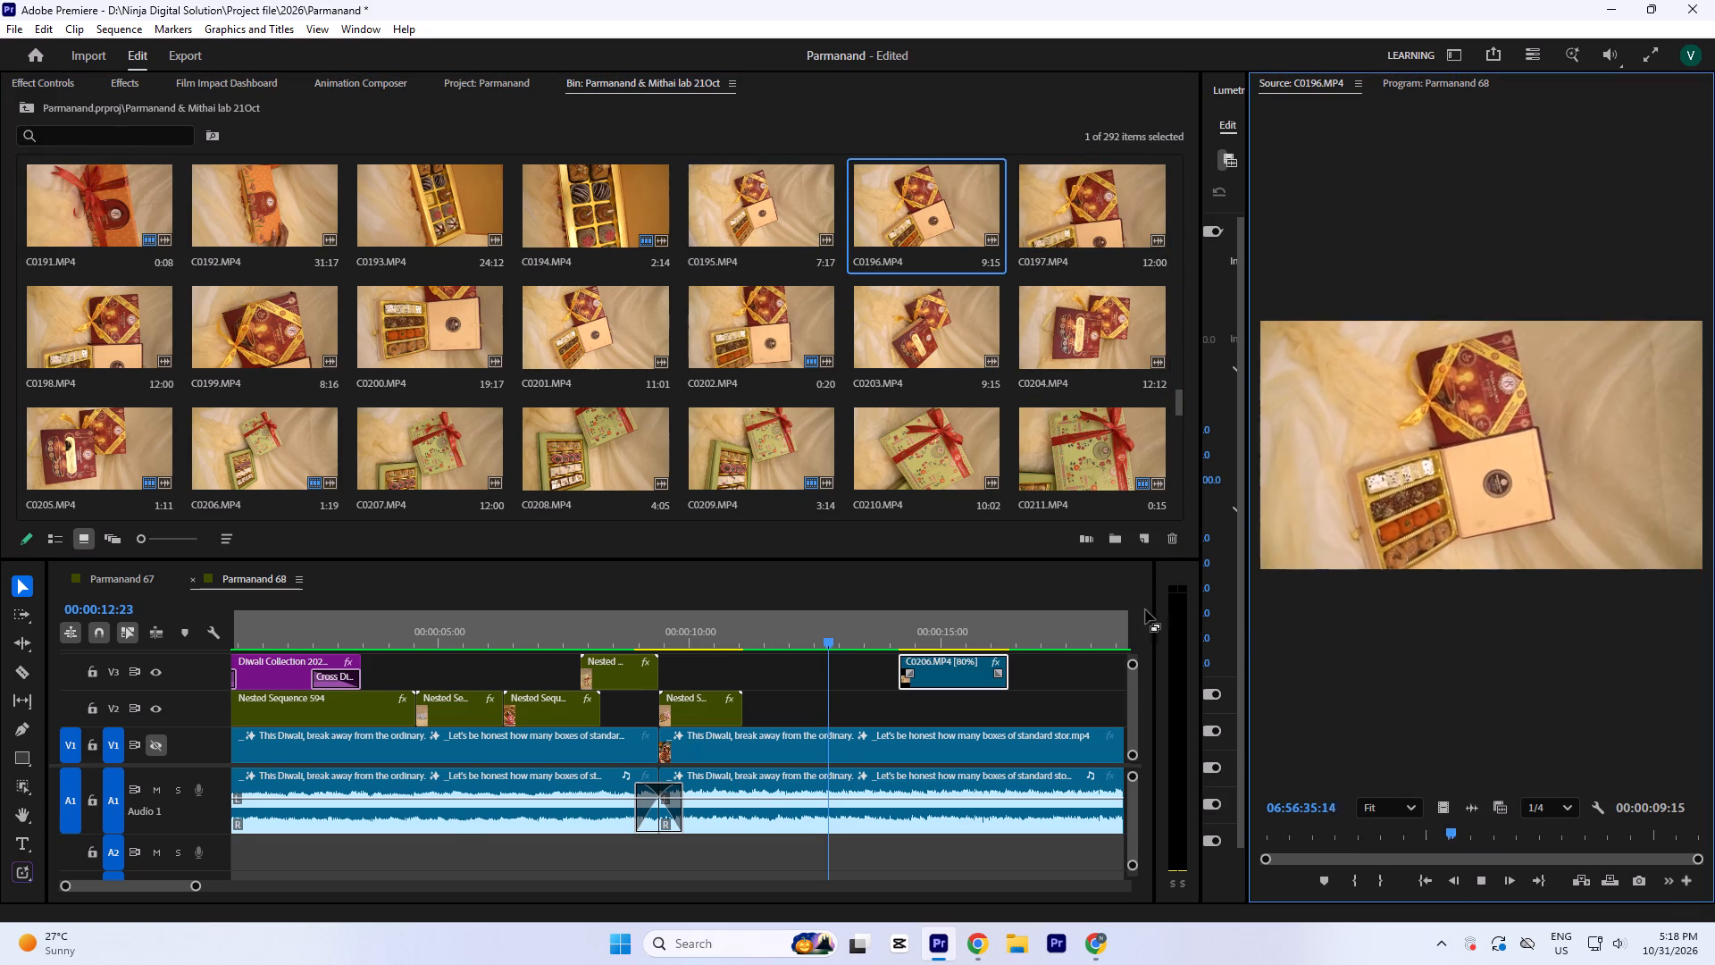
# Mark a 2:15 section of C0204.MP4 ending at 06:58:08:22 and place it on V3 directly after Nested Sequence 598.
pyautogui.doubleClick(1059, 311)
pyautogui.press('space')
pyautogui.moveTo(1416, 848); pyautogui.dragTo(1313, 853)
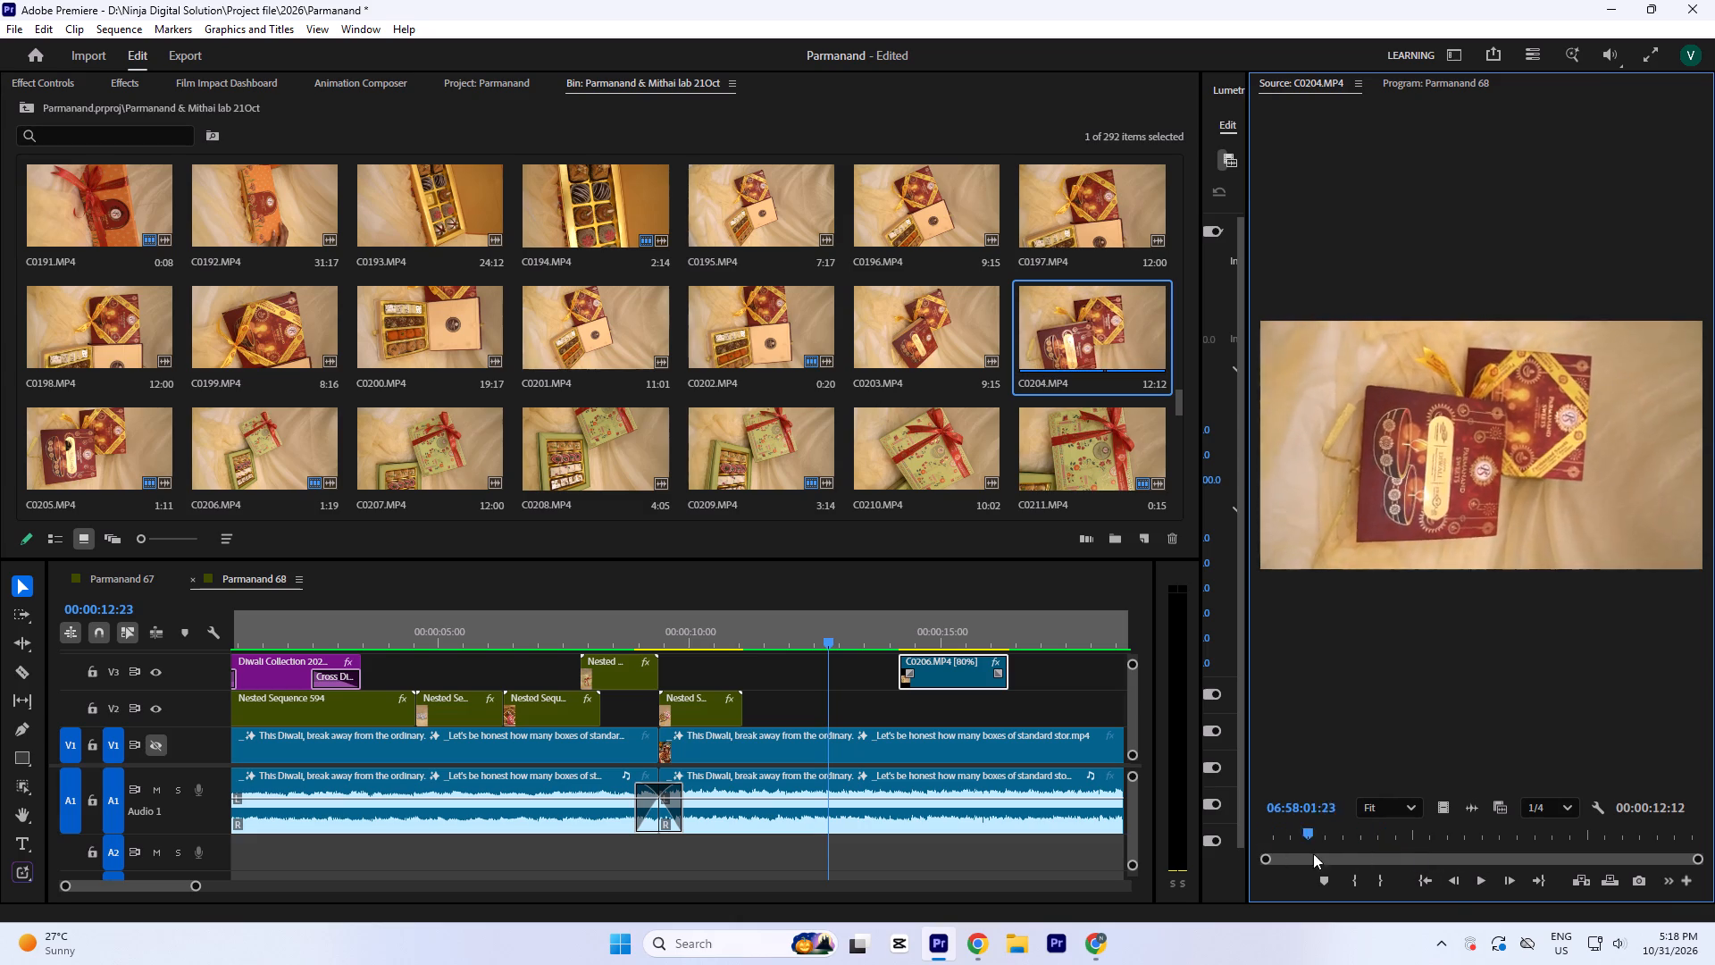
pyautogui.moveTo(1313, 853); pyautogui.dragTo(1540, 860)
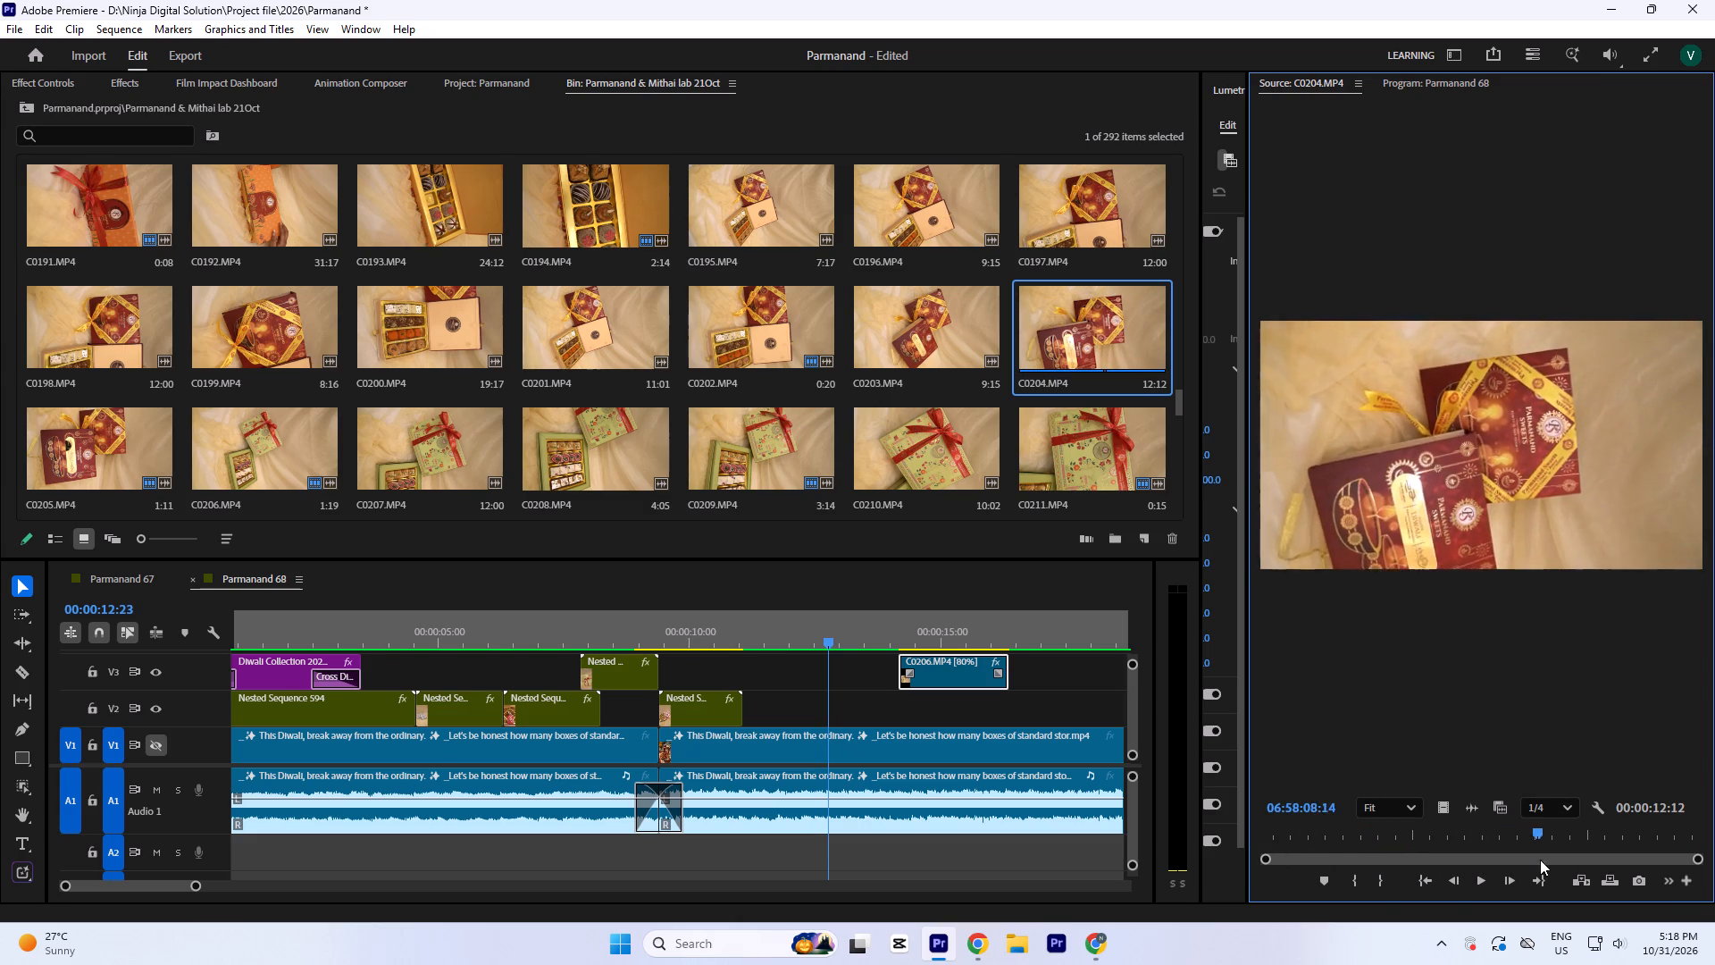
pyautogui.moveTo(1540, 860); pyautogui.dragTo(1466, 875)
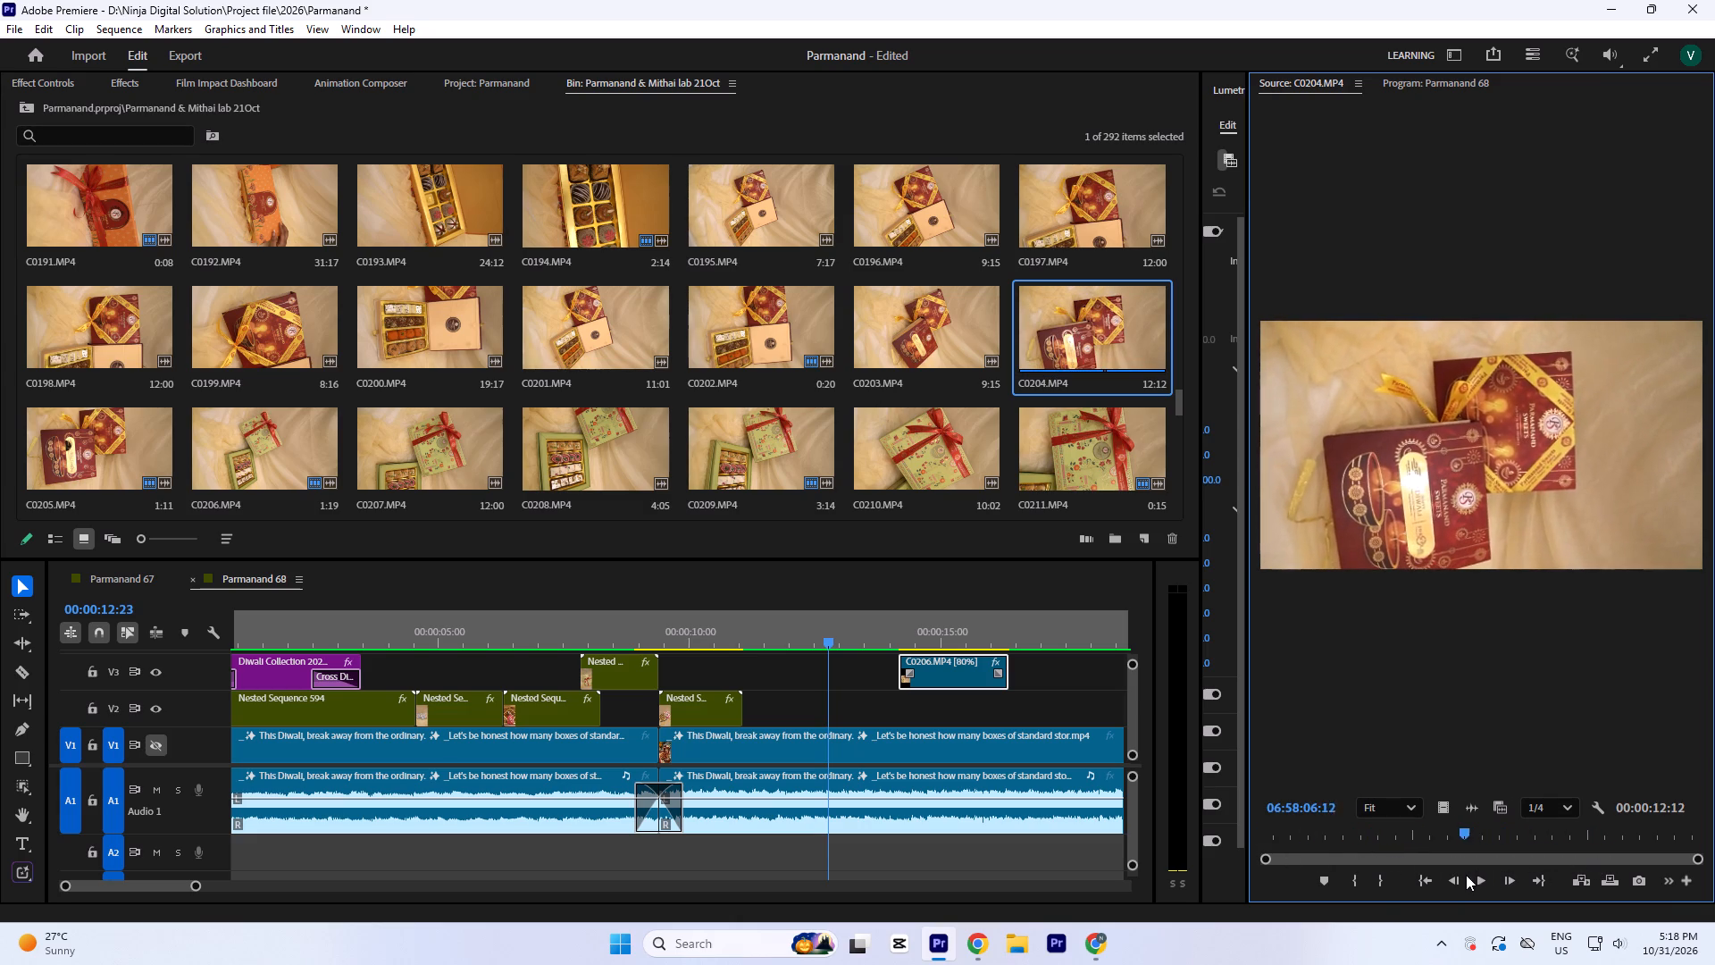
pyautogui.moveTo(1466, 875); pyautogui.dragTo(1551, 885)
pyautogui.press('i')
pyautogui.press('o')
pyautogui.moveTo(1448, 815); pyautogui.dragTo(772, 692)
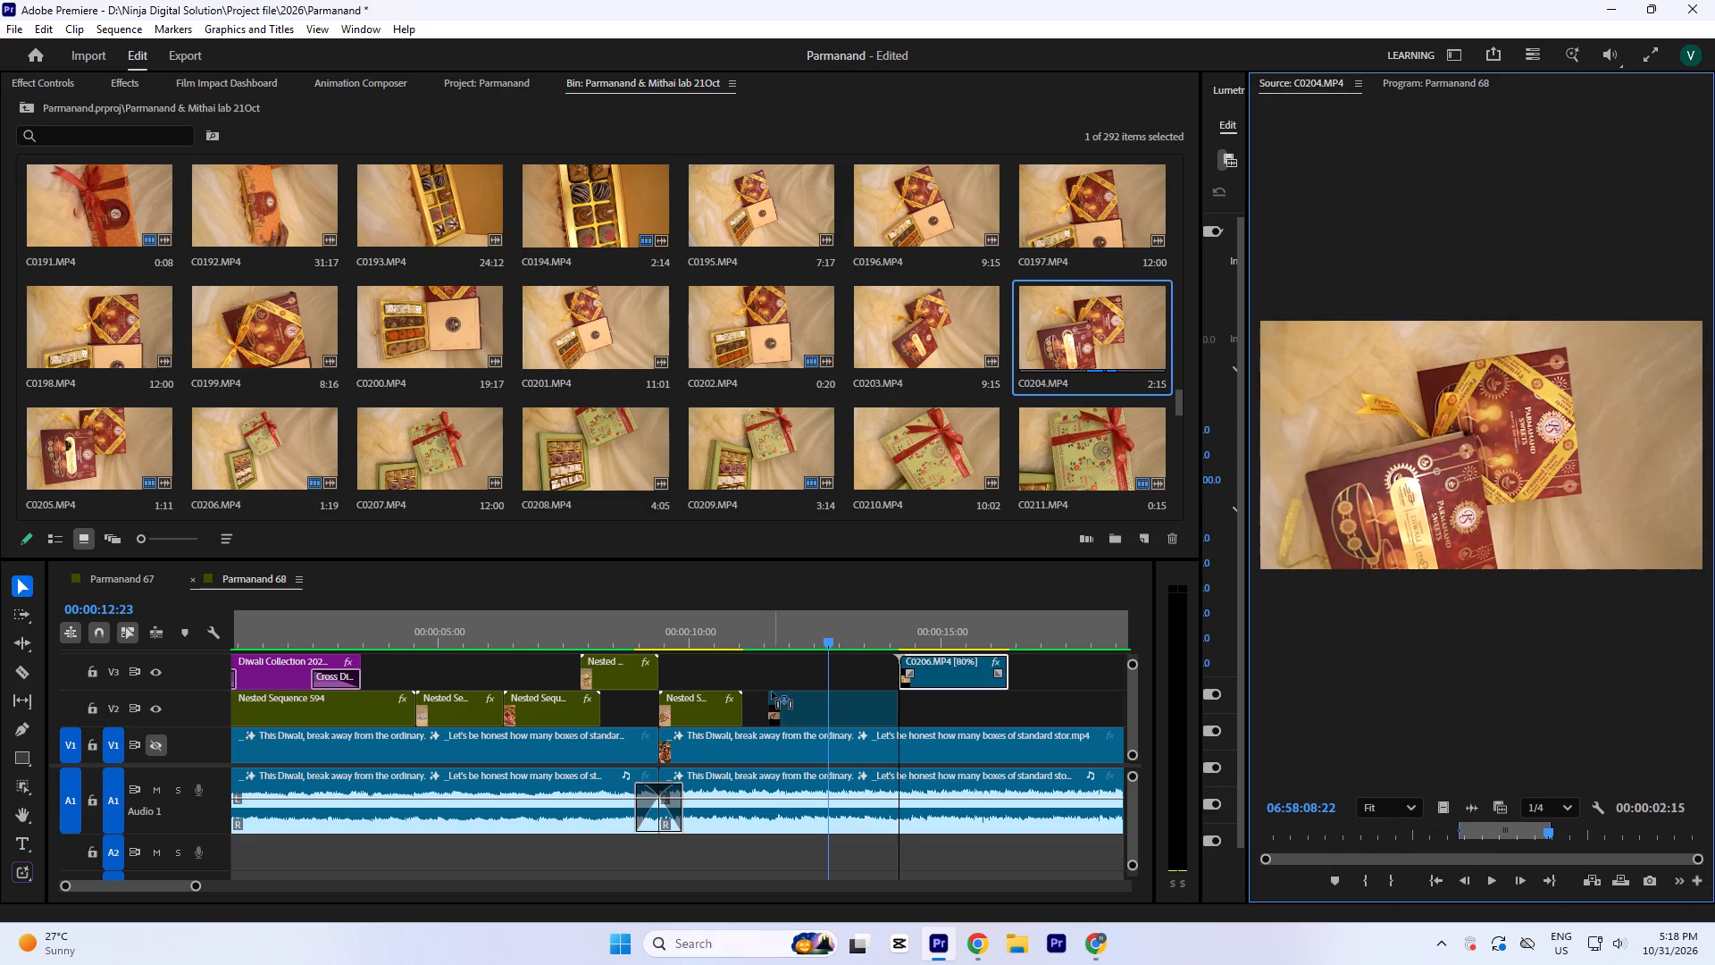
pyautogui.moveTo(772, 692); pyautogui.dragTo(740, 684)
# Paste the copied rotated clip's attributes onto C0204.MP4 in the timeline.
pyautogui.rightClick(786, 677)
pyautogui.click(872, 71)
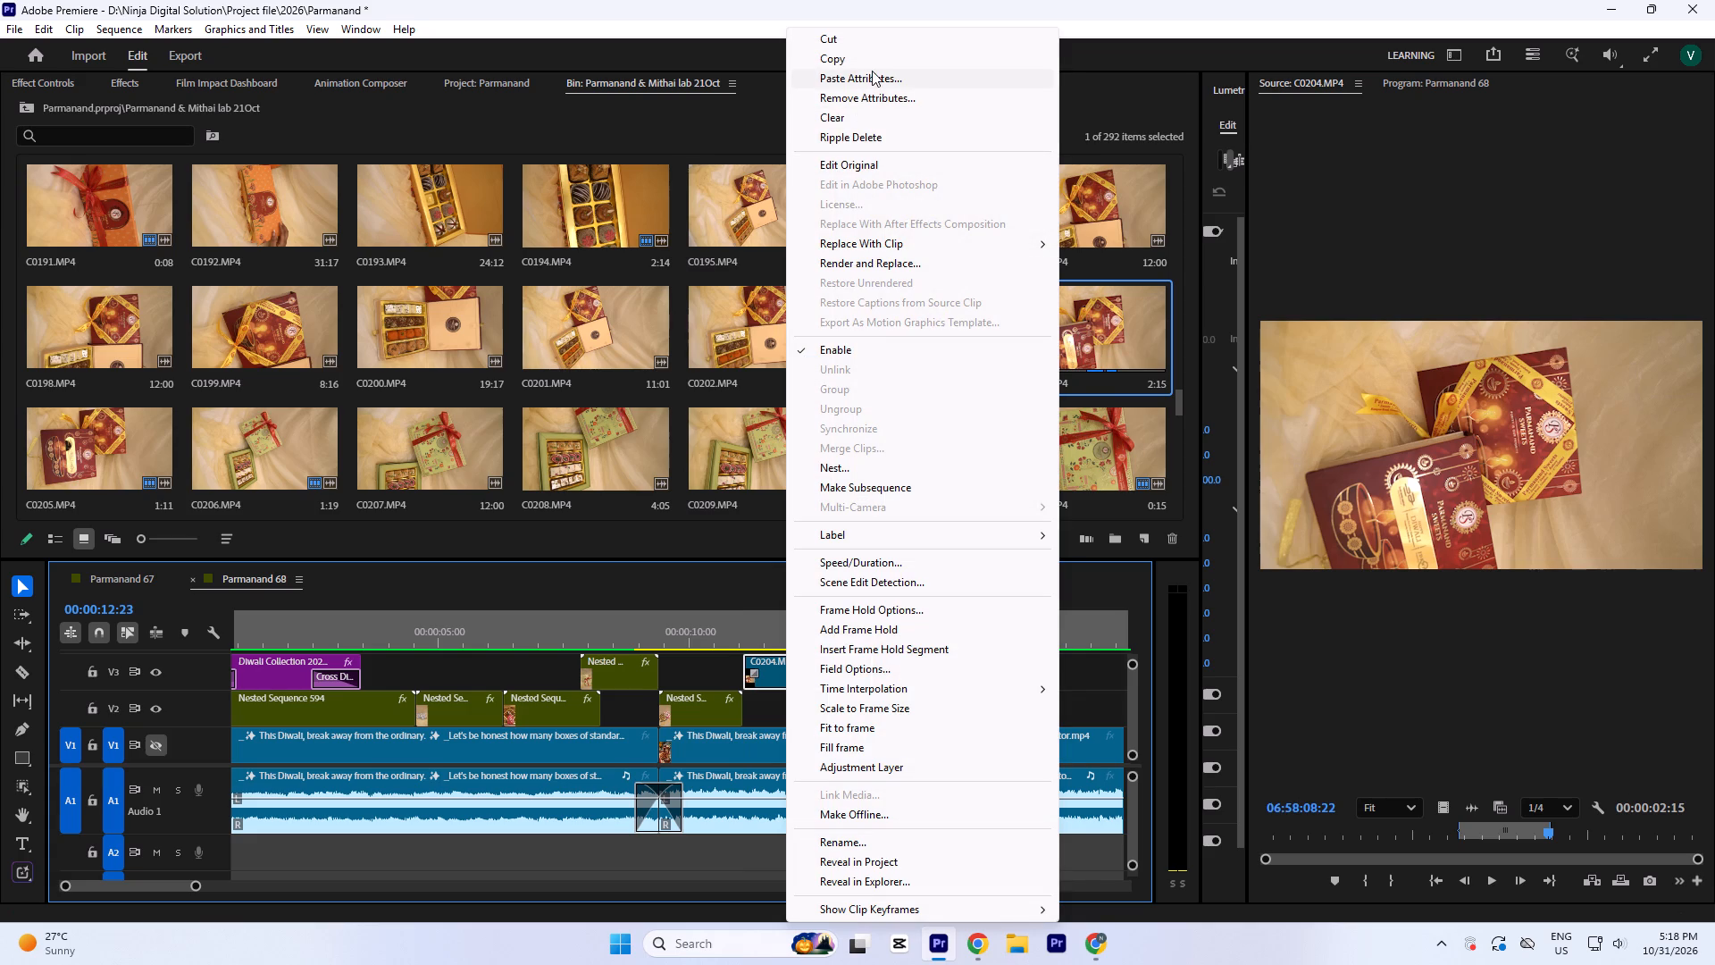
pyautogui.press('Return')
pyautogui.click(774, 634)
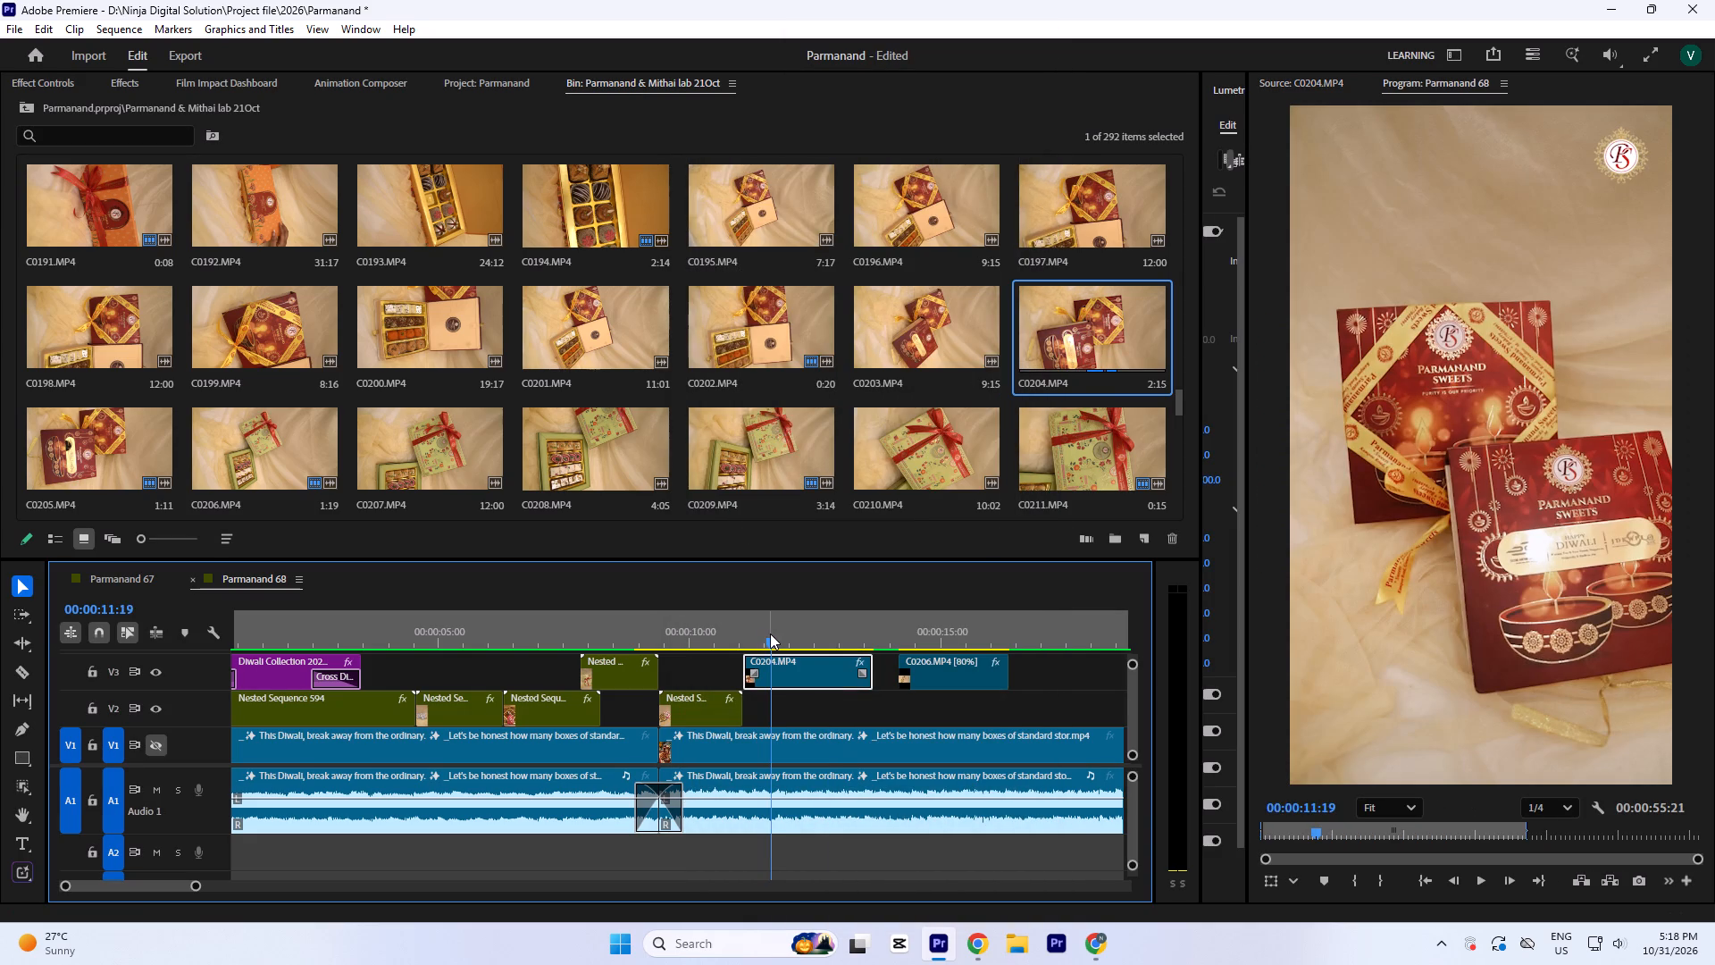
# Slow C0204.MP4 to 80% speed.
pyautogui.hotkey('ctrl', 'r')
pyautogui.press('8')
pyautogui.press('0')
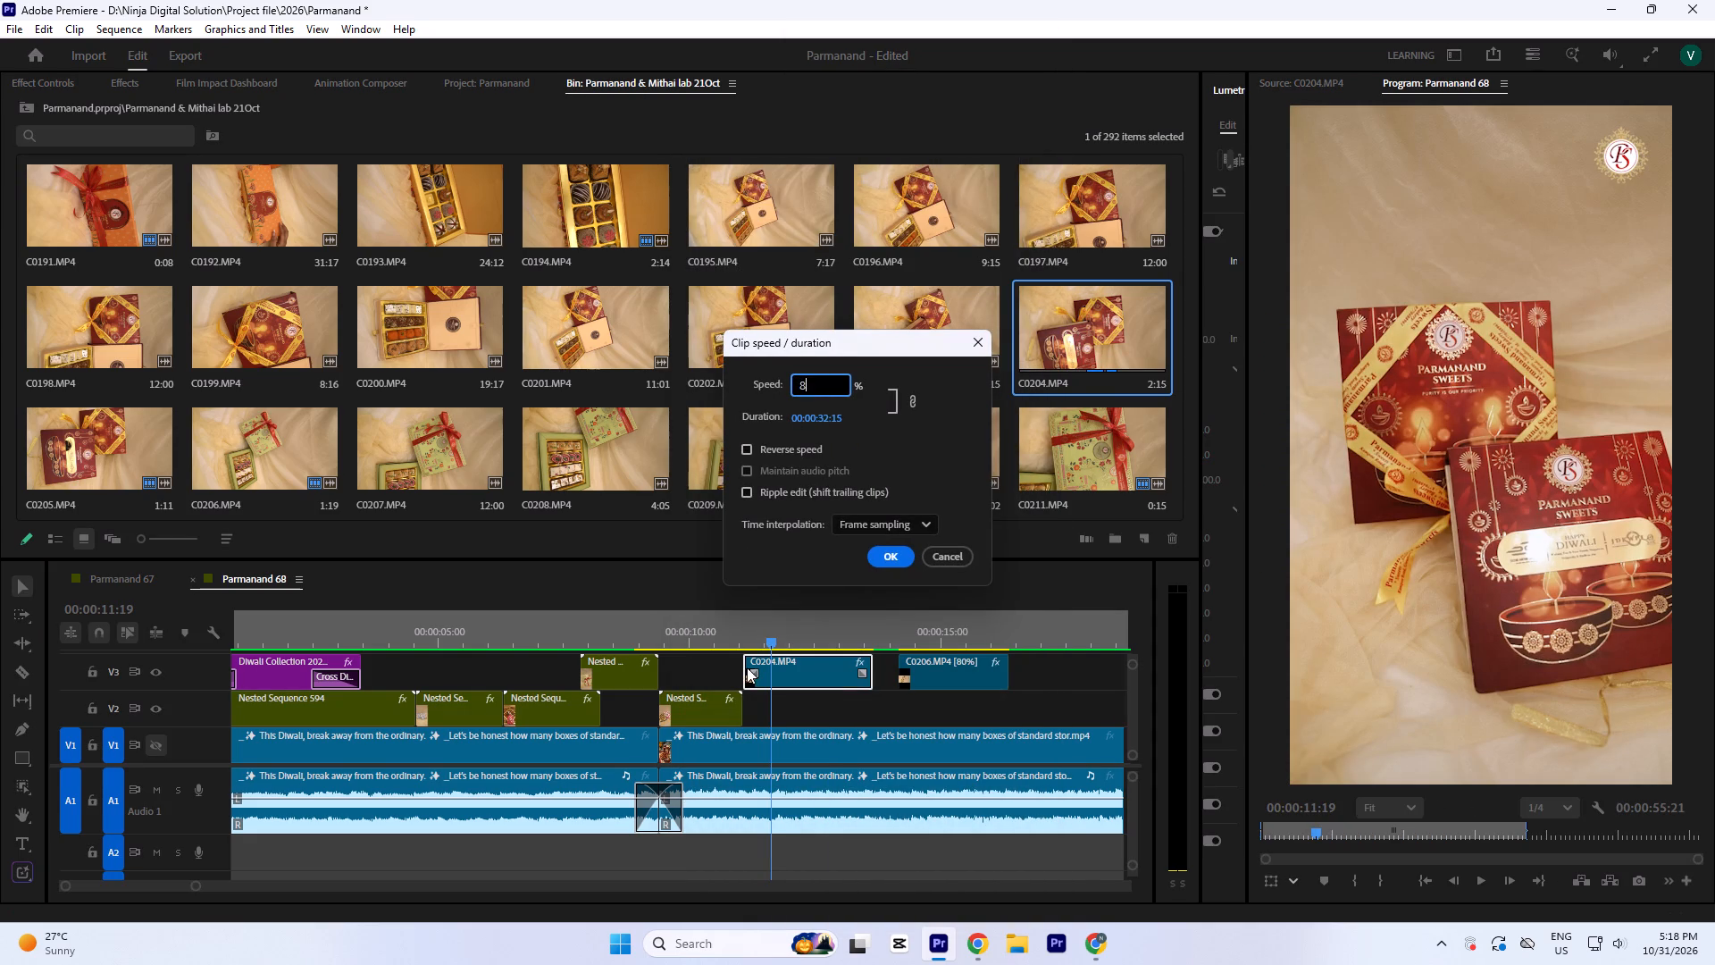
pyautogui.press('Return')
# Play from Nested Sequence 598 into C0204.MP4 to check the slowed clip's motion.
pyautogui.click(691, 635)
pyautogui.press('space')
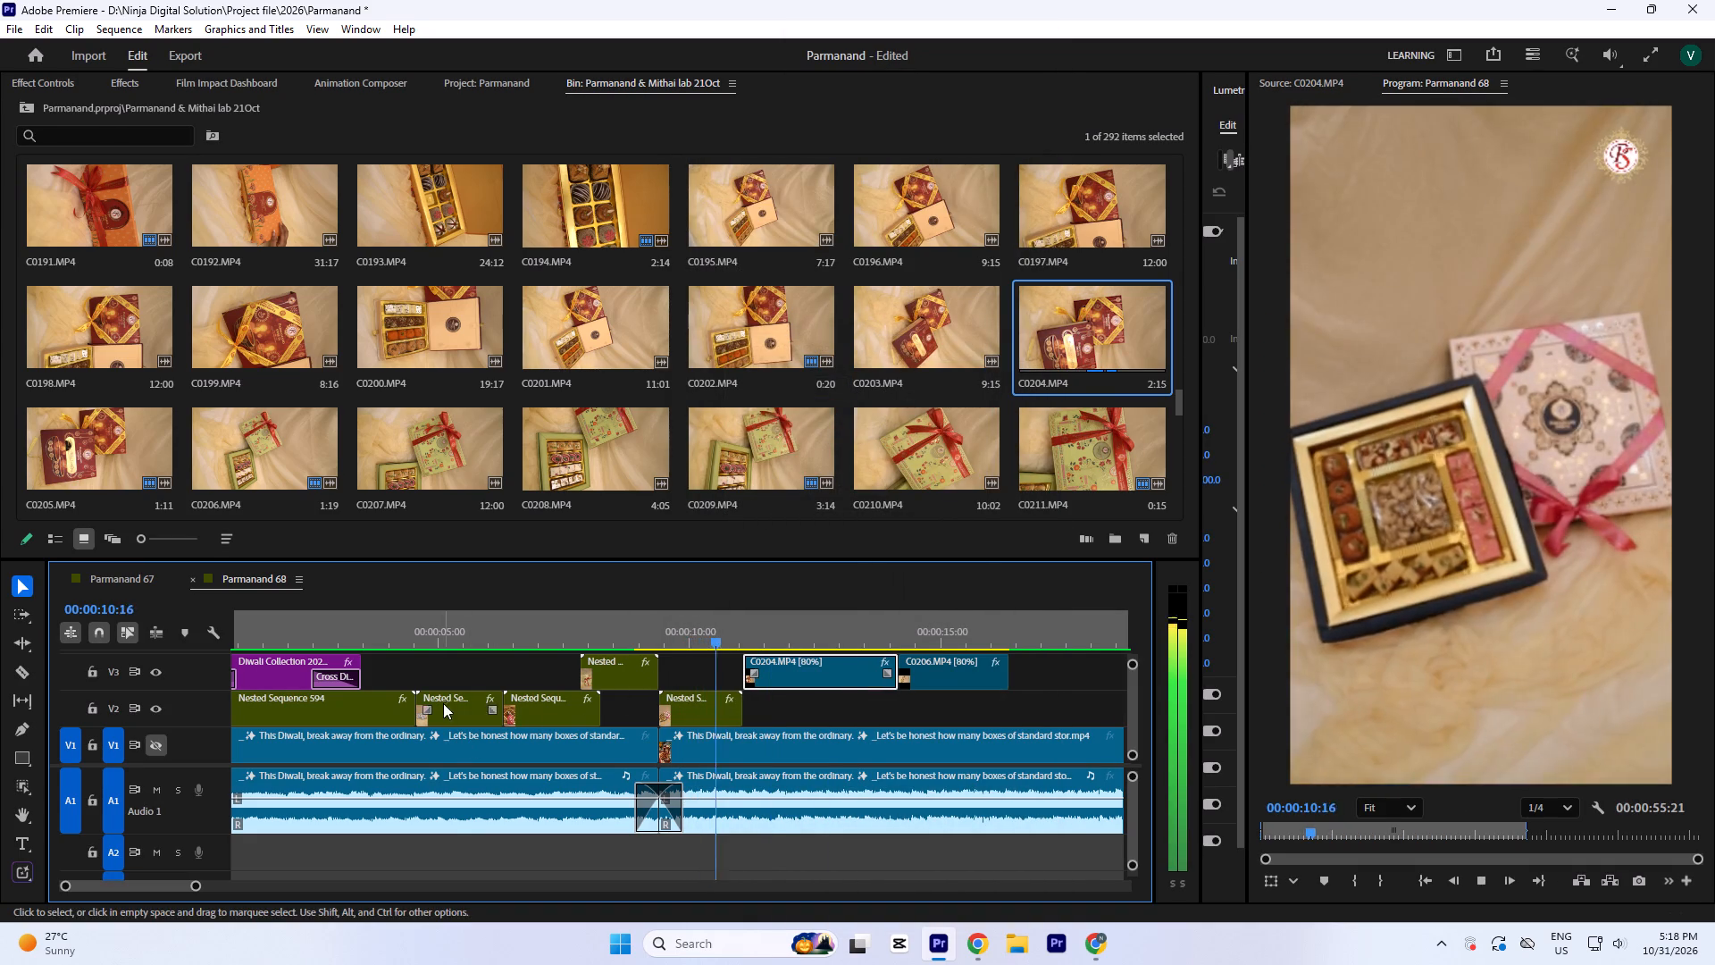
pyautogui.press('space')
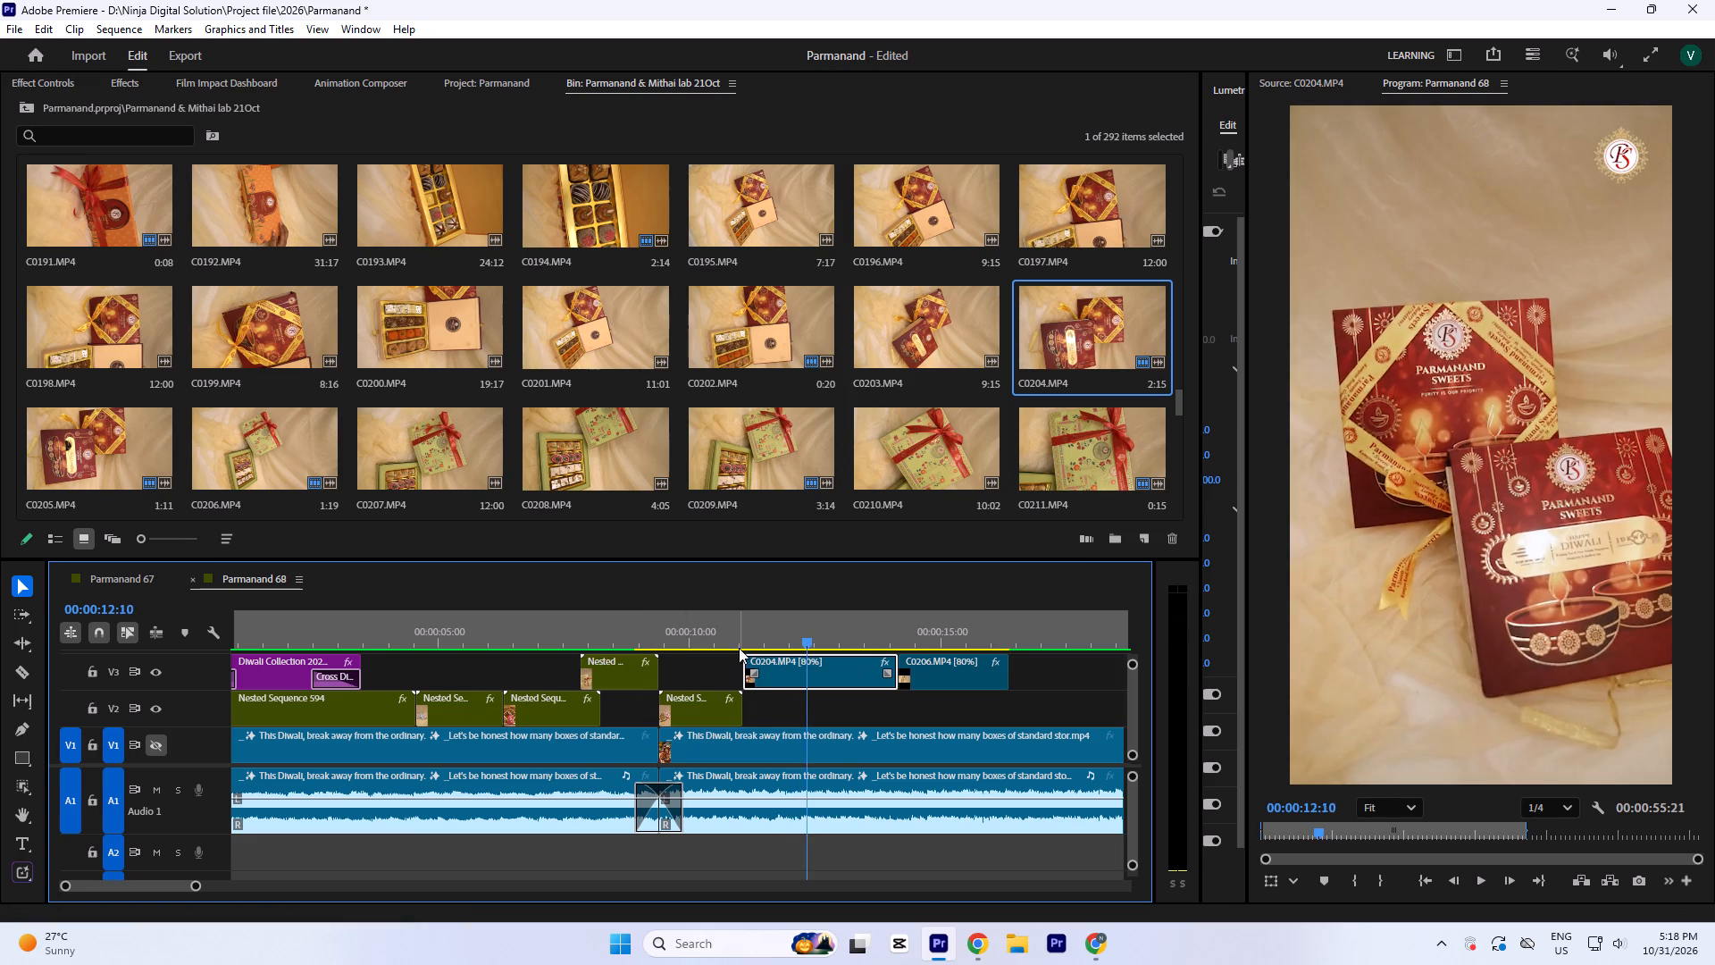
pyautogui.click(740, 637)
pyautogui.press('space')
pyautogui.press('space')
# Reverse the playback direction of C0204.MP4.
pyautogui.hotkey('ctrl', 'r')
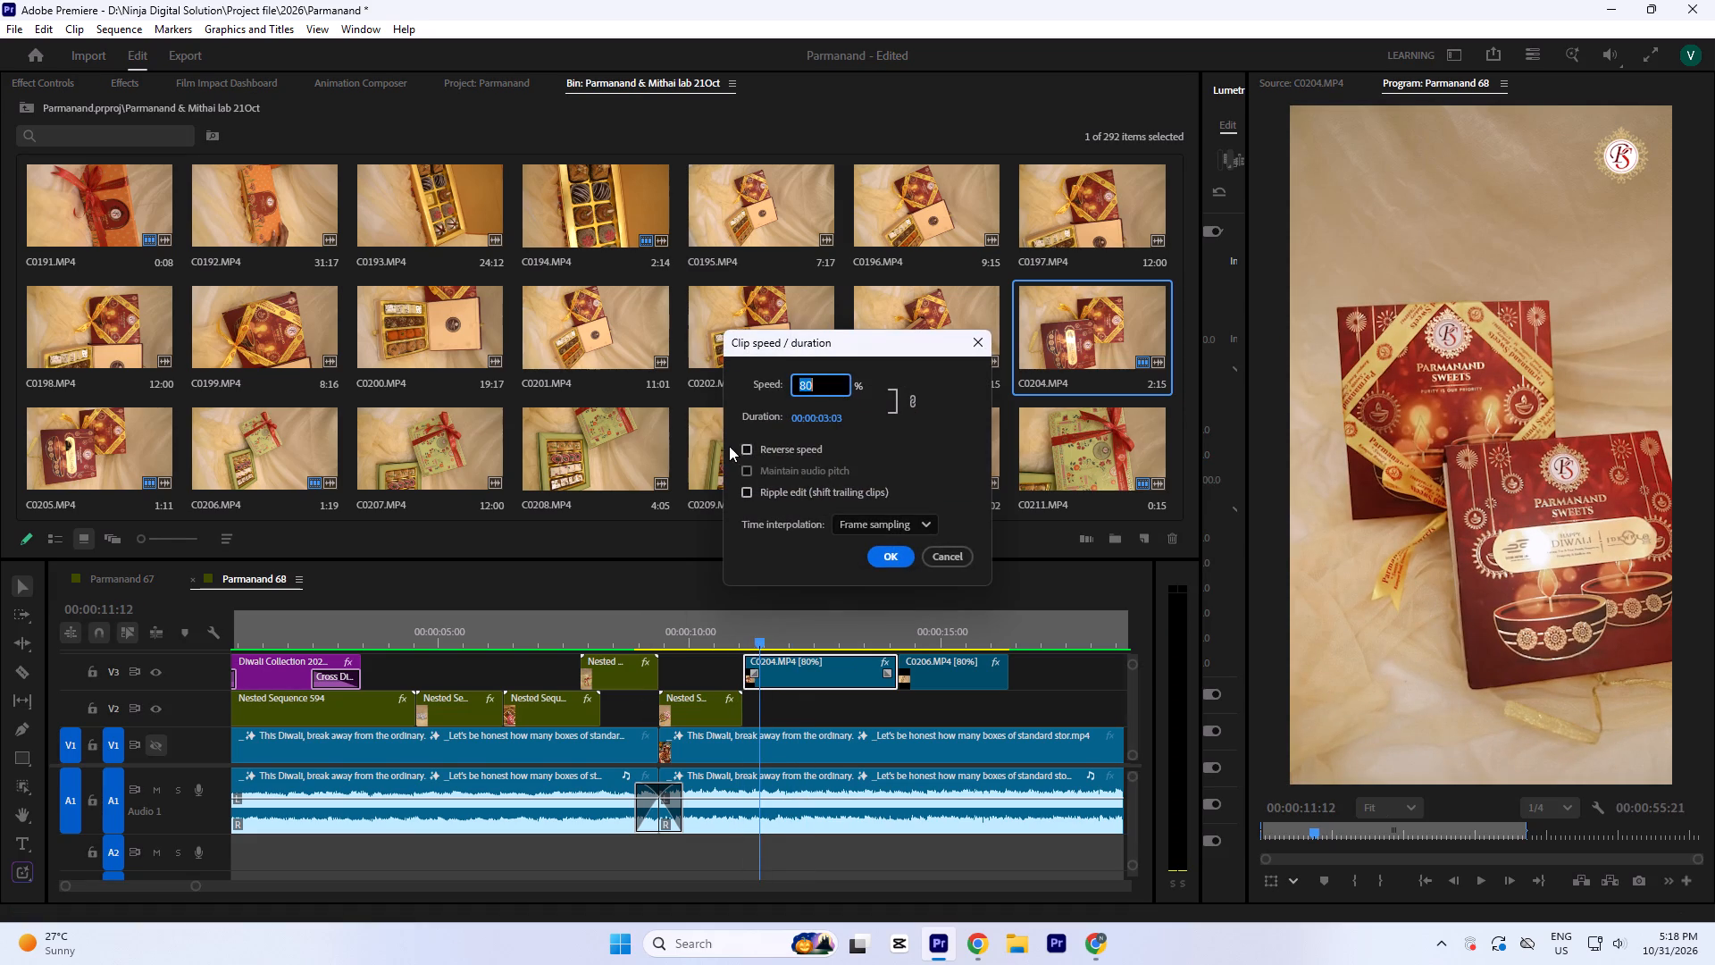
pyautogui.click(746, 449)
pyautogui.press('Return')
# Play from Nested Sequence 598 into C0204.MP4 to check the reversed motion.
pyautogui.click(693, 636)
pyautogui.press('space')
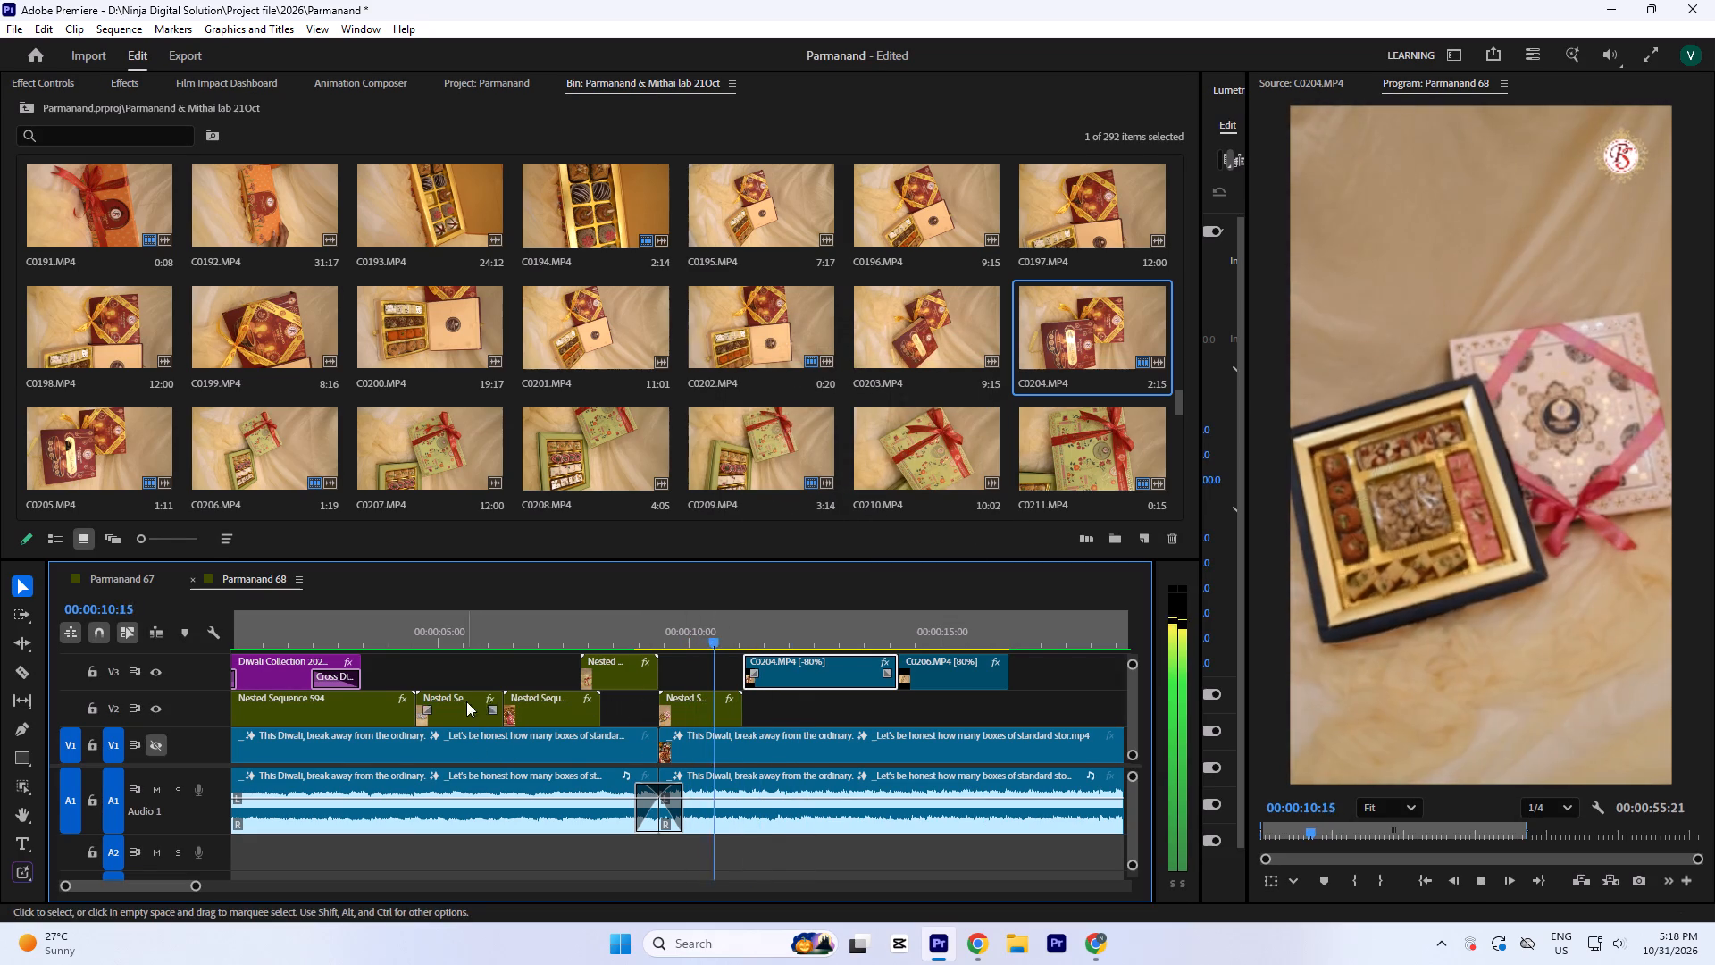
pyautogui.press('space')
pyautogui.click(698, 637)
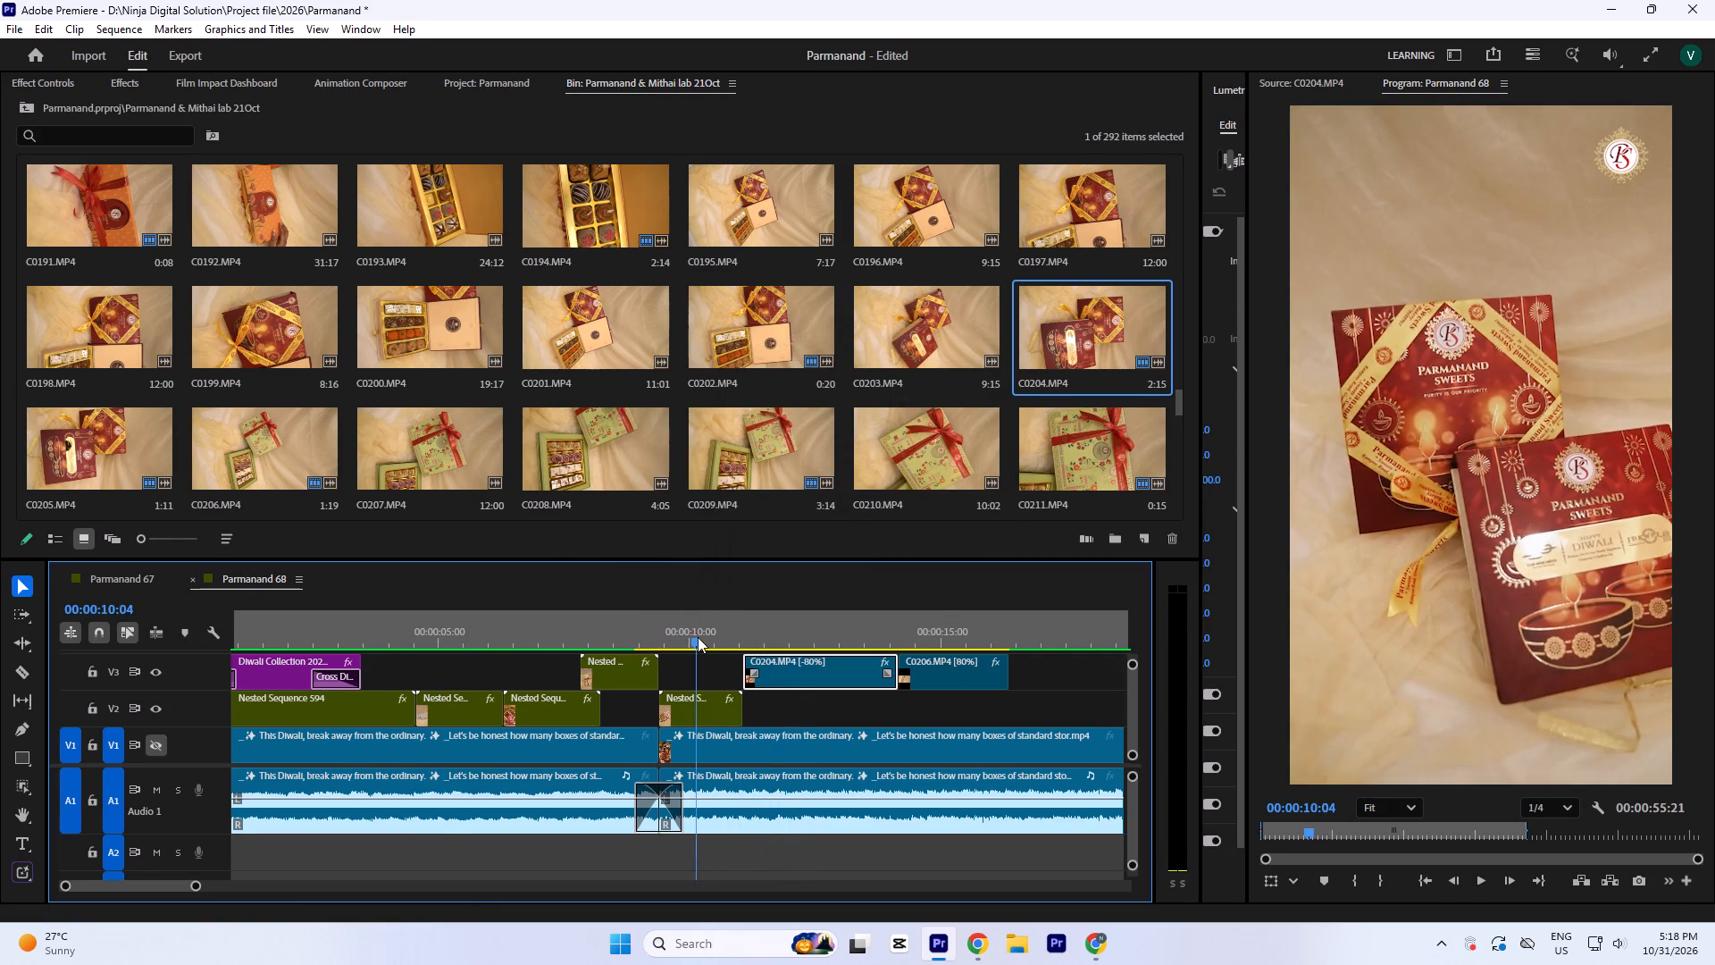
pyautogui.press('space')
pyautogui.press('space')
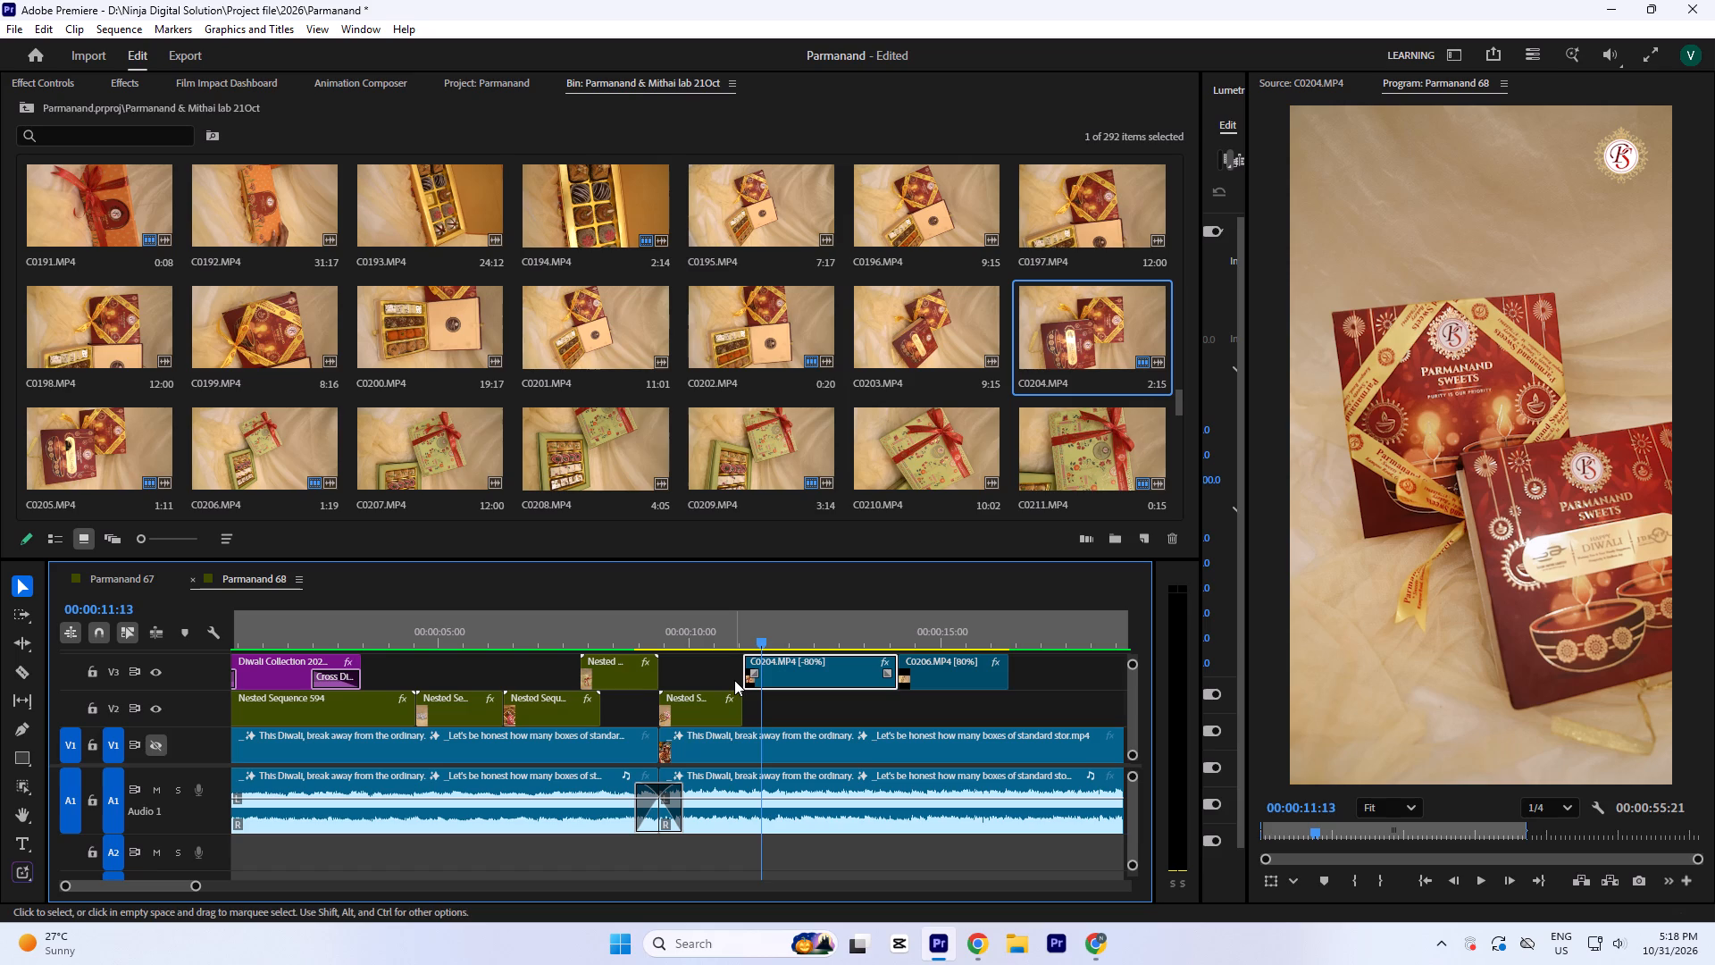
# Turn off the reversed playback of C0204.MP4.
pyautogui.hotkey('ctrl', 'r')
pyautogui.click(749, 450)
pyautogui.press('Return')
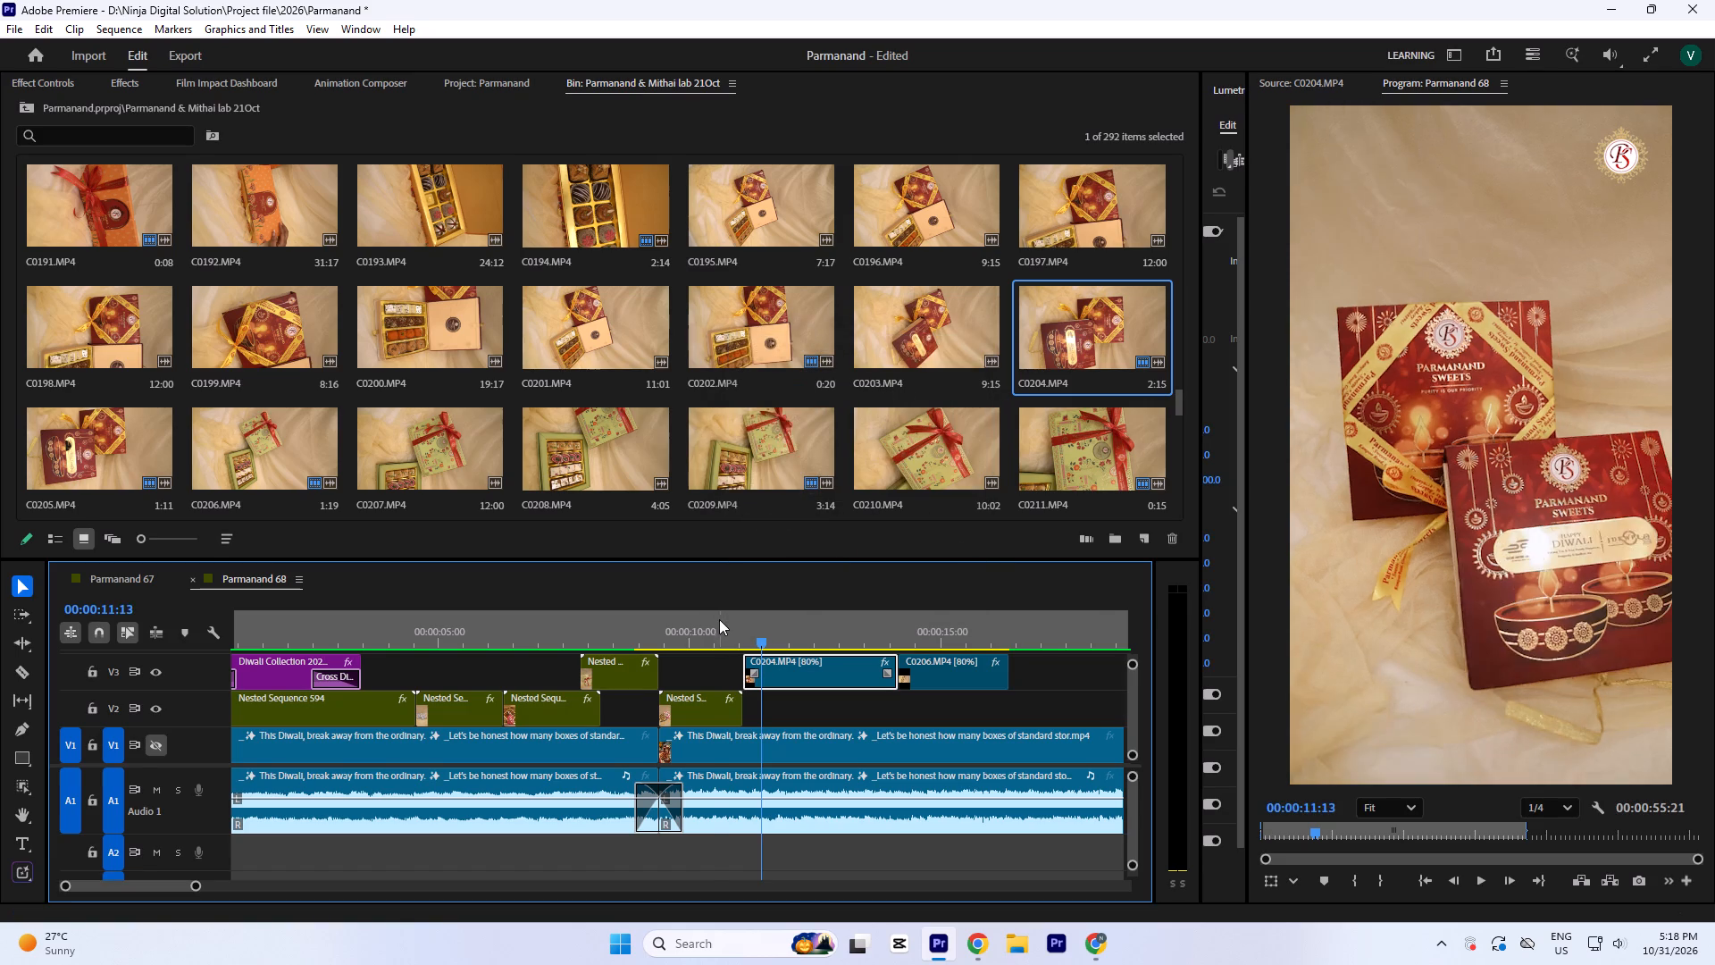
# Play from Nested Sequence 598 into C0204.MP4 to check the forward motion at the cut.
pyautogui.click(715, 622)
pyautogui.press('space')
pyautogui.press('space')
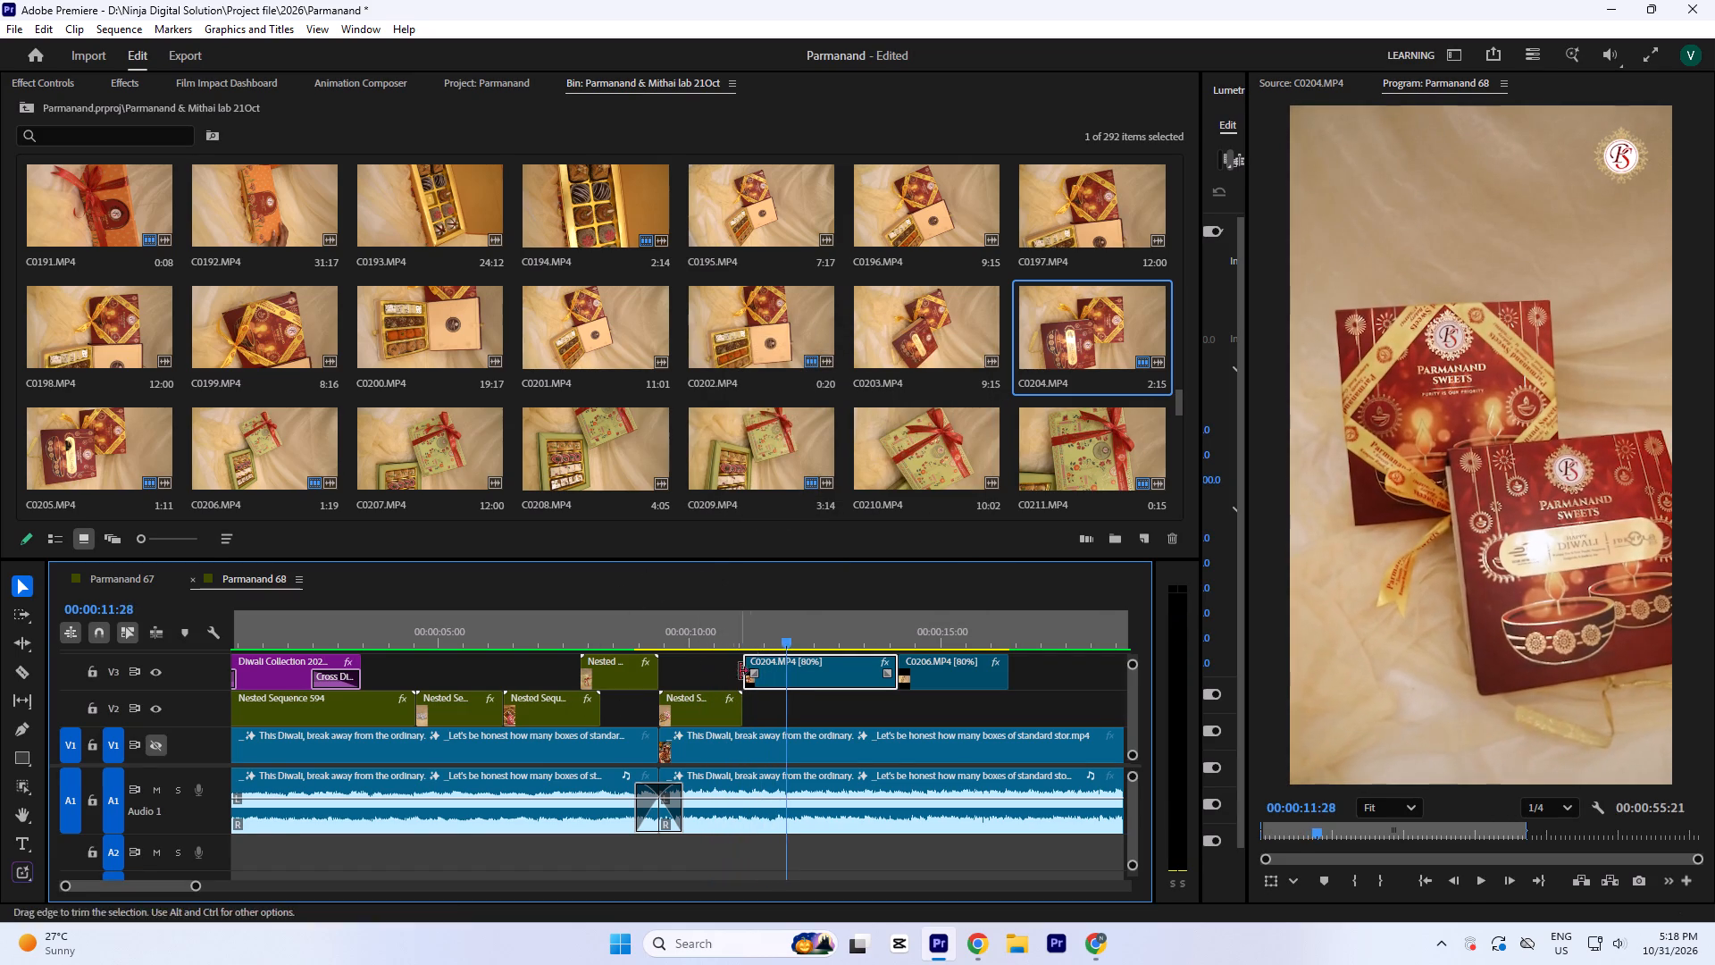
# Review C0204.MP4 in the Parmanand 68 sequence and delete it from track V3.
pyautogui.moveTo(787, 636); pyautogui.dragTo(839, 700)
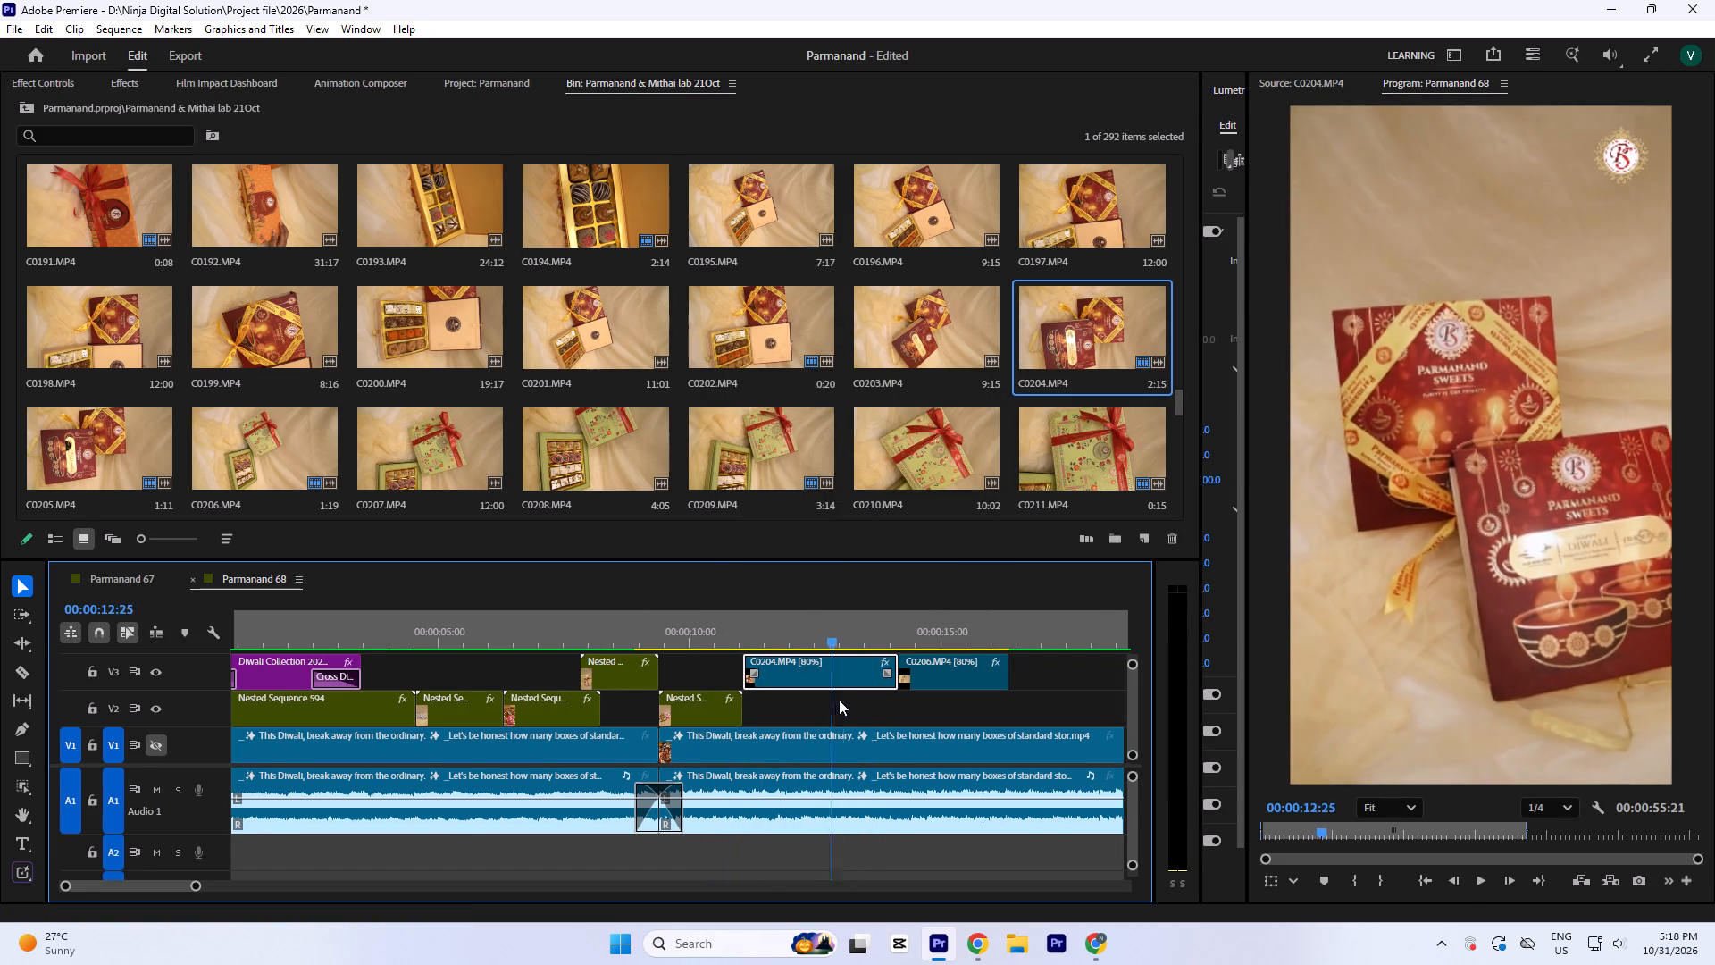
pyautogui.moveTo(839, 700); pyautogui.dragTo(817, 714)
pyautogui.click(803, 675)
pyautogui.press('Delete')
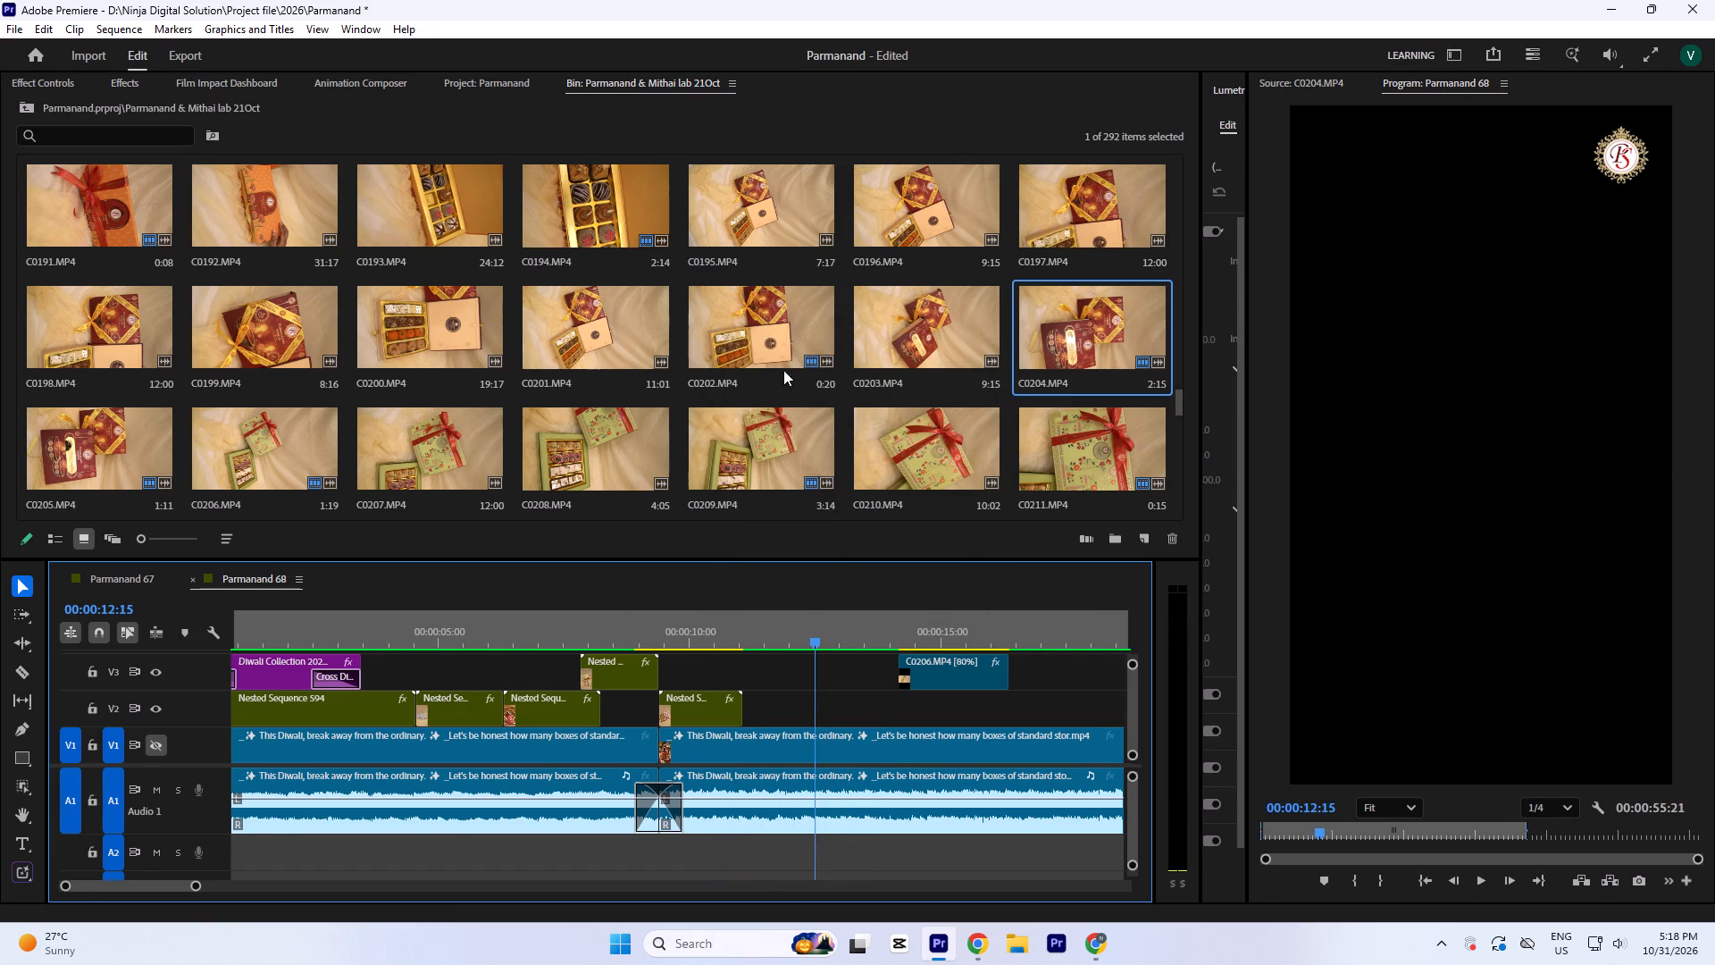
# Preview source clips C0199.MP4, C0198.MP4 and C0205.MP4 as possible replacements for the deleted shot.
pyautogui.doubleClick(264, 326)
pyautogui.press('space')
pyautogui.moveTo(1488, 828); pyautogui.dragTo(1552, 840)
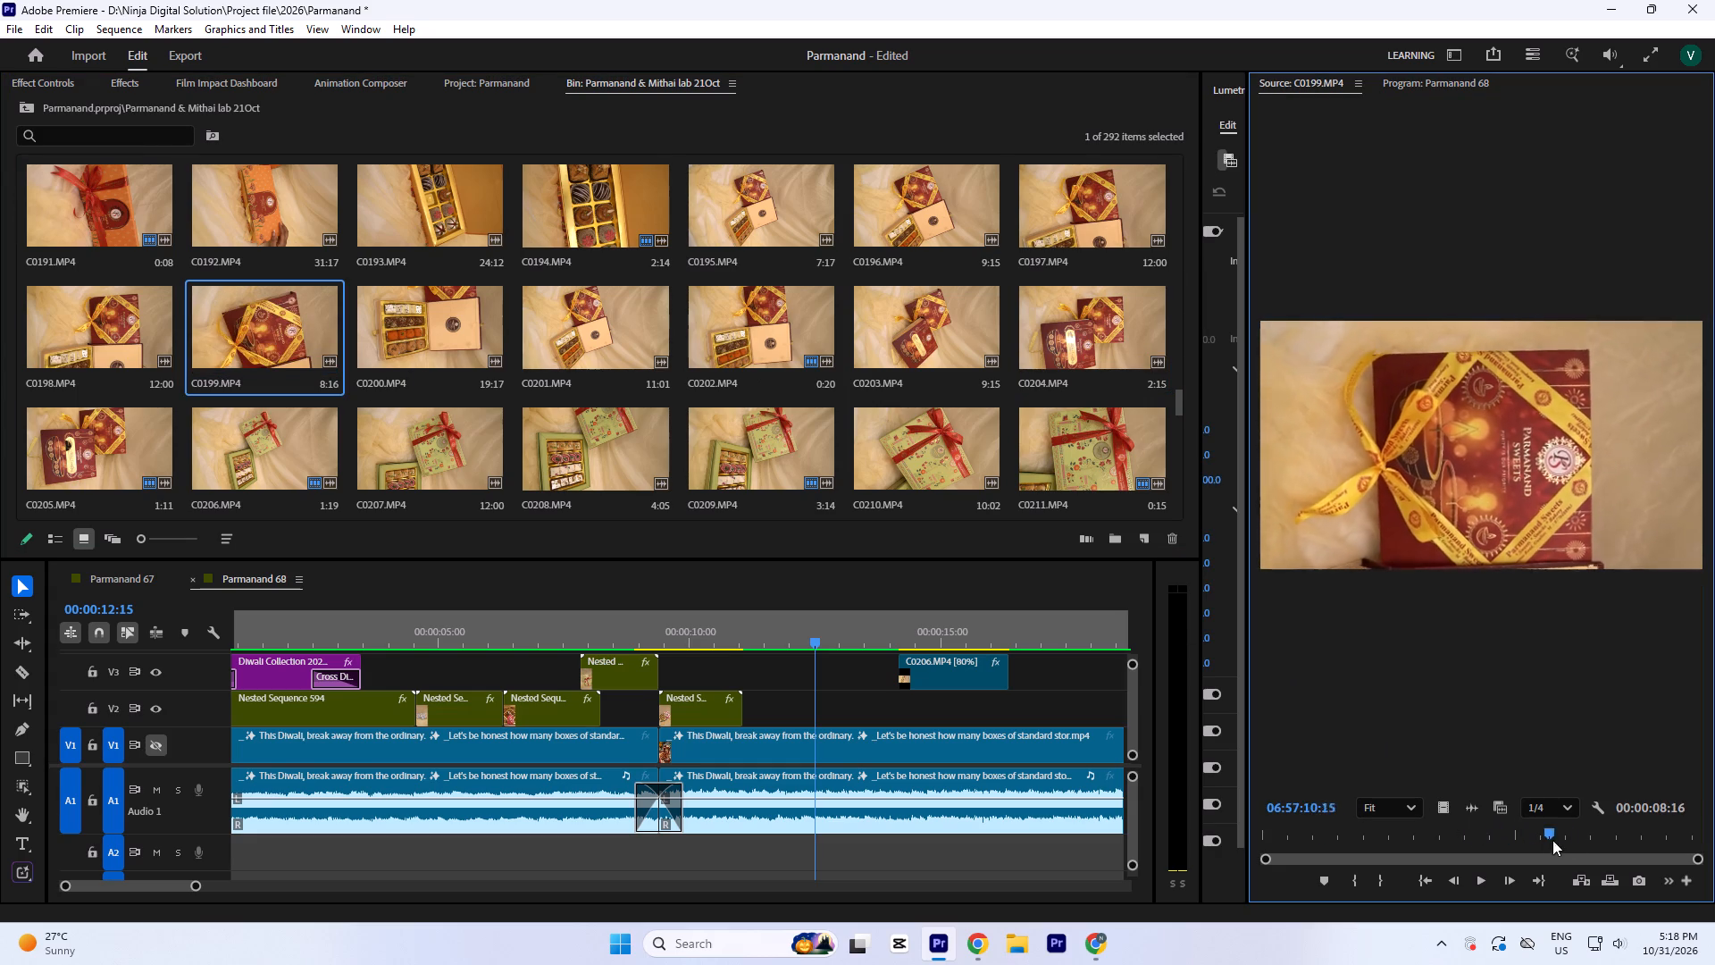
pyautogui.moveTo(1552, 840); pyautogui.dragTo(1393, 880)
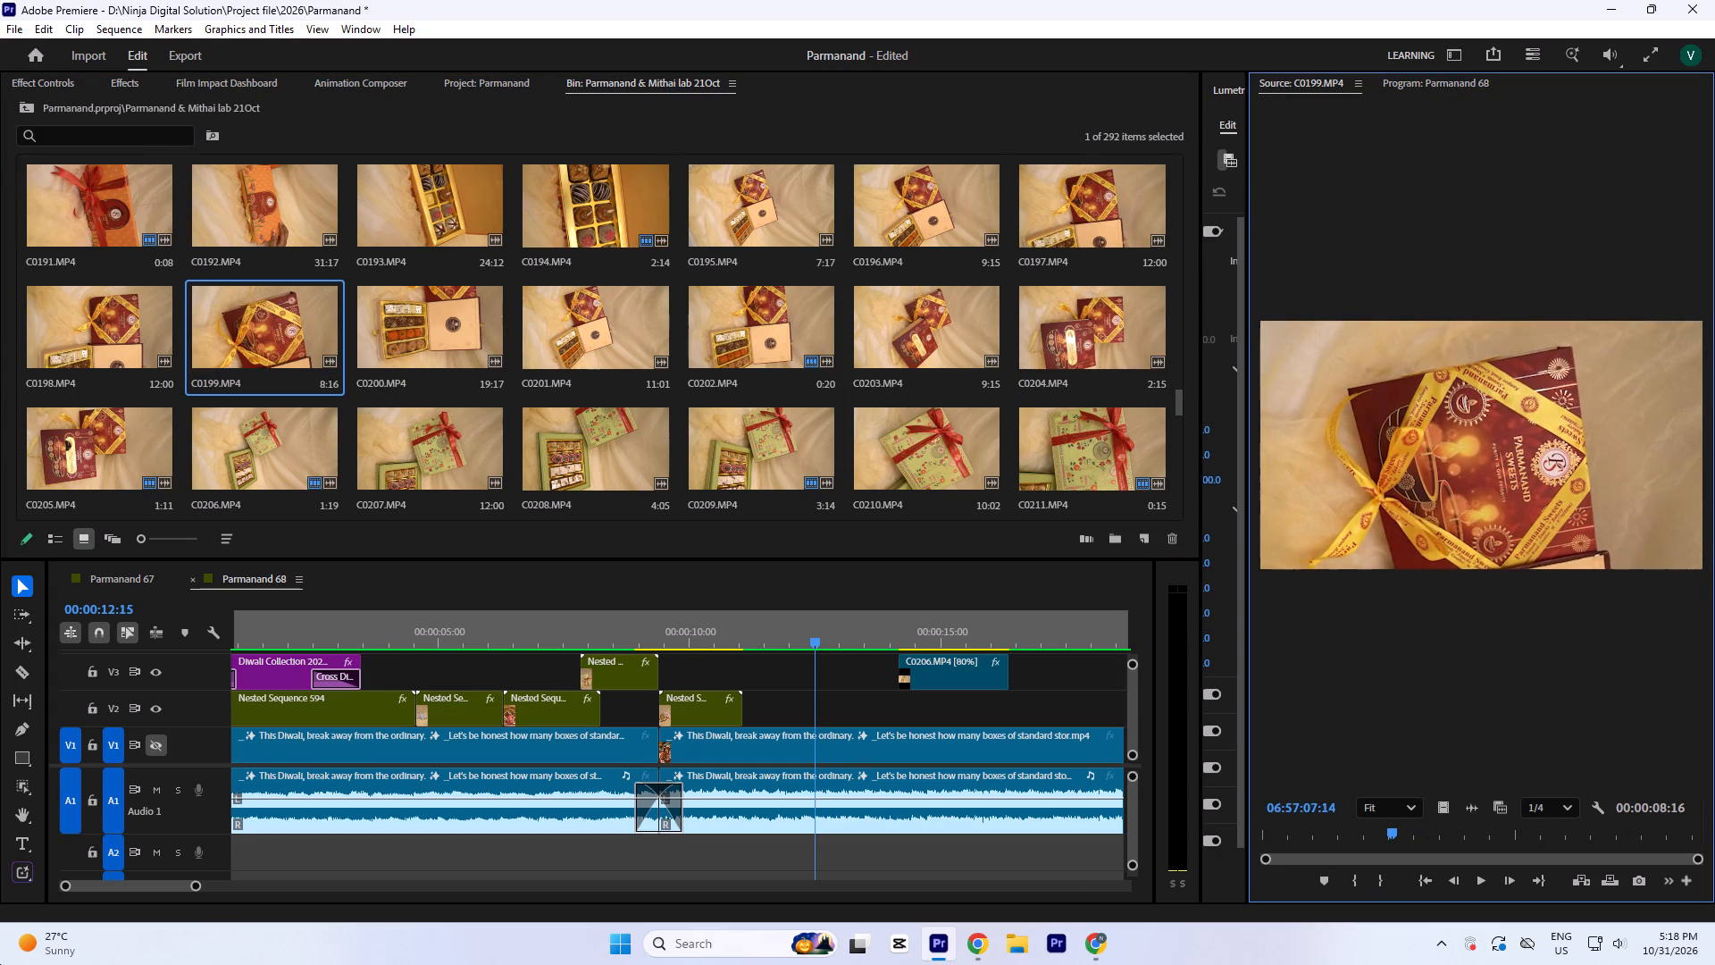
pyautogui.doubleClick(94, 331)
pyautogui.press('space')
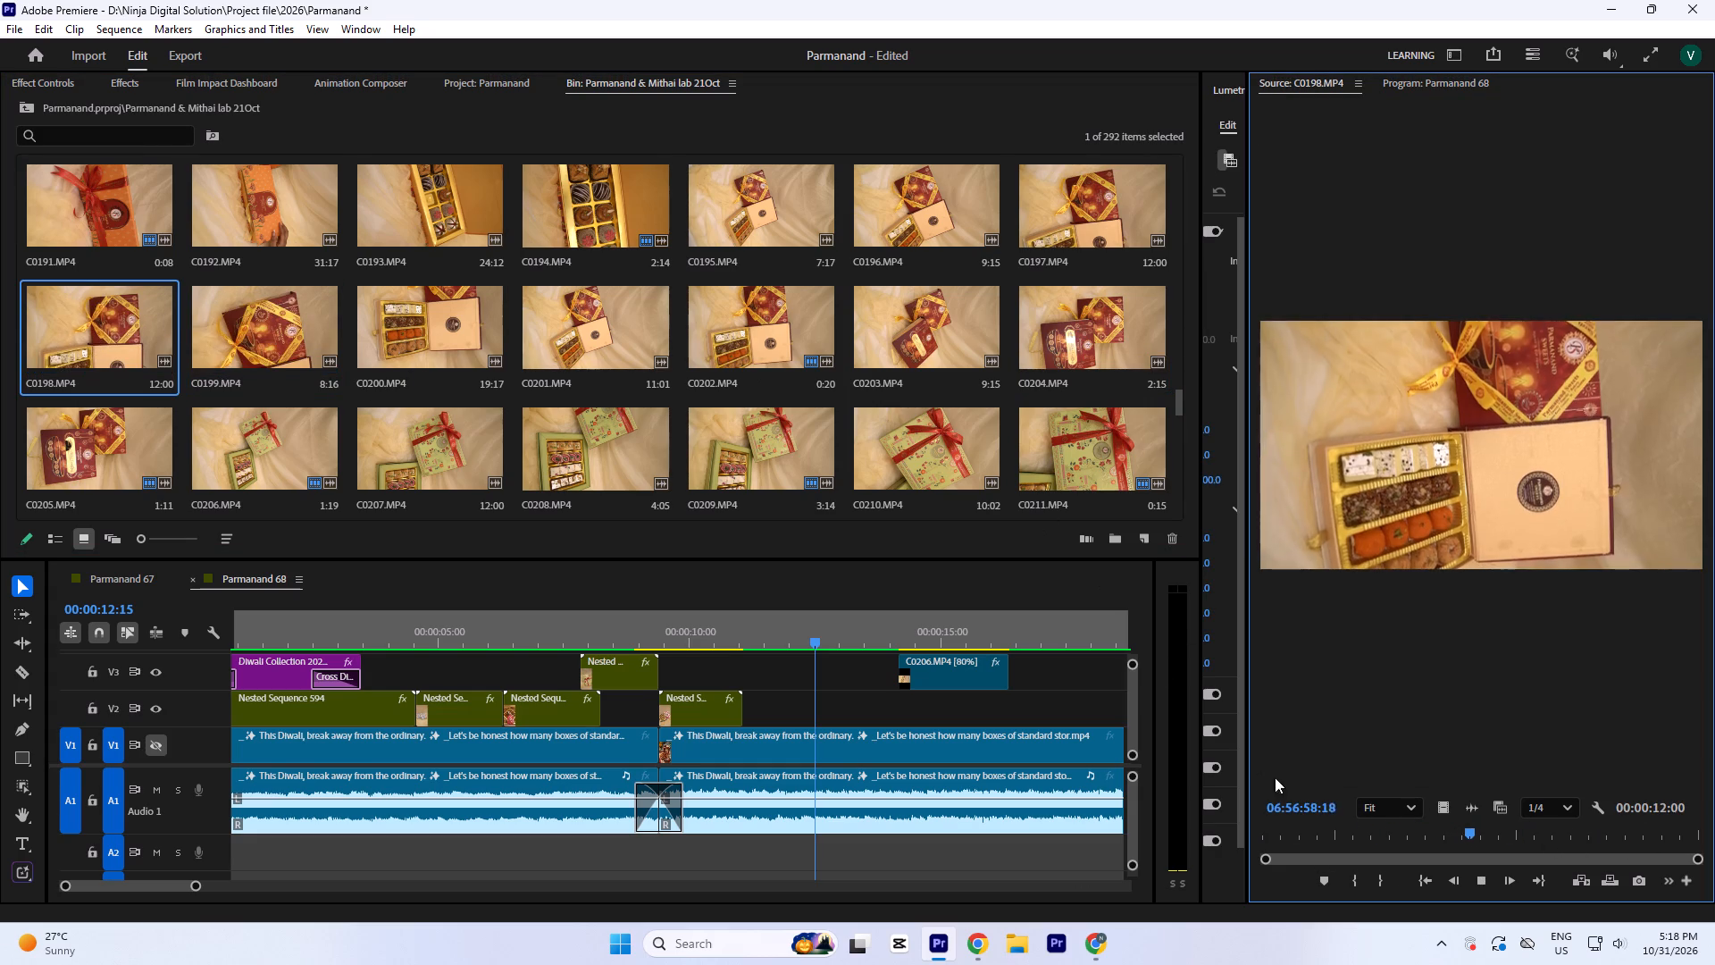
pyautogui.scroll(-1, 506, 344)
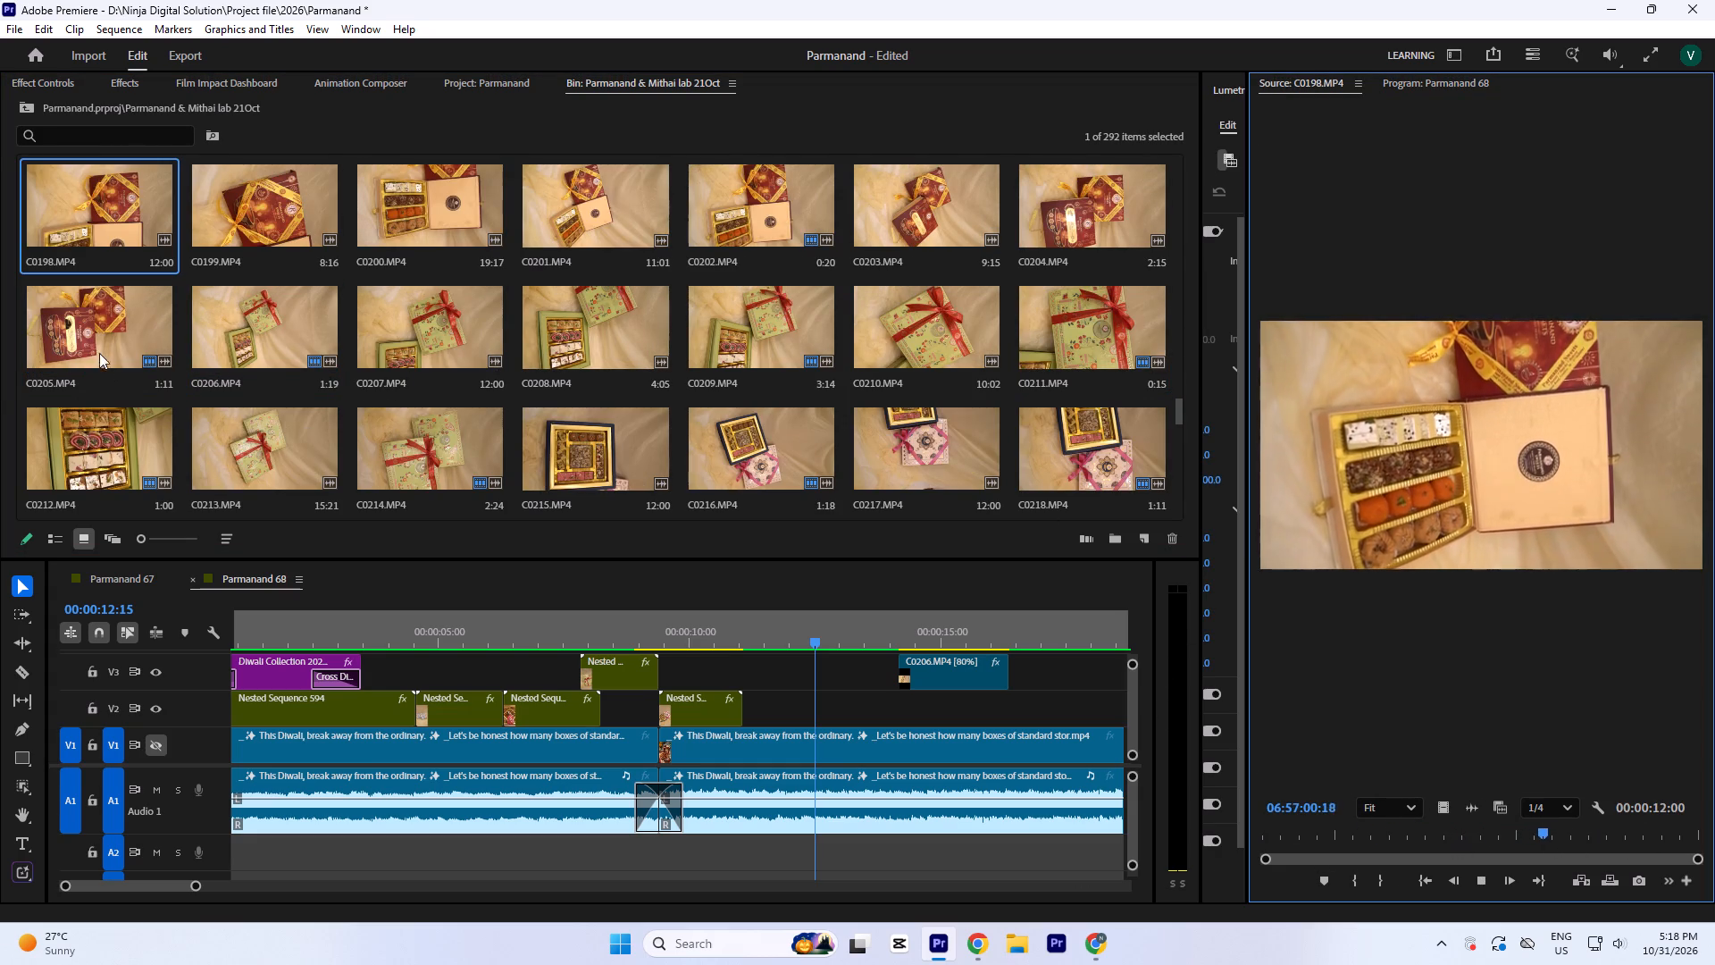
pyautogui.doubleClick(93, 341)
# Preview earlier clips C0196.MP4, C0197.MP4 and C0184.MP4 and browse the preceding box footage for a replacement shot.
pyautogui.scroll(1, 297, 355)
pyautogui.scroll(1, 757, 354)
pyautogui.doubleClick(913, 332)
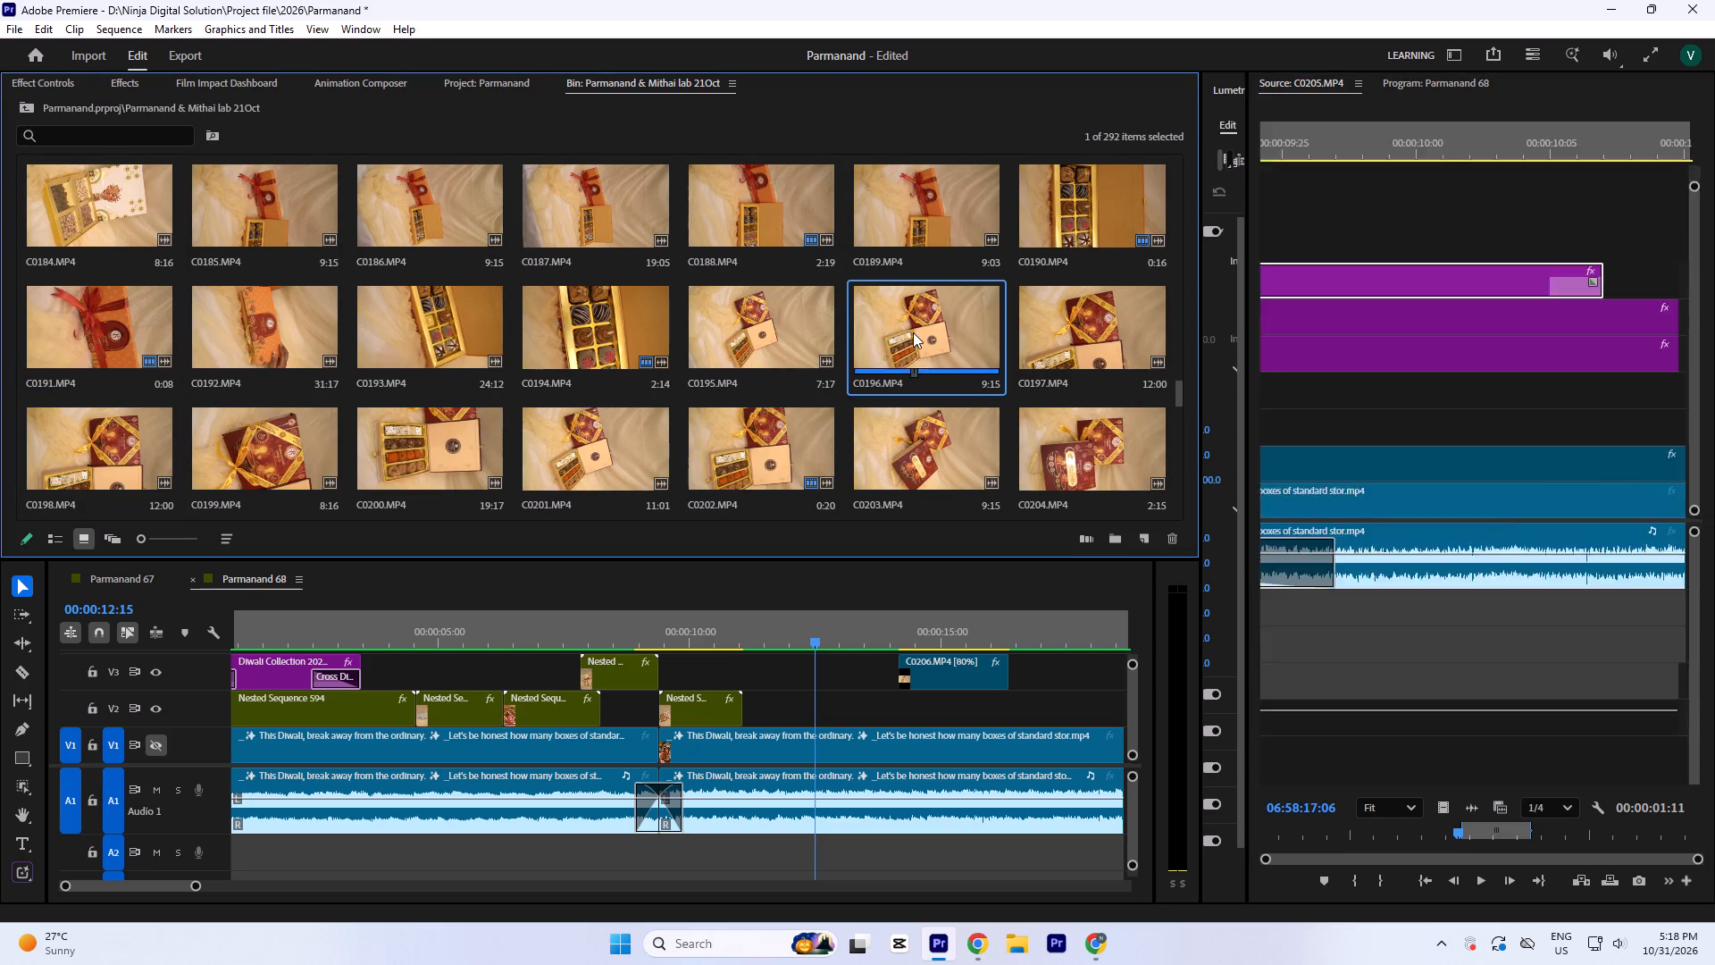
pyautogui.press('space')
pyautogui.doubleClick(1079, 315)
pyautogui.press('space')
pyautogui.moveTo(1444, 849); pyautogui.dragTo(1393, 851)
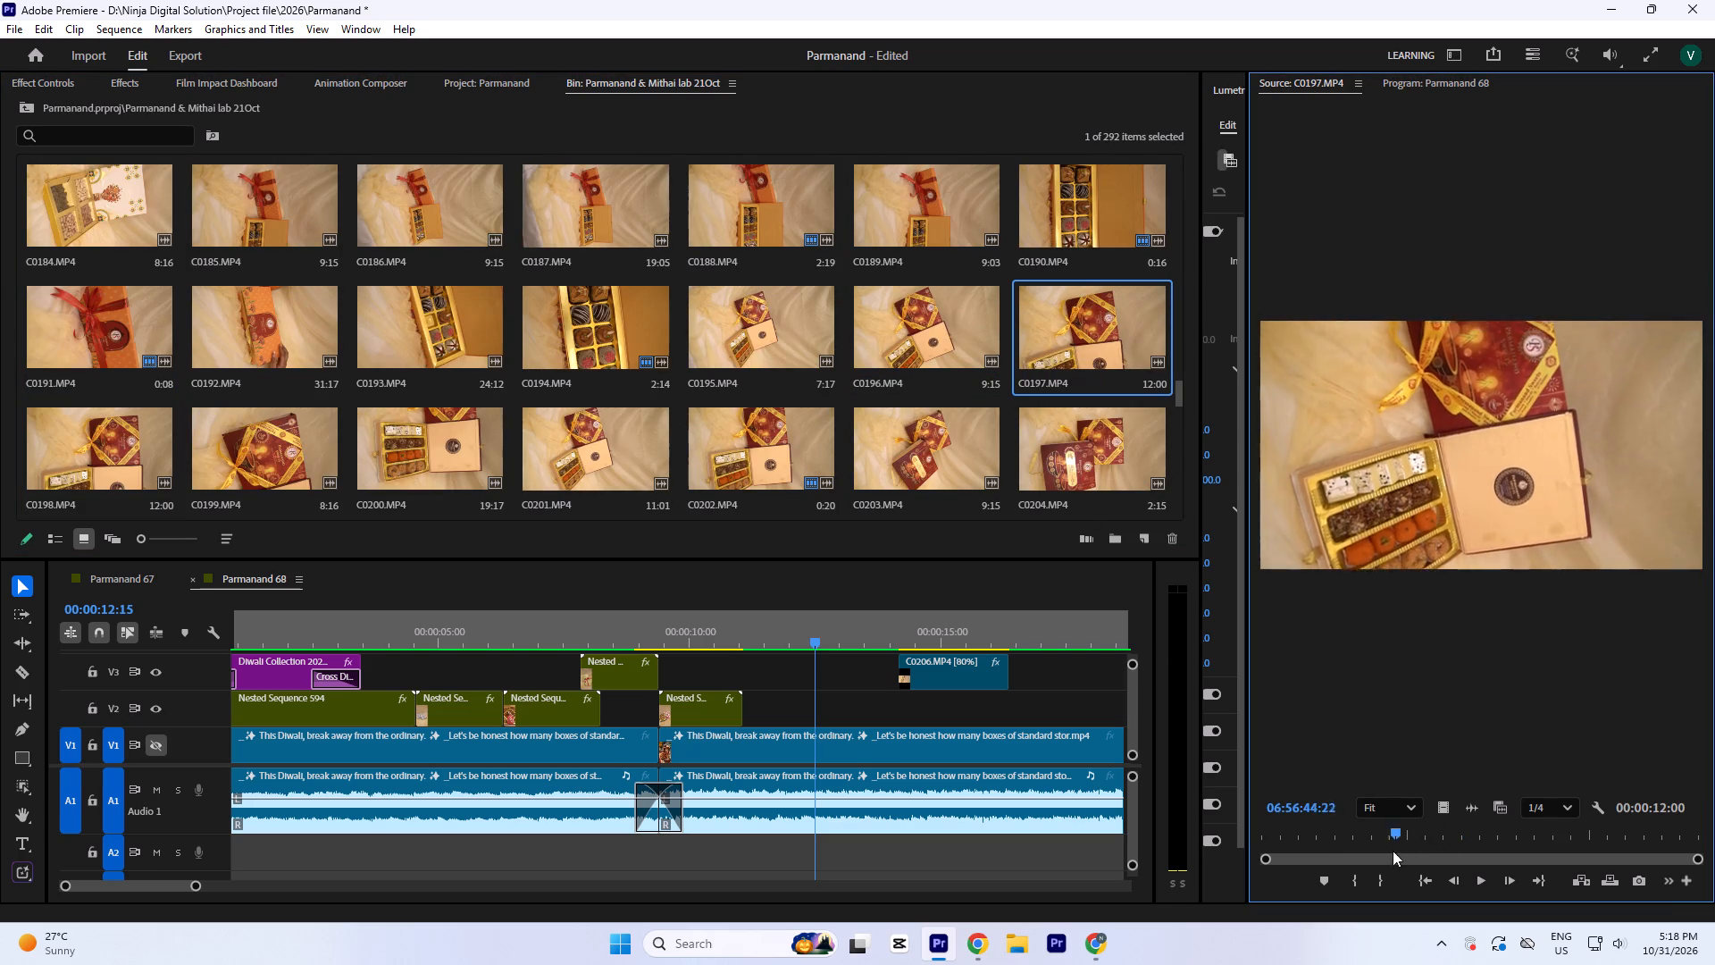
pyautogui.moveTo(1393, 851); pyautogui.dragTo(1426, 854)
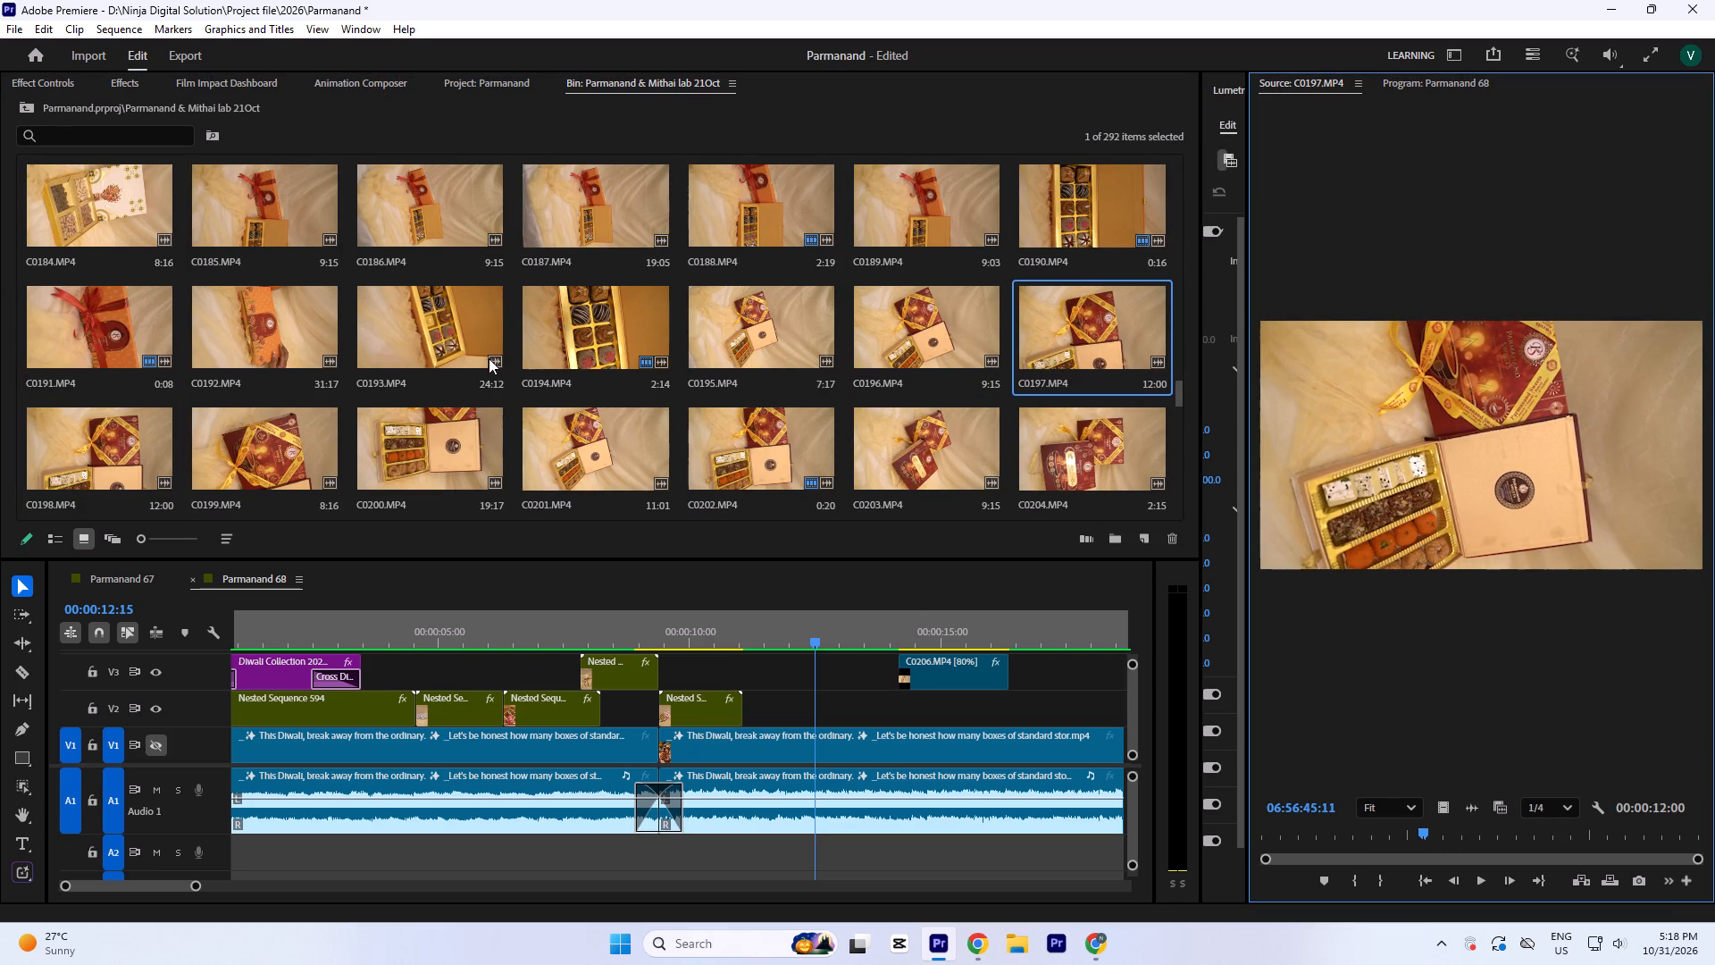
pyautogui.scroll(1, 481, 362)
pyautogui.doubleClick(96, 320)
pyautogui.press('space')
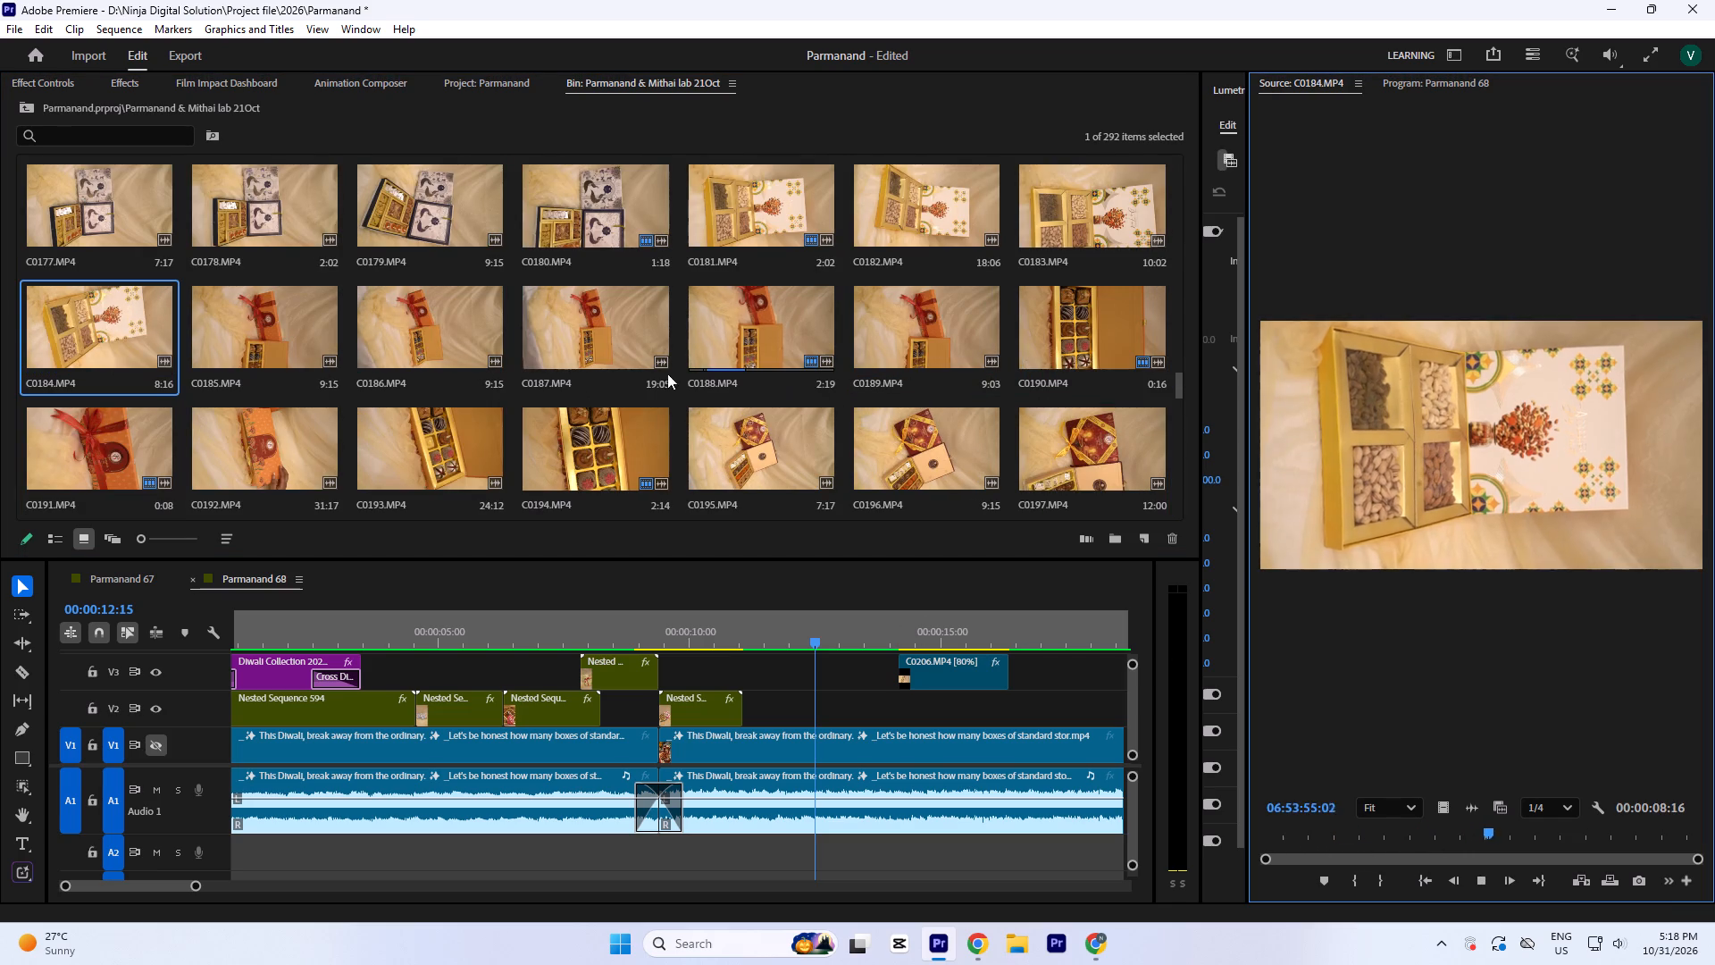
pyautogui.scroll(1, 650, 362)
pyautogui.scroll(1, 369, 348)
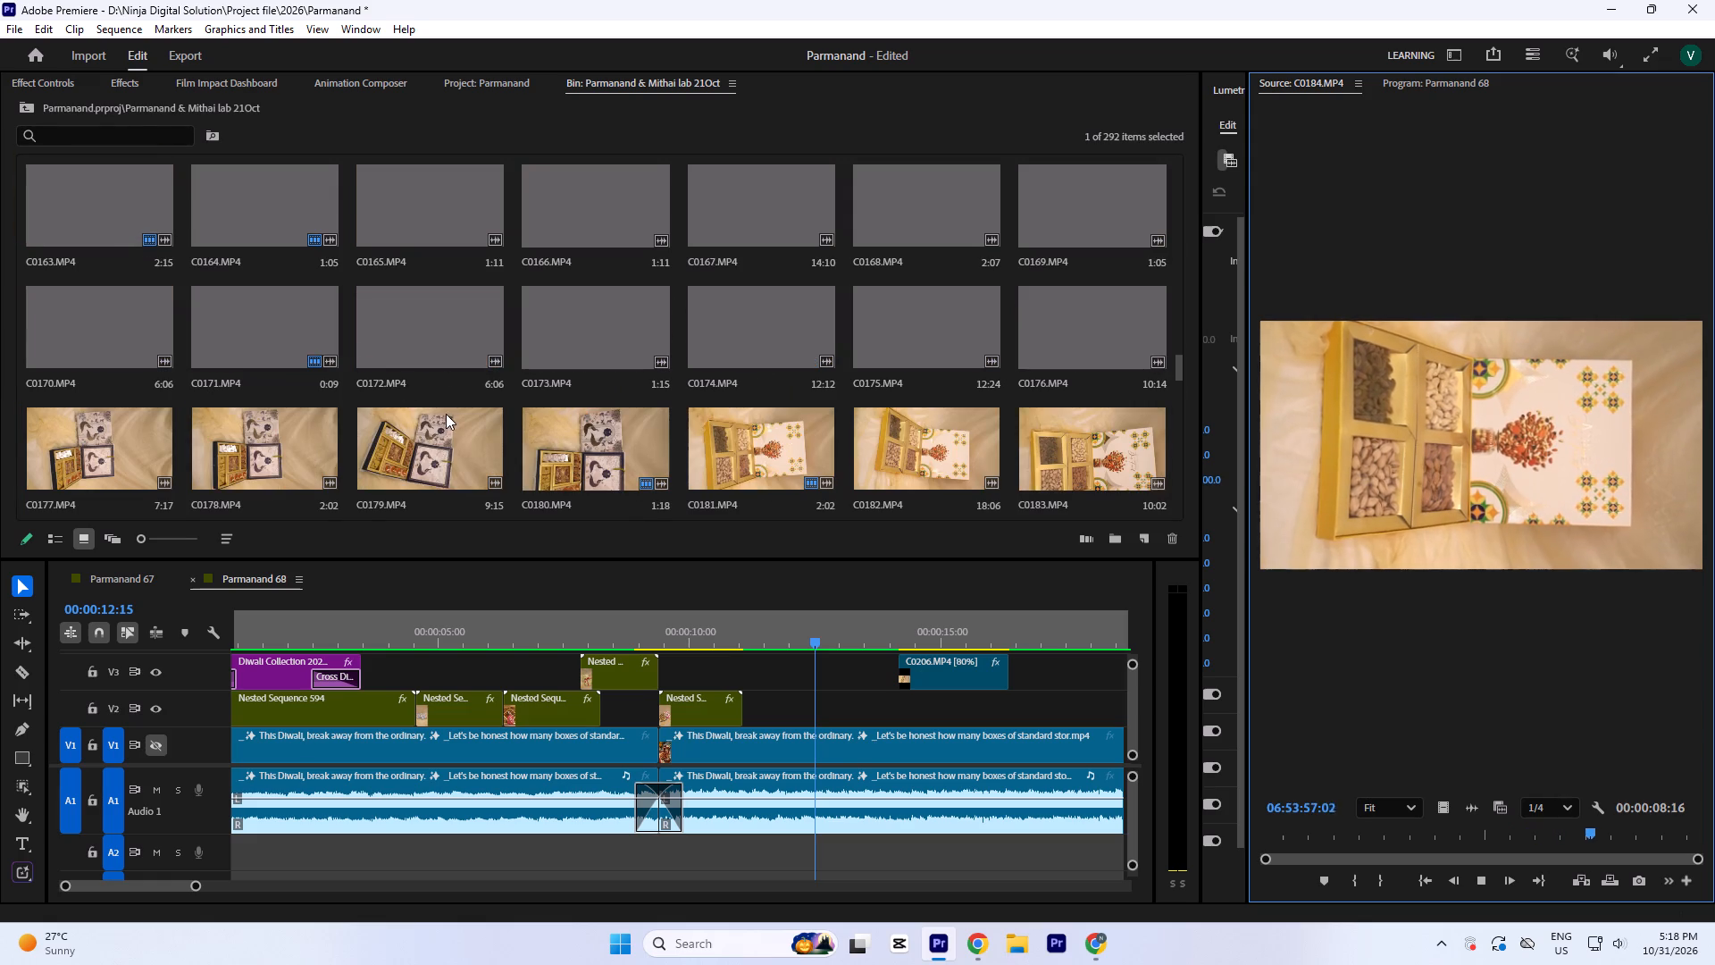
# Play the Parmanand 68 sequence from the beginning, skipping ahead to C0206.MP4, to review the current cut.
pyautogui.click(701, 632)
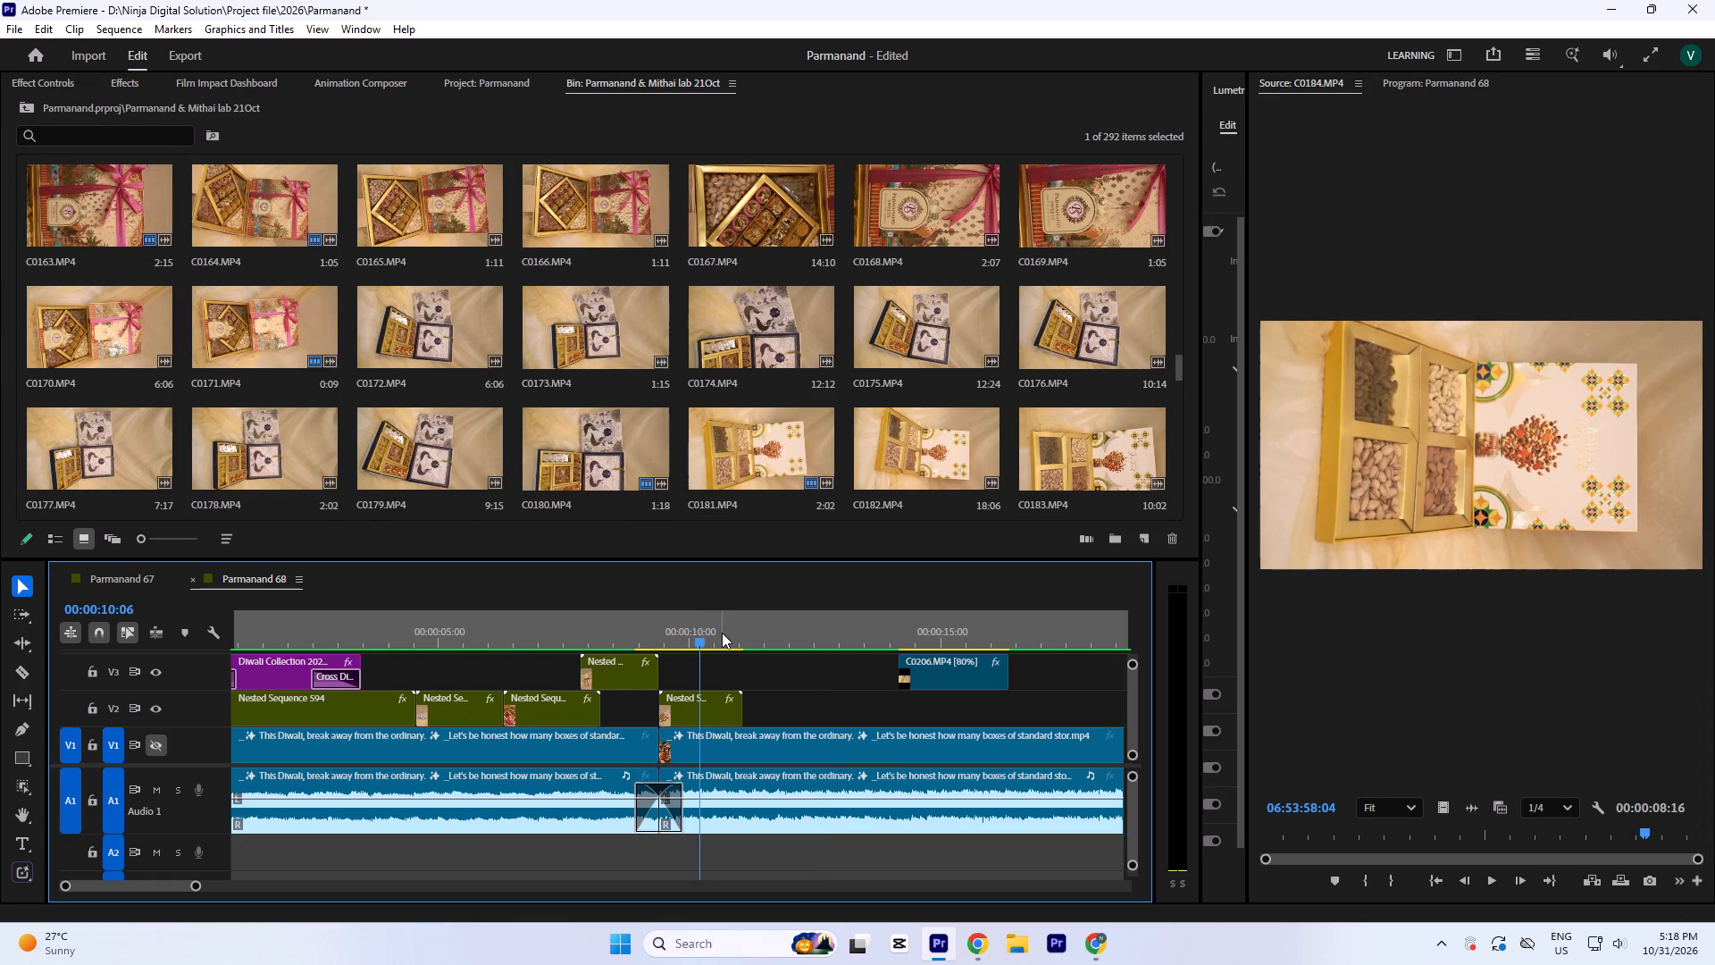
pyautogui.click(624, 625)
pyautogui.click(698, 642)
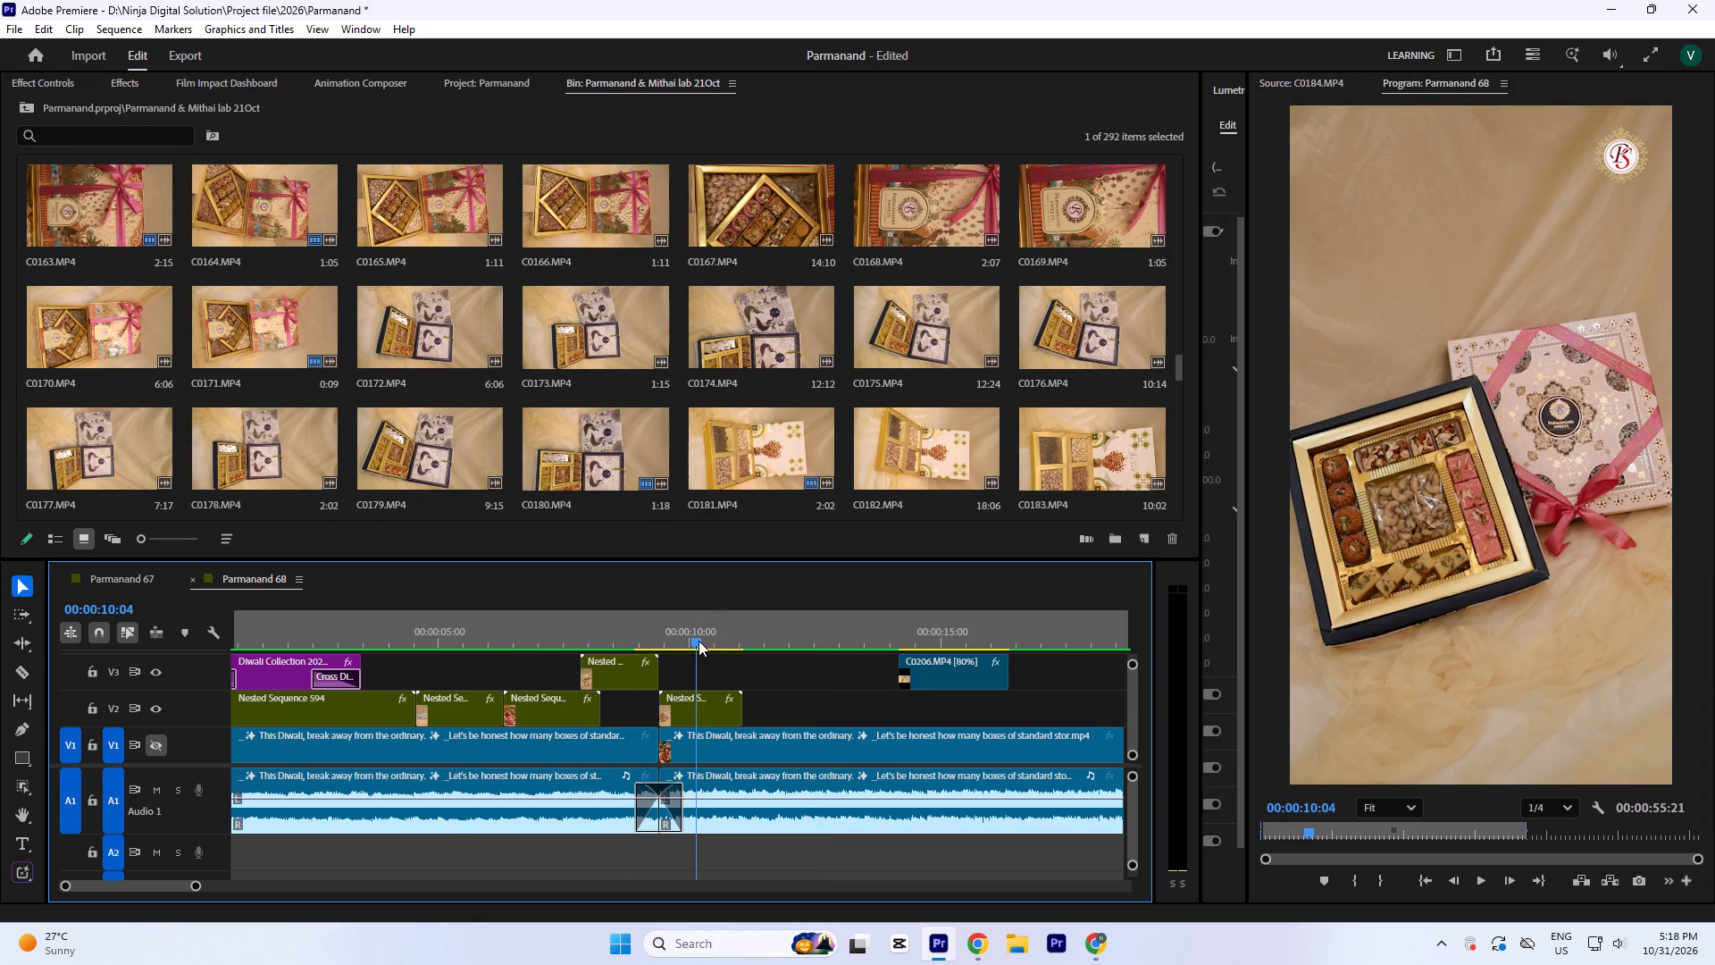
pyautogui.moveTo(714, 625); pyautogui.dragTo(0, 685)
pyautogui.press('Return')
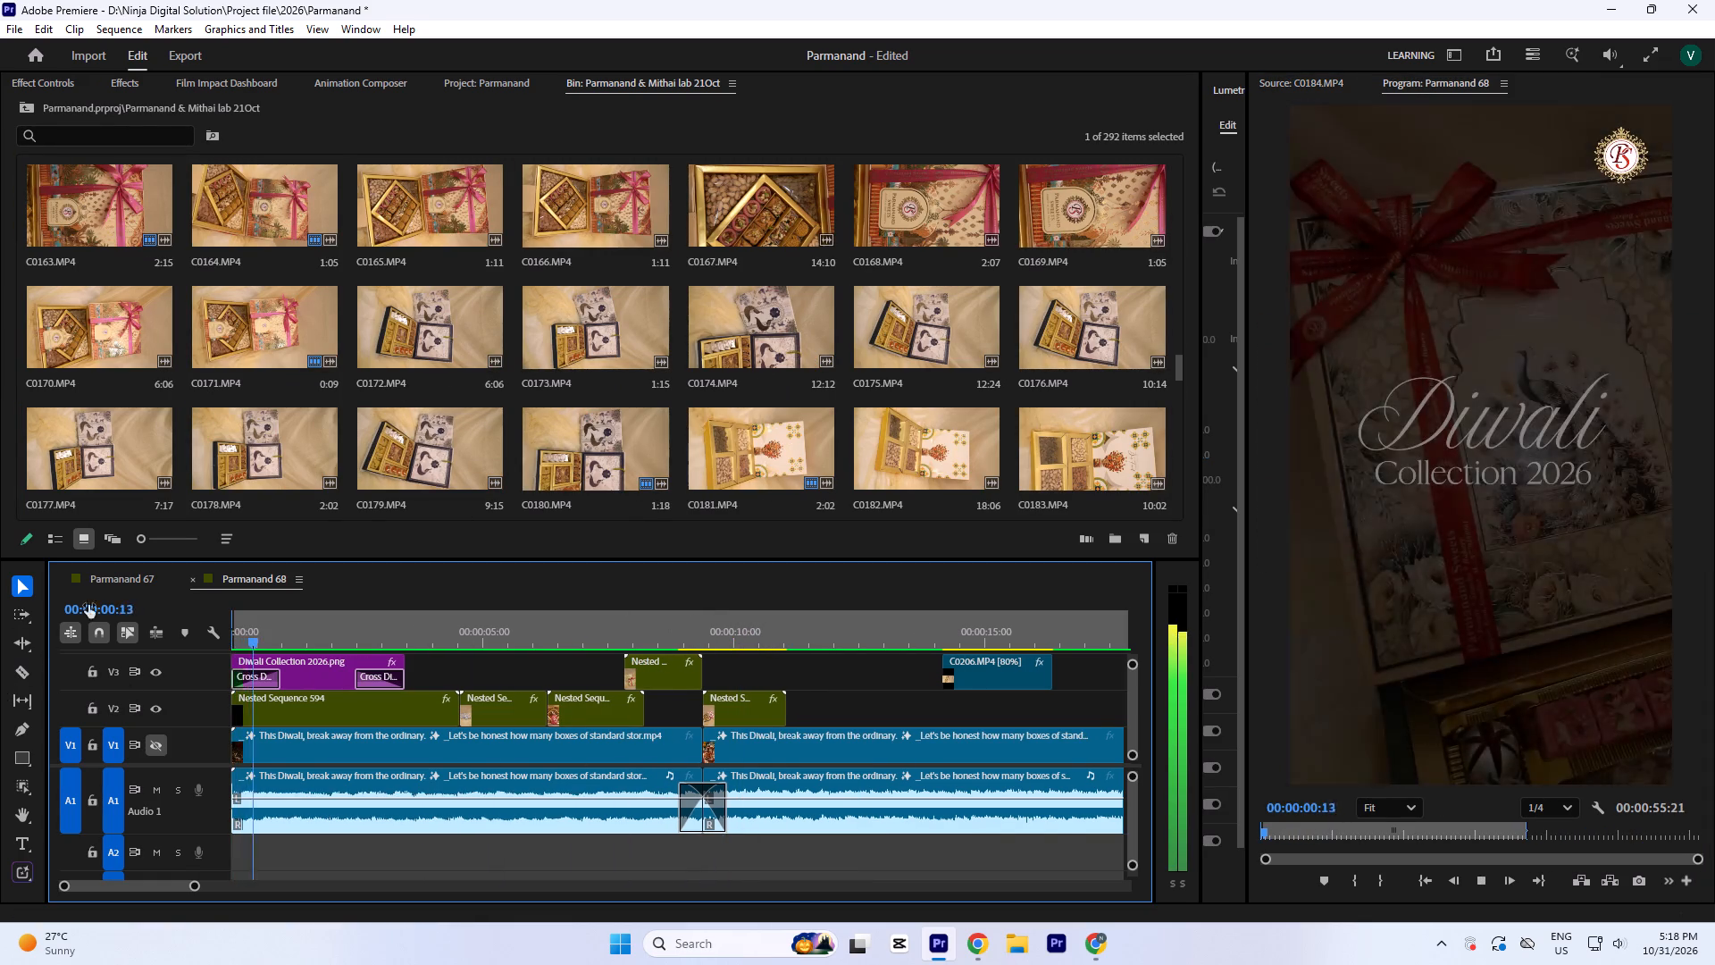
pyautogui.press('-')
pyautogui.press('-')
pyautogui.press('=')
pyautogui.press('=')
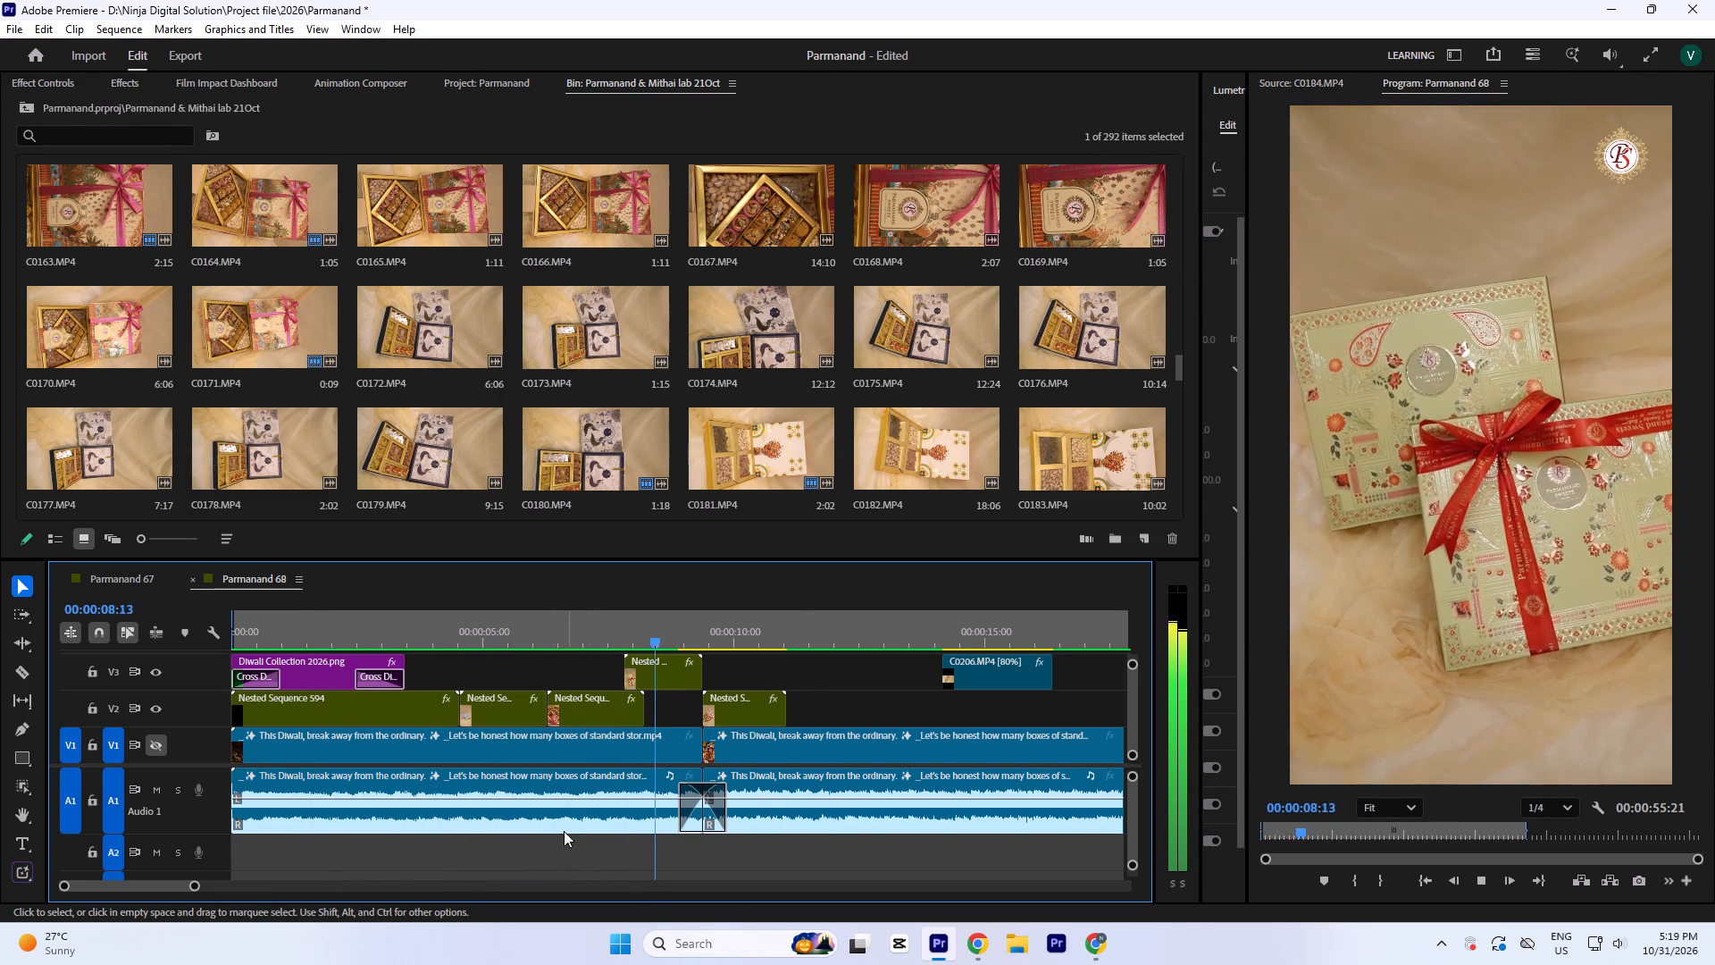
pyautogui.press('-')
pyautogui.press('=')
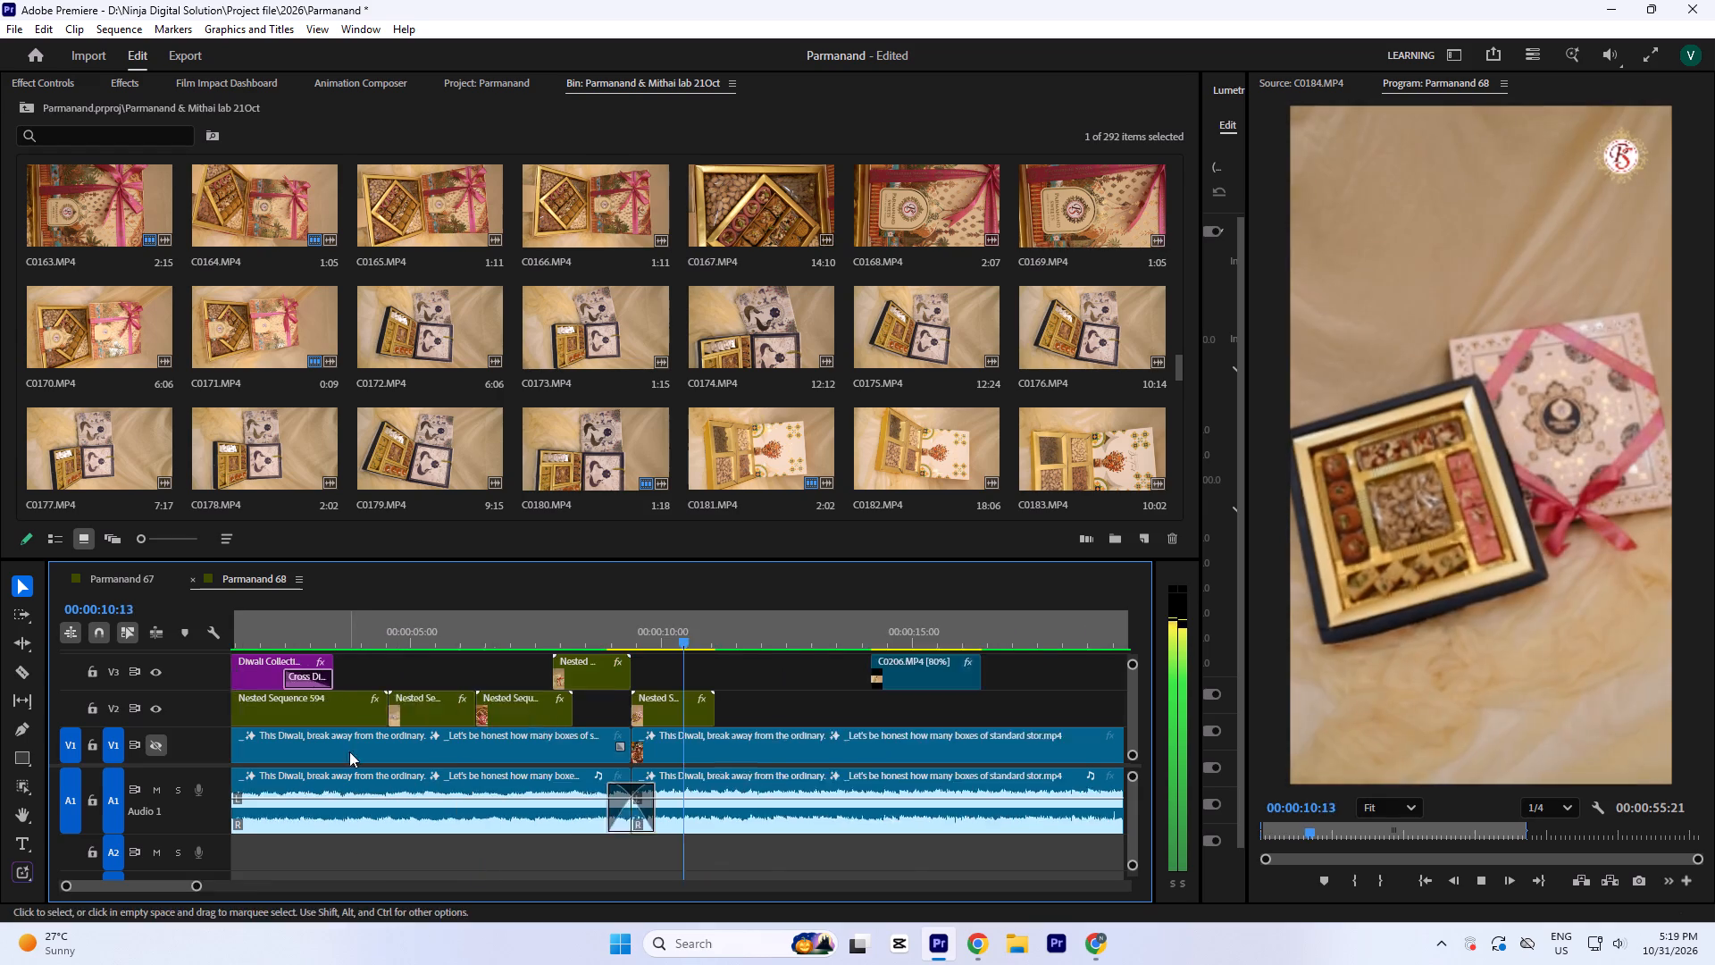
pyautogui.press('=')
pyautogui.press('-')
pyautogui.click(856, 625)
pyautogui.press('space')
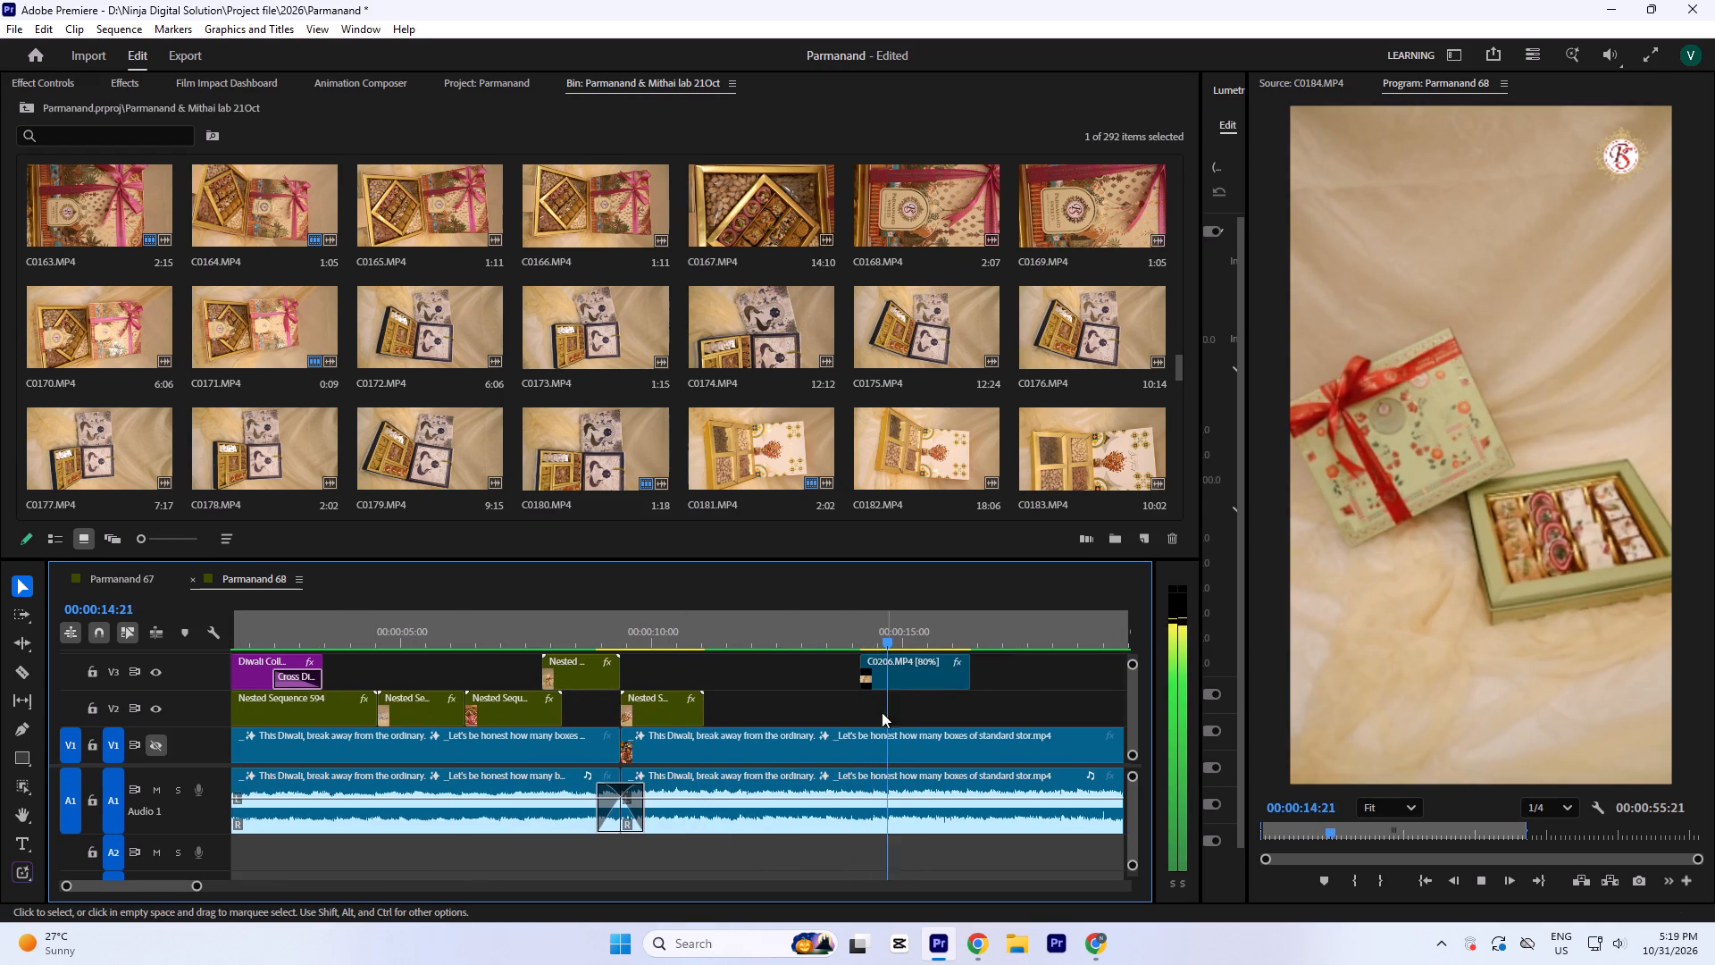
pyautogui.press('space')
# Browse further down the footage bin and scrub through the purple sweet box clip C0269.MP4.
pyautogui.scroll(-14, 693, 367)
pyautogui.scroll(-1, 867, 432)
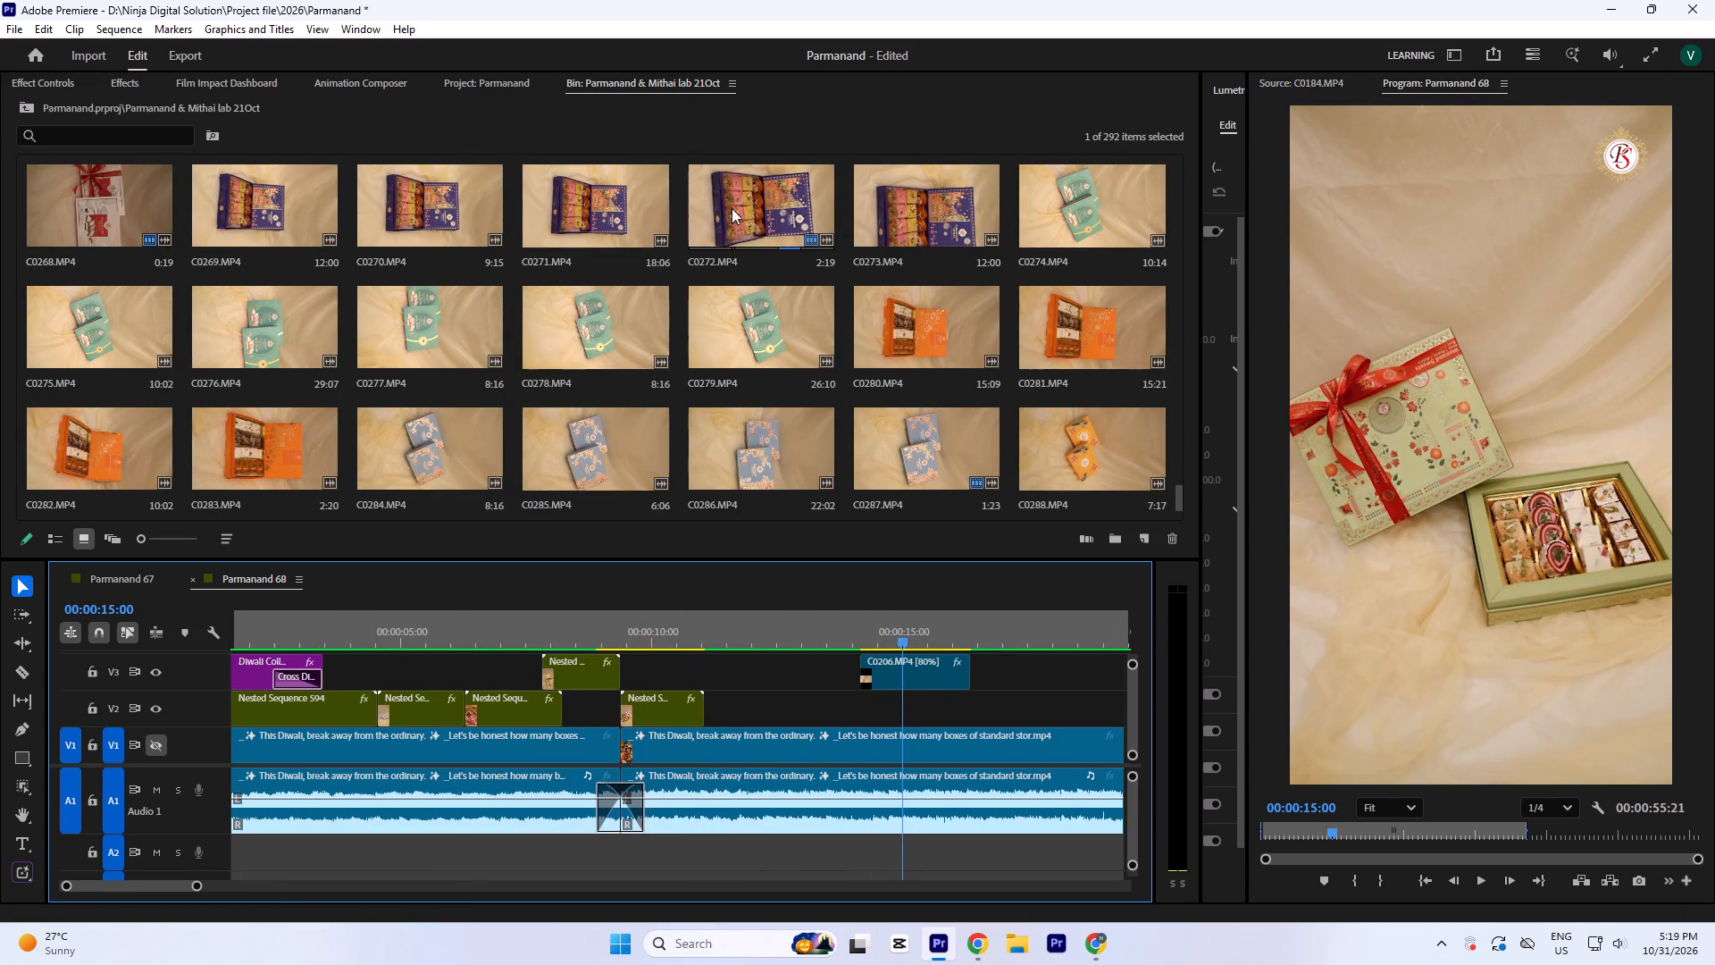
pyautogui.tripleClick(279, 218)
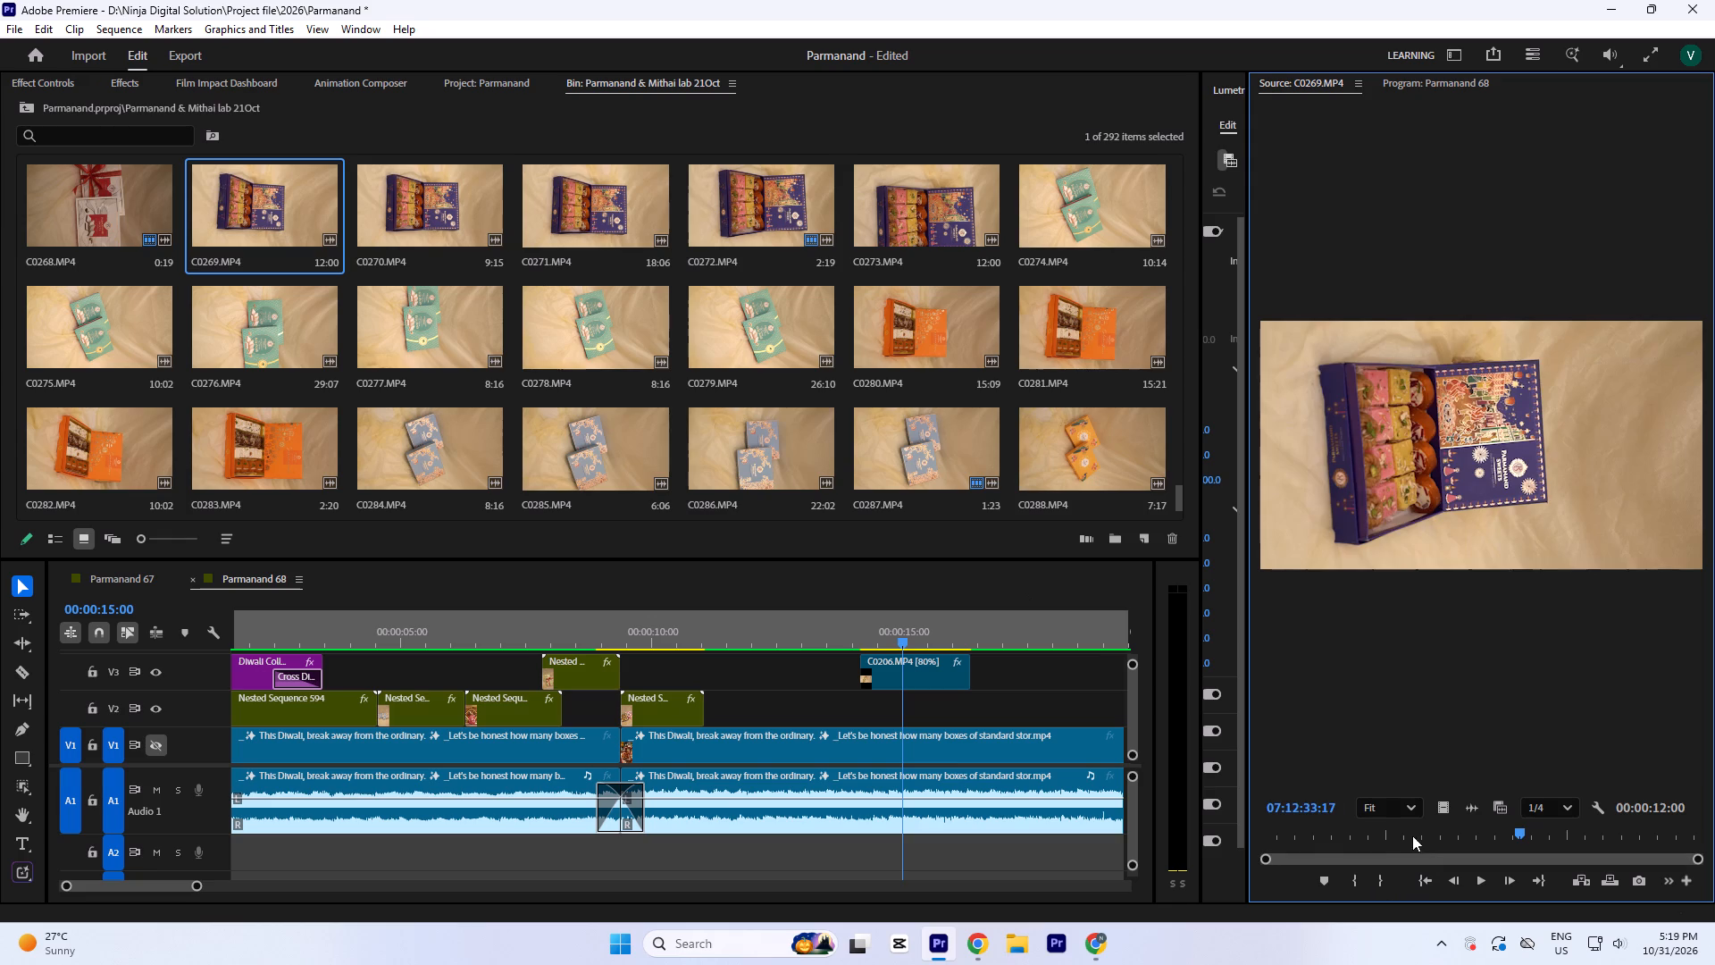
pyautogui.moveTo(1409, 835); pyautogui.dragTo(1323, 843)
# Save the Parmanand project.
pyautogui.hotkey('ctrl', 's')
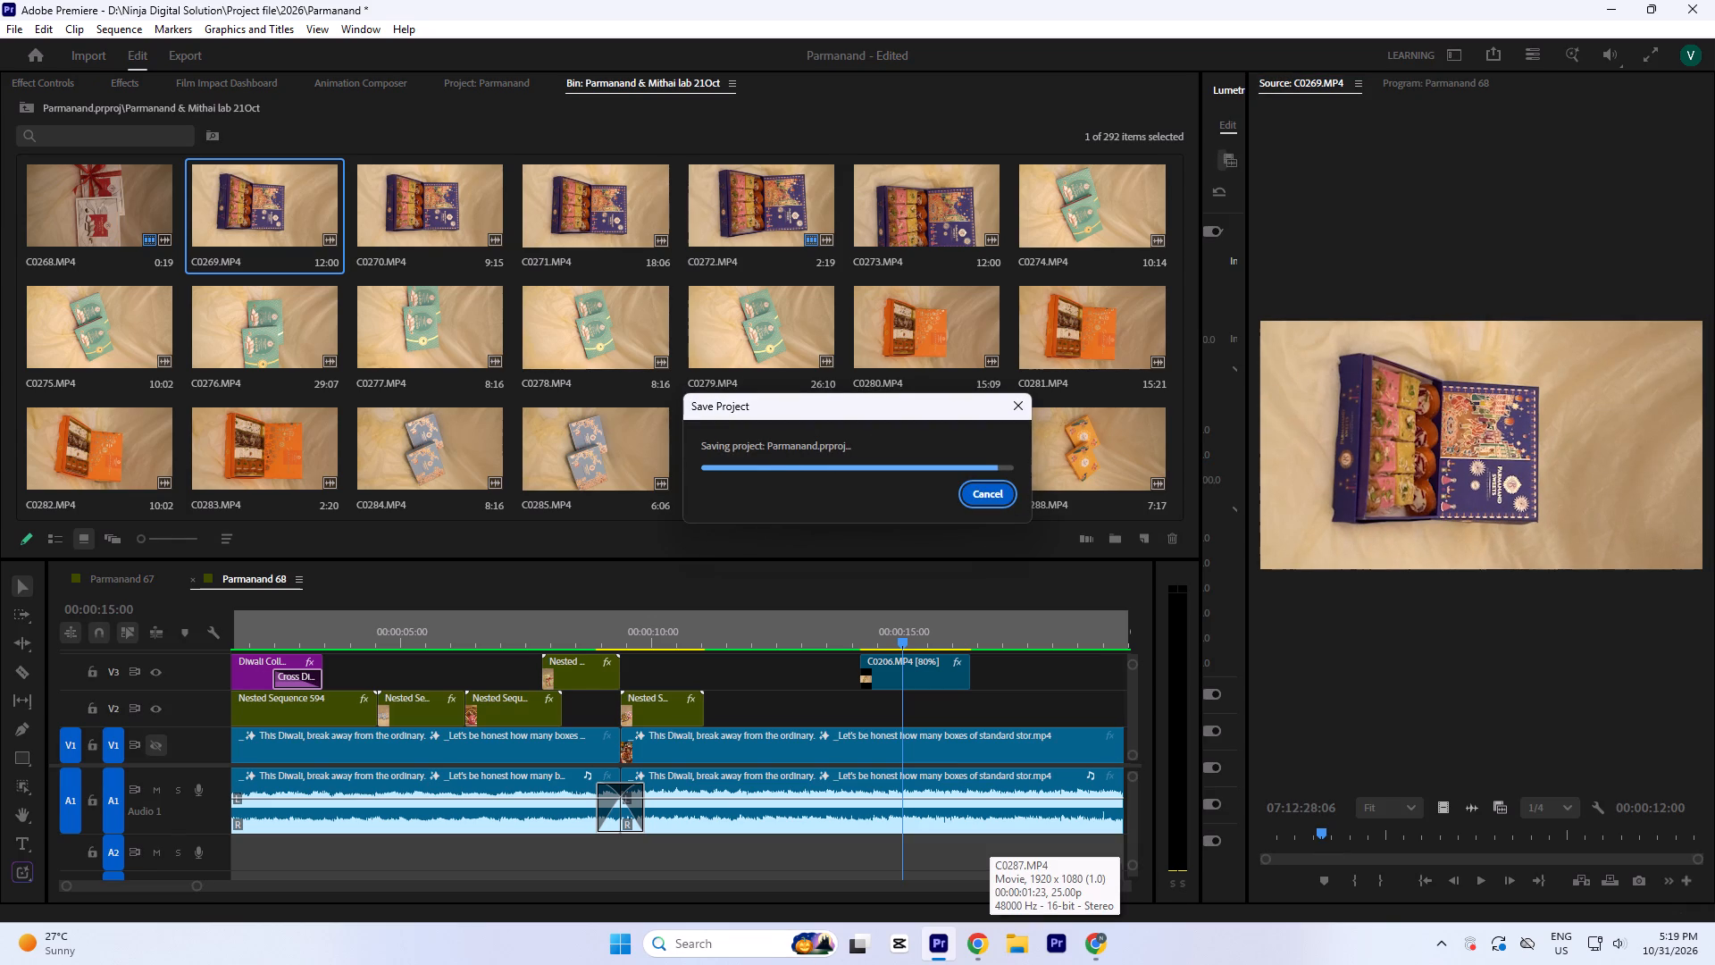
# Search Windows for "ku" and launch the Kuro app.
pyautogui.click(723, 953)
pyautogui.write('ku')
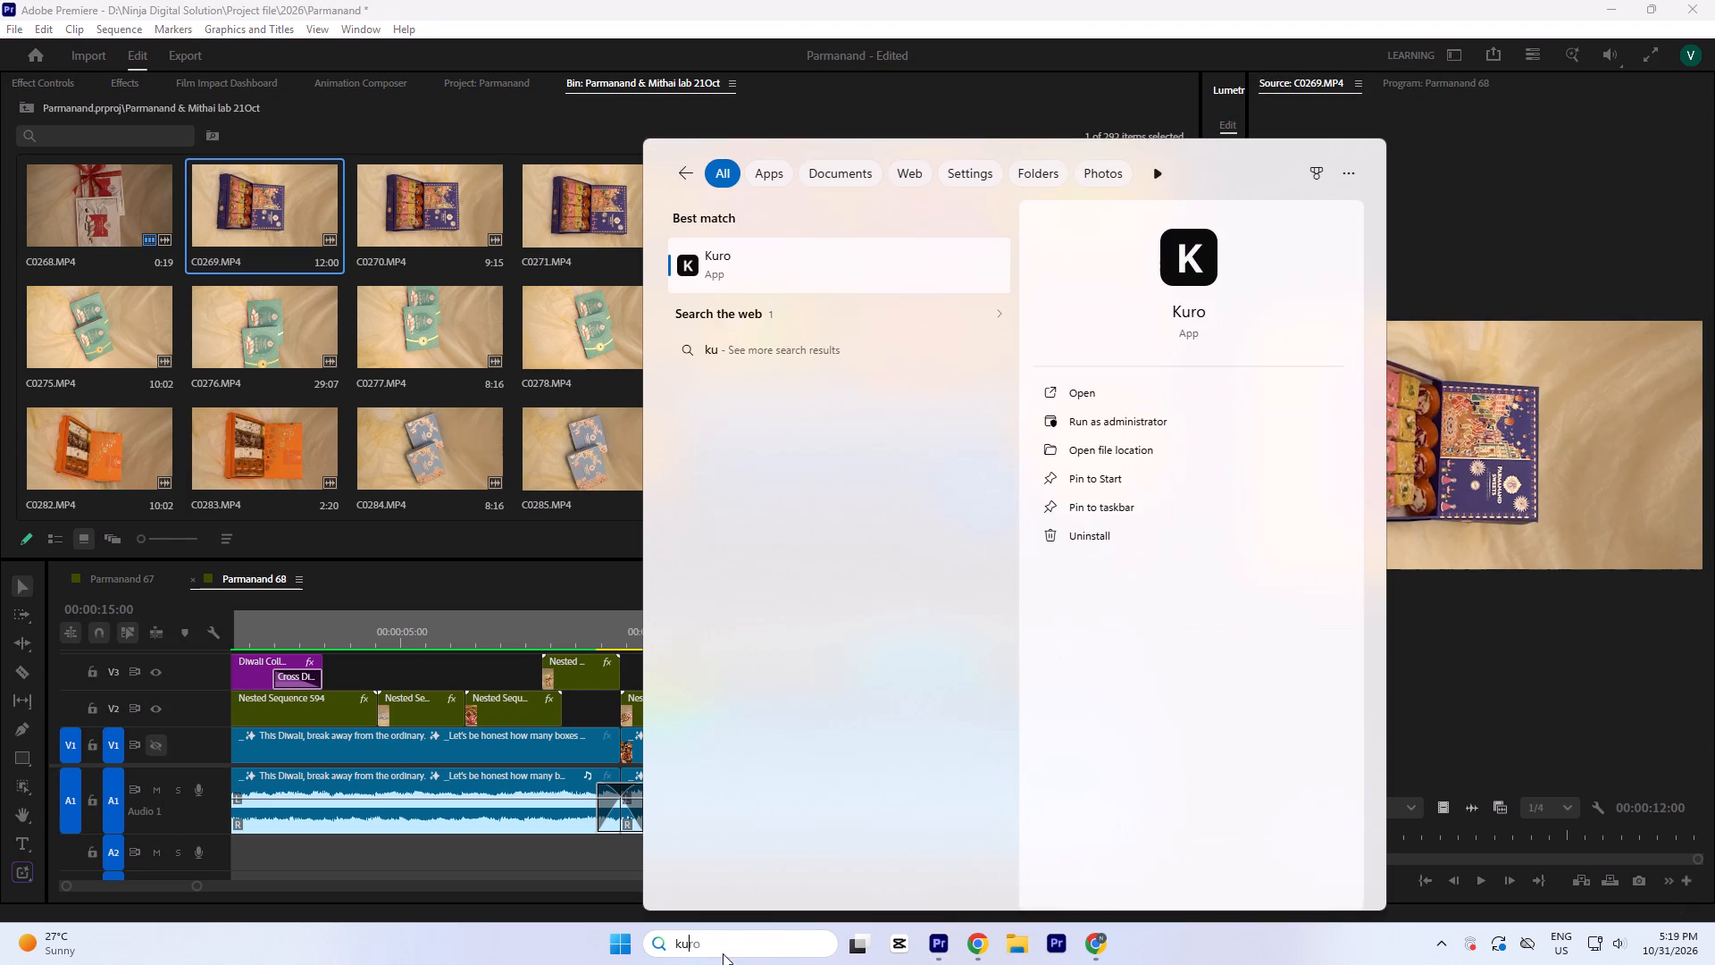
pyautogui.click(866, 283)
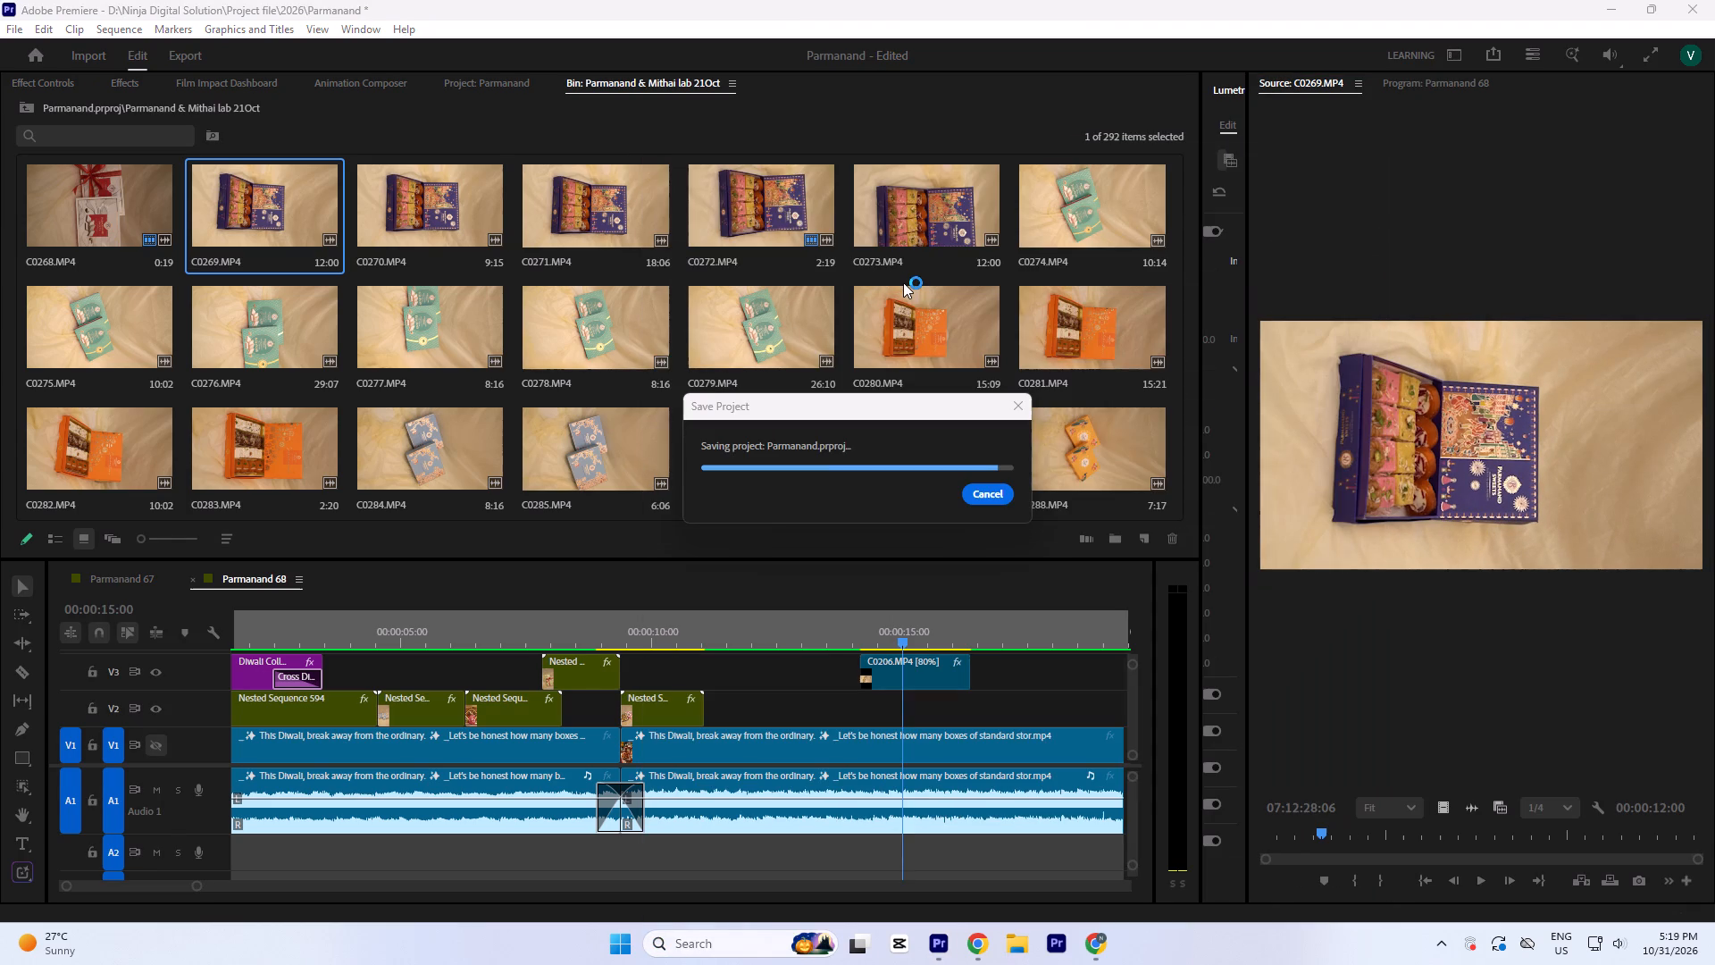
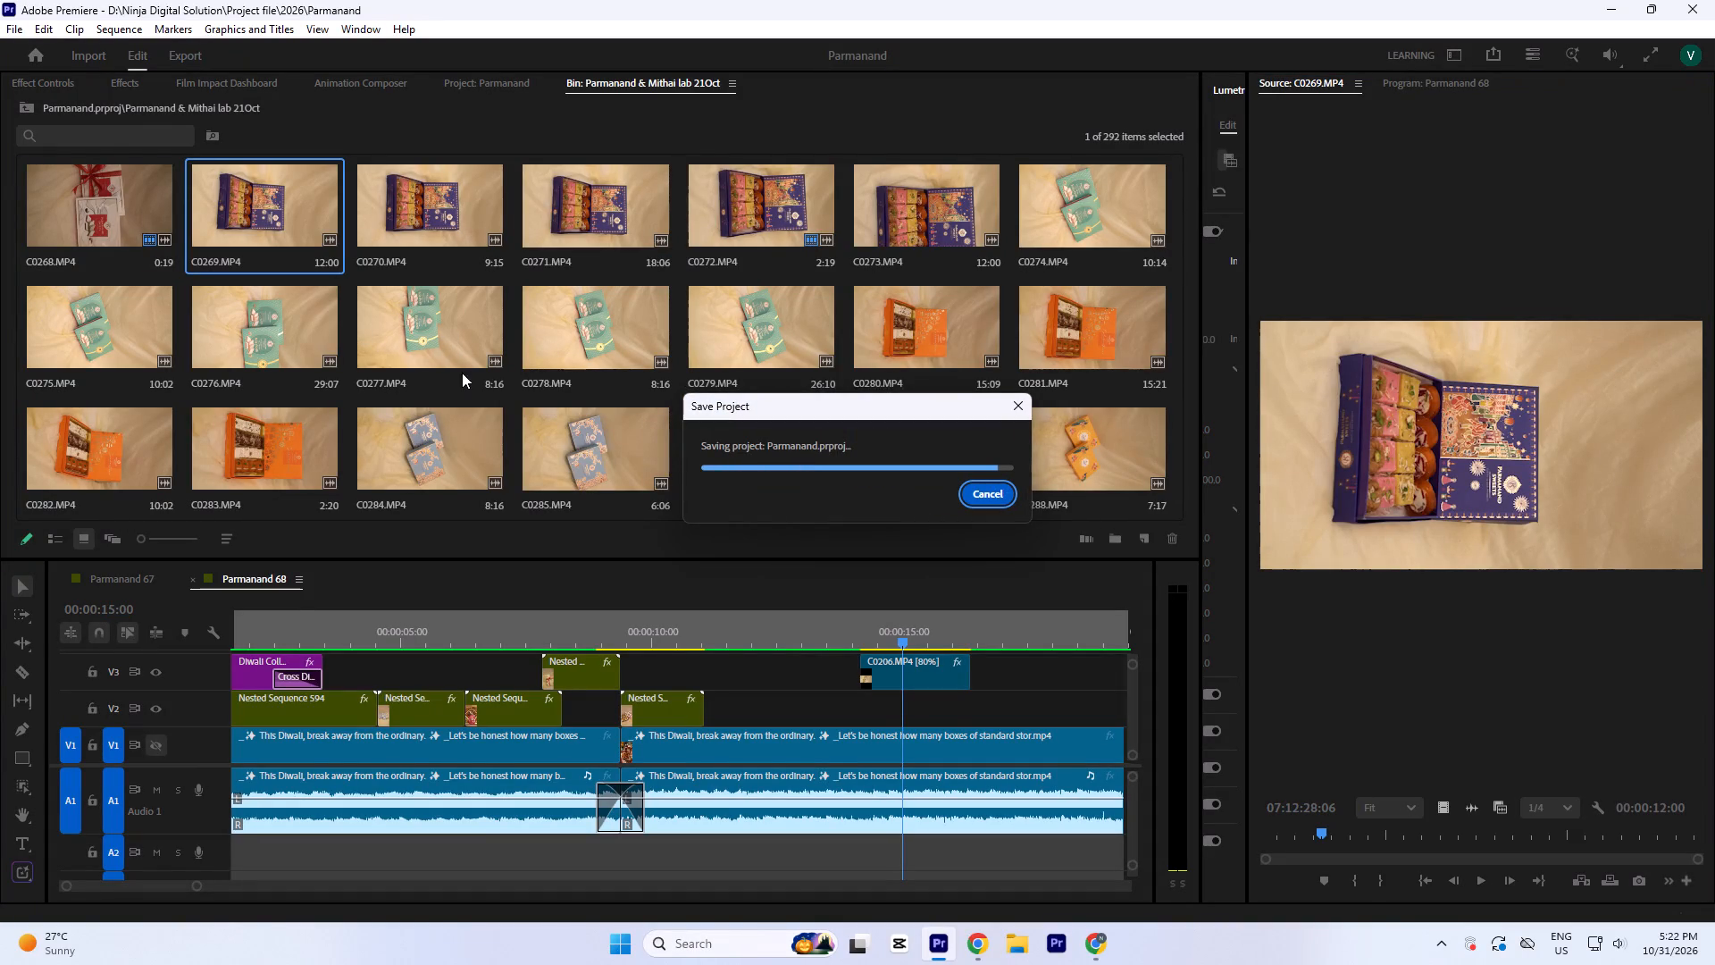
# Play the Parmanand 68 sequence from about 10 seconds and preview the blue sweet box clip C0285.MP4.
pyautogui.click(658, 634)
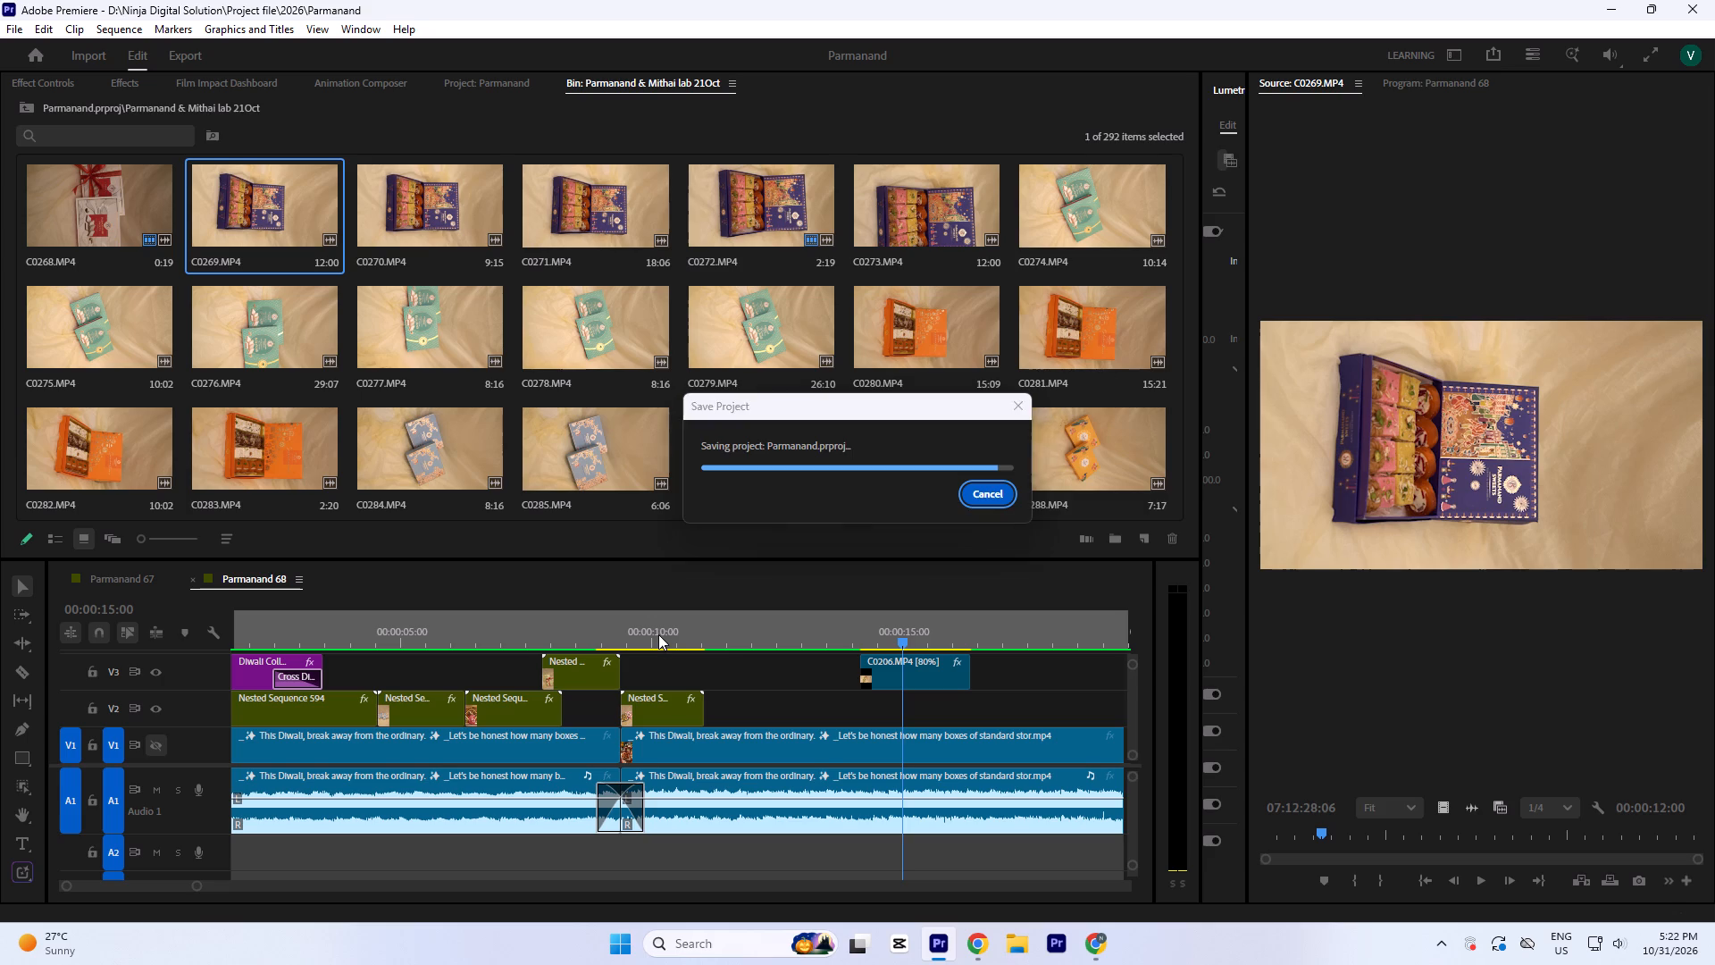
pyautogui.click(664, 641)
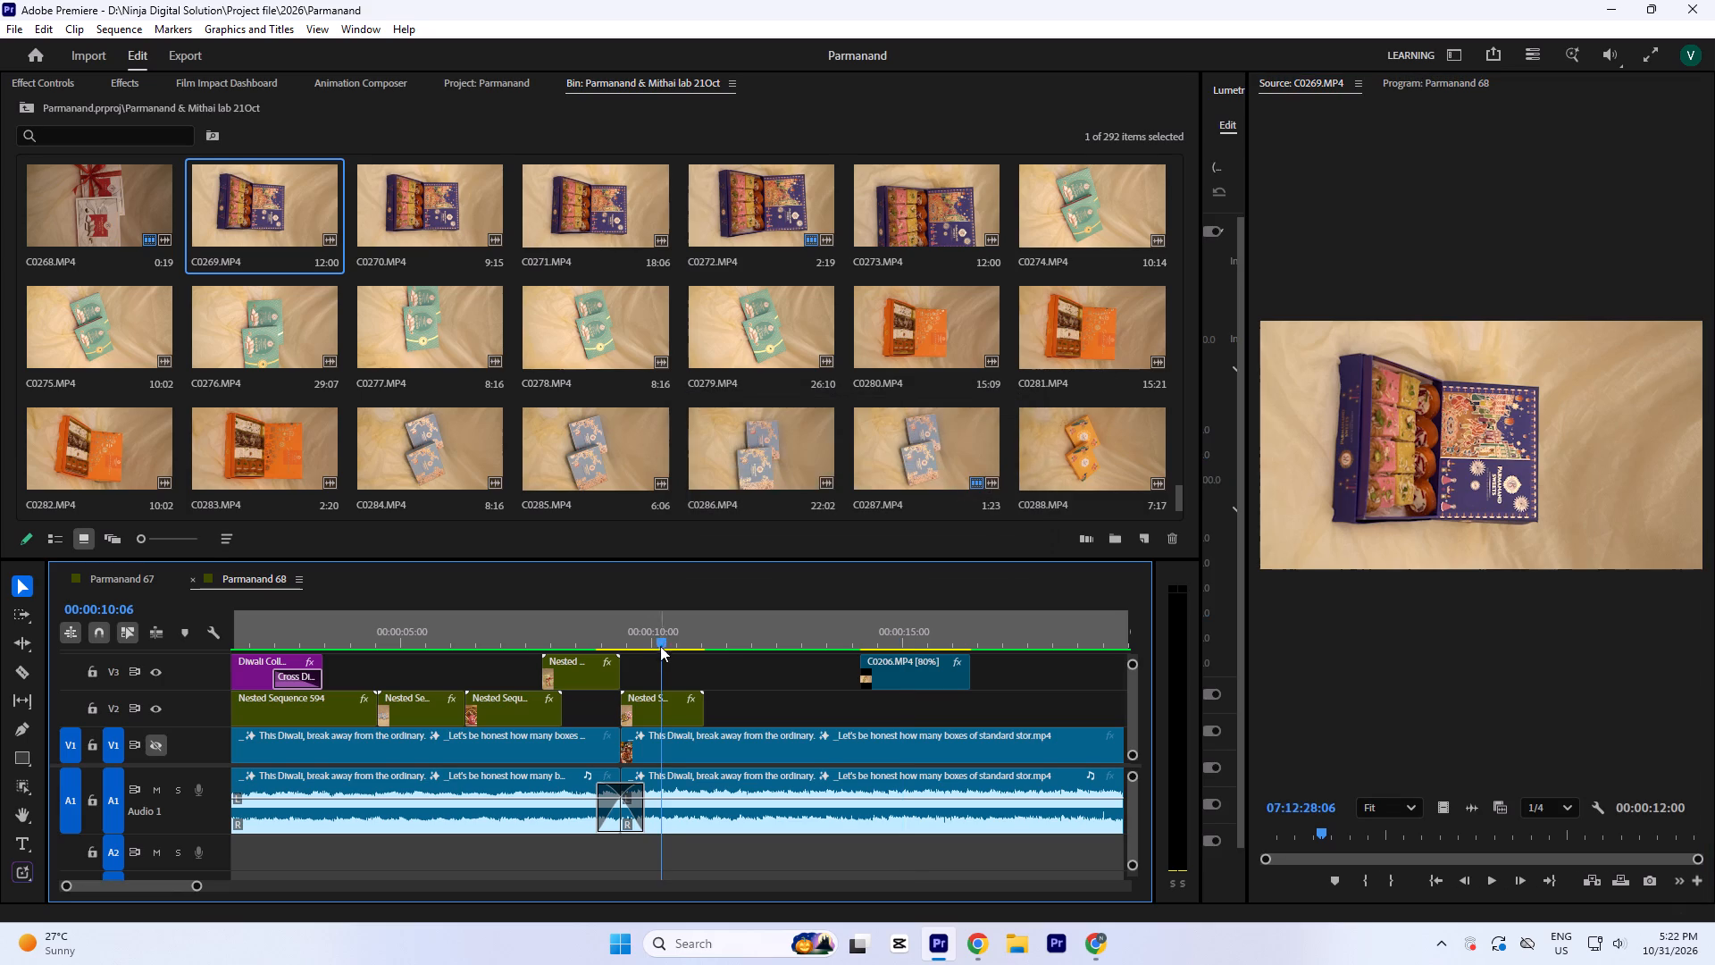
pyautogui.press('space')
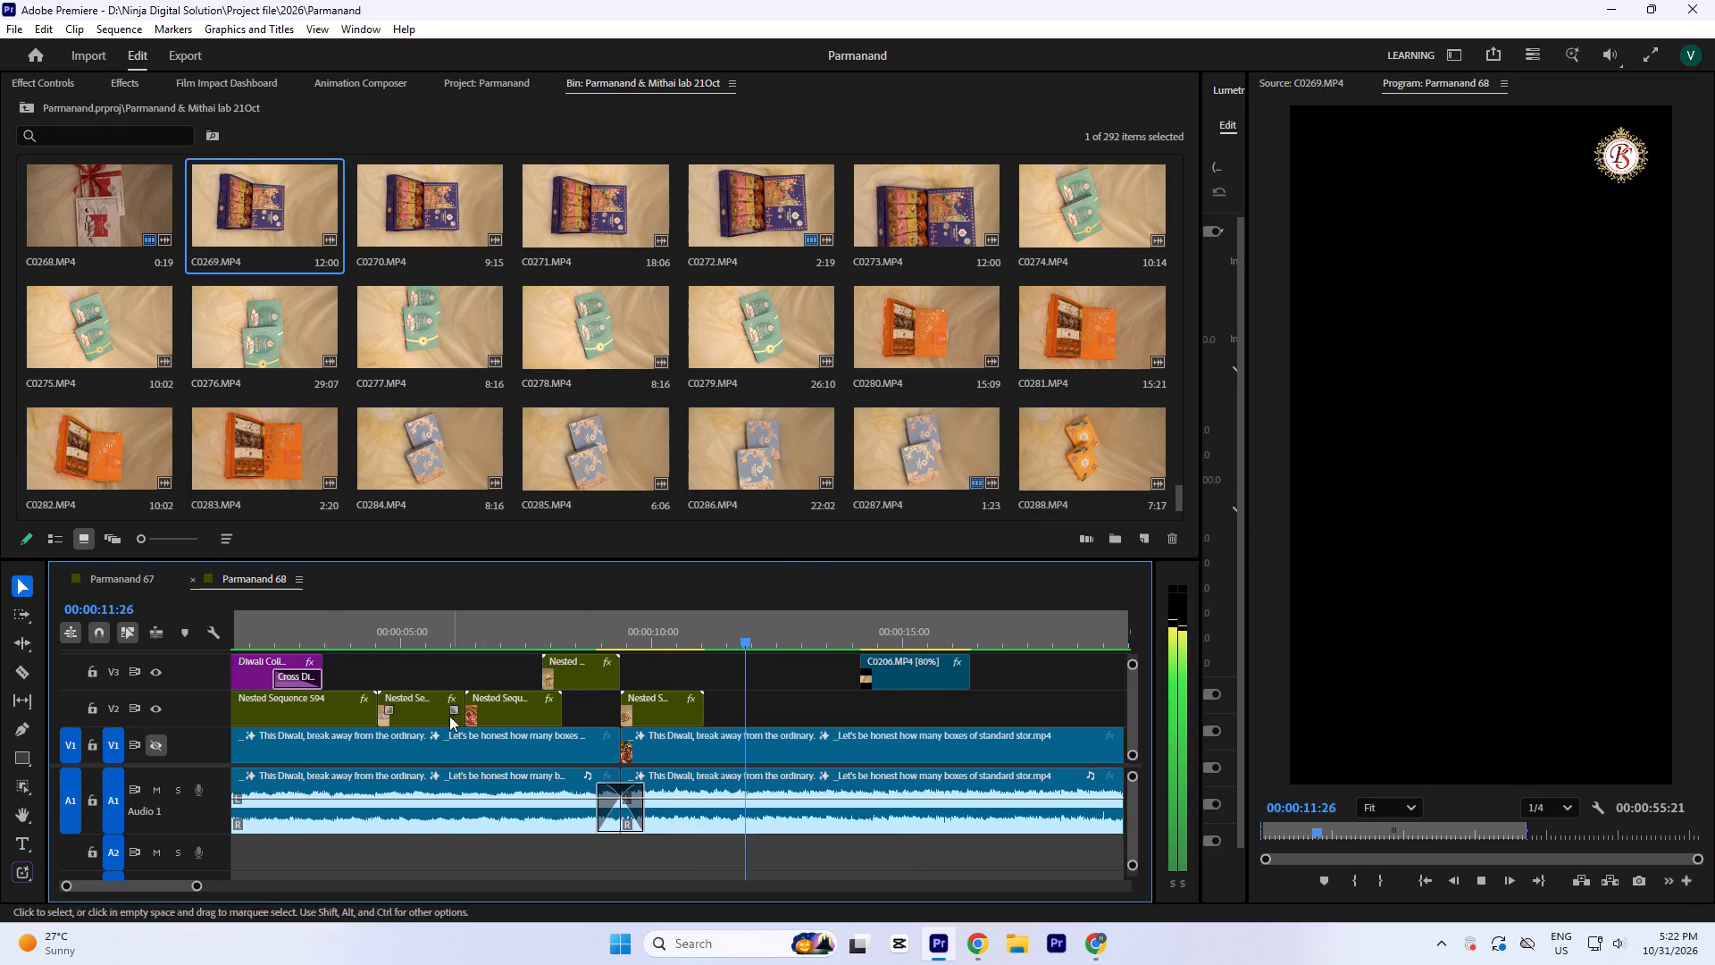
pyautogui.press('space')
pyautogui.doubleClick(590, 449)
pyautogui.press('space')
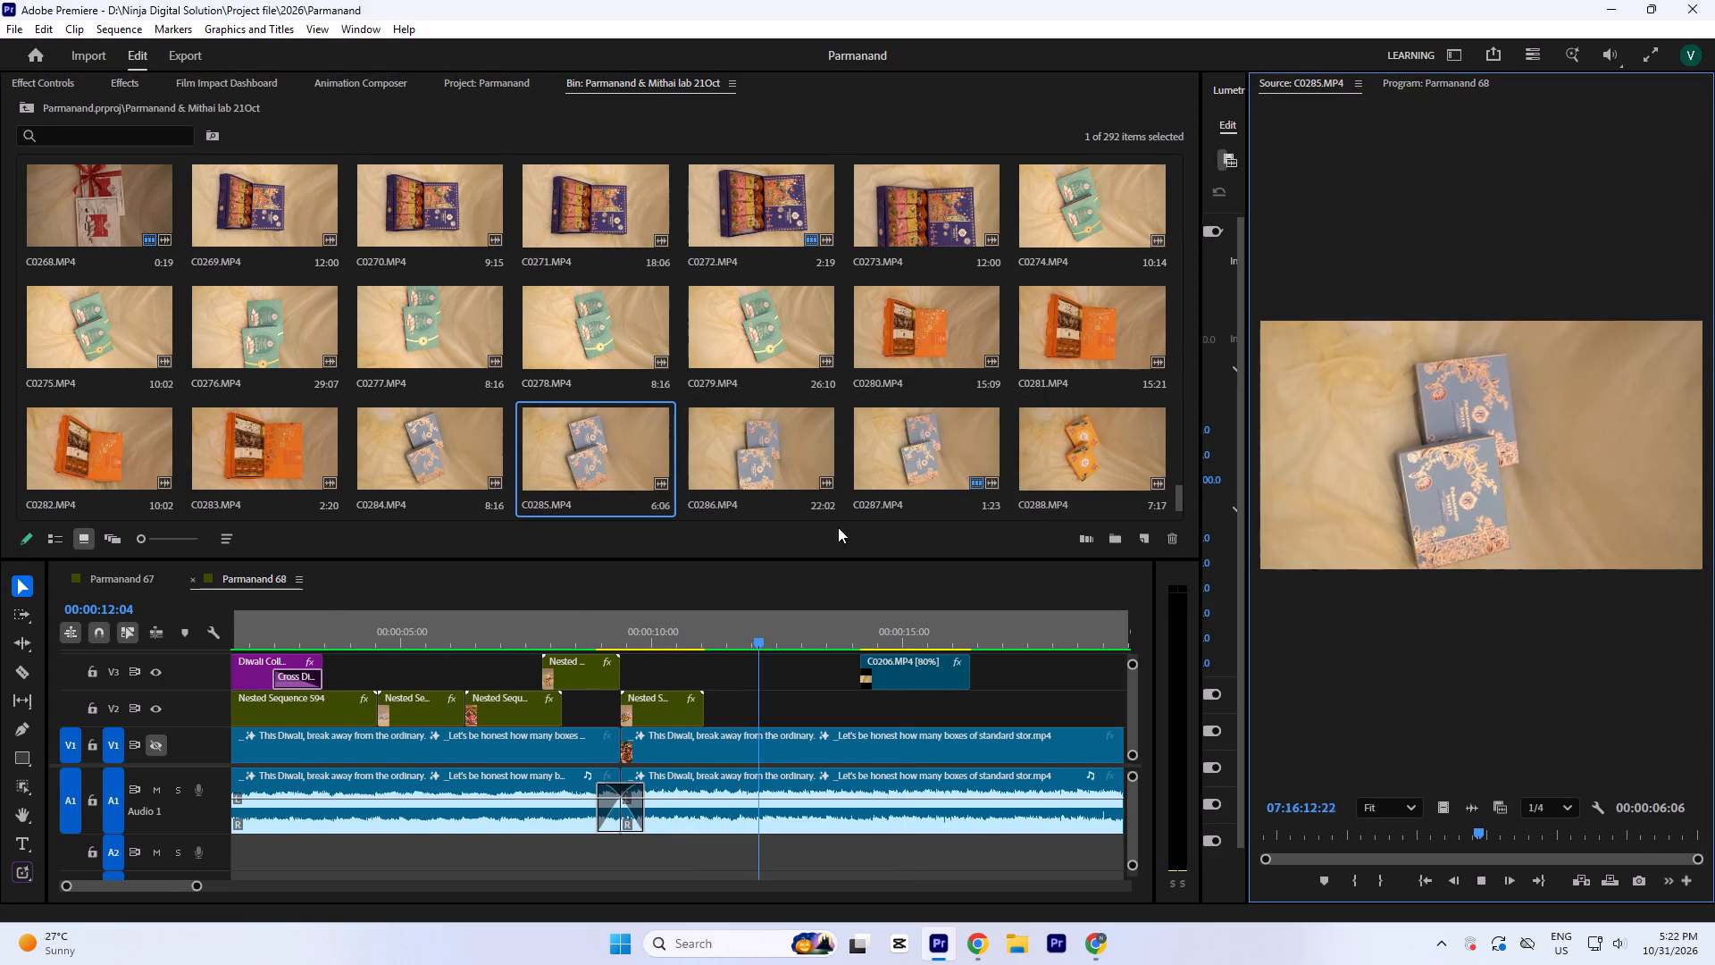
pyautogui.scroll(1, 903, 445)
pyautogui.scroll(-1, 989, 438)
# Mark a 1:09 range of the orange box clip C0288.MP4 and place it on V3 right after the last nested sequence.
pyautogui.doubleClick(1054, 437)
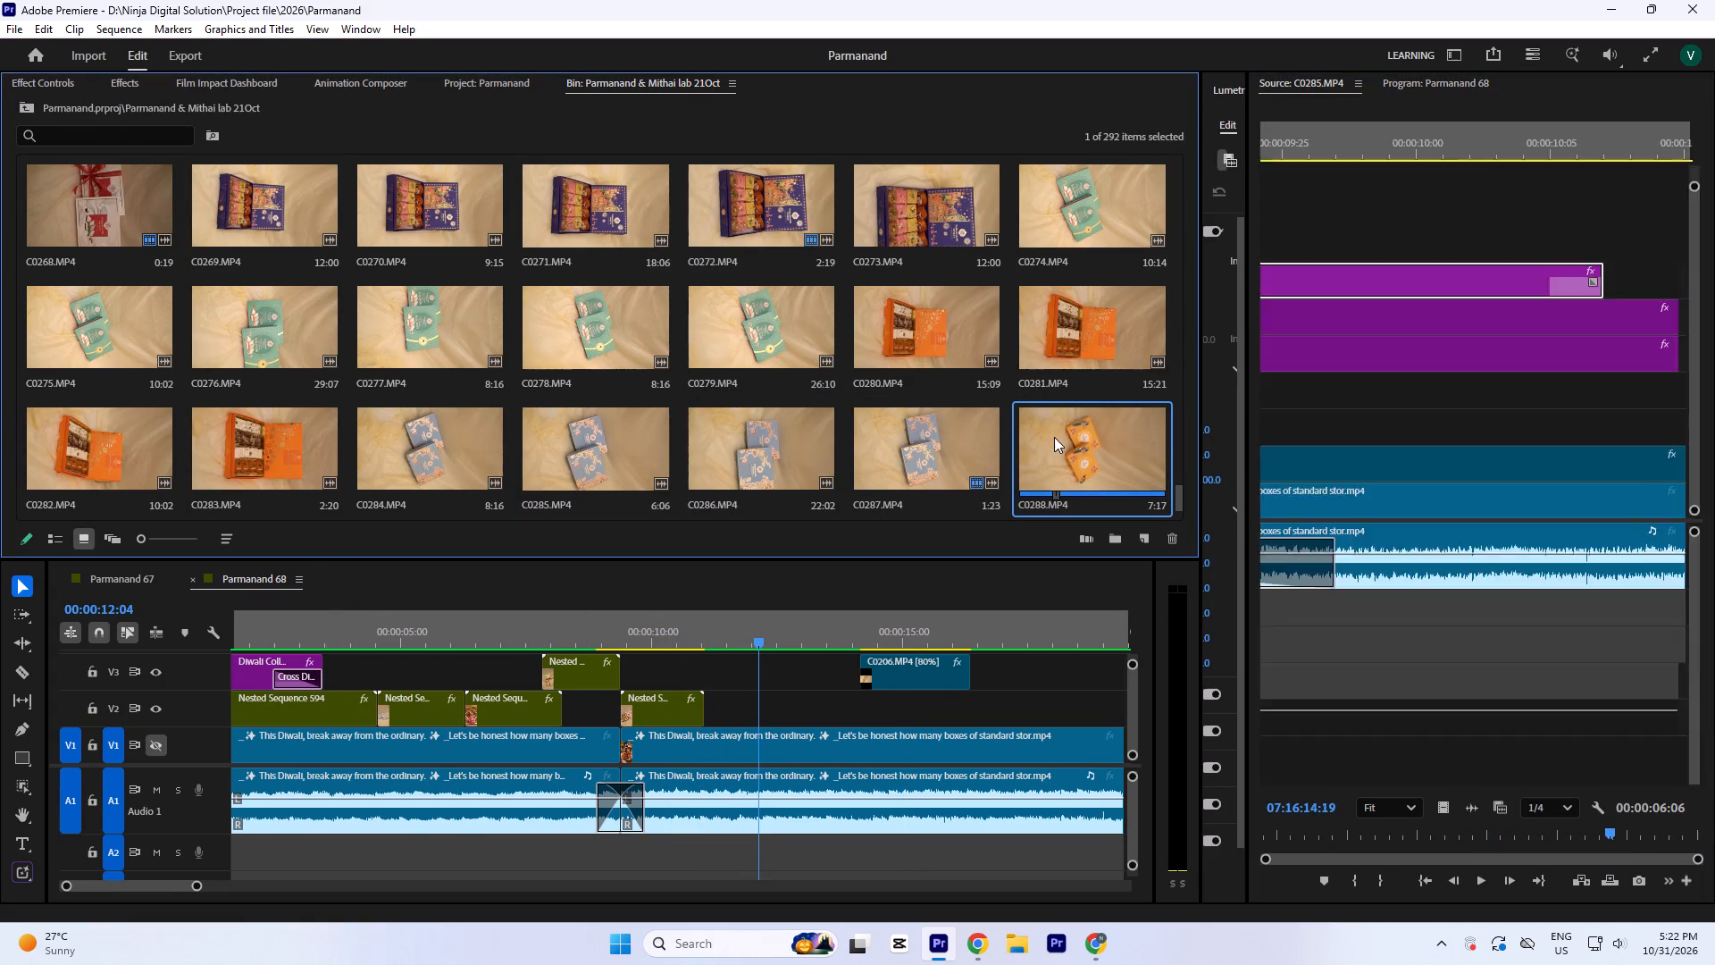
pyautogui.press('space')
pyautogui.moveTo(1417, 835); pyautogui.dragTo(1450, 837)
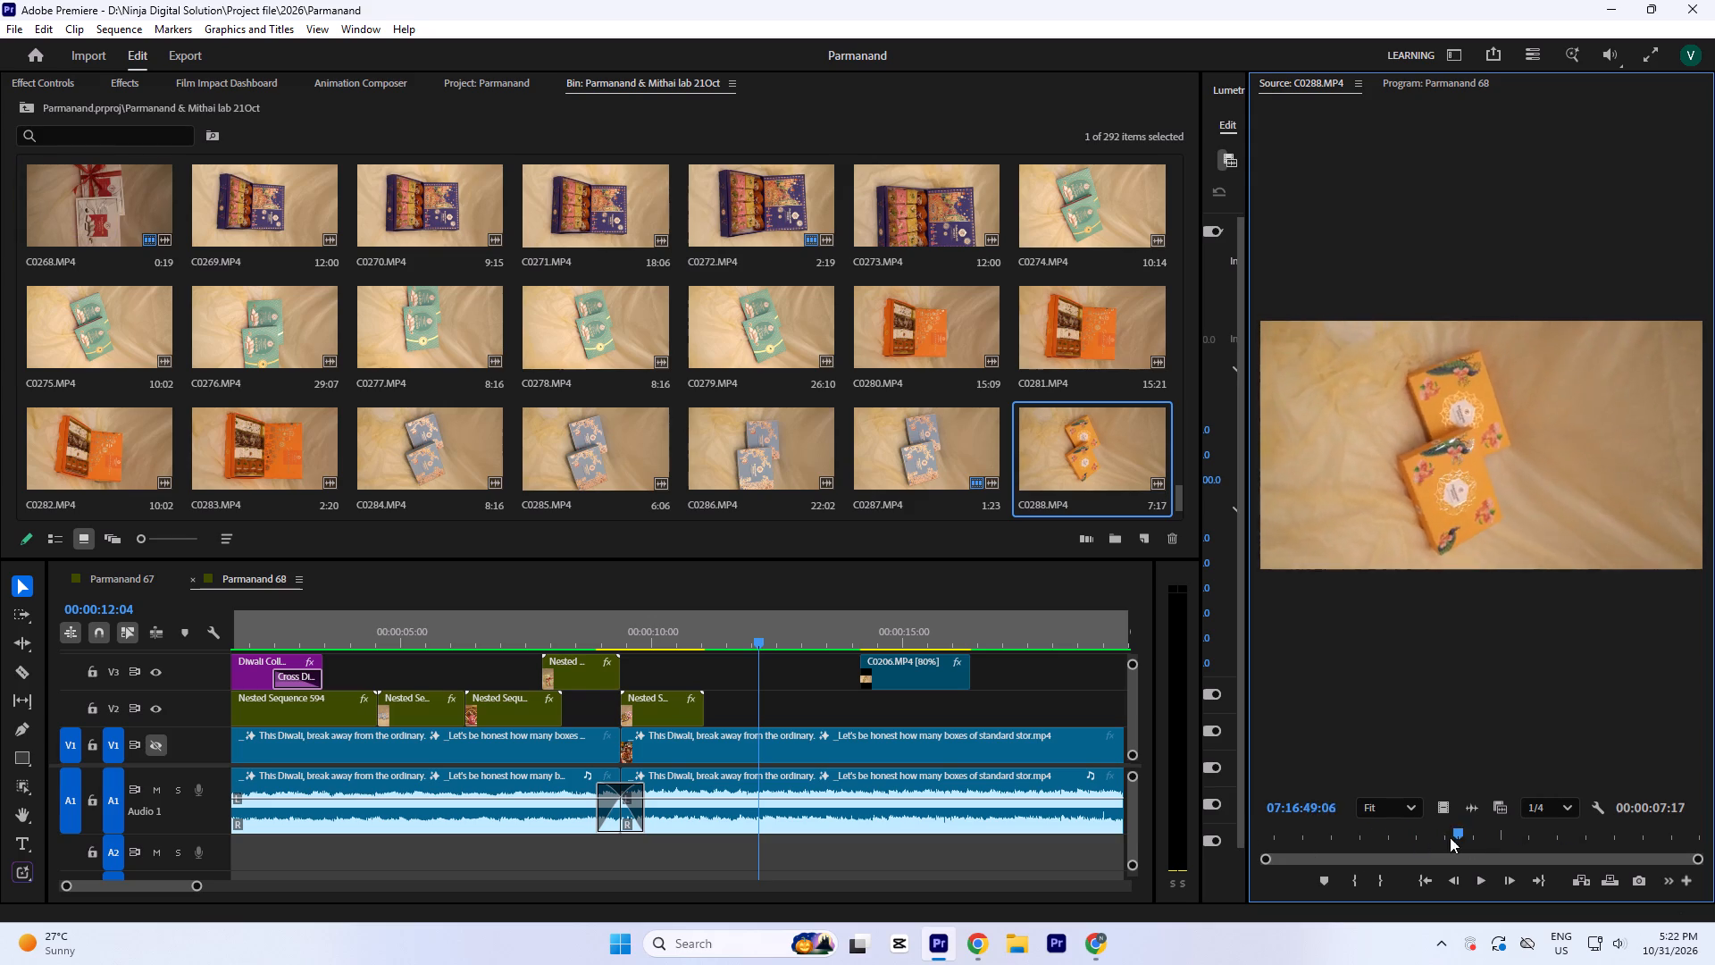
pyautogui.moveTo(1450, 837); pyautogui.dragTo(1457, 849)
pyautogui.press('i')
pyautogui.press('o')
pyautogui.moveTo(1441, 807); pyautogui.dragTo(679, 718)
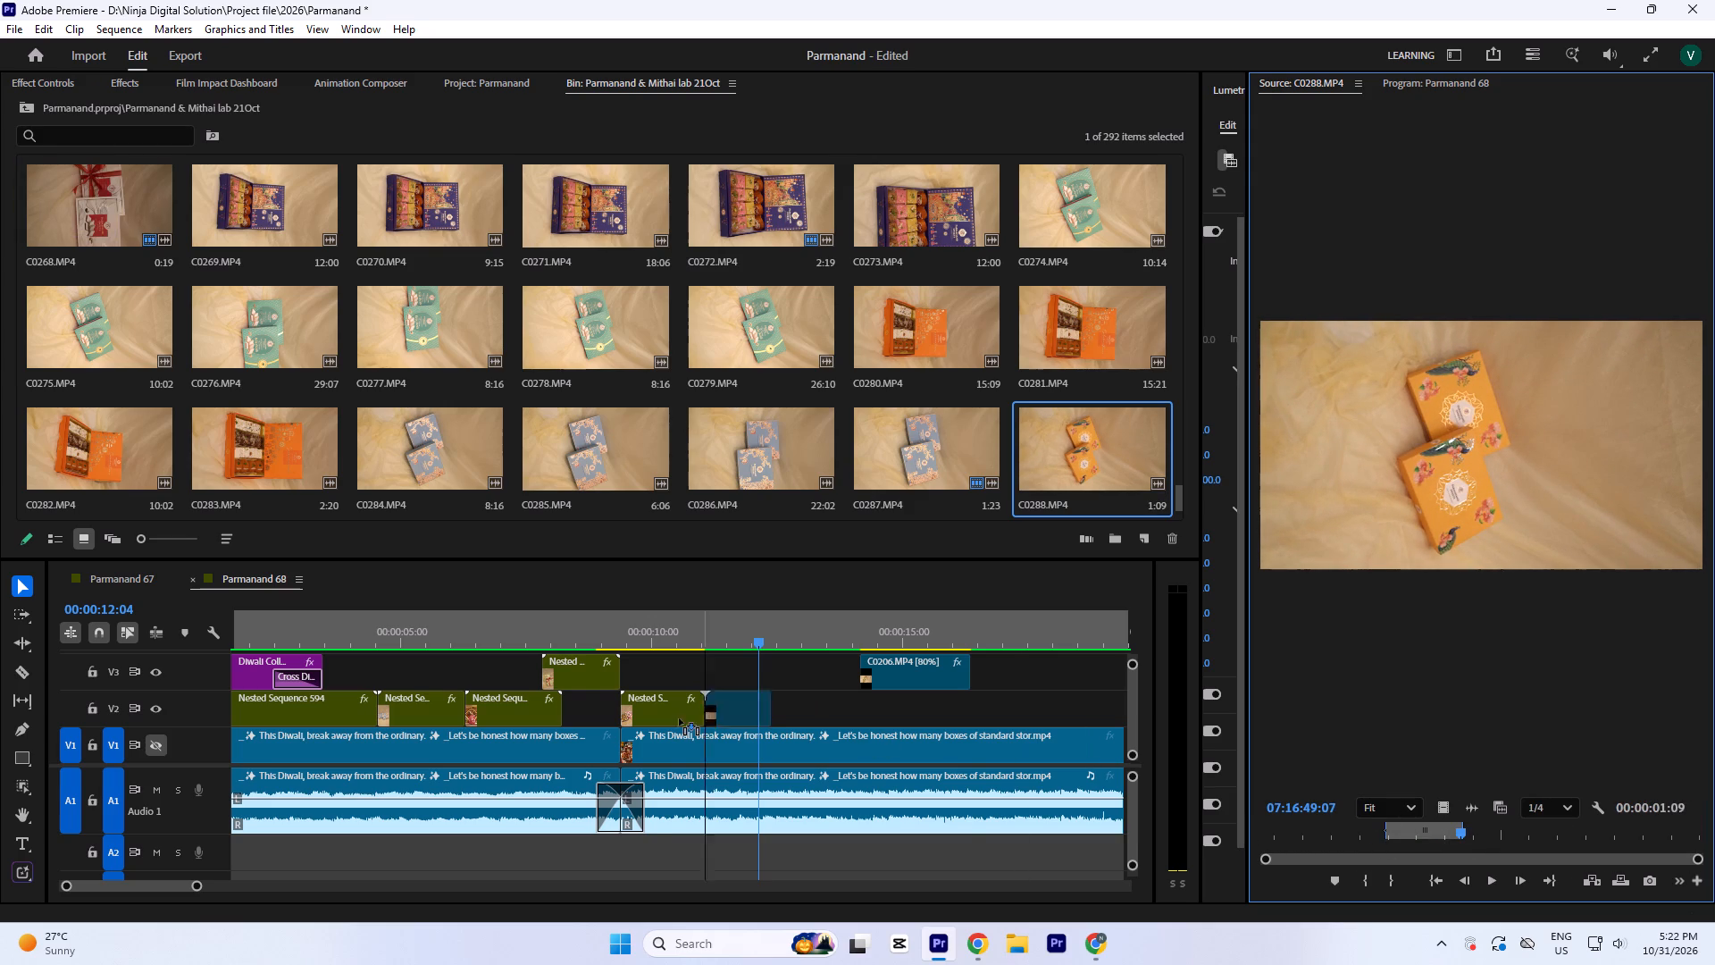
pyautogui.moveTo(679, 718); pyautogui.dragTo(708, 680)
# Paste the copied clip attributes onto C0288.MP4 so it is rotated to -90° in the vertical frame.
pyautogui.click(673, 632)
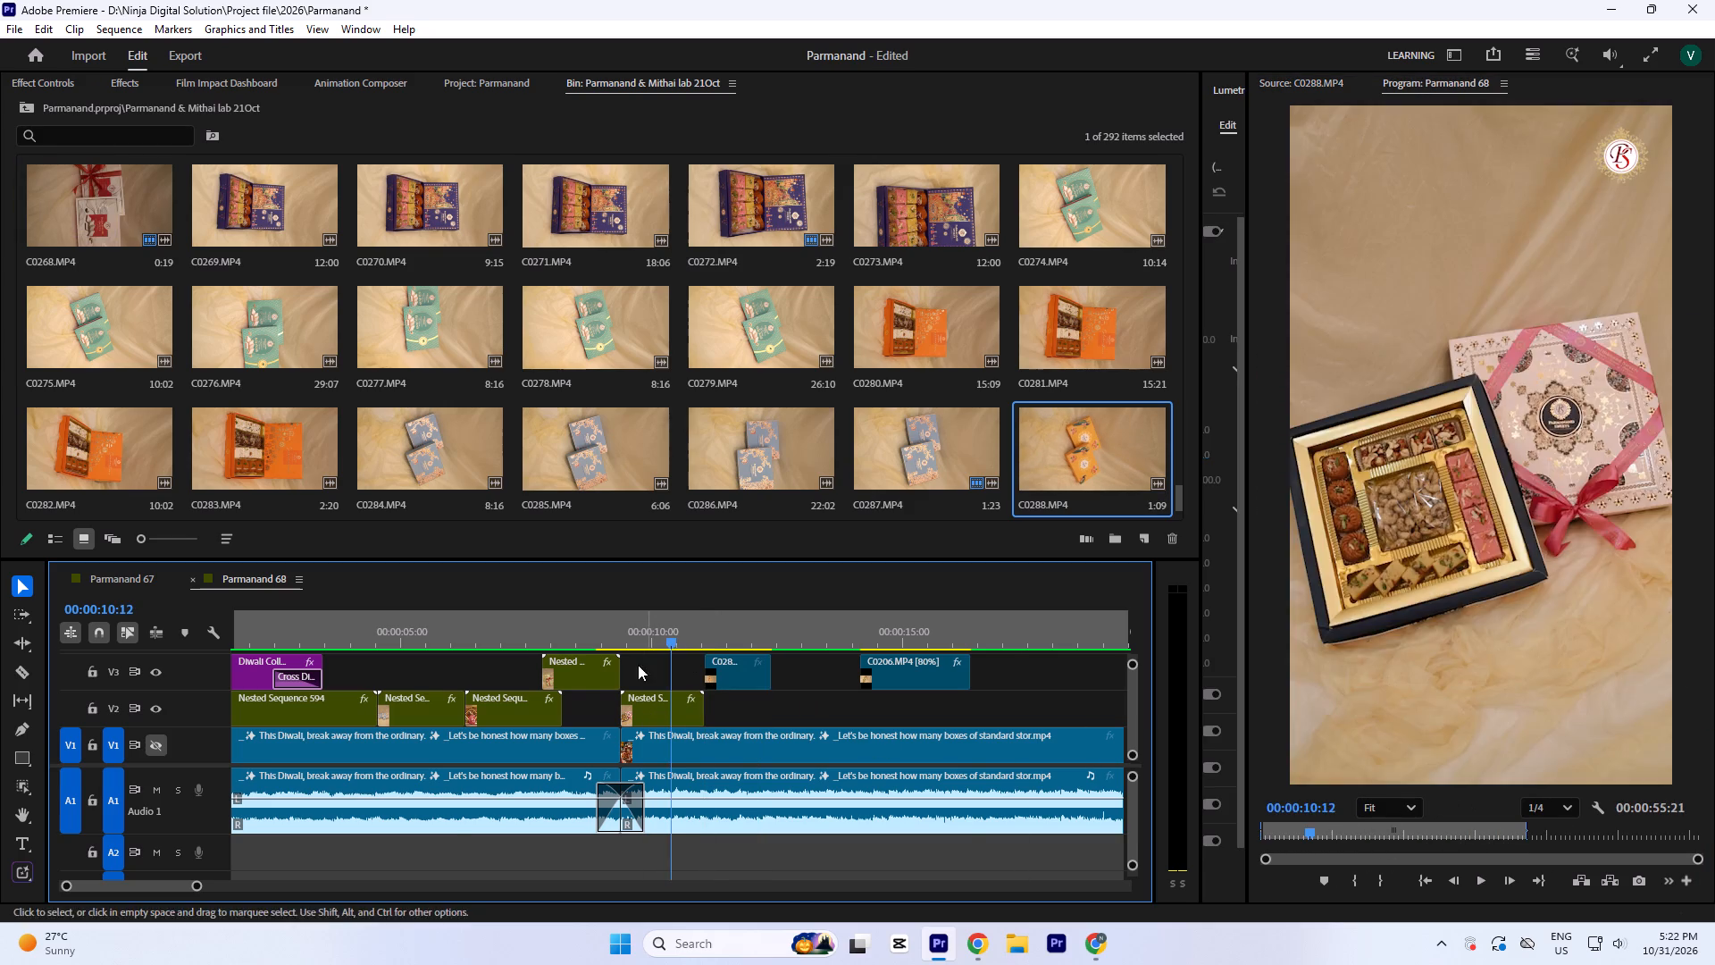
pyautogui.press('space')
pyautogui.press('space')
pyautogui.press('=')
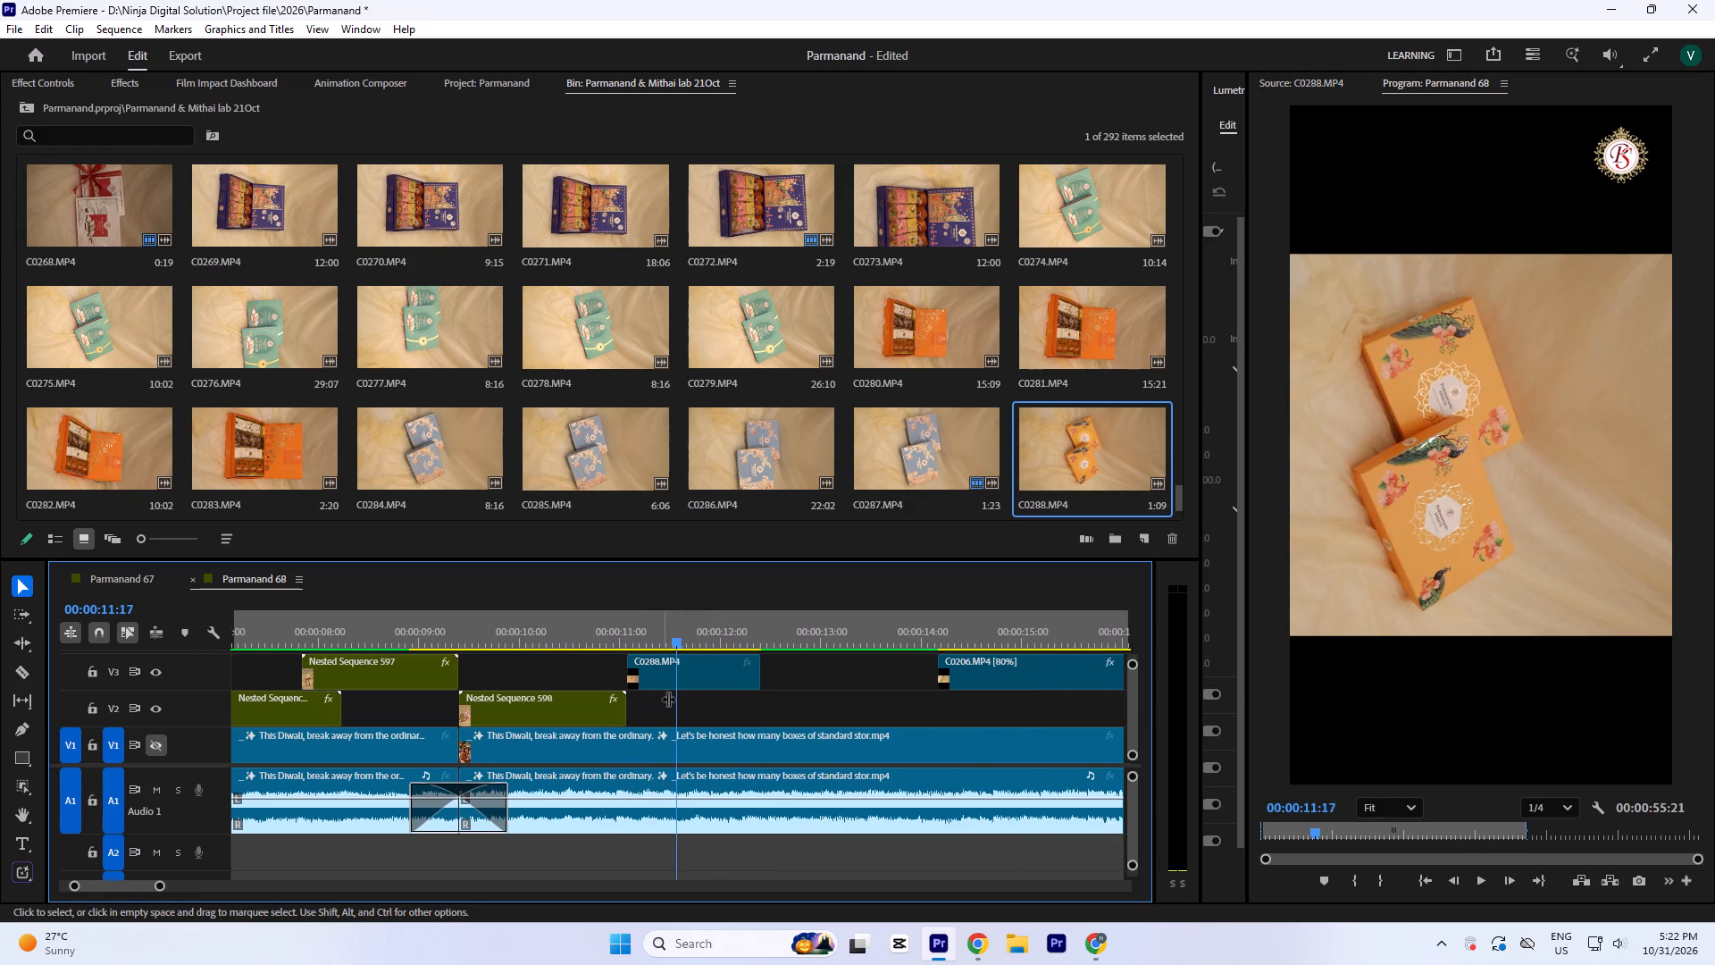
pyautogui.rightClick(693, 669)
pyautogui.click(758, 77)
pyautogui.press('Return')
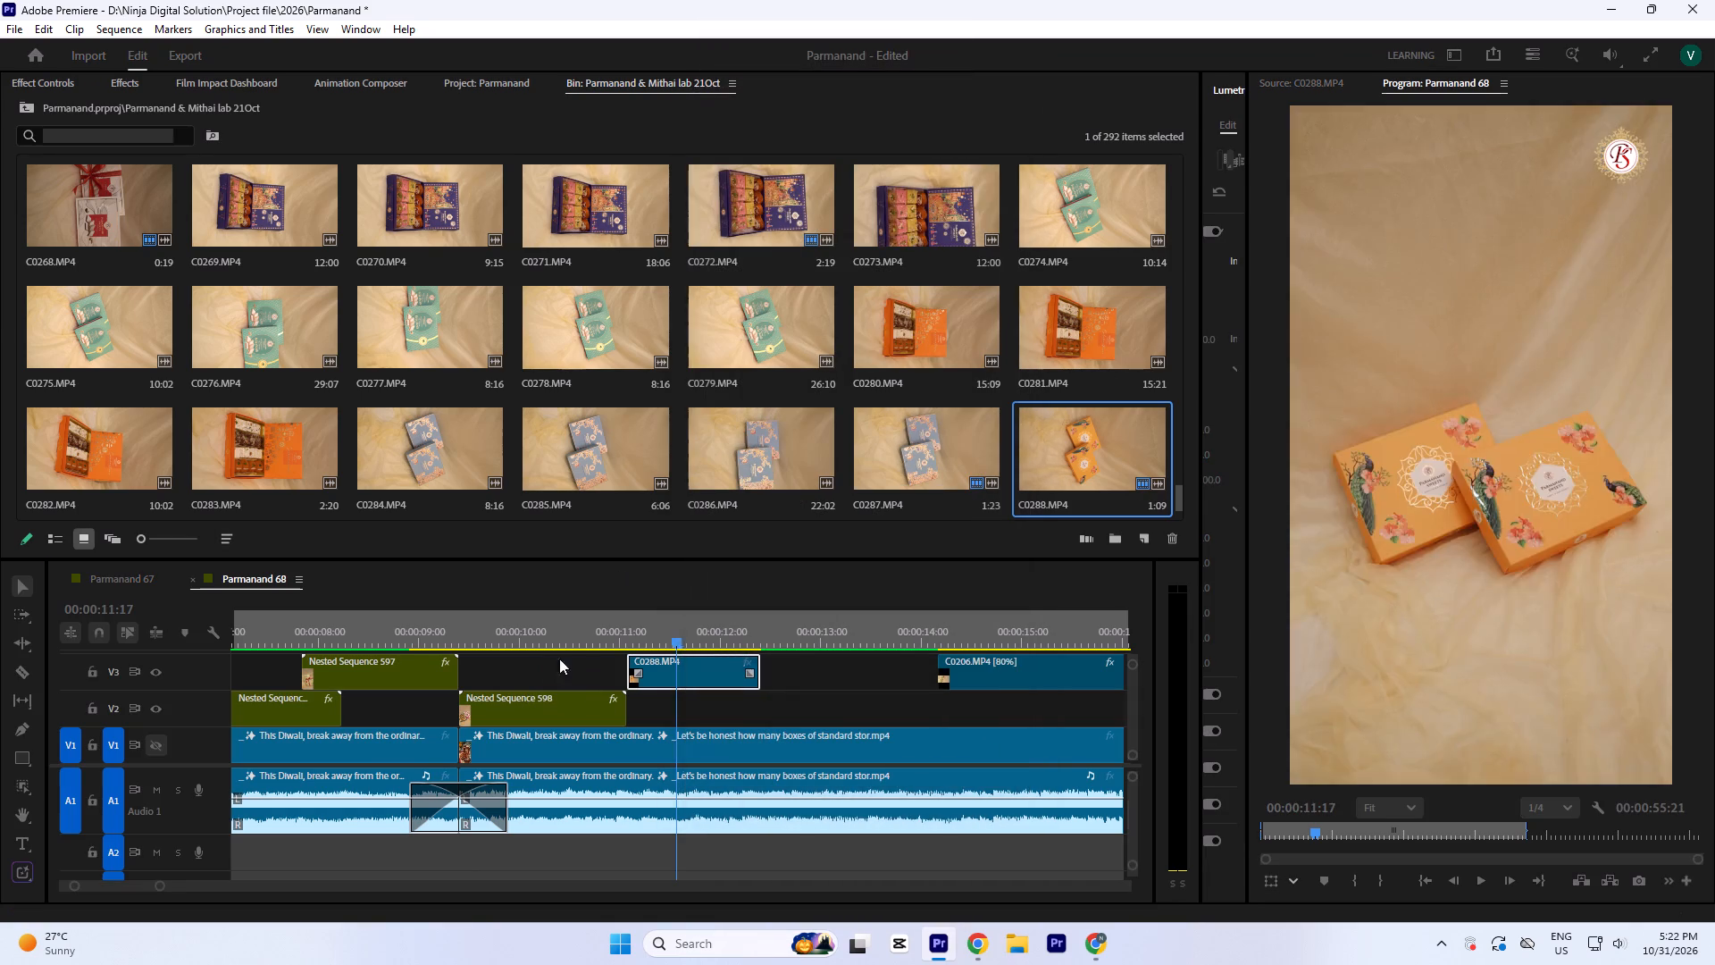
# Play through C0288.MP4 in the sequence and set its speed to 80%.
pyautogui.click(563, 629)
pyautogui.press('space')
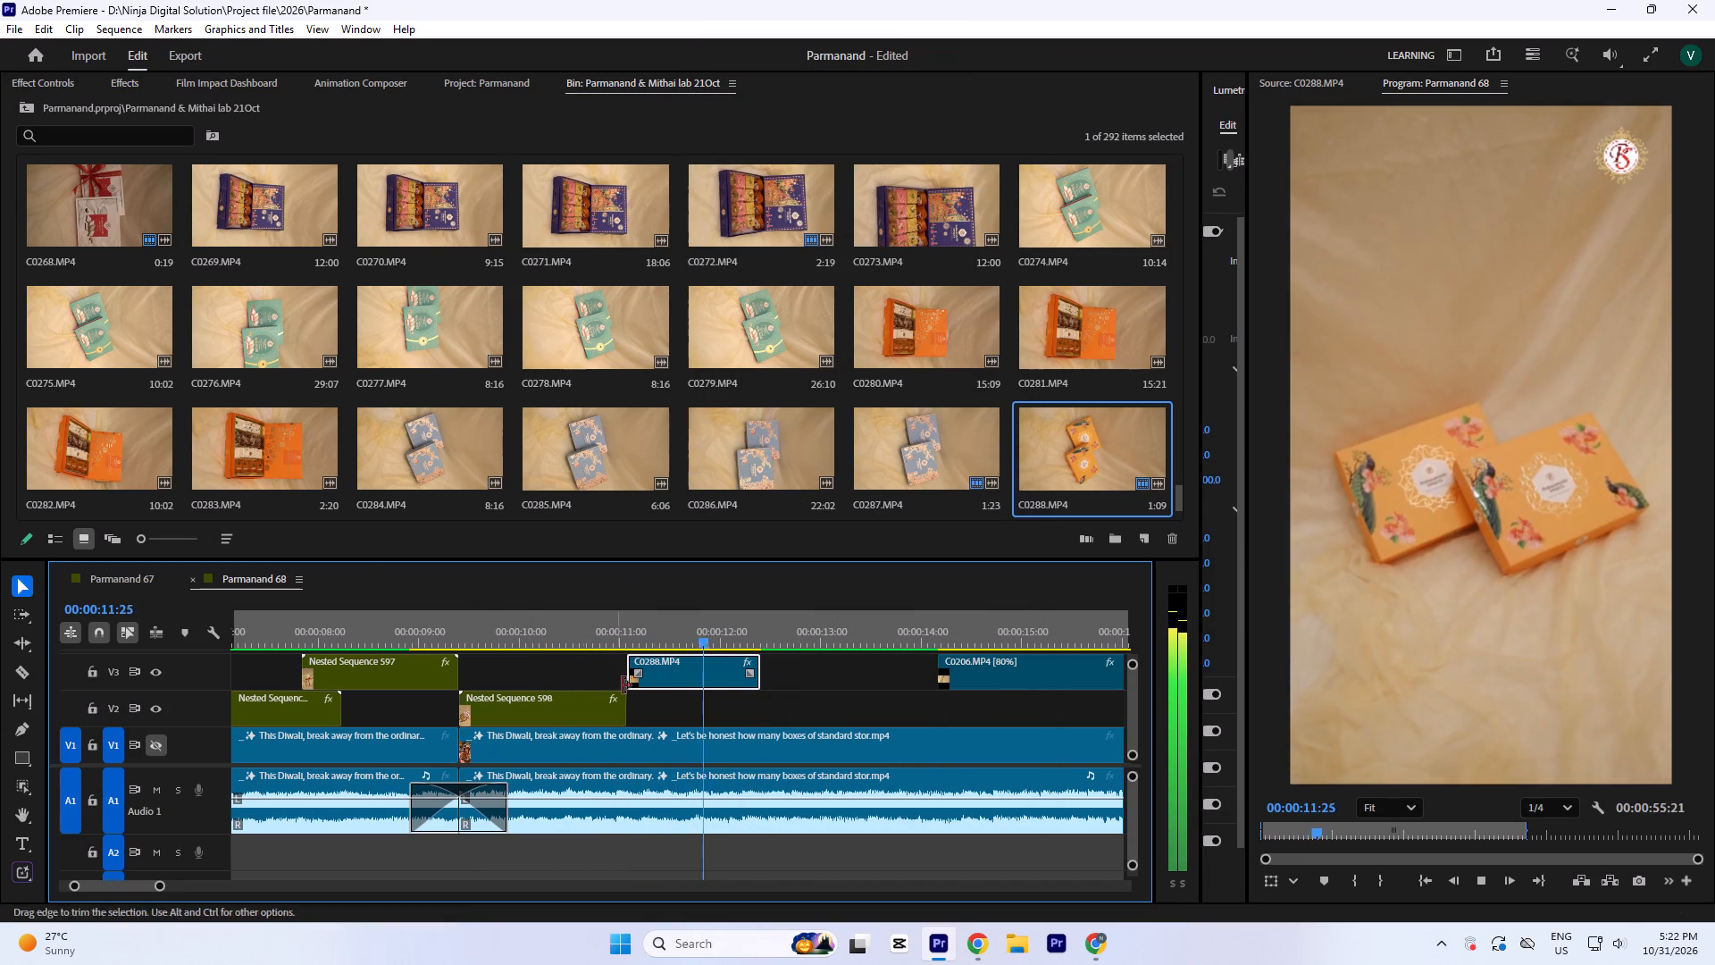
pyautogui.press('space')
pyautogui.click(701, 627)
pyautogui.hotkey('ctrl', 'r')
pyautogui.press('8')
pyautogui.press('0')
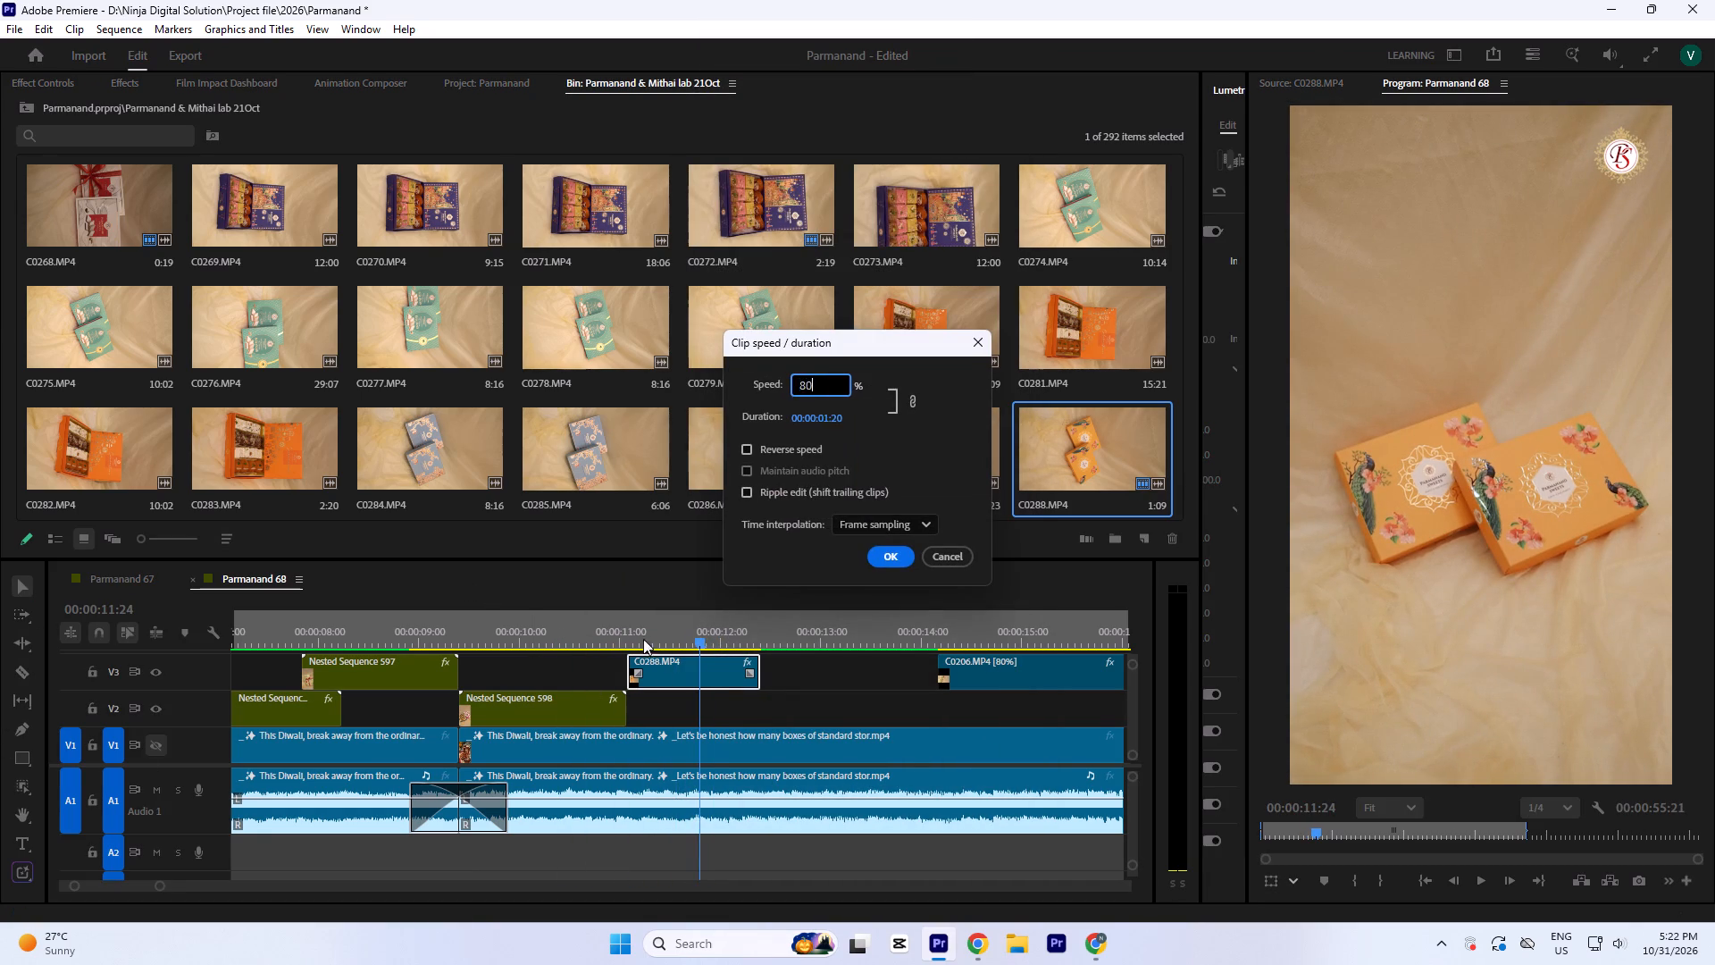
pyautogui.press('Return')
# Reframe C0288.MP4 with scale 119 and position 510, 878.
pyautogui.click(60, 81)
pyautogui.moveTo(366, 216); pyautogui.dragTo(360, 198)
pyautogui.moveTo(367, 194); pyautogui.dragTo(362, 206)
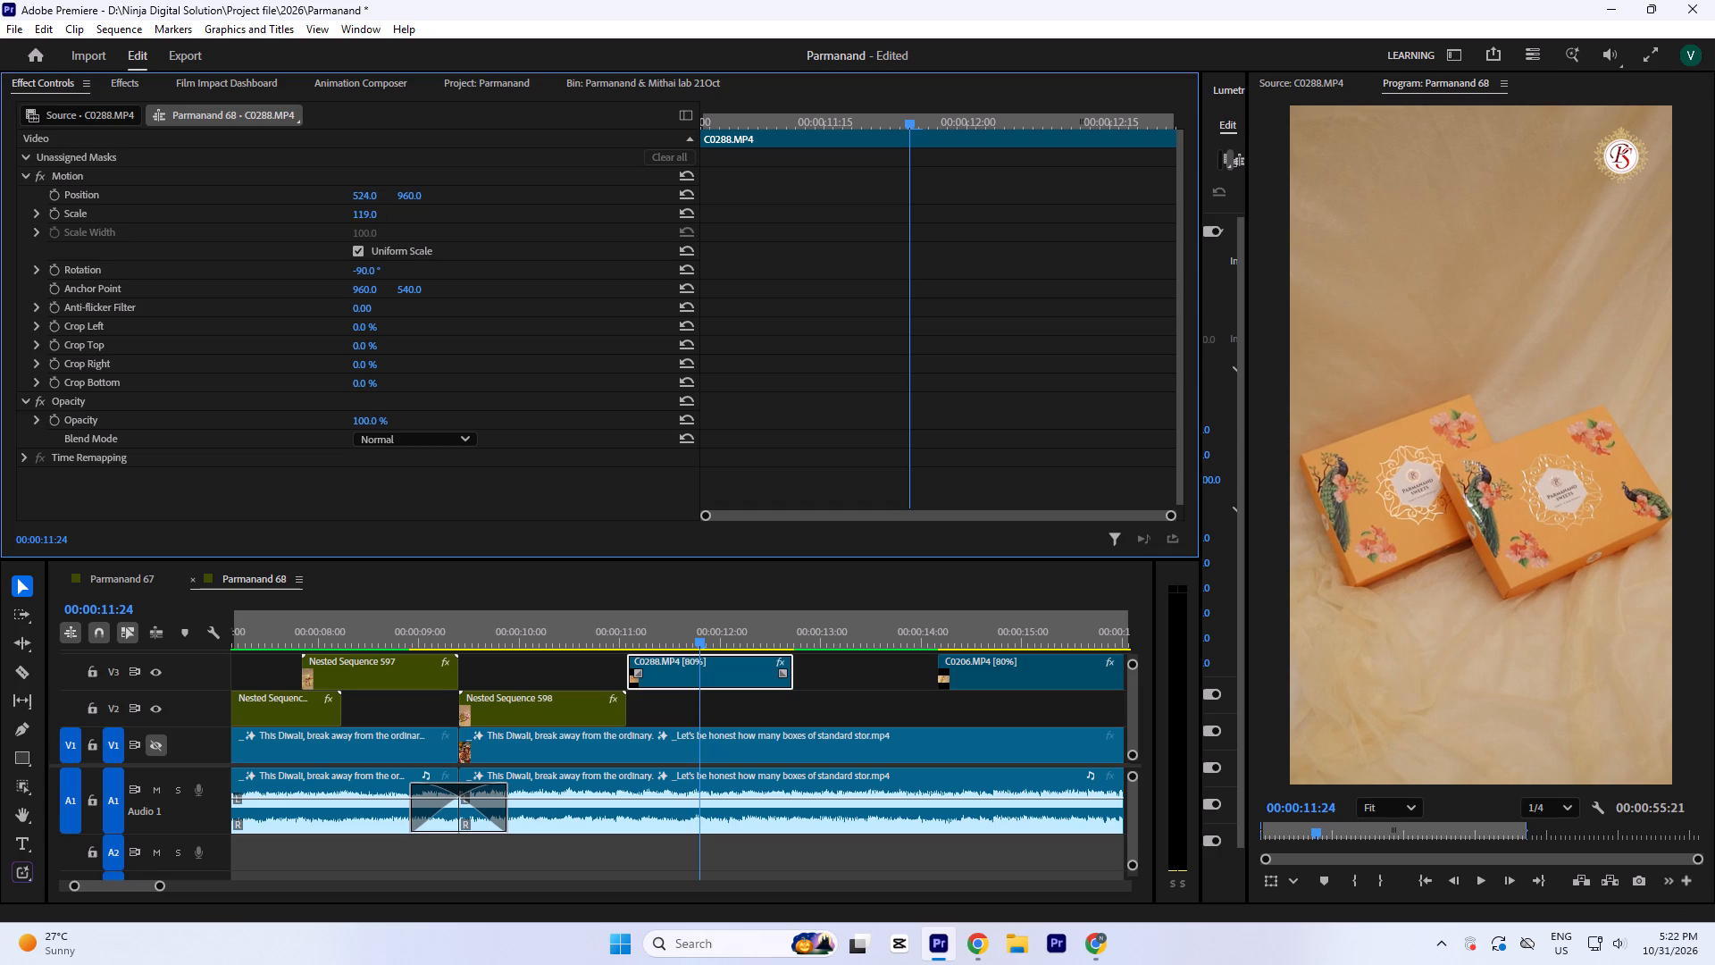
pyautogui.moveTo(362, 206); pyautogui.dragTo(359, 218)
pyautogui.moveTo(406, 197); pyautogui.dragTo(407, 203)
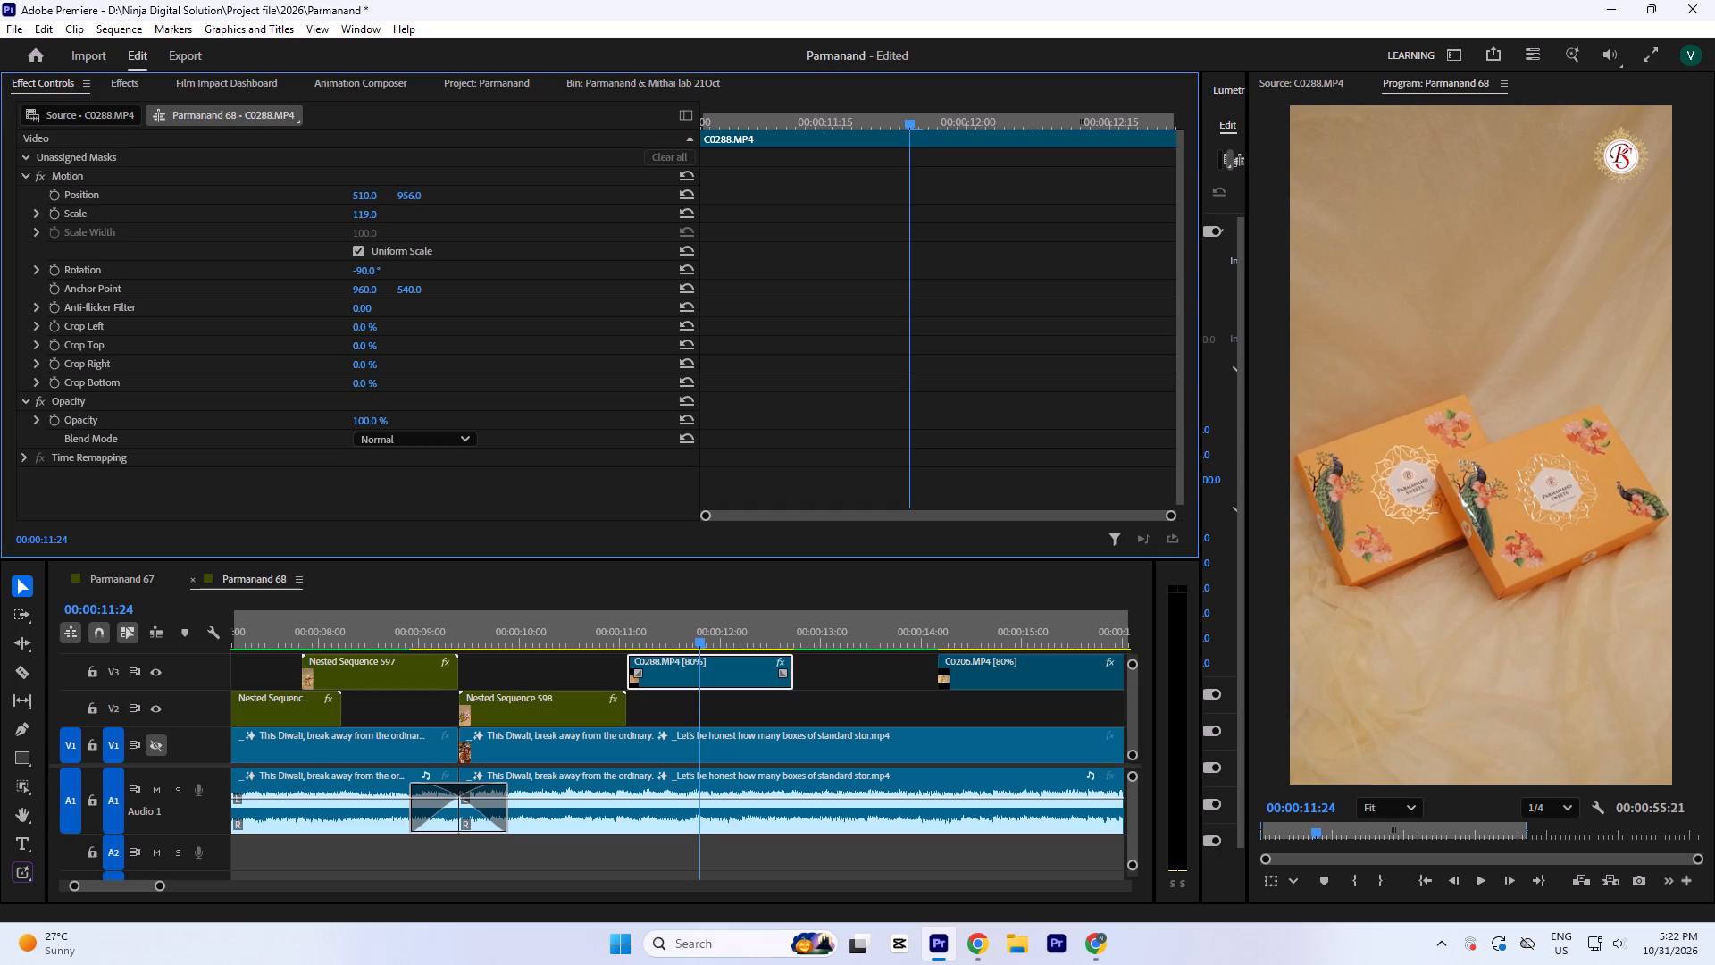
pyautogui.moveTo(407, 203); pyautogui.dragTo(414, 272)
# Play the cut into C0288.MP4, and move that clip to V2 beneath C0206.MP4, starting at about 14.7 seconds.
pyautogui.click(512, 620)
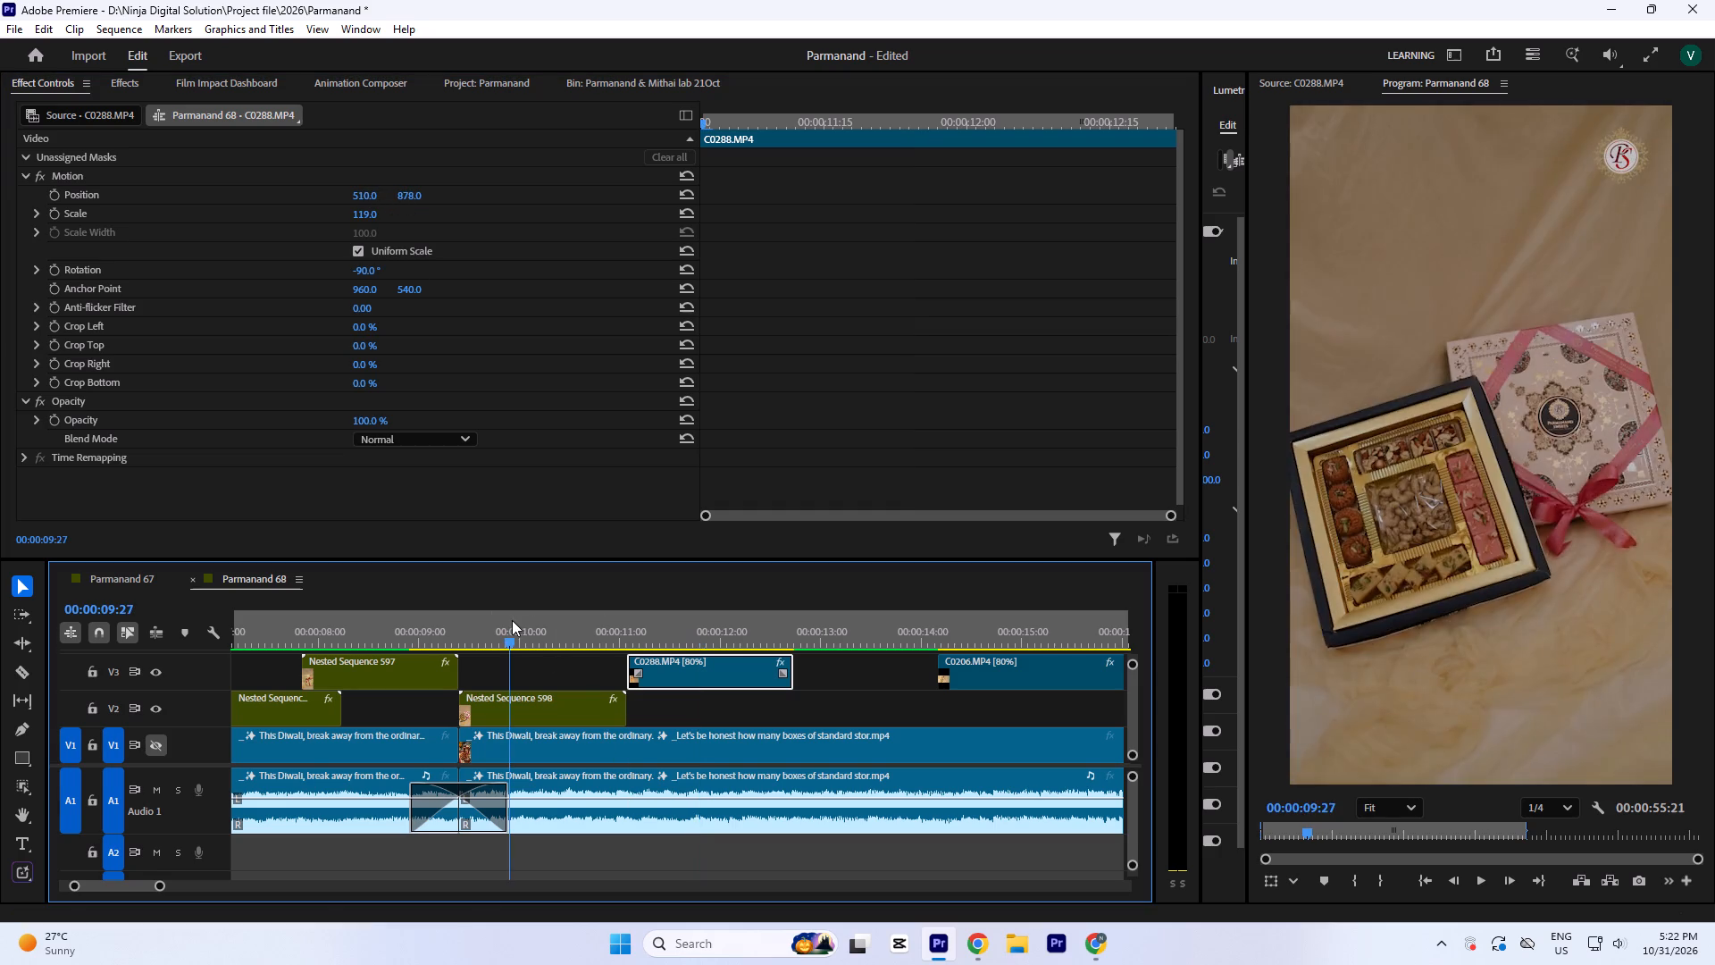
pyautogui.press('space')
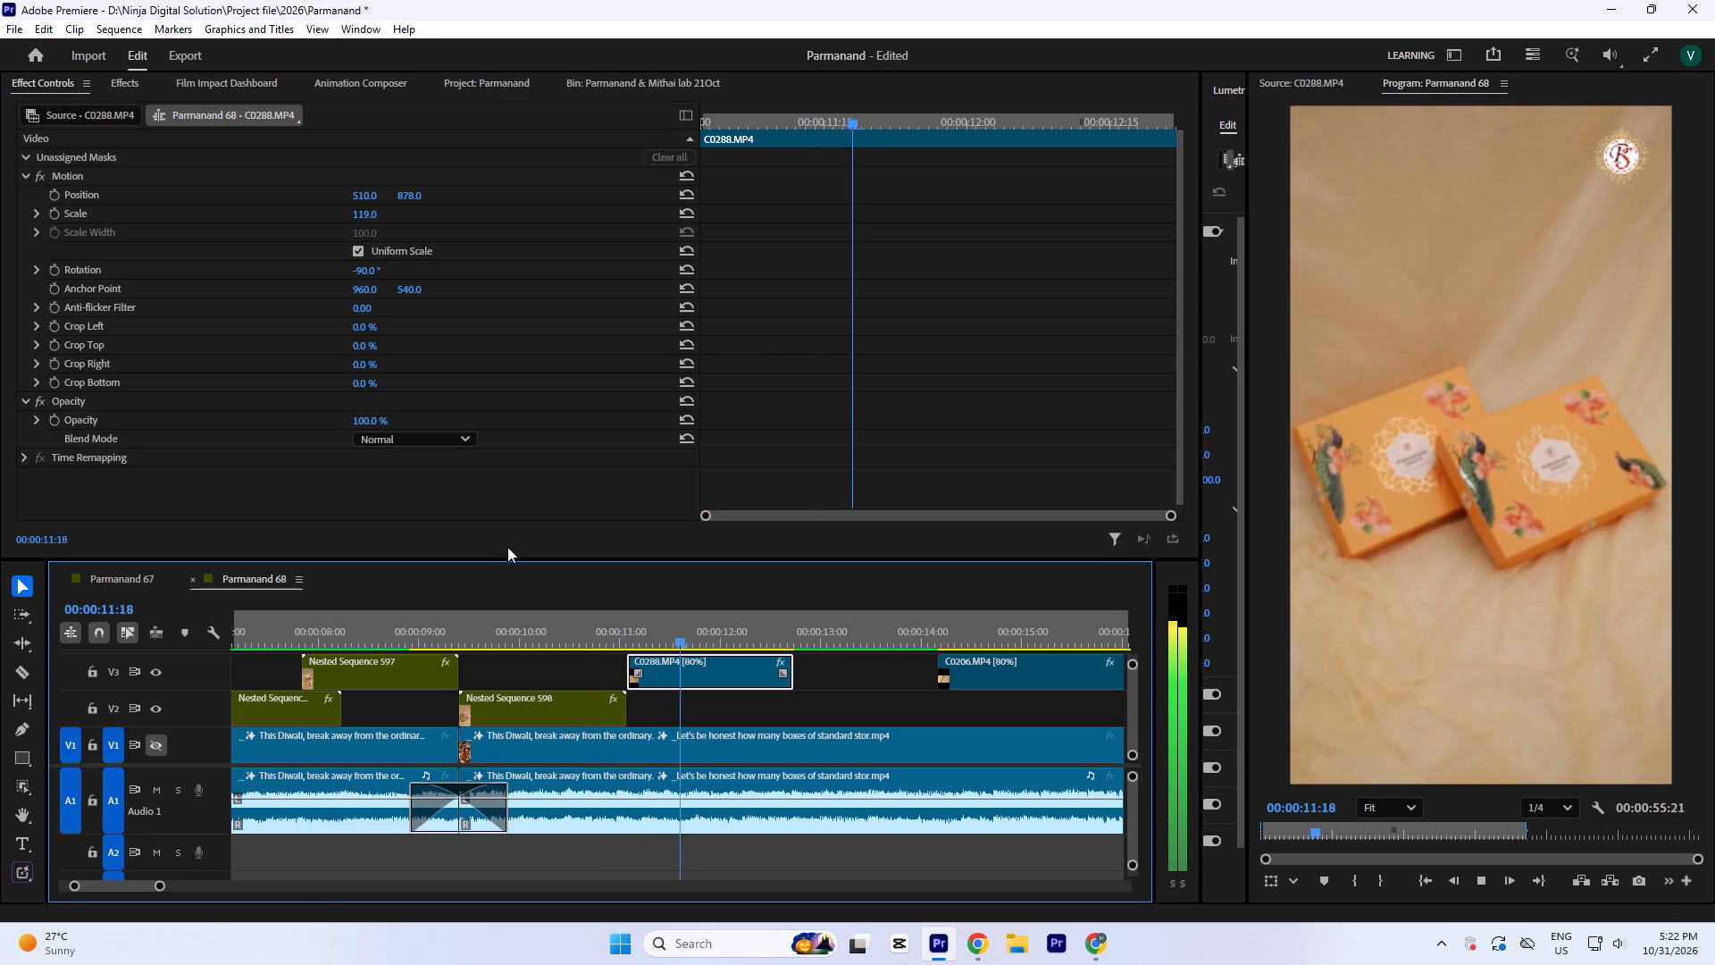
pyautogui.press('space')
pyautogui.moveTo(721, 681); pyautogui.dragTo(922, 711)
pyautogui.press('-')
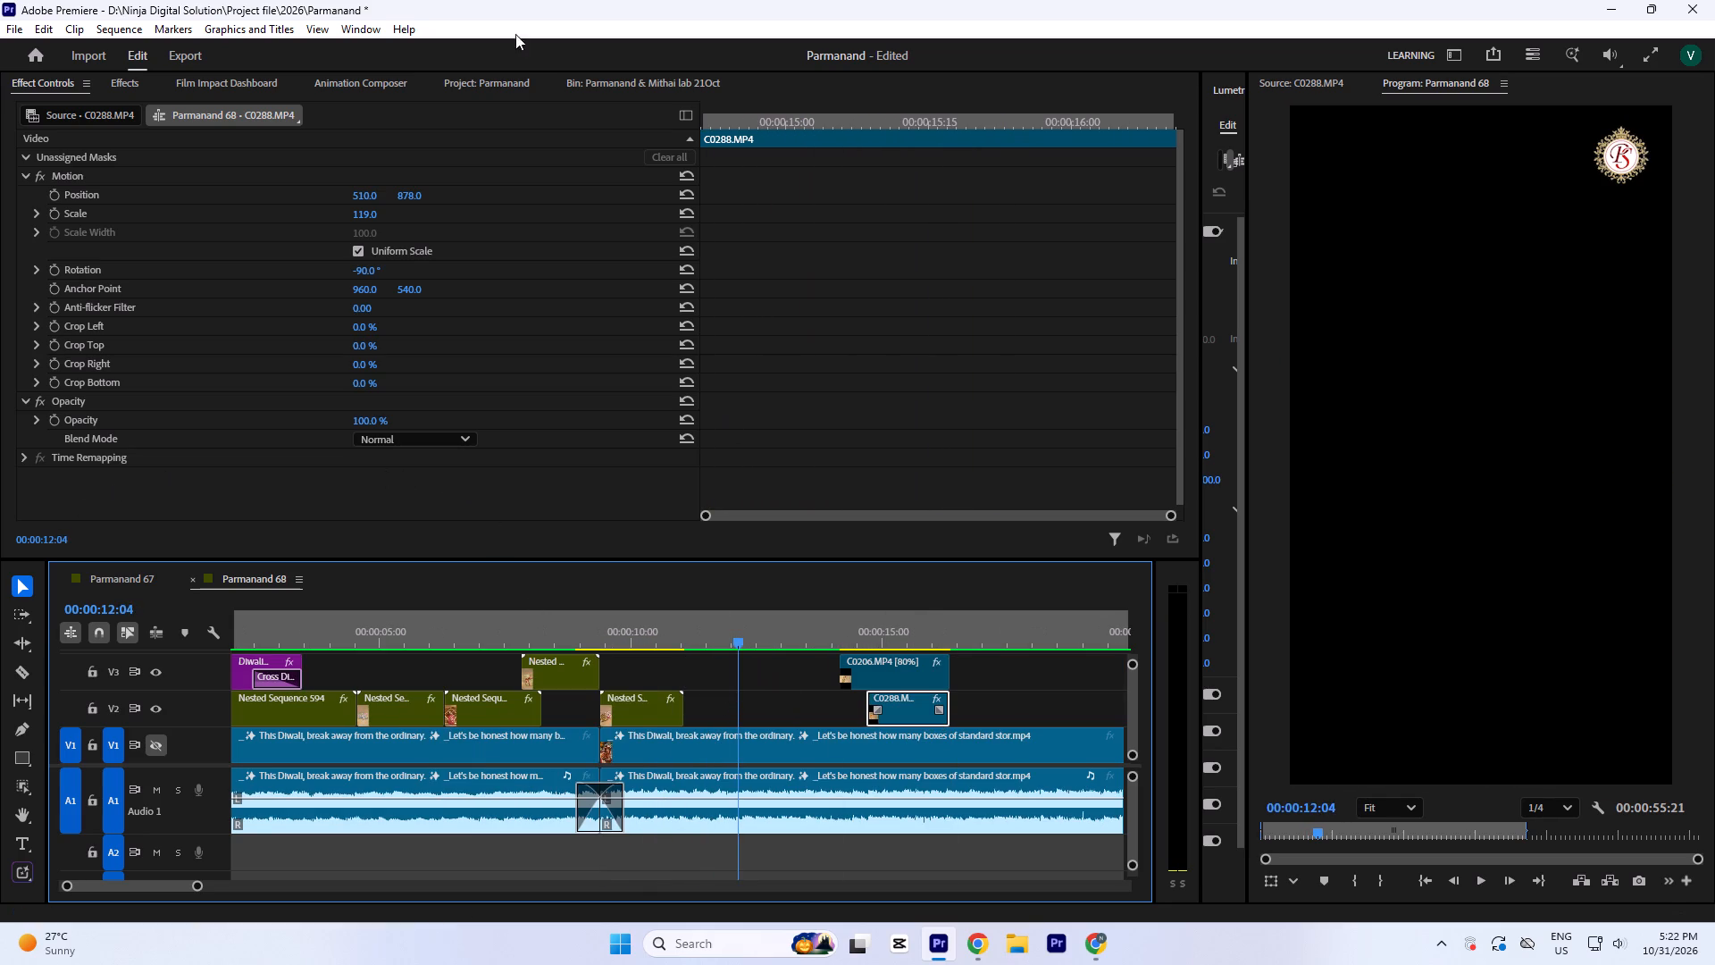
# Find the ribboned white box clip C0266.MP4, mark a 1:17 range and place it on V3 right after Nested Sequence 598.
pyautogui.click(632, 88)
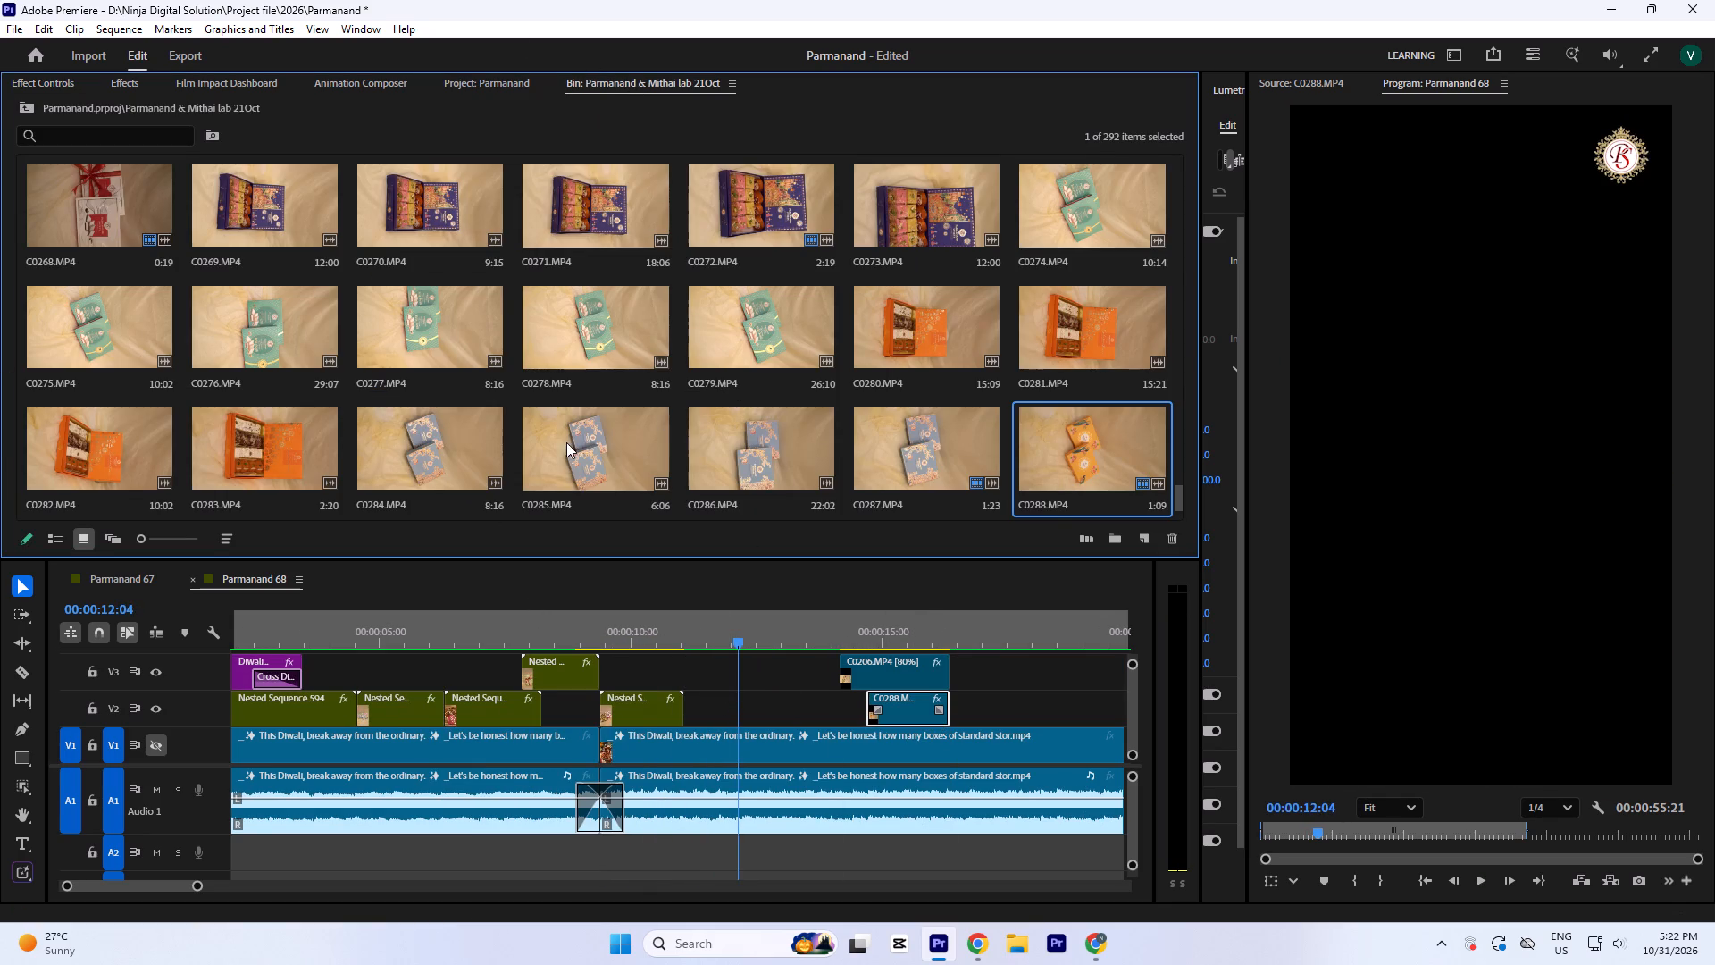
pyautogui.scroll(-2, 447, 453)
pyautogui.scroll(-1, 222, 375)
pyautogui.scroll(2, 314, 387)
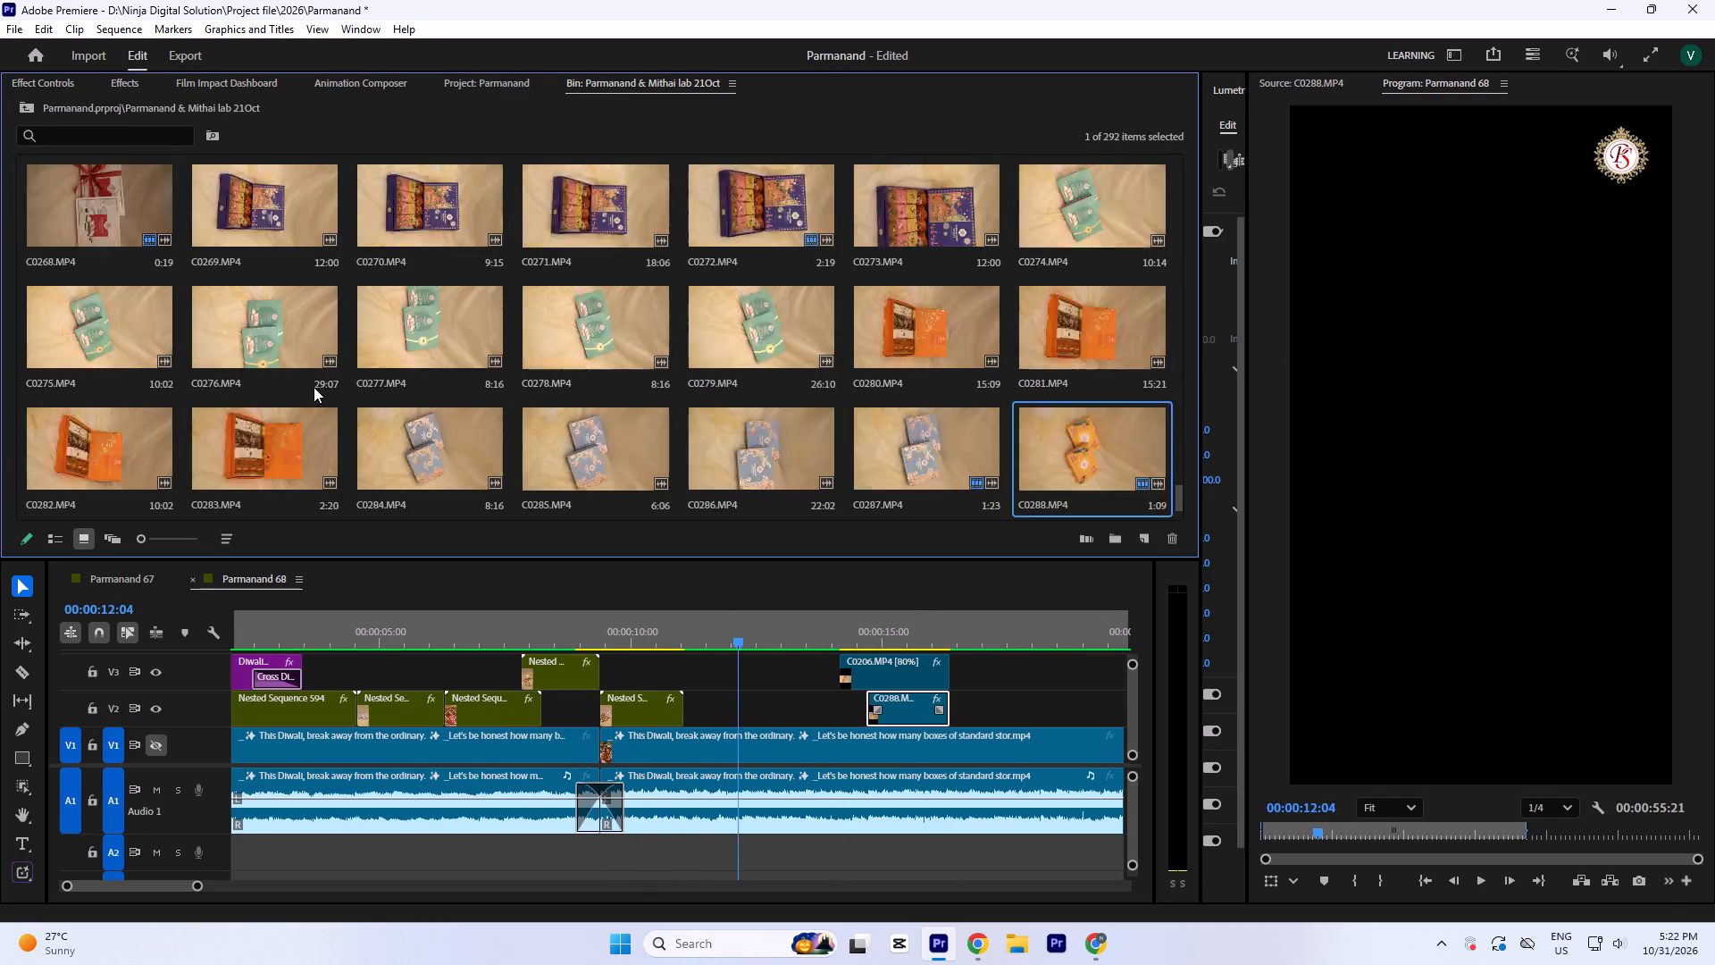
pyautogui.scroll(-3, 634, 364)
pyautogui.scroll(3, 575, 365)
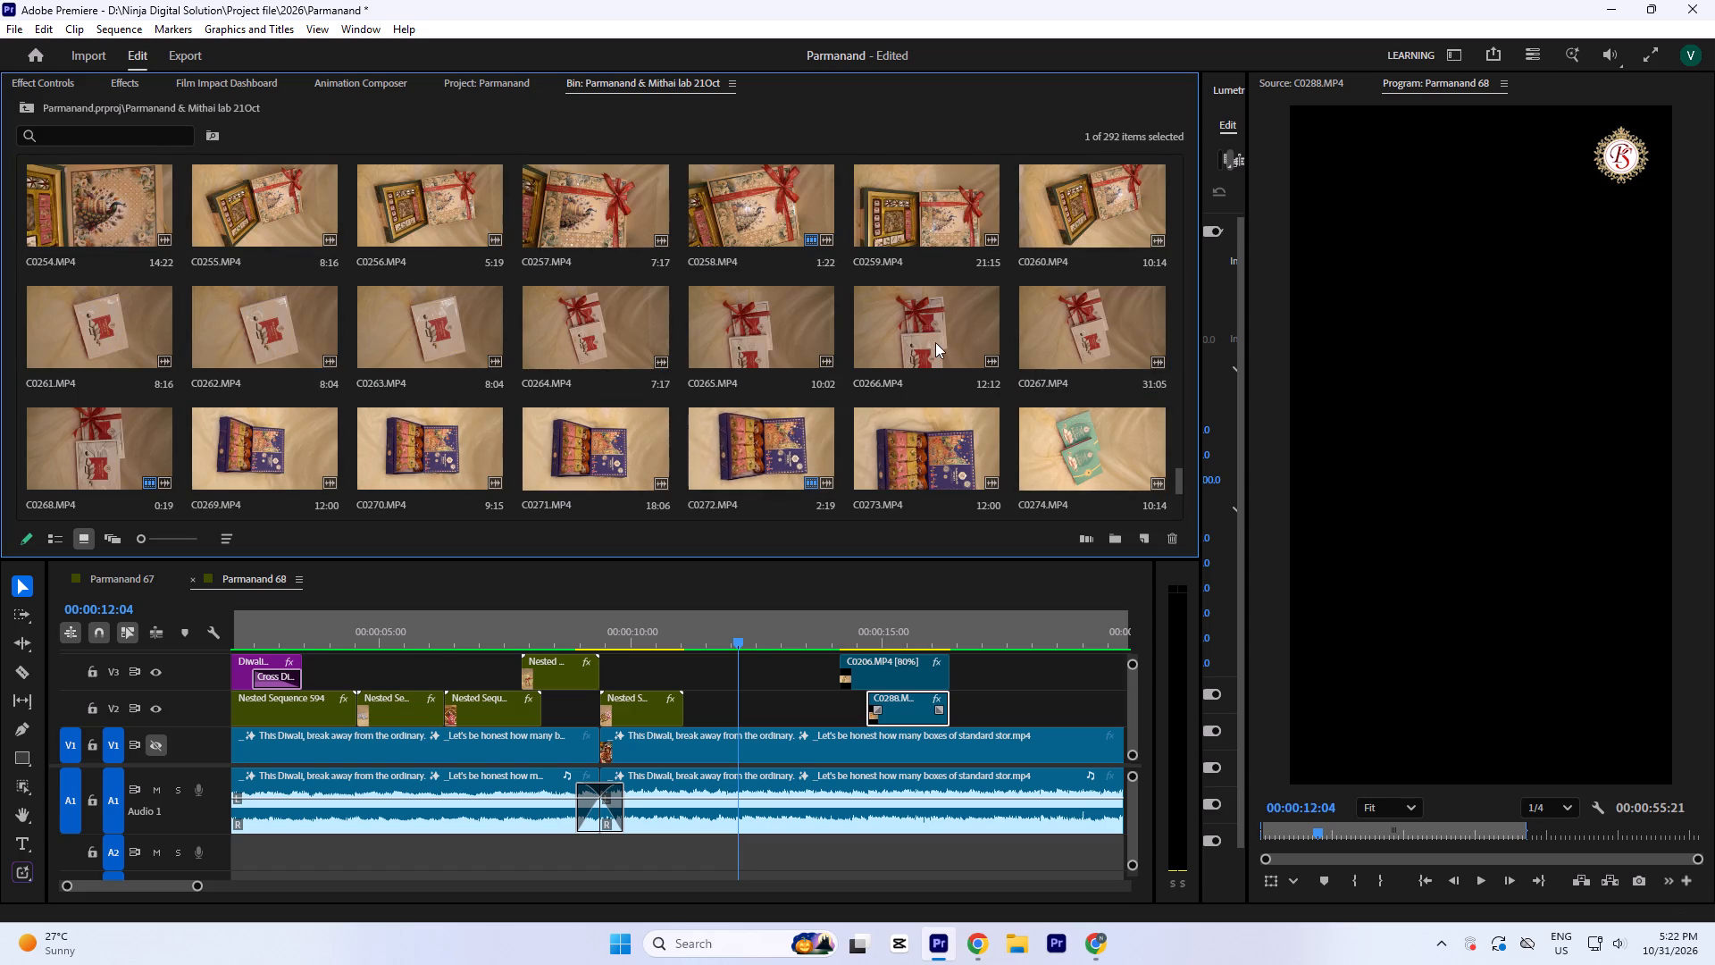
pyautogui.doubleClick(929, 338)
pyautogui.press('space')
pyautogui.moveTo(1491, 834); pyautogui.dragTo(1324, 817)
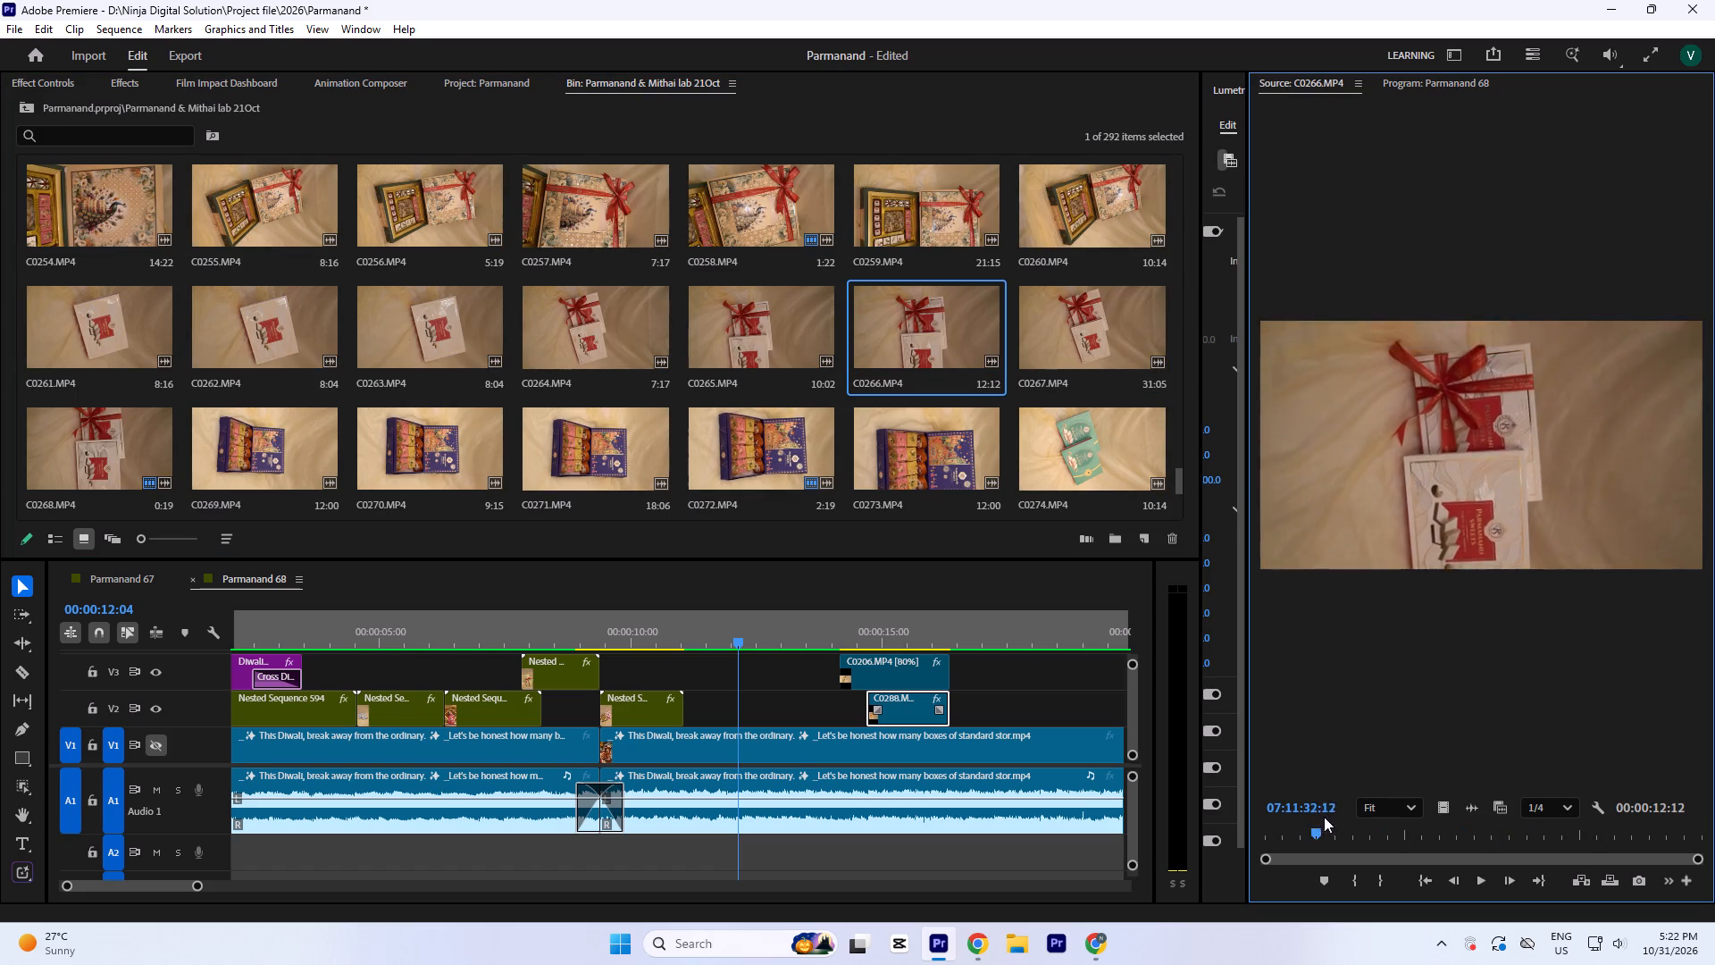
pyautogui.moveTo(1324, 817); pyautogui.dragTo(1393, 837)
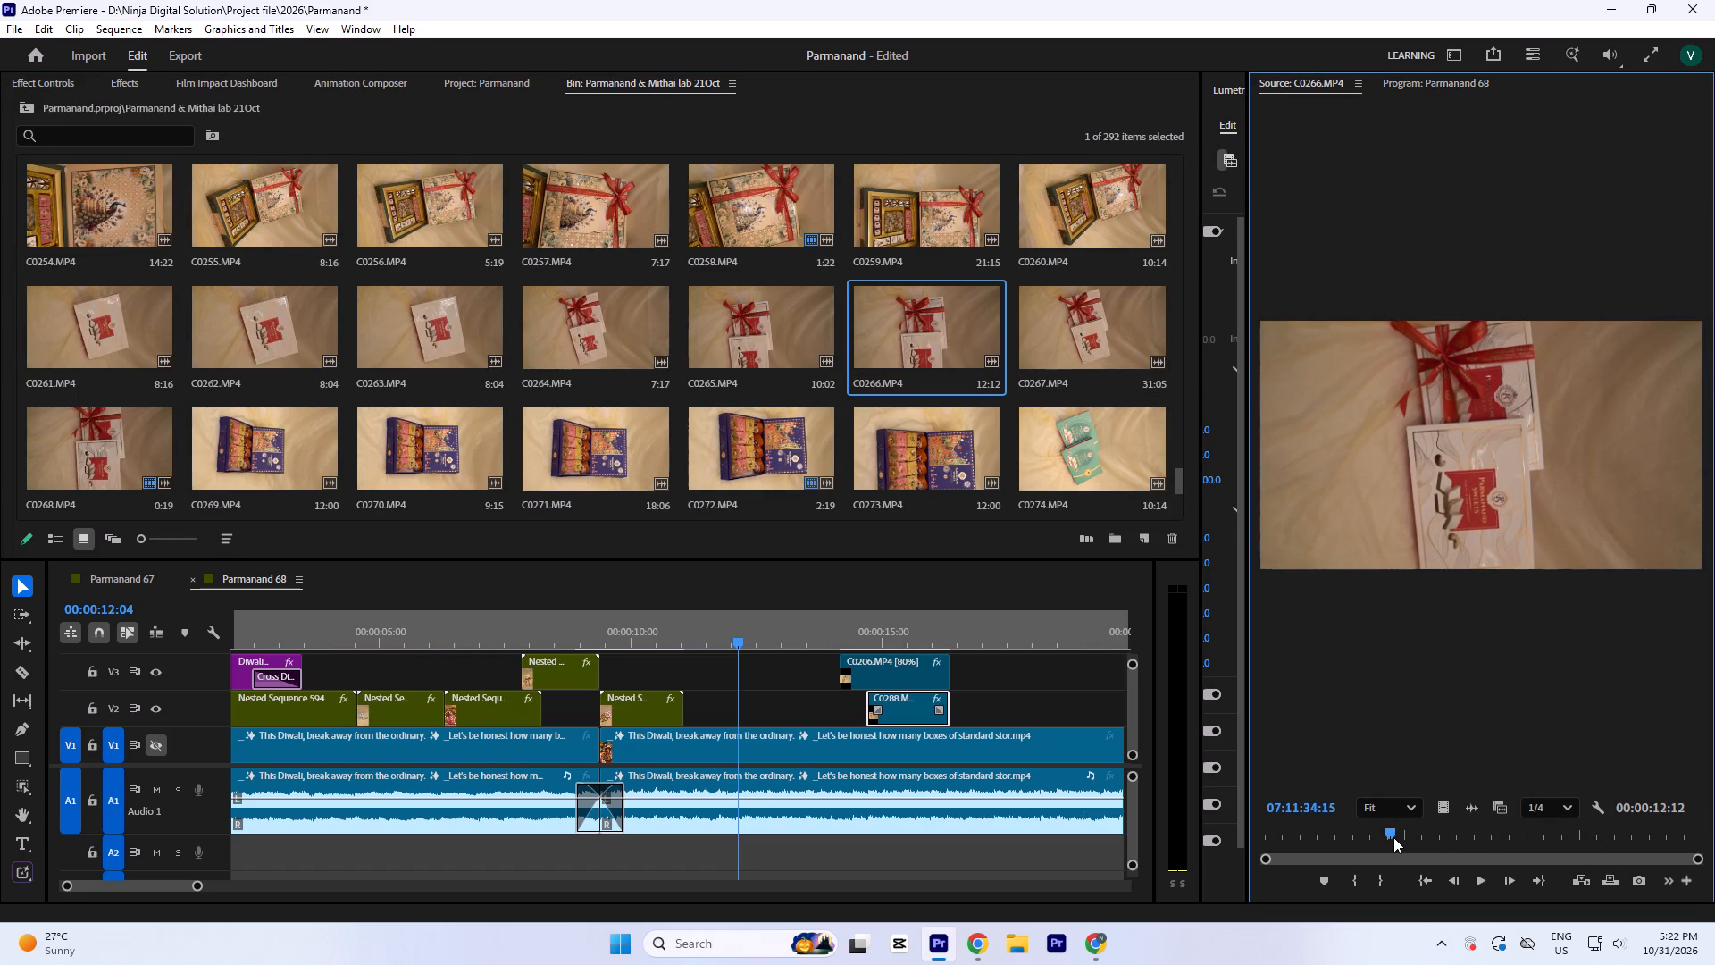
pyautogui.moveTo(1393, 837); pyautogui.dragTo(1440, 843)
pyautogui.press('i')
pyautogui.press('o')
pyautogui.moveTo(1446, 808); pyautogui.dragTo(688, 680)
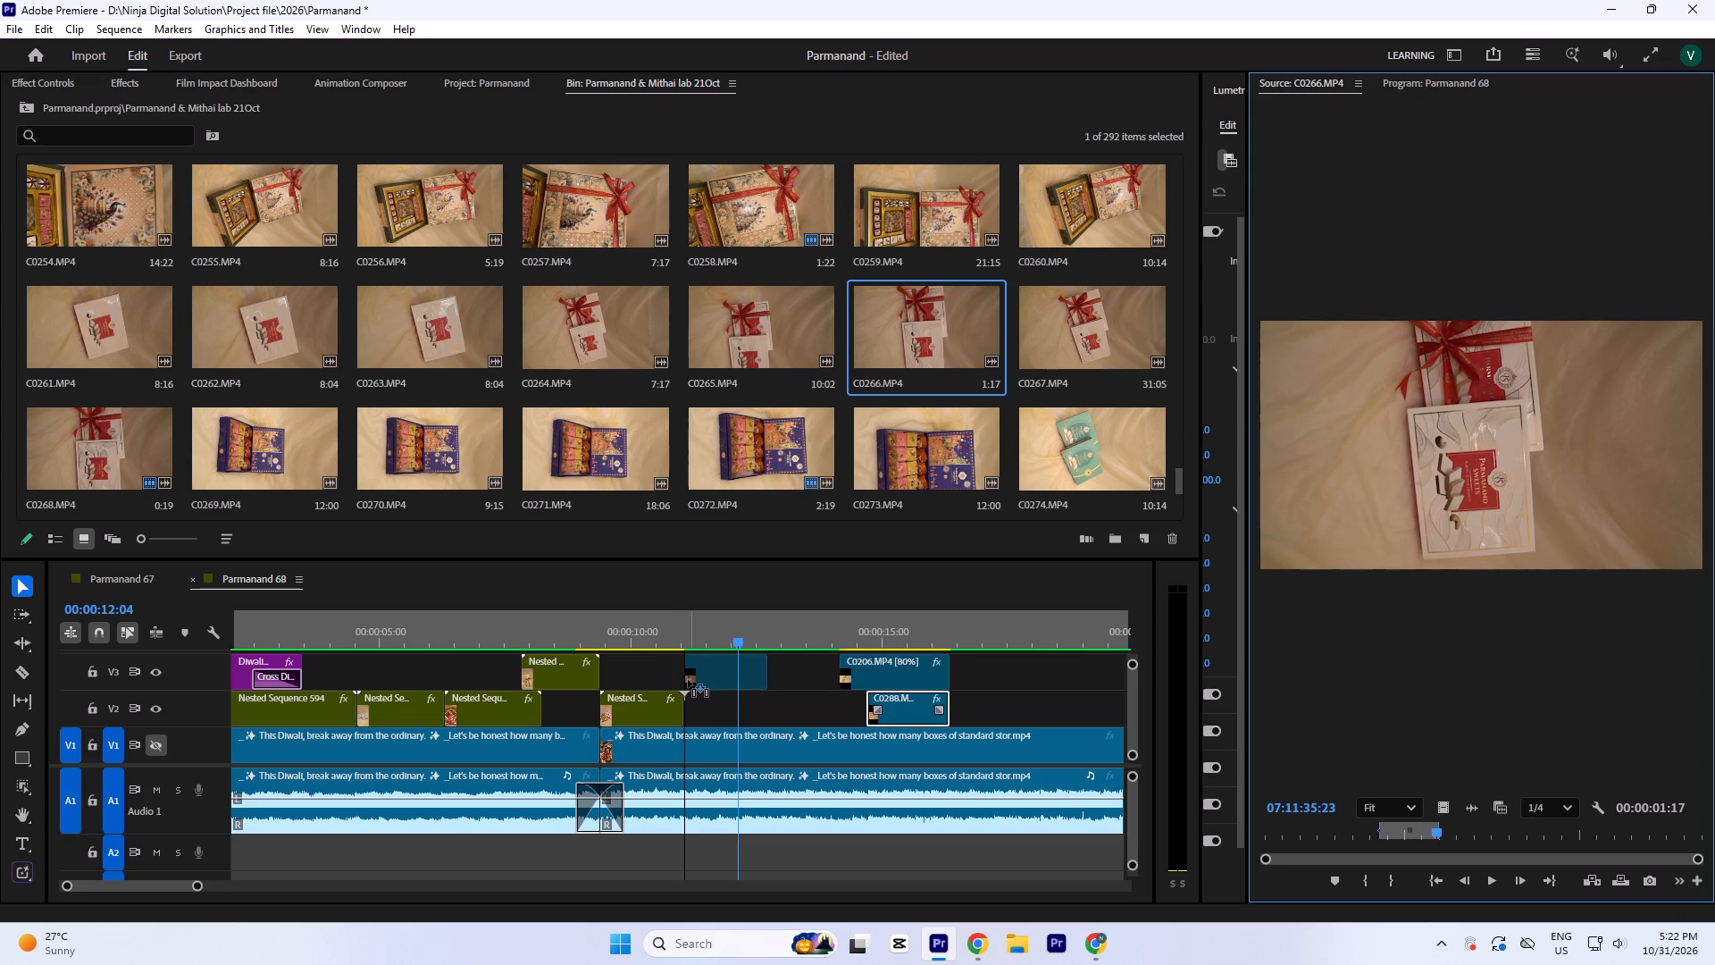
pyautogui.moveTo(688, 680); pyautogui.dragTo(690, 680)
# Paste the copied clip attributes onto C0266.MP4 so it is rotated to -90°, and check its frame.
pyautogui.rightClick(707, 676)
pyautogui.click(775, 83)
pyautogui.press('Return')
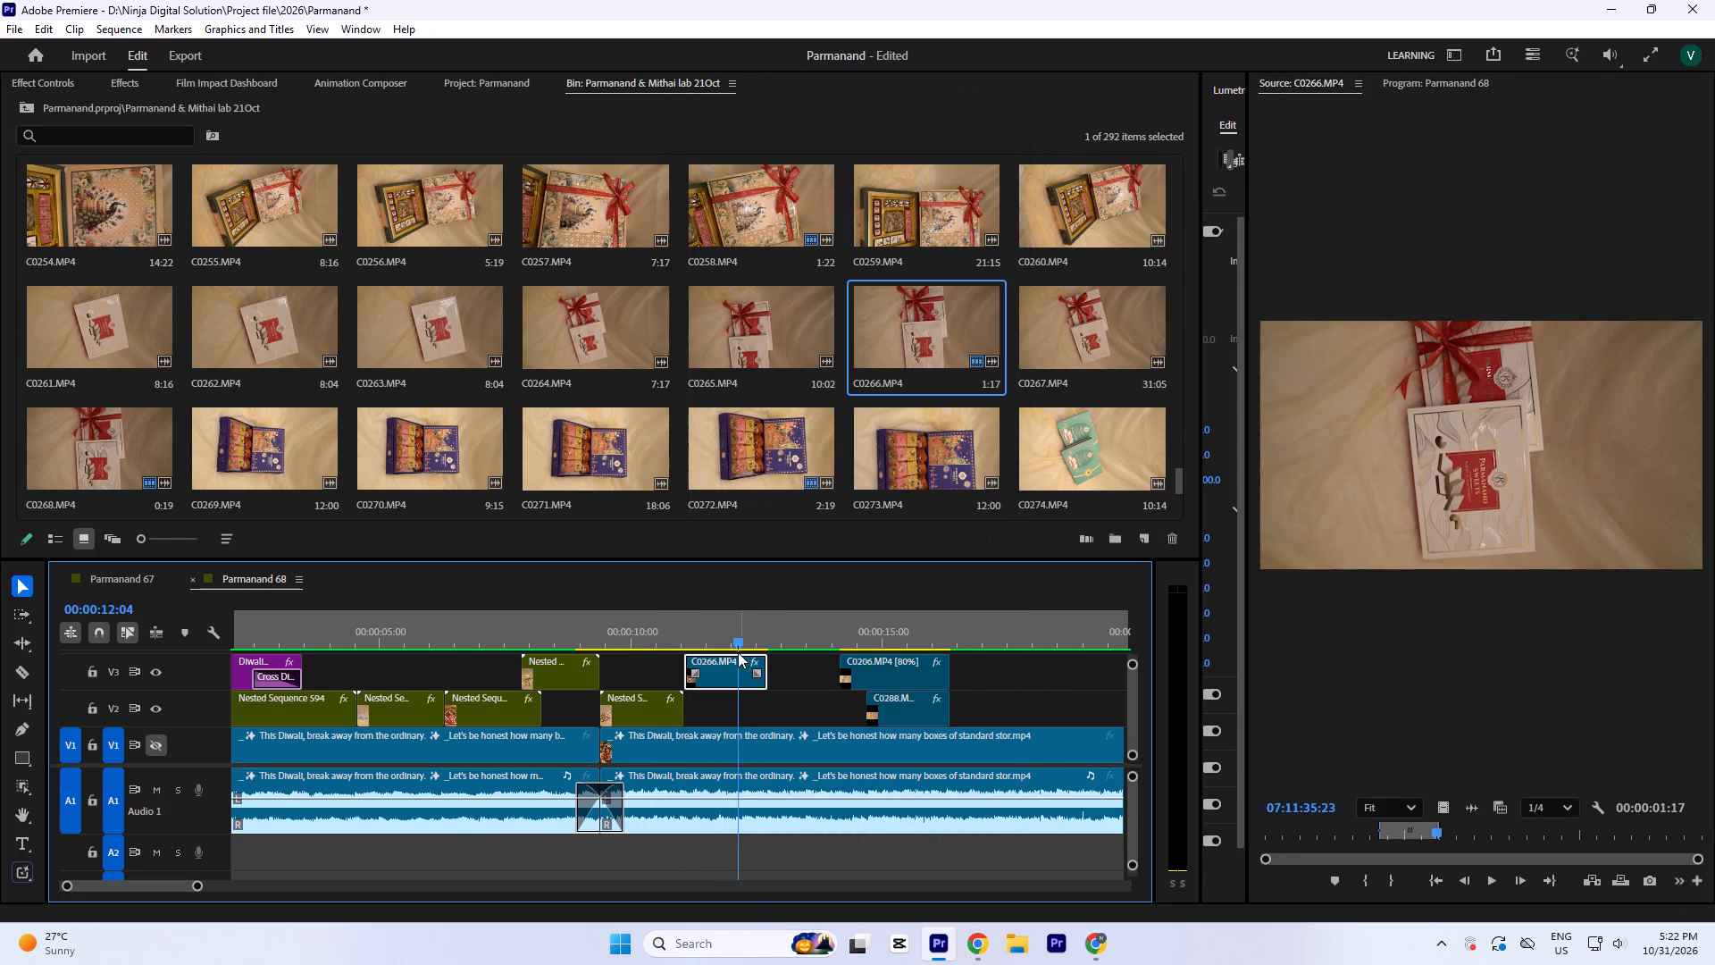
pyautogui.click(728, 641)
# Save the Parmanand project.
pyautogui.hotkey('ctrl', 's')
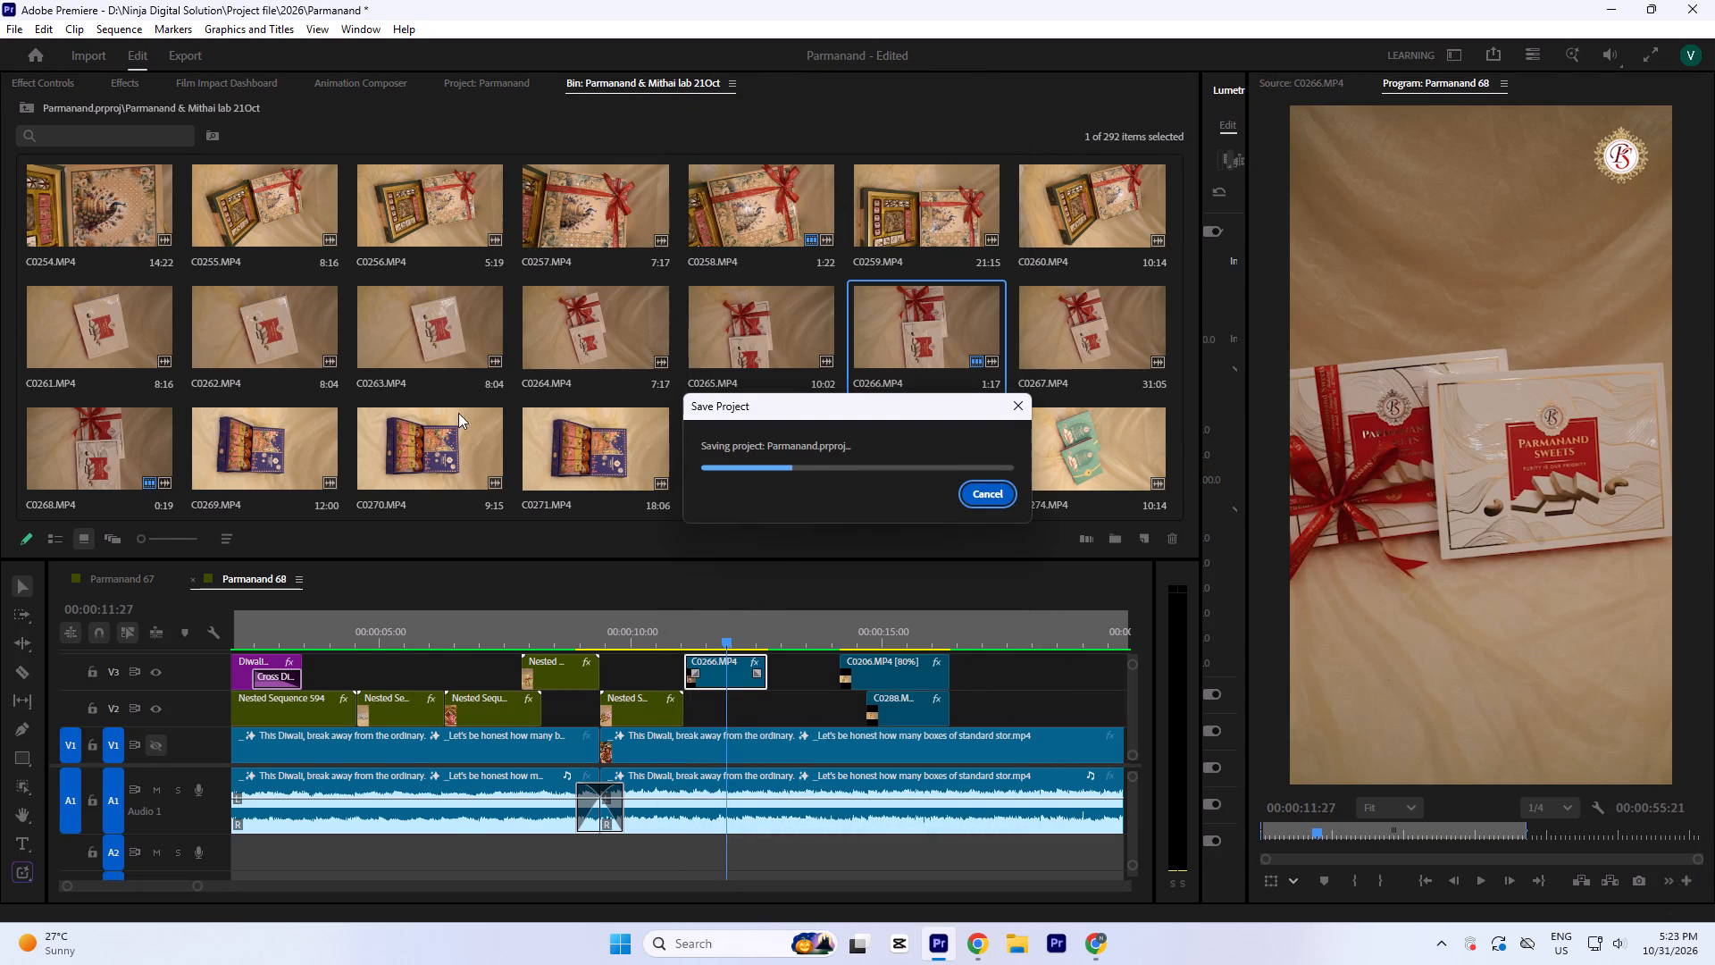
# Set the speed of C0266.MP4 to 80% and play the cut into it.
pyautogui.click(748, 638)
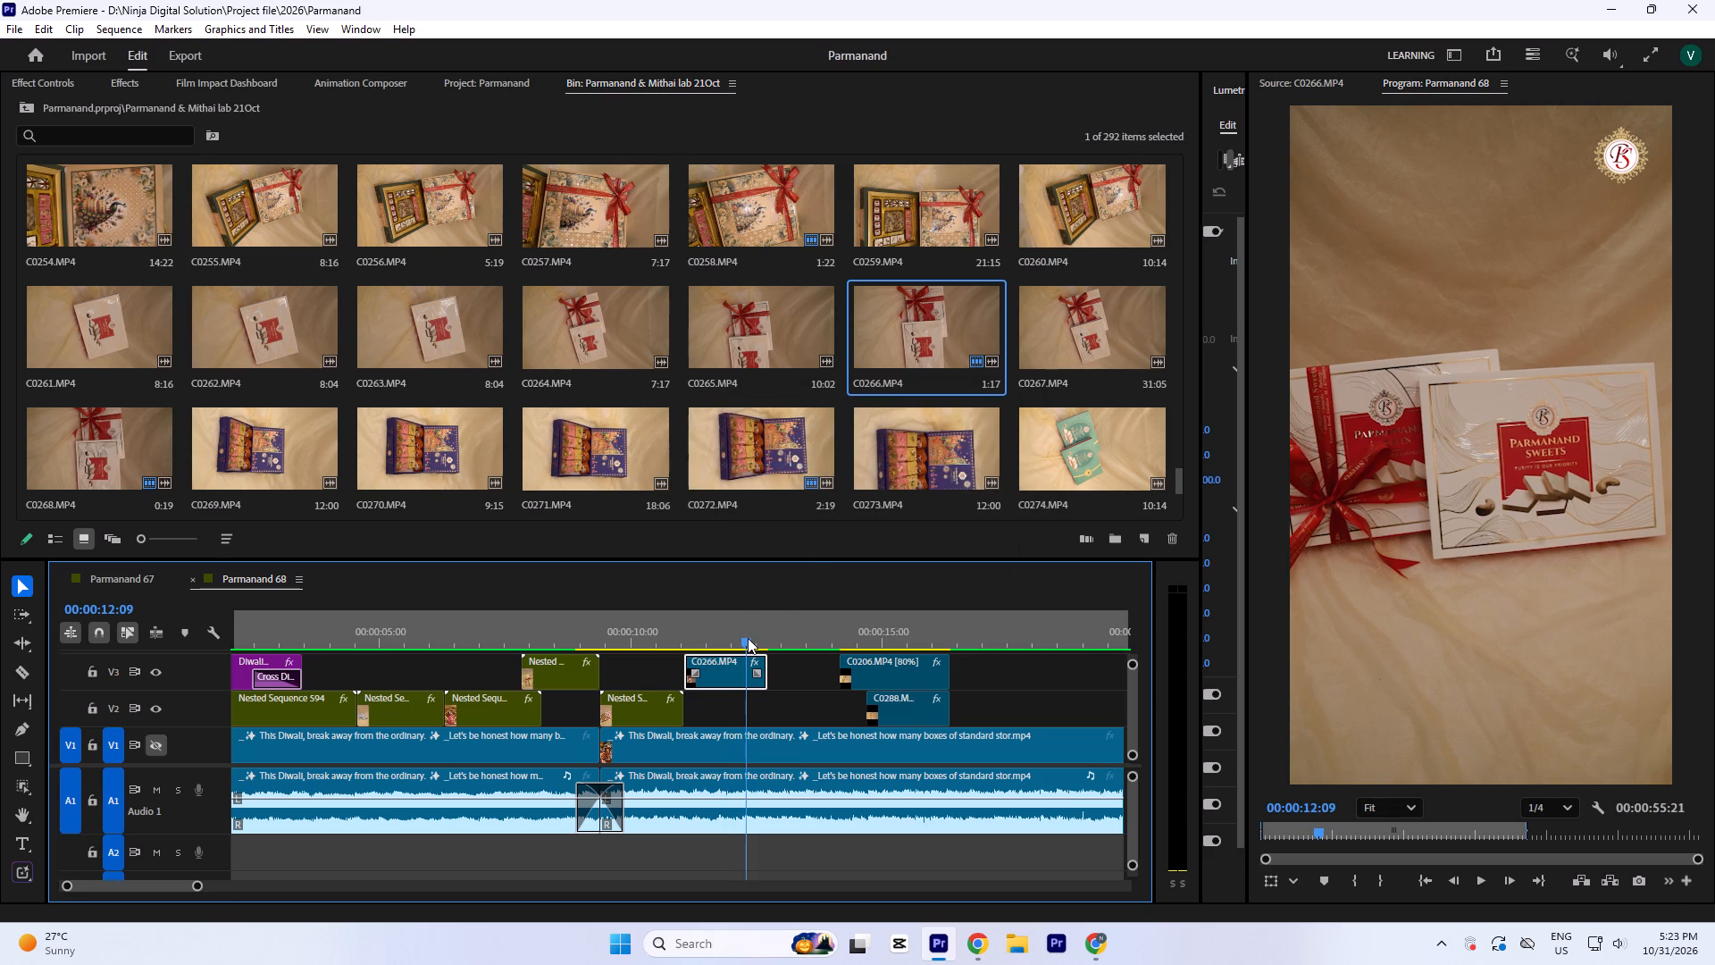
pyautogui.hotkey('ctrl', 'r')
pyautogui.write('80')
pyautogui.press('Return')
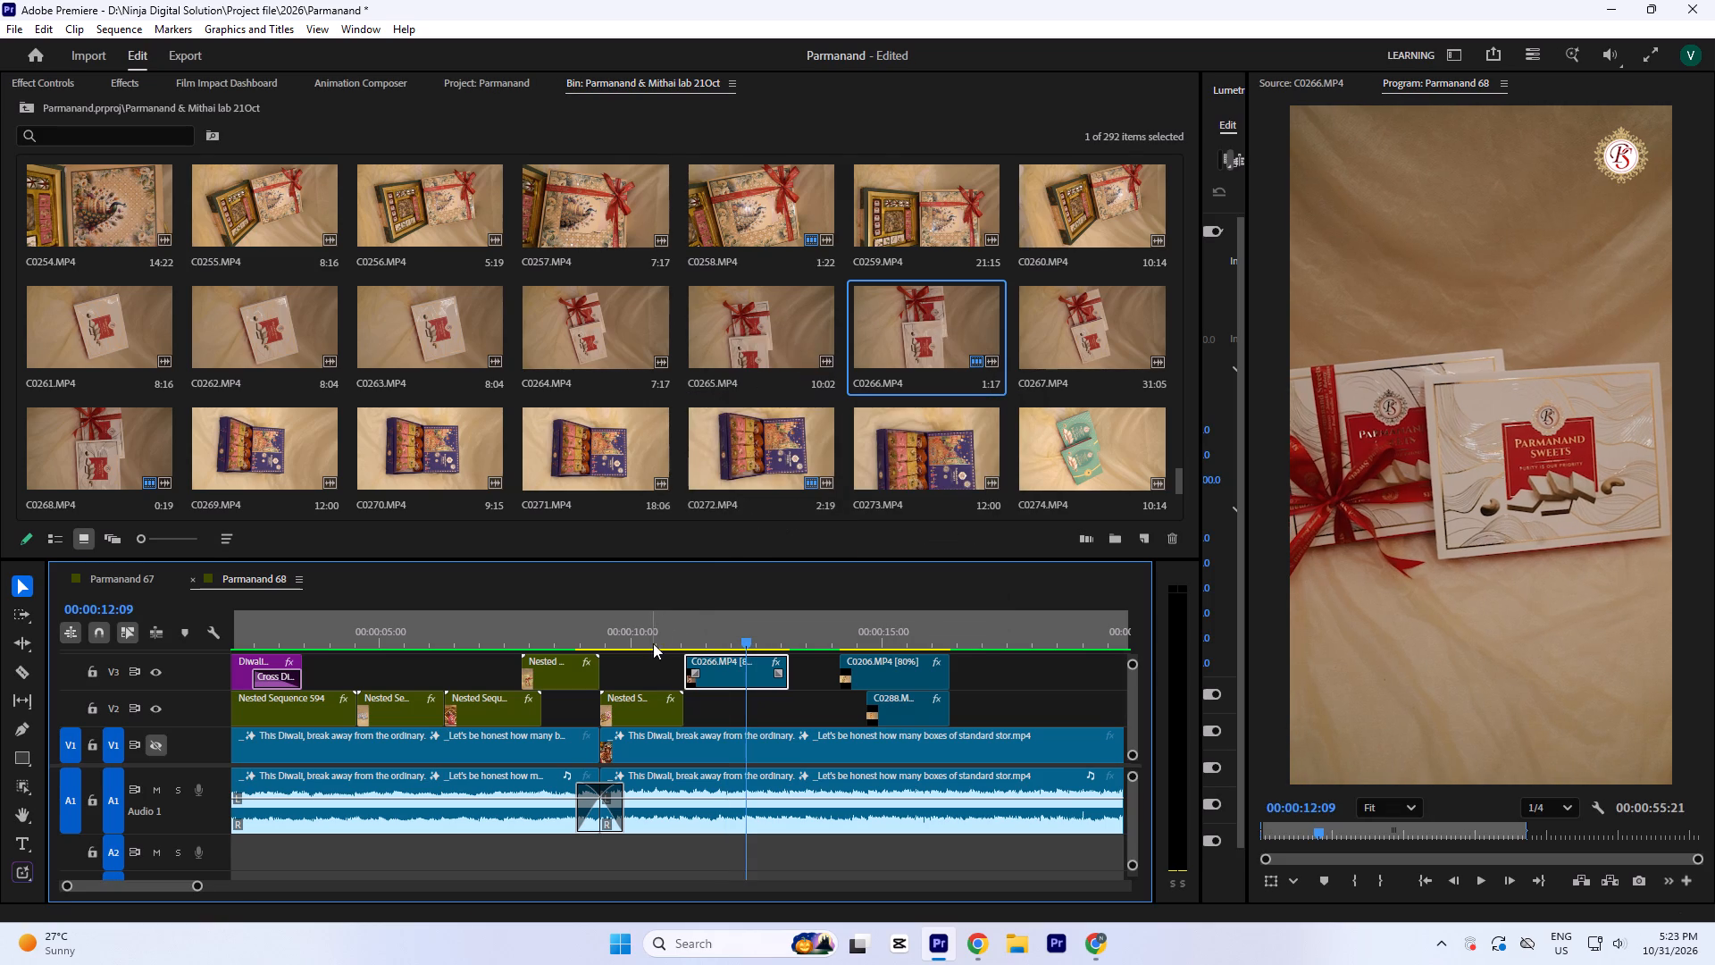
pyautogui.click(652, 629)
pyautogui.press('space')
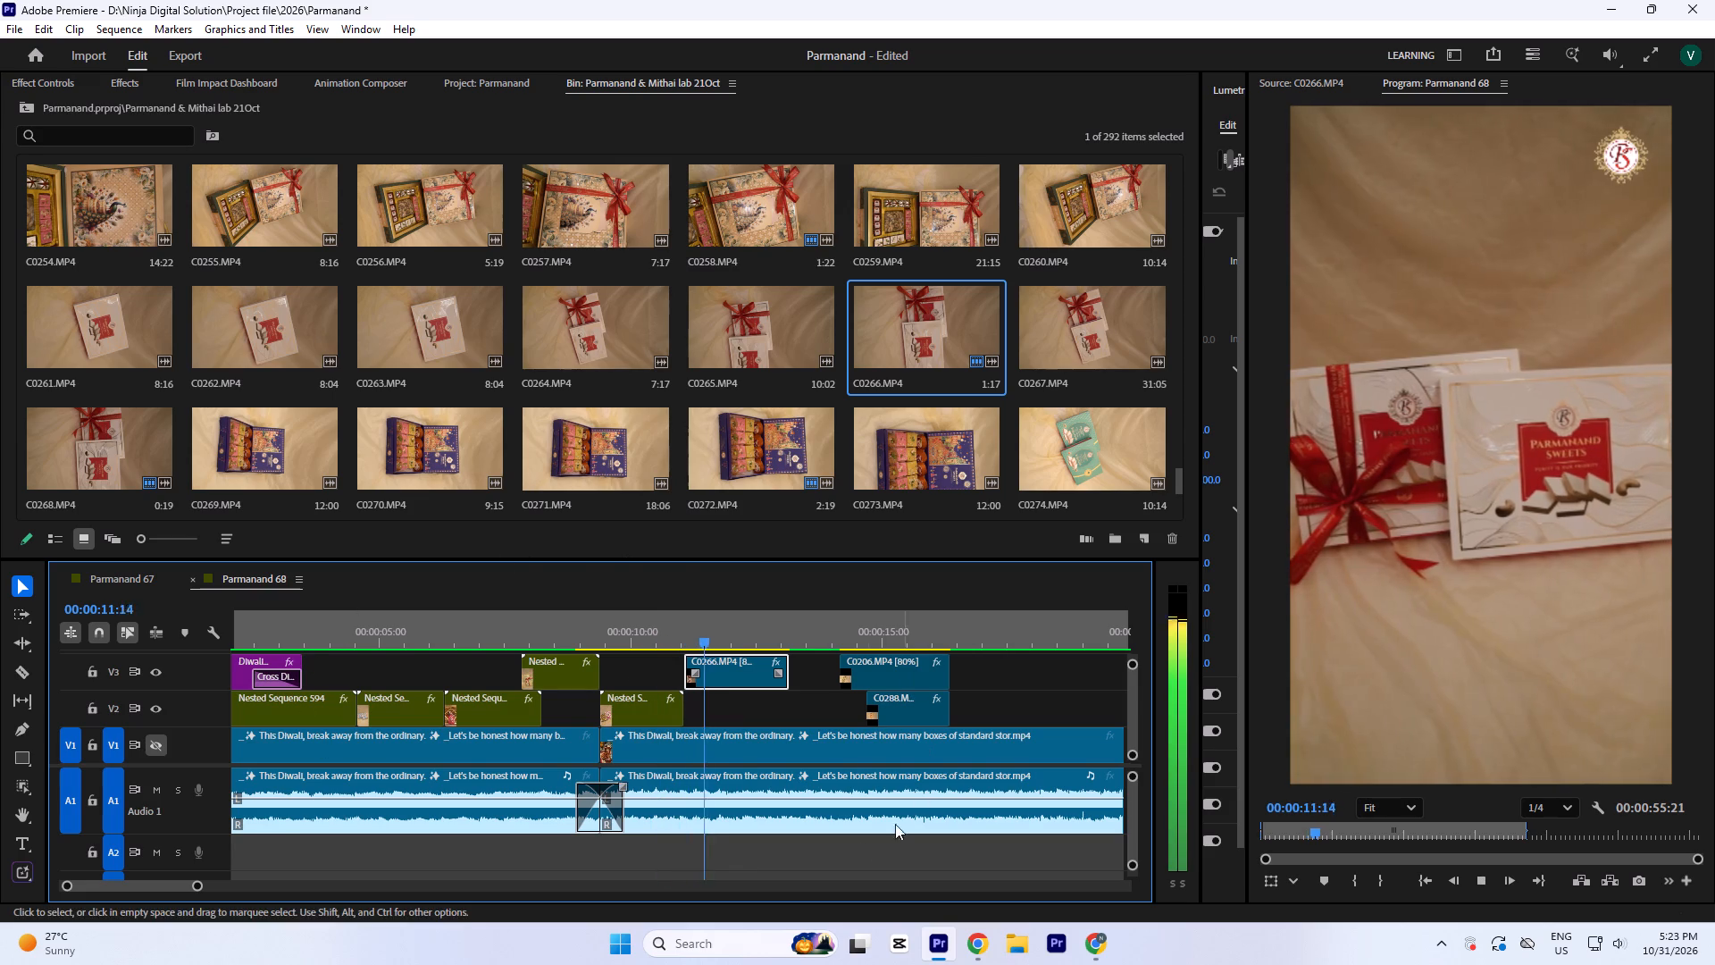
pyautogui.press('space')
# Straighten C0266.MP4 with rotation -86° and scale 116, and play the sequence from about 10 seconds to check it.
pyautogui.press('=')
pyautogui.click(67, 80)
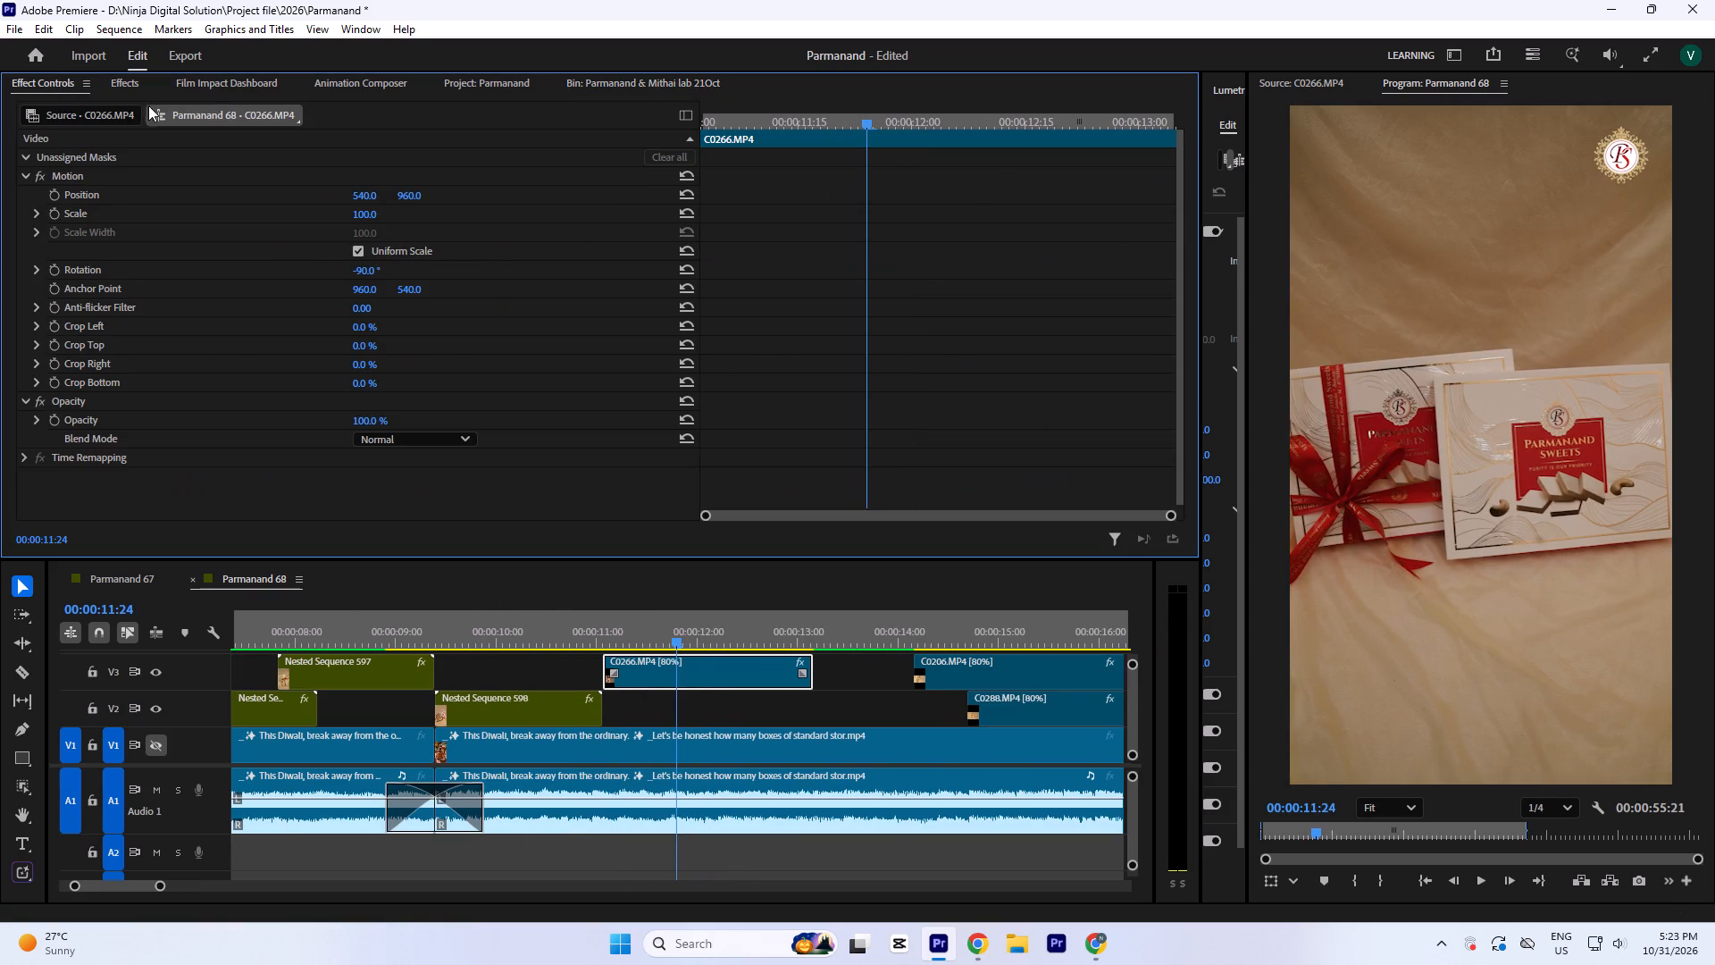
pyautogui.click(371, 273)
pyautogui.press('Up')
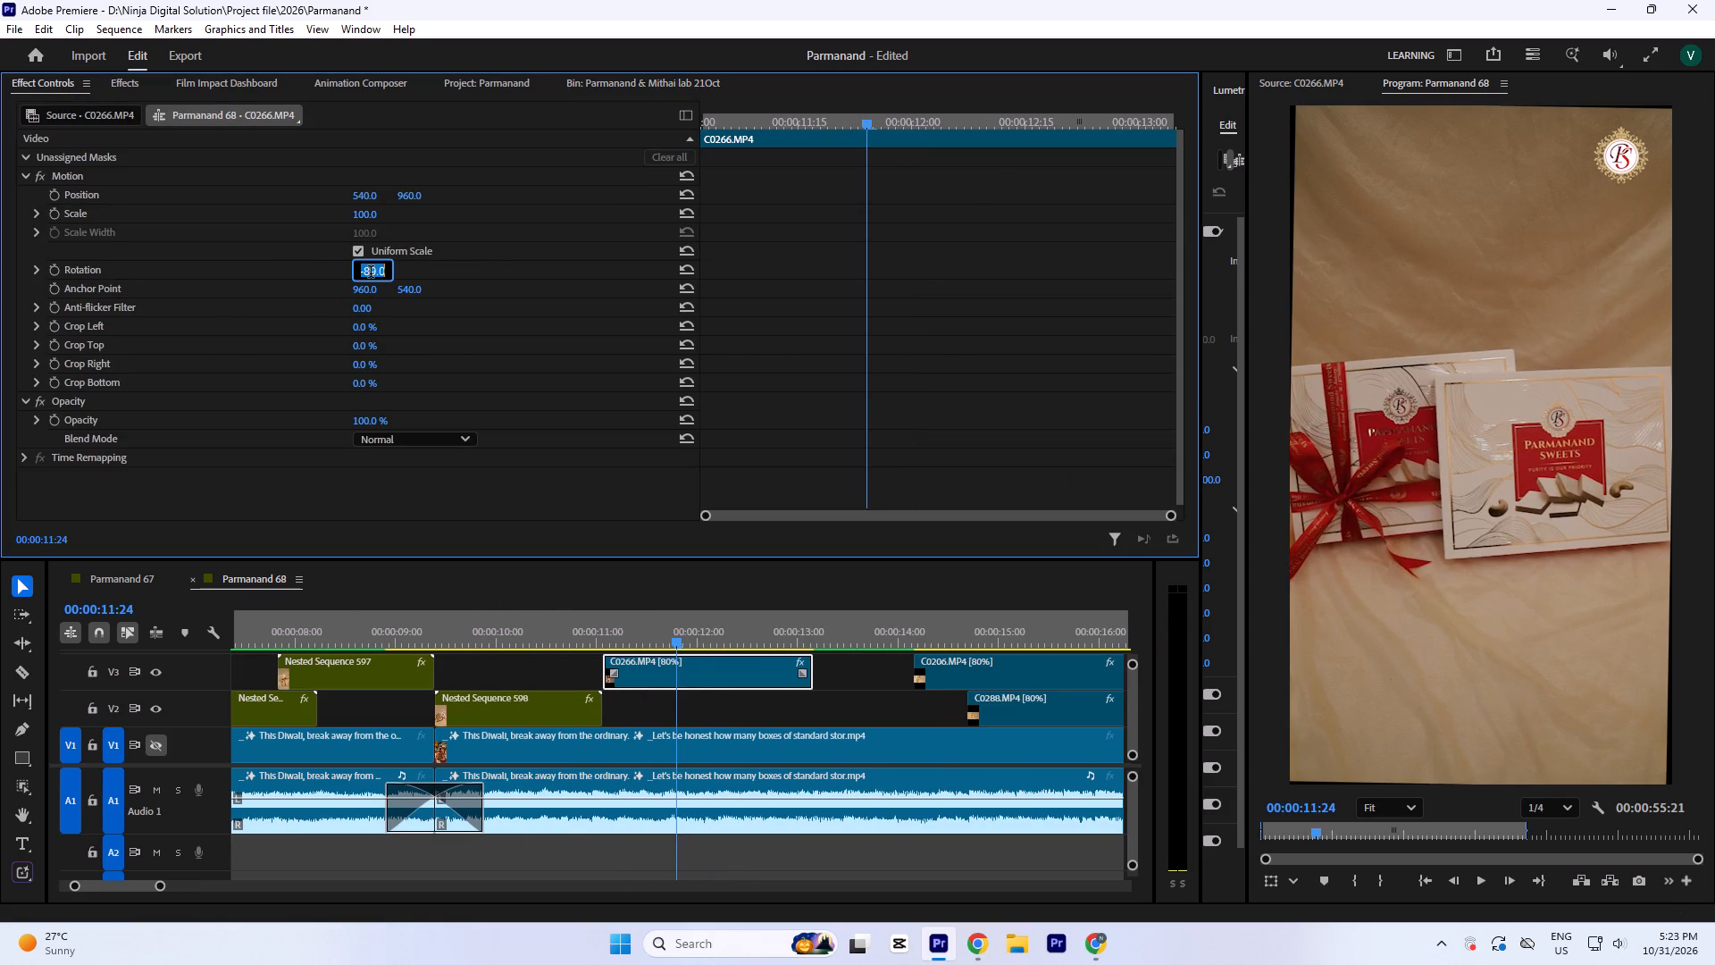
pyautogui.press('Up')
pyautogui.press('Up')
pyautogui.press('Up')
pyautogui.press('Up')
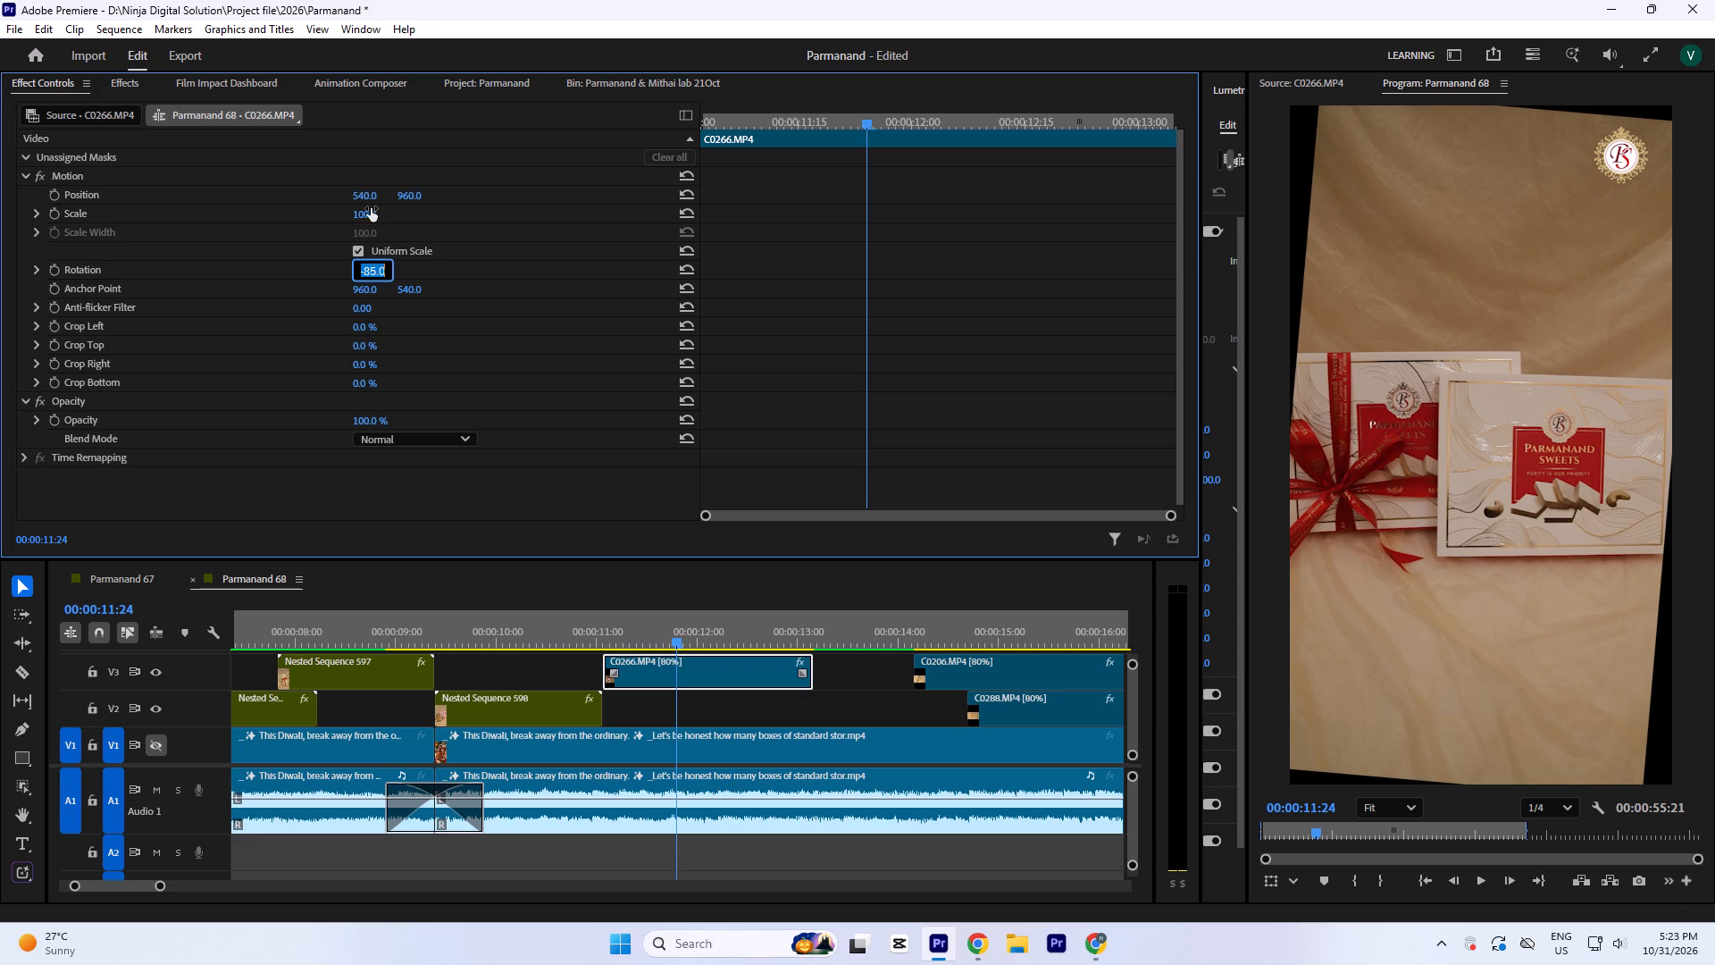
pyautogui.press('Down')
pyautogui.moveTo(371, 218); pyautogui.dragTo(370, 207)
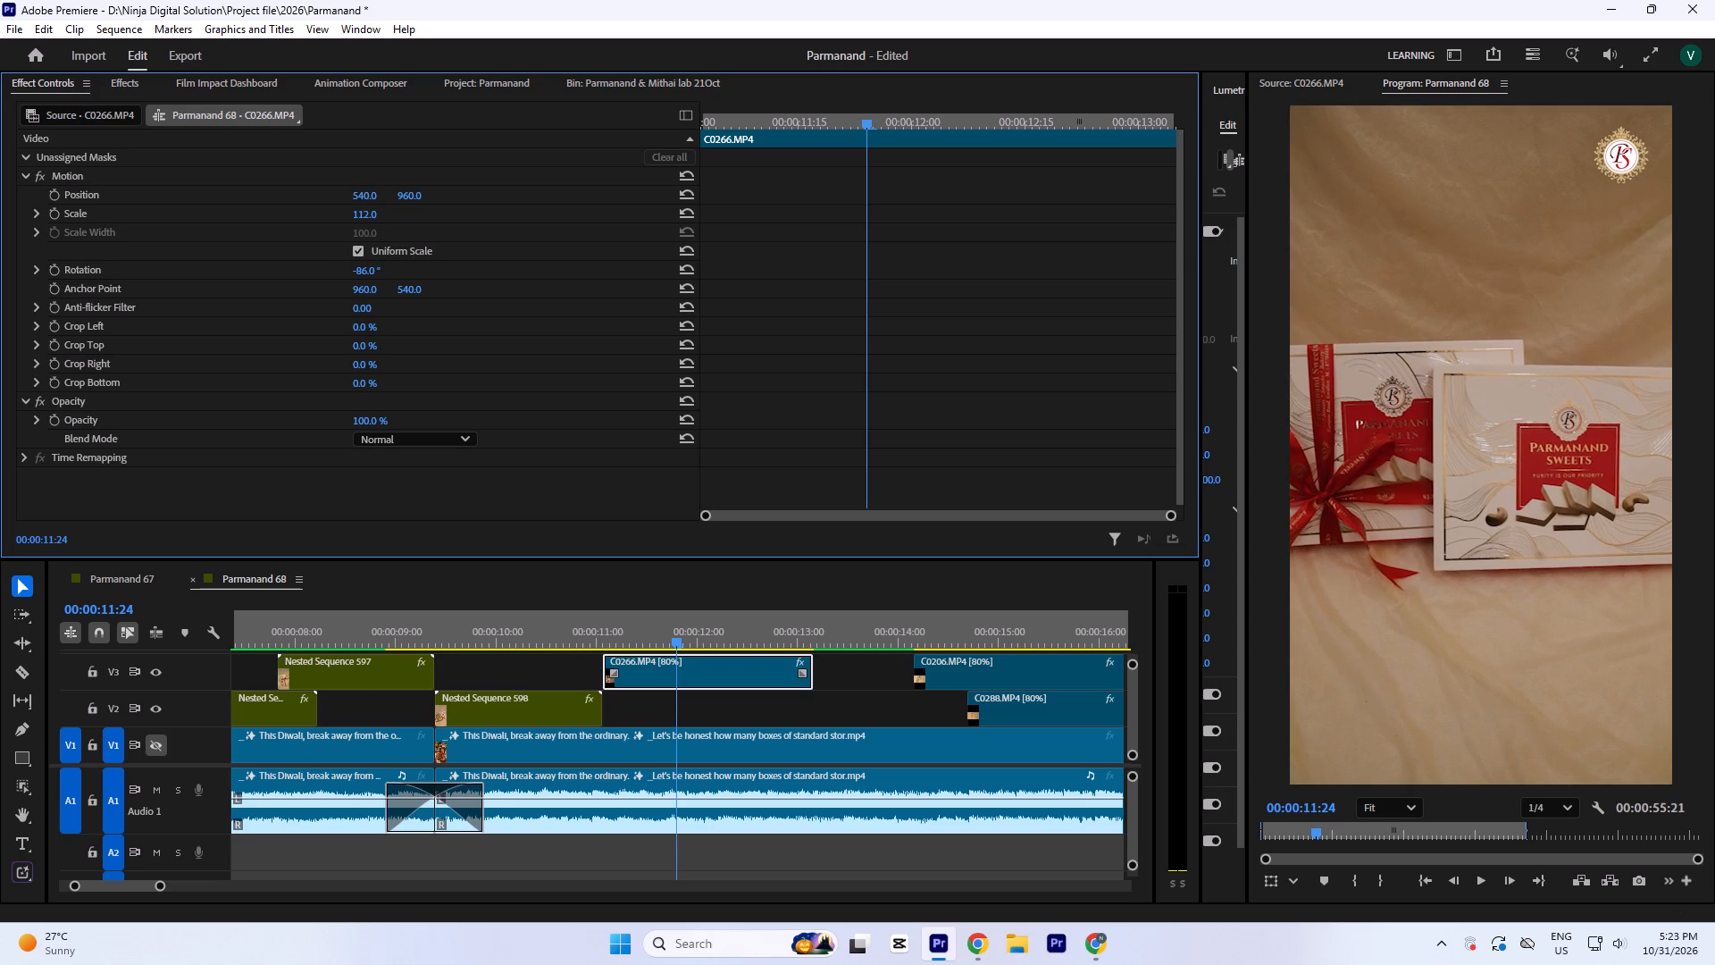
pyautogui.moveTo(370, 207); pyautogui.dragTo(370, 204)
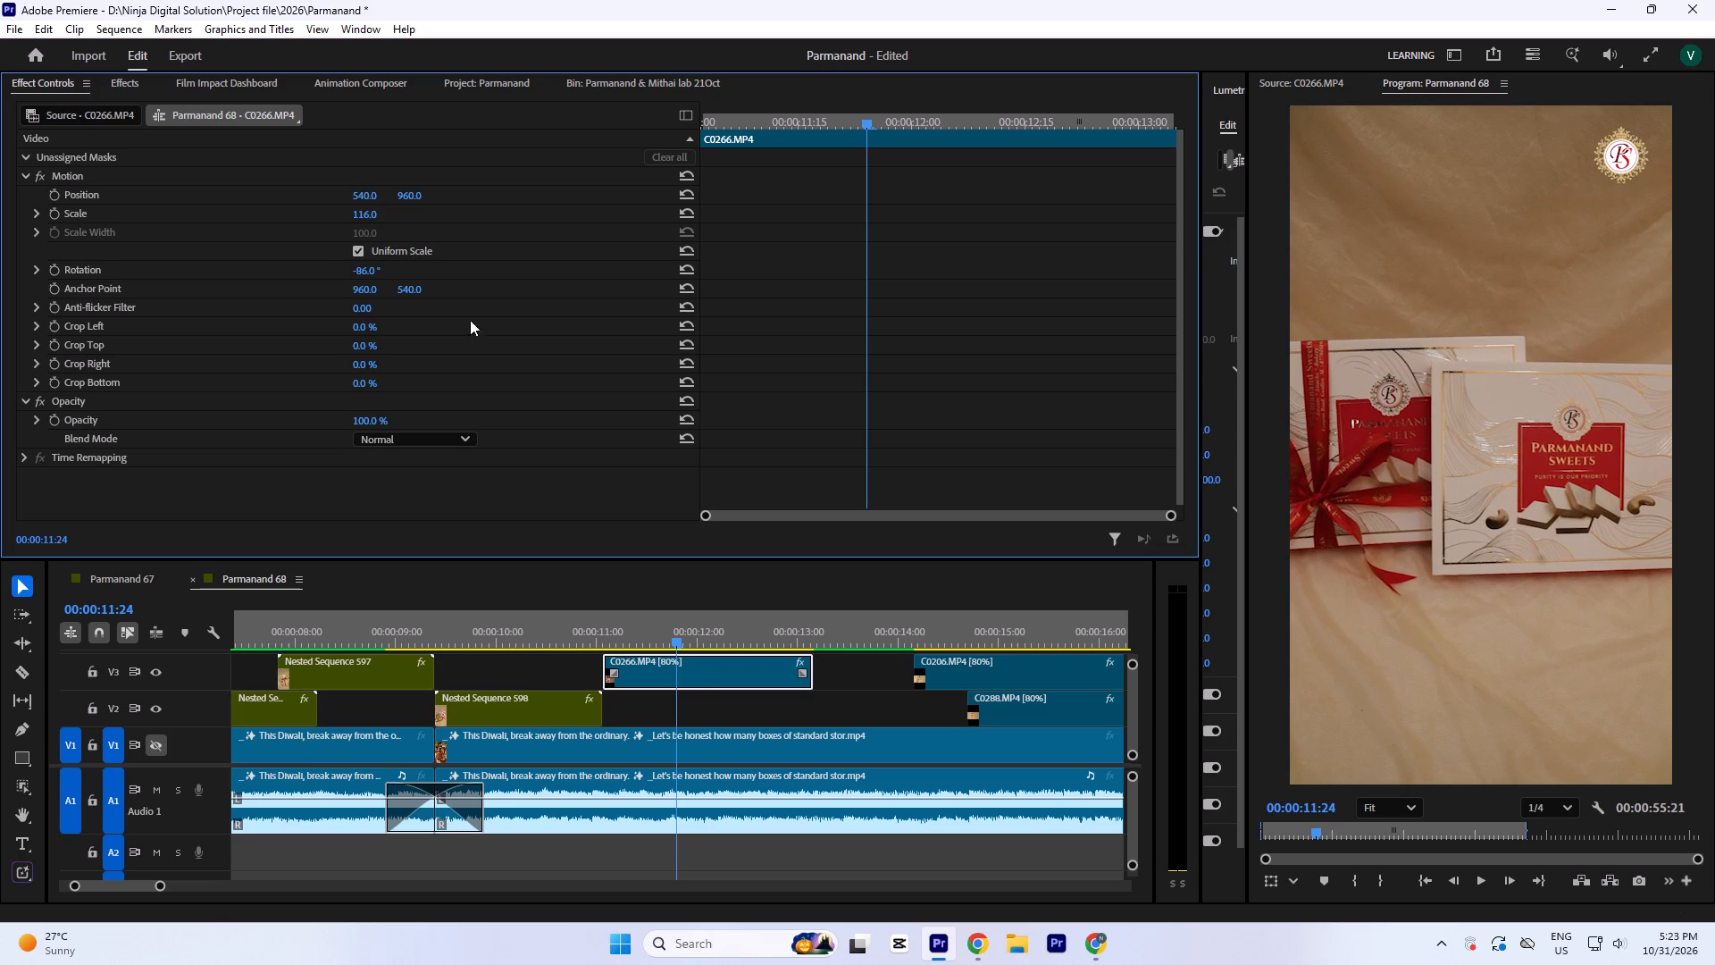
pyautogui.click(717, 704)
pyautogui.click(523, 641)
pyautogui.press('space')
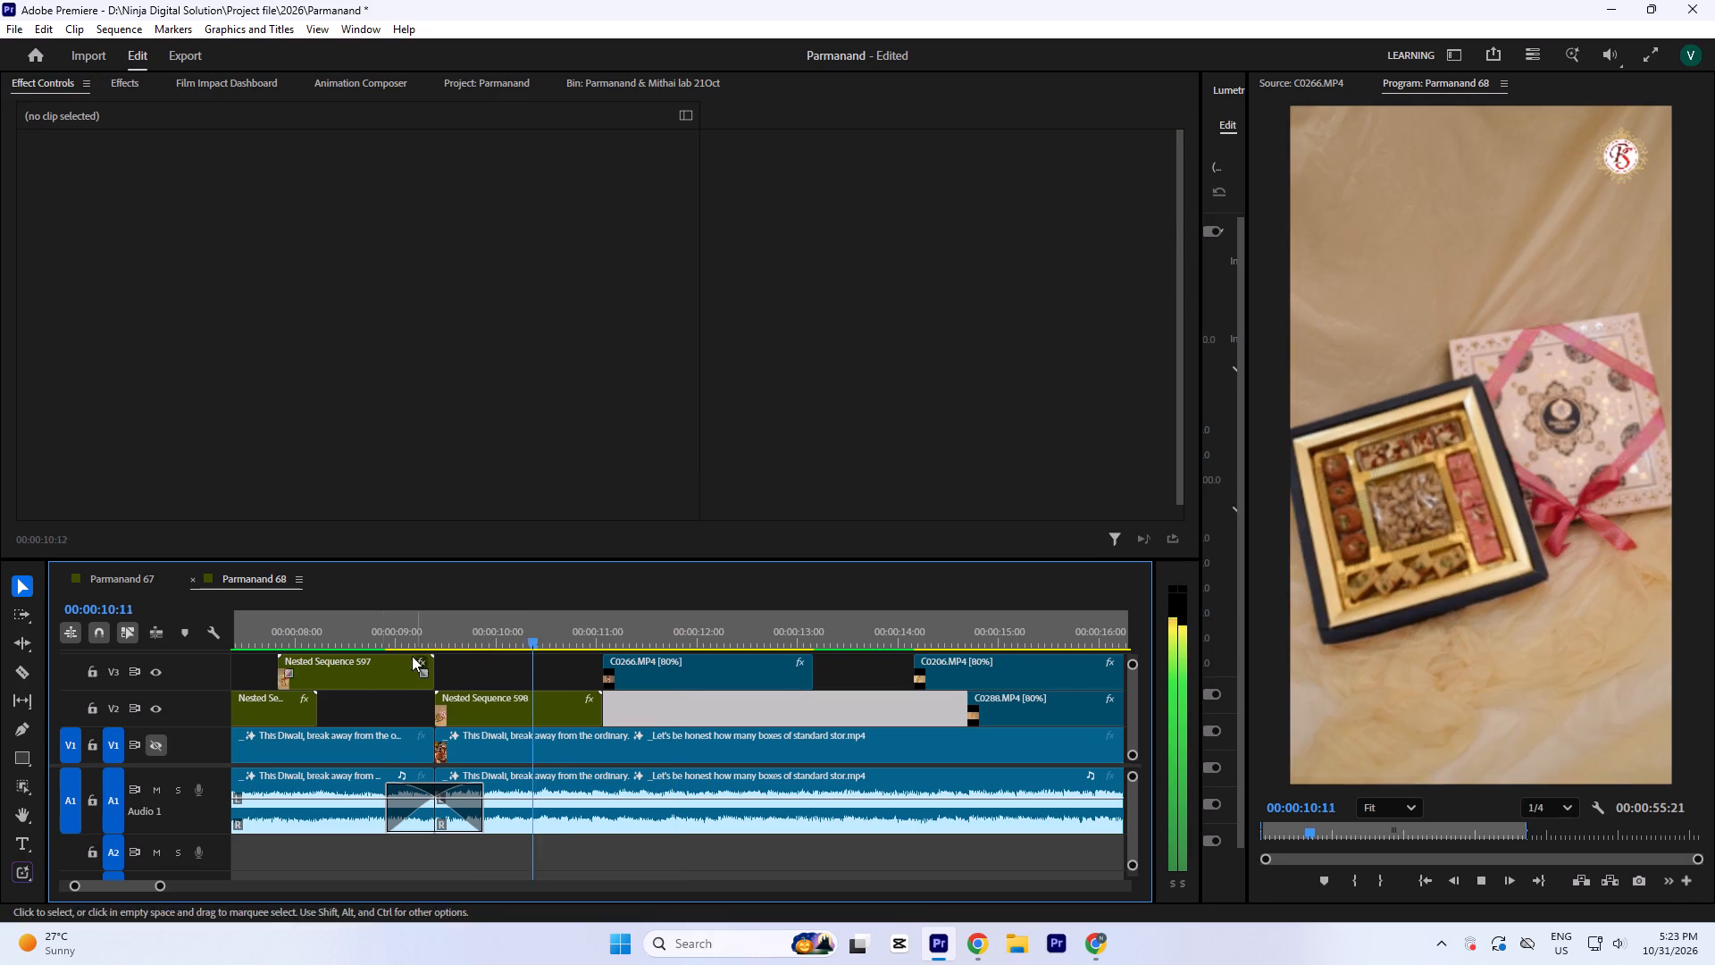
pyautogui.press('space')
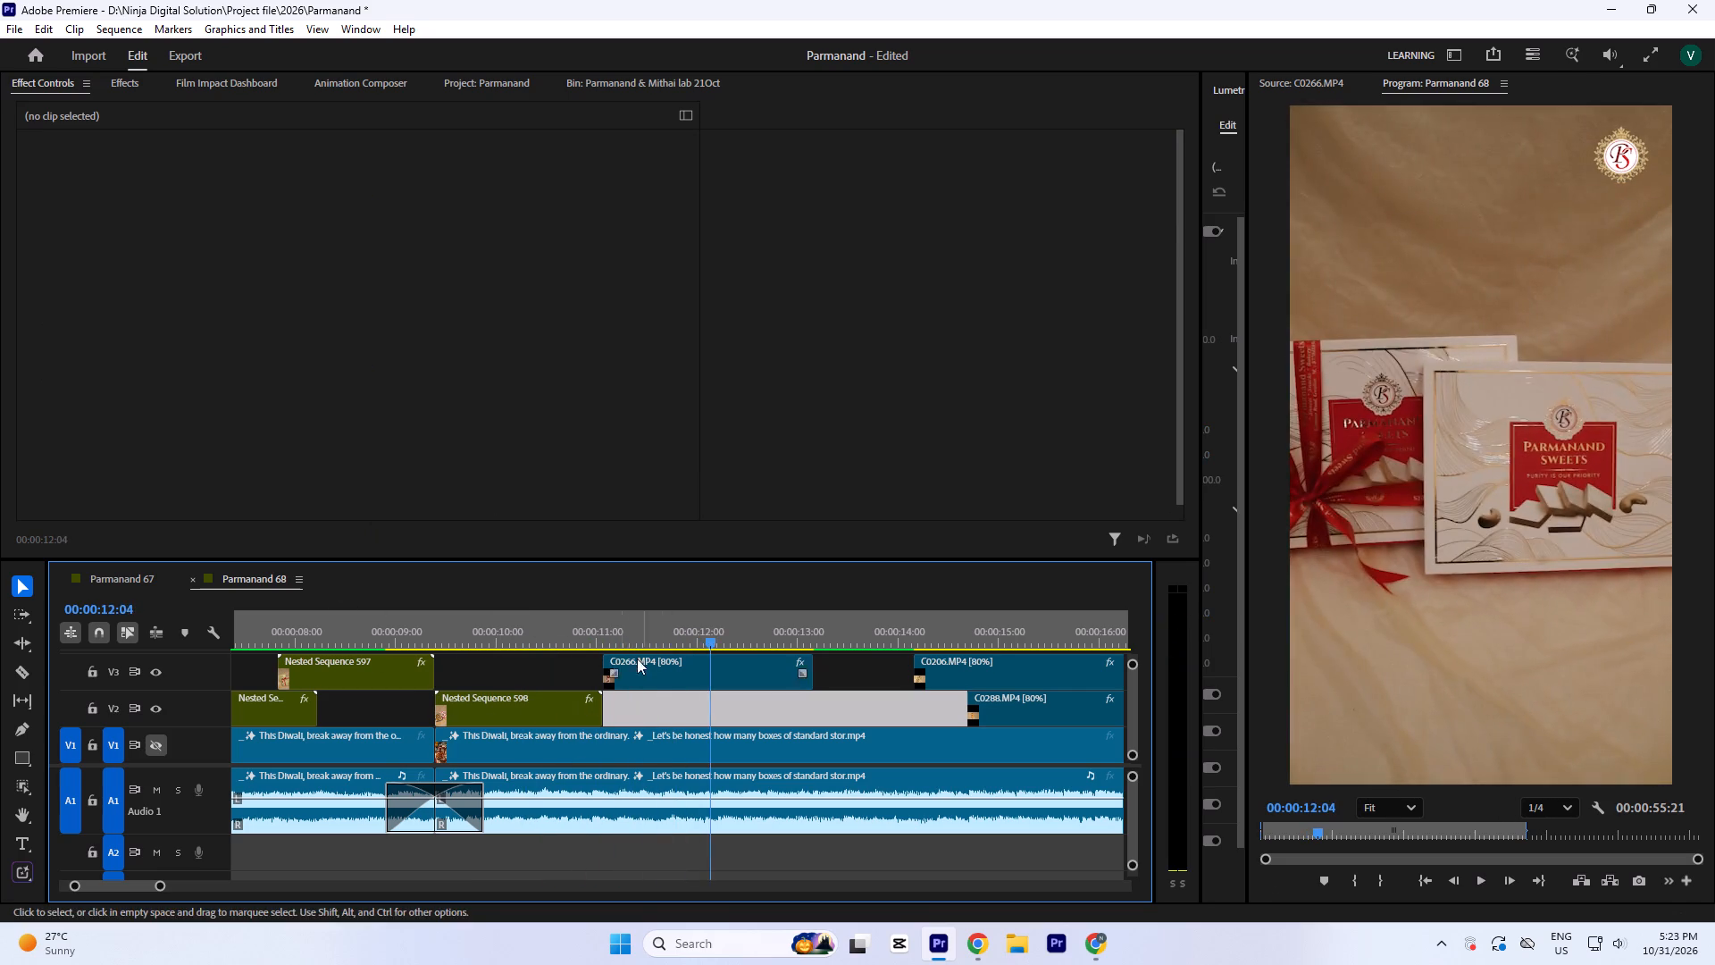
# Find the music beat near the end of C0266.MP4 and trim the clip's end to 00:00:12:24.
pyautogui.press('space')
pyautogui.press('space')
pyautogui.press('space')
pyautogui.press('space')
pyautogui.click(754, 633)
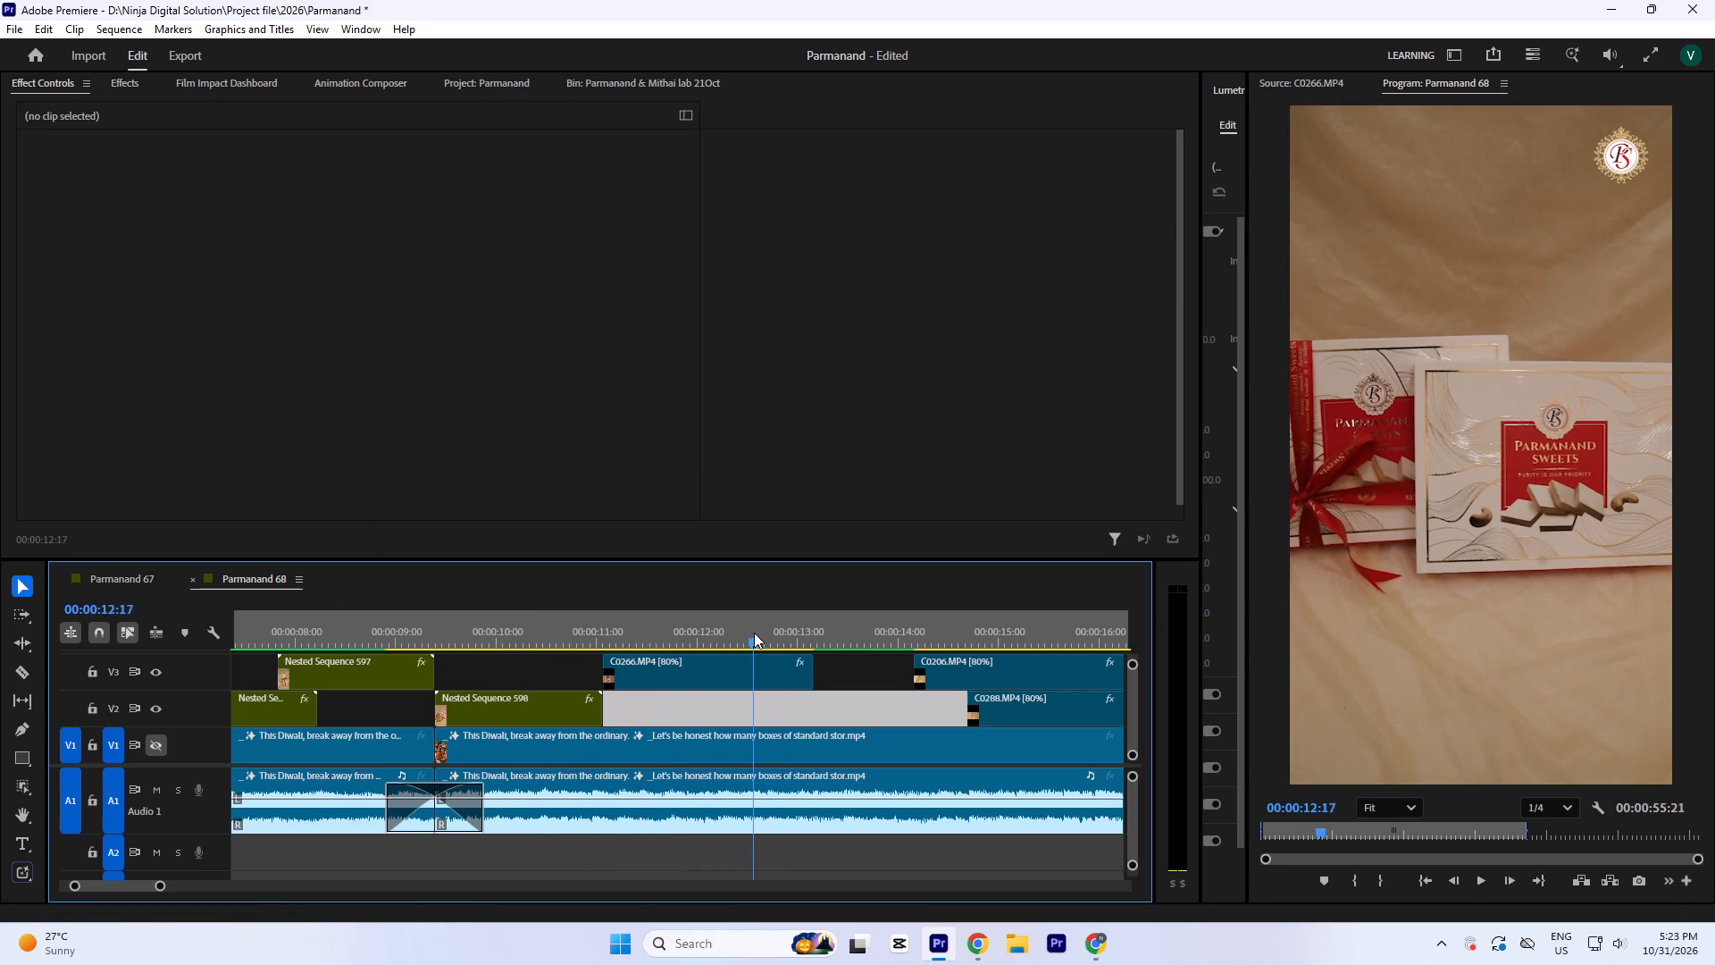
pyautogui.press('space')
pyautogui.press('space')
pyautogui.press('=')
pyautogui.press('=')
pyautogui.press('space')
pyautogui.press('space')
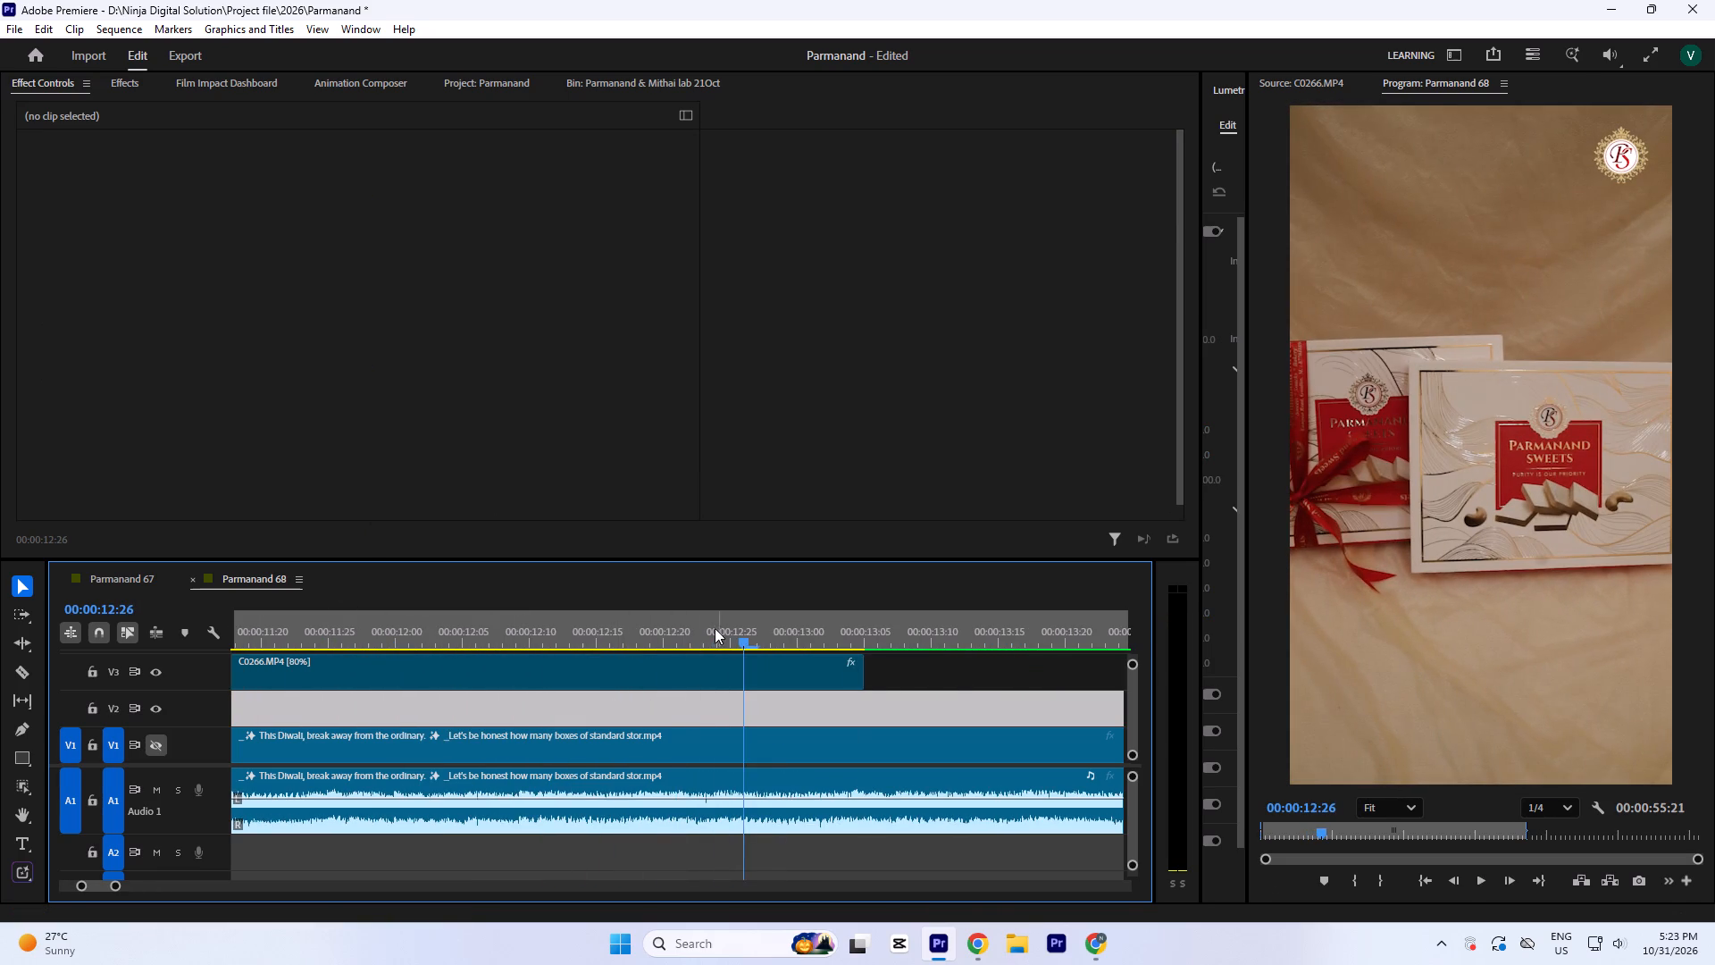
pyautogui.click(715, 628)
pyautogui.press('=')
pyautogui.moveTo(978, 679); pyautogui.dragTo(685, 700)
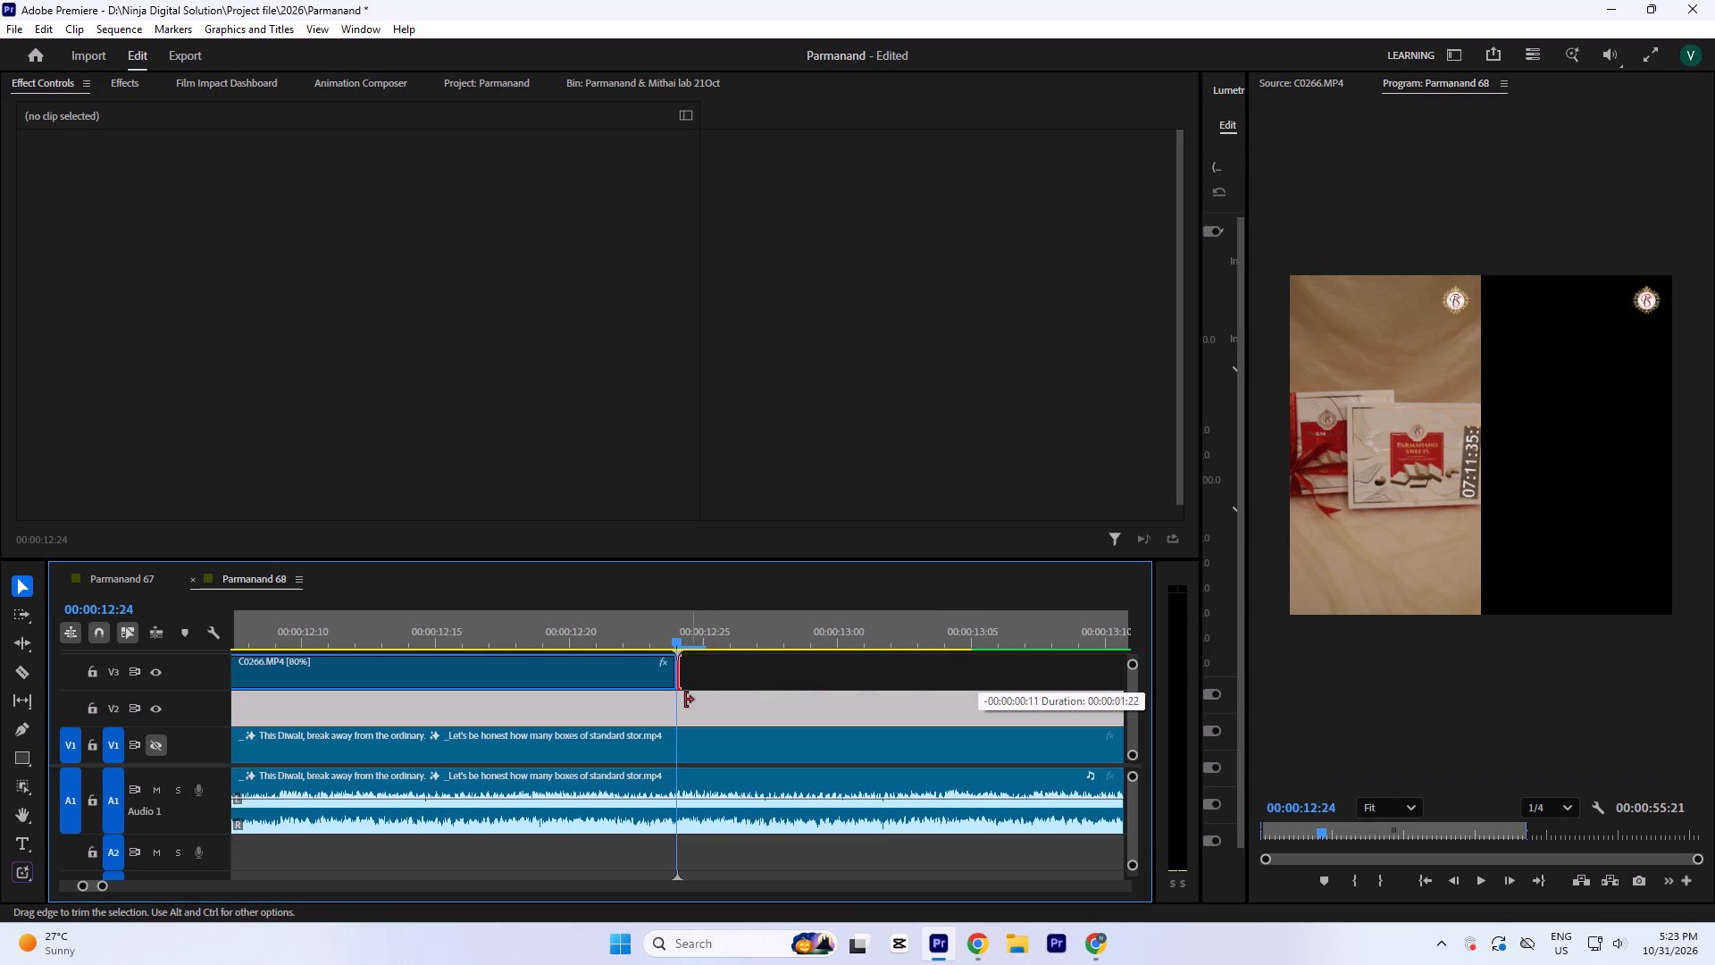
pyautogui.moveTo(685, 700); pyautogui.dragTo(684, 700)
# Move the trimmed C0266.MP4 from track V3 down to V2, directly after the preceding nested clip.
pyautogui.moveTo(640, 675); pyautogui.dragTo(652, 709)
pyautogui.press('-')
pyautogui.press('-')
pyautogui.click(661, 629)
# Save the Parmanand project.
pyautogui.hotkey('ctrl', 's')
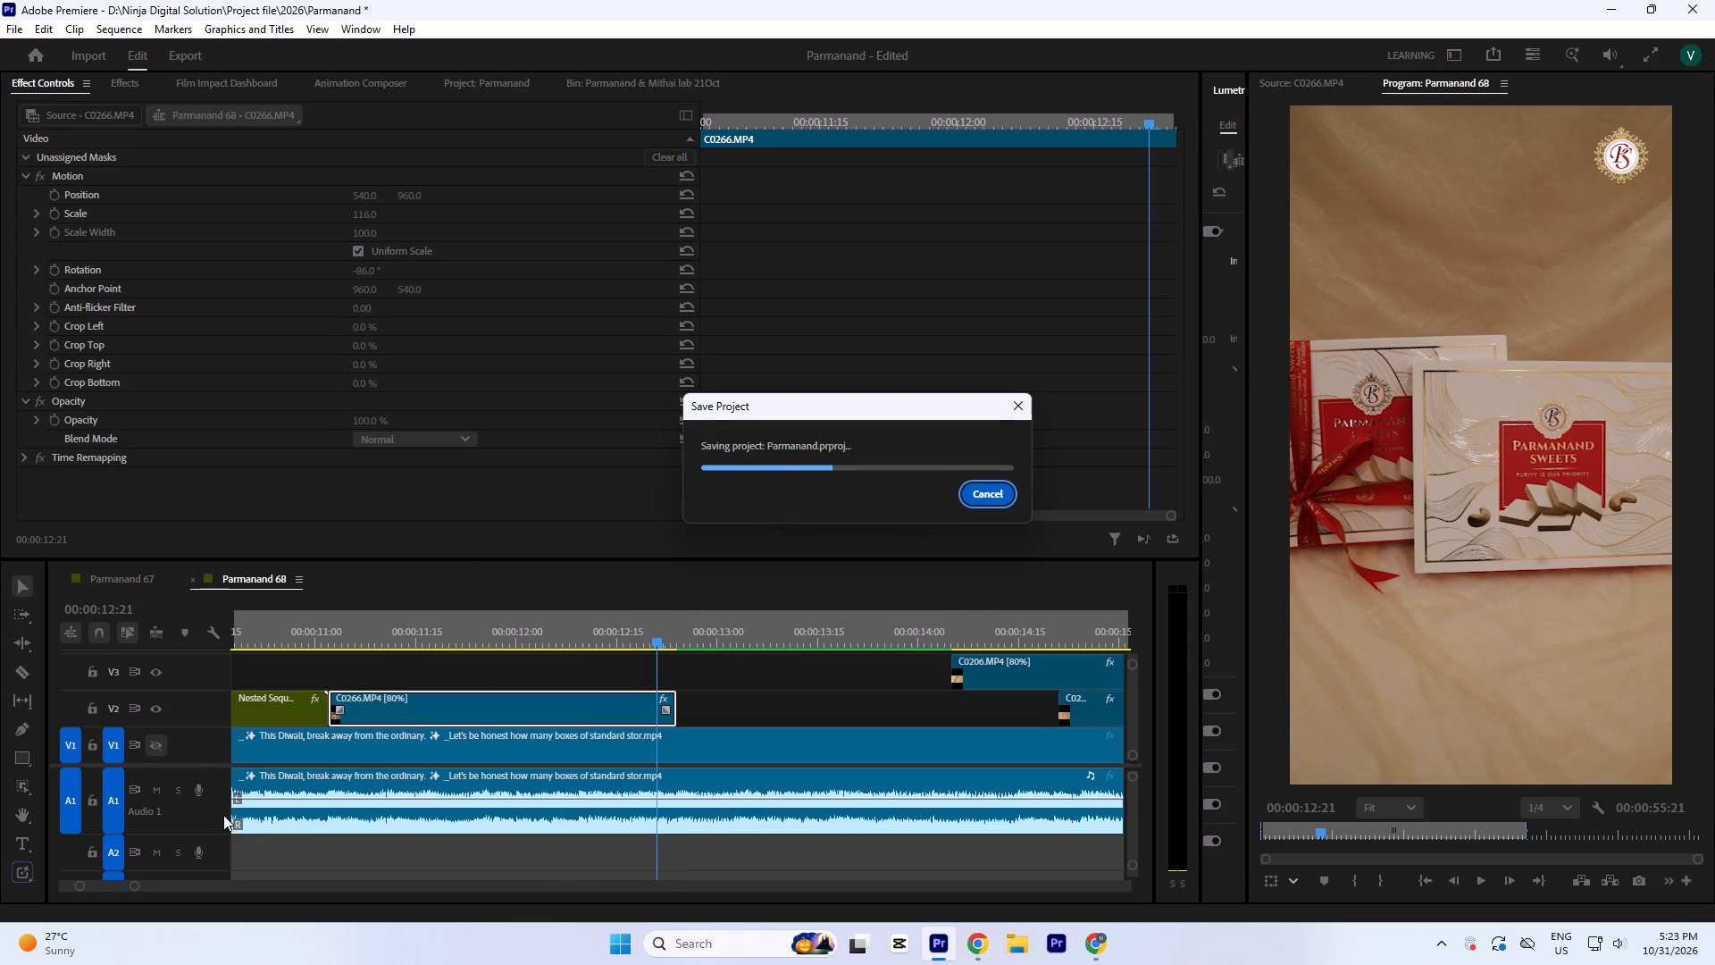
pyautogui.click(481, 625)
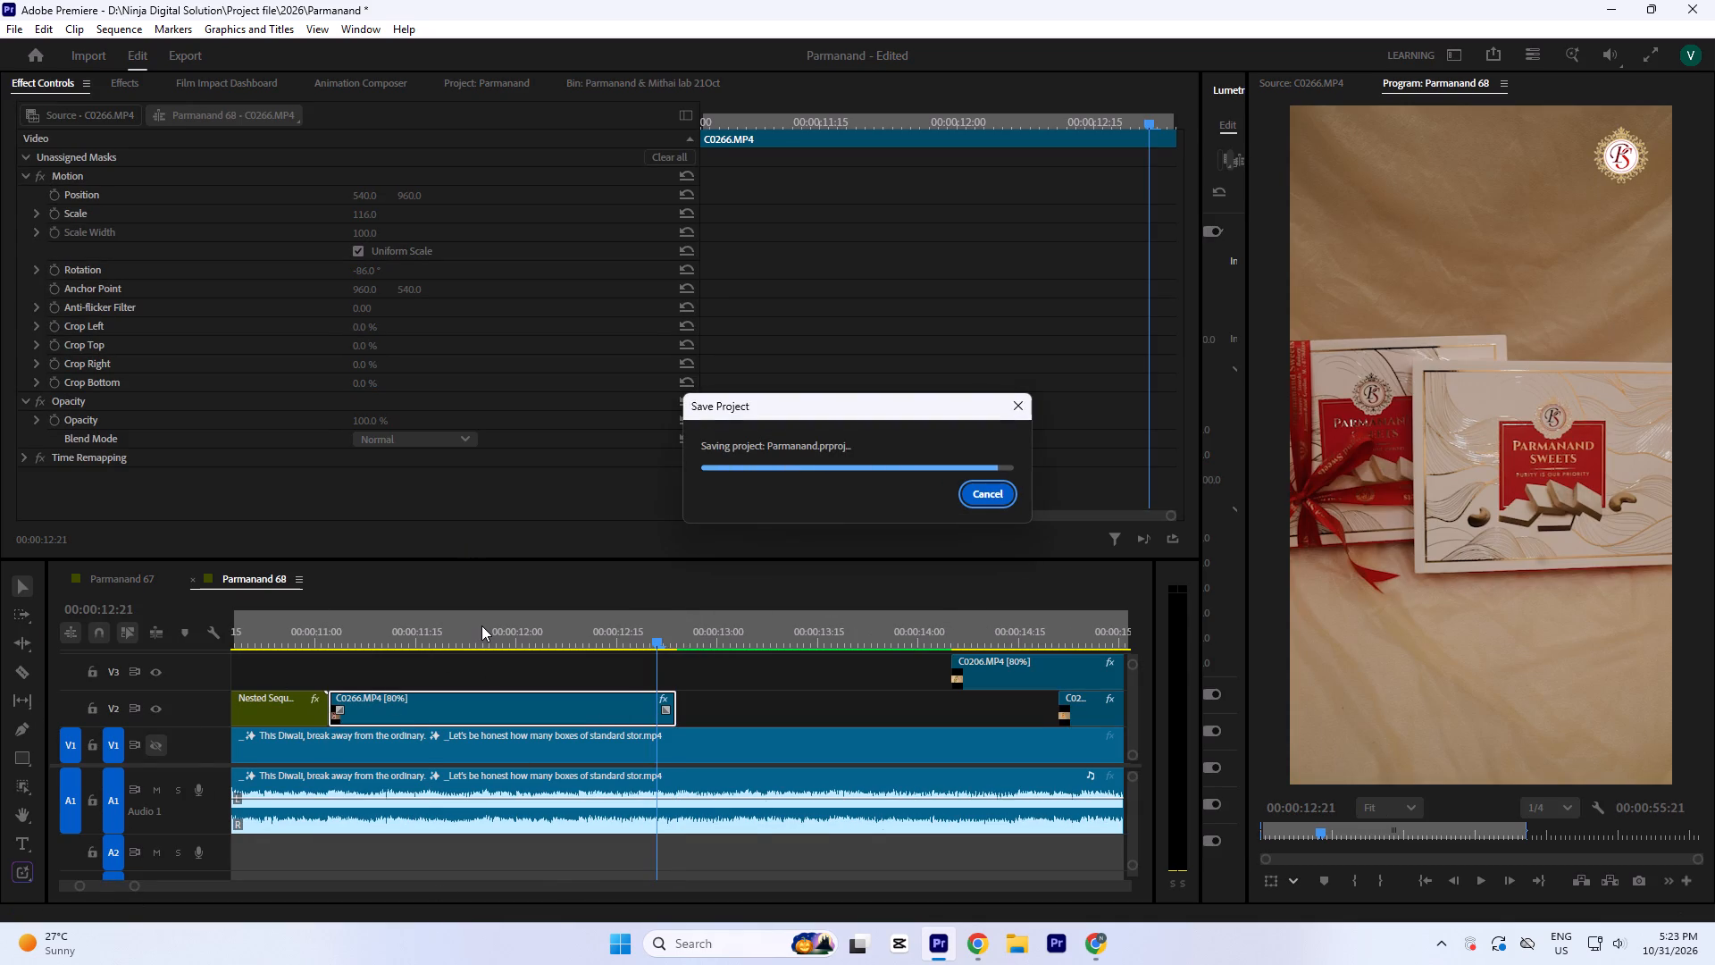
pyautogui.write('--')
# Nest C0266.MP4 on V2, keeping the default sequence name.
pyautogui.click(540, 621)
pyautogui.press('-')
pyautogui.press('n')
pyautogui.press('Return')
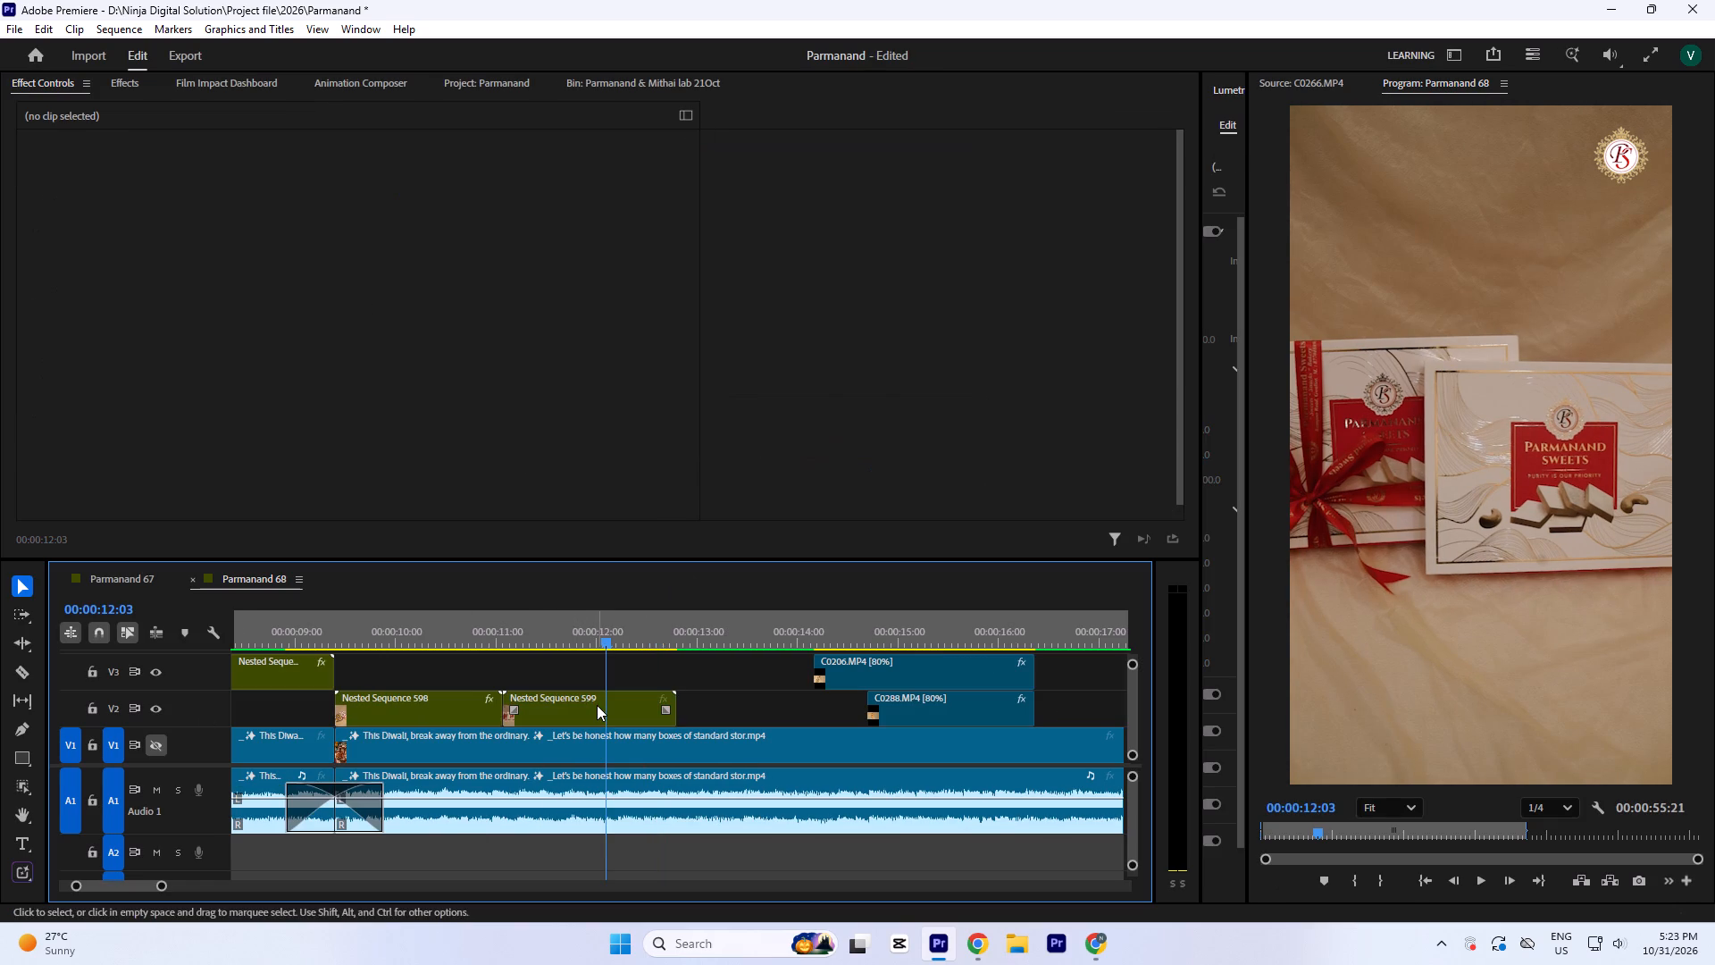
# Apply Warp Stabilizer to the nested C0266.MP4 clip with Smoothness set to 10%.
pyautogui.click(597, 705)
pyautogui.click(114, 83)
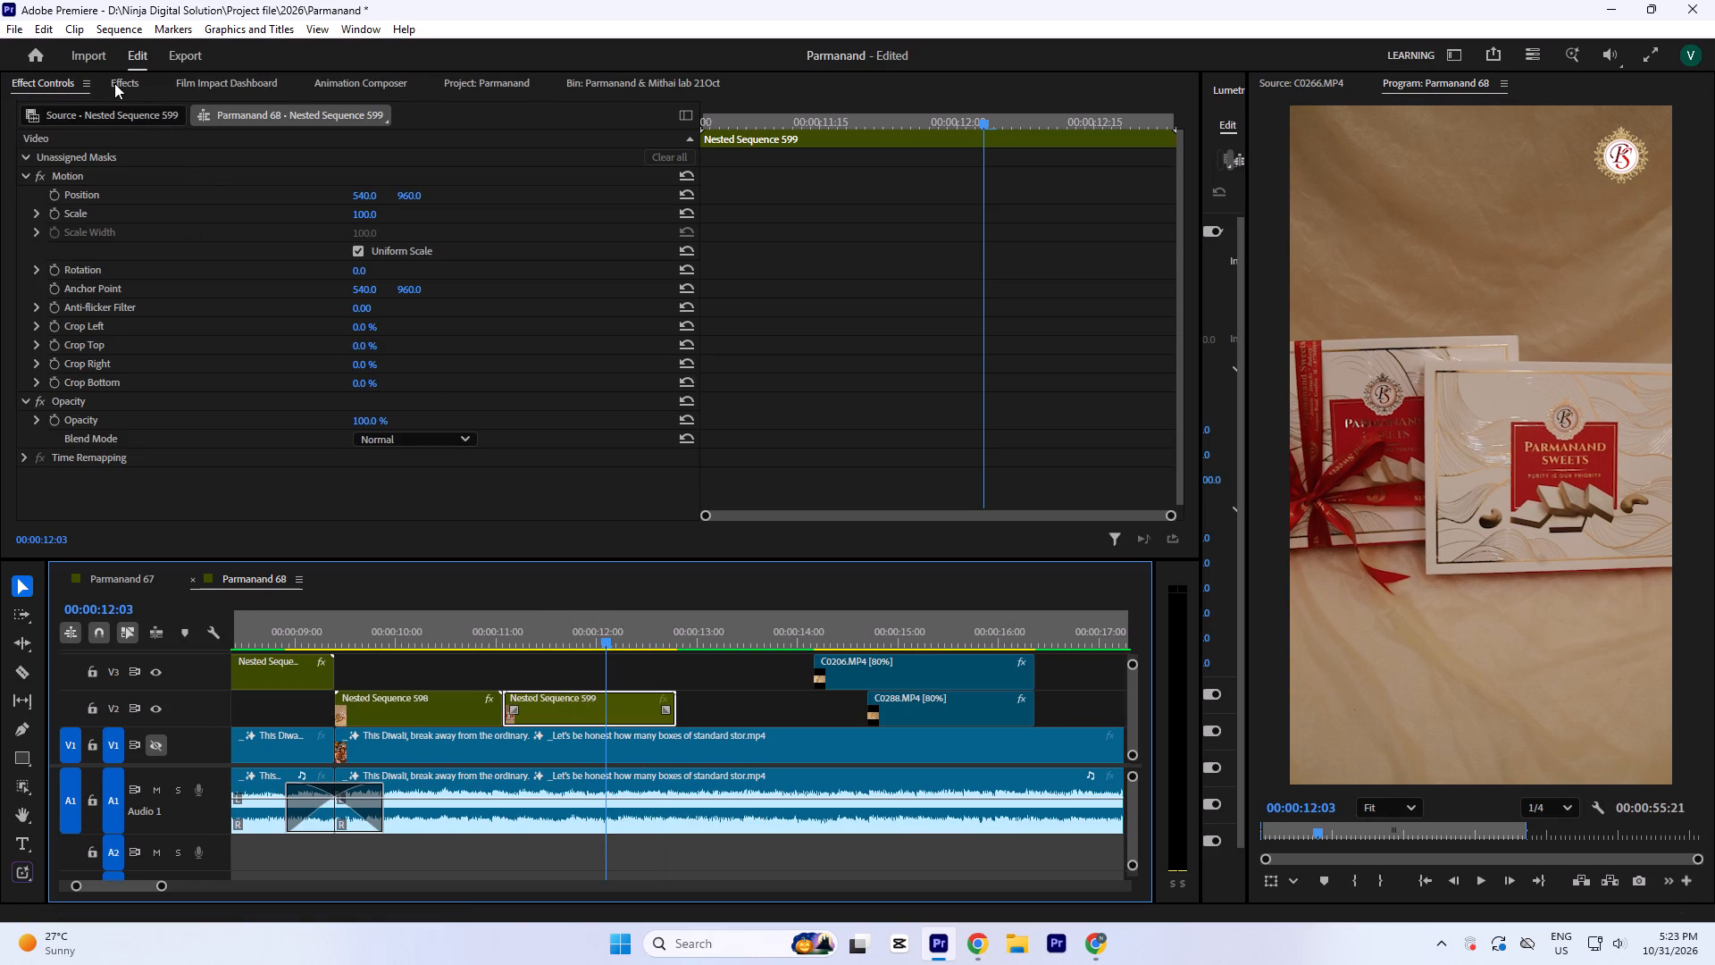
pyautogui.doubleClick(124, 383)
pyautogui.click(56, 88)
pyautogui.scroll(-5, 154, 319)
pyautogui.click(356, 483)
pyautogui.press('1')
pyautogui.press('0')
pyautogui.click(992, 254)
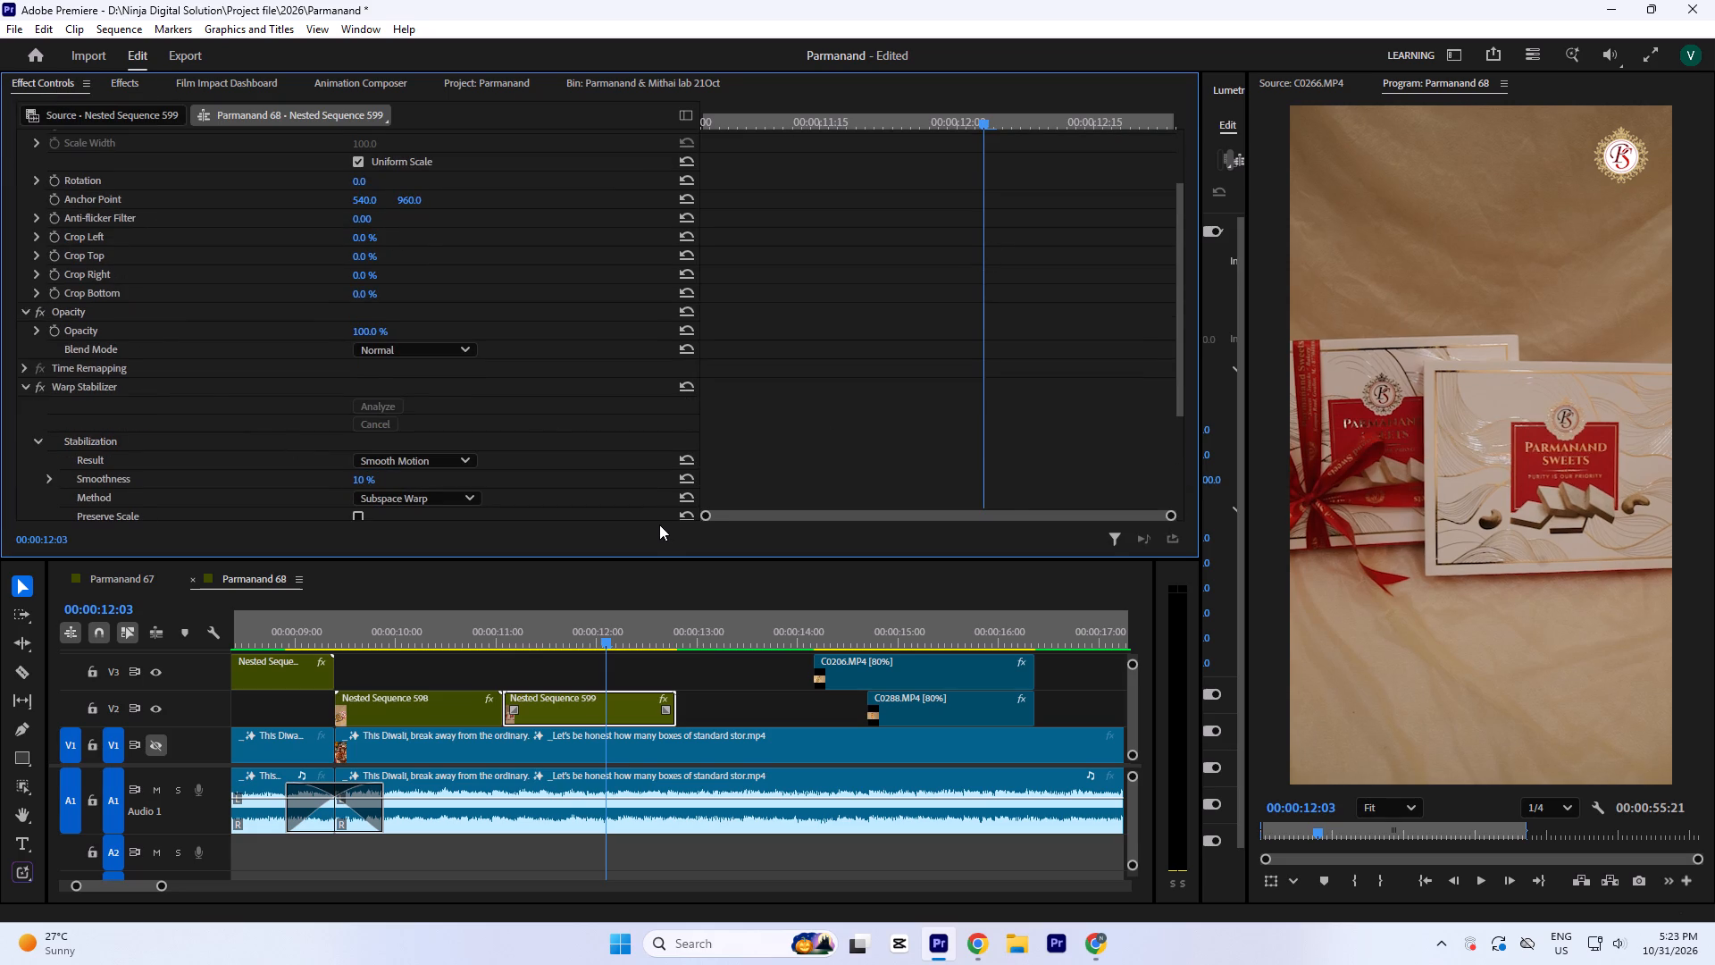
# Save the Parmanand project.
pyautogui.hotkey('ctrl', 's')
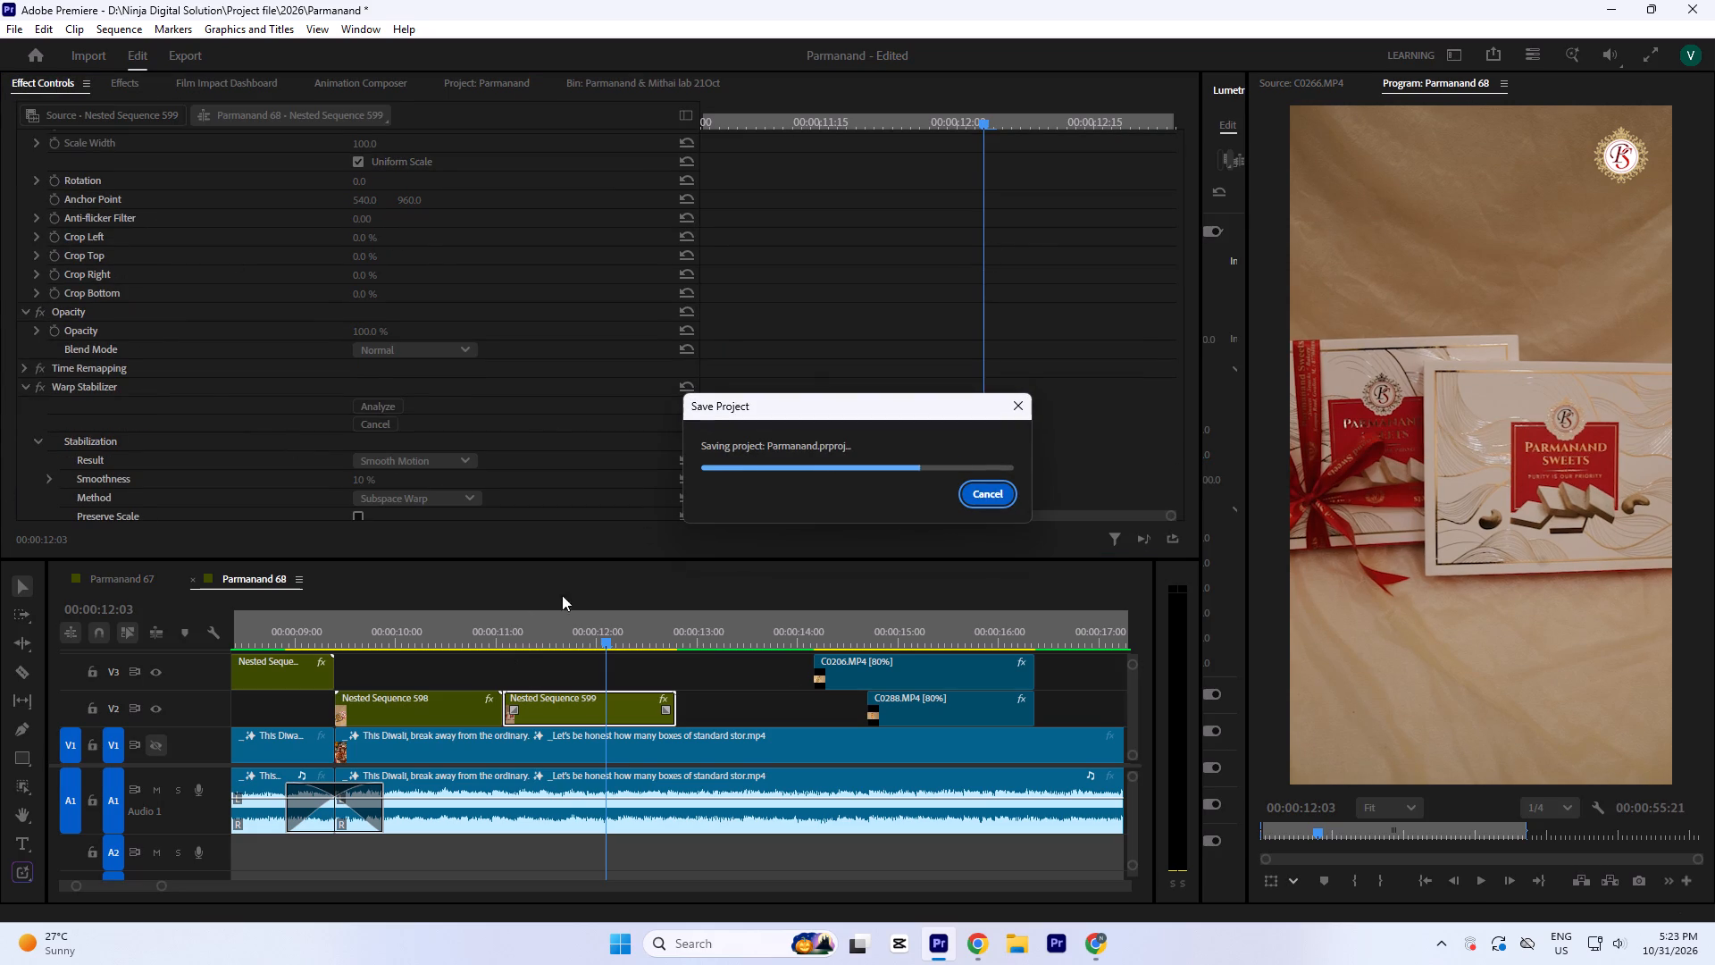
# Play the sequence through the stabilized C0266.MP4 nest and into the C0206.MP4 shot to check them.
pyautogui.click(420, 634)
pyautogui.press('space')
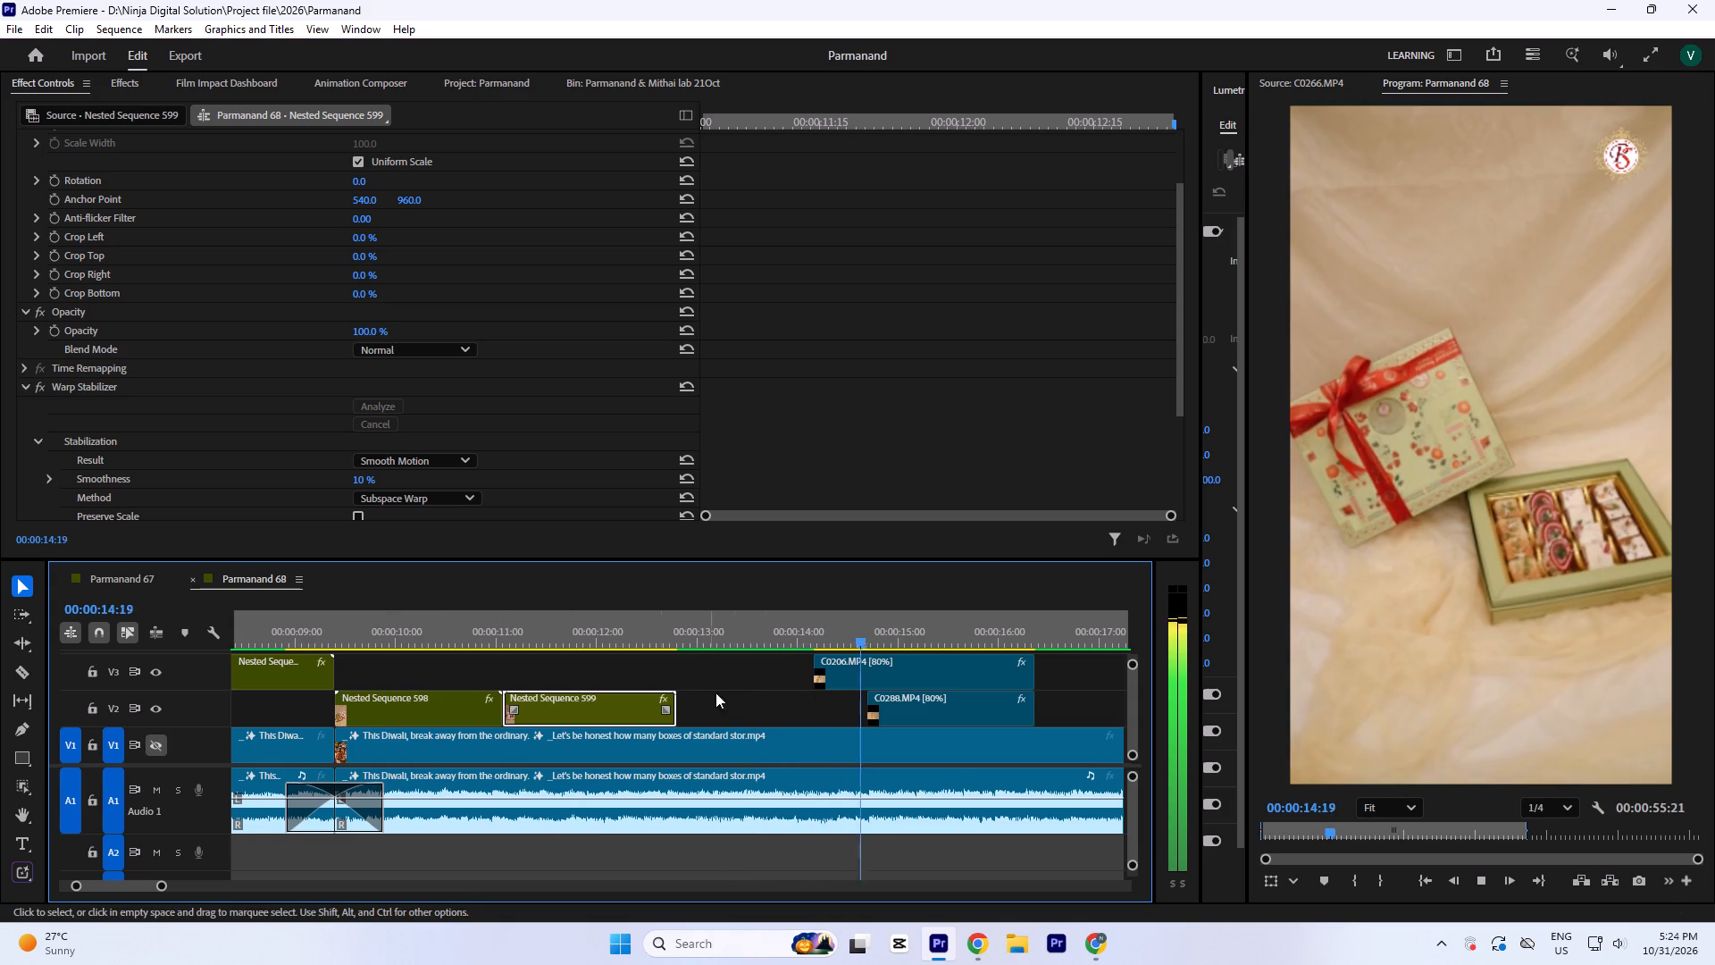
pyautogui.press('space')
# Move C0206.MP4 earlier on V3 so it starts at the end of the nested C0266.MP4 clip.
pyautogui.moveTo(869, 670); pyautogui.dragTo(732, 672)
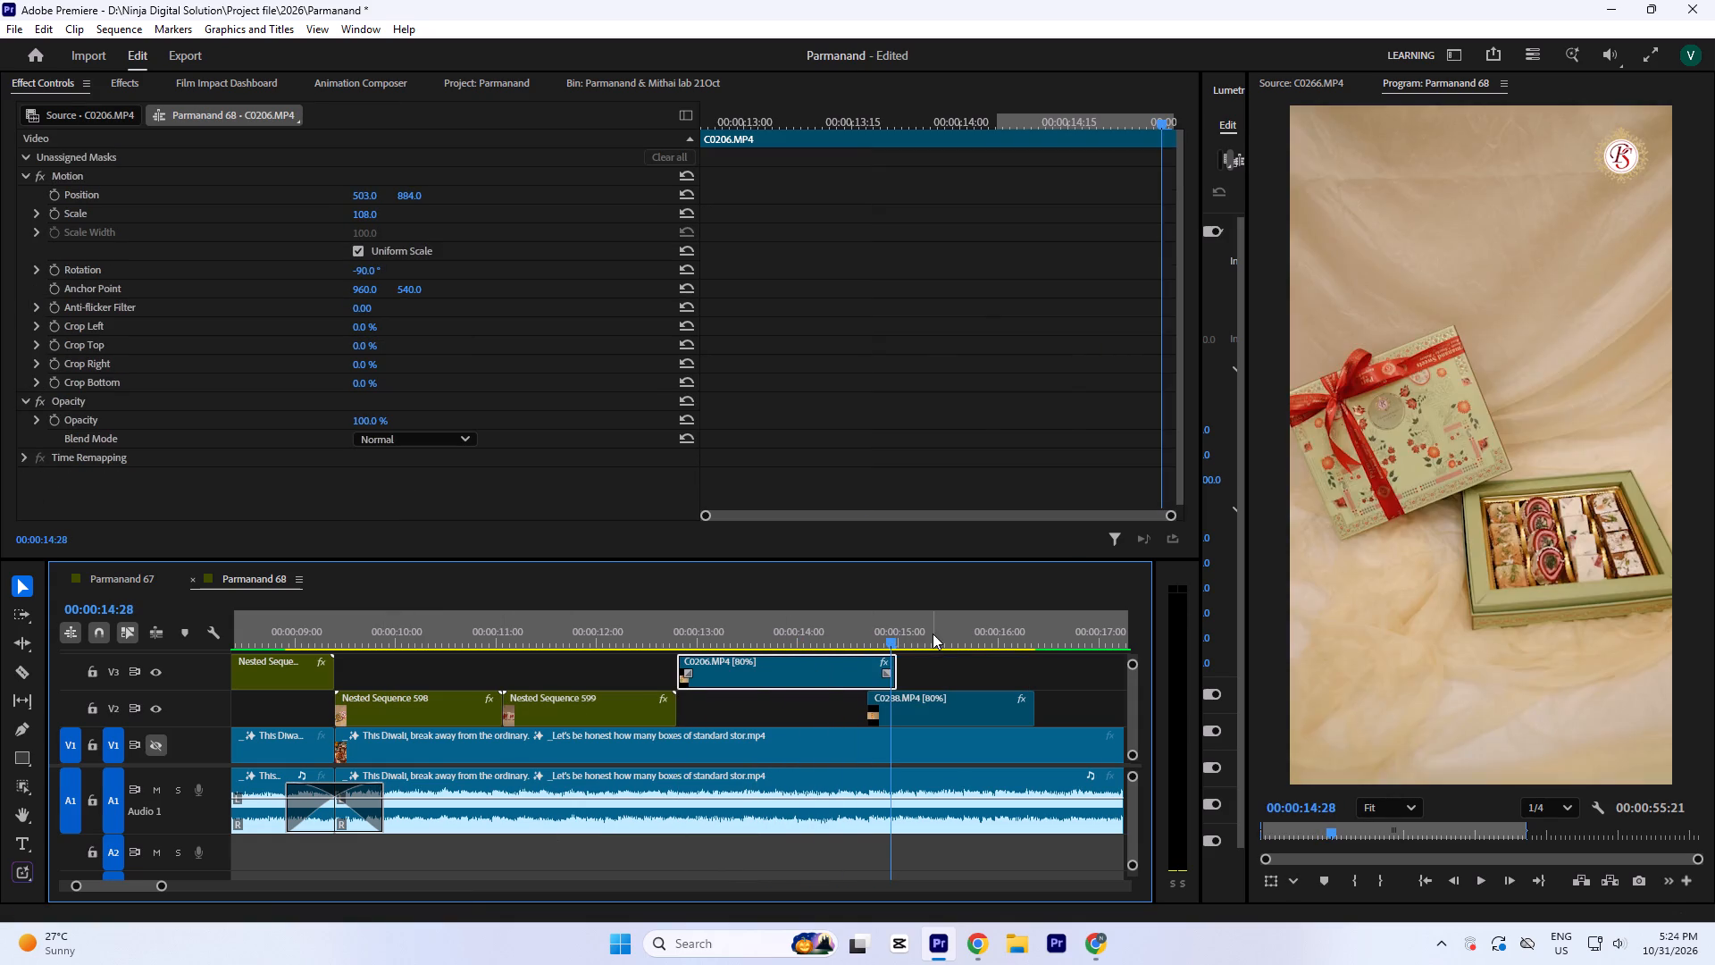
# Play the cut into C0206.MP4 and listen for the music beat where the clip should end.
pyautogui.moveTo(934, 633); pyautogui.dragTo(943, 638)
pyautogui.moveTo(943, 638); pyautogui.dragTo(542, 717)
pyautogui.press('space')
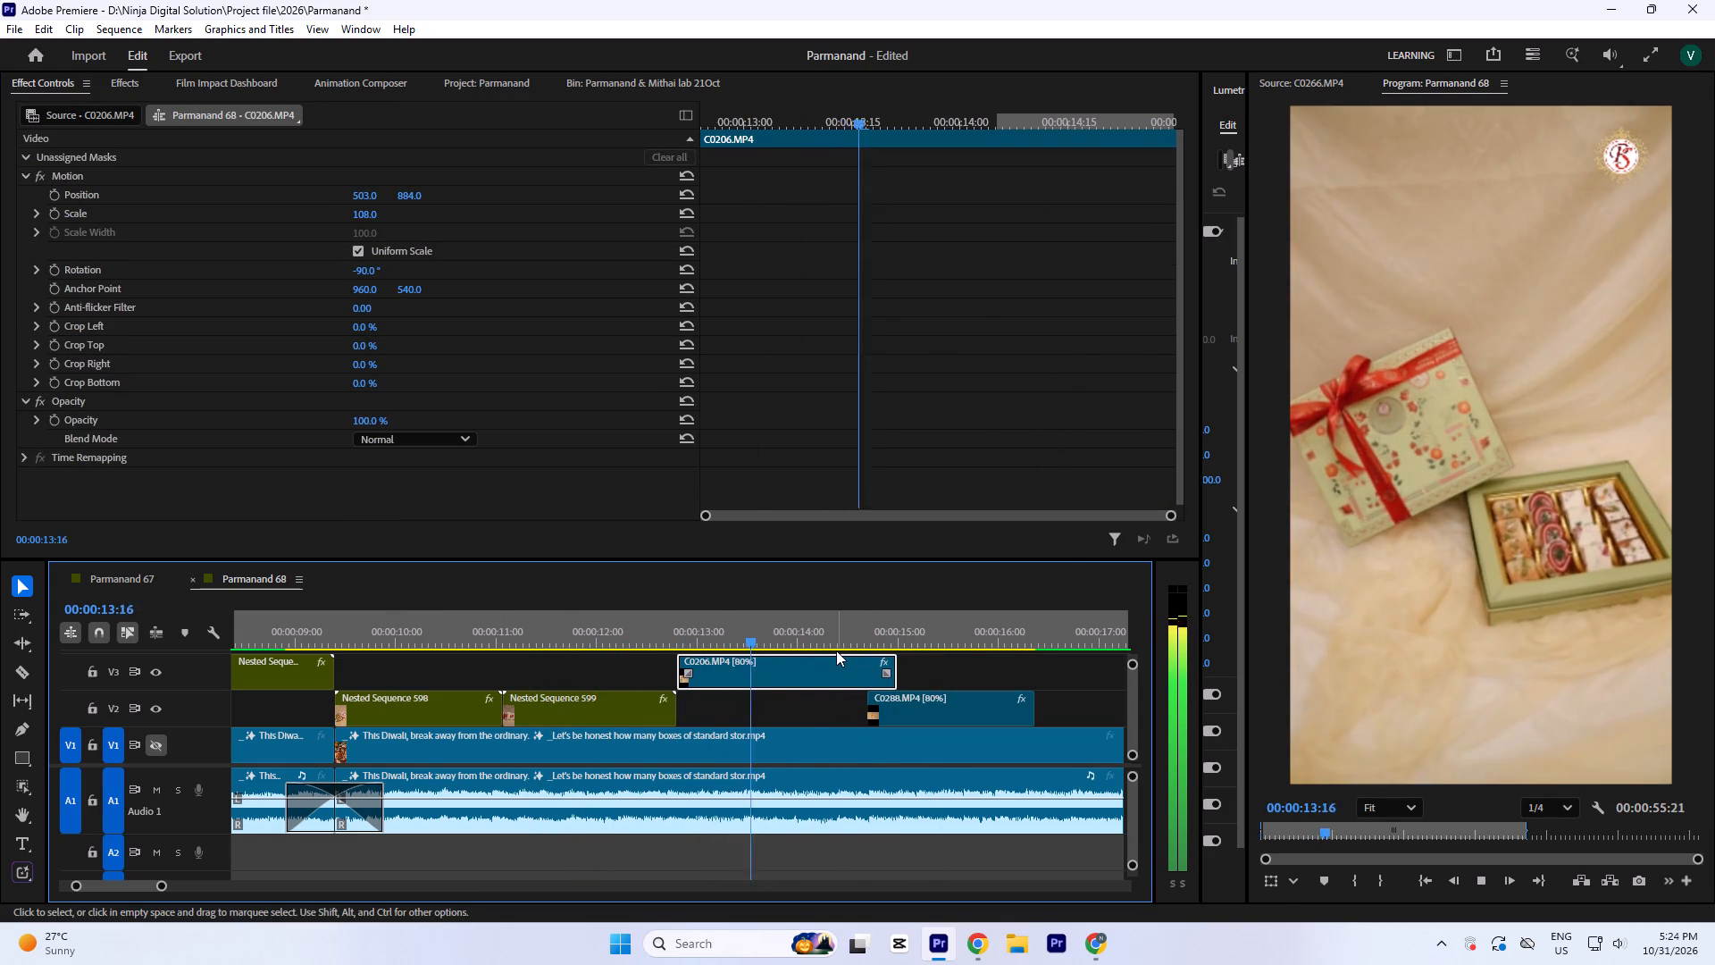
pyautogui.press('space')
pyautogui.press('space')
pyautogui.press('space')
pyautogui.press('space')
pyautogui.press('space')
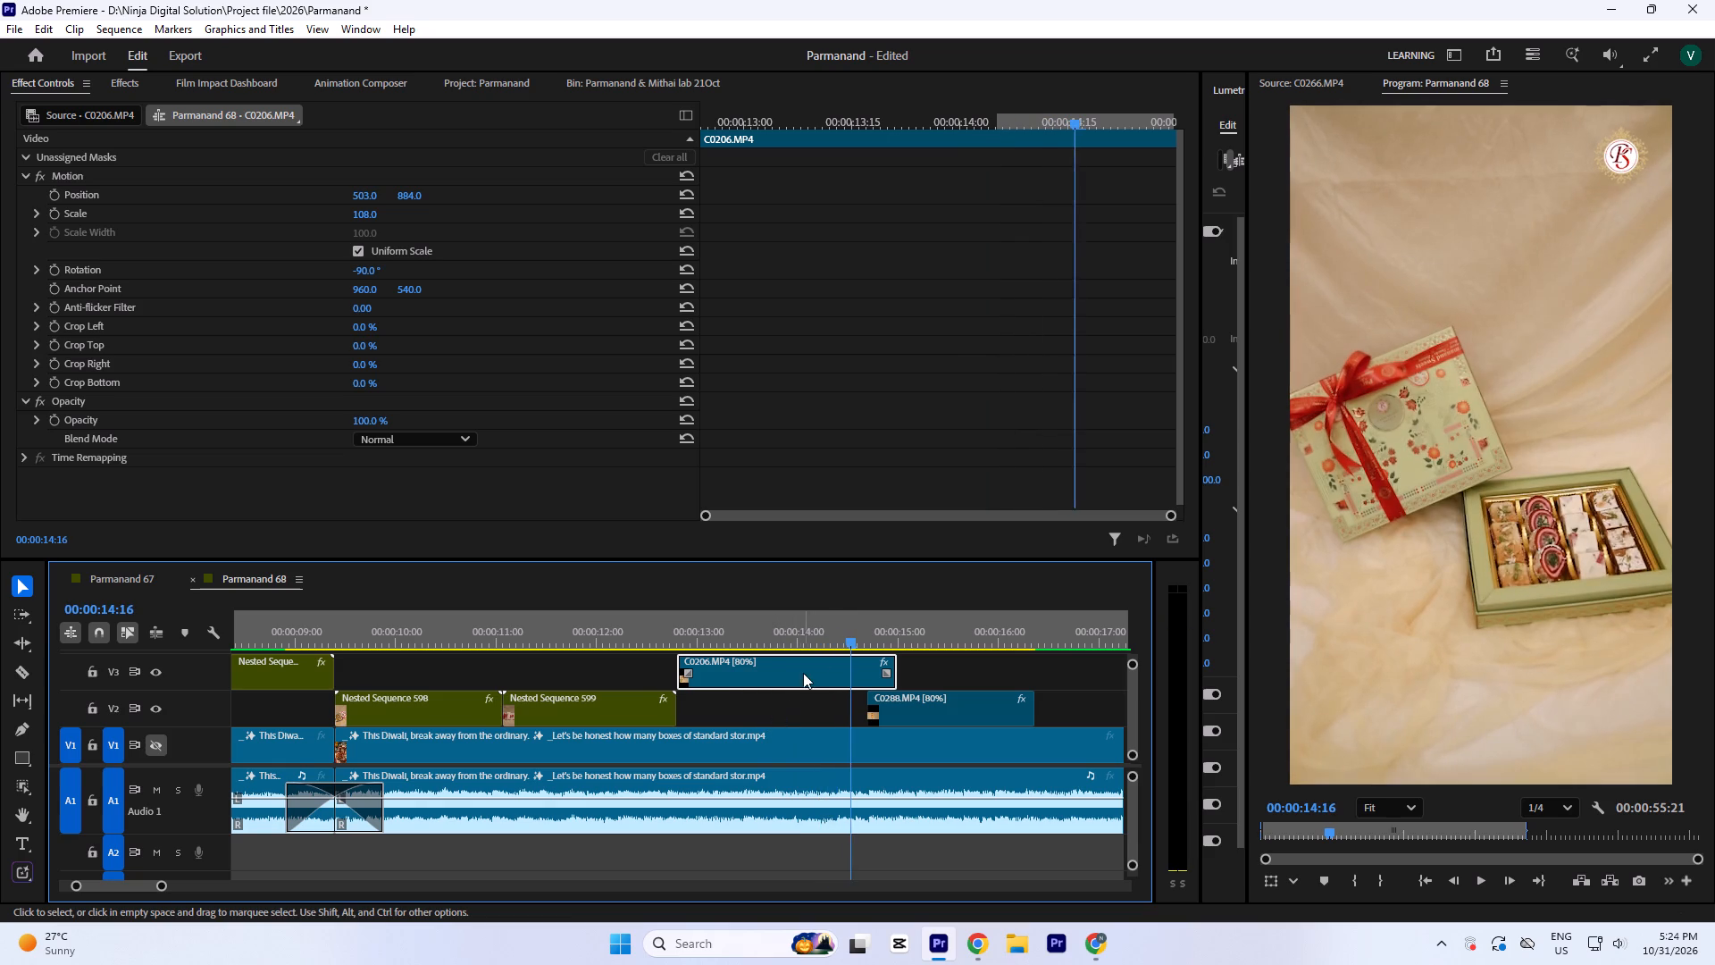
# Locate the beat at 00:00:14:14 and trim the end of C0206.MP4 to it.
pyautogui.click(832, 621)
pyautogui.press('space')
pyautogui.press('space')
pyautogui.press('=')
pyautogui.press('=')
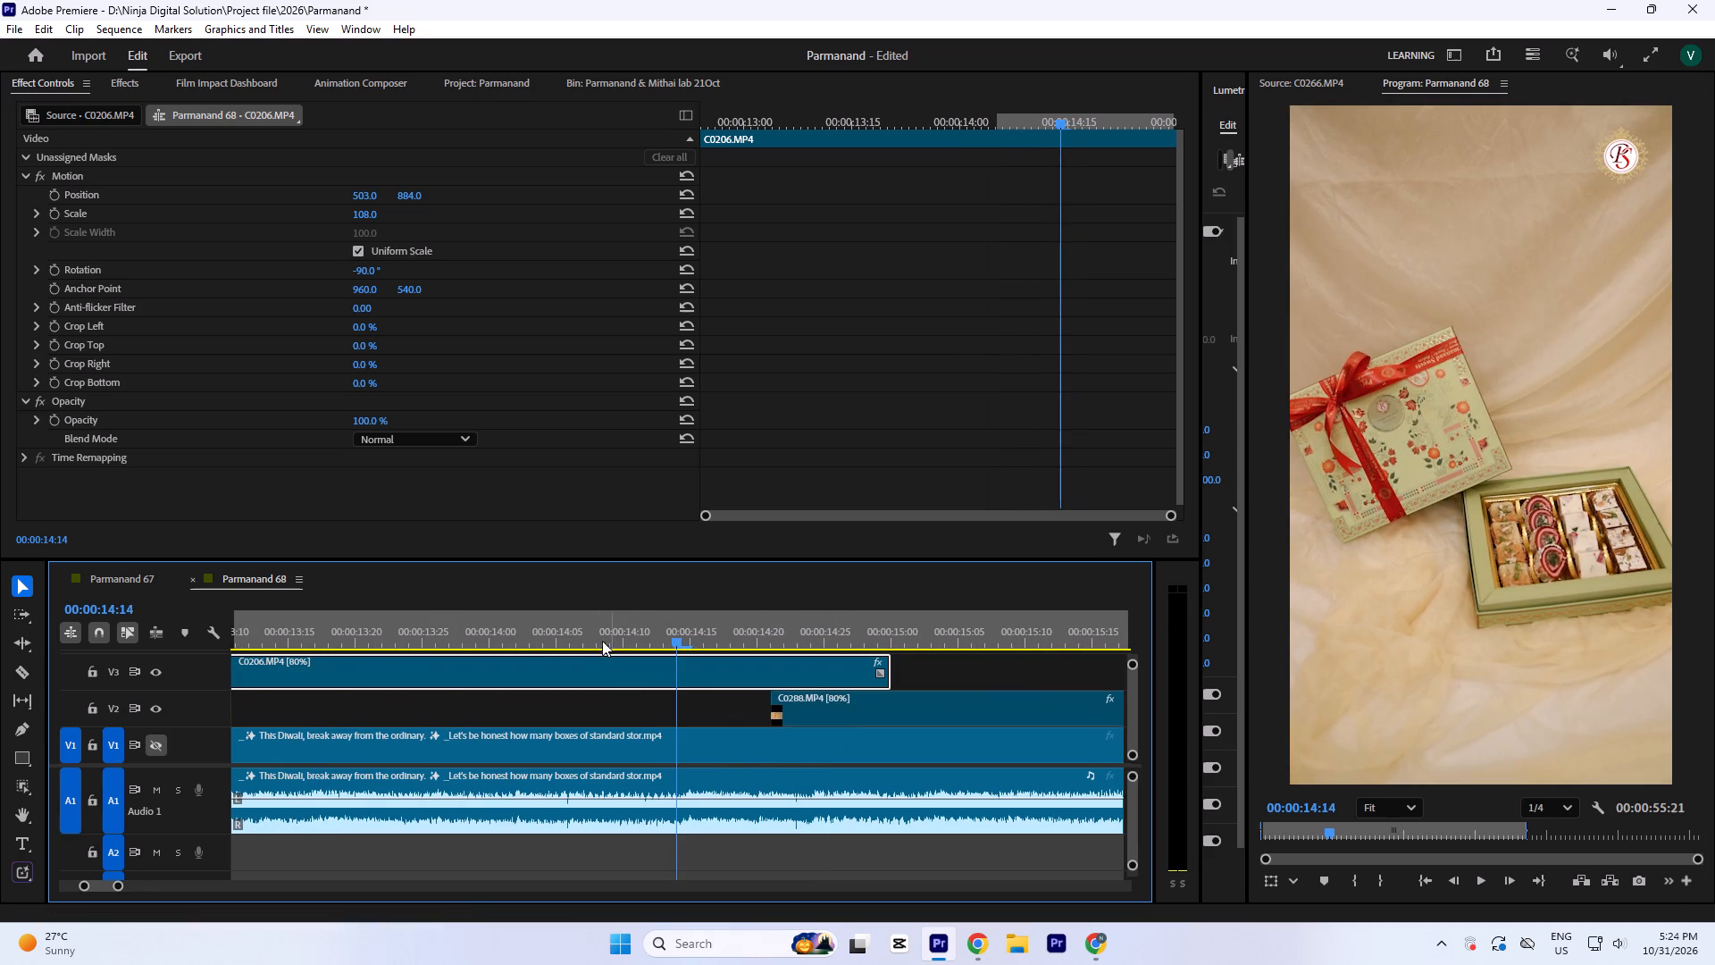
pyautogui.click(591, 637)
pyautogui.press('space')
pyautogui.press('space')
pyautogui.press('space')
pyautogui.press('space')
pyautogui.moveTo(690, 626); pyautogui.dragTo(688, 640)
pyautogui.press('=')
pyautogui.press('=')
pyautogui.press('=')
pyautogui.press('=')
pyautogui.click(657, 622)
pyautogui.press('-')
pyautogui.press('-')
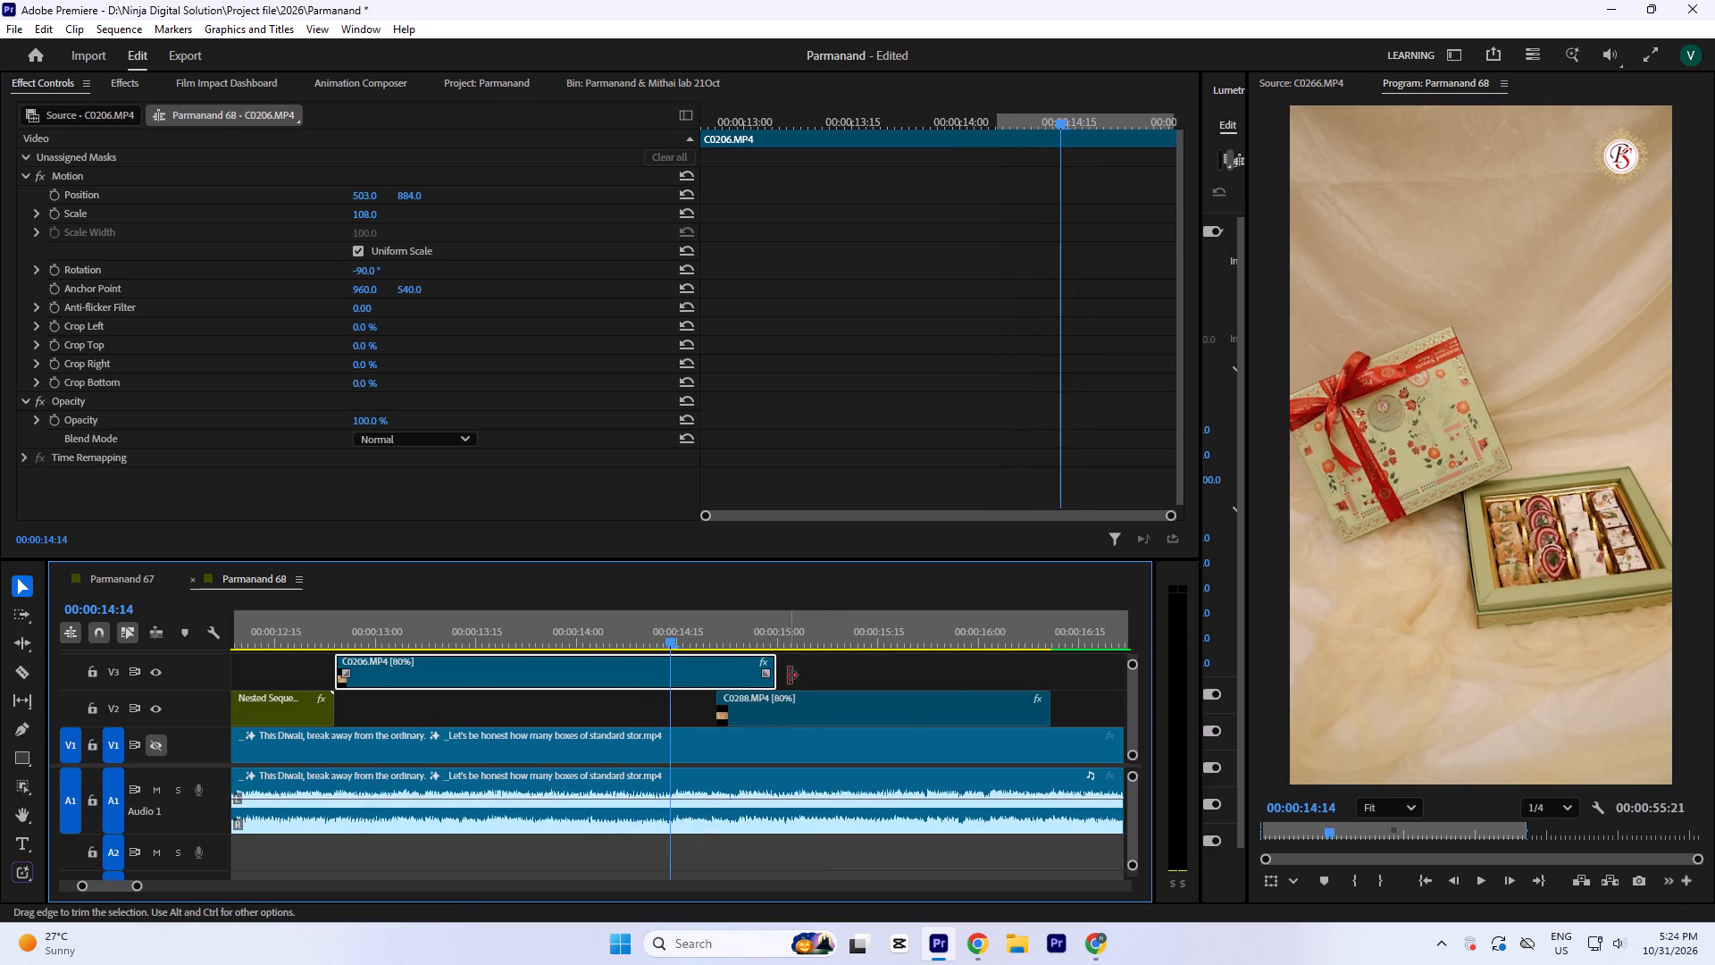
pyautogui.moveTo(785, 672); pyautogui.dragTo(673, 695)
# Move the trimmed C0206.MP4 from V3 down to V2, directly after the nested C0266.MP4 clip.
pyautogui.press('=')
pyautogui.moveTo(624, 679); pyautogui.dragTo(627, 702)
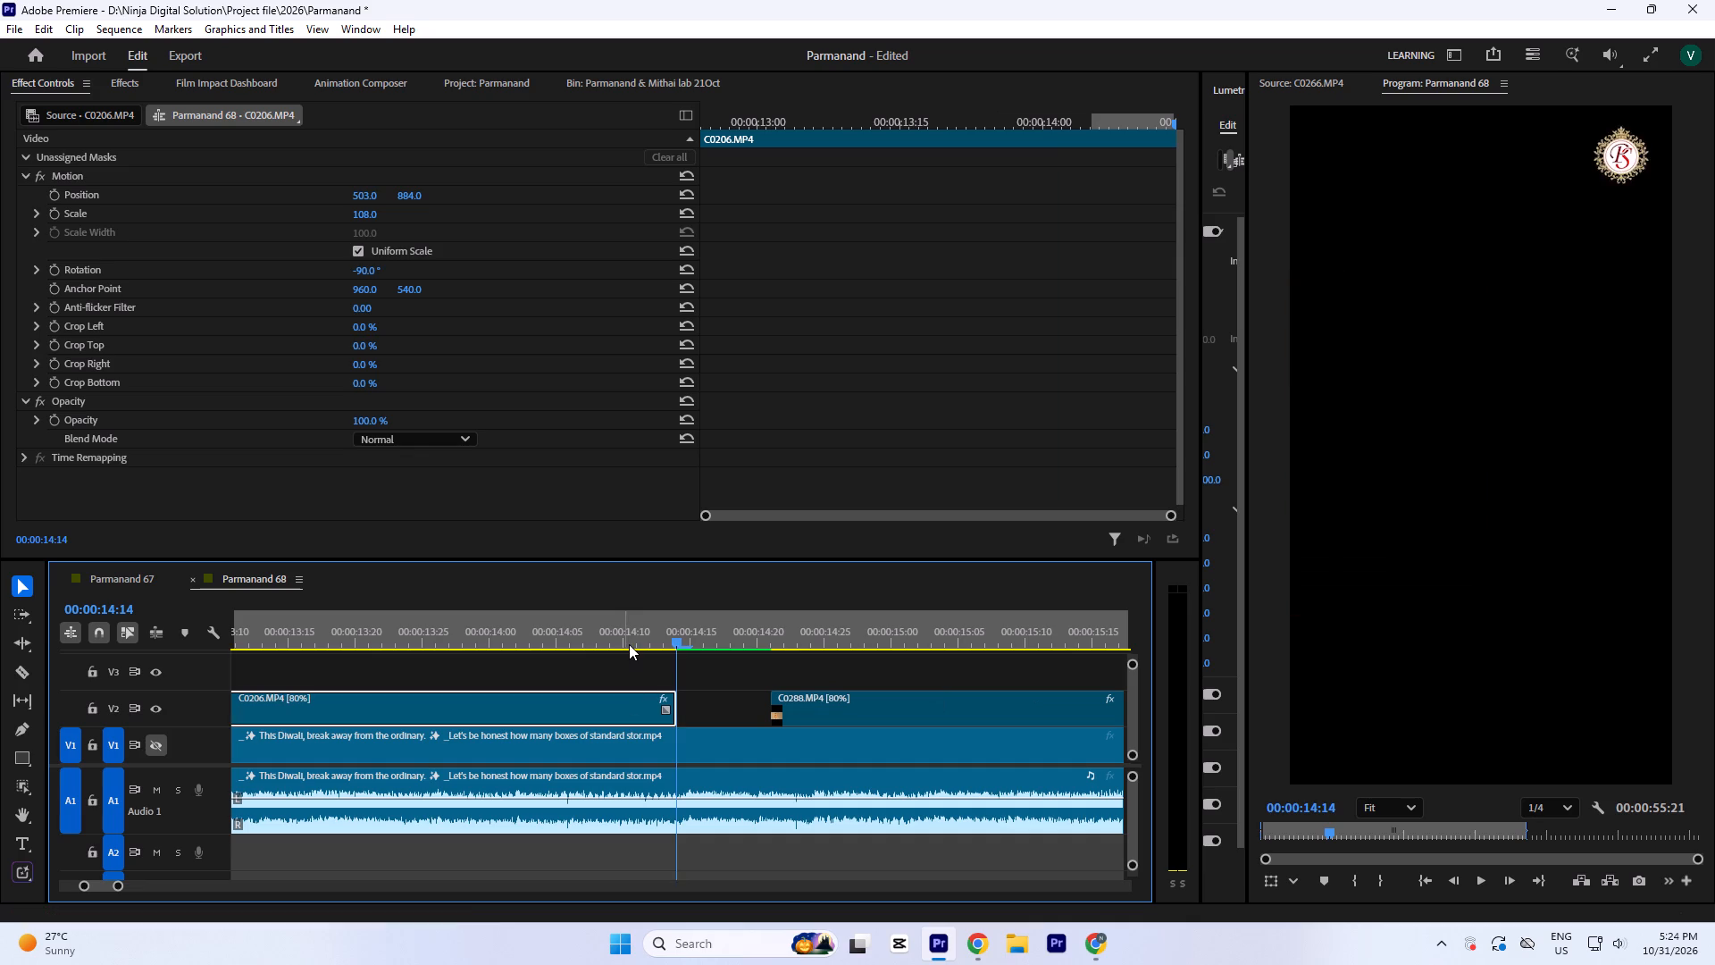
pyautogui.click(628, 641)
# Save the Parmanand project.
pyautogui.hotkey('ctrl', 's')
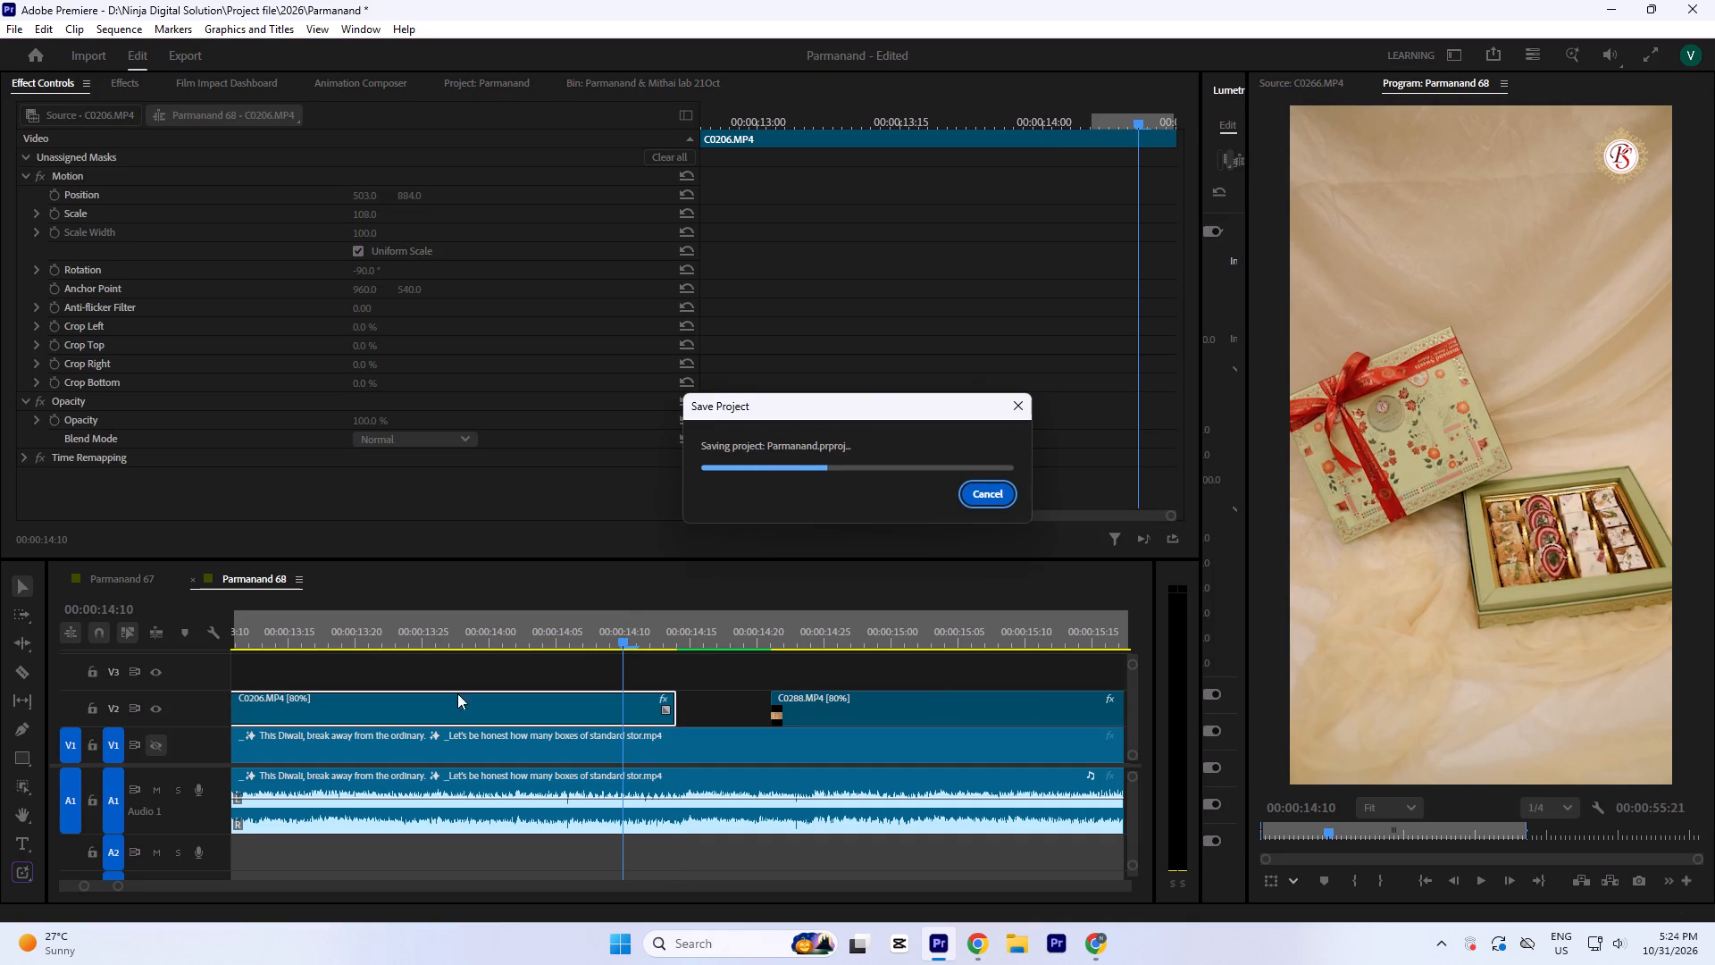
pyautogui.press('-')
pyautogui.press('-')
pyautogui.write('---')
pyautogui.press('-')
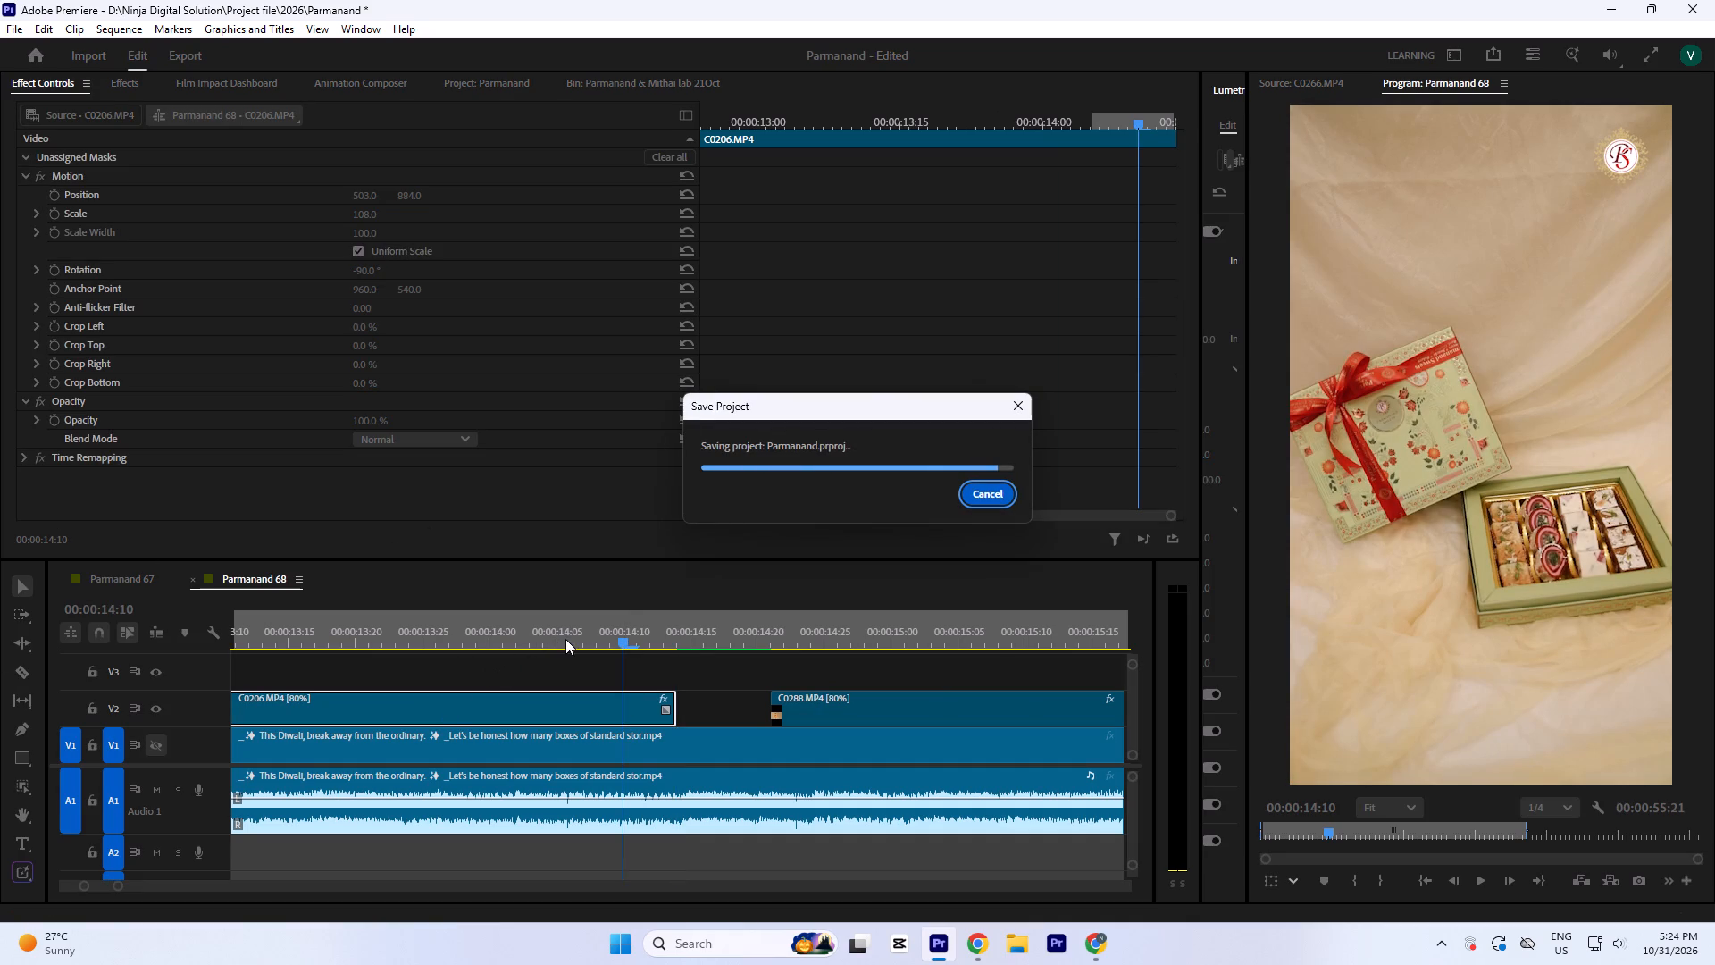
pyautogui.press('-')
pyautogui.press('-')
pyautogui.press('-')
pyautogui.write('--')
pyautogui.press('-')
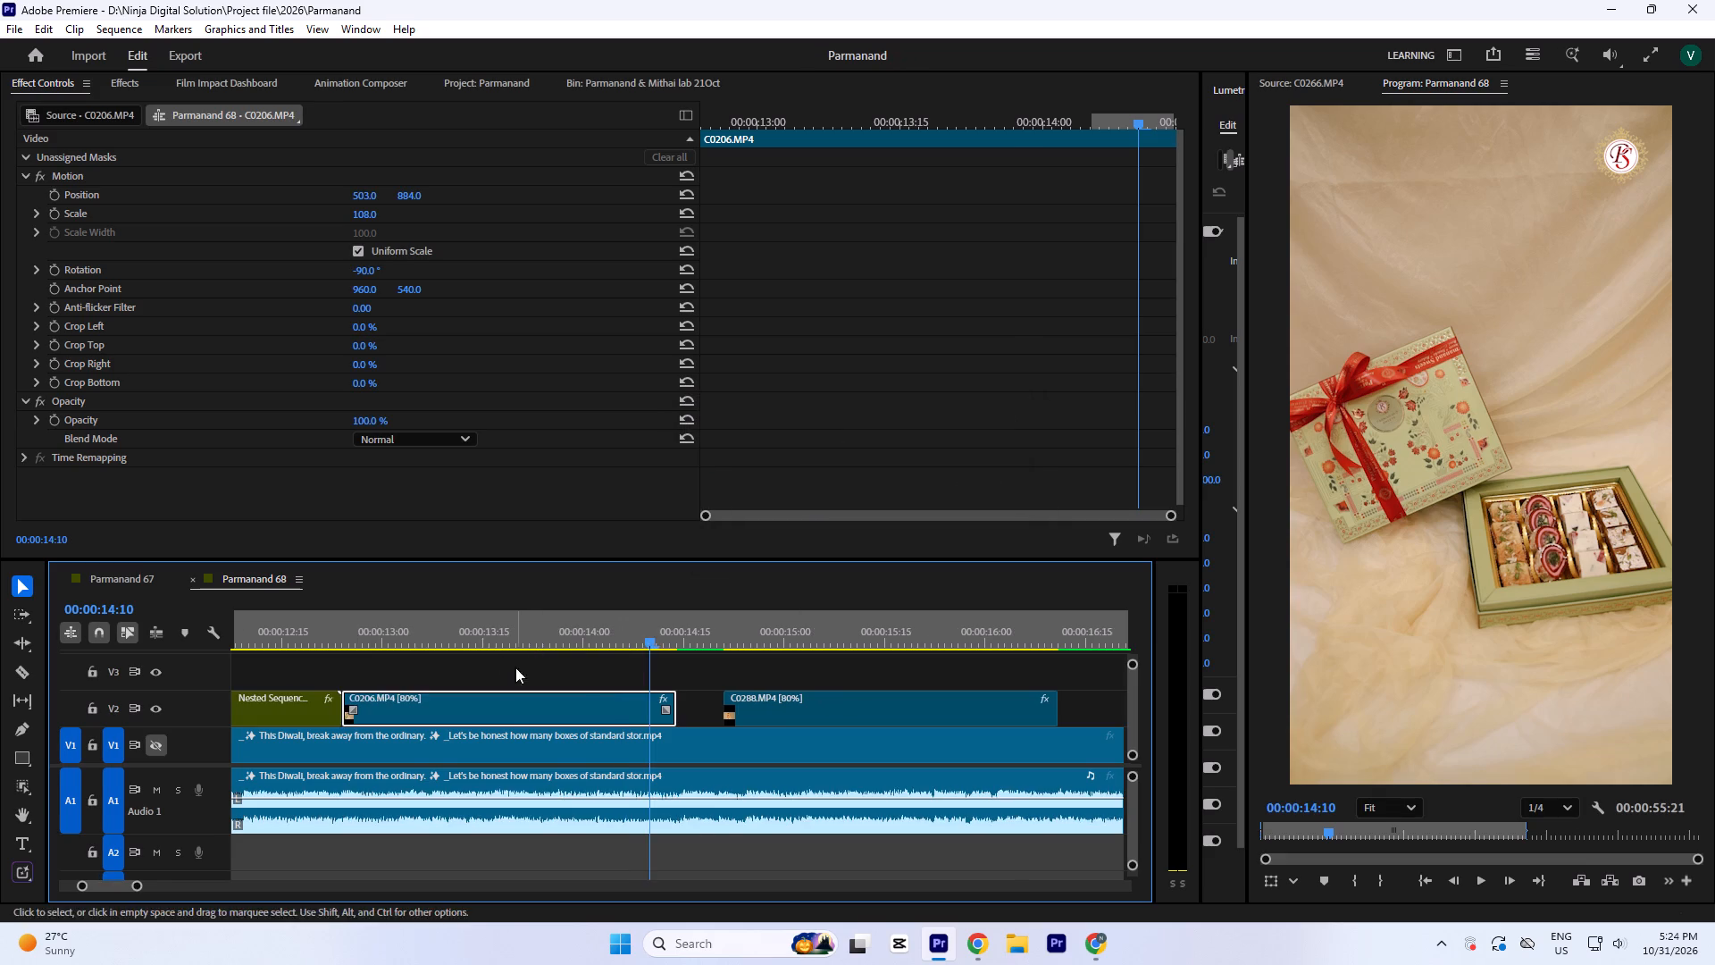
# Play the sequence across the cut into C0206.MP4 to check its timing.
pyautogui.press('-')
pyautogui.click(559, 627)
pyautogui.press('-')
pyautogui.click(551, 613)
pyautogui.press('space')
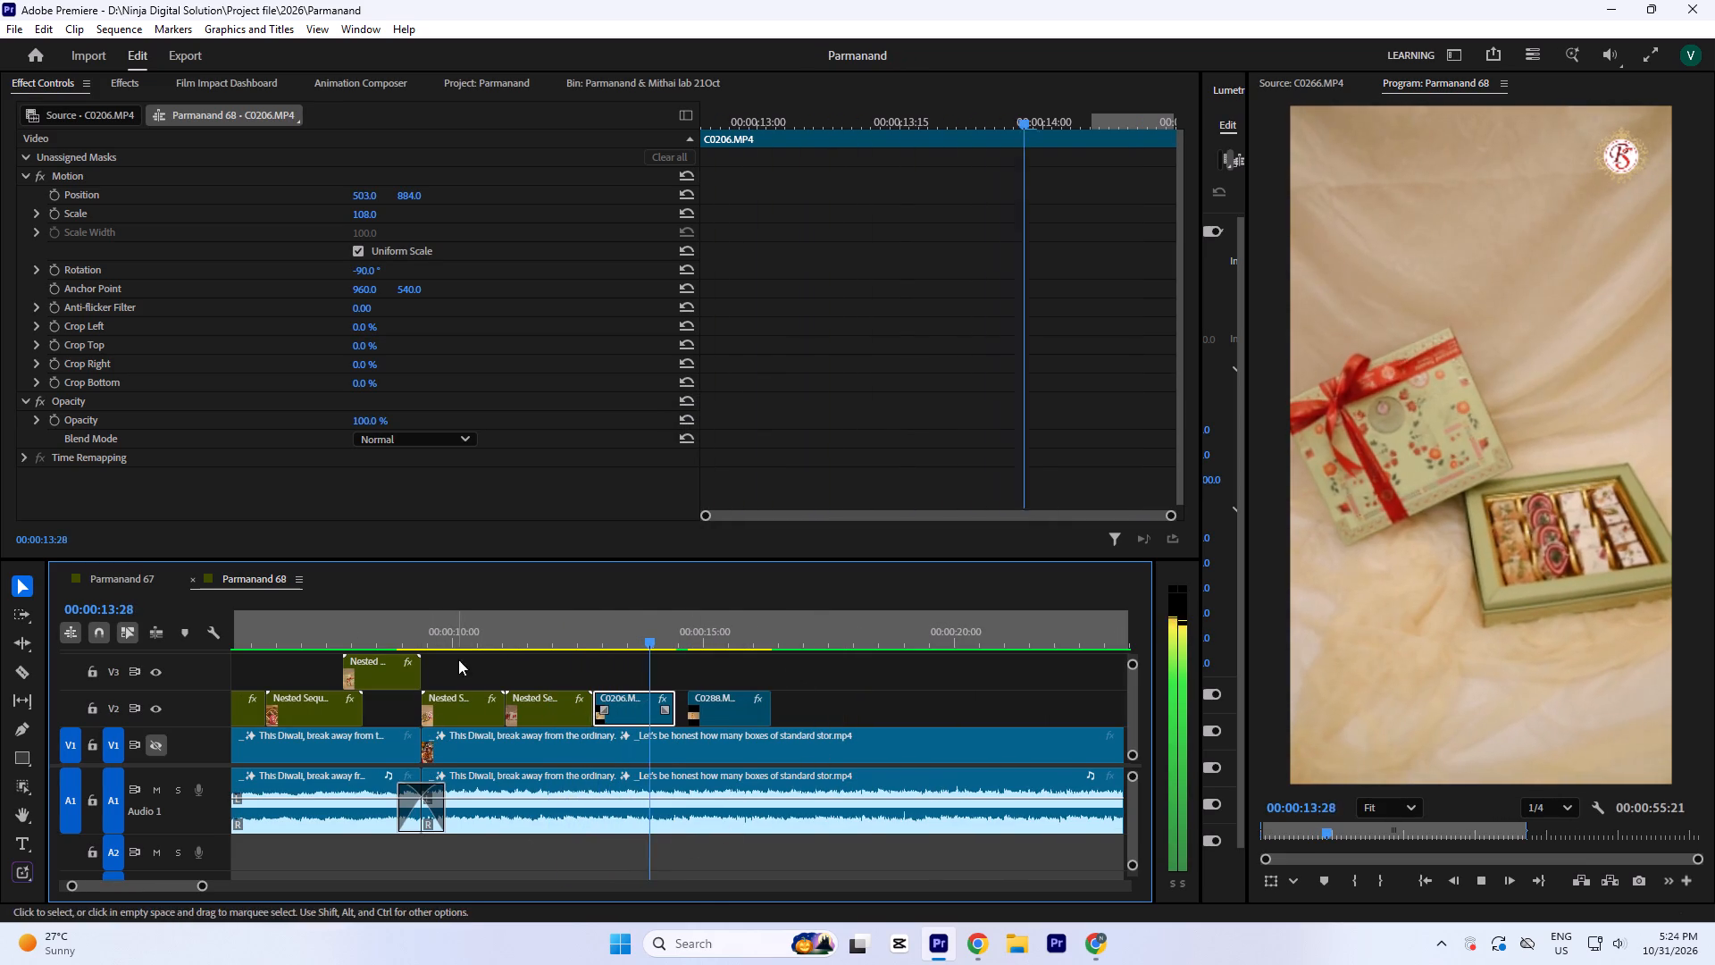
pyautogui.press('space')
# Nest C0206.MP4 on V2, keeping the default sequence name.
pyautogui.click(656, 637)
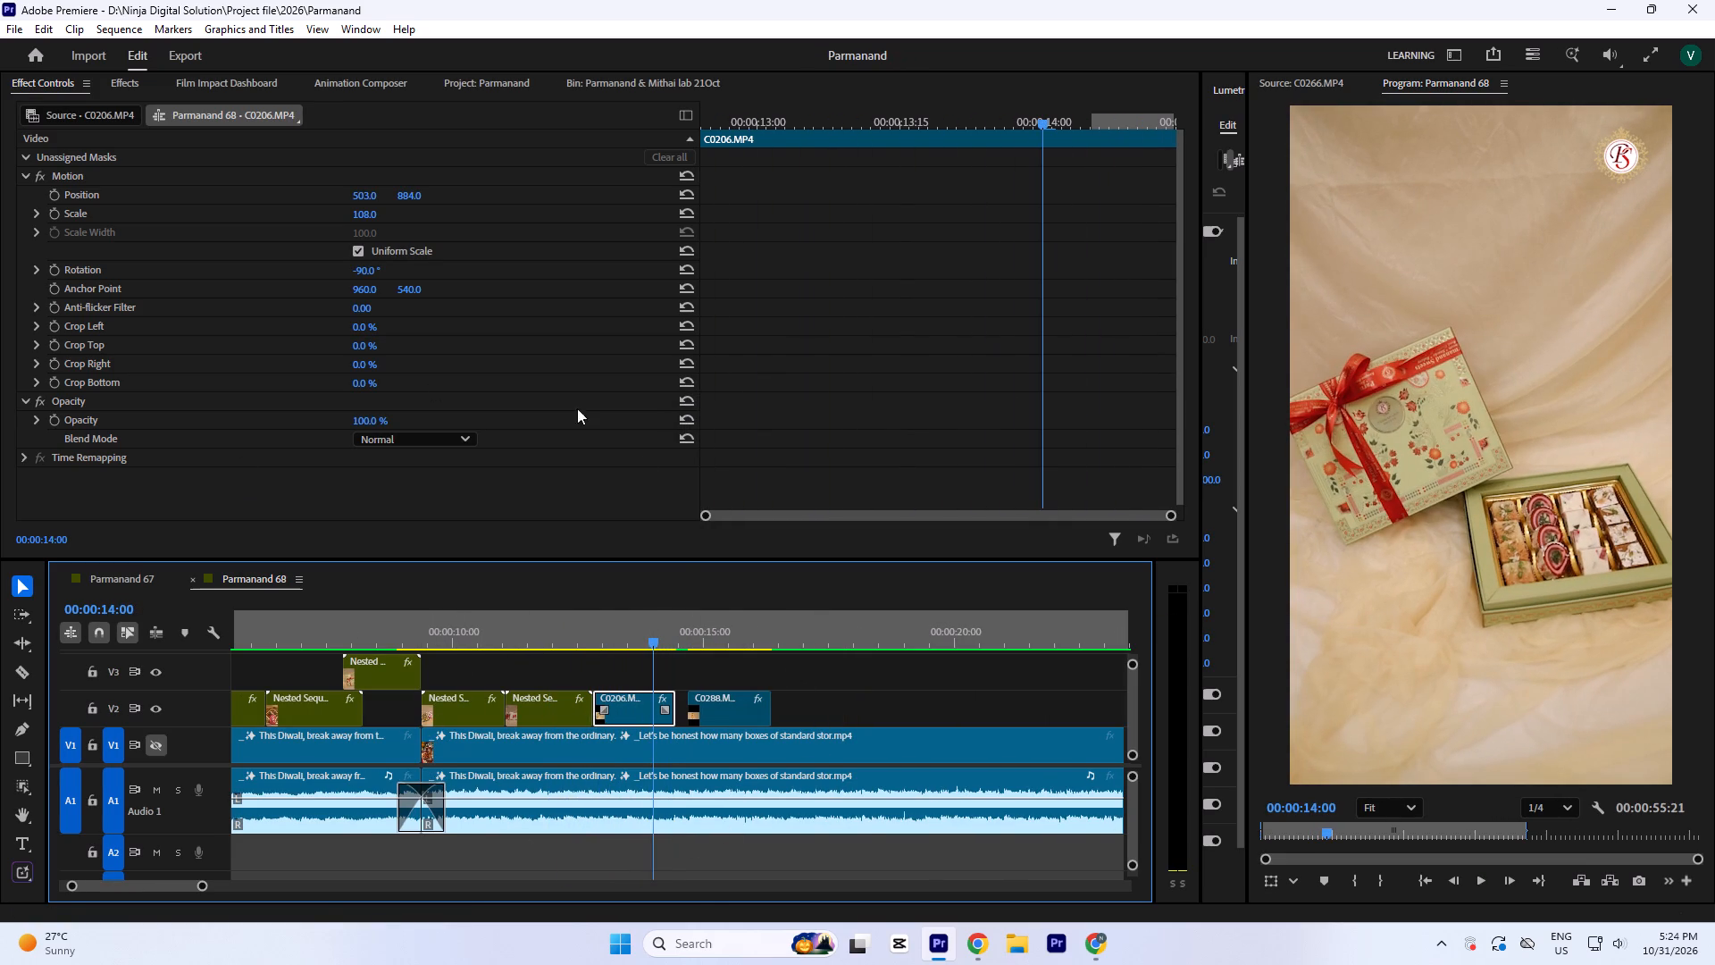
pyautogui.click(640, 631)
pyautogui.press('n')
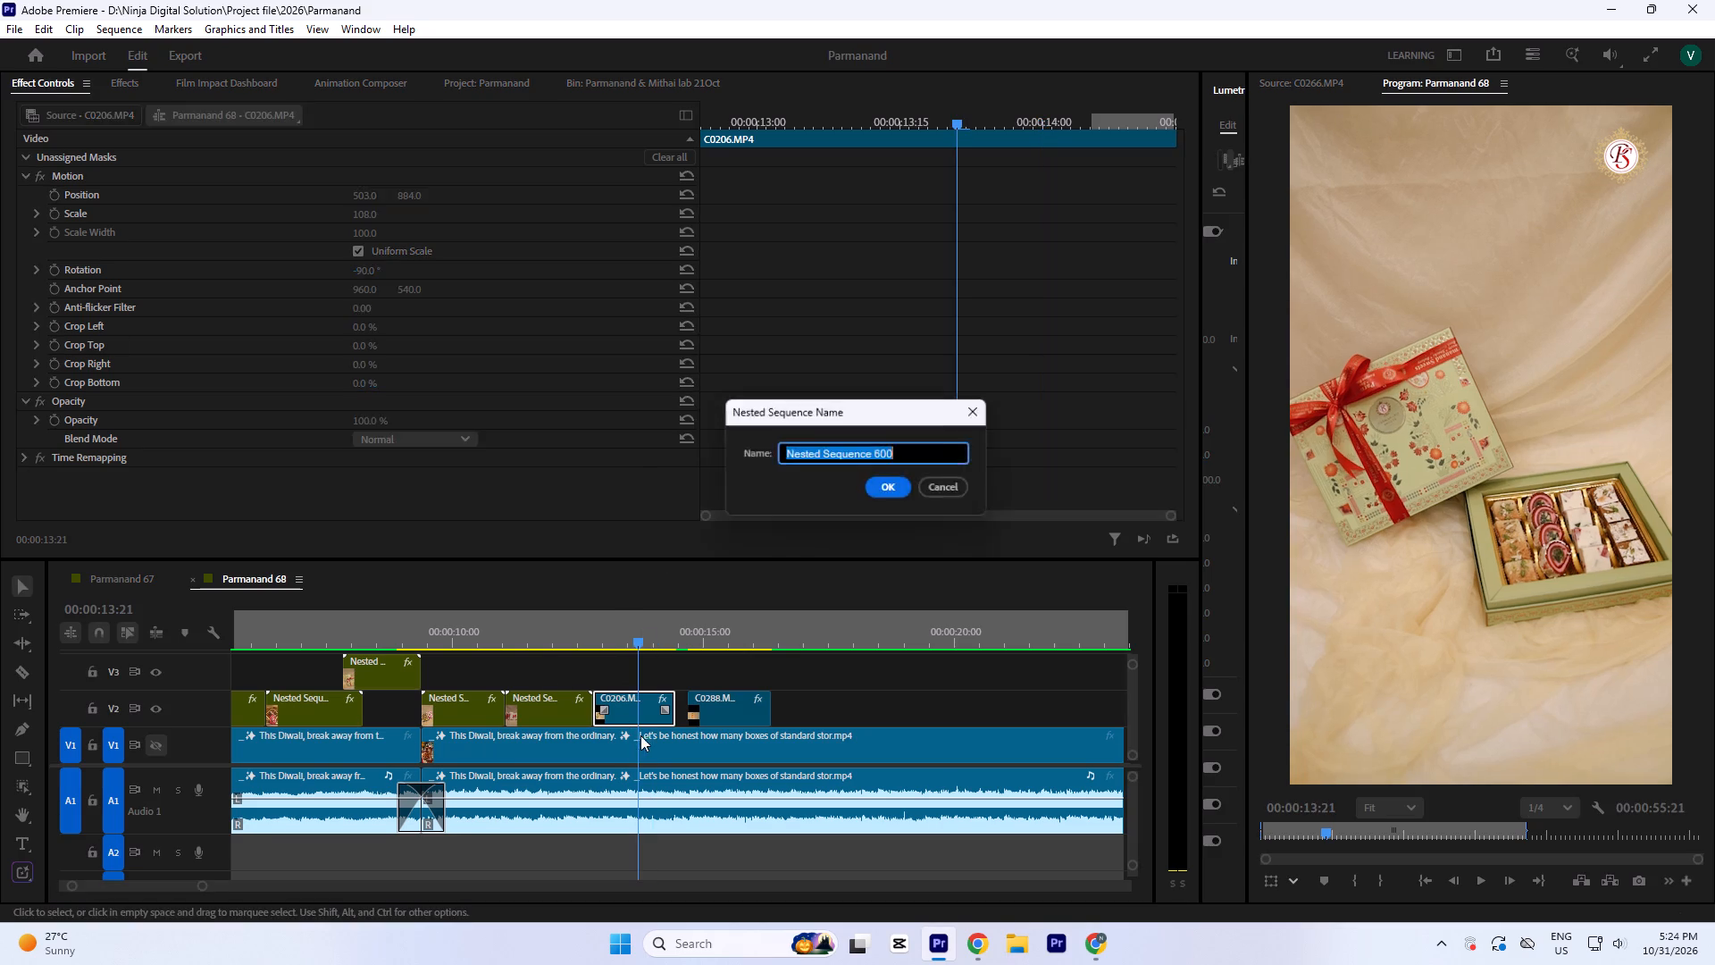
pyautogui.press('Return')
# Apply Warp Stabilizer to the nested C0206.MP4 clip with Smoothness set to 10%, and play the result.
pyautogui.click(625, 701)
pyautogui.click(123, 88)
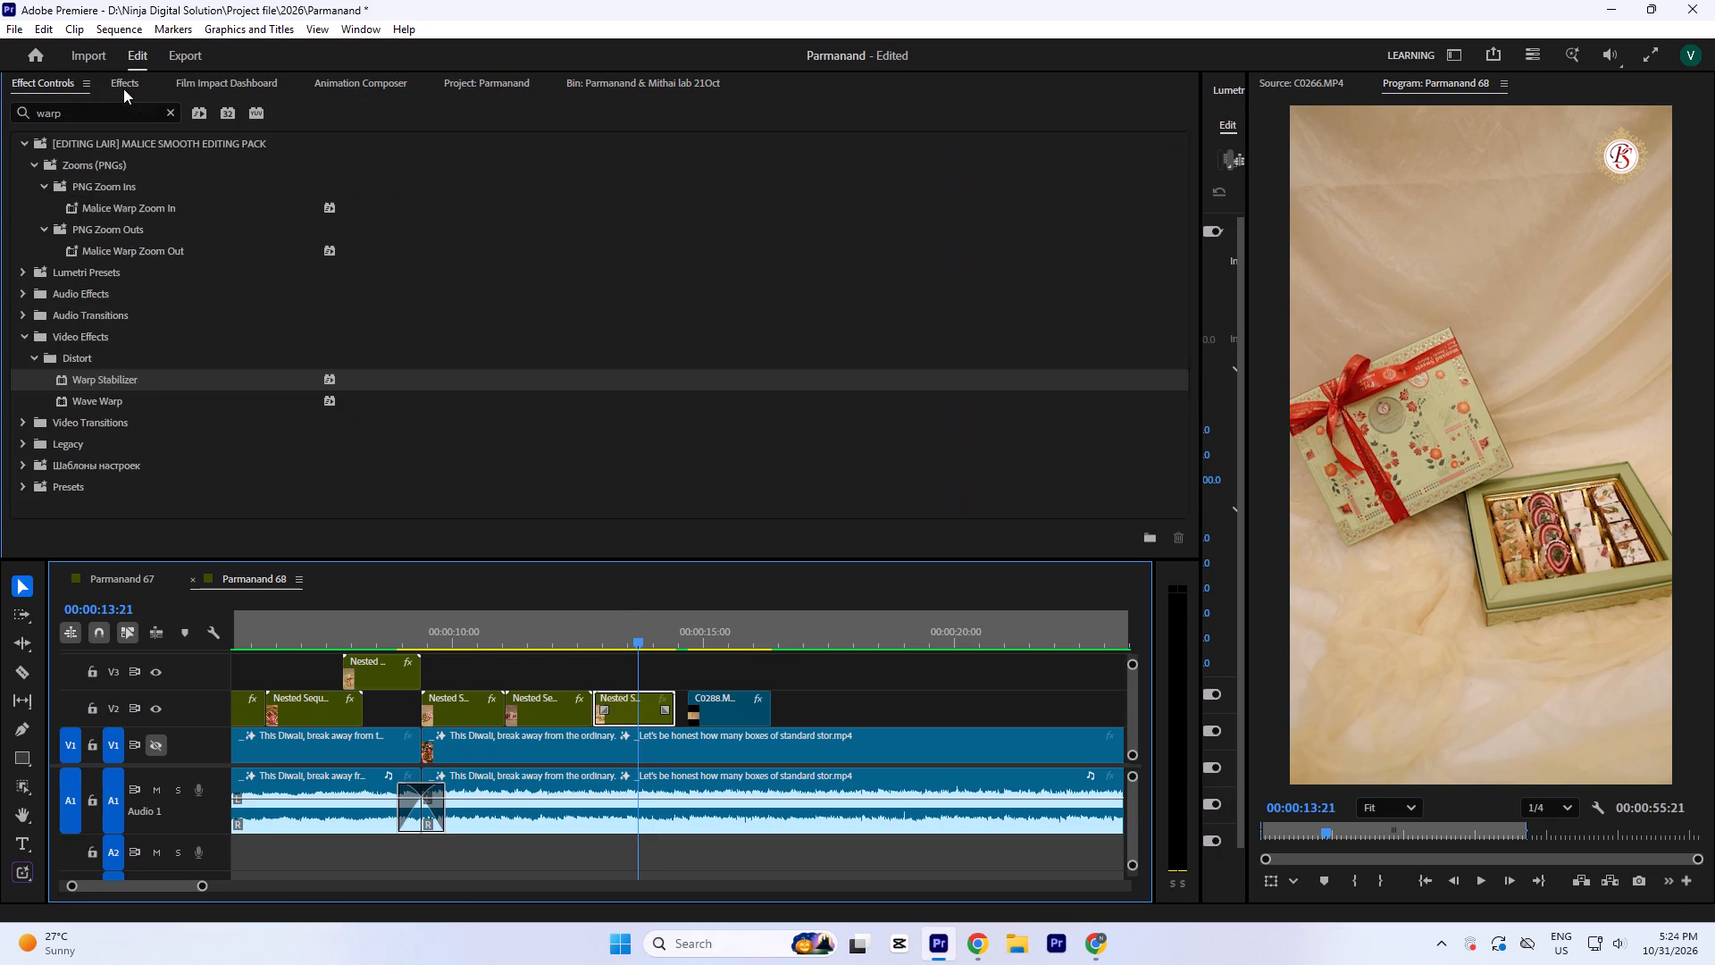
pyautogui.doubleClick(137, 383)
pyautogui.click(55, 90)
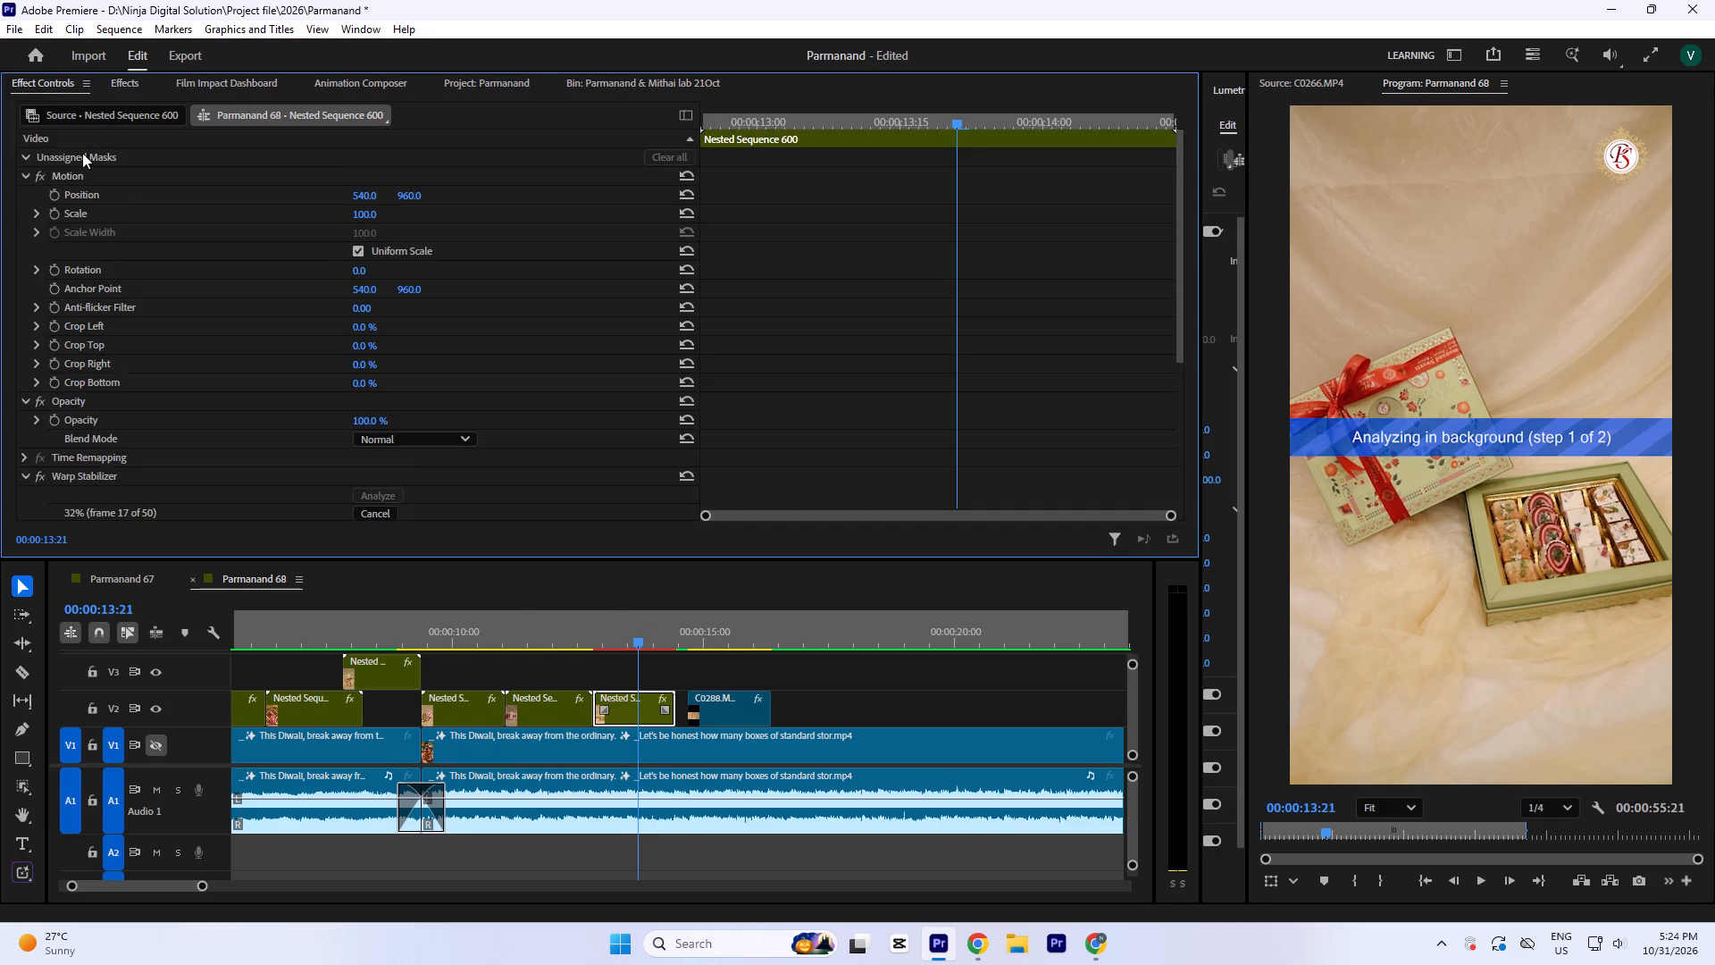
pyautogui.scroll(-4, 140, 307)
pyautogui.click(357, 499)
pyautogui.press('1')
pyautogui.press('0')
pyautogui.click(853, 286)
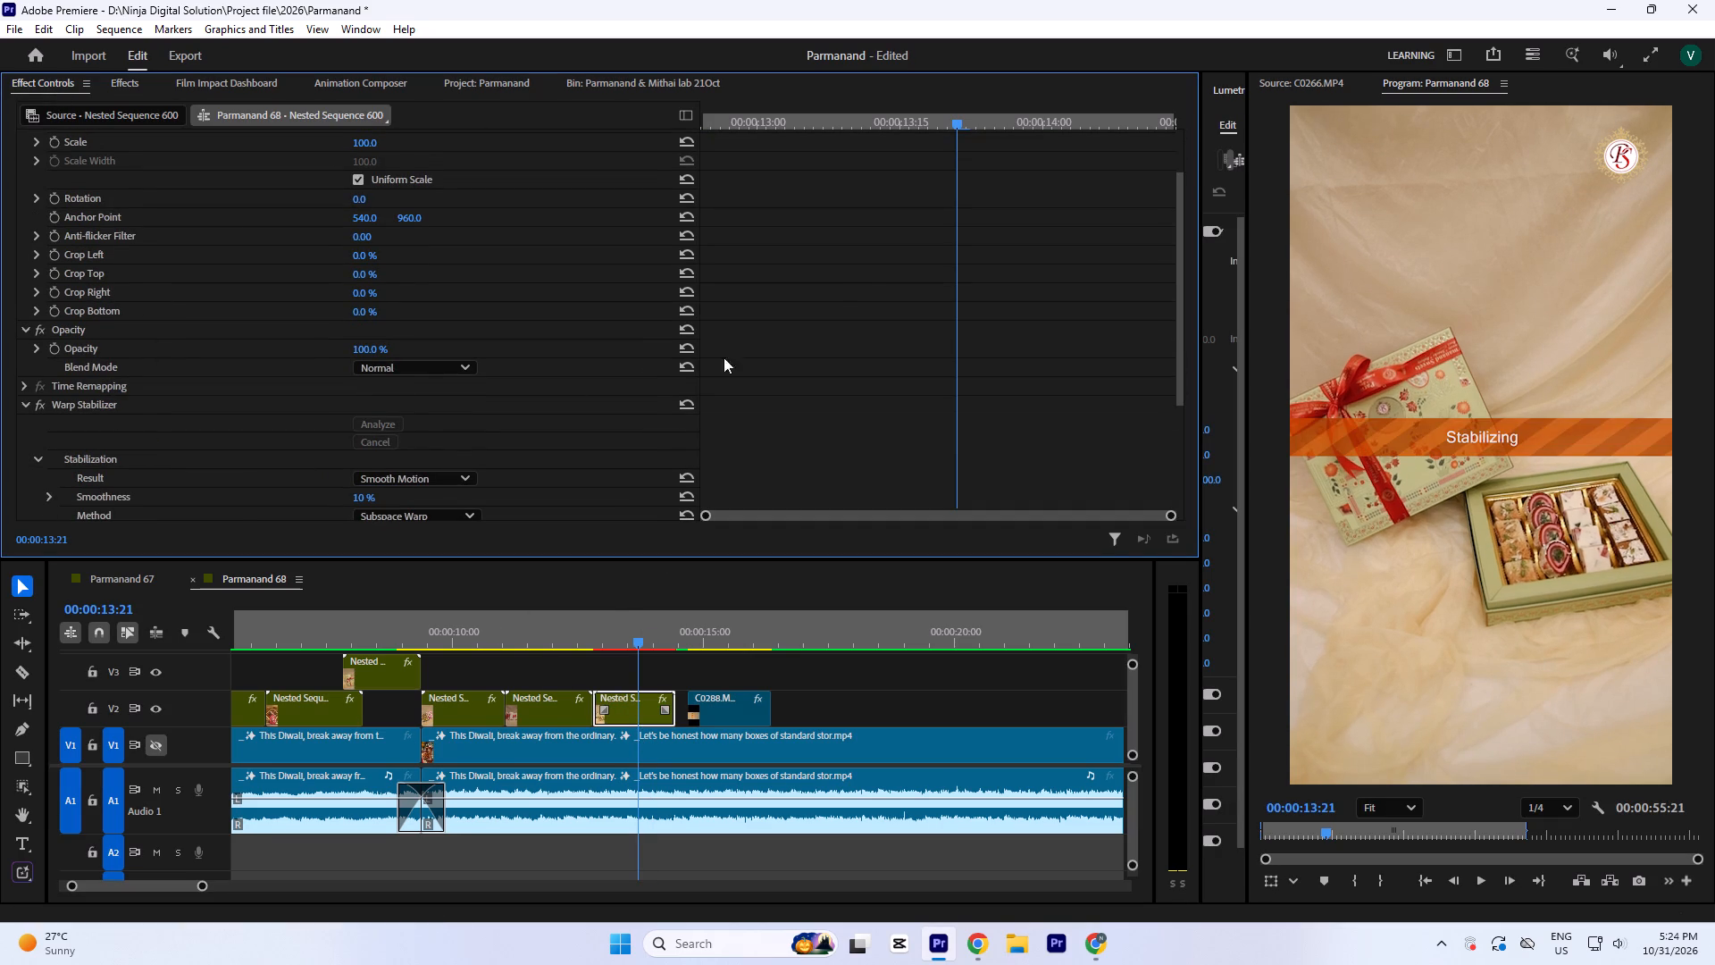
pyautogui.click(531, 625)
pyautogui.press('space')
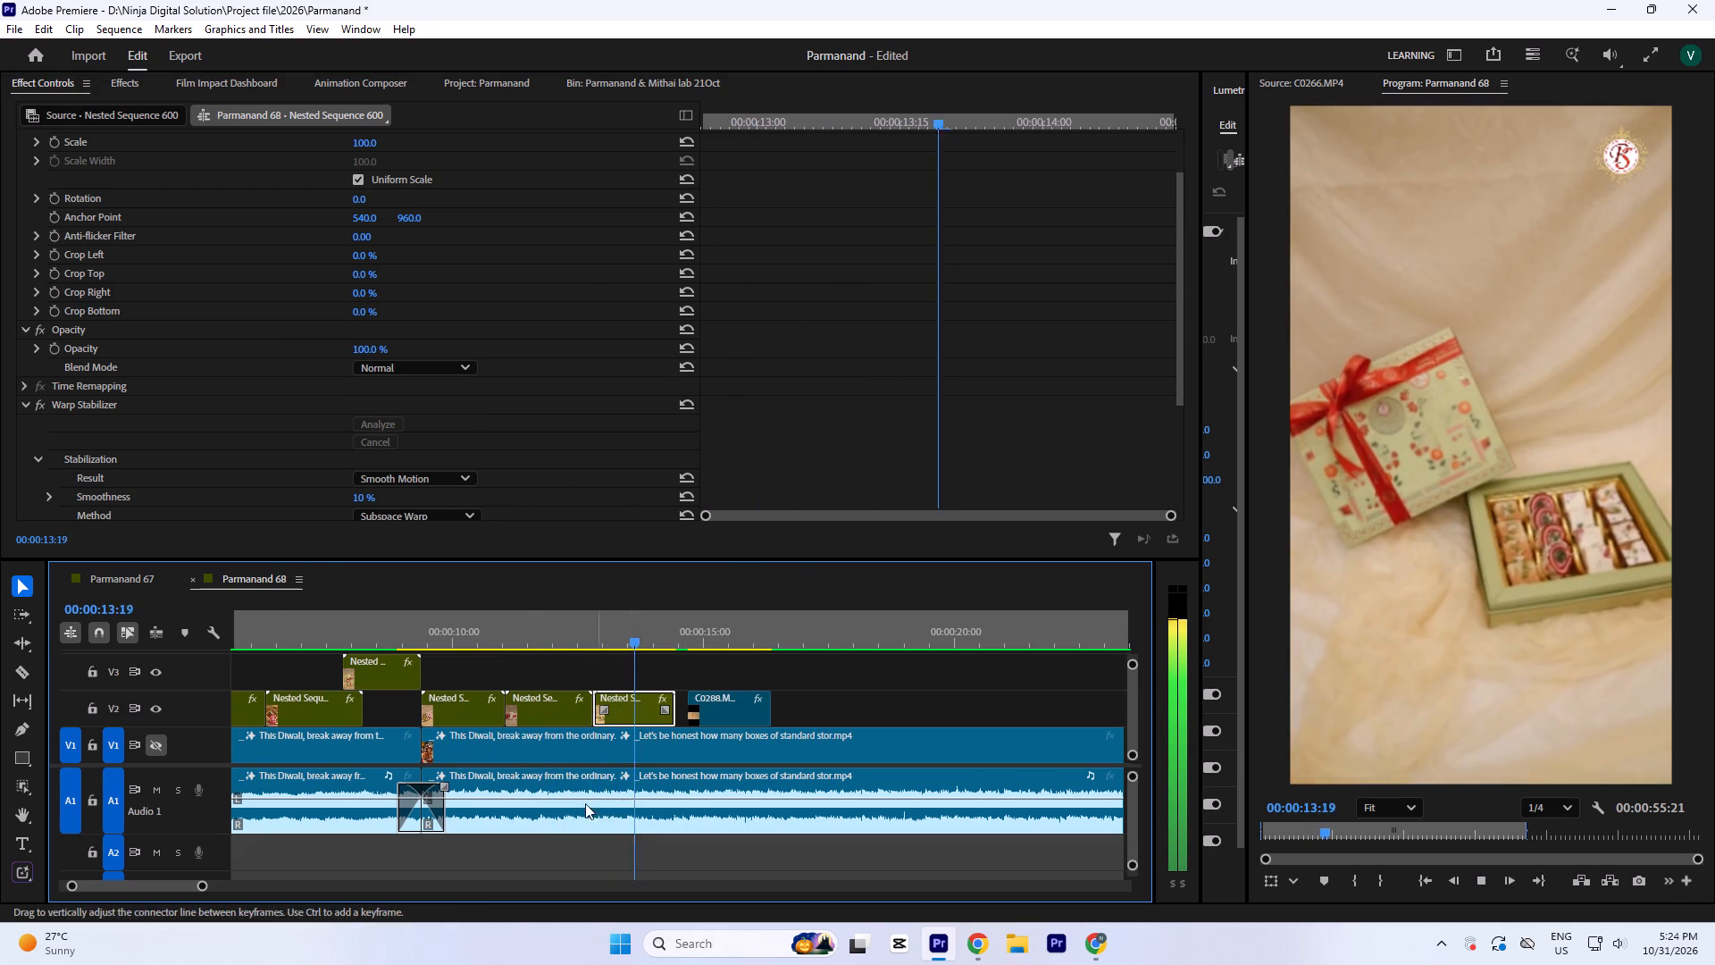
pyautogui.press('space')
# Move C0288.MP4 up to V3, starting where the nested C0206.MP4 clip ends, and play the cut.
pyautogui.press('=')
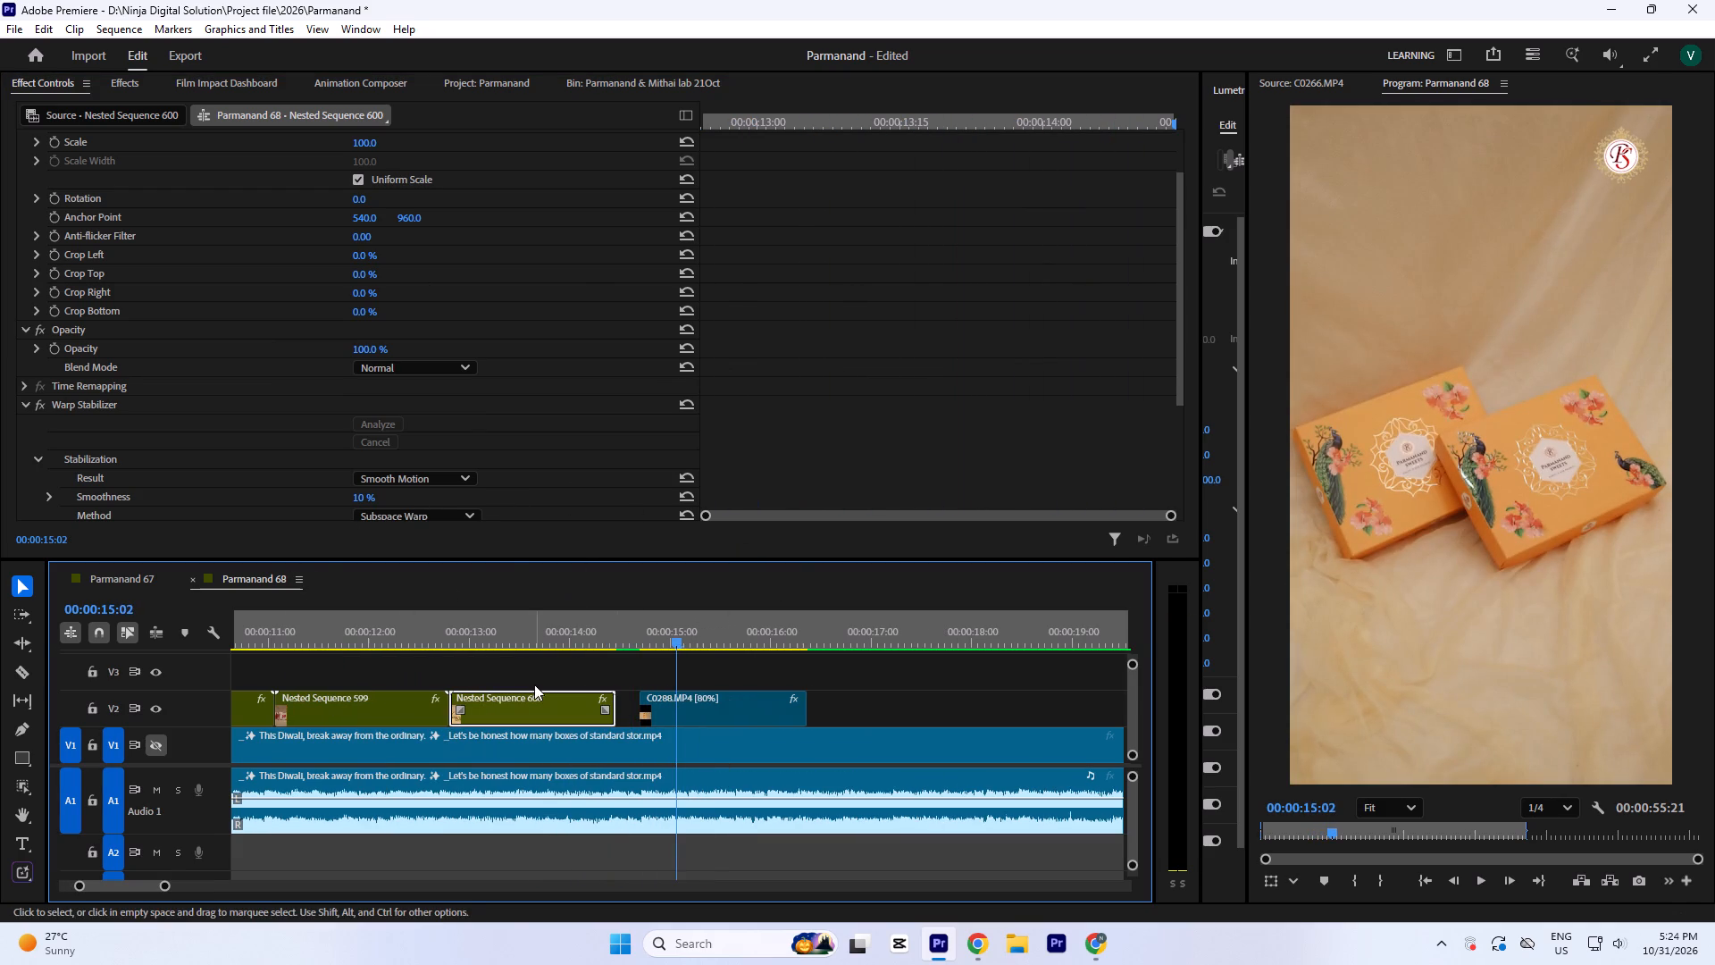
pyautogui.moveTo(679, 701); pyautogui.dragTo(680, 679)
pyautogui.moveTo(709, 681); pyautogui.dragTo(686, 680)
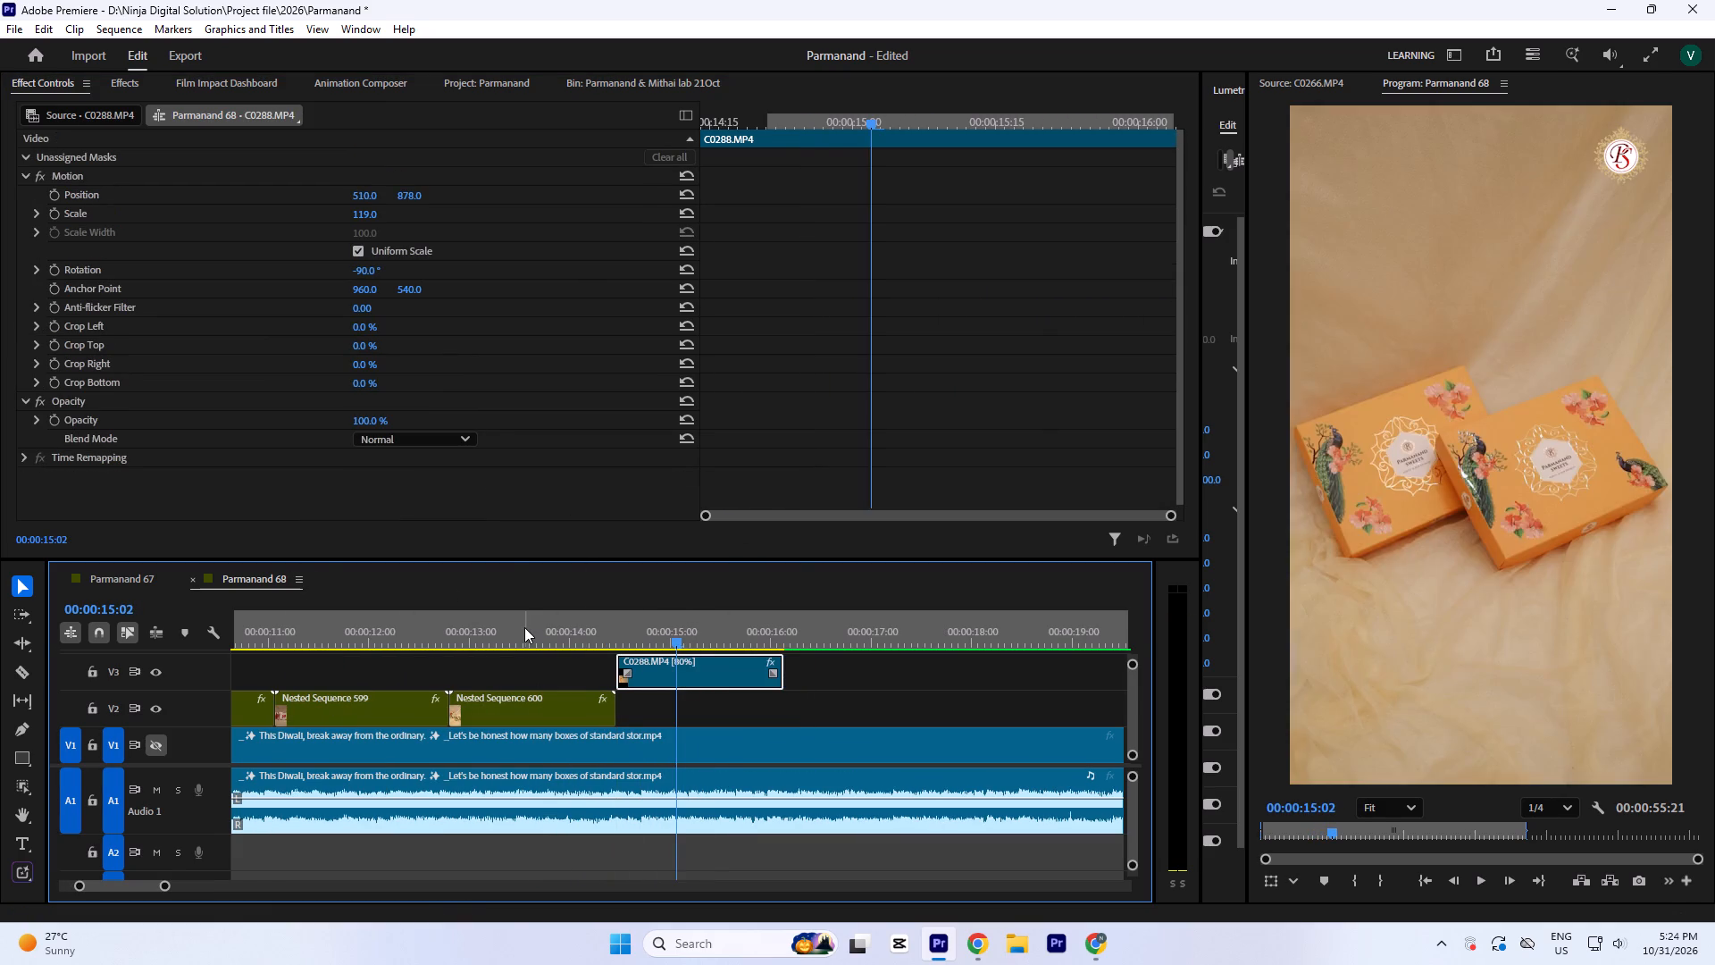
pyautogui.click(524, 627)
pyautogui.press('space')
pyautogui.press('space')
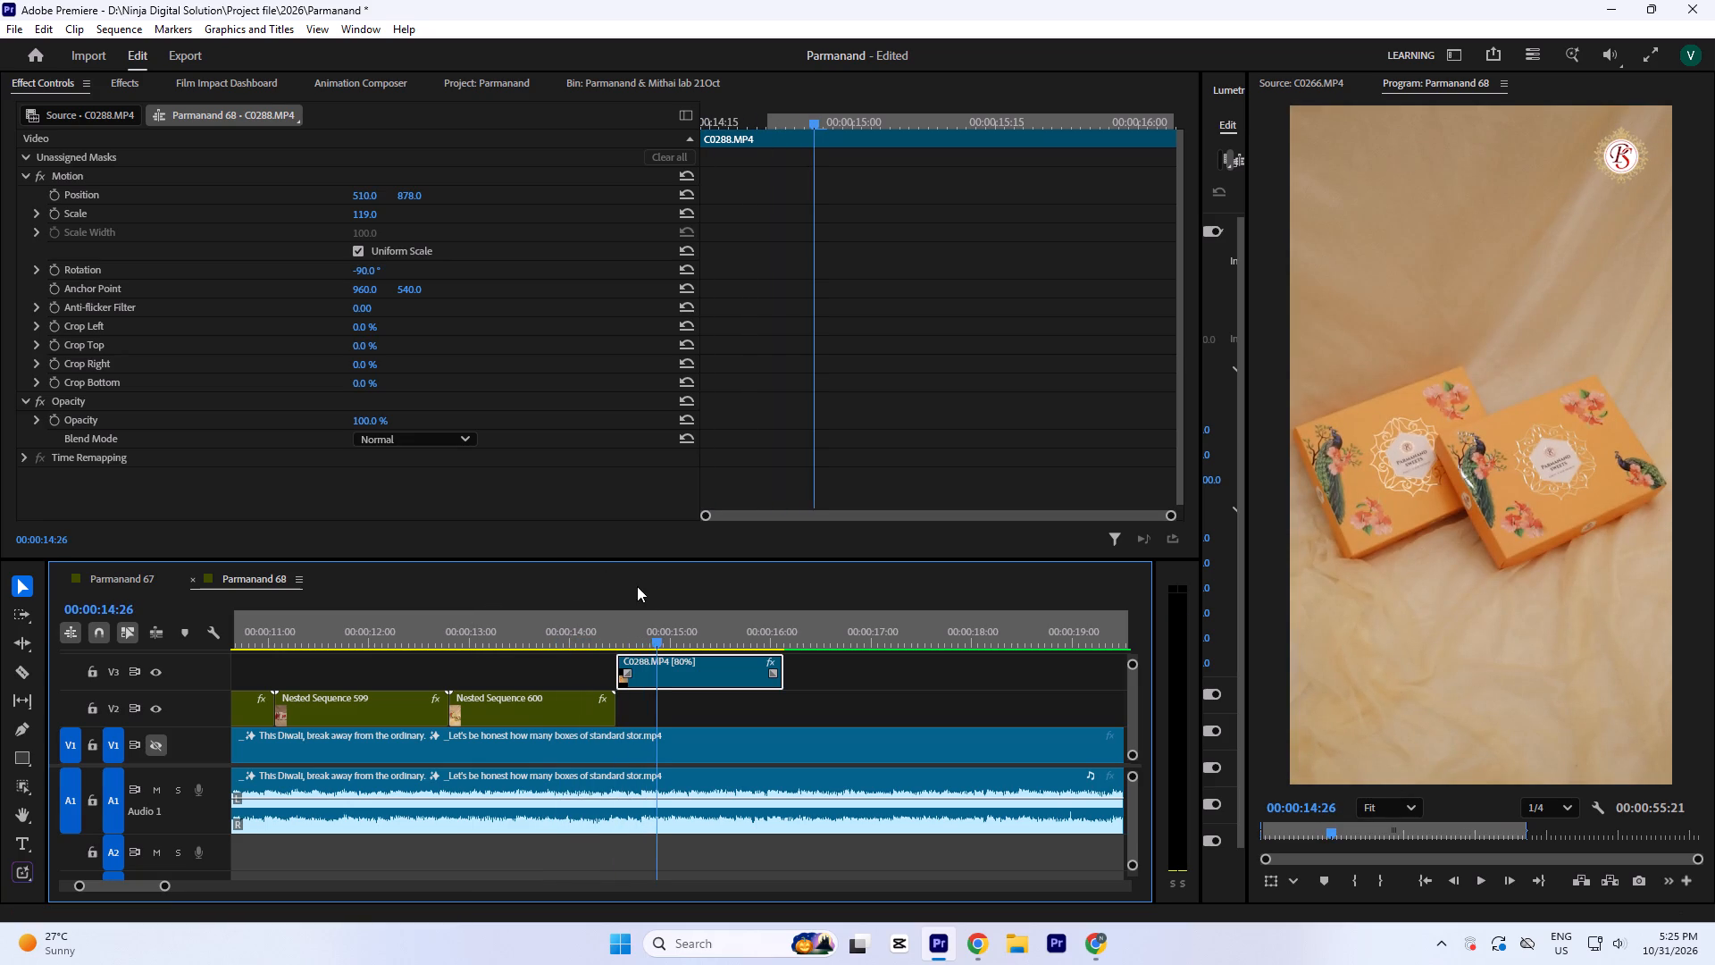
# Save the Parmanand project.
pyautogui.hotkey('ctrl', 's')
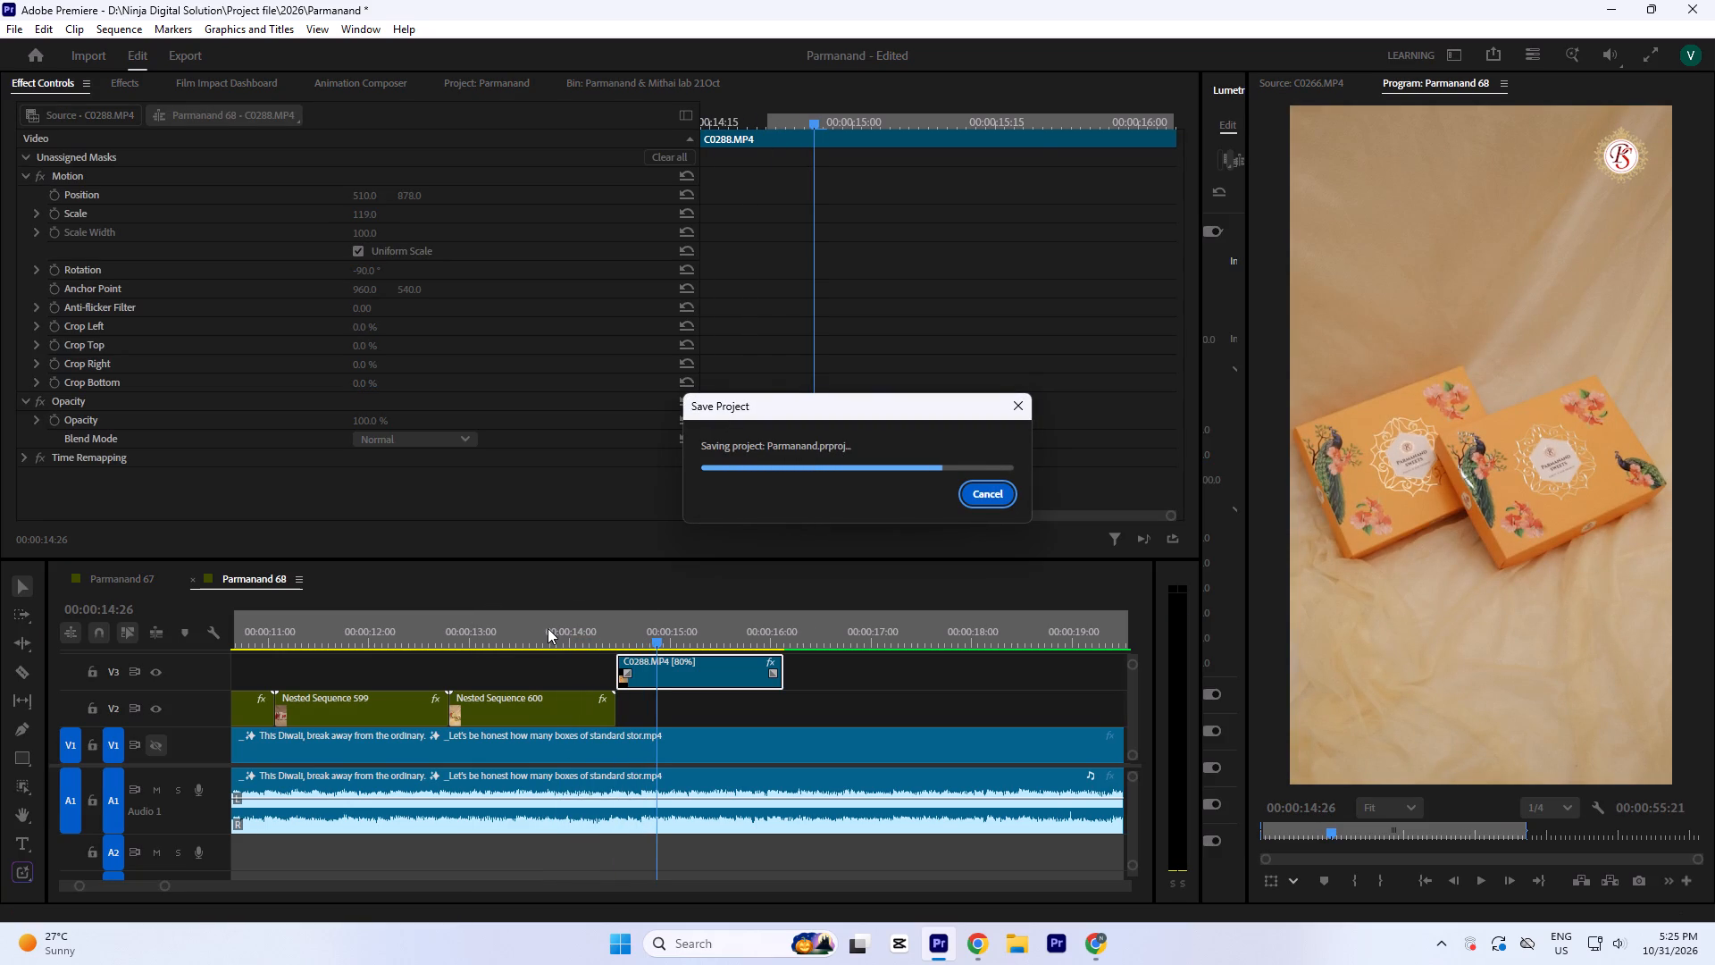
pyautogui.click(537, 634)
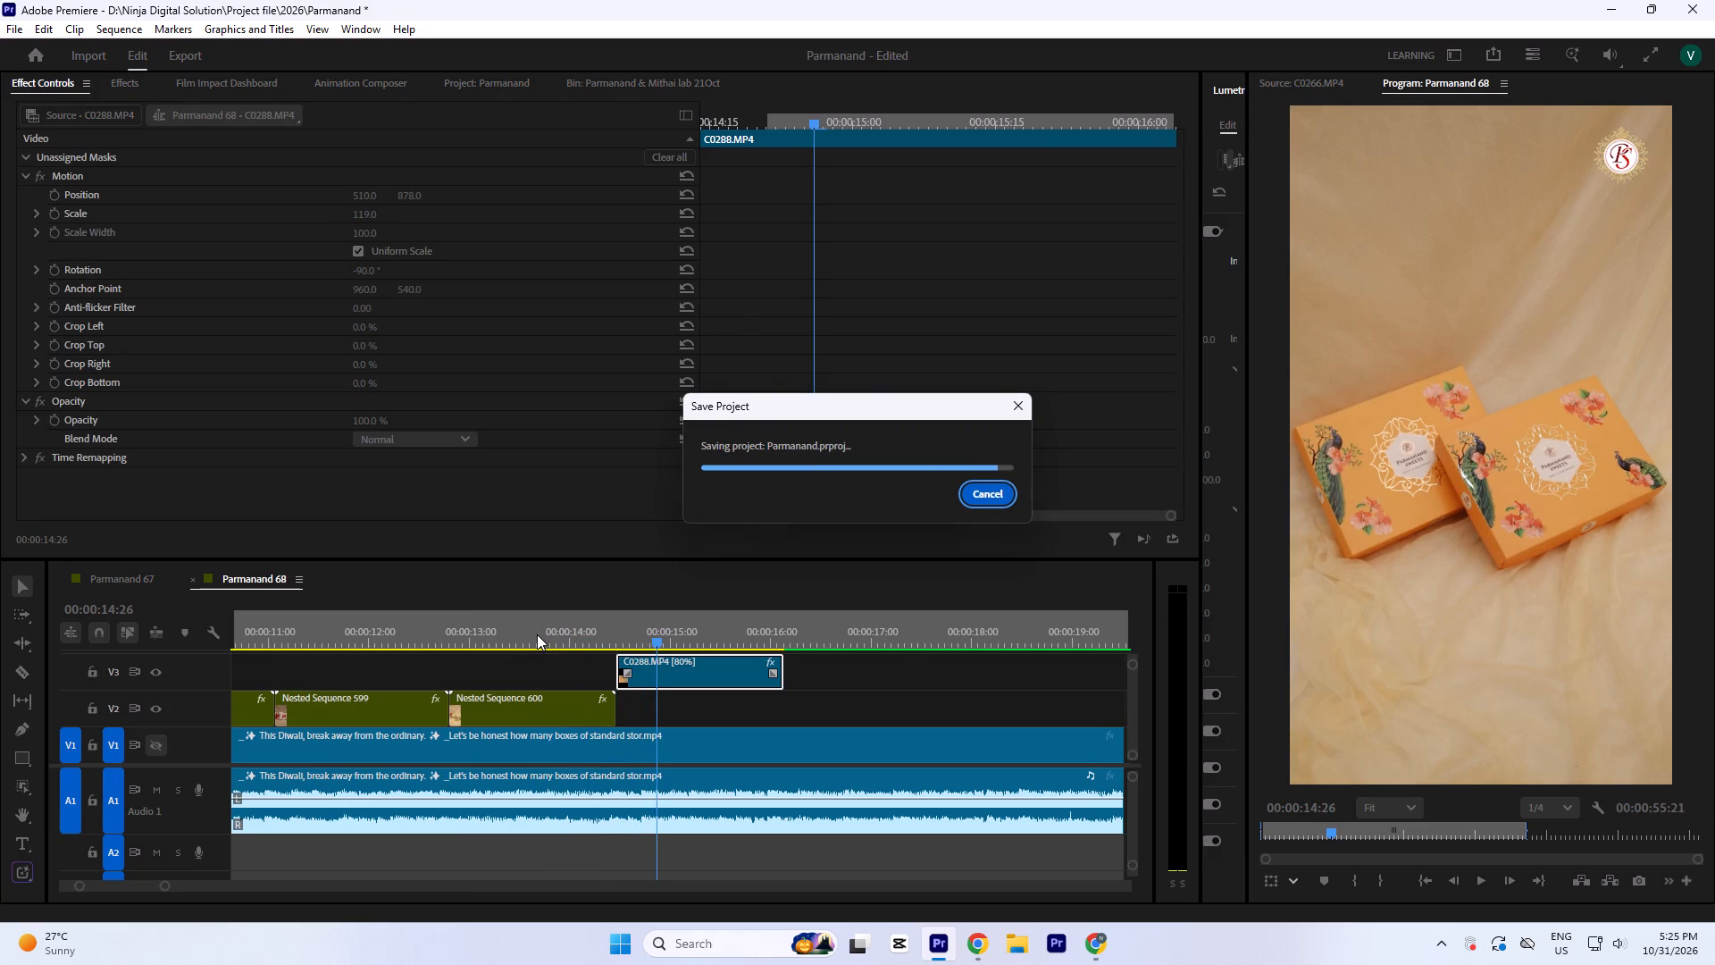
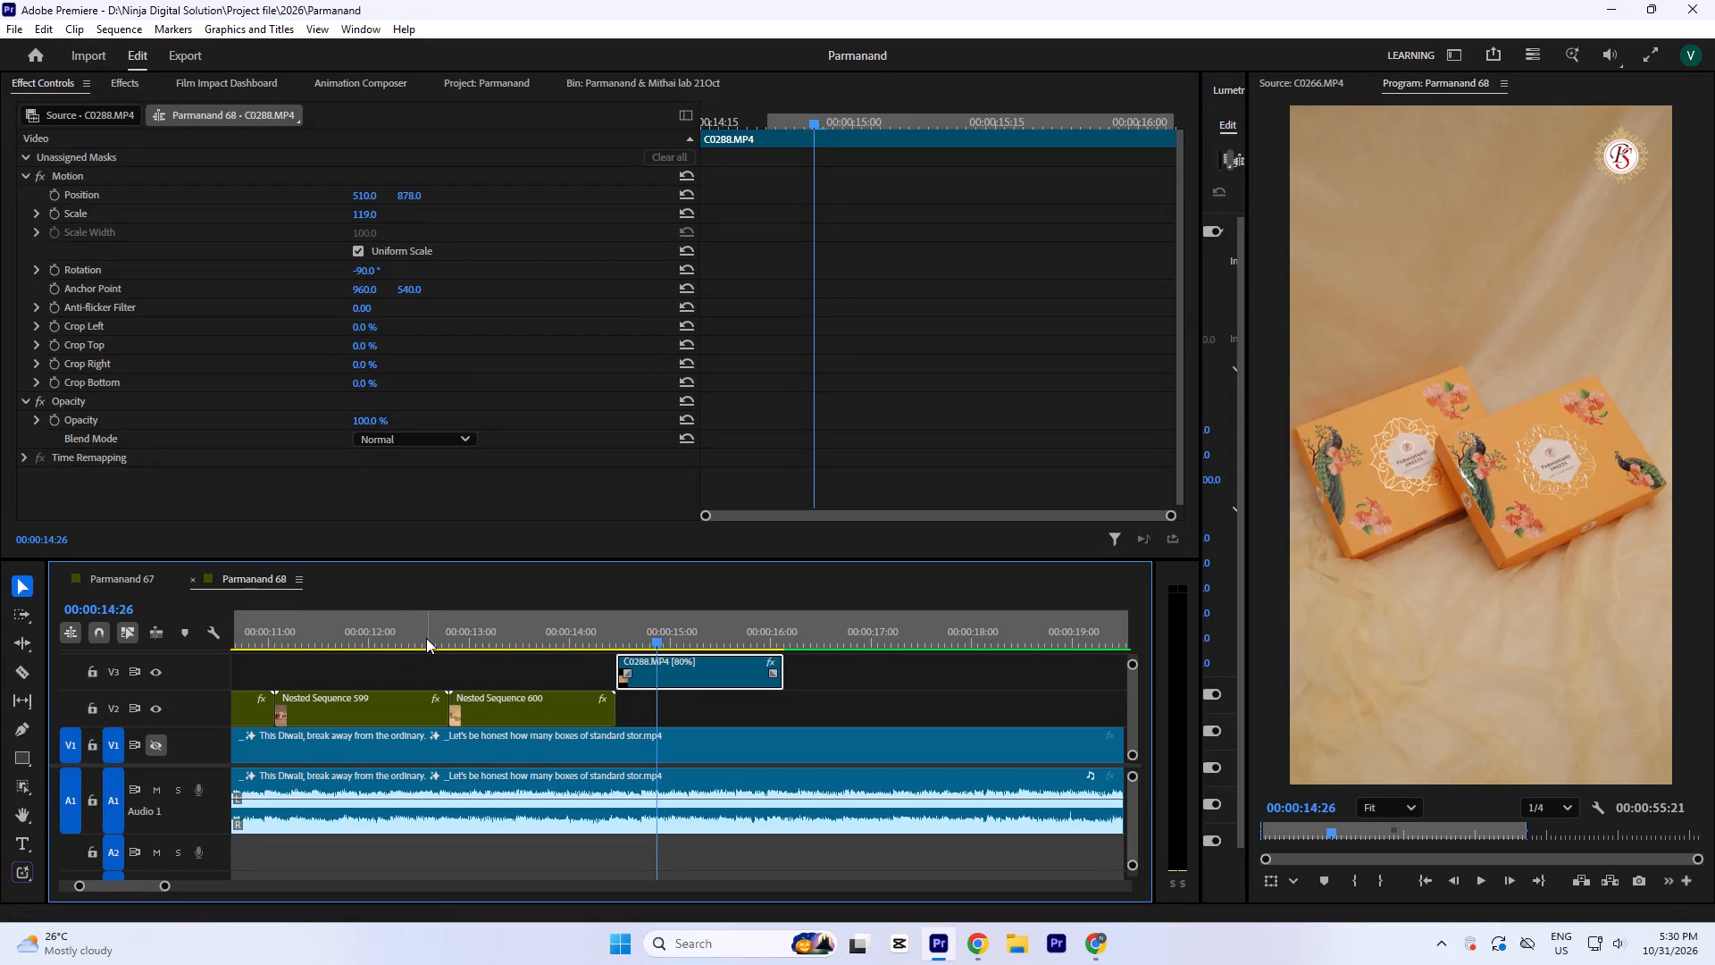
# Play the timeline across the last nested clips on V2 and the cut into C0288.MP4 on V3.
pyautogui.click(481, 621)
pyautogui.press('space')
pyautogui.press('-')
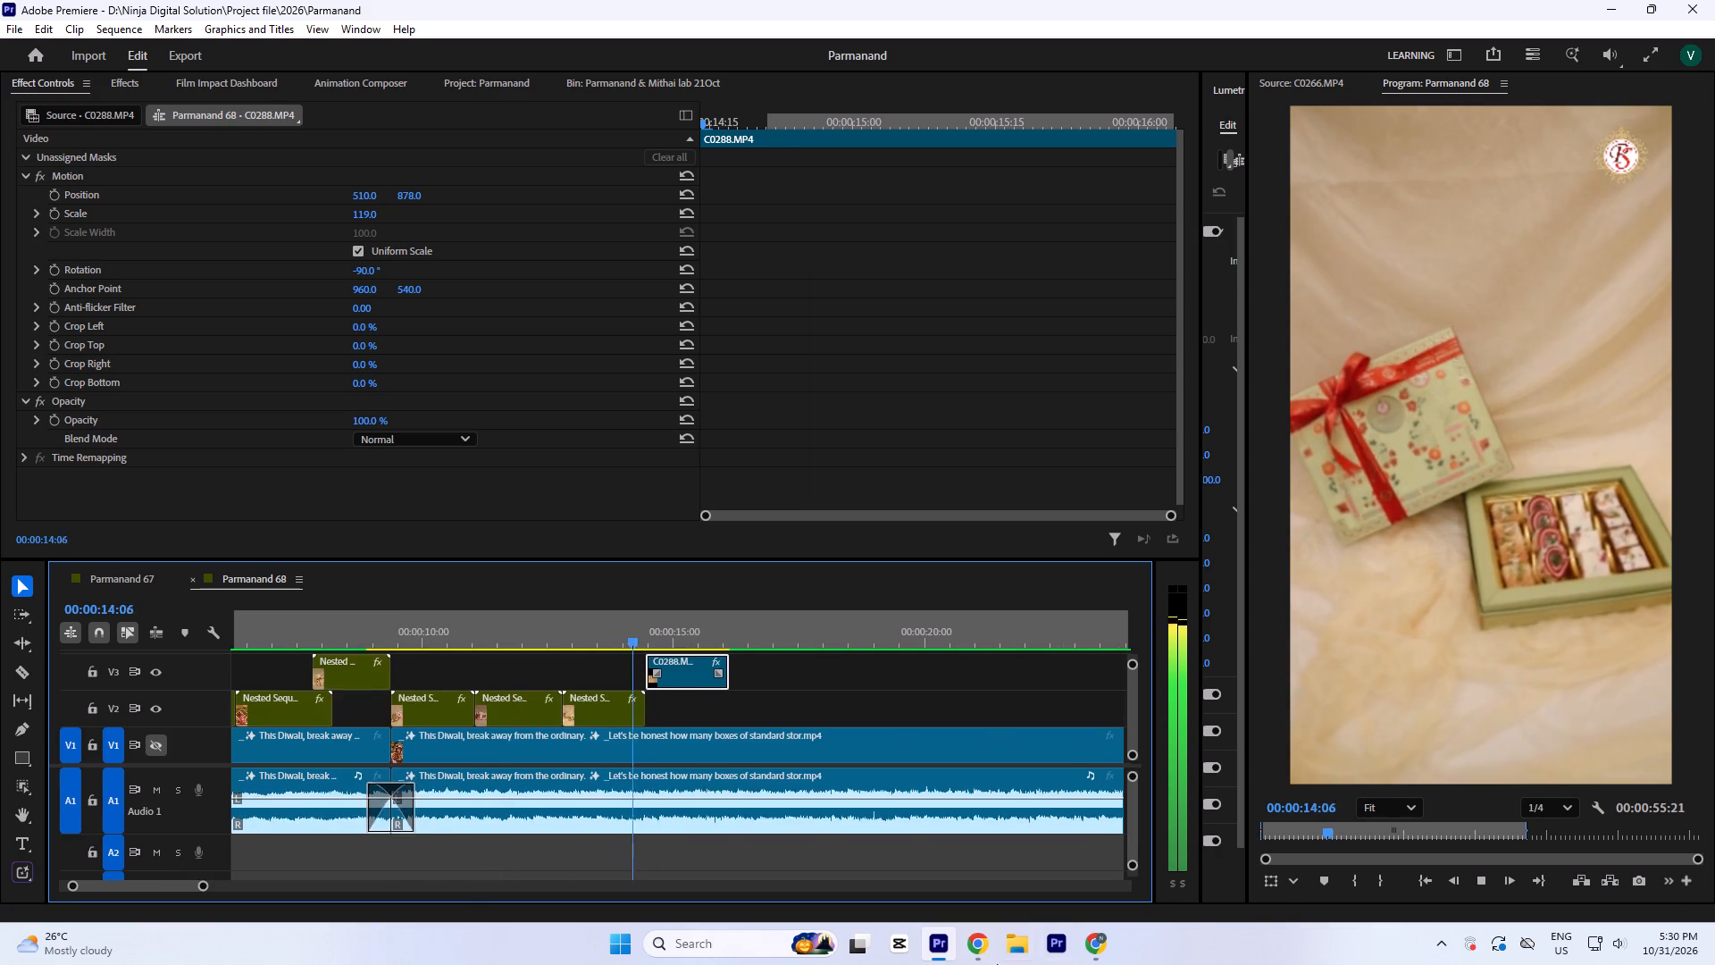
pyautogui.press('-')
pyautogui.press('=')
pyautogui.press('=')
pyautogui.press('-')
pyautogui.press('space')
pyautogui.click(595, 630)
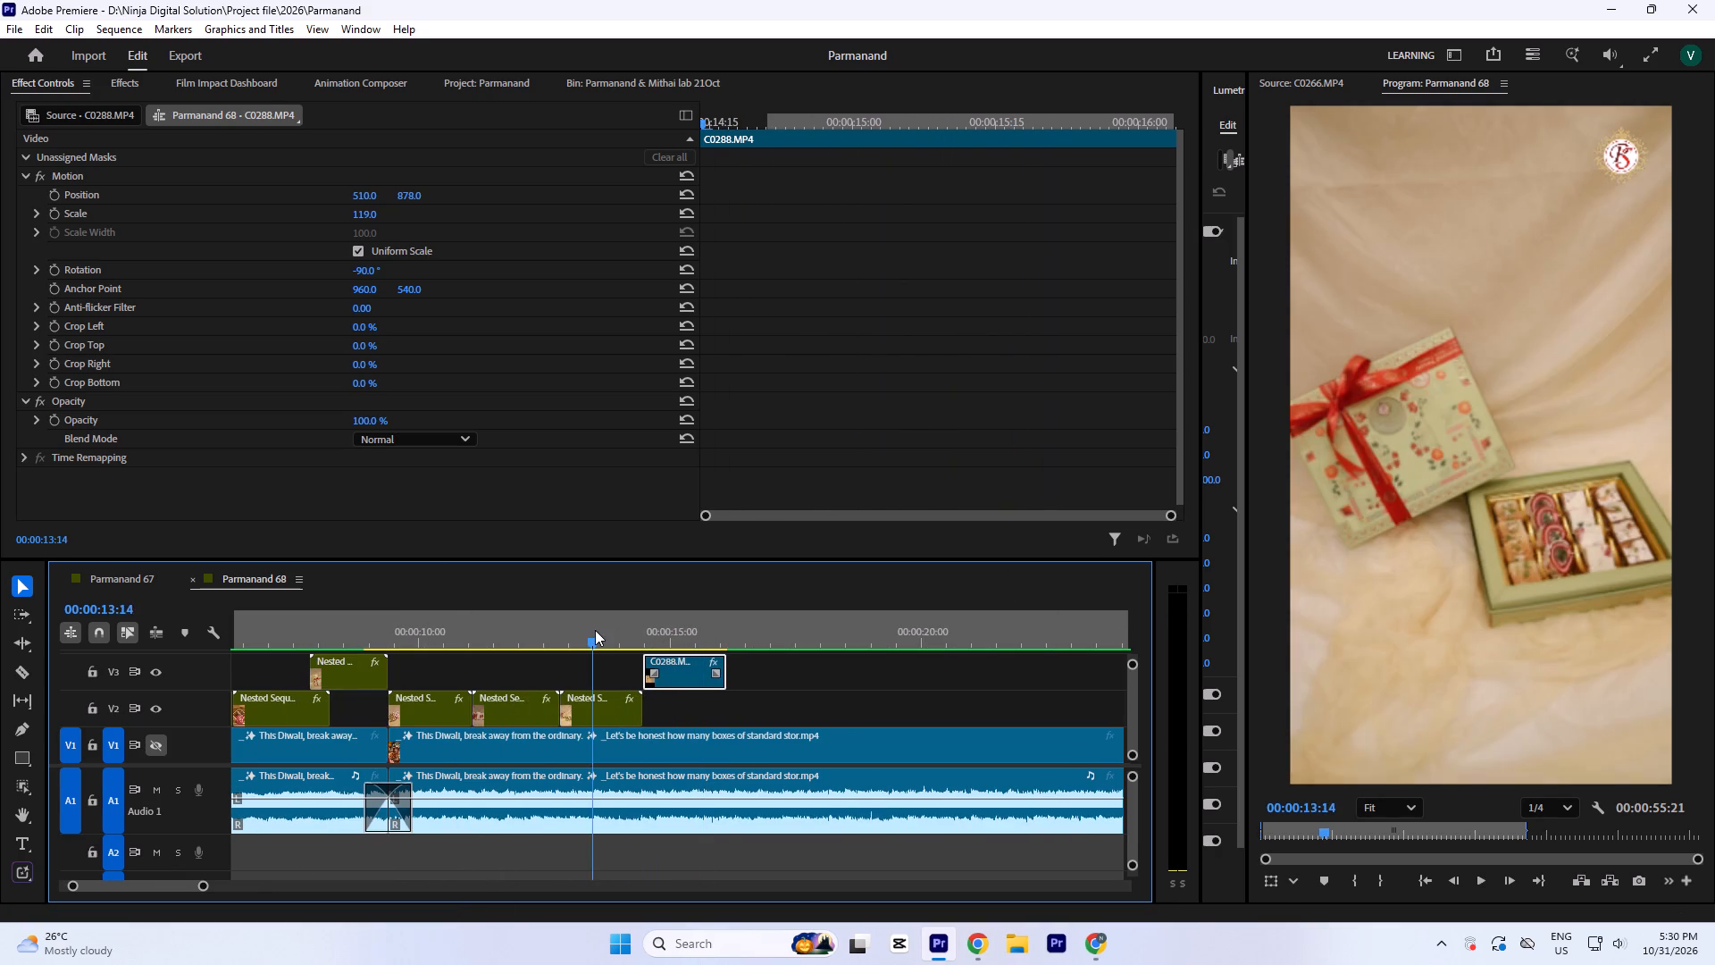
pyautogui.press('space')
pyautogui.press('space')
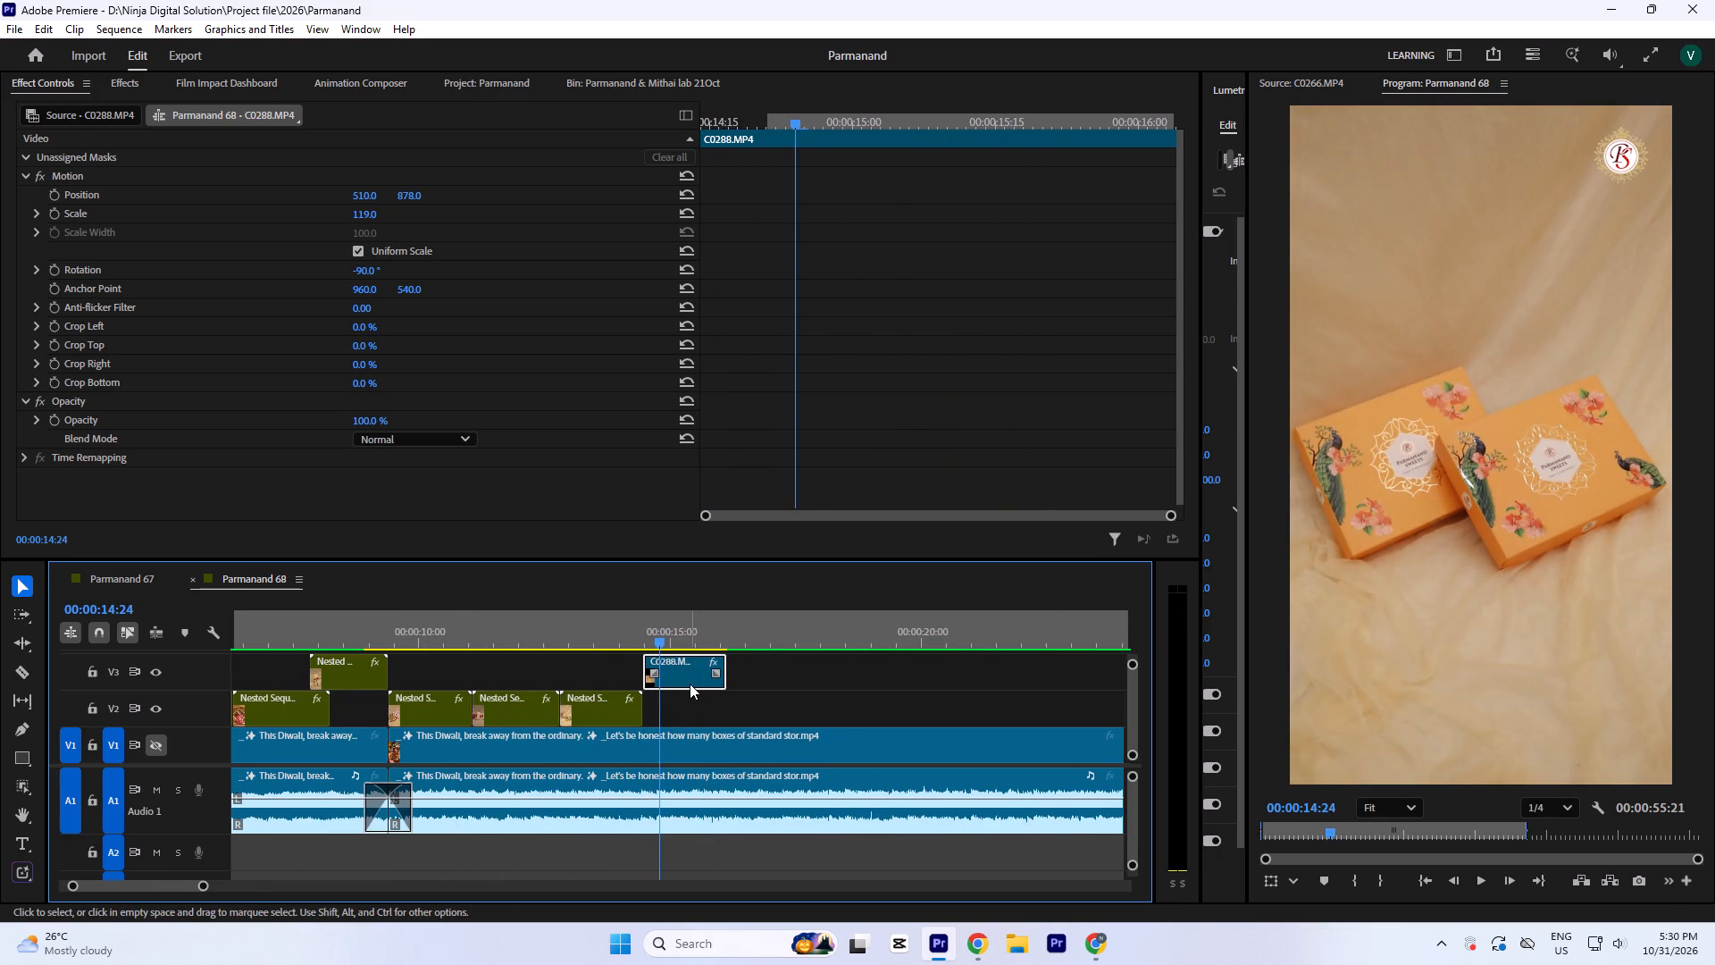
# Move C0288.MP4 down to V2, clear of the edited clips at about 22–23 seconds, and save the project.
pyautogui.press('-')
pyautogui.moveTo(615, 683); pyautogui.dragTo(820, 702)
pyautogui.press('-')
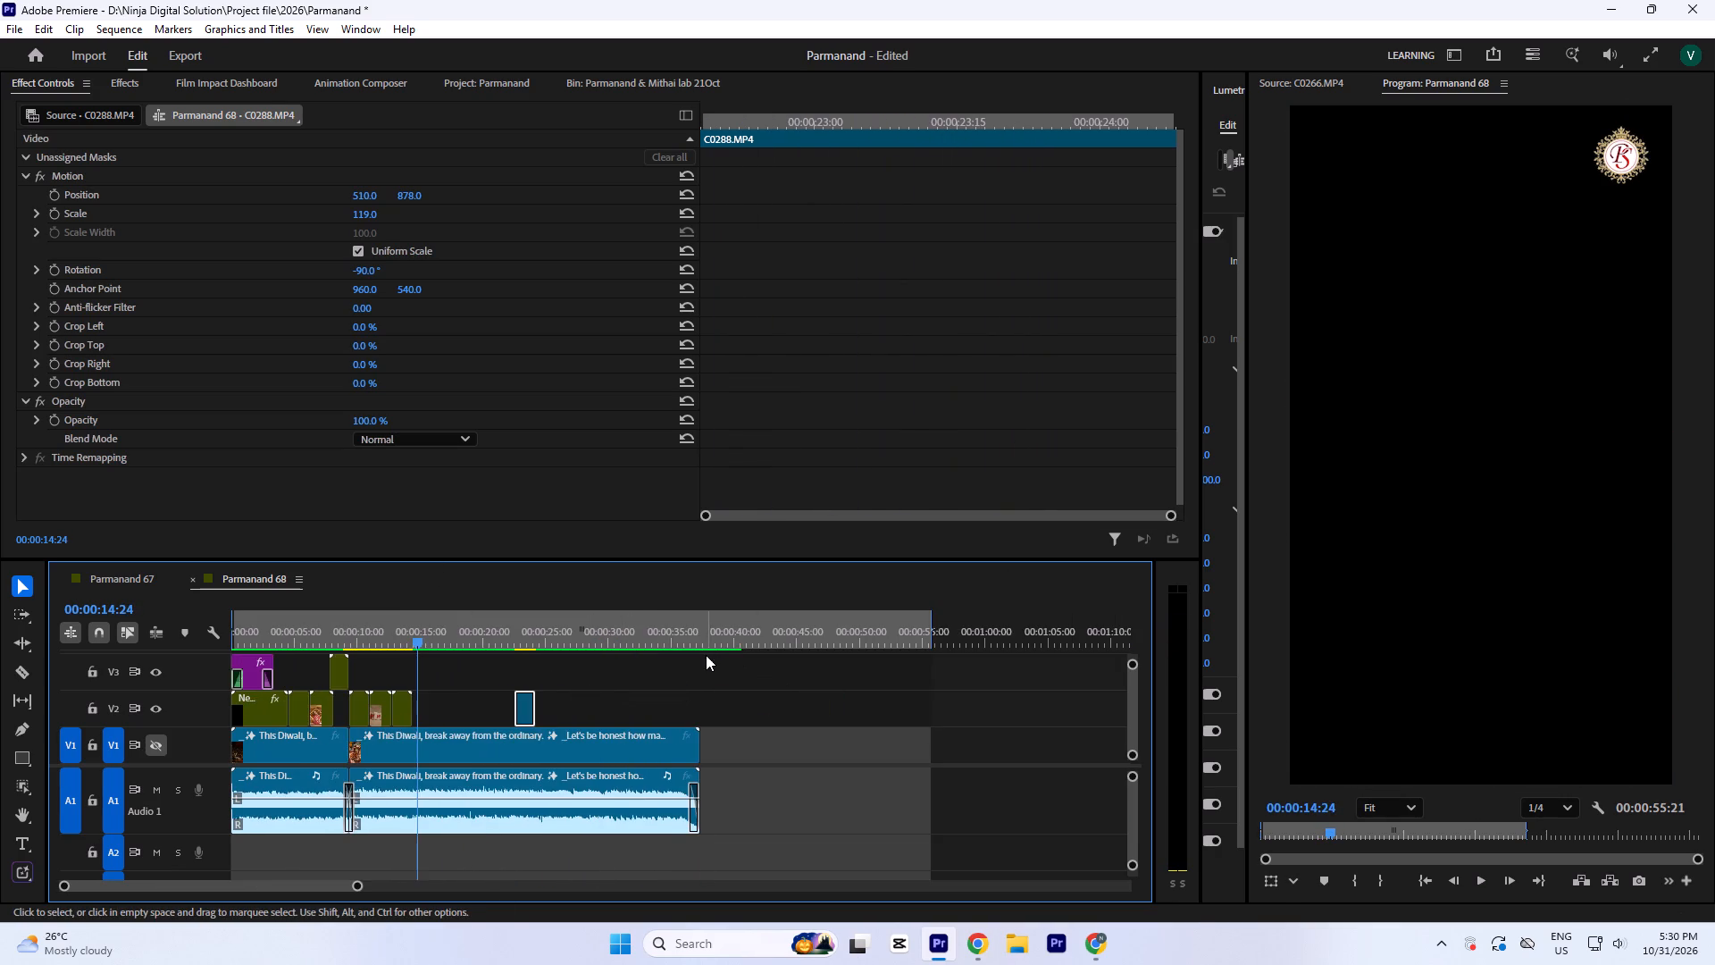
pyautogui.press('=')
pyautogui.hotkey('ctrl', 's')
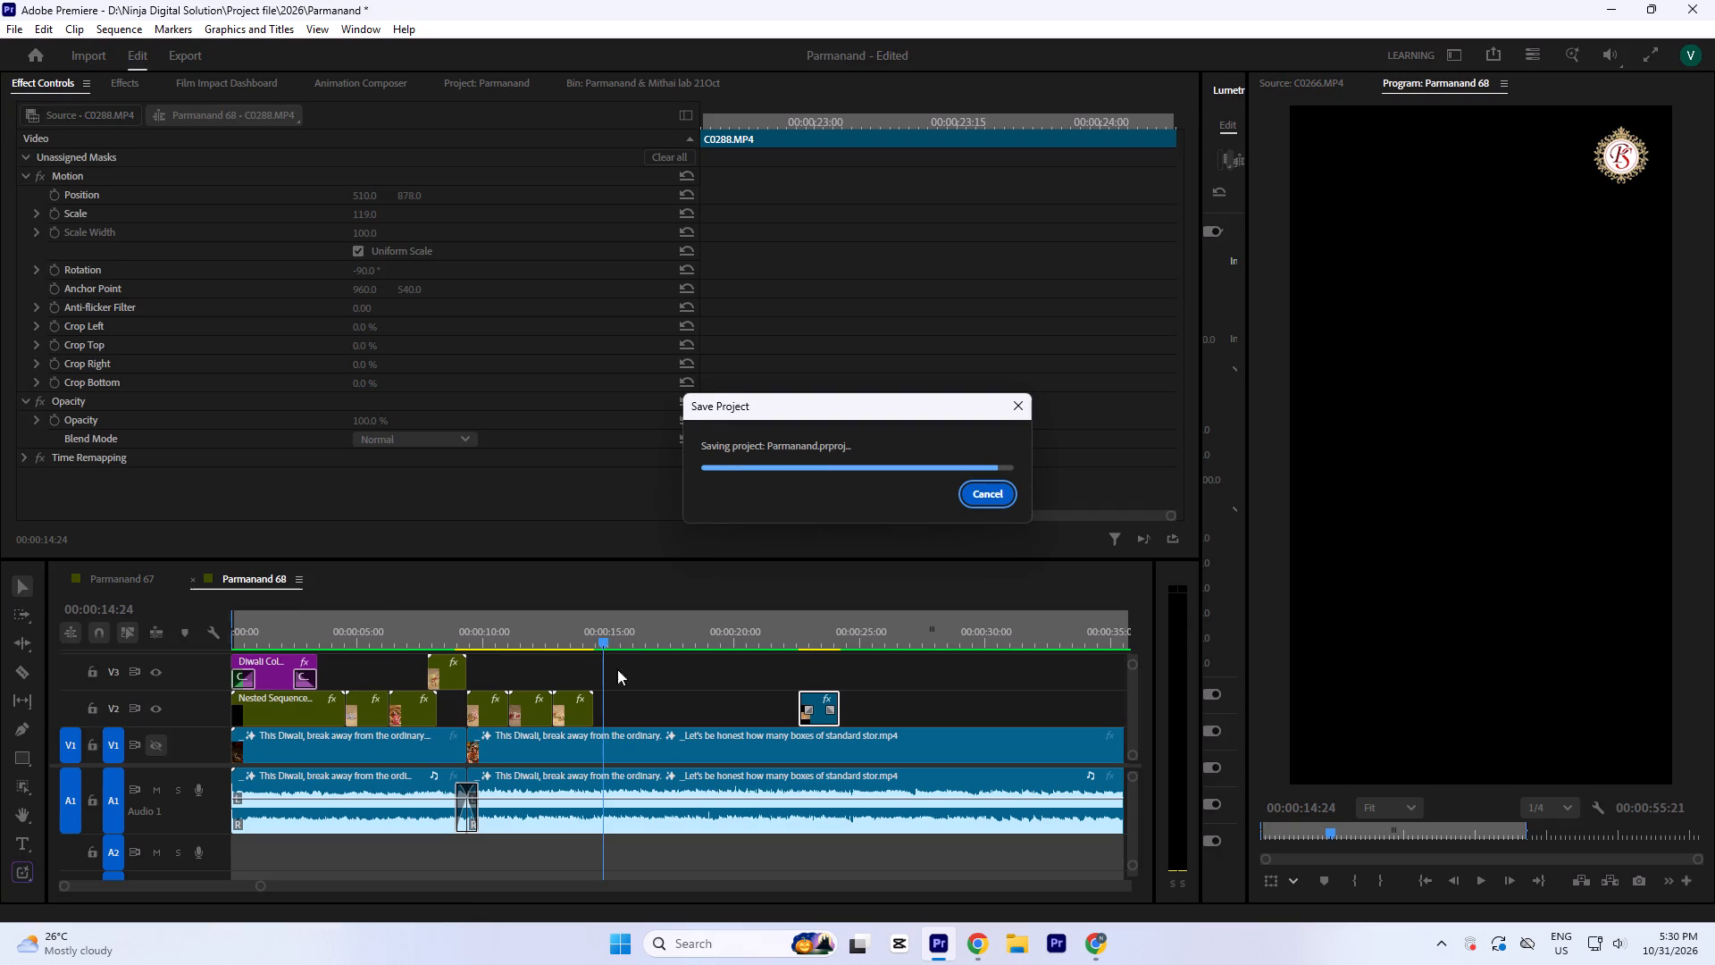
# Preview C0273.MP4 from the Parmanand & Mithai lab 21Oct bin and play the timeline past the last nested clip.
pyautogui.click(639, 84)
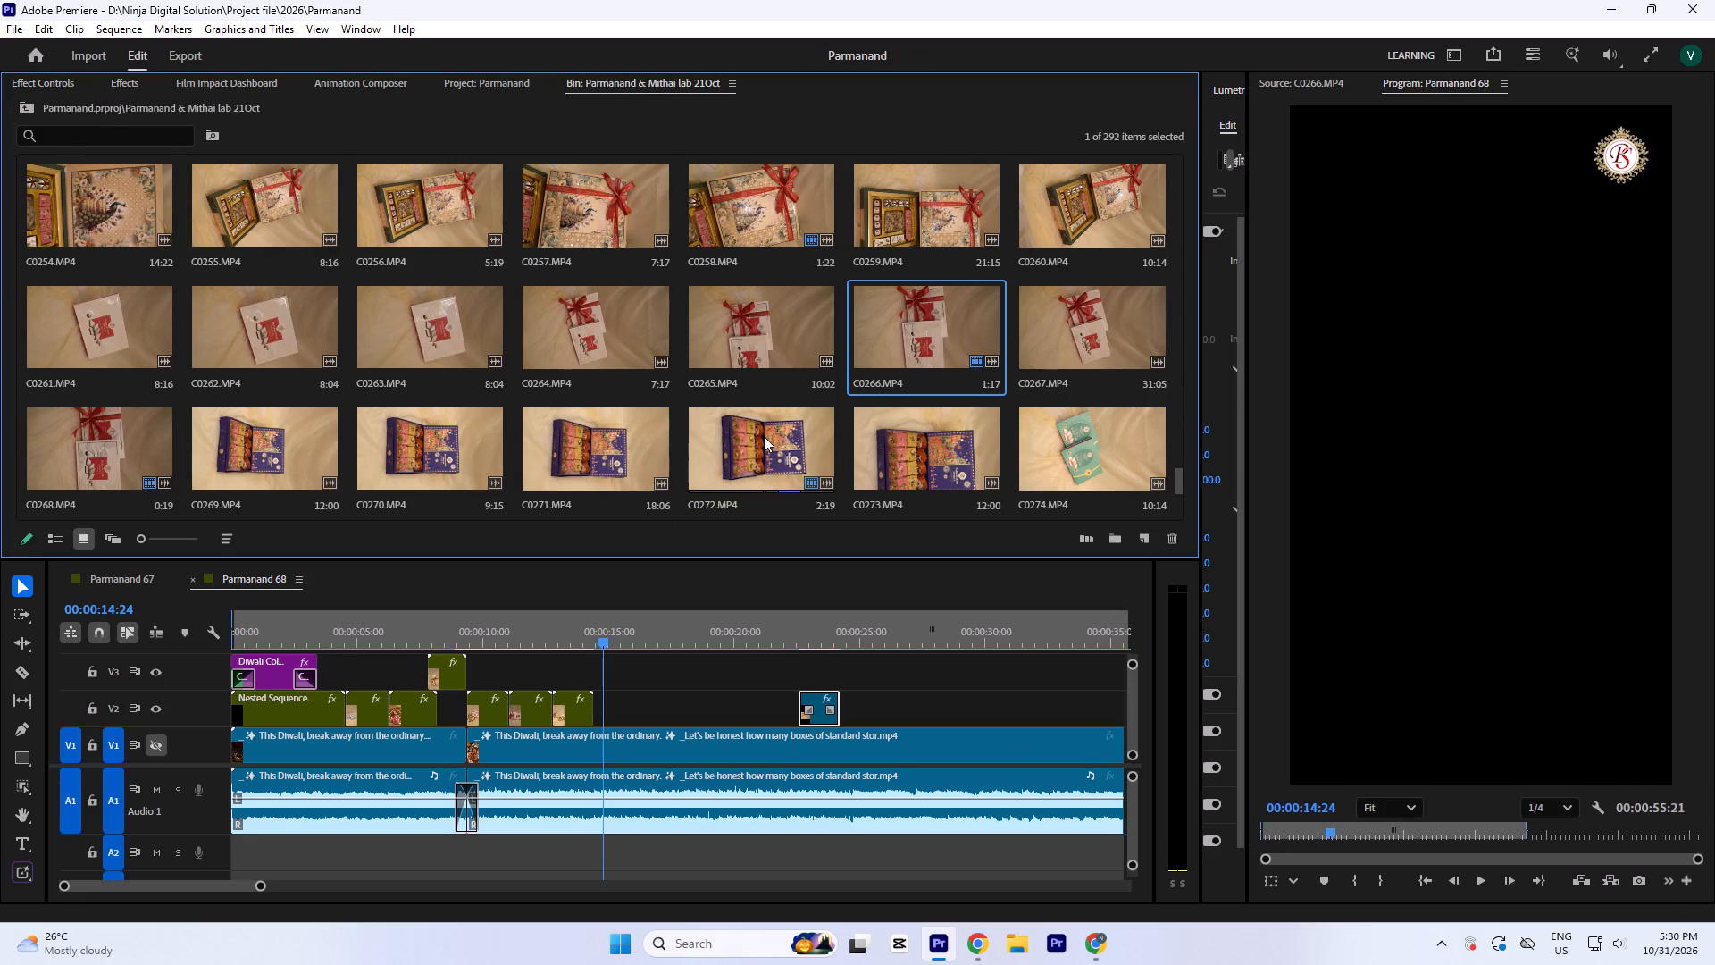
pyautogui.scroll(-1, 764, 436)
pyautogui.doubleClick(899, 340)
pyautogui.press('space')
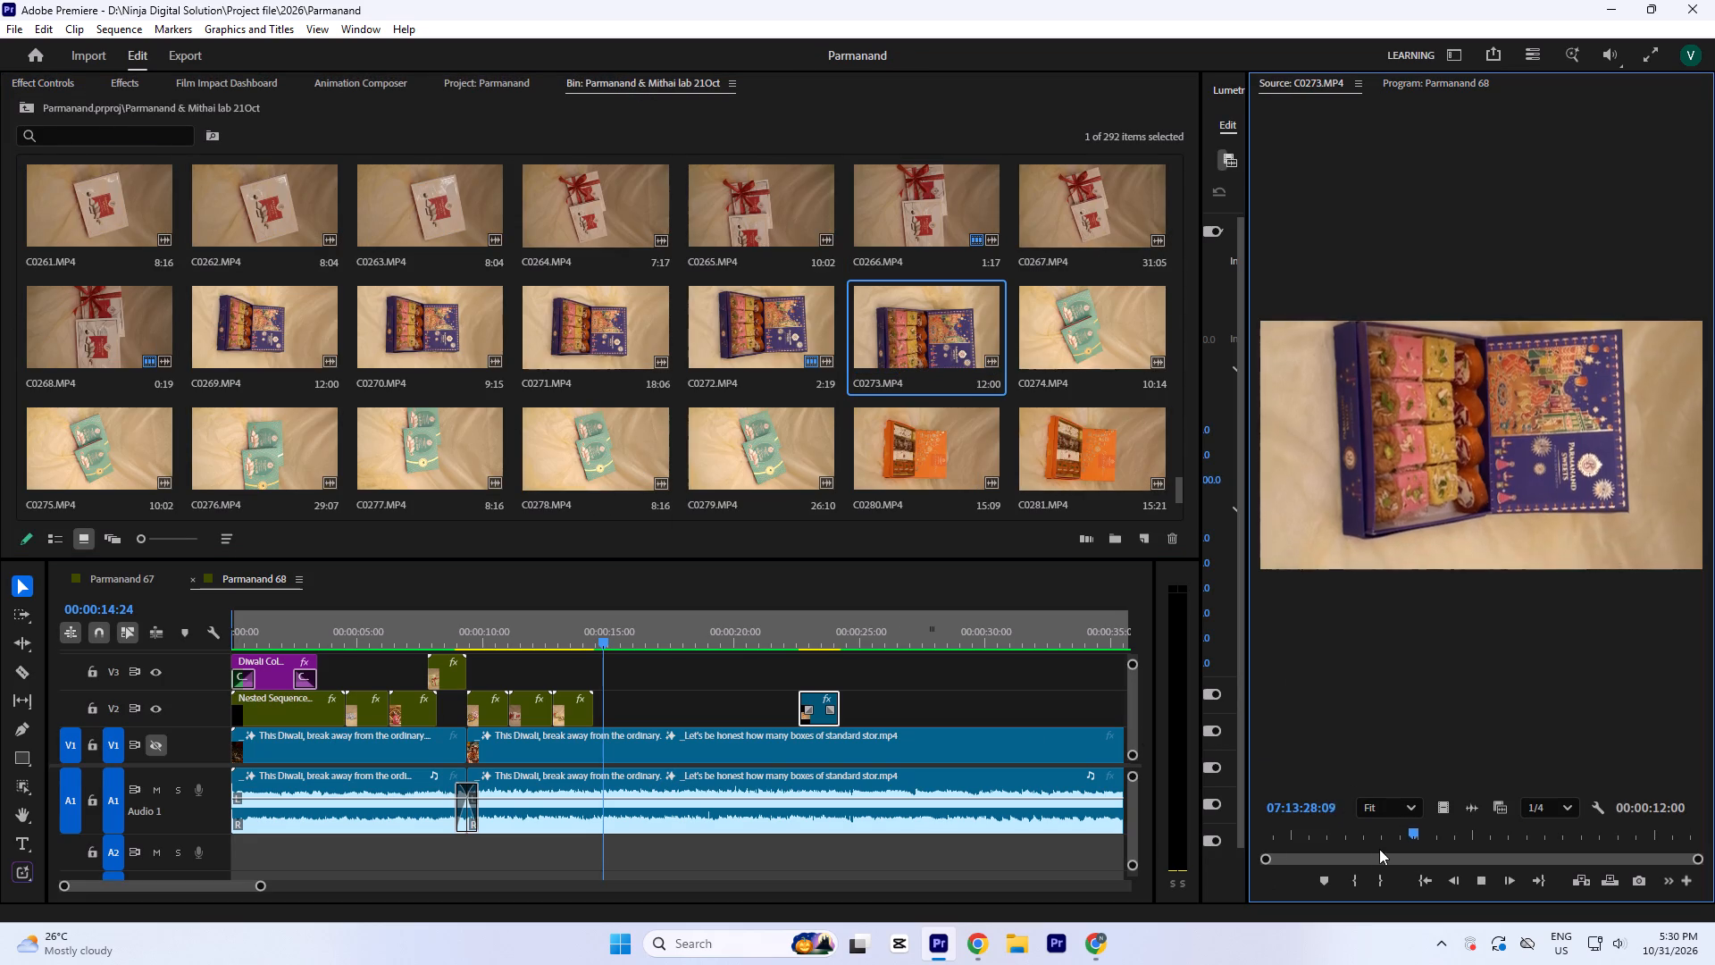
pyautogui.moveTo(1373, 845); pyautogui.dragTo(1391, 869)
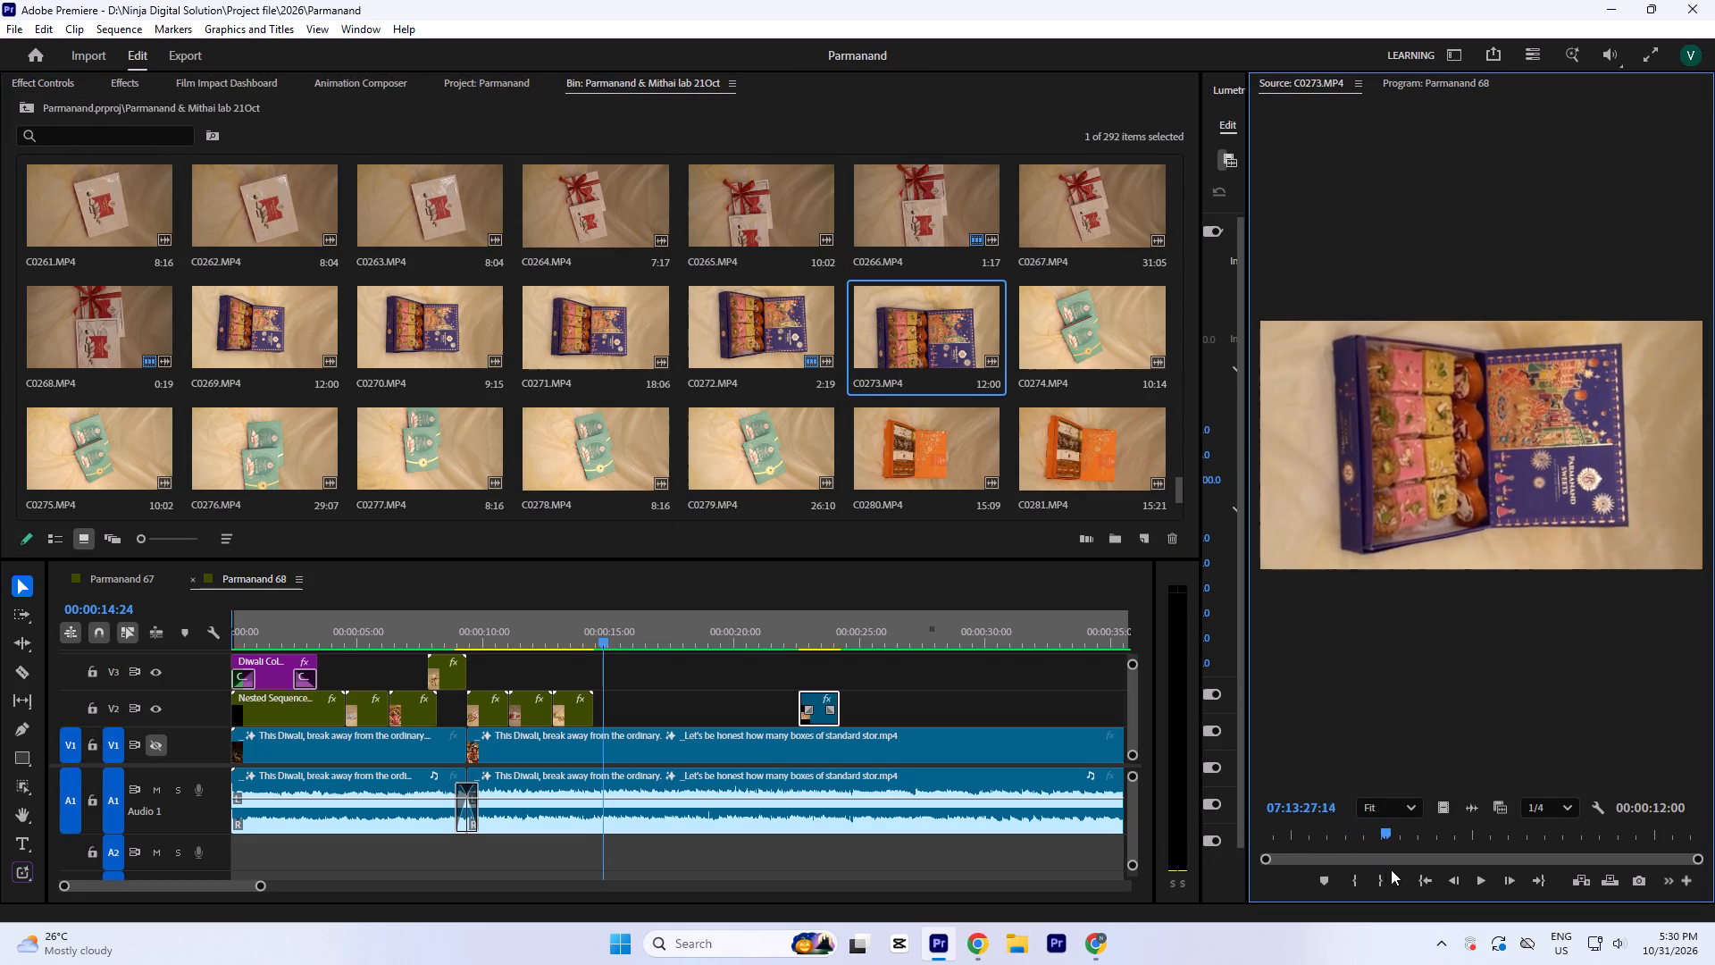
pyautogui.moveTo(1391, 869); pyautogui.dragTo(1373, 872)
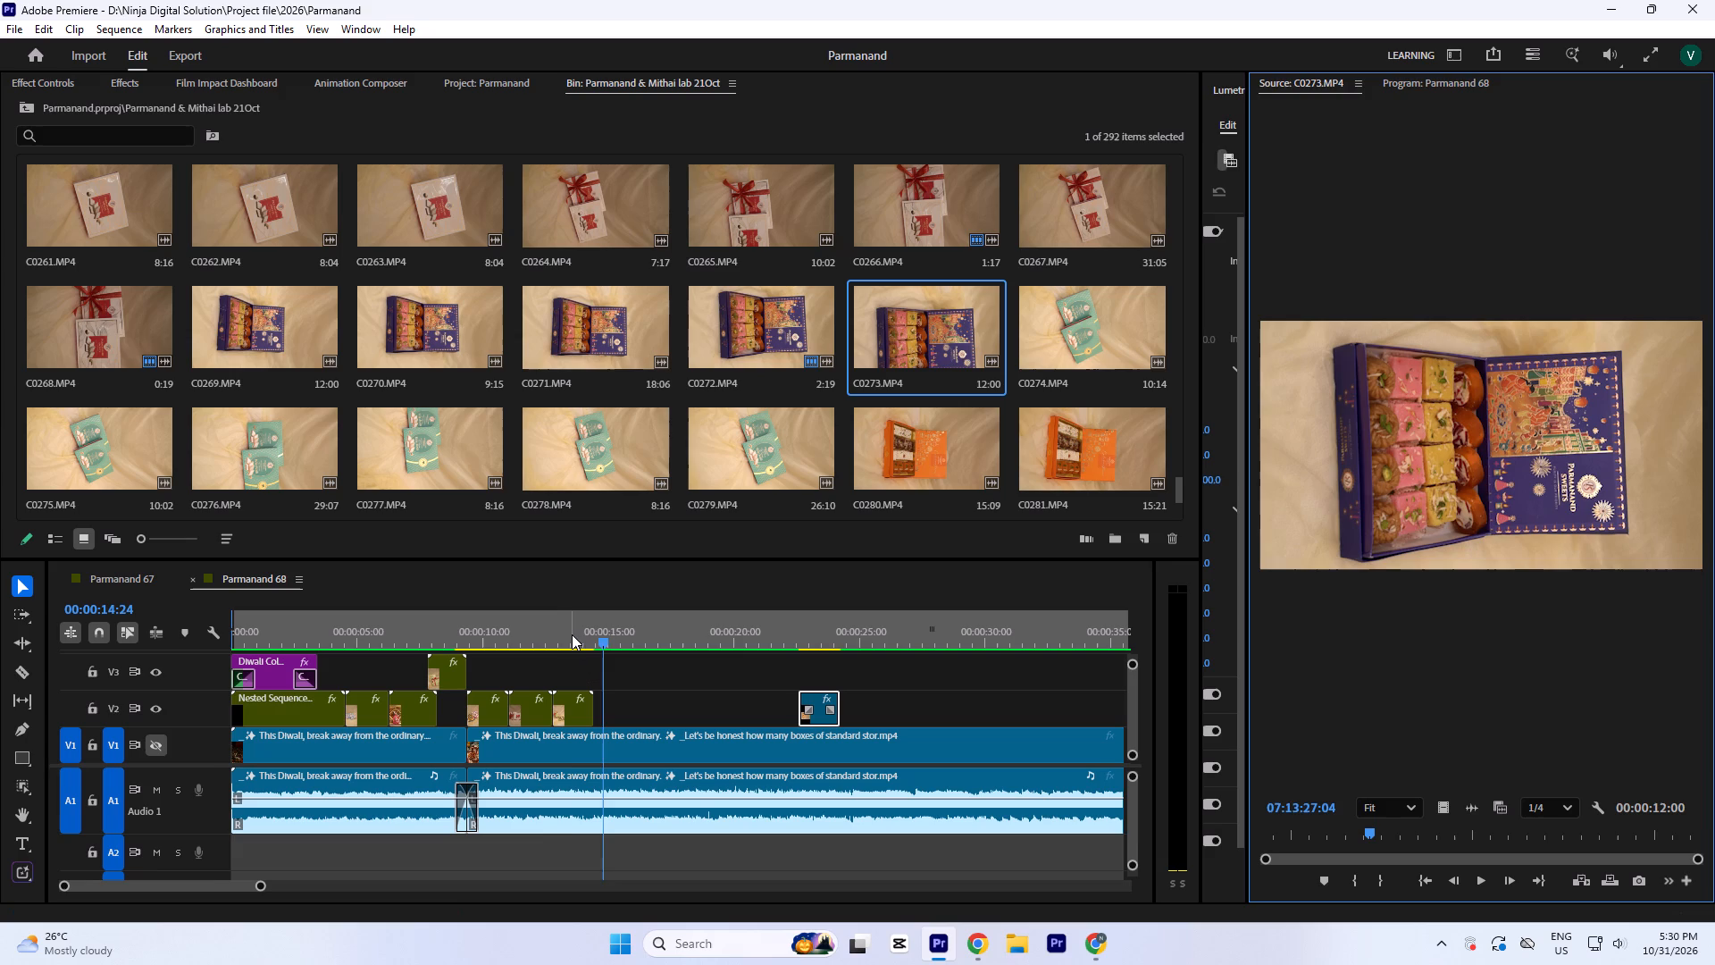
pyautogui.click(571, 632)
pyautogui.press('space')
pyautogui.press('=')
pyautogui.press('=')
pyautogui.press('space')
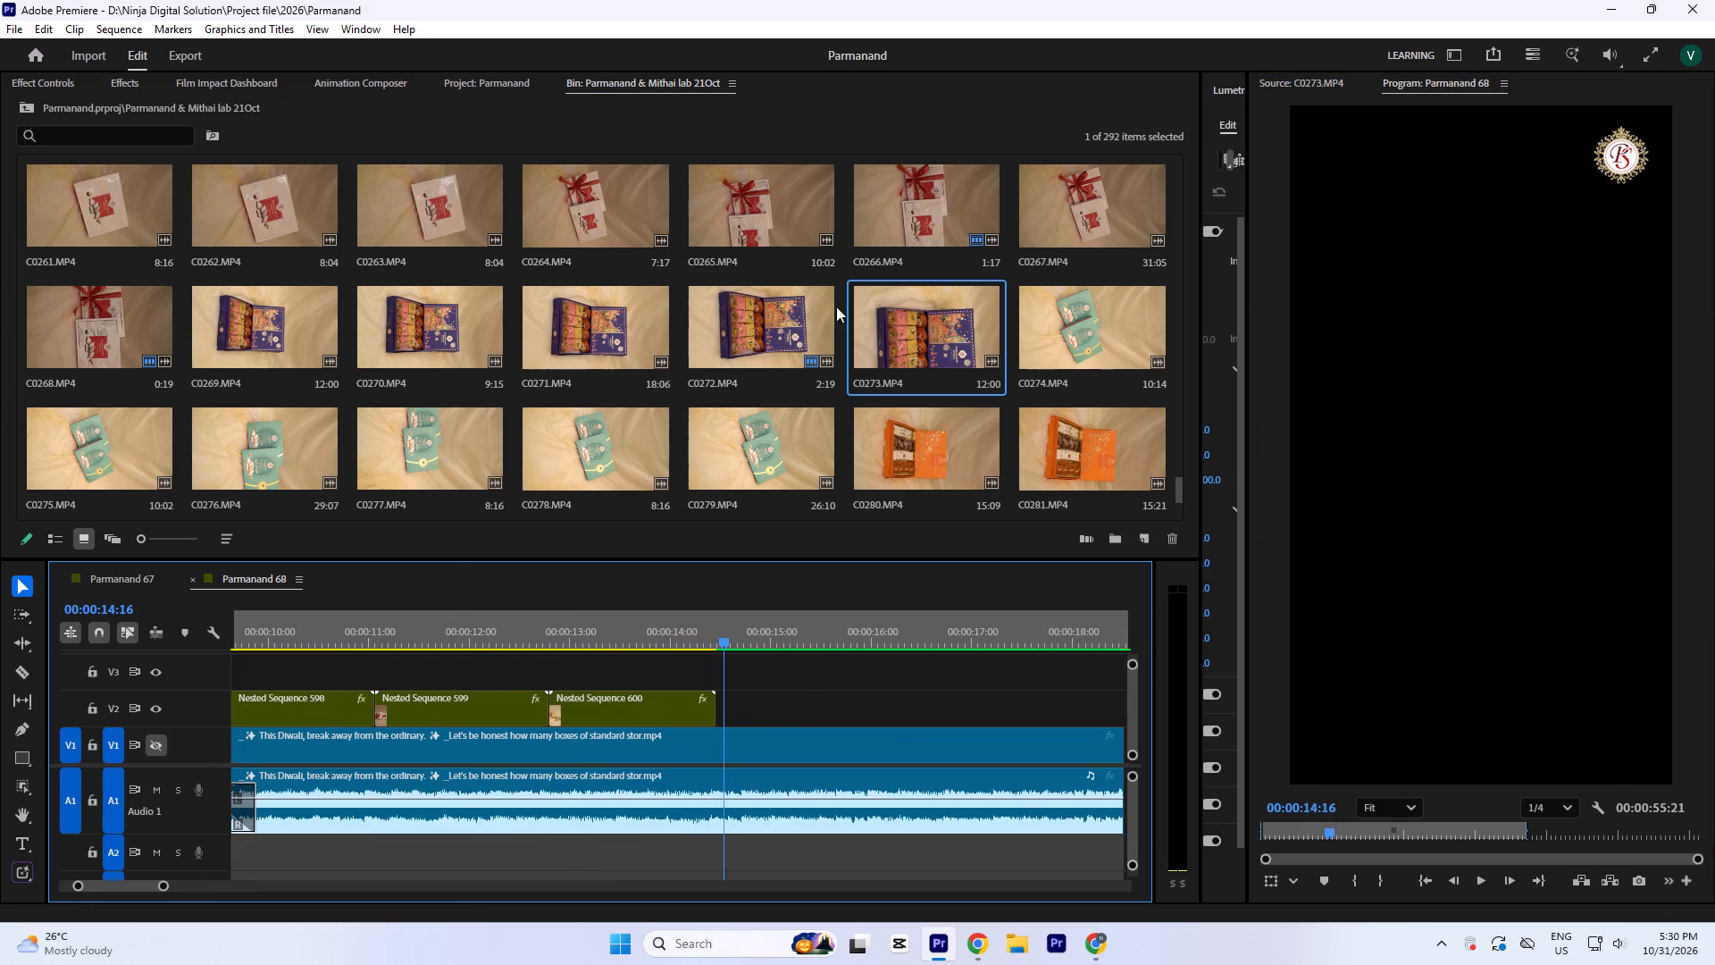
# Mark a 1:02 range of C0273.MP4 ending at 07:13:28:02 and place its video on V3 where the nested C0206.MP4 clip ends.
pyautogui.doubleClick(909, 317)
pyautogui.moveTo(1363, 844); pyautogui.dragTo(1350, 849)
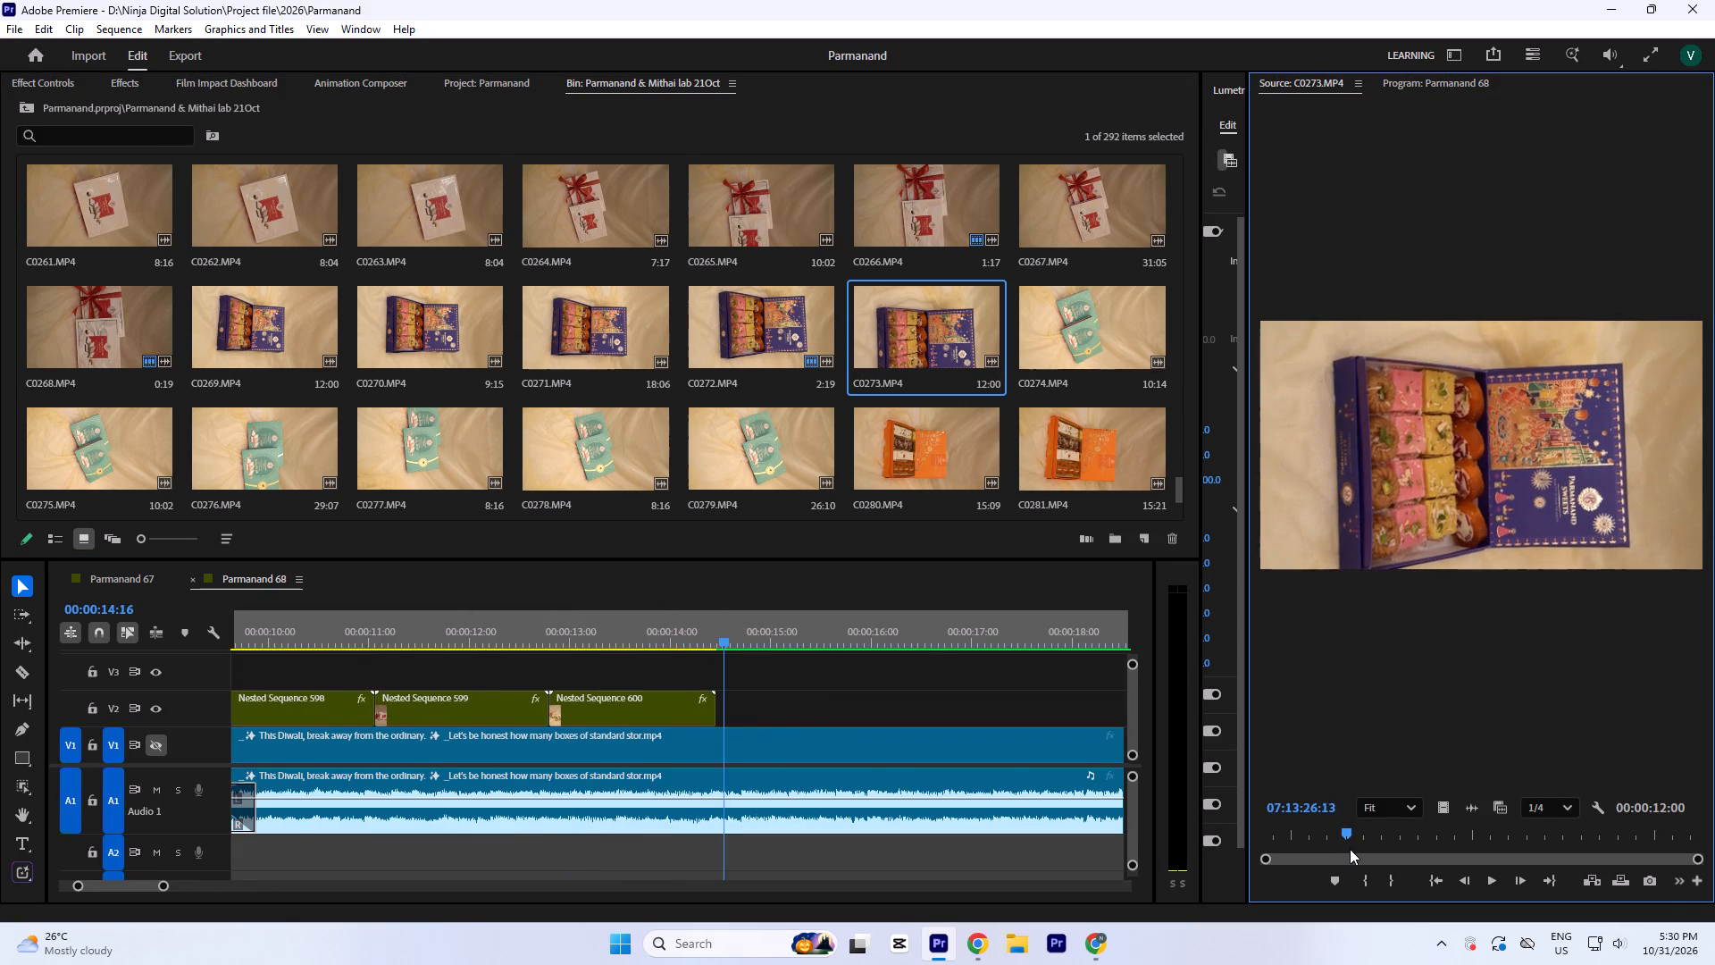
pyautogui.moveTo(1350, 849); pyautogui.dragTo(1405, 861)
pyautogui.press('i')
pyautogui.press('o')
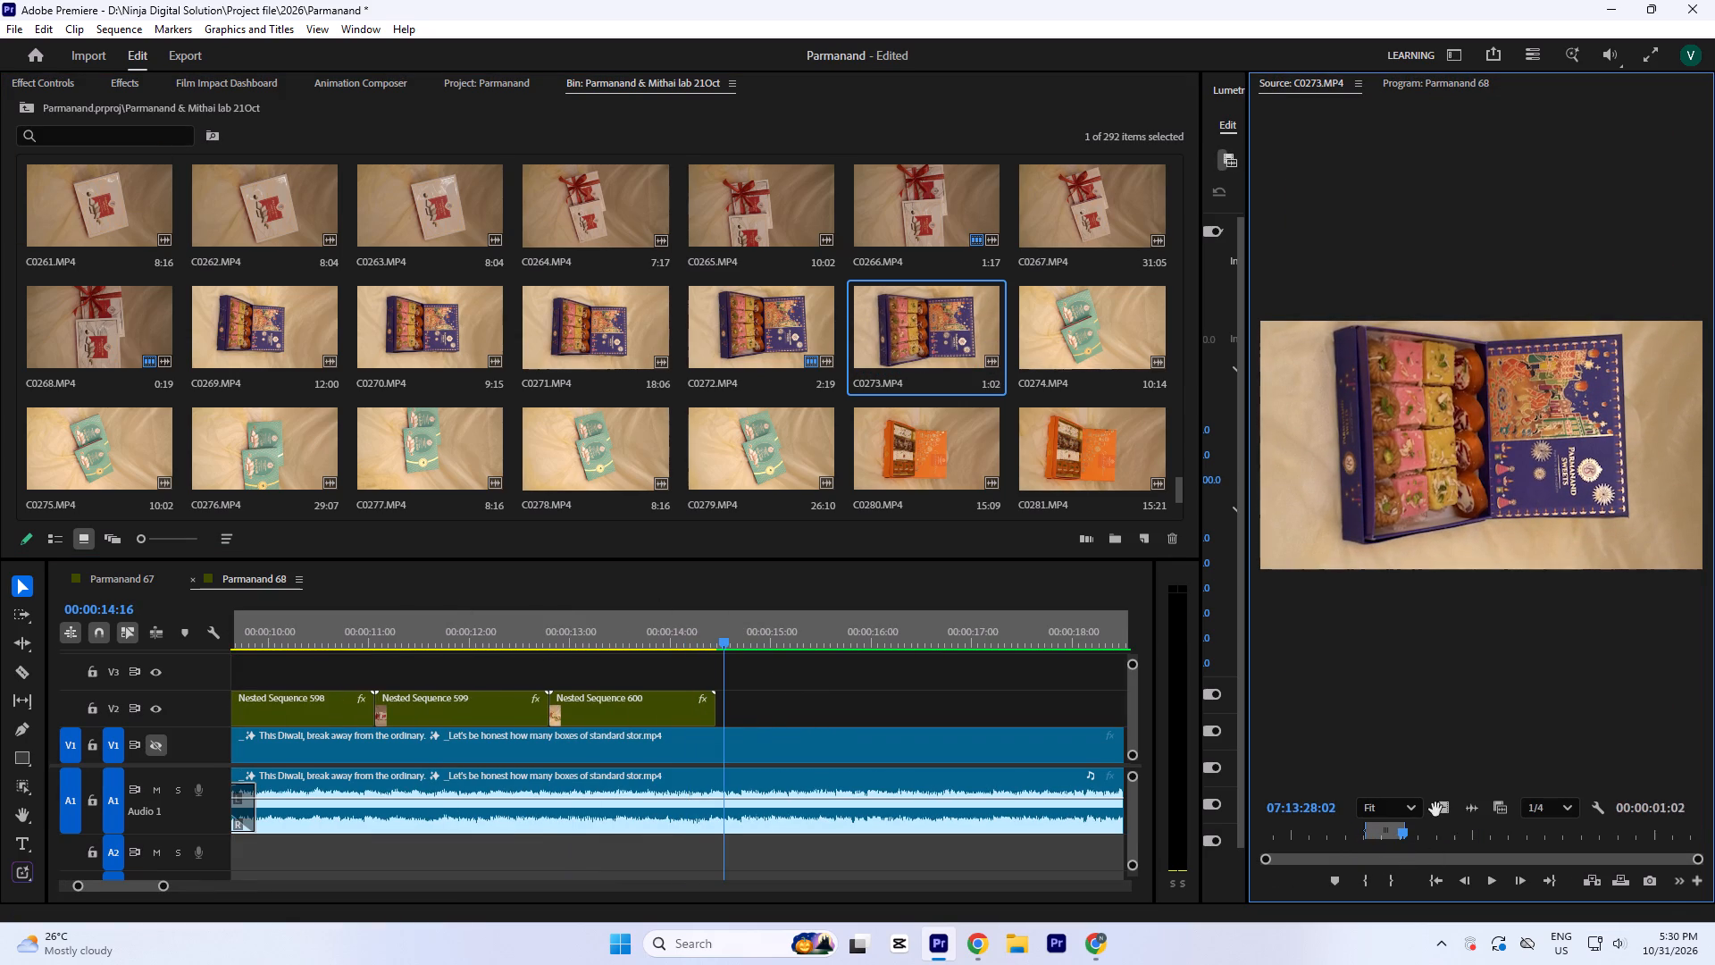
pyautogui.moveTo(1436, 810); pyautogui.dragTo(715, 684)
pyautogui.press('=')
pyautogui.click(699, 683)
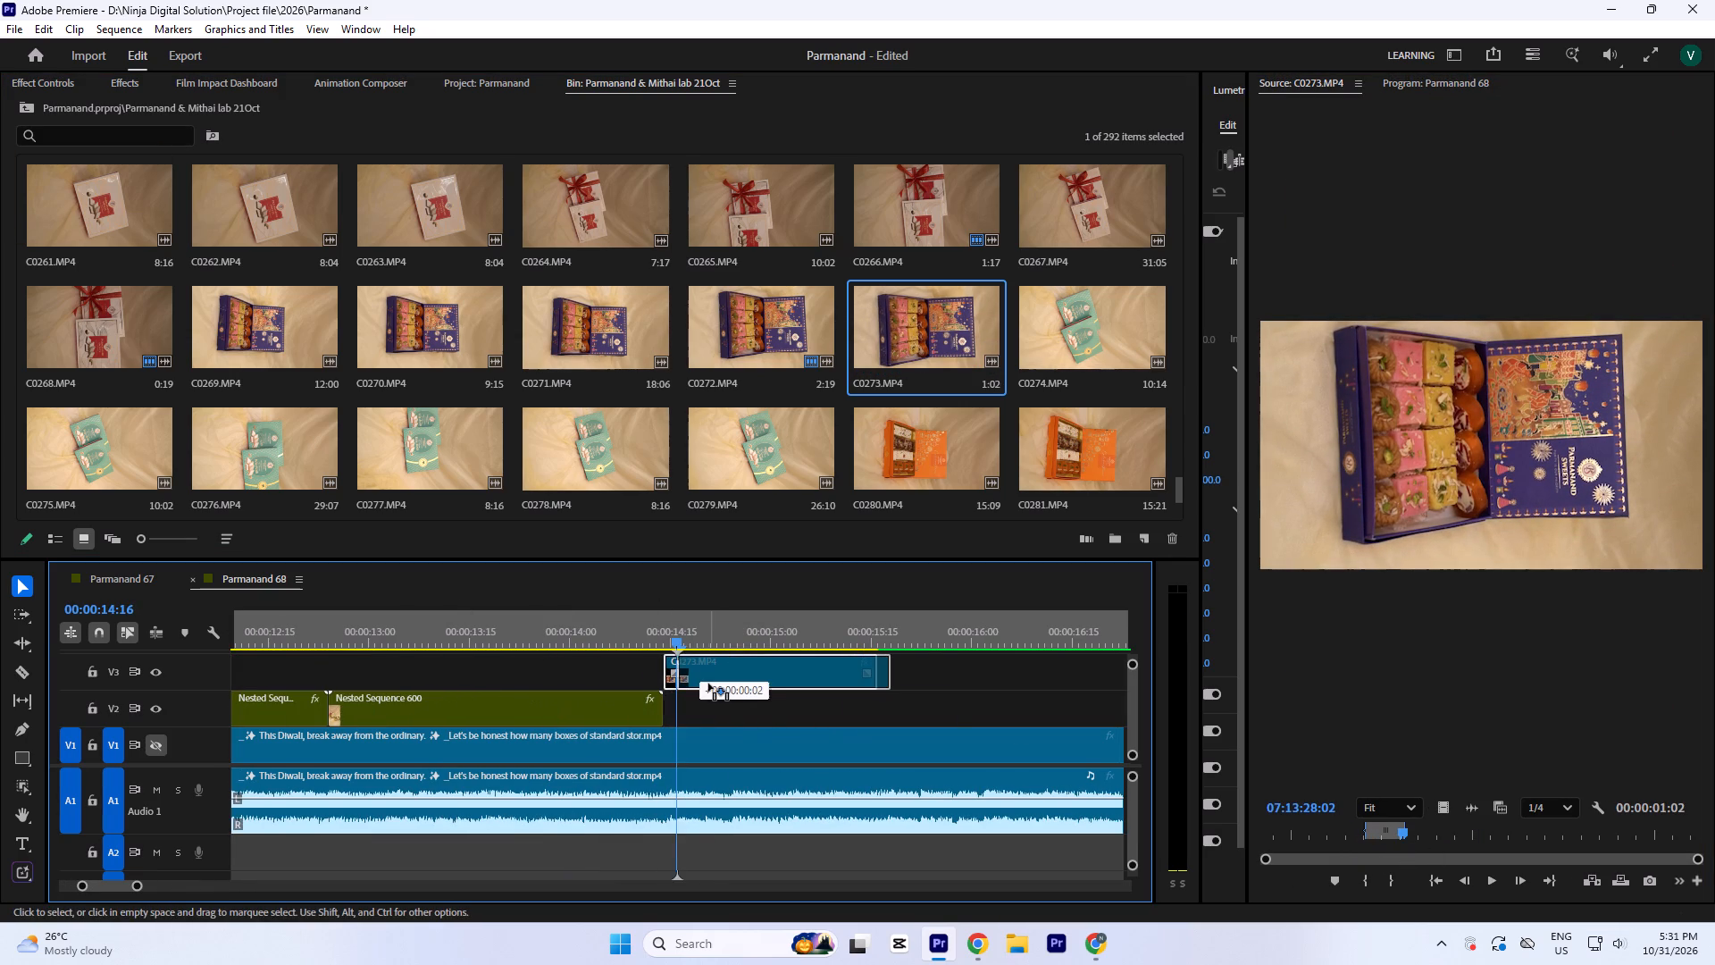
pyautogui.click(715, 673)
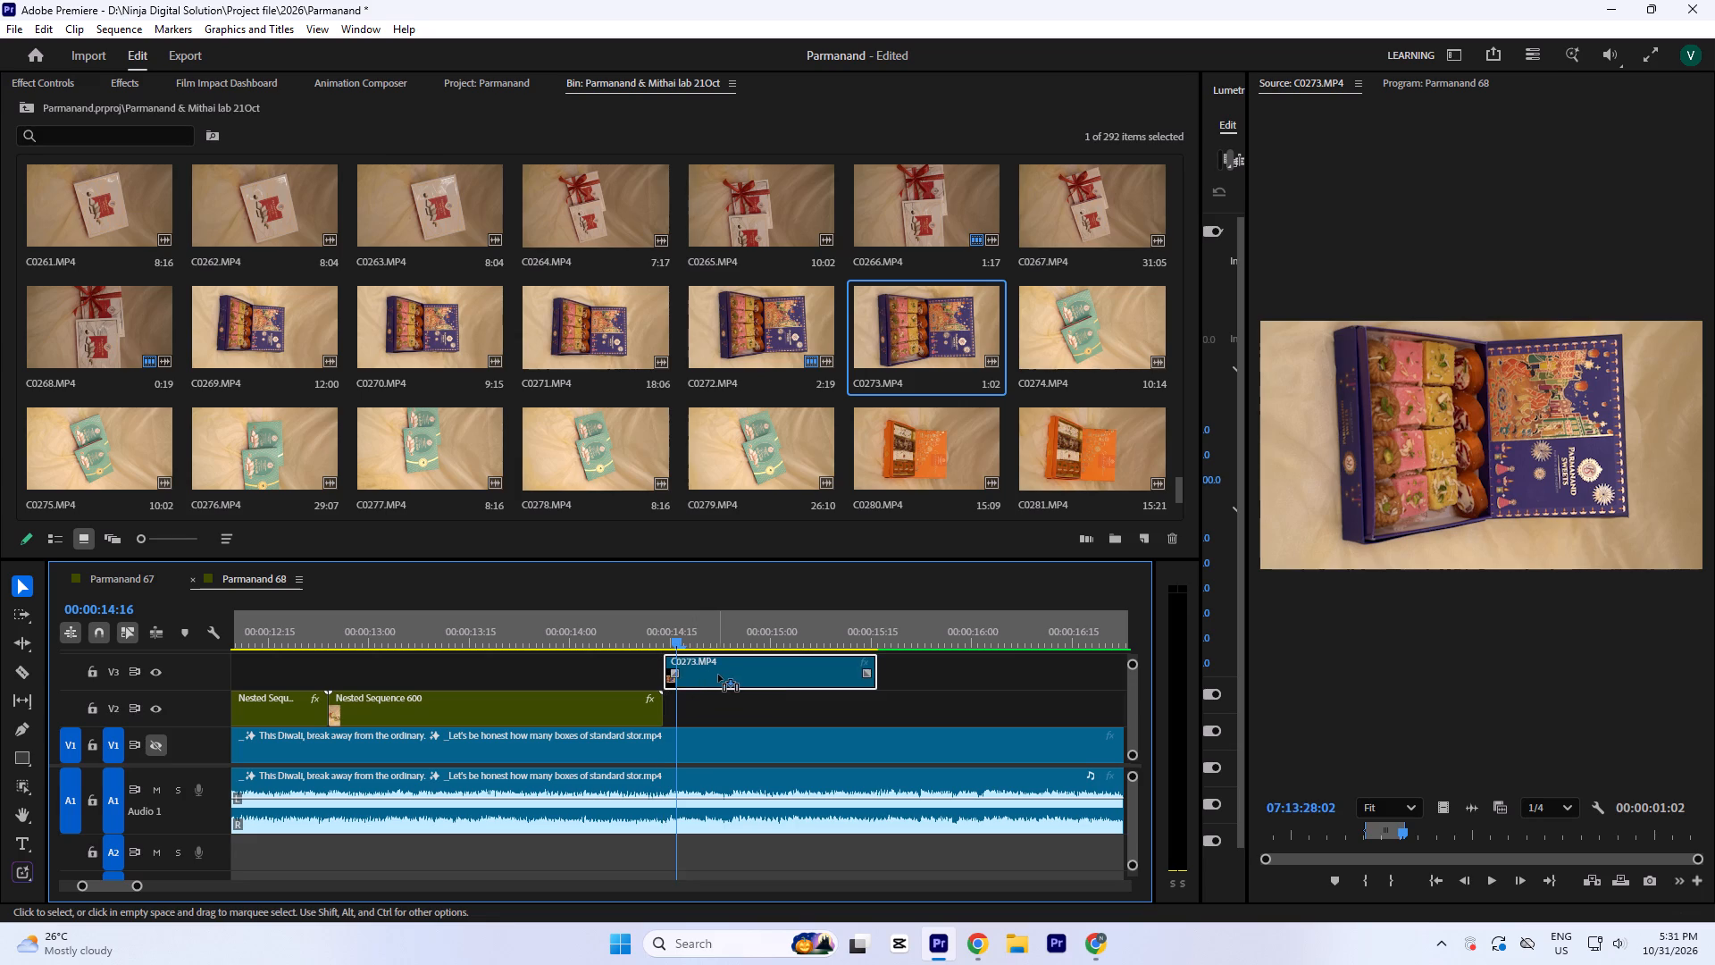
# Turn C0273.MP4 on V3 upright for the portrait frame with a rotation of -90°.
pyautogui.rightClick(719, 675)
pyautogui.click(808, 83)
pyautogui.press('Return')
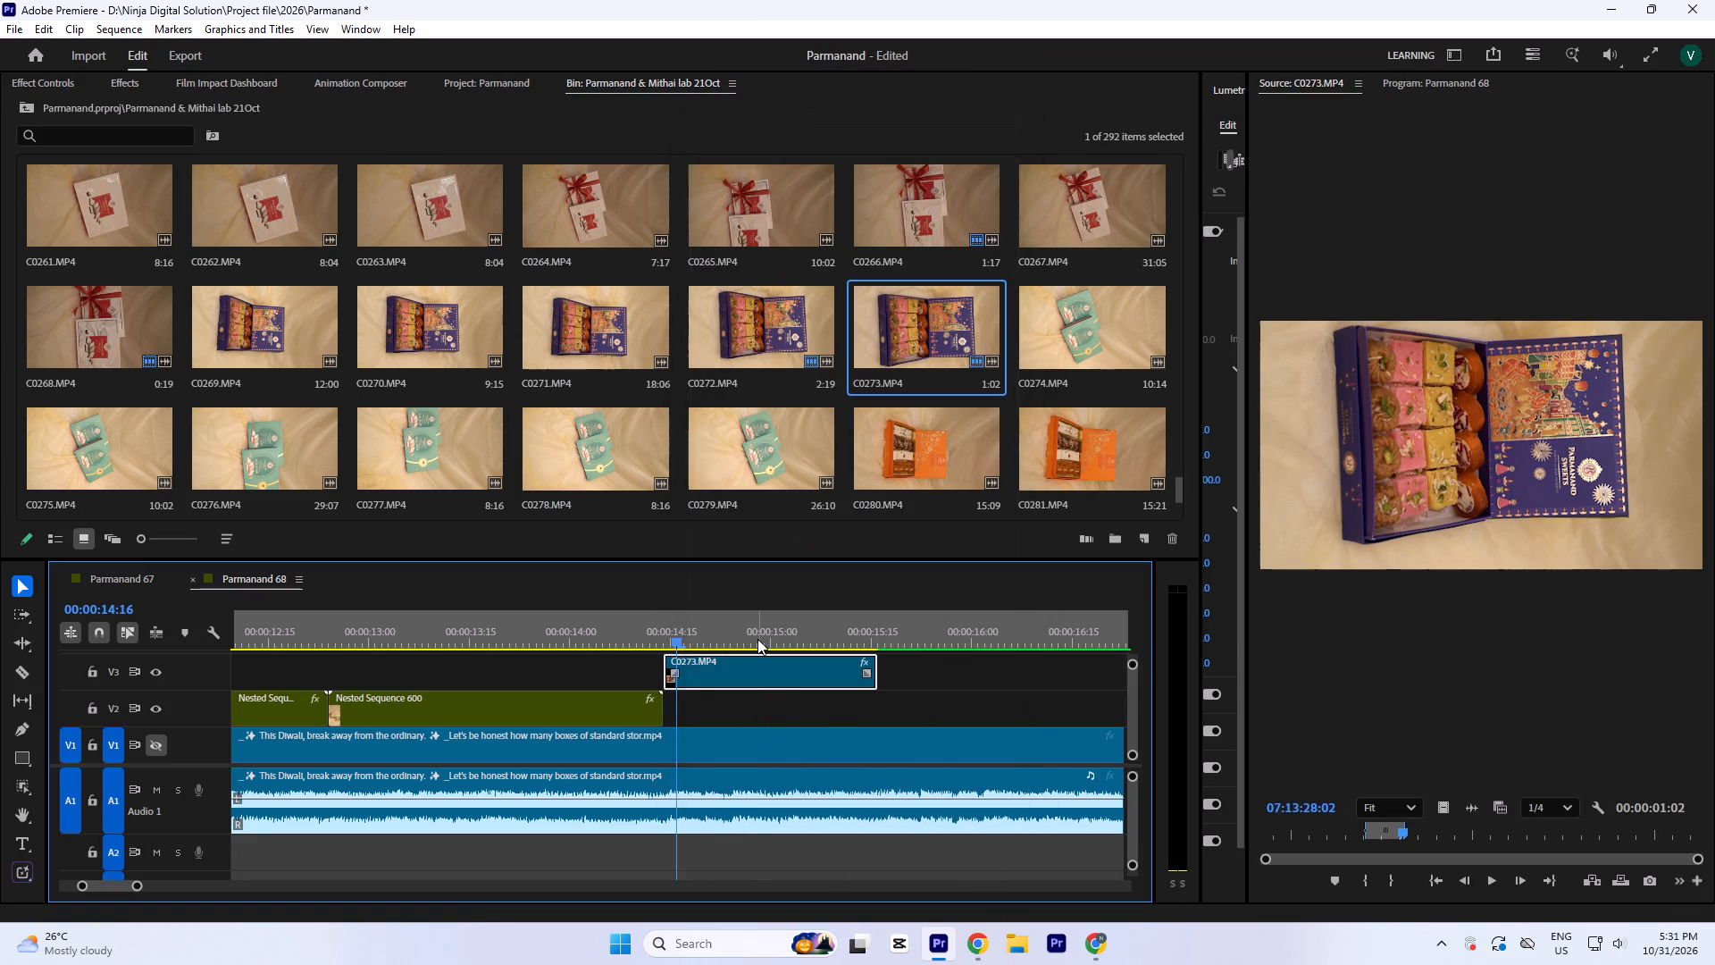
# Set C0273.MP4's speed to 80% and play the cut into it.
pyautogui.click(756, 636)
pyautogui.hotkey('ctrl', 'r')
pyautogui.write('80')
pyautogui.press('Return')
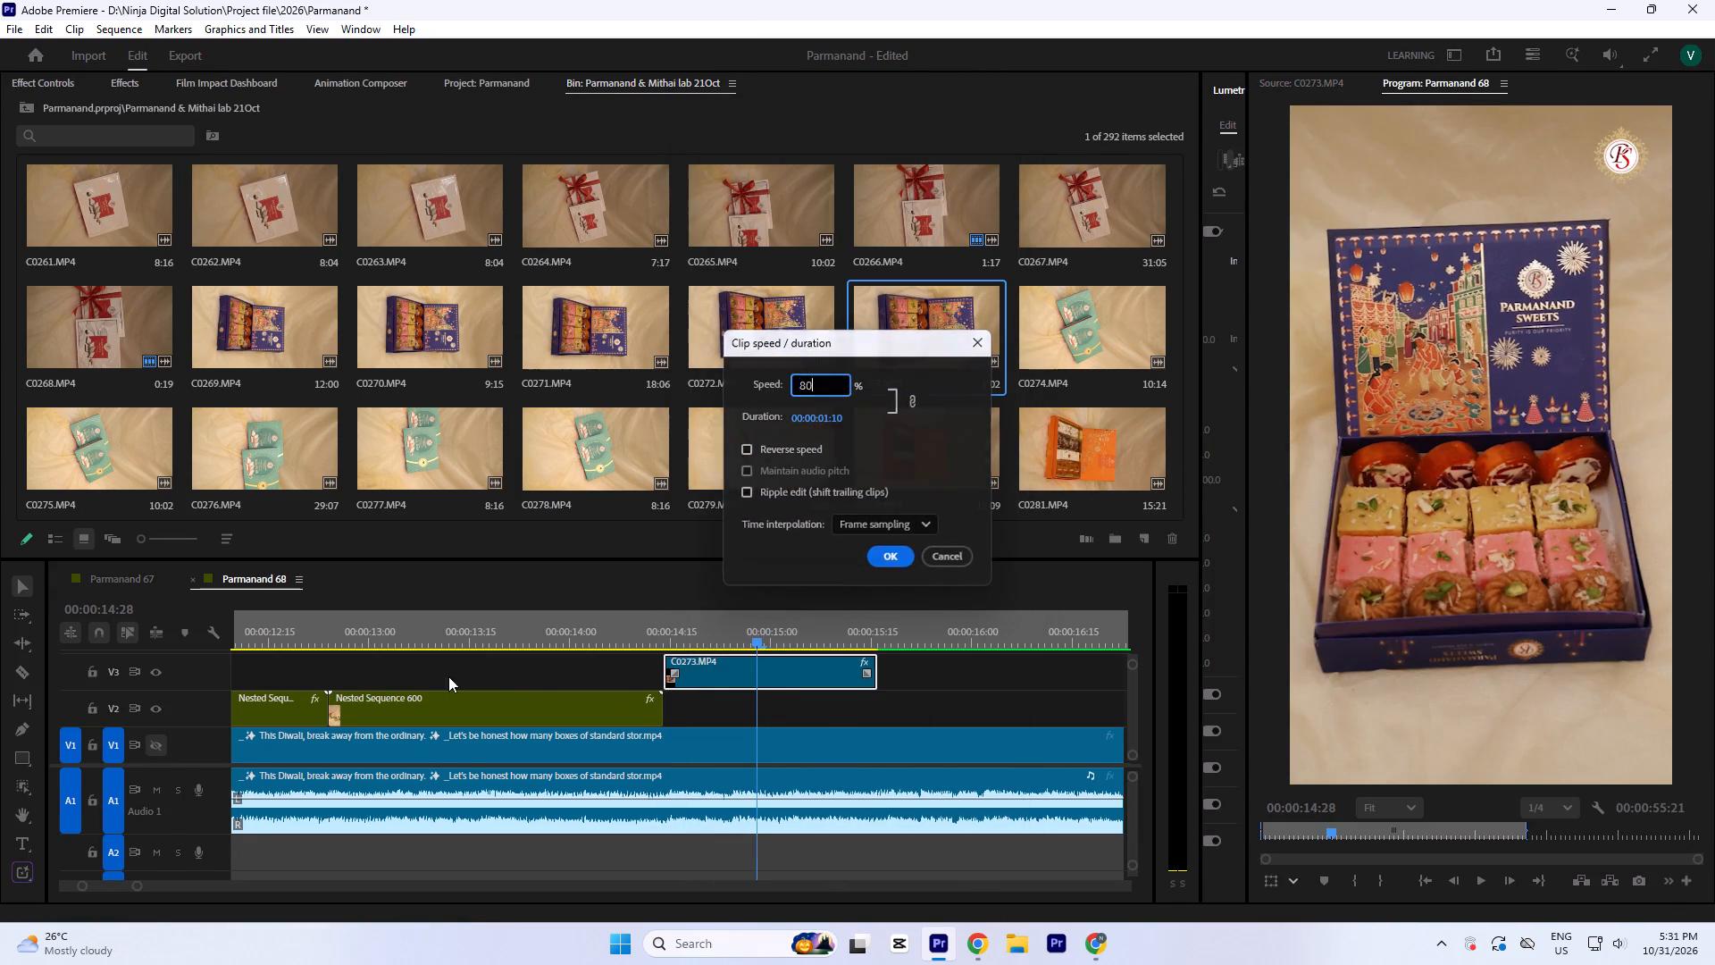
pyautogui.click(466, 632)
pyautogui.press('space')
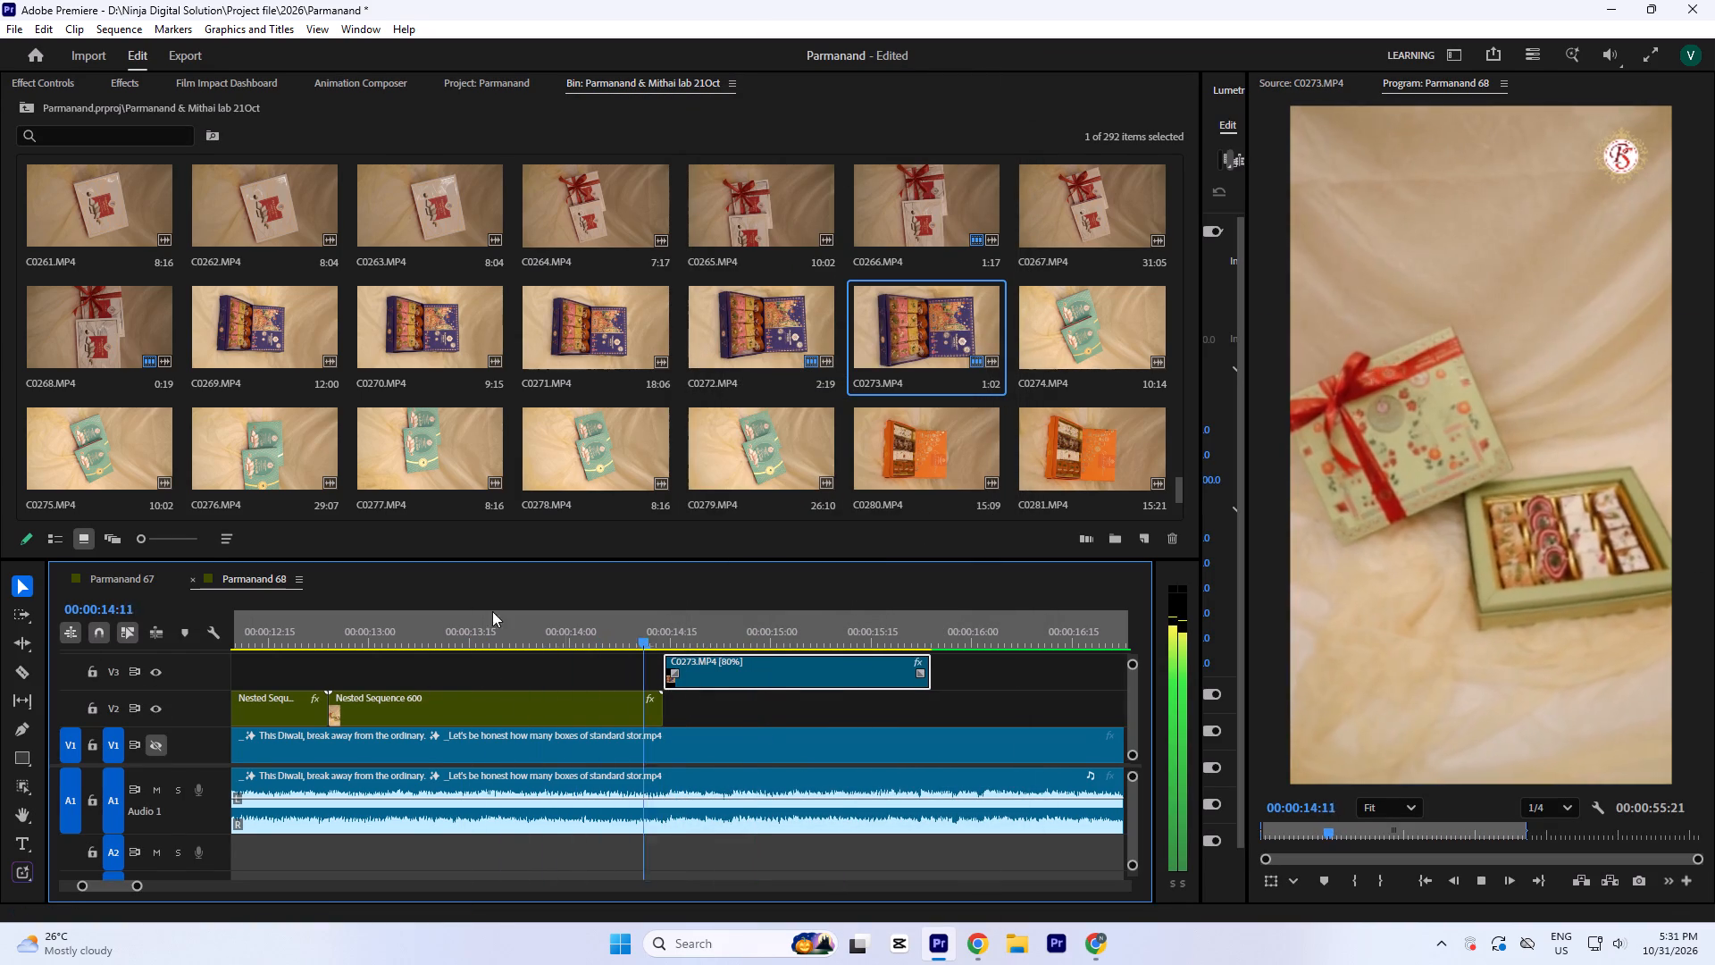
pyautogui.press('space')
# Reframe C0273.MP4 with Scale set to 112 and Rotation set to -88°.
pyautogui.click(54, 80)
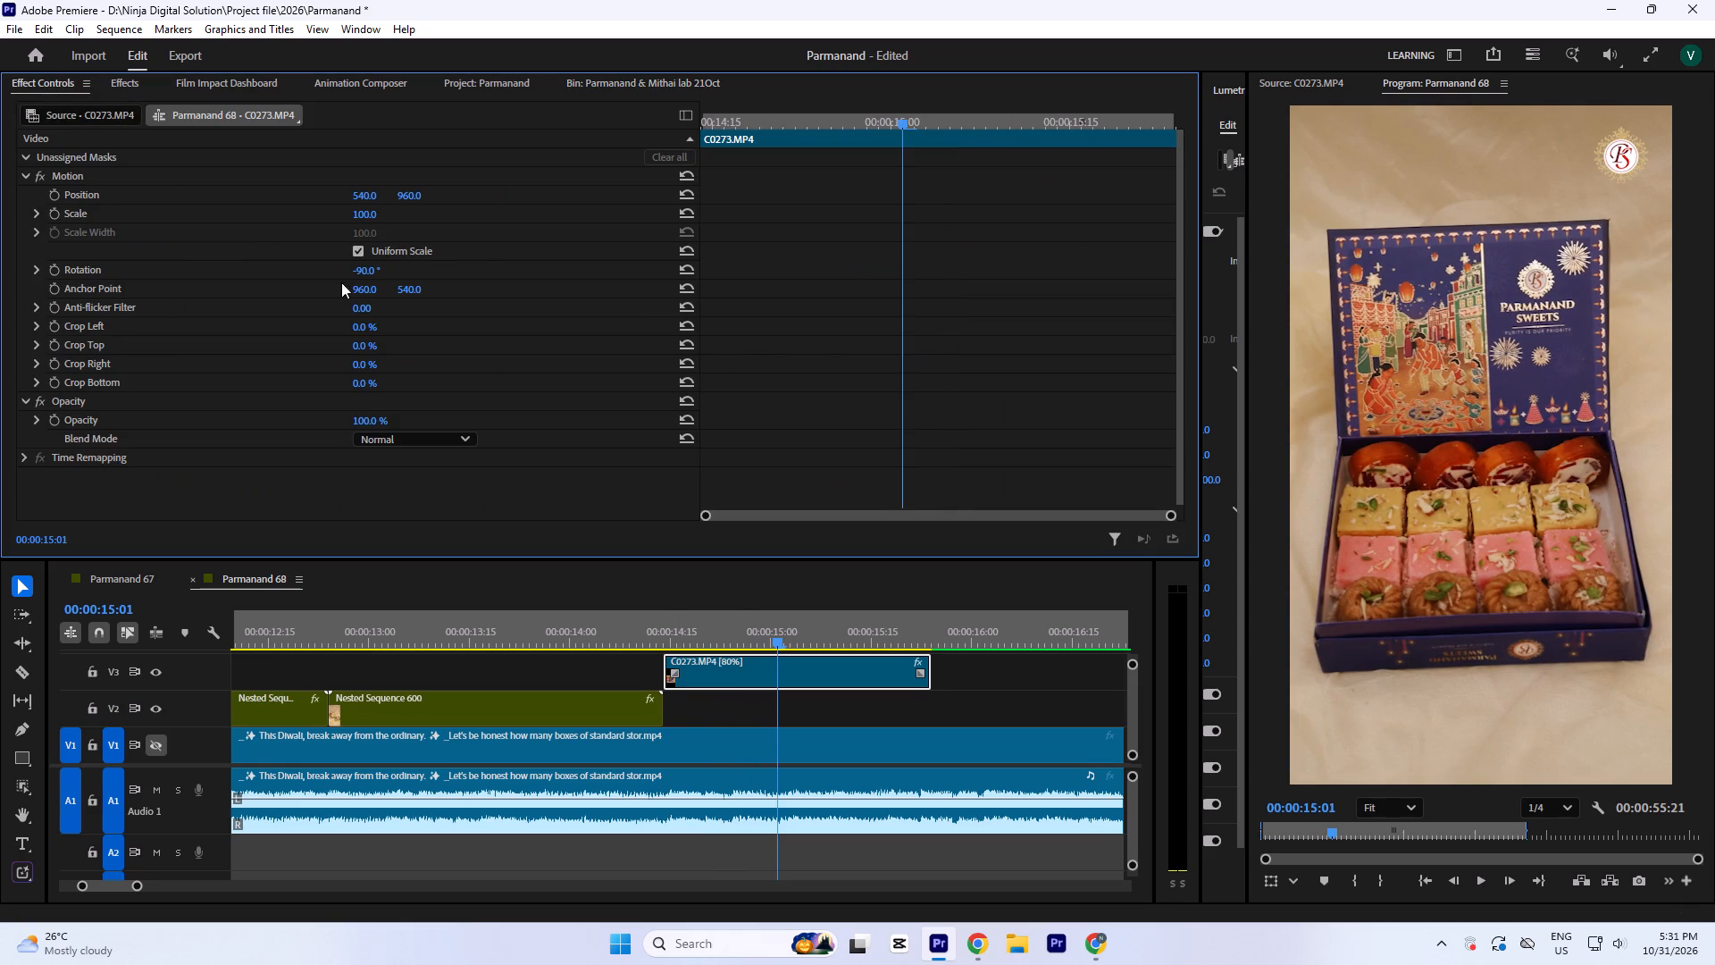
pyautogui.click(361, 270)
pyautogui.press('Up')
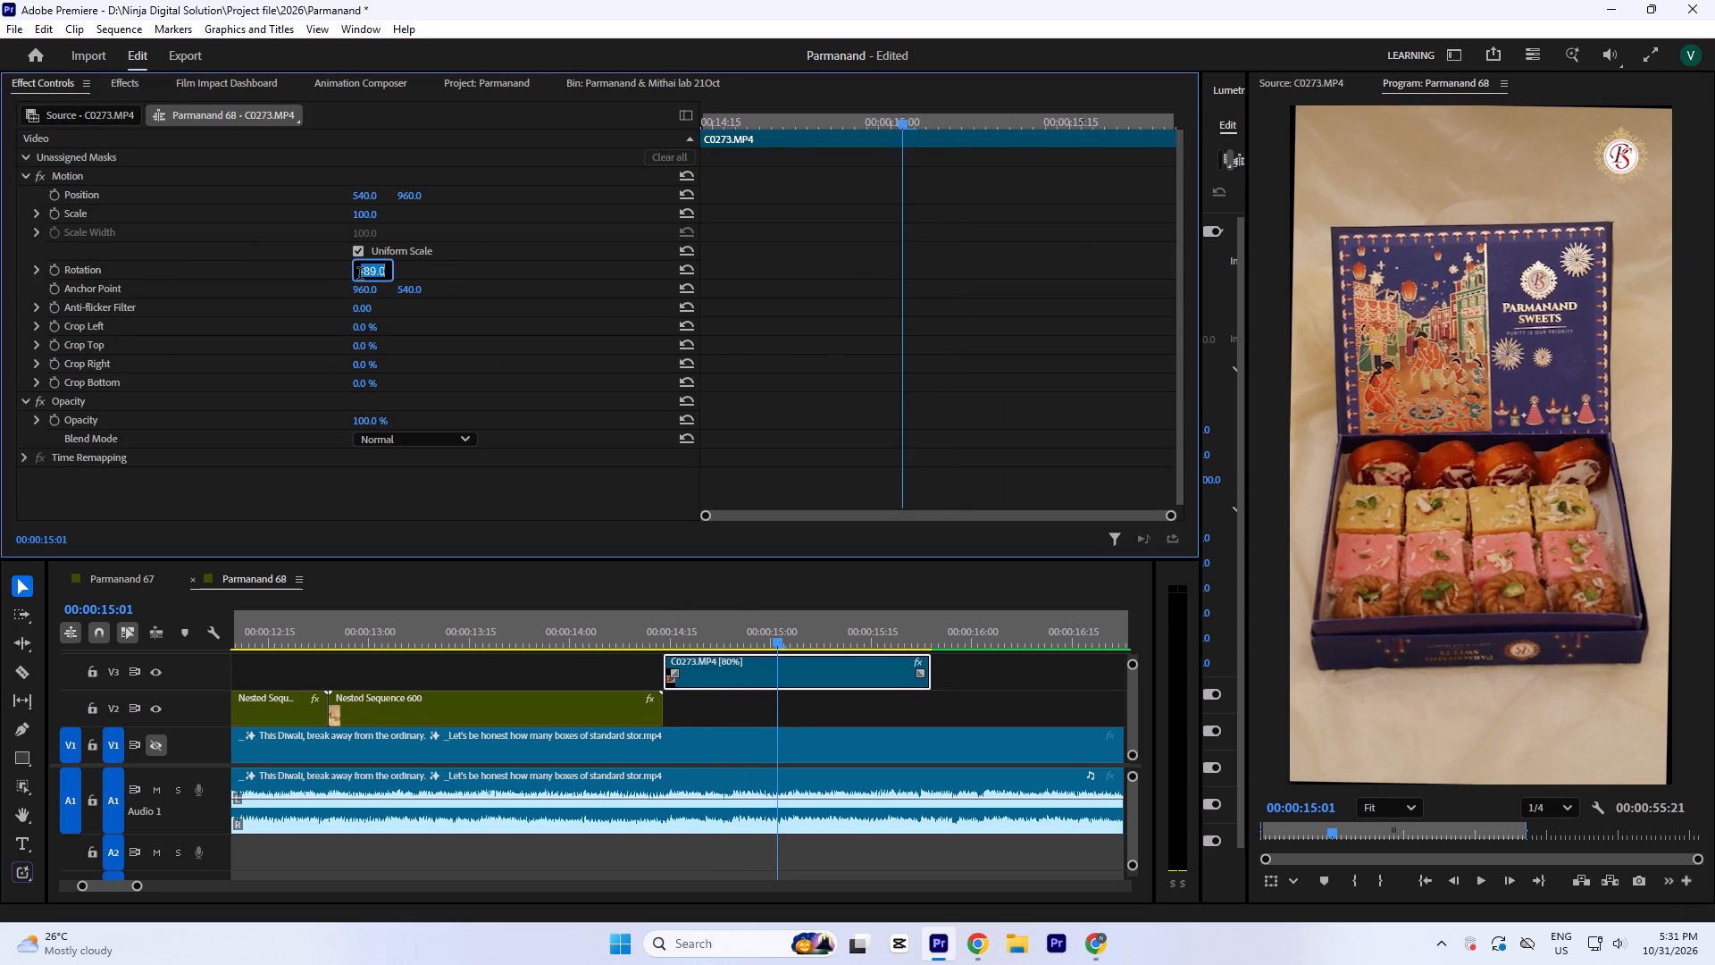
pyautogui.press('Up')
pyautogui.press('Up')
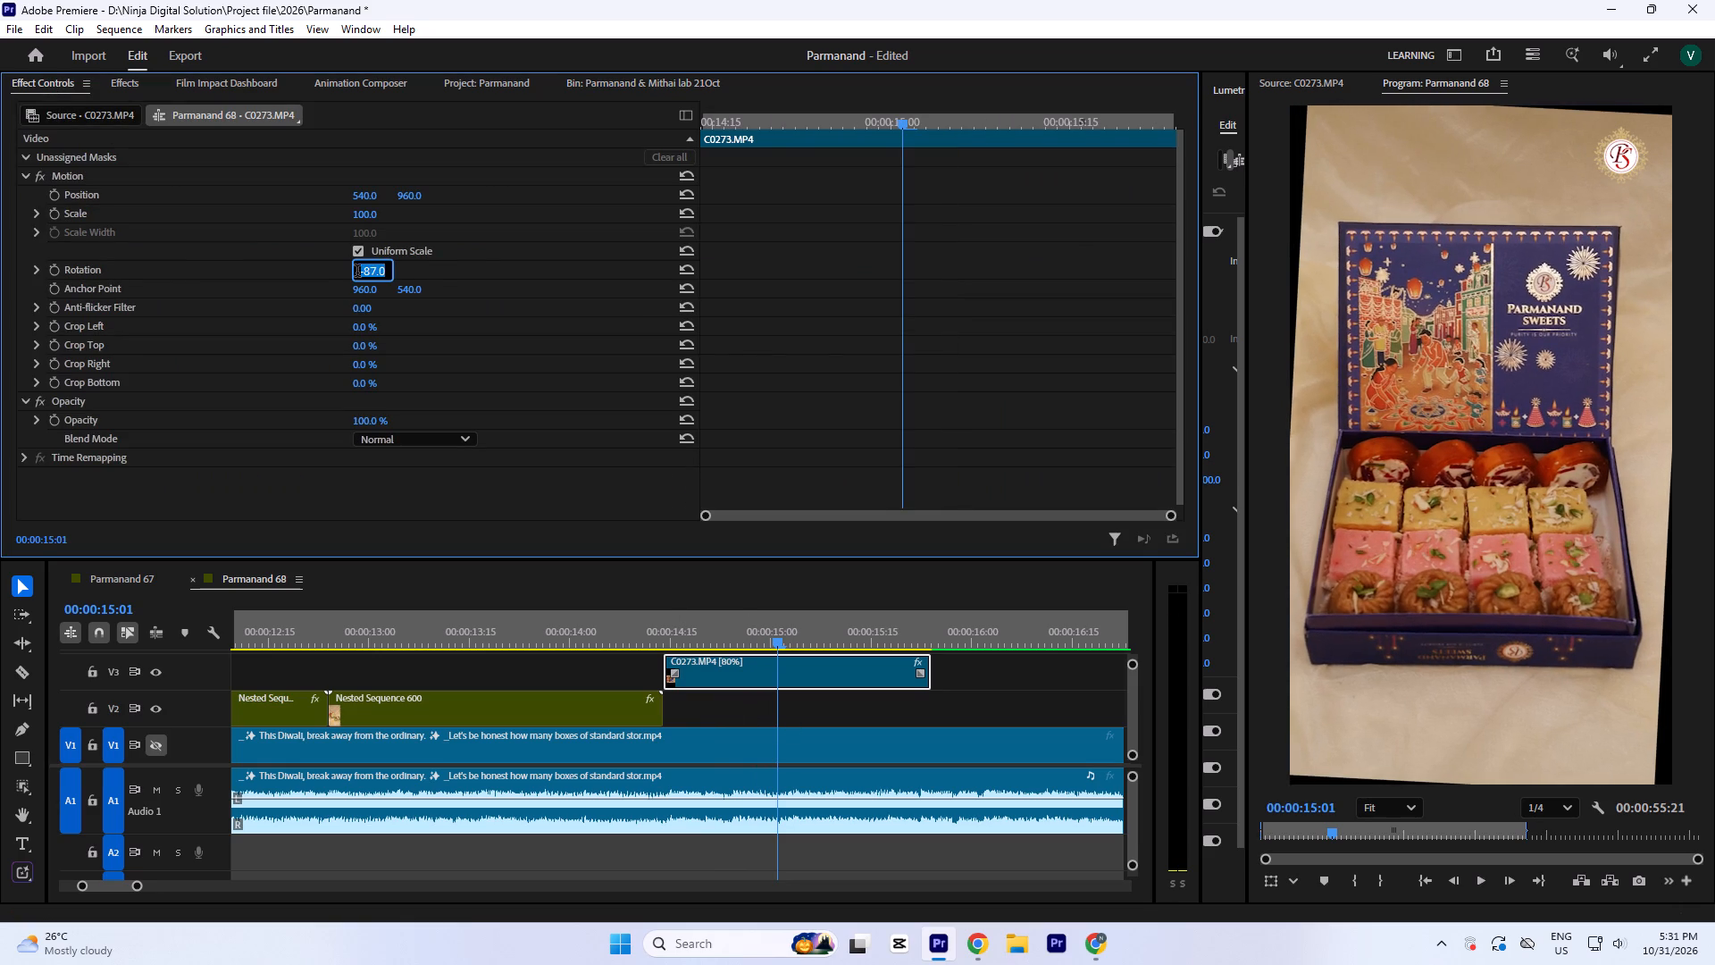
pyautogui.moveTo(372, 216); pyautogui.dragTo(367, 207)
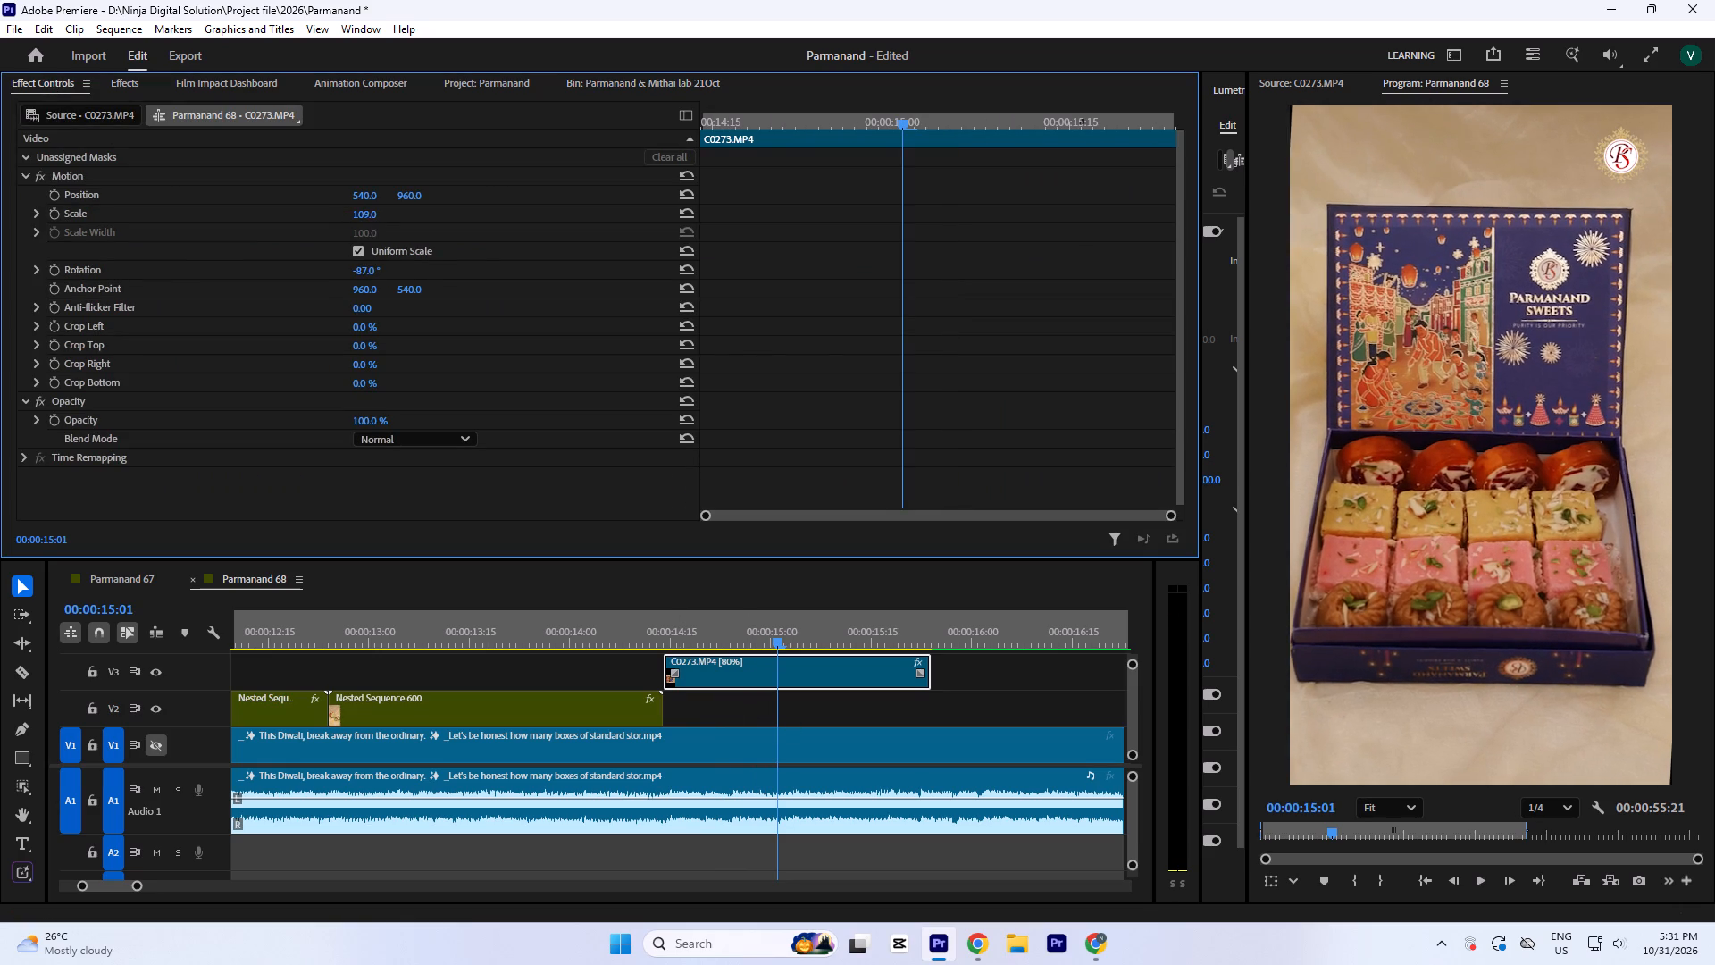
pyautogui.moveTo(367, 207); pyautogui.dragTo(367, 205)
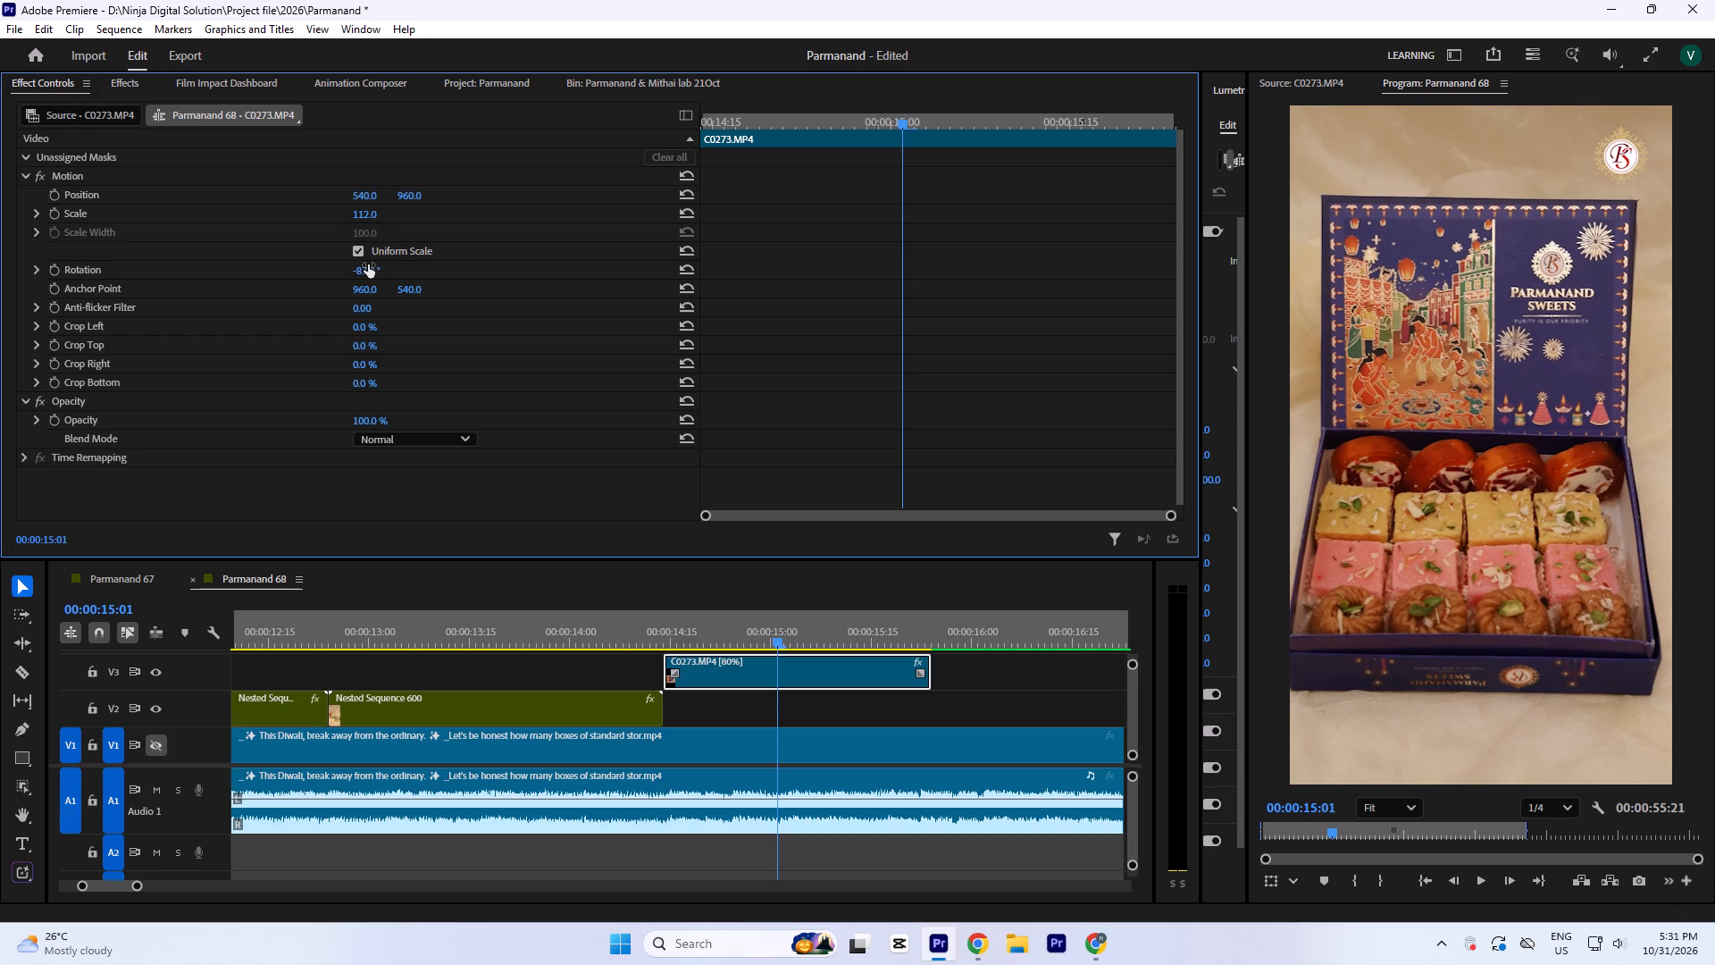
pyautogui.click(368, 264)
pyautogui.press('Down')
pyautogui.click(860, 297)
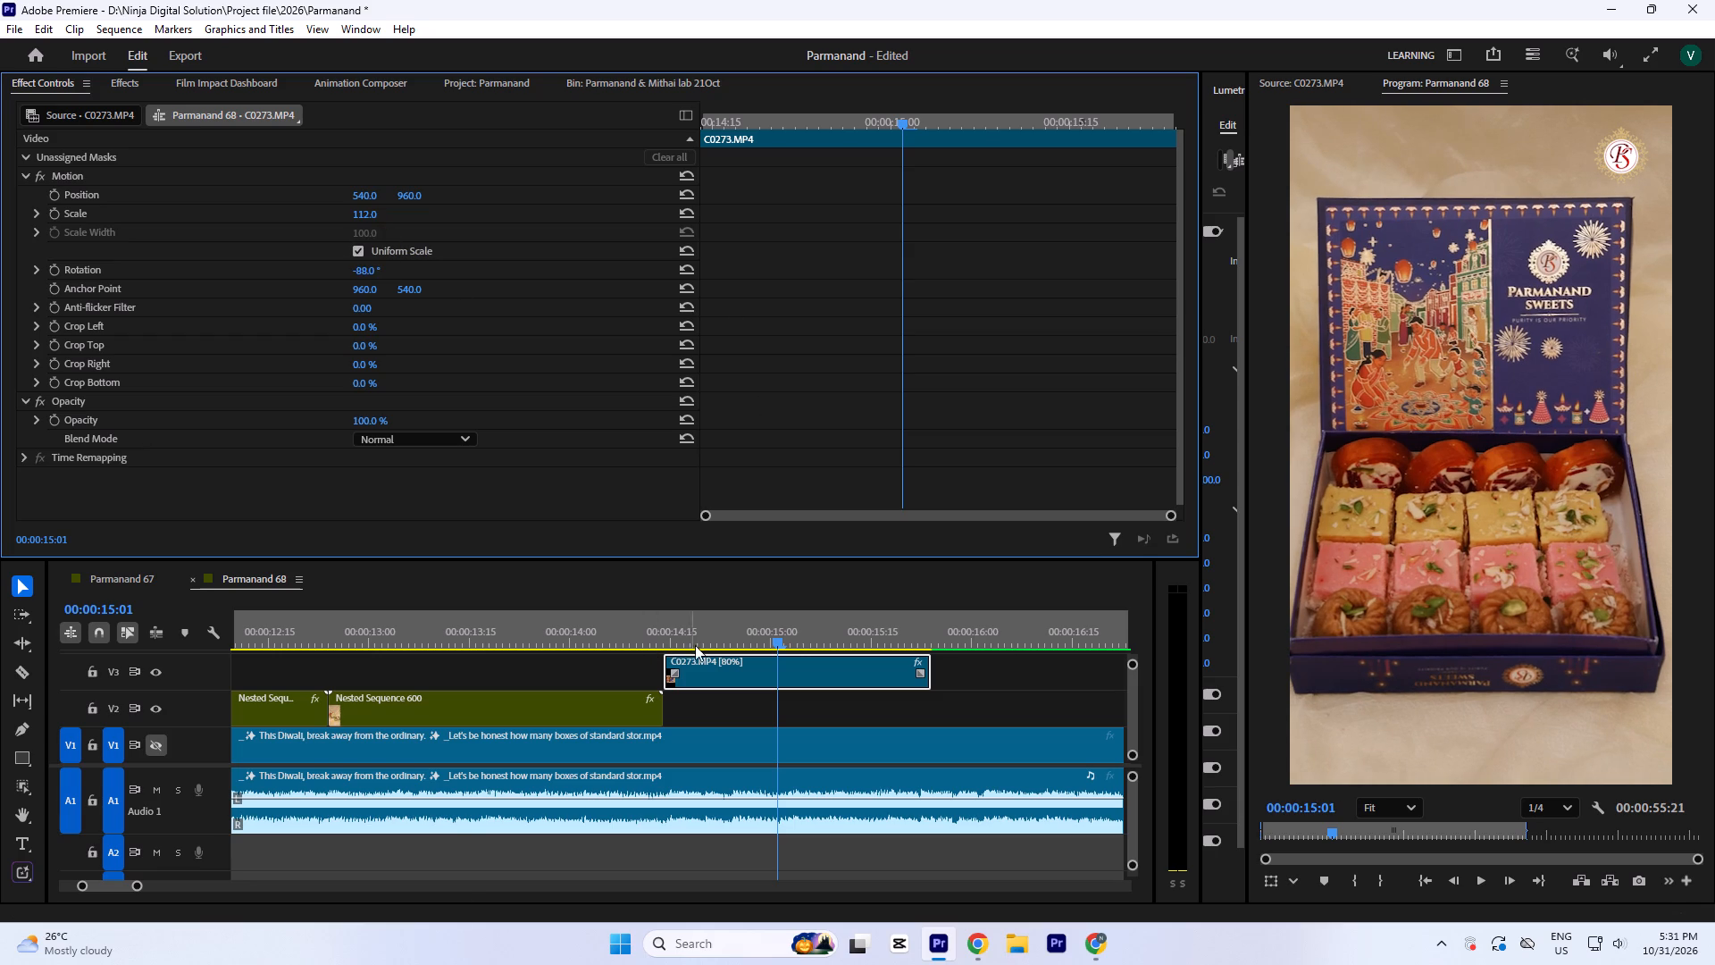
# Set C0273.MP4's speed to 50% and play the cut into it.
pyautogui.click(751, 639)
pyautogui.hotkey('ctrl', 'r')
pyautogui.write('50')
pyautogui.press('Return')
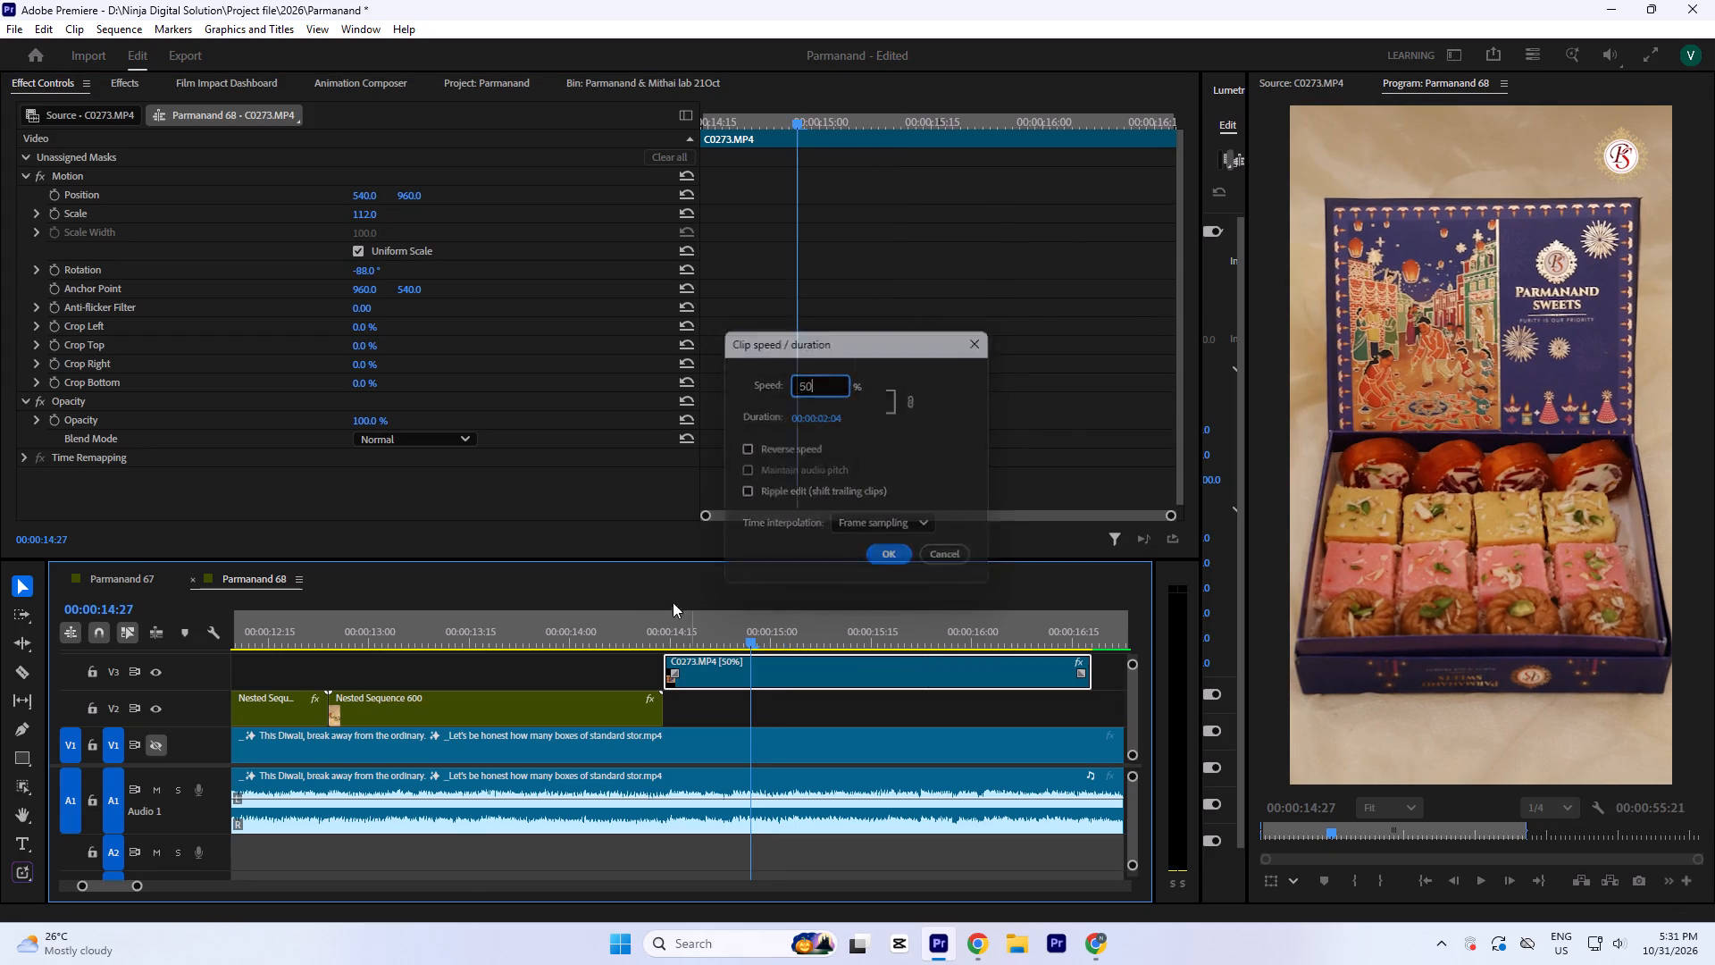
pyautogui.click(491, 623)
pyautogui.press('space')
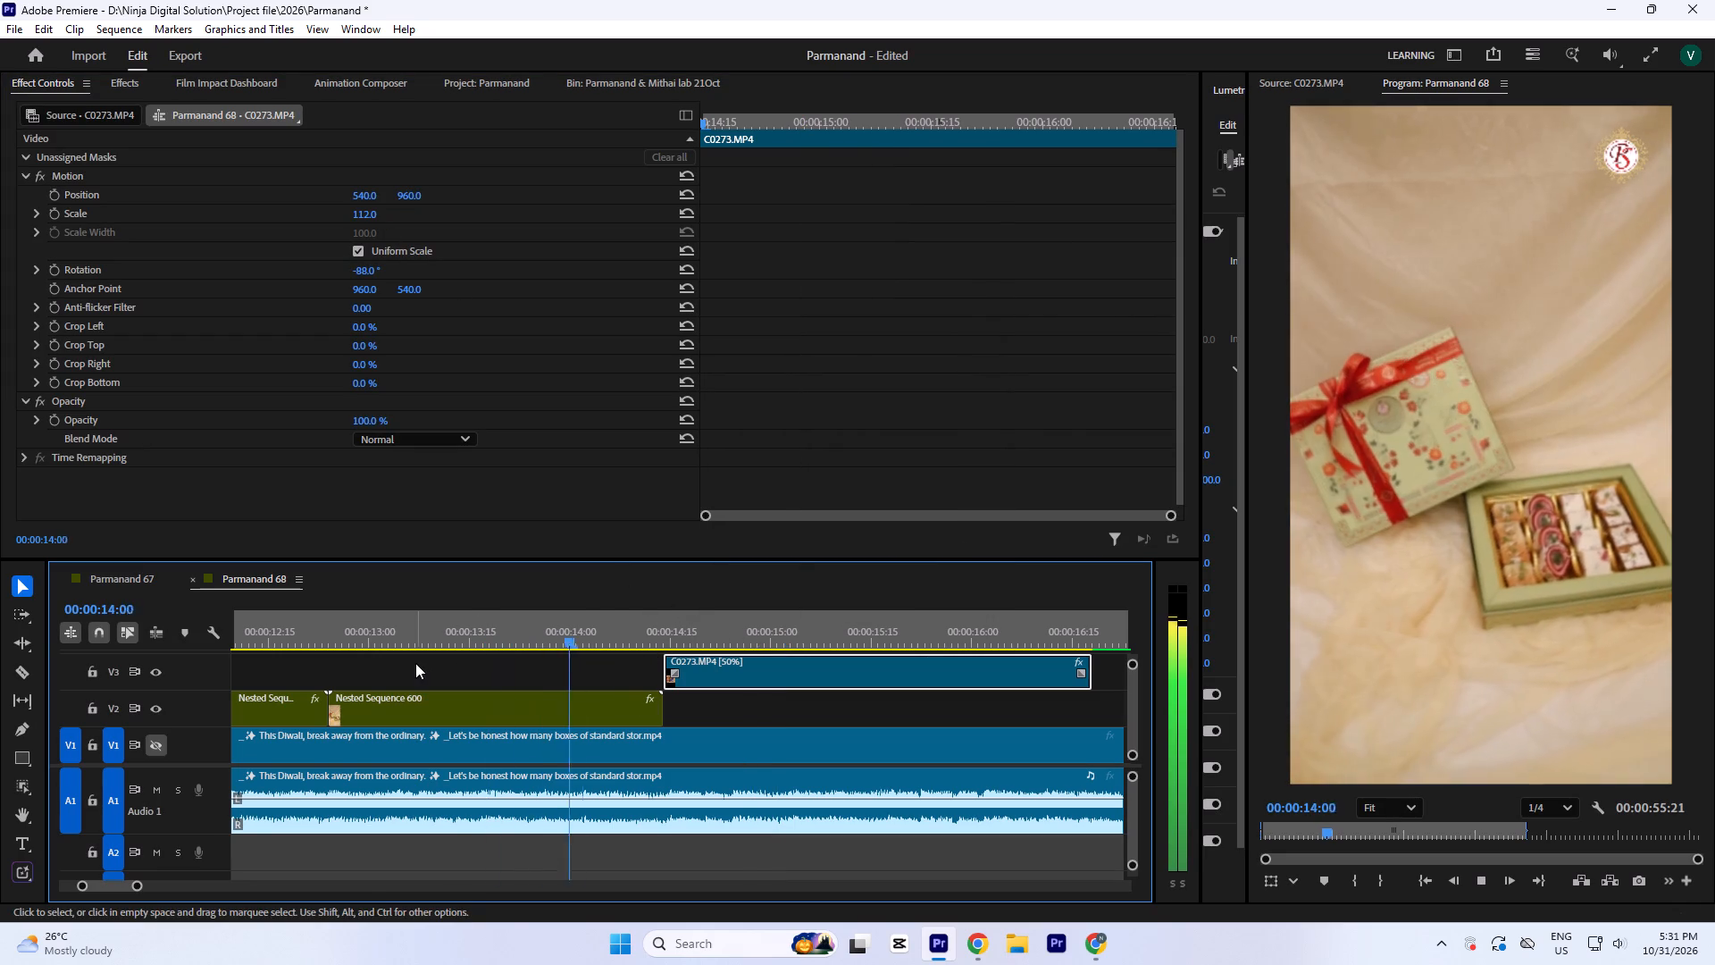
pyautogui.press('space')
pyautogui.press('-')
pyautogui.press('space')
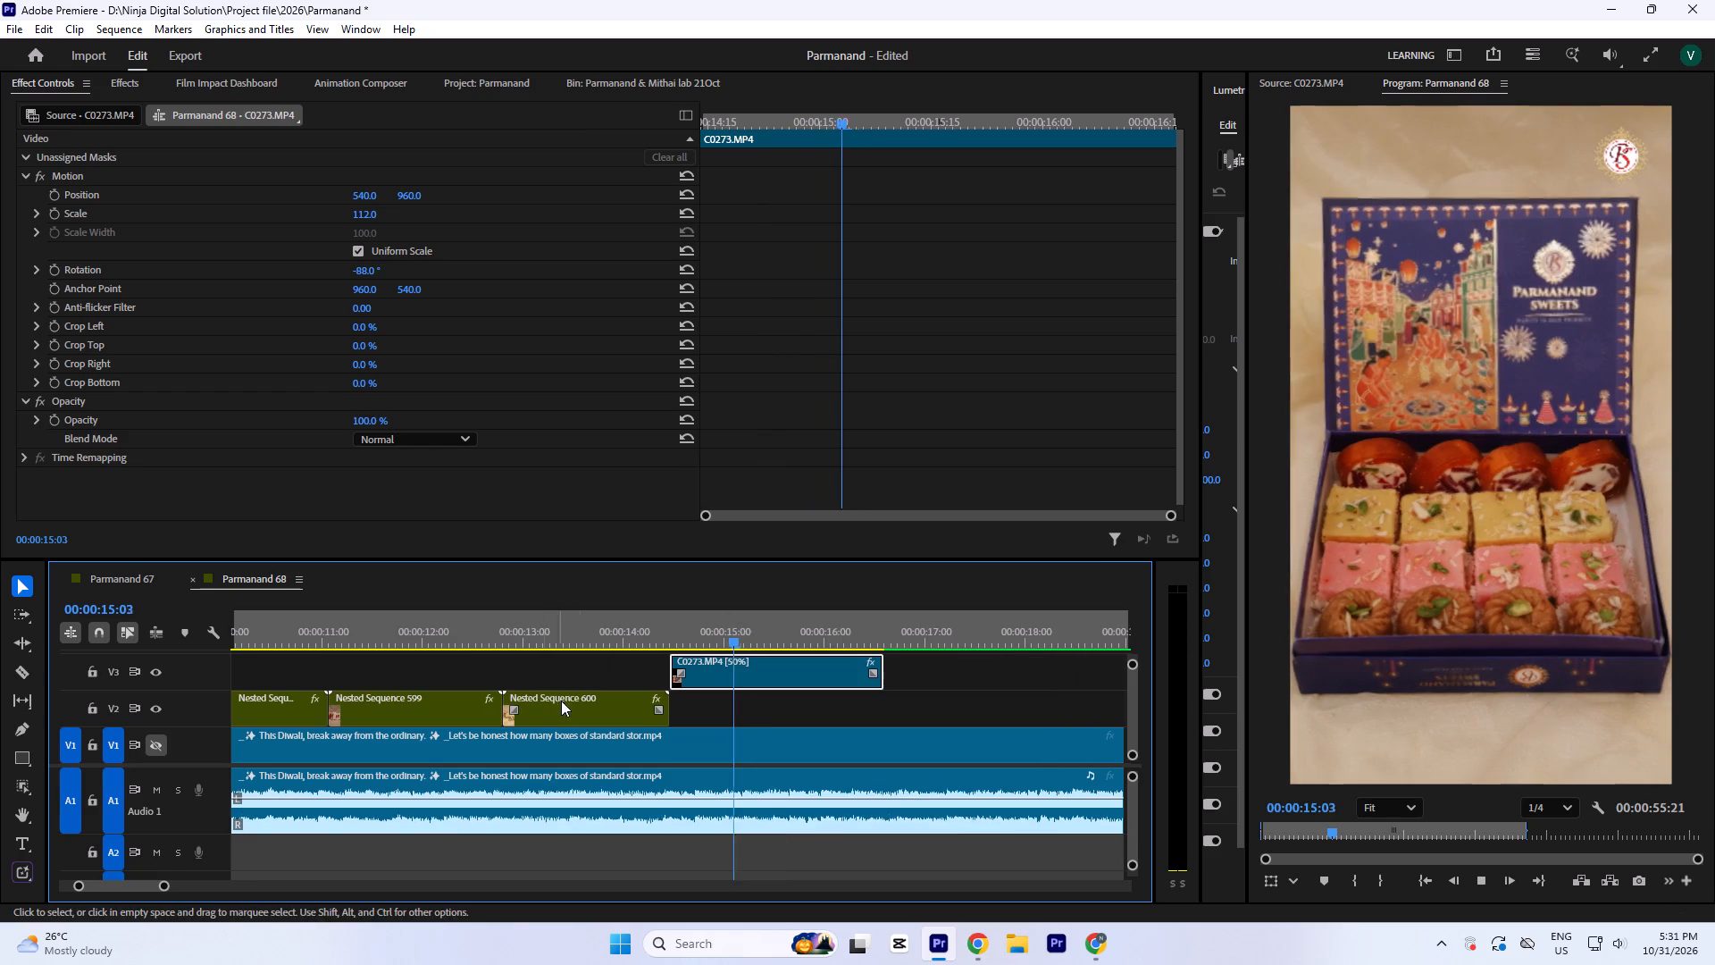
pyautogui.press('space')
# Extend the start of C0273.MP4 on V3 earlier by about 9 frames and play it.
pyautogui.moveTo(666, 680); pyautogui.dragTo(637, 682)
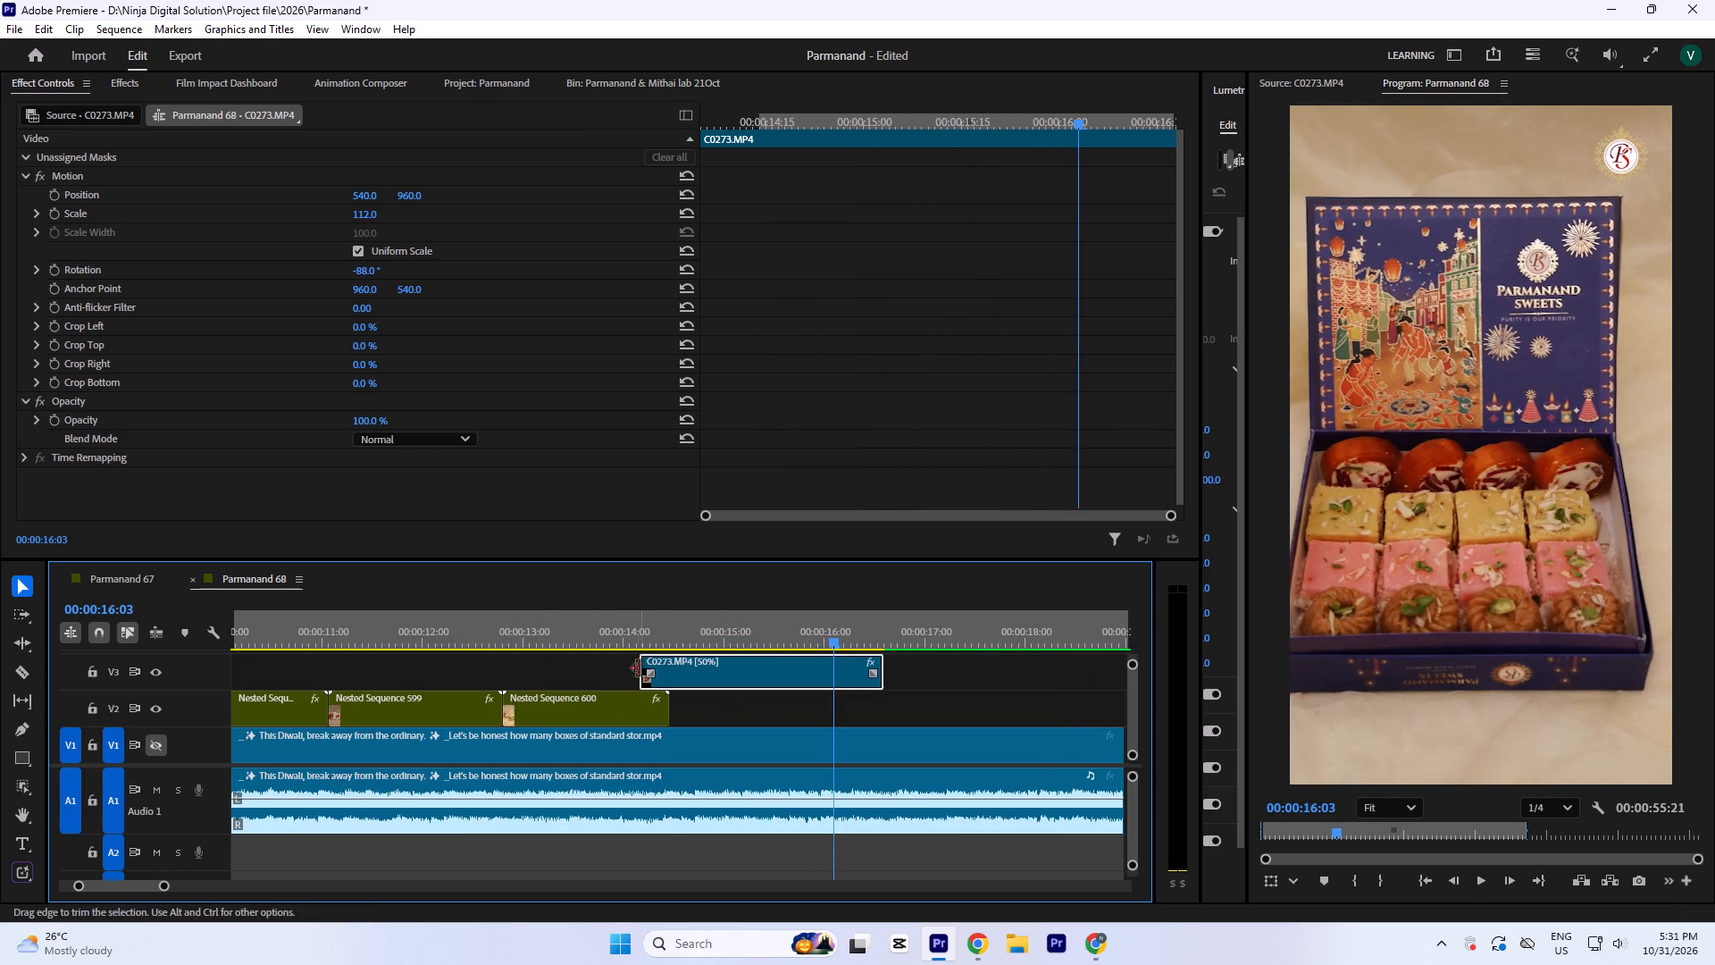
pyautogui.click(643, 634)
pyautogui.press('space')
pyautogui.press('space')
# Move C0273.MP4 about 9 frames later and down to V2, starting where the nested C0206.MP4 clip ends.
pyautogui.moveTo(699, 680); pyautogui.dragTo(723, 680)
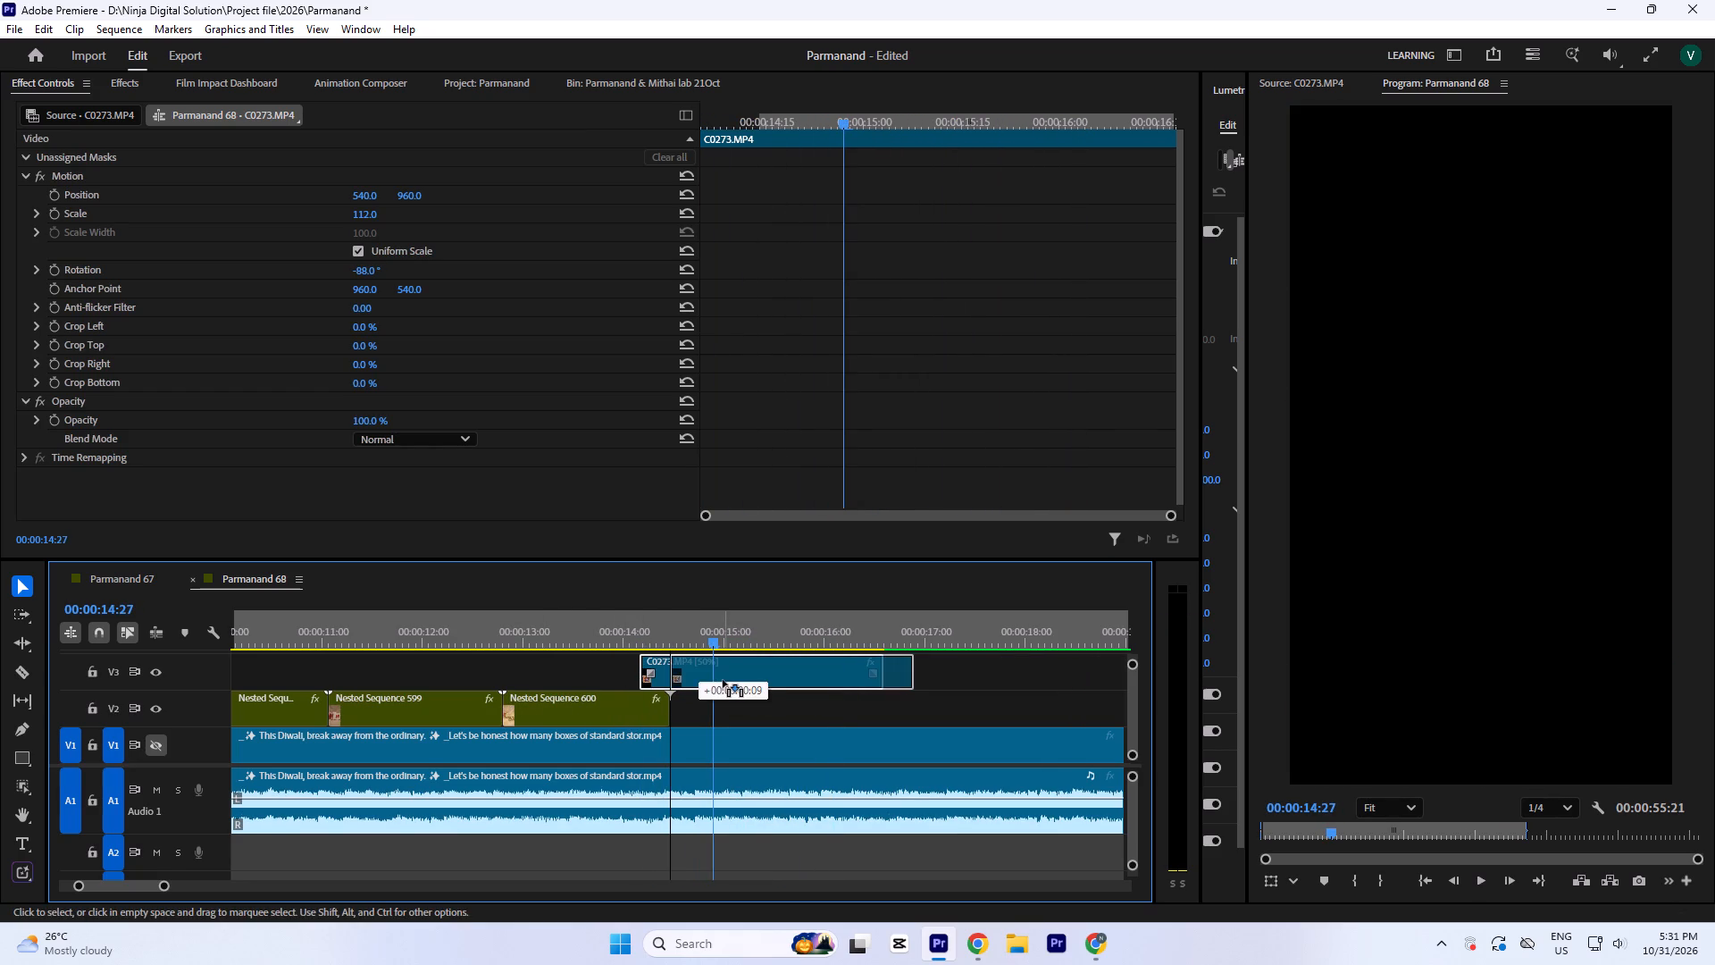
pyautogui.moveTo(723, 680); pyautogui.dragTo(726, 680)
pyautogui.click(727, 680)
pyautogui.moveTo(740, 674); pyautogui.dragTo(742, 709)
# Save the Parmanand project.
pyautogui.click(599, 628)
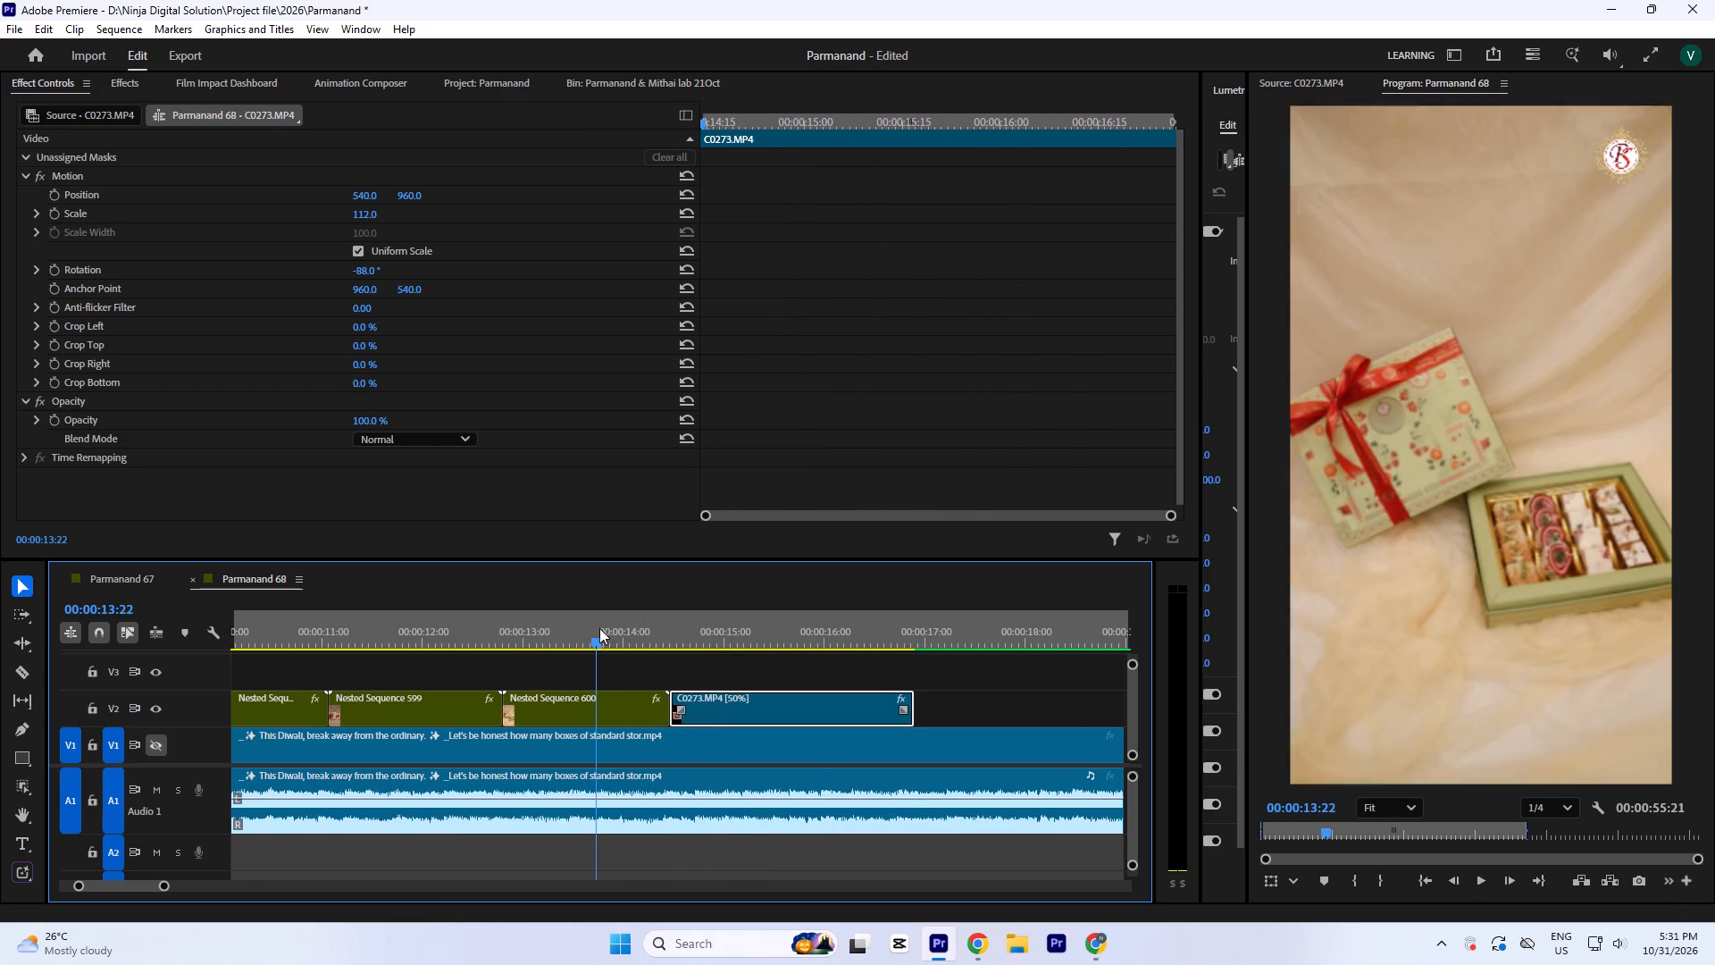
pyautogui.hotkey('ctrl', 's')
pyautogui.click(614, 629)
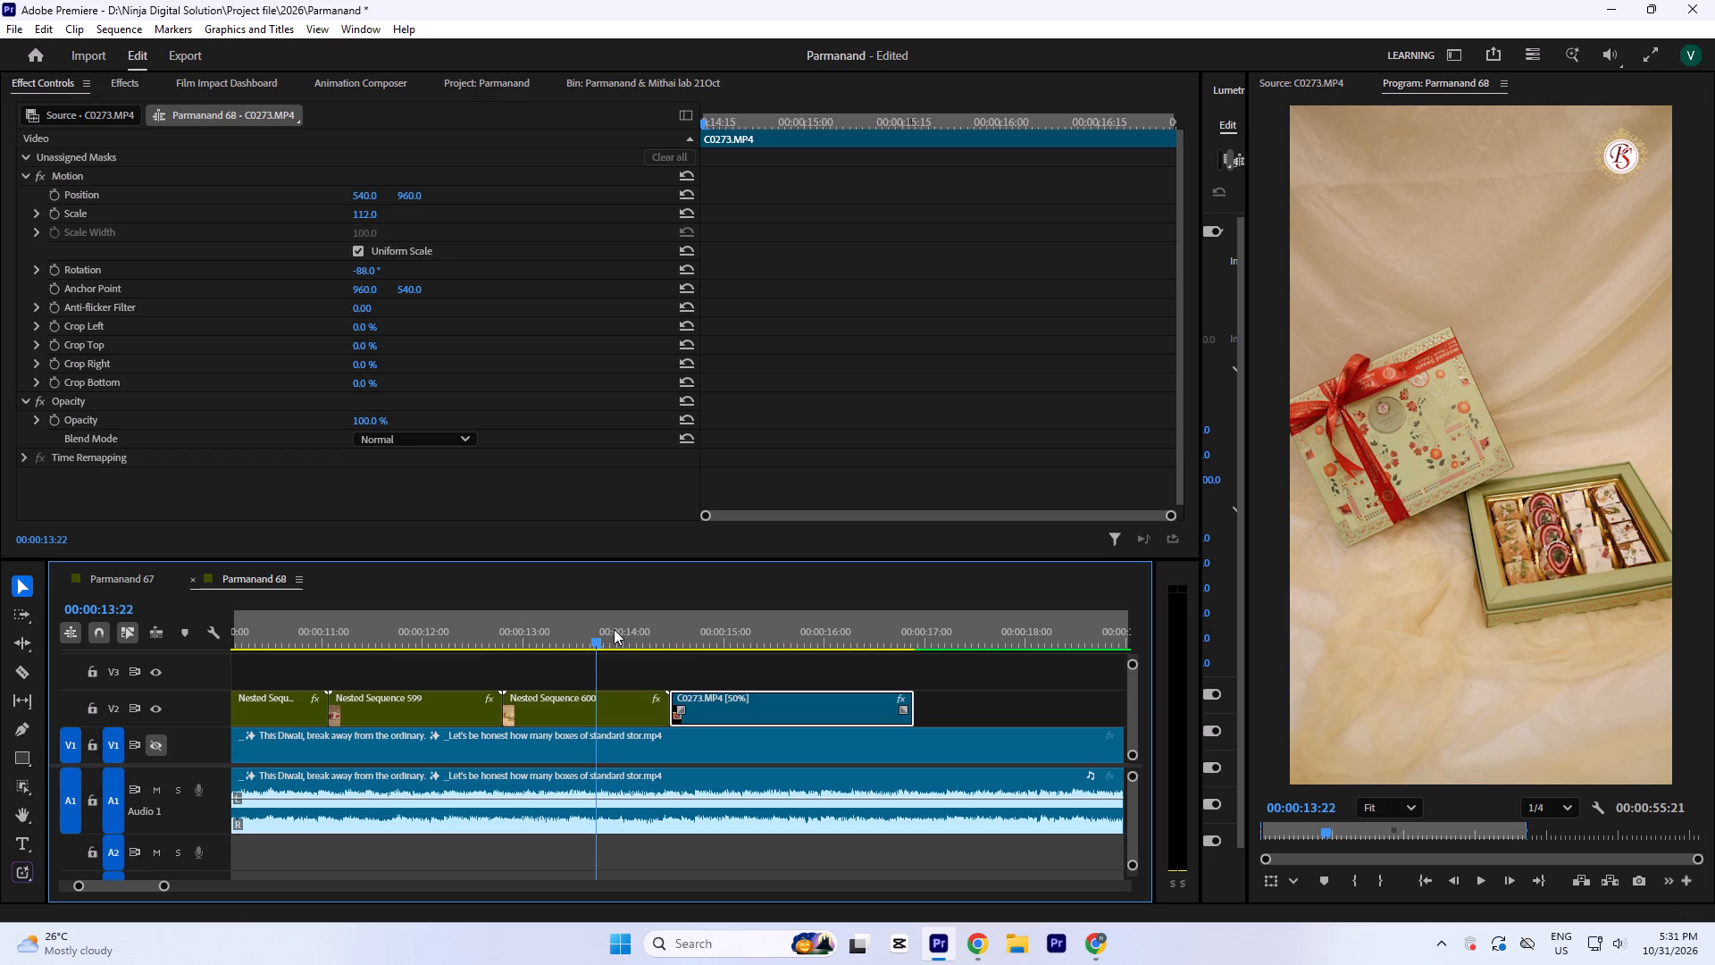
pyautogui.click(630, 634)
pyautogui.hotkey('ctrl', 's')
pyautogui.click(644, 667)
pyautogui.click(556, 630)
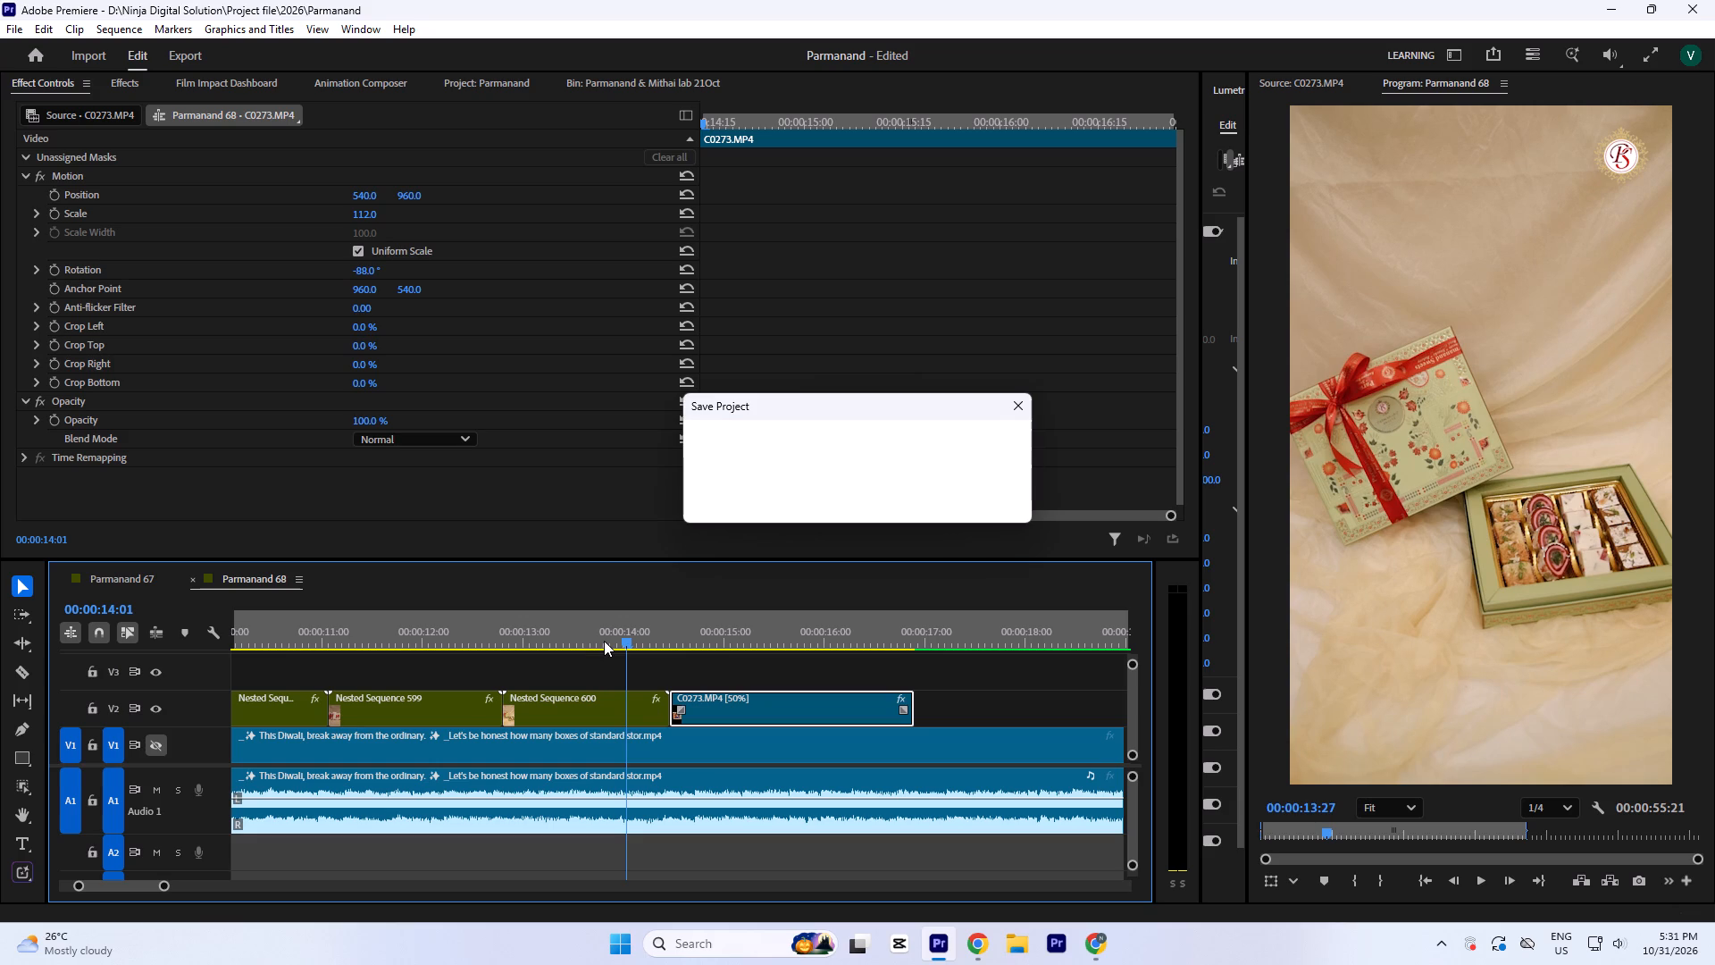
# Play the cut from the preceding nested clip into C0273.MP4 repeatedly to judge where the clip should end against the music.
pyautogui.click(604, 641)
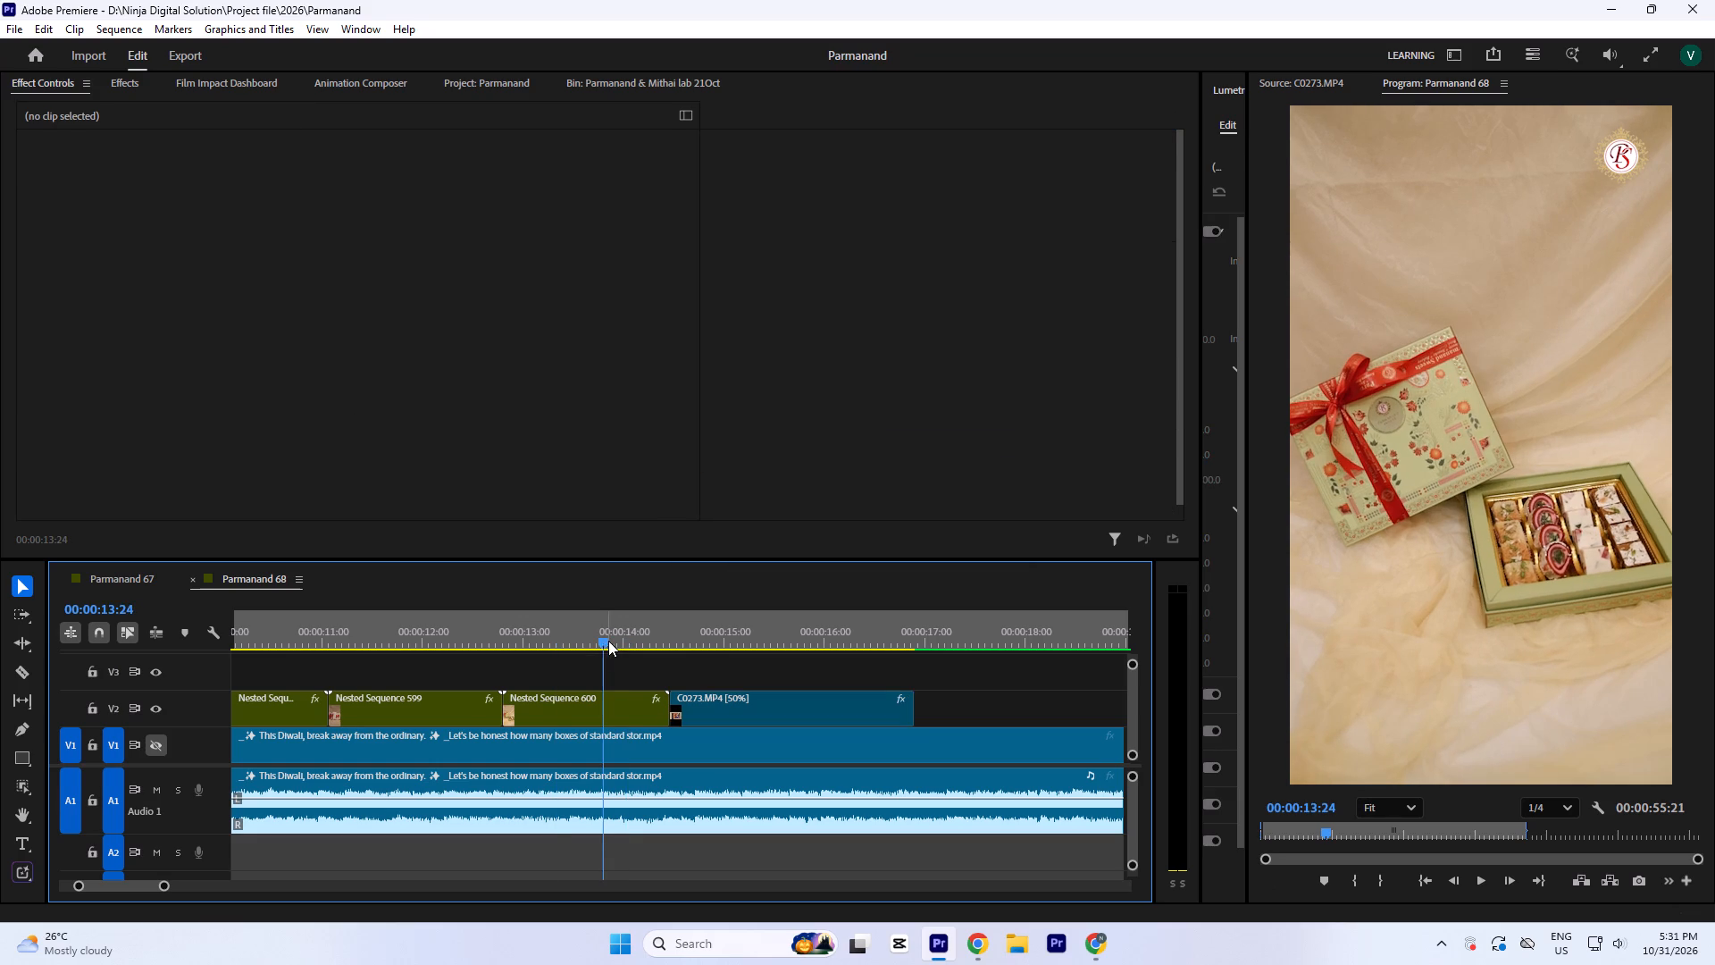
pyautogui.press('space')
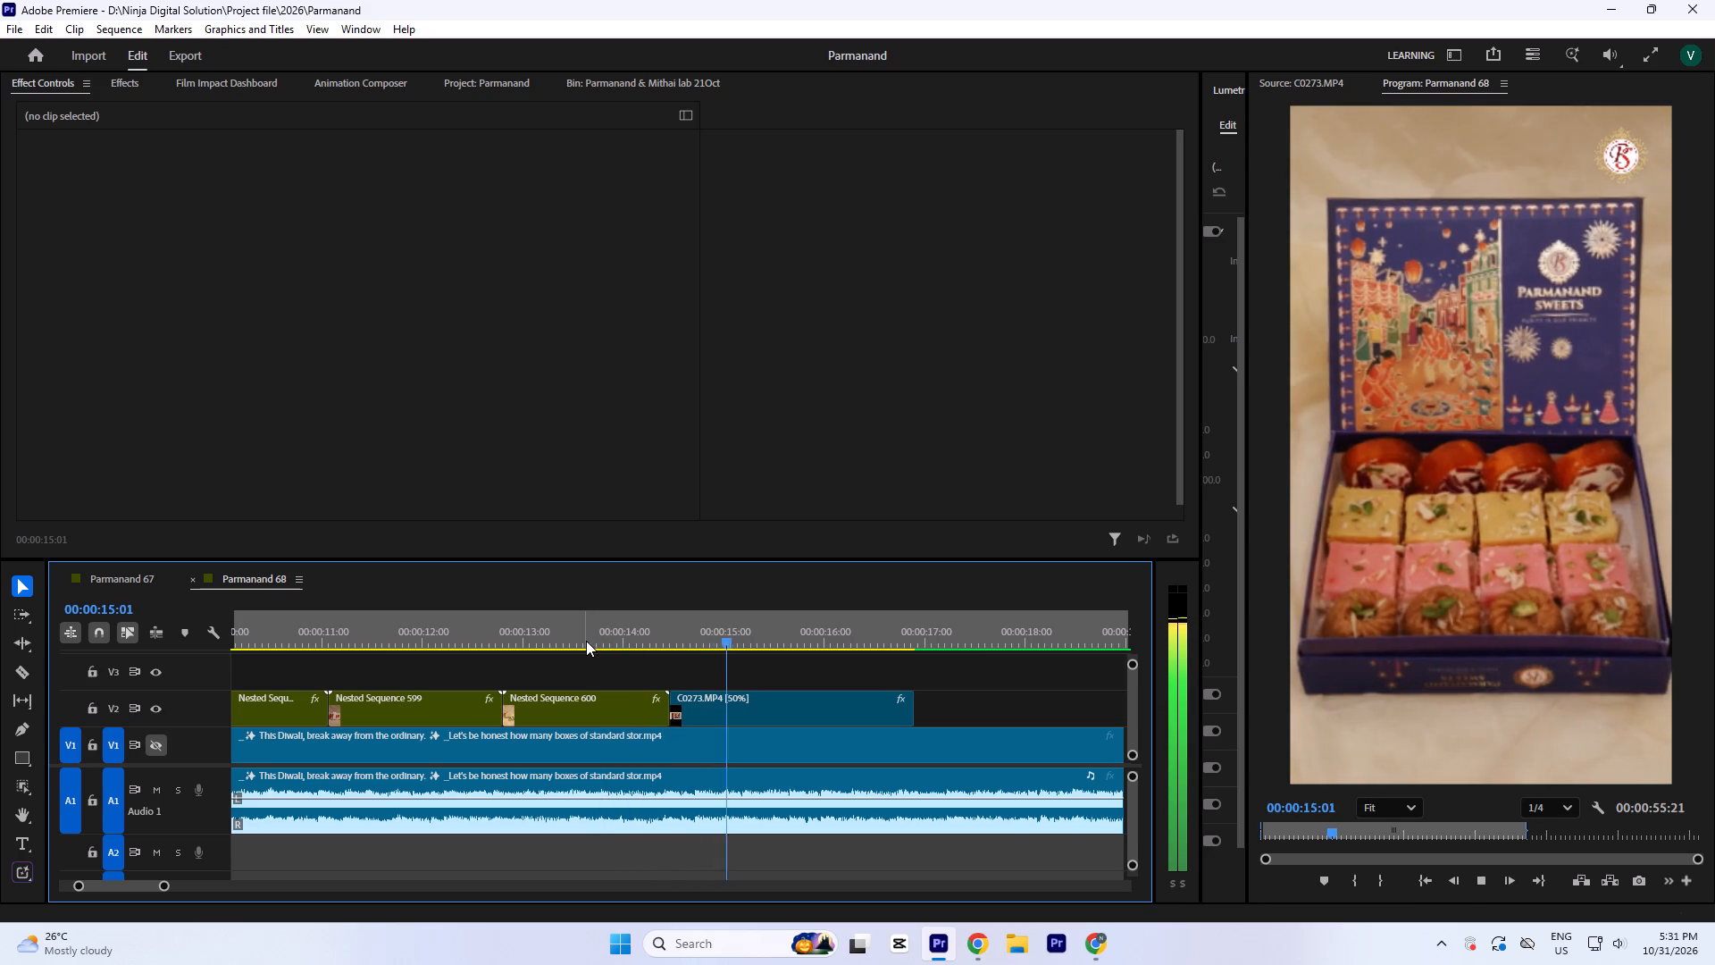
pyautogui.press('space')
pyautogui.click(591, 632)
pyautogui.press('space')
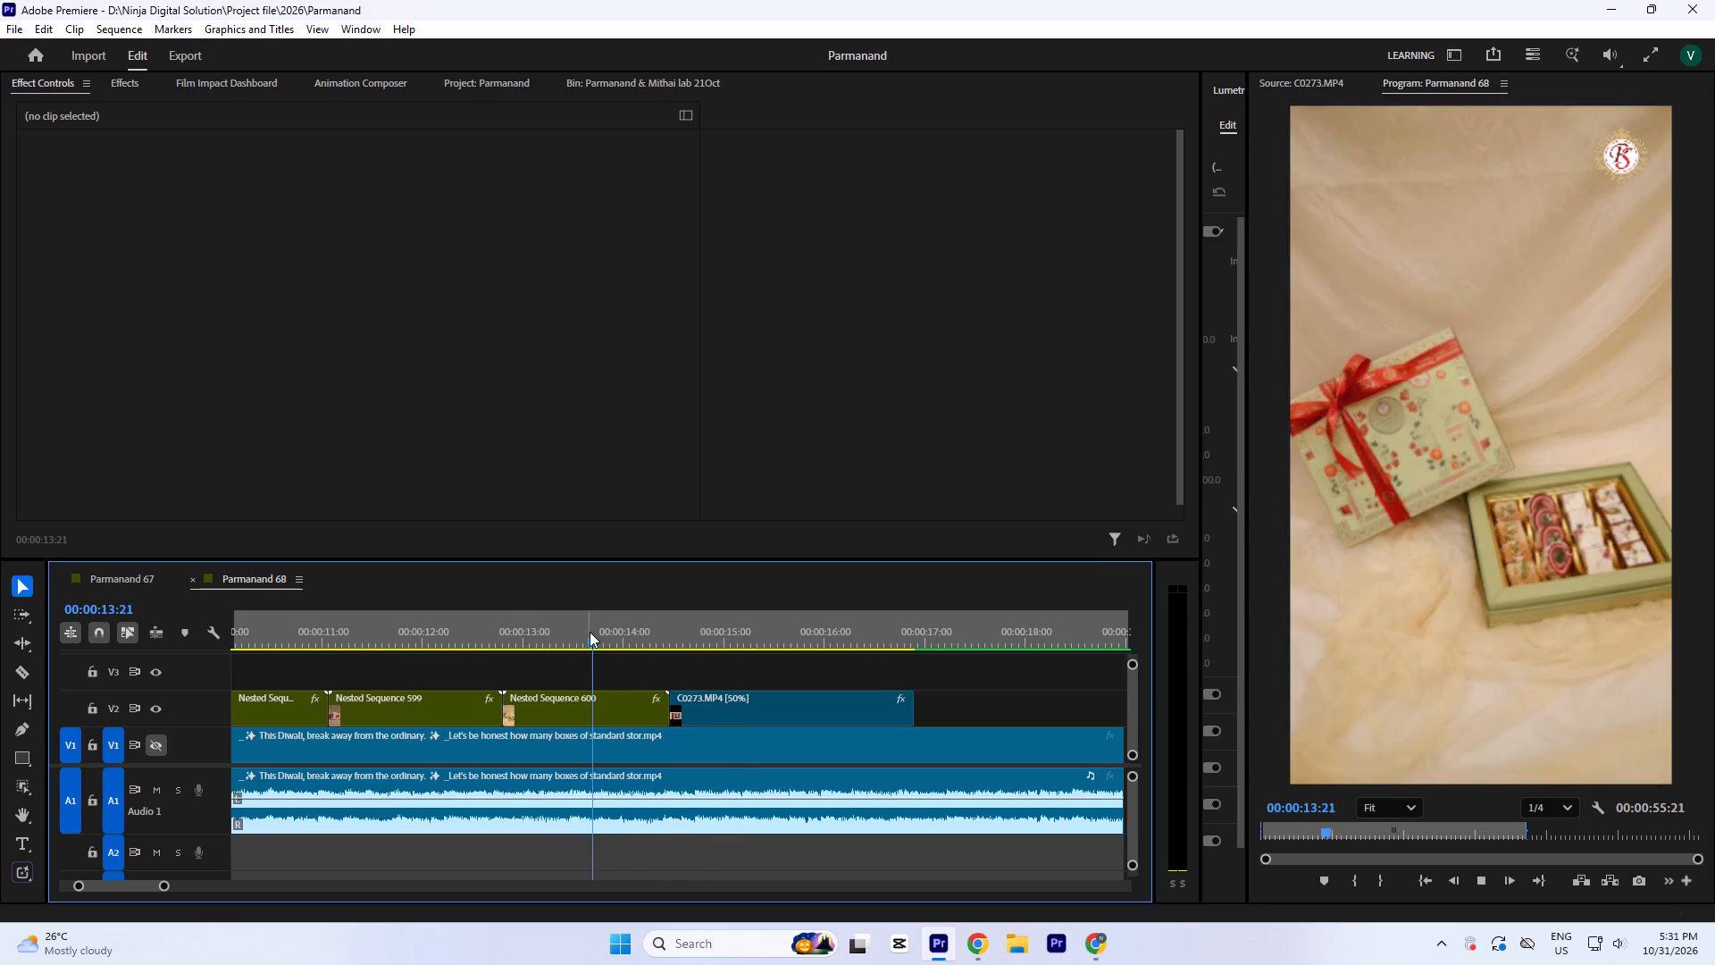
pyautogui.press('space')
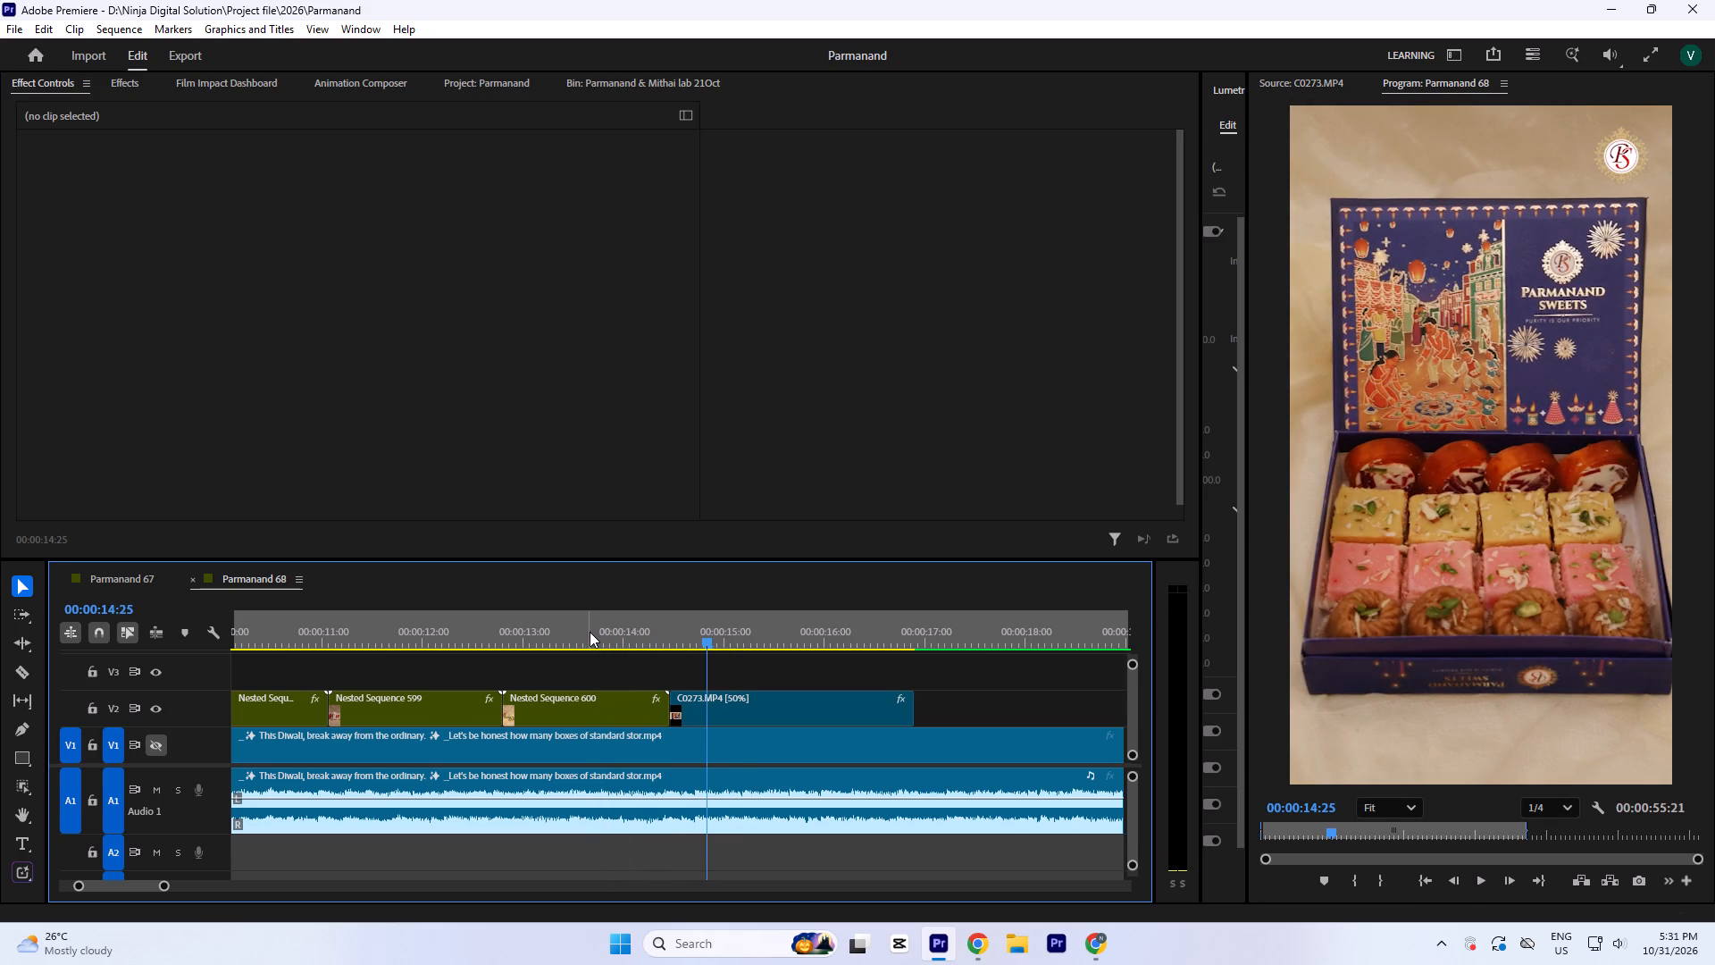
pyautogui.press('space')
pyautogui.press('space')
pyautogui.press('space')
pyautogui.press('space')
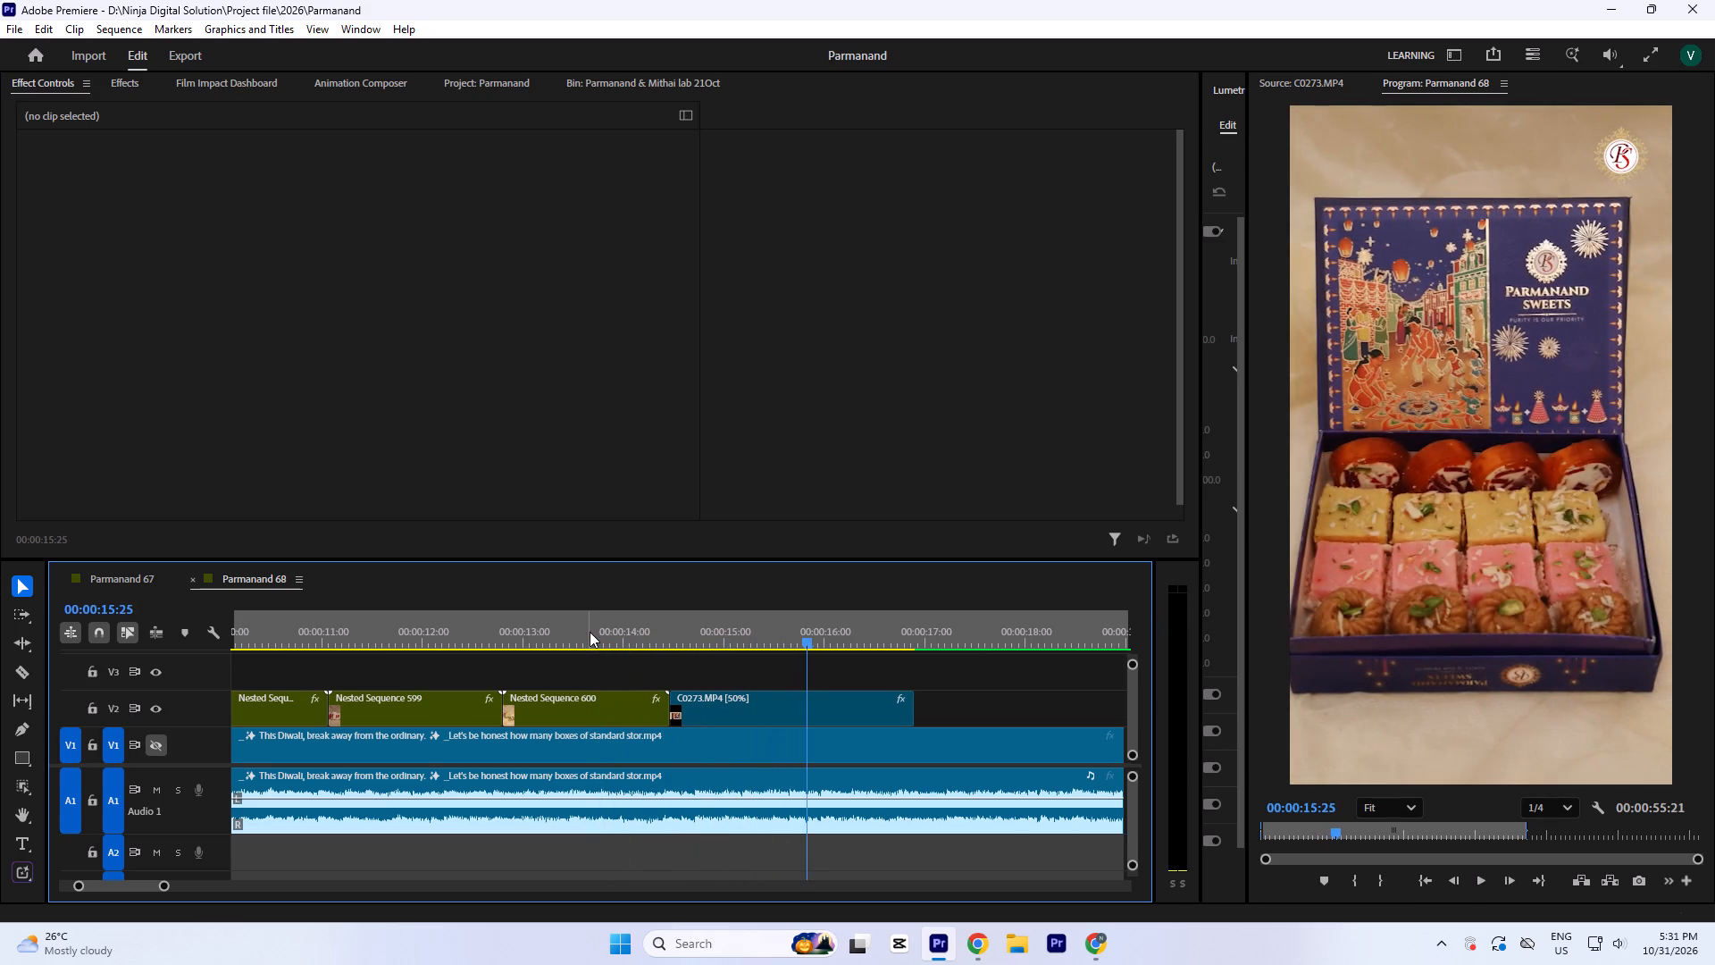
pyautogui.press('space')
pyautogui.press('space')
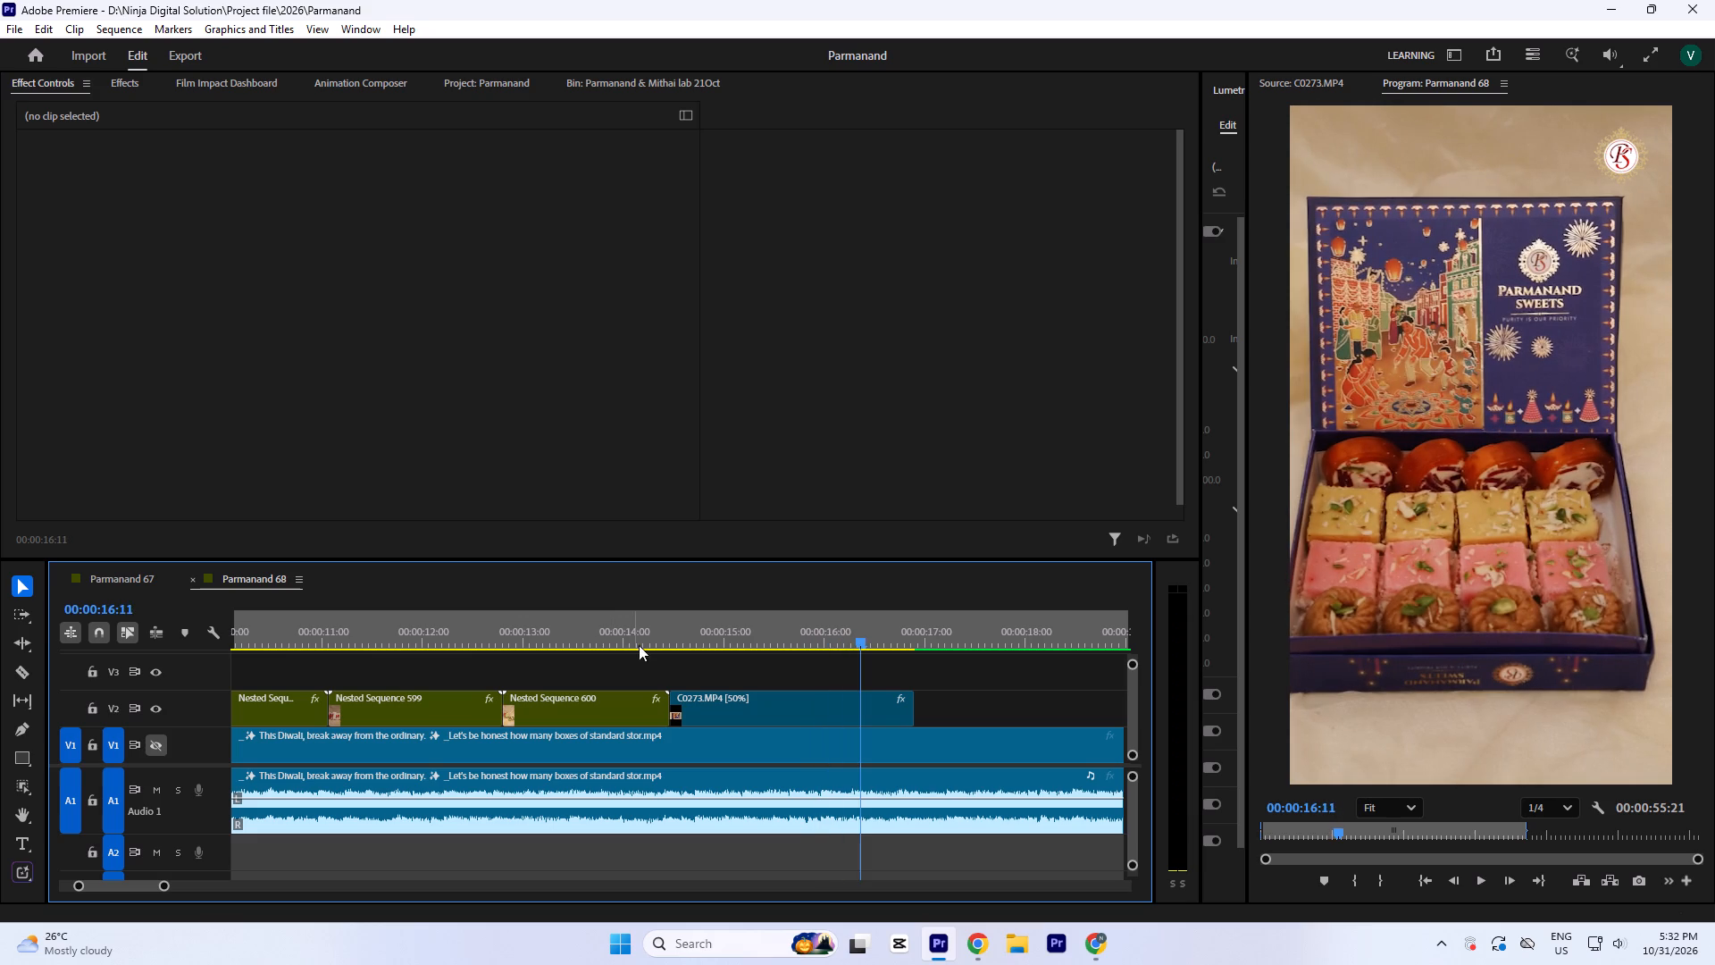
pyautogui.click(665, 625)
pyautogui.press('space')
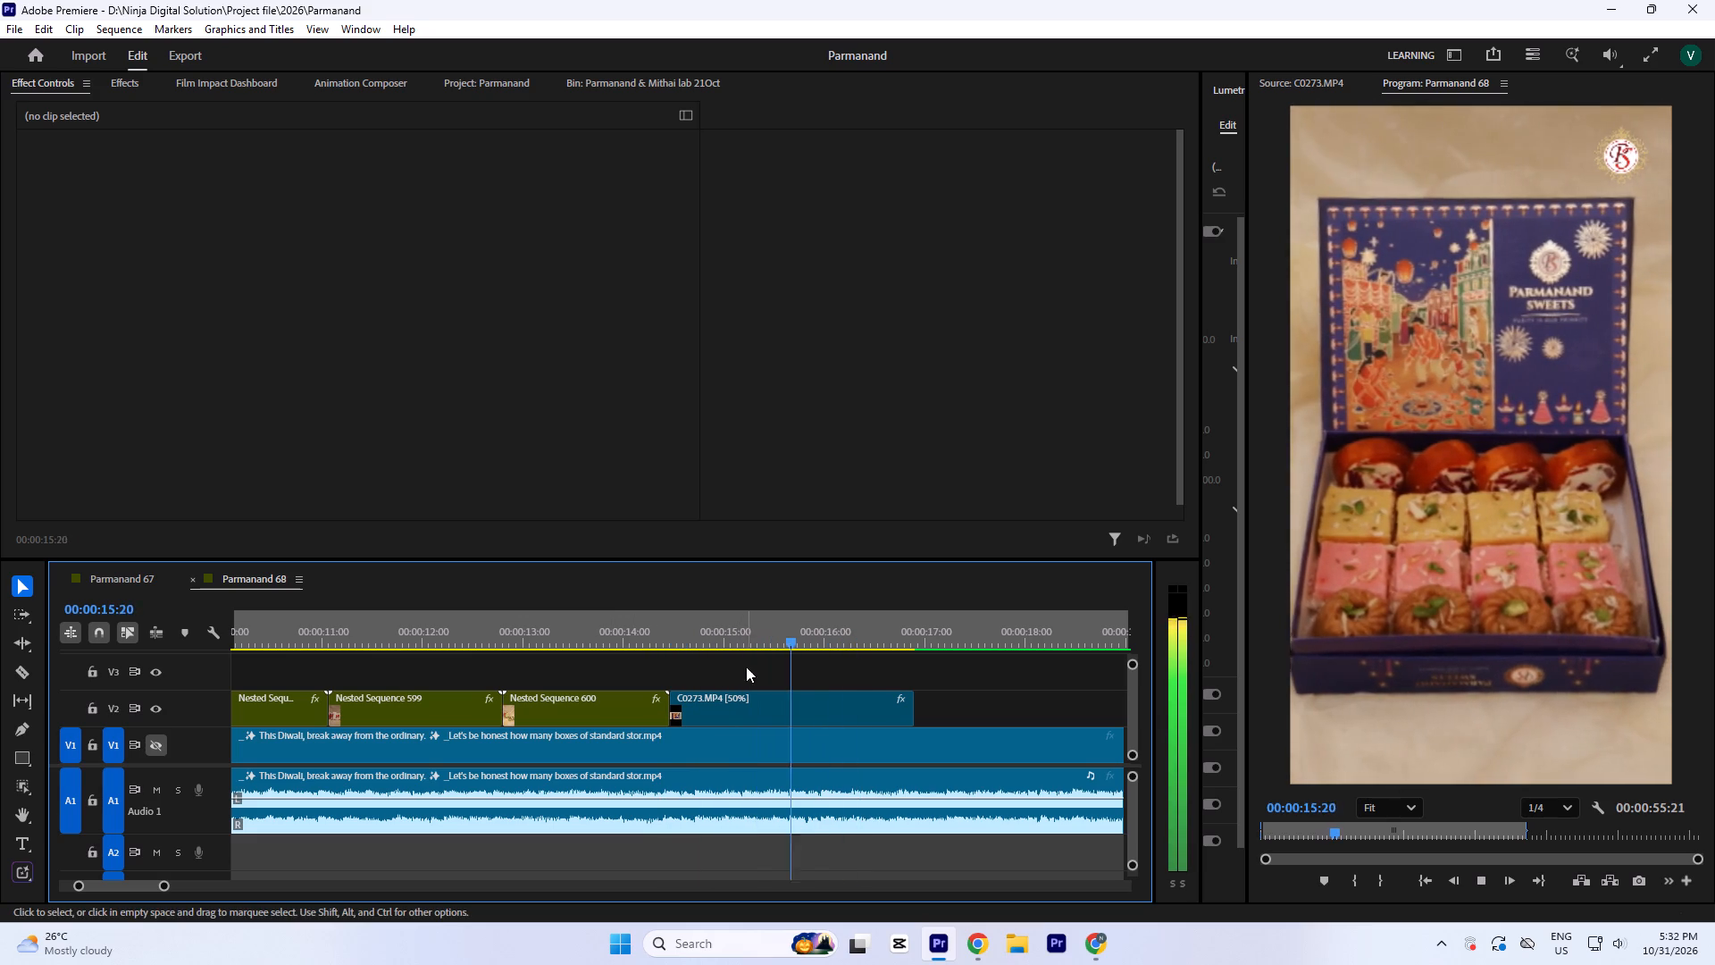
pyautogui.press('space')
# Trim the end of C0273.MP4 on V2 back to 00:00:15:28 and play the cut into the shortened clip.
pyautogui.press('=')
pyautogui.press('=')
pyautogui.press('=')
pyautogui.press('space')
pyautogui.press('space')
pyautogui.click(704, 636)
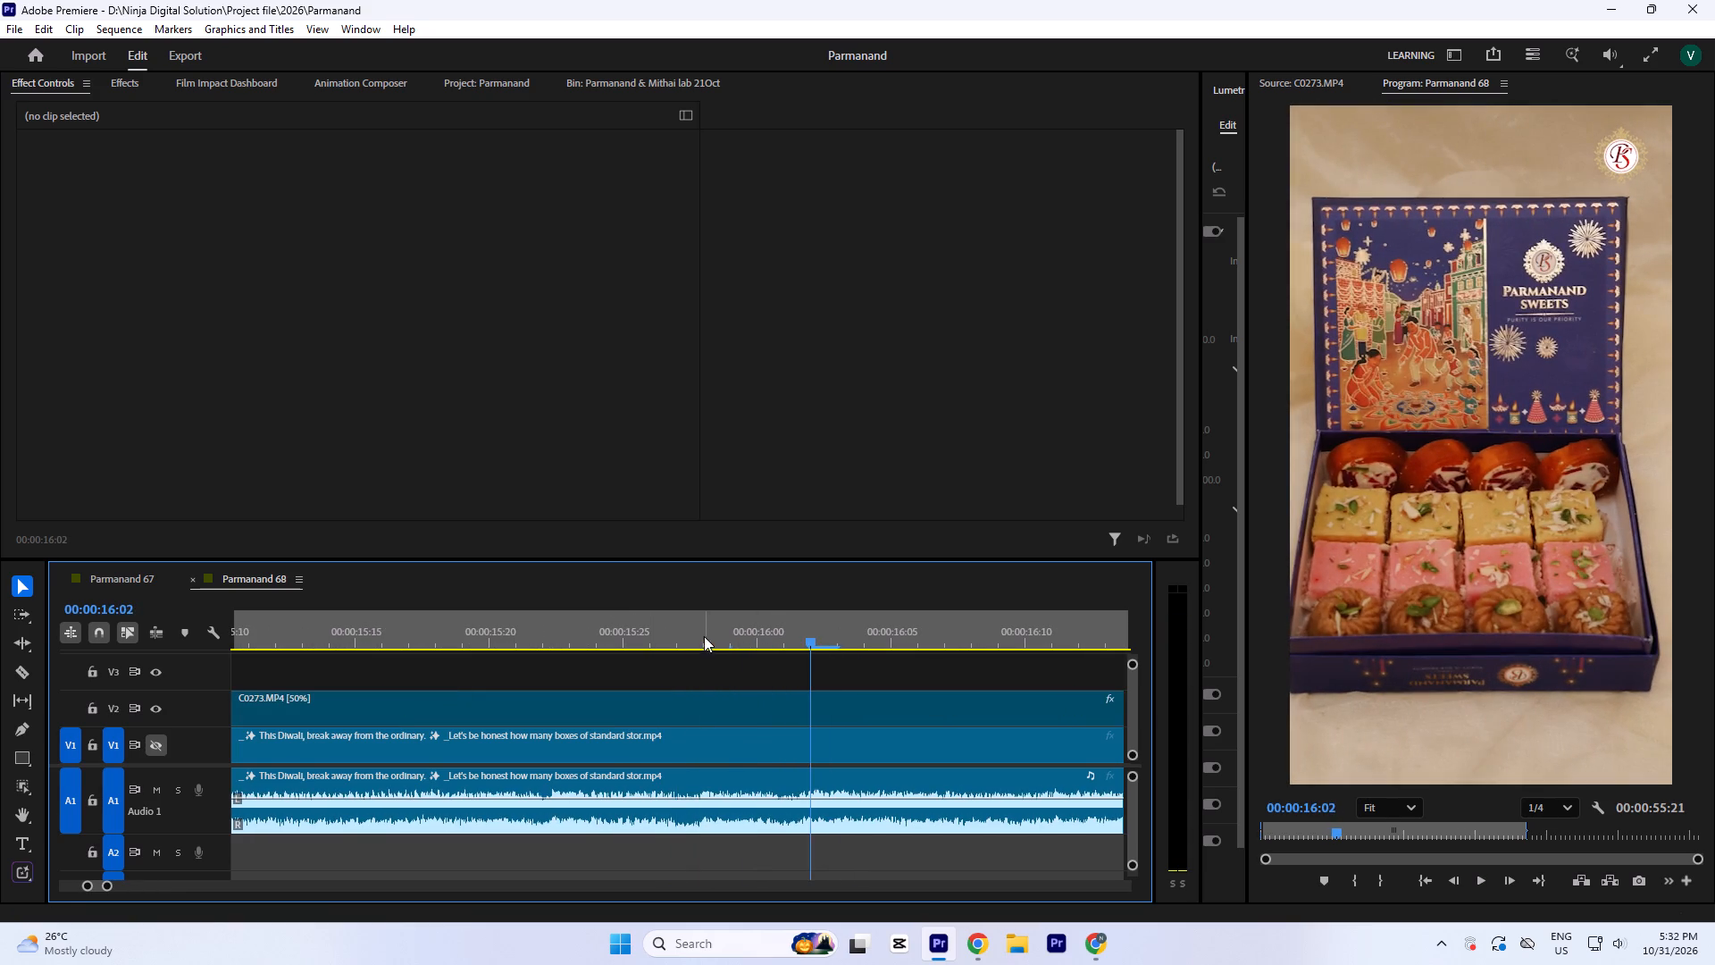
pyautogui.press('-')
pyautogui.press('-')
pyautogui.press('-')
pyautogui.press('-')
pyautogui.moveTo(732, 717); pyautogui.dragTo(697, 719)
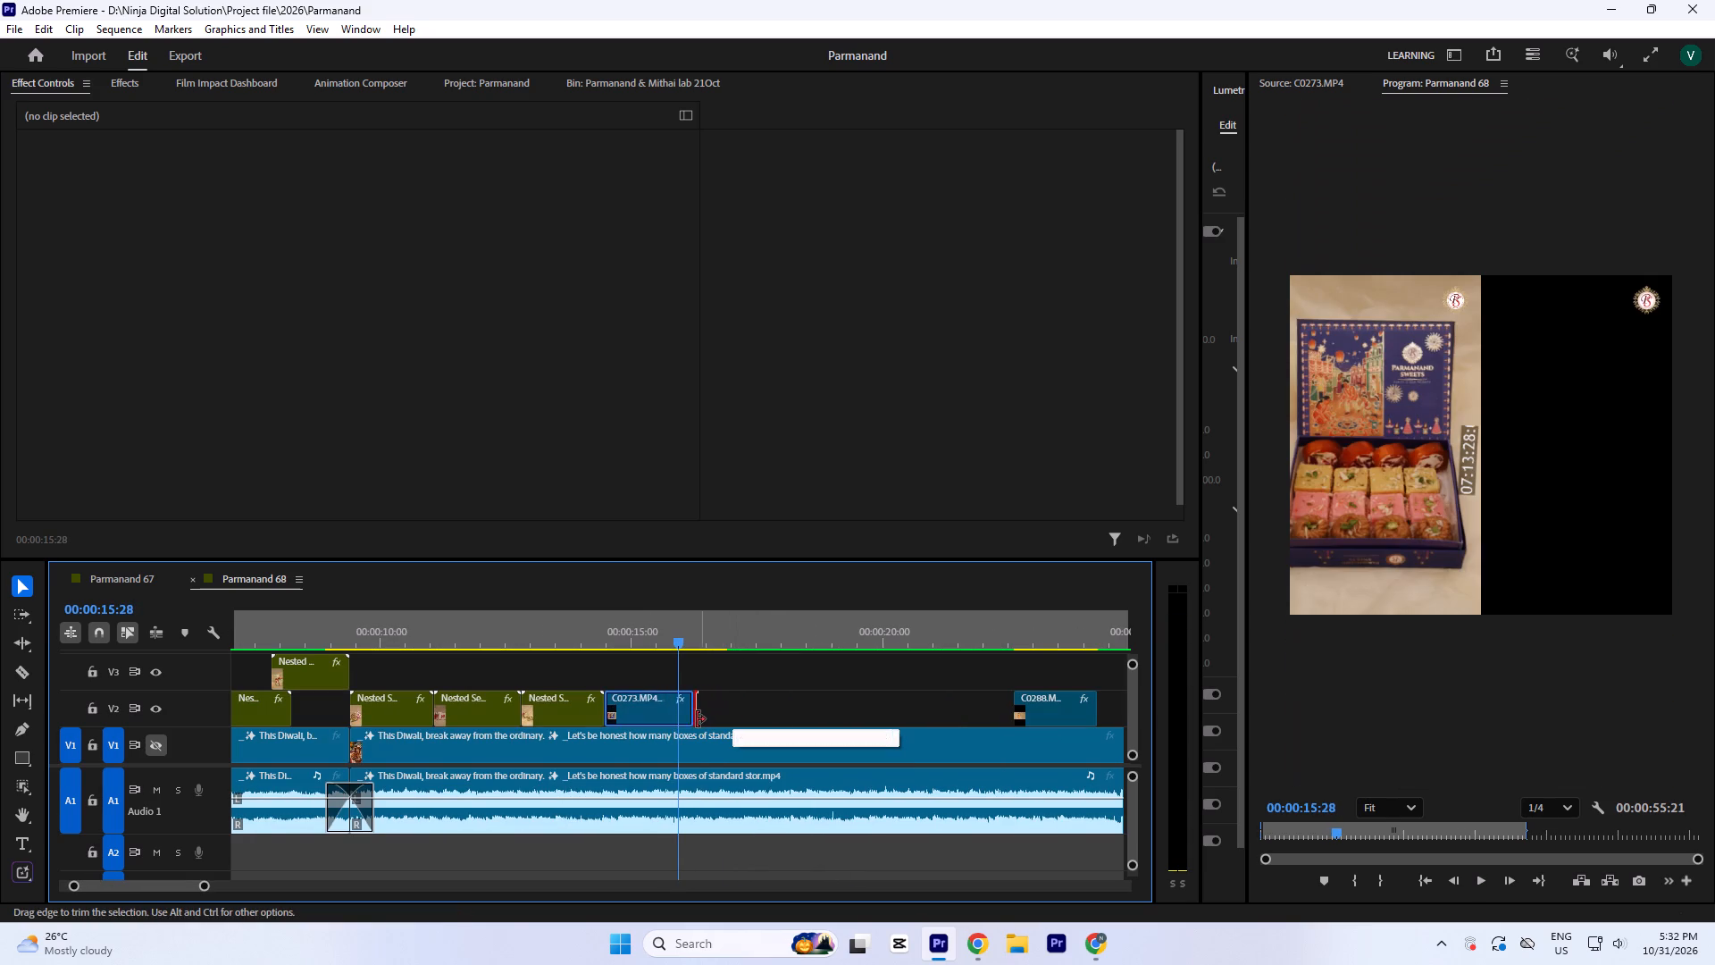
pyautogui.moveTo(697, 719); pyautogui.dragTo(683, 722)
pyautogui.click(611, 620)
pyautogui.press('space')
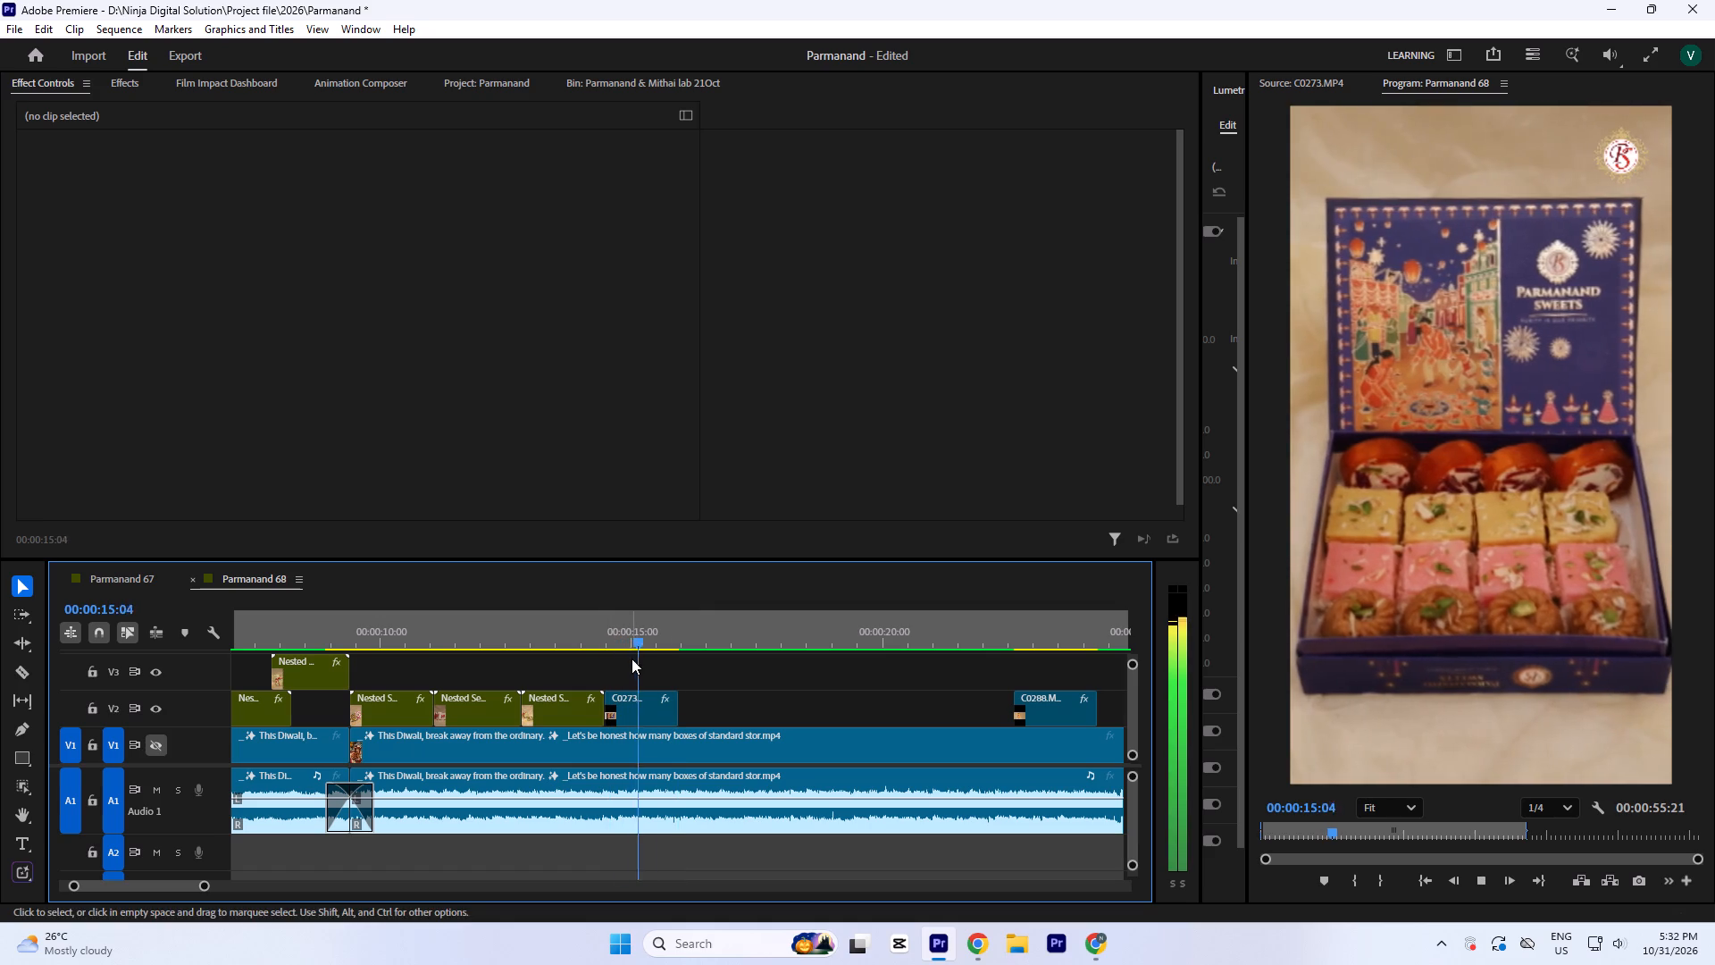
pyautogui.press('space')
# Nest the trimmed C0273.MP4 clip on V2, keeping the default sequence name.
pyautogui.click(659, 633)
pyautogui.click(659, 705)
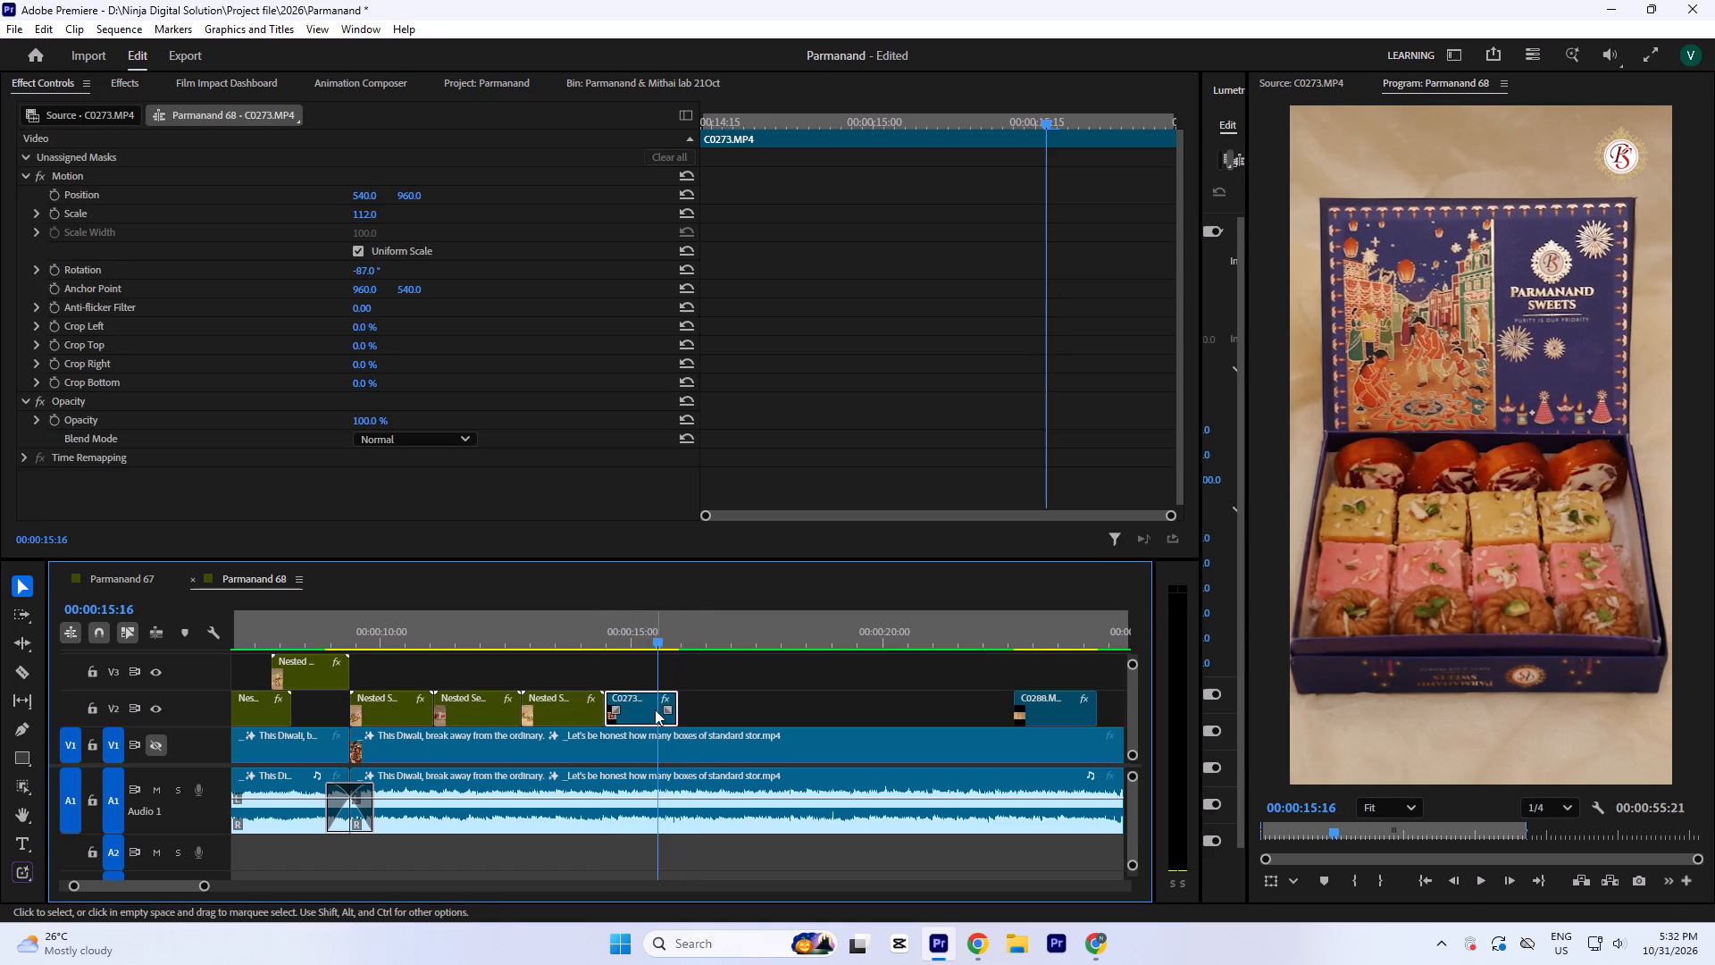
pyautogui.press('n')
pyautogui.press('Return')
# Apply the Warp Stabilizer effect to the nested C0273.MP4 clip on V2.
pyautogui.click(633, 716)
pyautogui.click(126, 80)
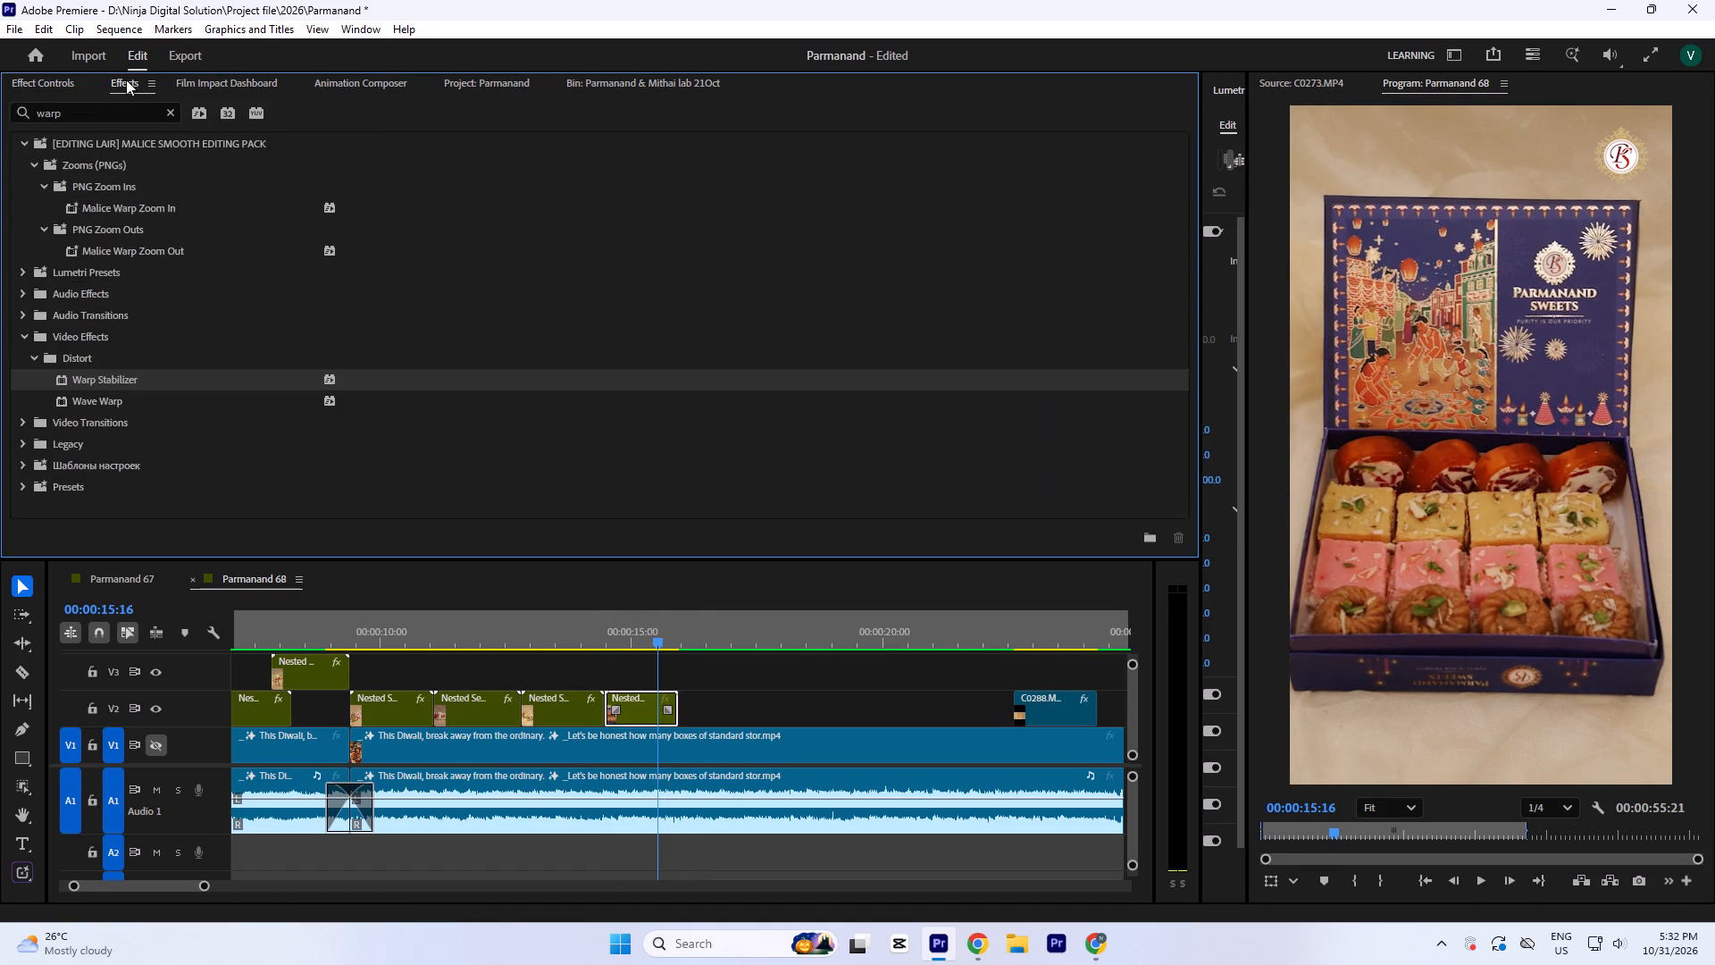
pyautogui.doubleClick(118, 380)
# Open the Warp Stabilizer Smoothness value of the nested C0273.MP4 clip for editing.
pyautogui.click(50, 81)
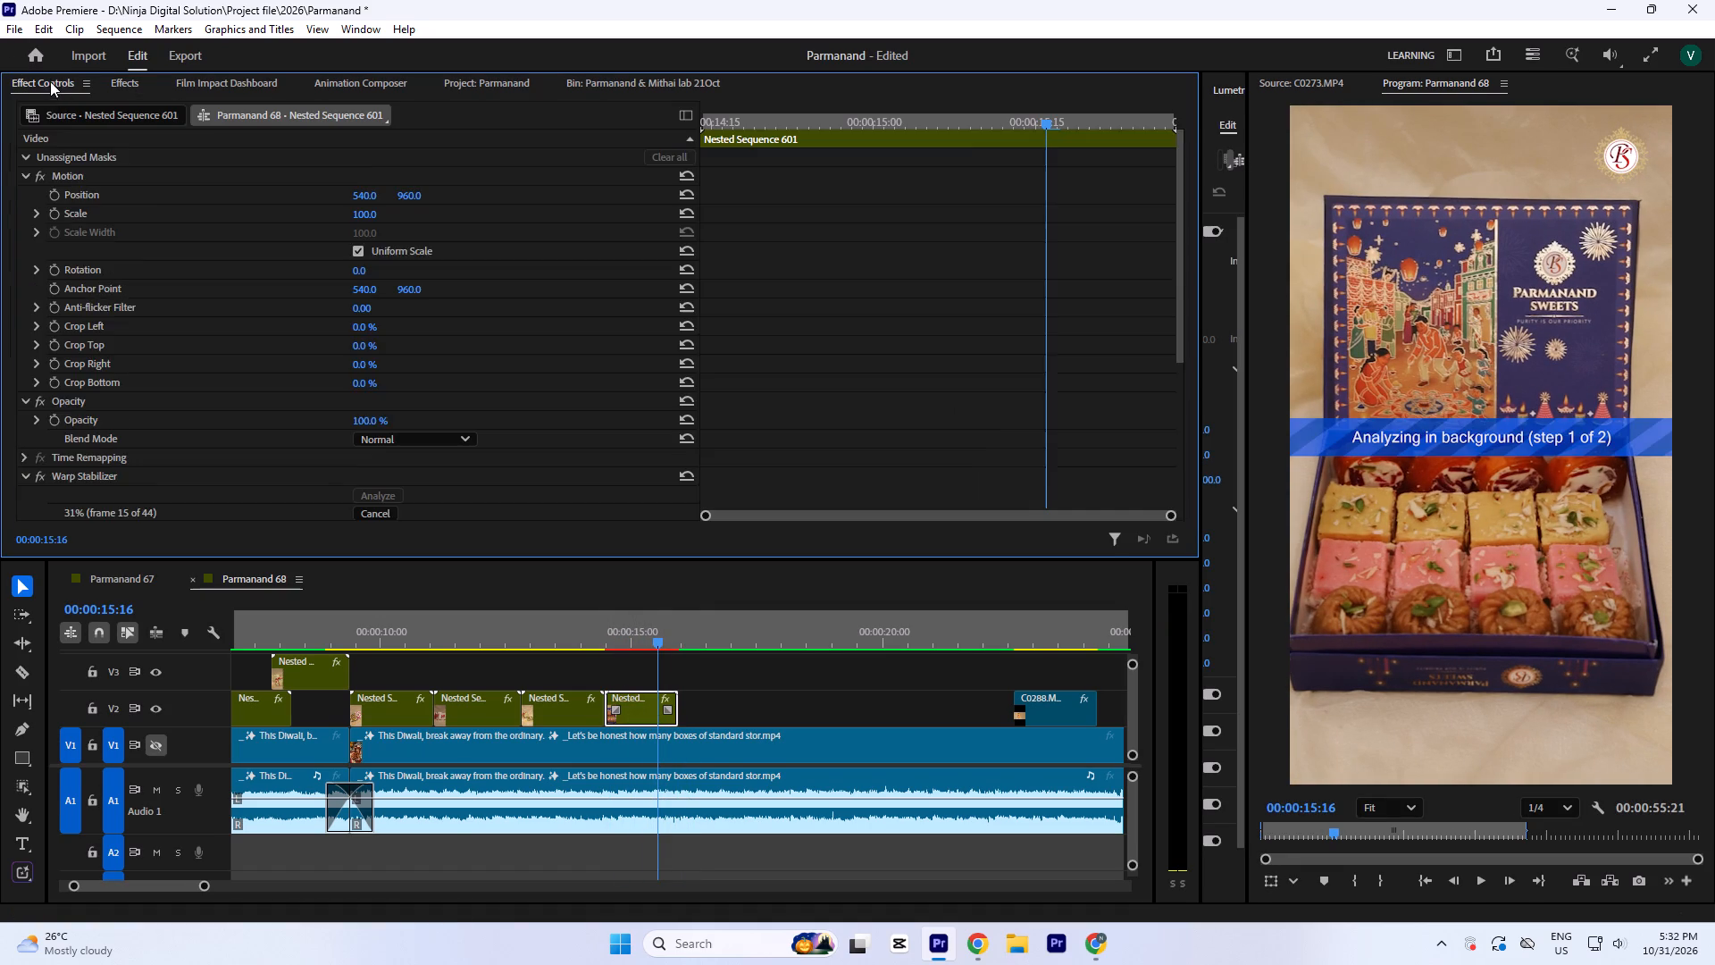
pyautogui.scroll(-6, 267, 395)
pyautogui.click(370, 466)
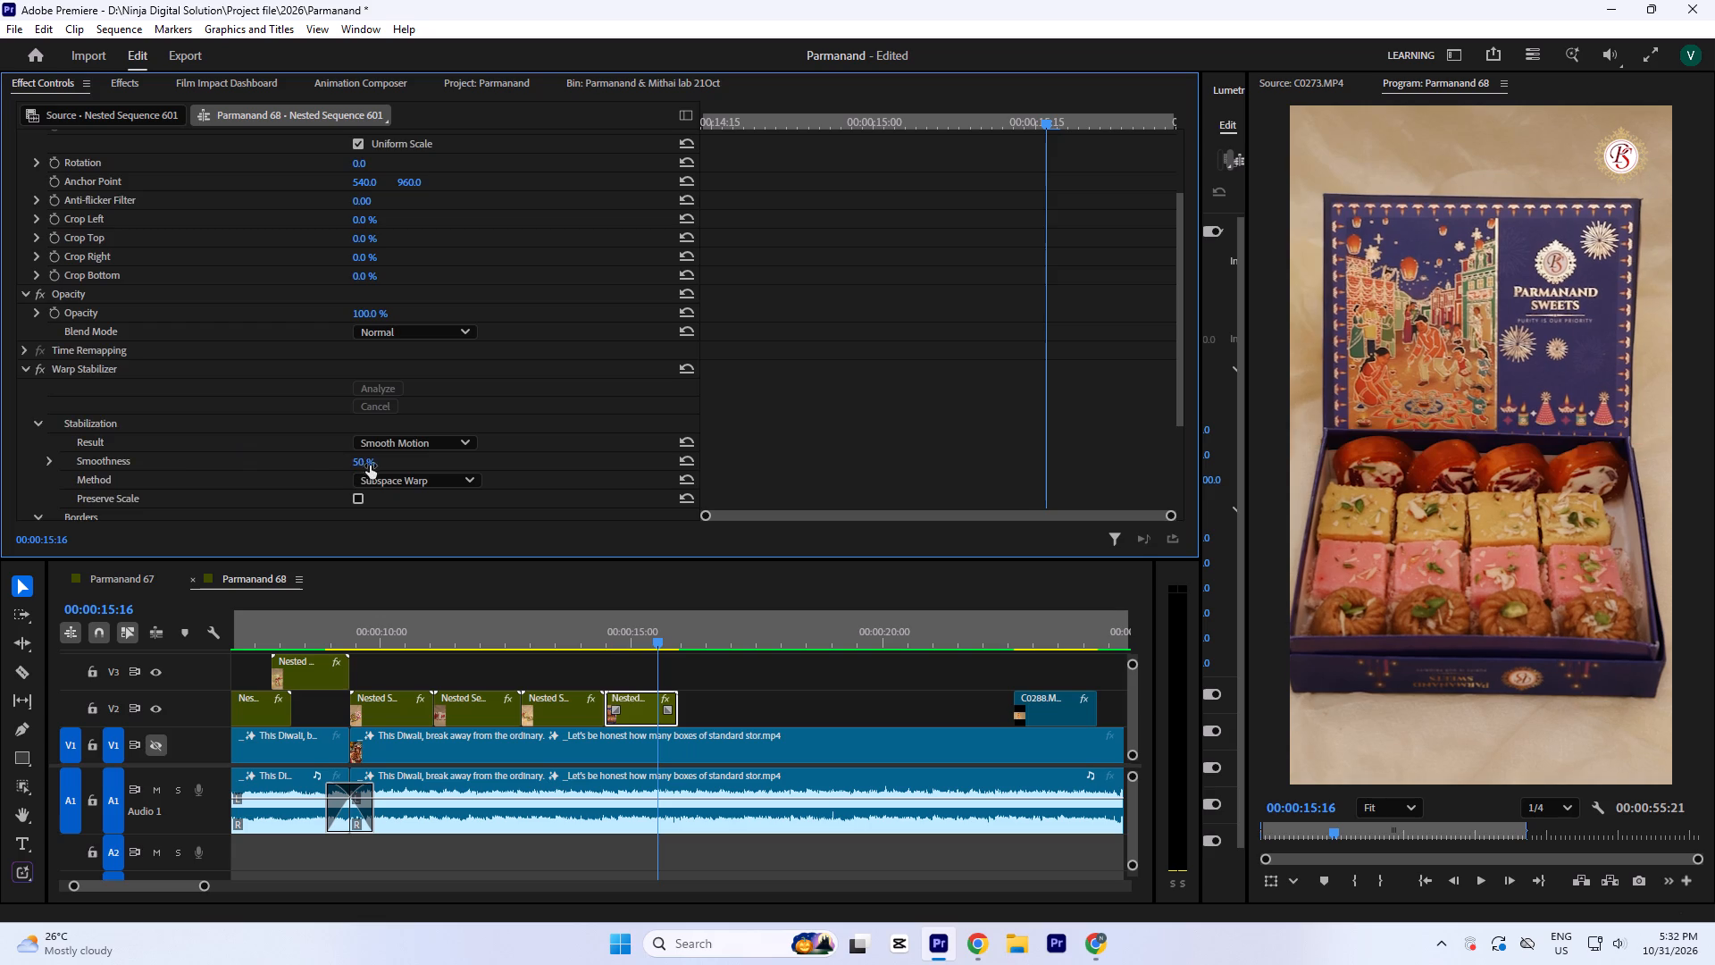
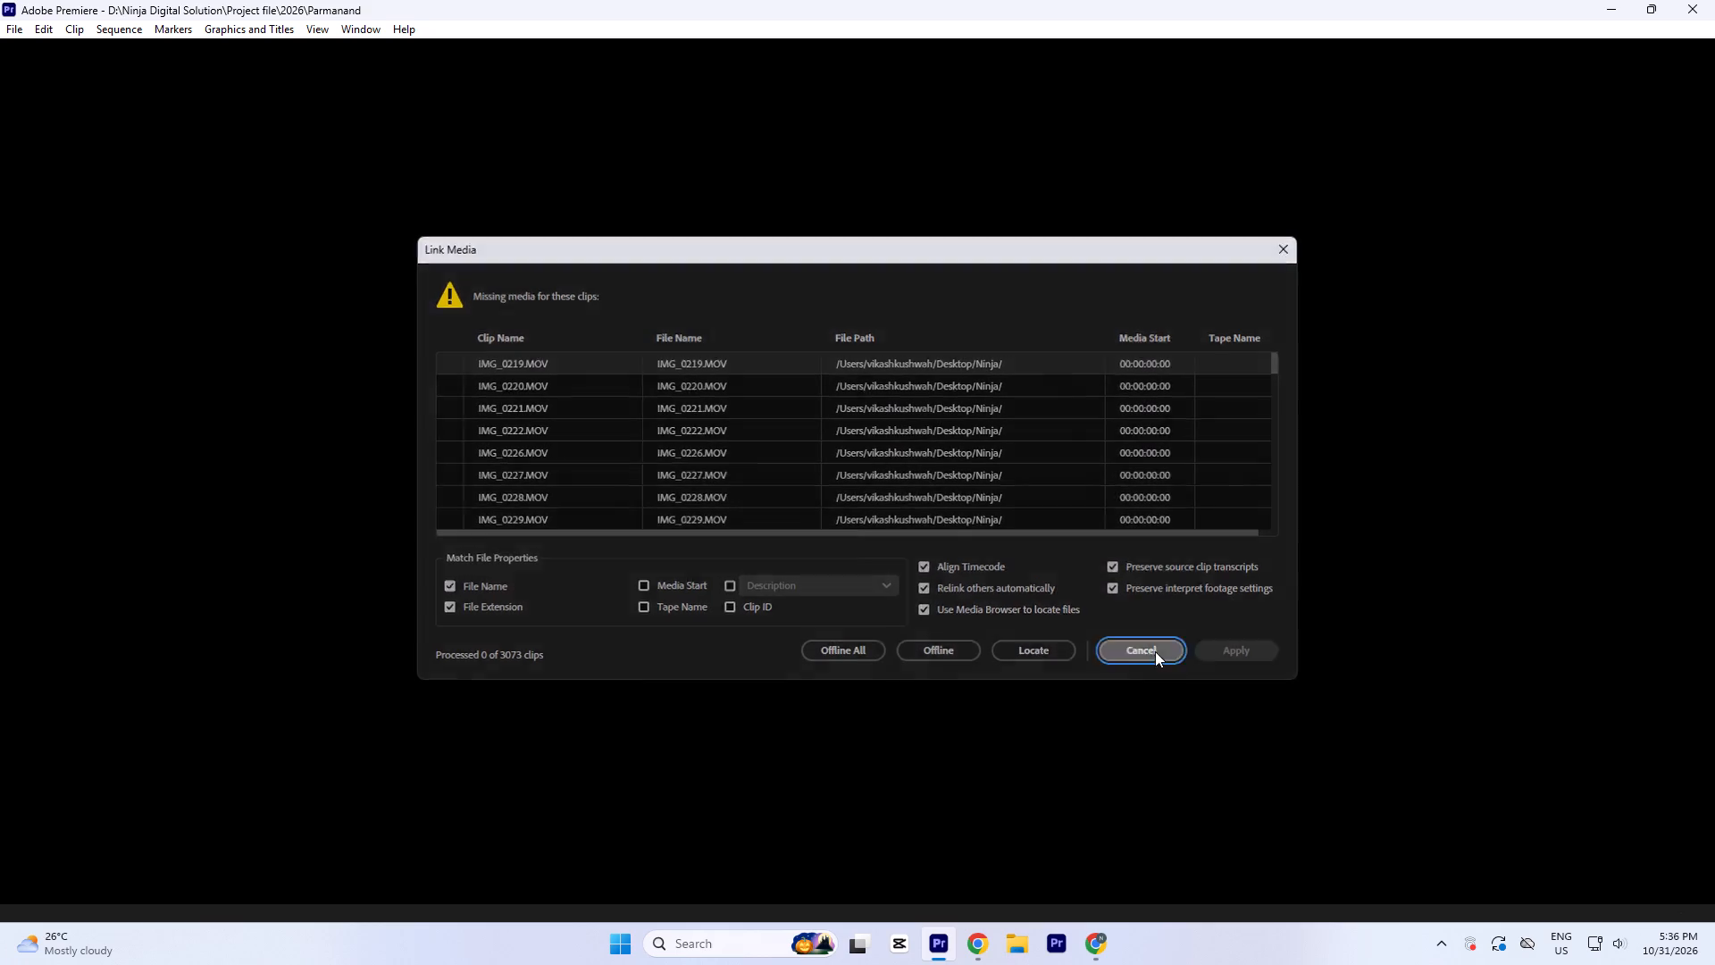
# Return to the Parmanand 68 sequence at 00:00:15:14 and open the Parmanand & Mithai lab 21Oct bin.
pyautogui.click(1007, 544)
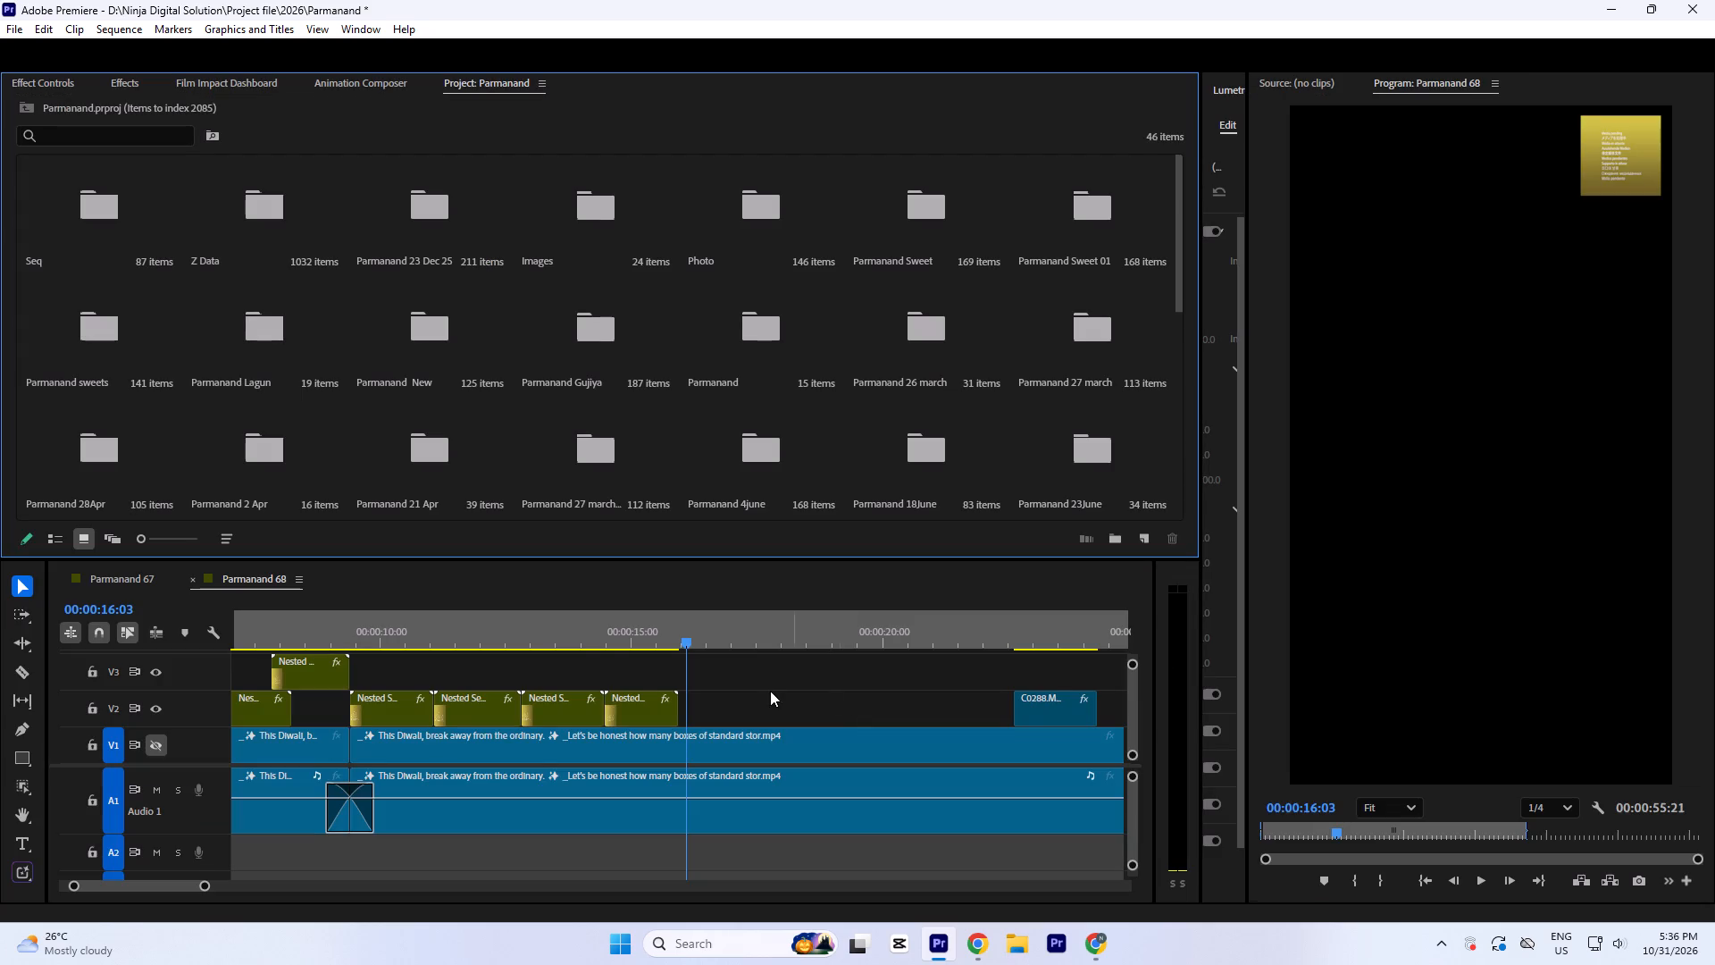
pyautogui.click(657, 624)
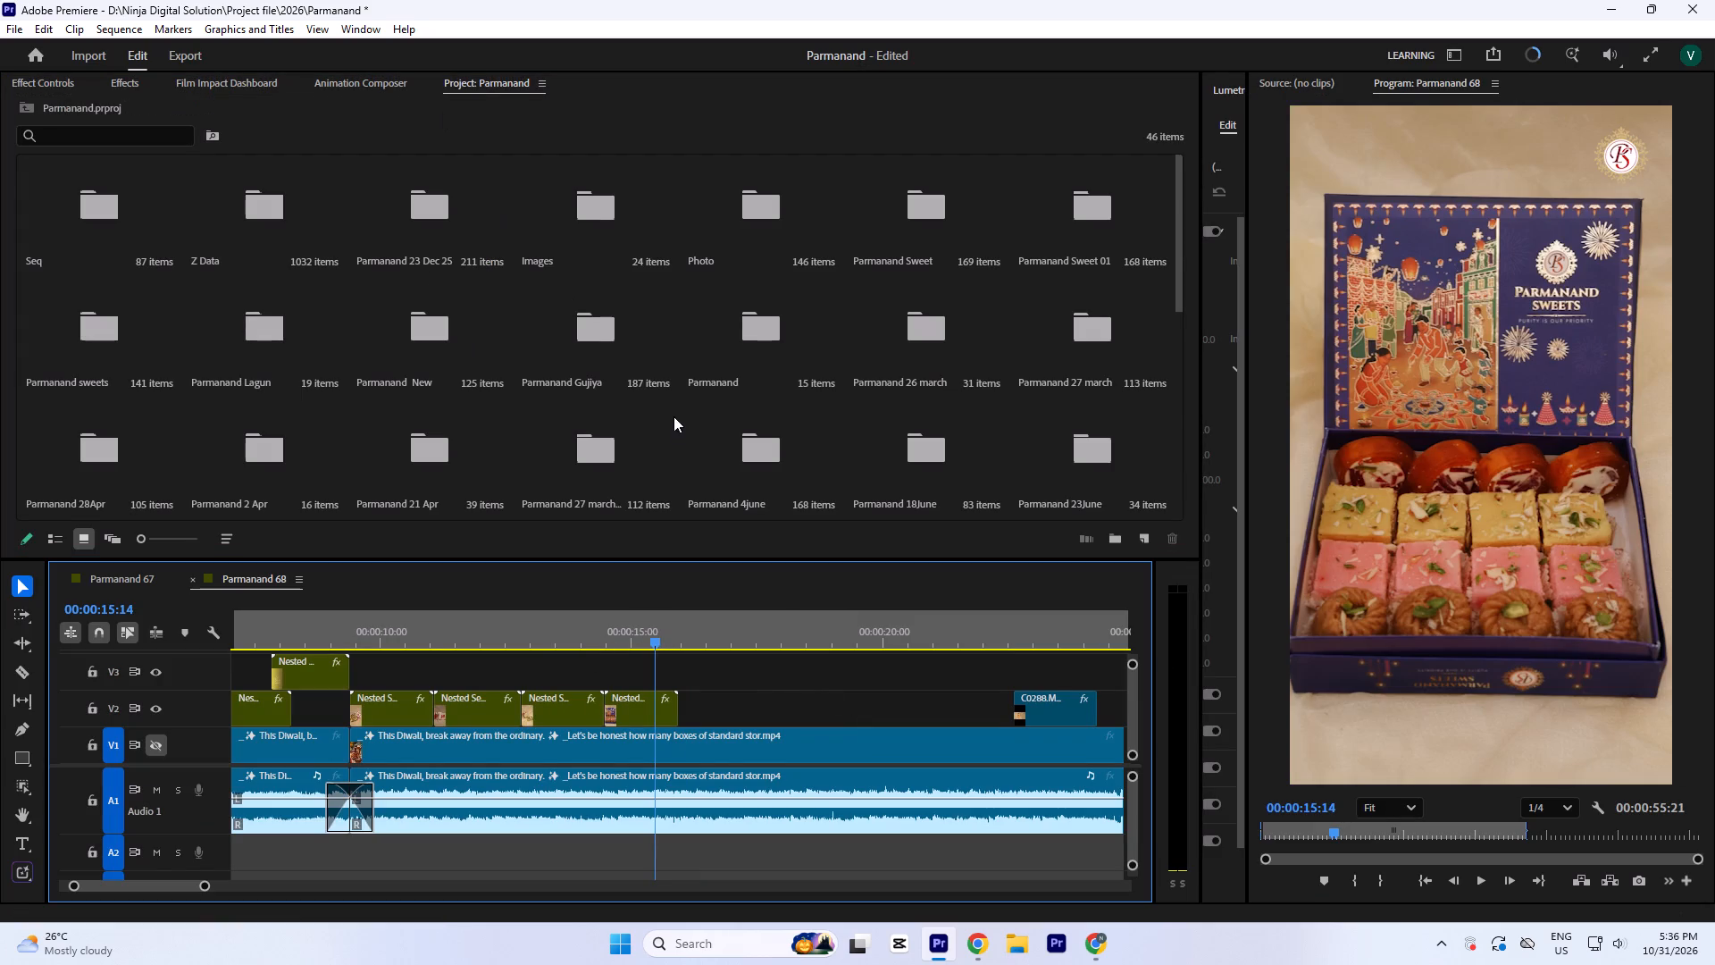
pyautogui.scroll(-11, 676, 422)
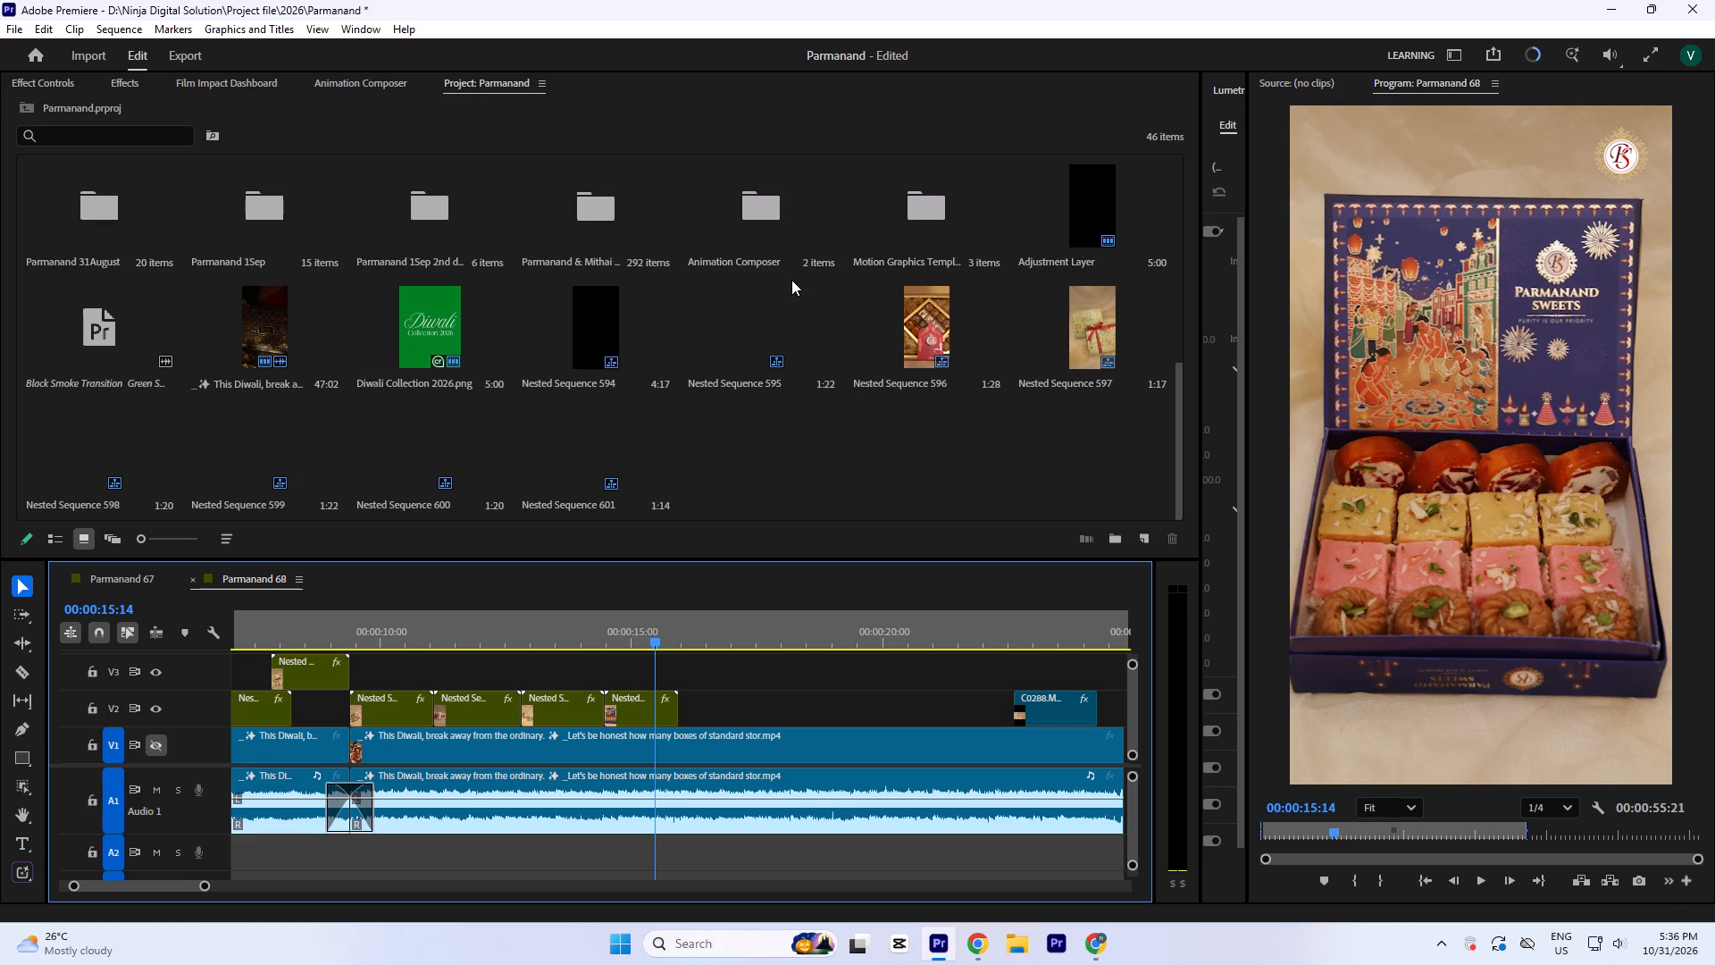
pyautogui.doubleClick(608, 208)
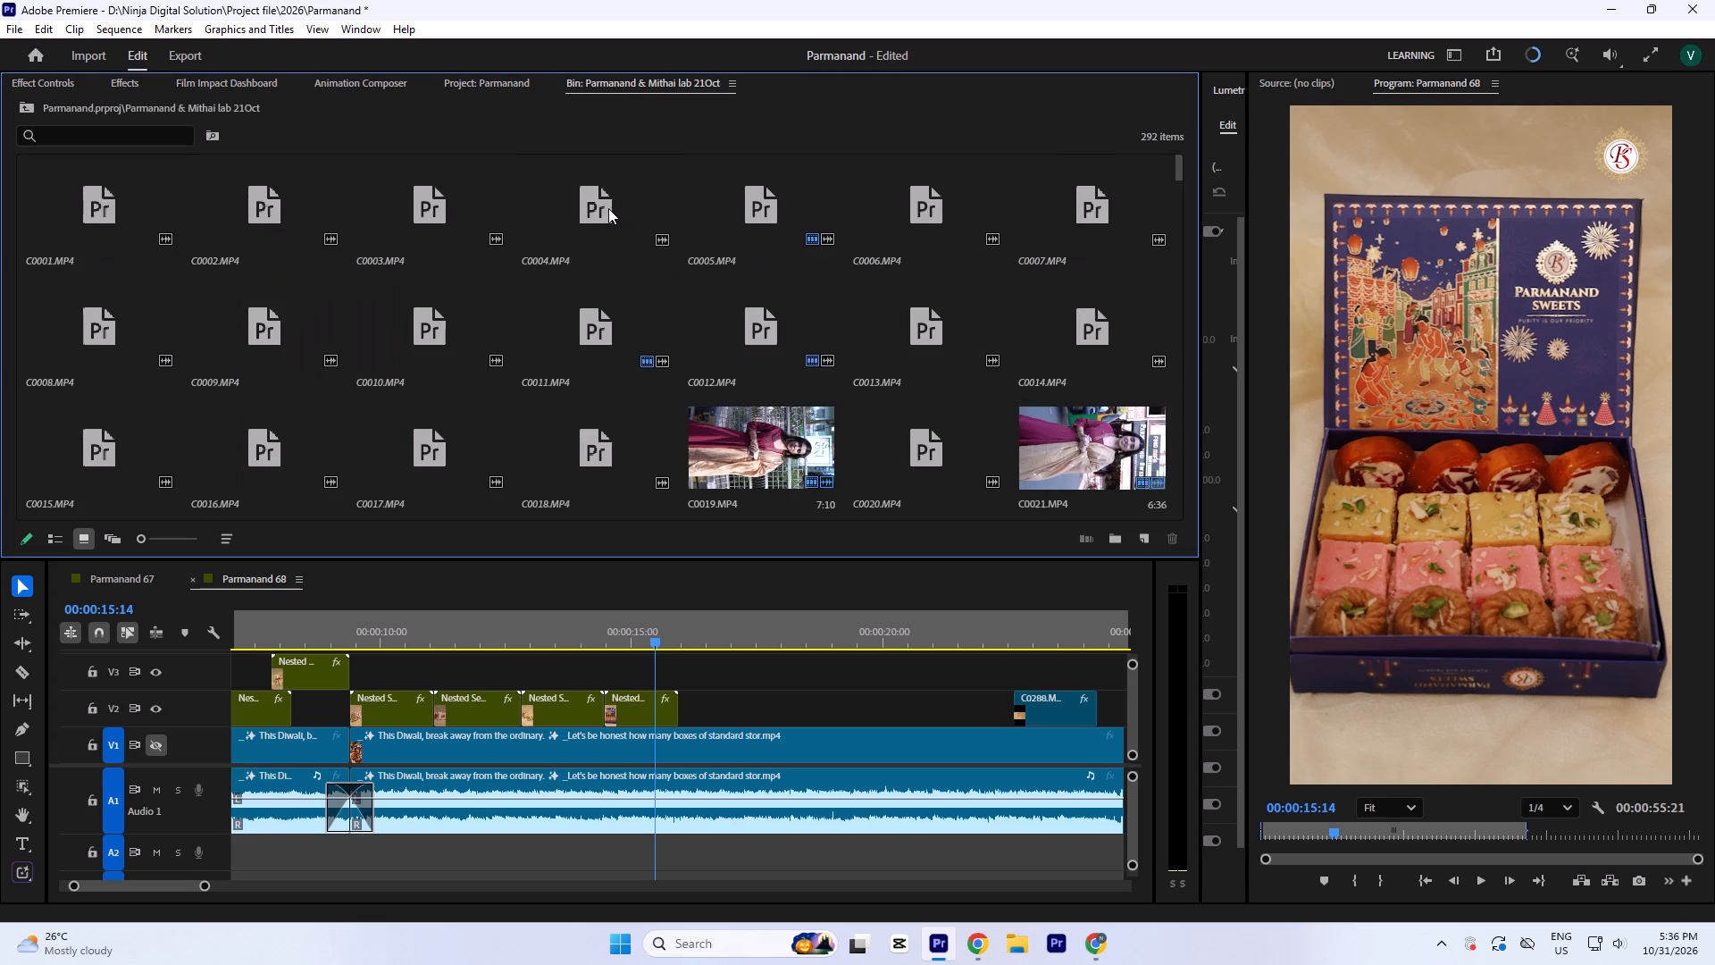
pyautogui.scroll(3, 676, 418)
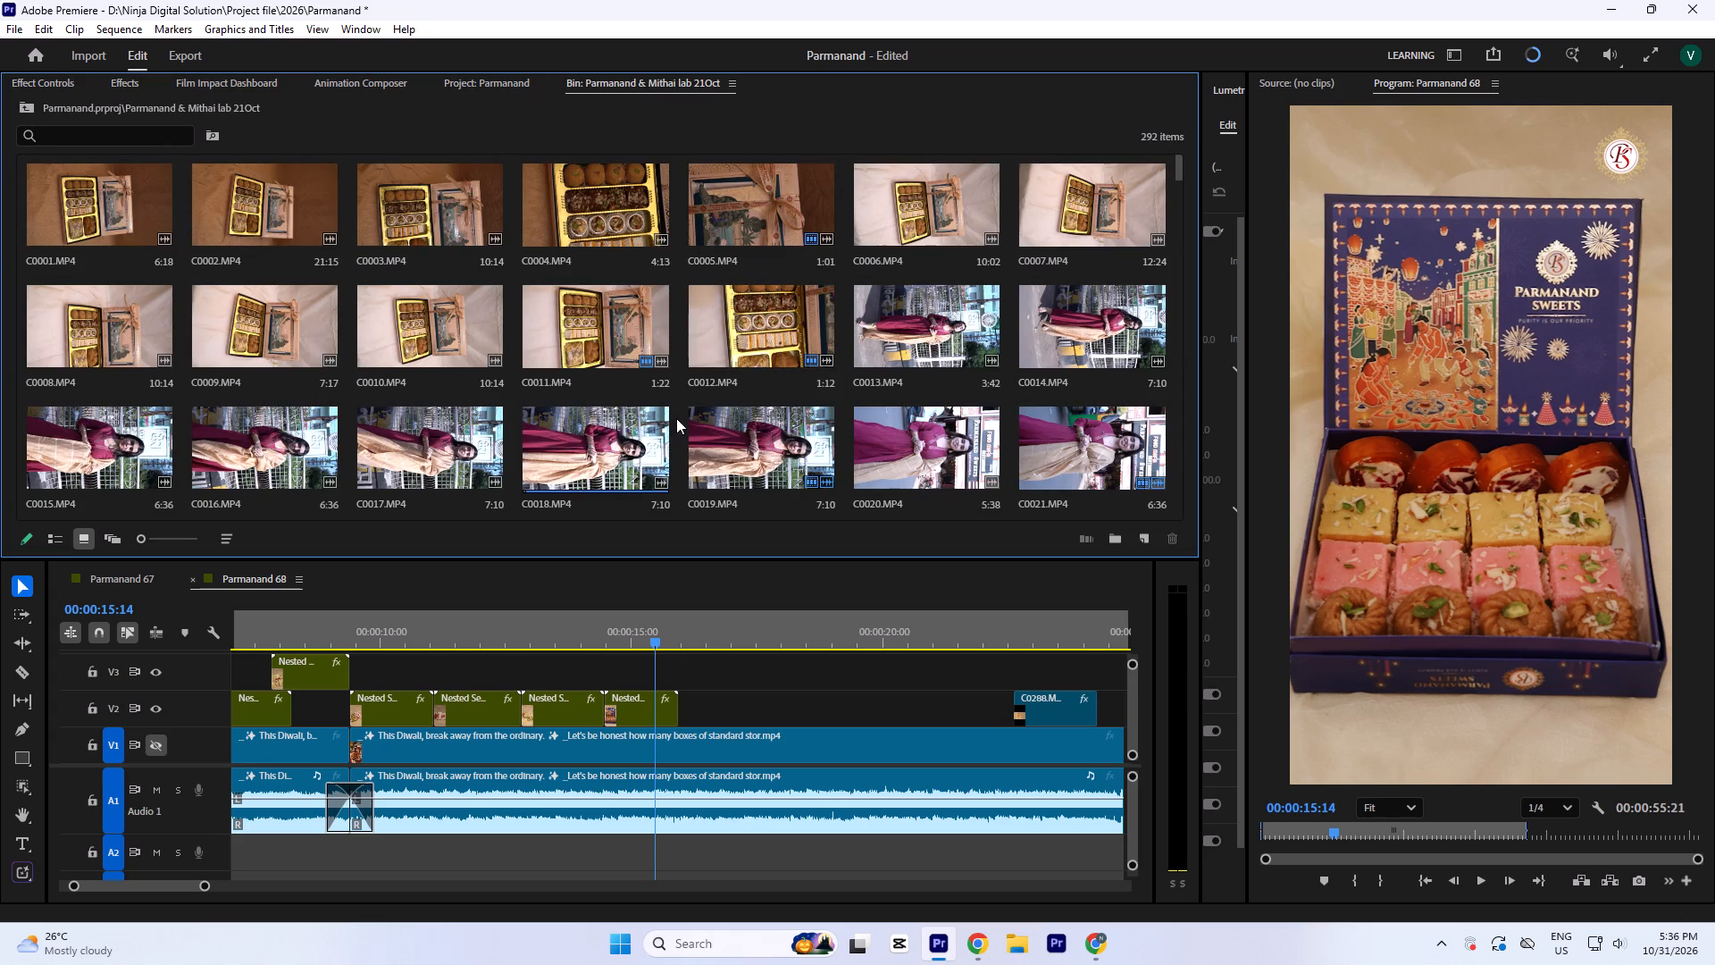
# Play past the last nested clip, dismiss the missing fonts dialog and browse the bin's sweet box footage, opening C0125.MP4 and C0126.MP4.
pyautogui.click(664, 632)
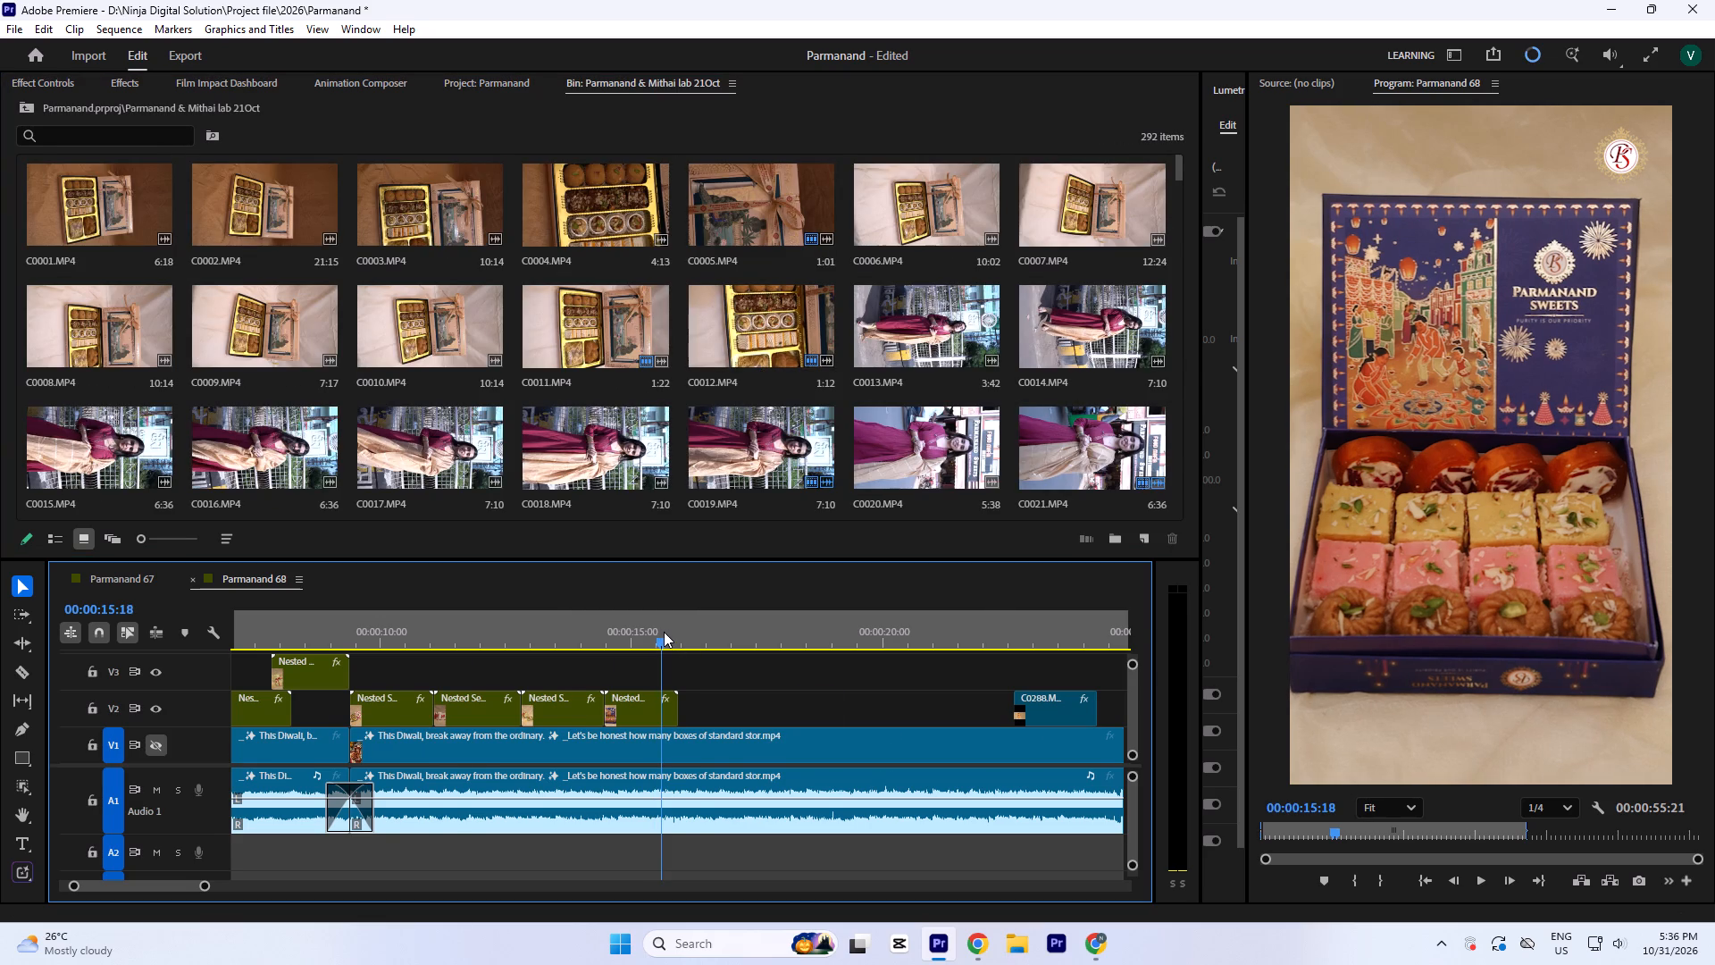
pyautogui.write('--')
pyautogui.press('space')
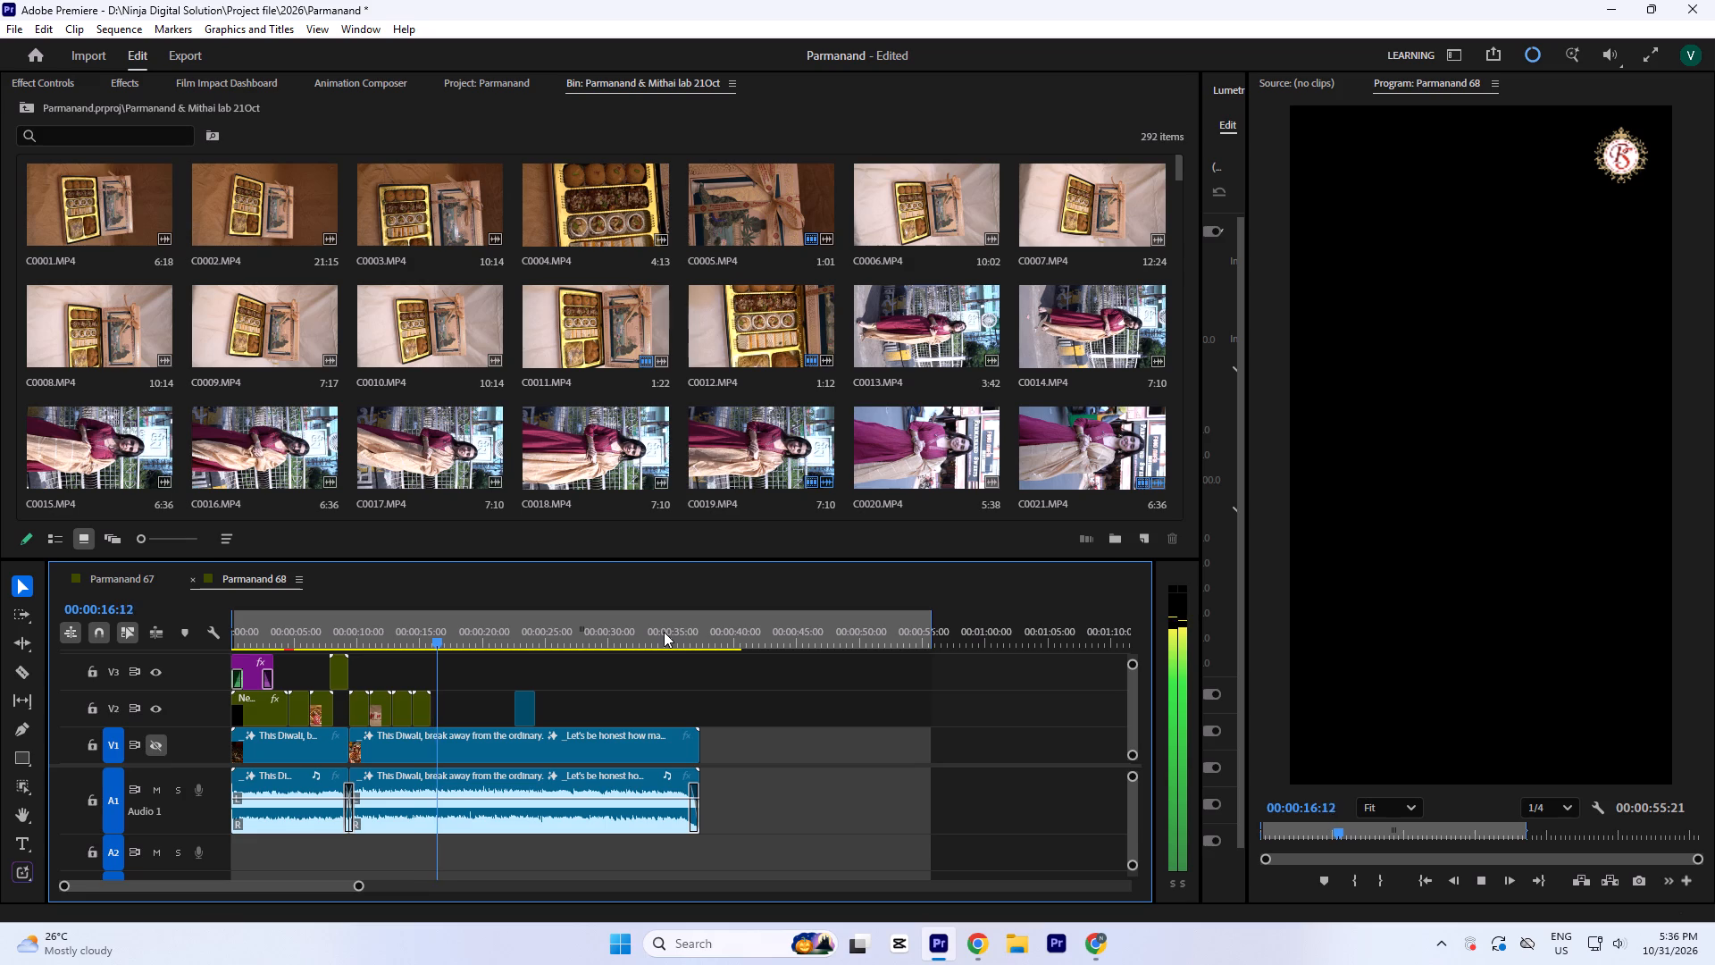
pyautogui.press('space')
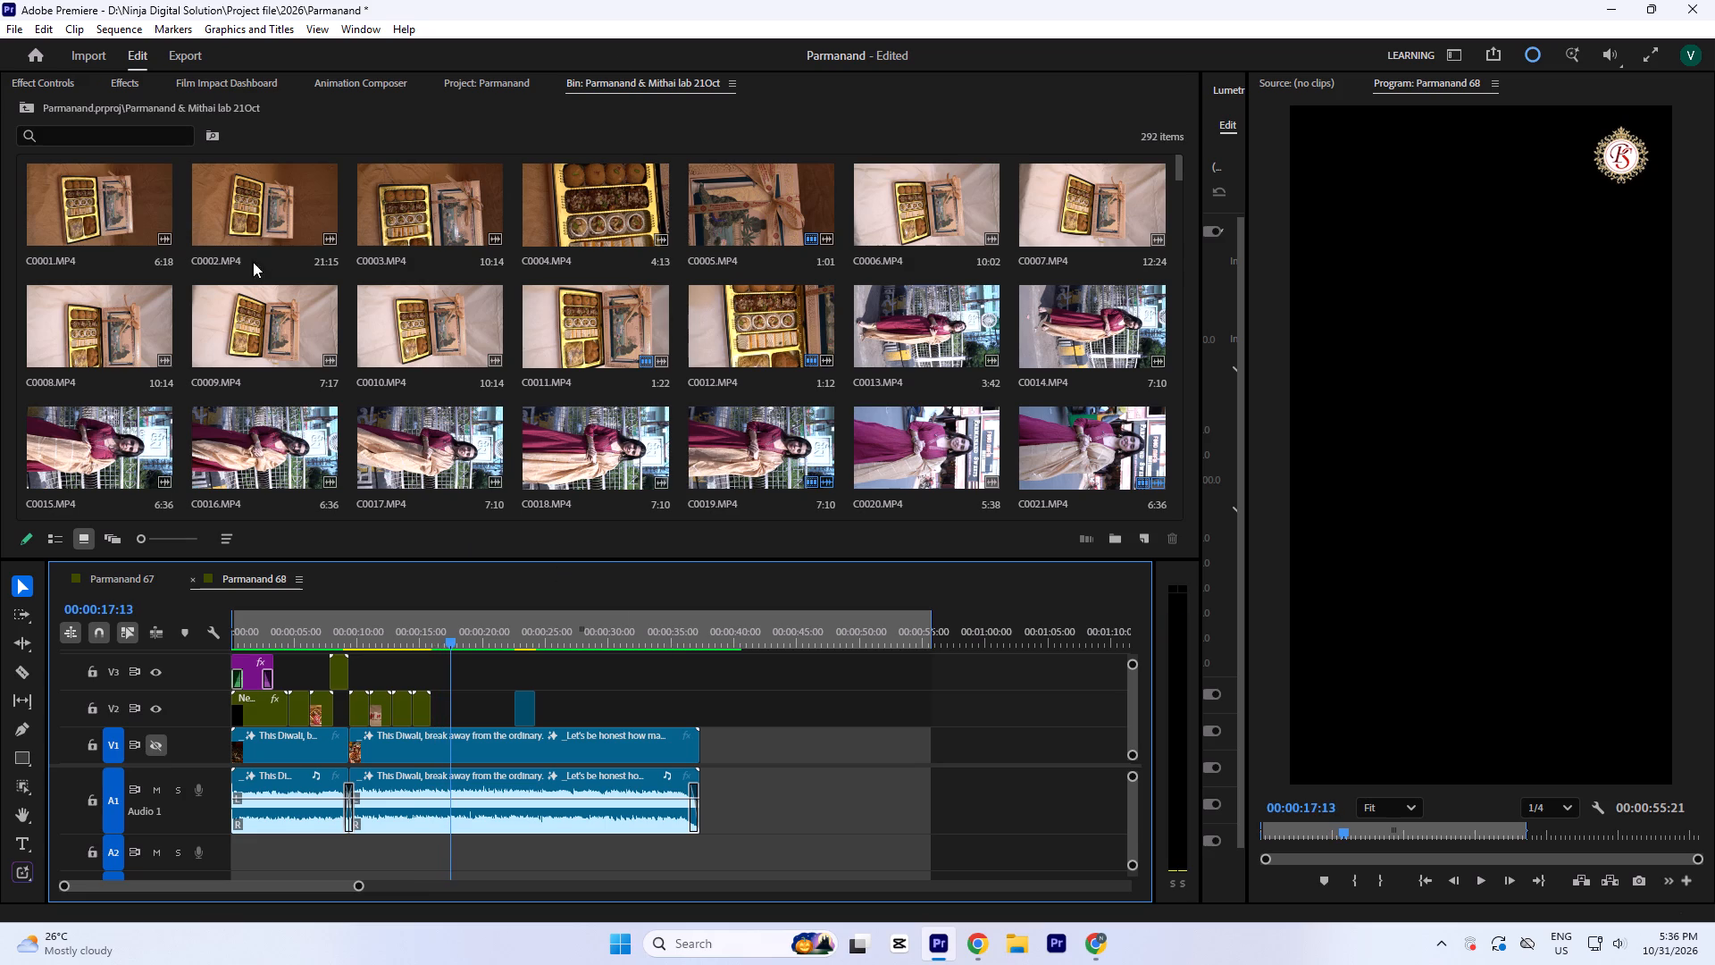
pyautogui.scroll(4, 632, 272)
pyautogui.scroll(-1, 703, 357)
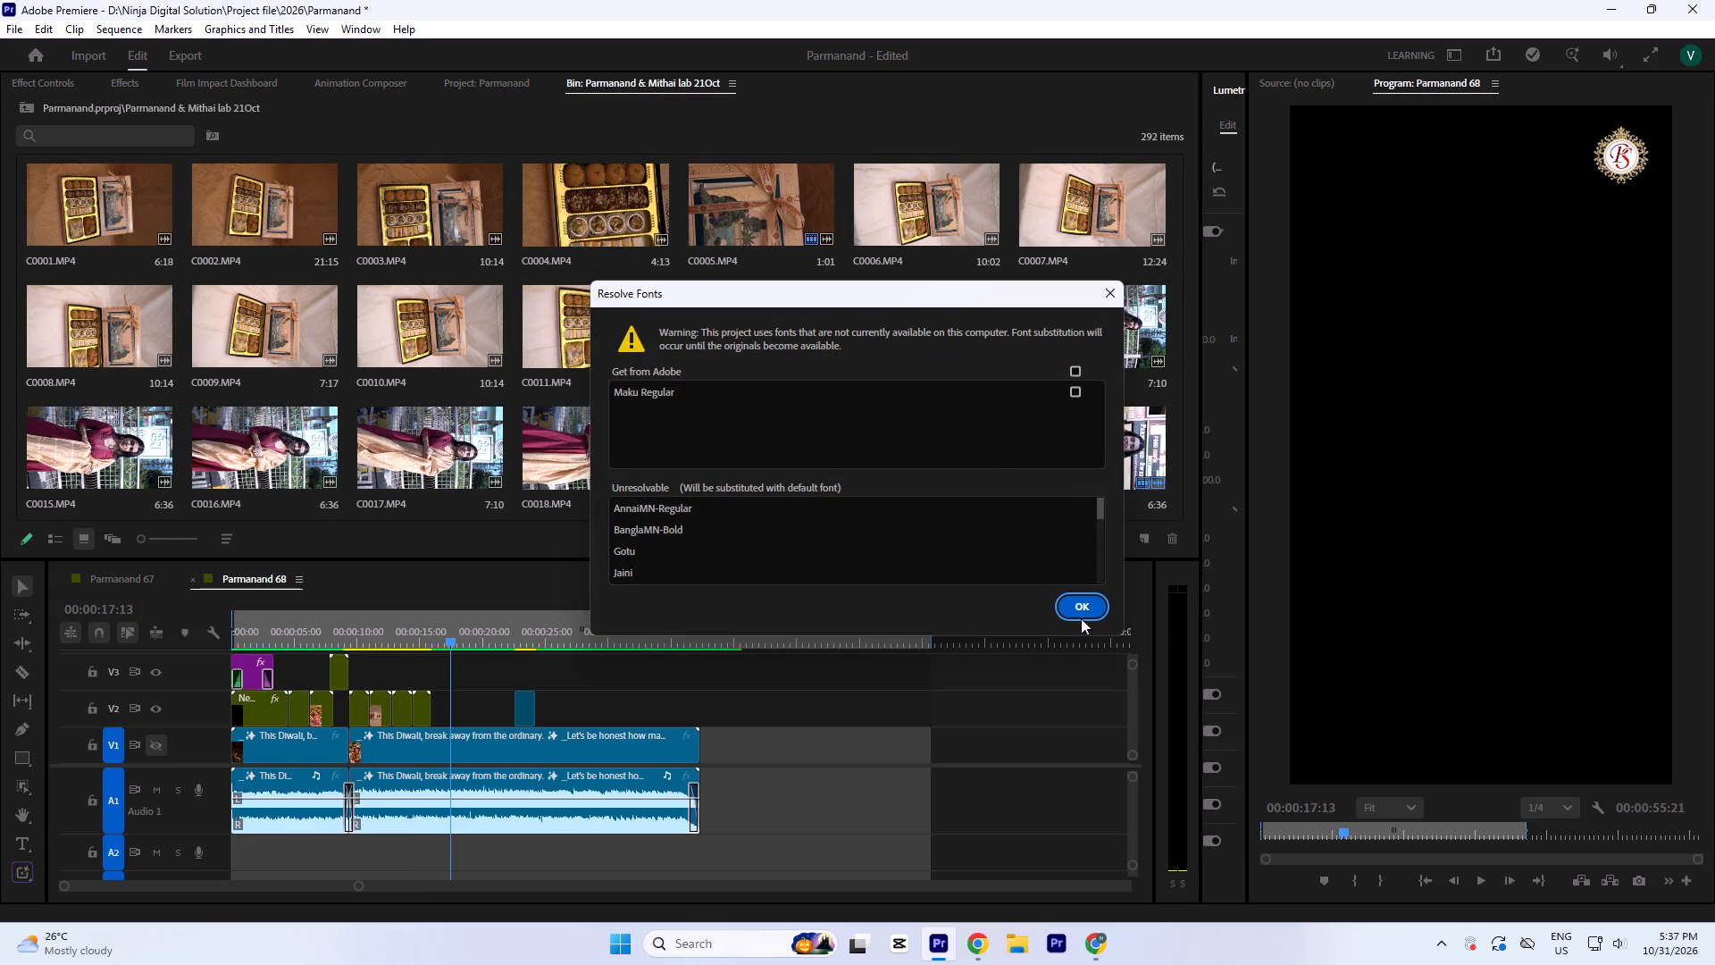
pyautogui.click(1083, 613)
pyautogui.scroll(-8, 406, 402)
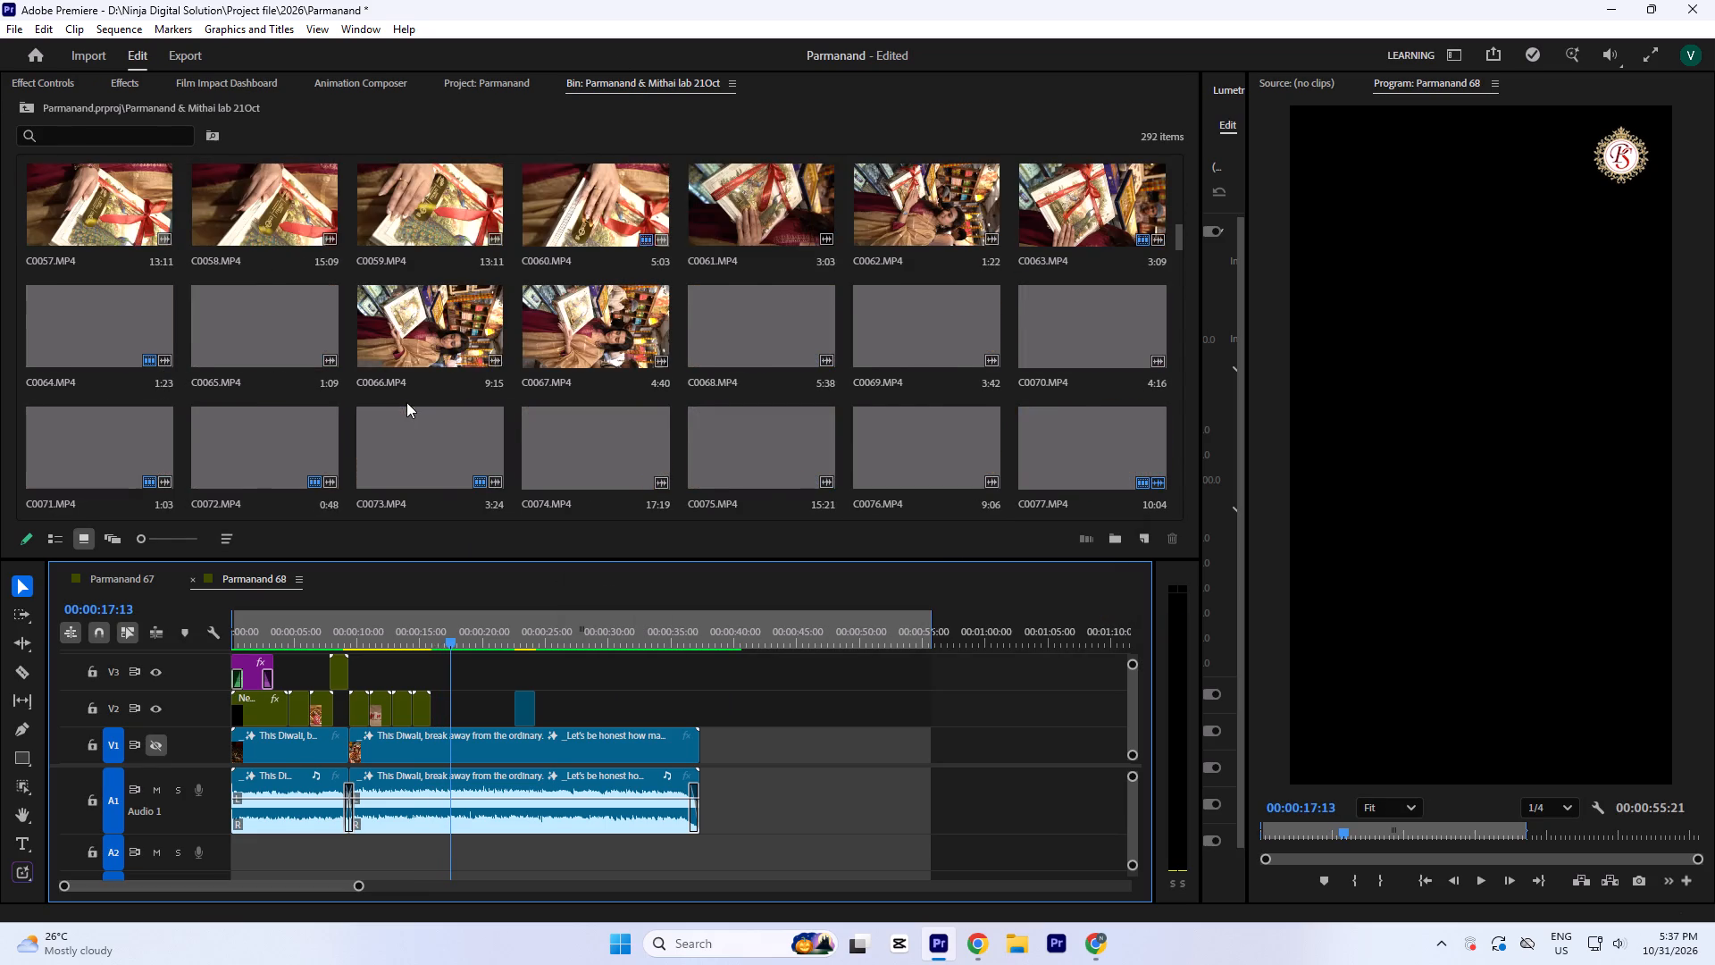
pyautogui.scroll(-1, 406, 402)
pyautogui.scroll(-1, 561, 411)
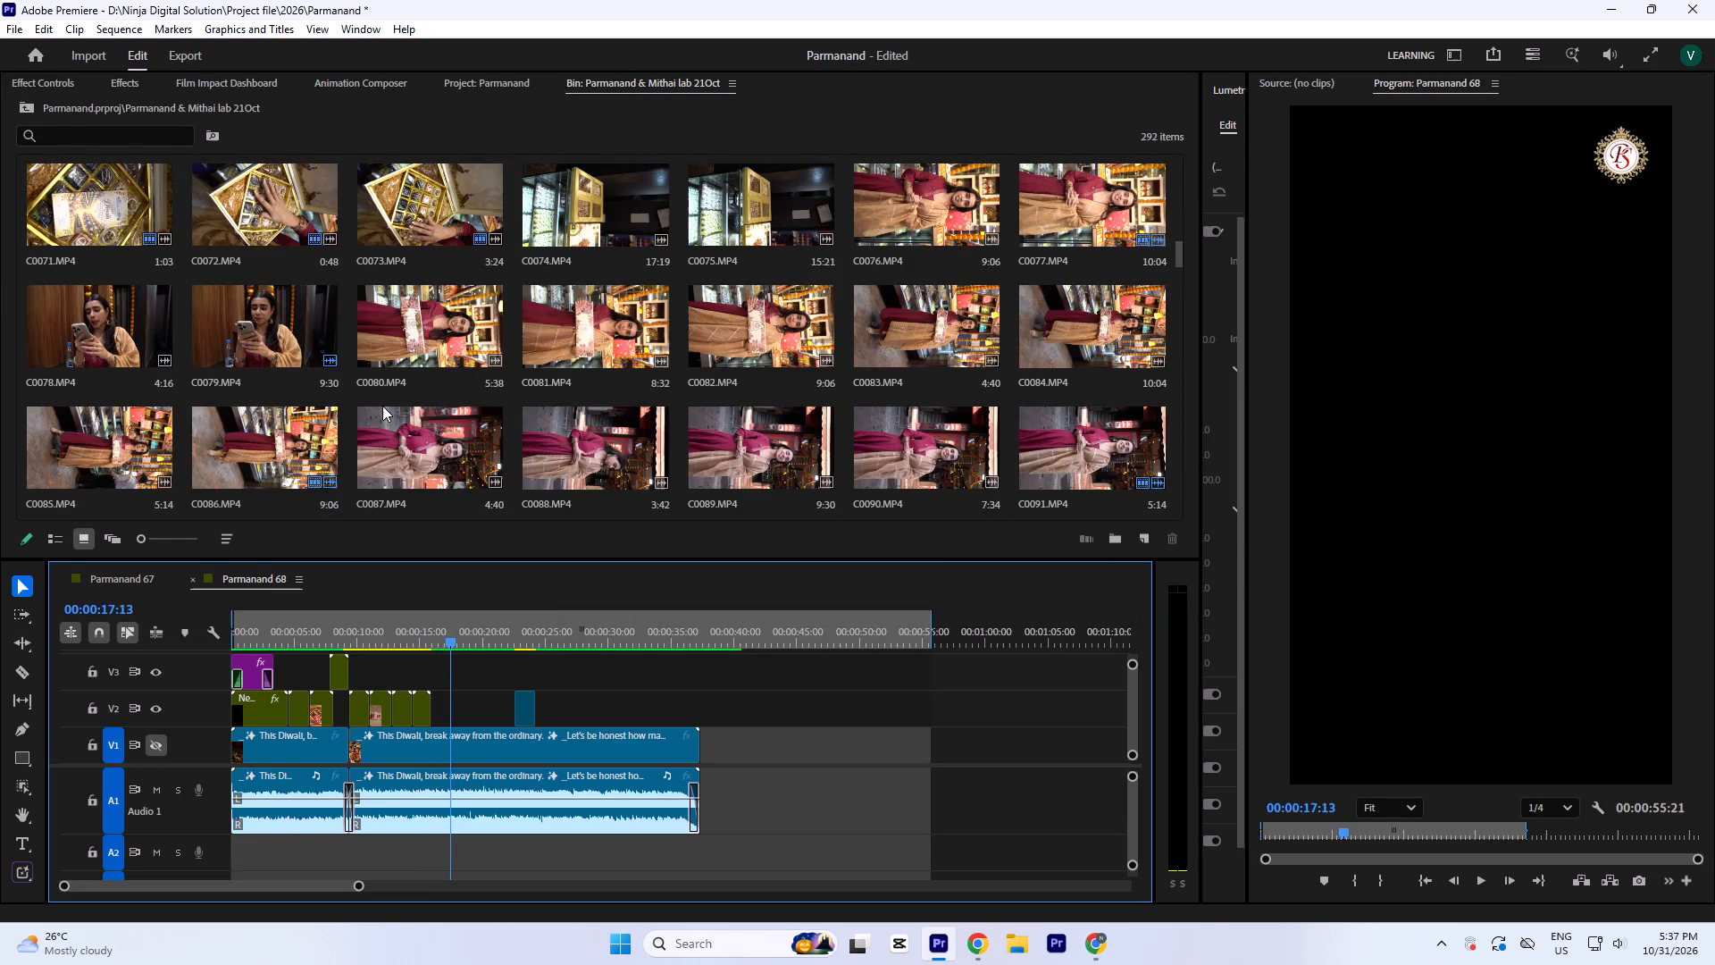
pyautogui.scroll(-2, 382, 406)
pyautogui.scroll(-2, 771, 355)
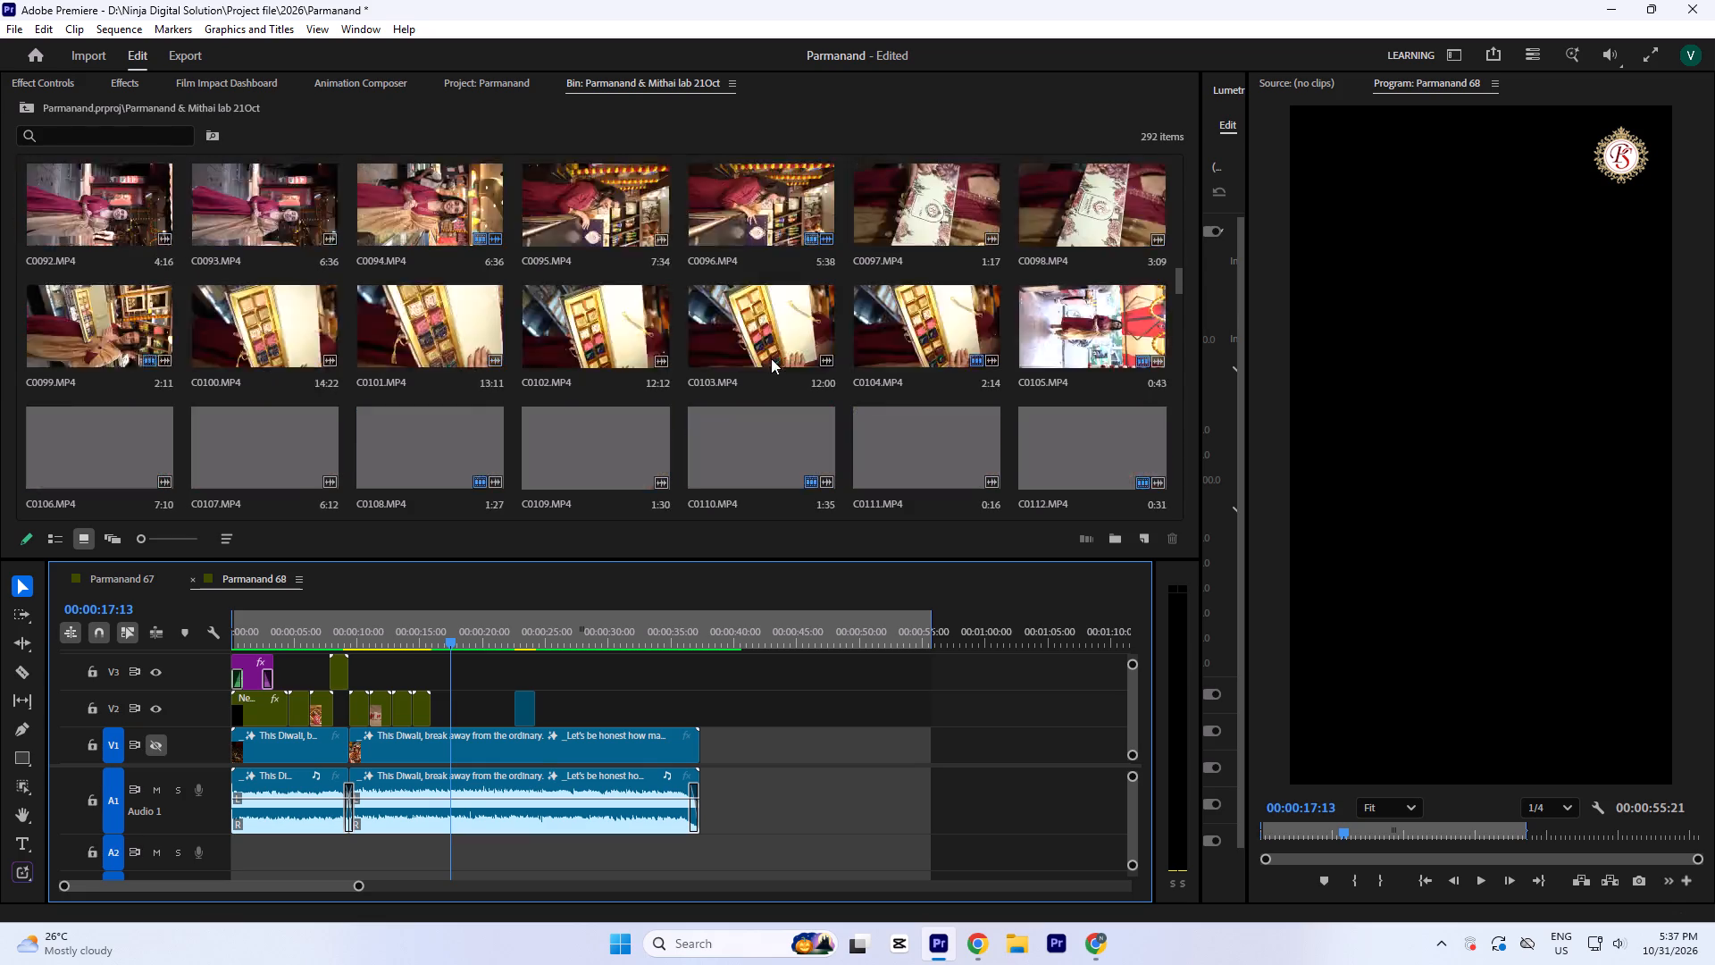
pyautogui.scroll(-3, 401, 396)
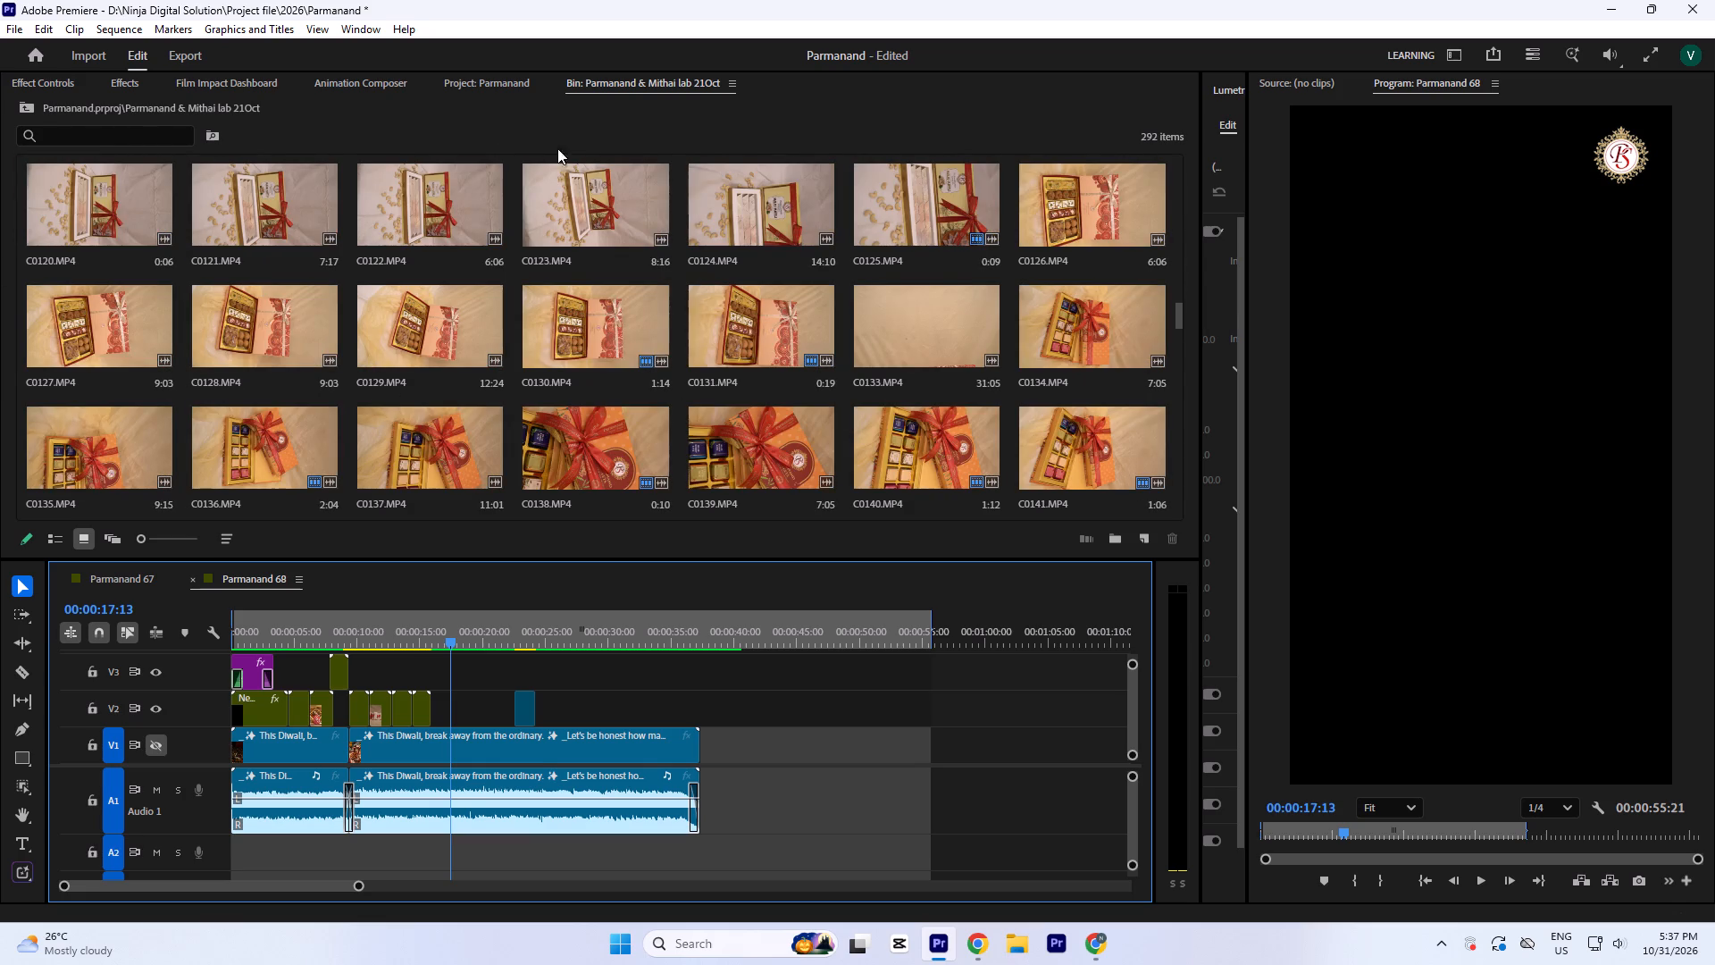
pyautogui.doubleClick(895, 199)
pyautogui.doubleClick(1083, 197)
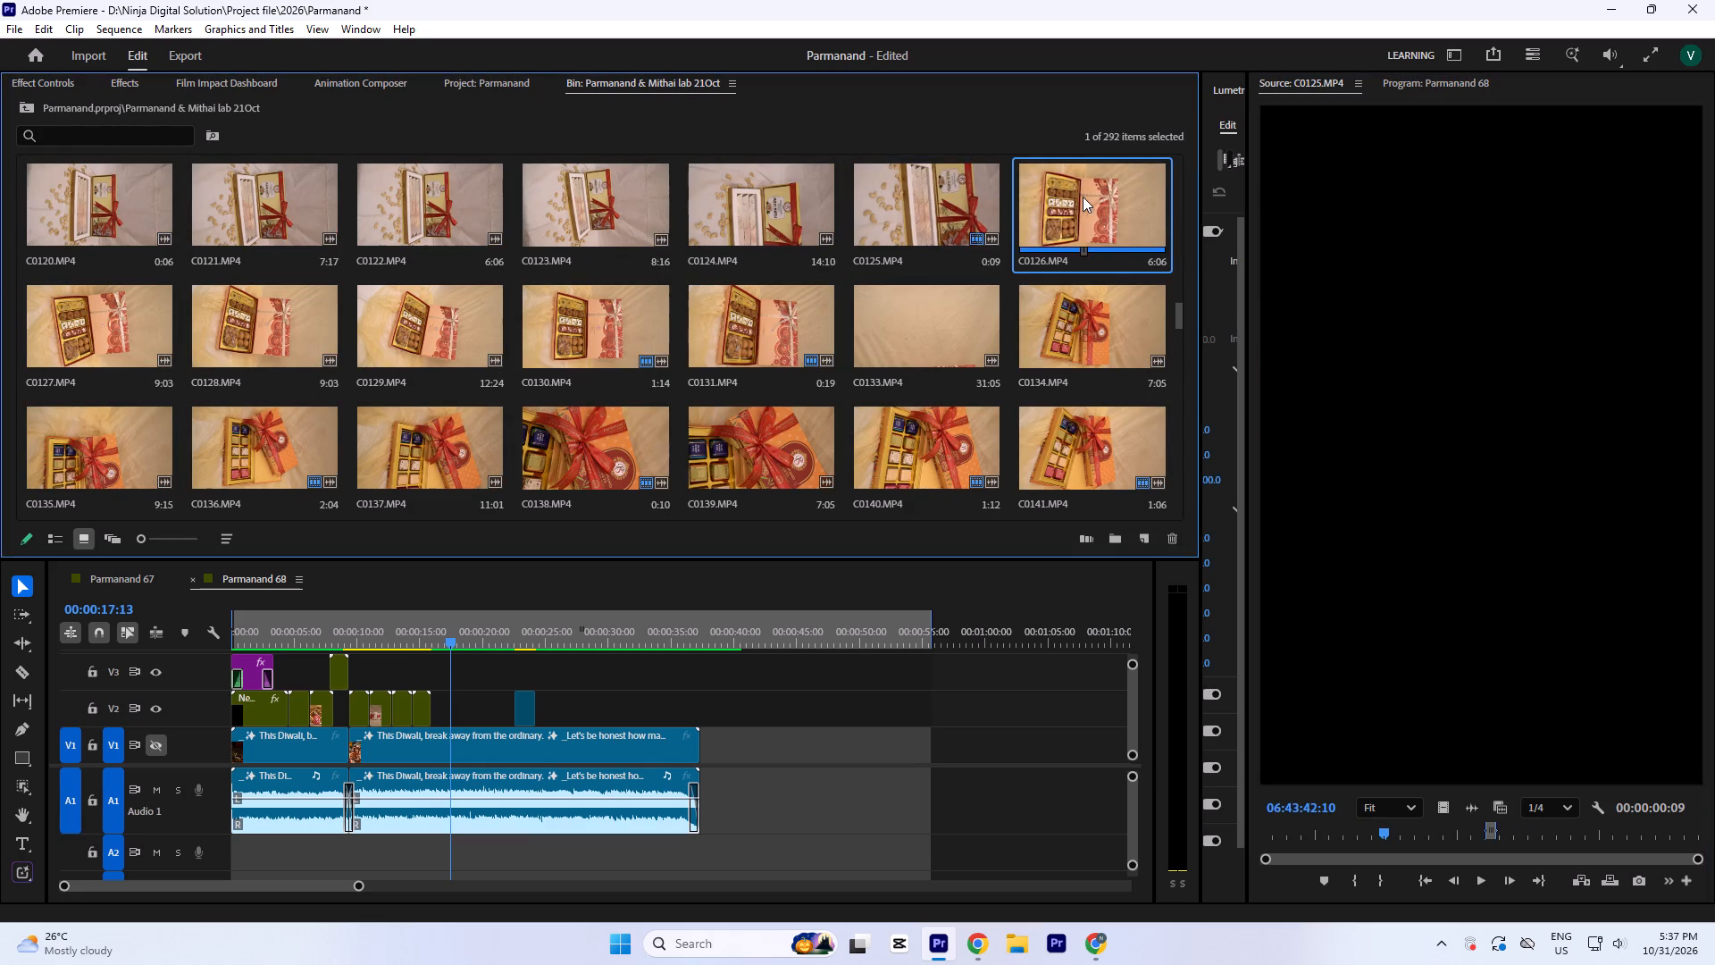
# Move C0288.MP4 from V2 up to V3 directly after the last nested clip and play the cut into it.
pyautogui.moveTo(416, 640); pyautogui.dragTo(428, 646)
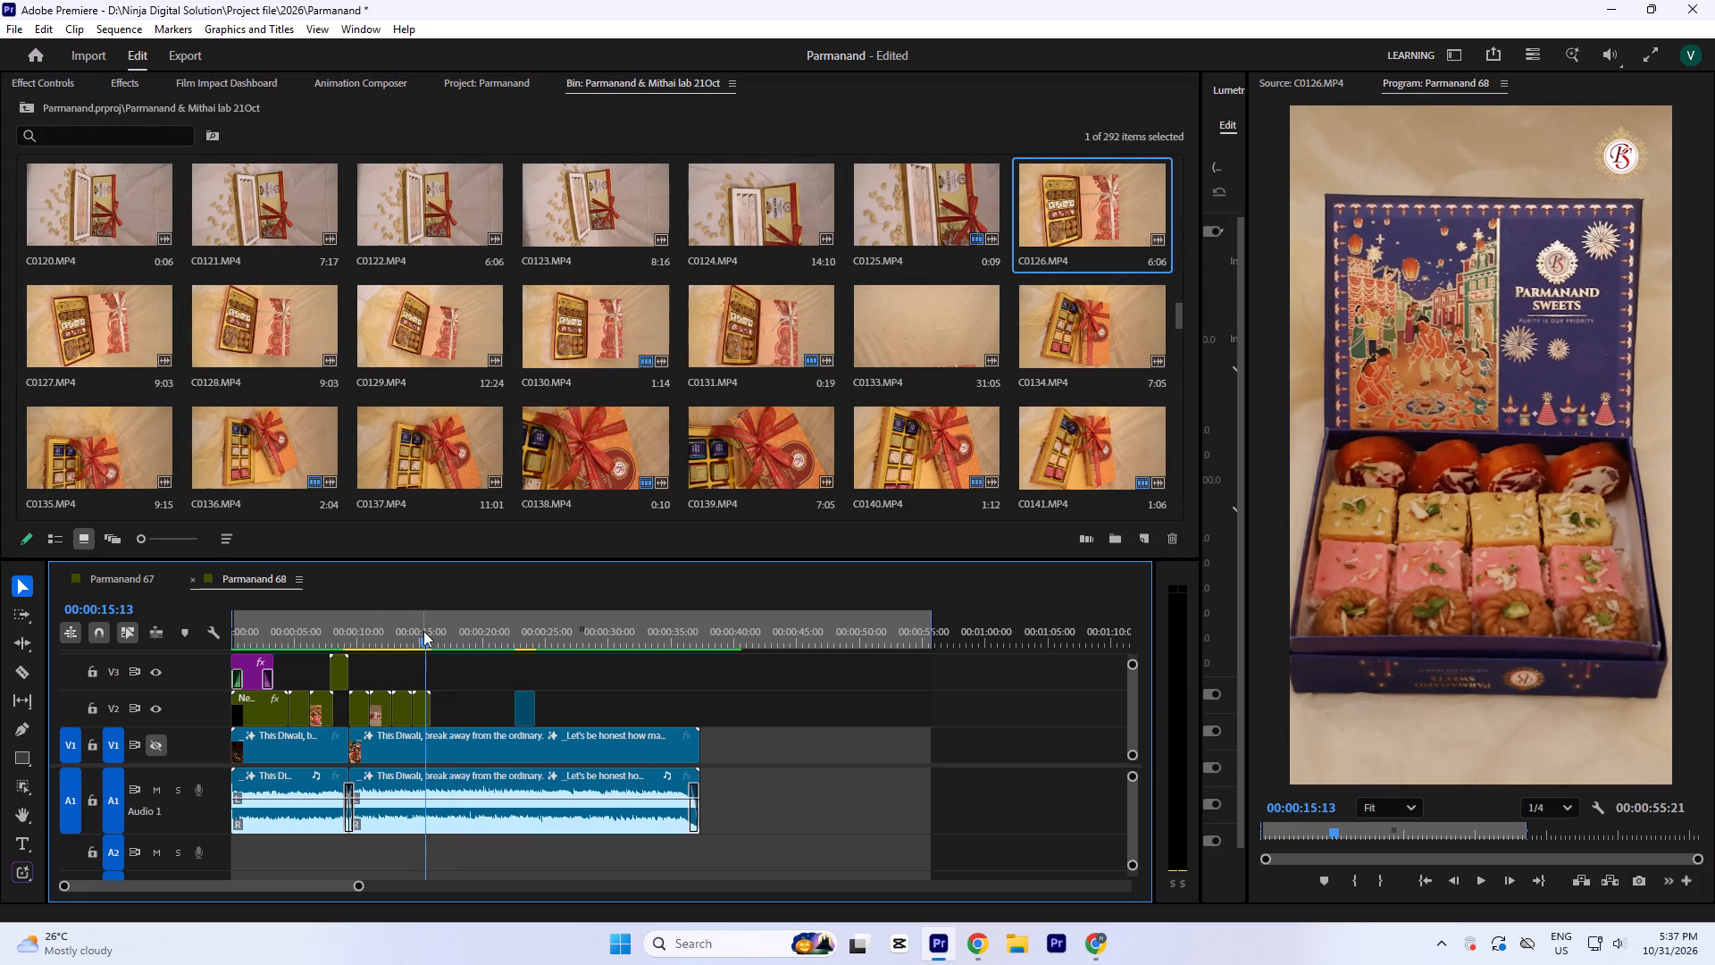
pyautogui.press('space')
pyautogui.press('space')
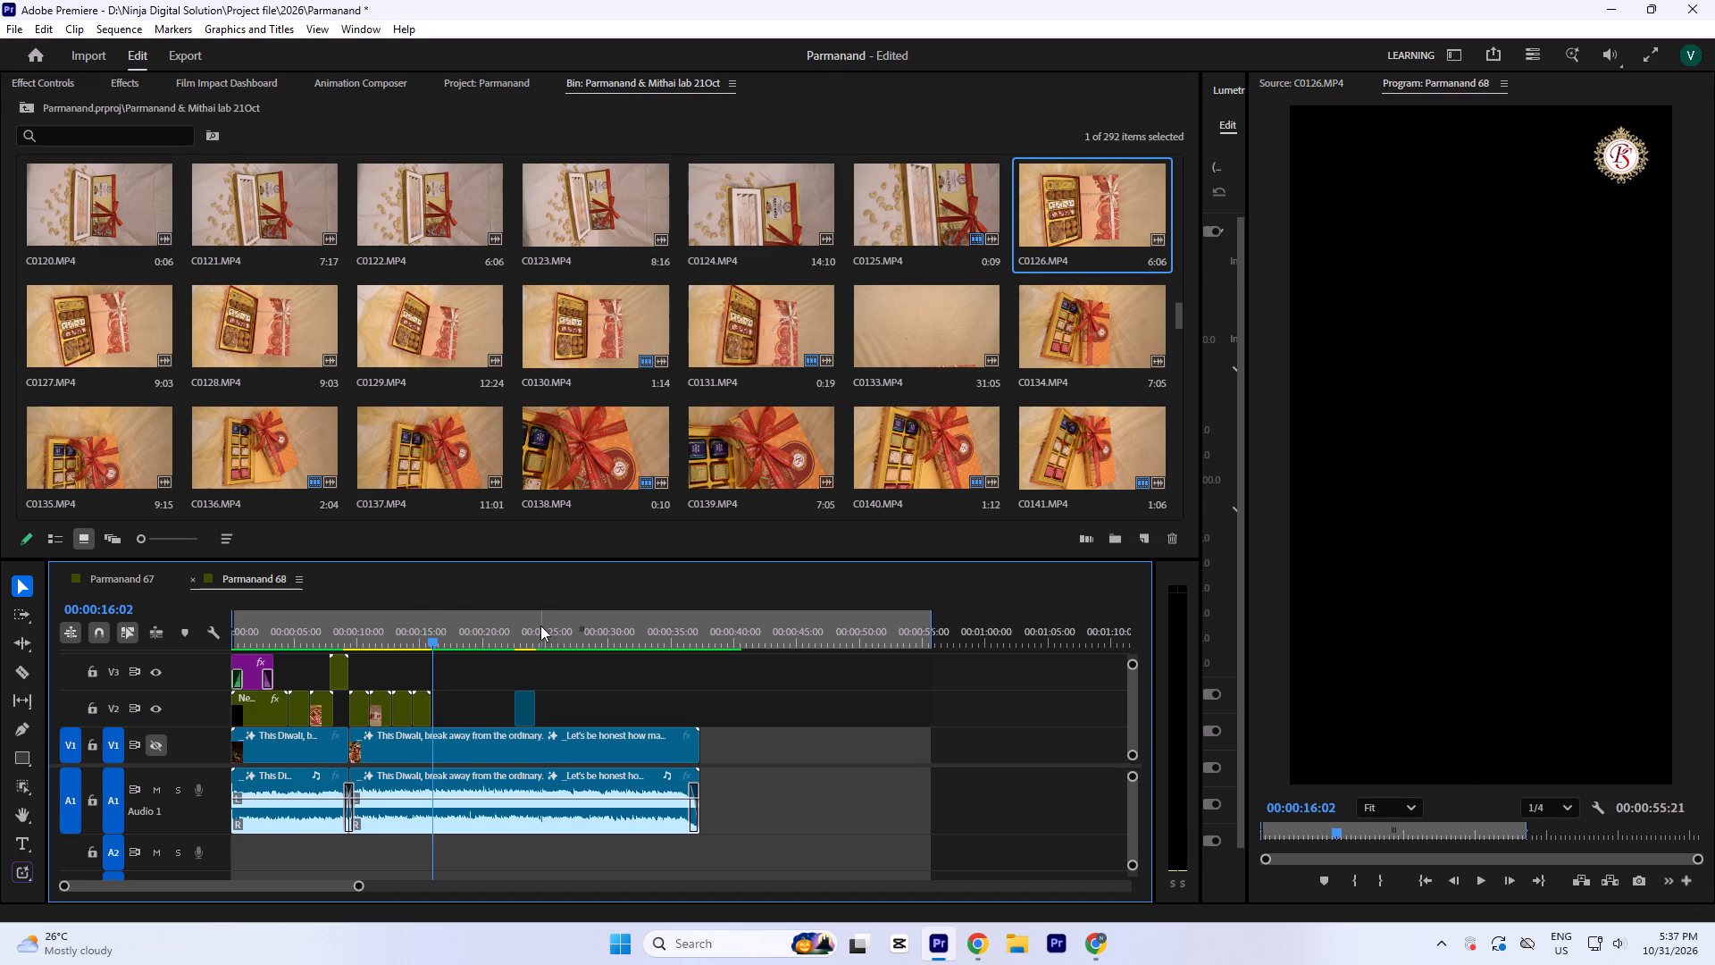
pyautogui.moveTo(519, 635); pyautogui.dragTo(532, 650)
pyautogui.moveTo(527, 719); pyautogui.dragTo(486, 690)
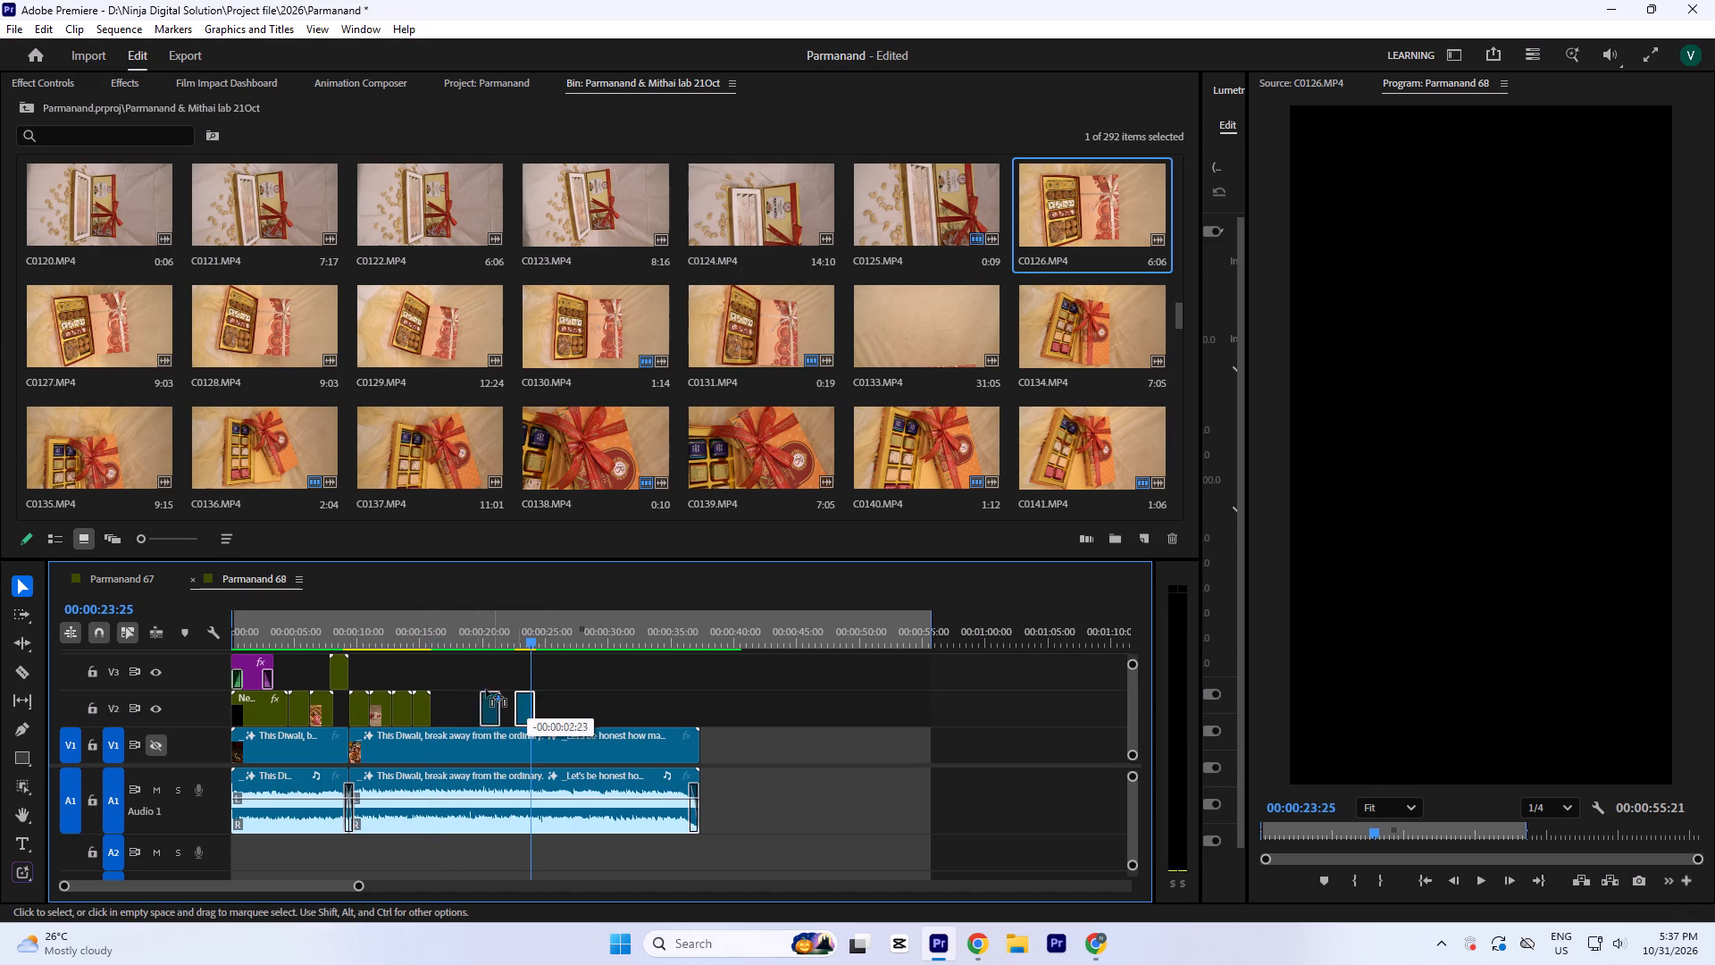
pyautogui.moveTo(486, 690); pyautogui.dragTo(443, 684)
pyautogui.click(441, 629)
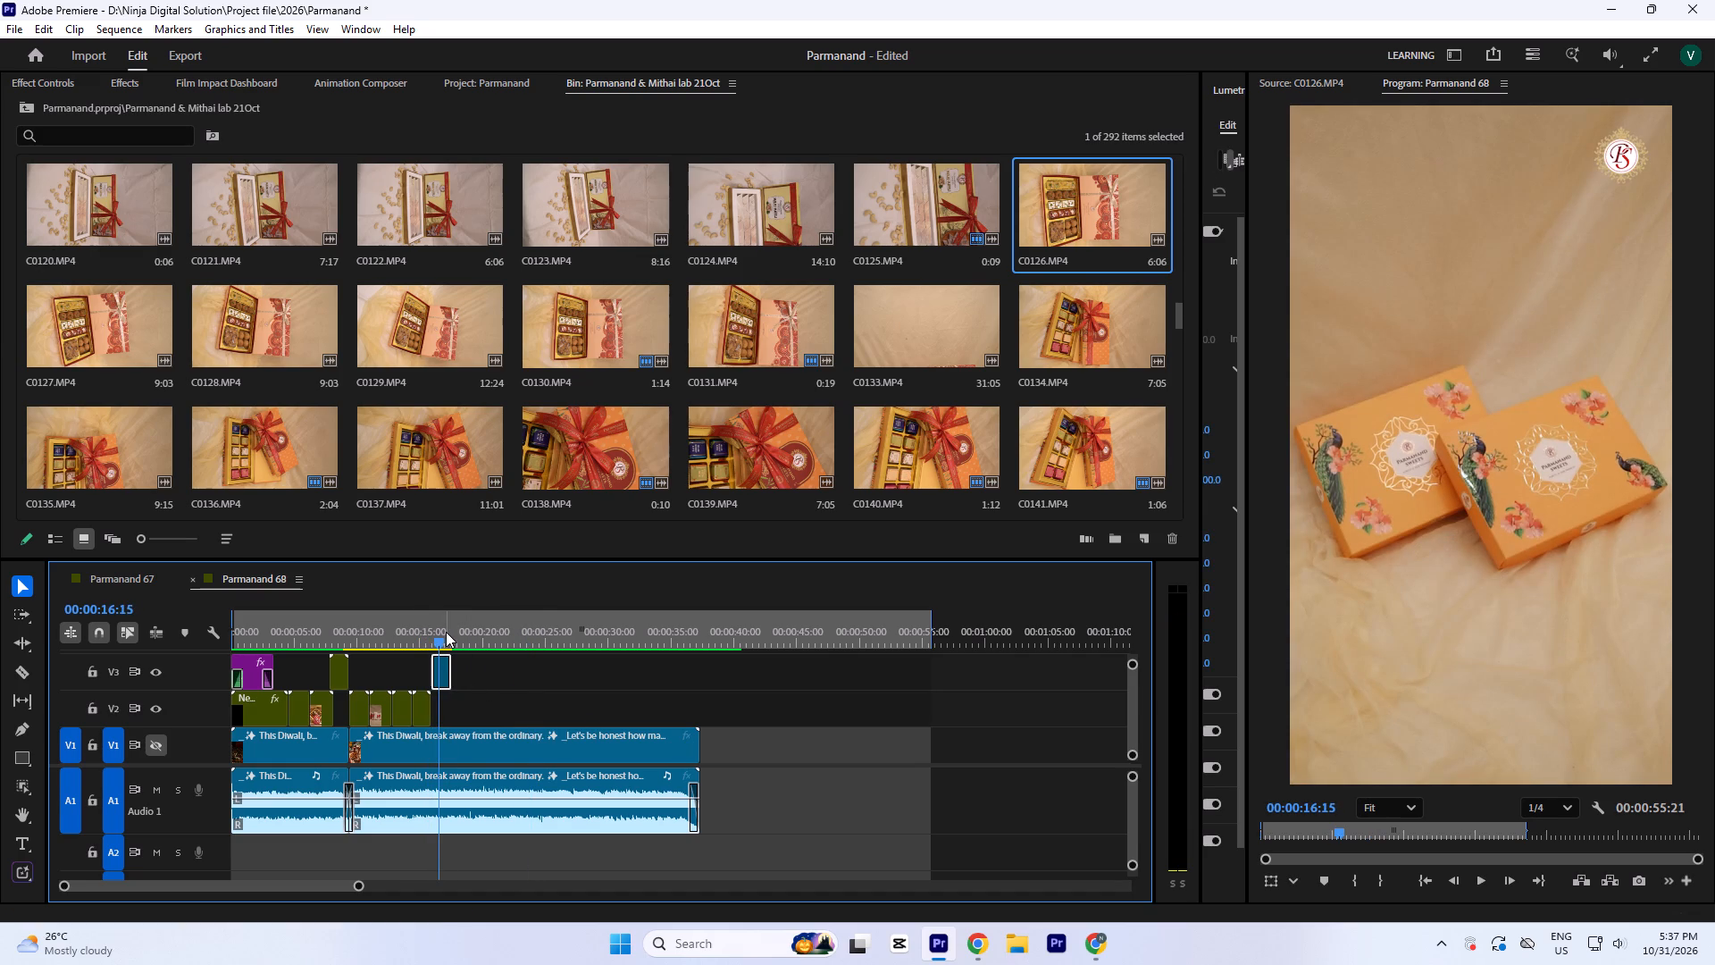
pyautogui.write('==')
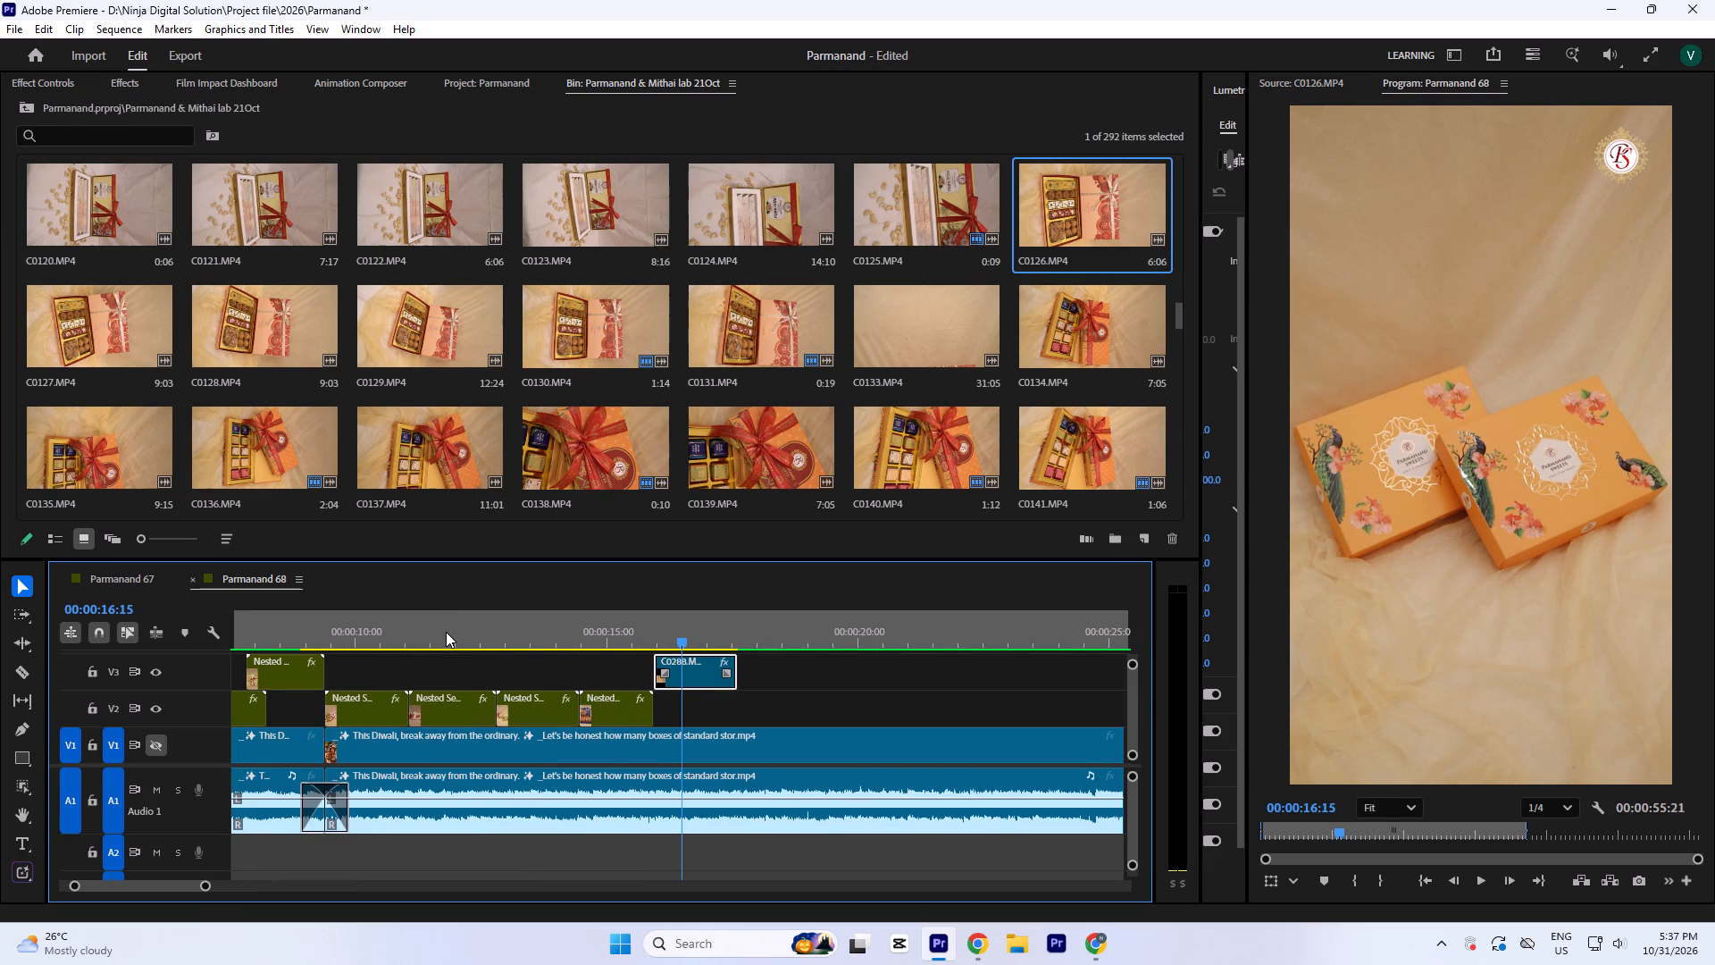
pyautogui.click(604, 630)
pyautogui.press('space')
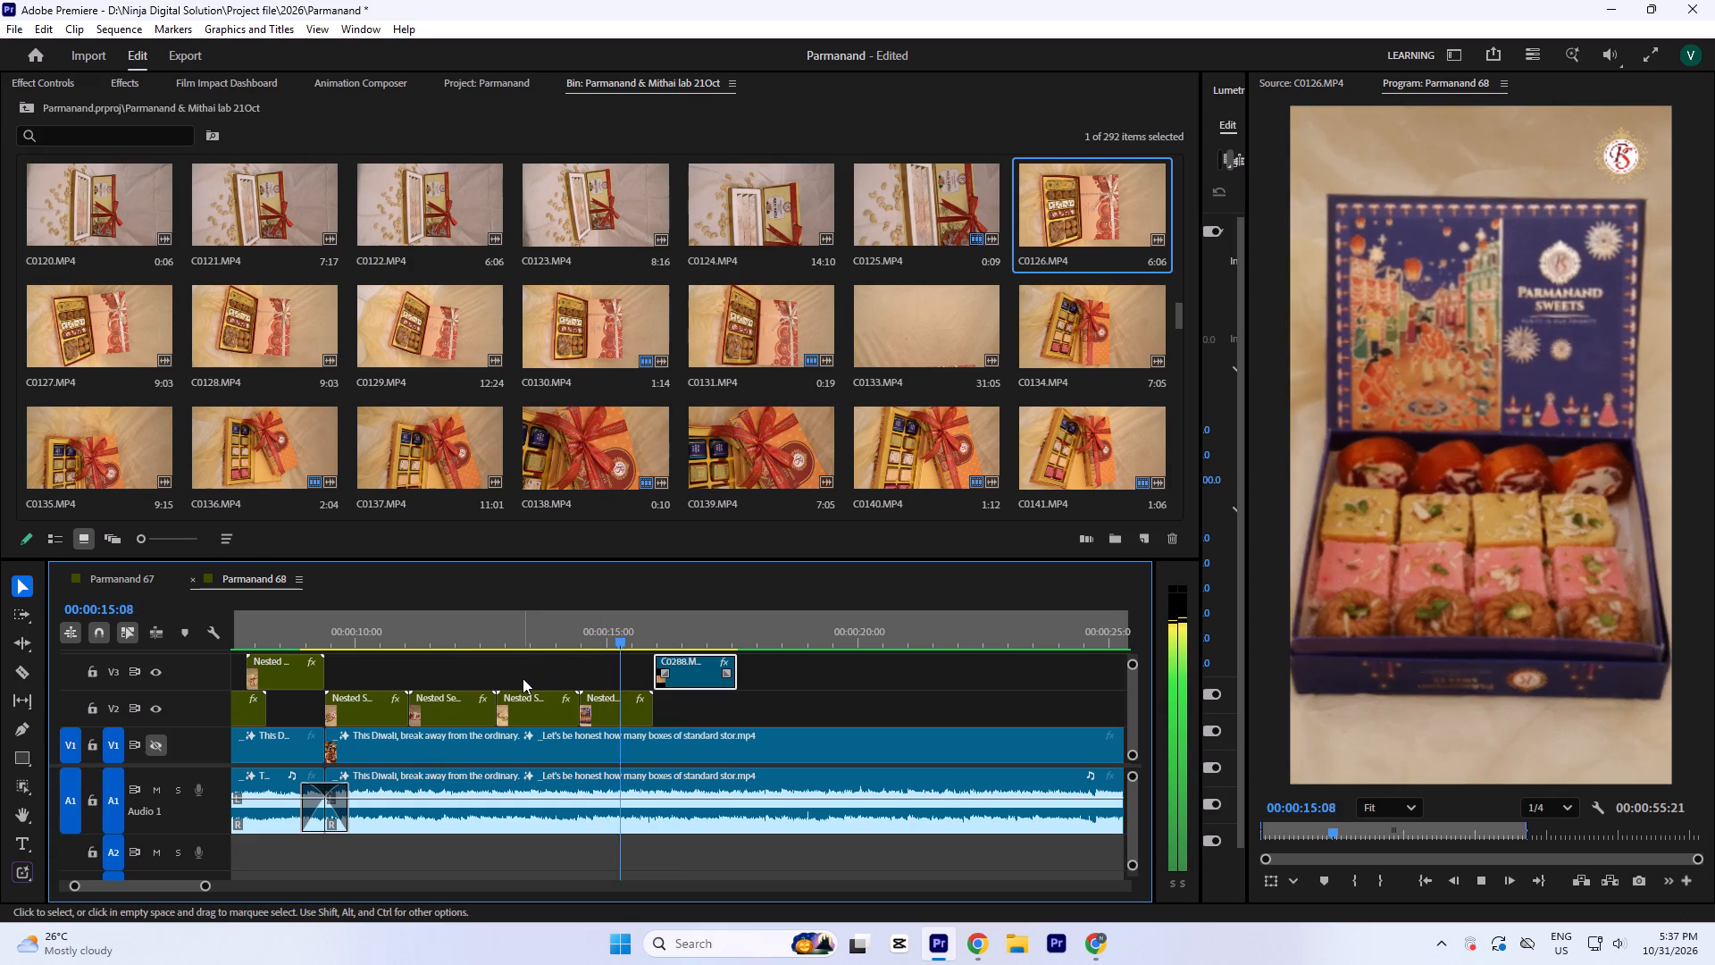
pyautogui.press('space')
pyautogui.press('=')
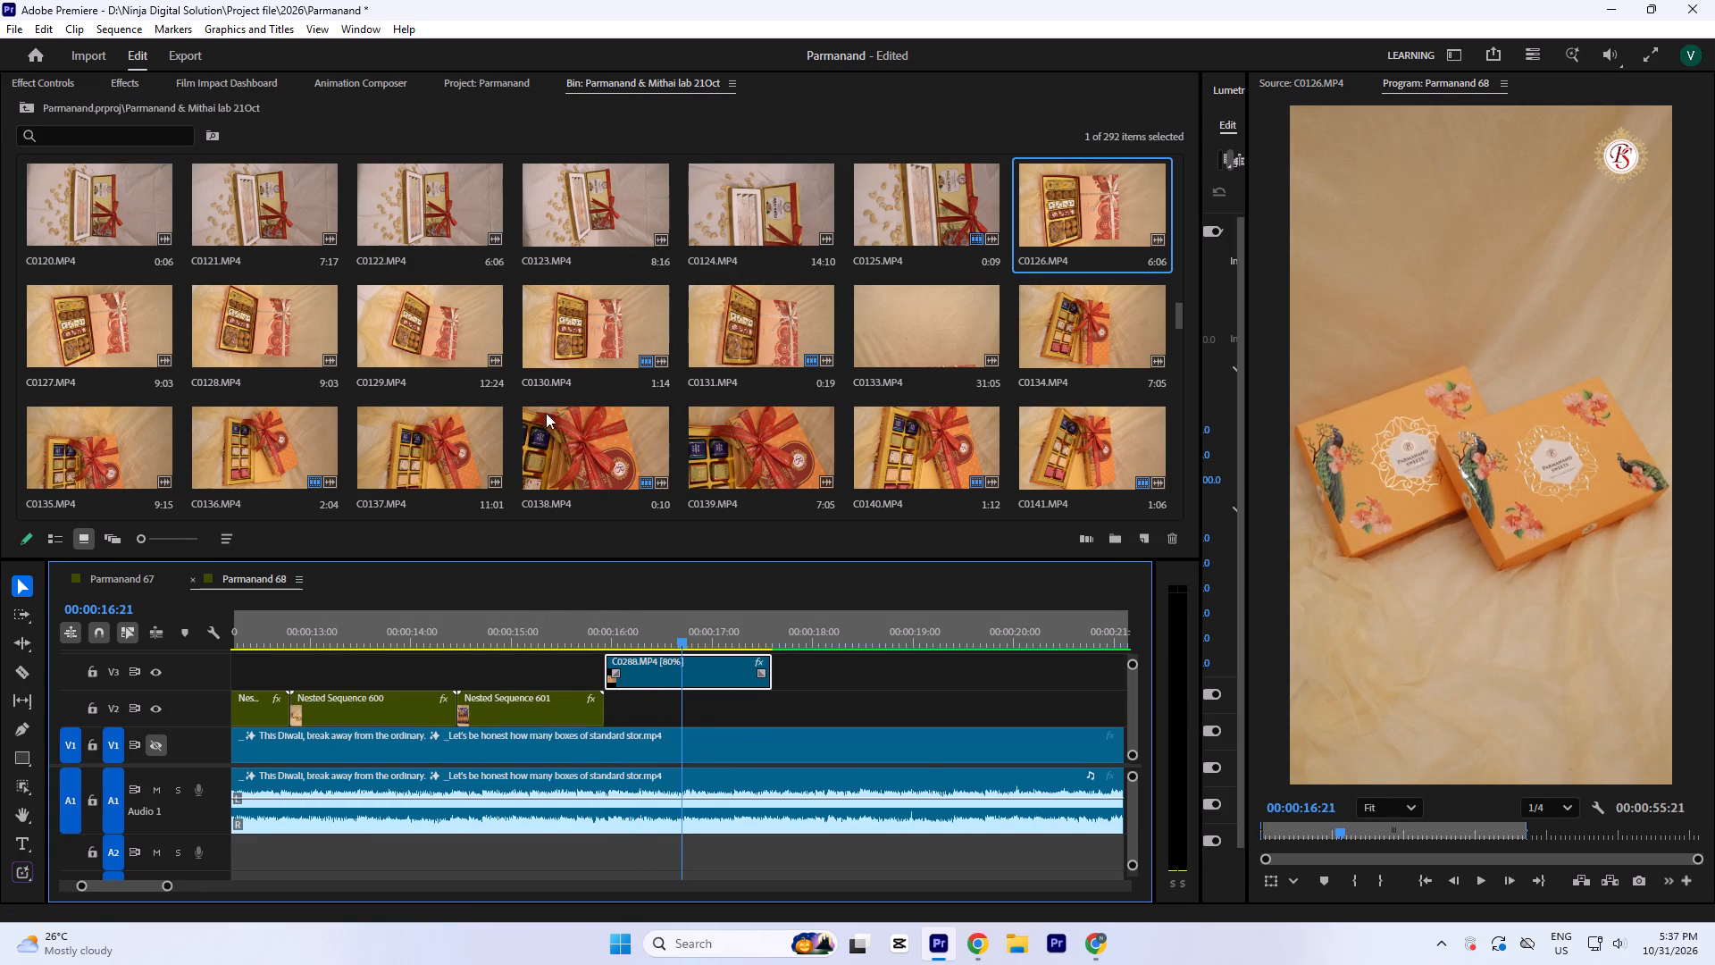
# Preview C0139.MP4 from the bin as a candidate for the next shot.
pyautogui.scroll(-1, 552, 407)
pyautogui.doubleClick(731, 333)
pyautogui.press('space')
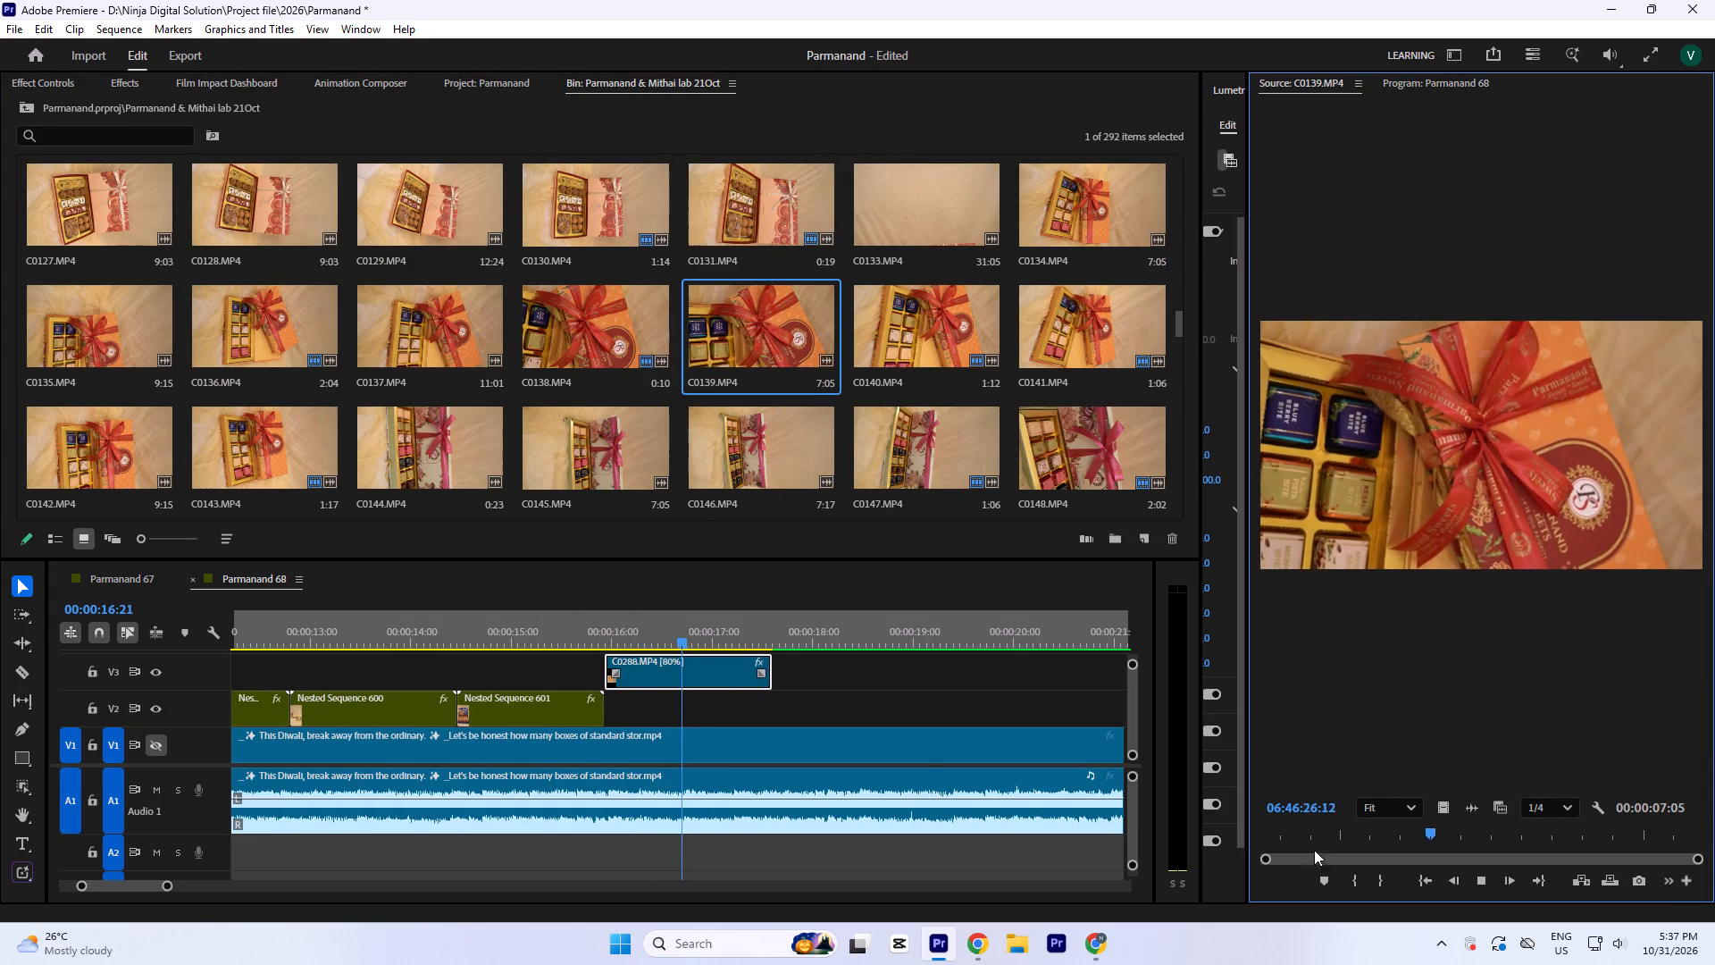
pyautogui.moveTo(1455, 835); pyautogui.dragTo(1473, 882)
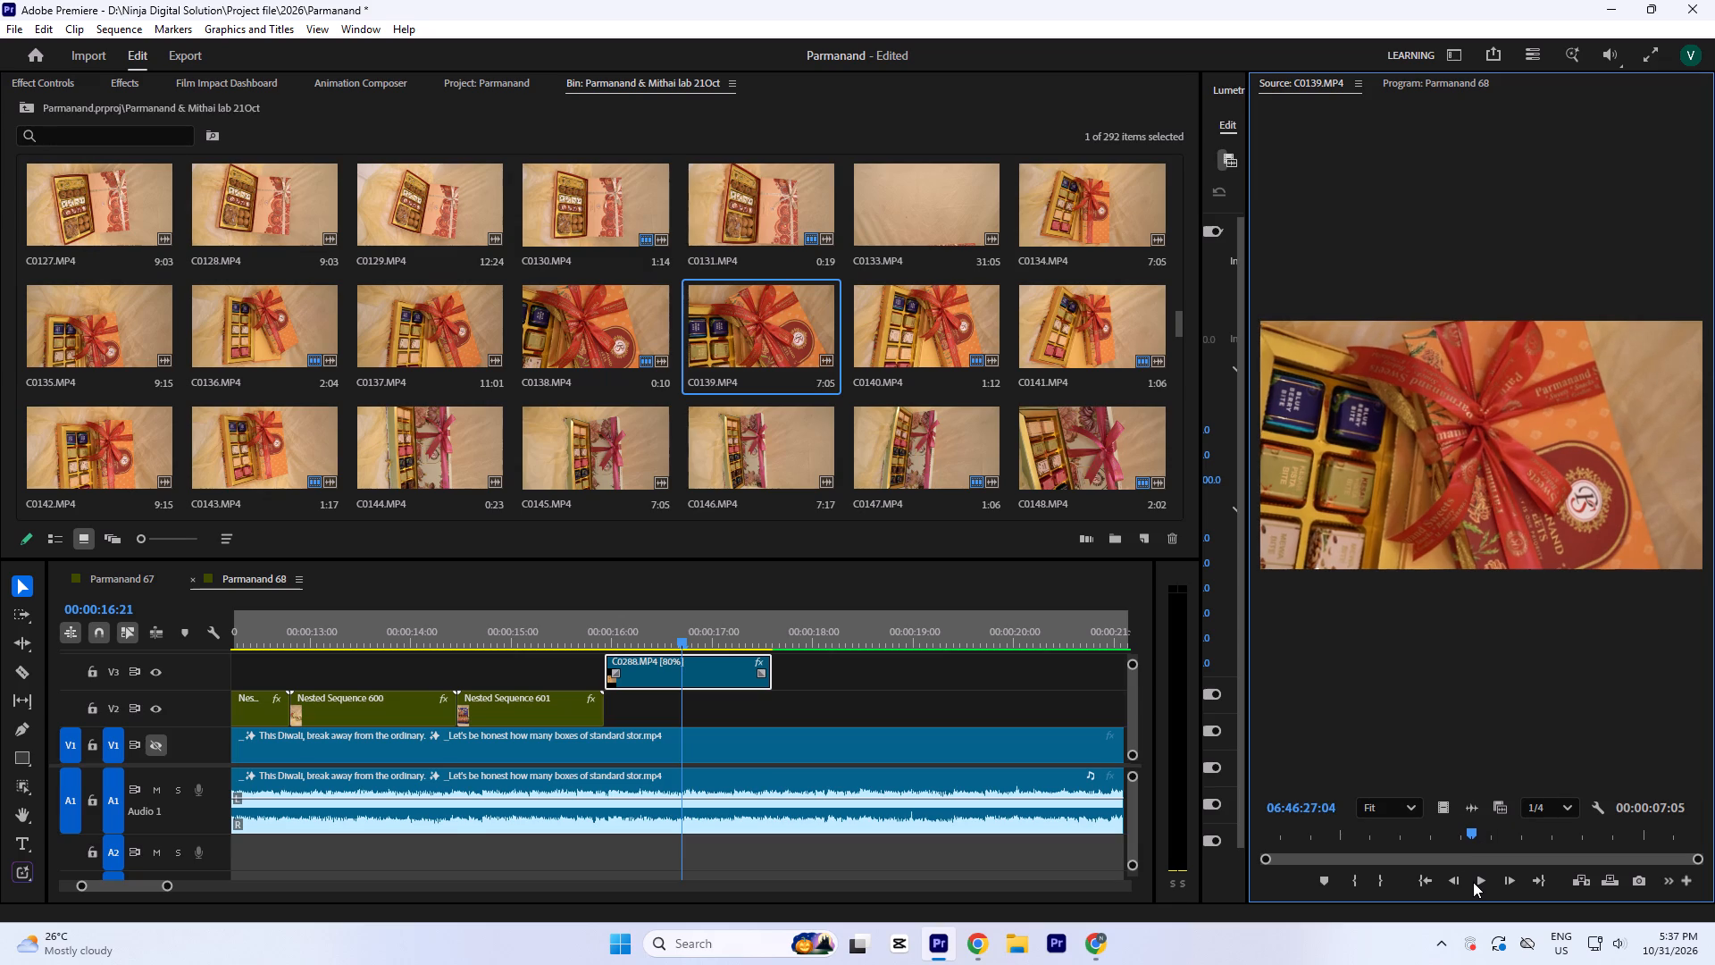
# Mark a 1:24 range of C0137.MP4 ending at 06:46:09:21 and place it on V3 at about 00:00:18:00.
pyautogui.doubleClick(395, 338)
pyautogui.press('space')
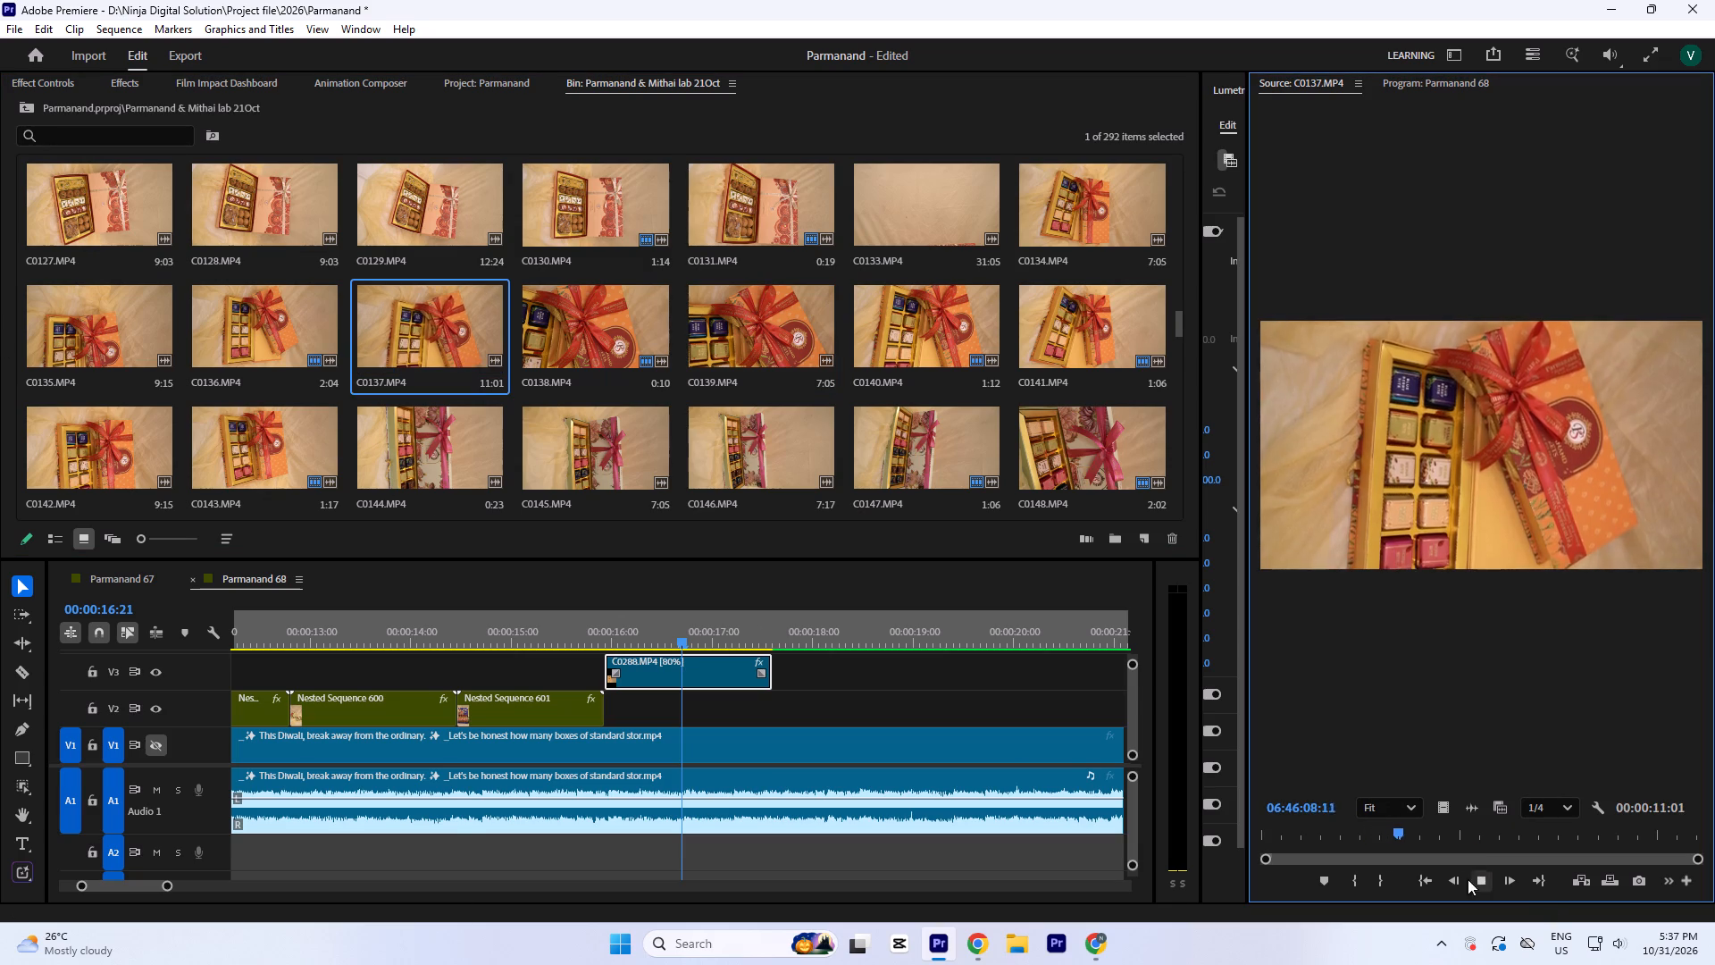
pyautogui.moveTo(1413, 833); pyautogui.dragTo(1413, 858)
pyautogui.press('i')
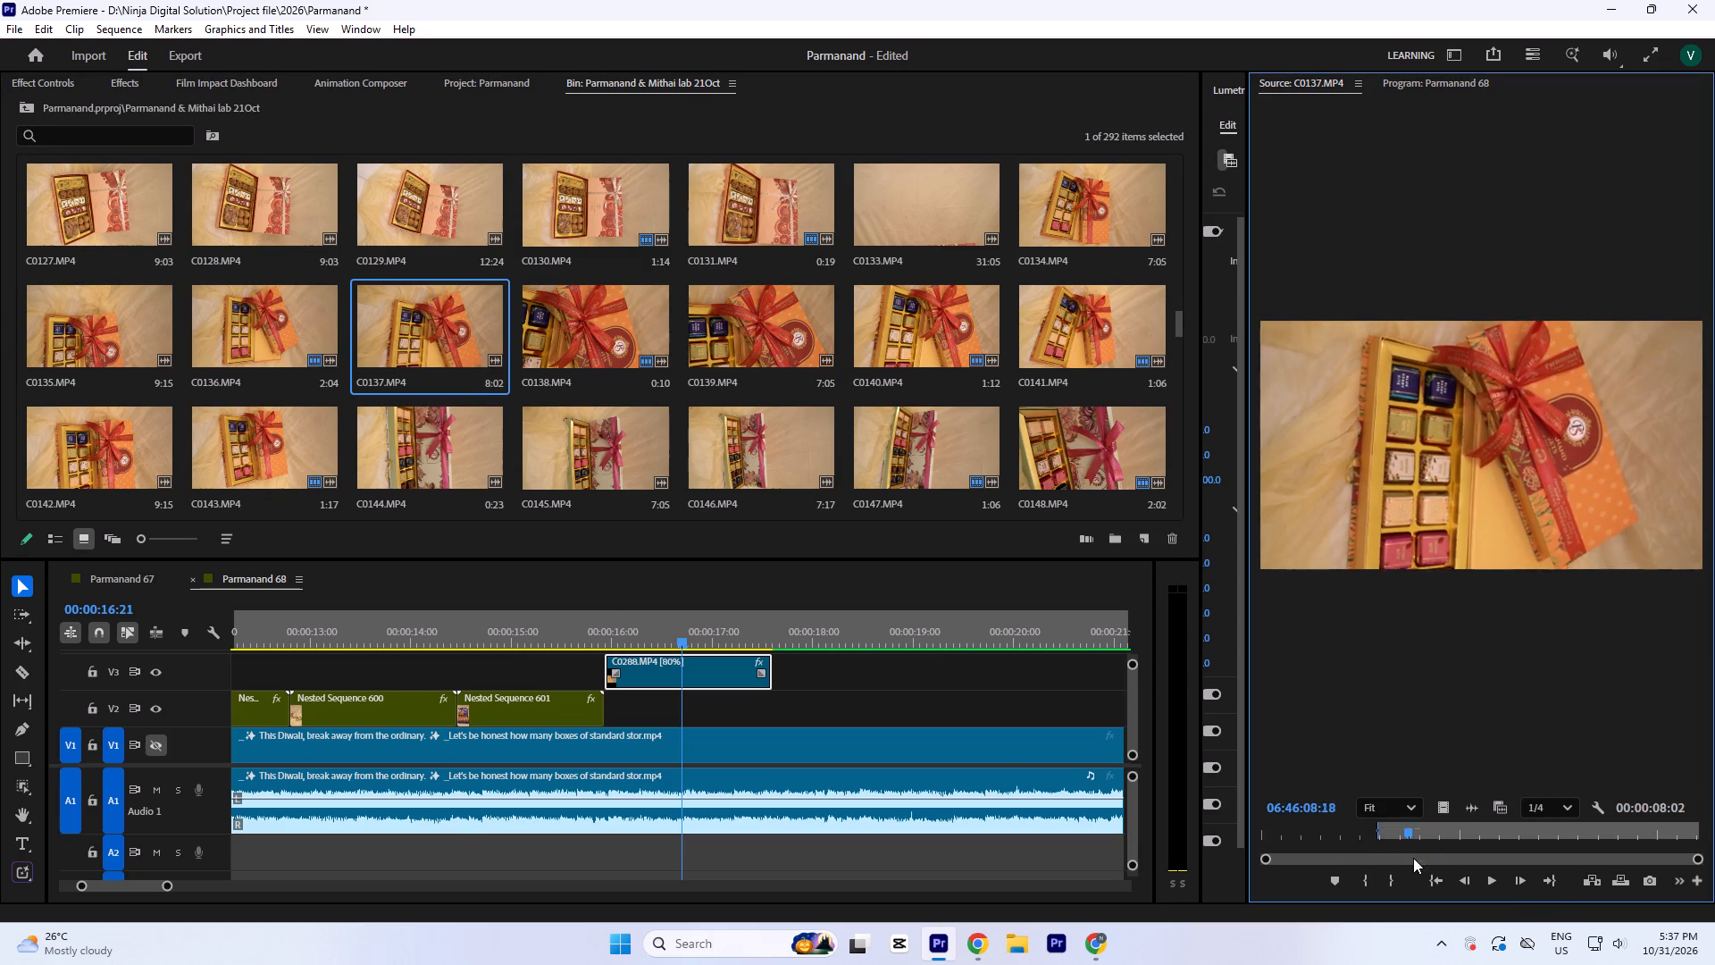
pyautogui.moveTo(1413, 858); pyautogui.dragTo(1450, 857)
pyautogui.press('o')
pyautogui.moveTo(1443, 806); pyautogui.dragTo(814, 675)
# Move C0288.MP4 down to V2 at about 00:00:19:01 and slide C0137.MP4 on V3 back to the last nested clip's end.
pyautogui.click(865, 675)
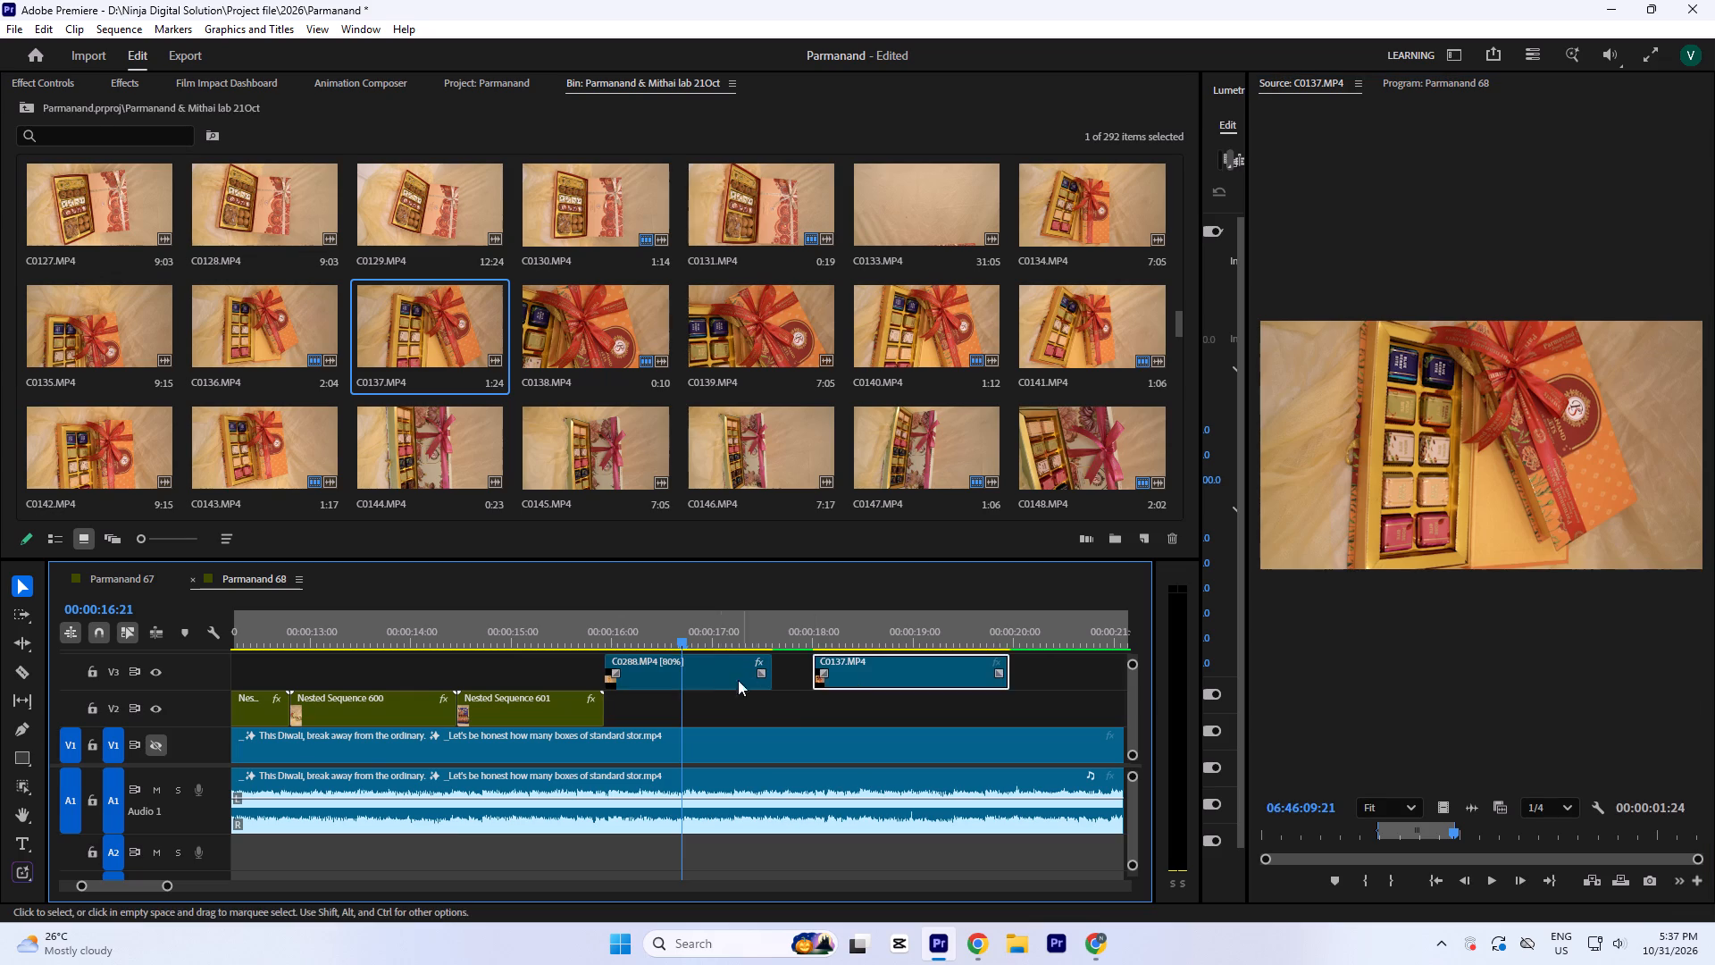
pyautogui.moveTo(710, 680); pyautogui.dragTo(1026, 706)
pyautogui.moveTo(903, 682); pyautogui.dragTo(736, 687)
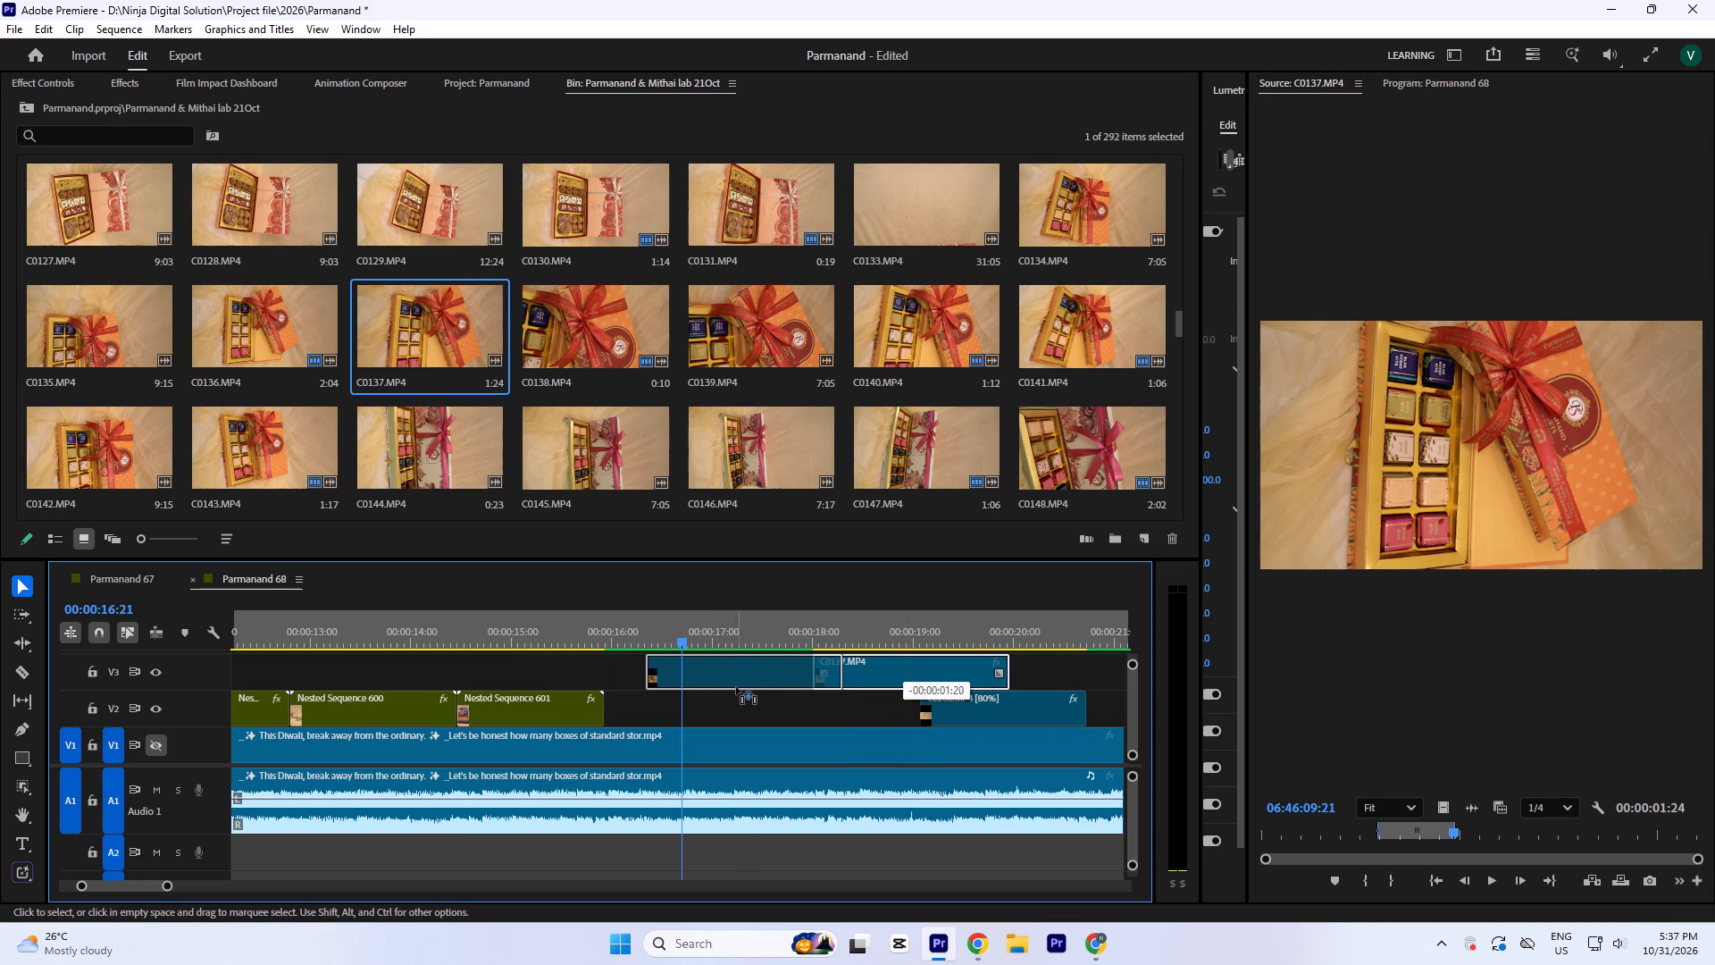
pyautogui.moveTo(736, 687); pyautogui.dragTo(699, 688)
# Paste the copied attributes onto C0137.MP4 and move it down to V2 directly after the last nested clip.
pyautogui.rightClick(699, 687)
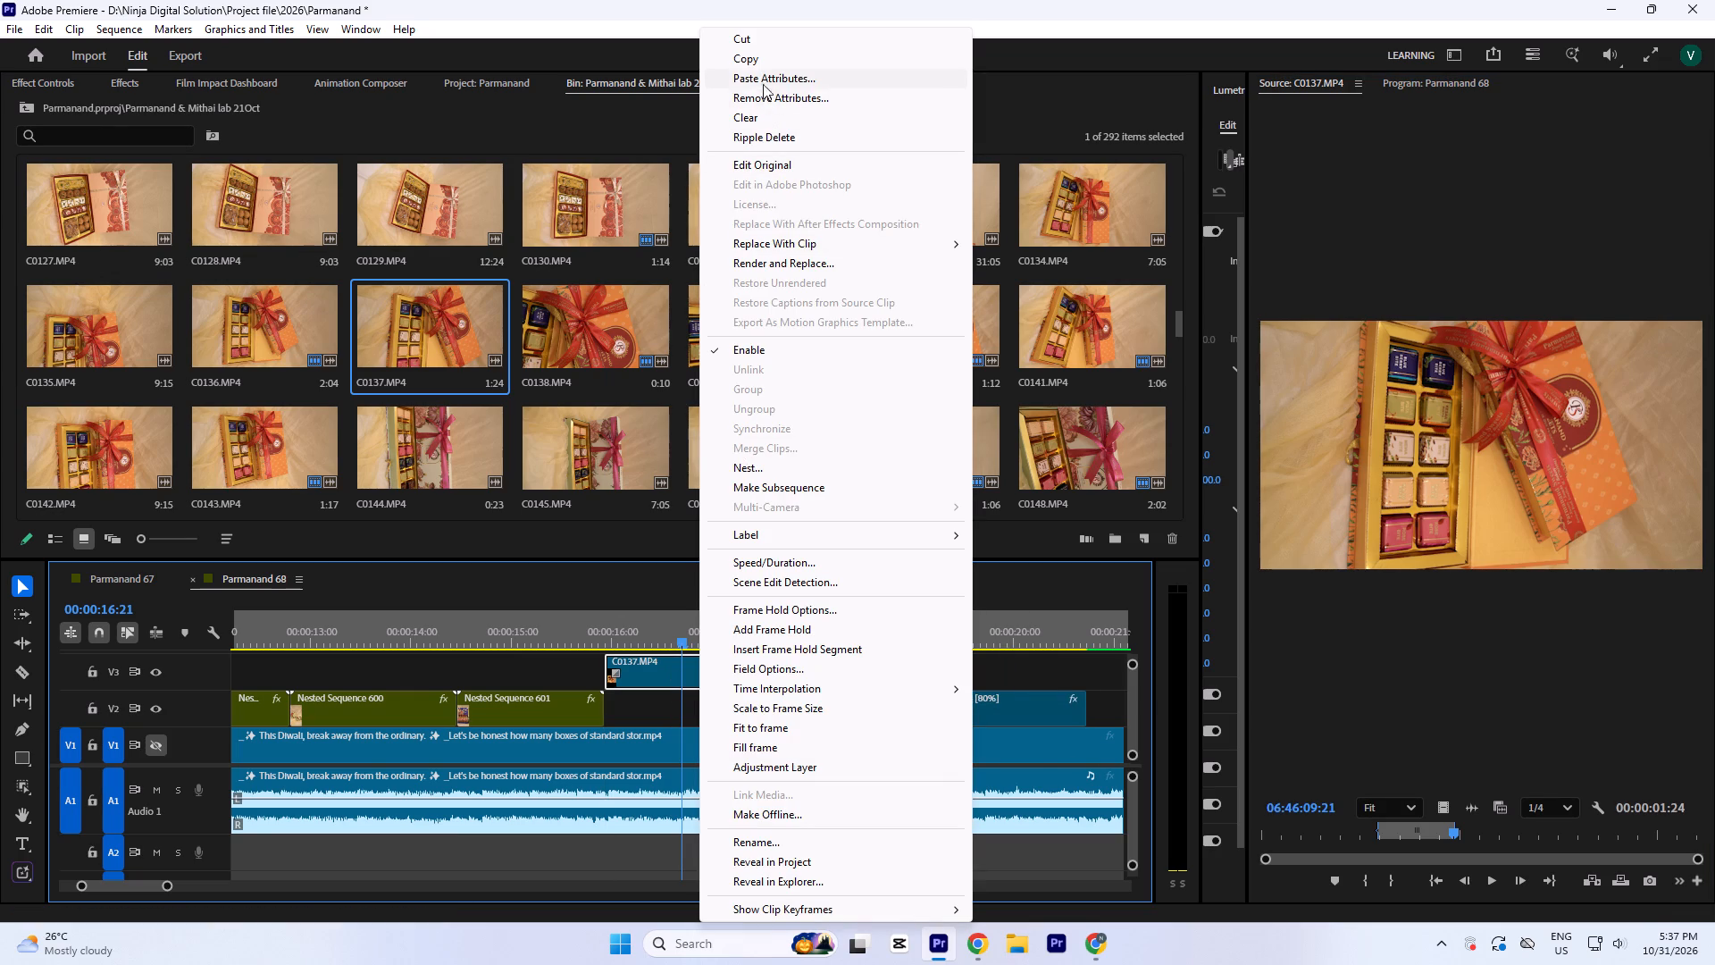
pyautogui.click(762, 76)
pyautogui.press('Return')
pyautogui.click(695, 684)
pyautogui.moveTo(703, 675); pyautogui.dragTo(706, 695)
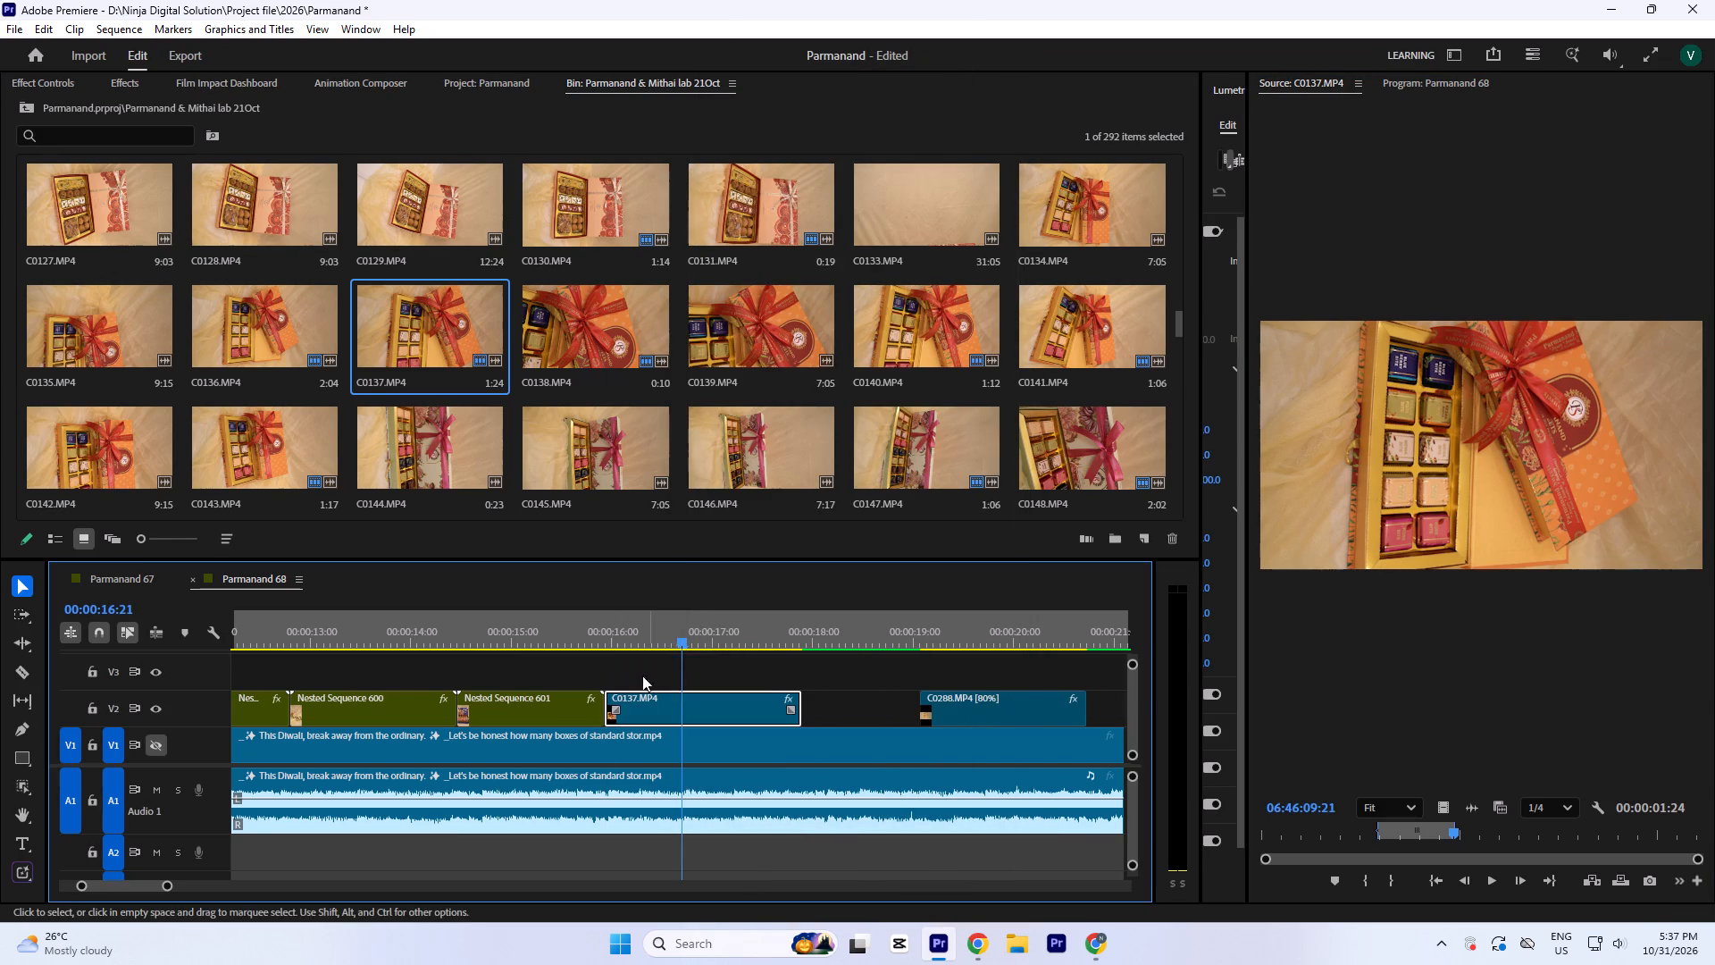
# Play C0137.MP4 against the music and trim its end on V2 back to 00:00:17:09.
pyautogui.click(479, 628)
pyautogui.press('space')
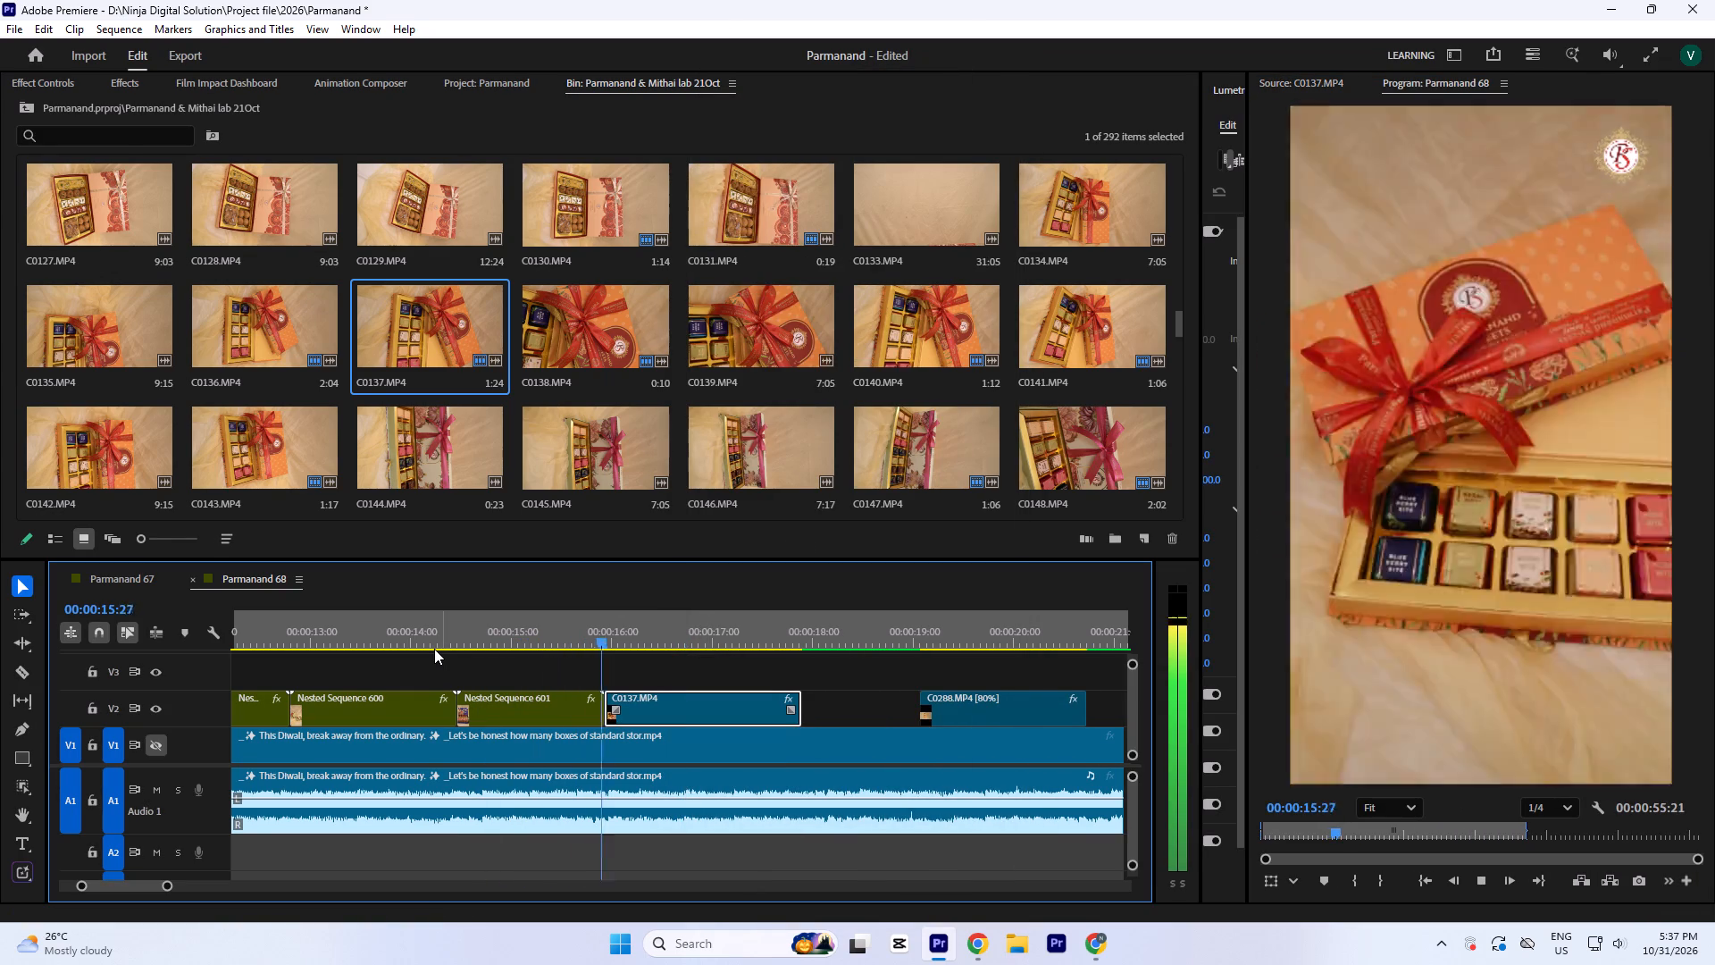
pyautogui.press('space')
pyautogui.press('space')
pyautogui.press('space')
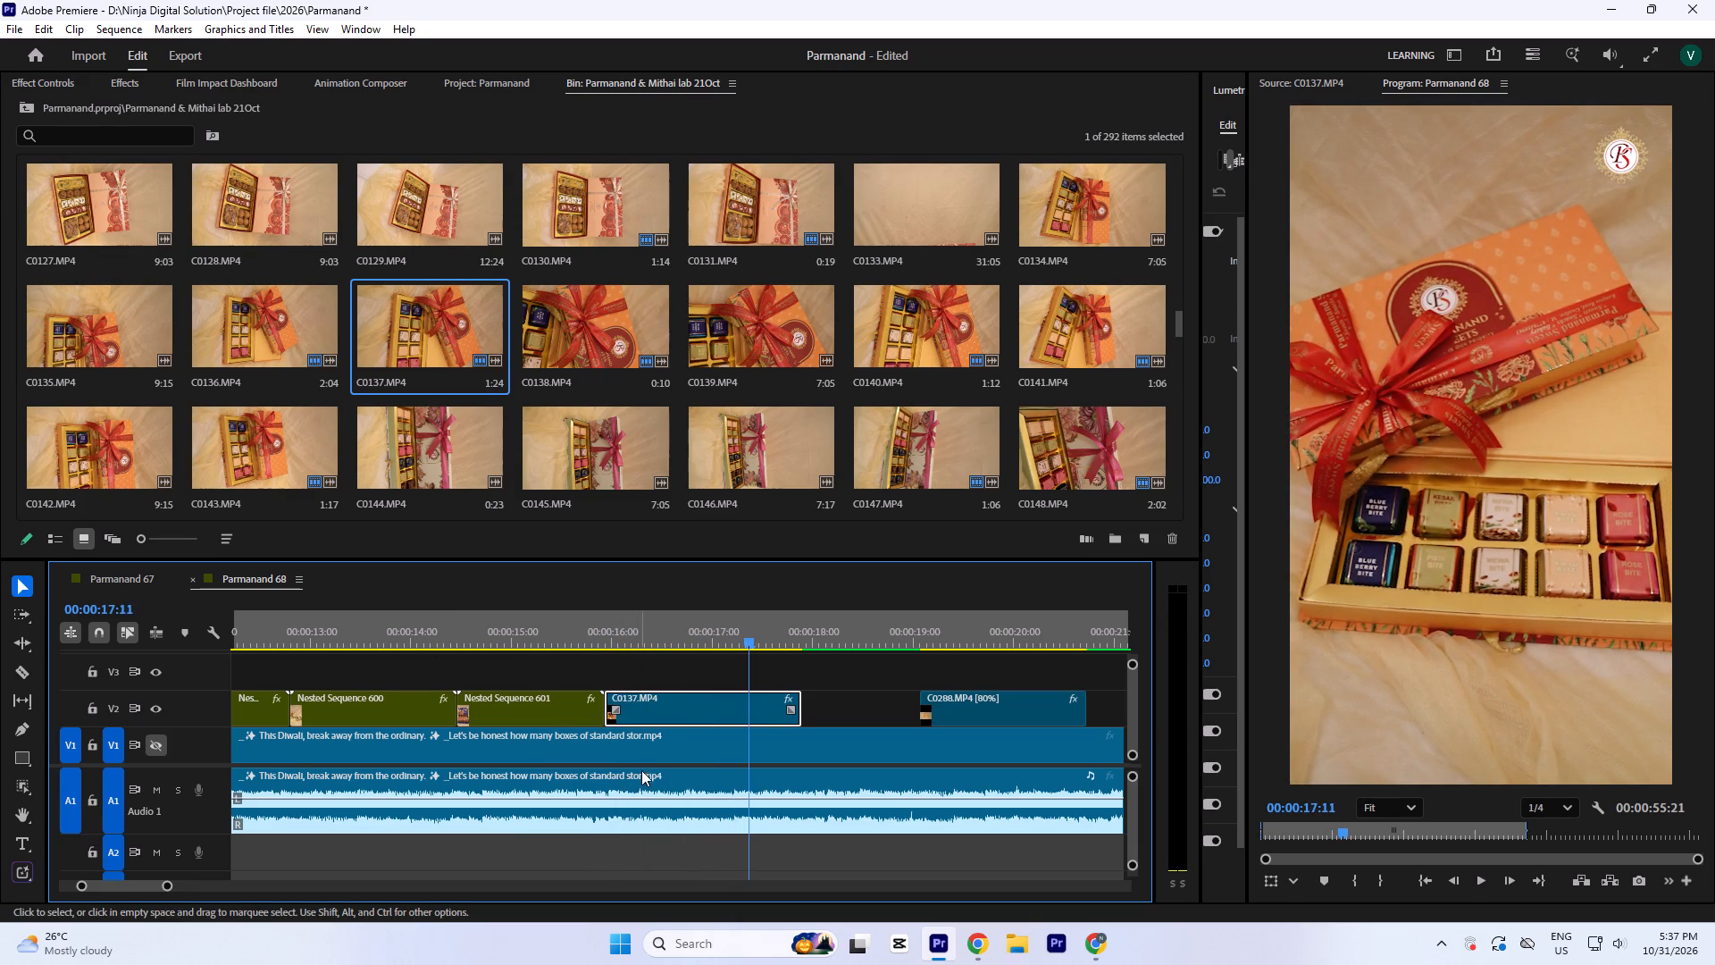
pyautogui.click(713, 618)
pyautogui.press('space')
pyautogui.press('space')
pyautogui.write('==')
pyautogui.press('space')
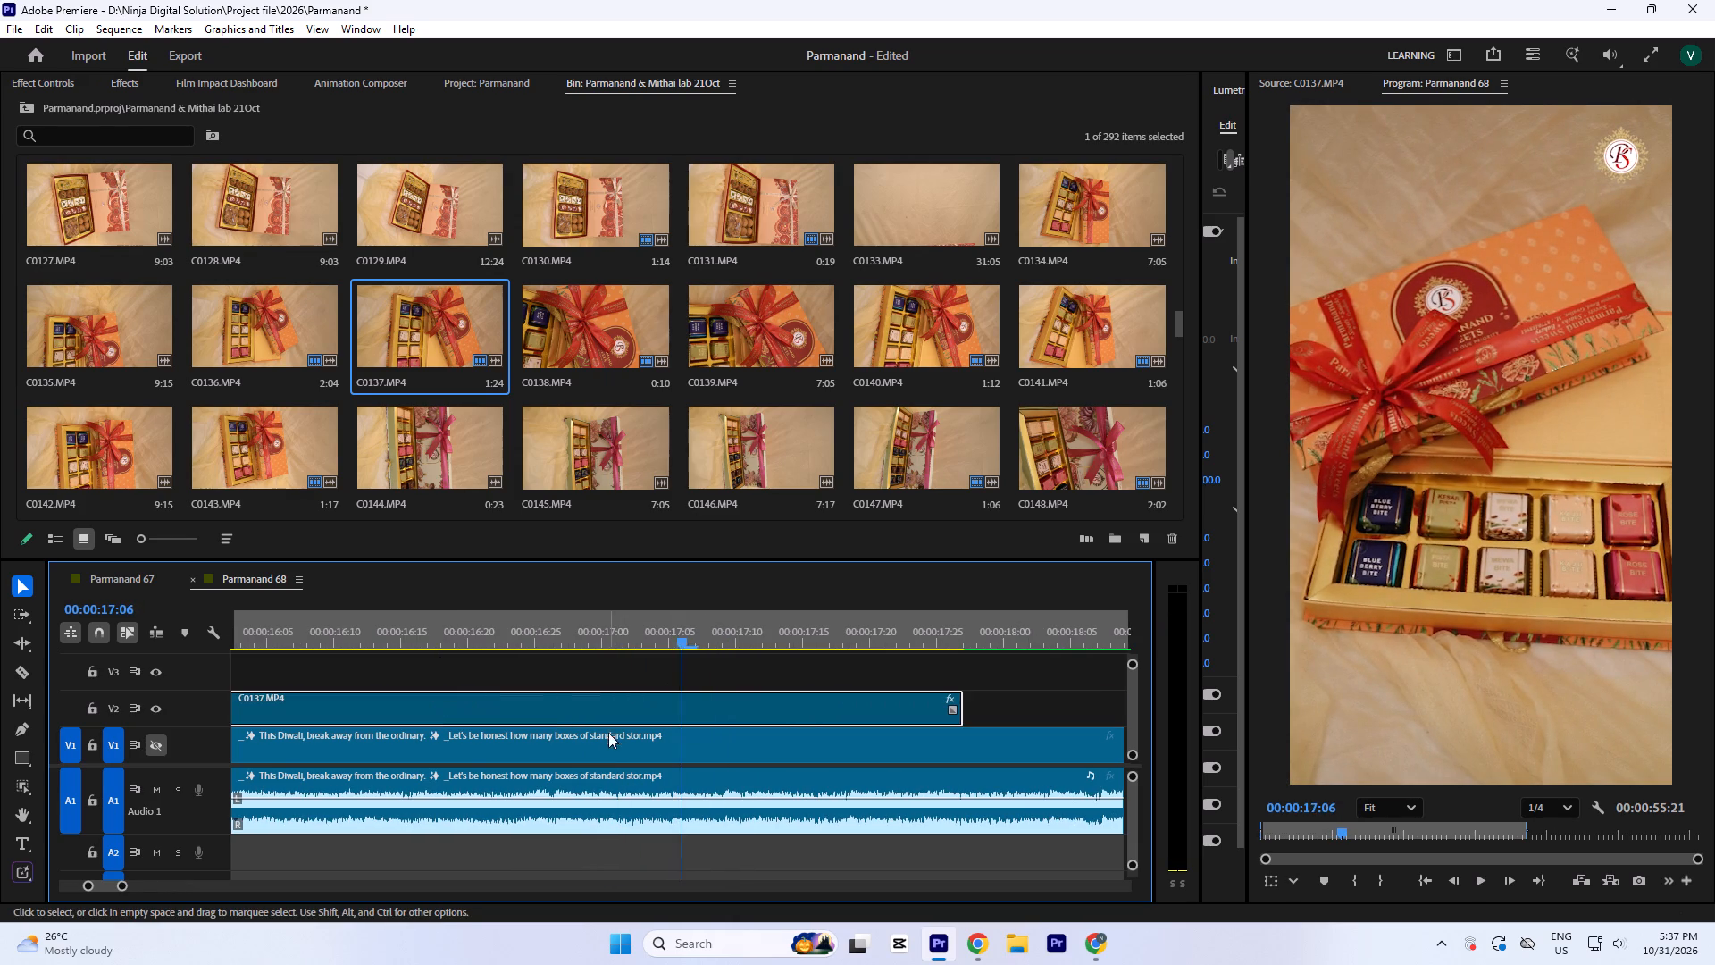
pyautogui.press('space')
pyautogui.click(722, 624)
pyautogui.press('space')
pyautogui.press('space')
pyautogui.click(722, 624)
pyautogui.click(719, 632)
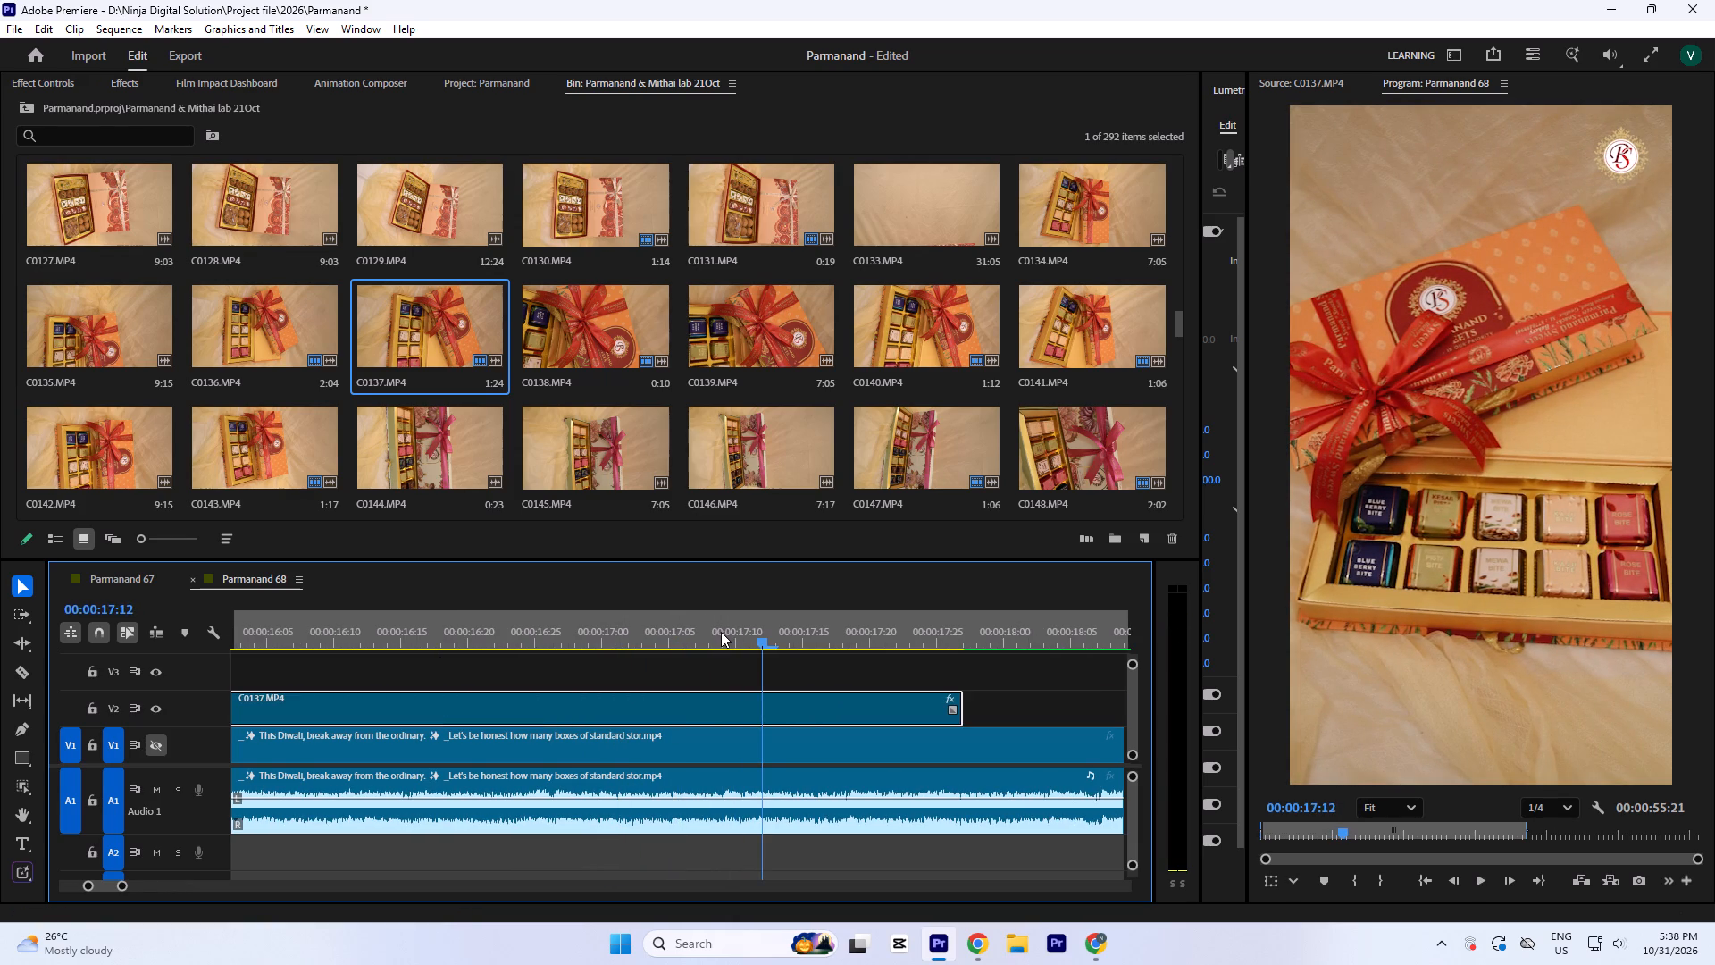
pyautogui.click(729, 634)
pyautogui.press('=')
pyautogui.press('=')
pyautogui.press('-')
pyautogui.press('-')
pyautogui.press('-')
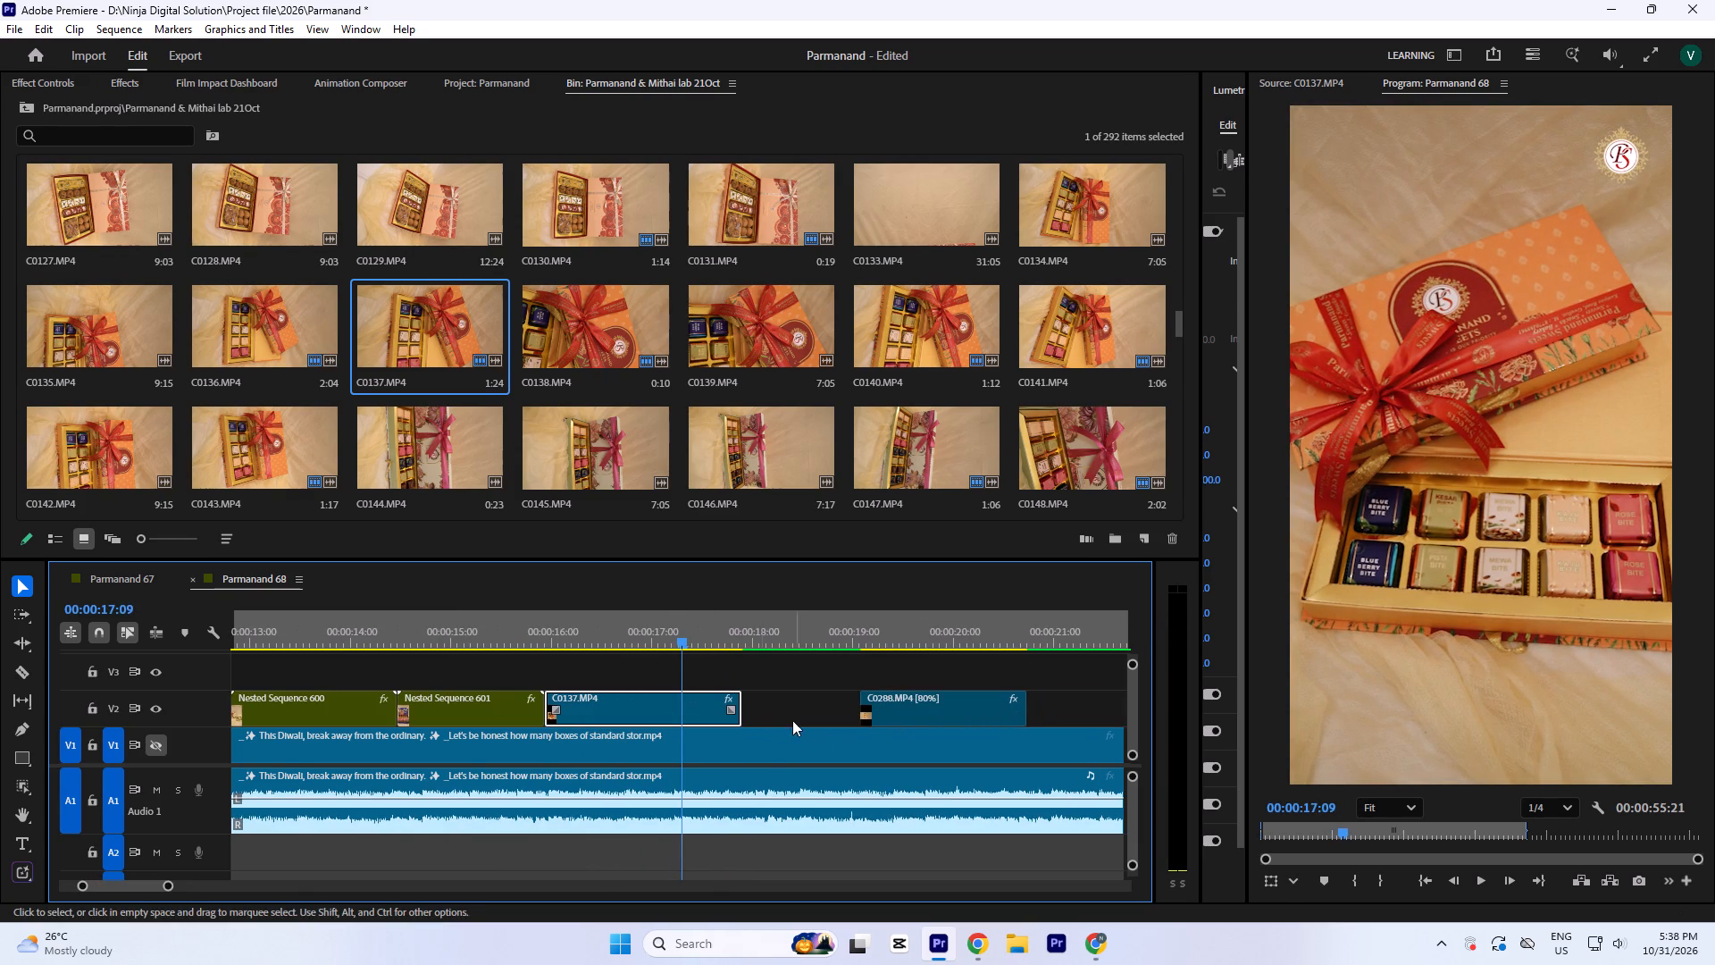
pyautogui.moveTo(741, 715); pyautogui.dragTo(673, 725)
pyautogui.press('-')
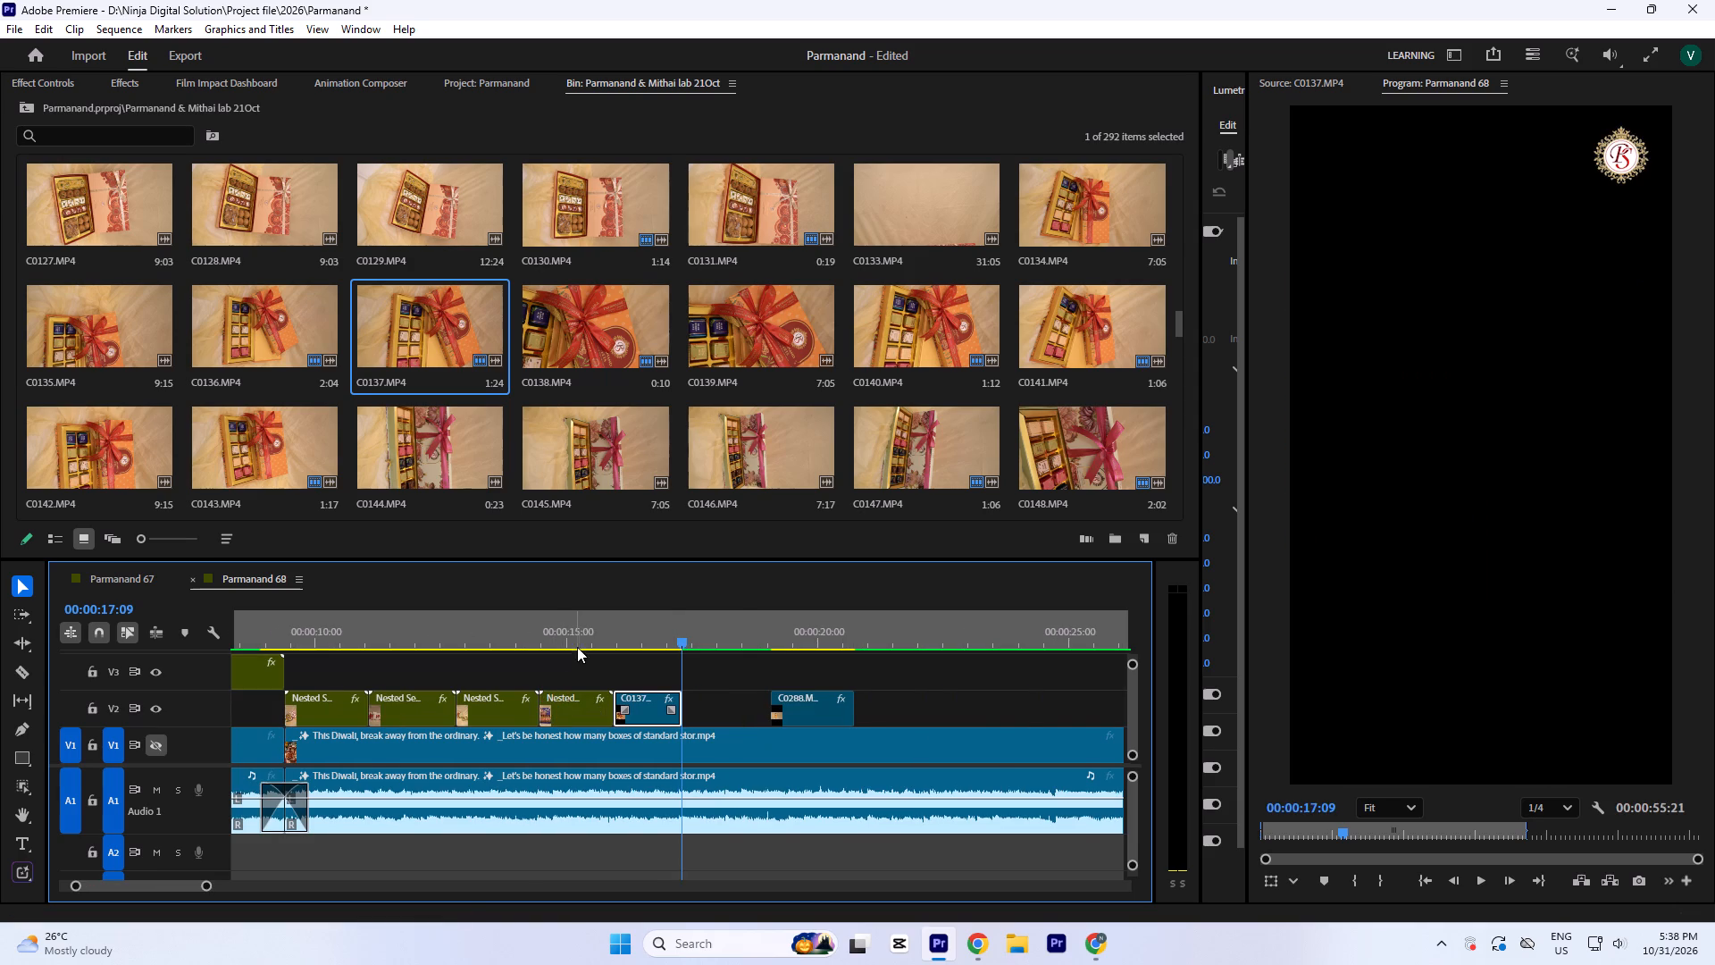
# Play C0137.MP4 on V2 against the music and examine its last frames around 00:00:17:09.
pyautogui.click(576, 640)
pyautogui.press('space')
pyautogui.press('=')
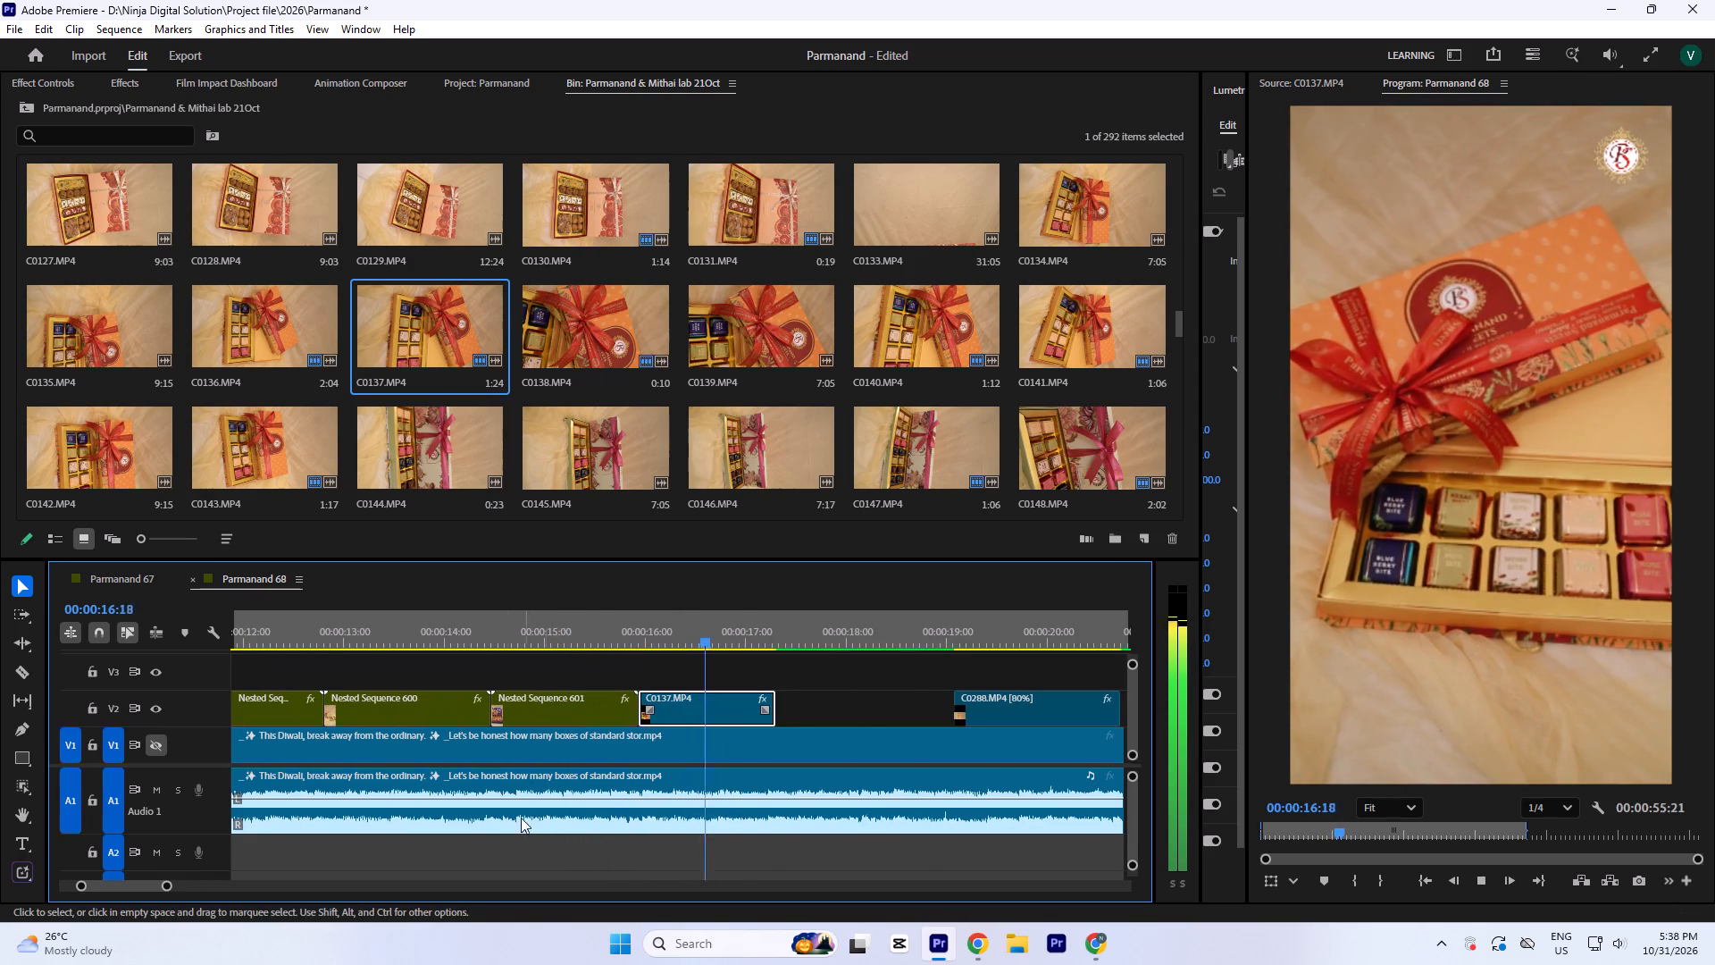
pyautogui.press('space')
pyautogui.press('space')
pyautogui.press('space')
pyautogui.click(741, 620)
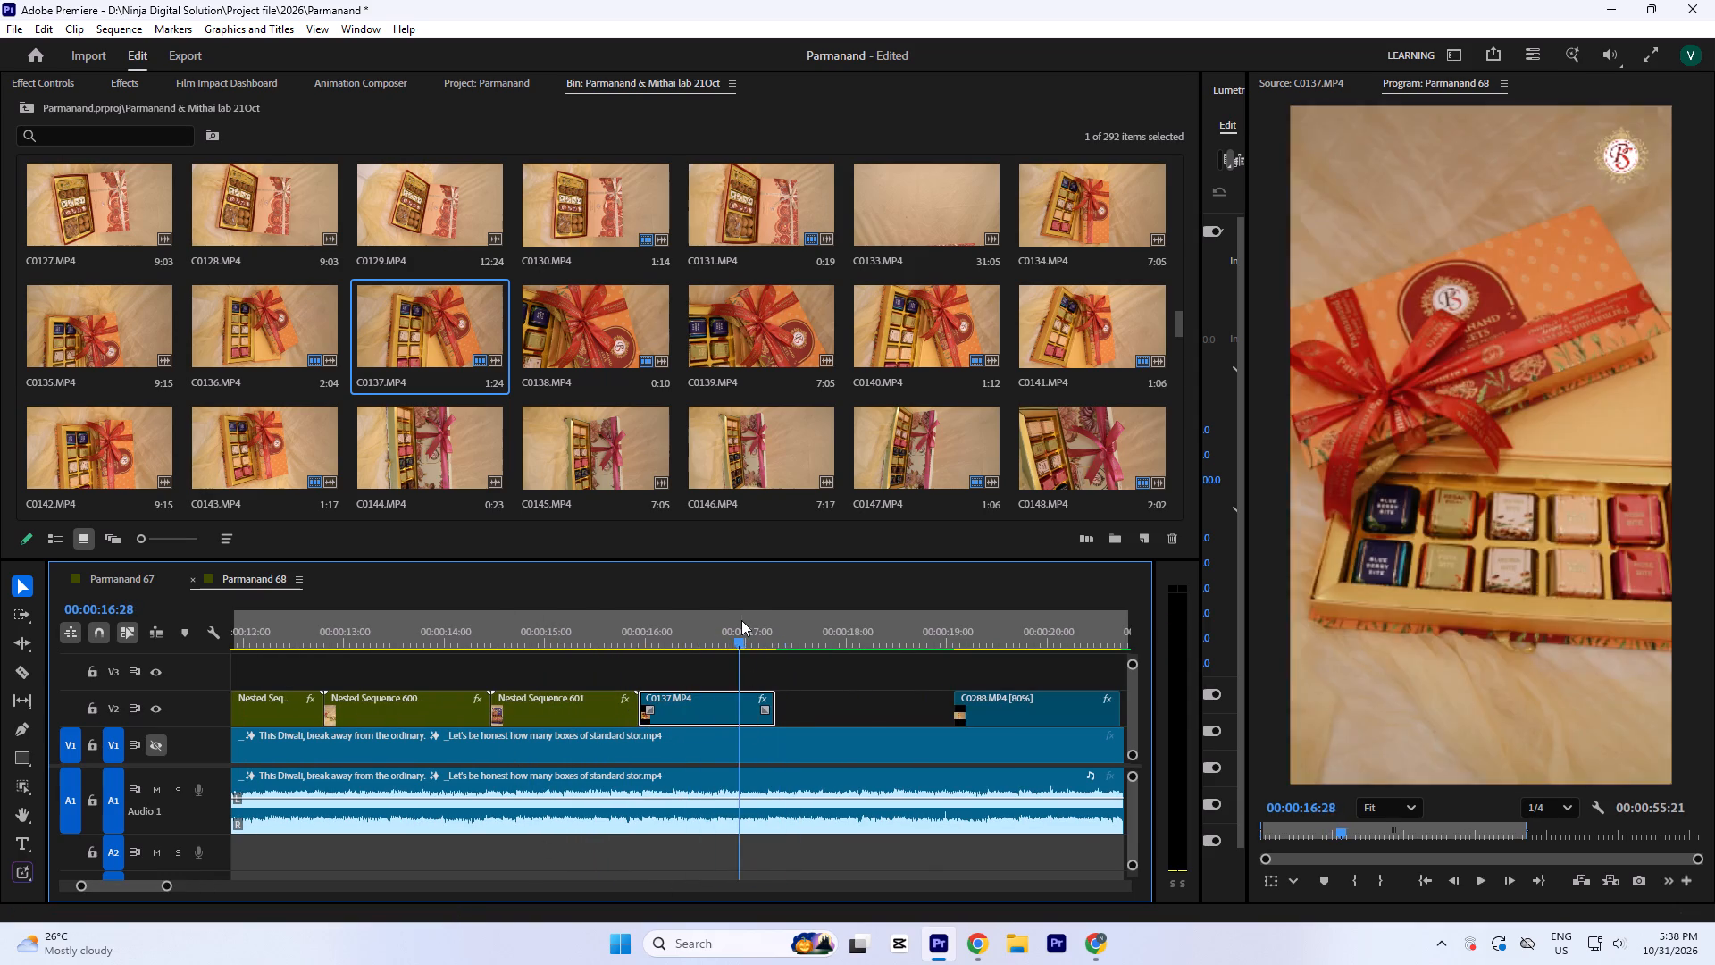
pyautogui.press('space')
pyautogui.press('space')
pyautogui.press('=')
pyautogui.press('=')
pyautogui.press('=')
pyautogui.click(662, 620)
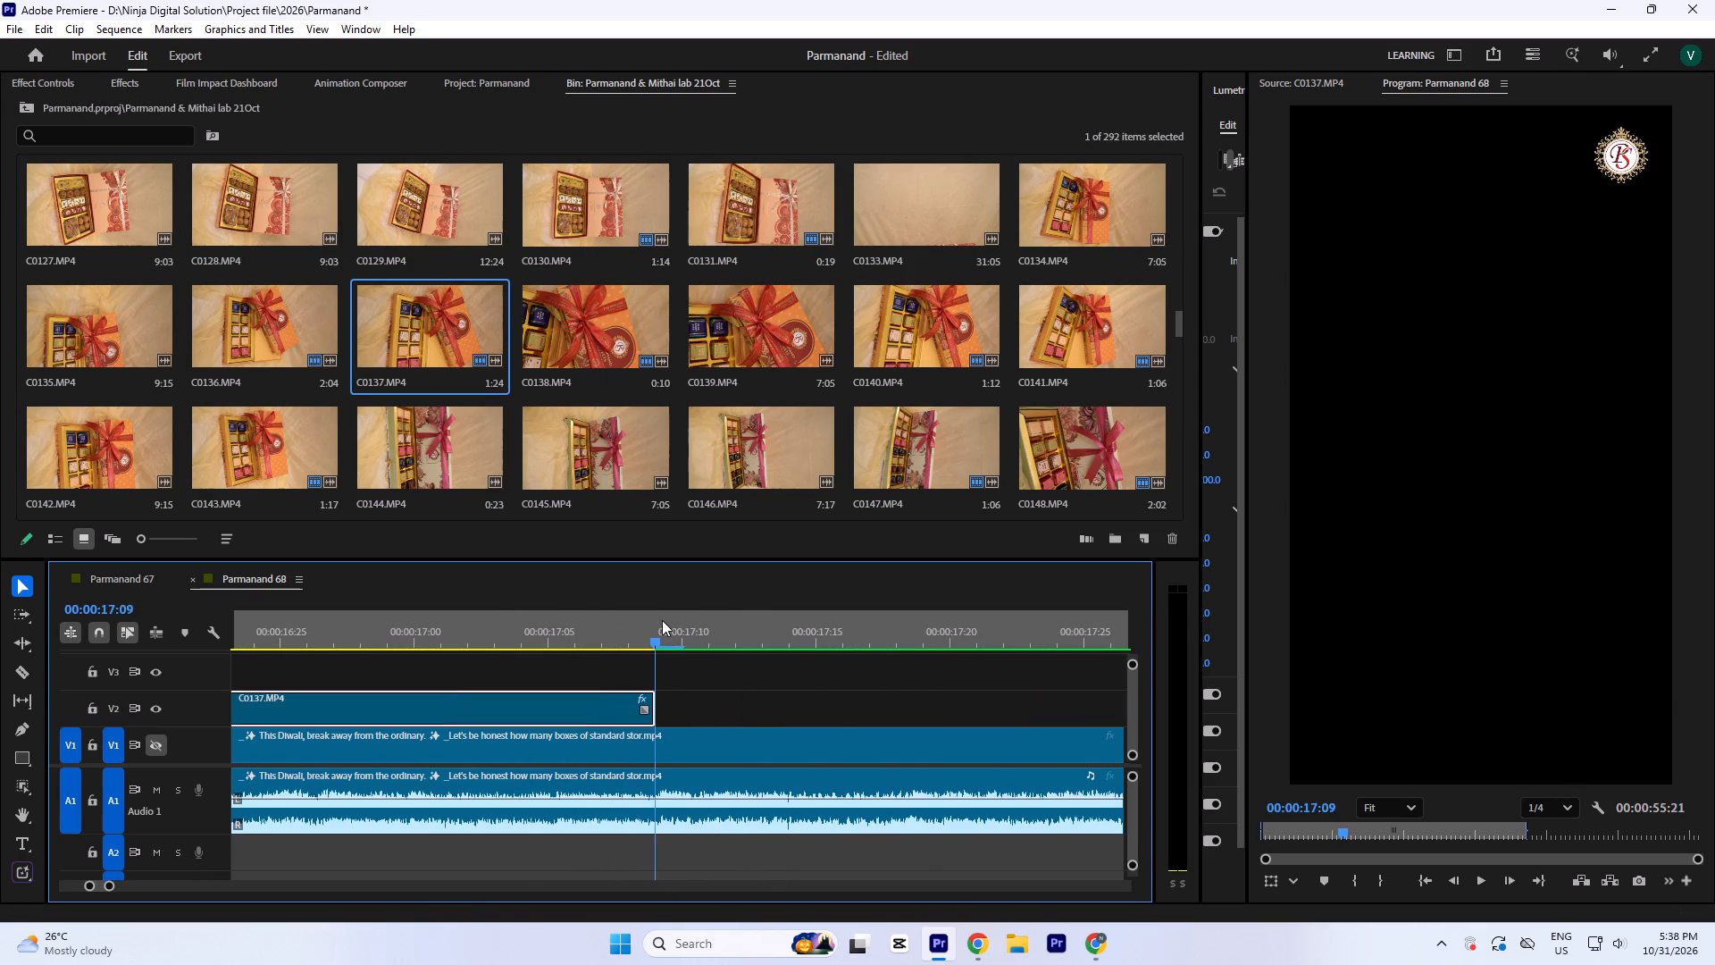
pyautogui.press('space')
pyautogui.press('space')
pyautogui.click(663, 621)
# Reframe C0137.MP4 on V2 near its end by setting Scale to 105 and the vertical Position to 1004.
pyautogui.click(613, 619)
pyautogui.press('-')
pyautogui.press('-')
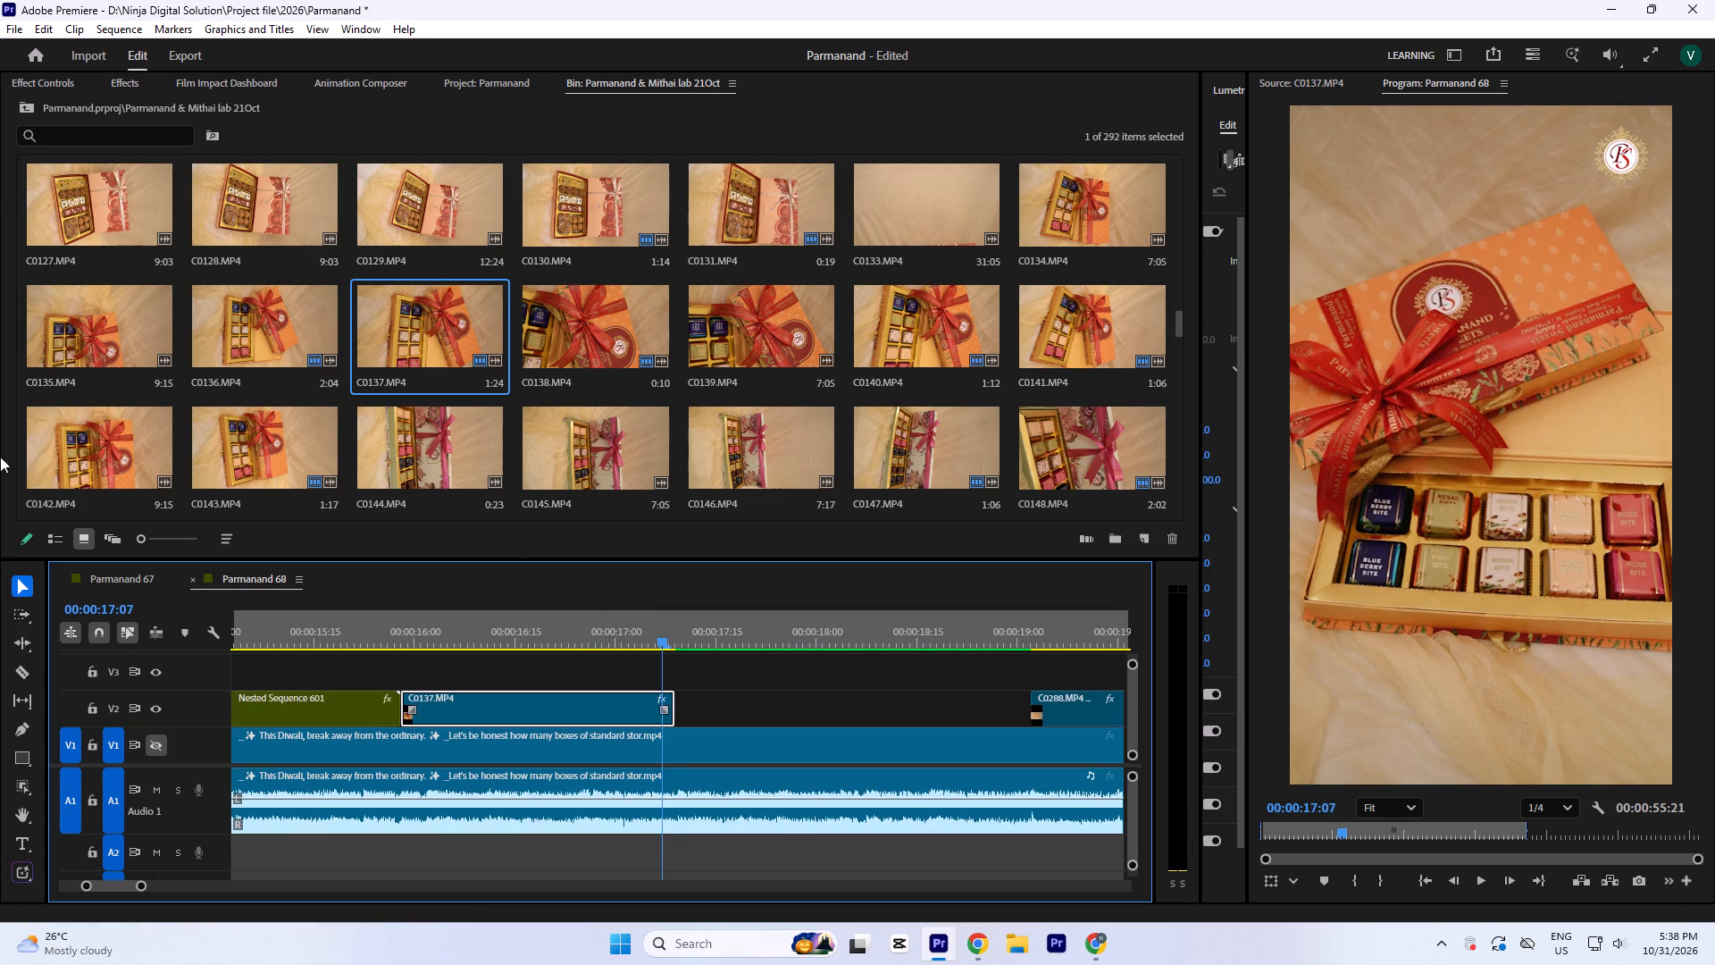
pyautogui.click(31, 88)
pyautogui.click(362, 214)
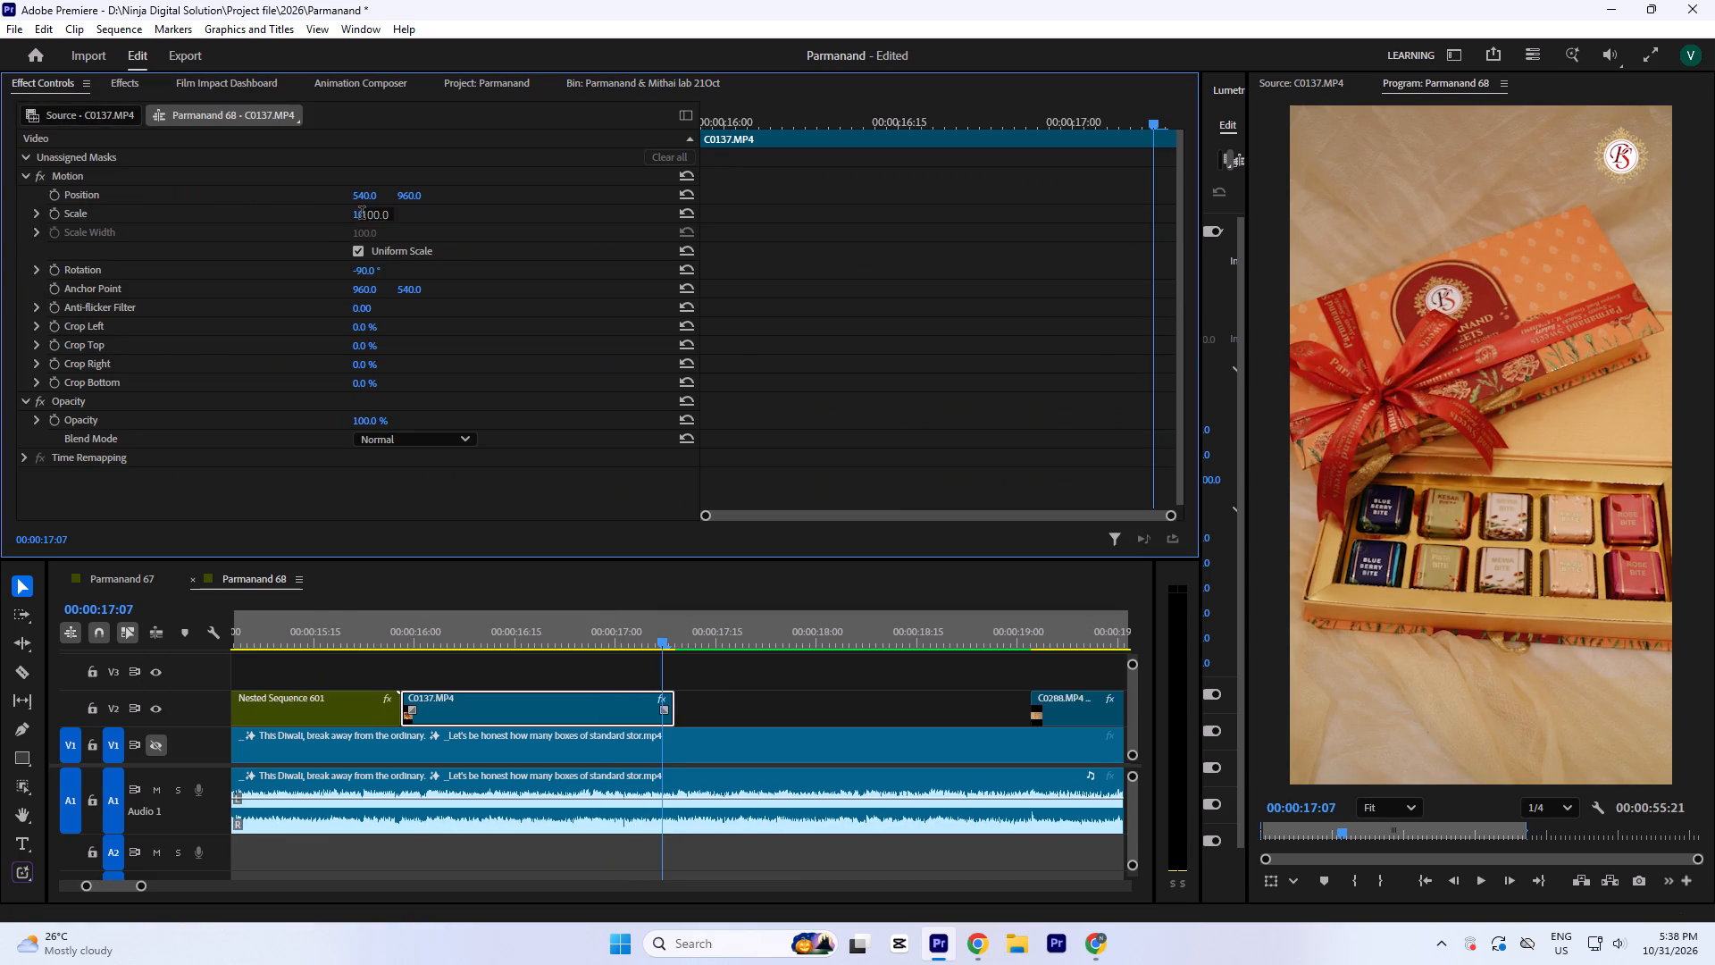
pyautogui.press('1')
pyautogui.press('0')
pyautogui.press('5')
pyautogui.click(951, 391)
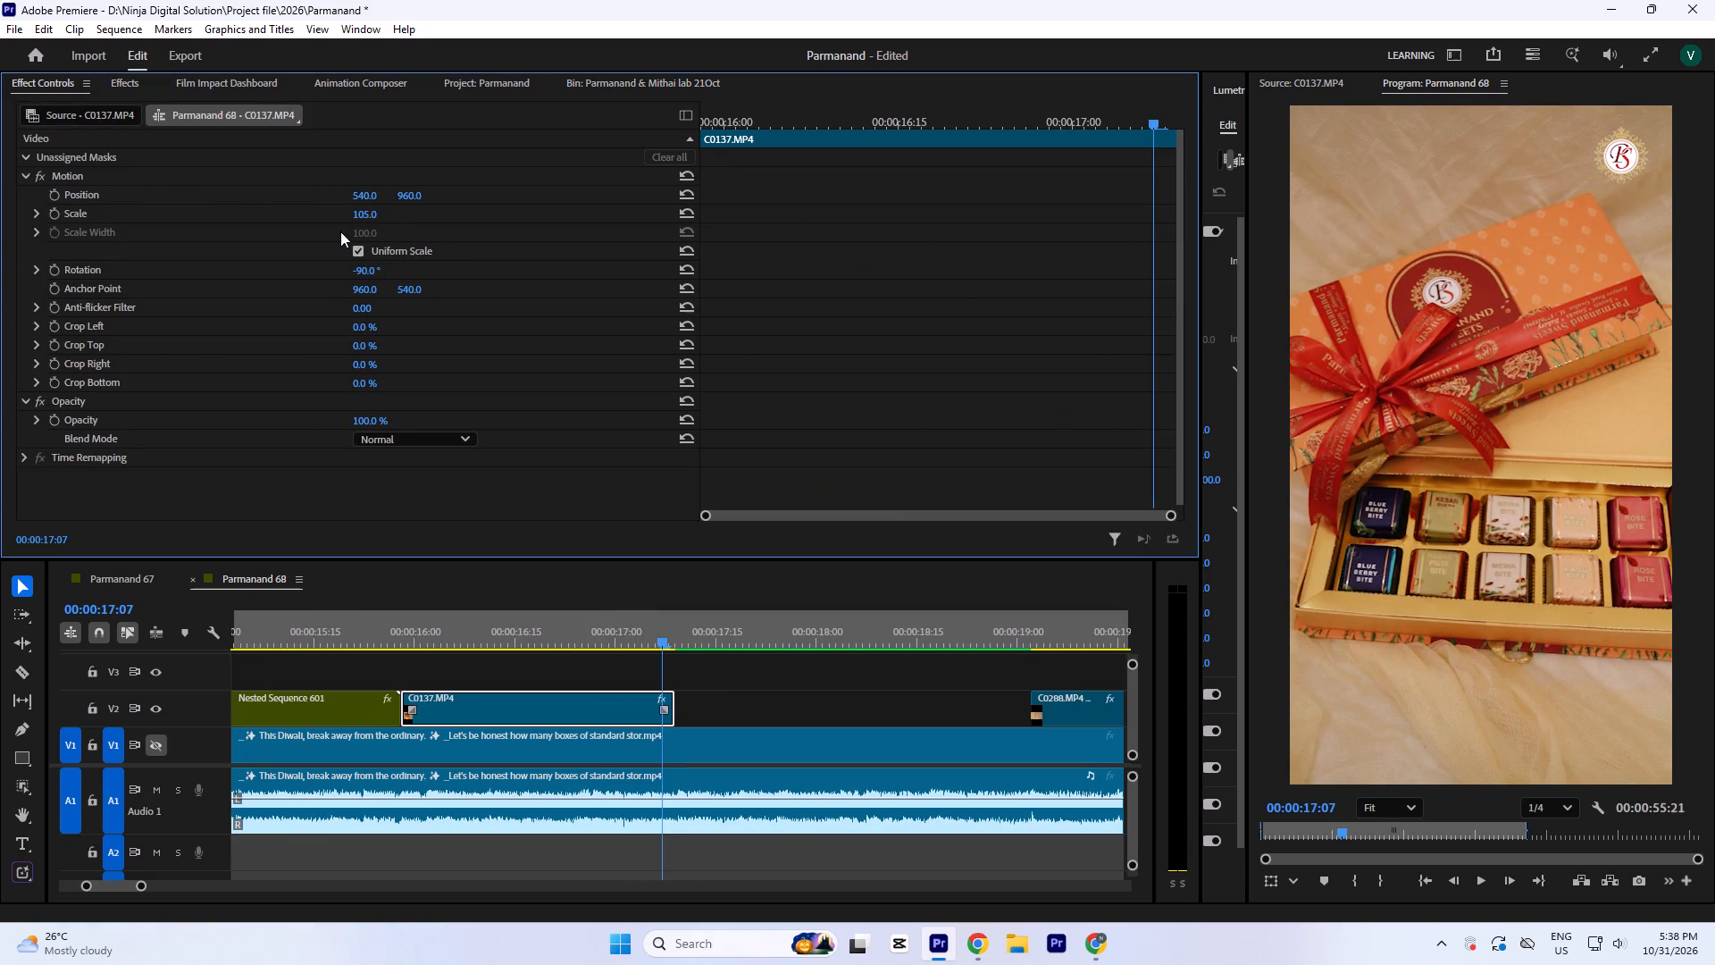
pyautogui.moveTo(409, 193); pyautogui.dragTo(401, 160)
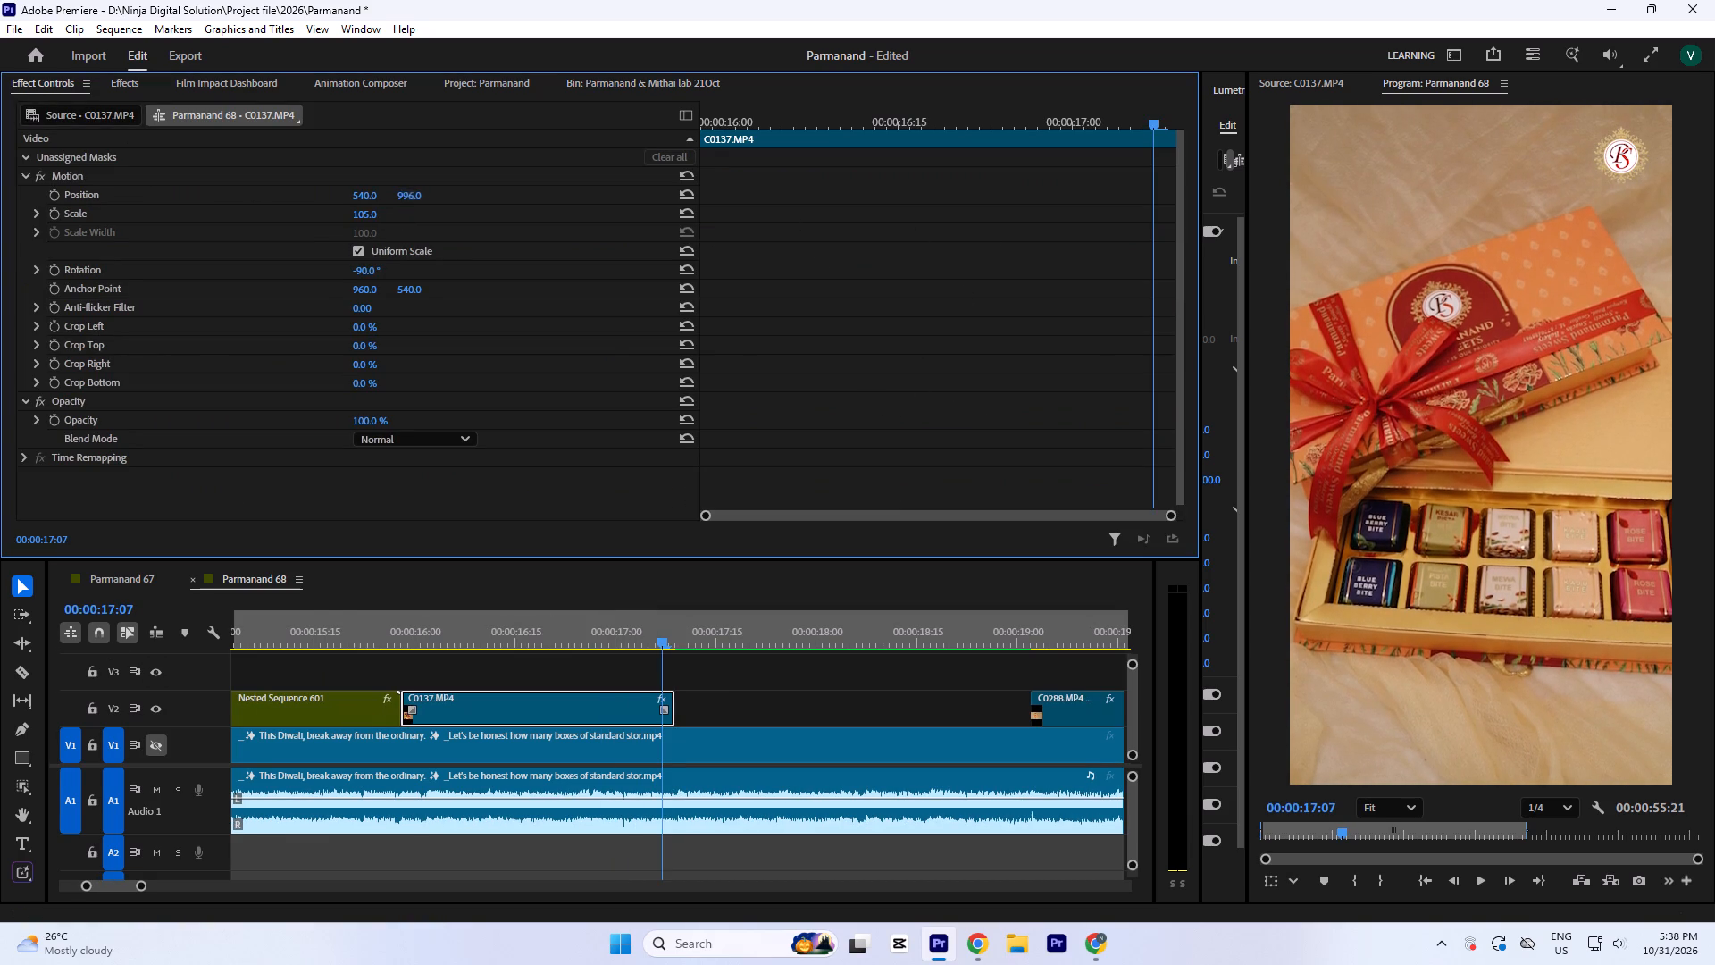
pyautogui.moveTo(401, 160); pyautogui.dragTo(398, 149)
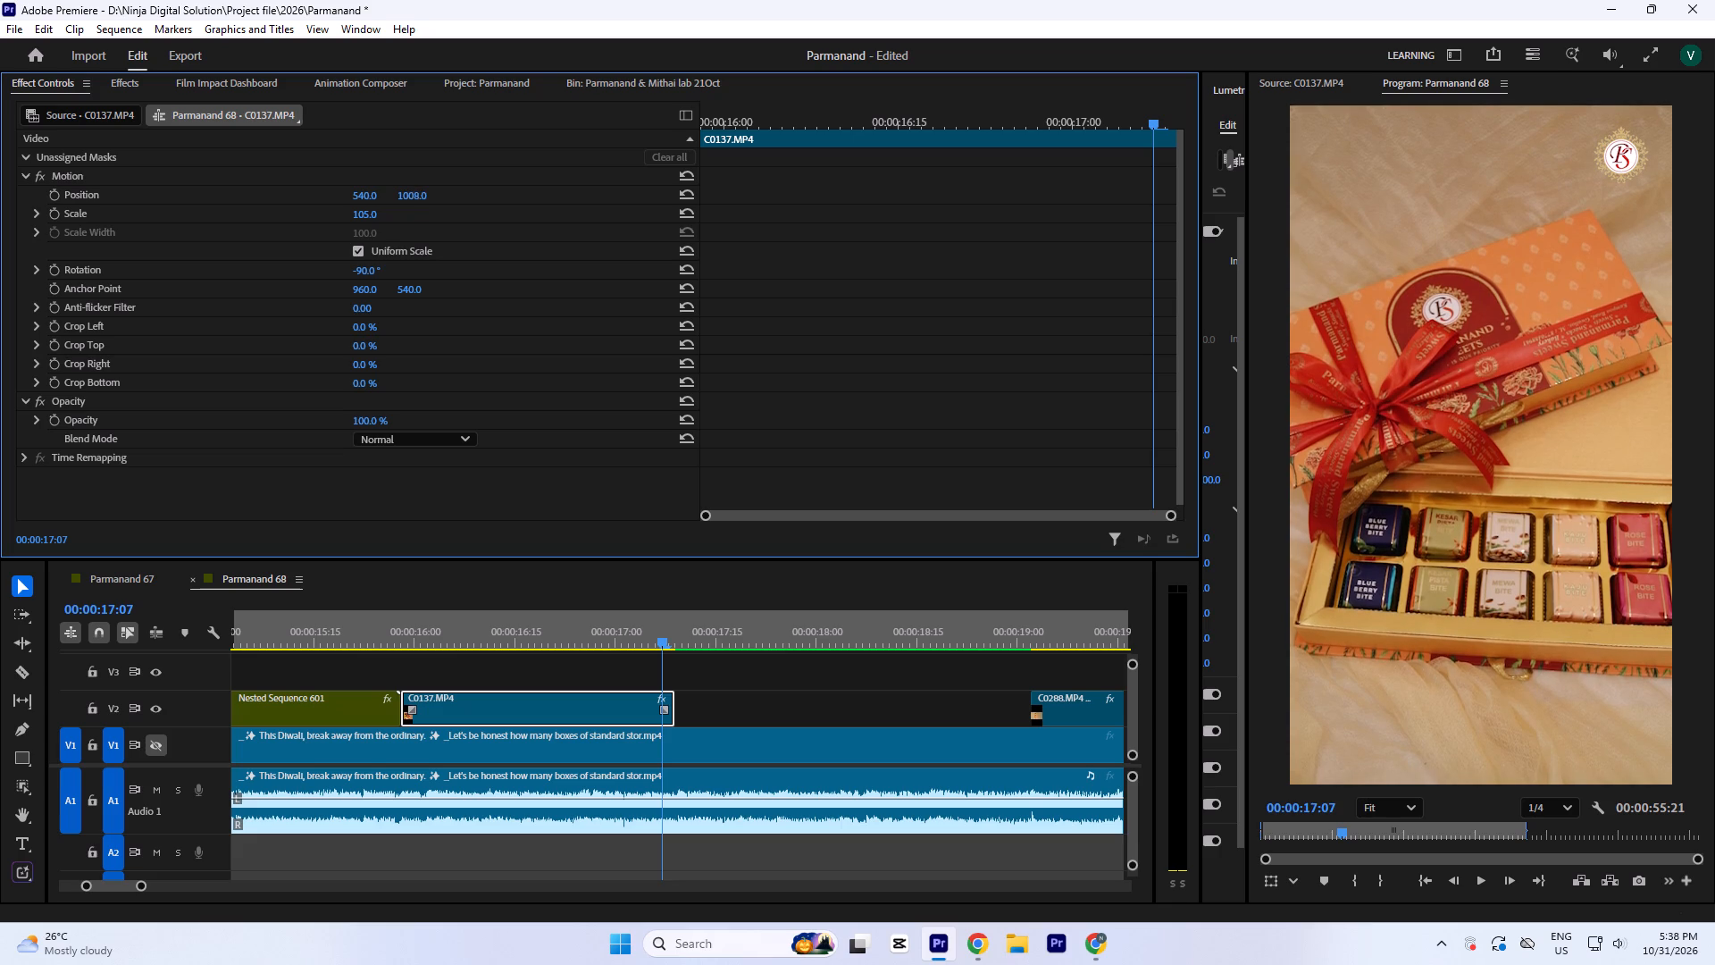
pyautogui.moveTo(398, 149); pyautogui.dragTo(399, 154)
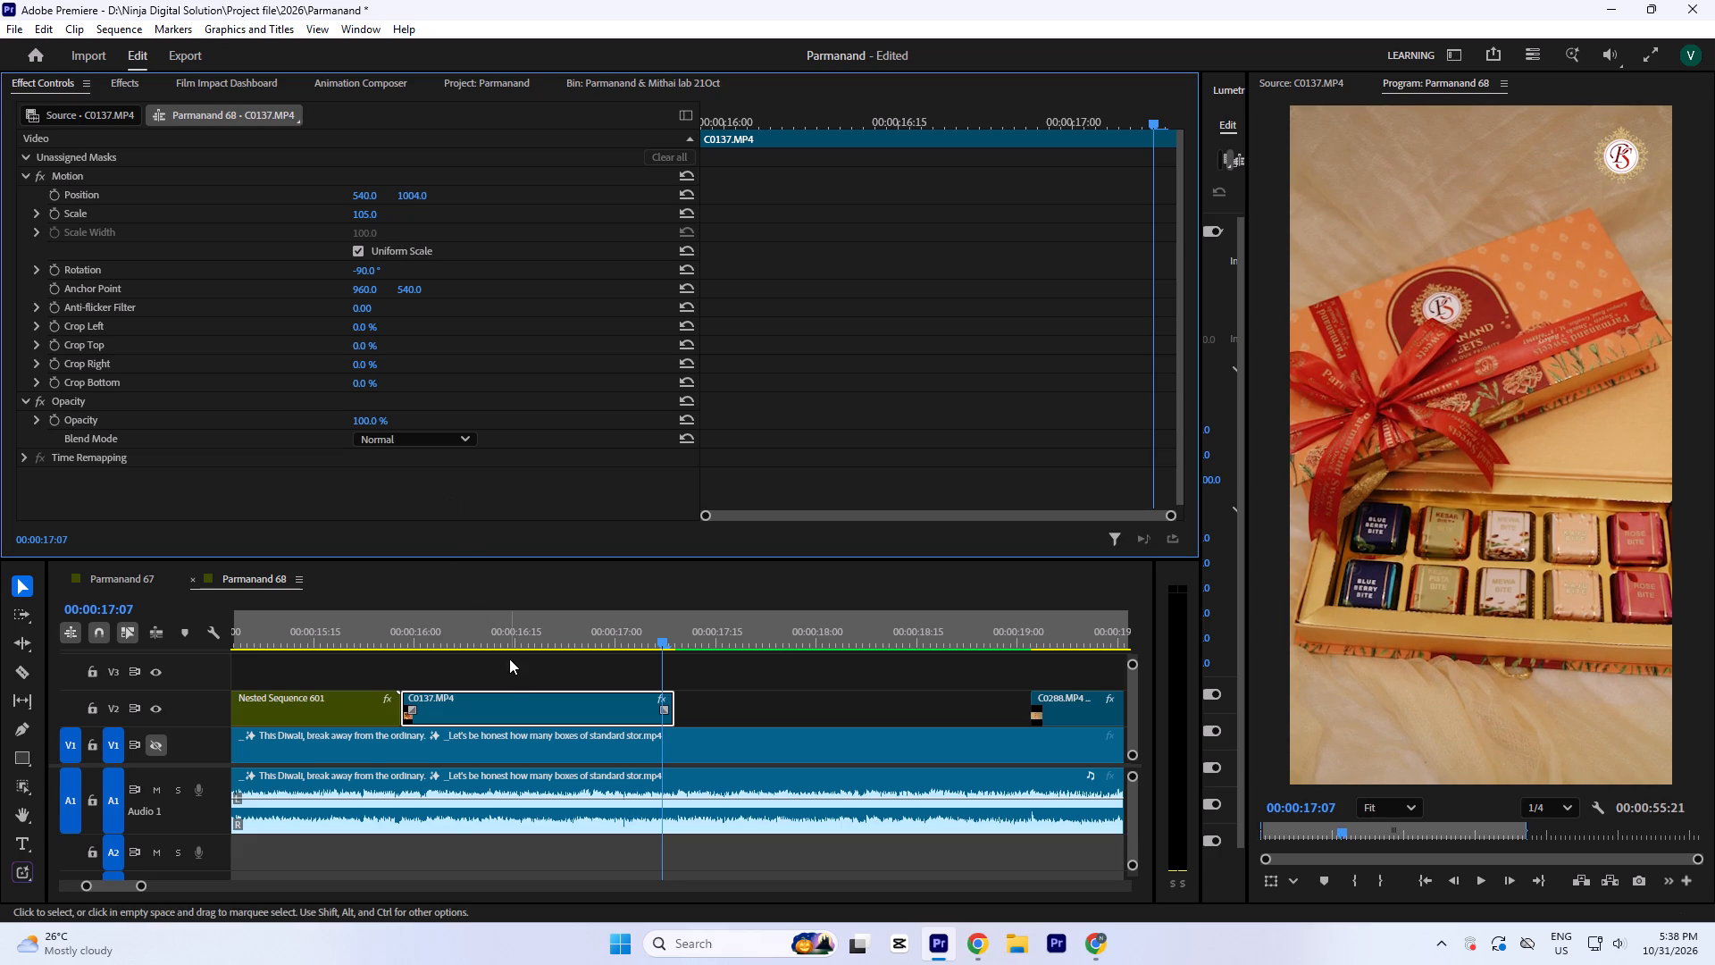
# Save the project.
pyautogui.click(506, 673)
pyautogui.hotkey('ctrl', 's')
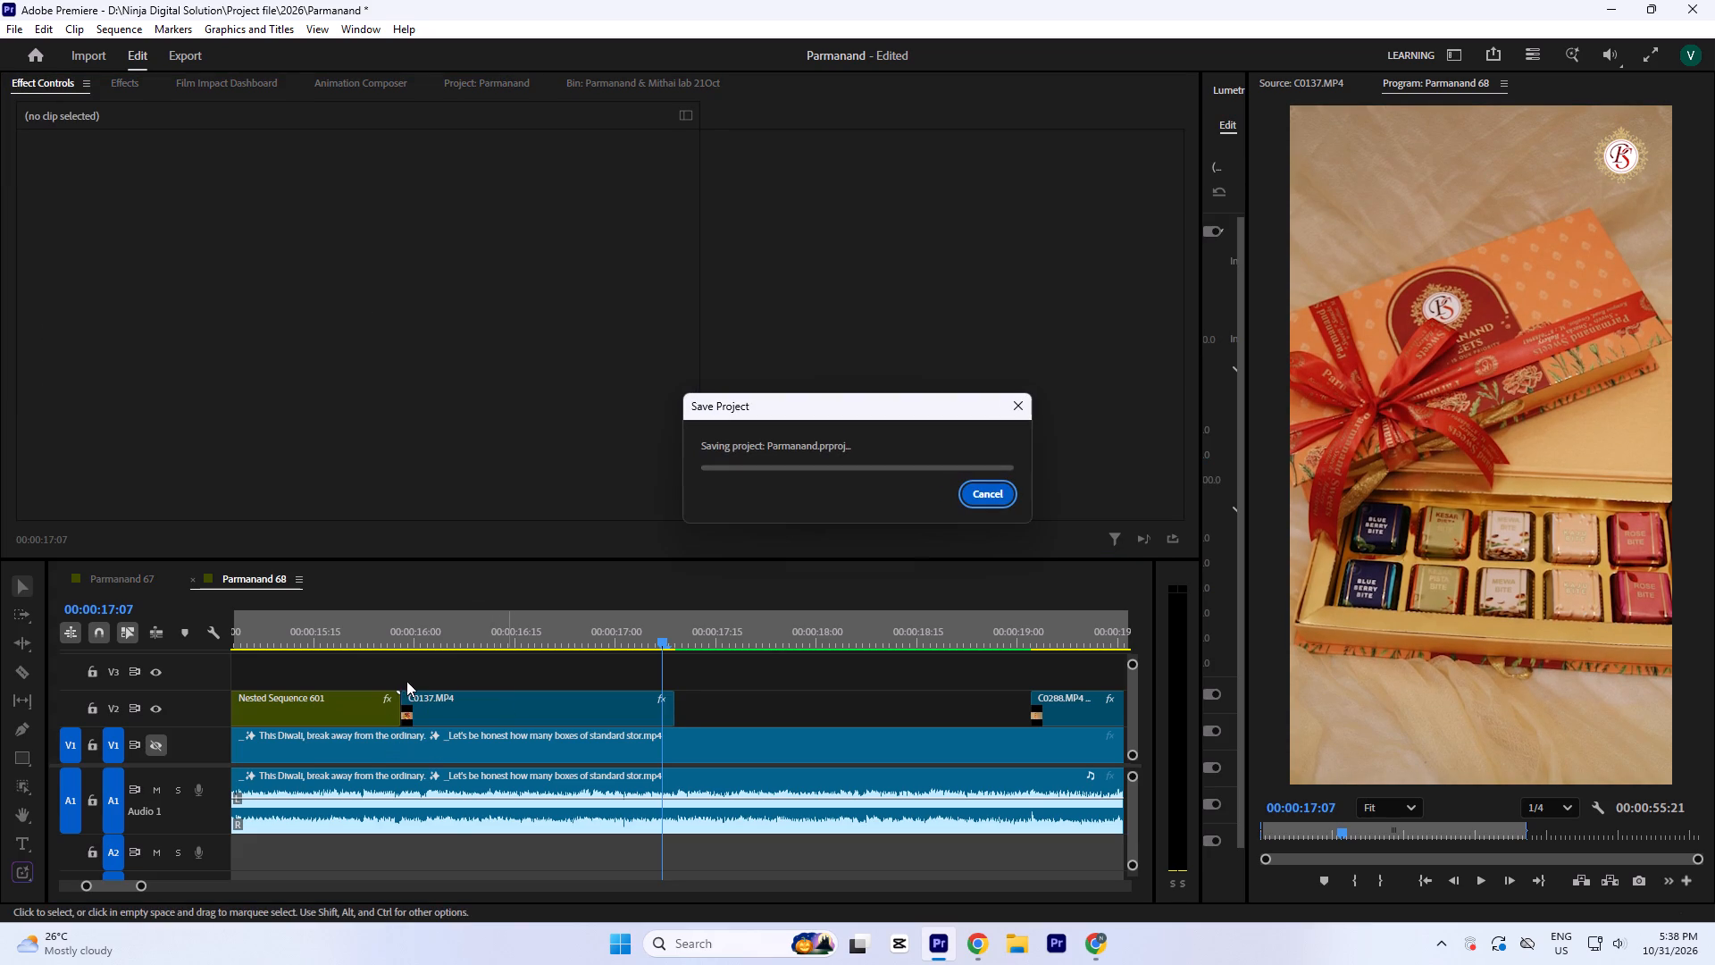
# Set C0137.MP4's horizontal Position to 520 and play the reframed clip from about 00:00:15:00.
pyautogui.click(599, 708)
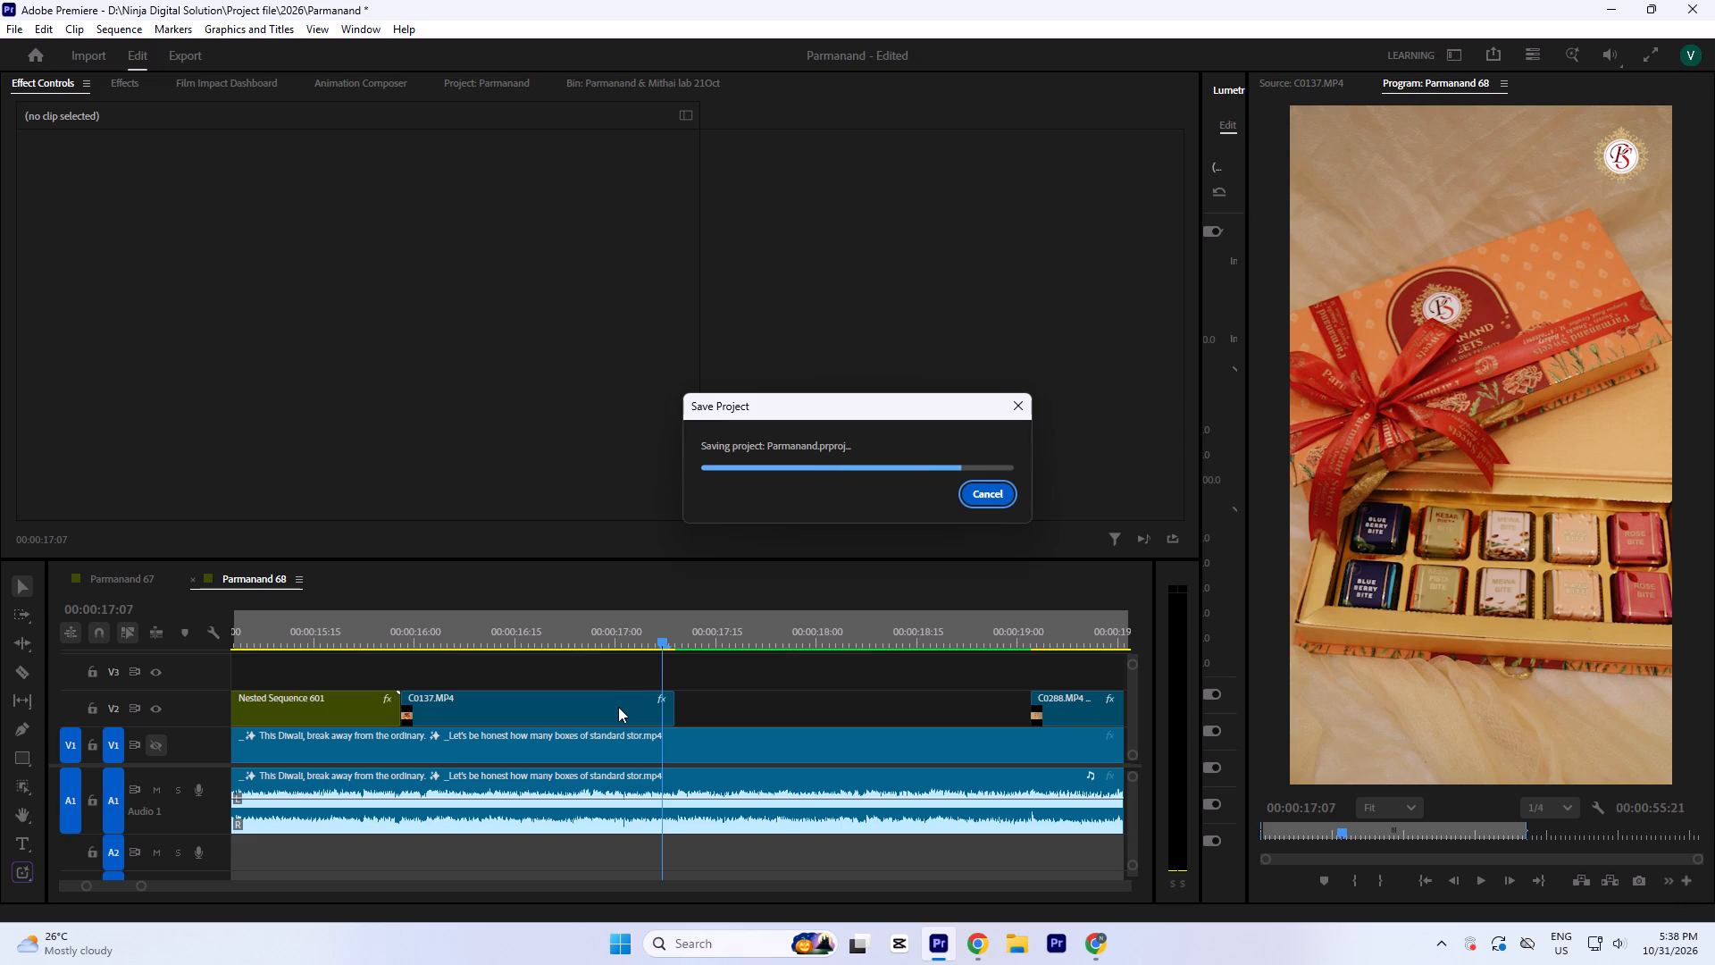
pyautogui.click(618, 707)
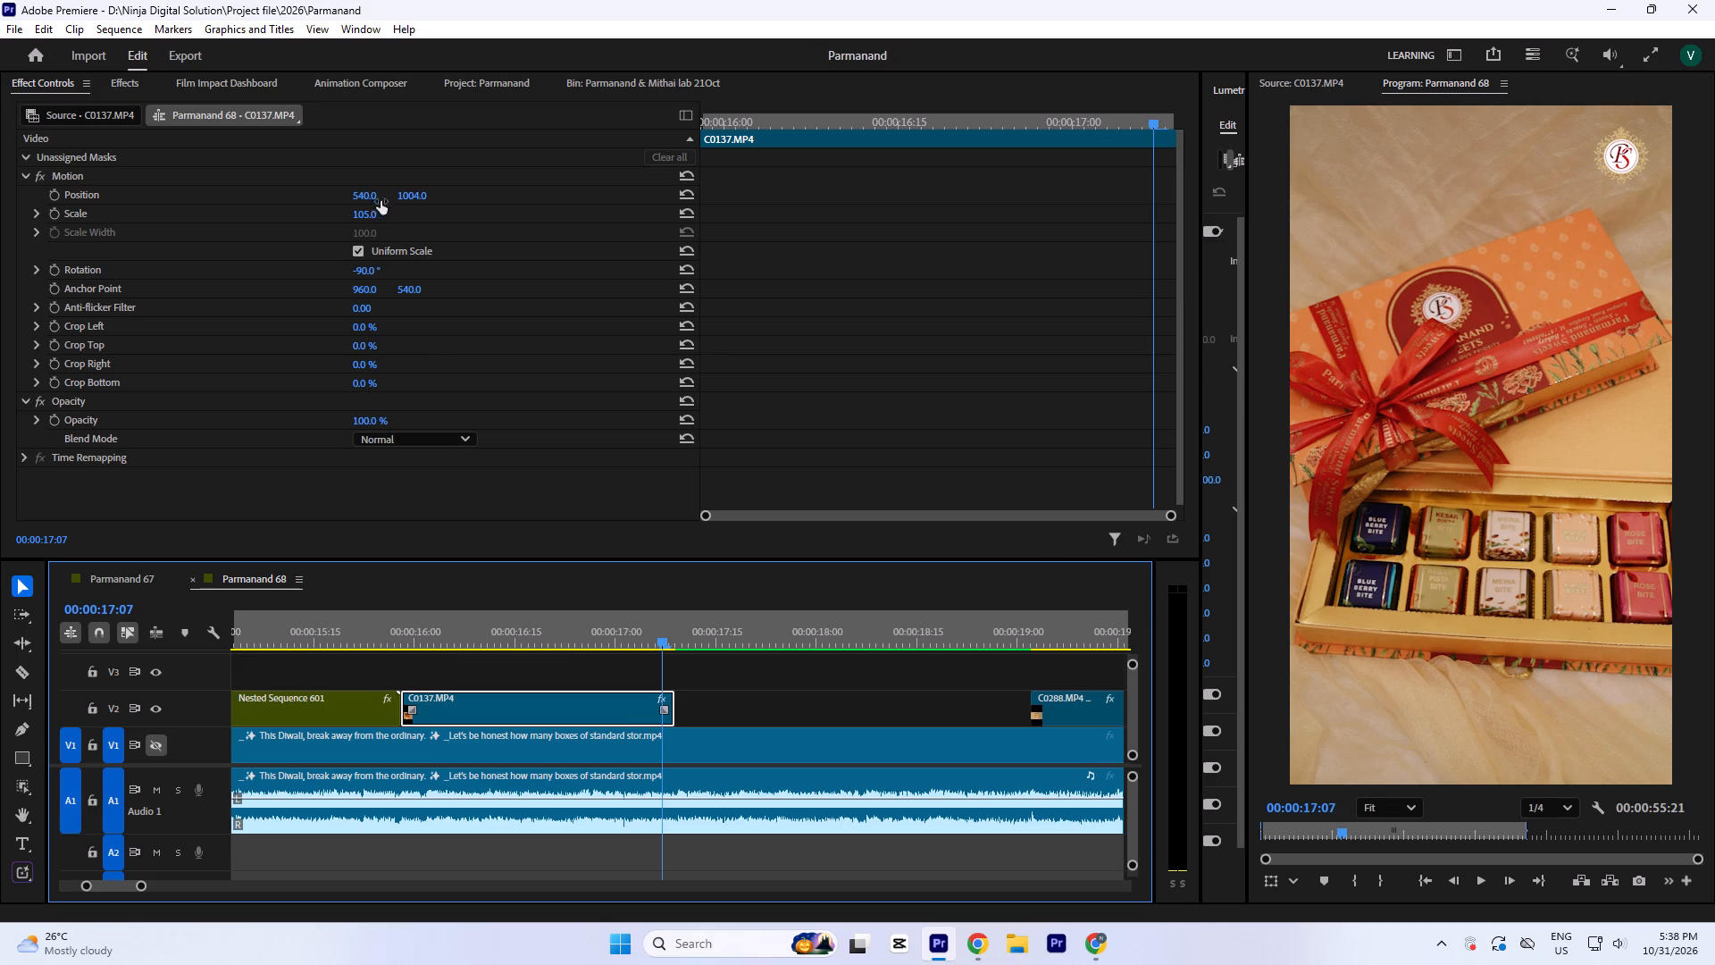
pyautogui.moveTo(367, 192); pyautogui.dragTo(363, 222)
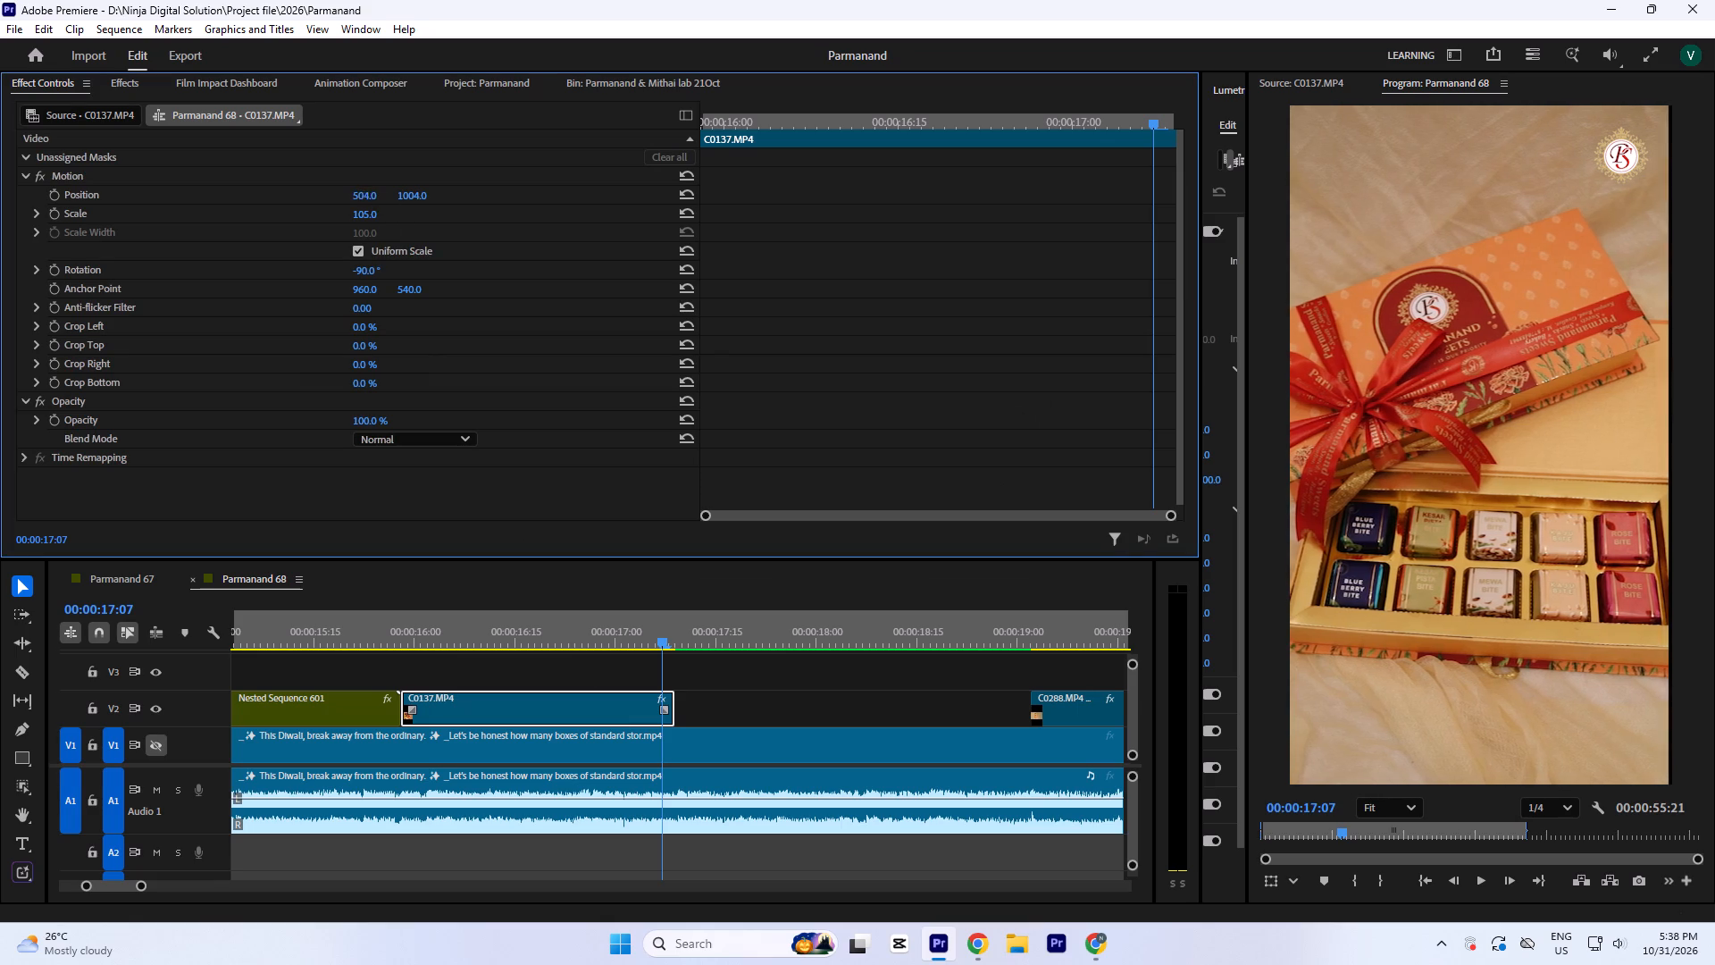
pyautogui.moveTo(363, 222); pyautogui.dragTo(364, 209)
pyautogui.click(748, 668)
pyautogui.click(575, 629)
pyautogui.press('-')
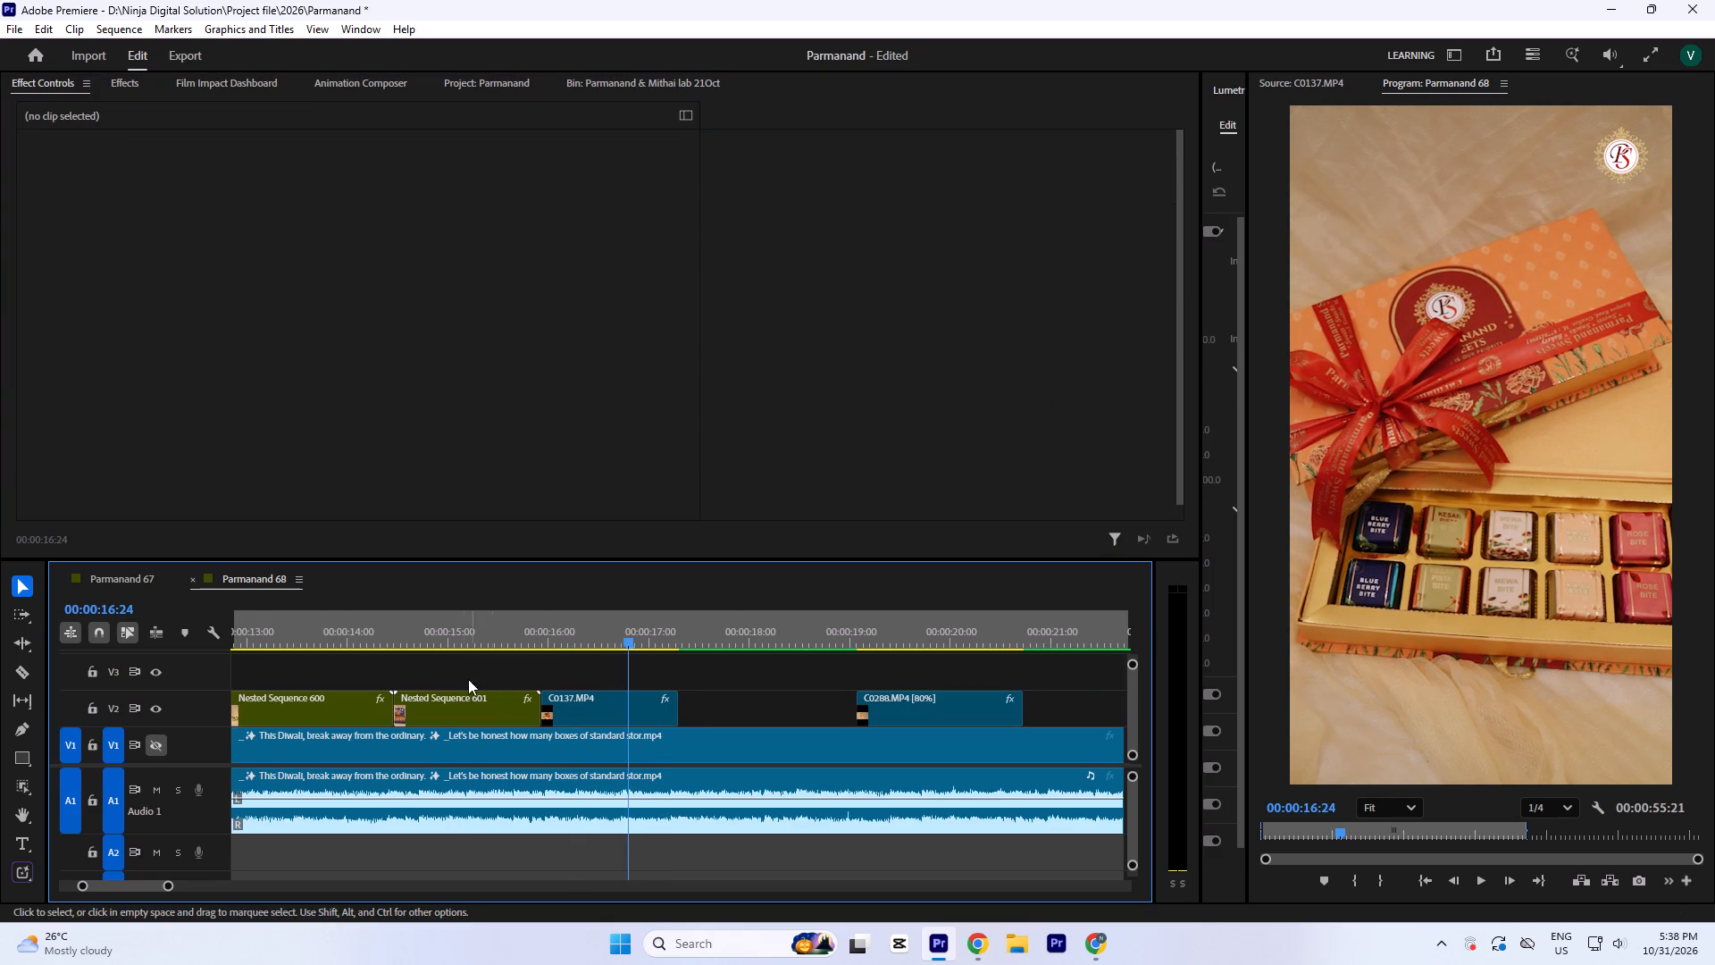
pyautogui.click(446, 640)
pyautogui.press('space')
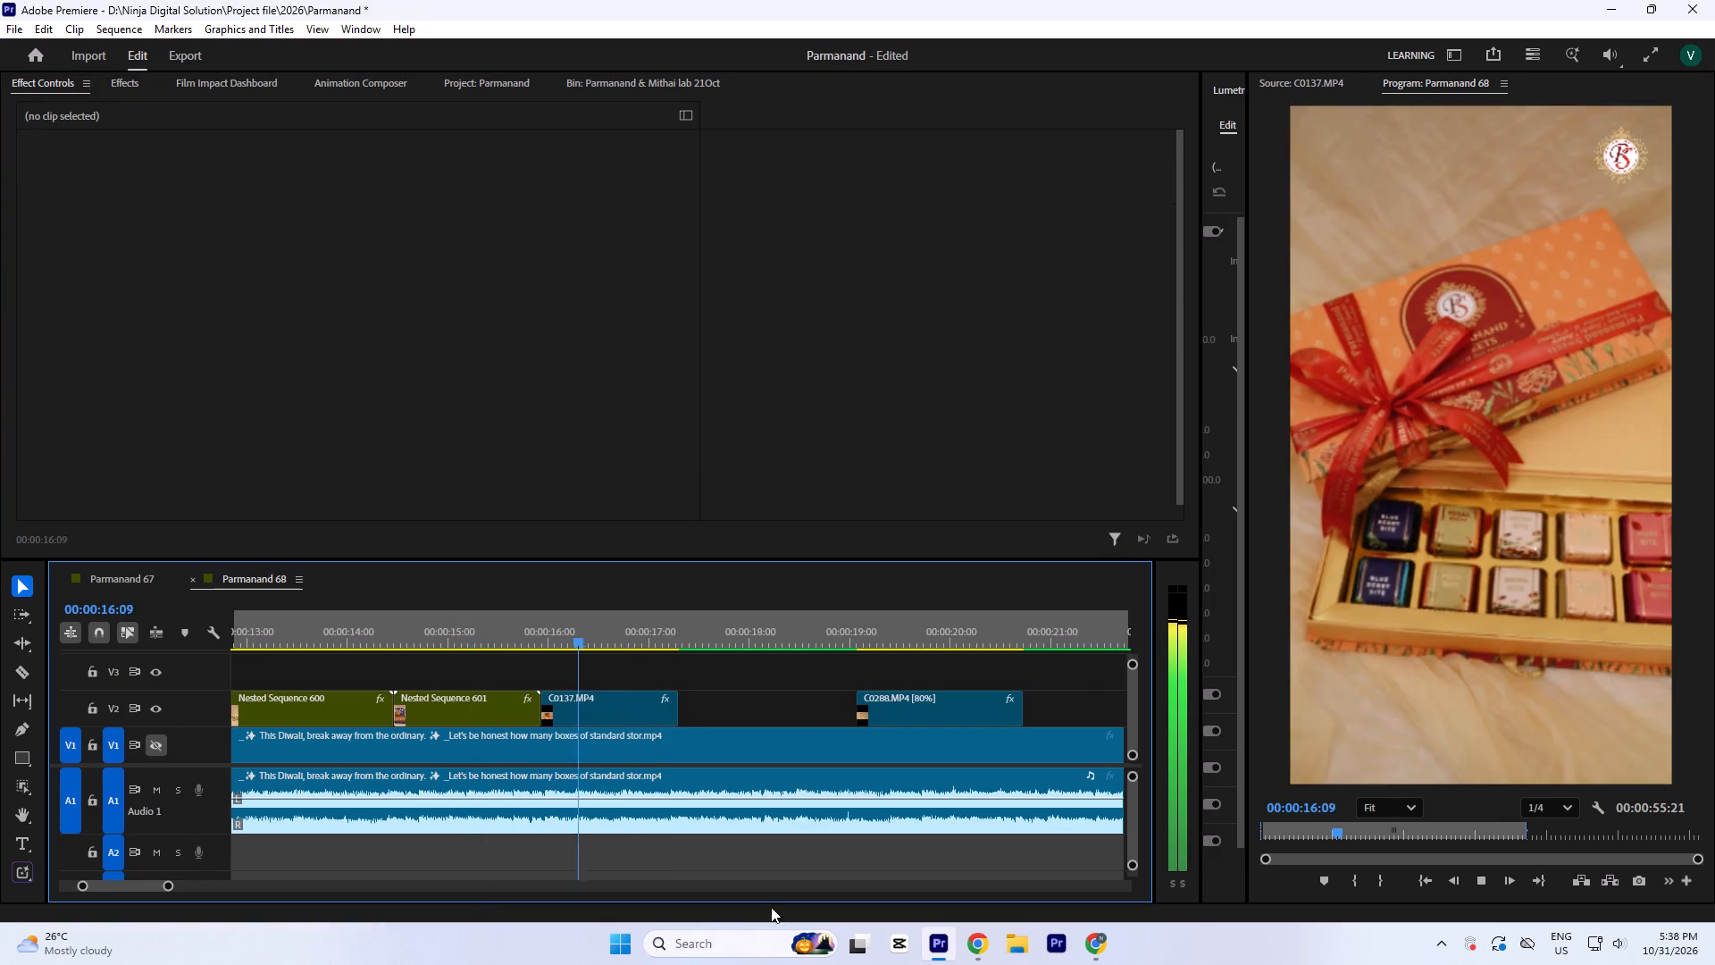
pyautogui.press('space')
# Nest C0137.MP4 on V2, keeping the default nested sequence name.
pyautogui.click(657, 626)
pyautogui.click(653, 698)
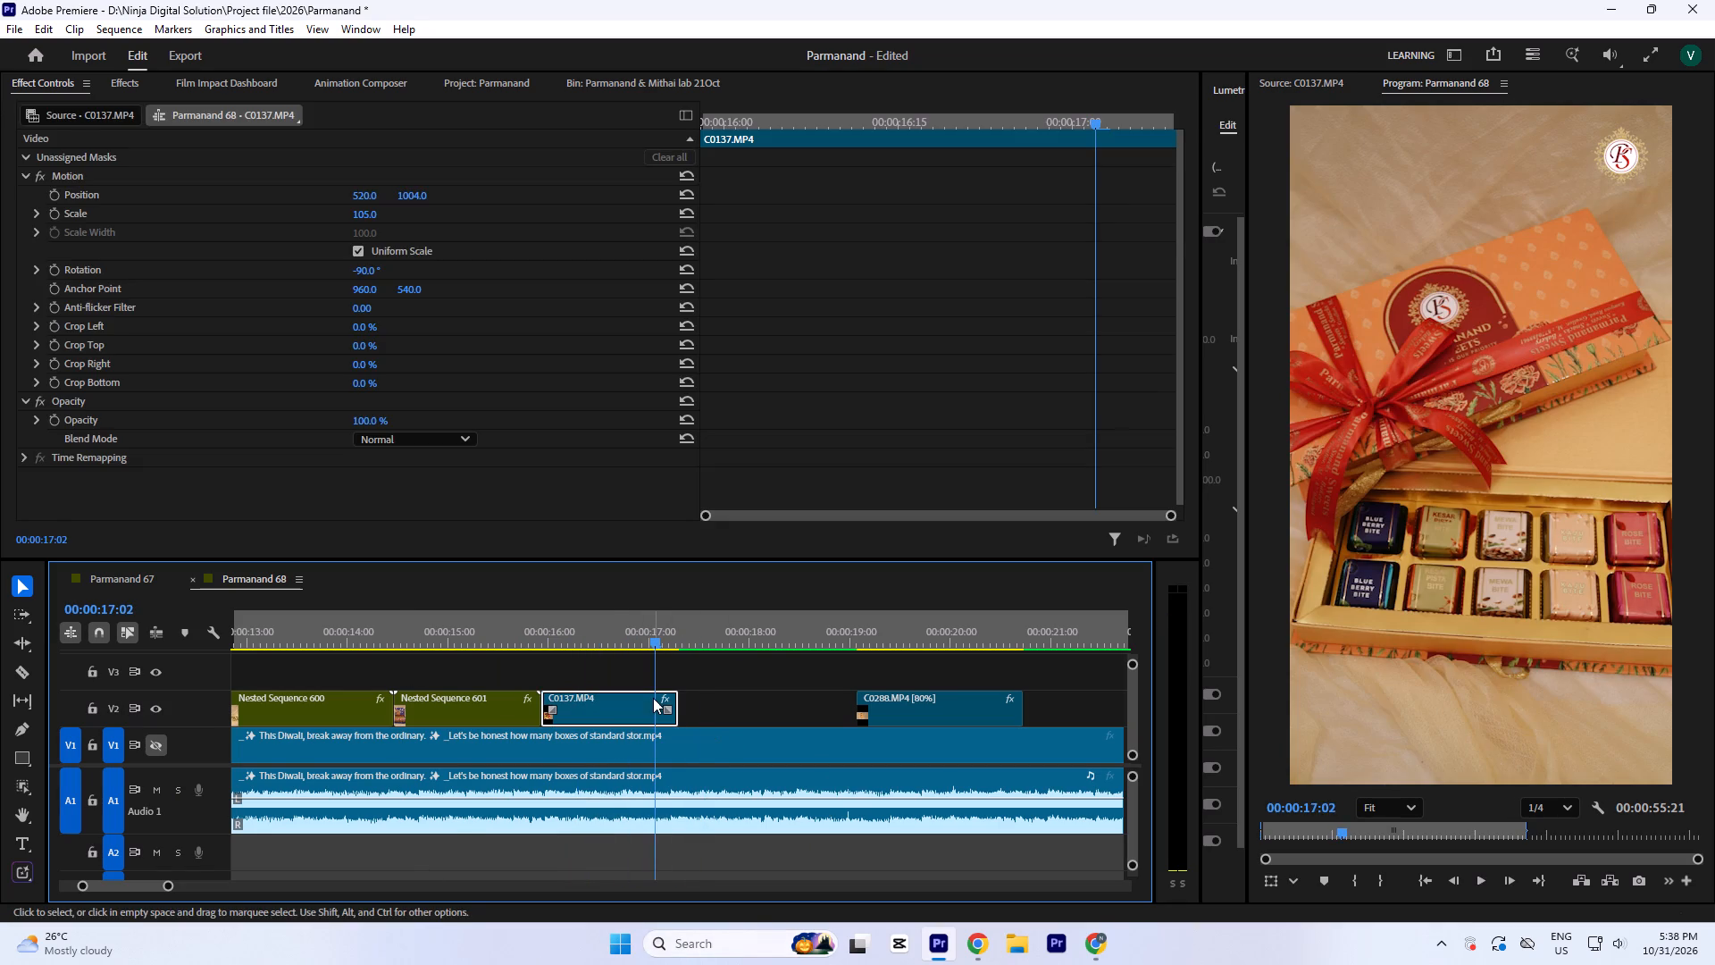
pyautogui.press('n')
pyautogui.press('Return')
# Apply Warp Stabilizer with 10% Smoothness to the nested C0137.MP4 clip and play the stabilized result.
pyautogui.click(610, 707)
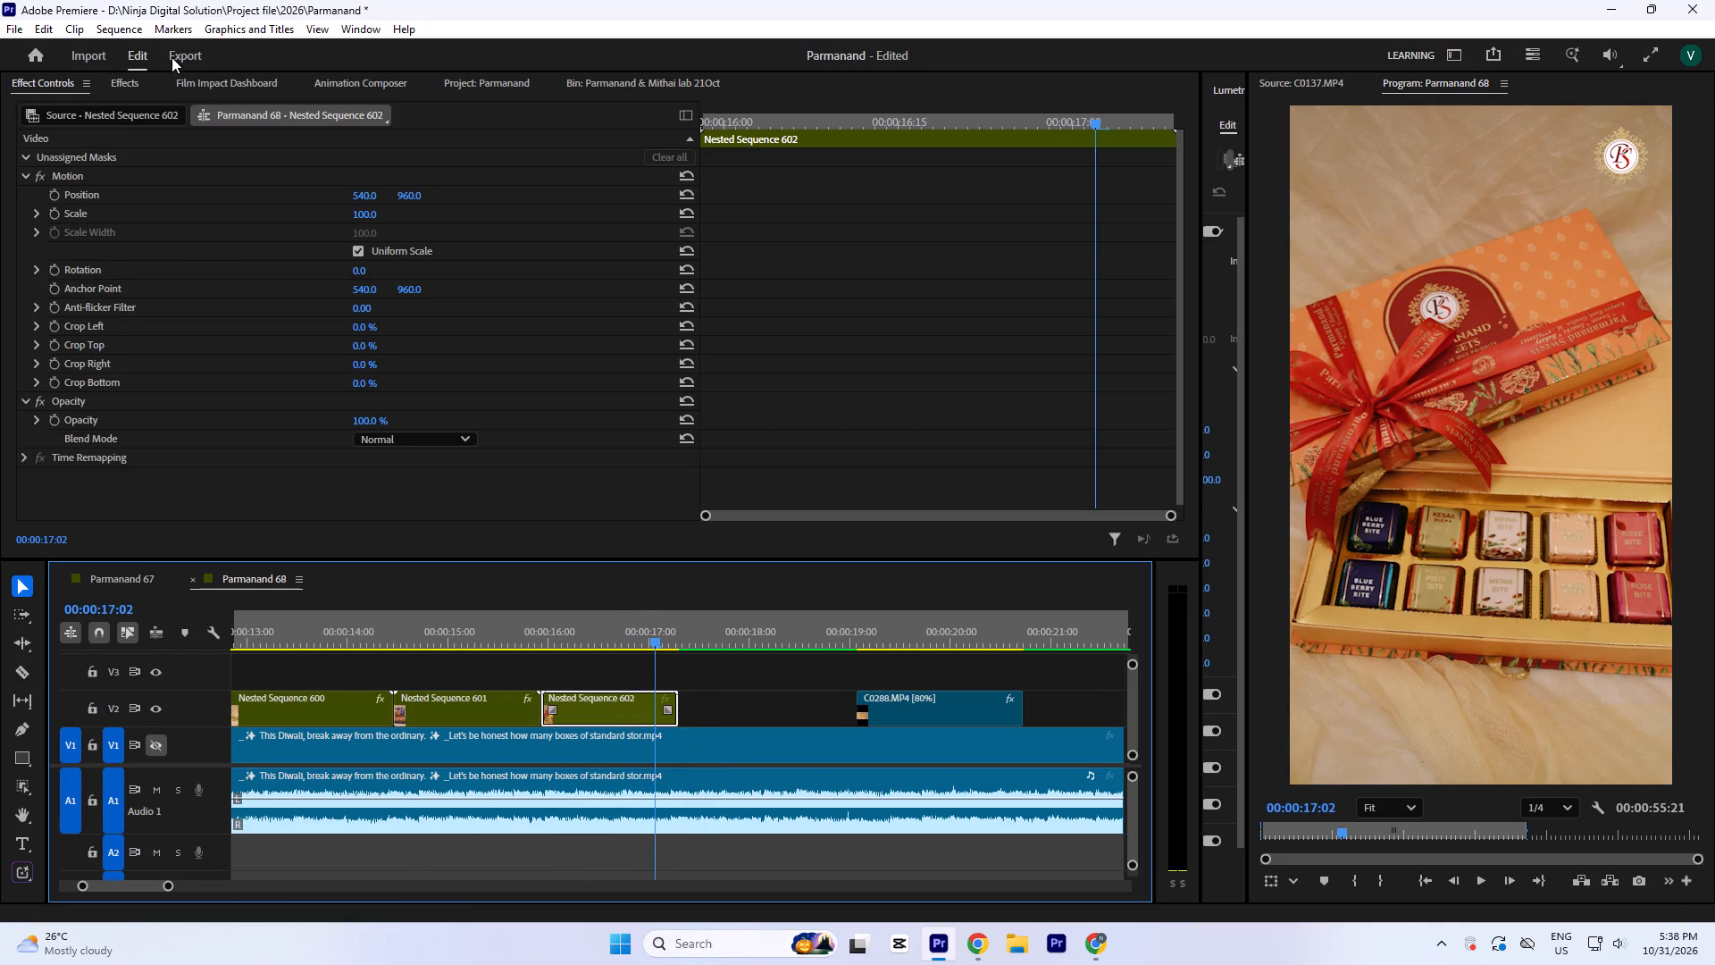
pyautogui.click(133, 87)
pyautogui.click(69, 109)
pyautogui.write('warp')
pyautogui.doubleClick(112, 387)
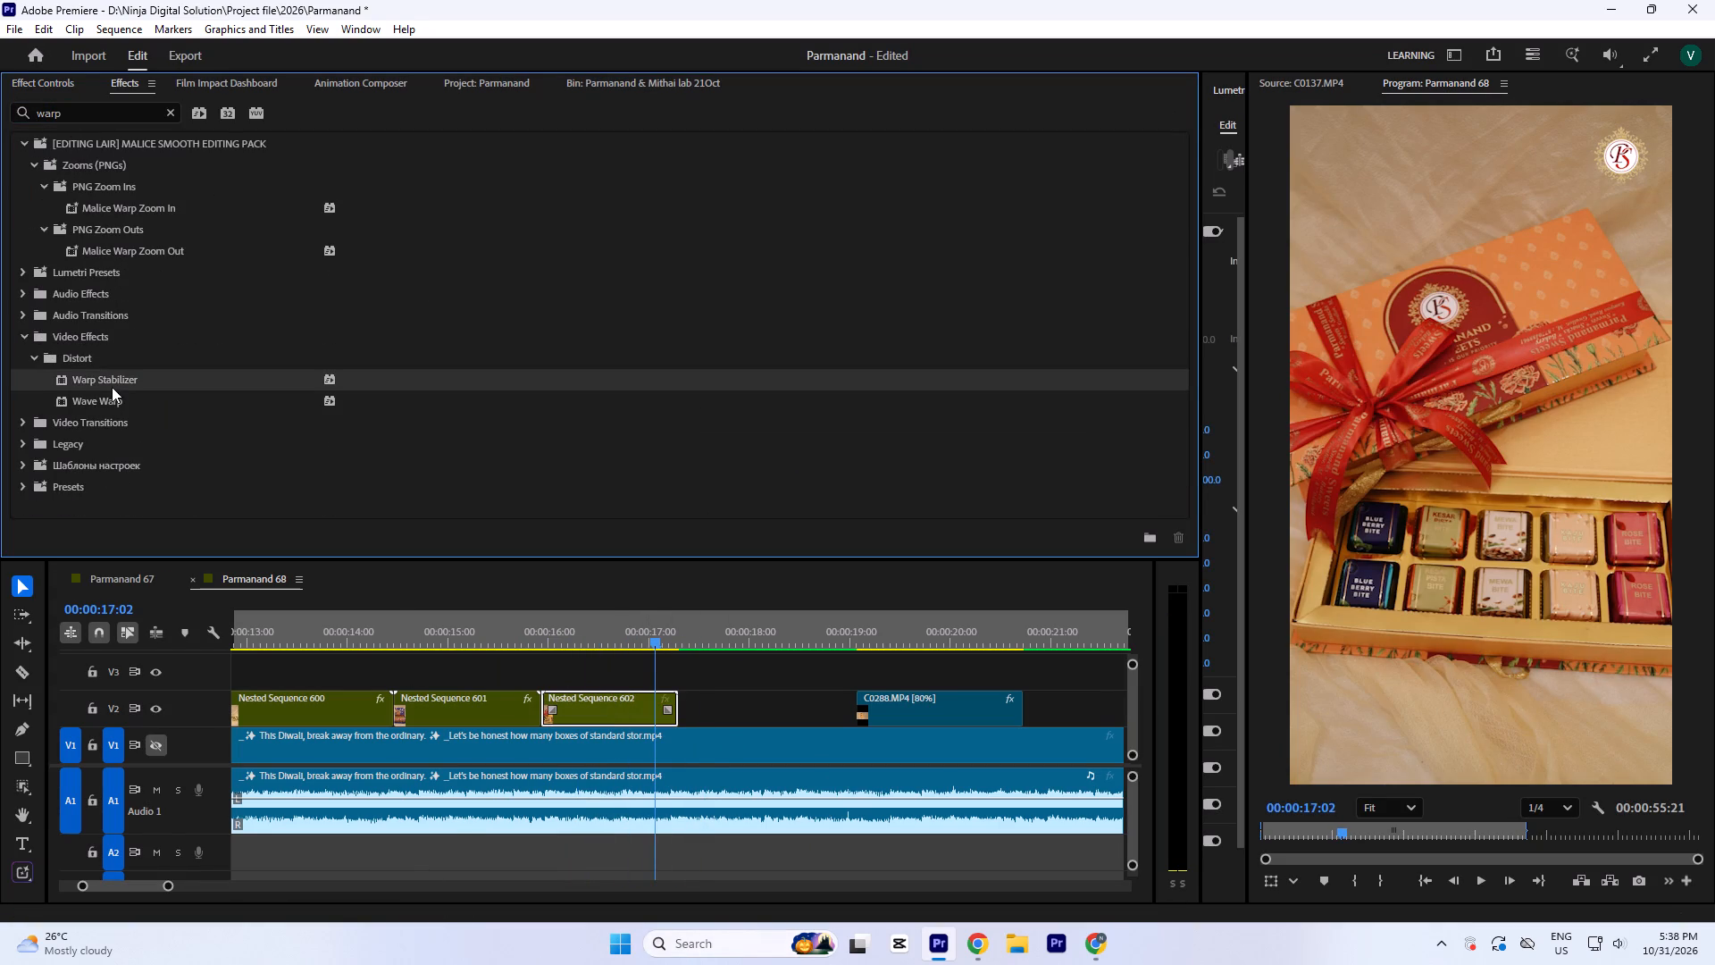
pyautogui.click(63, 76)
pyautogui.scroll(-5, 229, 449)
pyautogui.click(359, 481)
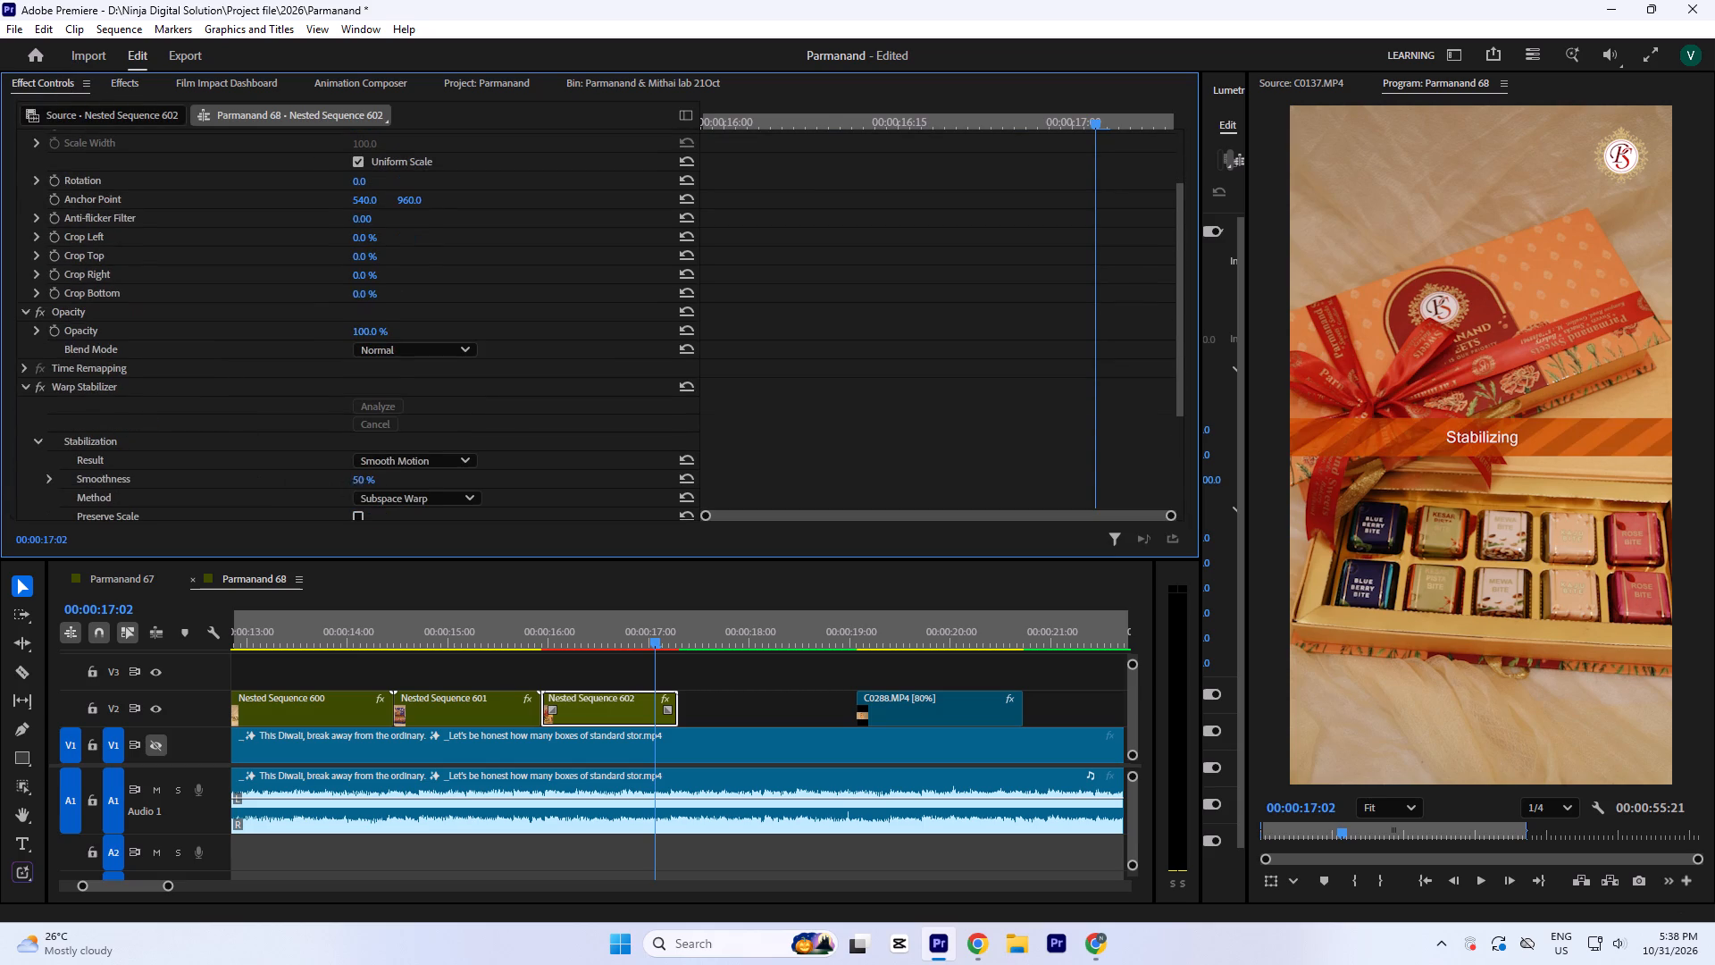
pyautogui.press('1')
pyautogui.press('0')
pyautogui.click(1000, 274)
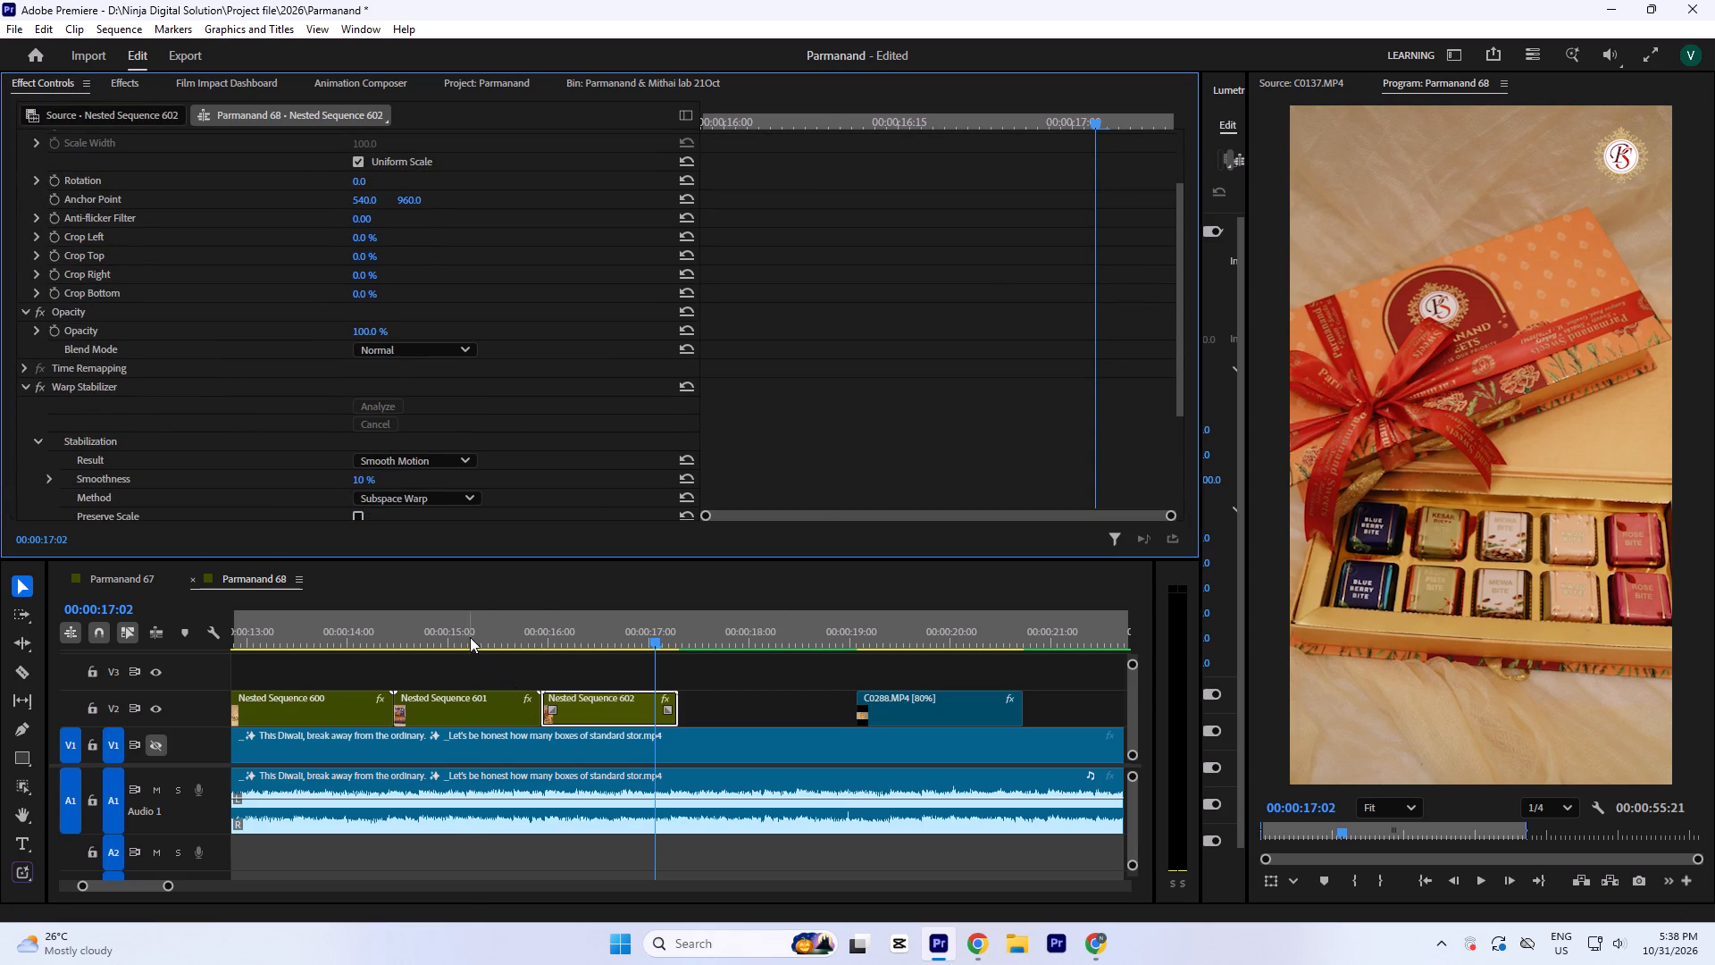
pyautogui.click(464, 631)
pyautogui.press('space')
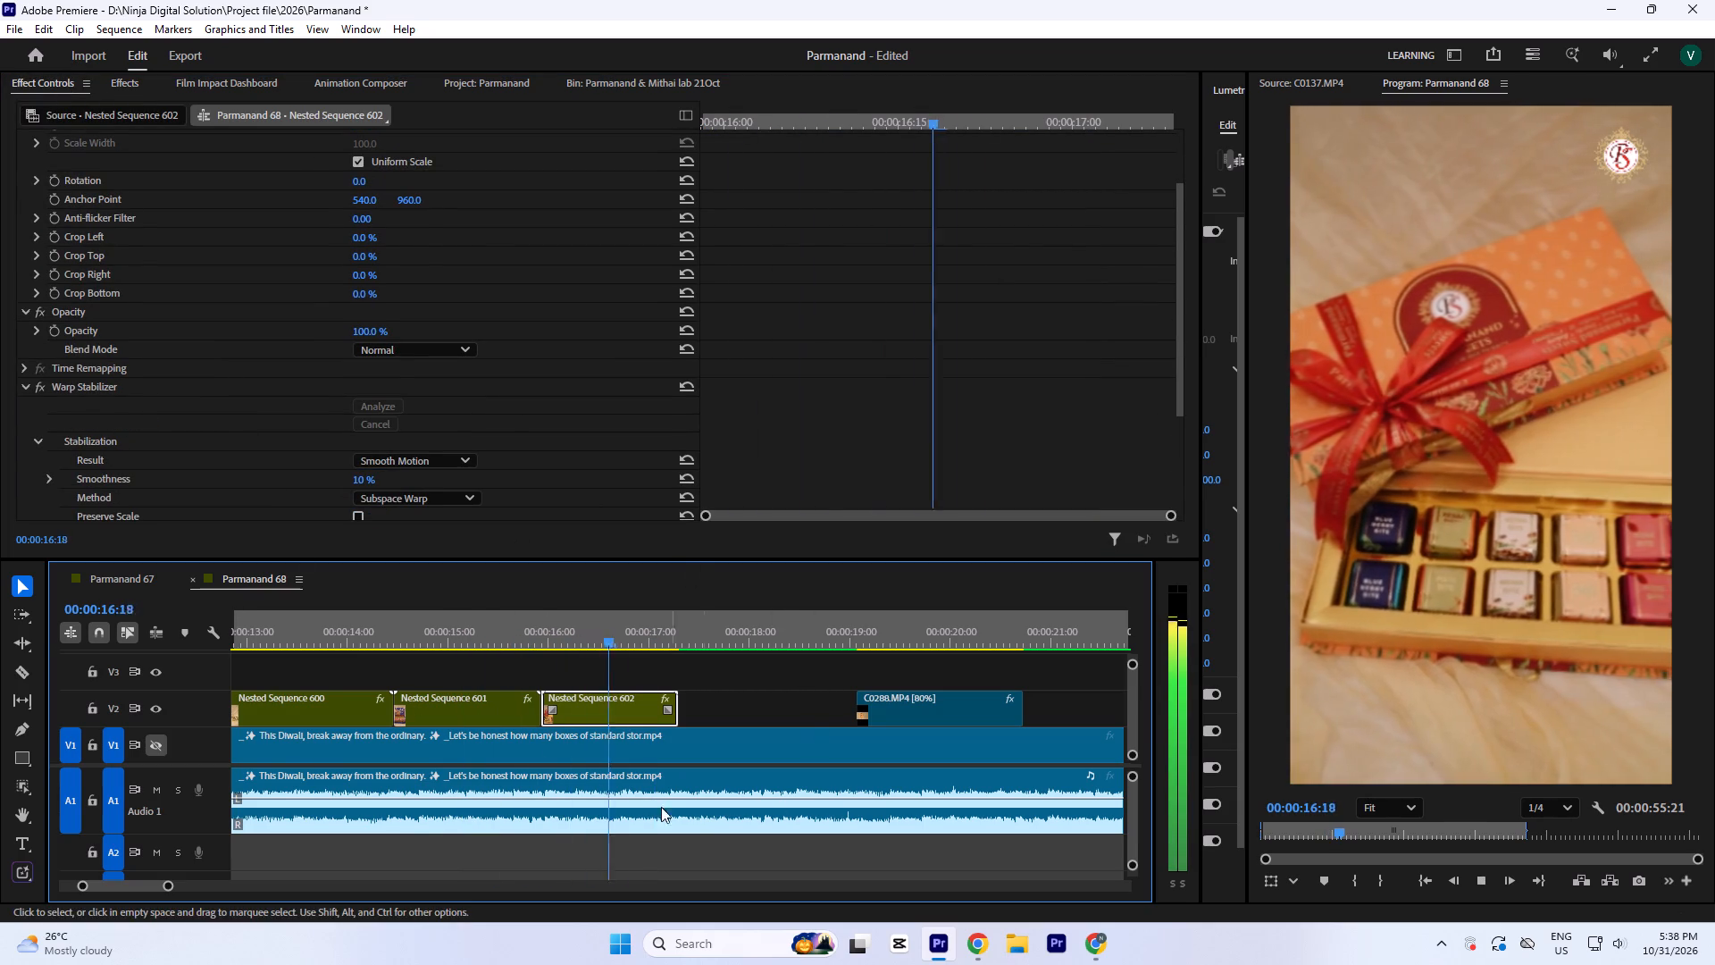
# Move C0288.MP4 up to V3, aligned with the start of the nested C0137.MP4 clip, and play it against the music.
pyautogui.click(837, 619)
pyautogui.press('space')
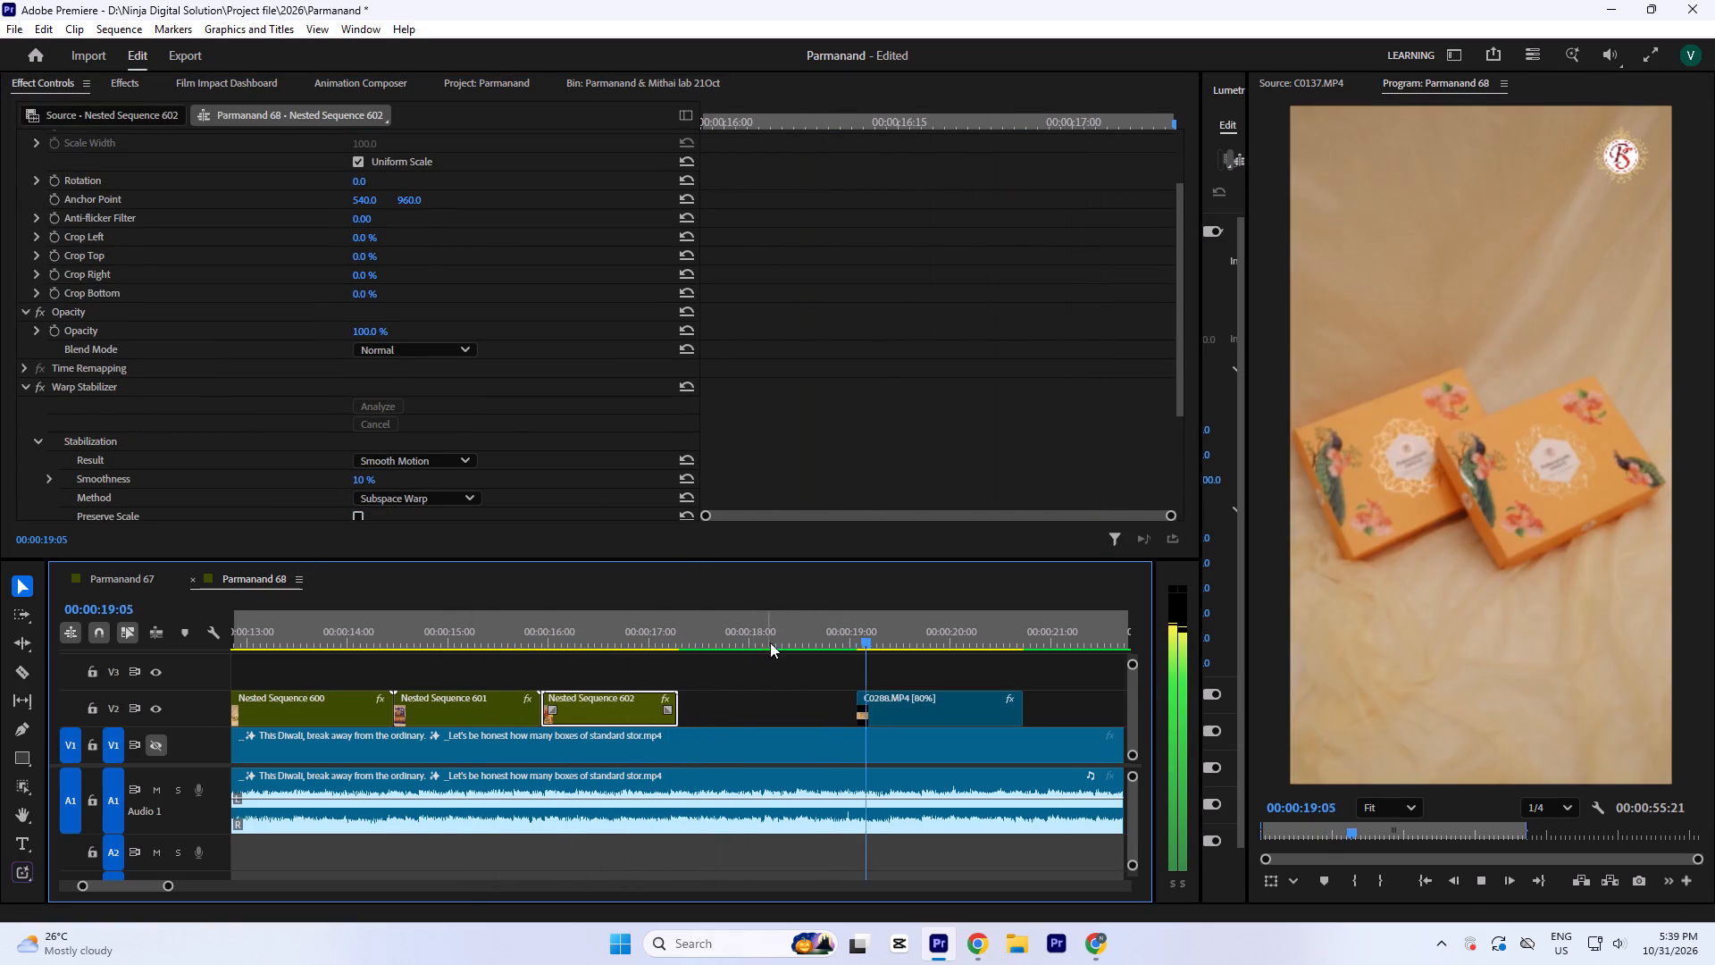
pyautogui.press('space')
pyautogui.moveTo(910, 702); pyautogui.dragTo(598, 662)
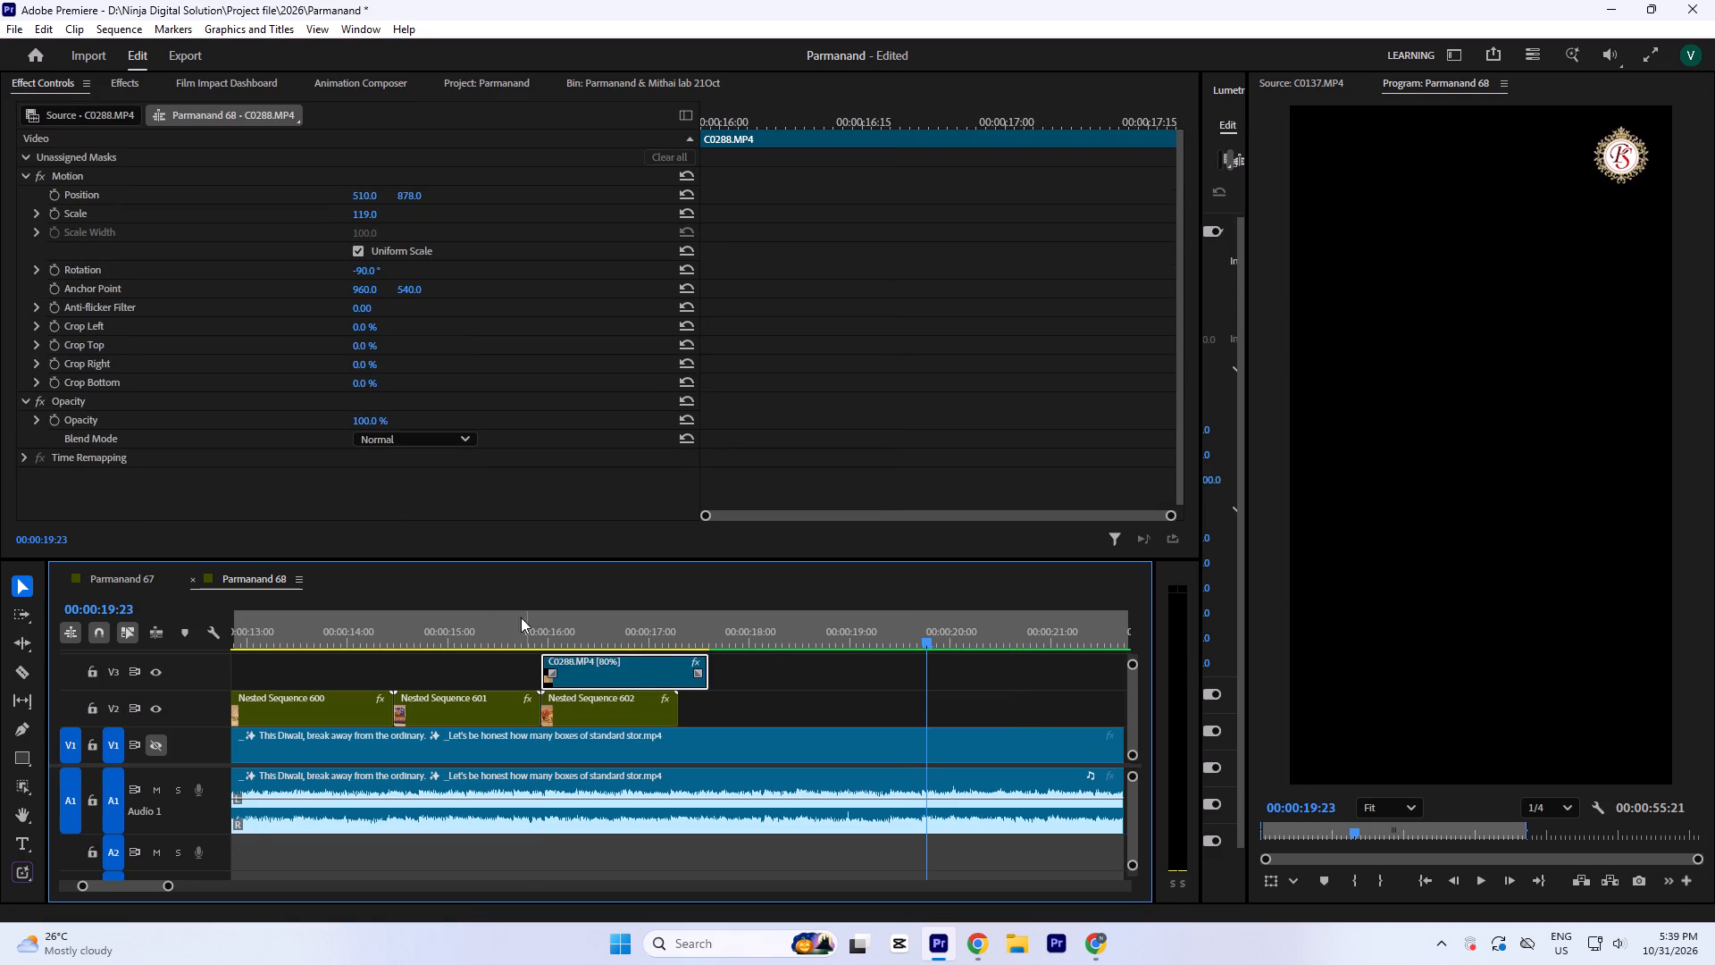
pyautogui.click(482, 608)
pyautogui.click(481, 622)
pyautogui.press('space')
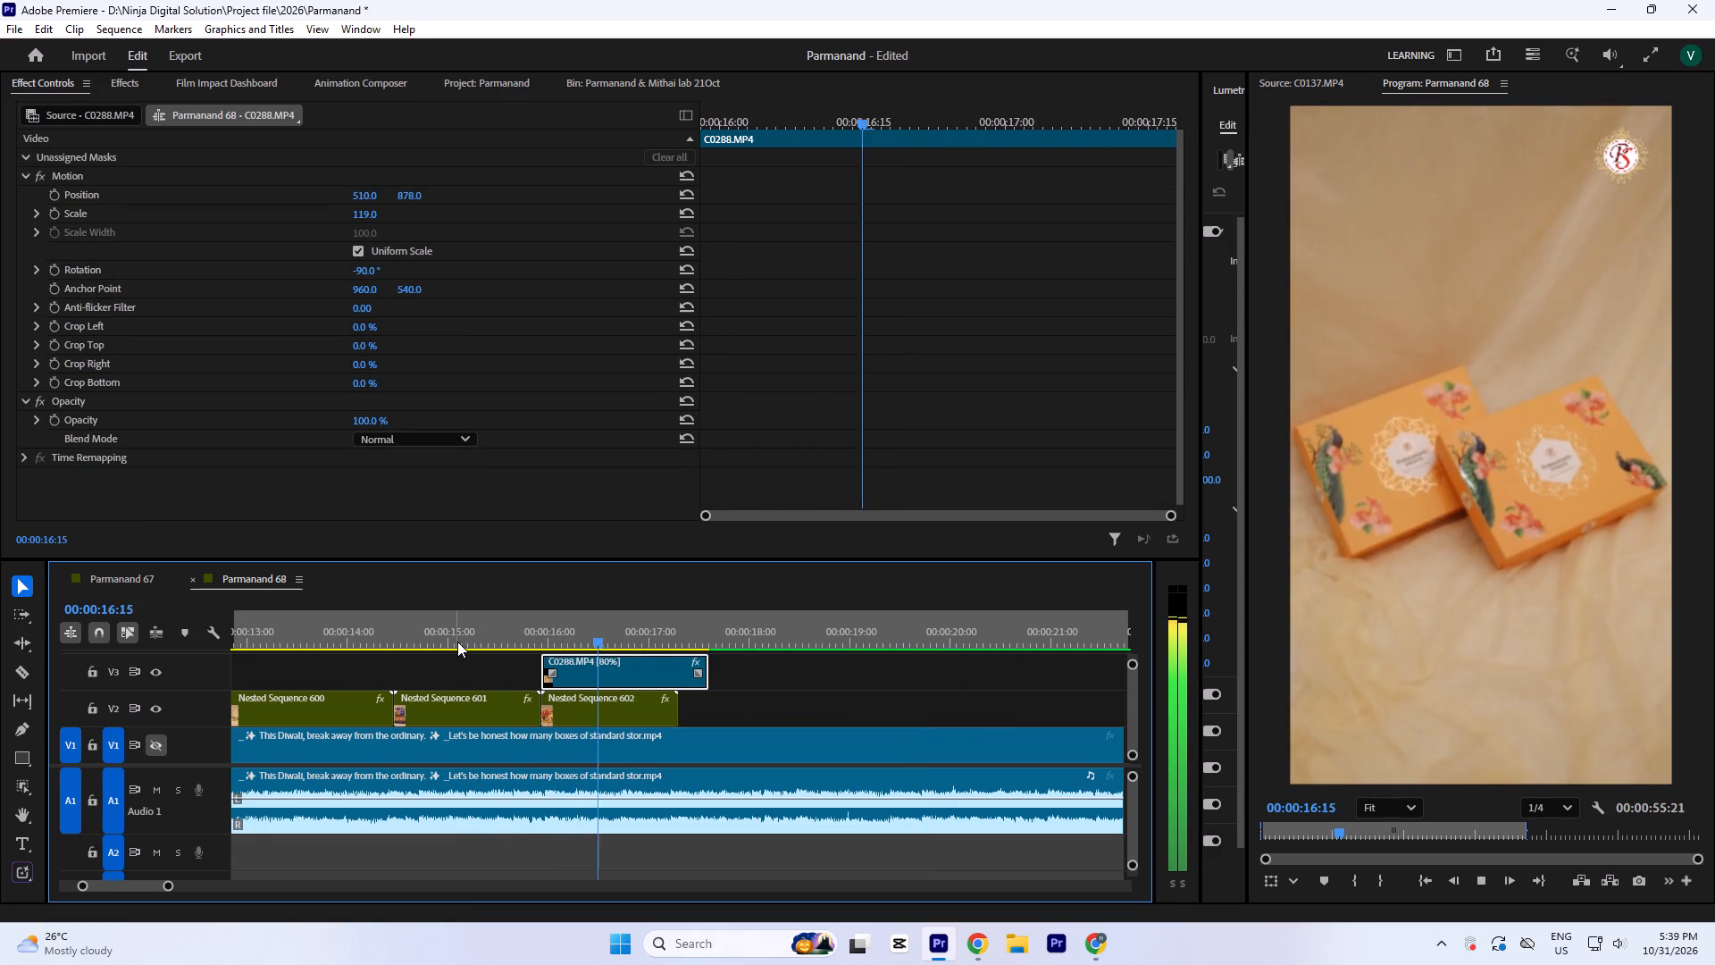
pyautogui.press('space')
# Trim both ends of C0288.MP4 on V3 and slide it back so it exactly covers the nested C0137.MP4 clip.
pyautogui.moveTo(537, 675); pyautogui.dragTo(560, 679)
pyautogui.moveTo(596, 678); pyautogui.dragTo(586, 678)
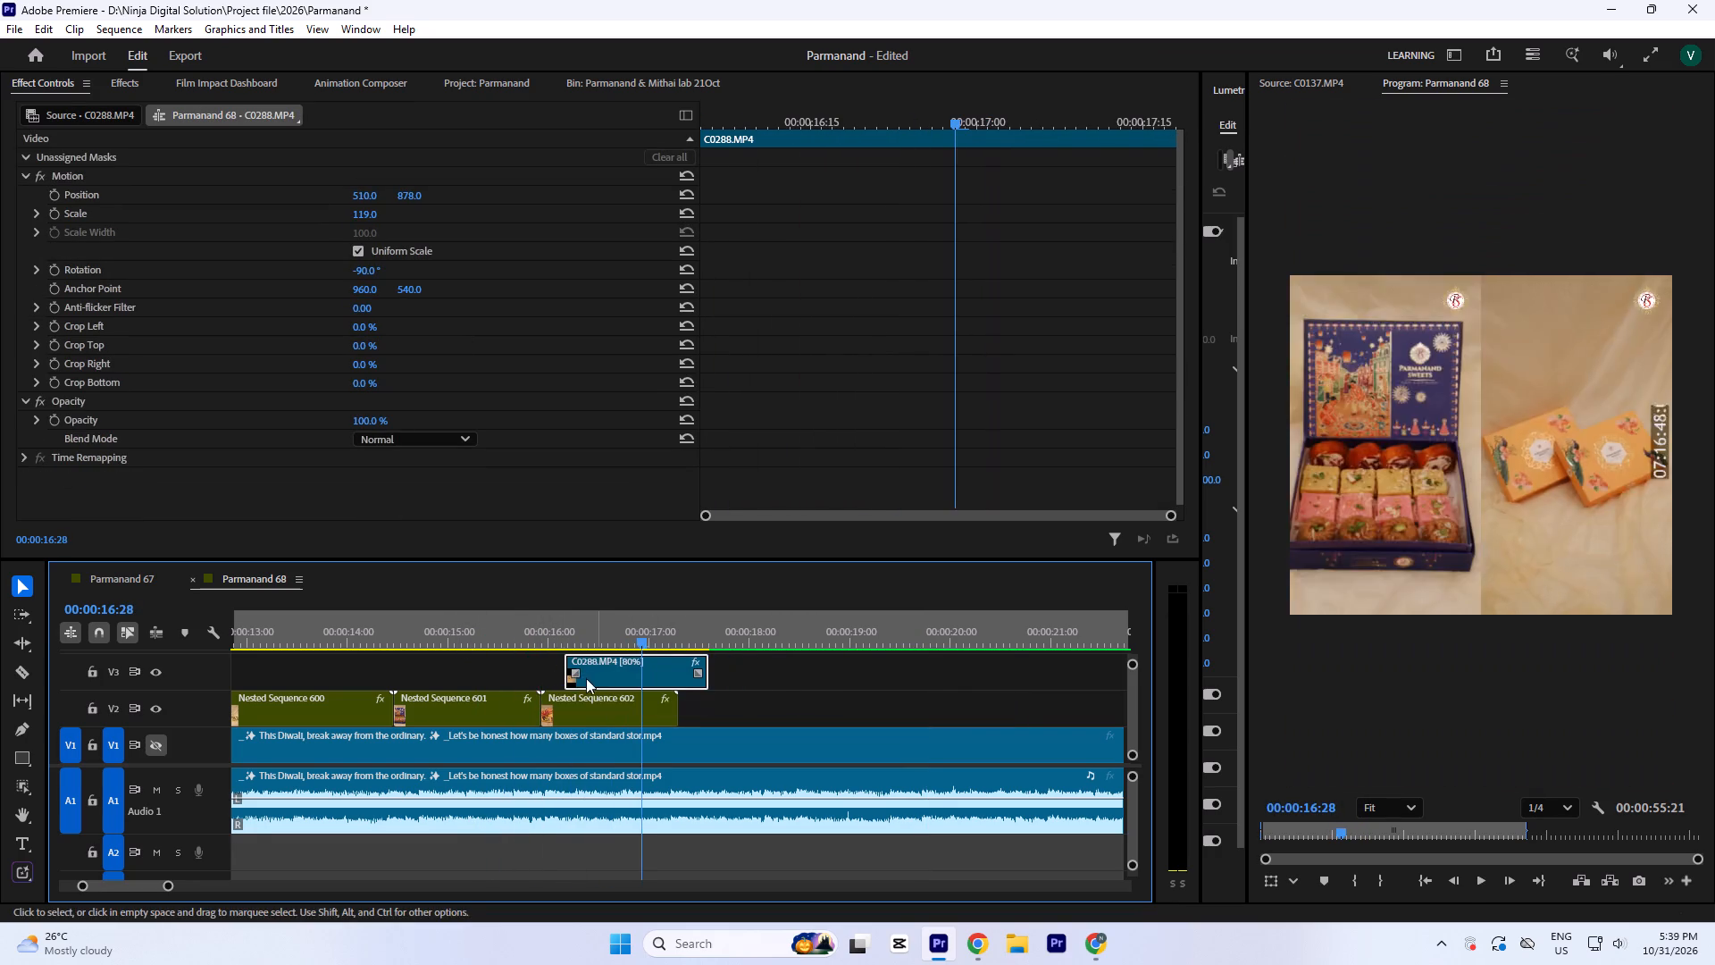
pyautogui.moveTo(586, 678); pyautogui.dragTo(571, 680)
pyautogui.click(483, 627)
pyautogui.press('space')
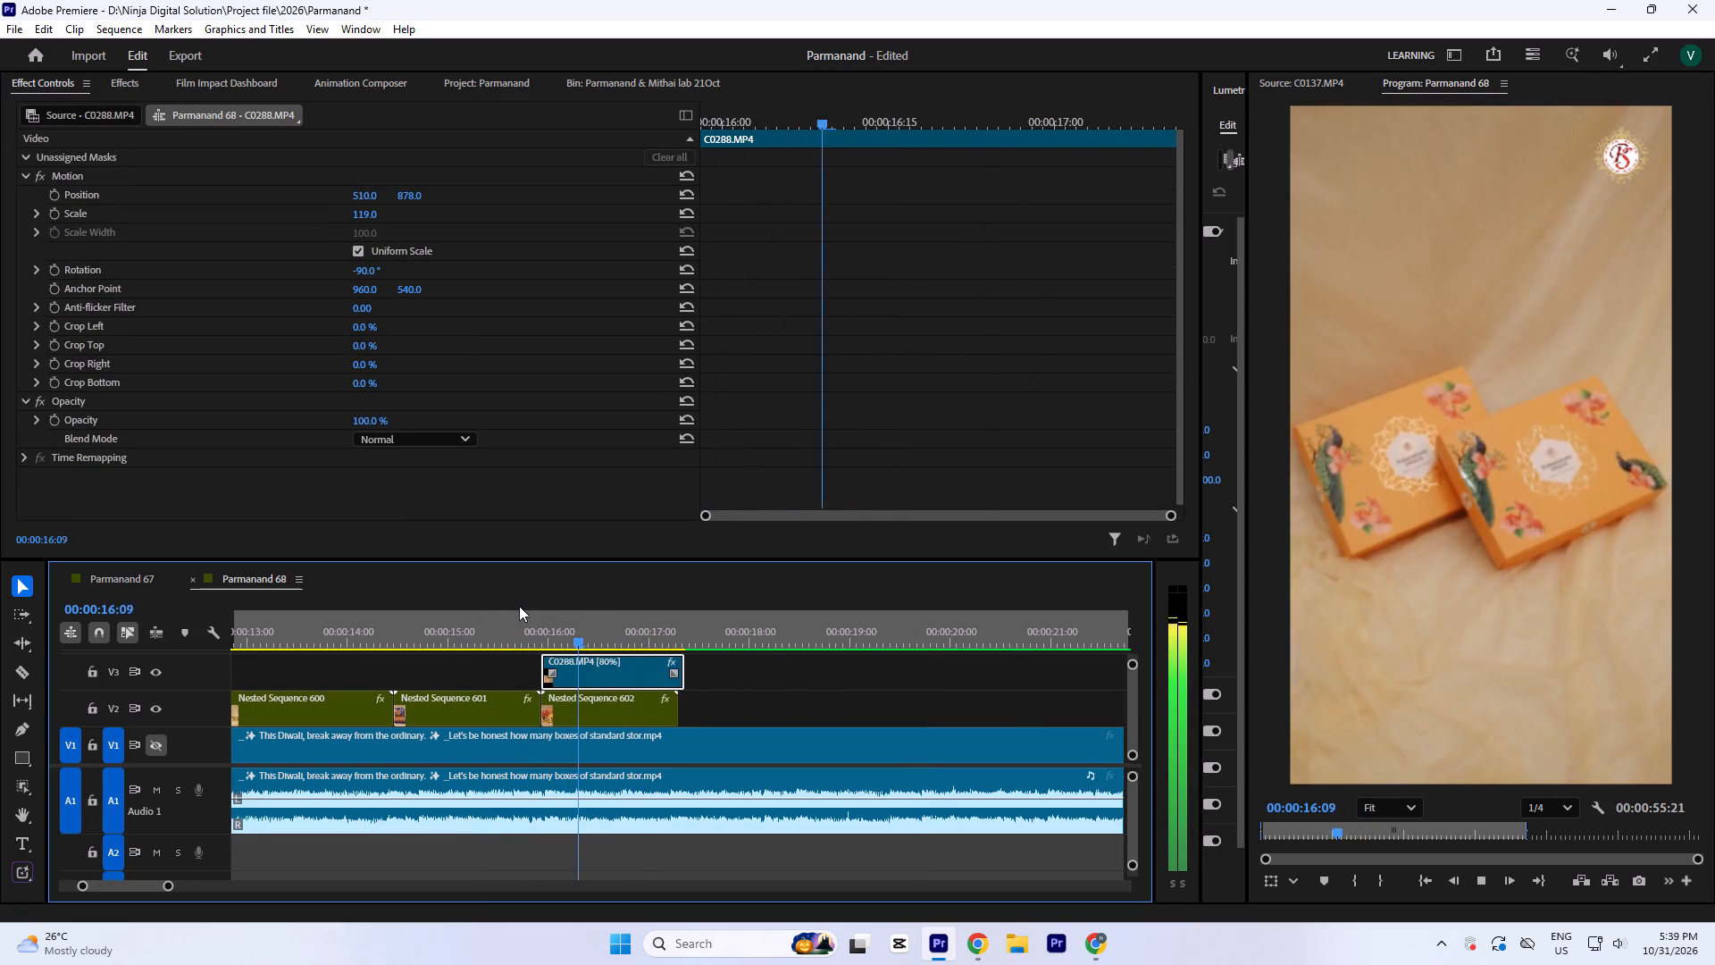
pyautogui.press('space')
pyautogui.moveTo(694, 675); pyautogui.dragTo(690, 678)
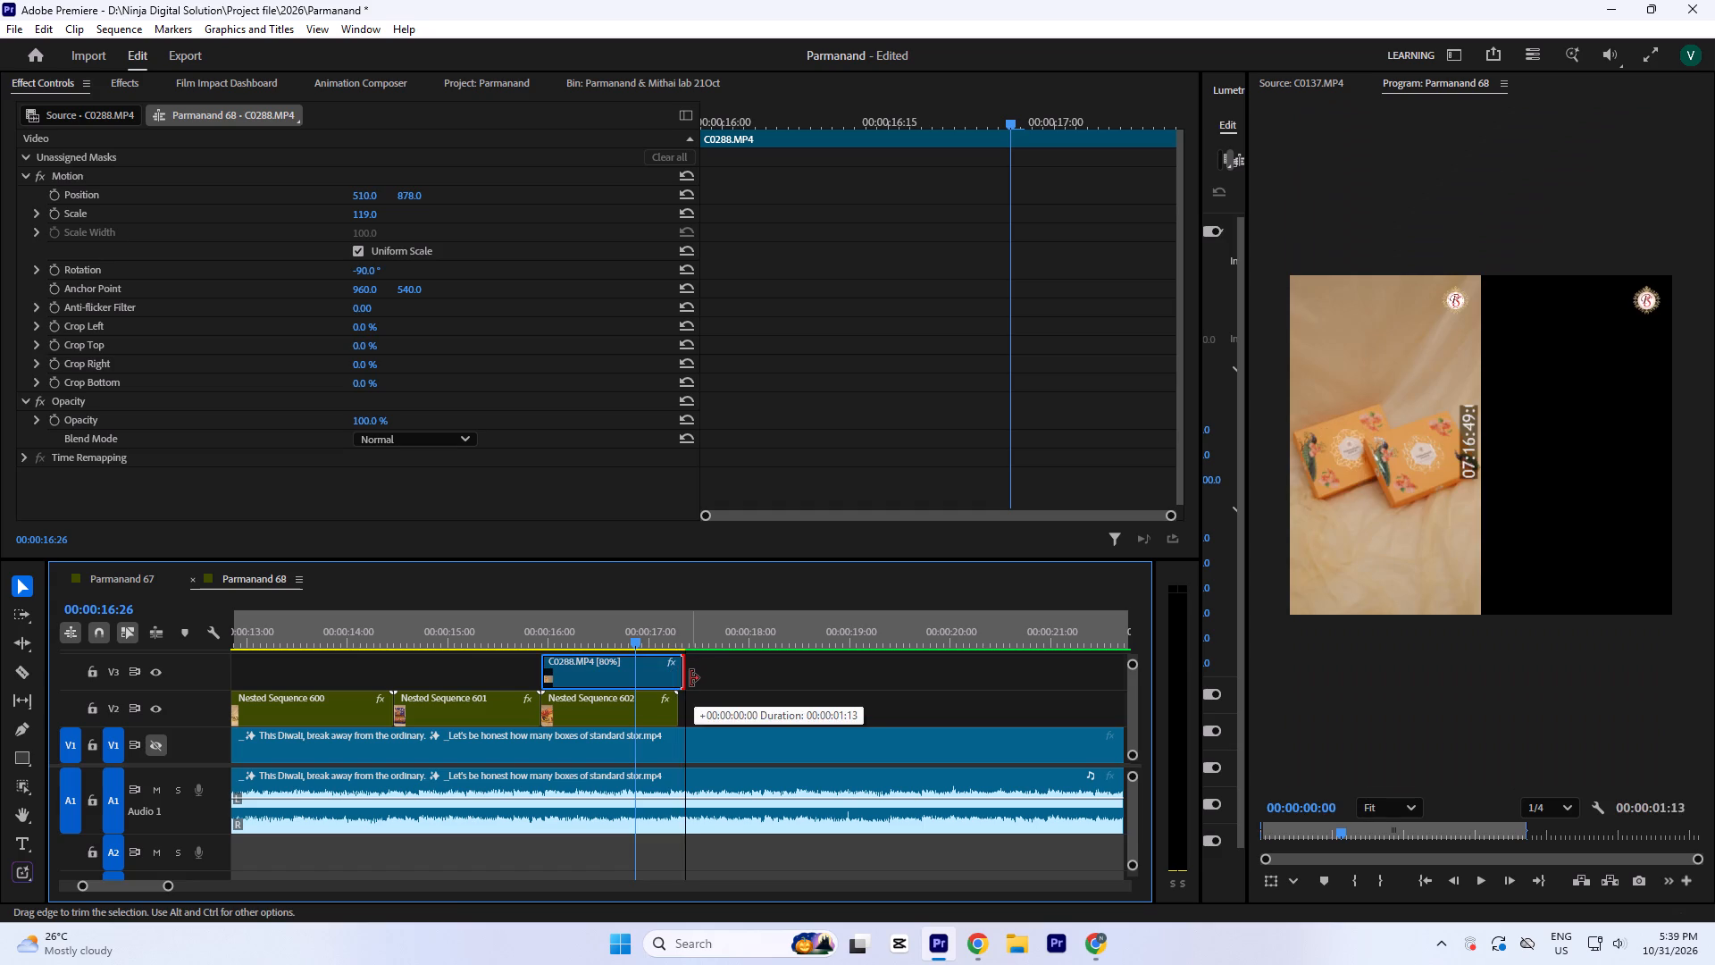
pyautogui.moveTo(690, 678); pyautogui.dragTo(684, 680)
# Shift the nested C0137.MP4 clip later on V2 and drop C0288.MP4 into the gap directly before it.
pyautogui.moveTo(625, 716); pyautogui.dragTo(765, 718)
pyautogui.moveTo(627, 683); pyautogui.dragTo(632, 718)
# Play the cut from about 00:00:15:02 and check C0288.MP4's timing and motion against the music.
pyautogui.click(542, 619)
pyautogui.press('space')
pyautogui.click(456, 626)
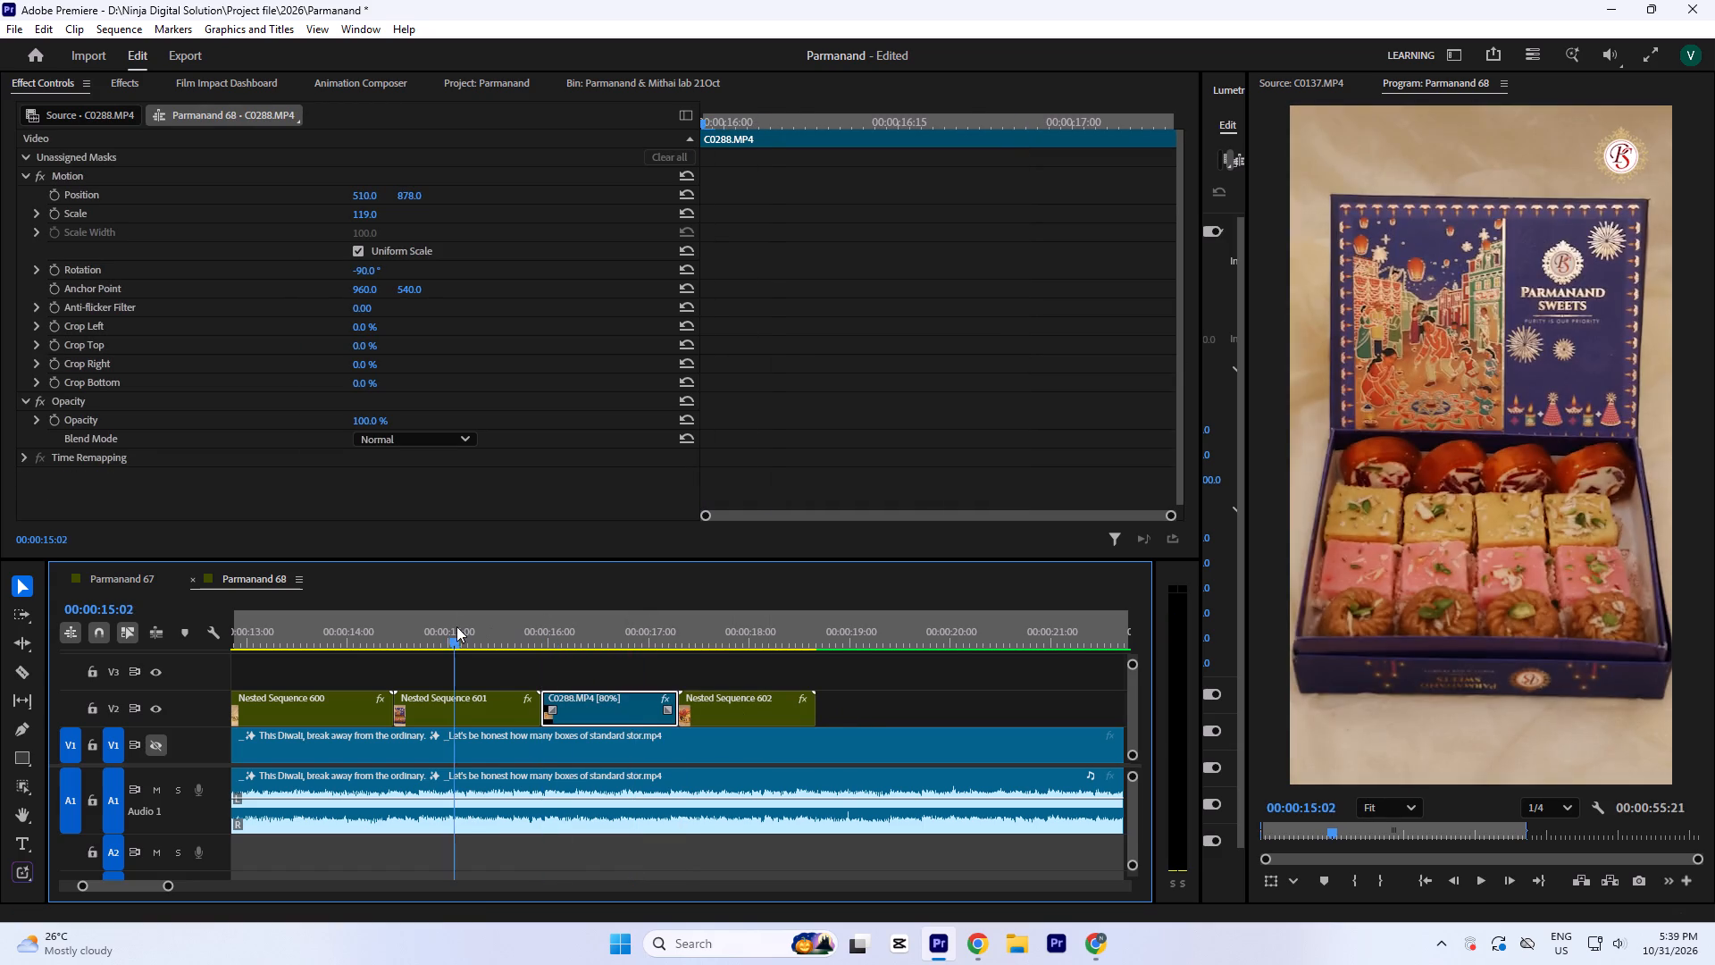
pyautogui.press('space')
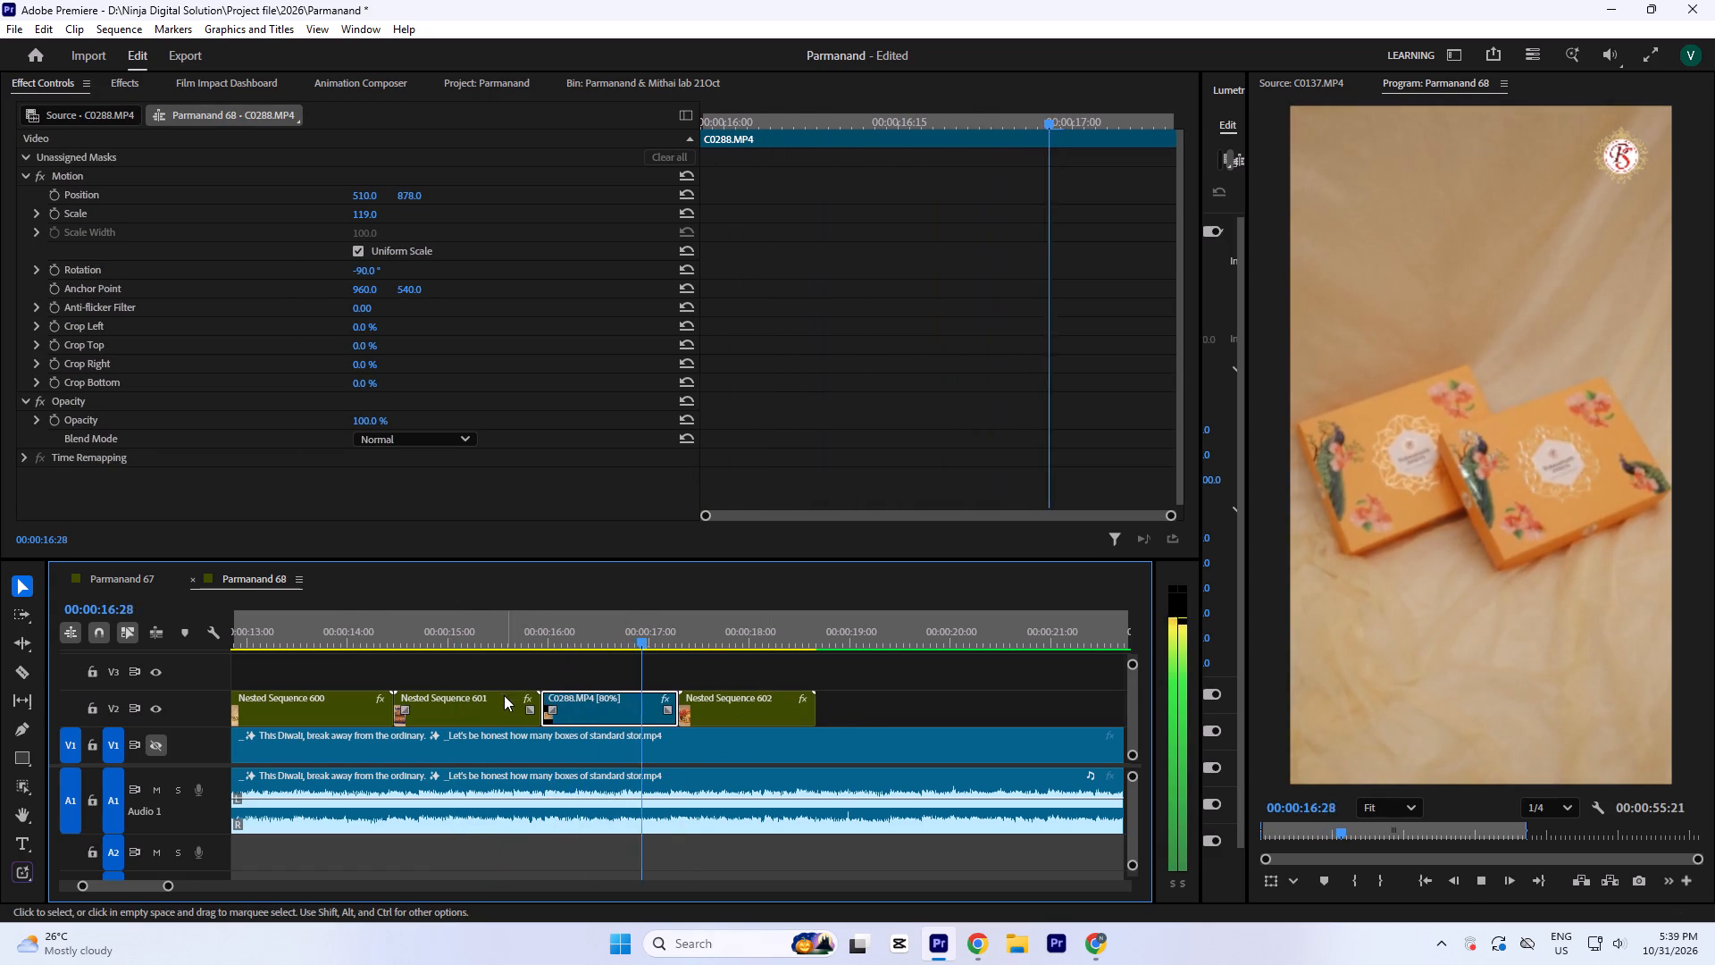
pyautogui.press('space')
pyautogui.click(600, 608)
pyautogui.click(594, 620)
pyautogui.press('space')
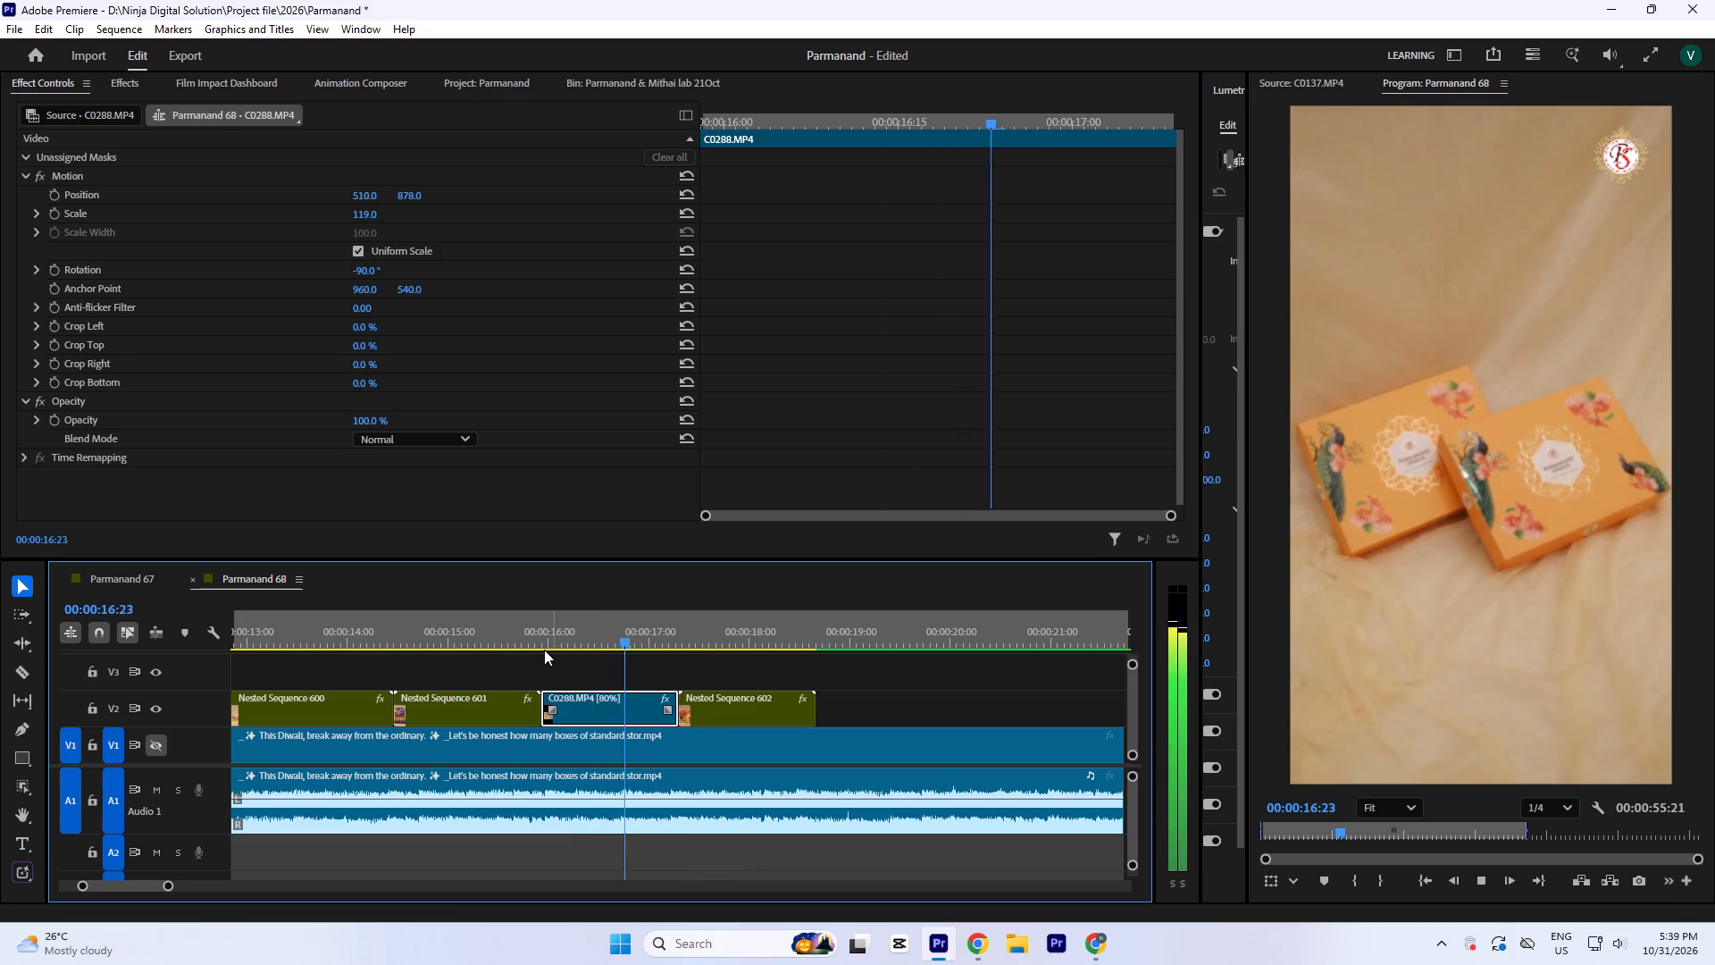
pyautogui.press('space')
# Nest C0288.MP4 on V2, keeping the default nested sequence name.
pyautogui.click(595, 623)
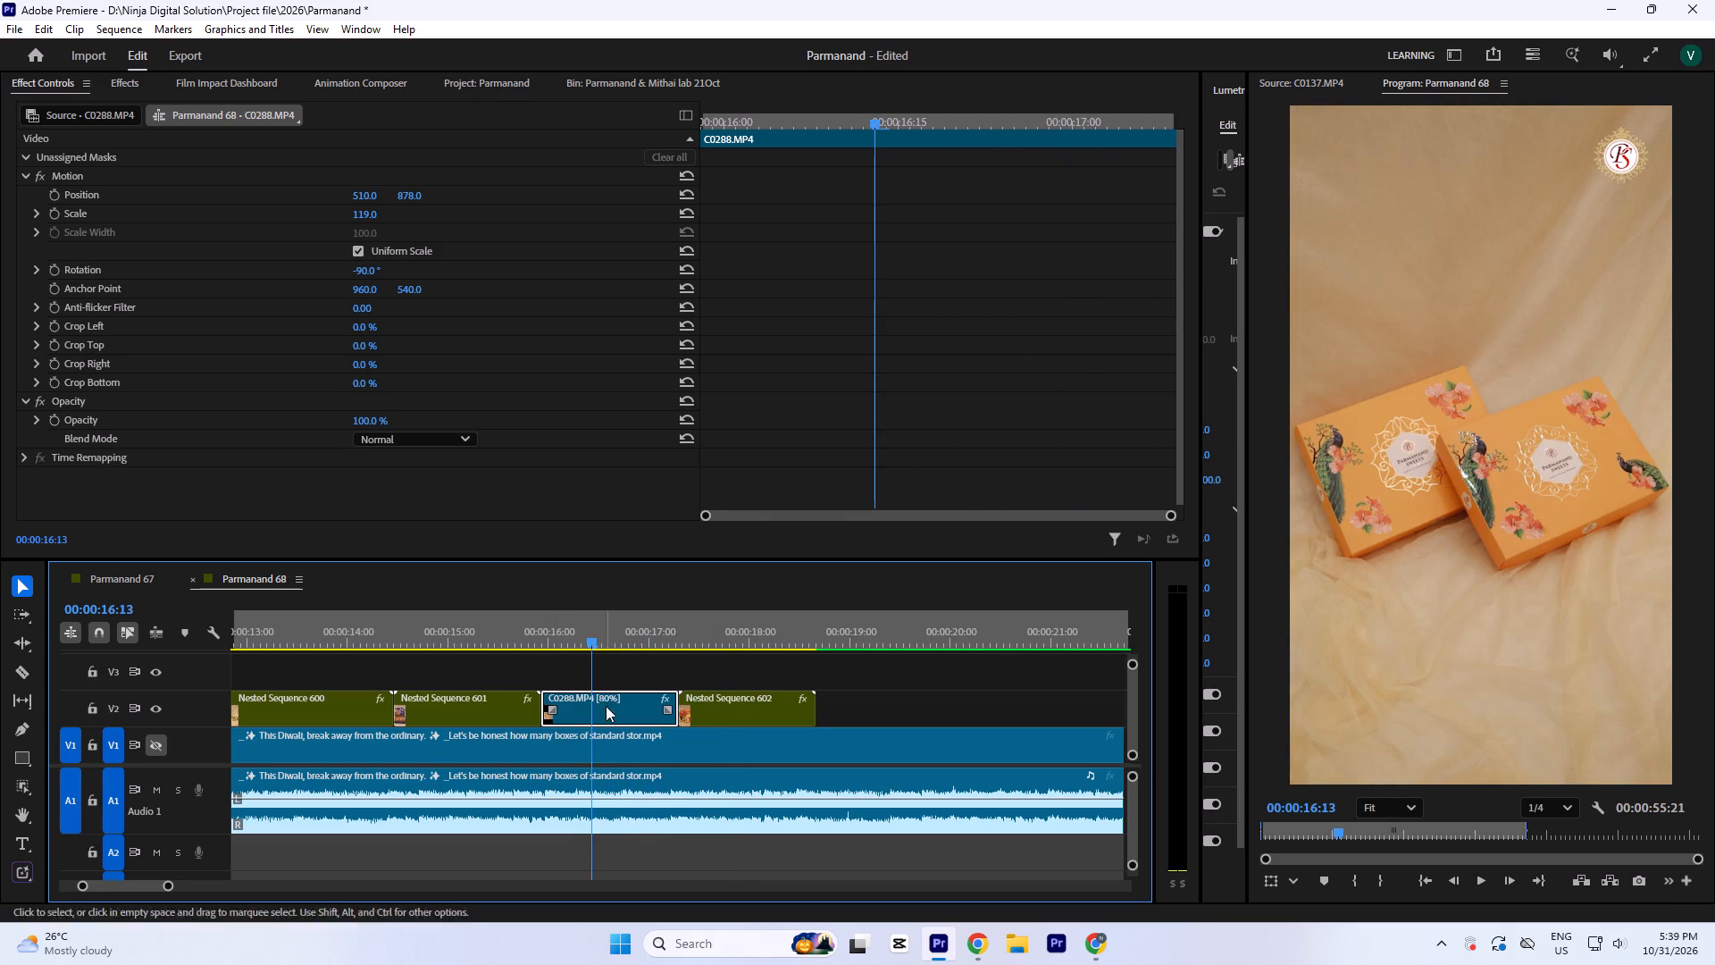
pyautogui.press('n')
pyautogui.press('Return')
# Apply Warp Stabilizer to the nested C0288.MP4 clip, set Smoothness to 10%, and run the analysis.
pyautogui.click(595, 706)
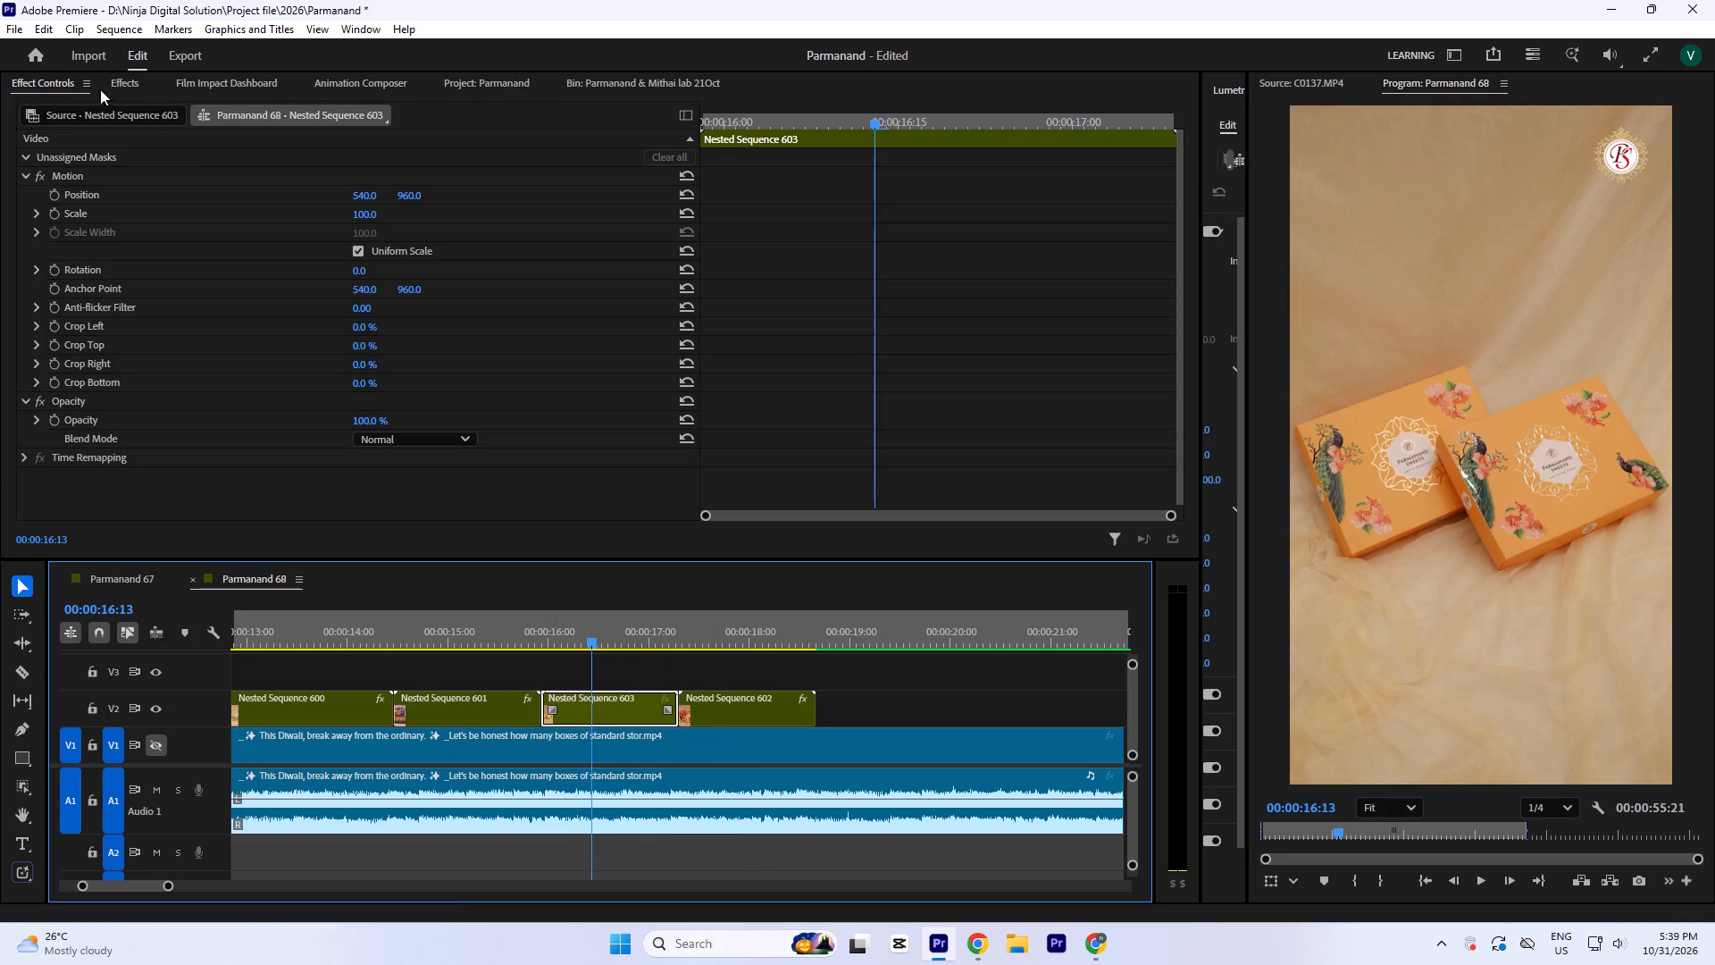
pyautogui.click(116, 89)
pyautogui.doubleClick(155, 383)
pyautogui.click(51, 84)
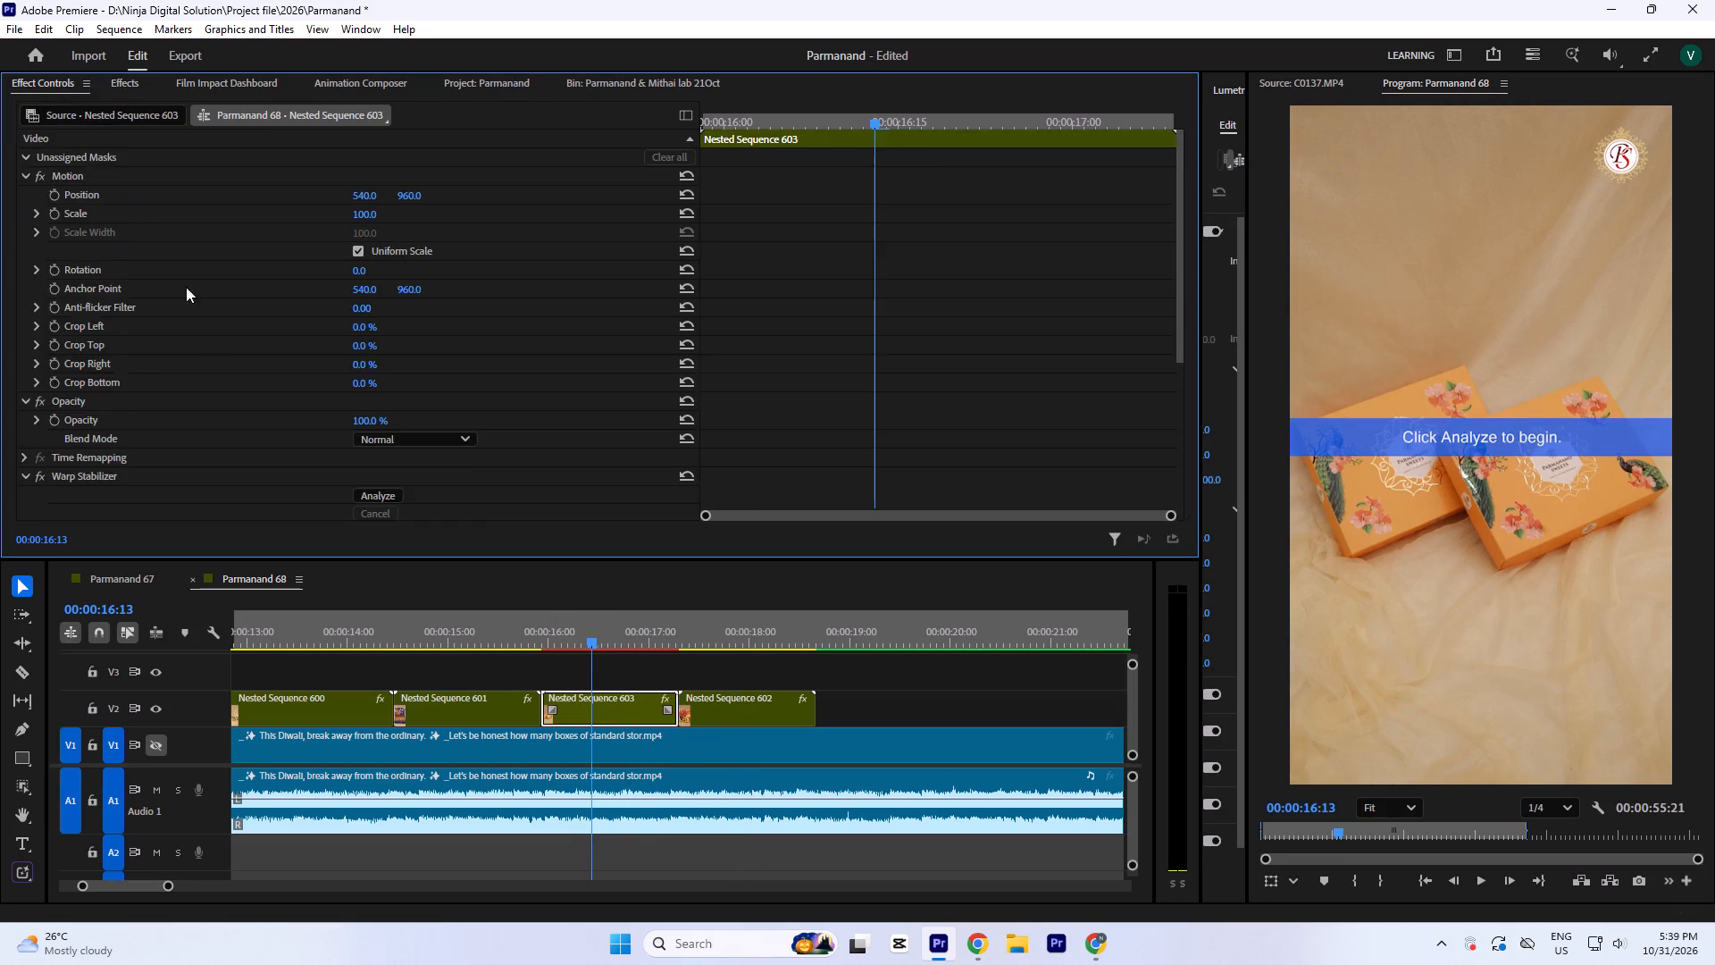
pyautogui.scroll(-6, 219, 358)
pyautogui.click(360, 461)
pyautogui.press('1')
pyautogui.press('0')
pyautogui.moveTo(996, 306); pyautogui.dragTo(949, 318)
pyautogui.click(386, 391)
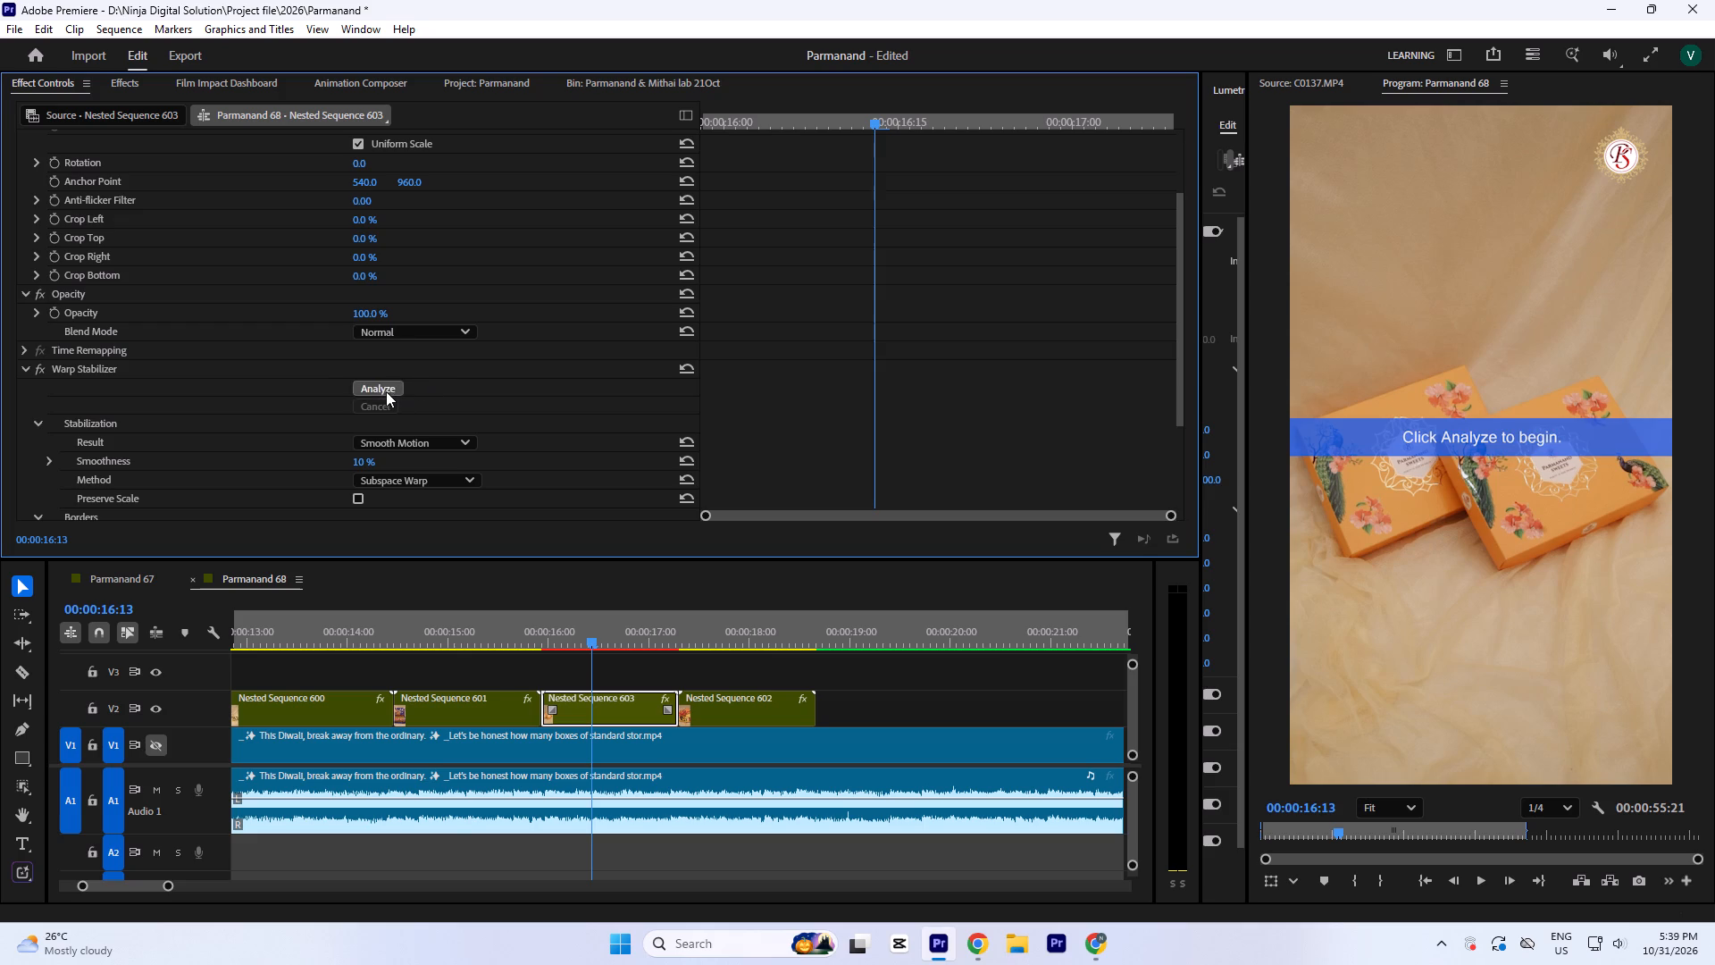
# Play the end of the nested C0137.MP4 clip around 00:00:18:10 to 00:00:18:23 to find the beat for its cut.
pyautogui.click(697, 629)
pyautogui.press('space')
pyautogui.press('-')
pyautogui.press('=')
pyautogui.press('=')
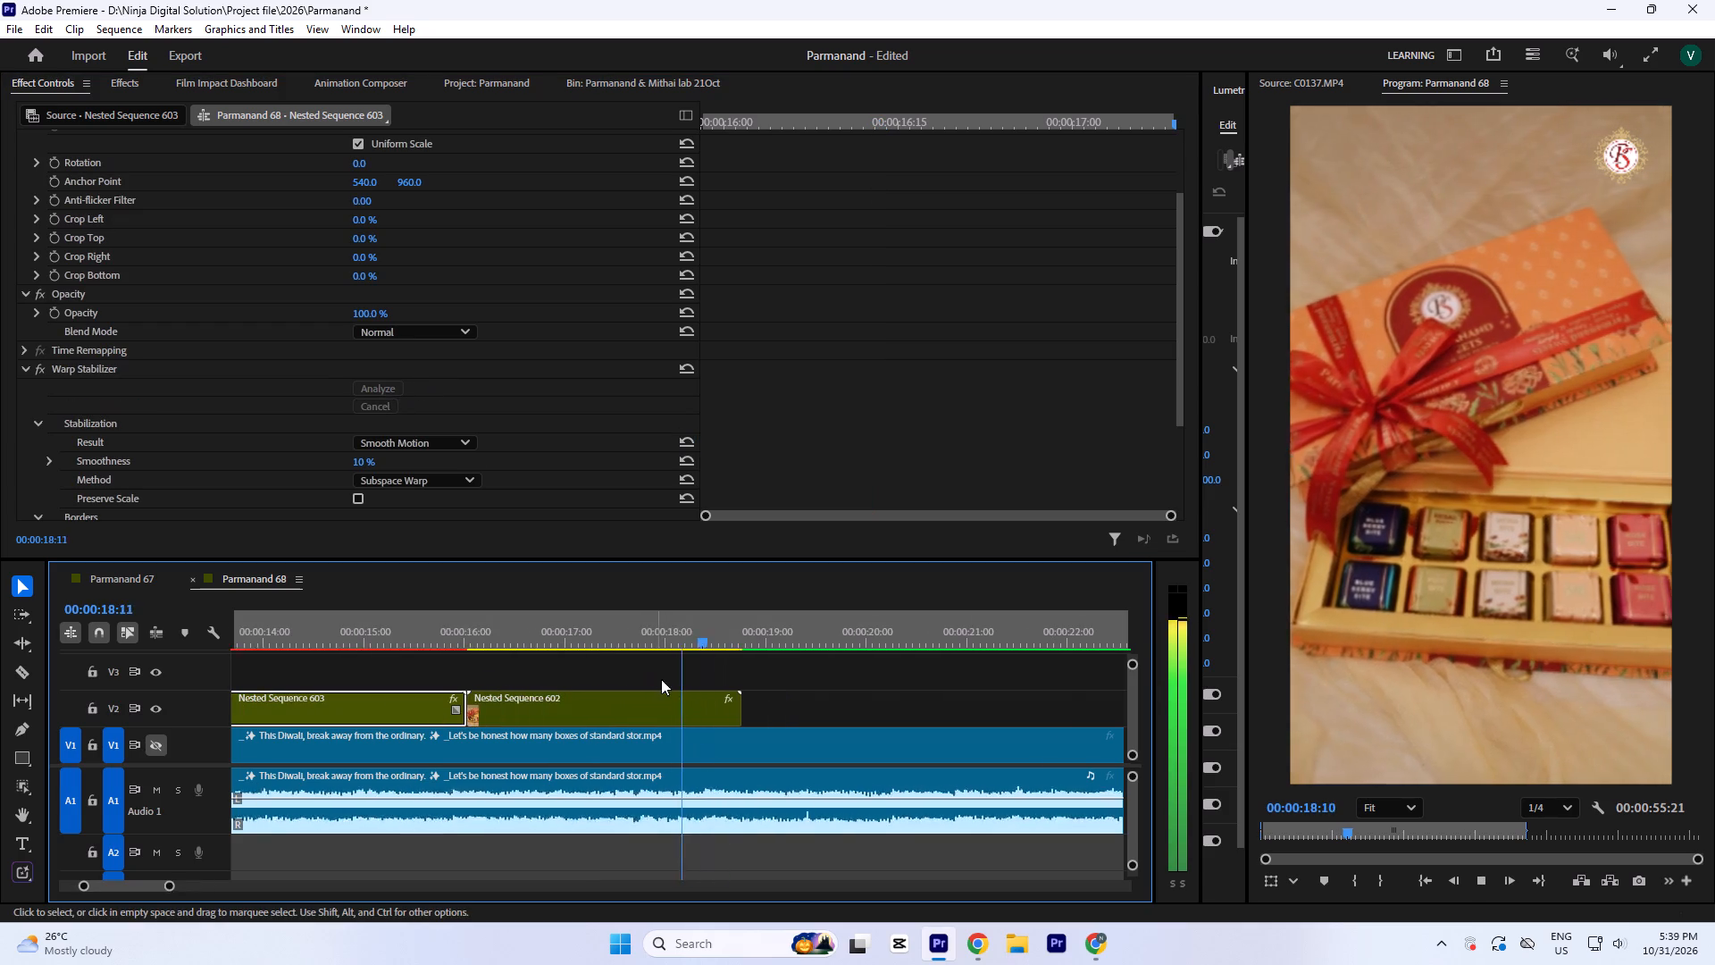
pyautogui.press('space')
pyautogui.click(703, 625)
pyautogui.press('space')
pyautogui.press('space')
pyautogui.press('=')
pyautogui.press('=')
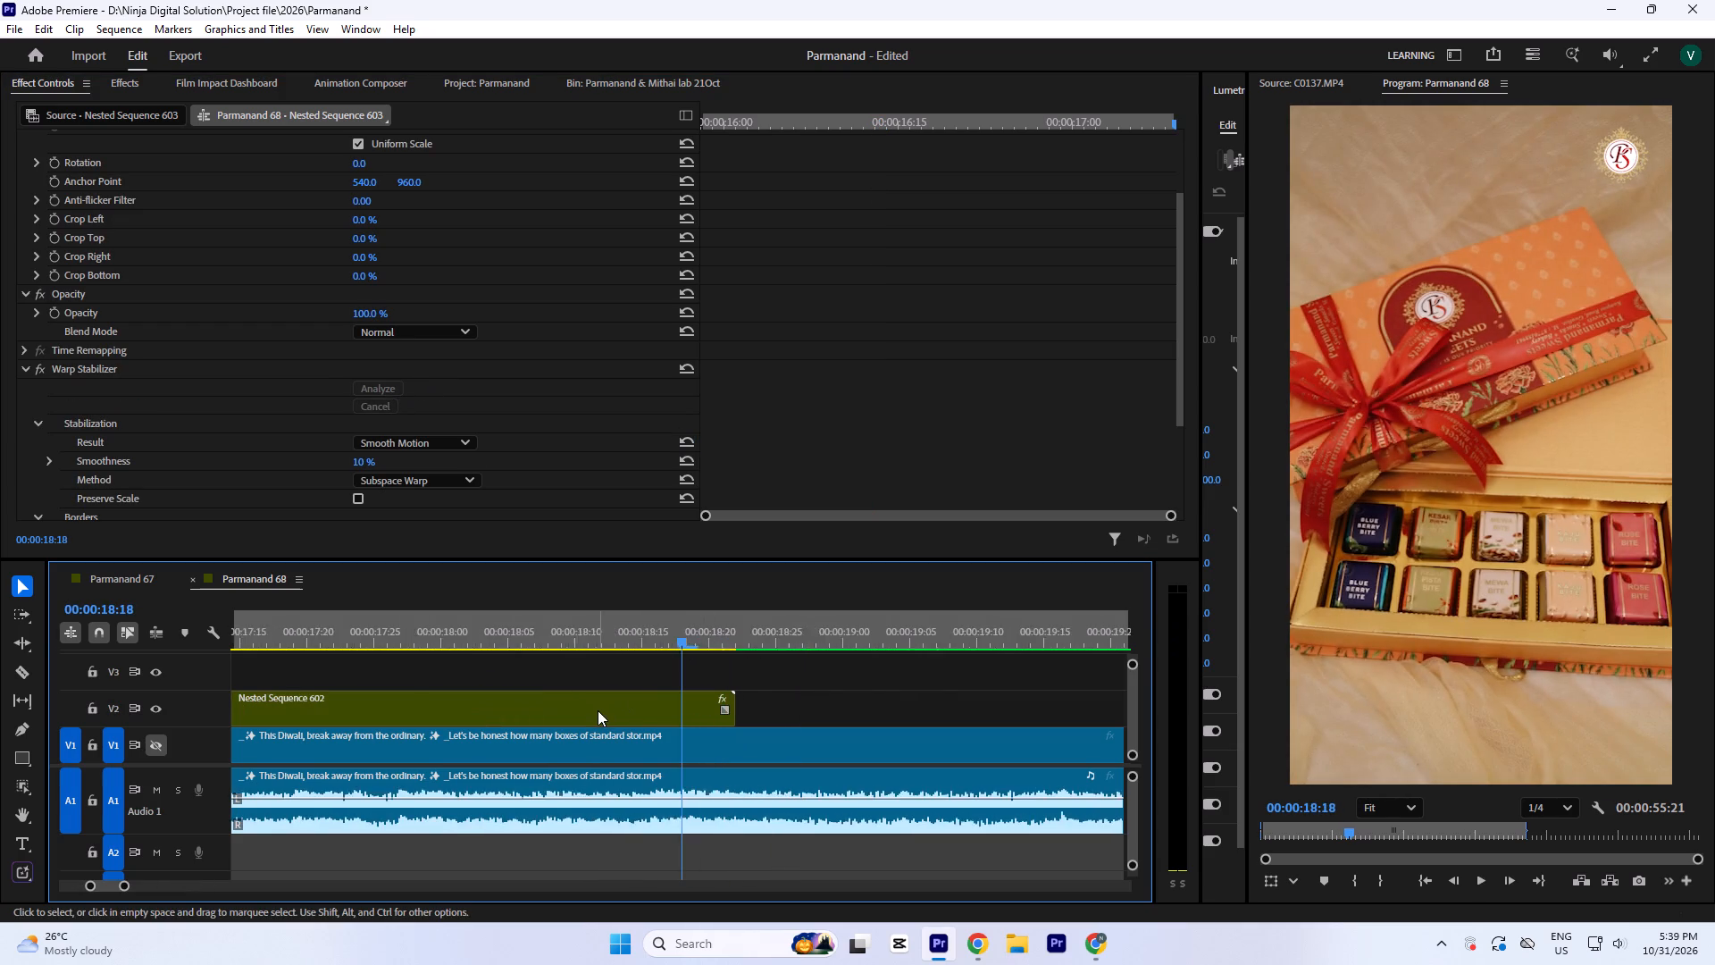
pyautogui.press('space')
pyautogui.press('space')
pyautogui.click(735, 625)
pyautogui.press('space')
pyautogui.press('space')
pyautogui.moveTo(814, 626); pyautogui.dragTo(802, 643)
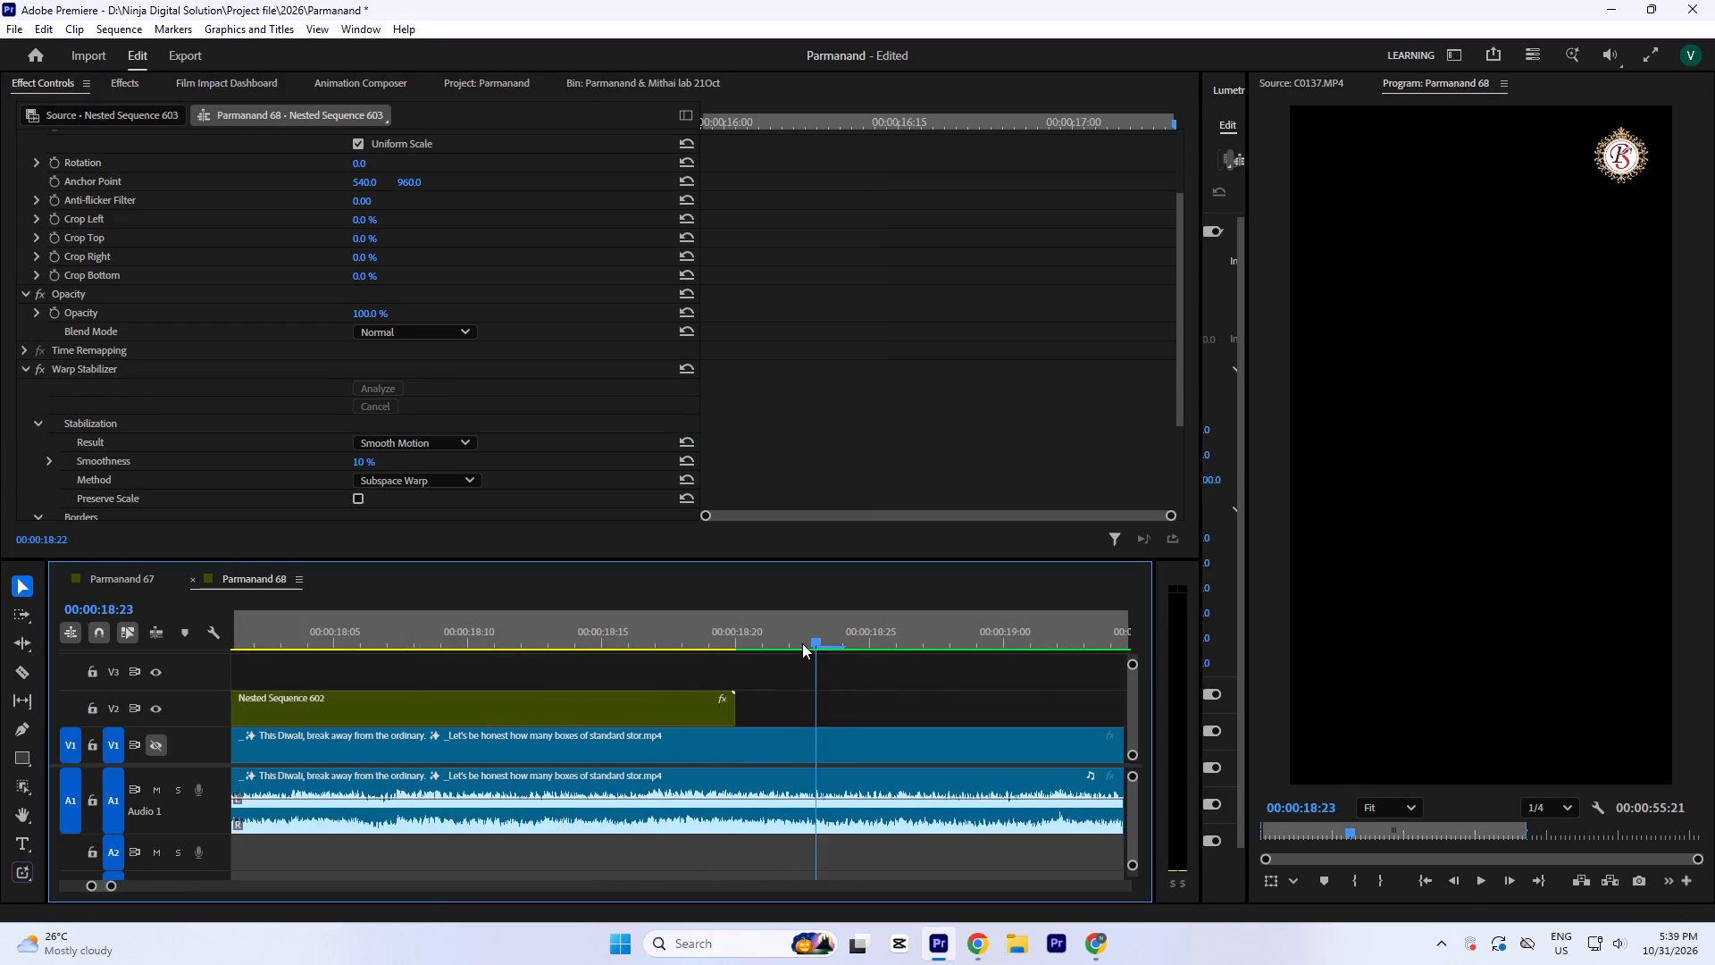
pyautogui.moveTo(802, 643); pyautogui.dragTo(794, 646)
pyautogui.press('space')
pyautogui.press('space')
pyautogui.click(799, 627)
pyautogui.press('-')
pyautogui.press('-')
pyautogui.press('-')
pyautogui.press('-')
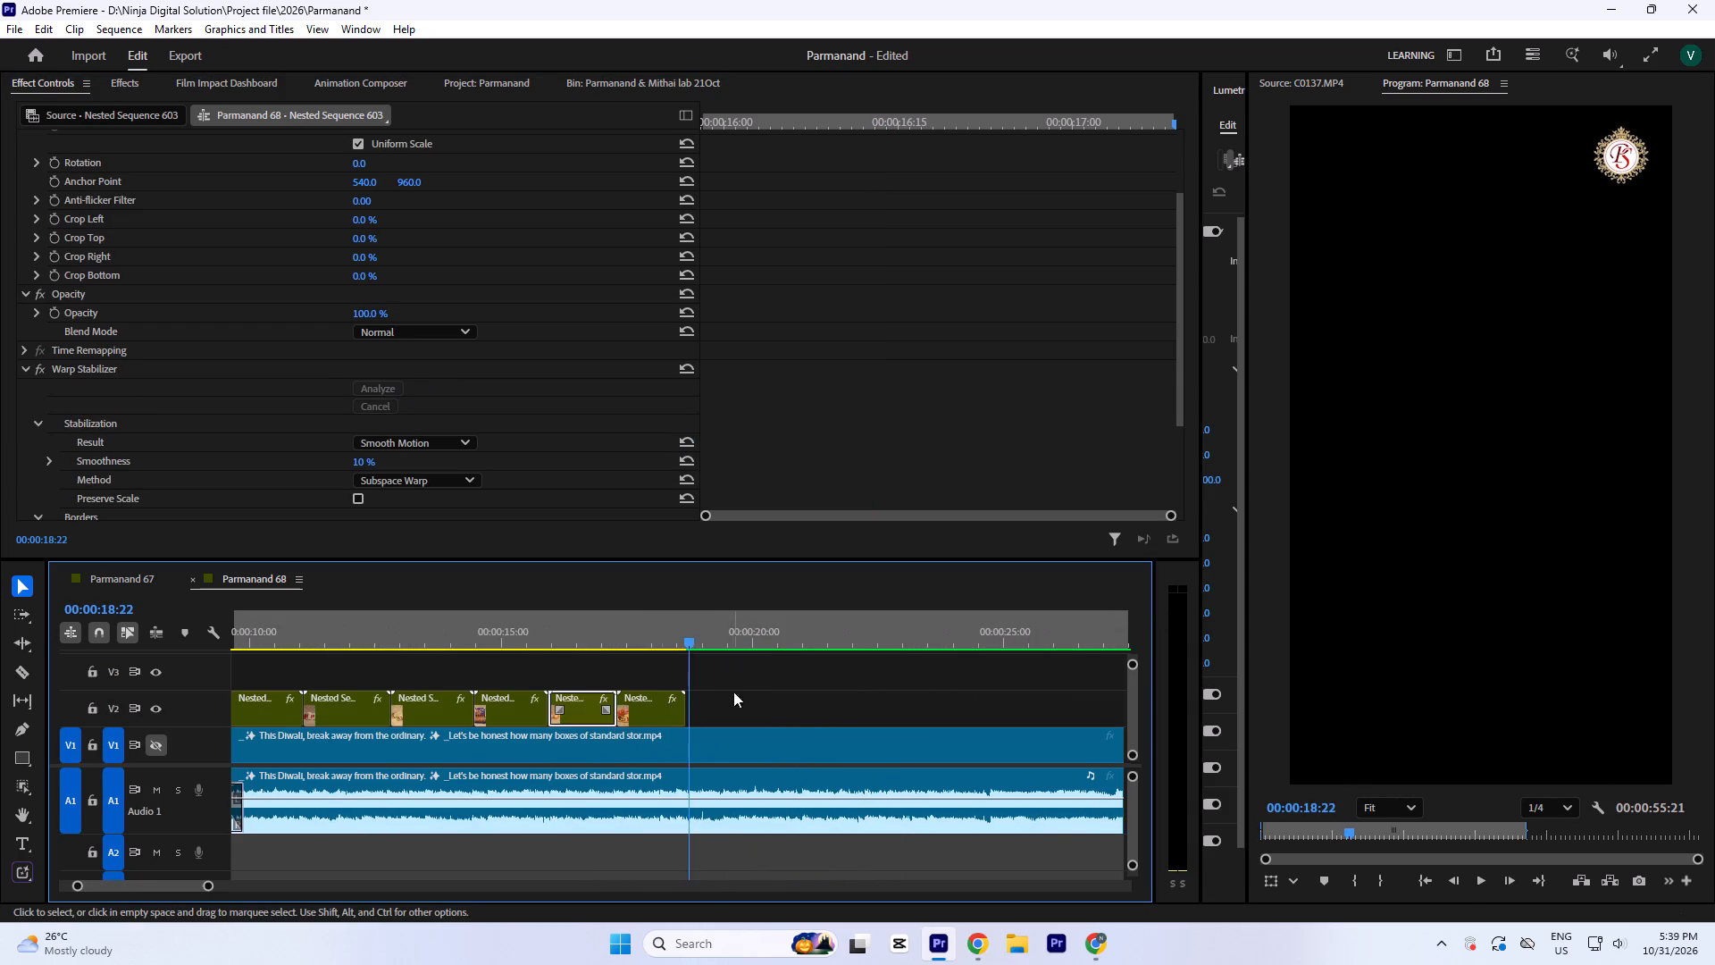
# Trim the end of the nested C0137.MP4 clip on V2 back to 00:00:18:17.
pyautogui.press('=')
pyautogui.moveTo(648, 626); pyautogui.dragTo(657, 642)
pyautogui.press('=')
pyautogui.press('=')
pyautogui.press('=')
pyautogui.press('=')
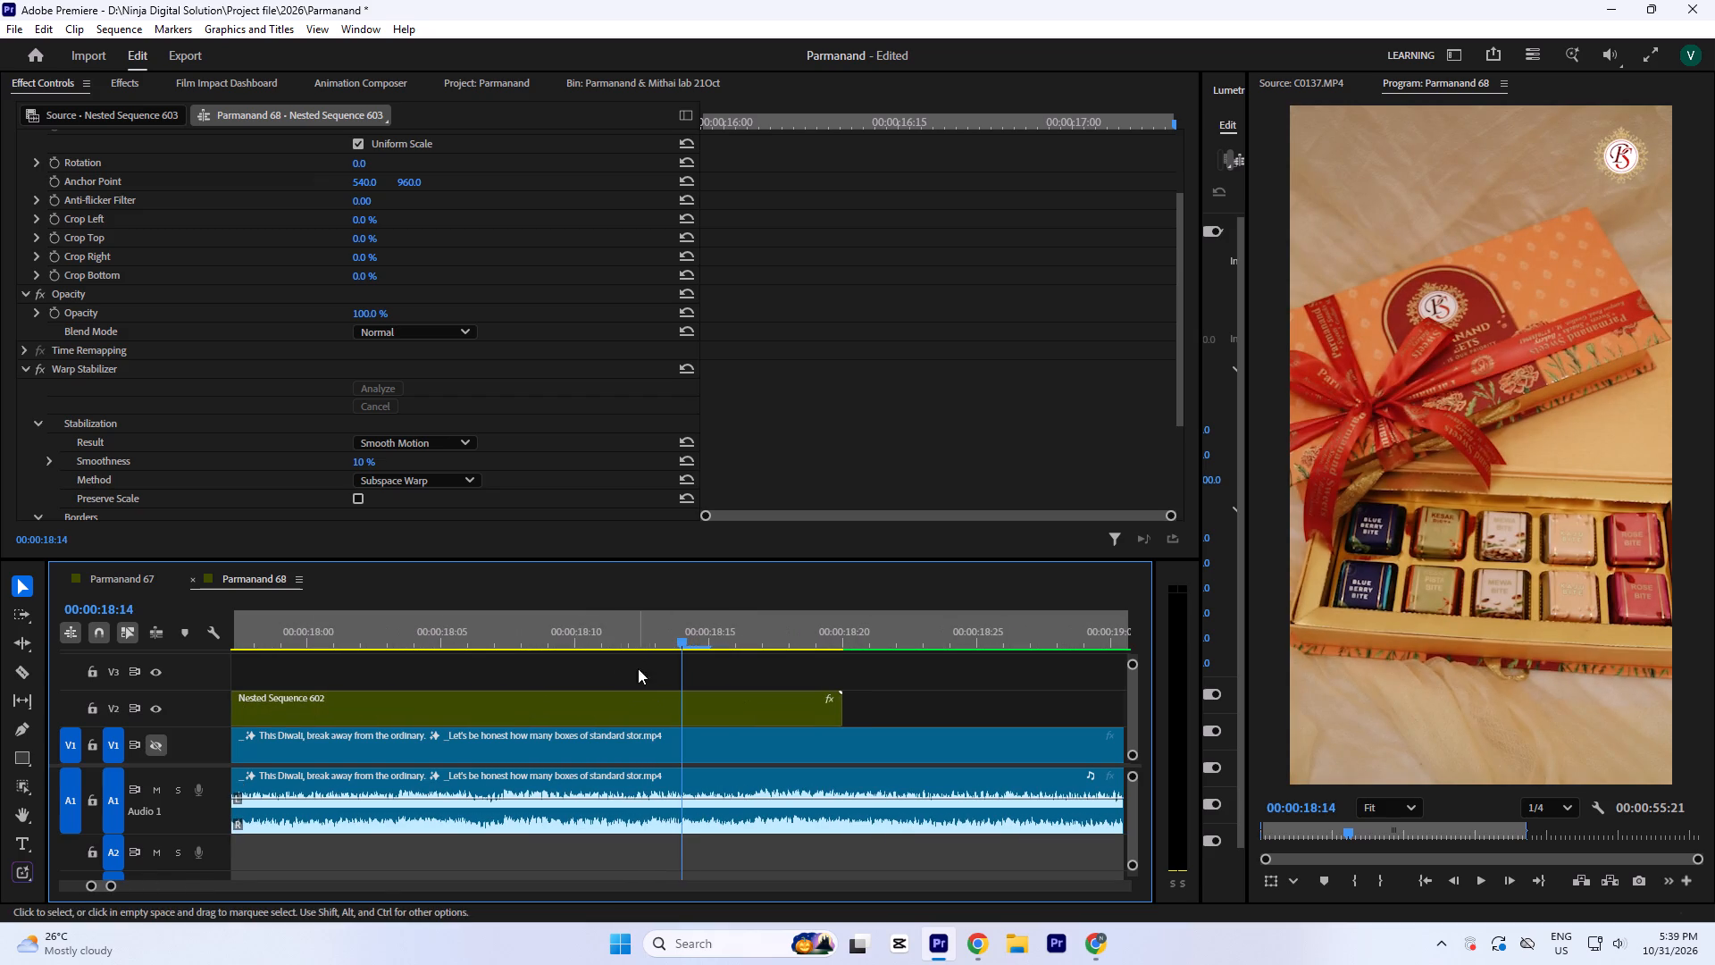
pyautogui.press('space')
pyautogui.press('space')
pyautogui.click(754, 622)
pyautogui.press('space')
pyautogui.press('space')
pyautogui.click(757, 634)
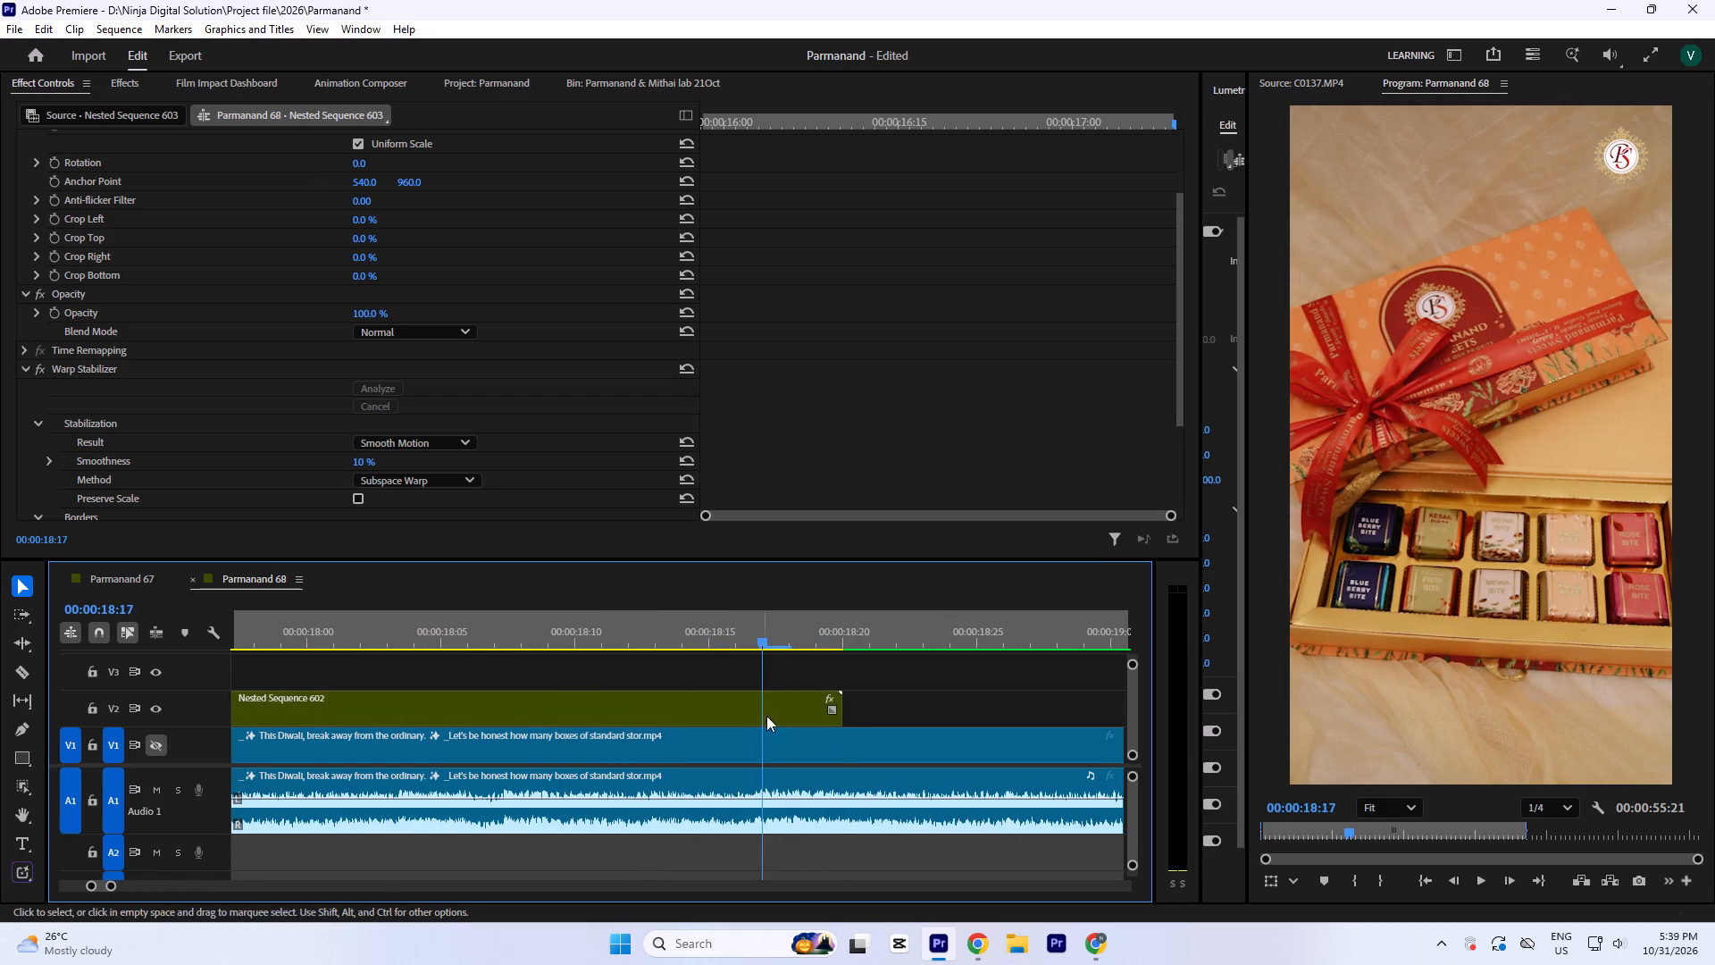
pyautogui.moveTo(849, 714); pyautogui.dragTo(759, 725)
# Run the Warp Stabilizer analysis again on the shortened nested C0137.MP4 clip.
pyautogui.click(738, 717)
pyautogui.scroll(-3, 806, 336)
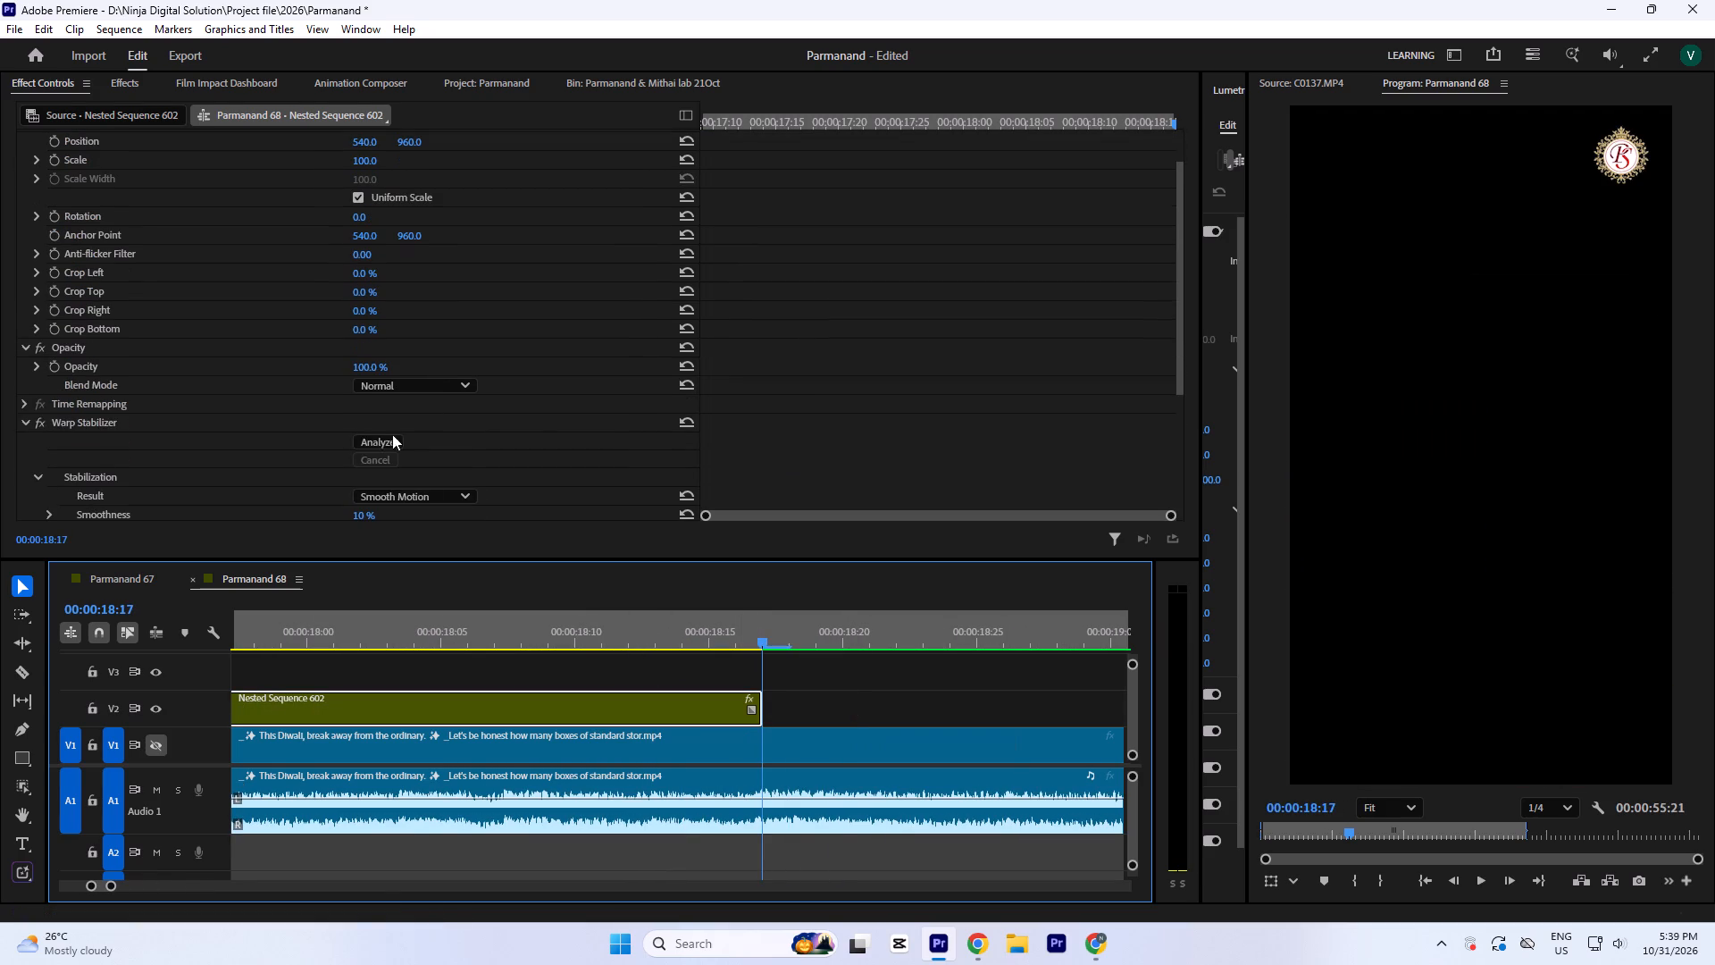
pyautogui.click(370, 436)
# Deselect the clips and save the project.
pyautogui.press('=')
pyautogui.press('=')
pyautogui.click(737, 632)
pyautogui.press('-')
pyautogui.press('-')
pyautogui.write('-=')
pyautogui.press('-')
pyautogui.press('-')
pyautogui.press('-')
pyautogui.click(716, 699)
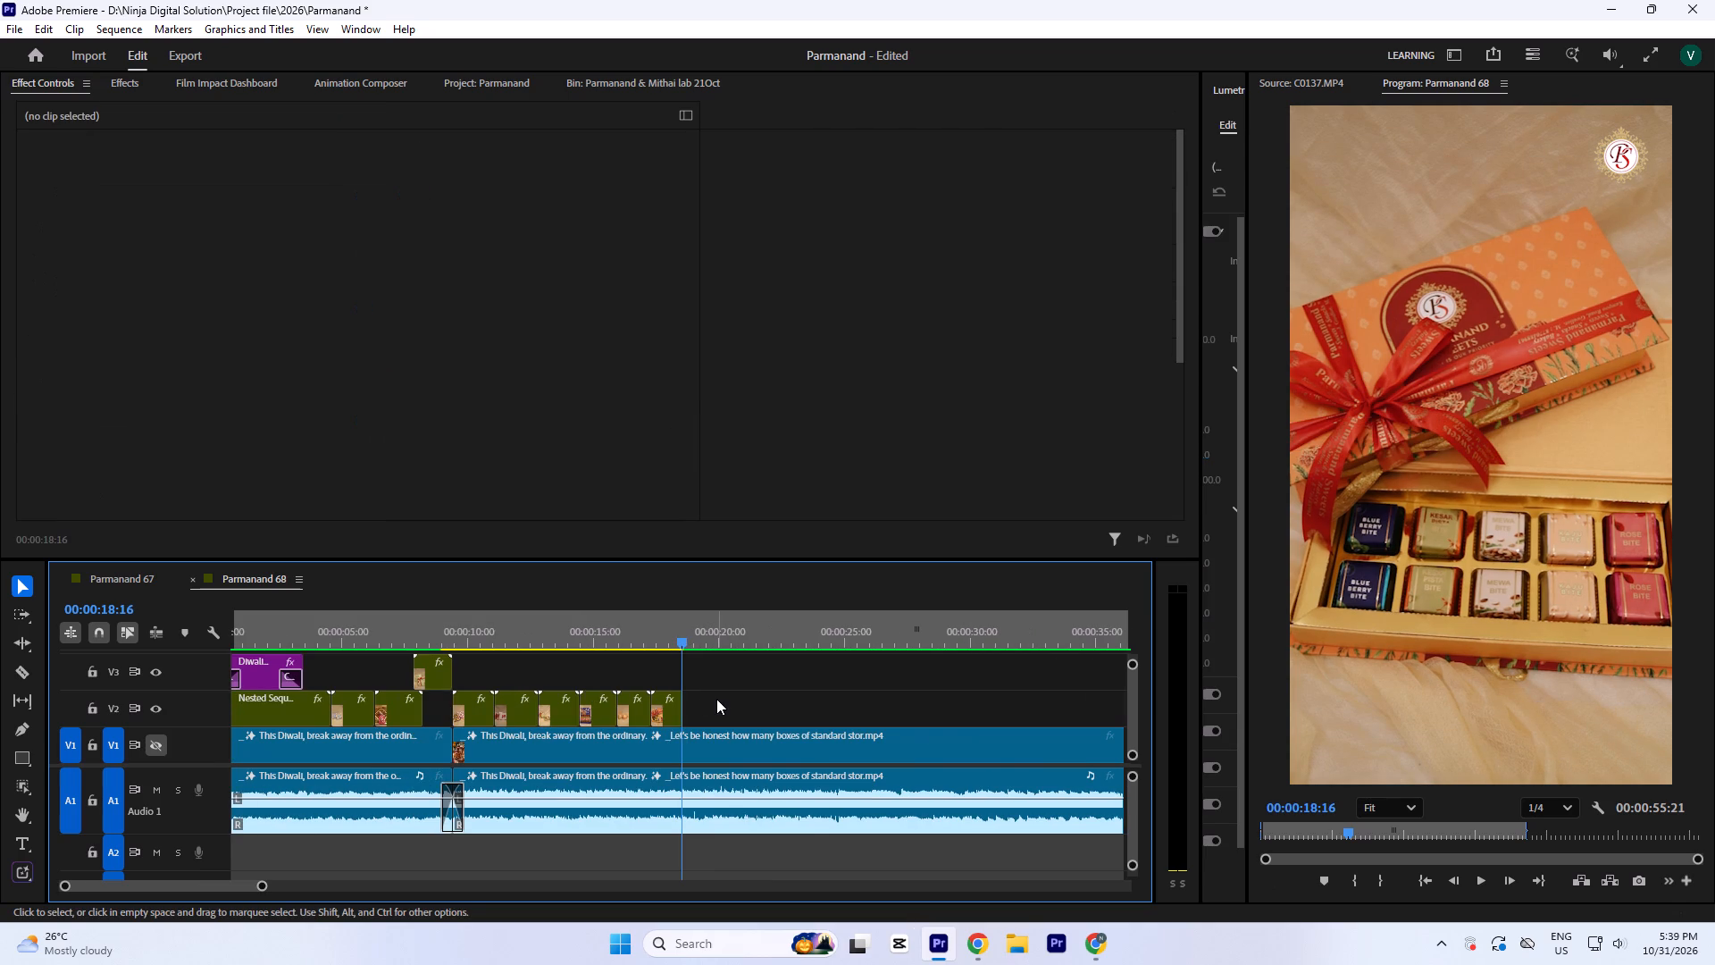
pyautogui.hotkey('ctrl', 's')
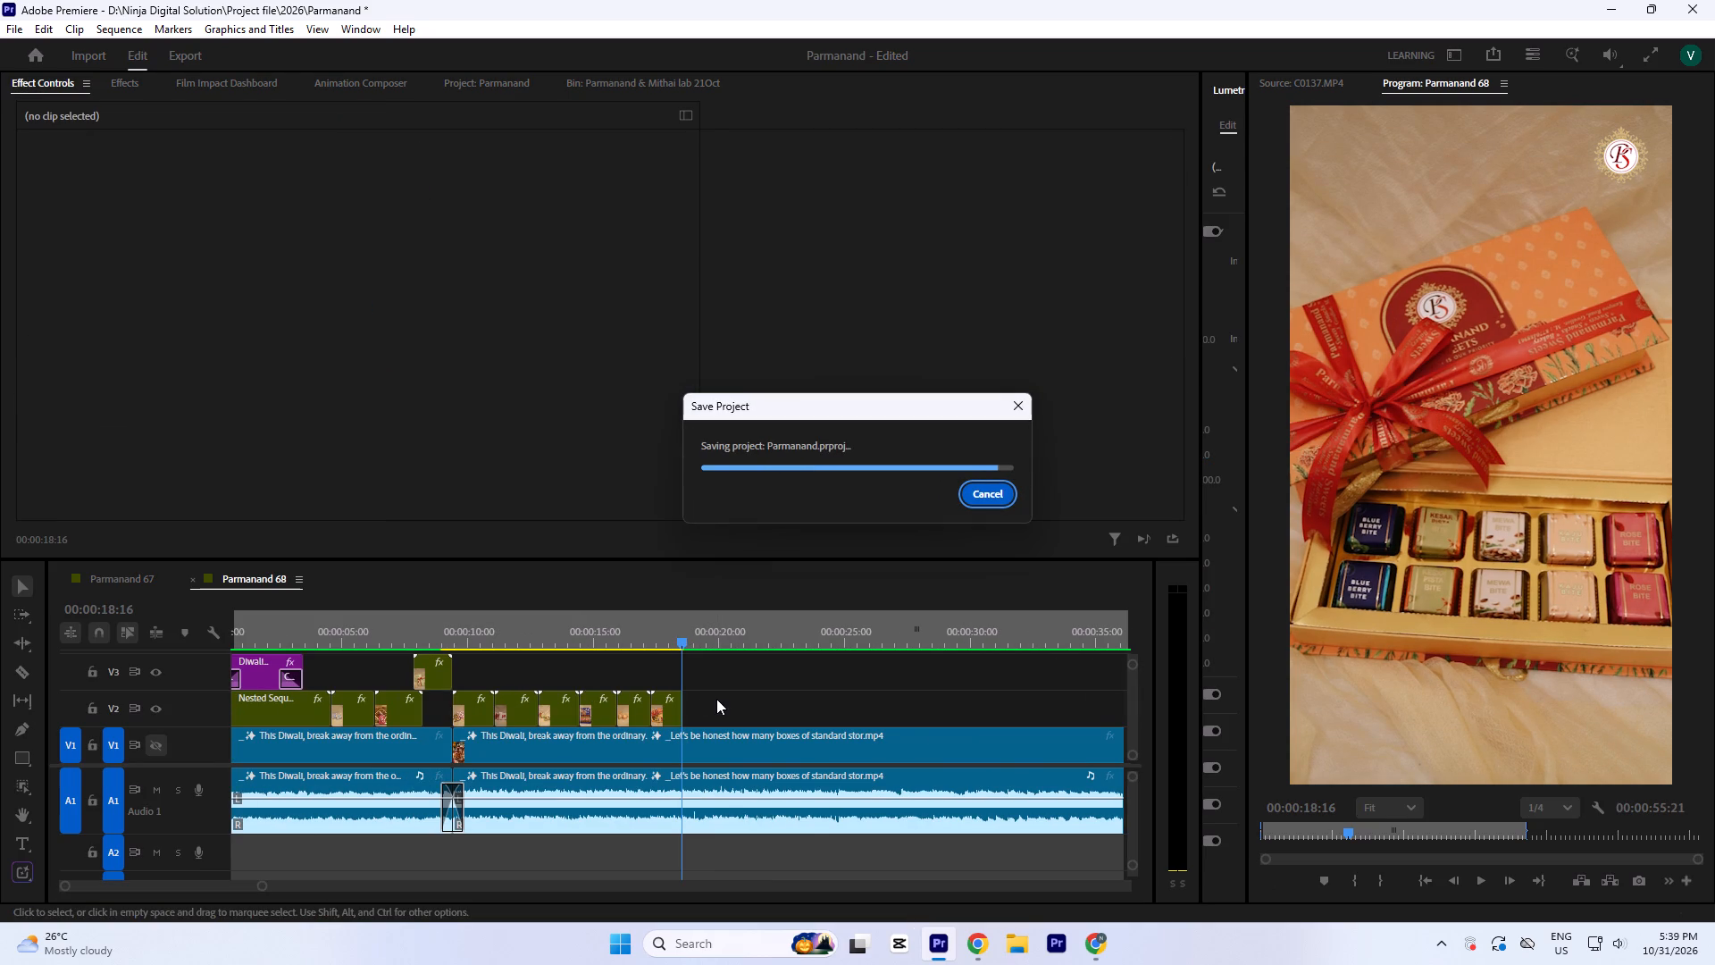
# Play the reel from the beginning to about 00:00:14:02 and check the shots' timing and motion.
pyautogui.click(663, 627)
pyautogui.press('Return')
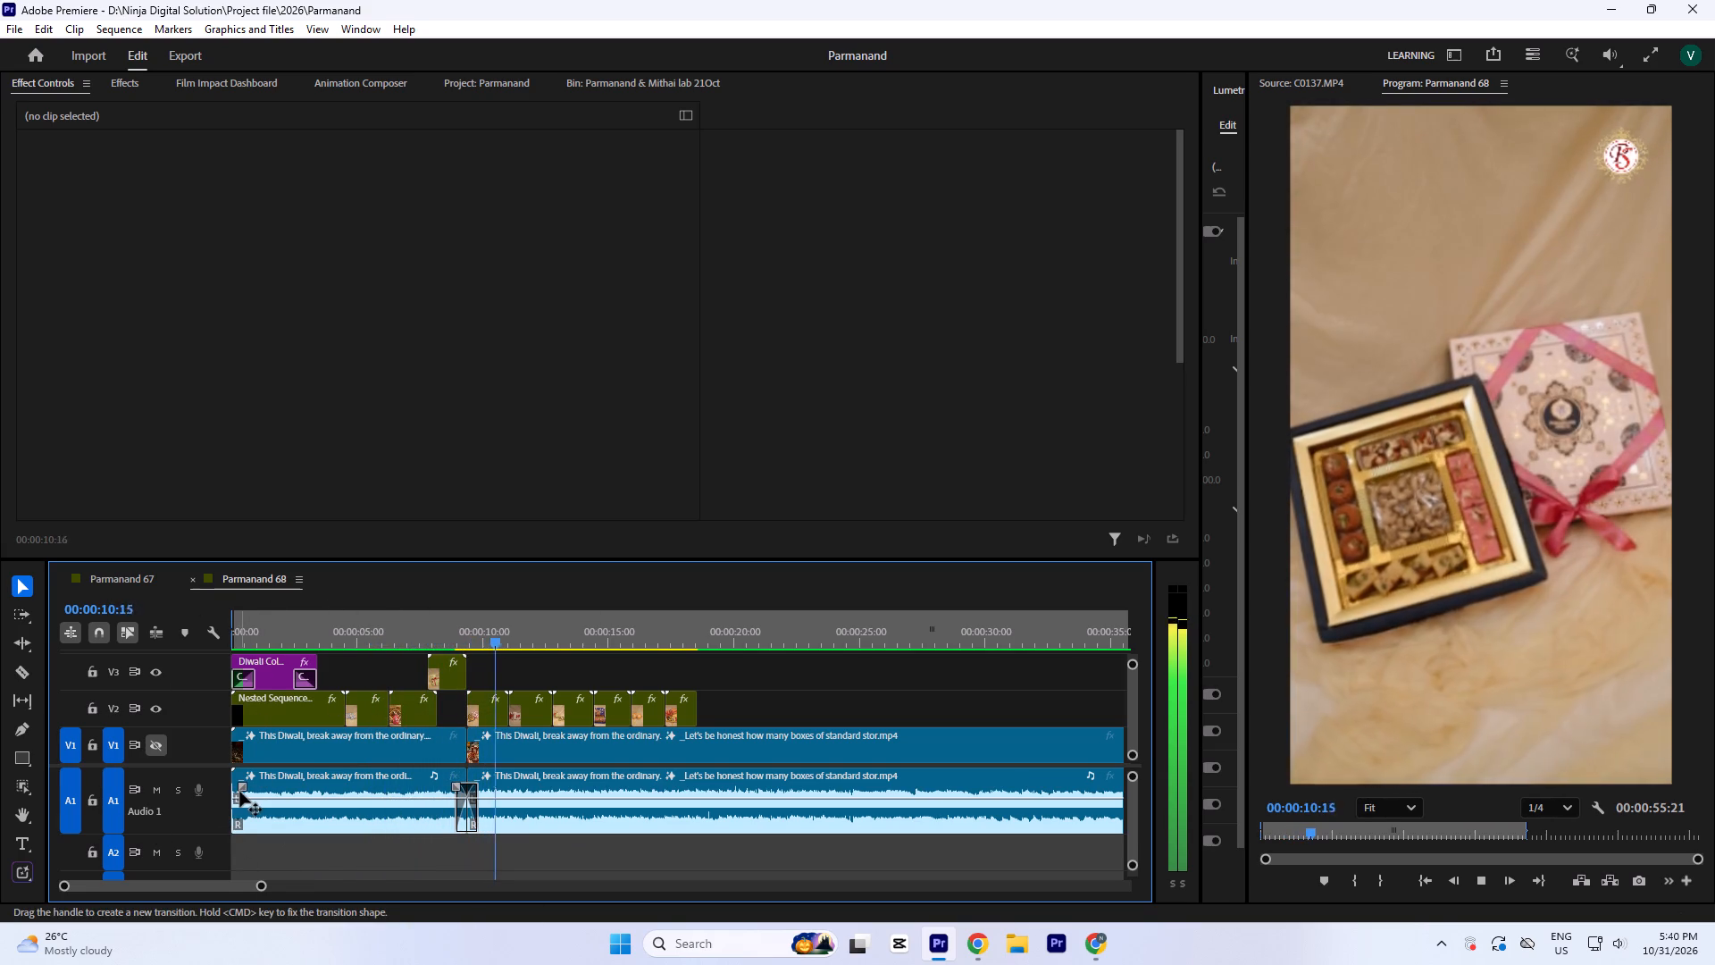
pyautogui.press('space')
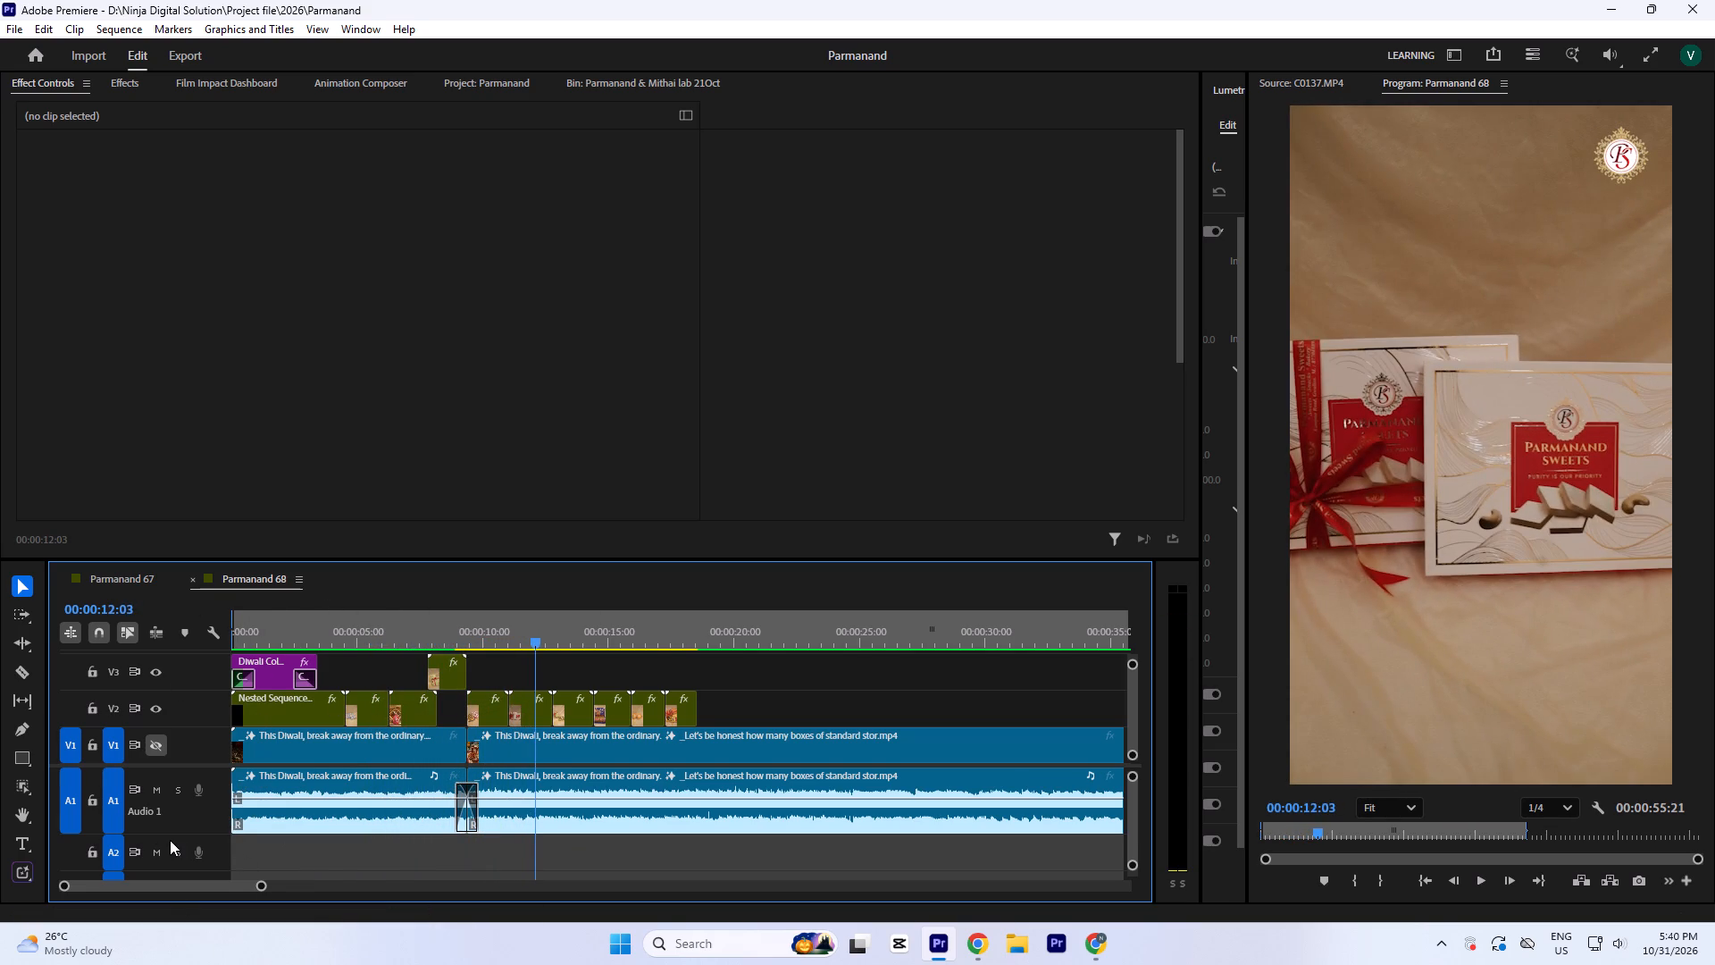
pyautogui.press('space')
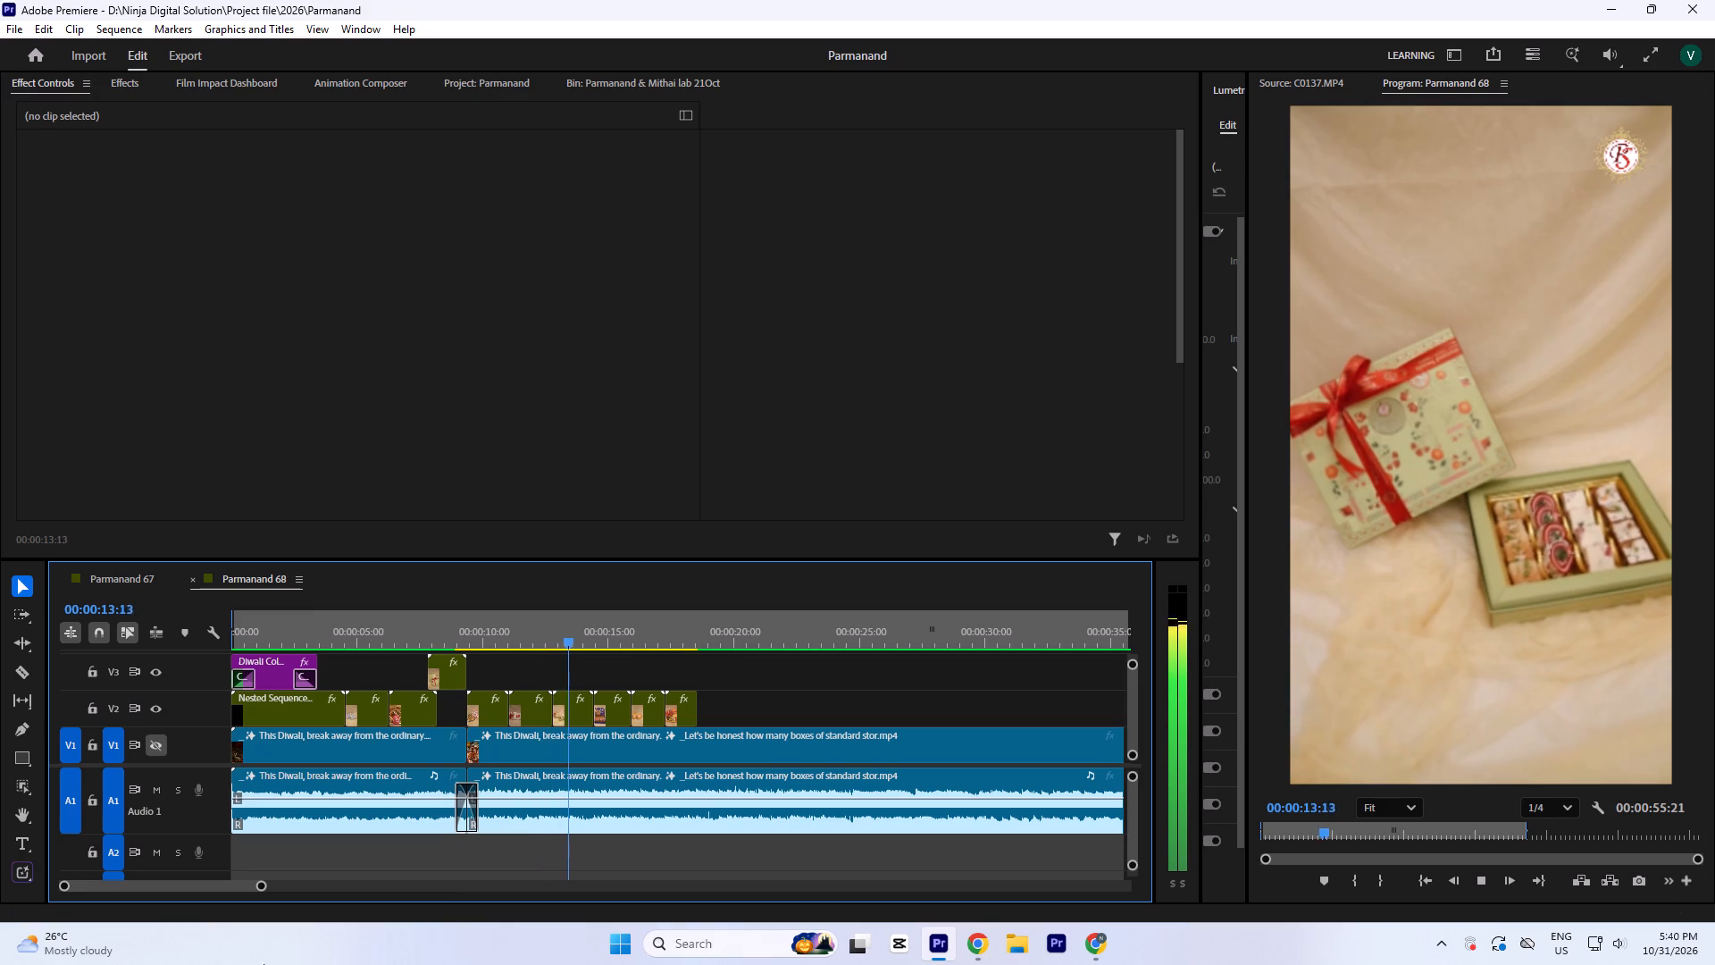
pyautogui.press('space')
pyautogui.click(542, 618)
pyautogui.press('space')
pyautogui.write('=')
pyautogui.press('space')
# Add a slow zoom to Nested Sequence 600 with Position and Scale keyframes at its start and a Scale of 105 at its end.
pyautogui.click(735, 724)
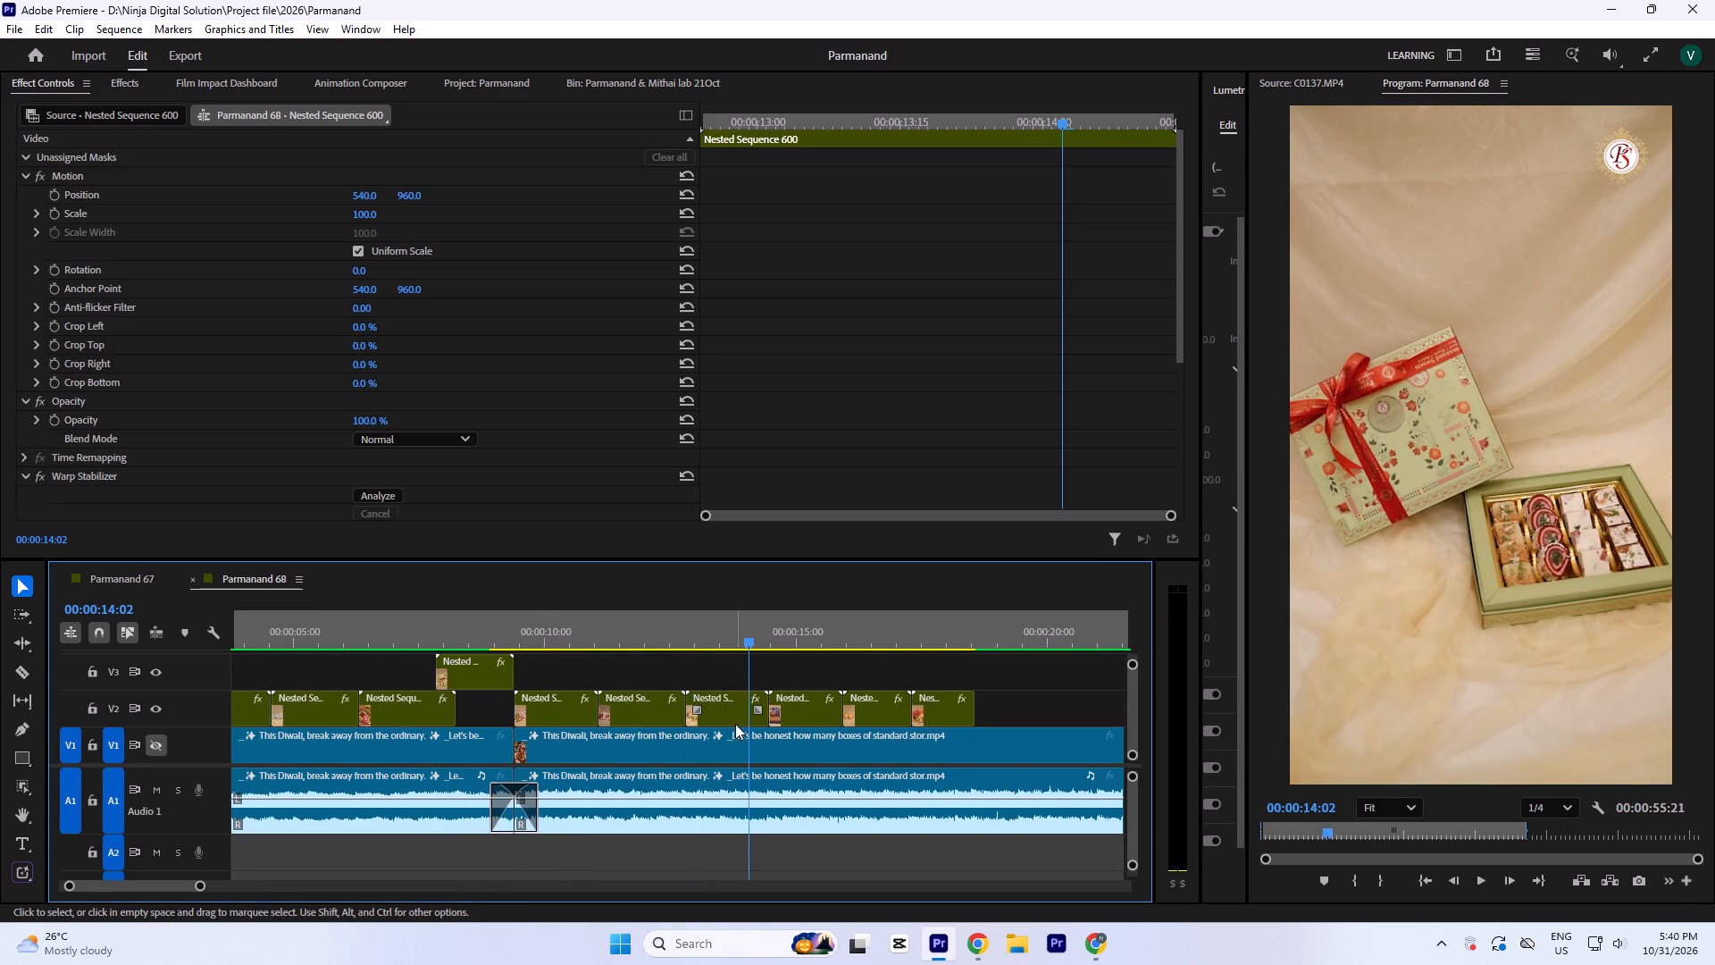
pyautogui.press('space')
pyautogui.press('space')
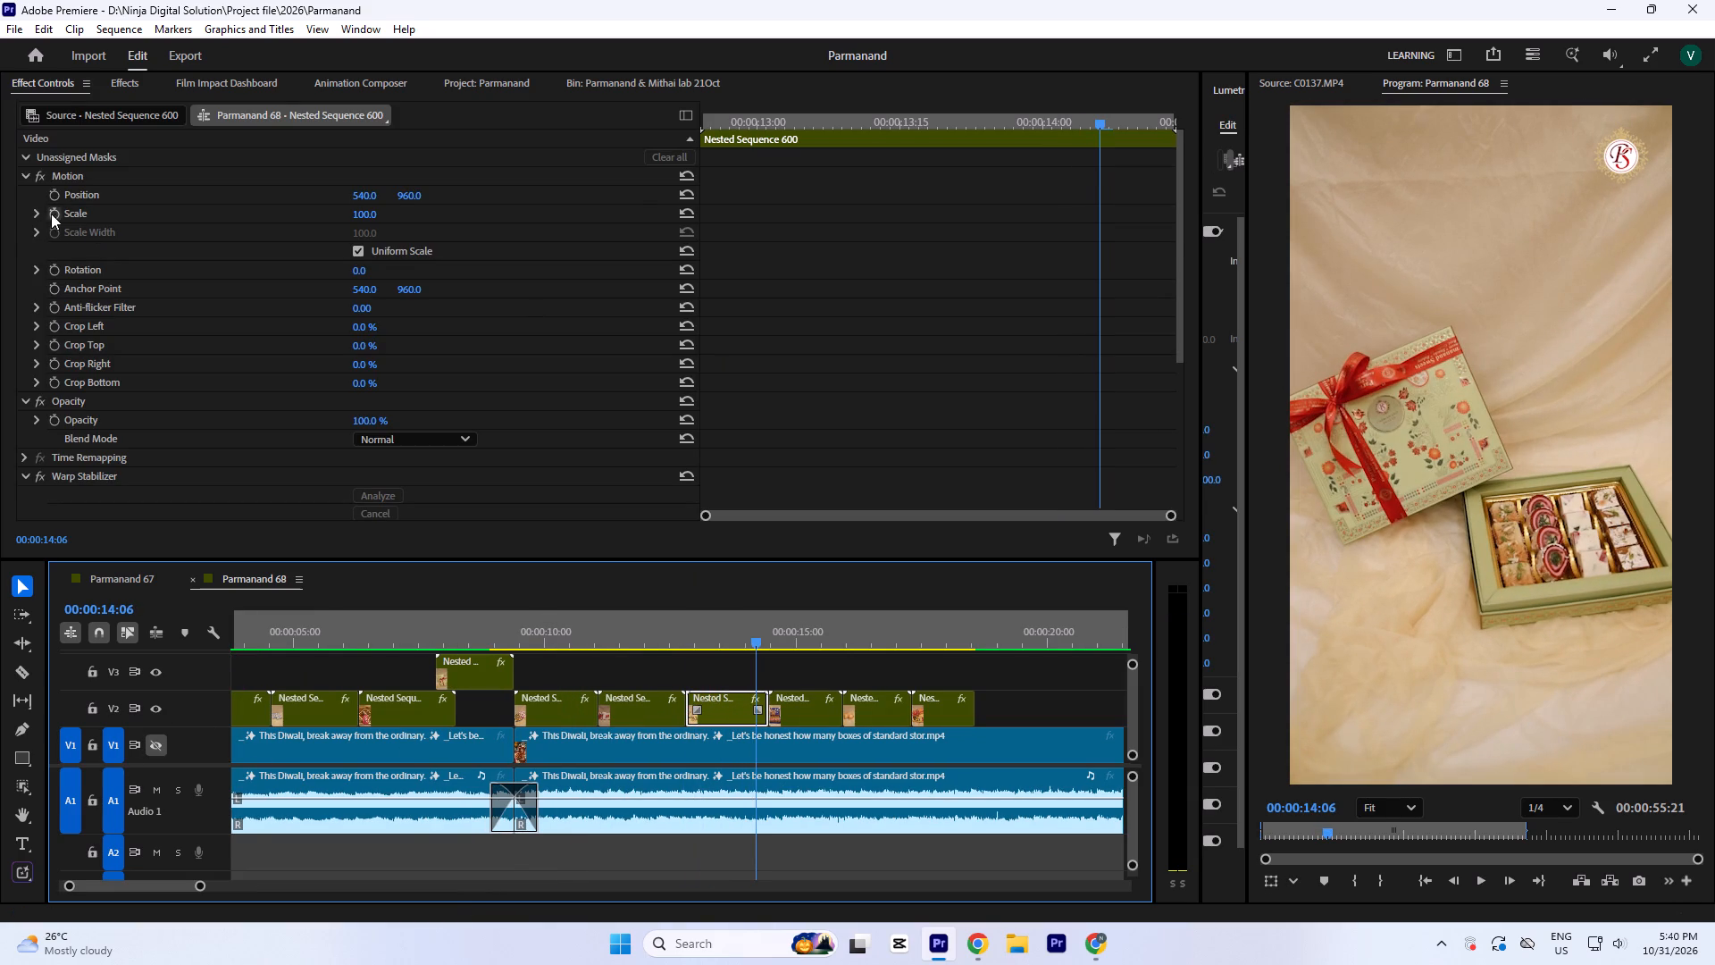
pyautogui.click(57, 214)
pyautogui.click(56, 193)
pyautogui.moveTo(974, 173); pyautogui.dragTo(1181, 242)
pyautogui.moveTo(1100, 211); pyautogui.dragTo(1019, 225)
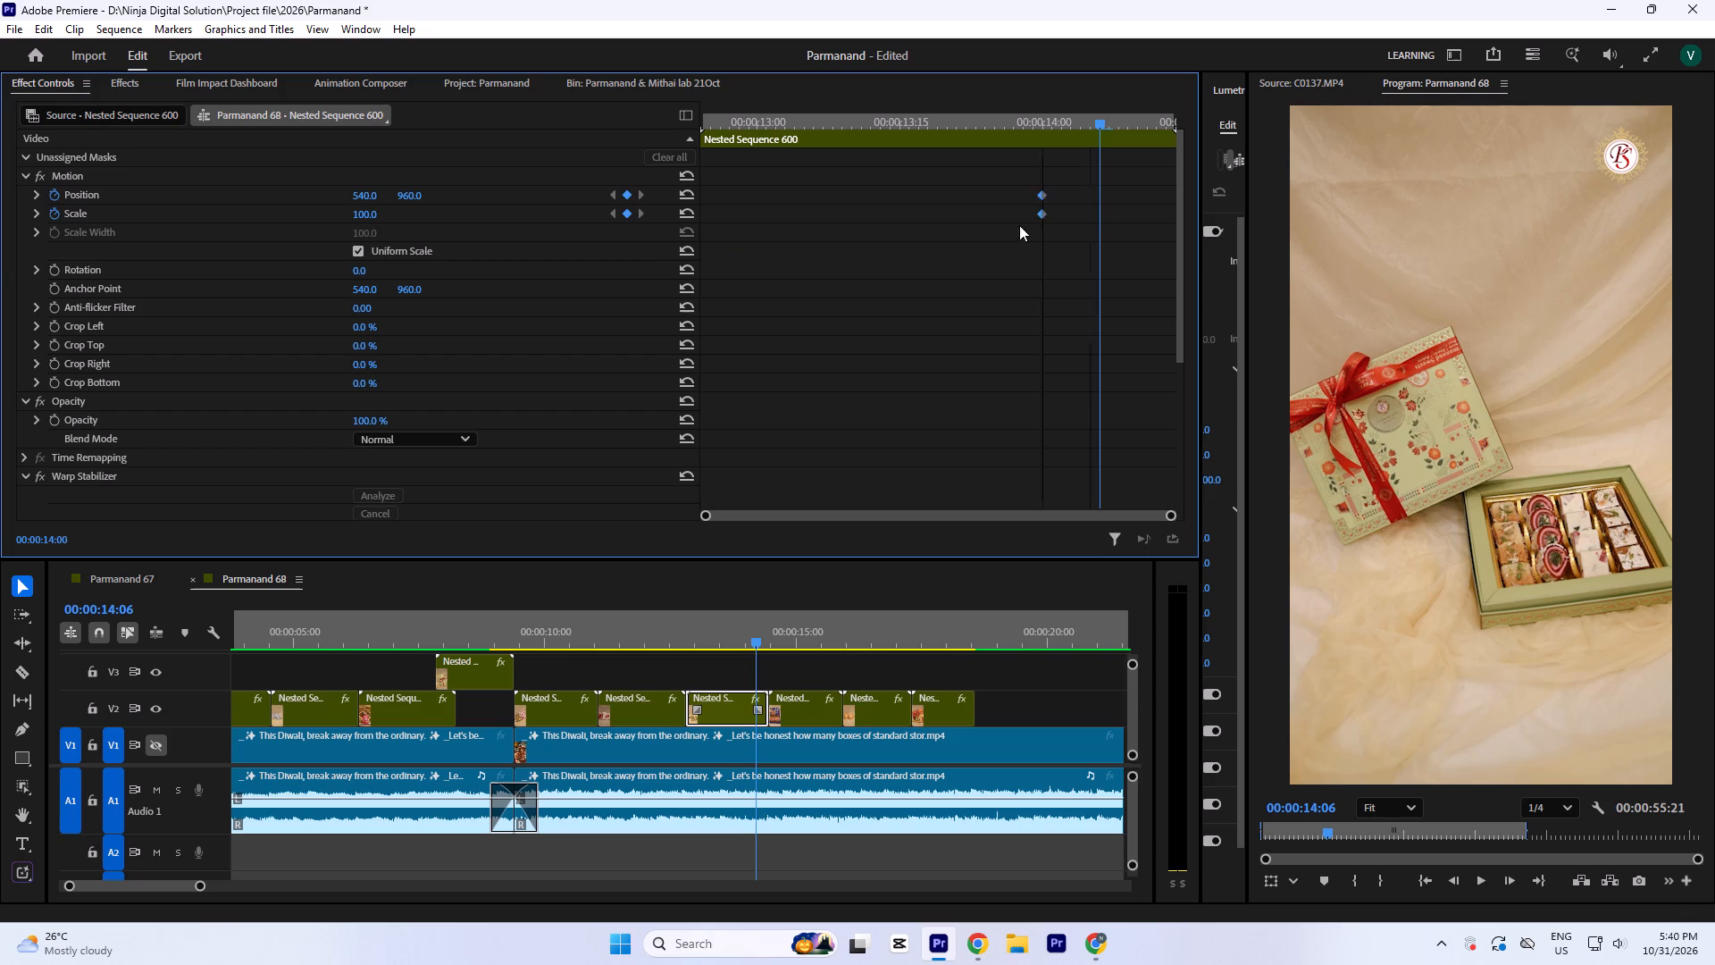
pyautogui.moveTo(1019, 225); pyautogui.dragTo(0, 249)
pyautogui.press('-')
pyautogui.press('-')
pyautogui.click(361, 216)
pyautogui.write('10')
pyautogui.press('5')
pyautogui.click(1118, 251)
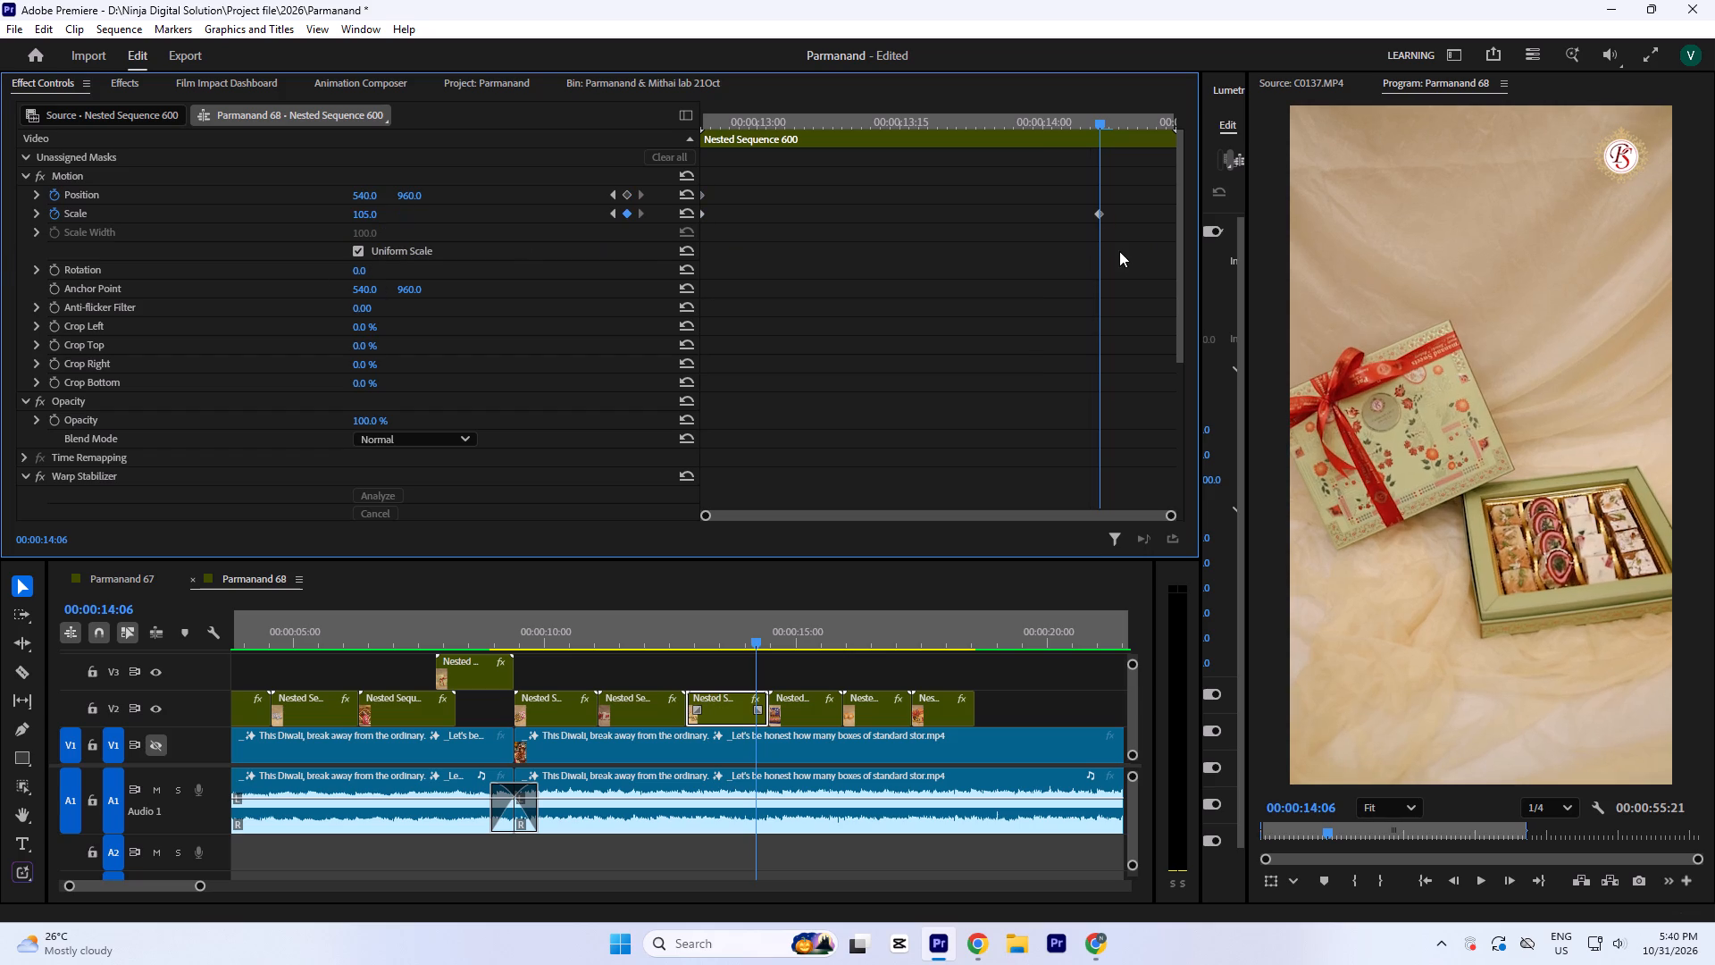
pyautogui.moveTo(1097, 214); pyautogui.dragTo(1267, 256)
pyautogui.click(807, 273)
pyautogui.press('-')
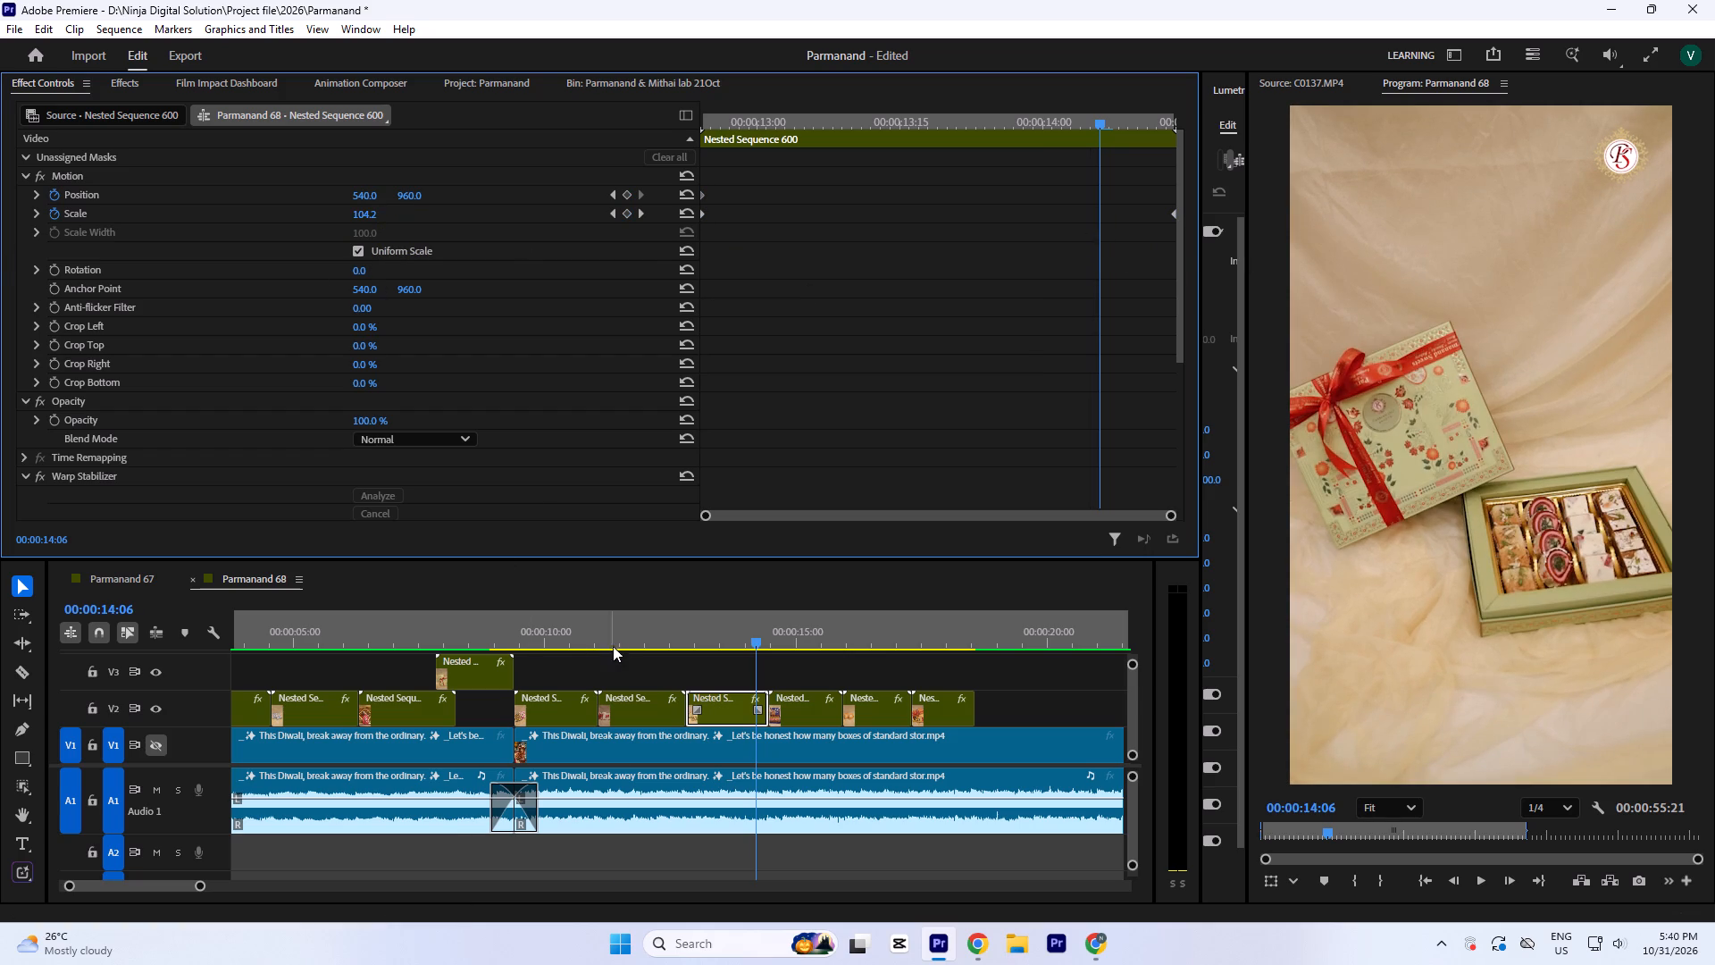
# Play the cut from about 00:00:11:13 past the last clip to check the new zoom and the following shots.
pyautogui.click(617, 642)
pyautogui.press('space')
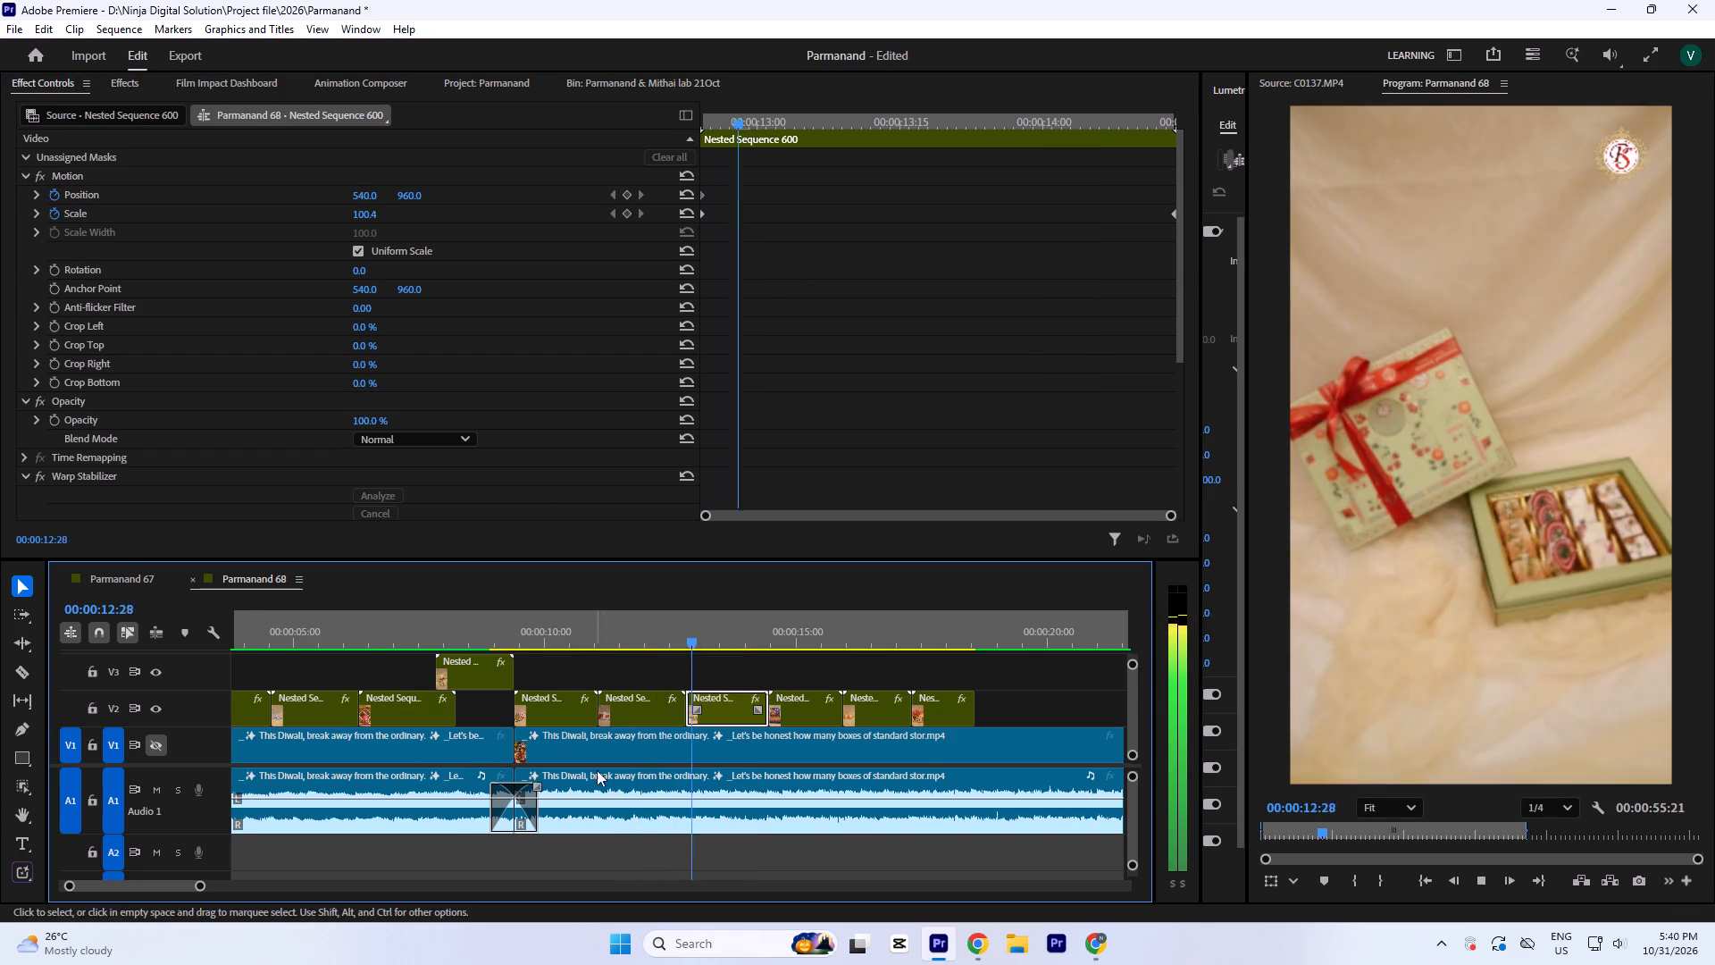
pyautogui.press('space')
pyautogui.scroll(-4, 902, 357)
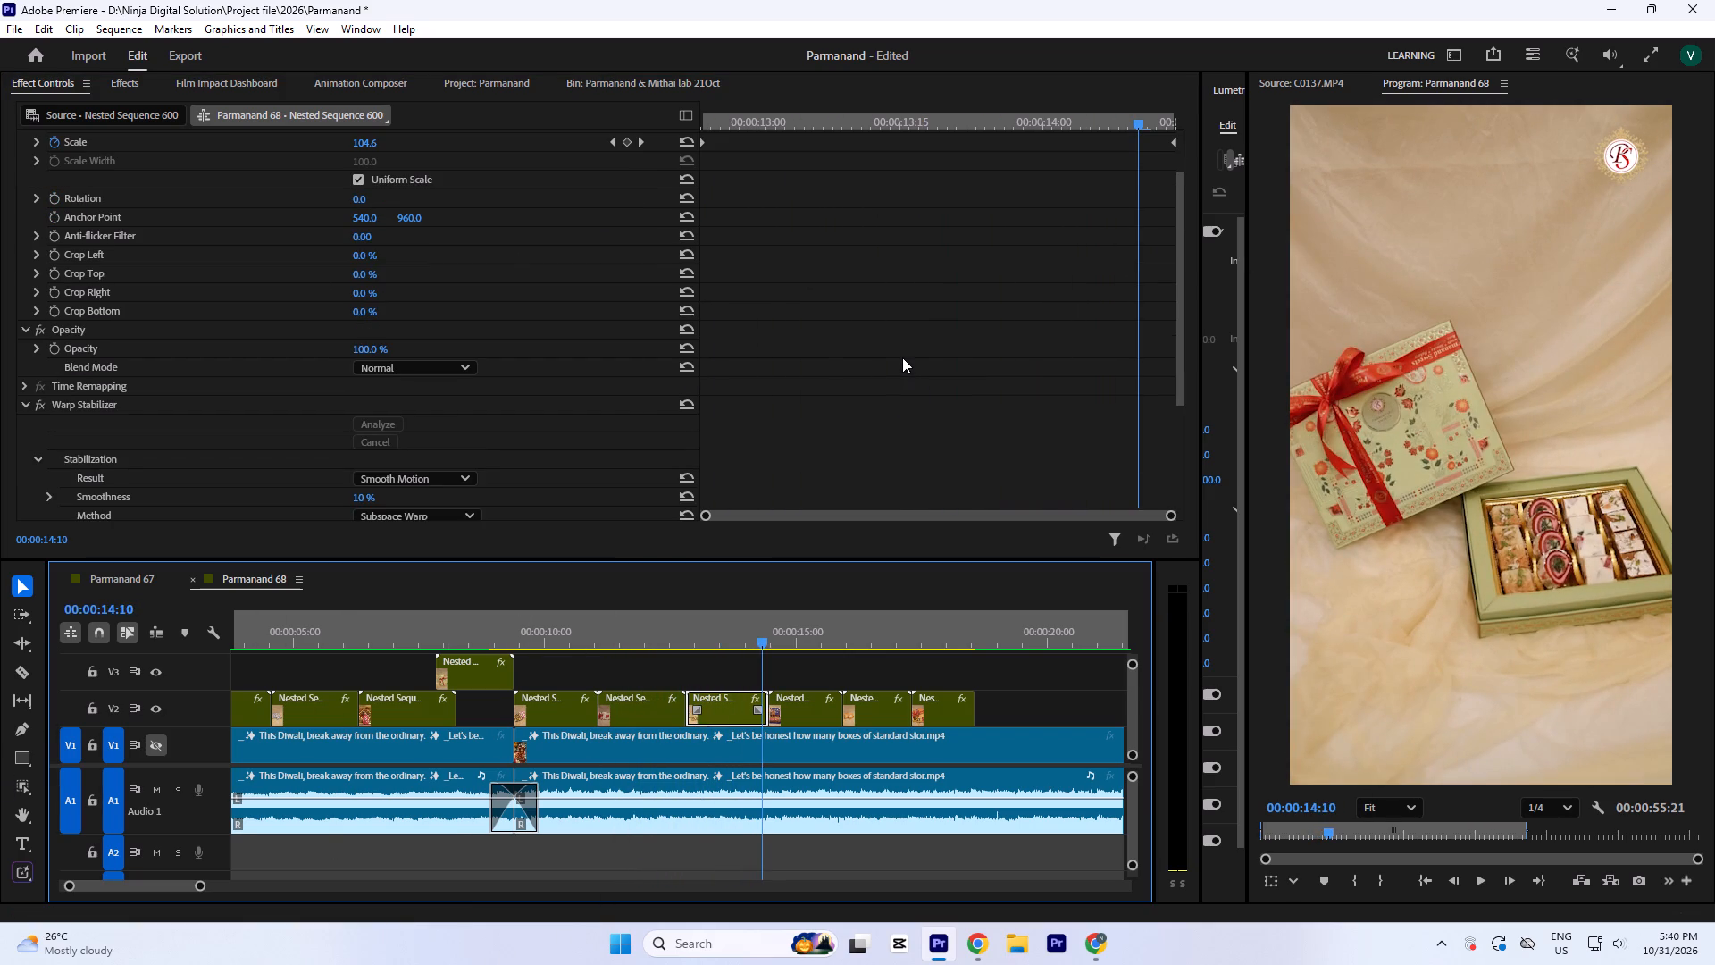
pyautogui.press('space')
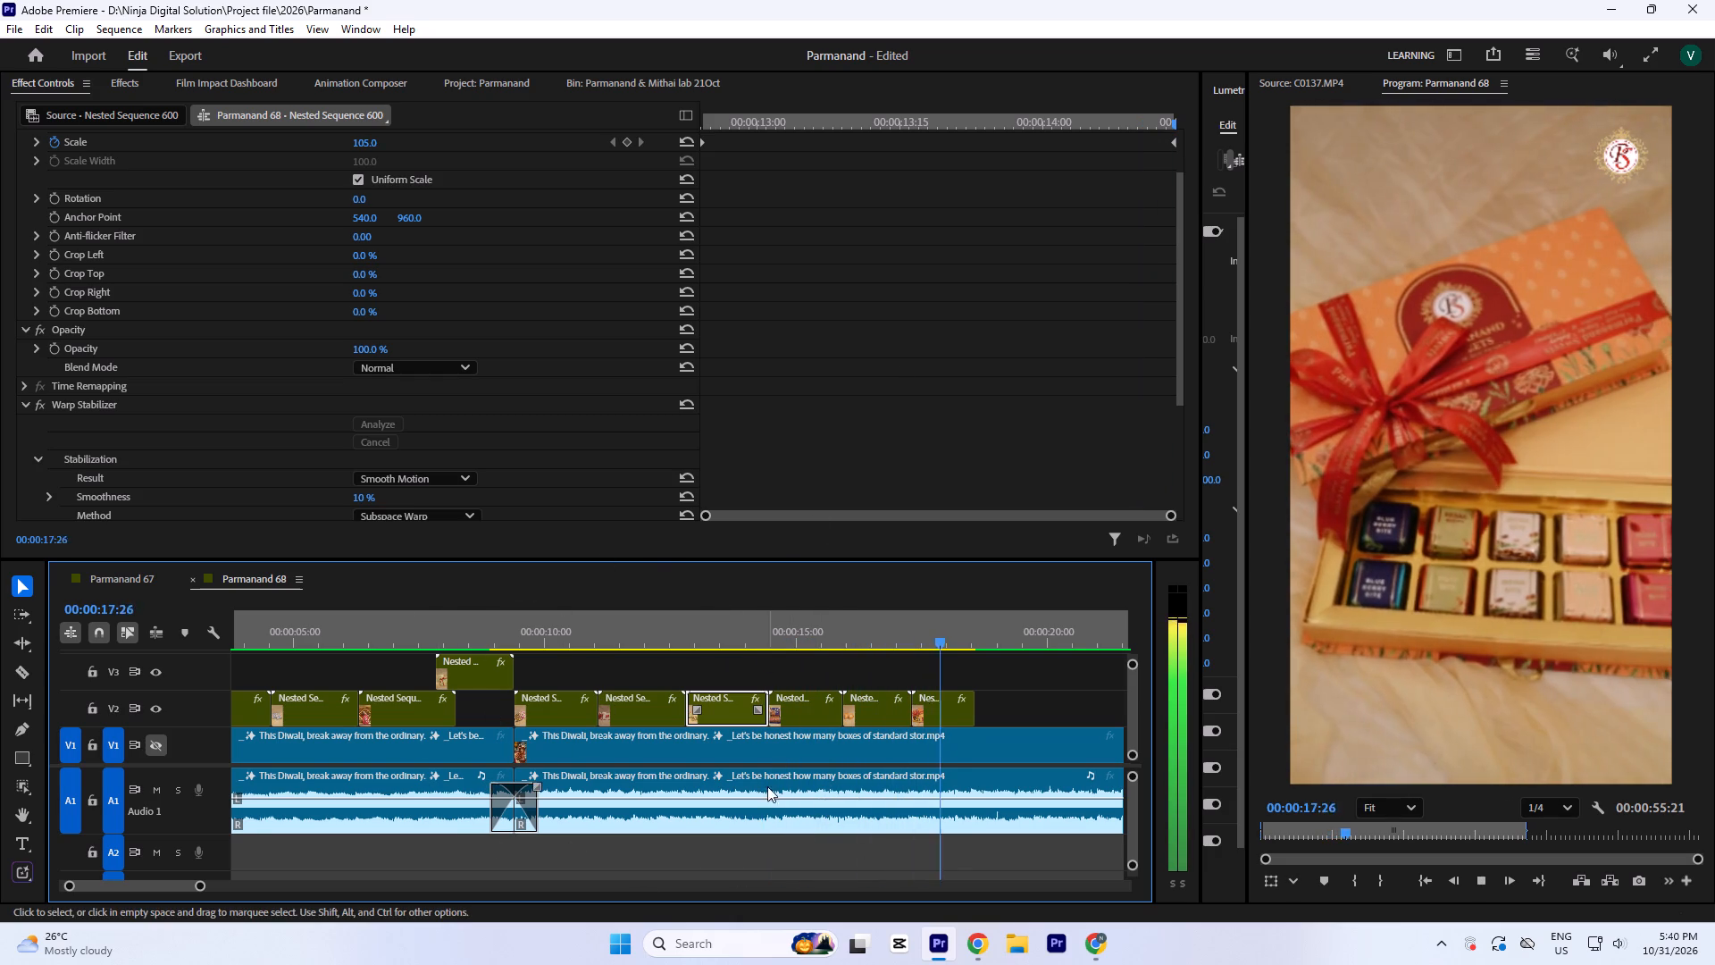
pyautogui.press('-')
pyautogui.press('-')
pyautogui.press('=')
pyautogui.press('=')
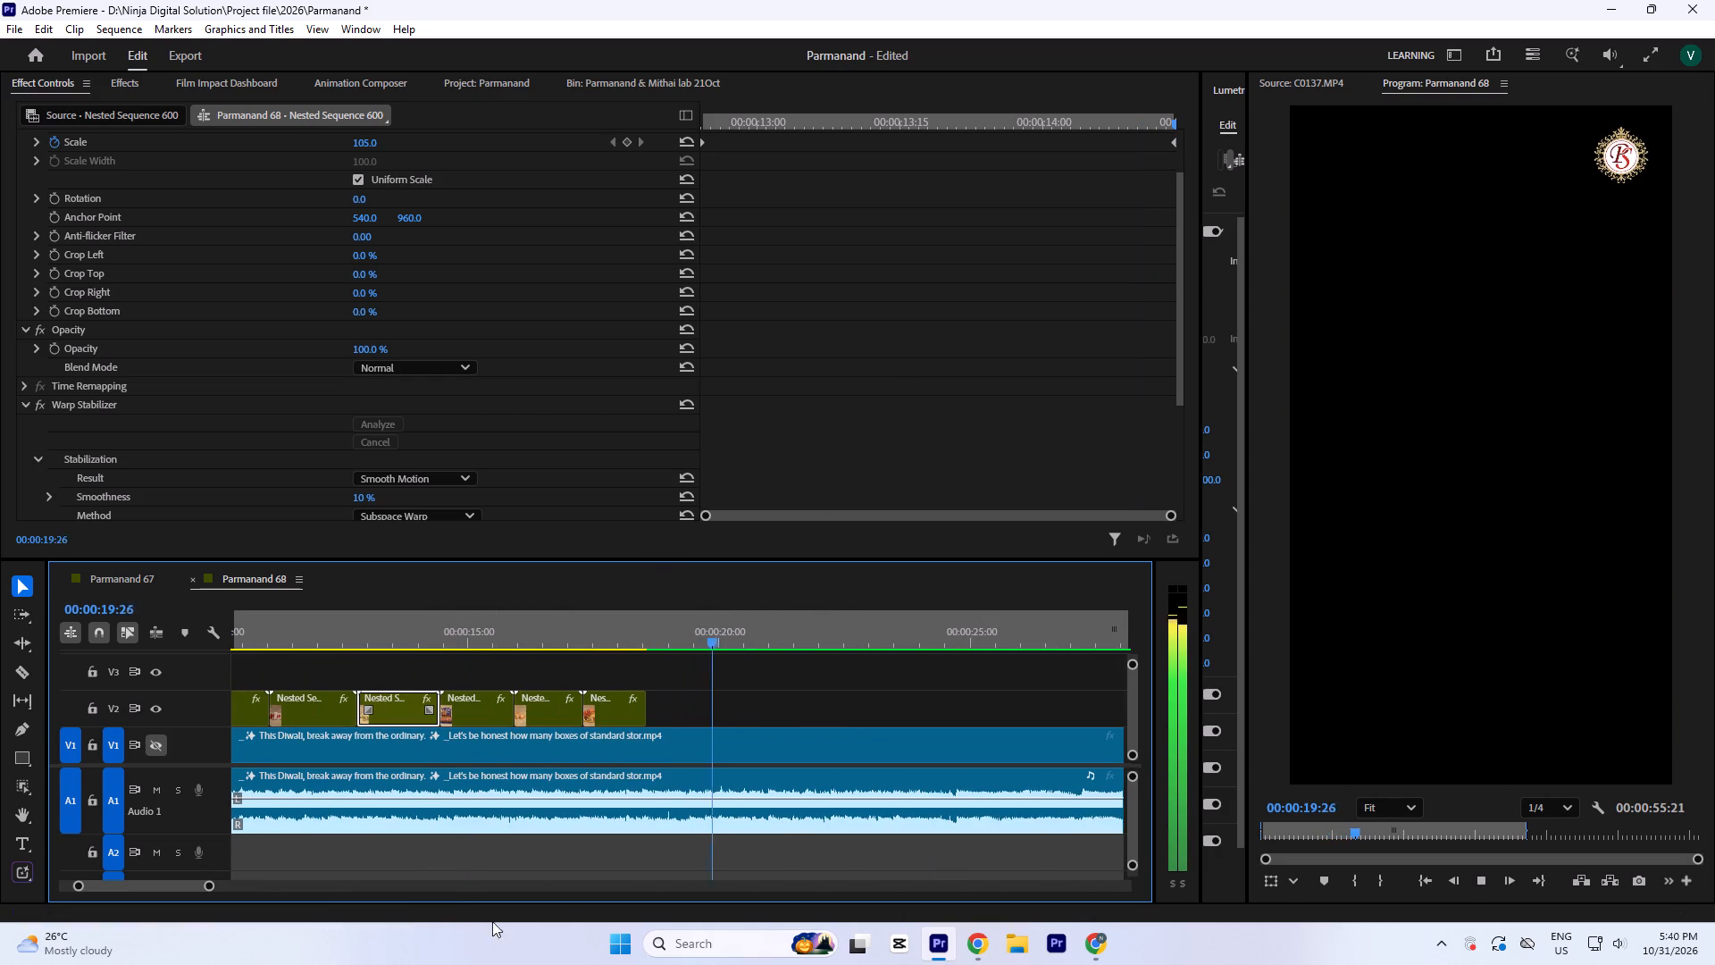
pyautogui.press('space')
# Browse the sweet box bin for the next shot, previewing C0153.MP4 and C0292.MP4 and replaying the music after the last clip.
pyautogui.click(640, 82)
pyautogui.scroll(-2, 728, 393)
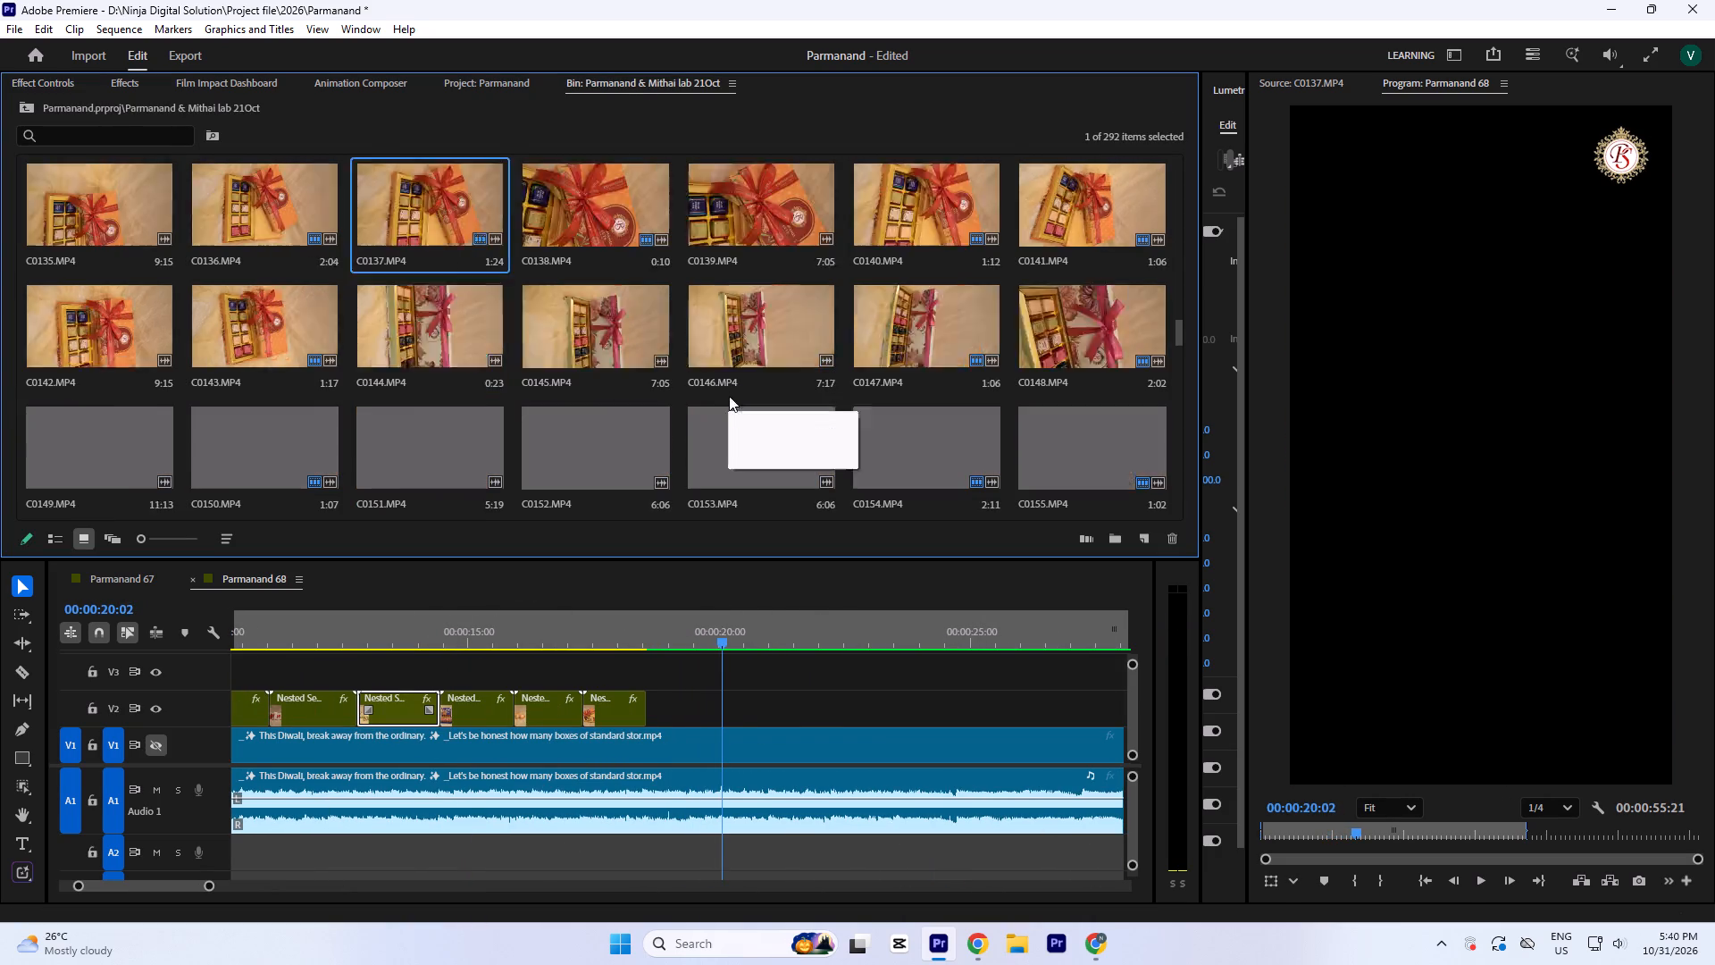
pyautogui.doubleClick(600, 325)
pyautogui.press('space')
pyautogui.doubleClick(707, 327)
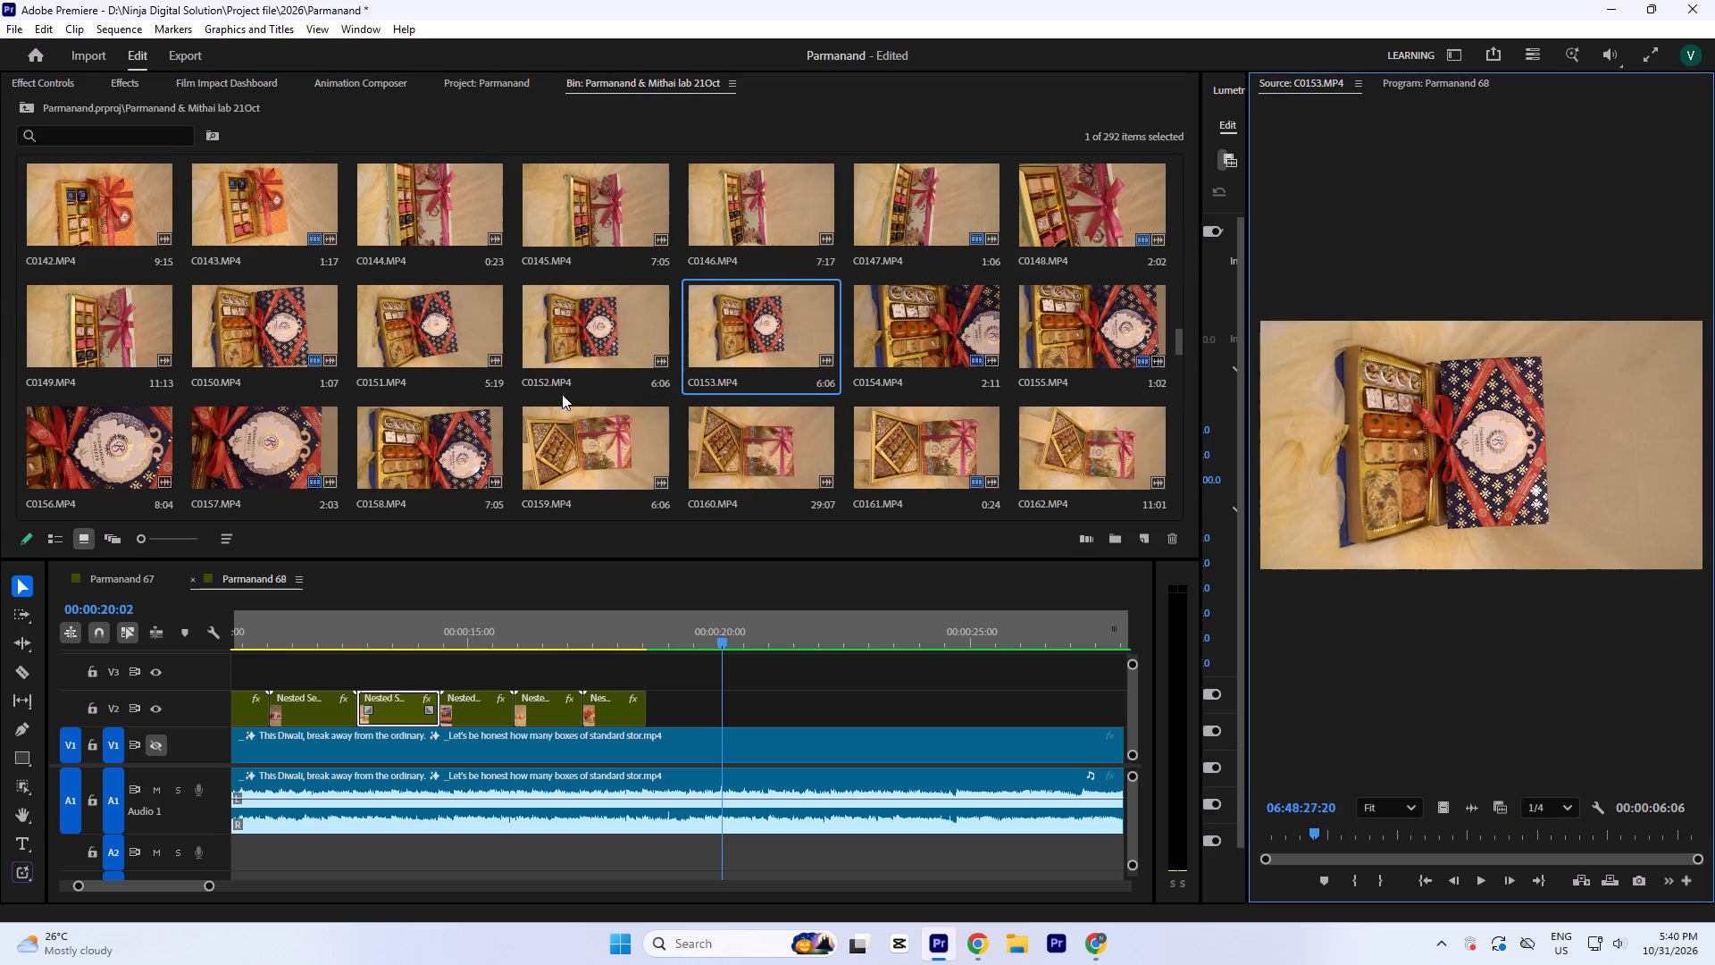
pyautogui.press('space')
pyautogui.scroll(-14, 899, 409)
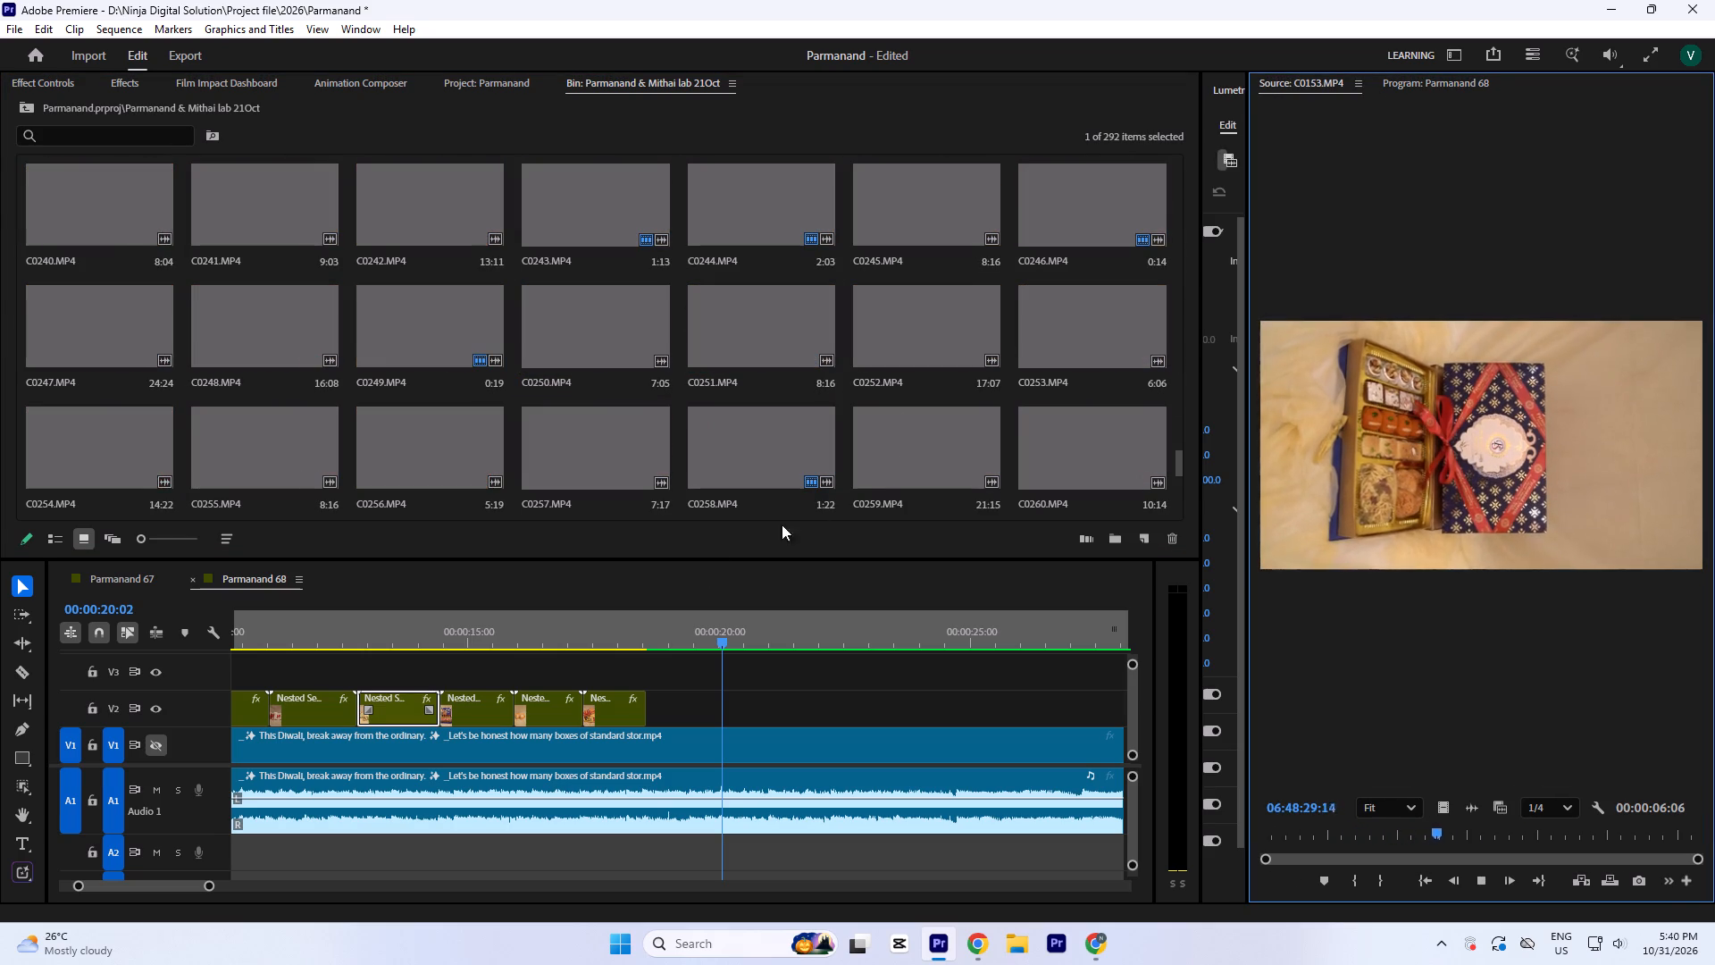
pyautogui.scroll(-3, 602, 446)
pyautogui.click(631, 628)
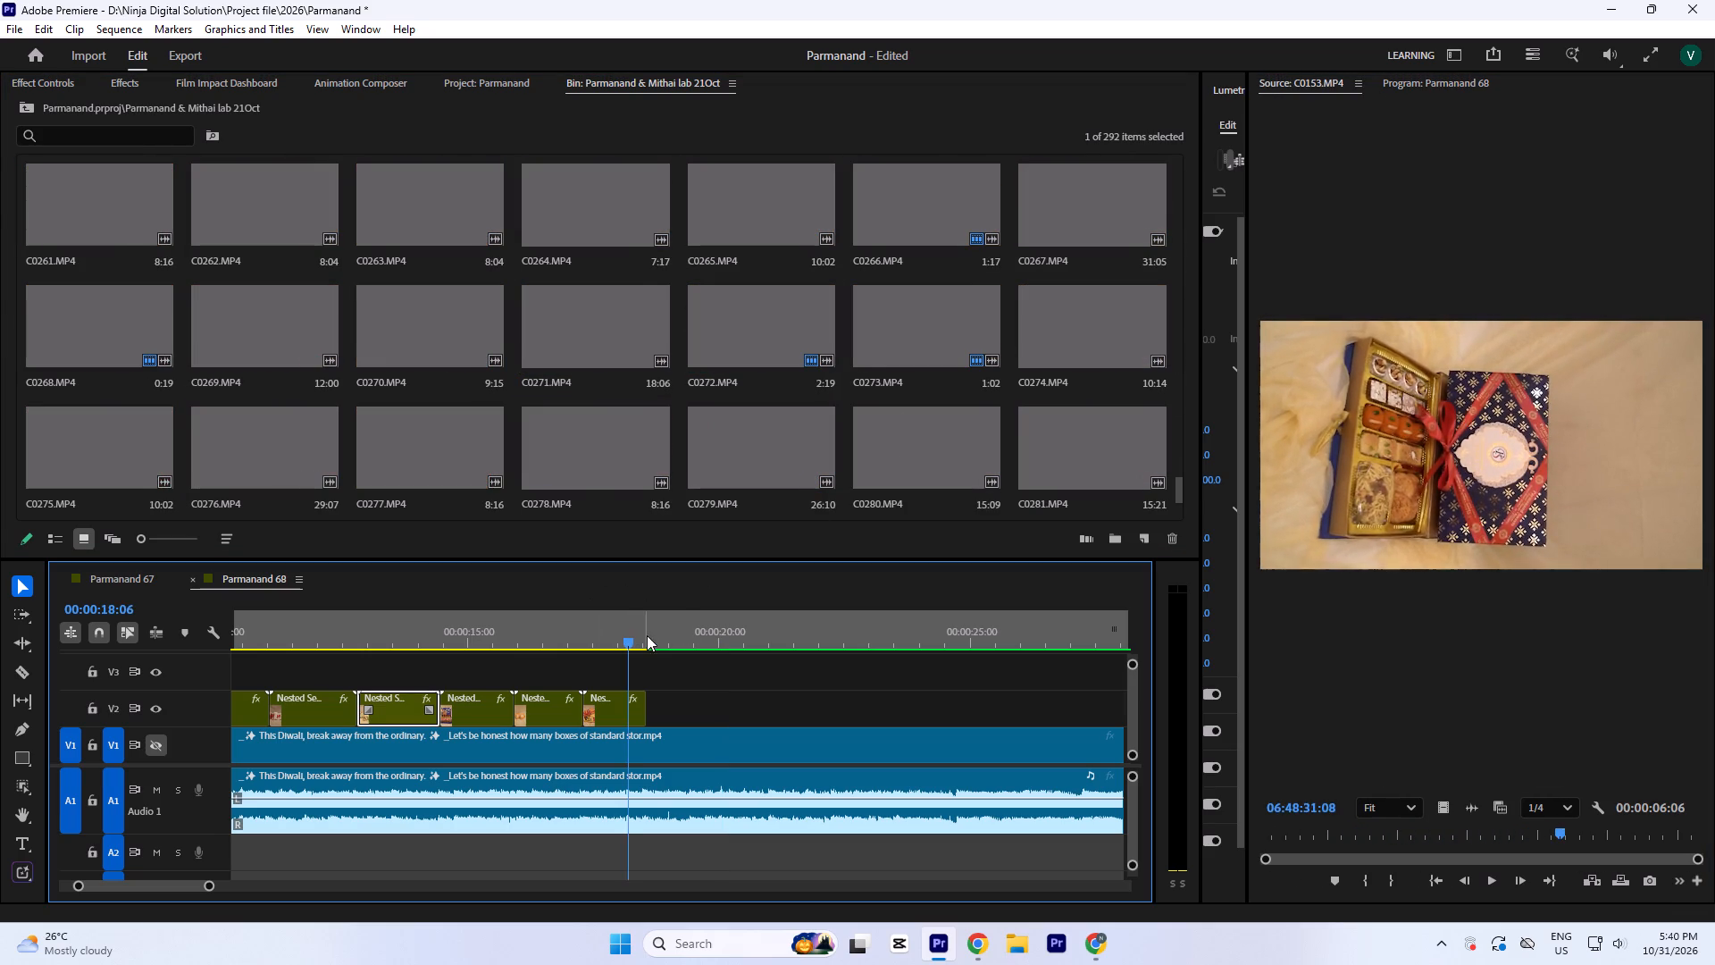
pyautogui.click(654, 635)
pyautogui.press('space')
pyautogui.press('-')
pyautogui.press('-')
pyautogui.press('=')
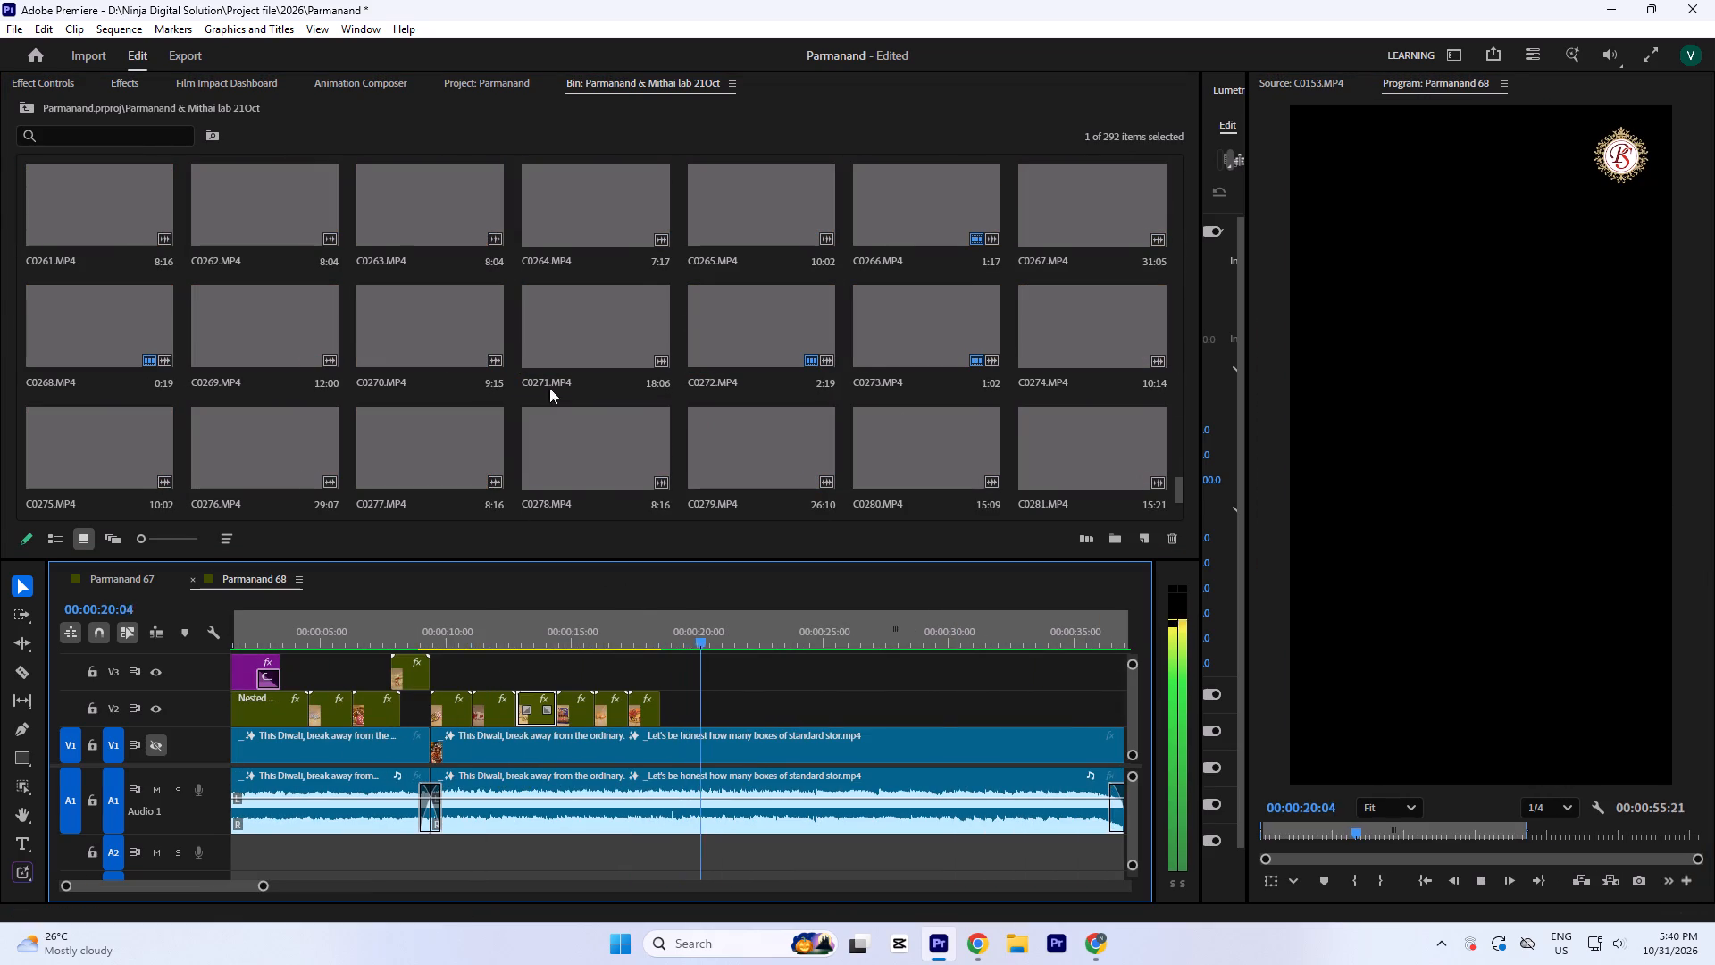
pyautogui.press('space')
pyautogui.scroll(-5, 724, 364)
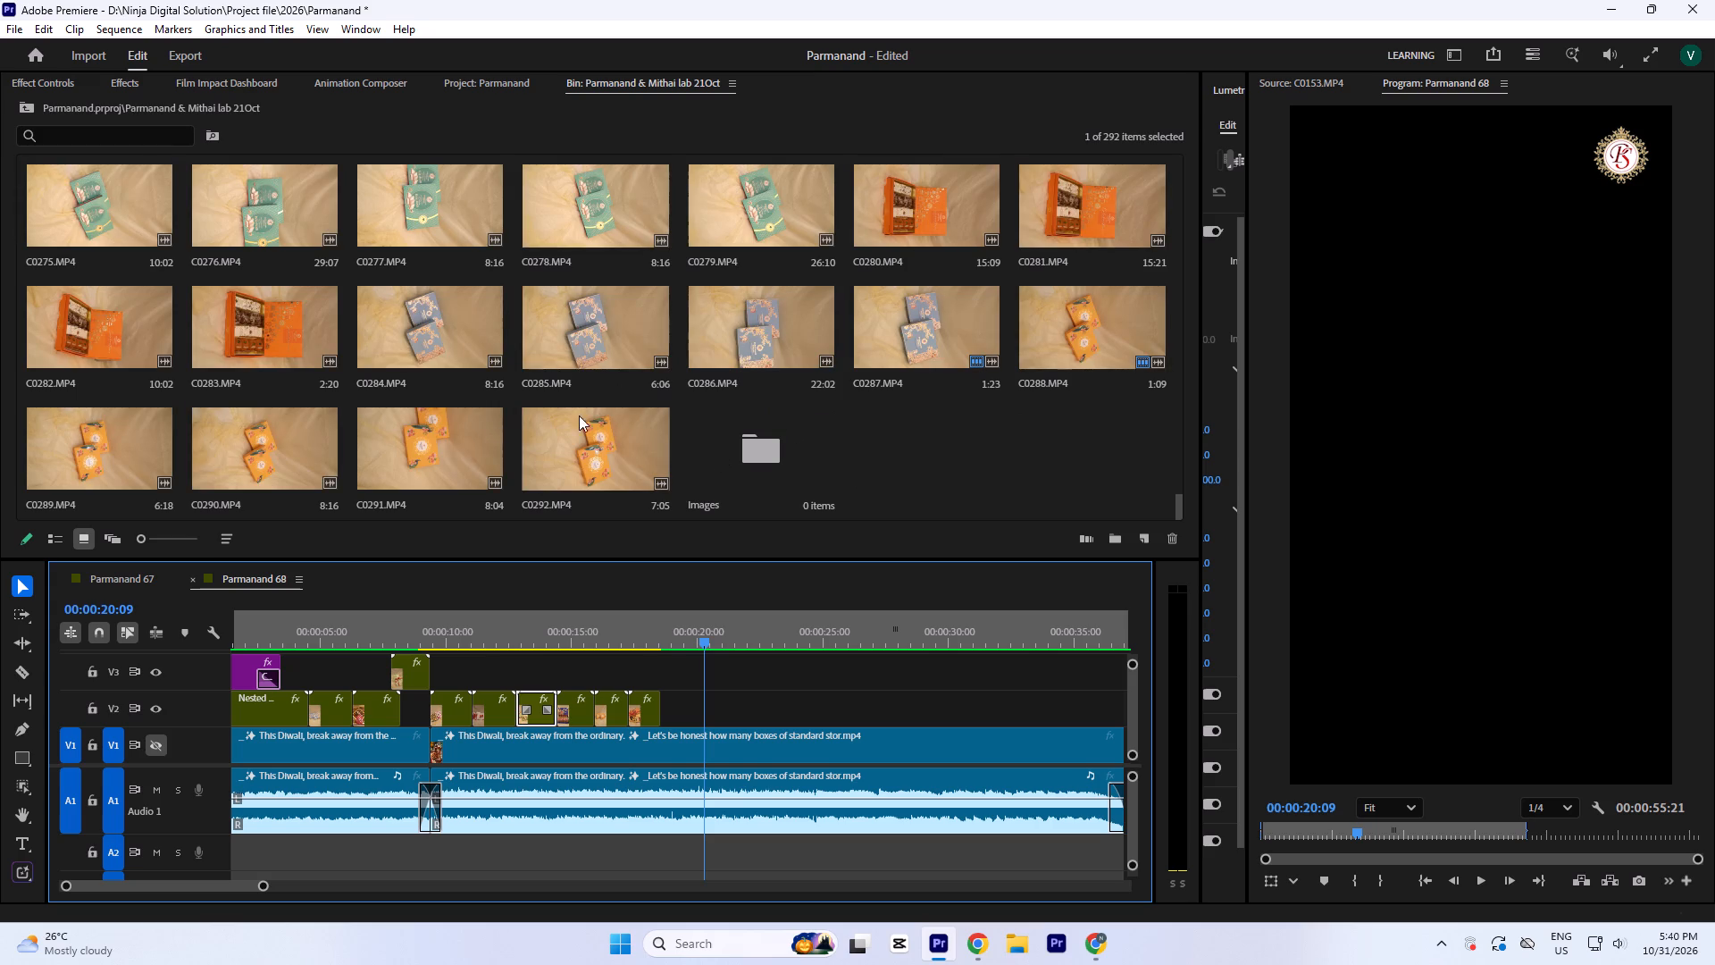
pyautogui.doubleClick(565, 438)
pyautogui.press('space')
pyautogui.press('space')
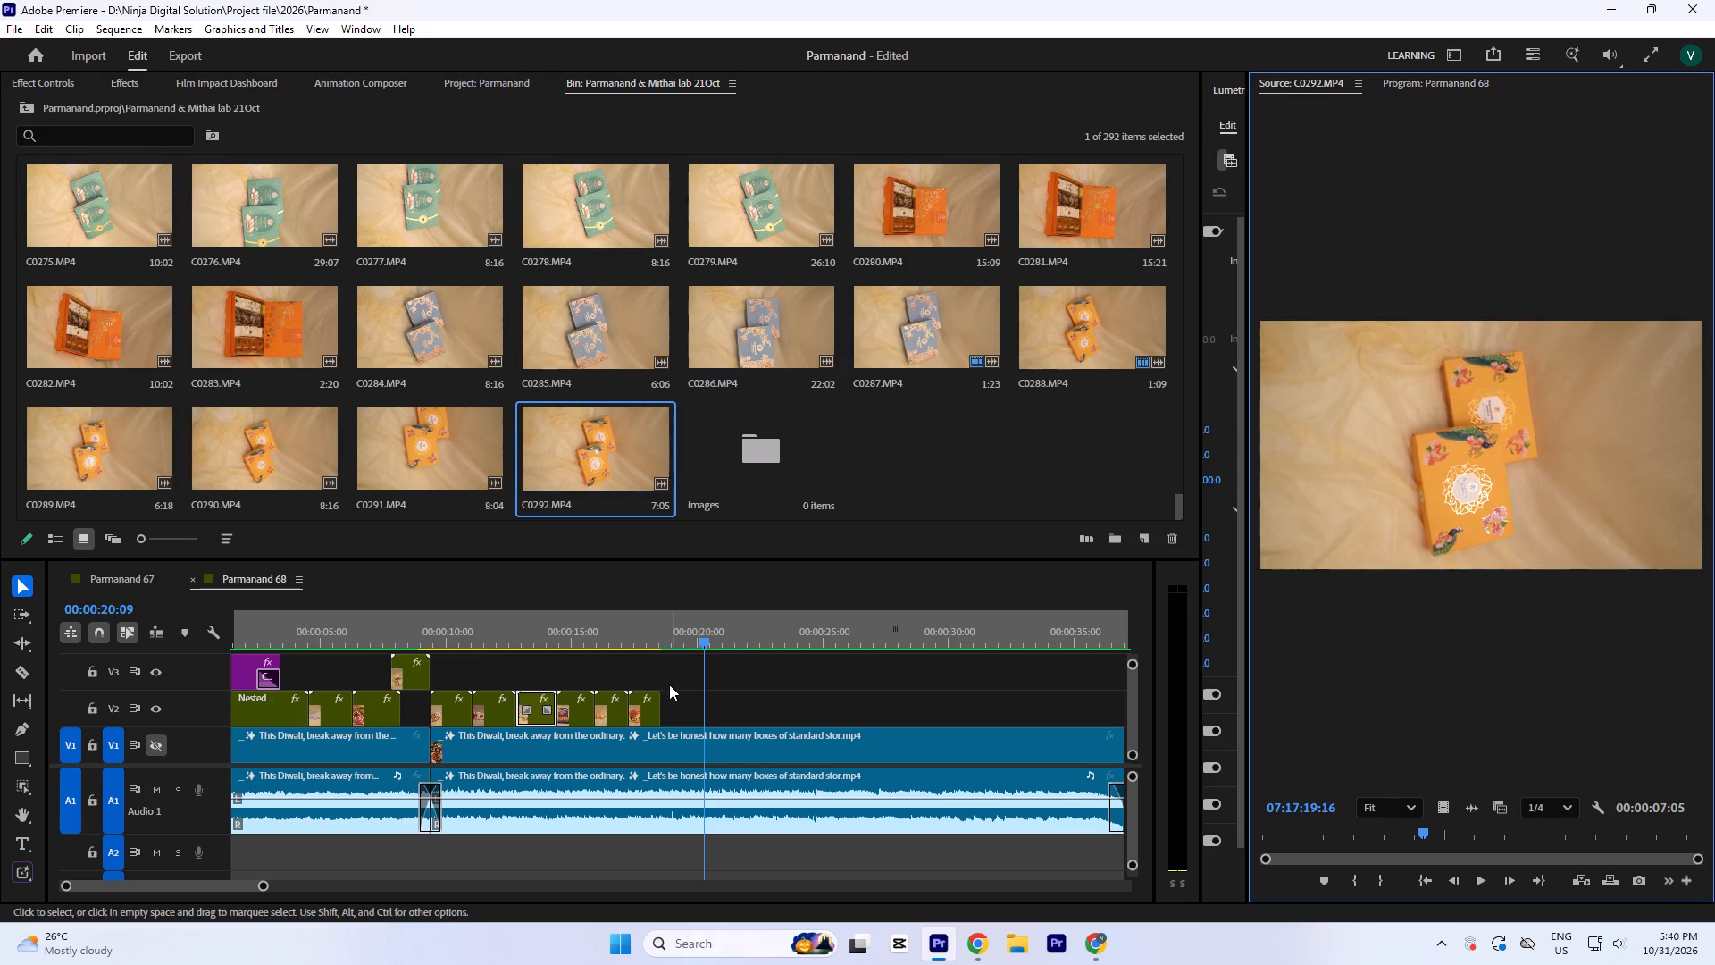
# Scrub through the cut from its start to about 00:00:18:08 to review the boxes already used.
pyautogui.click(636, 622)
pyautogui.press('-')
pyautogui.moveTo(429, 639); pyautogui.dragTo(205, 690)
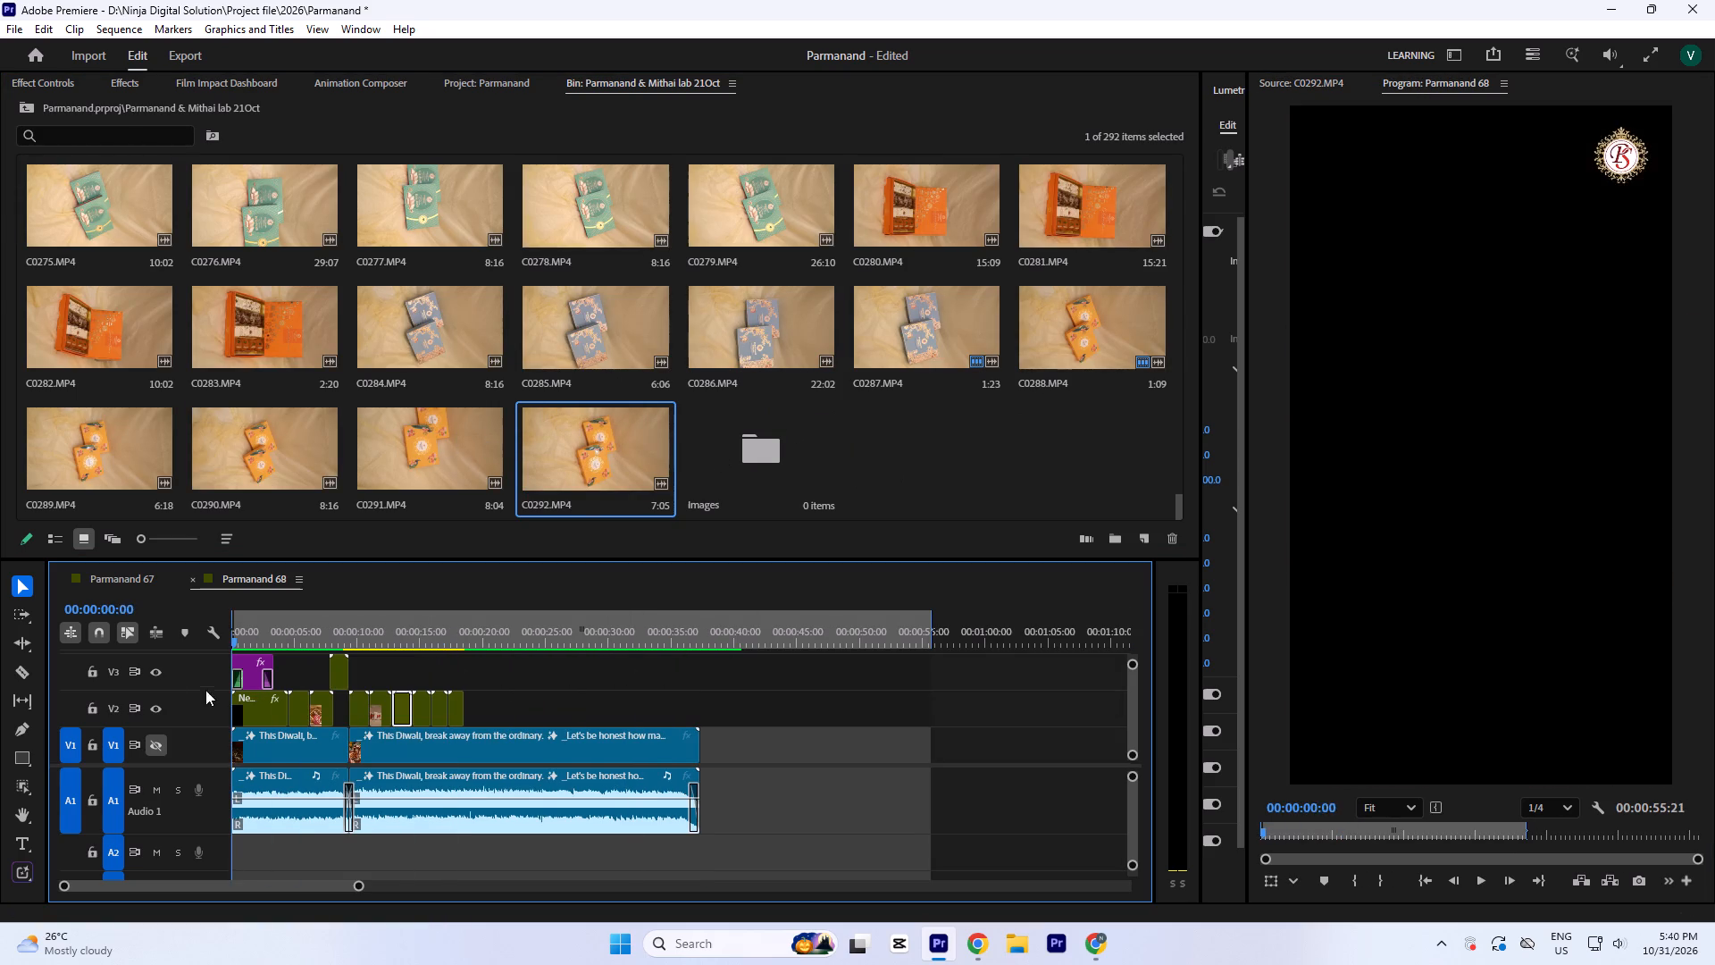
pyautogui.moveTo(205, 690); pyautogui.dragTo(414, 756)
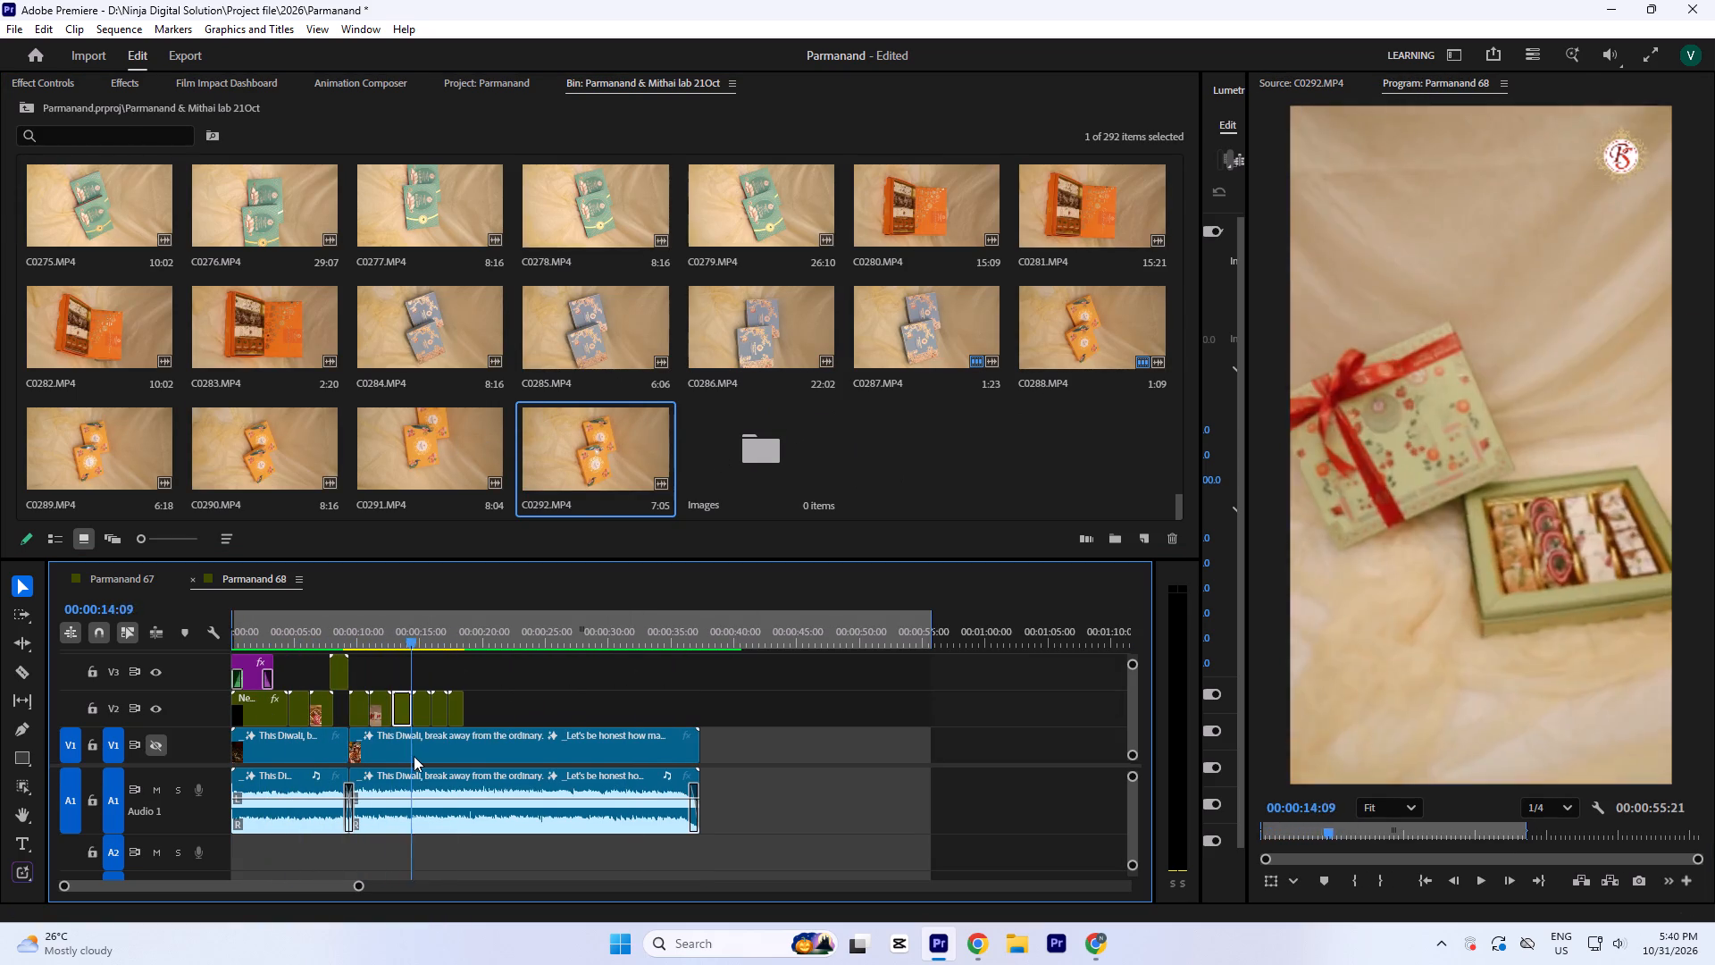
pyautogui.moveTo(414, 756); pyautogui.dragTo(464, 759)
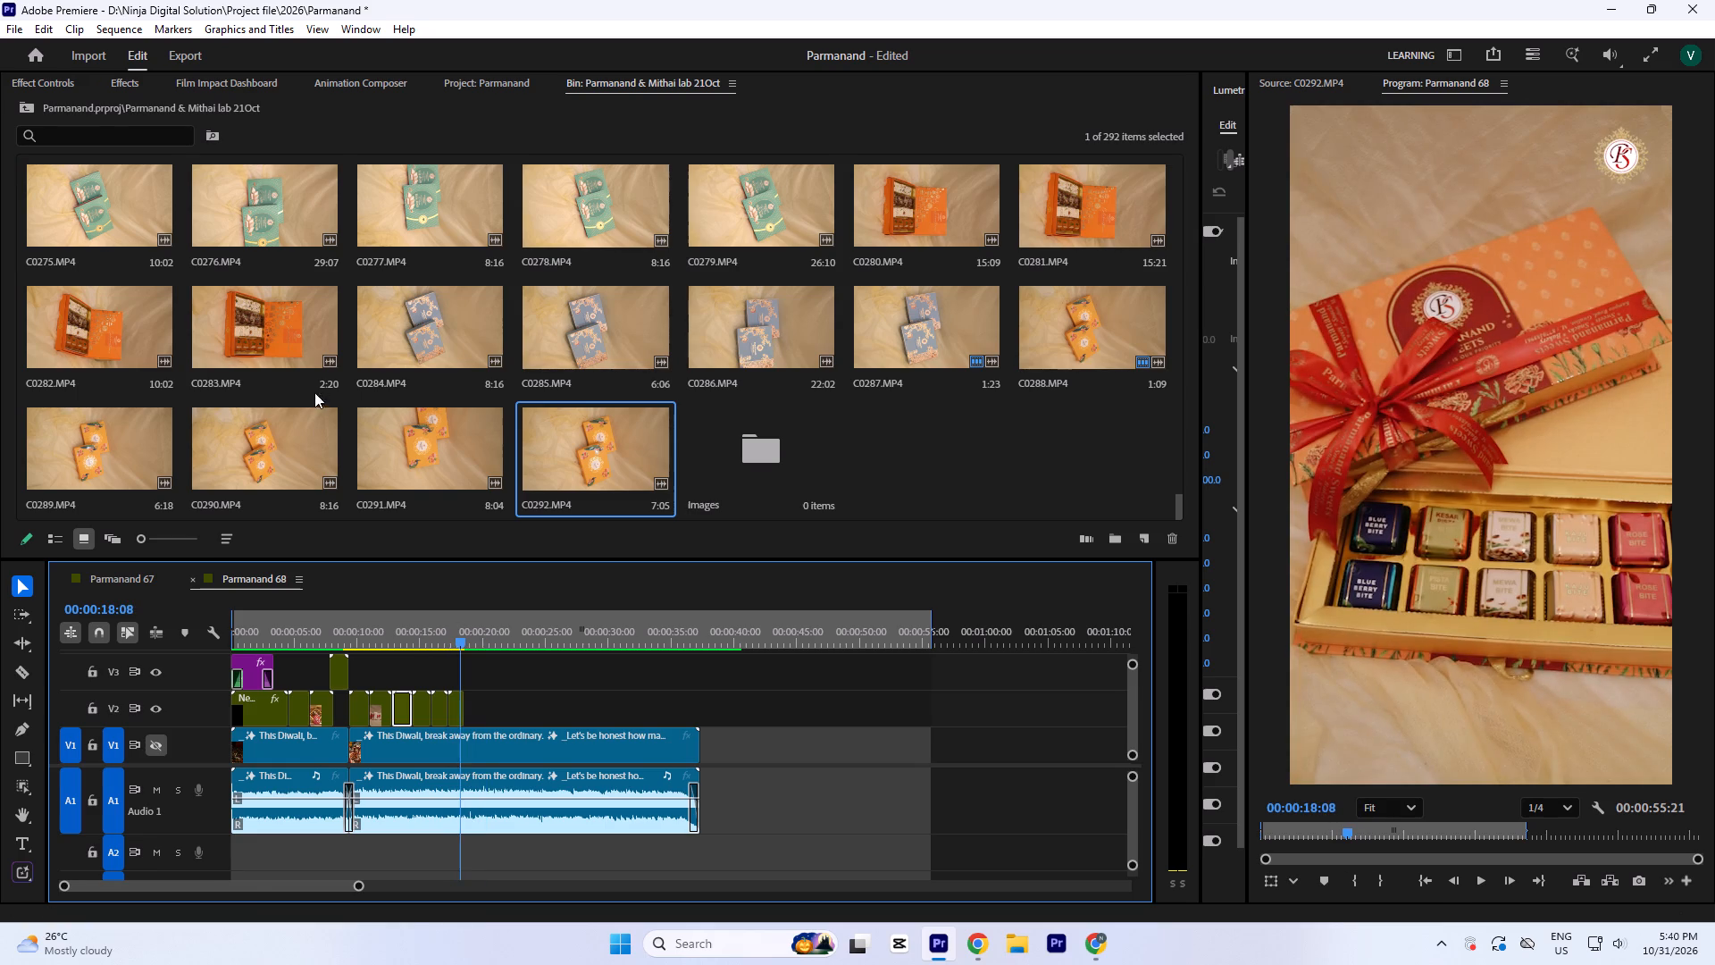
pyautogui.press('=')
# Preview C0283.MP4, and mark the Kaju Katli box clip C0279.MP4 from 07:14:48:22 to 07:14:52:04.
pyautogui.doubleClick(272, 324)
pyautogui.press('space')
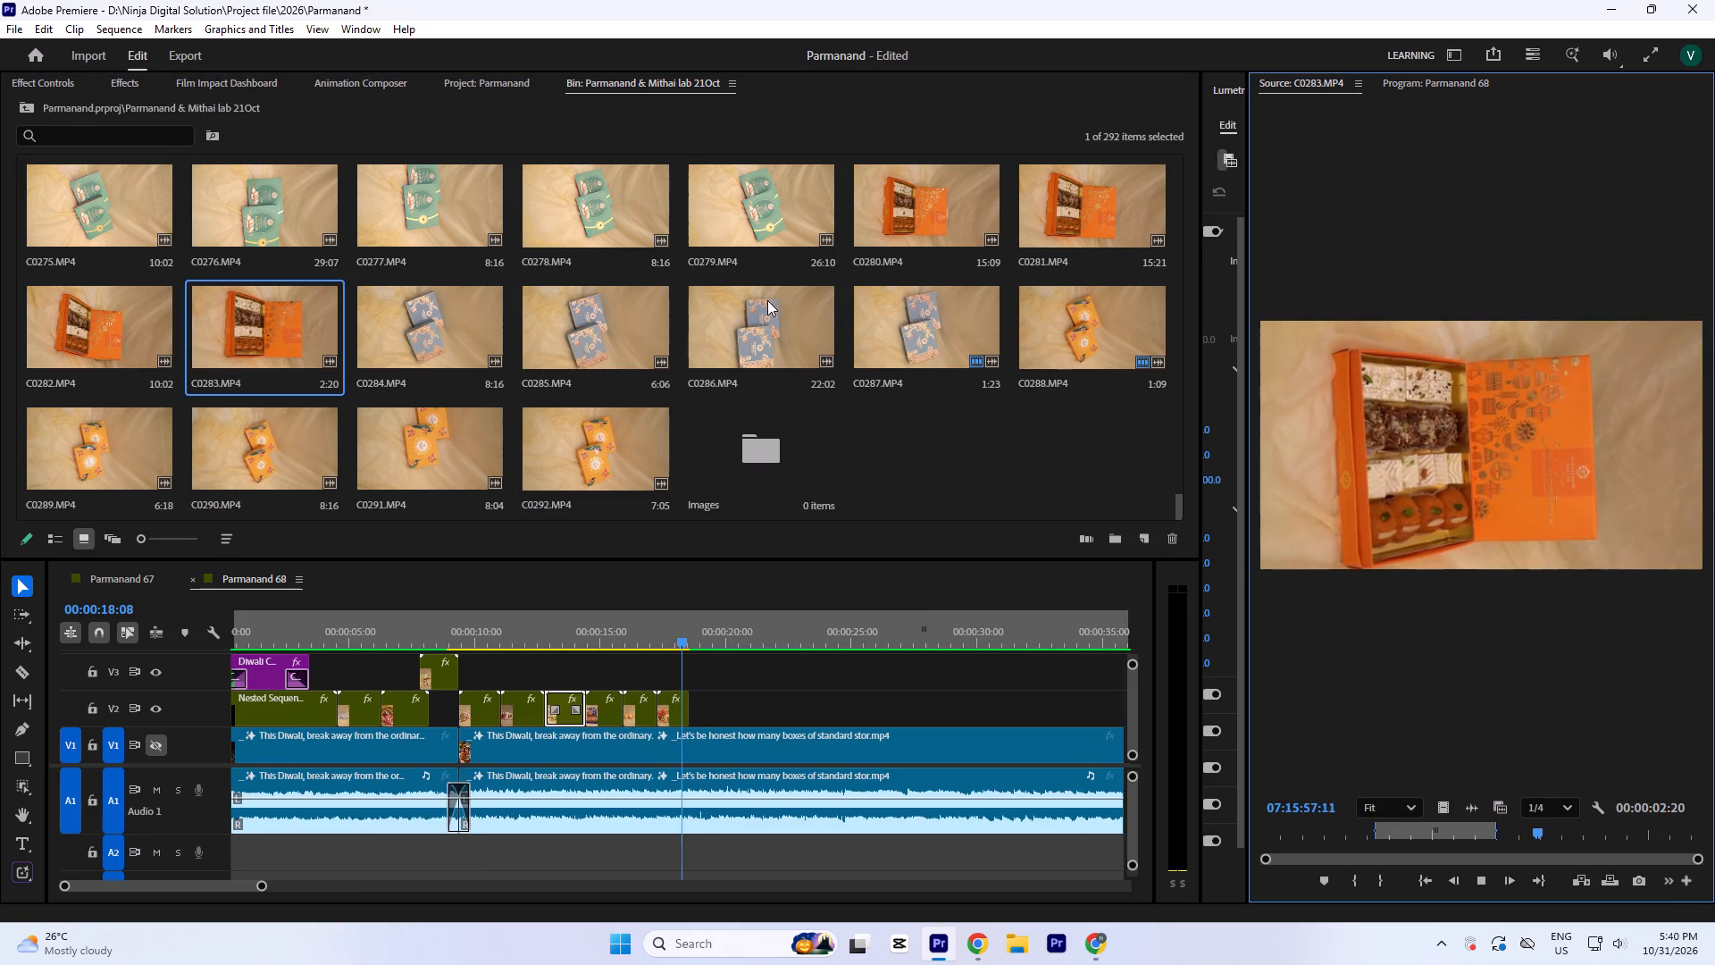
pyautogui.doubleClick(745, 197)
pyautogui.scroll(1, 668, 319)
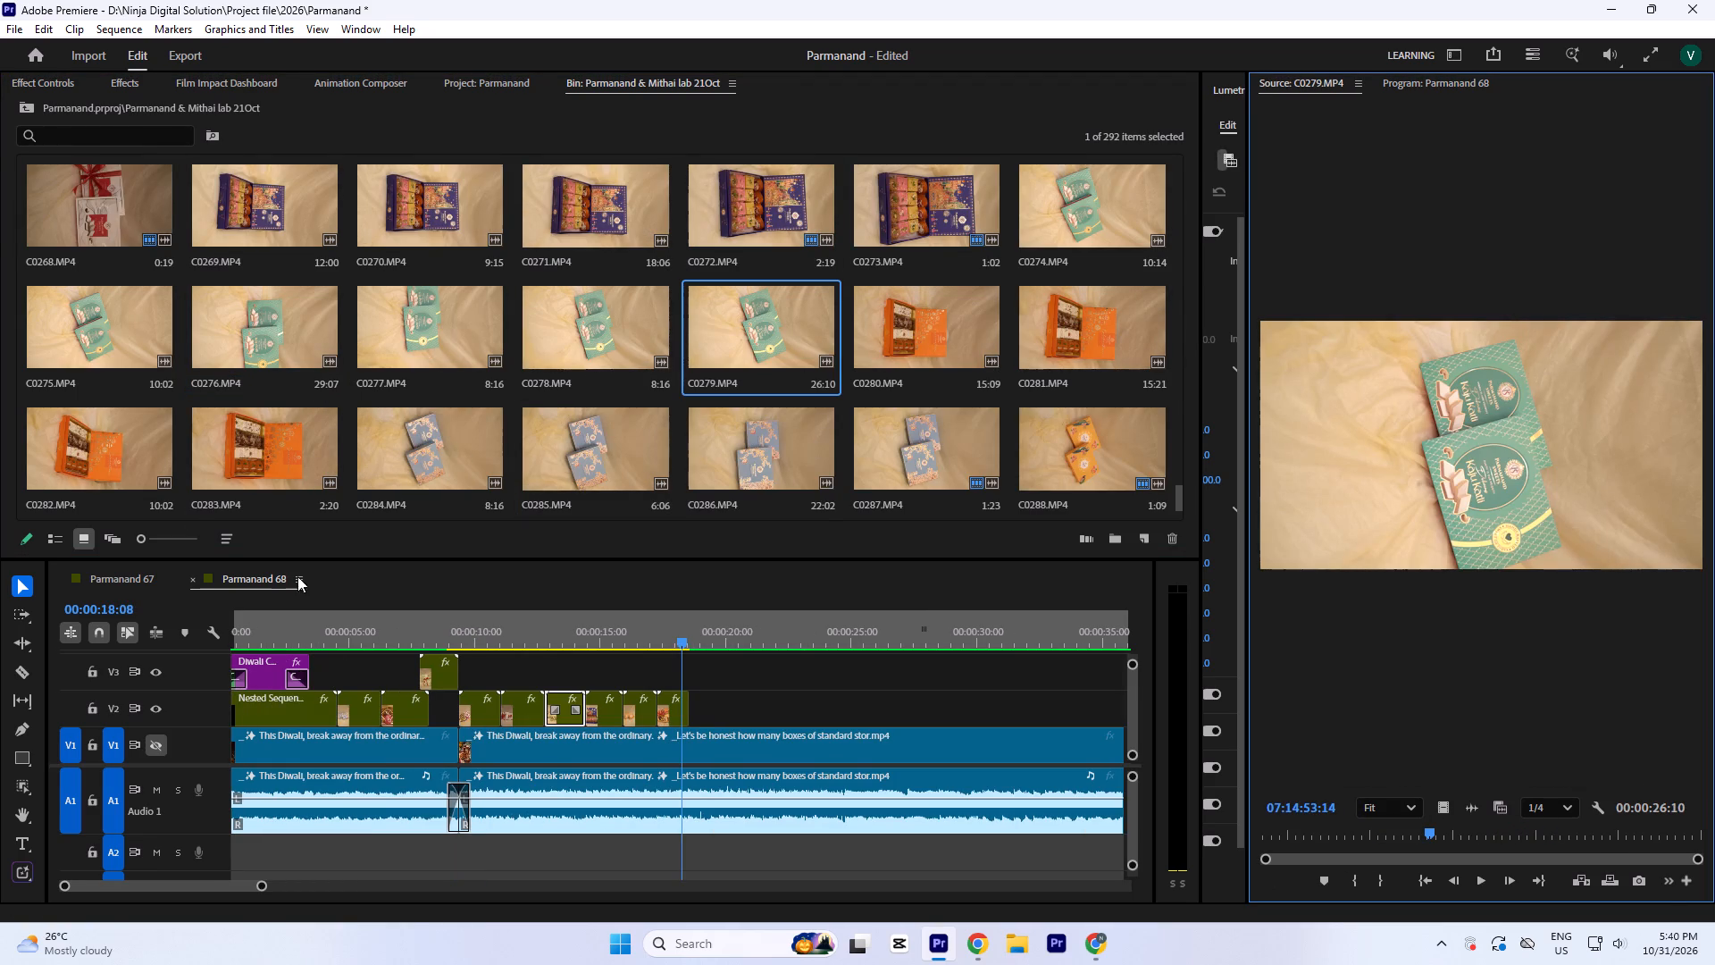
pyautogui.moveTo(1420, 843); pyautogui.dragTo(1276, 843)
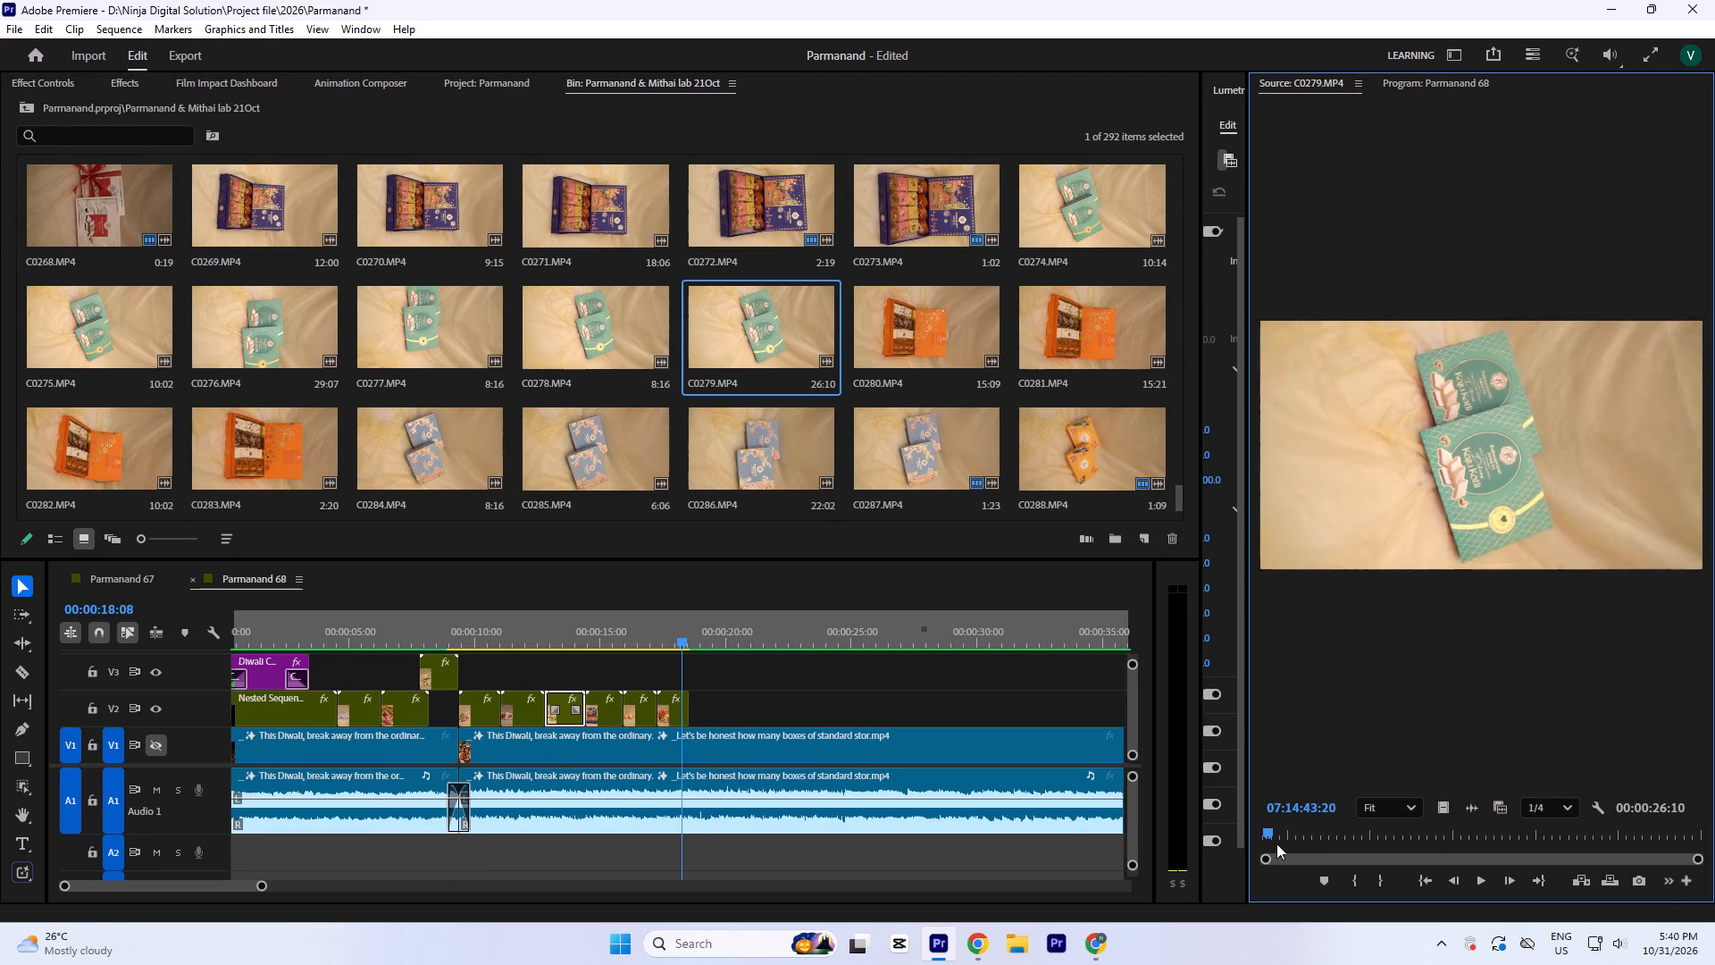
pyautogui.moveTo(1276, 843); pyautogui.dragTo(1352, 868)
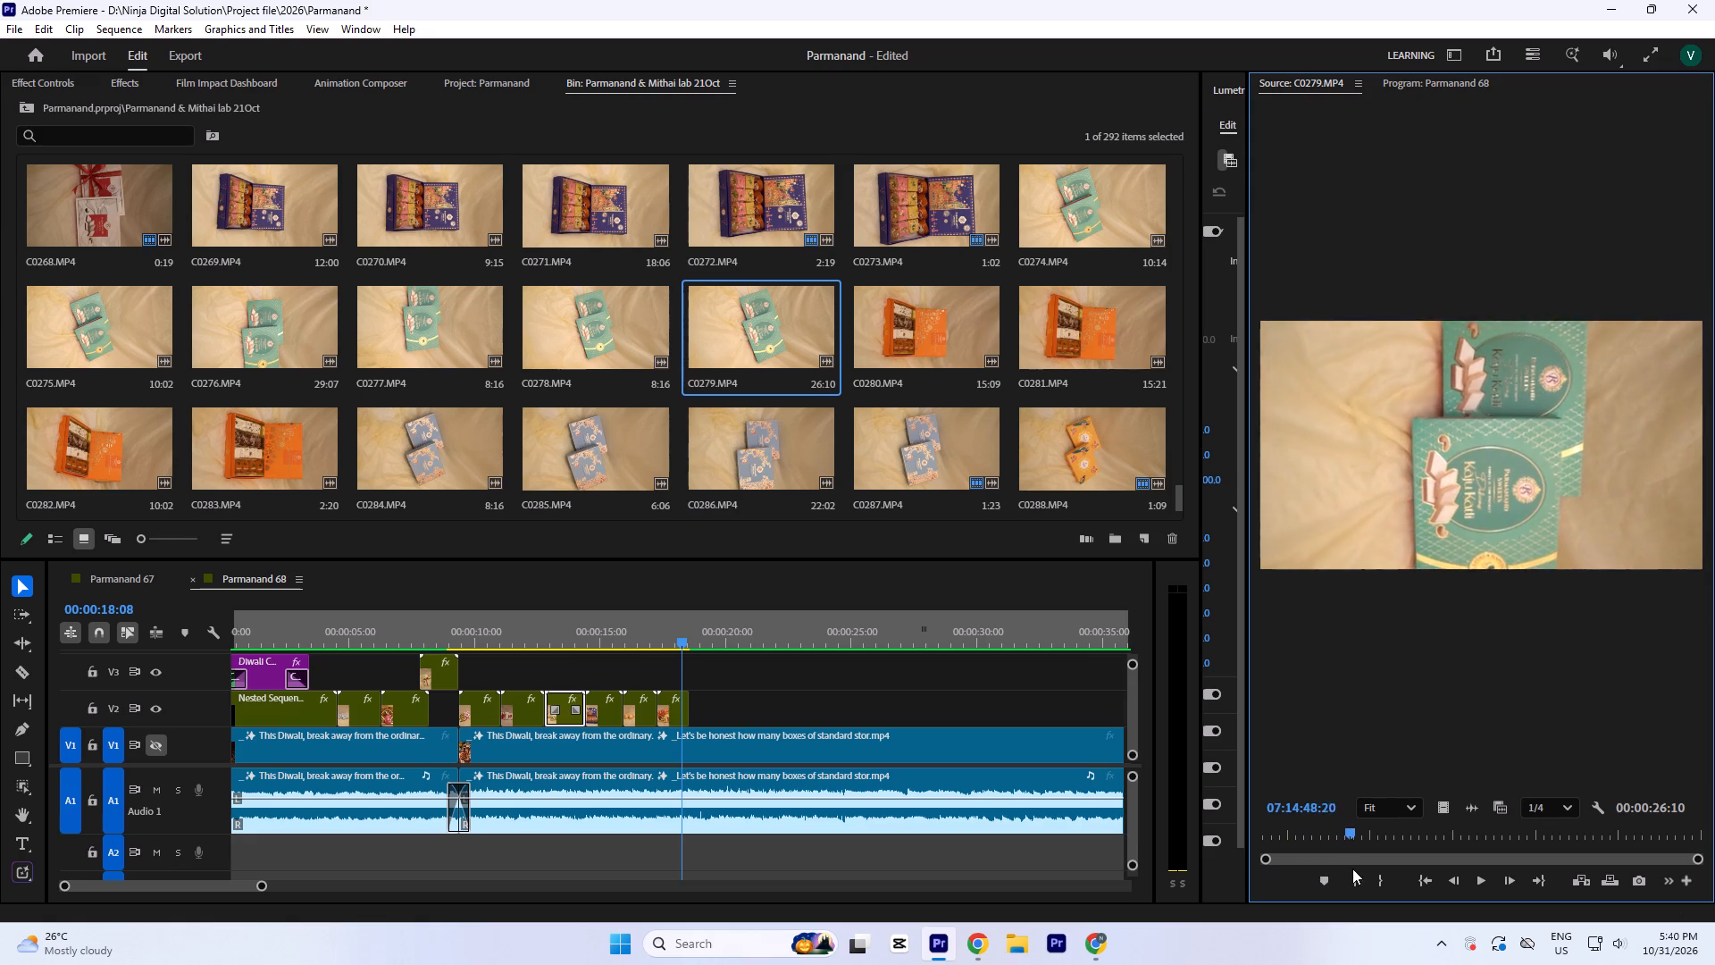
pyautogui.moveTo(1352, 868); pyautogui.dragTo(1353, 861)
pyautogui.press('i')
pyautogui.press('space')
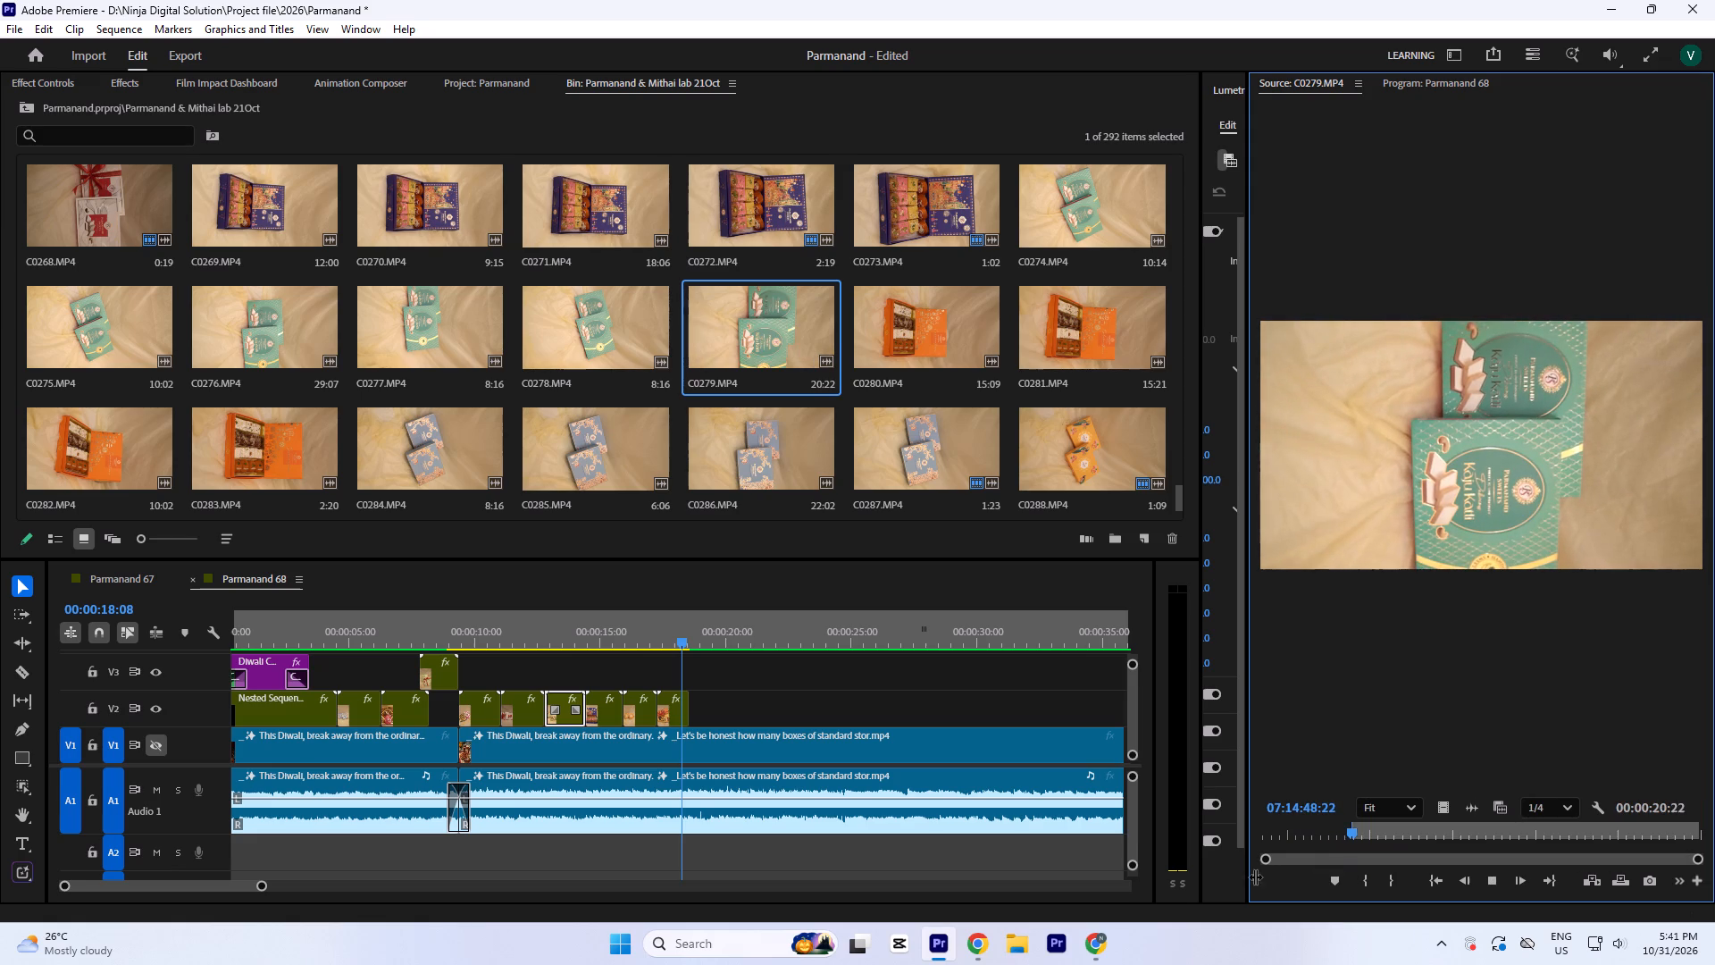
pyautogui.moveTo(1366, 830); pyautogui.dragTo(1404, 837)
pyautogui.press('o')
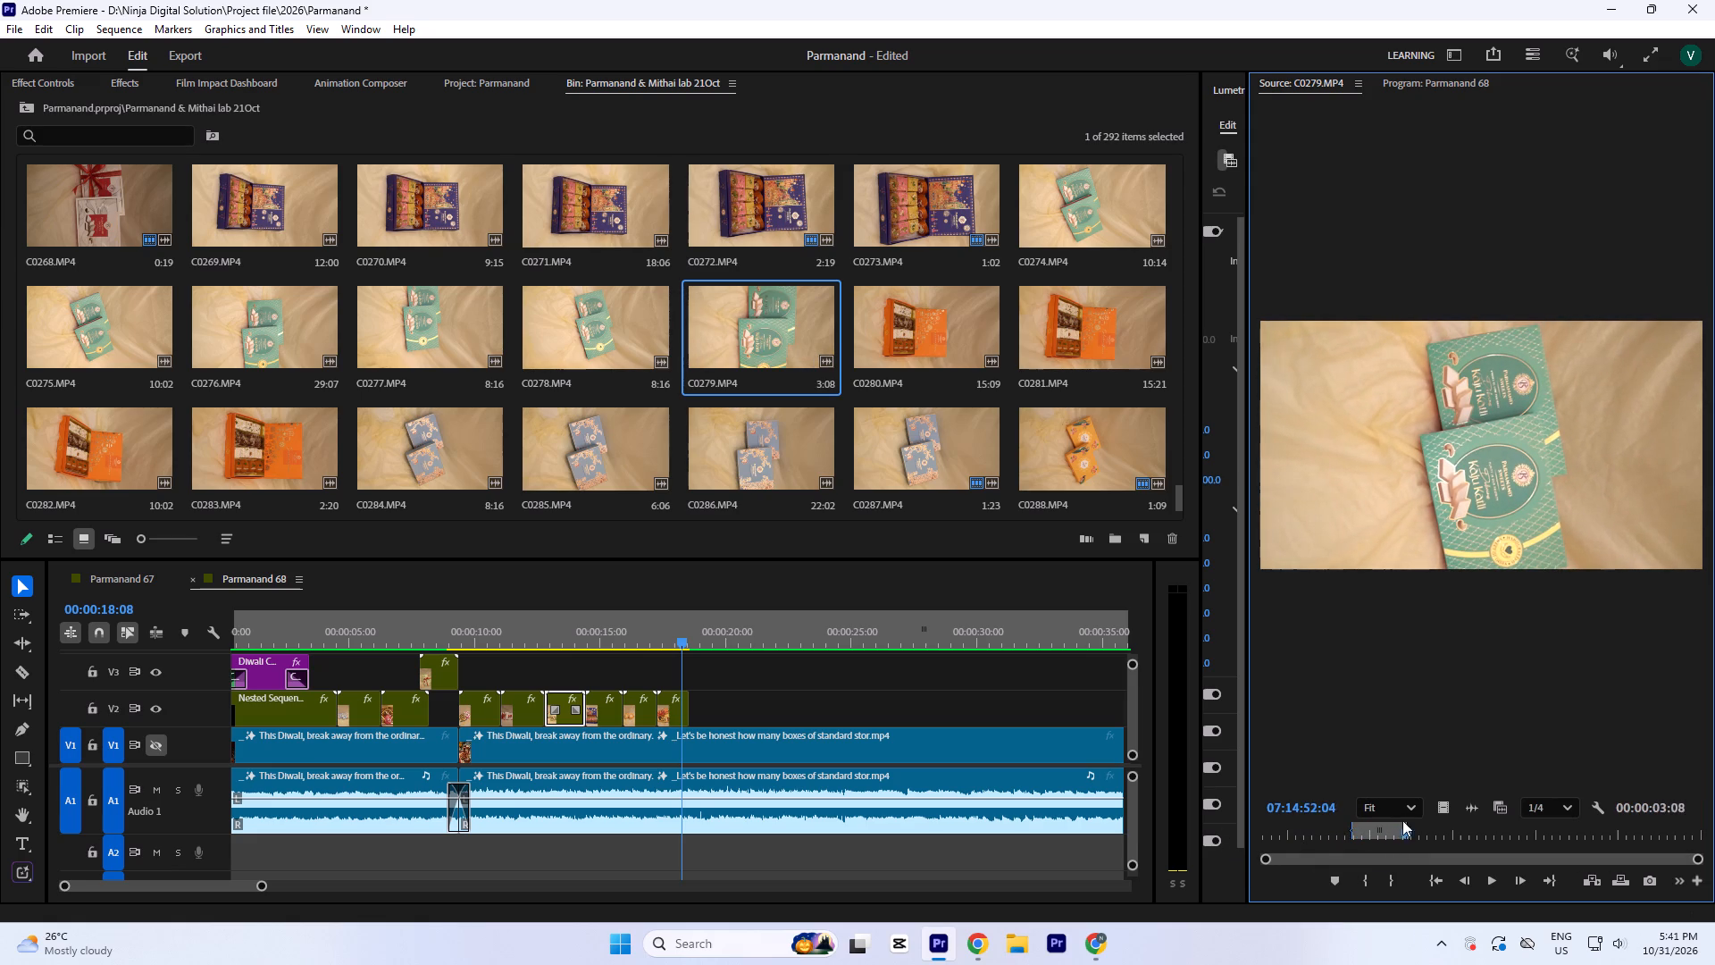
# Place the marked C0279.MP4 range on V3, starting where the last nested clip on V2 ends.
pyautogui.moveTo(1441, 810); pyautogui.dragTo(702, 679)
pyautogui.press('=')
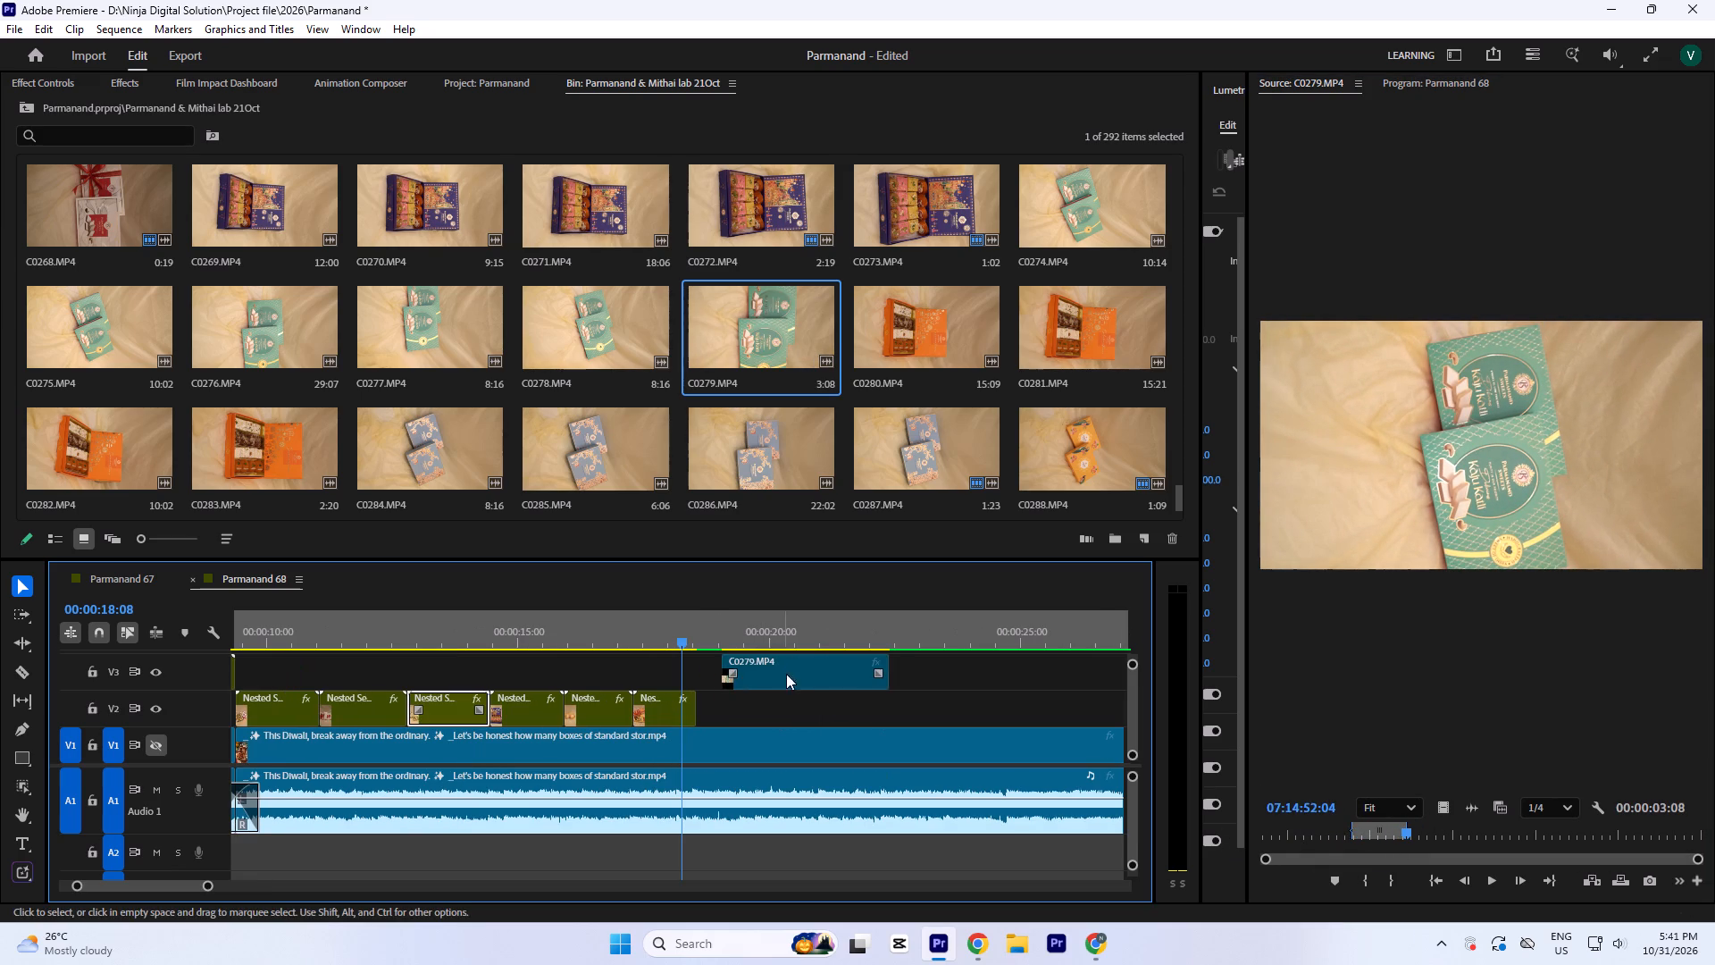
pyautogui.moveTo(792, 673); pyautogui.dragTo(769, 675)
# Paste the copied clip attributes onto C0279.MP4 so it is rotated upright and fills the vertical frame.
pyautogui.click(735, 628)
pyautogui.rightClick(748, 665)
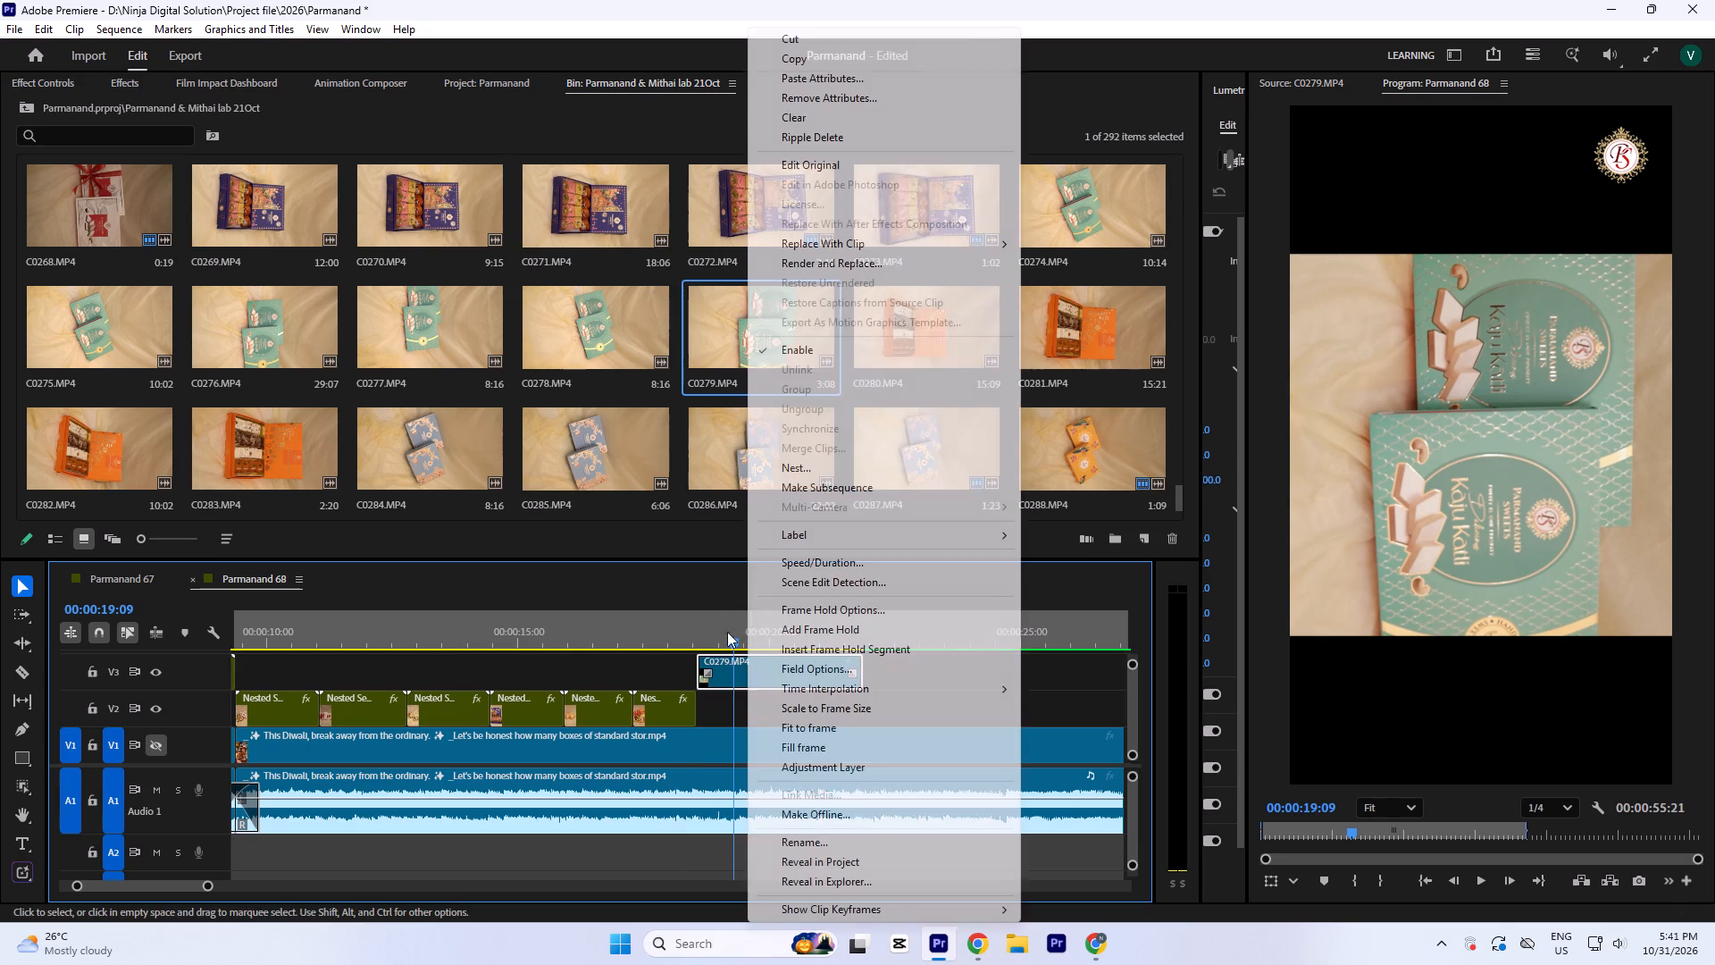
pyautogui.click(832, 81)
pyautogui.press('Return')
pyautogui.click(739, 634)
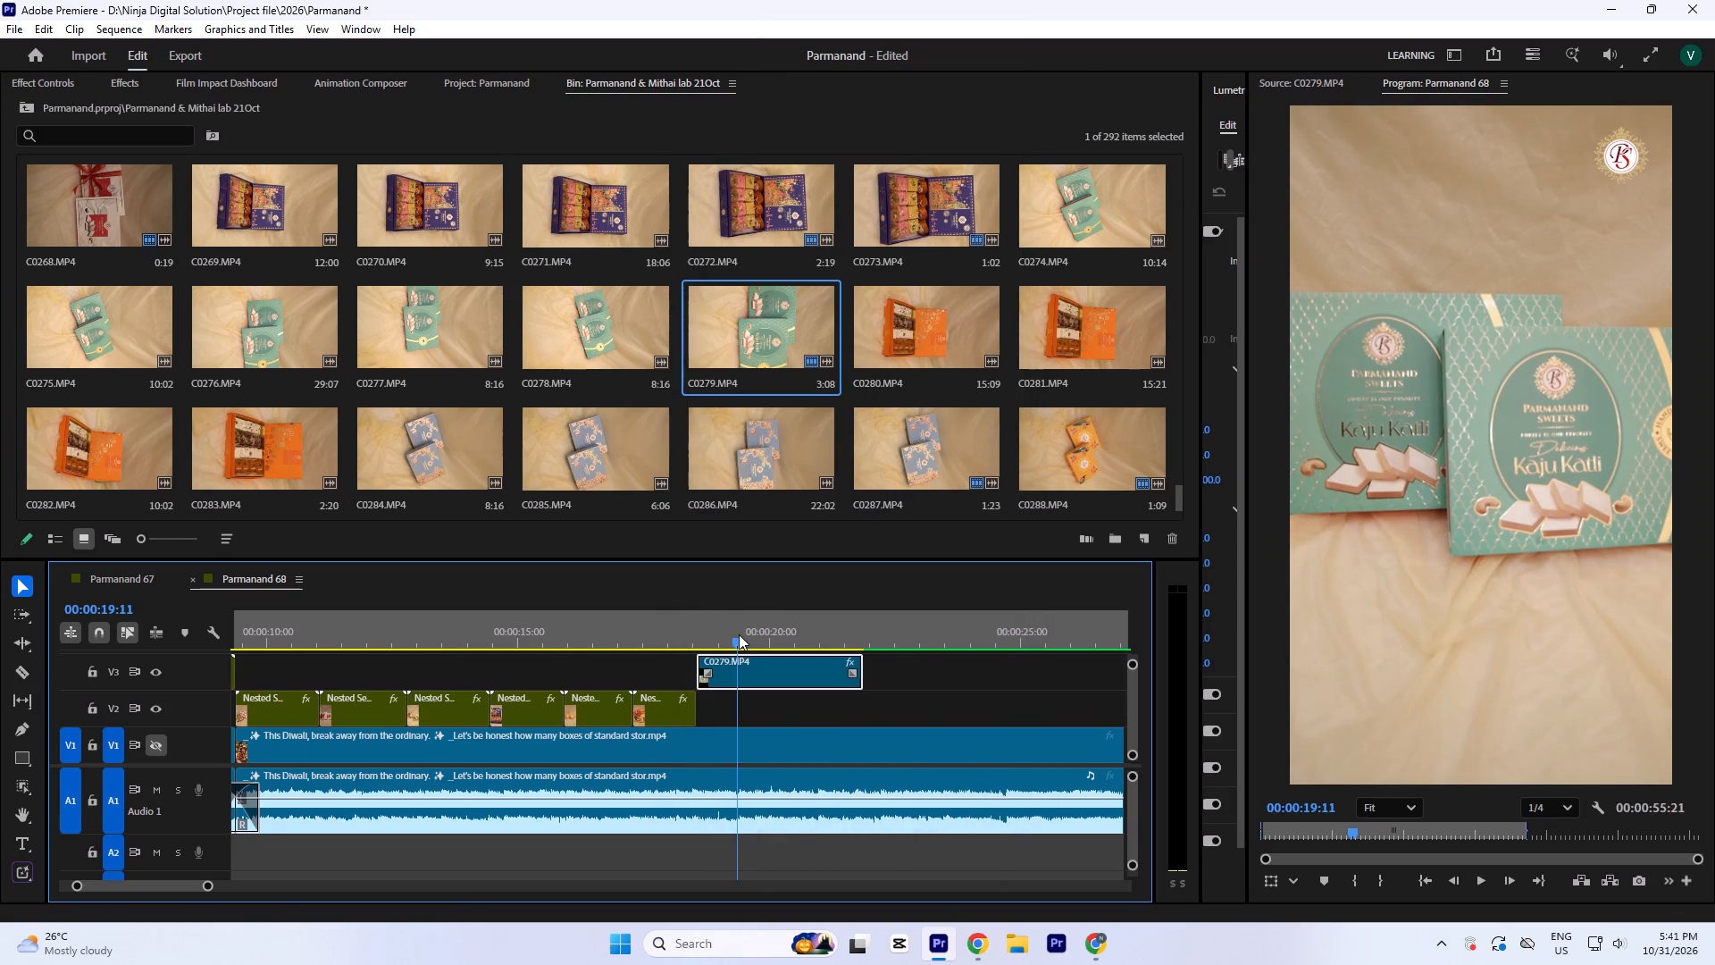
# Trim the start of C0279.MP4 to 00:00:19:21 and move the clip back to the end of the last nested clip.
pyautogui.click(632, 627)
pyautogui.press('space')
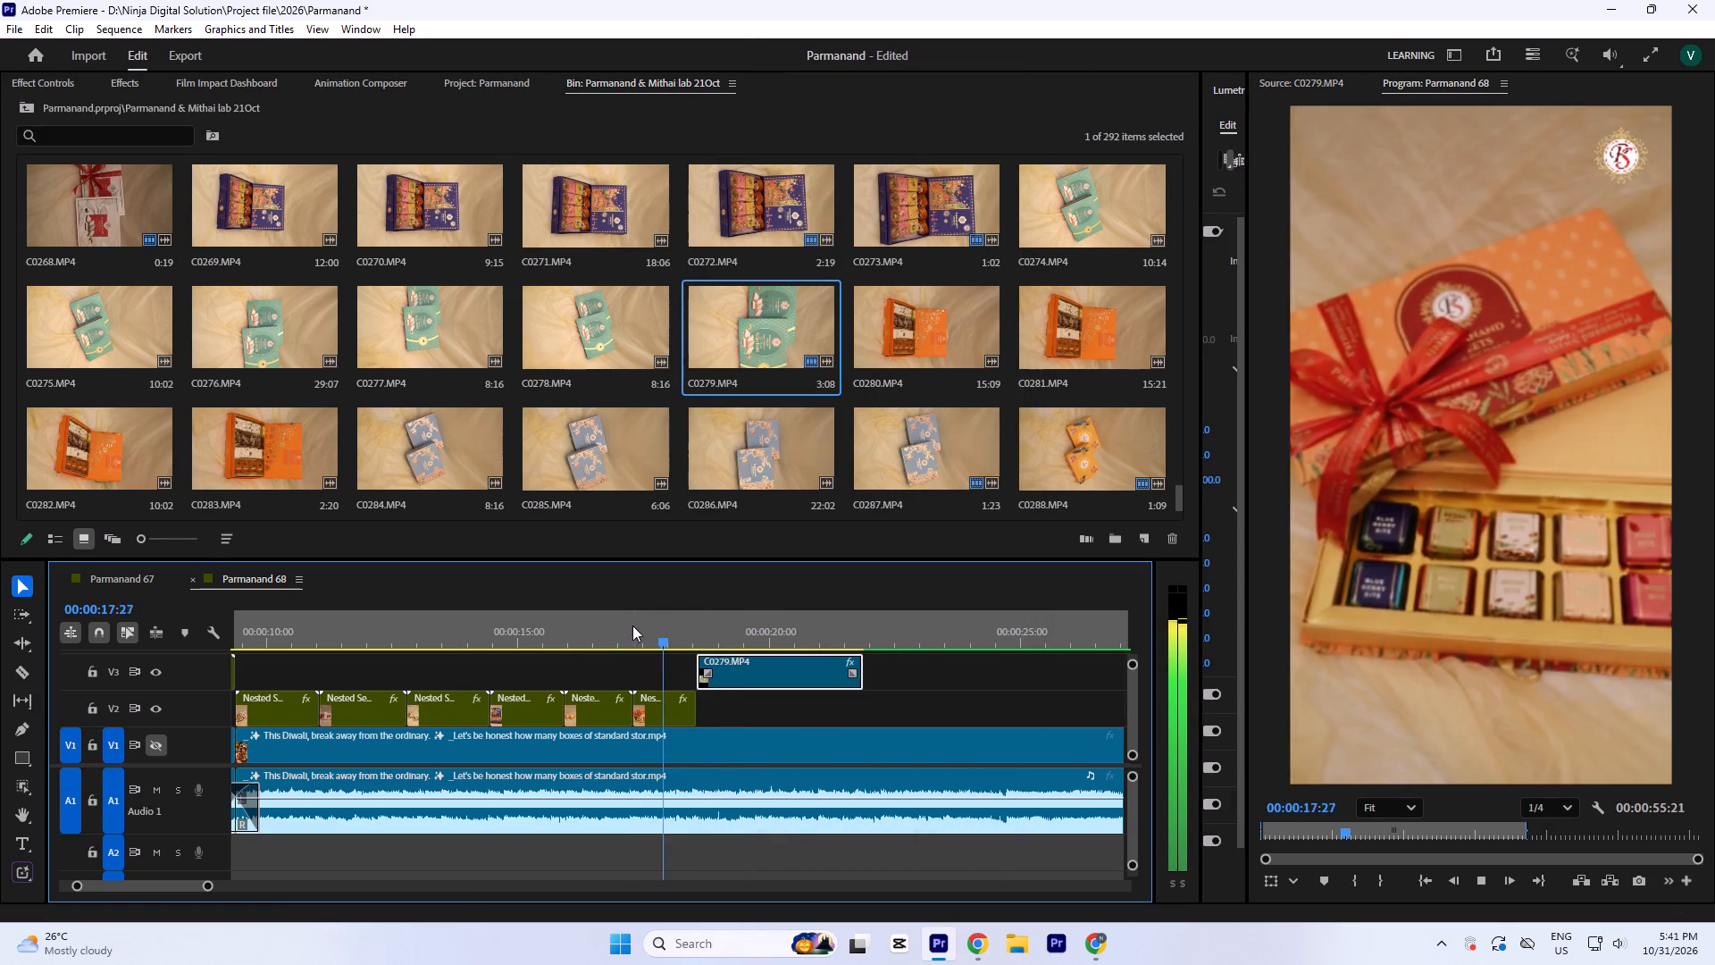
pyautogui.press('space')
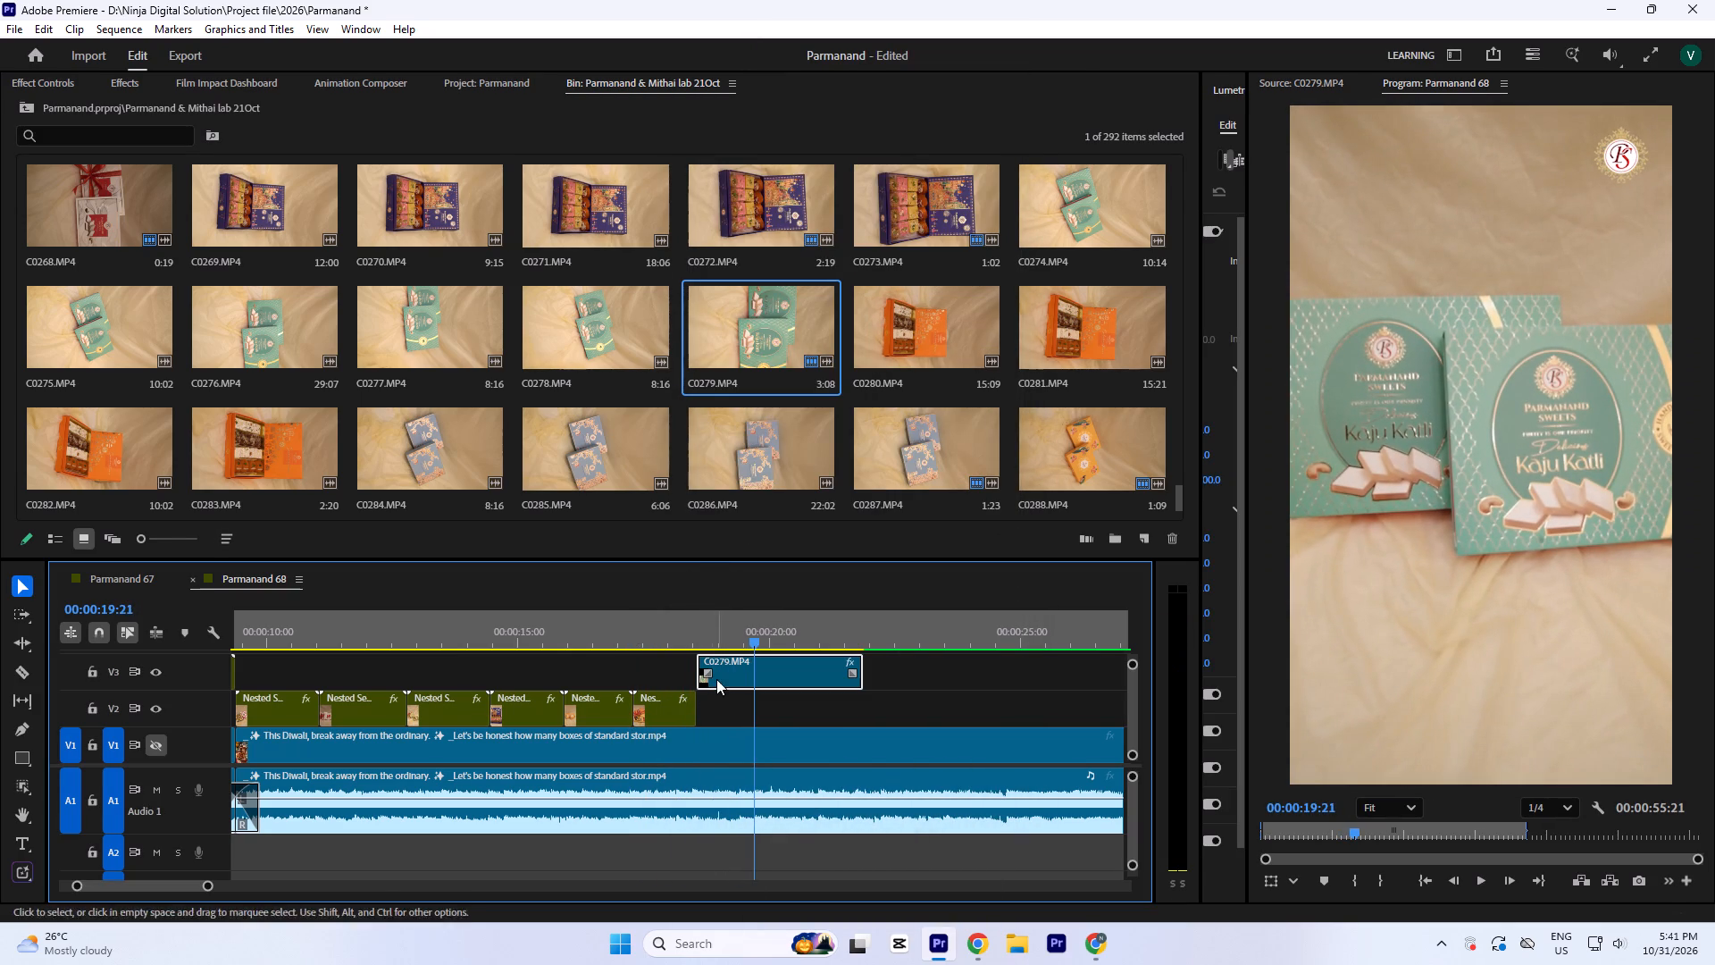
pyautogui.moveTo(697, 684); pyautogui.dragTo(753, 689)
pyautogui.press('space')
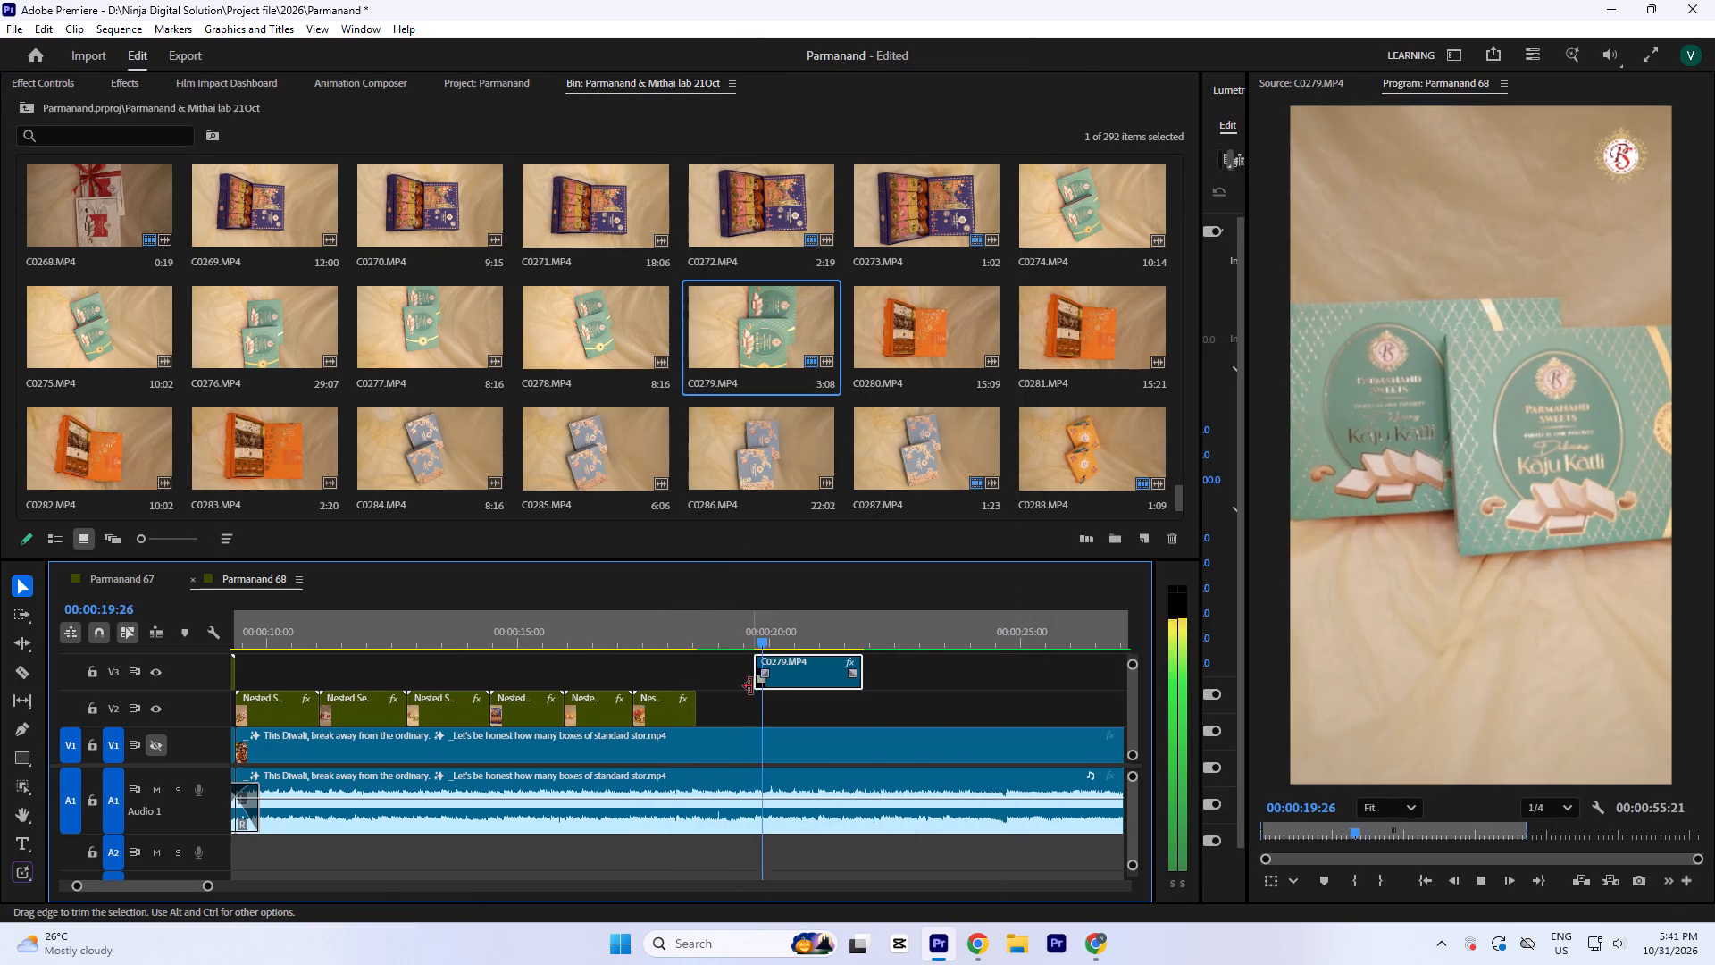
pyautogui.press('space')
pyautogui.moveTo(792, 684); pyautogui.dragTo(725, 685)
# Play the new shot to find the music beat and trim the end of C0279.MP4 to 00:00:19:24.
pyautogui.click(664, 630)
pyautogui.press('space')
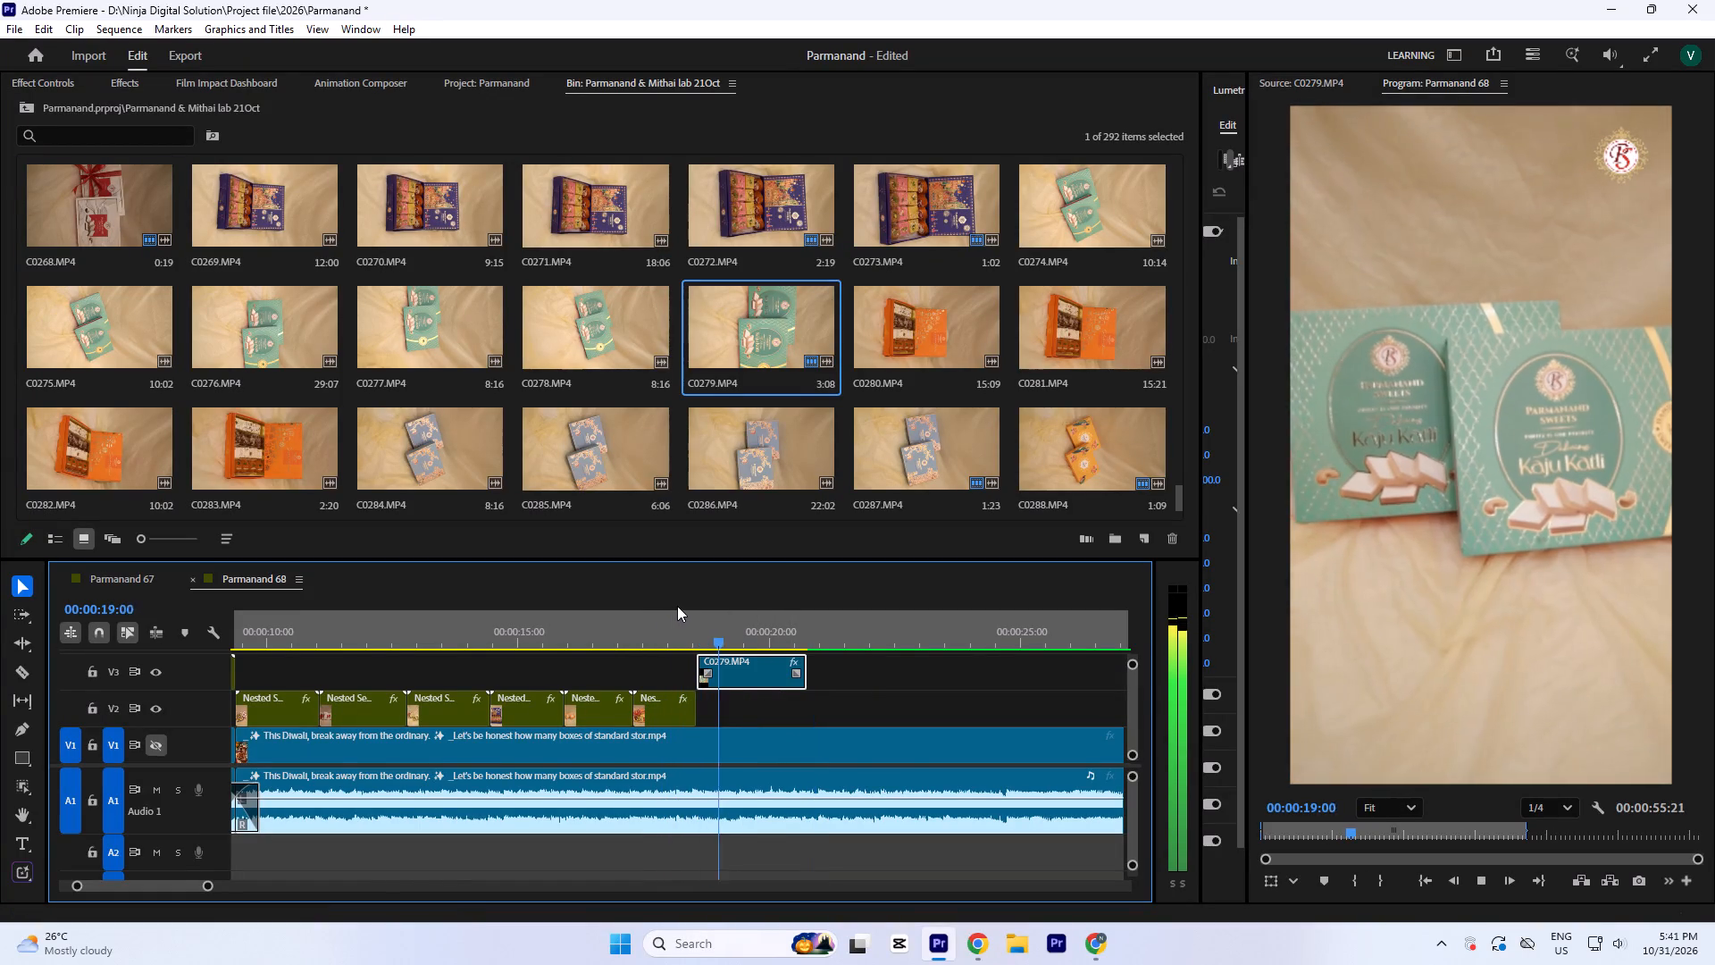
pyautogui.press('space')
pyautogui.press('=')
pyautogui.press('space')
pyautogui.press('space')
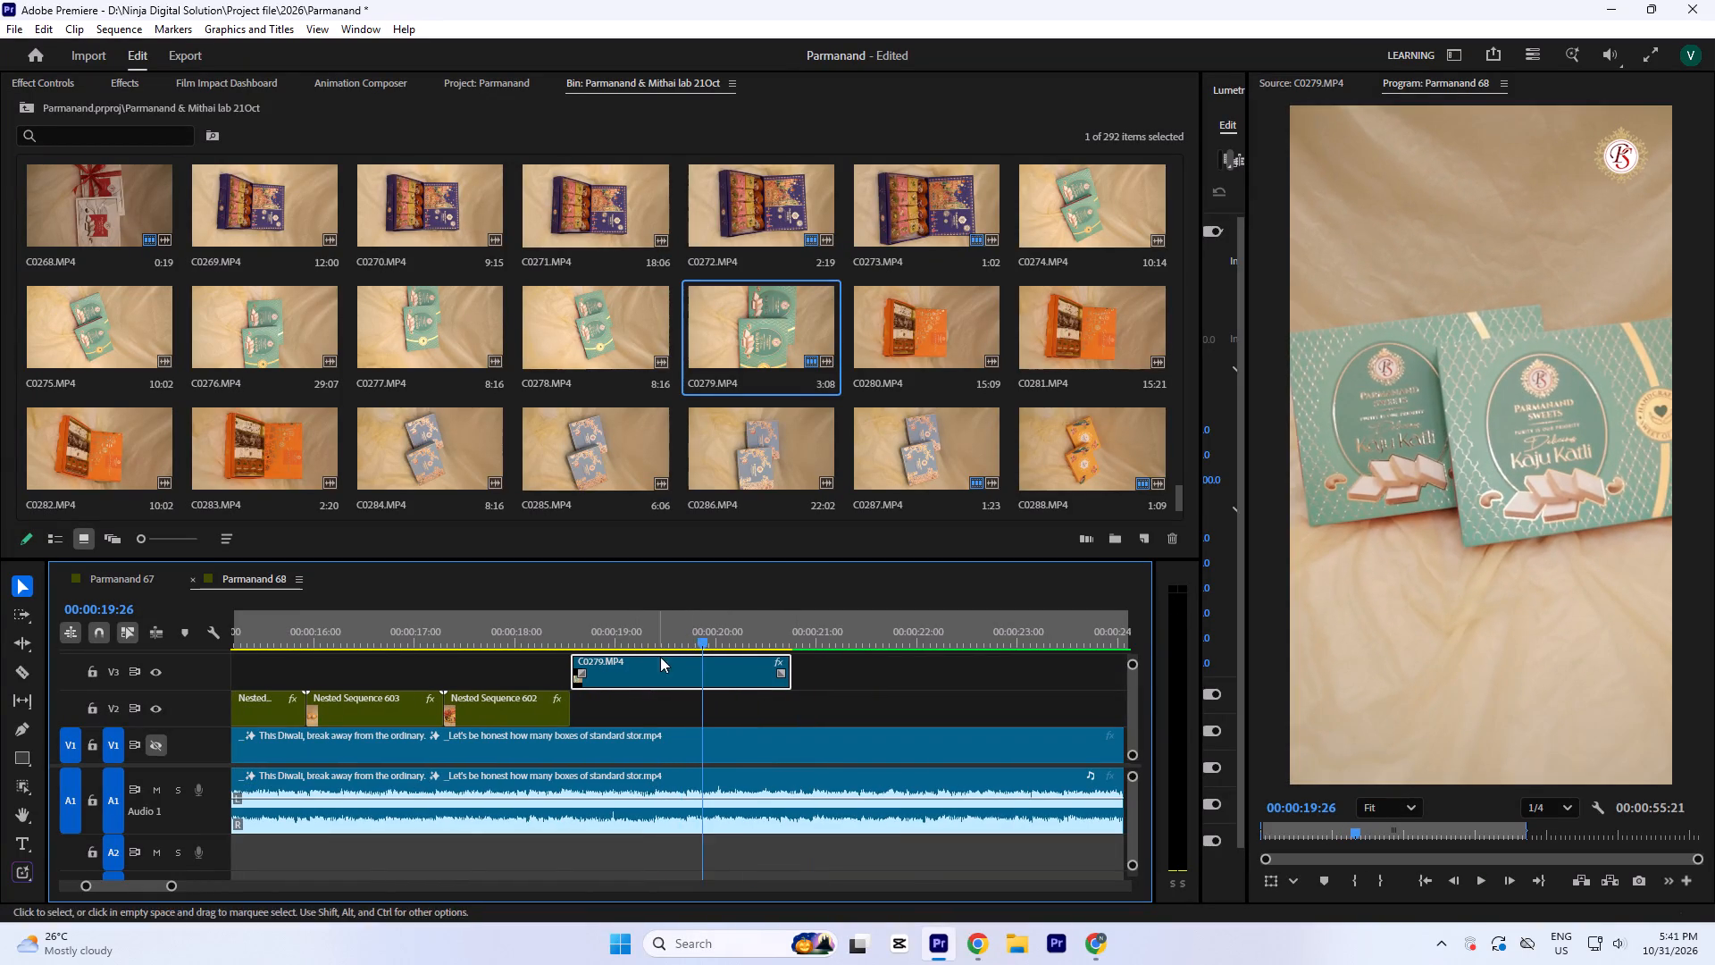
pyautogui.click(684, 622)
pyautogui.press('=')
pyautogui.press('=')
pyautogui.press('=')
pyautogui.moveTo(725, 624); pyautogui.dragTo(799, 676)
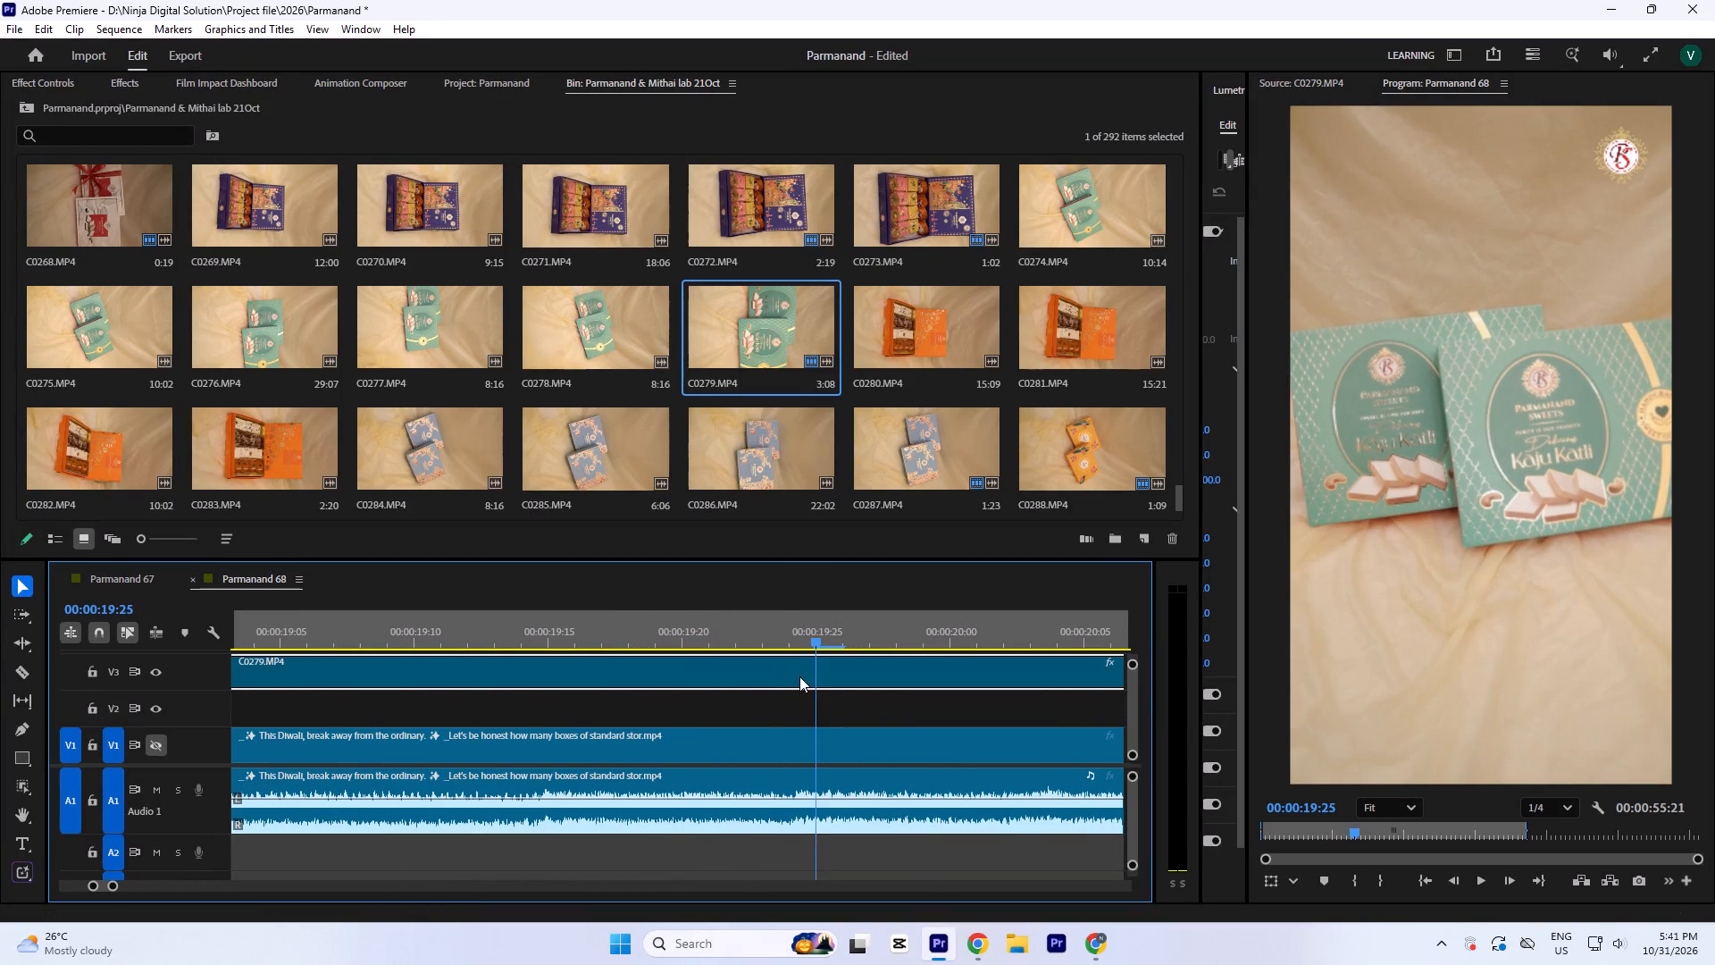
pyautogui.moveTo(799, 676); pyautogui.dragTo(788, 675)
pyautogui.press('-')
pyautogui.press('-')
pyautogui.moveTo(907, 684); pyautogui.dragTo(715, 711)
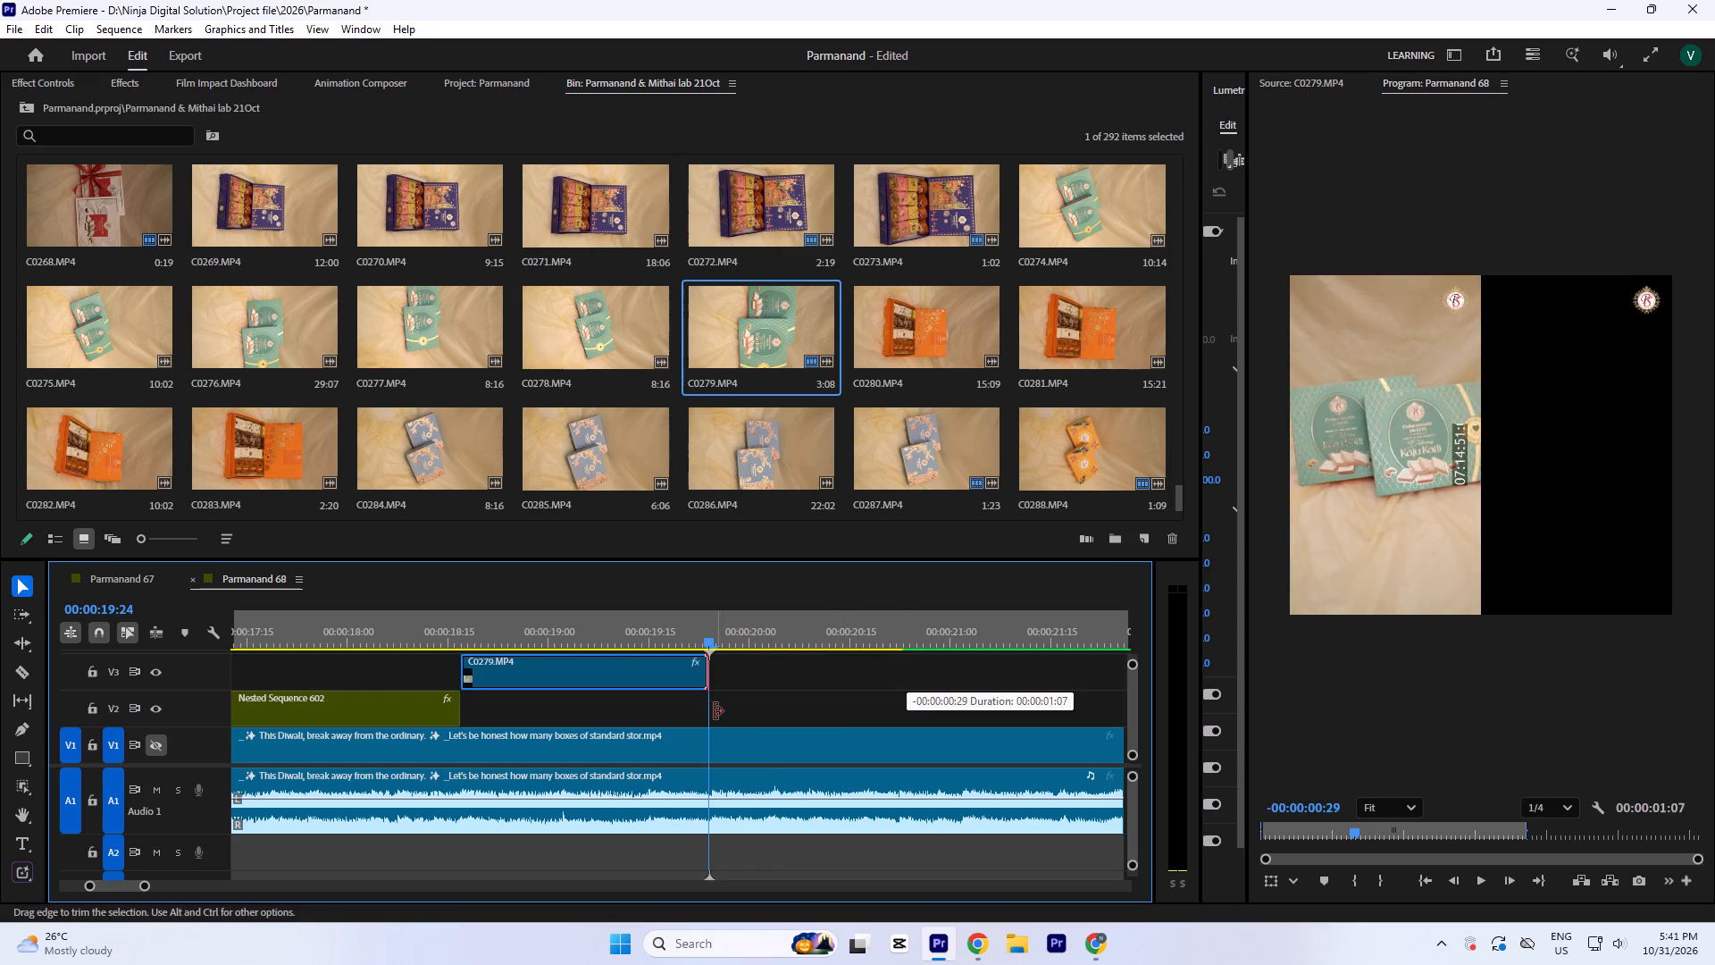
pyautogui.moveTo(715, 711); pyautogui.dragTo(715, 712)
# Move C0279.MP4 down to V2, directly after Nested Sequence 602.
pyautogui.press('-')
pyautogui.moveTo(642, 681); pyautogui.dragTo(643, 708)
# Play across the cut into C0279.MP4 to check its length against the music.
pyautogui.click(578, 622)
pyautogui.press('-')
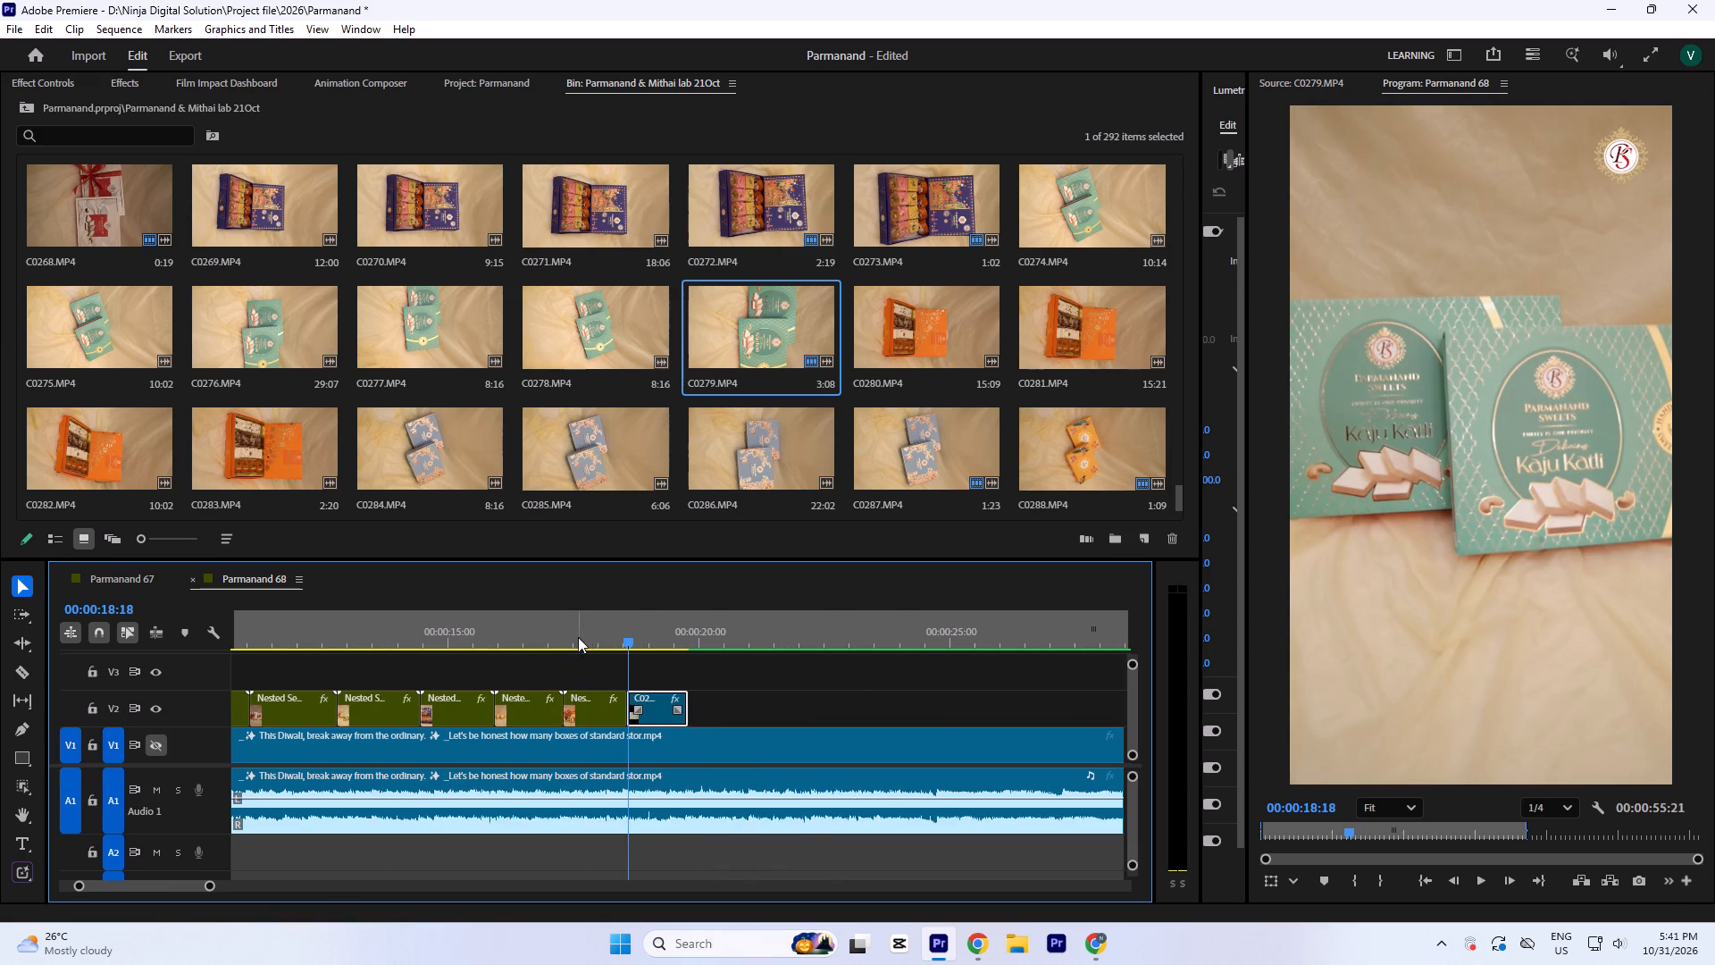
pyautogui.press('=')
pyautogui.press('=')
pyautogui.press('=')
pyautogui.click(665, 626)
pyautogui.write('---')
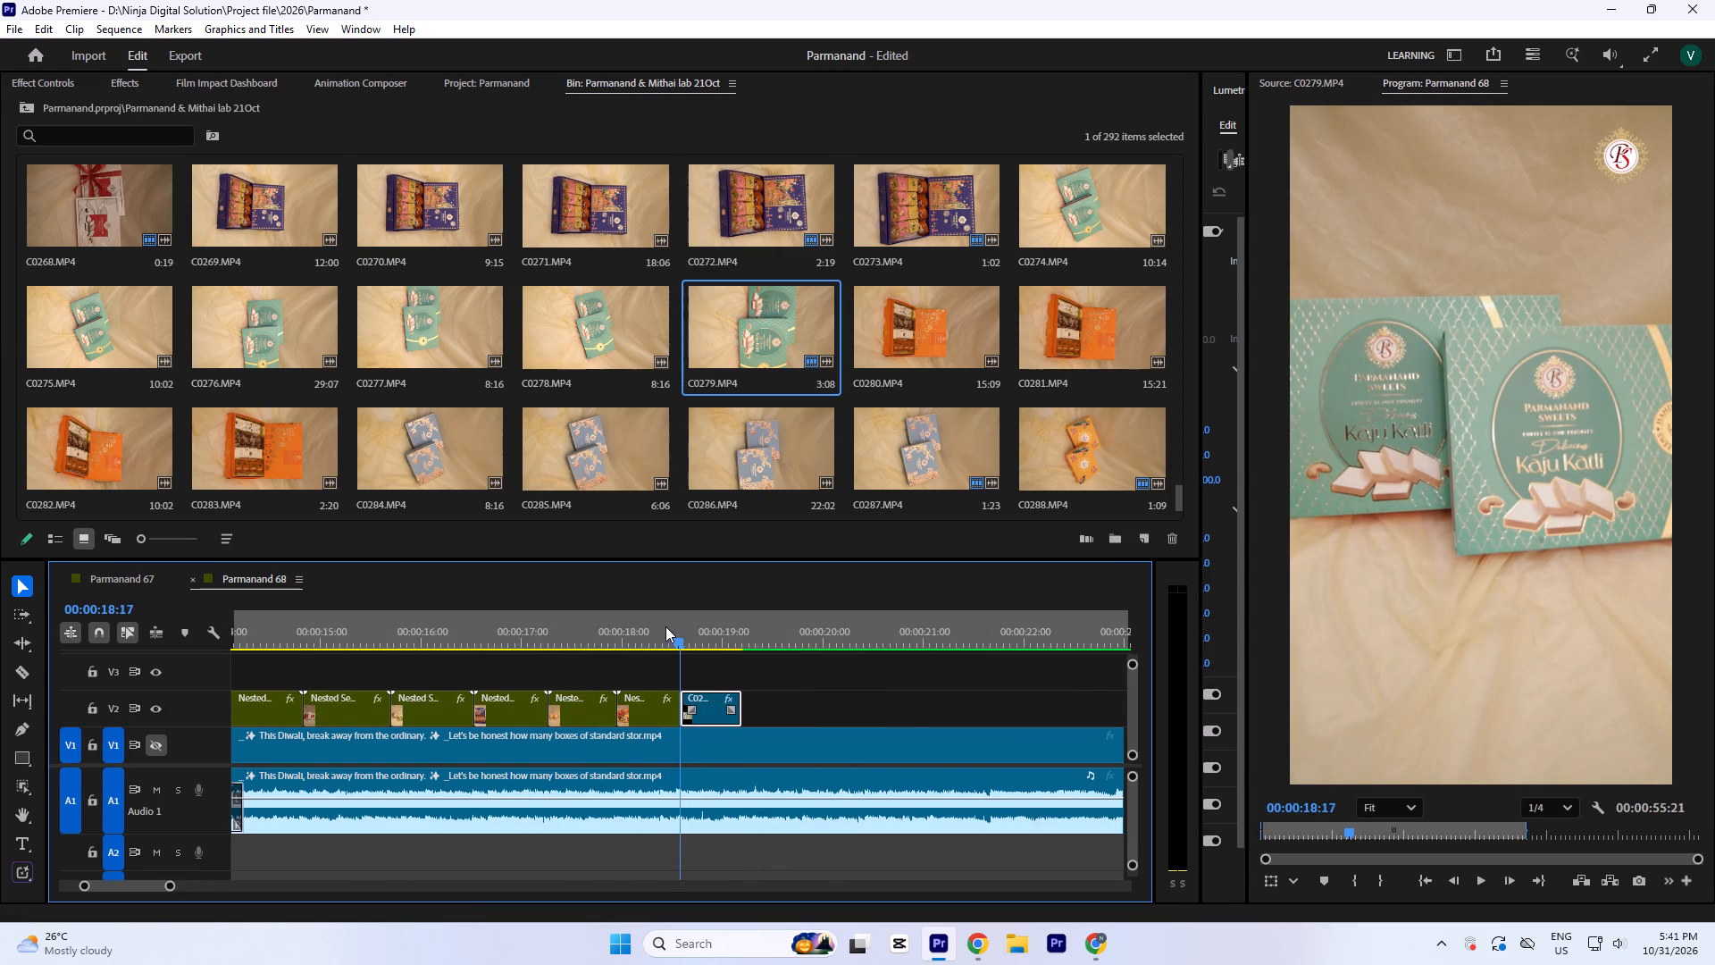
pyautogui.click(787, 708)
pyautogui.press('space')
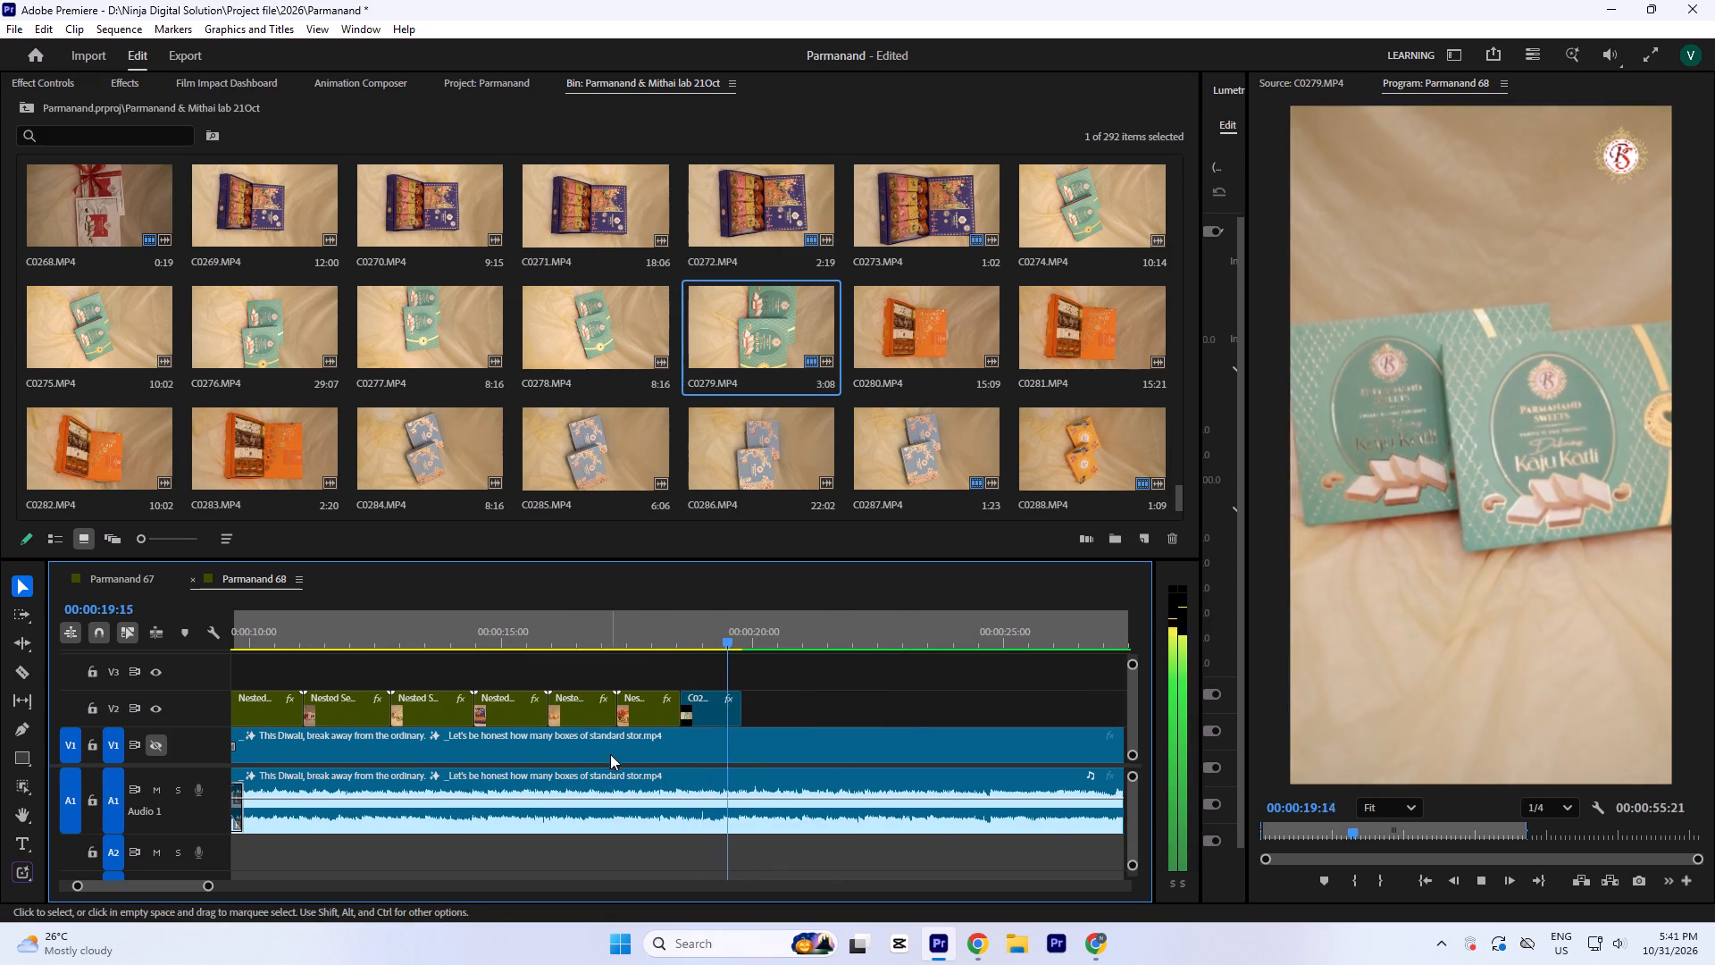
pyautogui.press('space')
pyautogui.click(703, 623)
pyautogui.press('space')
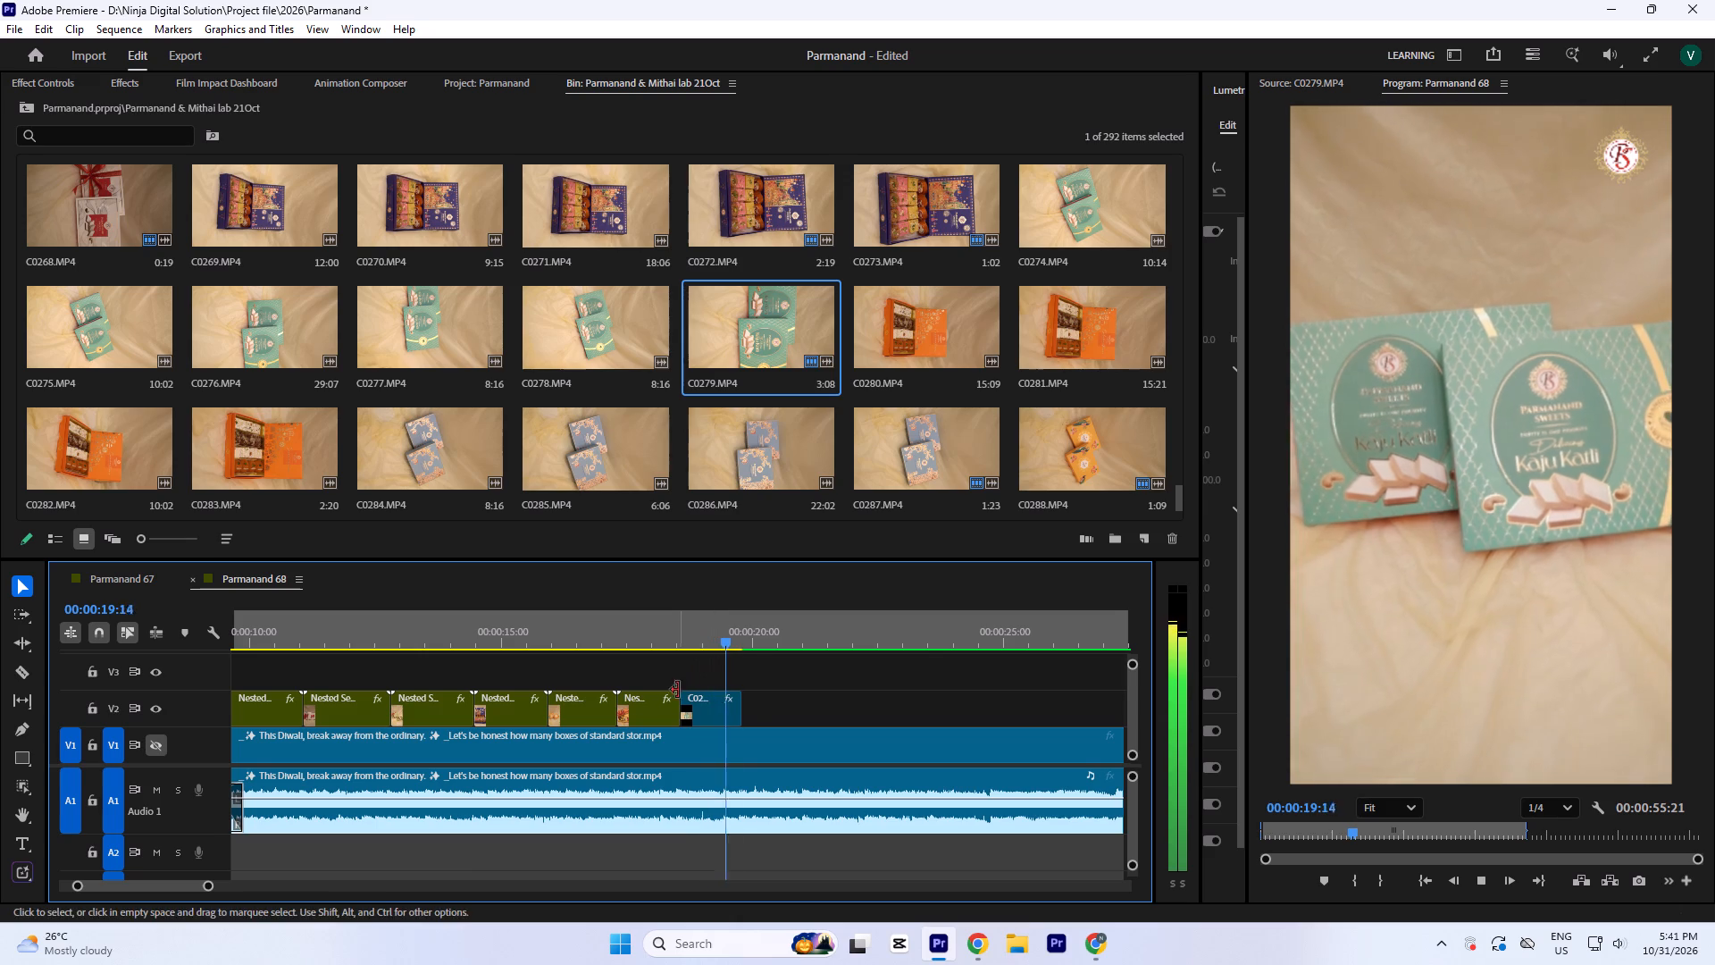
pyautogui.press('space')
# Find the beat after C0279.MP4 and extend the clip's end on V2 to 00:00:20:02.
pyautogui.press('=')
pyautogui.press('=')
pyautogui.press('=')
pyautogui.press('=')
pyautogui.press('space')
pyautogui.press('space')
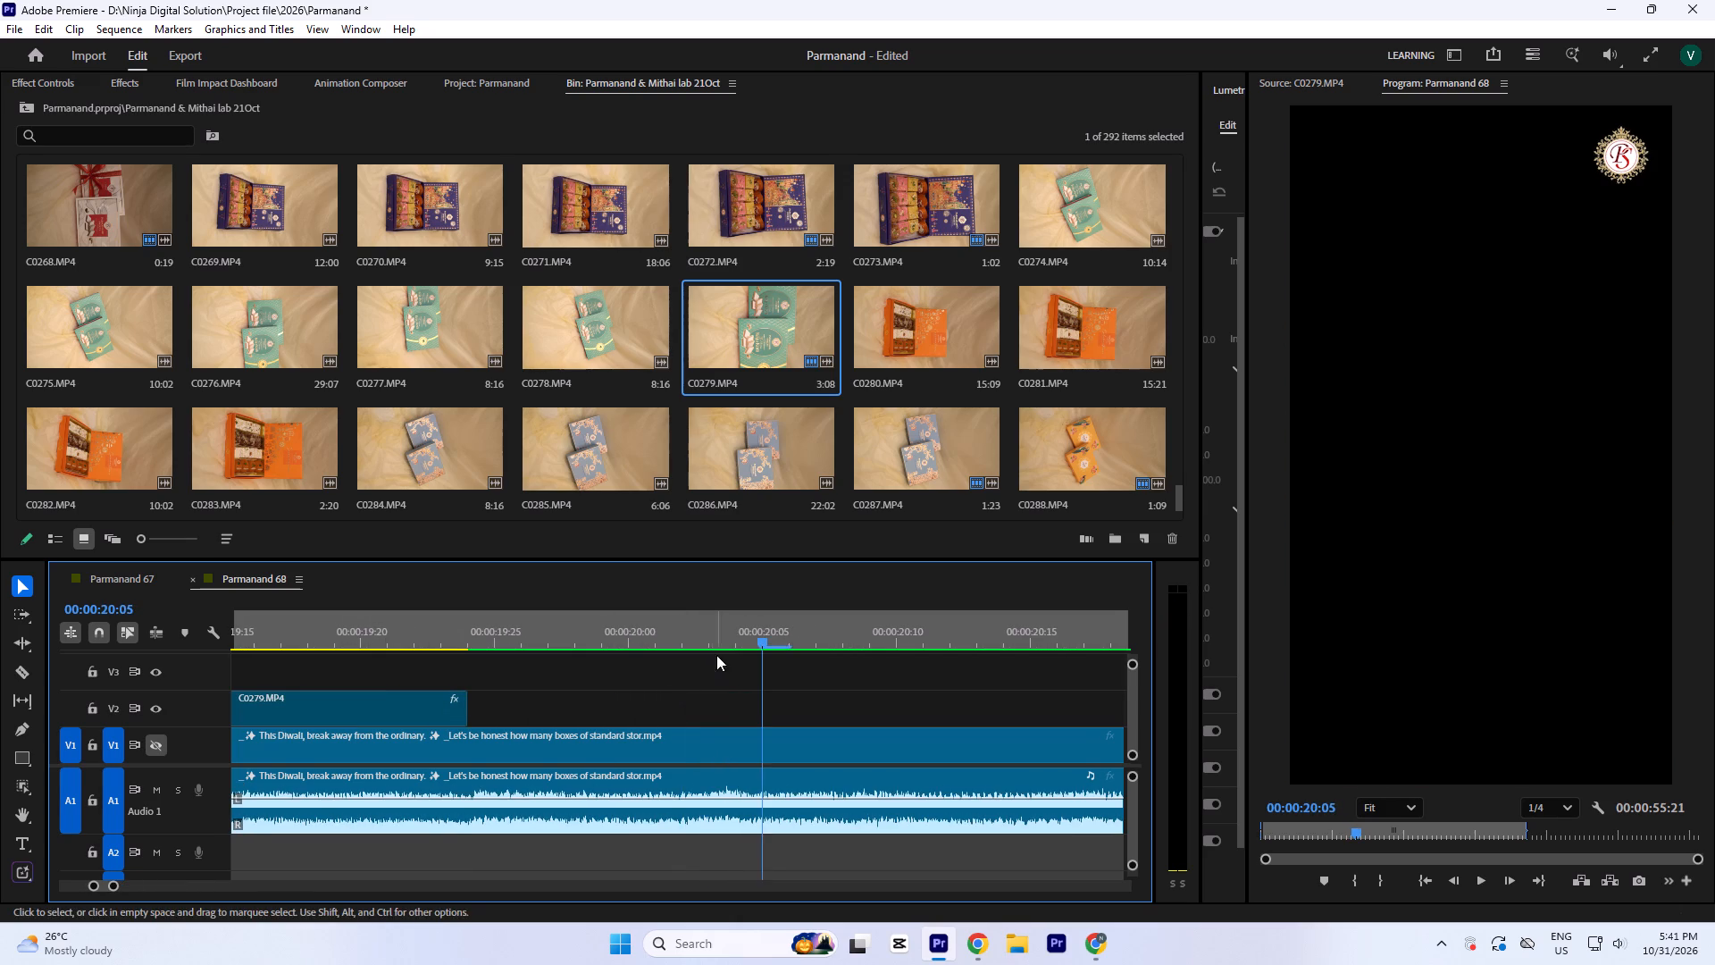
pyautogui.moveTo(724, 624); pyautogui.dragTo(678, 651)
pyautogui.press('space')
pyautogui.press('space')
pyautogui.click(689, 621)
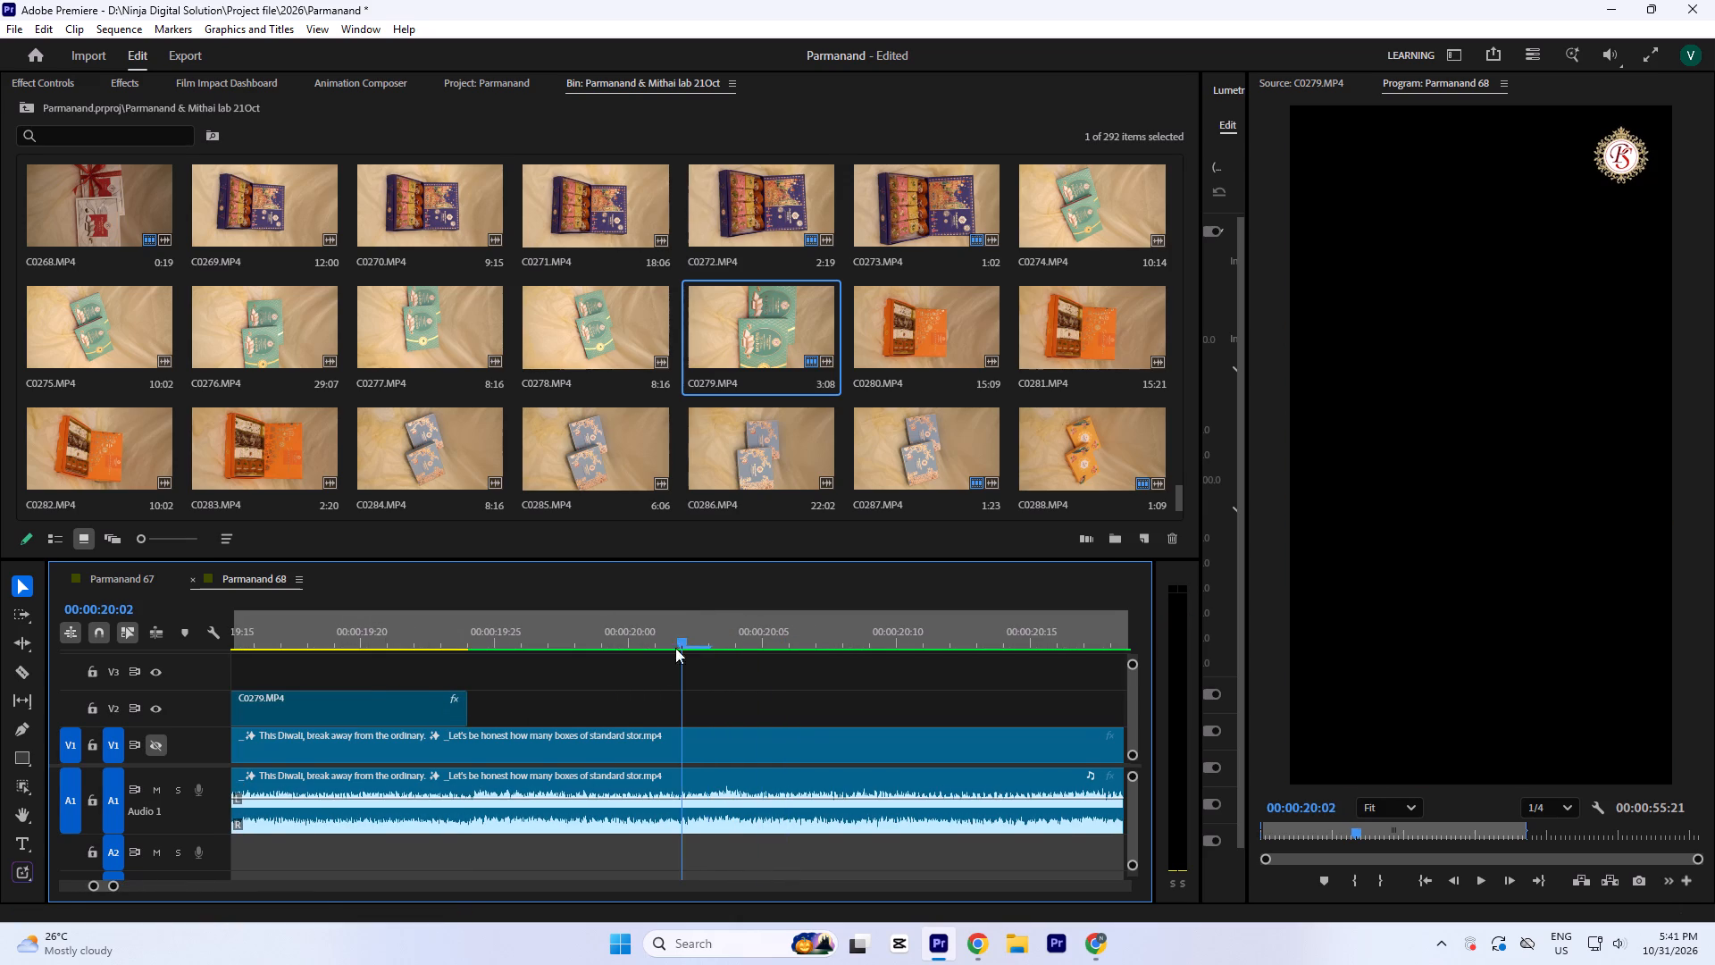
pyautogui.press('-')
pyautogui.press('-')
pyautogui.moveTo(624, 714); pyautogui.dragTo(674, 709)
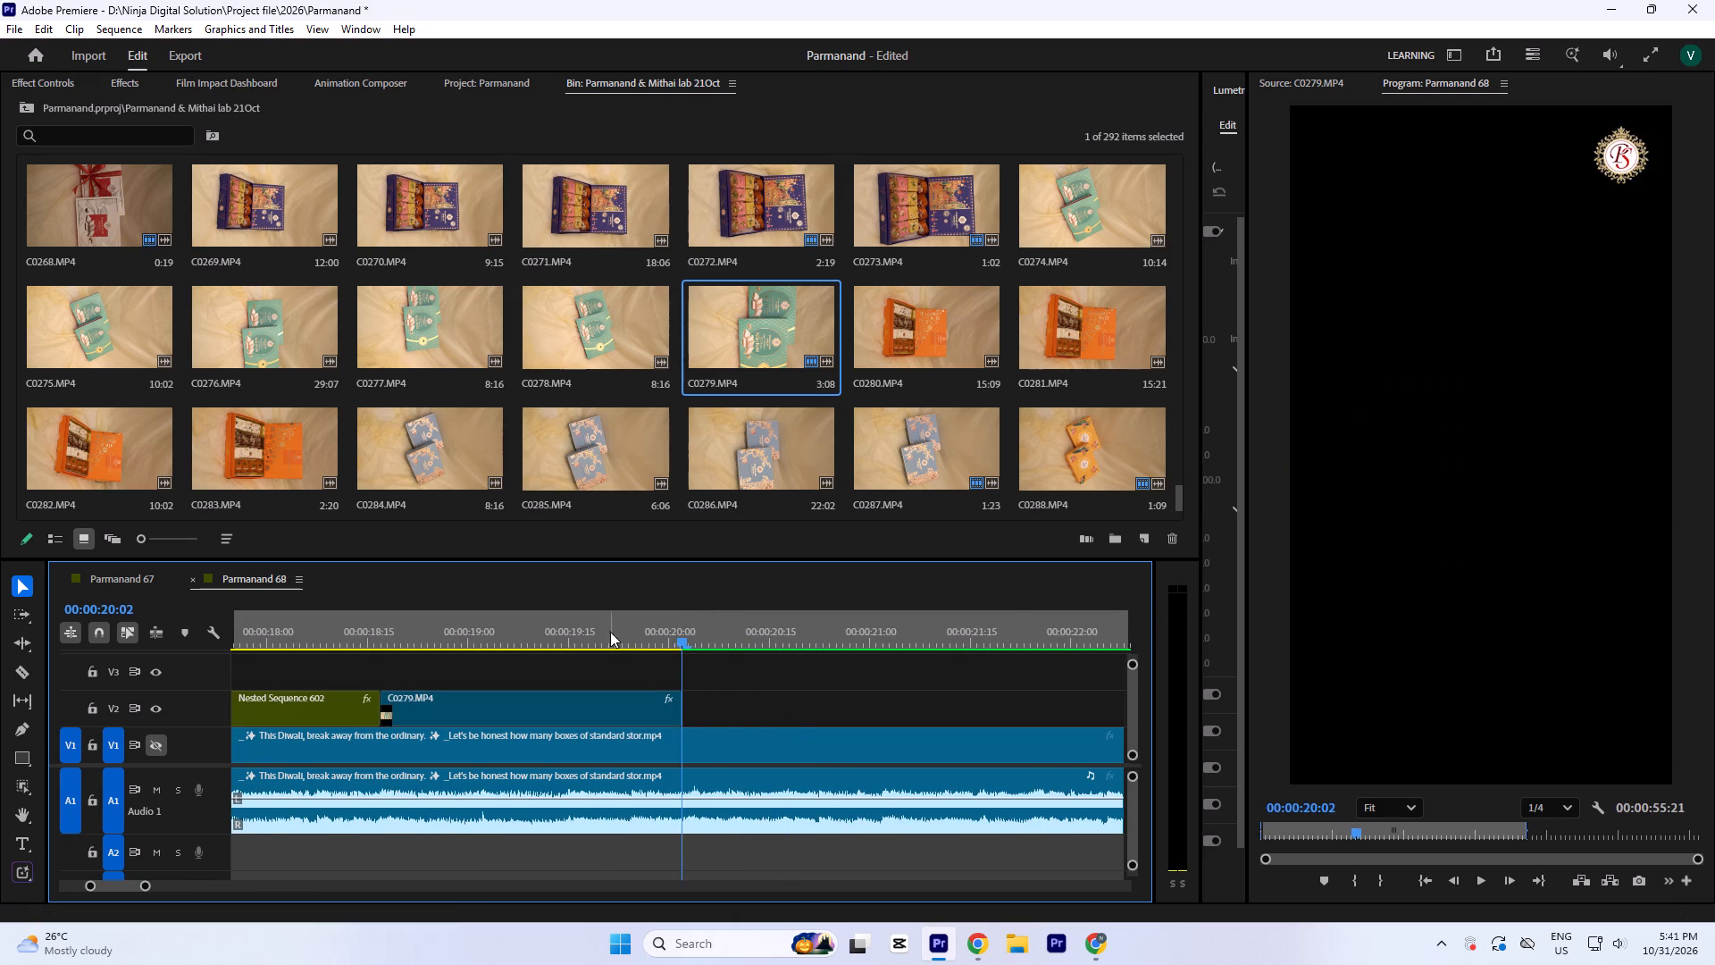
# Play the extended C0279.MP4 around 00:00:20:00 to check its end timing and framing.
pyautogui.click(596, 624)
pyautogui.press('space')
pyautogui.press('space')
pyautogui.press('-')
pyautogui.press('-')
pyautogui.click(641, 709)
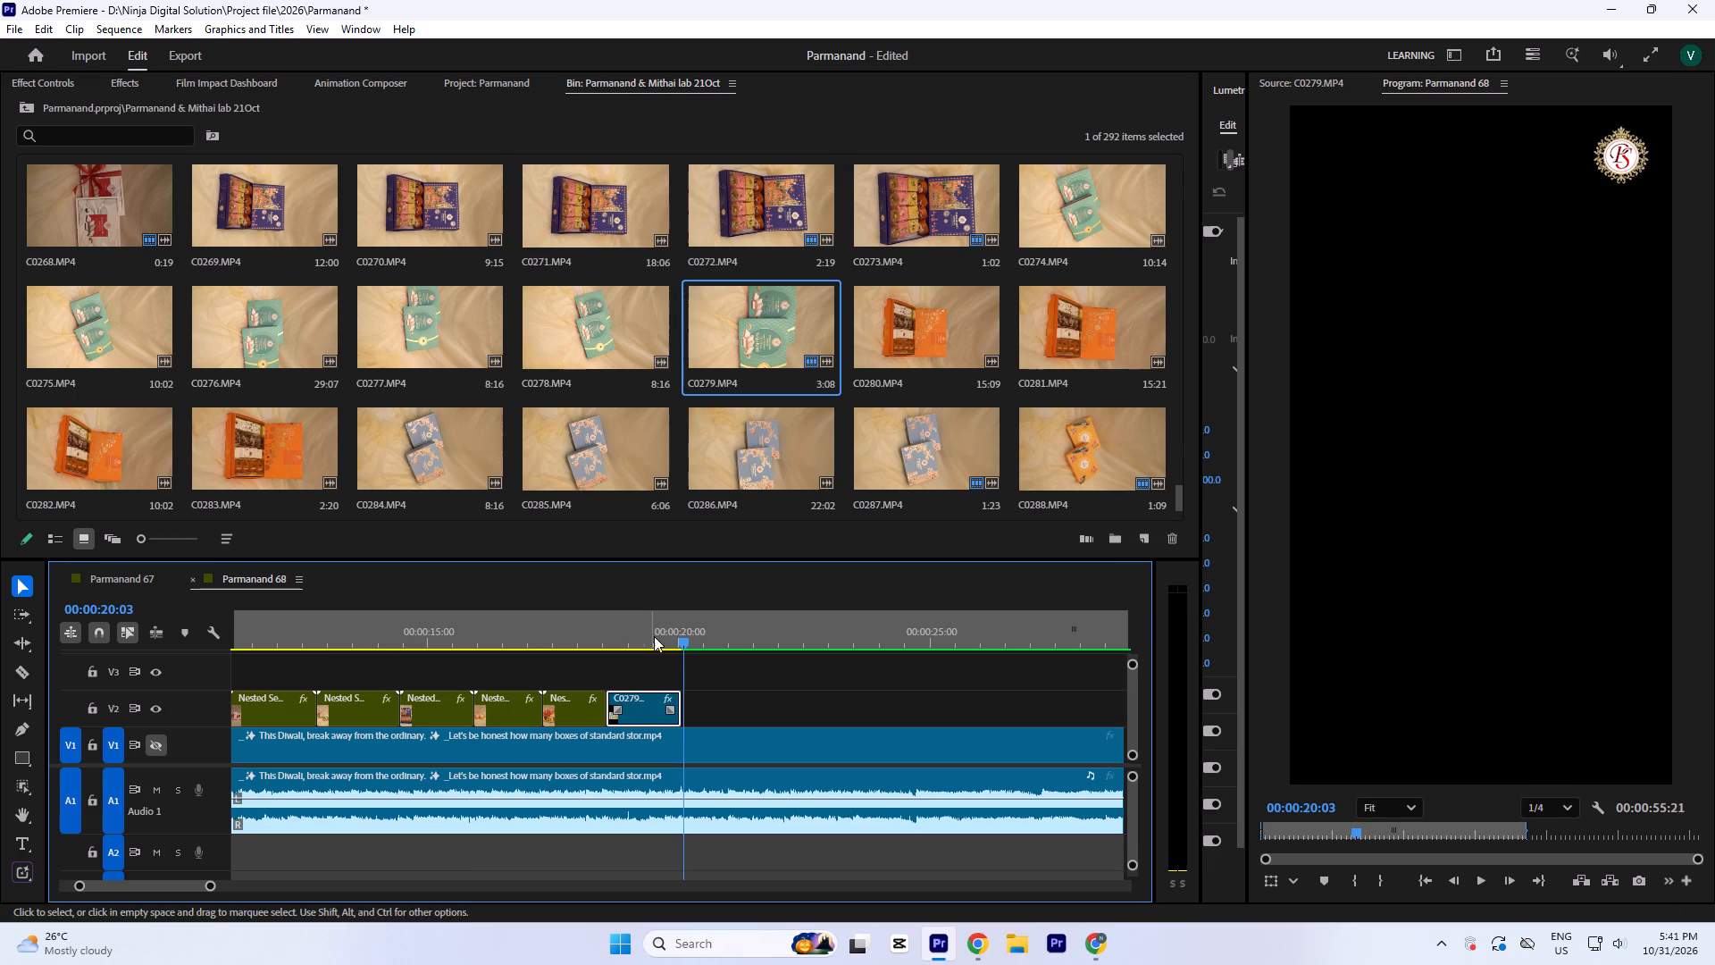
pyautogui.click(655, 614)
pyautogui.press('space')
pyautogui.press('space')
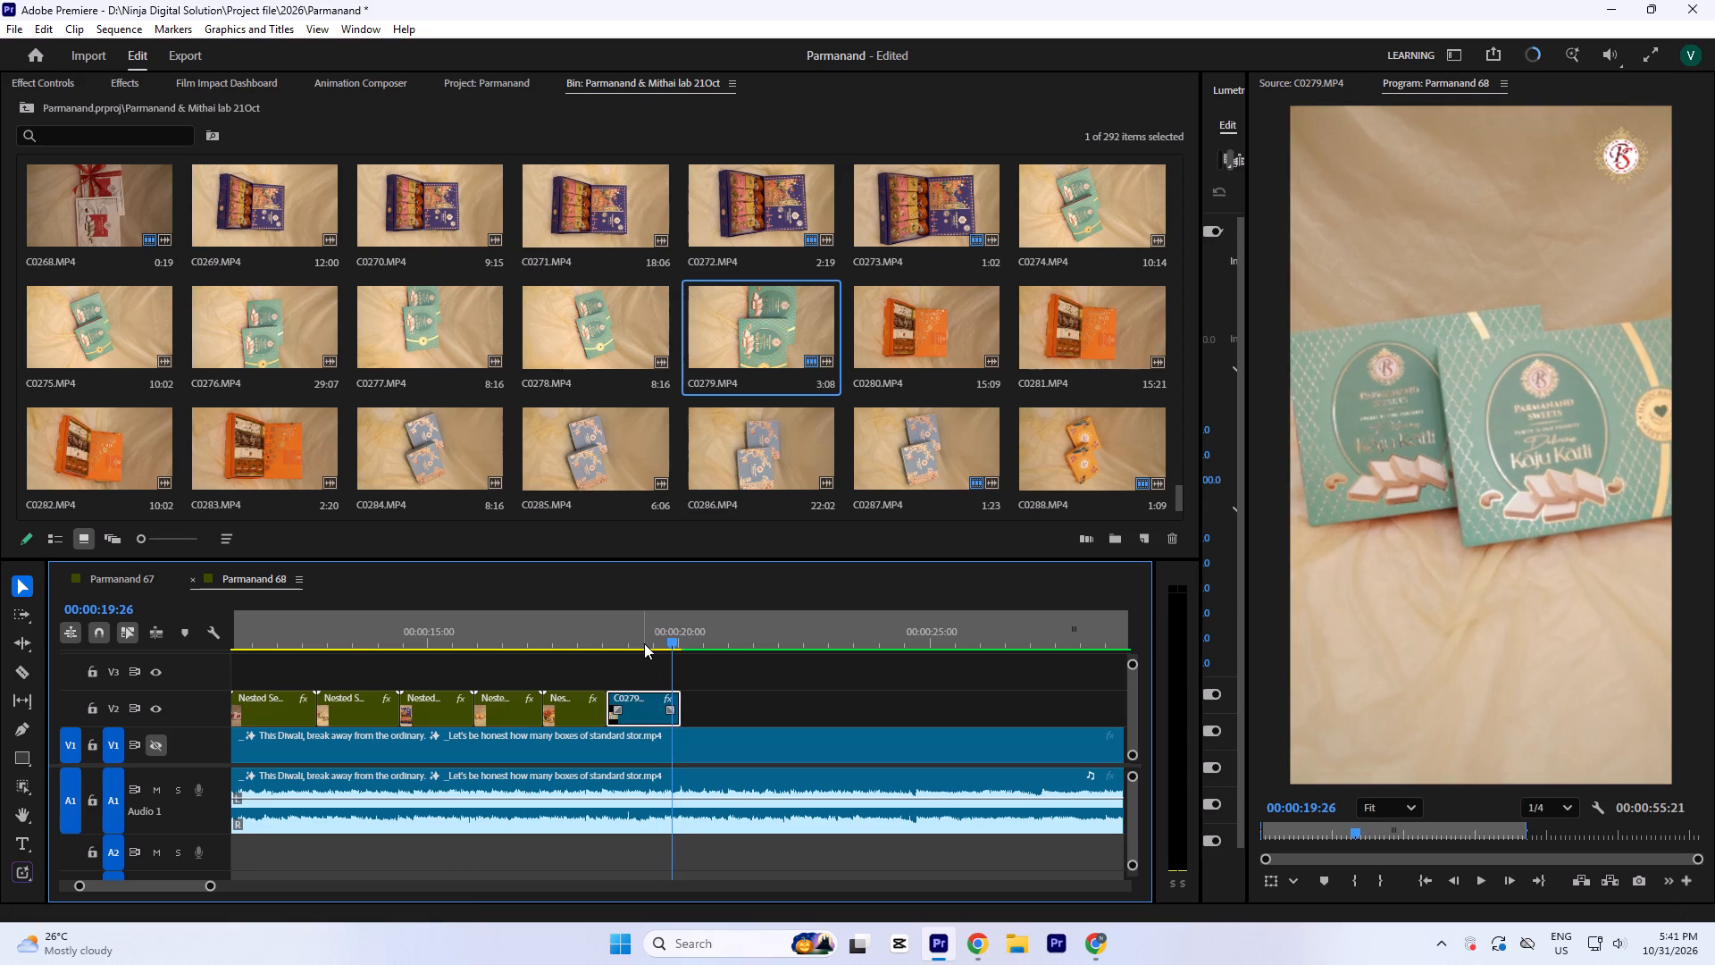
pyautogui.press('space')
pyautogui.press('space')
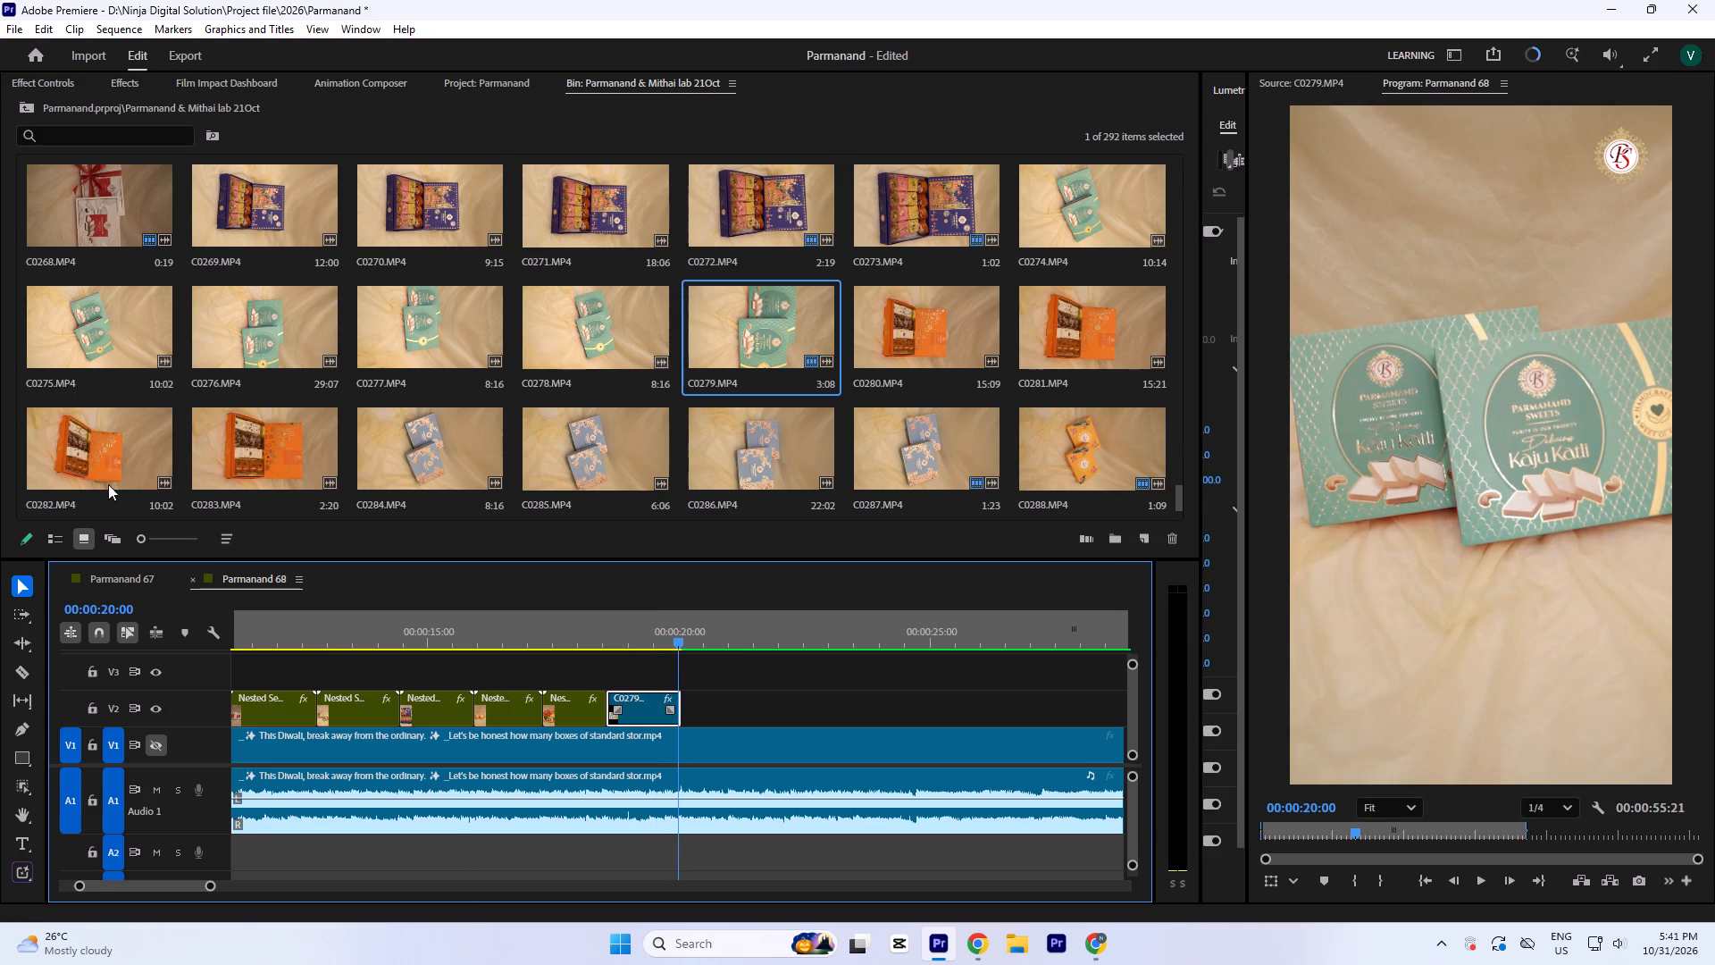
# Reframe C0279.MP4 with Scale 110 and horizontal Position 497.
pyautogui.click(59, 84)
pyautogui.click(369, 215)
pyautogui.write('10')
pyautogui.press('5')
pyautogui.click(740, 239)
pyautogui.moveTo(364, 195); pyautogui.dragTo(353, 216)
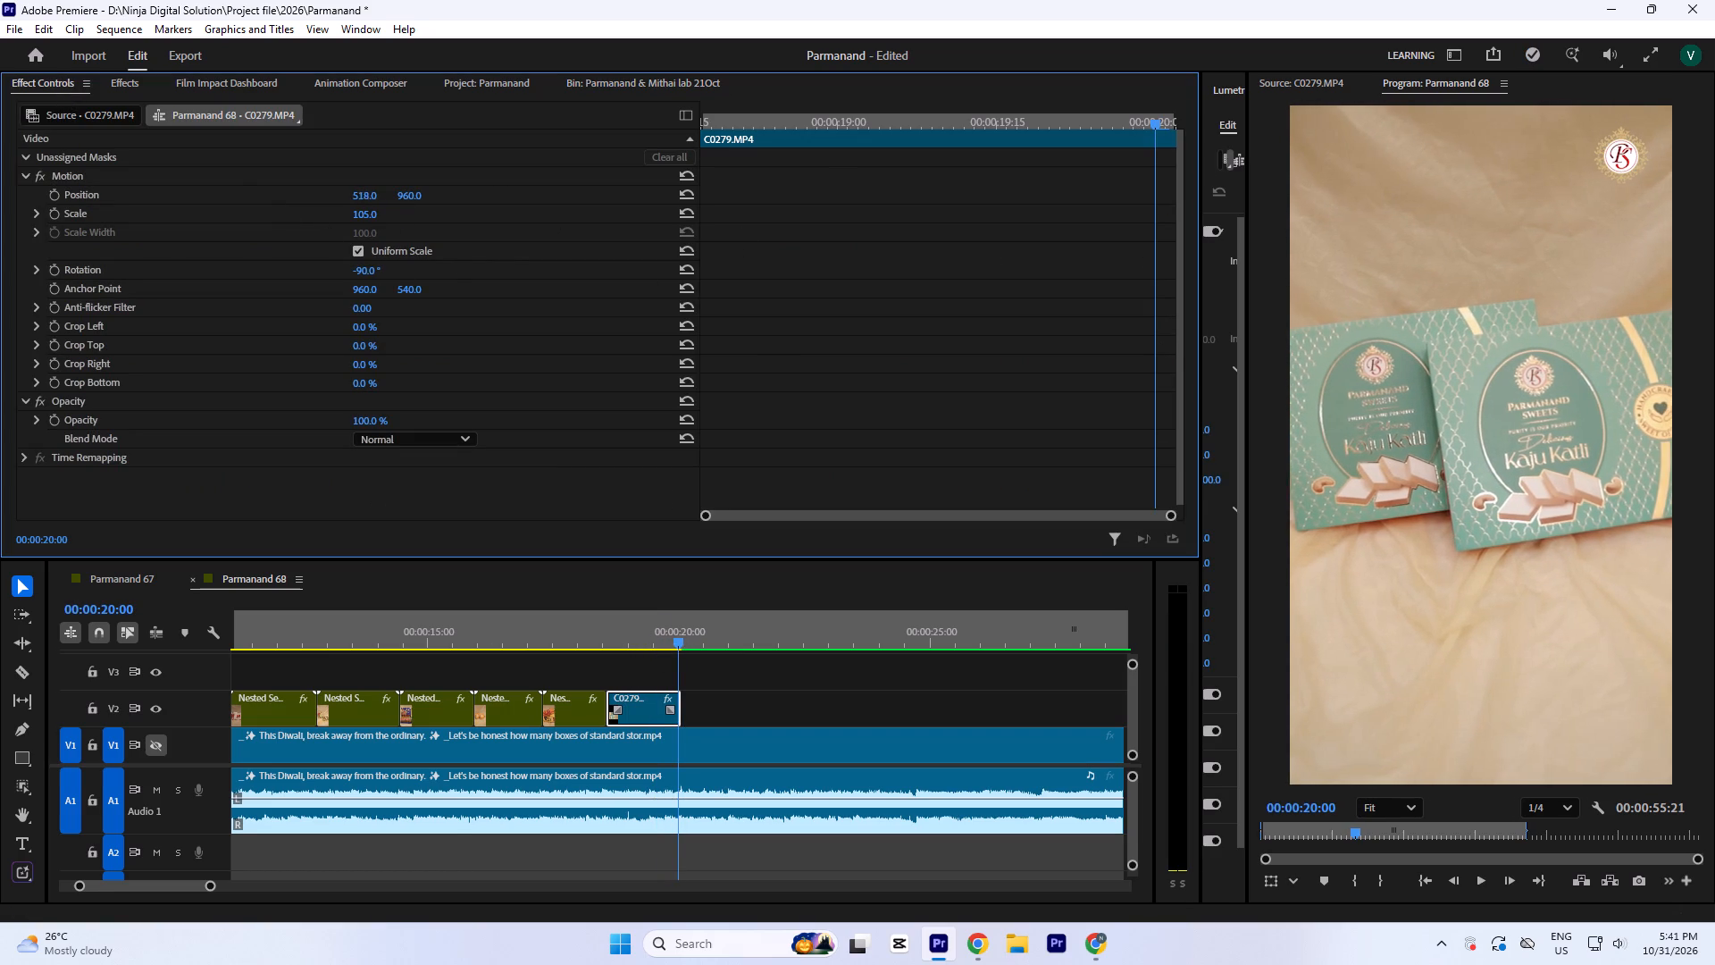
pyautogui.moveTo(353, 216); pyautogui.dragTo(347, 225)
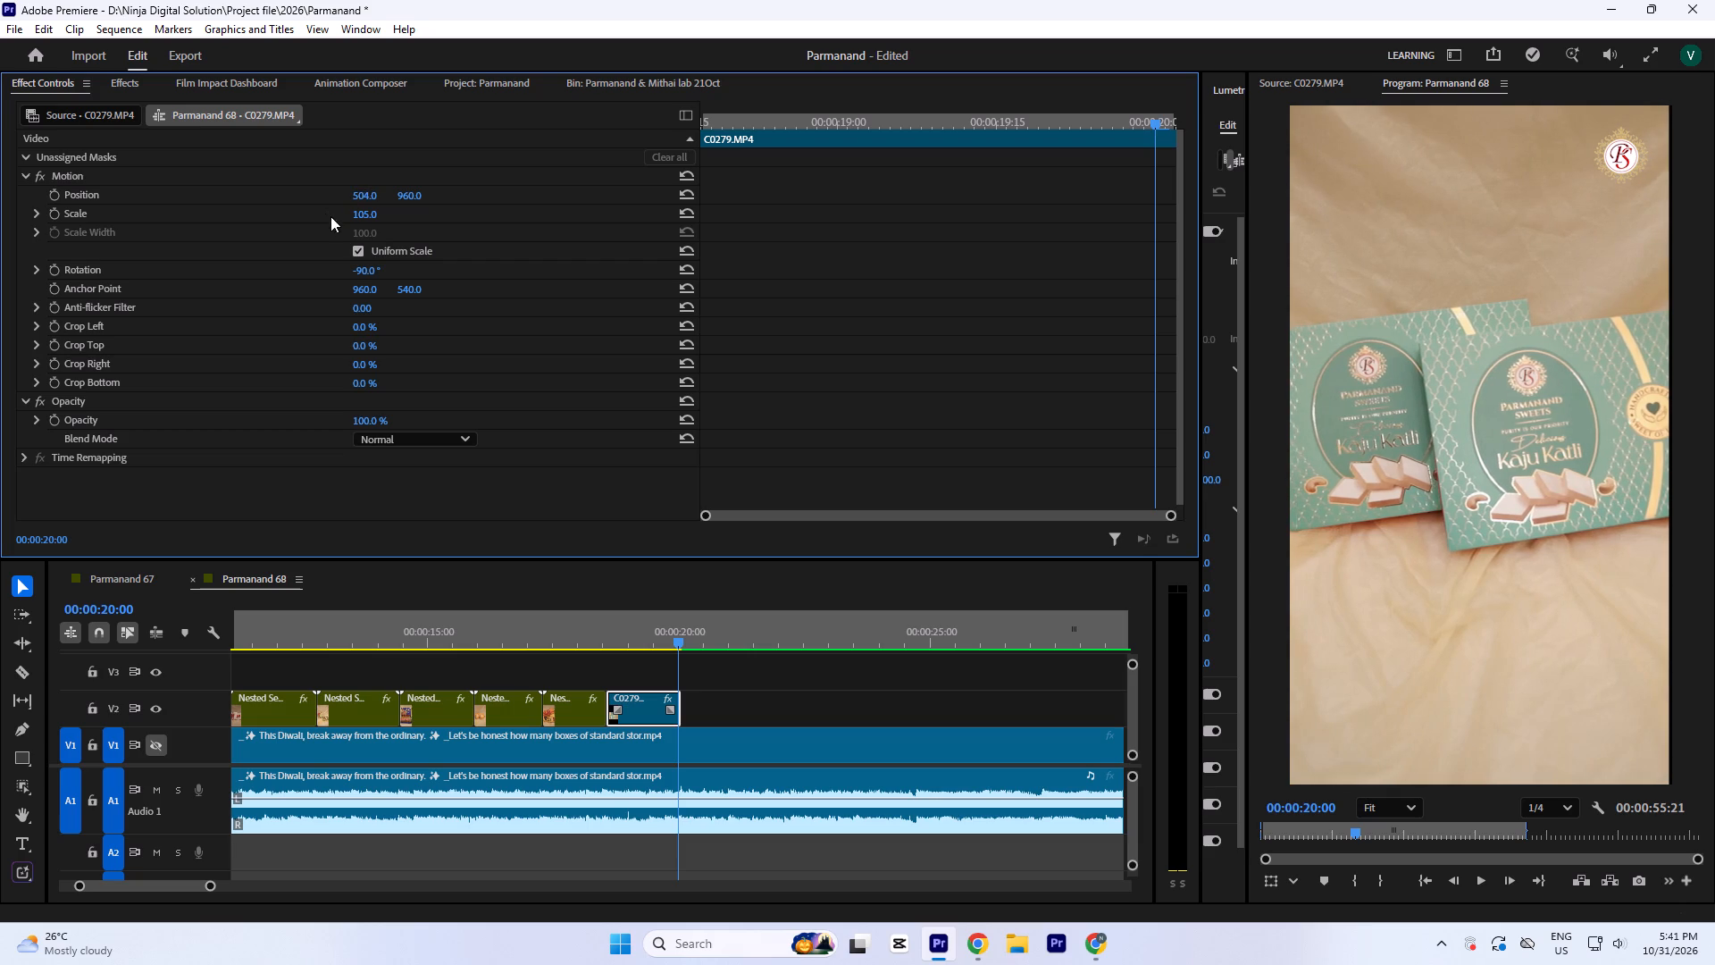
pyautogui.click(365, 215)
pyautogui.write('11')
pyautogui.press('0')
pyautogui.click(791, 219)
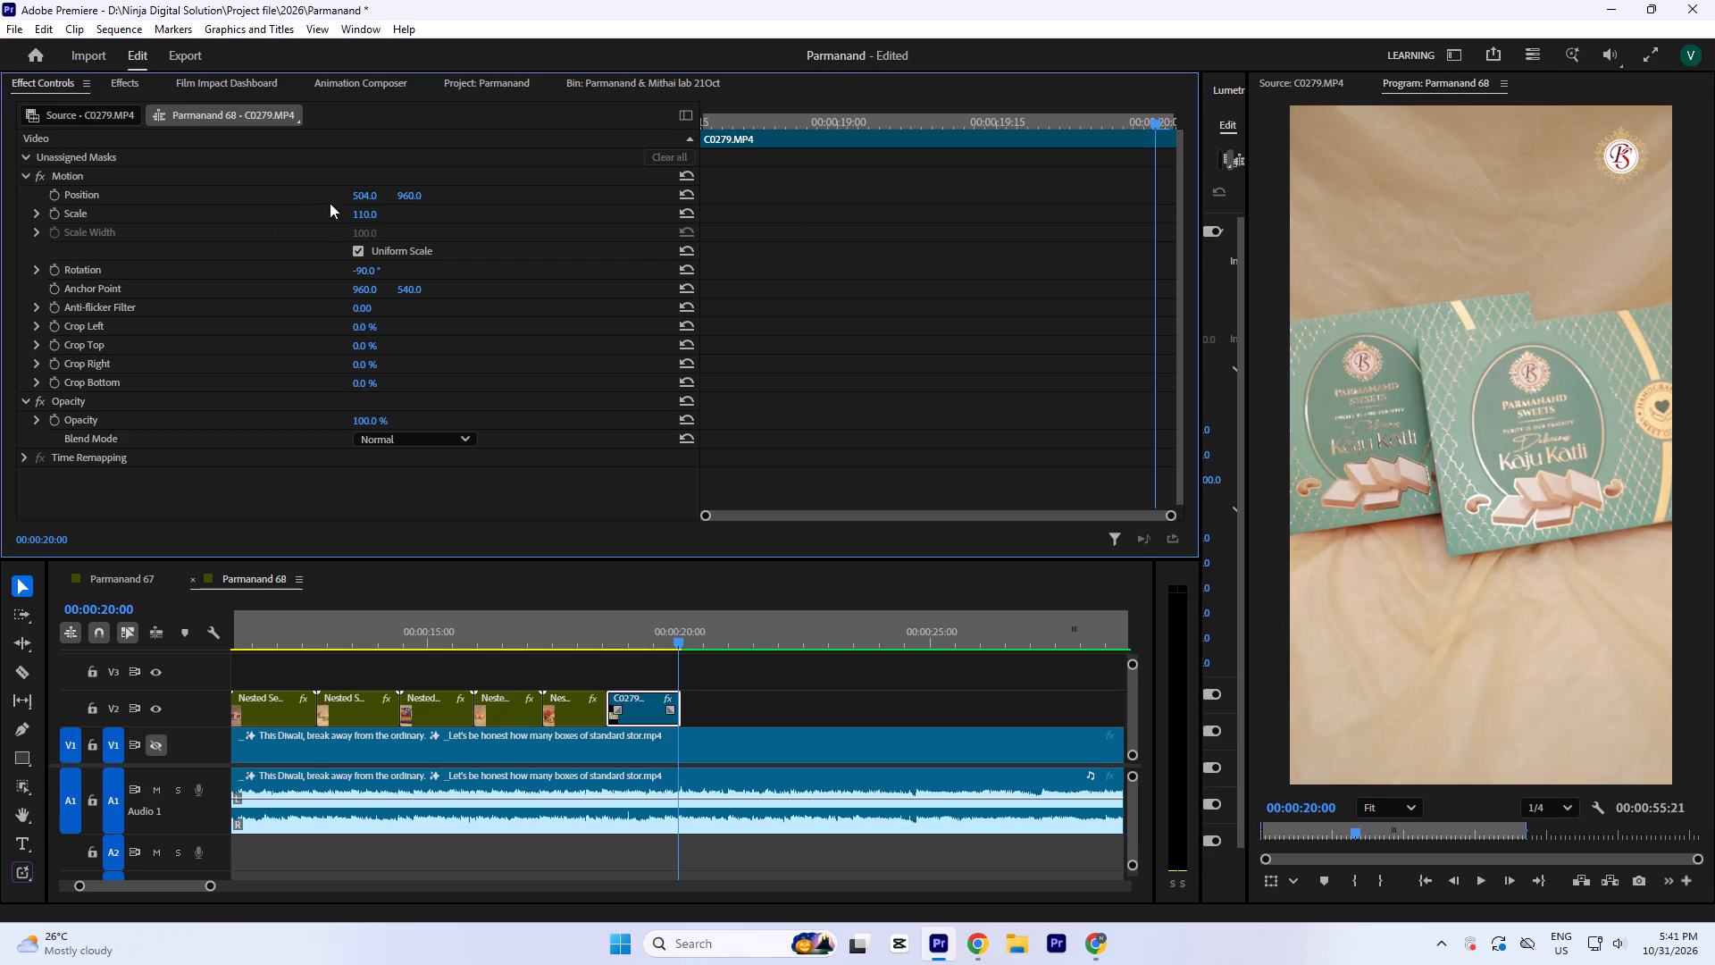
pyautogui.moveTo(360, 195); pyautogui.dragTo(350, 200)
pyautogui.click(720, 667)
pyautogui.click(647, 713)
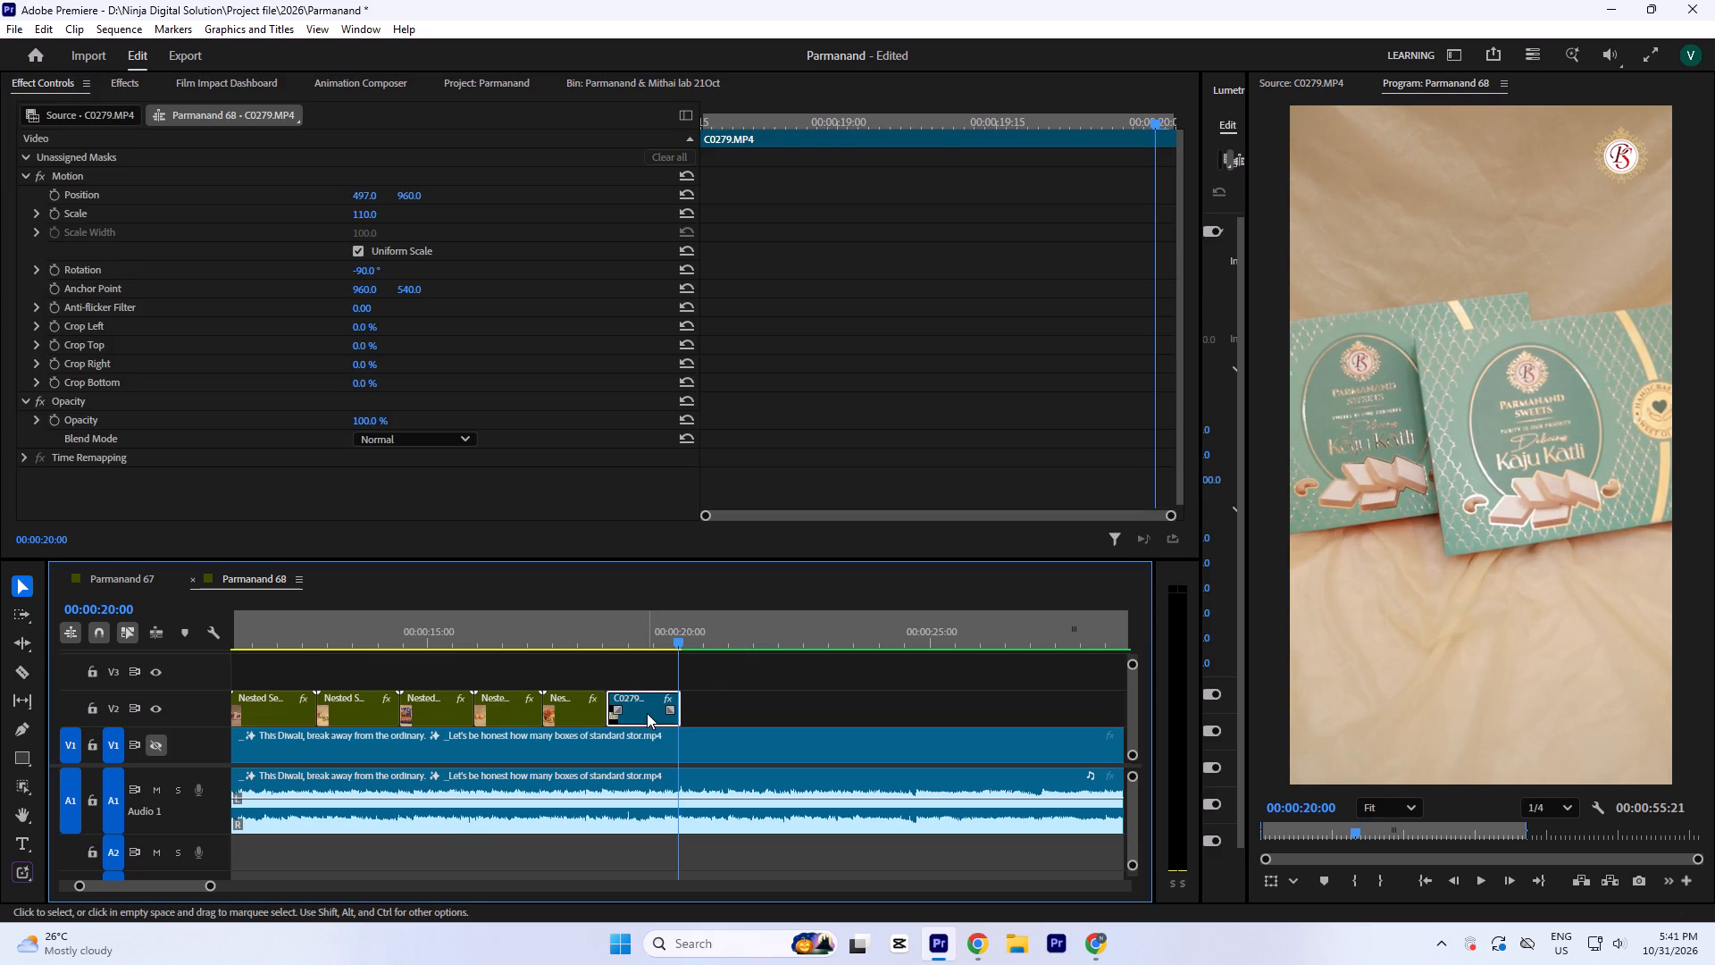
# Save the project.
pyautogui.hotkey('ctrl', 's')
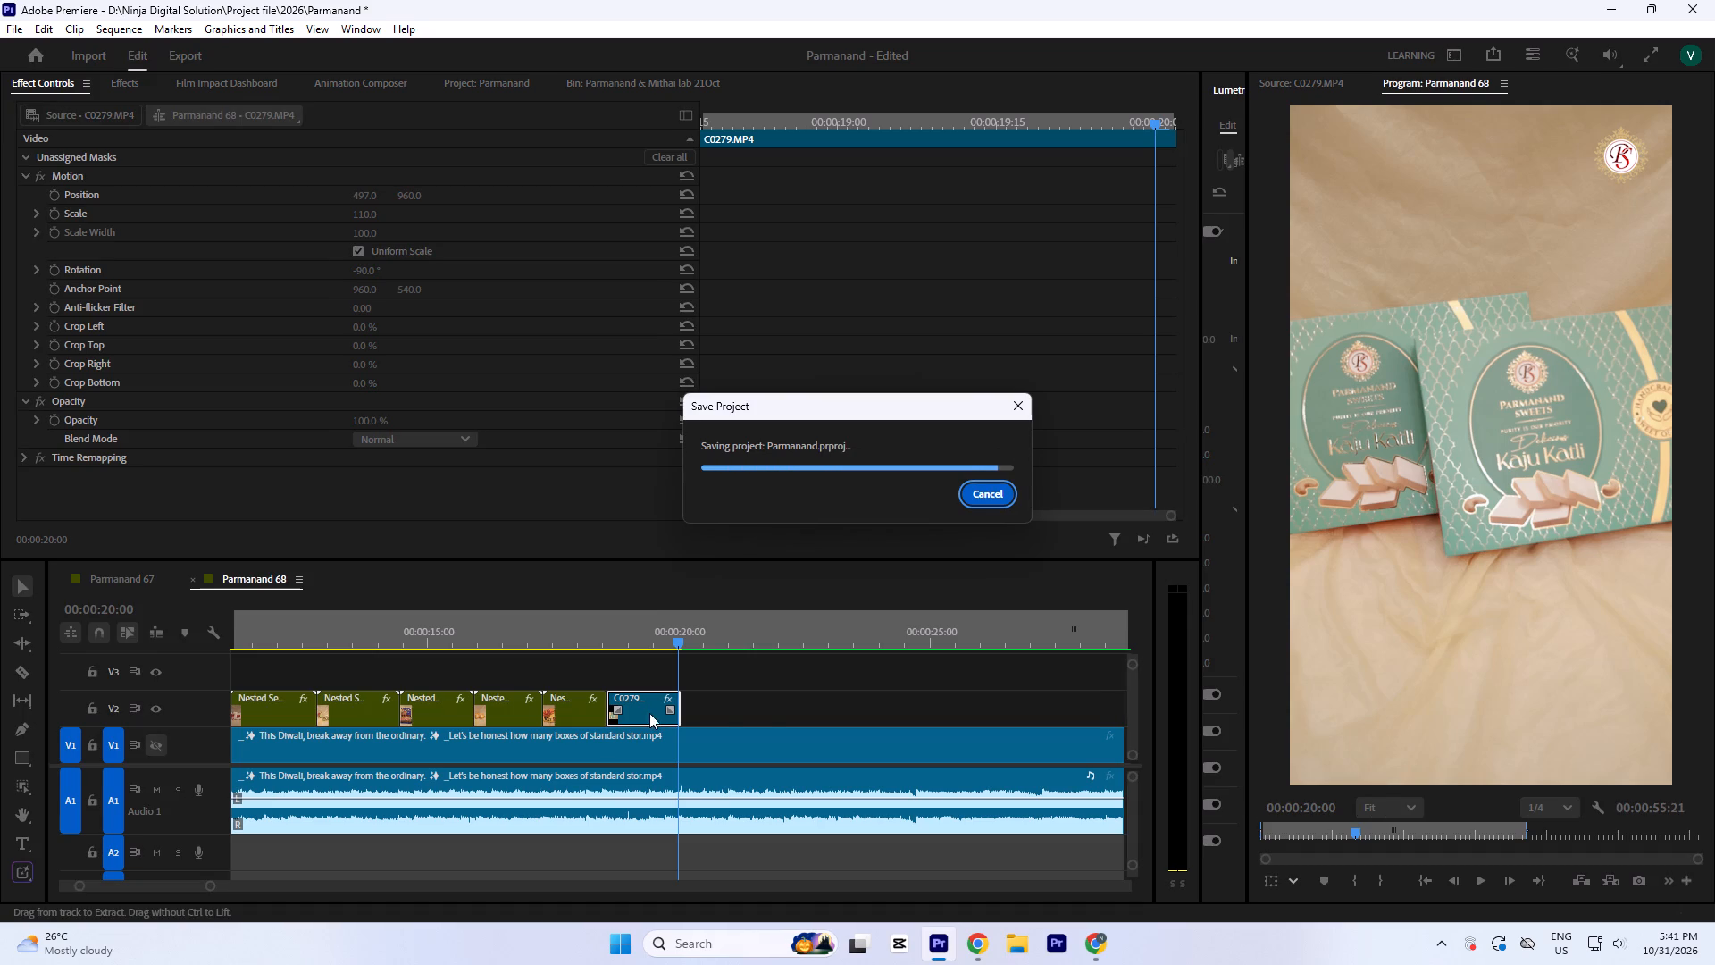
pyautogui.click(732, 711)
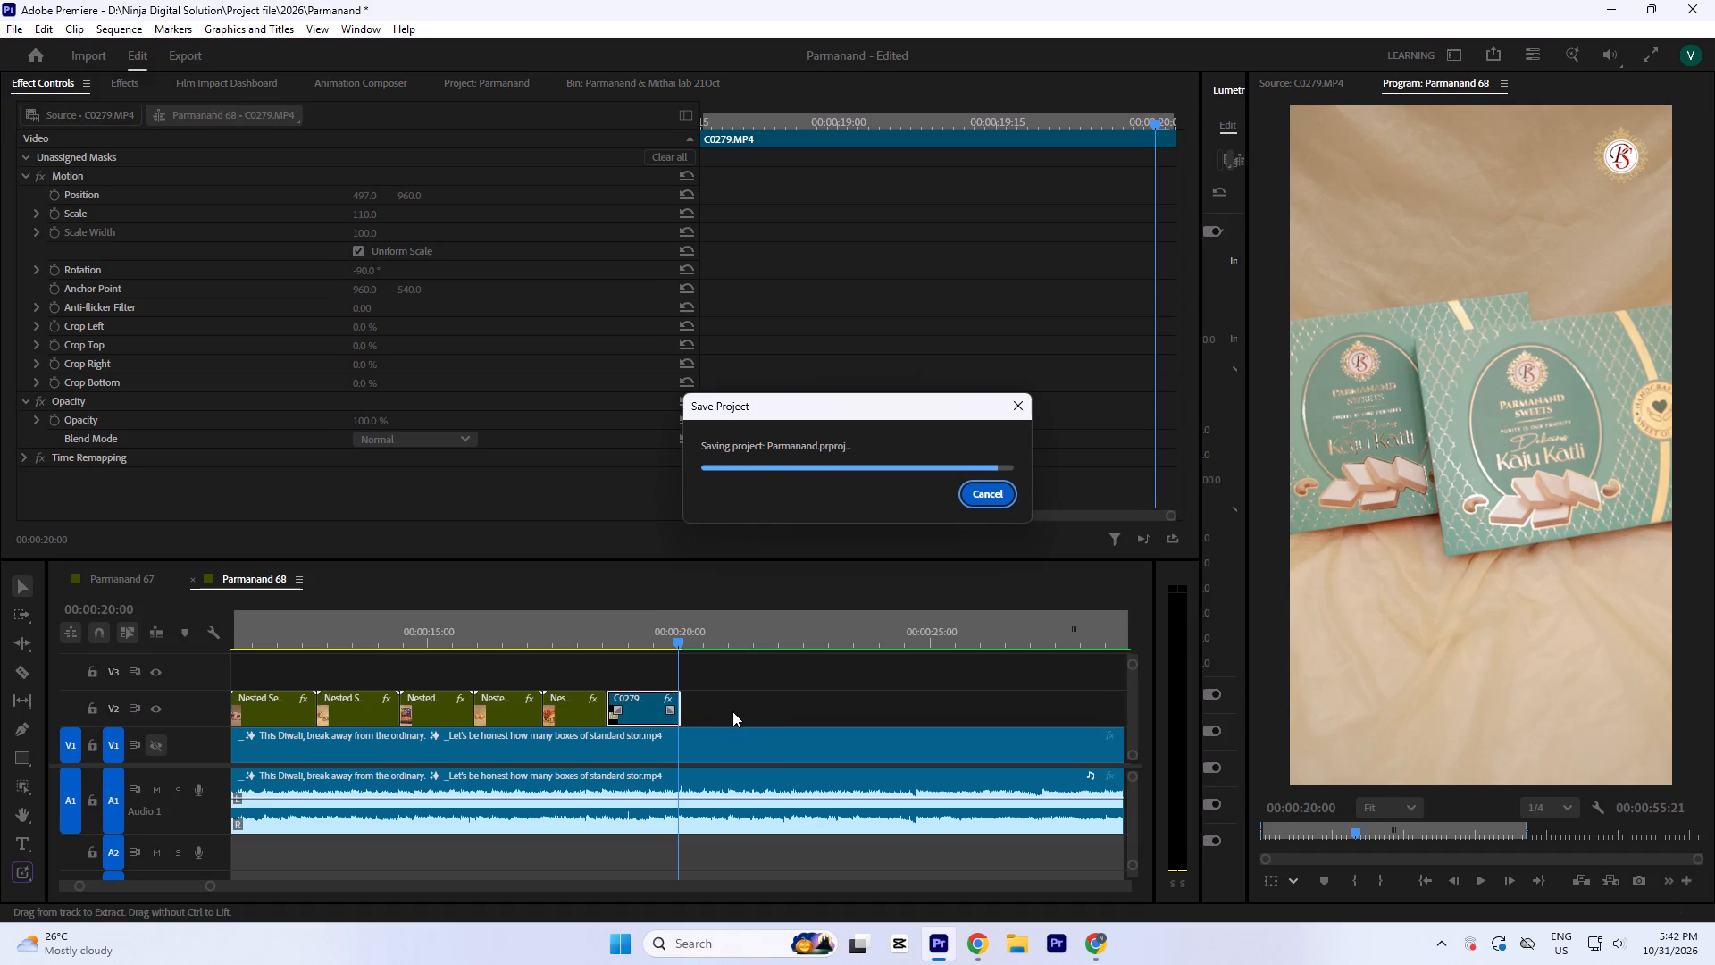
pyautogui.click(724, 707)
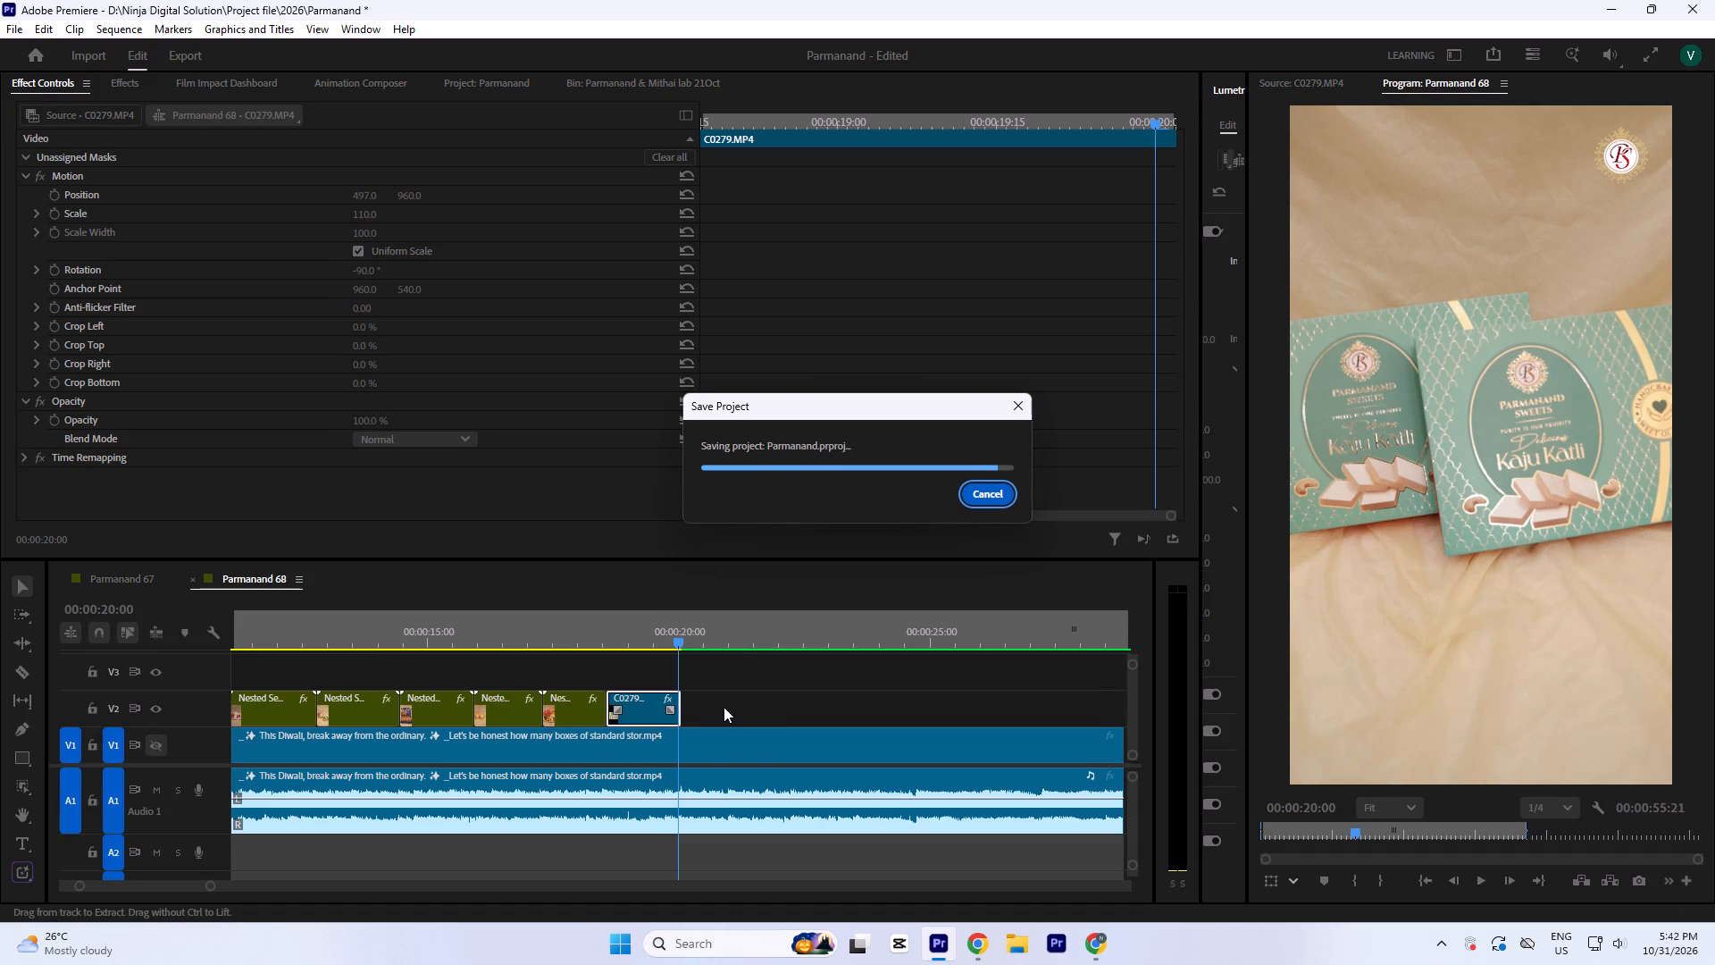
pyautogui.click(724, 707)
# Shift the boxes in C0279.MP4 slightly lower in the frame by increasing its vertical Position.
pyautogui.click(646, 711)
pyautogui.moveTo(415, 191); pyautogui.dragTo(397, 128)
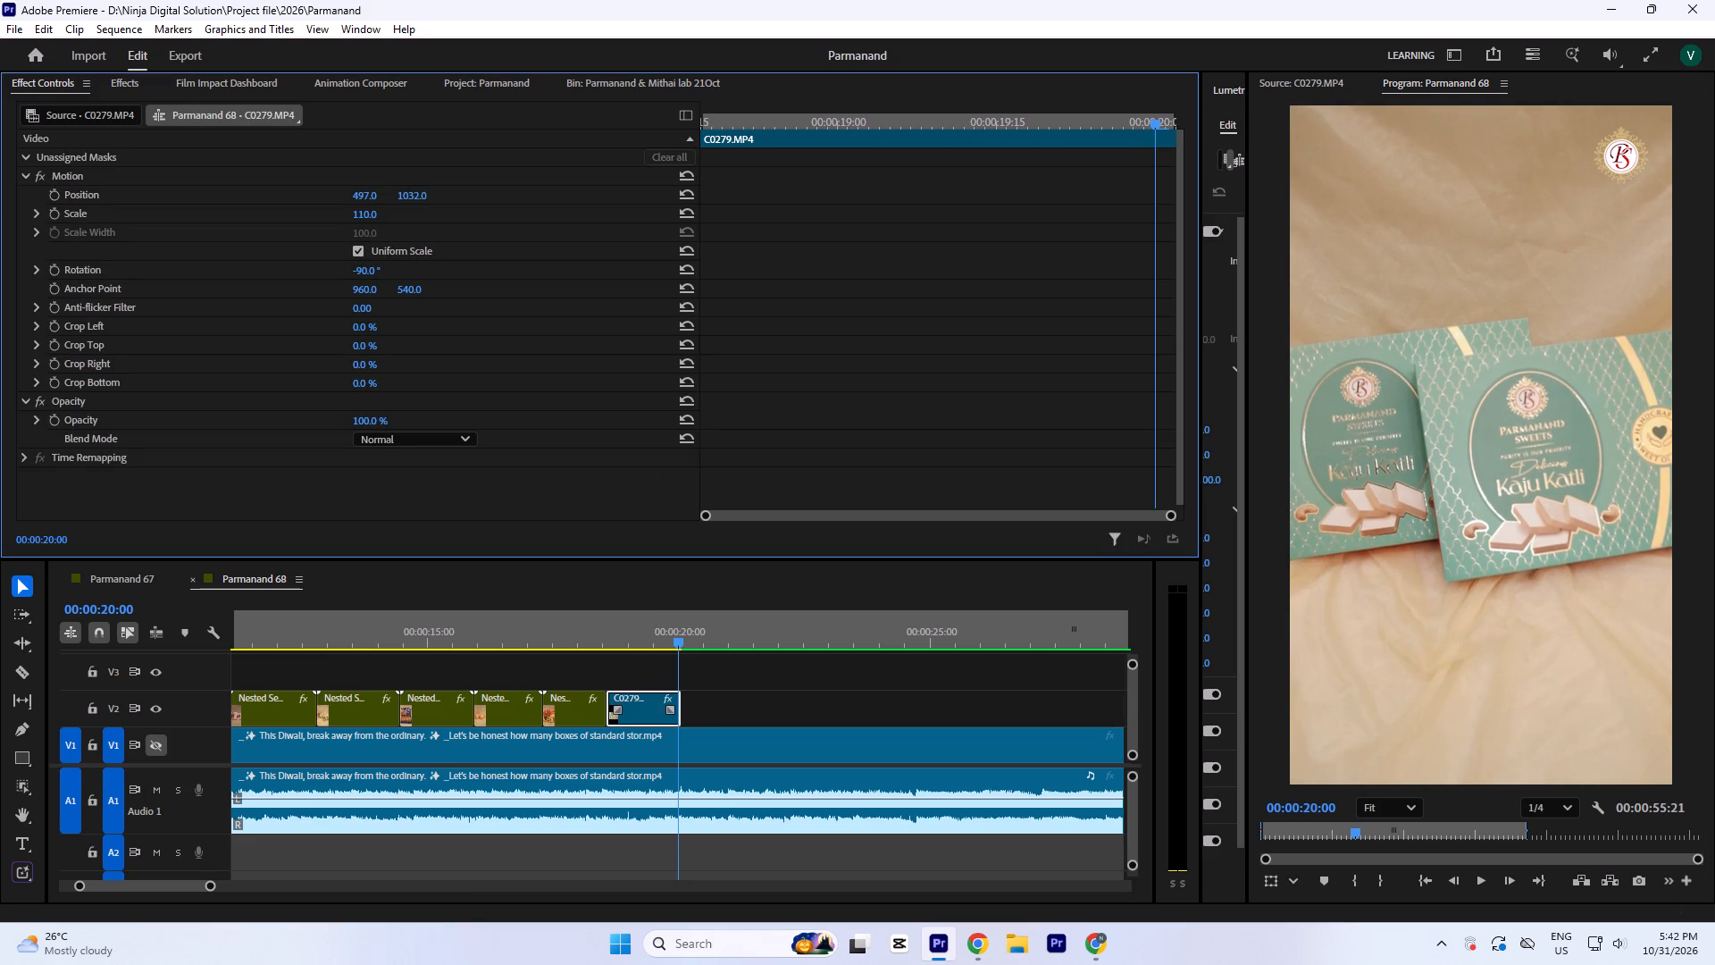
pyautogui.moveTo(397, 128); pyautogui.dragTo(397, 137)
pyautogui.click(717, 681)
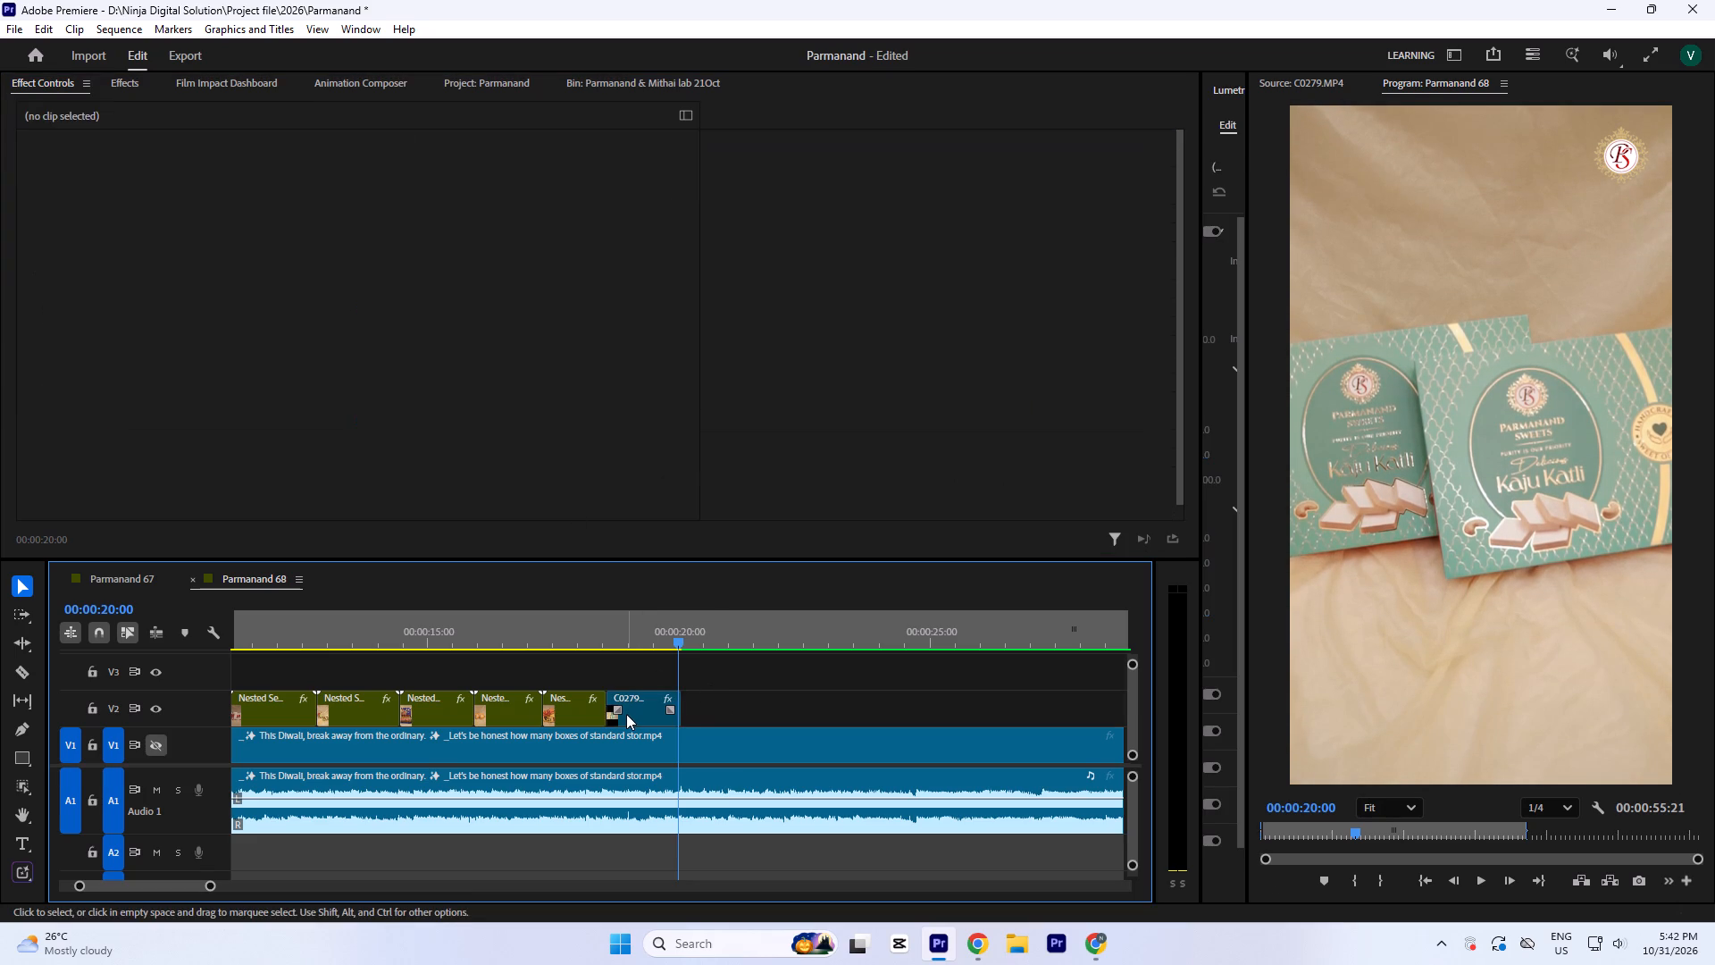
# Nest the C0279.MP4 clip at the end of the V2 footage, keeping the suggested nest name.
pyautogui.click(626, 714)
pyautogui.press('n')
pyautogui.press('Return')
pyautogui.click(626, 714)
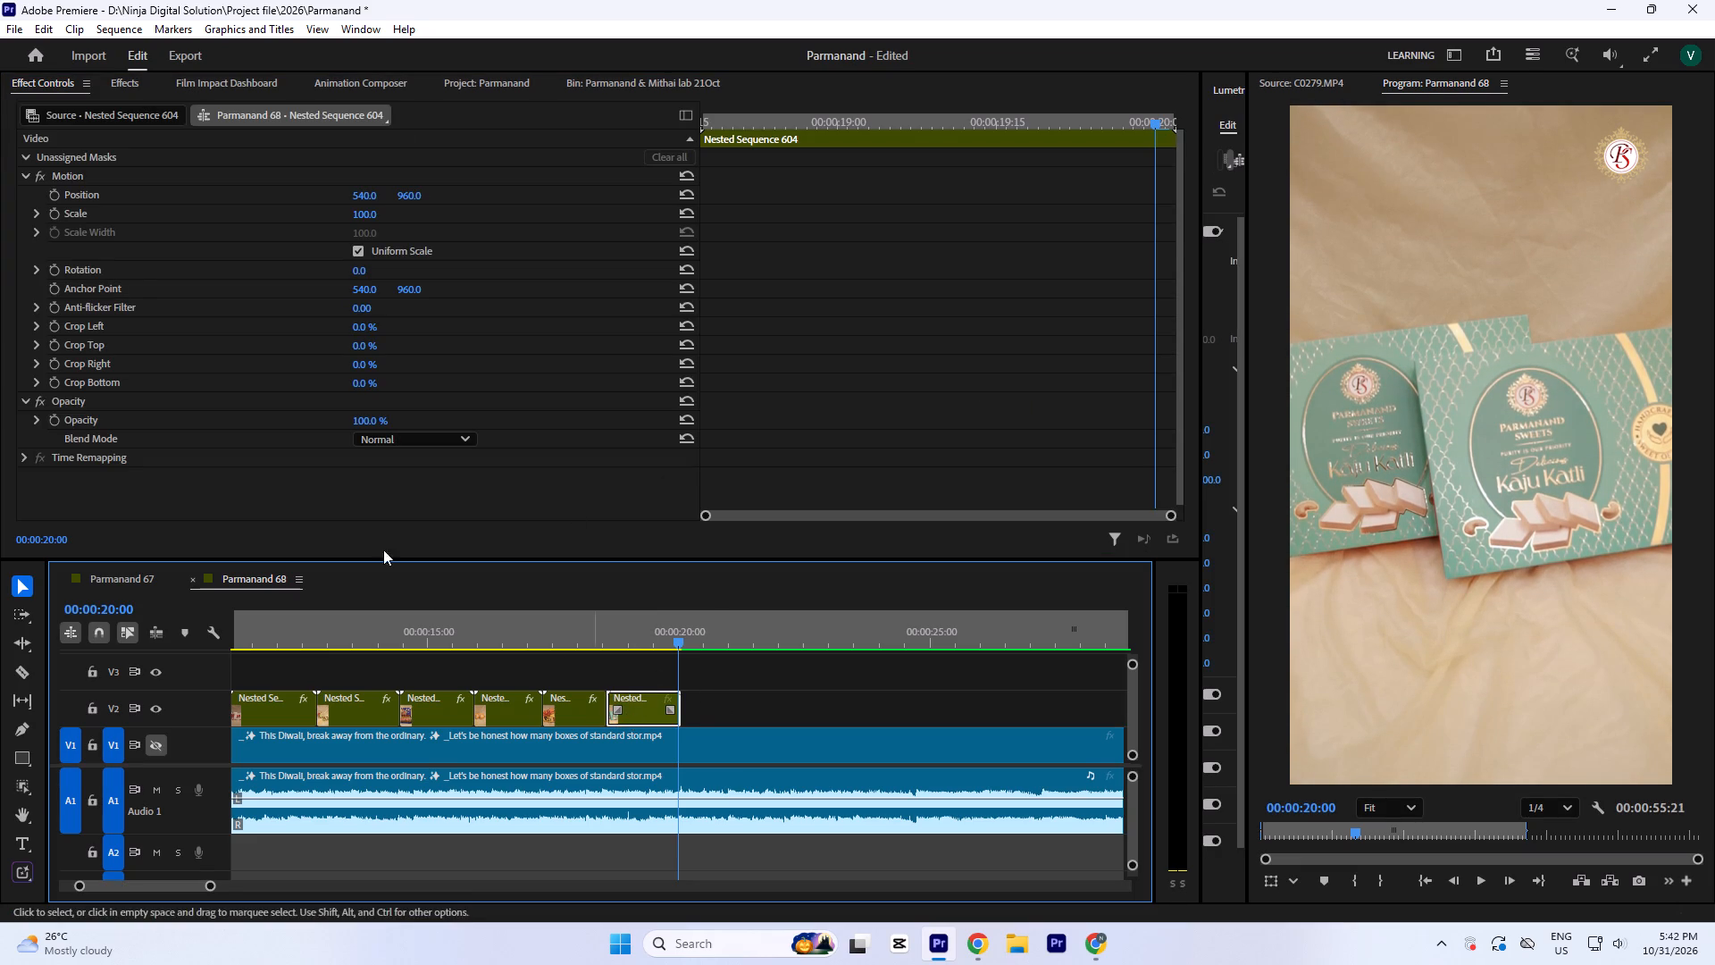
# Apply Warp Stabilizer to the newly nested green boxes clip and set its Smoothness to 10%.
pyautogui.click(133, 88)
pyautogui.doubleClick(149, 381)
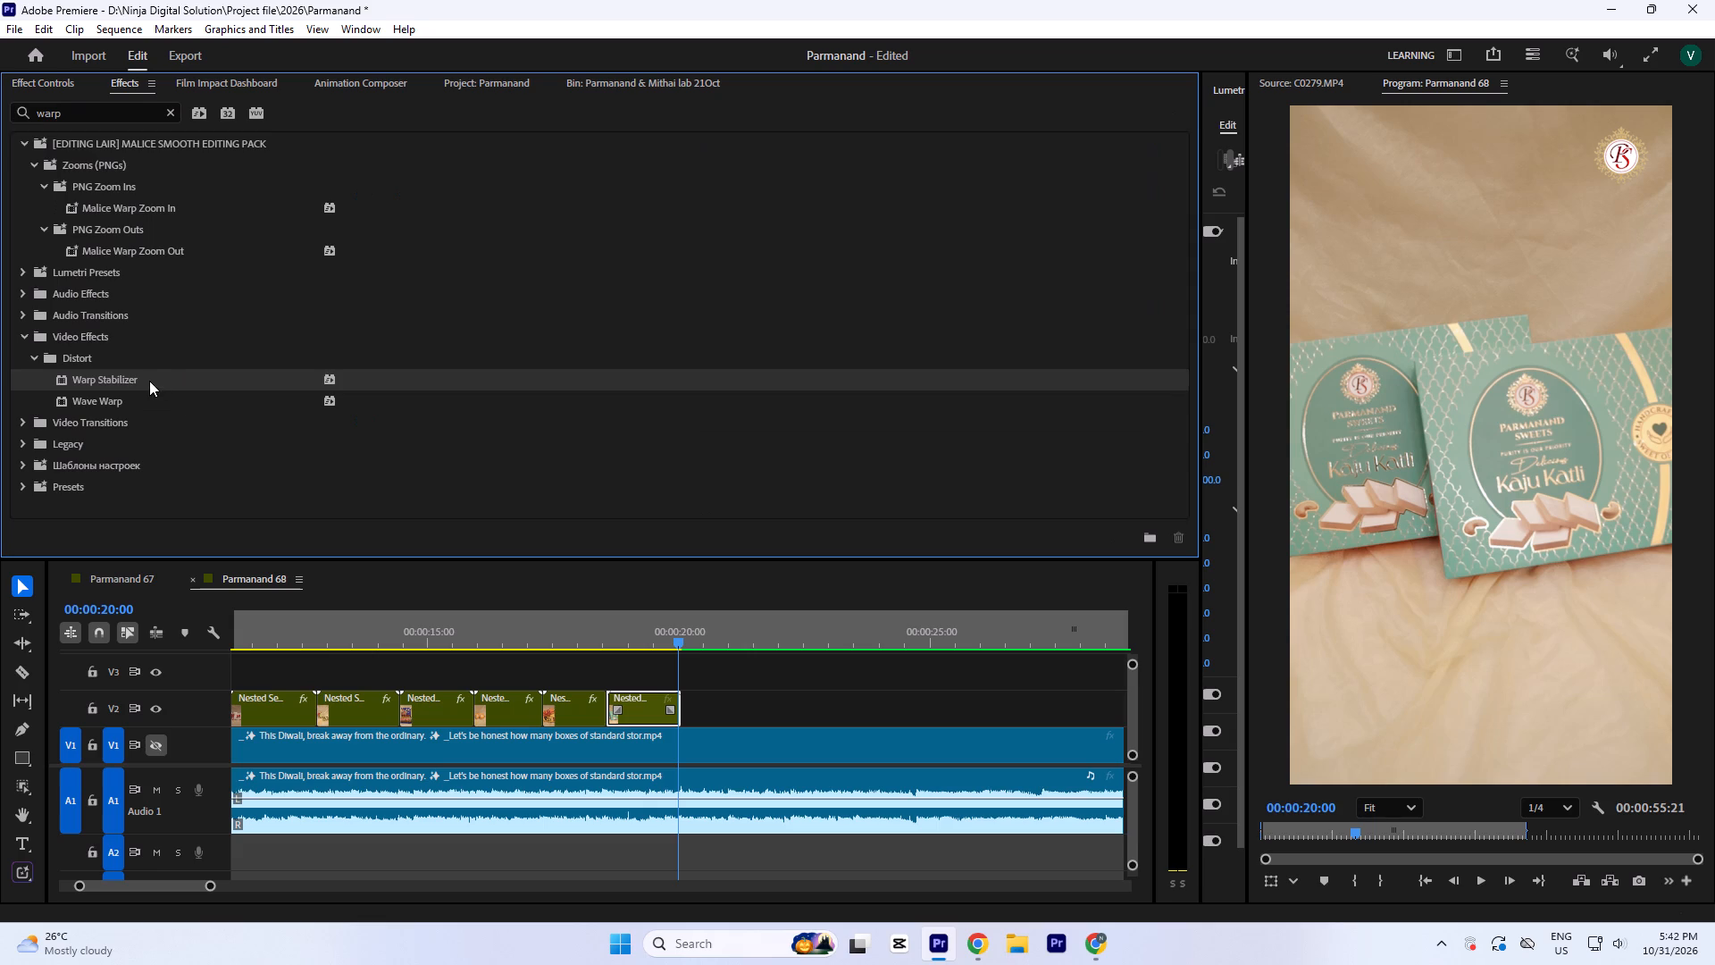
pyautogui.click(63, 86)
pyautogui.scroll(-3, 203, 341)
pyautogui.click(366, 519)
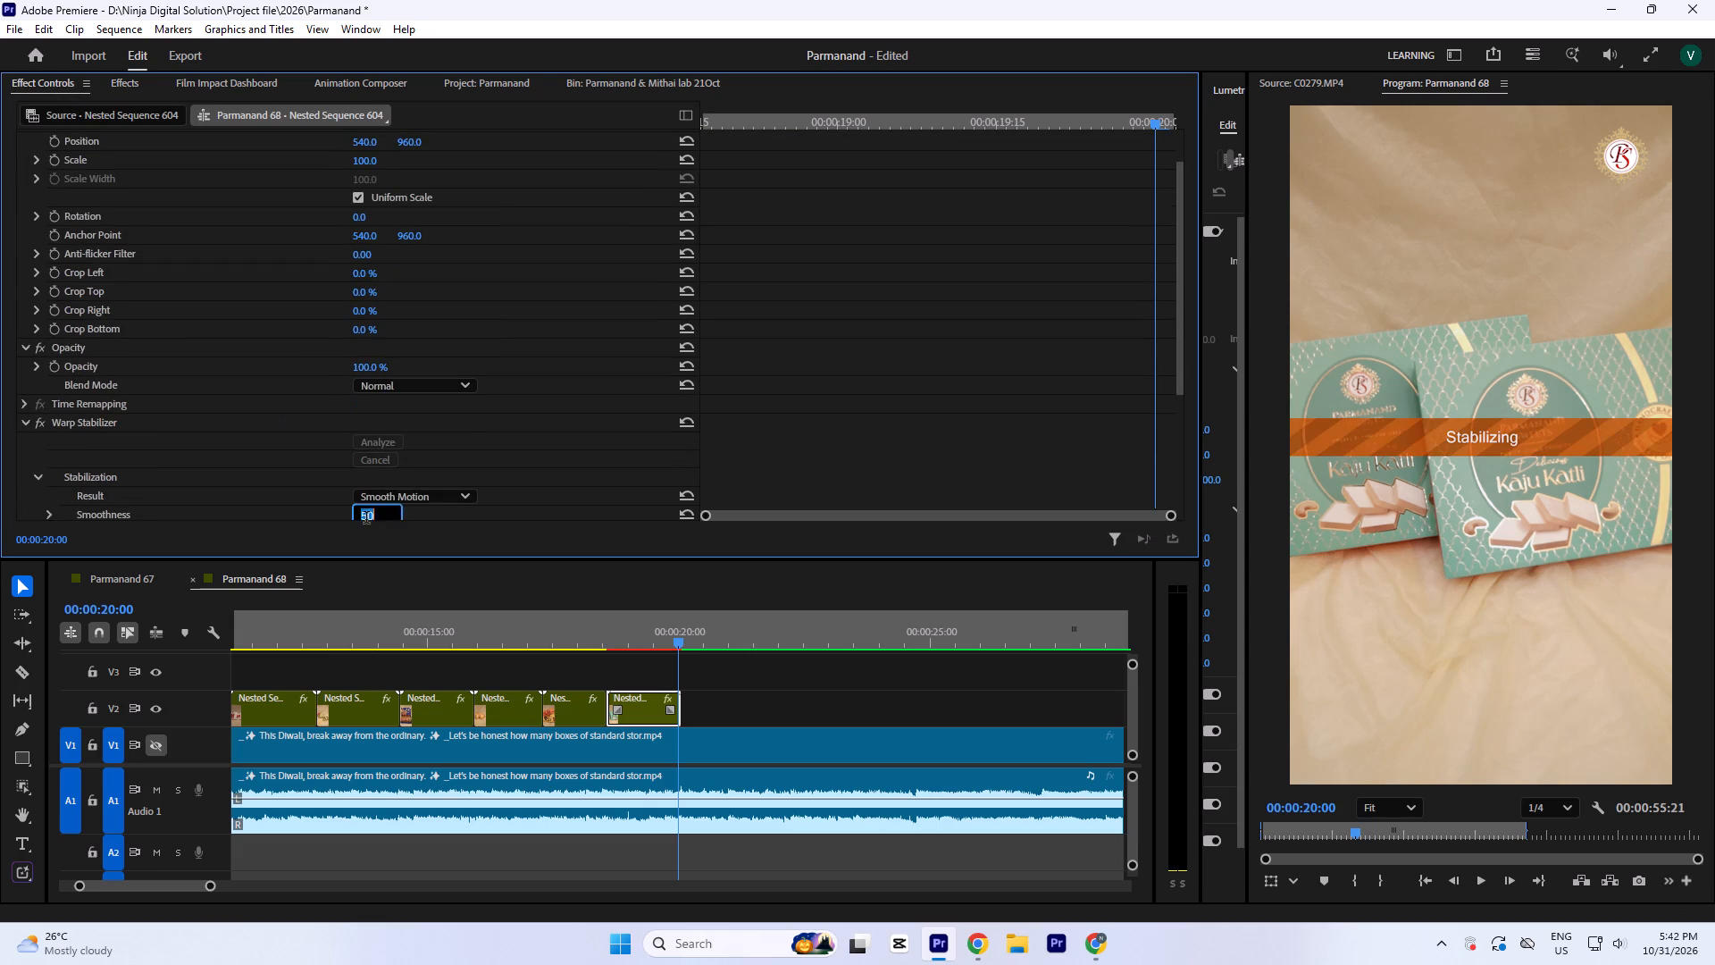
pyautogui.press('1')
pyautogui.press('0')
pyautogui.click(1032, 291)
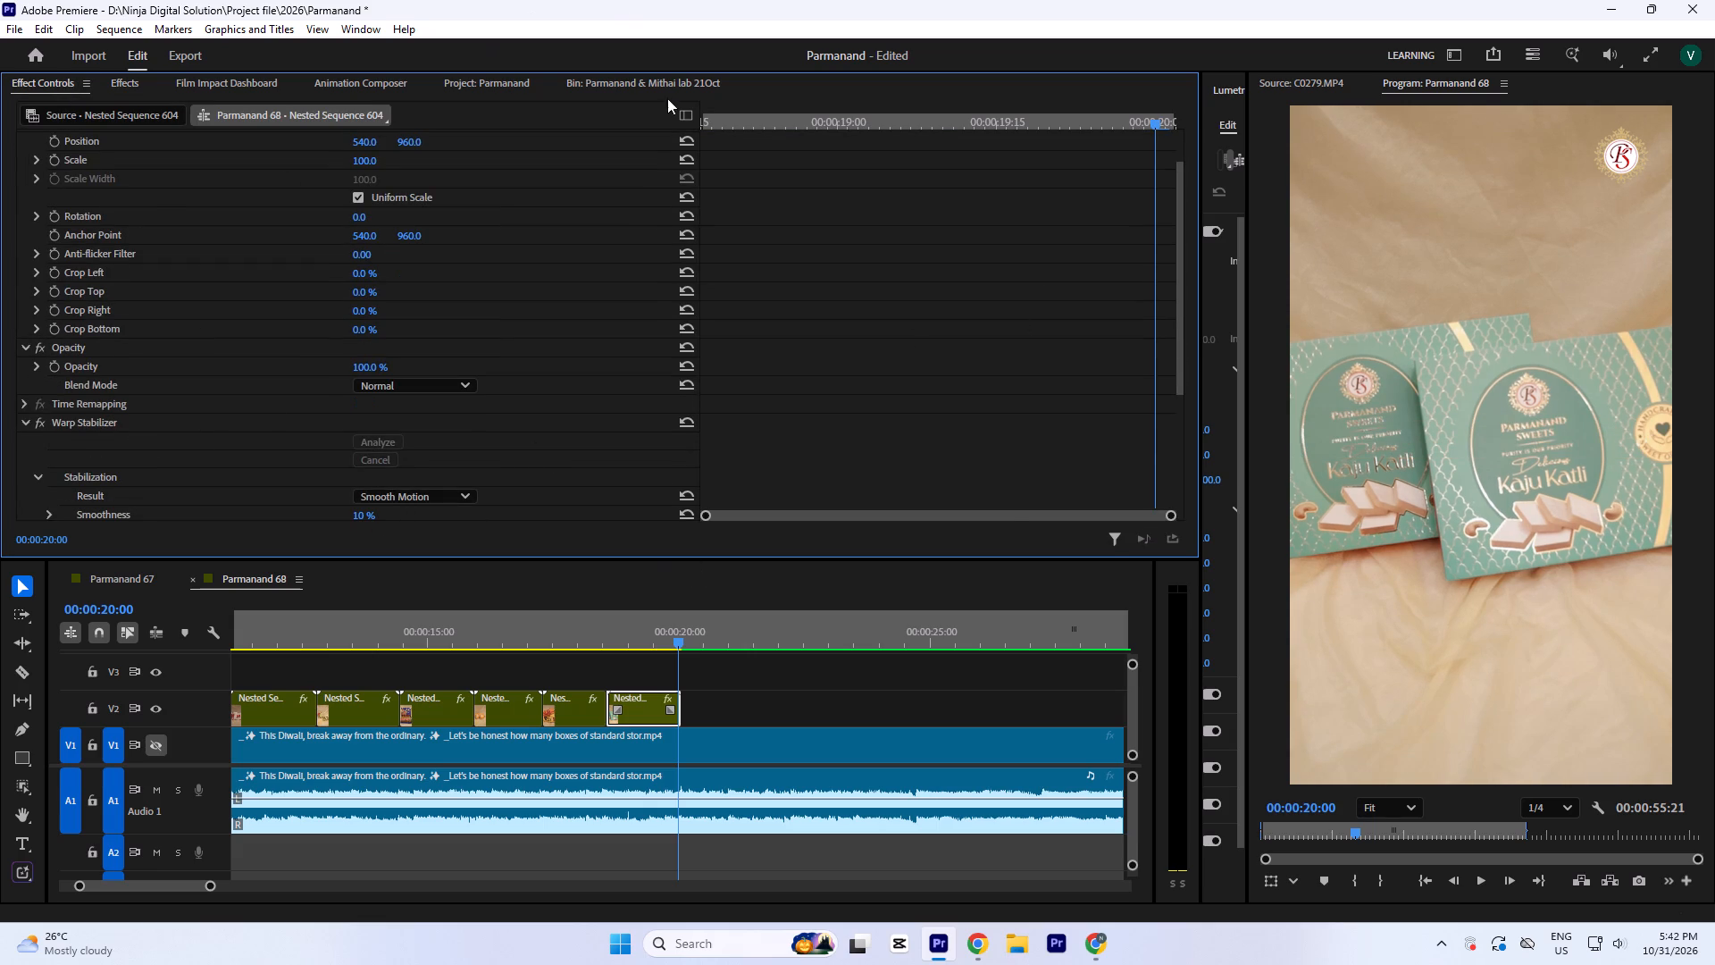
# Preview C0280.MP4 from the Parmanand & Mithai lab 21Oct bin and look over the preceding clips.
pyautogui.click(647, 85)
pyautogui.doubleClick(925, 333)
pyautogui.scroll(1, 831, 392)
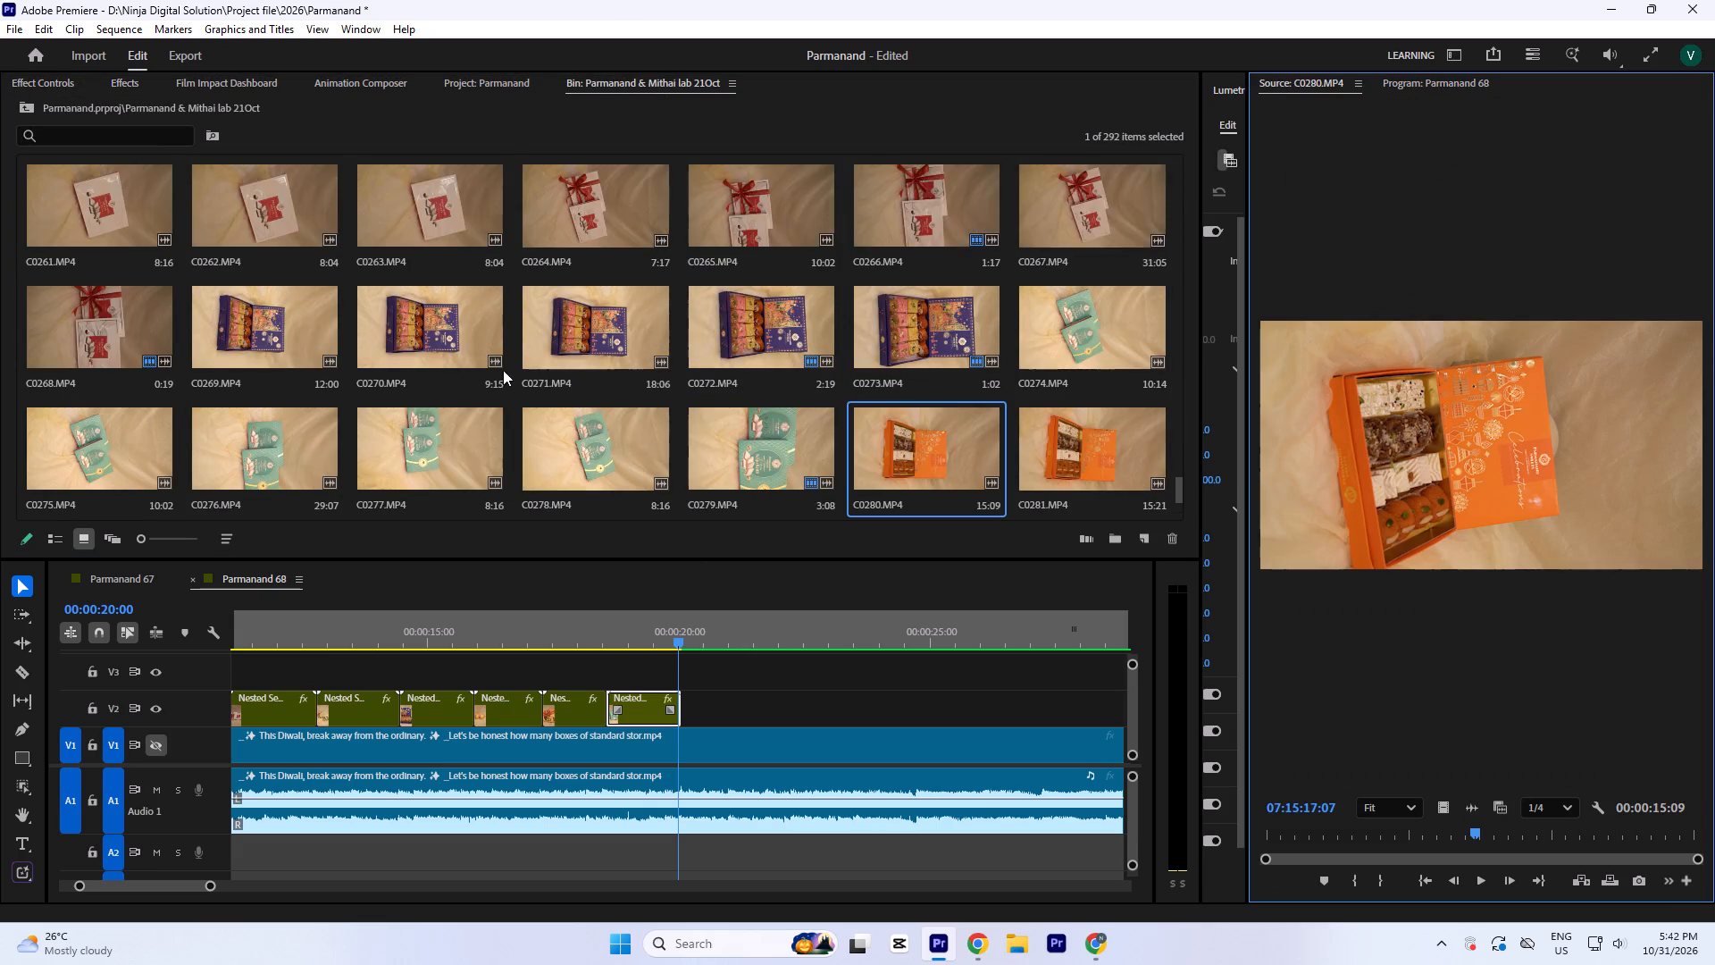
pyautogui.scroll(1, 501, 368)
# Play the final nested clips from about 00:00:14 to 00:00:20 to check their motion.
pyautogui.click(556, 625)
pyautogui.press('space')
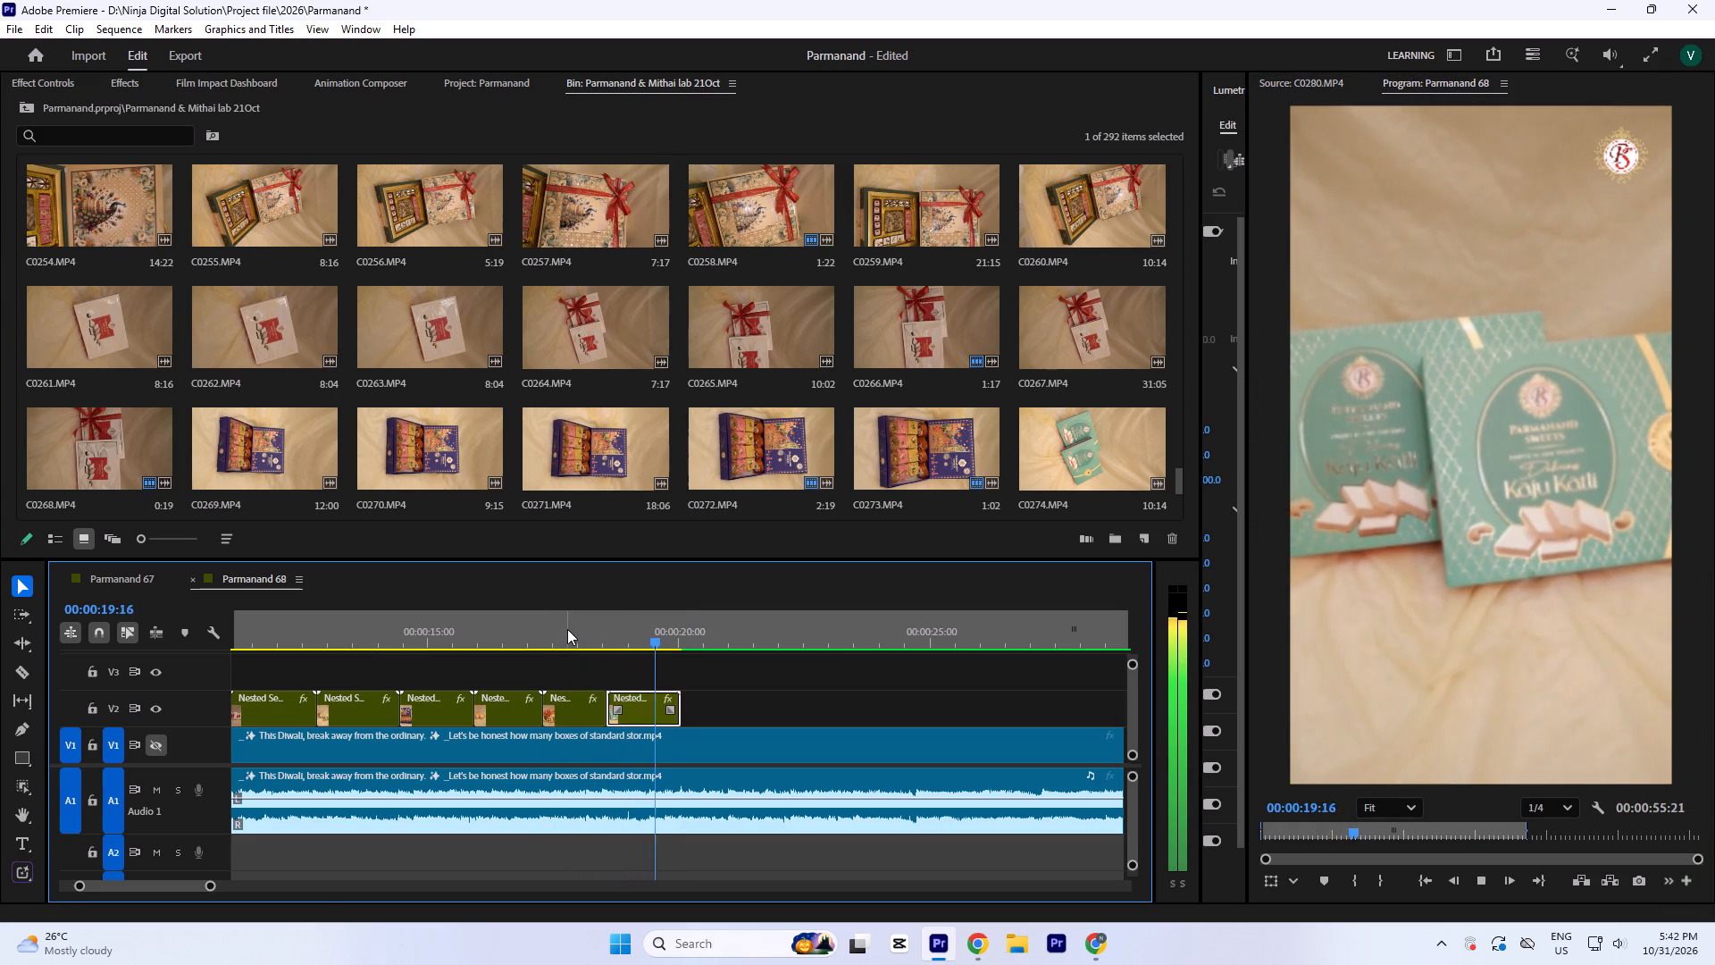
pyautogui.press('space')
pyautogui.click(398, 619)
pyautogui.press('space')
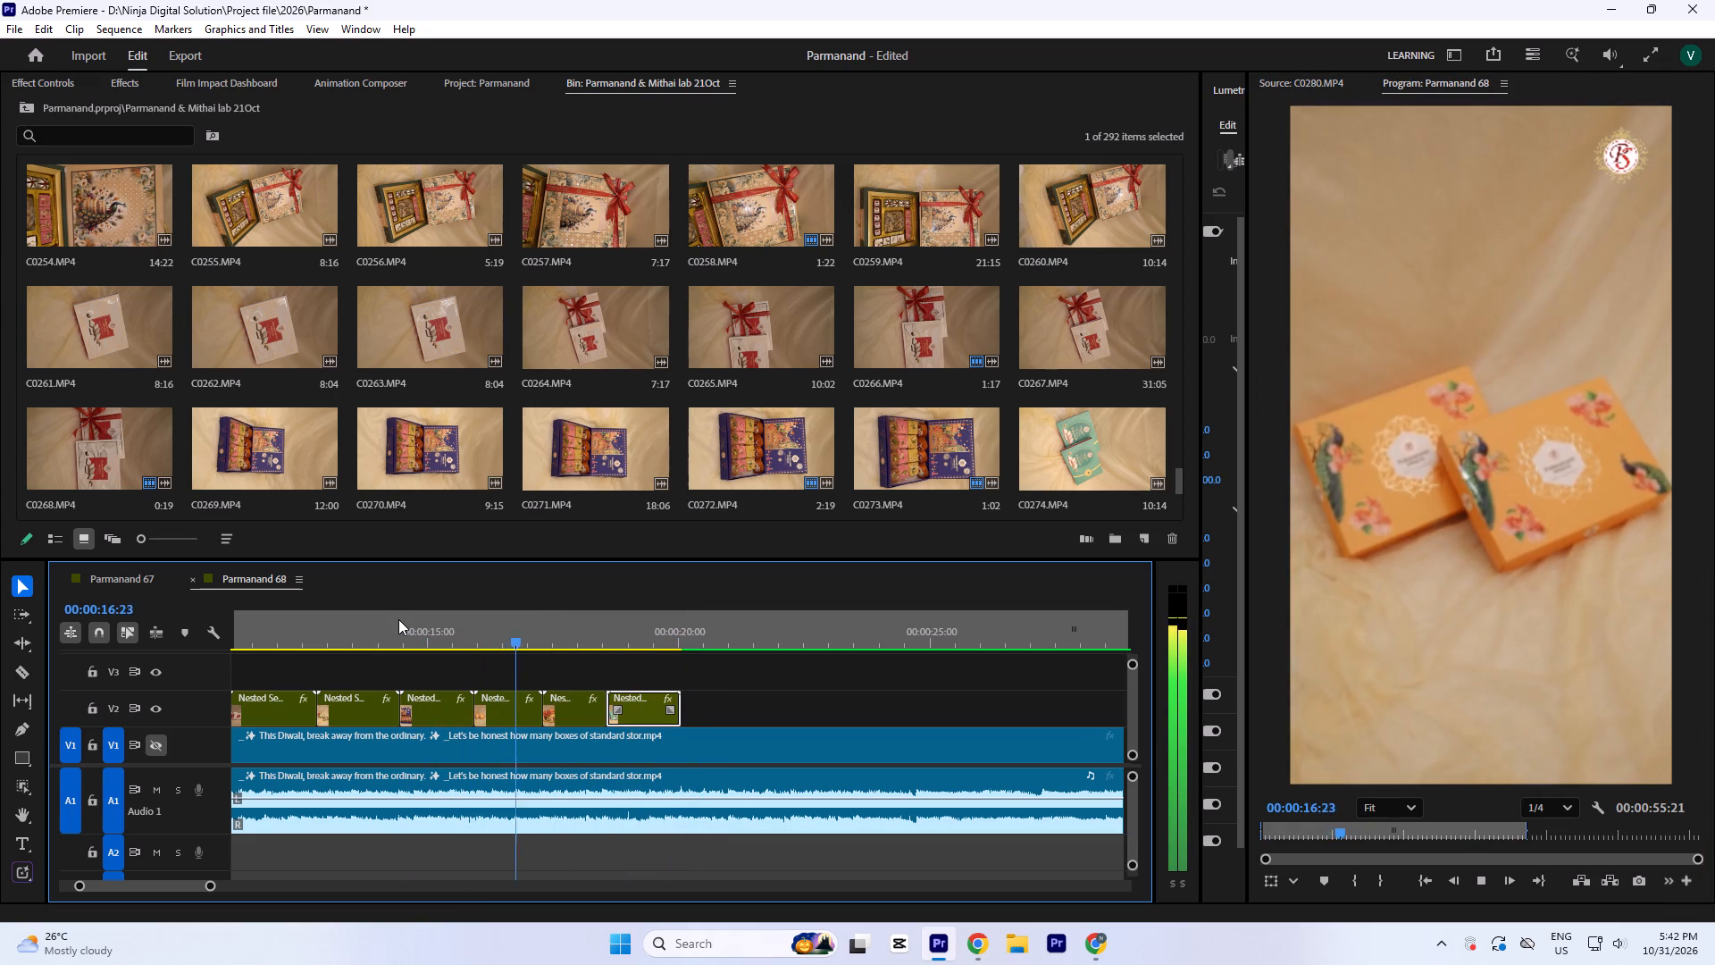
pyautogui.press('space')
# Add Position and Scale keyframes to the nested orange boxes clip near 00:00:16:18 and move them to the clip's start.
pyautogui.click(492, 709)
pyautogui.click(510, 625)
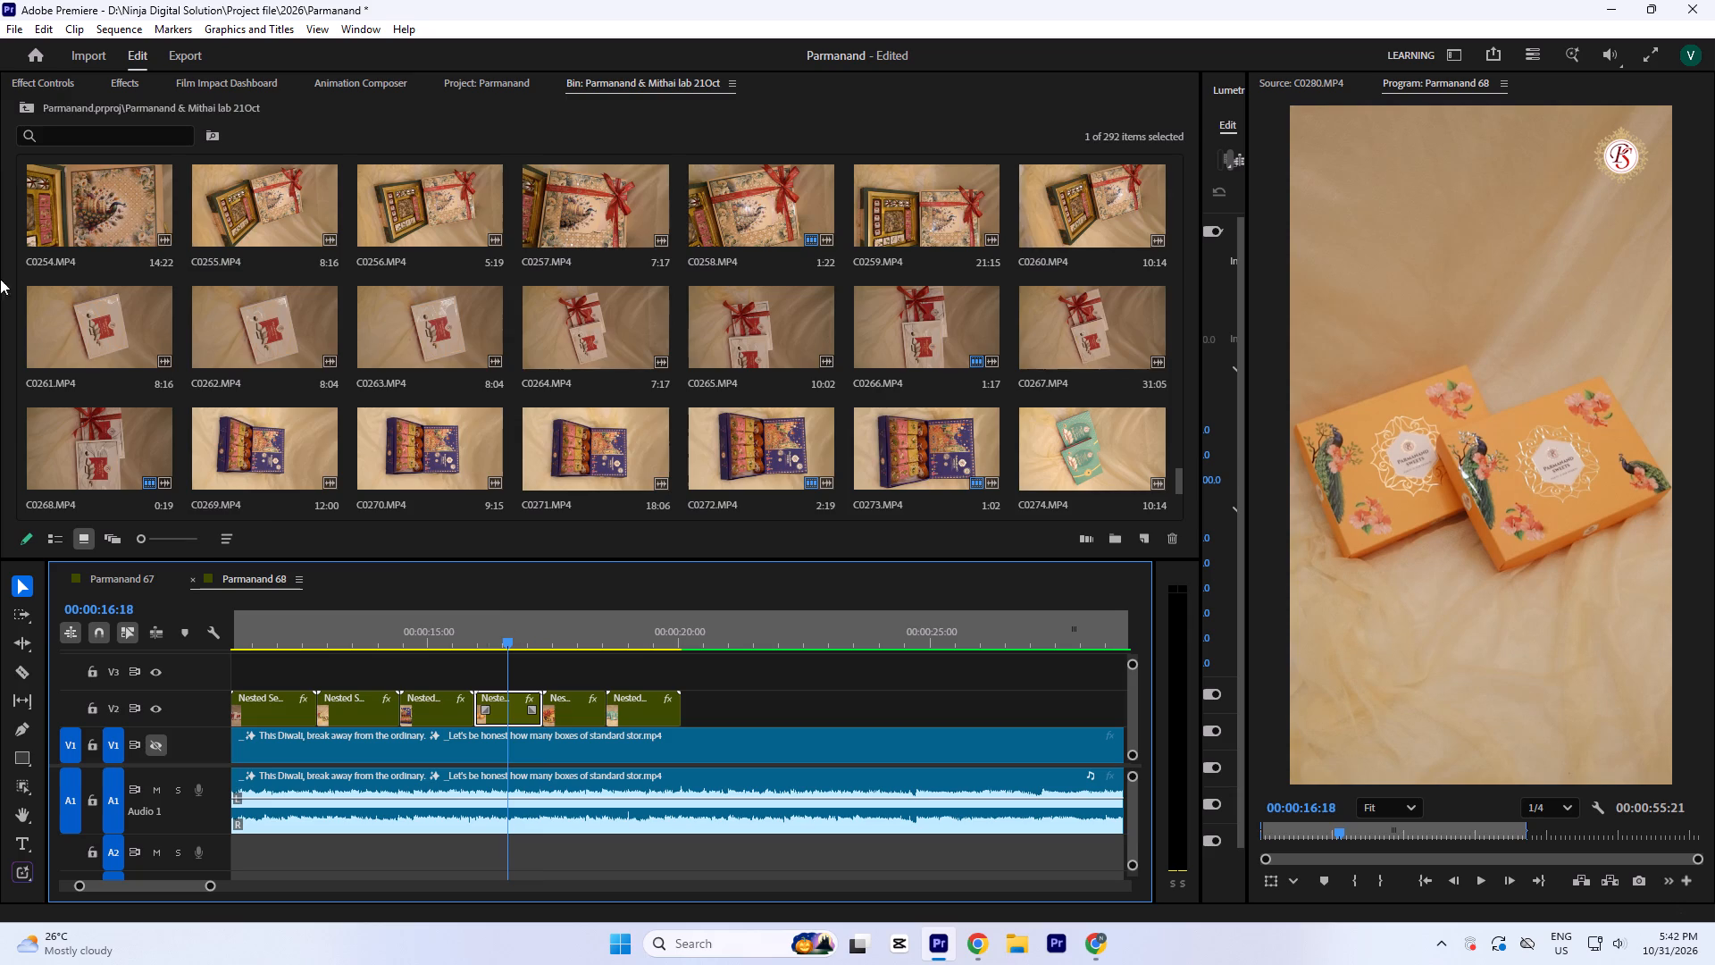
pyautogui.click(58, 81)
pyautogui.click(60, 194)
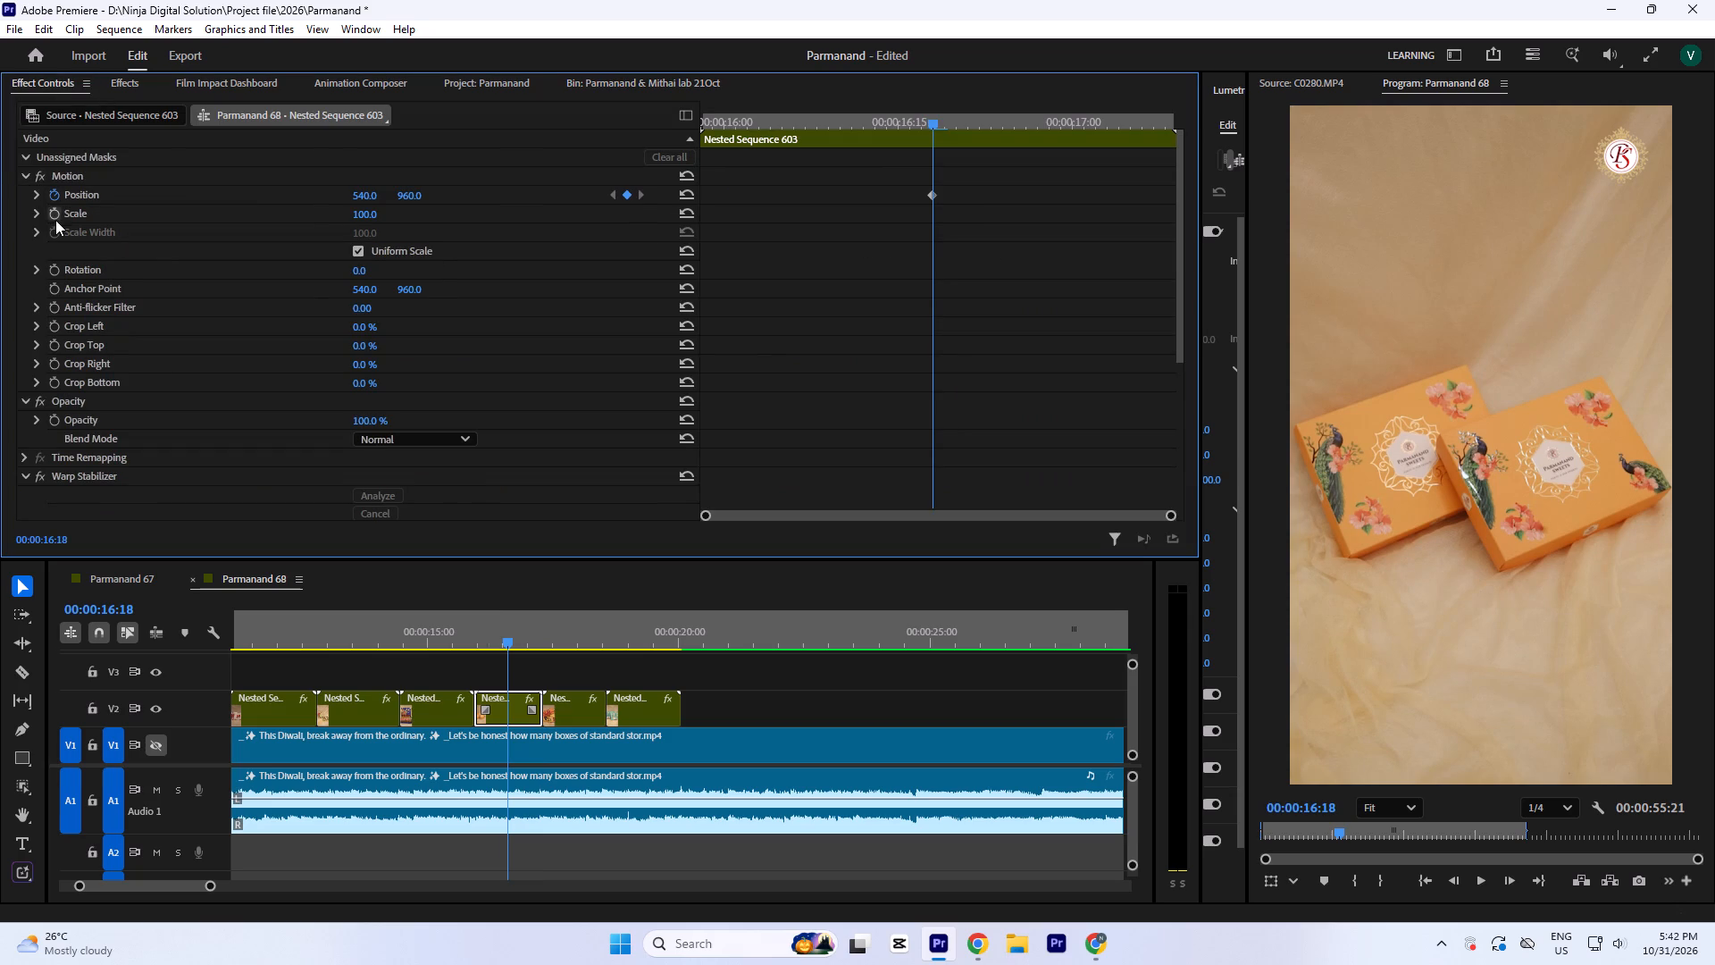
pyautogui.click(55, 220)
pyautogui.moveTo(972, 215); pyautogui.dragTo(850, 132)
pyautogui.moveTo(962, 236); pyautogui.dragTo(873, 148)
pyautogui.moveTo(934, 208); pyautogui.dragTo(224, 208)
pyautogui.press('-')
# Add a Scale keyframe of 105 to the nested orange boxes clip and place it at the clip's end.
pyautogui.click(369, 213)
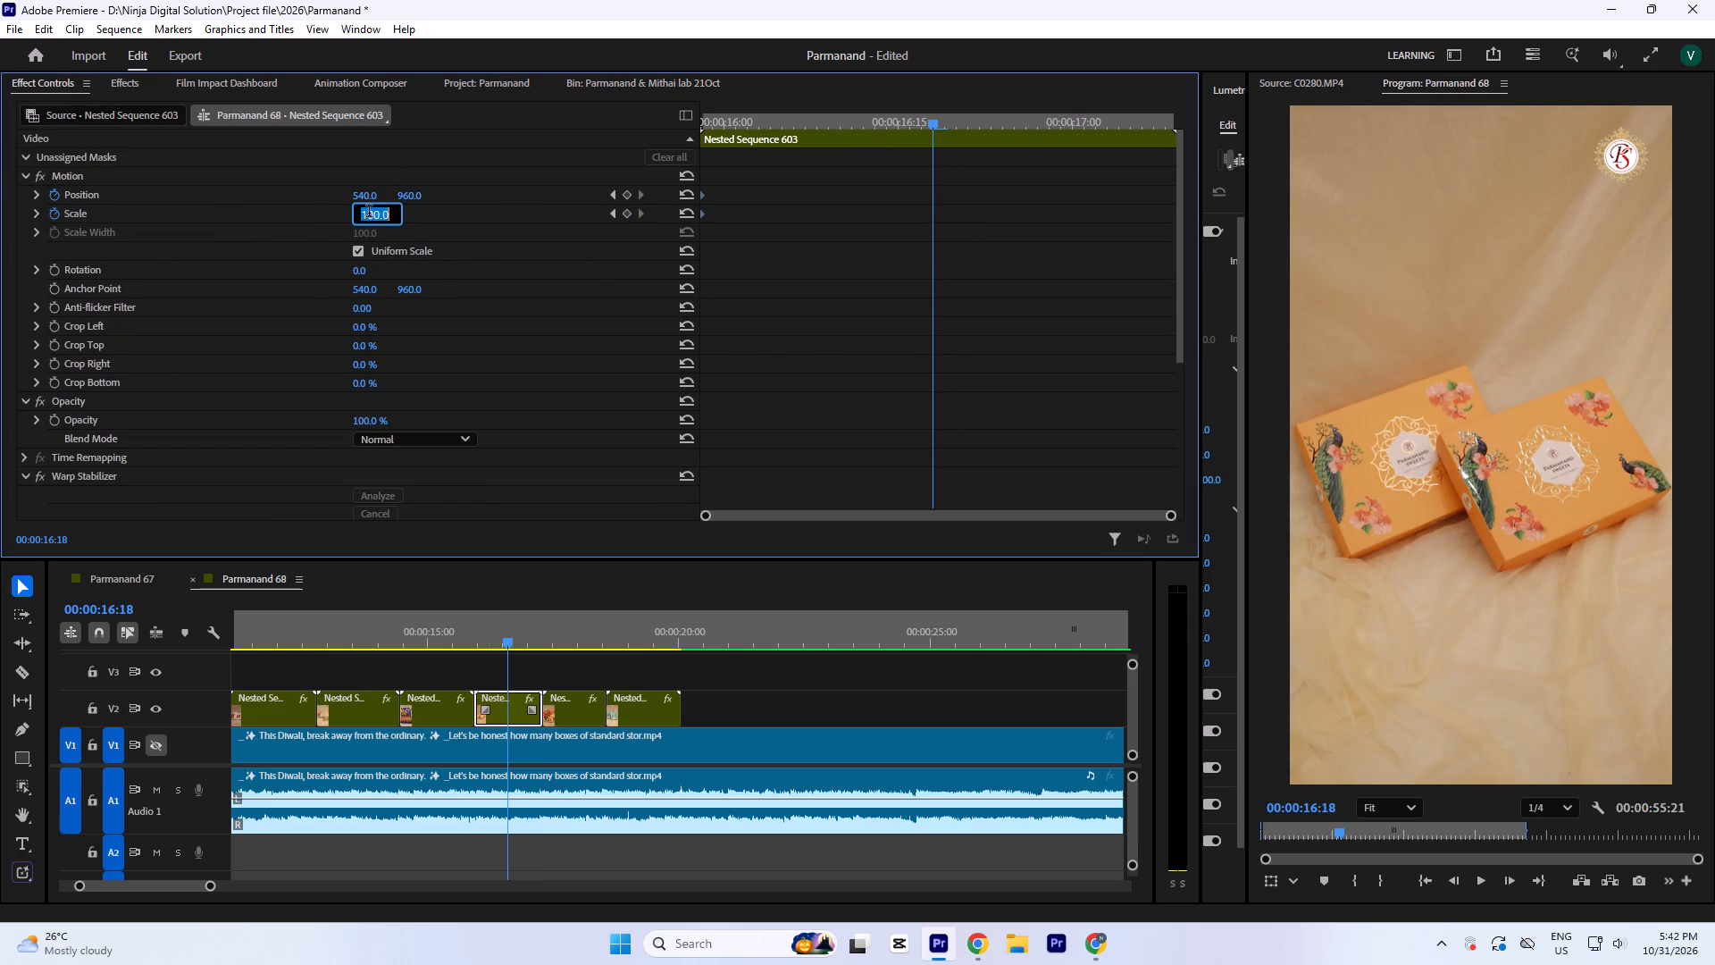
pyautogui.press('1')
pyautogui.press('0')
pyautogui.press('5')
pyautogui.click(1072, 224)
pyautogui.moveTo(931, 211); pyautogui.dragTo(1191, 252)
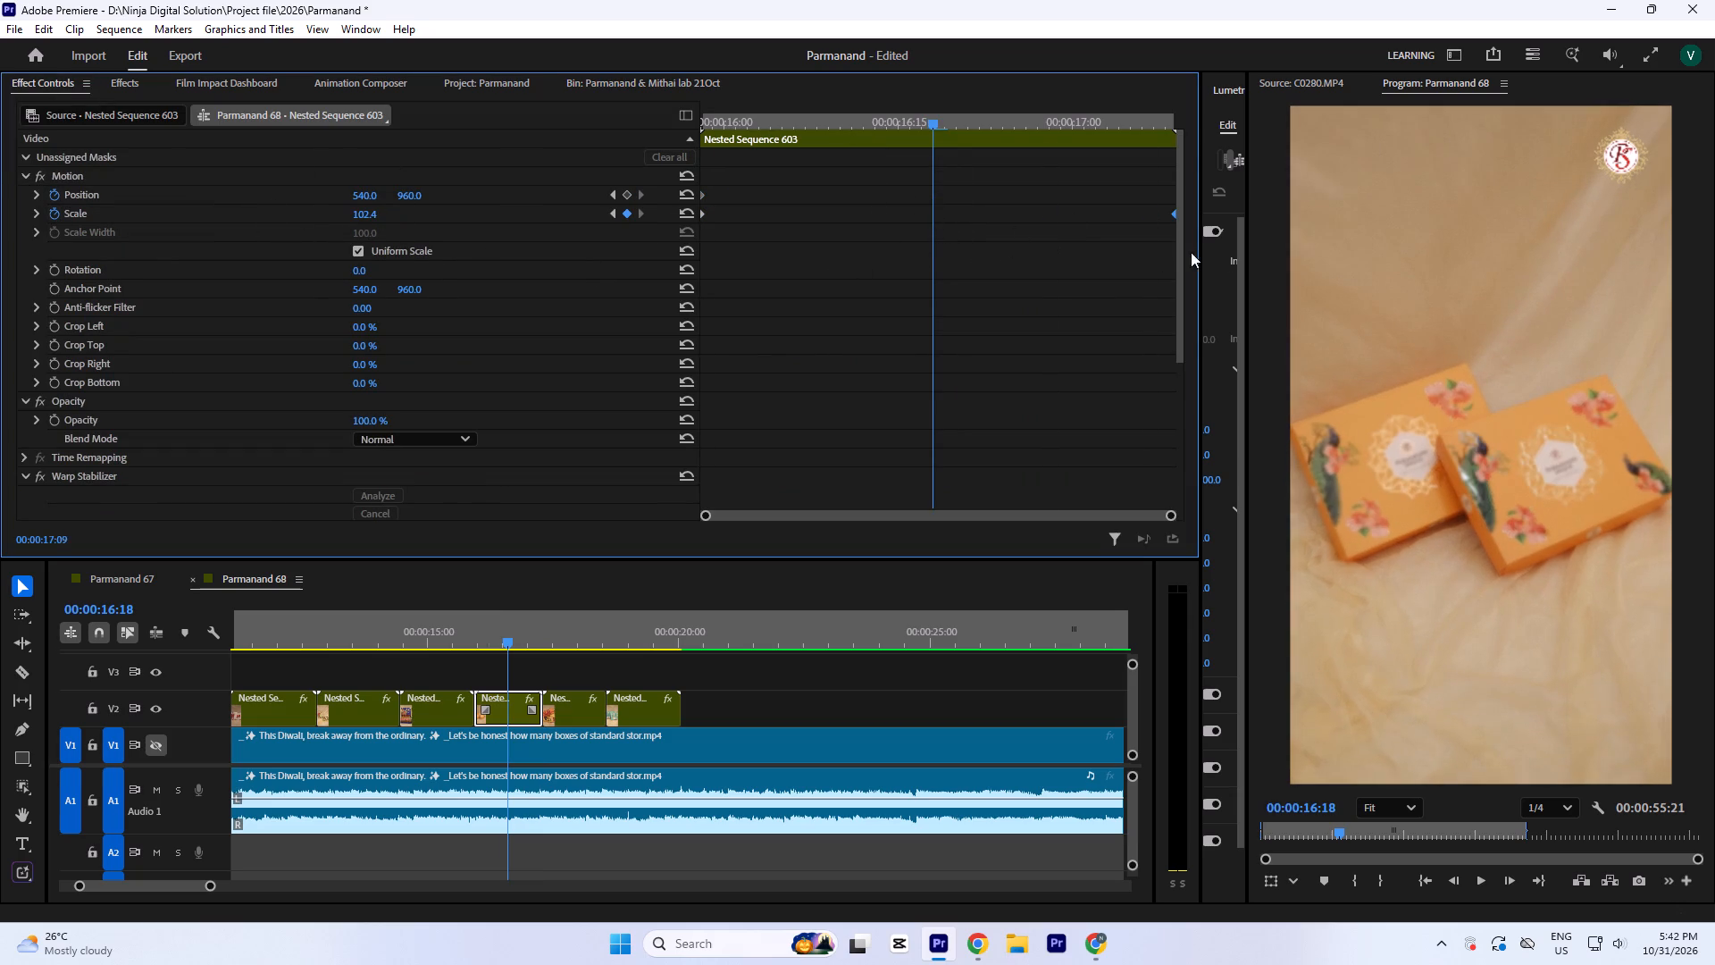
pyautogui.moveTo(1191, 252); pyautogui.dragTo(1250, 257)
pyautogui.click(1081, 295)
pyautogui.press('-')
# Play the reel from about 00:00:15 to 00:00:27 to check the new zoom and hear the music beyond the last clip.
pyautogui.click(424, 633)
pyautogui.press('space')
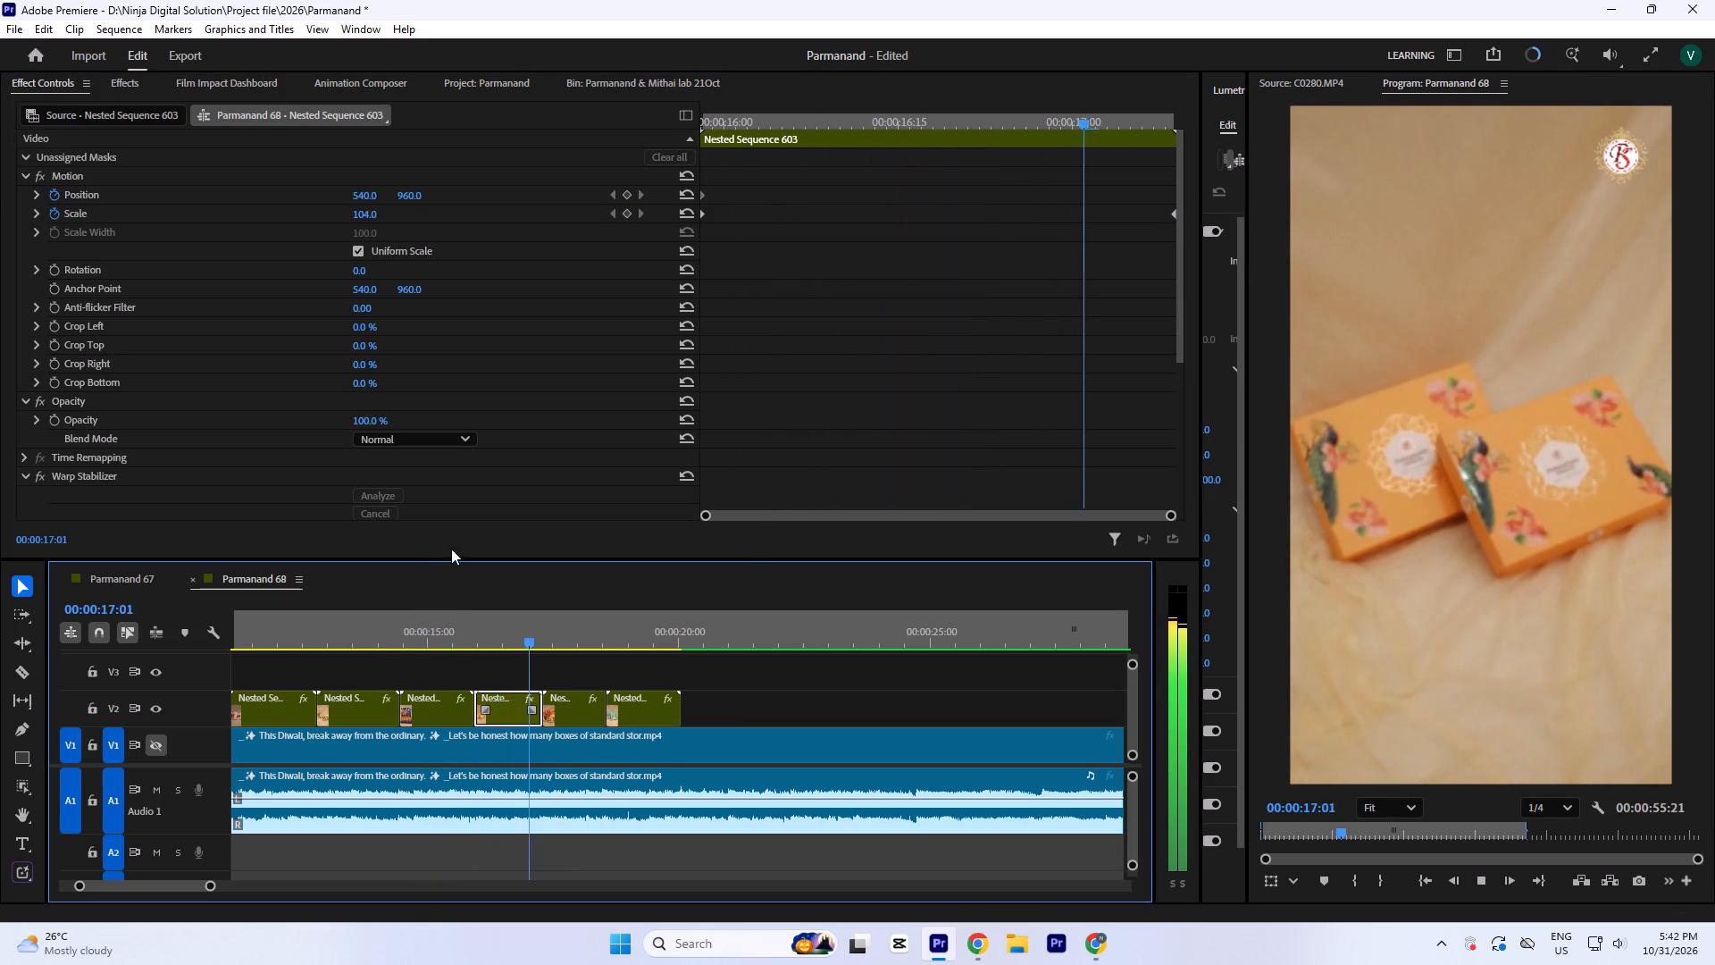
pyautogui.press('space')
pyautogui.press('space')
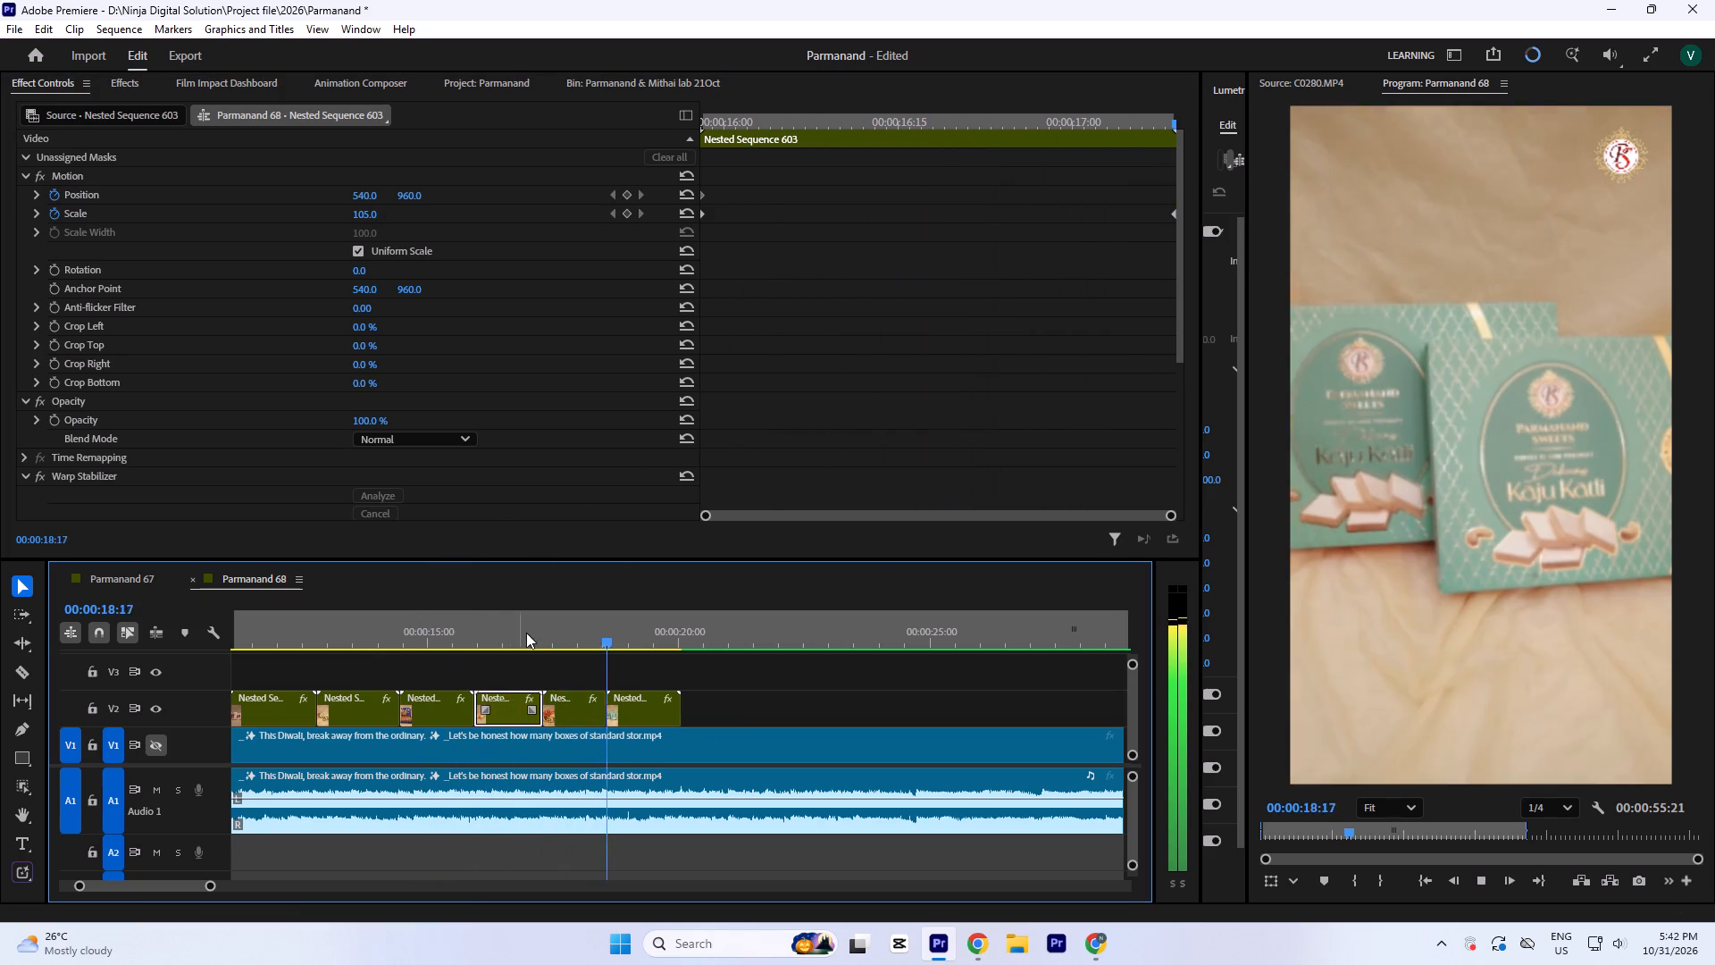
pyautogui.press('-')
pyautogui.press('-')
pyautogui.press('-')
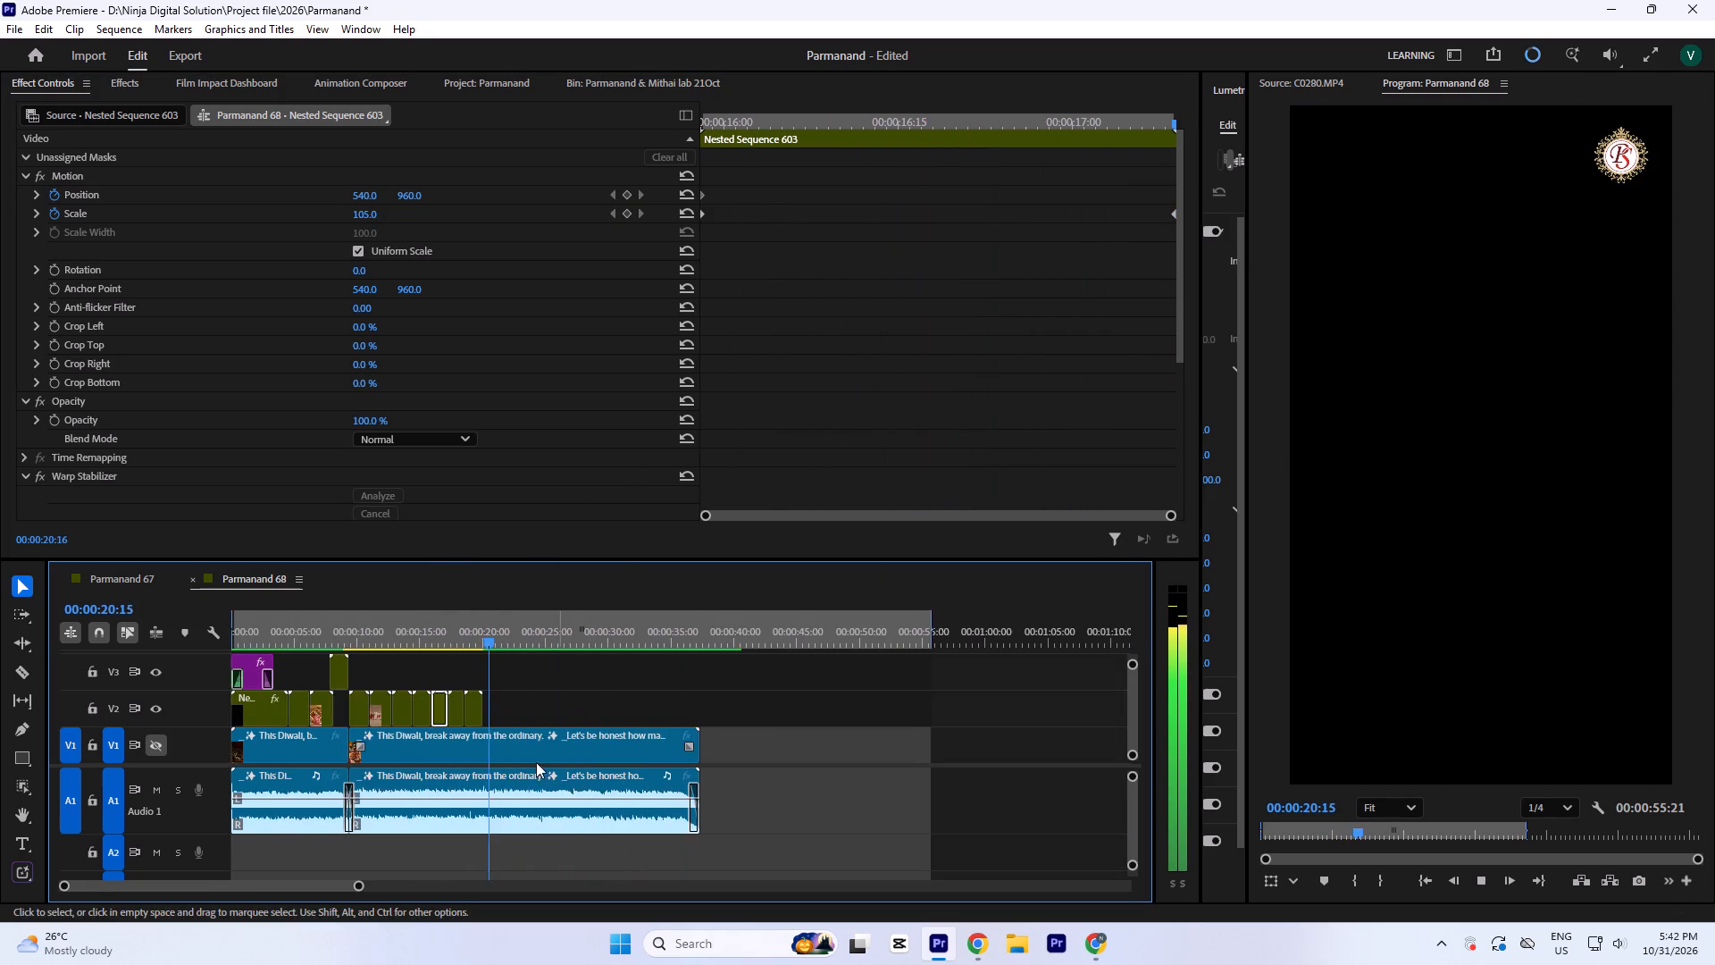
pyautogui.press('=')
pyautogui.press('=')
pyautogui.press('-')
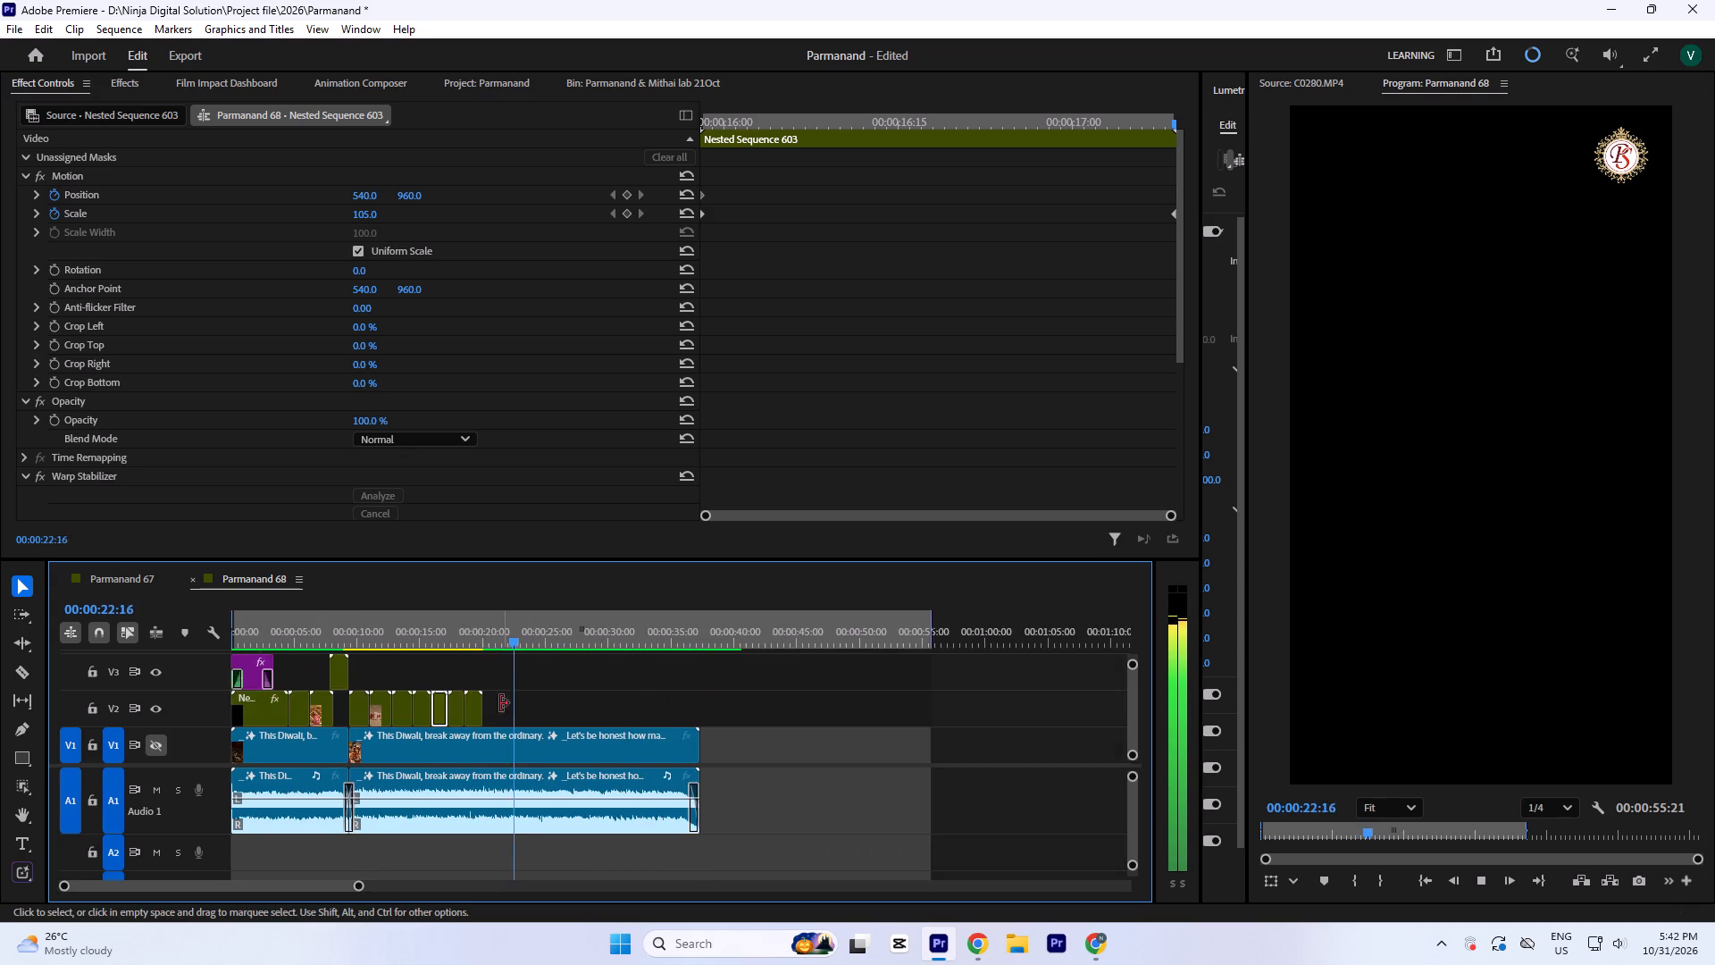
pyautogui.press('=')
pyautogui.press('=')
pyautogui.press('-')
pyautogui.press('=')
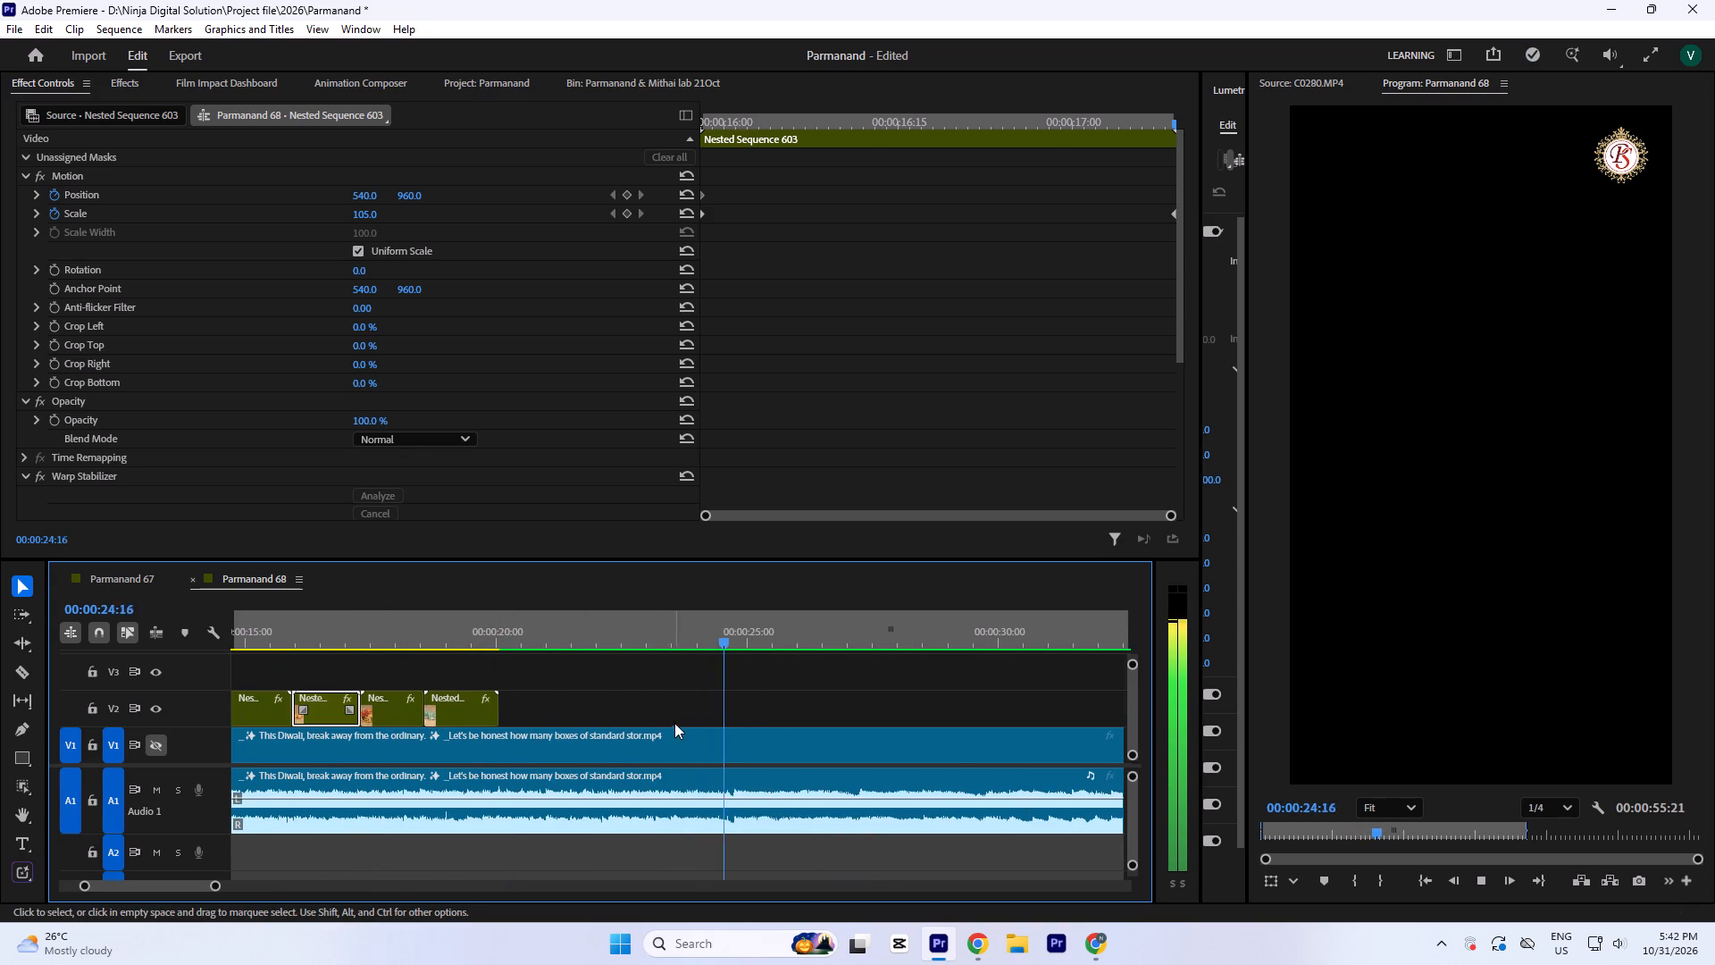
pyautogui.press('-')
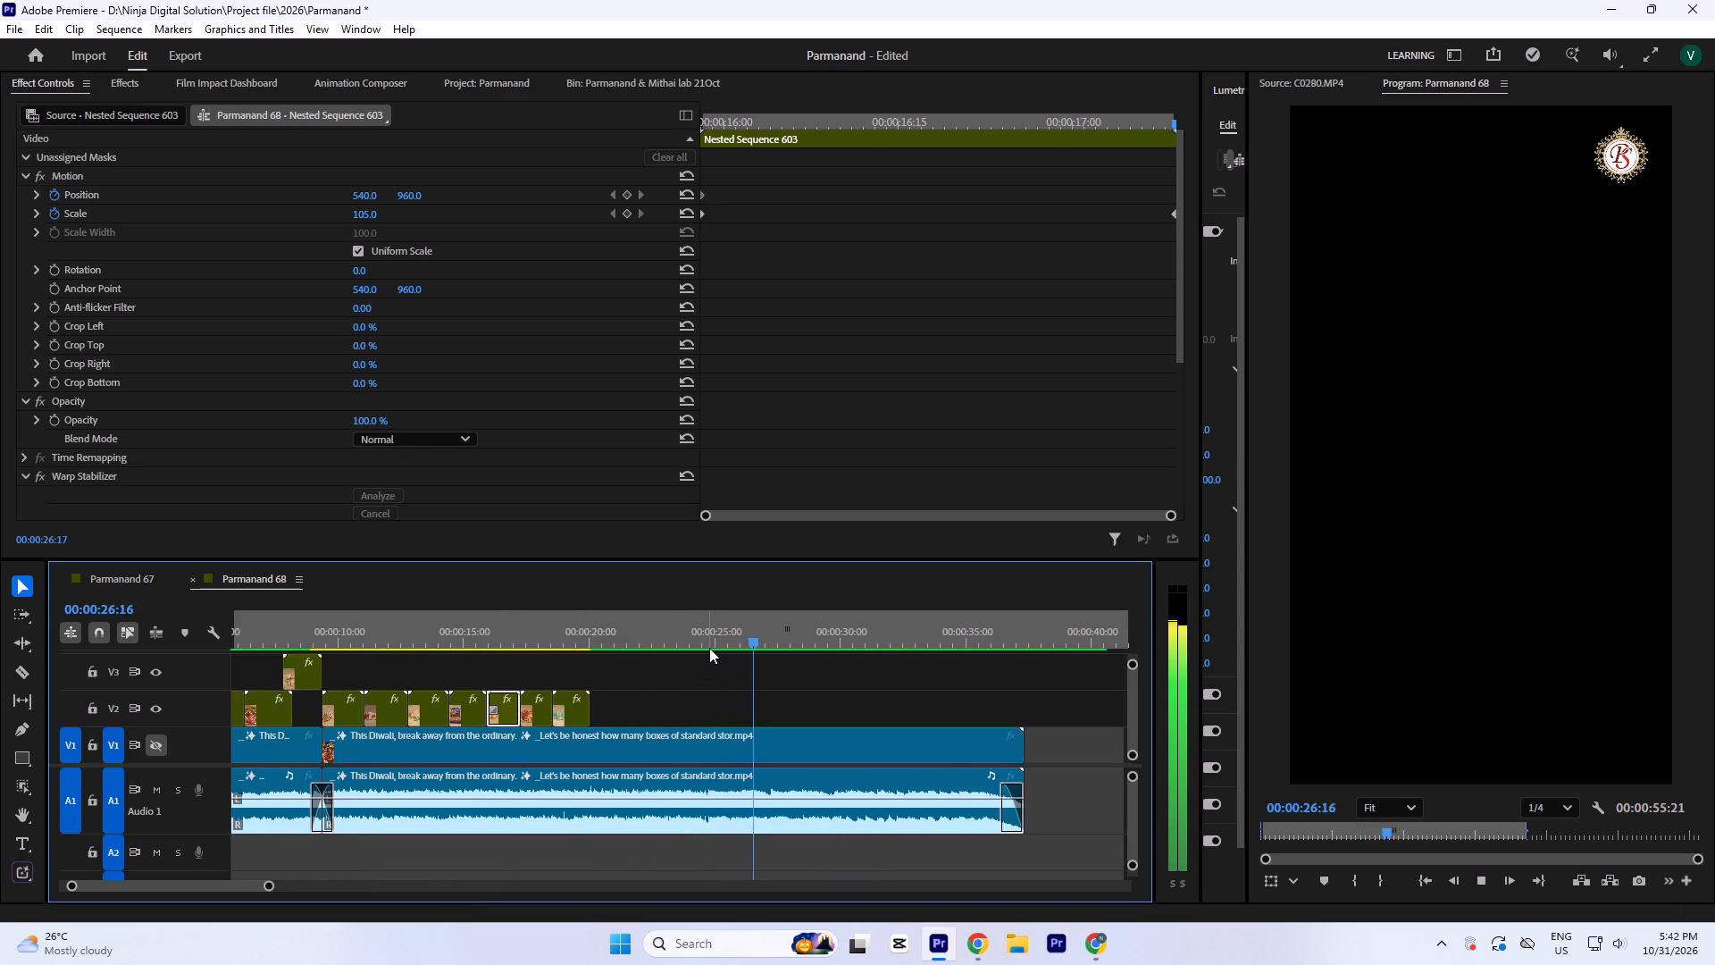
pyautogui.press('space')
# Save the project.
pyautogui.press('`')
pyautogui.hotkey('ctrl', 's')
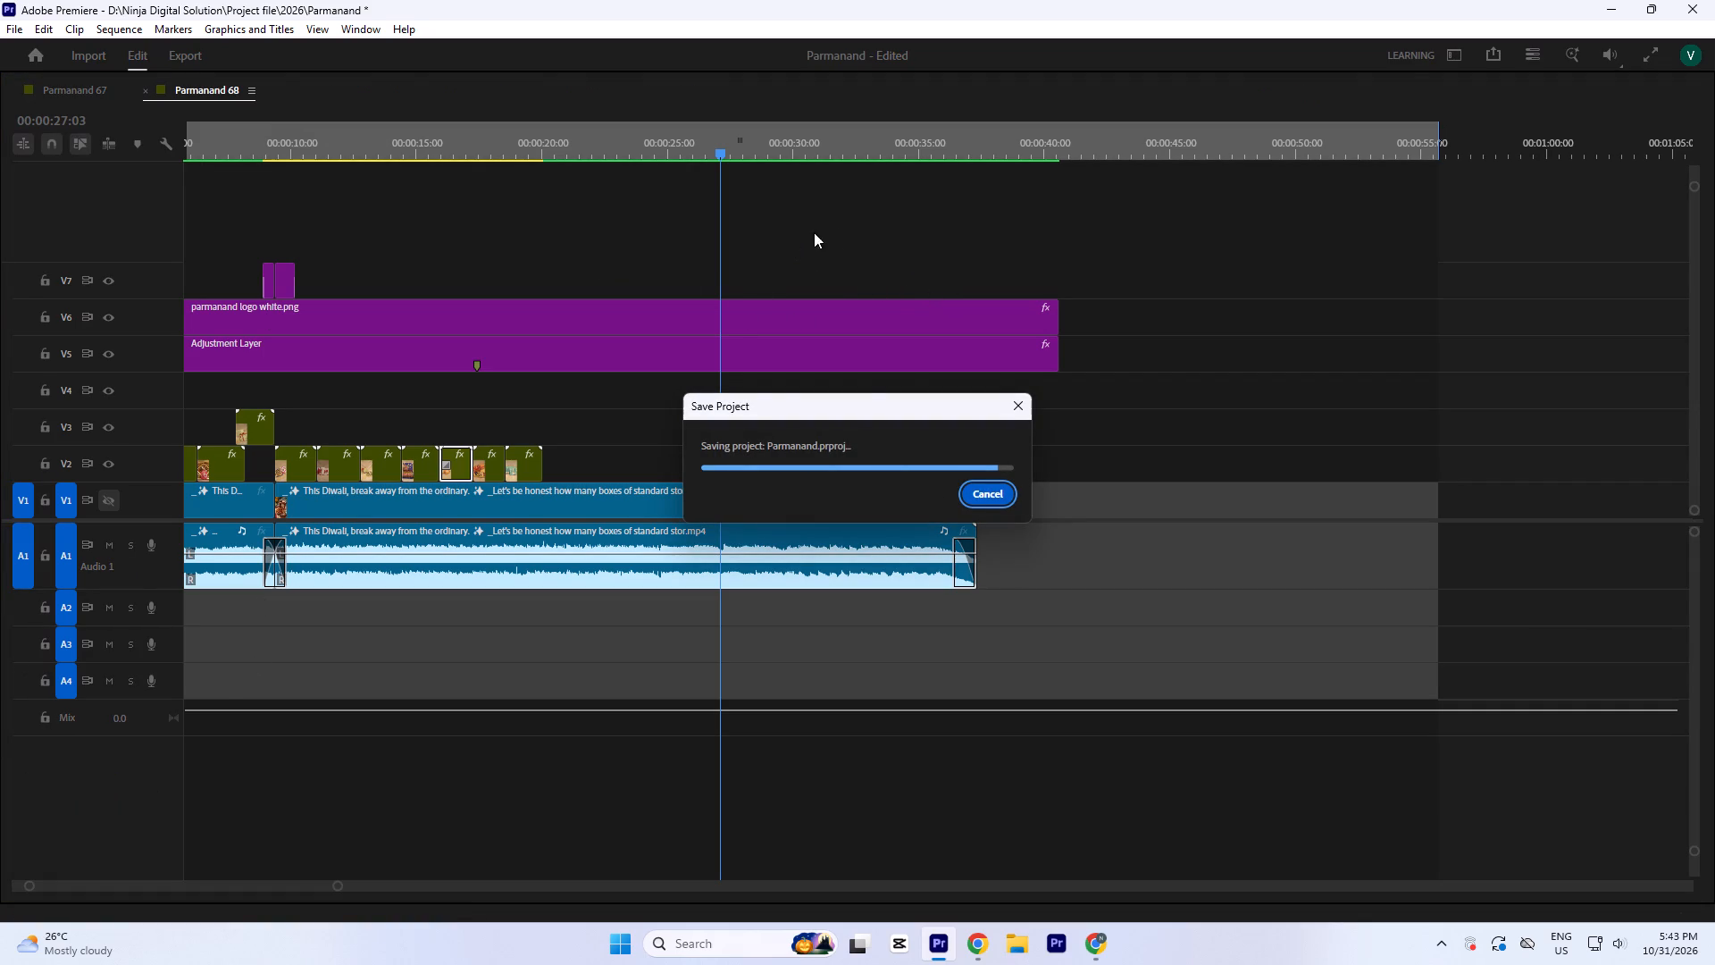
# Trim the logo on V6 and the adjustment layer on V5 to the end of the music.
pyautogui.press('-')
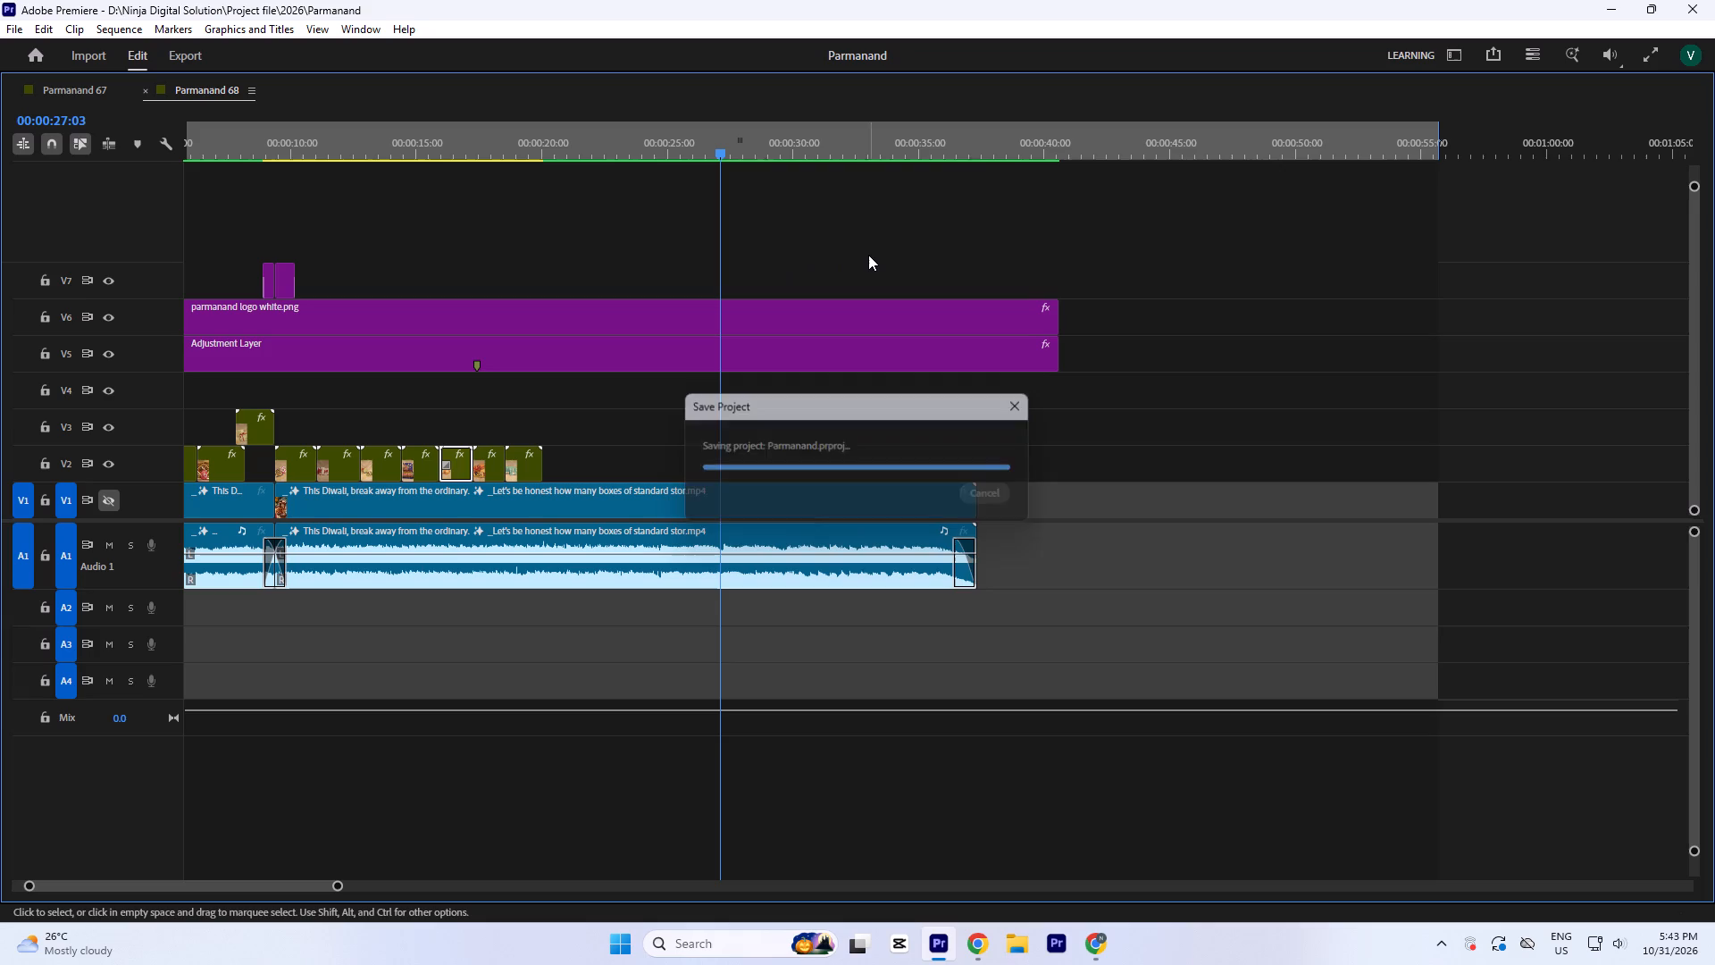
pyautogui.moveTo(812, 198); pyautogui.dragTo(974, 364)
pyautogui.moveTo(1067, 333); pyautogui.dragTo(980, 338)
# Move the end card and its two transition adjustment layers from beyond the edit to about 00:00:26, on tracks V3 and V8.
pyautogui.press('-')
pyautogui.press('-')
pyautogui.moveTo(692, 262); pyautogui.dragTo(744, 433)
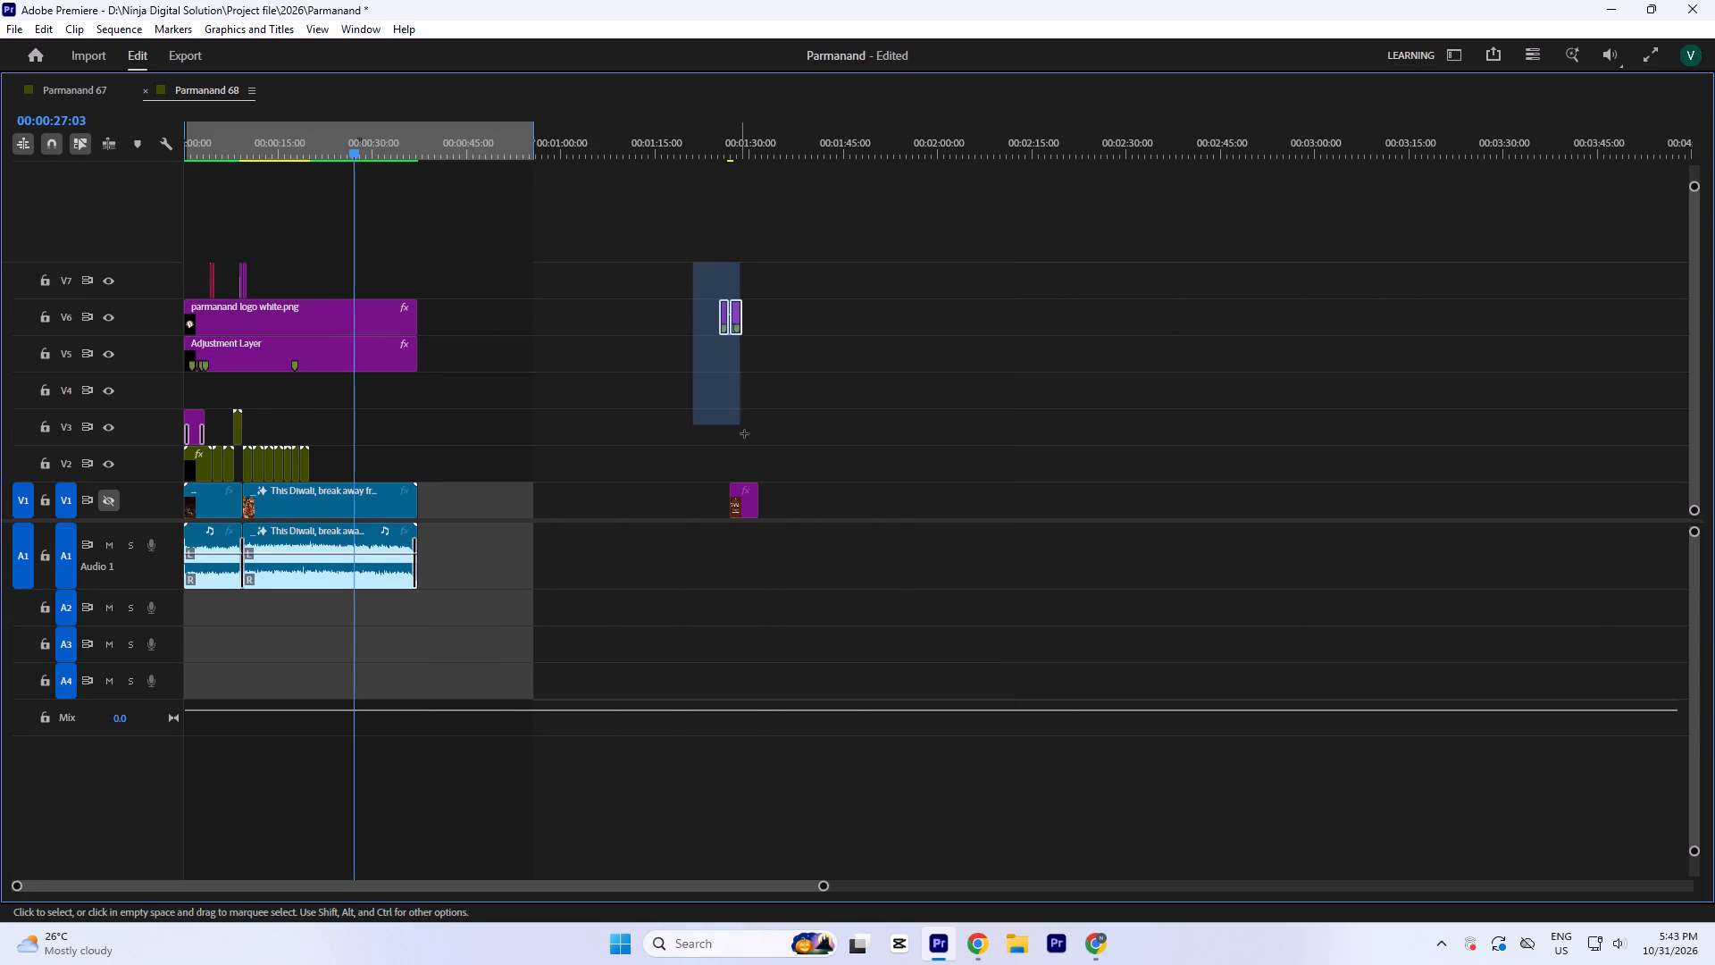
pyautogui.moveTo(744, 433); pyautogui.dragTo(765, 511)
pyautogui.moveTo(746, 504); pyautogui.dragTo(364, 440)
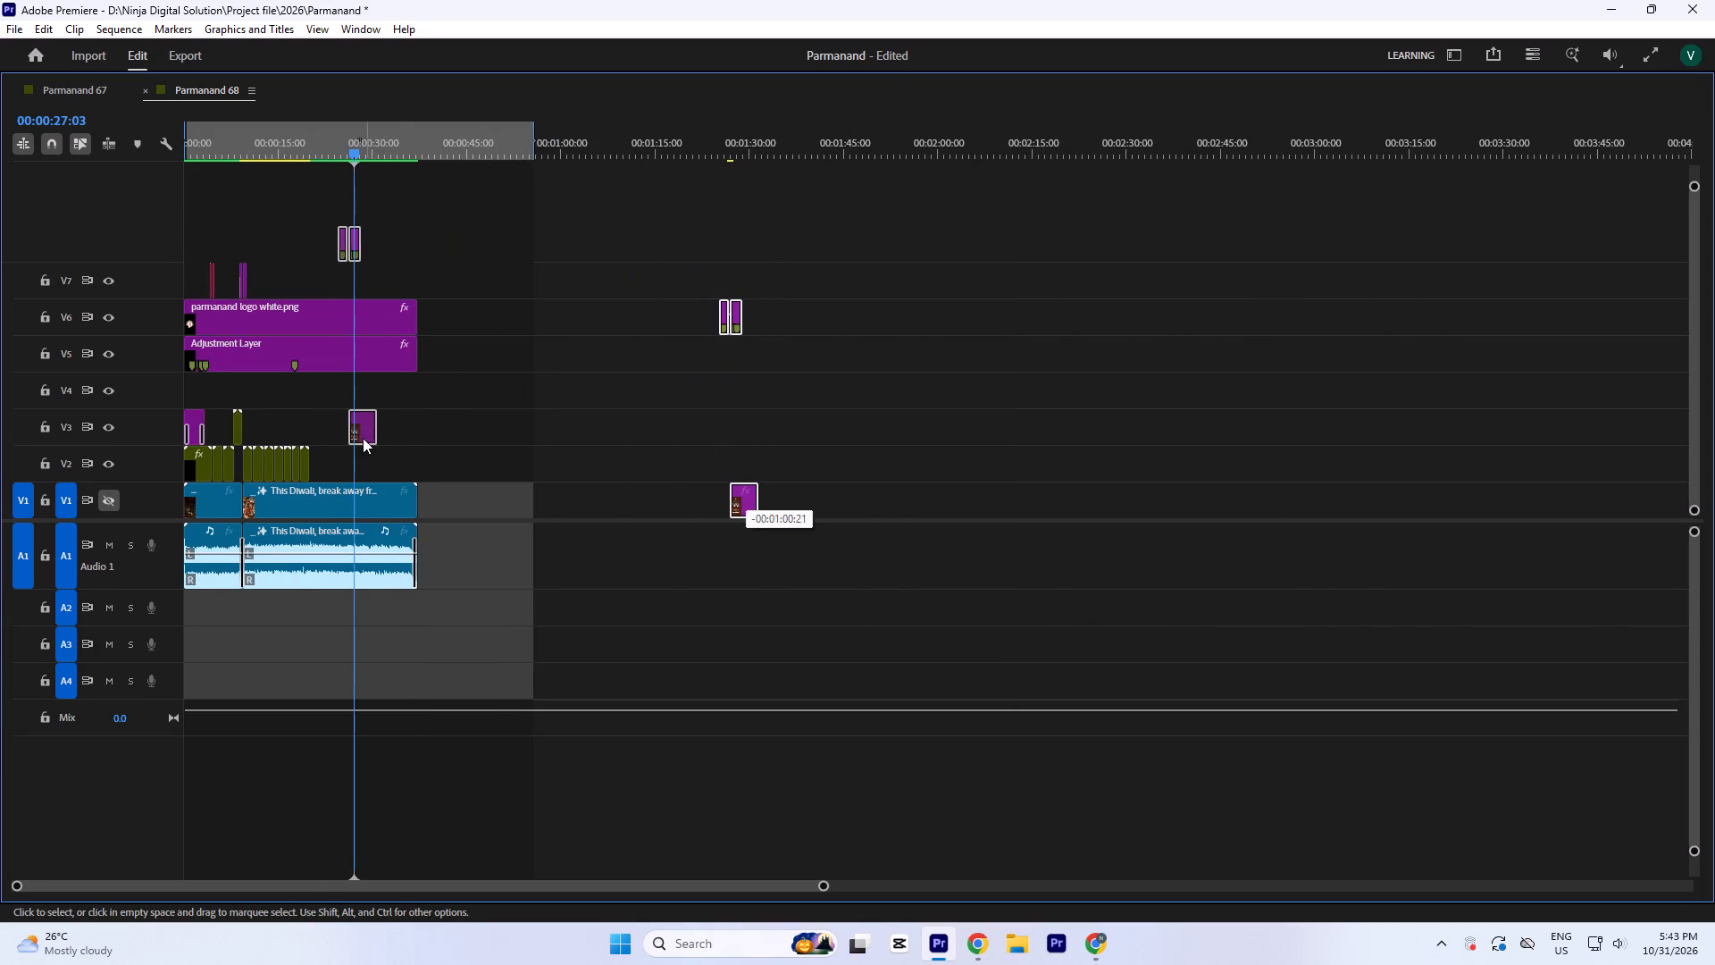
# Set the sequence Out point at 00:00:30:21 near the end card's end.
pyautogui.press('=')
pyautogui.press('=')
pyautogui.moveTo(933, 127); pyautogui.dragTo(957, 176)
pyautogui.write('o`')
# Listen to the music before the end card and examine its waveform around 00:00:24:23 for the cut point.
pyautogui.press('-')
pyautogui.press('=')
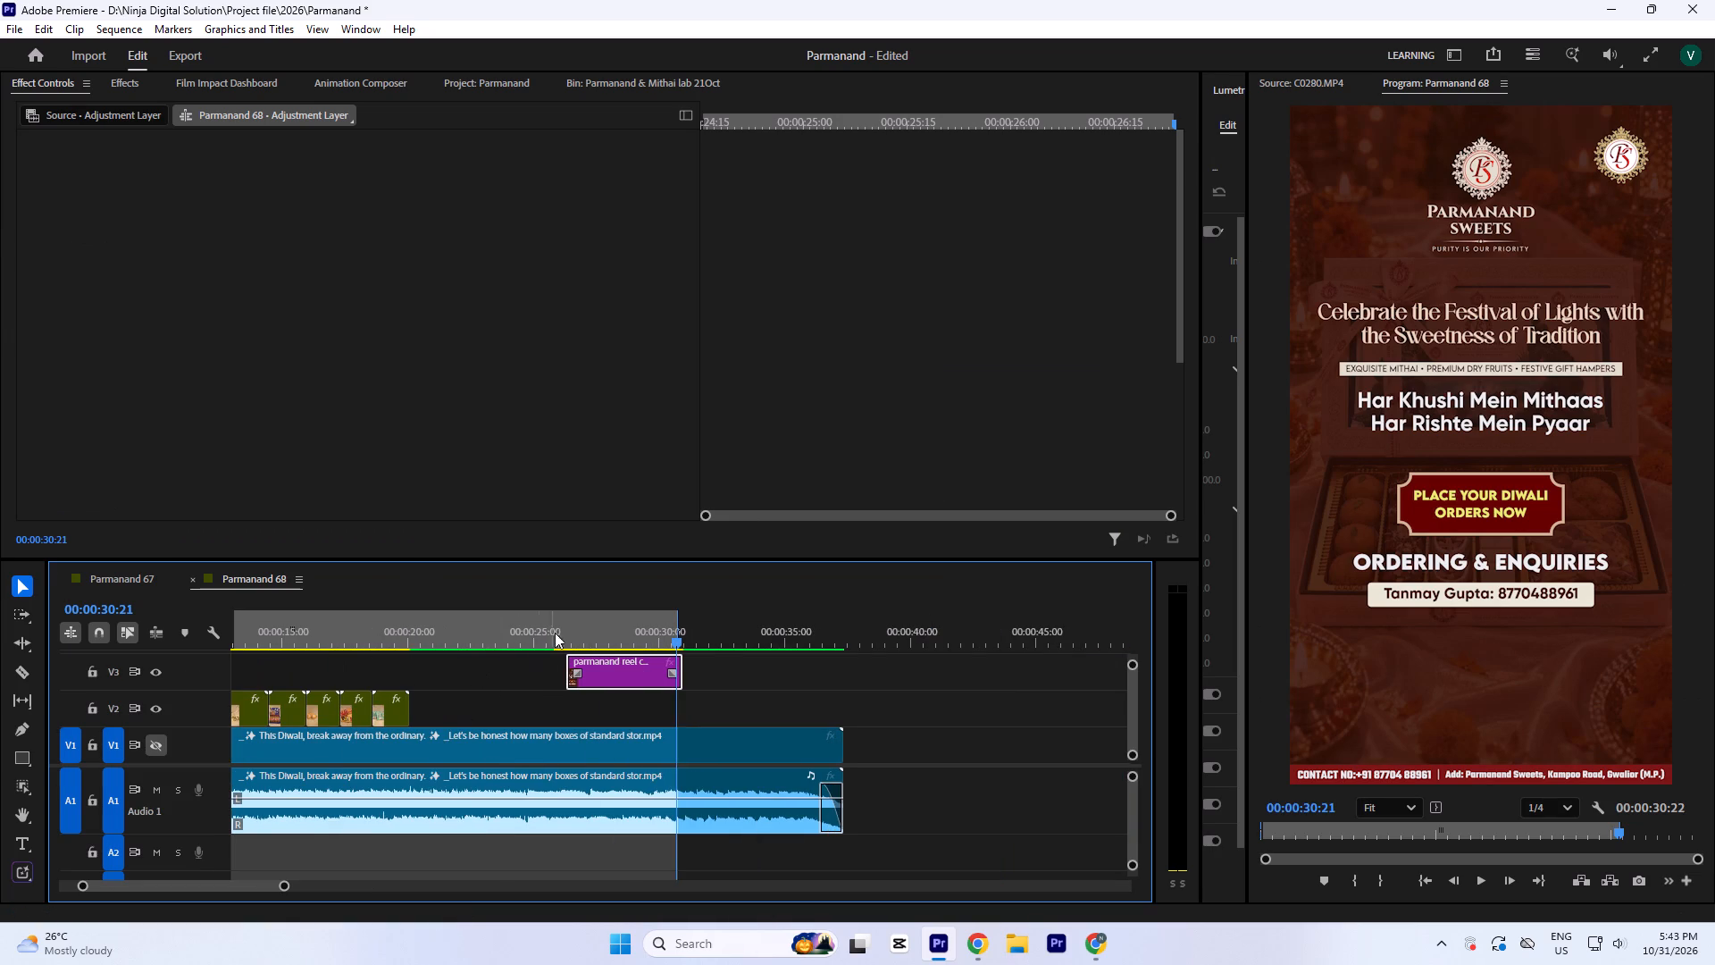
pyautogui.click(566, 625)
pyautogui.moveTo(582, 636); pyautogui.dragTo(595, 652)
pyautogui.press('space')
pyautogui.press('space')
pyautogui.moveTo(574, 645); pyautogui.dragTo(573, 660)
pyautogui.press('=')
pyautogui.click(565, 623)
pyautogui.press('space')
pyautogui.press('-')
pyautogui.press('=')
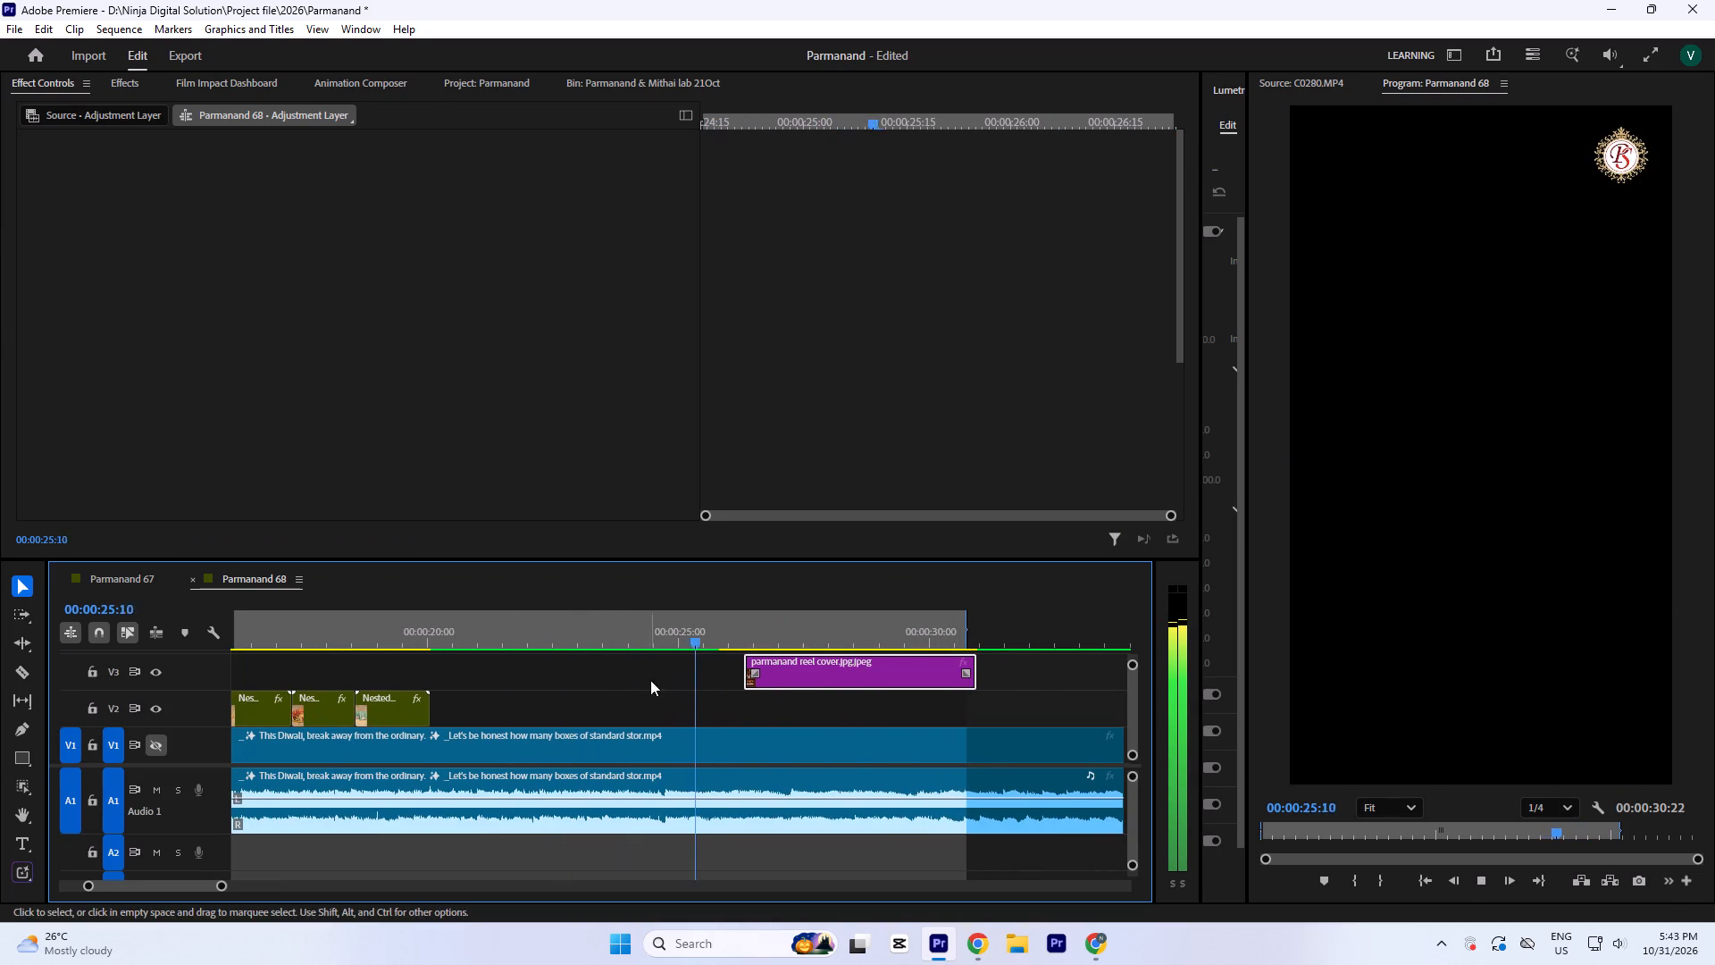
pyautogui.press('space')
pyautogui.click(665, 629)
pyautogui.press('=')
pyautogui.press('=')
pyautogui.press('=')
pyautogui.press('=')
pyautogui.press('=')
pyautogui.moveTo(714, 633); pyautogui.dragTo(728, 653)
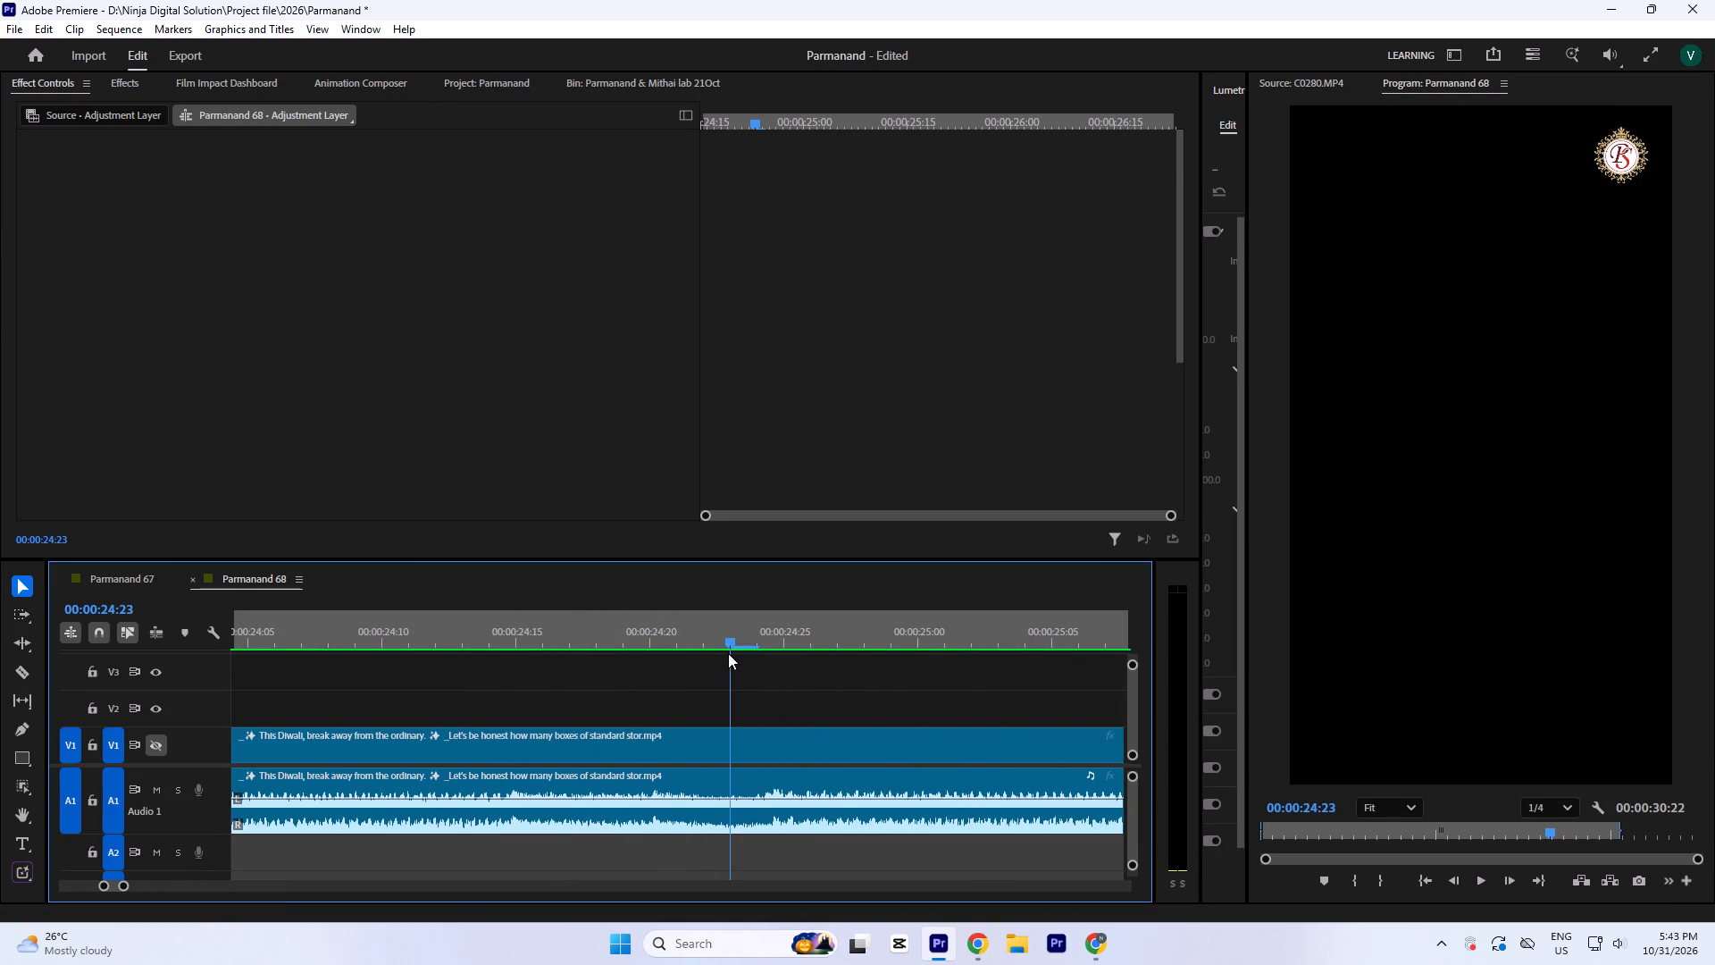
pyautogui.moveTo(728, 653); pyautogui.dragTo(739, 656)
# Replay the music leading into 00:00:25 to check the beat, and park the playhead at 00:00:24:23.
pyautogui.press('-')
pyautogui.click(485, 611)
pyautogui.press('space')
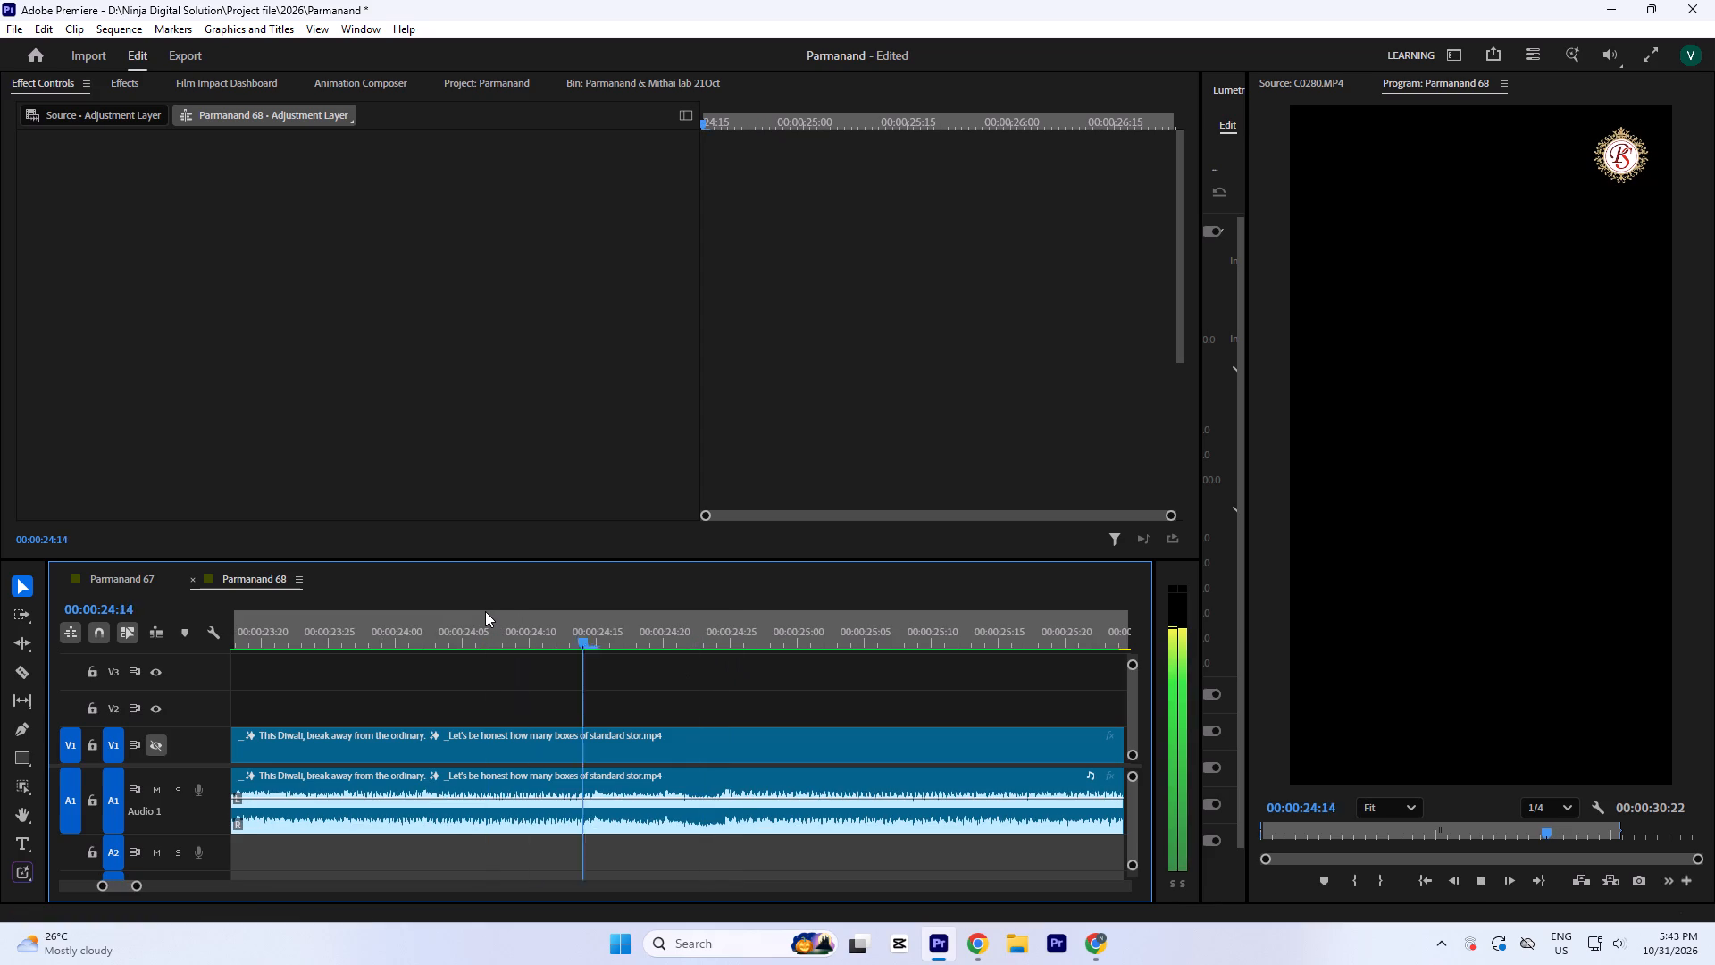
pyautogui.press('space')
pyautogui.press('-')
pyautogui.press('-')
pyautogui.click(469, 608)
pyautogui.press('space')
pyautogui.click(489, 620)
pyautogui.press('space')
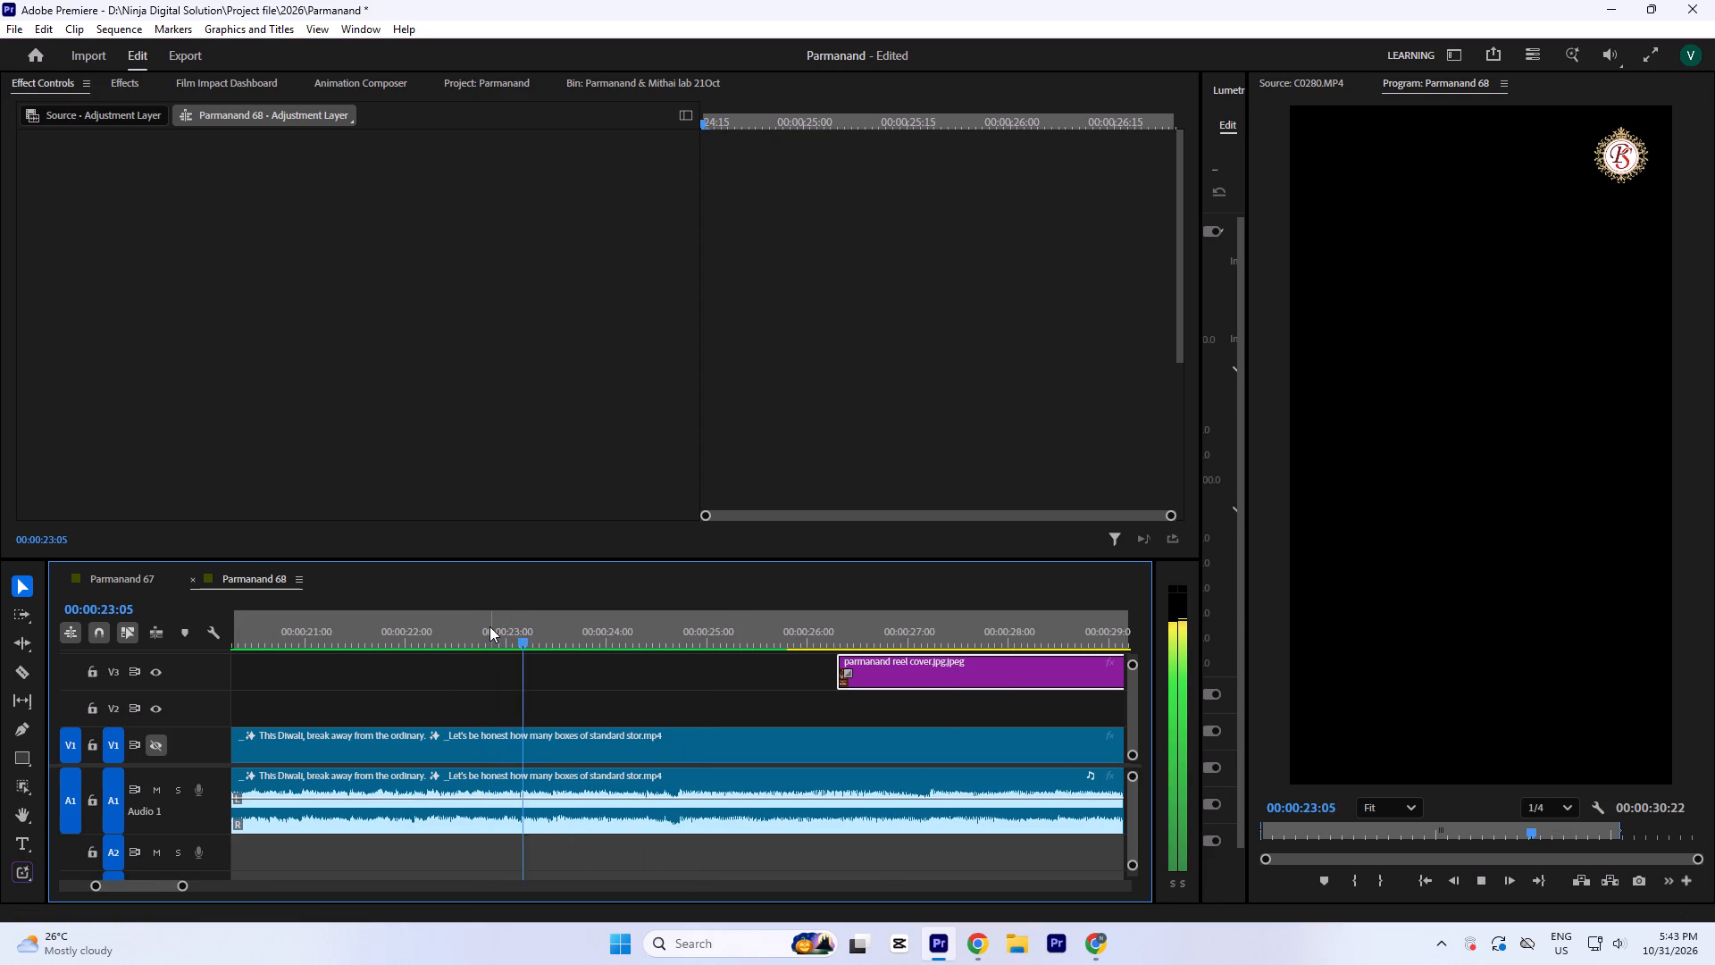
pyautogui.press('space')
pyautogui.write('`==')
pyautogui.press('space')
pyautogui.press('space')
pyautogui.click(998, 158)
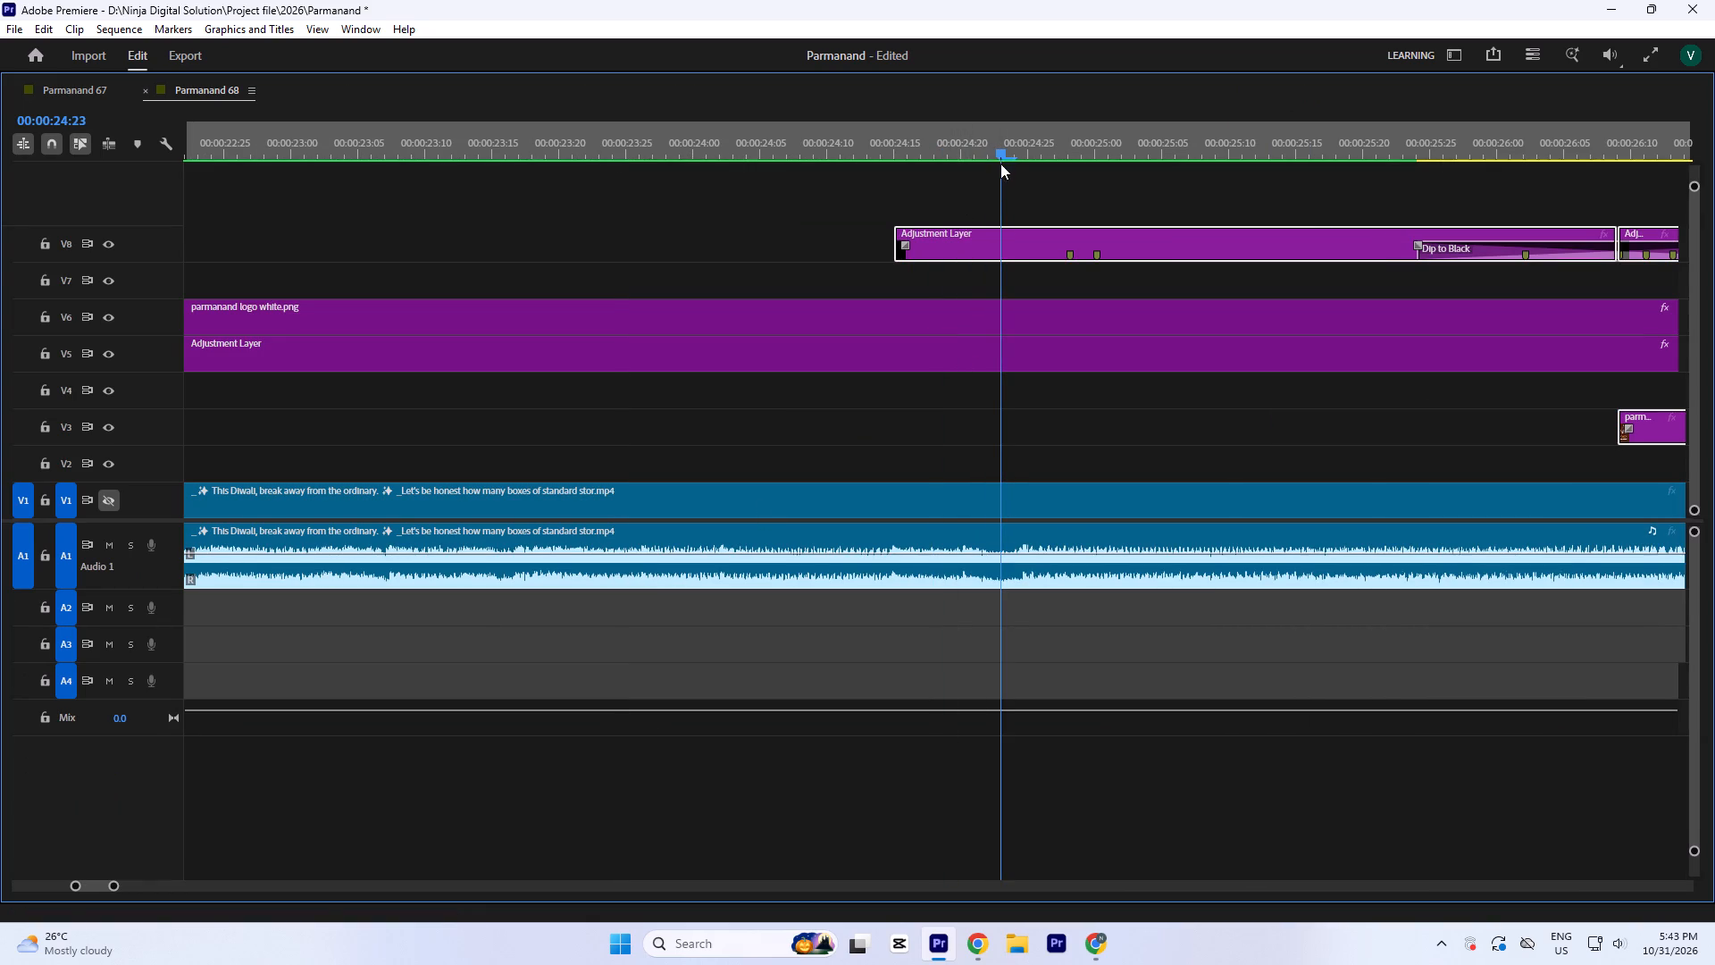
# Move the end card to start at 00:00:24:23 on V2, with its transition adjustment layers on V7.
pyautogui.press('=')
pyautogui.press('=')
pyautogui.press('-')
pyautogui.press('-')
pyautogui.press('-')
pyautogui.moveTo(1190, 432); pyautogui.dragTo(1054, 437)
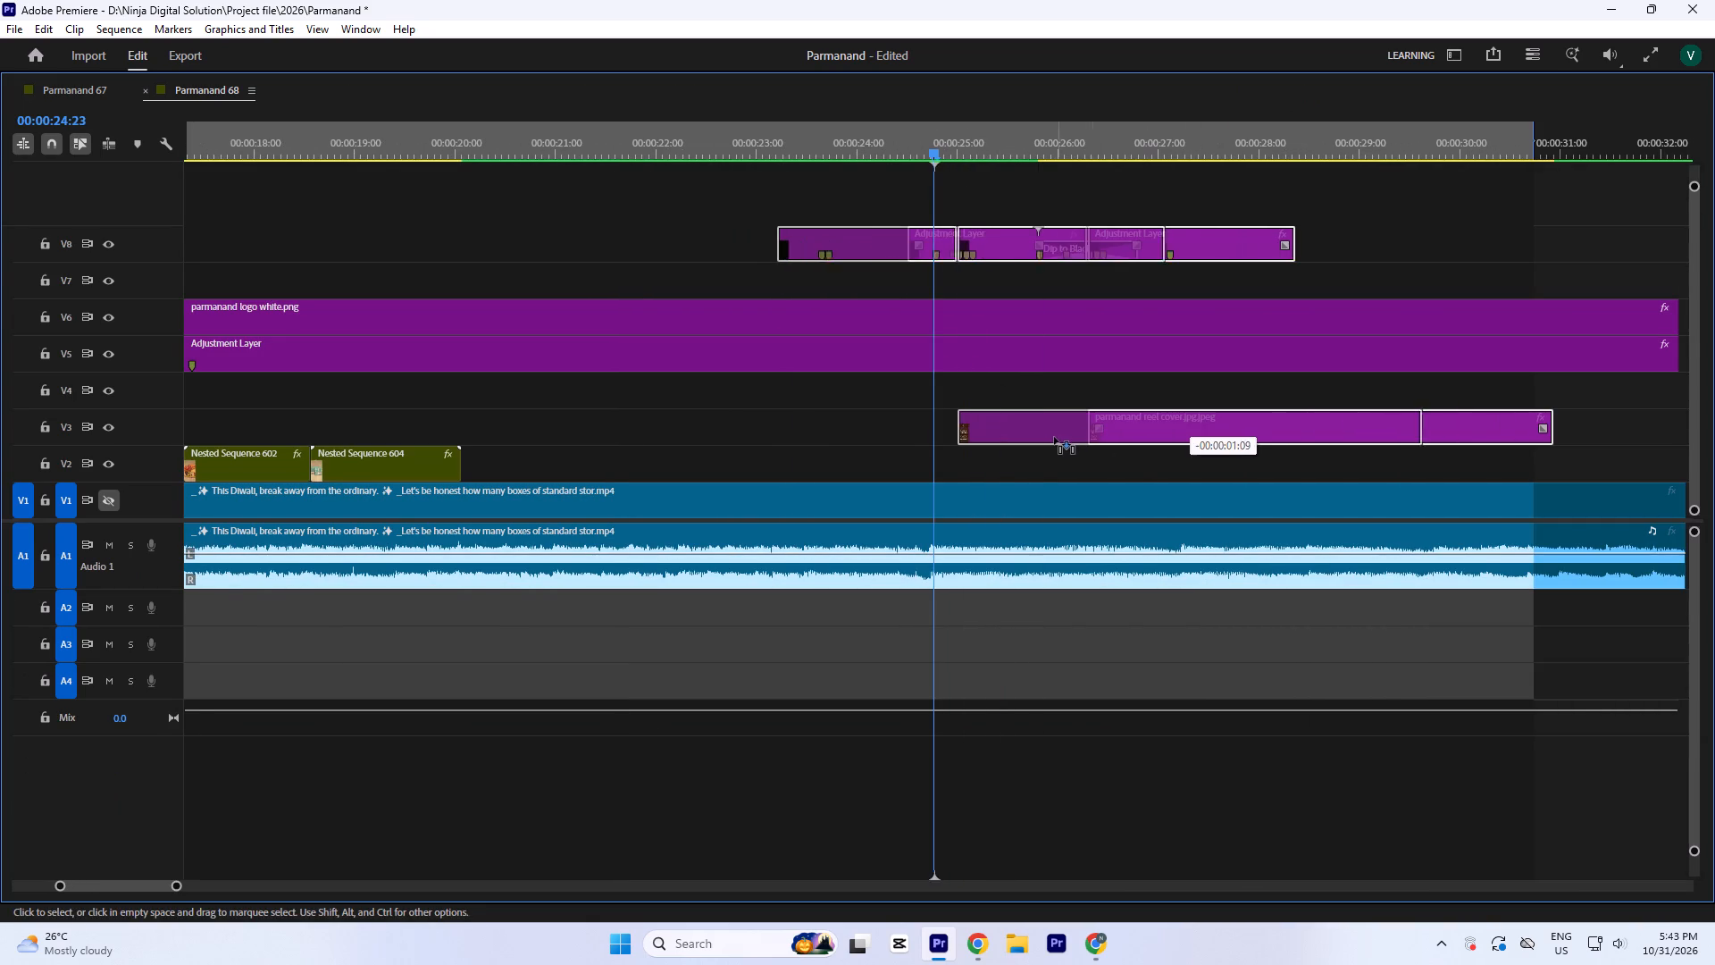
pyautogui.moveTo(1054, 437); pyautogui.dragTo(1033, 440)
pyautogui.press('=')
pyautogui.press('=')
pyautogui.press('=')
pyautogui.press('=')
pyautogui.moveTo(974, 425); pyautogui.dragTo(1011, 453)
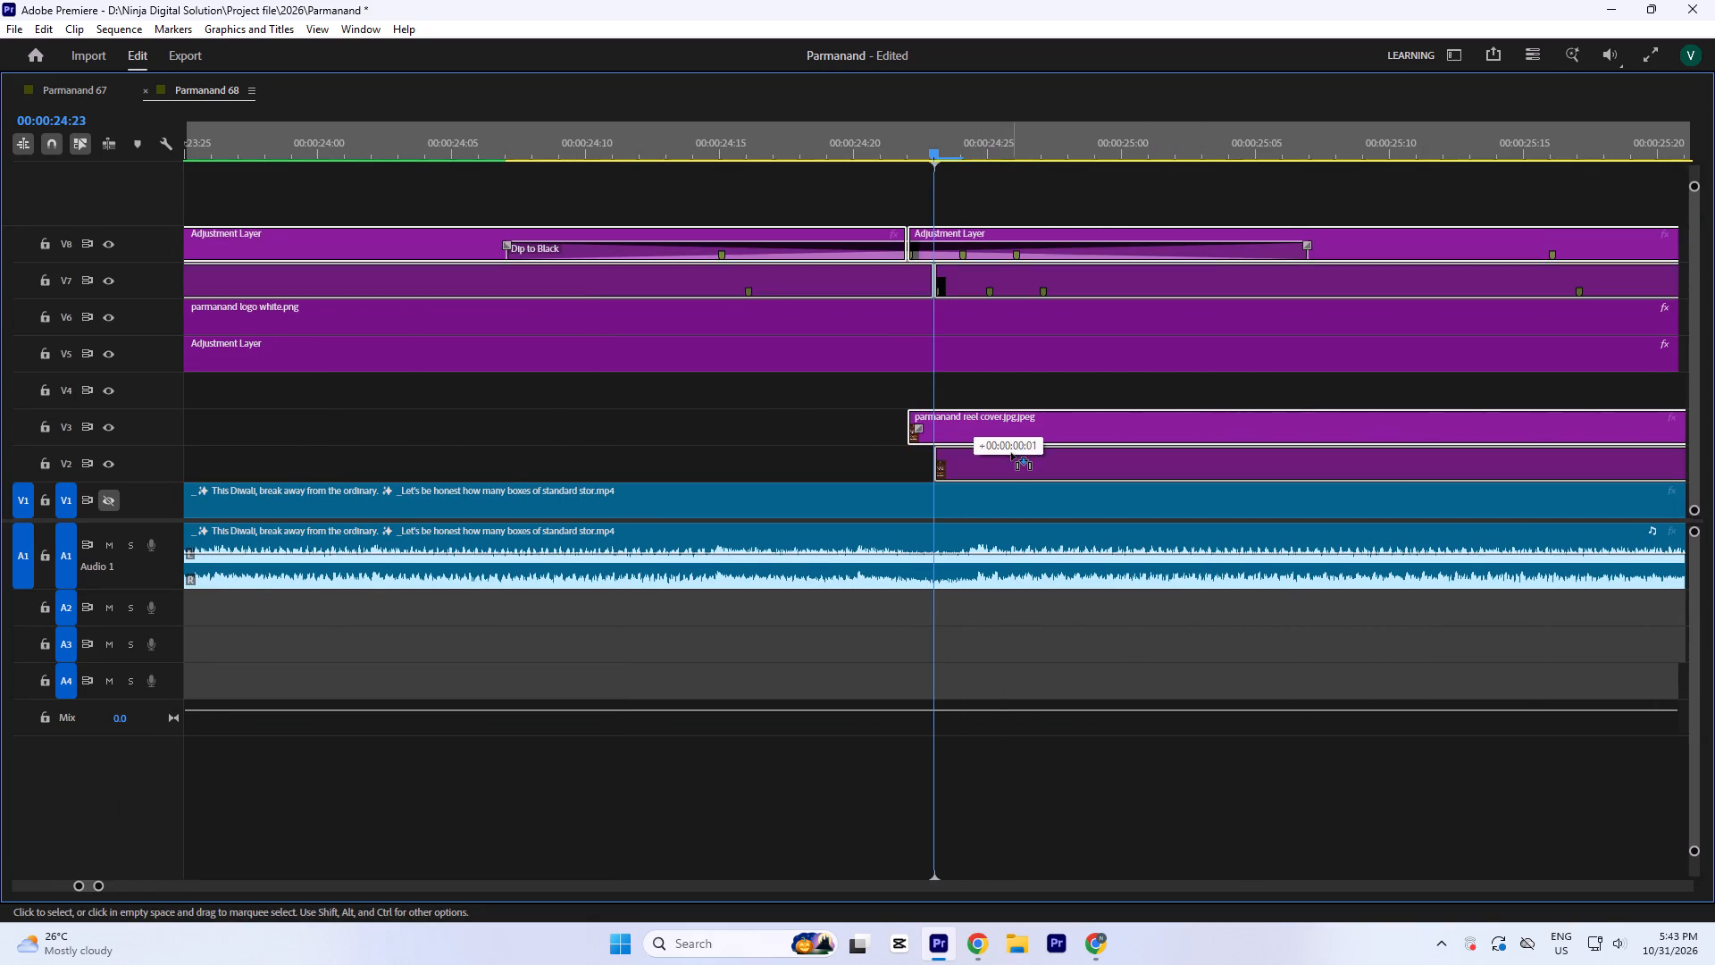
pyautogui.moveTo(1011, 453); pyautogui.dragTo(1011, 454)
# Trim the Parmanand logo on V6 and the adjustment layer on V5 to end at 00:00:24:23, where the end card starts.
pyautogui.press('-')
pyautogui.write('--')
pyautogui.click(894, 424)
pyautogui.press('-')
pyautogui.moveTo(1200, 234); pyautogui.dragTo(1316, 357)
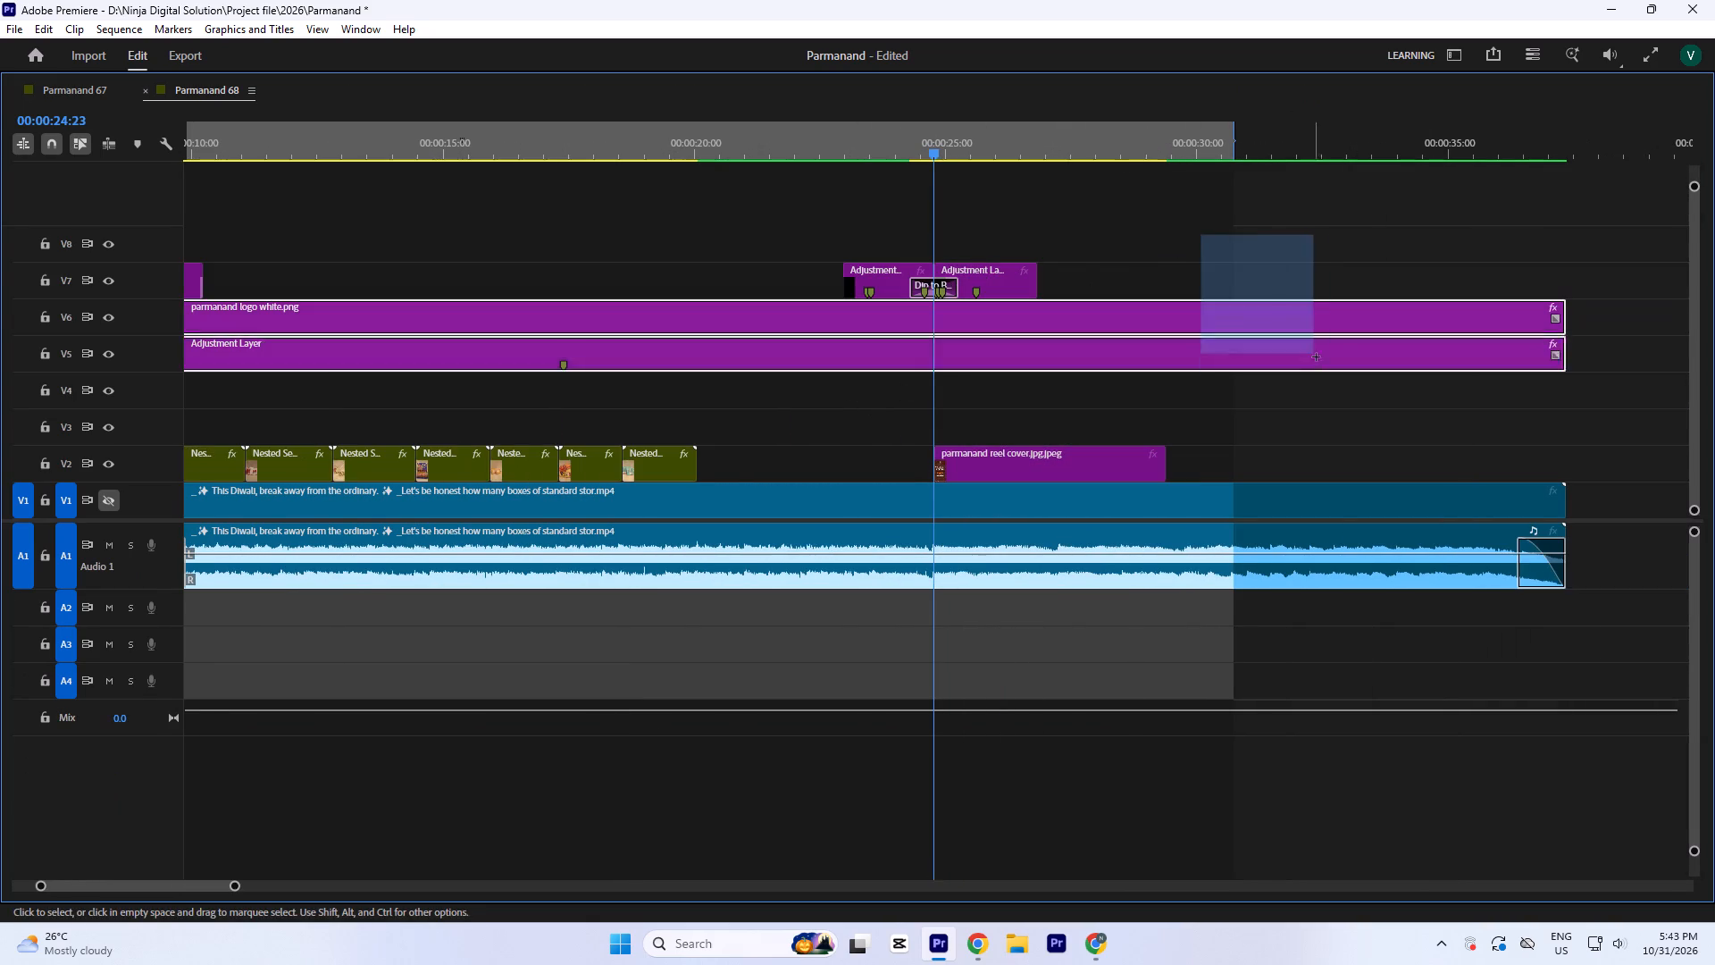
pyautogui.moveTo(1316, 357); pyautogui.dragTo(1331, 377)
pyautogui.moveTo(1567, 331); pyautogui.dragTo(939, 365)
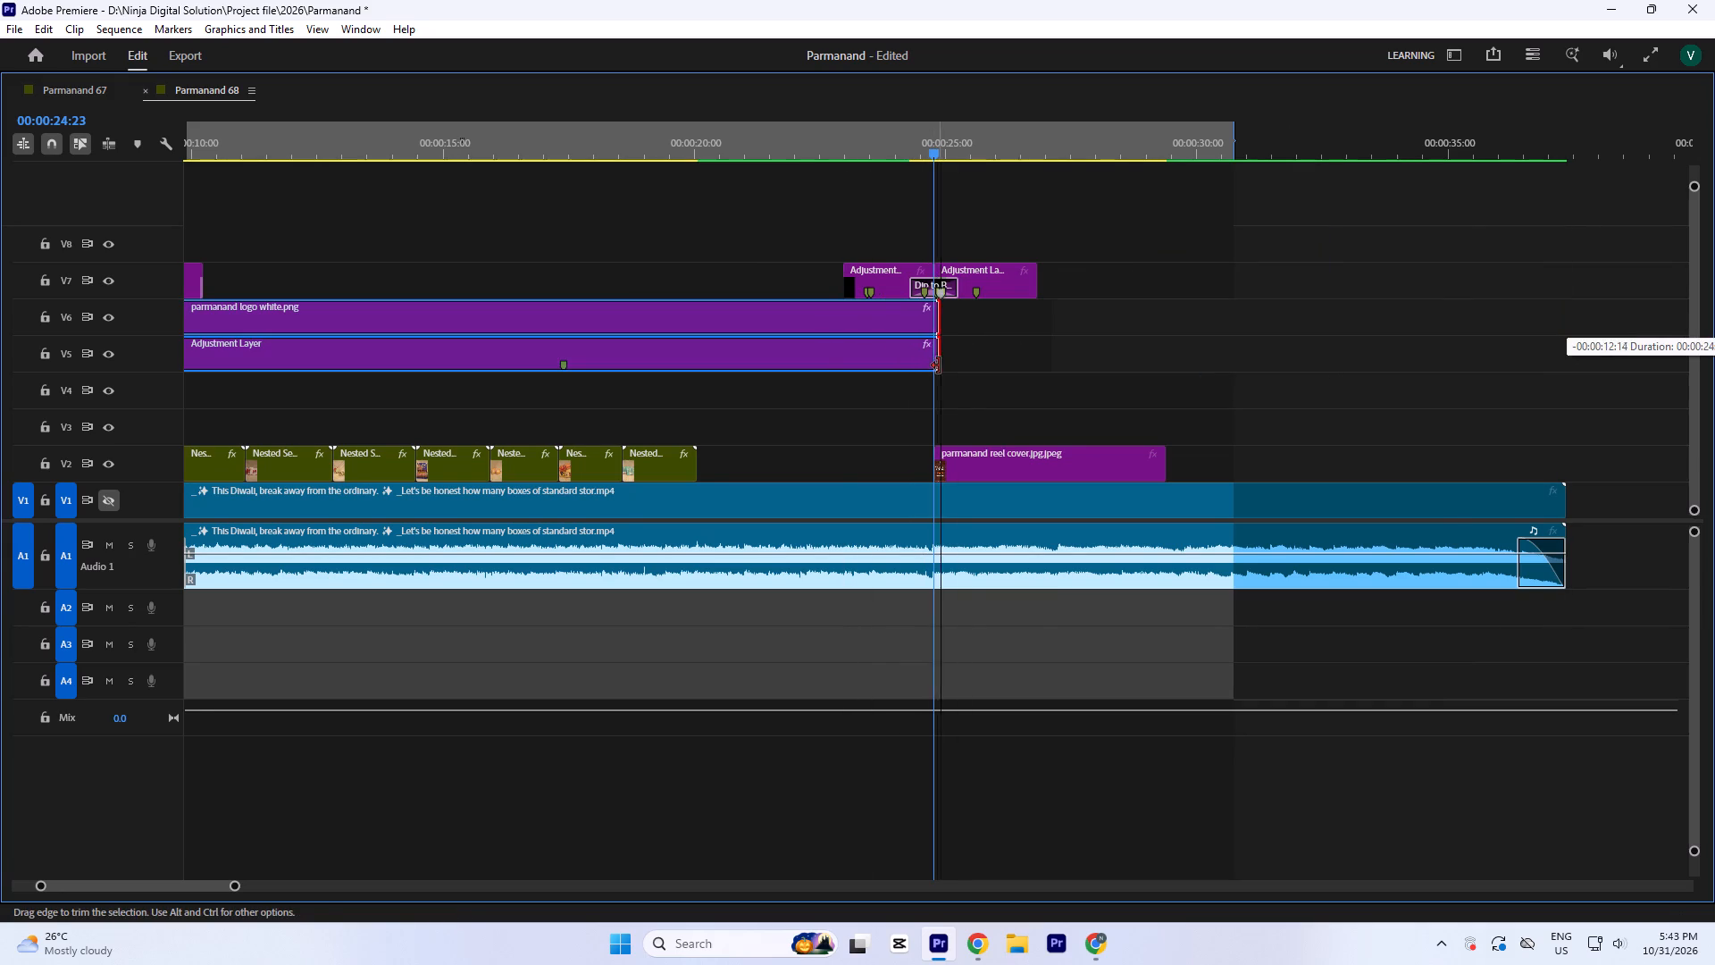
pyautogui.moveTo(939, 365); pyautogui.dragTo(939, 365)
pyautogui.press('=')
pyautogui.press('=')
pyautogui.press('=')
pyautogui.press('=')
pyautogui.moveTo(1045, 345); pyautogui.dragTo(931, 369)
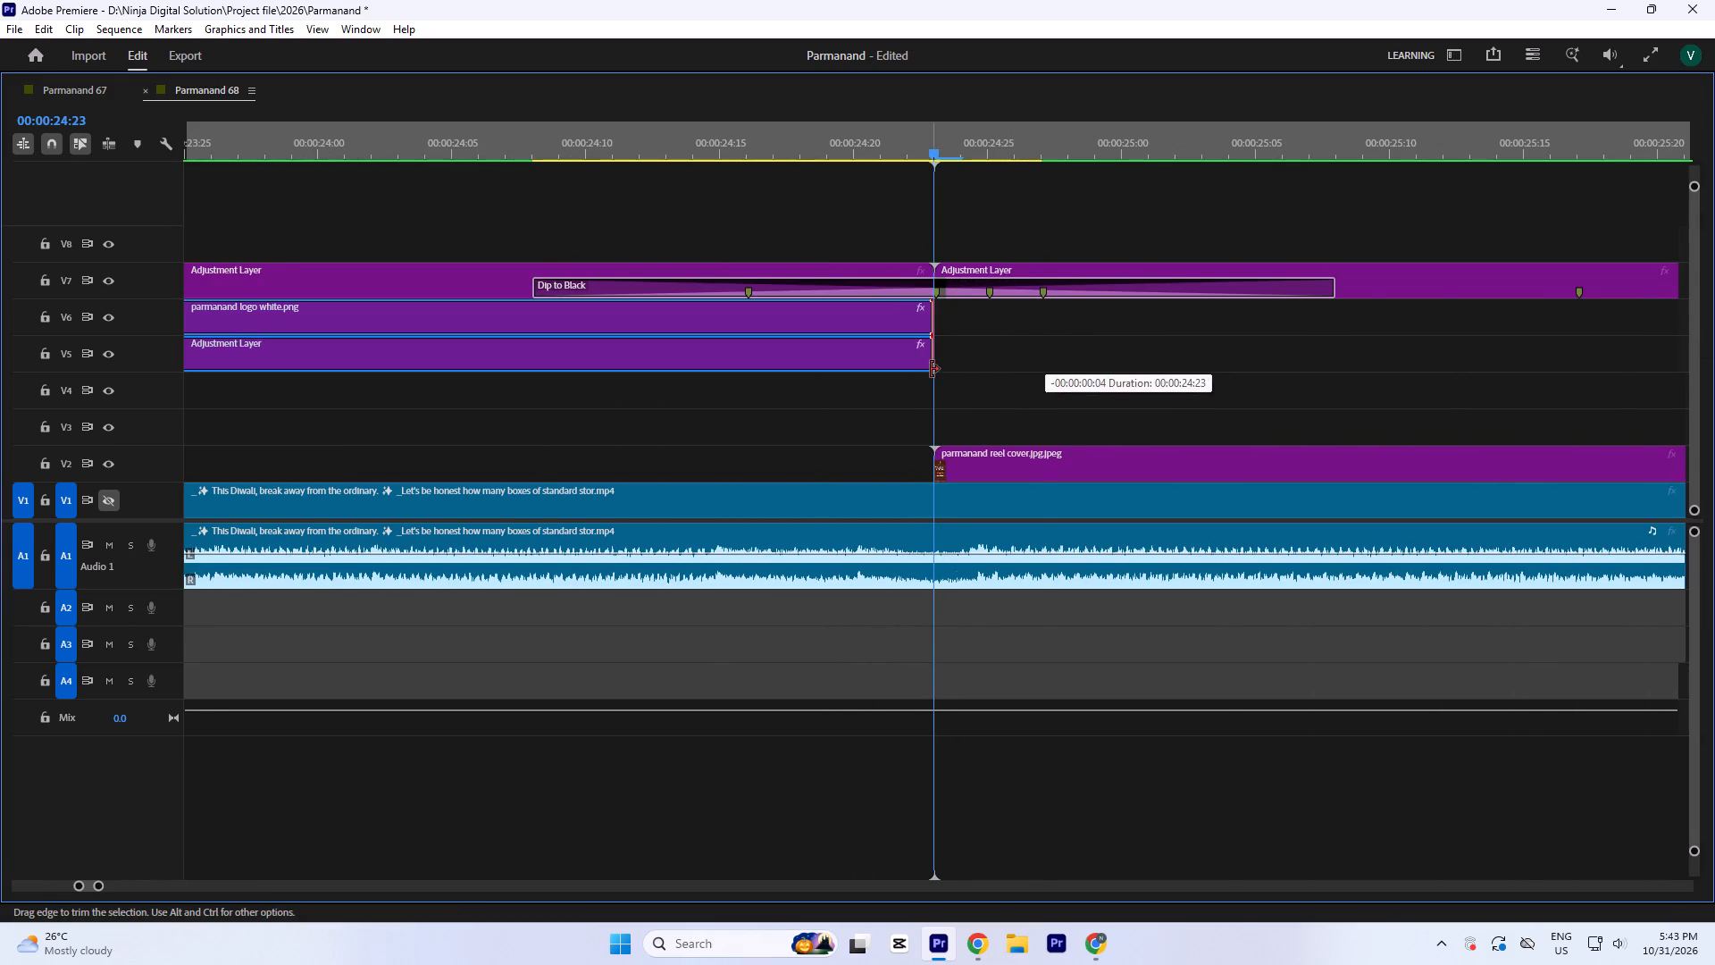
pyautogui.moveTo(931, 369); pyautogui.dragTo(934, 367)
# Play the dip-to-black transition into the end card to check its timing.
pyautogui.write('`-')
pyautogui.press('space')
pyautogui.press('-')
pyautogui.press('-')
pyautogui.press('-')
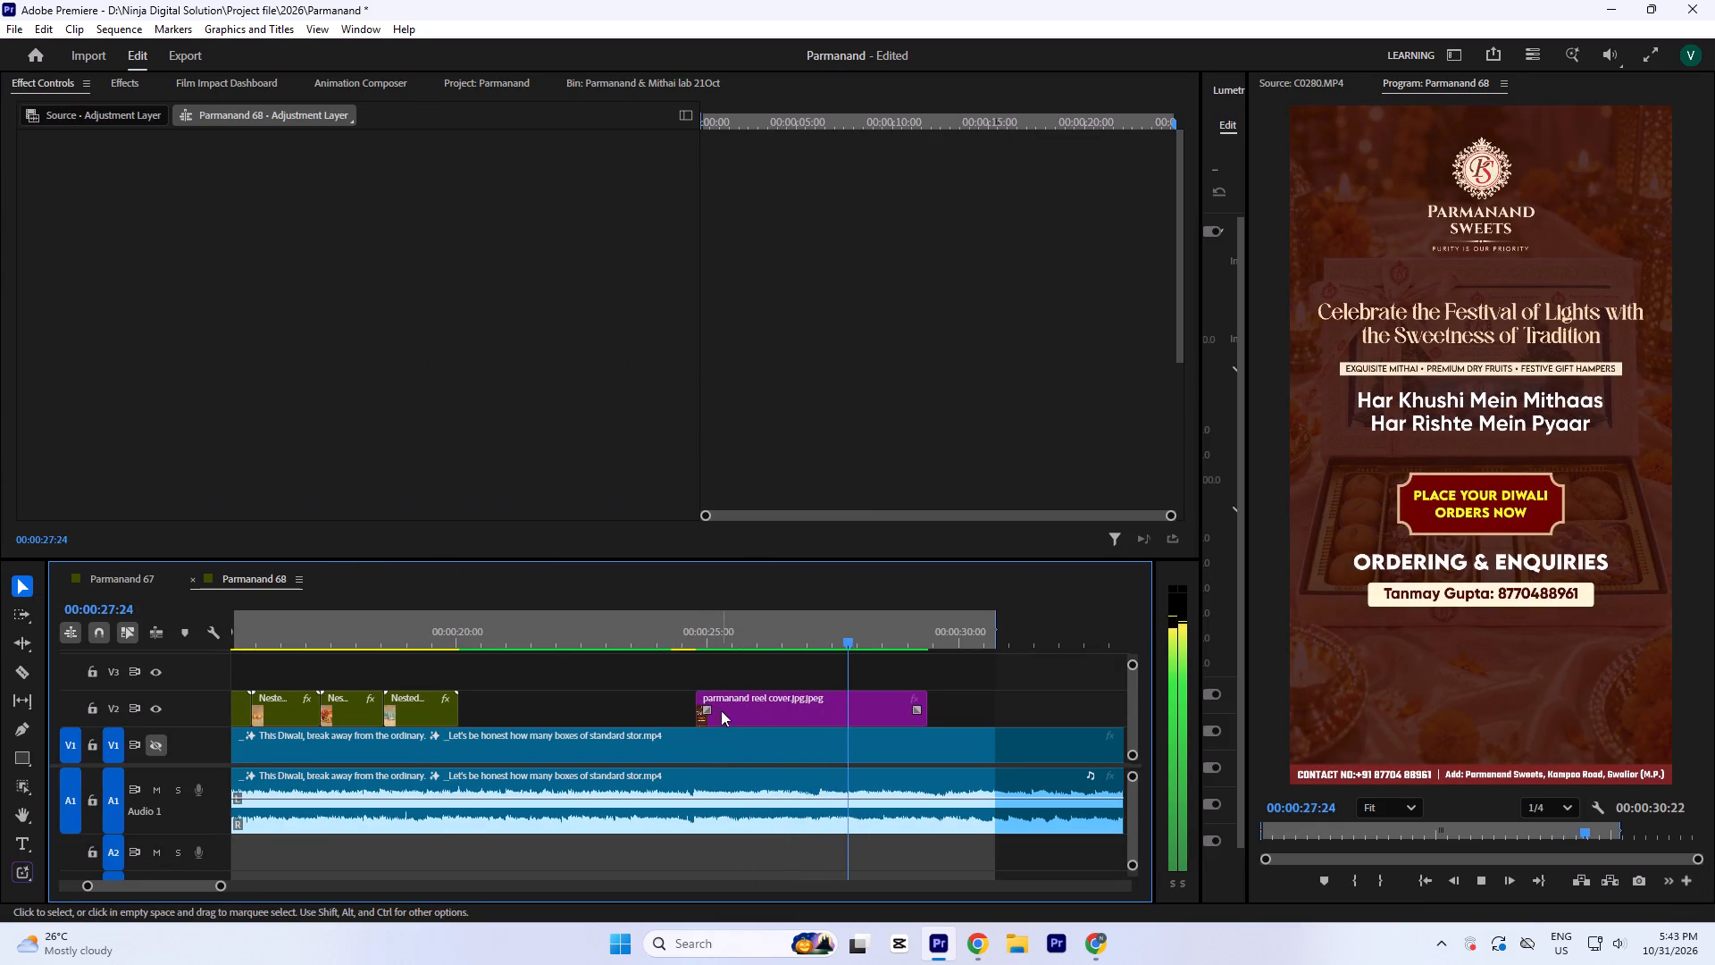
pyautogui.press('space')
pyautogui.press('space')
pyautogui.press('space')
# Trim the music clip's video on V1 and its audio on A1 back to the end of the end card.
pyautogui.click(841, 719)
pyautogui.click(841, 709)
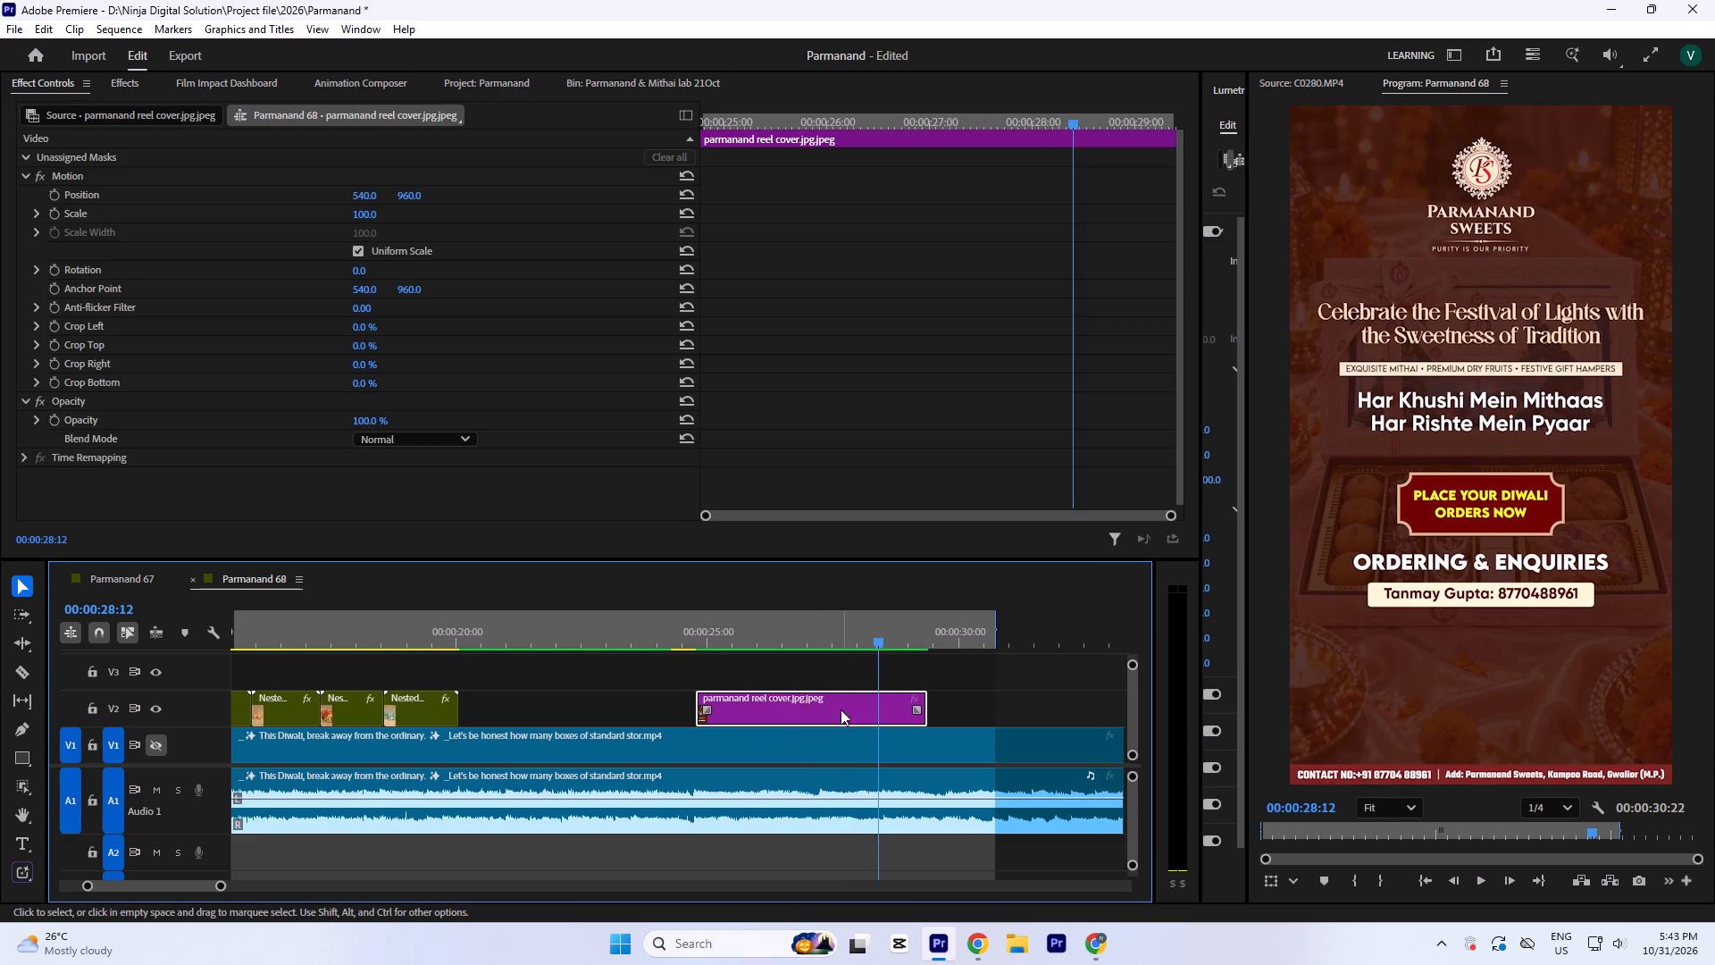
pyautogui.click(1008, 160)
pyautogui.press('-')
pyautogui.press('-')
pyautogui.press('-')
pyautogui.write('`-')
pyautogui.moveTo(1117, 510); pyautogui.dragTo(898, 529)
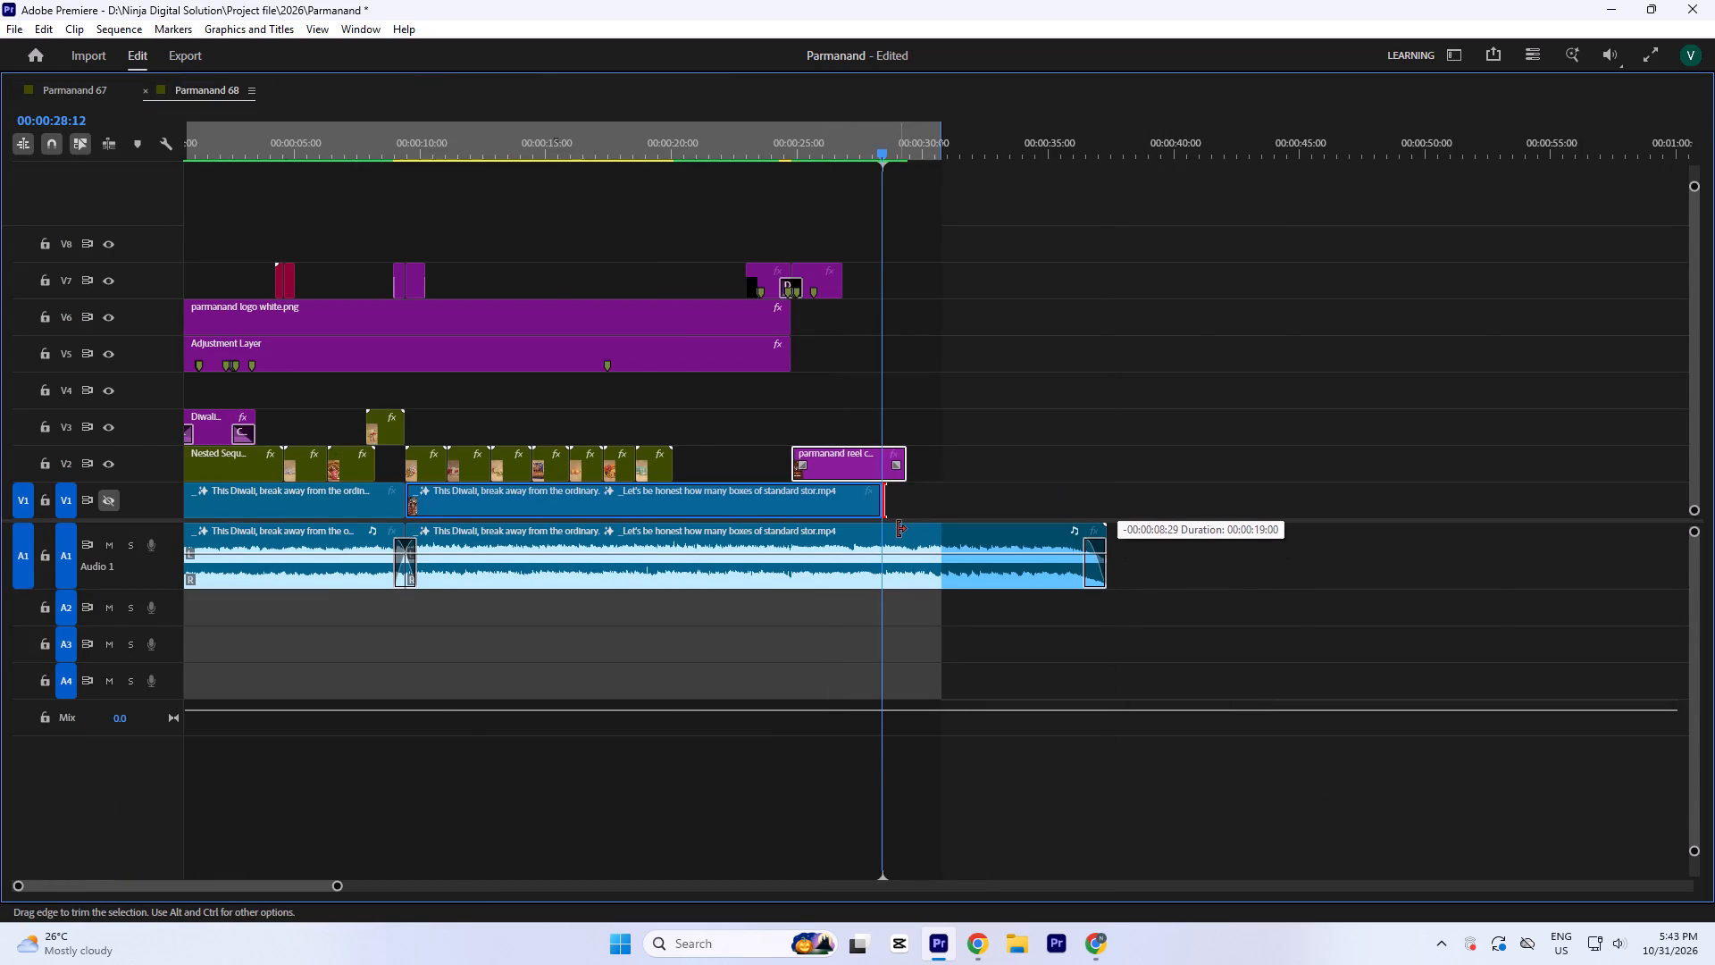
pyautogui.moveTo(898, 529); pyautogui.dragTo(917, 533)
pyautogui.moveTo(1115, 545); pyautogui.dragTo(912, 572)
# Trim the end card, the music video and its audio together to end at about 00:00:27:05.
pyautogui.press('=')
pyautogui.moveTo(1143, 582); pyautogui.dragTo(965, 432)
pyautogui.moveTo(989, 474); pyautogui.dragTo(965, 476)
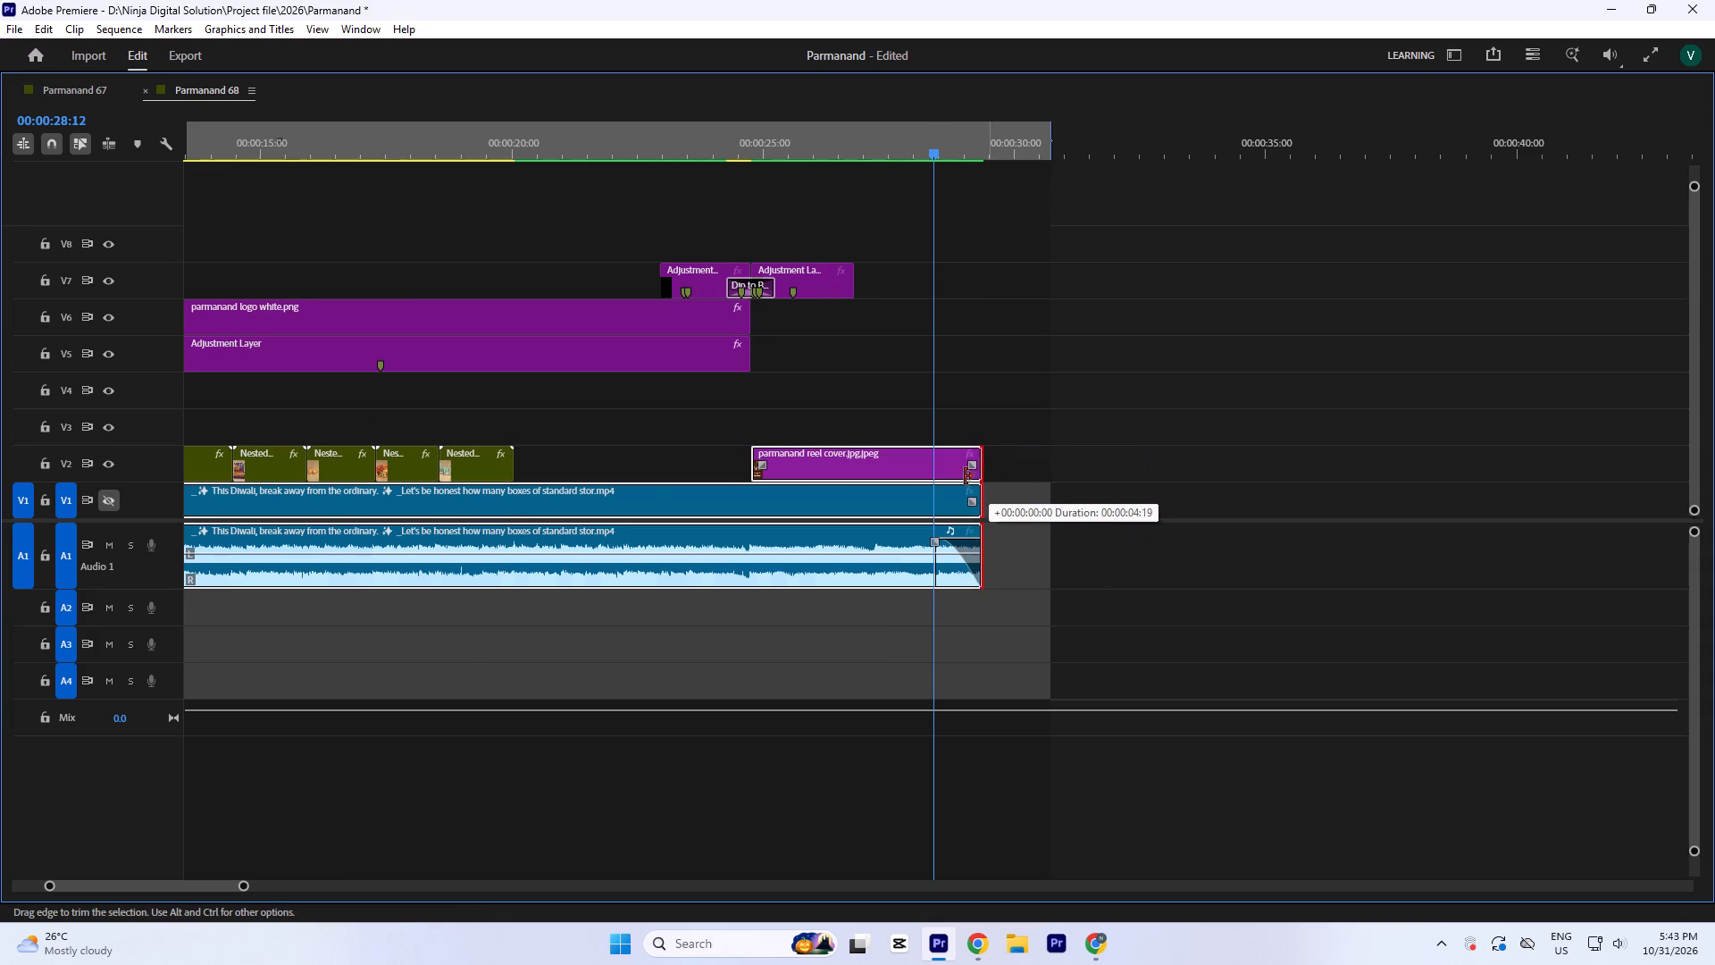
pyautogui.moveTo(965, 476); pyautogui.dragTo(877, 488)
# Set the sequence's out point at 00:00:27:04, at the end of the trimmed clips, and save the project.
pyautogui.click(877, 145)
pyautogui.press('=')
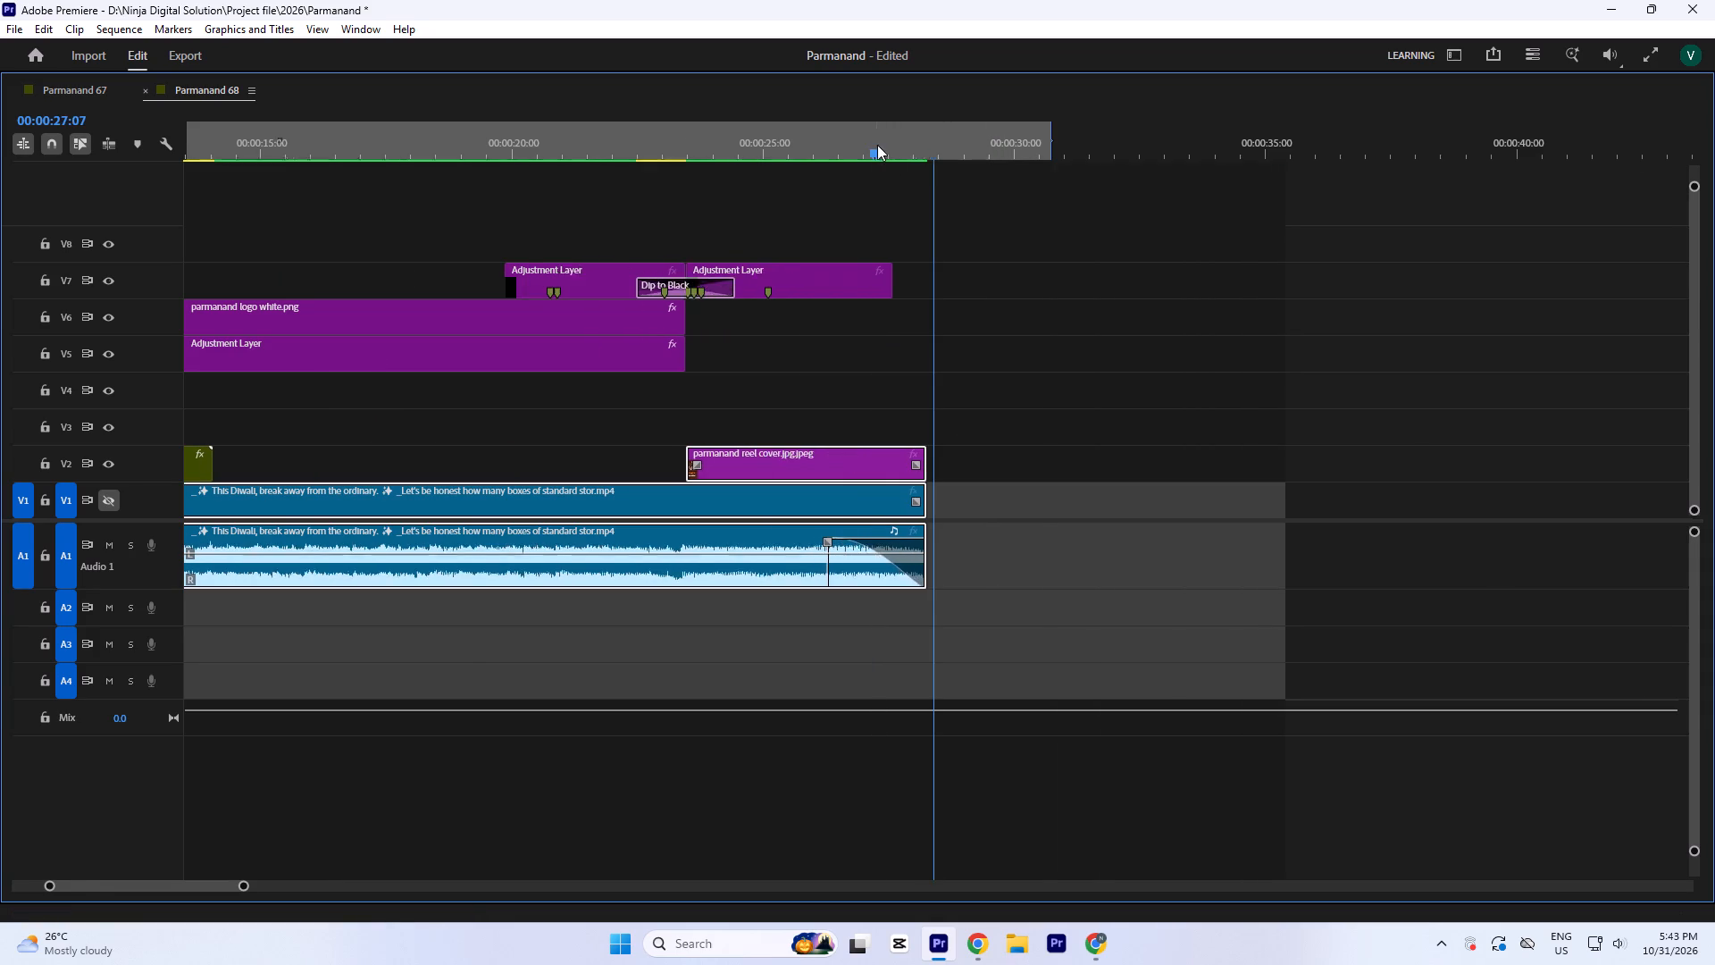
pyautogui.press('=')
pyautogui.press('=')
pyautogui.press('=')
pyautogui.click(851, 147)
pyautogui.write('o`')
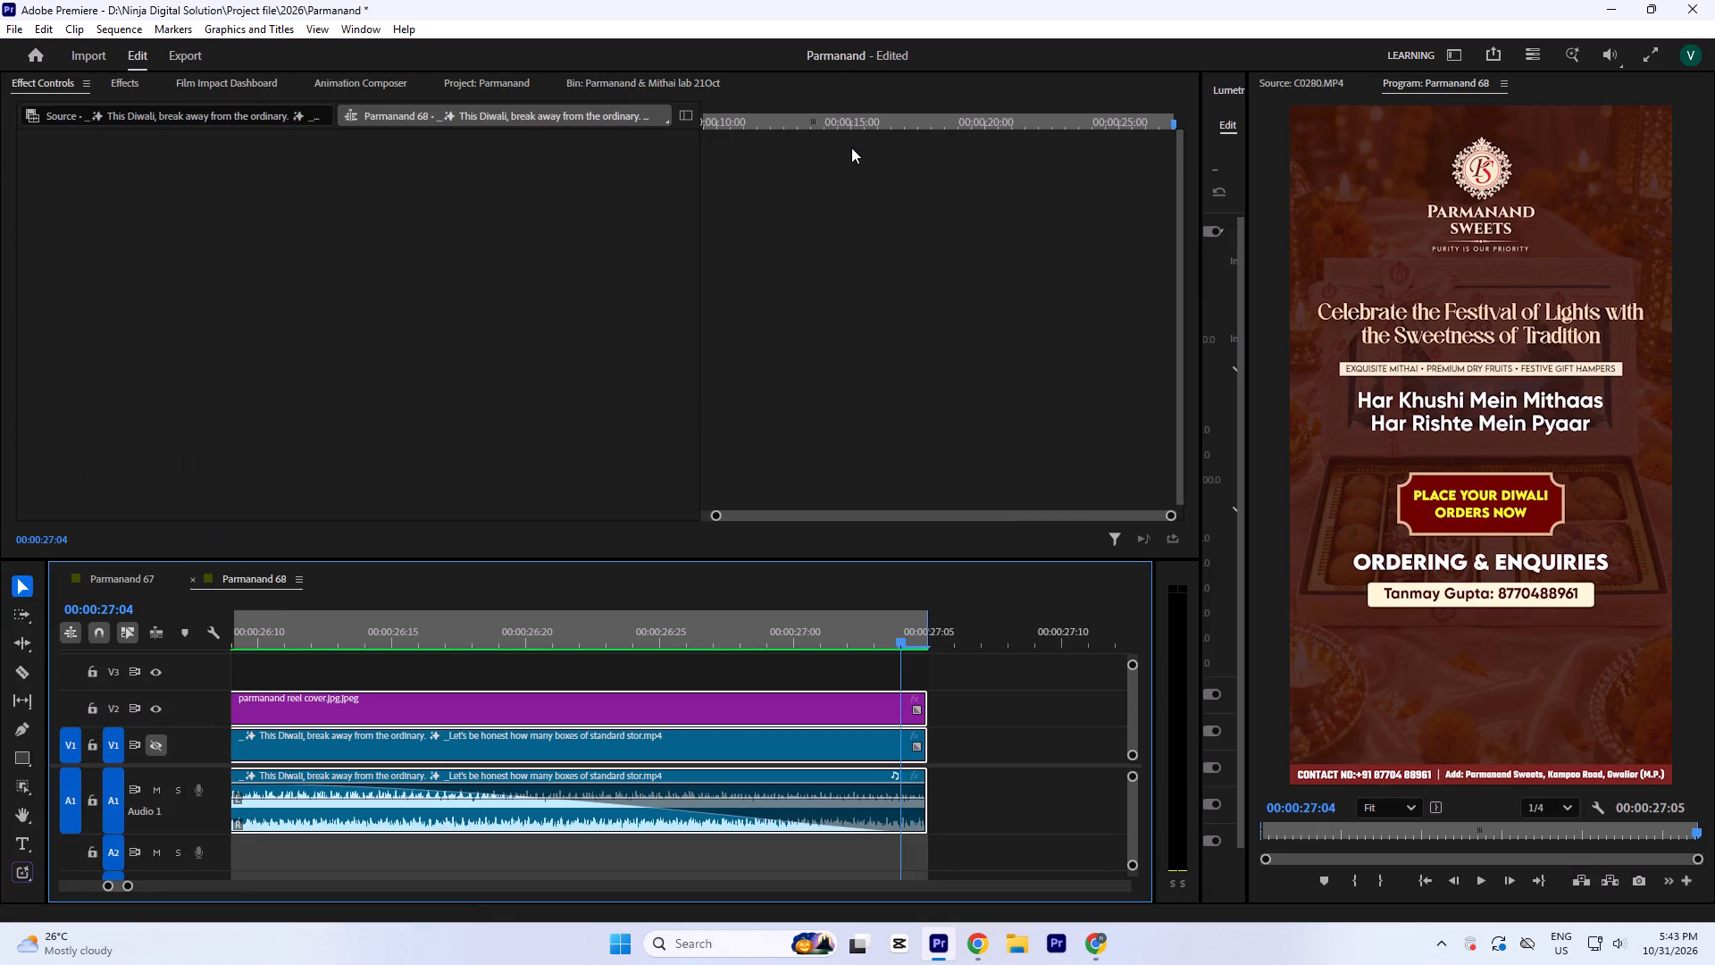
pyautogui.hotkey('ctrl', 's')
pyautogui.press('-')
pyautogui.press('-')
pyautogui.press('-')
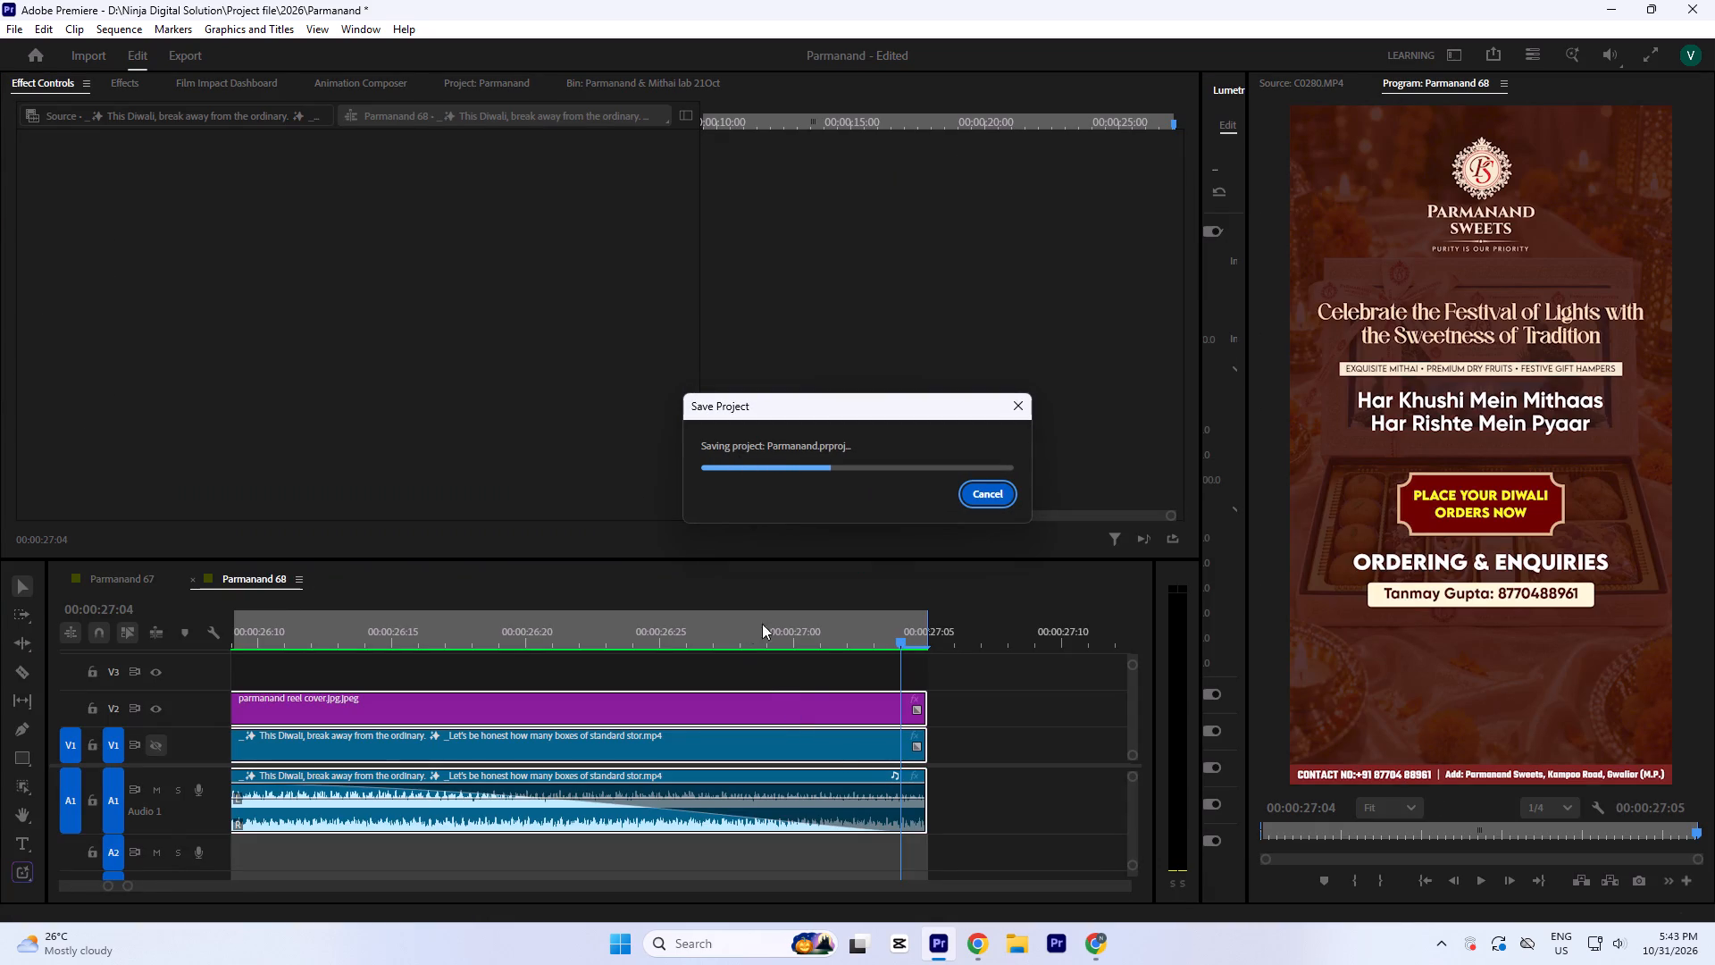
pyautogui.press('-')
pyautogui.write('--')
pyautogui.press('-')
pyautogui.press('-')
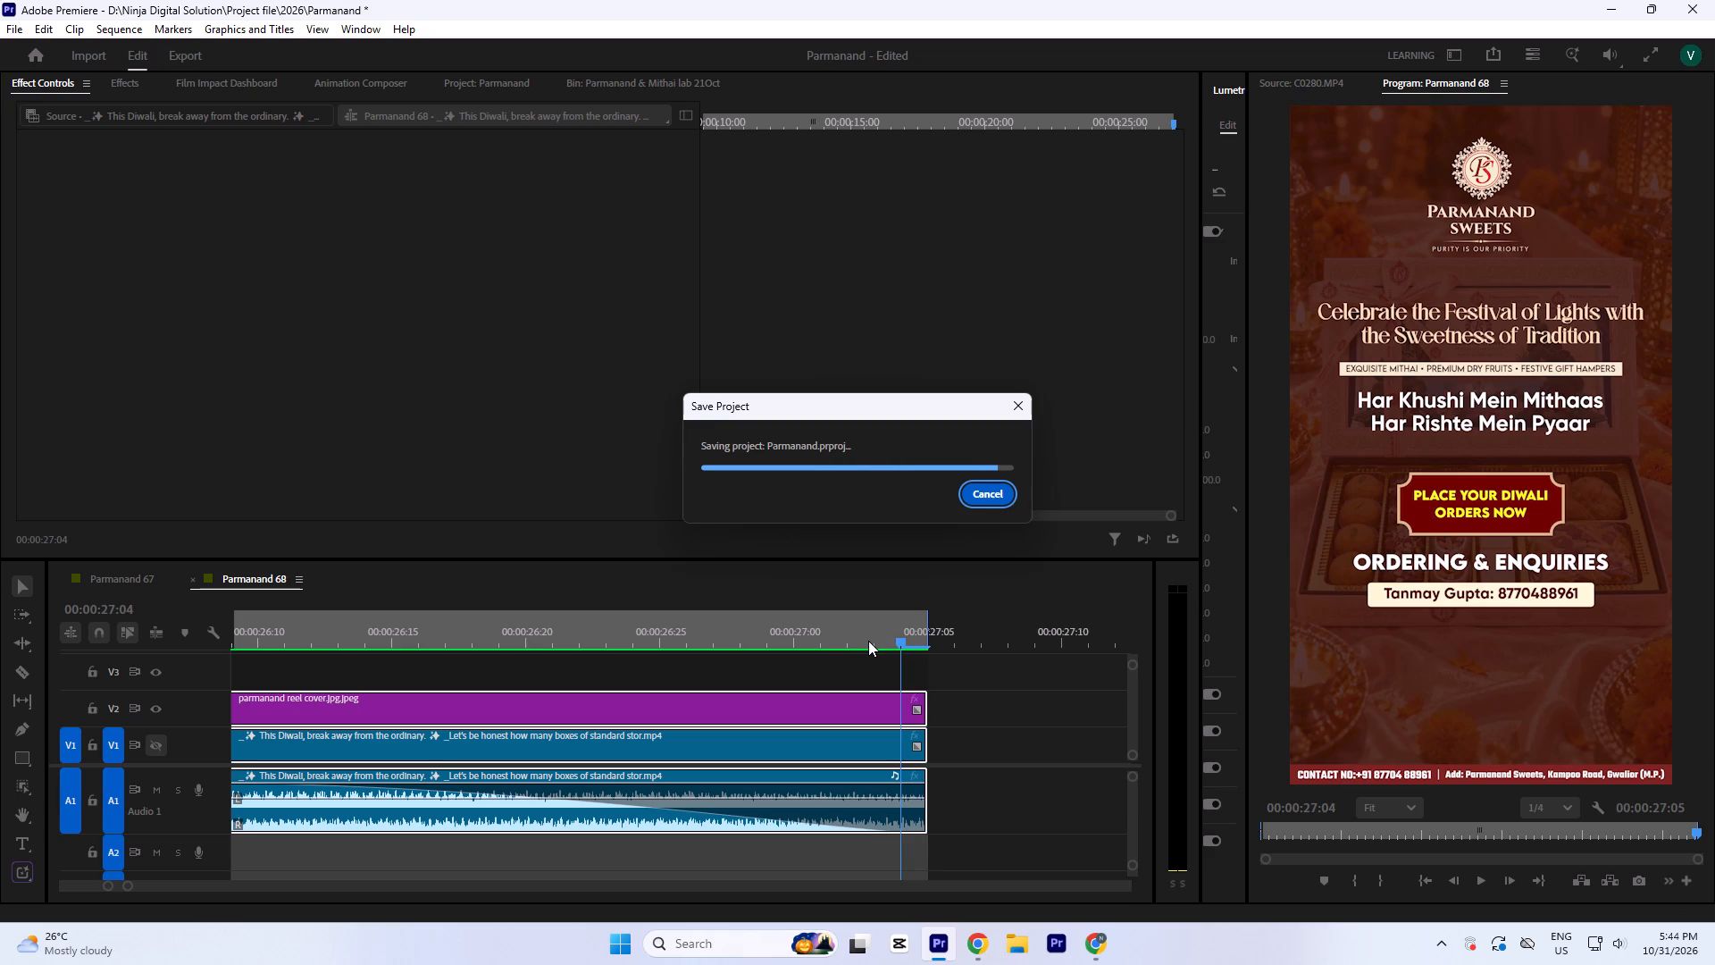
# Play from 00:00:24:18 through the end card to check the shortened ending and its music fade-out.
pyautogui.click(868, 641)
pyautogui.press('-')
pyautogui.press('-')
pyautogui.press('-')
pyautogui.click(453, 627)
pyautogui.write('-')
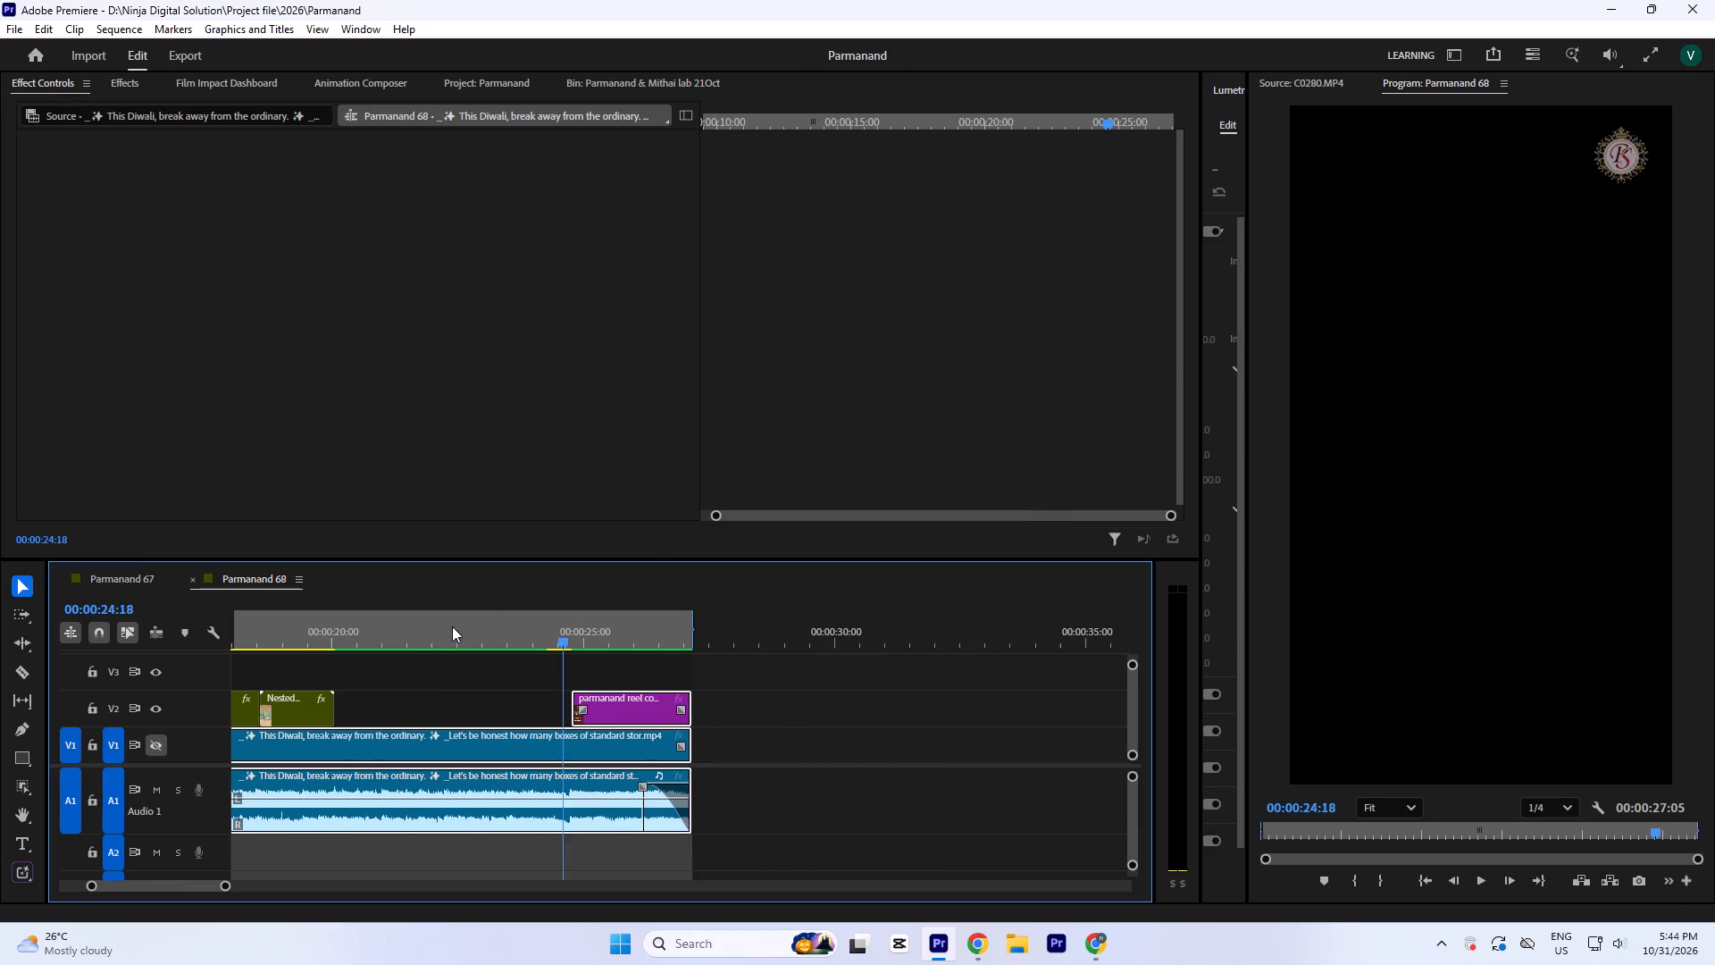
pyautogui.press('space')
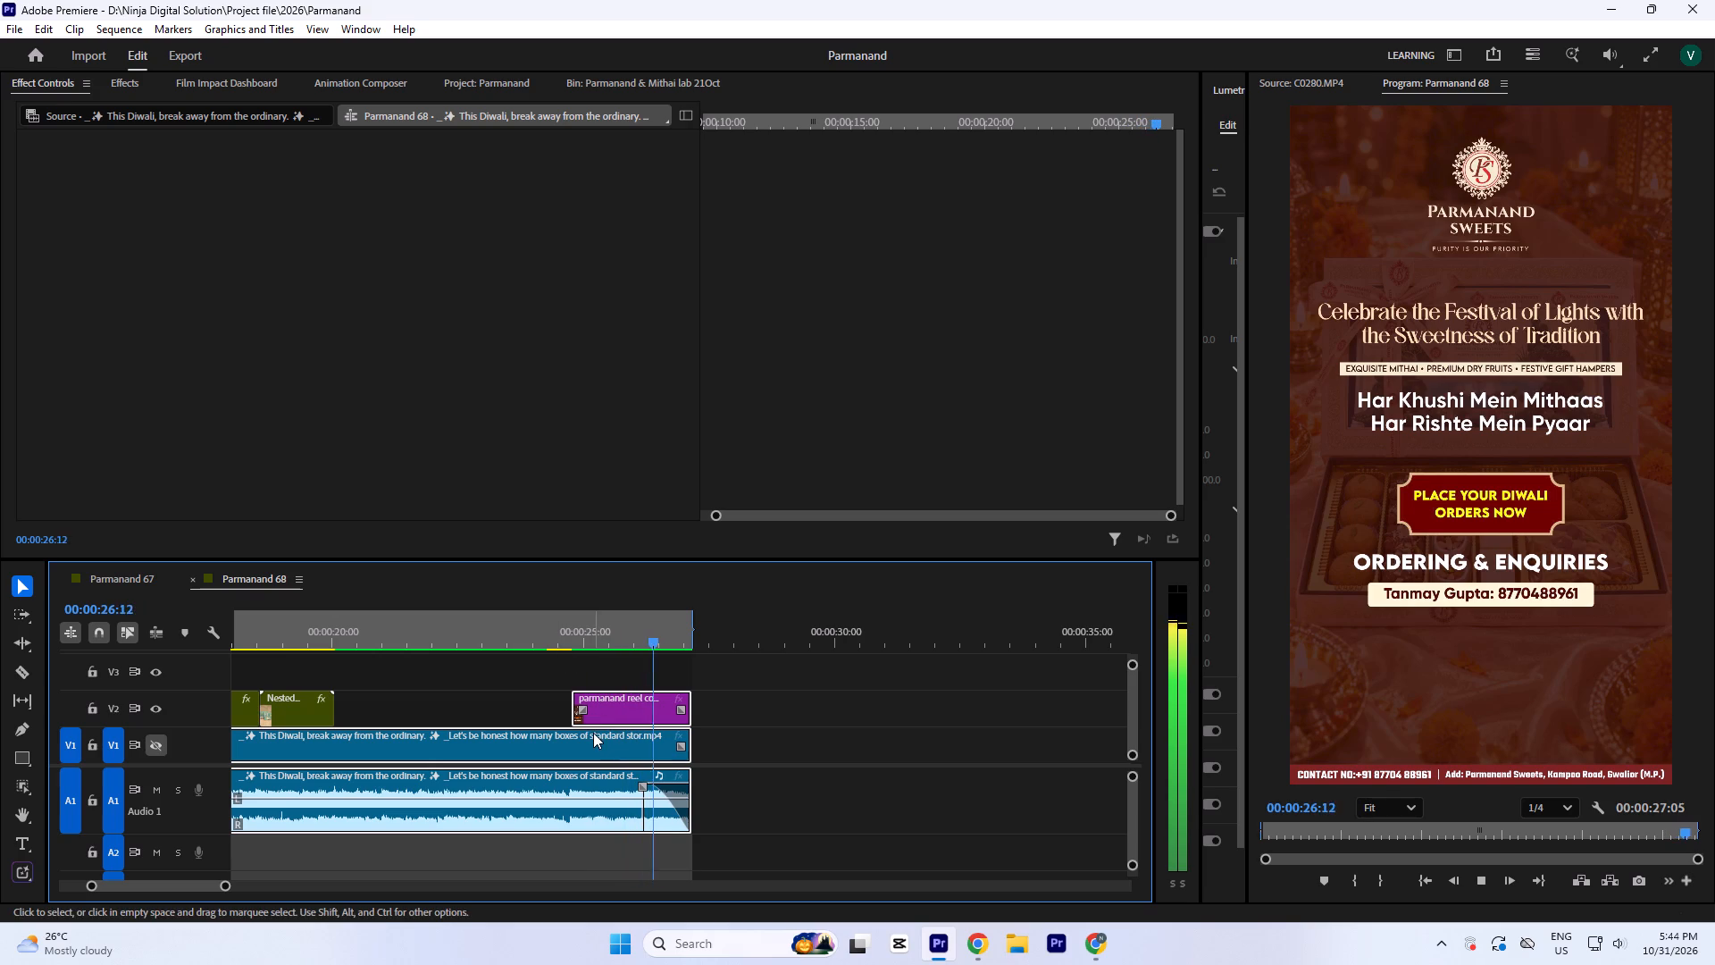
pyautogui.press('space')
pyautogui.press('space')
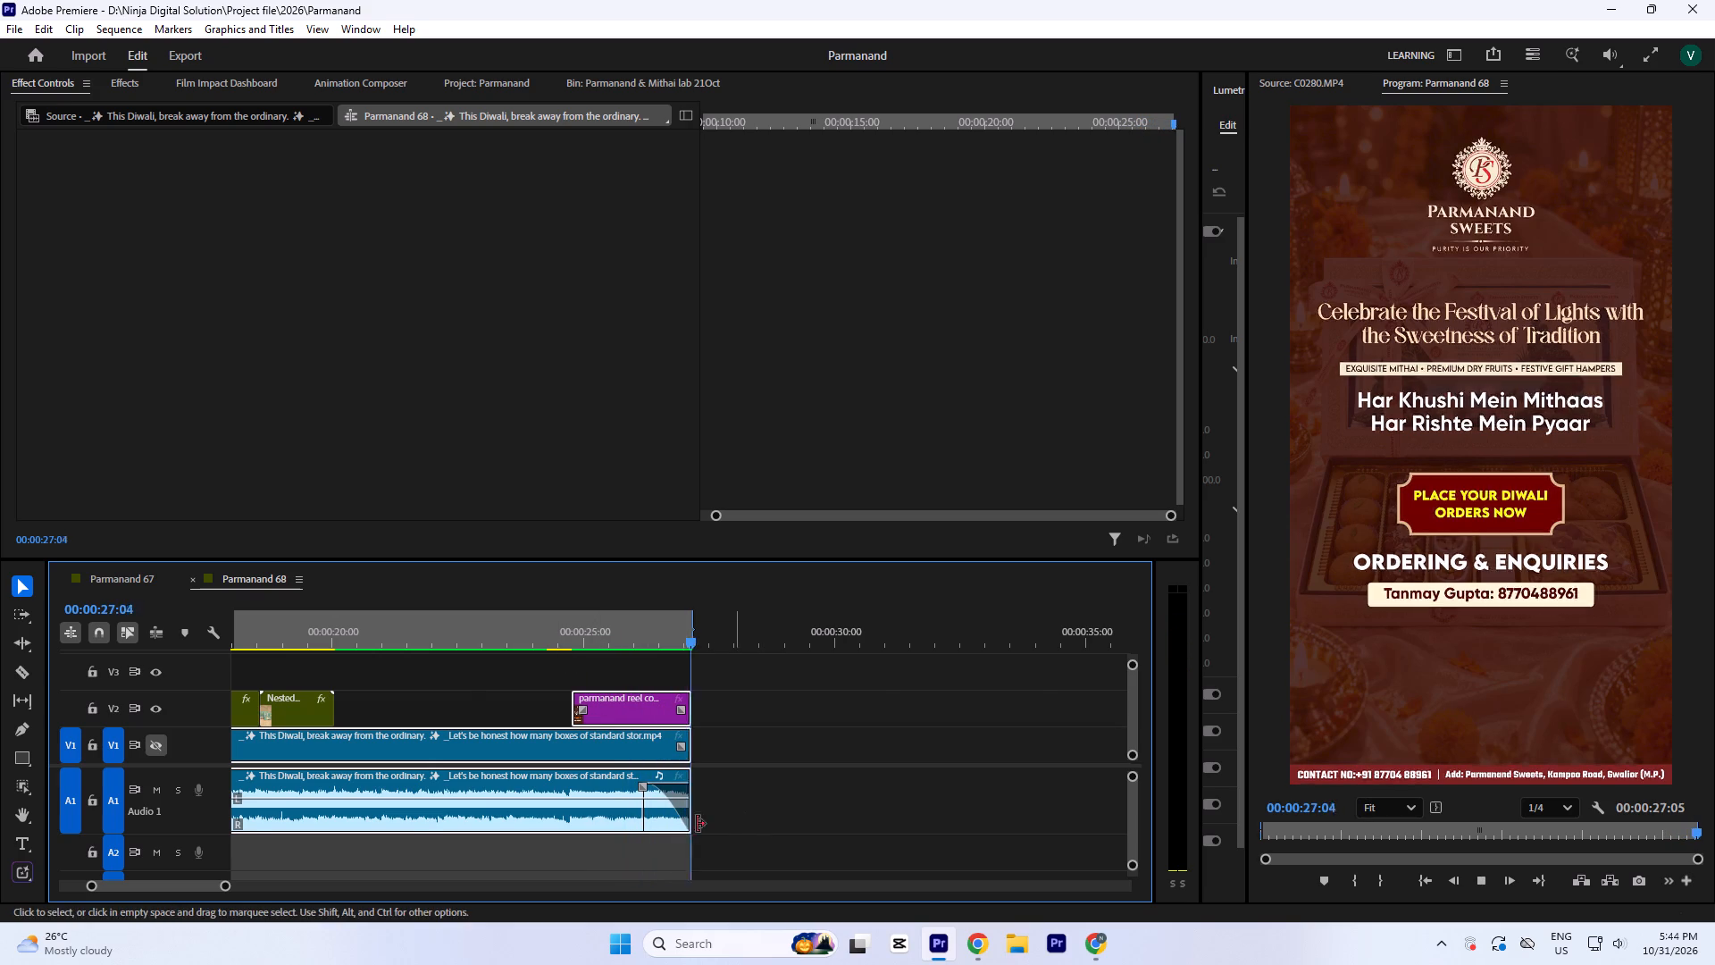
pyautogui.press('space')
pyautogui.click(779, 798)
pyautogui.press('-')
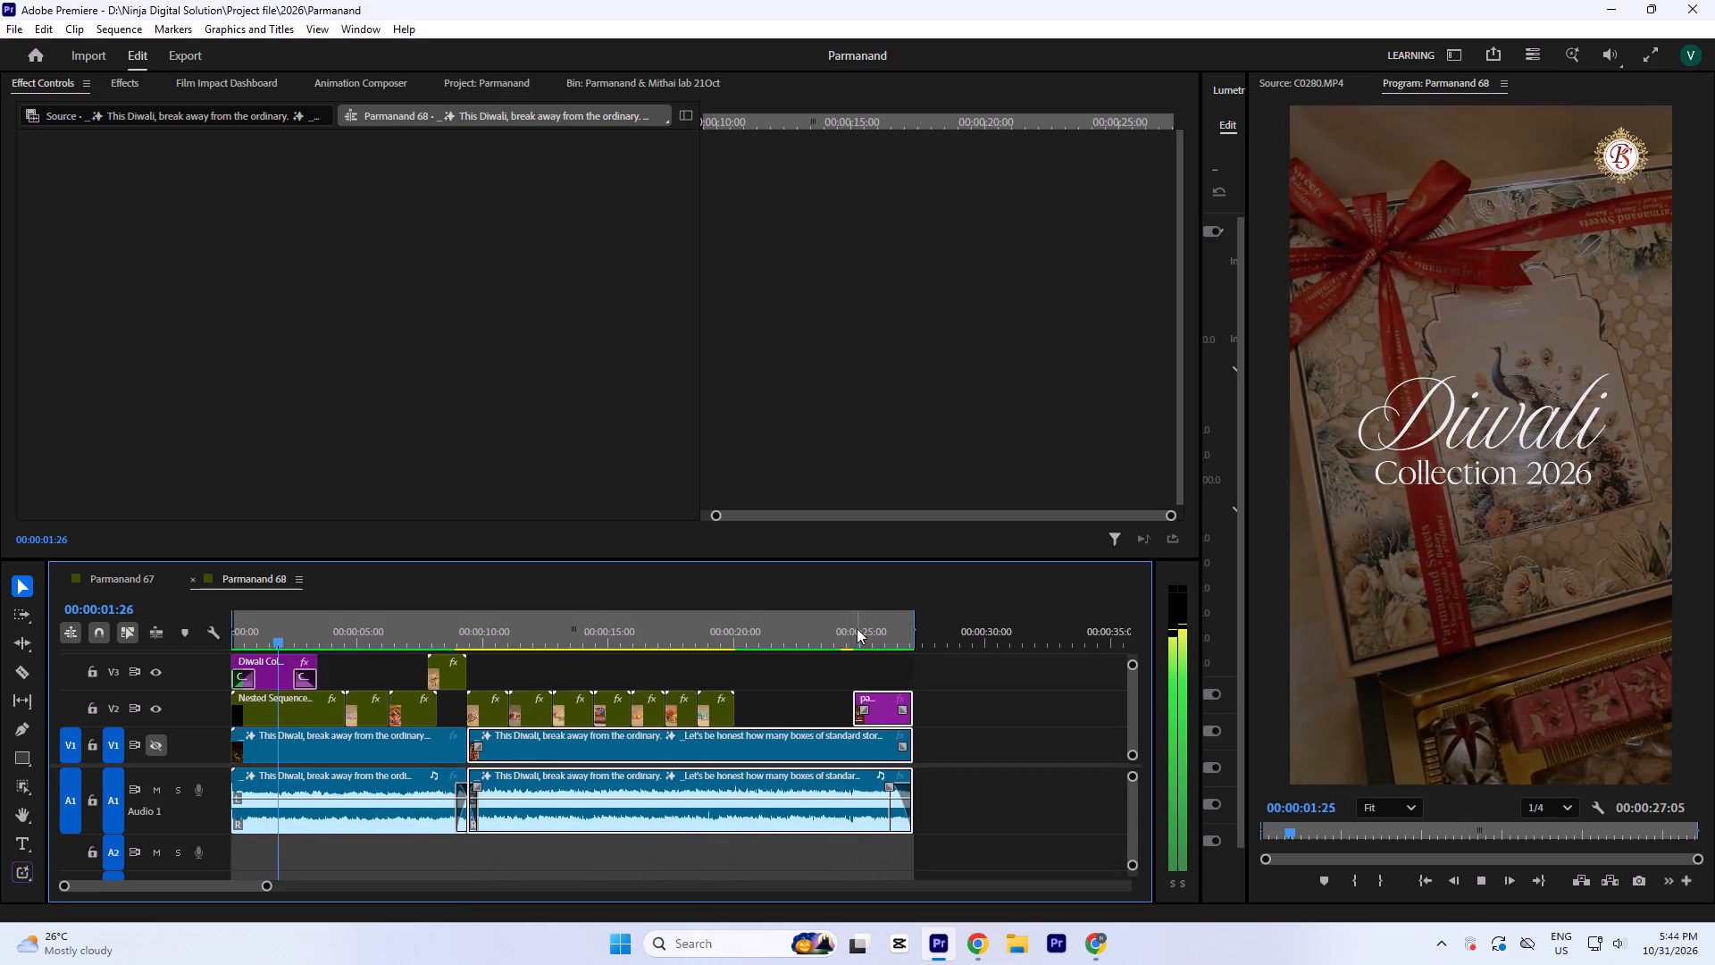
# Lengthen the fade-out at the end of the A1 music to start at about 00:00:25:07, playing the ending to check it.
pyautogui.click(857, 628)
pyautogui.press('=')
pyautogui.press('=')
pyautogui.press('=')
pyautogui.click(551, 675)
pyautogui.moveTo(933, 785); pyautogui.dragTo(842, 787)
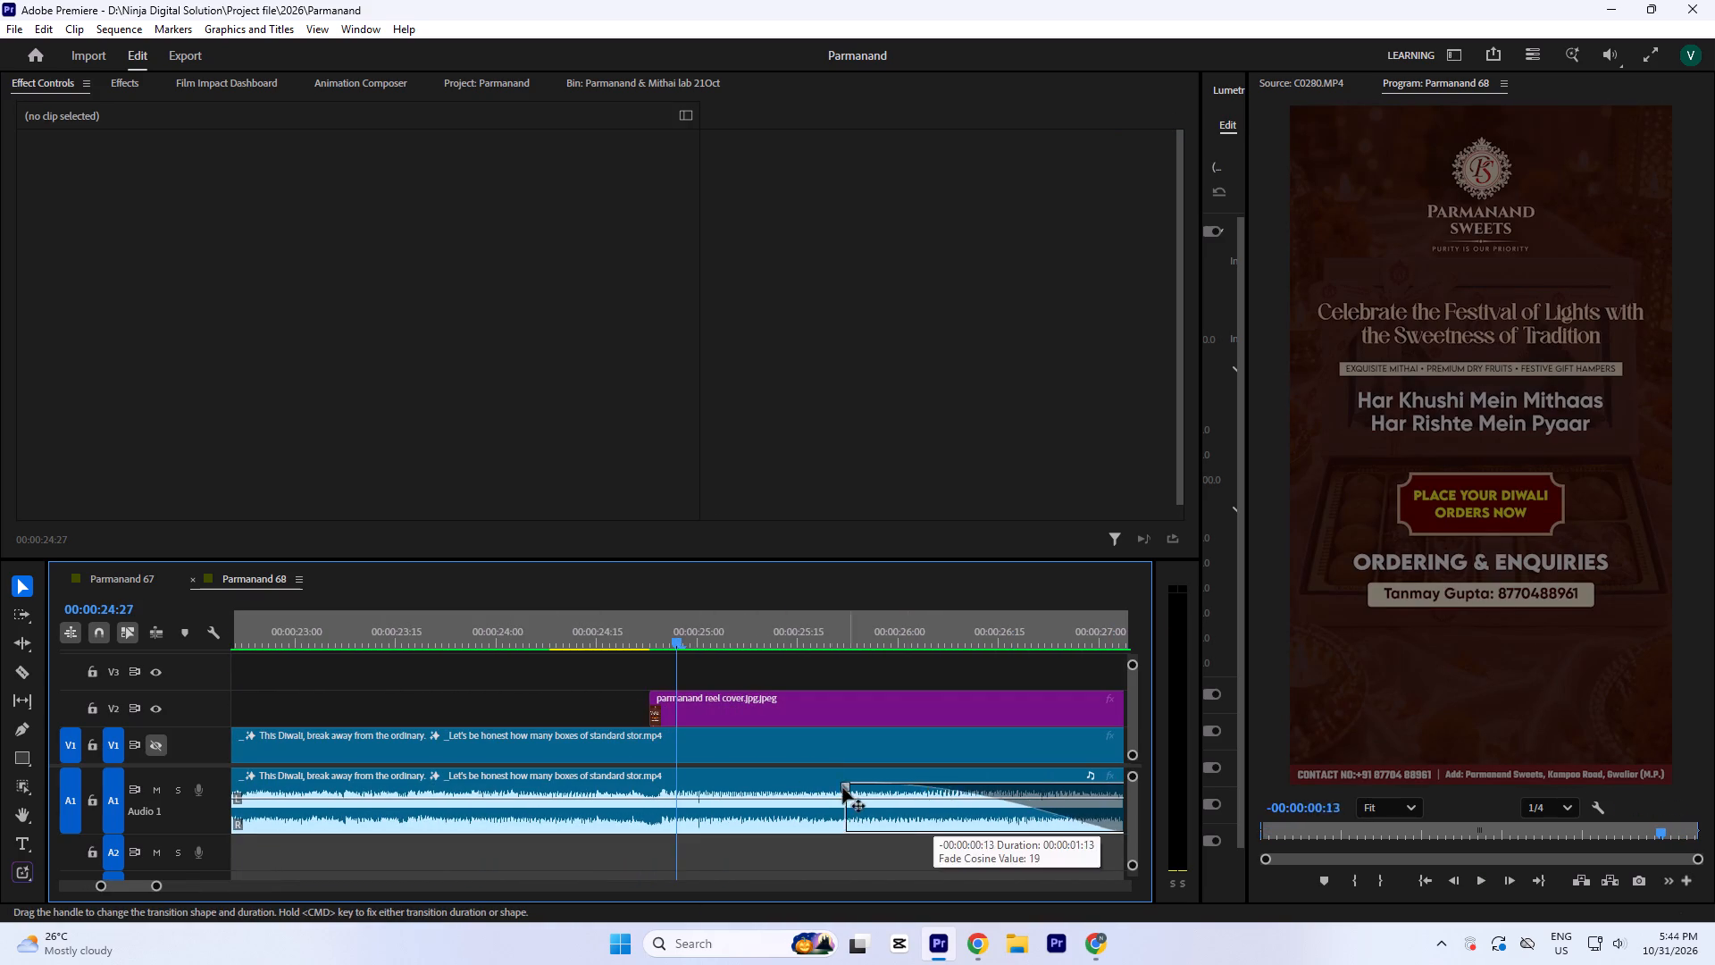
pyautogui.moveTo(842, 787); pyautogui.dragTo(823, 787)
pyautogui.press('space')
pyautogui.press('-')
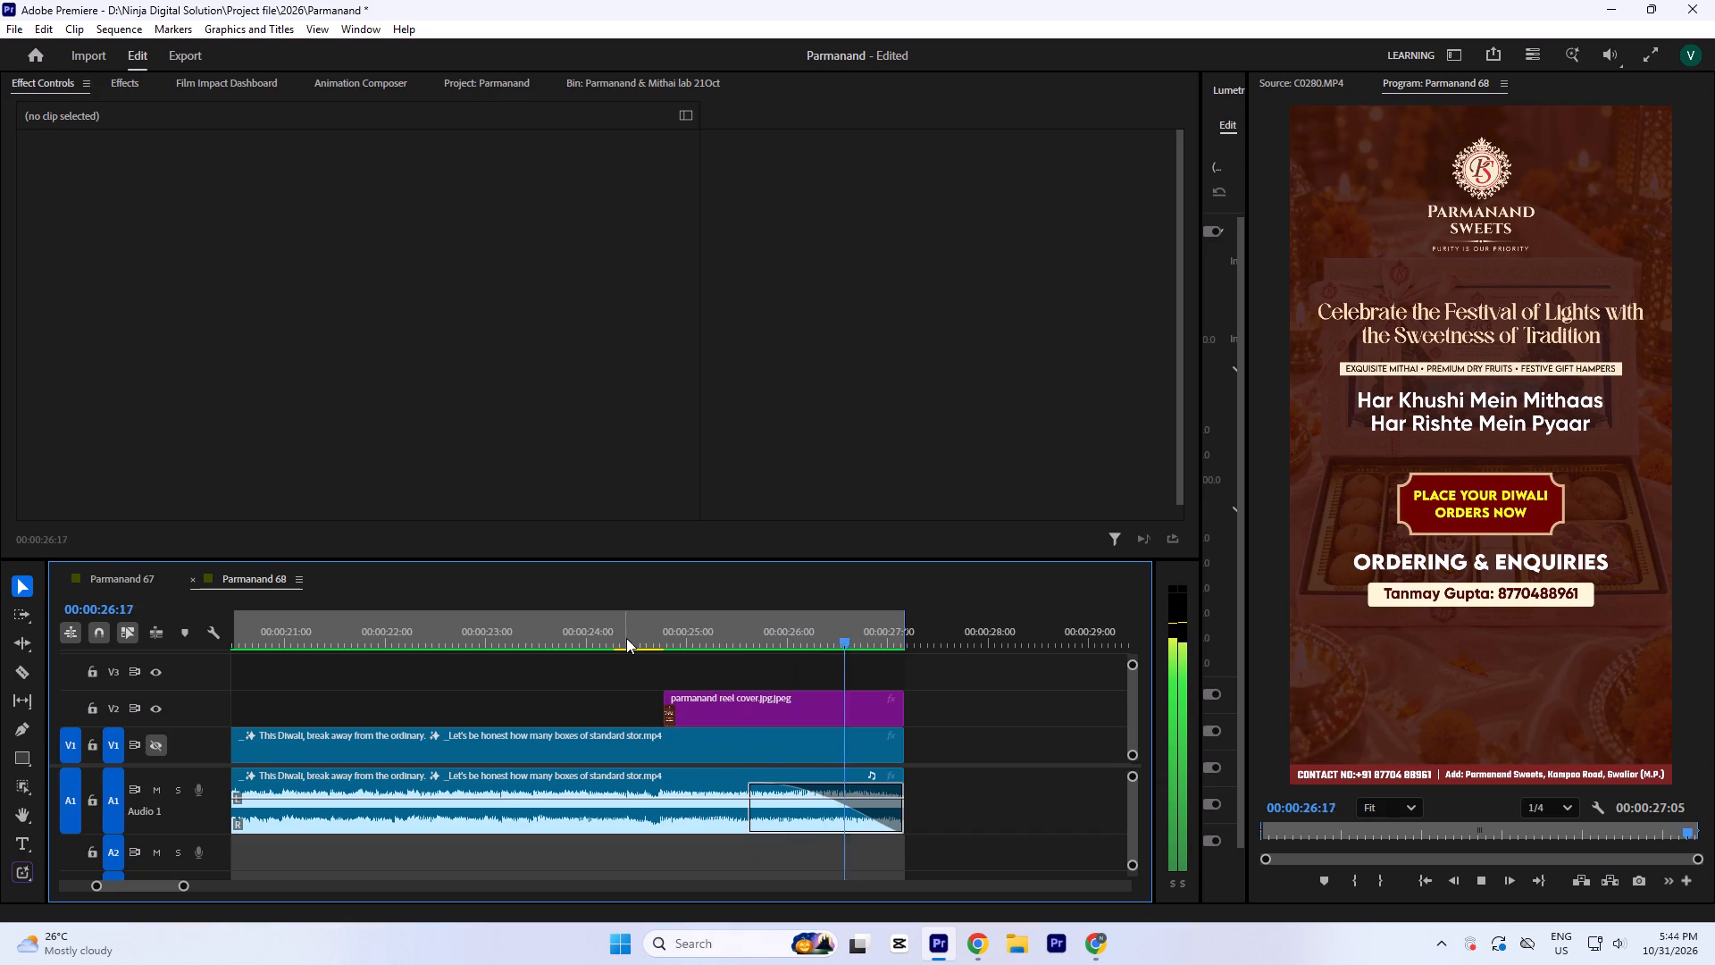
pyautogui.press('space')
pyautogui.moveTo(749, 789); pyautogui.dragTo(712, 789)
pyautogui.click(722, 634)
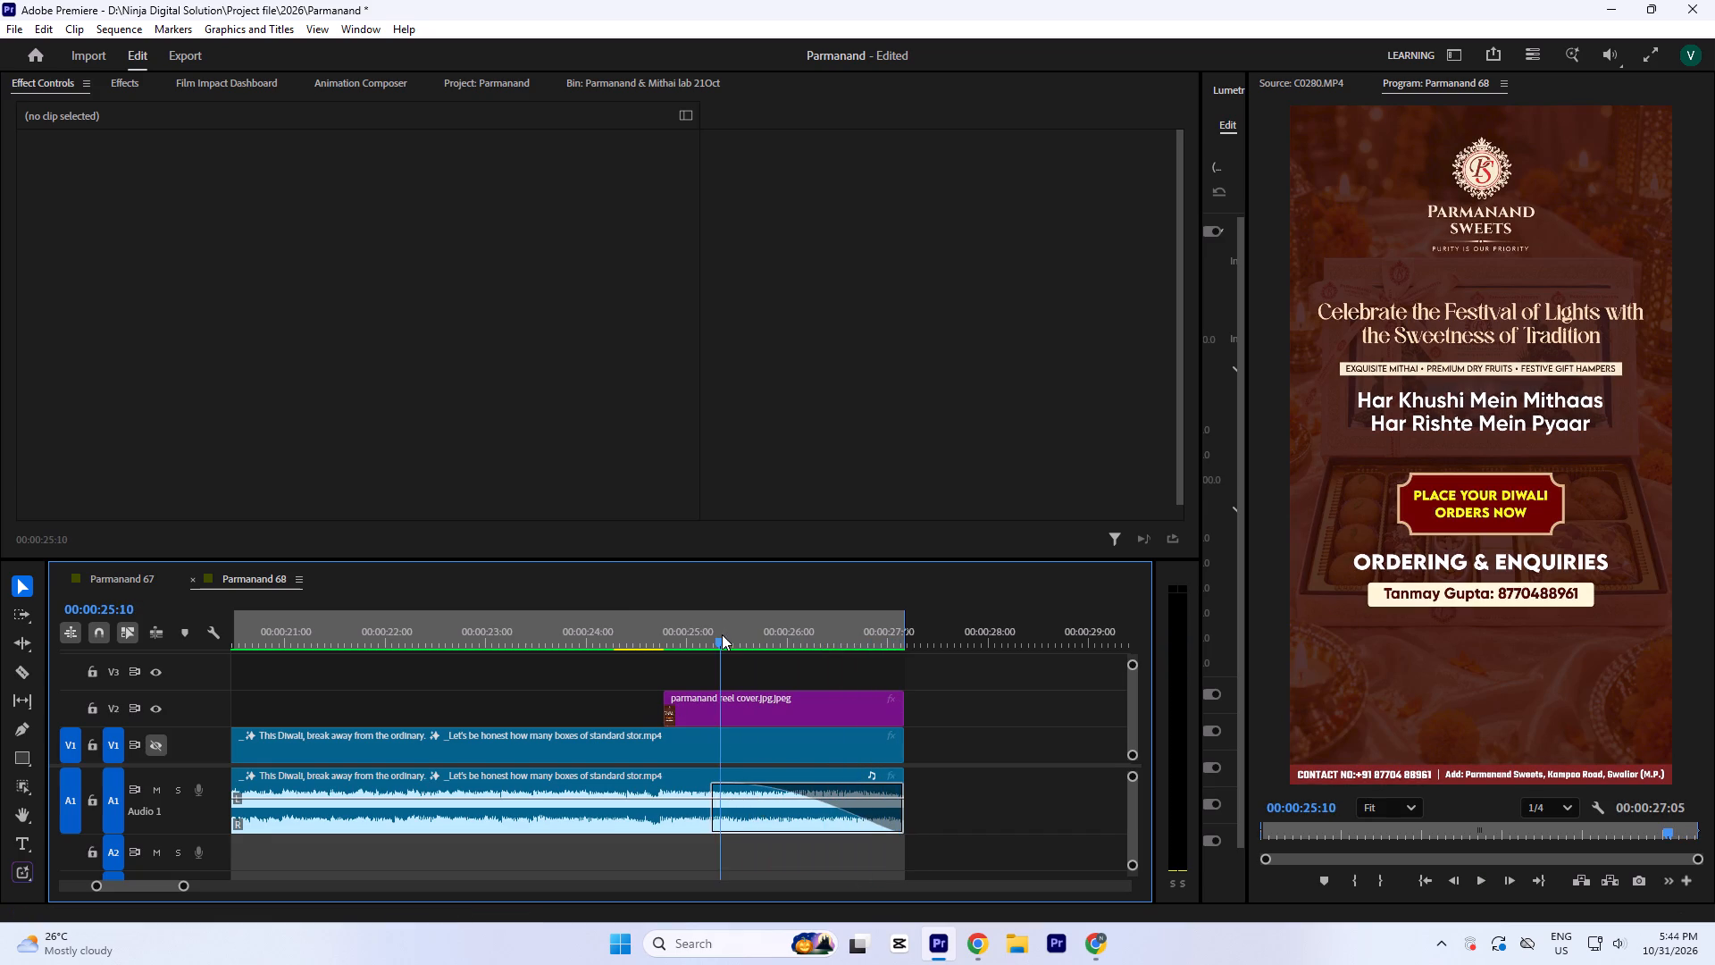
pyautogui.press('space')
pyautogui.press('space')
# Save the project and render the video previews for the In-to-Out range of Parmanand 68.
pyautogui.hotkey('ctrl', 's')
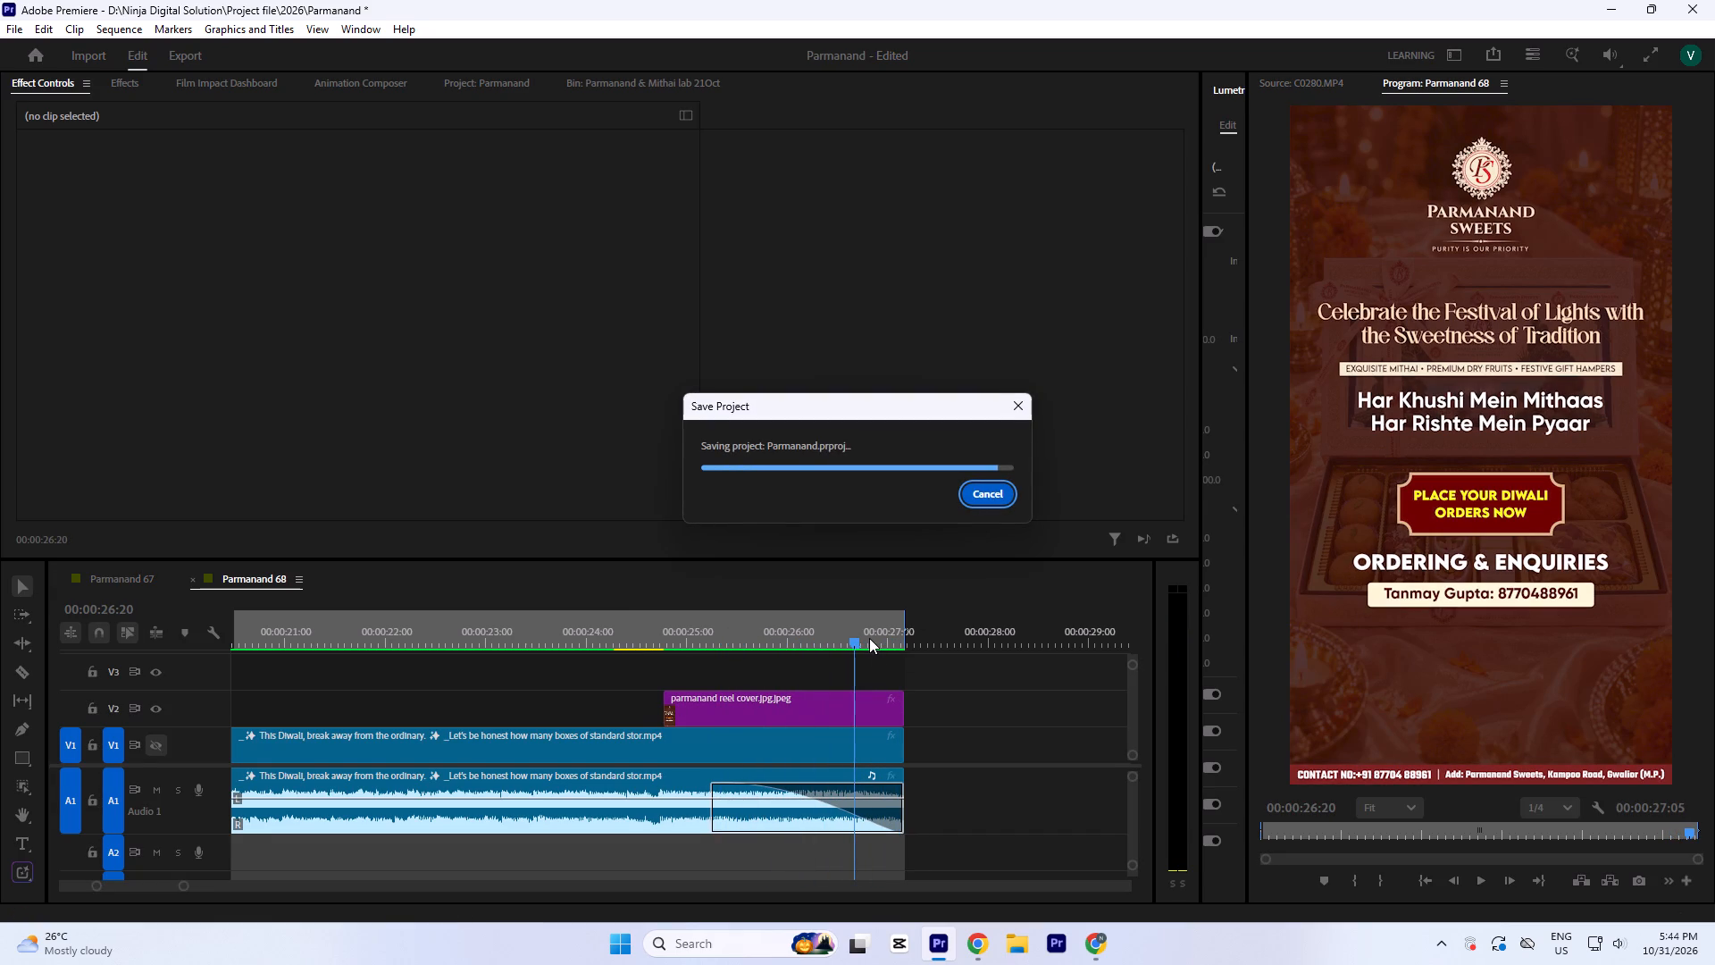
pyautogui.click(120, 34)
pyautogui.click(212, 88)
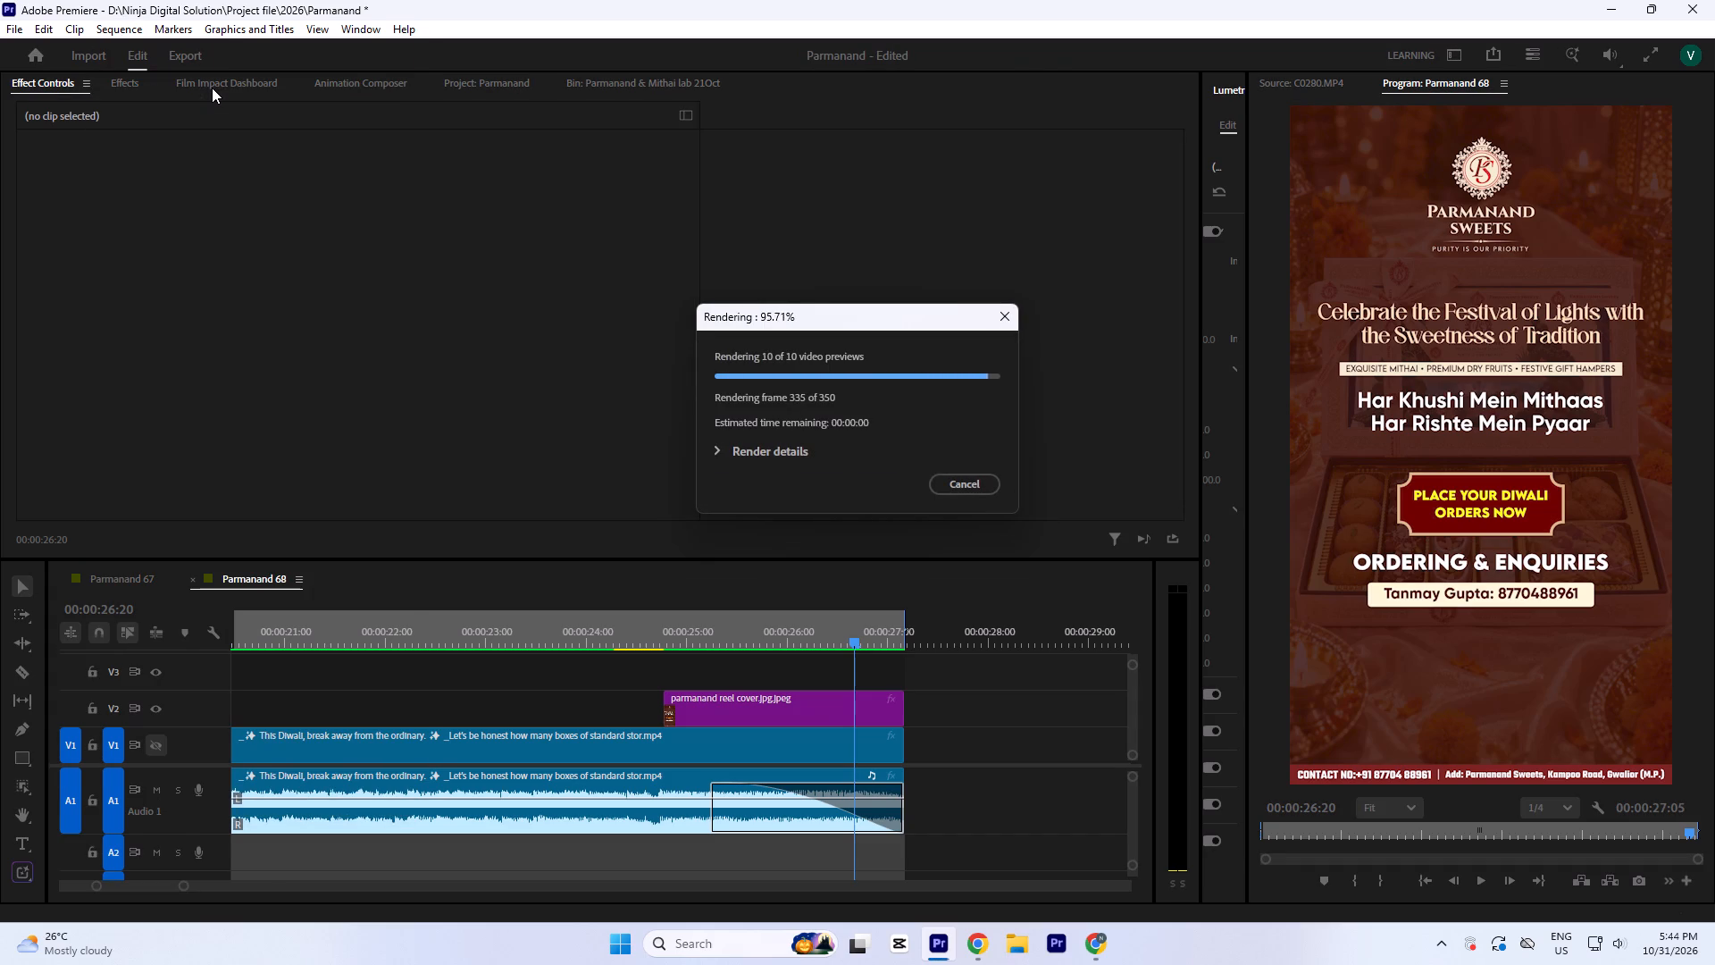
pyautogui.press('space')
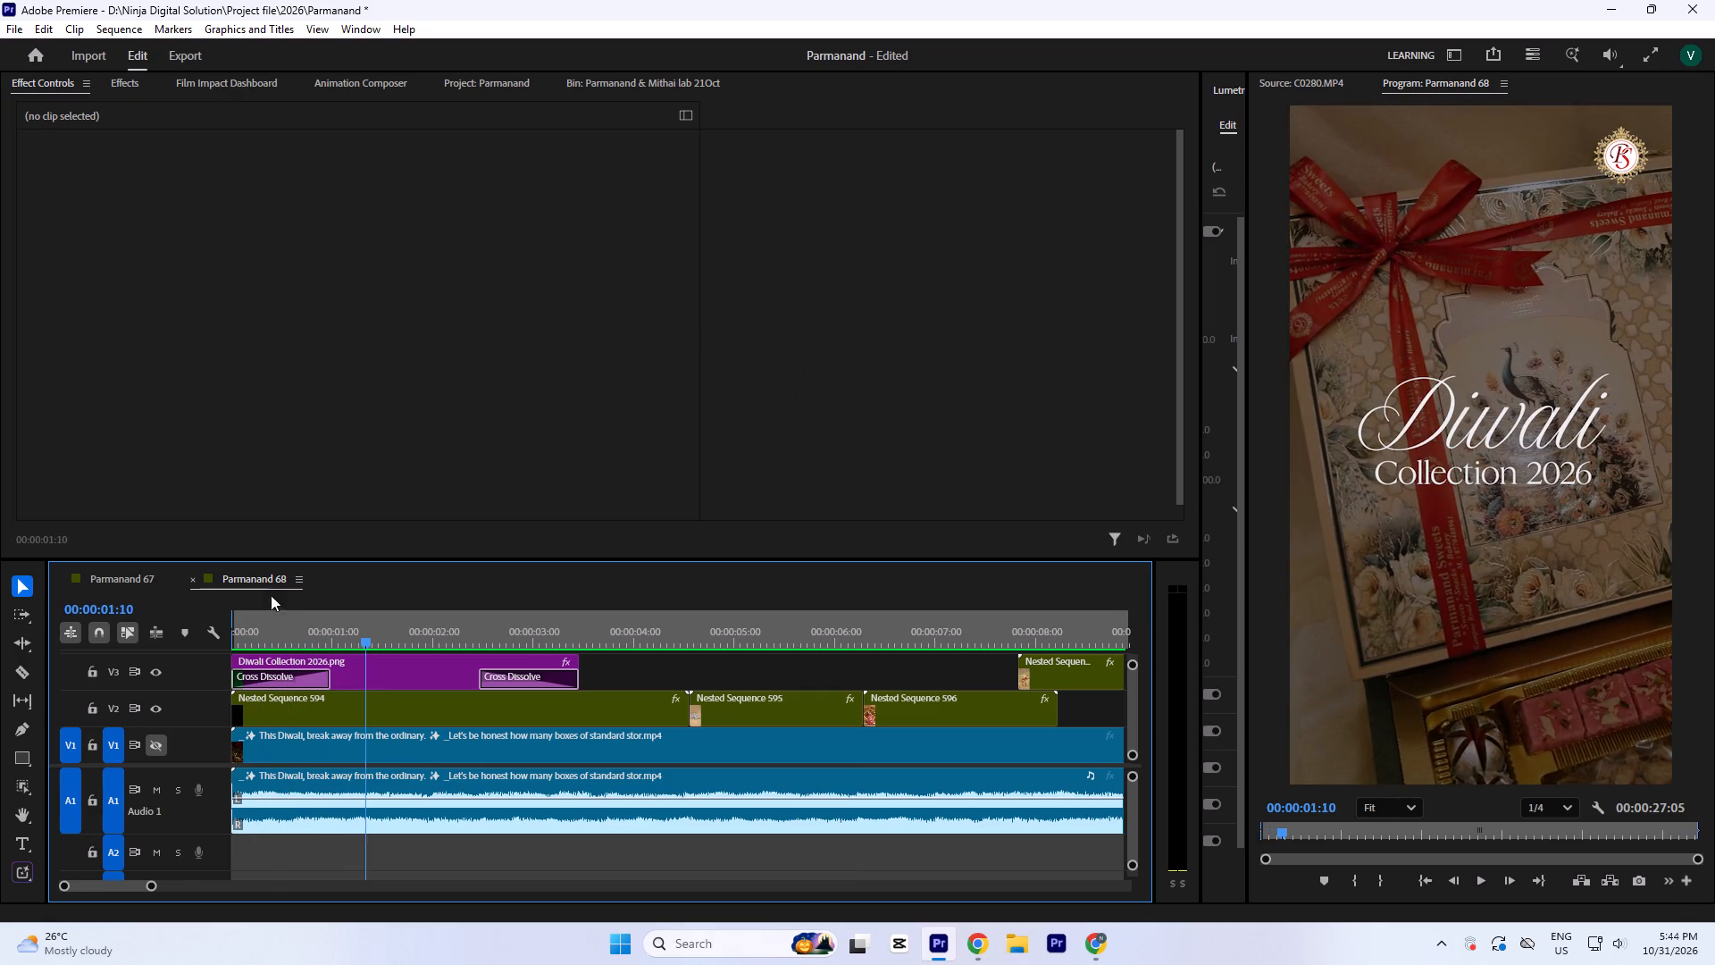
# Play the rendered reel from the start to check the Diwali Collection 2026 opening.
pyautogui.moveTo(286, 637); pyautogui.dragTo(0, 648)
pyautogui.press('space')
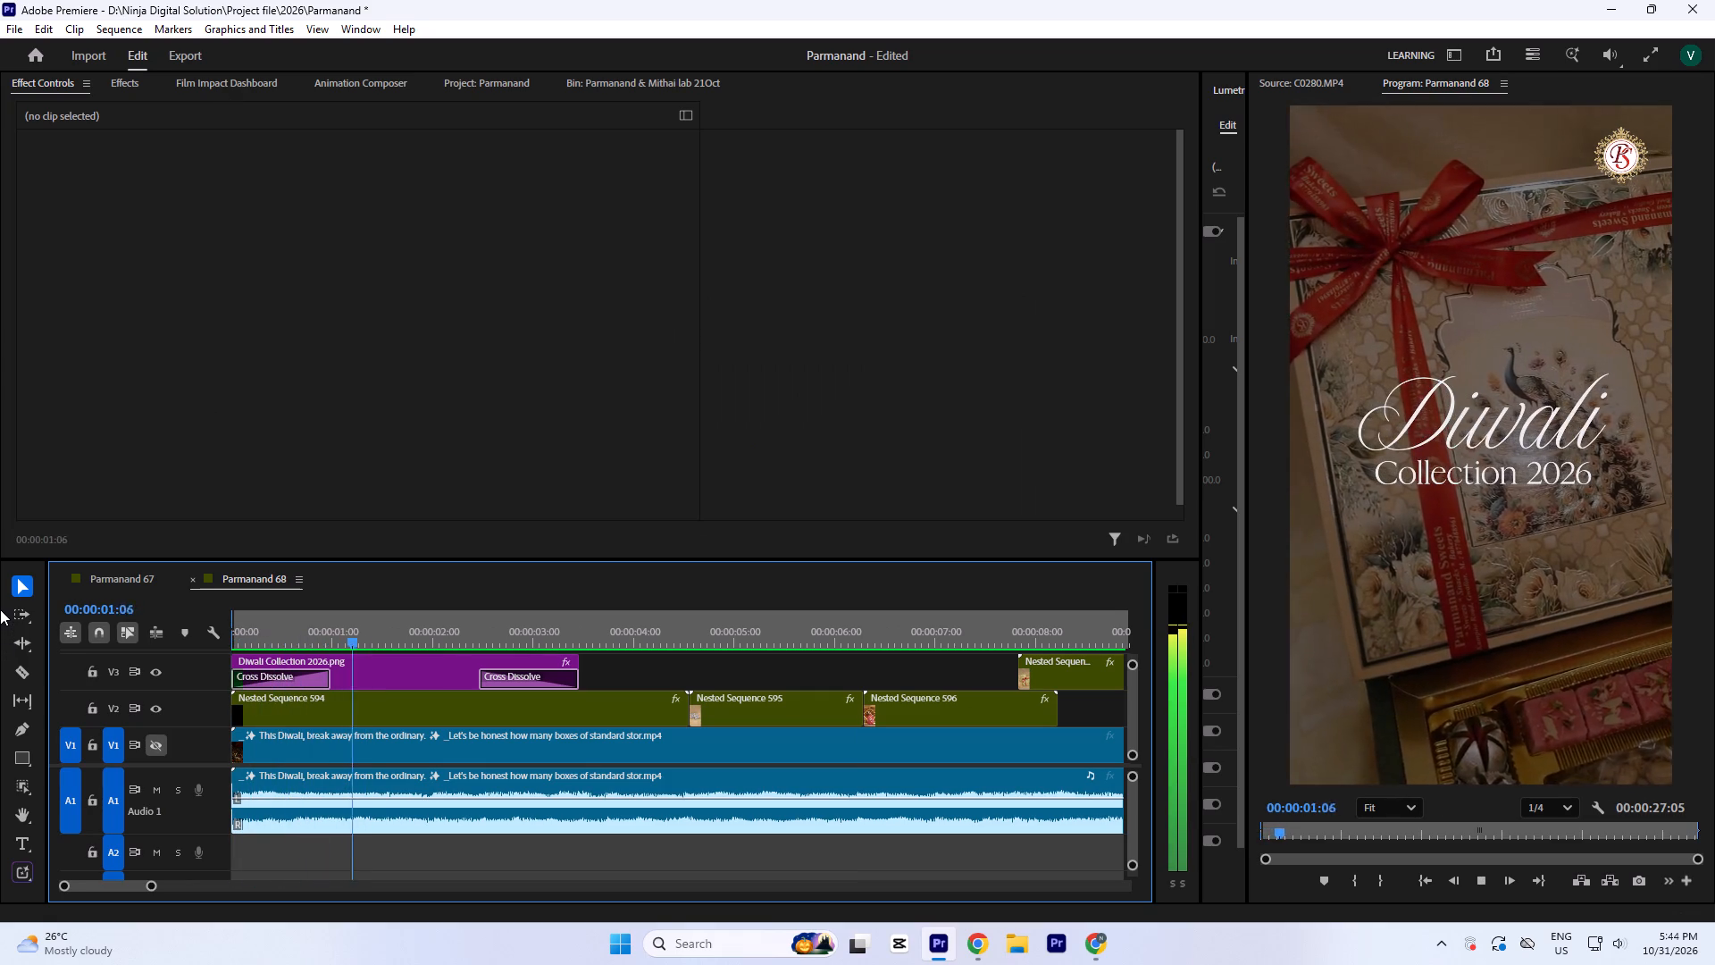
pyautogui.press('space')
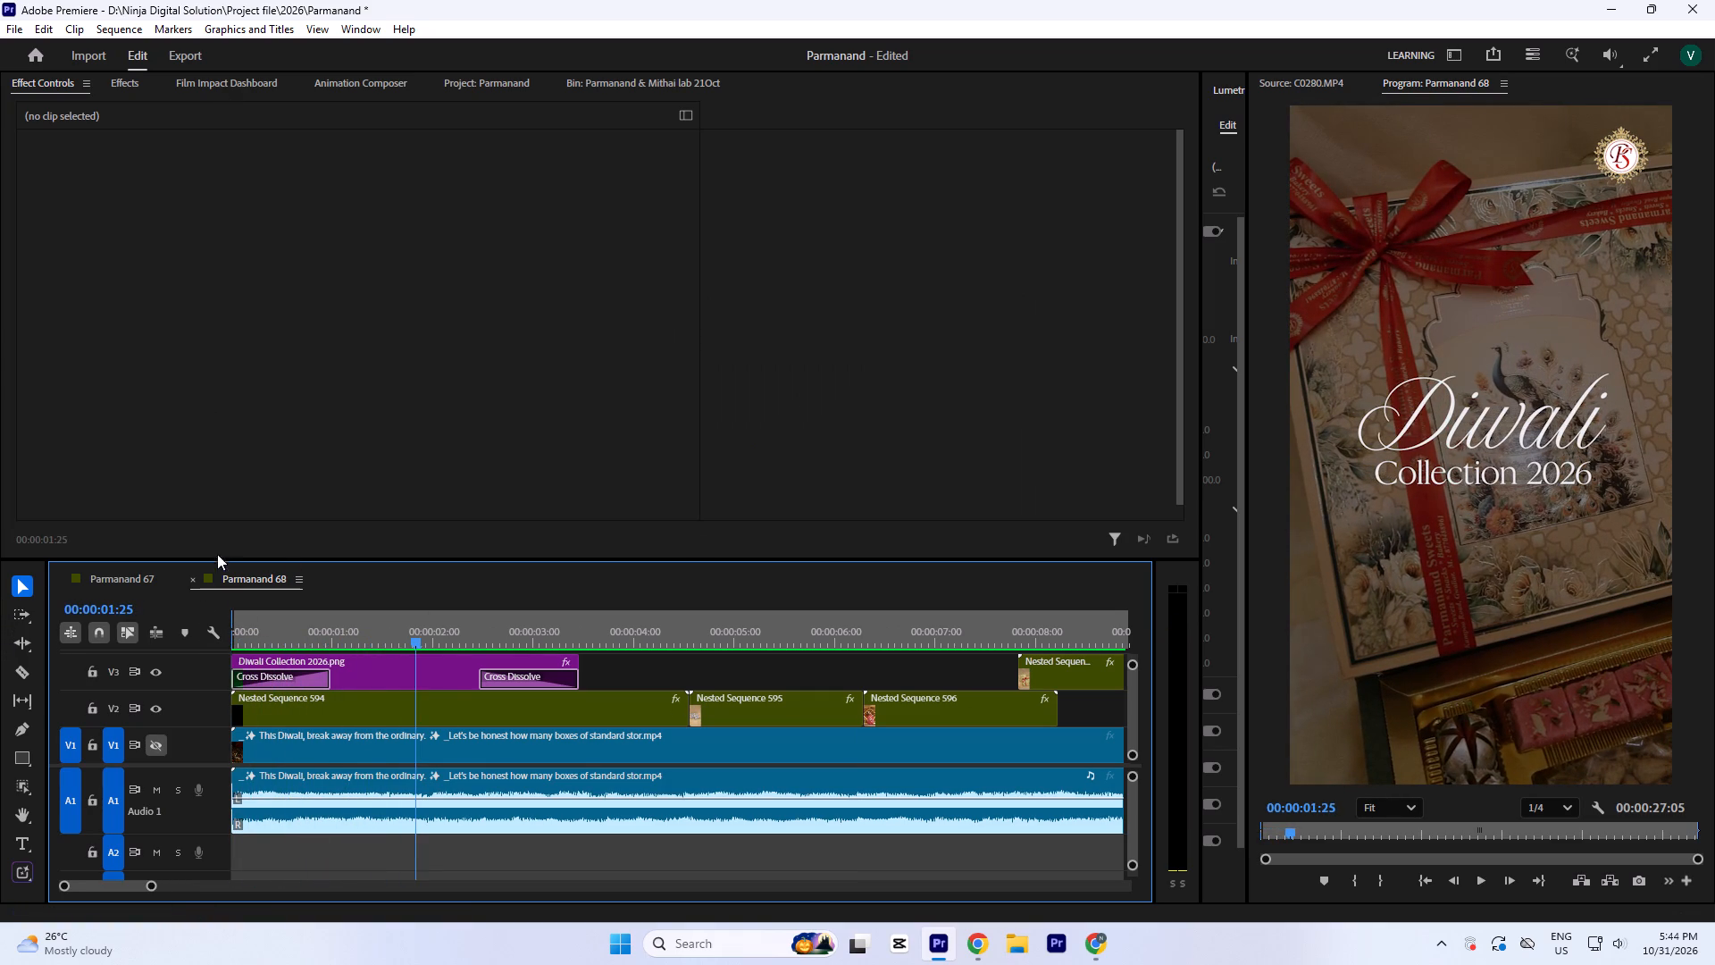
pyautogui.press('space')
pyautogui.press('space')
pyautogui.press('space')
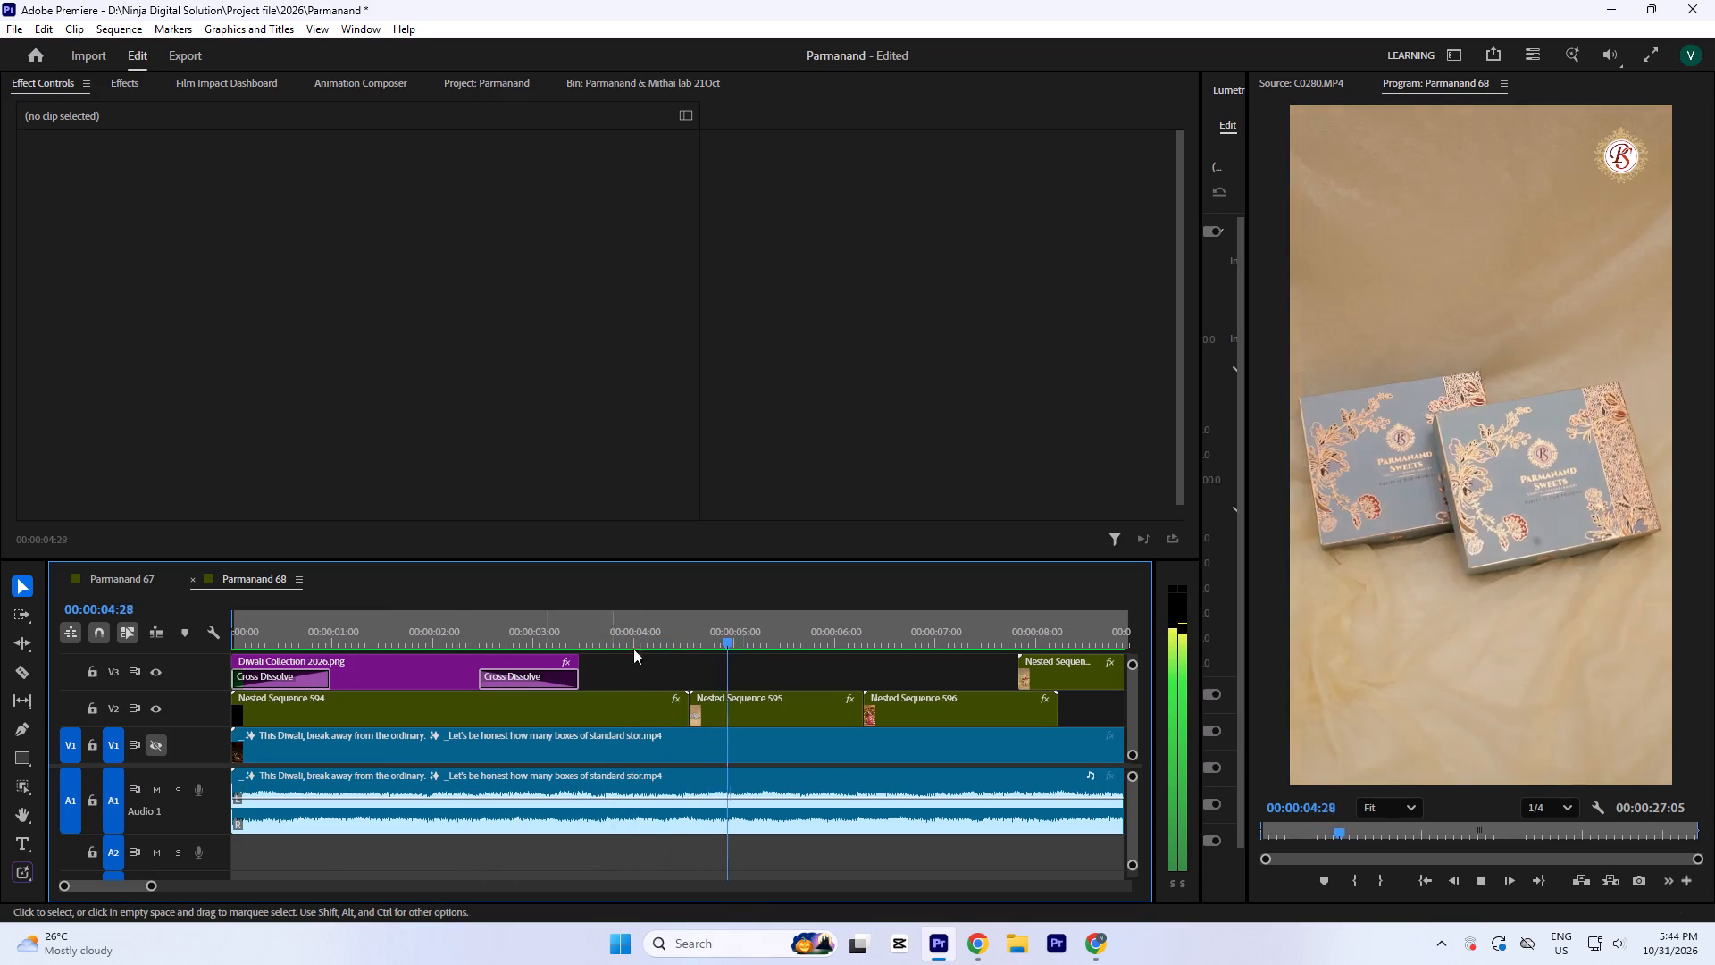
# Examine the Motion and Warp Stabilizer settings of several nested box clips on V2 and V3 while the reel plays.
pyautogui.press('-')
pyautogui.click(586, 703)
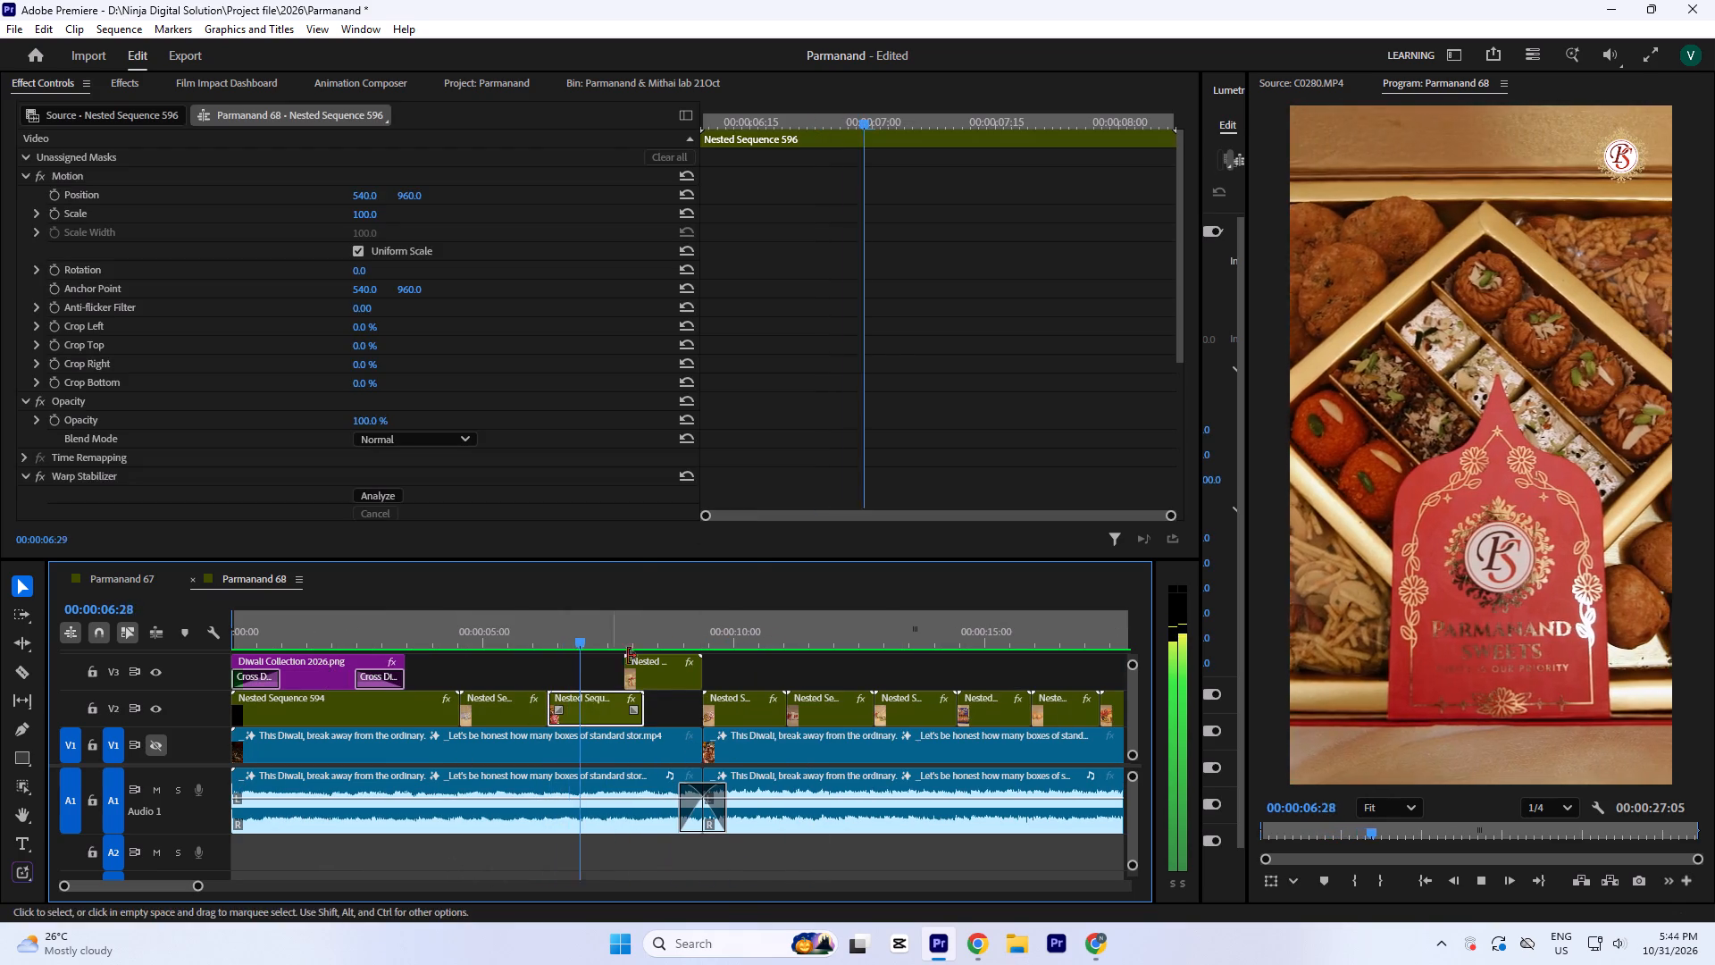
pyautogui.scroll(-3, 853, 371)
pyautogui.click(664, 678)
pyautogui.scroll(-5, 775, 376)
pyautogui.press('-')
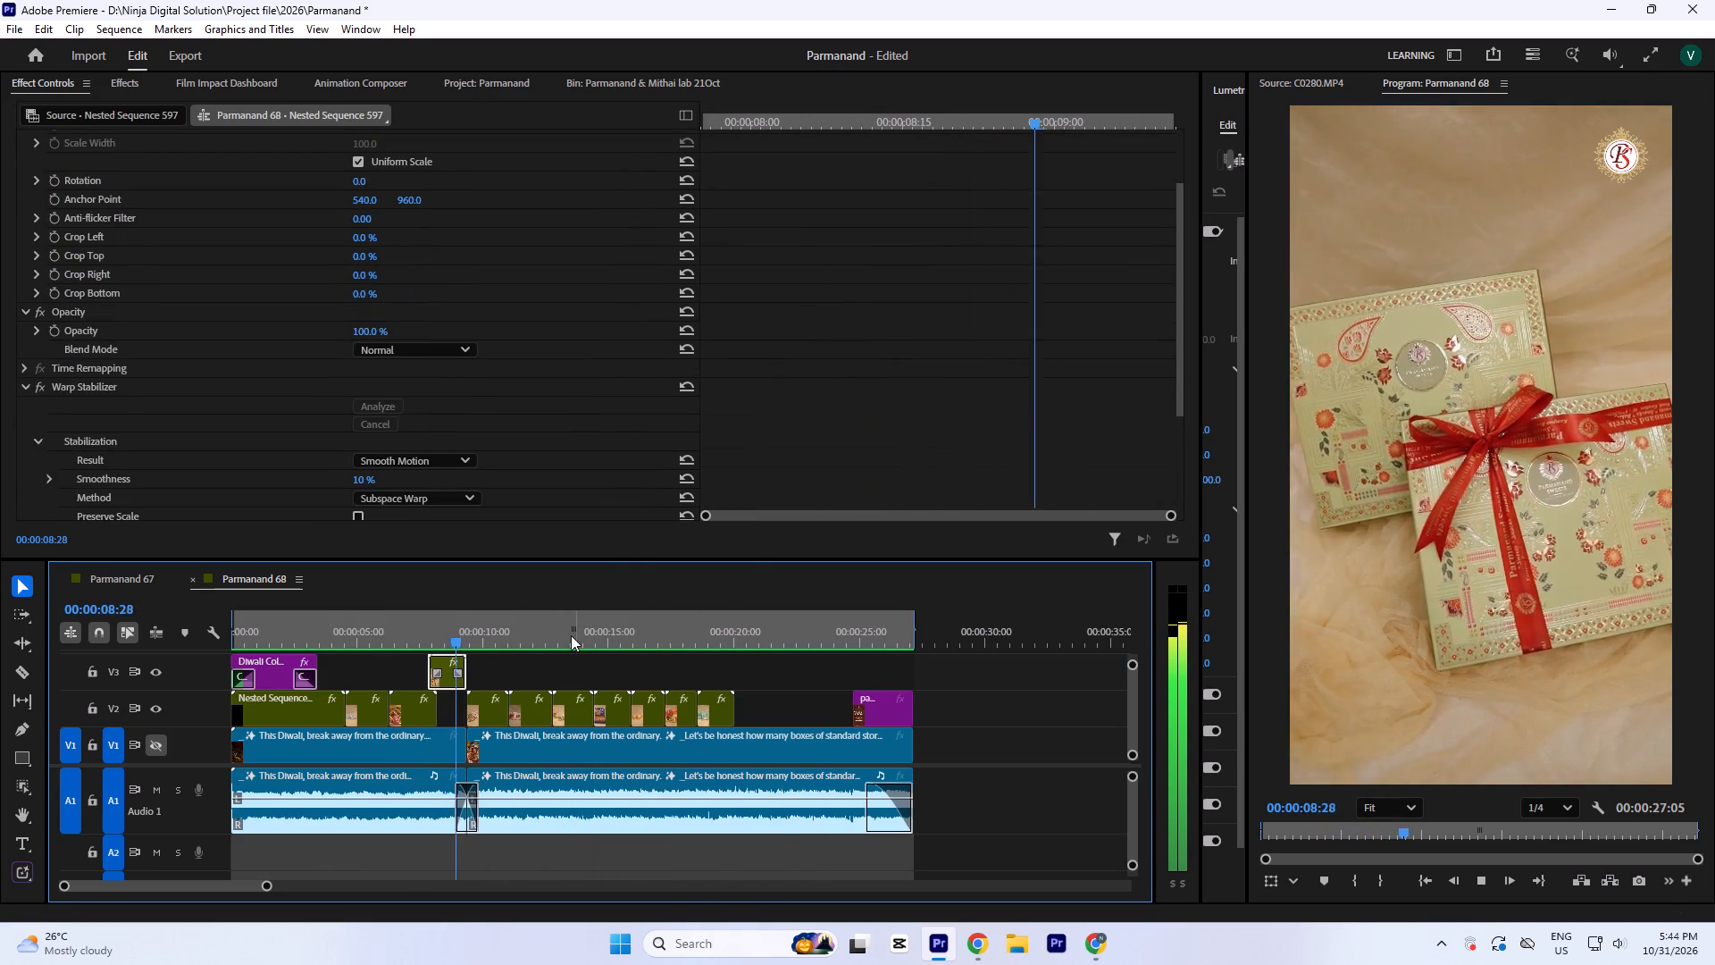
pyautogui.click(707, 703)
pyautogui.scroll(-4, 794, 441)
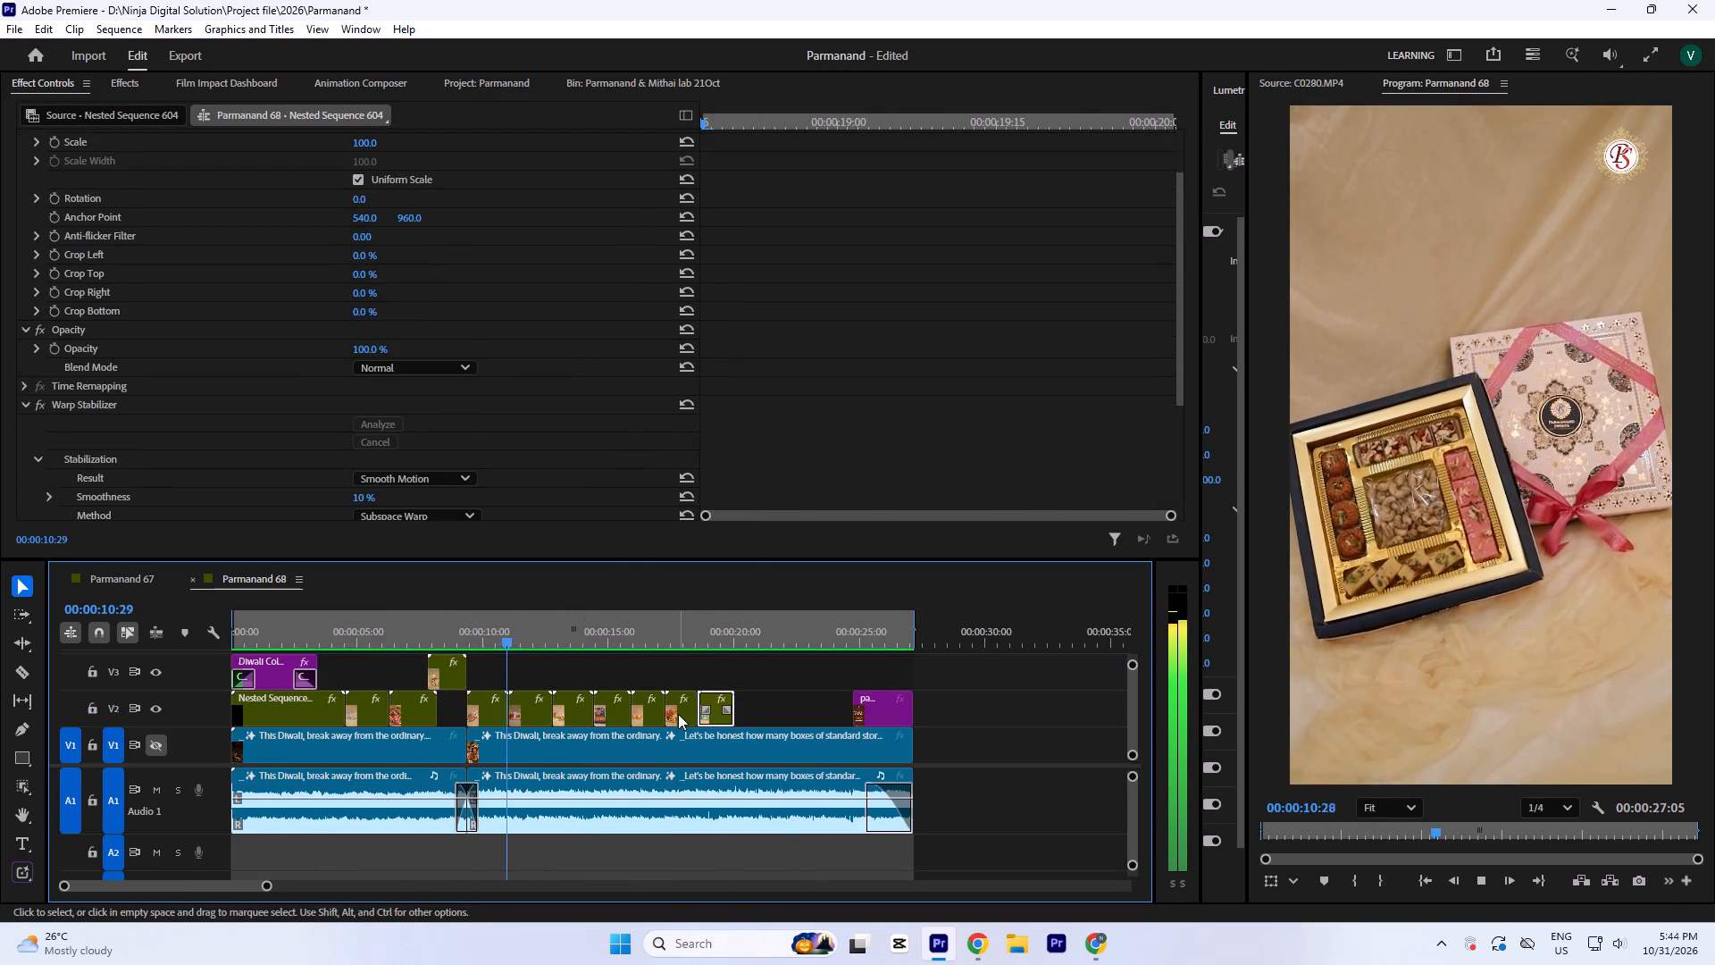
pyautogui.click(678, 711)
pyautogui.scroll(-5, 791, 412)
pyautogui.click(648, 711)
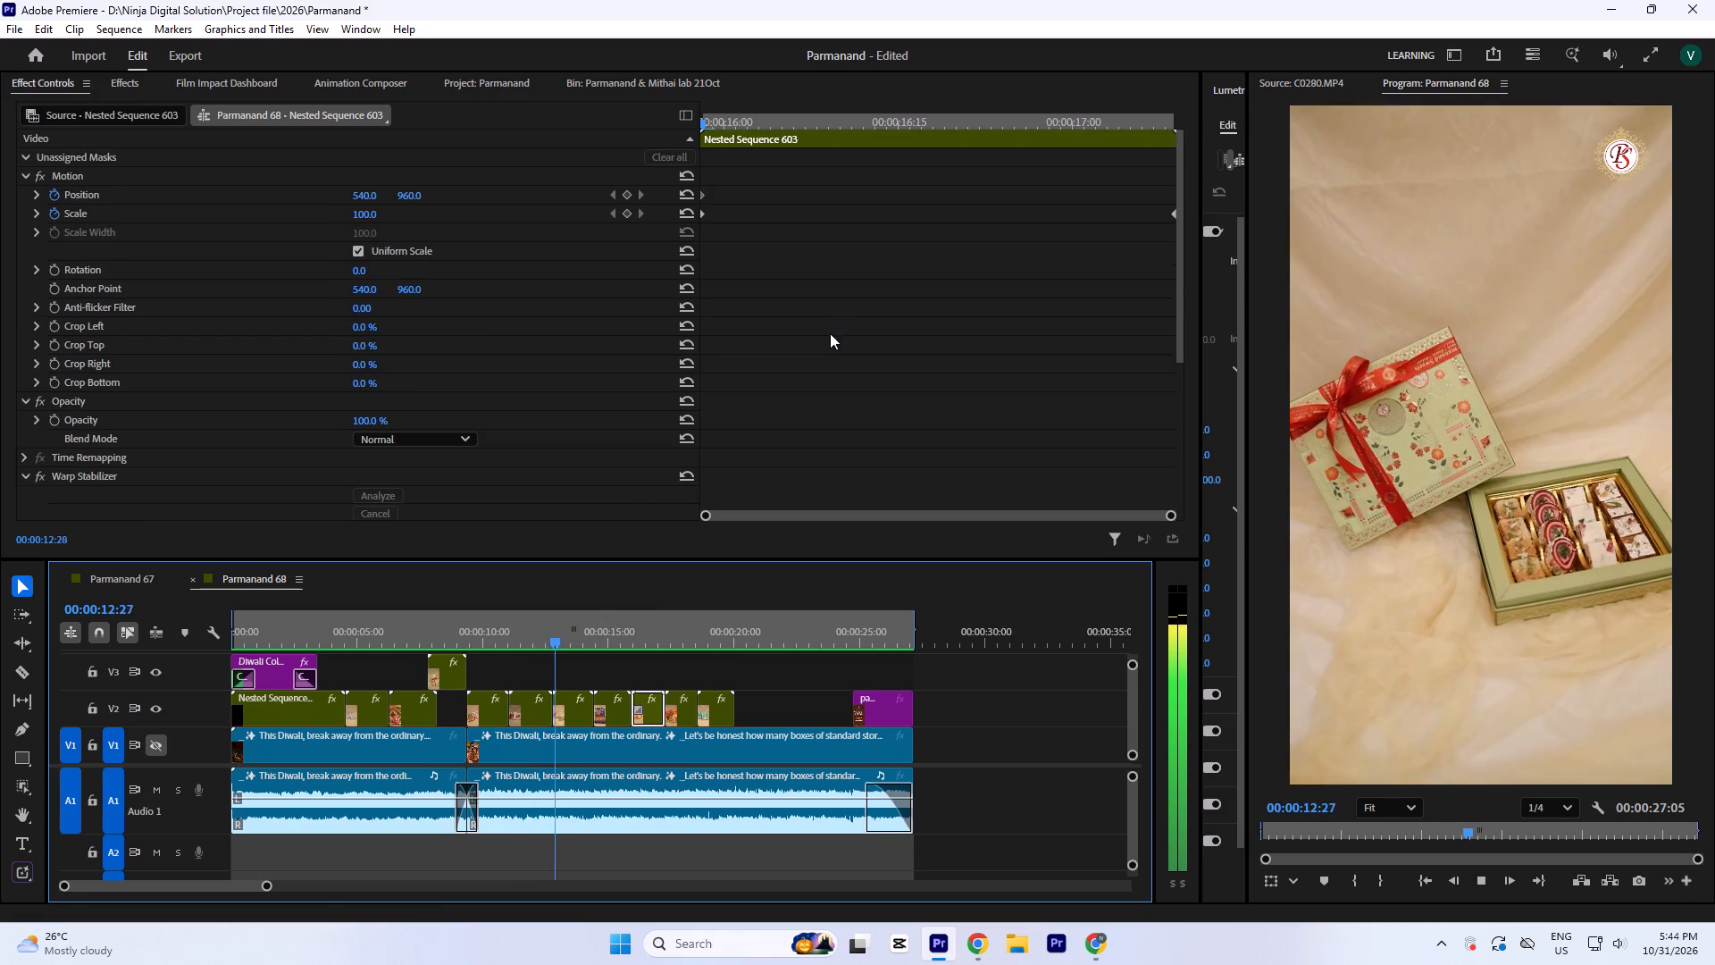
pyautogui.scroll(-3, 830, 332)
pyautogui.click(607, 717)
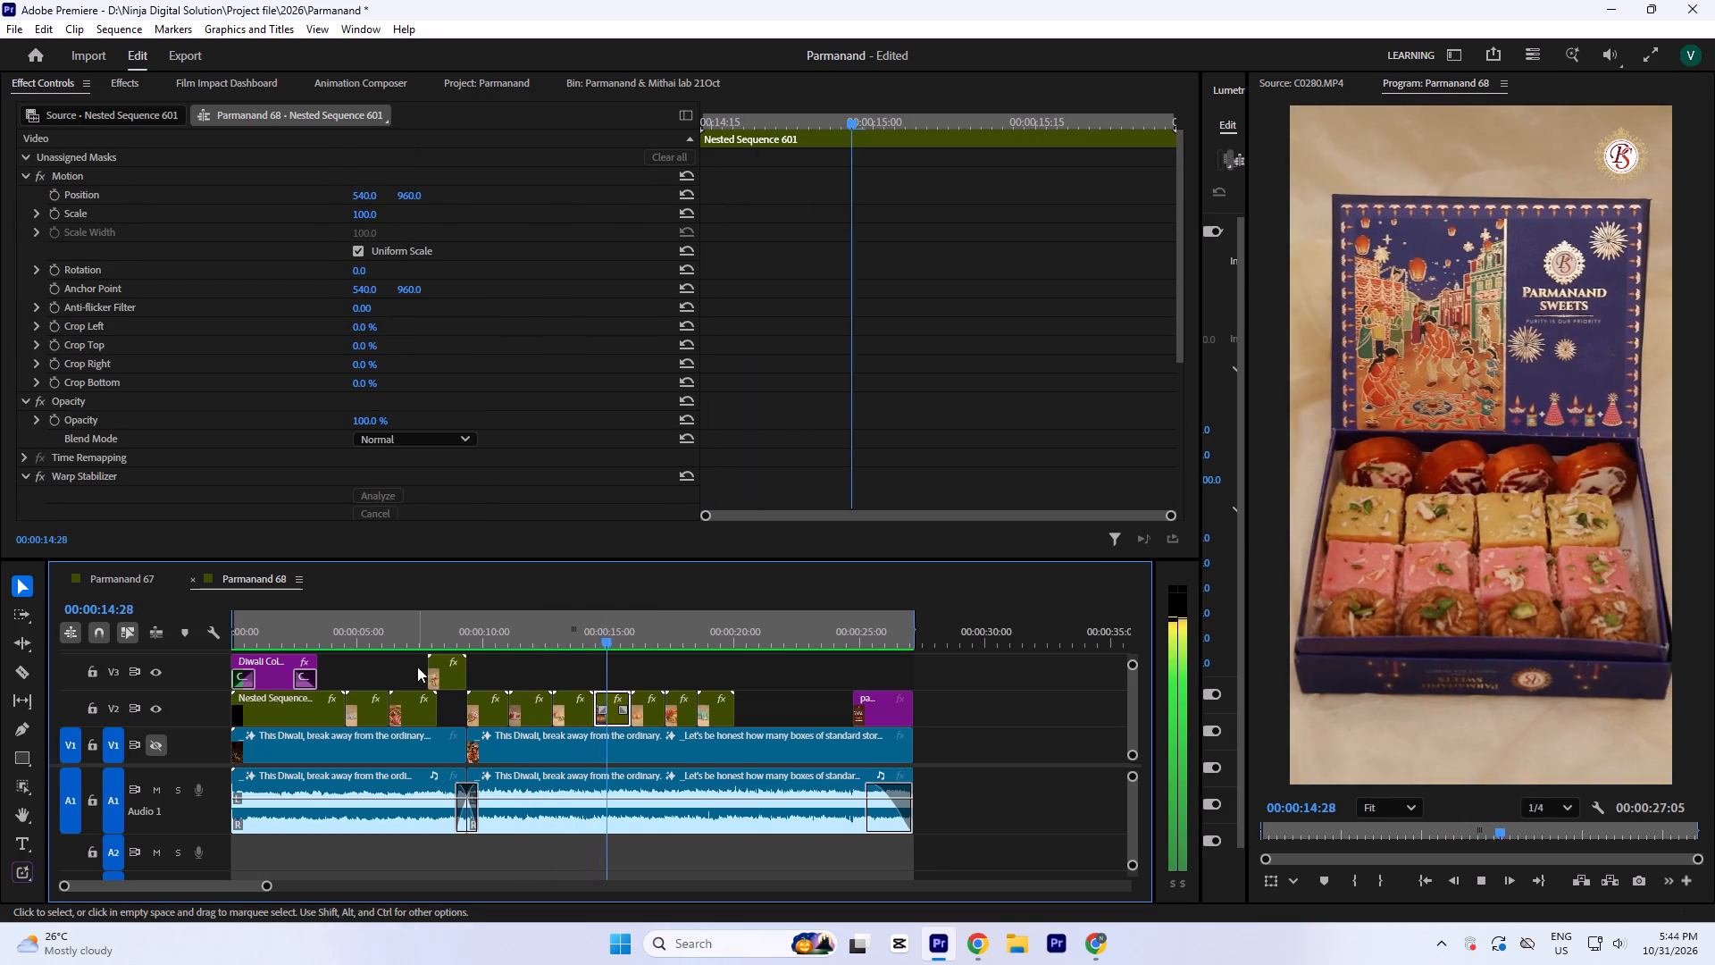
# Replay from 00:00:13:04 into Nested Sequence 601 to check the navy sweet box shot.
pyautogui.press('=')
pyautogui.press('space')
pyautogui.click(523, 622)
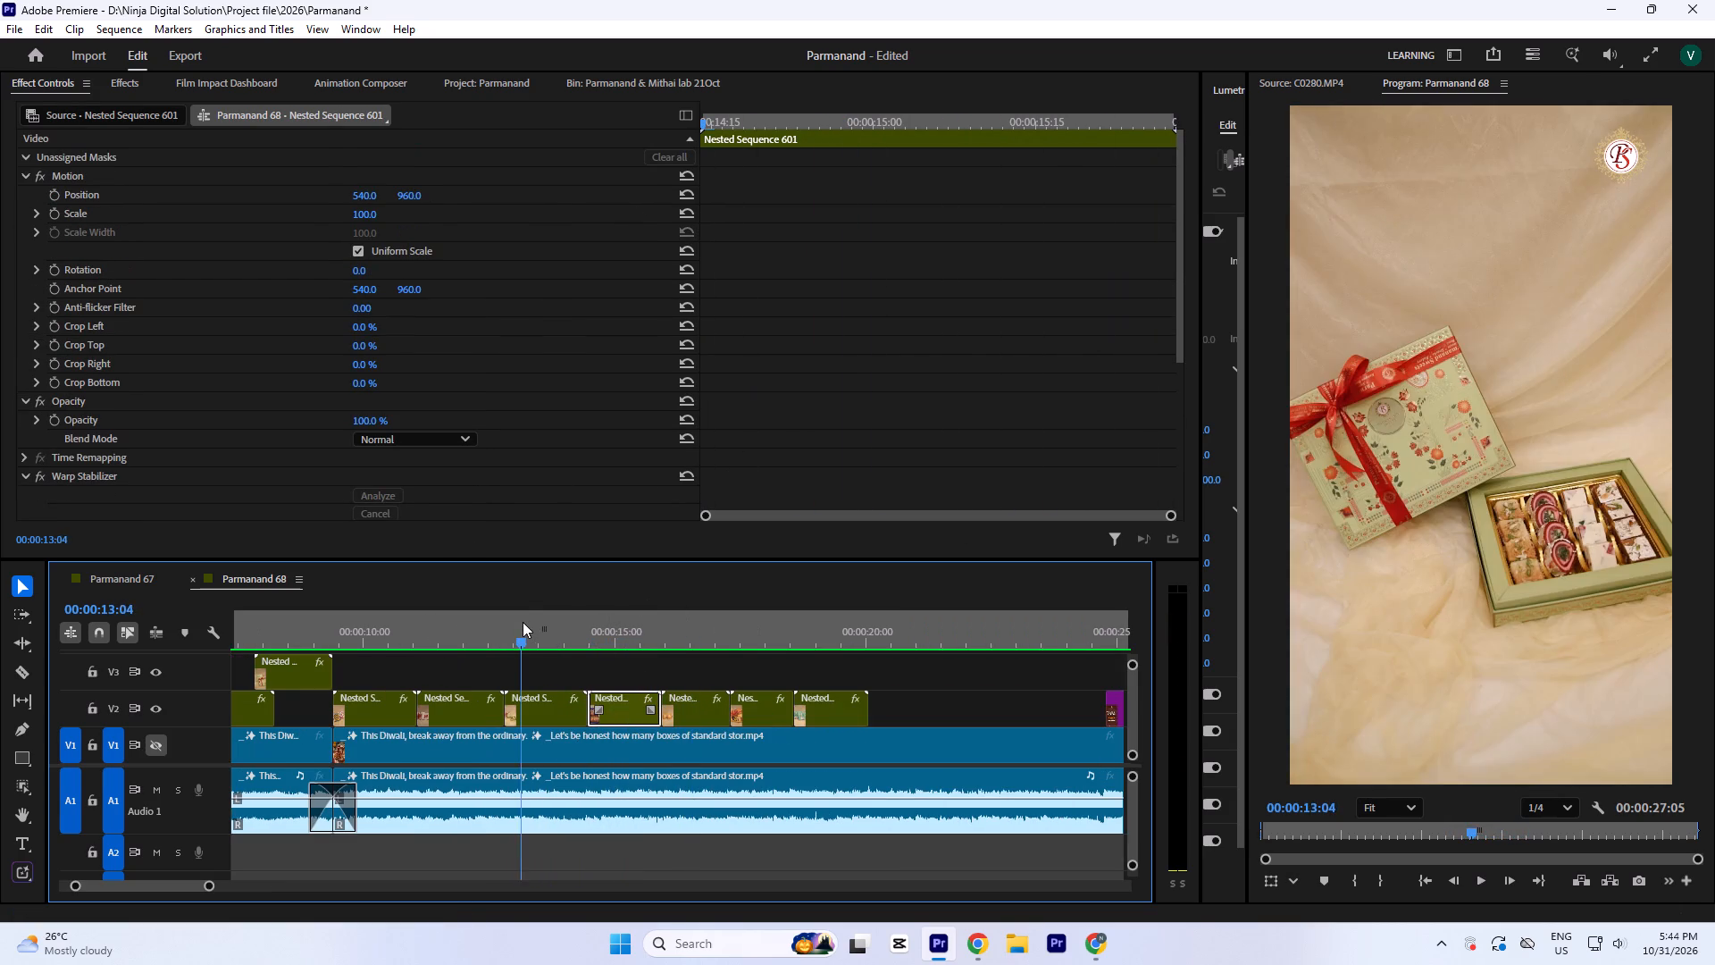
pyautogui.press('space')
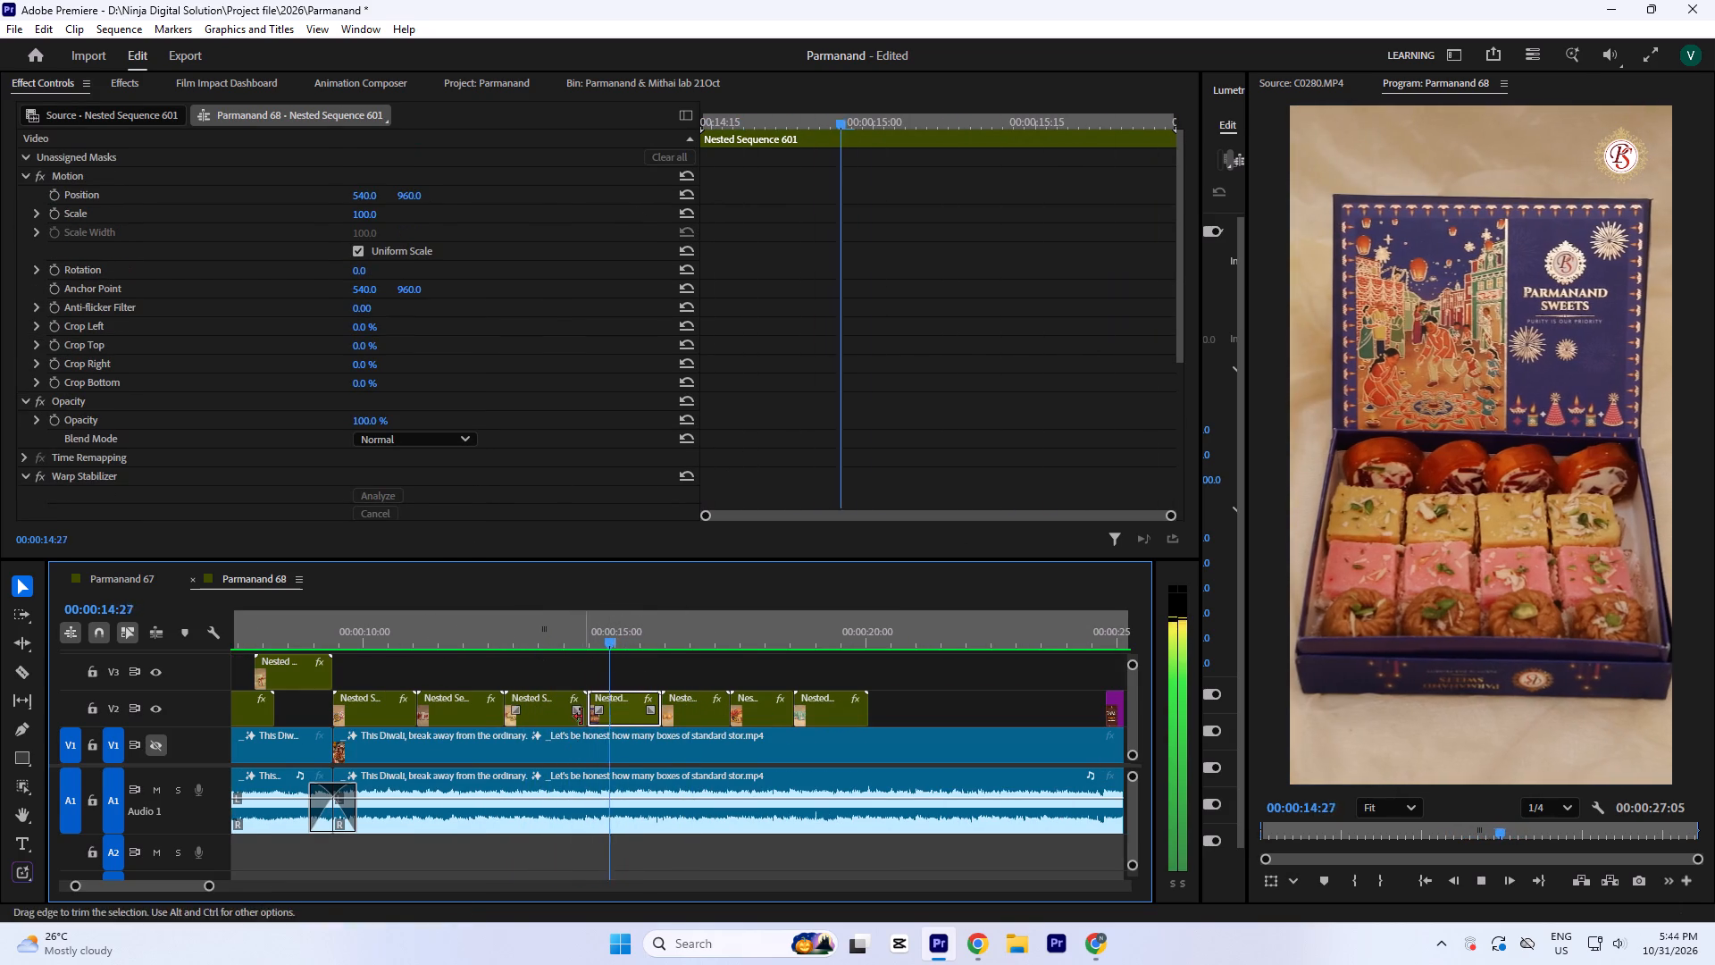
pyautogui.press('space')
# Open Nested Sequence 601, check the speed and duration settings of C0273.MP4, and return to Parmanand 68.
pyautogui.doubleClick(624, 717)
pyautogui.click(292, 715)
pyautogui.click(276, 718)
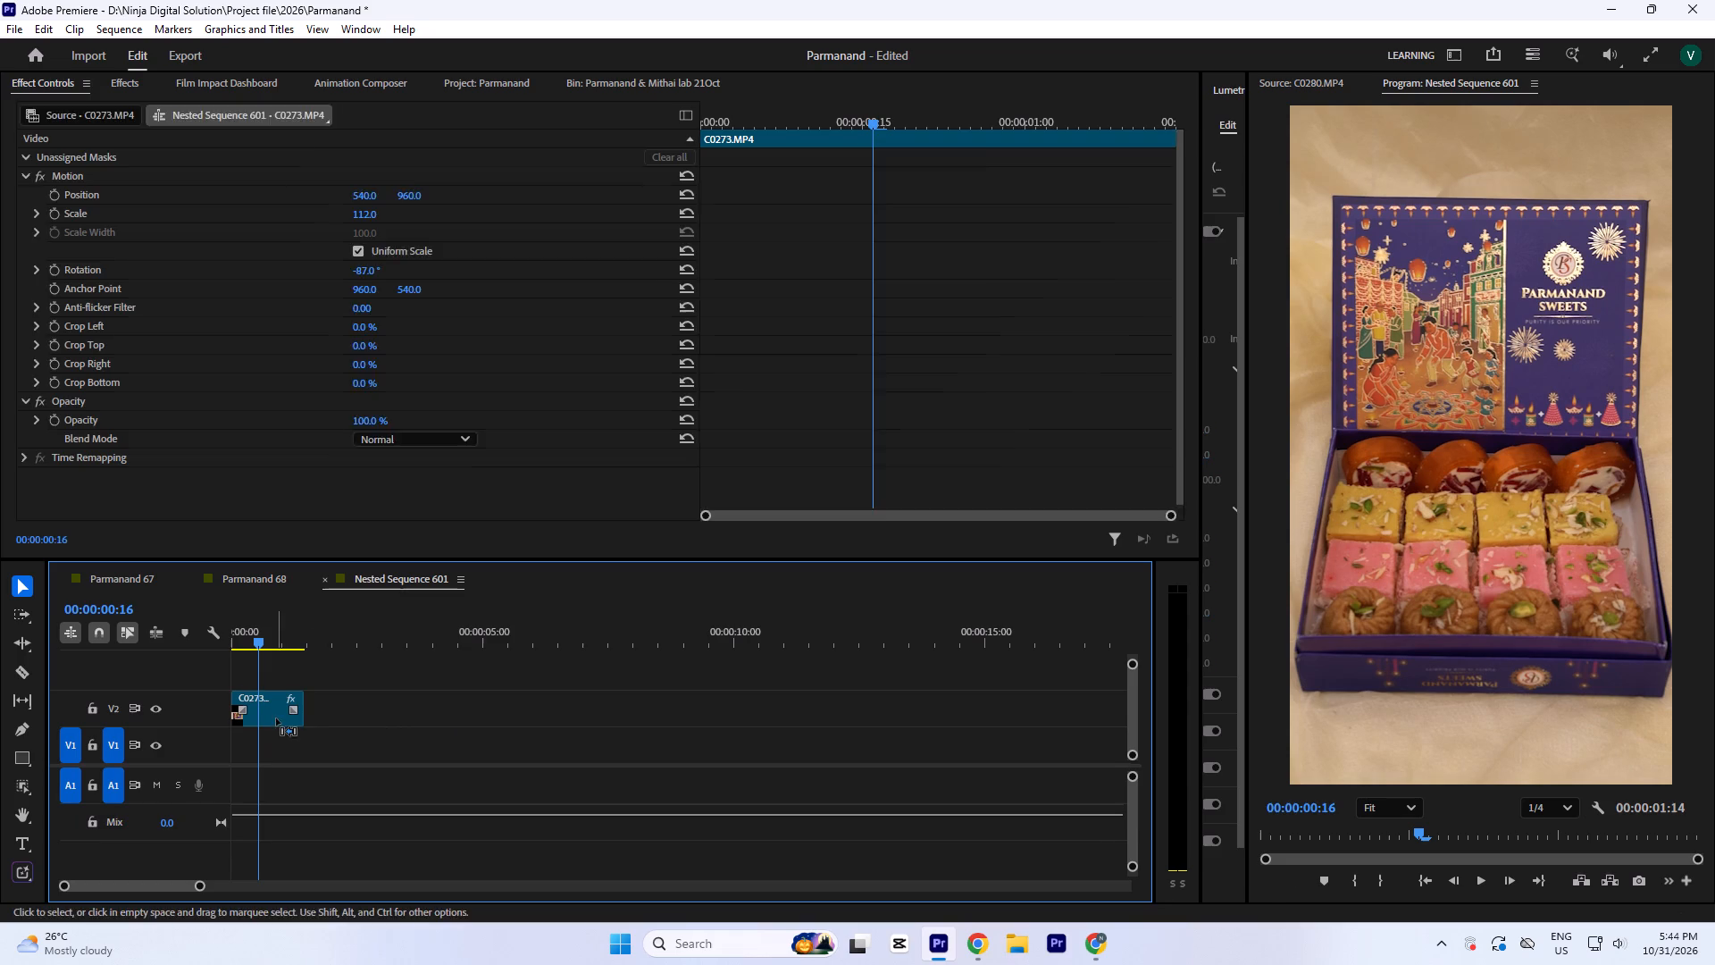
pyautogui.hotkey('ctrl', 'r')
pyautogui.click(935, 566)
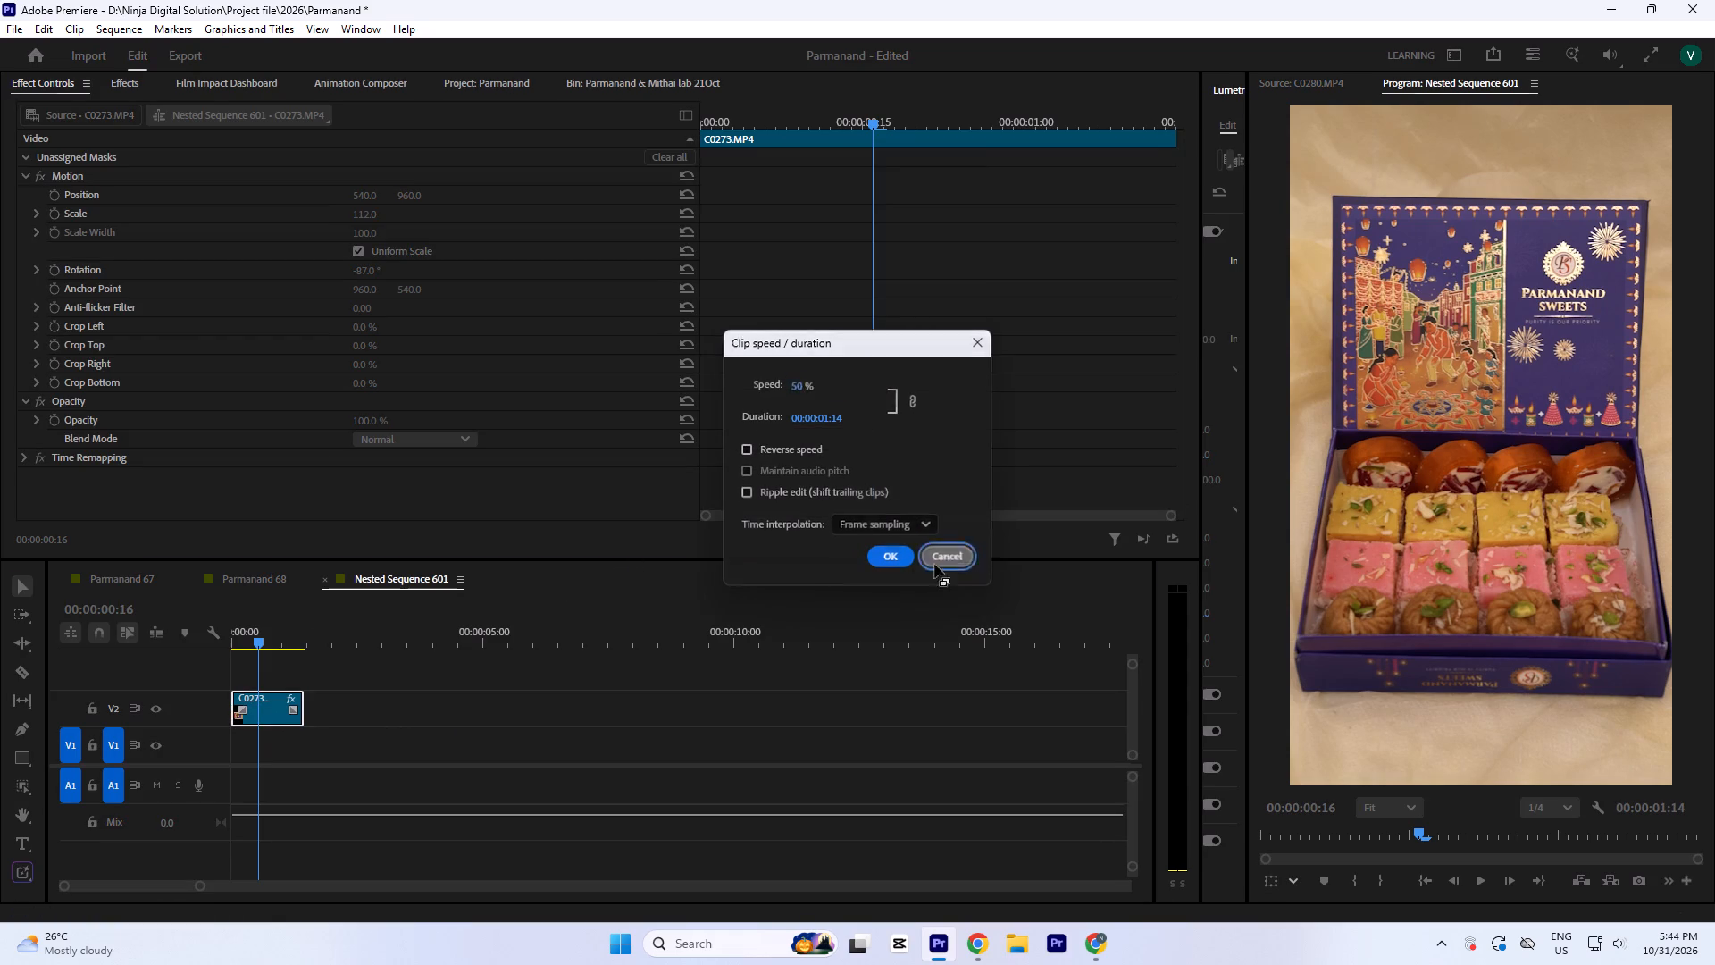
pyautogui.click(329, 584)
# Play from 00:00:13:07 through the remaining box clips and stop in the empty V2 section at 00:00:22:01.
pyautogui.click(527, 632)
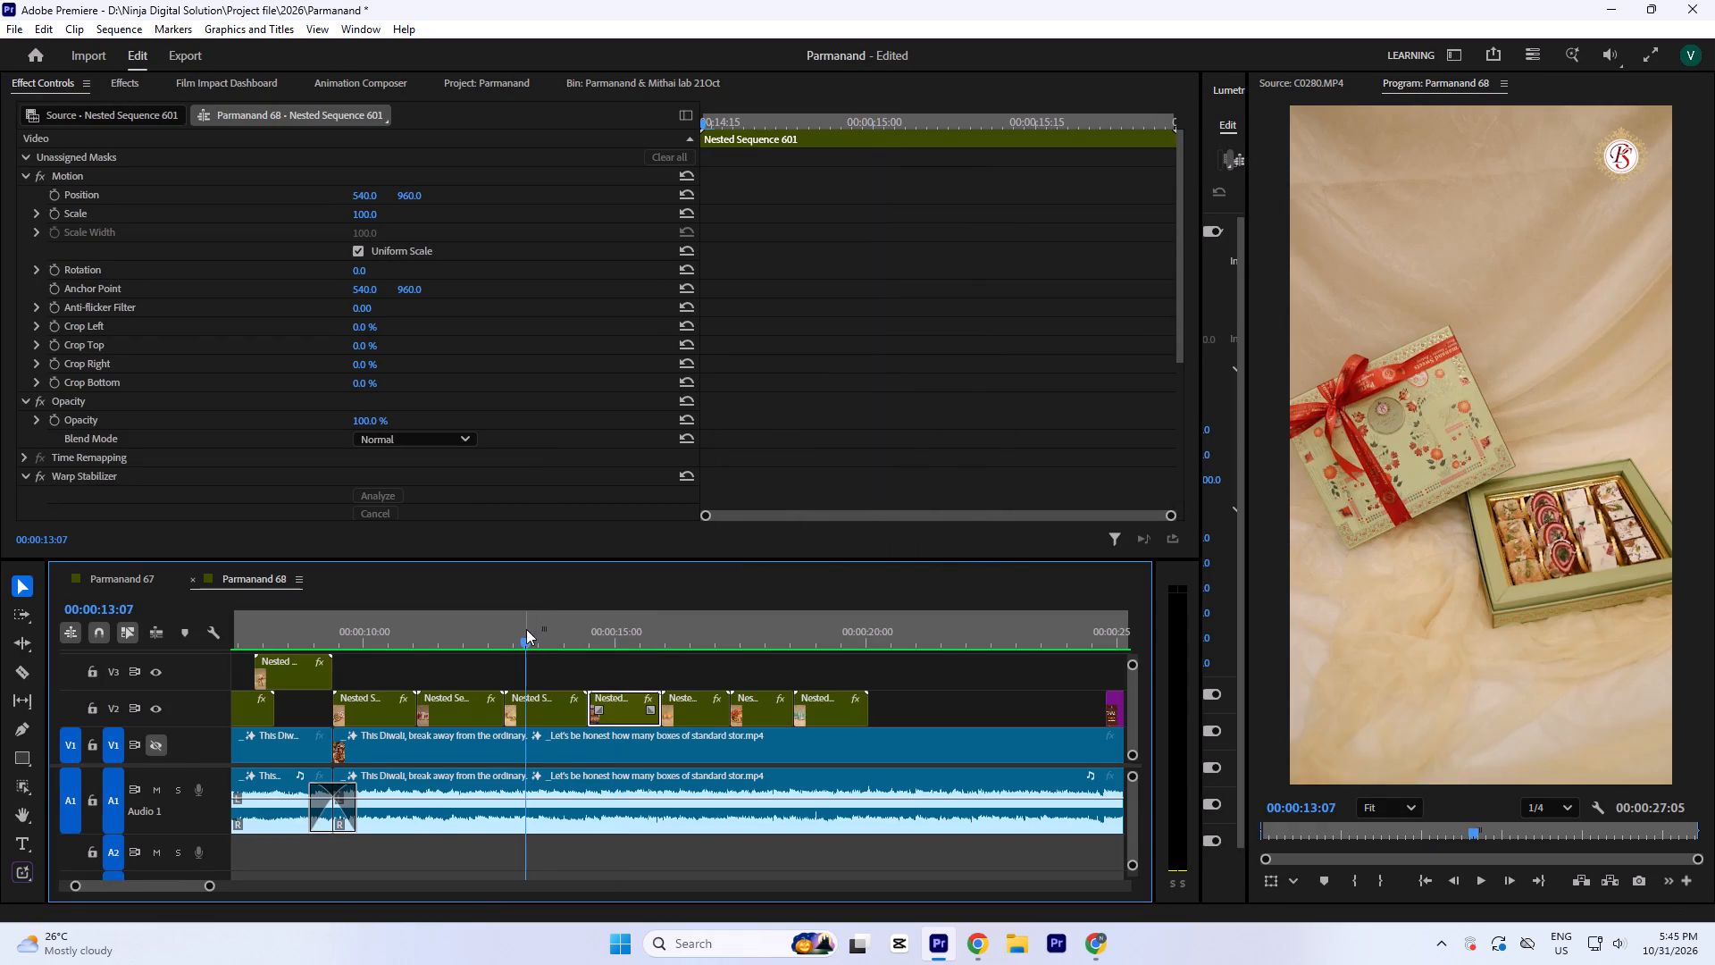
pyautogui.press('space')
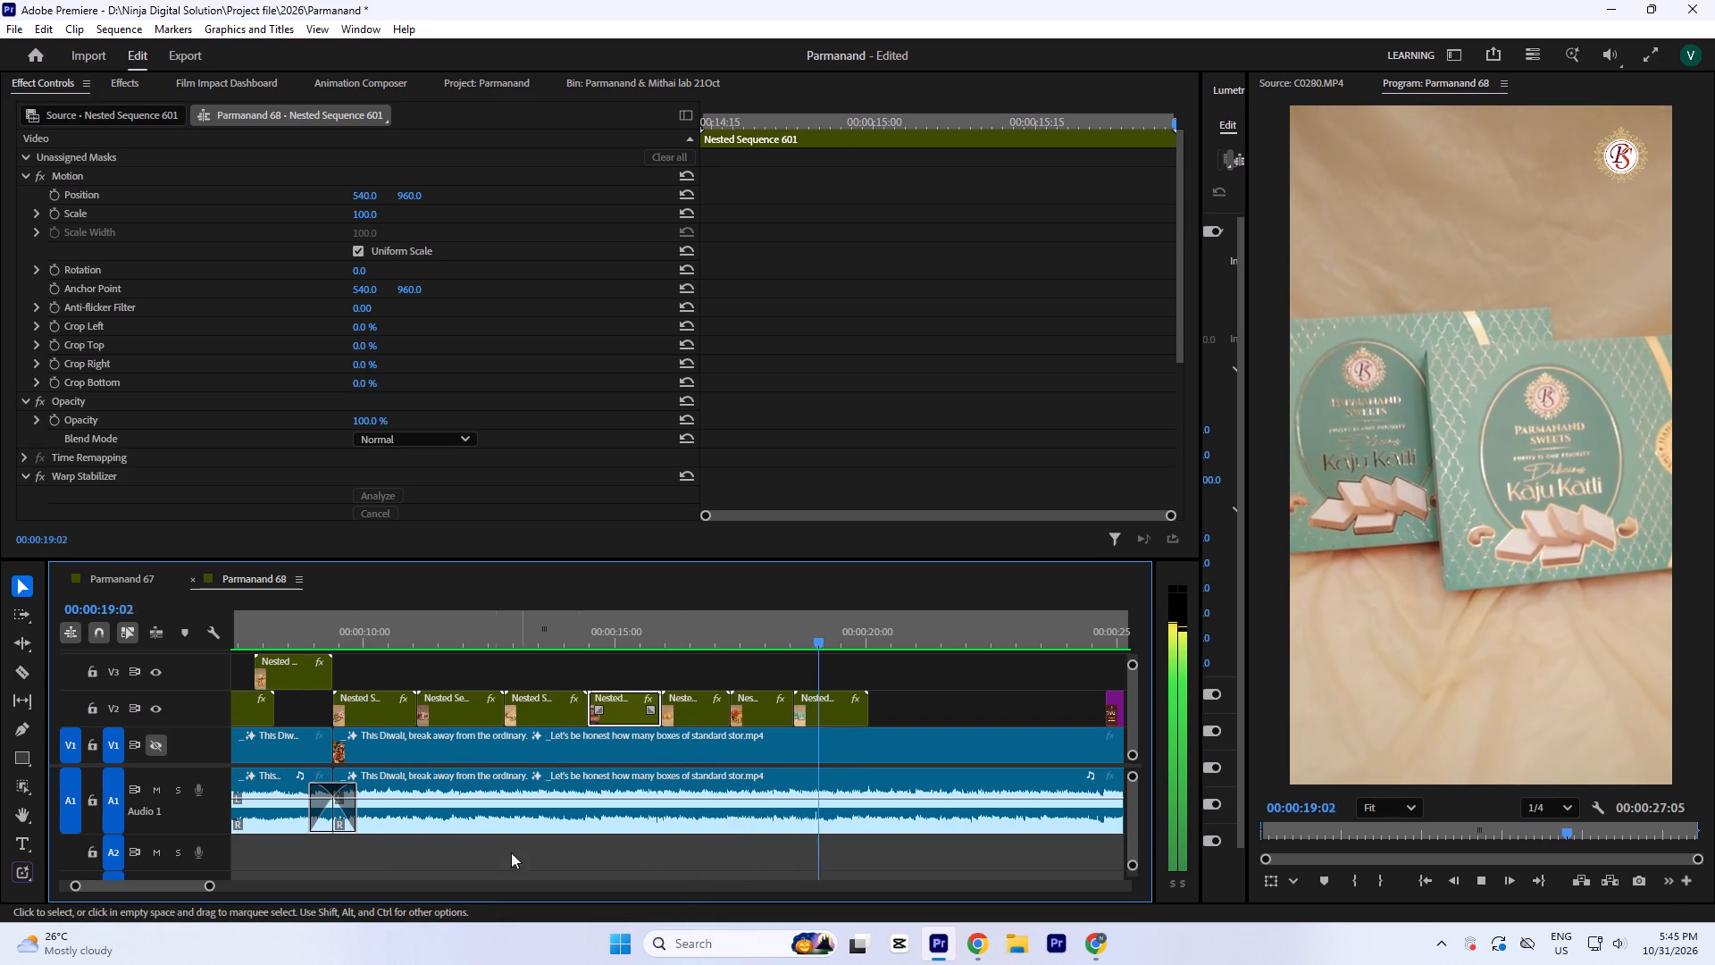
pyautogui.press('-')
pyautogui.press('-')
pyautogui.press('=')
pyautogui.press('=')
pyautogui.press('-')
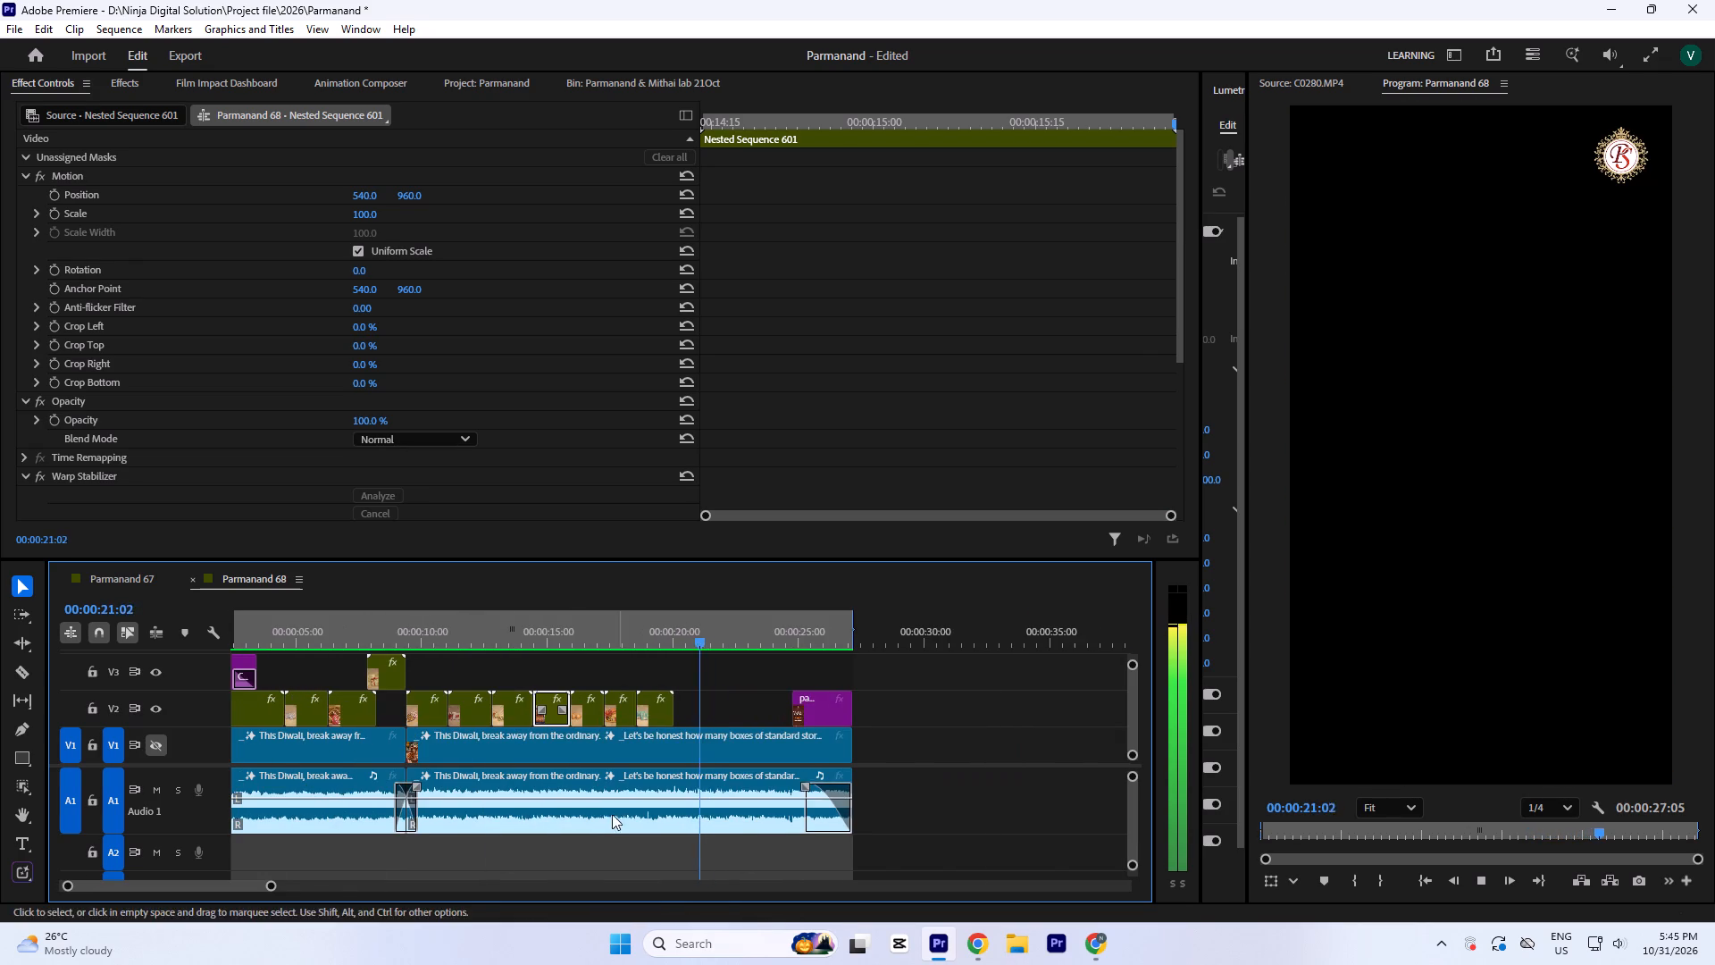
pyautogui.press('space')
# Preview C0265.MP4, C0248.MP4 and C0247.MP4 from the Parmanand & Mithai lab 21Oct bin as candidates for the V2 gap.
pyautogui.click(643, 88)
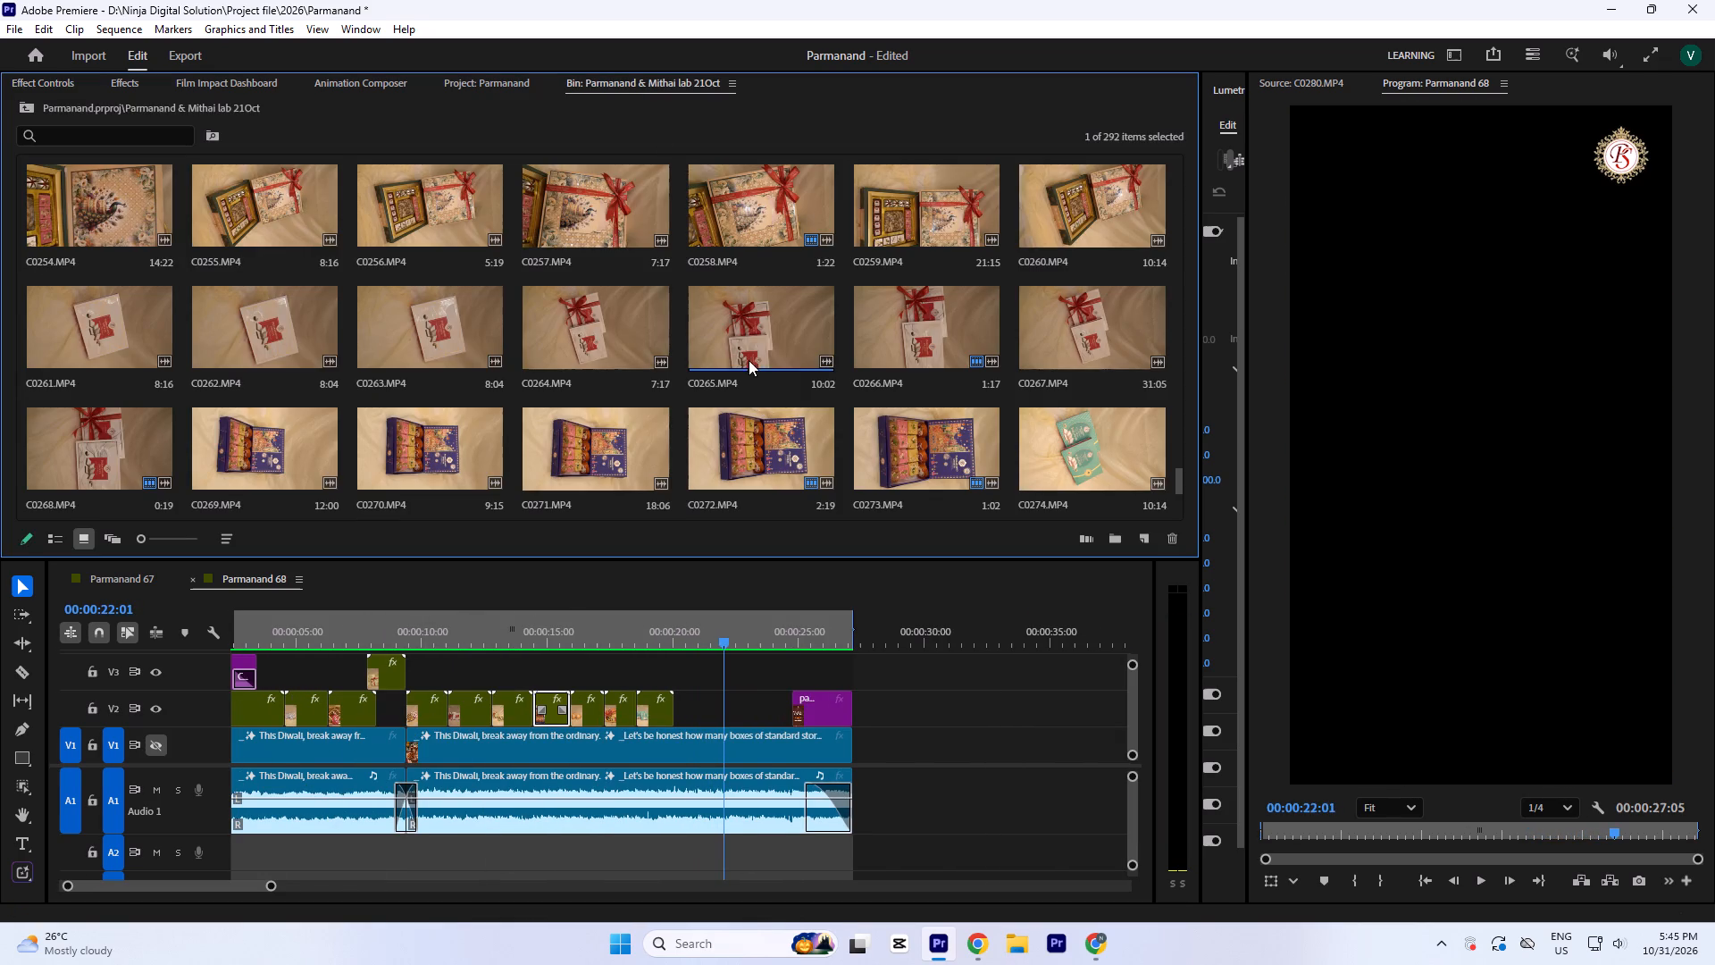
pyautogui.doubleClick(740, 335)
pyautogui.scroll(1, 524, 416)
pyautogui.scroll(2, 335, 424)
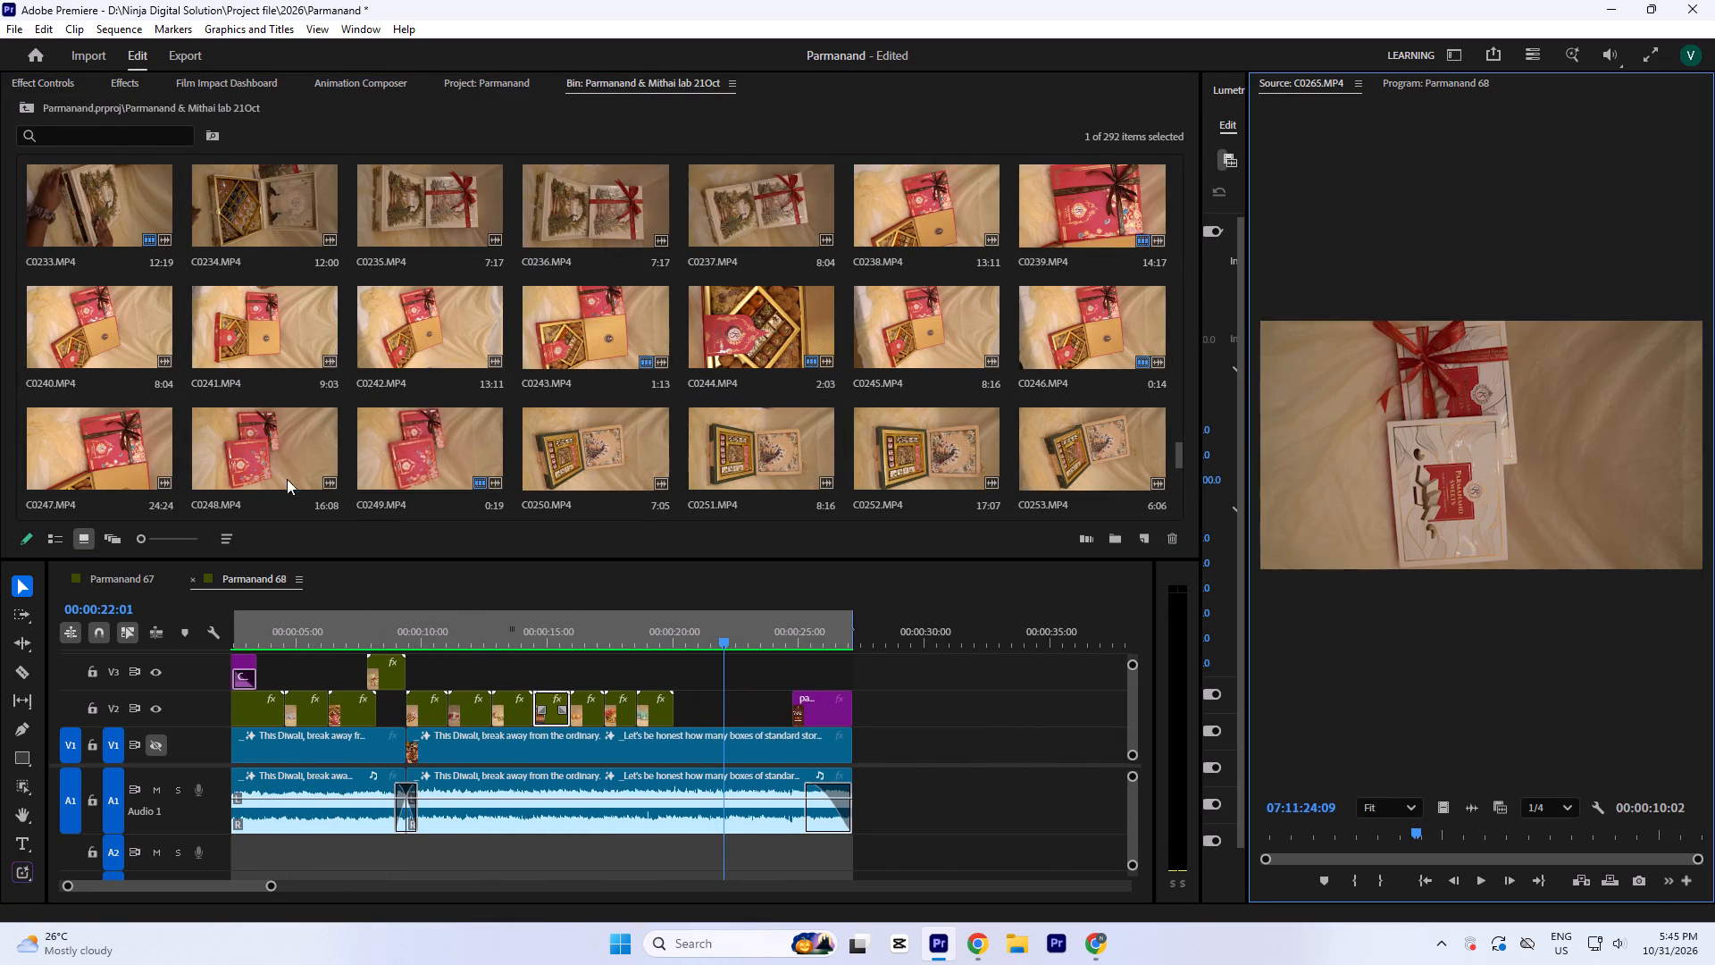
pyautogui.doubleClick(241, 459)
pyautogui.press('space')
pyautogui.doubleClick(85, 464)
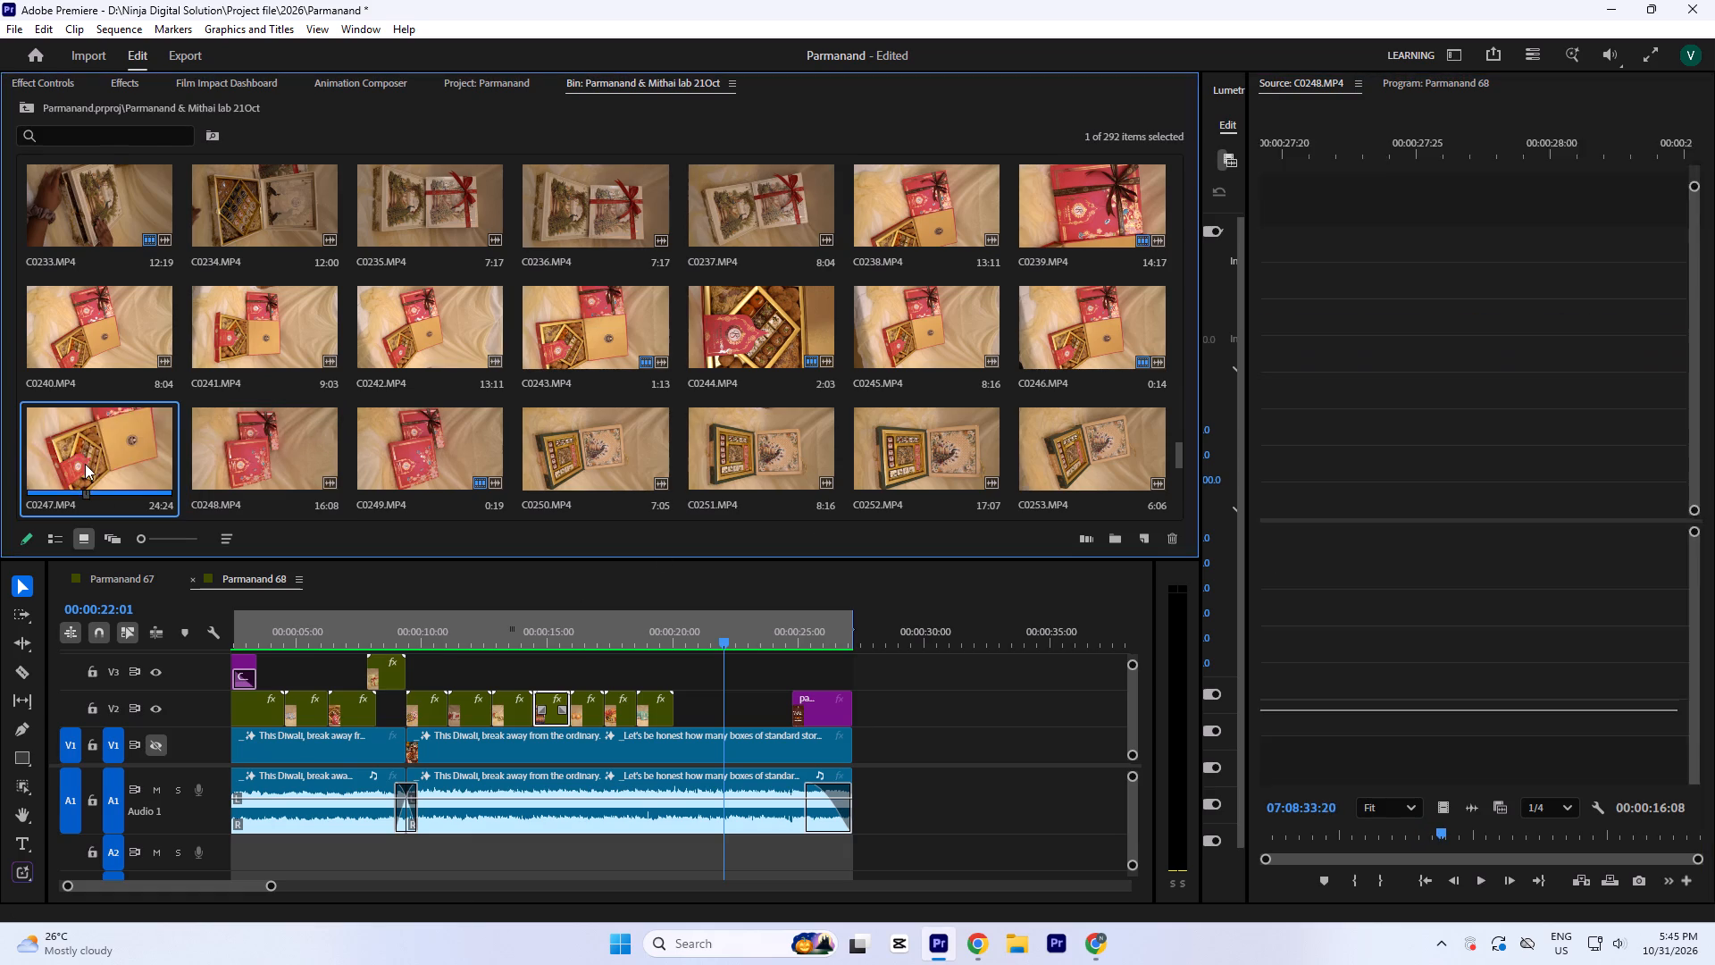
pyautogui.press('space')
# Mark a 00:00:07:01 range ending at 07:08:10:06 in C0247.MP4 and place it on V3 from the end of Nested Sequence 604.
pyautogui.moveTo(1427, 834); pyautogui.dragTo(1307, 816)
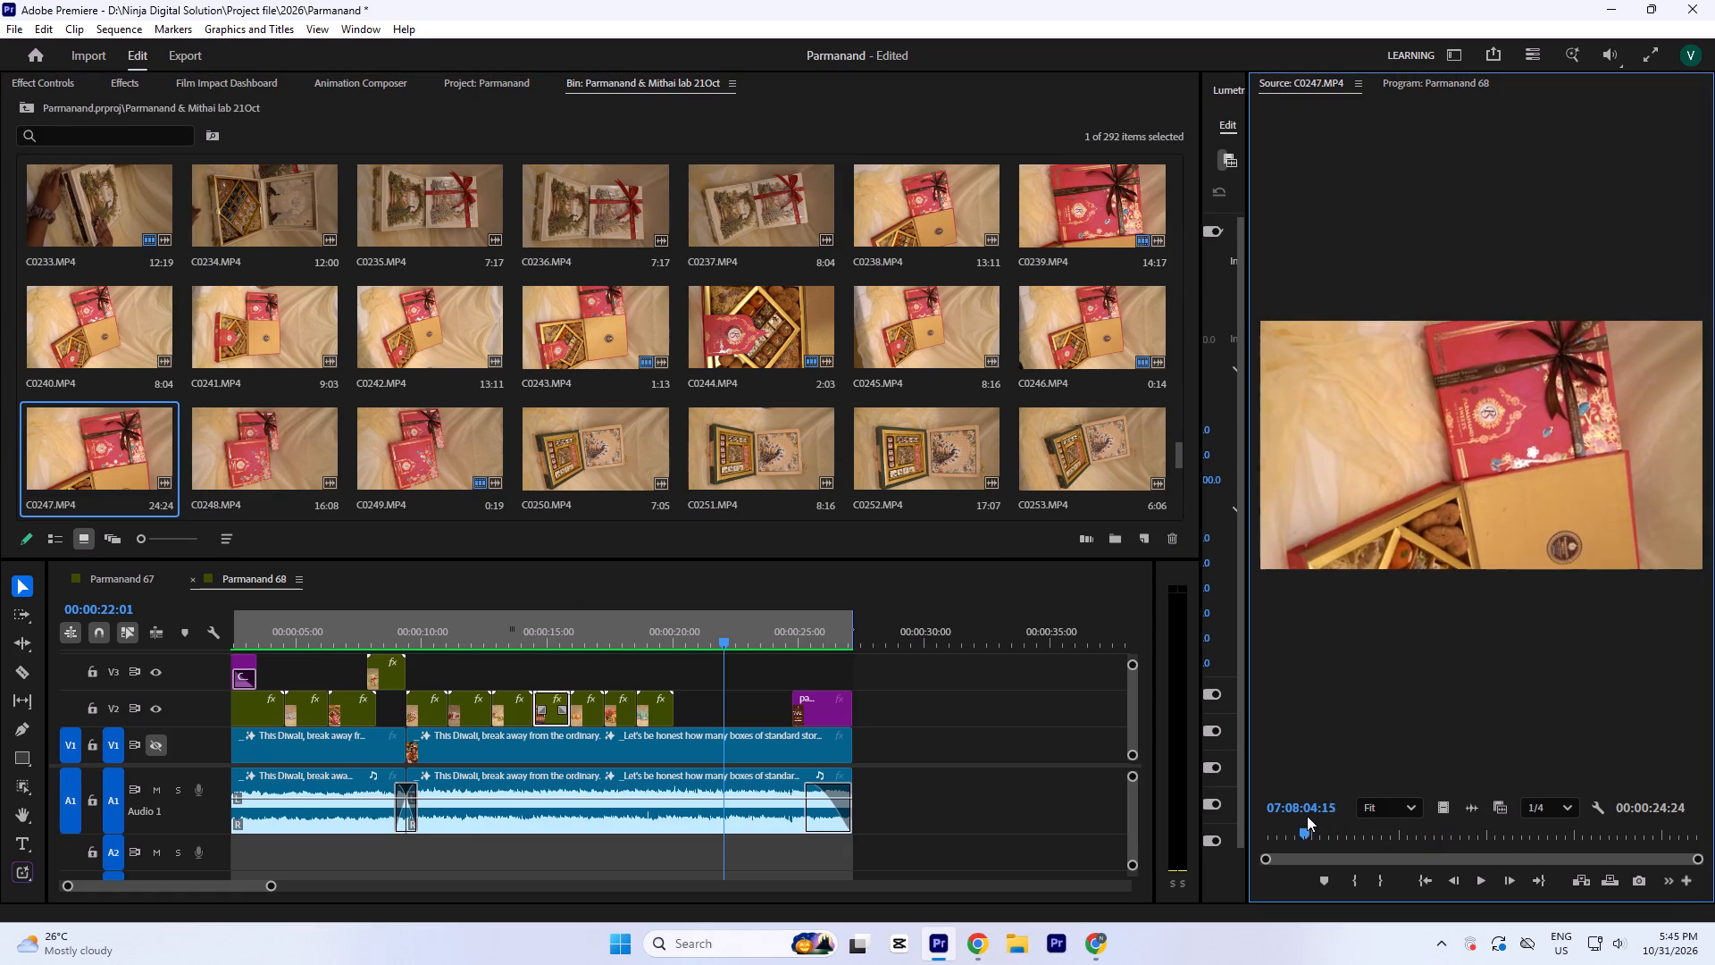
pyautogui.moveTo(1307, 816); pyautogui.dragTo(1295, 823)
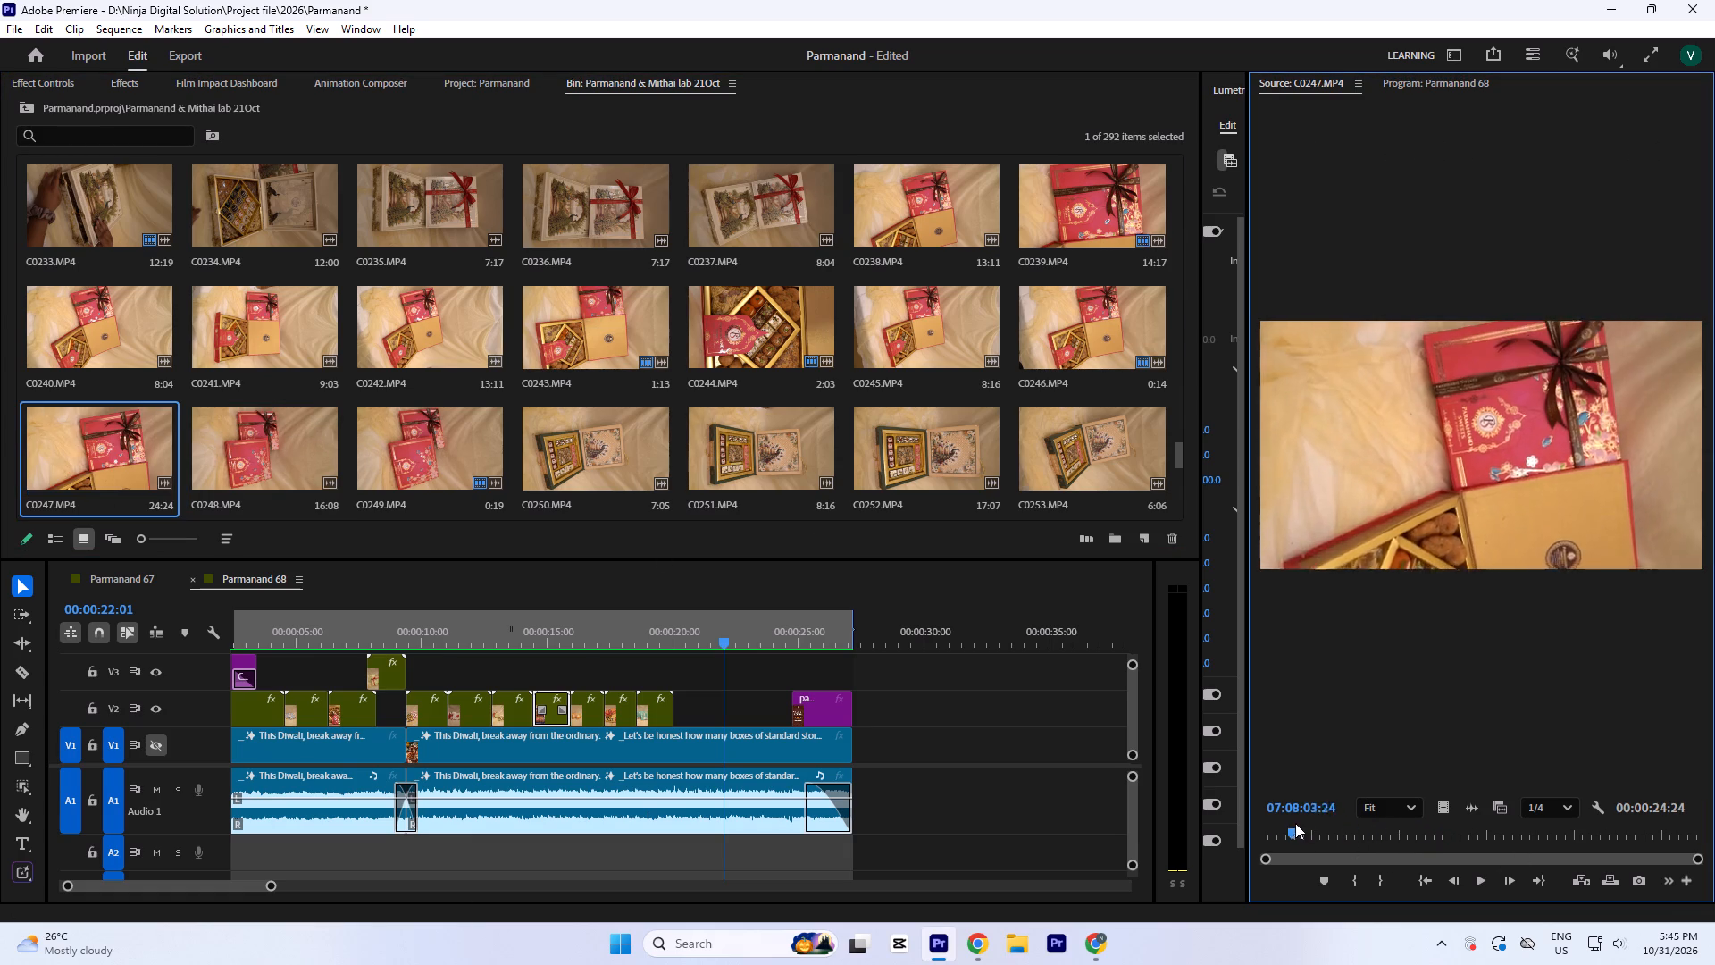
pyautogui.moveTo(1295, 823); pyautogui.dragTo(1406, 850)
pyautogui.press('i')
pyautogui.press('o')
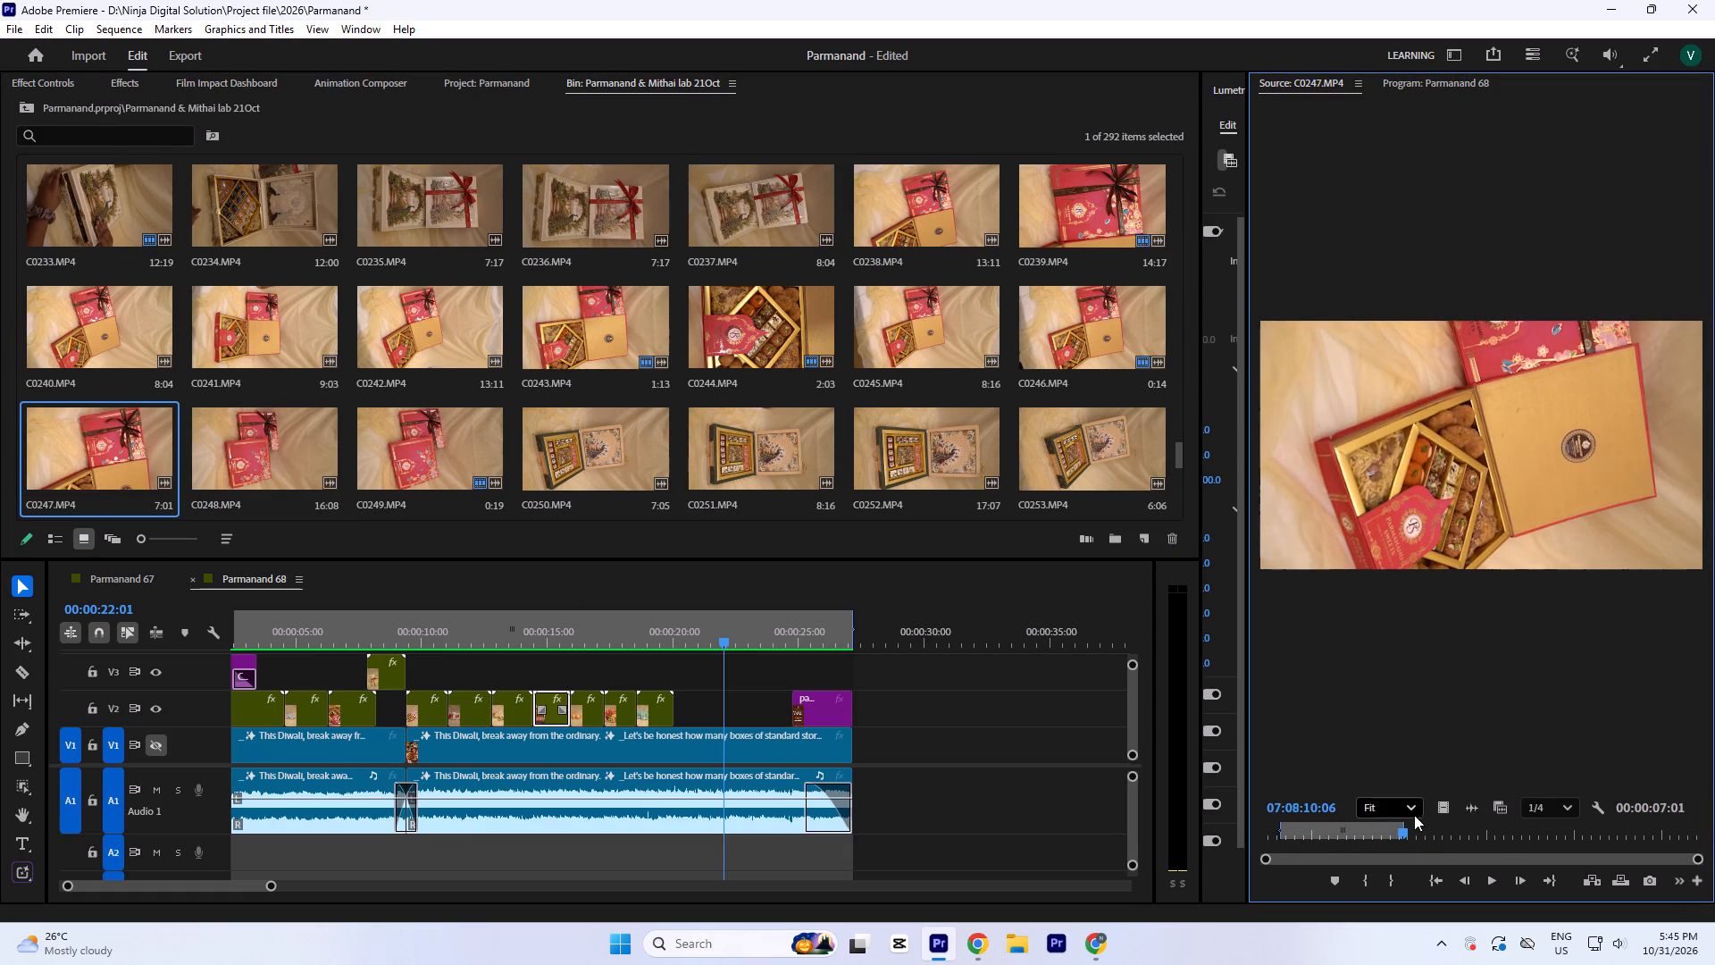
pyautogui.moveTo(1436, 813); pyautogui.dragTo(690, 676)
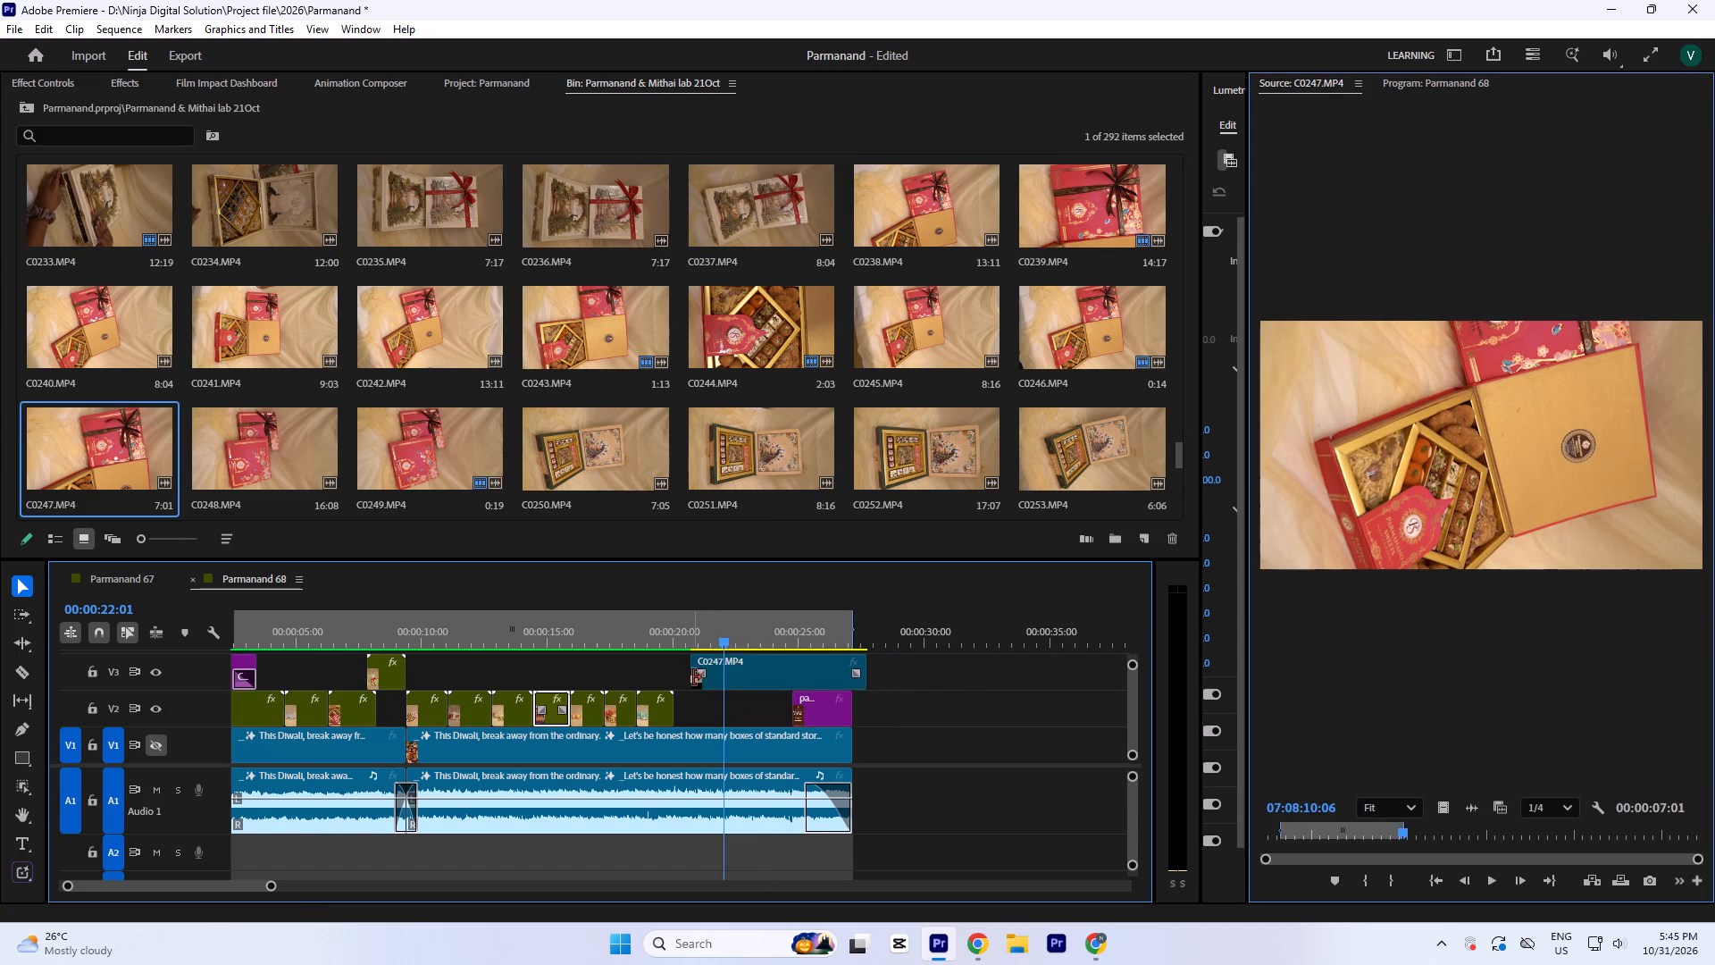
pyautogui.press('=')
pyautogui.moveTo(747, 685); pyautogui.dragTo(715, 683)
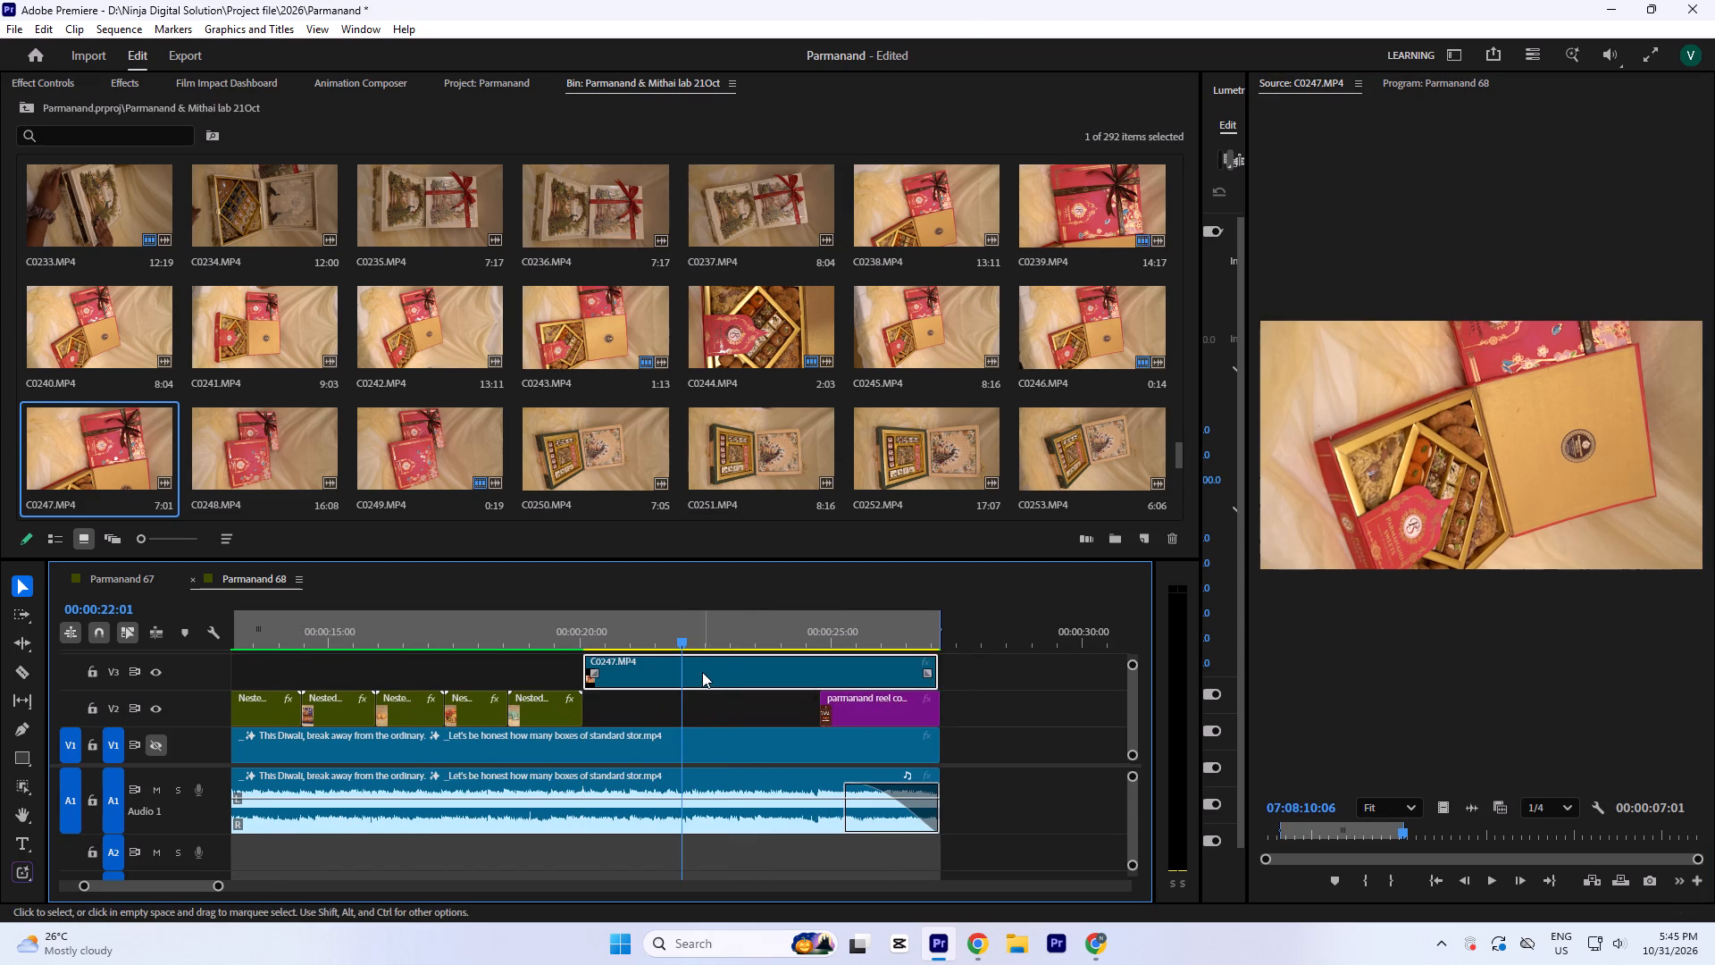
# Paste the copied clip attributes onto C0247.MP4 on V3.
pyautogui.rightClick(702, 672)
pyautogui.click(776, 79)
pyautogui.press('Return')
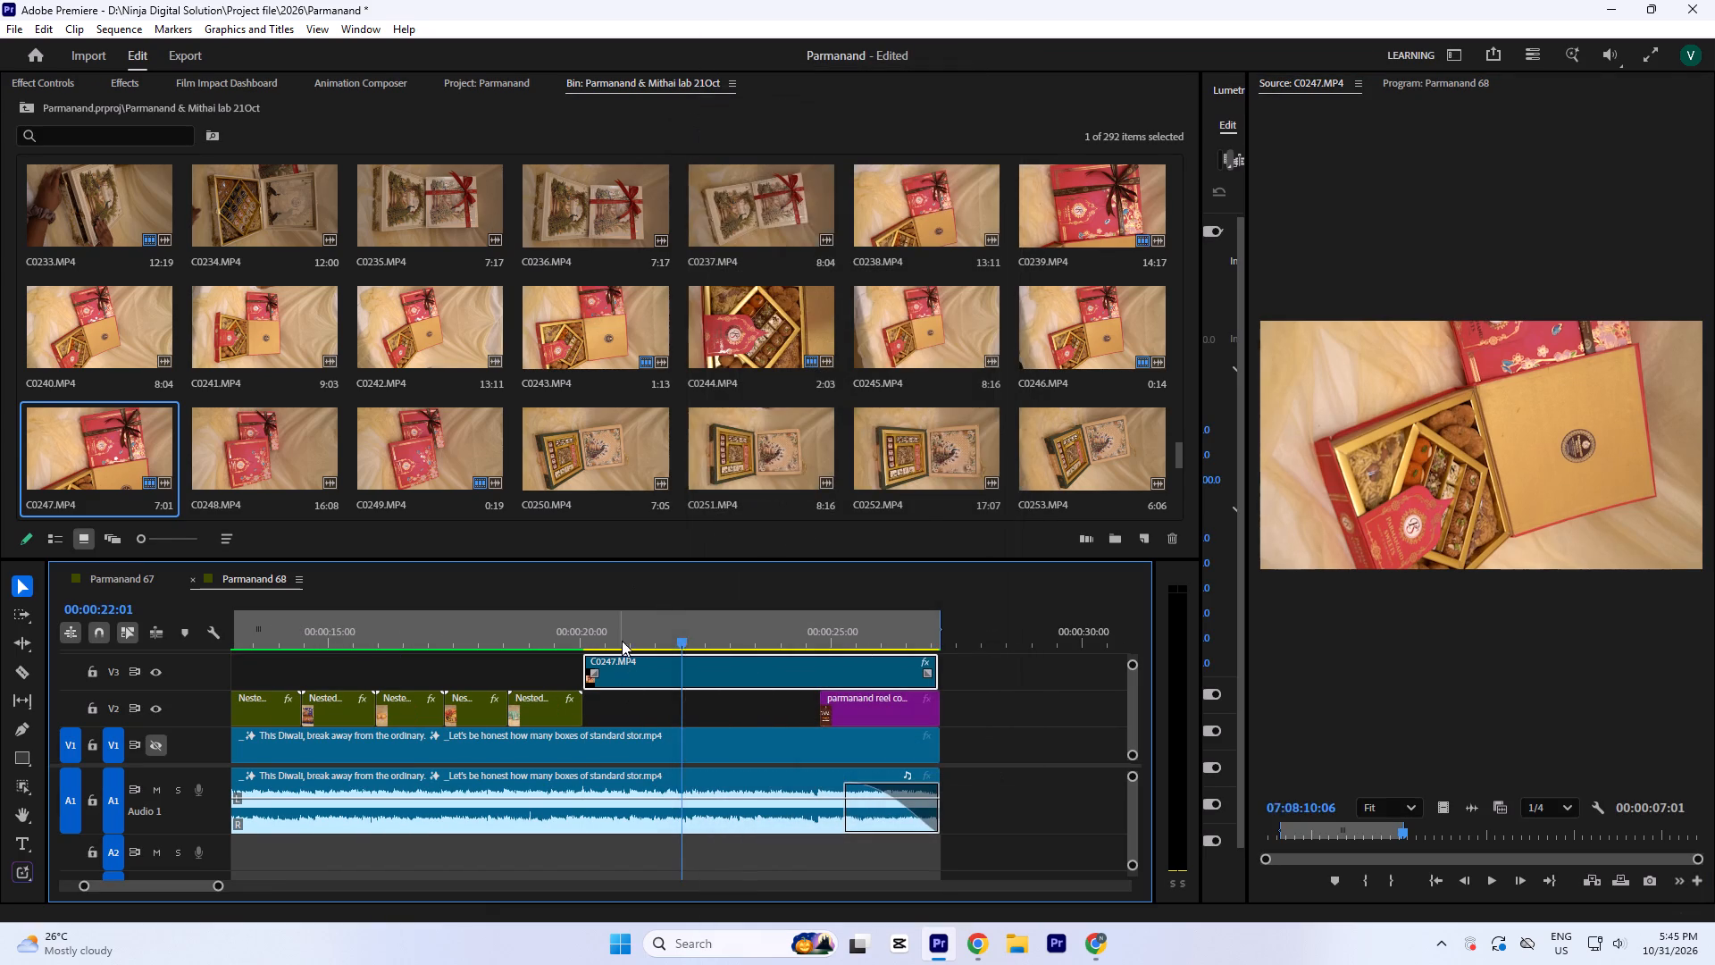
# Straighten and enlarge C0247.MP4 on V3 with rotation -81° and scale 131.
pyautogui.click(632, 634)
pyautogui.click(64, 79)
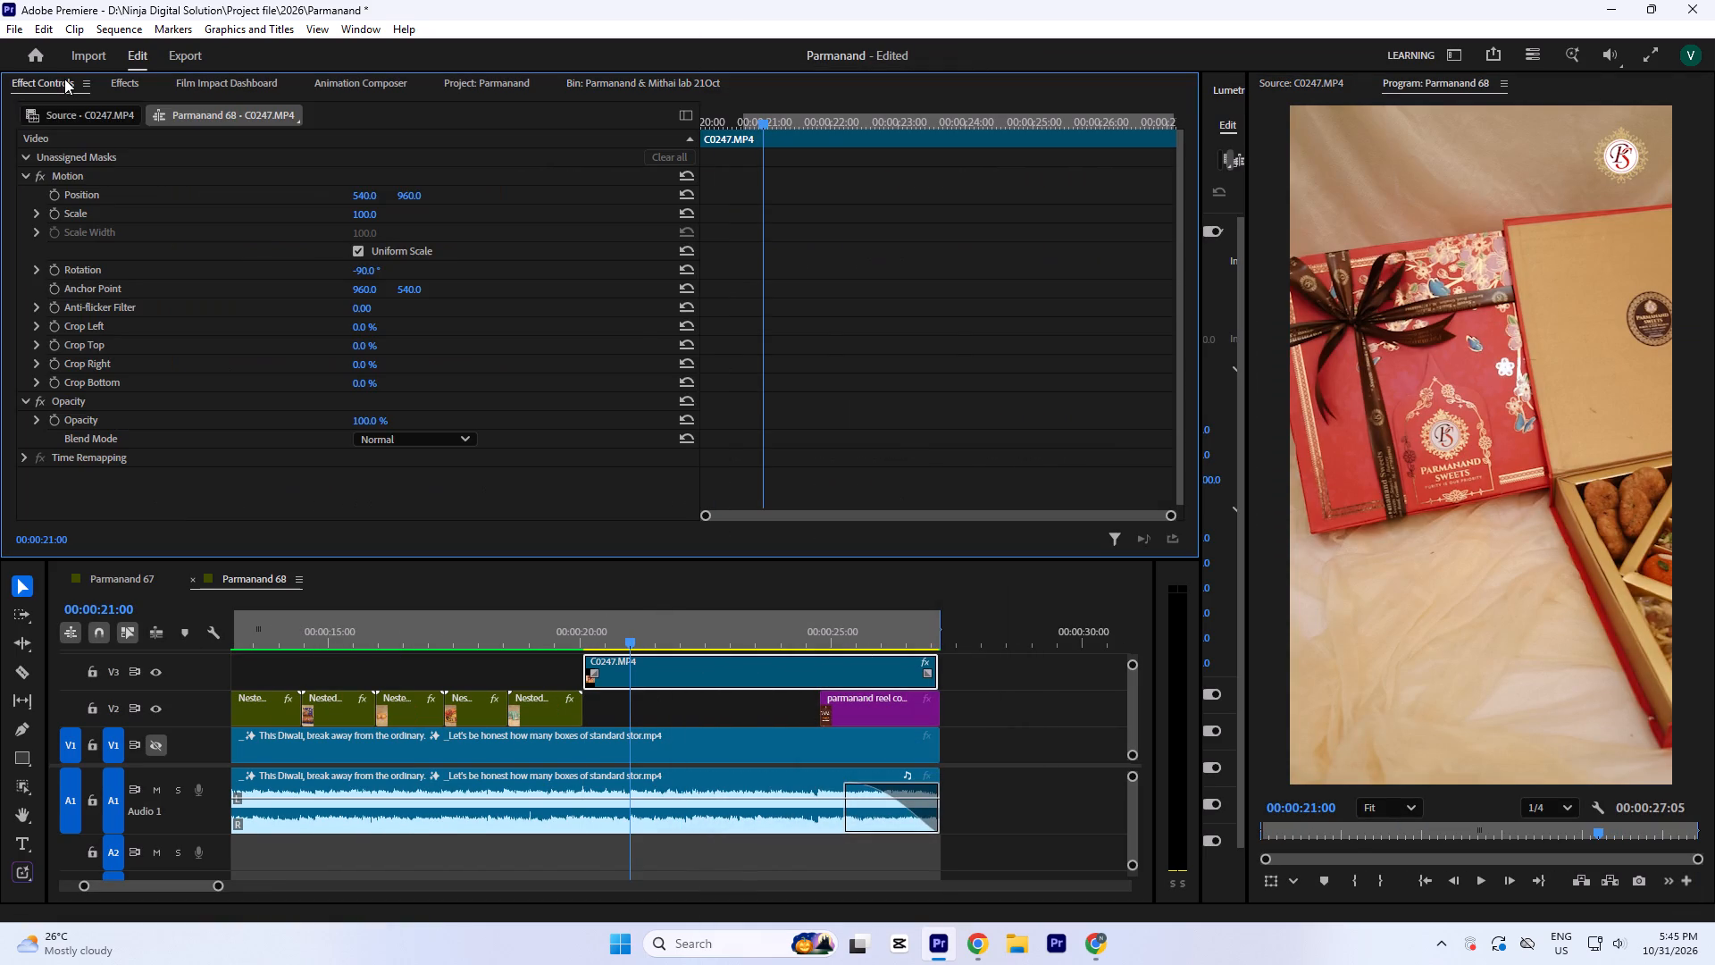
pyautogui.click(376, 269)
pyautogui.press('Up')
pyautogui.press('Up')
pyautogui.press('Up')
pyautogui.press('Up')
pyautogui.press('Up')
pyautogui.press('Up')
pyautogui.press('Up')
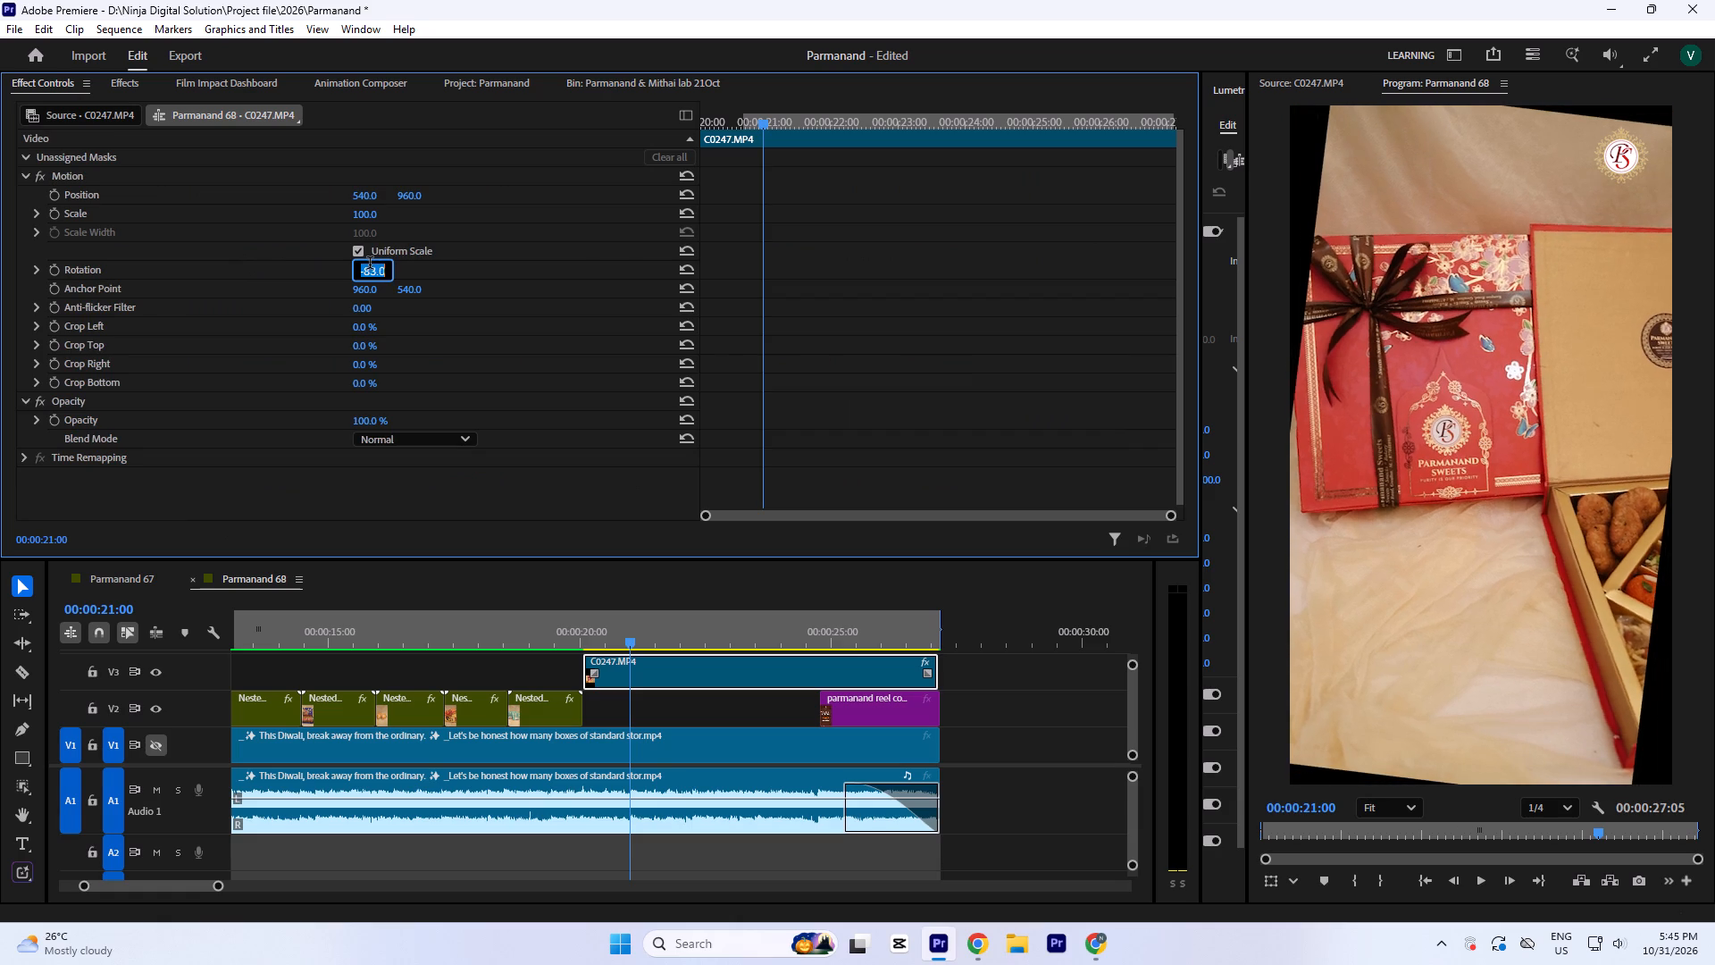
pyautogui.press('Up')
pyautogui.press('Up')
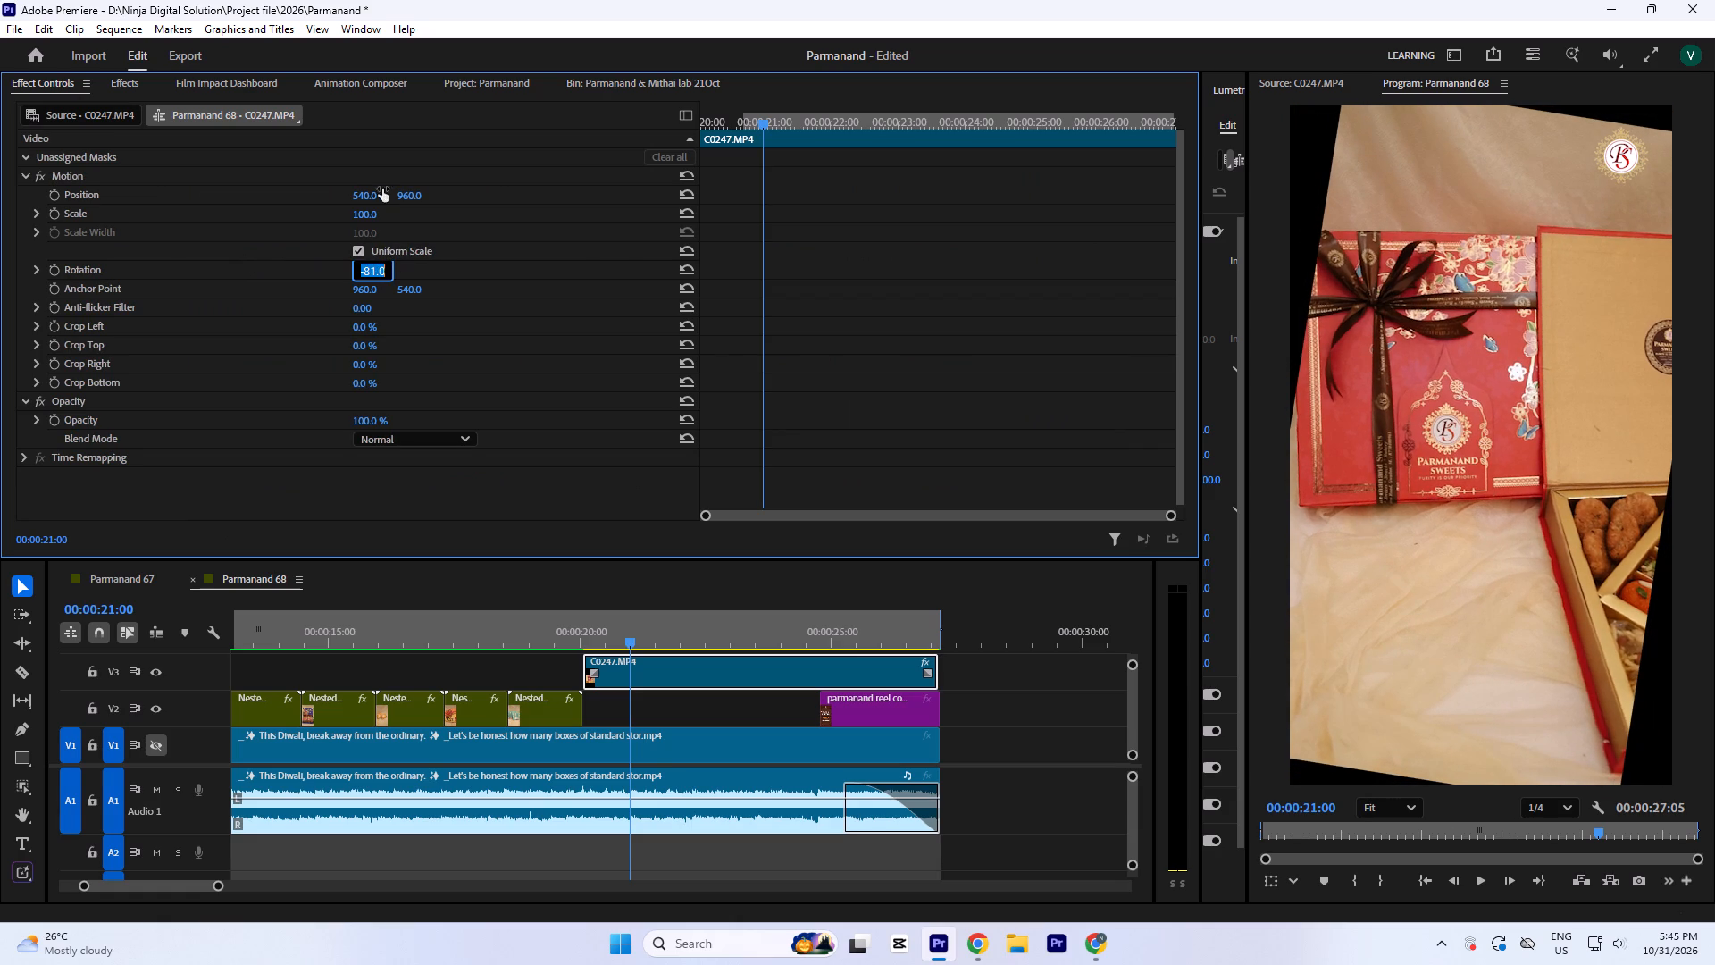
pyautogui.press('Up')
pyautogui.moveTo(362, 216); pyautogui.dragTo(362, 211)
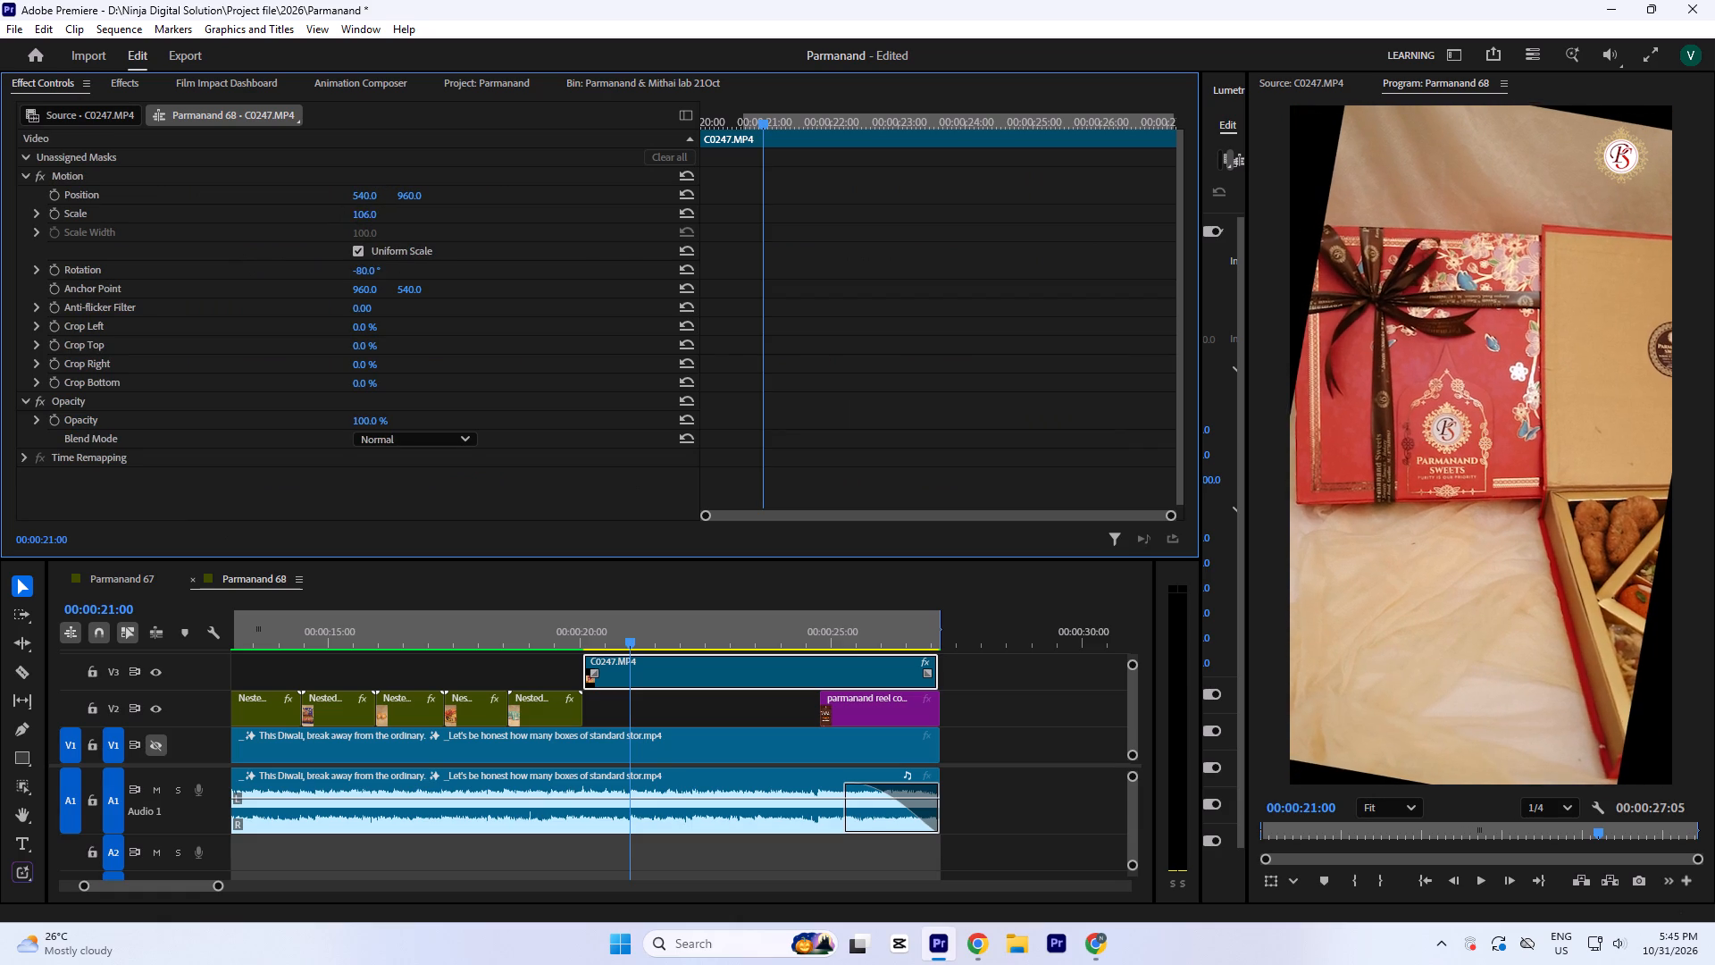
pyautogui.moveTo(362, 211); pyautogui.dragTo(362, 189)
pyautogui.click(363, 264)
pyautogui.press('Down')
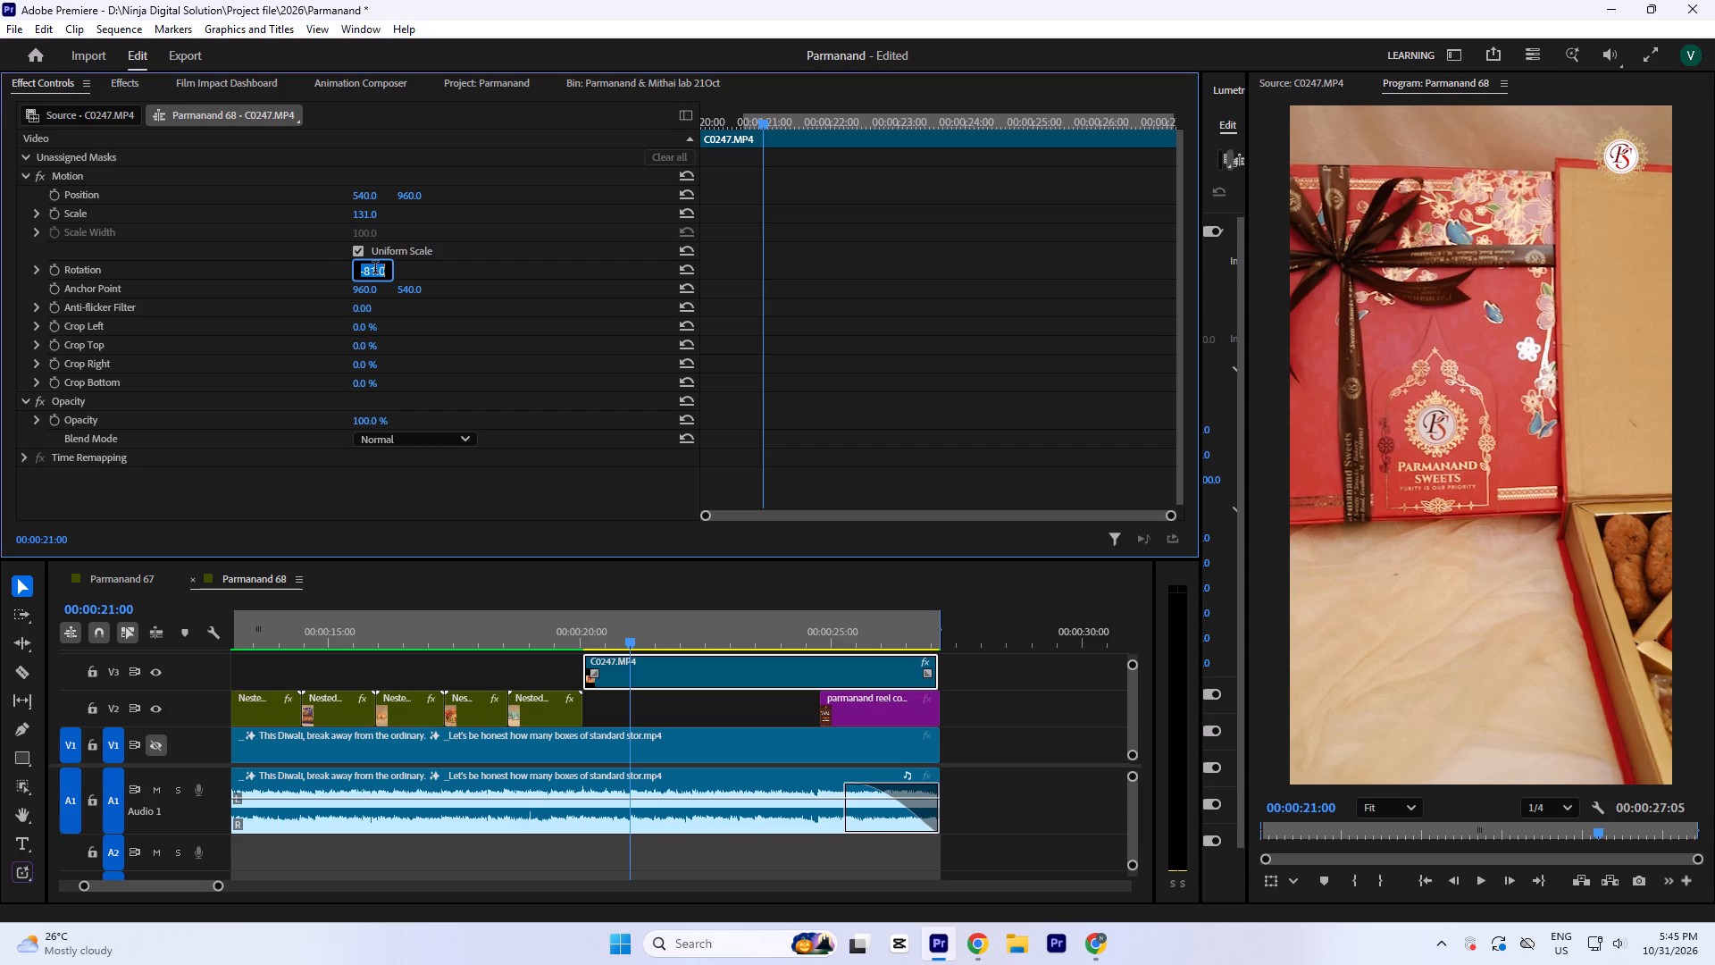
pyautogui.doubleClick(887, 341)
# Play through C0247.MP4 on V3 and extend its end so the clip runs about 10 seconds.
pyautogui.click(667, 696)
pyautogui.click(546, 634)
pyautogui.press('space')
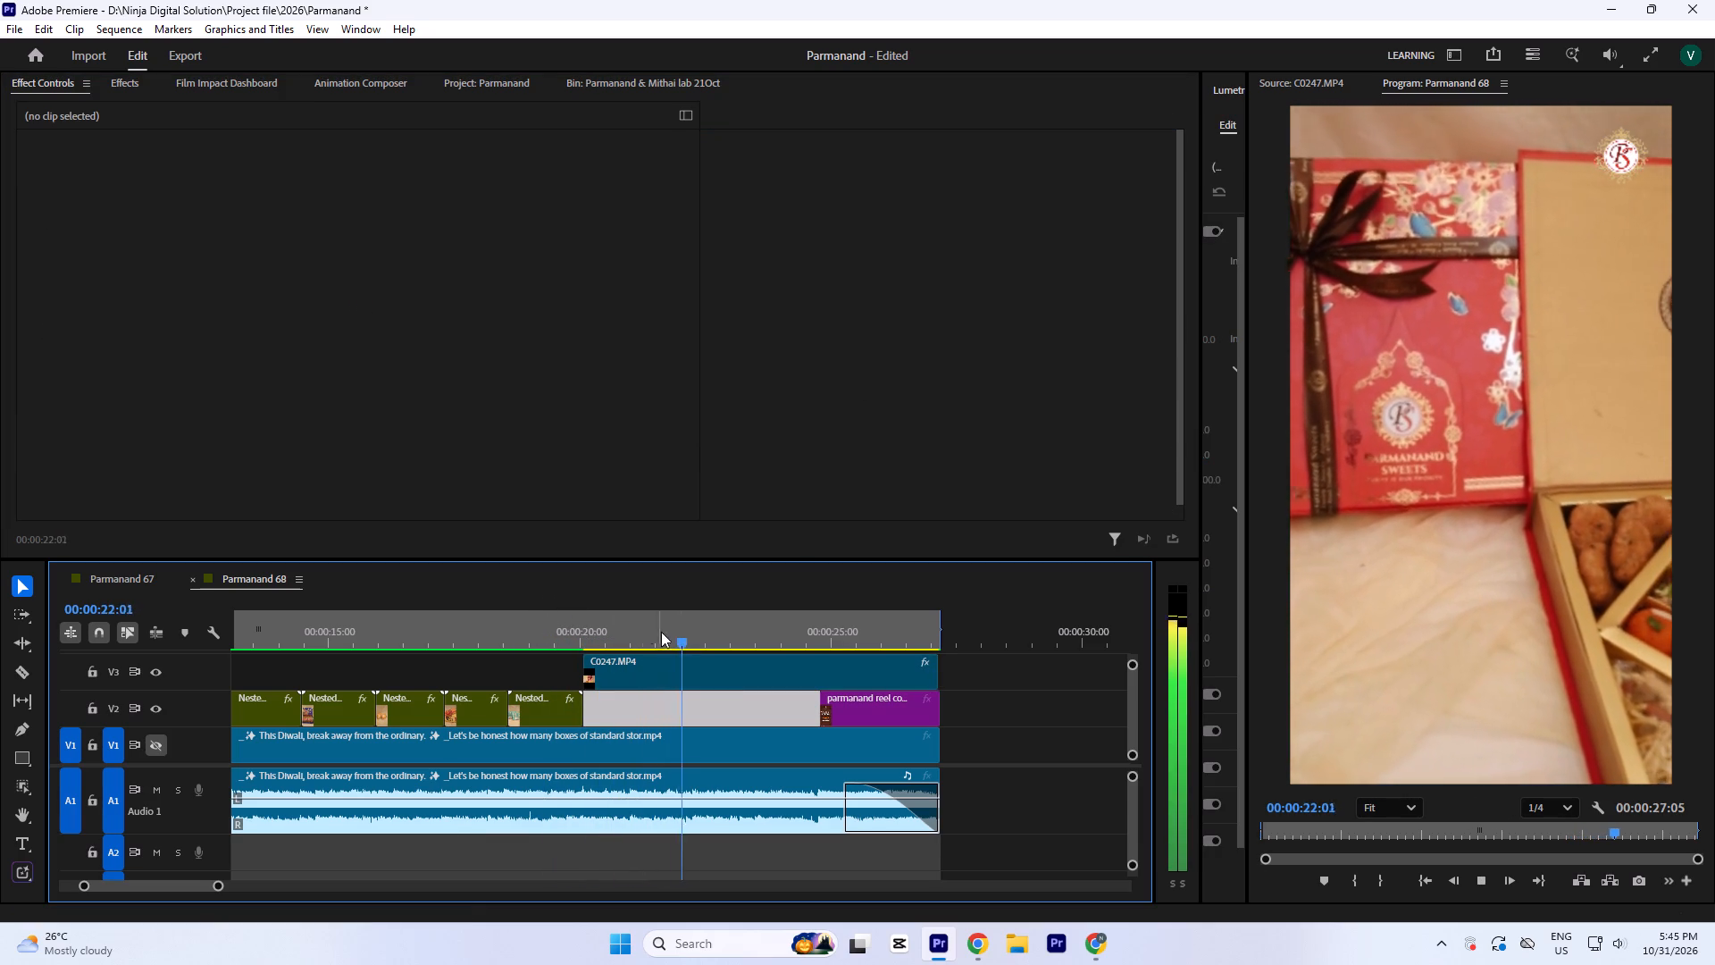
pyautogui.press('space')
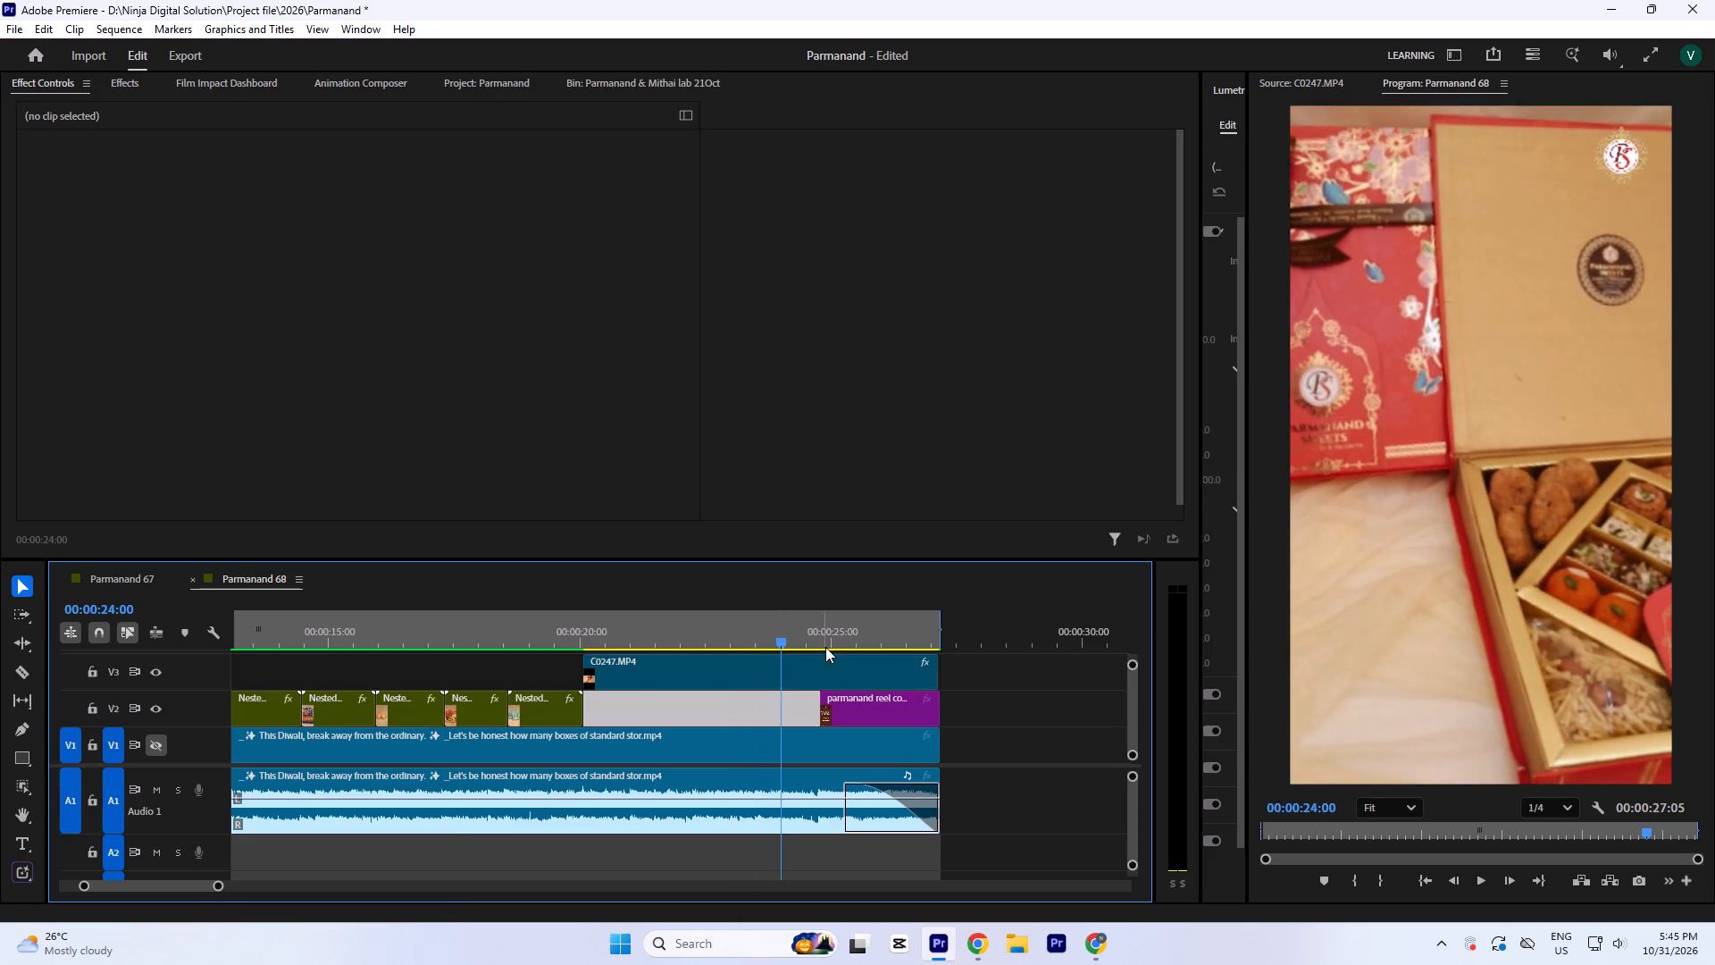
pyautogui.moveTo(799, 638); pyautogui.dragTo(874, 655)
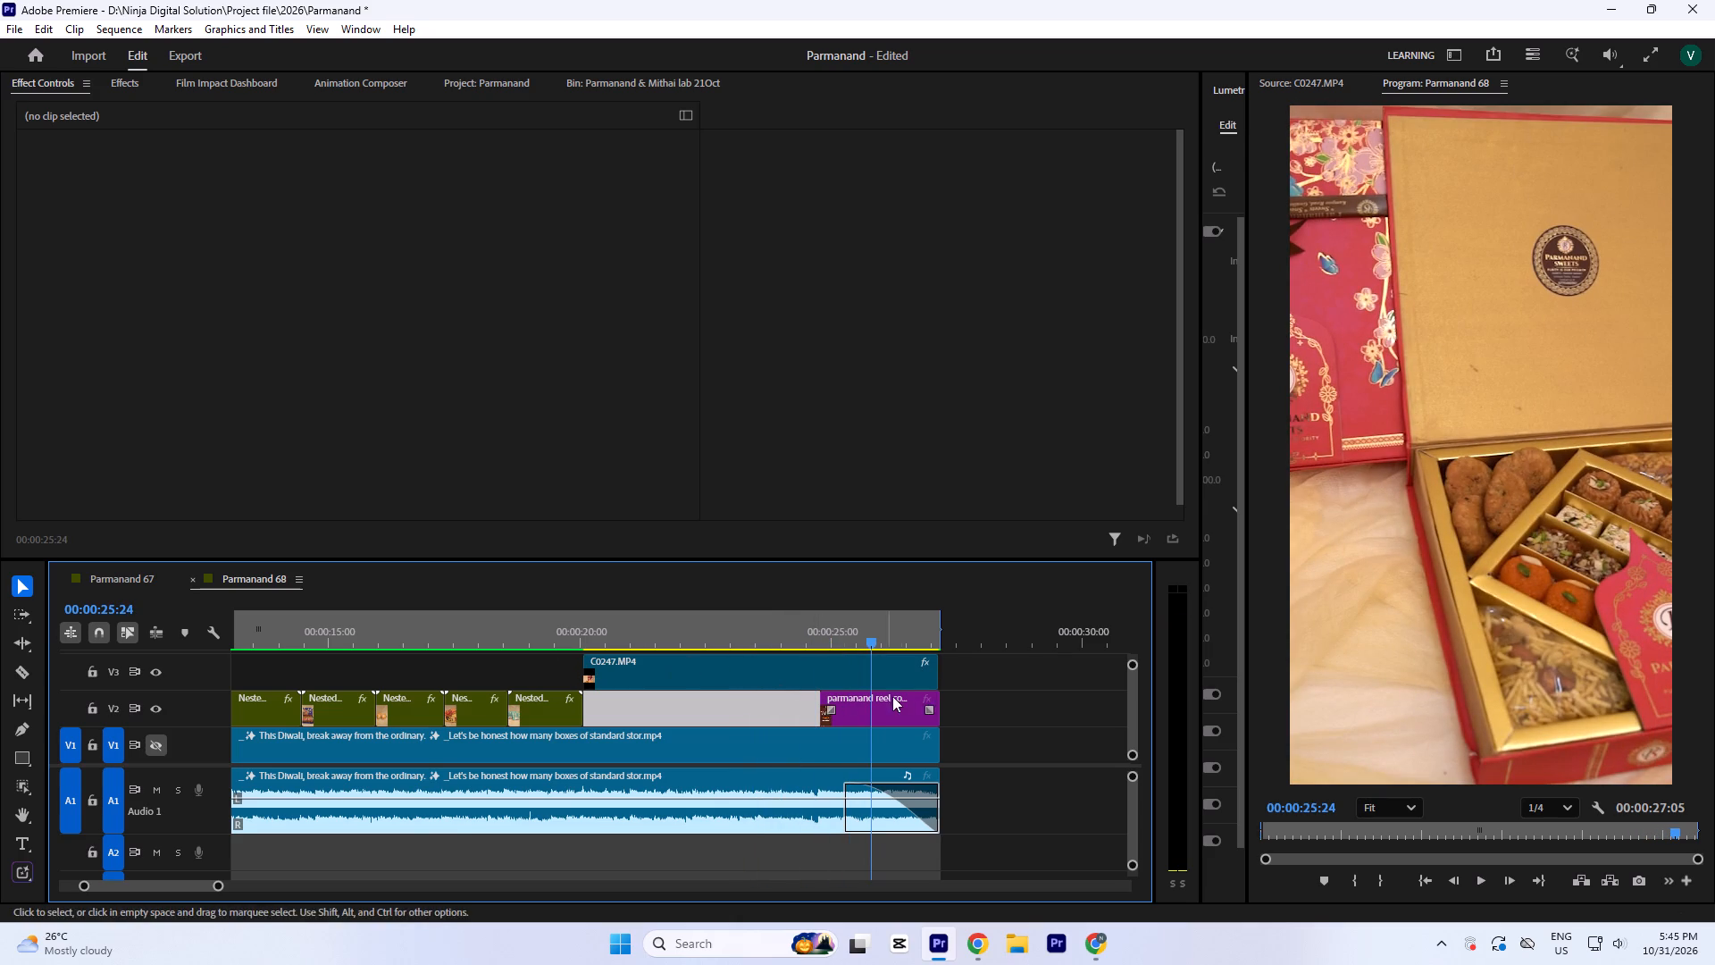
pyautogui.moveTo(933, 675); pyautogui.dragTo(1041, 675)
pyautogui.moveTo(951, 672); pyautogui.dragTo(1096, 681)
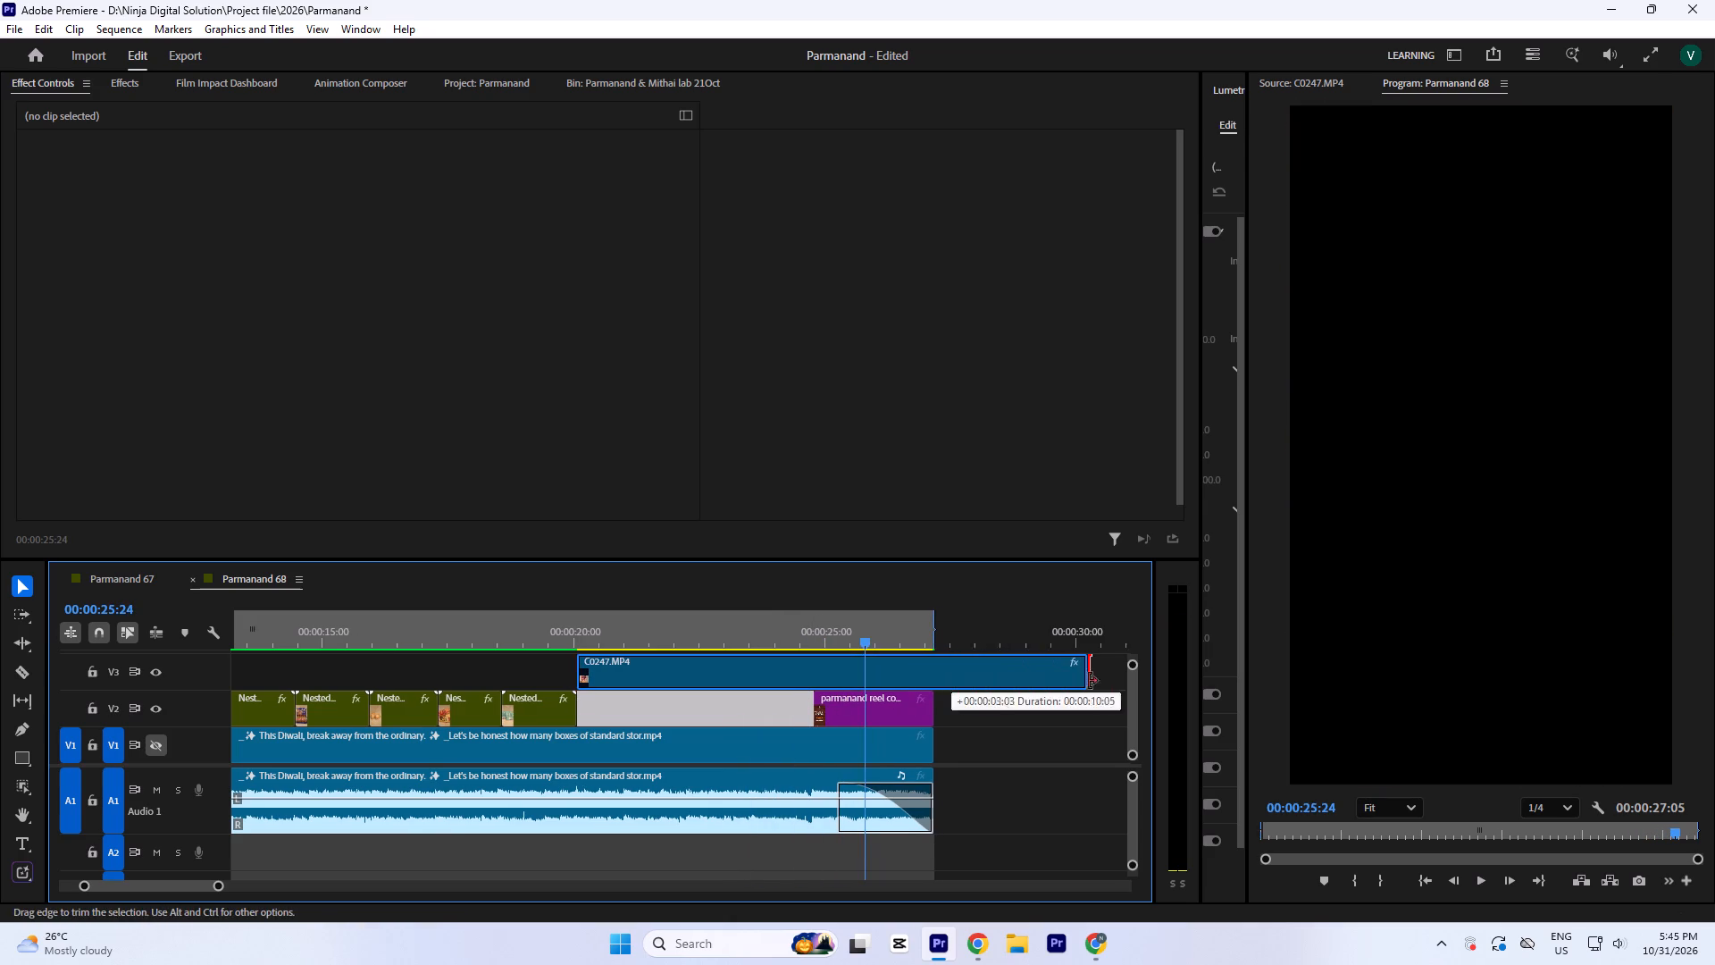
# Trim the start of C0247.MP4 to 00:00:28:12, leaving 00:00:01:23, and move it back to the end of the nested clips.
pyautogui.moveTo(880, 635); pyautogui.dragTo(1007, 680)
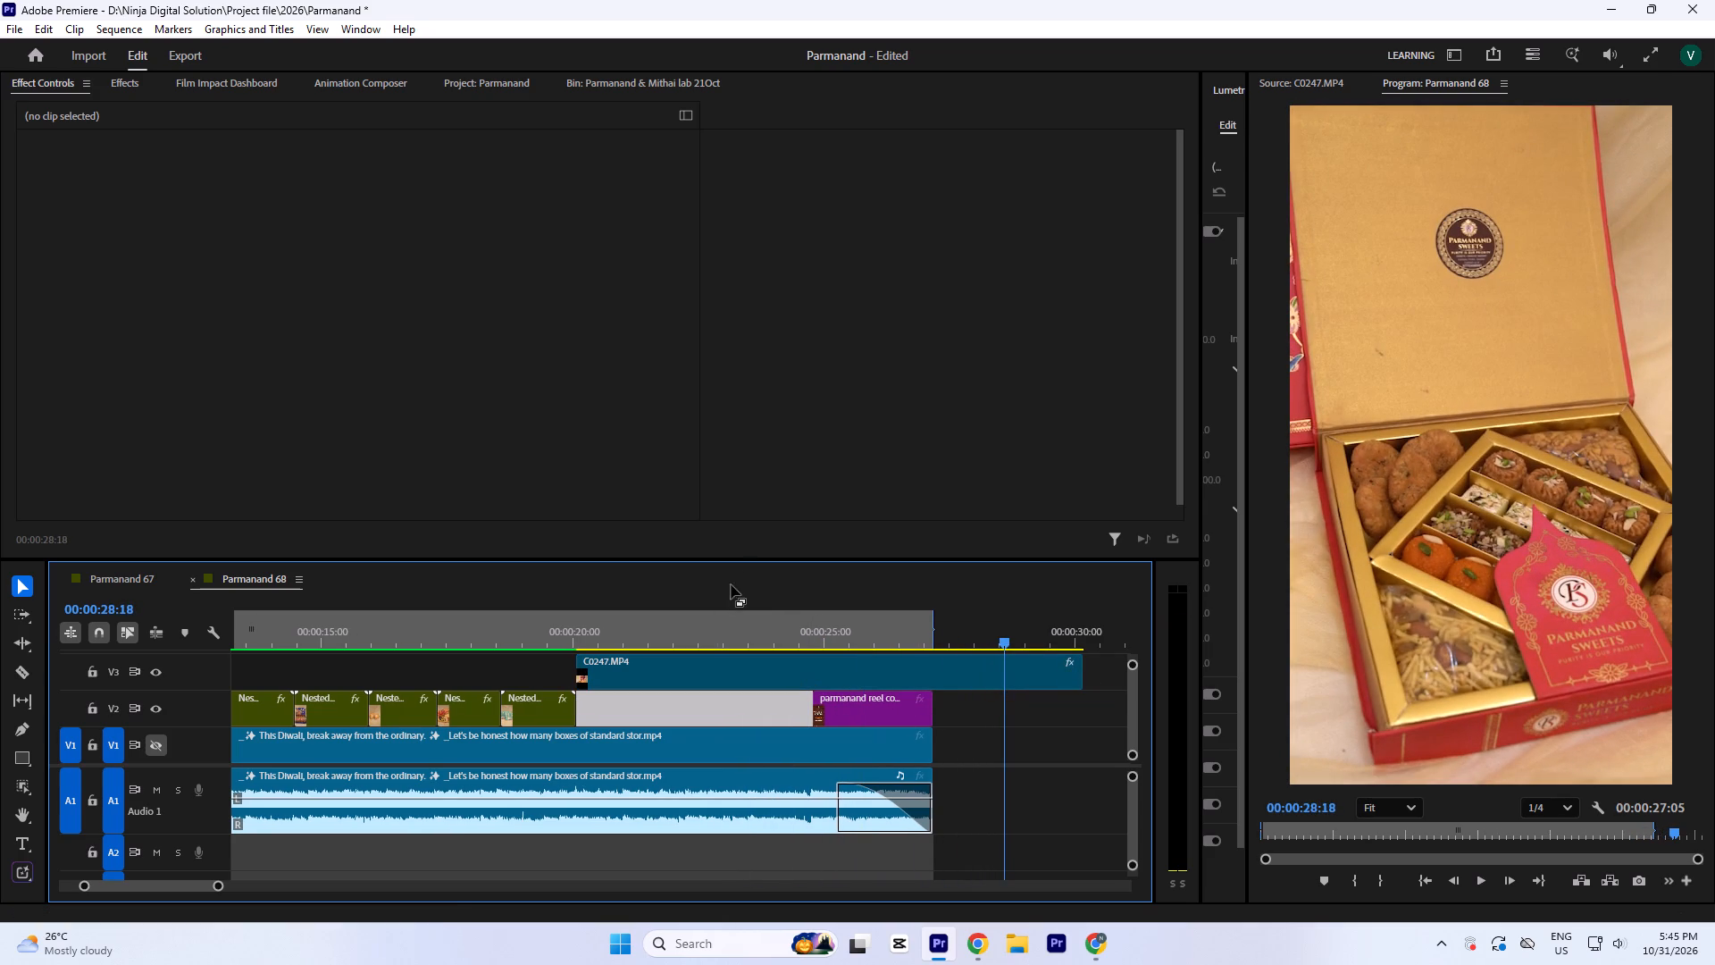
pyautogui.moveTo(997, 635); pyautogui.dragTo(997, 667)
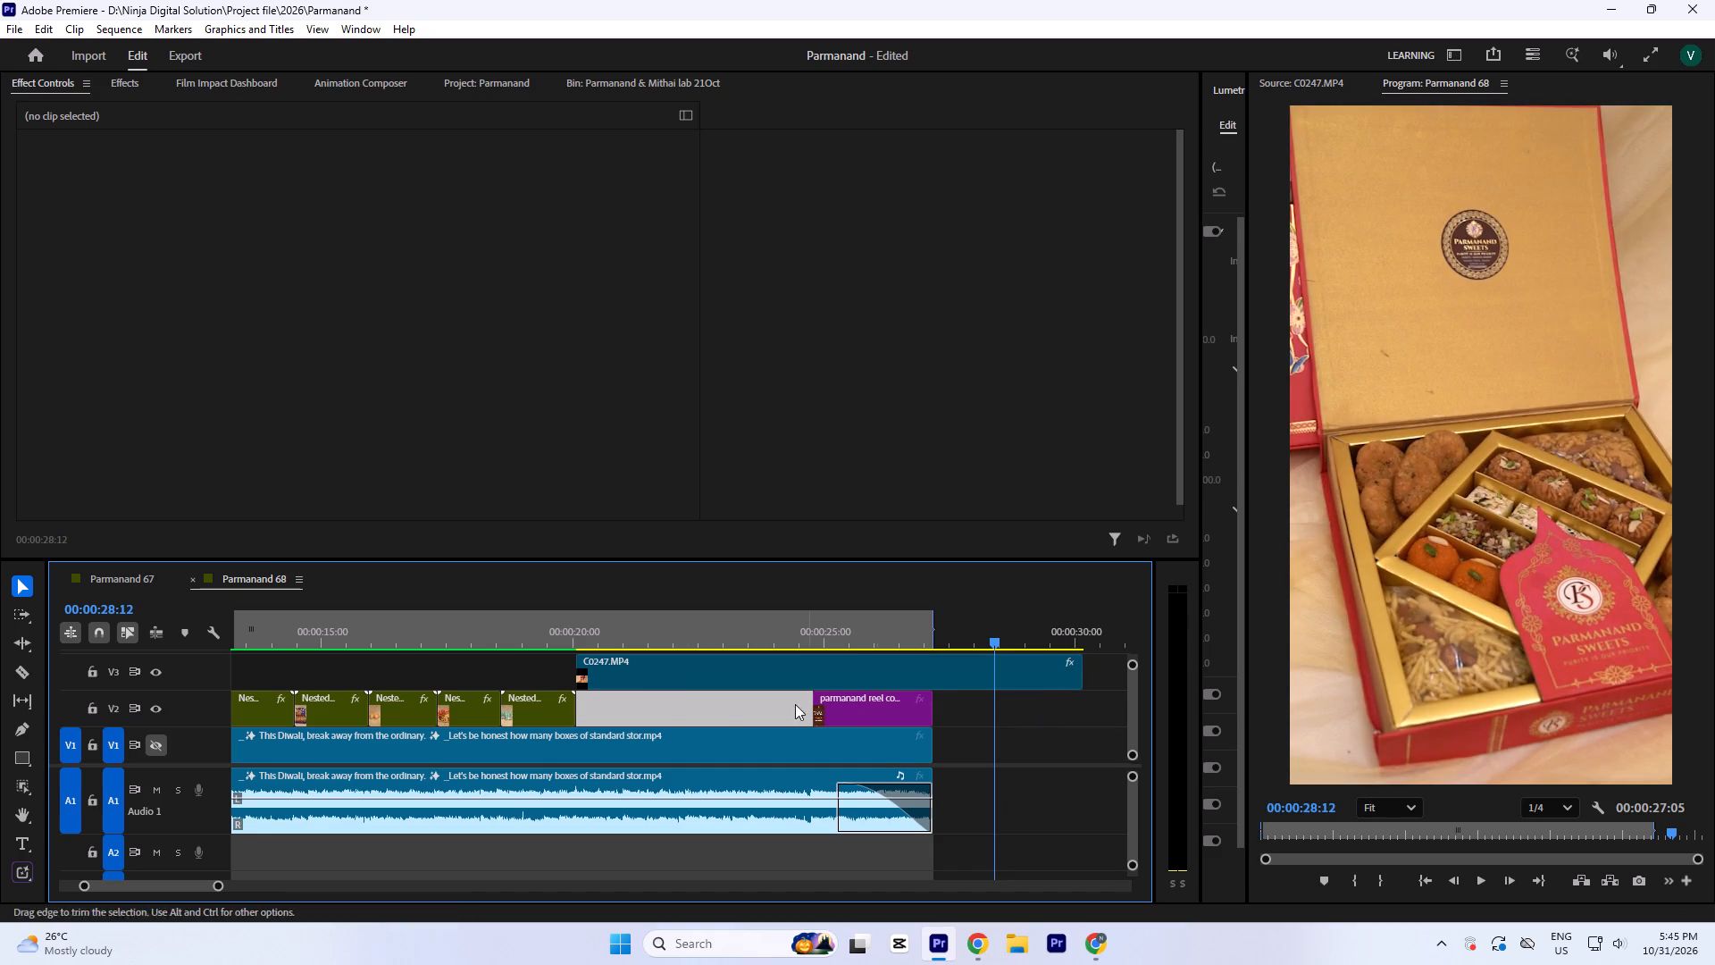
pyautogui.moveTo(579, 679); pyautogui.dragTo(1005, 683)
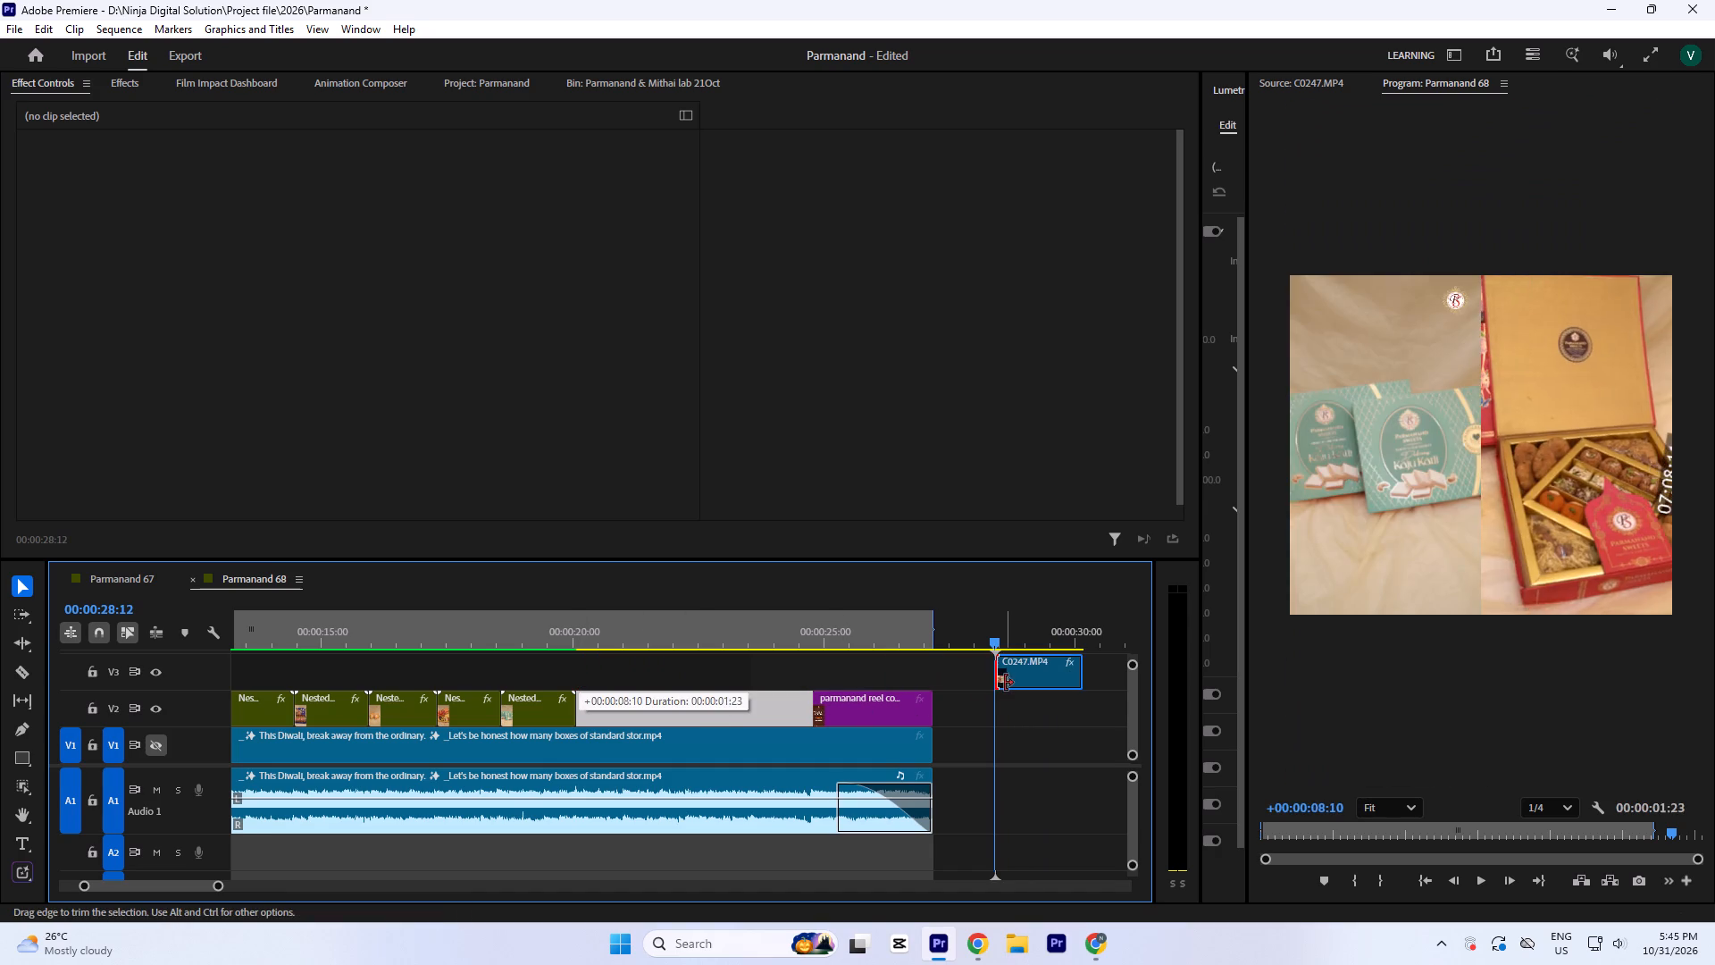
pyautogui.moveTo(1005, 683); pyautogui.dragTo(1000, 686)
pyautogui.moveTo(1035, 682); pyautogui.dragTo(615, 682)
# Slow C0247.MP4 on V3 to 80% speed.
pyautogui.click(626, 634)
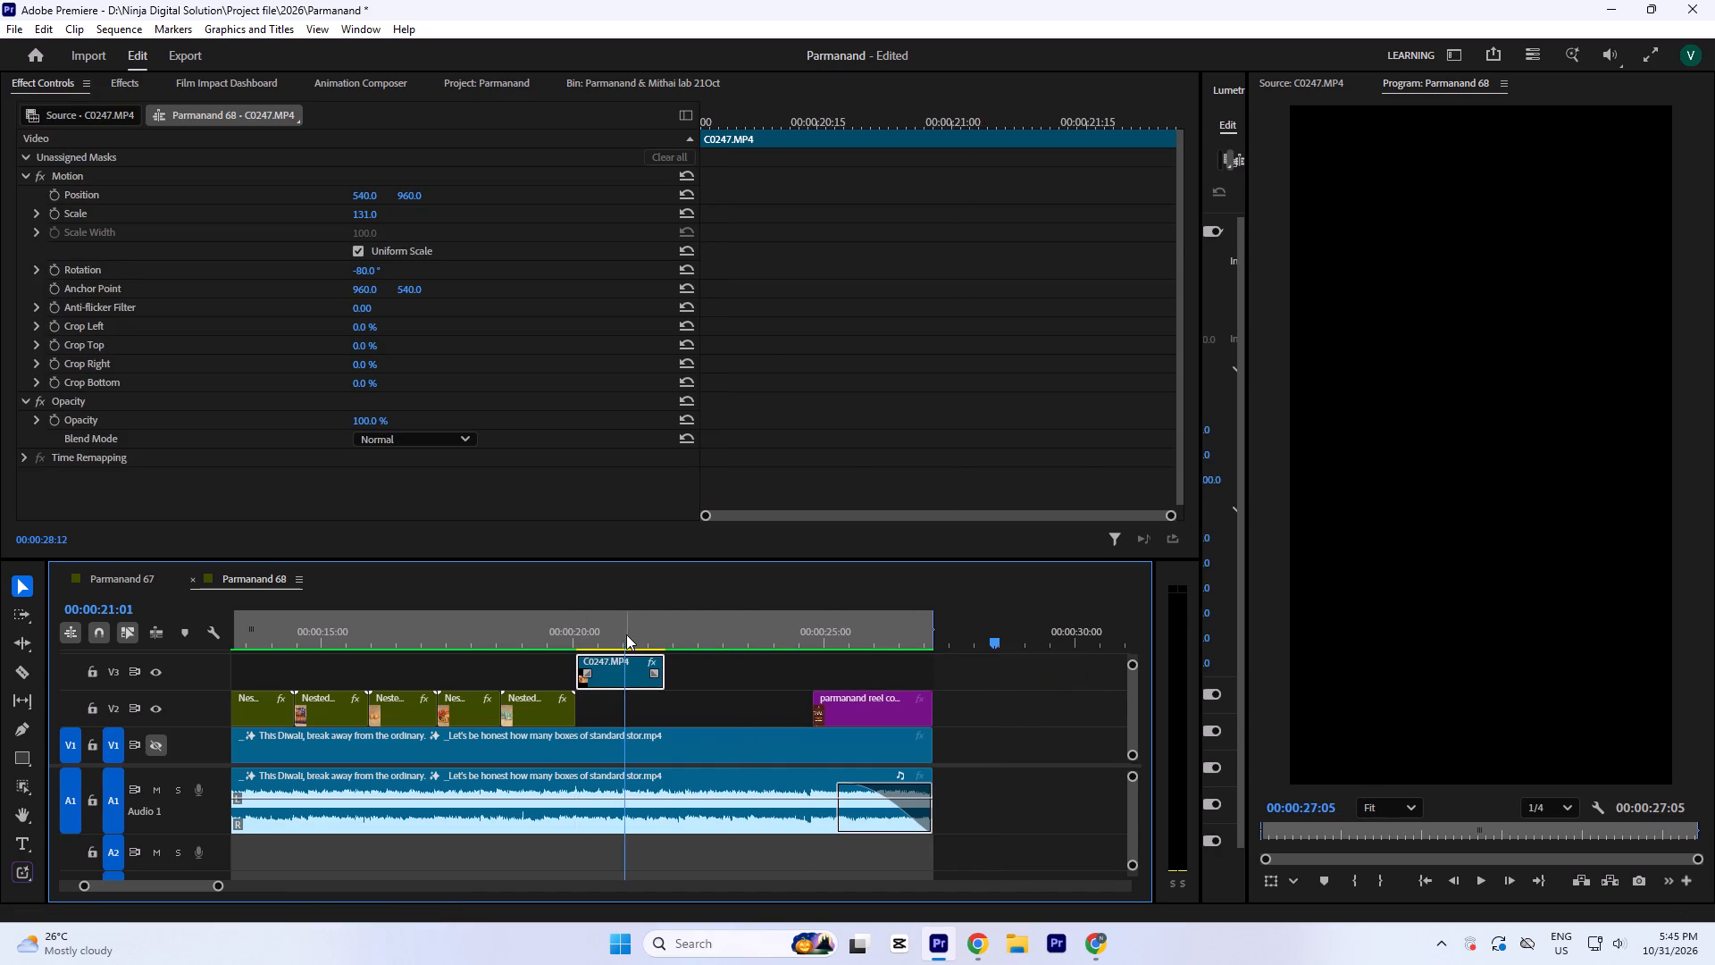
pyautogui.press('=')
pyautogui.press('space')
pyautogui.press('space')
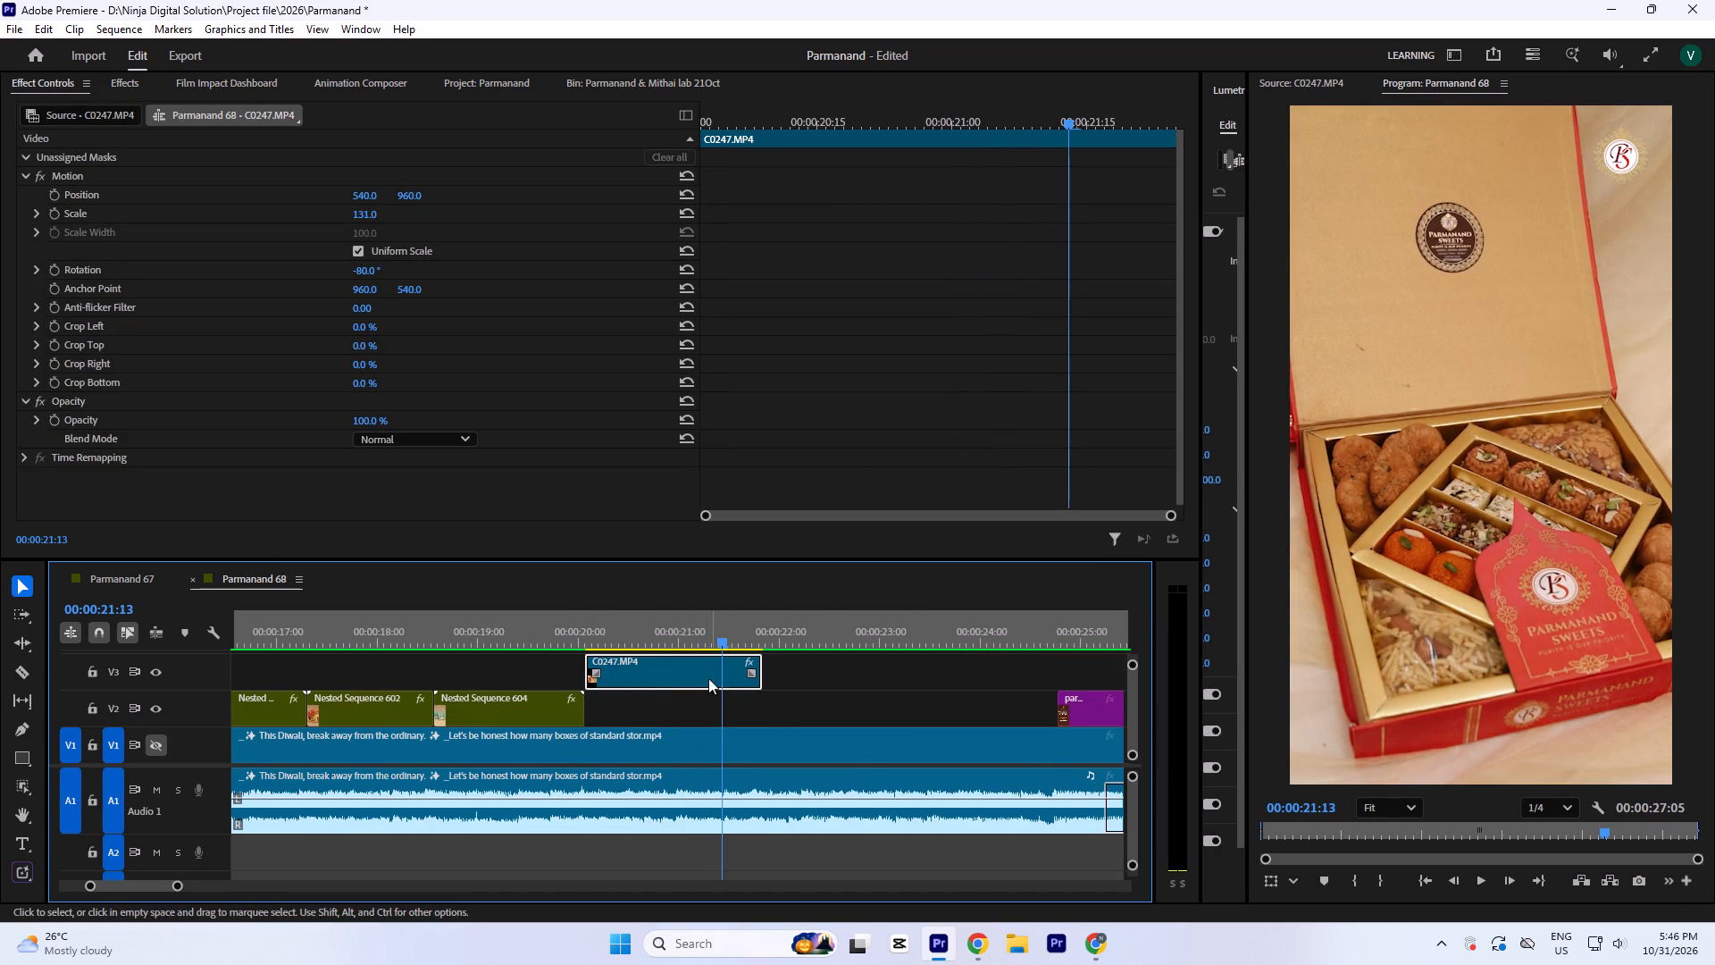
pyautogui.hotkey('ctrl', 'r')
pyautogui.press('8')
pyautogui.press('0')
pyautogui.press('Return')
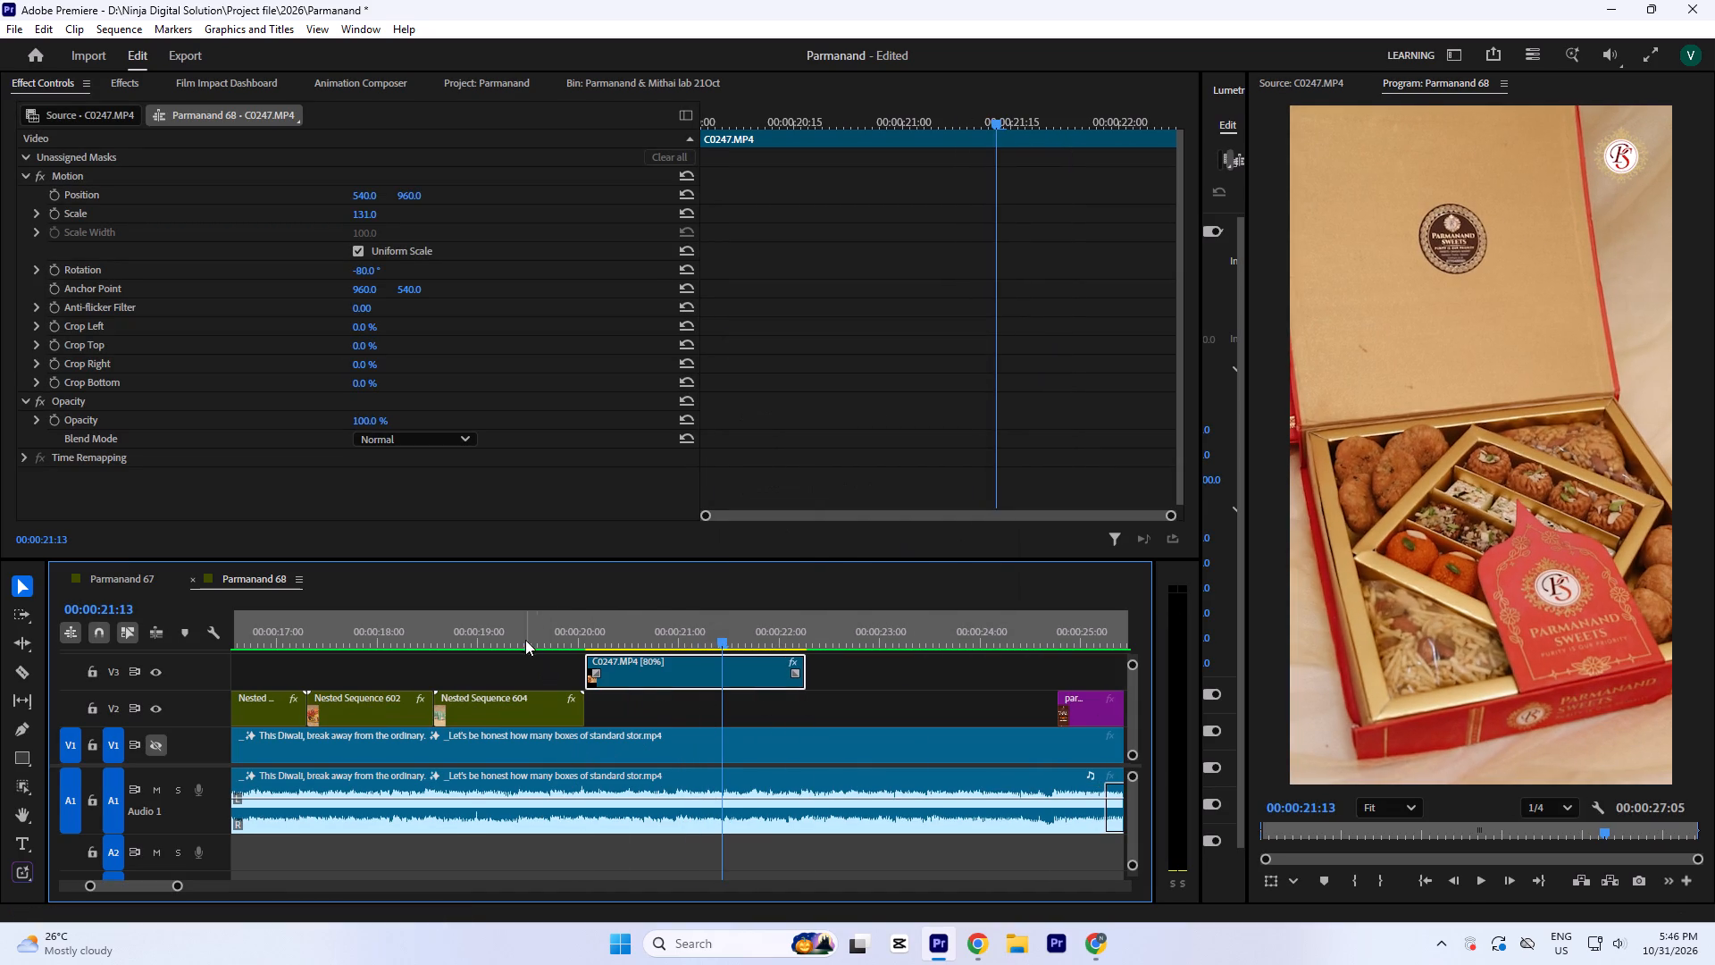
# Replay the transition into the slowed C0247.MP4 and extend its end on V3 to about 00:00:24:07.
pyautogui.click(518, 638)
pyautogui.press('space')
pyautogui.press('space')
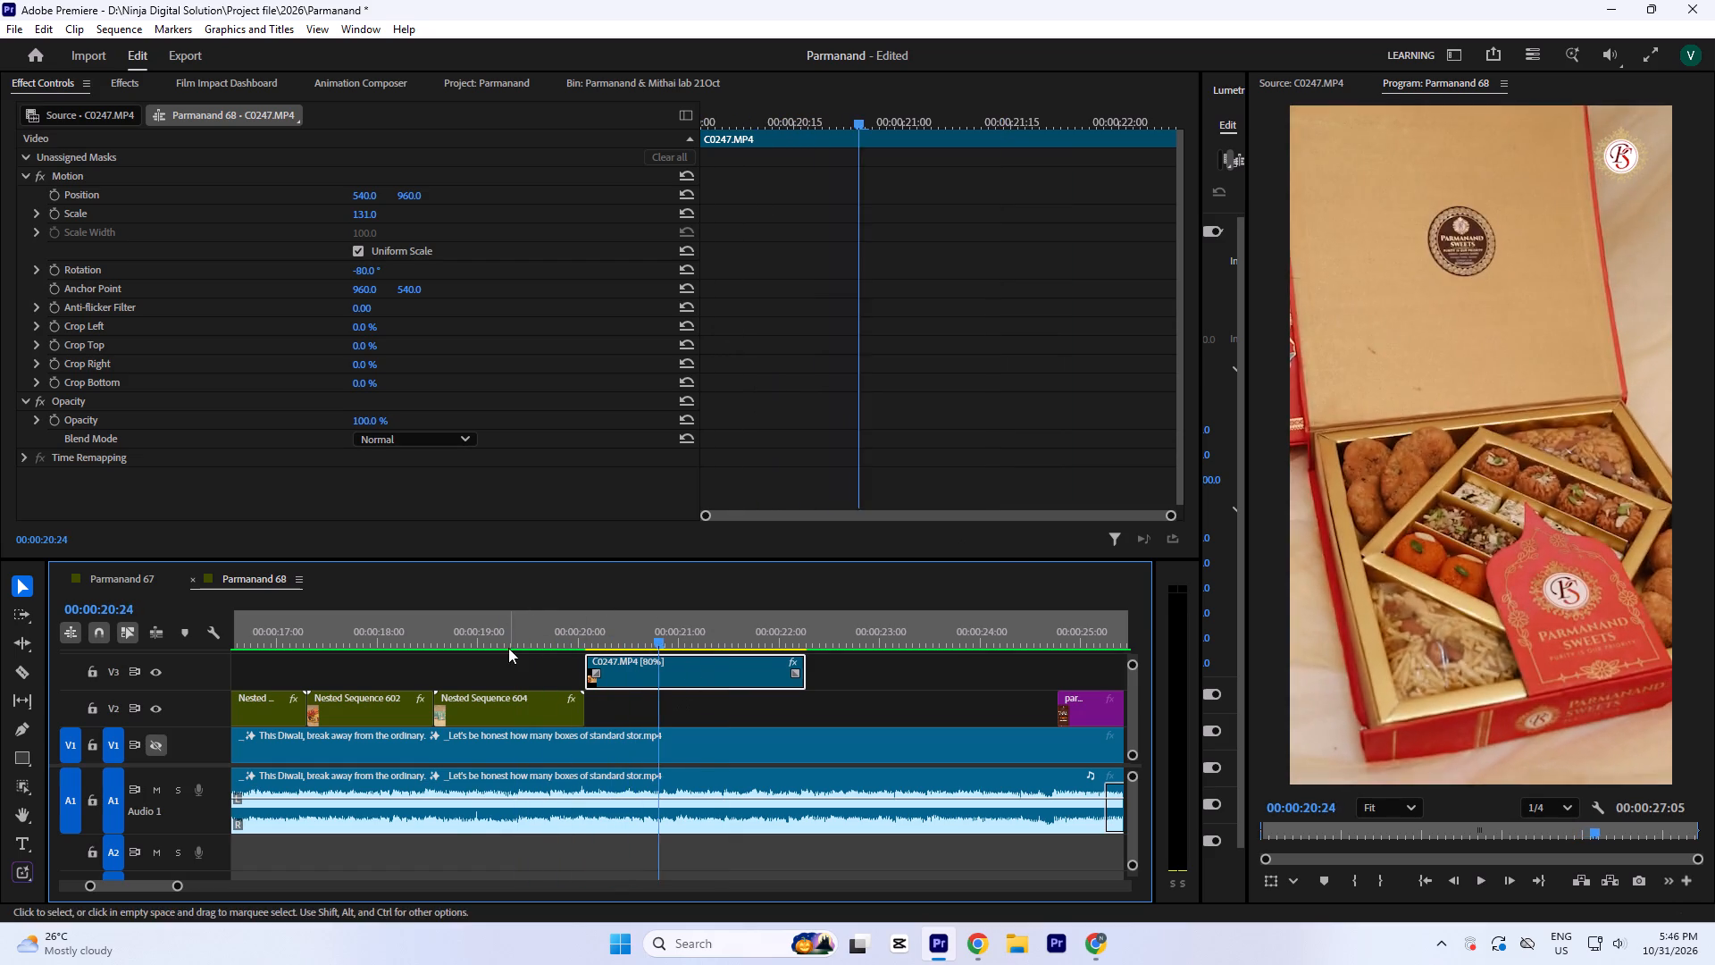
pyautogui.click(513, 628)
pyautogui.press('space')
pyautogui.press('space')
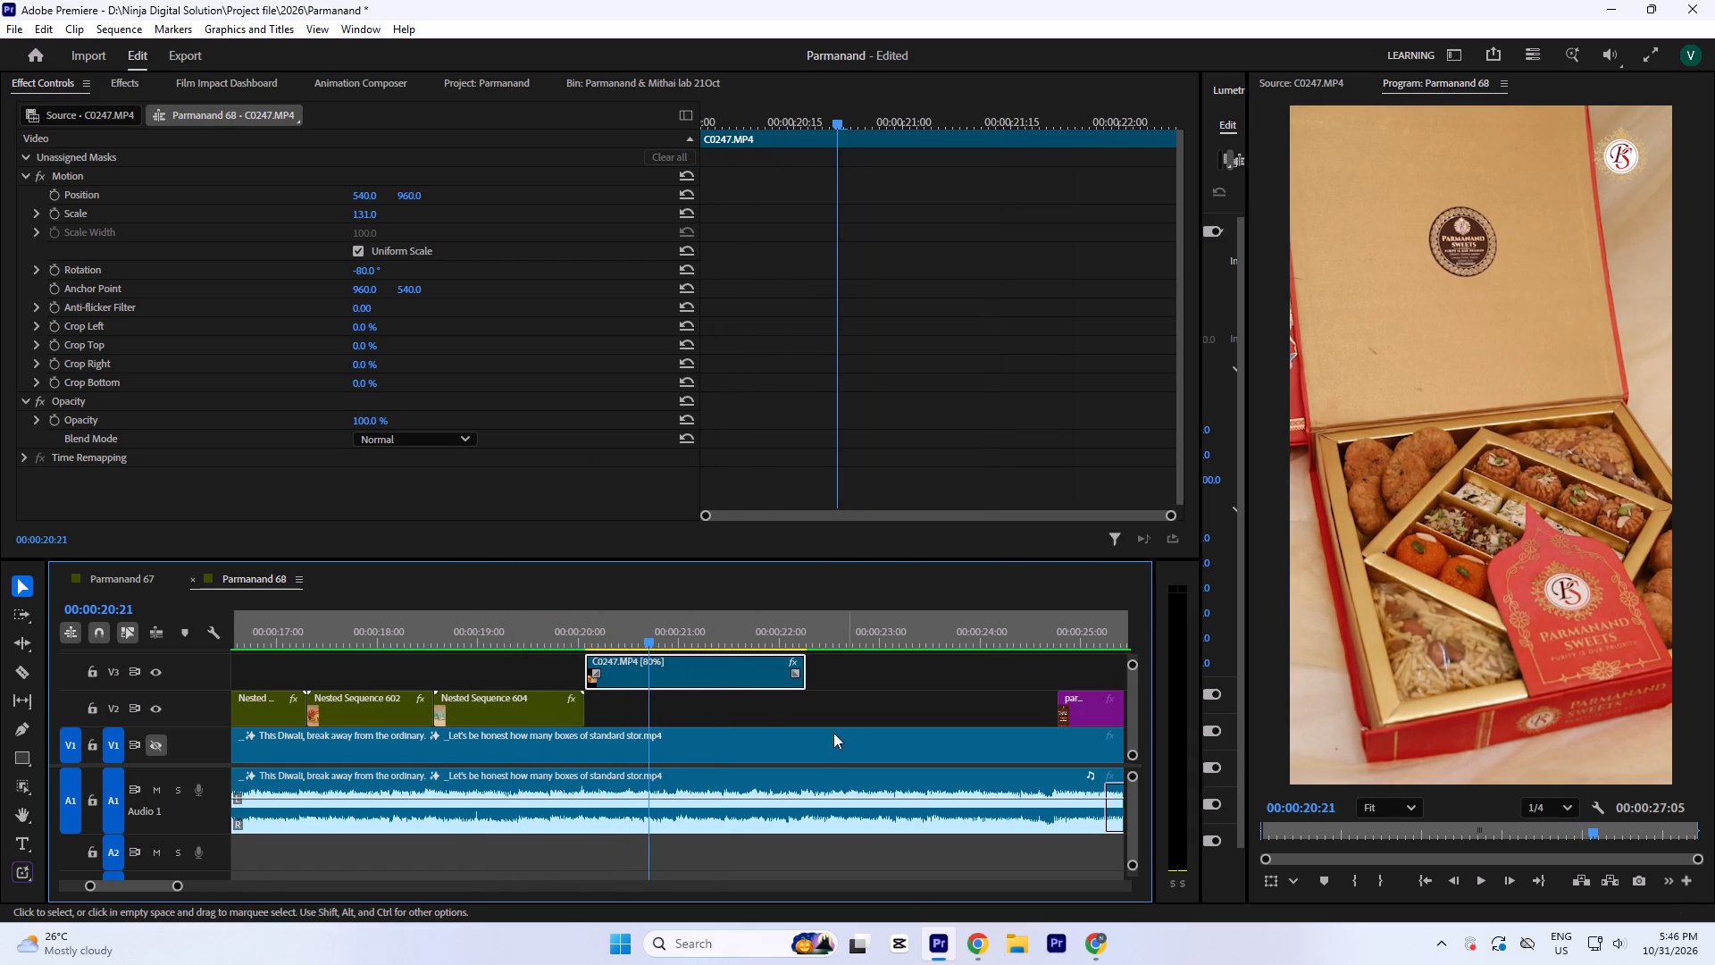
pyautogui.moveTo(707, 629); pyautogui.dragTo(800, 667)
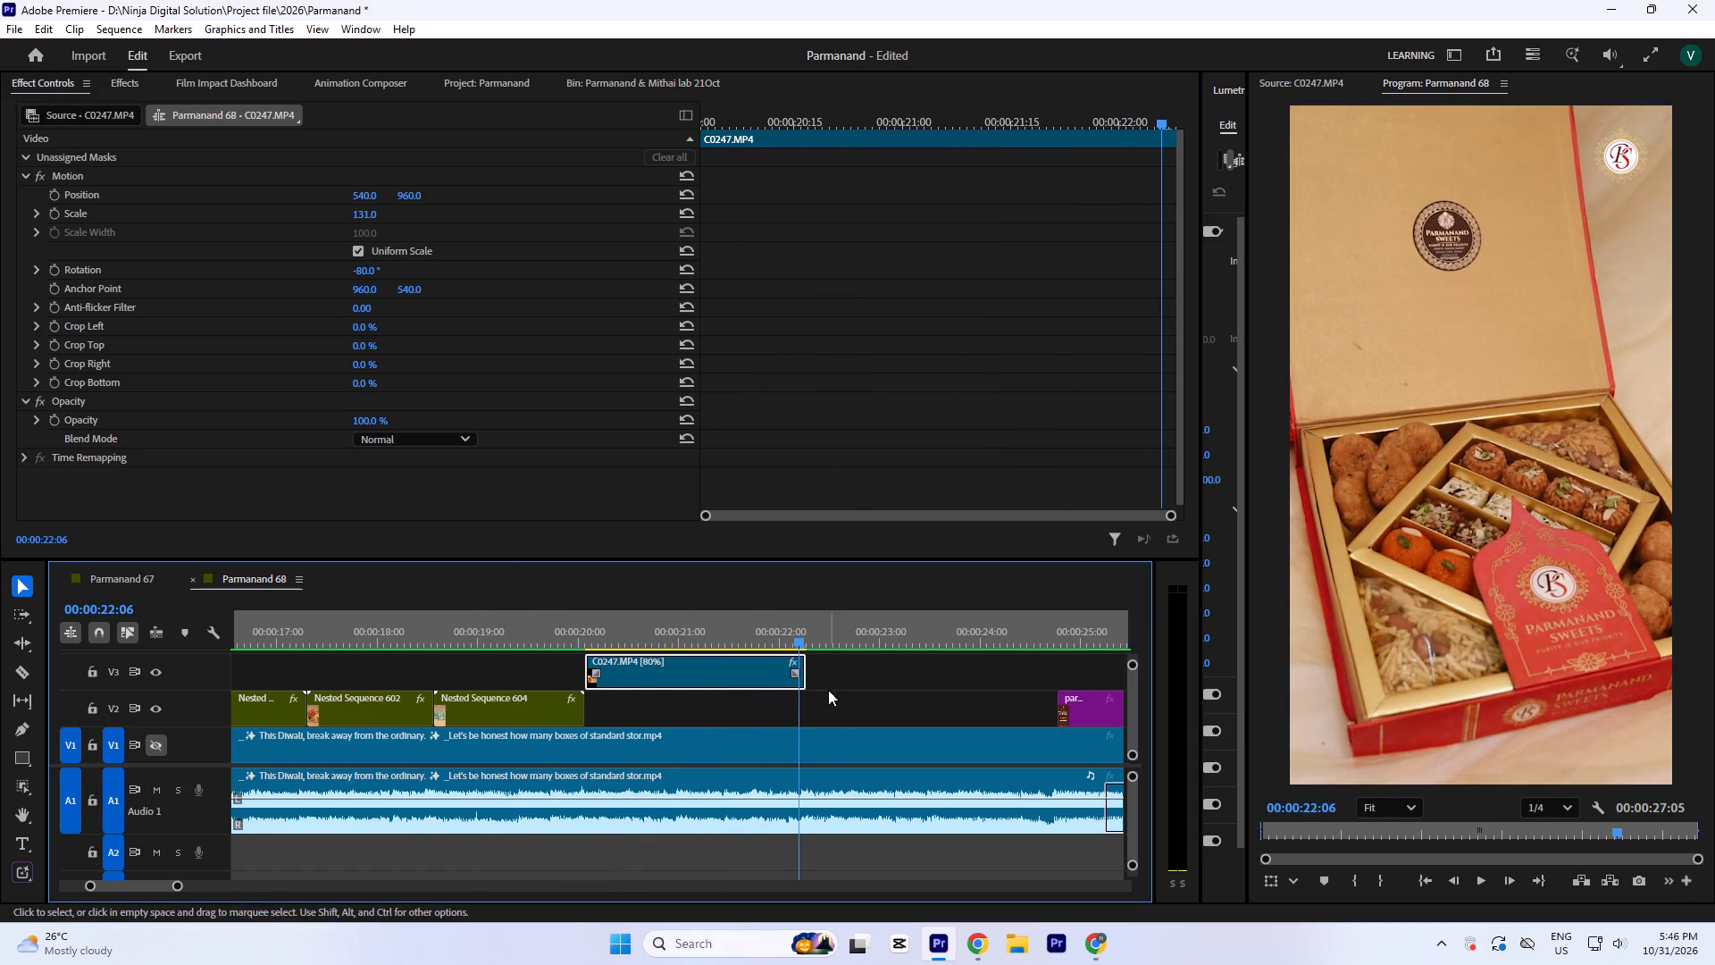
pyautogui.moveTo(819, 687); pyautogui.dragTo(1025, 703)
# Reframe C0247.MP4 on the open red sweet box with rotation -79°, scale 135 and vertical position 886.
pyautogui.moveTo(816, 625); pyautogui.dragTo(669, 685)
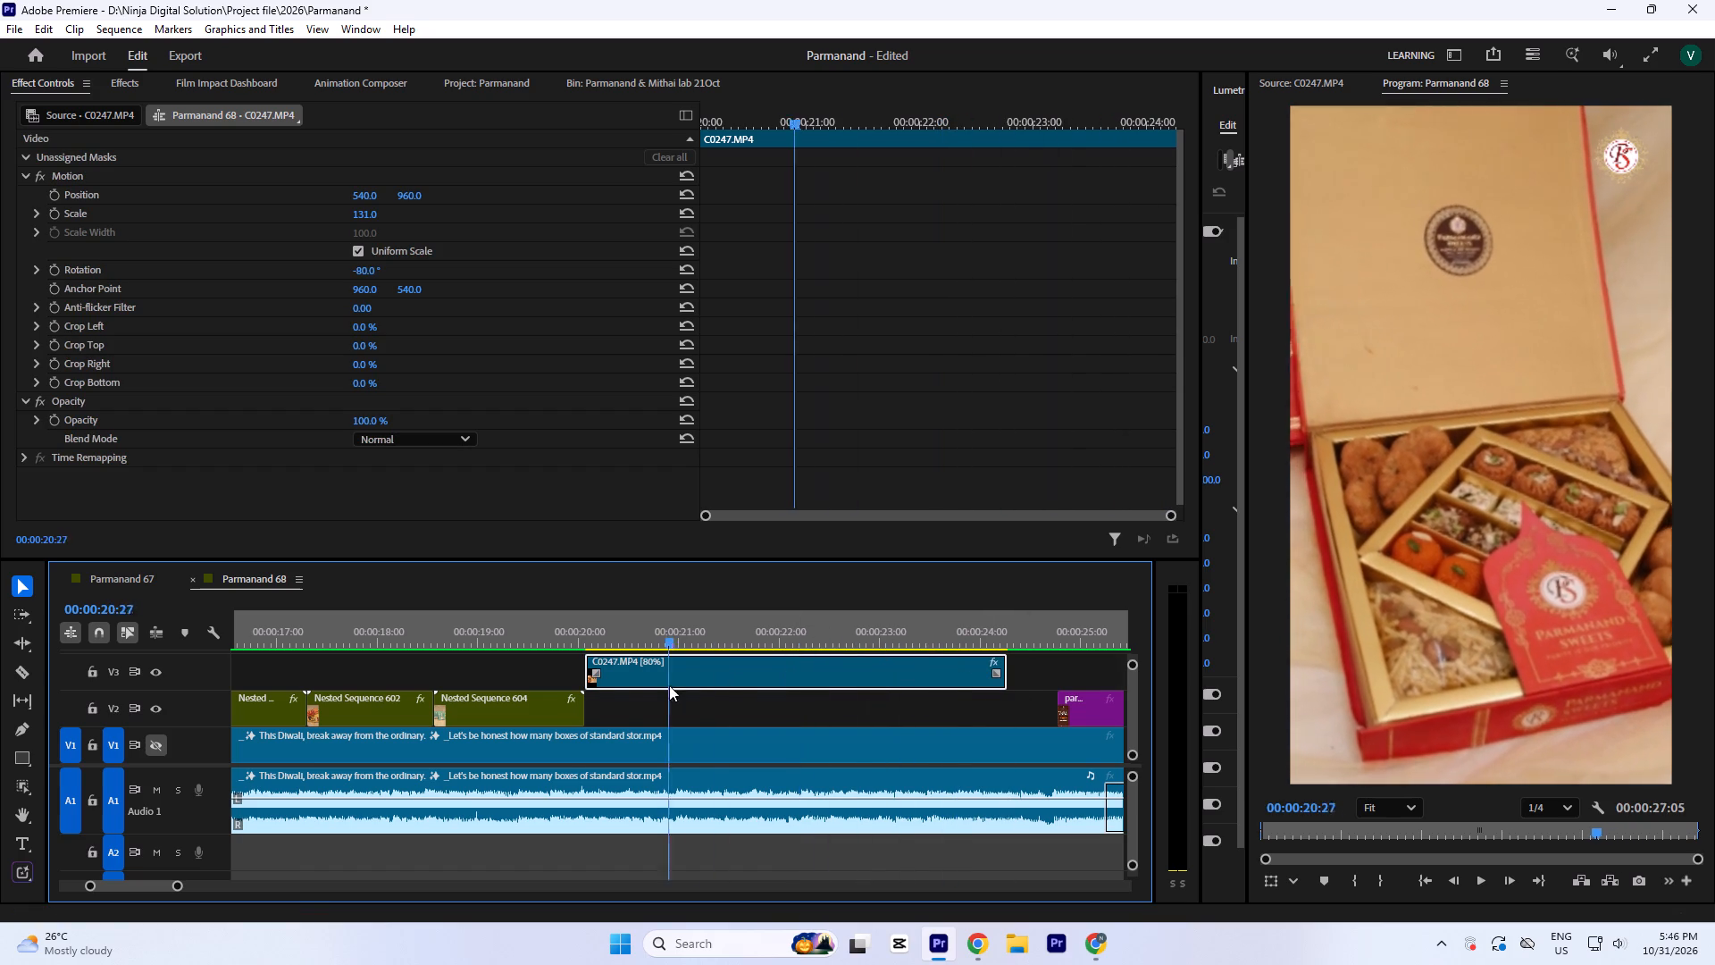
pyautogui.moveTo(669, 685); pyautogui.dragTo(590, 712)
pyautogui.press('space')
pyautogui.press('space')
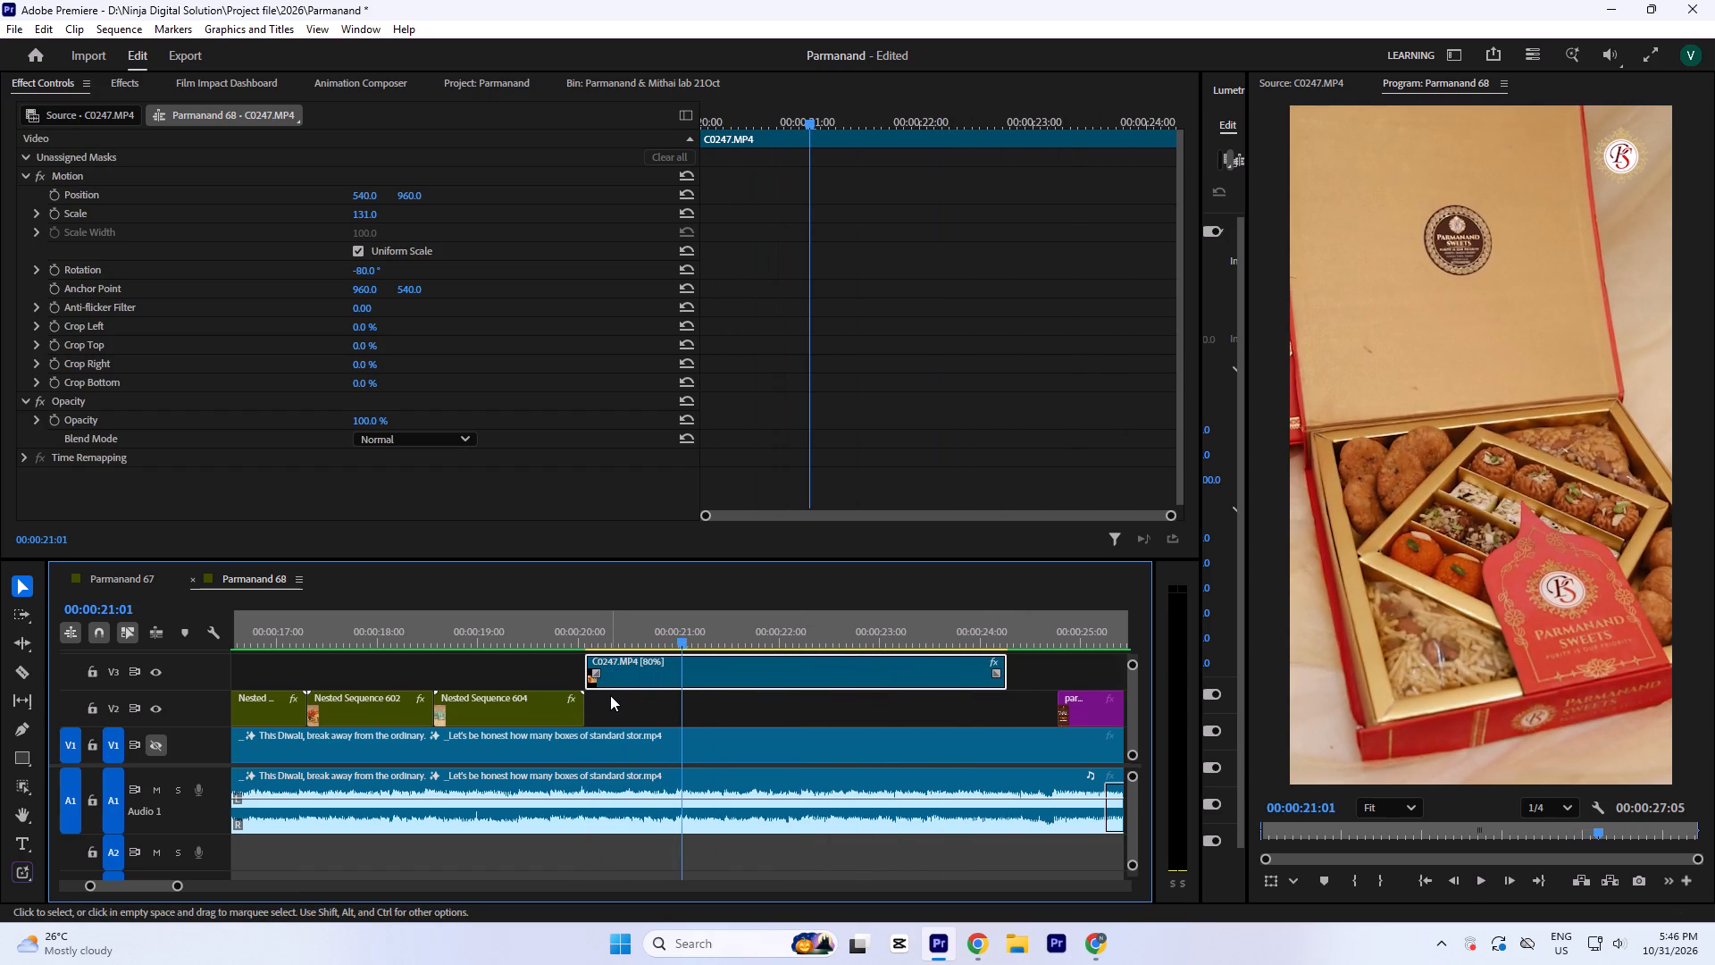
pyautogui.click(361, 273)
pyautogui.press('Up')
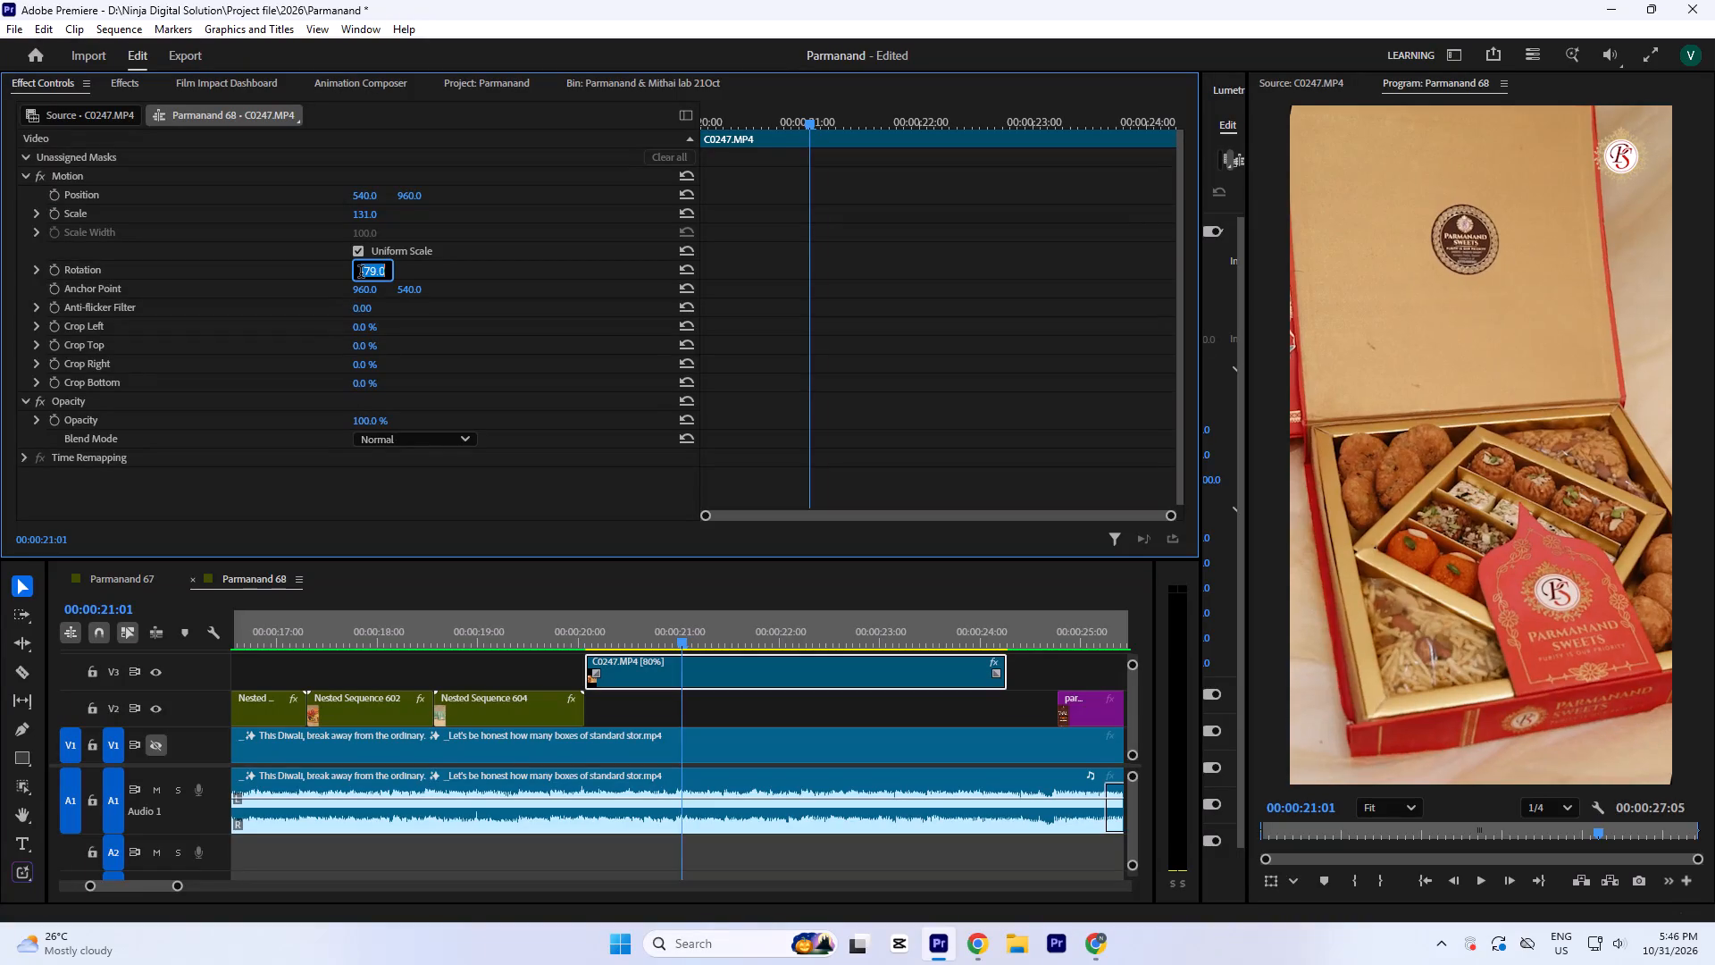
pyautogui.press('Up')
pyautogui.press('Up')
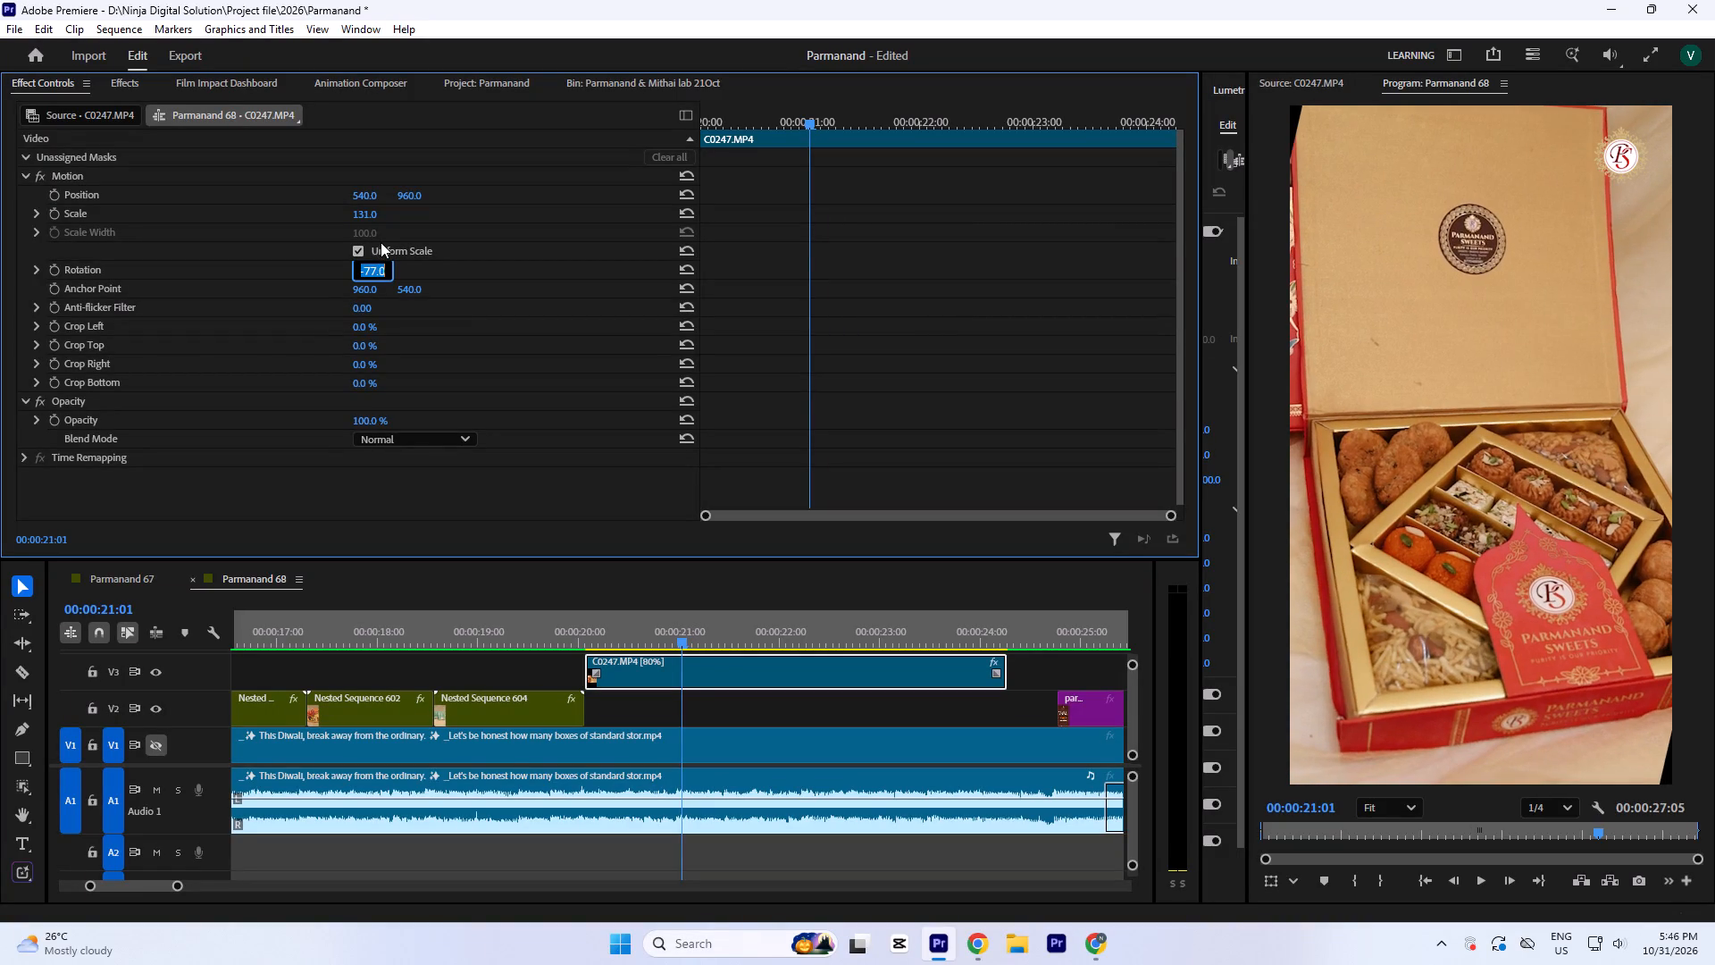
pyautogui.press('Down')
pyautogui.press('Down')
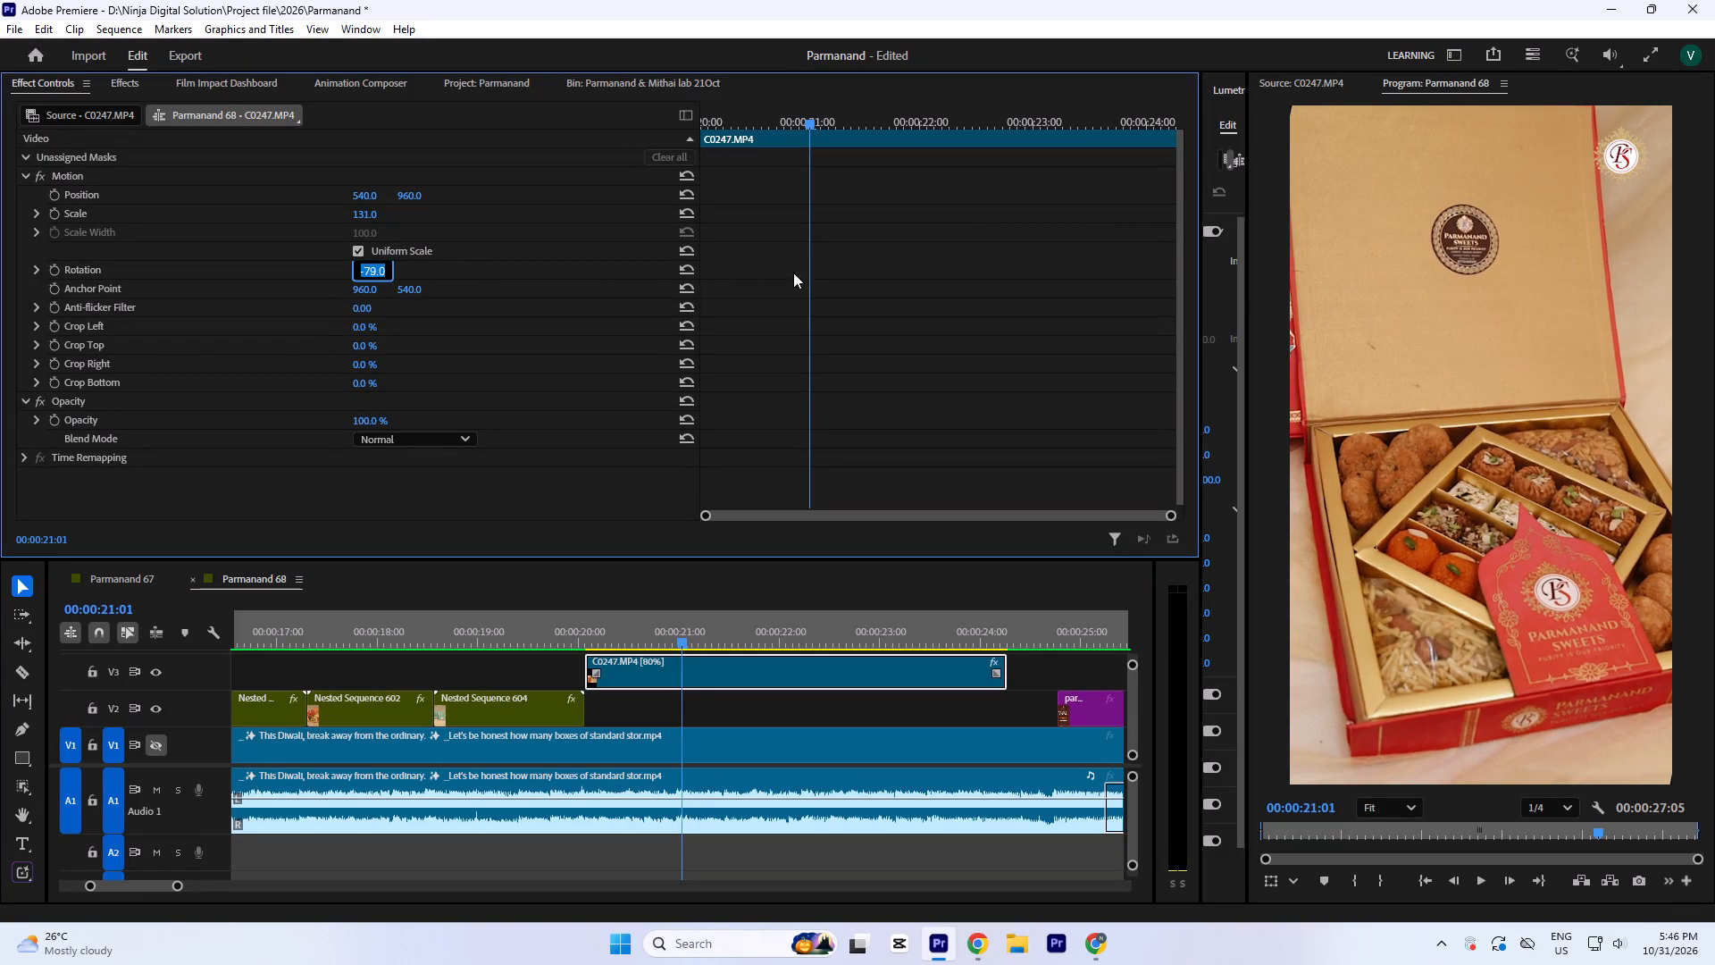
pyautogui.click(364, 214)
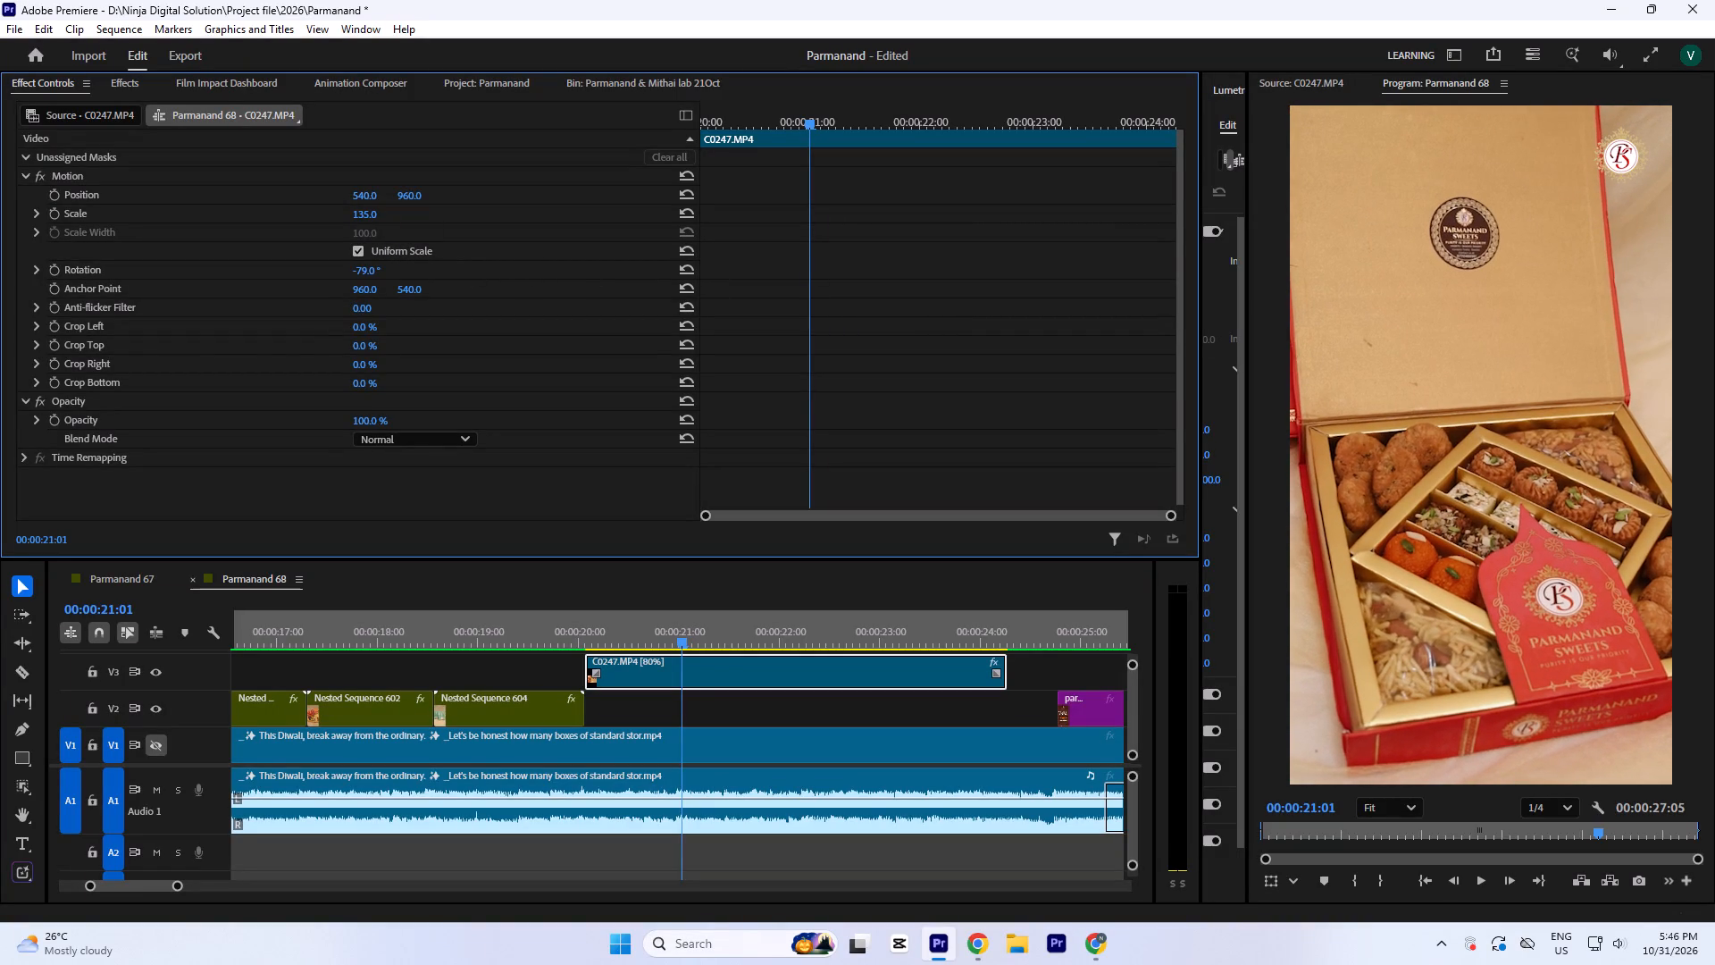
pyautogui.moveTo(414, 196); pyautogui.dragTo(416, 264)
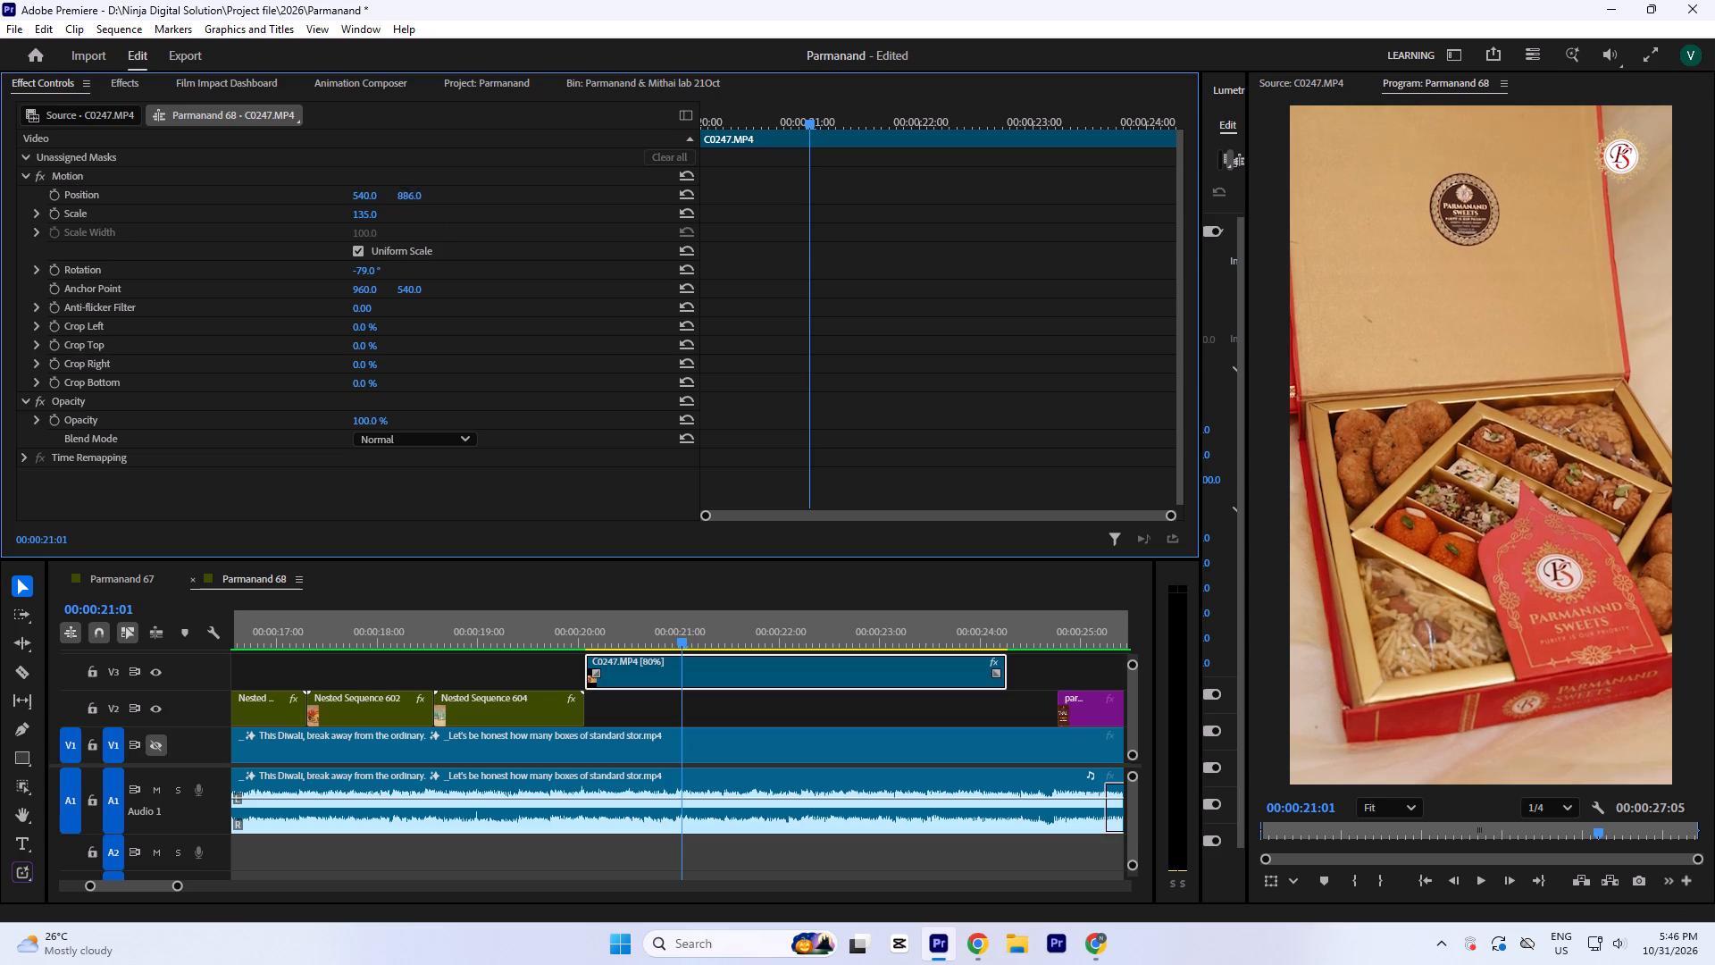
# Refine the framing of C0247.MP4 on the red sweet box with scale 144 and position 495, 862.
pyautogui.moveTo(416, 264); pyautogui.dragTo(414, 284)
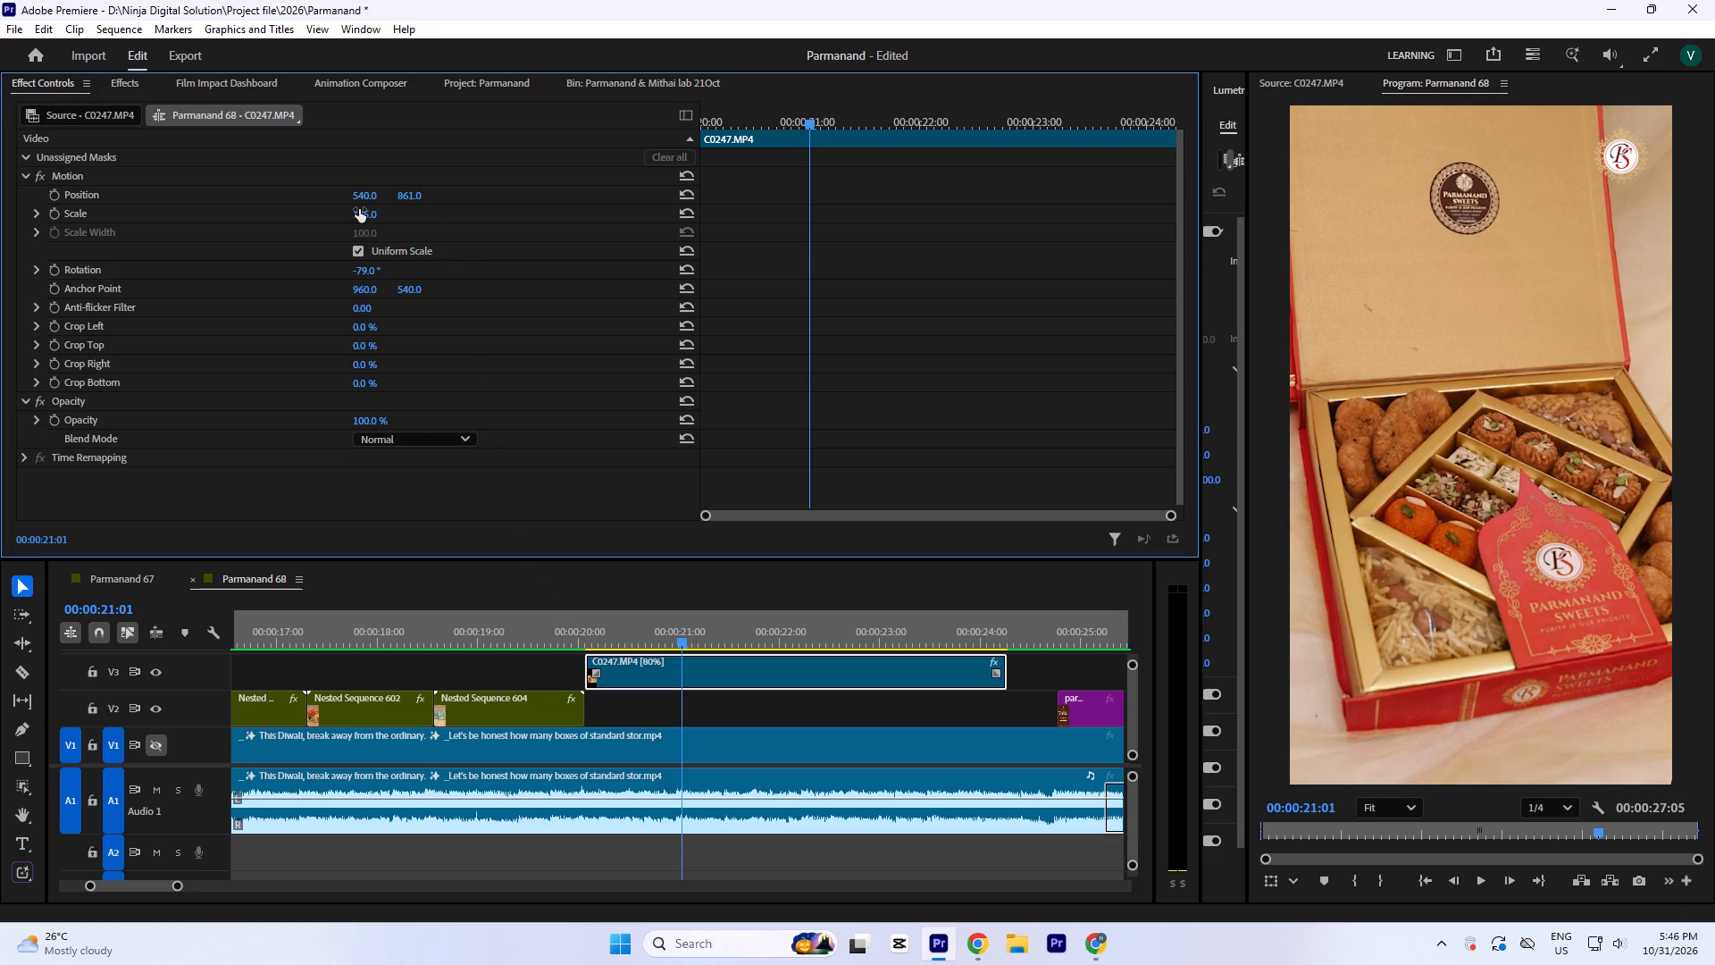
pyautogui.moveTo(359, 209); pyautogui.dragTo(359, 201)
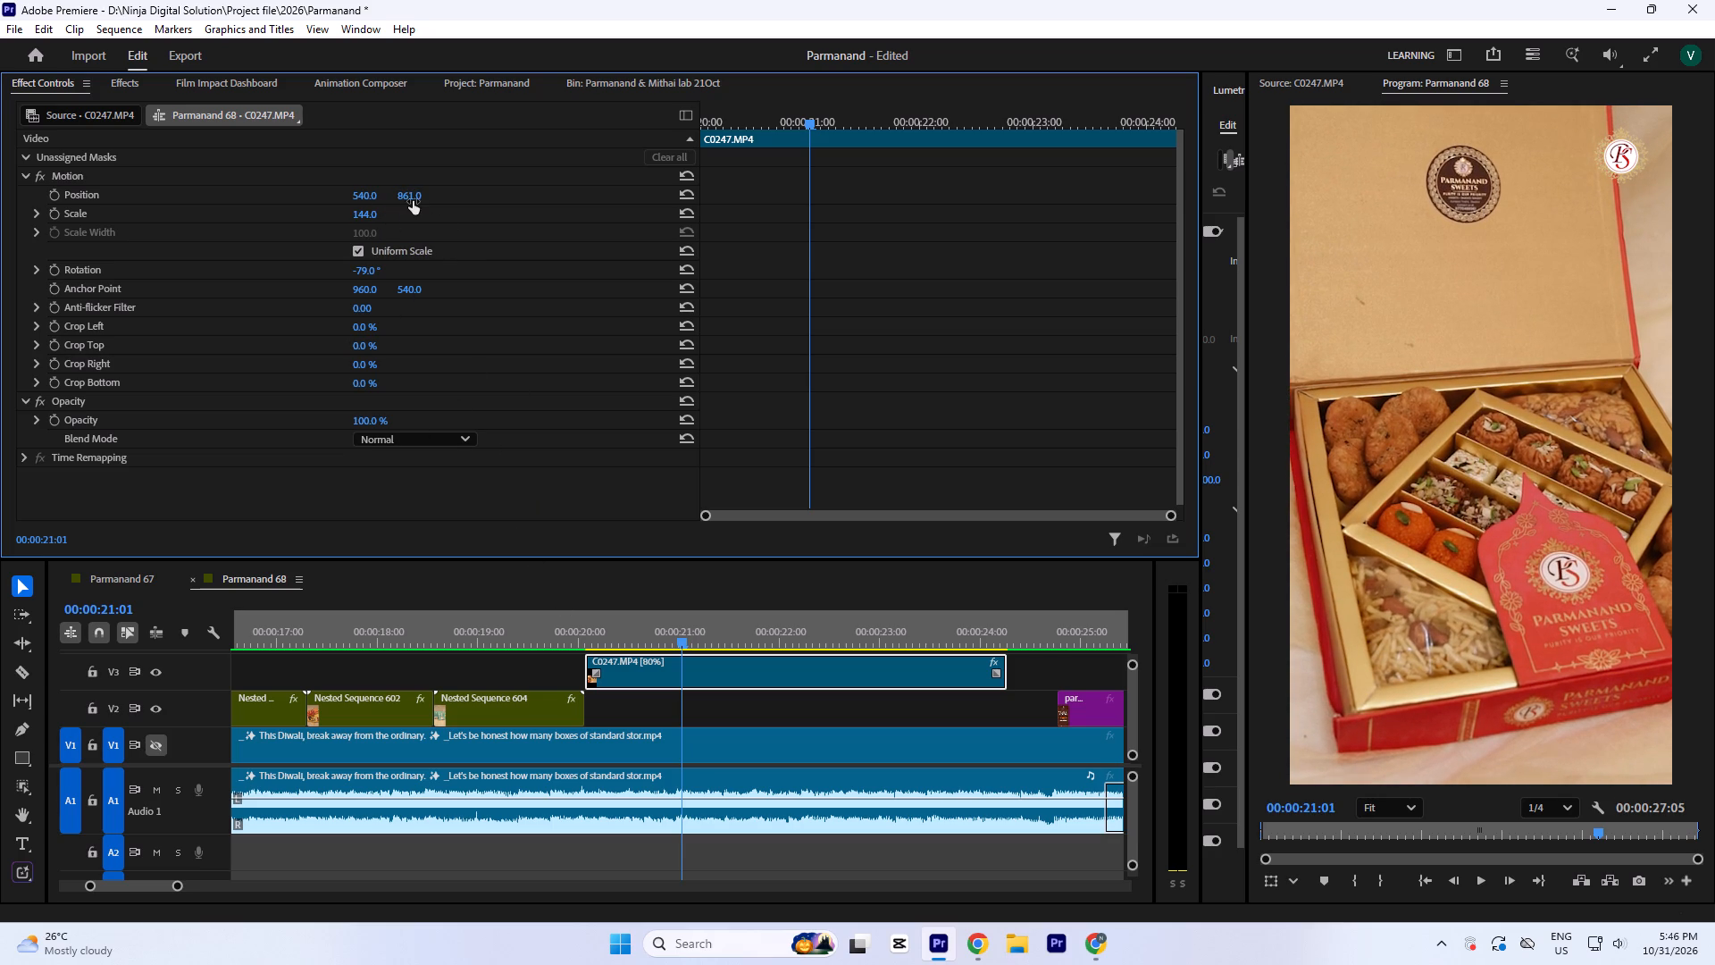
pyautogui.moveTo(412, 198); pyautogui.dragTo(418, 253)
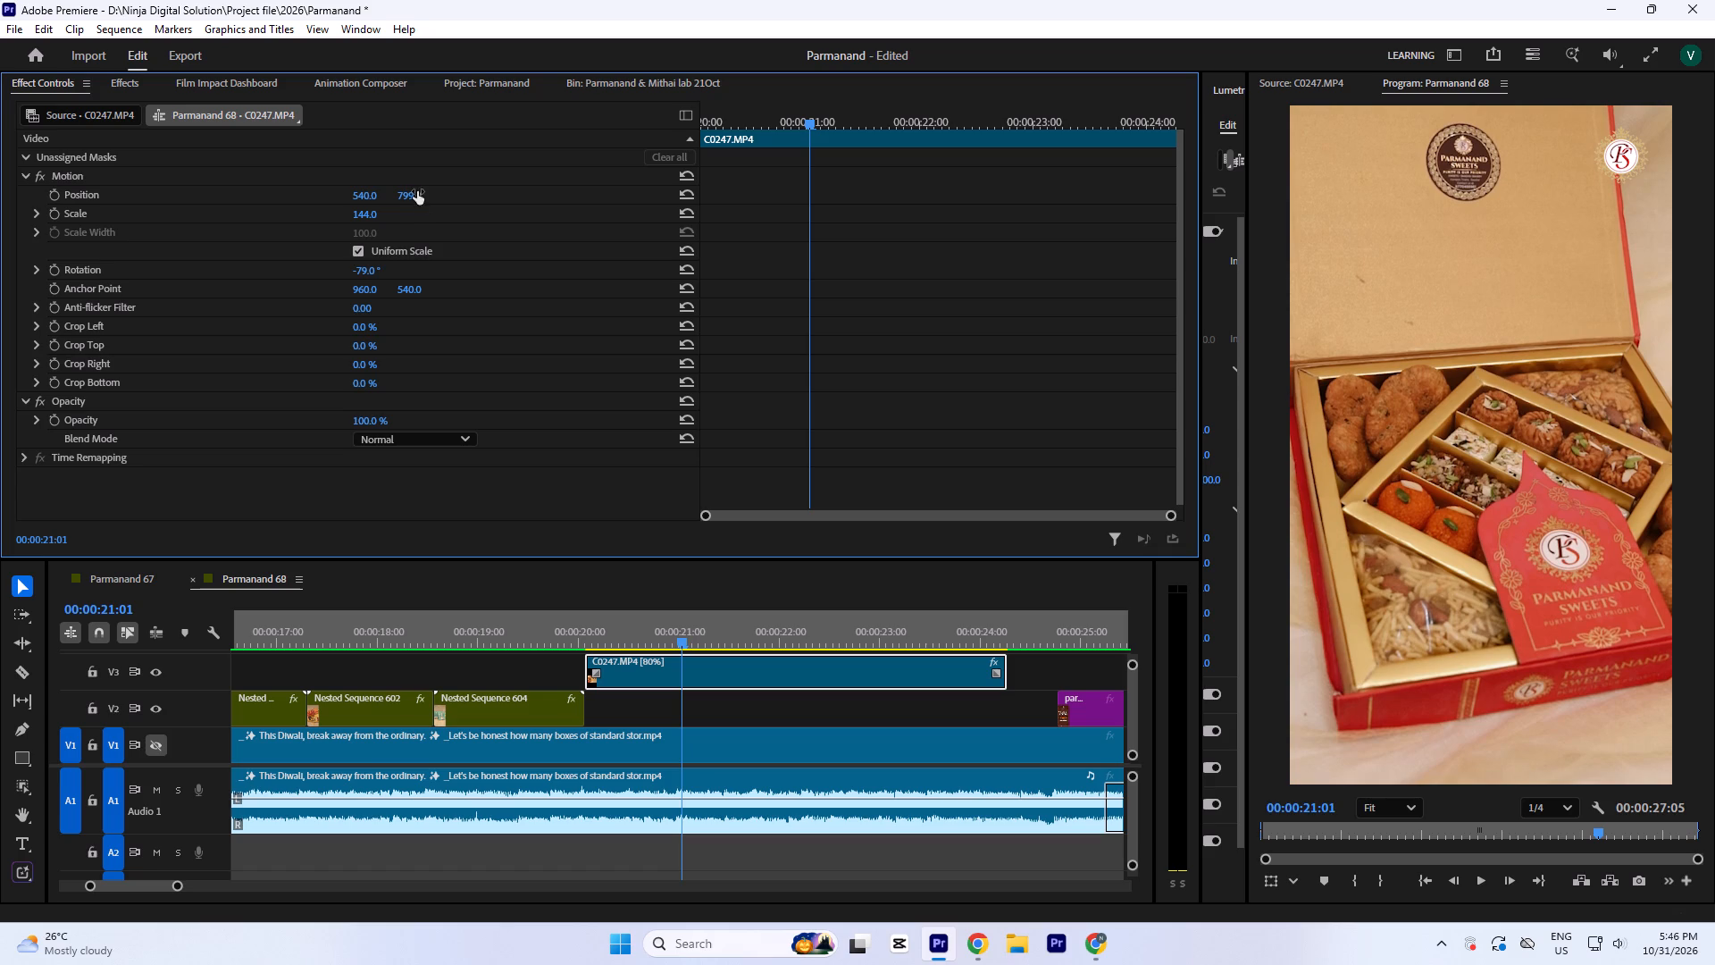
pyautogui.moveTo(357, 192); pyautogui.dragTo(329, 226)
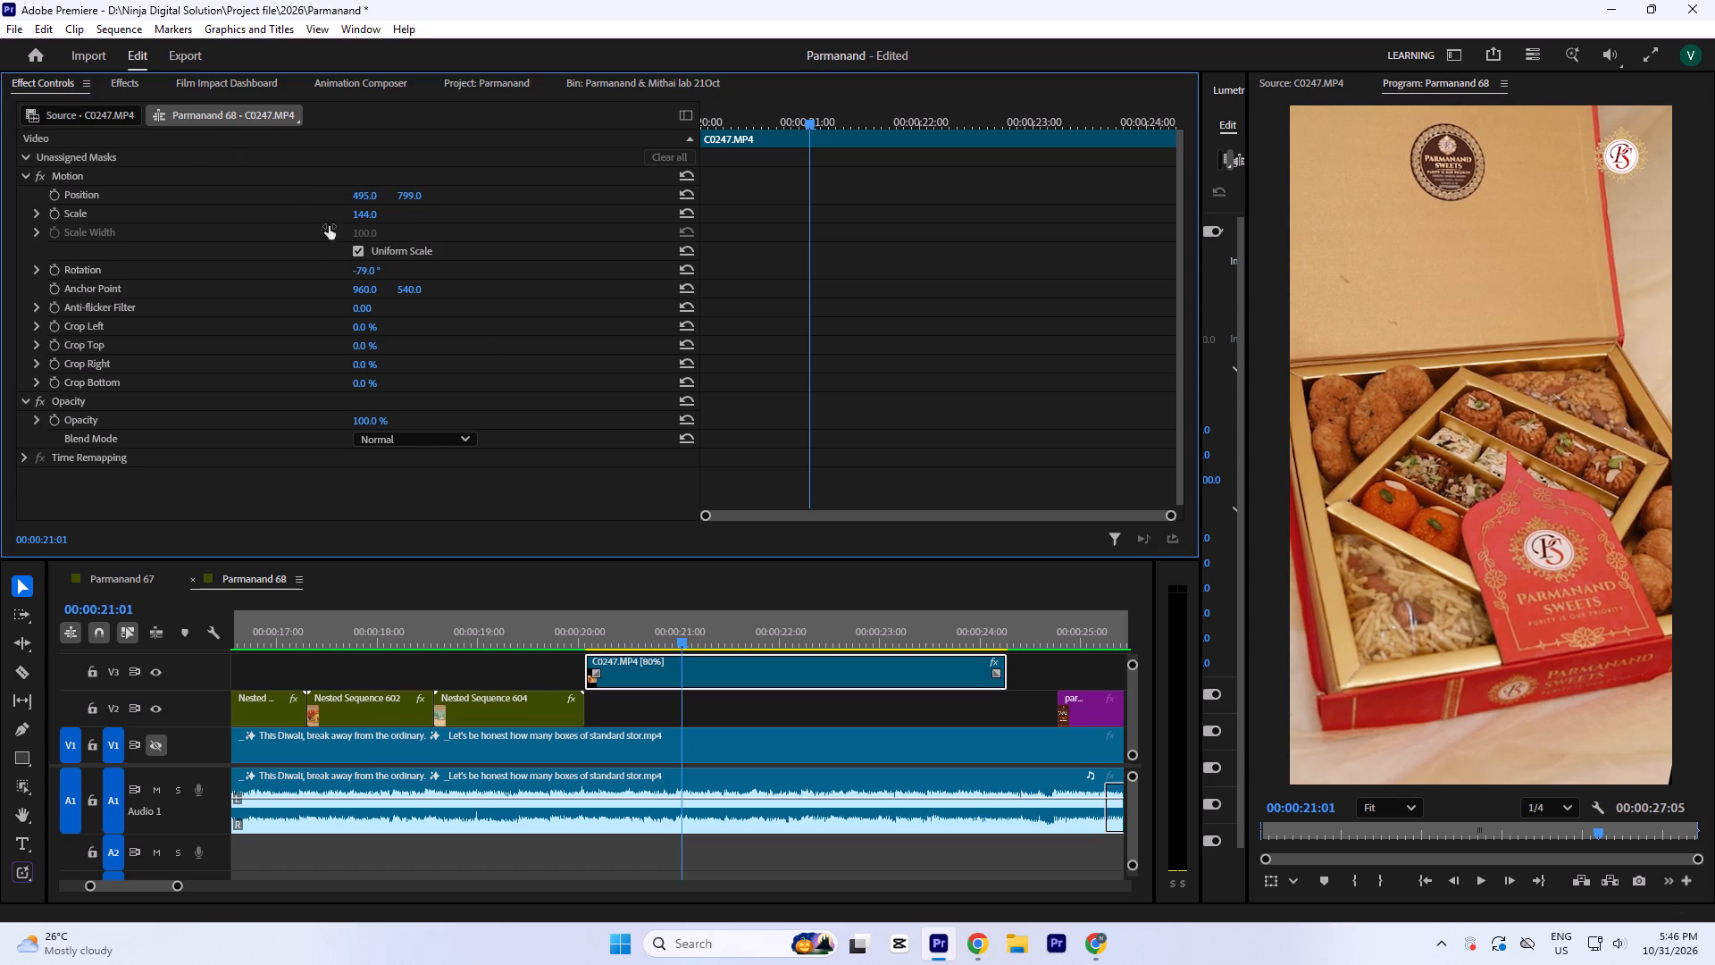
pyautogui.moveTo(422, 197); pyautogui.dragTo(413, 141)
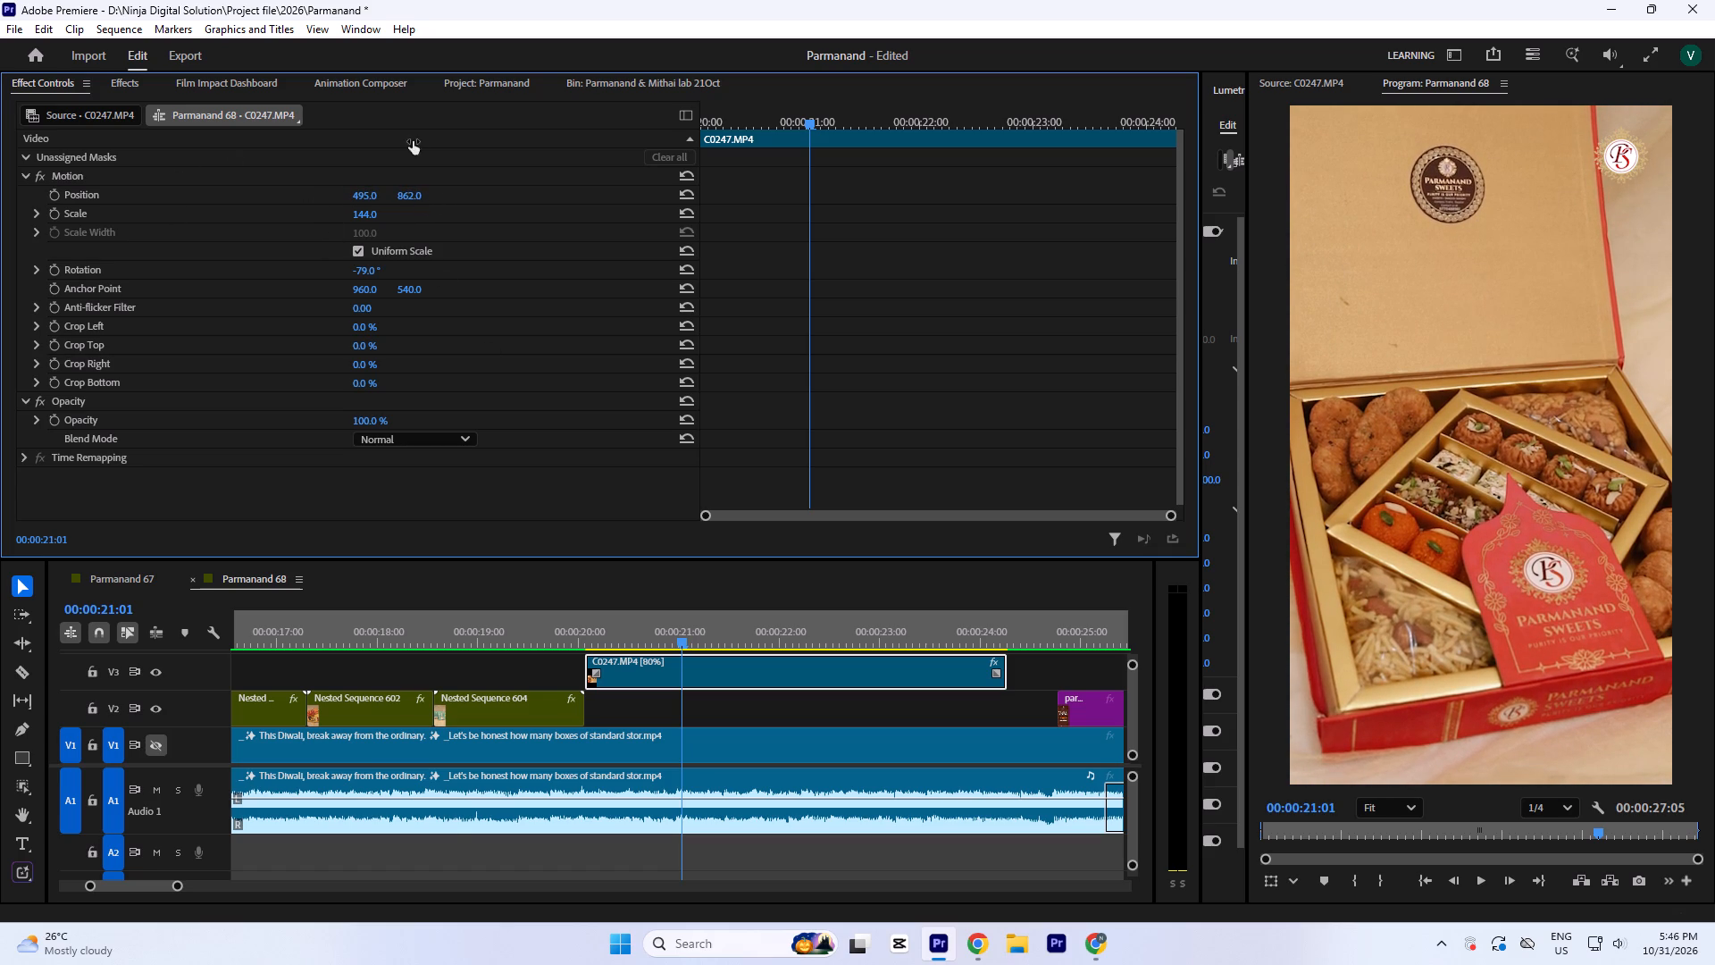
# Play the transition from Nested Sequence 604 into the reframed C0247.MP4 to check its framing and timing.
pyautogui.click(564, 627)
pyautogui.press('space')
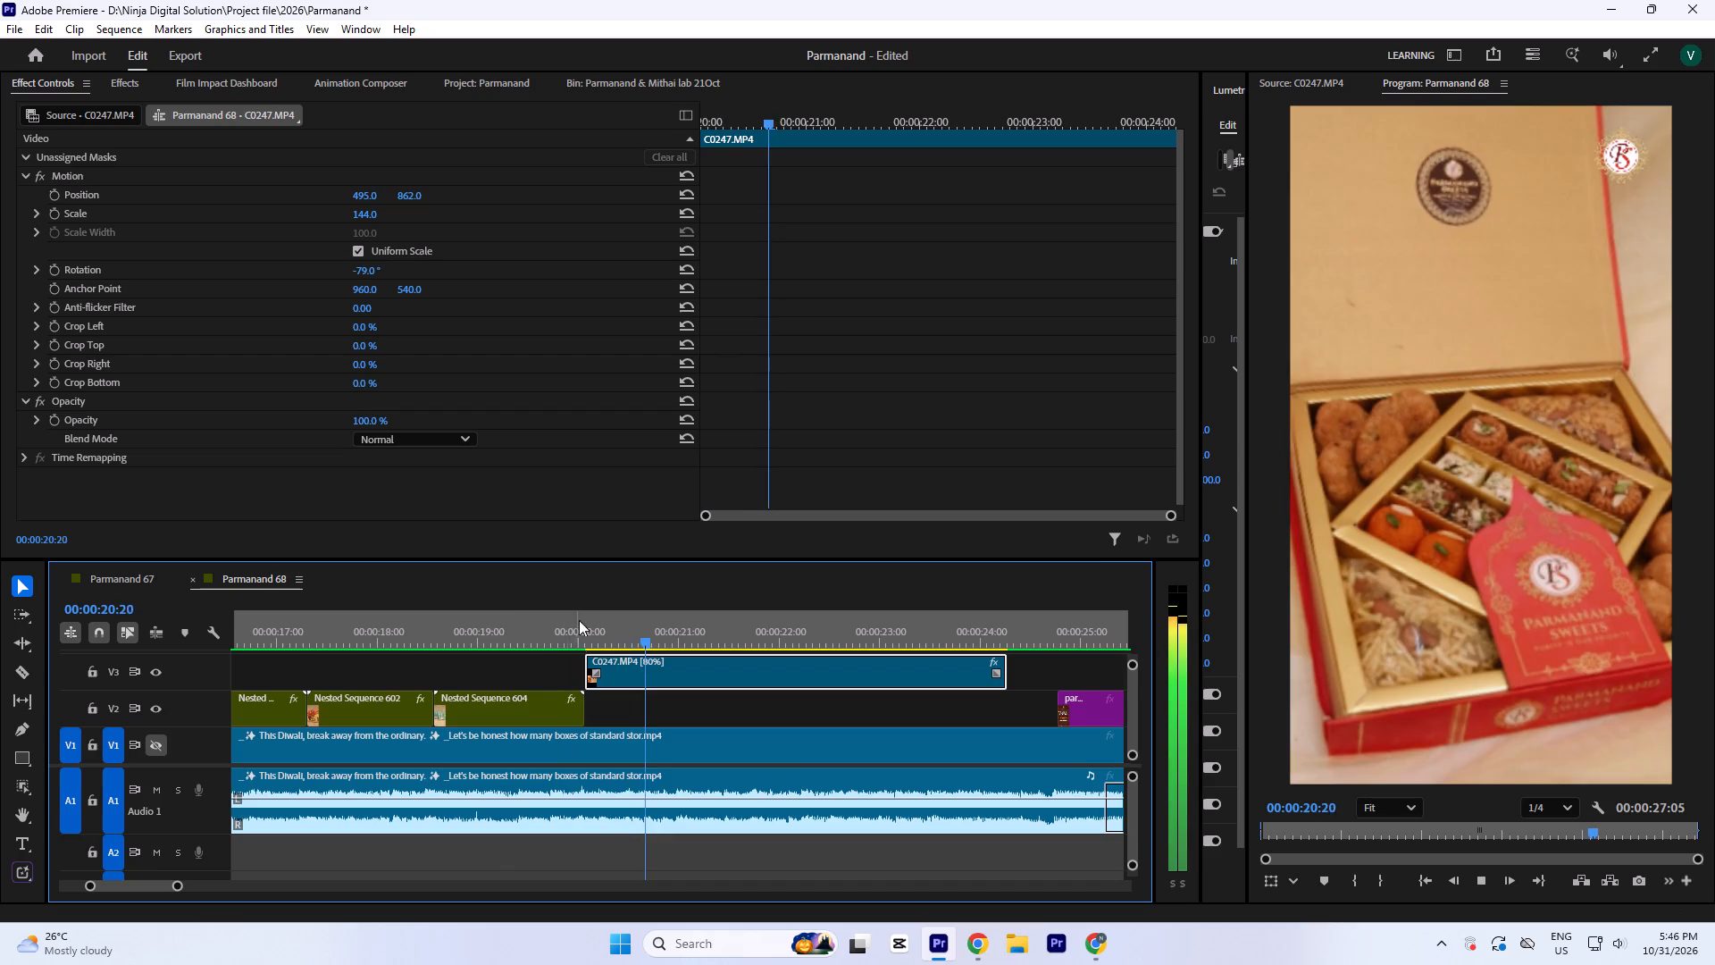
pyautogui.press('space')
pyautogui.click(489, 616)
pyautogui.press('space')
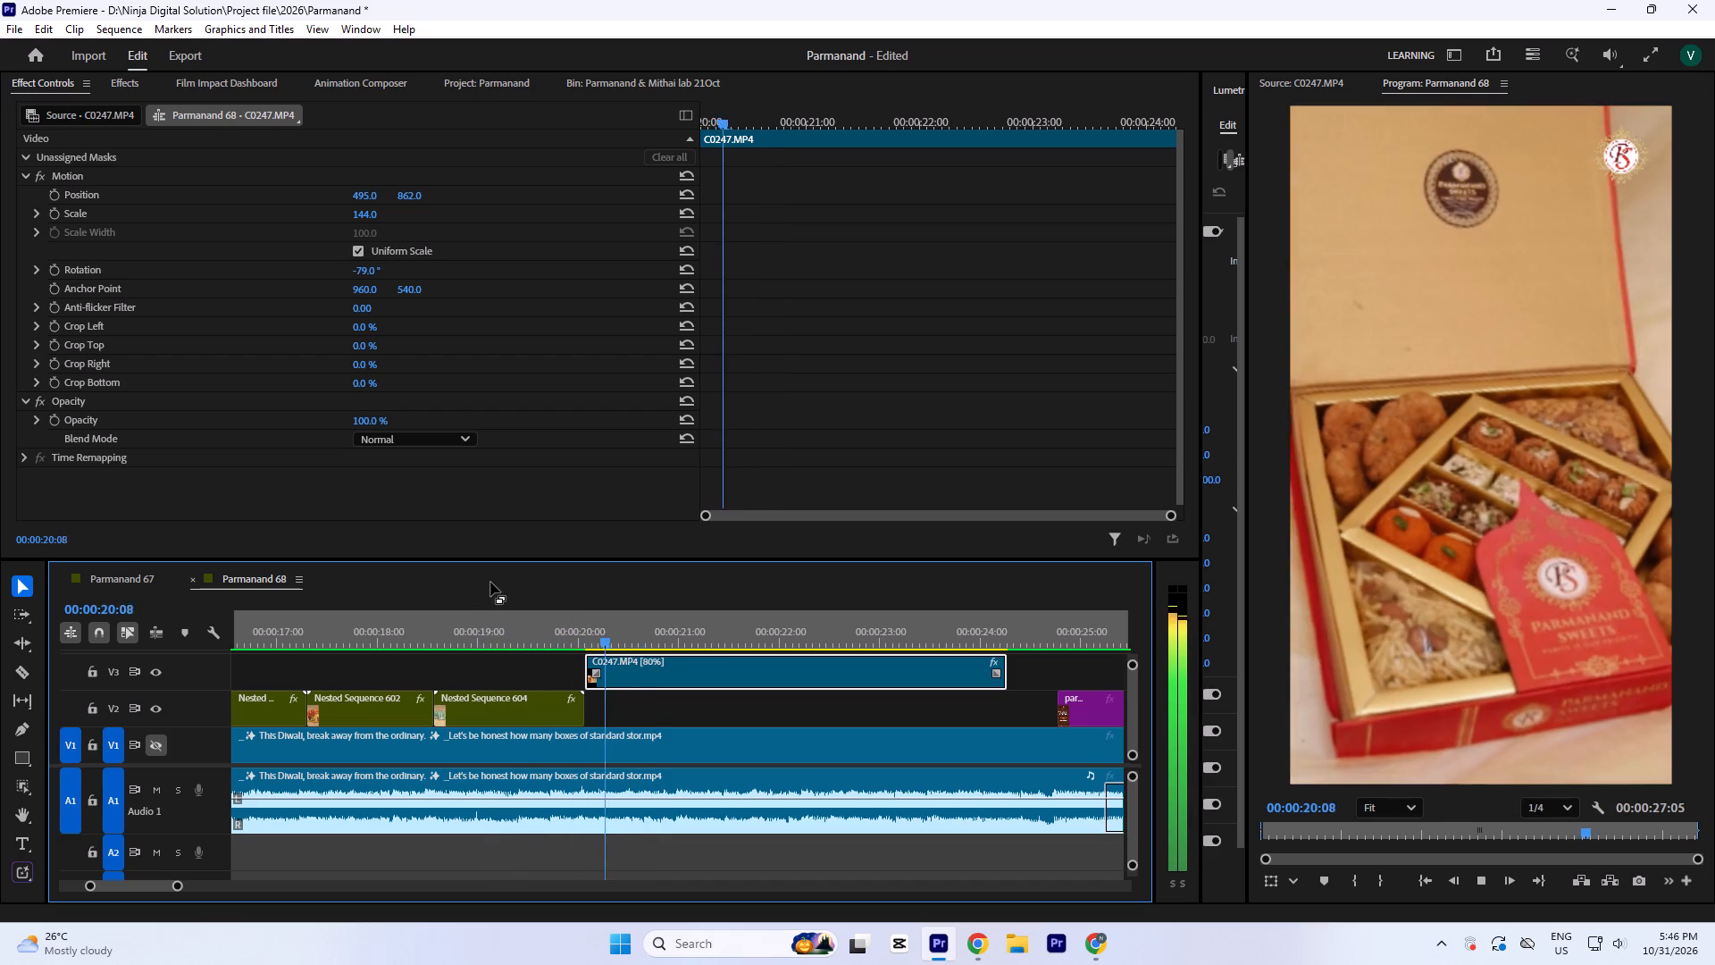
pyautogui.press('space')
pyautogui.press('space')
pyautogui.press('space')
pyautogui.press('space')
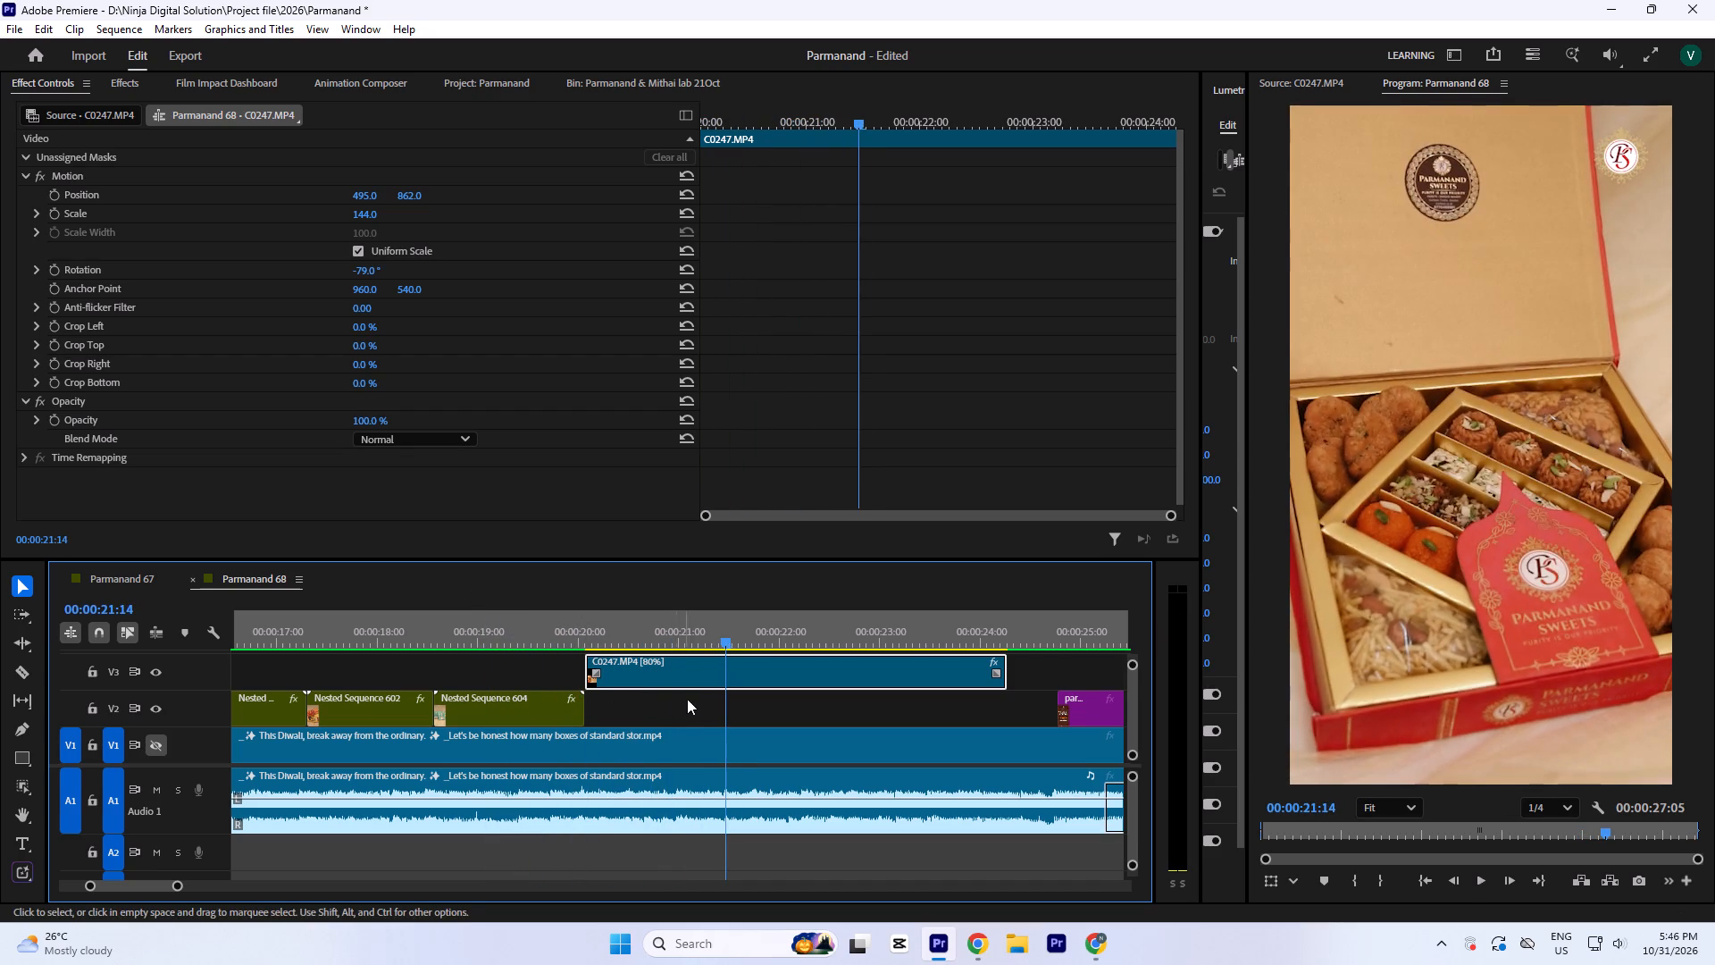
# Trim the end of C0247.MP4 to 00:00:21:16 and move it down to V2 directly after Nested Sequence 604.
pyautogui.press('space')
pyautogui.press('=')
pyautogui.press('=')
pyautogui.click(664, 618)
pyautogui.press('space')
pyautogui.press('space')
pyautogui.moveTo(659, 623); pyautogui.dragTo(655, 634)
pyautogui.press('=')
pyautogui.write('==')
pyautogui.press('-')
pyautogui.press('-')
pyautogui.press('-')
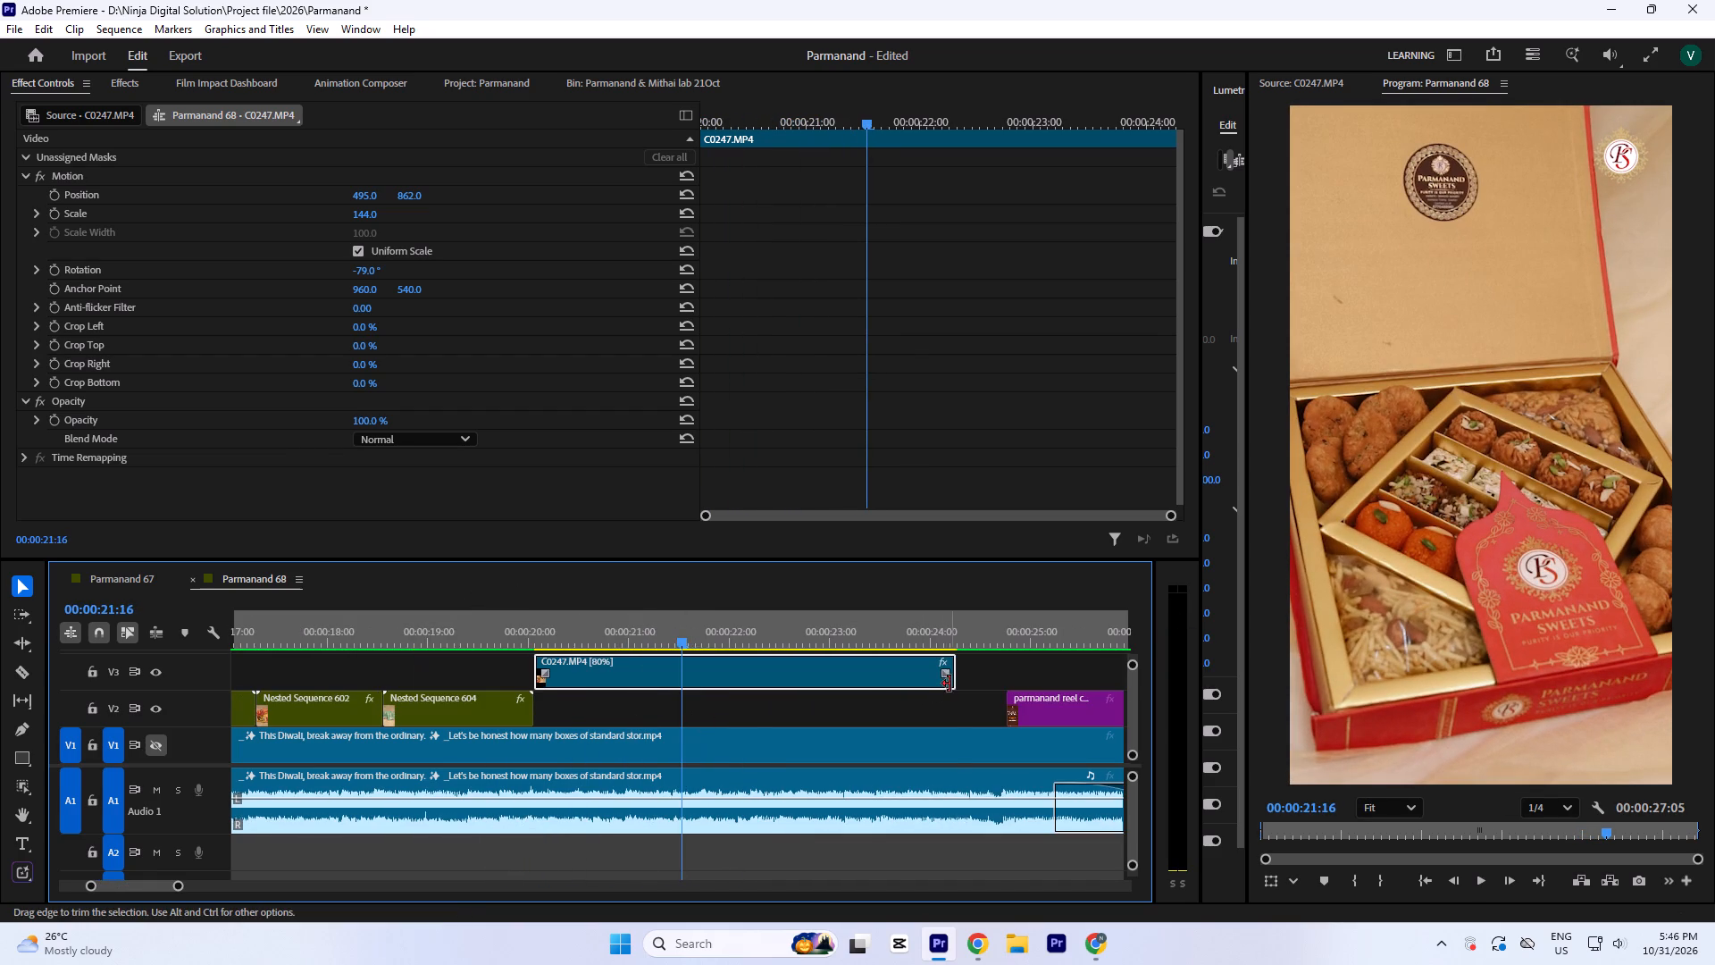
pyautogui.moveTo(950, 684); pyautogui.dragTo(676, 722)
pyautogui.moveTo(649, 678); pyautogui.dragTo(655, 707)
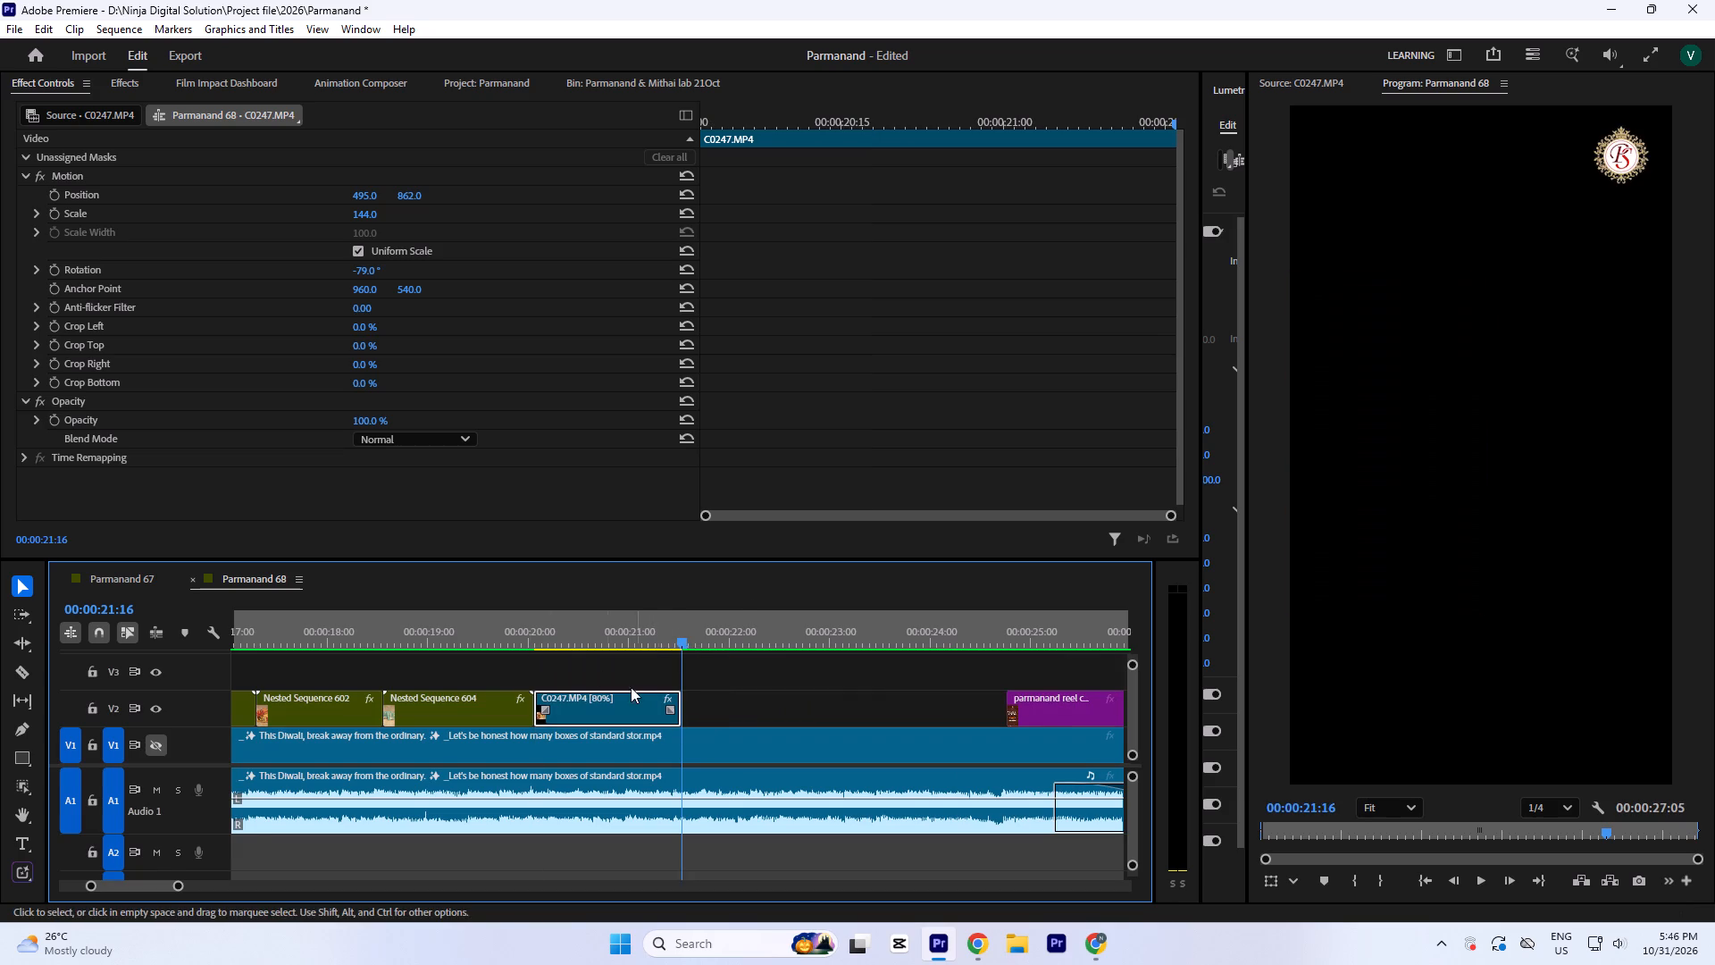
# Replay the cut from Nested Sequence 604 into the trimmed C0247.MP4 on V2 to check its flow.
pyautogui.click(535, 619)
pyautogui.write('==')
pyautogui.press('=')
pyautogui.press('=')
pyautogui.press('-')
pyautogui.press('-')
pyautogui.press('-')
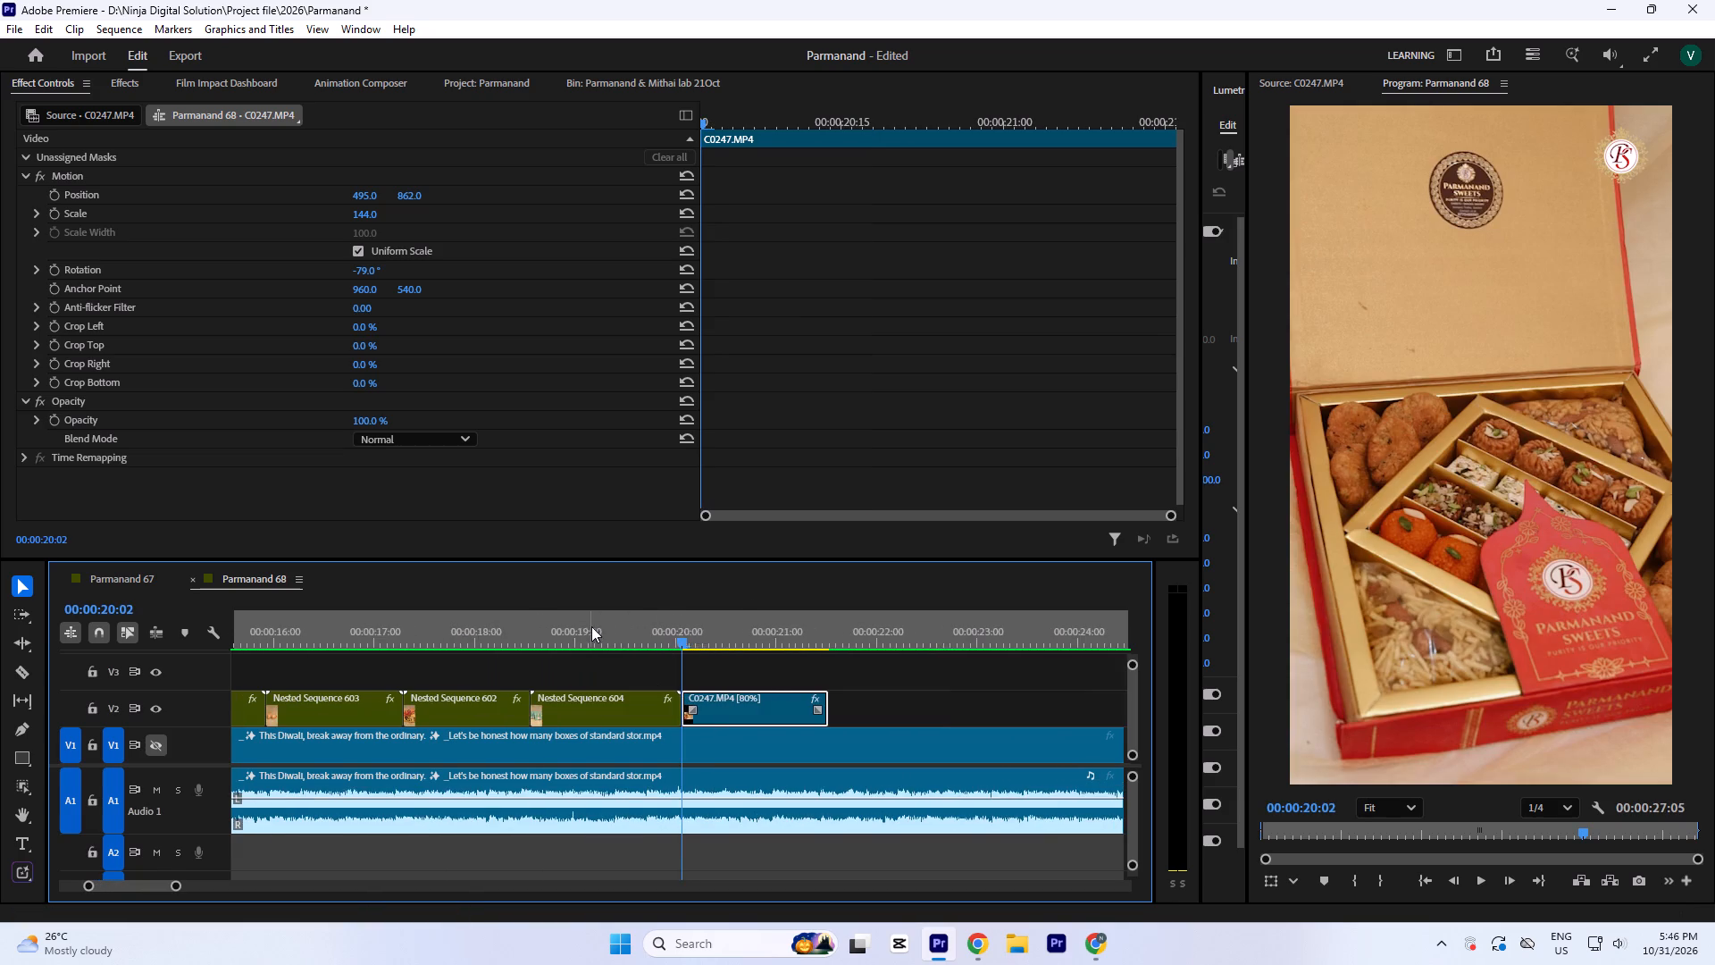
pyautogui.press('space')
pyautogui.press('-')
pyautogui.press('space')
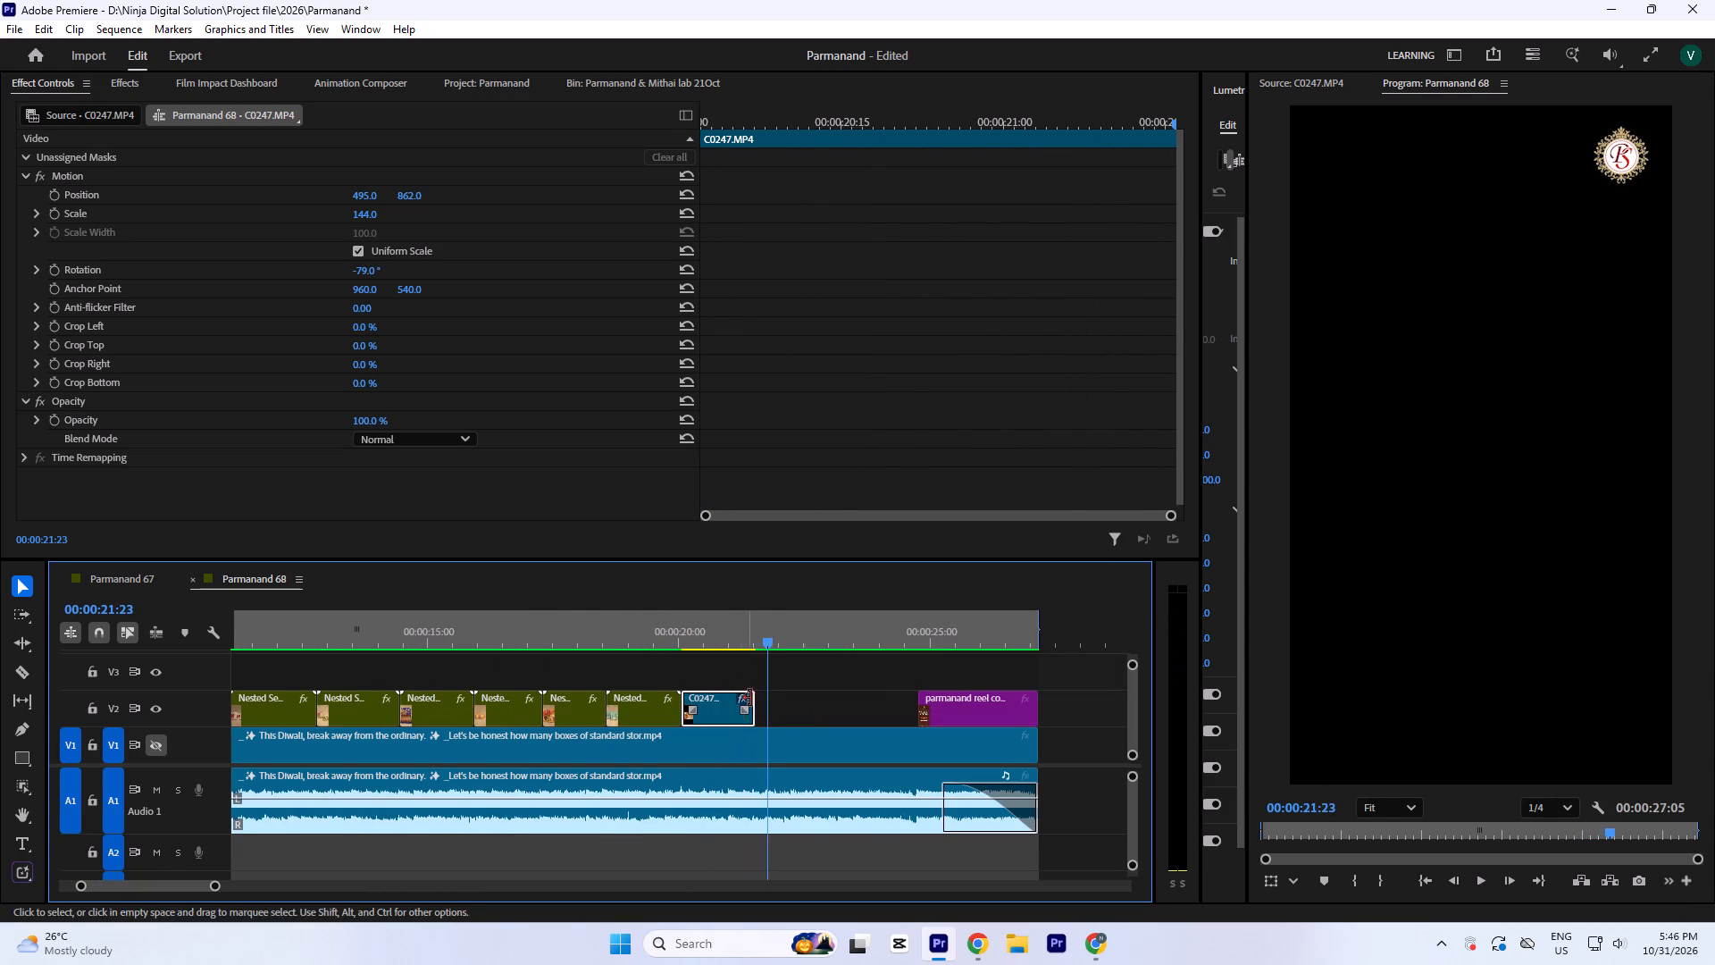
pyautogui.click(816, 689)
# Save the Parmanand project.
pyautogui.click(715, 622)
pyautogui.hotkey('ctrl', 's')
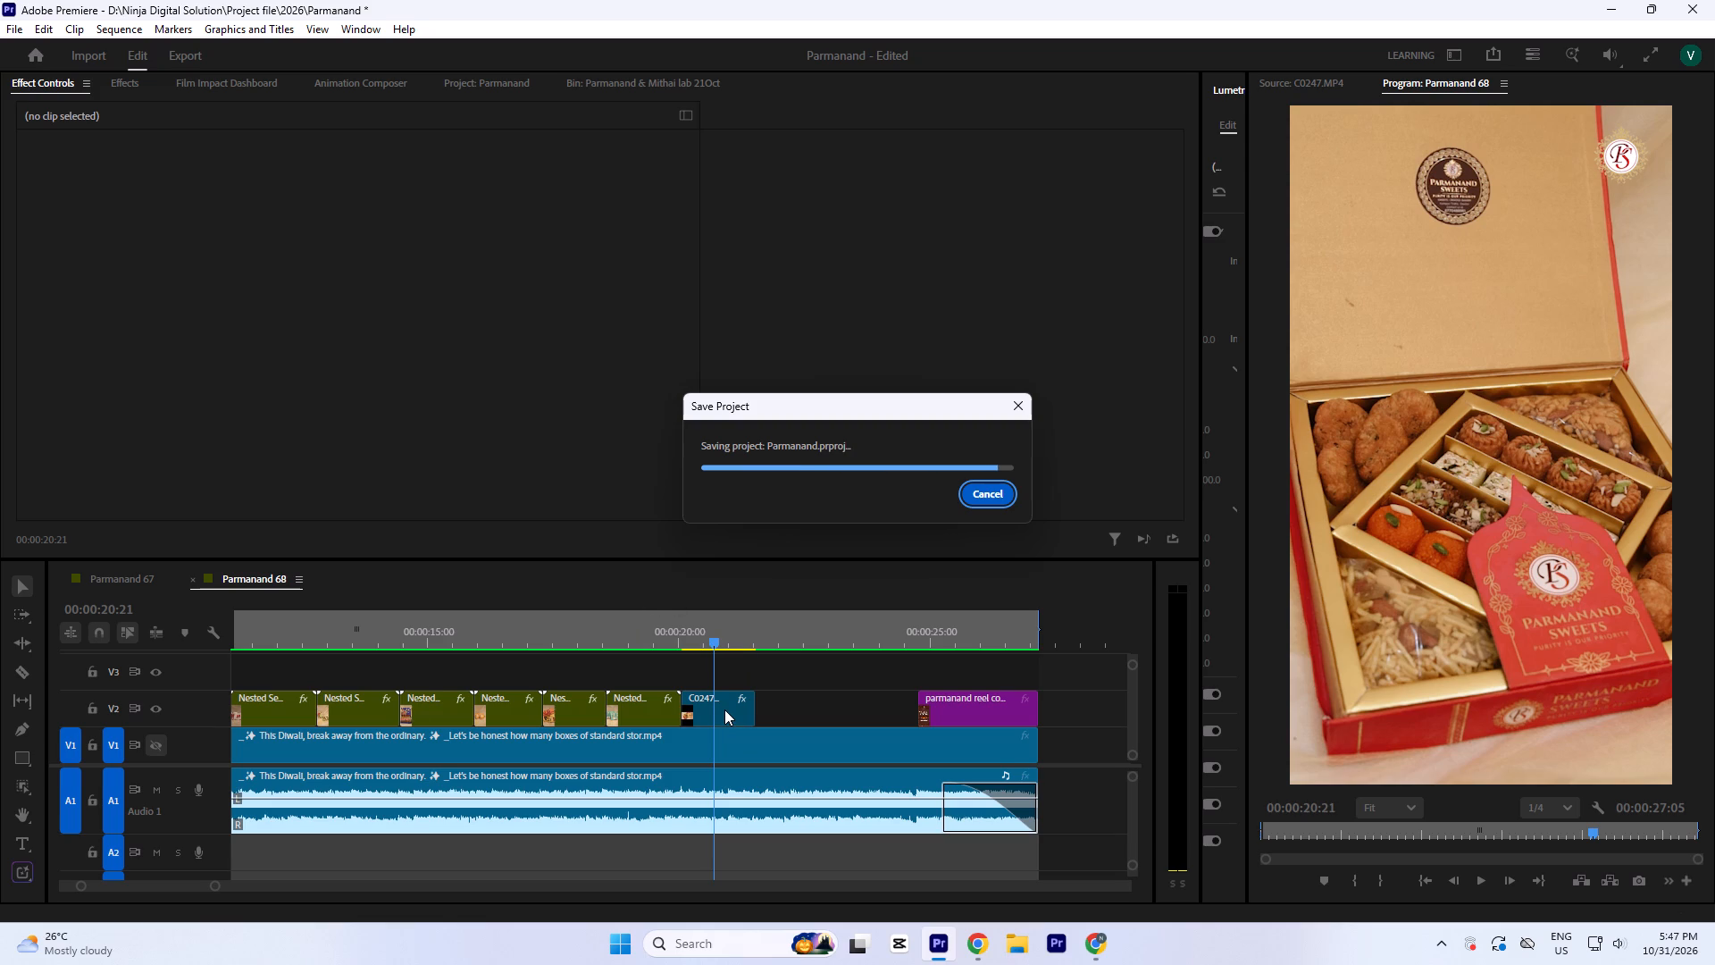
# Nest the trimmed C0247.MP4 clip on V2 under the default sequence name.
pyautogui.click(728, 629)
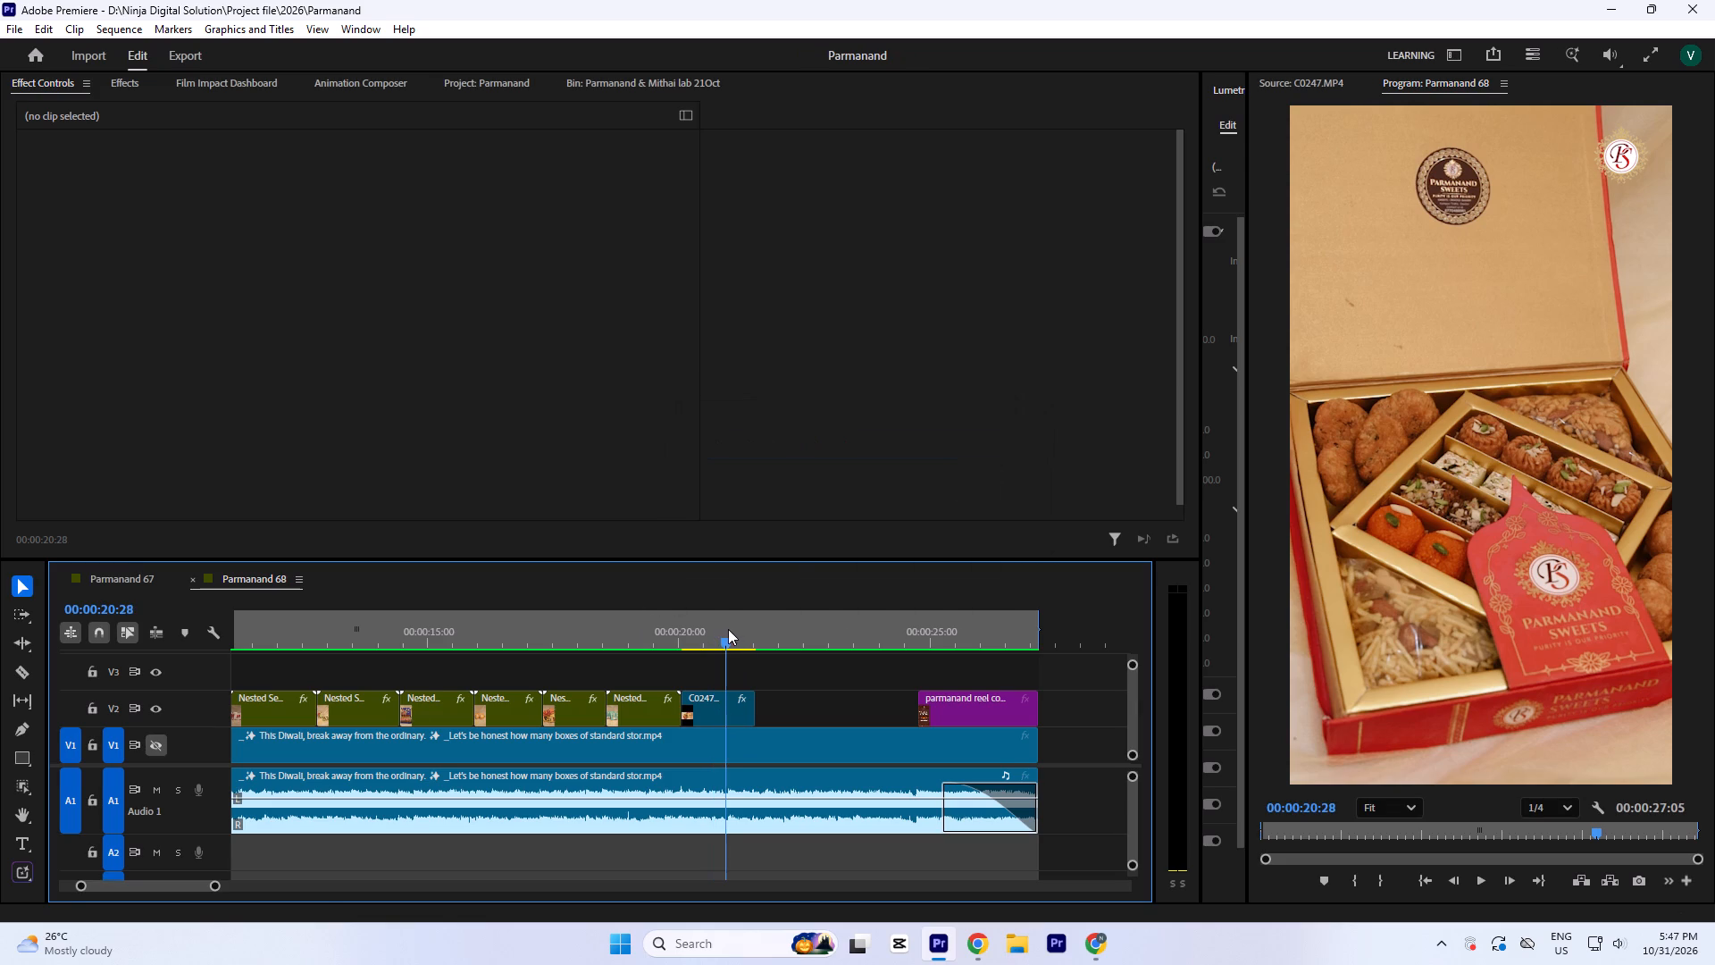
pyautogui.click(725, 724)
pyautogui.press('n')
pyautogui.press('Return')
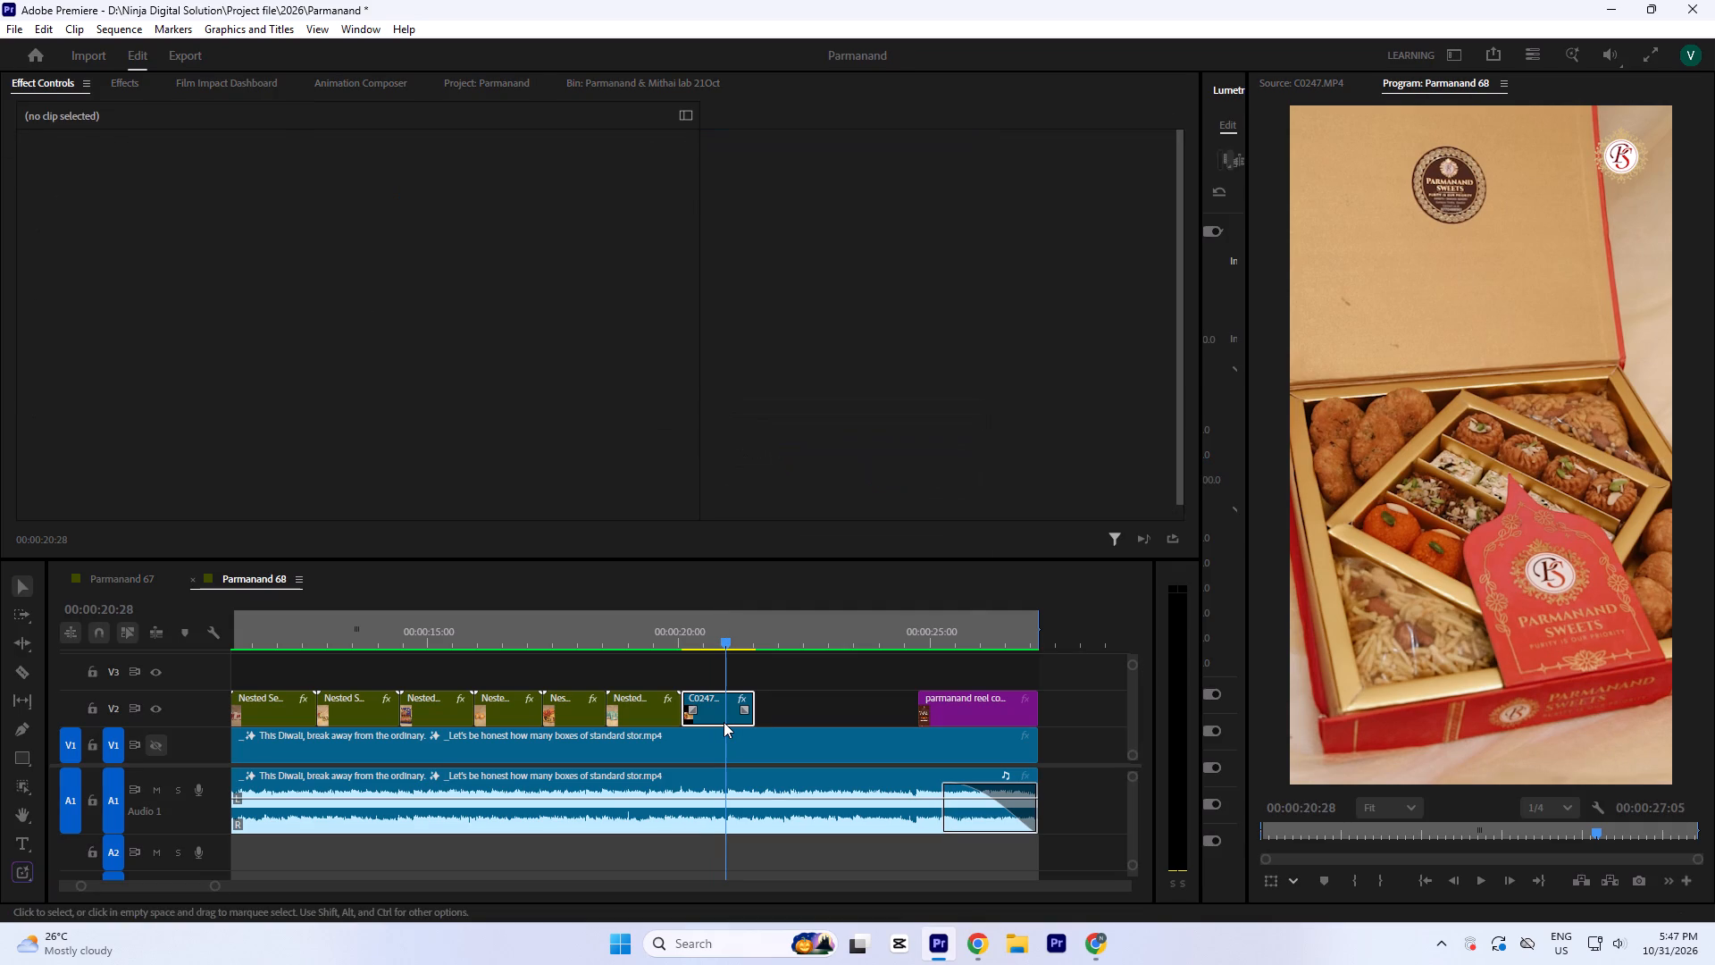
# Apply Warp Stabilizer to the newly nested red sweet box clip with 10% smoothness and play the clip back.
pyautogui.click(724, 722)
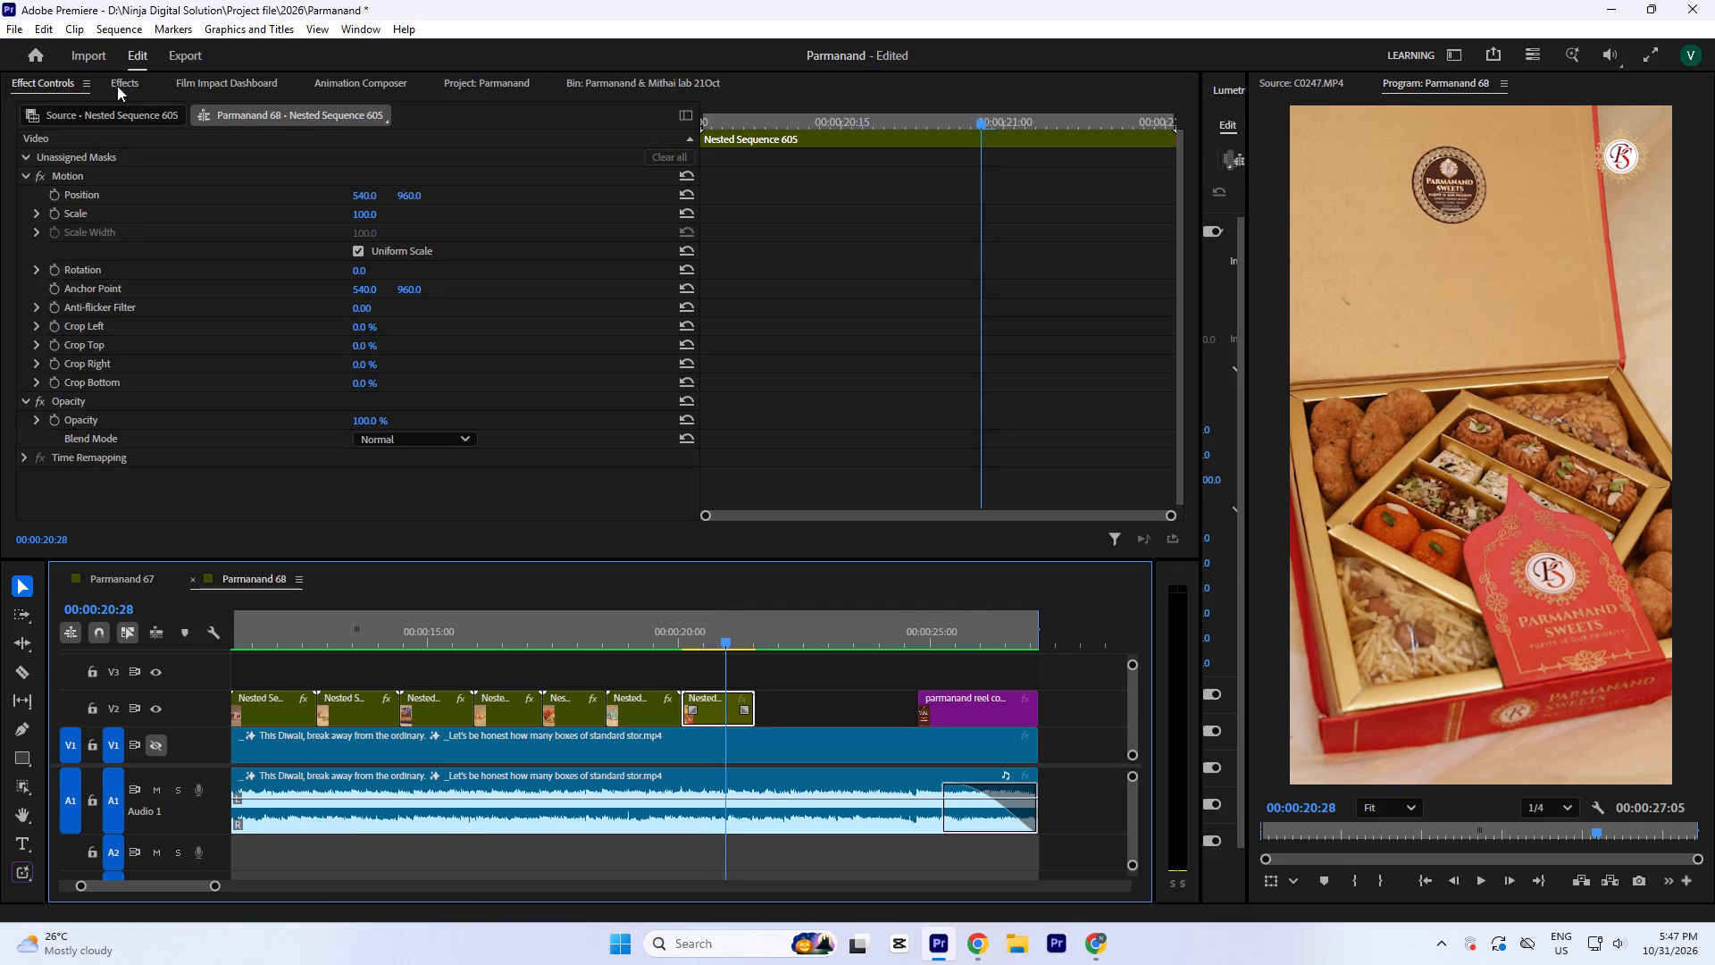
pyautogui.click(126, 76)
pyautogui.doubleClick(143, 373)
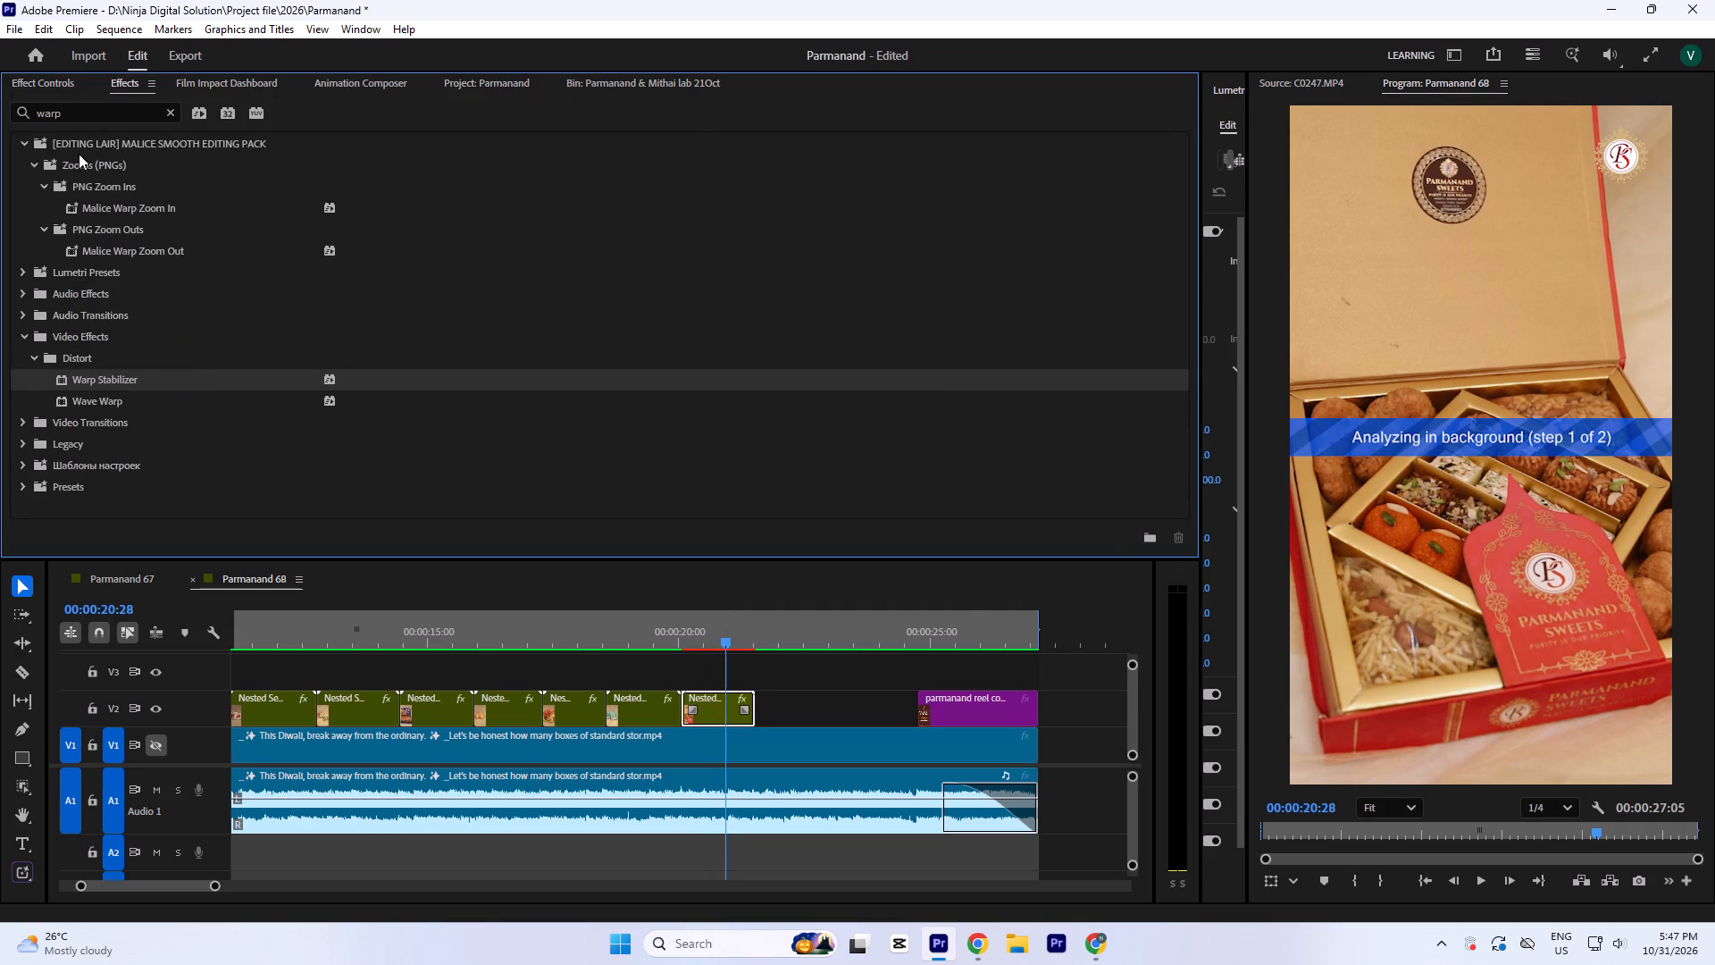
pyautogui.click(74, 83)
pyautogui.scroll(-6, 190, 362)
pyautogui.click(364, 464)
pyautogui.press('1')
pyautogui.press('0')
pyautogui.click(1012, 270)
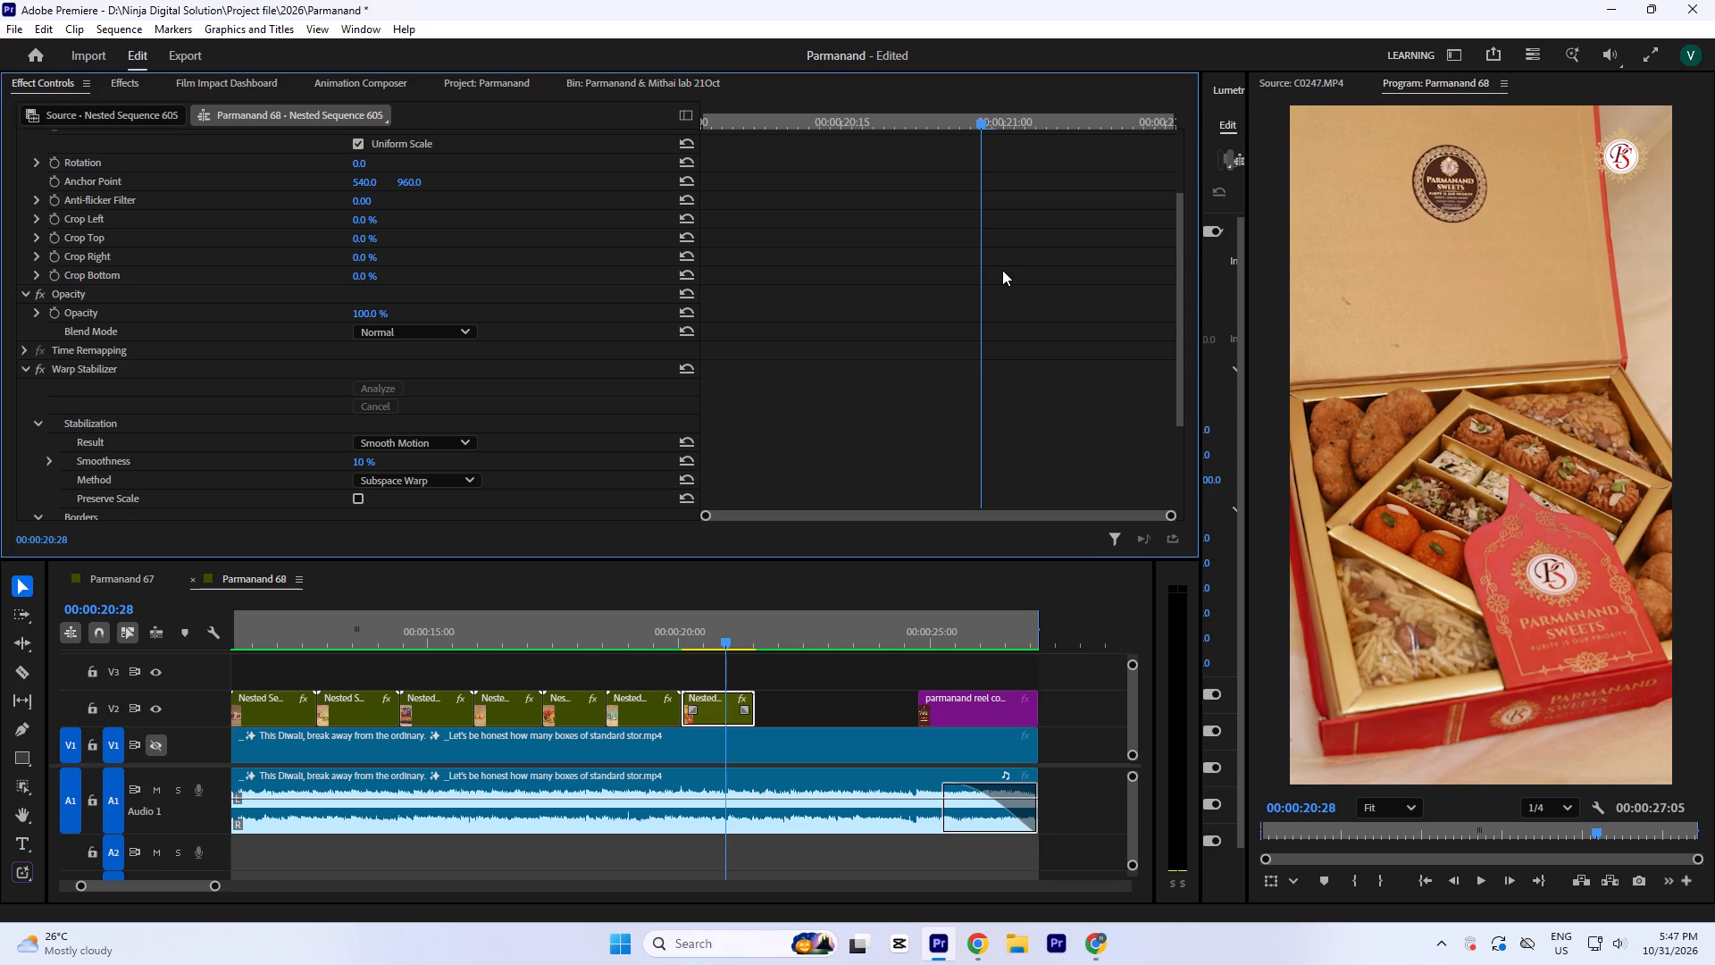
pyautogui.click(640, 634)
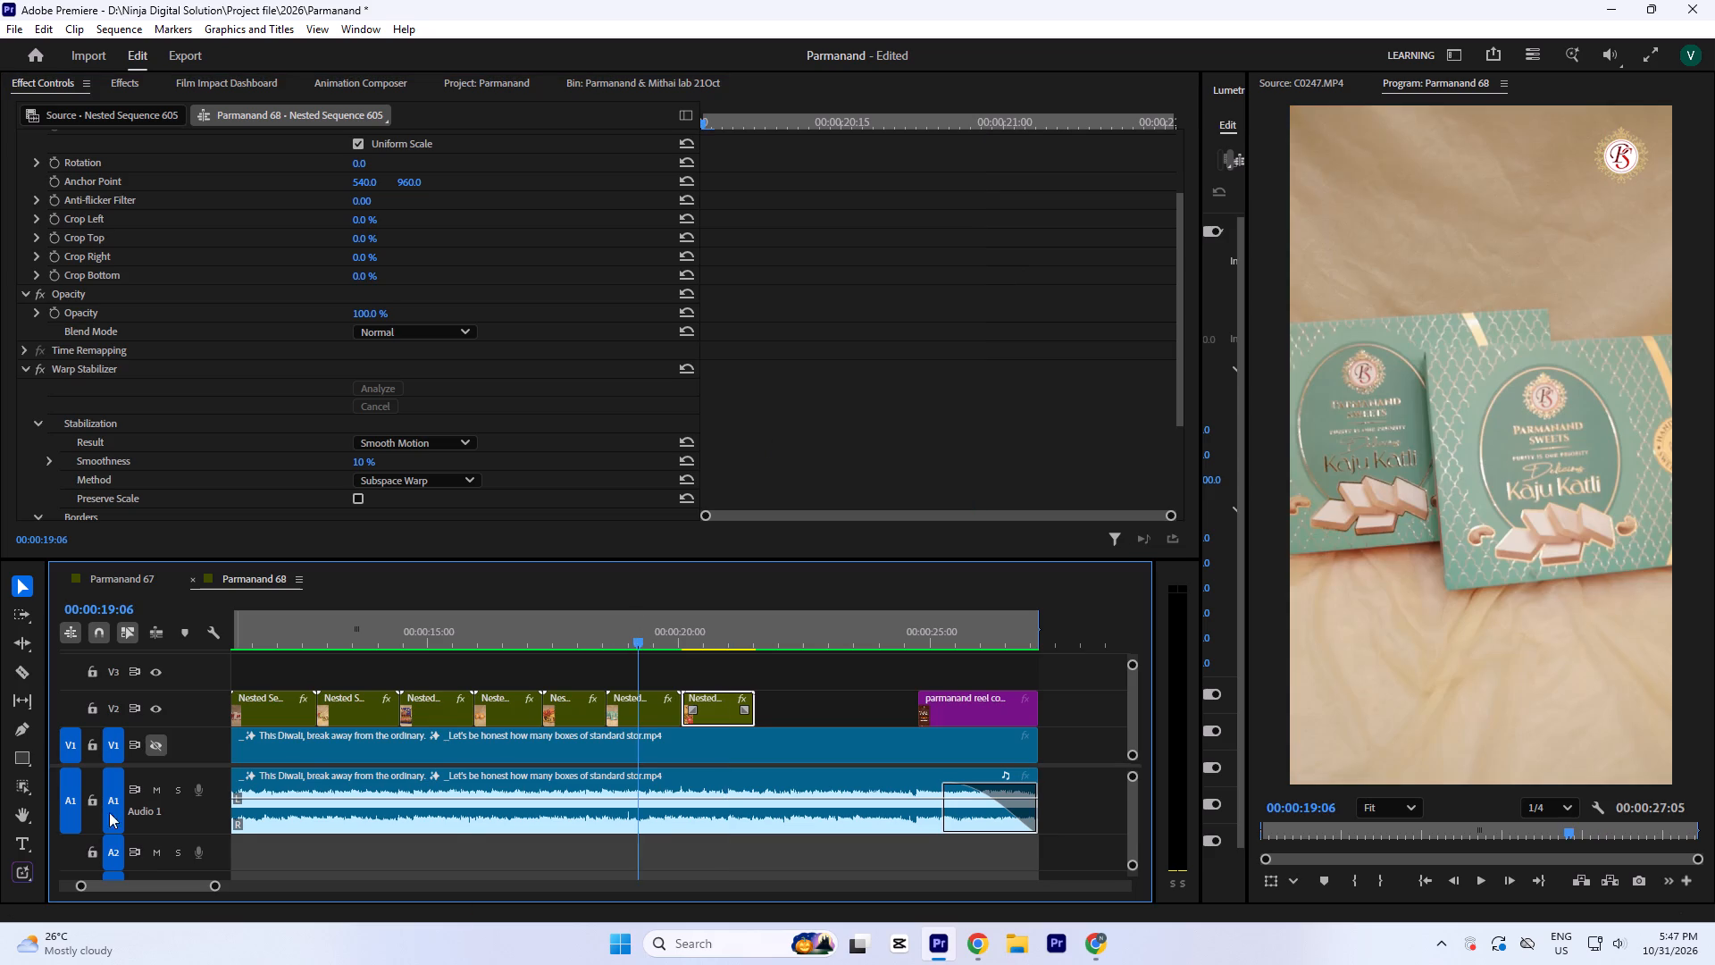
pyautogui.press('space')
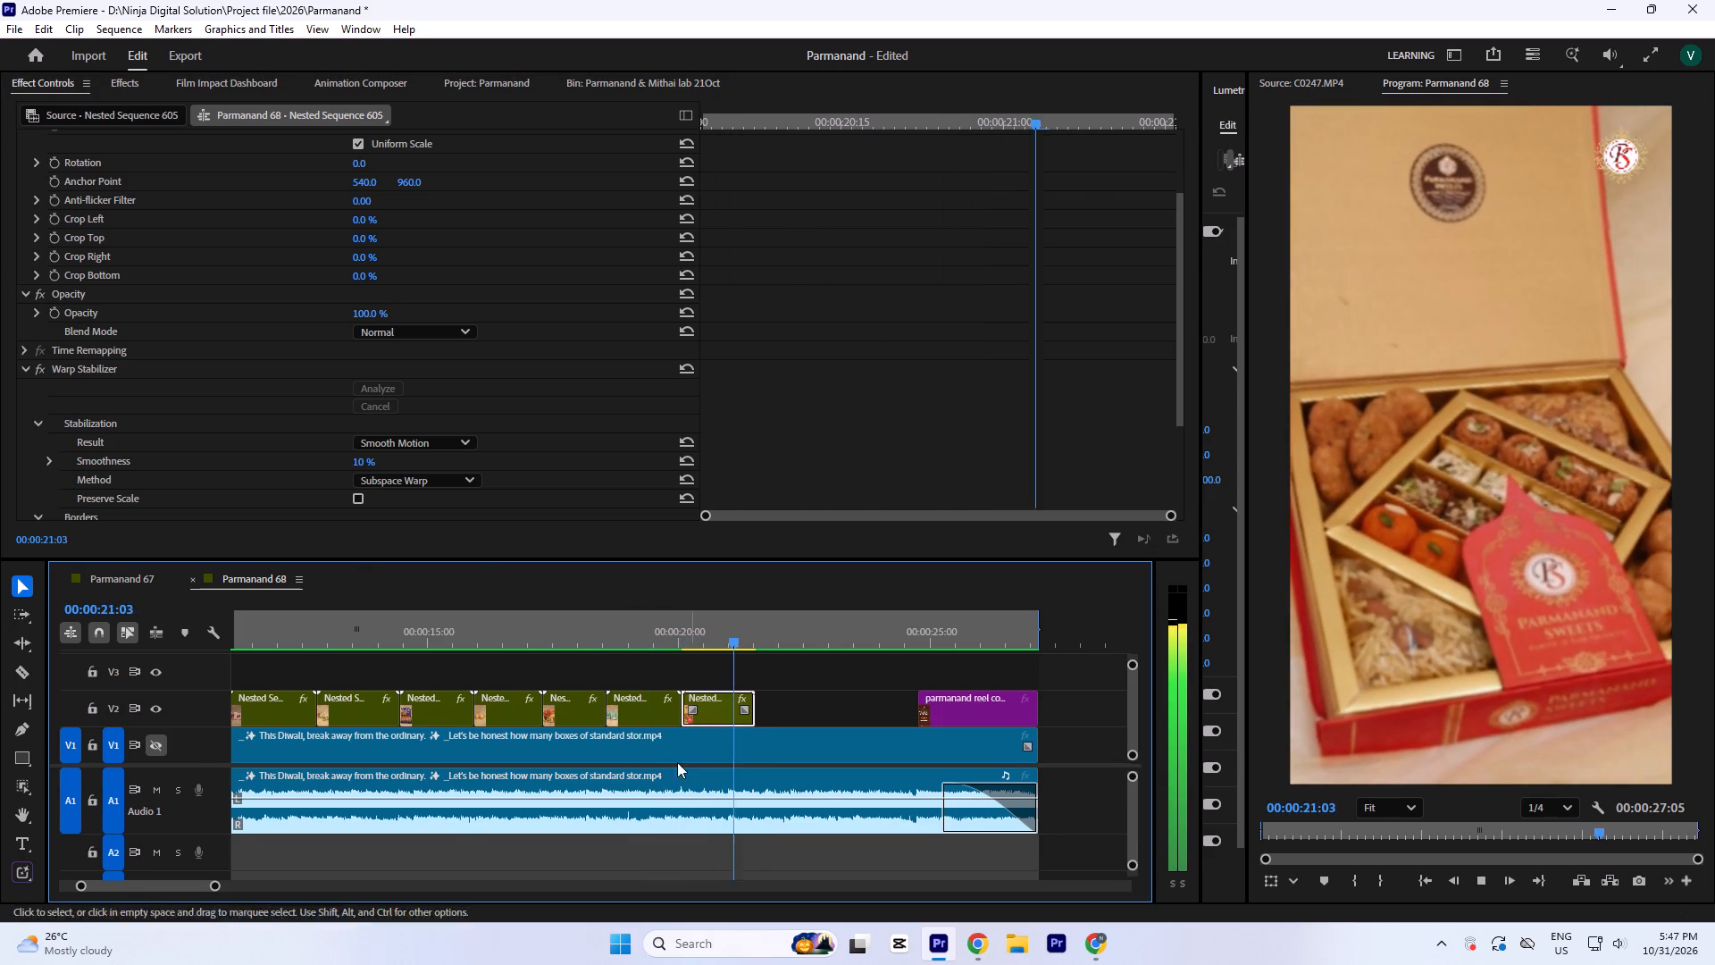
pyautogui.press('space')
# Browse the Parmanand & Mithai lab 21Oct bin for another sweet box shot to follow the stabilized clip.
pyautogui.click(619, 83)
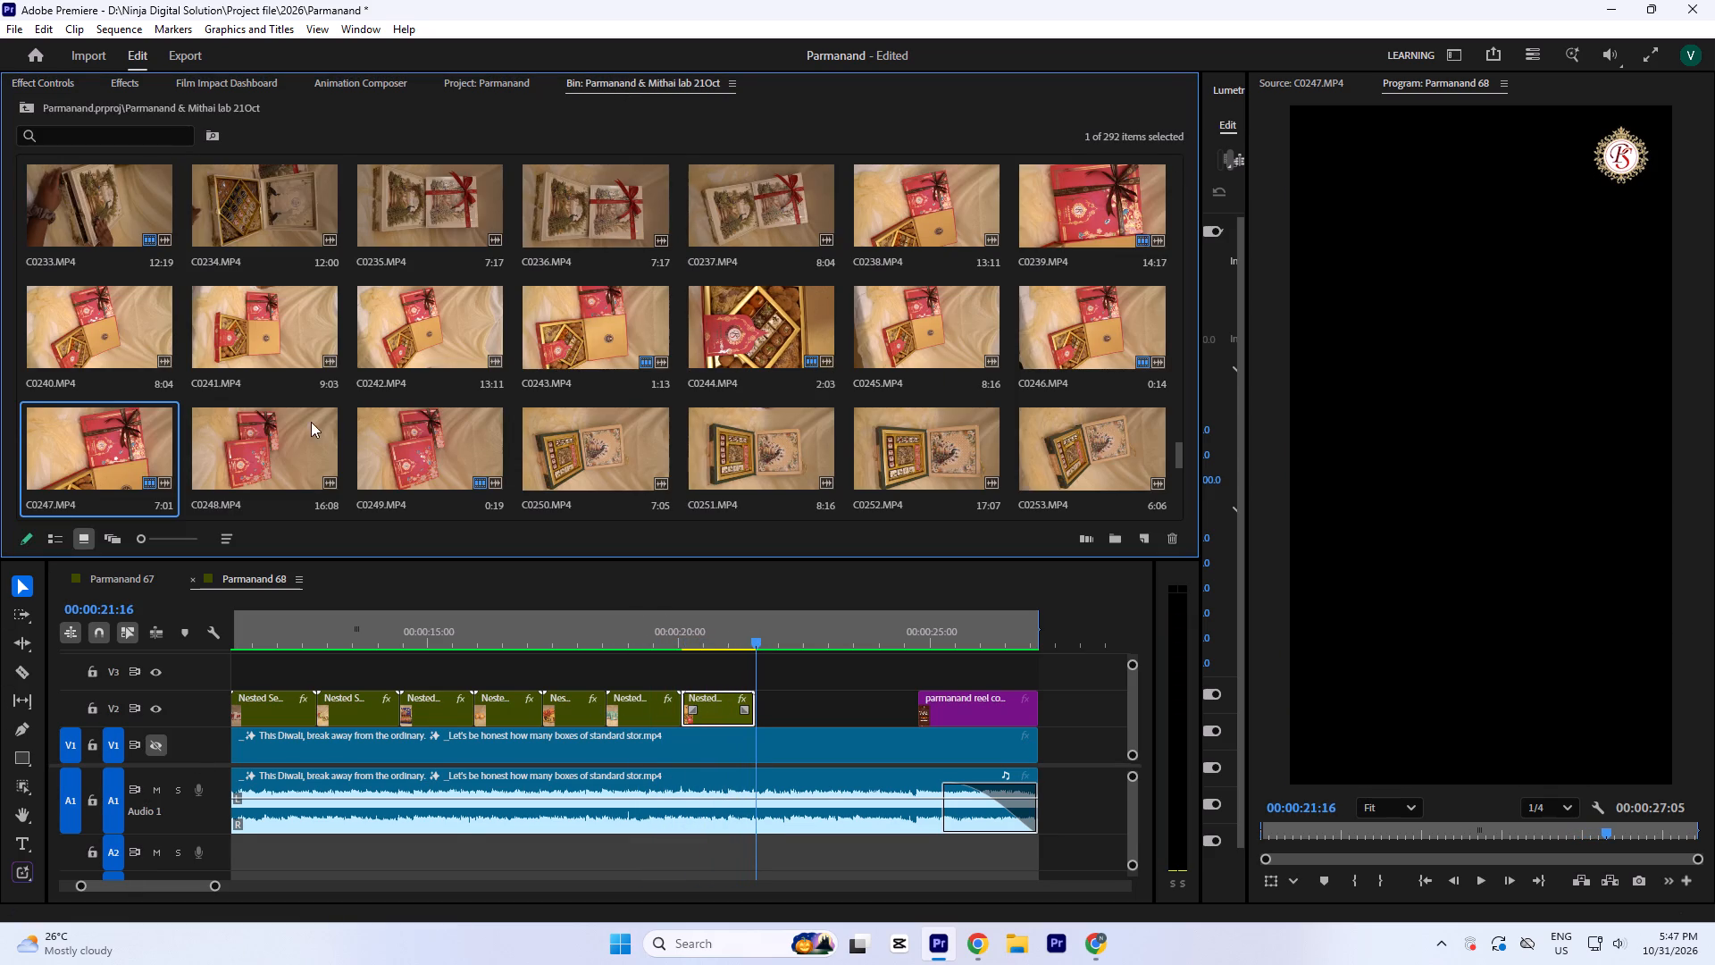
pyautogui.scroll(1, 266, 431)
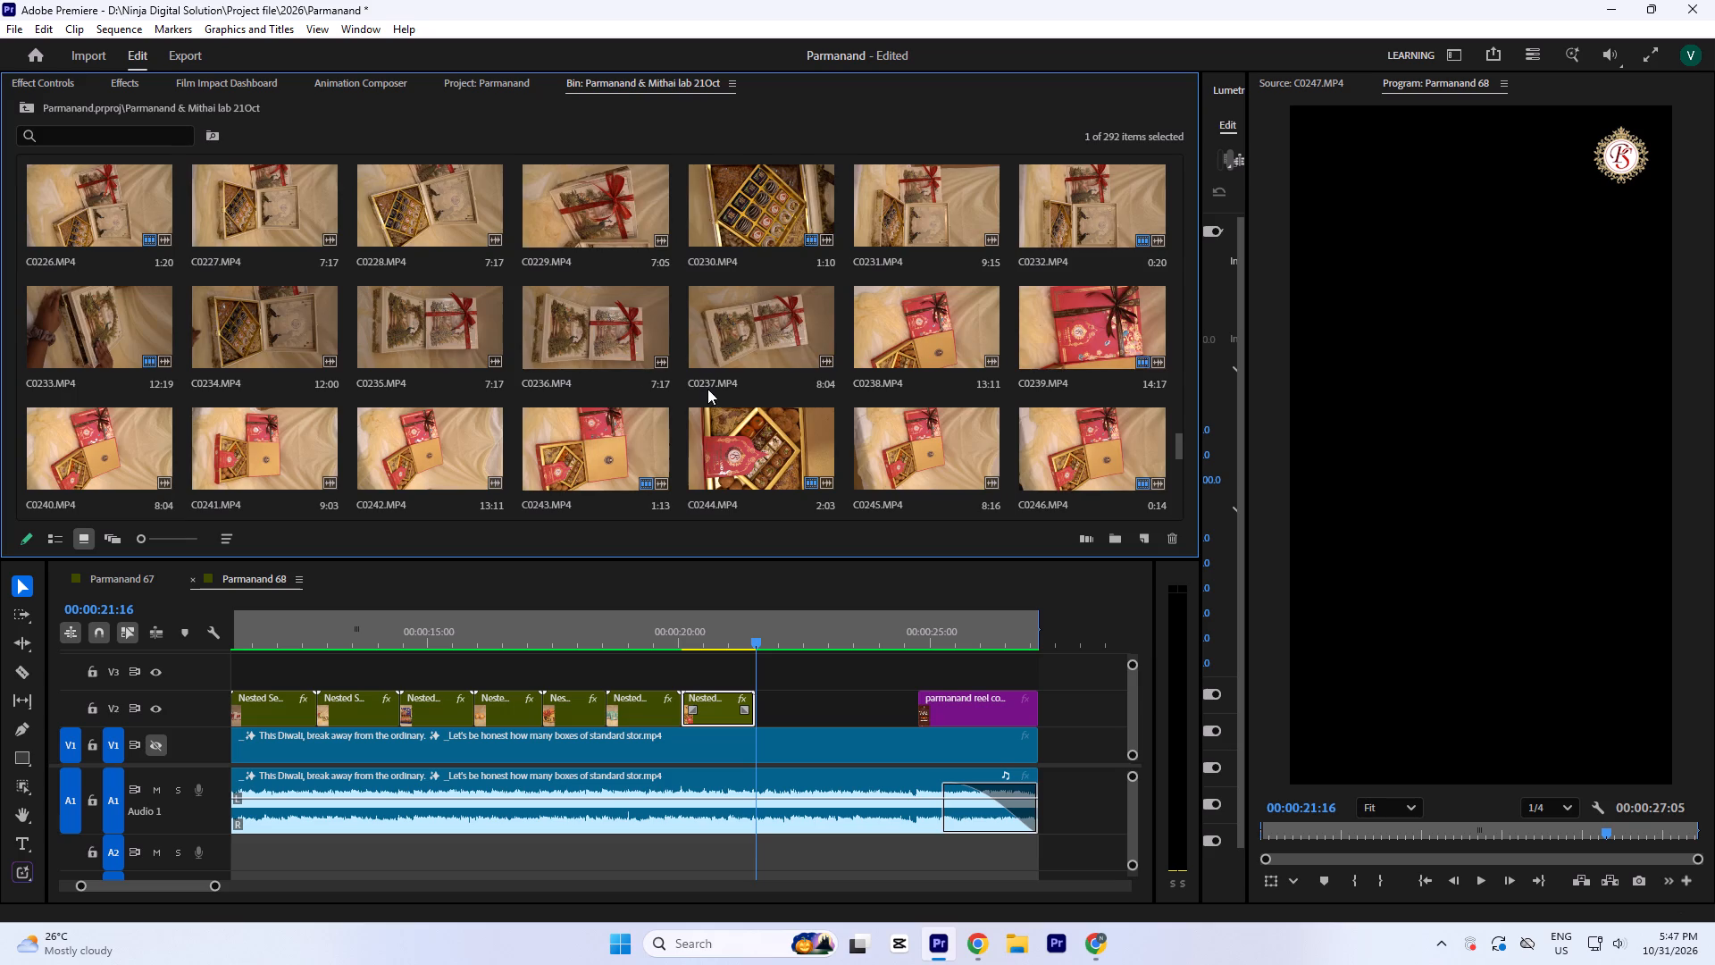
pyautogui.scroll(4, 707, 389)
pyautogui.scroll(1, 510, 396)
pyautogui.scroll(5, 436, 387)
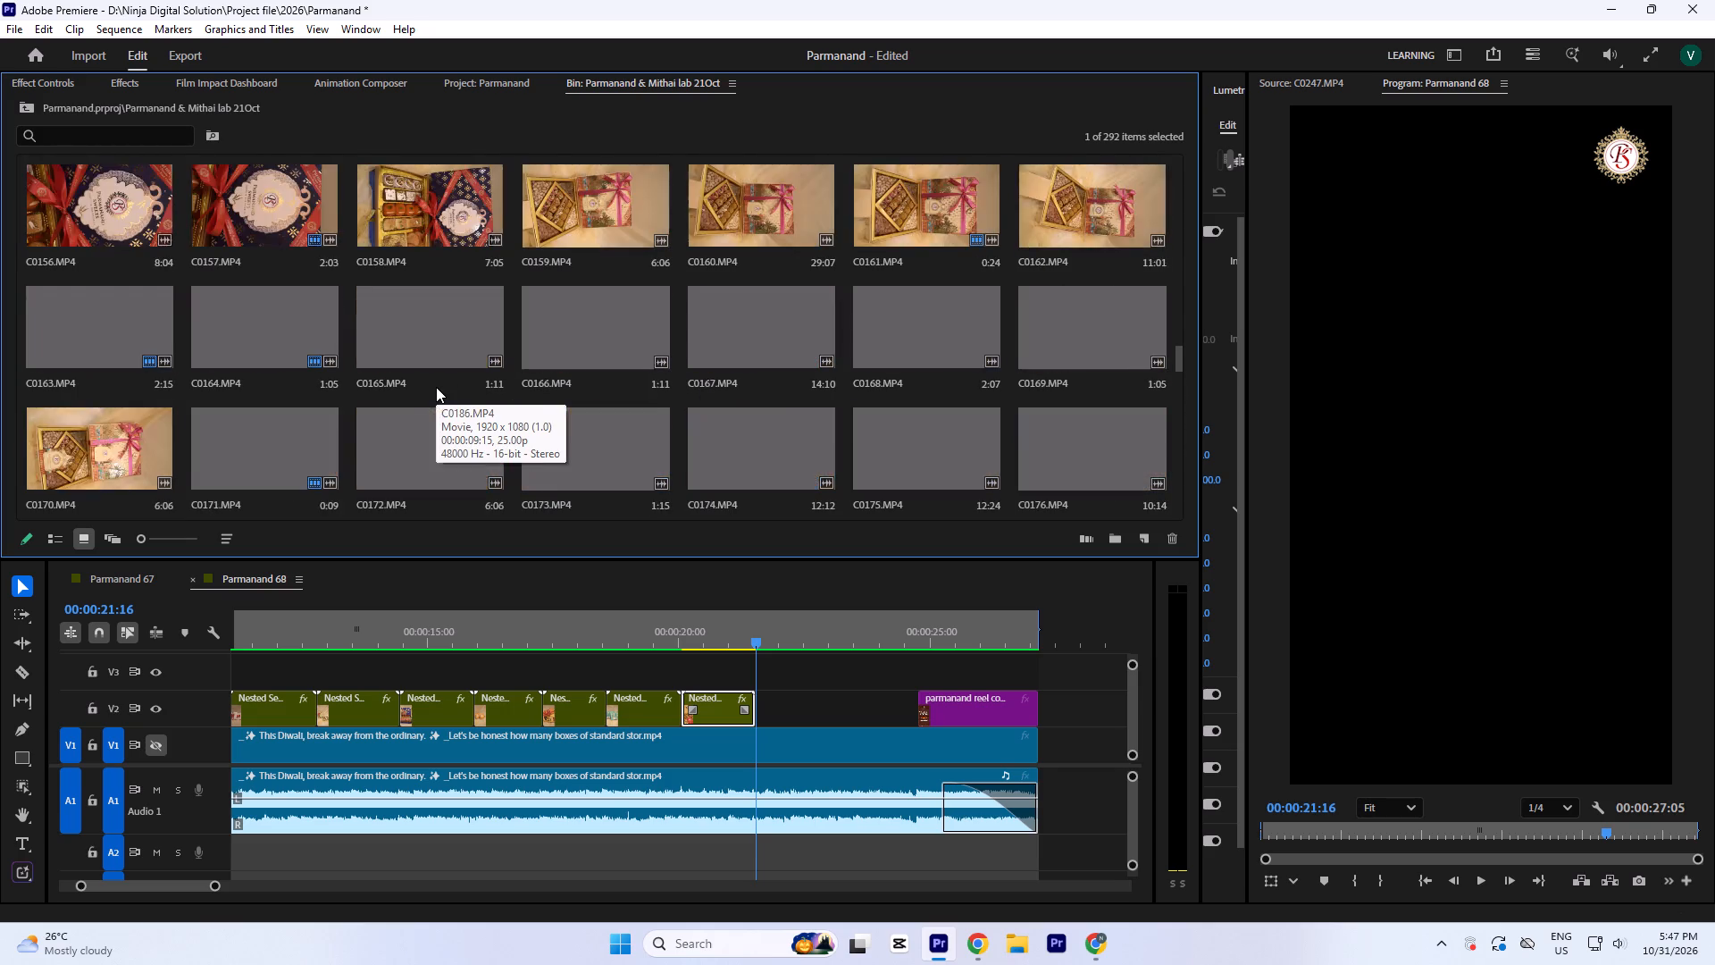
pyautogui.scroll(7, 439, 387)
pyautogui.scroll(18, 453, 398)
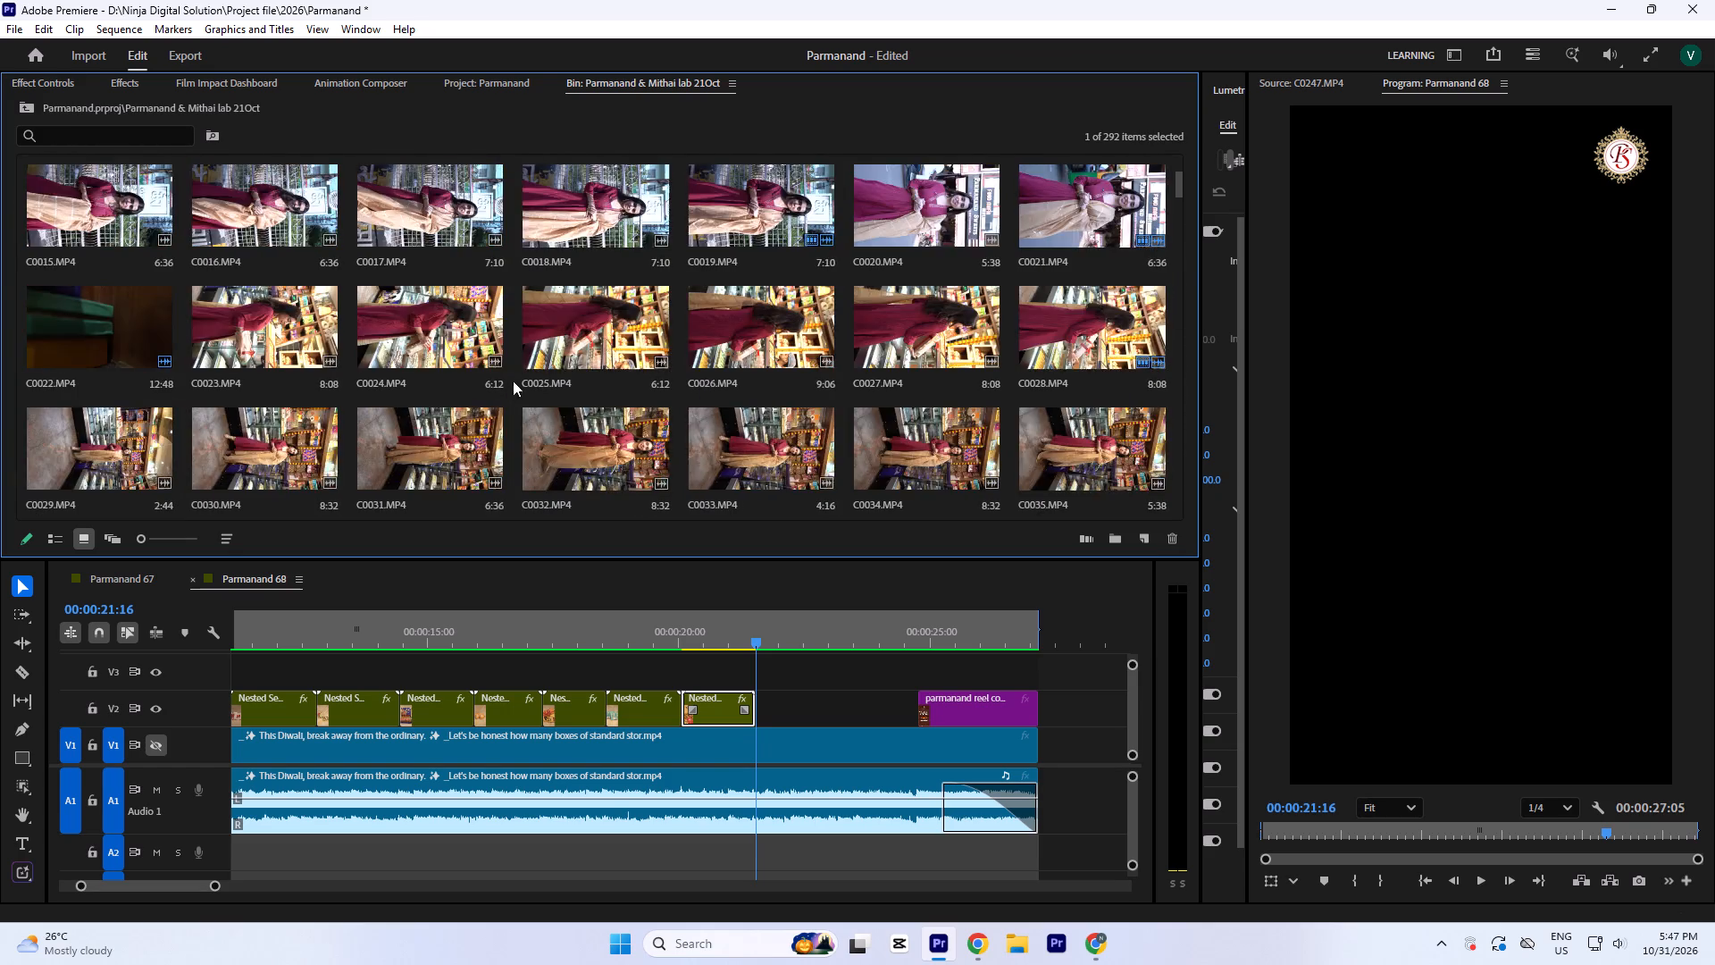
pyautogui.scroll(5, 565, 344)
pyautogui.scroll(-11, 558, 331)
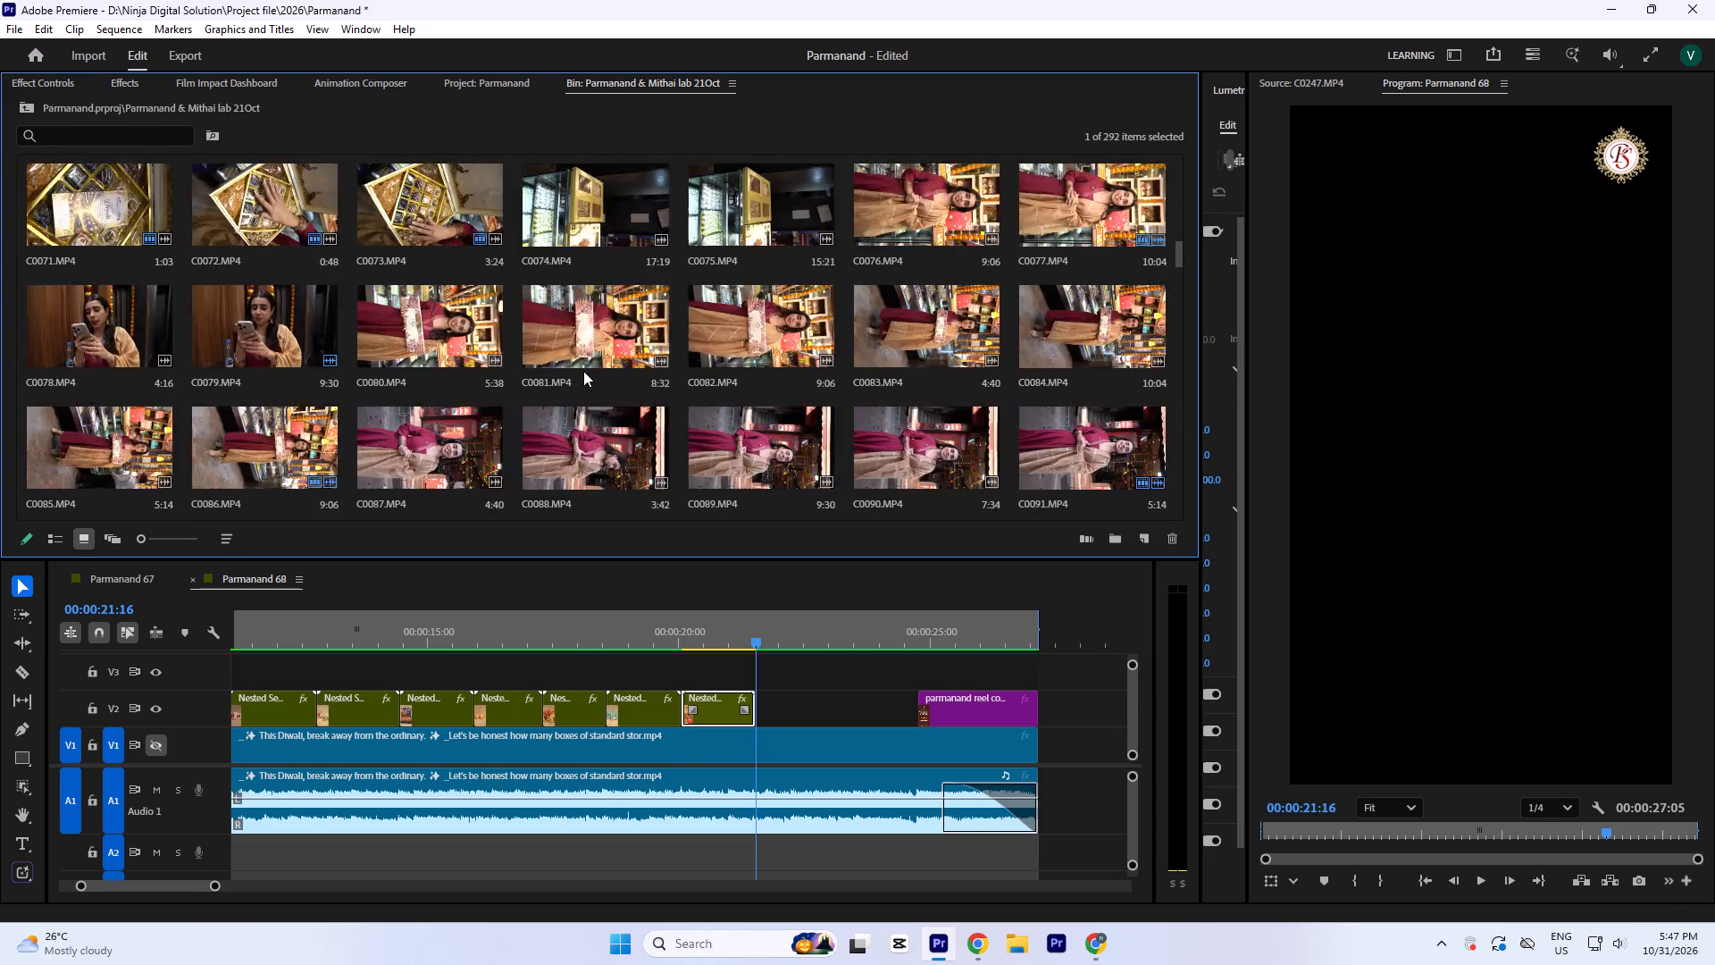
pyautogui.scroll(-6, 581, 375)
pyautogui.scroll(1, 578, 377)
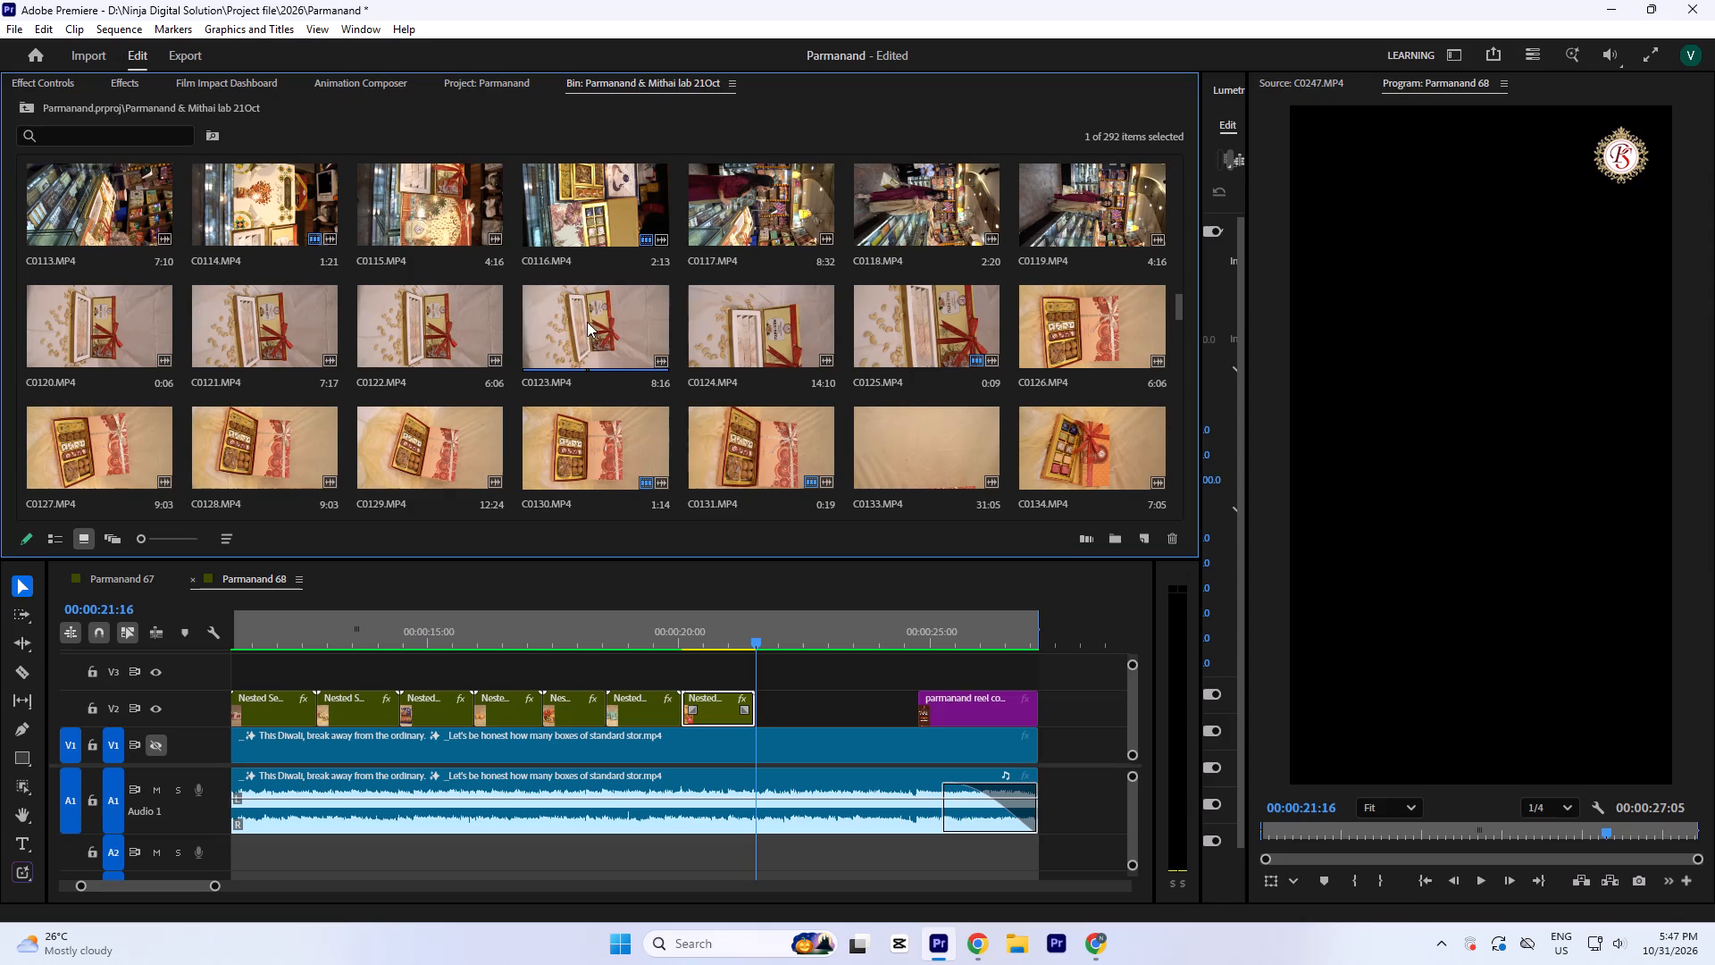
# Preview C0123.MP4 and C0124.MP4, then mark a 00:00:01:10 range of C0123.MP4 ending at 06:43:18:00.
pyautogui.doubleClick(586, 321)
pyautogui.press('space')
pyautogui.doubleClick(720, 318)
pyautogui.press('space')
pyautogui.doubleClick(582, 326)
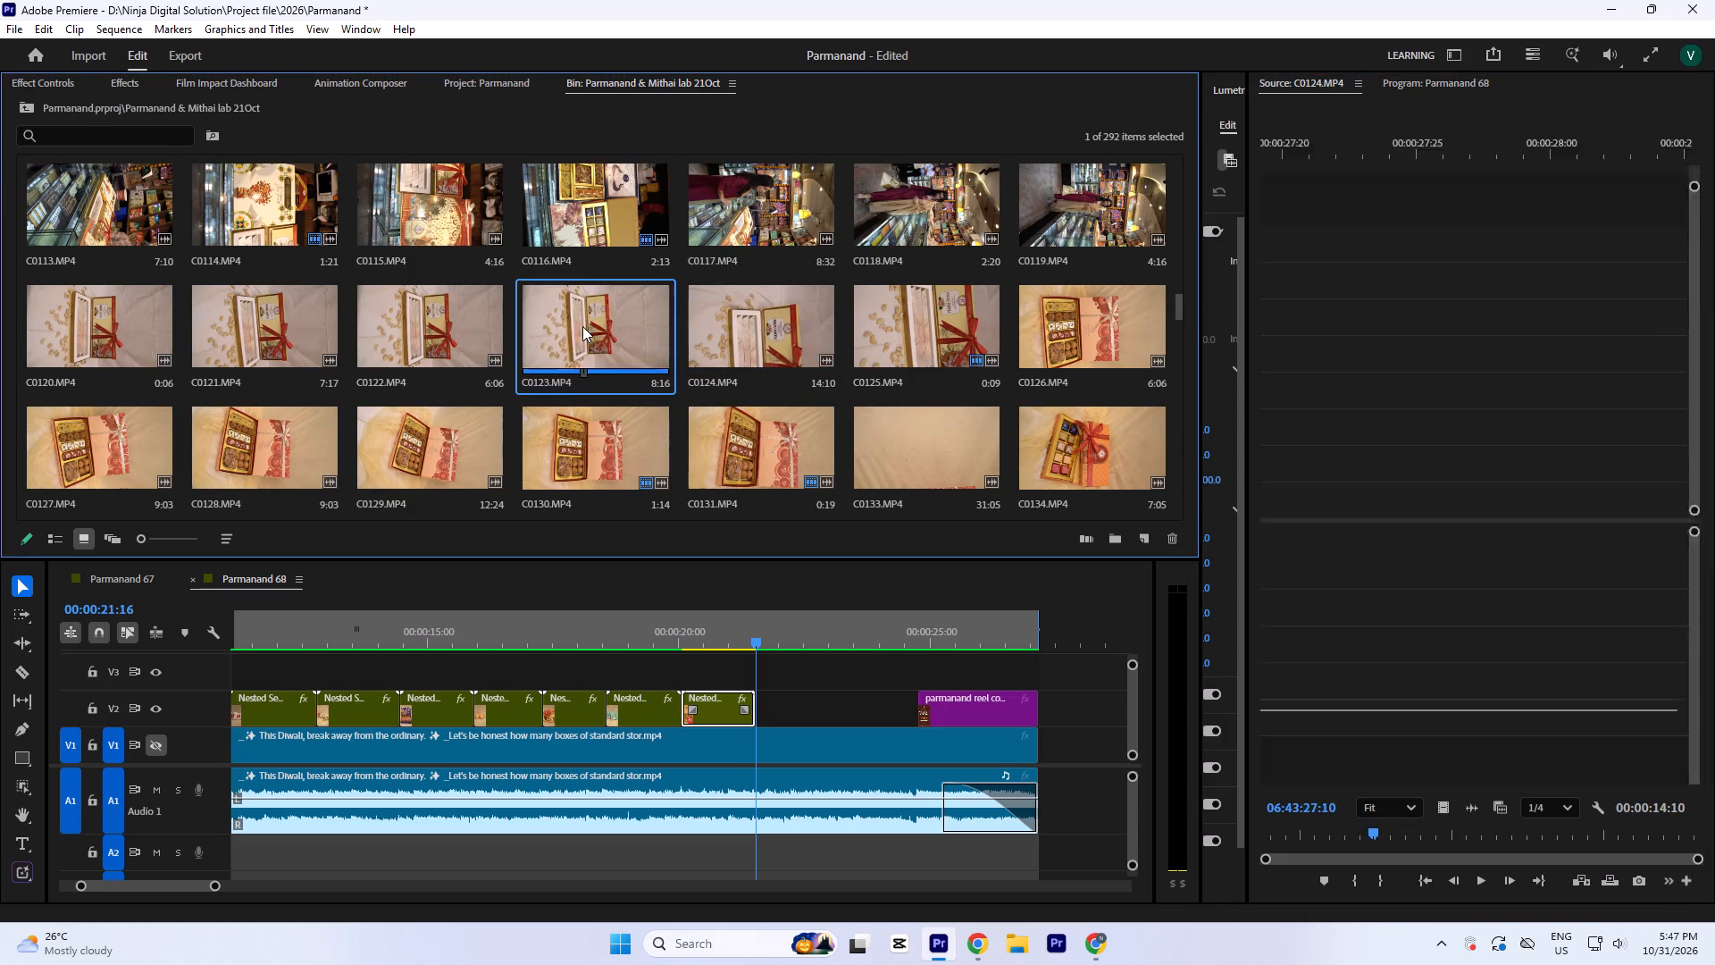
pyautogui.press('space')
pyautogui.moveTo(1417, 838); pyautogui.dragTo(1395, 860)
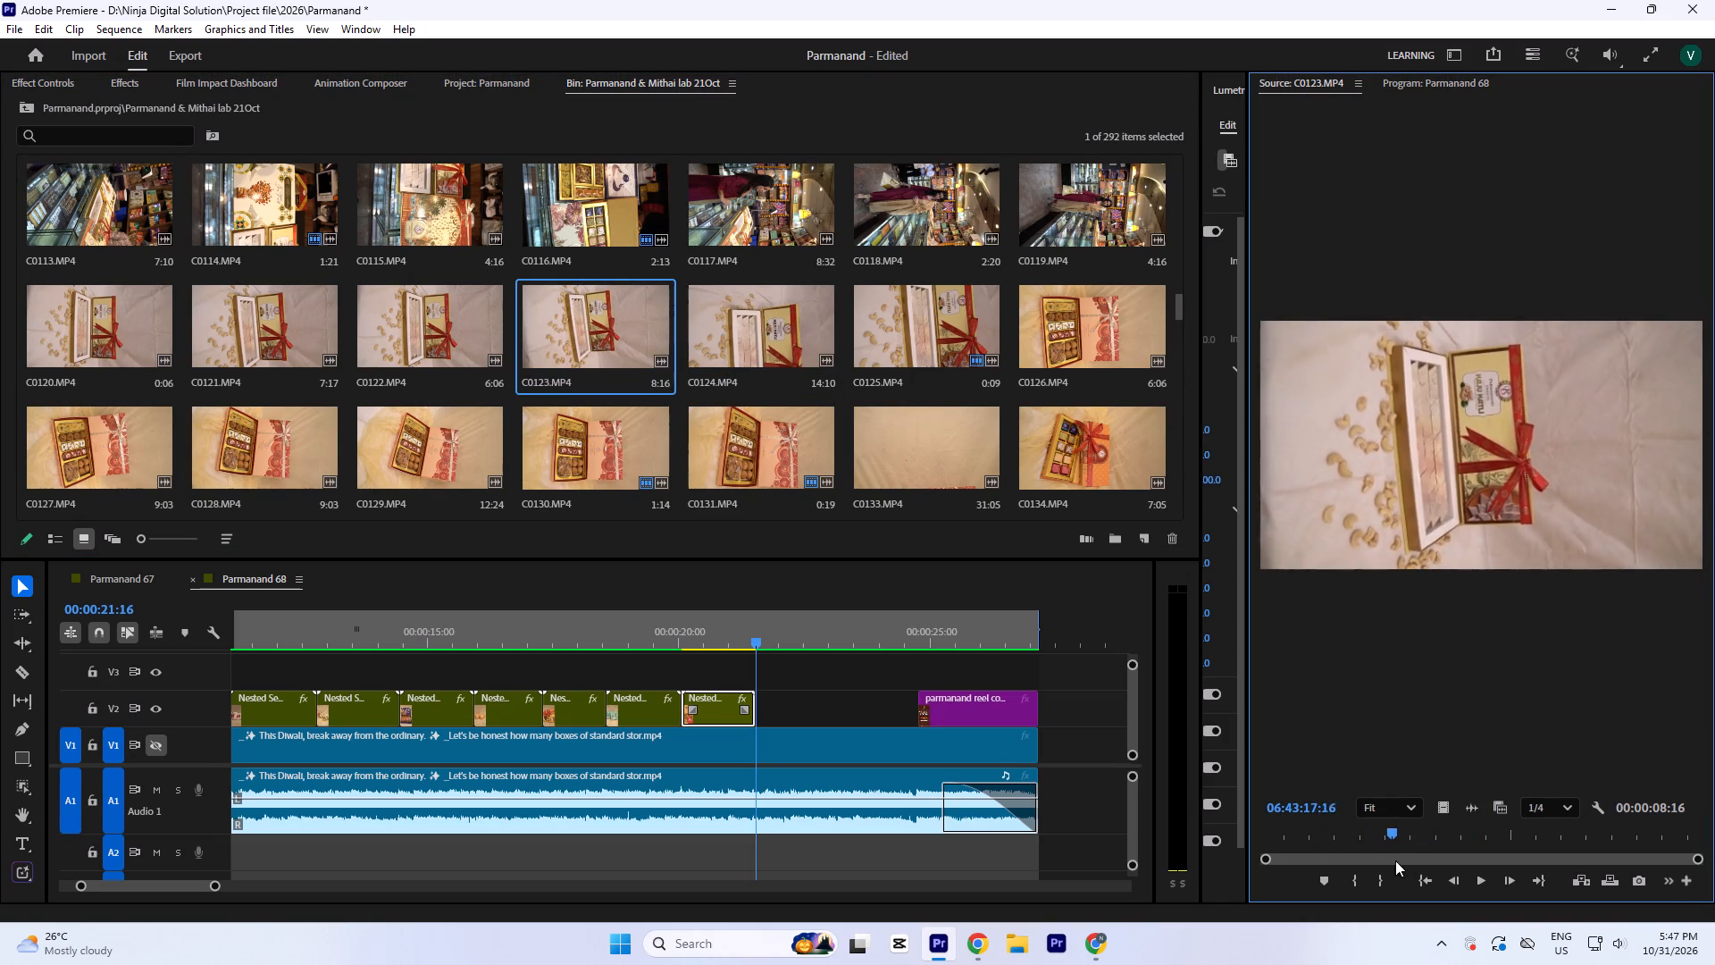
pyautogui.moveTo(1395, 860); pyautogui.dragTo(1413, 882)
pyautogui.press('i')
pyautogui.press('o')
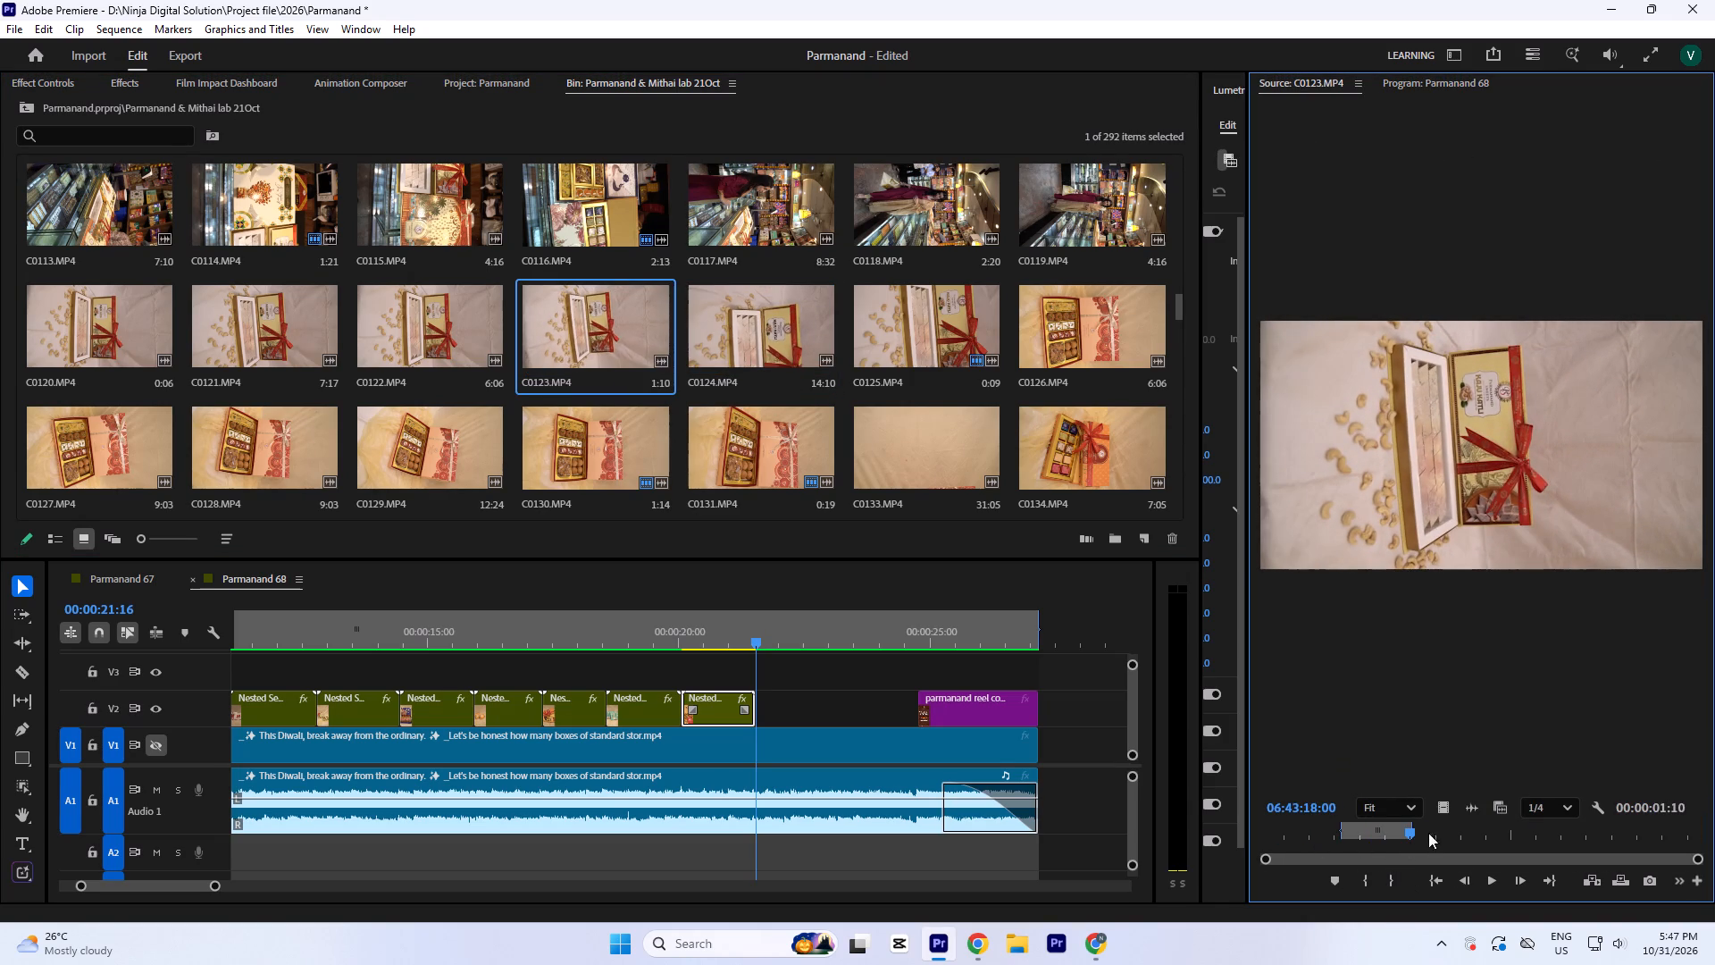
# Place only the video of the marked C0123.MP4 range on V3, starting at 00:00:21:16 where Nested Sequence 605 ends.
pyautogui.moveTo(1447, 810); pyautogui.dragTo(774, 674)
pyautogui.press('=')
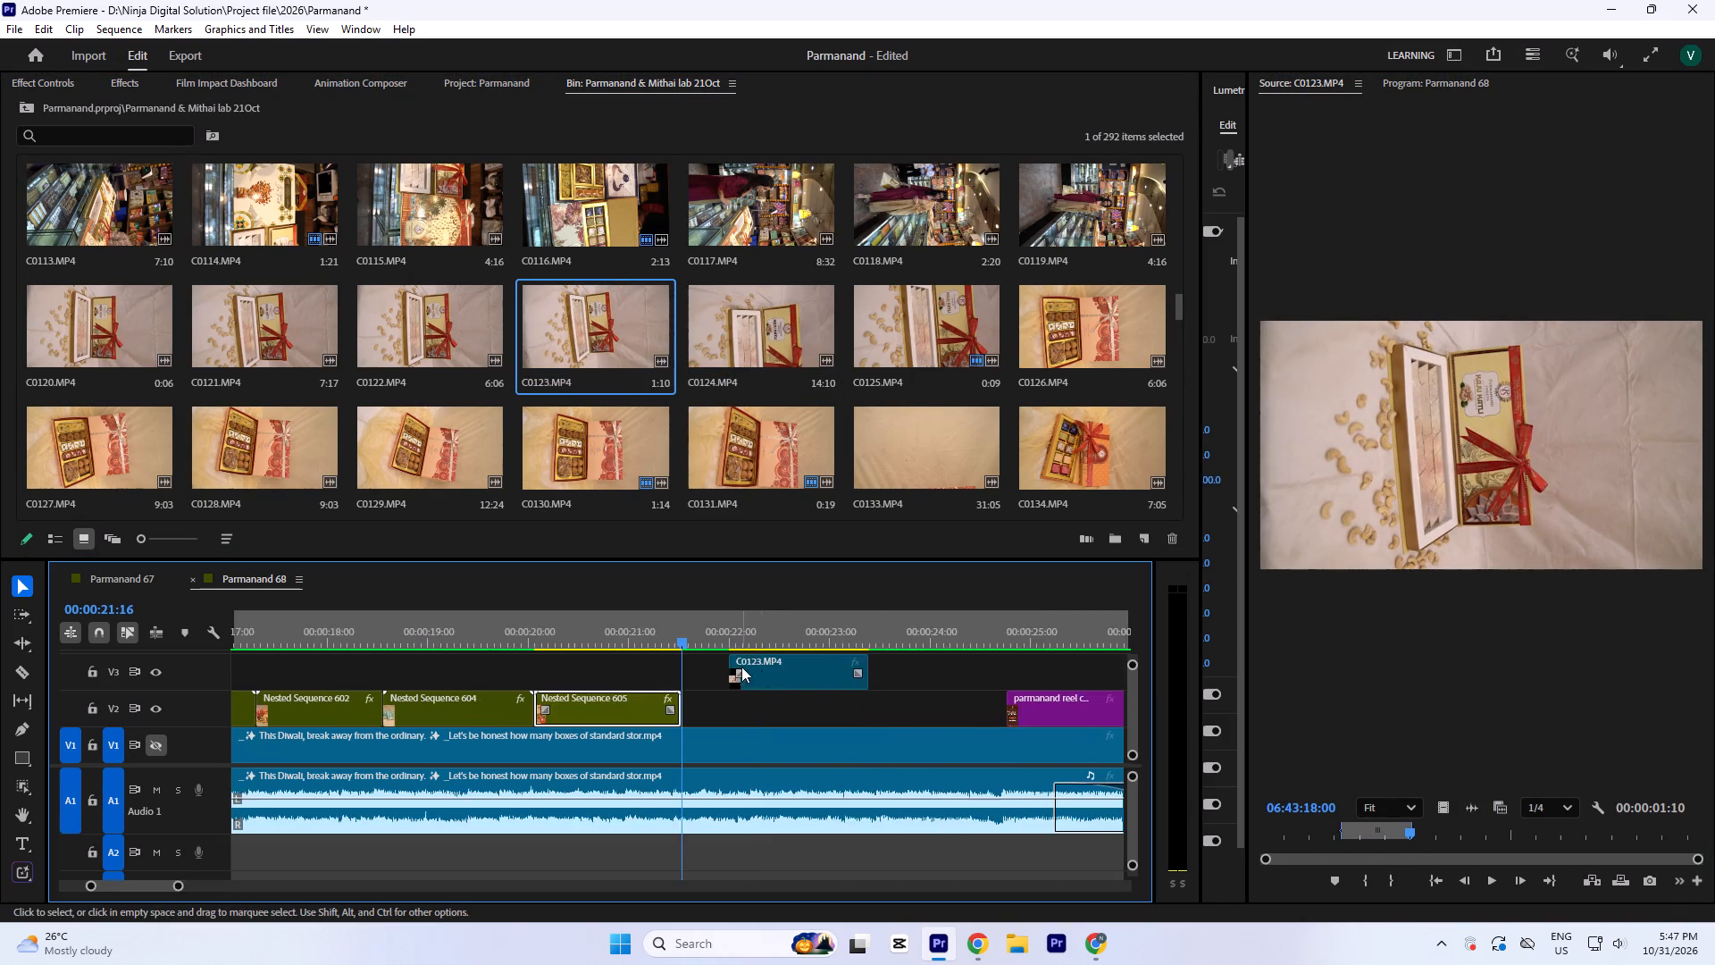
pyautogui.press('=')
pyautogui.moveTo(826, 674); pyautogui.dragTo(733, 681)
pyautogui.press('=')
pyautogui.press('=')
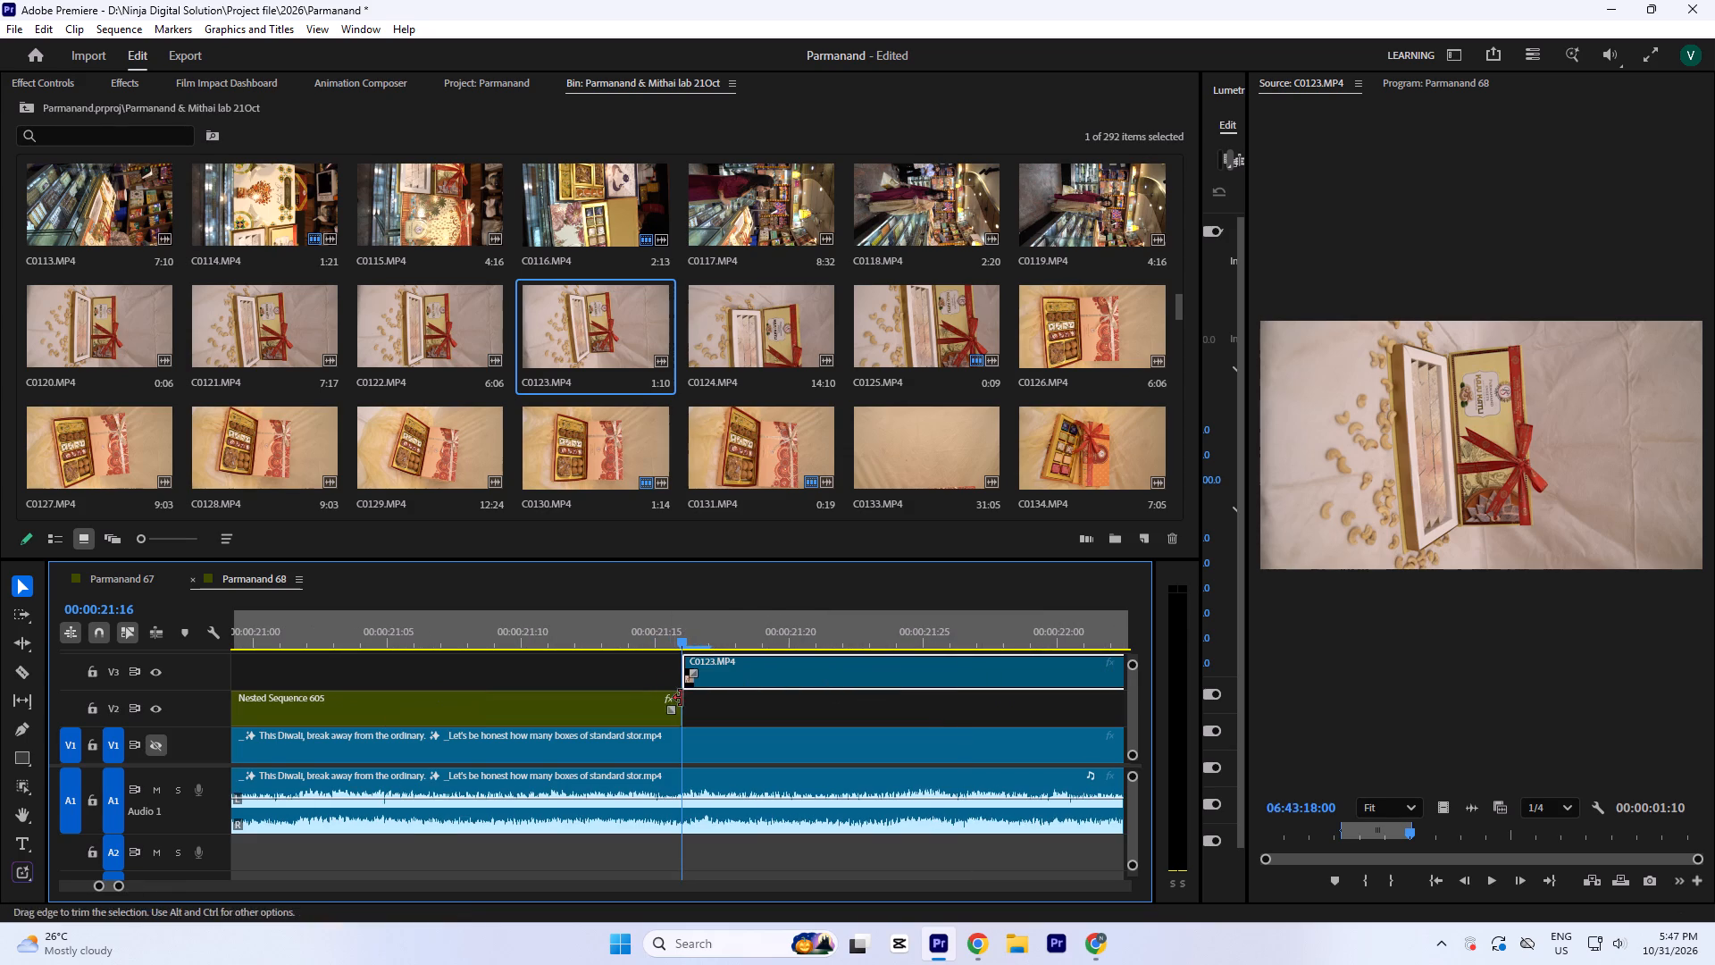
pyautogui.press('=')
pyautogui.press('=')
# Paste the copied Motion attributes onto C0123.MP4 on V3.
pyautogui.click(719, 628)
pyautogui.press('-')
pyautogui.press('-')
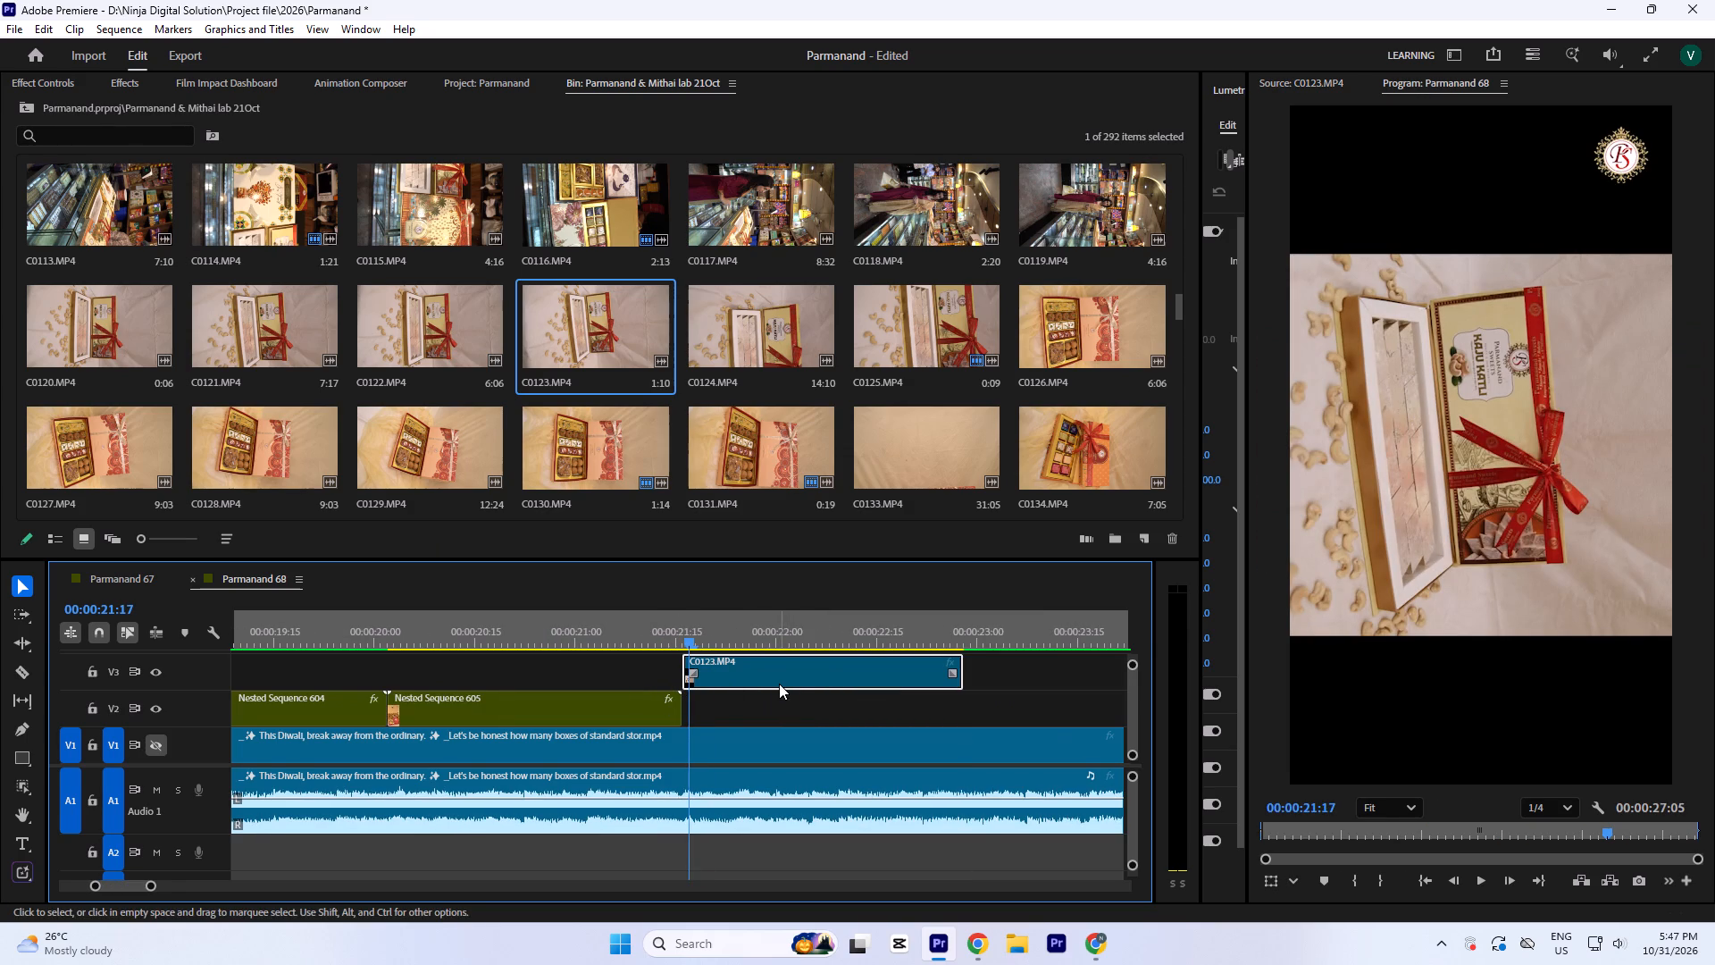
pyautogui.rightClick(778, 682)
pyautogui.click(846, 80)
pyautogui.press('Return')
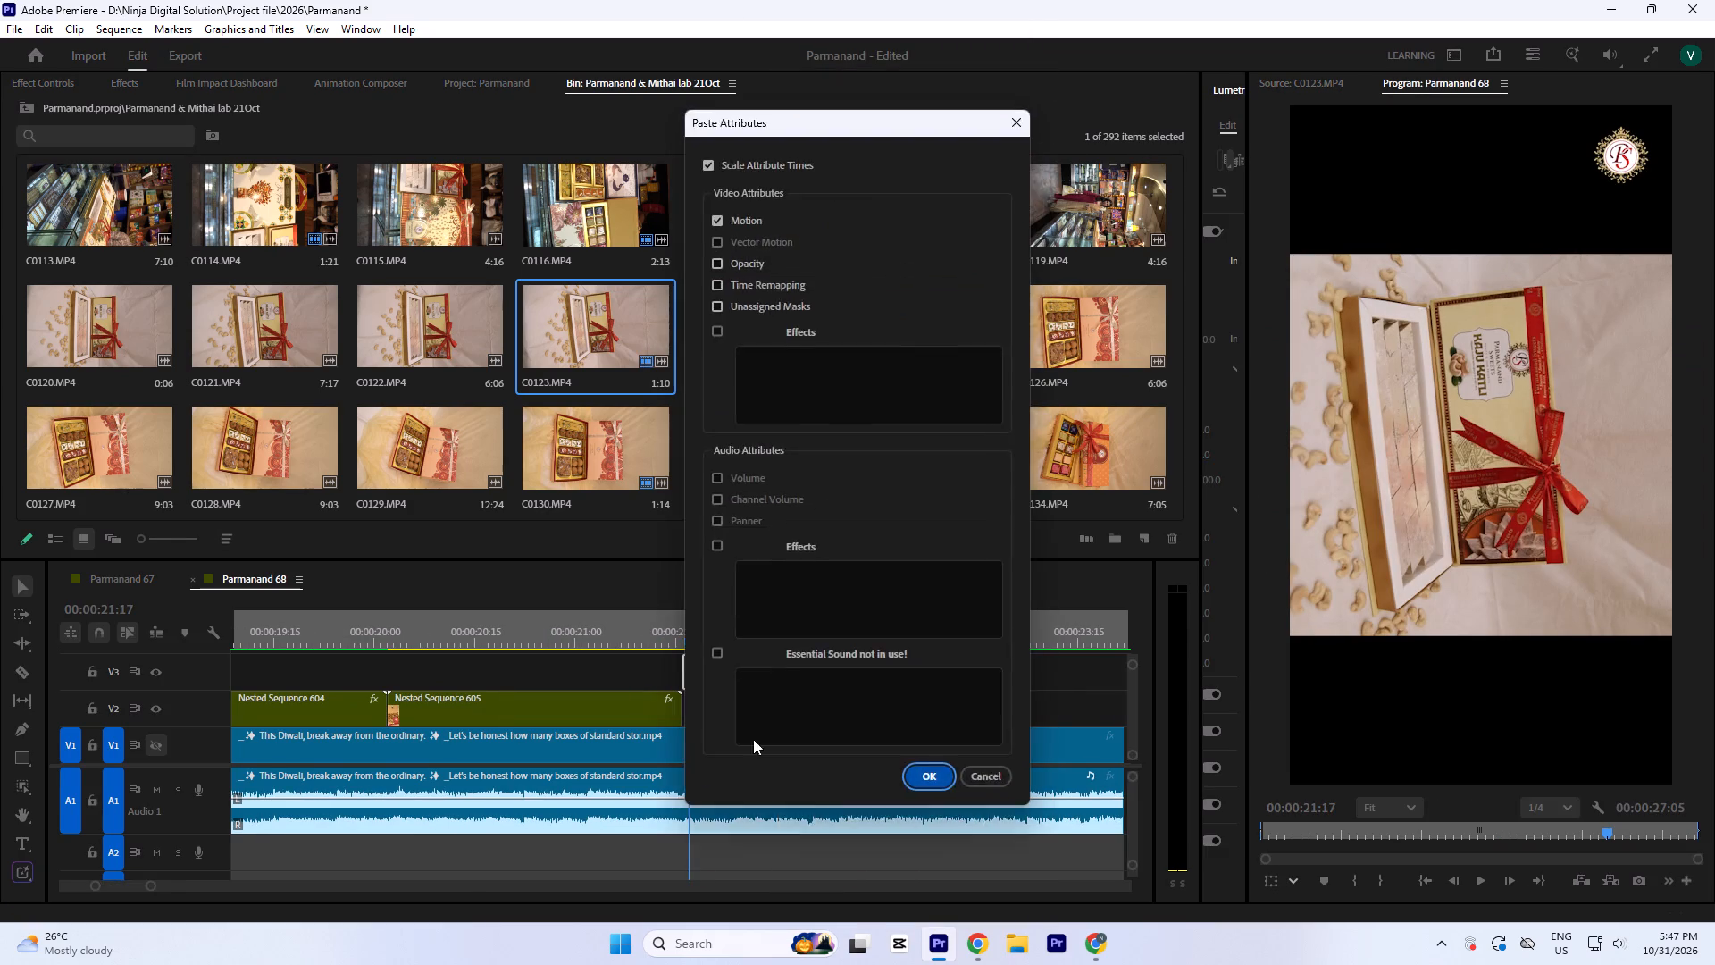
# Save the project with the reoriented C0123.MP4 in place.
pyautogui.click(753, 634)
pyautogui.hotkey('ctrl', 's')
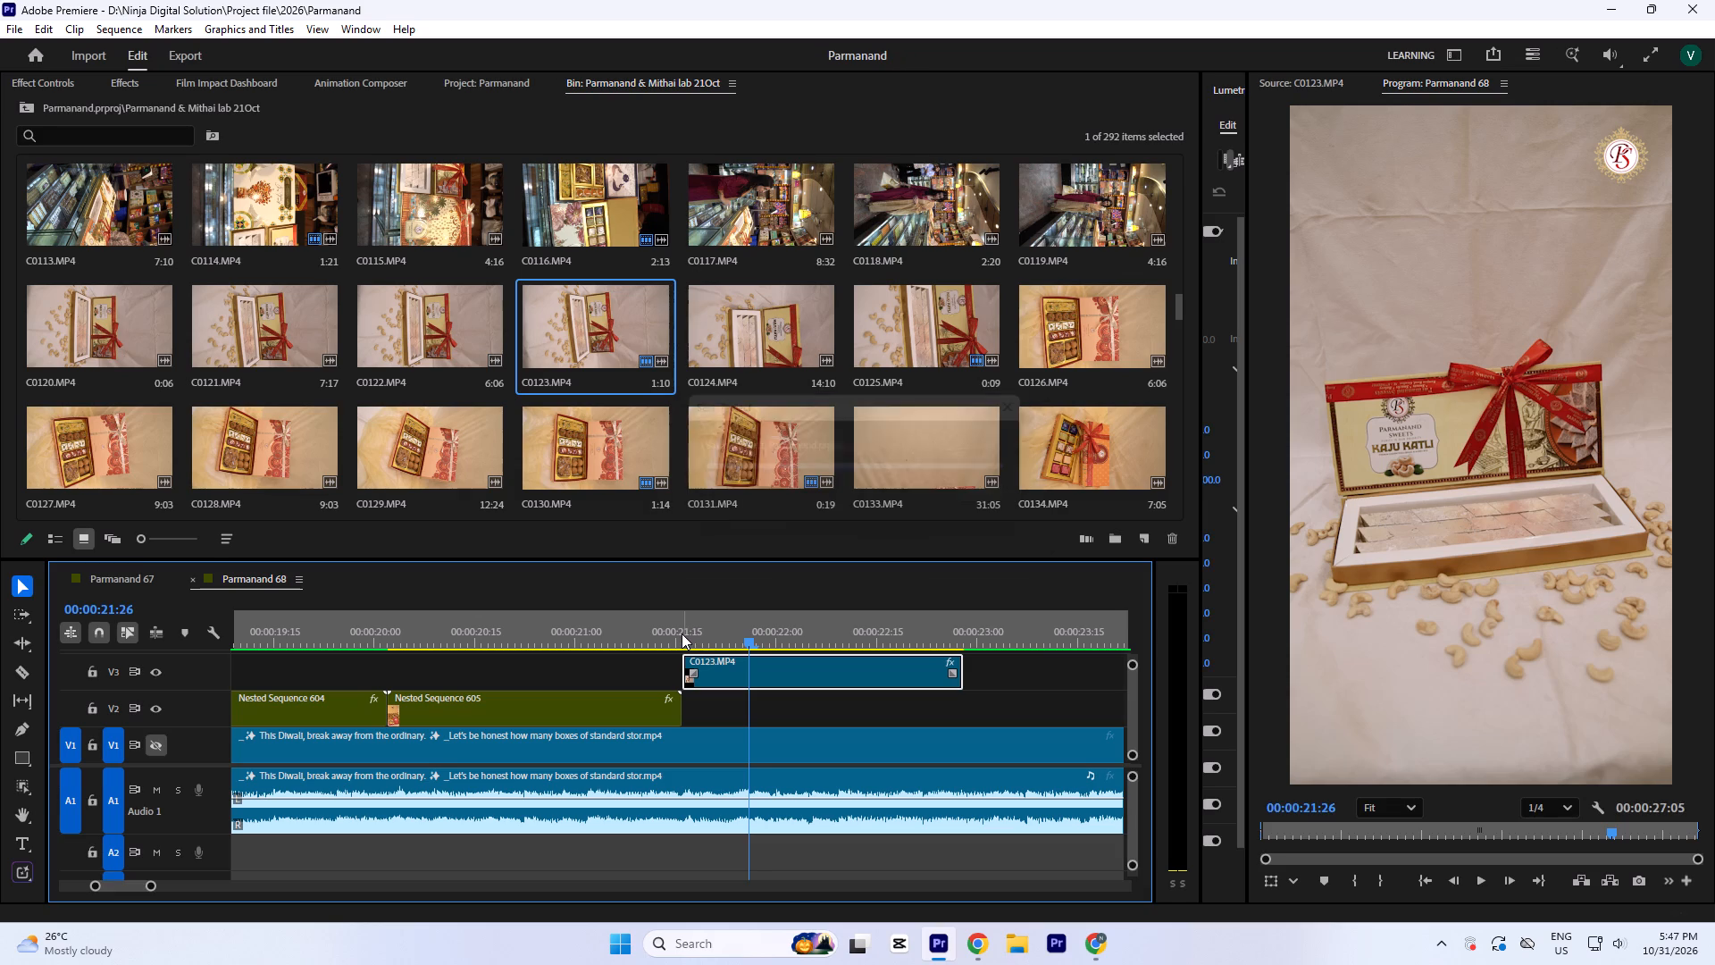
# Slow C0123.MP4 on V3 to 80% speed.
pyautogui.click(682, 634)
pyautogui.press('=')
pyautogui.press('=')
pyautogui.press('=')
pyautogui.press('=')
pyautogui.write('---')
pyautogui.hotkey('ctrl', 'r')
pyautogui.write('80')
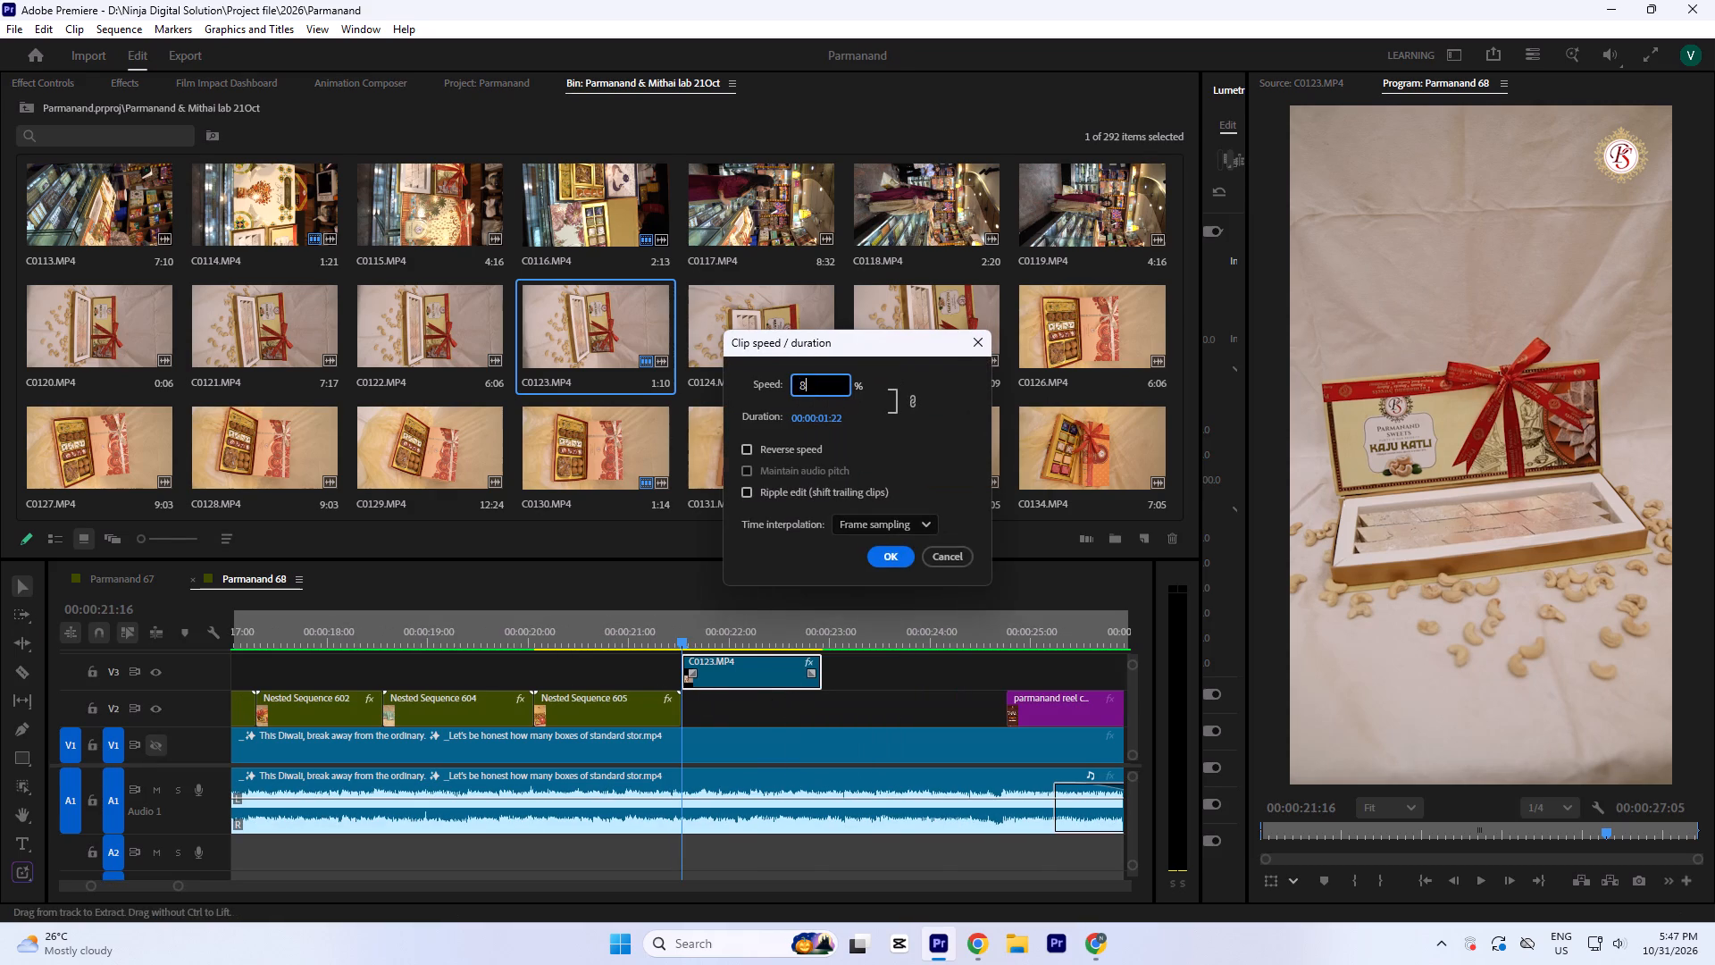
pyautogui.press('Return')
# Straighten and reframe C0123.MP4 with rotation -85°, scale 118 and horizontal position 548.
pyautogui.click(57, 82)
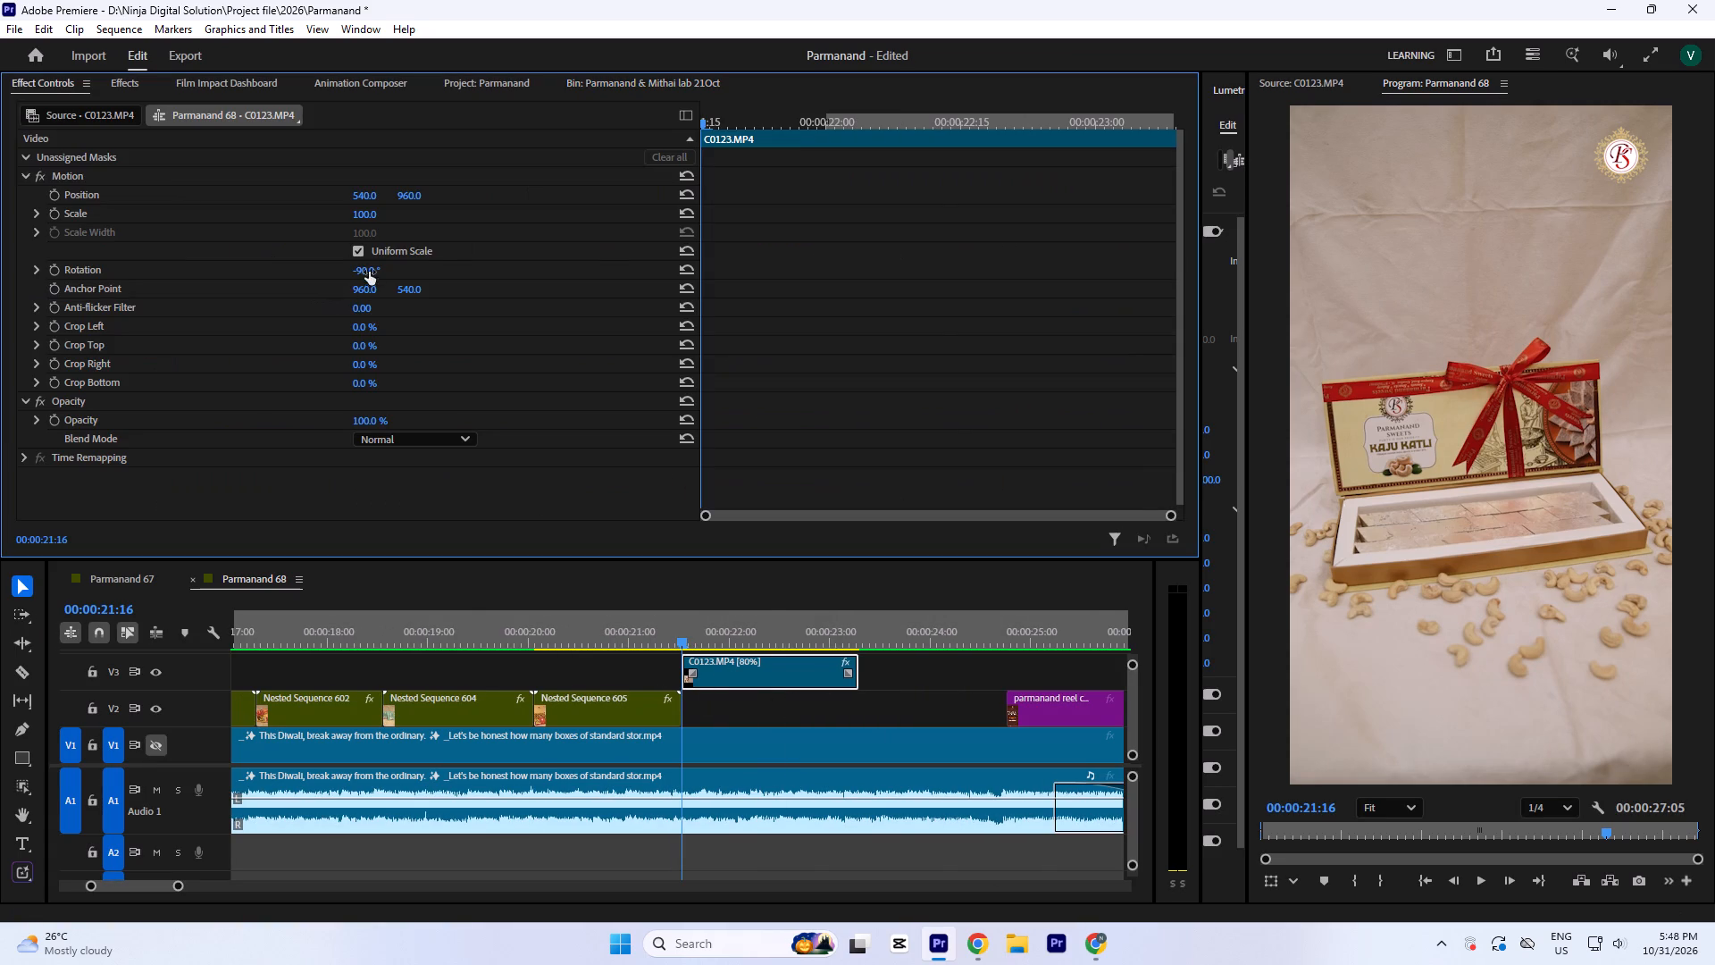
pyautogui.click(369, 272)
pyautogui.press('Up')
pyautogui.press('Up')
pyautogui.press('Up')
pyautogui.press('Up')
pyautogui.press('Up')
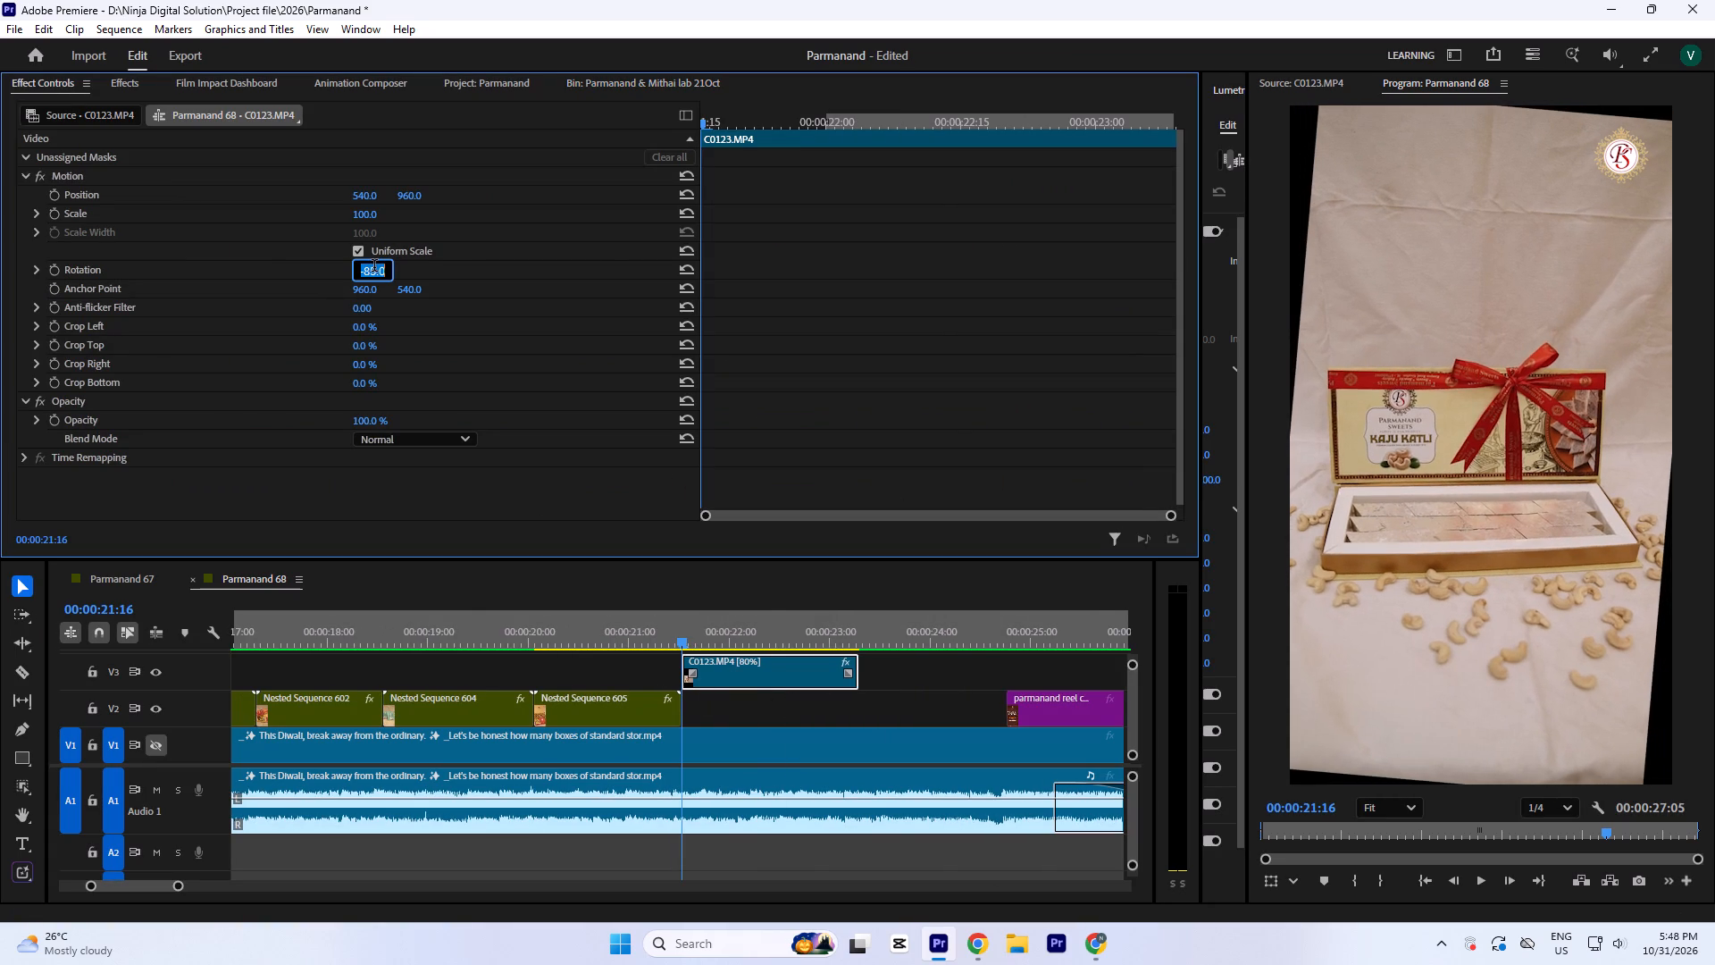
pyautogui.press('Up')
pyautogui.press('Up')
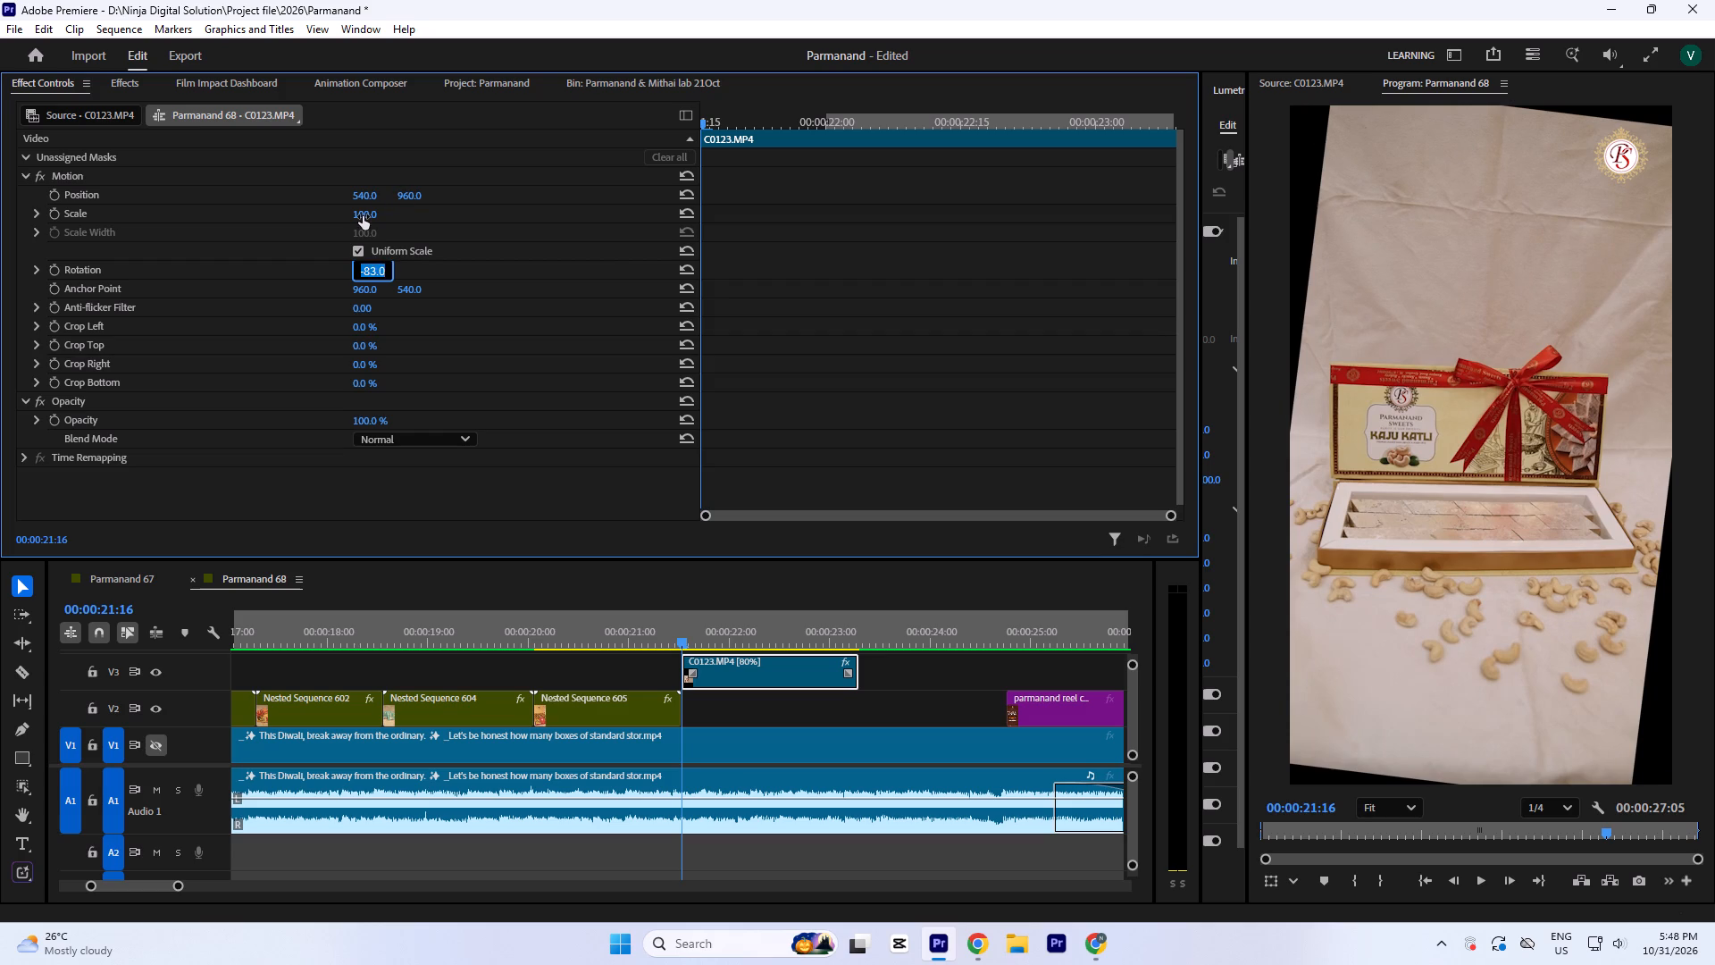
pyautogui.moveTo(363, 216); pyautogui.dragTo(364, 200)
pyautogui.click(367, 270)
pyautogui.press('Down')
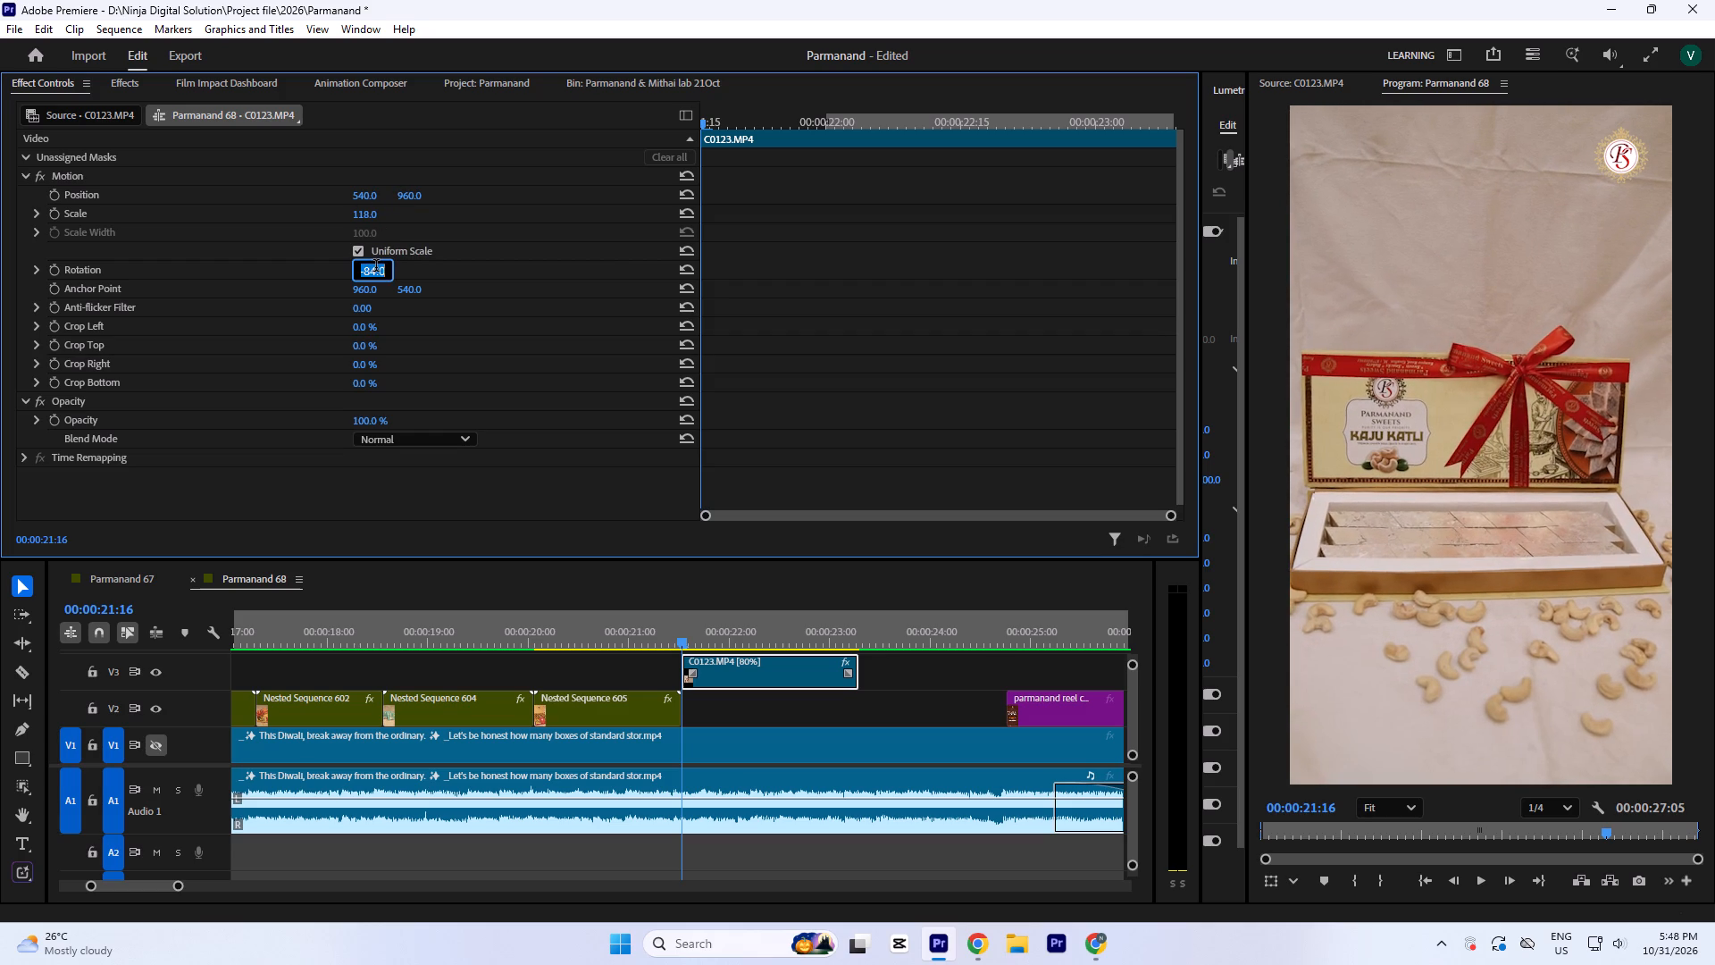
pyautogui.press('Down')
pyautogui.click(774, 247)
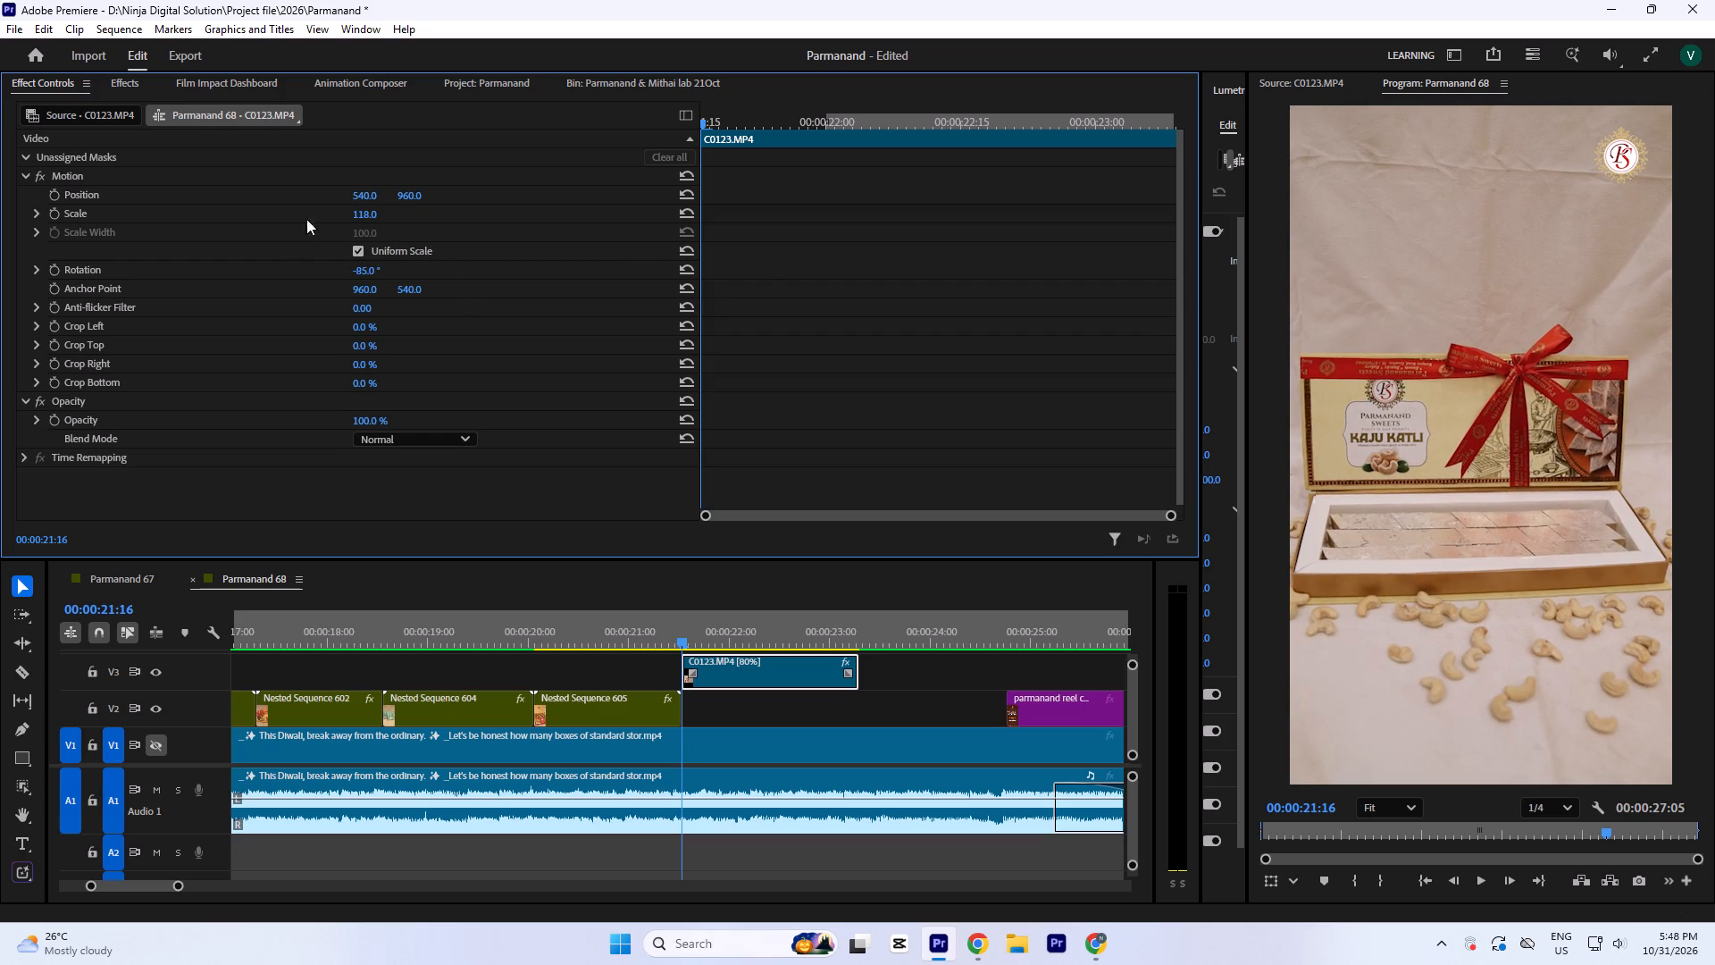
pyautogui.moveTo(360, 200); pyautogui.dragTo(358, 191)
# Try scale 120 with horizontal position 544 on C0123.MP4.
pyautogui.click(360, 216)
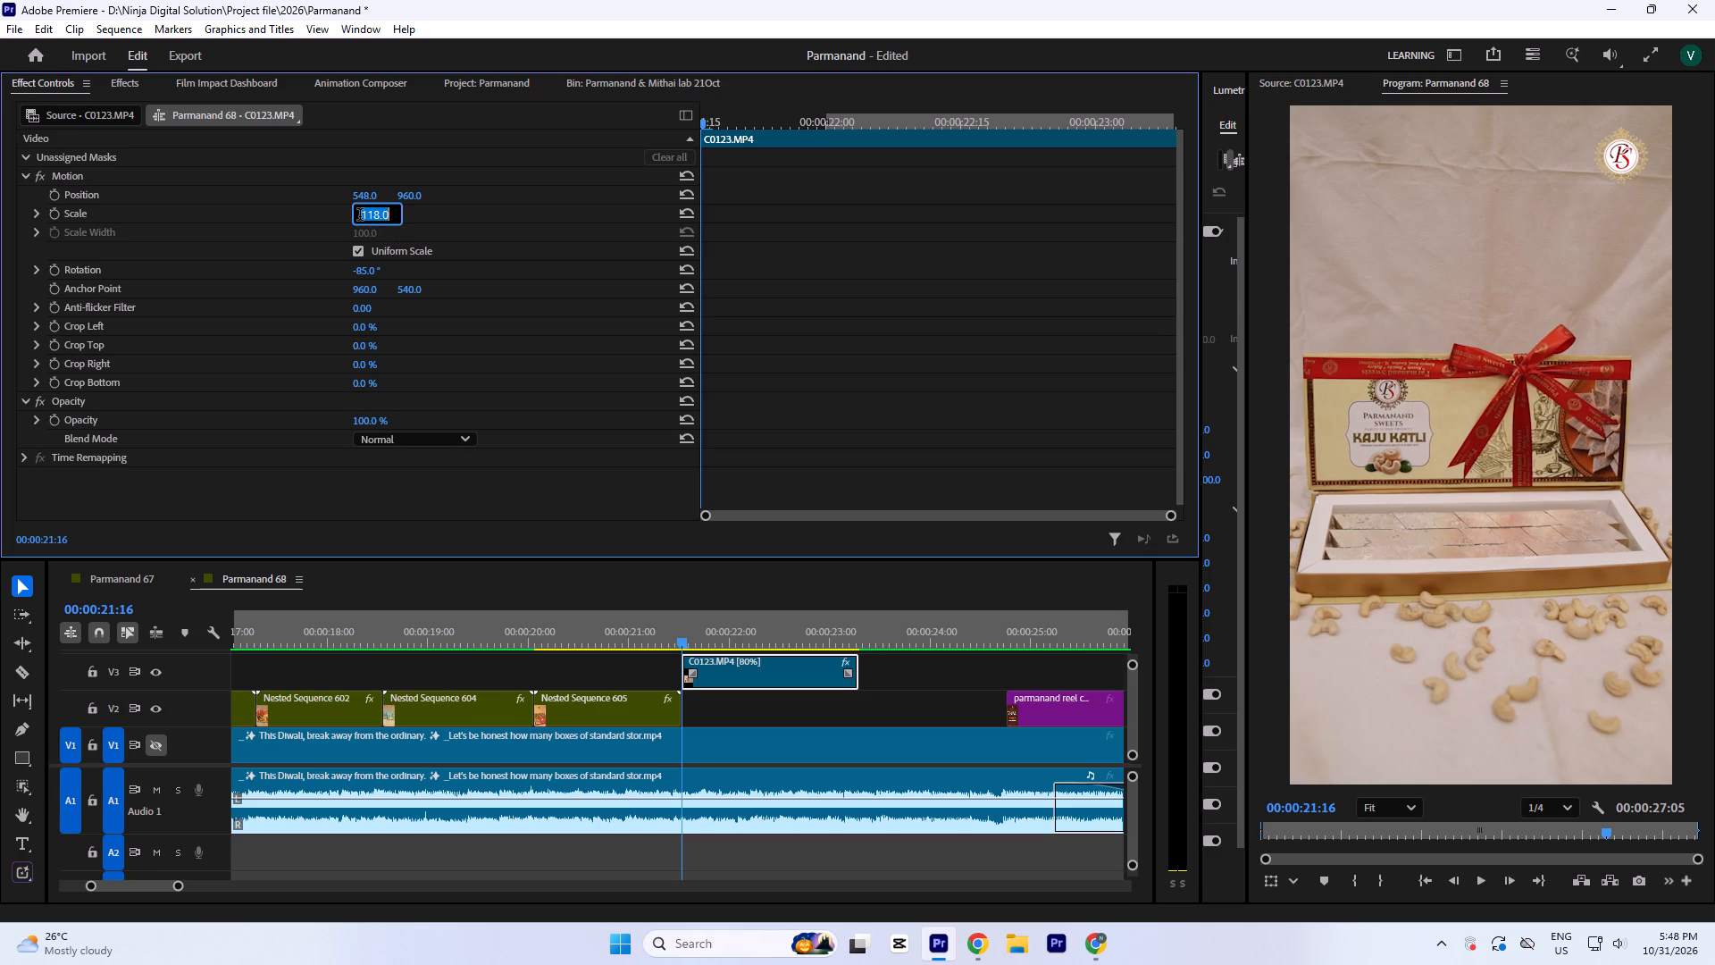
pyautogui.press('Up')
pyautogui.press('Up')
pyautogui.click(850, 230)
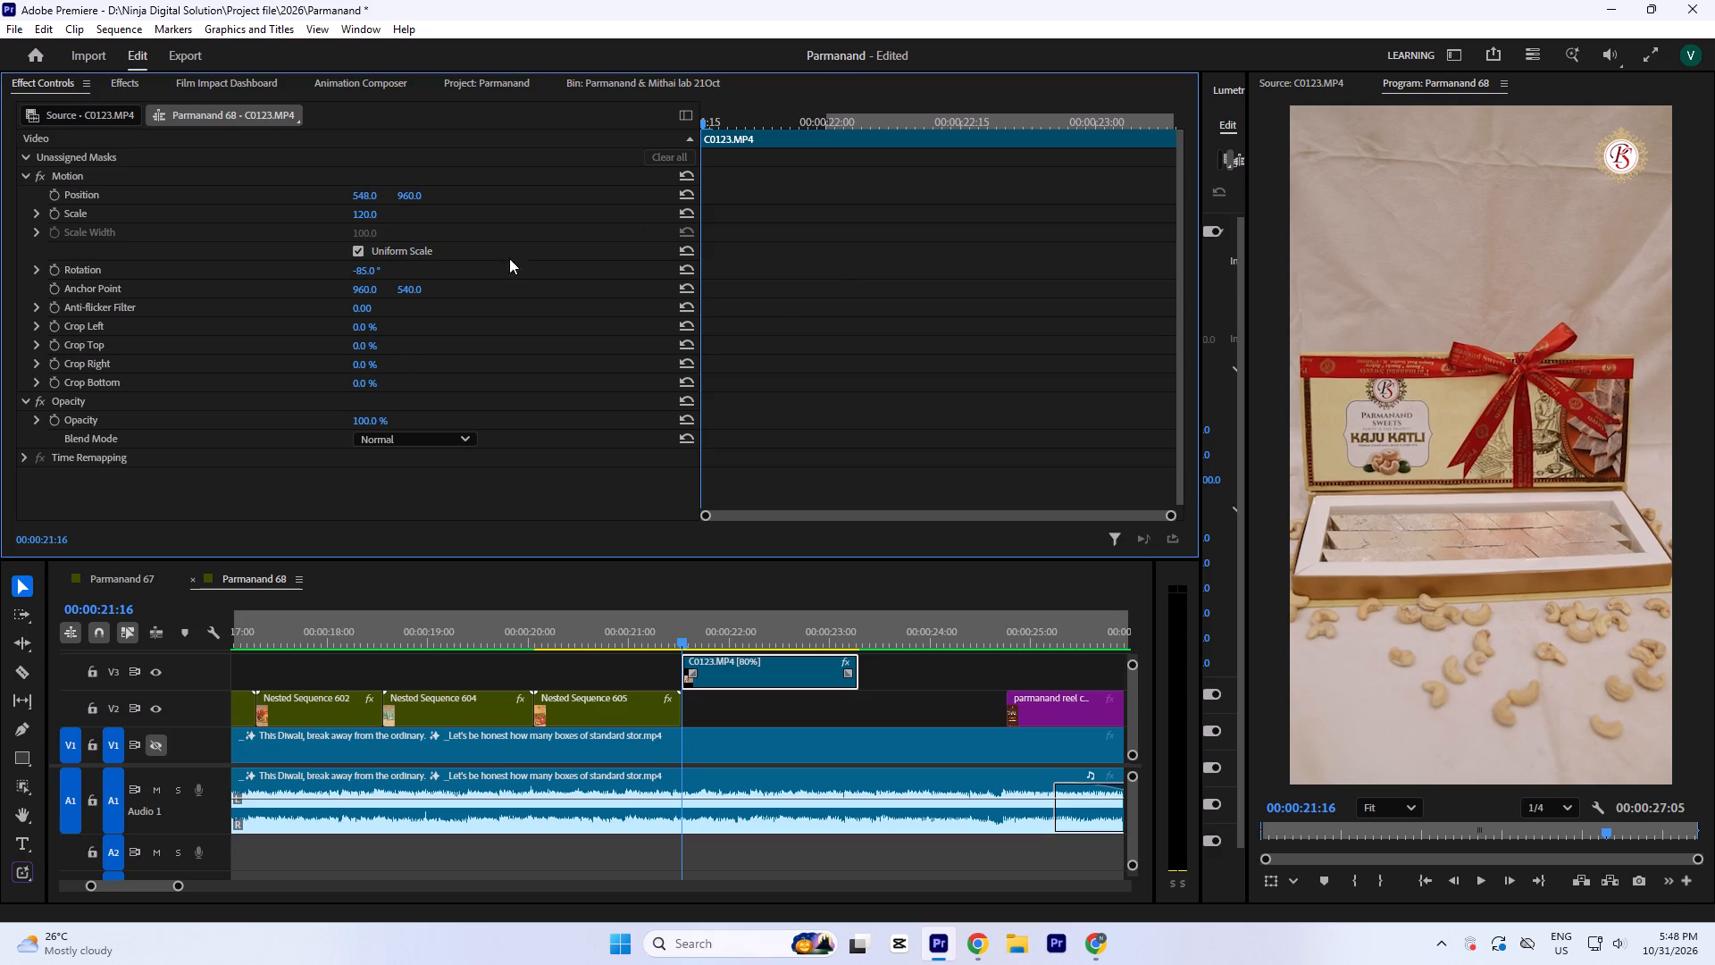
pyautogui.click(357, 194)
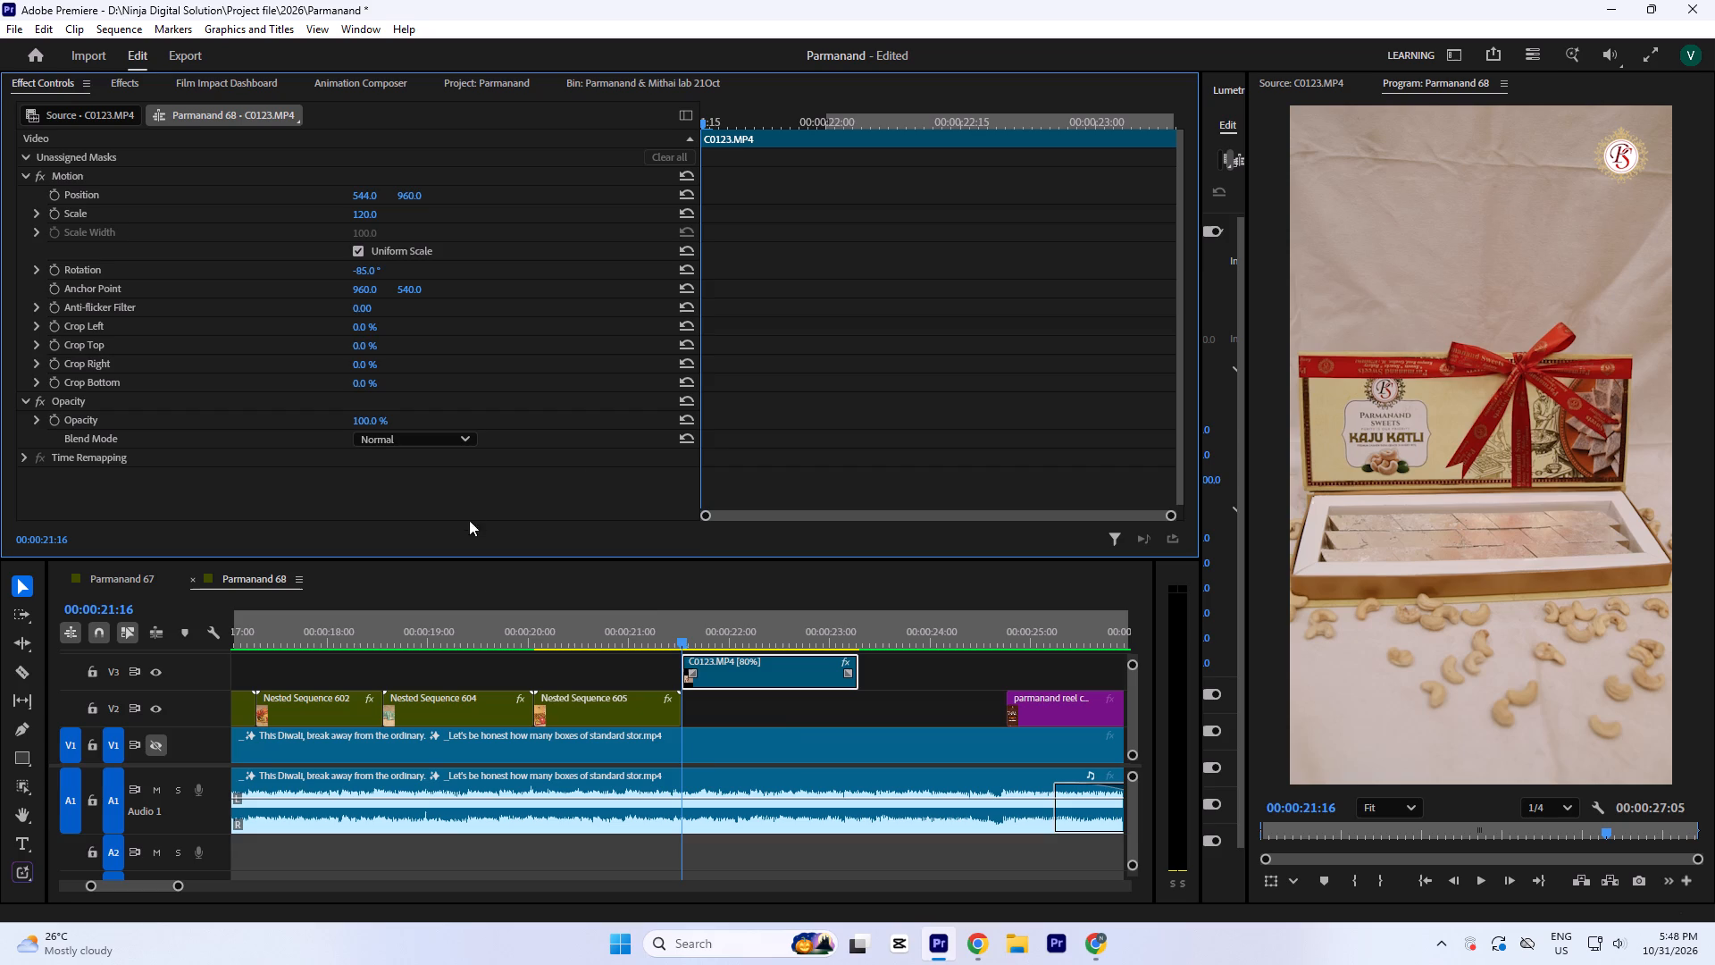
# Play through C0123.MP4 and trim its end on V3 back to 00:00:23:07.
pyautogui.click(817, 701)
pyautogui.click(570, 642)
pyautogui.press('space')
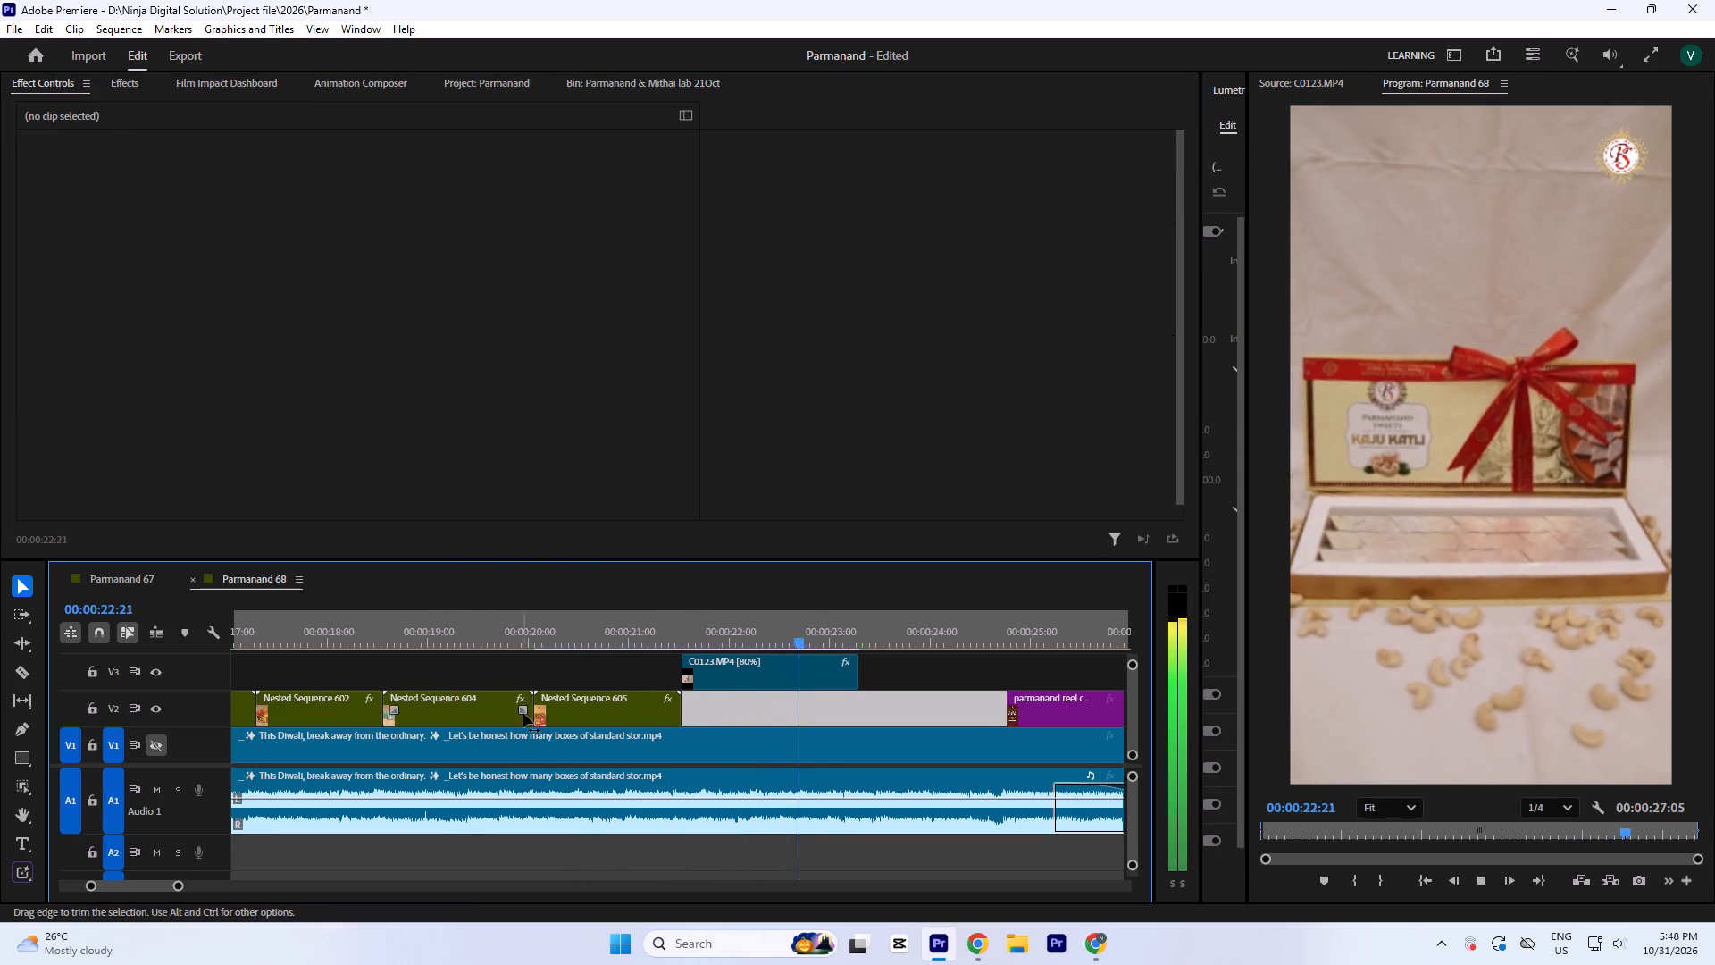
pyautogui.press('space')
pyautogui.press('space')
pyautogui.press('space')
pyautogui.press('=')
pyautogui.press('=')
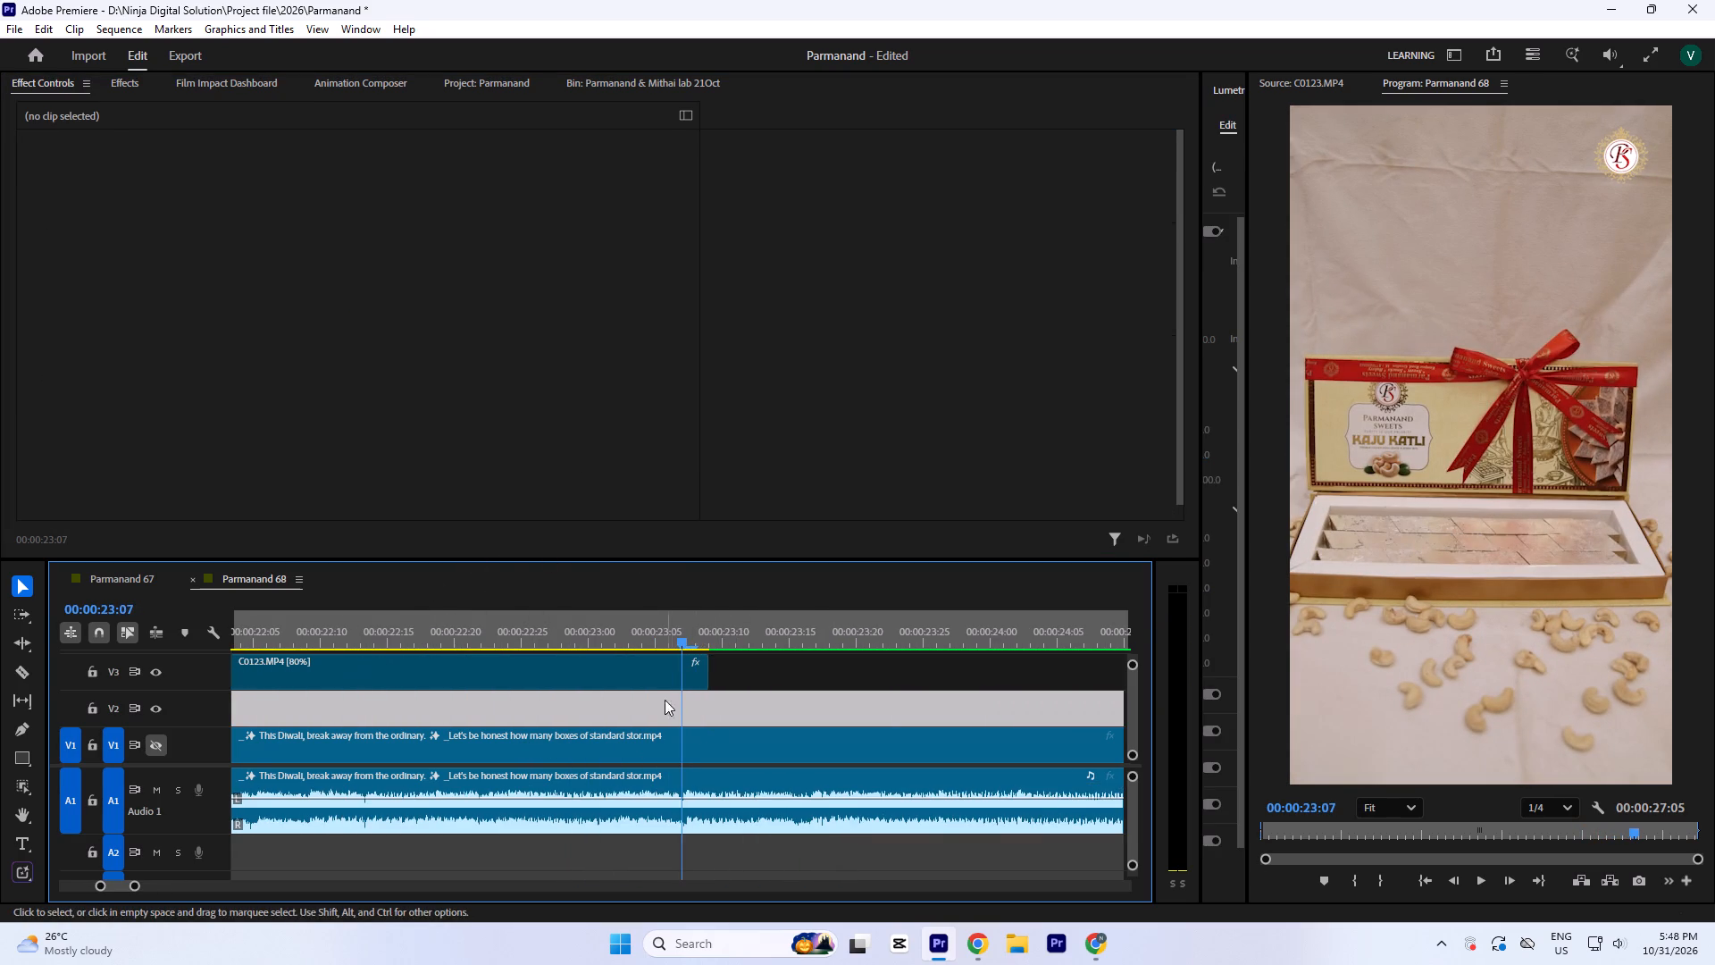
pyautogui.press('space')
pyautogui.press('space')
pyautogui.click(683, 635)
pyautogui.press('=')
pyautogui.press('=')
pyautogui.moveTo(735, 680); pyautogui.dragTo(724, 685)
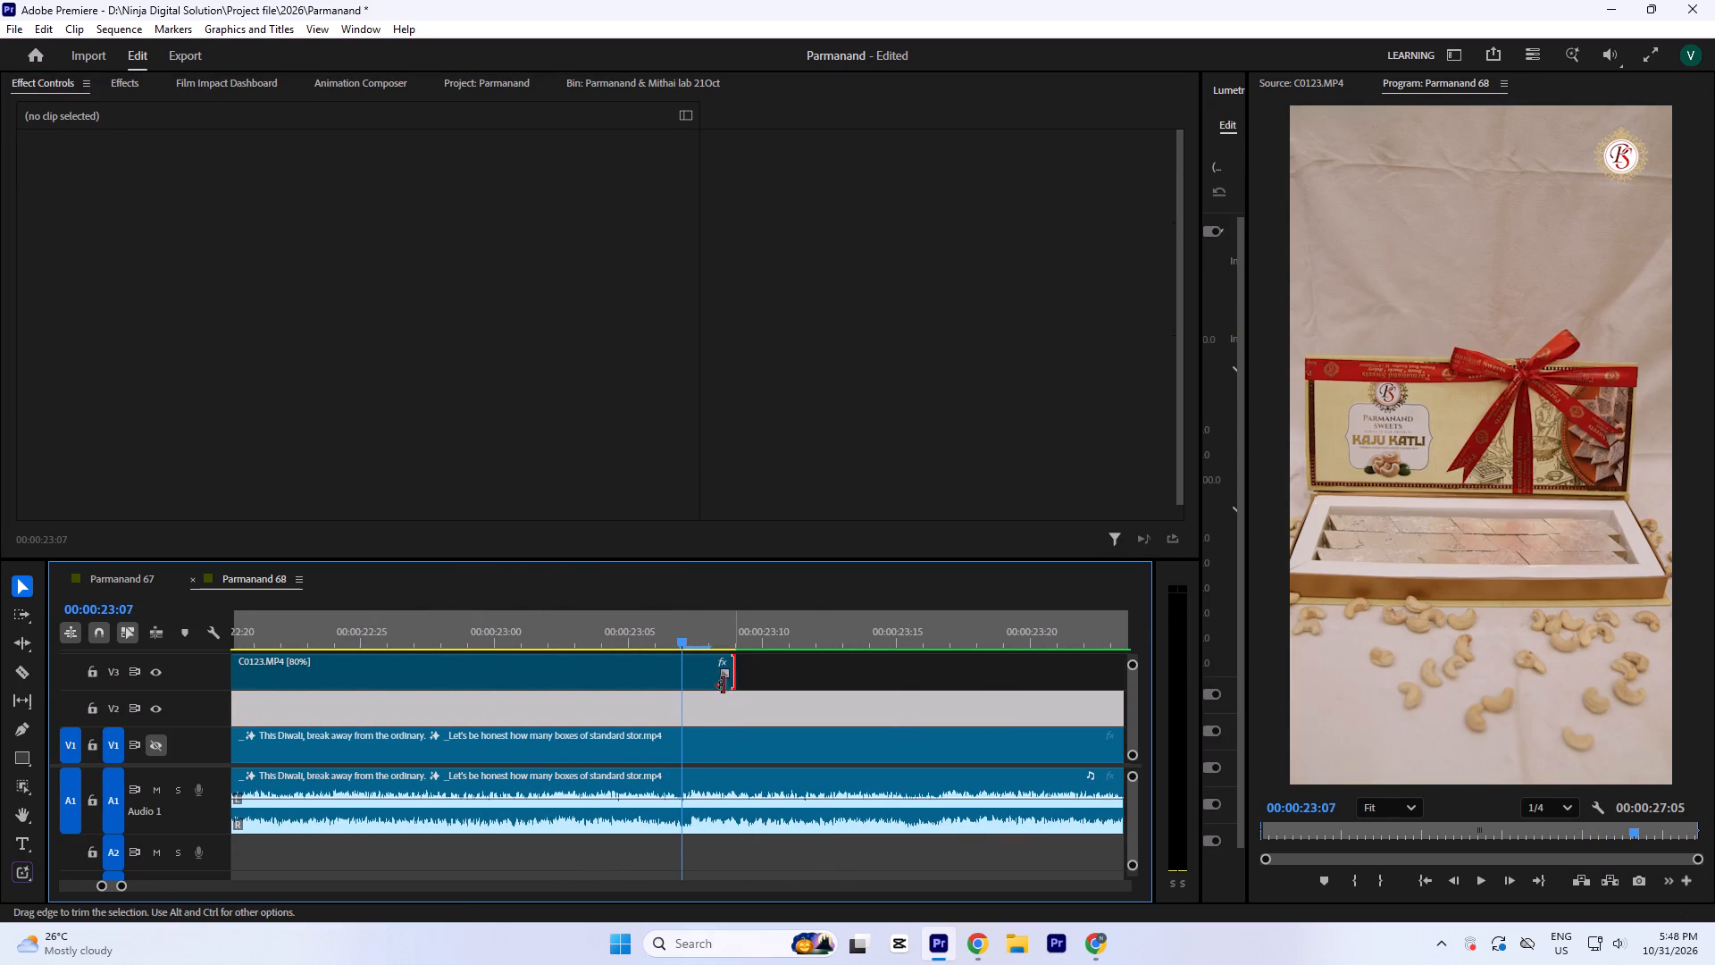
pyautogui.moveTo(724, 685); pyautogui.dragTo(678, 696)
# Move the trimmed C0123.MP4 from V3 down to V2, directly after Nested Sequence 605.
pyautogui.press('-')
pyautogui.write('--')
pyautogui.moveTo(579, 673); pyautogui.dragTo(579, 698)
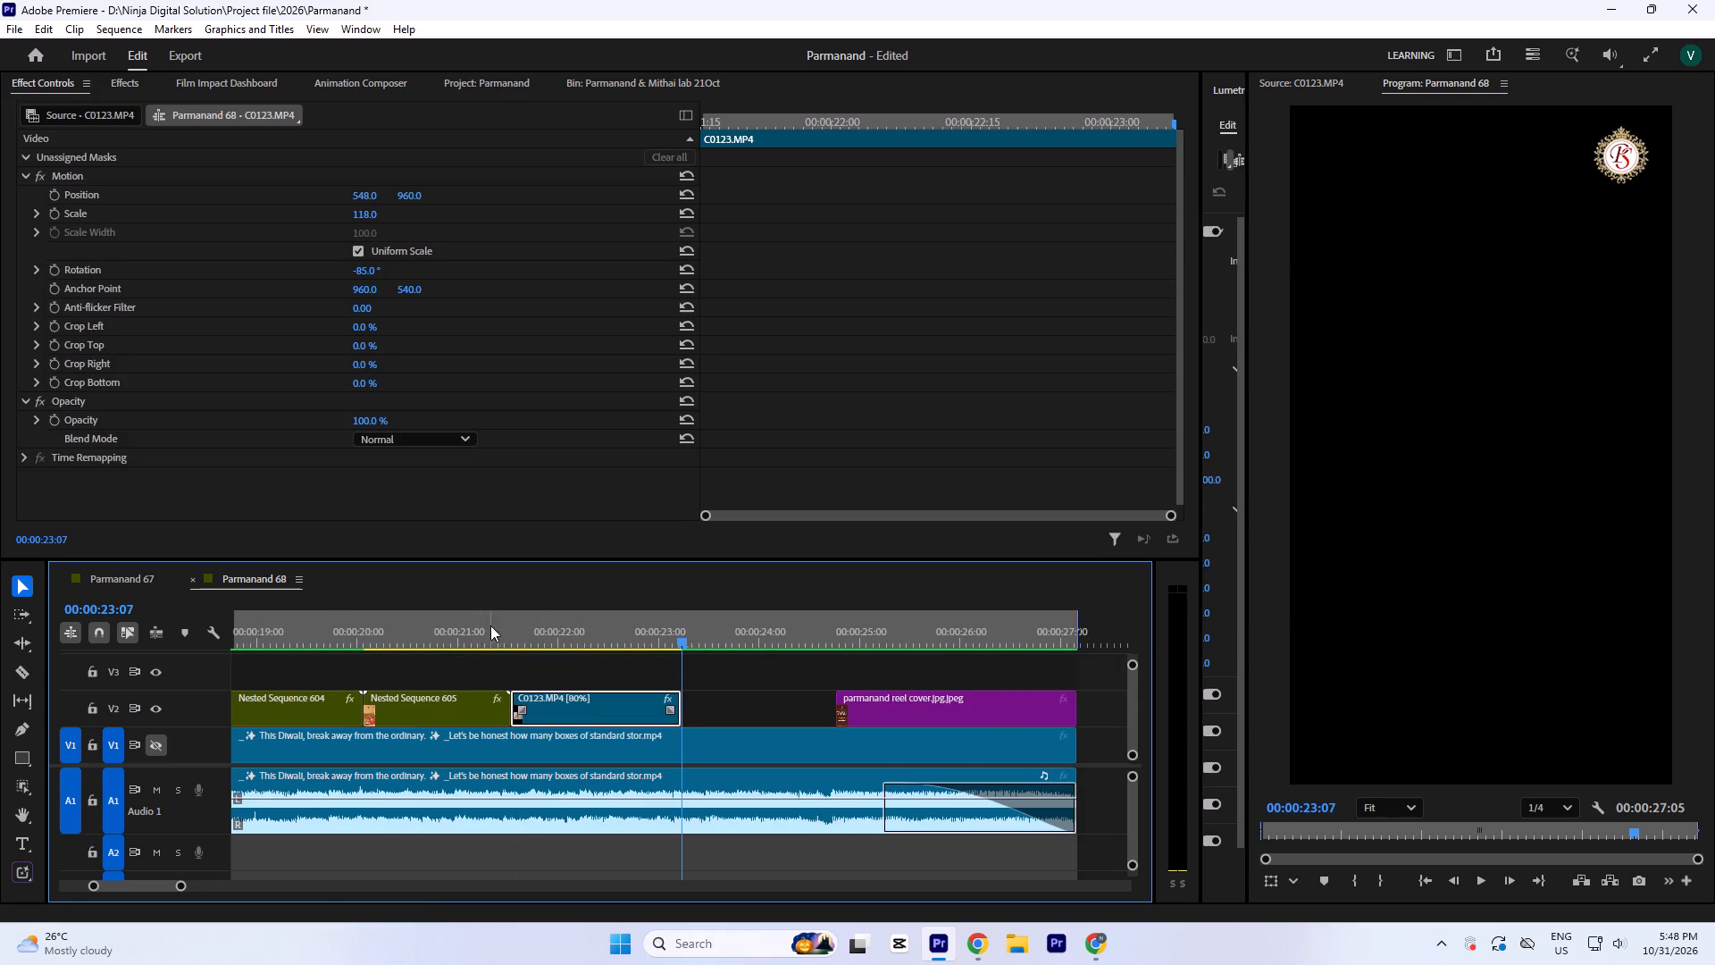
# Play back C0123.MP4 on V2 to check its join with Nested Sequence 605 and its framing through to its end.
pyautogui.click(510, 619)
pyautogui.press('=')
pyautogui.press('=')
pyautogui.press('=')
pyautogui.press('=')
pyautogui.click(721, 624)
pyautogui.press('-')
pyautogui.press('-')
pyautogui.press('-')
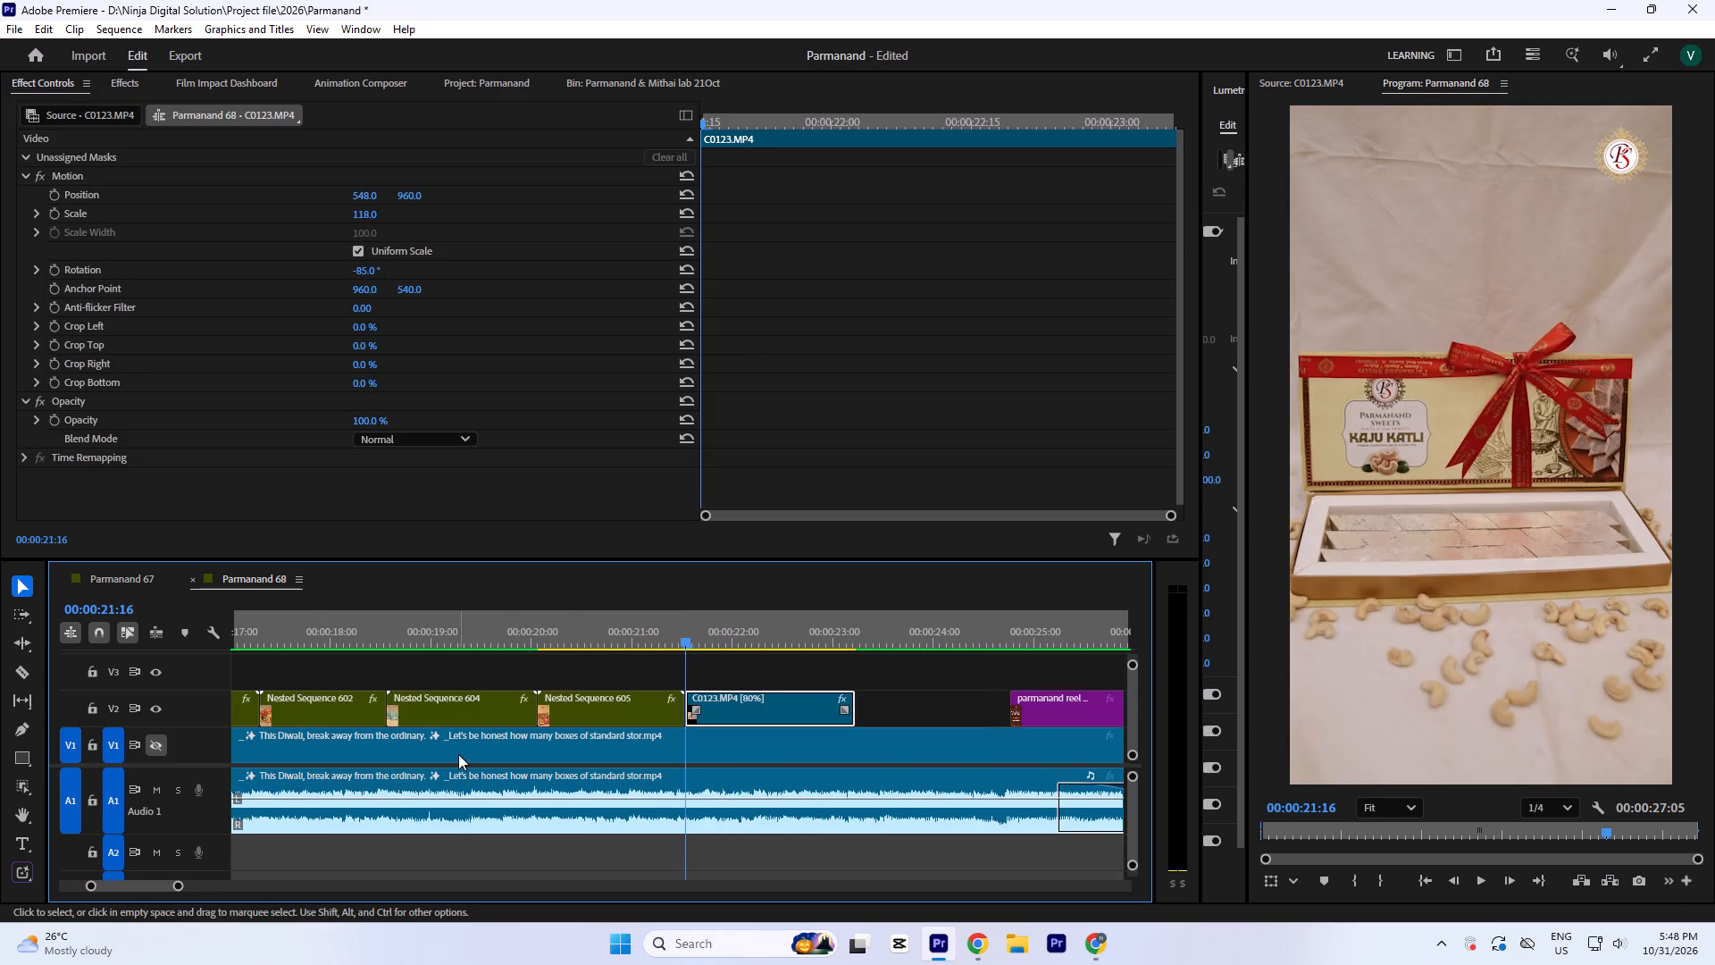
pyautogui.press('space')
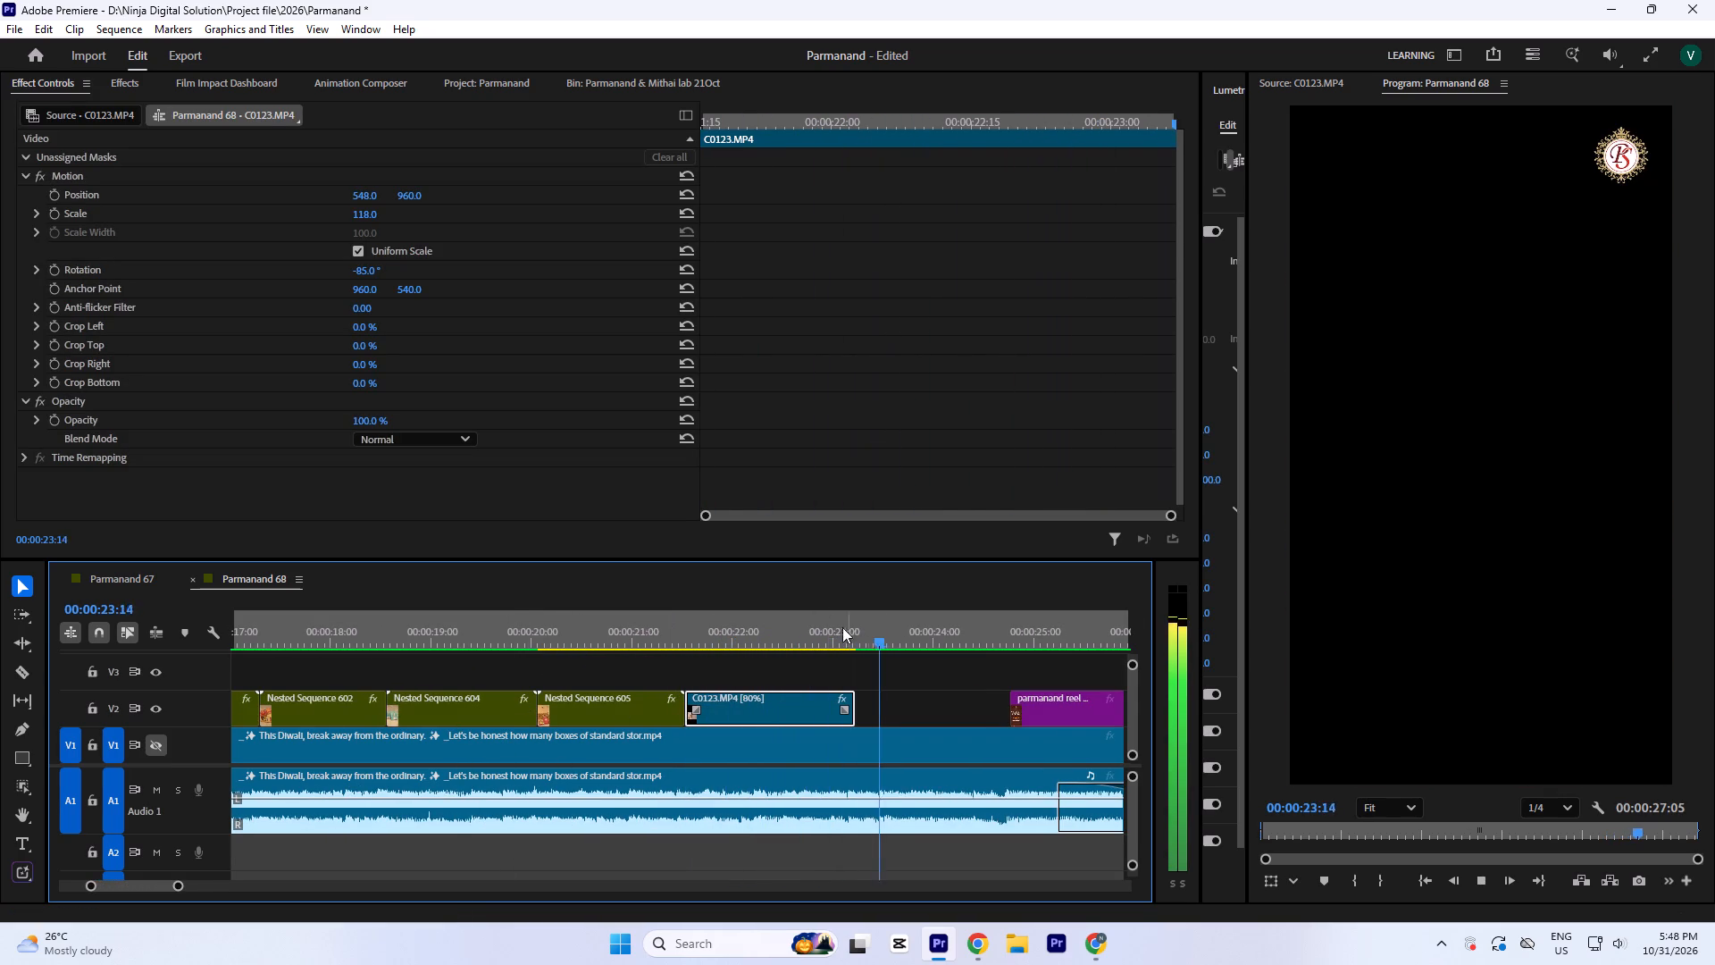
pyautogui.press('space')
pyautogui.moveTo(839, 628); pyautogui.dragTo(844, 660)
# Set C0123.MP4's horizontal position to 549 and start Position and Scale keyframes at its first frame, 00:00:21:16.
pyautogui.click(682, 629)
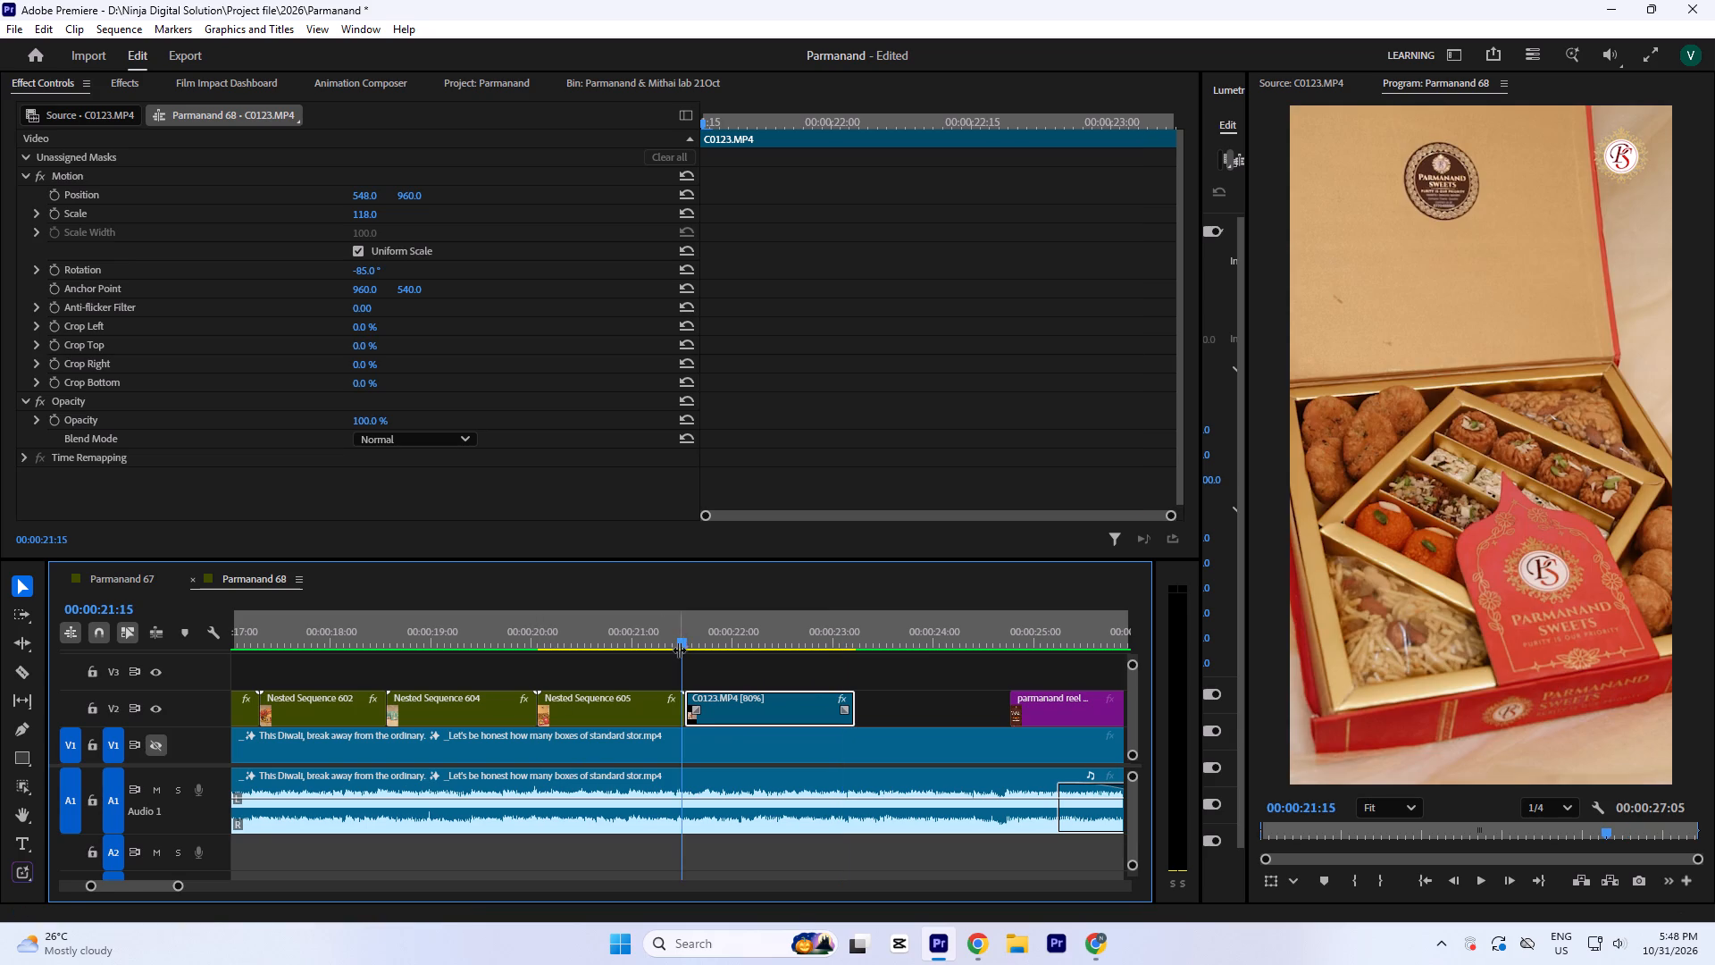
pyautogui.press('=')
pyautogui.press('=')
pyautogui.press('=')
pyautogui.click(718, 629)
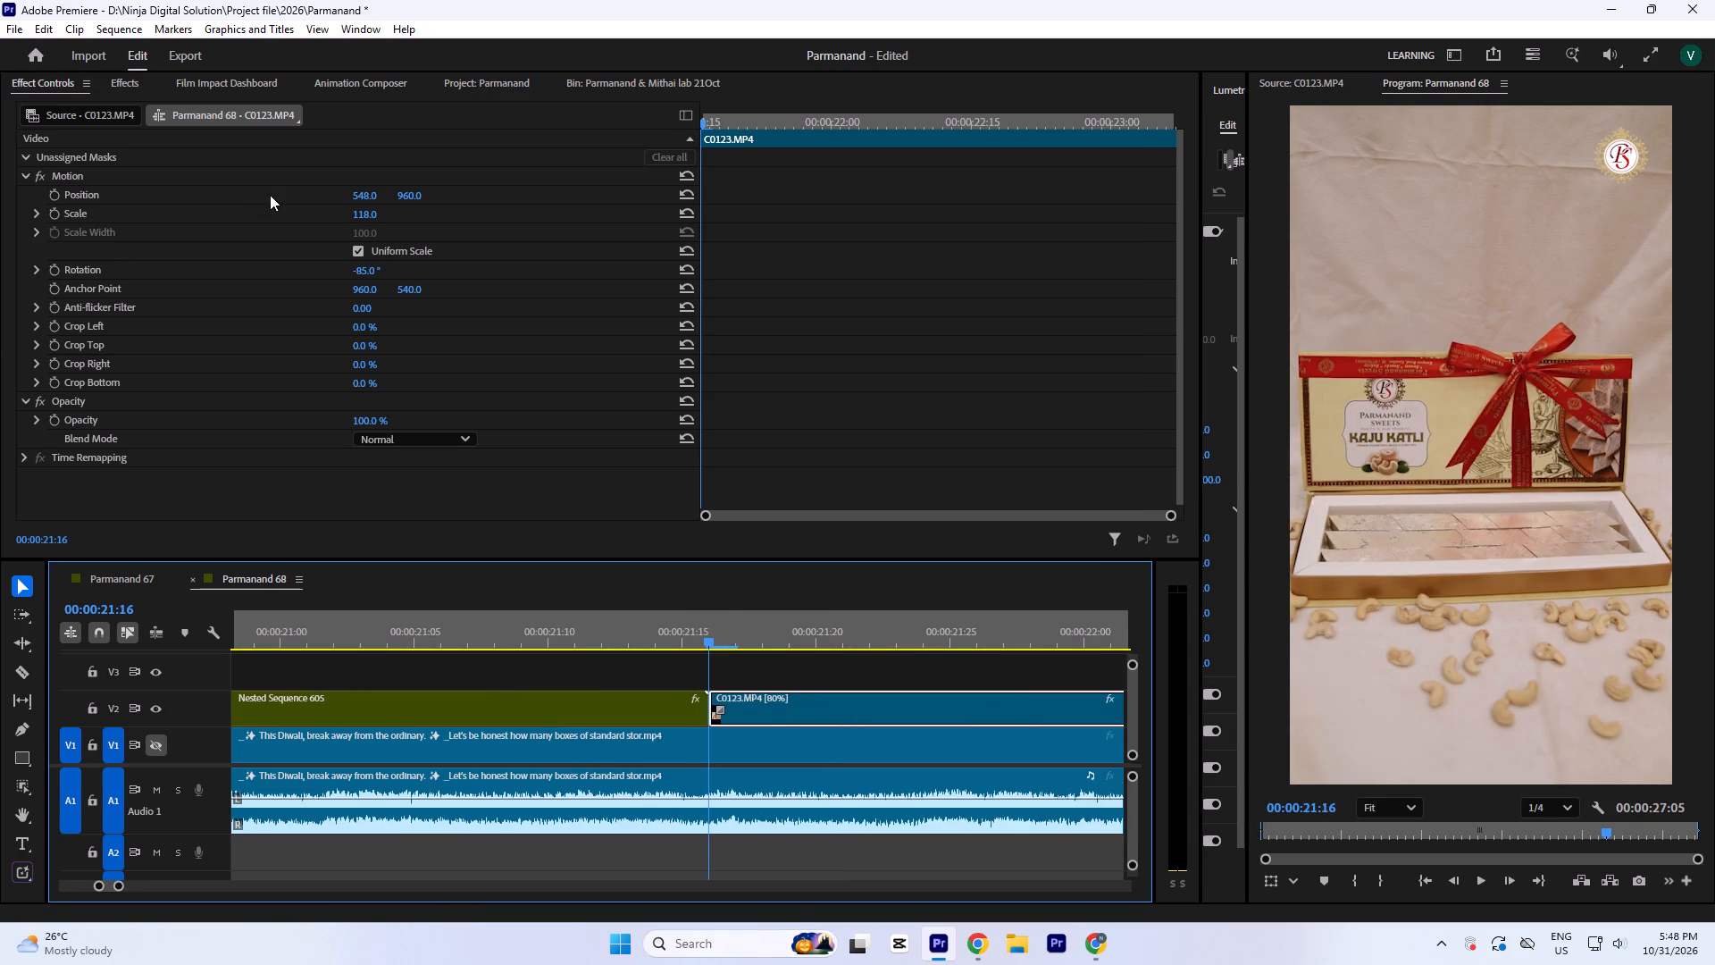
pyautogui.click(366, 193)
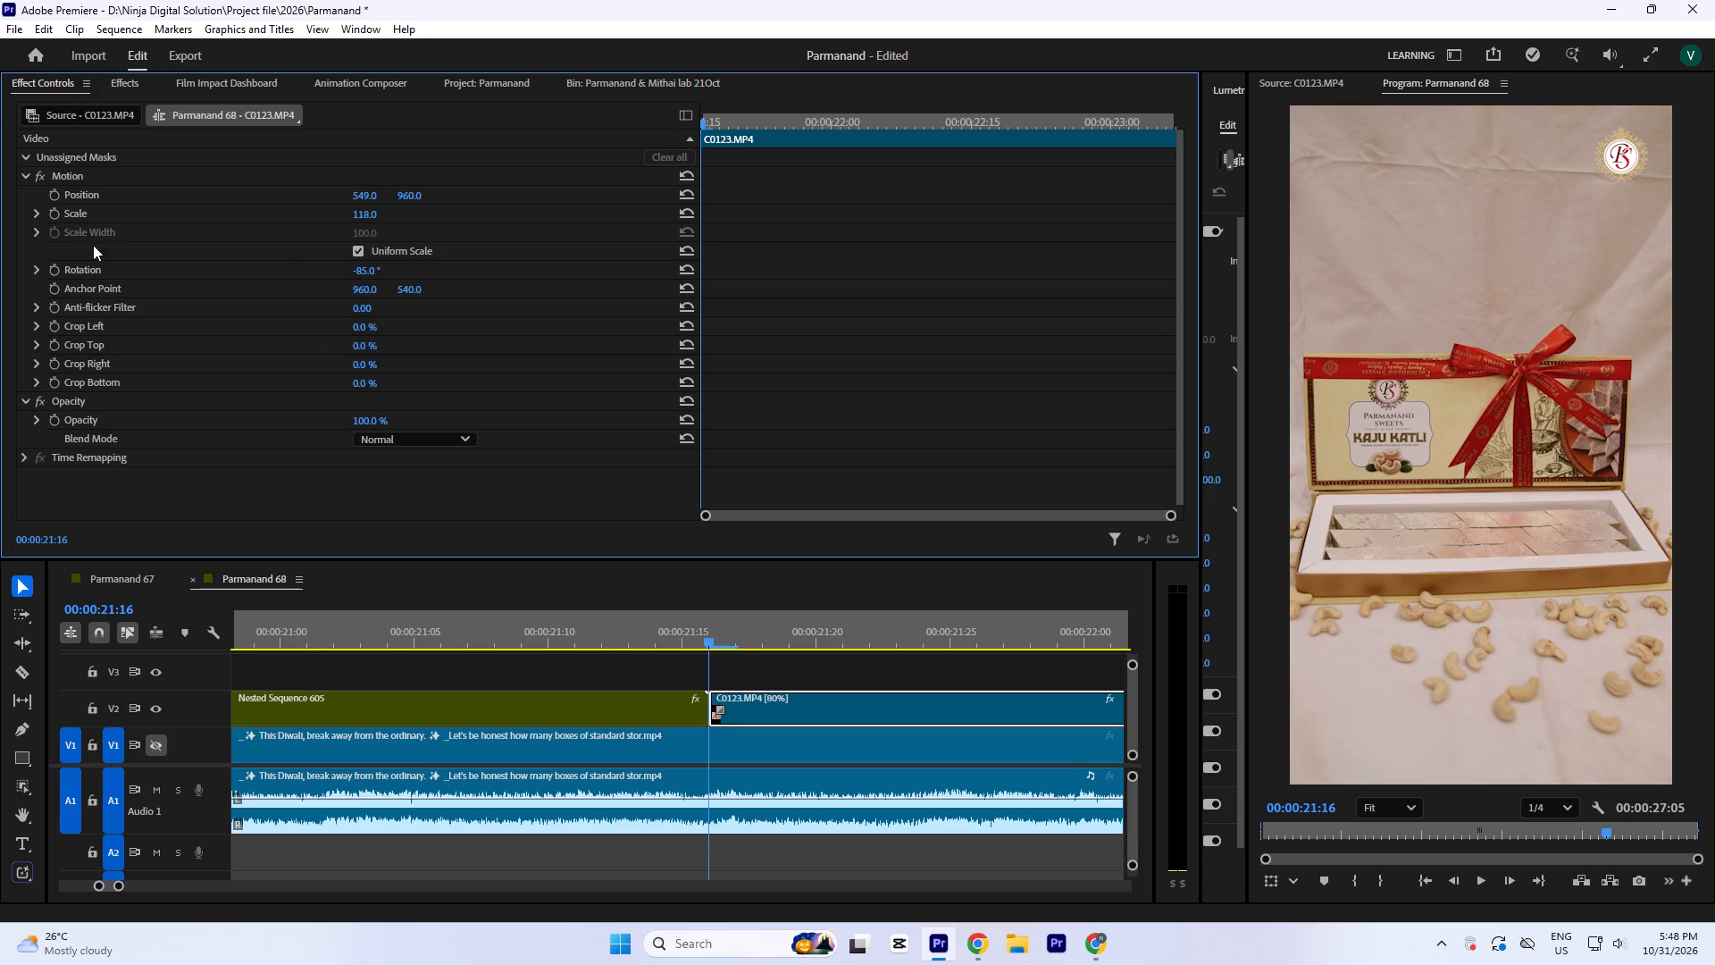
pyautogui.click(56, 195)
pyautogui.click(54, 214)
# Add a Position keyframe with horizontal value 560 at 00:00:23:06 on C0123.MP4.
pyautogui.click(724, 622)
pyautogui.press('-')
pyautogui.press('-')
pyautogui.moveTo(870, 625); pyautogui.dragTo(1025, 665)
pyautogui.press('=')
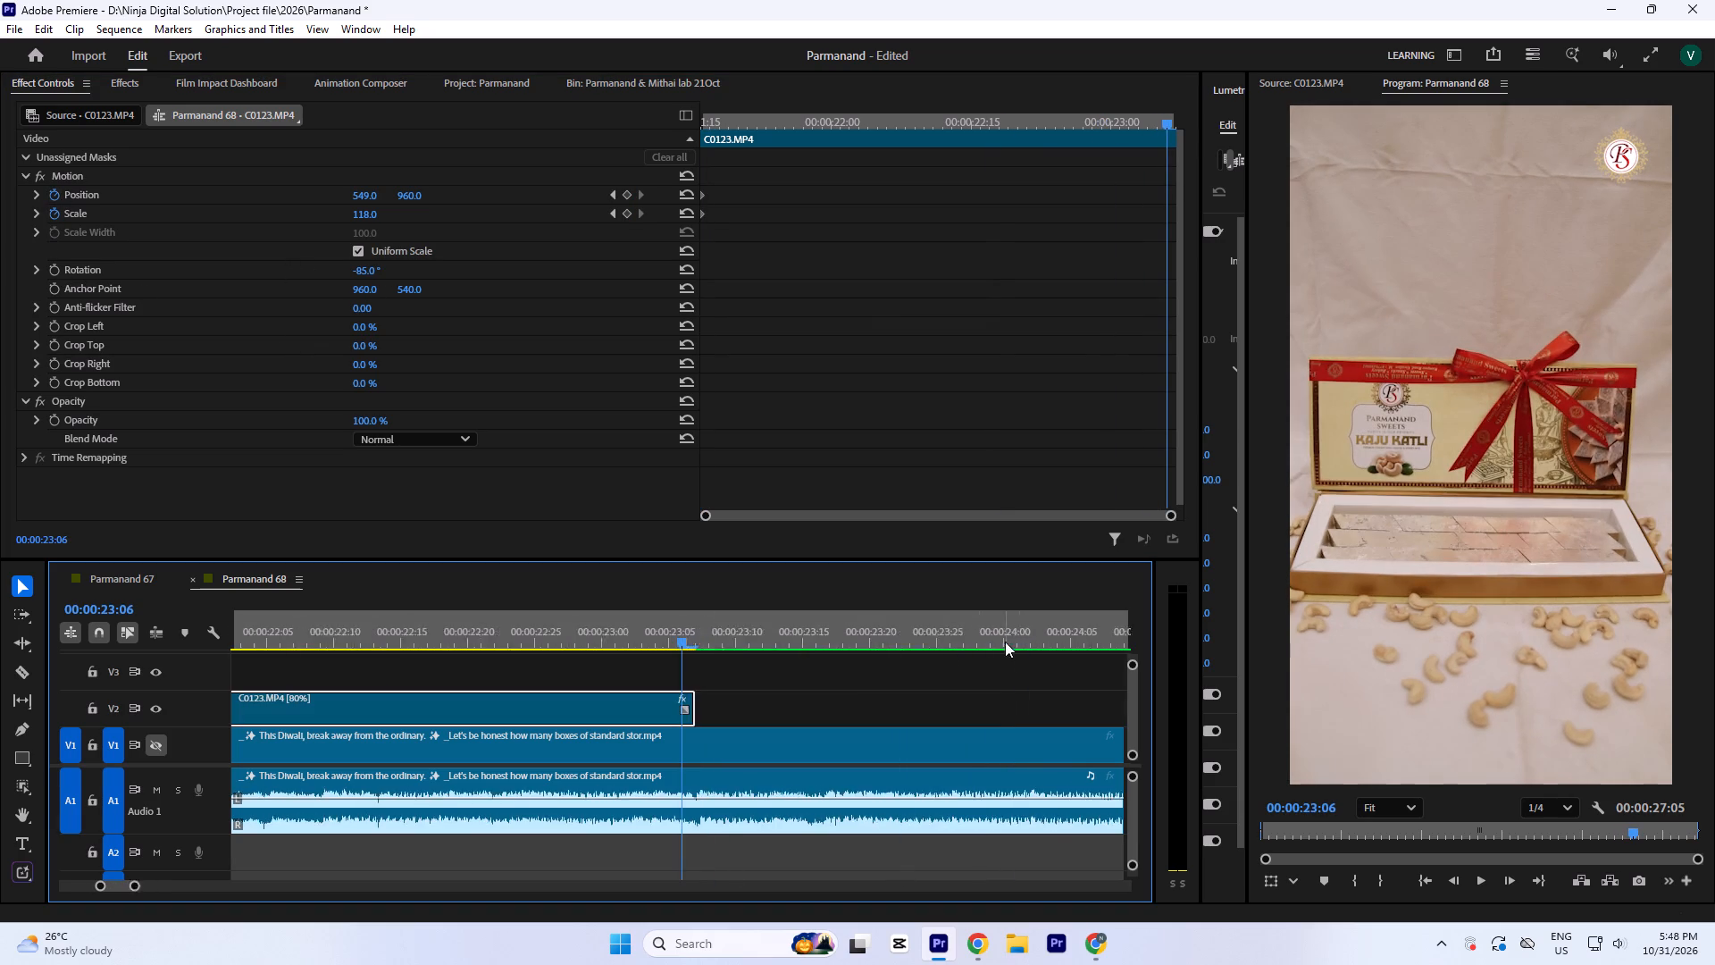
pyautogui.press('=')
pyautogui.press('=')
pyautogui.press('=')
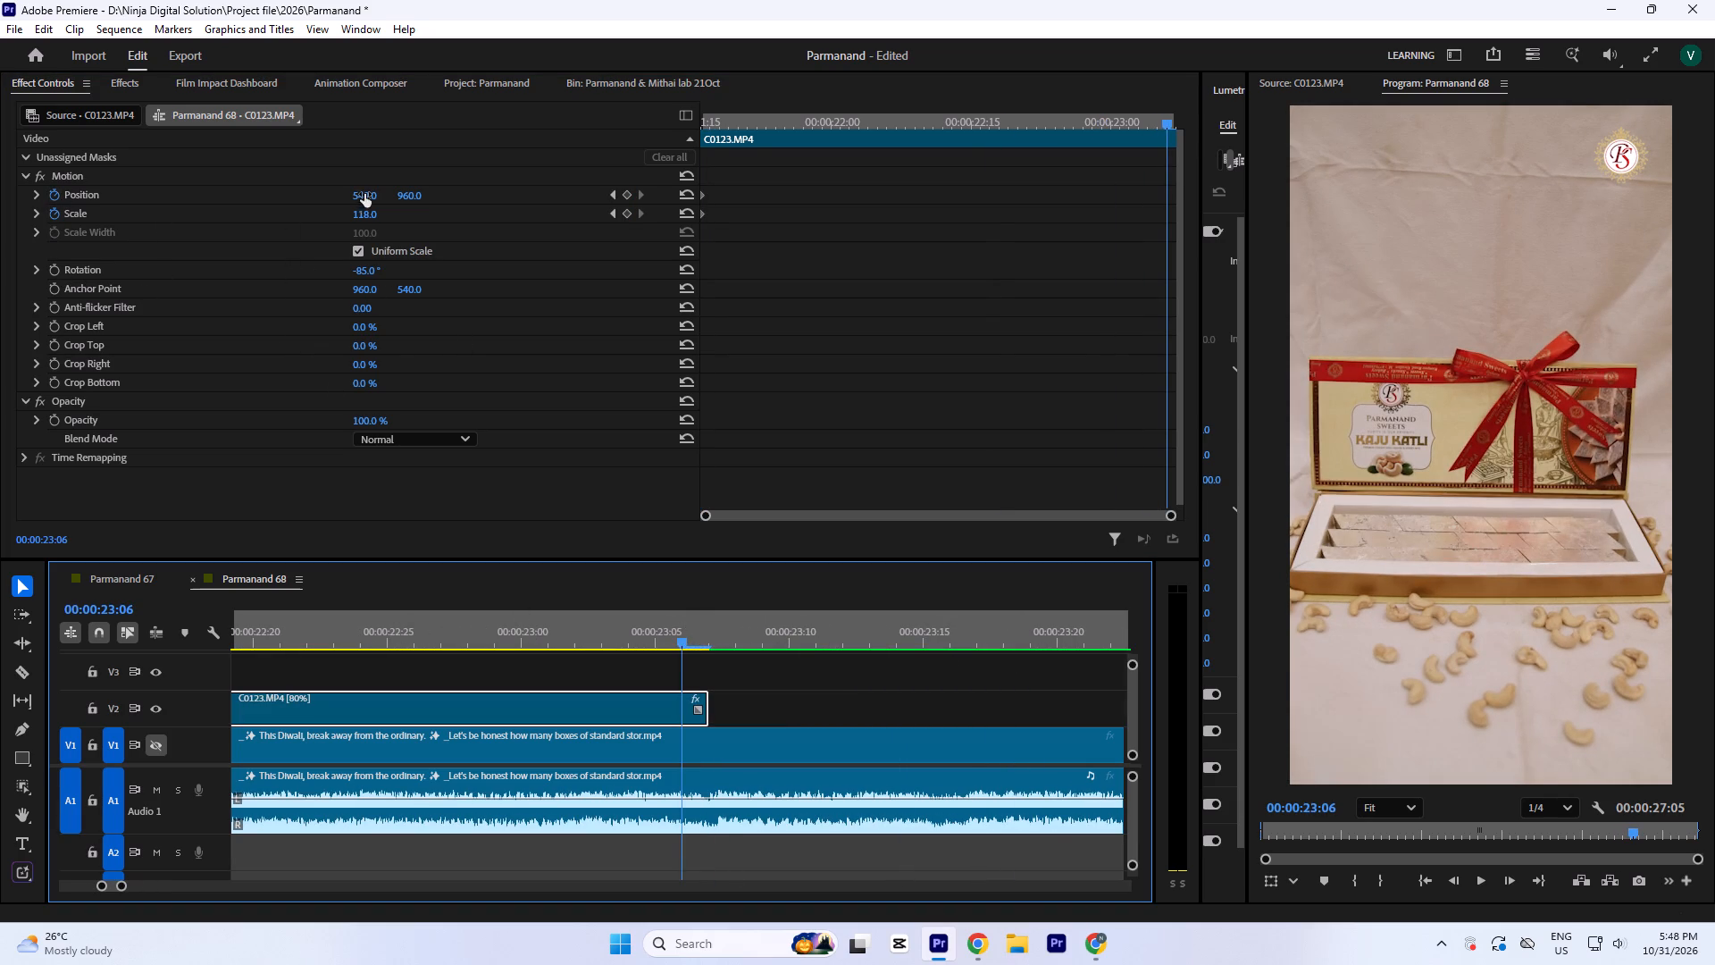
pyautogui.moveTo(365, 193); pyautogui.dragTo(360, 179)
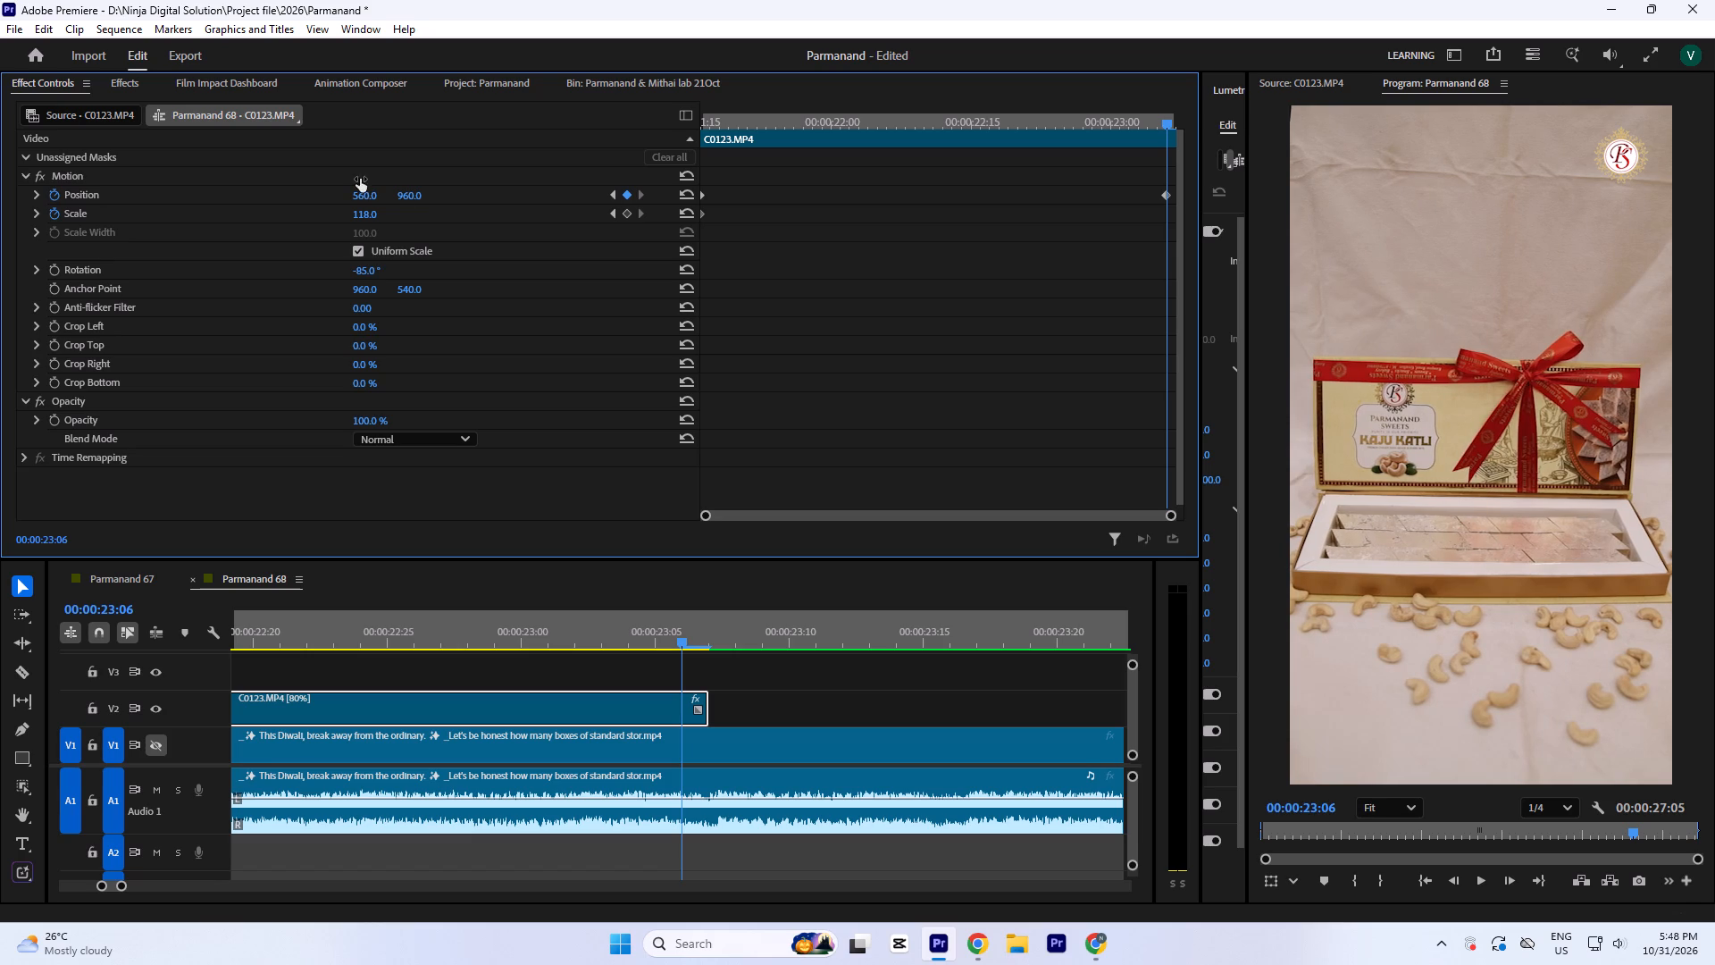
pyautogui.click(1043, 271)
# Shift C0123.MP4's second Position keyframe to the very end of the clip.
pyautogui.press('-')
pyautogui.moveTo(1159, 195); pyautogui.dragTo(1196, 208)
pyautogui.moveTo(1163, 199); pyautogui.dragTo(1165, 199)
pyautogui.moveTo(1165, 199); pyautogui.dragTo(1194, 213)
pyautogui.click(1083, 287)
# Nest C0123.MP4 on V2, keeping the default nested sequence name.
pyautogui.click(766, 708)
pyautogui.click(568, 712)
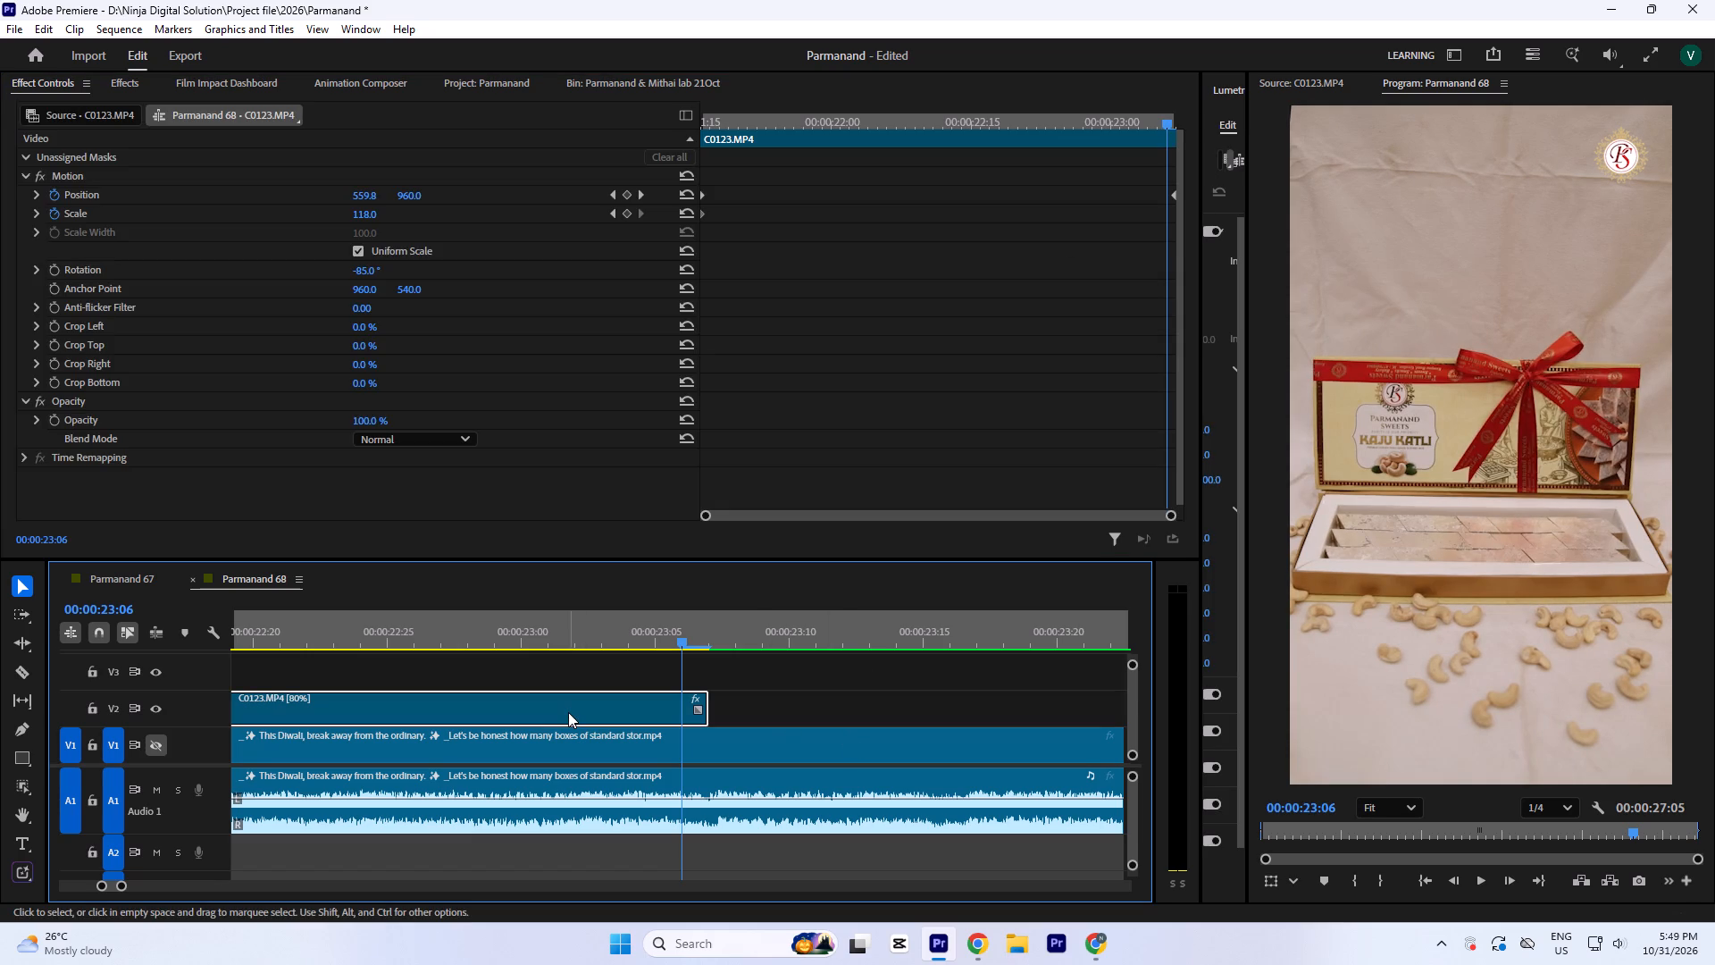
pyautogui.press('n')
pyautogui.press('Return')
# Apply Warp Stabilizer to the new nested sequence and set its Smoothness to 10%.
pyautogui.click(570, 712)
pyautogui.click(130, 86)
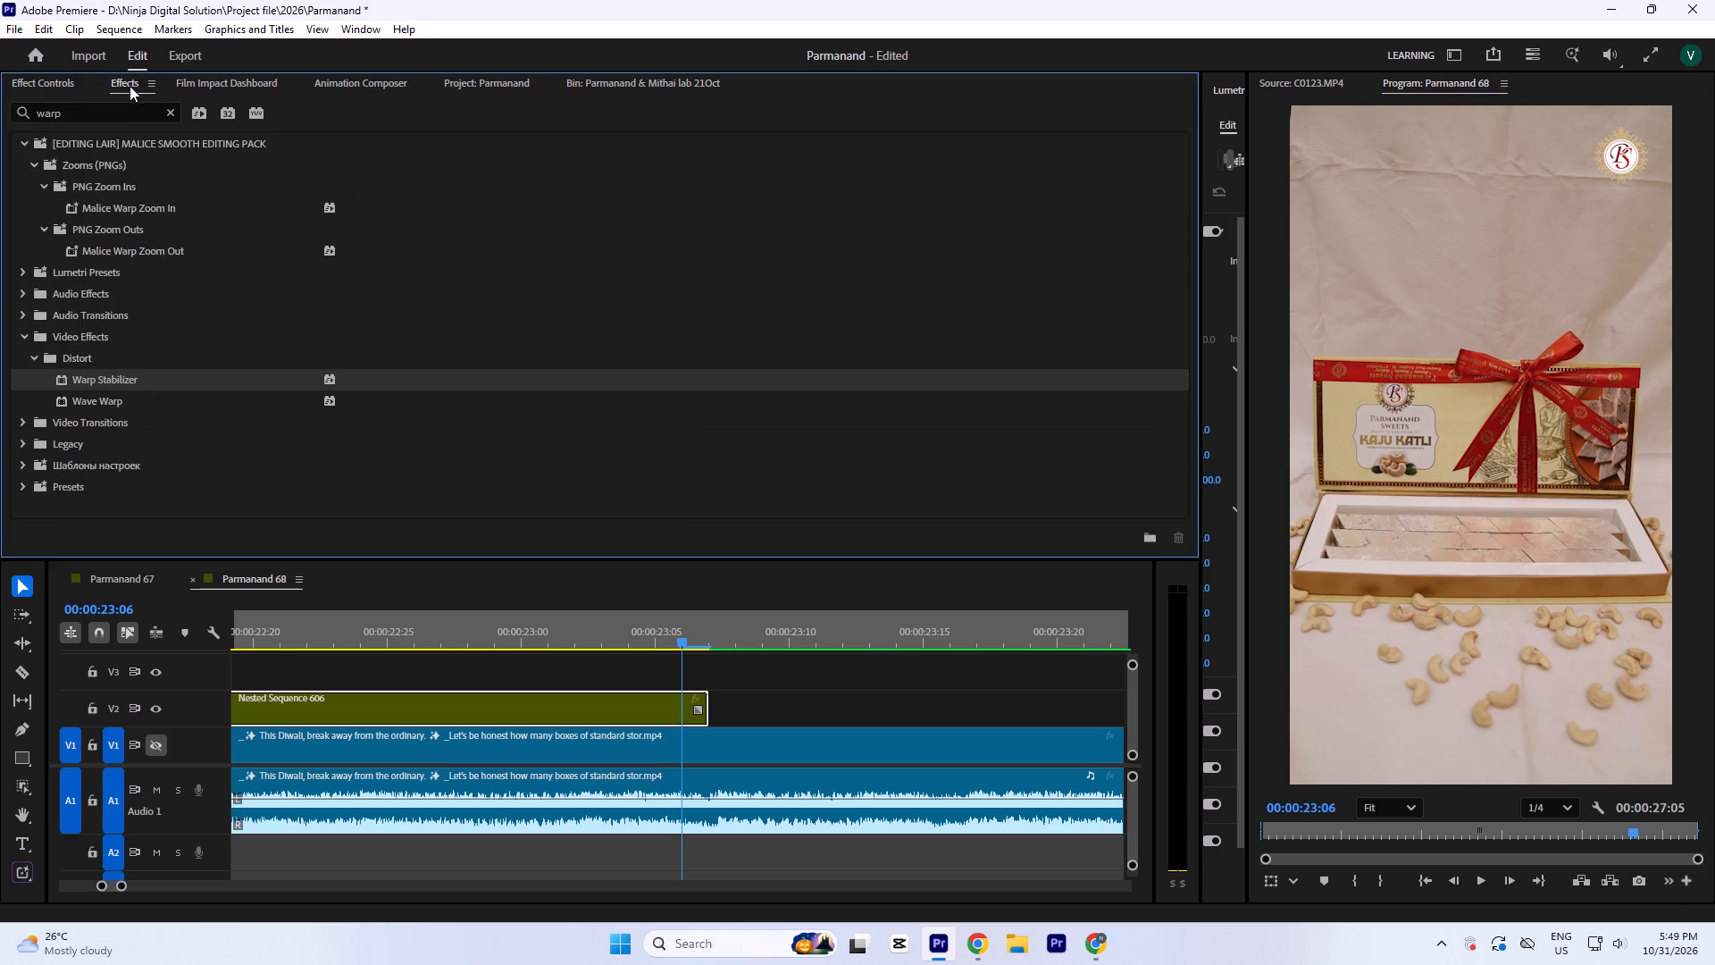
pyautogui.doubleClick(170, 382)
pyautogui.click(56, 79)
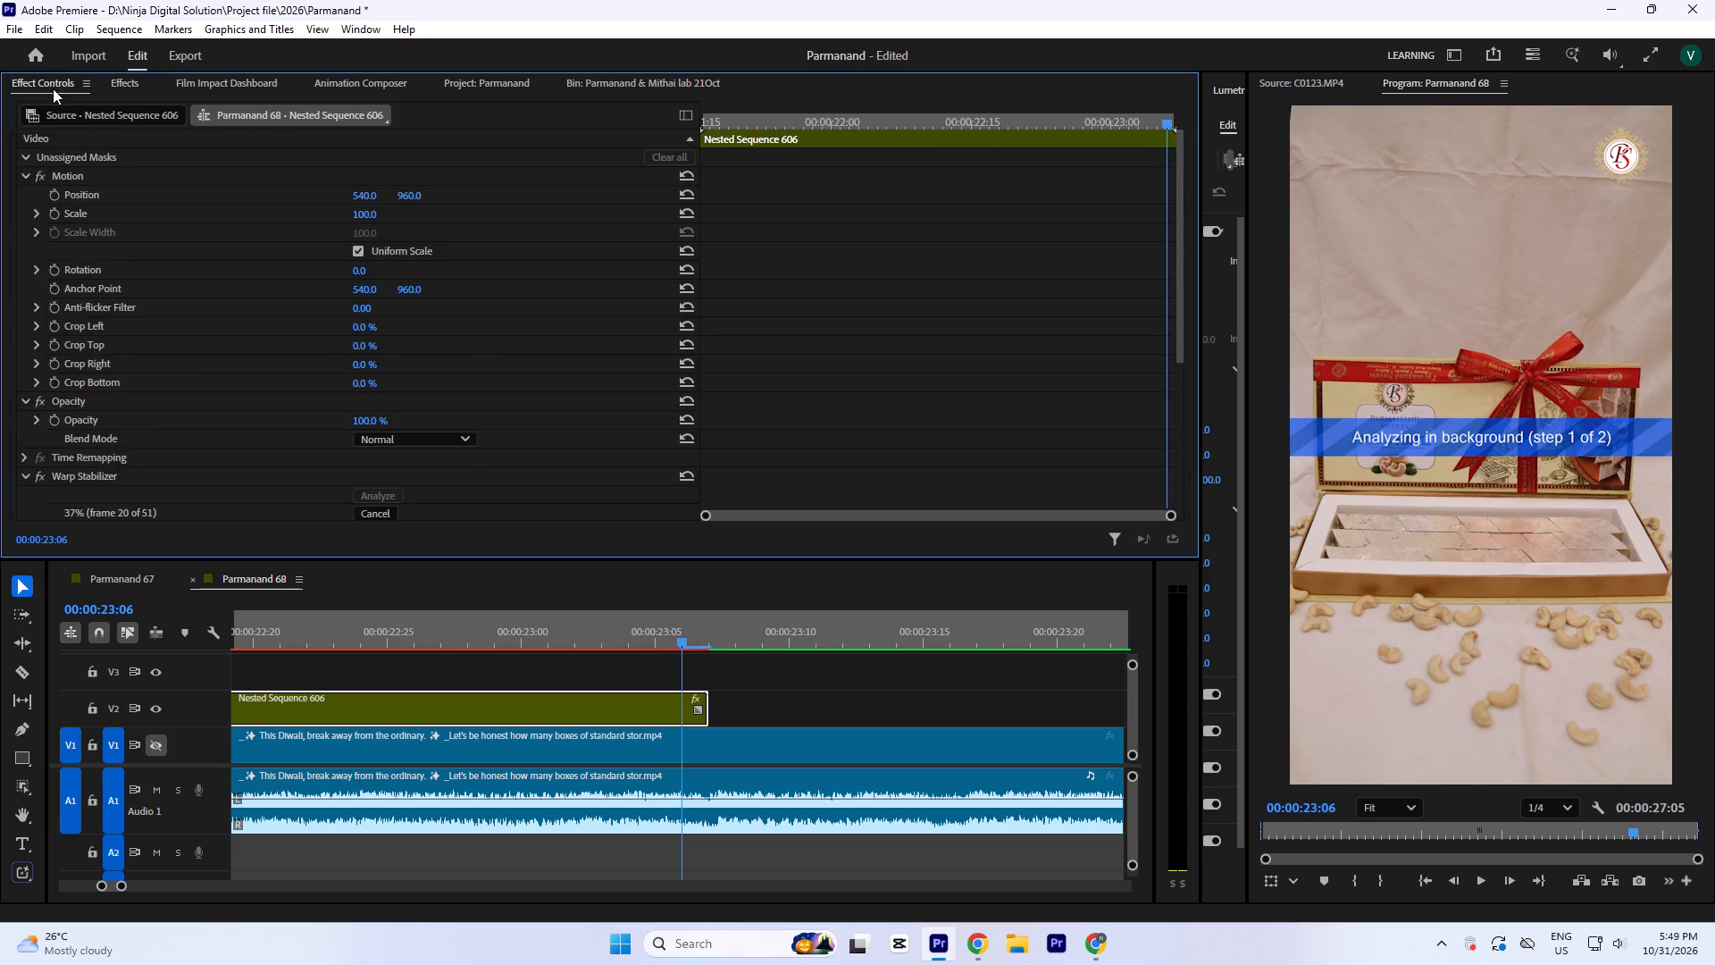
pyautogui.scroll(-5, 229, 440)
pyautogui.click(368, 474)
pyautogui.press('1')
pyautogui.press('0')
pyautogui.click(919, 306)
# Save the project with the stabilized kaju katli box shot.
pyautogui.click(588, 628)
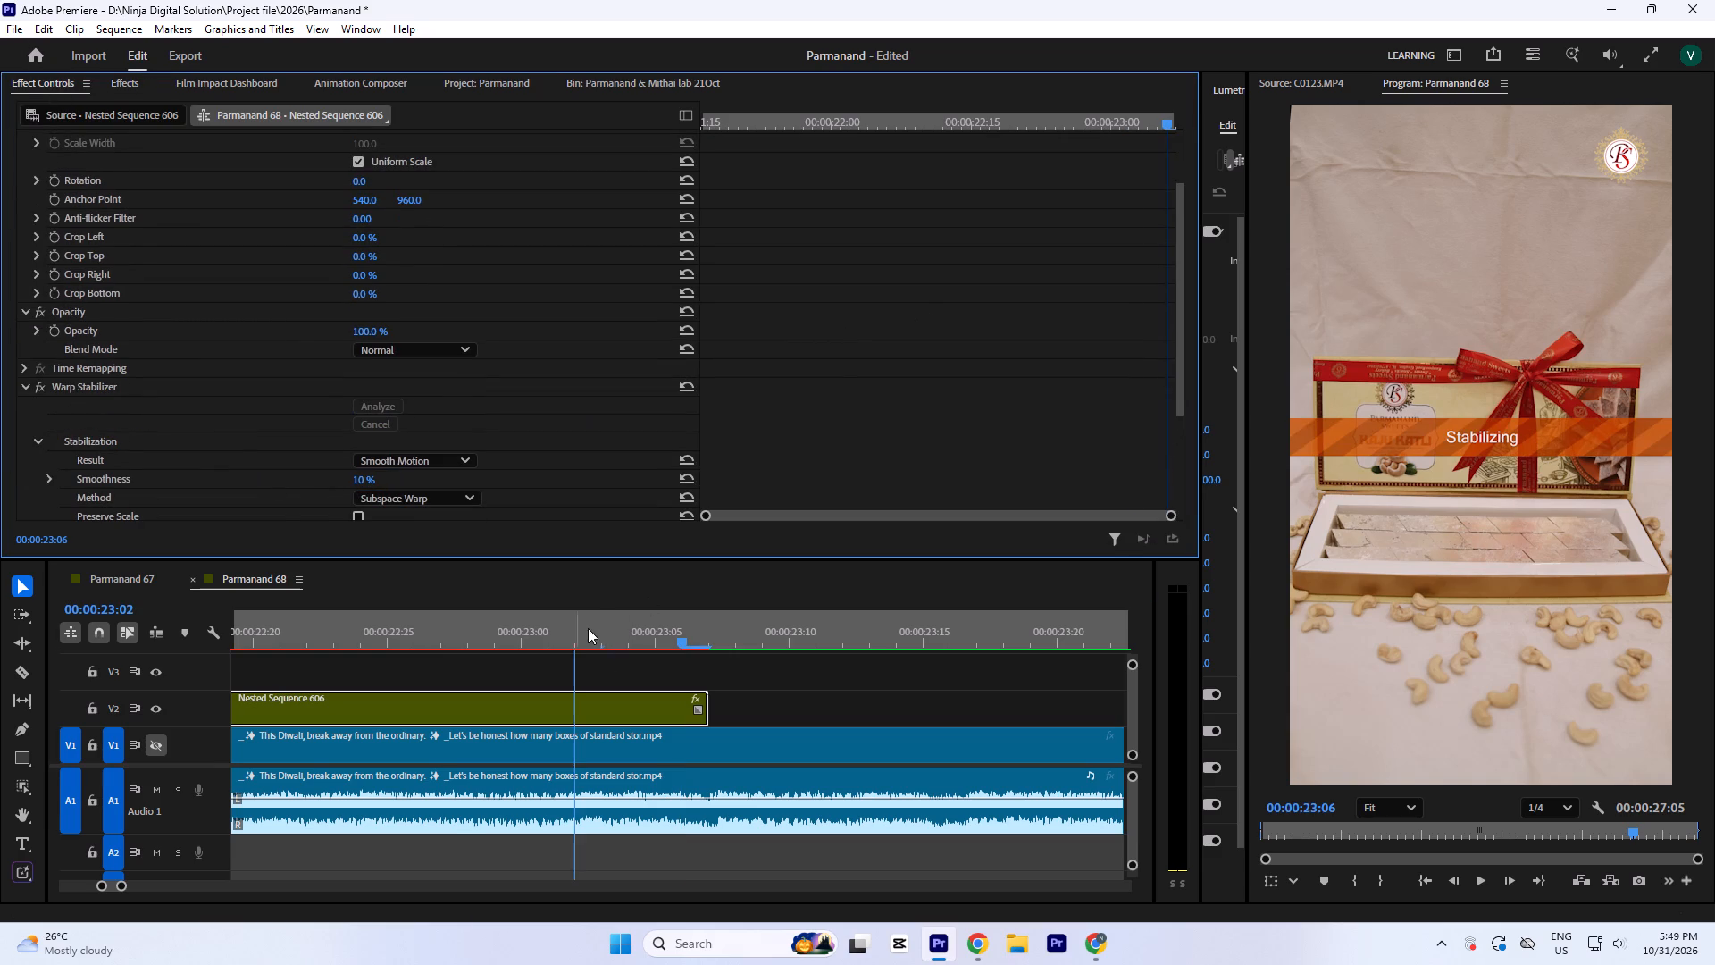
pyautogui.hotkey('ctrl', 's')
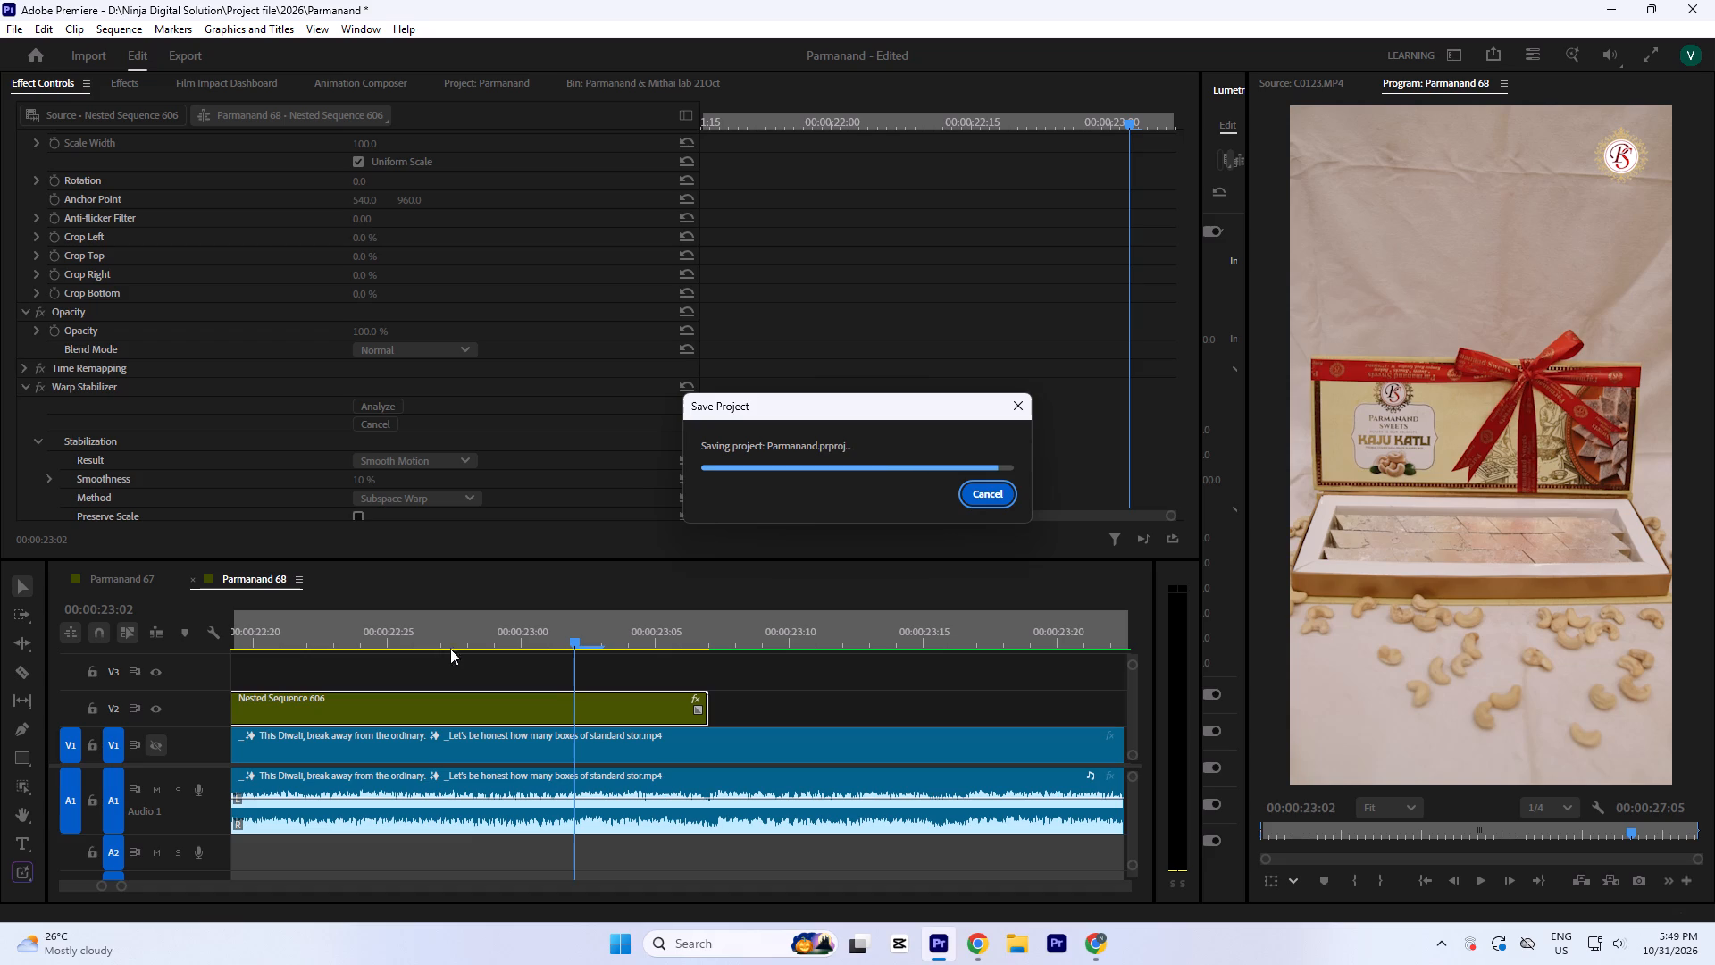
# Replay the transition from Nested Sequence 605 into the stabilized Nested Sequence 606 to check the motion.
pyautogui.click(431, 638)
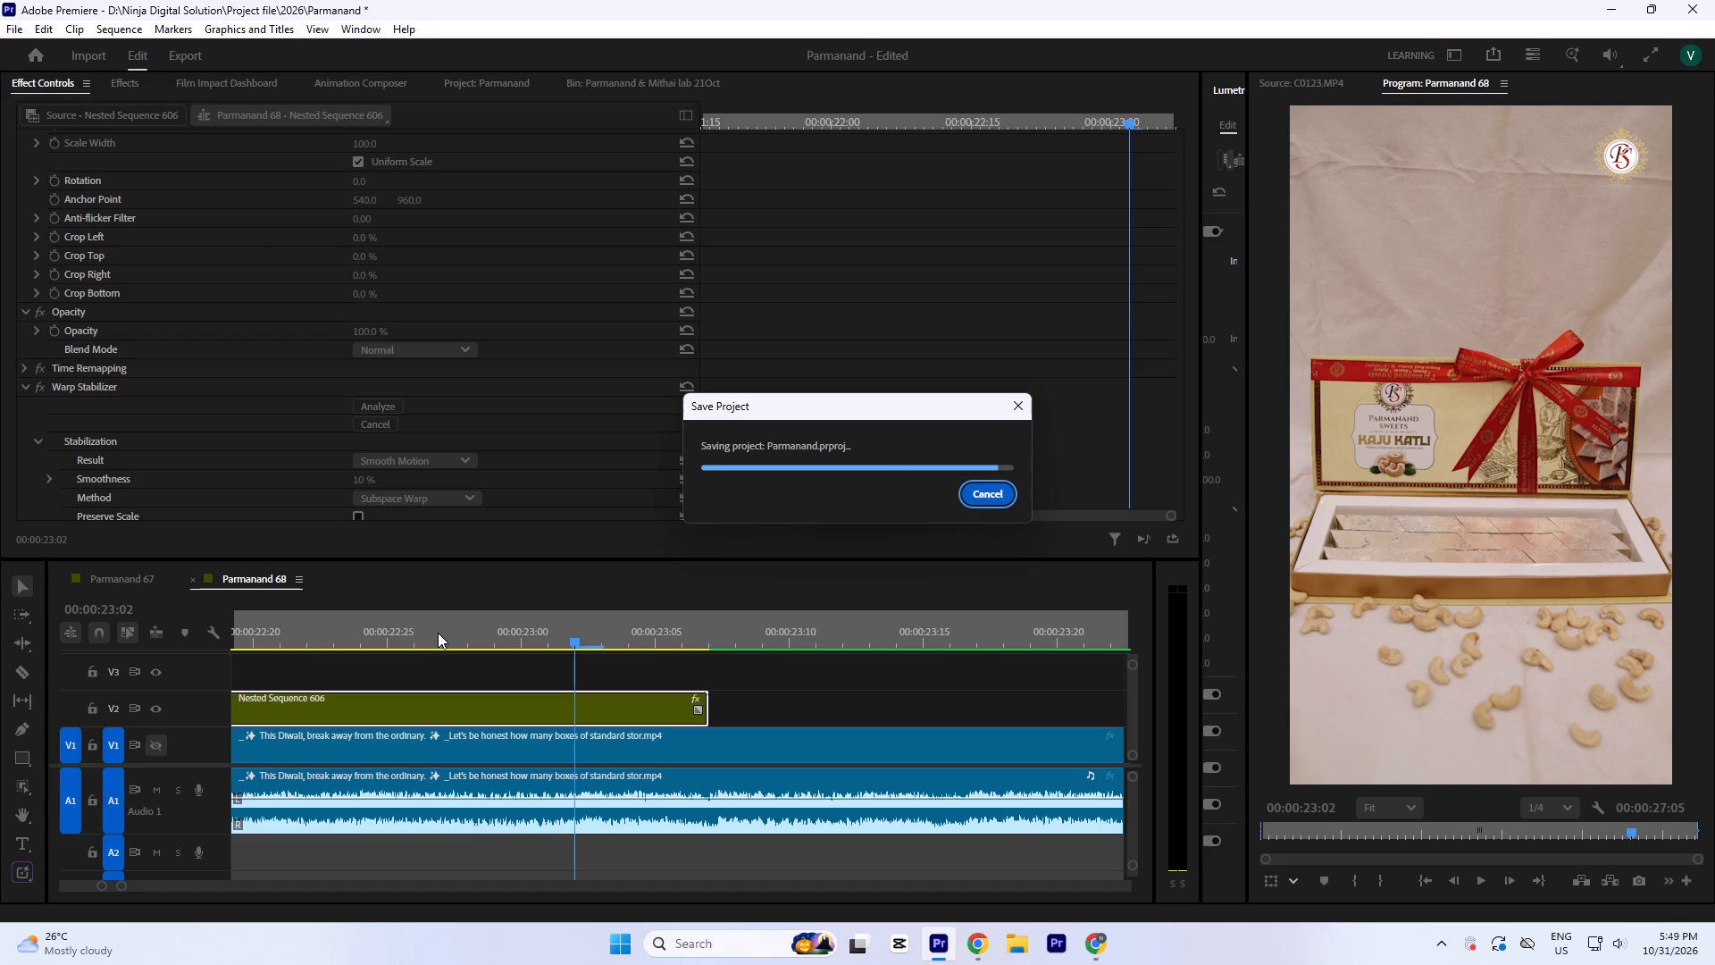
pyautogui.click(438, 633)
pyautogui.press('-')
pyautogui.press('-')
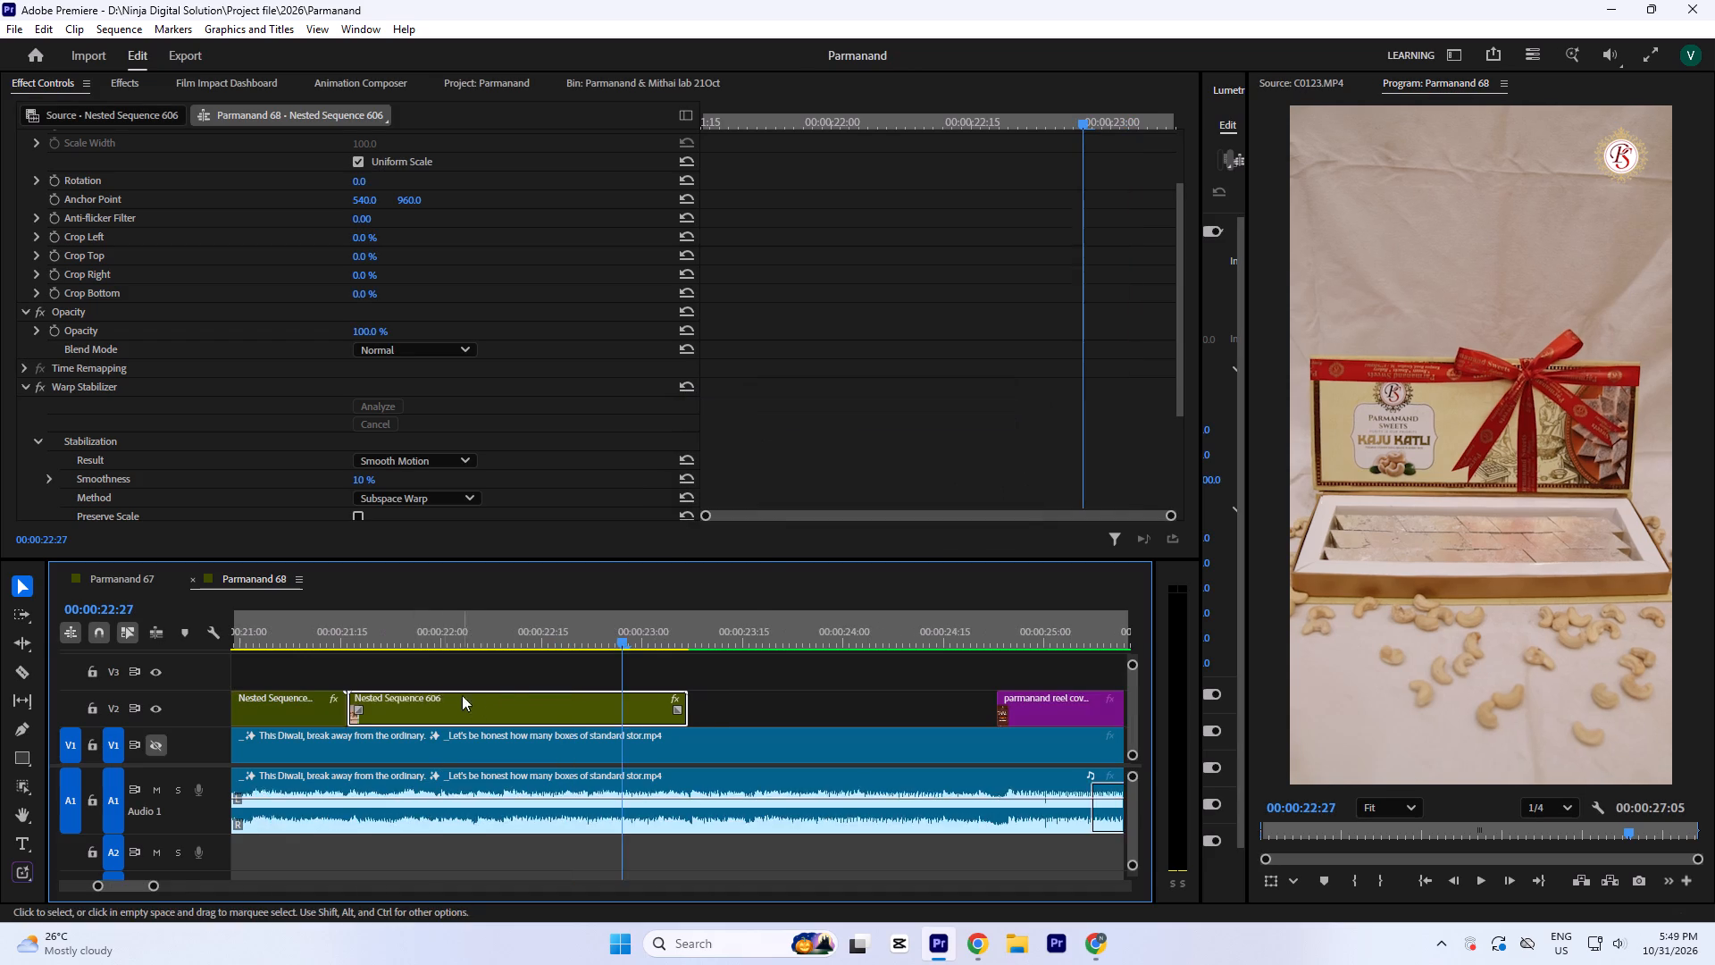
pyautogui.press('-')
pyautogui.click(431, 634)
pyautogui.press('space')
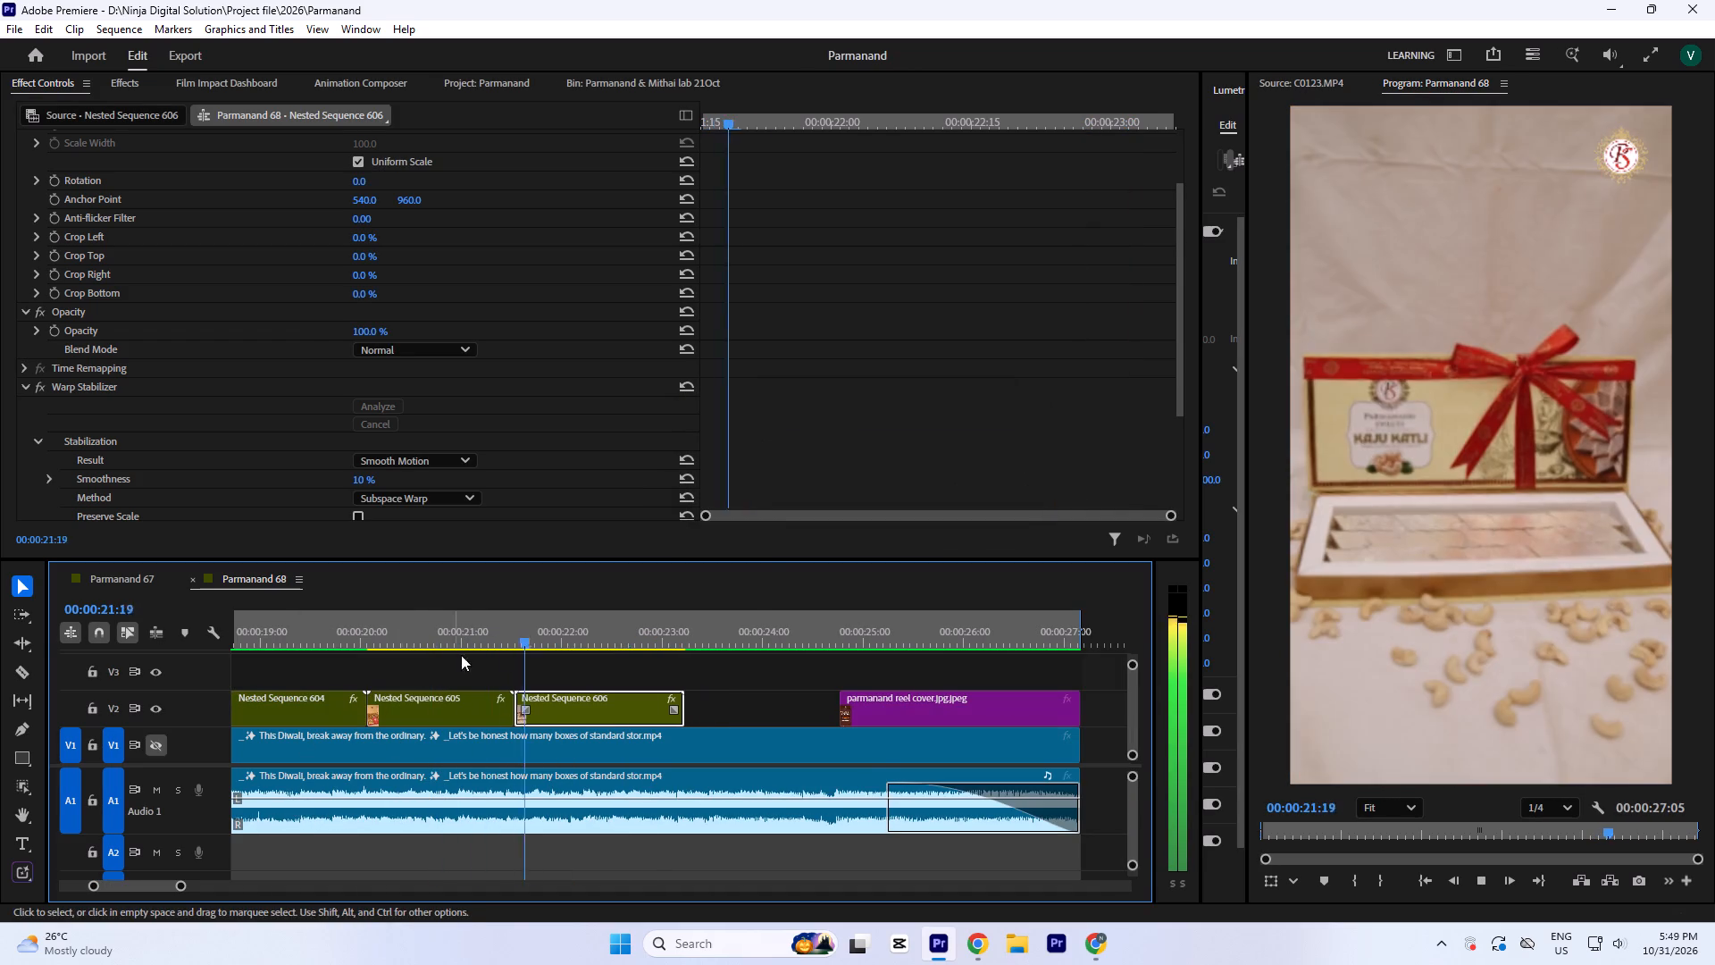
pyautogui.press('space')
pyautogui.click(433, 630)
pyautogui.press('space')
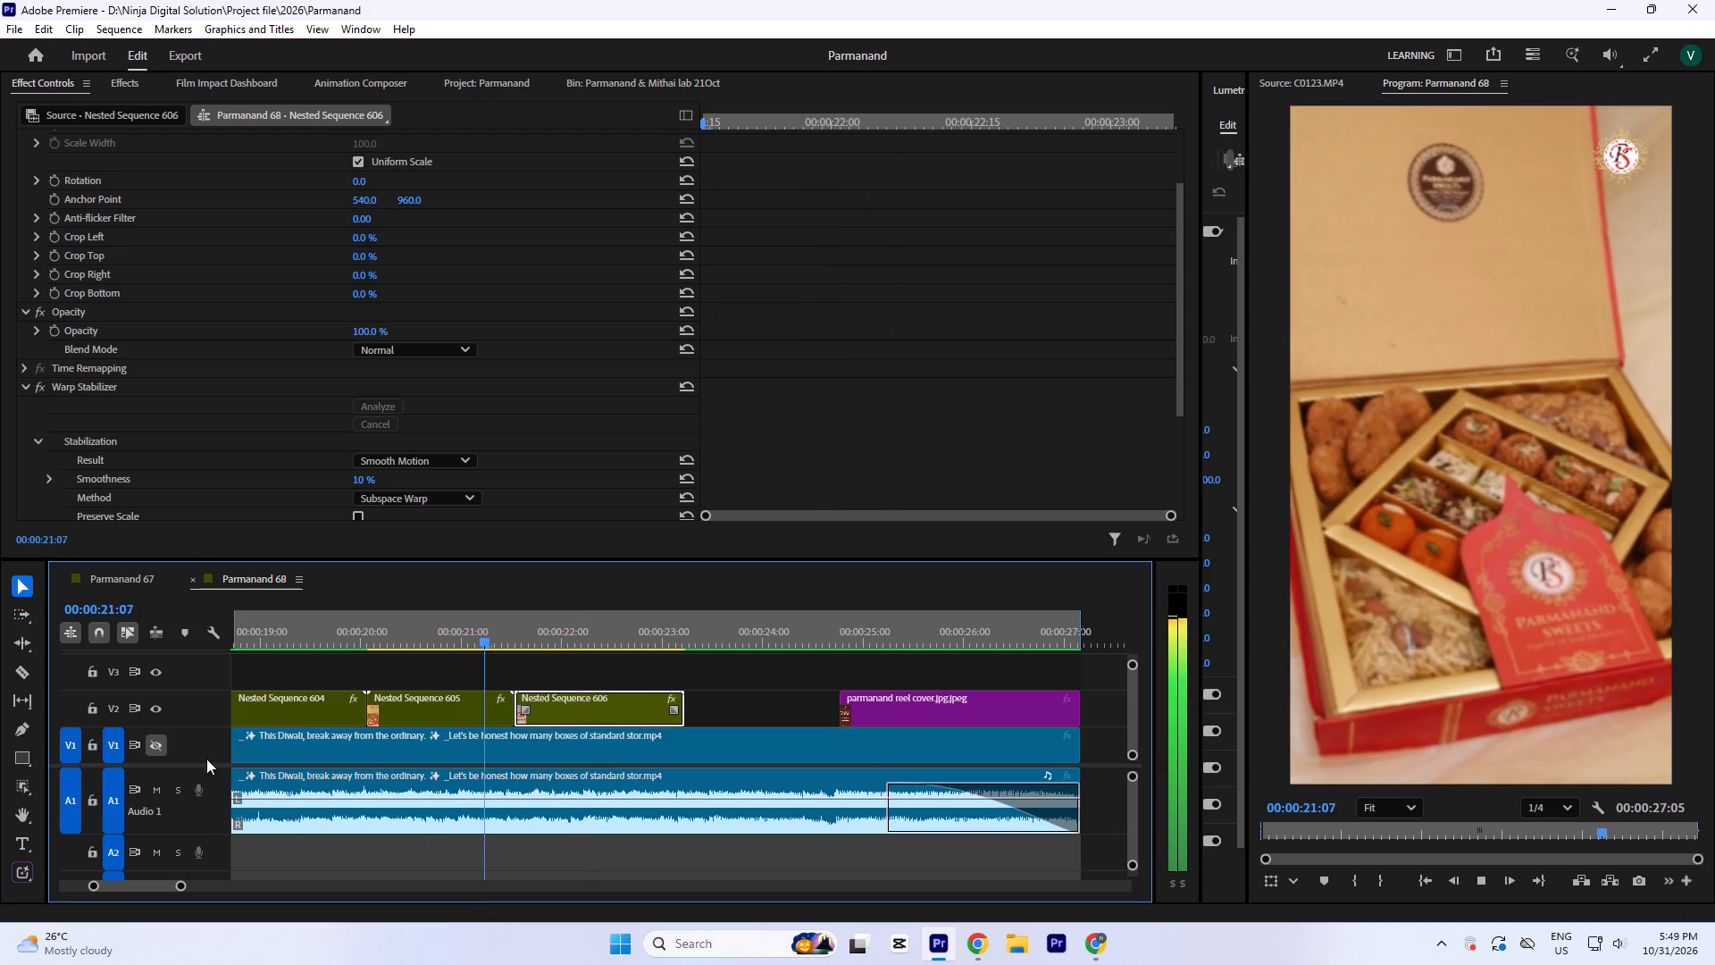
pyautogui.press('space')
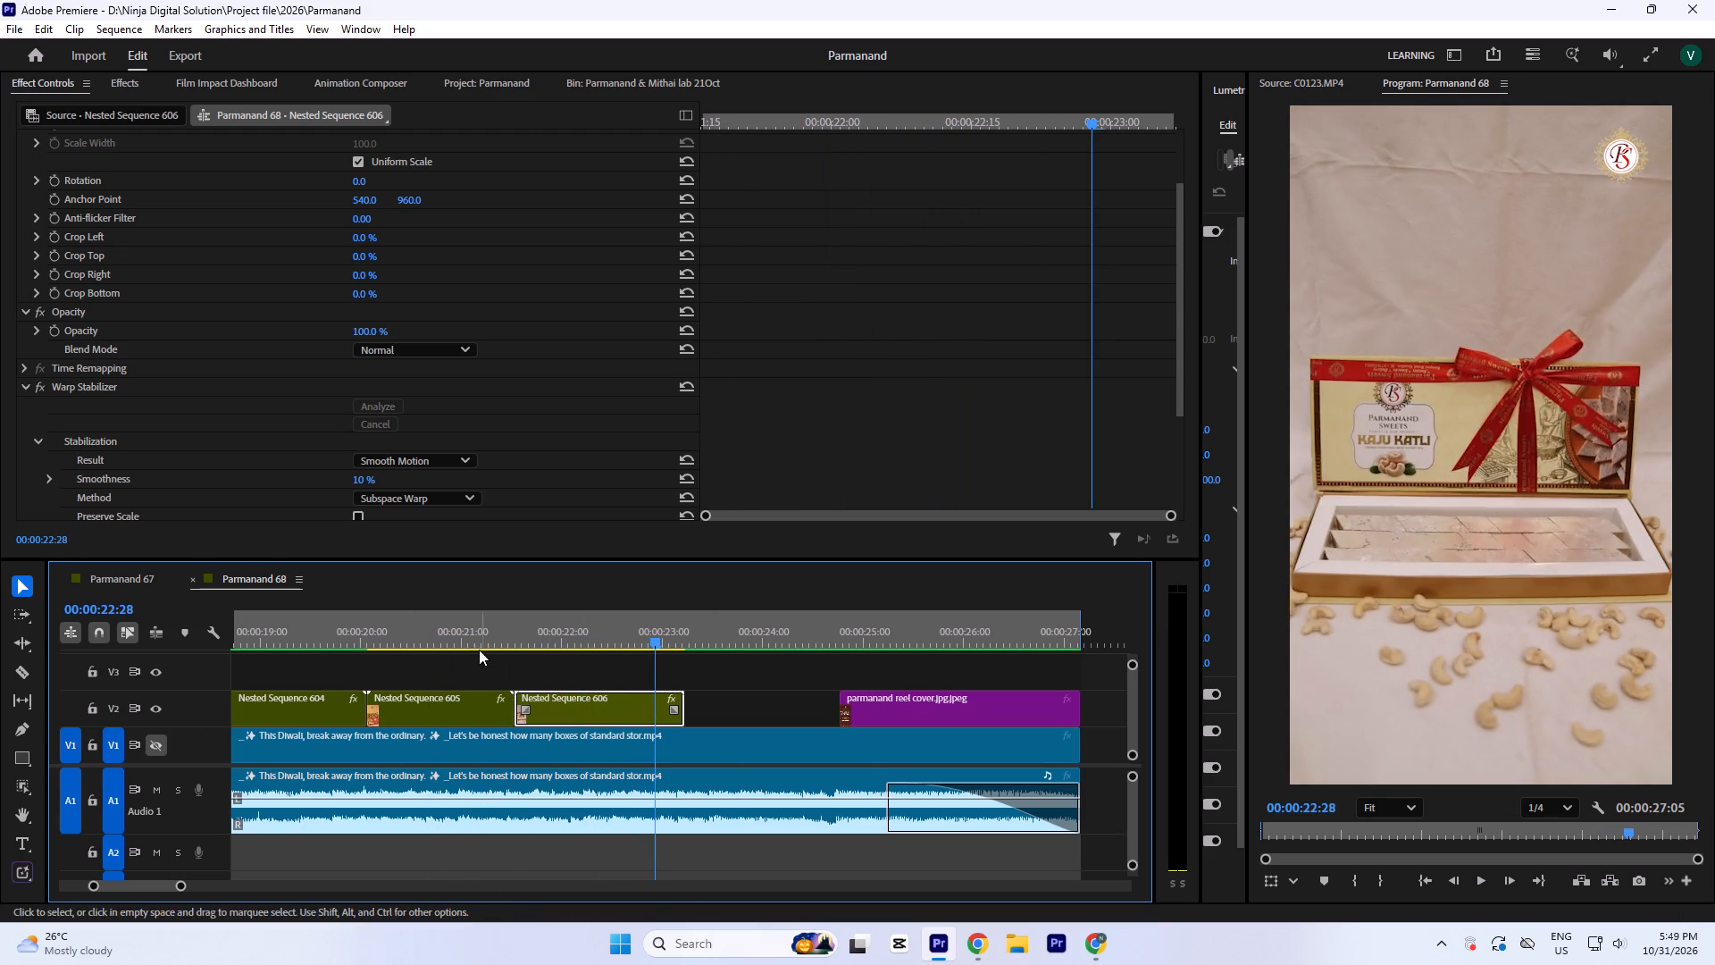
pyautogui.click(446, 631)
pyautogui.press('space')
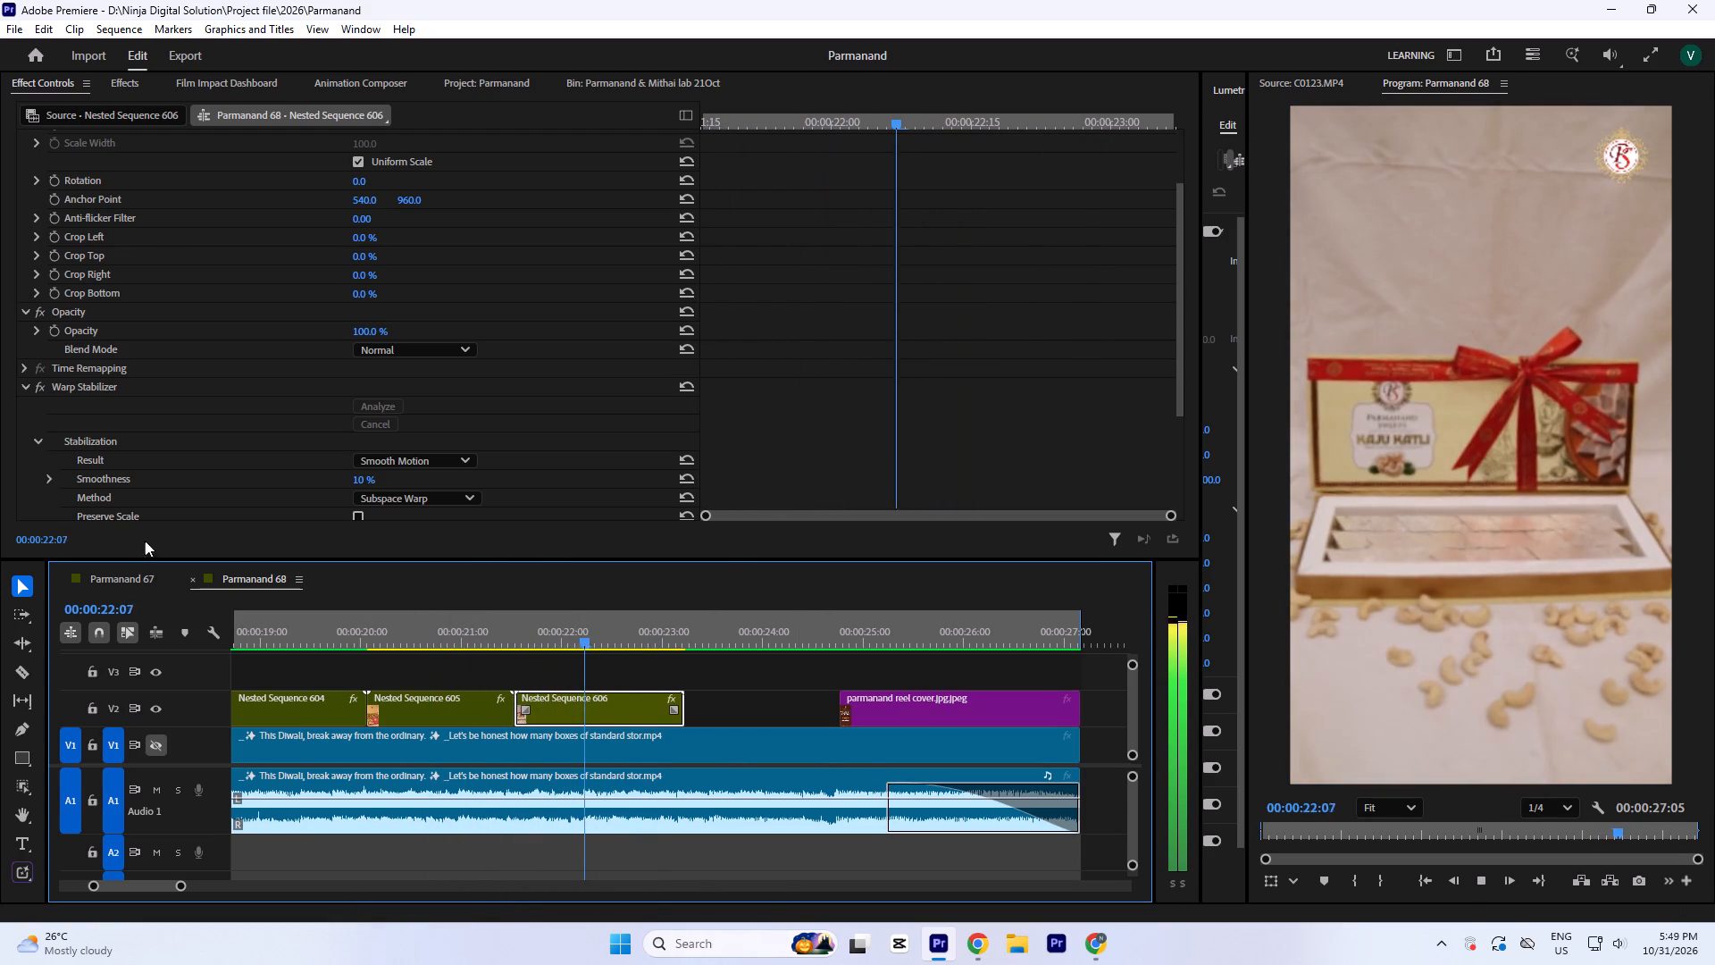
pyautogui.press('space')
# Browse the Parmanand & Mithai lab 21Oct bin and preview sweet box clips C0003.MP4, C0006.MP4 and C0007.MP4.
pyautogui.click(611, 73)
pyautogui.scroll(-2, 188, 407)
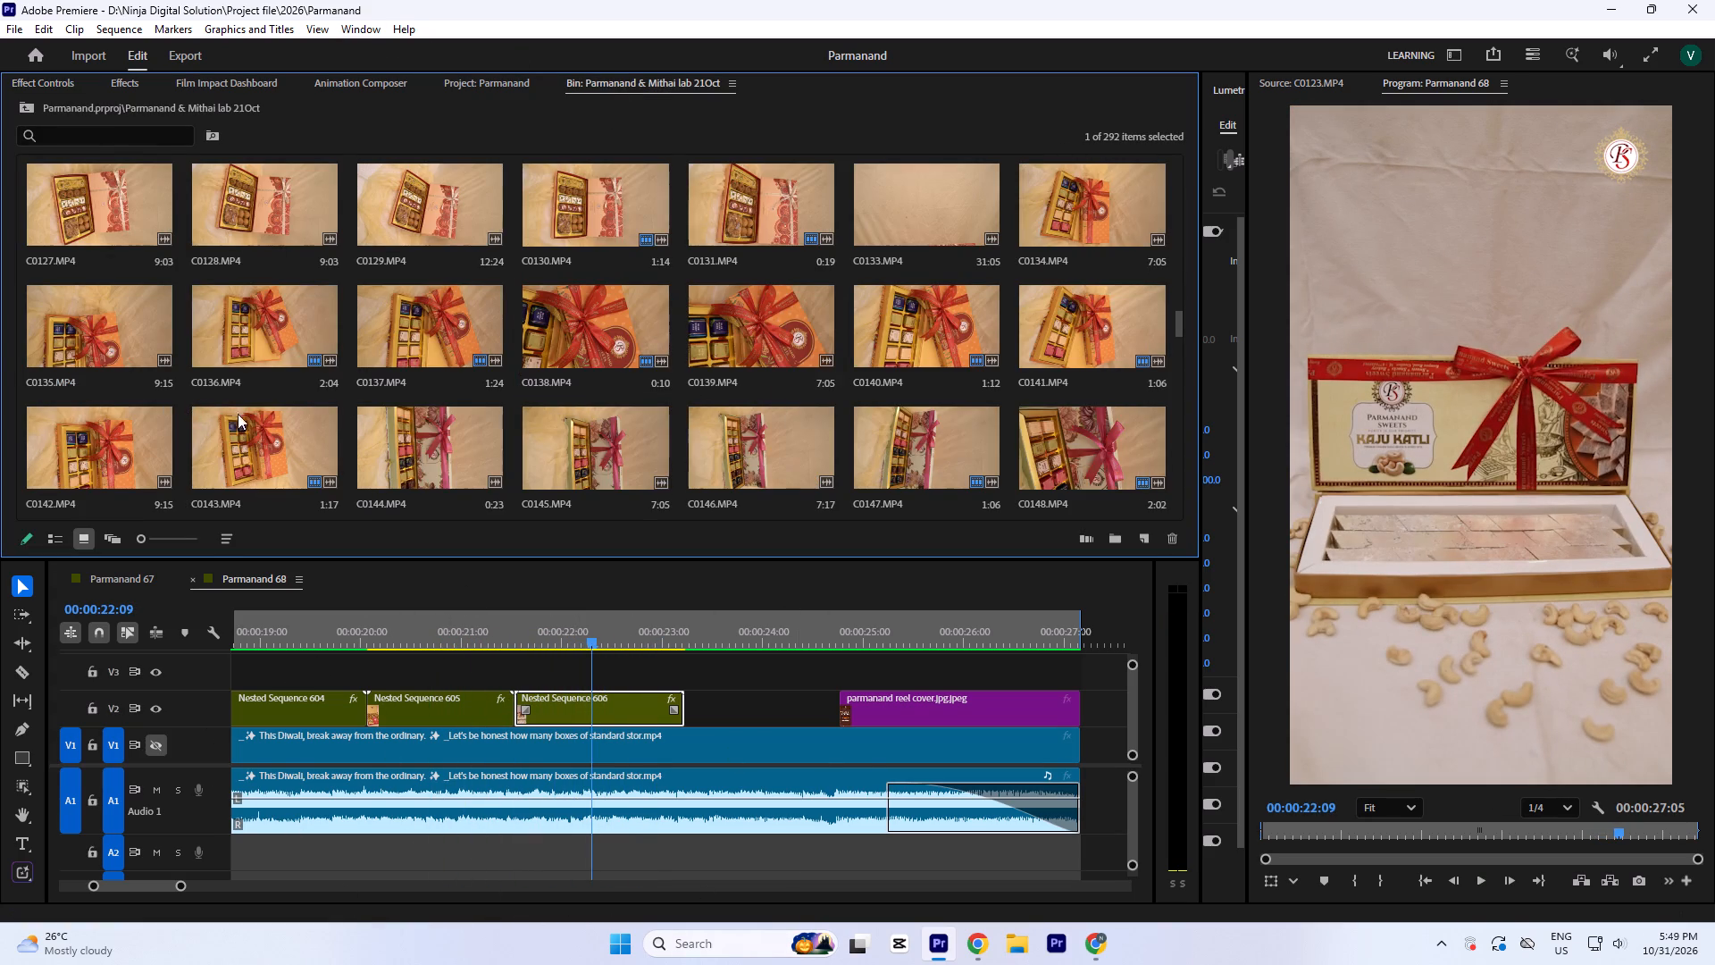
pyautogui.scroll(1, 432, 378)
pyautogui.scroll(2, 665, 364)
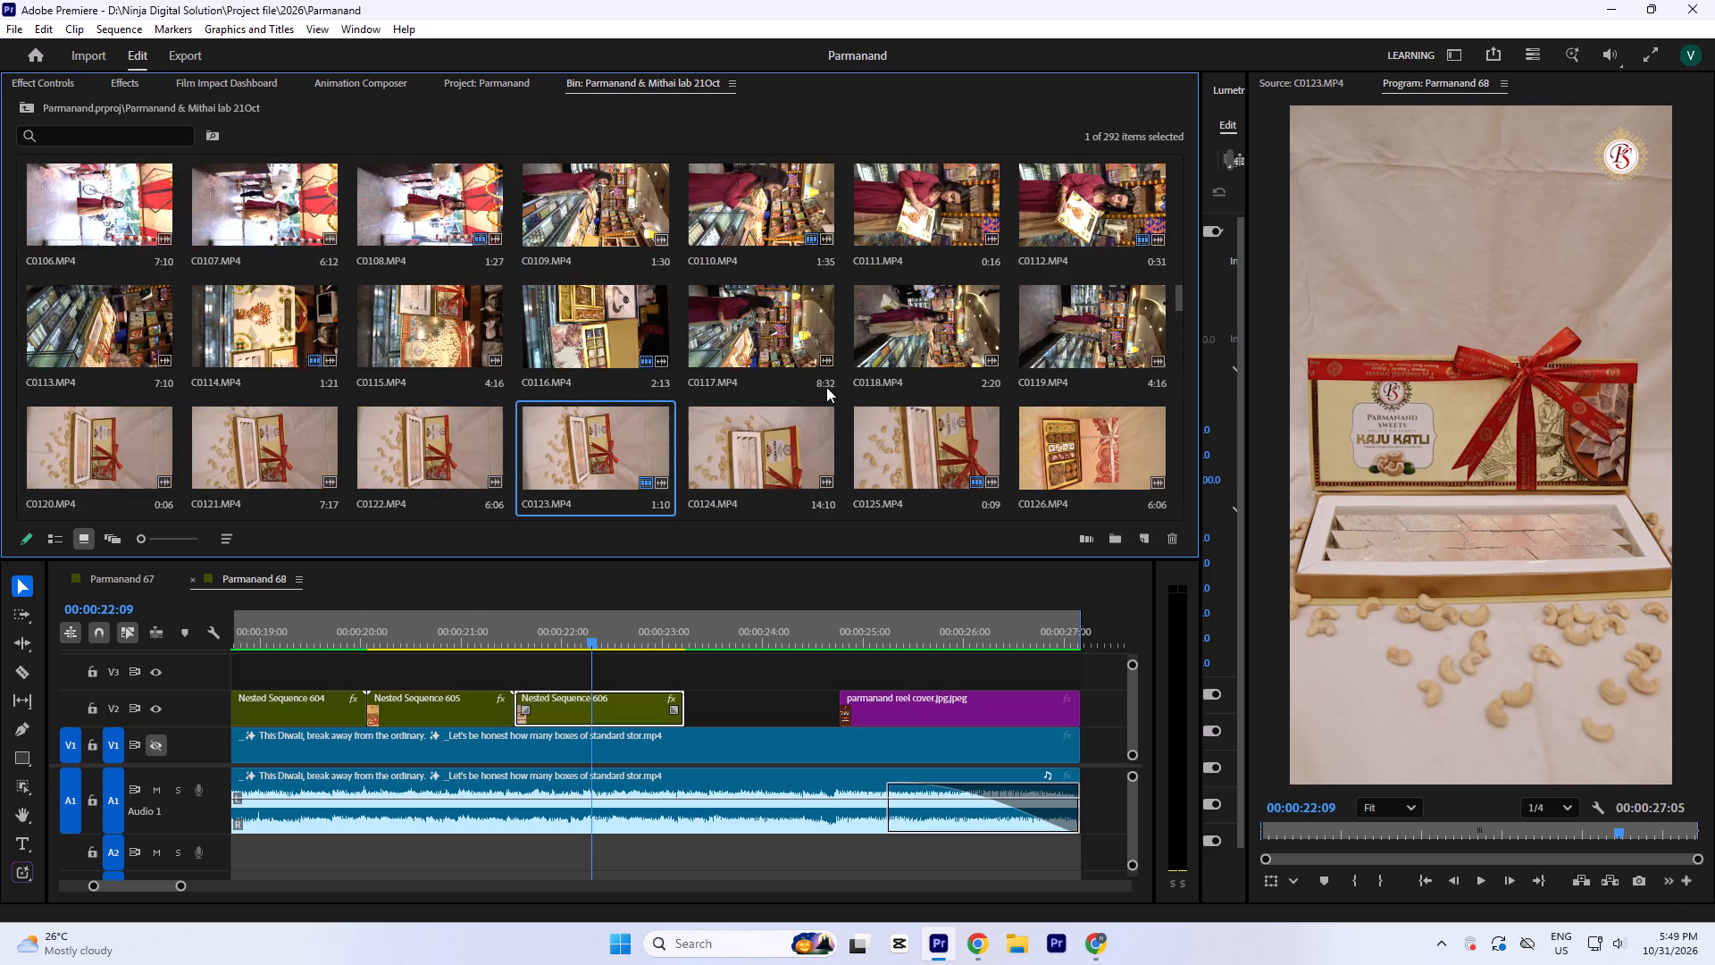
pyautogui.scroll(1, 834, 387)
pyautogui.scroll(12, 511, 358)
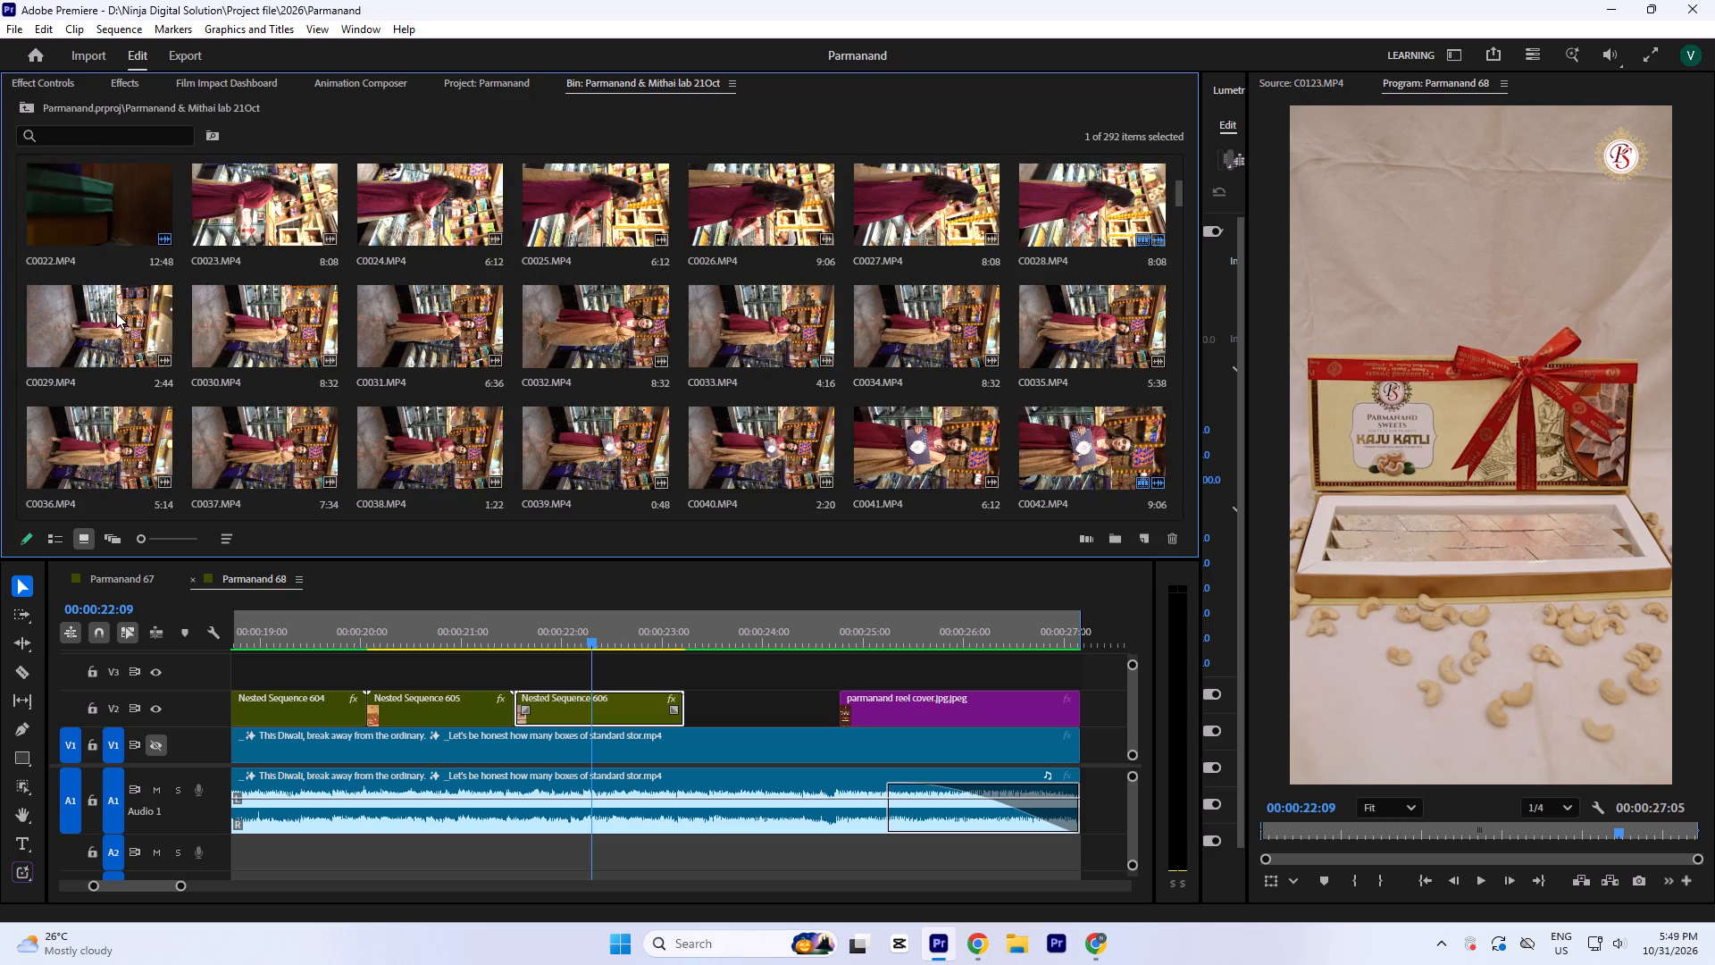
pyautogui.scroll(10, 578, 371)
pyautogui.scroll(-1, 347, 371)
pyautogui.scroll(2, 359, 369)
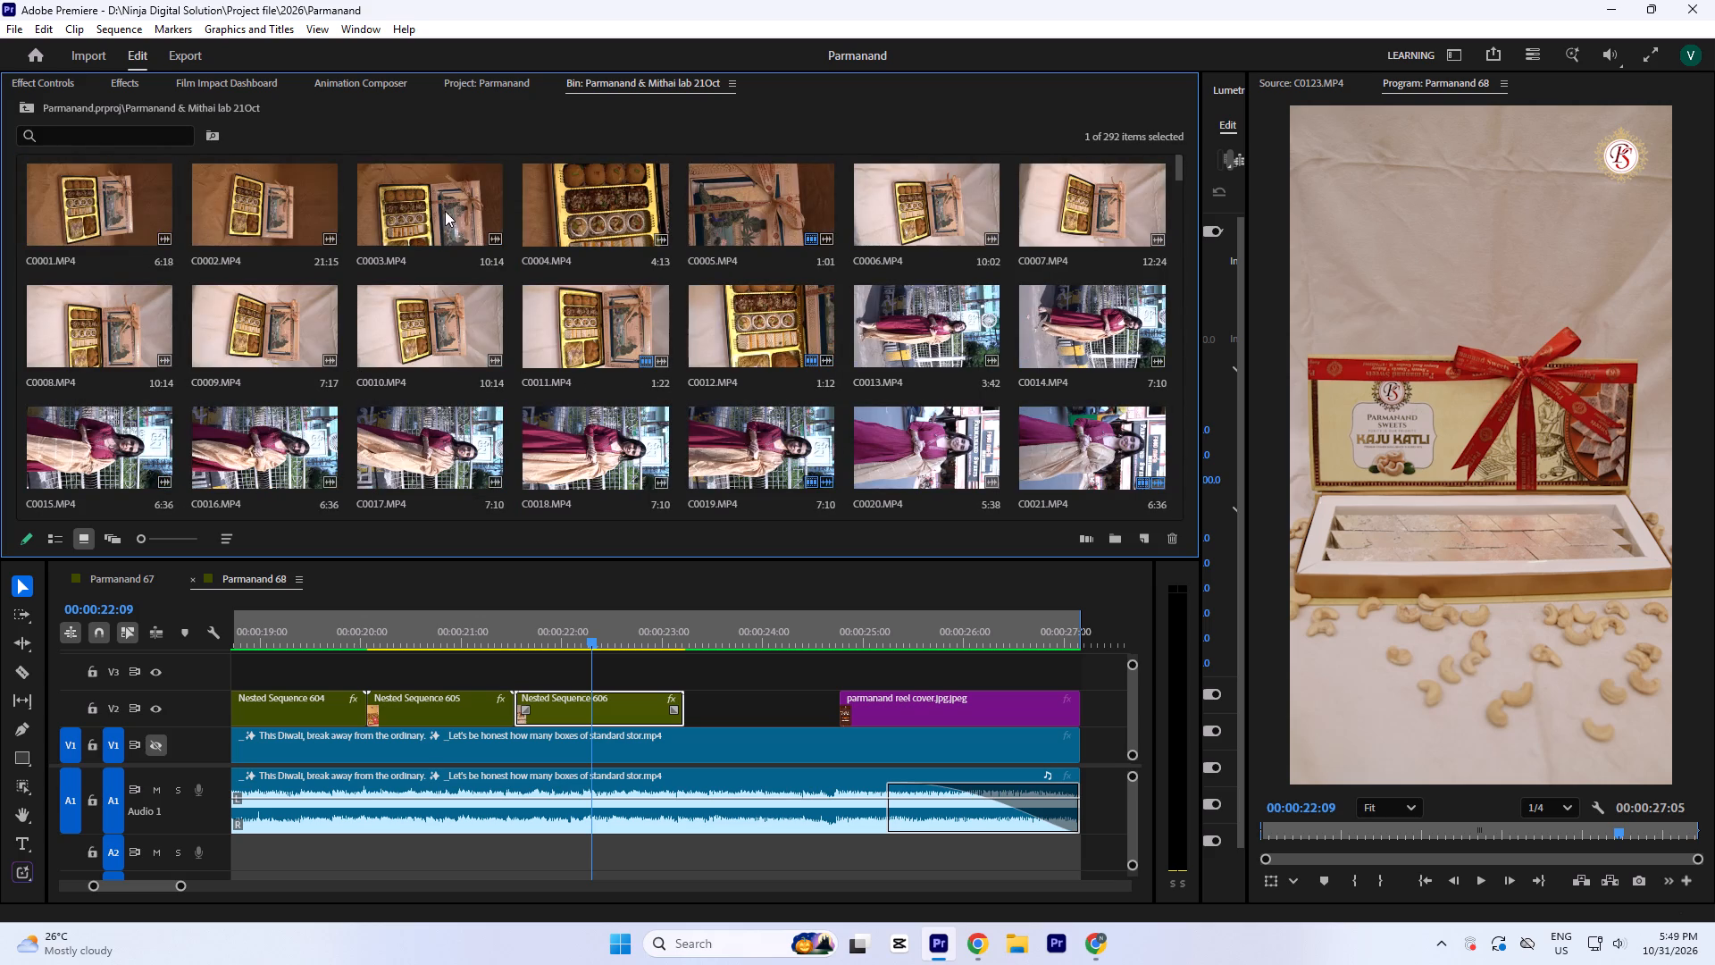
pyautogui.doubleClick(438, 197)
pyautogui.press('space')
pyautogui.press('space')
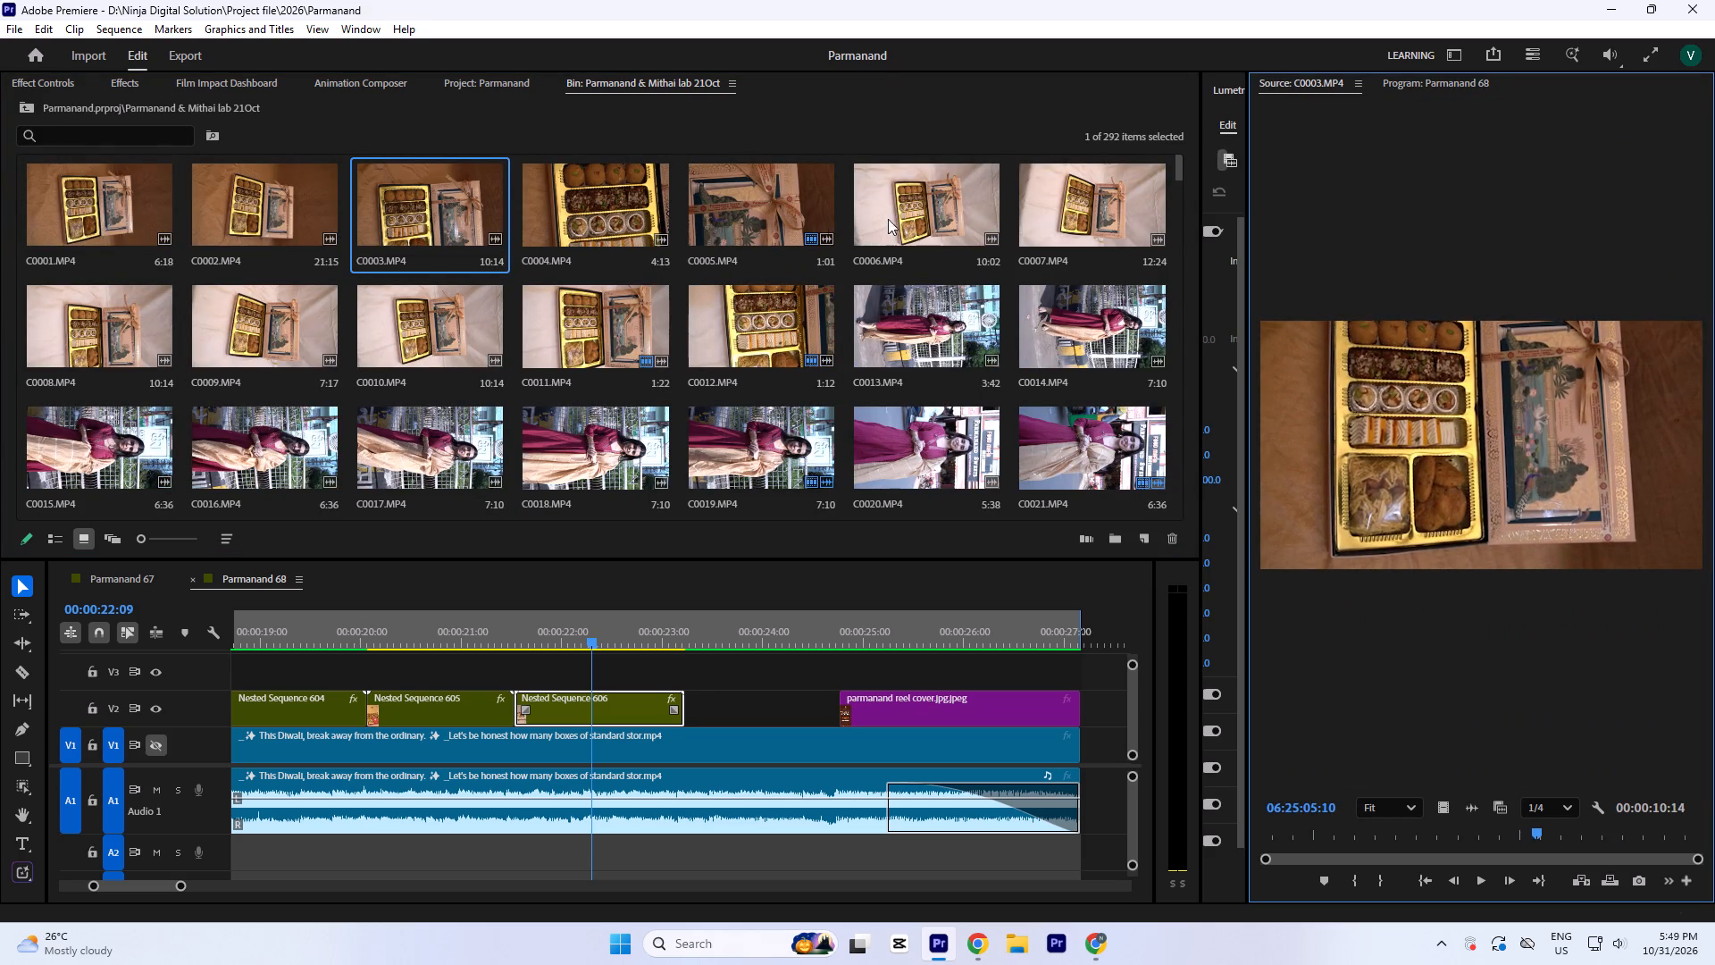
pyautogui.doubleClick(915, 222)
pyautogui.press('space')
pyautogui.doubleClick(406, 203)
pyautogui.press('space')
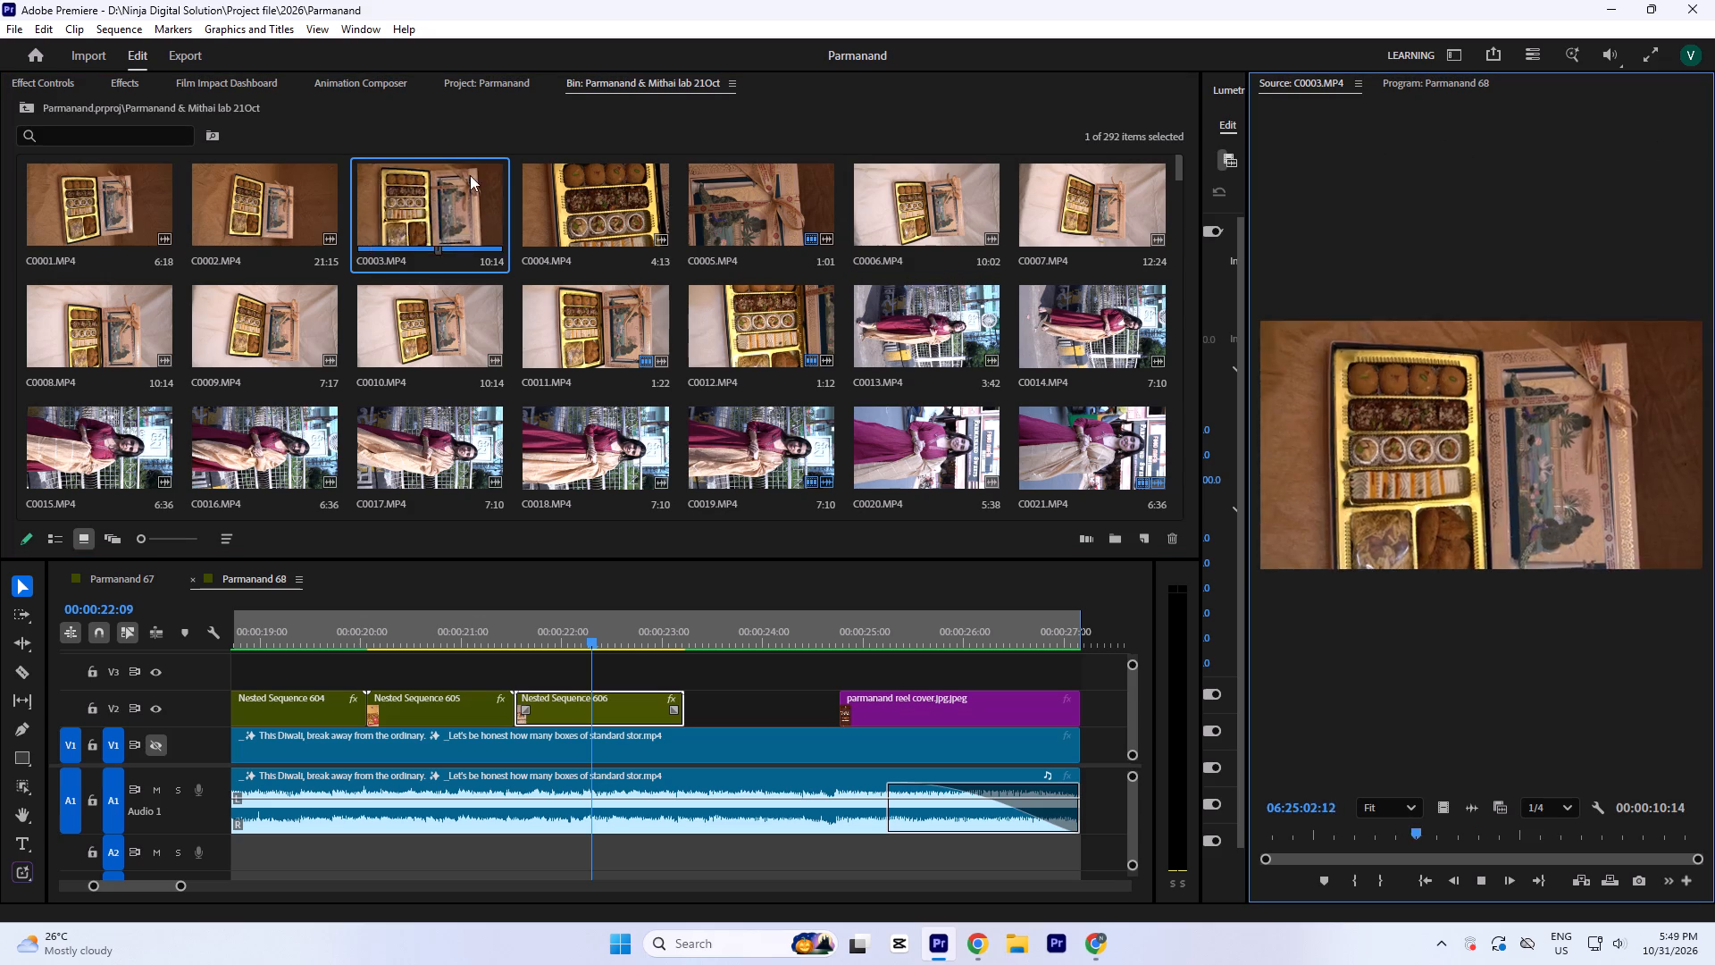
pyautogui.doubleClick(1045, 203)
pyautogui.press('space')
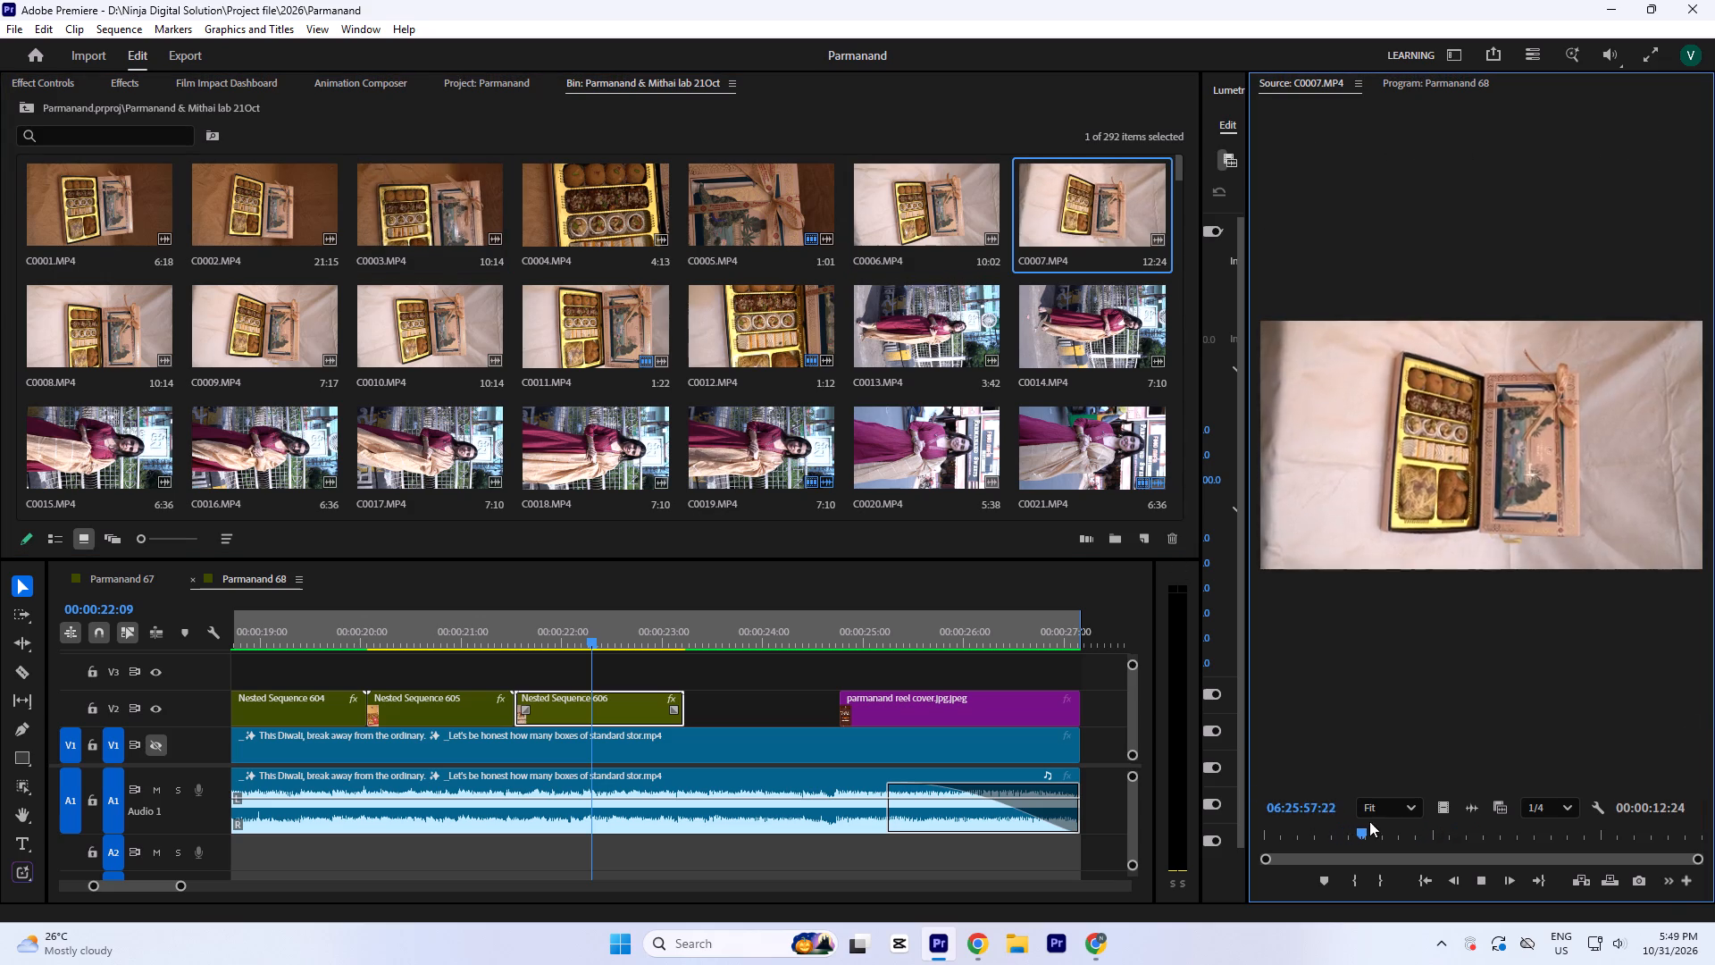
pyautogui.moveTo(1384, 841); pyautogui.dragTo(1571, 858)
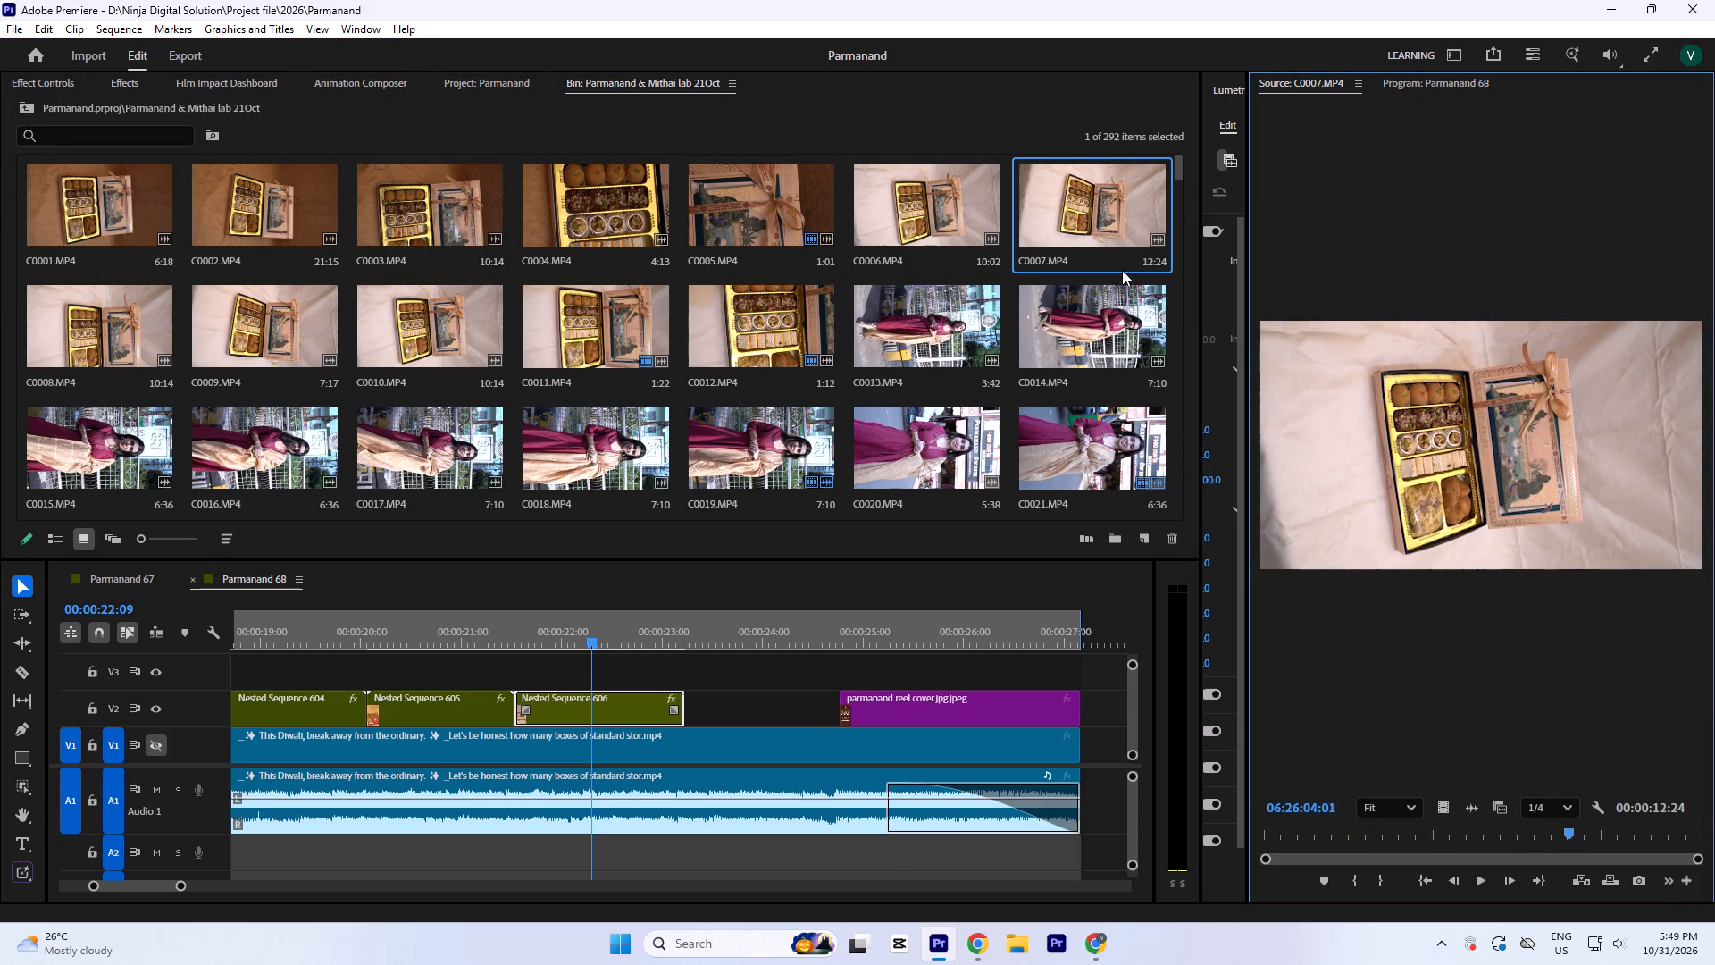
# Replay the recent sweet box shots on the timeline up to Nested Sequence 606.
pyautogui.click(397, 633)
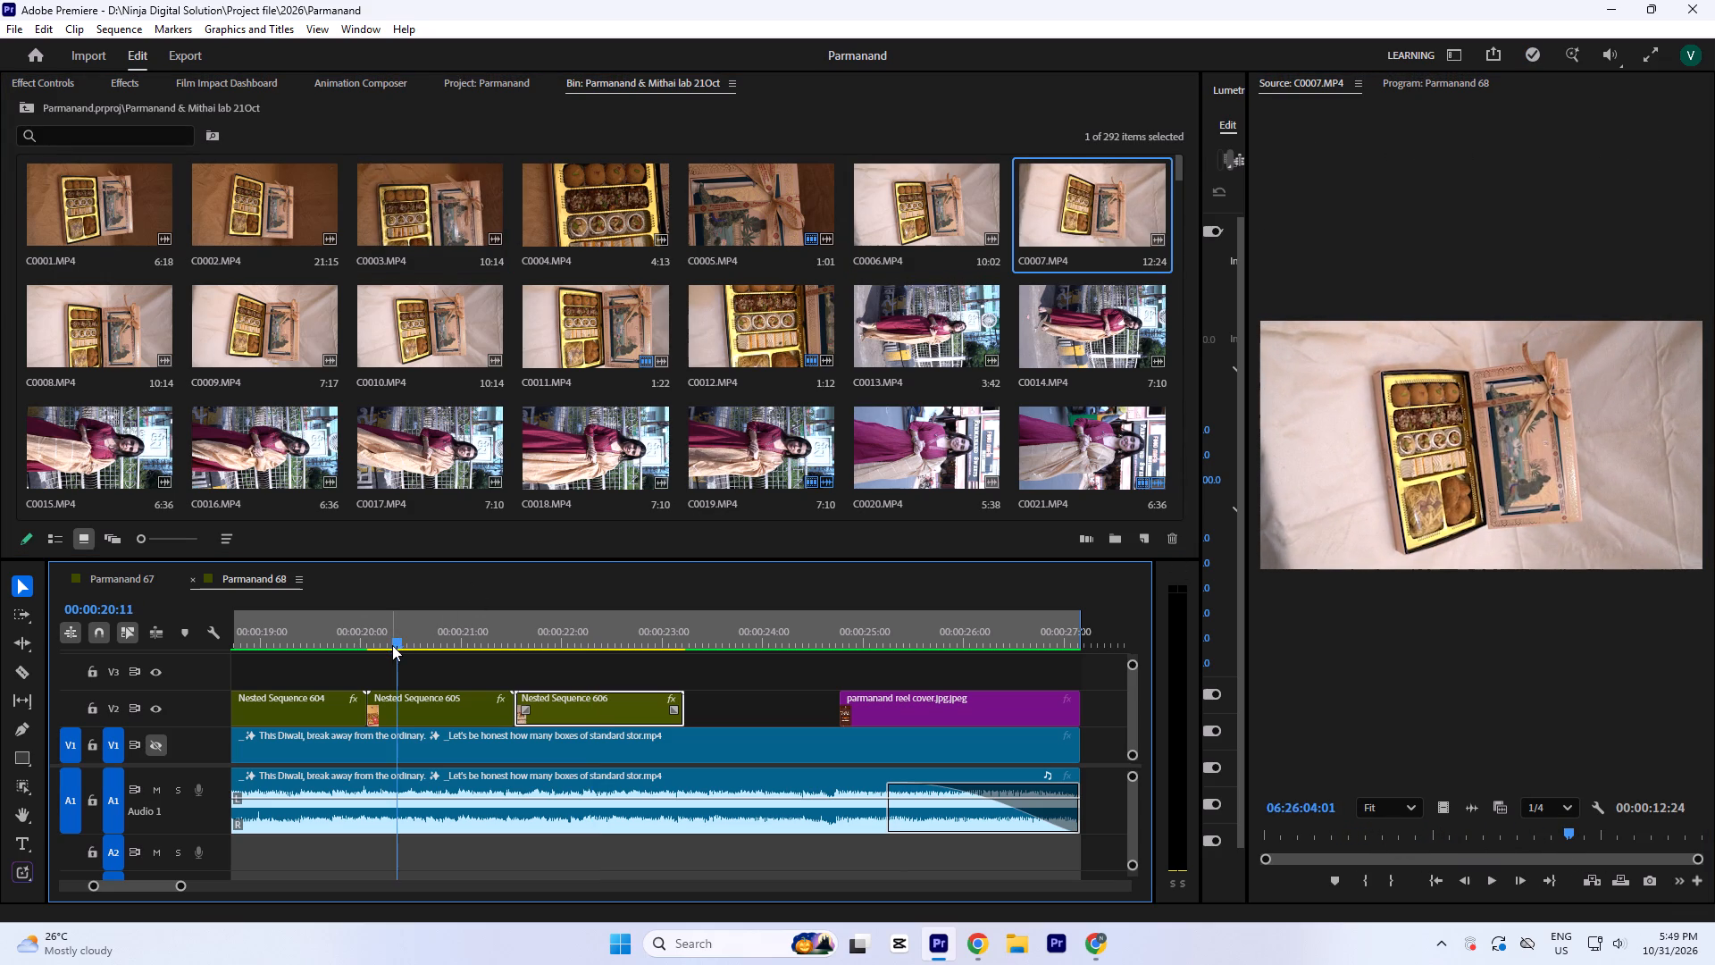
pyautogui.click(426, 636)
pyautogui.click(388, 636)
pyautogui.press('space')
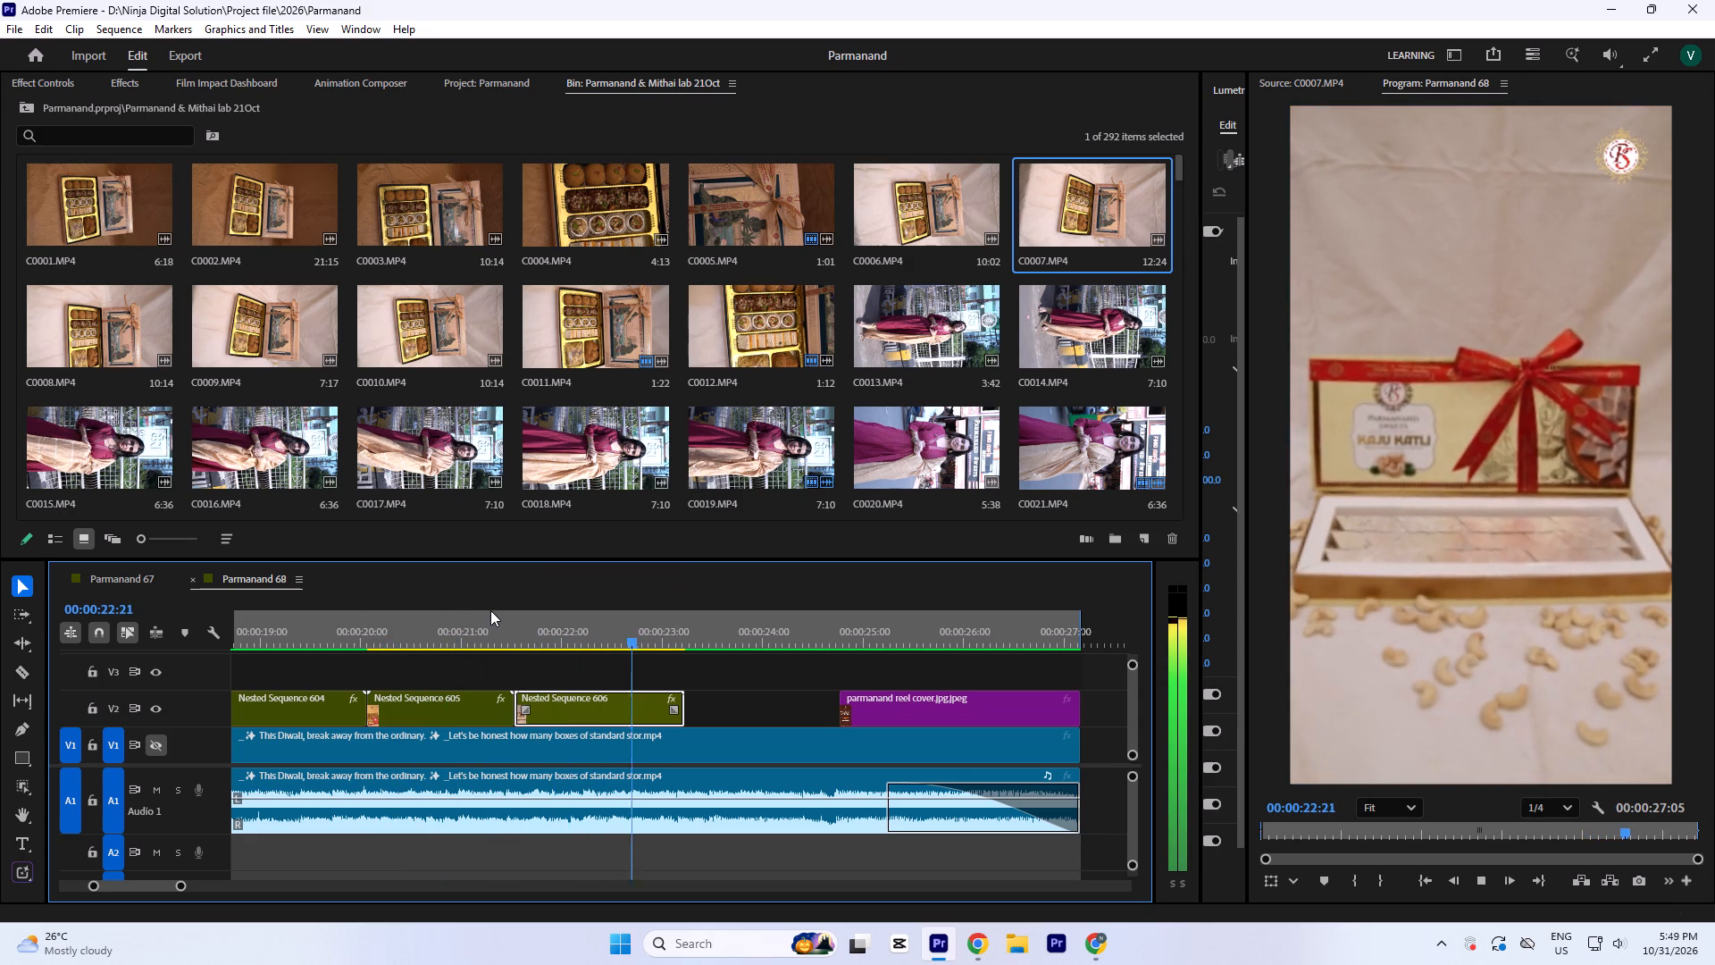
pyautogui.press('space')
pyautogui.press('-')
pyautogui.click(474, 626)
pyautogui.press('space')
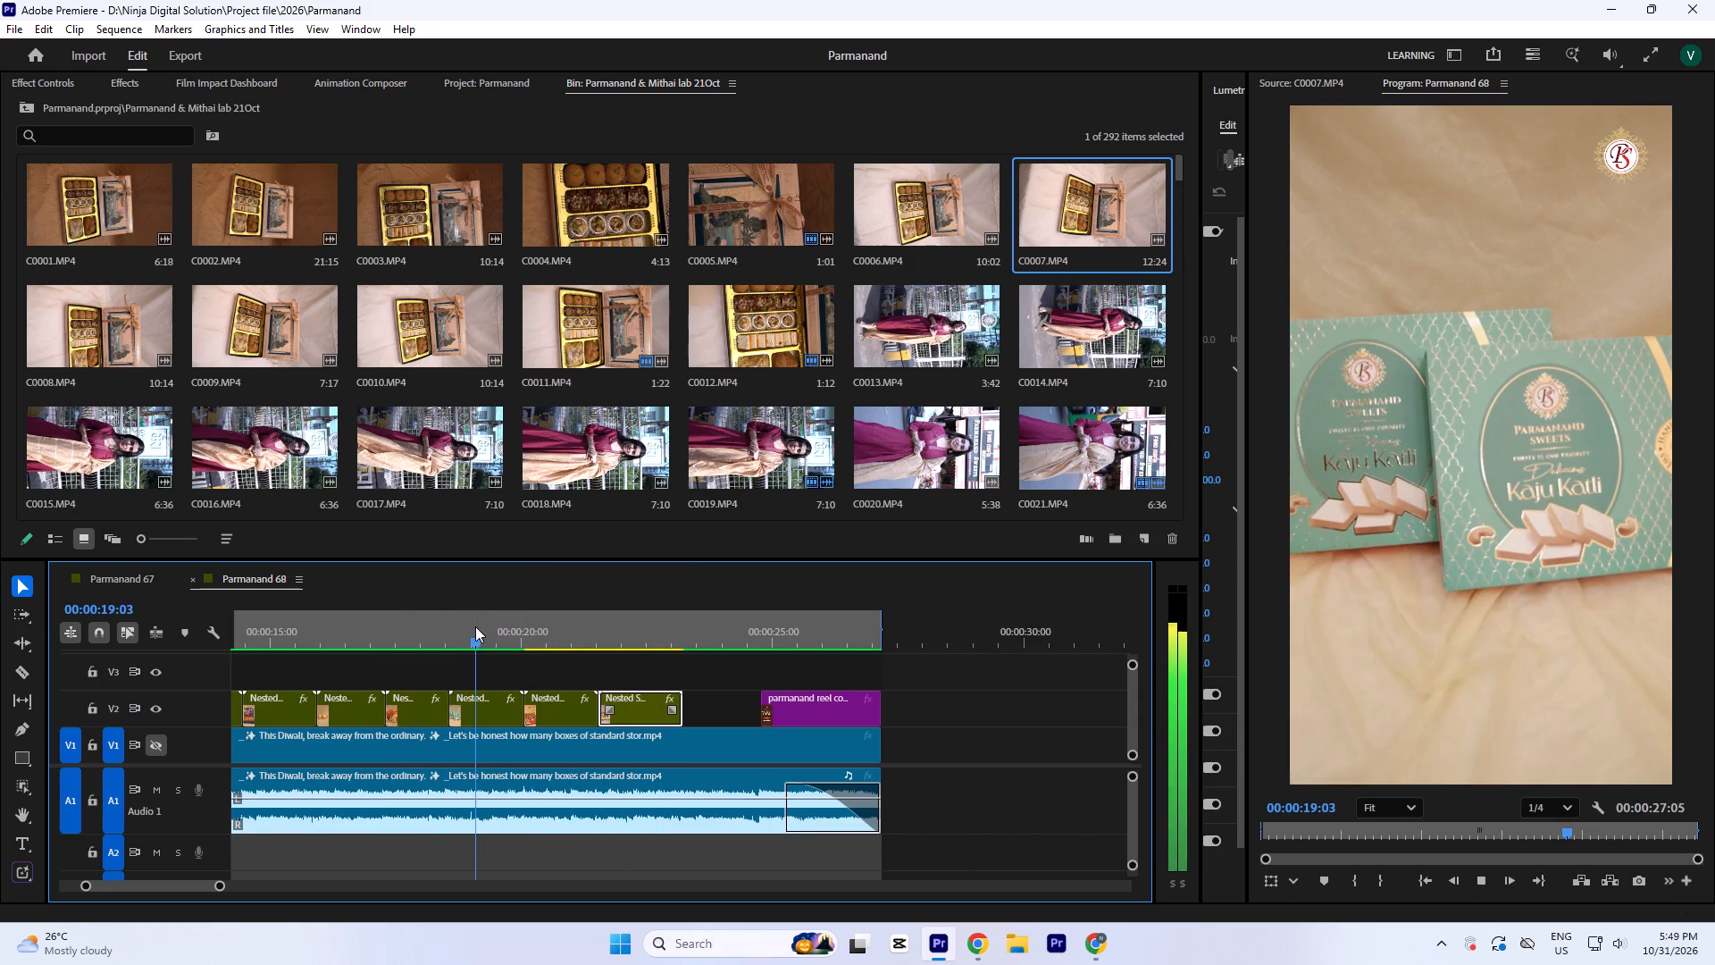
pyautogui.press('space')
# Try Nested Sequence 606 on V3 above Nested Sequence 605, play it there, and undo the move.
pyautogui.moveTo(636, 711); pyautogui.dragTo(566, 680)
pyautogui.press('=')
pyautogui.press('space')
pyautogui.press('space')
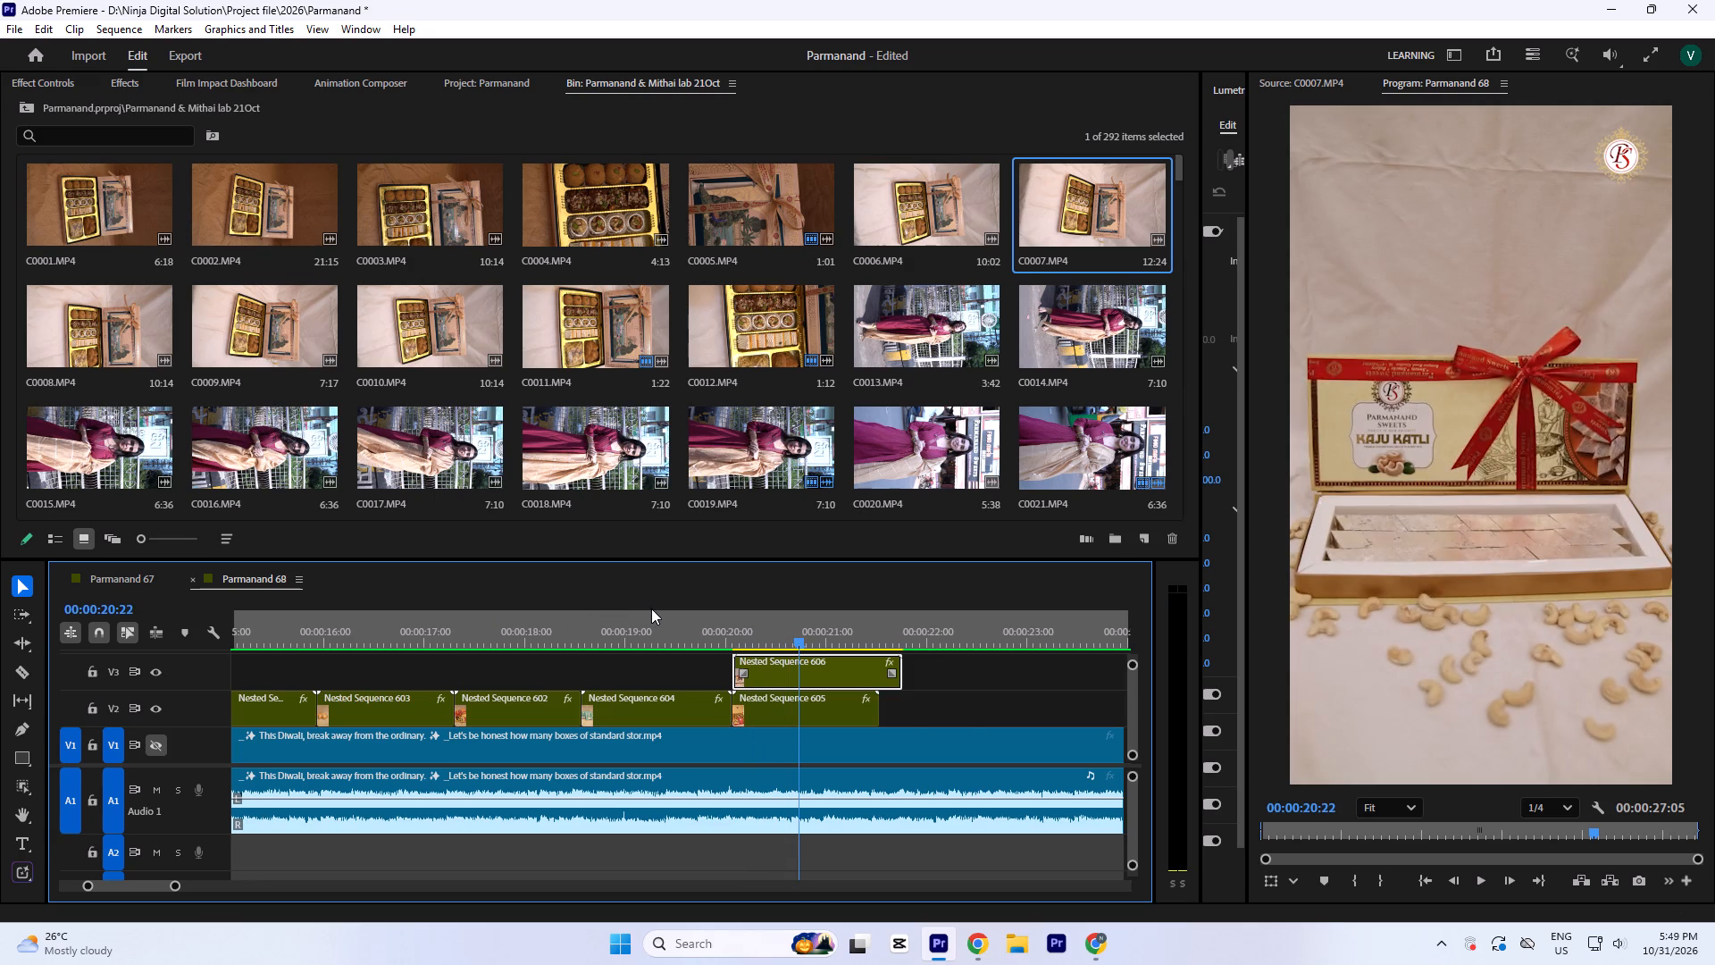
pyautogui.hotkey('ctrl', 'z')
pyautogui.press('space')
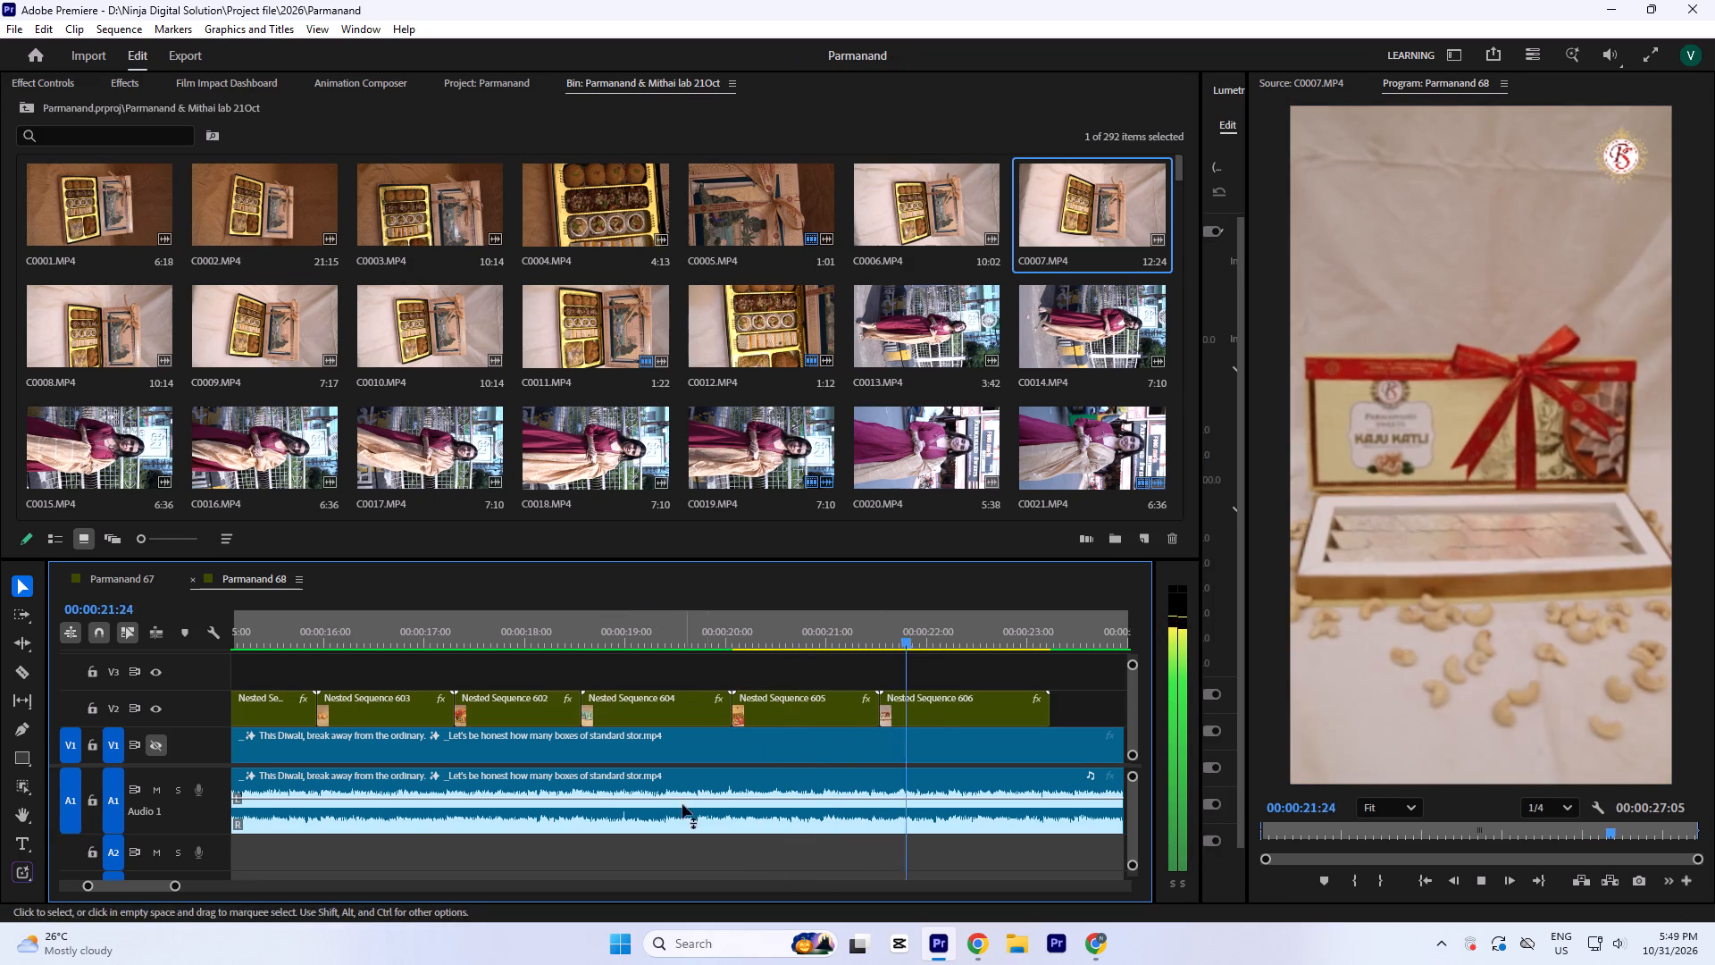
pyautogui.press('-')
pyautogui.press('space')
# Look through the bin for another sweet box shot, previewing C0126.MP4, C0125.MP4 and C0130.MP4.
pyautogui.scroll(-7, 640, 360)
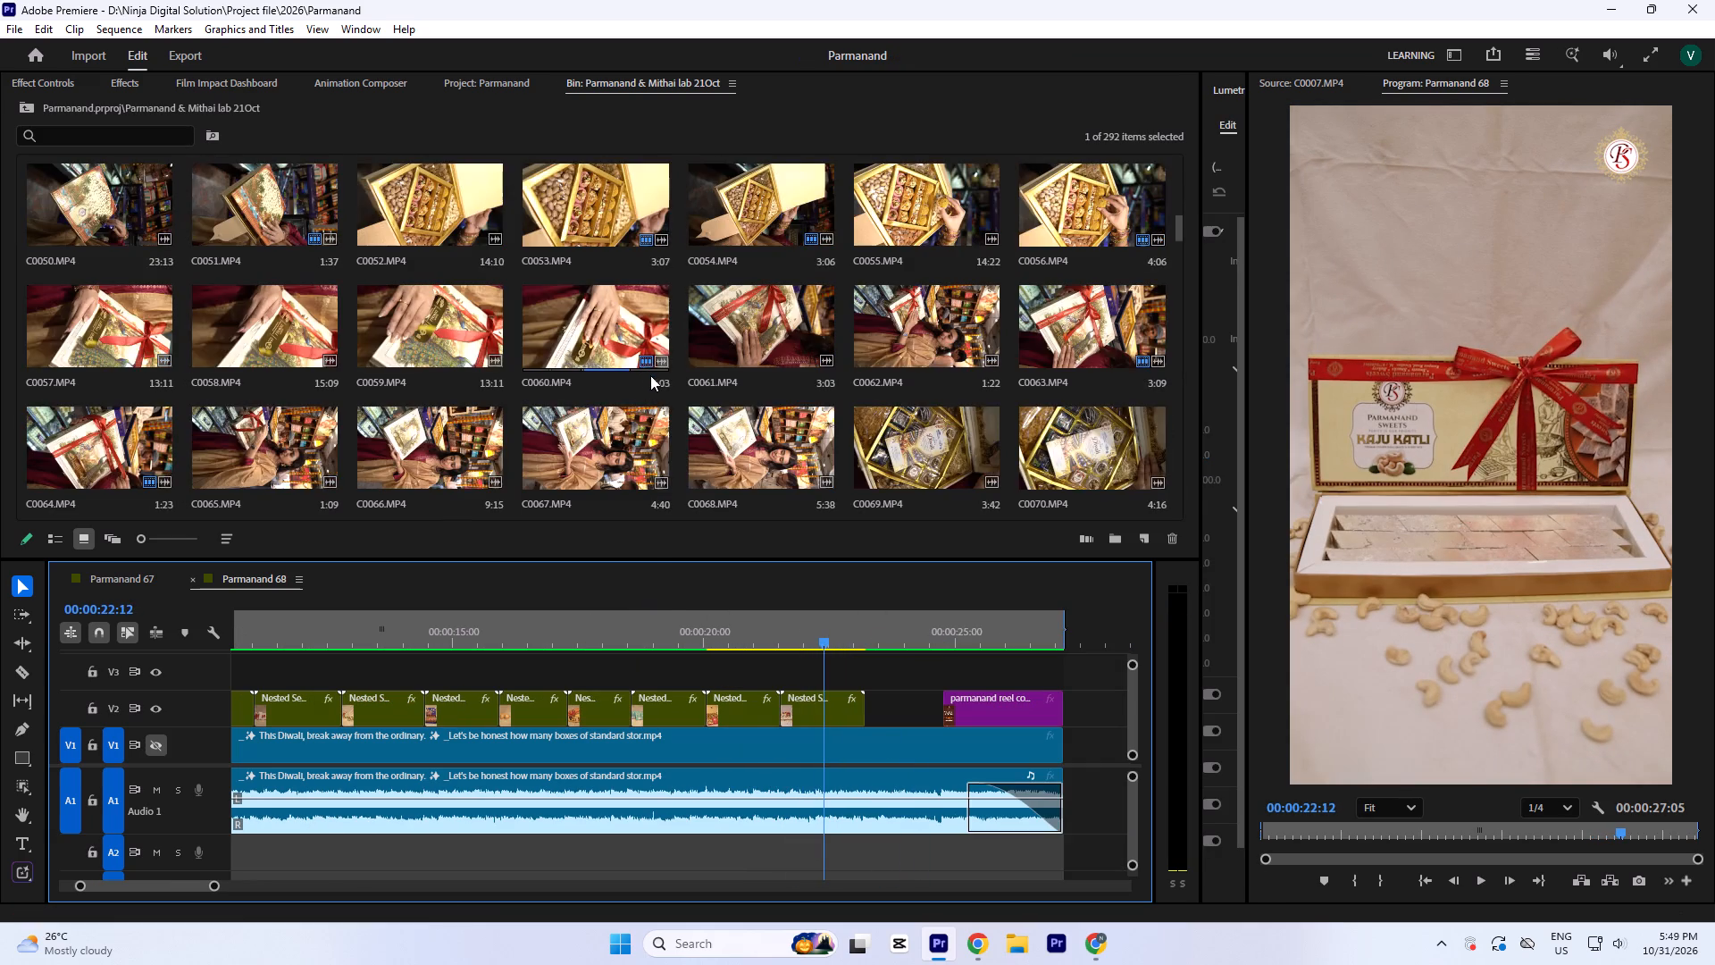
pyautogui.scroll(-2, 650, 375)
pyautogui.scroll(-2, 567, 348)
pyautogui.scroll(-2, 505, 399)
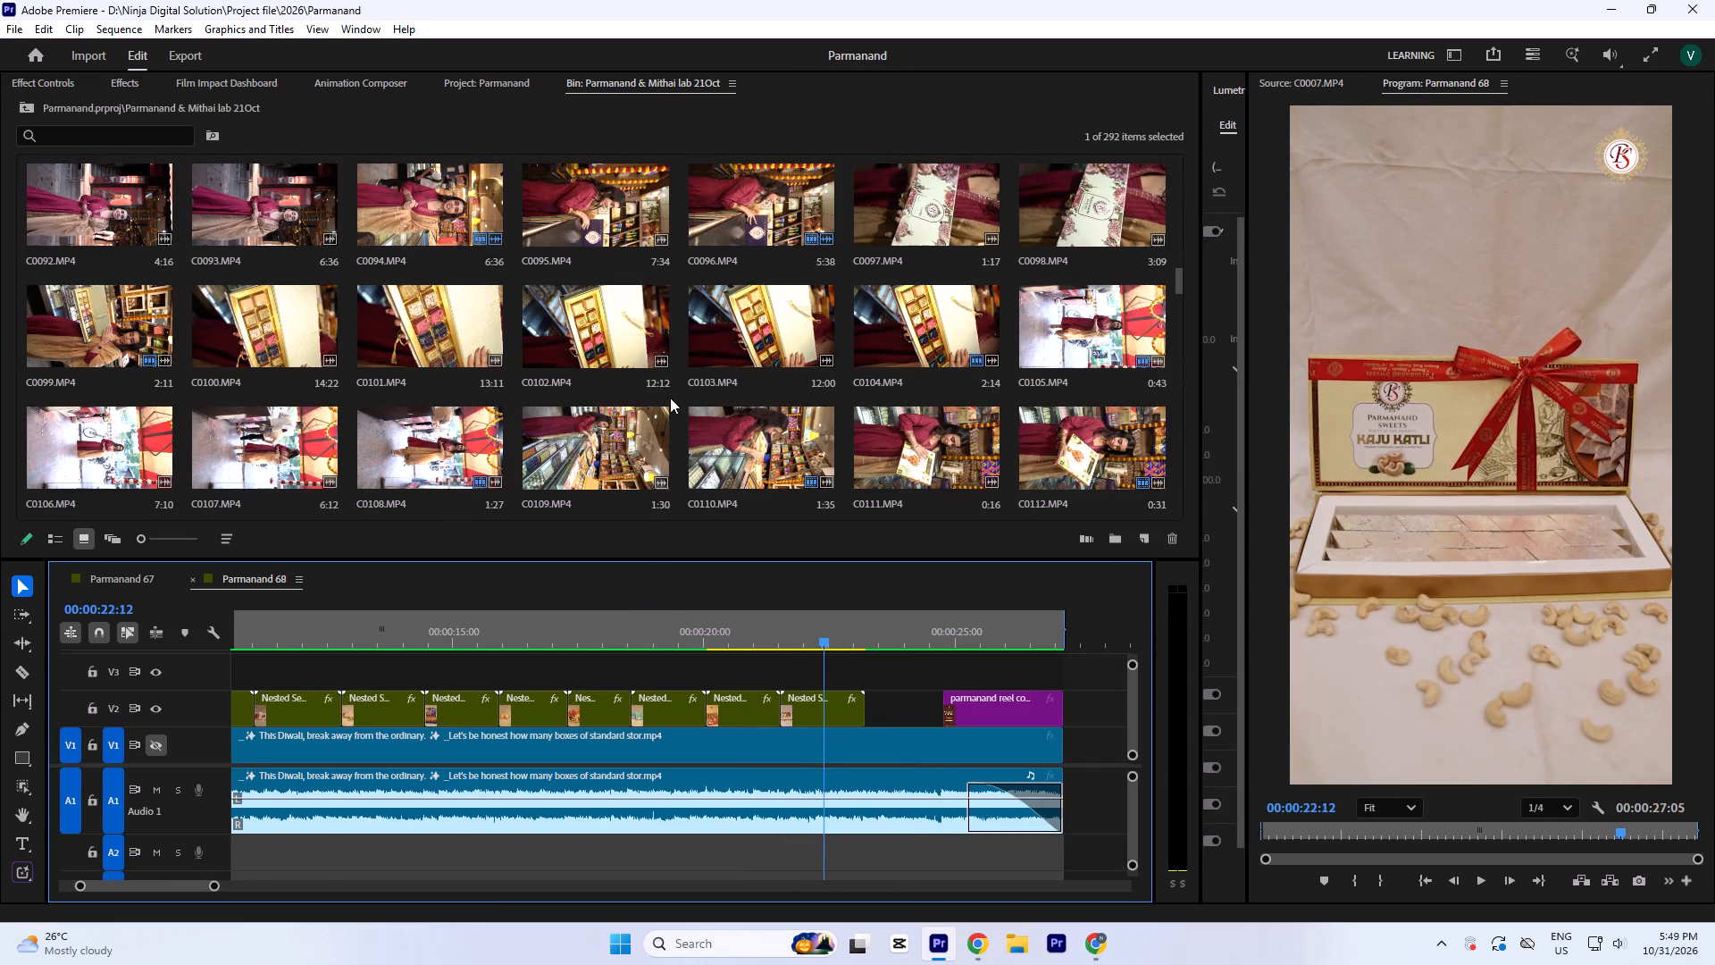
pyautogui.scroll(-2, 859, 368)
pyautogui.scroll(-1, 789, 411)
pyautogui.doubleClick(1075, 303)
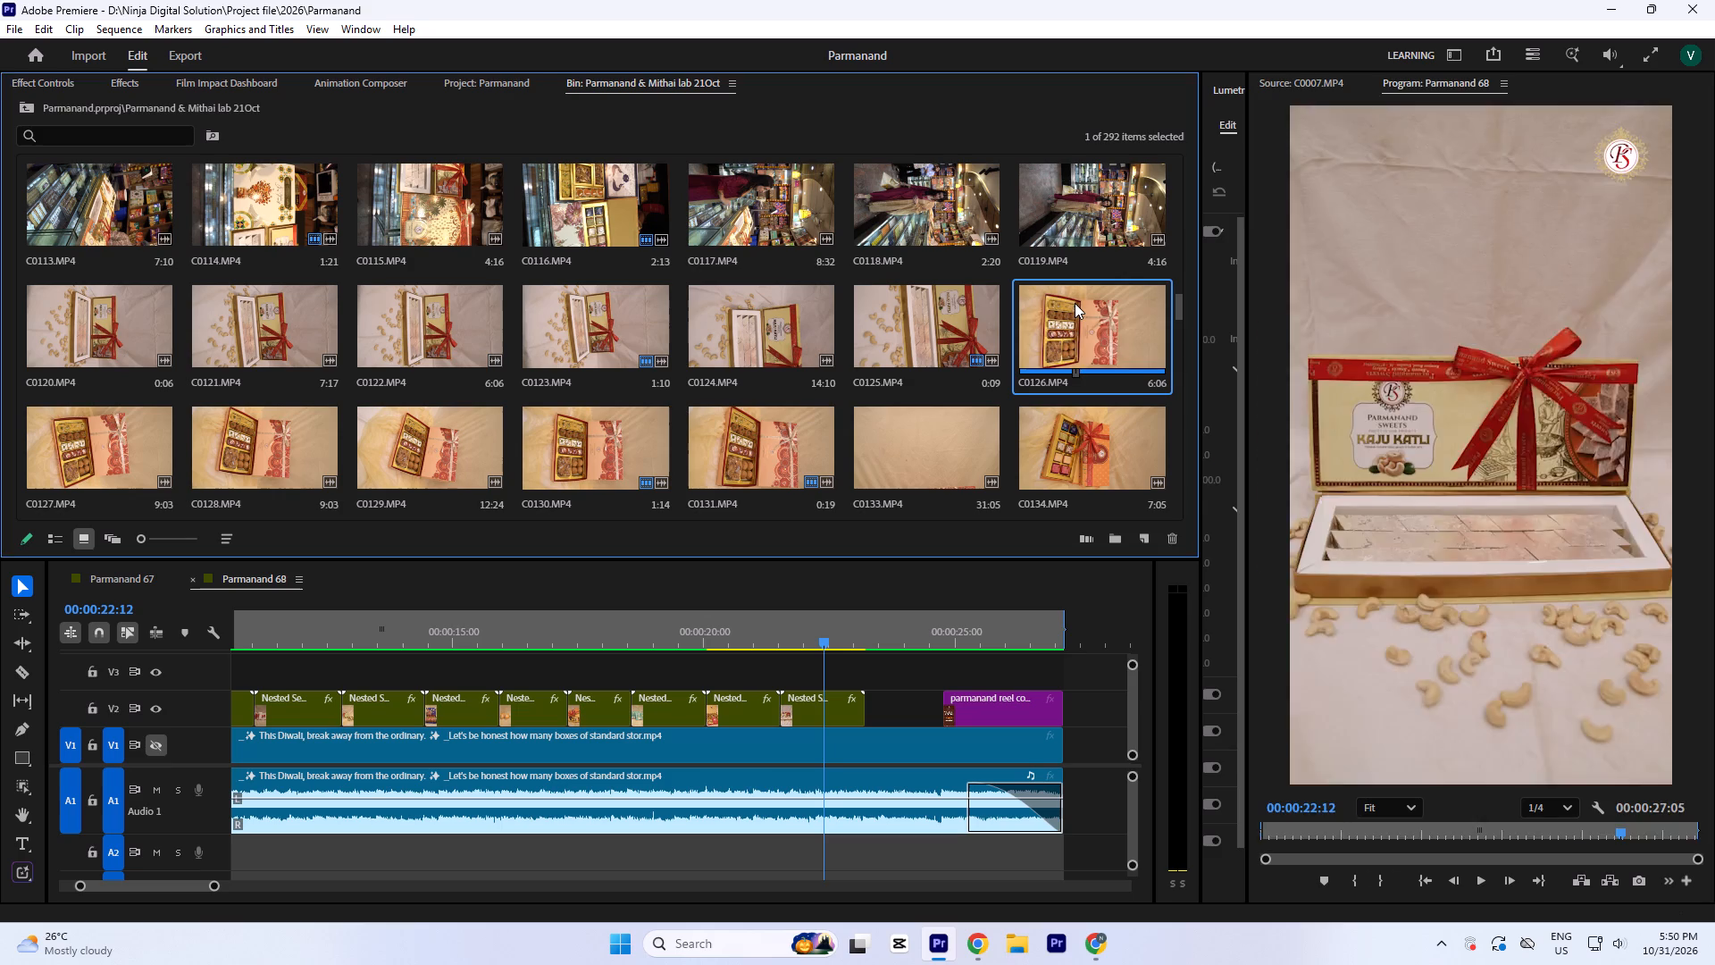
pyautogui.press('space')
pyautogui.moveTo(1538, 837); pyautogui.dragTo(1625, 840)
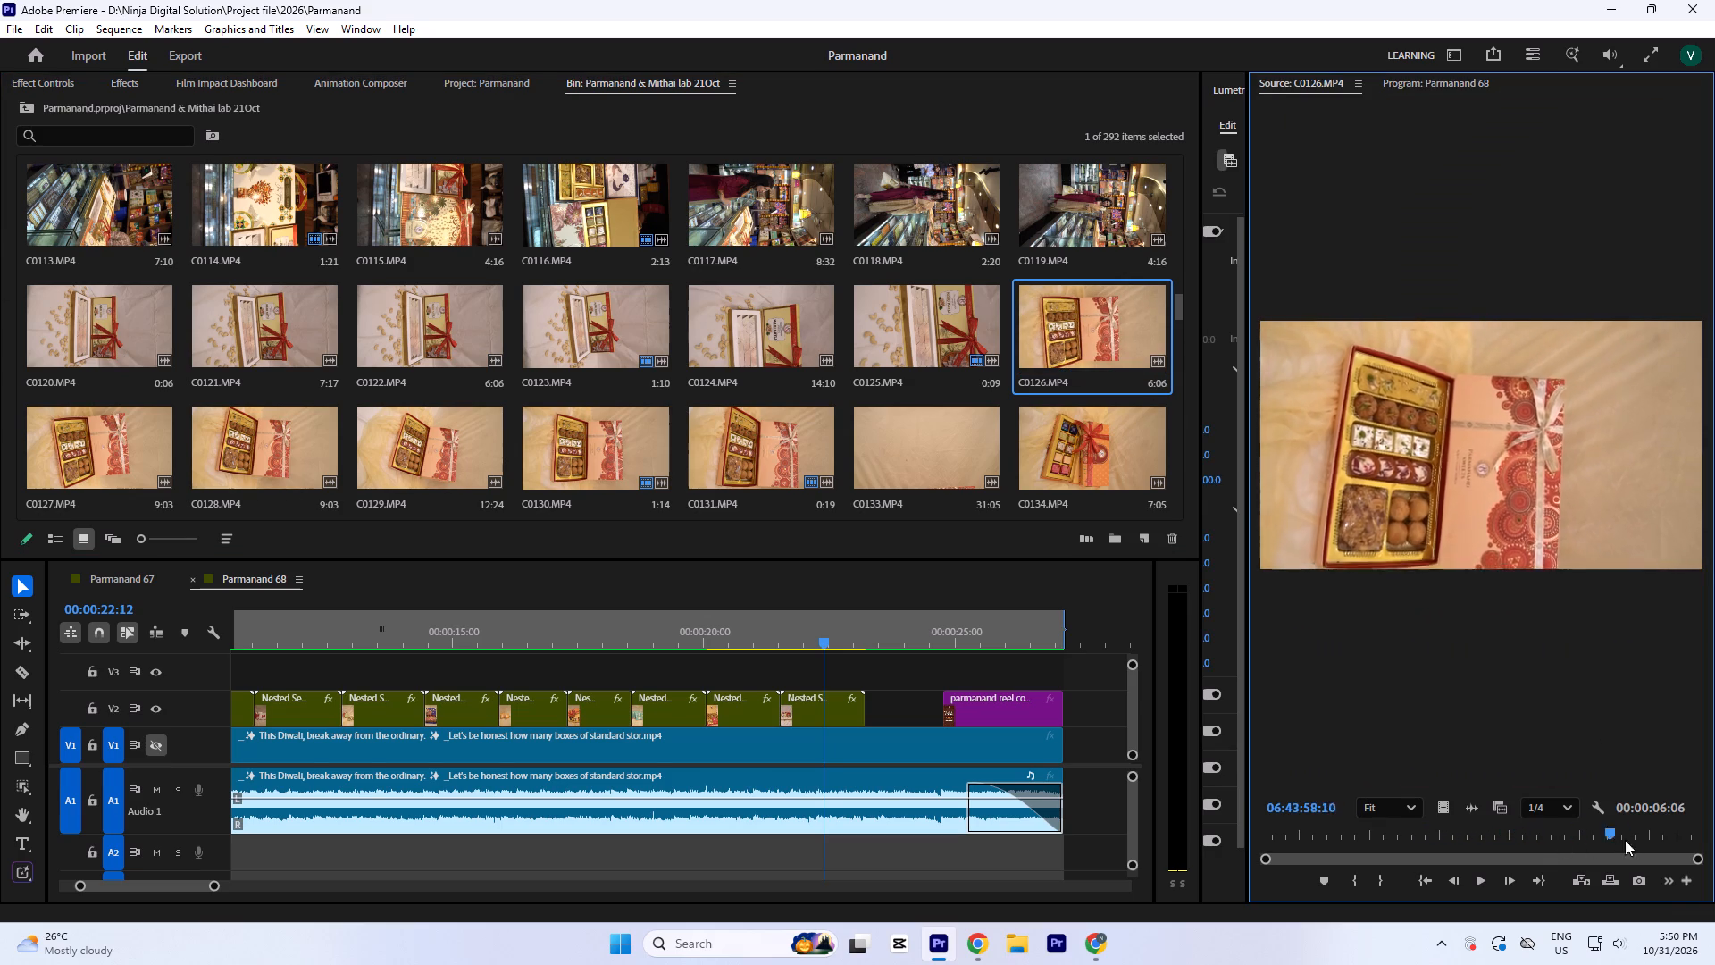
pyautogui.moveTo(1625, 840); pyautogui.dragTo(1118, 839)
pyautogui.scroll(-1, 640, 424)
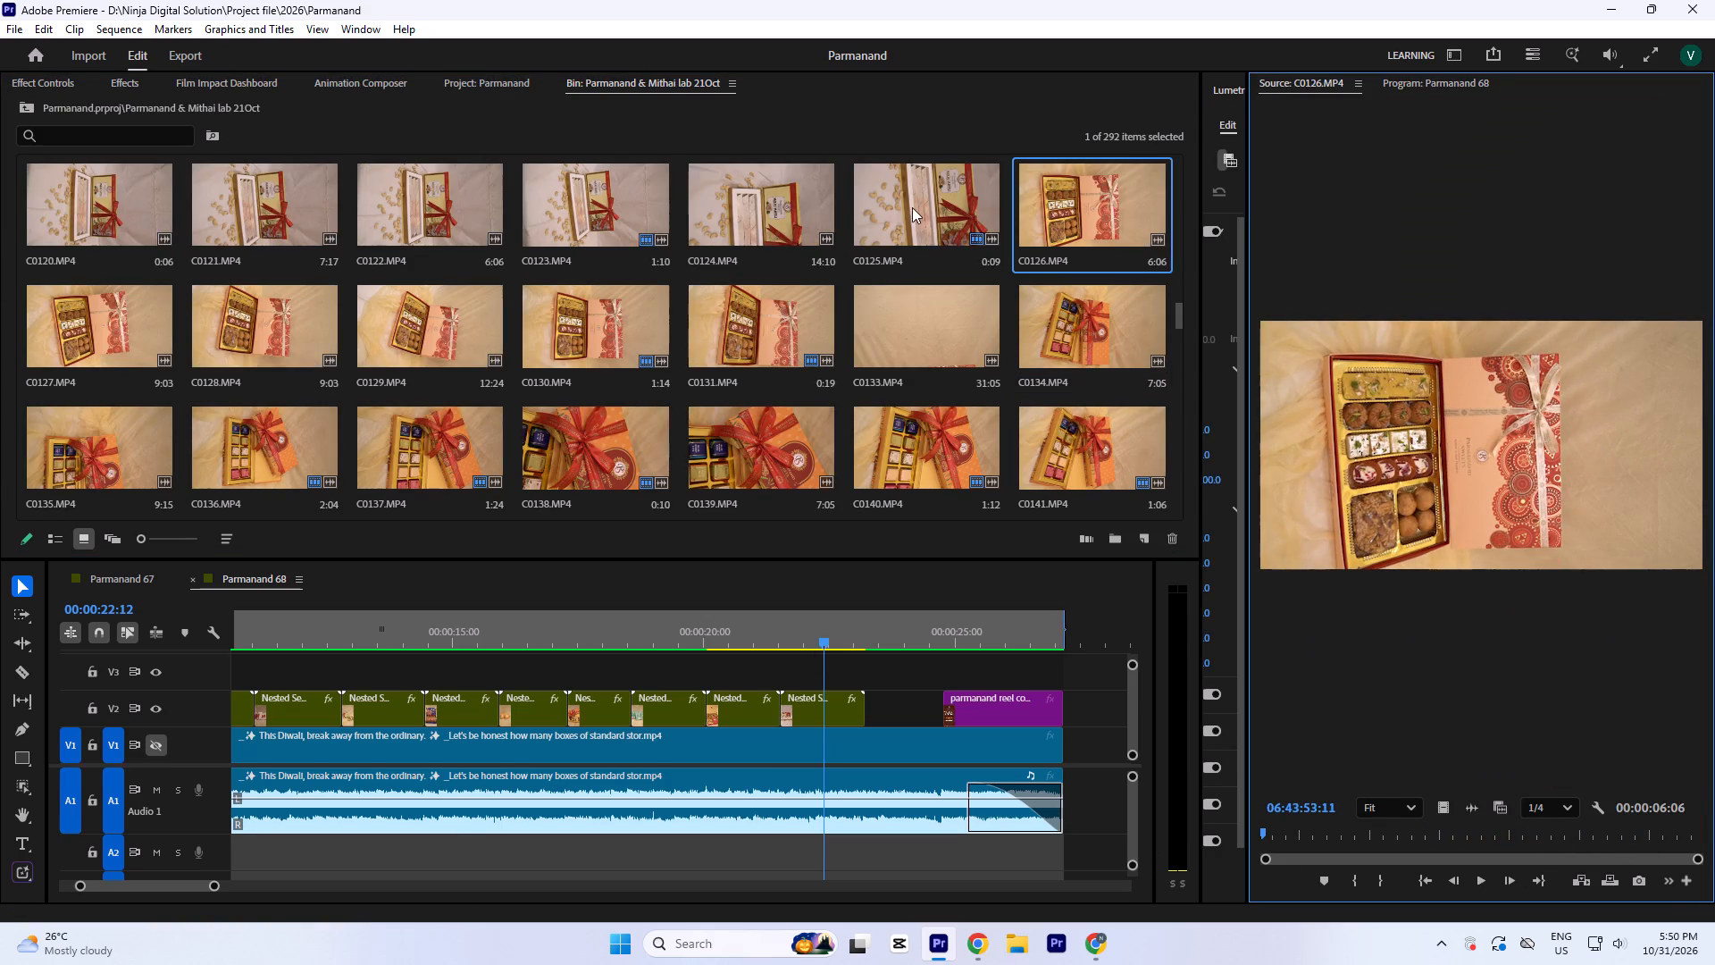
pyautogui.doubleClick(913, 205)
pyautogui.doubleClick(560, 322)
pyautogui.press('space')
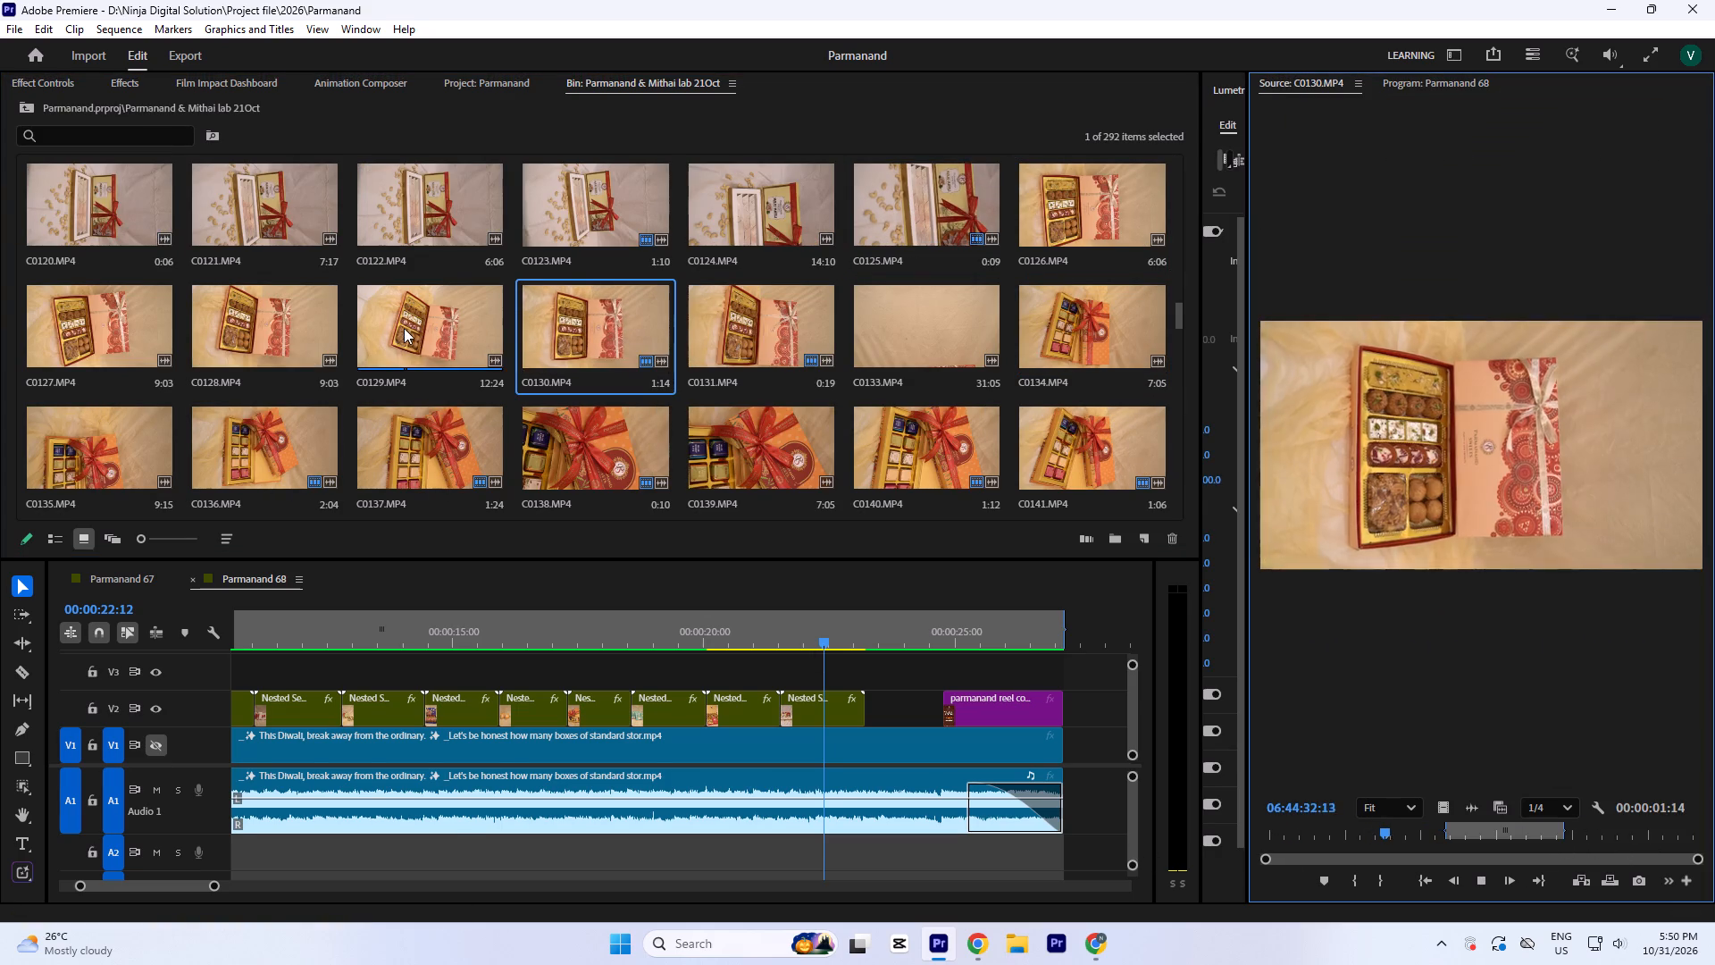
# Mark a 1:23 range of C0129.MP4 and place it on V3 above the start of Nested Sequence 606.
pyautogui.doubleClick(404, 328)
pyautogui.press('space')
pyautogui.moveTo(1432, 830); pyautogui.dragTo(1598, 844)
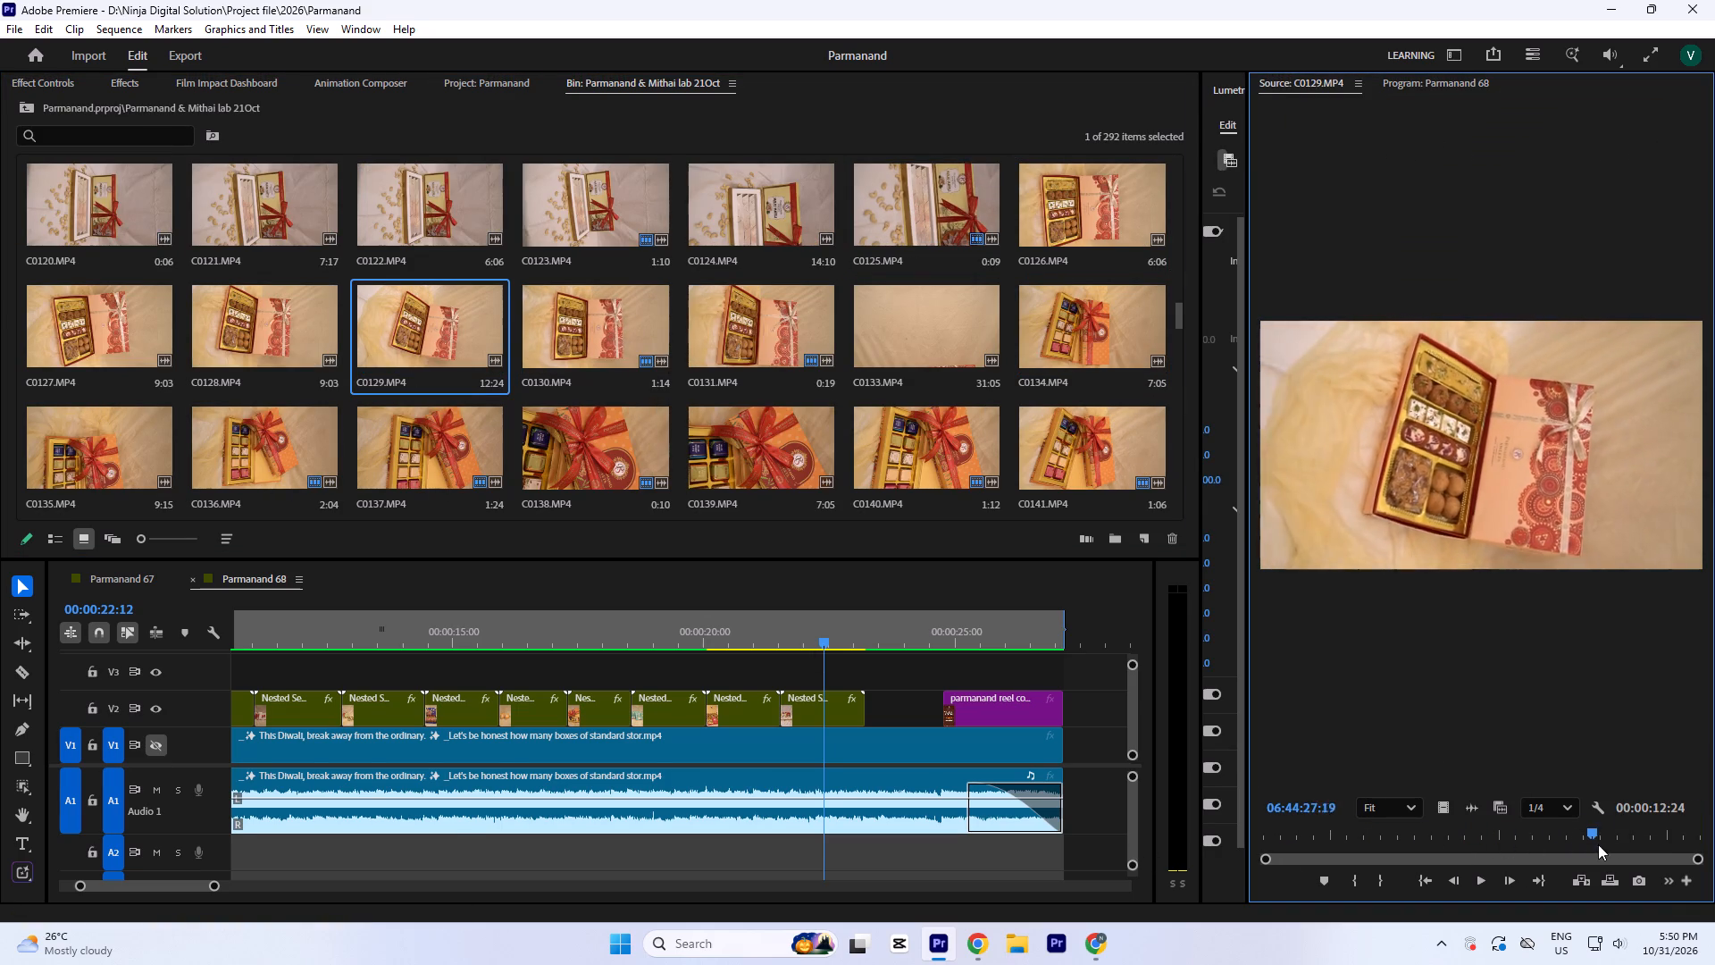
pyautogui.moveTo(1598, 844); pyautogui.dragTo(1436, 877)
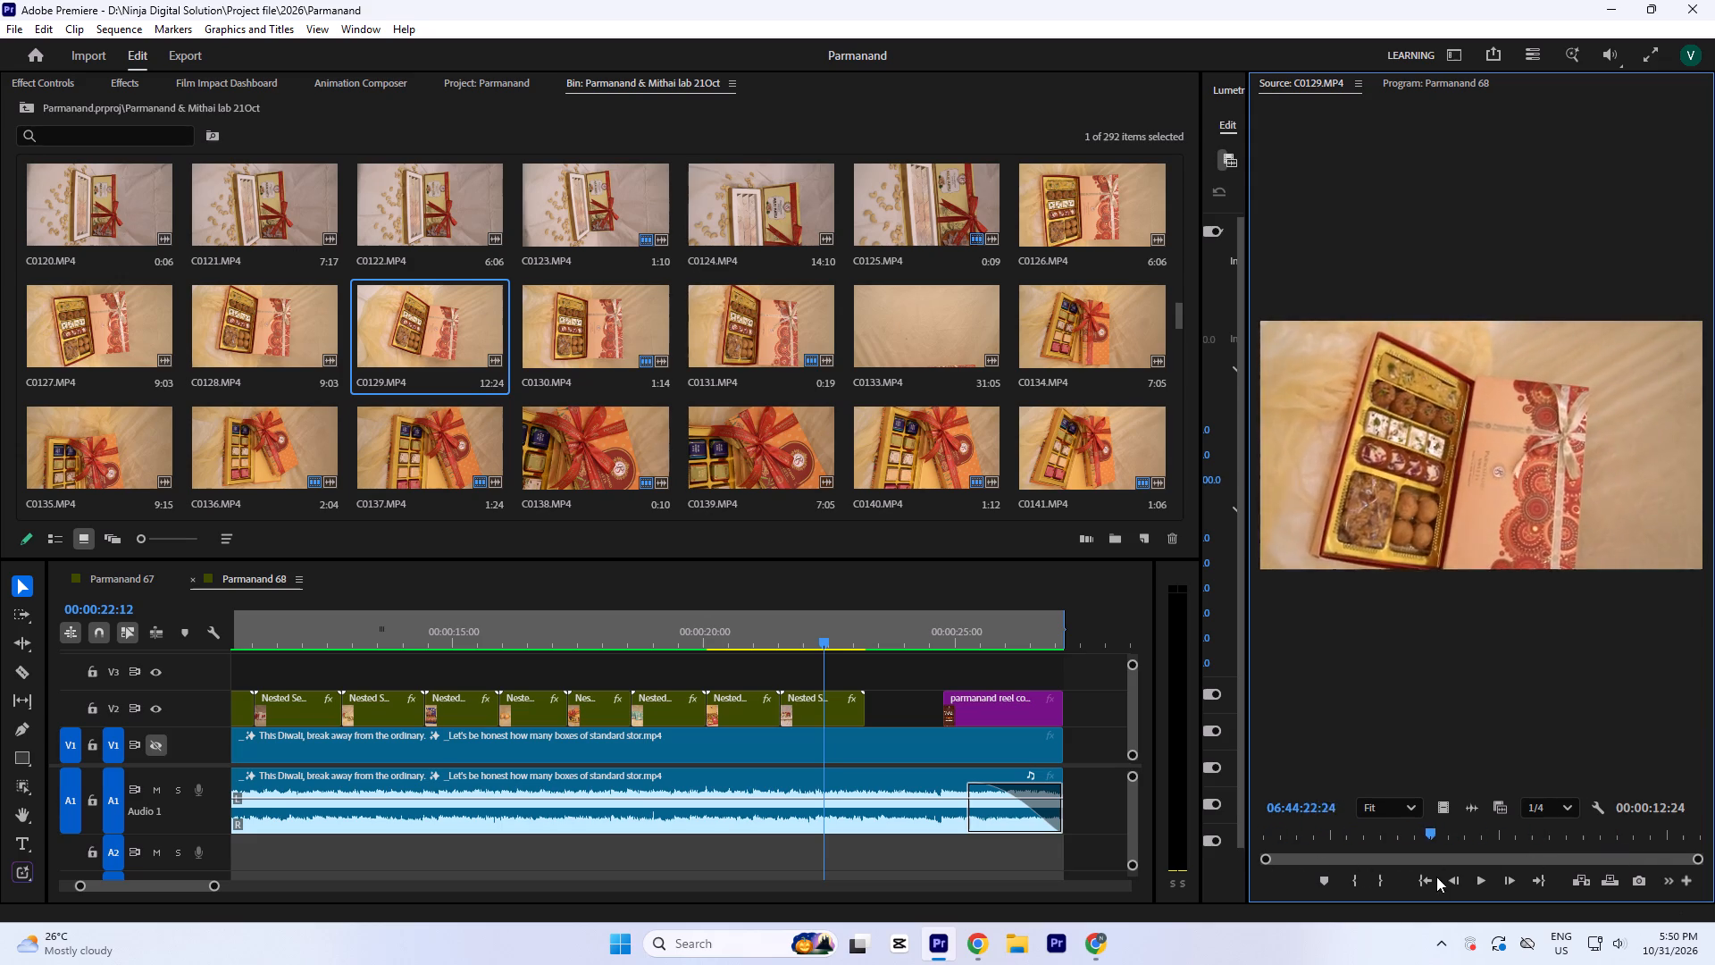
pyautogui.moveTo(1436, 877); pyautogui.dragTo(1418, 877)
pyautogui.press('i')
pyautogui.press('o')
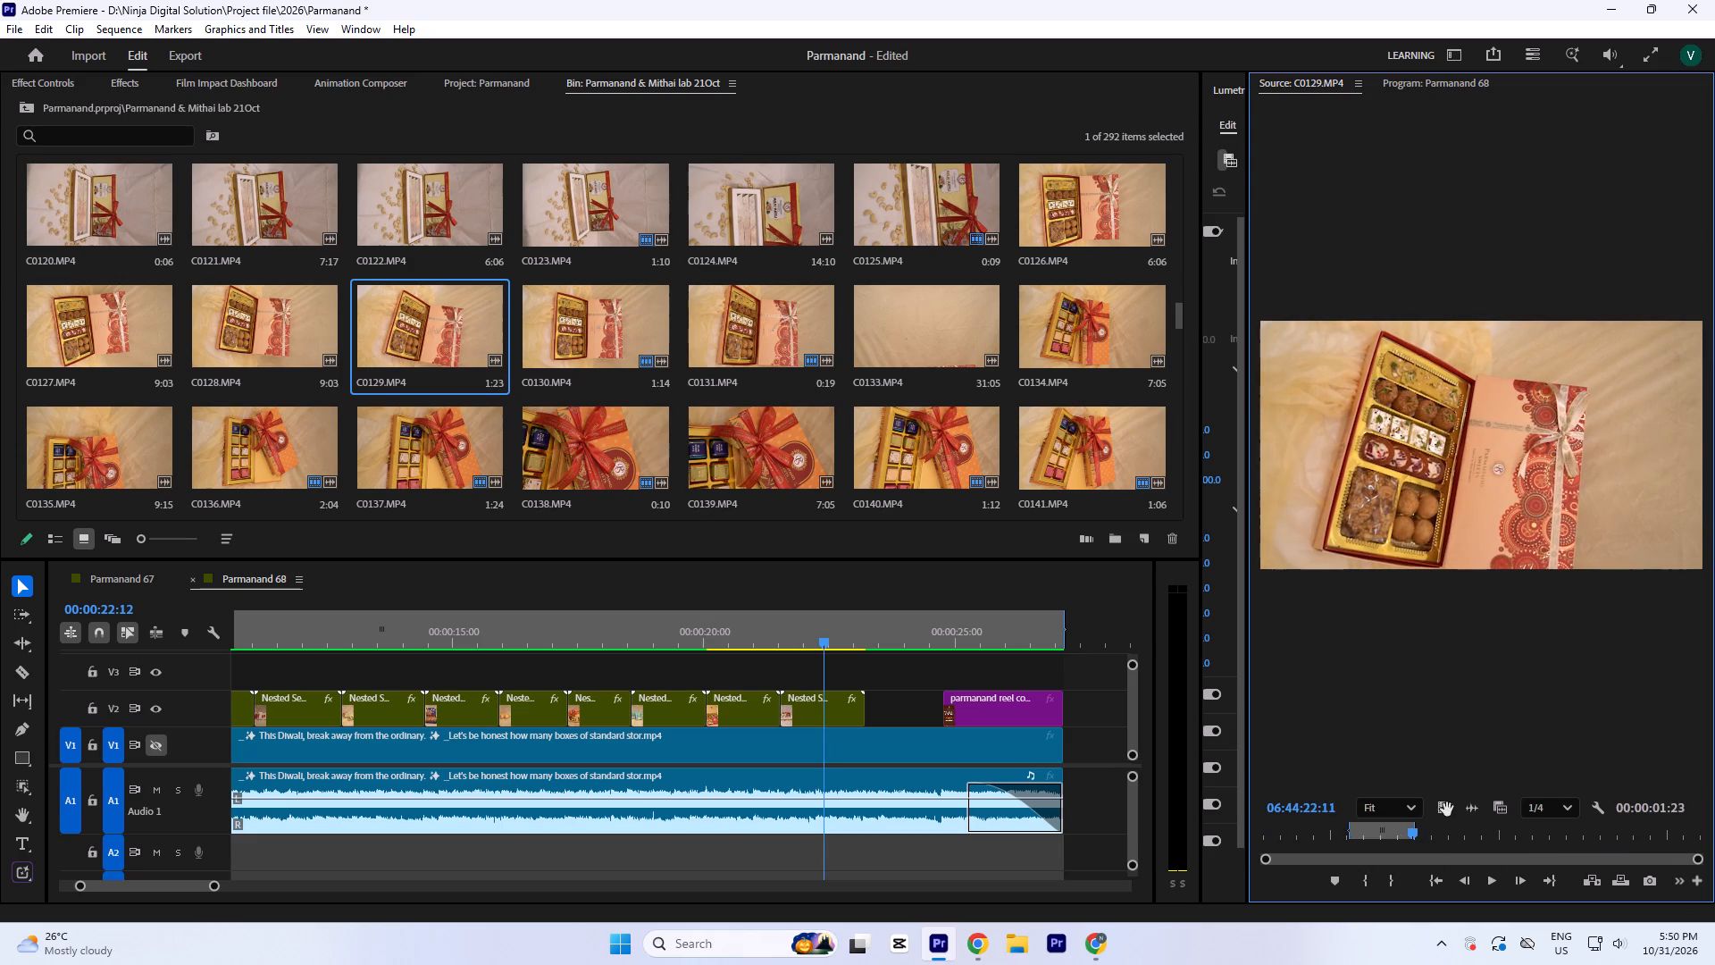
pyautogui.moveTo(1449, 806); pyautogui.dragTo(779, 684)
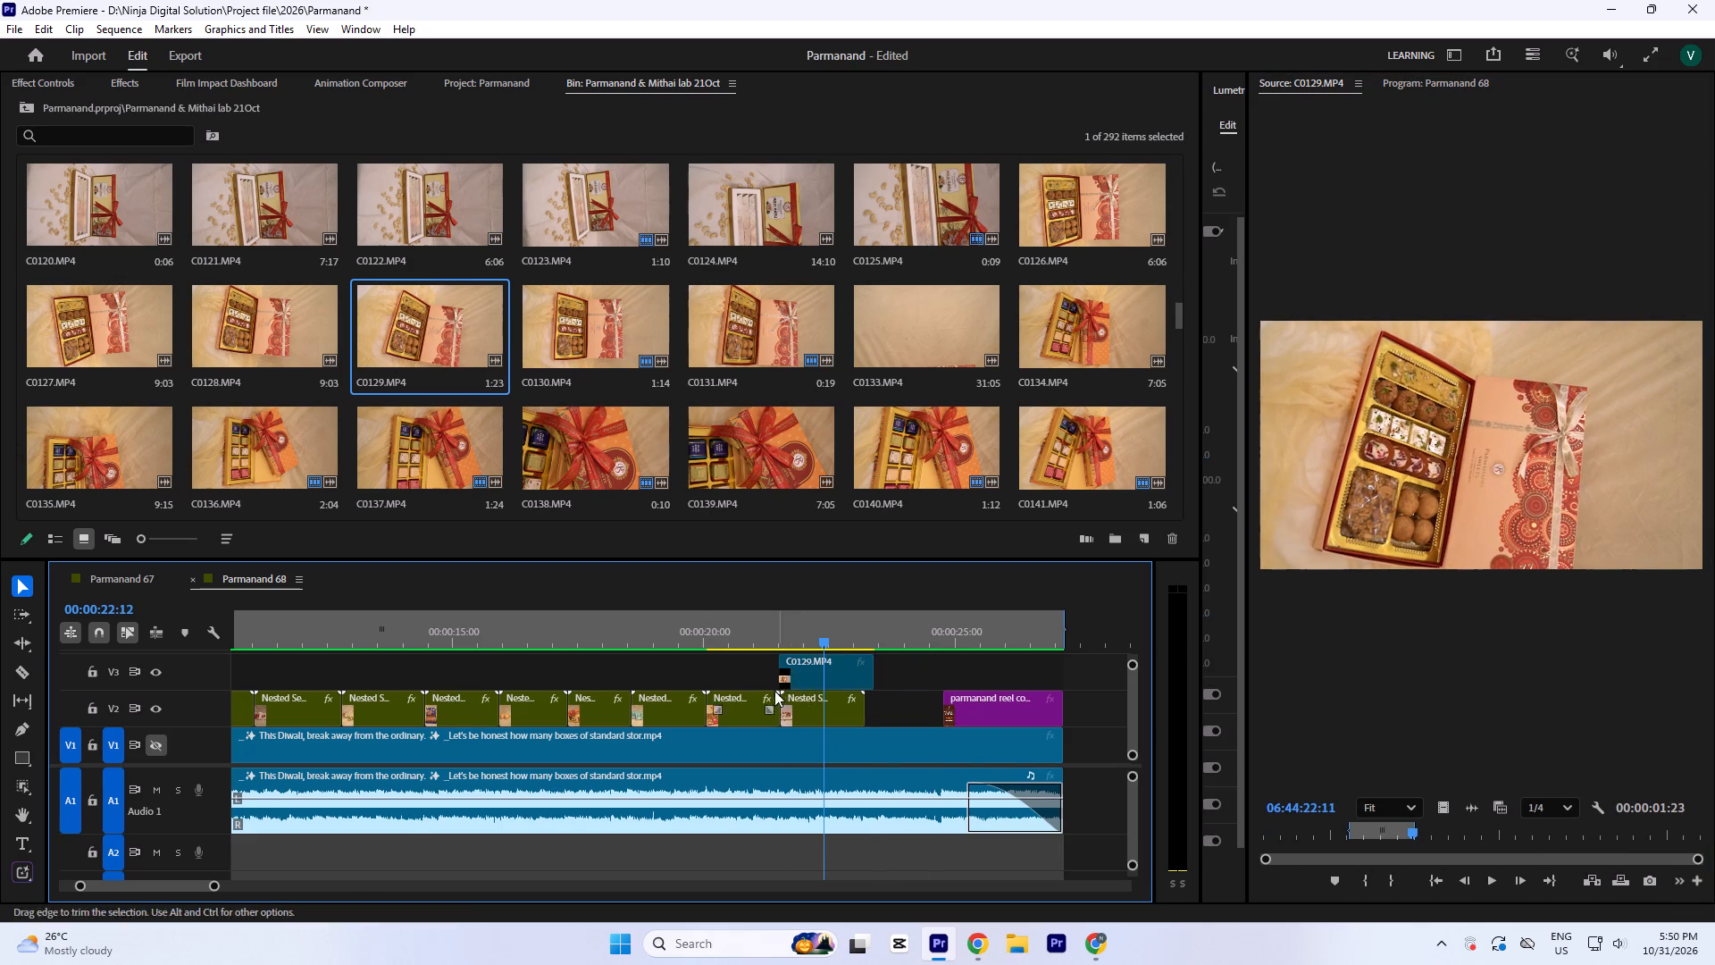
# Paste the copied clip attributes onto C0129.MP4 on V3 so the box is rotated upright and fills the frame.
pyautogui.press('=')
pyautogui.click(728, 683)
pyautogui.press('=')
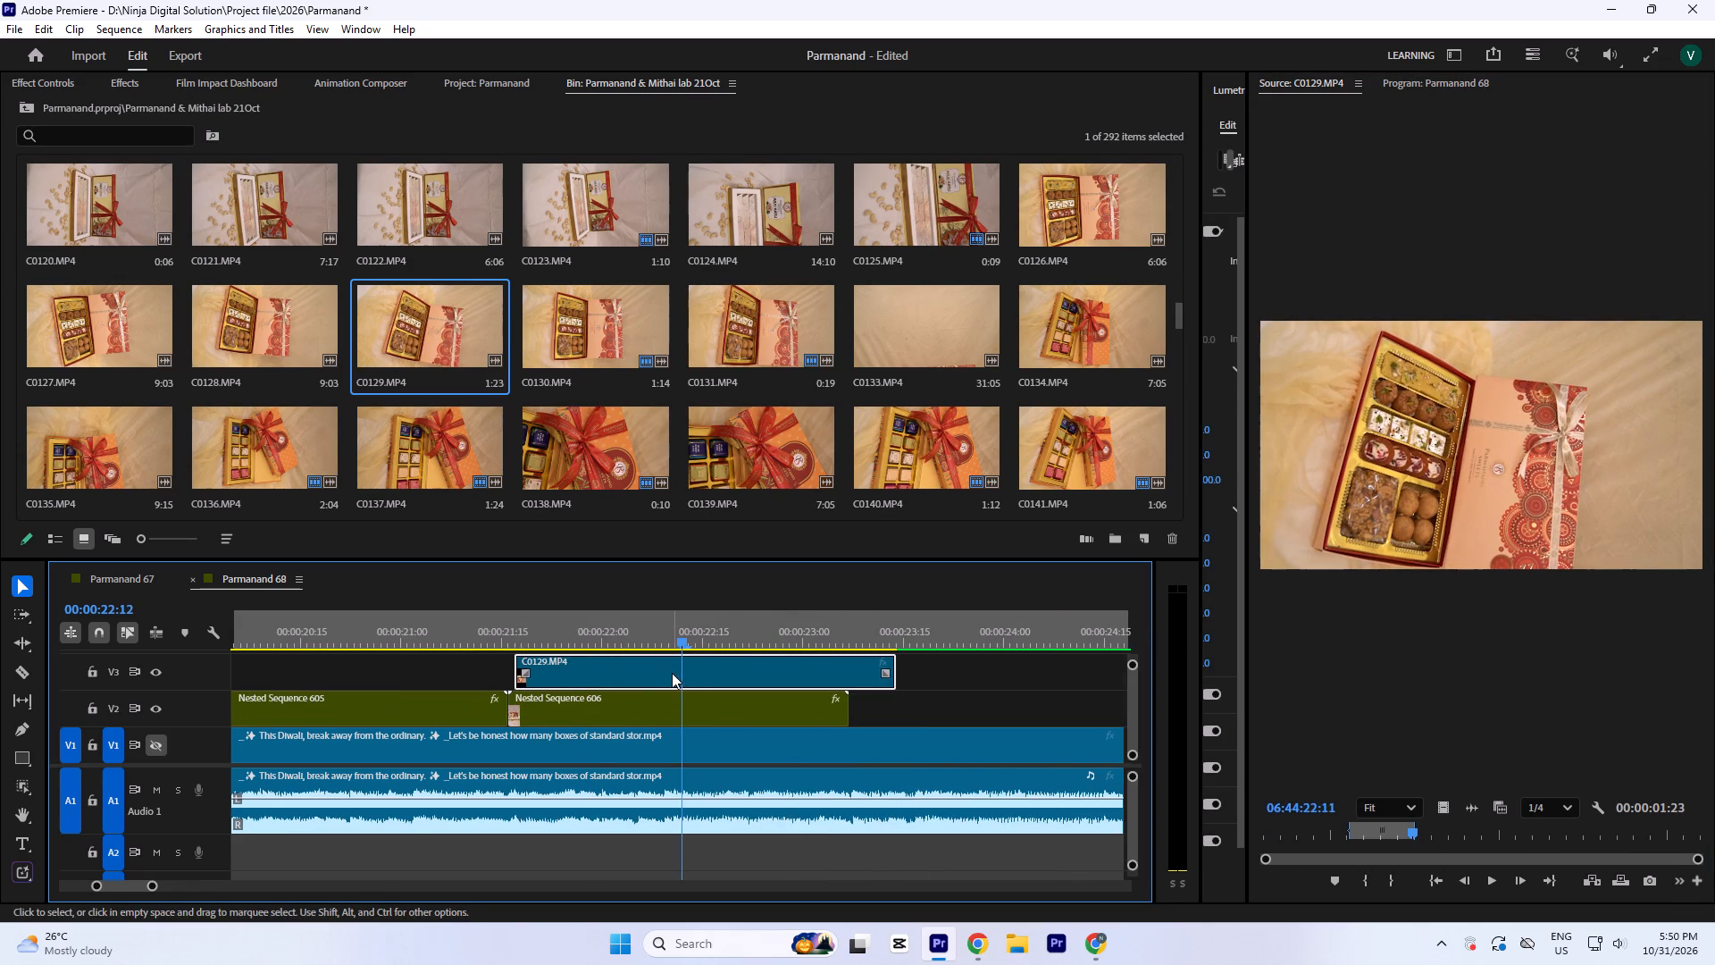
pyautogui.click(672, 673)
pyautogui.click(522, 624)
pyautogui.press('=')
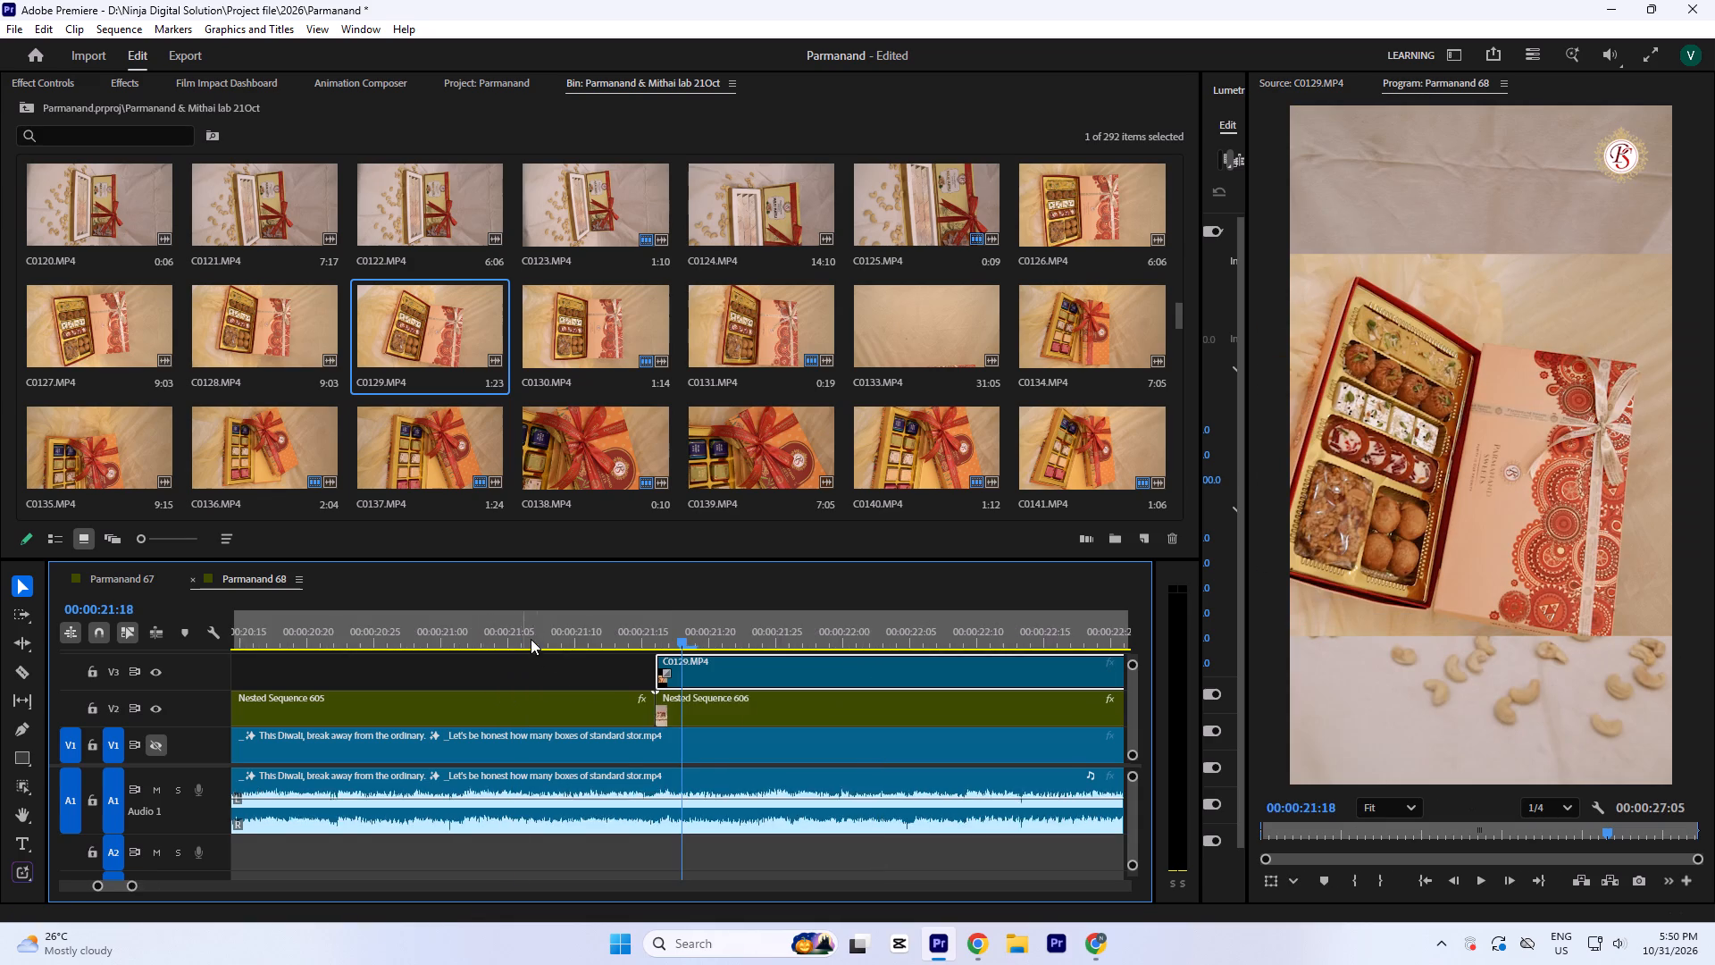
pyautogui.press('=')
pyautogui.press('=')
pyautogui.click(627, 631)
pyautogui.rightClick(661, 670)
pyautogui.click(718, 78)
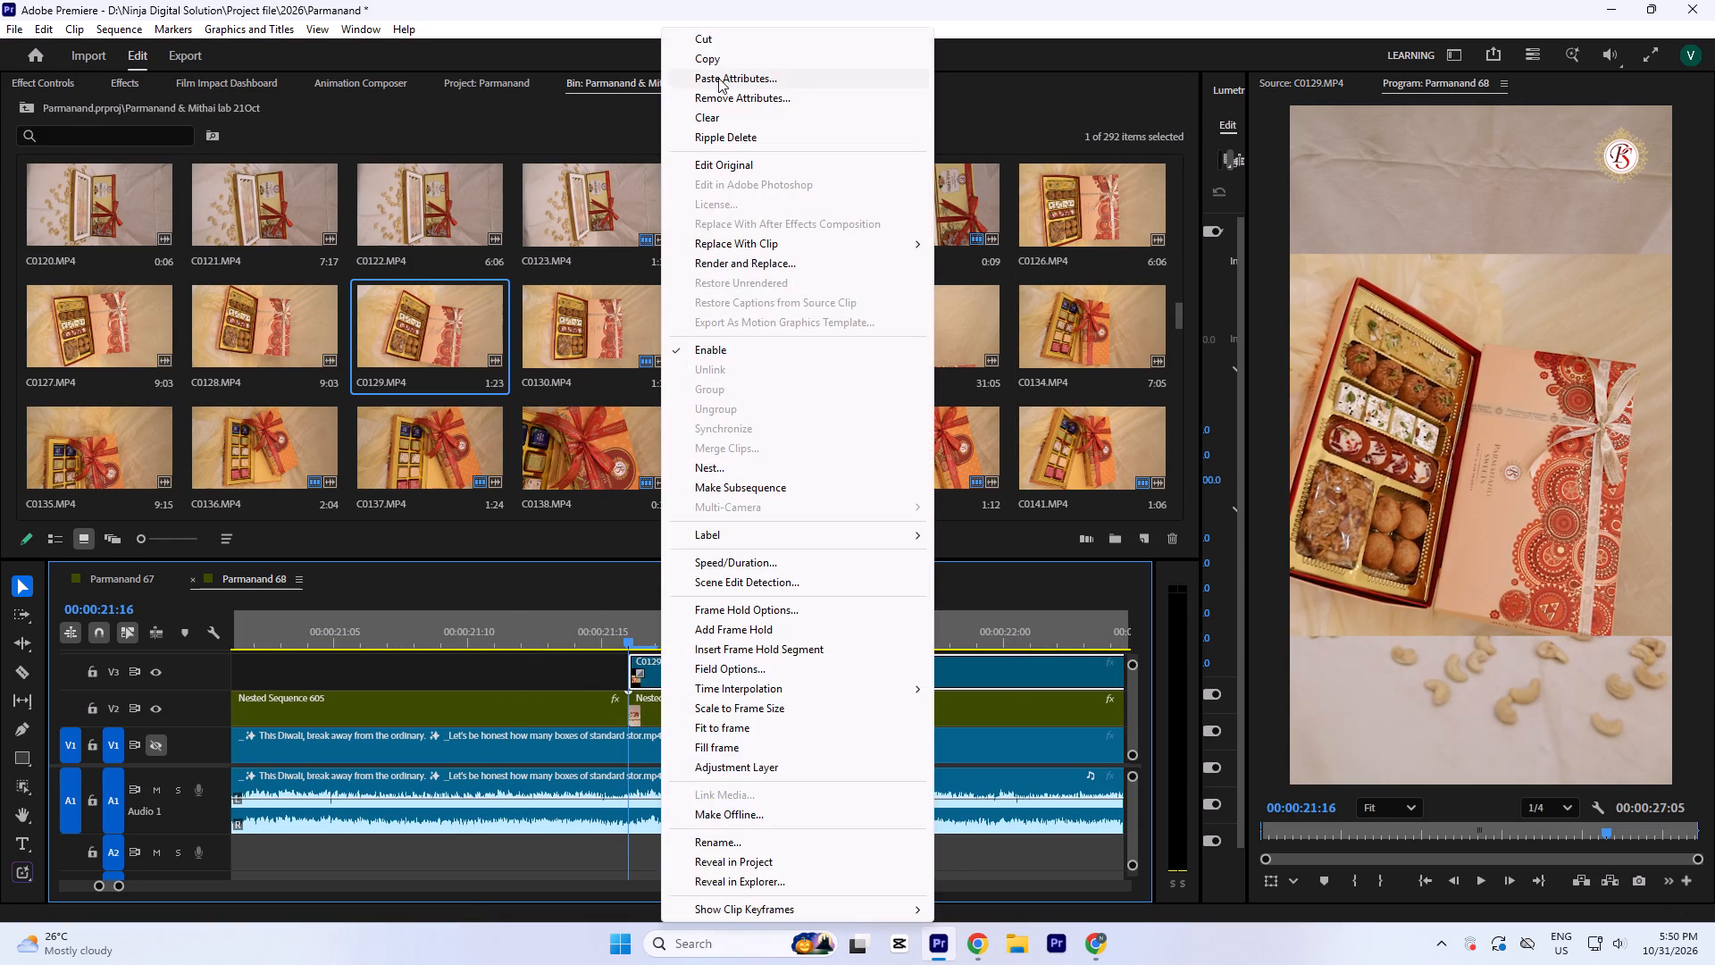
pyautogui.press('Return')
pyautogui.click(660, 620)
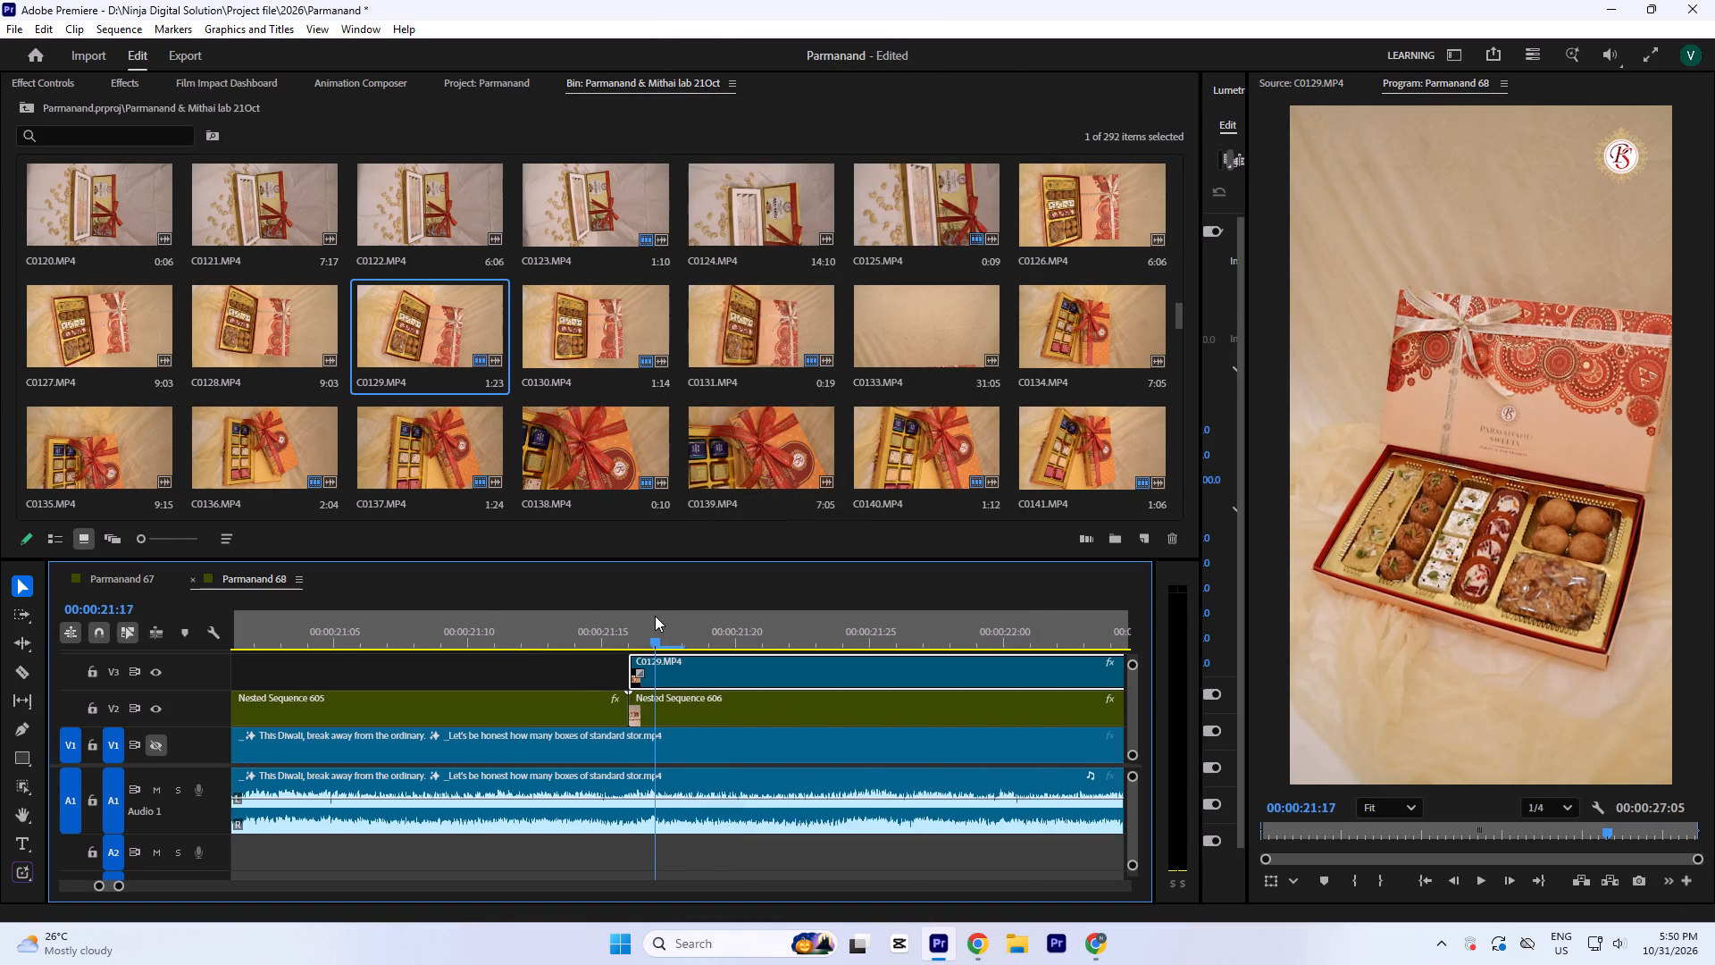
pyautogui.click(623, 621)
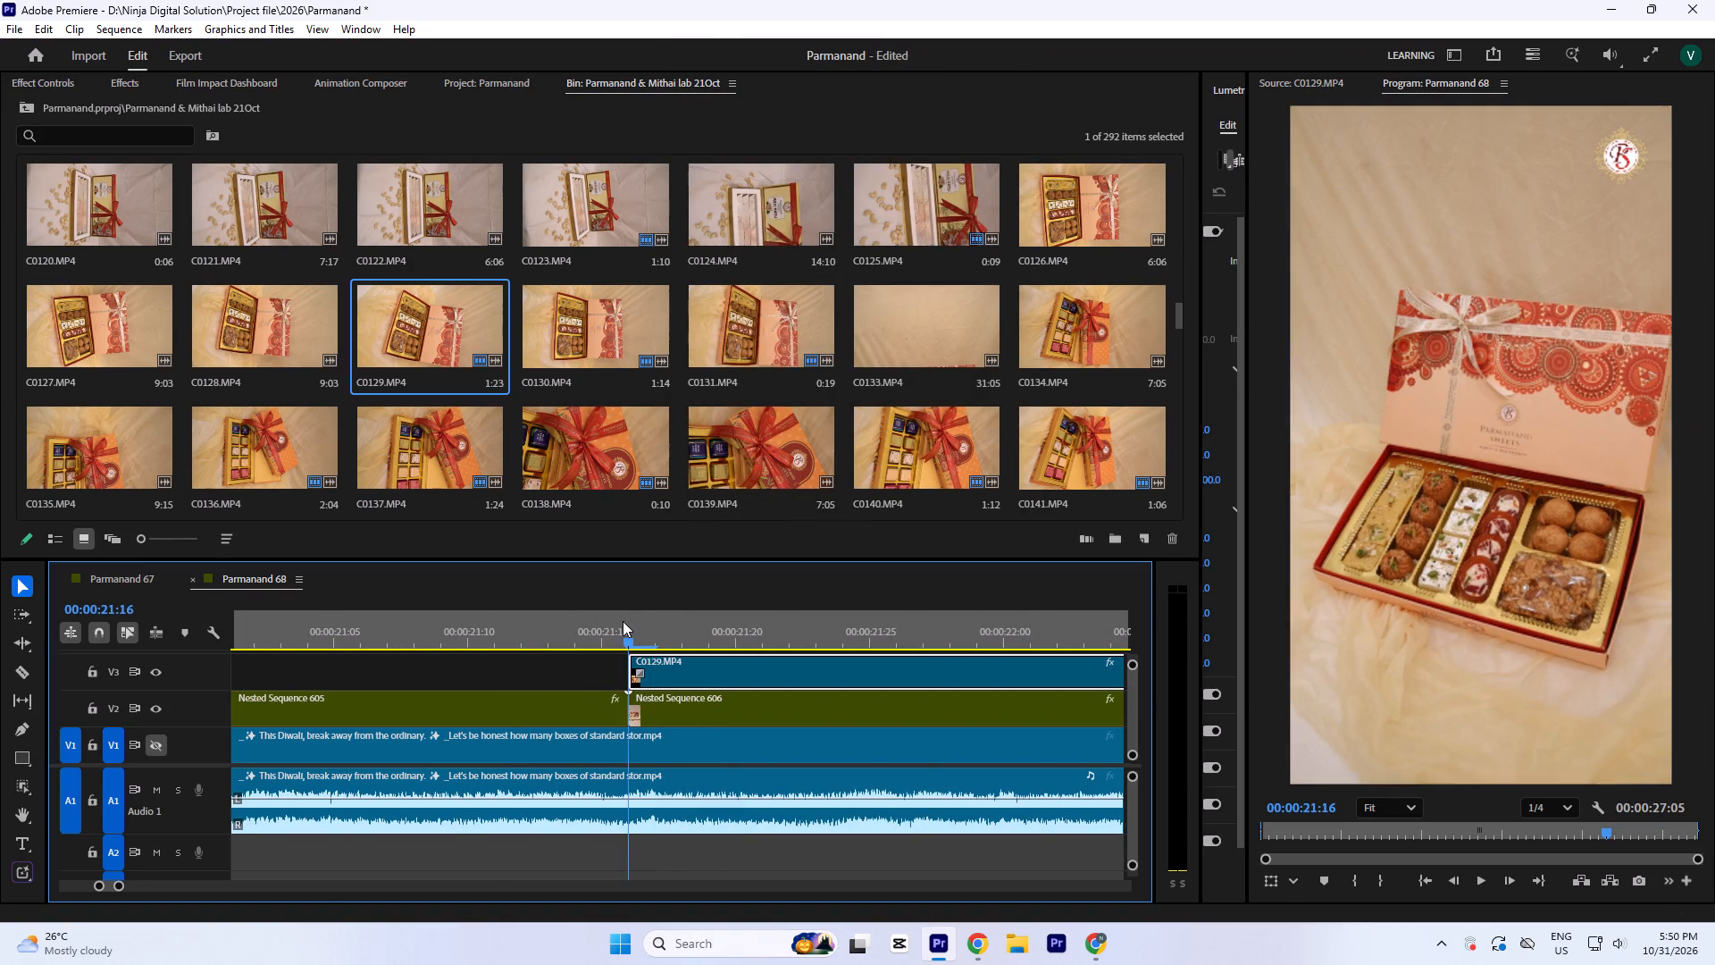
# Play through the new C0129.MP4 shot on V3 and set its speed to 80%.
pyautogui.press('-')
pyautogui.press('-')
pyautogui.click(503, 625)
pyautogui.press('-')
pyautogui.press('space')
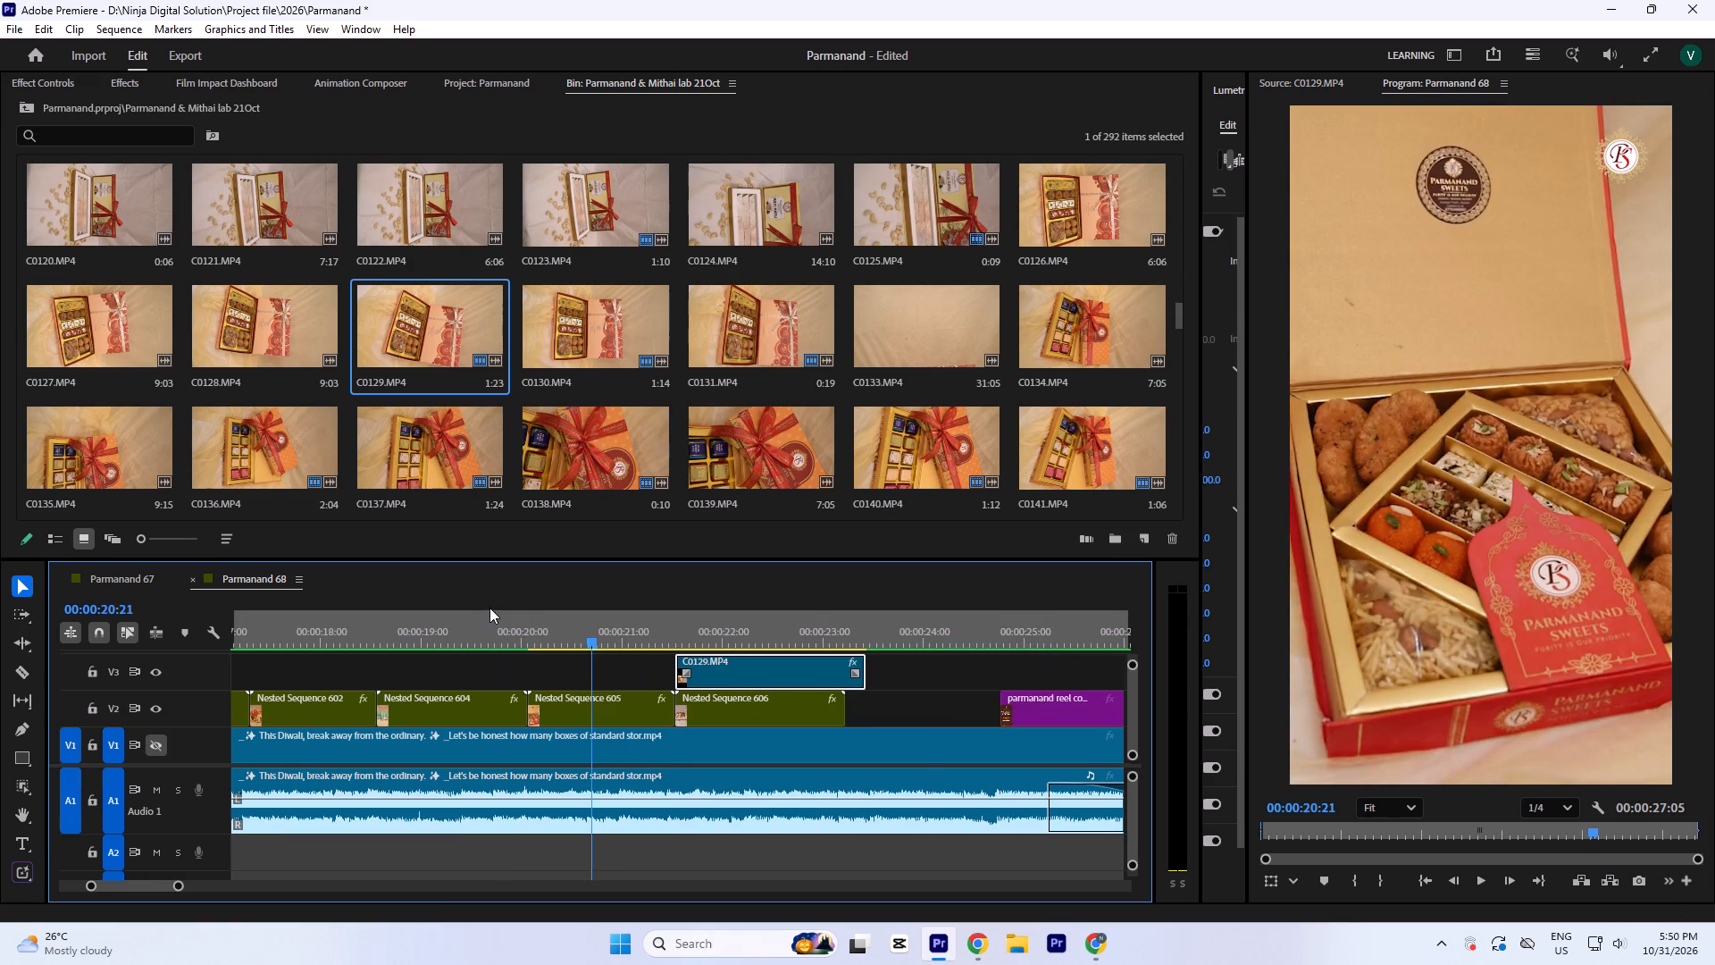
pyautogui.press('space')
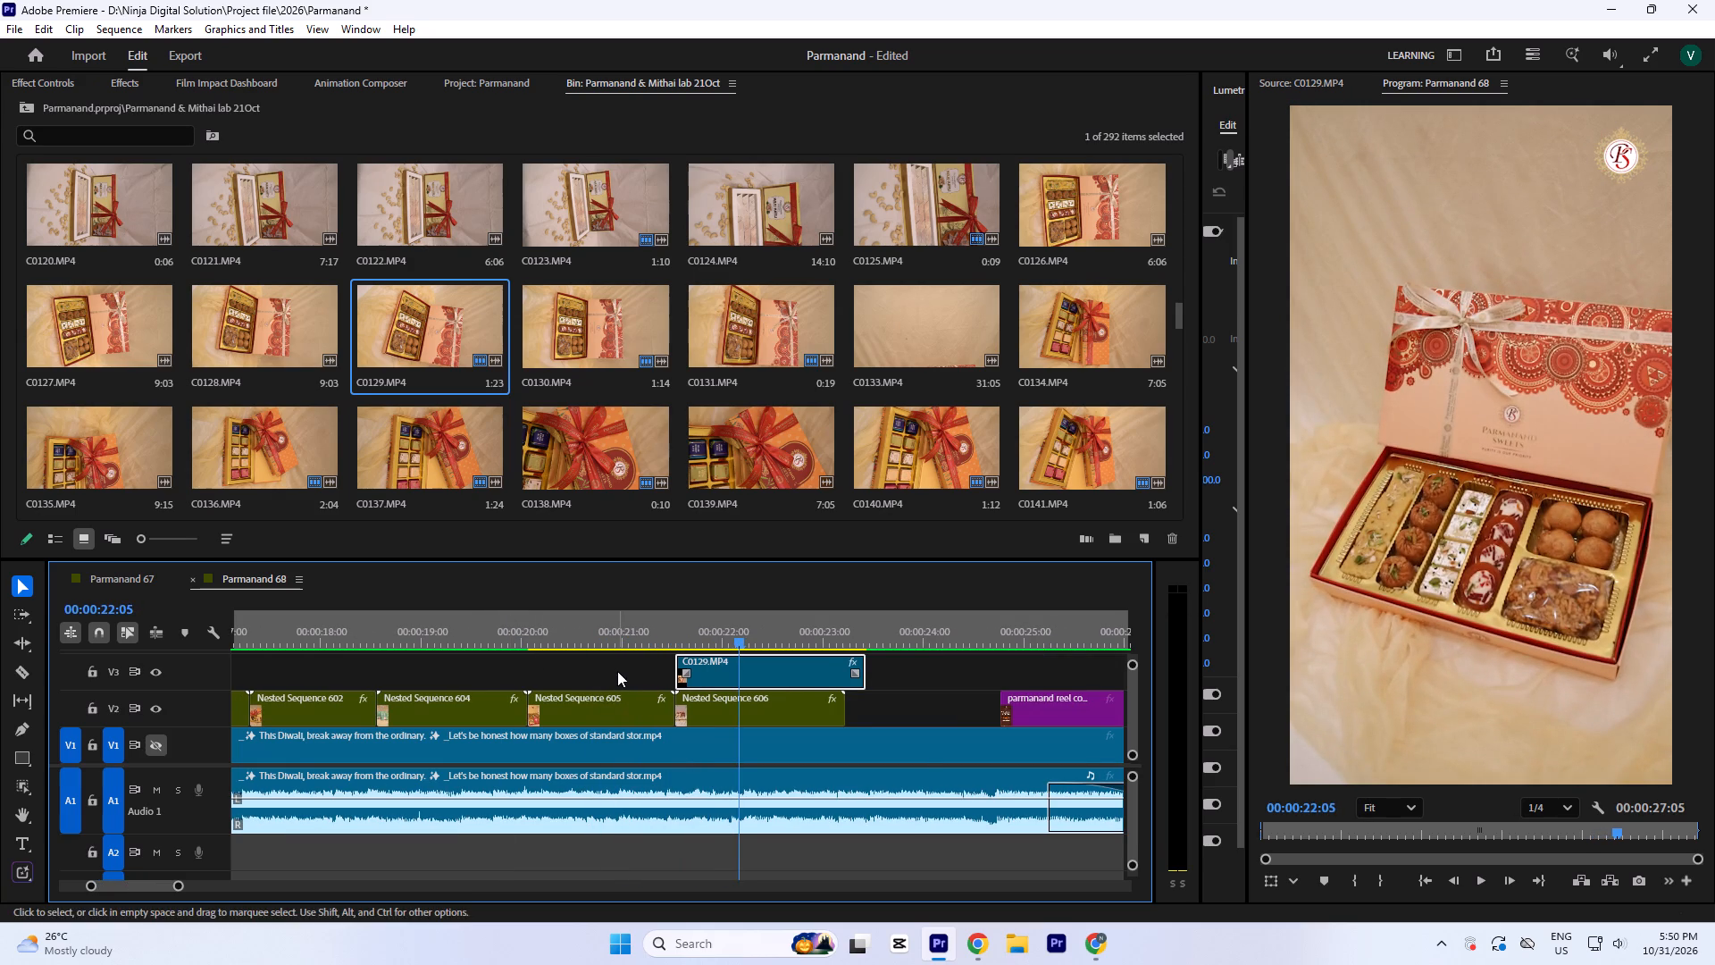
pyautogui.hotkey('ctrl', 'r')
pyautogui.write('80')
pyautogui.press('Return')
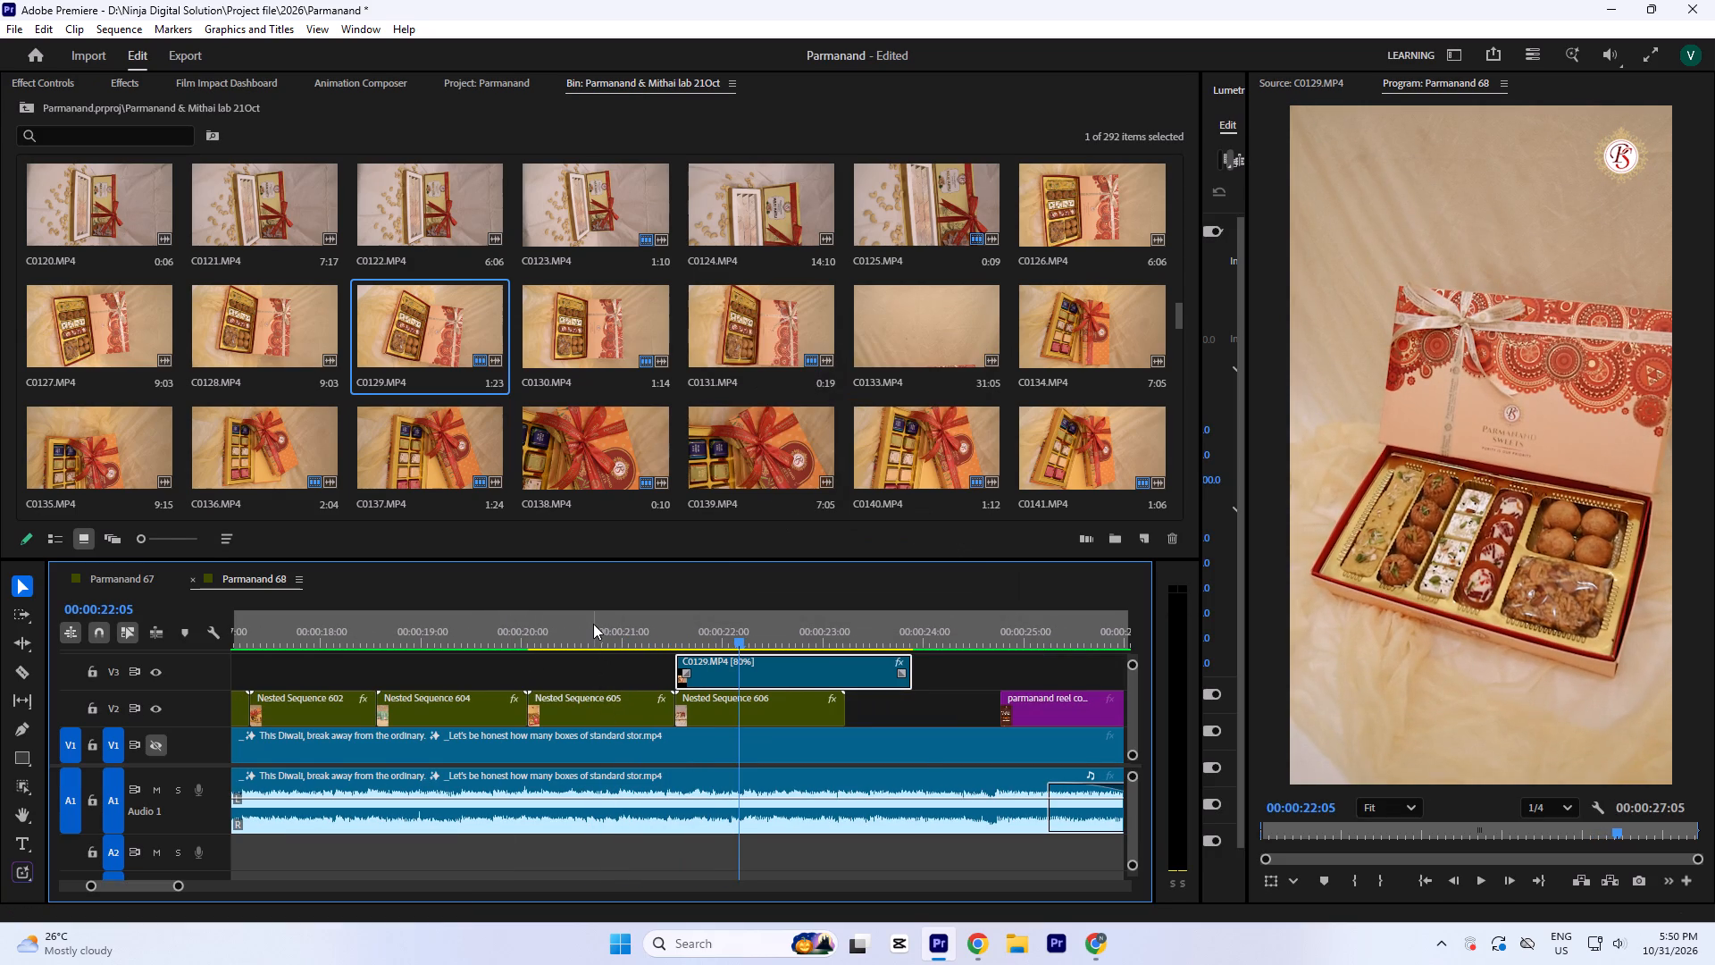
# Replay the cut from Nested Sequence 605 into the slowed C0129.MP4 to check its pace and motion.
pyautogui.click(592, 625)
pyautogui.press('space')
pyautogui.press('space')
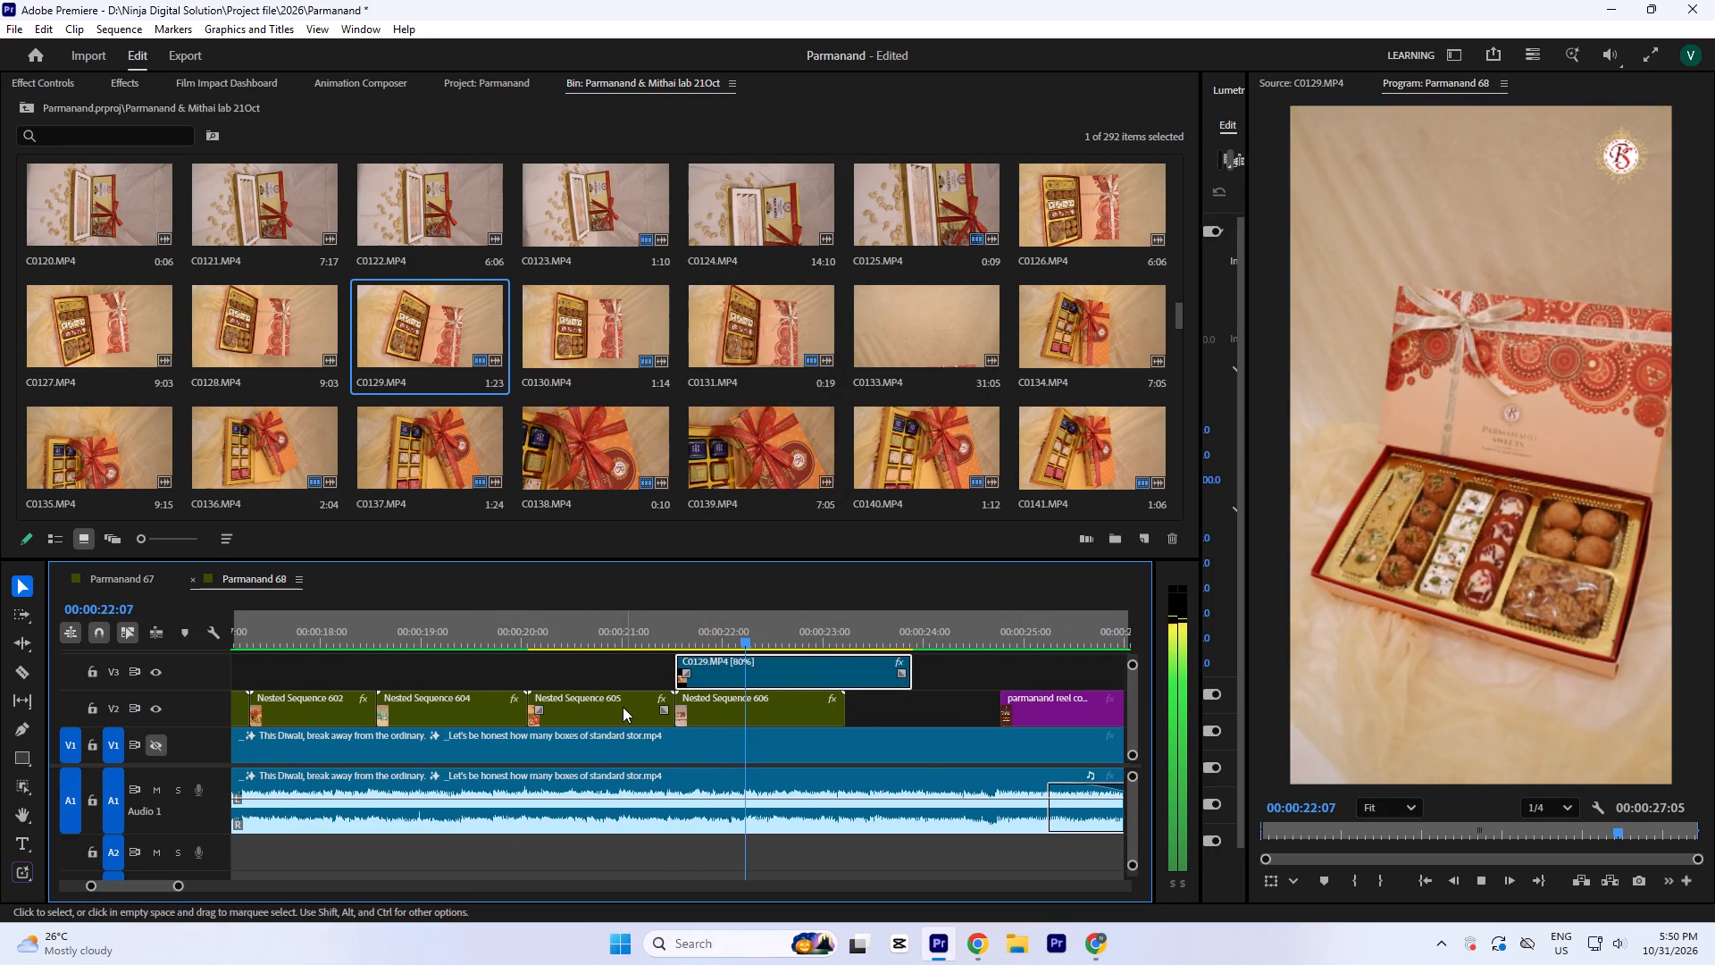
pyautogui.press('space')
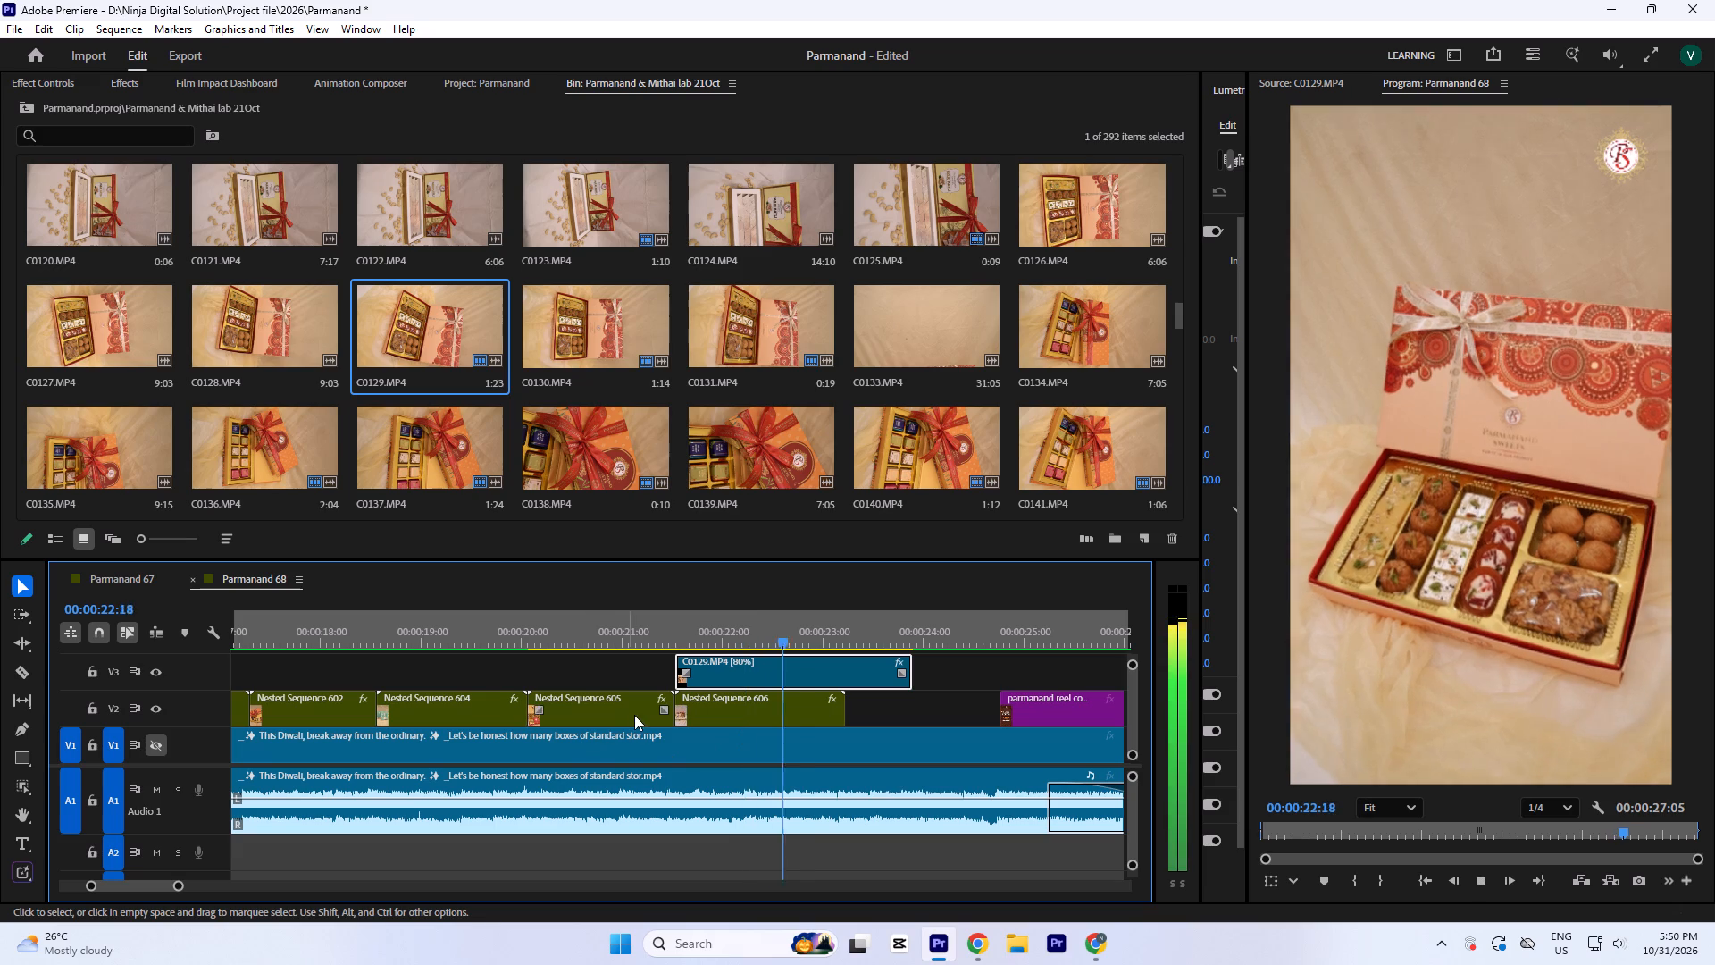
pyautogui.press('space')
pyautogui.press('space')
pyautogui.press('space')
pyautogui.write('=')
pyautogui.press('space')
pyautogui.press('space')
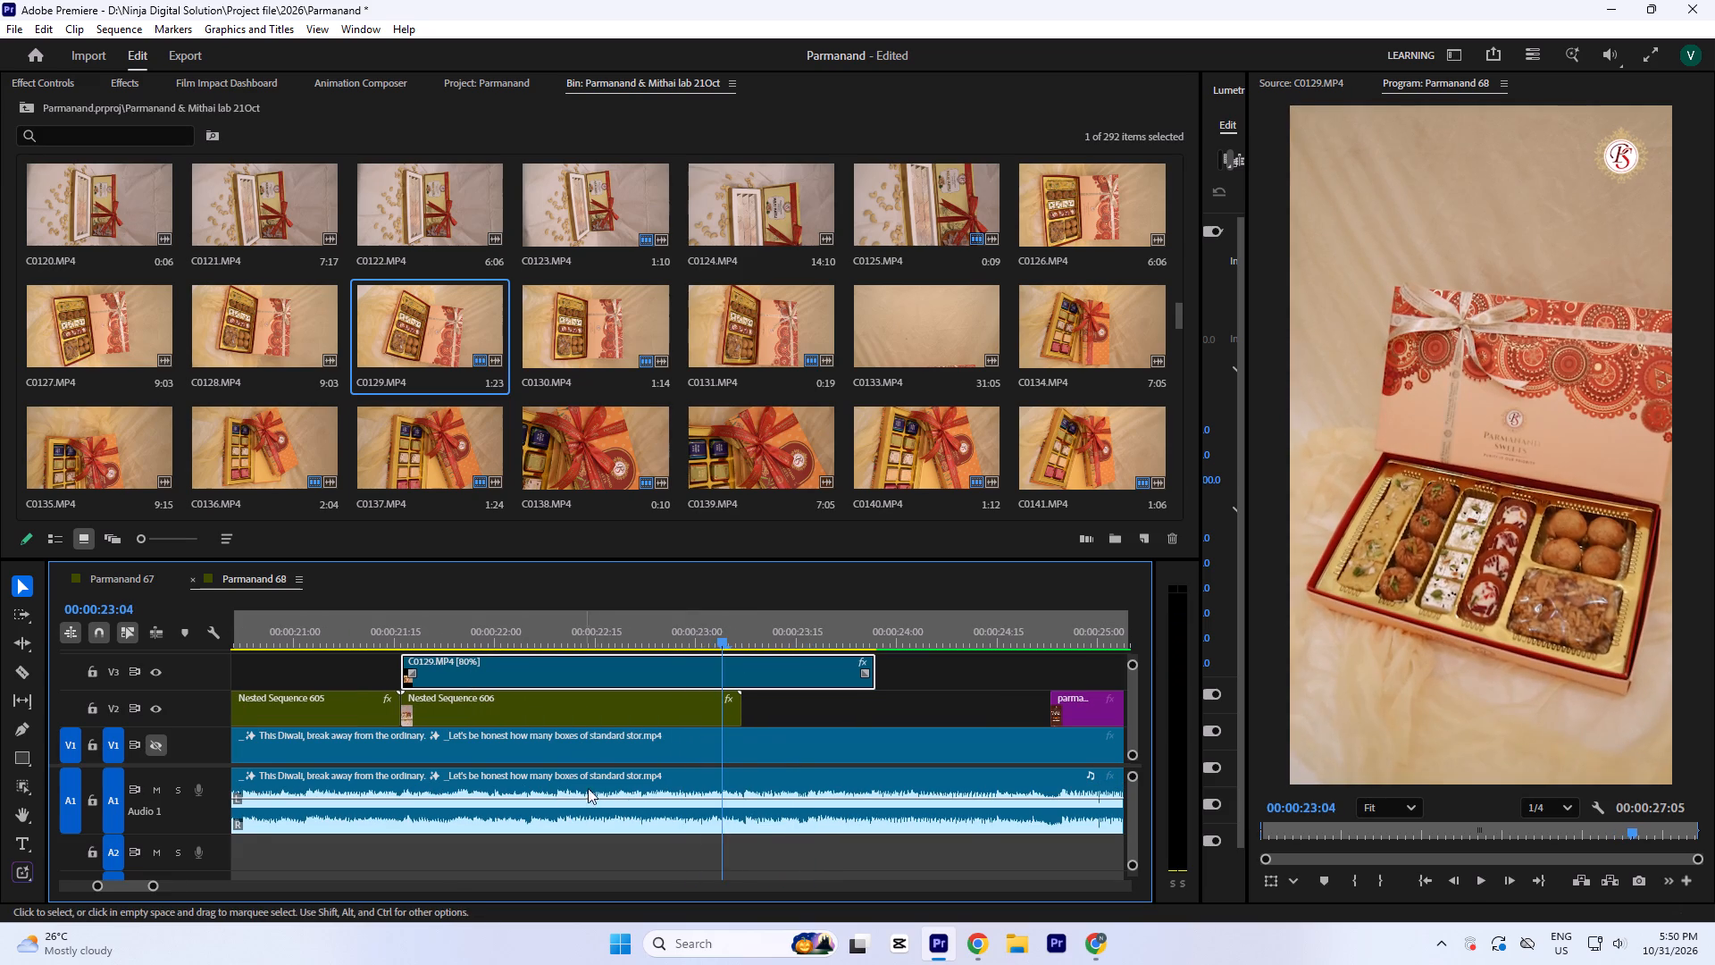
pyautogui.press('space')
pyautogui.press('space')
# Trim the end of C0129.MP4 on V3 back to 00:00:23:07, level with the end of Nested Sequence 606.
pyautogui.press('=')
pyautogui.press('=')
pyautogui.click(664, 617)
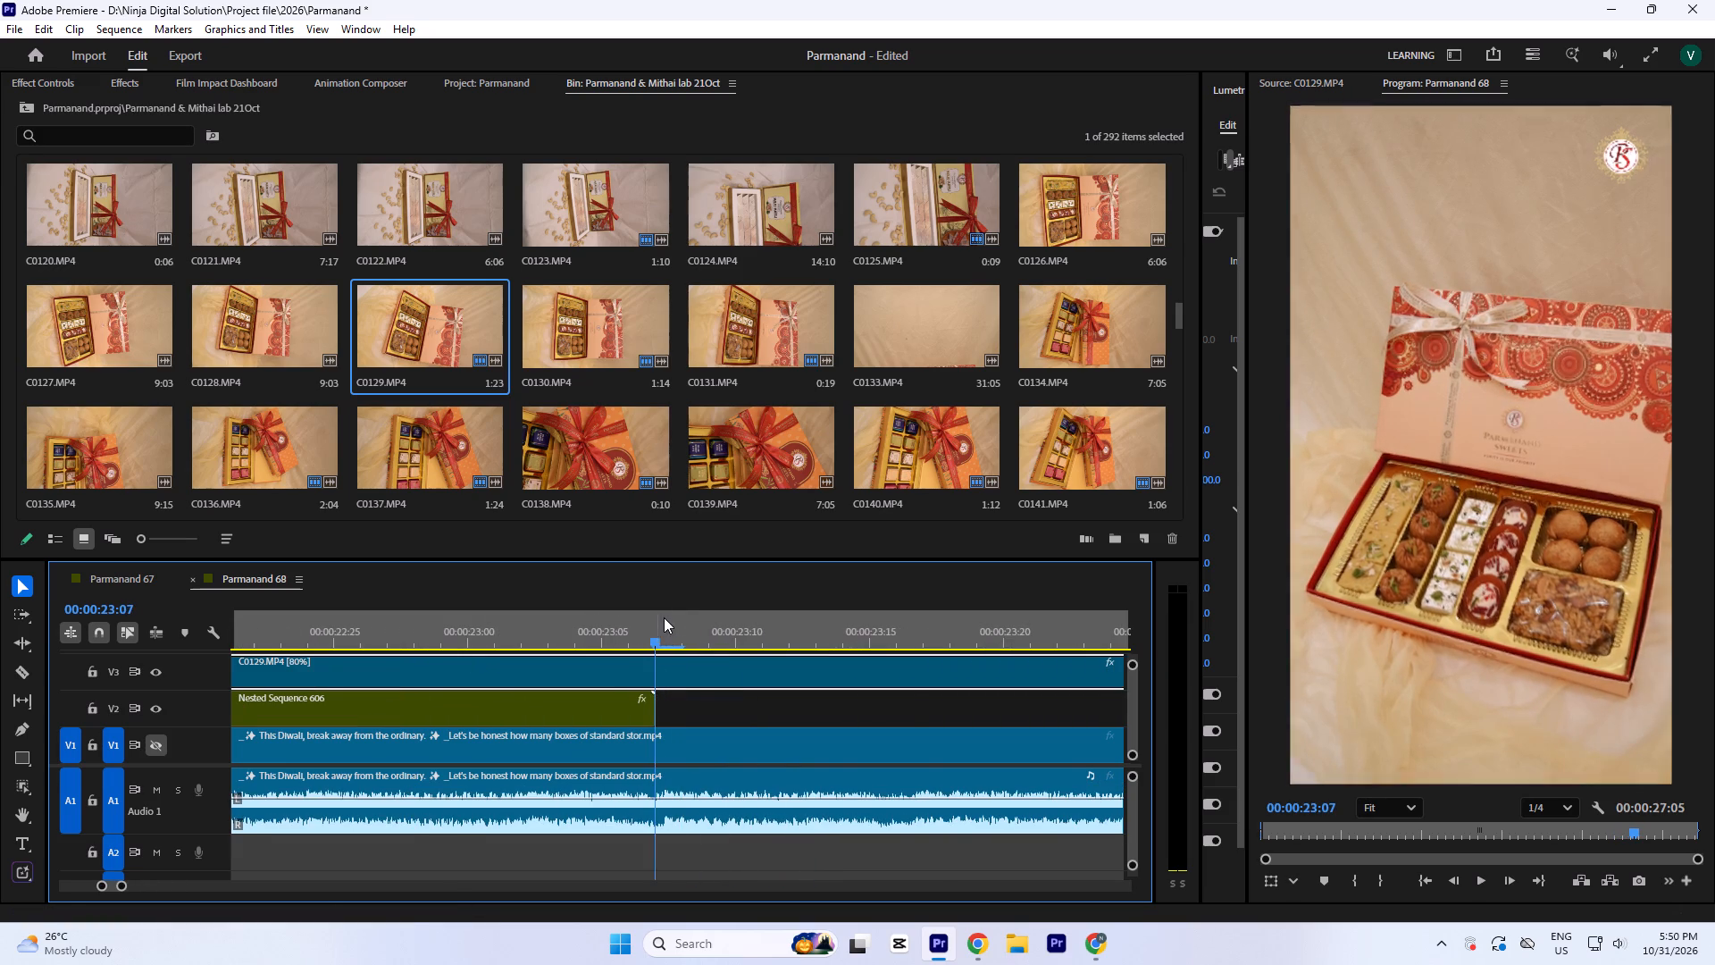
pyautogui.press('-')
pyautogui.press('-')
pyautogui.moveTo(814, 678); pyautogui.dragTo(676, 688)
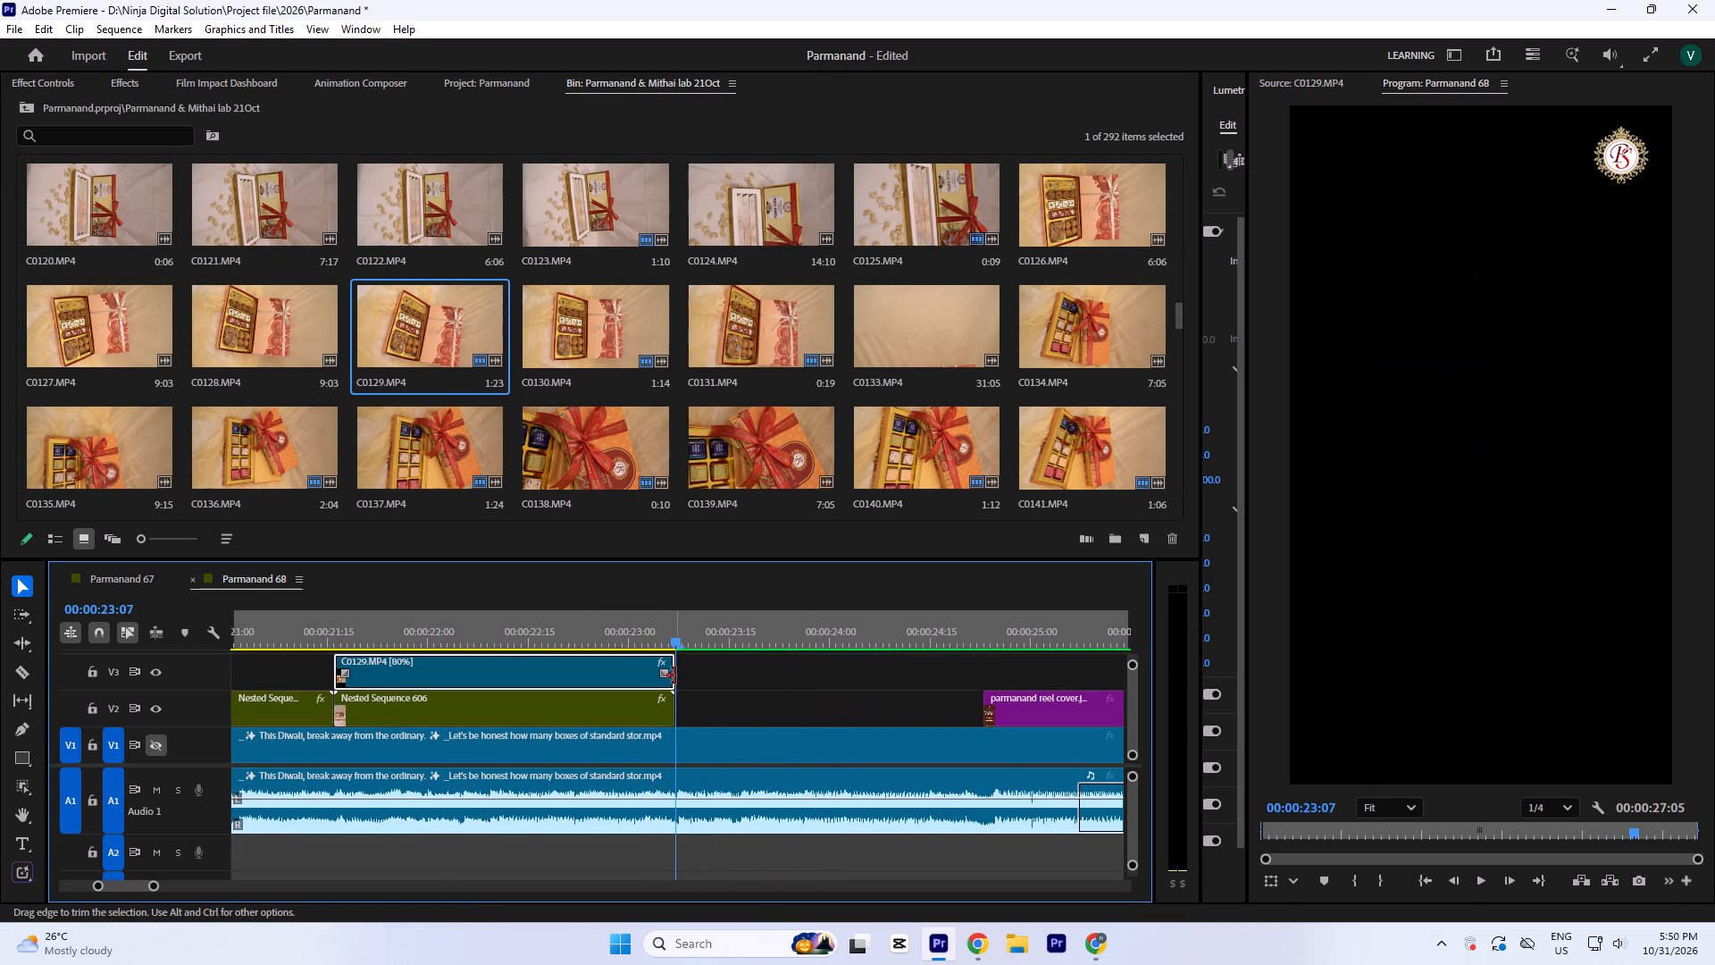
# Reframe the C0129.MP4 shot on V3 with scale 114 and position 501, 909.
pyautogui.click(654, 628)
pyautogui.click(50, 82)
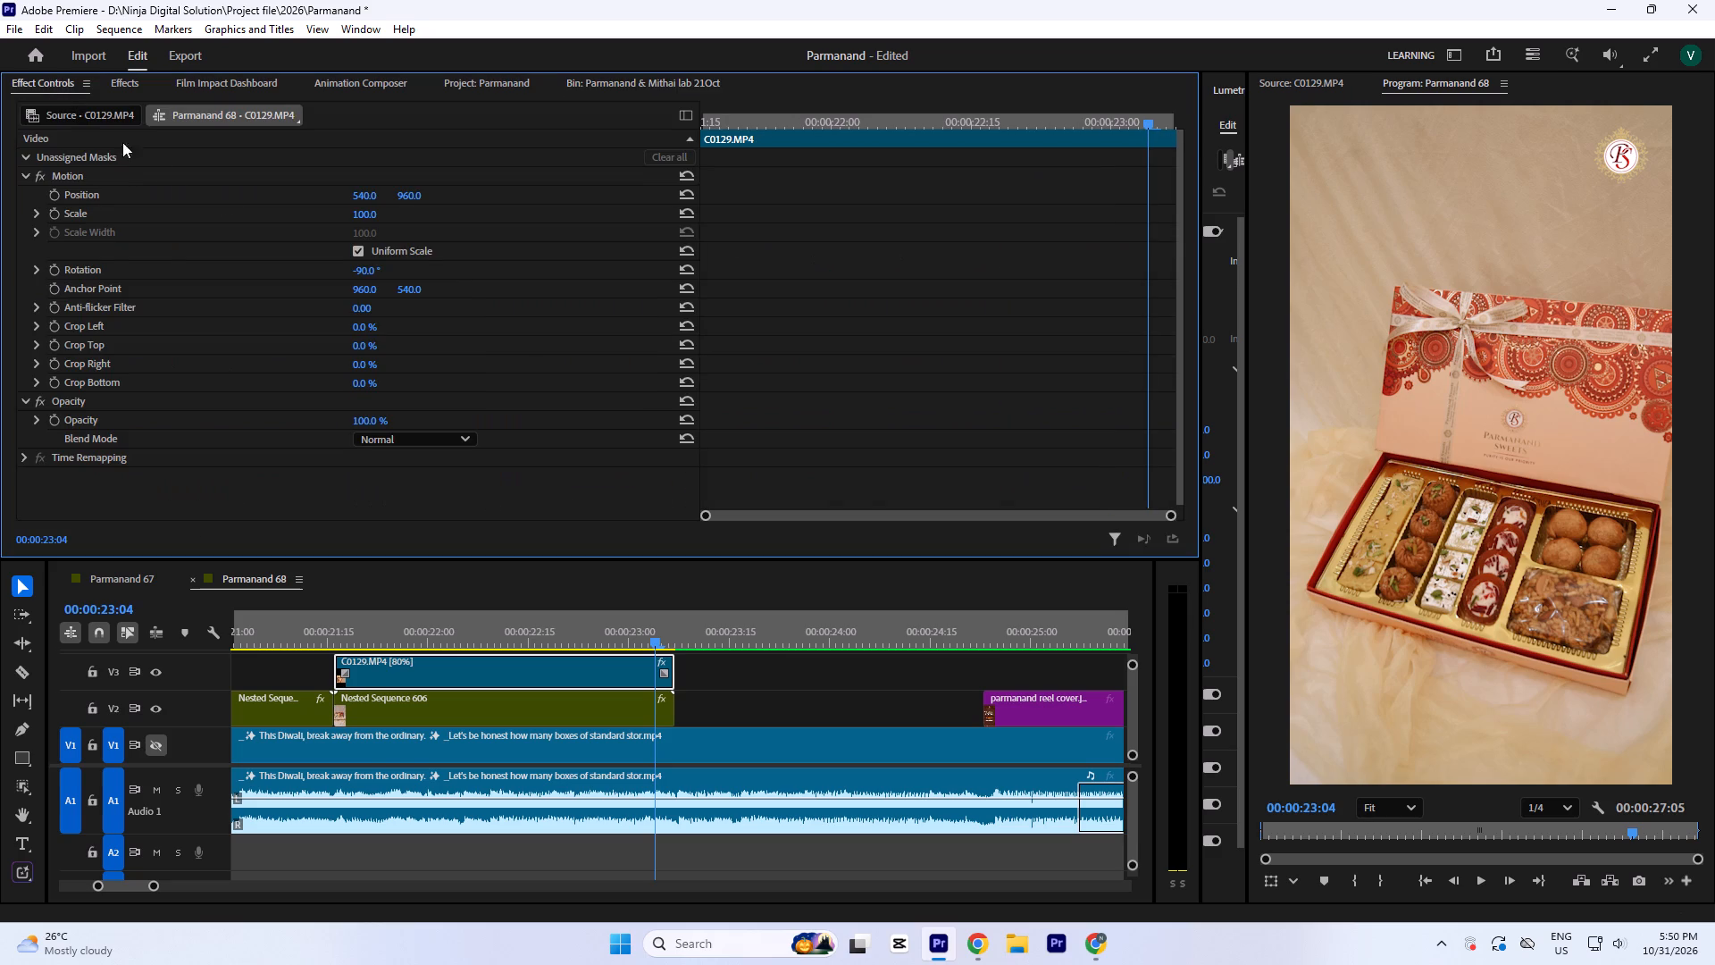
pyautogui.moveTo(368, 215); pyautogui.dragTo(361, 197)
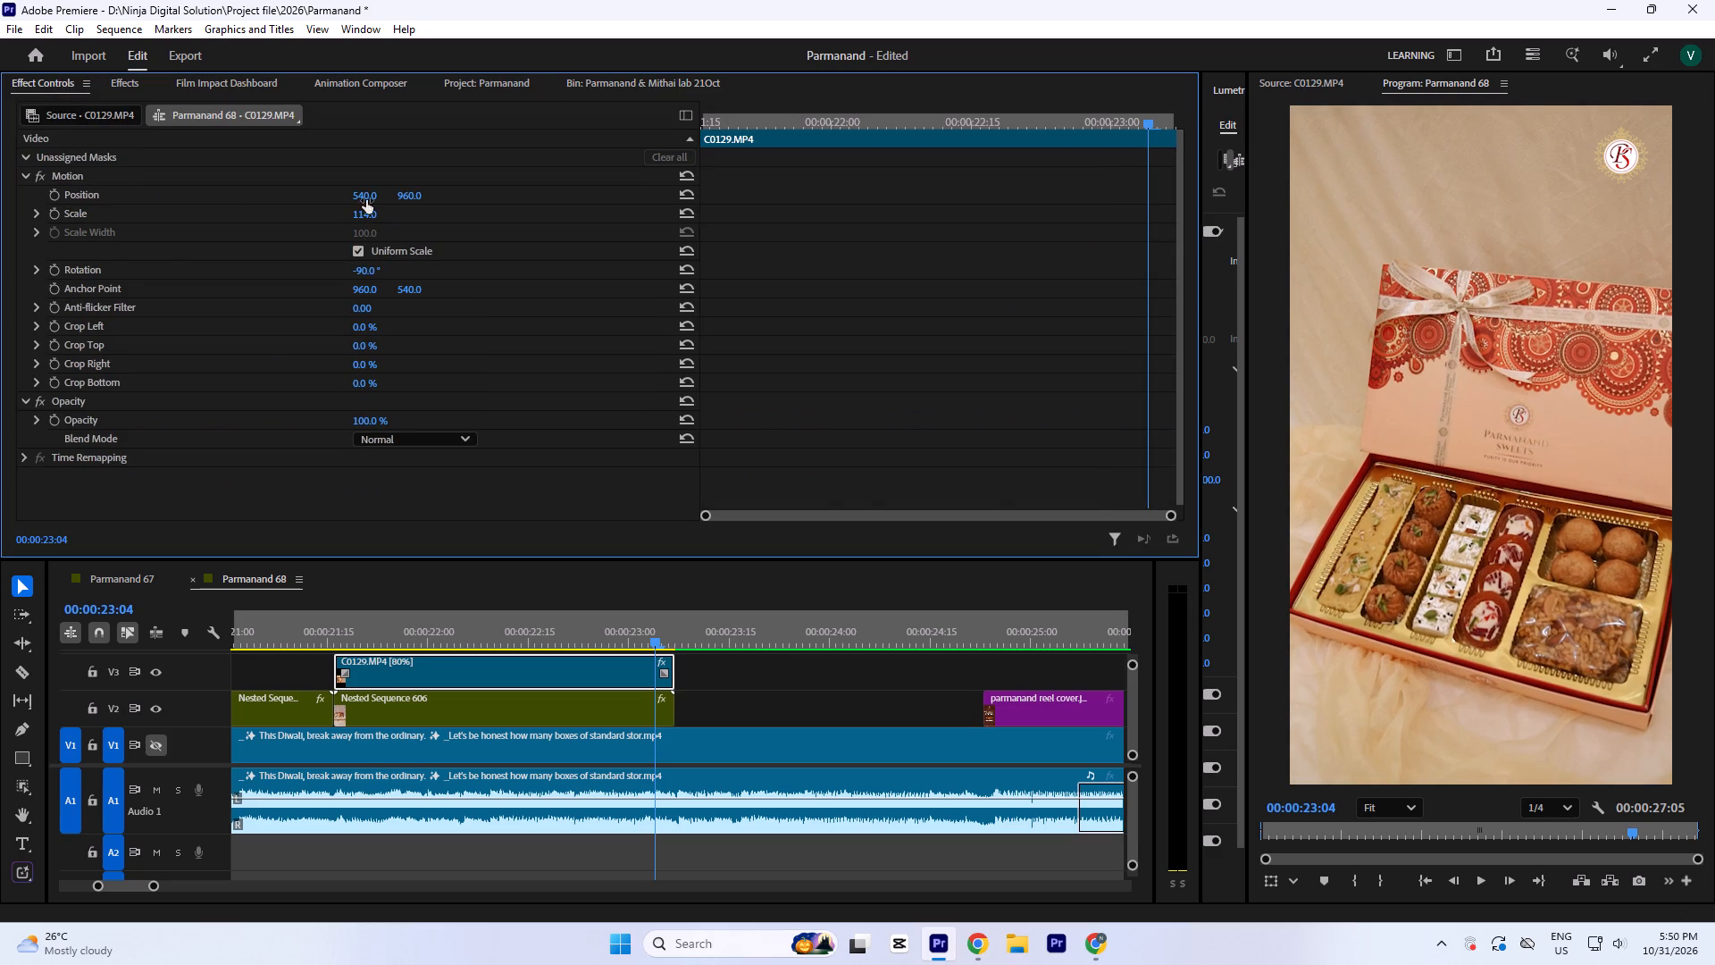
pyautogui.moveTo(366, 189); pyautogui.dragTo(334, 256)
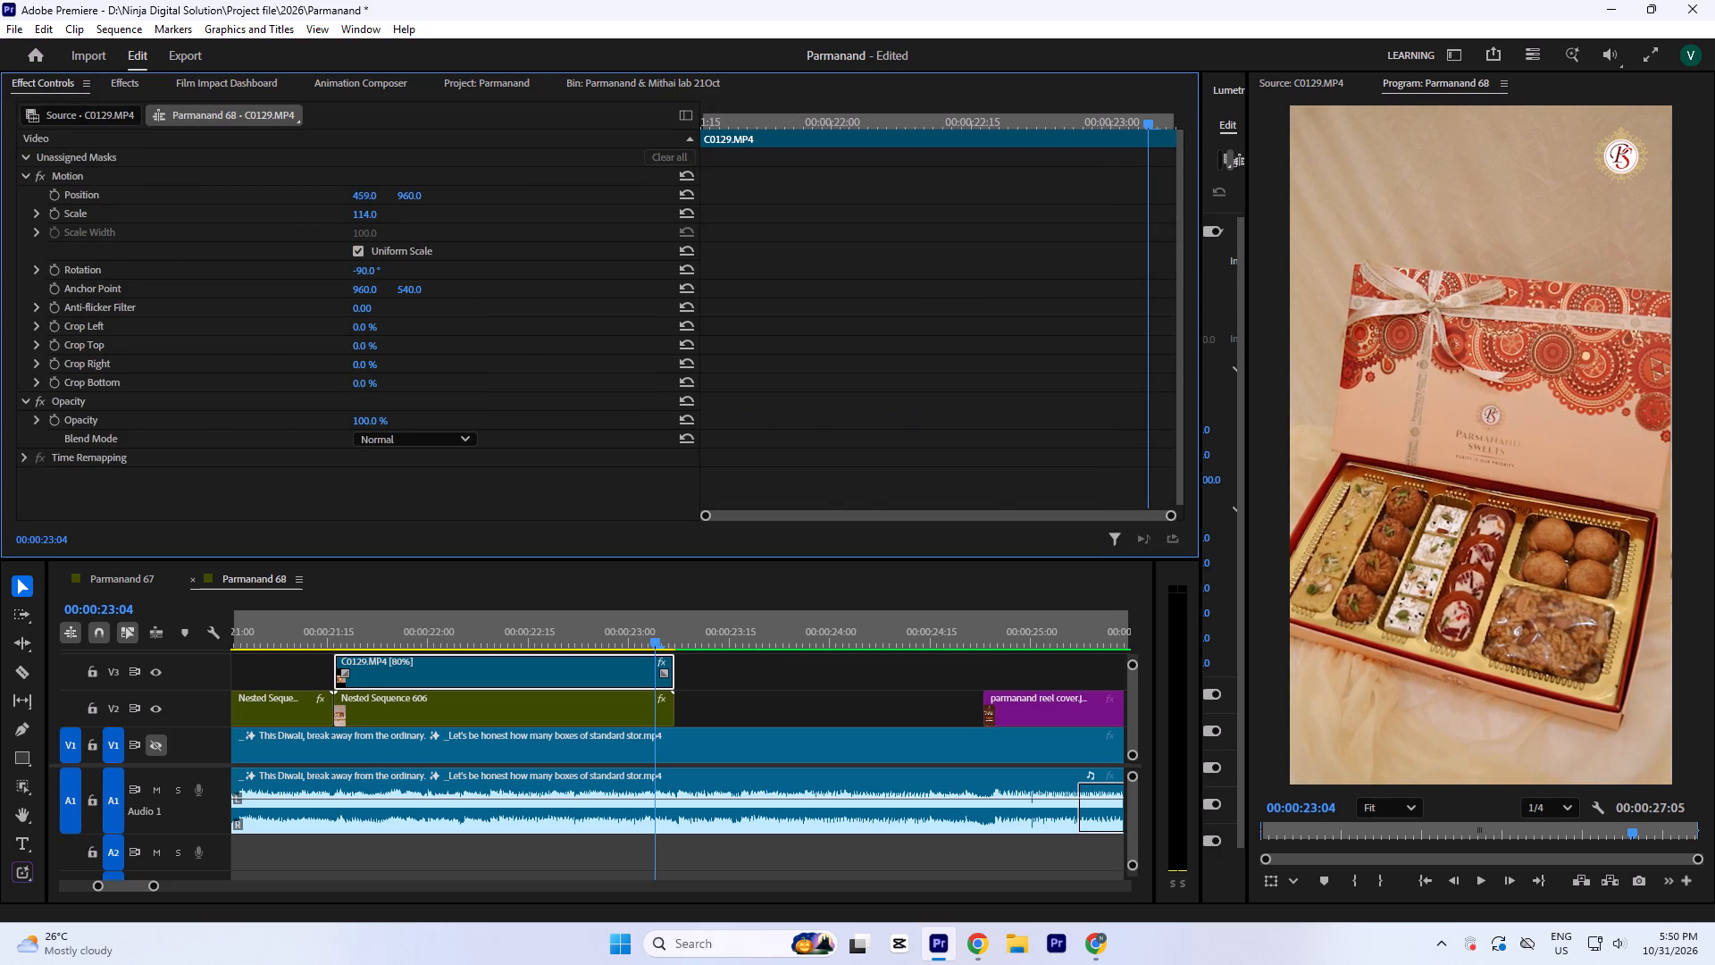
pyautogui.moveTo(334, 256); pyautogui.dragTo(340, 232)
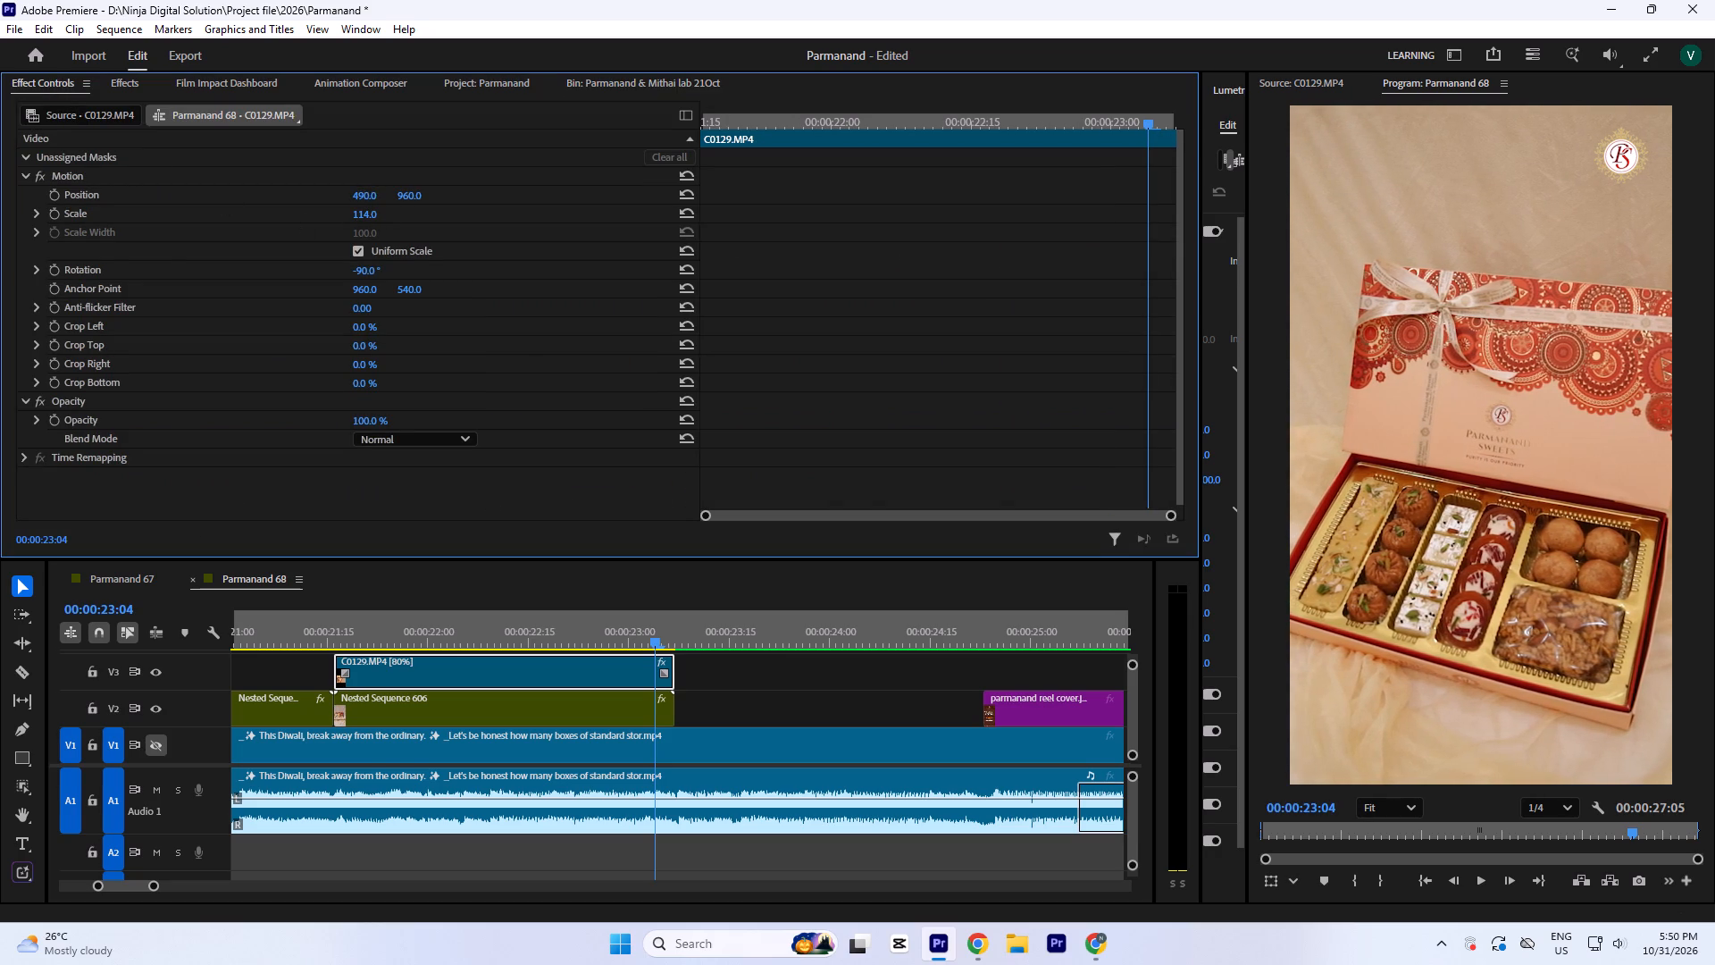
pyautogui.moveTo(340, 232); pyautogui.dragTo(340, 222)
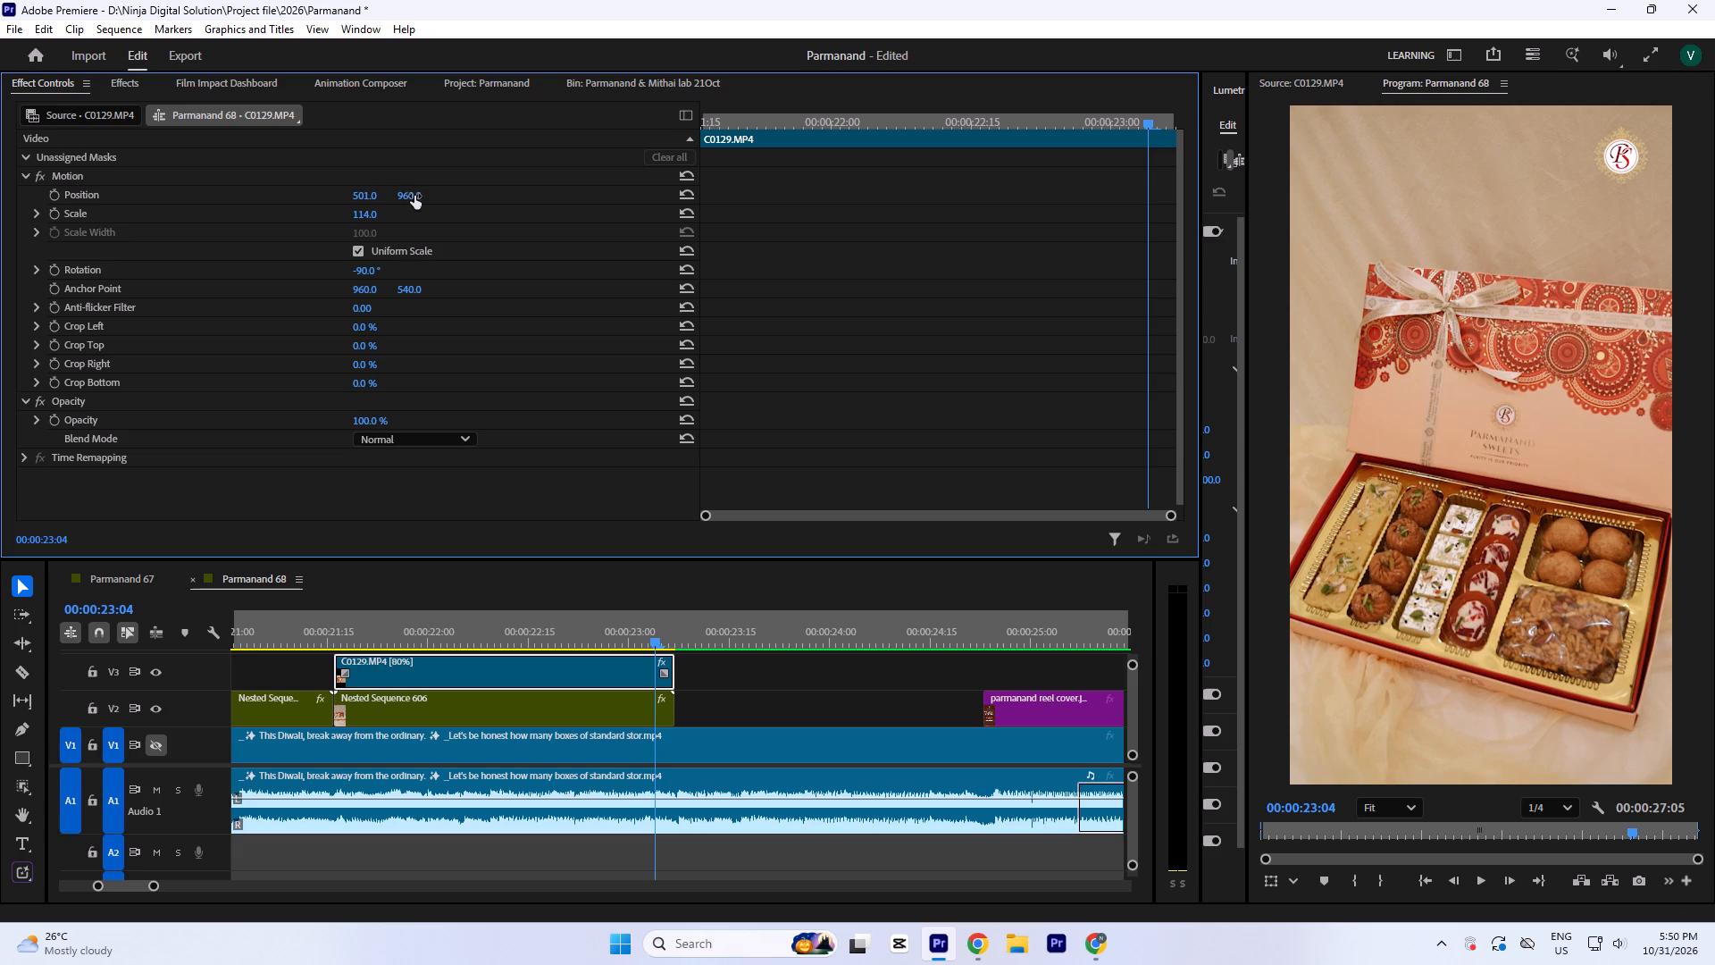
pyautogui.moveTo(414, 196); pyautogui.dragTo(414, 237)
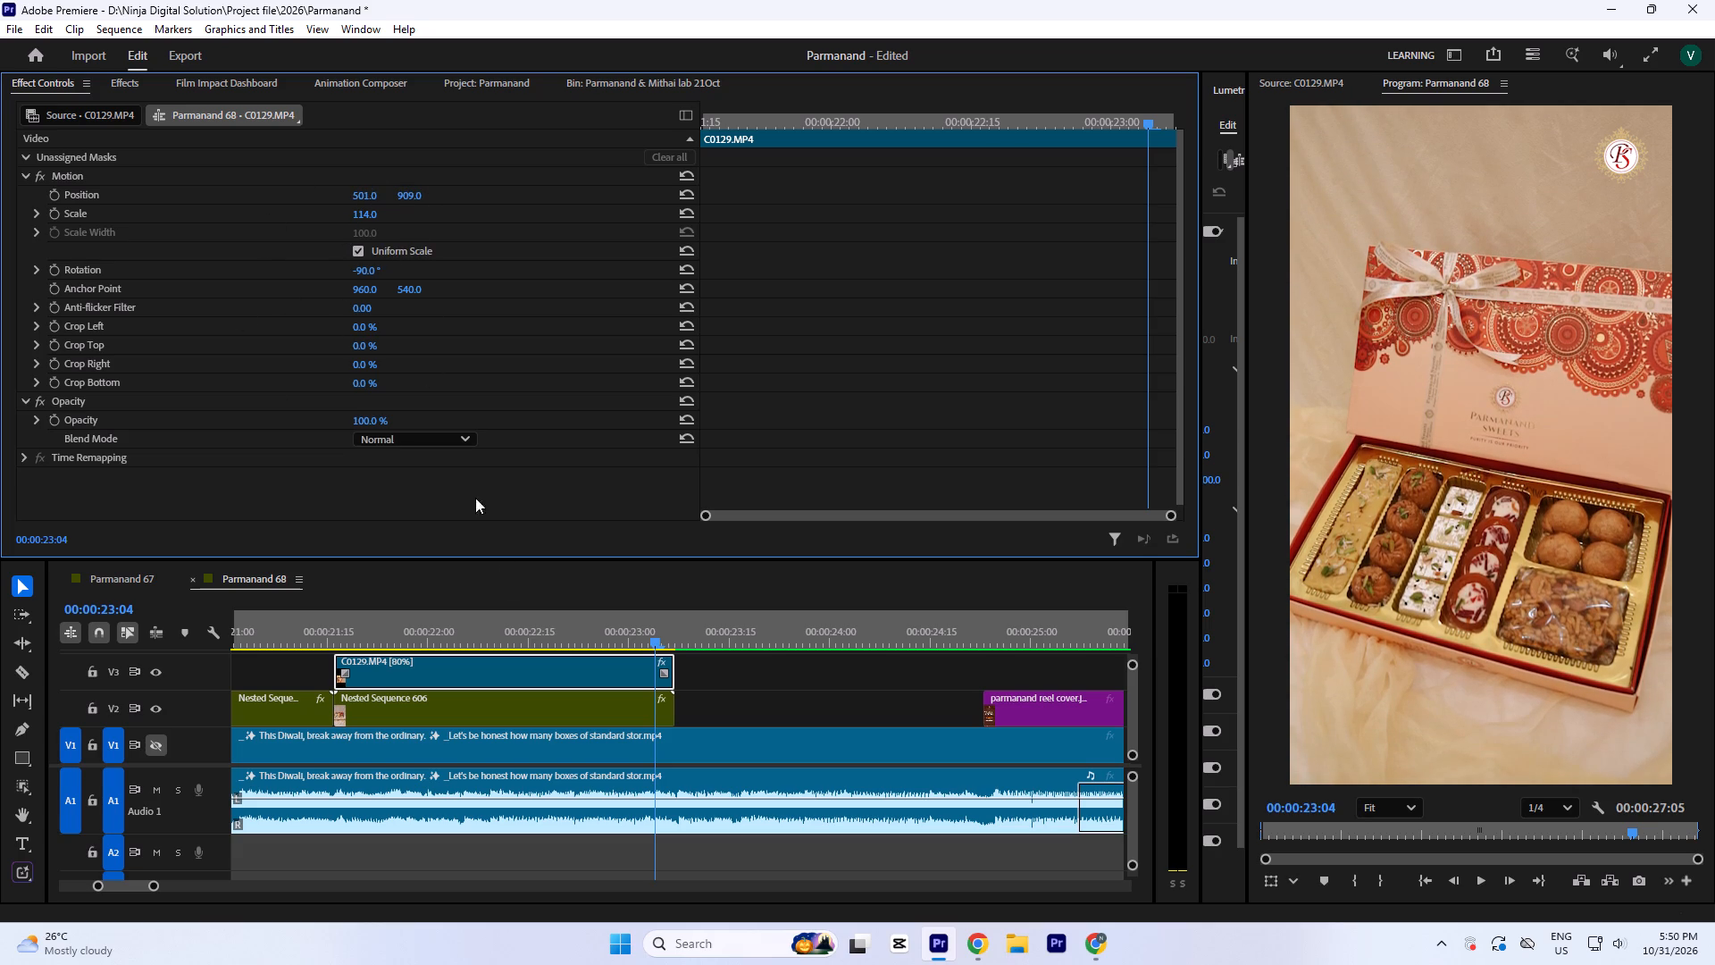
# Play from Nested Sequence 605 through the reframed C0129.MP4 shot to check its framing and motion.
pyautogui.click(572, 642)
pyautogui.press('-')
pyautogui.click(404, 612)
pyautogui.press('space')
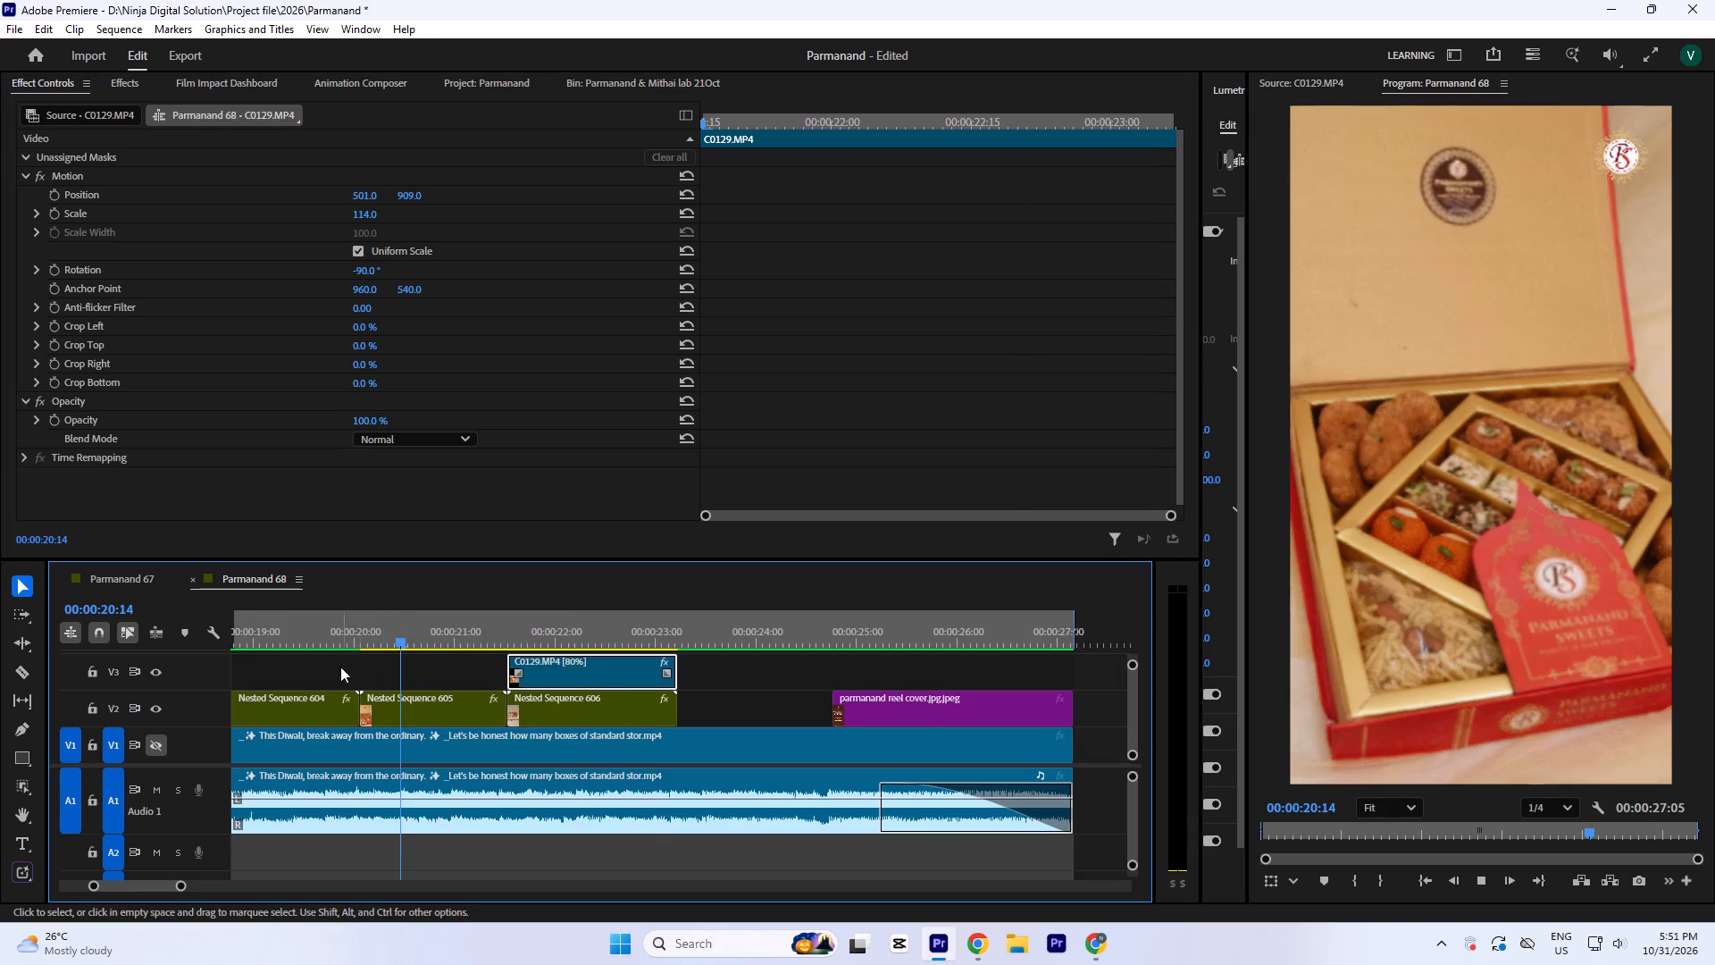
pyautogui.press('space')
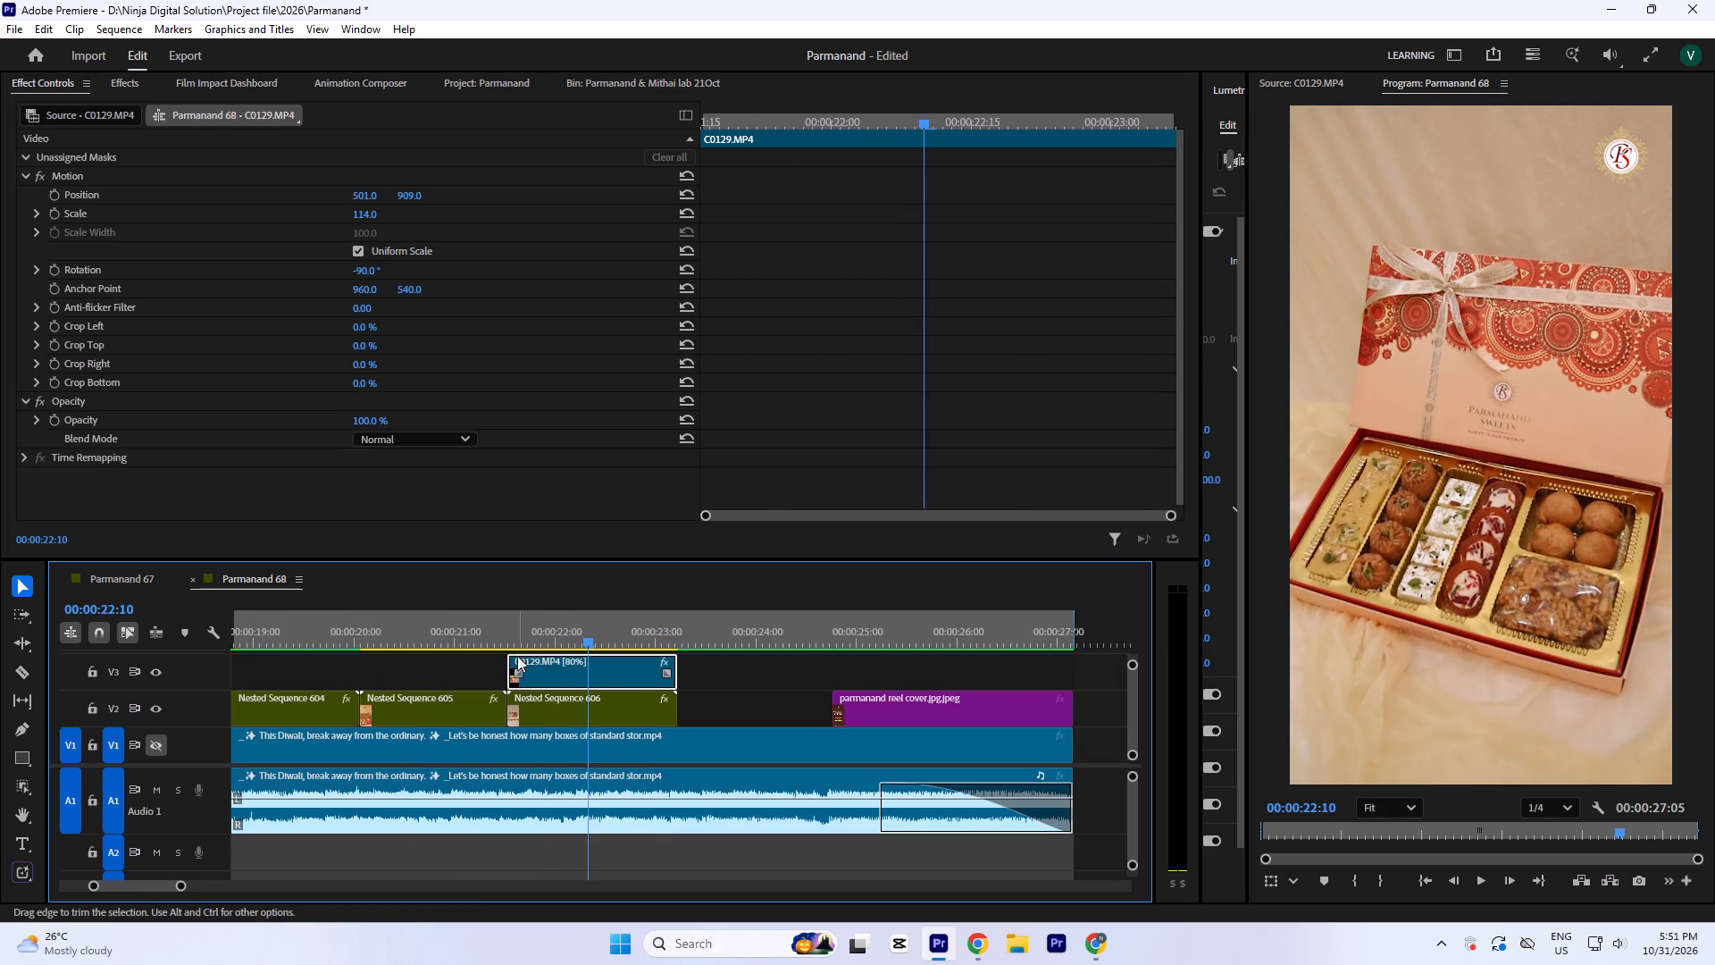
pyautogui.click(429, 622)
pyautogui.press('space')
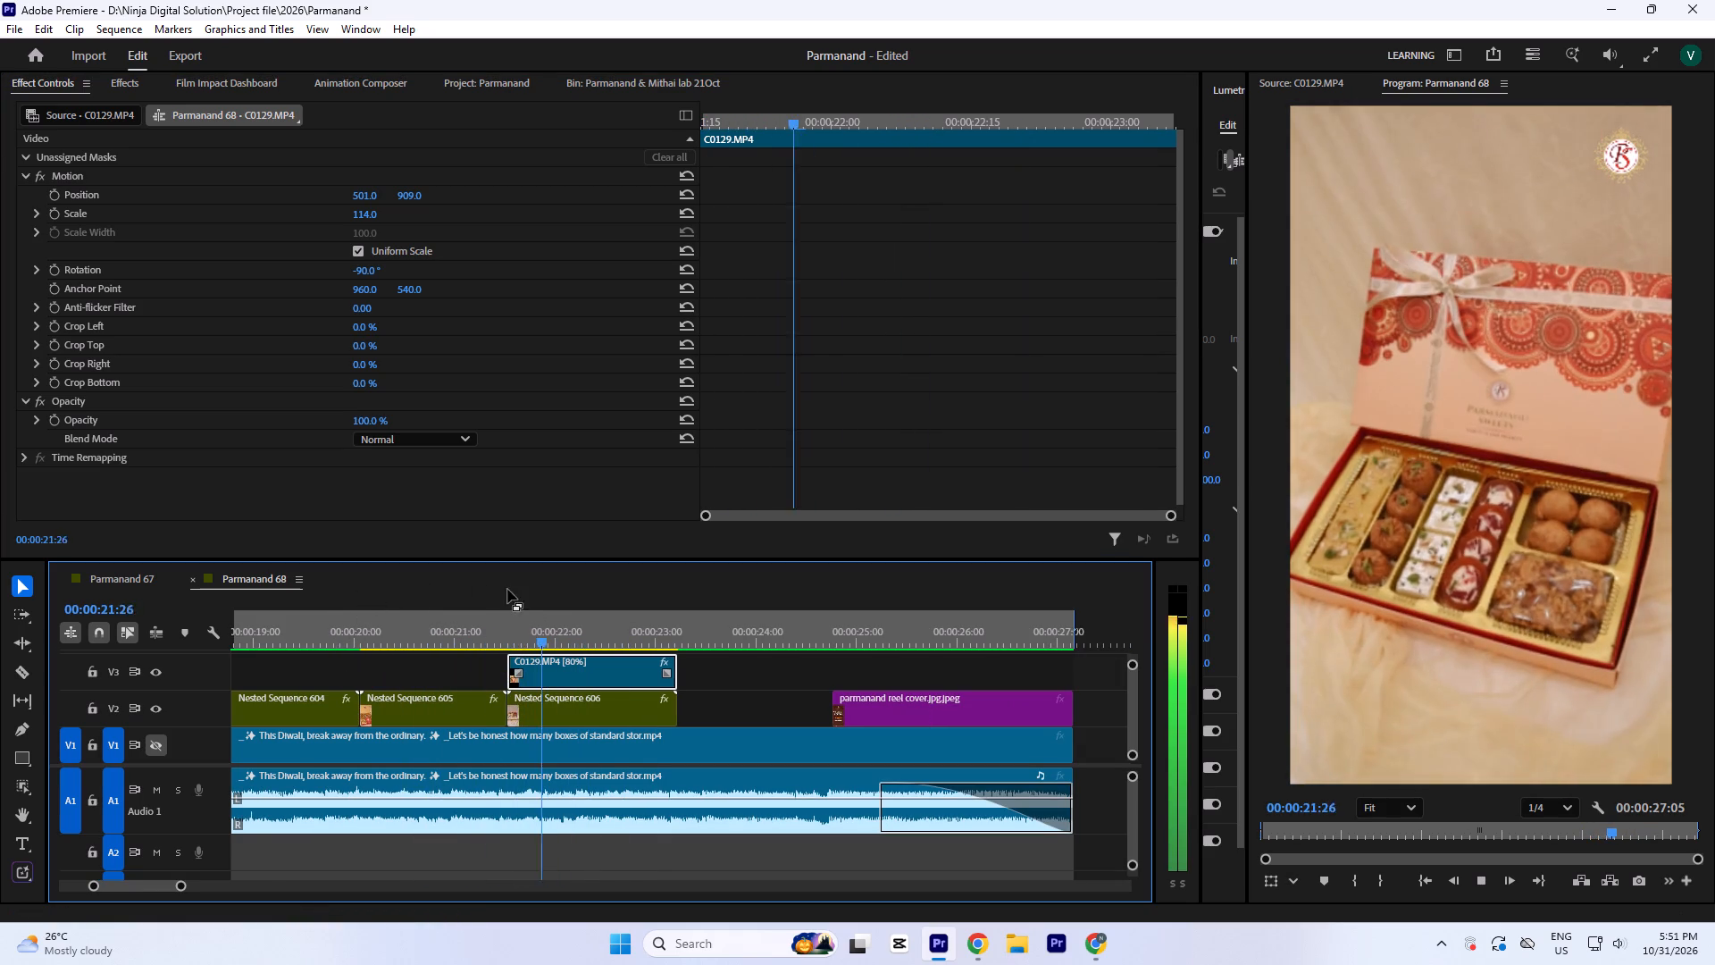
pyautogui.press('space')
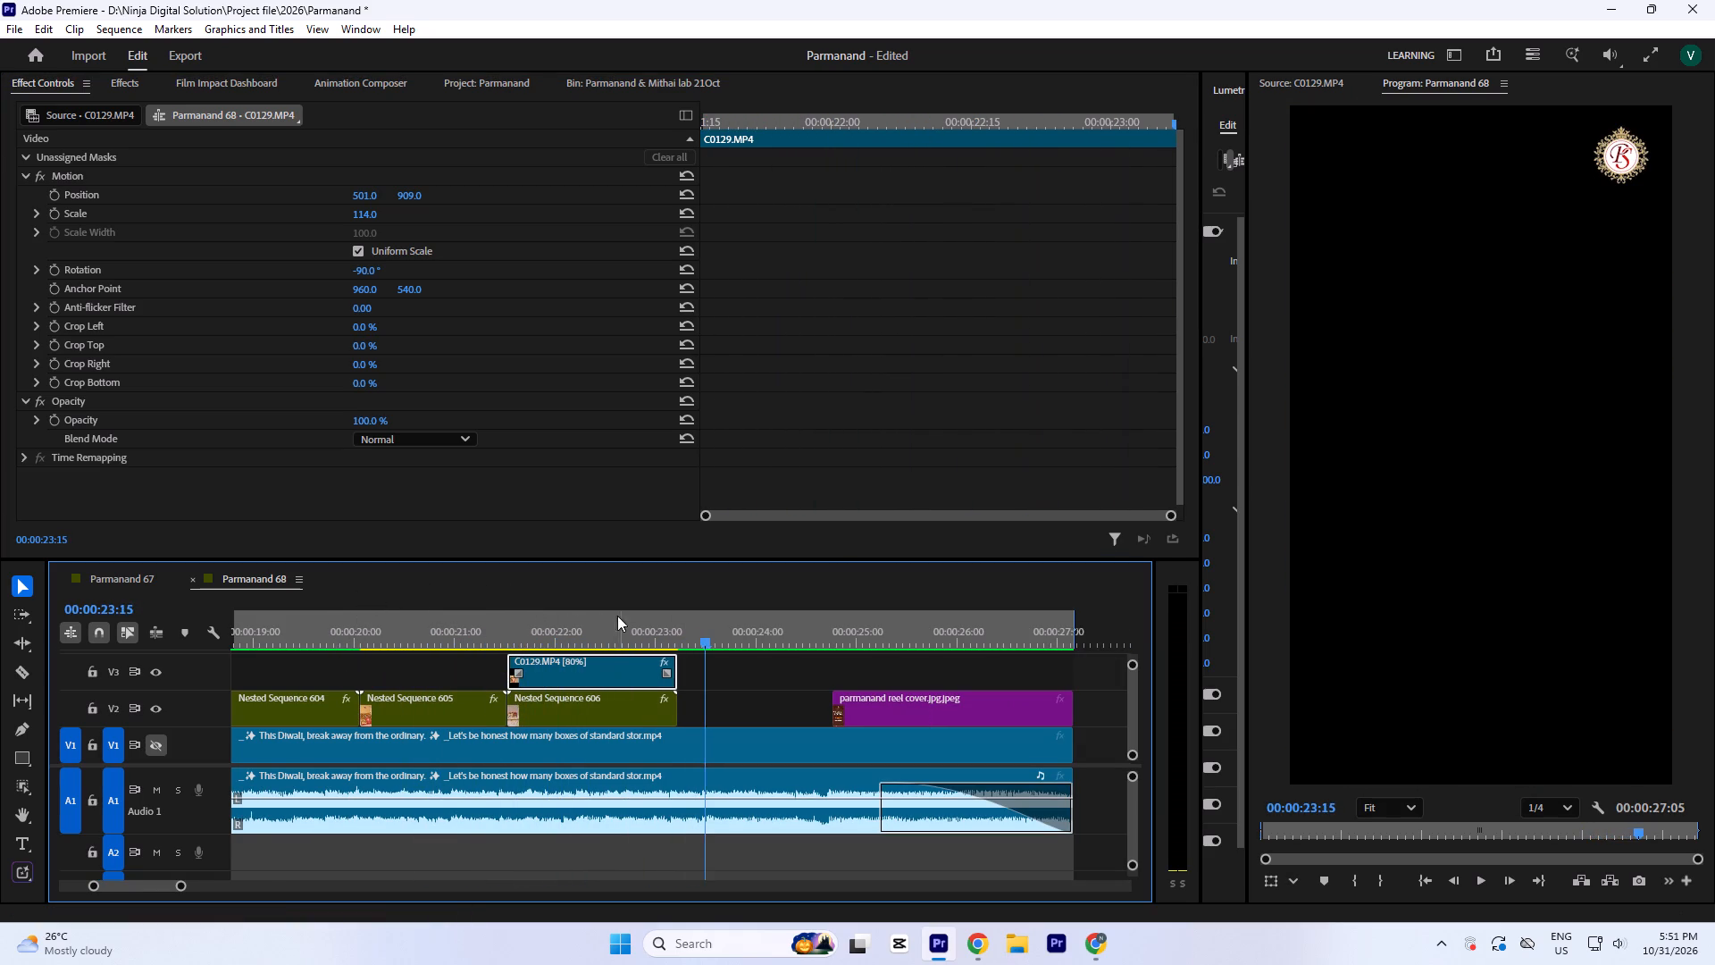
# Nest the C0129.MP4 clip on V3 under the default name and save the project.
pyautogui.click(609, 625)
pyautogui.click(730, 672)
pyautogui.click(628, 675)
pyautogui.press('n')
pyautogui.press('Return')
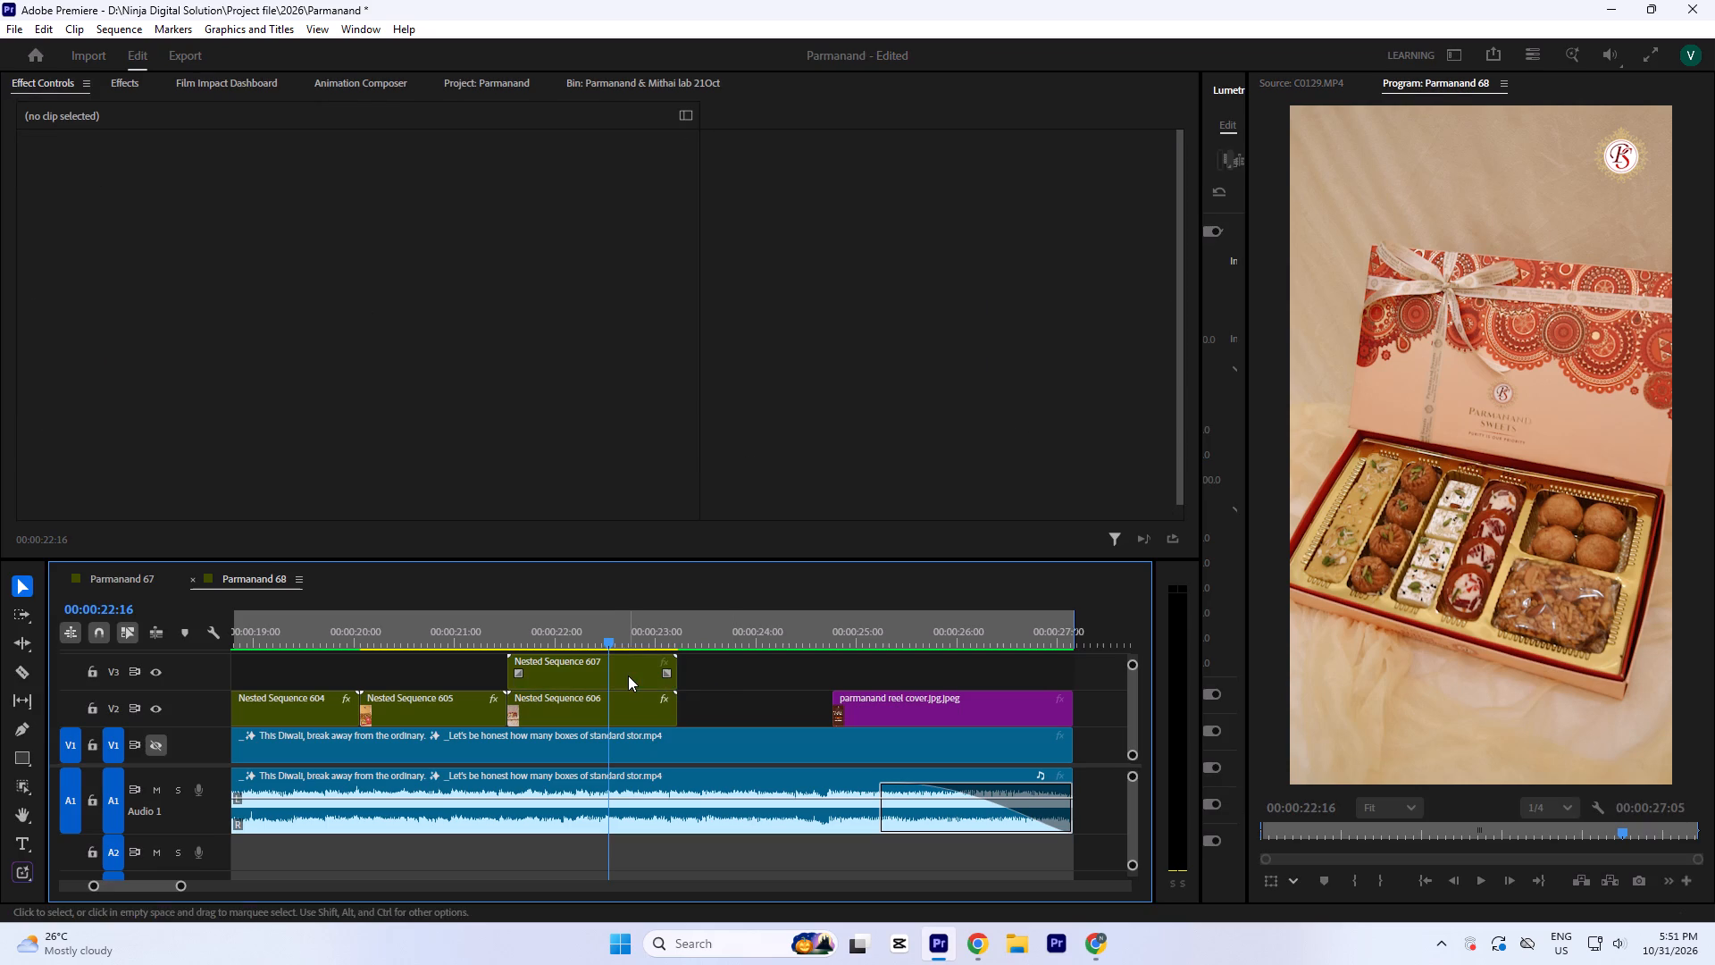
pyautogui.hotkey('ctrl', 's')
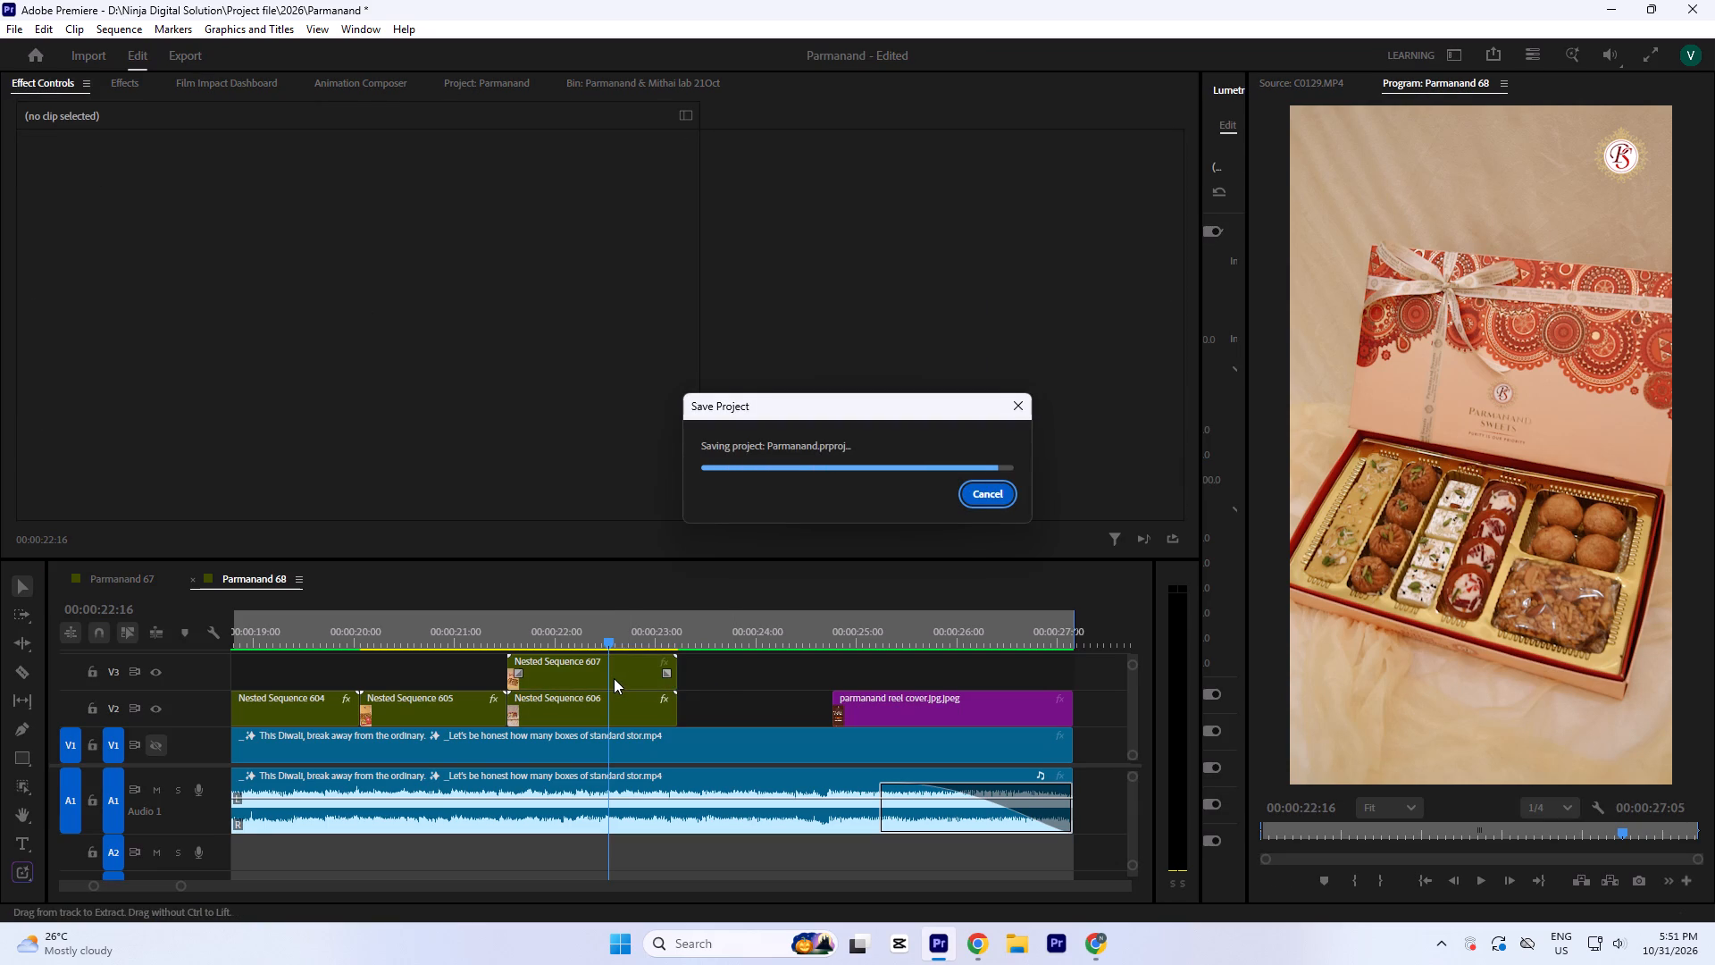
# Apply Warp Stabilizer to the new nested box shot on V3 and set its smoothness to 10%.
pyautogui.click(614, 678)
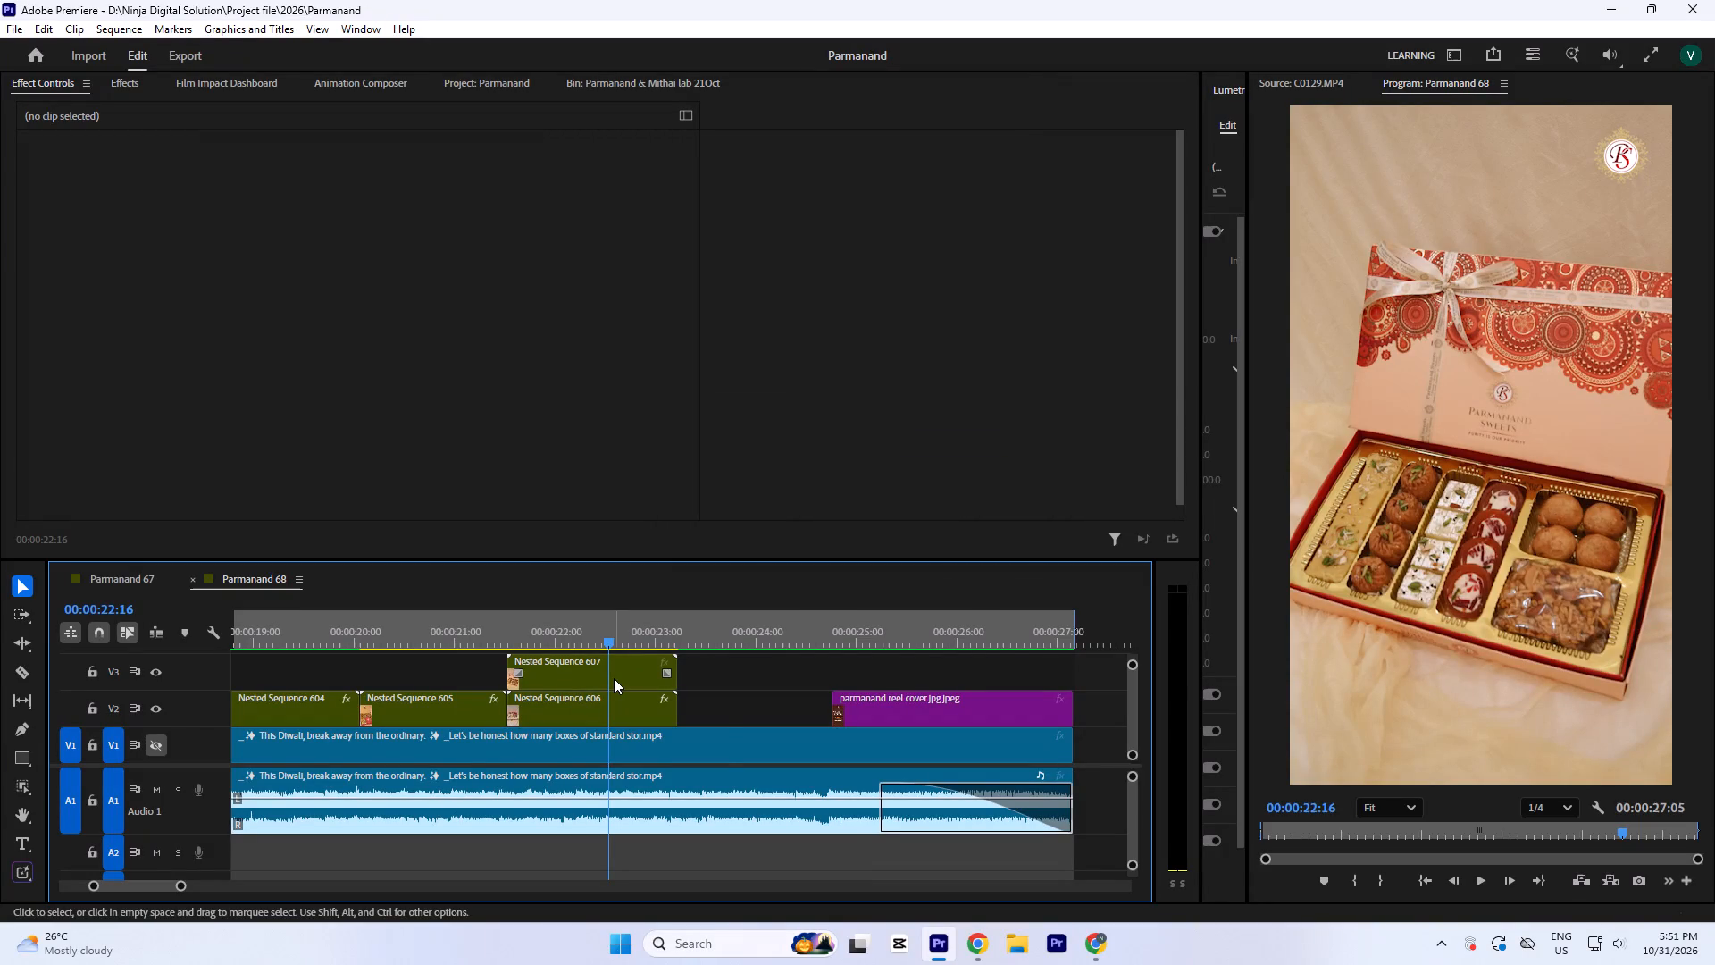
pyautogui.click(614, 678)
pyautogui.click(123, 85)
pyautogui.doubleClick(177, 374)
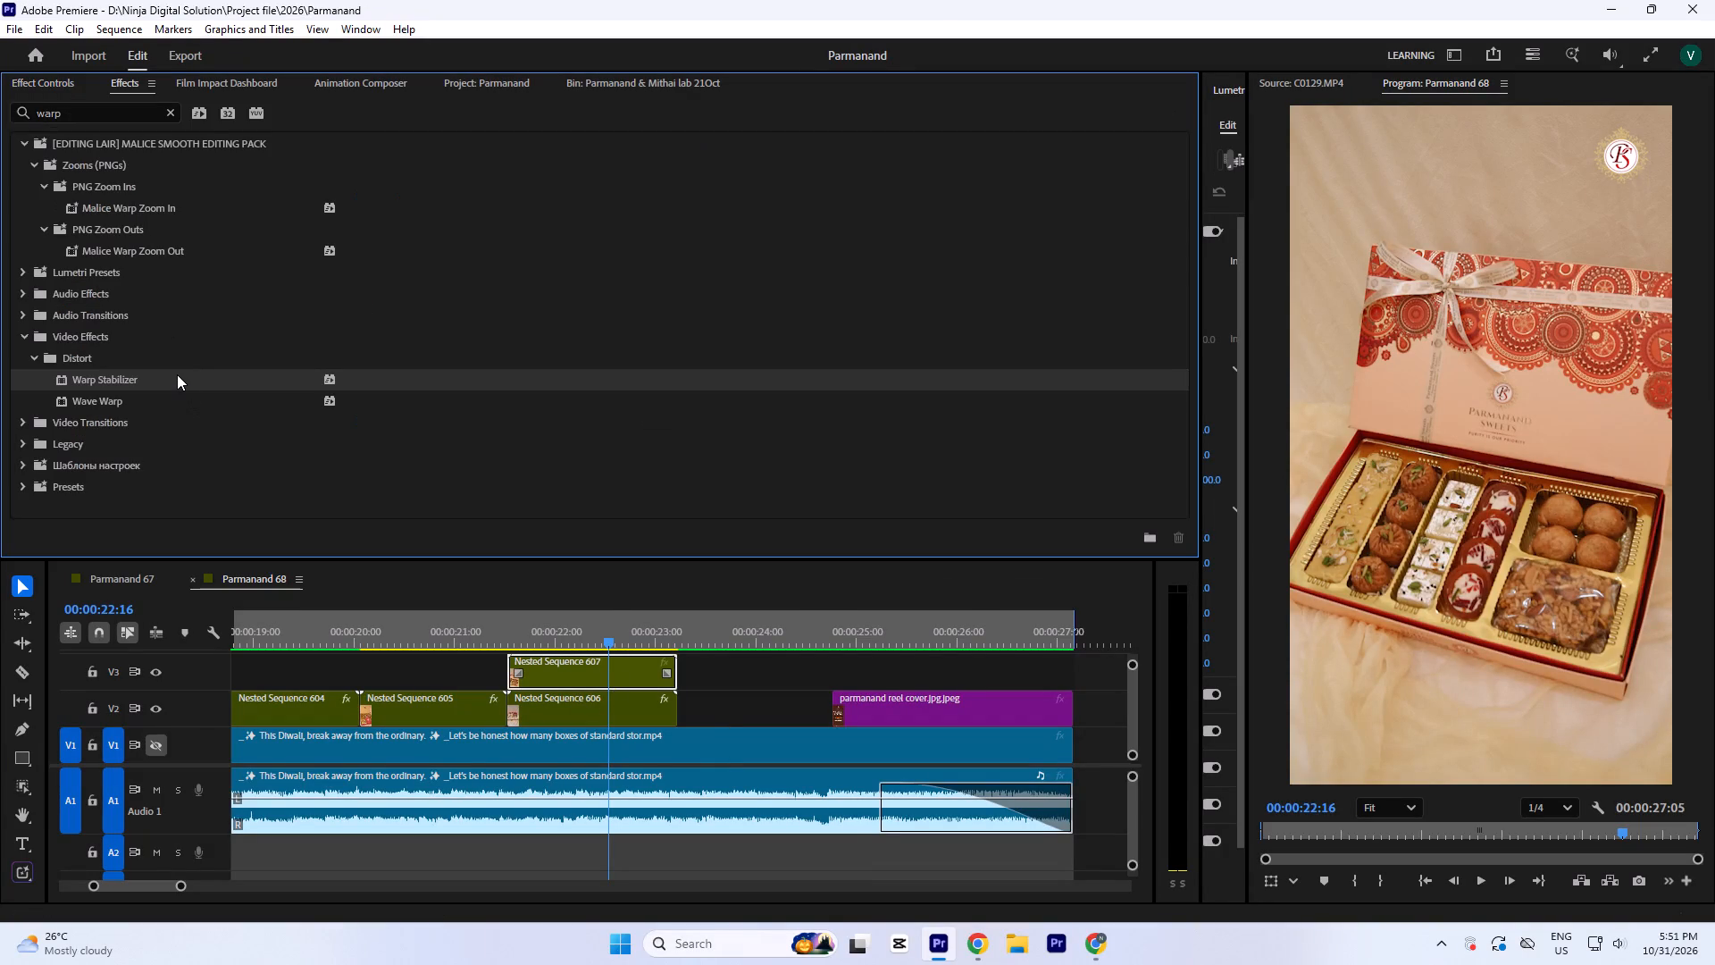
pyautogui.click(62, 78)
pyautogui.scroll(-5, 181, 275)
pyautogui.click(361, 481)
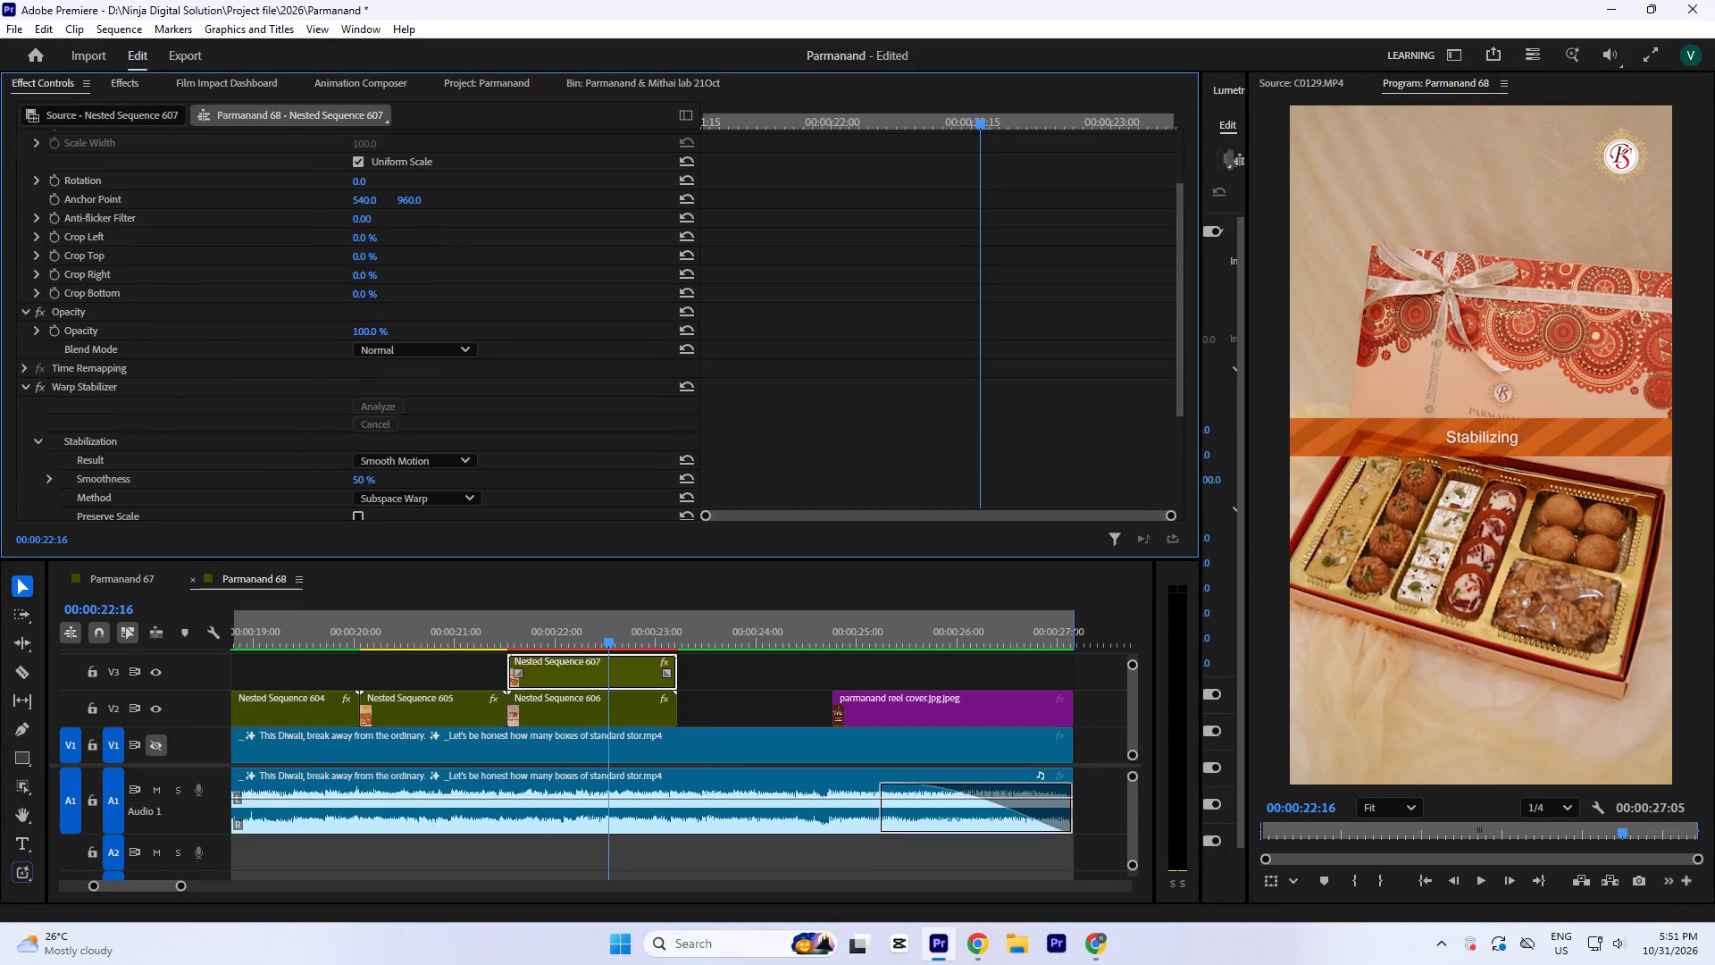
pyautogui.press('1')
pyautogui.press('0')
pyautogui.click(847, 298)
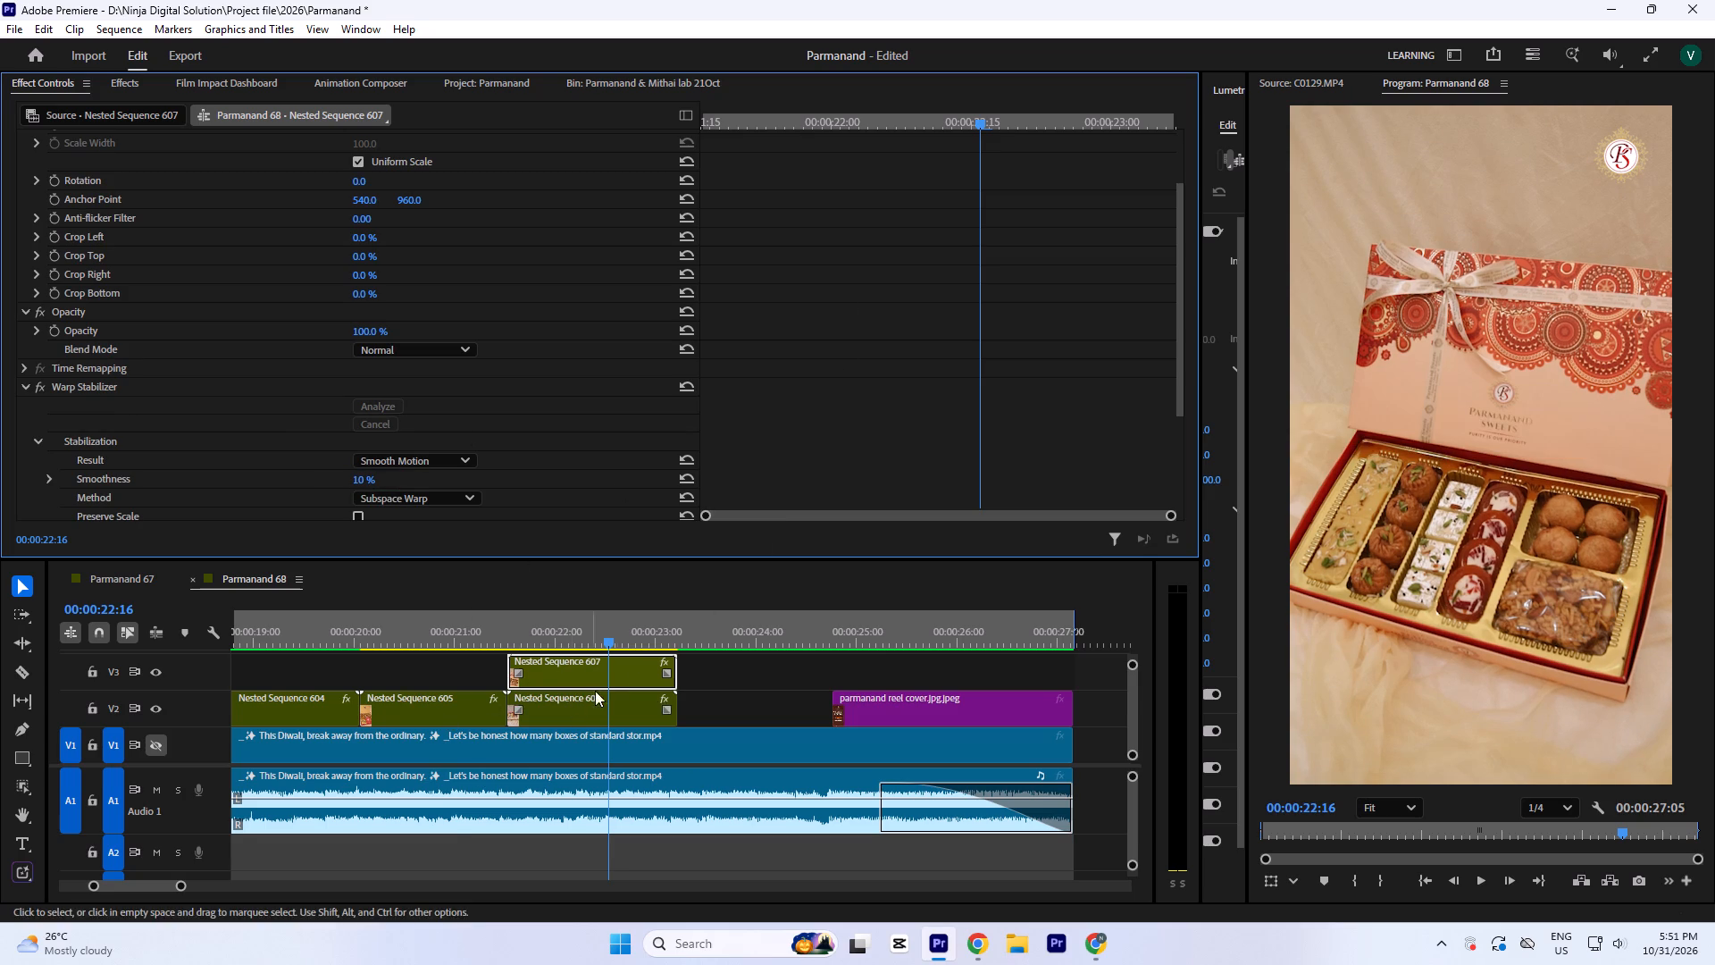
# Play through the stabilized Nested Sequence 607 to check its motion.
pyautogui.click(636, 637)
pyautogui.click(623, 631)
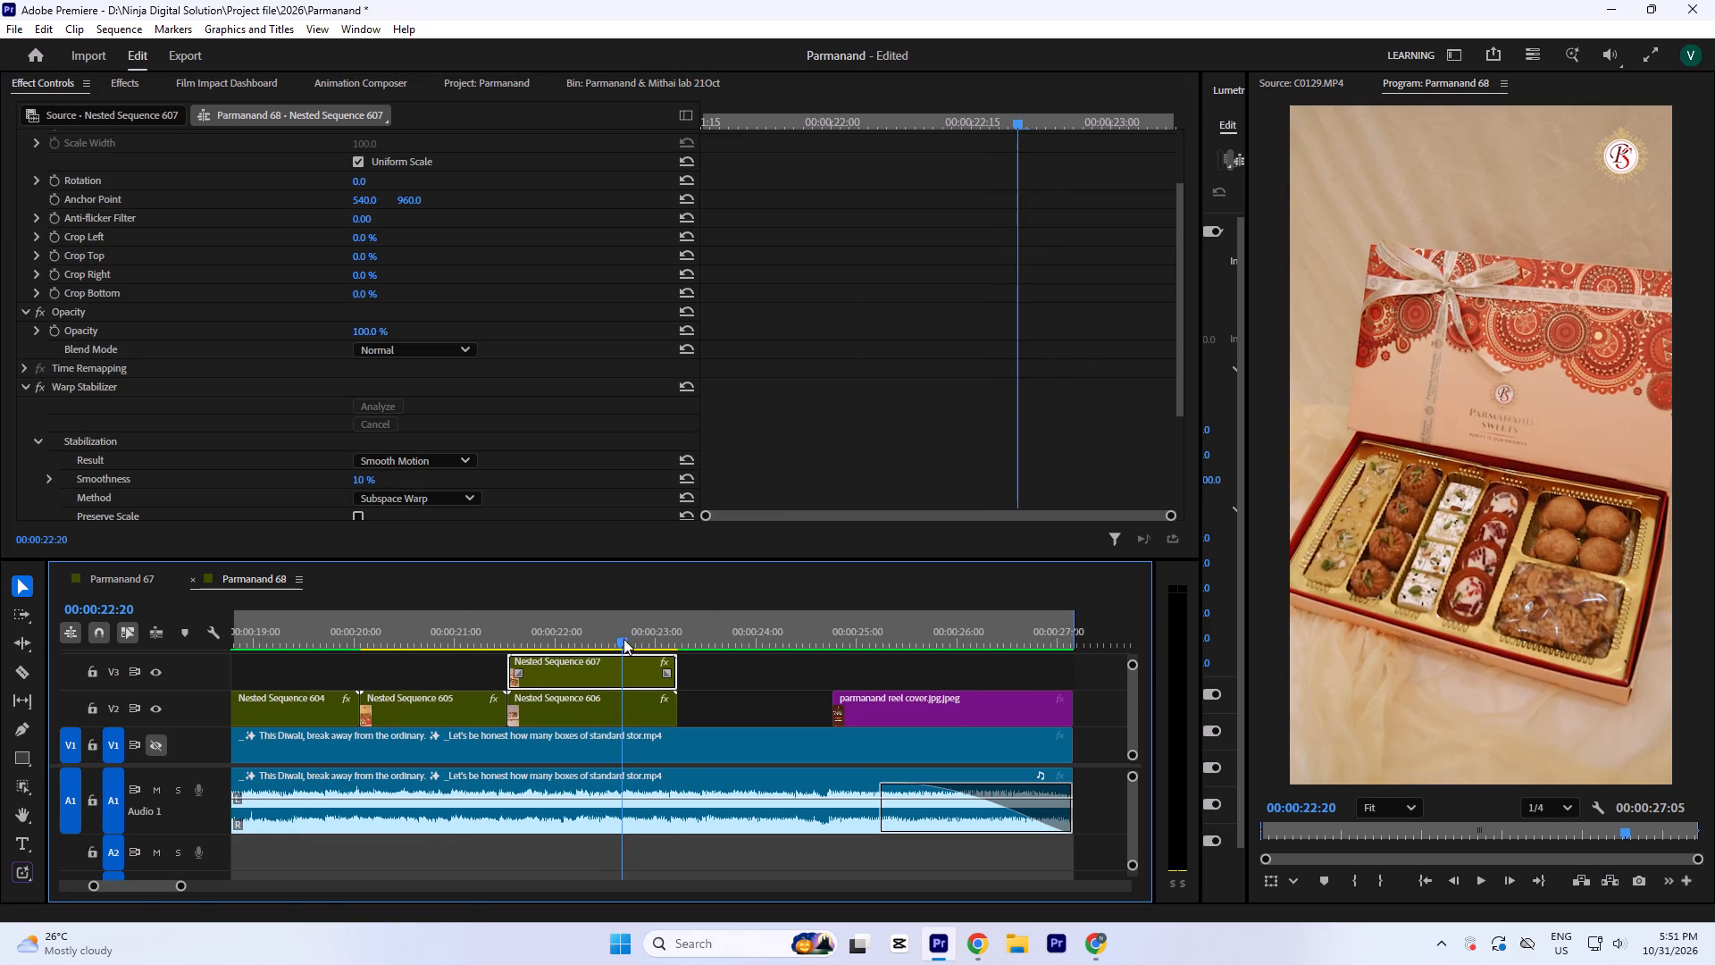
pyautogui.press('-')
pyautogui.click(531, 619)
pyautogui.press('space')
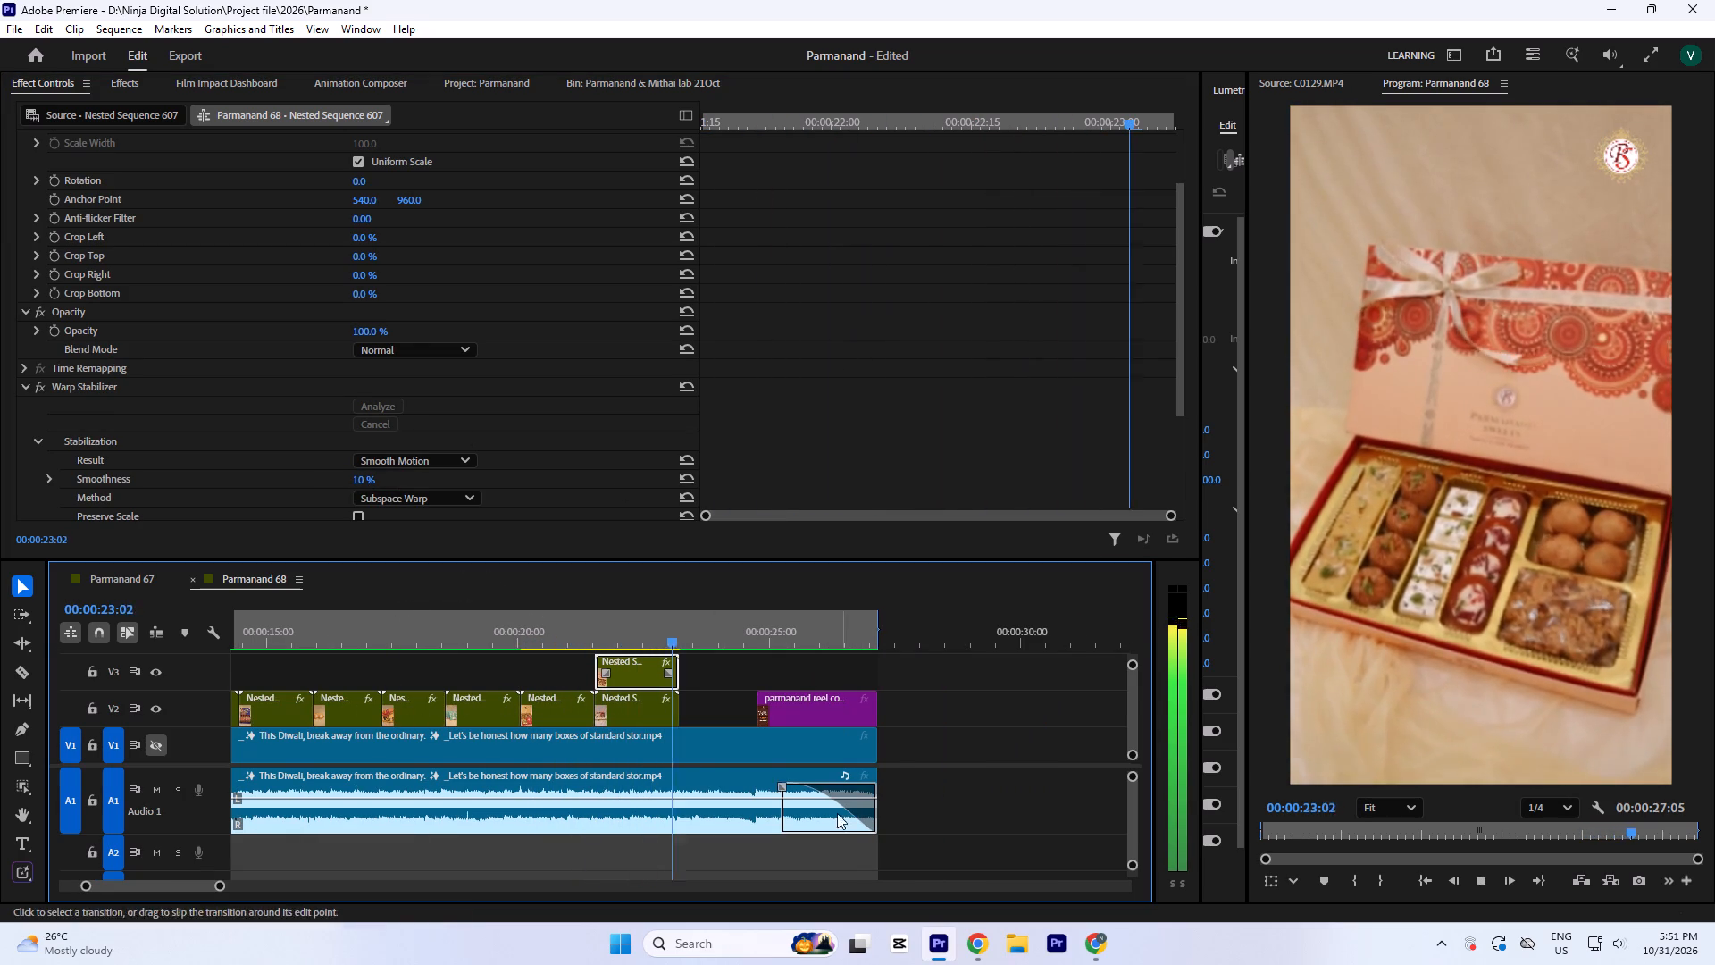
pyautogui.press('space')
# Move Nested Sequence 606 from V2 to V3 directly after Nested Sequence 607 and play through both shots.
pyautogui.moveTo(641, 710); pyautogui.dragTo(735, 672)
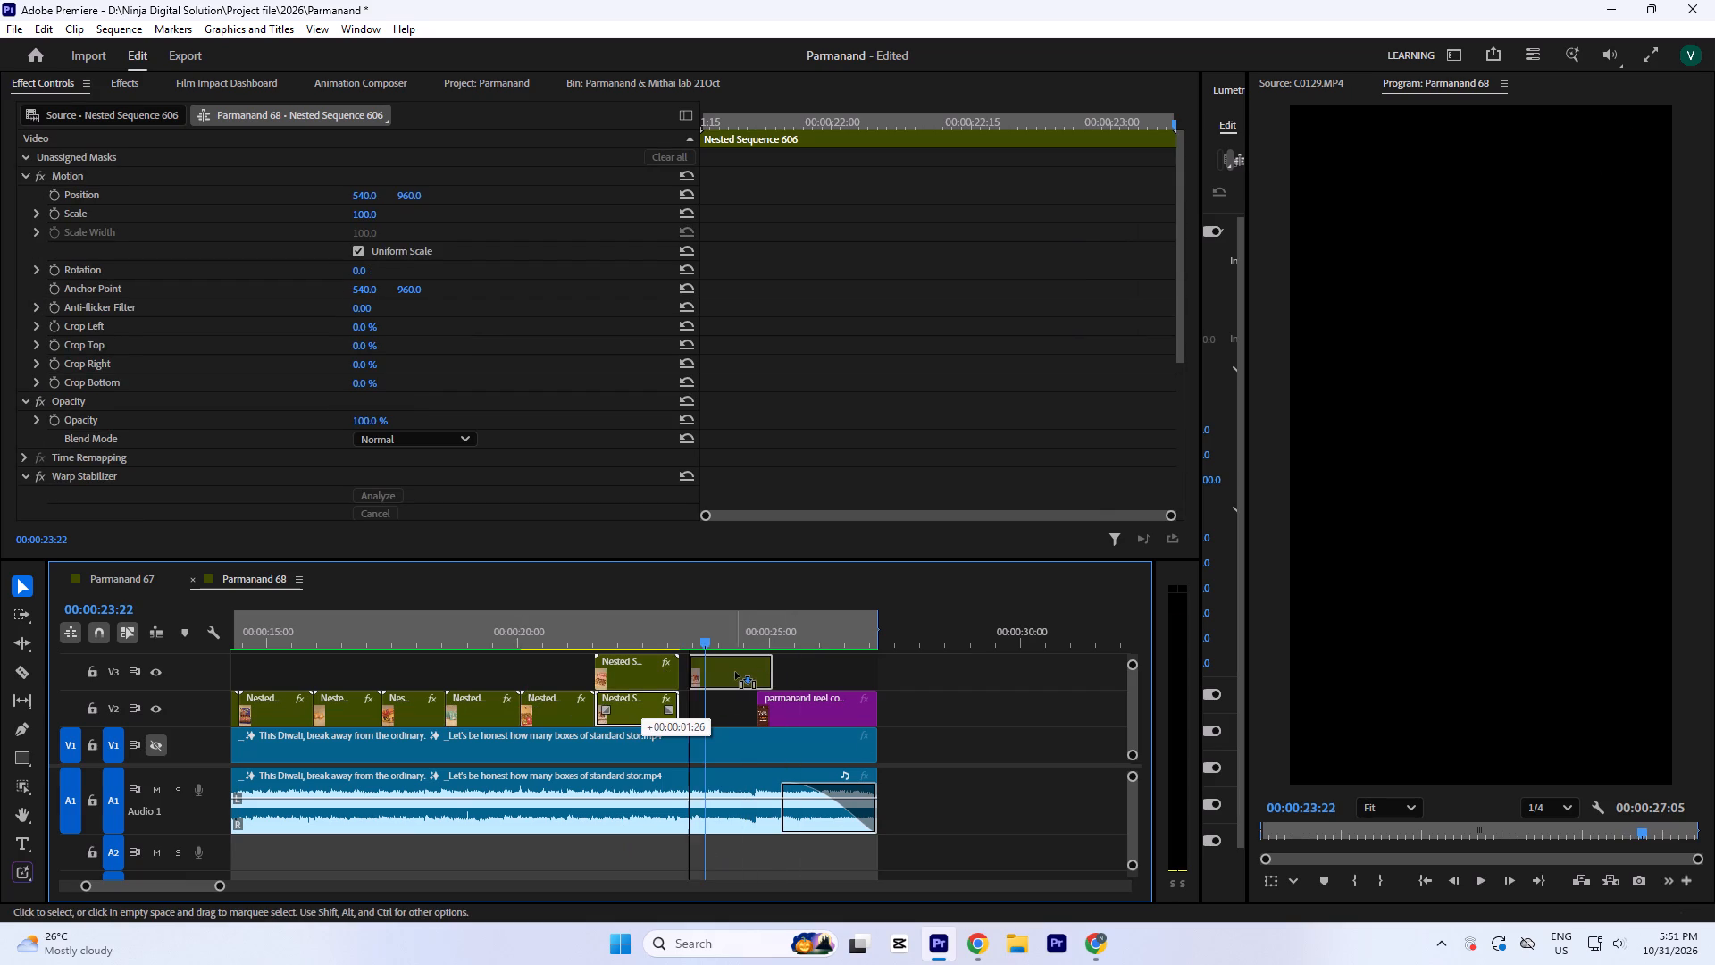
pyautogui.moveTo(735, 672); pyautogui.dragTo(726, 672)
pyautogui.click(583, 625)
pyautogui.press('space')
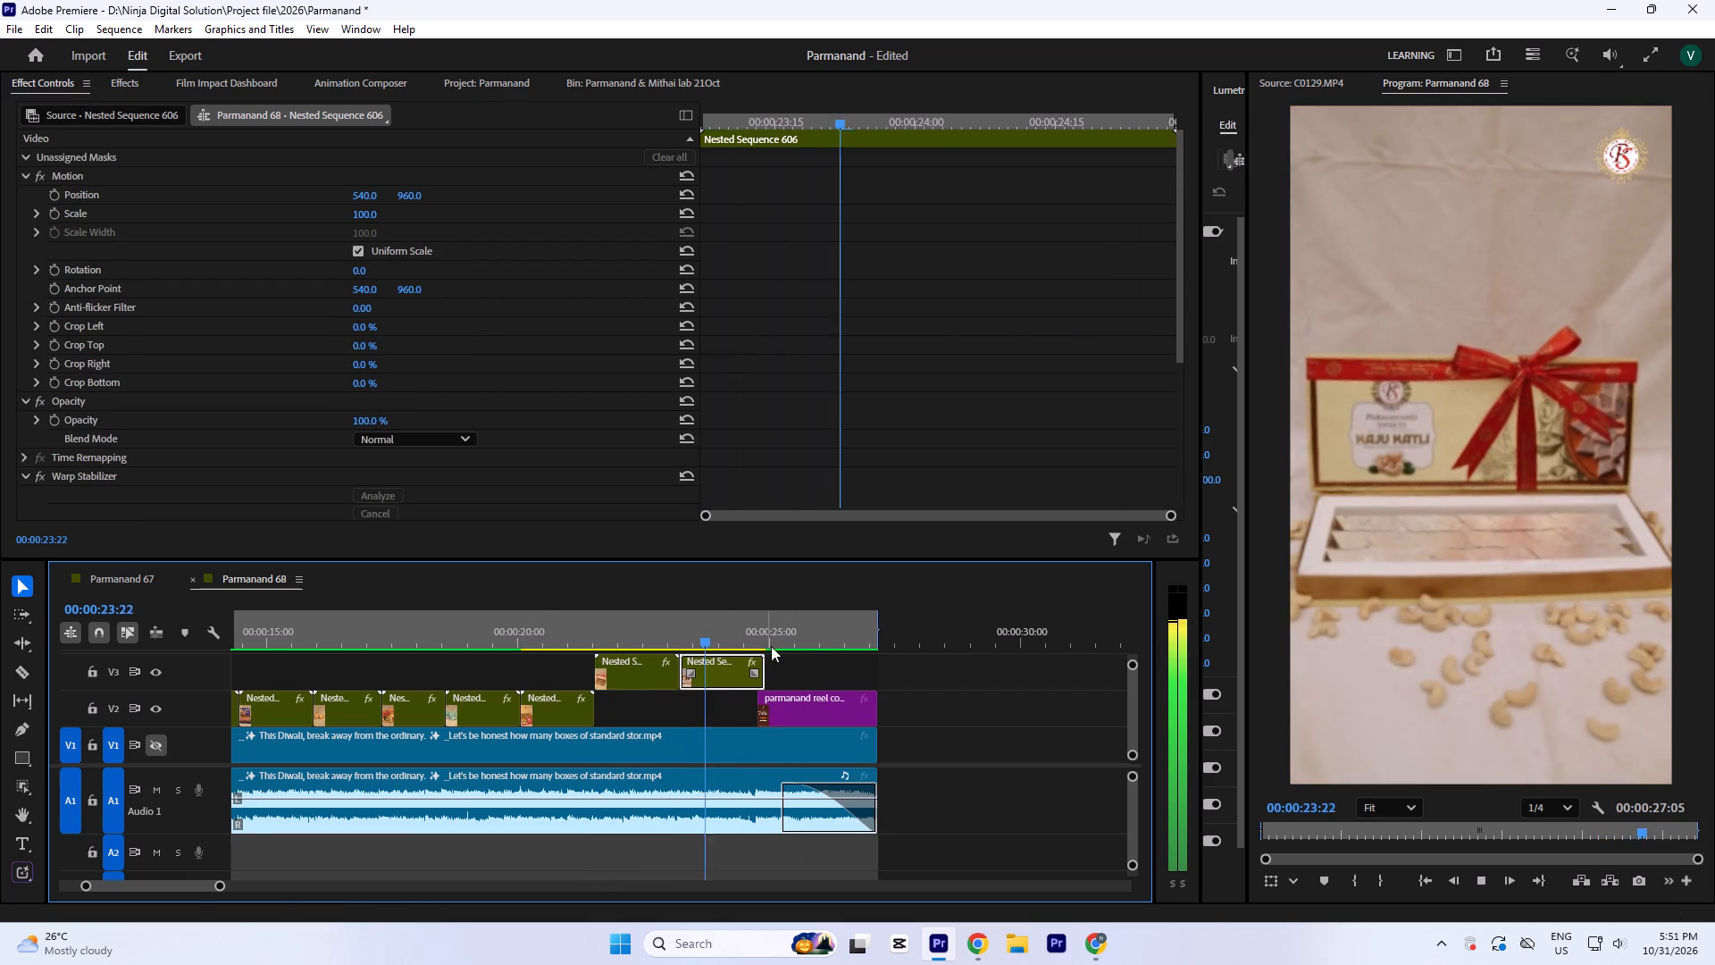
pyautogui.press('space')
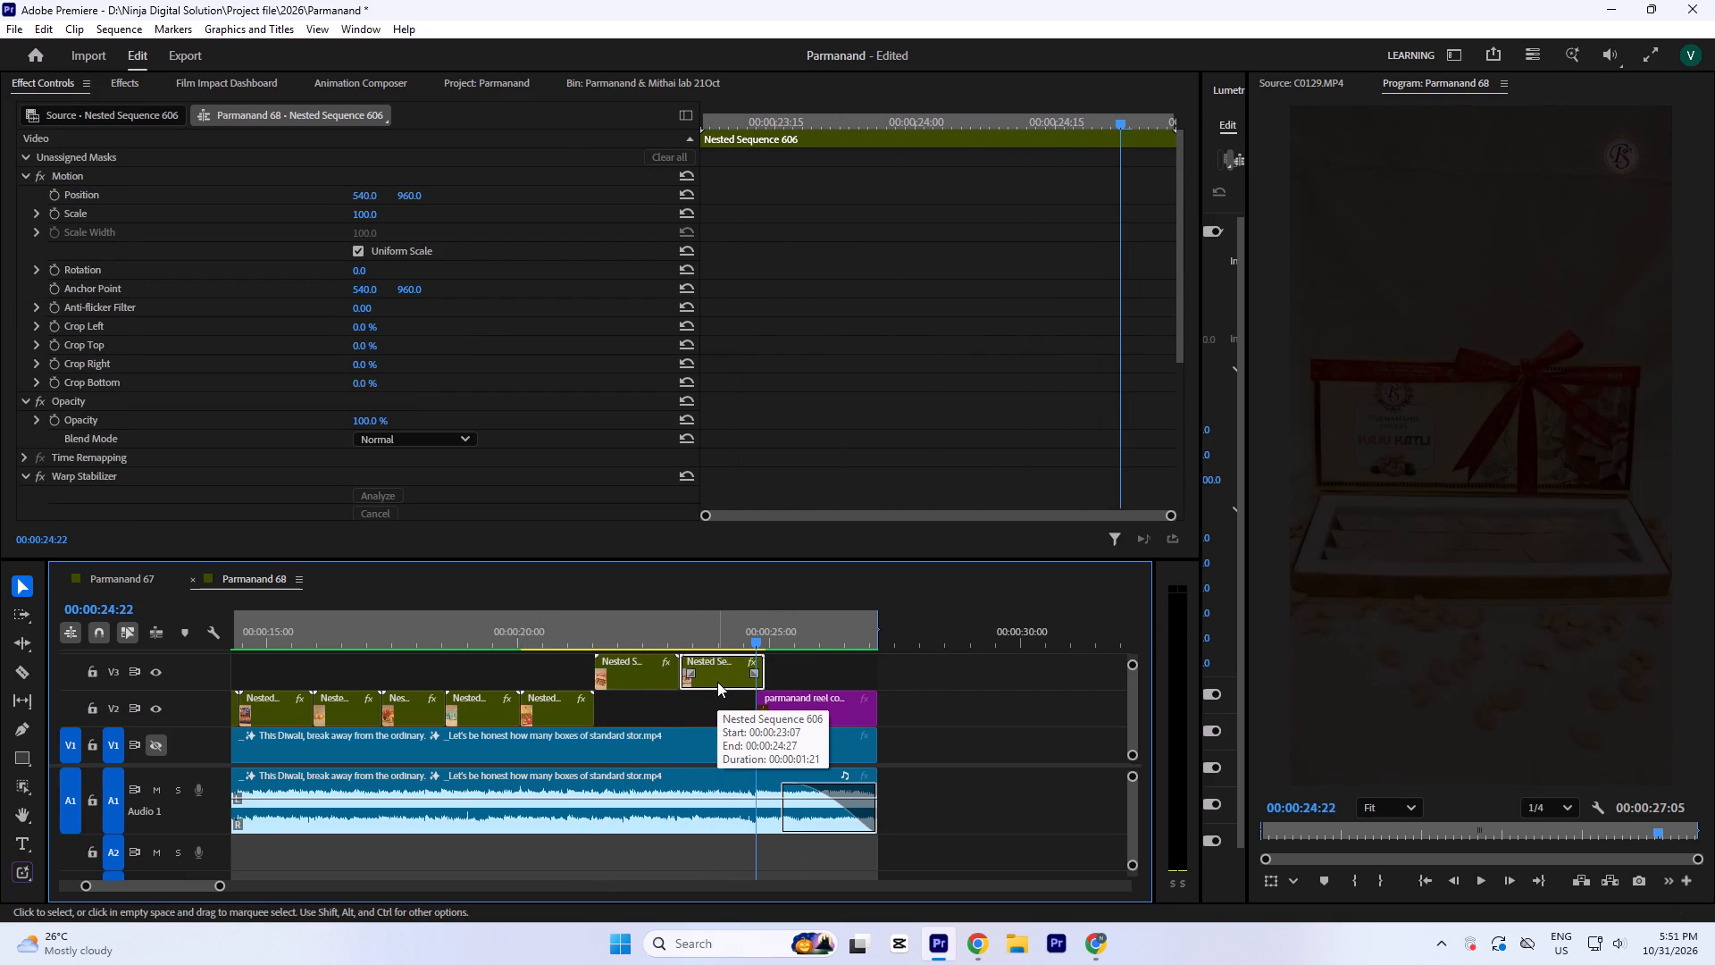
# Trim the end of Nested Sequence 606 back to 00:00:24:23, where the reel cover image starts.
pyautogui.write('`==')
pyautogui.press('=')
pyautogui.press('=')
pyautogui.click(970, 139)
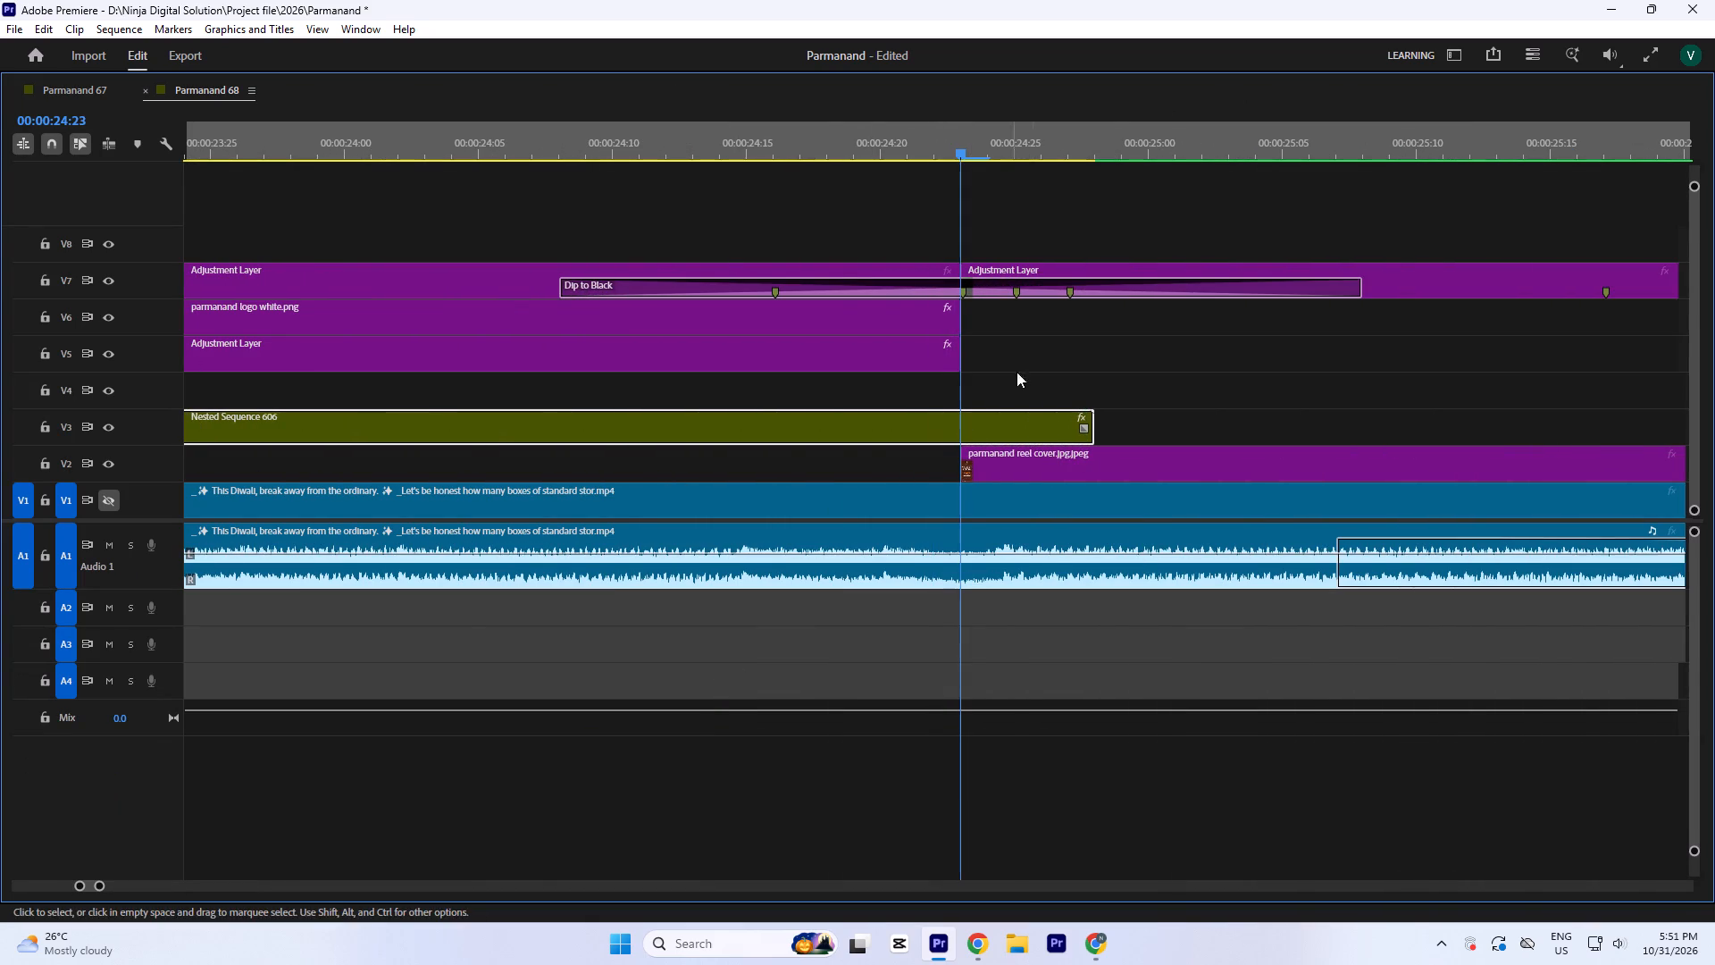
pyautogui.moveTo(1105, 430); pyautogui.dragTo(967, 441)
pyautogui.press('=')
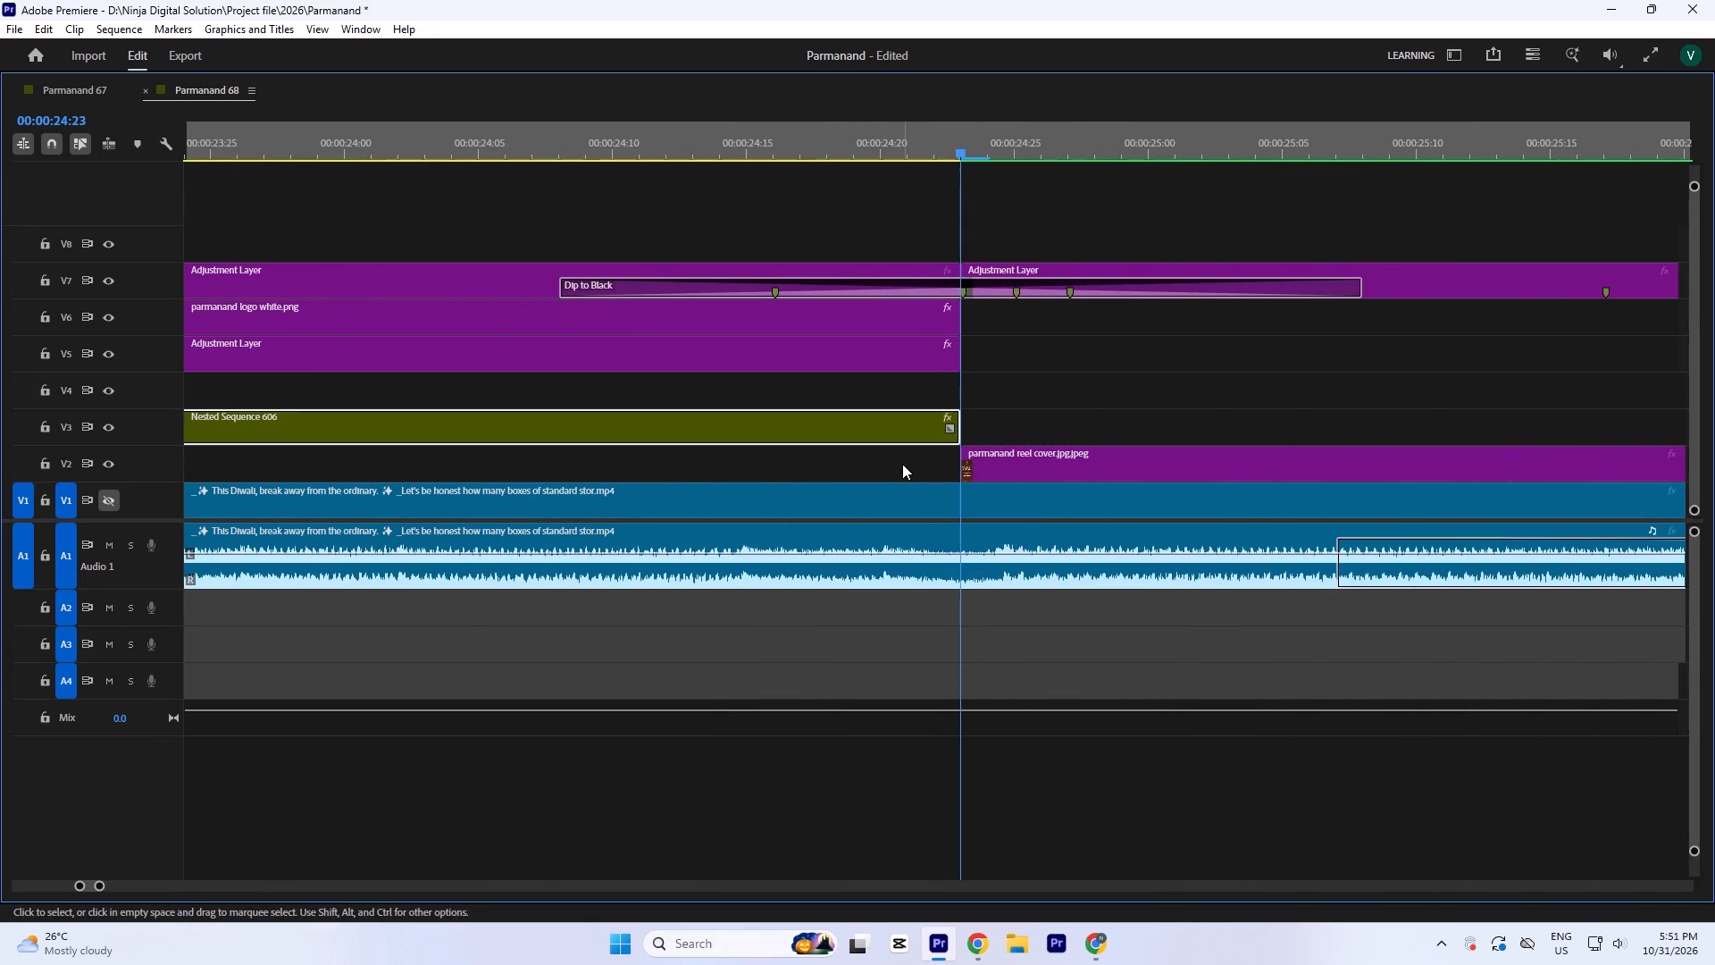
# Shift Nested Sequence 606 three frames earlier so it starts at 00:00:23:04, overwriting the end of Nested Sequence 607.
pyautogui.press('-')
pyautogui.press('-')
pyautogui.click(613, 135)
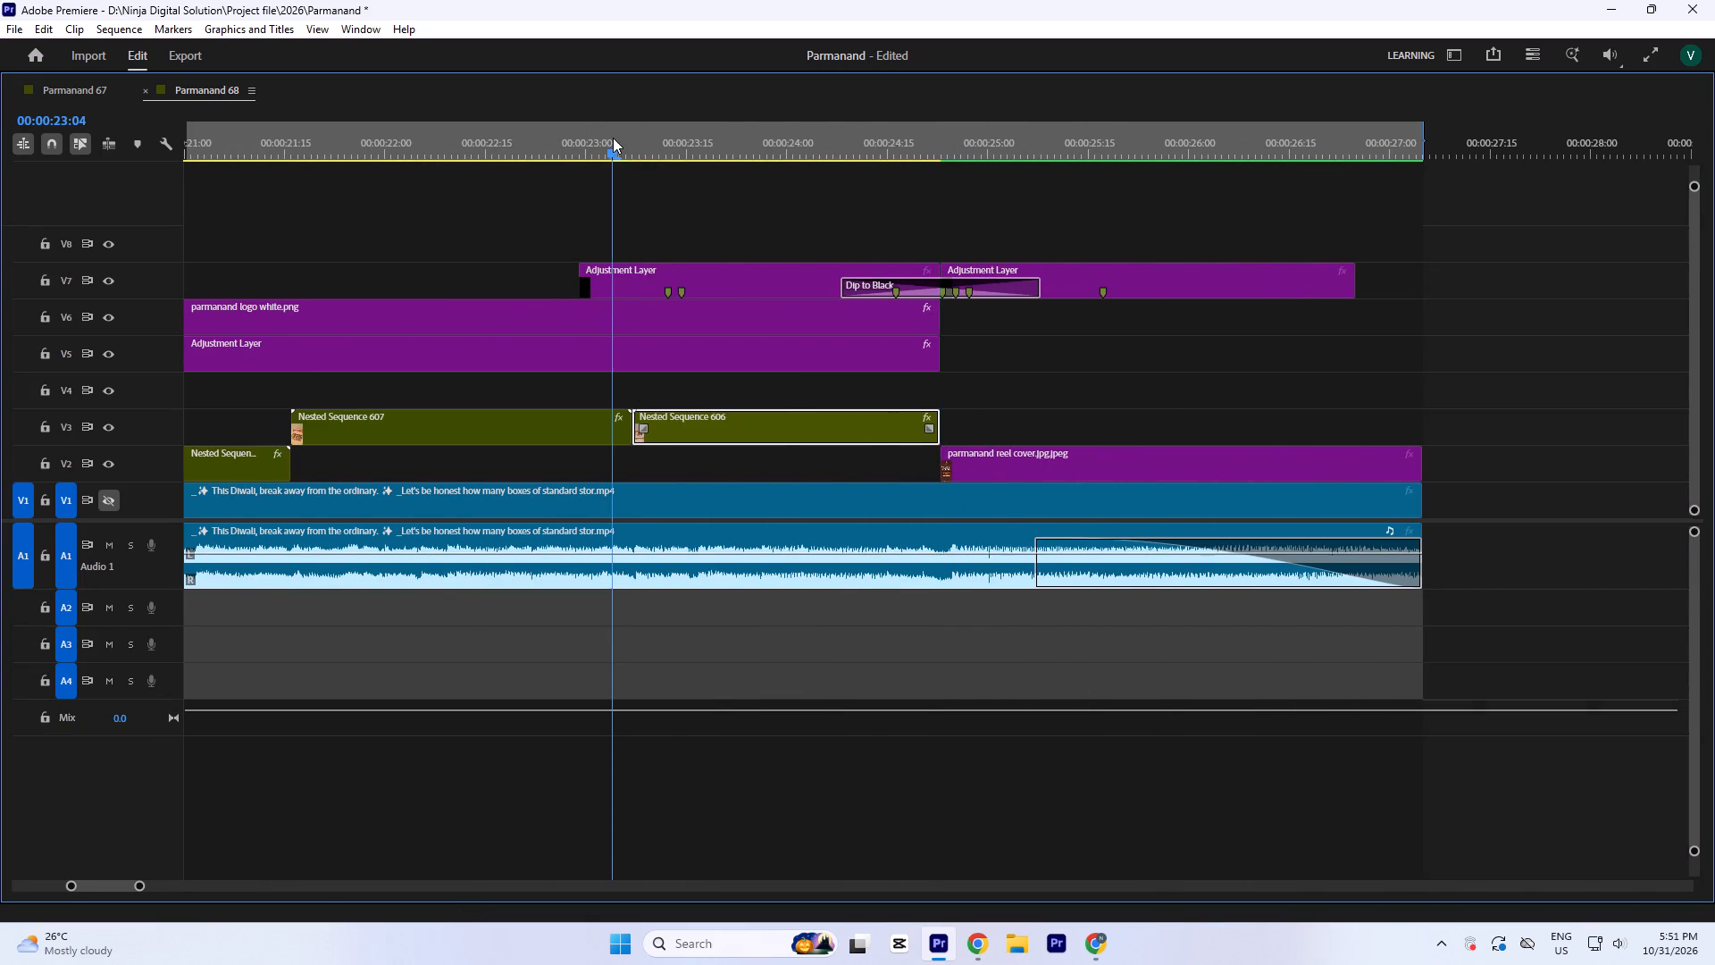
pyautogui.press('=')
pyautogui.press('=')
pyautogui.press('=')
pyautogui.press('=')
pyautogui.click(923, 137)
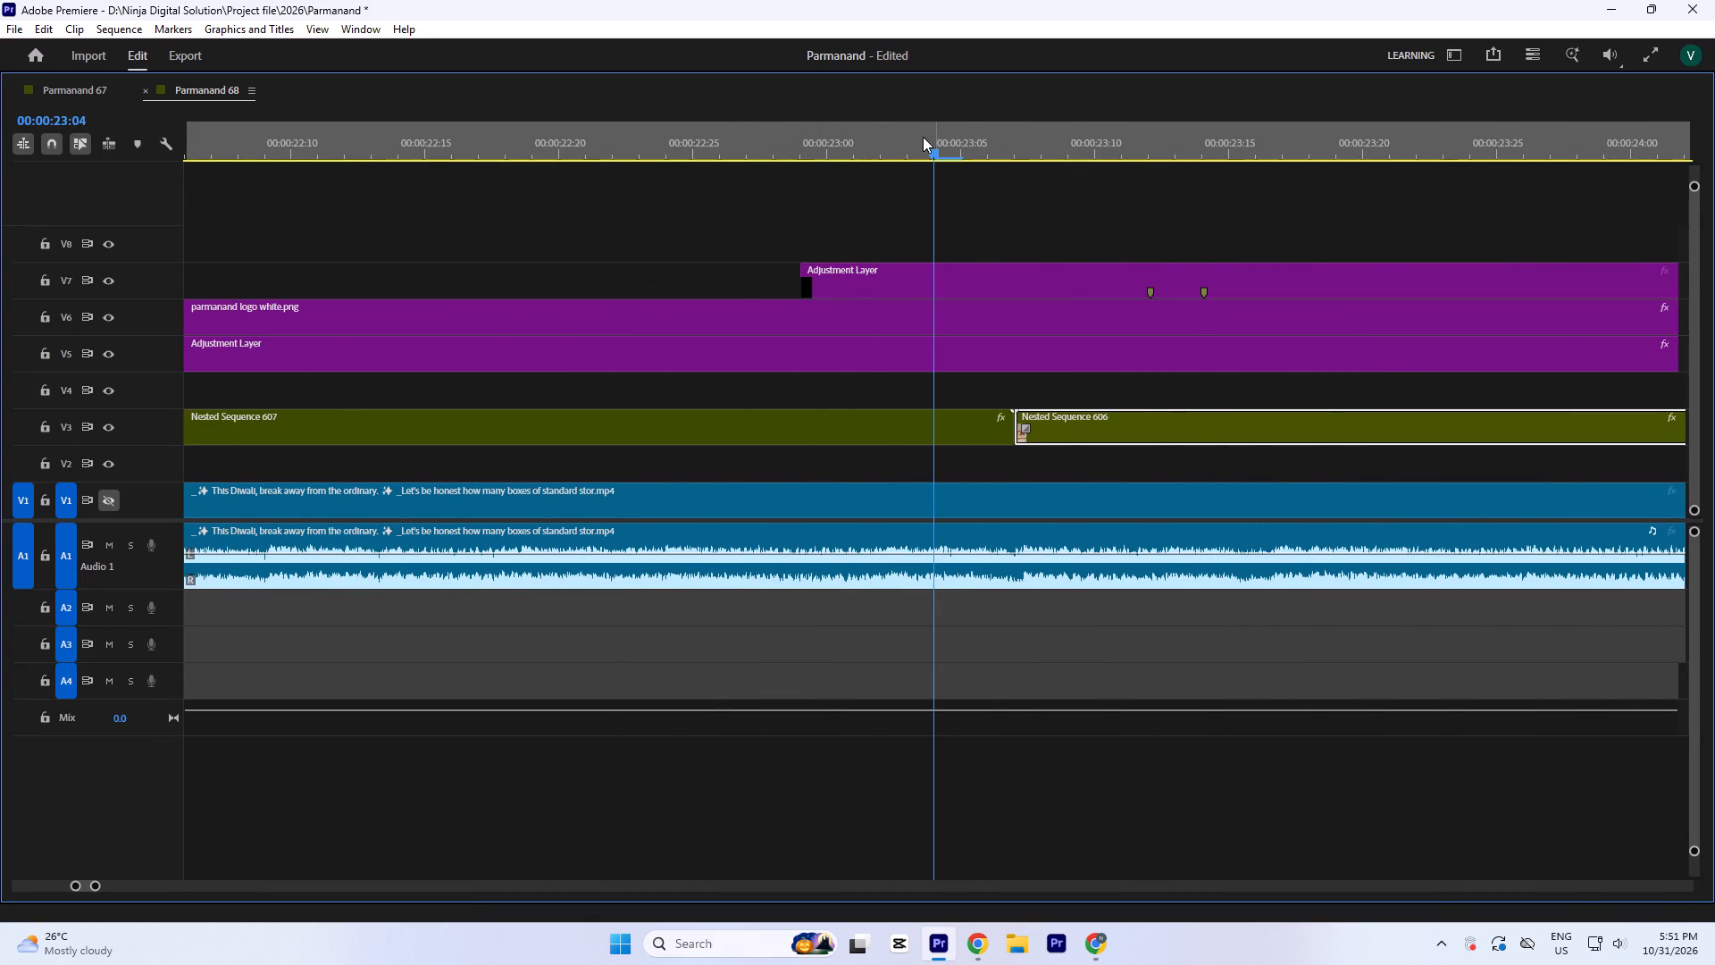
pyautogui.press('-')
pyautogui.press('-')
pyautogui.press('-')
pyautogui.press('-')
pyautogui.write('==')
pyautogui.press('=')
pyautogui.press('=')
pyautogui.moveTo(1064, 426); pyautogui.dragTo(978, 437)
# Extend the end of Nested Sequence 606 to meet the start of the reel cover image.
pyautogui.press('-')
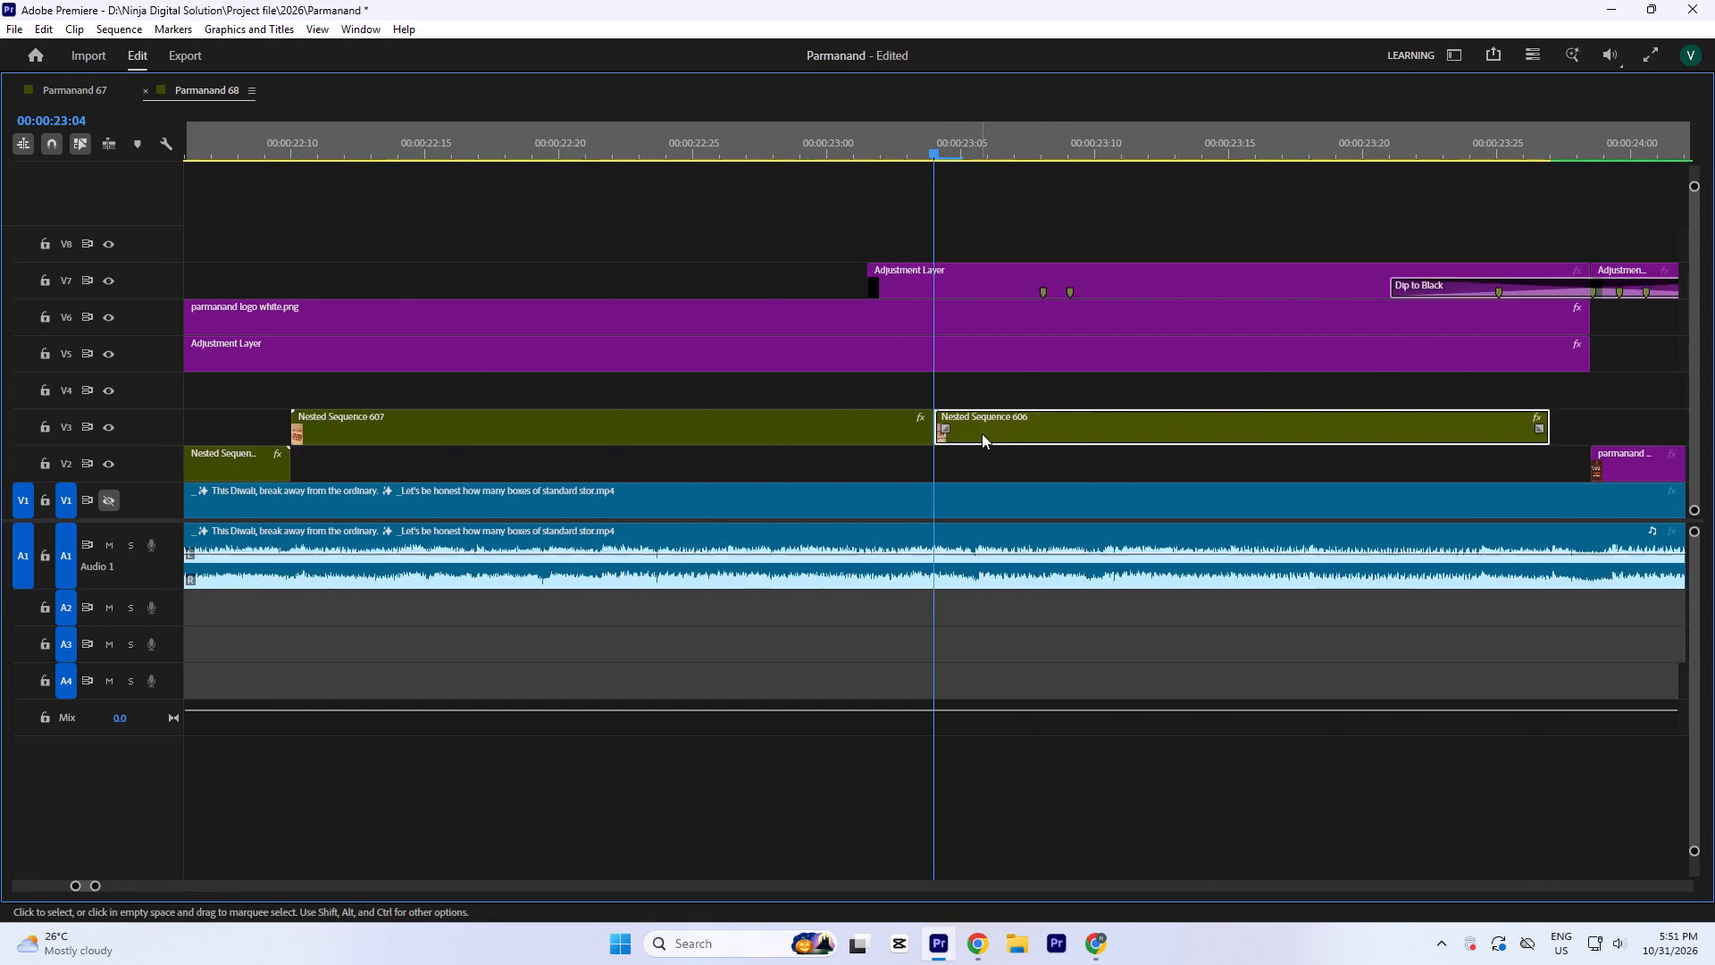
pyautogui.press('-')
pyautogui.moveTo(1247, 433); pyautogui.dragTo(1266, 441)
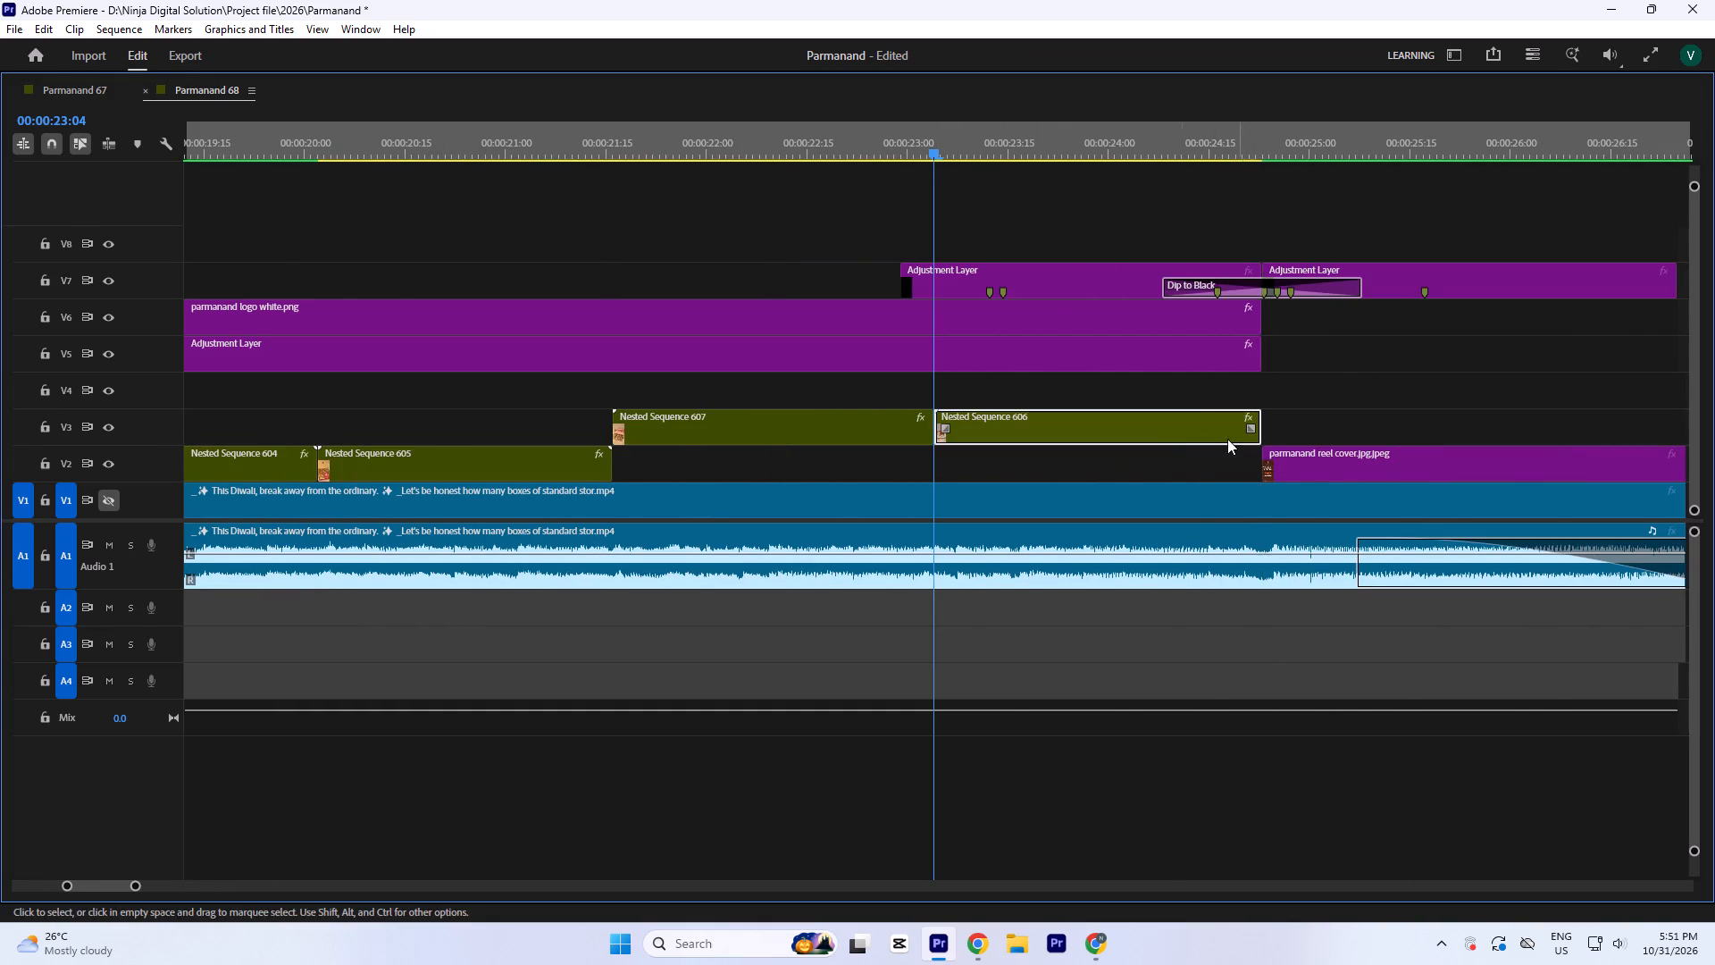
# Move Nested Sequence 607 and Nested Sequence 606 straight down from V3 to V2, keeping their timing.
pyautogui.write('`--')
pyautogui.press('=')
pyautogui.moveTo(657, 663); pyautogui.dragTo(660, 701)
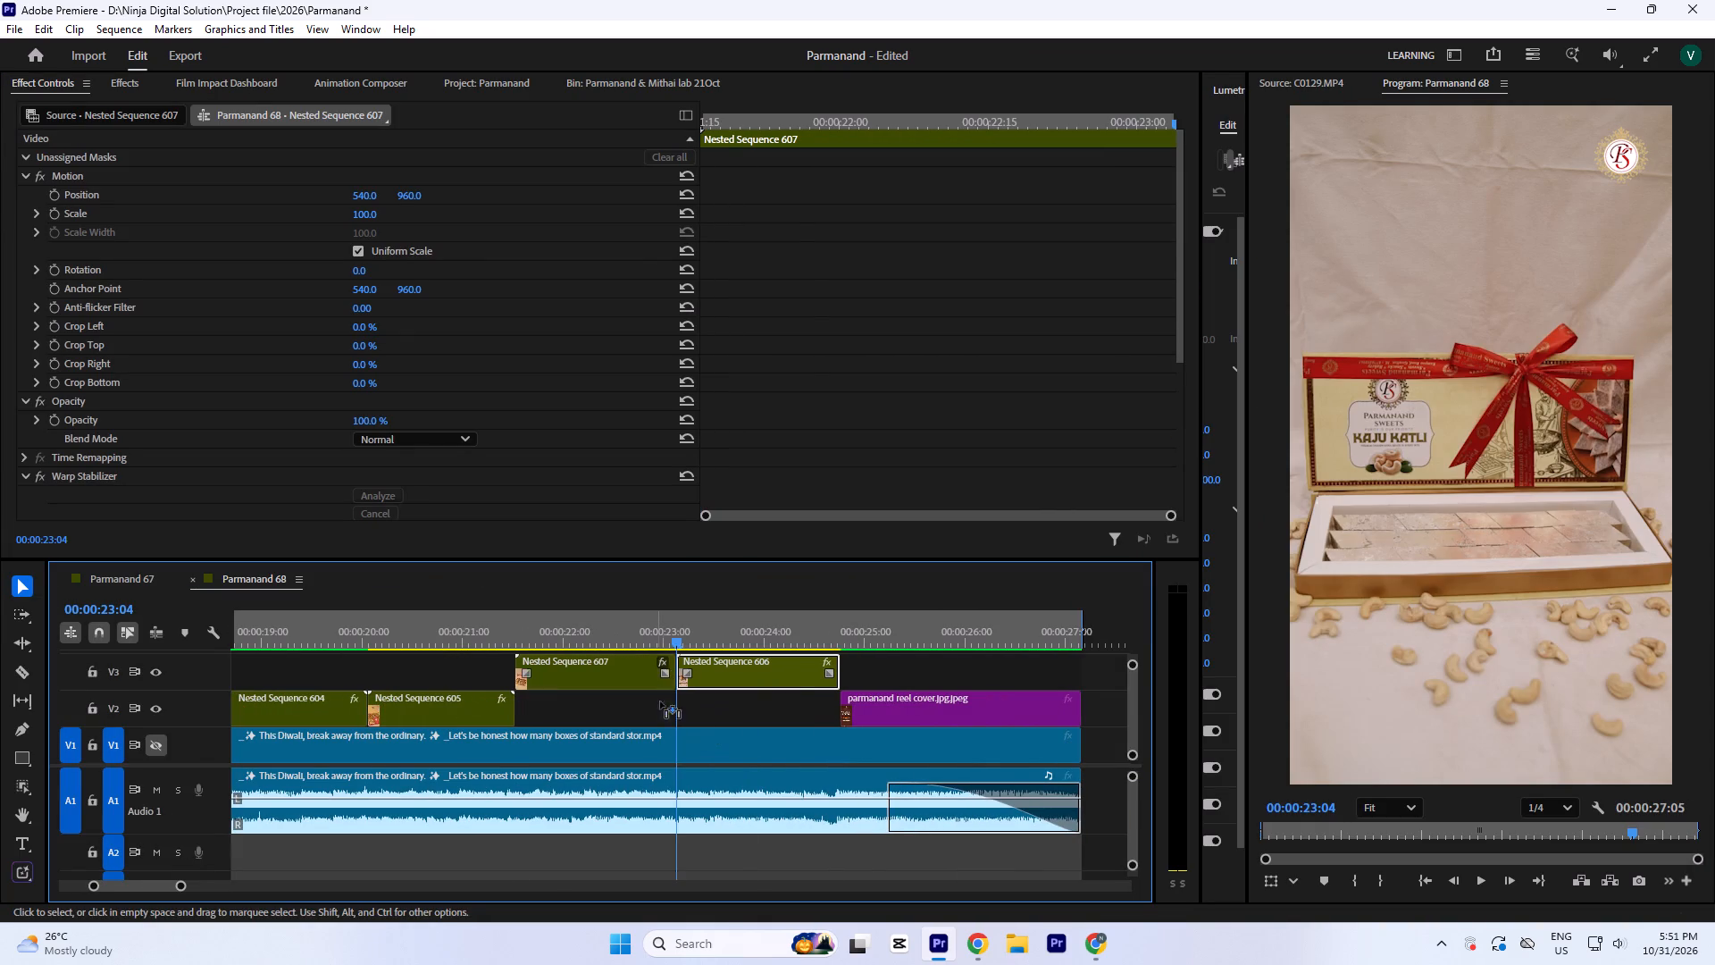
pyautogui.moveTo(660, 701); pyautogui.dragTo(660, 702)
pyautogui.moveTo(737, 679); pyautogui.dragTo(743, 724)
# Rerun the Warp Stabilizer analysis on Nested Sequence 607 and Nested Sequence 606.
pyautogui.click(611, 705)
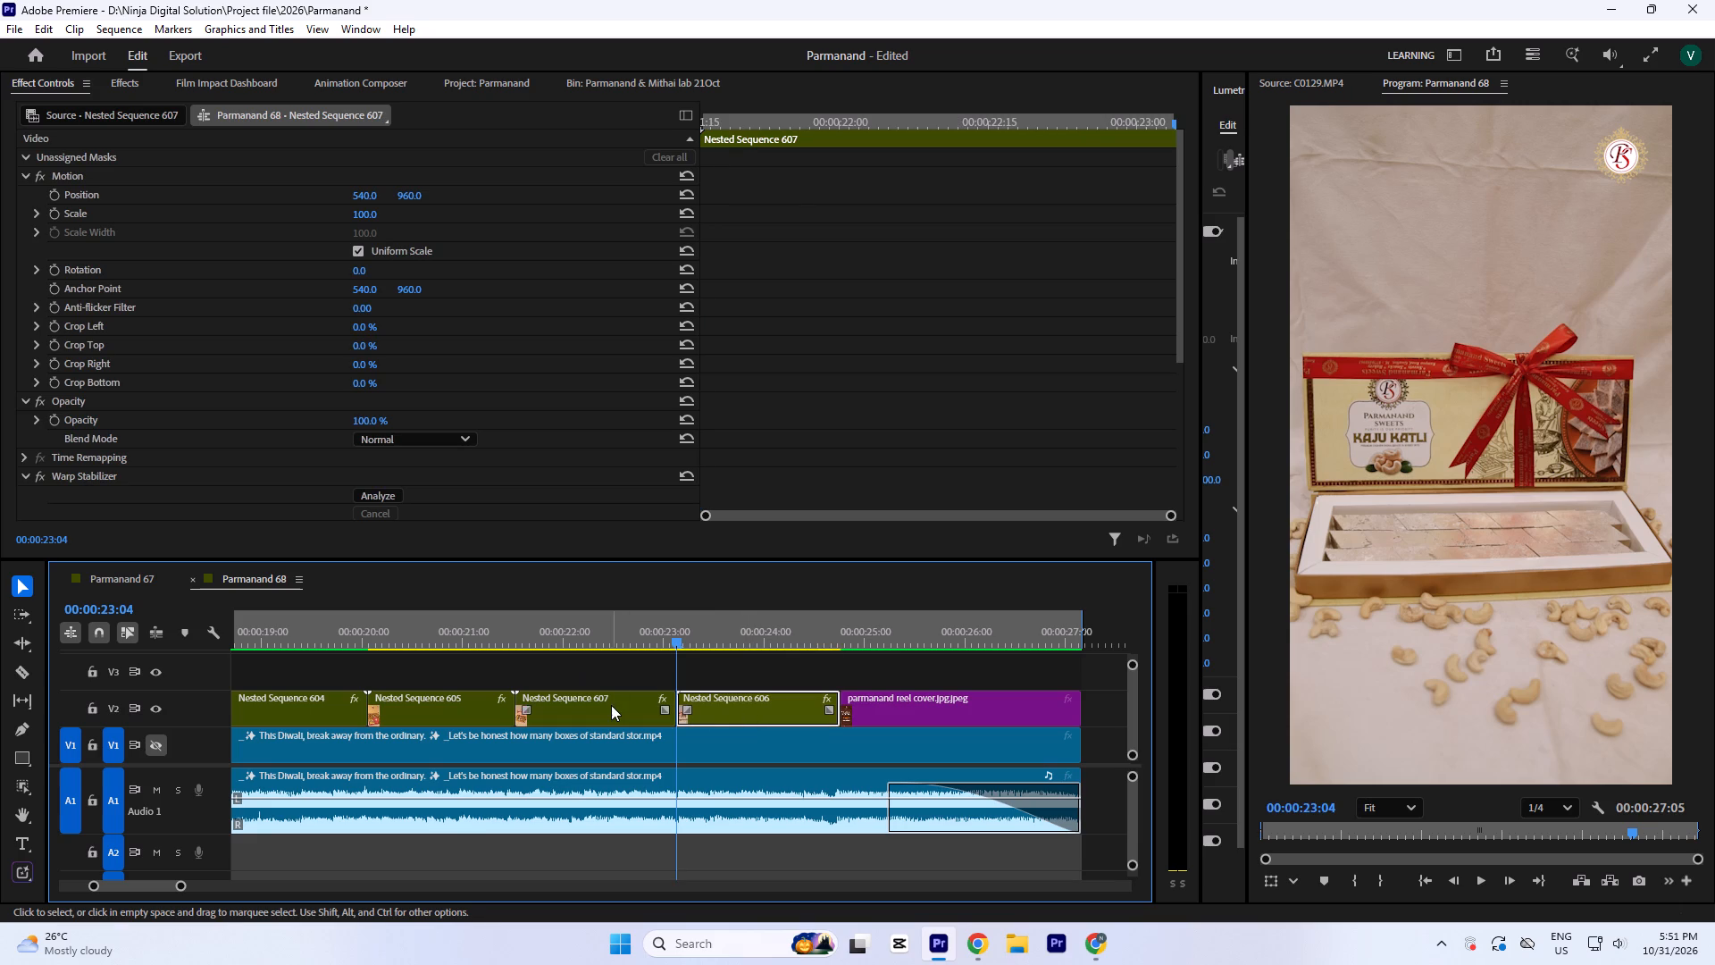
pyautogui.click(380, 492)
pyautogui.click(752, 700)
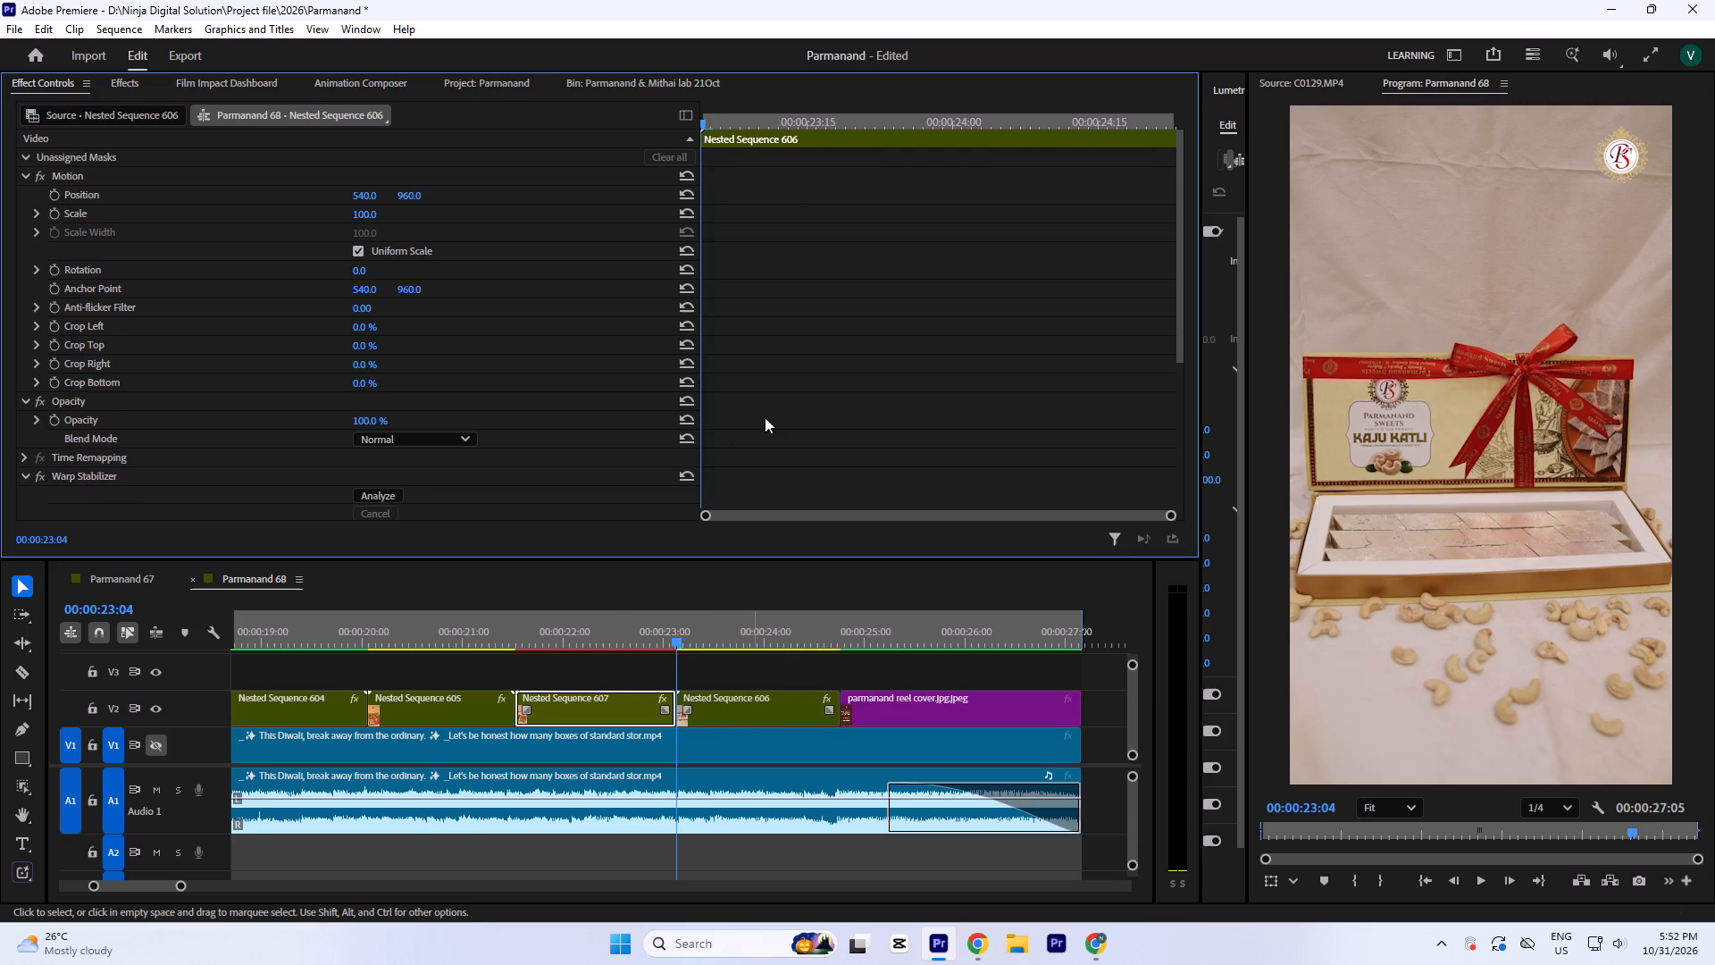
pyautogui.scroll(-4, 765, 416)
pyautogui.click(380, 427)
pyautogui.click(765, 634)
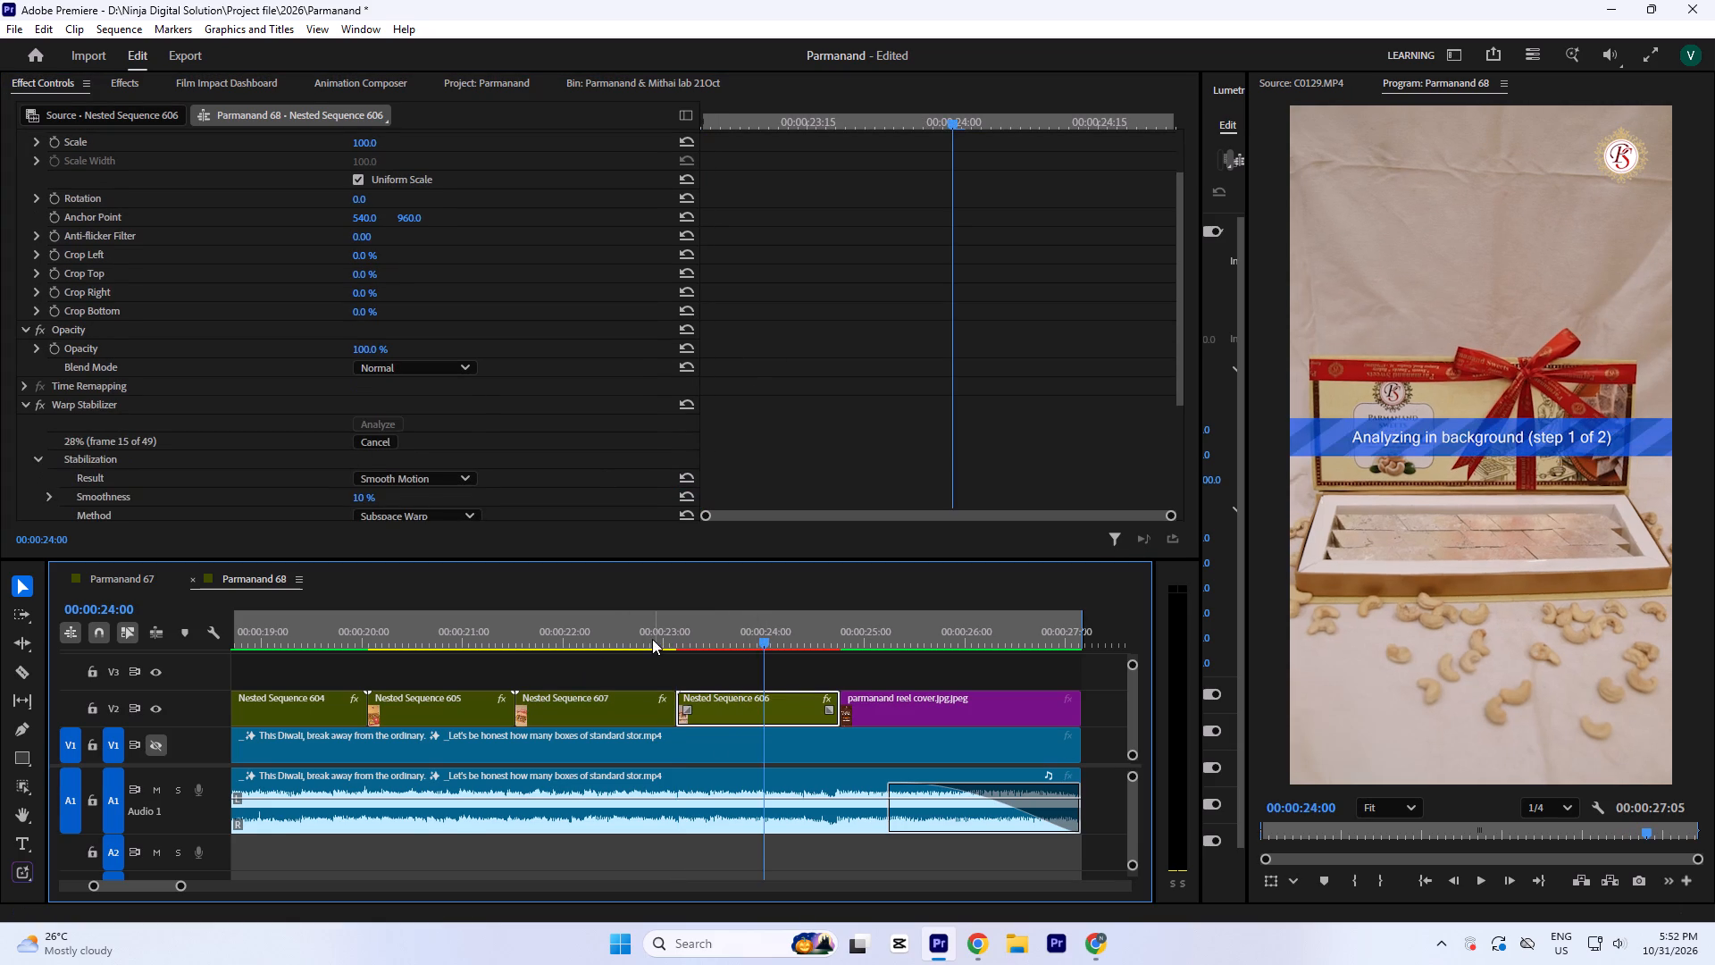
pyautogui.click(607, 703)
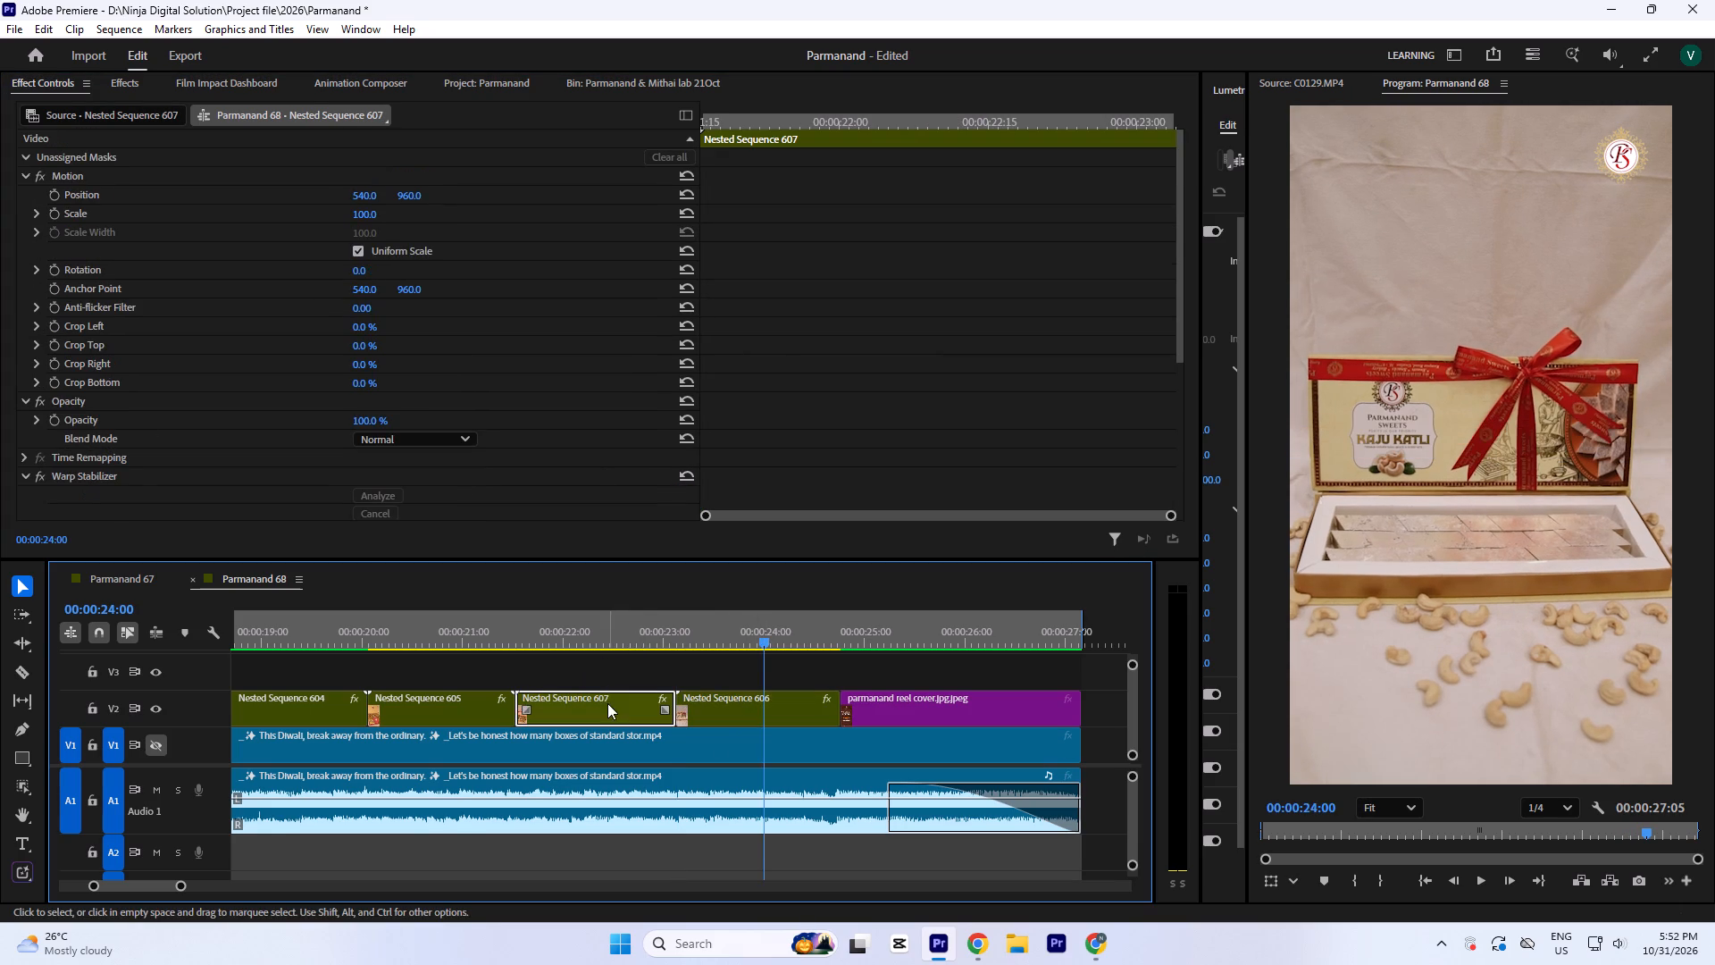
# Save the project.
pyautogui.click(765, 630)
pyautogui.hotkey('ctrl', 's')
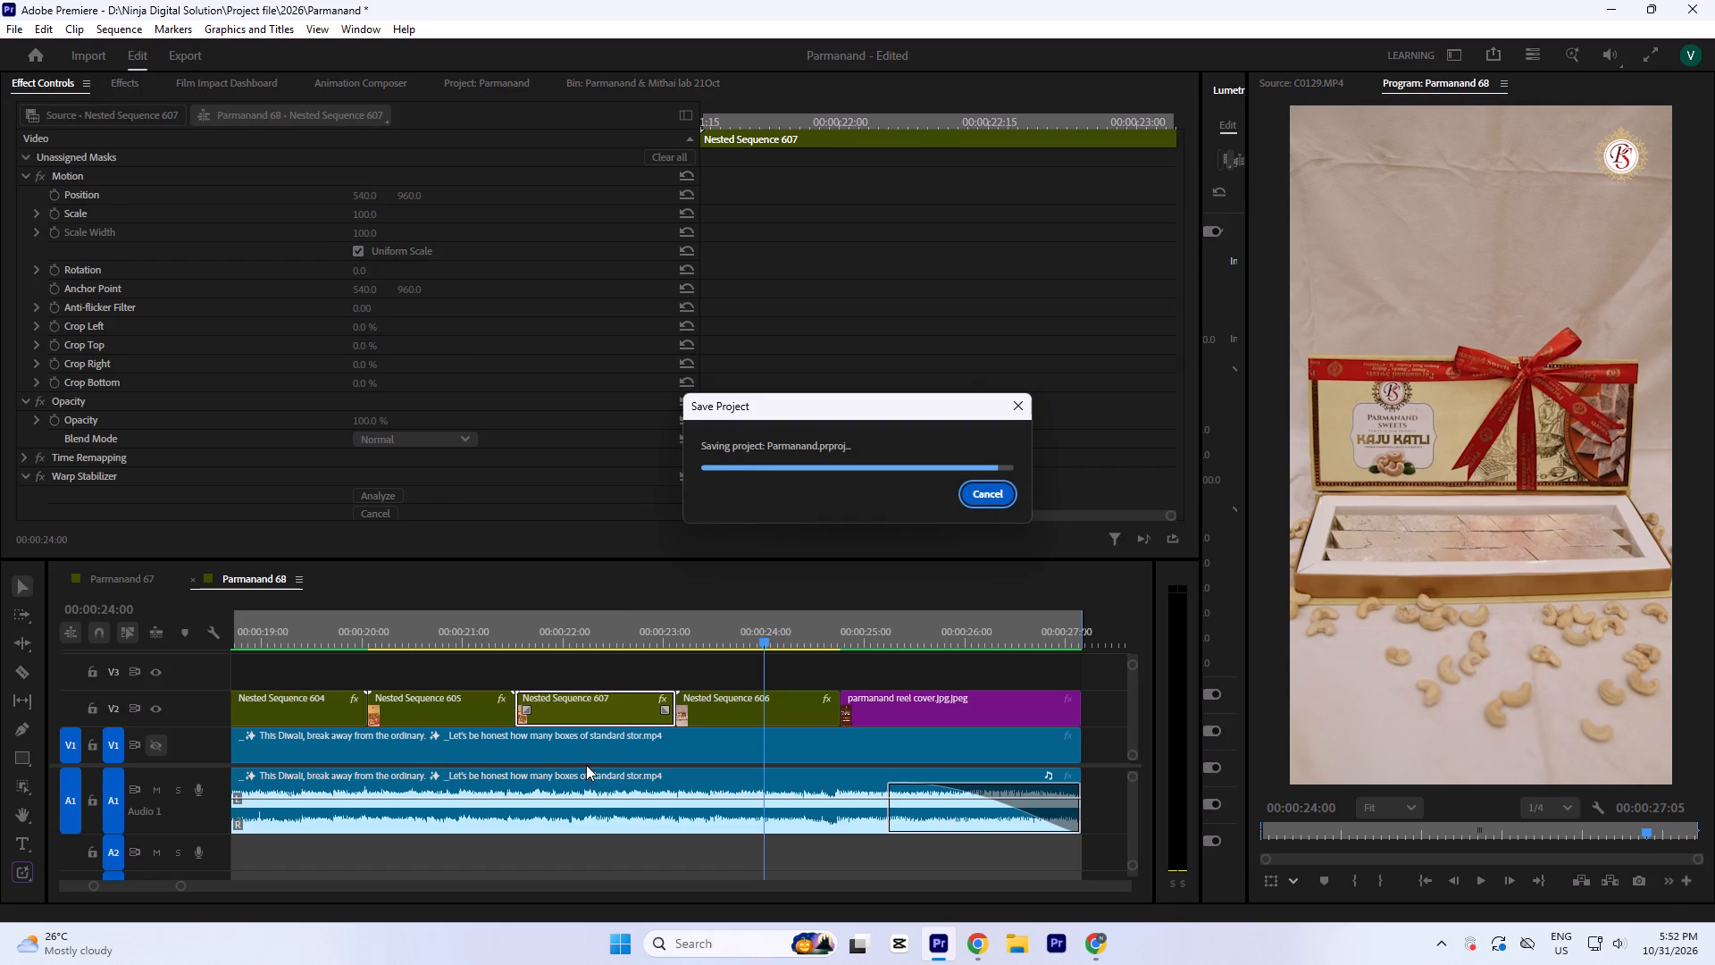
# Play the Parmanand 68 reel from the beginning and review the shot sequence up to Nested Sequence 607.
pyautogui.click(789, 627)
pyautogui.press('Return')
pyautogui.press('-')
pyautogui.press('-')
pyautogui.press('-')
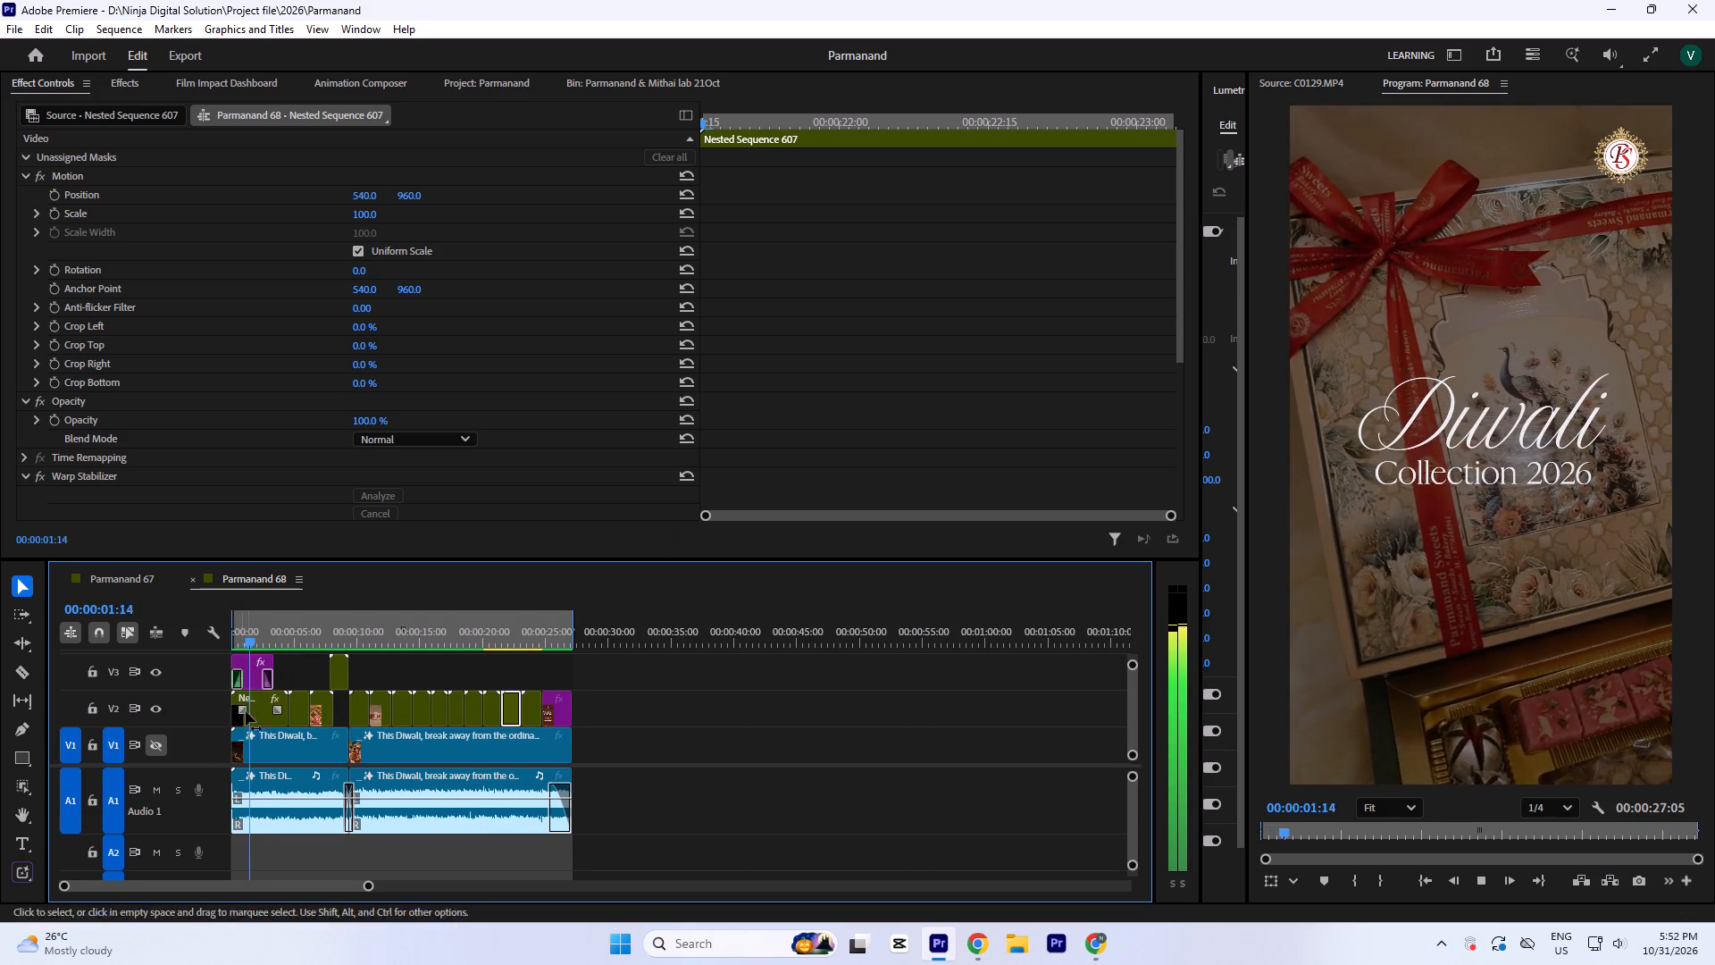
pyautogui.moveTo(255, 629); pyautogui.dragTo(162, 655)
pyautogui.press('space')
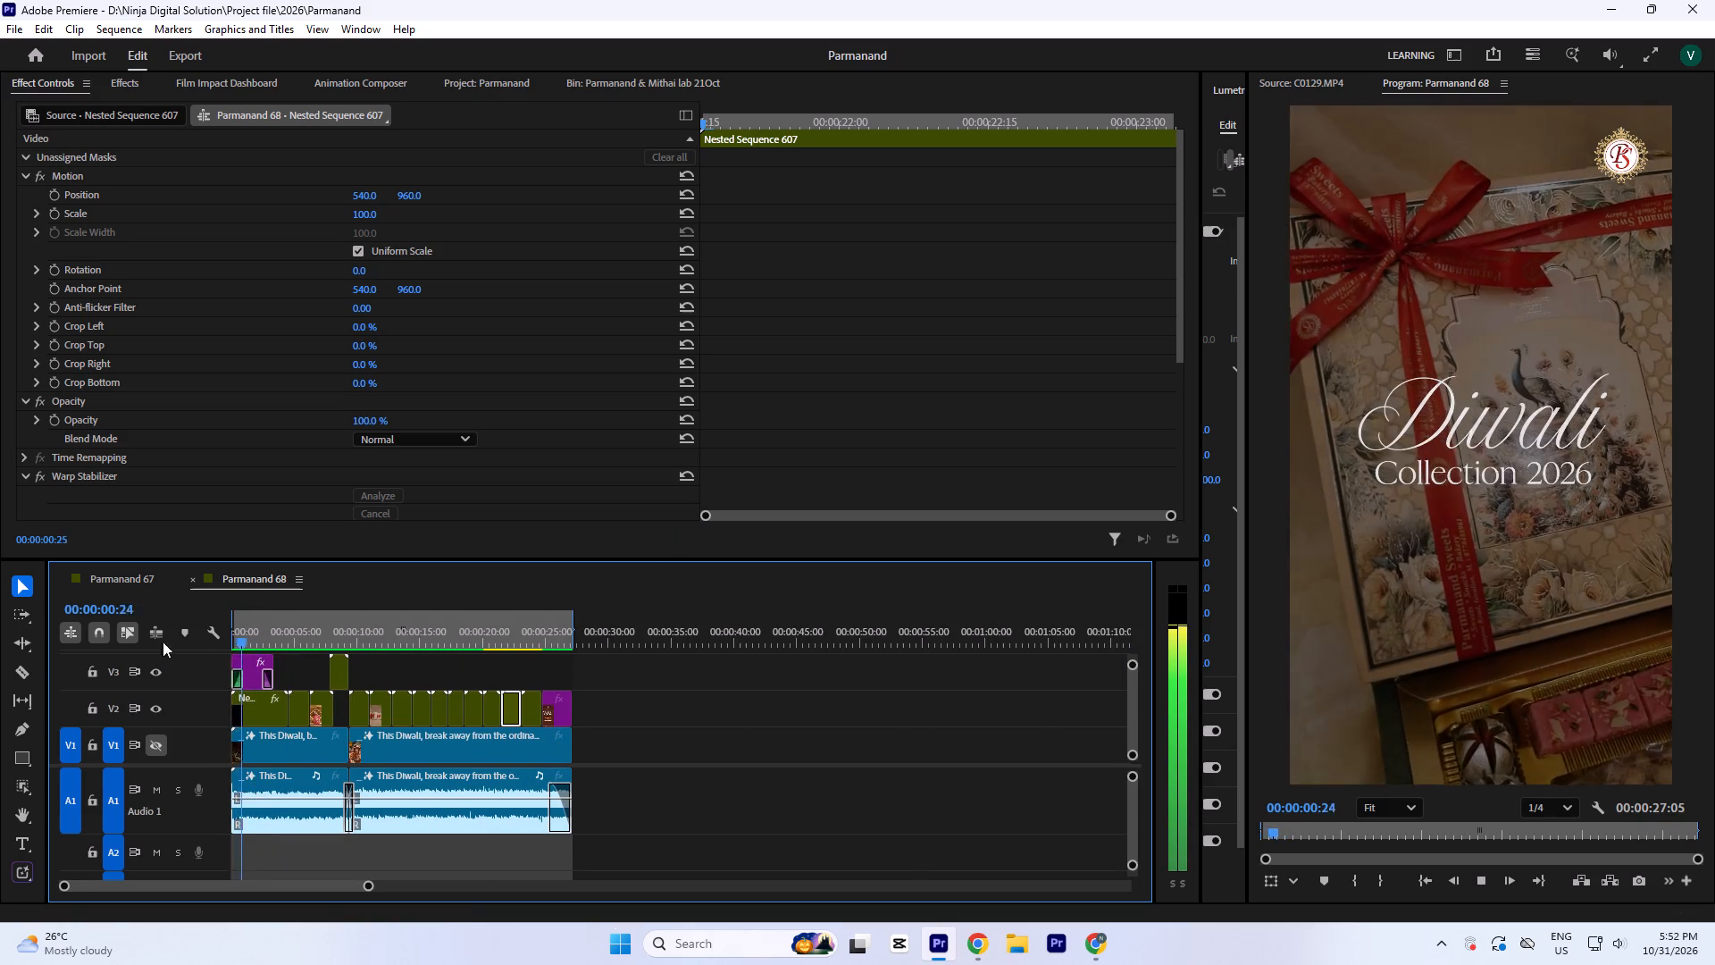
pyautogui.press('=')
pyautogui.press('=')
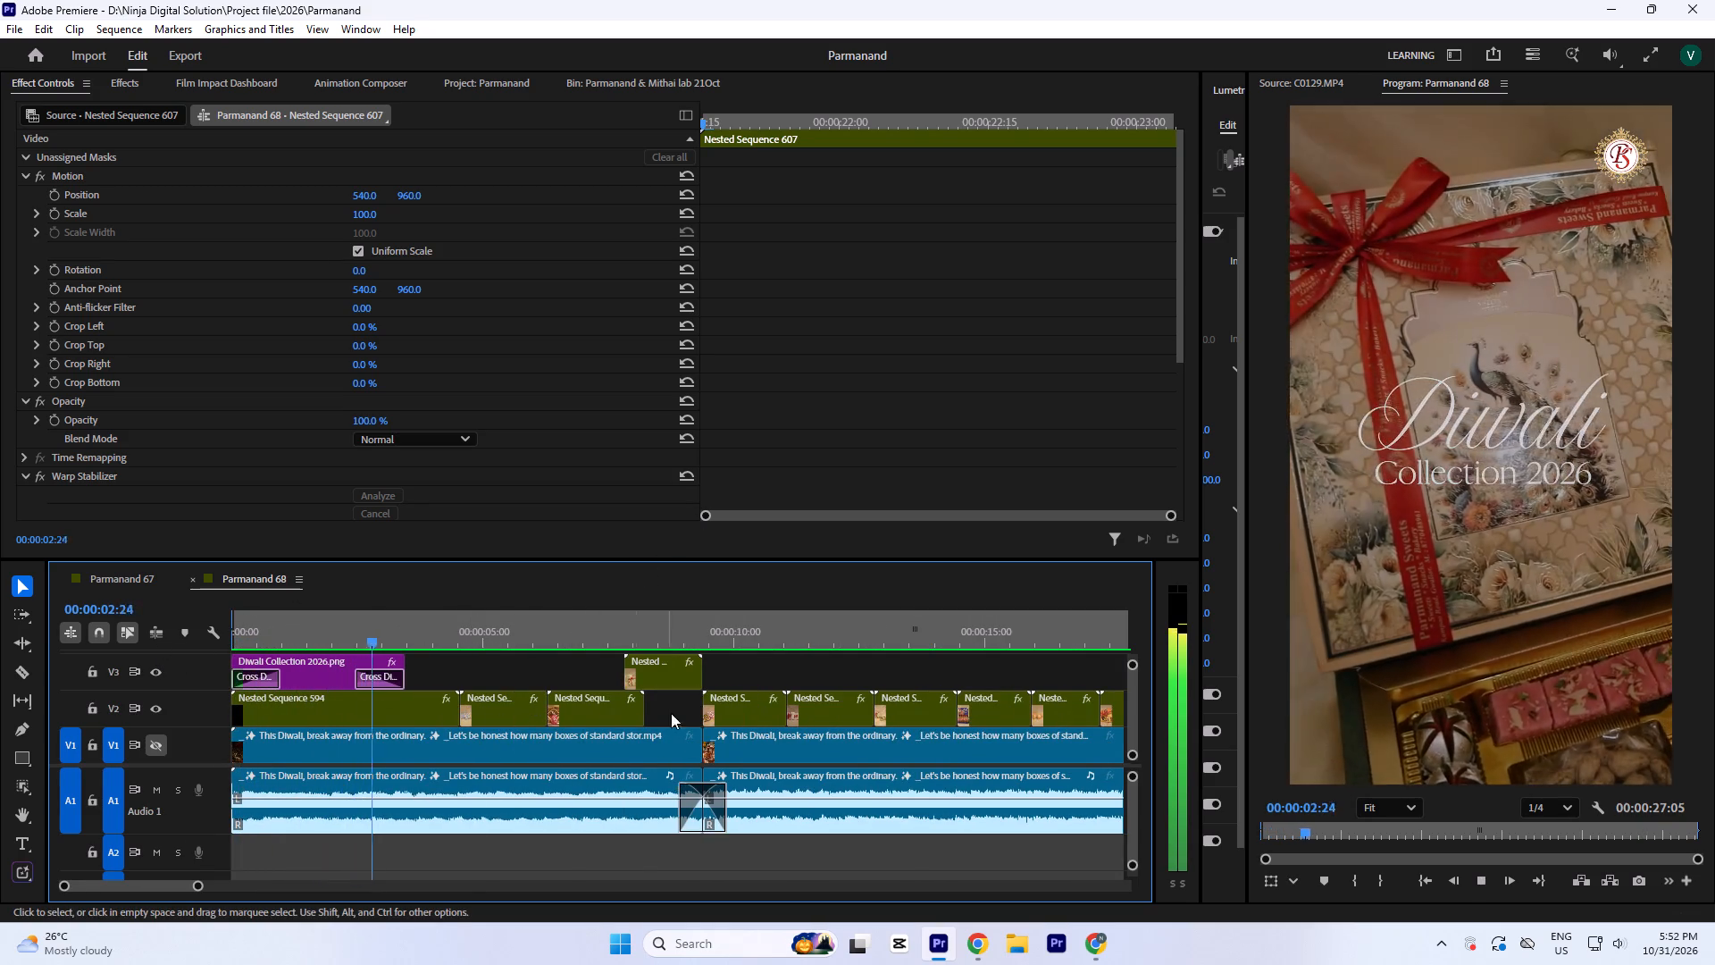
pyautogui.press('-')
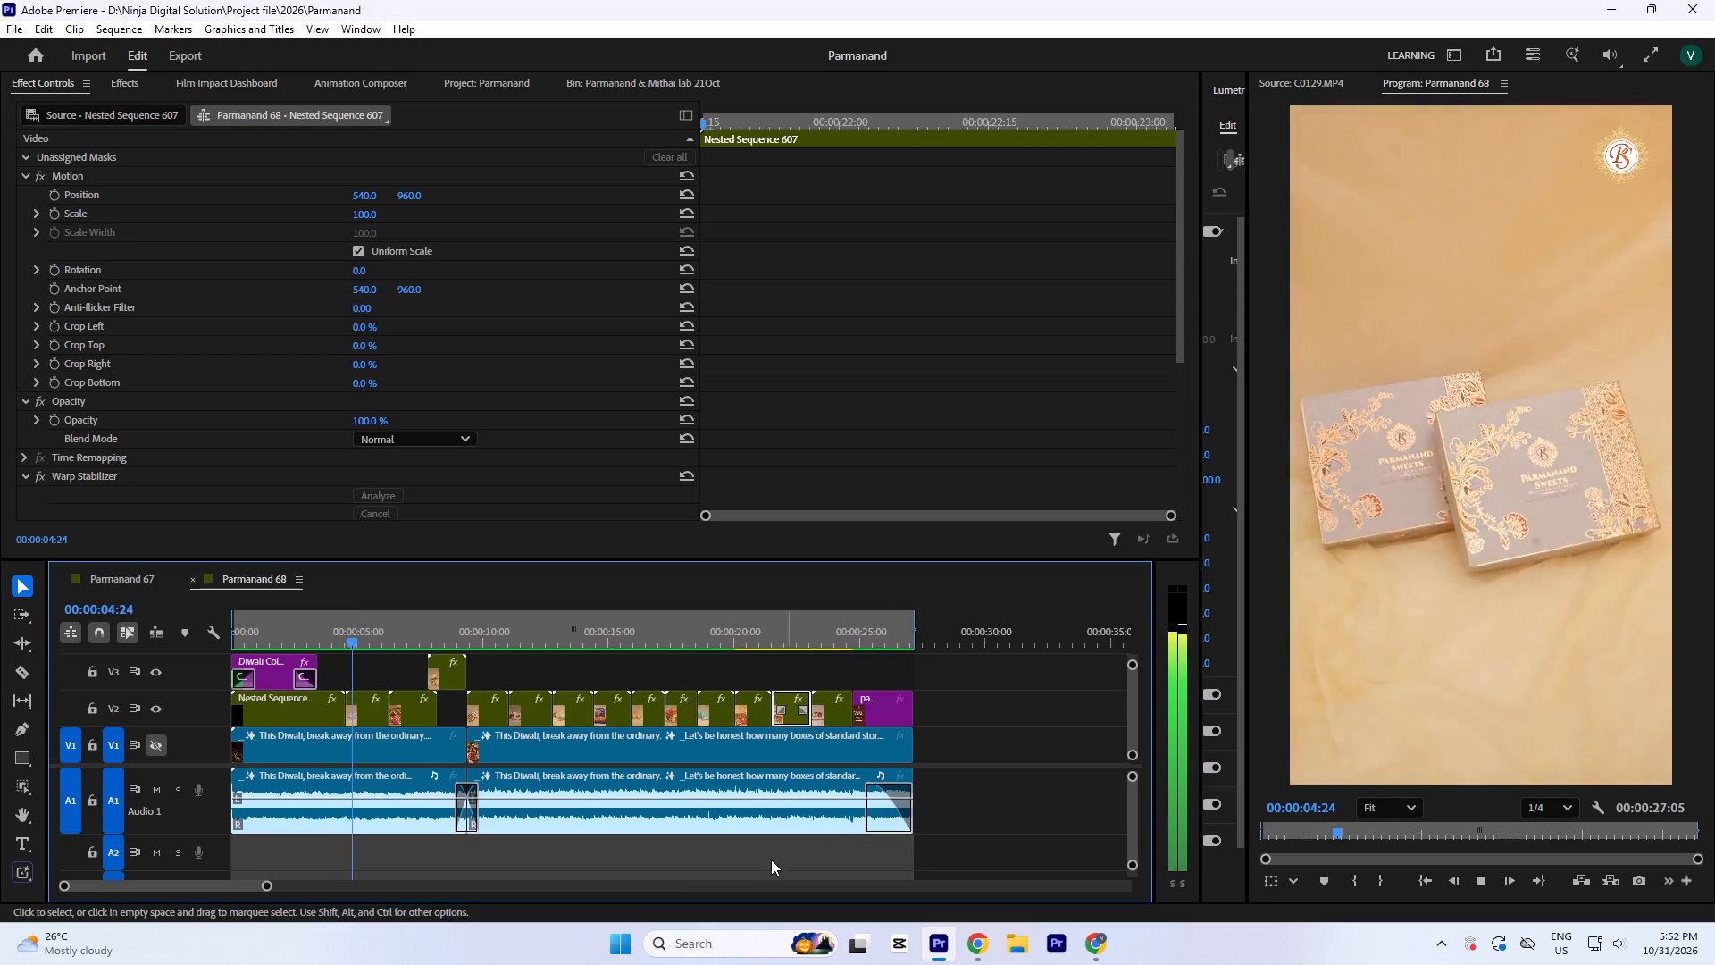
pyautogui.press('=')
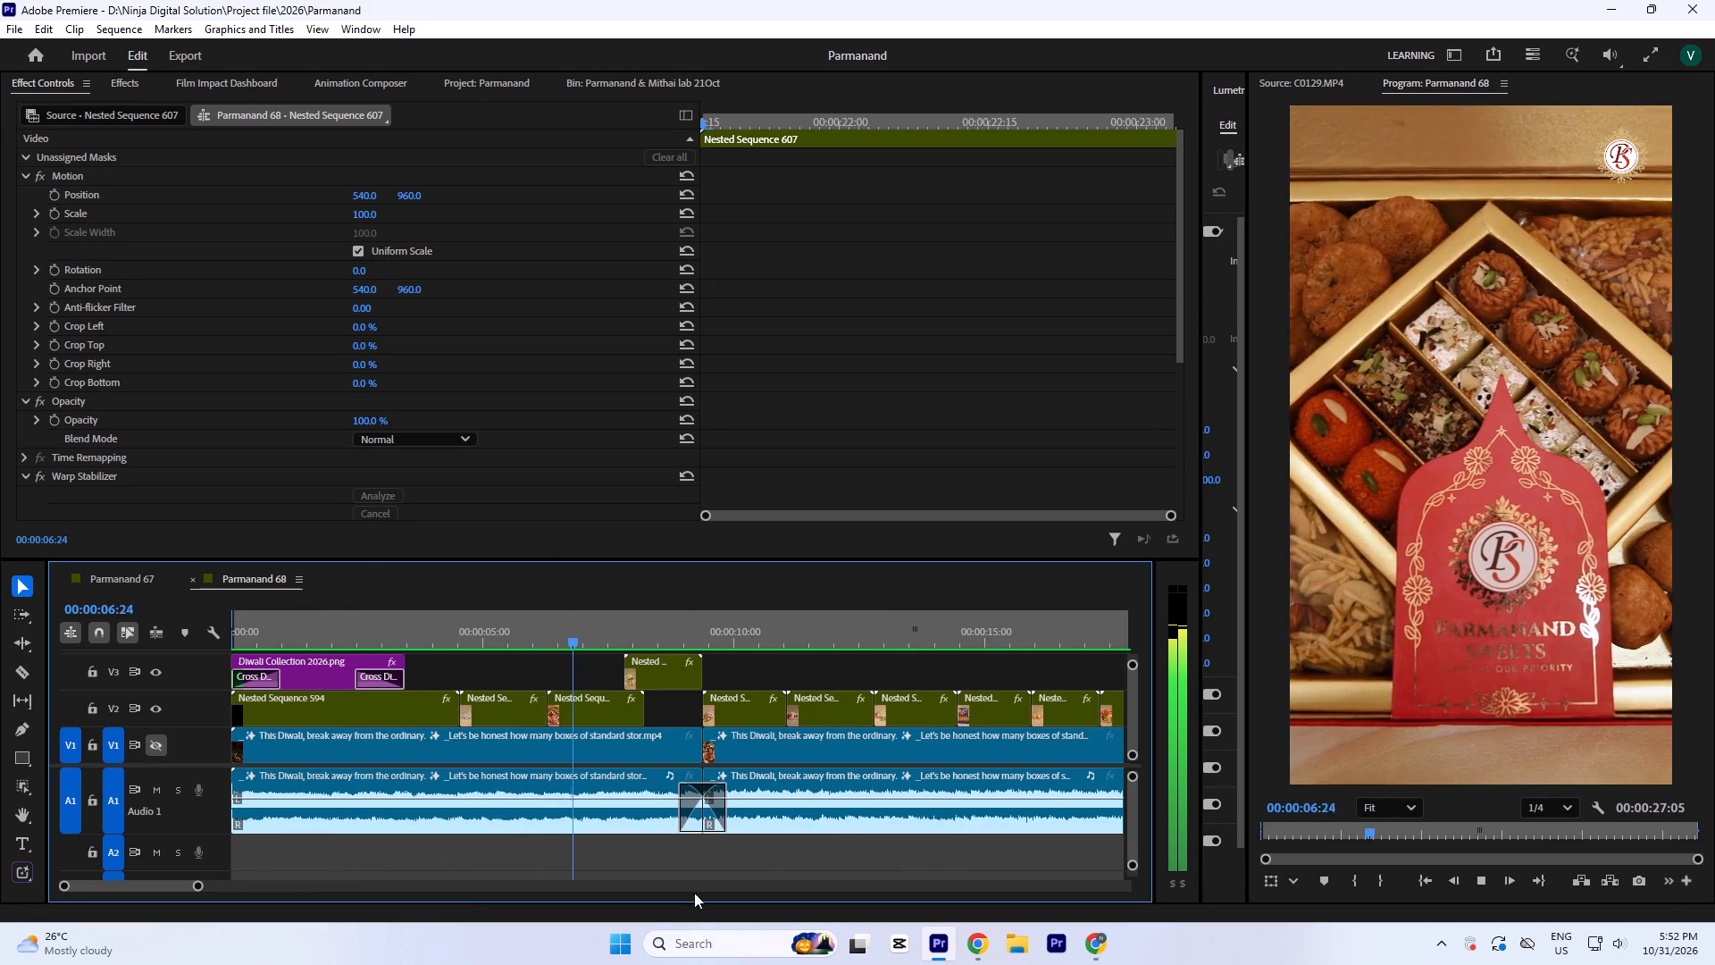
pyautogui.press('-')
pyautogui.press('=')
pyautogui.press('=')
pyautogui.press('=')
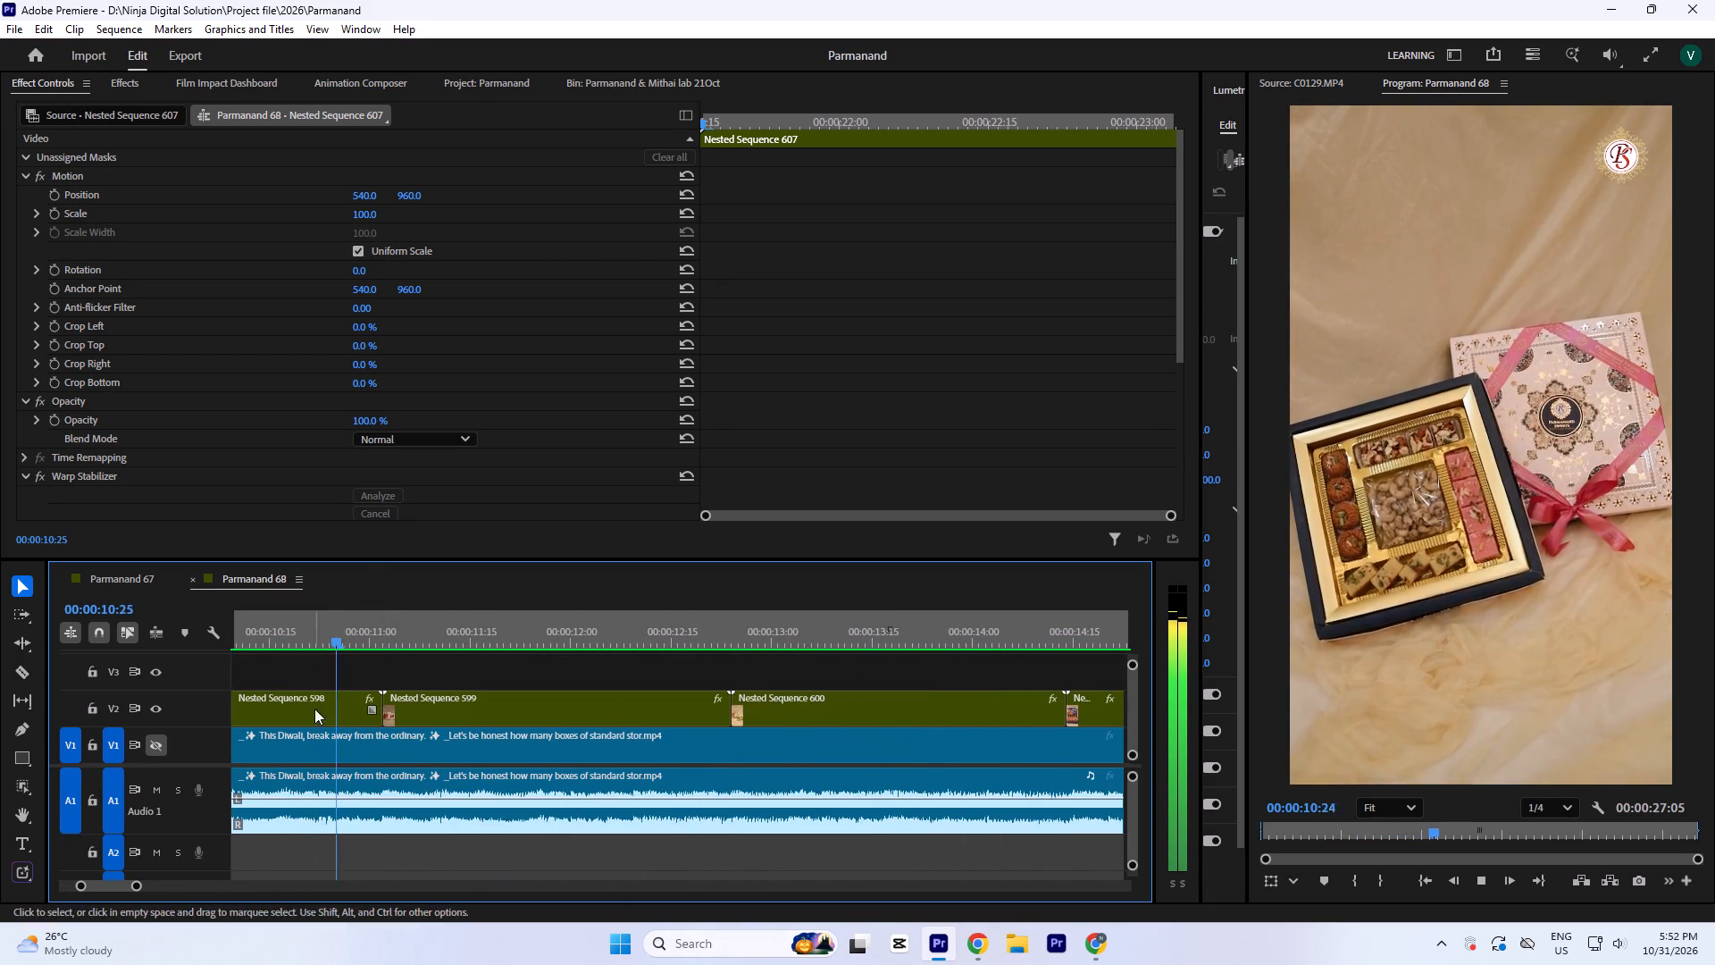
pyautogui.press('-')
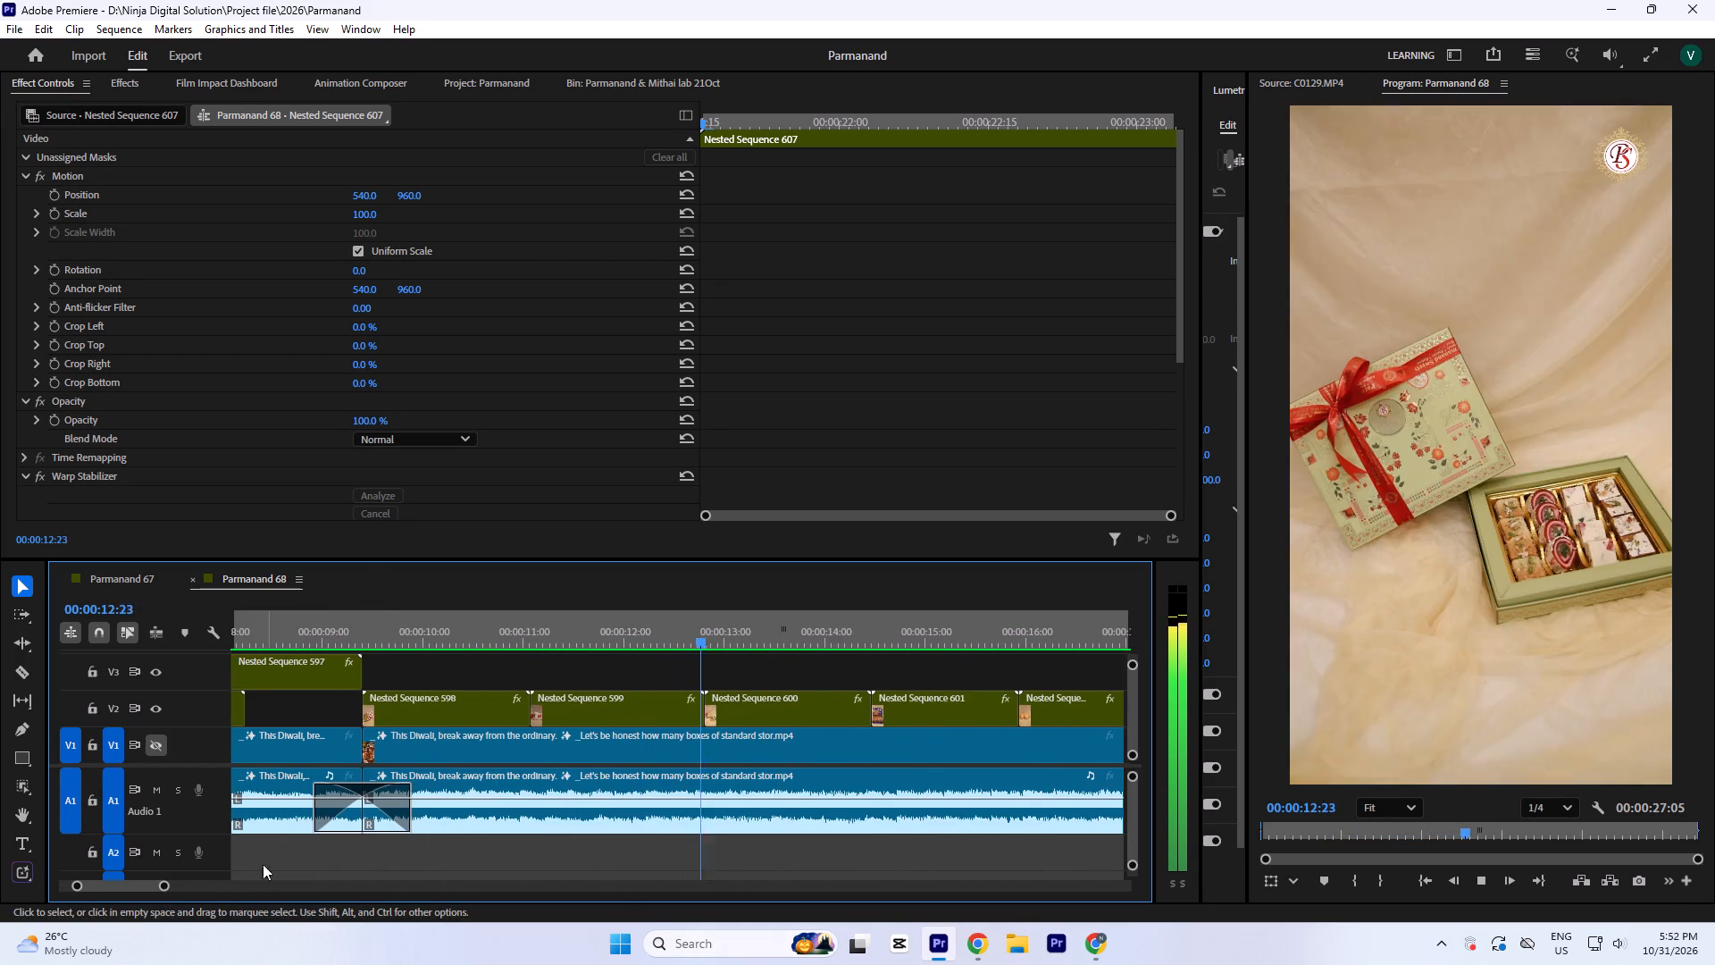
pyautogui.press('=')
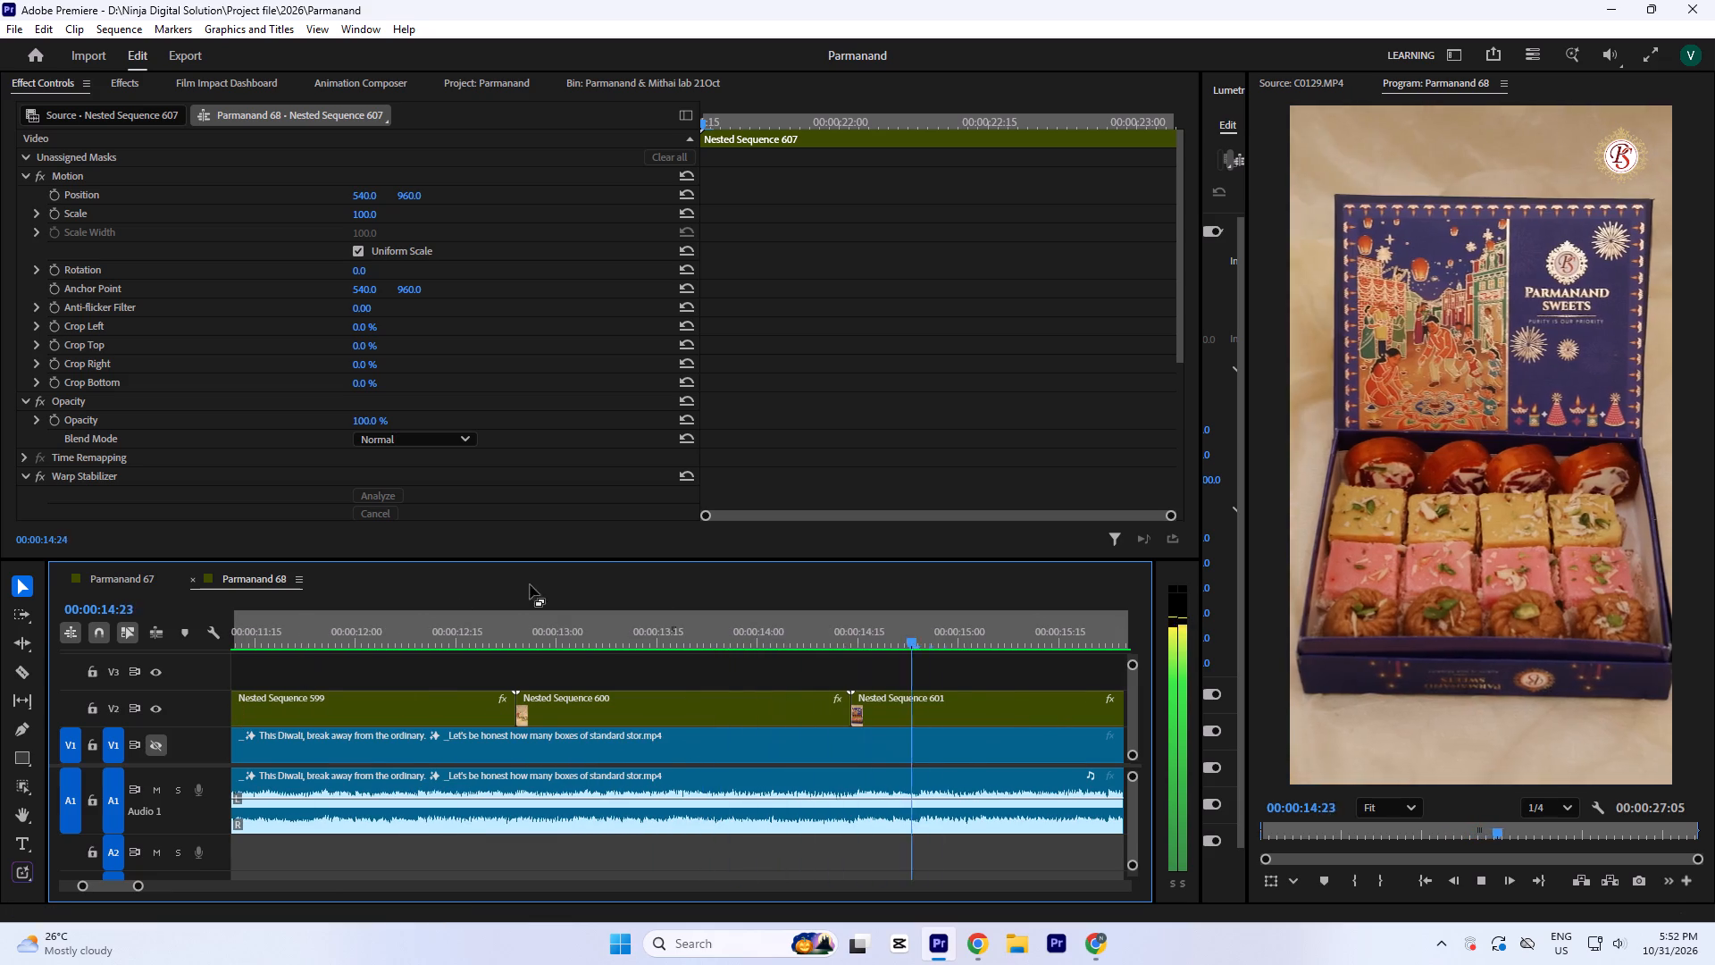
pyautogui.press('-')
pyautogui.press('-')
pyautogui.press('-')
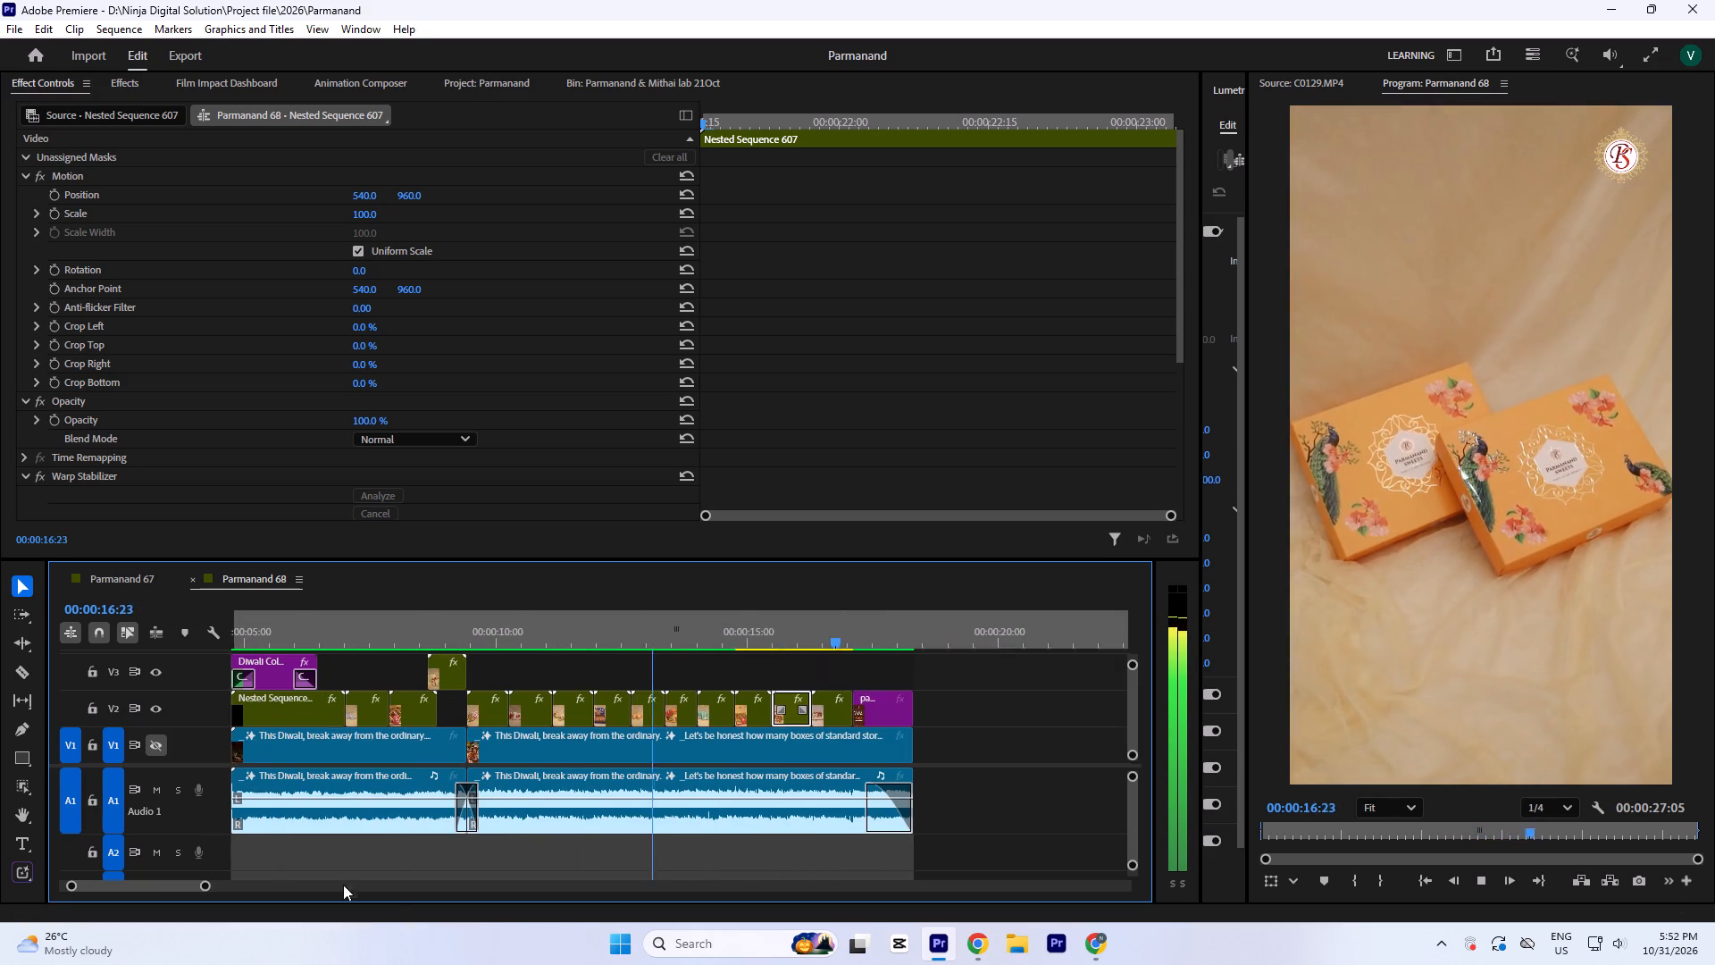
pyautogui.press('=')
pyautogui.press('=')
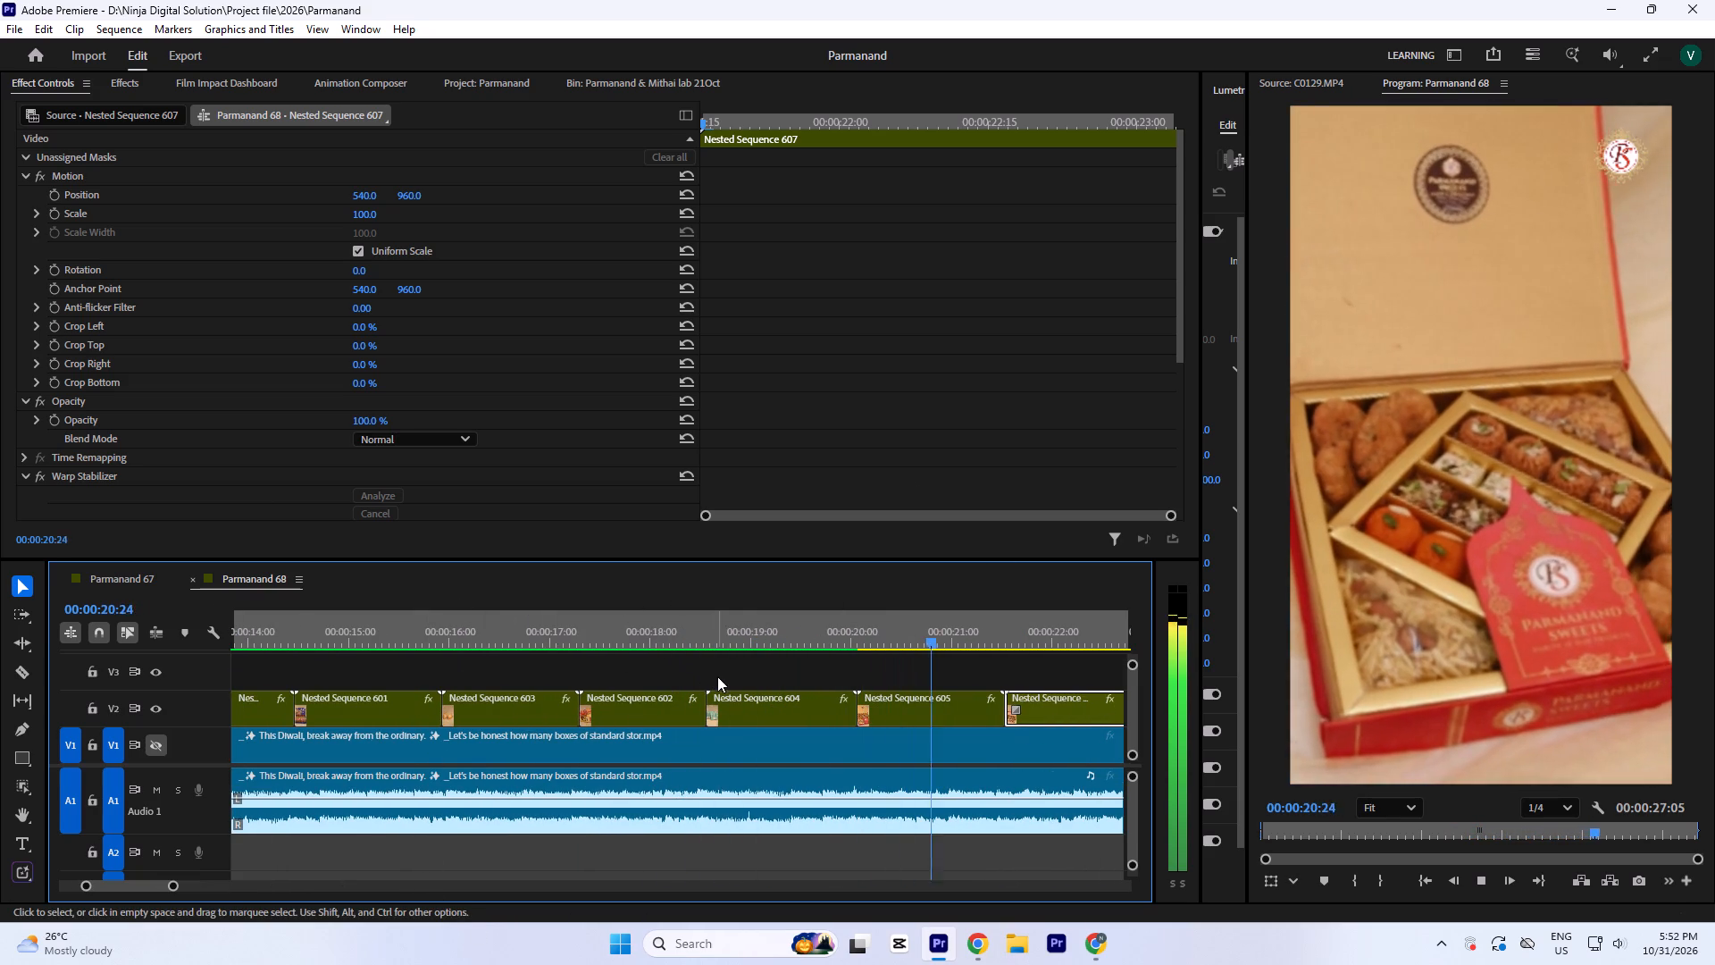
pyautogui.press('-')
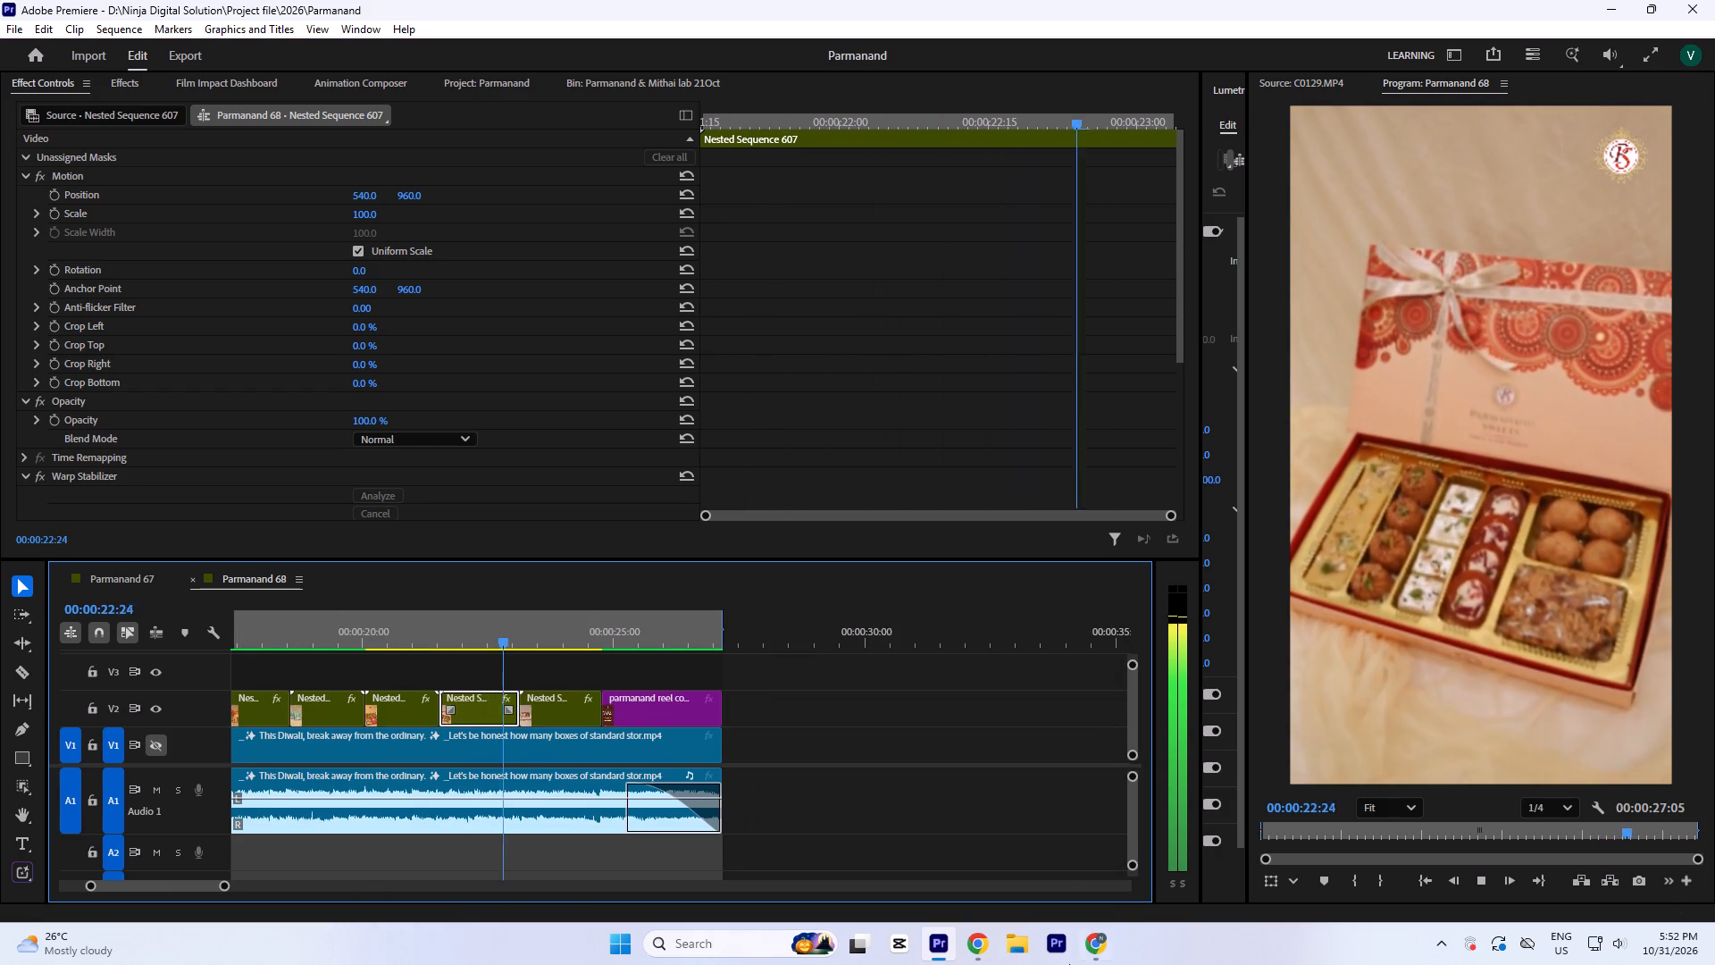
# Replay the ending from Nested Sequence 607 into the reel cover image, and save the project.
pyautogui.press('=')
pyautogui.press('space')
pyautogui.click(560, 629)
pyautogui.press('space')
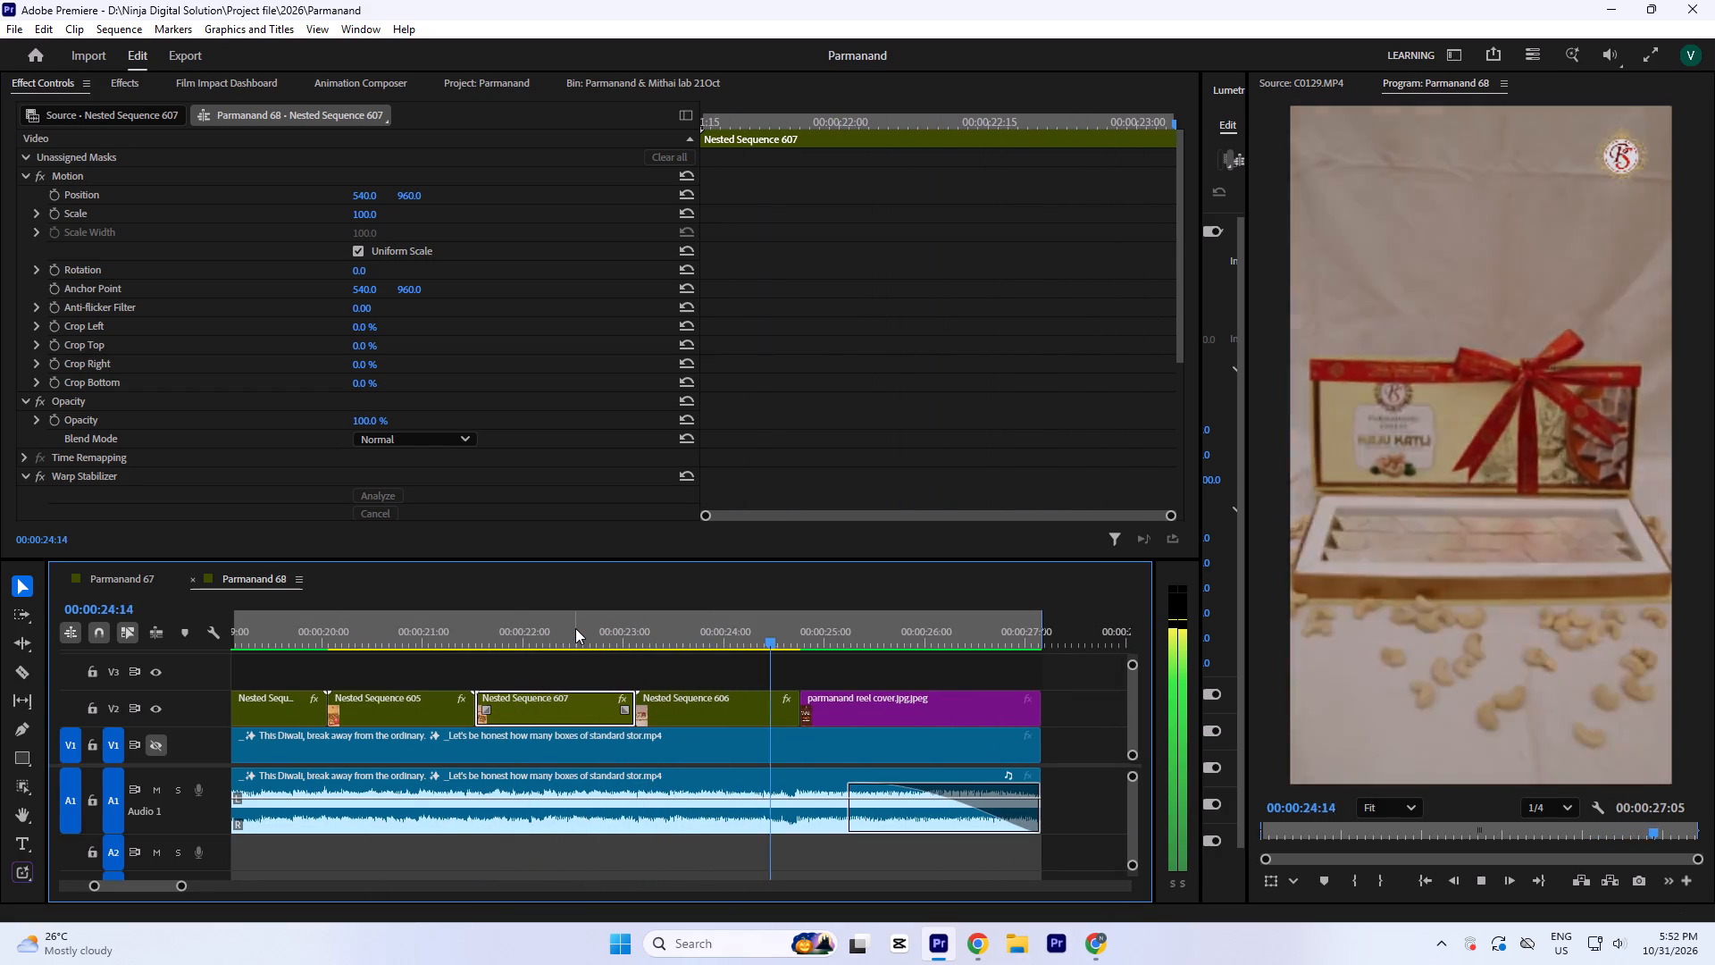
pyautogui.hotkey('ctrl', 's')
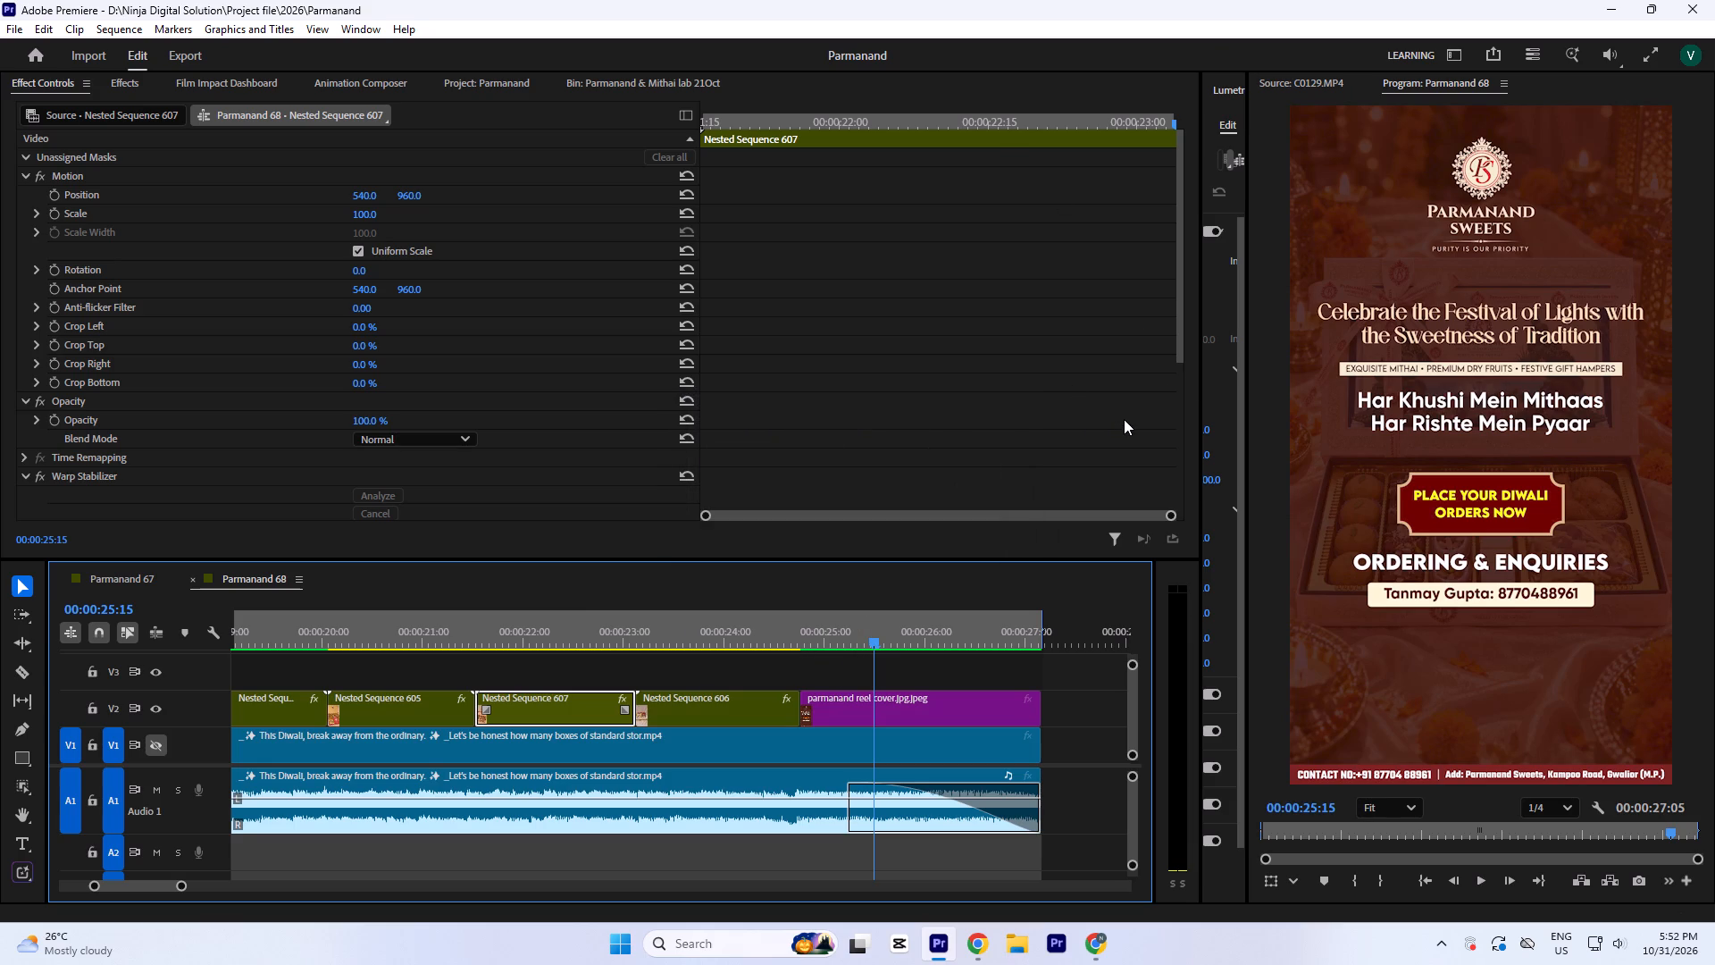
# Rearrange the workspace widths so the Lumetri Color controls are fully exposed.
pyautogui.moveTo(1200, 396); pyautogui.dragTo(1008, 403)
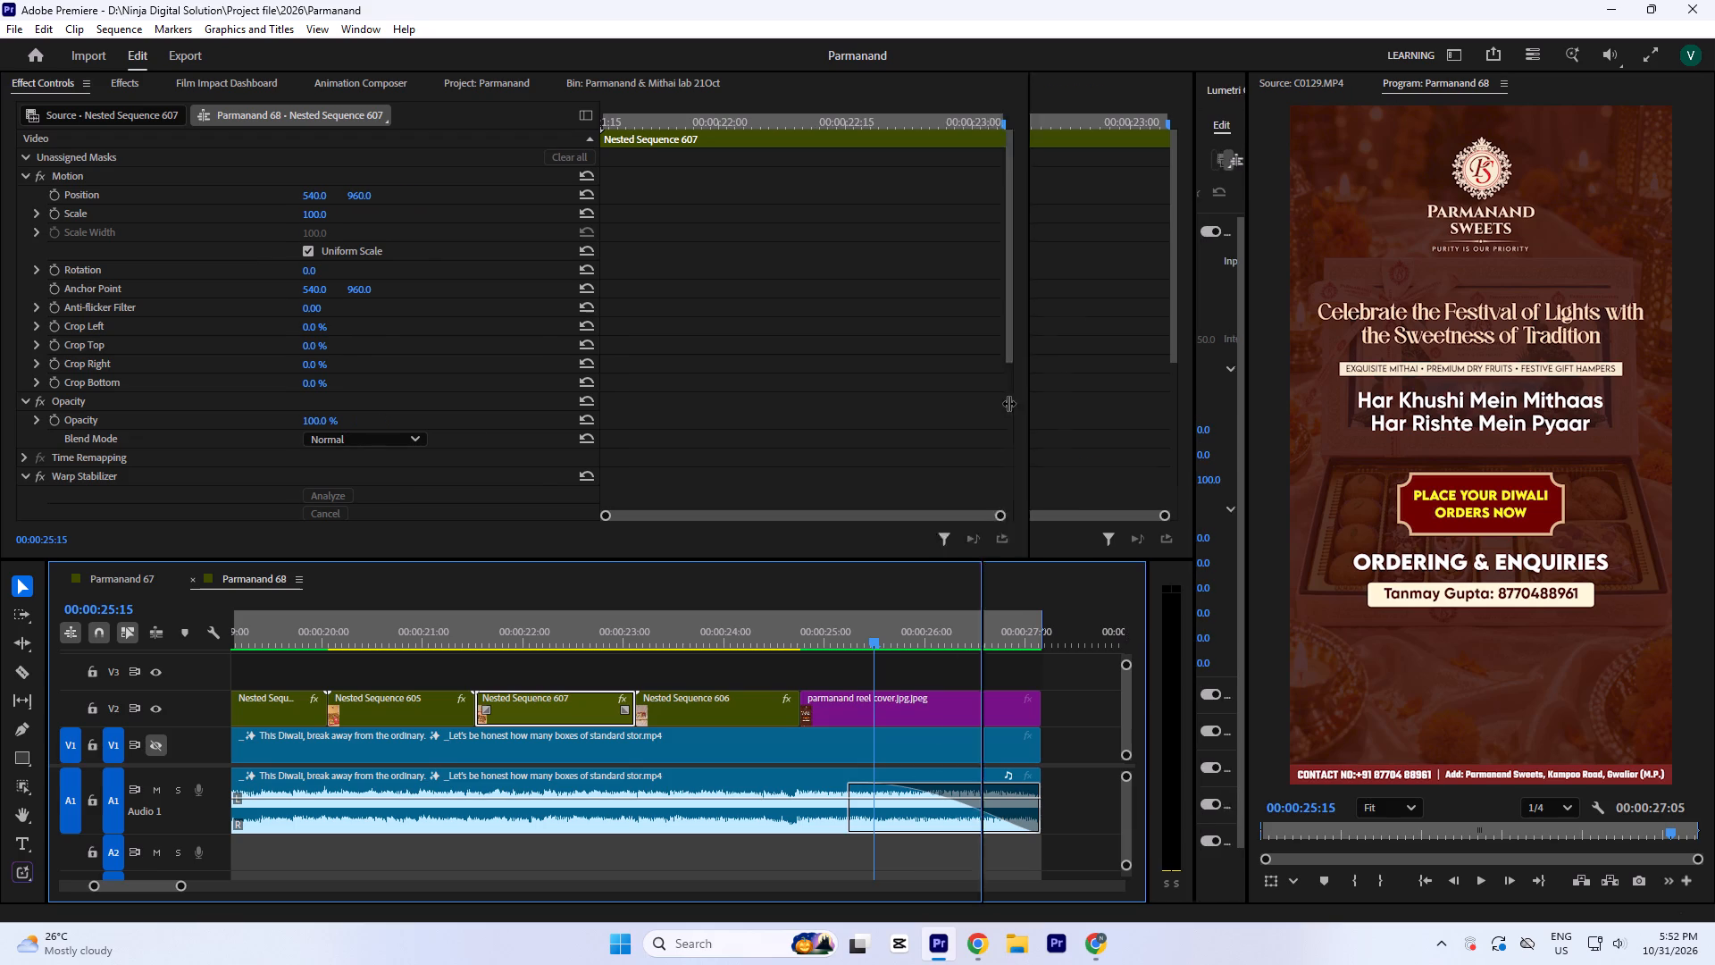
pyautogui.moveTo(1008, 403); pyautogui.dragTo(956, 438)
# Play the reel's opening from the start and park on the peacock gift box shot at 00:00:03:25.
pyautogui.click(723, 650)
pyautogui.click(717, 620)
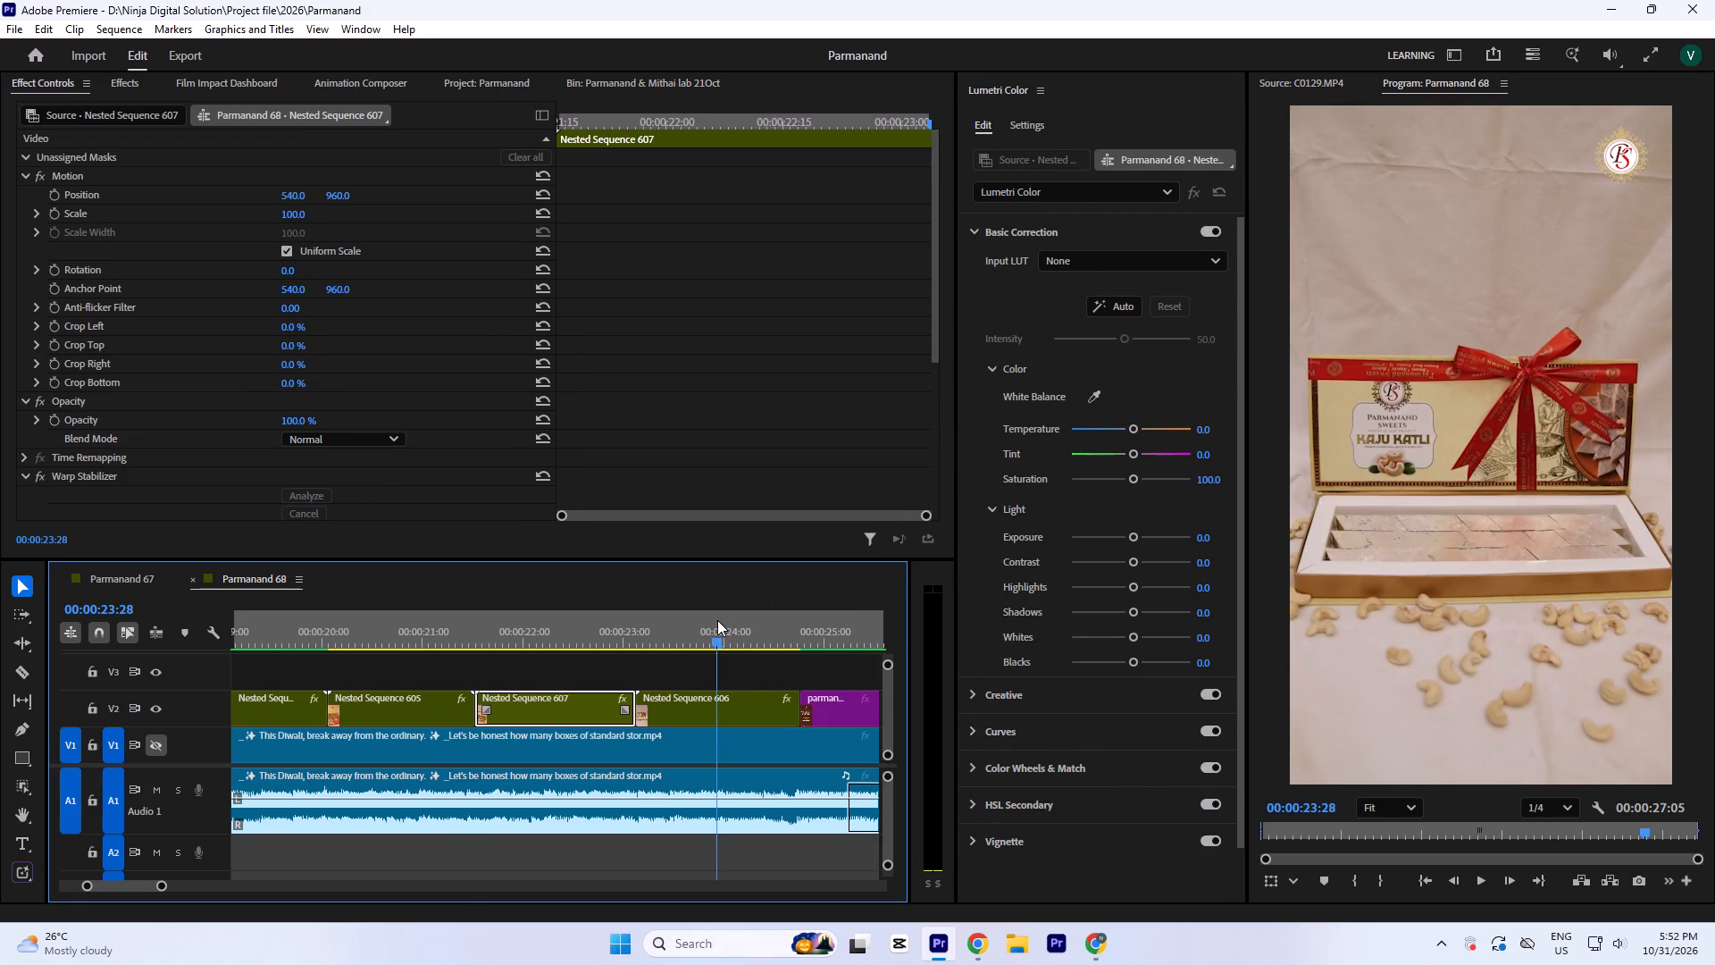
pyautogui.press('Return')
pyautogui.press('-')
pyautogui.press('-')
pyautogui.press('=')
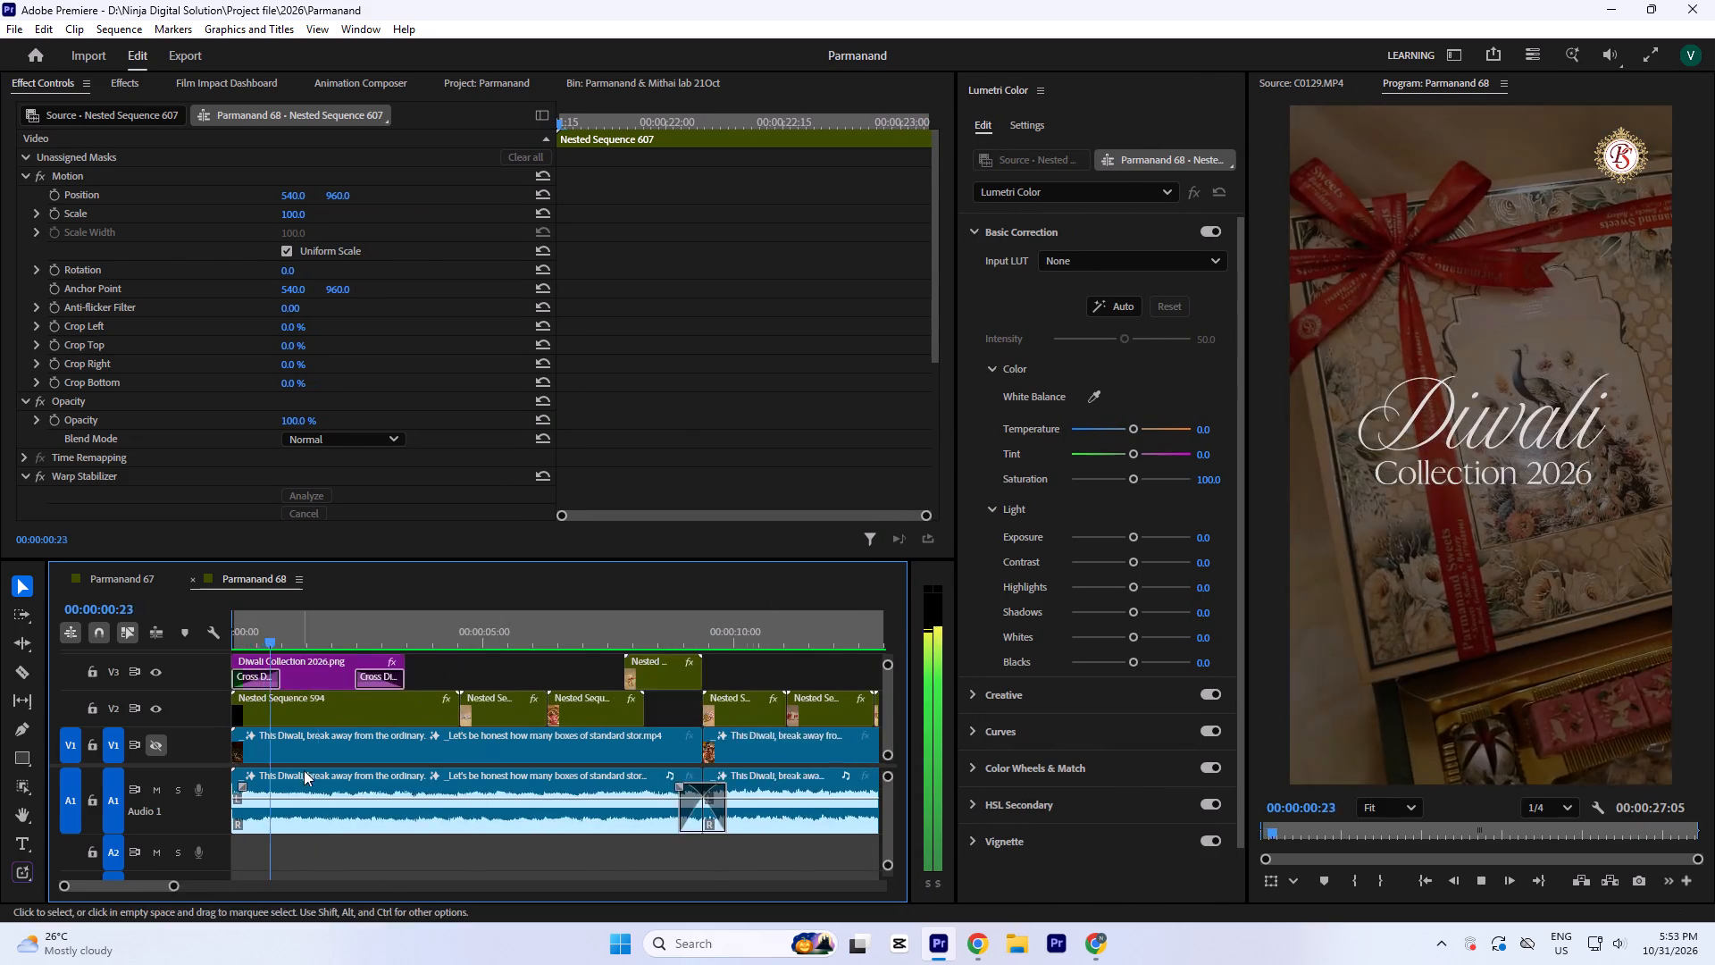
pyautogui.press('=')
pyautogui.press('-')
pyautogui.moveTo(456, 624); pyautogui.dragTo(427, 654)
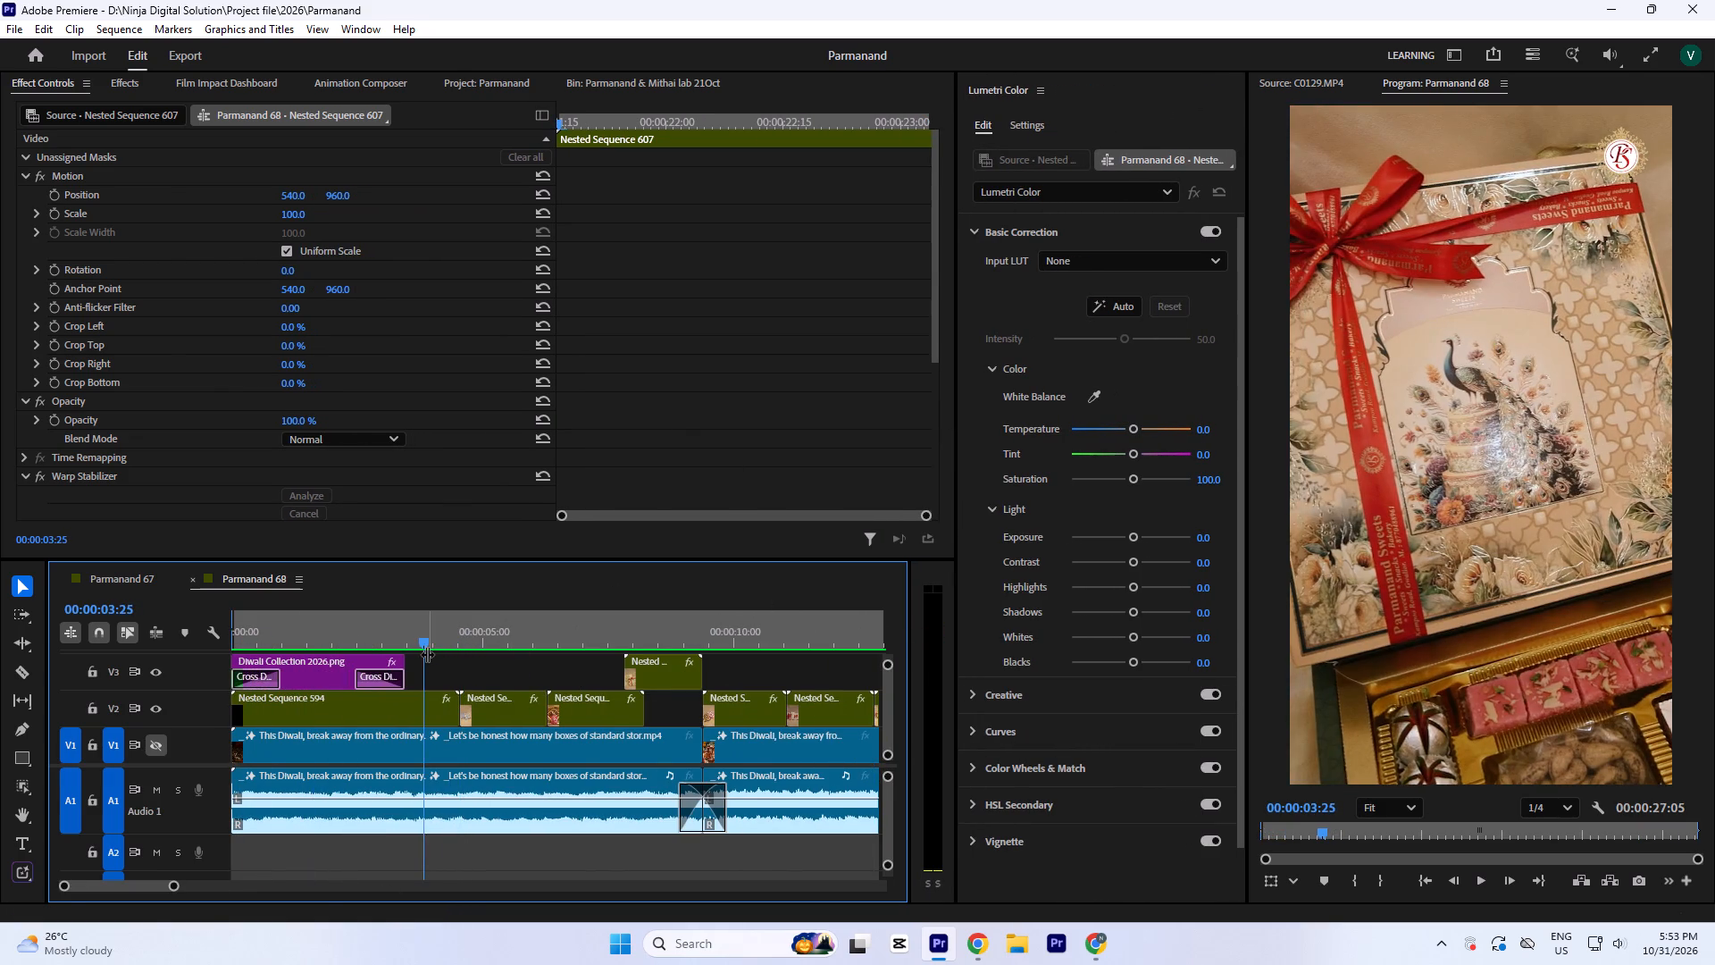
# Select the adjustment layer on V5 and open its Creative colour grading settings.
pyautogui.press('`')
pyautogui.click(413, 339)
pyautogui.press('`')
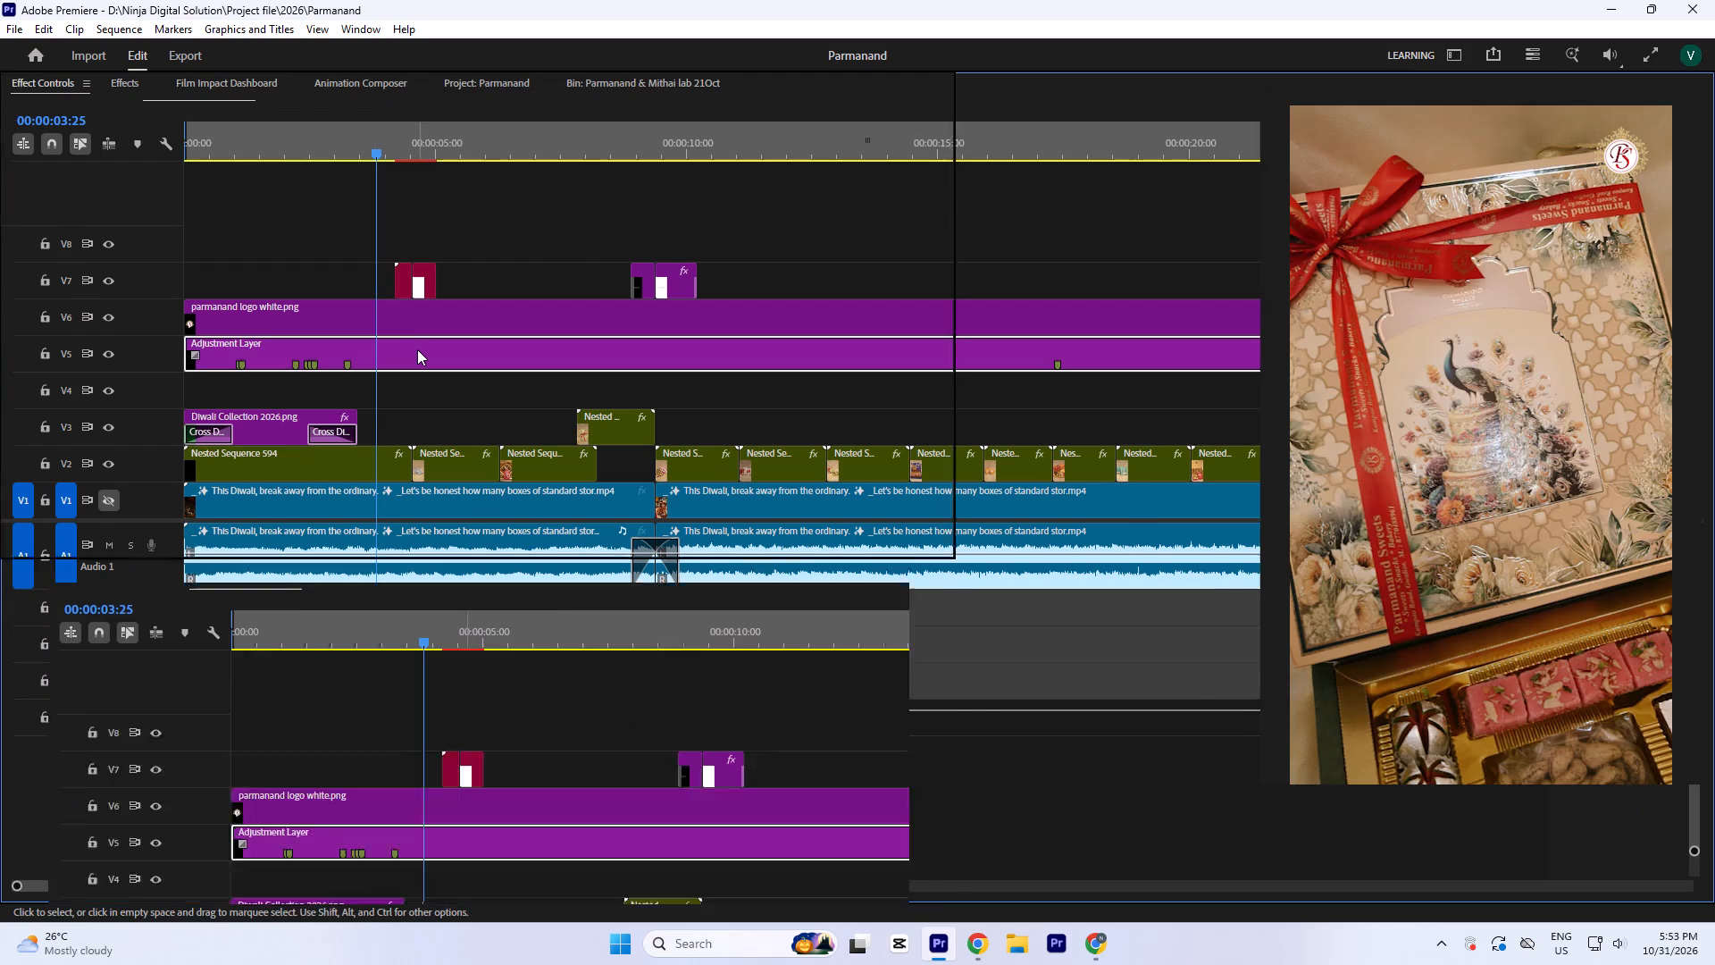
pyautogui.click(1017, 722)
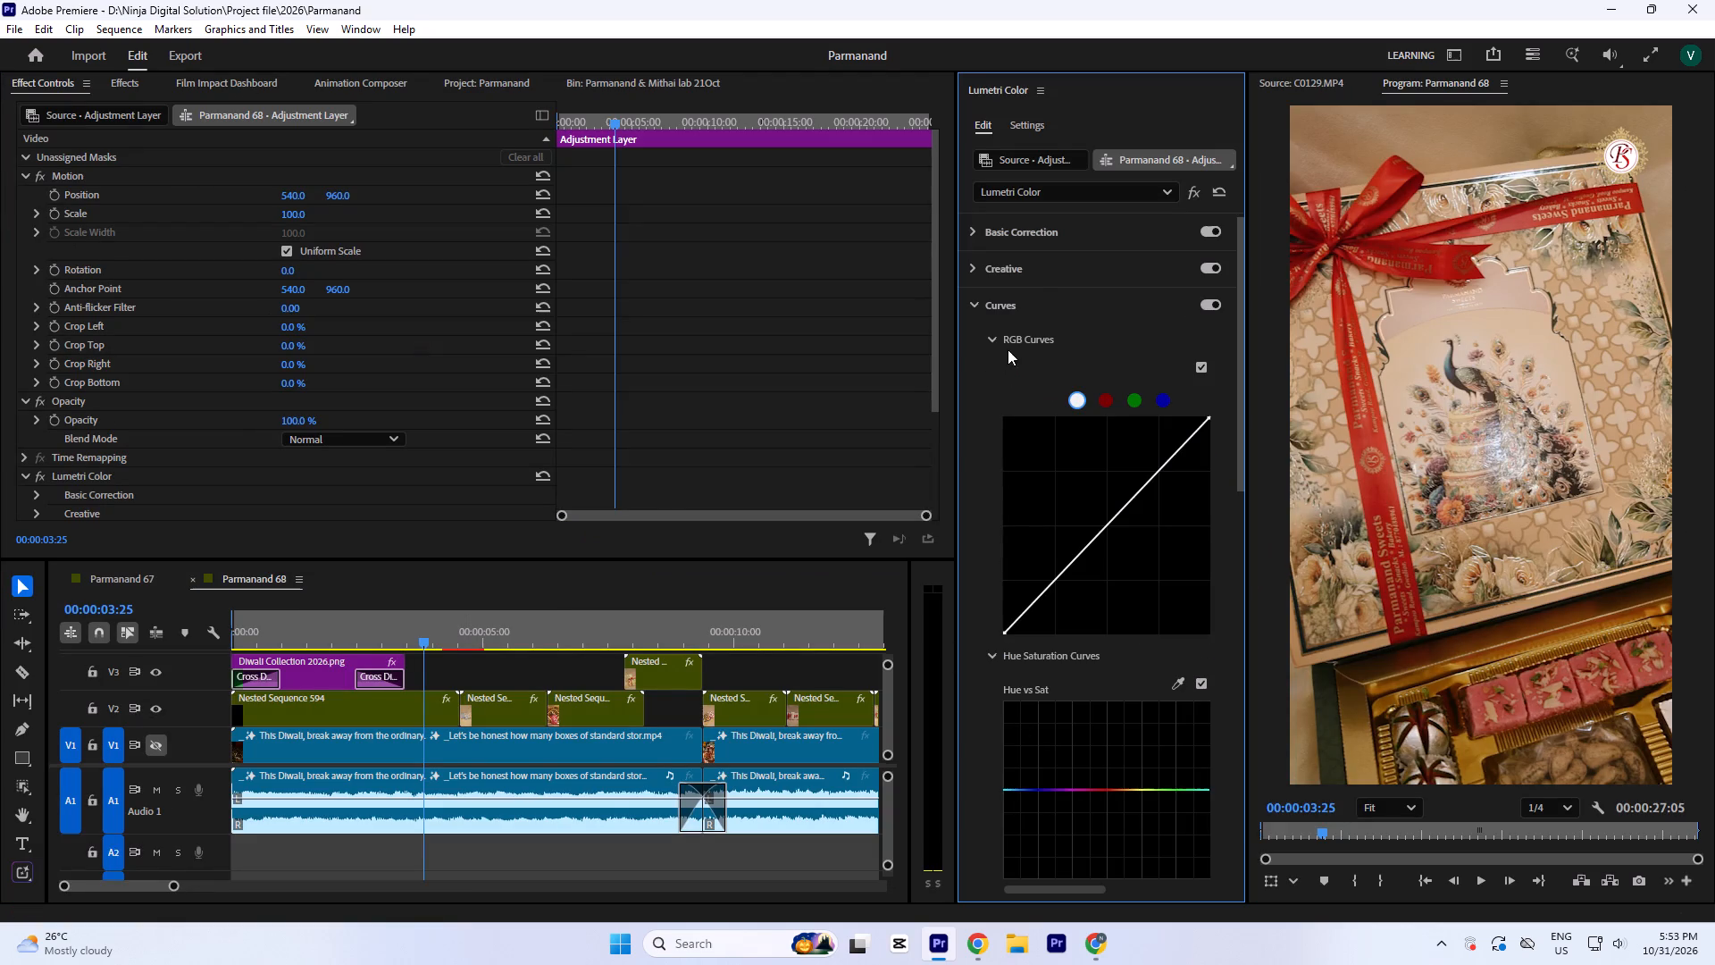
pyautogui.click(1029, 261)
pyautogui.click(1050, 284)
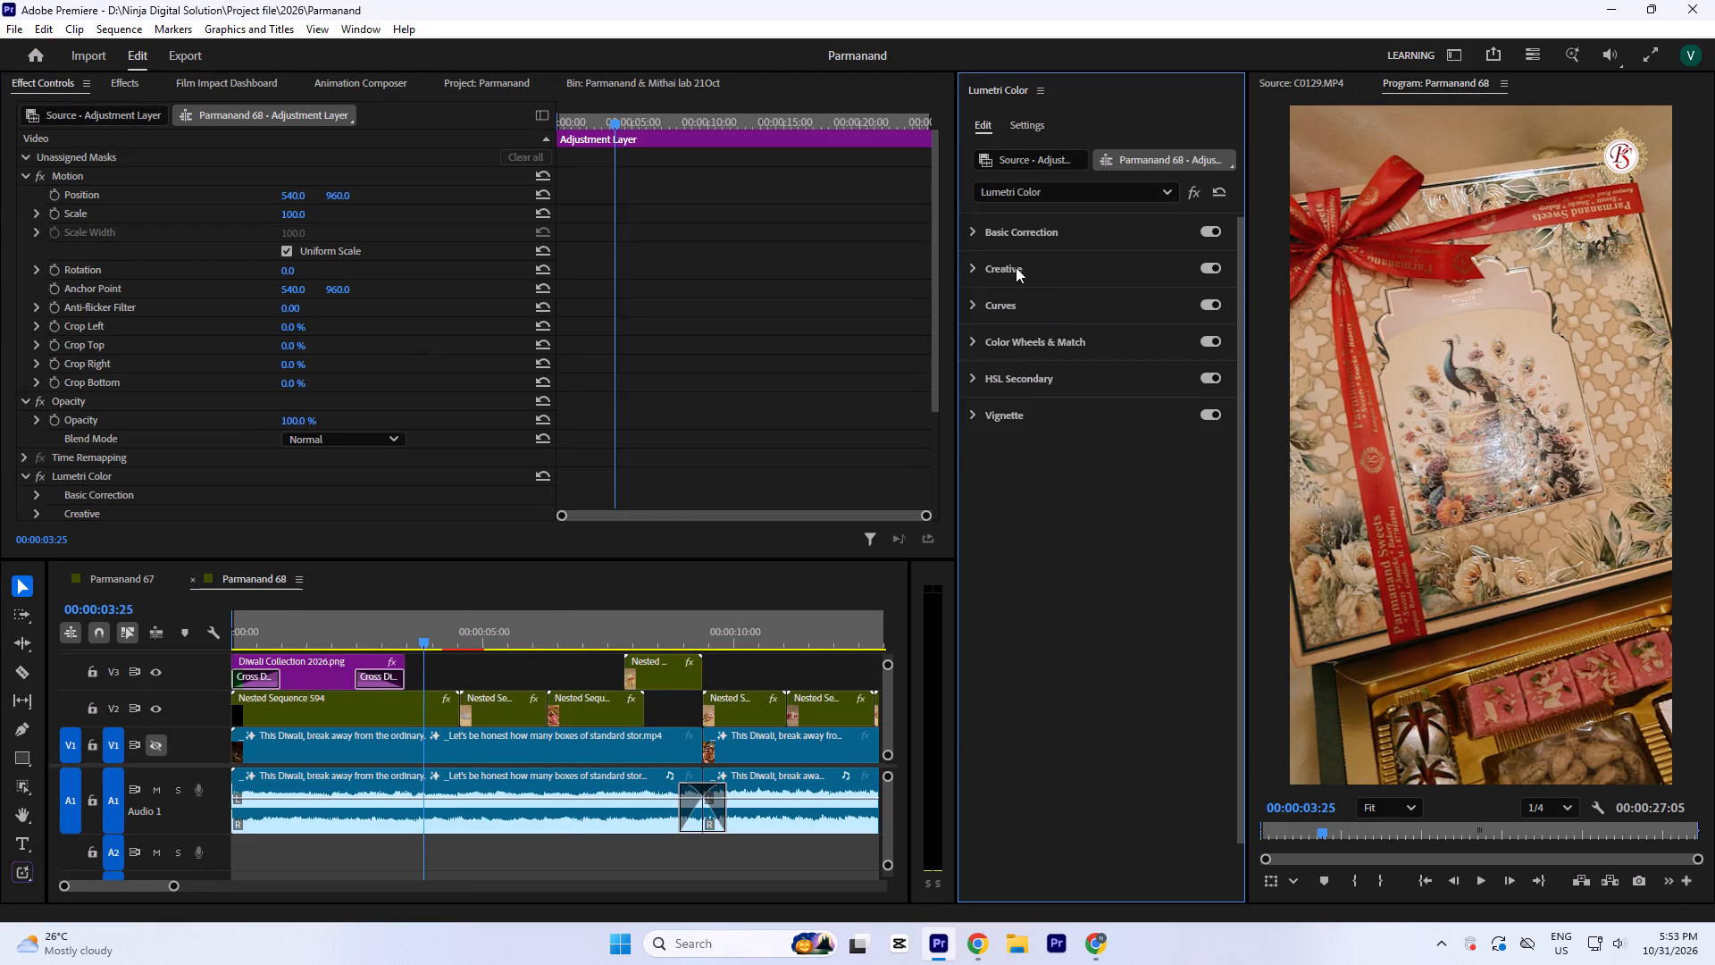
pyautogui.click(1016, 265)
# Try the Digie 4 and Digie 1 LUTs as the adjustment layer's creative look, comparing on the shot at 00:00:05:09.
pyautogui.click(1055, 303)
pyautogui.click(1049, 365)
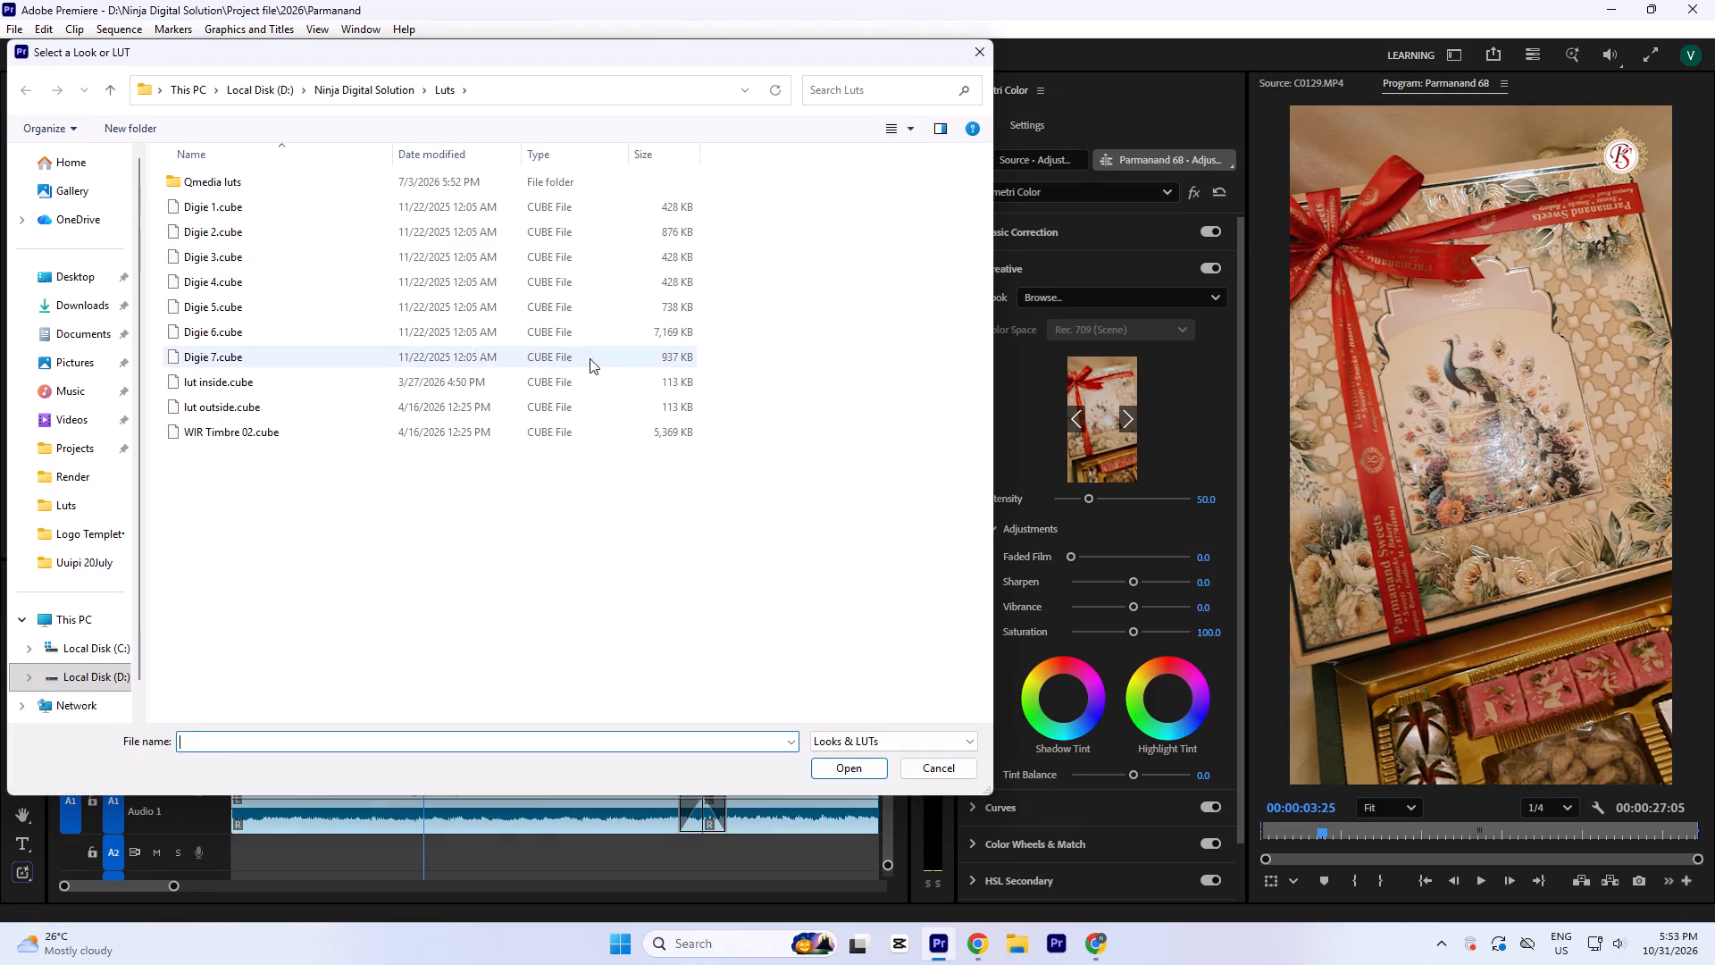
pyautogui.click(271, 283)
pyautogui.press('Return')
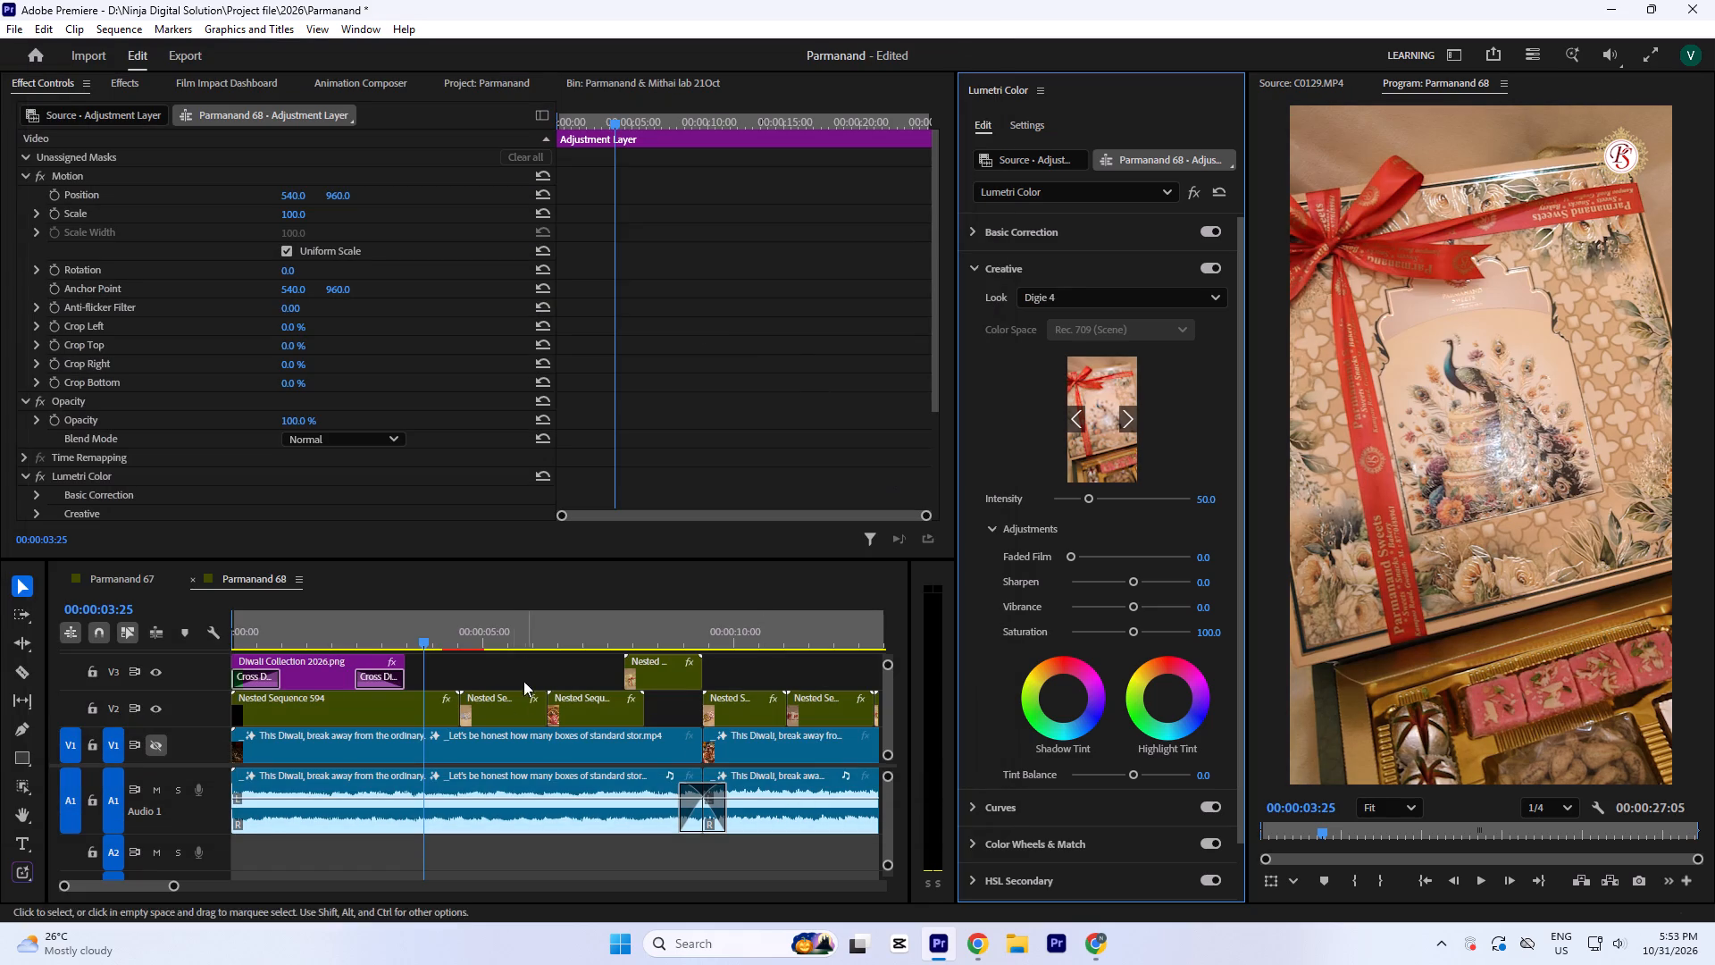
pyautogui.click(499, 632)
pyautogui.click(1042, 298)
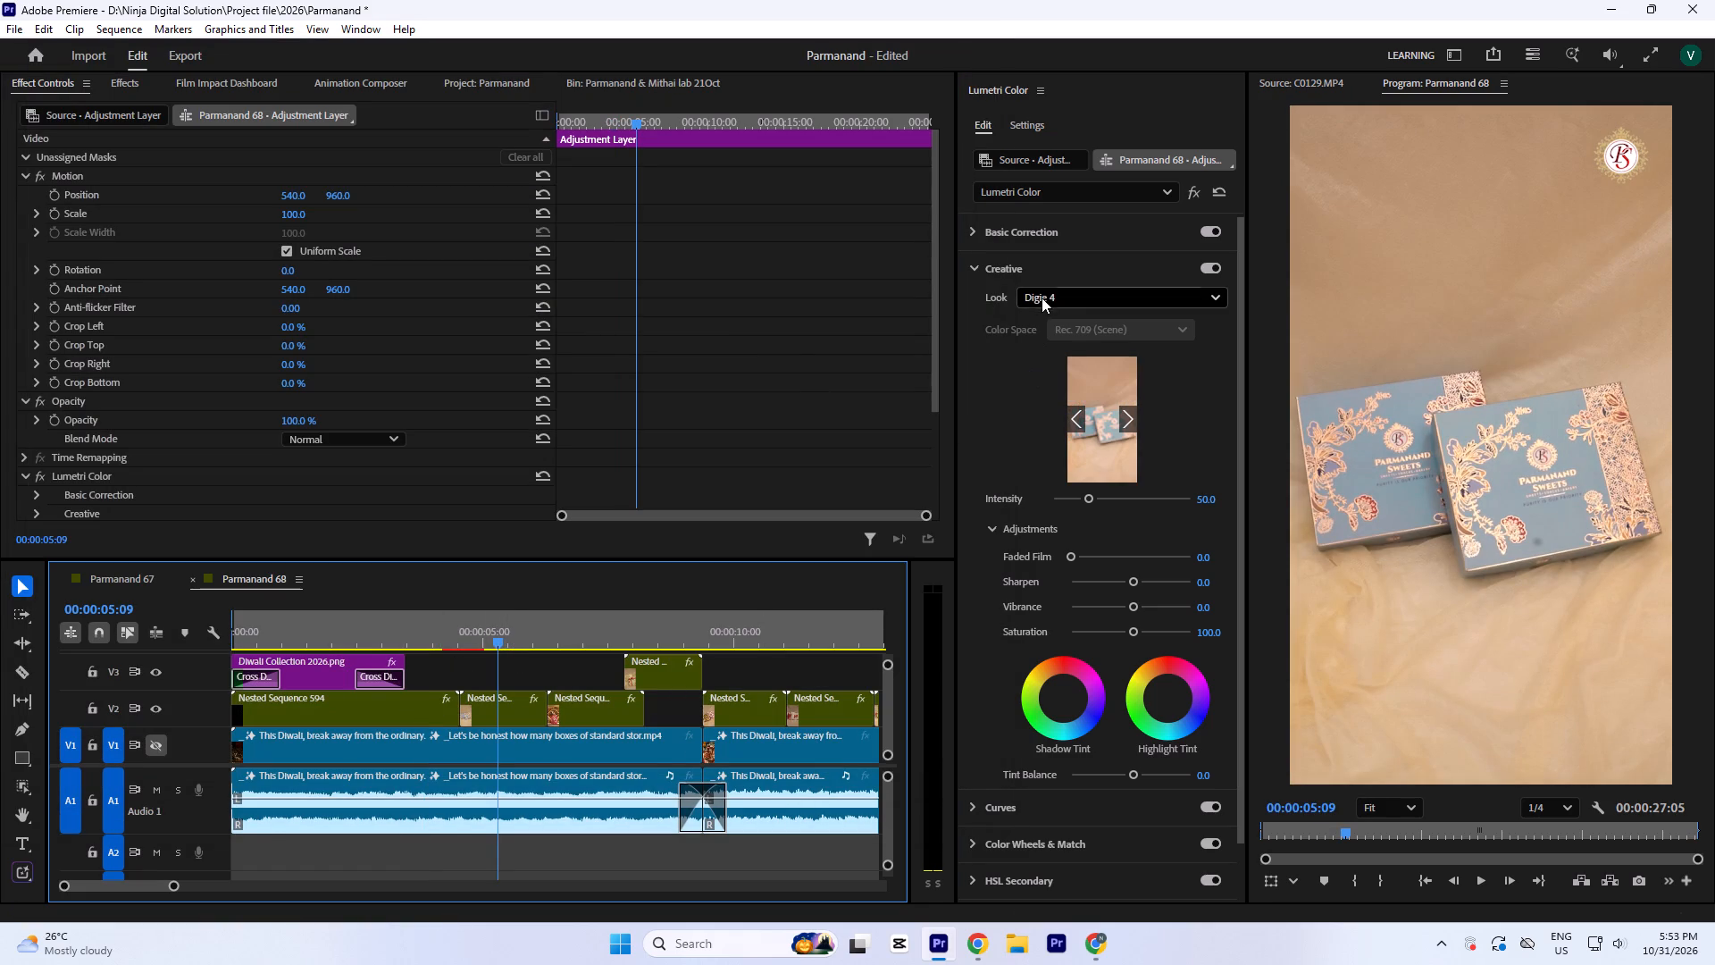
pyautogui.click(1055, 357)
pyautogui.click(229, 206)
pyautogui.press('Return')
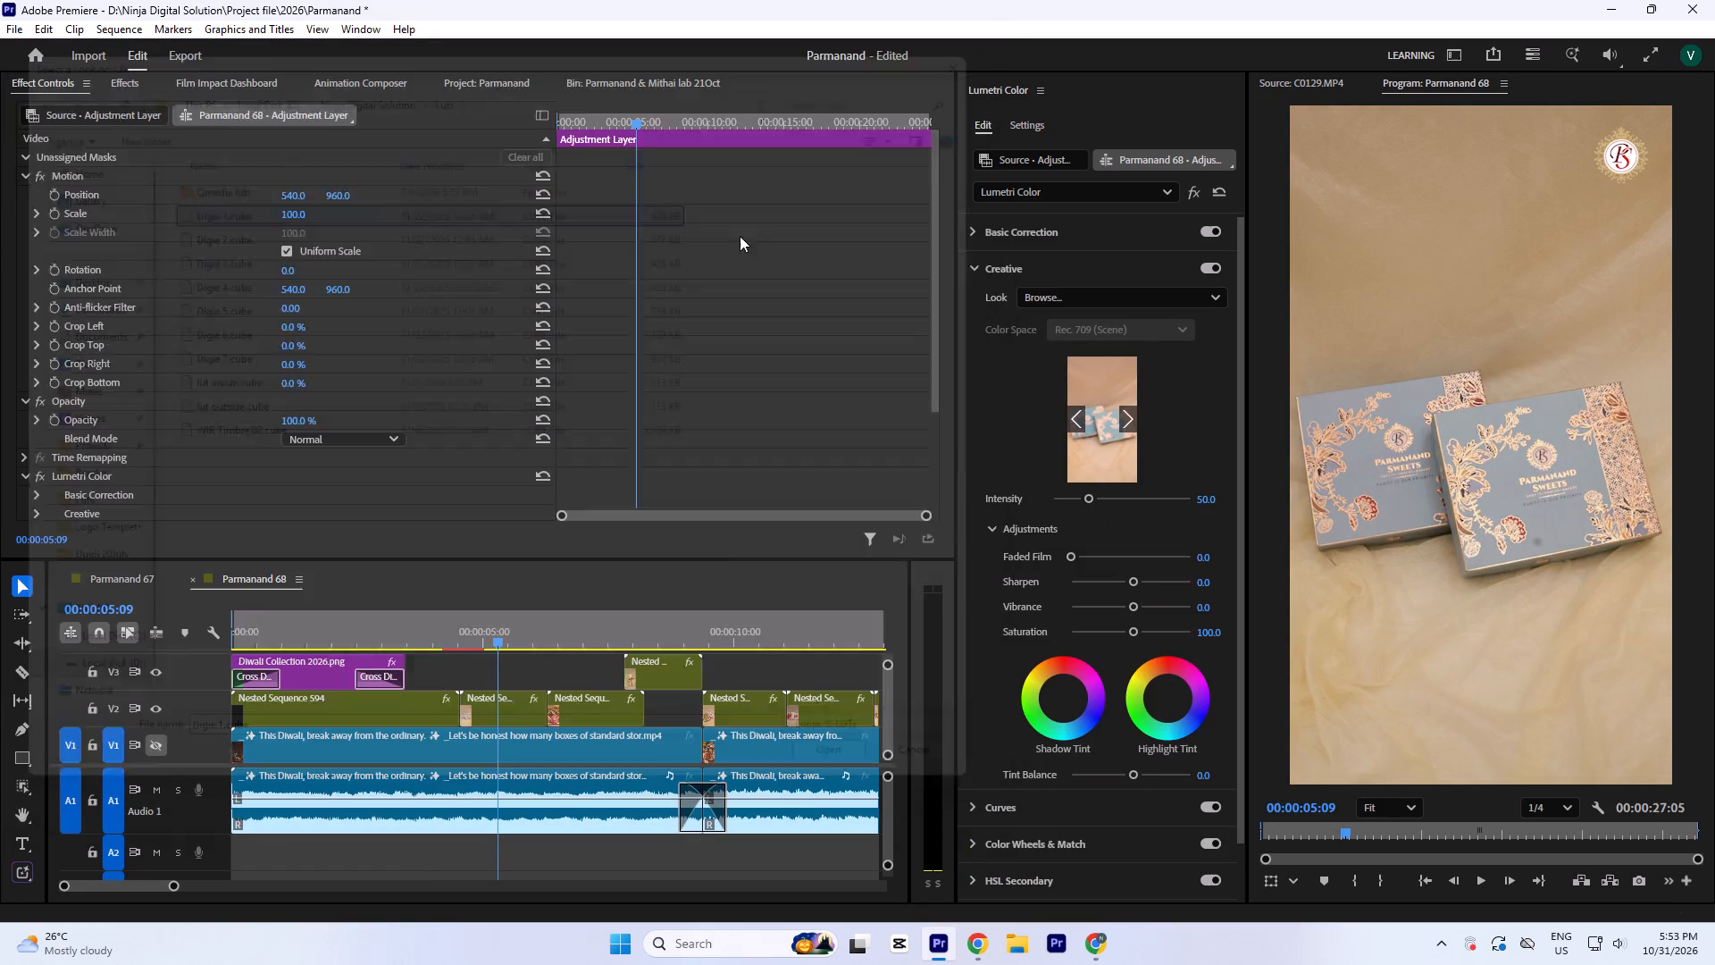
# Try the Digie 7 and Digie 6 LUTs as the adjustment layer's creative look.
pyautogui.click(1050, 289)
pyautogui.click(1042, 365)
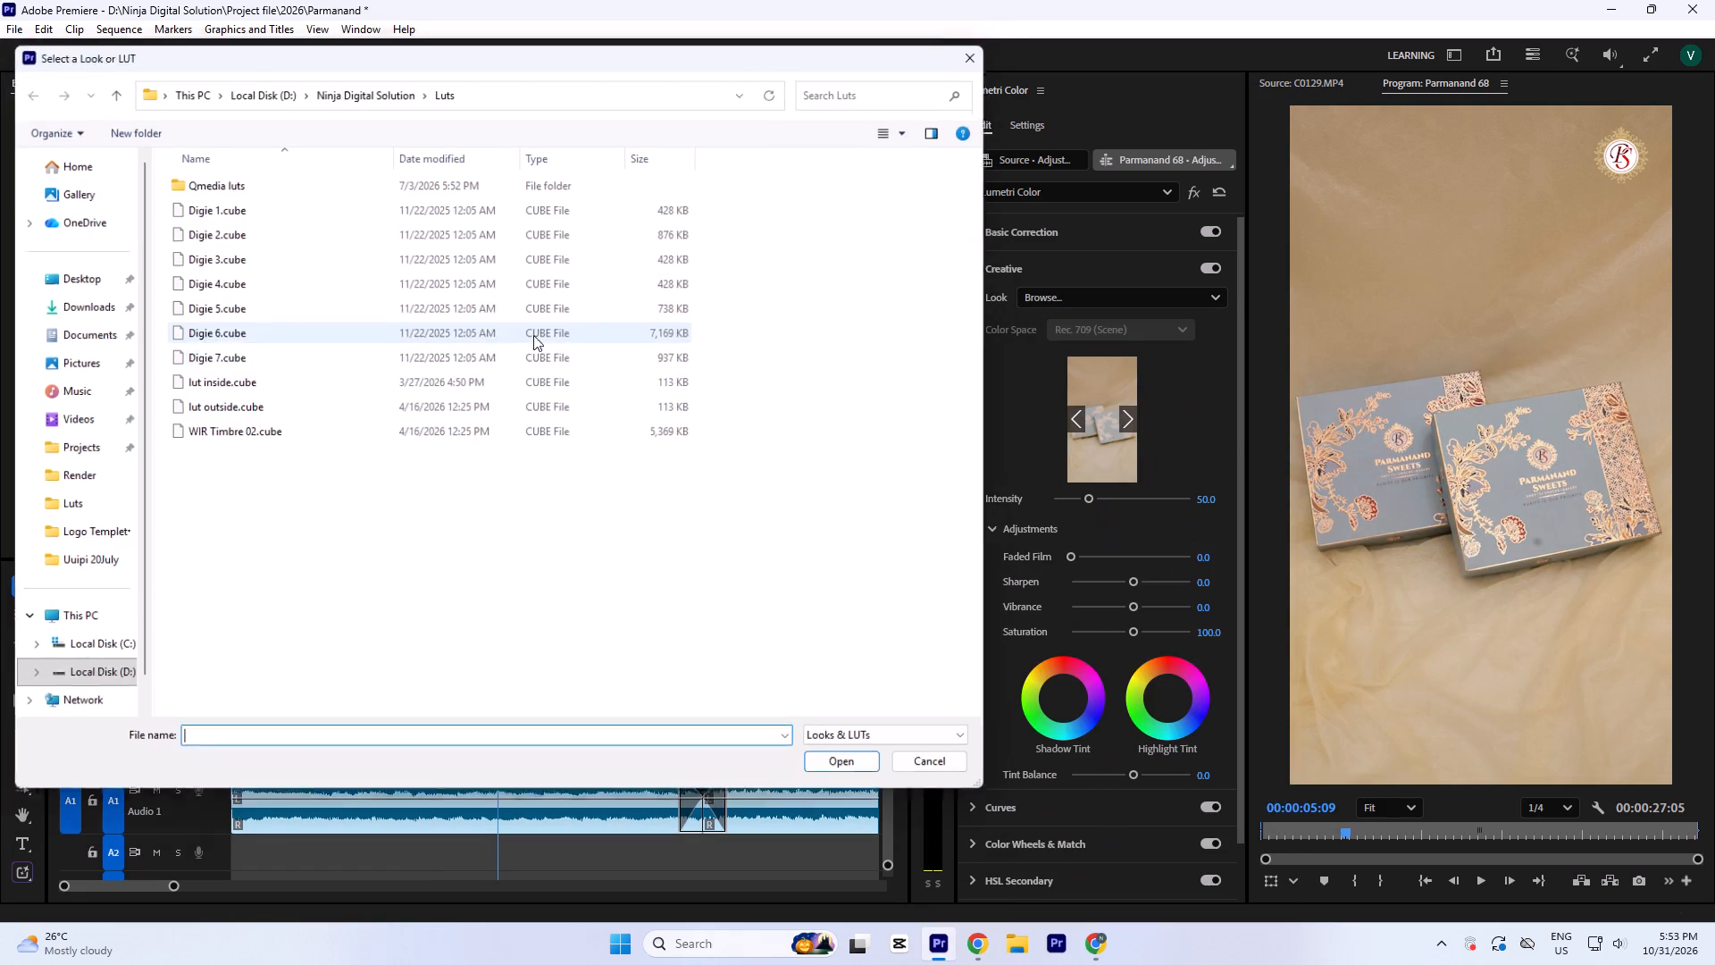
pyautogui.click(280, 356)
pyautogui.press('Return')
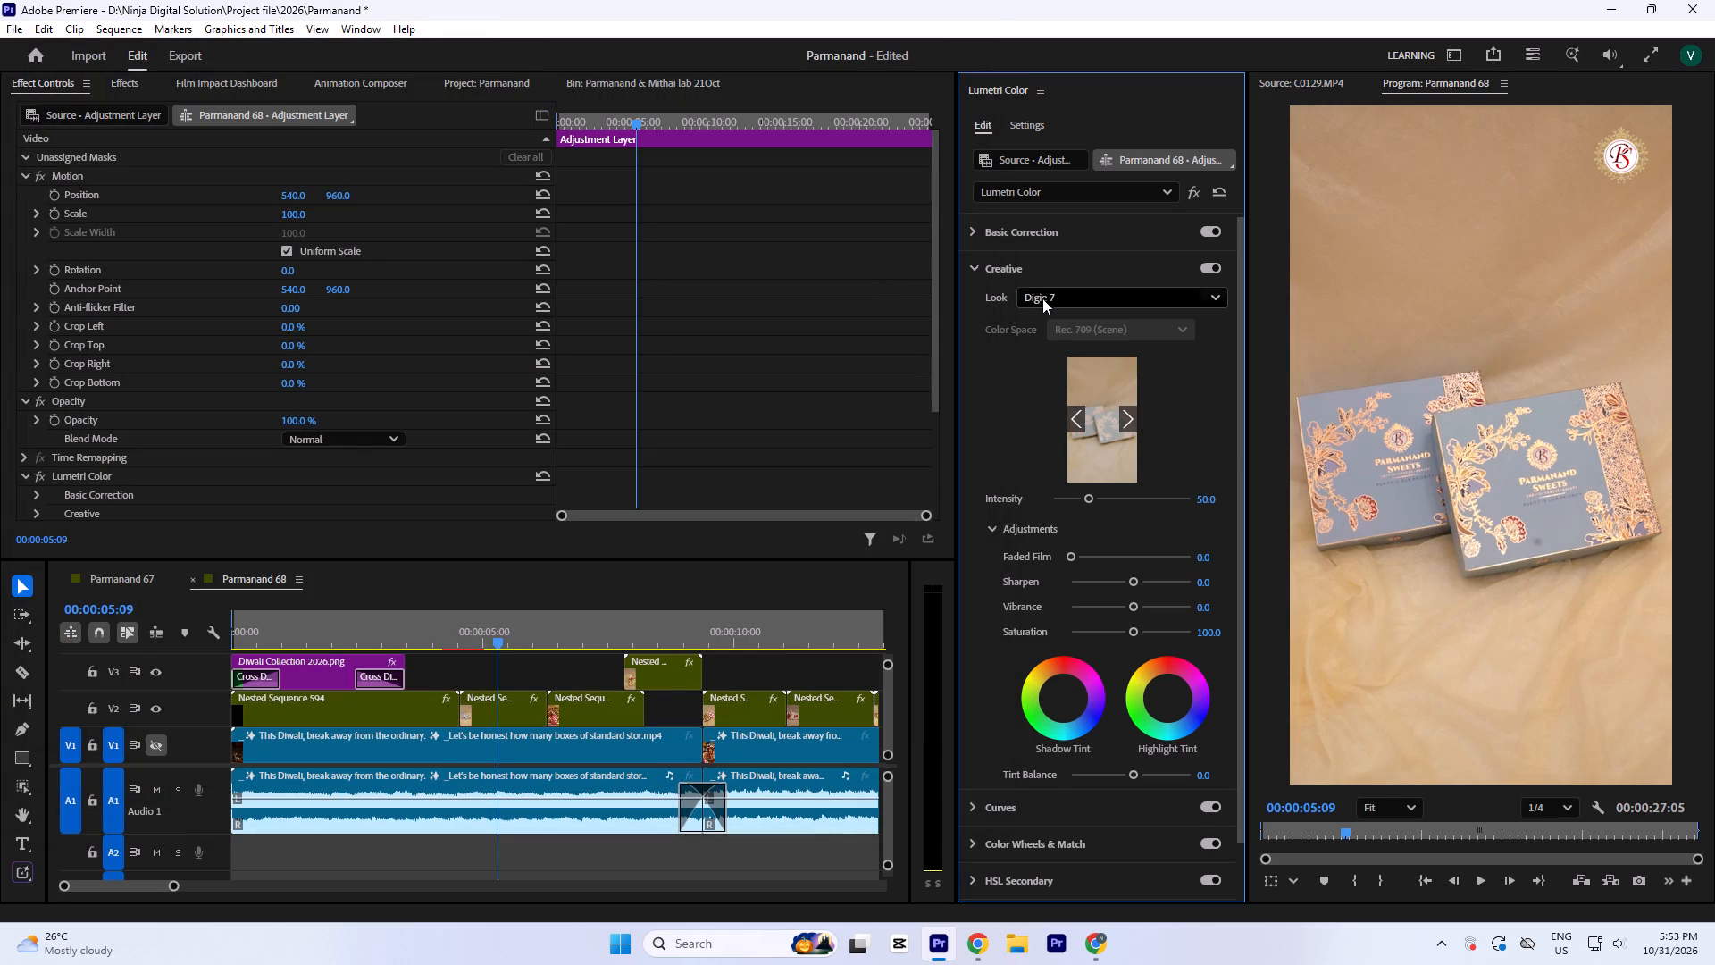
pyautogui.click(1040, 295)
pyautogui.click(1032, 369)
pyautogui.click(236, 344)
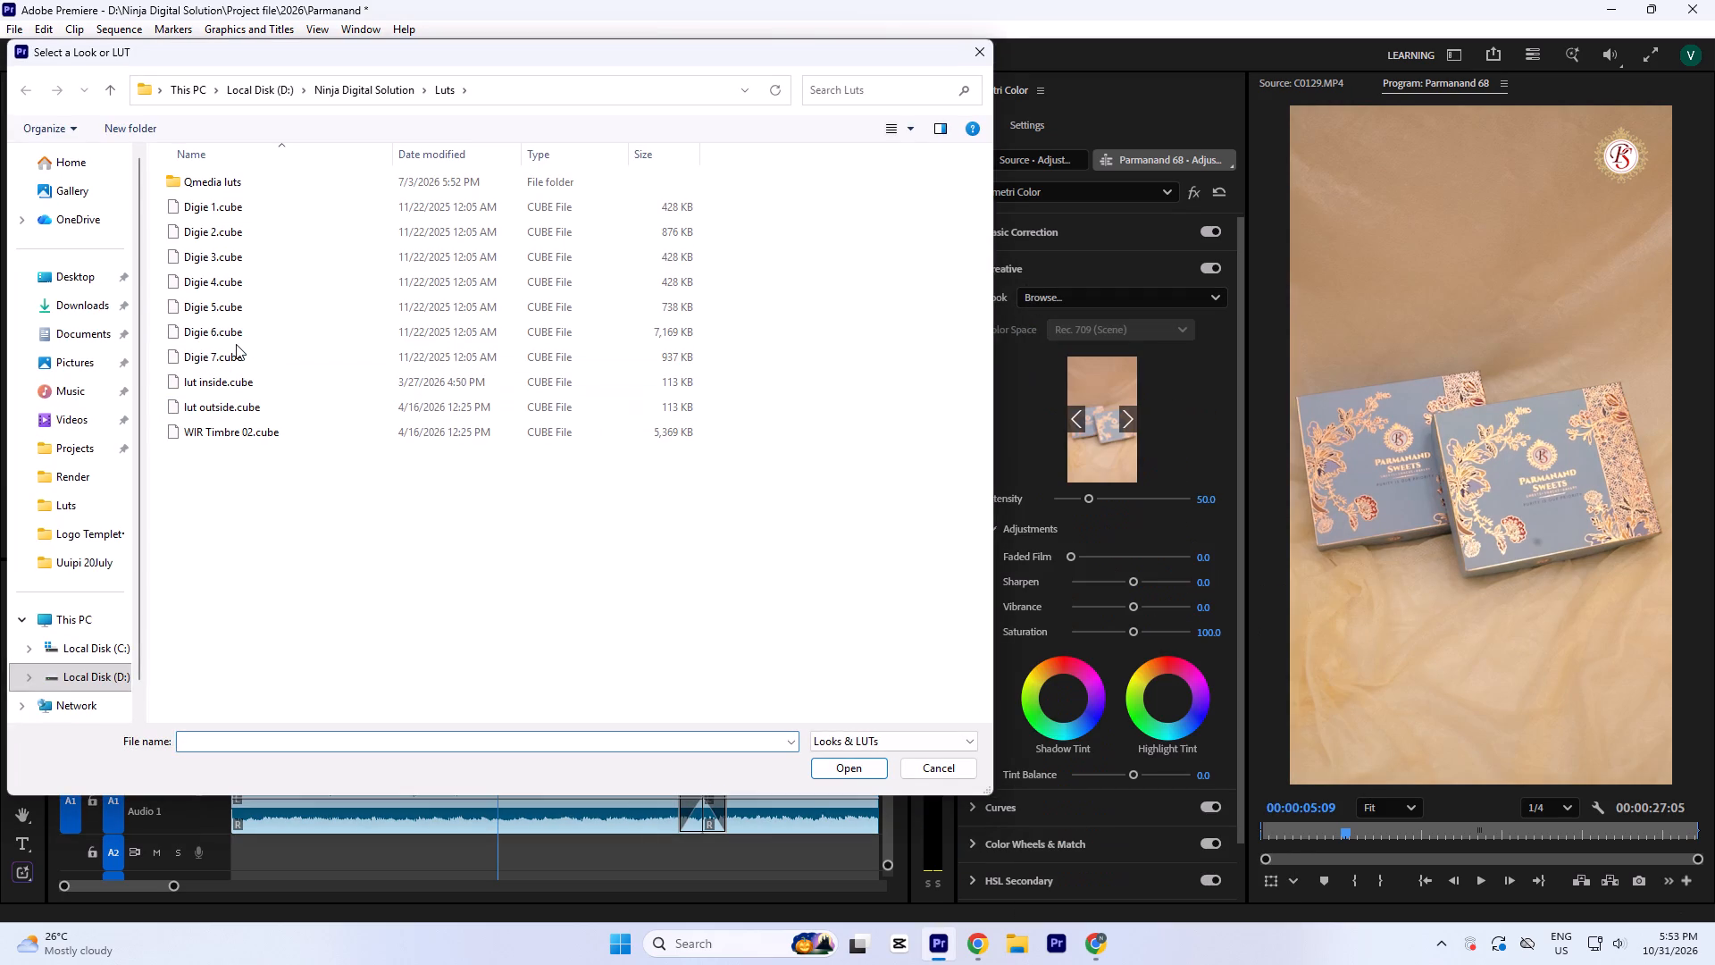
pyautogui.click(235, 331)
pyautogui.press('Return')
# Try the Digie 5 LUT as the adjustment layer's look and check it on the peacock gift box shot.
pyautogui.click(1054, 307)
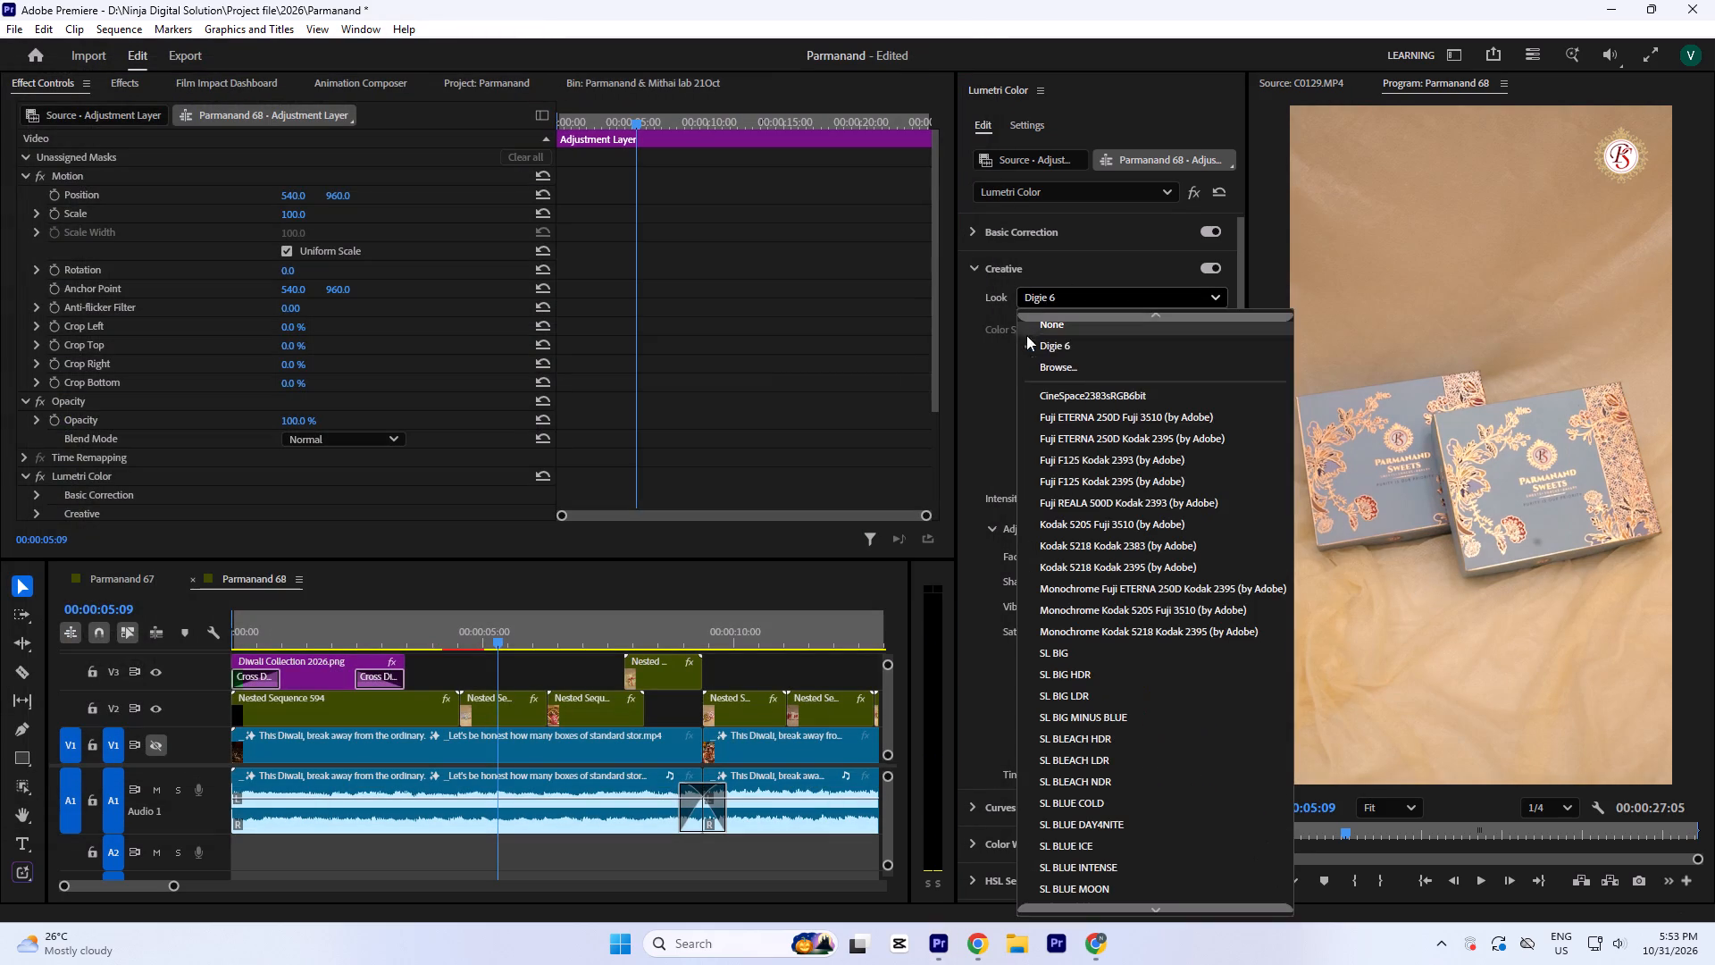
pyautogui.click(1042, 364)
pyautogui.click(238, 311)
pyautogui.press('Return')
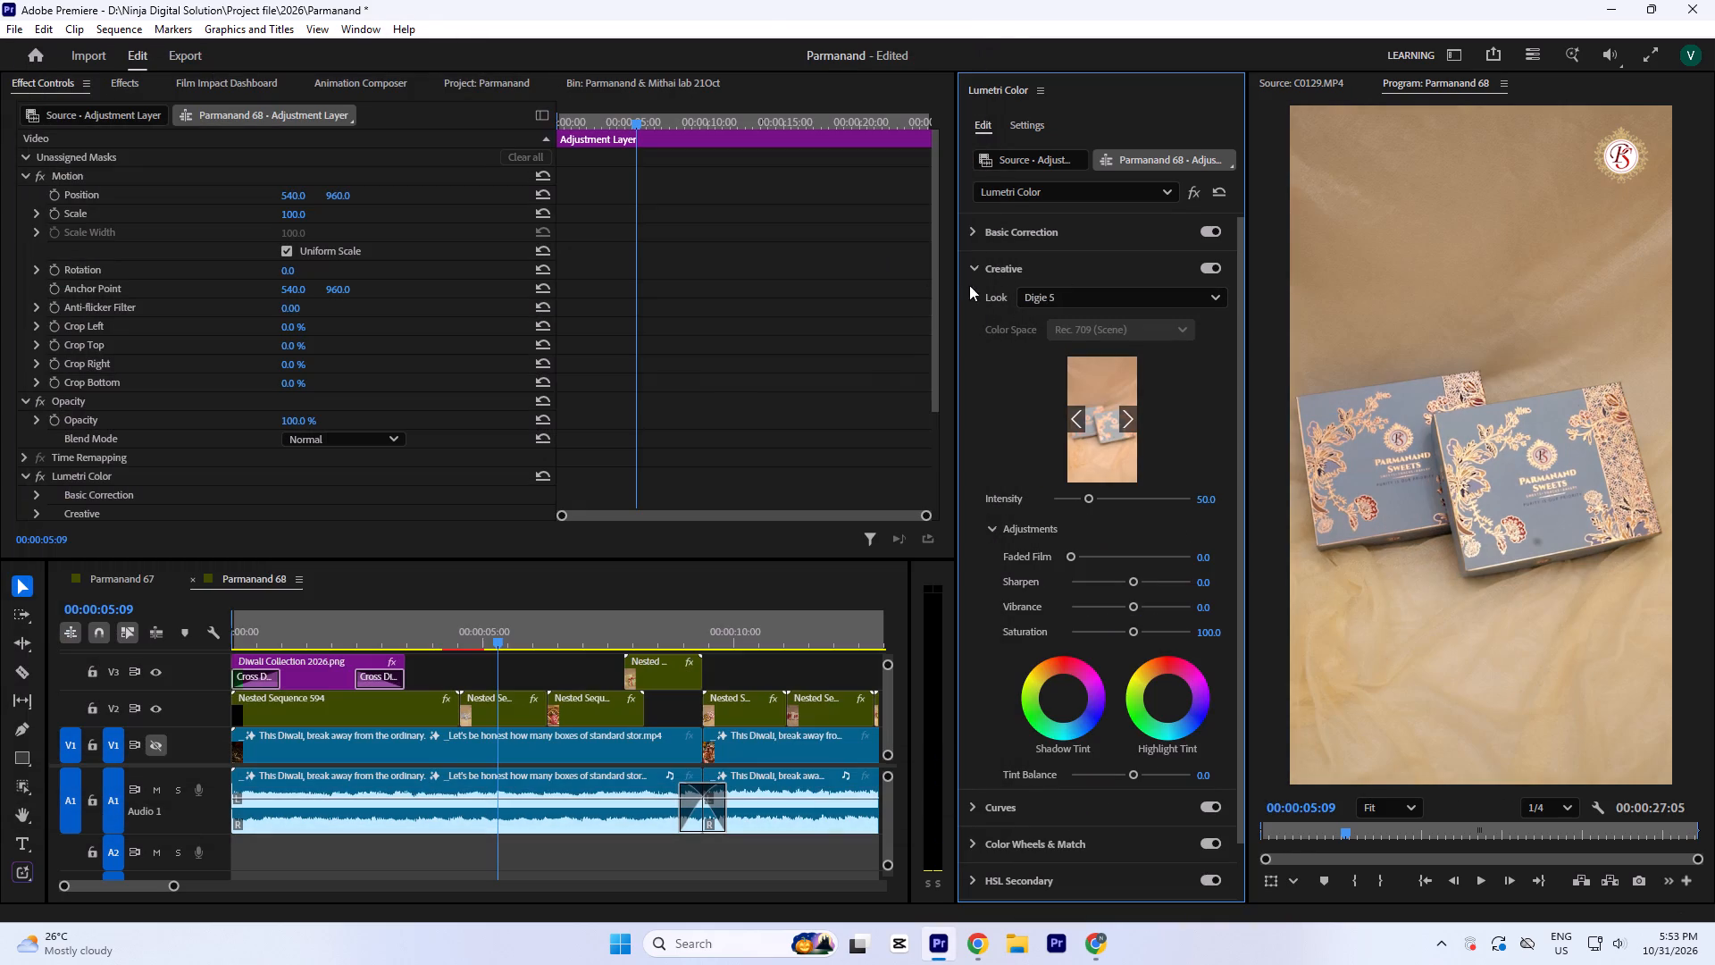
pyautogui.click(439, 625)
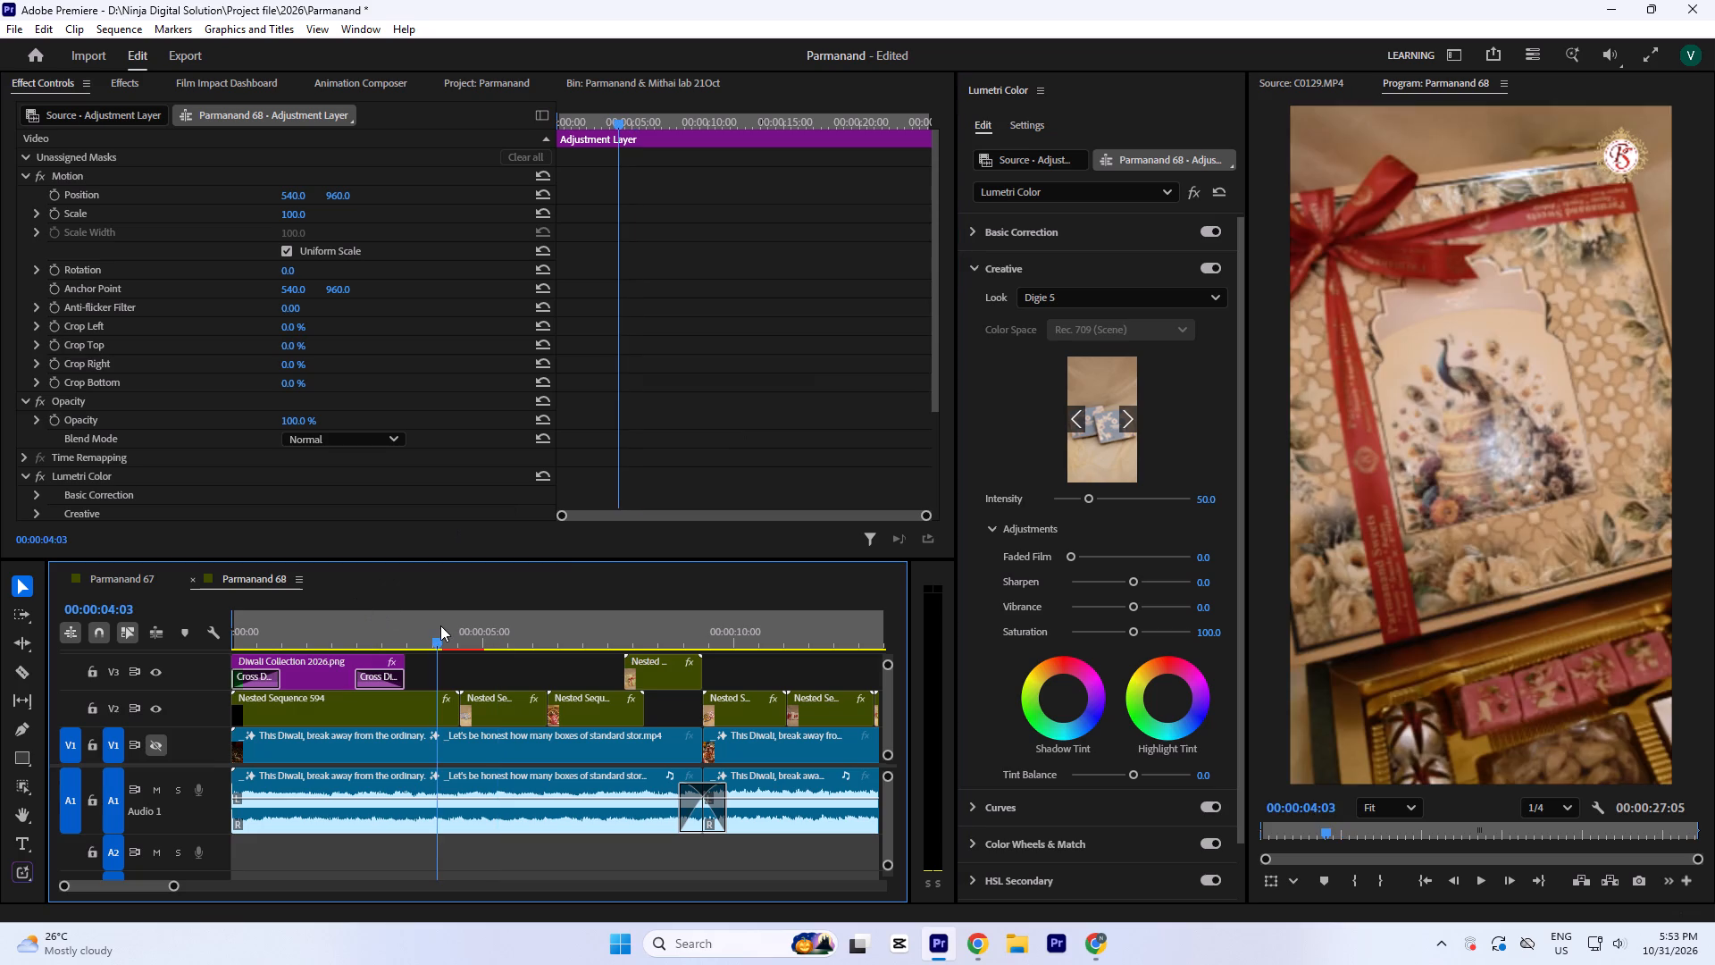
# Apply the Digie 1 LUT as the adjustment layer's look at intensity 100 and check it on the following box shot.
pyautogui.click(1041, 298)
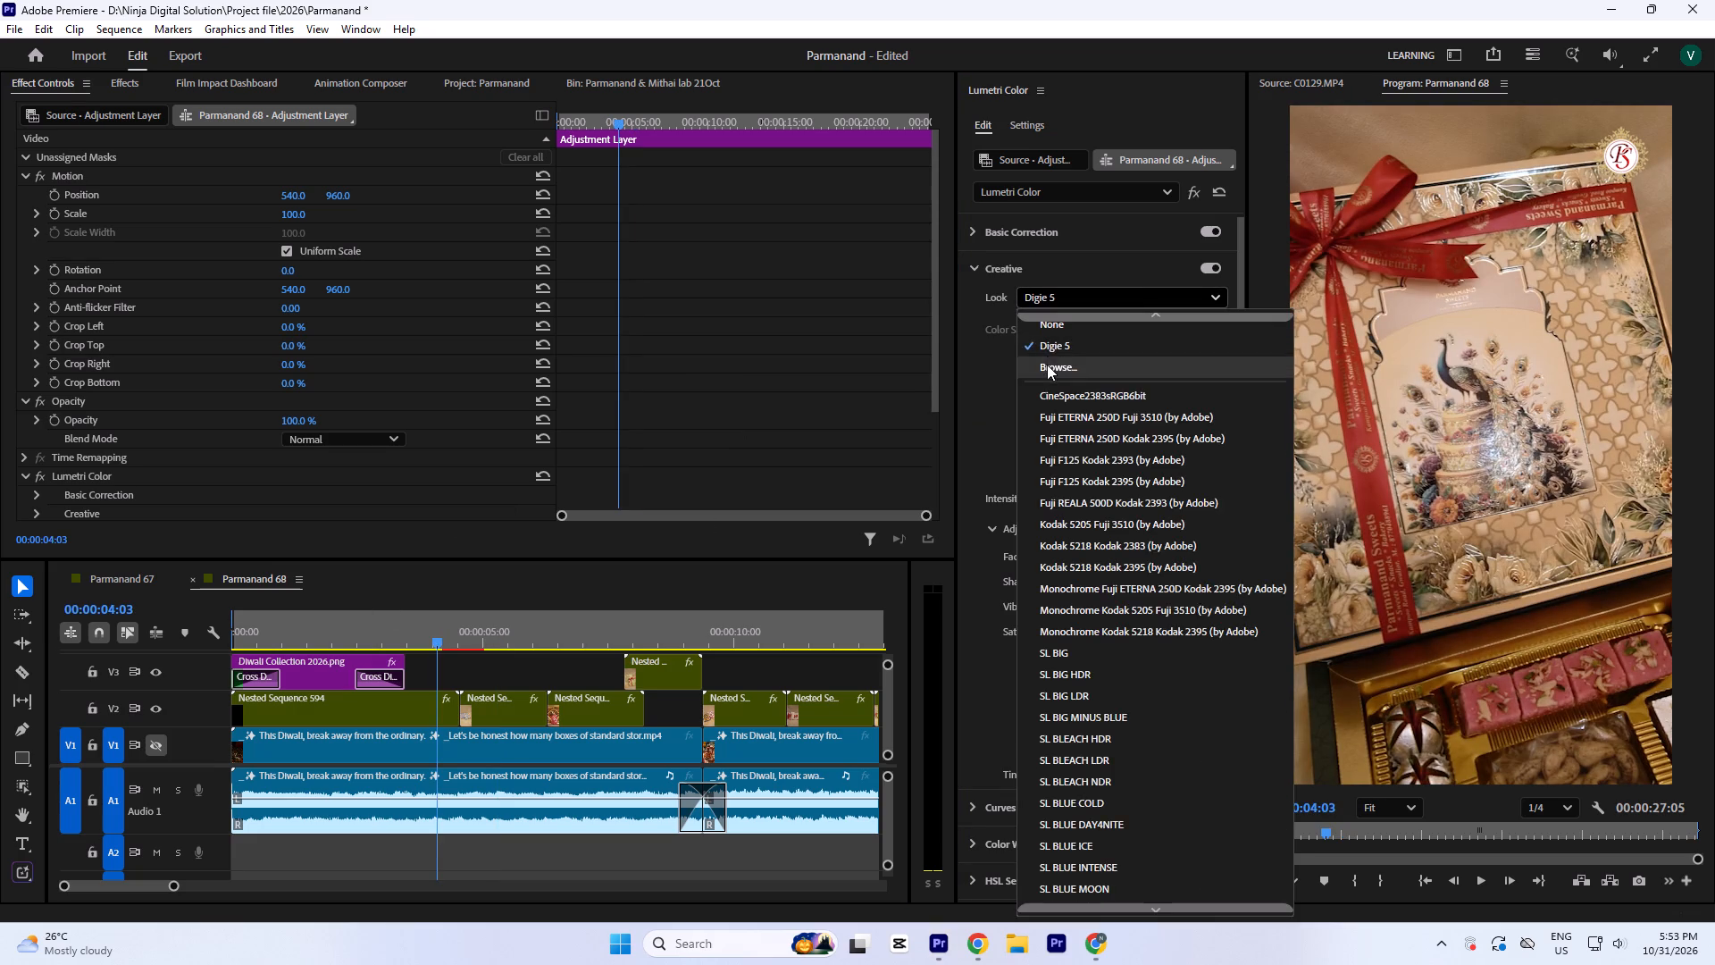
pyautogui.click(1047, 365)
pyautogui.click(274, 214)
pyautogui.press('Return')
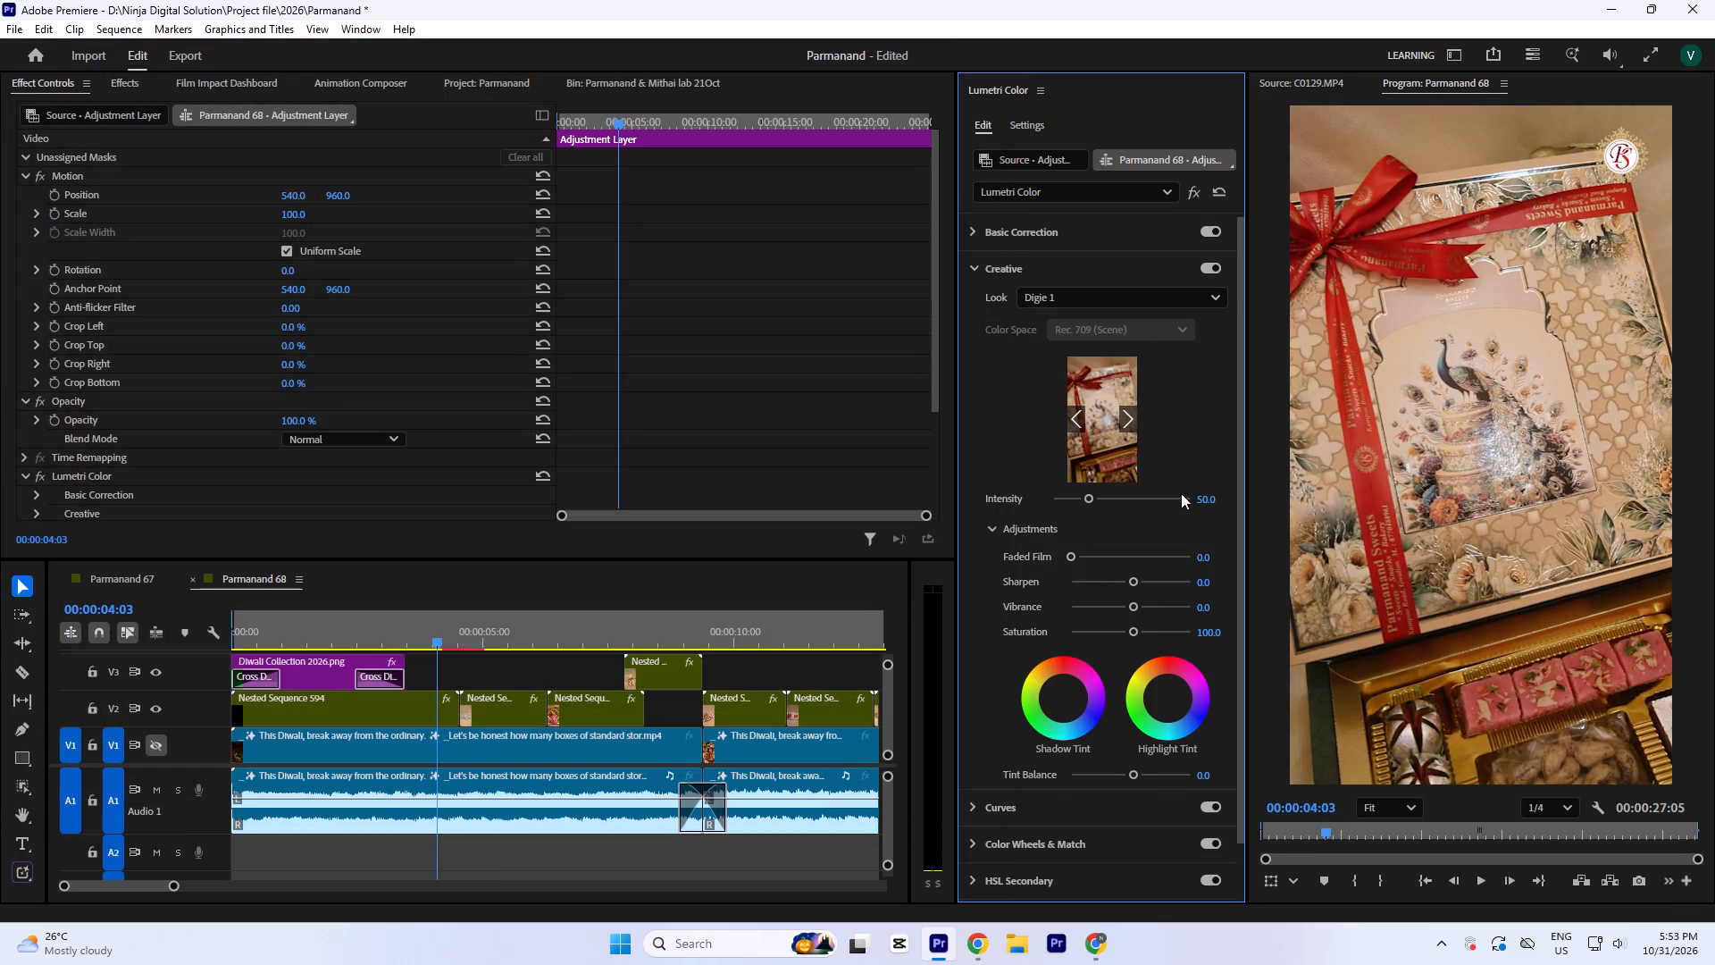
pyautogui.click(1200, 502)
pyautogui.press('1')
pyautogui.press('0')
pyautogui.press('0')
pyautogui.click(1223, 429)
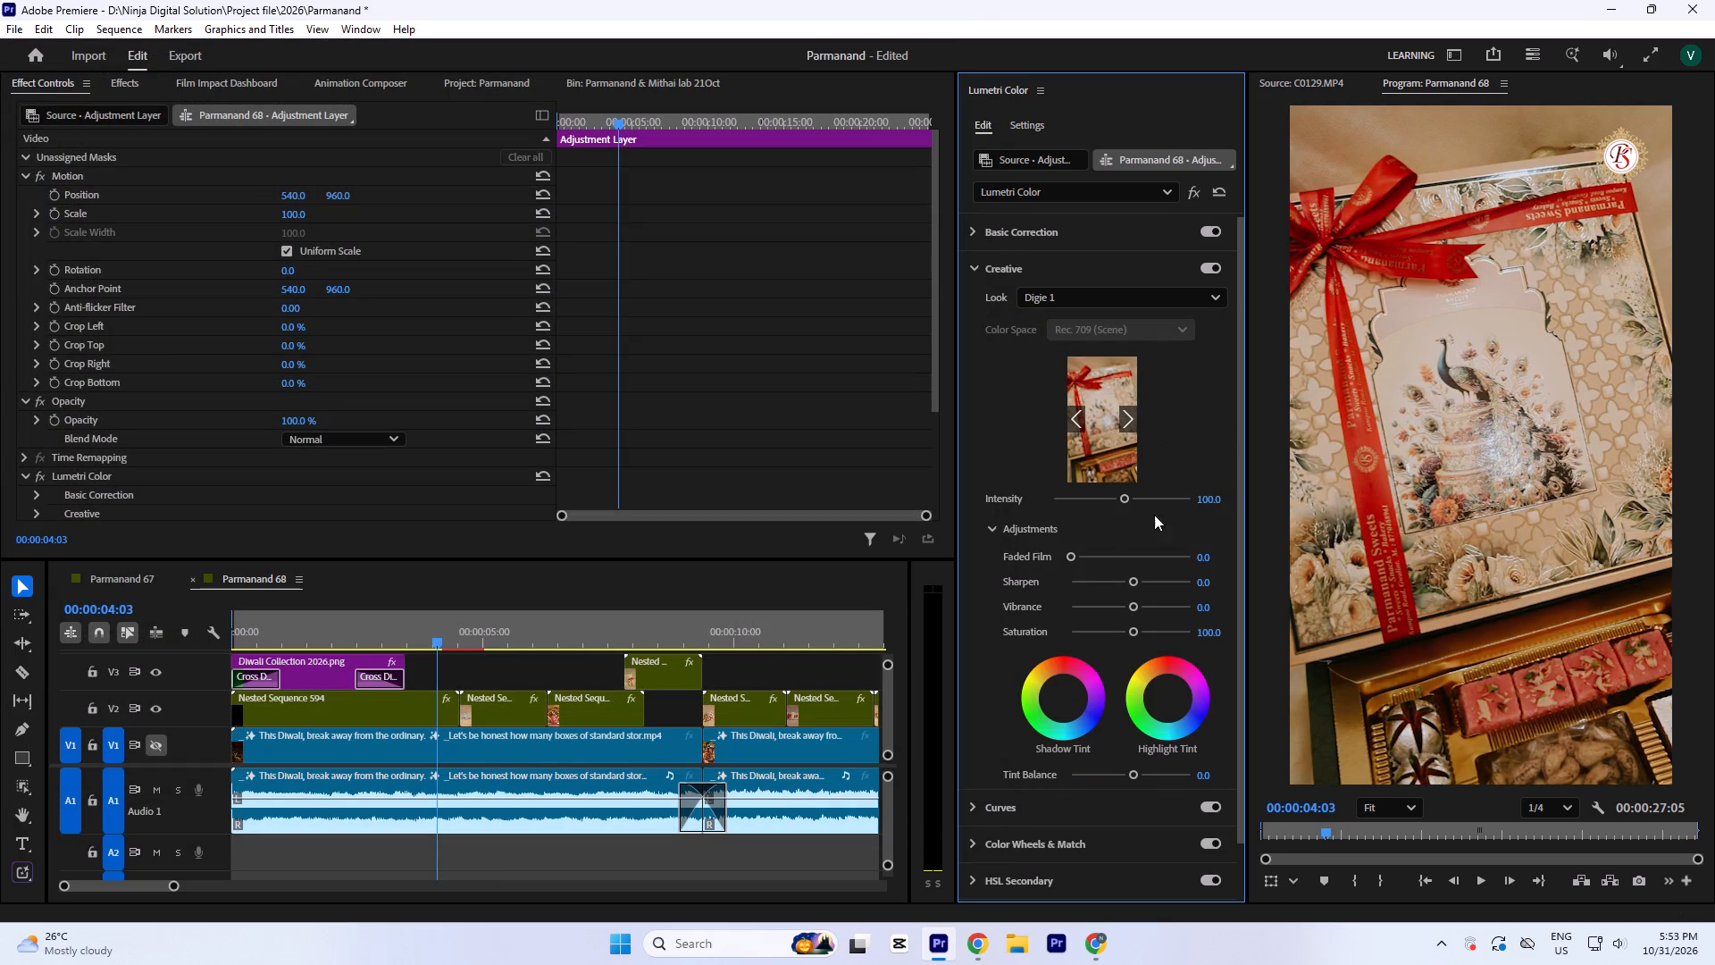
pyautogui.click(486, 637)
pyautogui.moveTo(510, 637); pyautogui.dragTo(522, 644)
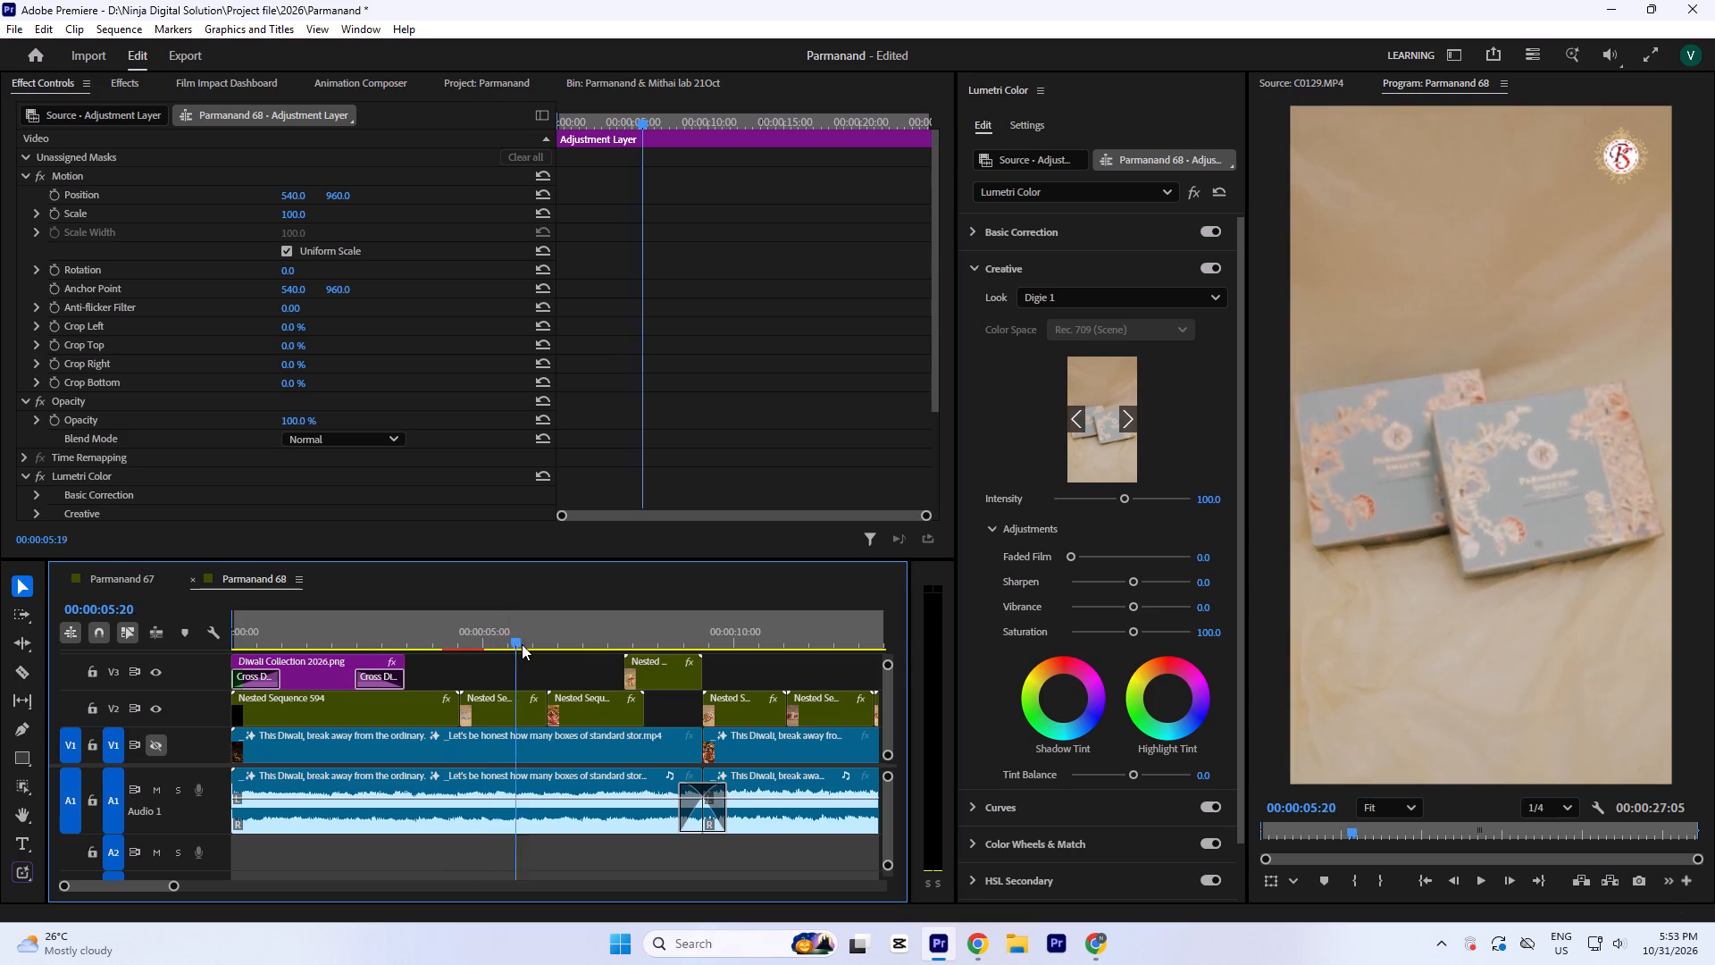
# Check the Digie 1 look on the red card sweets box shot and undo the last intensity change on the adjustment layer.
pyautogui.moveTo(522, 644); pyautogui.dragTo(598, 673)
pyautogui.hotkey('ctrl', 'z')
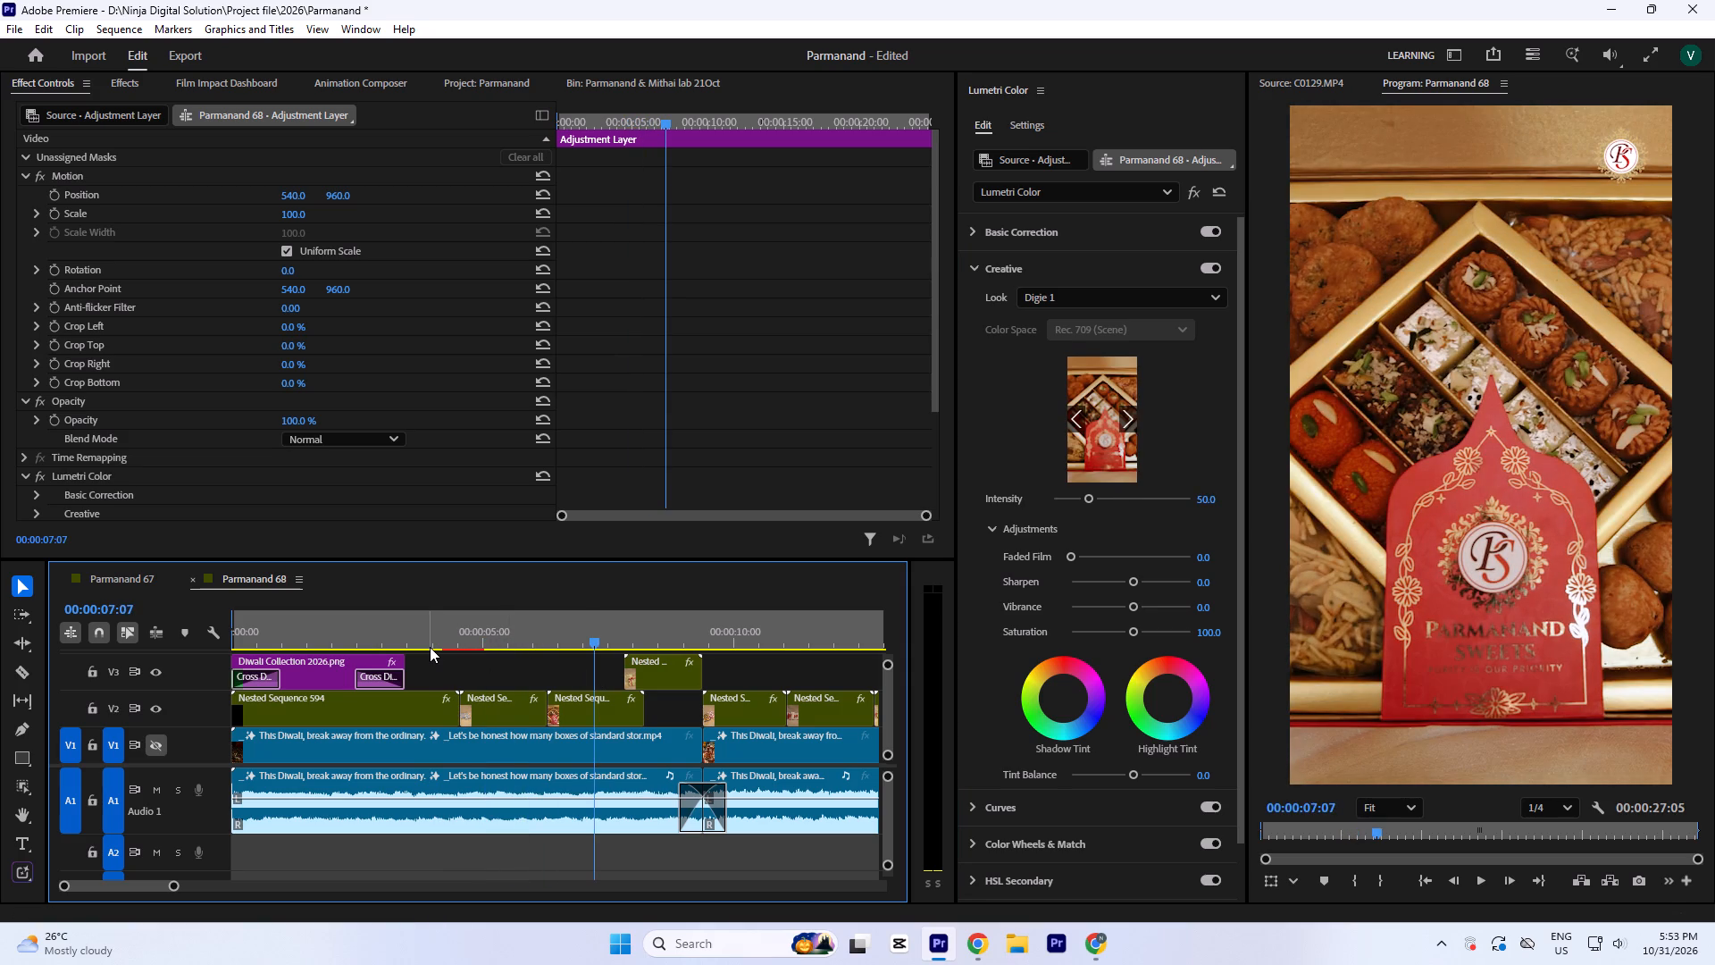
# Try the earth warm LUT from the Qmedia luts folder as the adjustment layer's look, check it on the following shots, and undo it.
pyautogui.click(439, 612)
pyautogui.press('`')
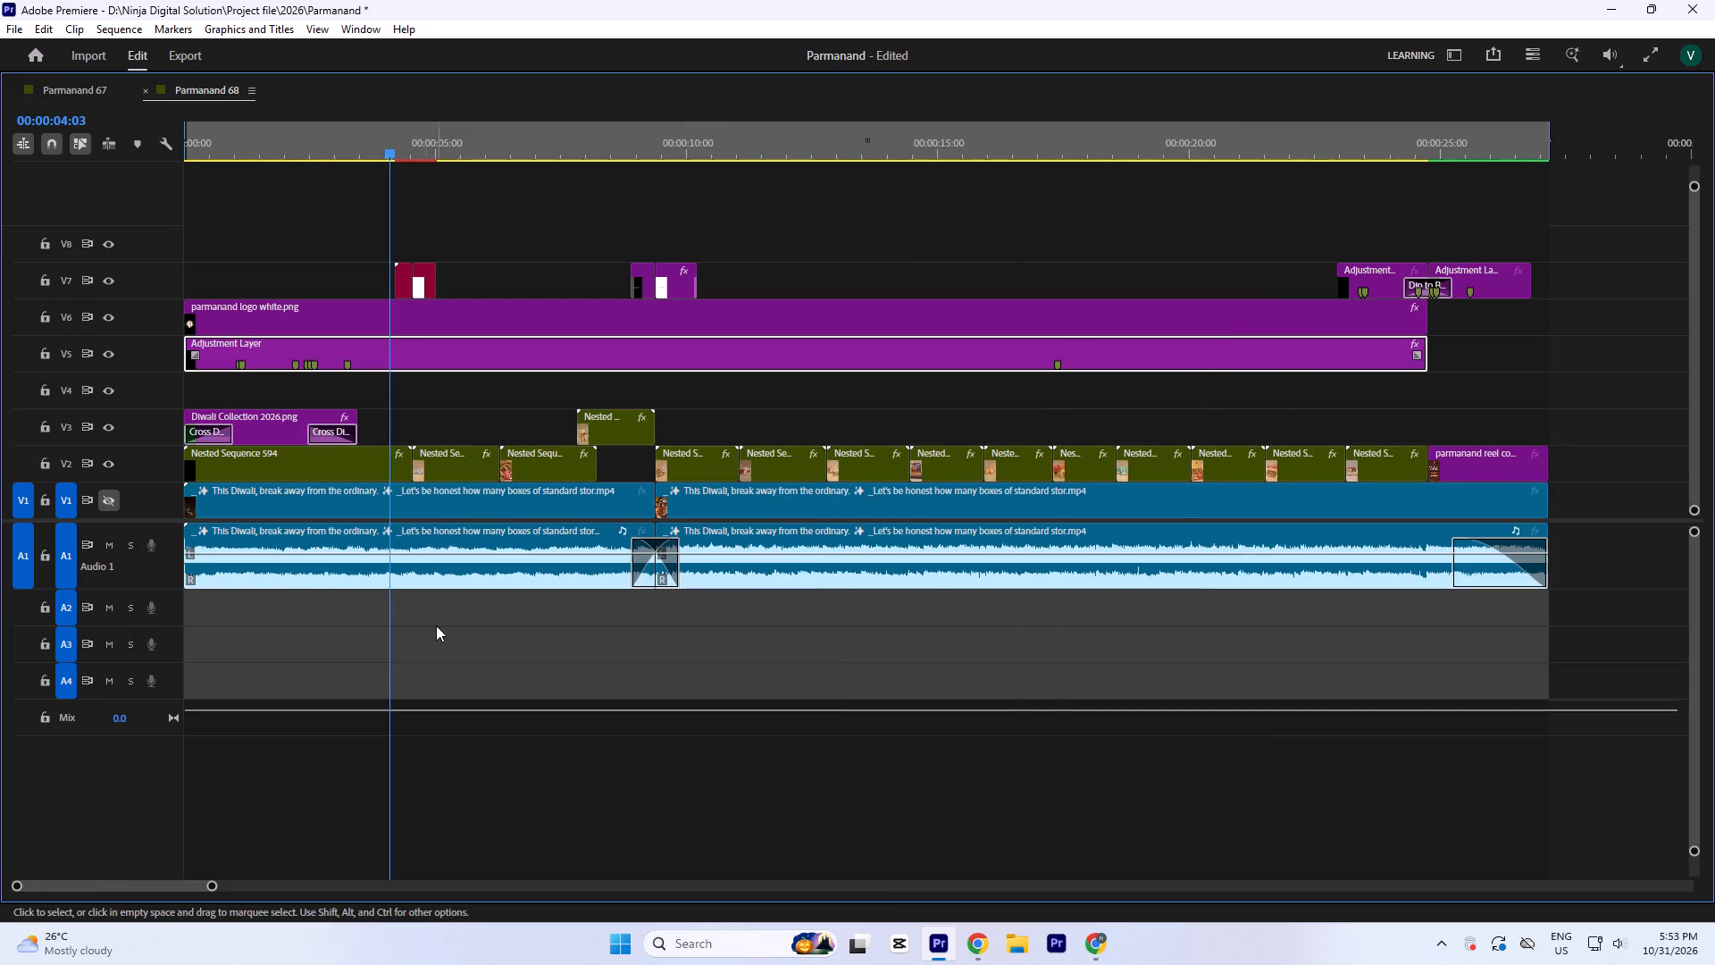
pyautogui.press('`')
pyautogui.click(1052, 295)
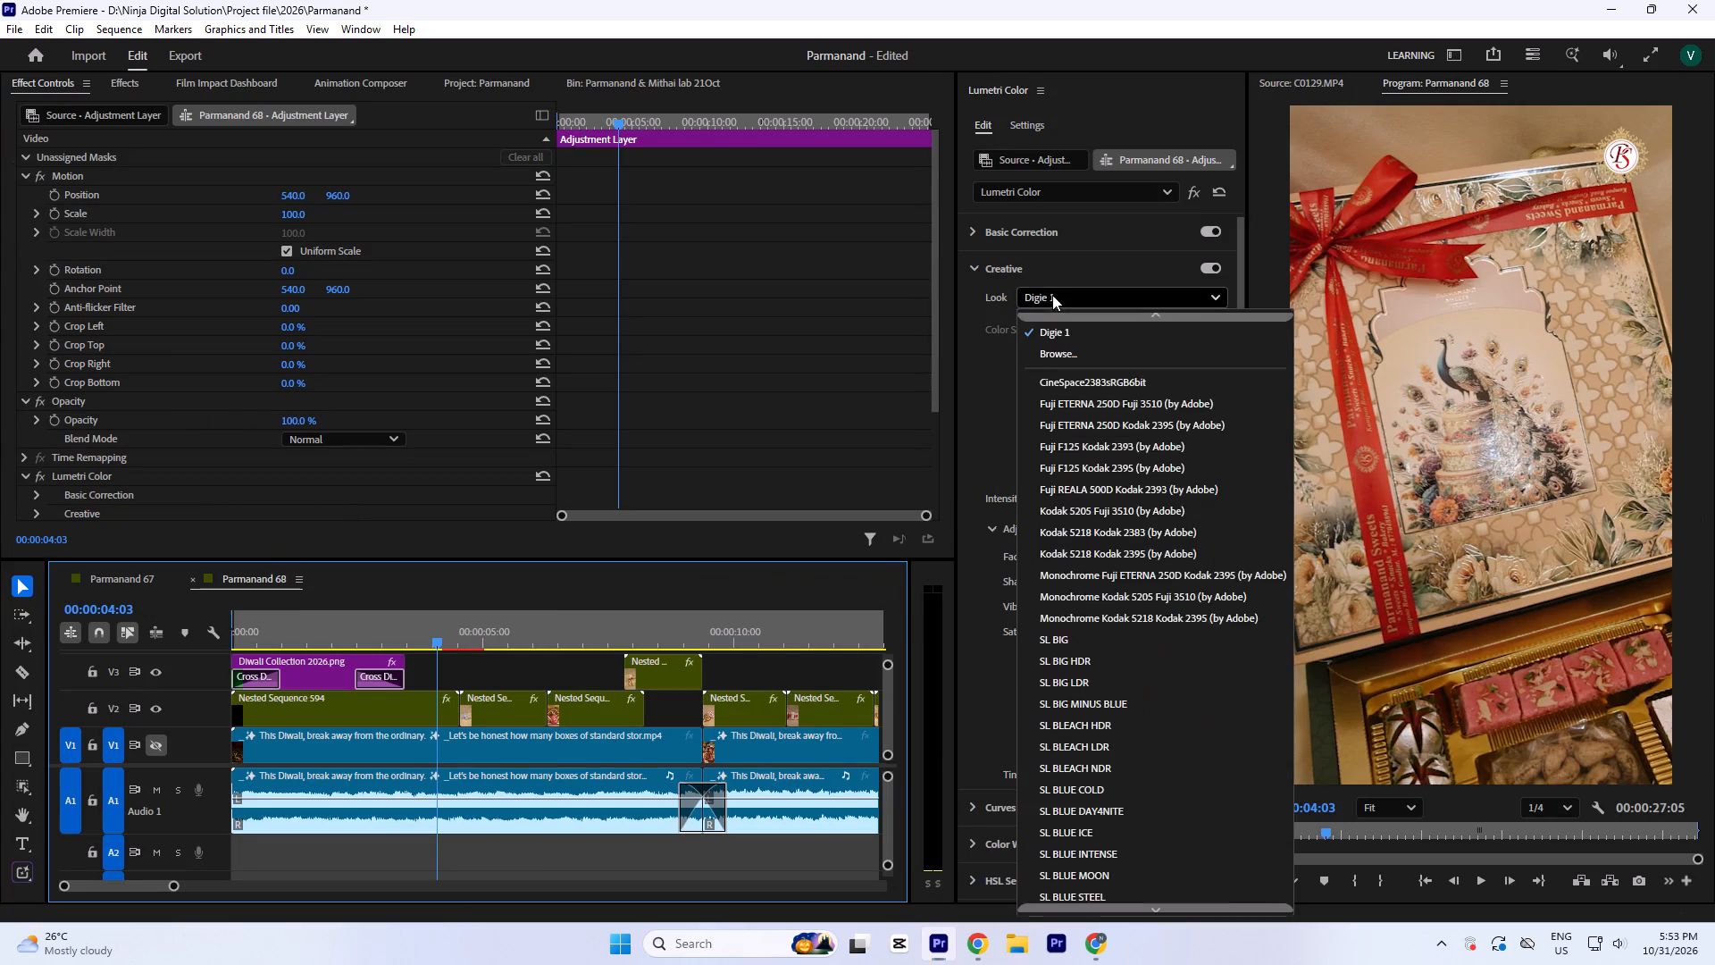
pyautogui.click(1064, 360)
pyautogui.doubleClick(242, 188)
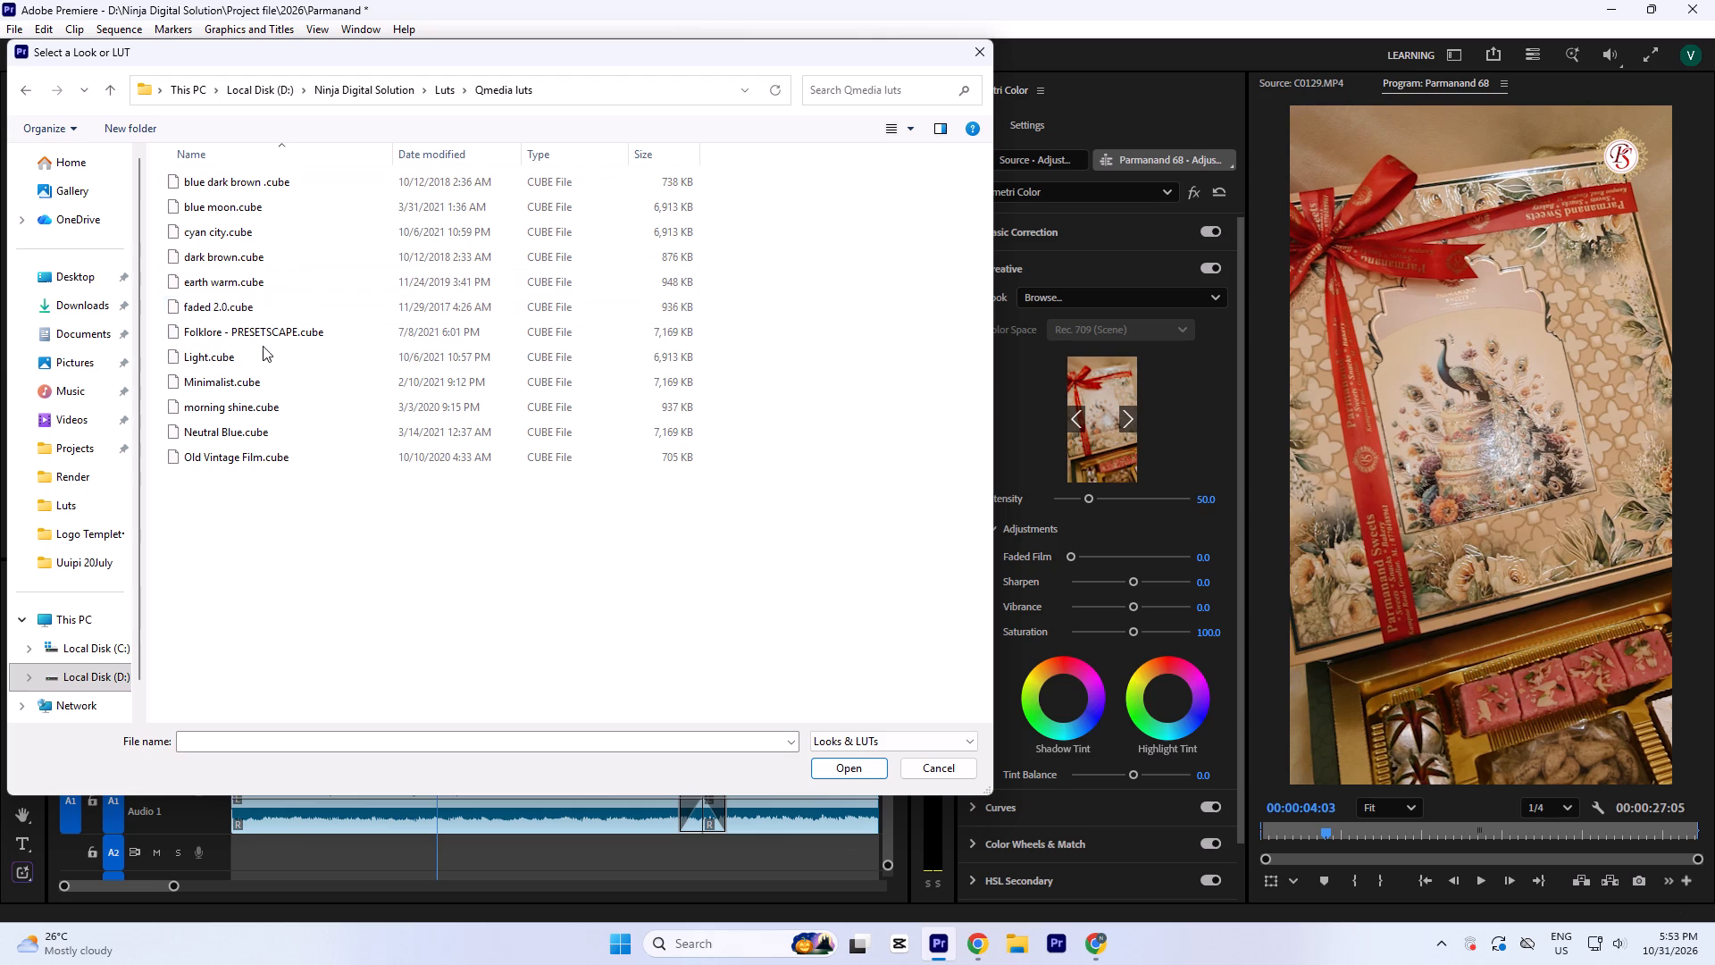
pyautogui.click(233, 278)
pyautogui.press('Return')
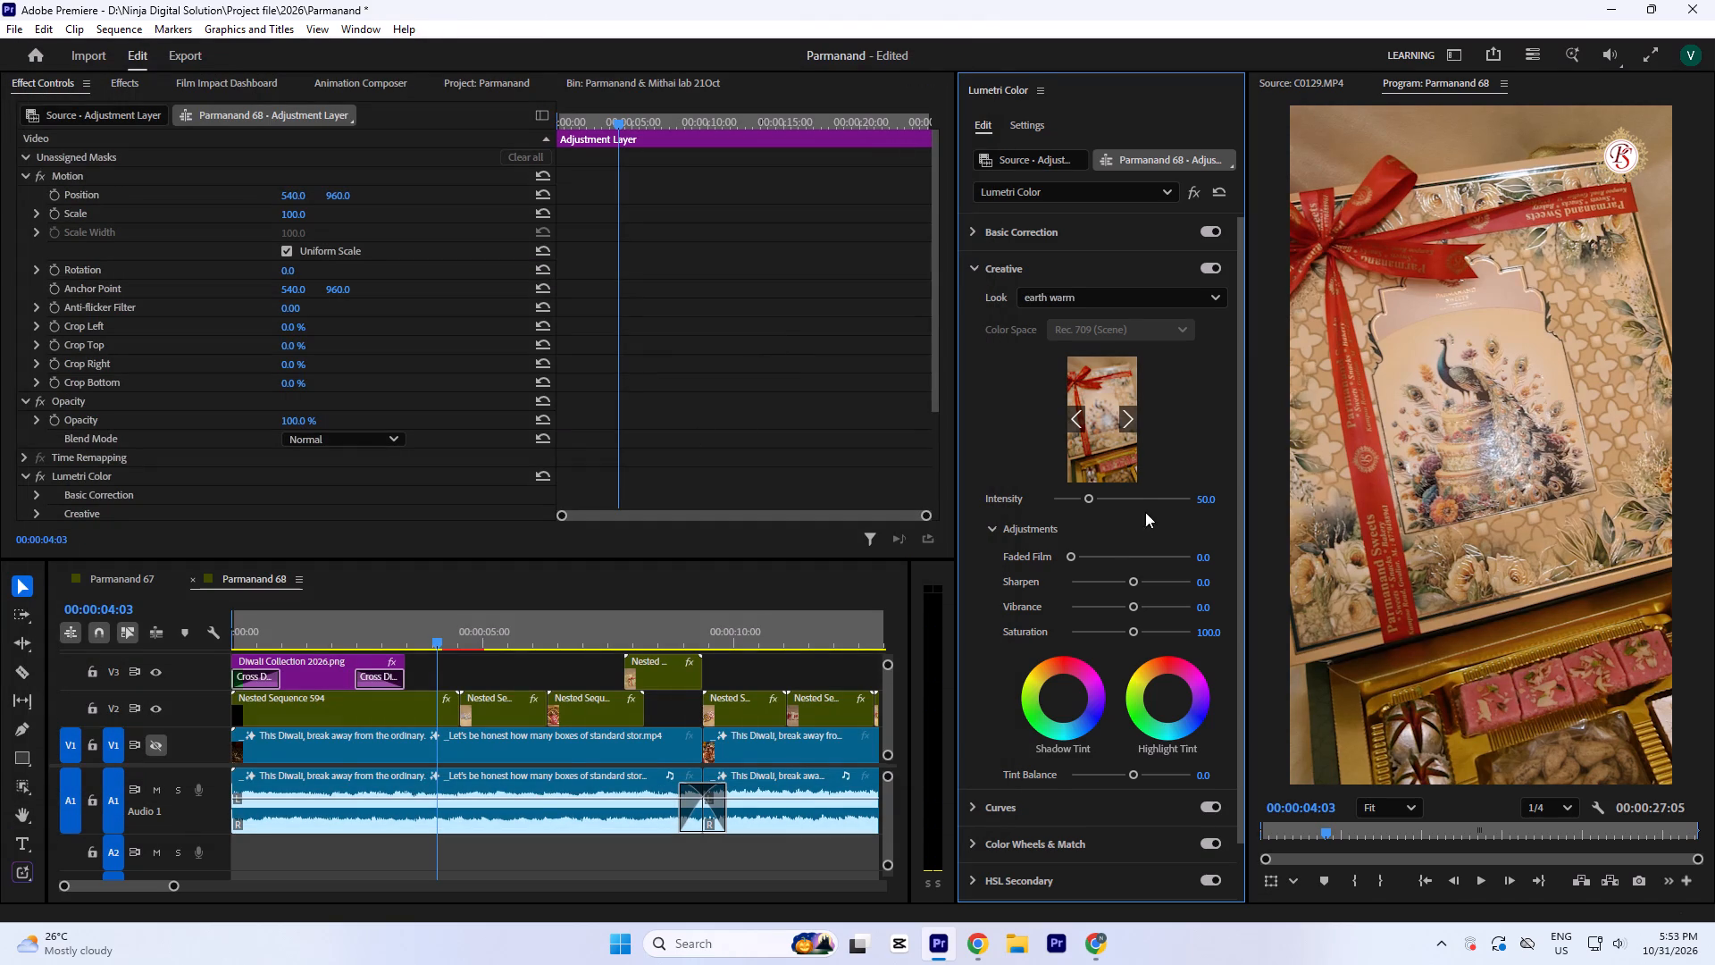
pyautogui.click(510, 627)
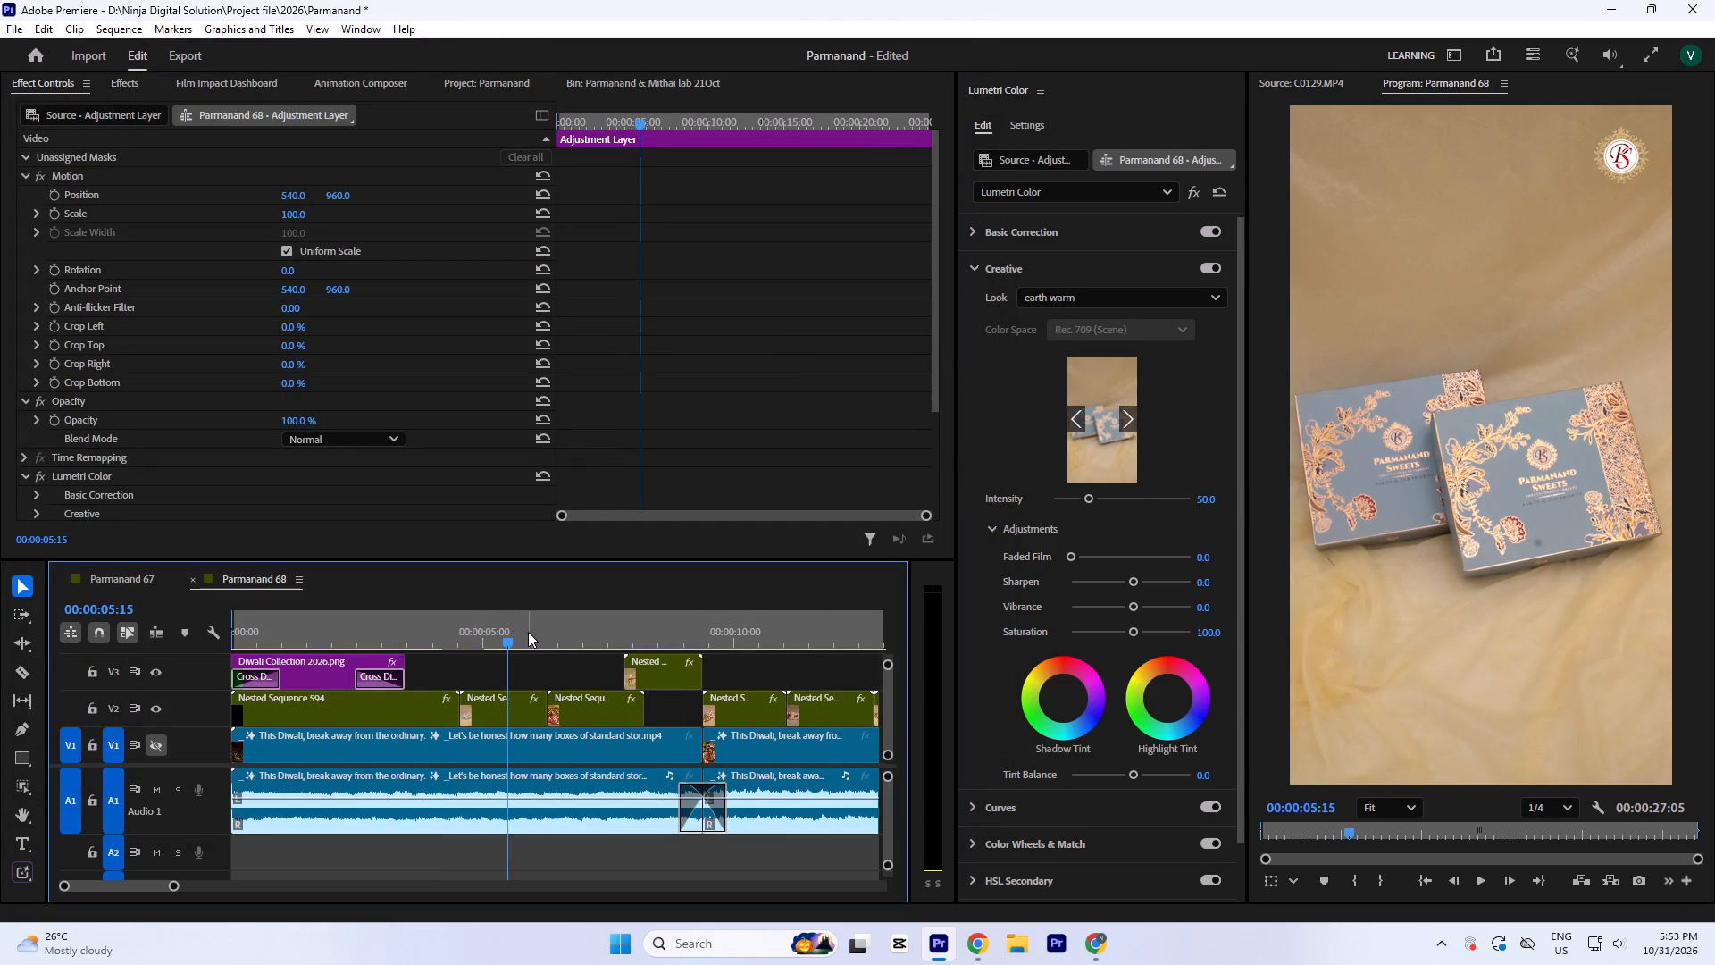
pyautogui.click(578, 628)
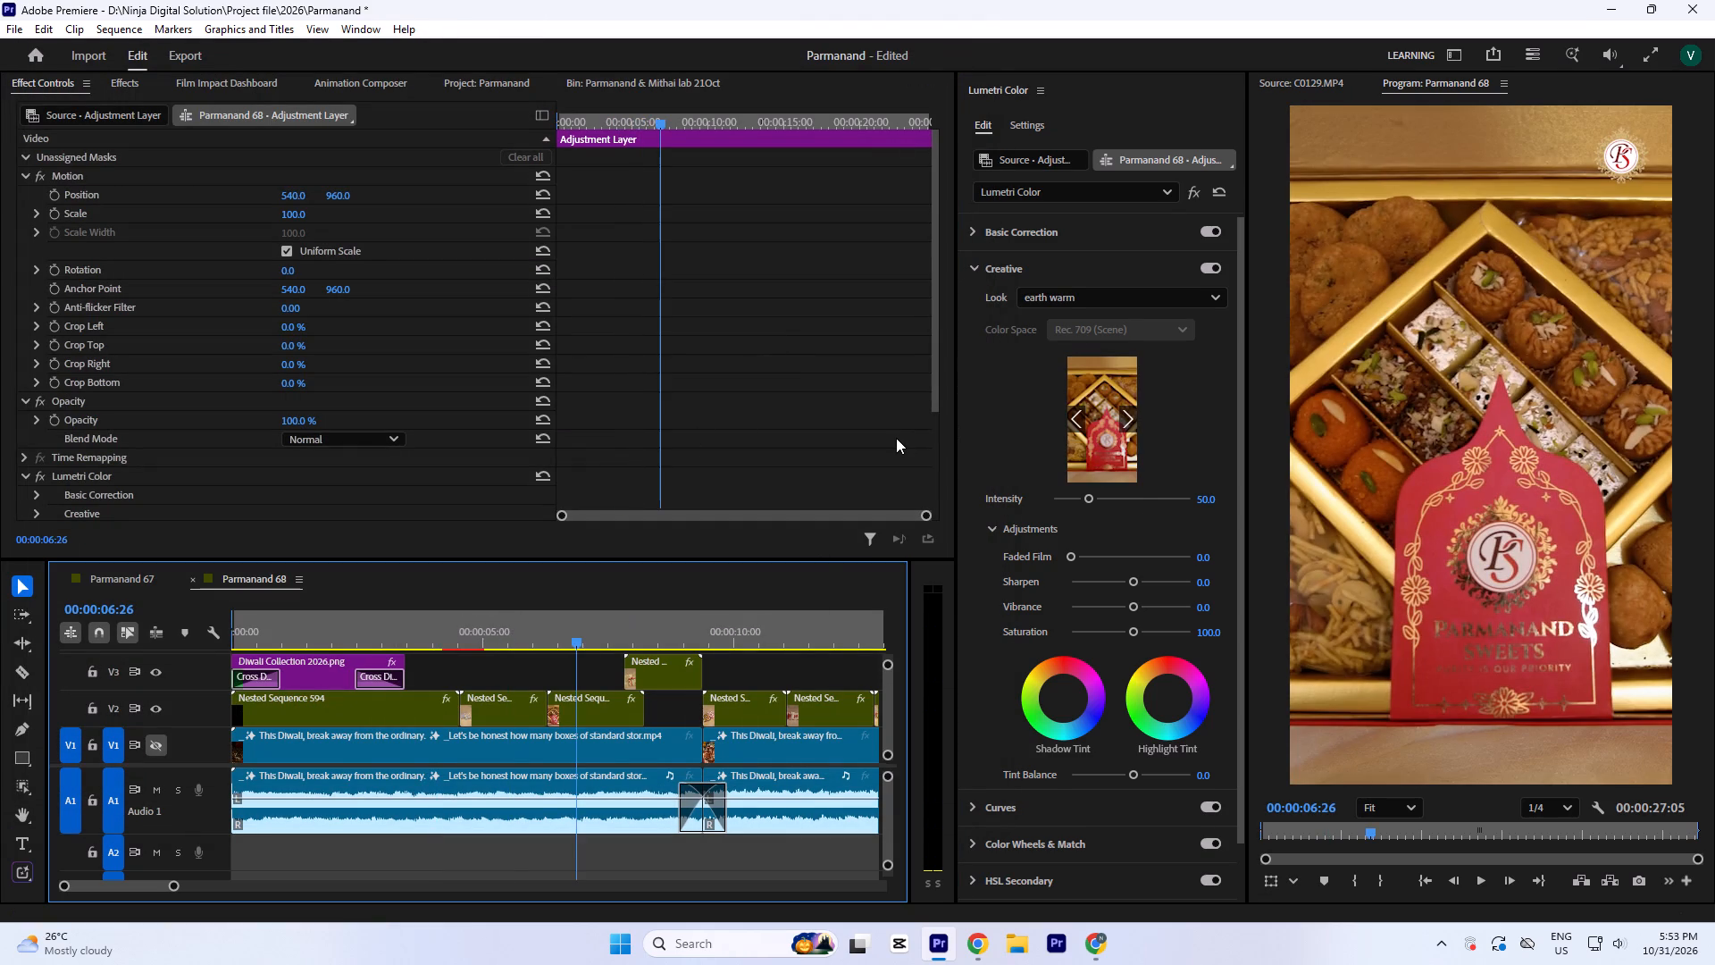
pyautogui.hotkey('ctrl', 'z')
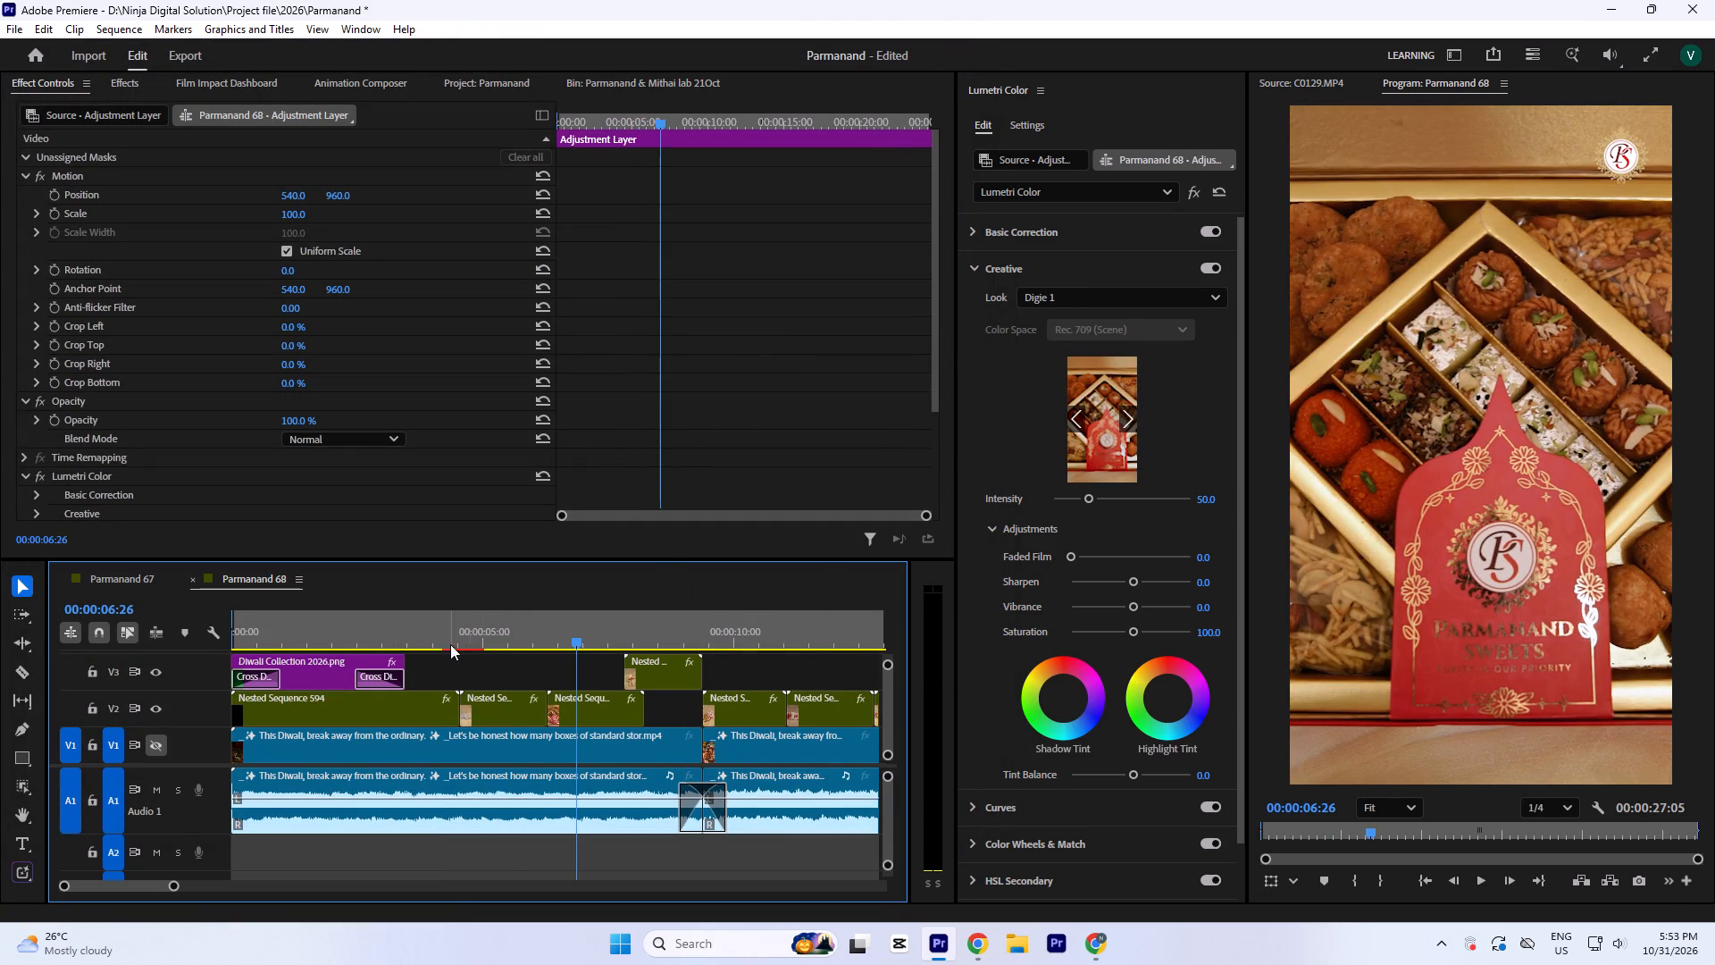
# Colour correct the opening peacock box clip, Nested Sequence 594, with temperature -34.8, tint 8.1, highlights 20 and whites 27.4.
pyautogui.click(437, 626)
pyautogui.click(417, 716)
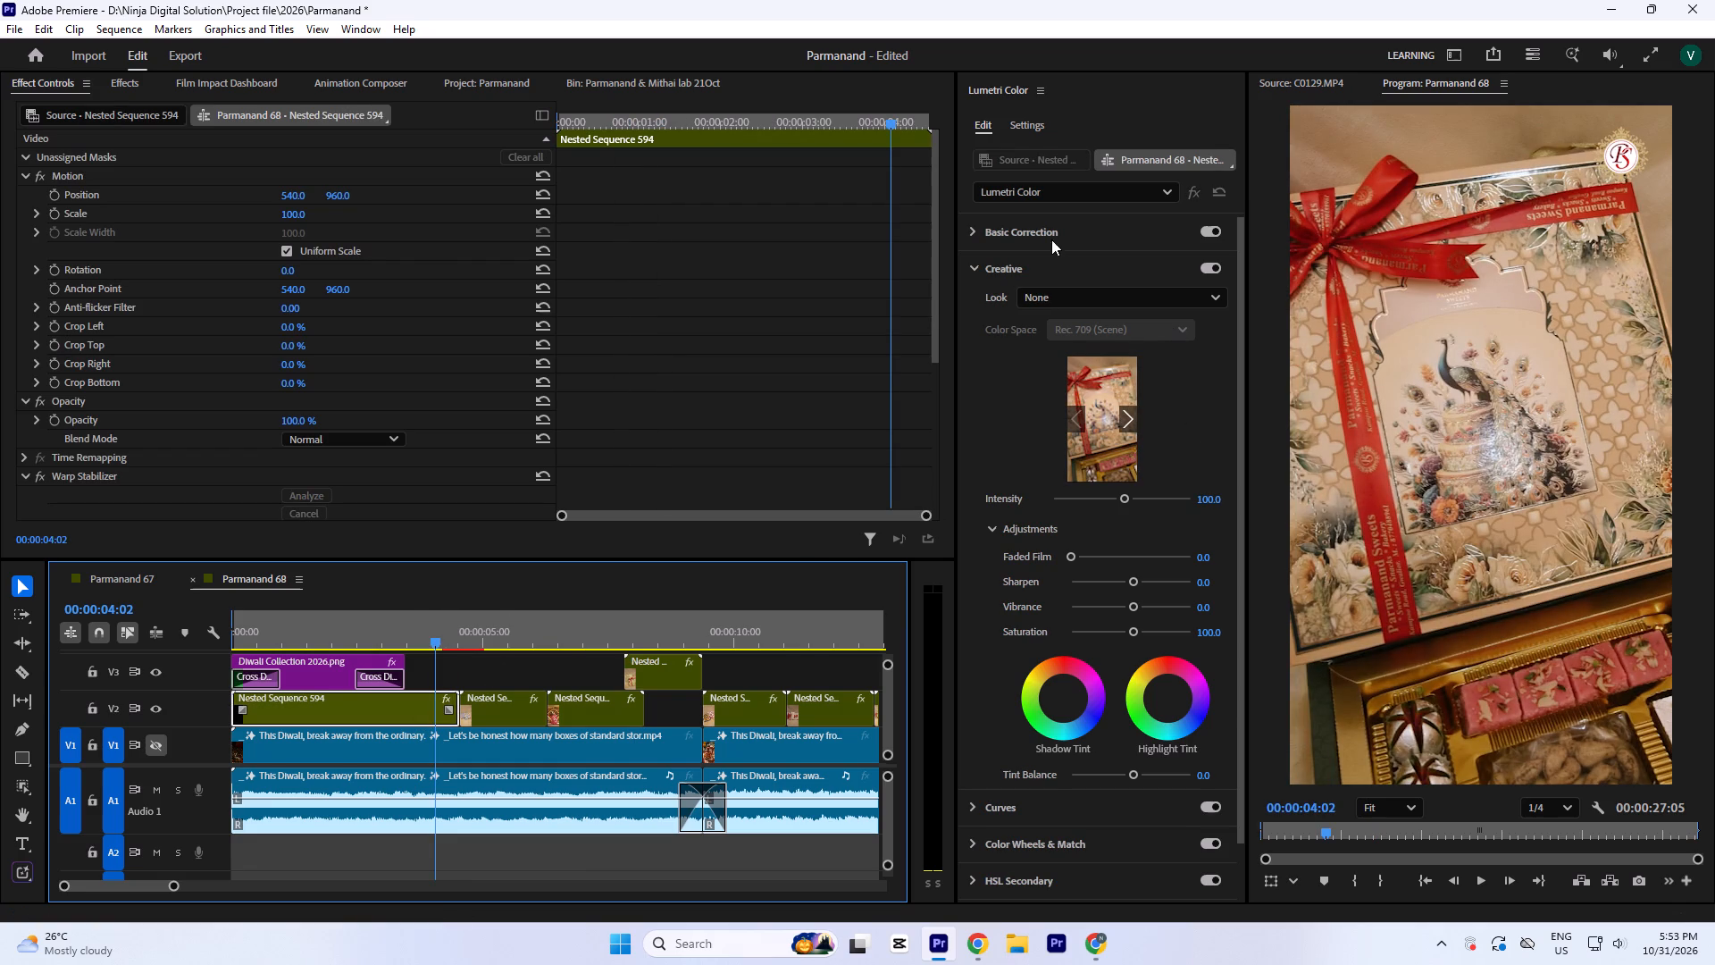
pyautogui.click(1035, 218)
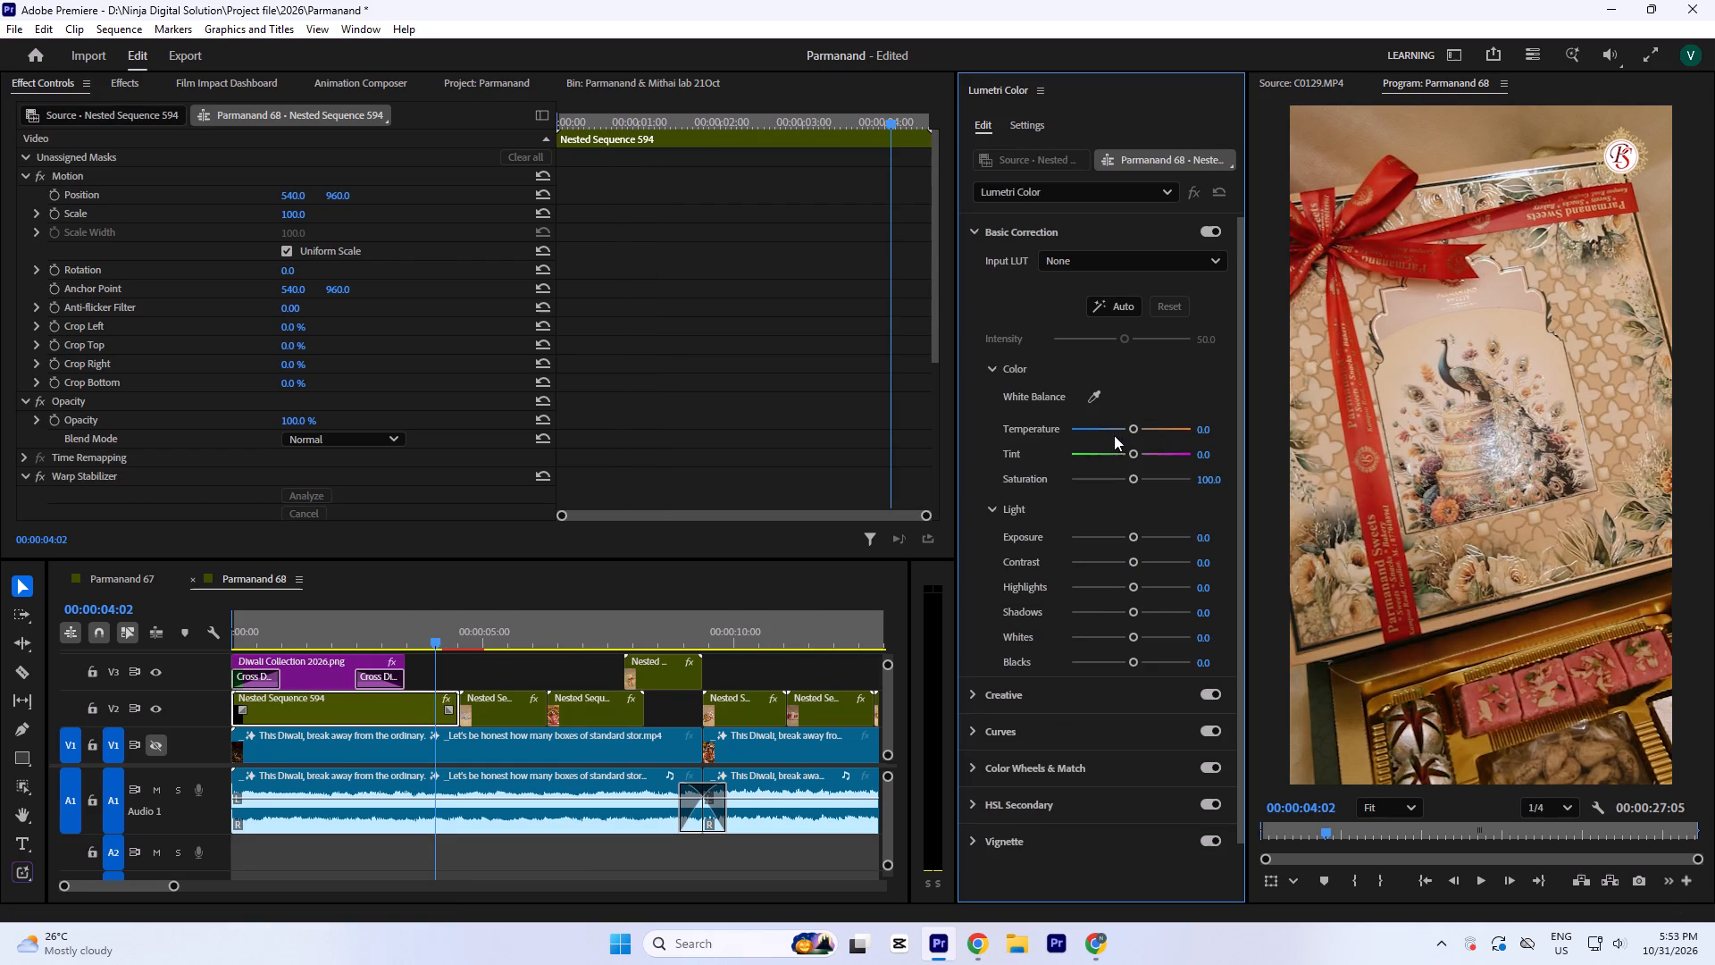
pyautogui.moveTo(1123, 428); pyautogui.dragTo(1110, 434)
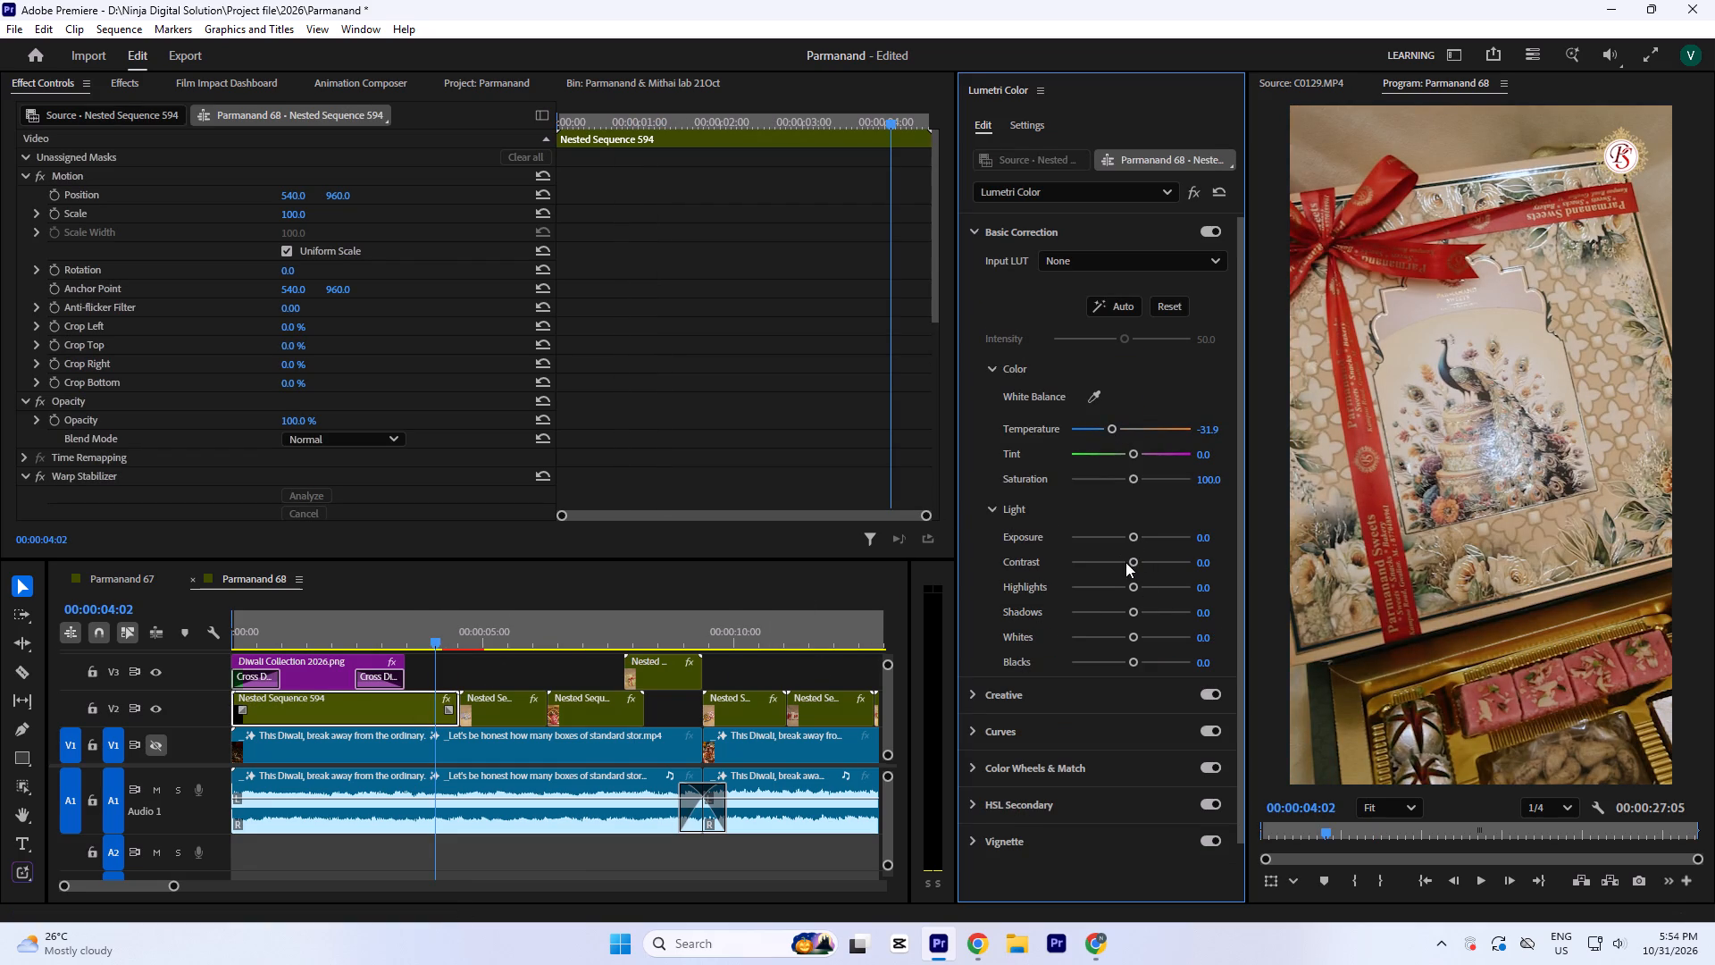
pyautogui.click(1134, 537)
pyautogui.doubleClick(1134, 537)
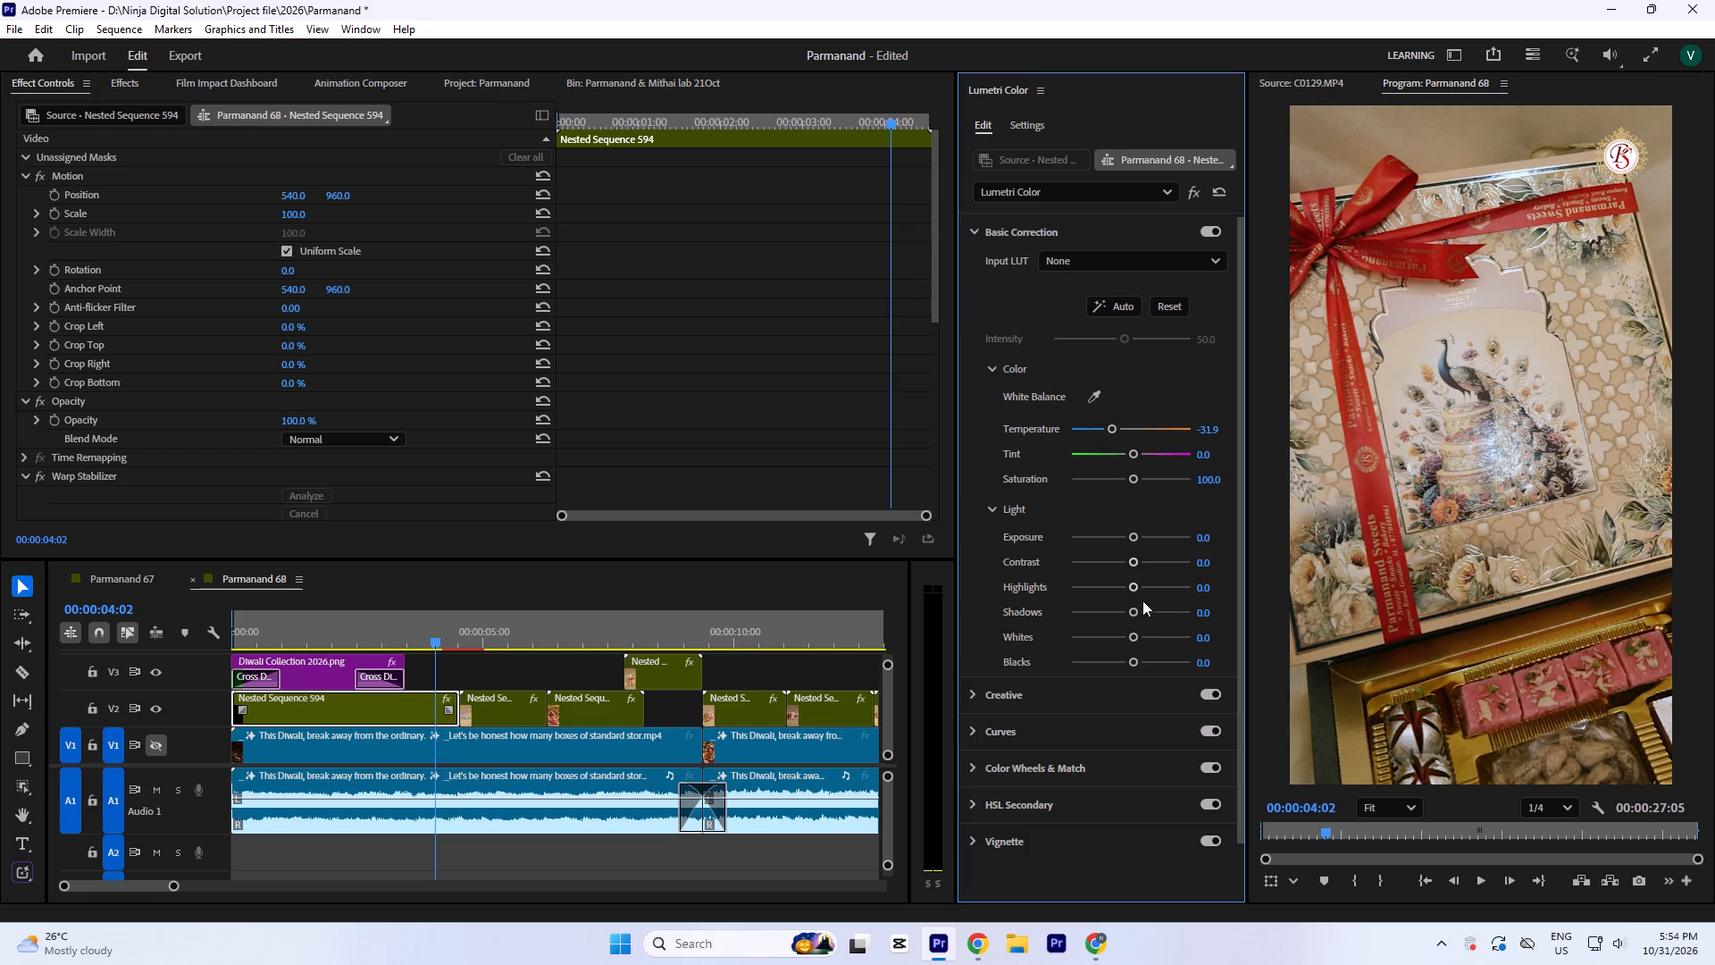
pyautogui.click(1143, 588)
pyautogui.click(1151, 585)
pyautogui.click(1139, 638)
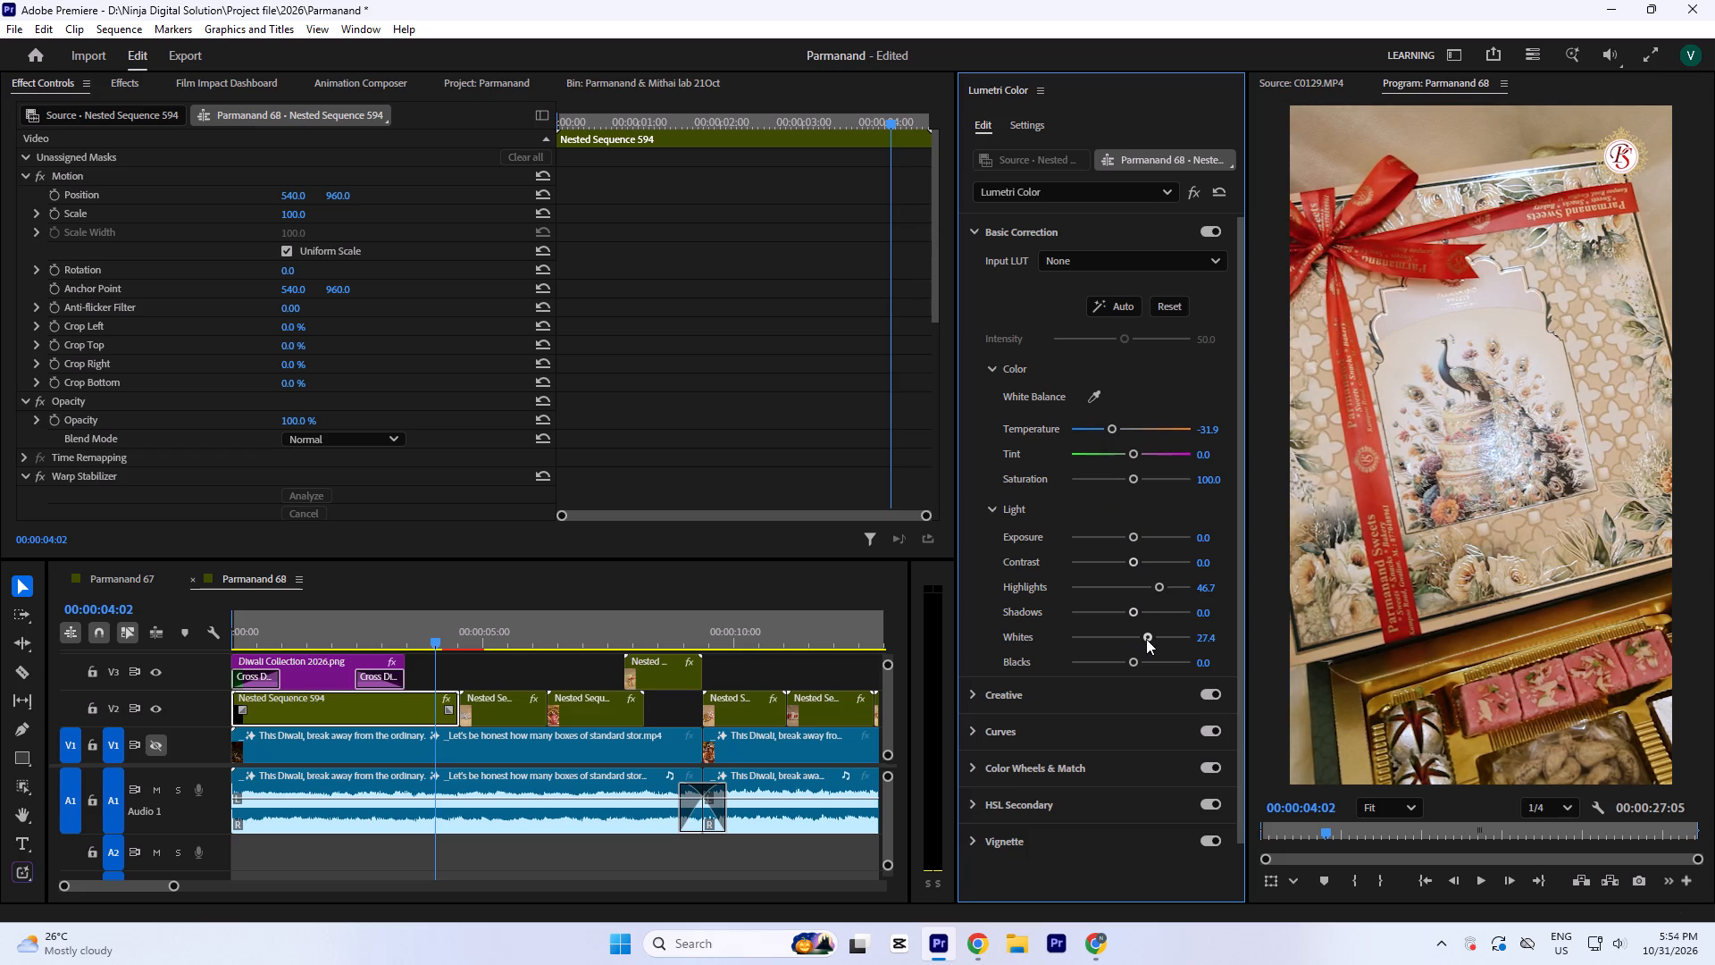
pyautogui.click(1150, 589)
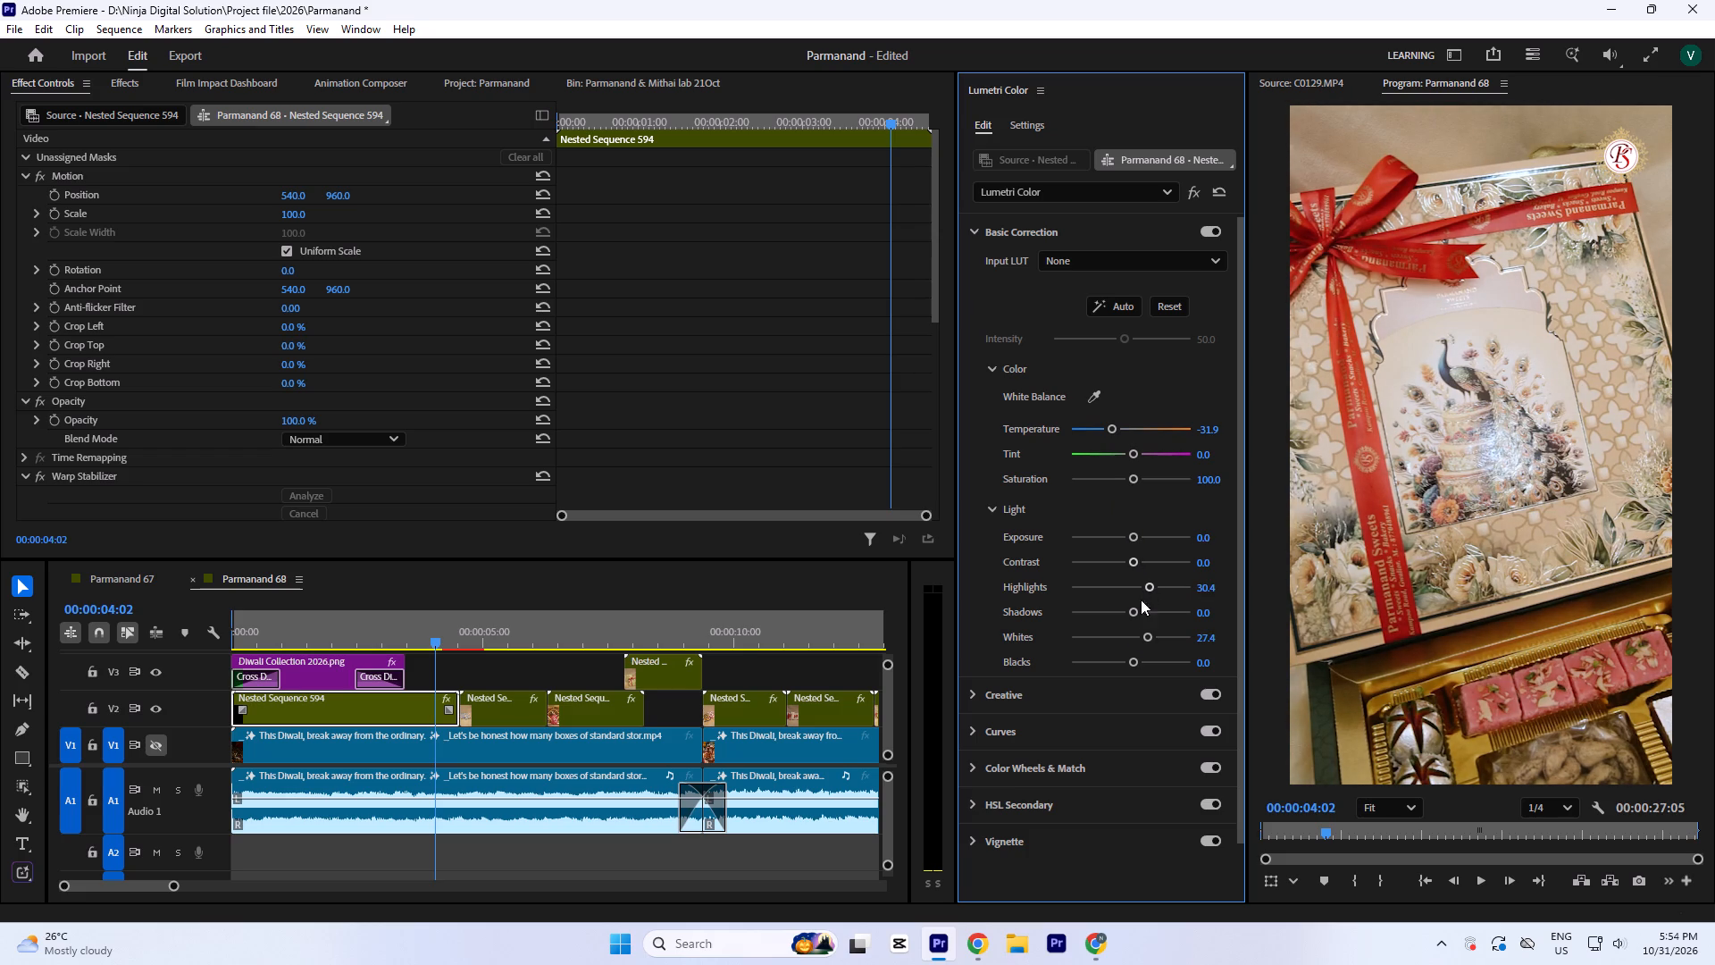
pyautogui.click(1142, 582)
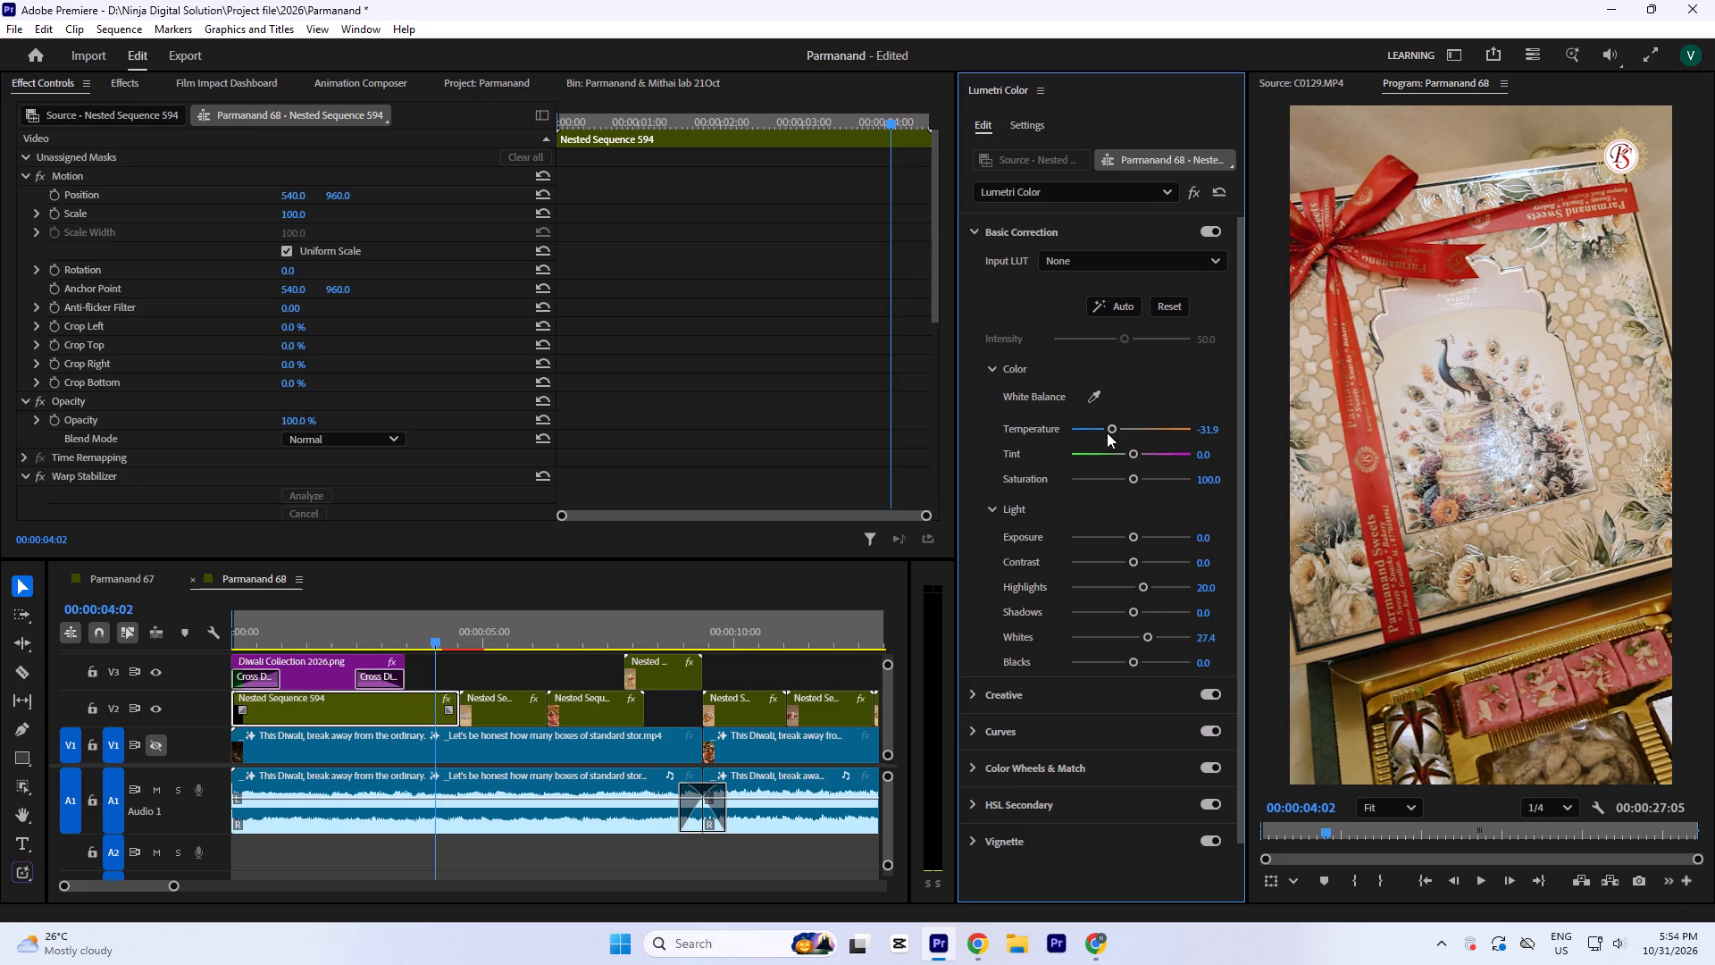
pyautogui.click(1108, 432)
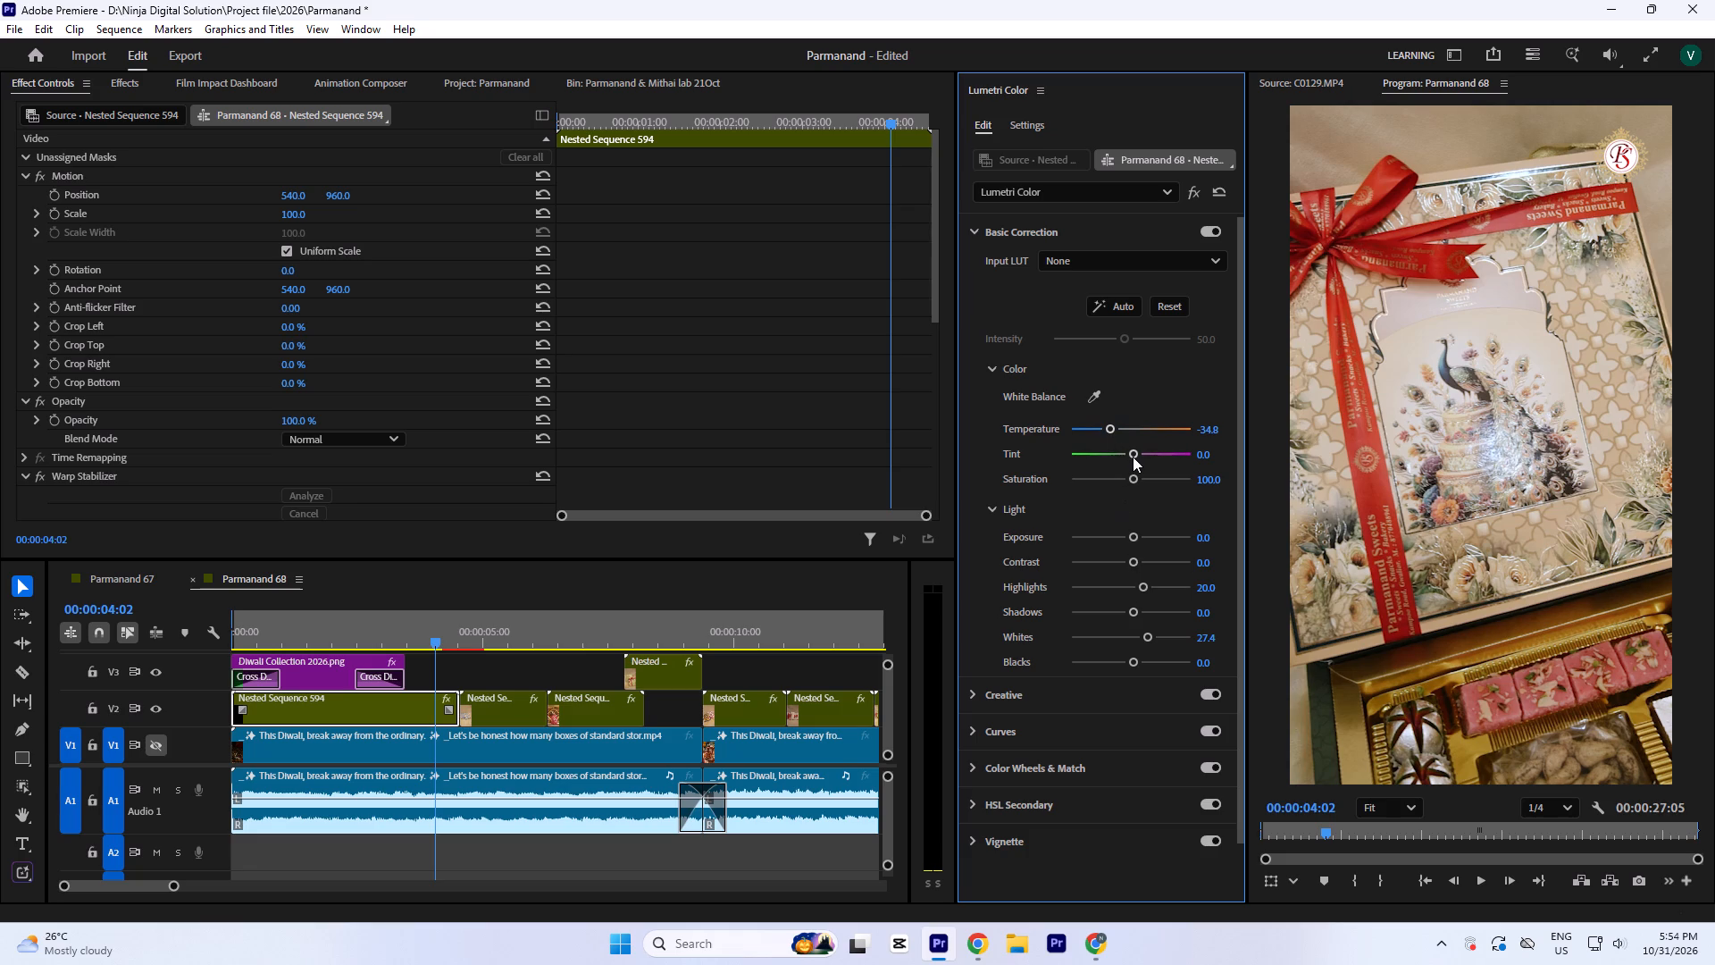
pyautogui.click(1134, 455)
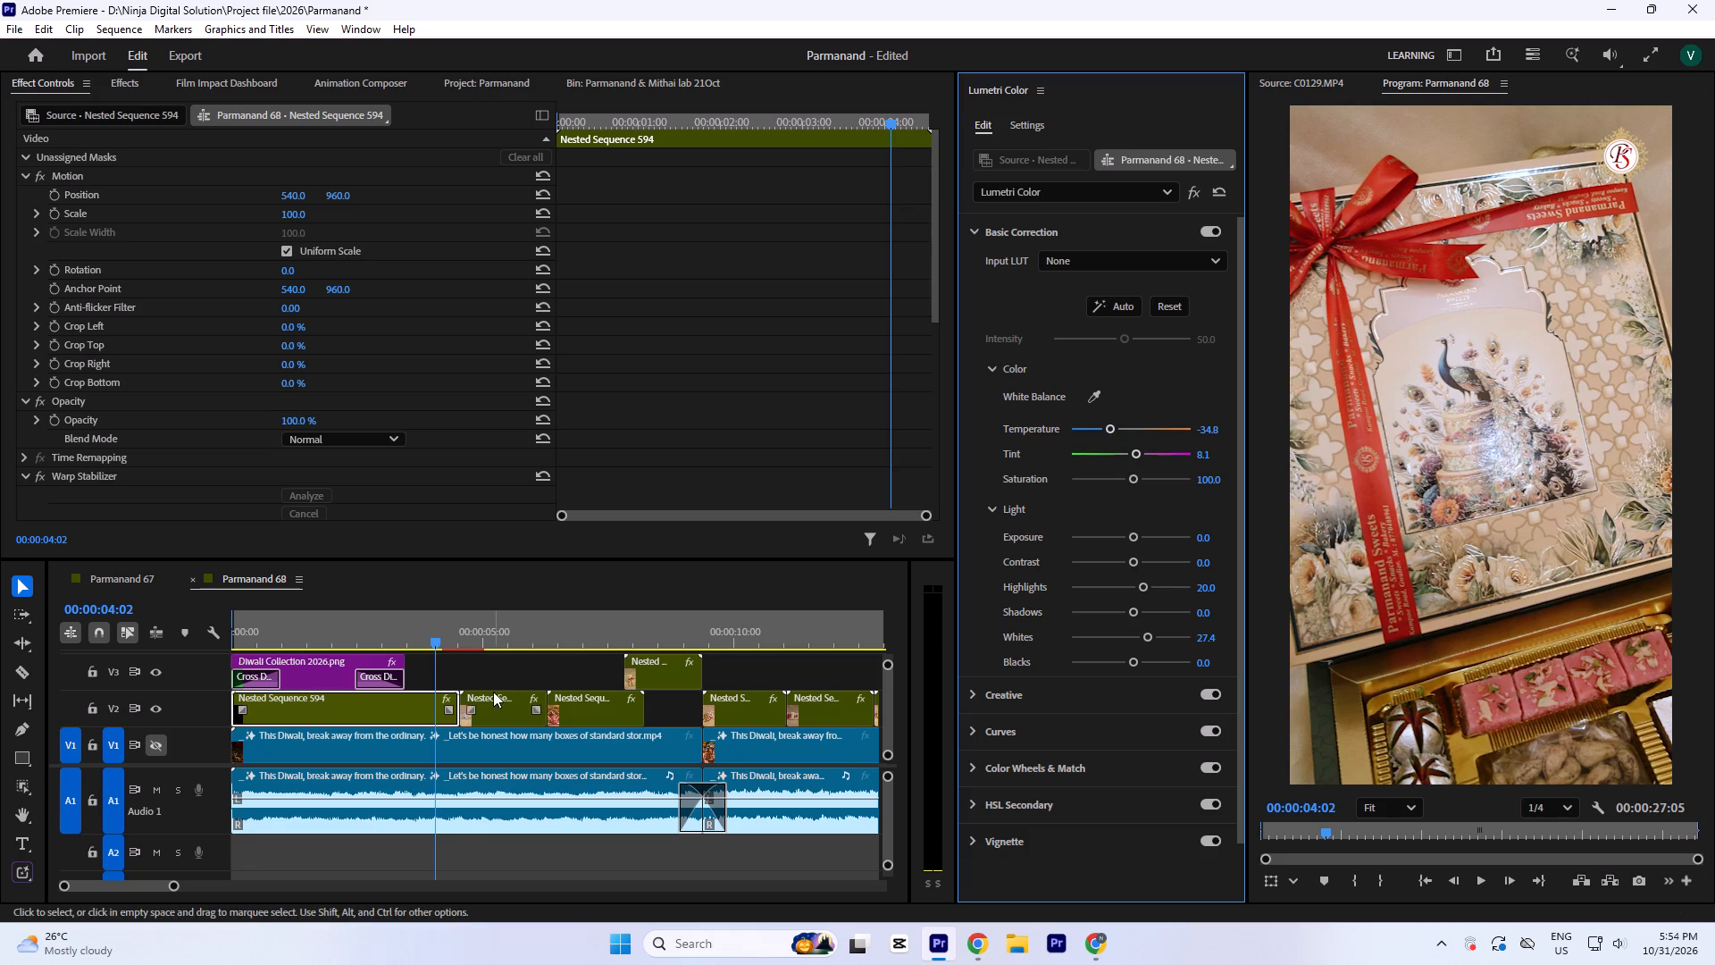
# Play the Diwali Collection 2026 title opening from the start of the reel and save the project.
pyautogui.moveTo(397, 625); pyautogui.dragTo(105, 658)
pyautogui.press('space')
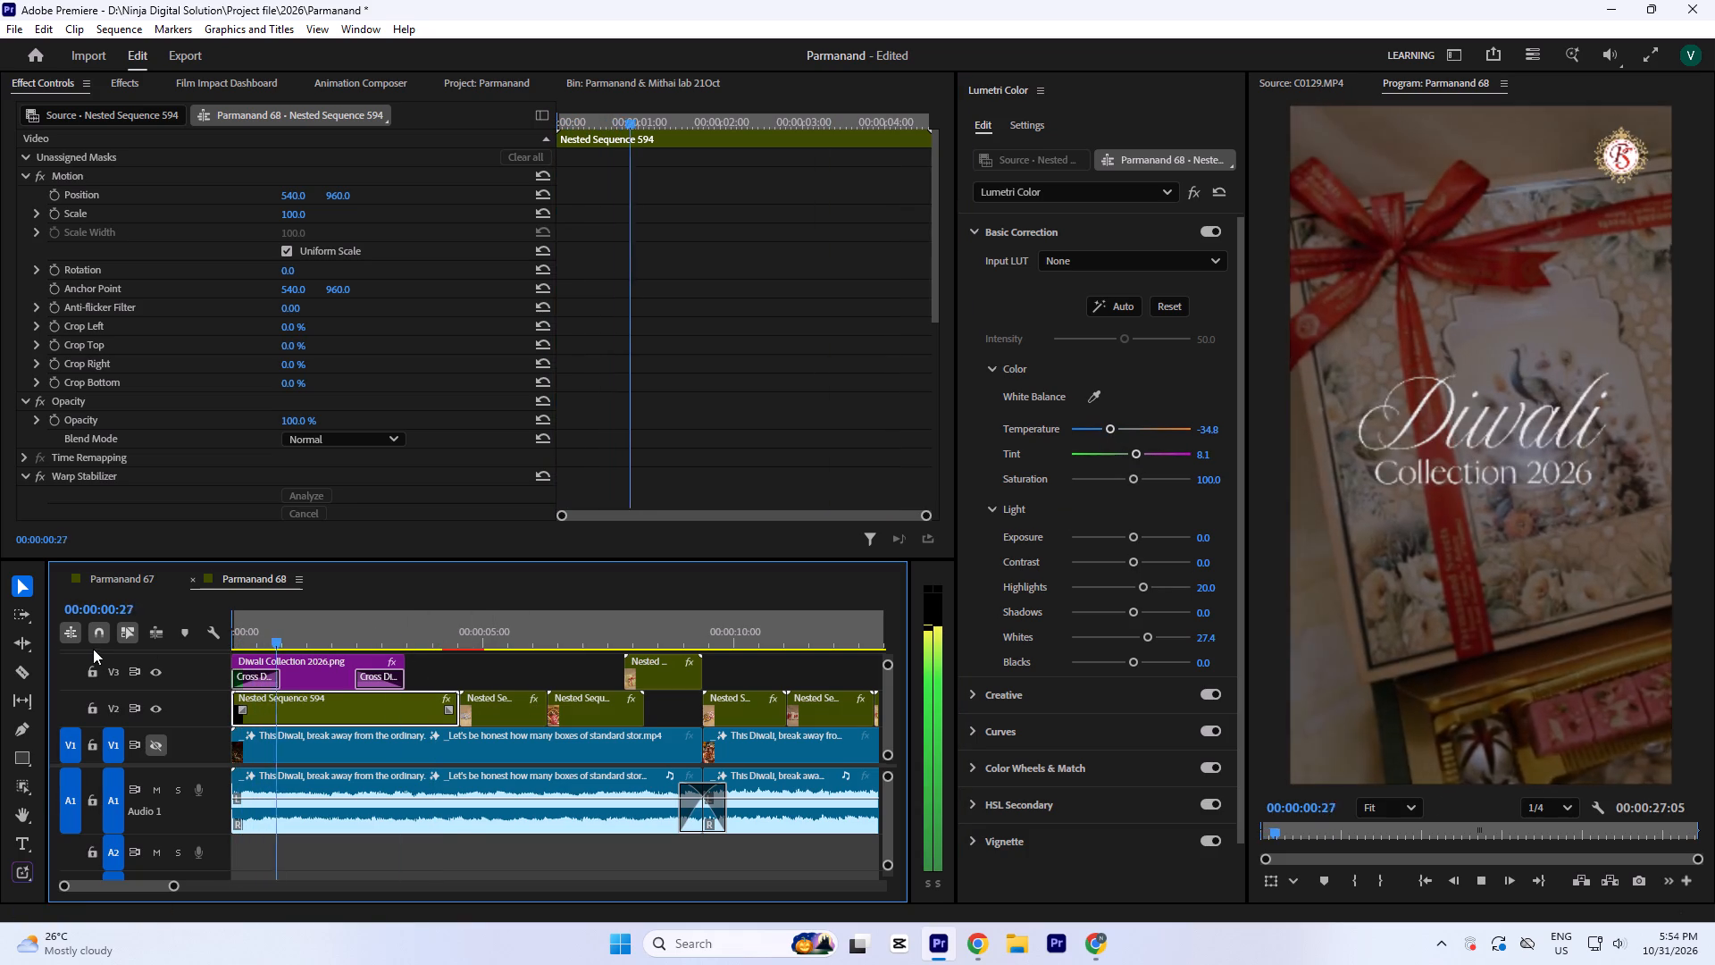
pyautogui.press('space')
pyautogui.hotkey('ctrl', 's')
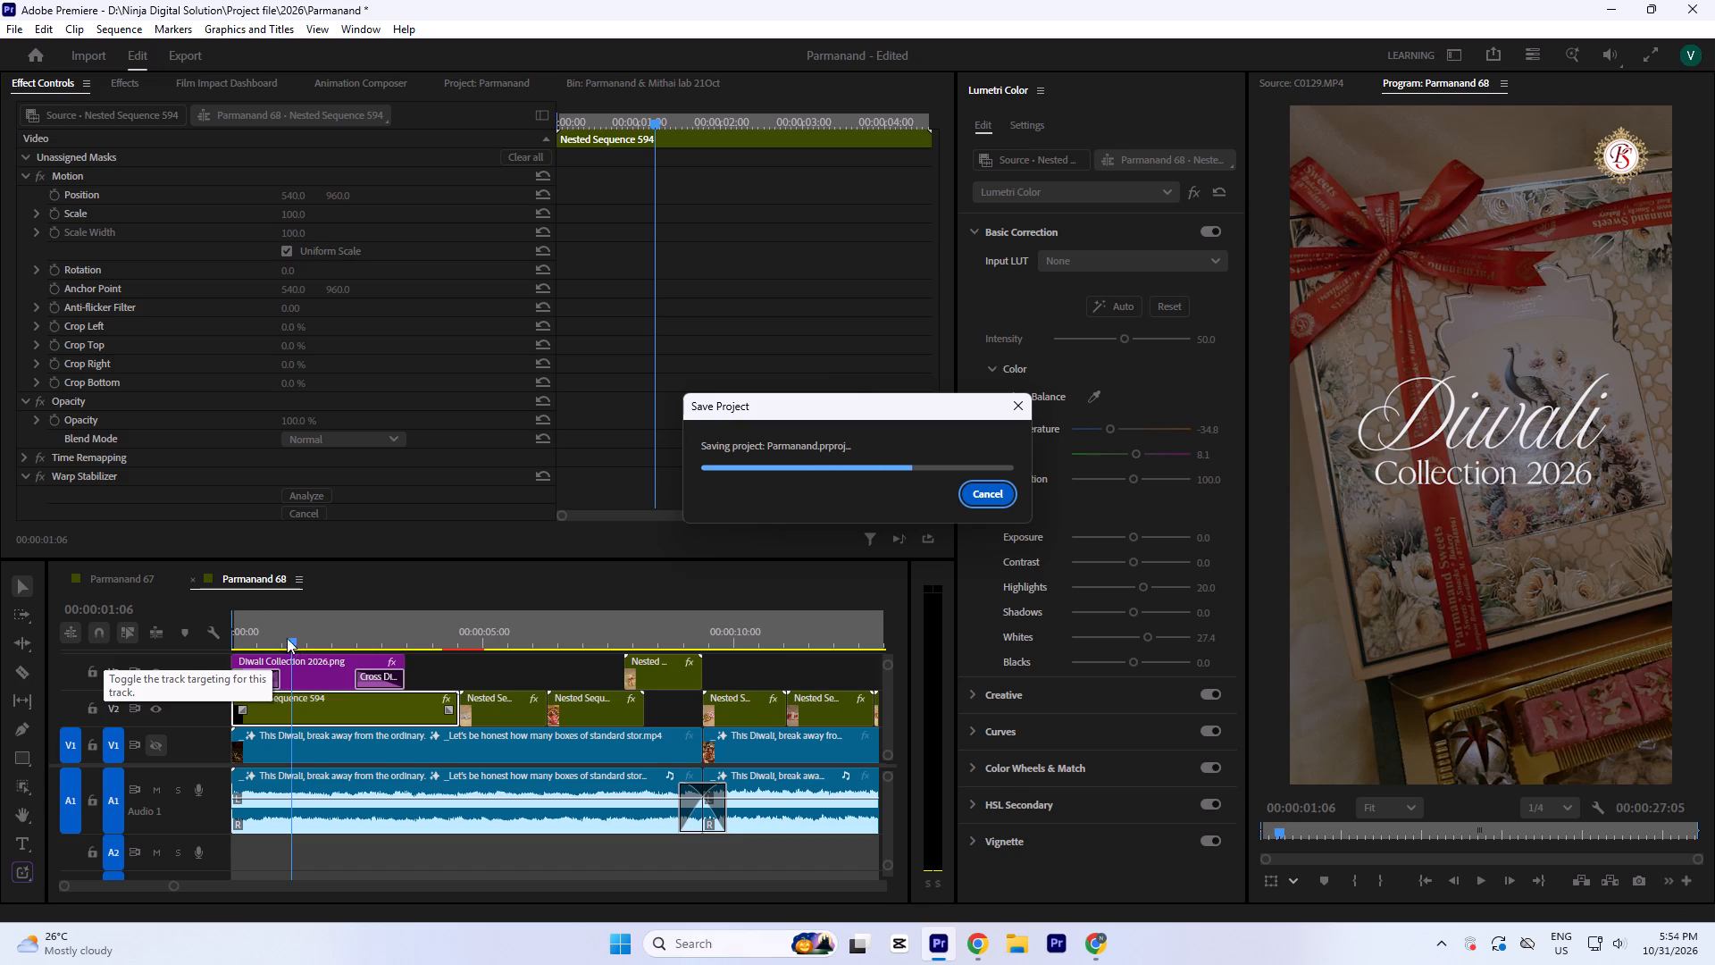
# Raise the opening peacock box clip's whites to 31.9 and highlights to 25.9.
pyautogui.click(439, 632)
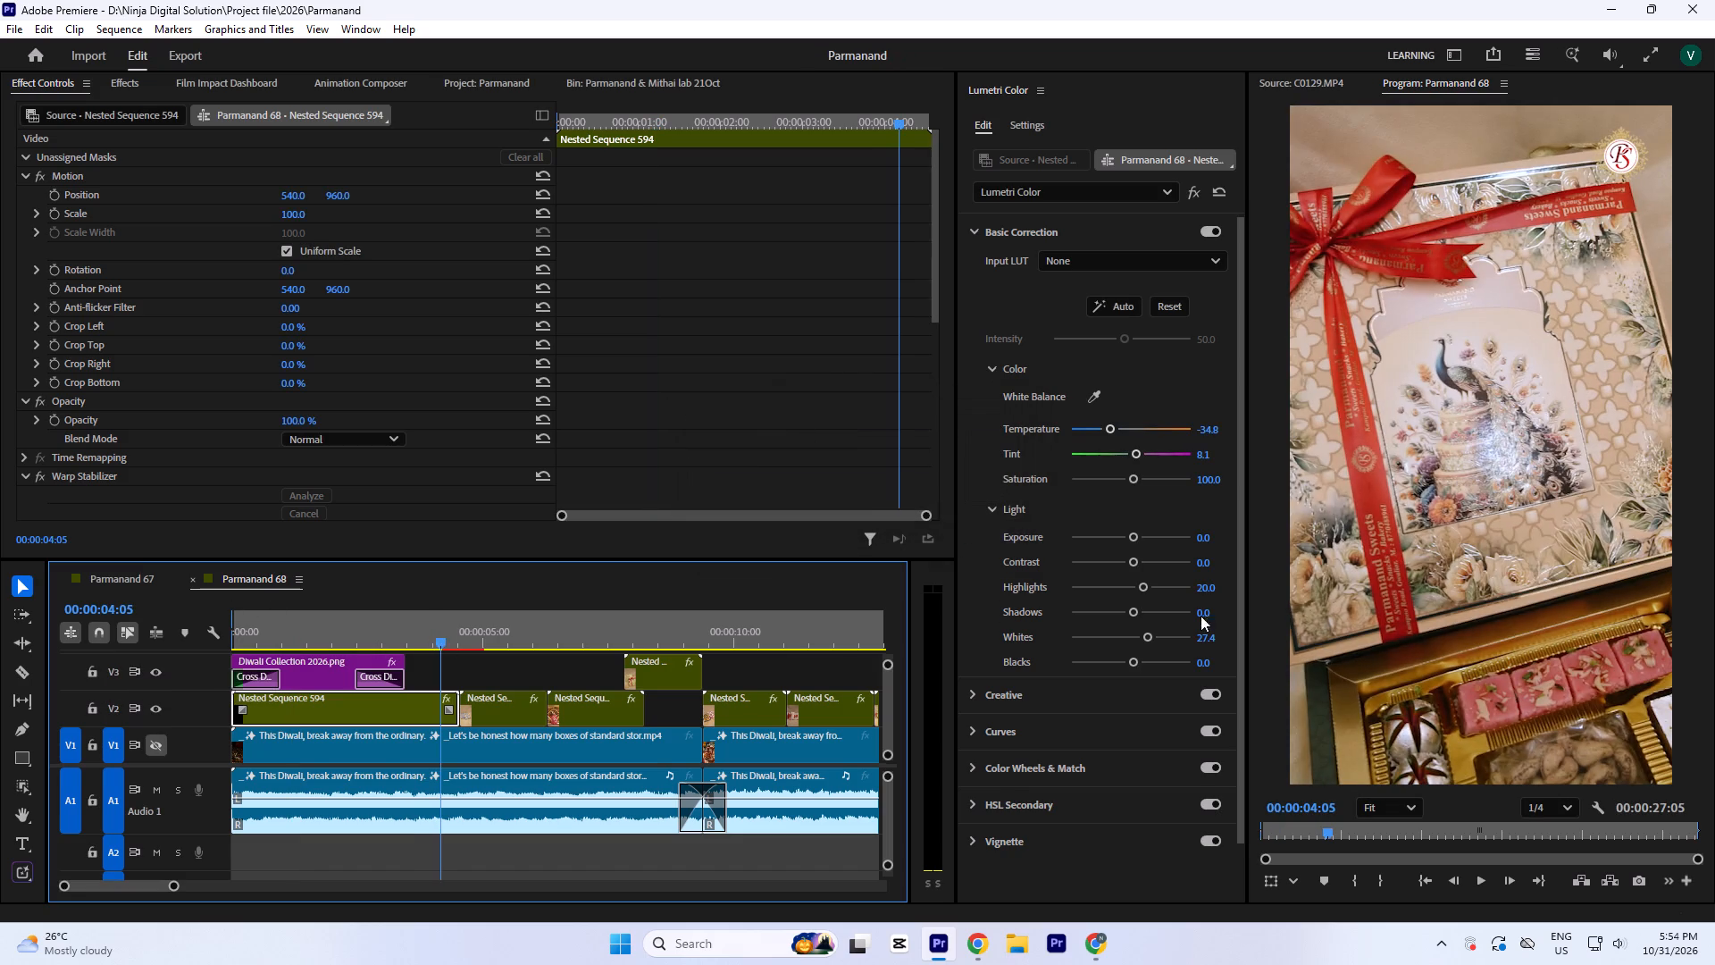
pyautogui.click(1147, 634)
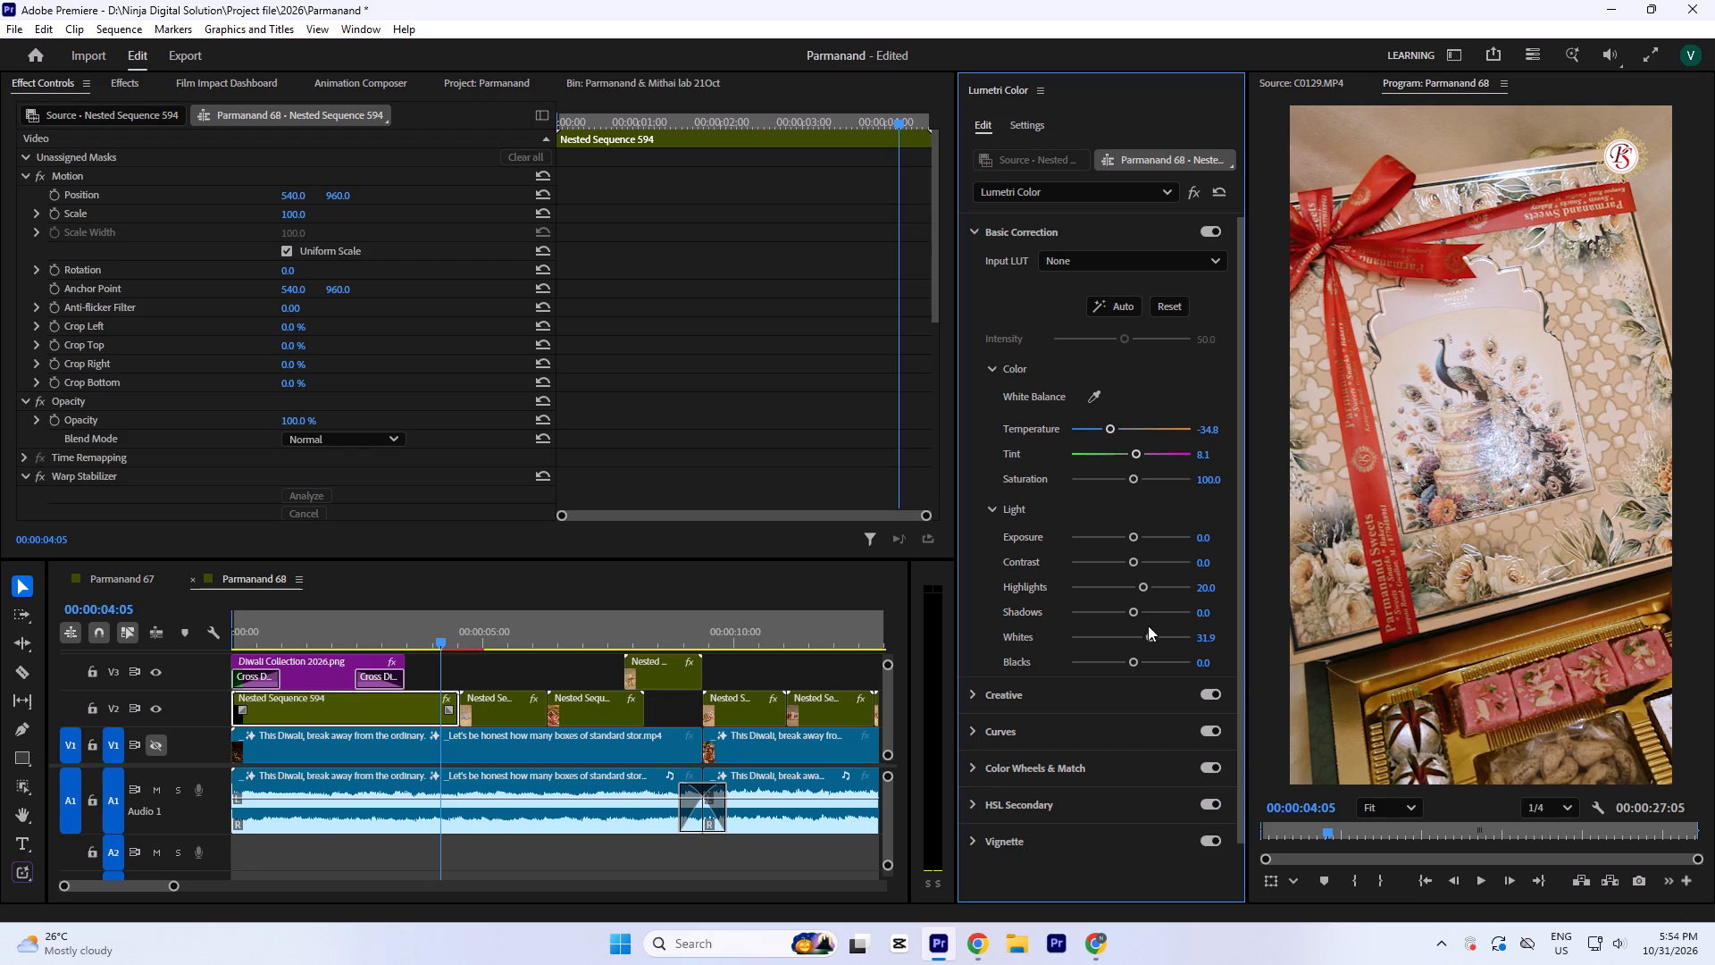
pyautogui.click(1145, 588)
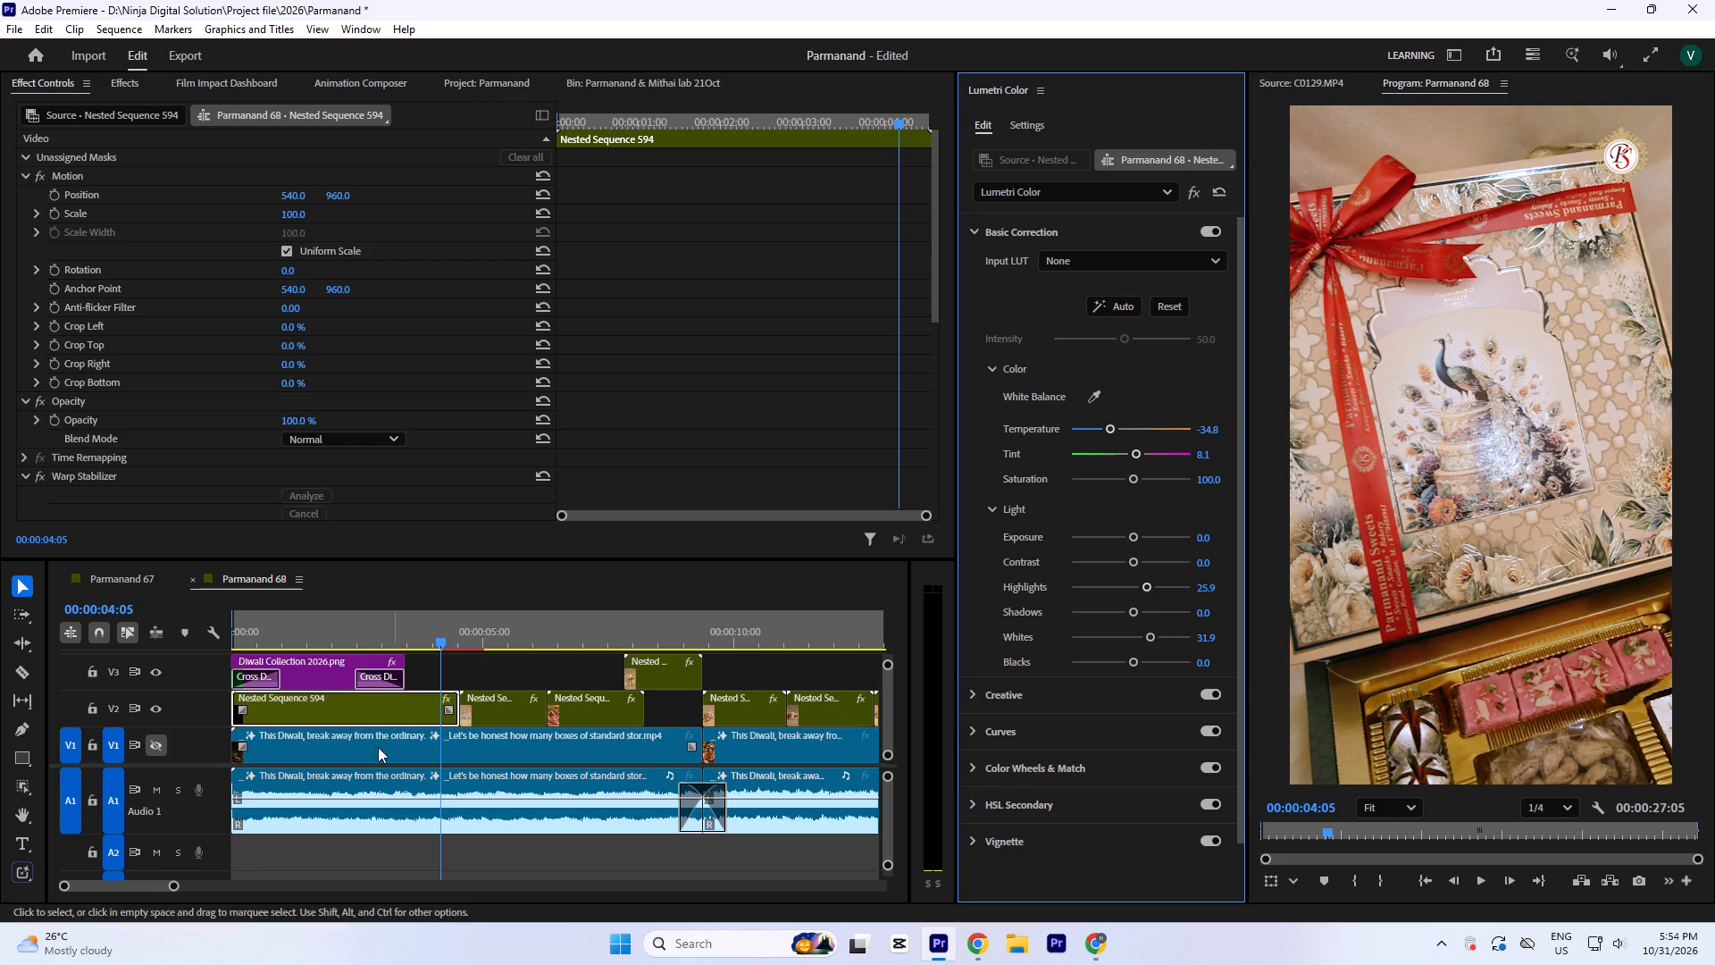
# Play the reel from the start through to the two-box shot to review the opening clip's colour correction.
pyautogui.moveTo(421, 631); pyautogui.dragTo(135, 670)
pyautogui.press('space')
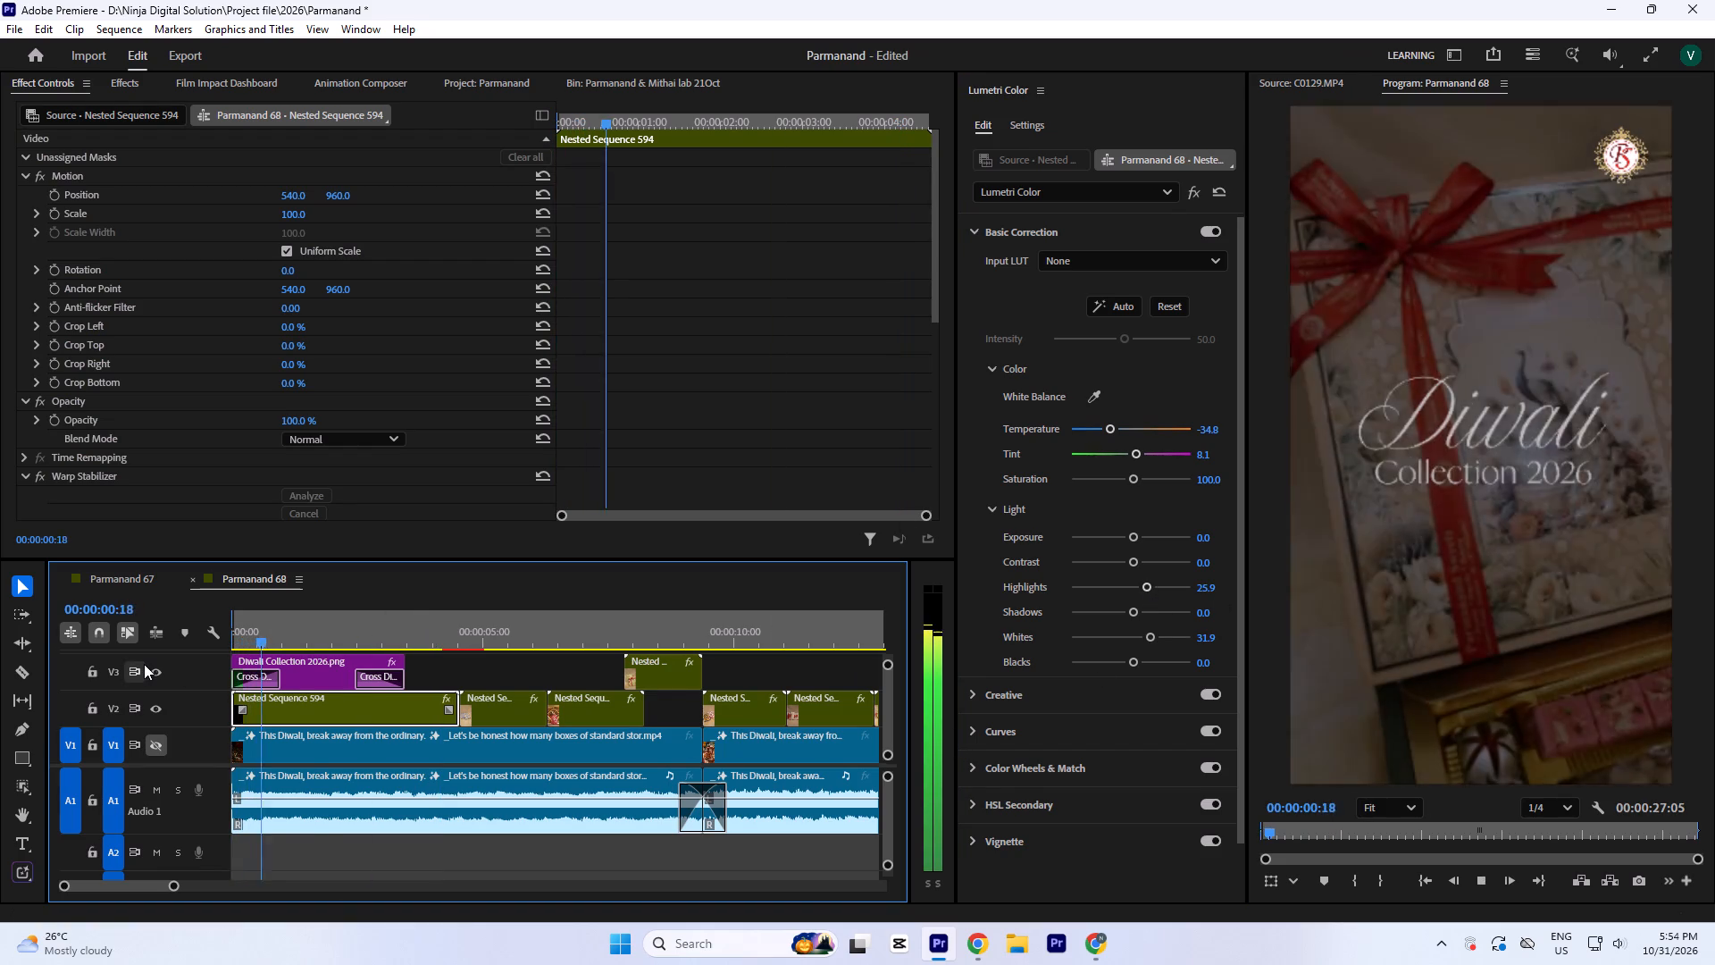
pyautogui.press('space')
pyautogui.press('space')
pyautogui.press('space')
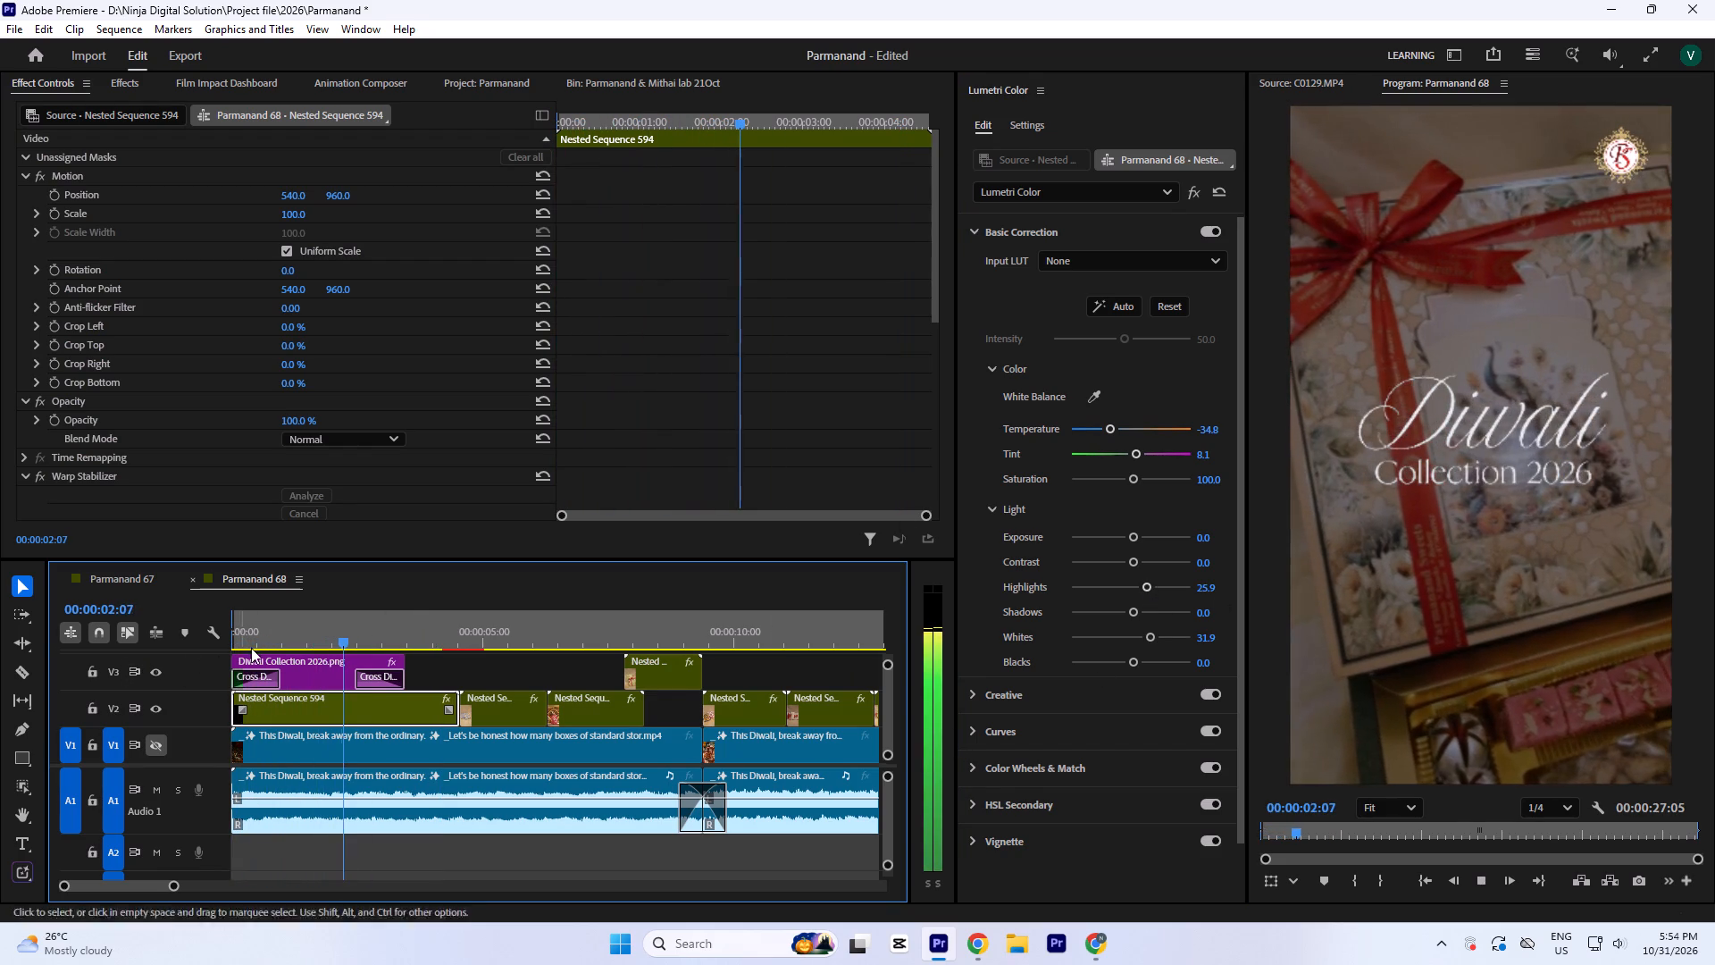
pyautogui.press('space')
pyautogui.press('space')
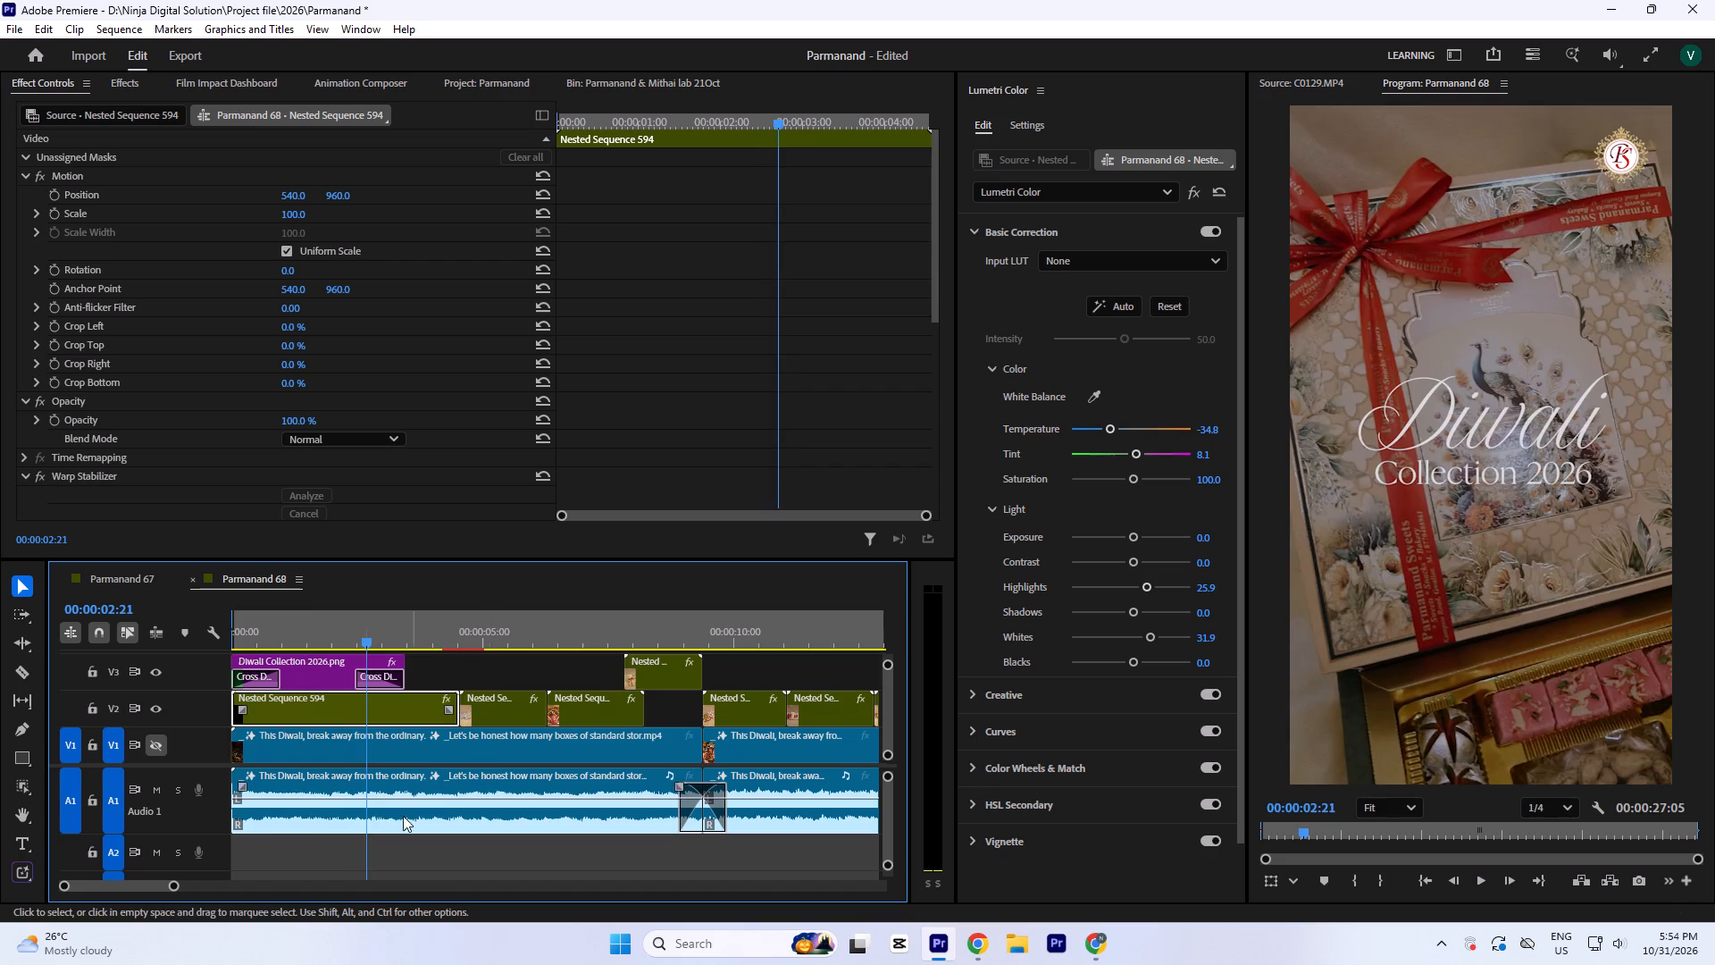
pyautogui.press('space')
pyautogui.press('space')
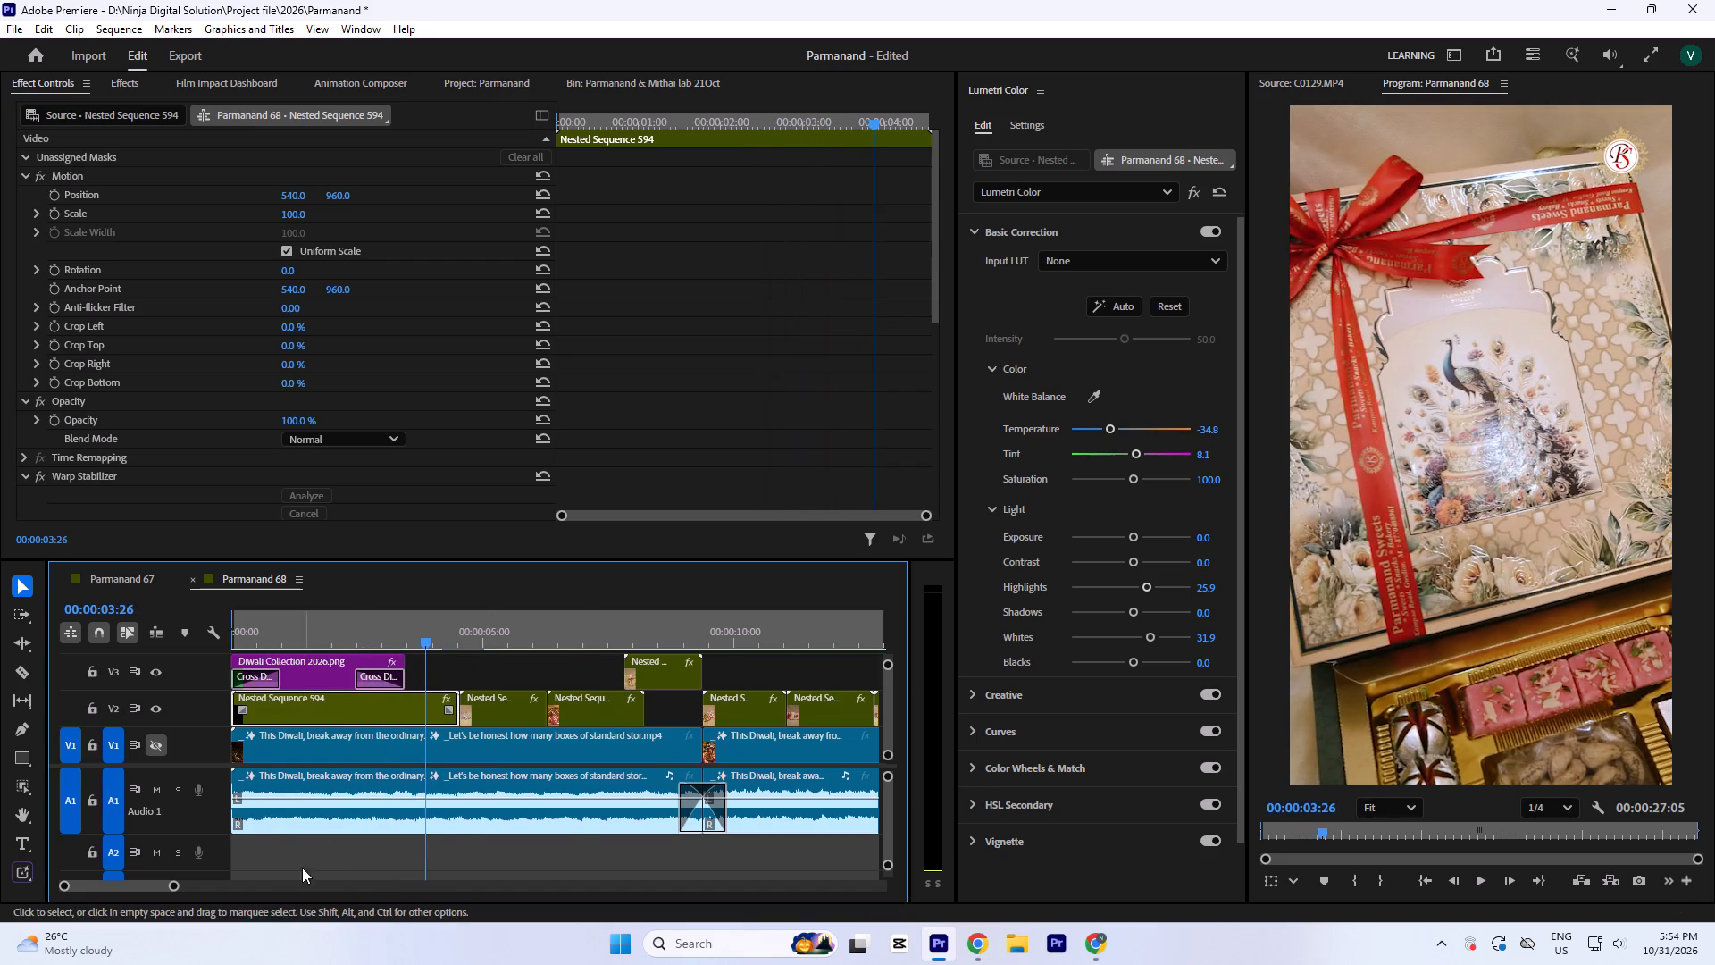
pyautogui.press('space')
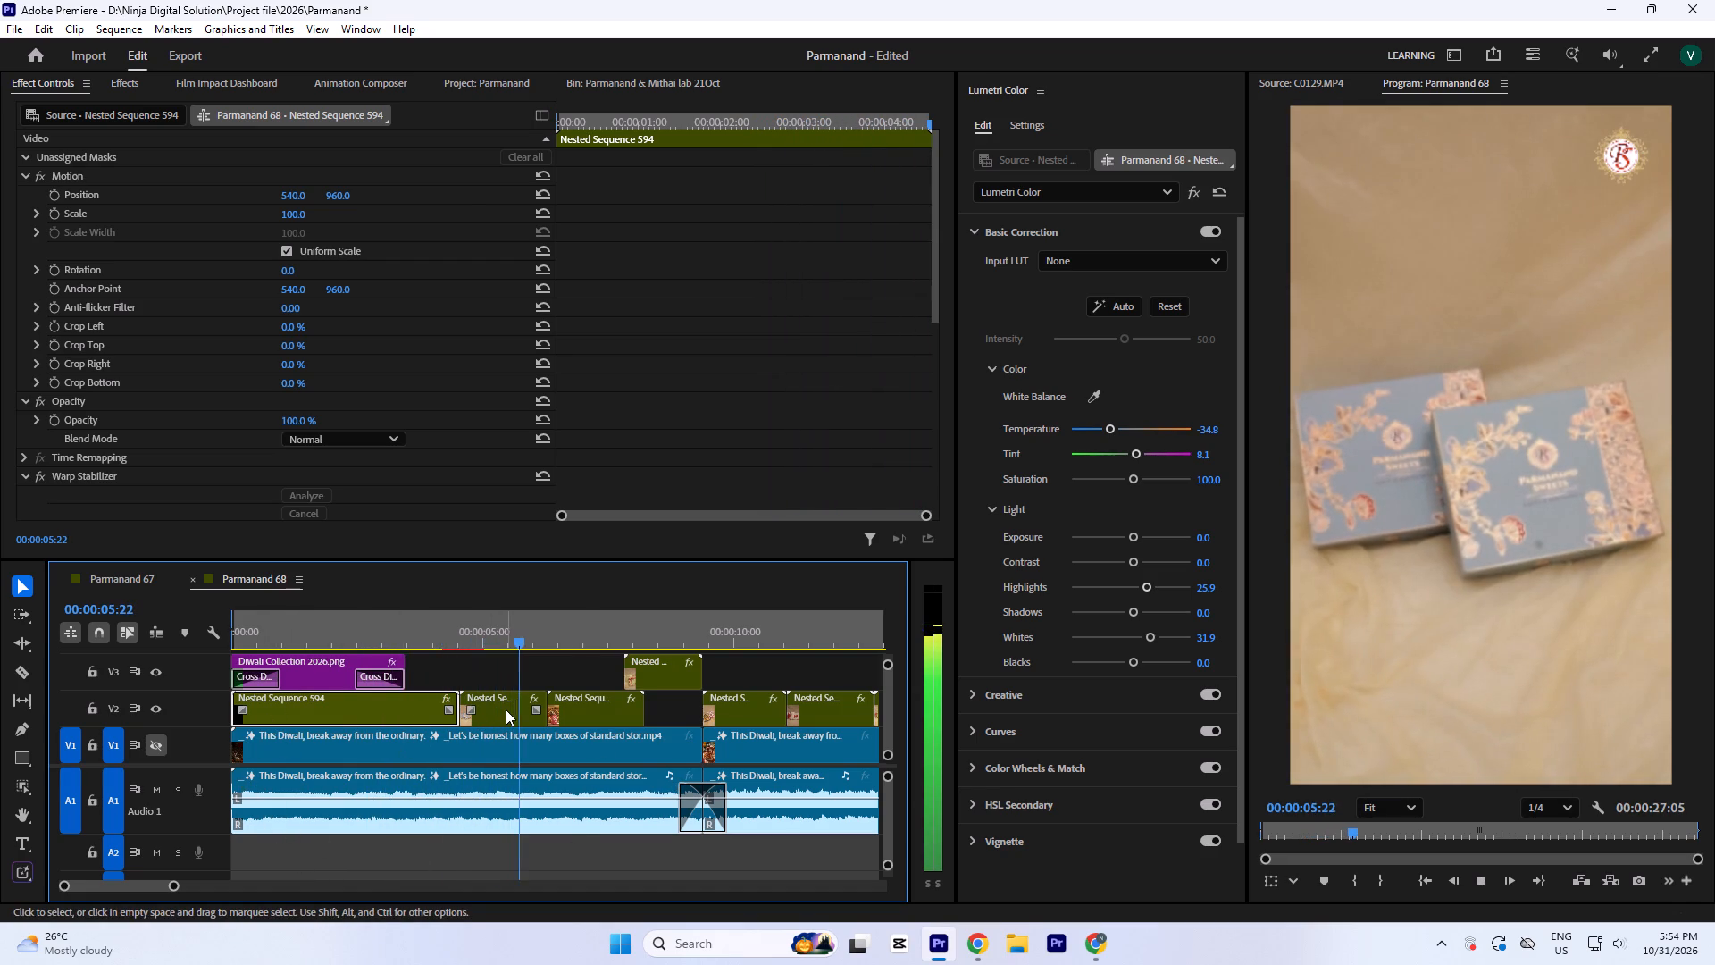
pyautogui.press('space')
# Save the project and shift the RGB curve's black point slightly inward on the two-box clip, Nested Sequence 595.
pyautogui.click(506, 709)
pyautogui.hotkey('ctrl', 's')
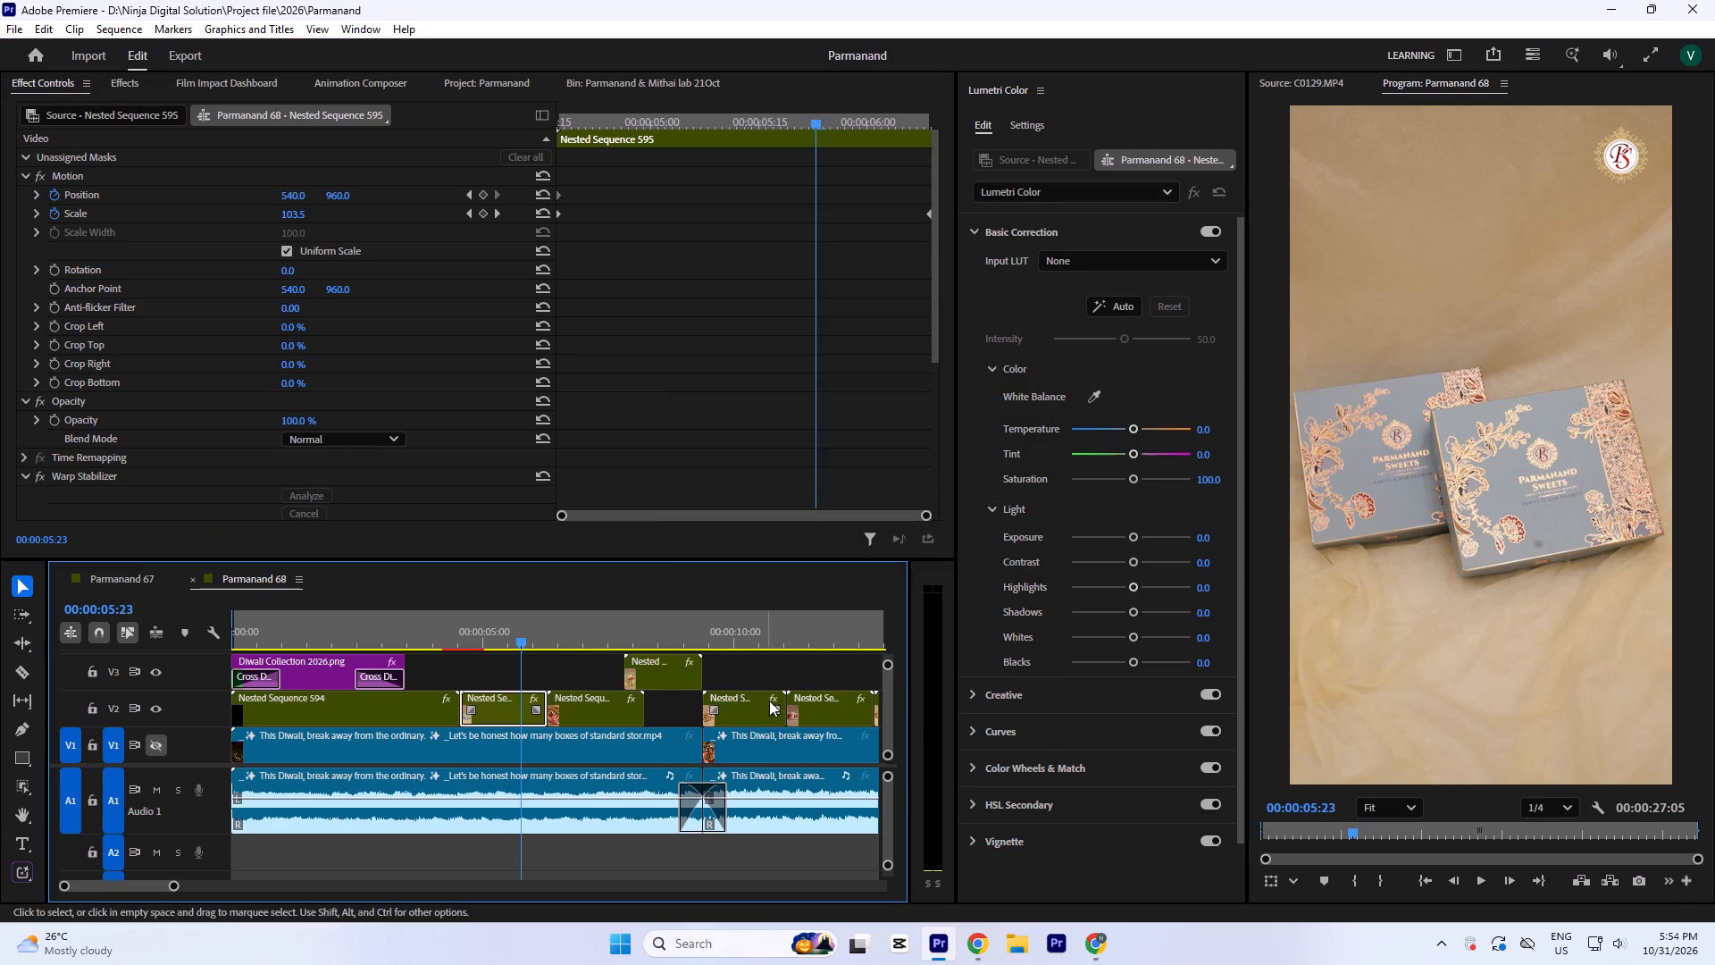
pyautogui.click(1024, 728)
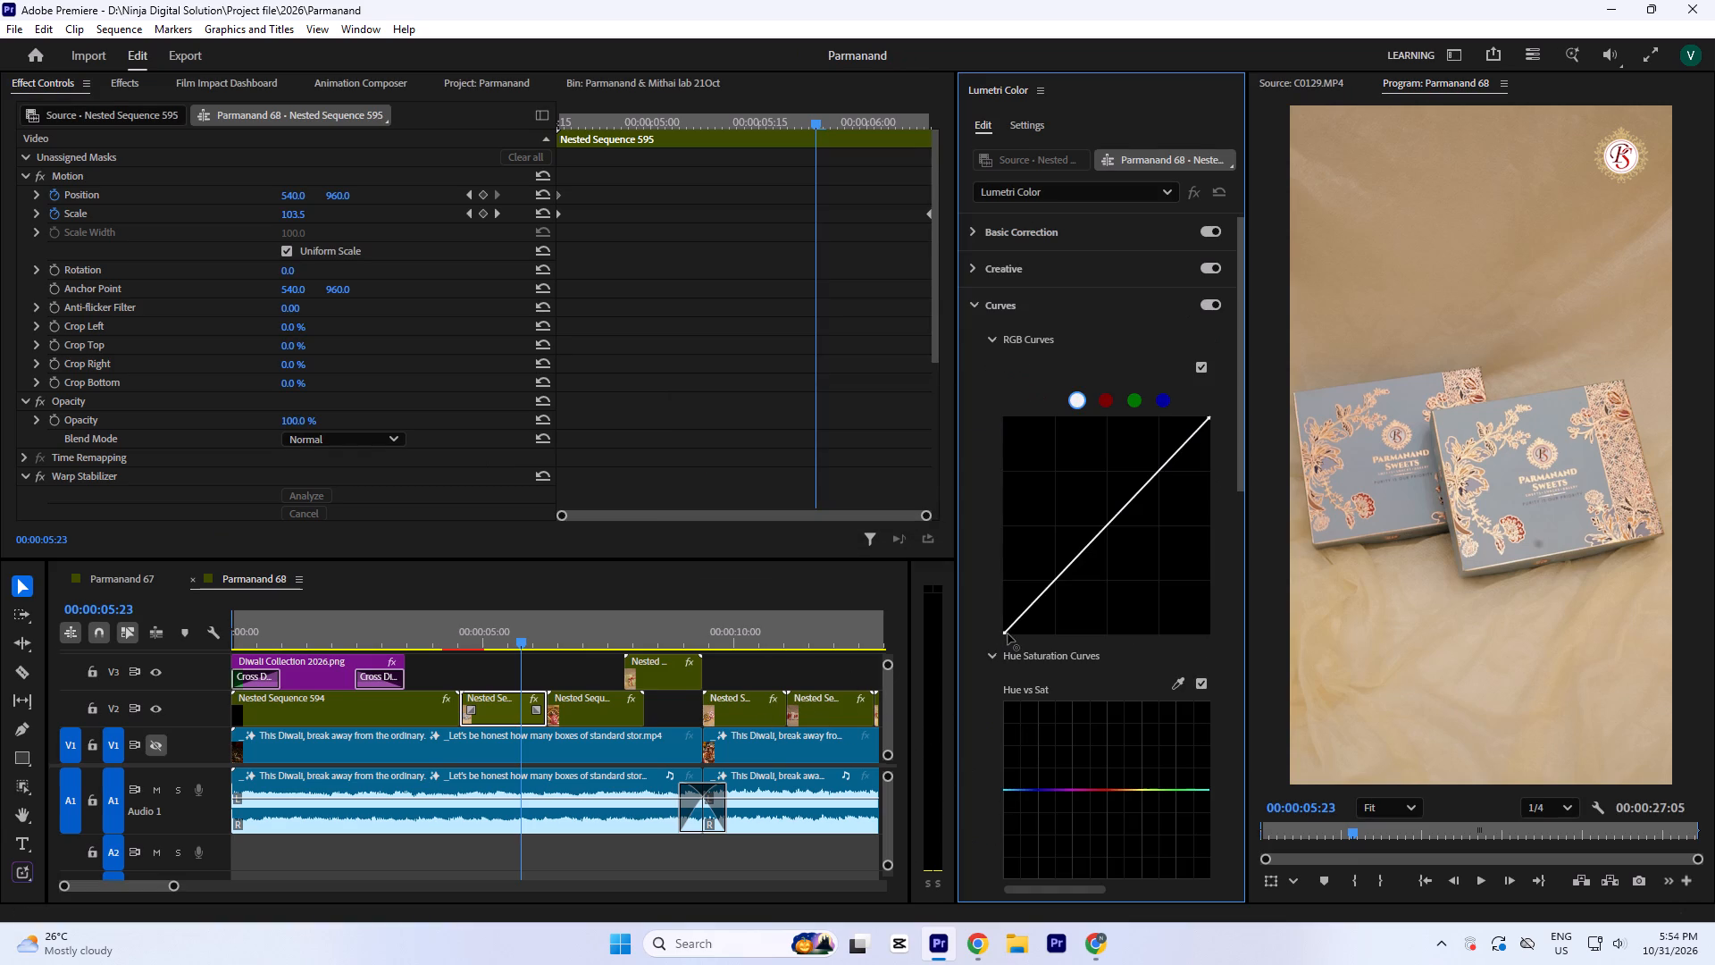
pyautogui.moveTo(1006, 634); pyautogui.dragTo(1015, 643)
pyautogui.moveTo(1006, 632); pyautogui.dragTo(1016, 638)
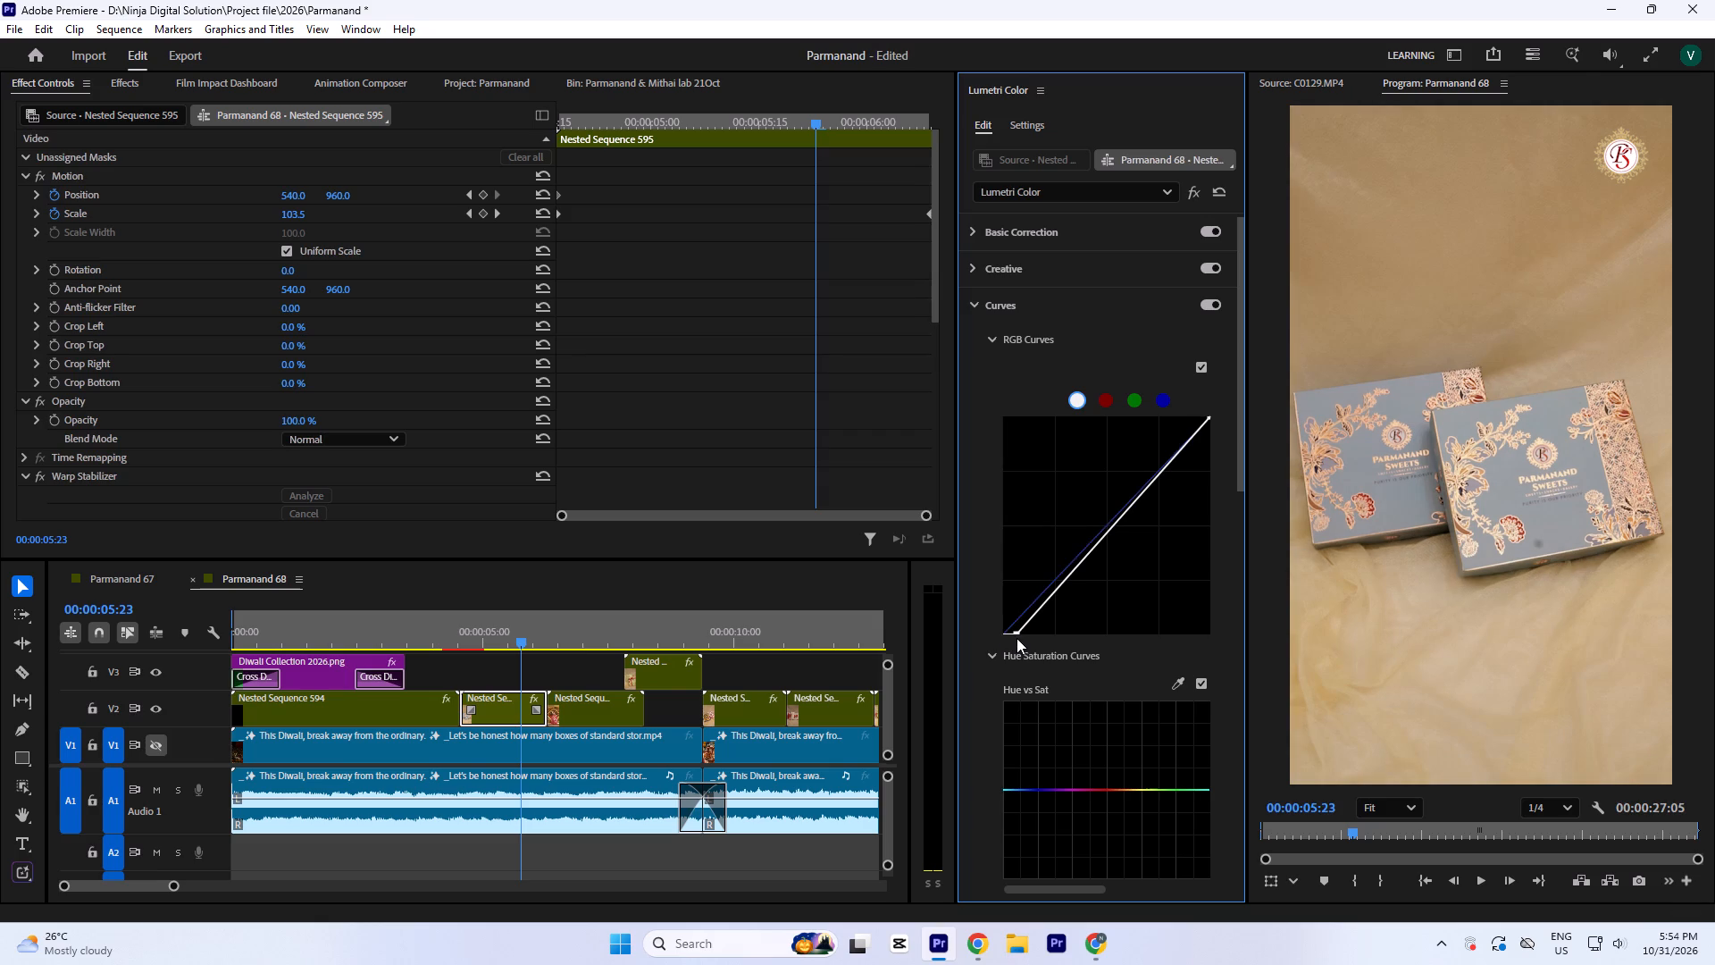
pyautogui.moveTo(1016, 638); pyautogui.dragTo(1015, 641)
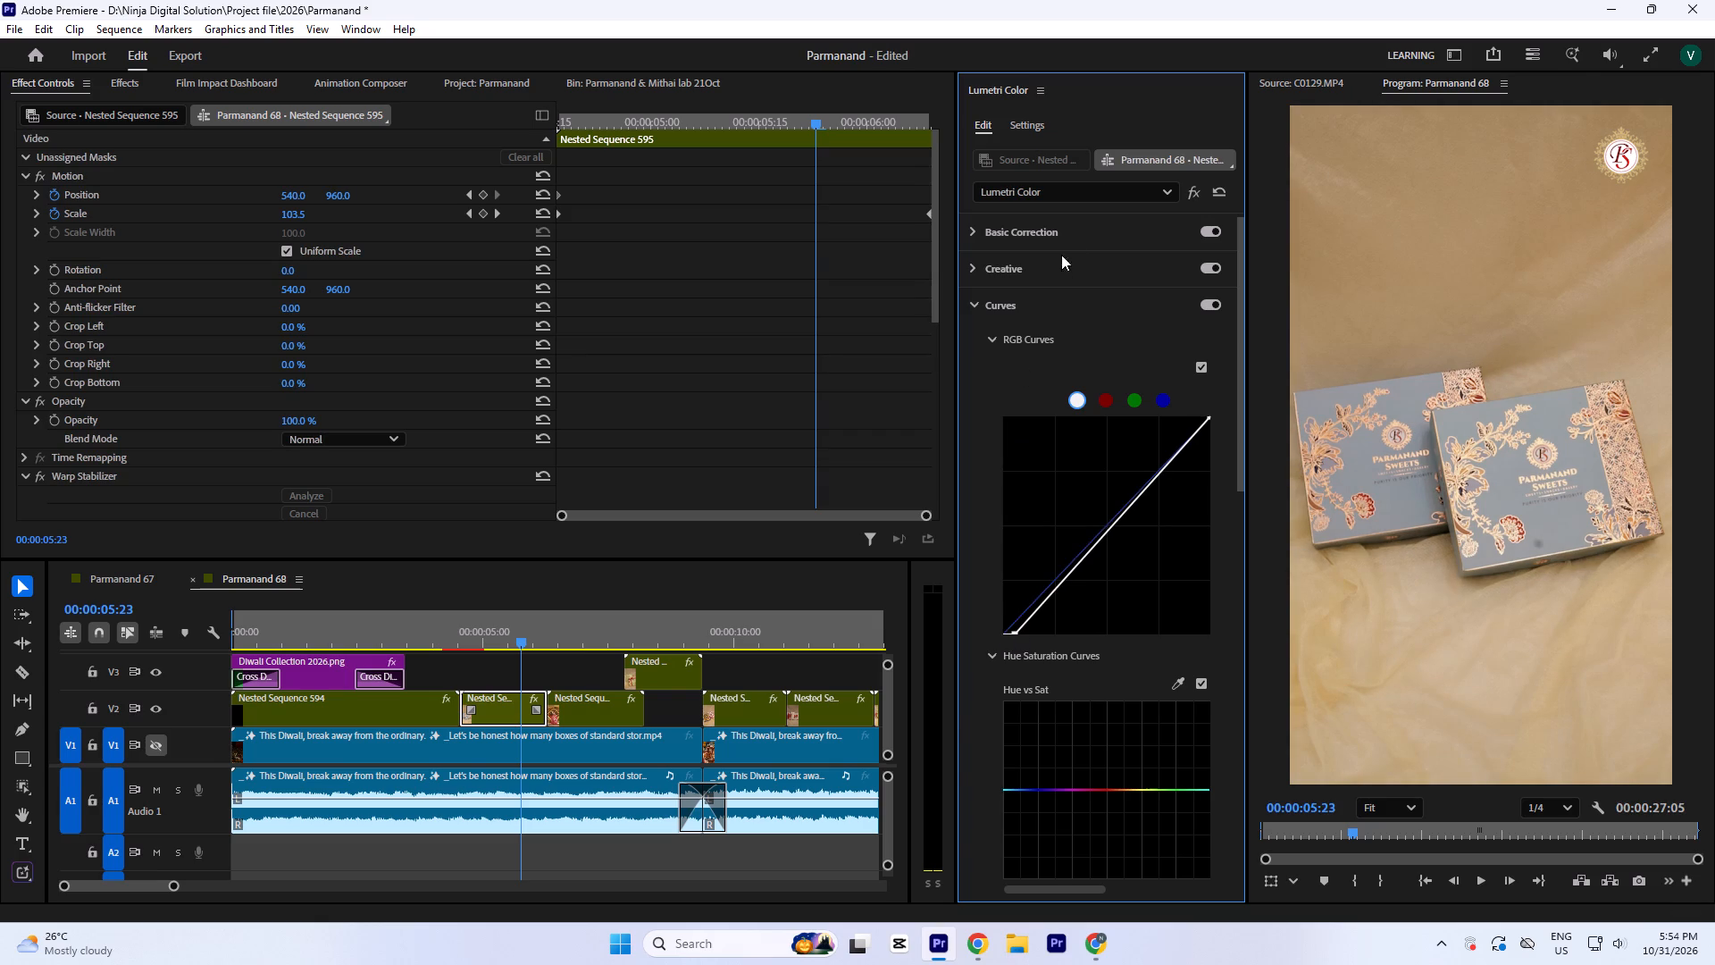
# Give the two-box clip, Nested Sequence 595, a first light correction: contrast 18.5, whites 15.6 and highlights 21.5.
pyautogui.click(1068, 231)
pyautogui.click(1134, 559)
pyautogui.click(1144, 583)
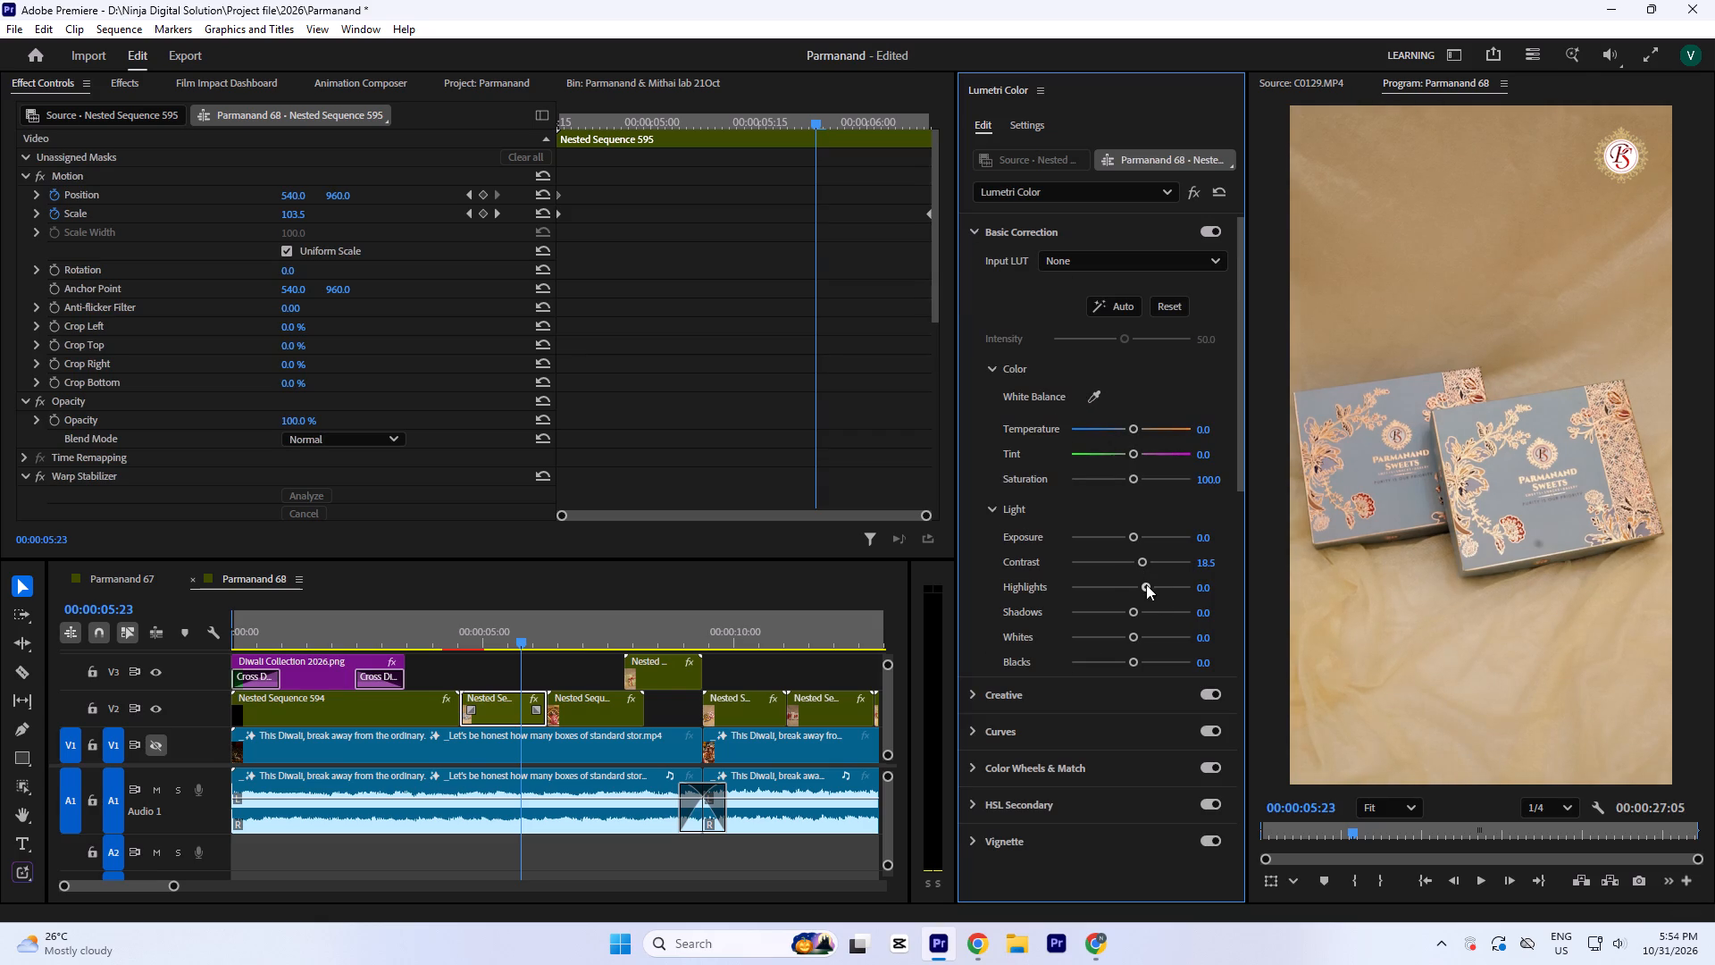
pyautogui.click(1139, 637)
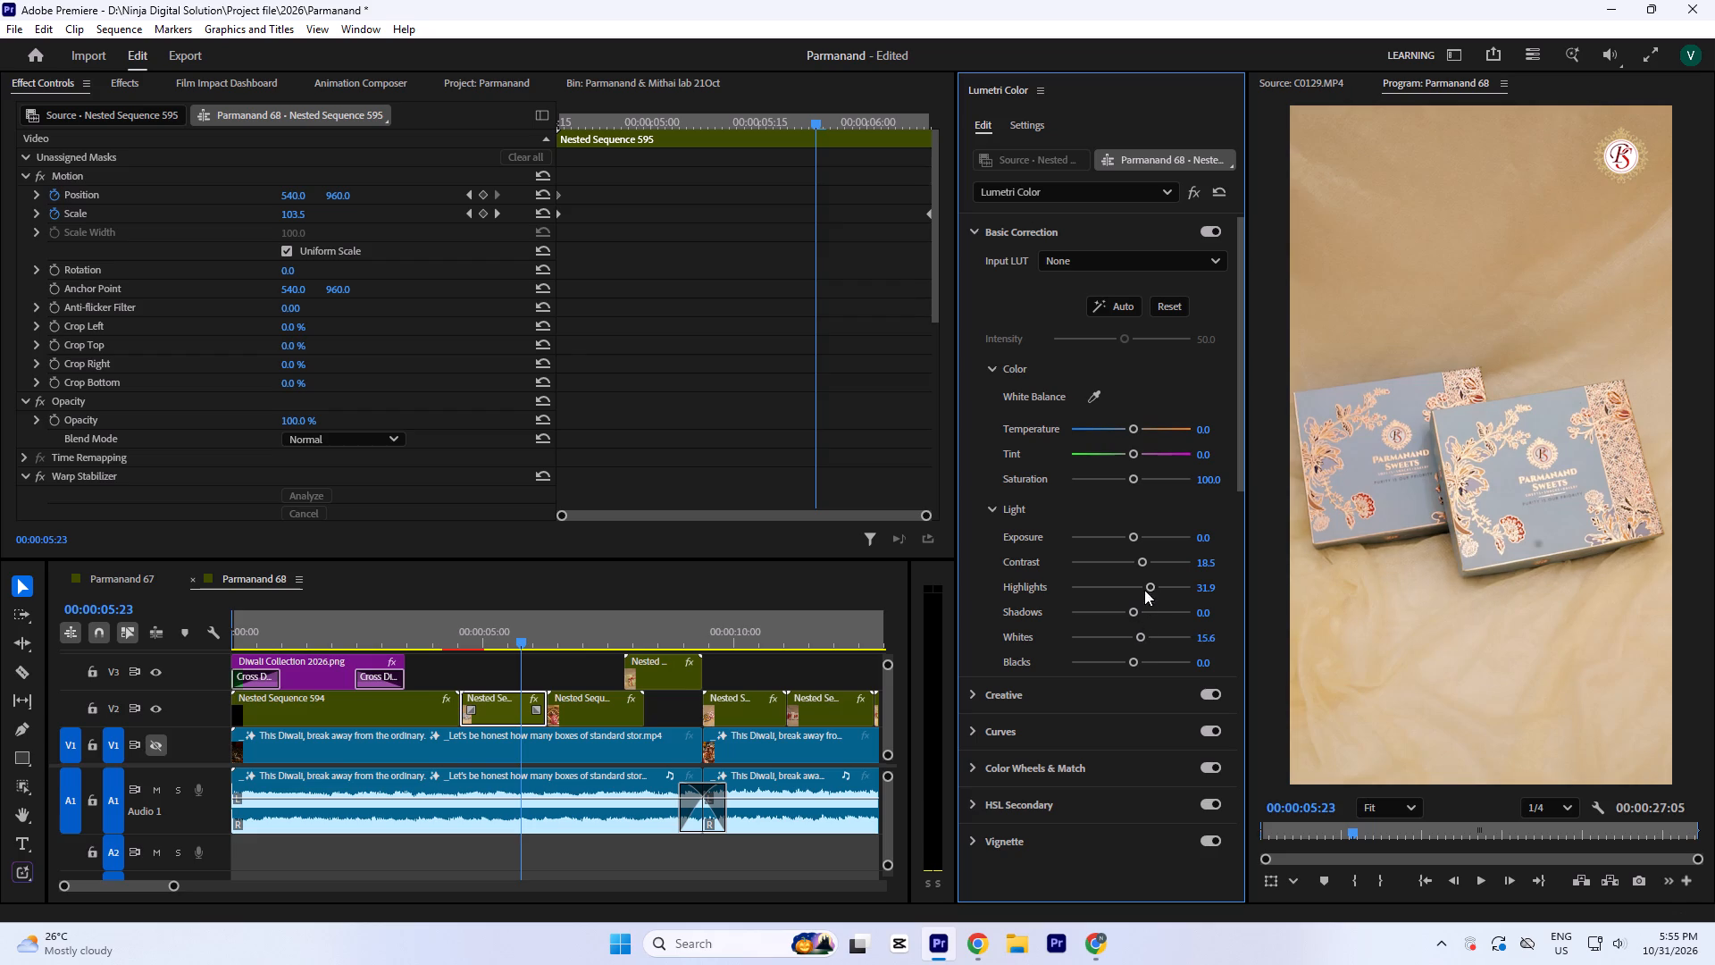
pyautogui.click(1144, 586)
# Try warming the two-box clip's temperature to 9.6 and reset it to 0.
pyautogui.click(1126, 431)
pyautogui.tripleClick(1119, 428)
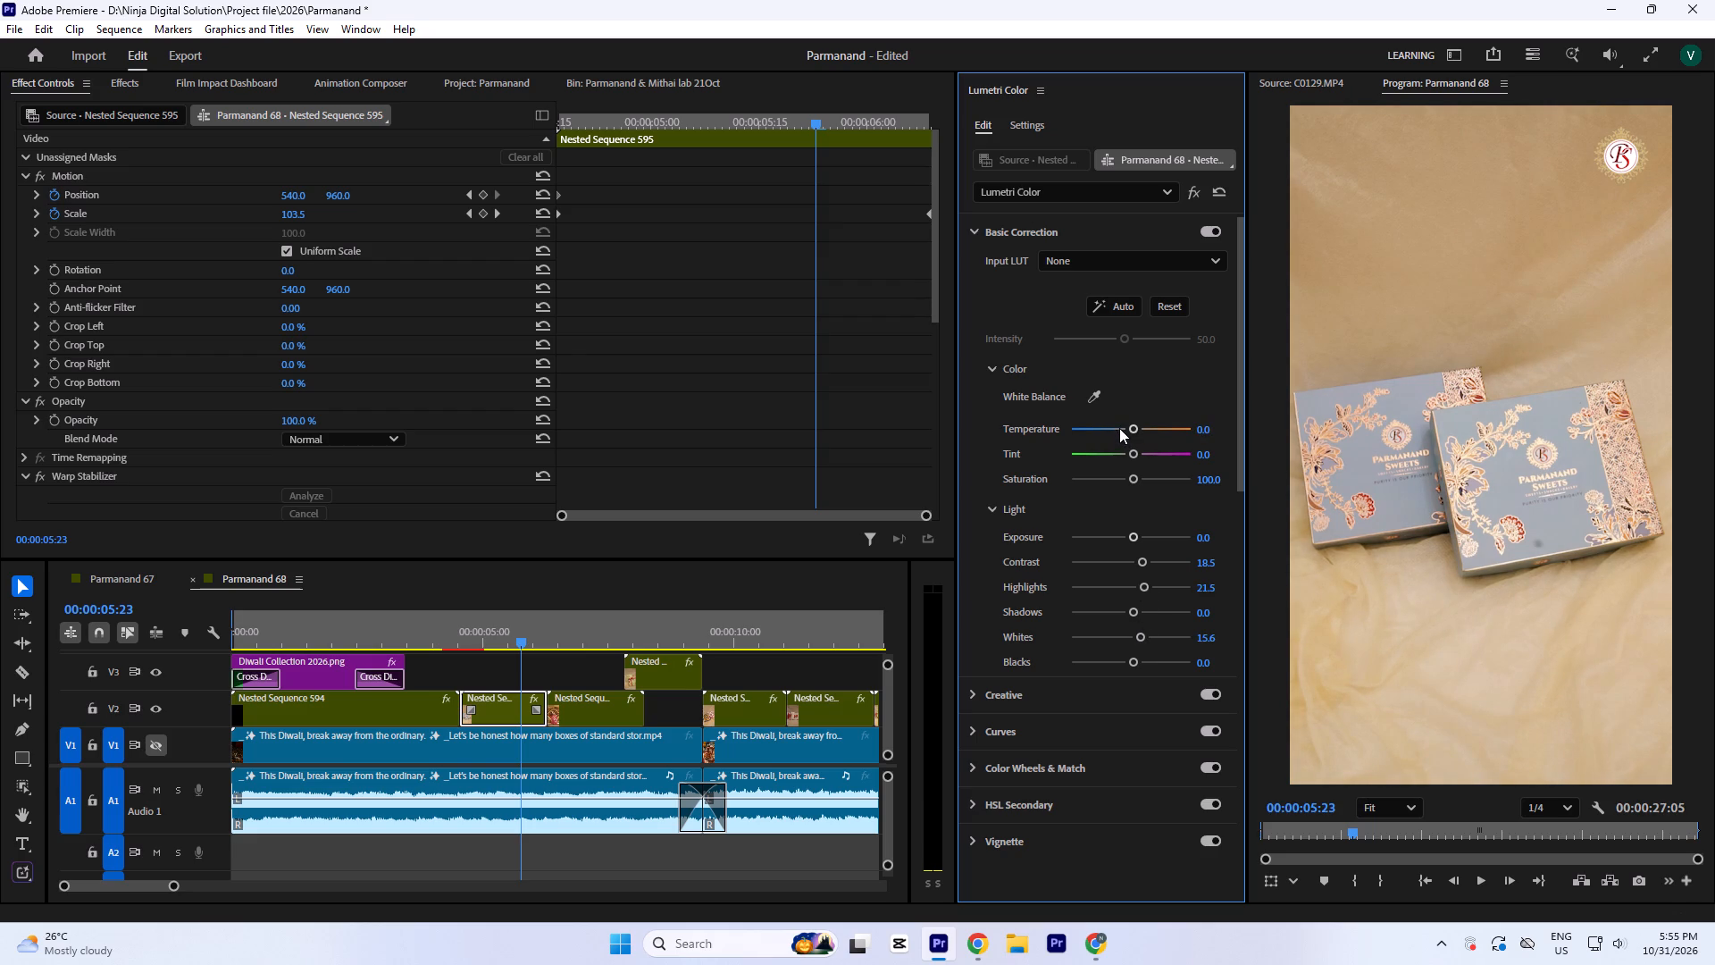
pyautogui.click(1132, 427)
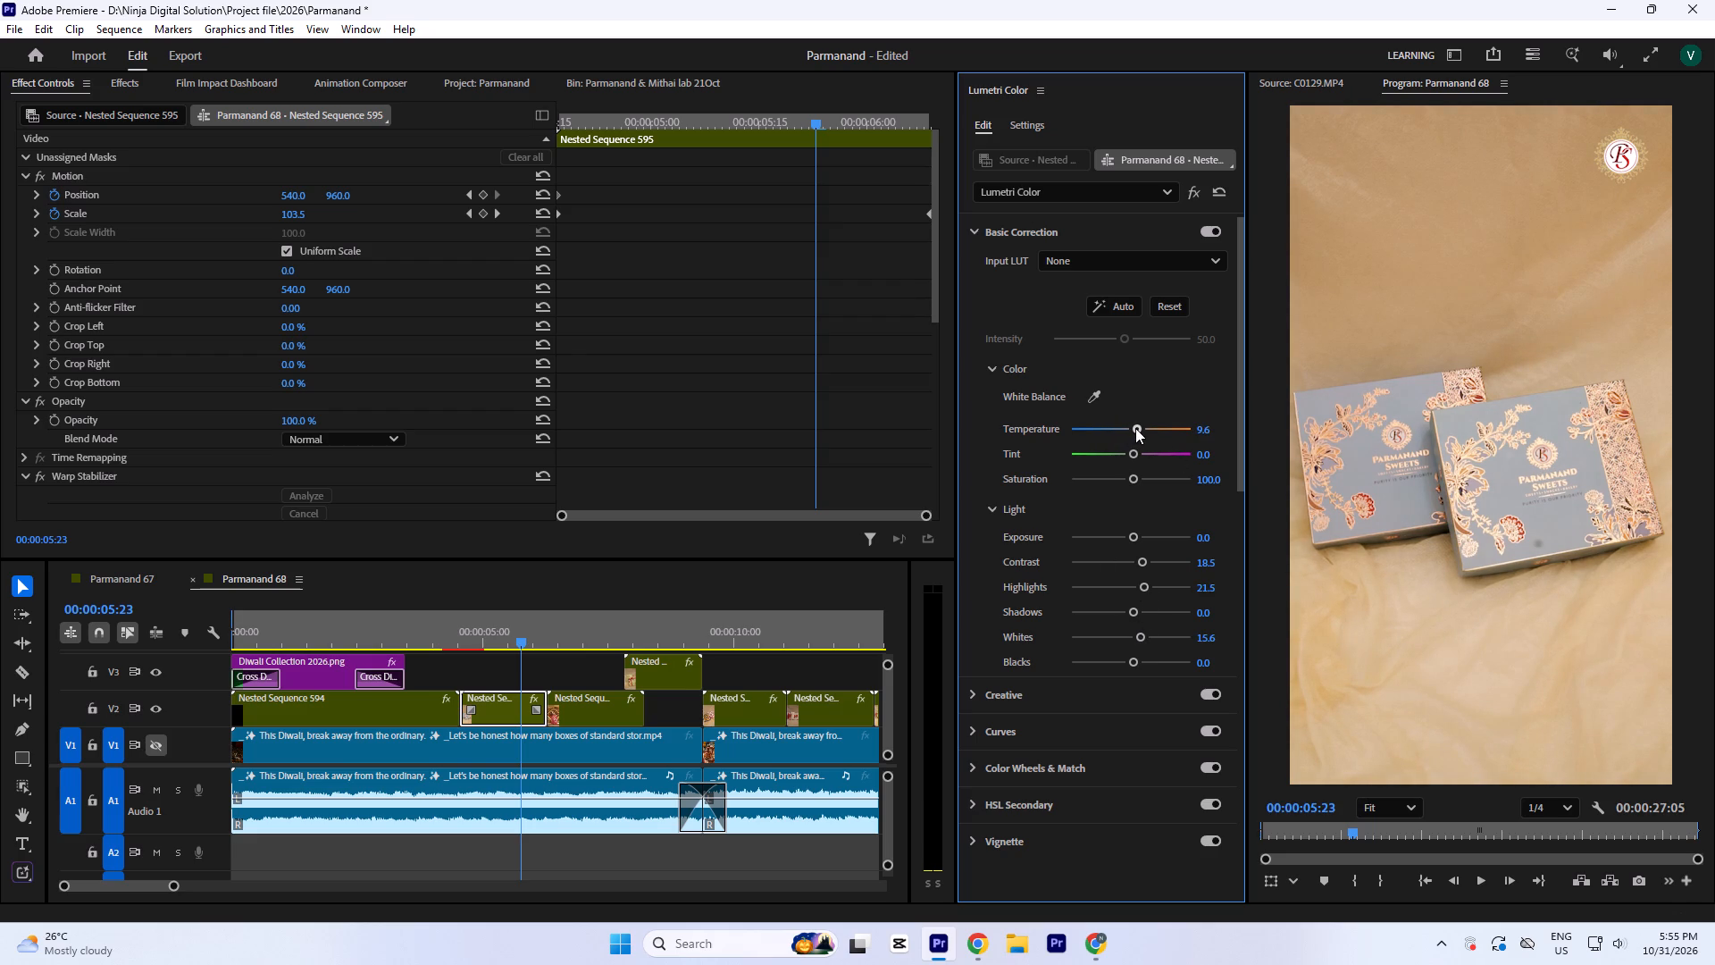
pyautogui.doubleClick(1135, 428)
# Refine the two-box clip's light settings: contrast 48.1, highlights 23.0, shadows -12.6, whites 17.0 and blacks -6.7.
pyautogui.moveTo(1144, 558); pyautogui.dragTo(1159, 564)
pyautogui.click(1131, 672)
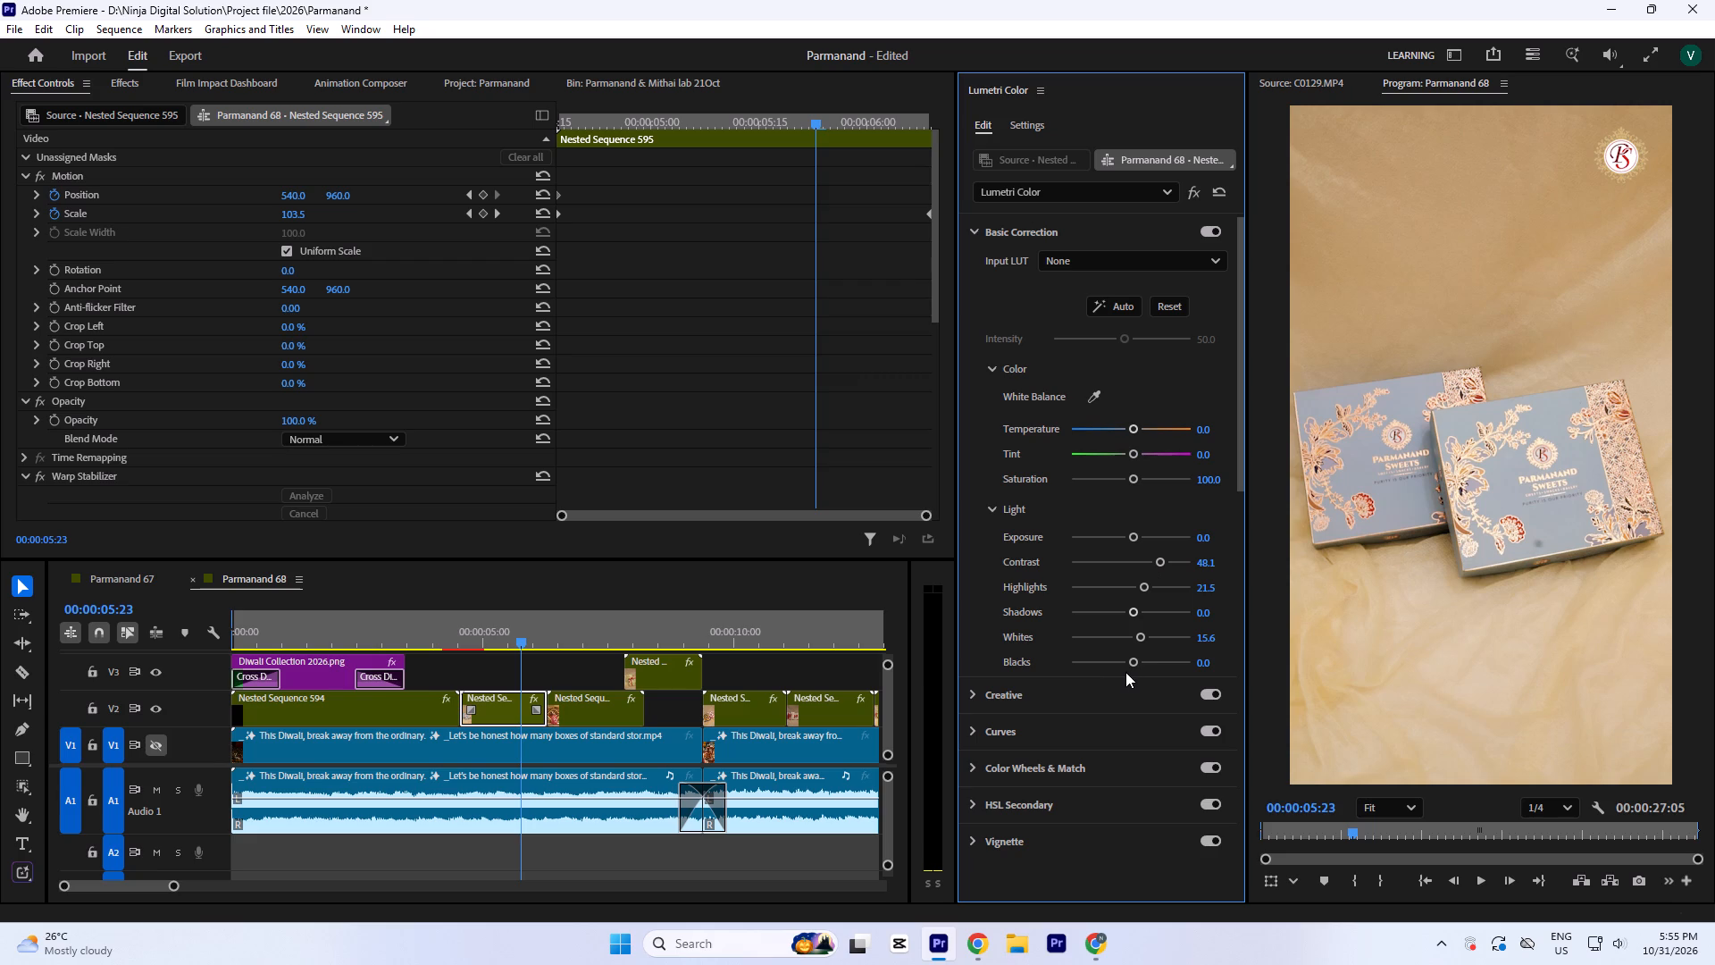
pyautogui.click(1131, 665)
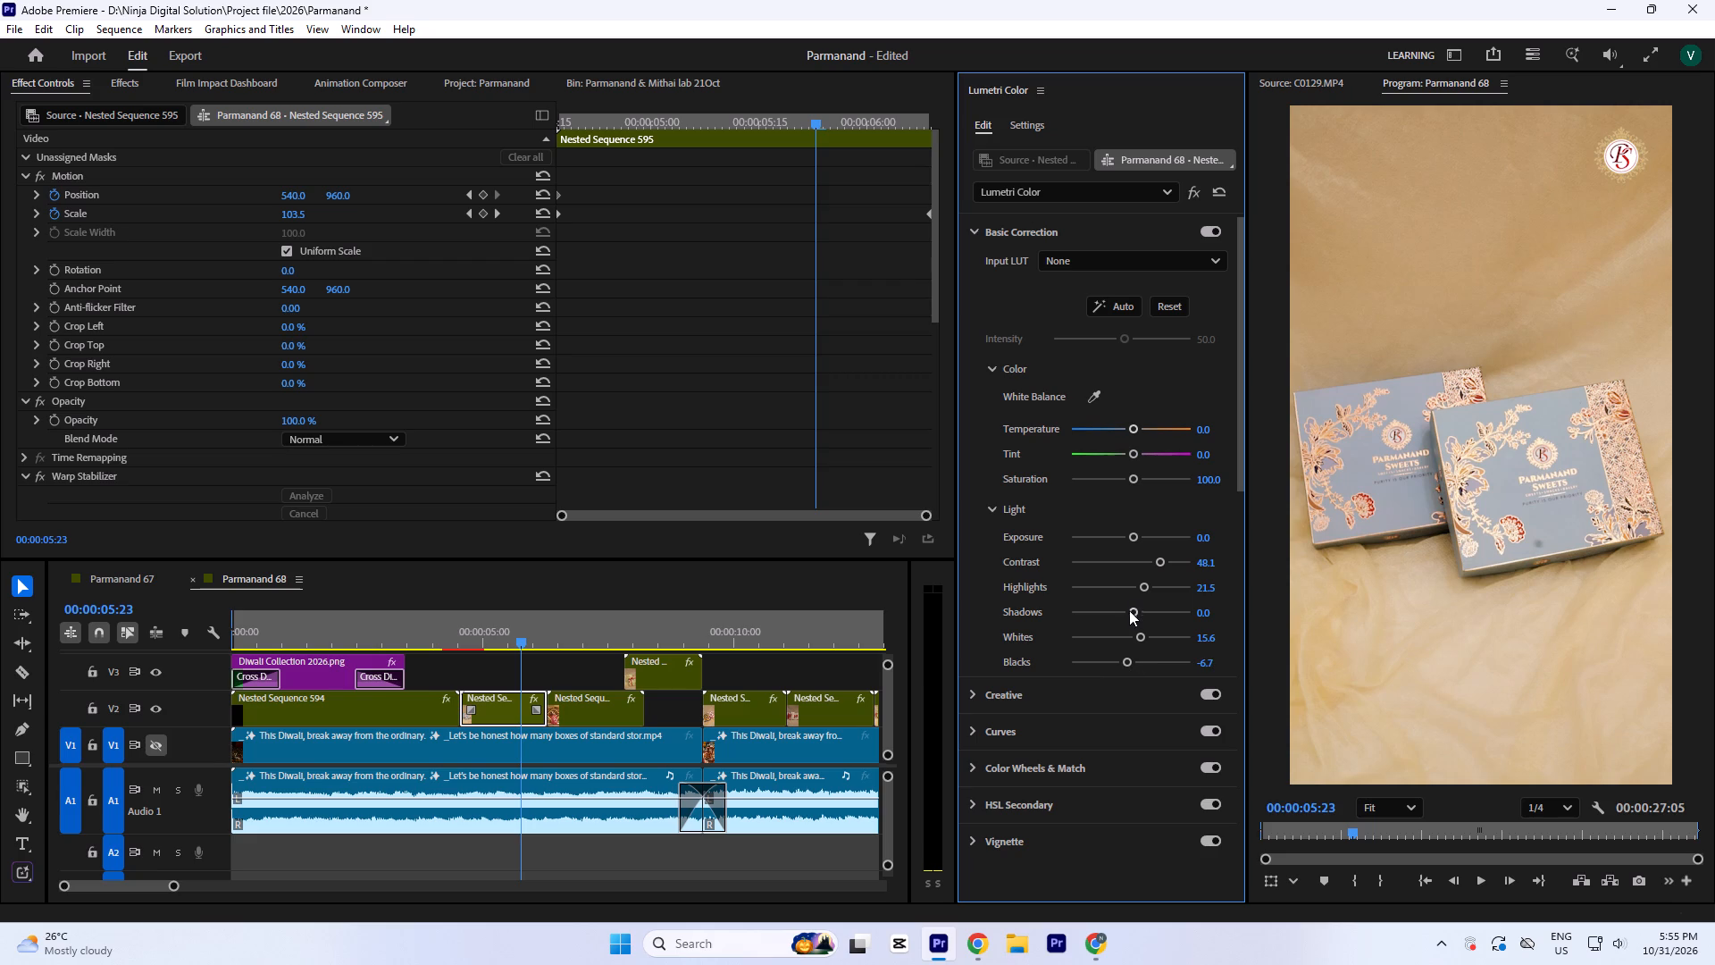
pyautogui.click(1126, 614)
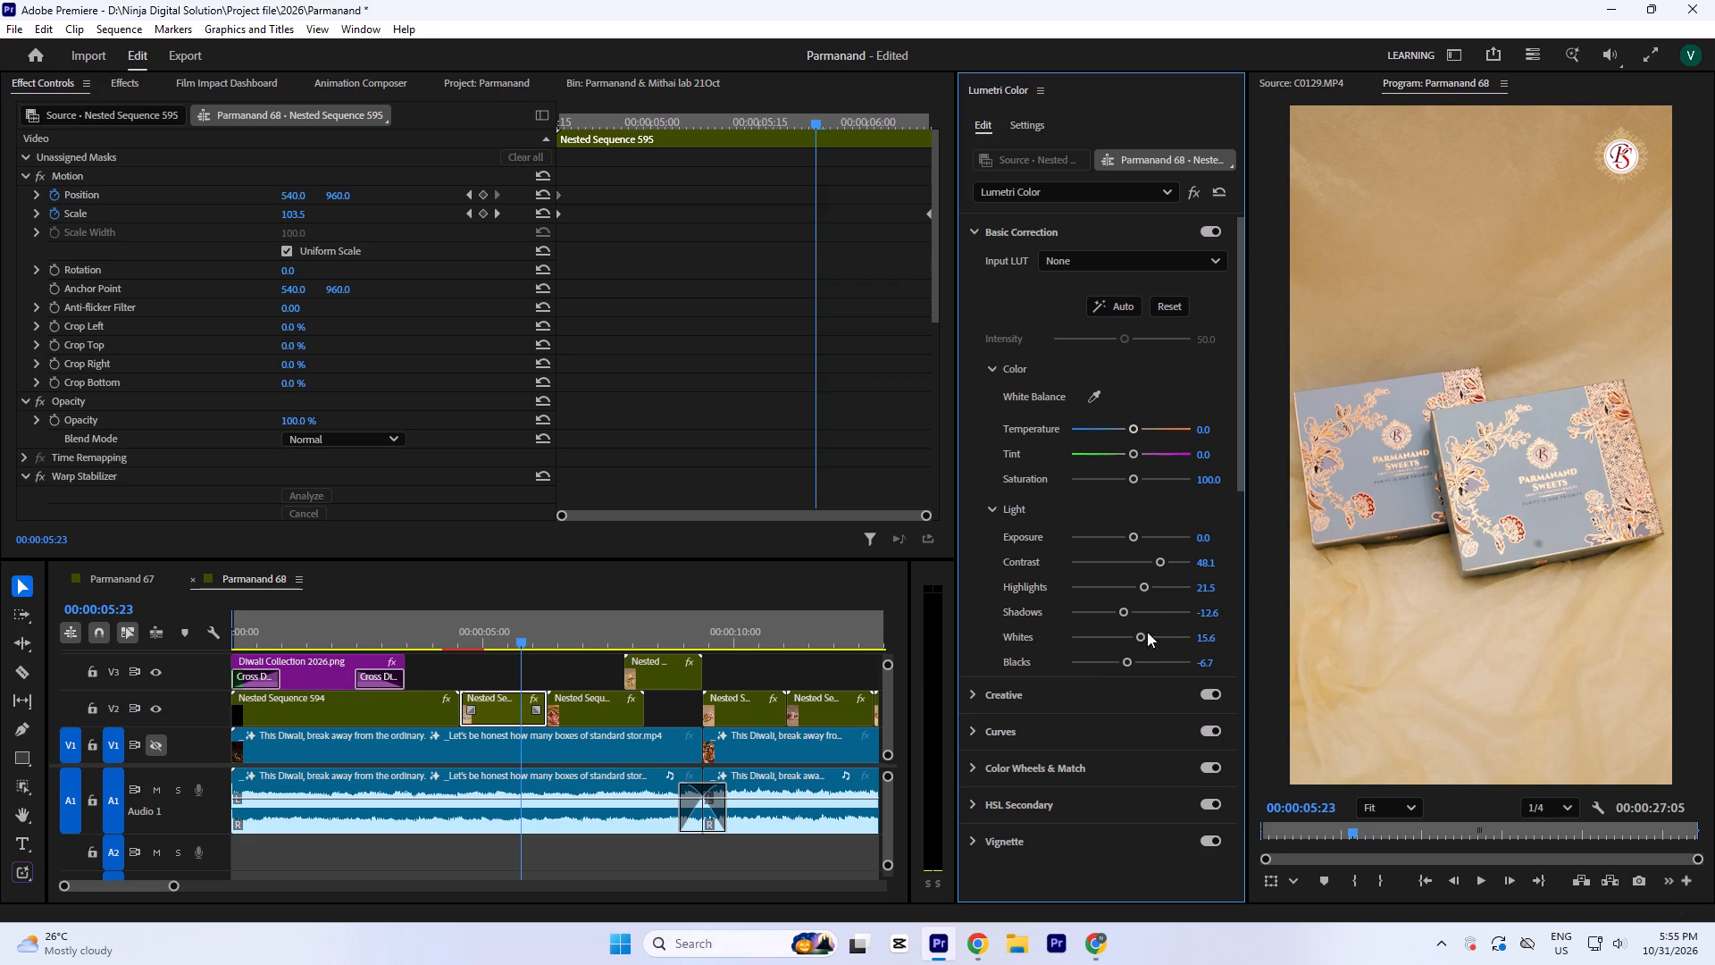
pyautogui.click(1137, 588)
pyautogui.click(1133, 640)
pyautogui.click(1135, 594)
pyautogui.click(1141, 585)
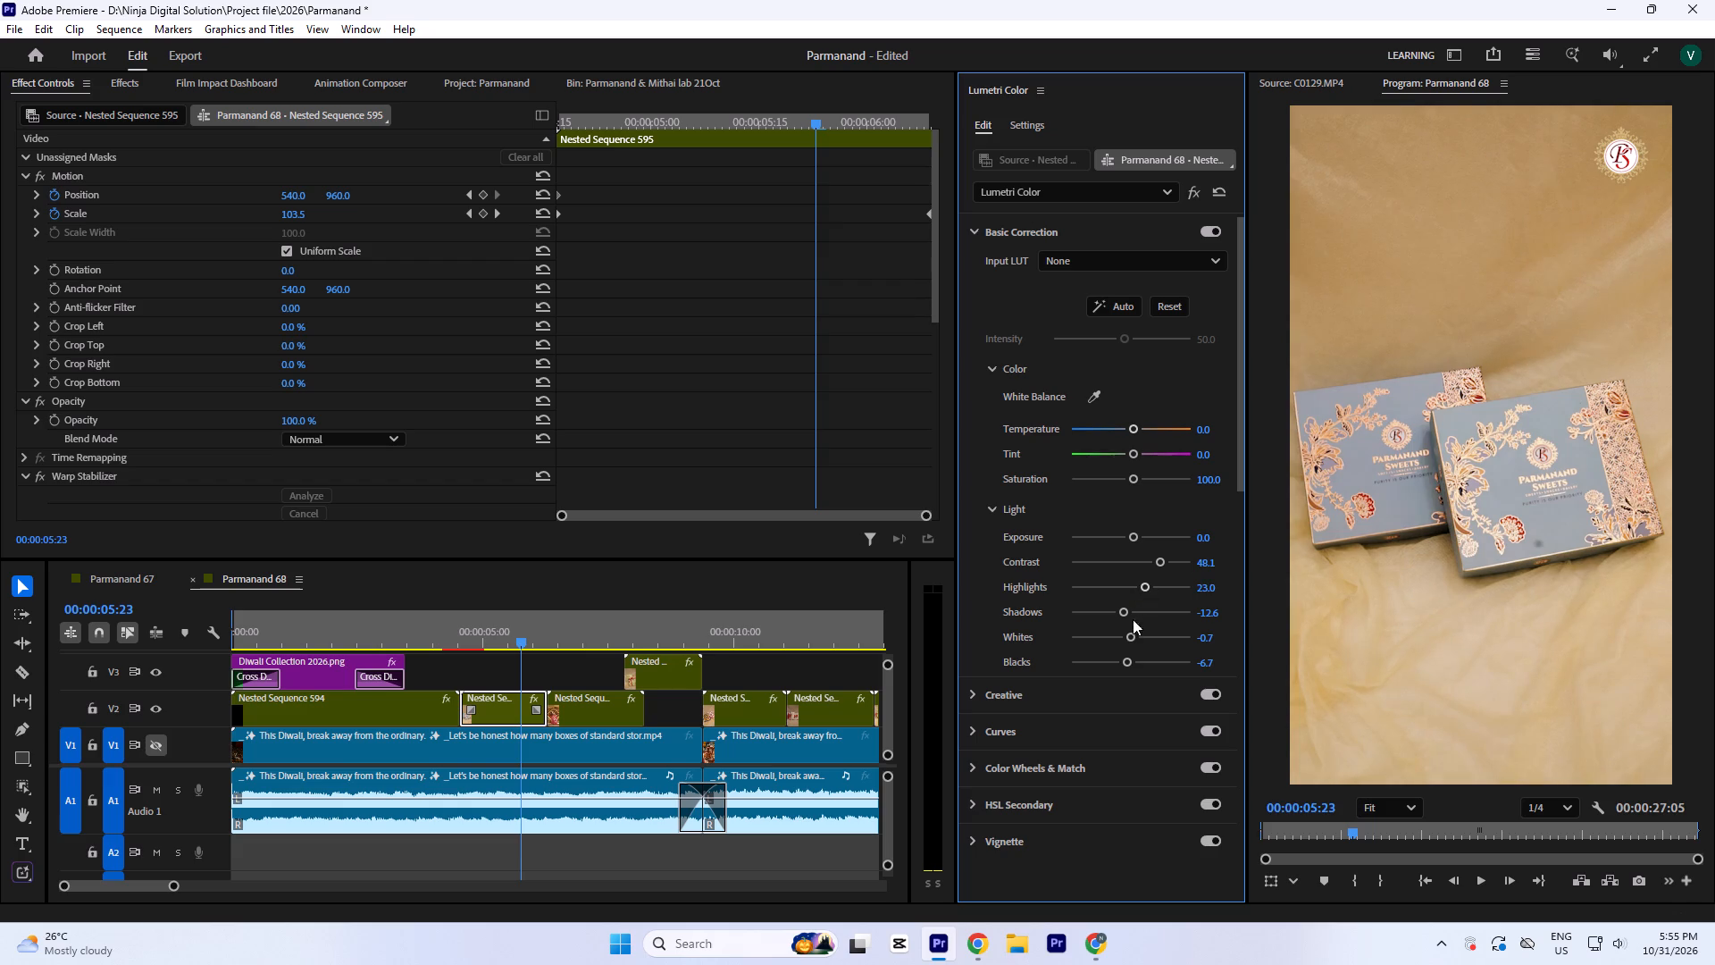
pyautogui.click(1136, 637)
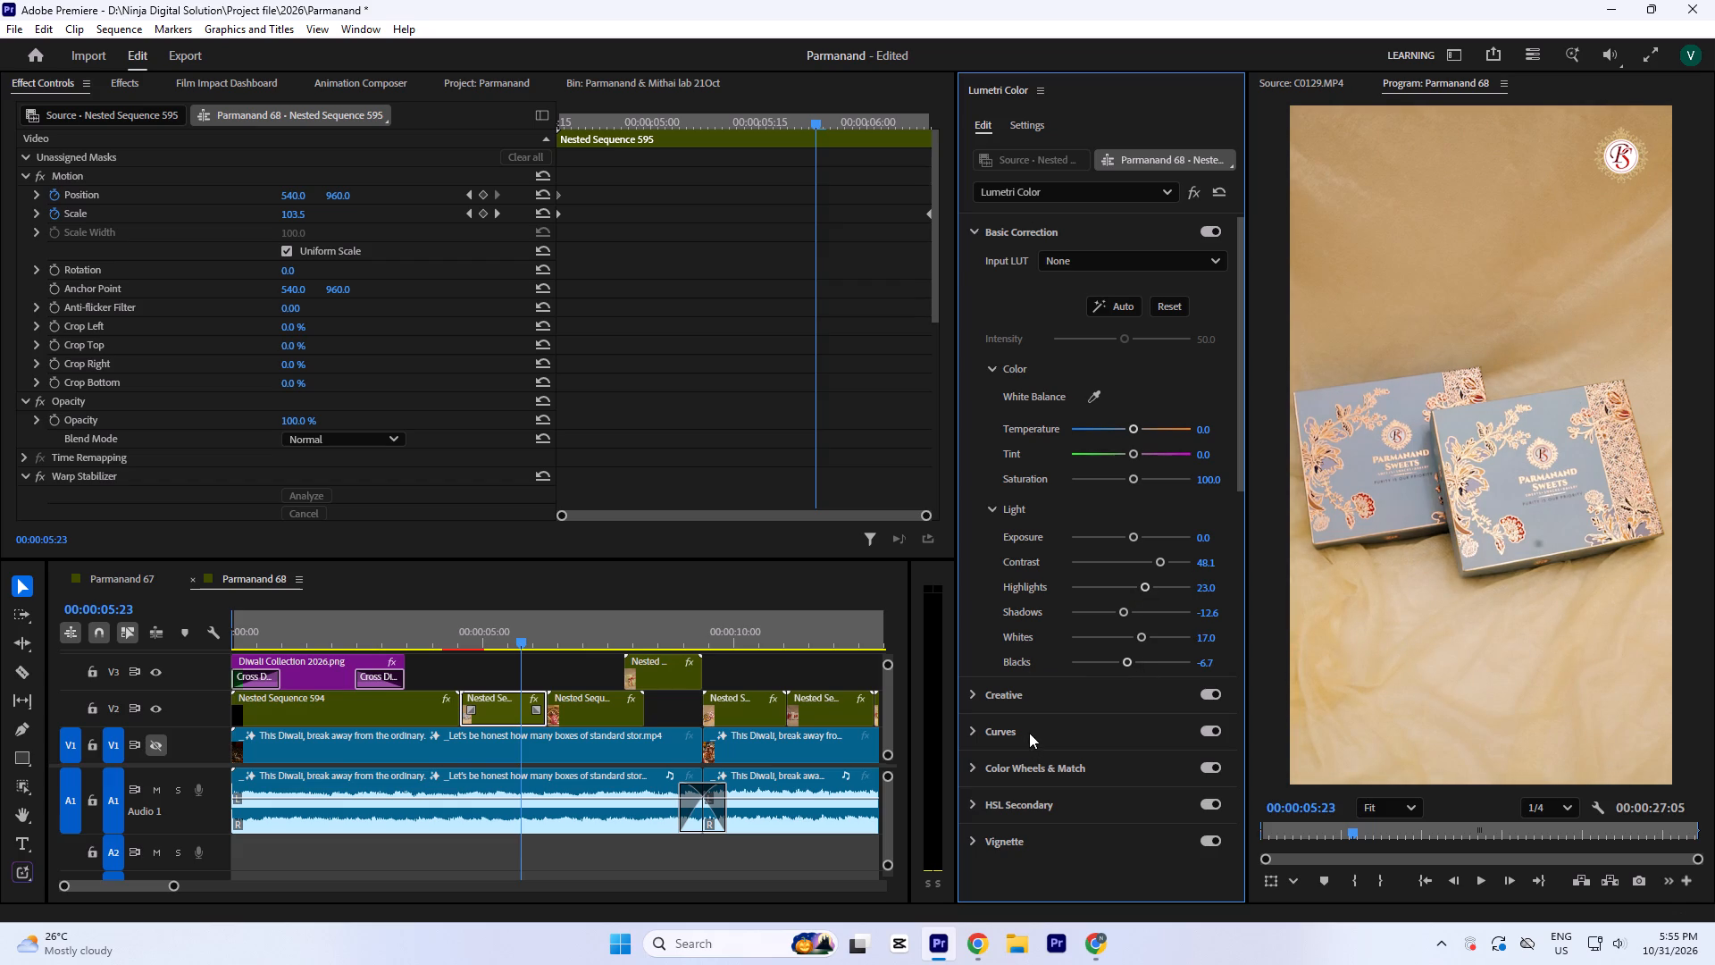
# Shift the RGB curve's black point slightly further inward on the two-box clip.
pyautogui.click(1029, 733)
pyautogui.click(1014, 632)
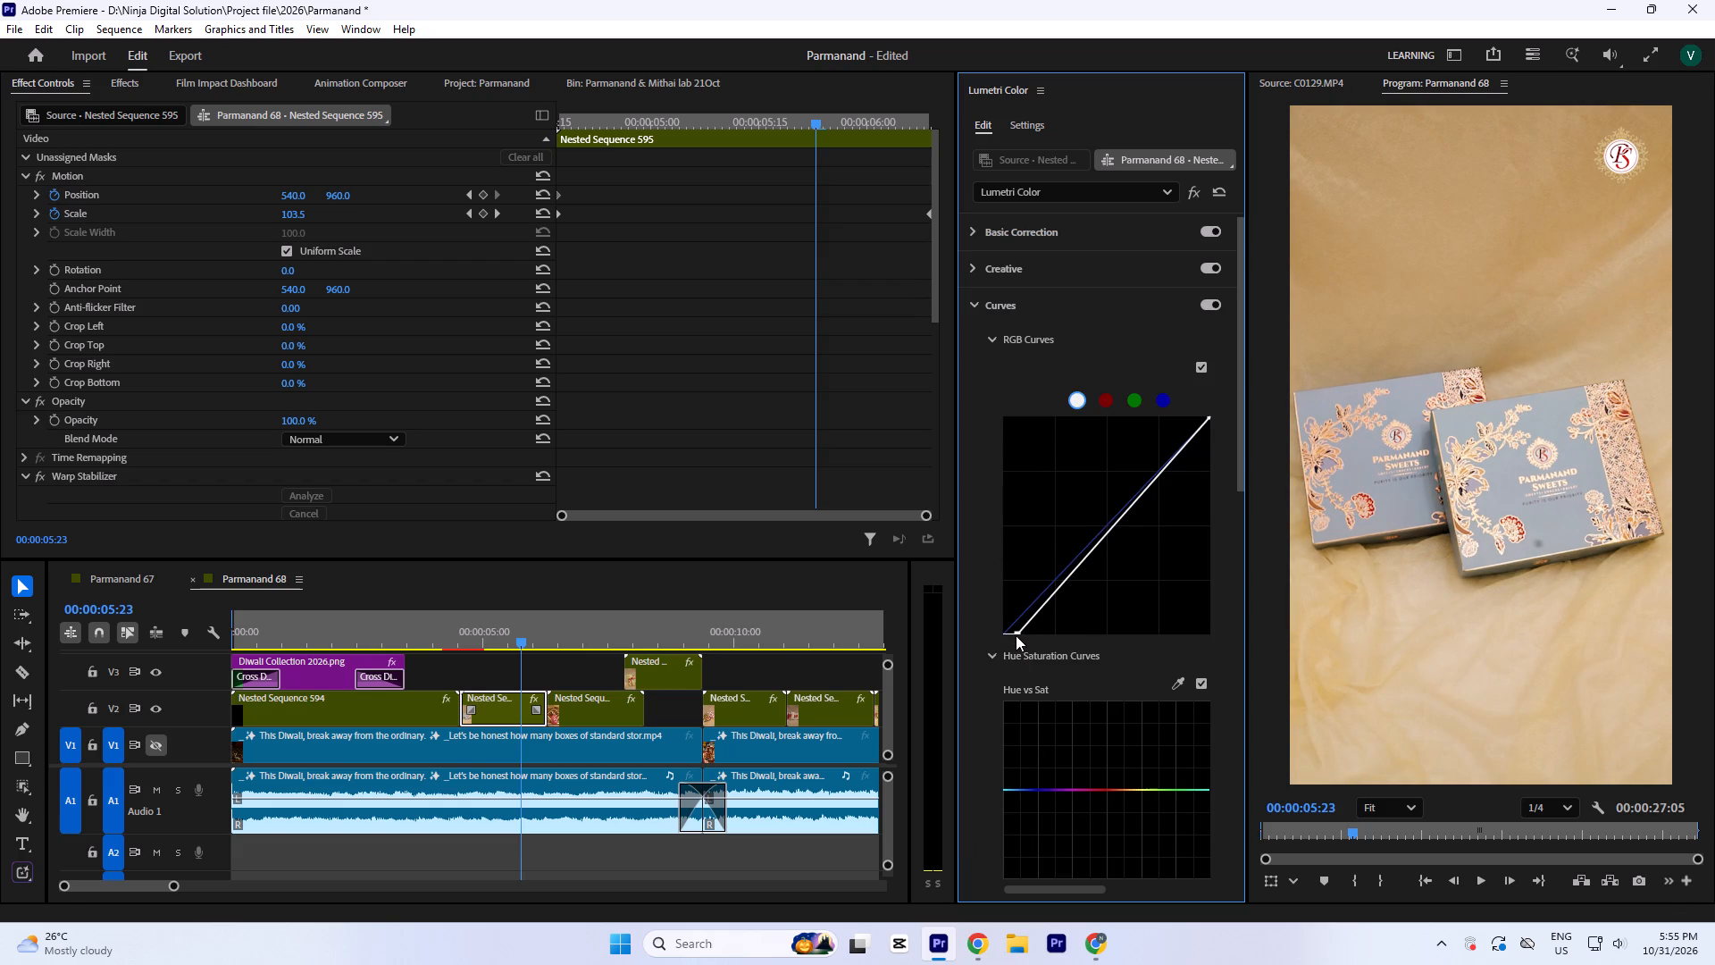
# Correct the red-envelope sweets clip, Nested Sequence 596, with temperature -48.1, exposure 0.6, highlights 23.0 and whites 21.5.
pyautogui.click(598, 626)
pyautogui.click(590, 706)
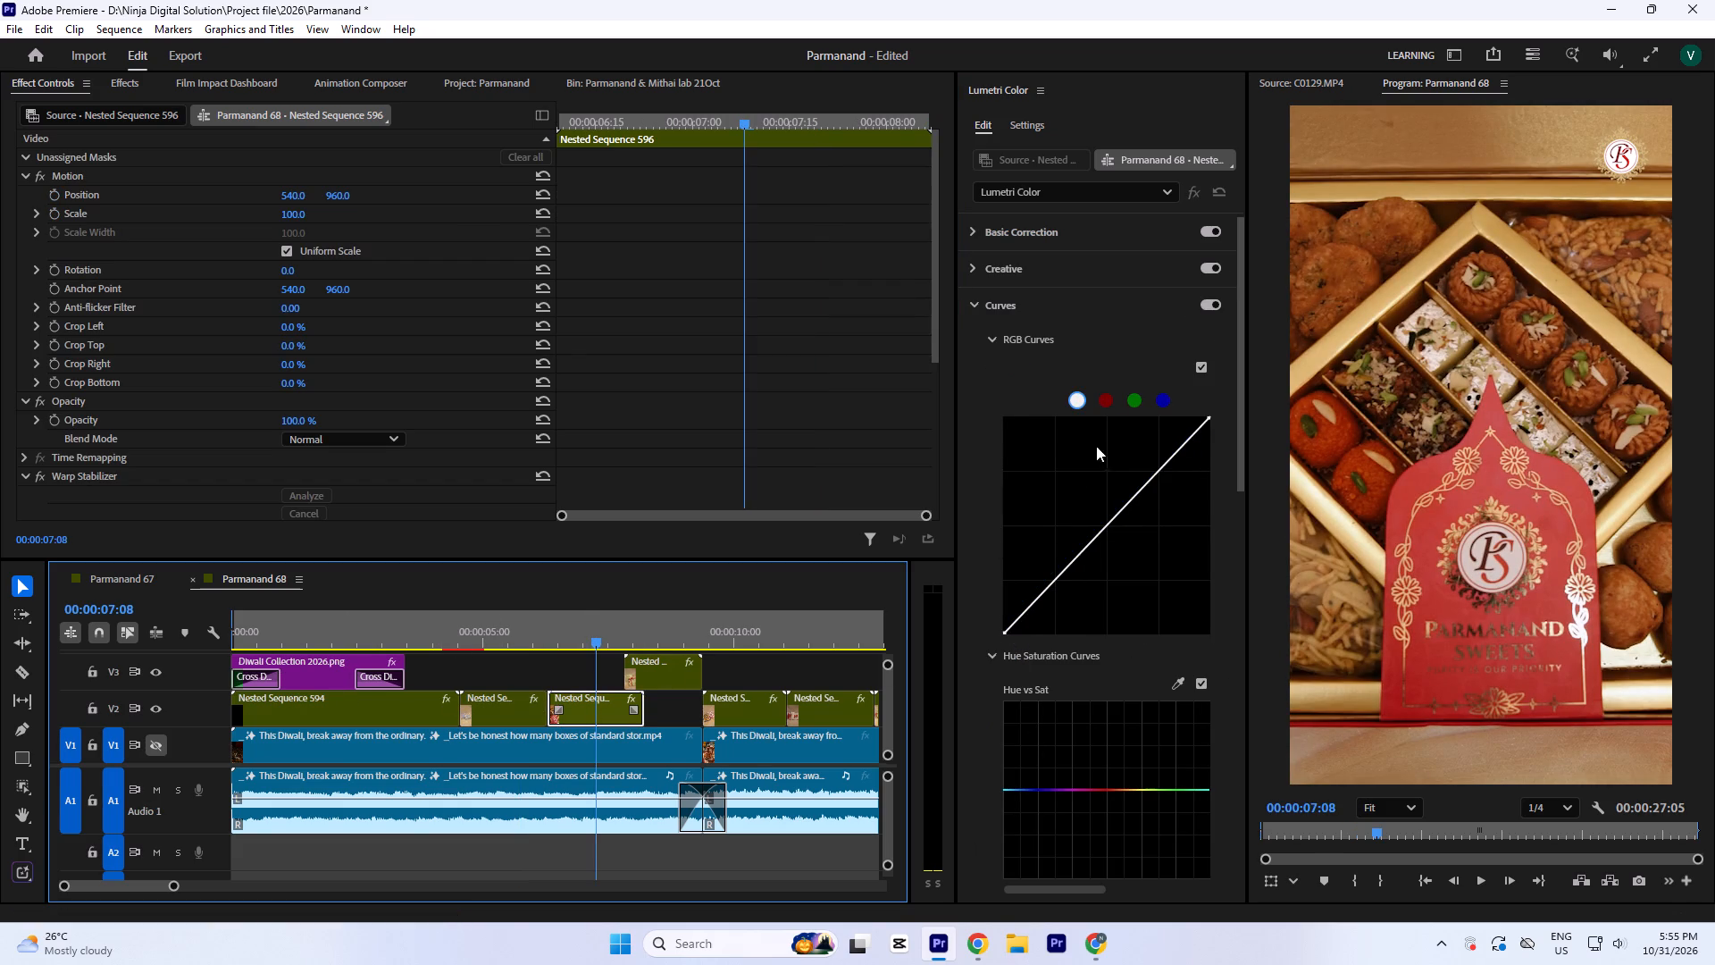
pyautogui.click(1049, 235)
pyautogui.moveTo(1108, 430); pyautogui.dragTo(1107, 434)
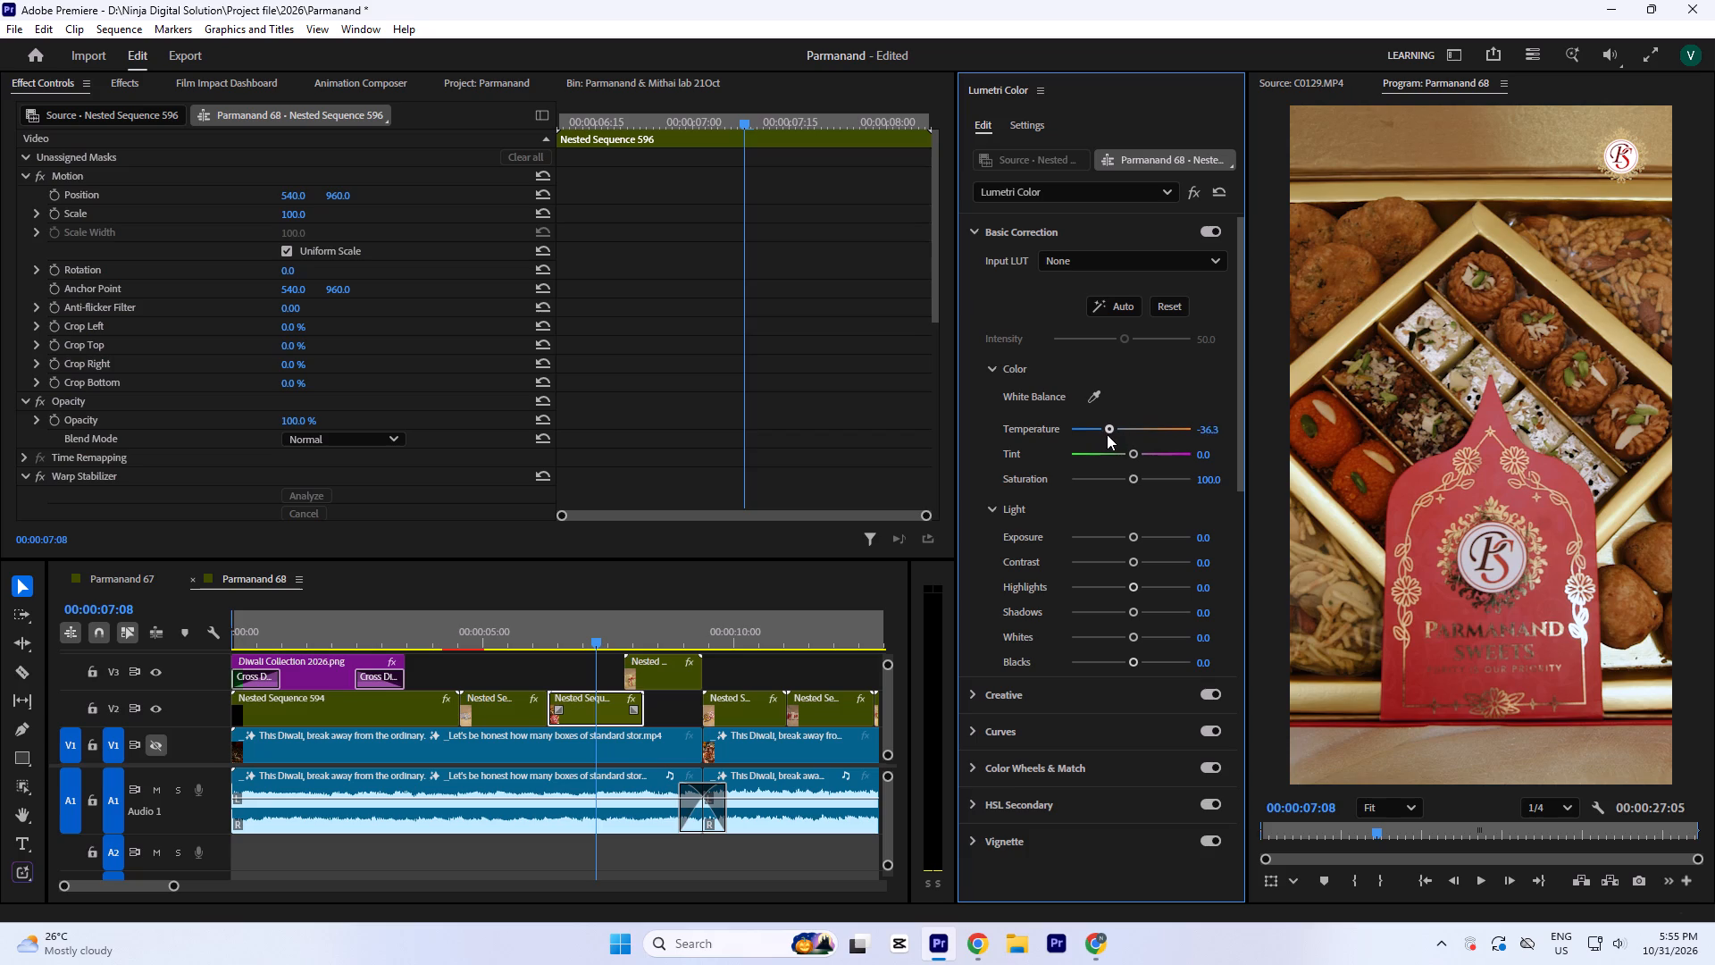
pyautogui.moveTo(1107, 434); pyautogui.dragTo(1100, 439)
pyautogui.moveTo(1133, 536); pyautogui.dragTo(1137, 545)
pyautogui.click(1134, 583)
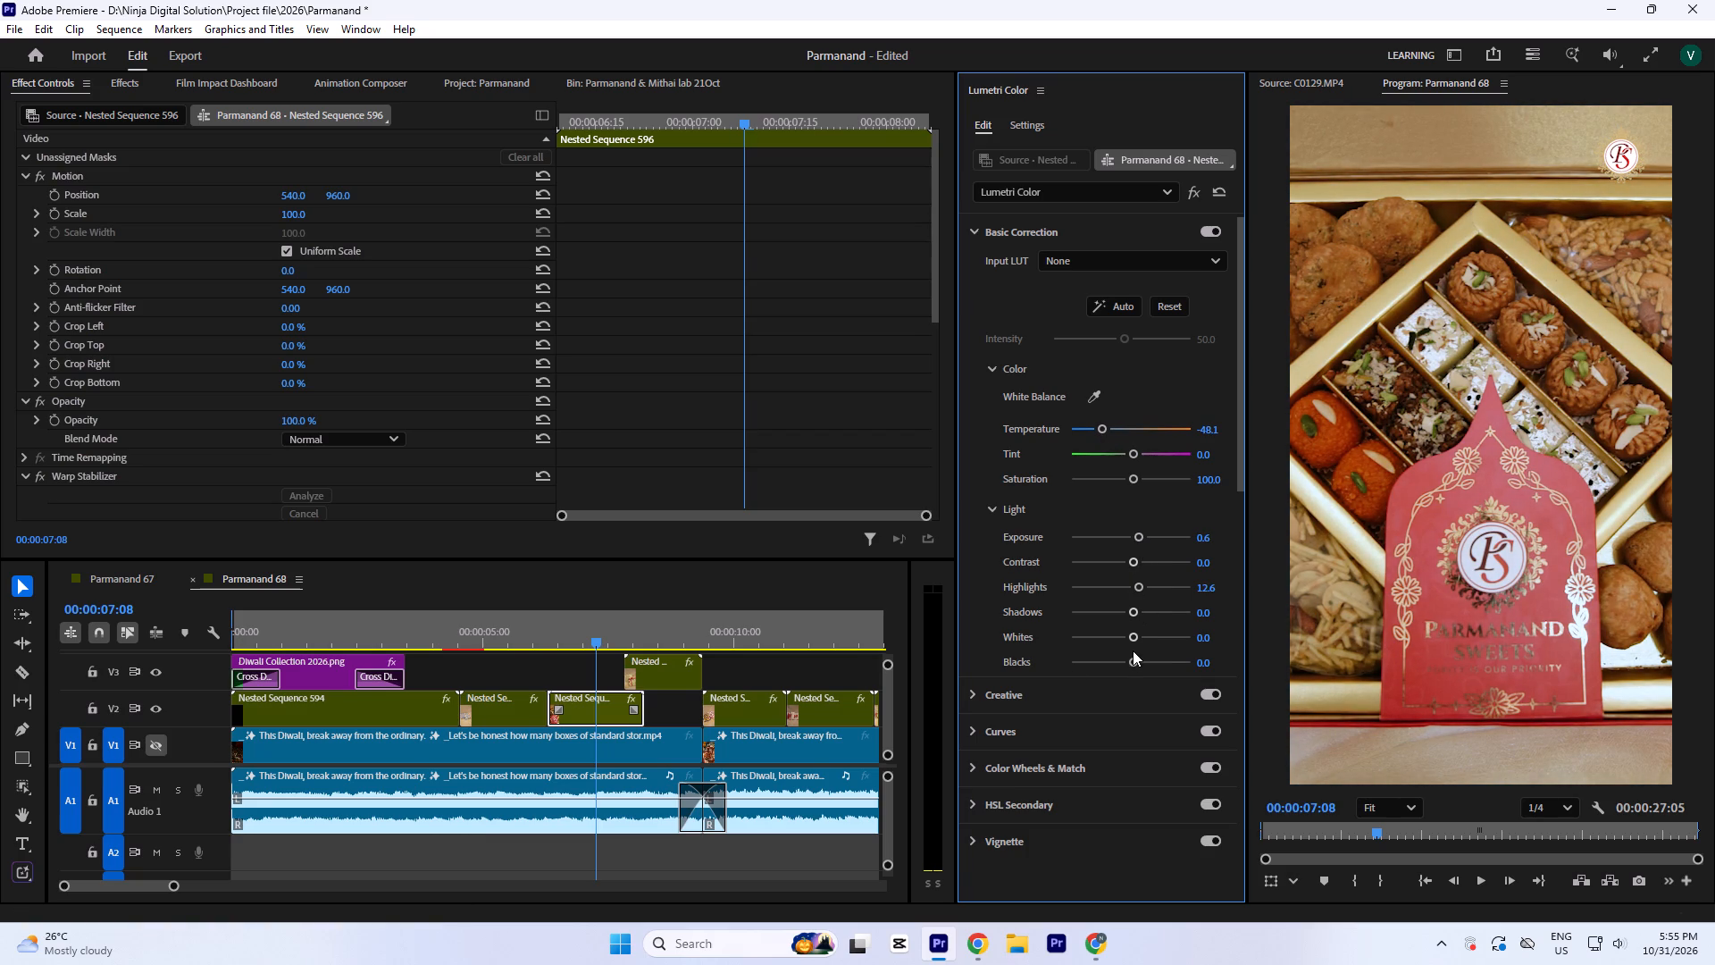
pyautogui.click(1134, 642)
pyautogui.moveTo(1134, 632); pyautogui.dragTo(1139, 635)
pyautogui.moveTo(1139, 635); pyautogui.dragTo(1144, 641)
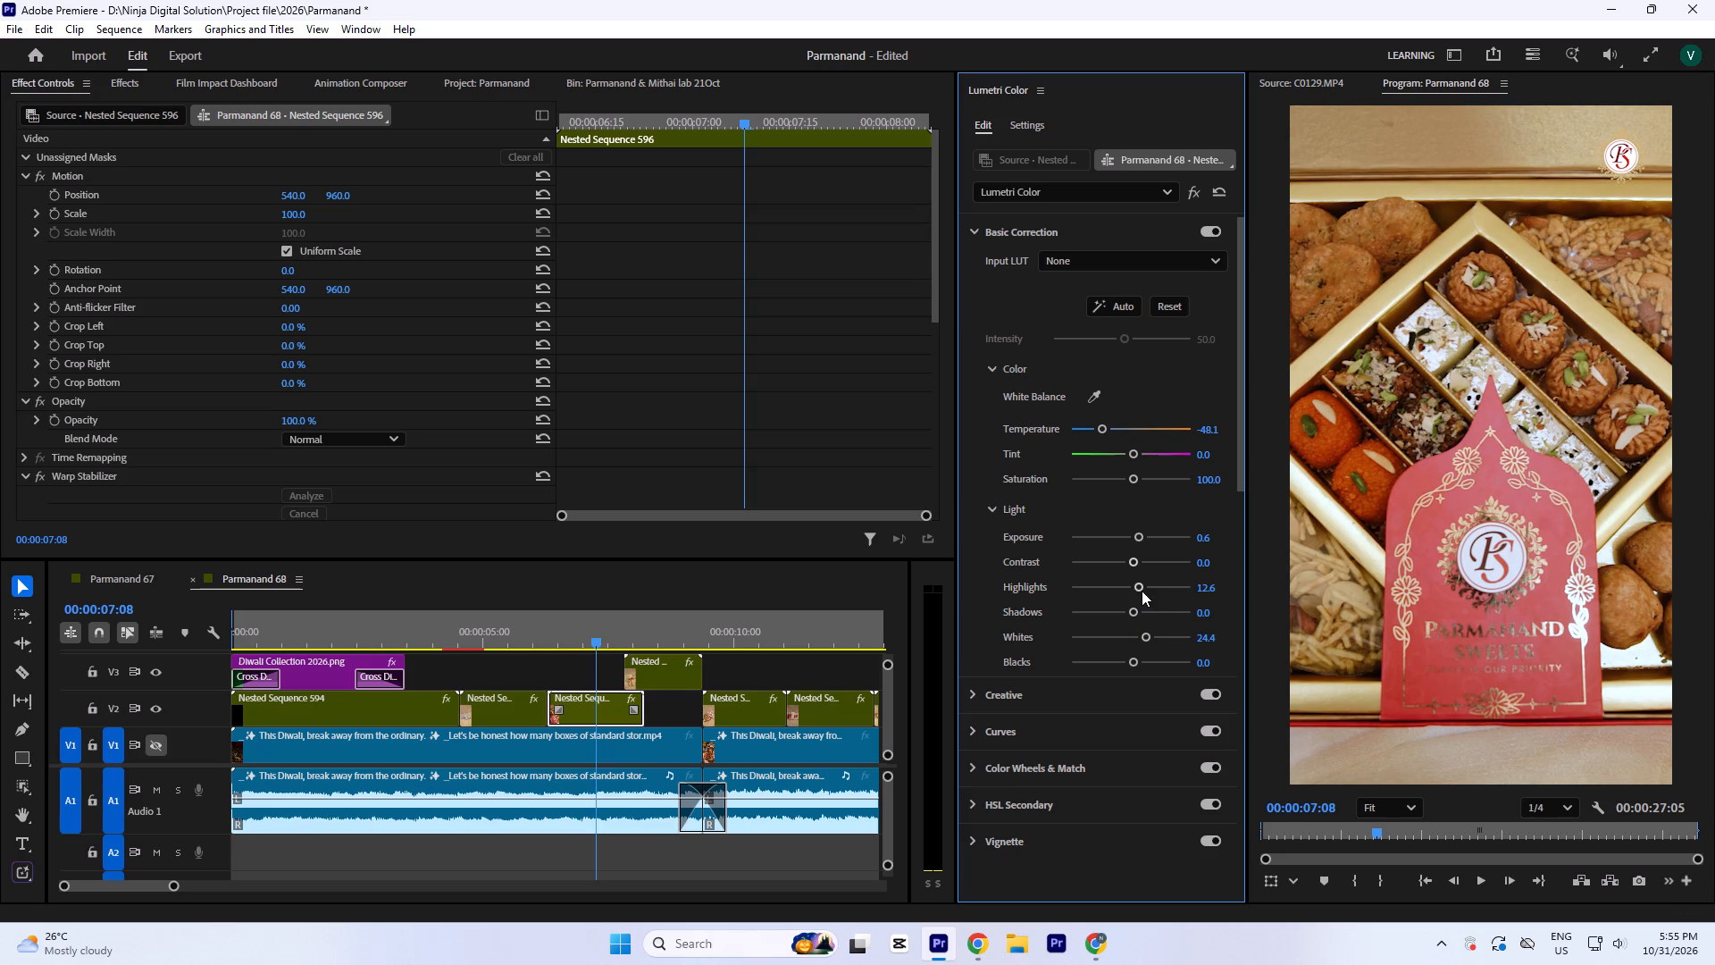
pyautogui.click(1142, 588)
pyautogui.click(1142, 637)
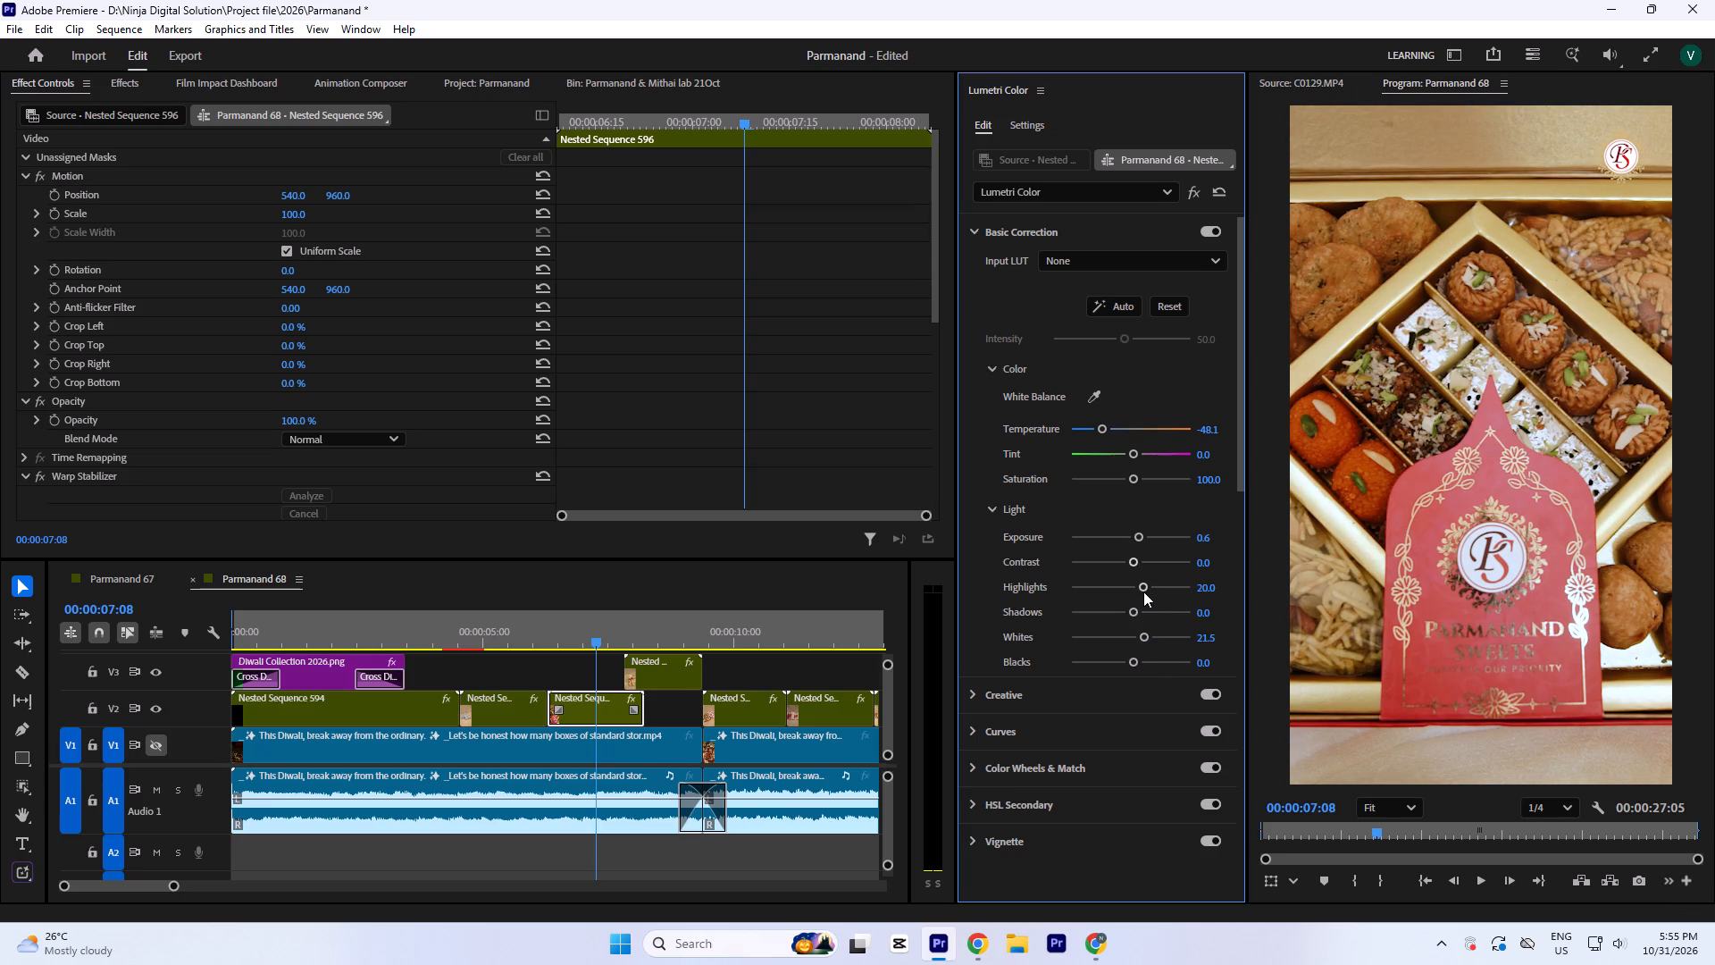
pyautogui.click(1143, 584)
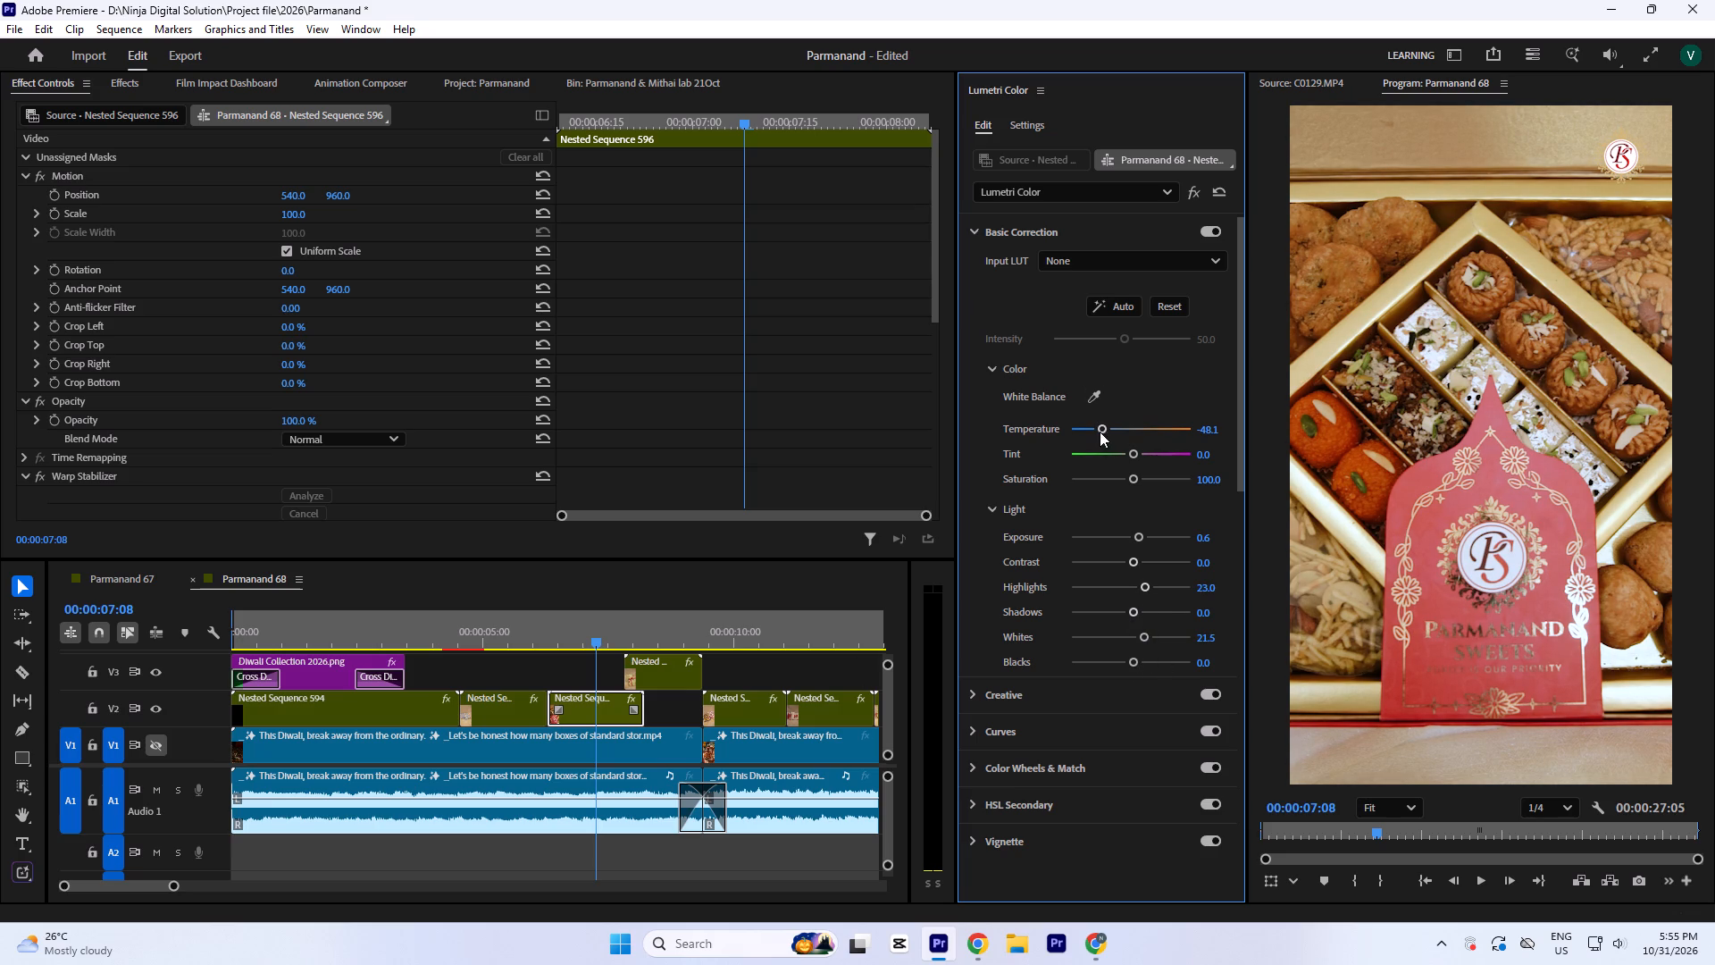
# Save the project.
pyautogui.click(1100, 432)
pyautogui.scroll(-2, 581, 339)
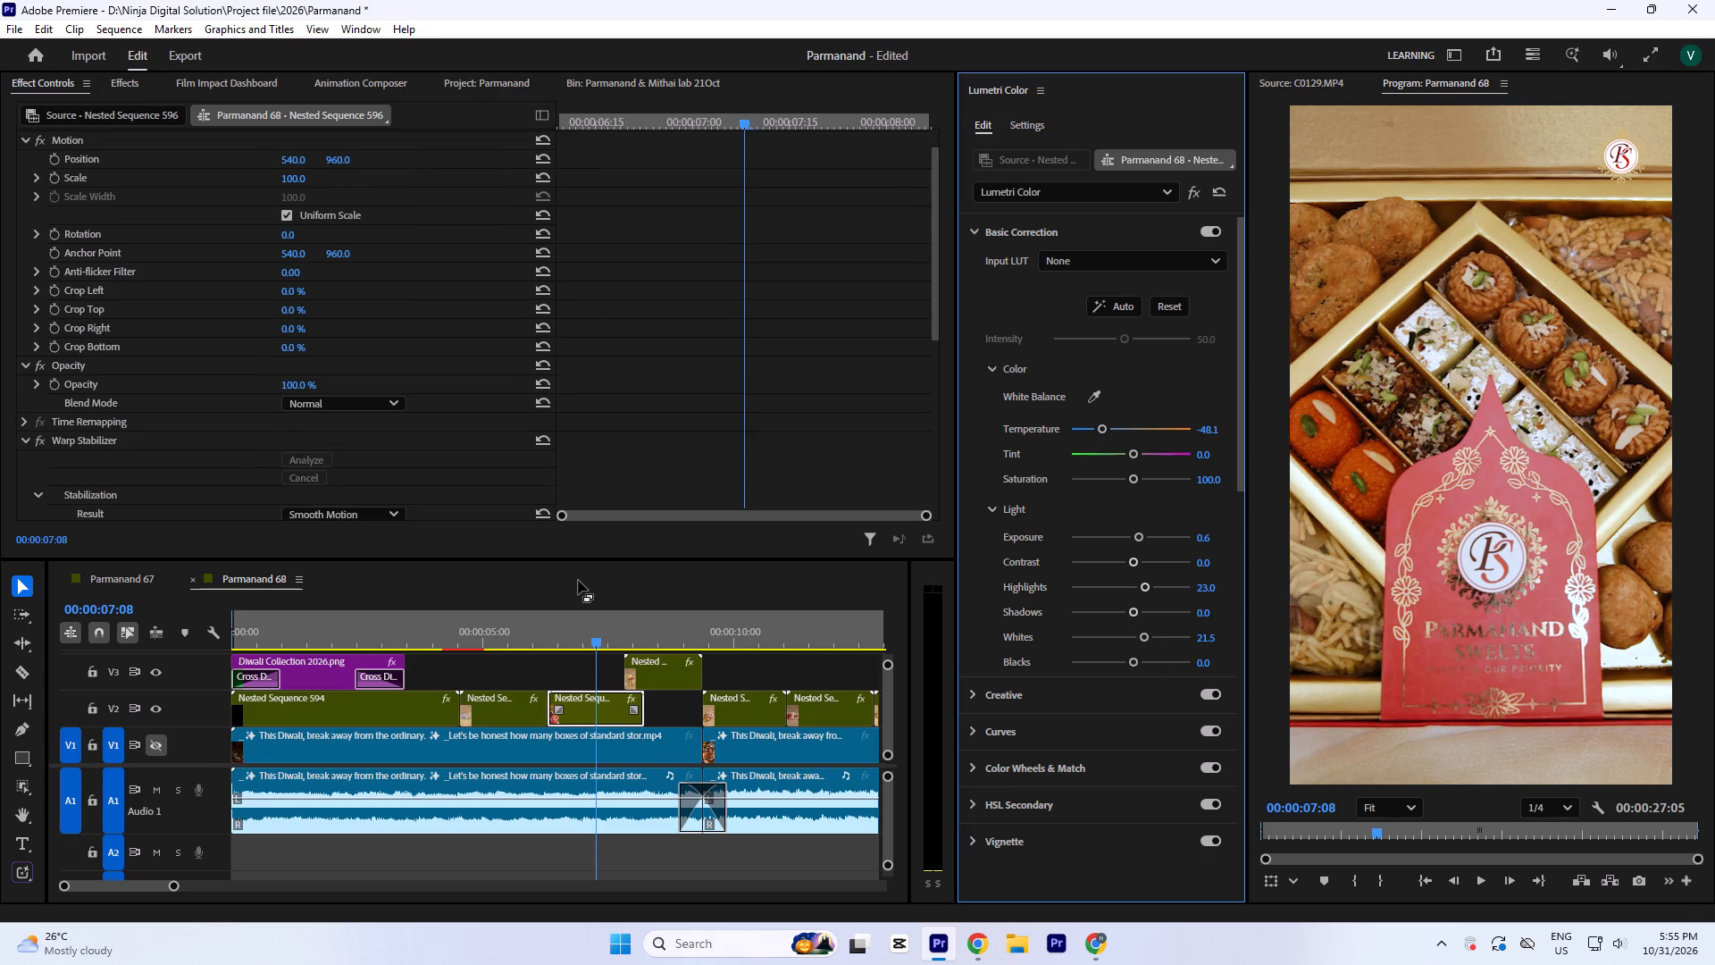
pyautogui.hotkey('ctrl', 's')
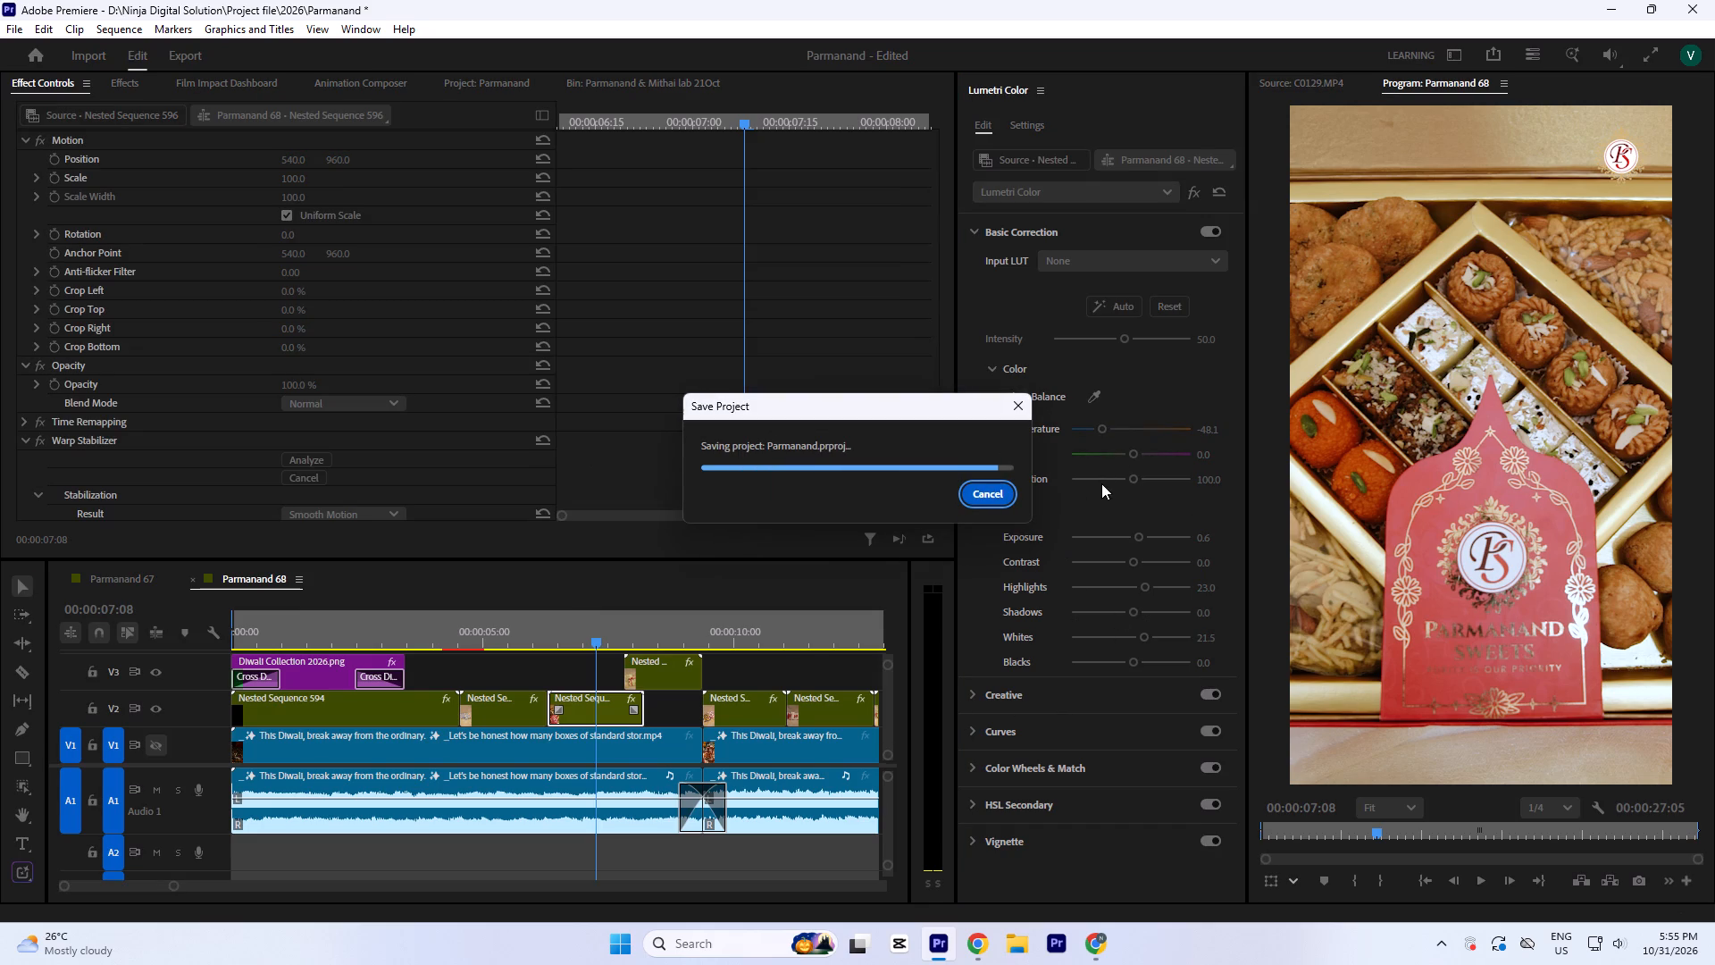
# Refine the red-envelope sweets clip's grade to temperature -54.1, saturation 90.4, highlights 28.9 and whites 28.9.
pyautogui.click(1097, 429)
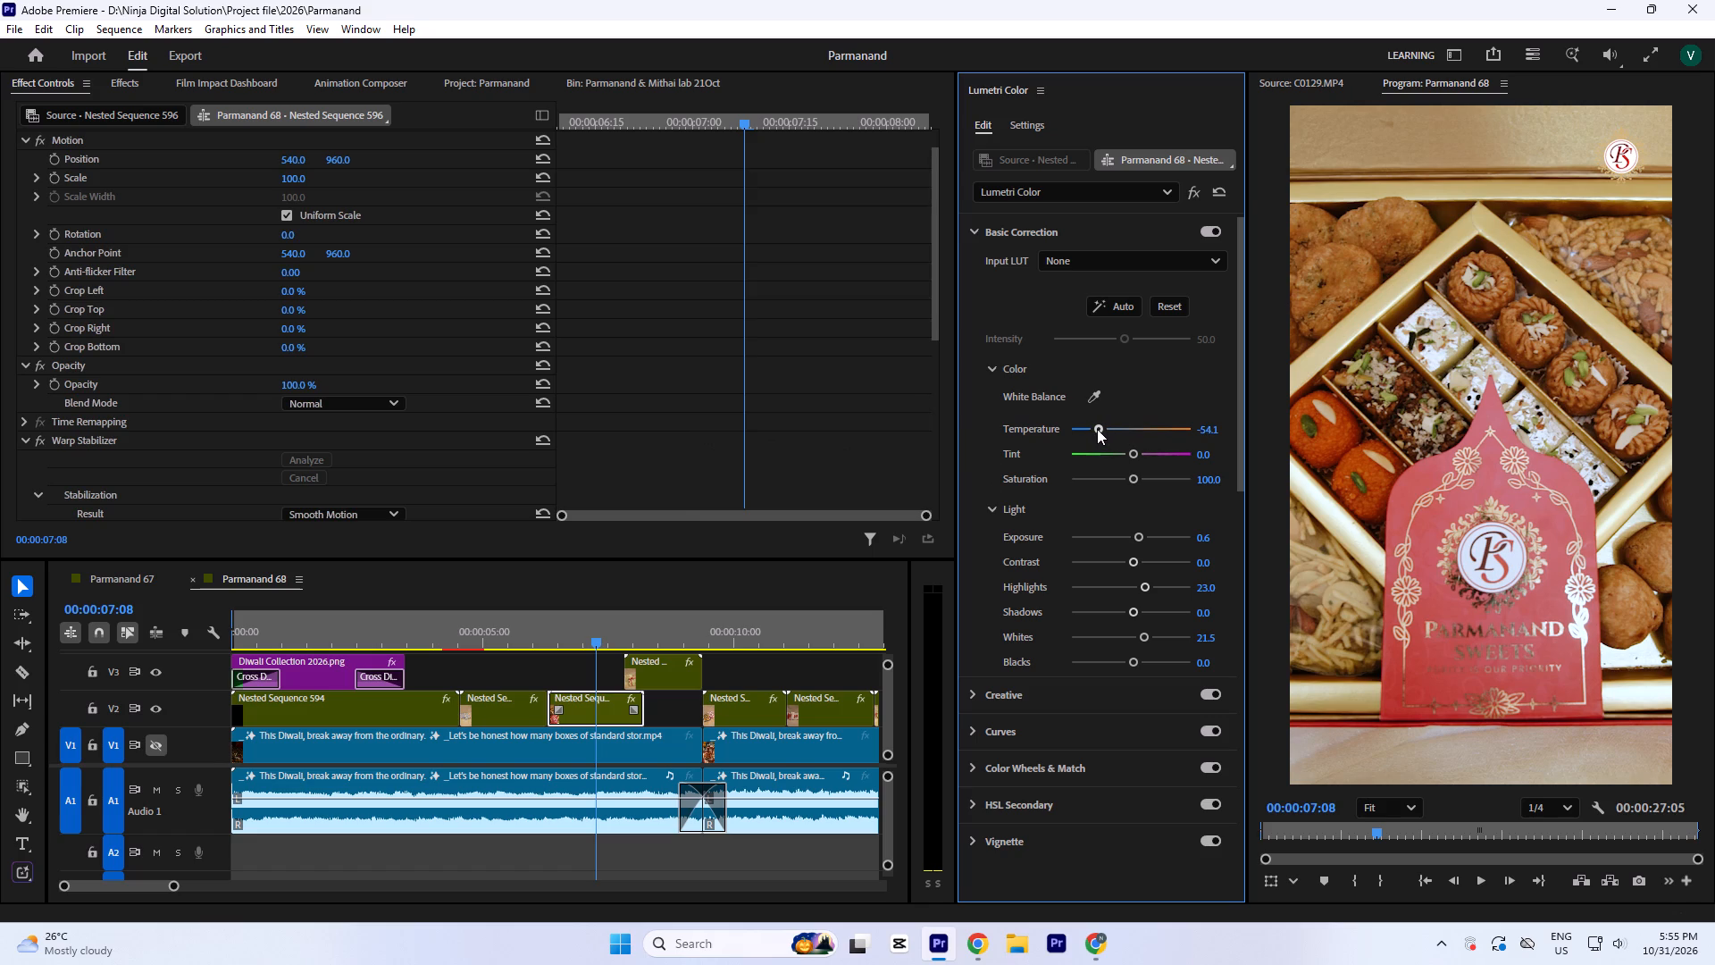
pyautogui.click(1128, 481)
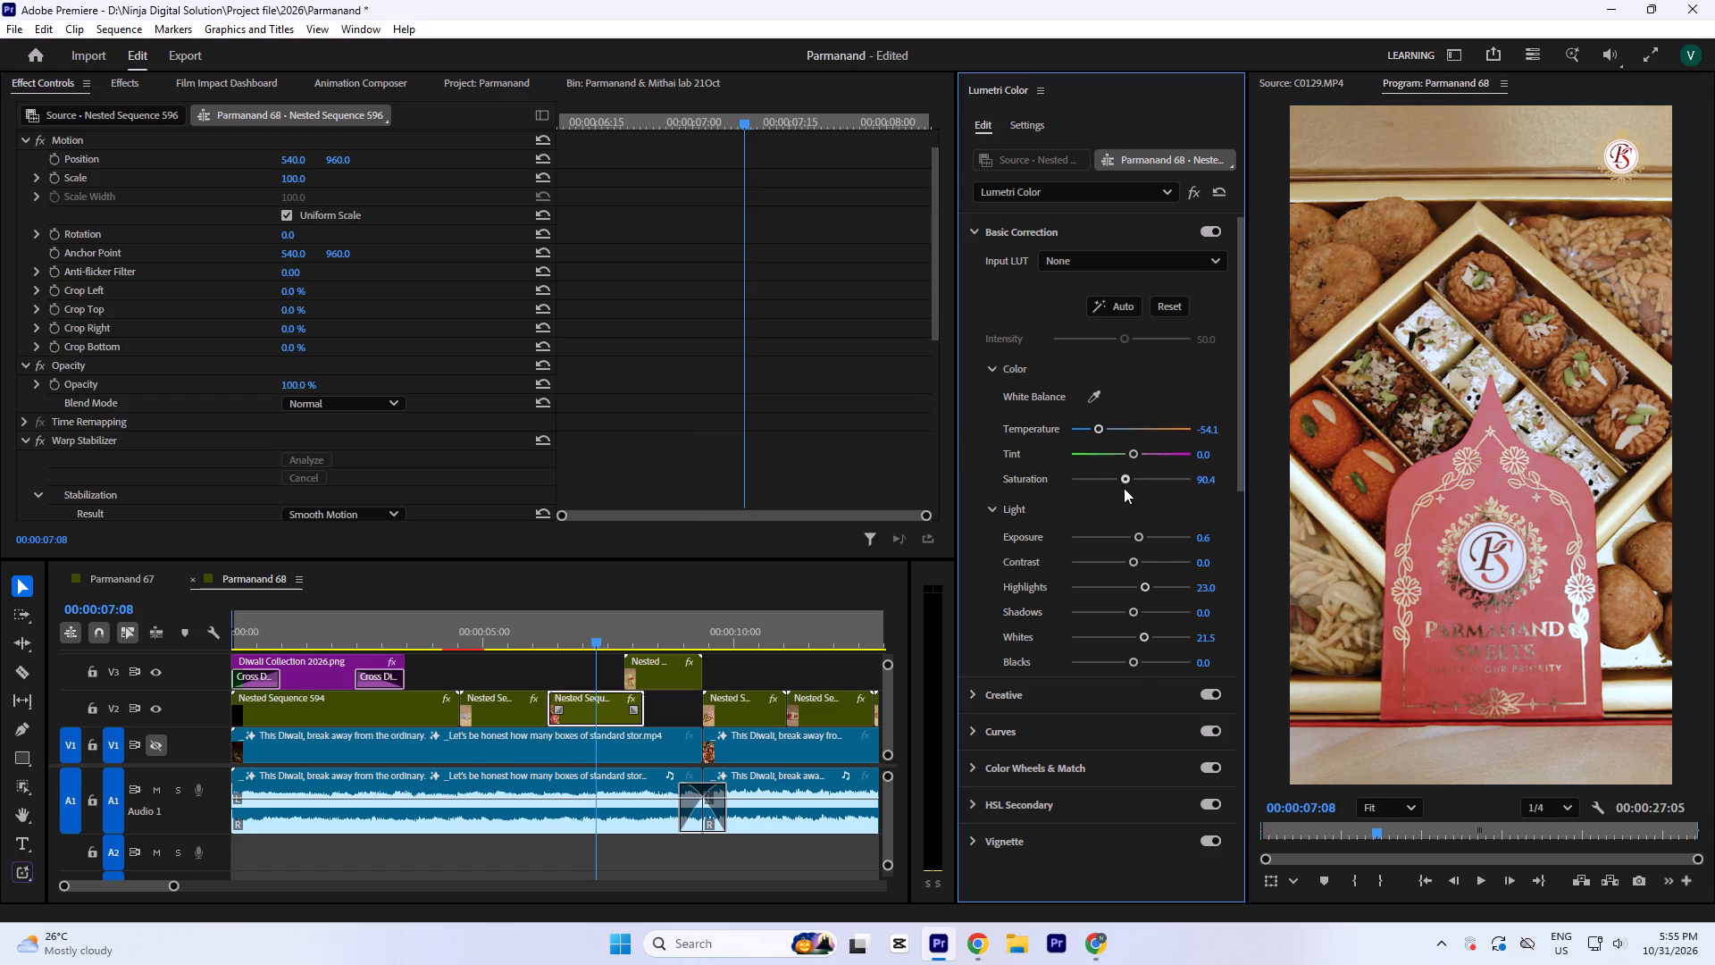
pyautogui.click(1123, 480)
pyautogui.click(1150, 582)
pyautogui.click(1146, 637)
pyautogui.click(1147, 584)
# Correct the red-ribbon green boxes clip, Nested Sequence 597, with temperature -23.0, contrast 11.1, highlights 34.8, whites 28.9 and blacks -5.2.
pyautogui.click(666, 623)
pyautogui.click(663, 677)
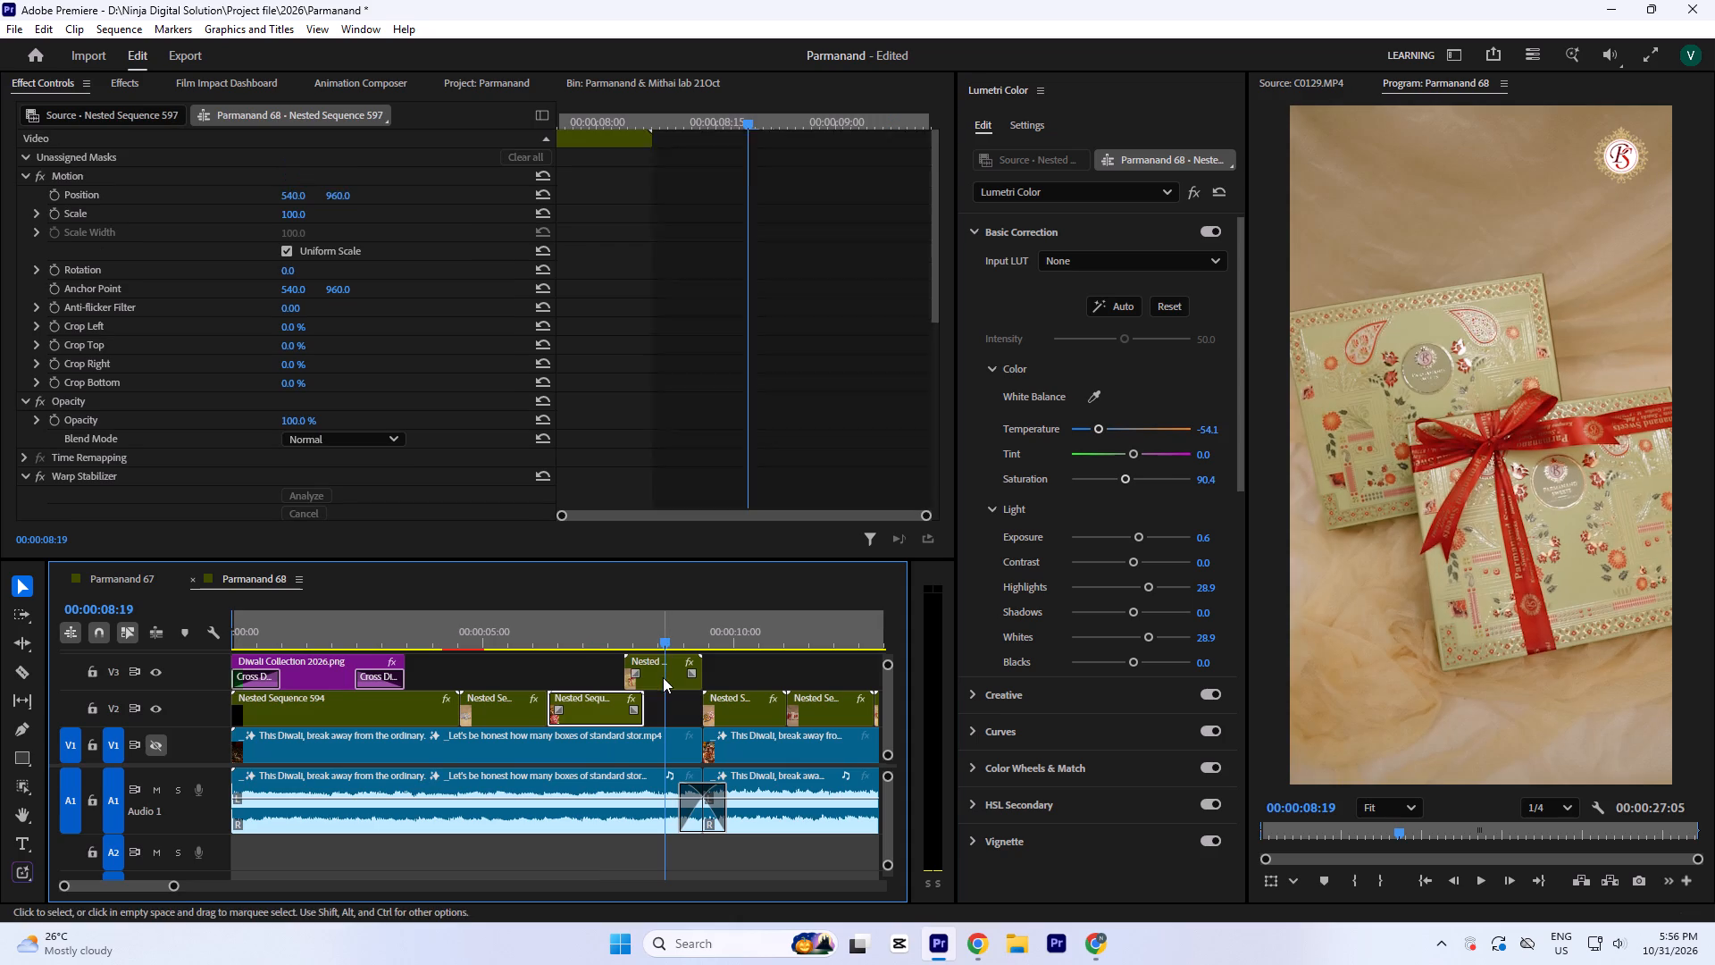
pyautogui.moveTo(1126, 428); pyautogui.dragTo(1112, 433)
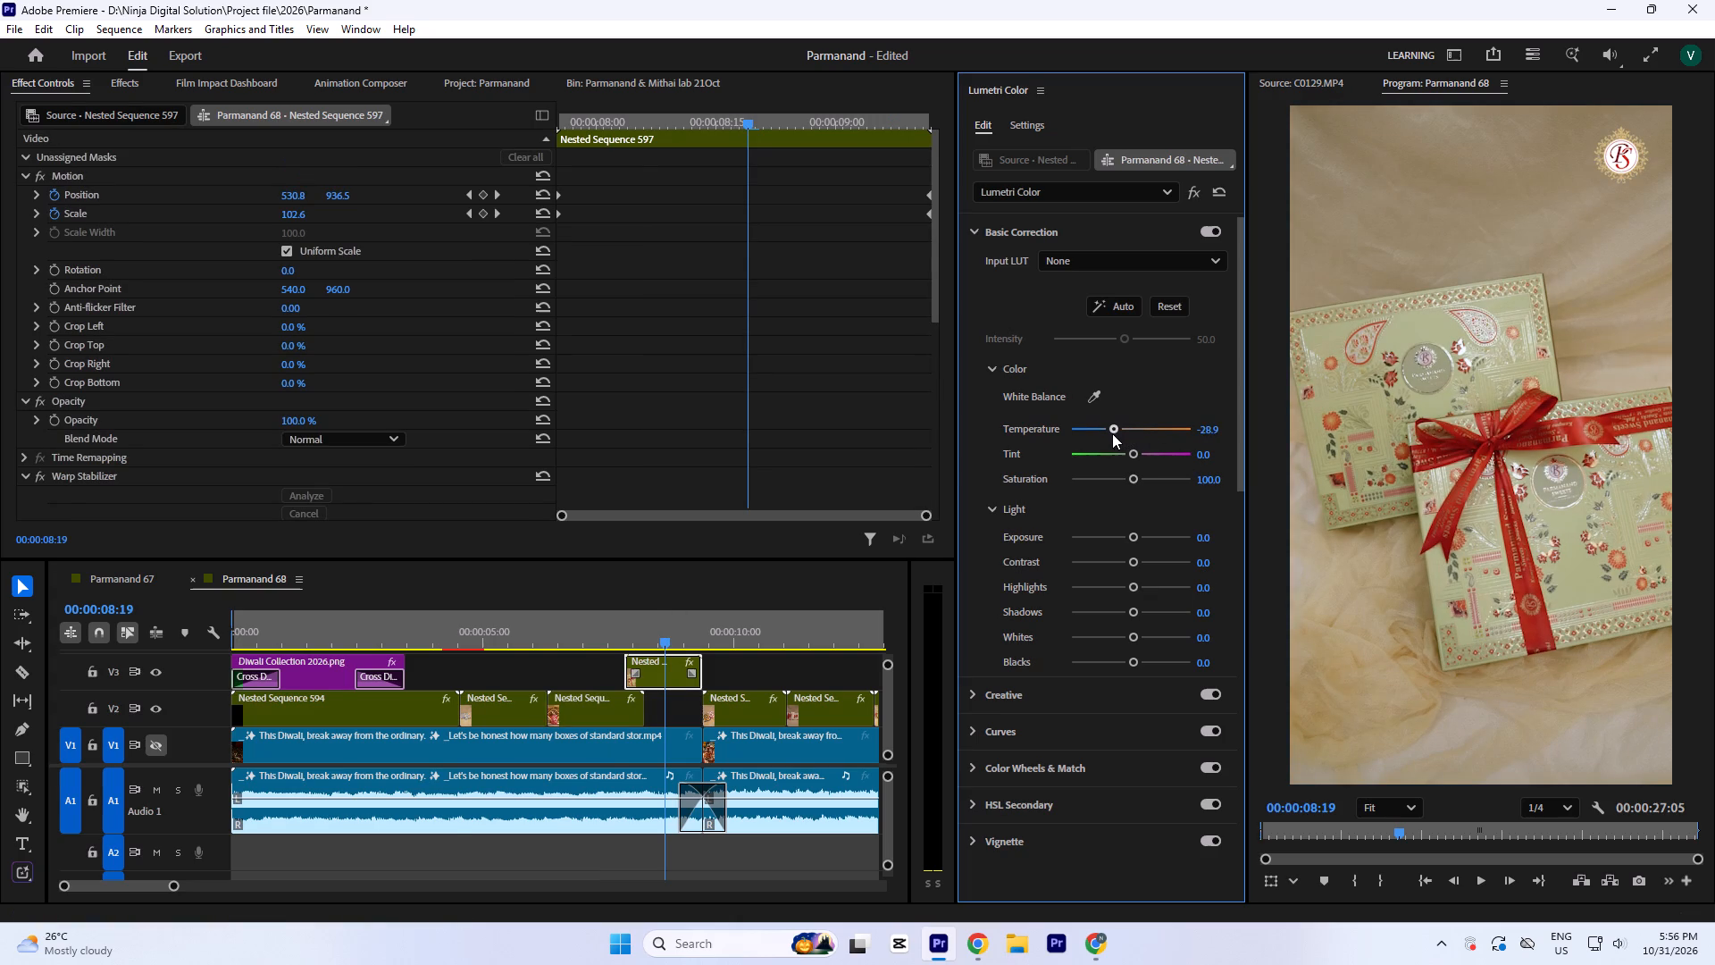
pyautogui.moveTo(1112, 433); pyautogui.dragTo(1116, 434)
pyautogui.click(1146, 581)
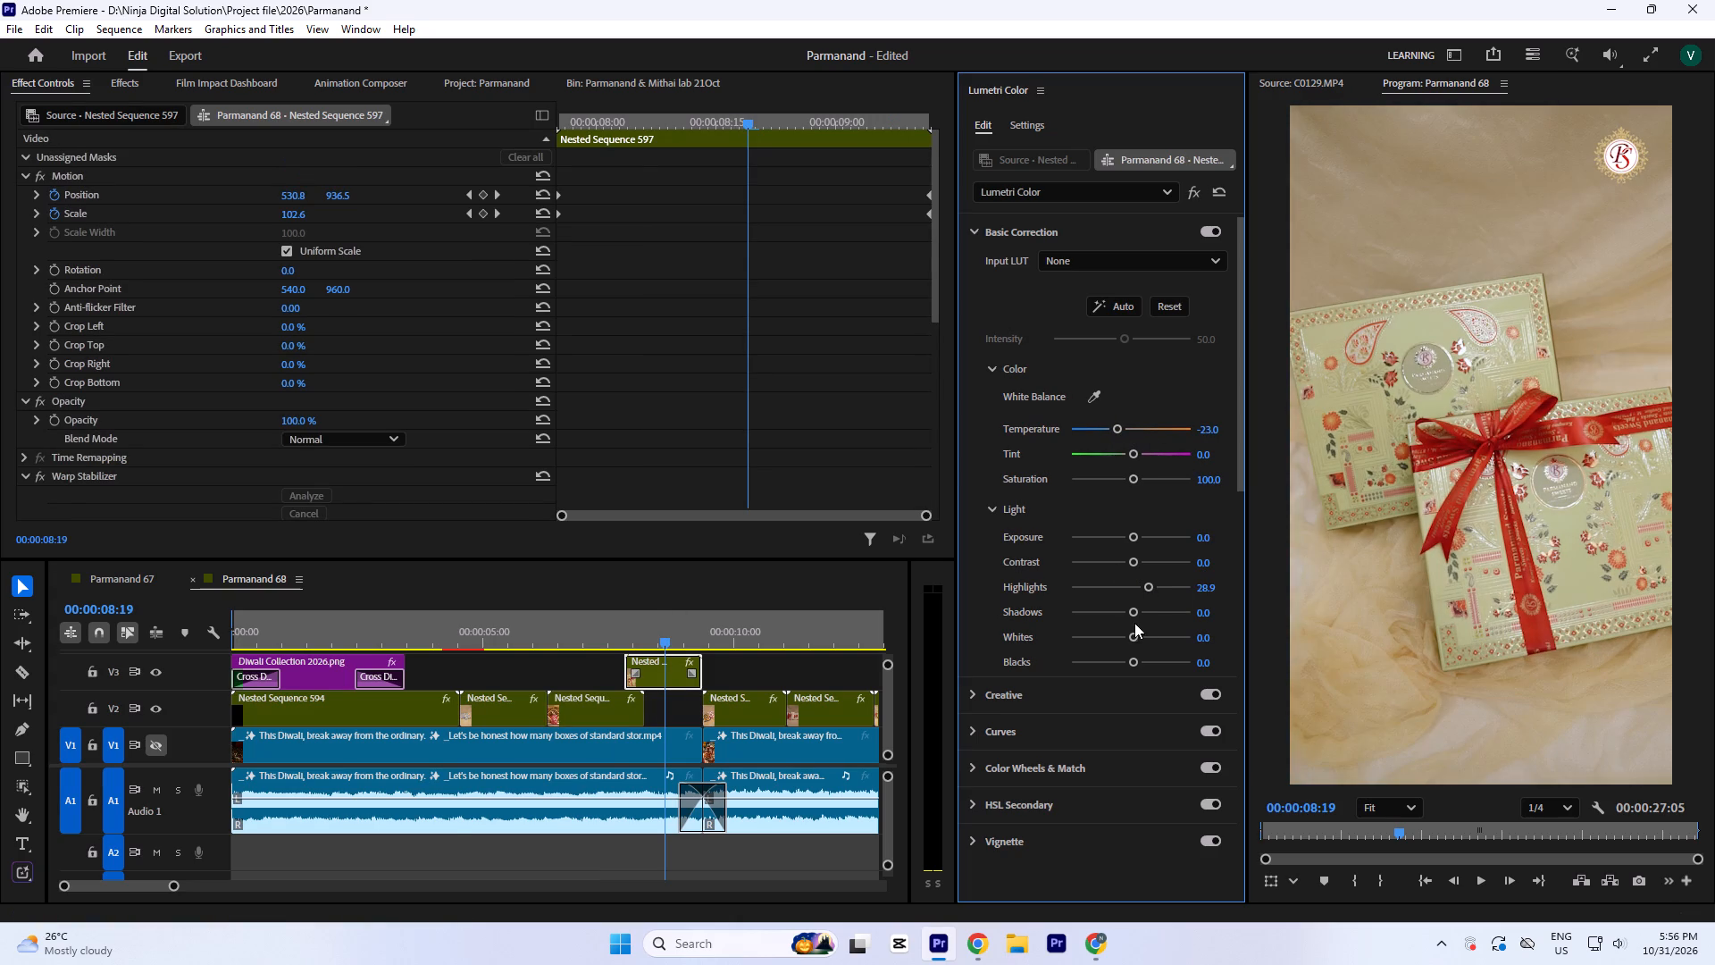
pyautogui.click(1140, 631)
pyautogui.click(1134, 561)
pyautogui.click(1126, 662)
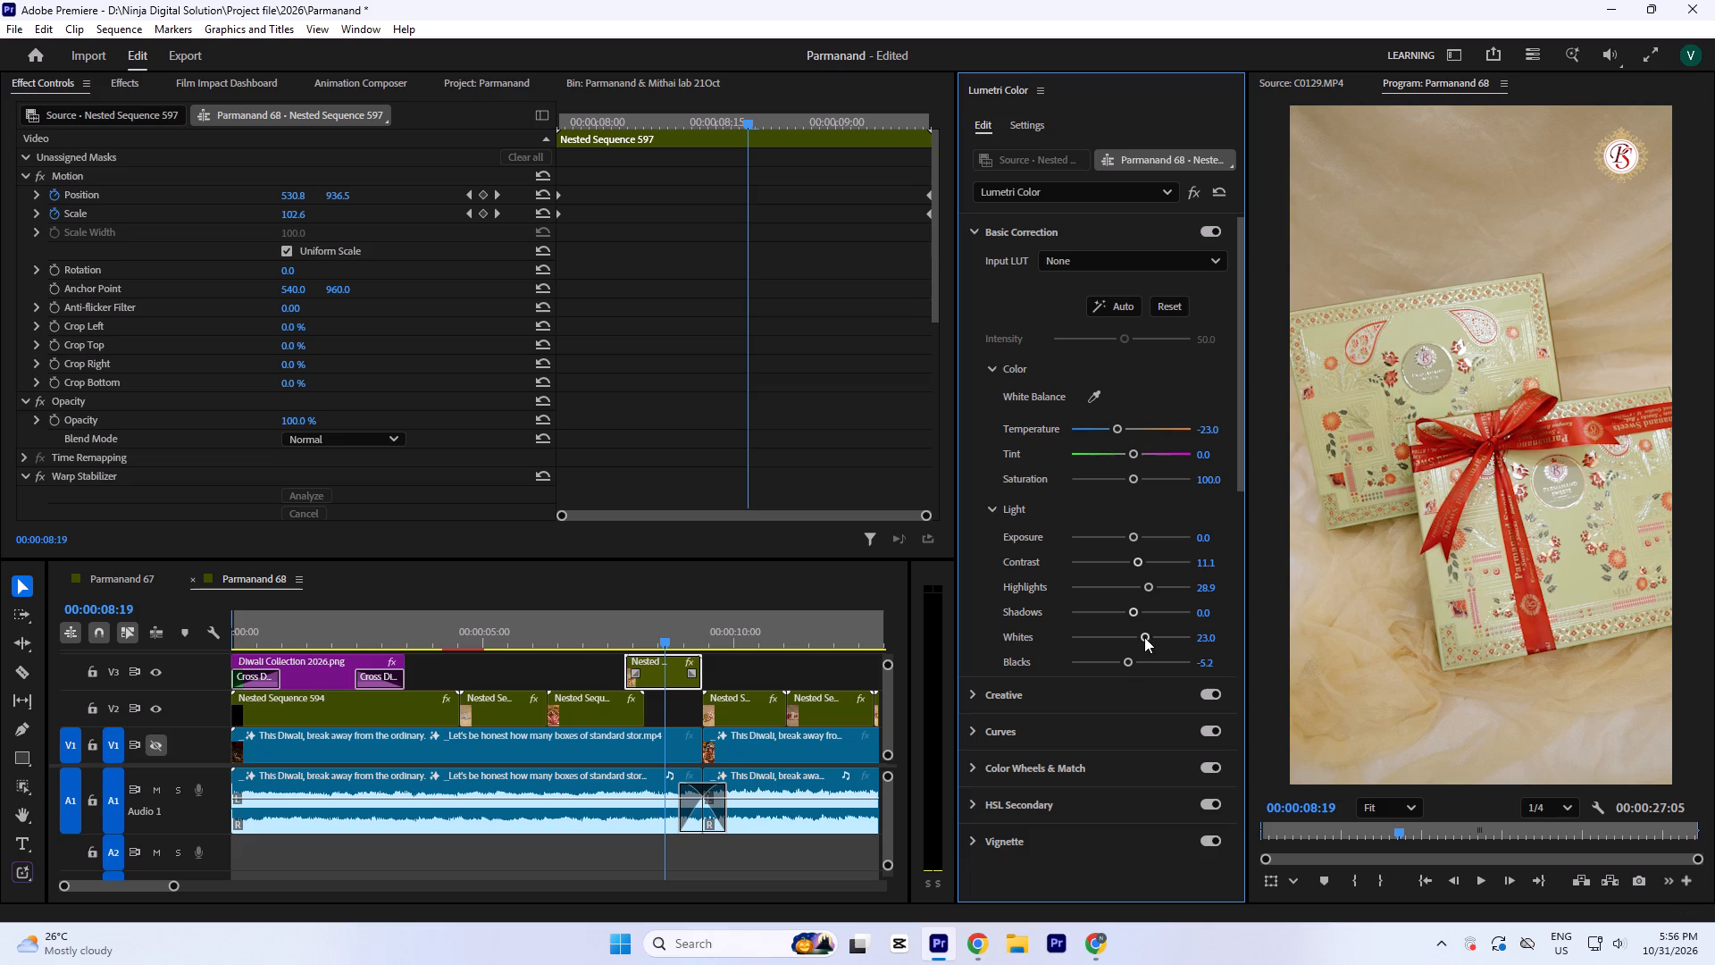
pyautogui.click(1144, 638)
pyautogui.click(1150, 581)
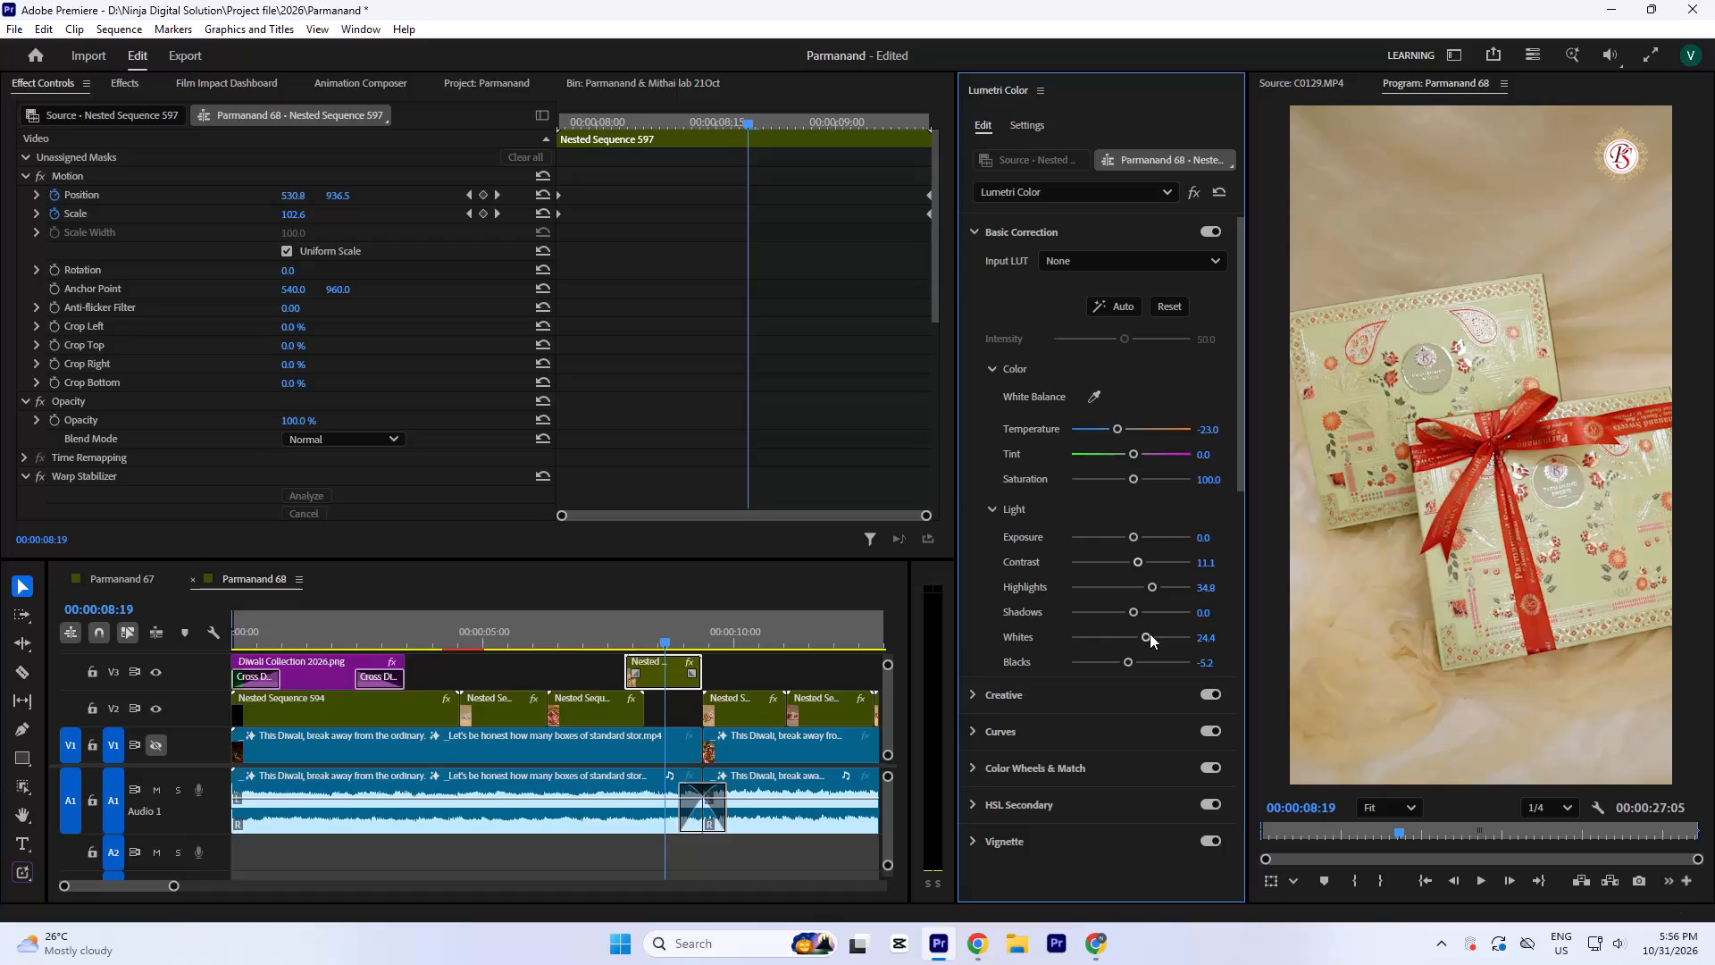
pyautogui.click(1147, 635)
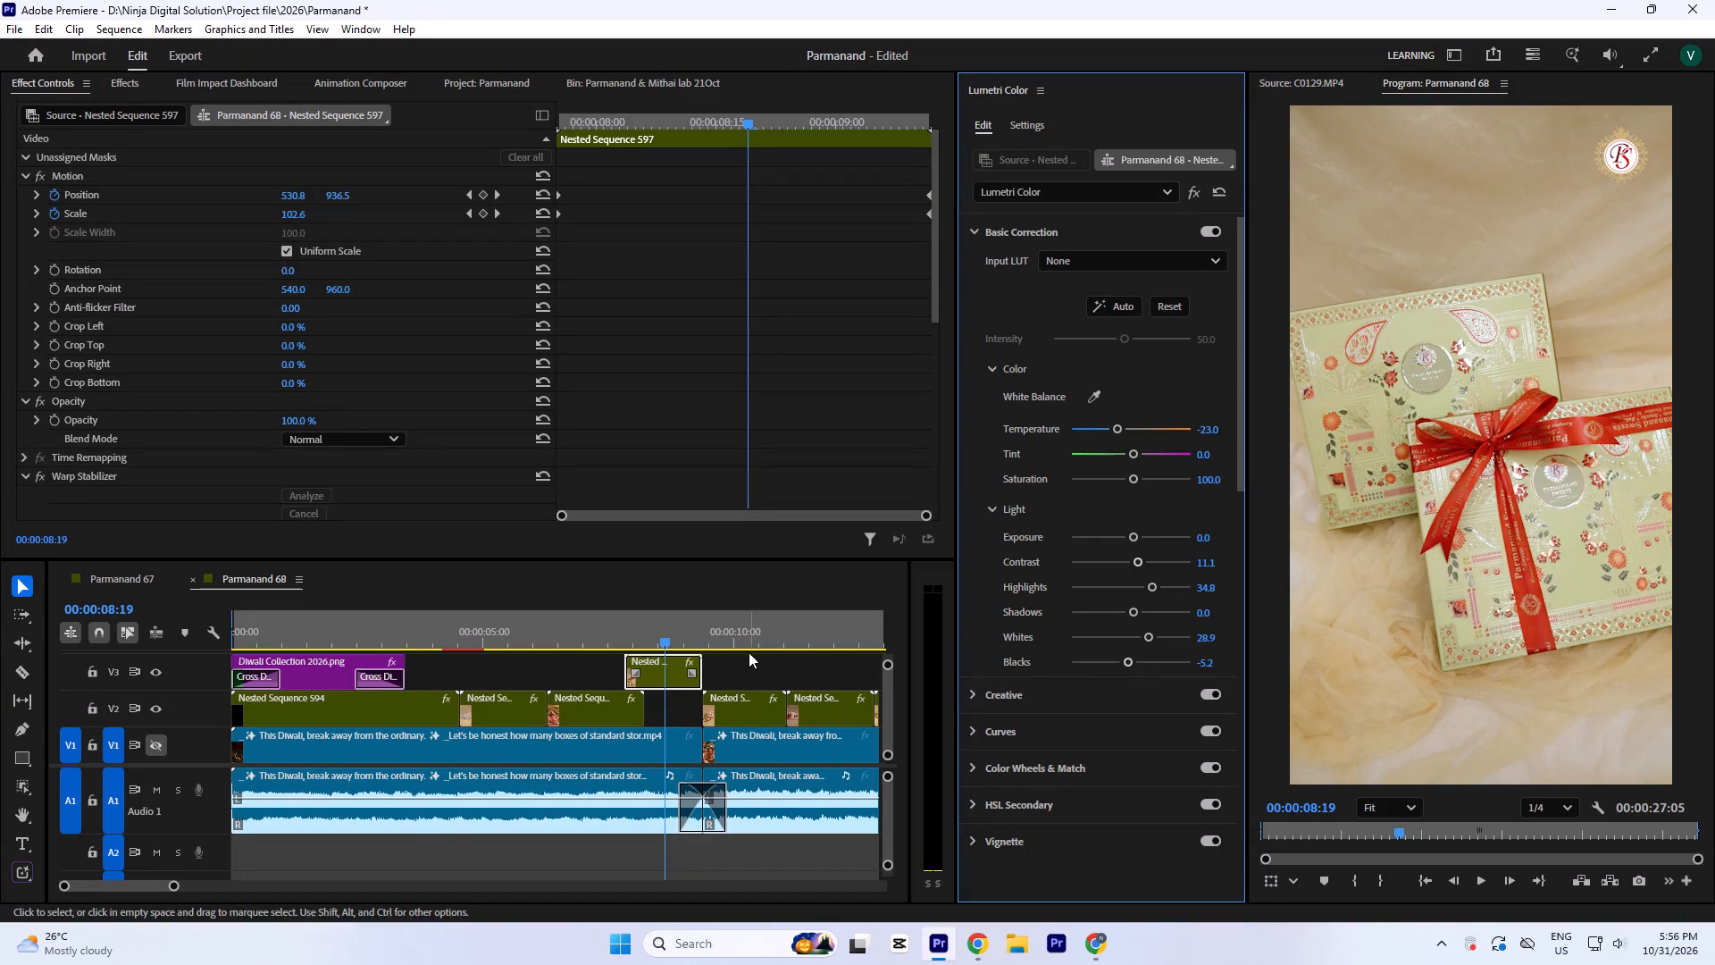
# Correct the black-framed sweets box clip, Nested Sequence 598, with temperature -28.9, saturation 114.1, highlights 51.1 and whites 36.3.
pyautogui.click(740, 628)
pyautogui.click(737, 701)
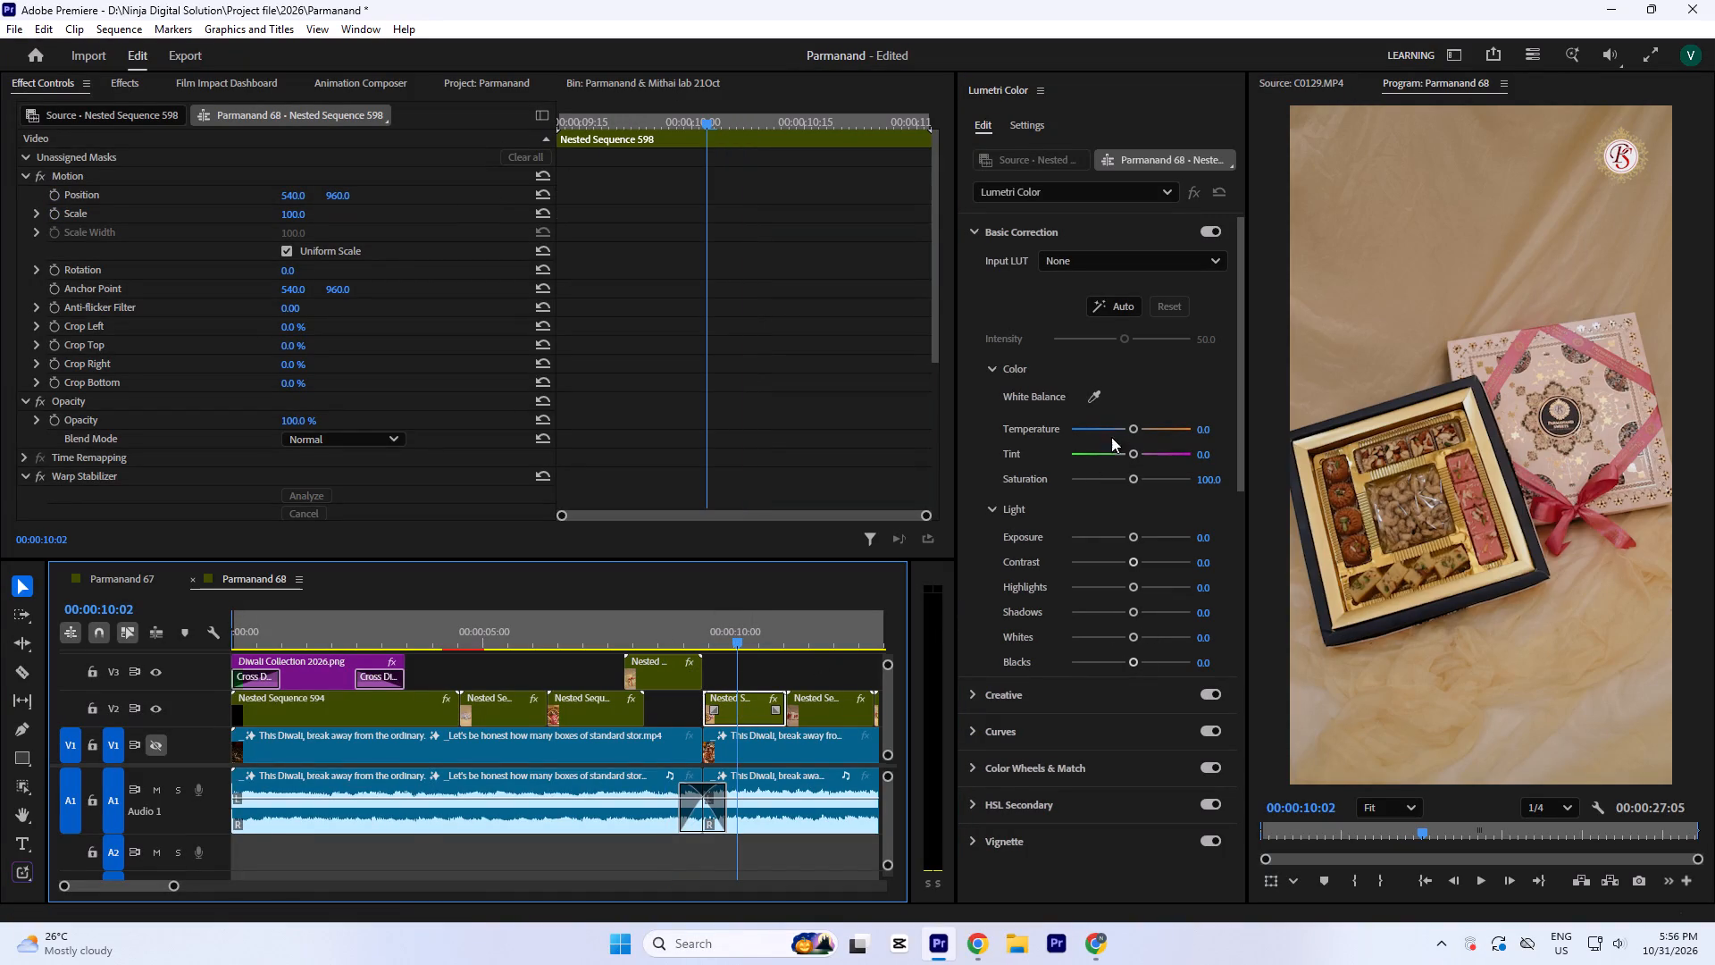
pyautogui.moveTo(1123, 428); pyautogui.dragTo(1111, 438)
pyautogui.moveTo(1135, 533); pyautogui.dragTo(1137, 541)
pyautogui.doubleClick(1137, 541)
pyautogui.doubleClick(1142, 534)
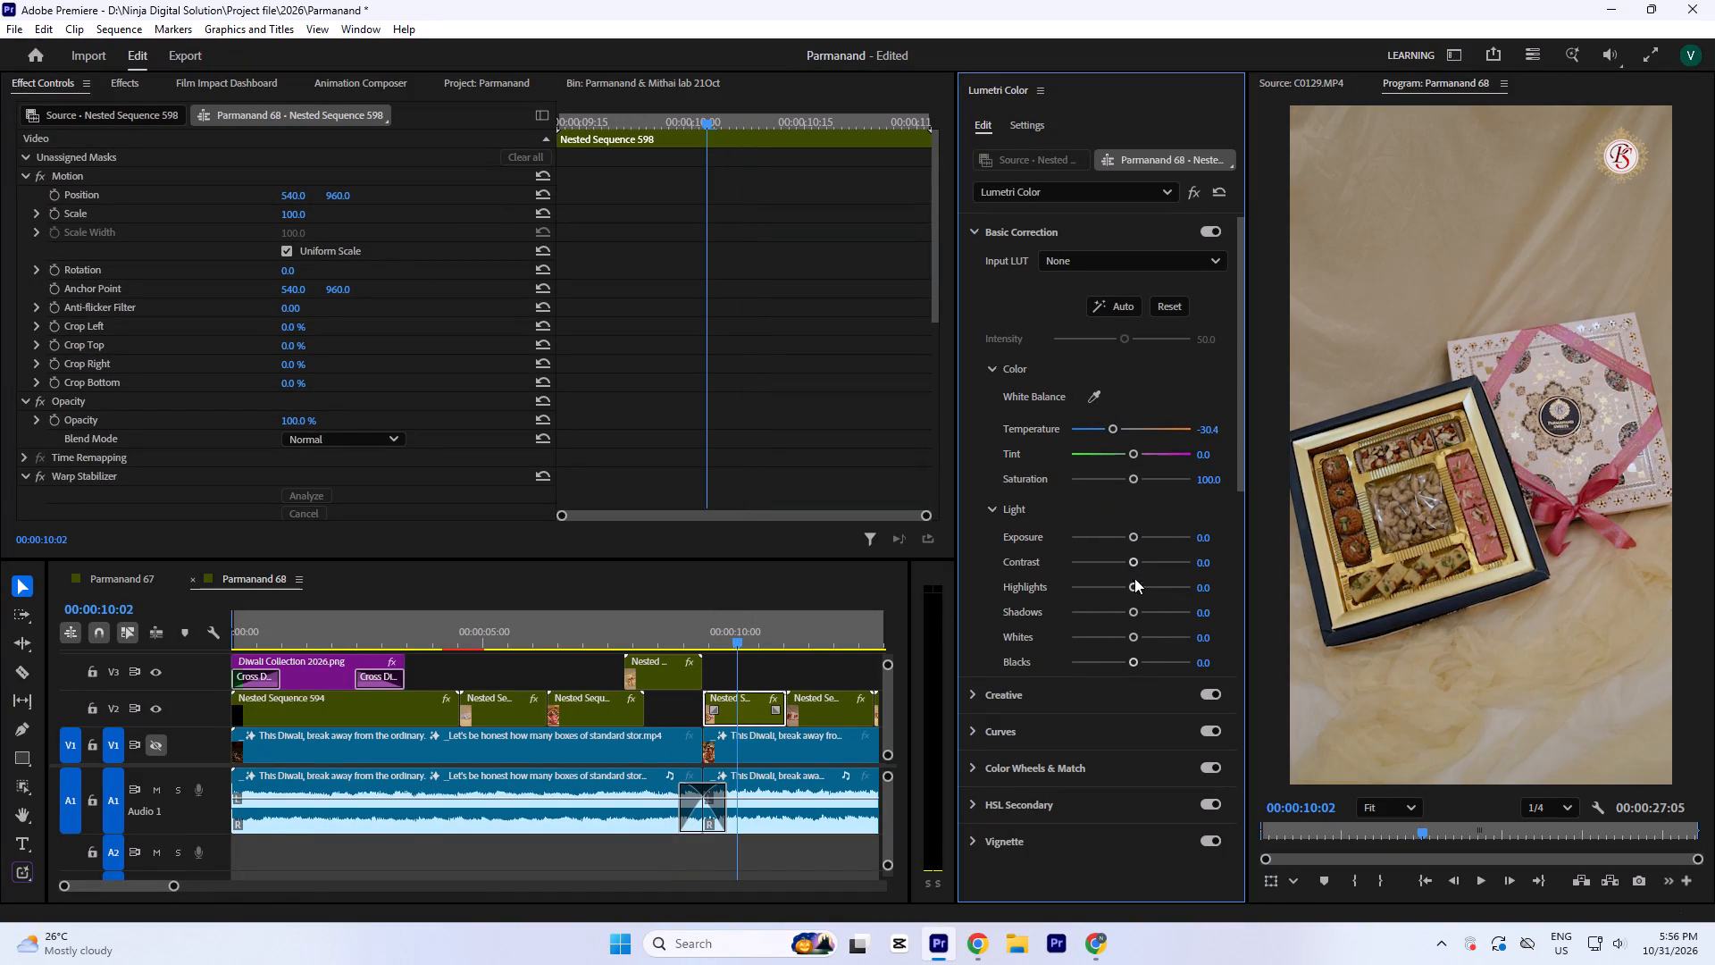
pyautogui.moveTo(1147, 579); pyautogui.dragTo(1155, 580)
pyautogui.moveTo(1142, 585); pyautogui.dragTo(1159, 592)
pyautogui.moveTo(1140, 634); pyautogui.dragTo(1141, 634)
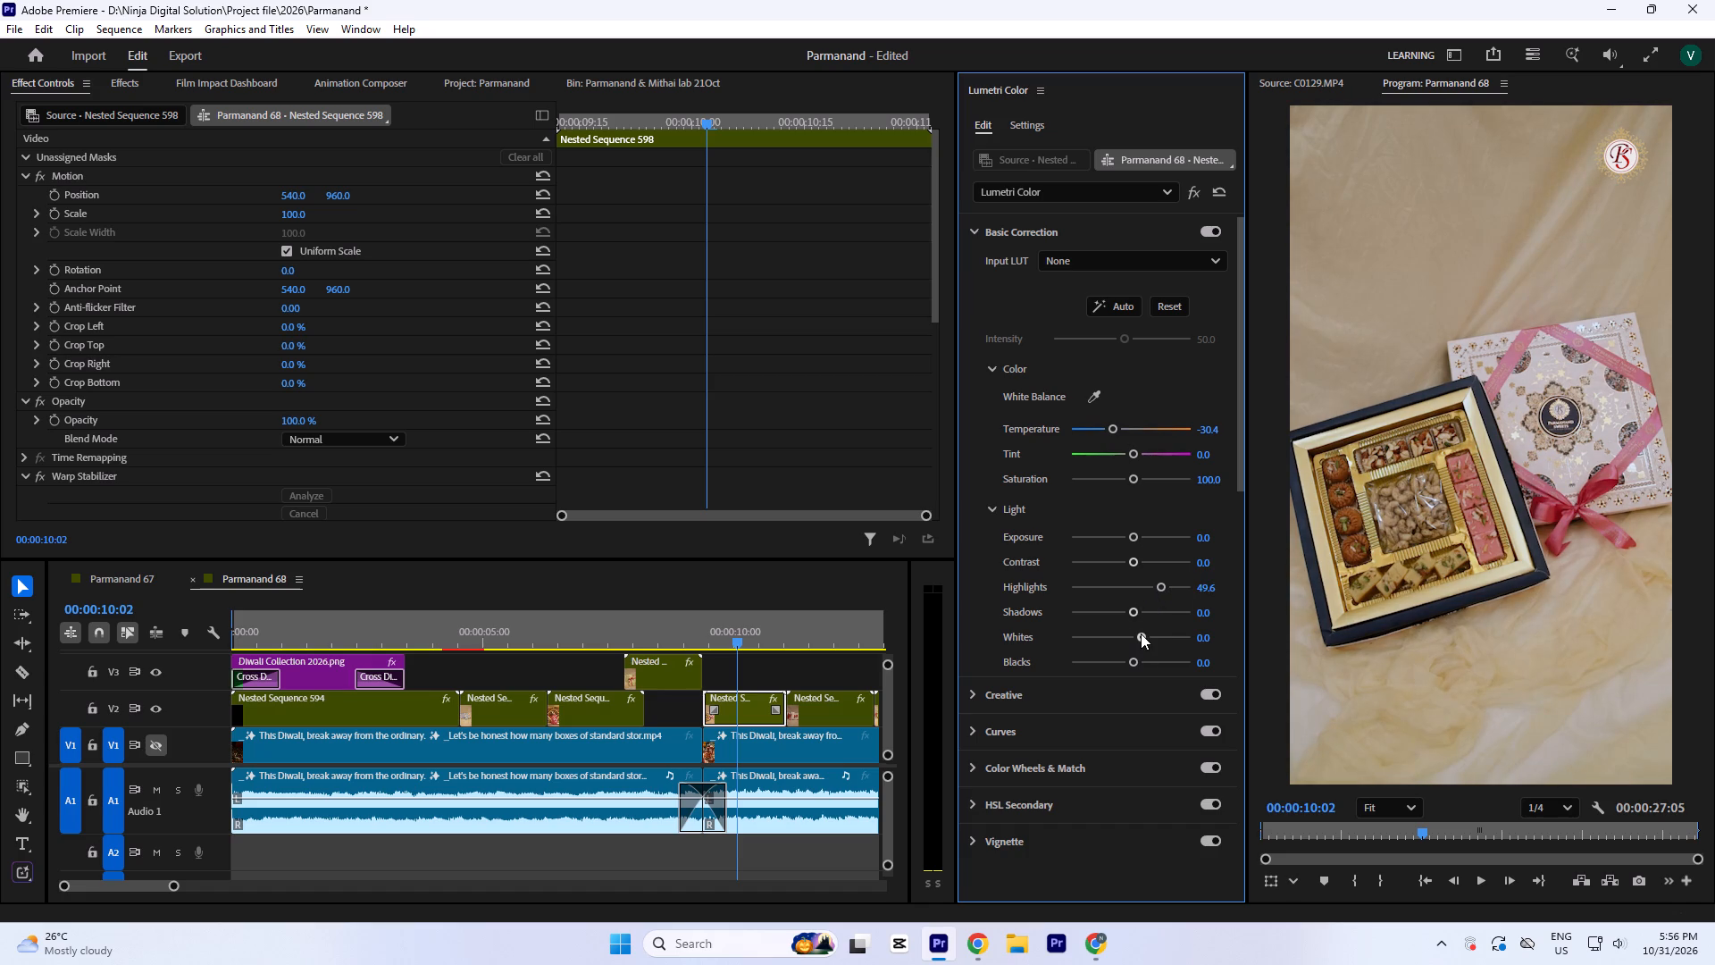
pyautogui.moveTo(1141, 634); pyautogui.dragTo(1150, 640)
pyautogui.click(1155, 584)
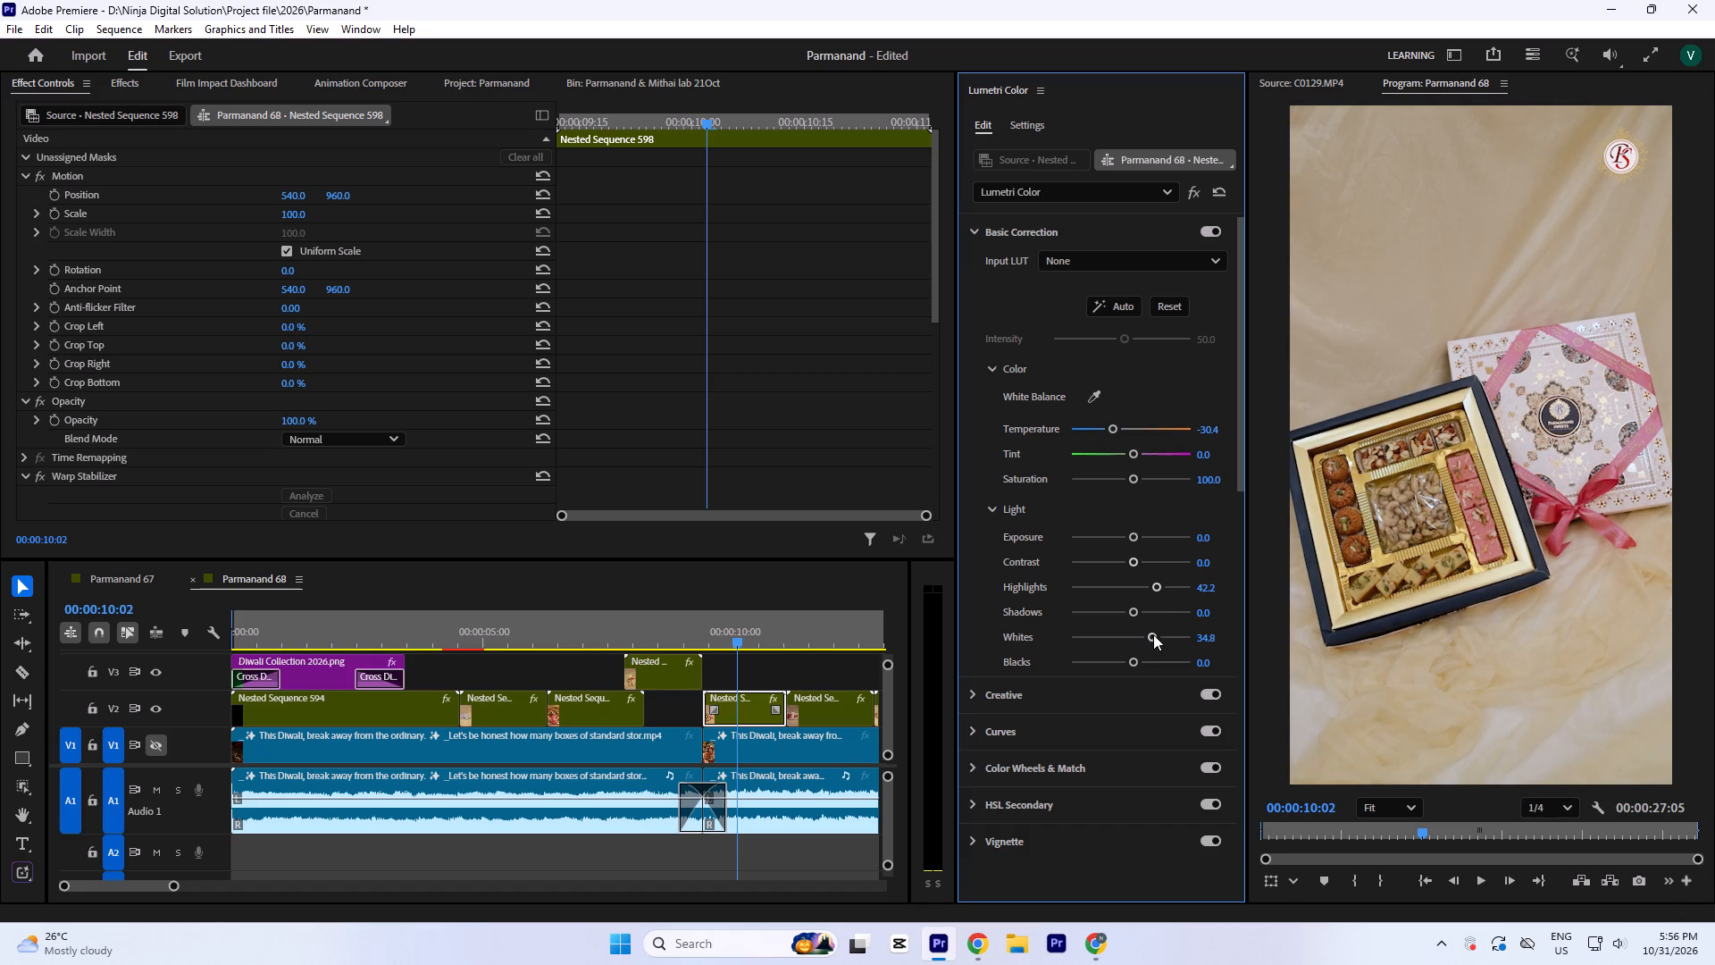
pyautogui.click(1157, 637)
pyautogui.click(1155, 583)
pyautogui.click(1111, 429)
pyautogui.click(1158, 587)
pyautogui.click(1133, 478)
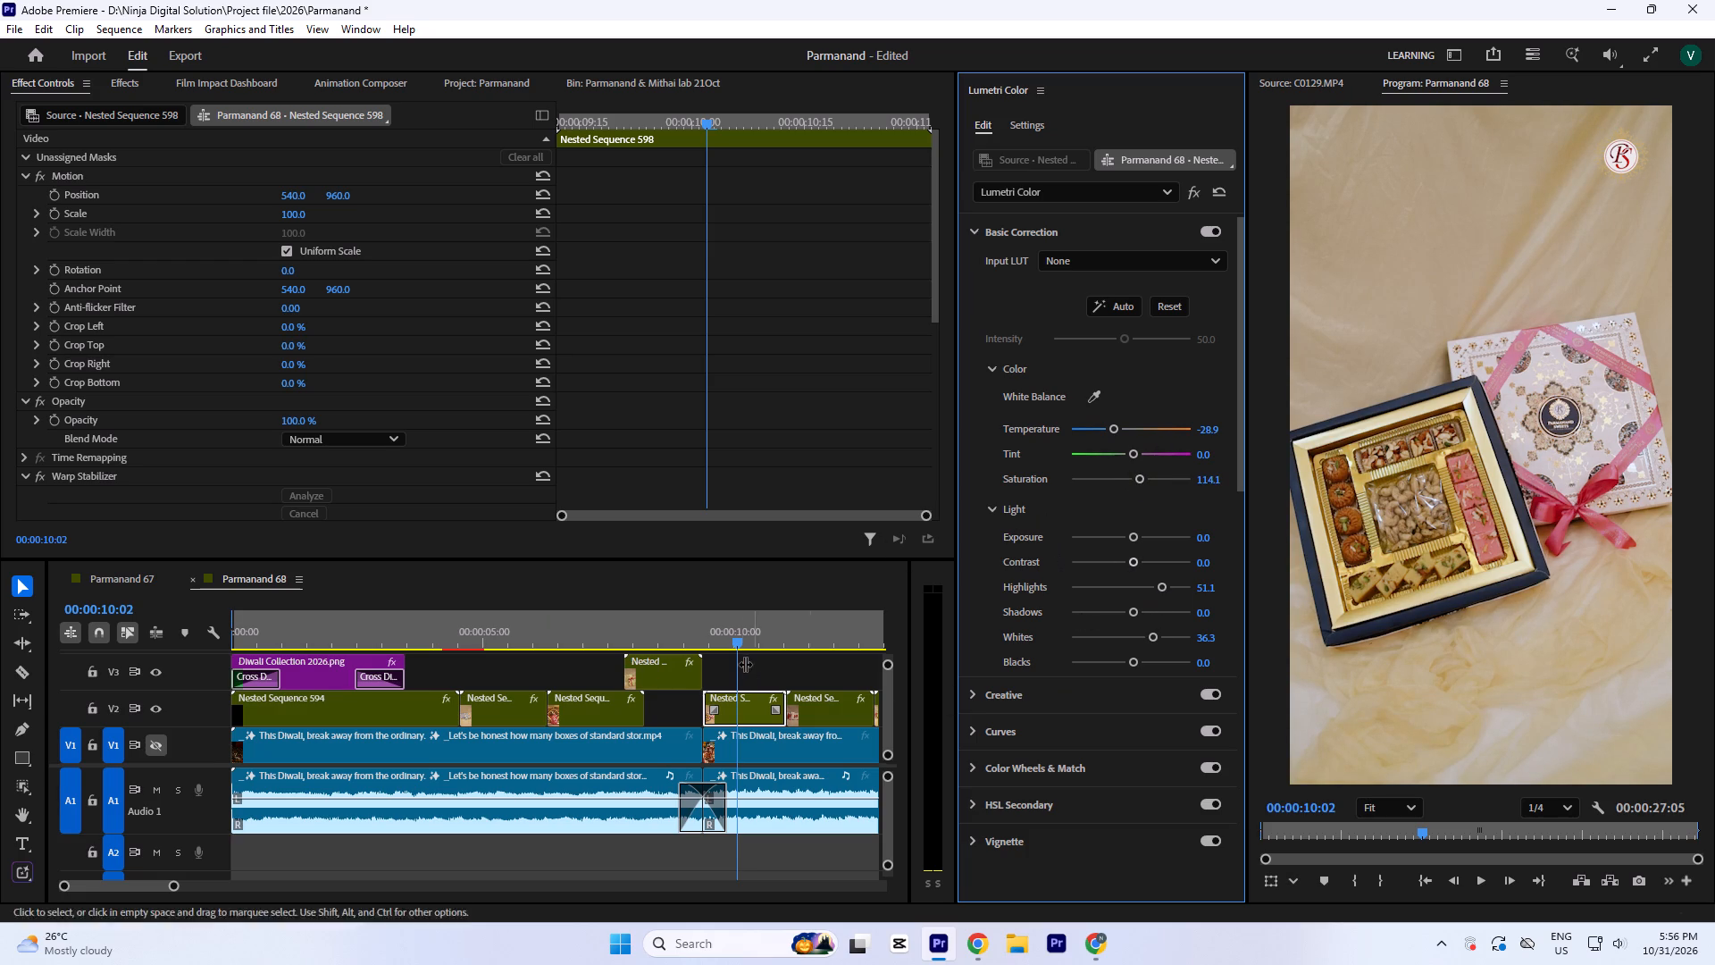
# Shift the black point of Nested Sequence 598's RGB master curve slightly inward along the bottom to deepen the shadows.
pyautogui.click(1023, 724)
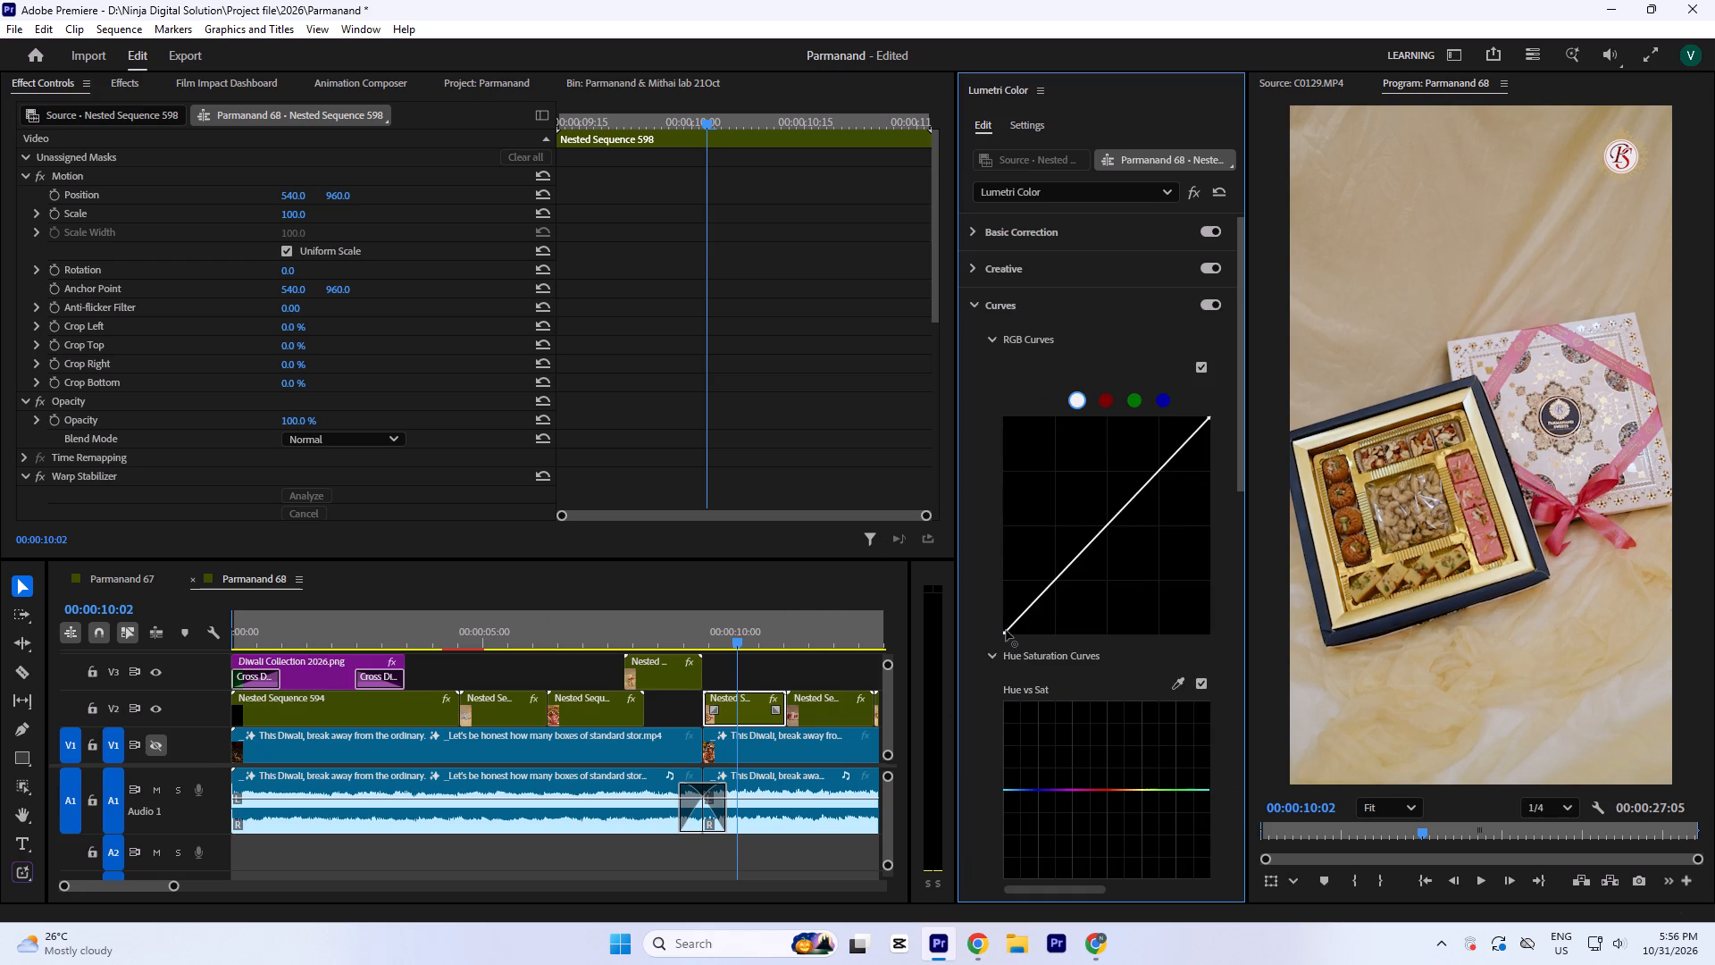
pyautogui.click(1005, 631)
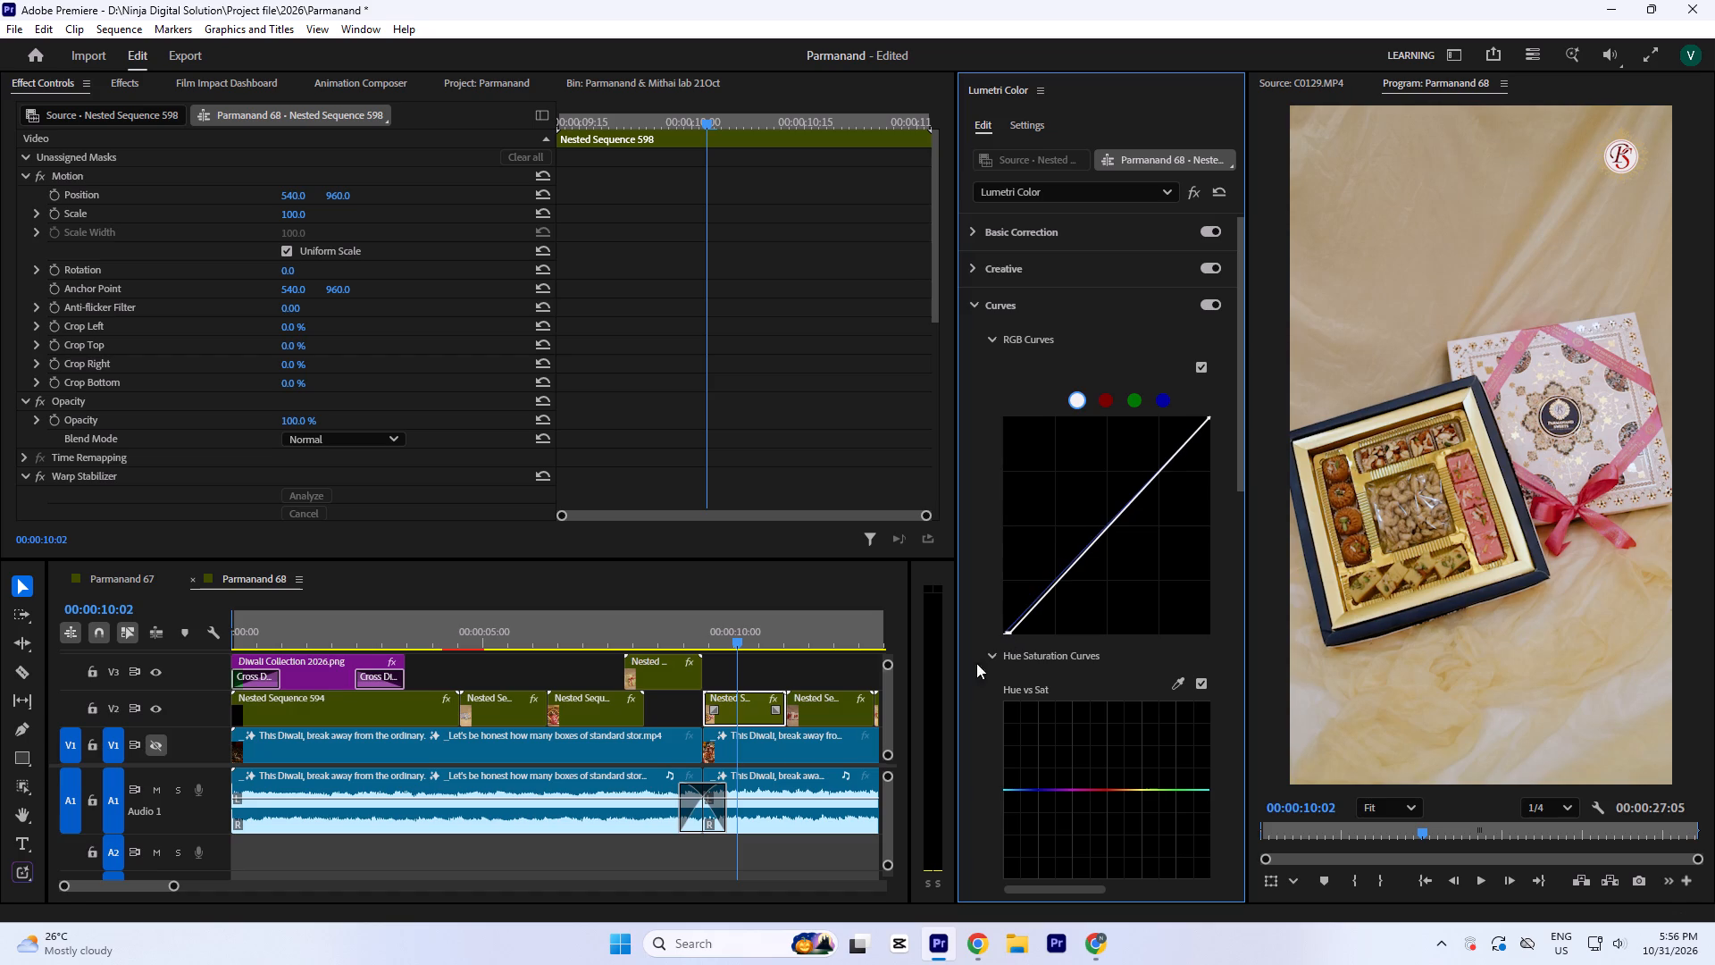
# Save the project.
pyautogui.click(828, 635)
pyautogui.hotkey('ctrl', 's')
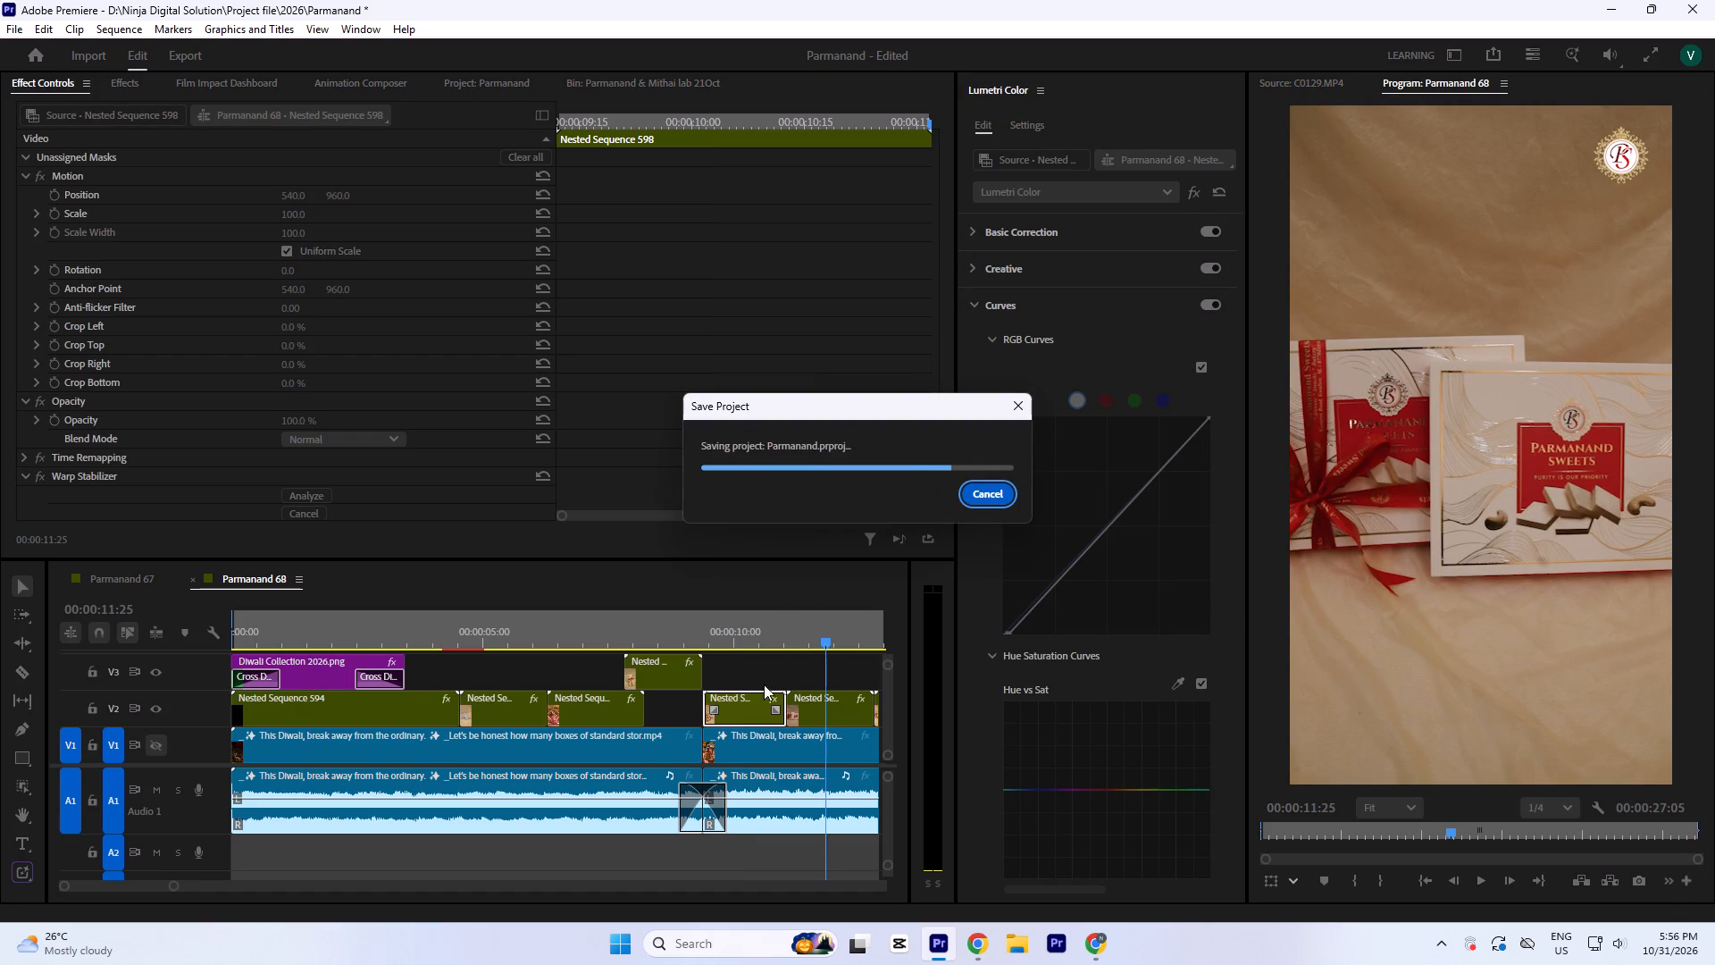
# Correct the white-and-red Parmanand Sweets boxes clip, Nested Sequence 599, with temperature -8.1, highlights 58.5 and whites 51.1.
pyautogui.click(821, 632)
pyautogui.press('-')
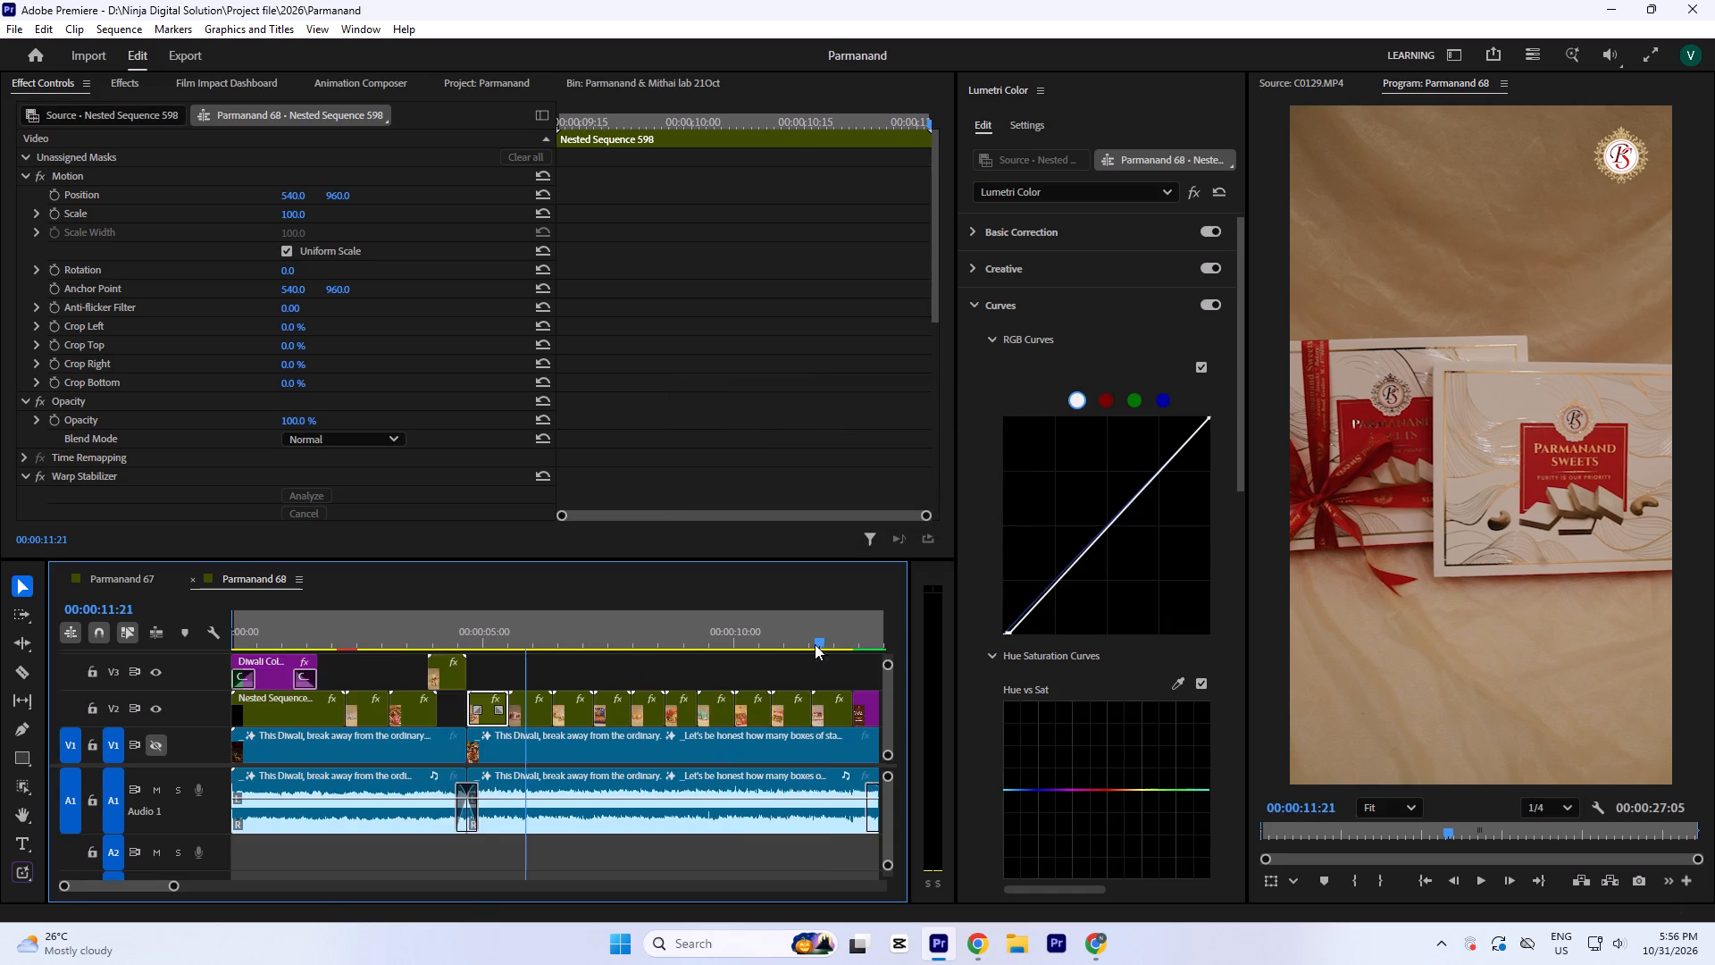
pyautogui.press('-')
pyautogui.press('=')
pyautogui.press('=')
pyautogui.click(555, 714)
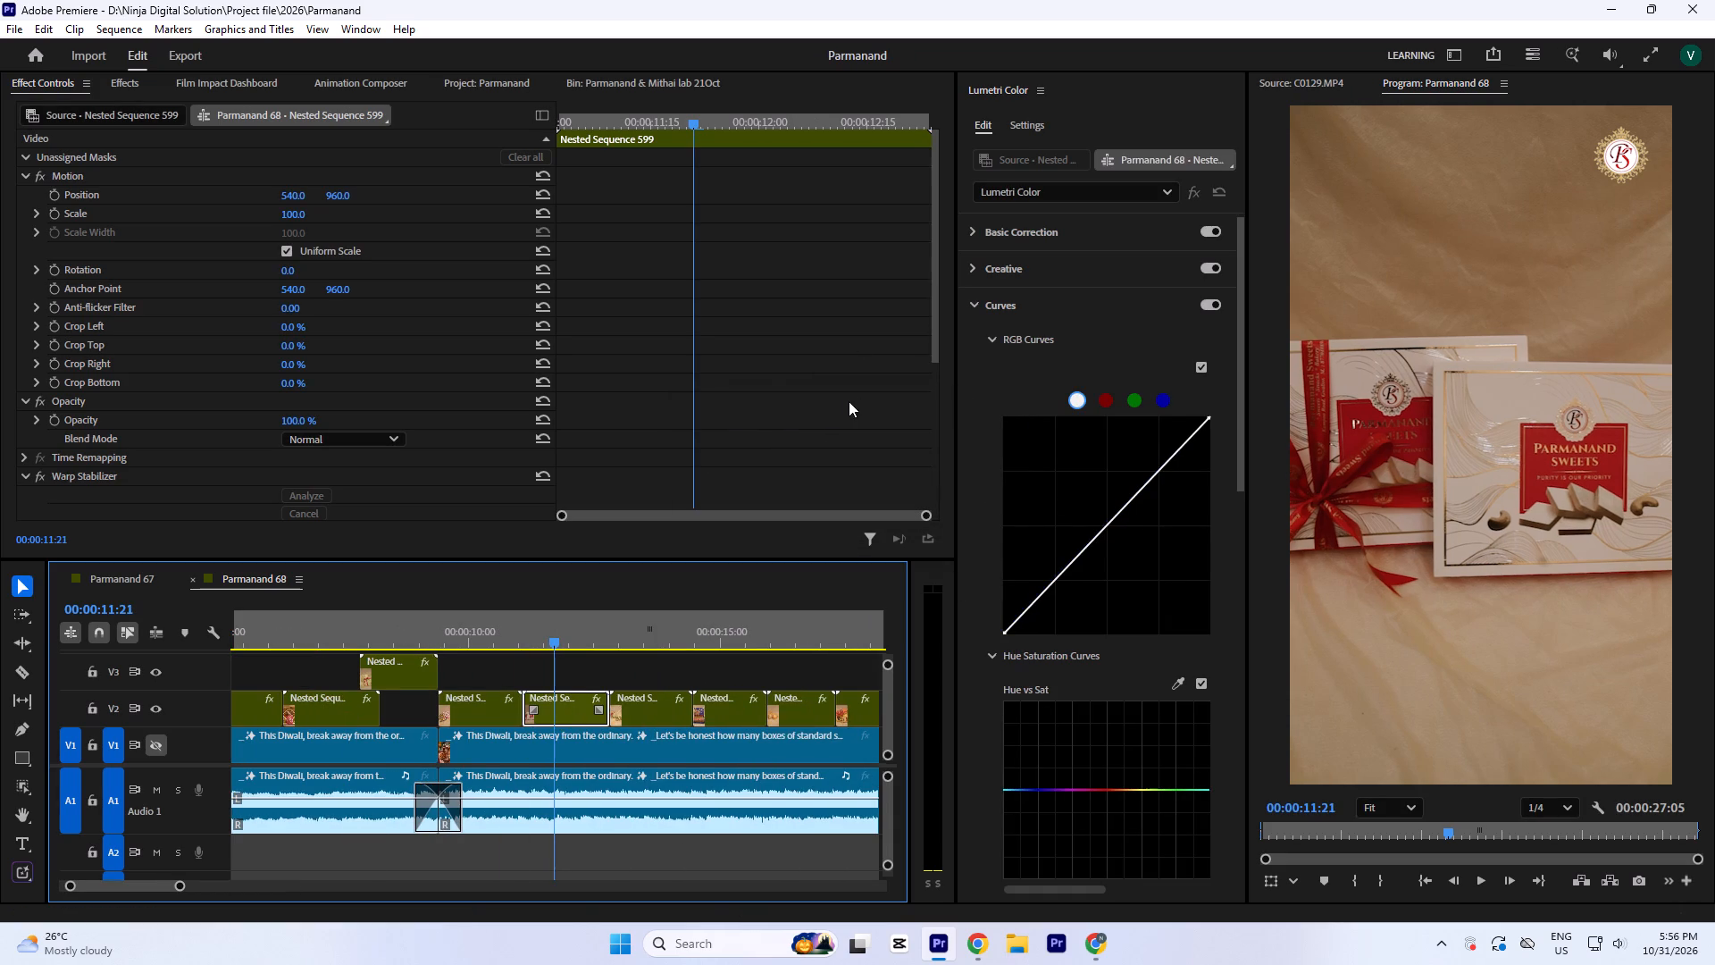
pyautogui.click(1024, 232)
pyautogui.moveTo(1141, 585); pyautogui.dragTo(1159, 590)
pyautogui.moveTo(1147, 627); pyautogui.dragTo(1155, 636)
pyautogui.moveTo(1147, 640); pyautogui.dragTo(1159, 644)
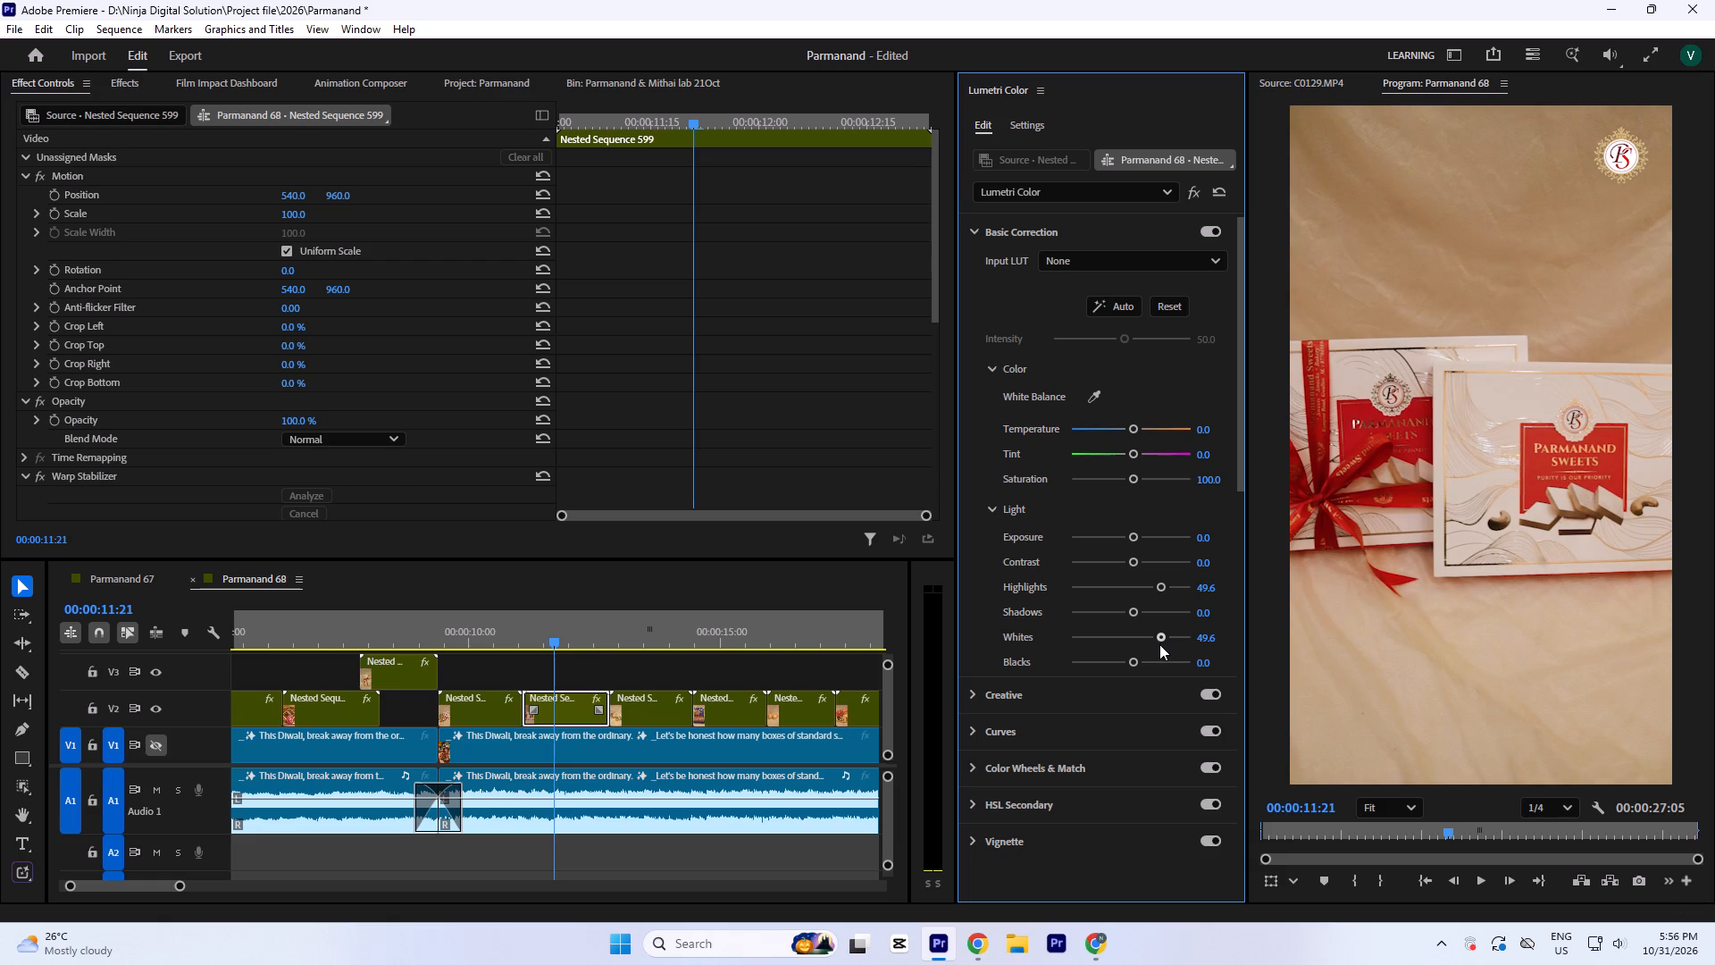
pyautogui.moveTo(1159, 644); pyautogui.dragTo(1160, 644)
pyautogui.click(1128, 433)
pyautogui.click(1160, 635)
pyautogui.click(1166, 589)
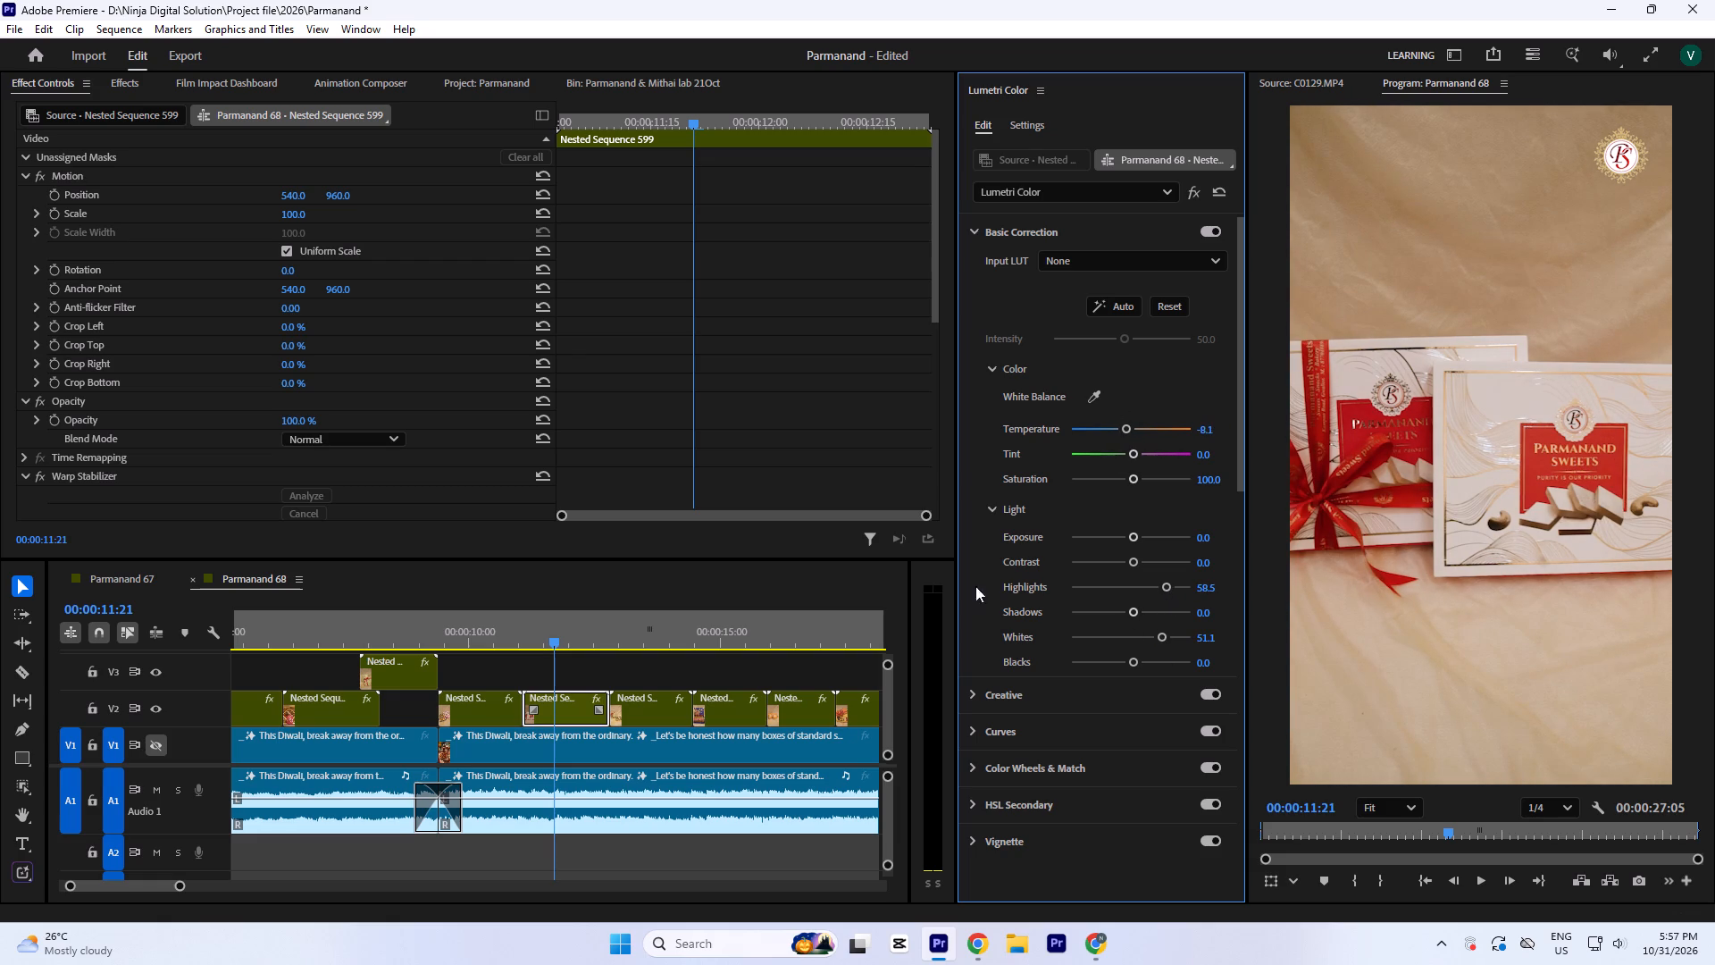
# Shift the RGB master curve's black point slightly inward on the open green sweets box clip, Nested Sequence 600.
pyautogui.click(653, 635)
pyautogui.click(662, 716)
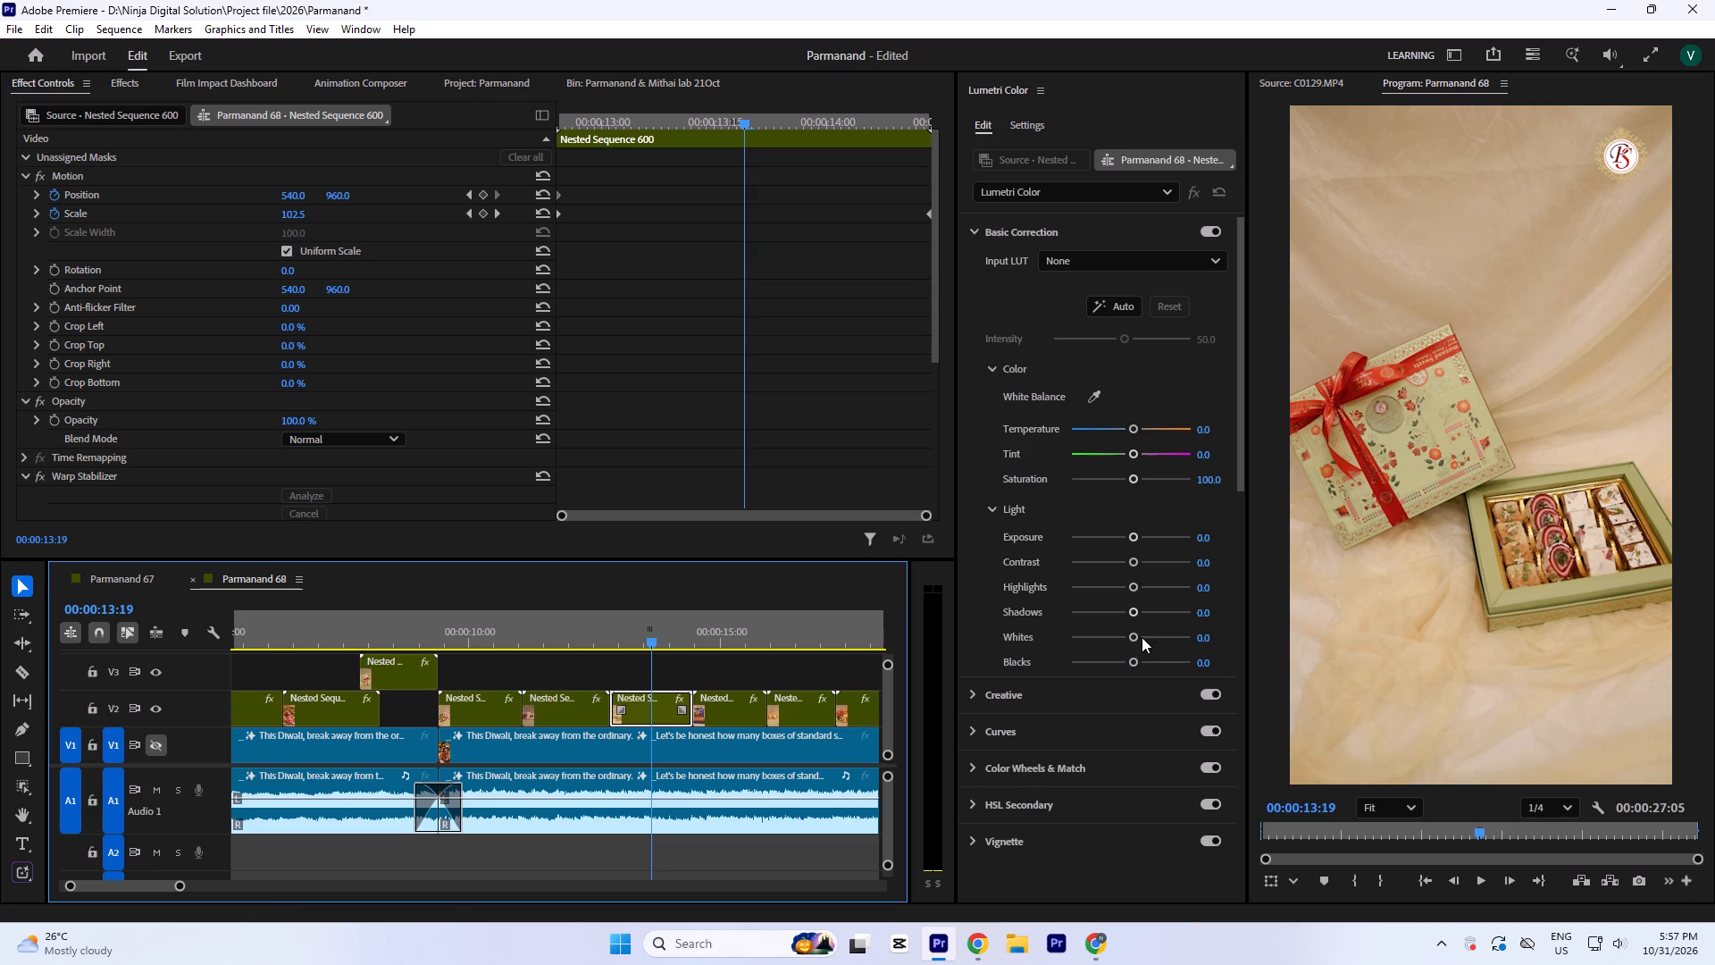
pyautogui.click(1011, 742)
pyautogui.click(1006, 632)
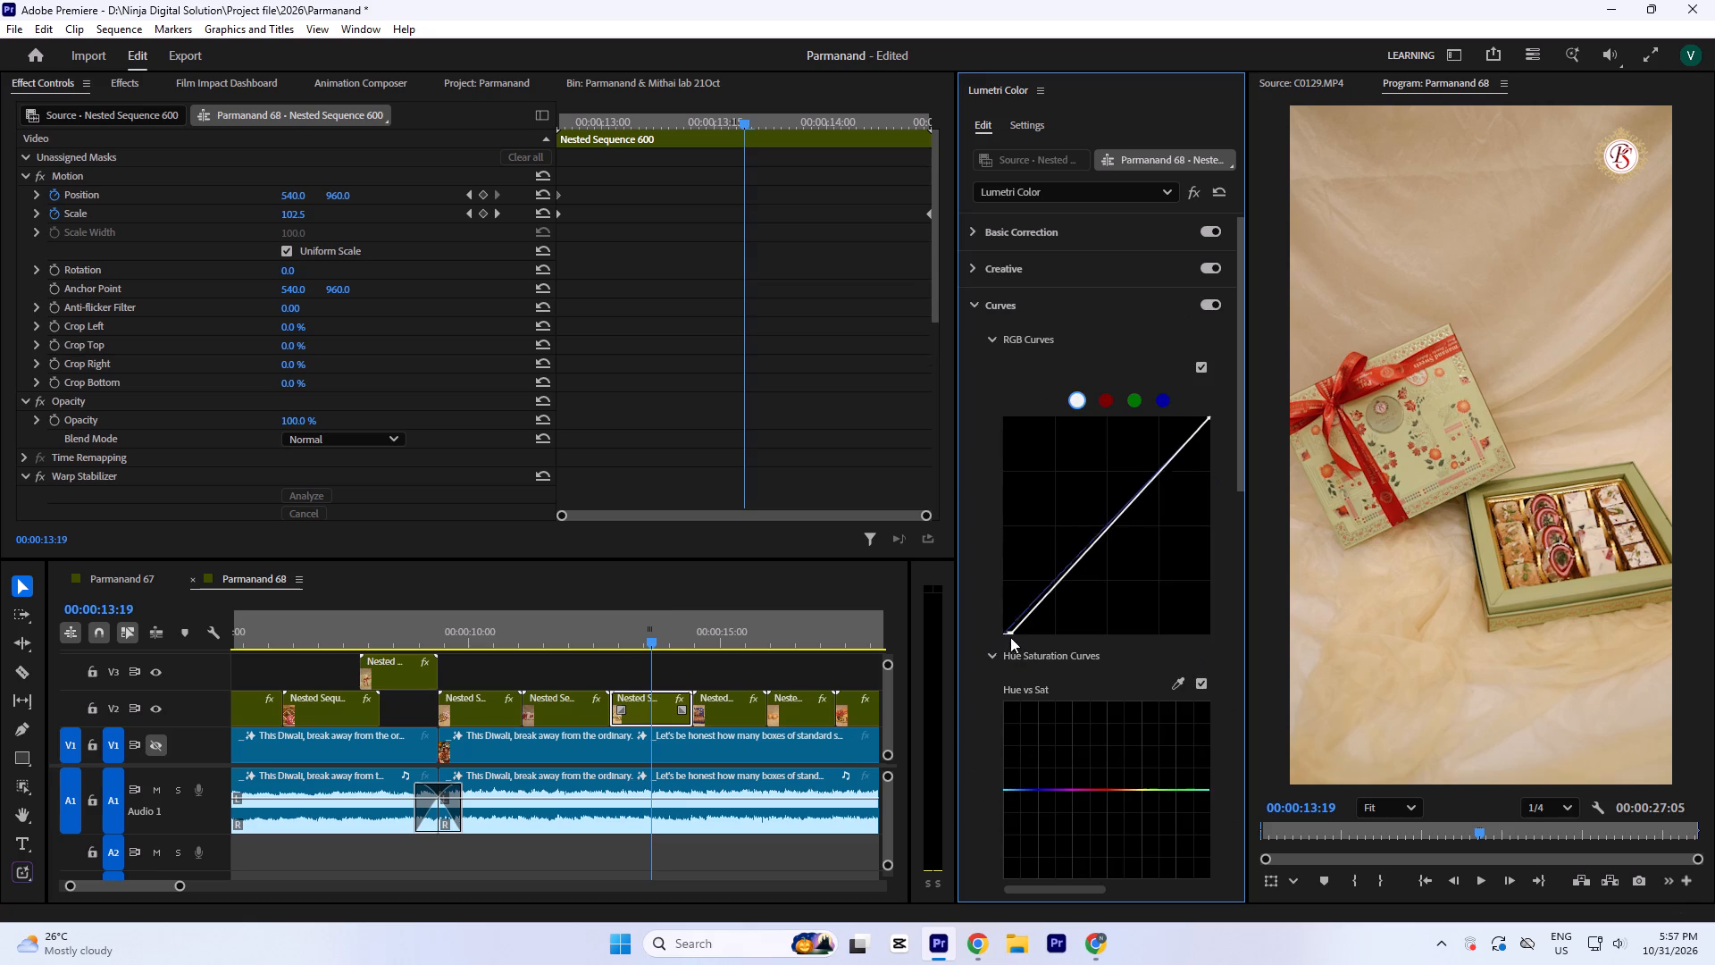
# Correct Nested Sequence 600's light with contrast 6.7, highlights 27.4, whites 20.0 and blacks -0.7.
pyautogui.click(1045, 217)
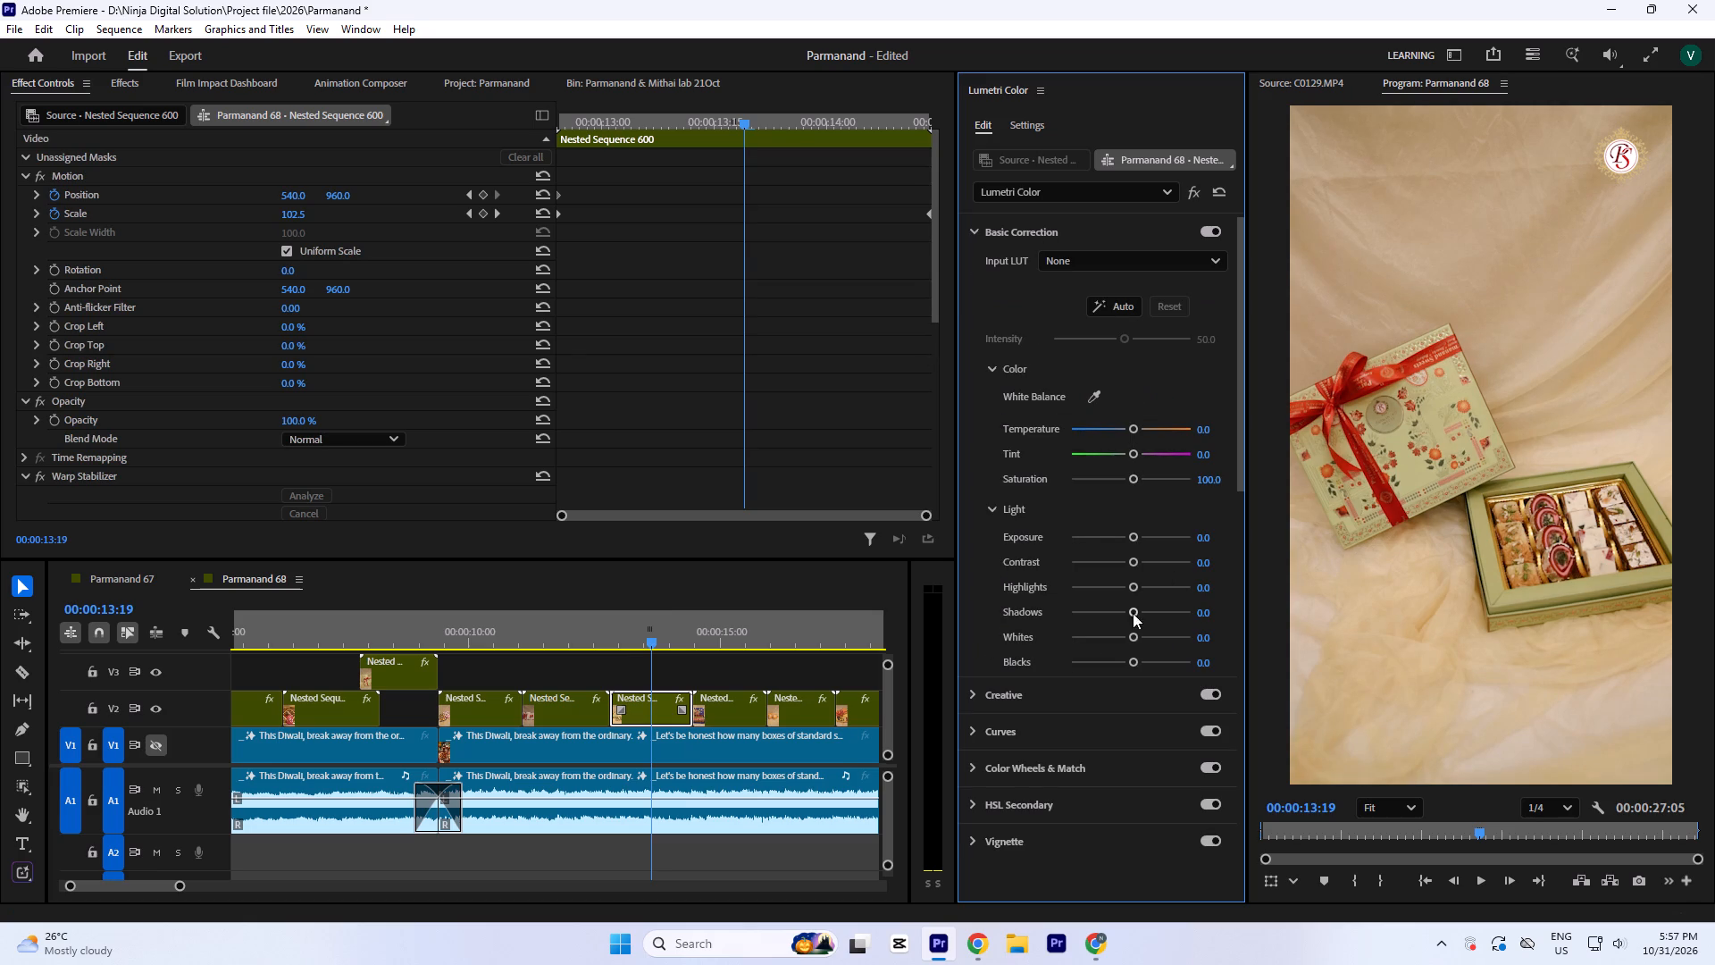
pyautogui.moveTo(1142, 583); pyautogui.dragTo(1153, 588)
pyautogui.click(1139, 635)
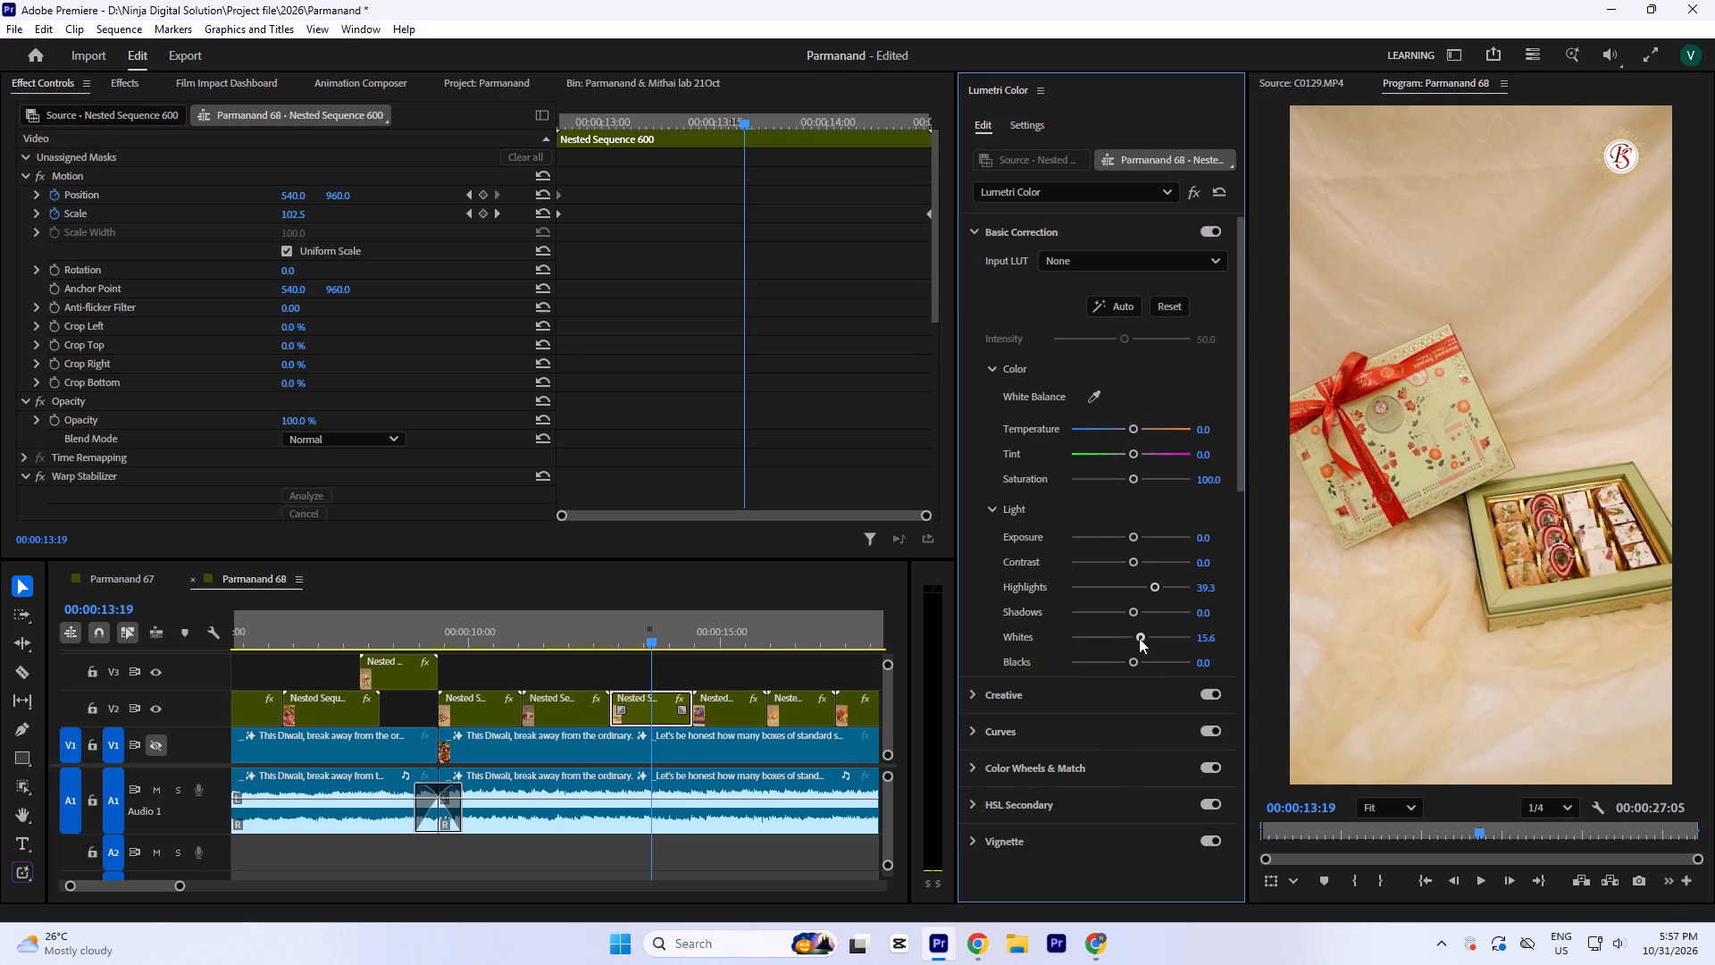
pyautogui.click(1146, 588)
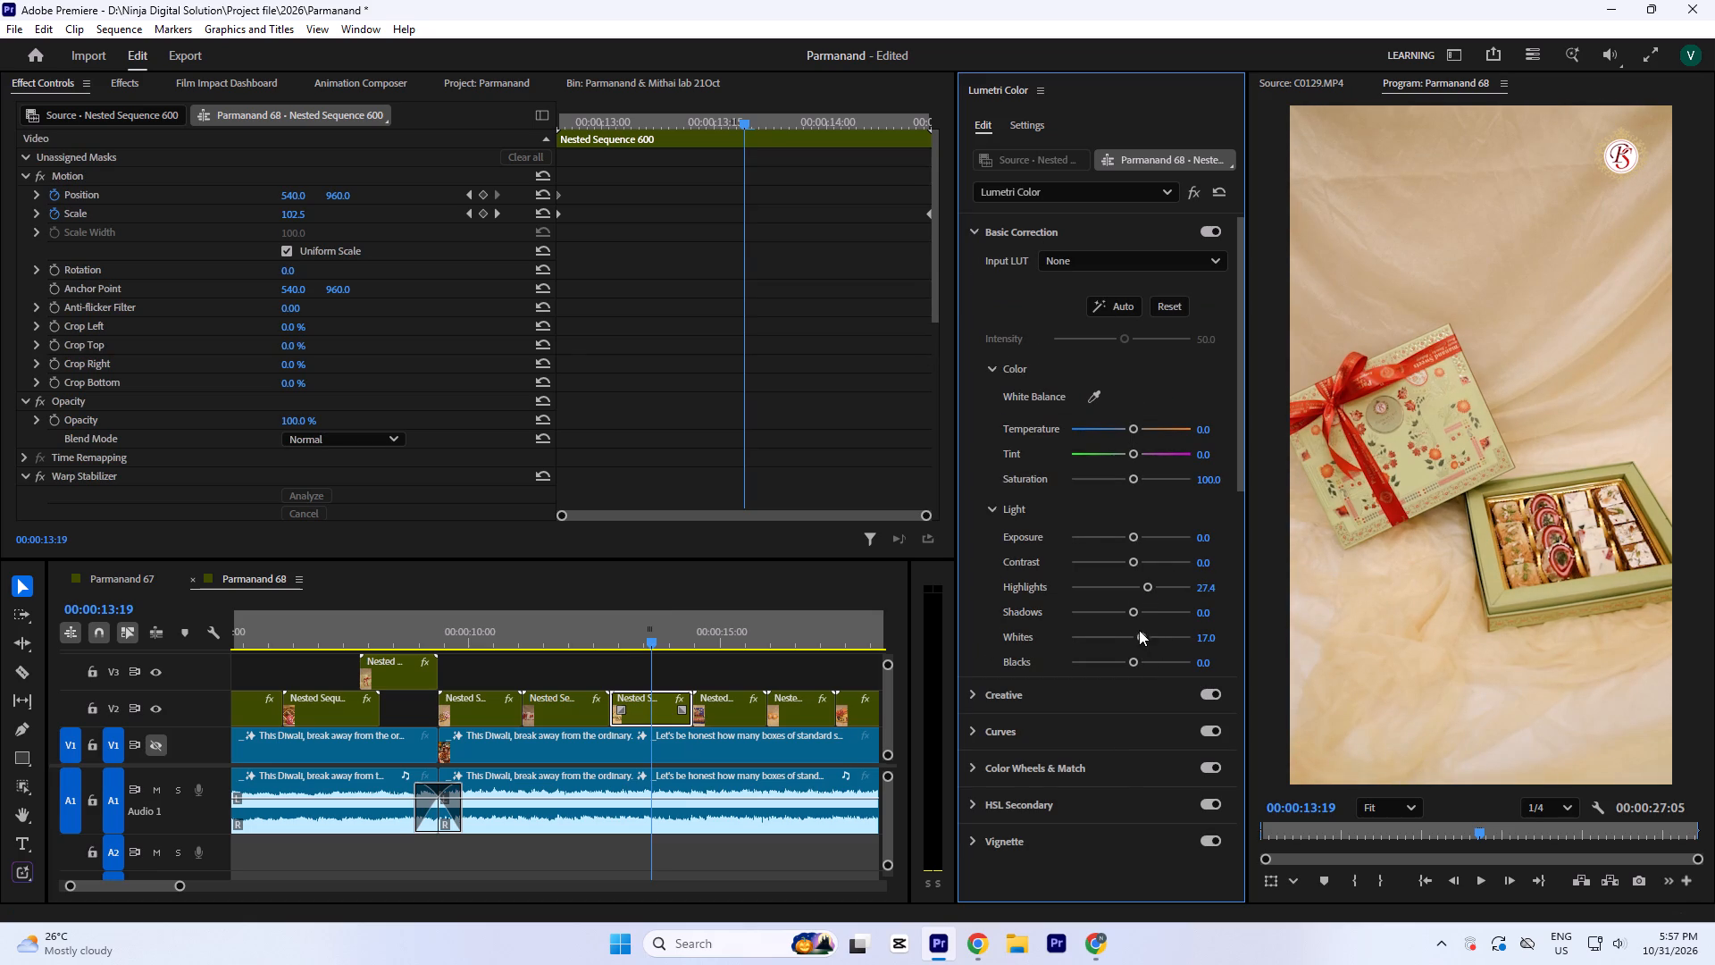
pyautogui.click(1146, 636)
pyautogui.click(1134, 560)
pyautogui.click(1129, 664)
pyautogui.click(1142, 637)
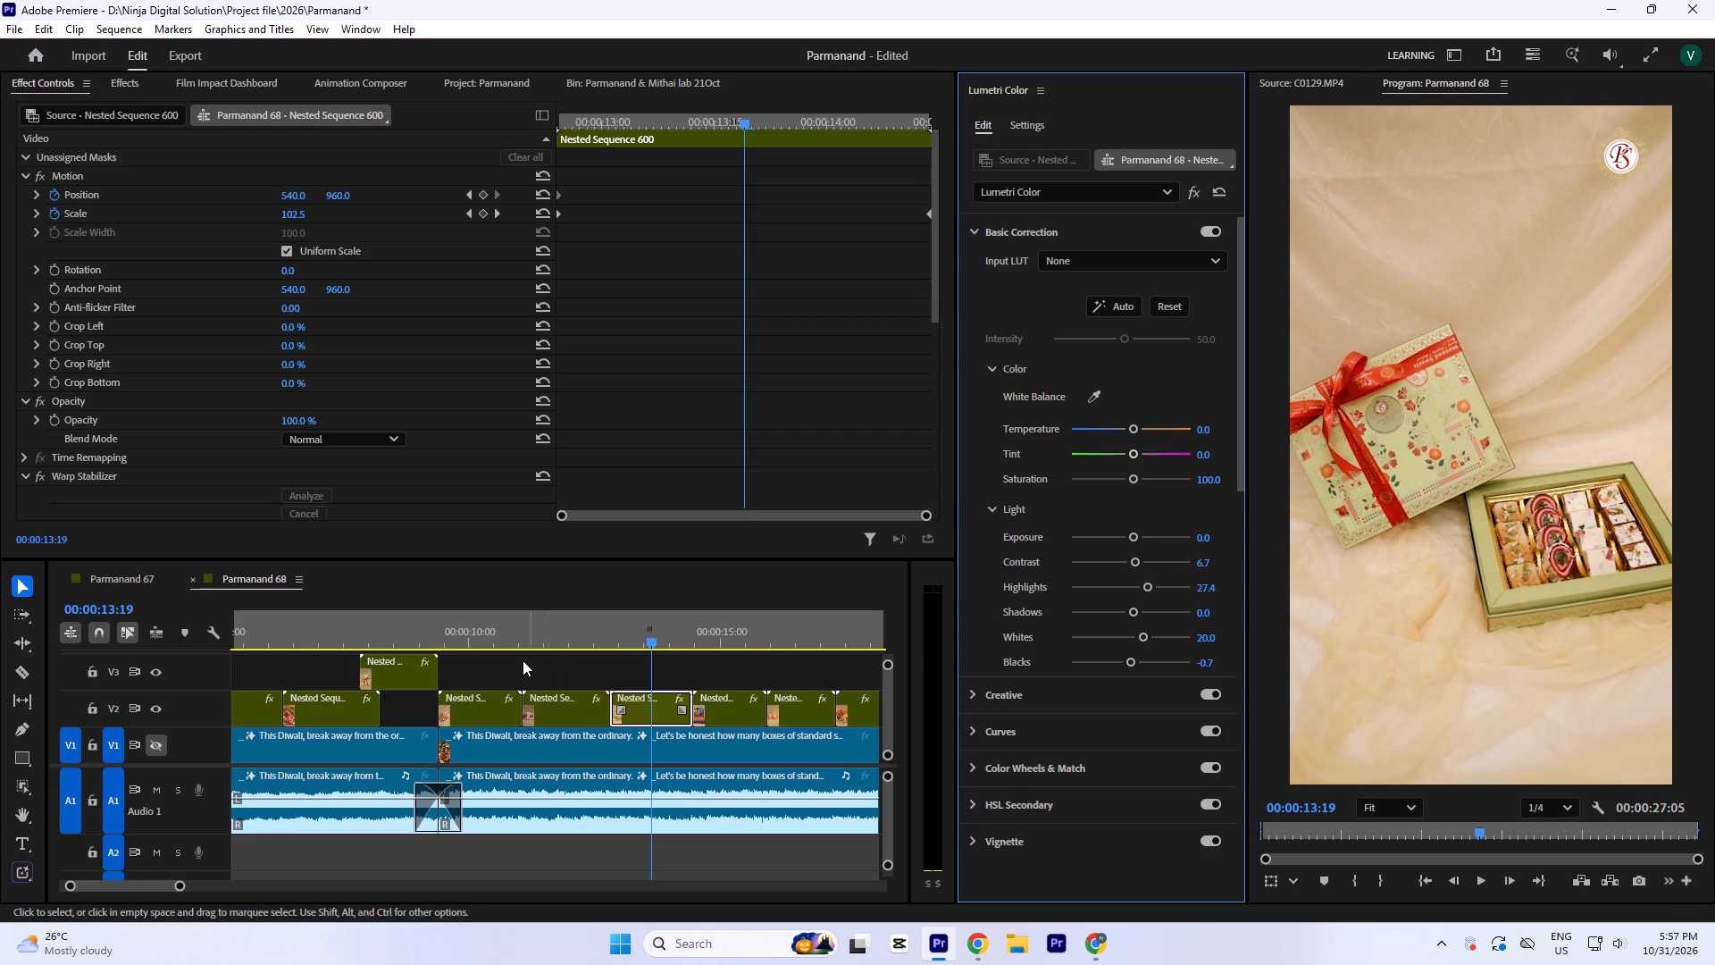
# Correct the open blue sweets box clip, Nested Sequence 601, with contrast 8.1, raised highlights, whites 34.8 and blacks -2.2.
pyautogui.click(734, 612)
pyautogui.click(722, 716)
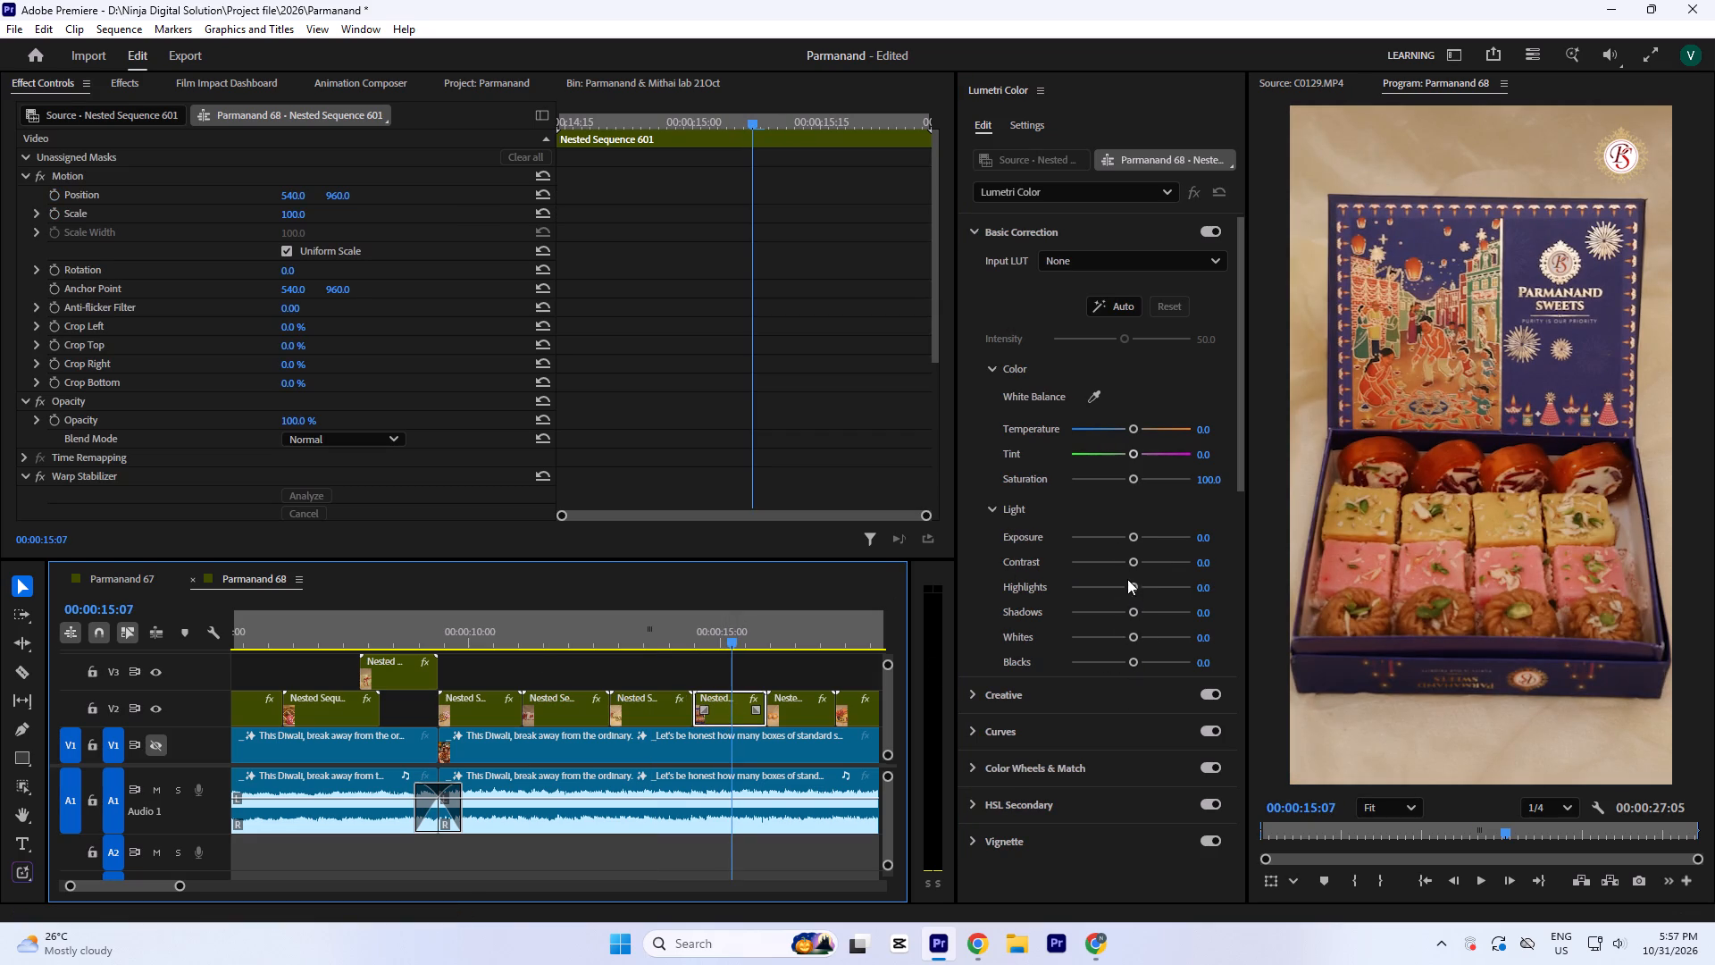
pyautogui.moveTo(1147, 588); pyautogui.dragTo(1159, 592)
pyautogui.click(1142, 634)
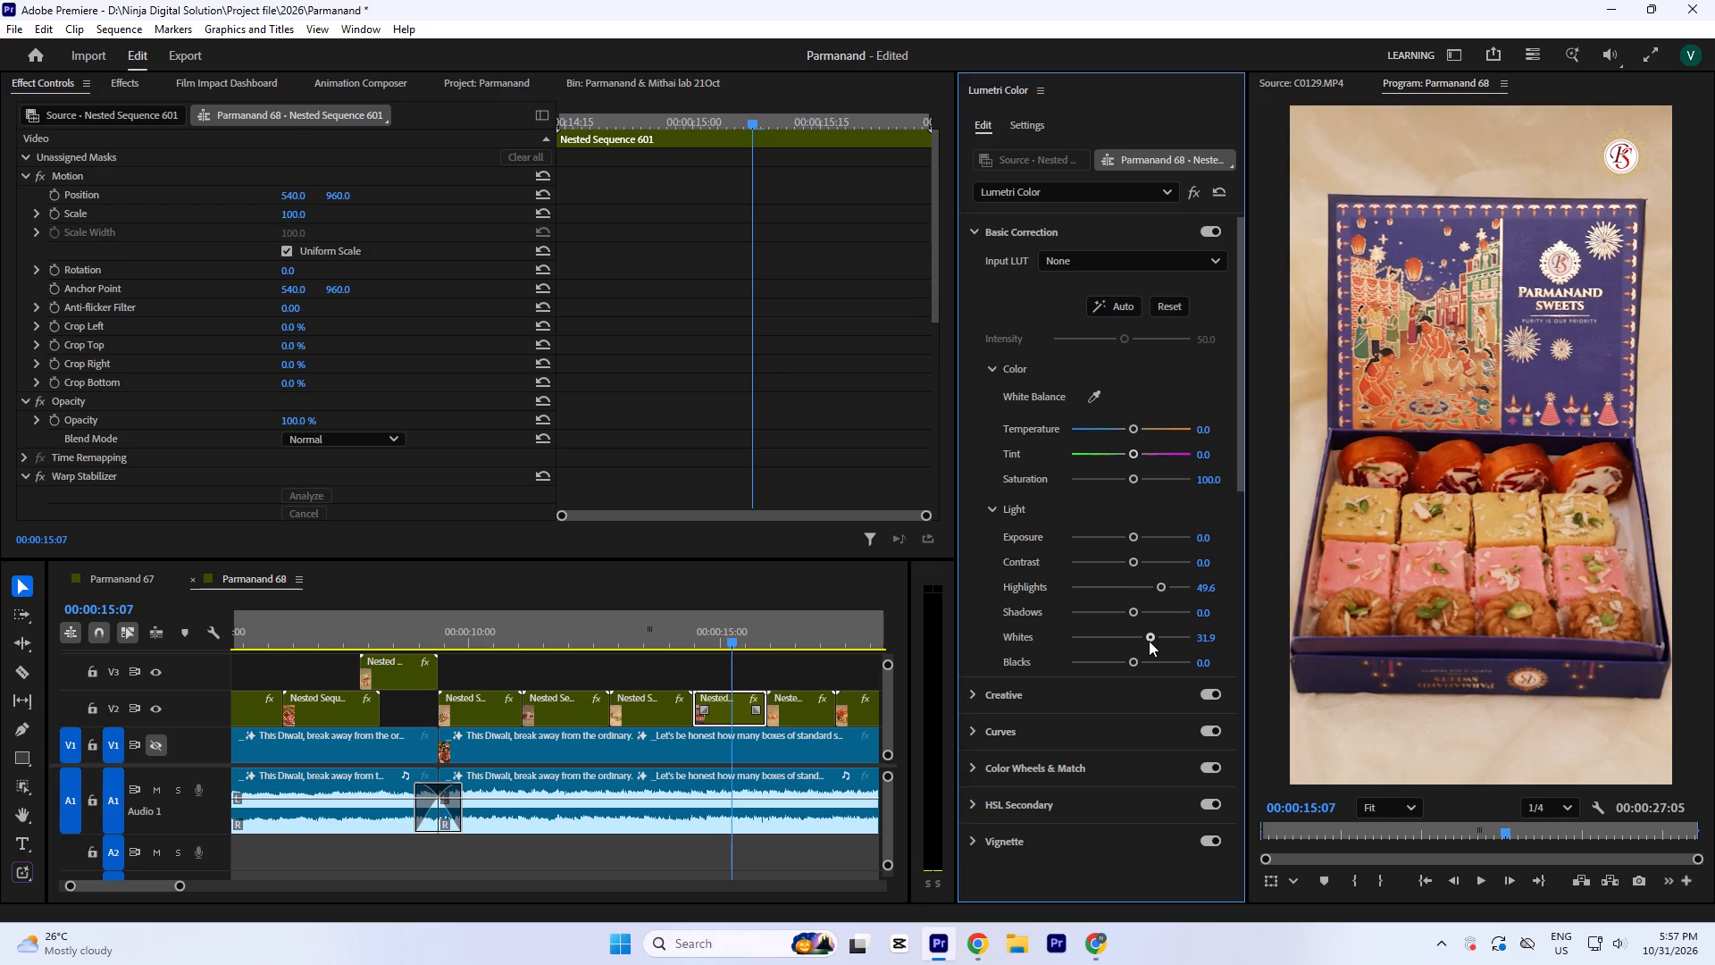
pyautogui.click(1150, 589)
pyautogui.click(1134, 562)
pyautogui.click(1128, 664)
pyautogui.click(1150, 639)
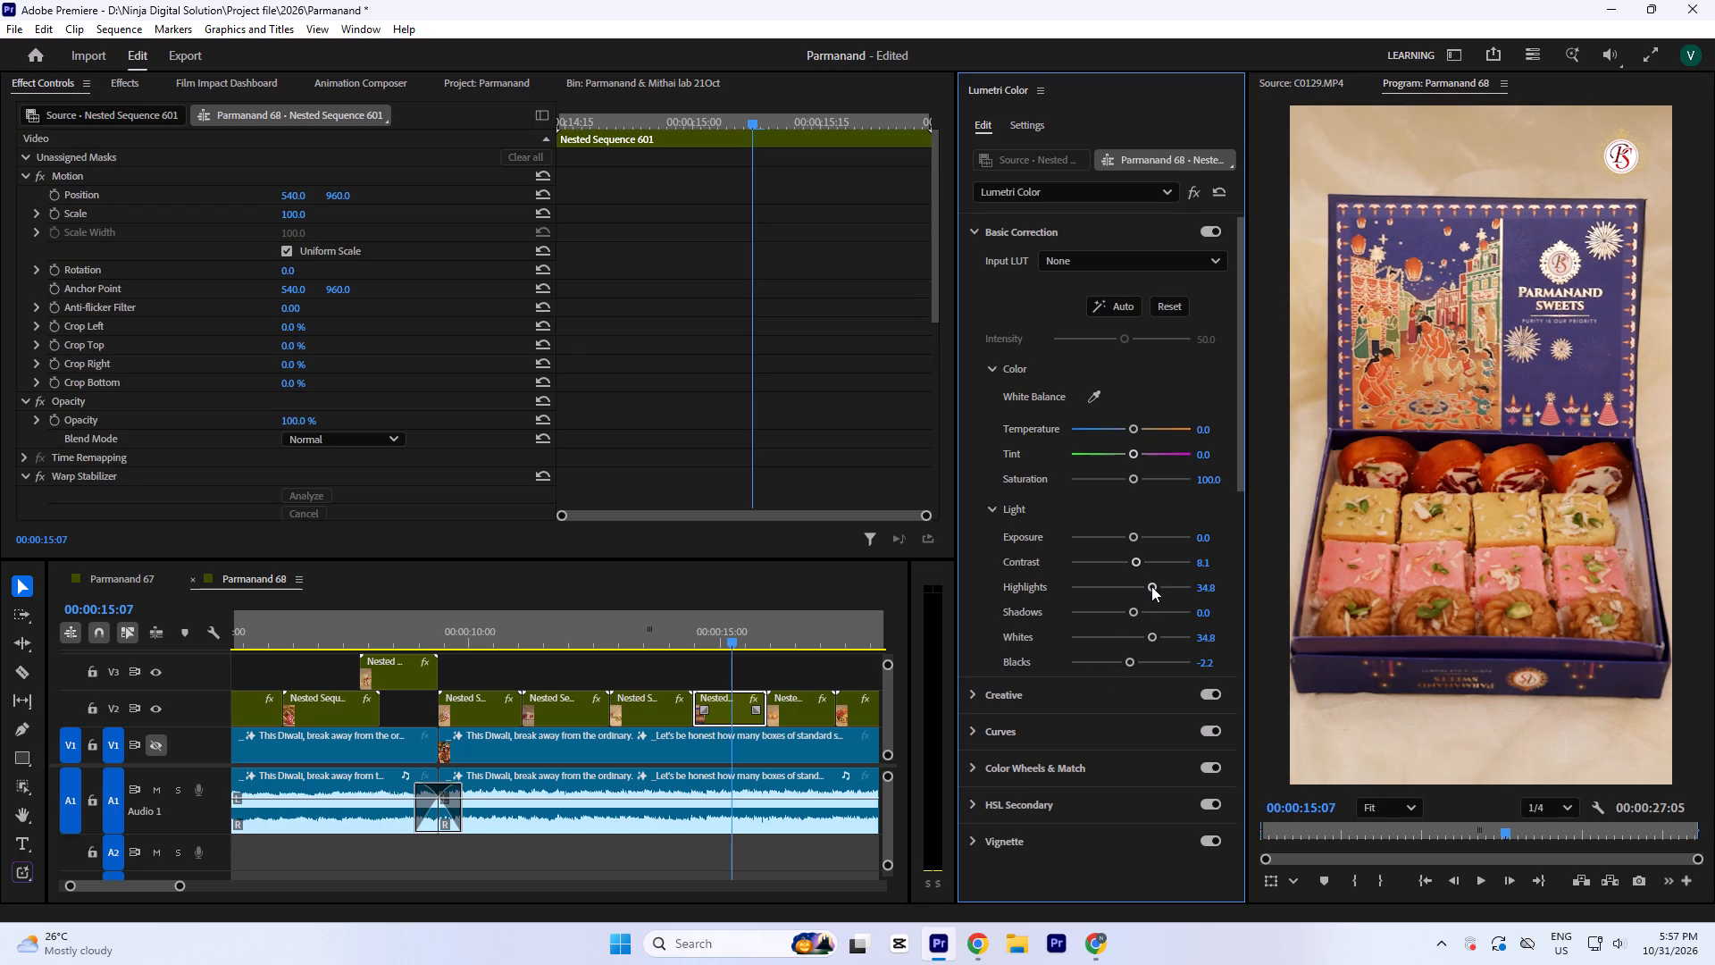
pyautogui.click(1156, 587)
# Grade the orange peacock boxes clip, Nested Sequence 603, with temperature -14.1, highlights 40.7, whites 31.9 and the RGB master curve's black point slightly inward.
pyautogui.click(794, 629)
pyautogui.click(796, 714)
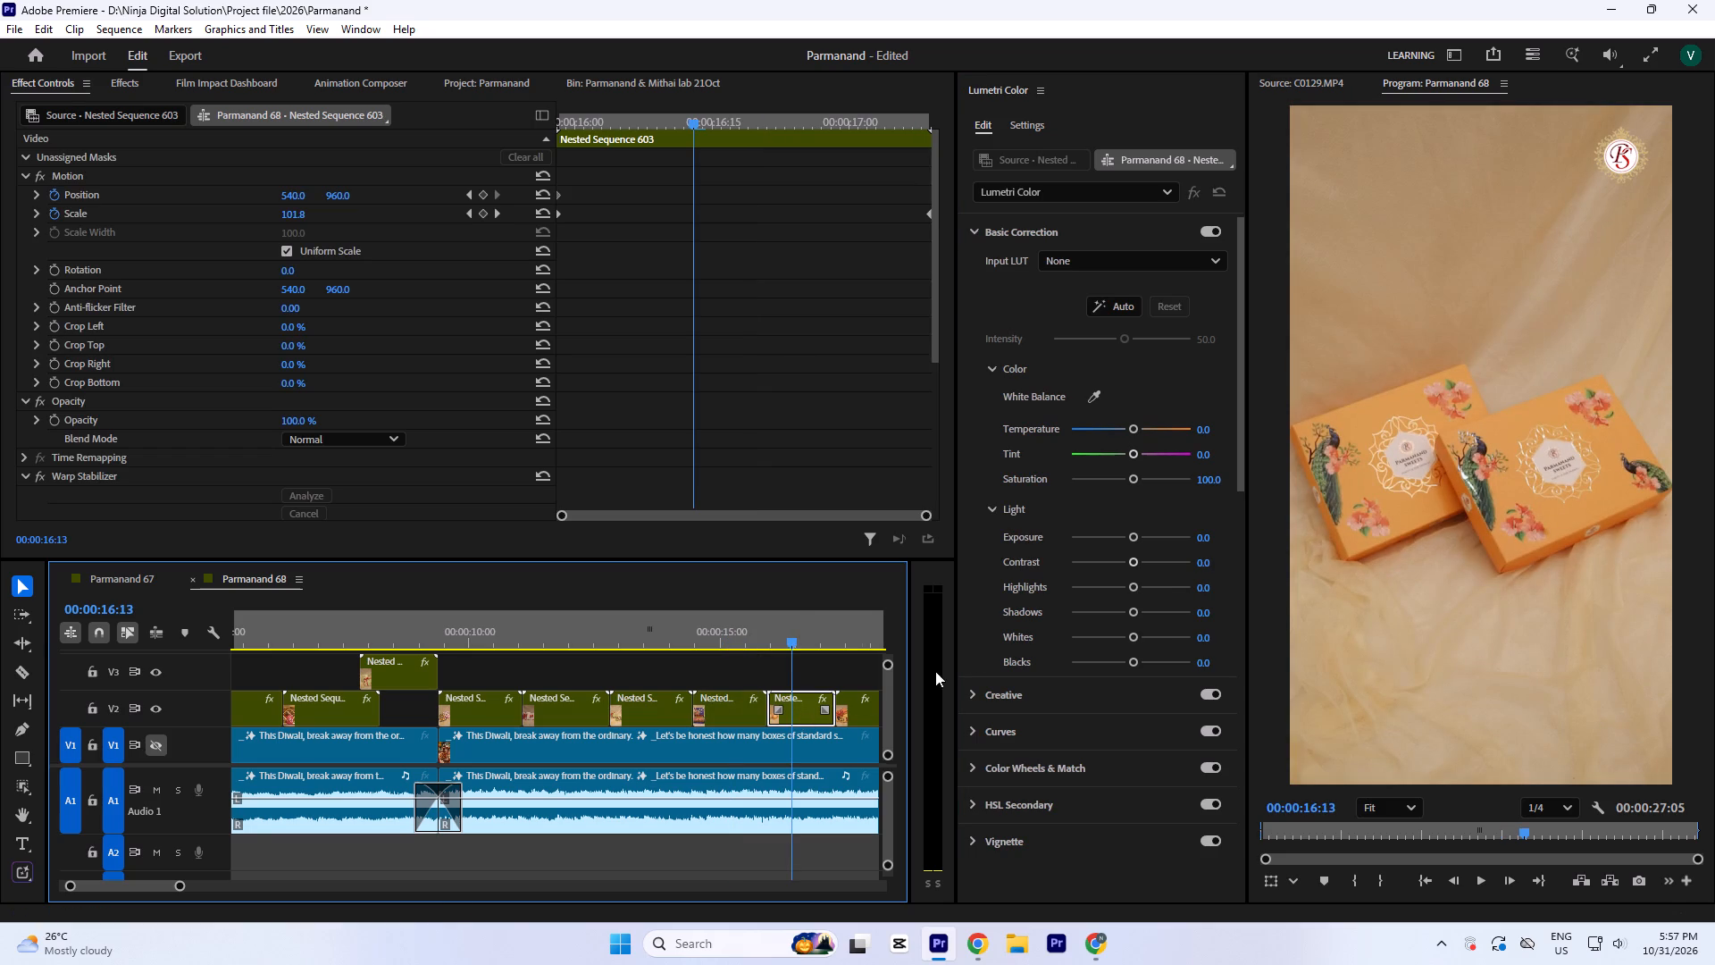
pyautogui.moveTo(1146, 591); pyautogui.dragTo(1154, 595)
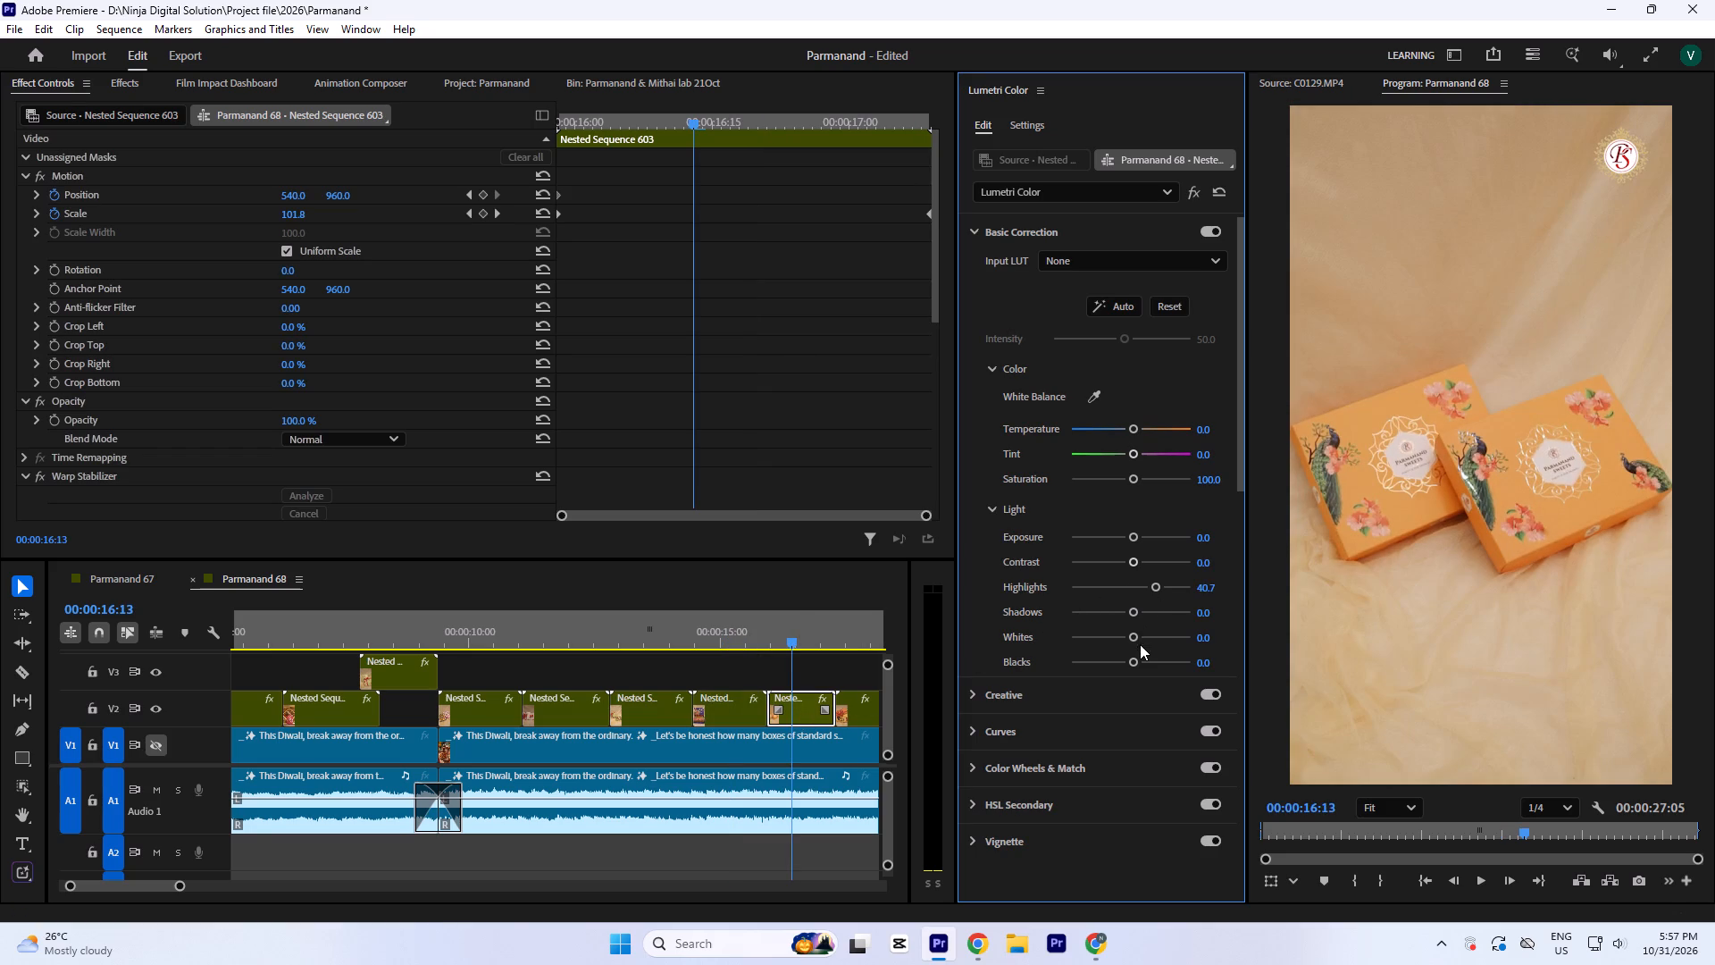
pyautogui.click(1140, 637)
pyautogui.click(1013, 740)
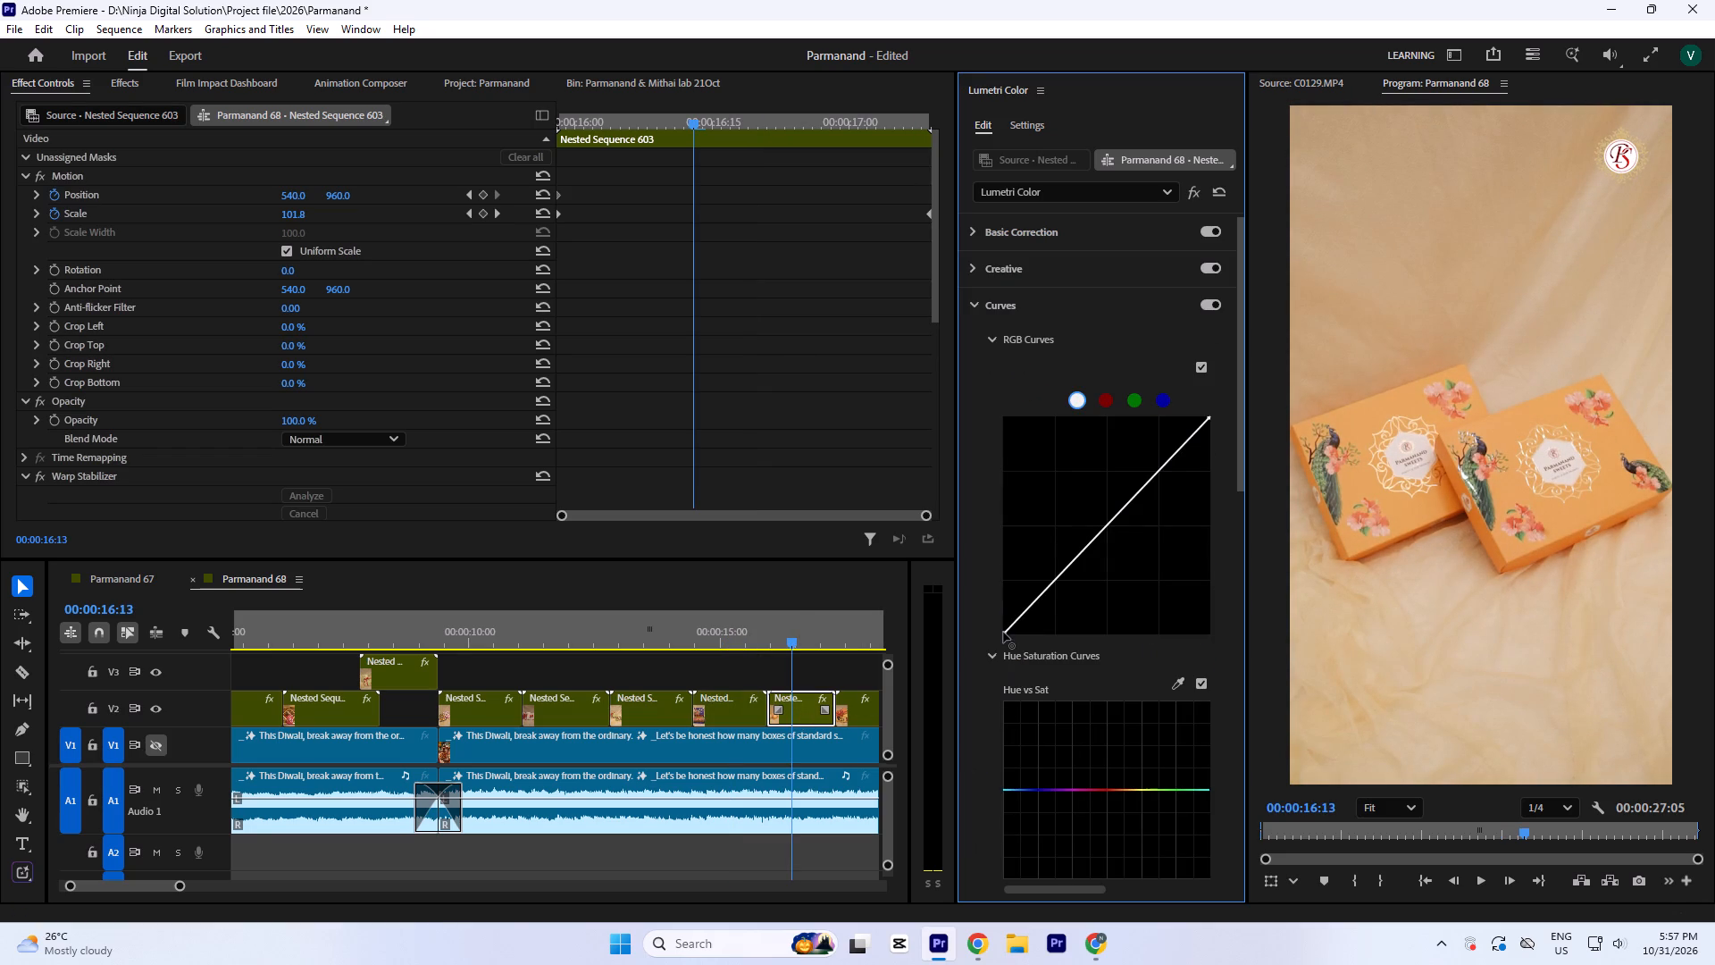
pyautogui.moveTo(1003, 631); pyautogui.dragTo(1011, 638)
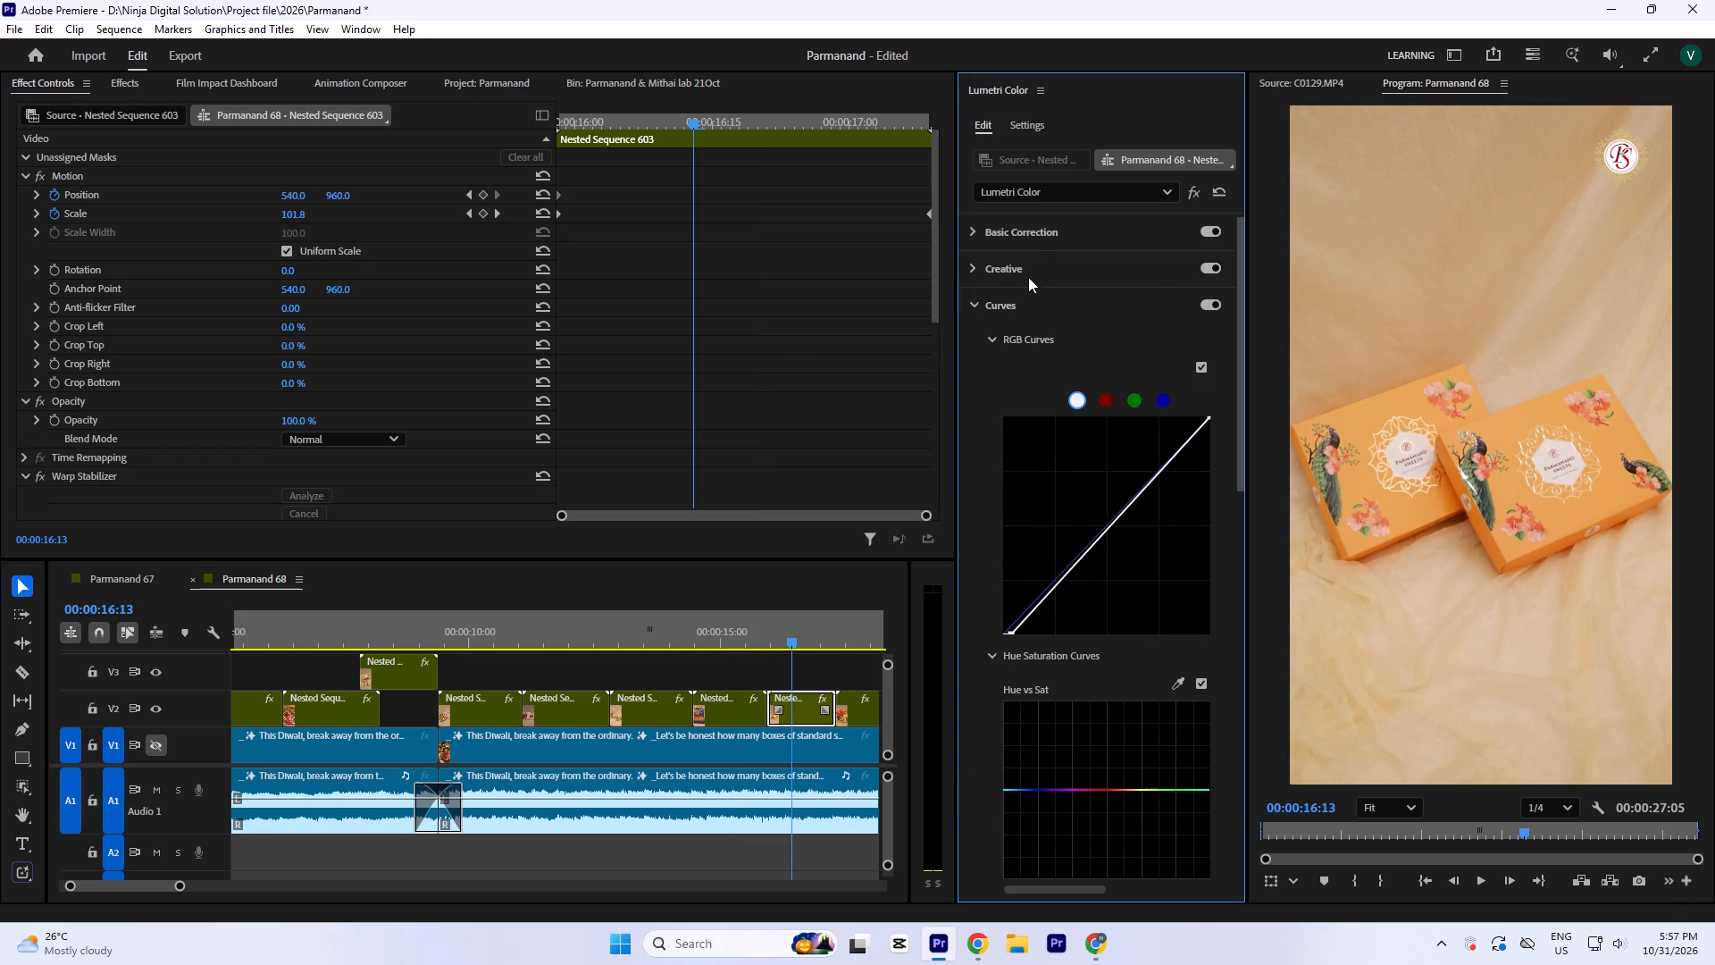
pyautogui.click(1025, 235)
pyautogui.click(1126, 432)
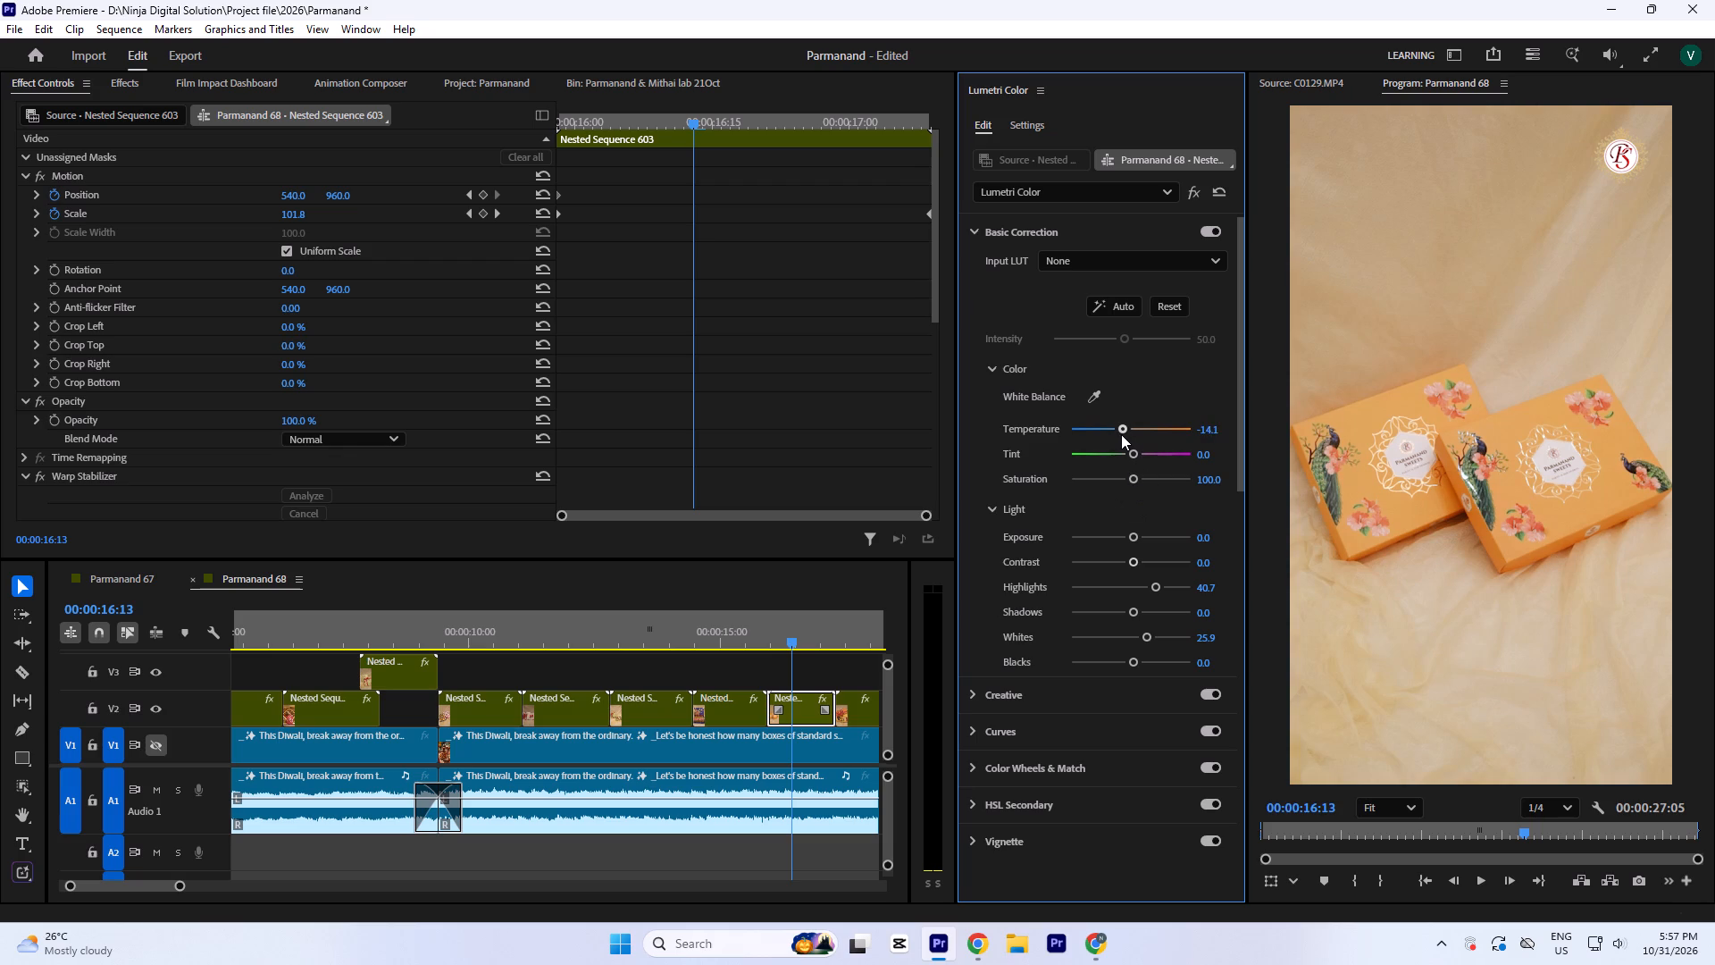
pyautogui.click(1149, 639)
pyautogui.click(811, 626)
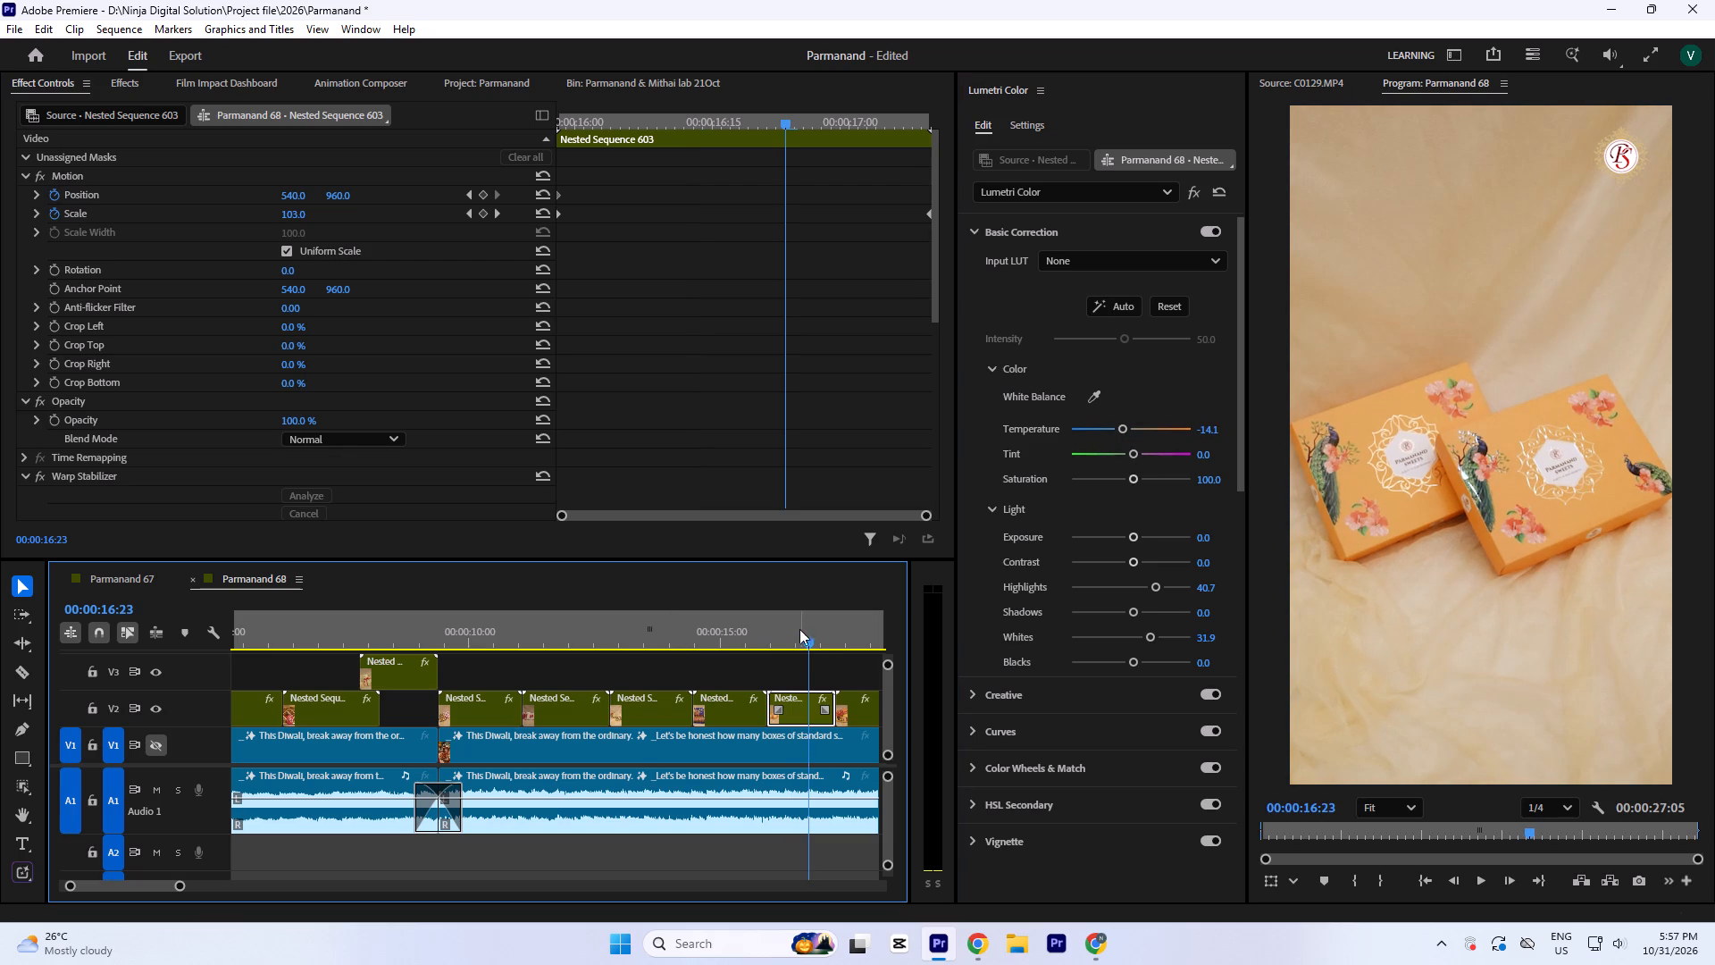
# Save the project and correct the ribboned orange chocolate box clip, Nested Sequence 602, with temperature -31.9, contrast 6.7, highlights 34.8, whites 24.4 and blacks 3.7.
pyautogui.press('-')
pyautogui.click(693, 628)
pyautogui.click(682, 709)
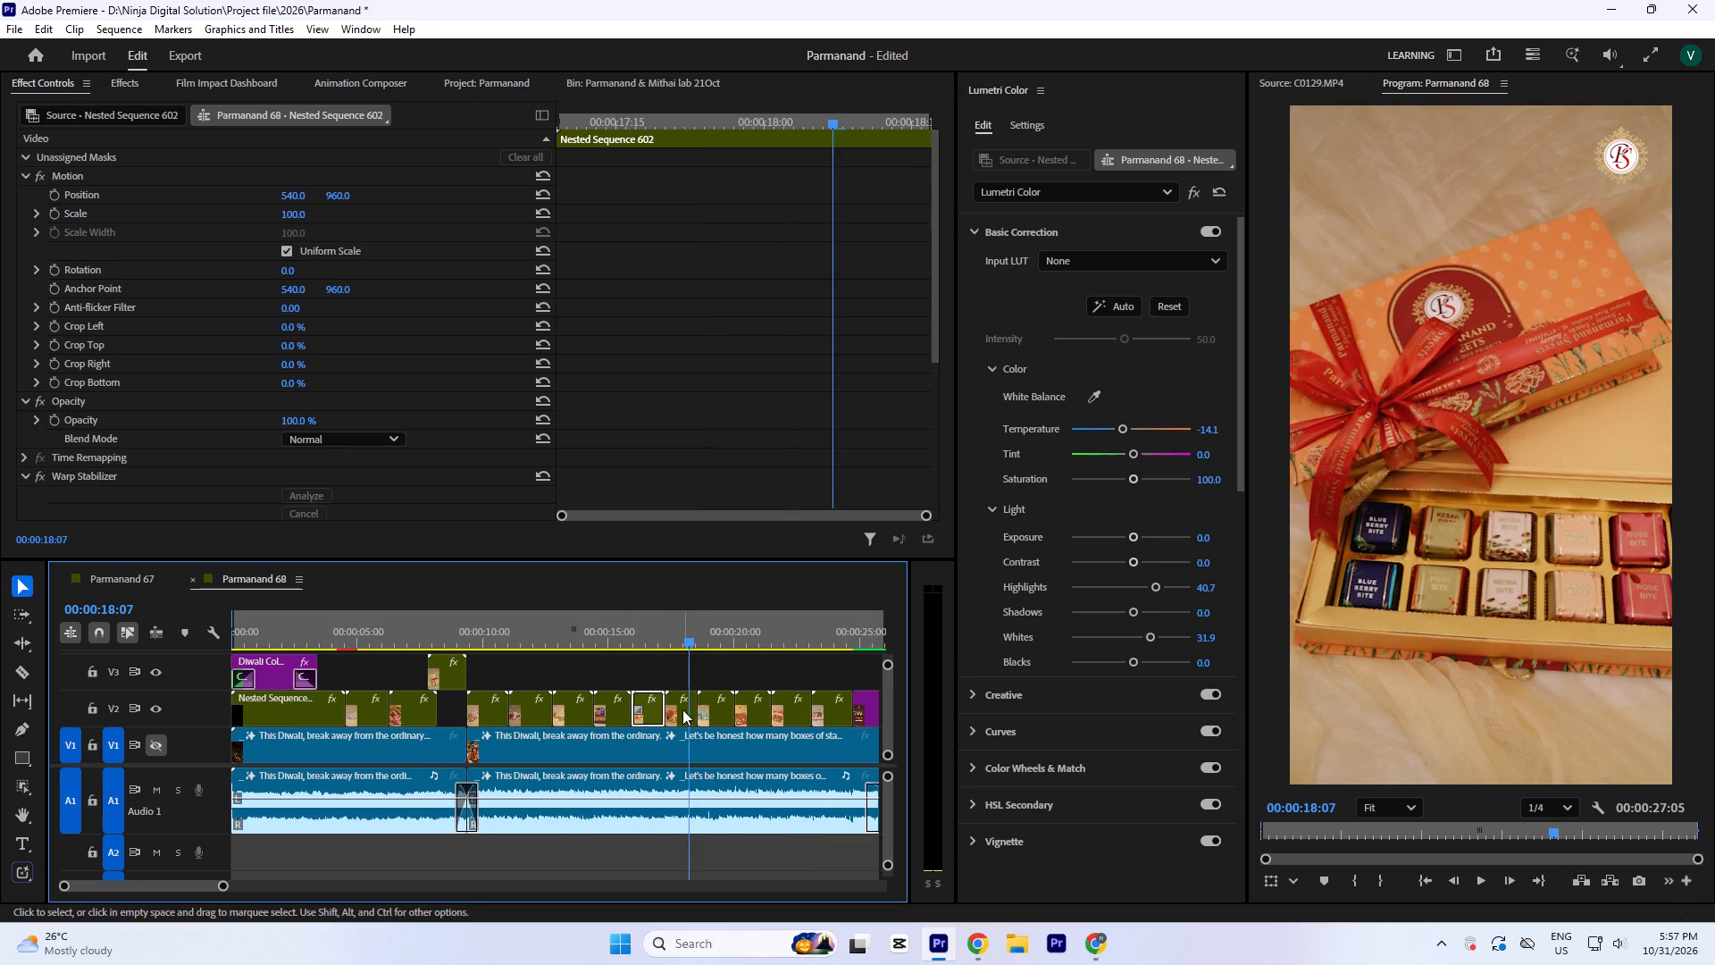
pyautogui.hotkey('ctrl', 's')
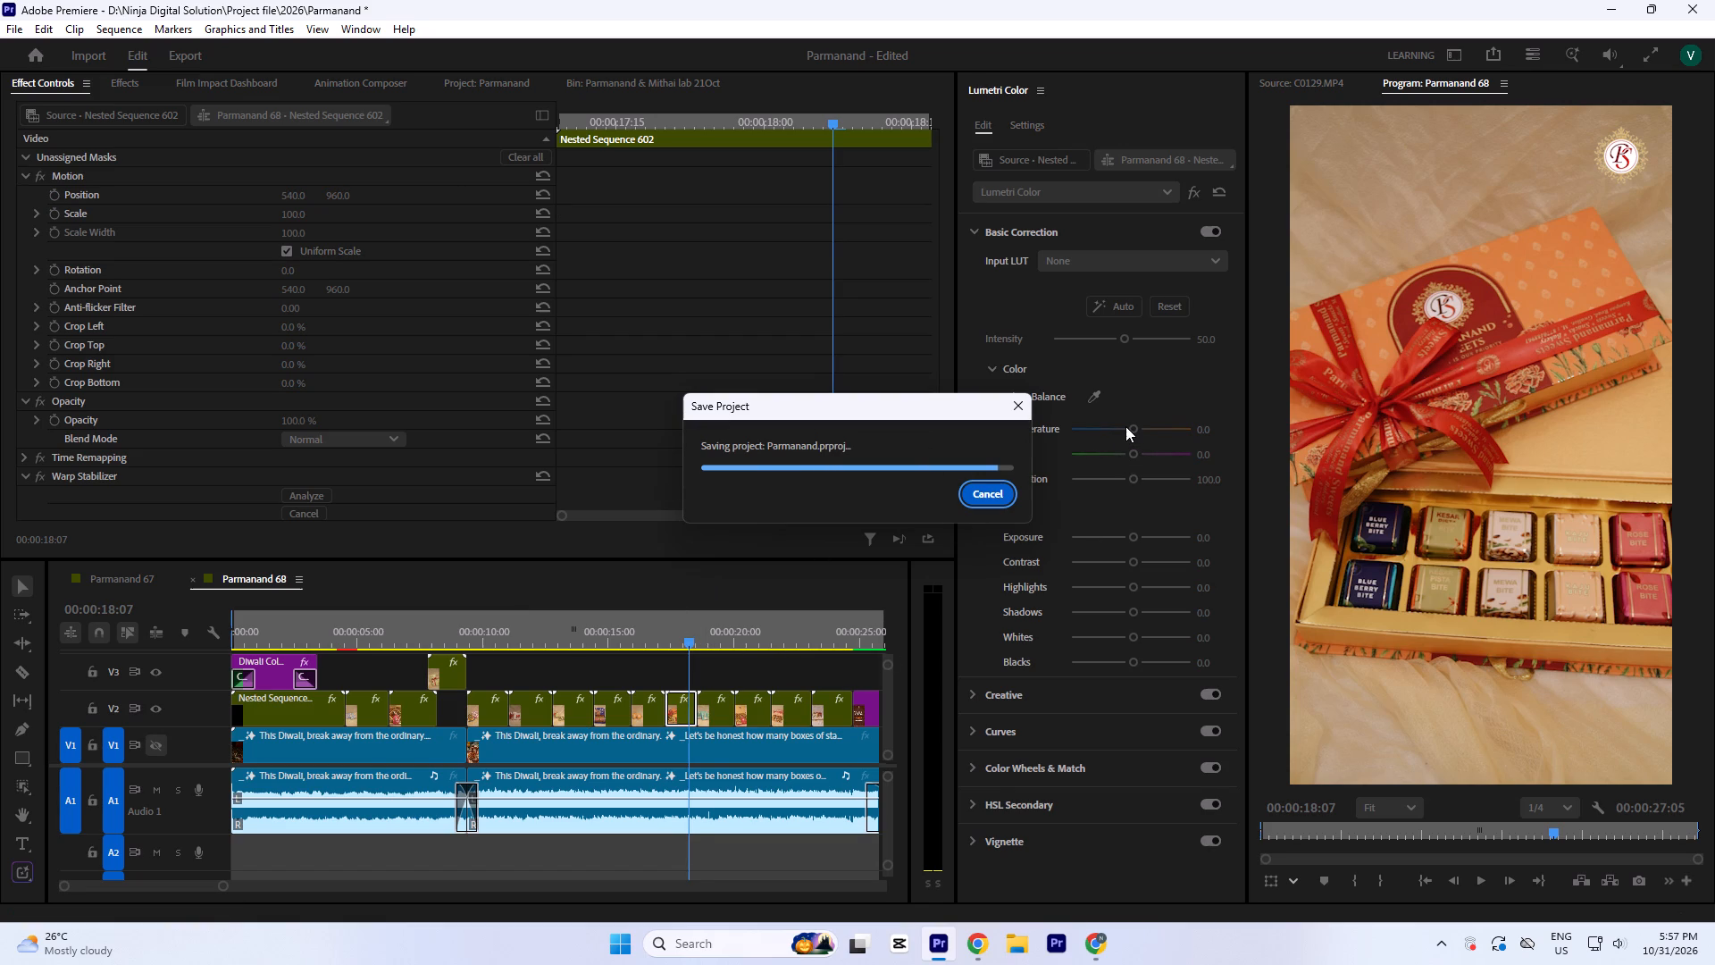
pyautogui.moveTo(1125, 426); pyautogui.dragTo(1112, 432)
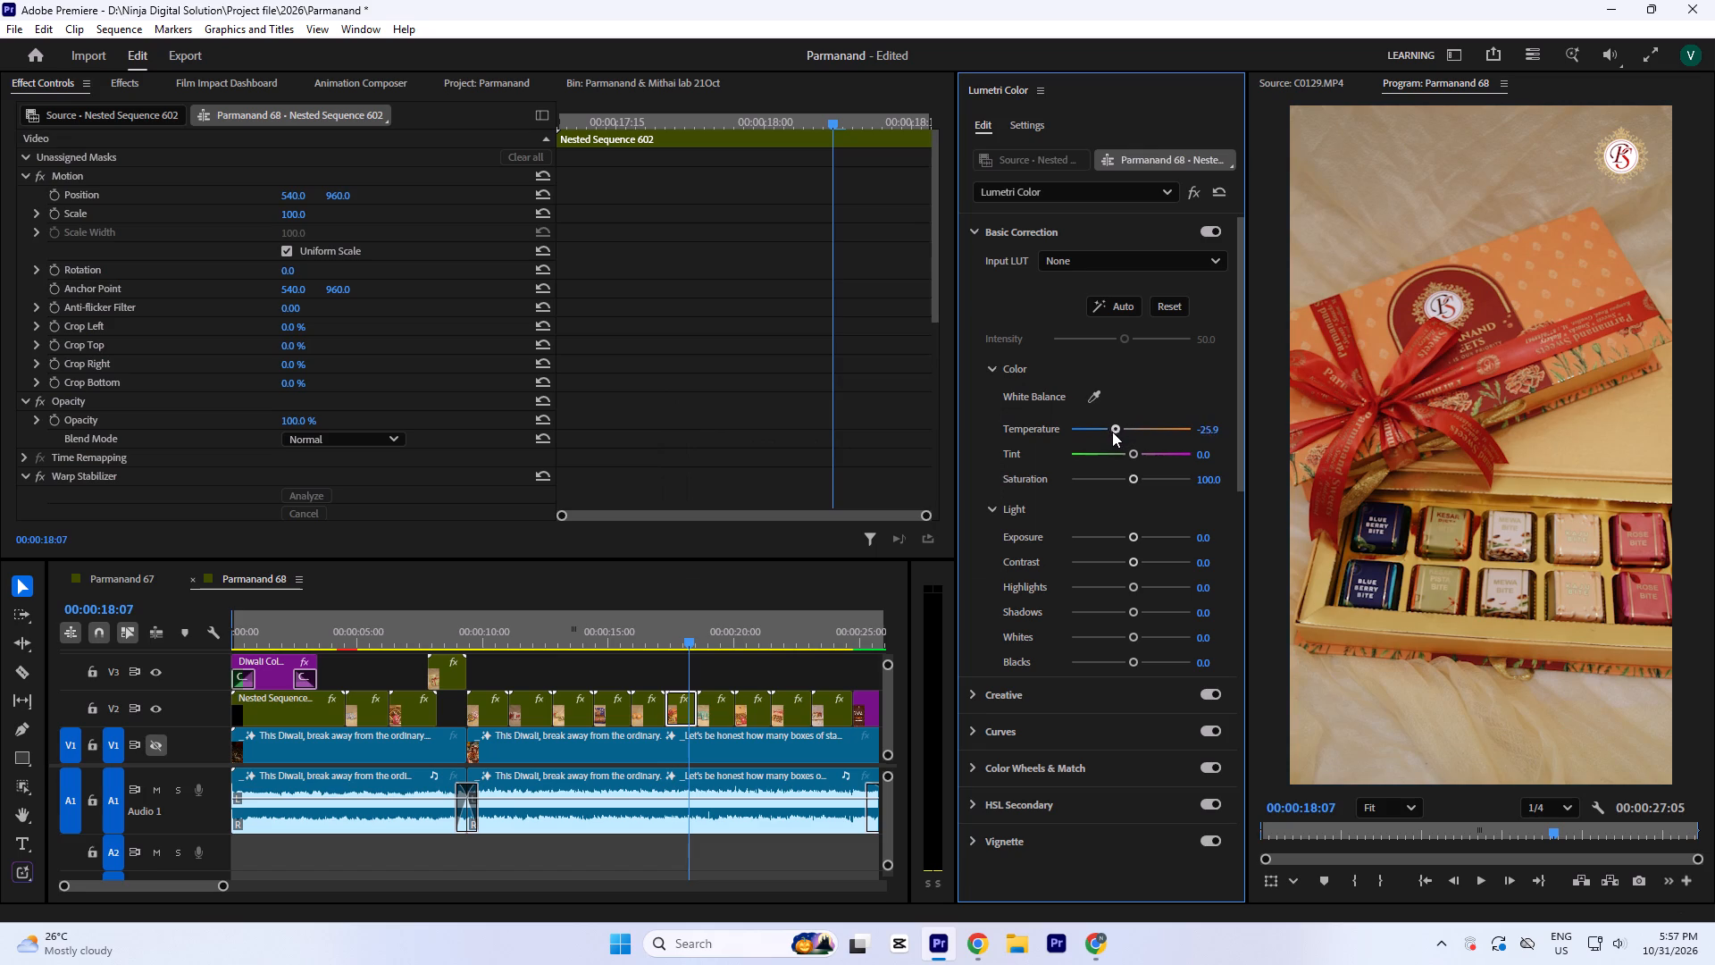
pyautogui.moveTo(1112, 432); pyautogui.dragTo(1110, 433)
pyautogui.moveTo(1142, 584); pyautogui.dragTo(1150, 587)
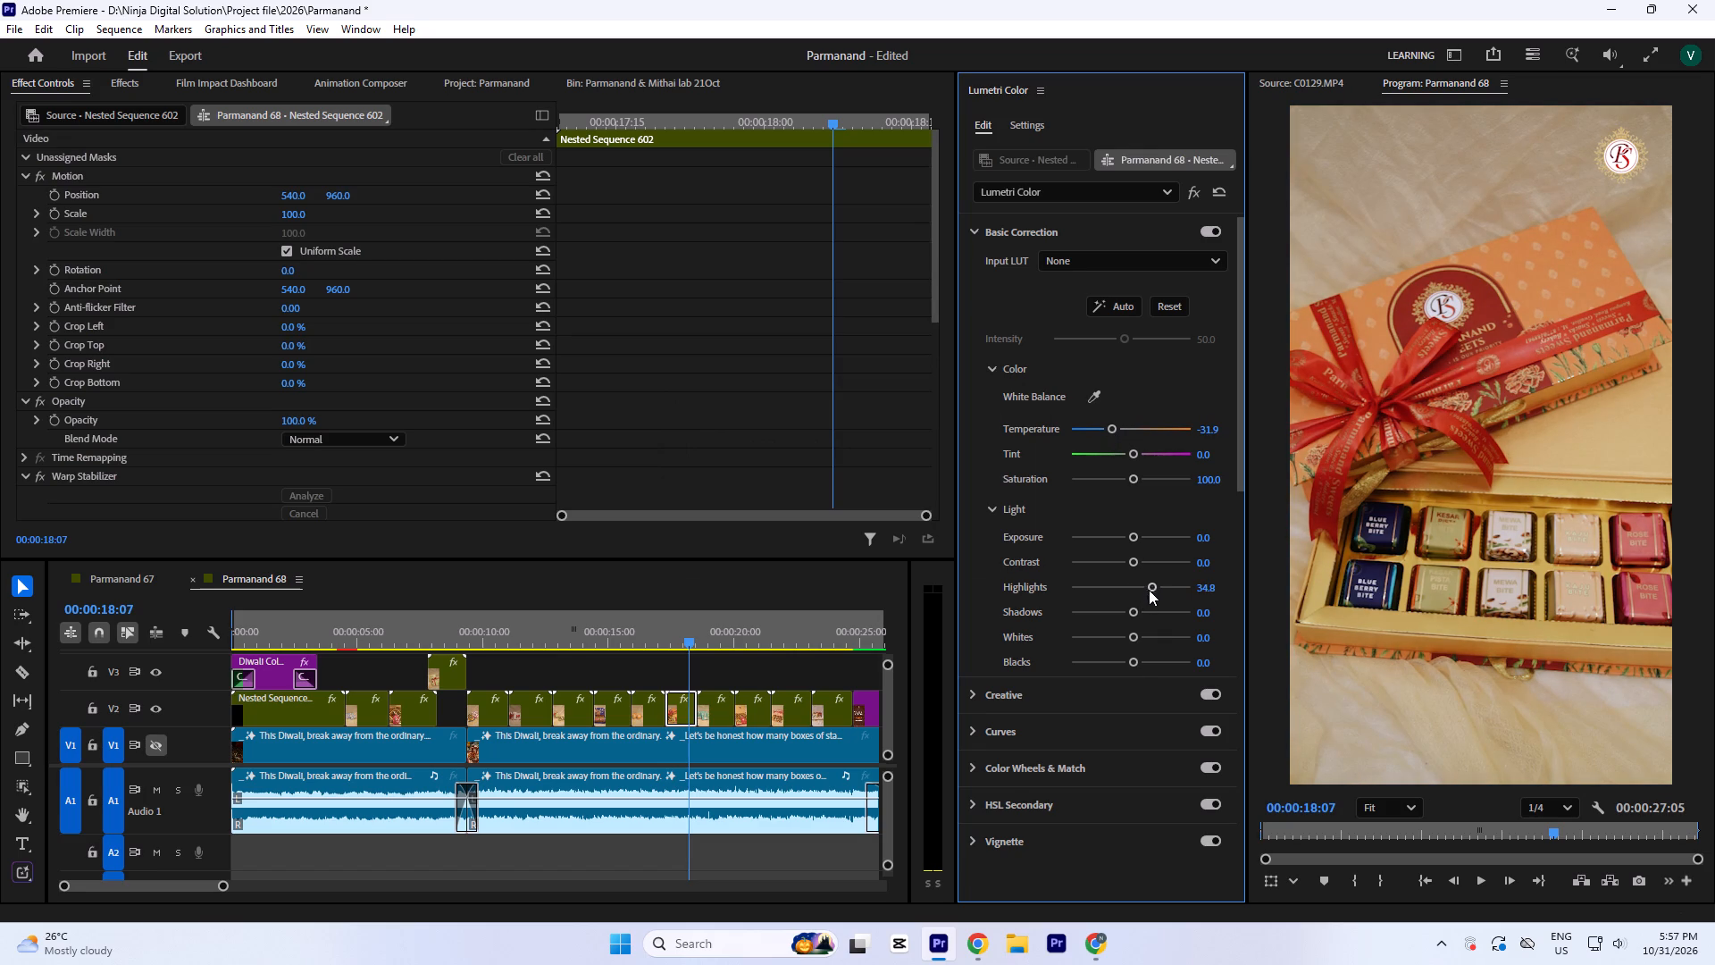
pyautogui.click(1139, 639)
pyautogui.click(1150, 587)
pyautogui.click(1134, 565)
pyautogui.click(1134, 660)
# Shift the RGB master curve's black point slightly inward on the green Kaju Katli boxes clip, Nested Sequence 604.
pyautogui.click(710, 631)
pyautogui.click(707, 718)
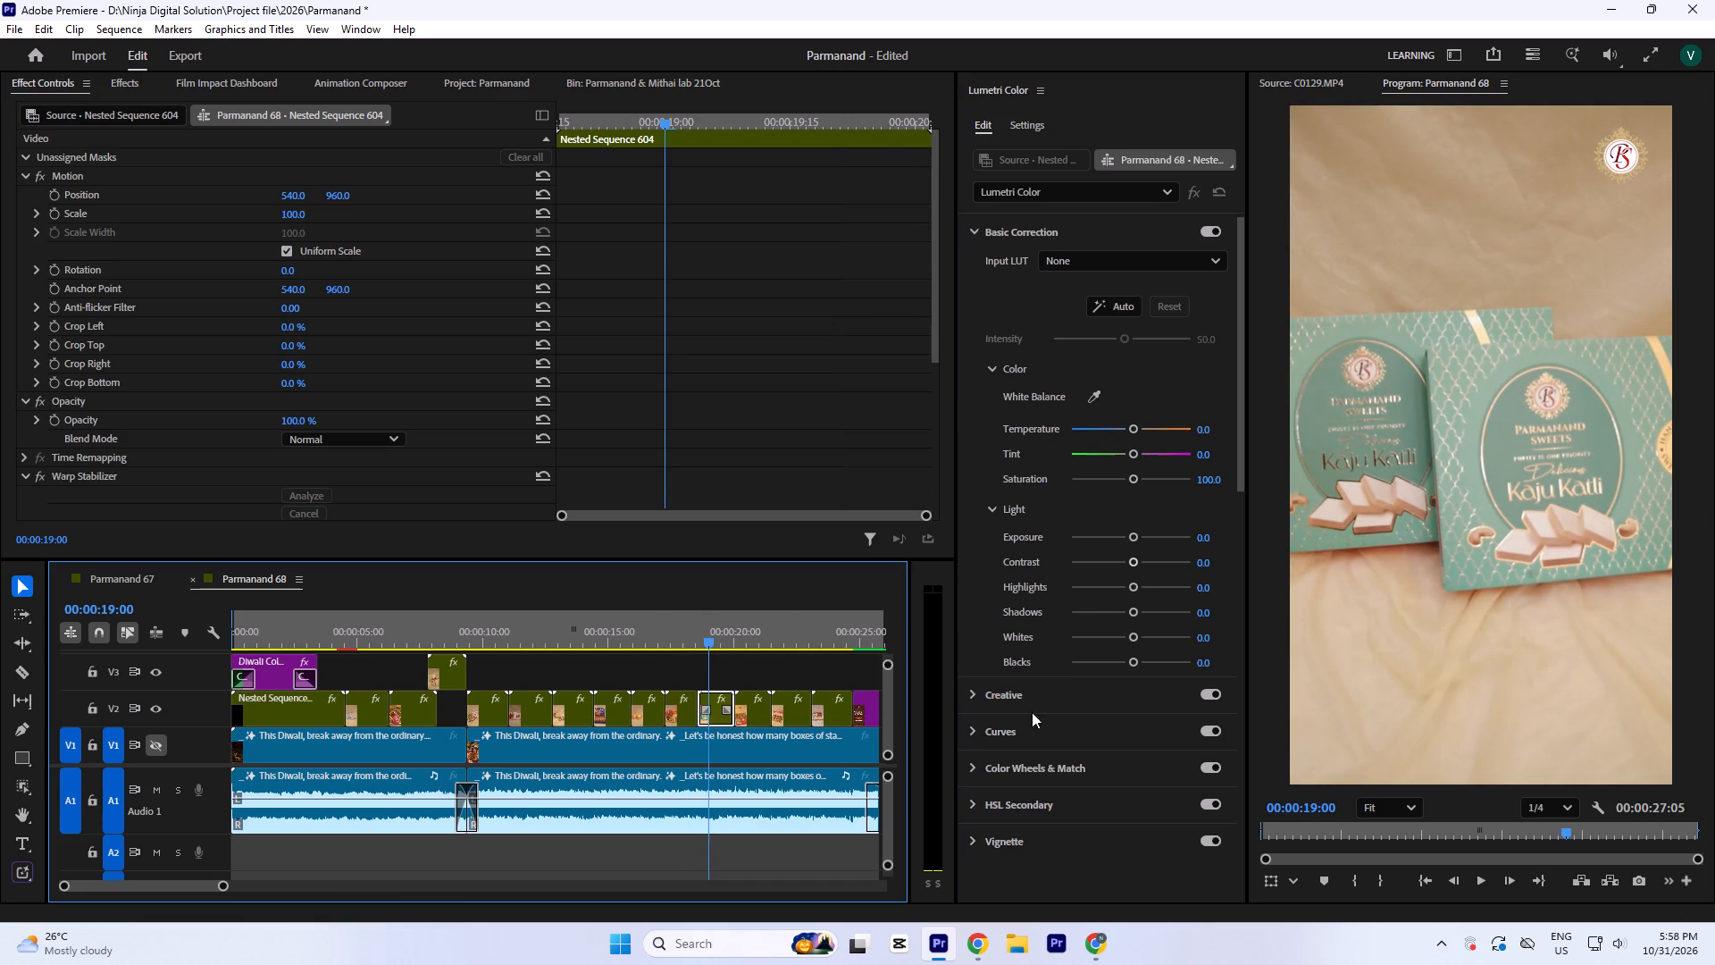
pyautogui.click(1008, 739)
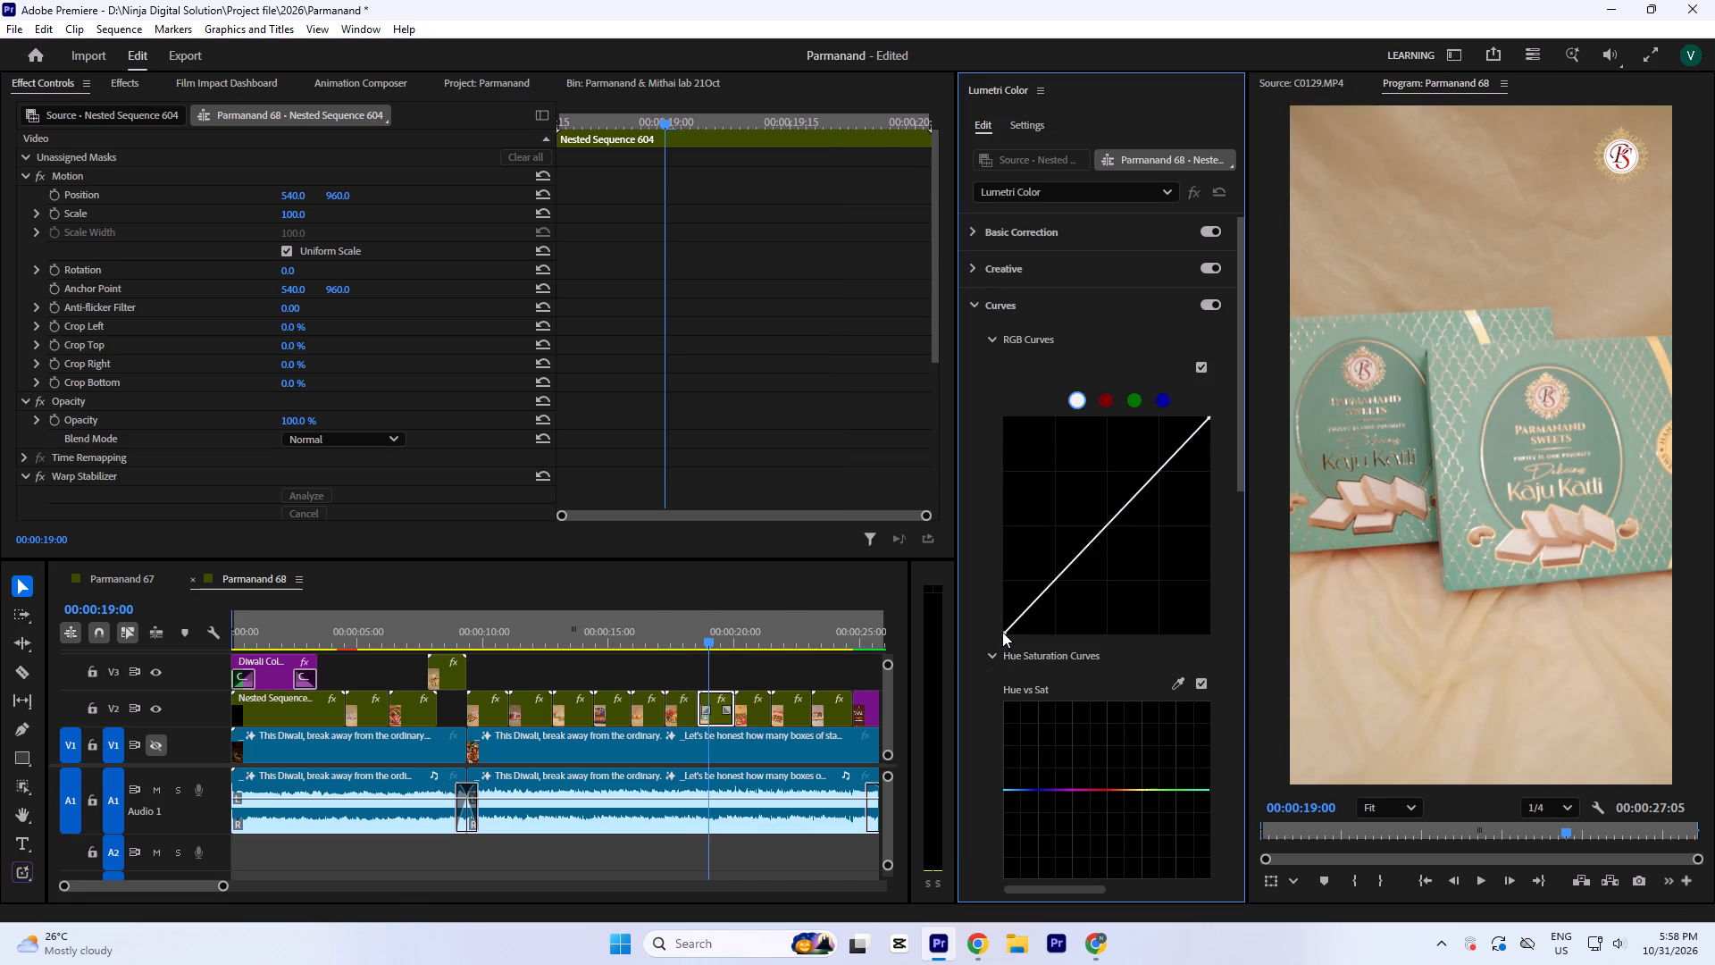
pyautogui.moveTo(1007, 632); pyautogui.dragTo(1013, 643)
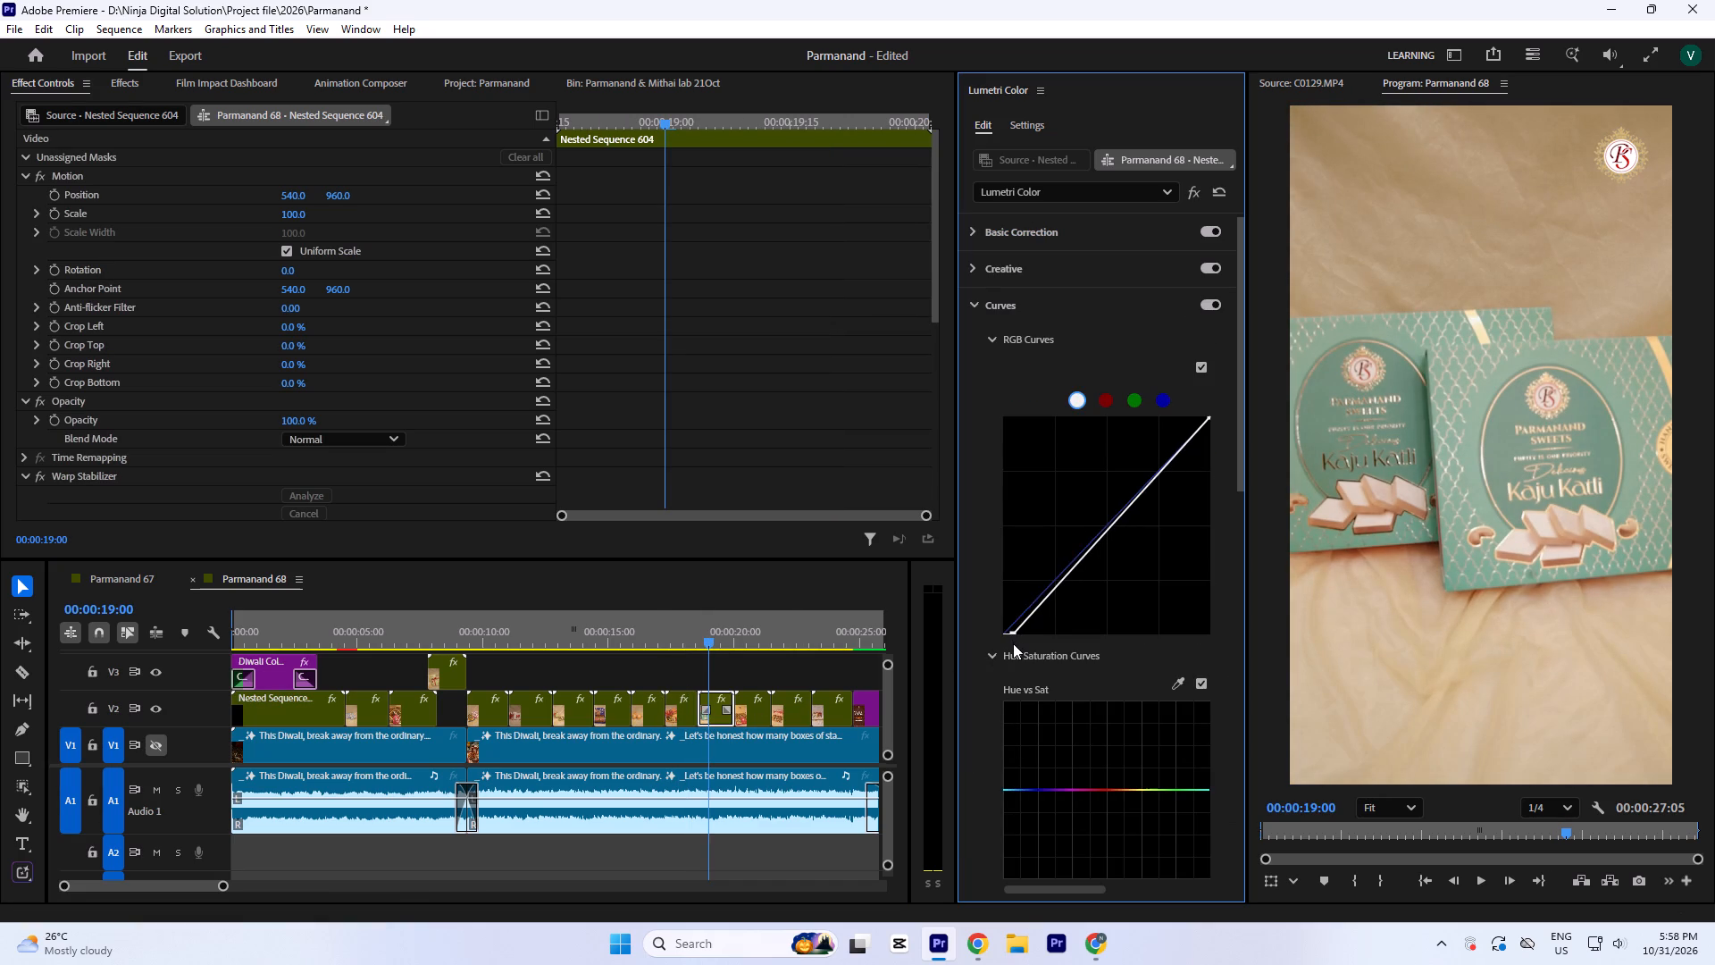
pyautogui.moveTo(1013, 643); pyautogui.dragTo(1014, 646)
# Correct Nested Sequence 604 with temperature -6.7, contrast 15.6, highlights 8.1, shadows -6.7, whites 9.6 and blacks 0.7.
pyautogui.click(1038, 232)
pyautogui.click(1136, 563)
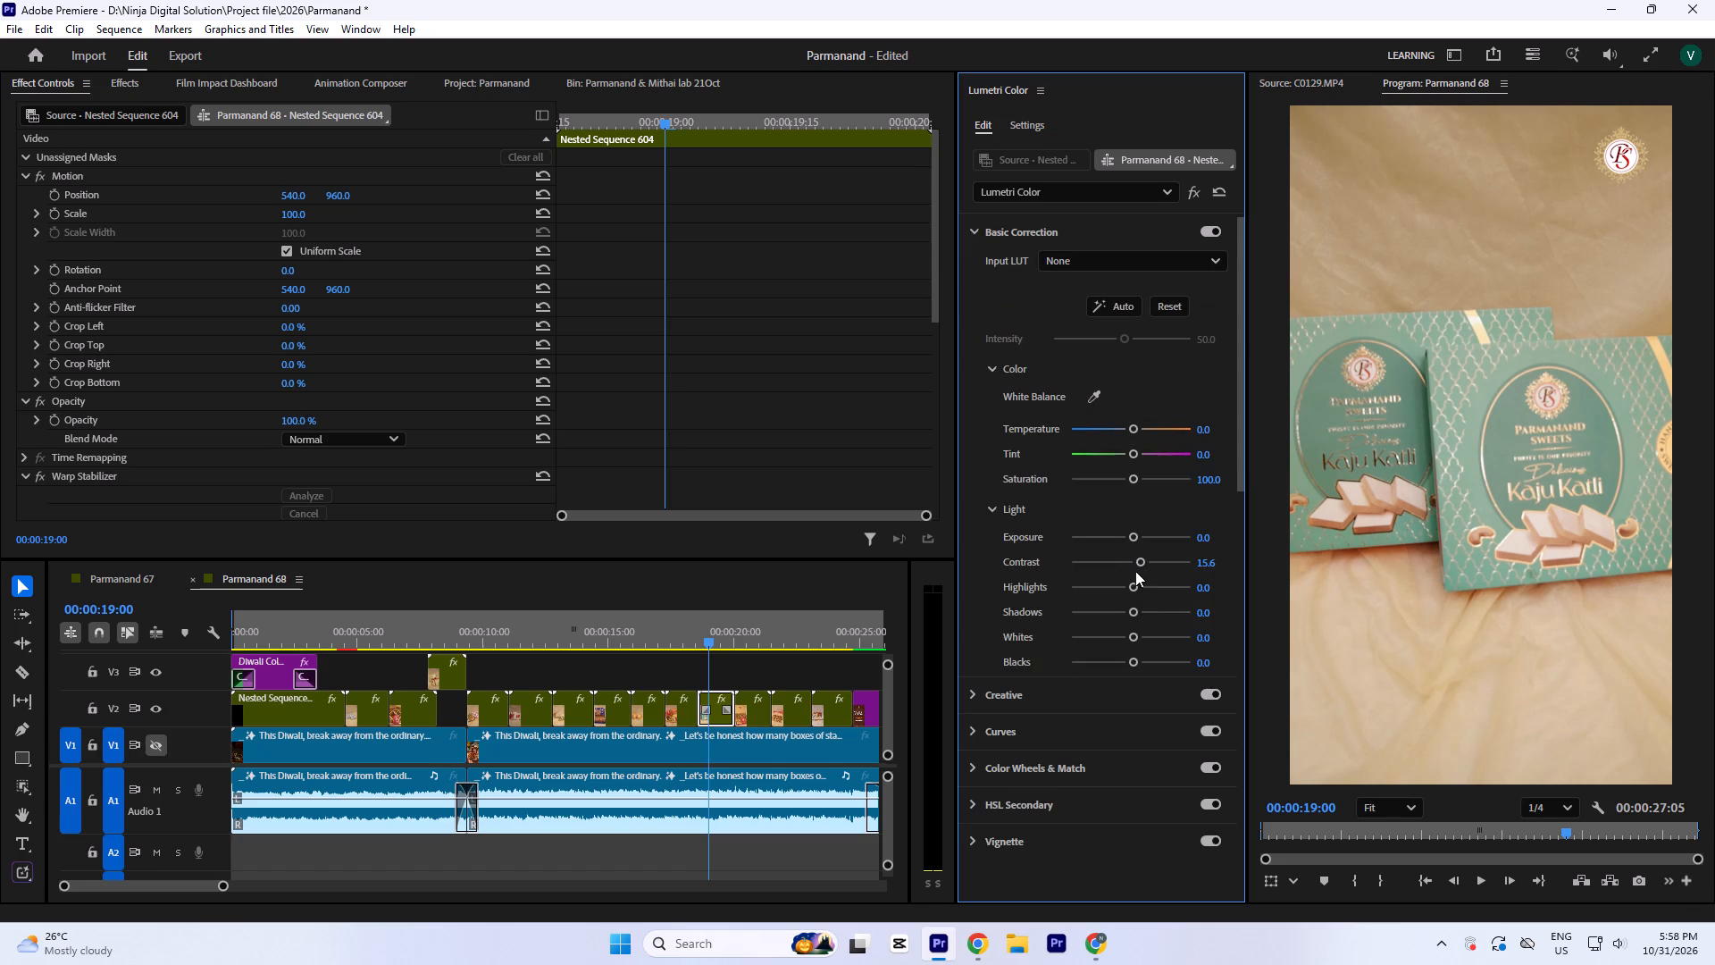
pyautogui.click(1125, 611)
pyautogui.click(1130, 661)
pyautogui.click(1135, 637)
pyautogui.click(1134, 585)
pyautogui.click(1127, 428)
# Select the open red sweets box clip, Nested Sequence 605, at 00:00:20:20 and save the project.
pyautogui.click(752, 629)
pyautogui.click(750, 705)
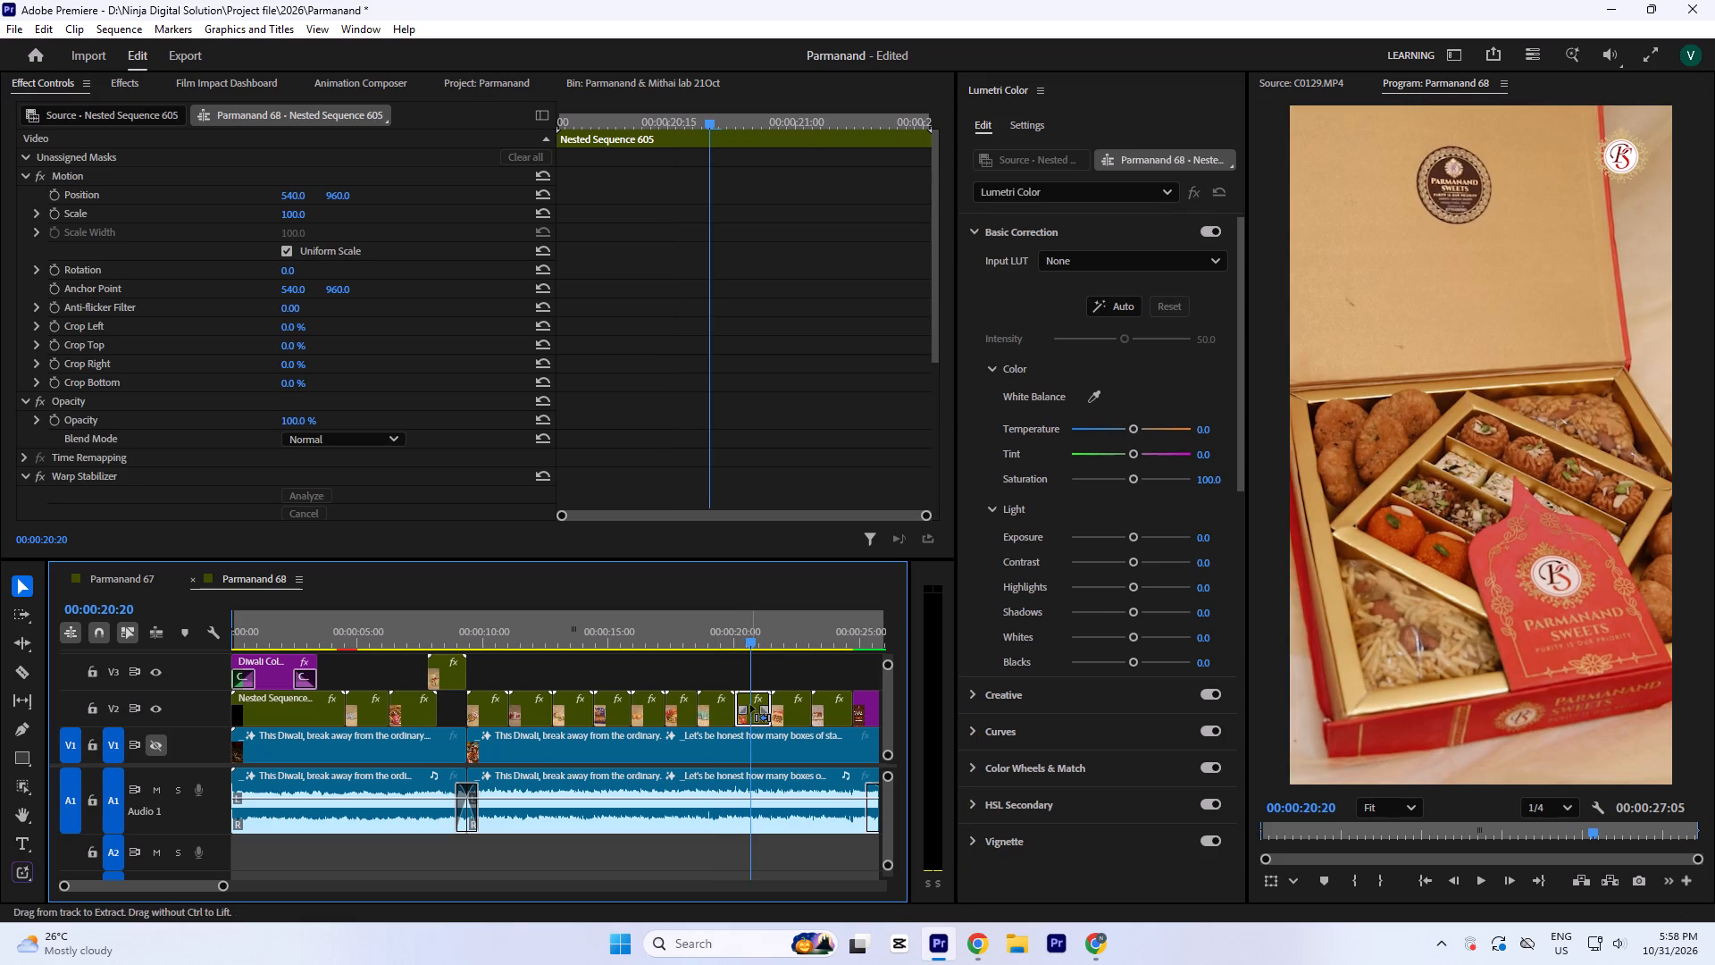
pyautogui.hotkey('ctrl', 's')
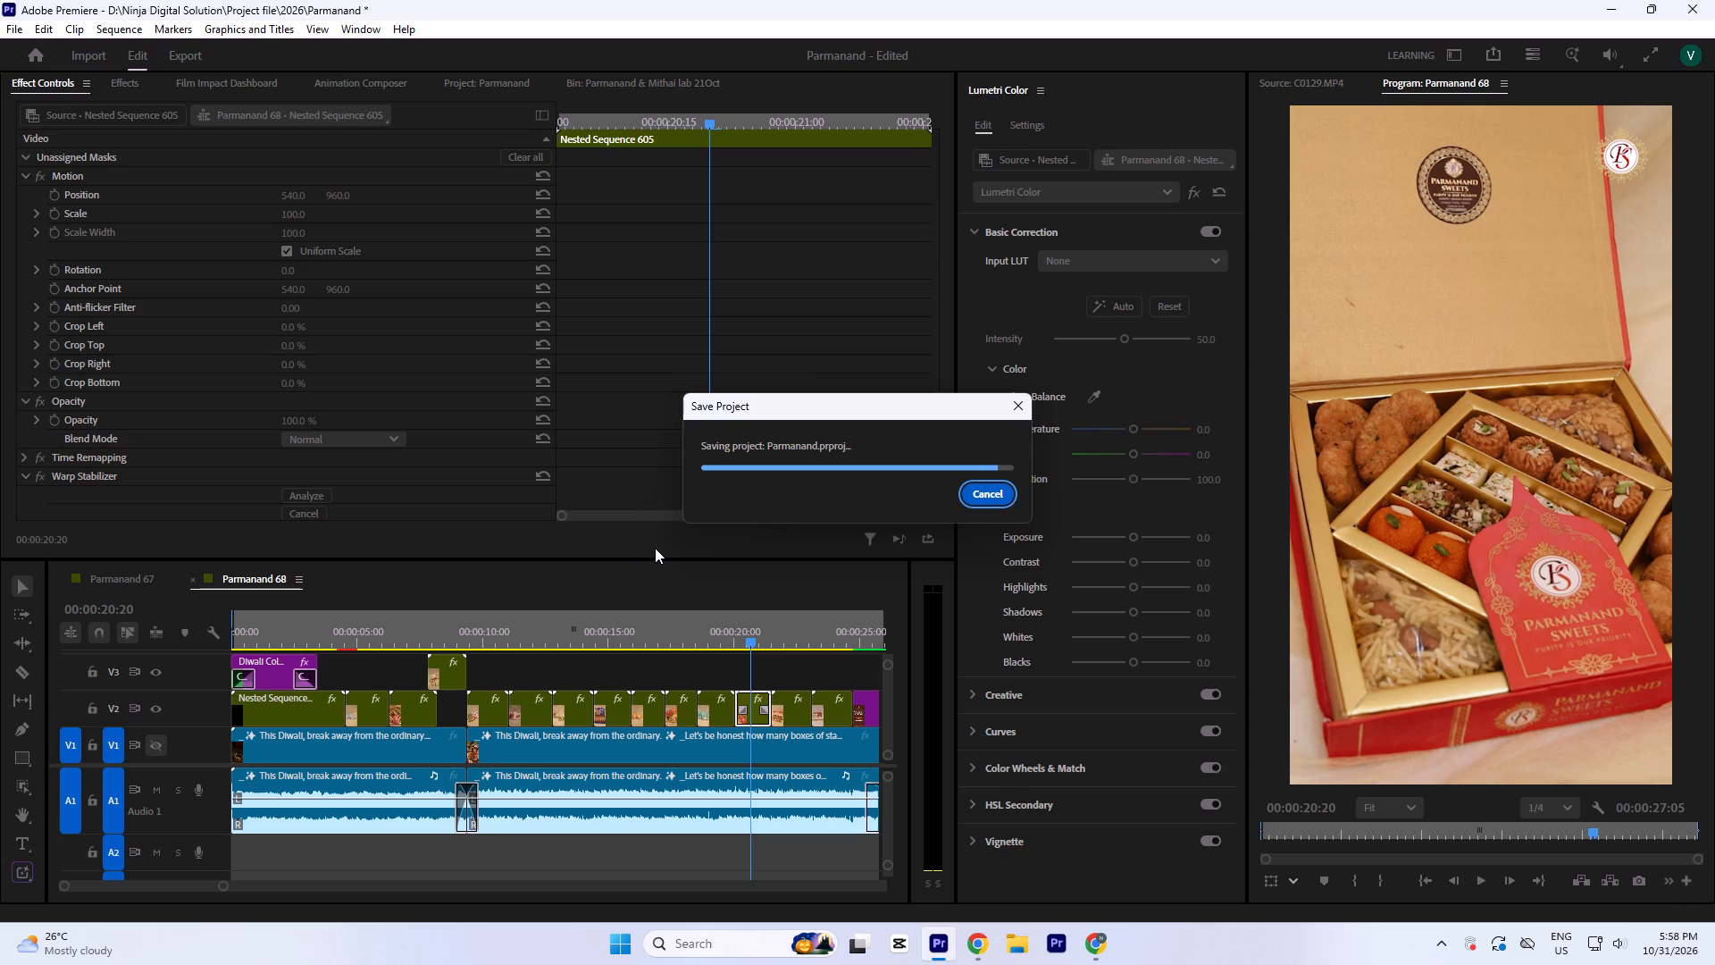
# Play the reel from the start and review the grade of the Diwali title opening clip, Nested Sequence 594, and its Lumetri corrections.
pyautogui.press('Return')
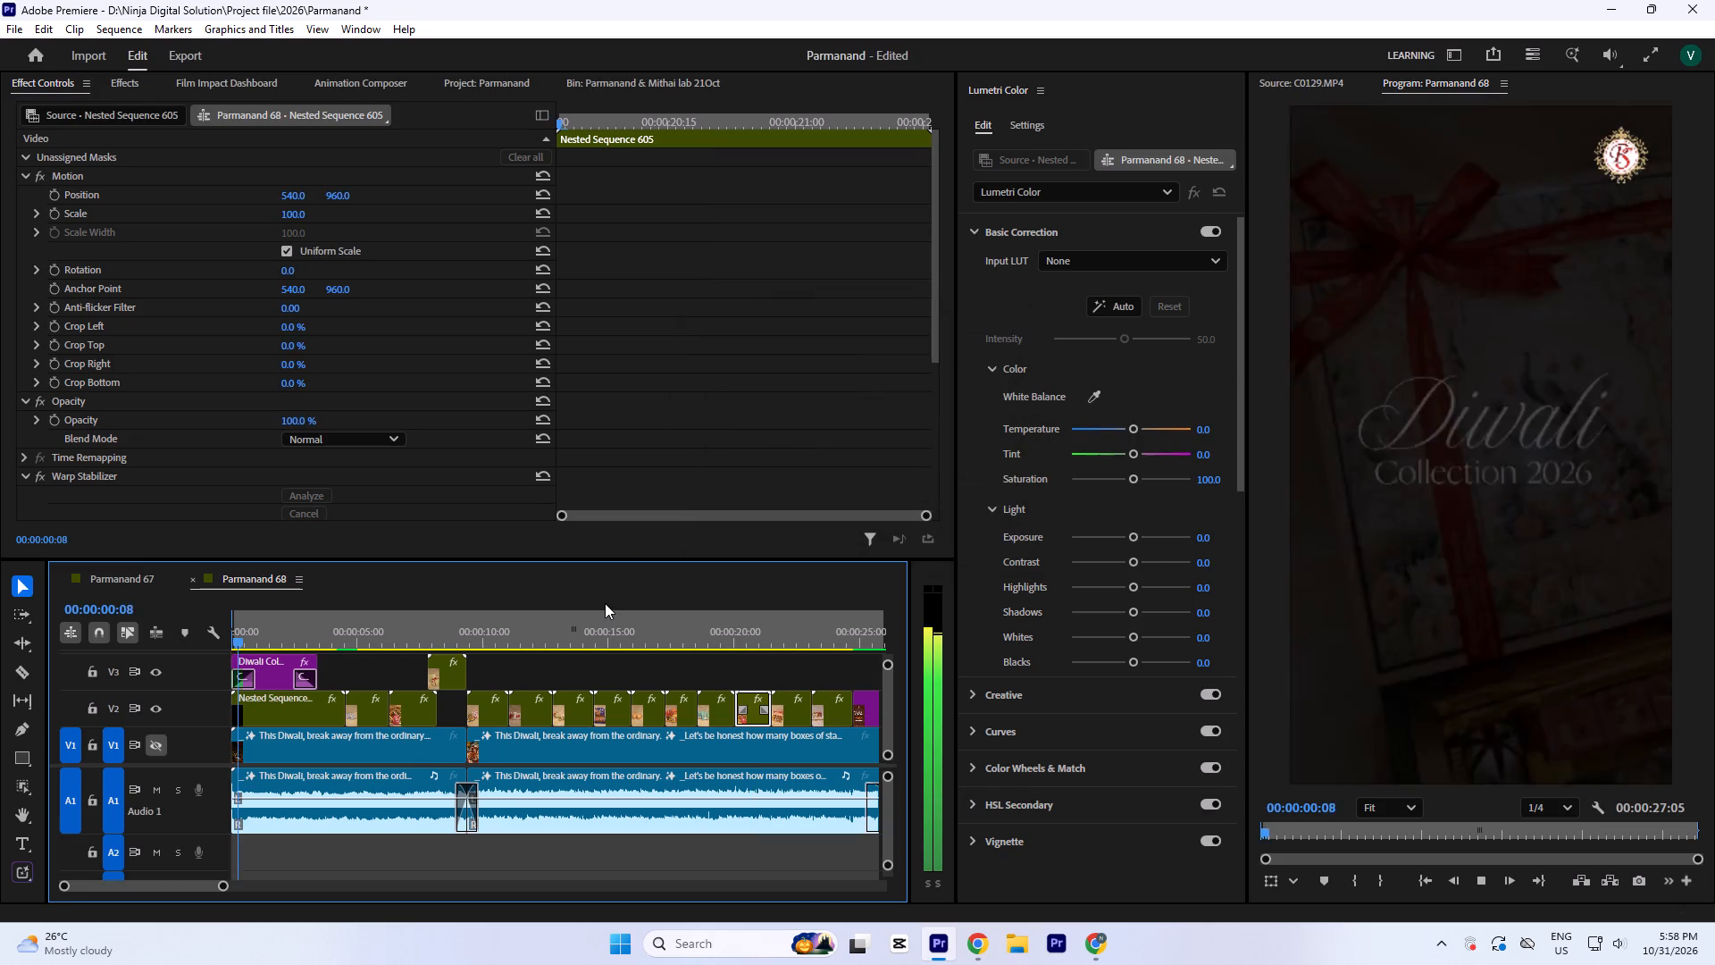
pyautogui.press('space')
pyautogui.moveTo(280, 623); pyautogui.dragTo(78, 667)
pyautogui.press('space')
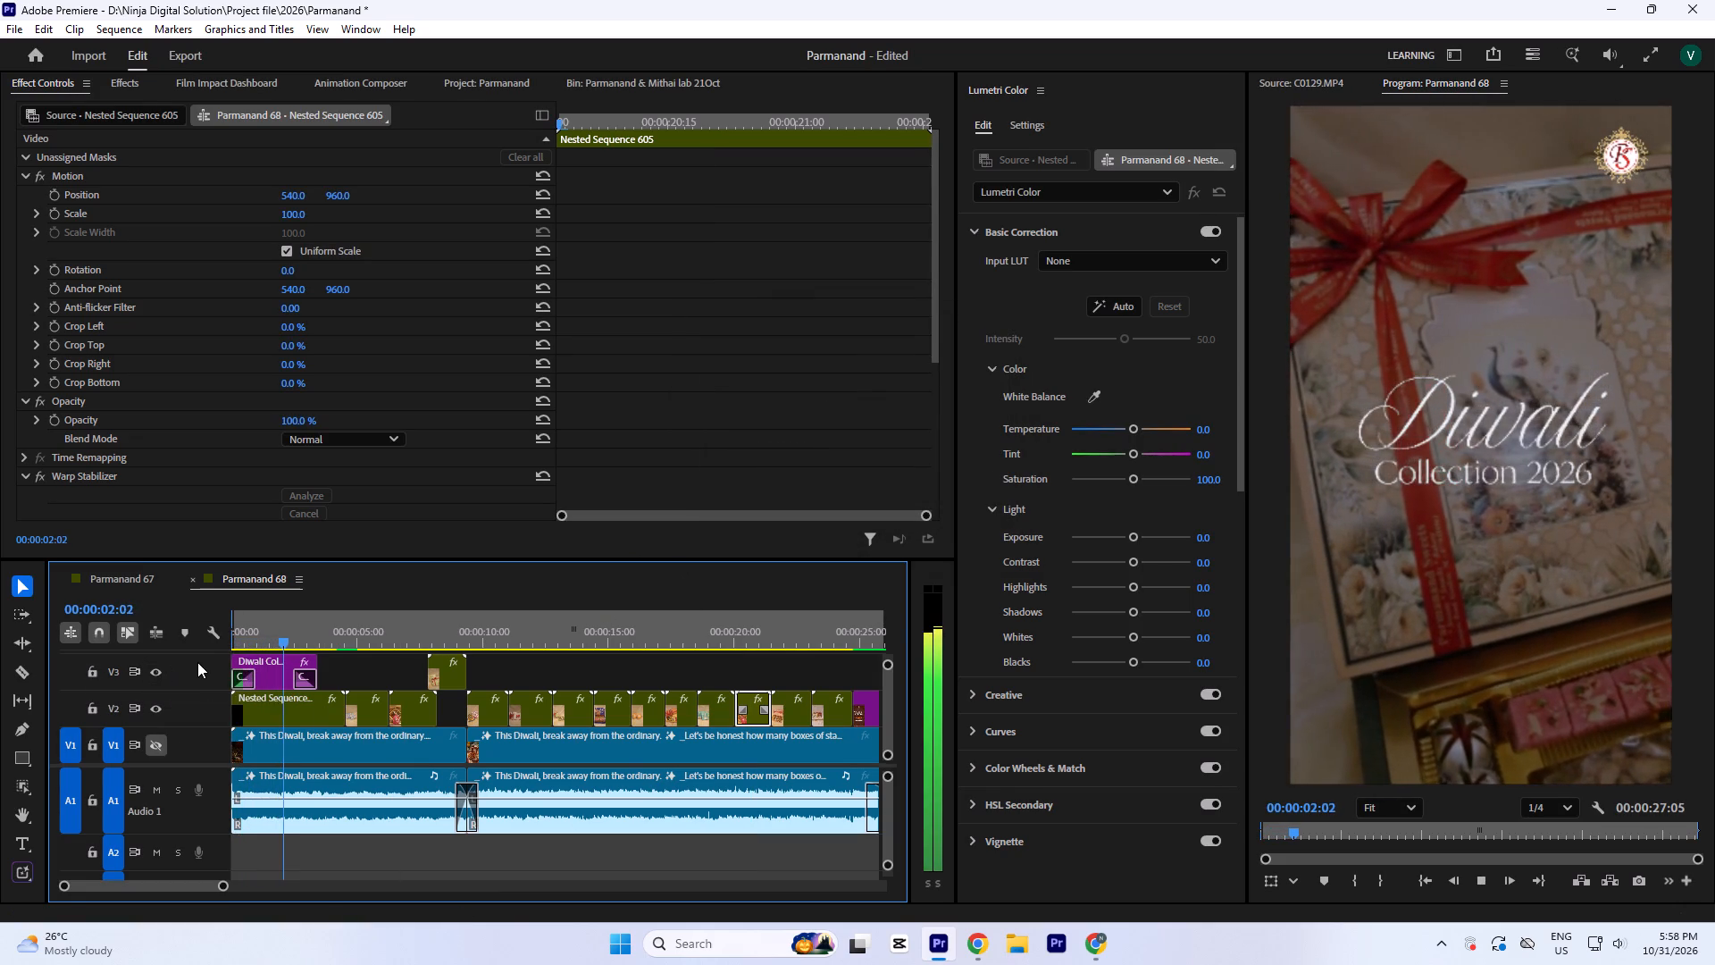
pyautogui.press('space')
pyautogui.press('space')
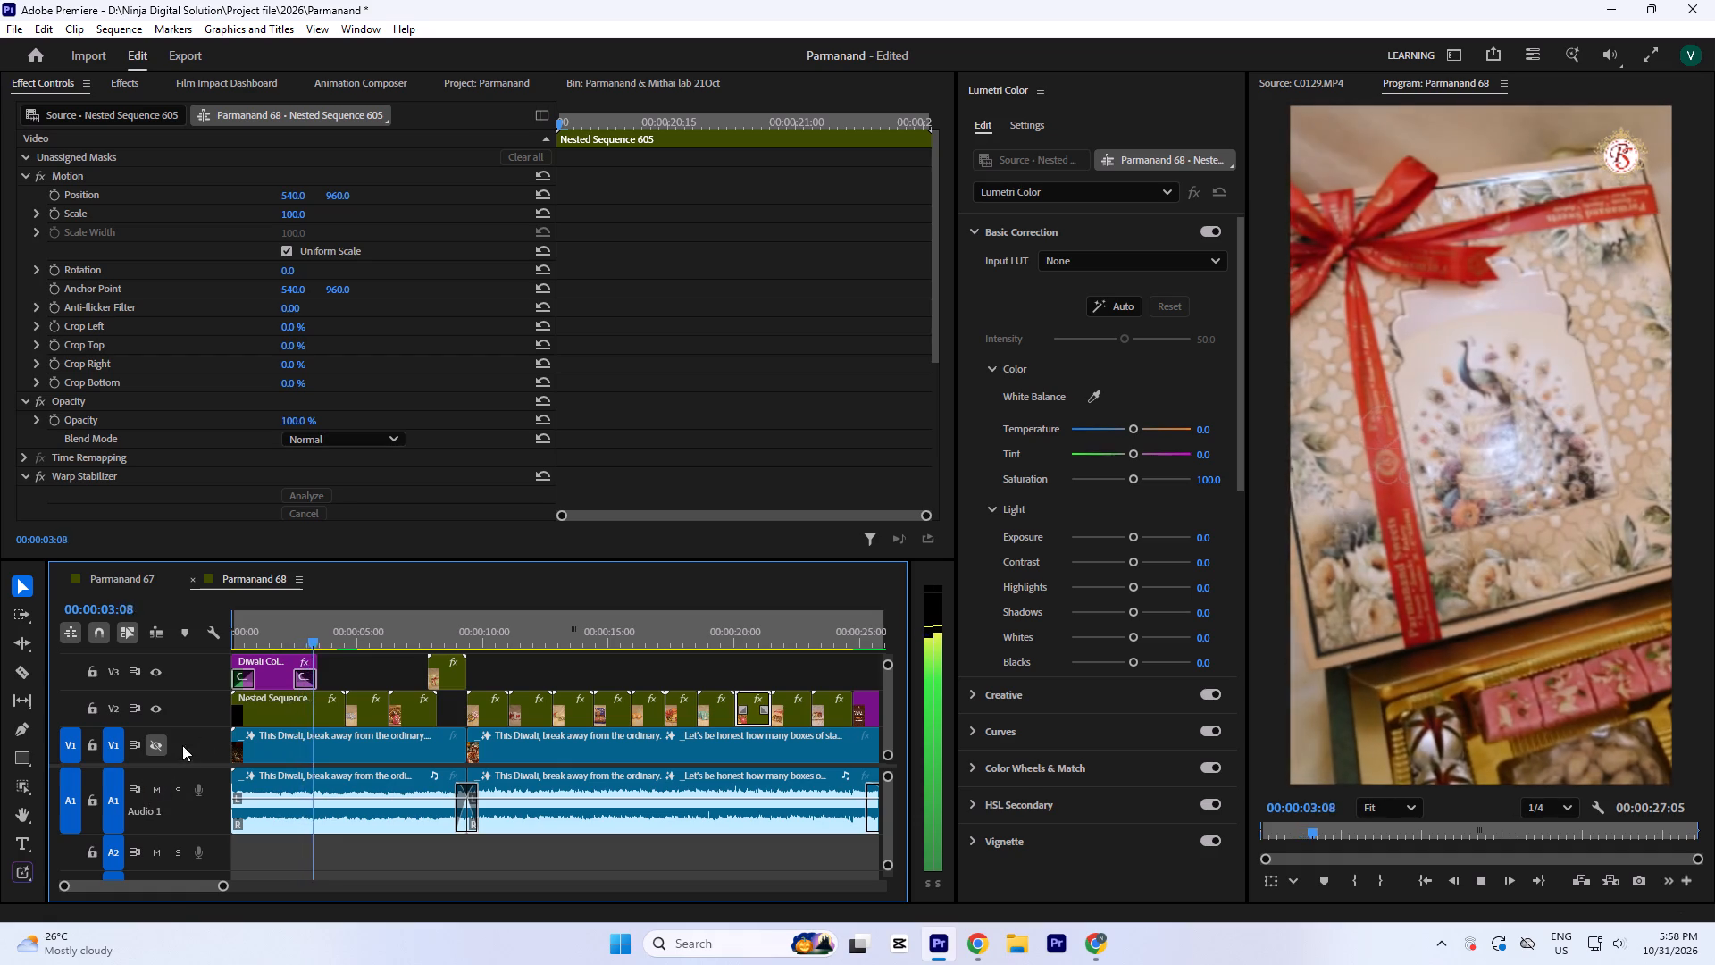
pyautogui.press('space')
pyautogui.press('=')
pyautogui.press('=')
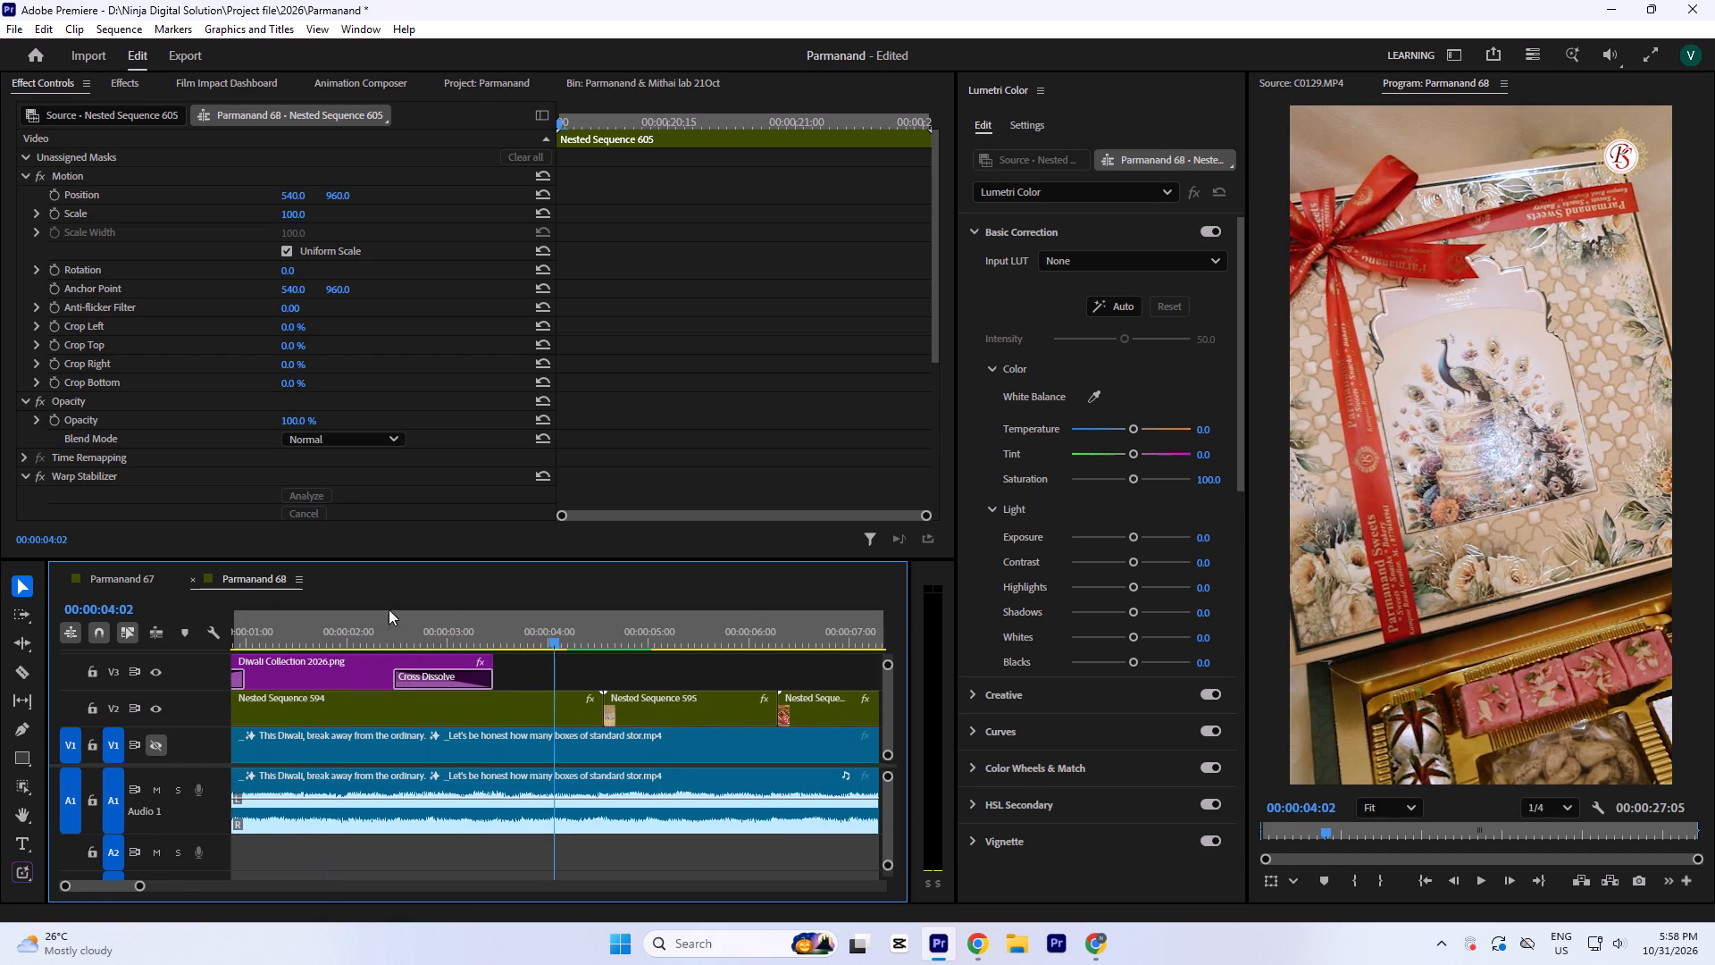
pyautogui.press('space')
pyautogui.press('space')
pyautogui.click(514, 706)
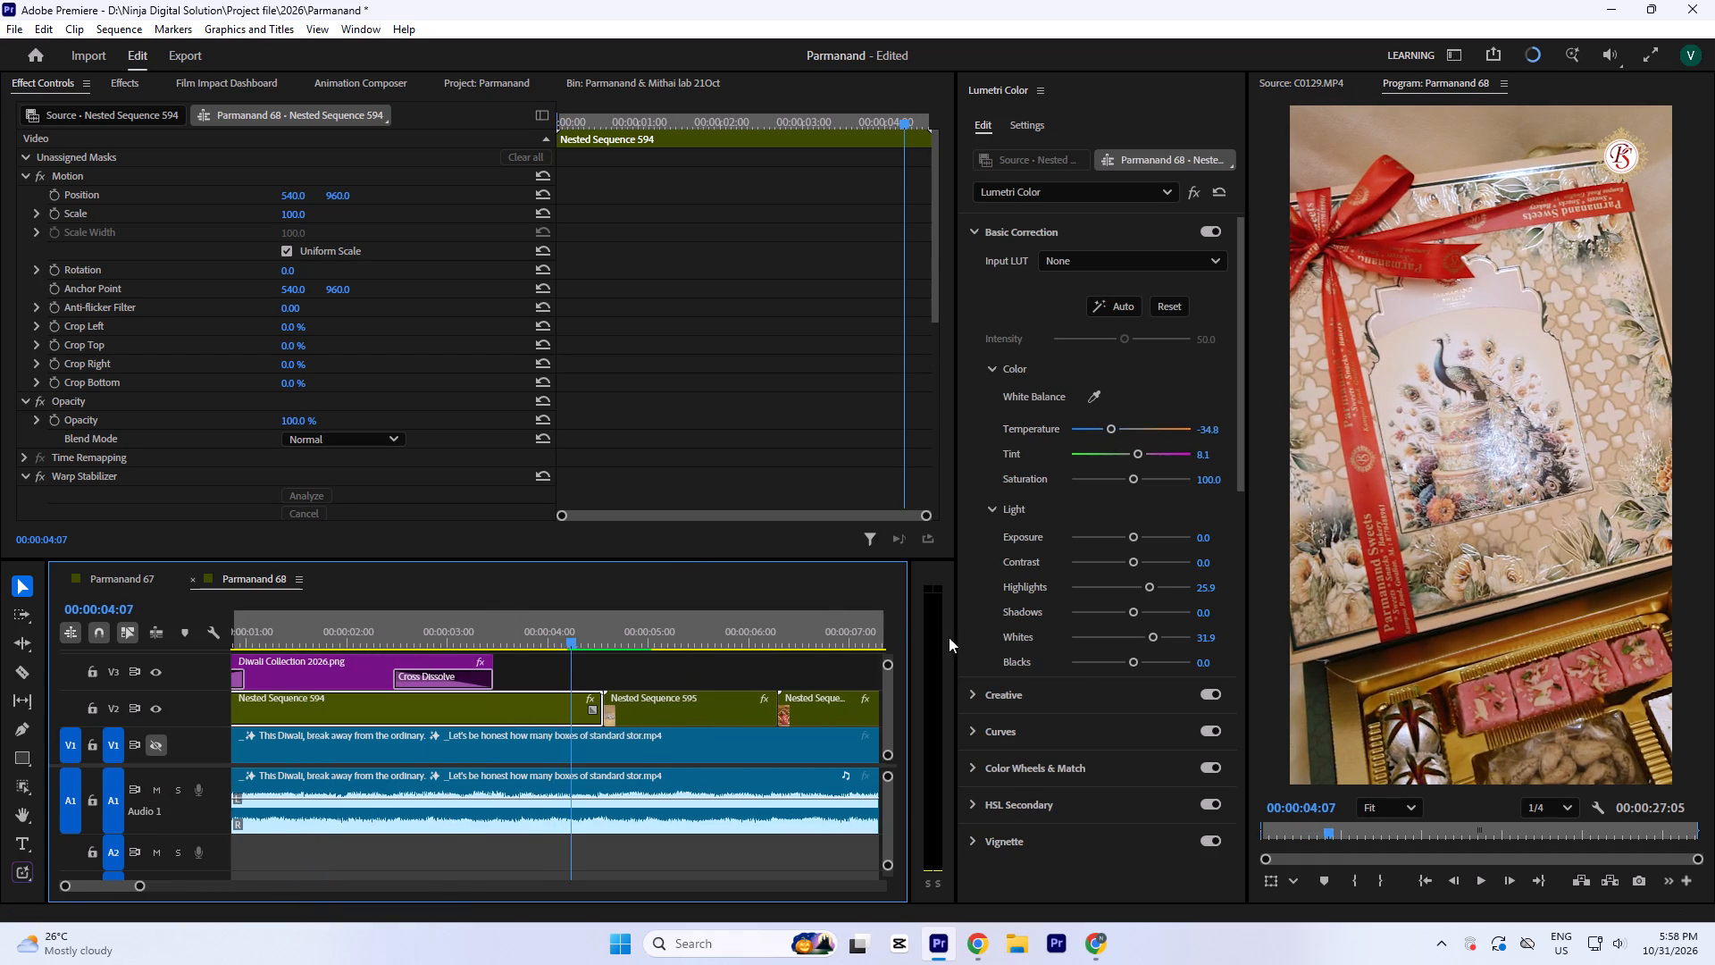
pyautogui.press('space')
pyautogui.press('space')
pyautogui.press('space')
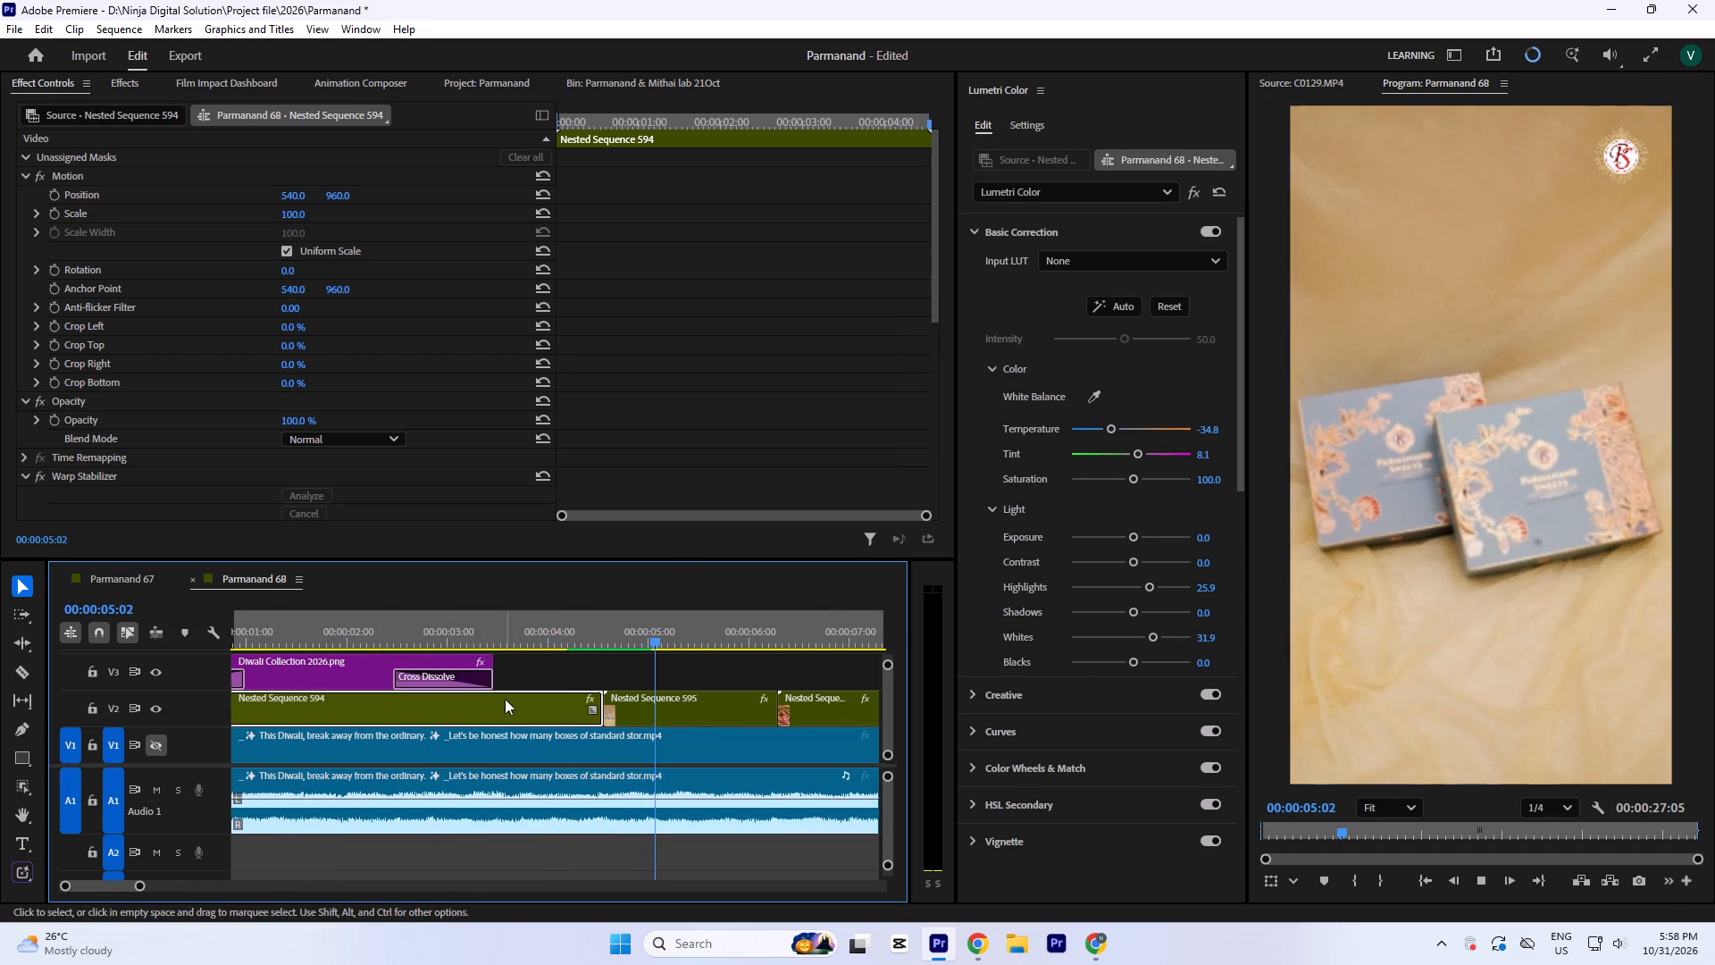
pyautogui.press('space')
# Review the blue floral boxes clip, Nested Sequence 595, and its Lumetri values, playing on into the open red sweets box shot.
pyautogui.click(649, 721)
pyautogui.press('space')
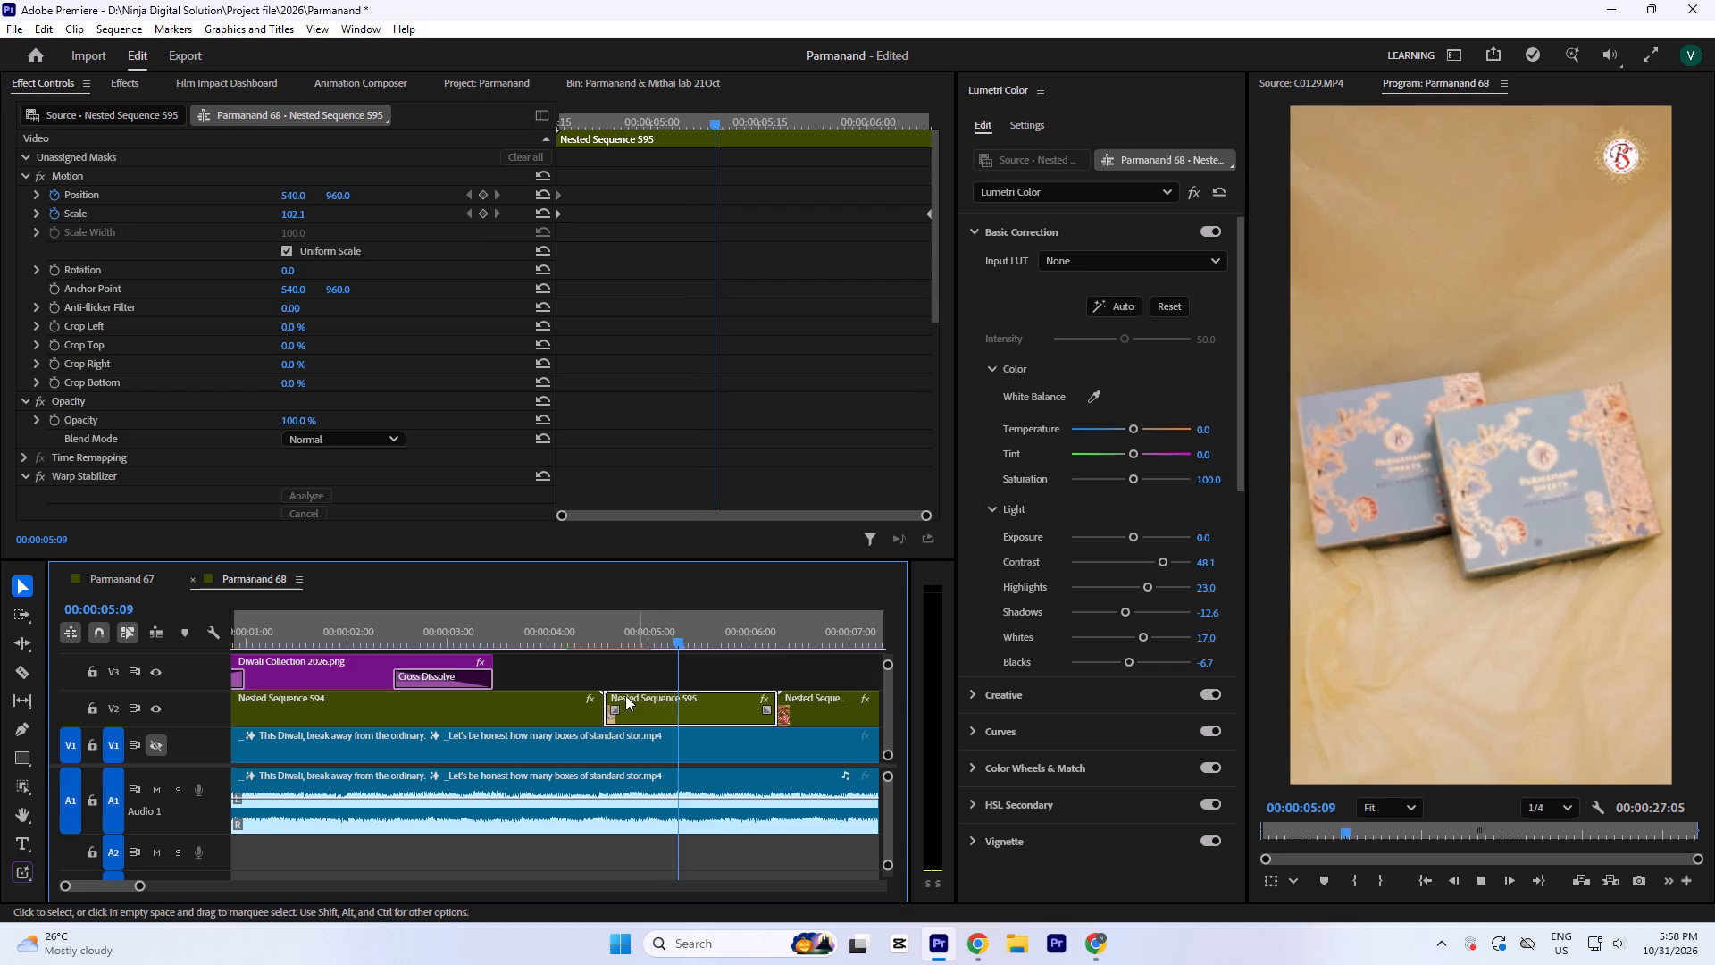
pyautogui.press('space')
pyautogui.press('space')
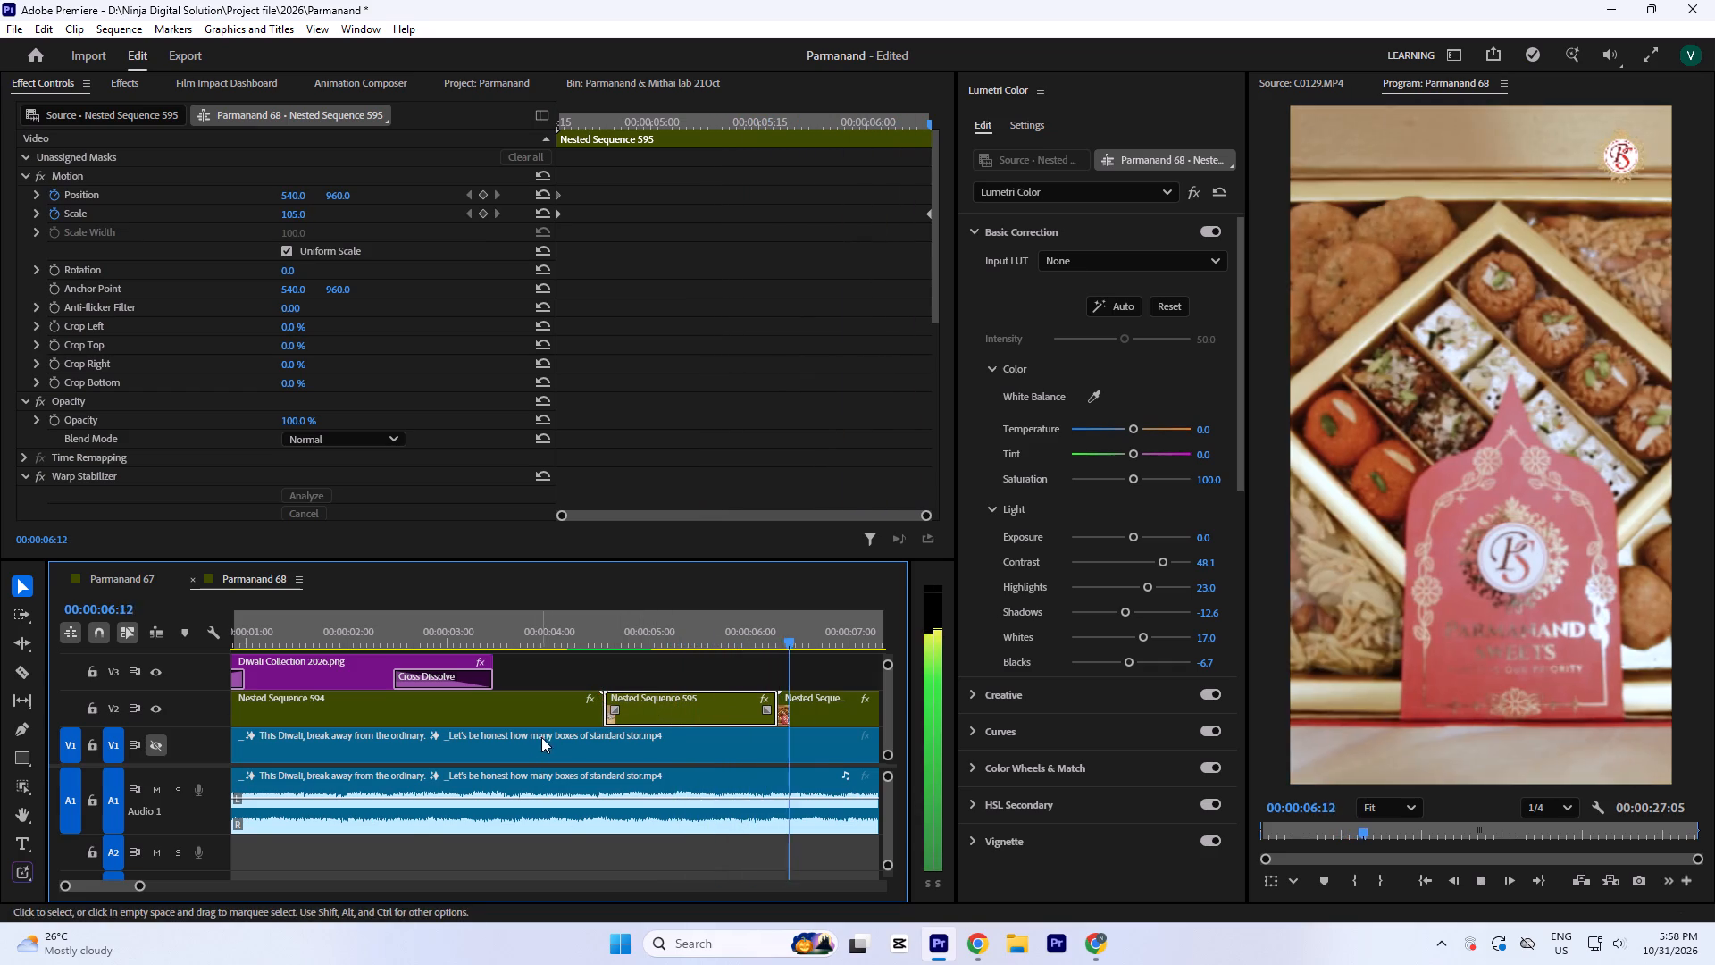
pyautogui.press('space')
pyautogui.press('-')
pyautogui.press('space')
pyautogui.press('space')
# Review the open red sweets box clip, Nested Sequence 596, and its Lumetri values, playing on through the green floral boxes in Nested Sequence 597.
pyautogui.press('=')
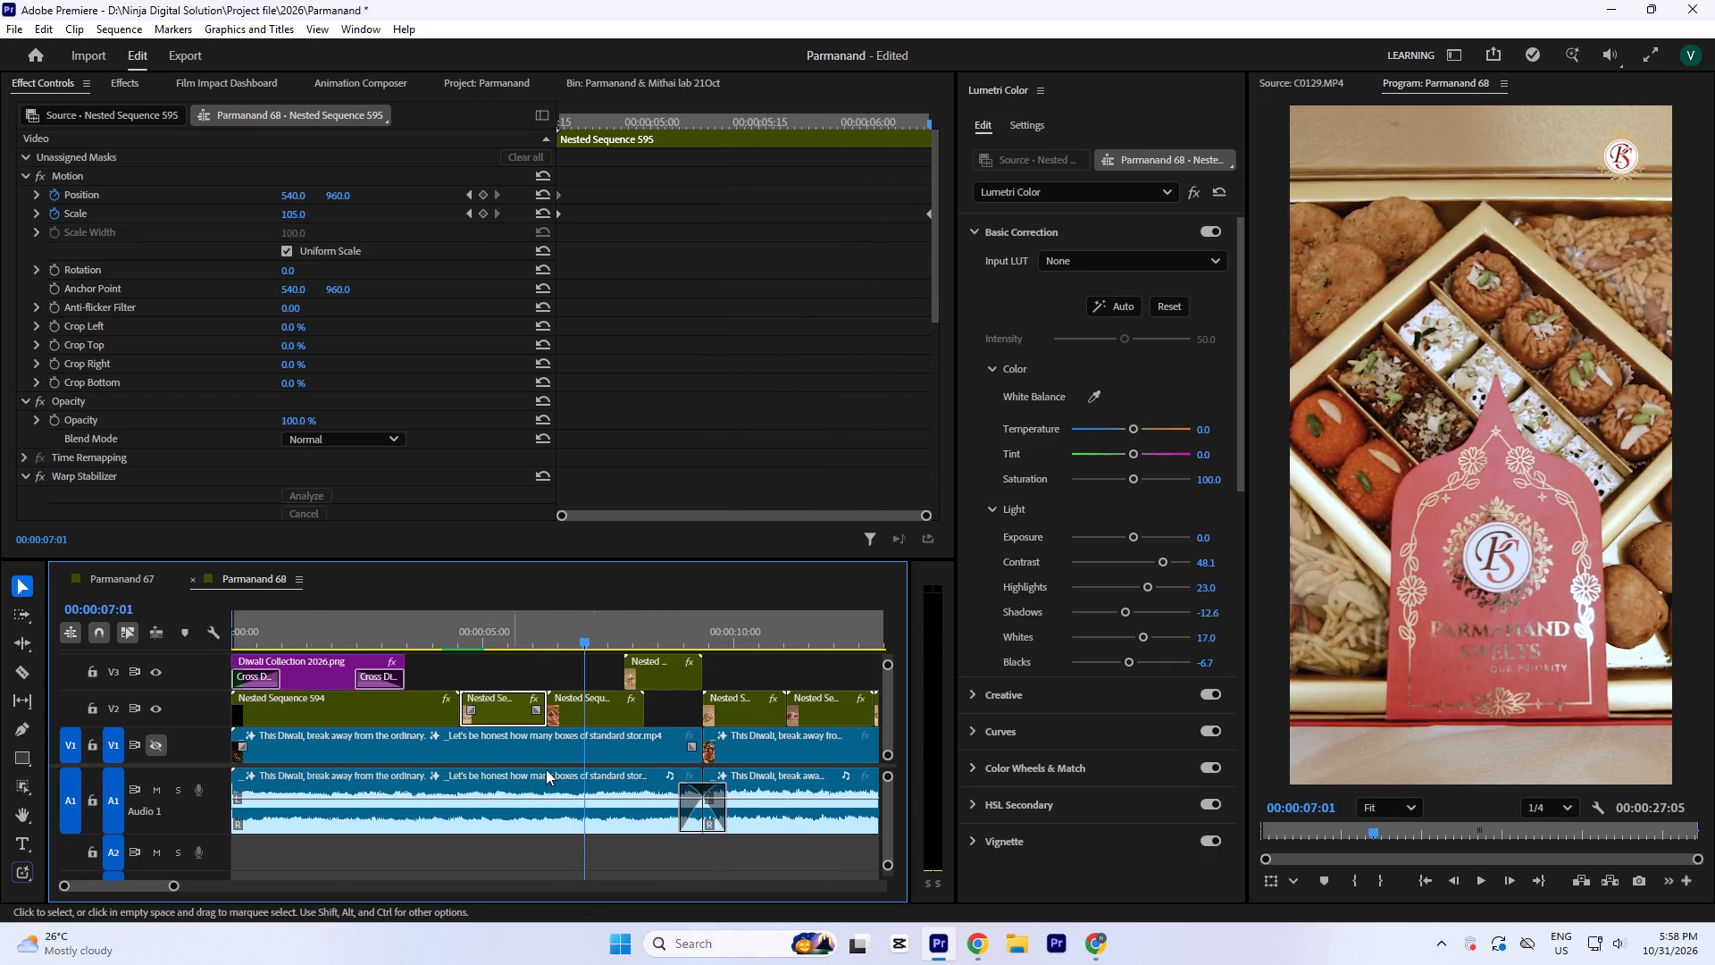
pyautogui.click(591, 699)
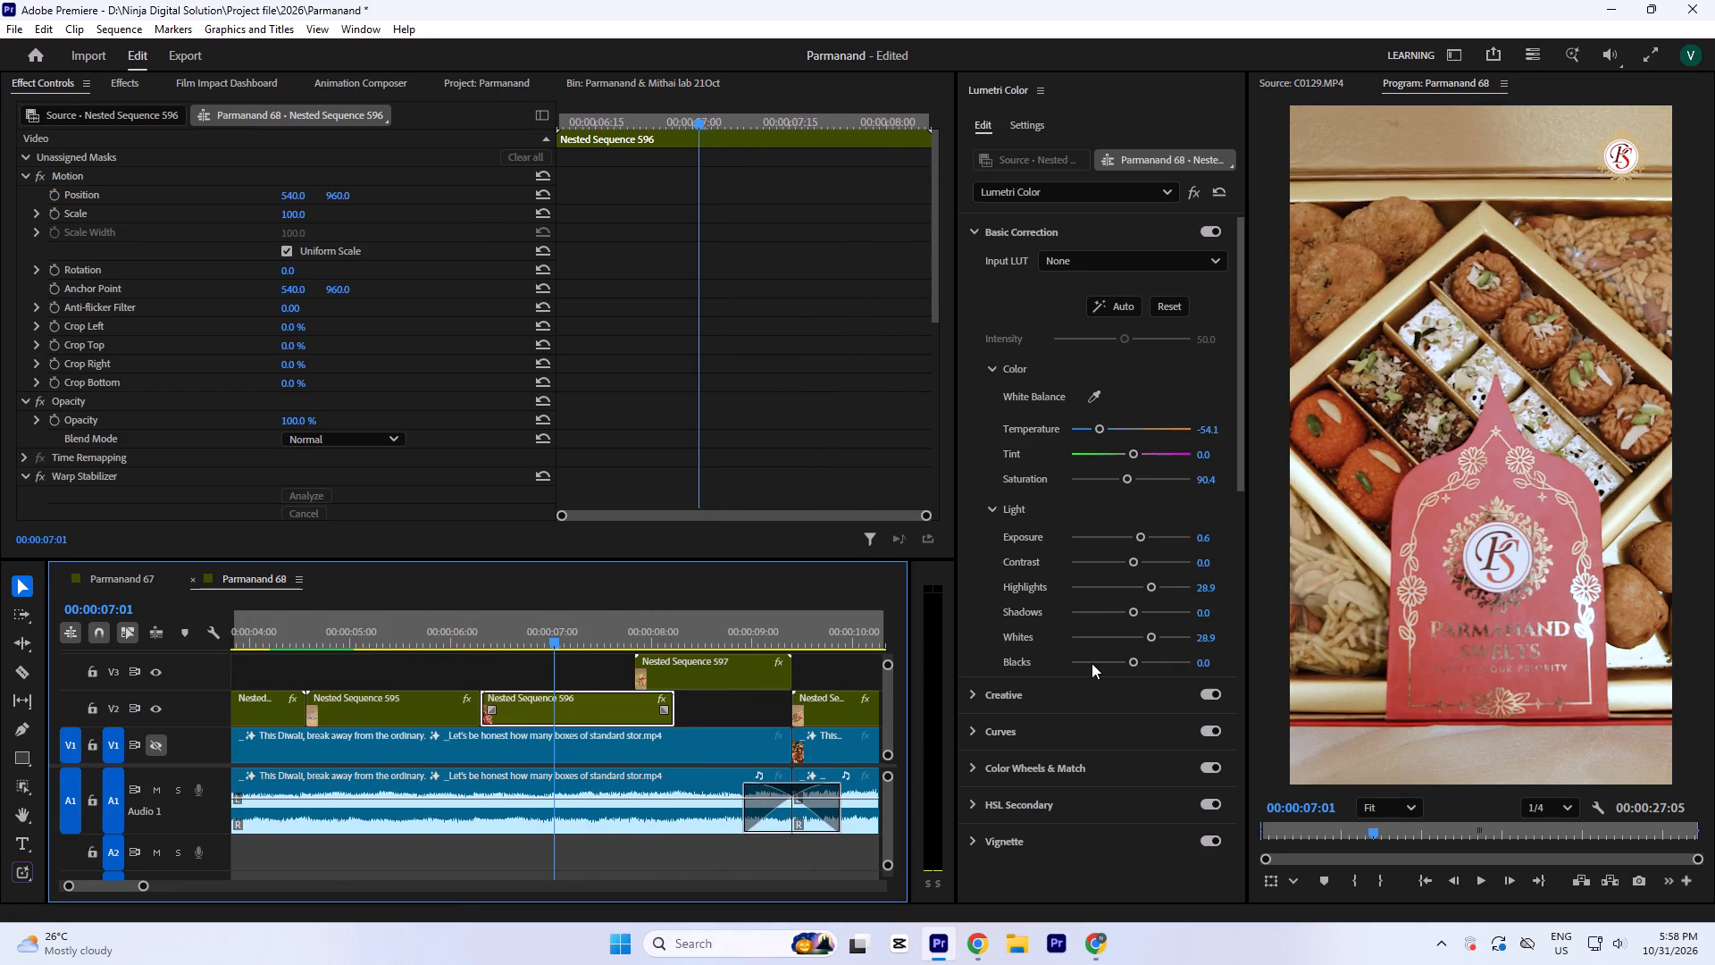
pyautogui.press('space')
pyautogui.press('-')
pyautogui.press('-')
pyautogui.press('space')
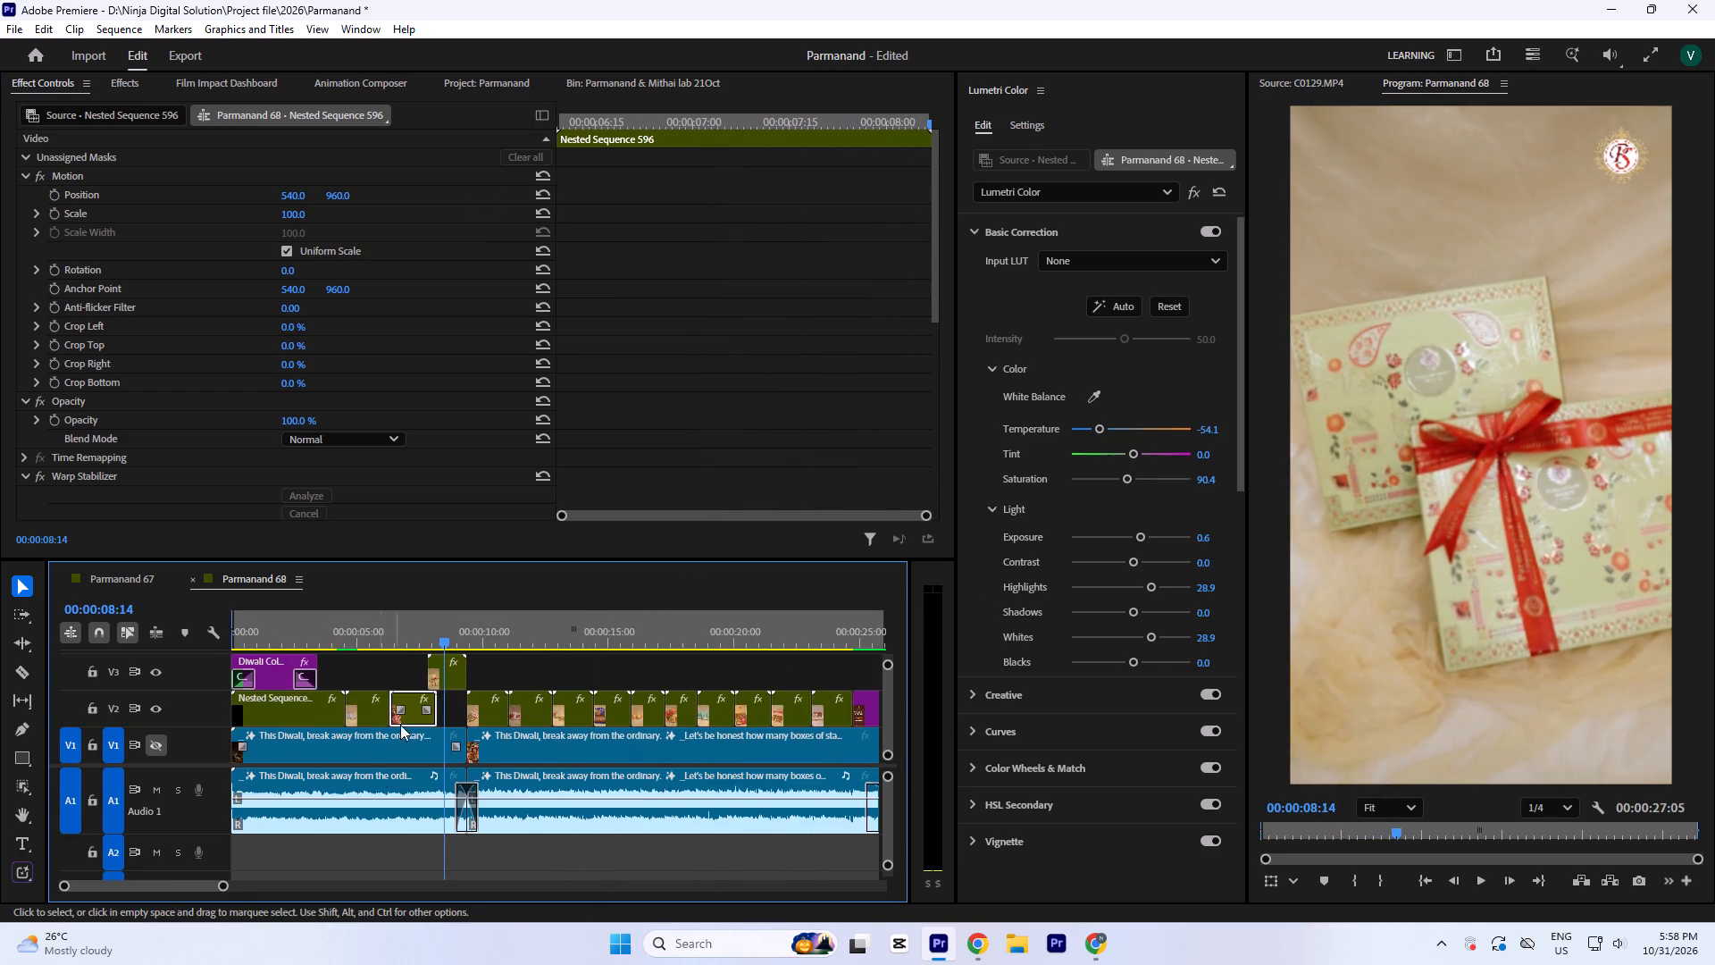
pyautogui.press('=')
pyautogui.press('=')
pyautogui.press('space')
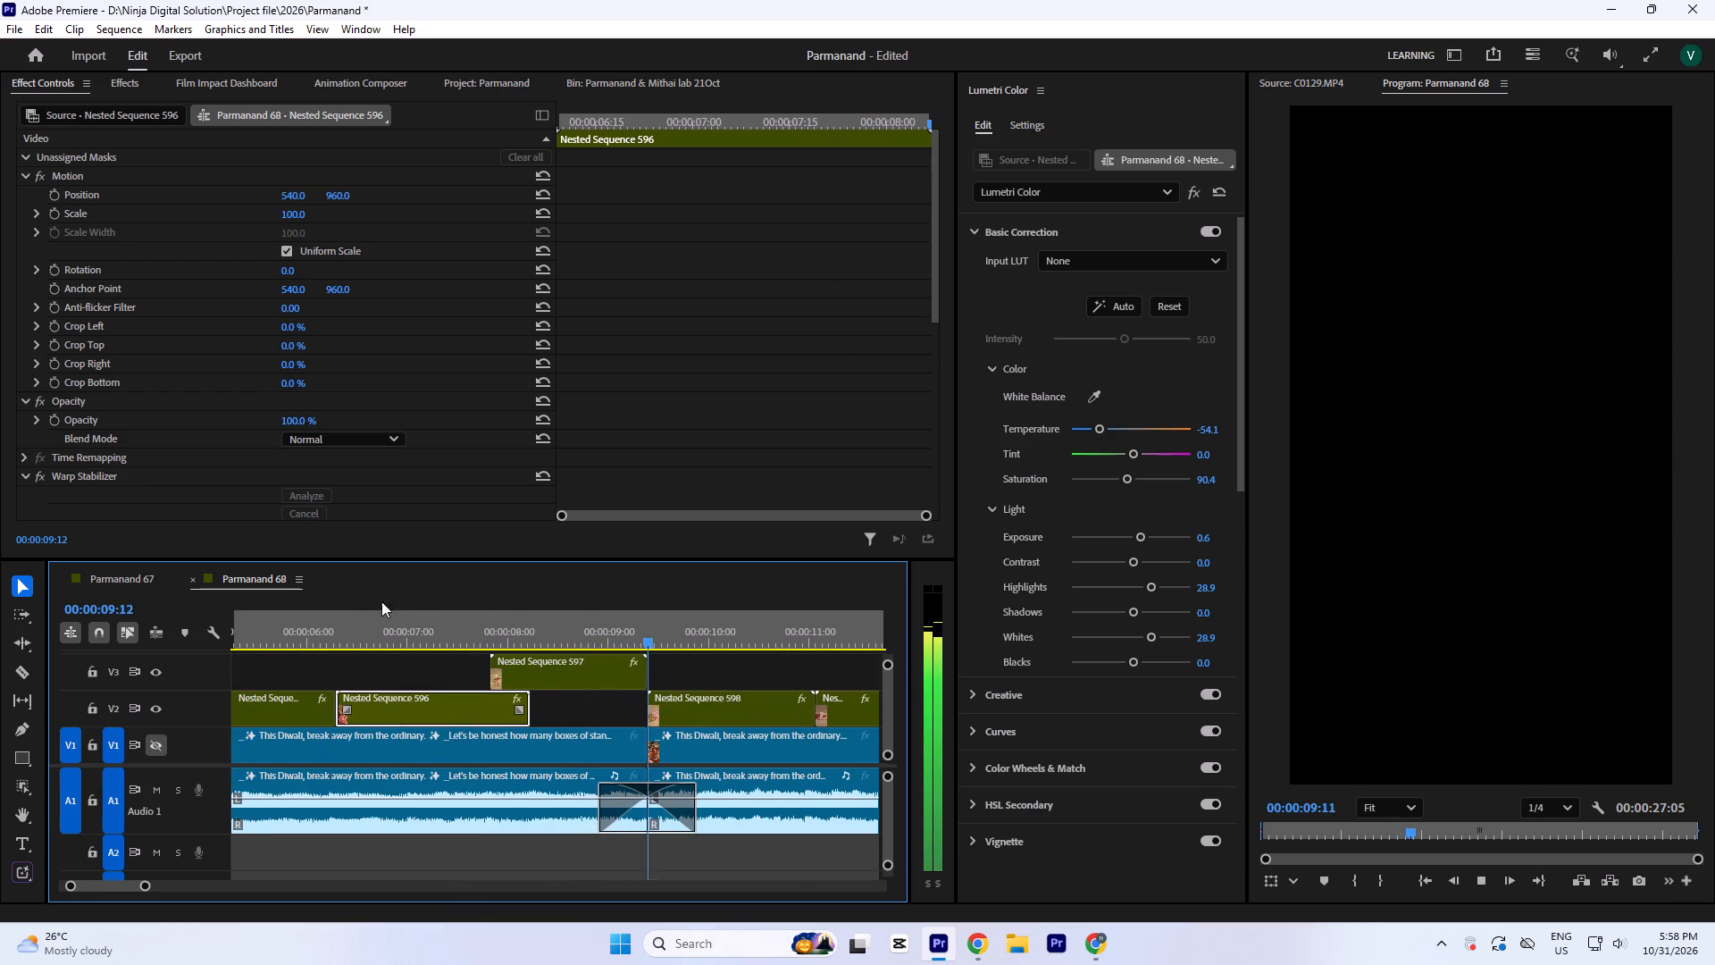
# Play on from Nested Sequence 598 through the green Kaju Katli boxes, reviewing each clip's grade and Nested Sequence 604's Lumetri values.
pyautogui.press('-')
pyautogui.press('-')
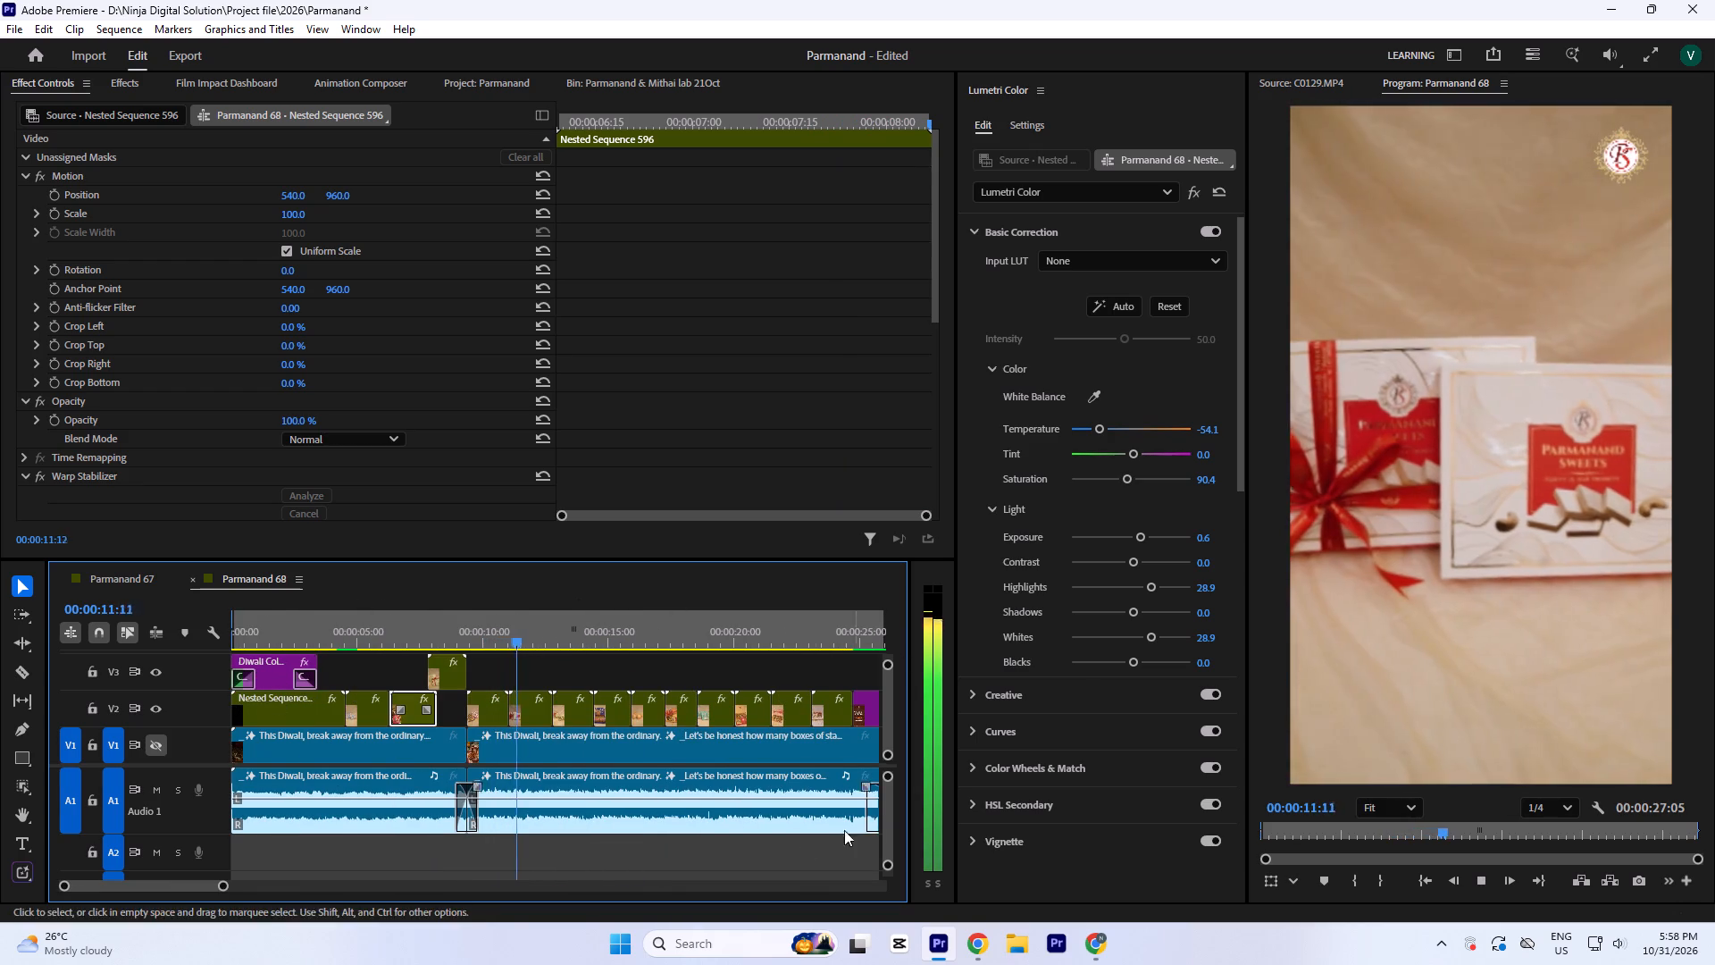
pyautogui.press('space')
pyautogui.press('=')
pyautogui.press('=')
pyautogui.press('space')
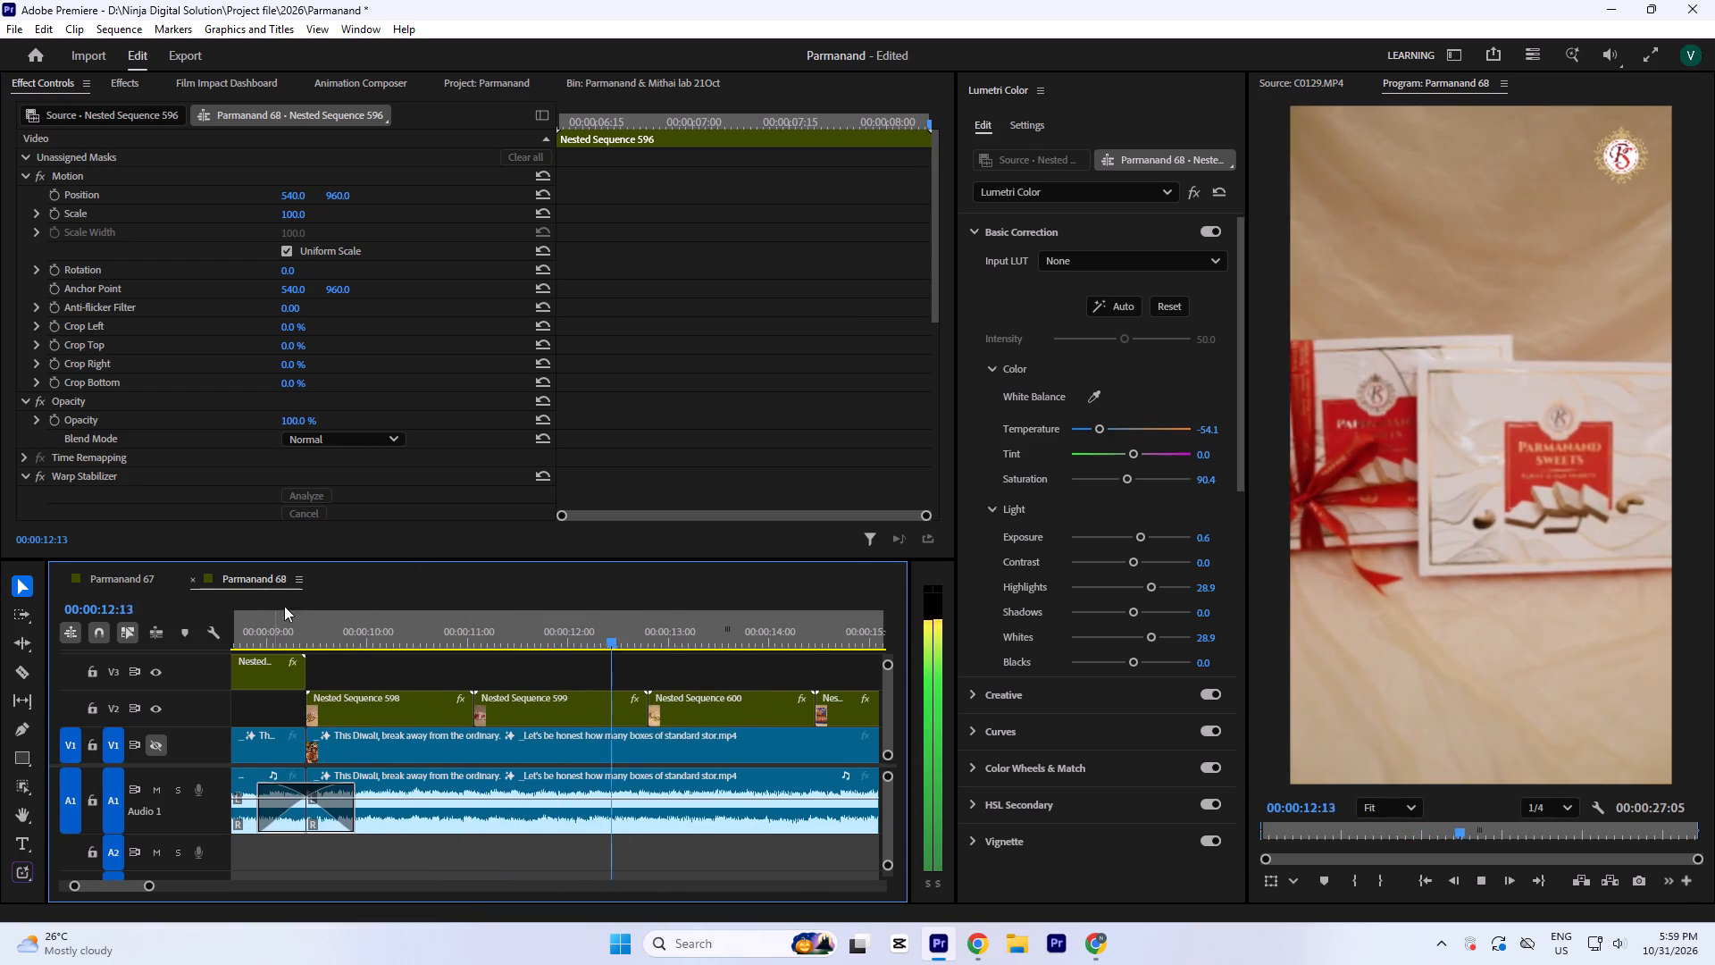
pyautogui.press('-')
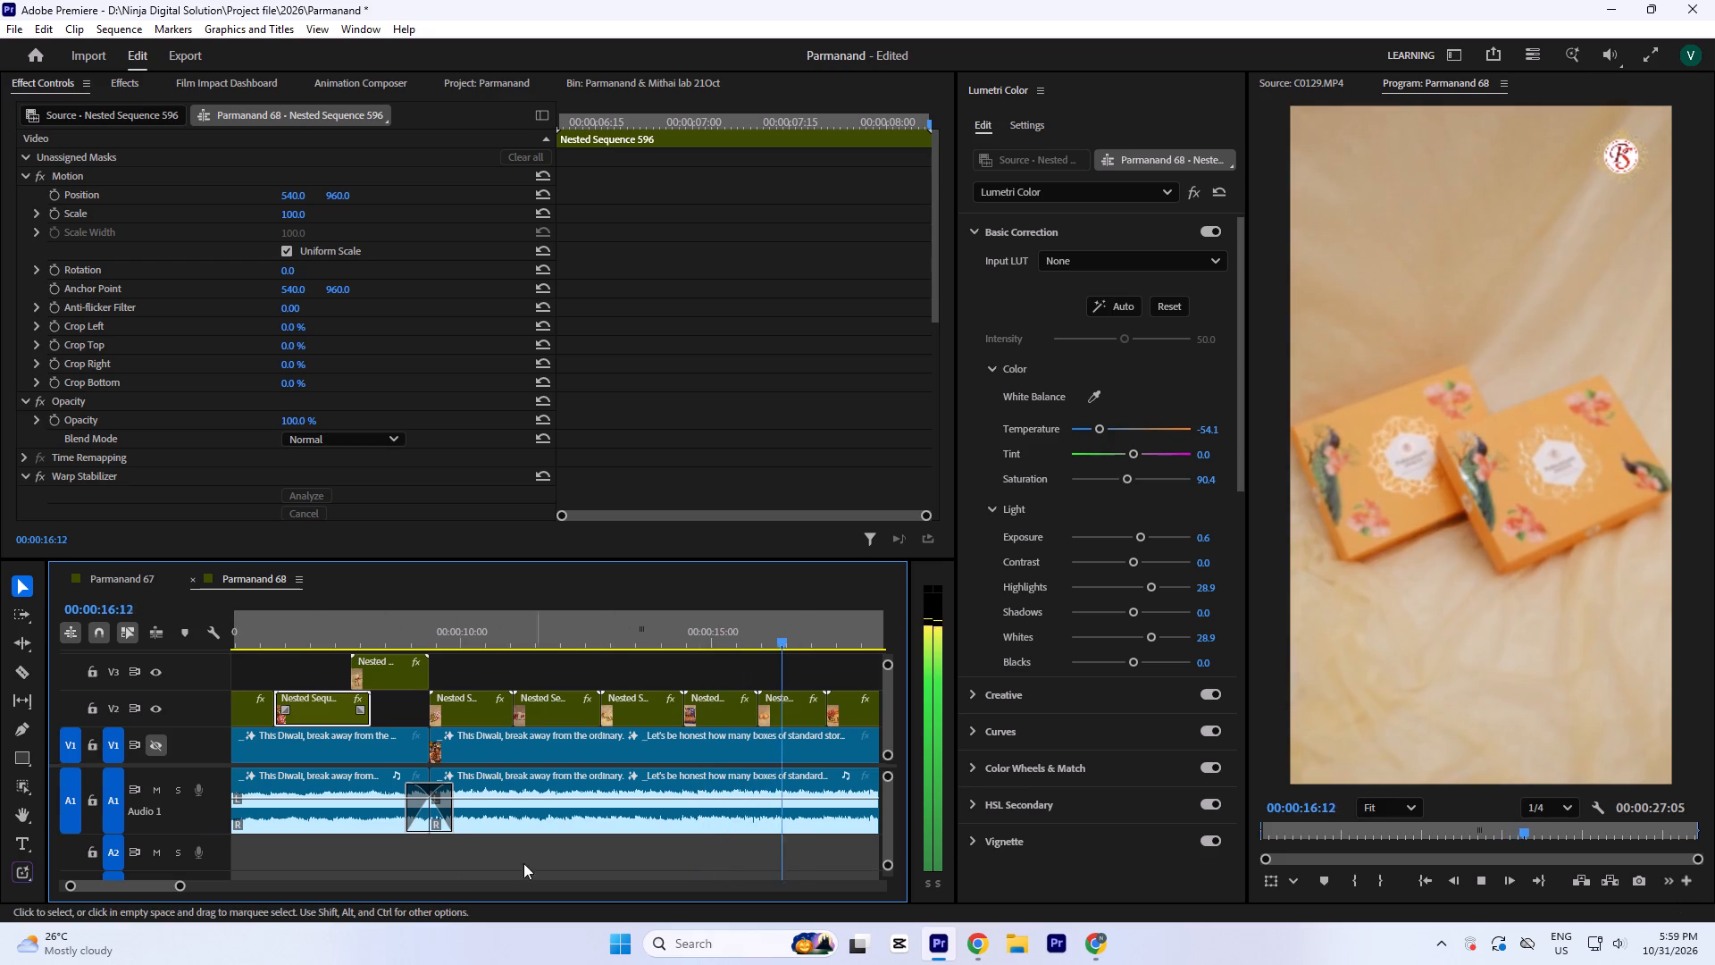
pyautogui.press('-')
pyautogui.press('=')
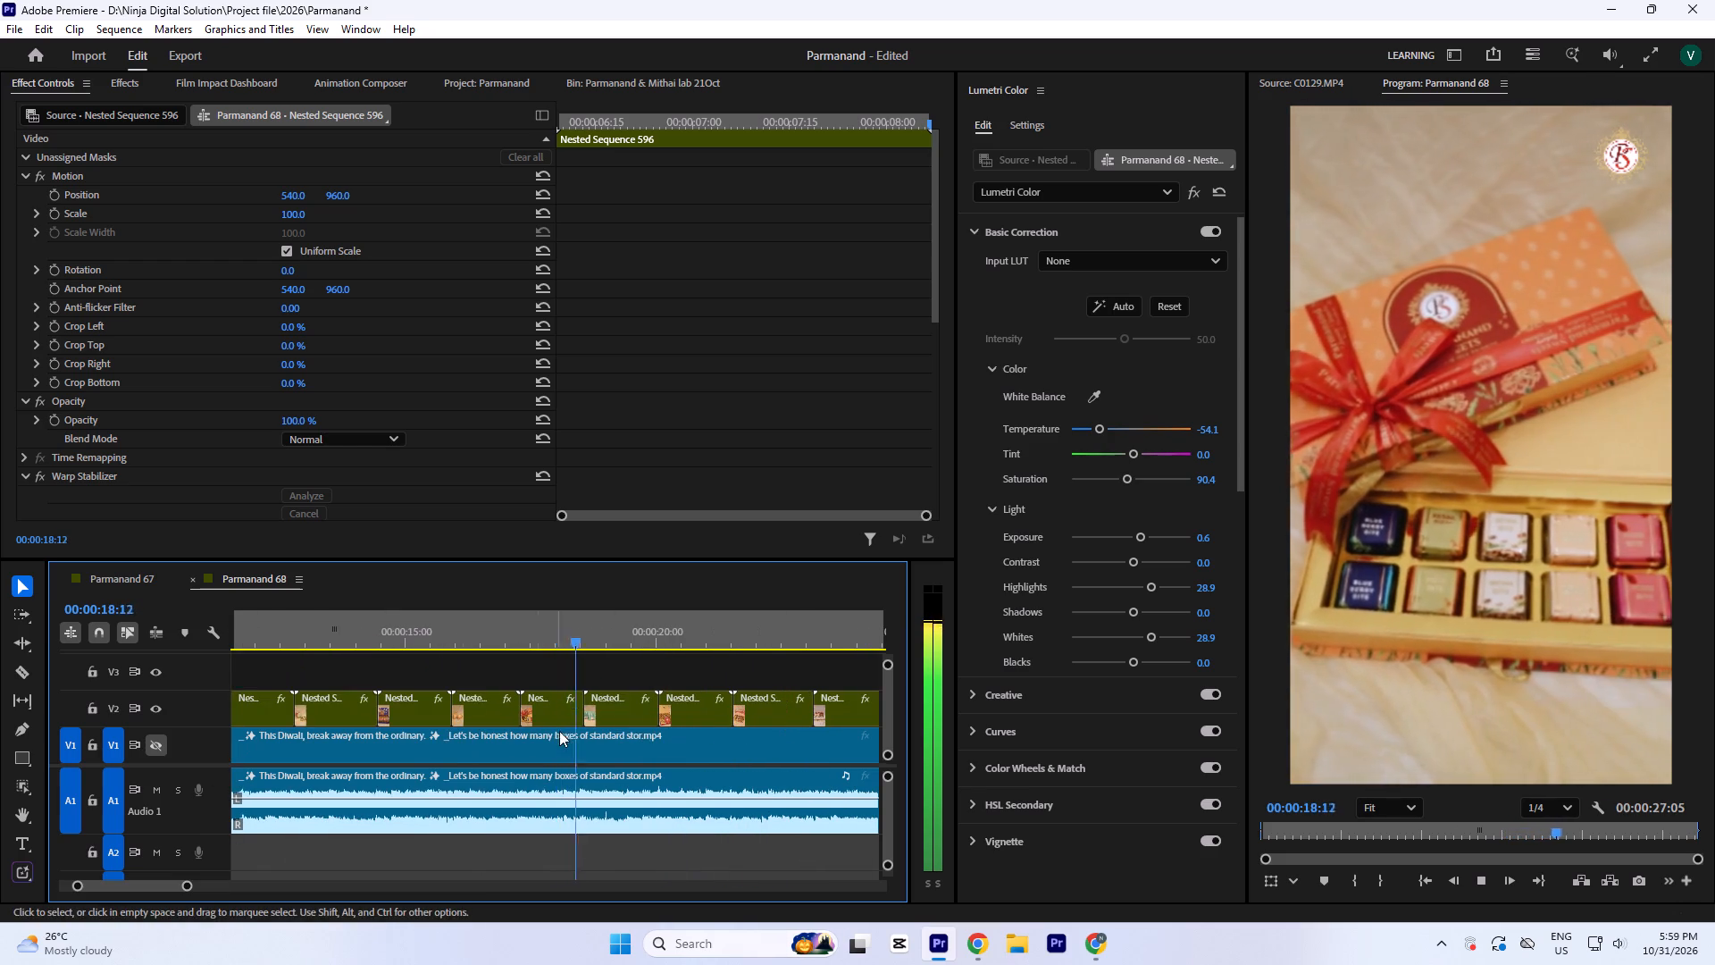
pyautogui.press('space')
pyautogui.press('space')
pyautogui.click(617, 716)
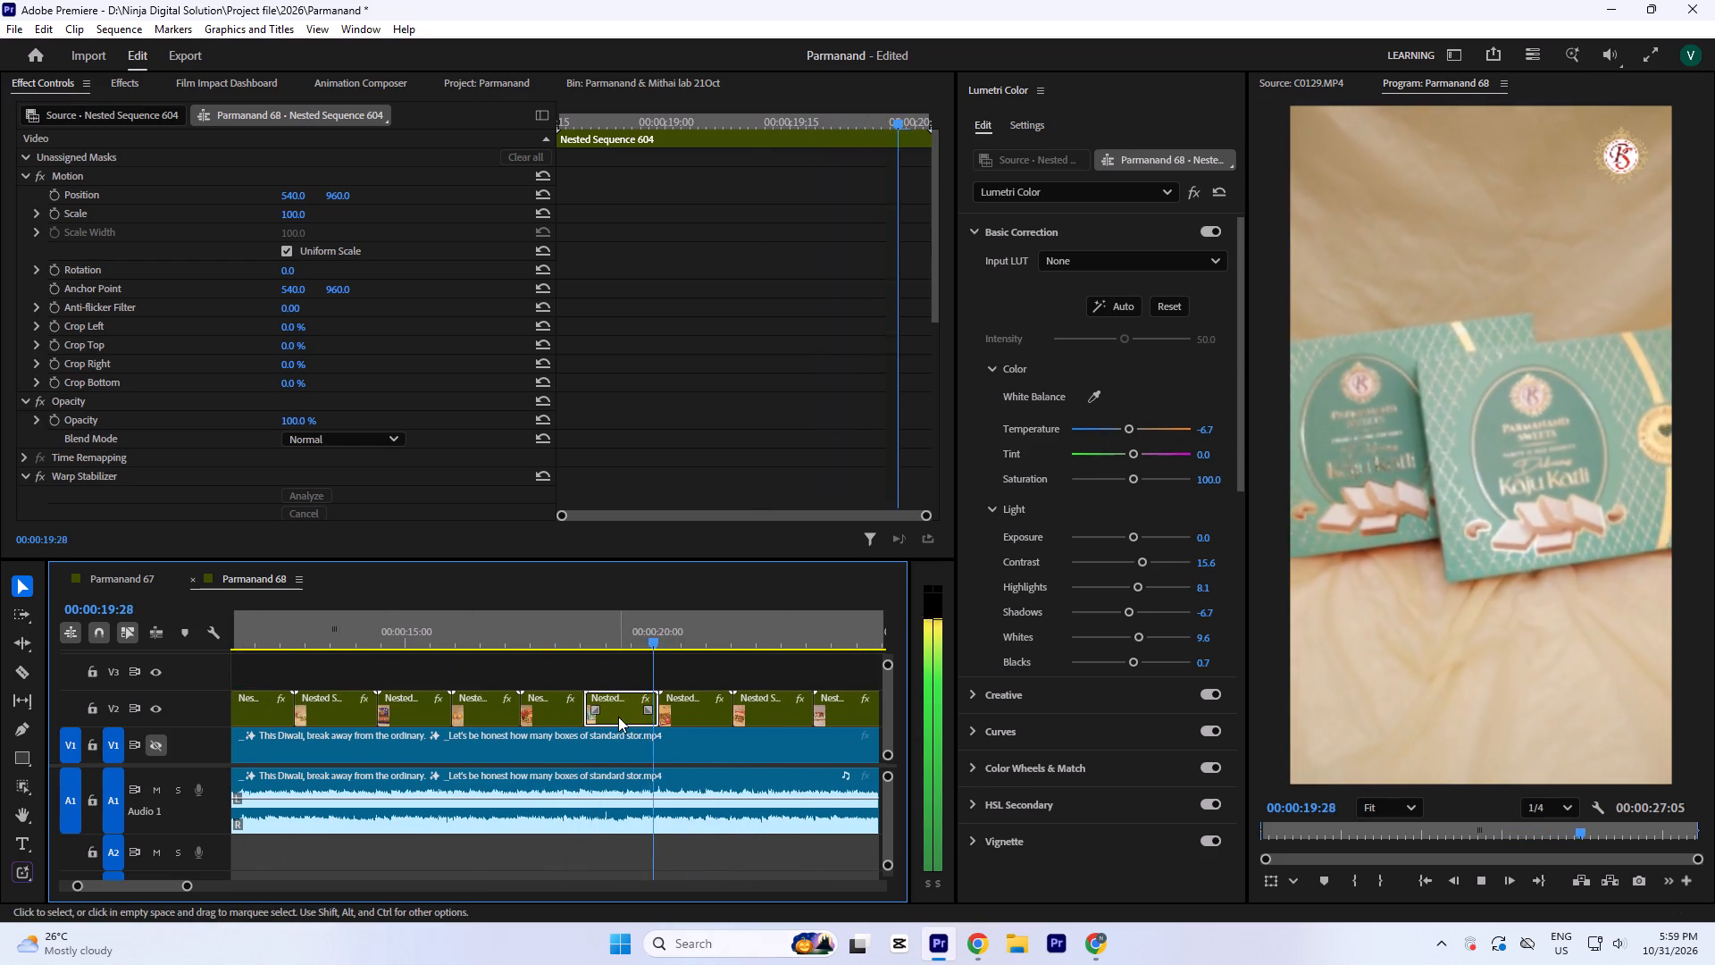
pyautogui.press('space')
# Correct the open red sweets box clip, Nested Sequence 605, with temperature -34.8, highlights 52.6 and whites 36.3.
pyautogui.click(690, 706)
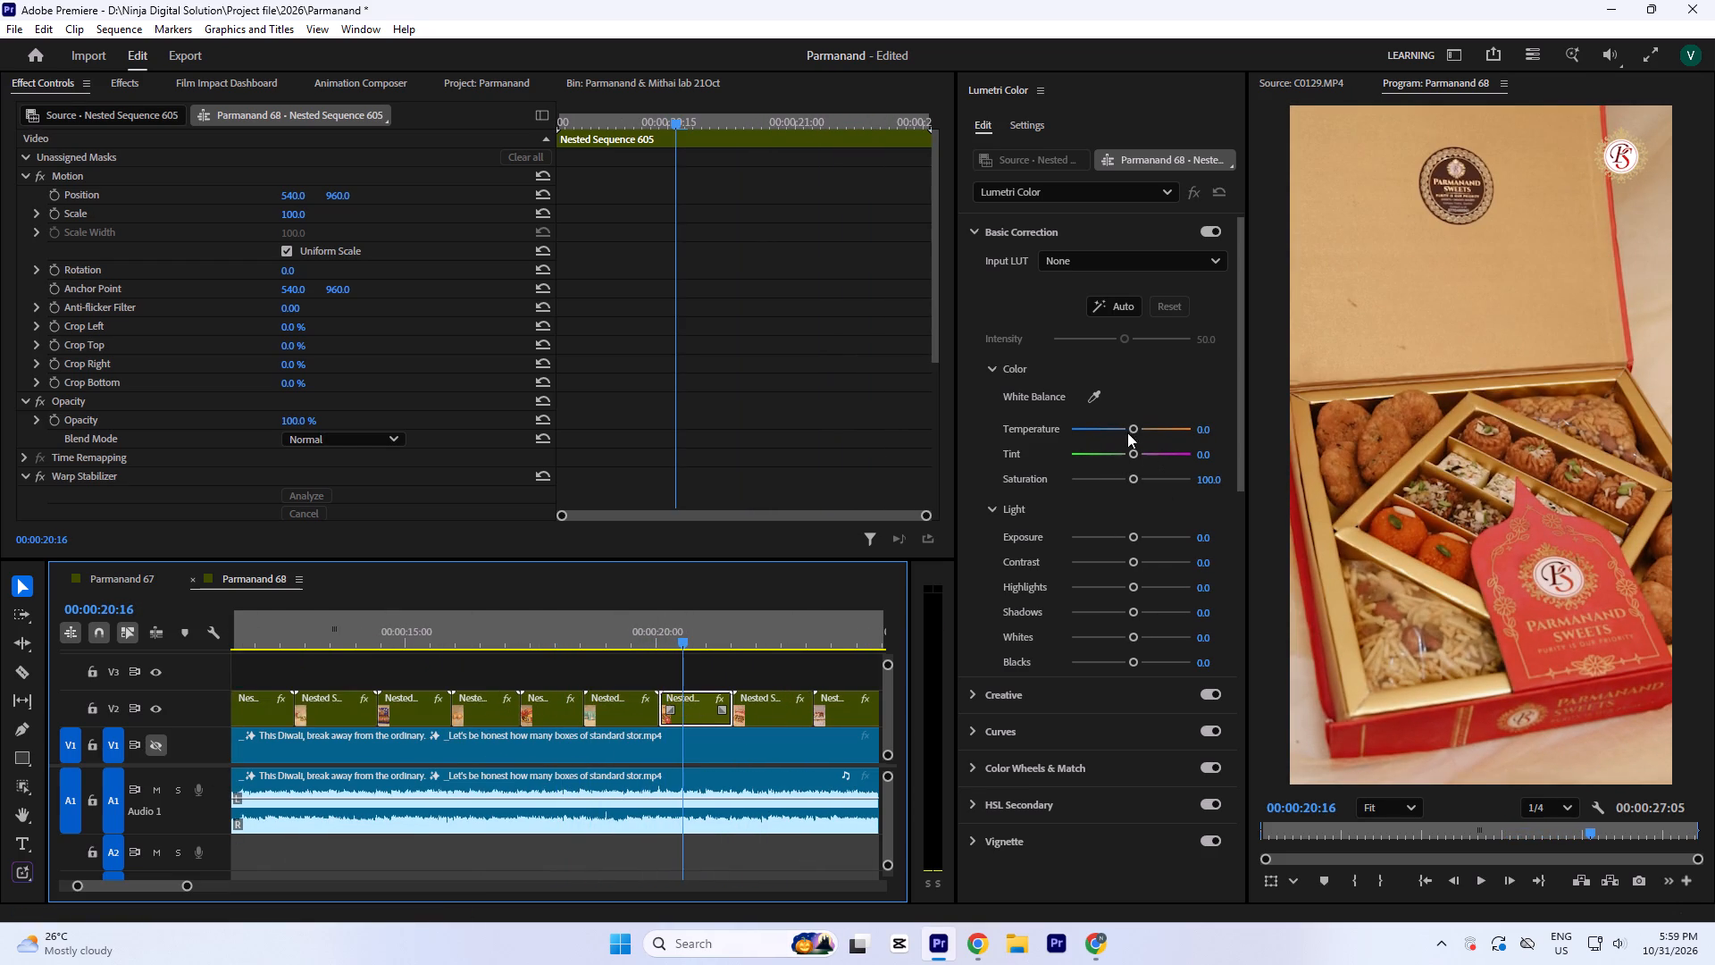
pyautogui.moveTo(1117, 424); pyautogui.dragTo(1108, 433)
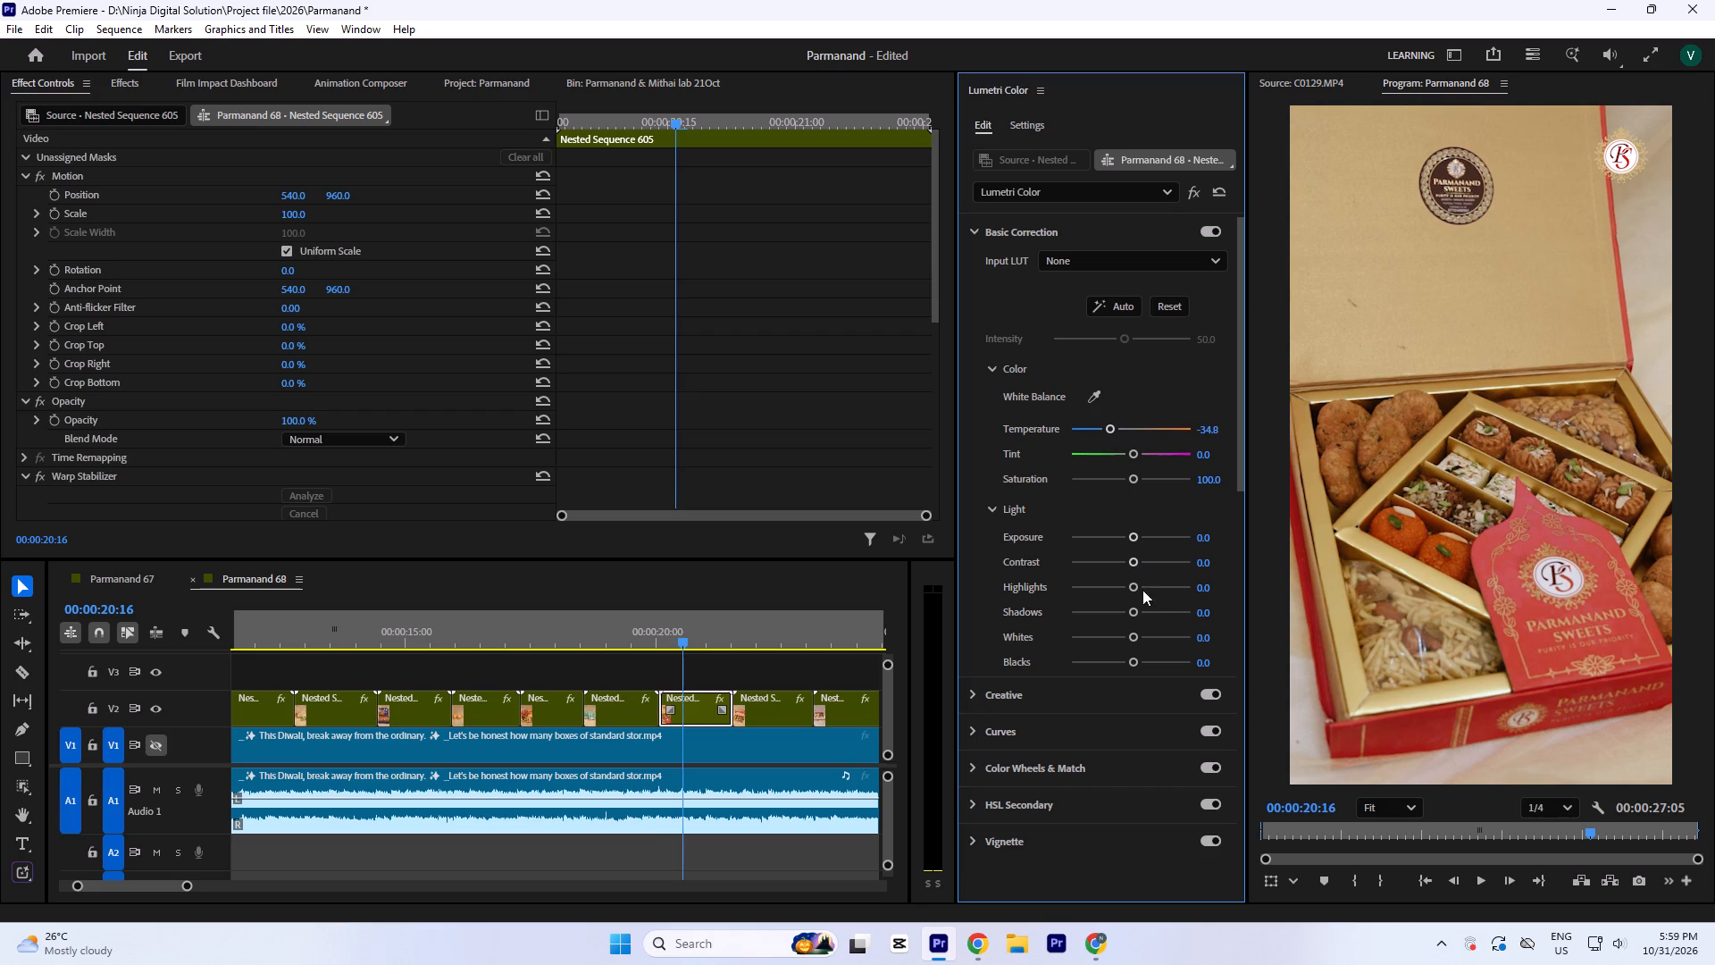
pyautogui.moveTo(1144, 589); pyautogui.dragTo(1163, 592)
pyautogui.click(1146, 641)
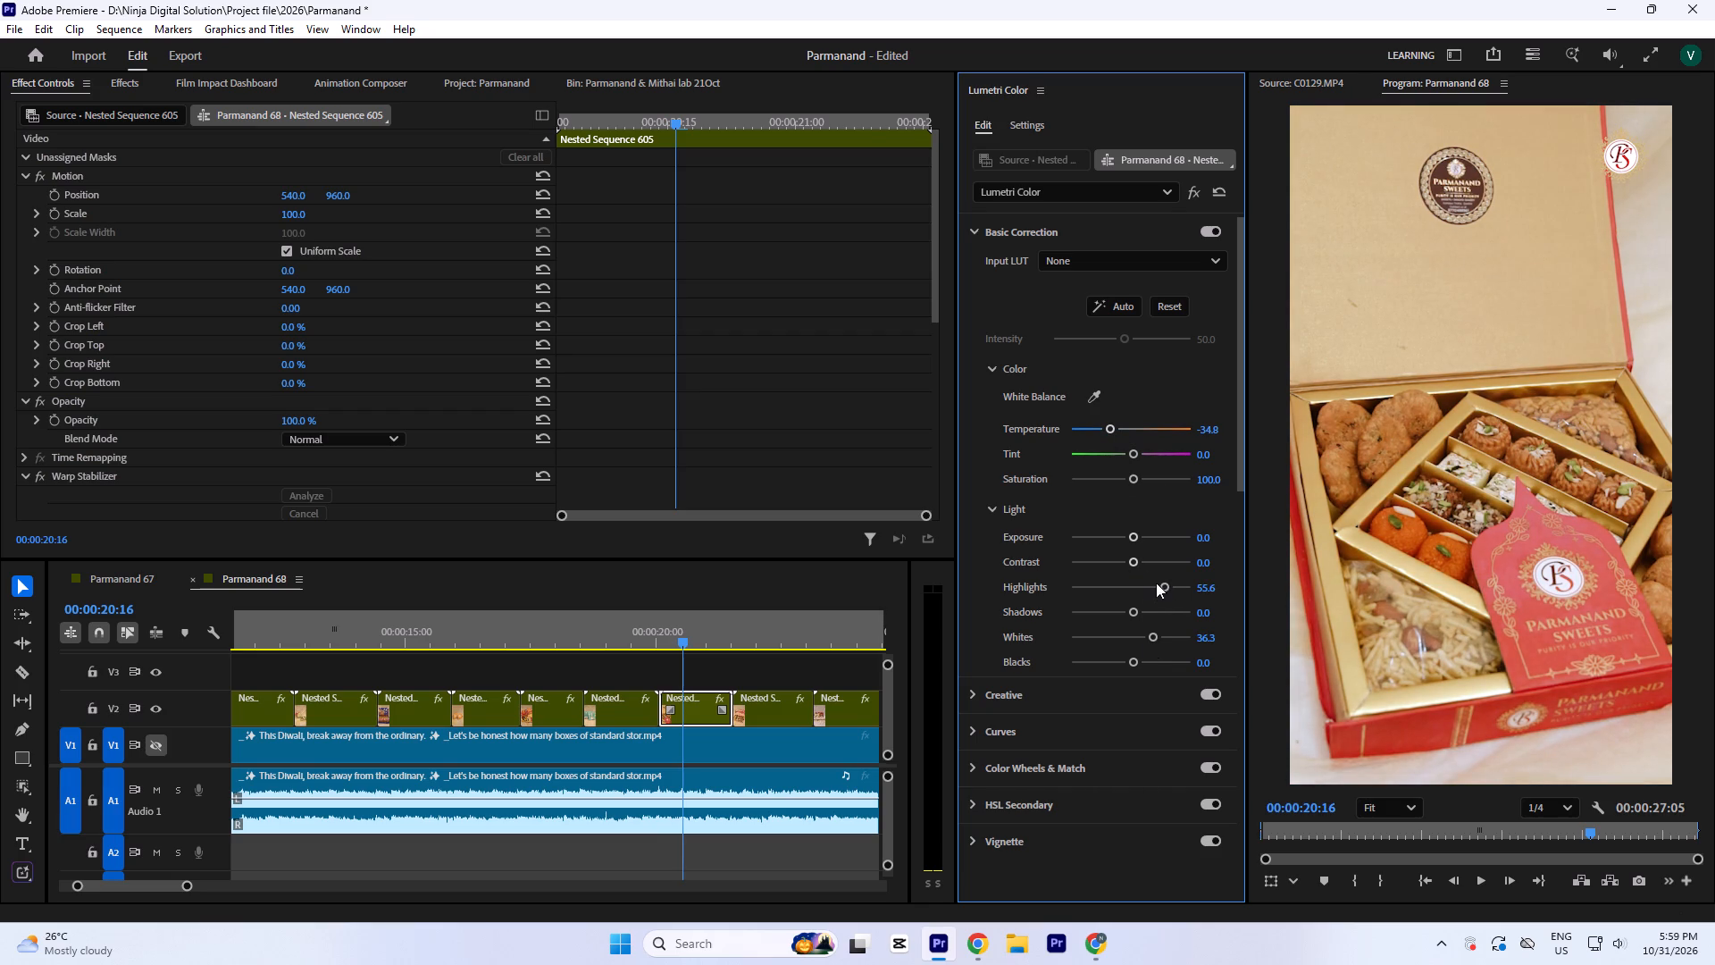
pyautogui.moveTo(1153, 582); pyautogui.dragTo(1161, 594)
pyautogui.click(1150, 634)
pyautogui.click(1109, 429)
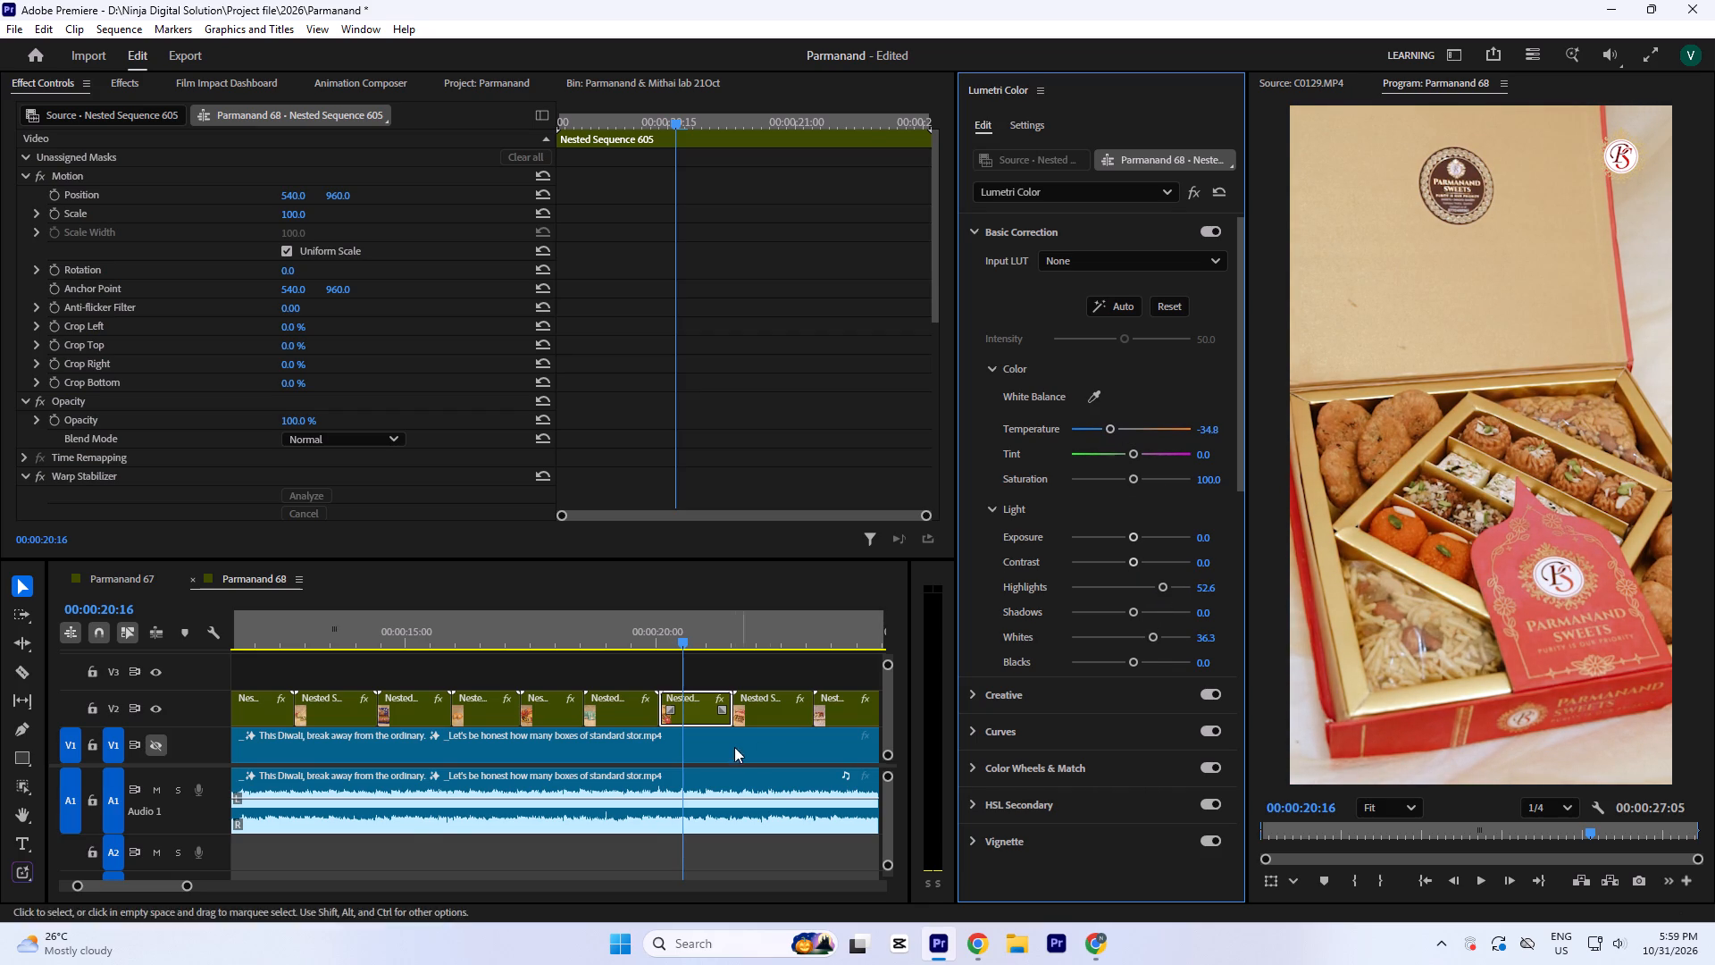
# Move the playhead to 00:00:22:00 and save the project.
pyautogui.click(758, 628)
pyautogui.hotkey('ctrl', 's')
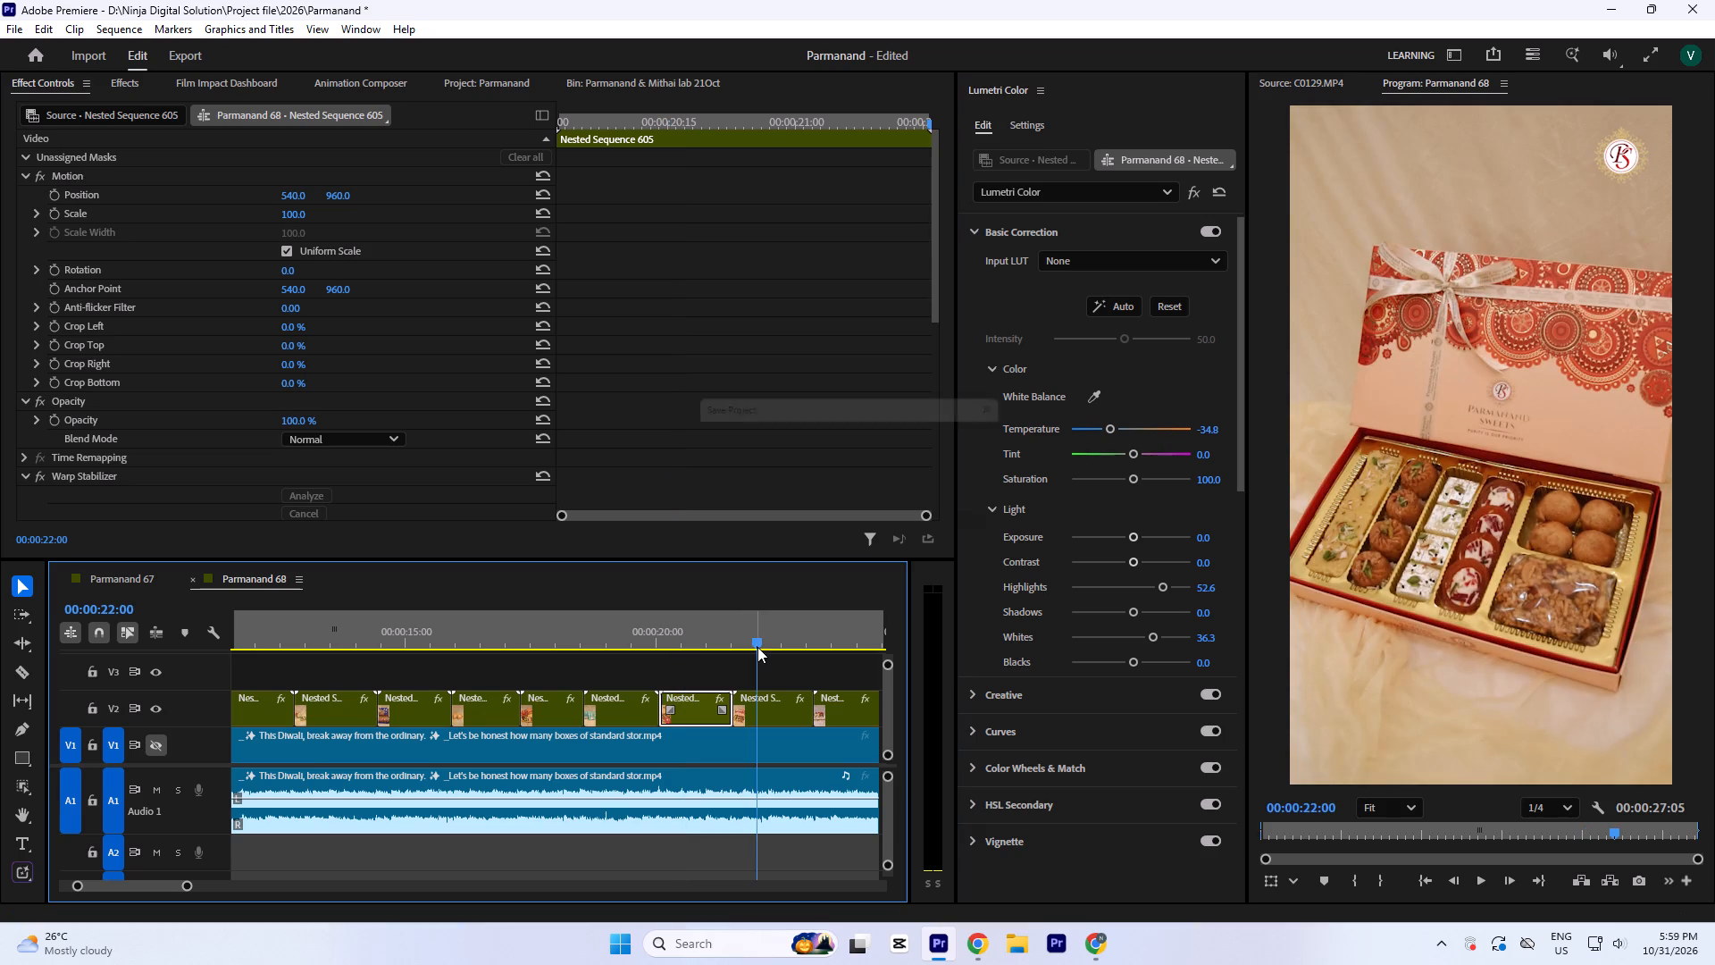
# Correct Nested Sequence 607 at 00:00:22:15 with temperature -24.4, contrast 15.6, highlights 11.1, shadows -5.2, whites 17.0 and blacks -2.2.
pyautogui.click(776, 624)
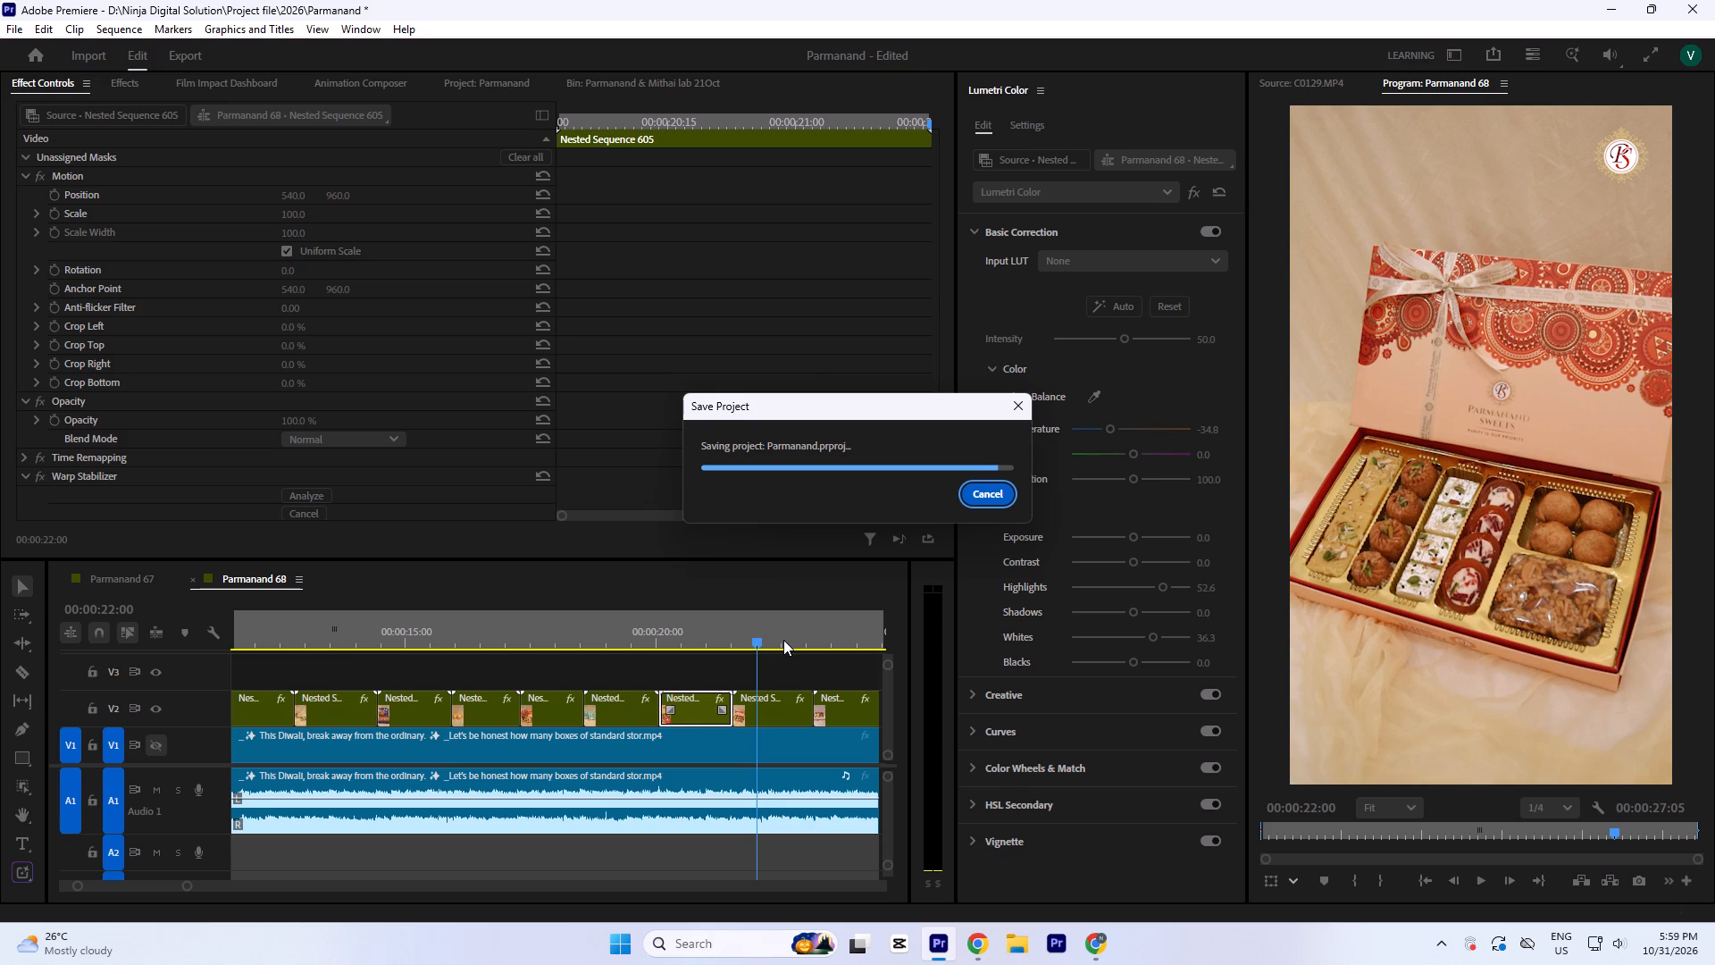
pyautogui.click(783, 640)
pyautogui.press('-')
pyautogui.press('=')
pyautogui.press('=')
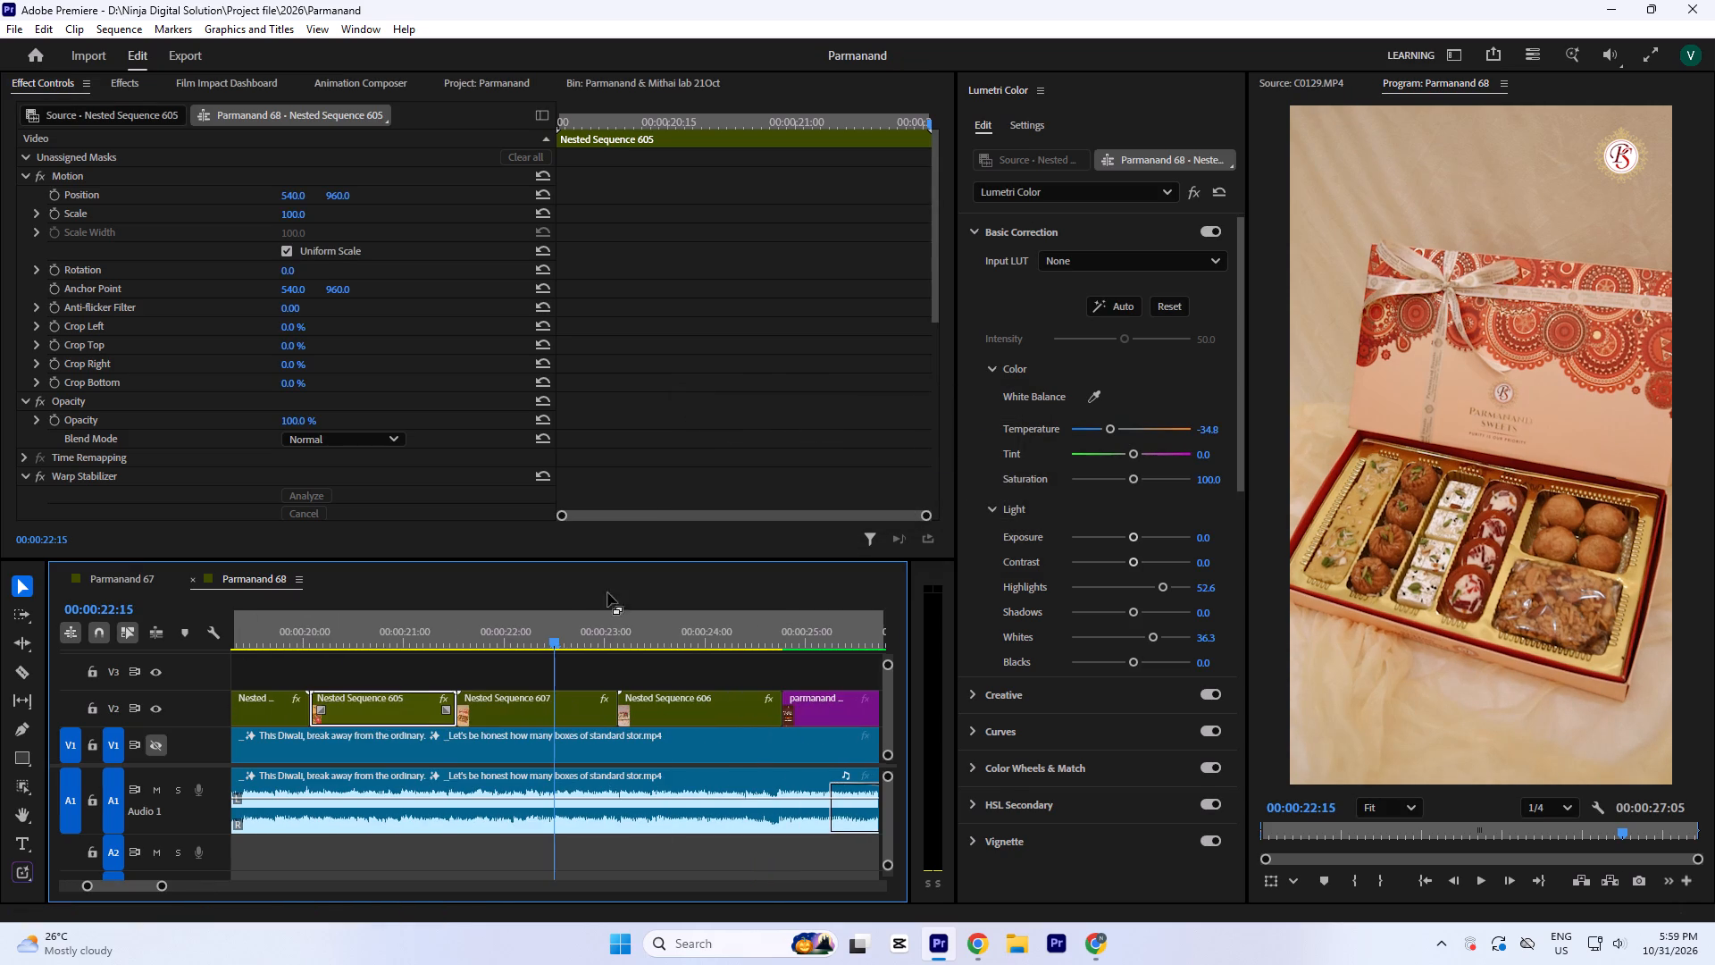
pyautogui.click(541, 716)
pyautogui.moveTo(1124, 428); pyautogui.dragTo(1117, 431)
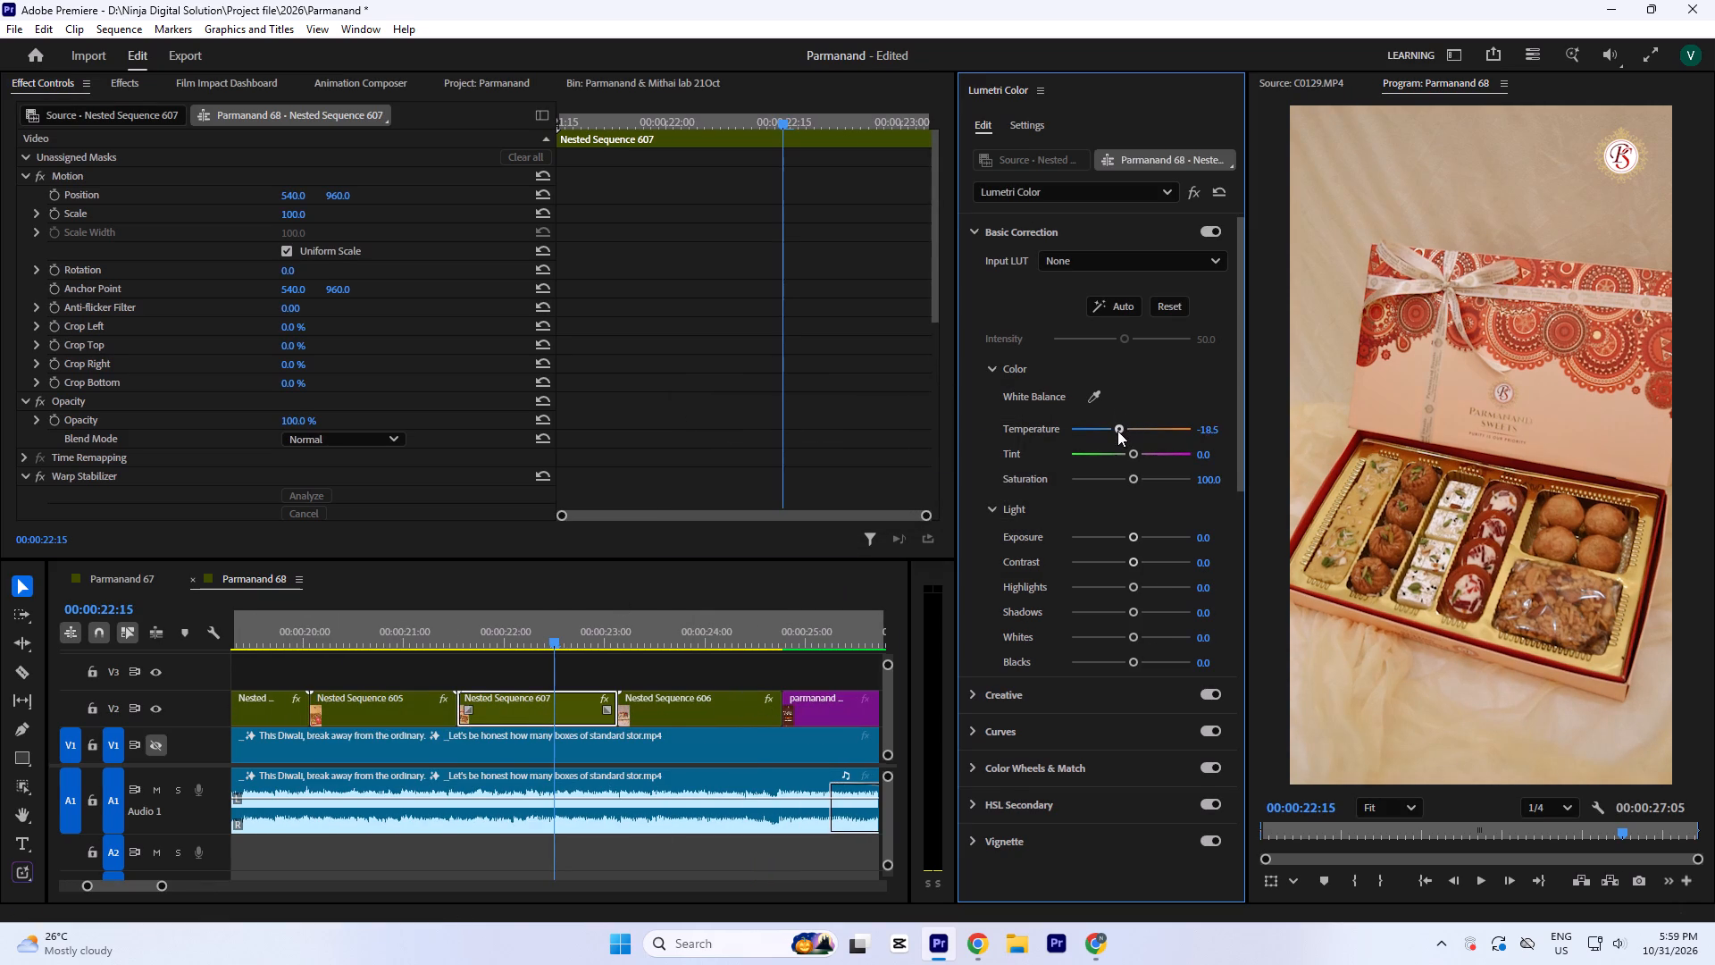
pyautogui.moveTo(1117, 431); pyautogui.dragTo(1116, 435)
pyautogui.click(1115, 430)
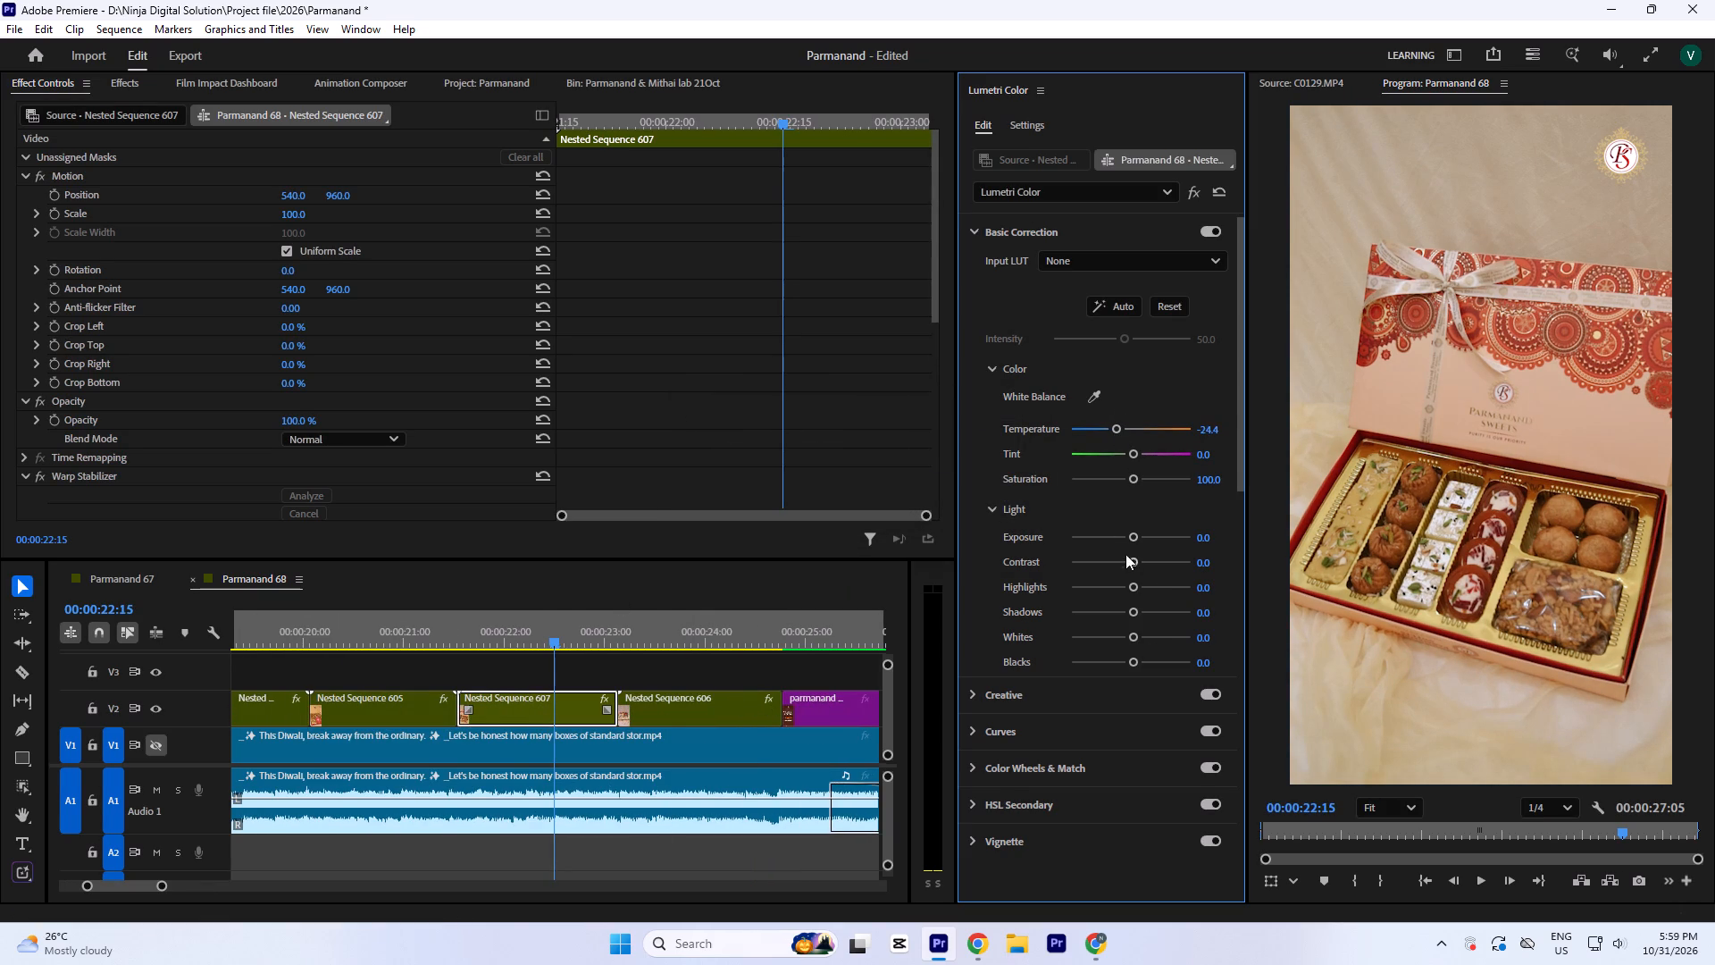
pyautogui.click(1136, 558)
pyautogui.click(1127, 617)
pyautogui.click(1137, 591)
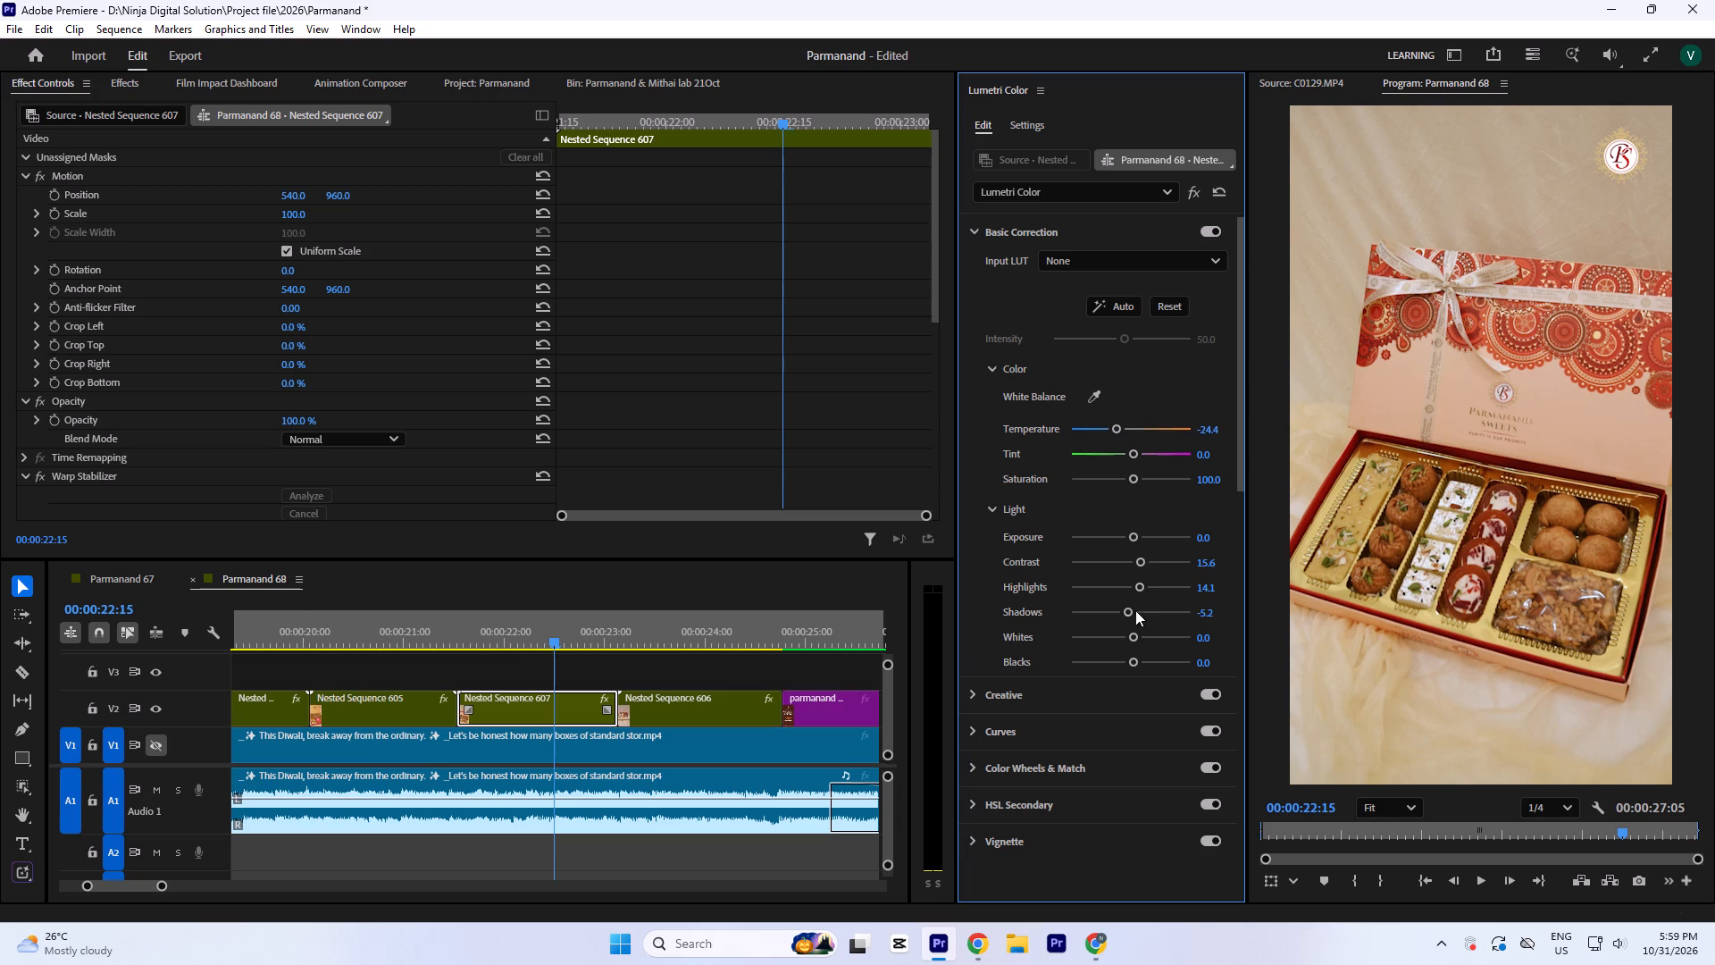
pyautogui.click(1137, 639)
pyautogui.click(1129, 657)
pyautogui.click(1140, 634)
pyautogui.click(1136, 589)
# Pull the black point of the master RGB curve slightly inward on the Kaju Katli box clip, Nested Sequence 606, at 00:00:23:23.
pyautogui.click(682, 634)
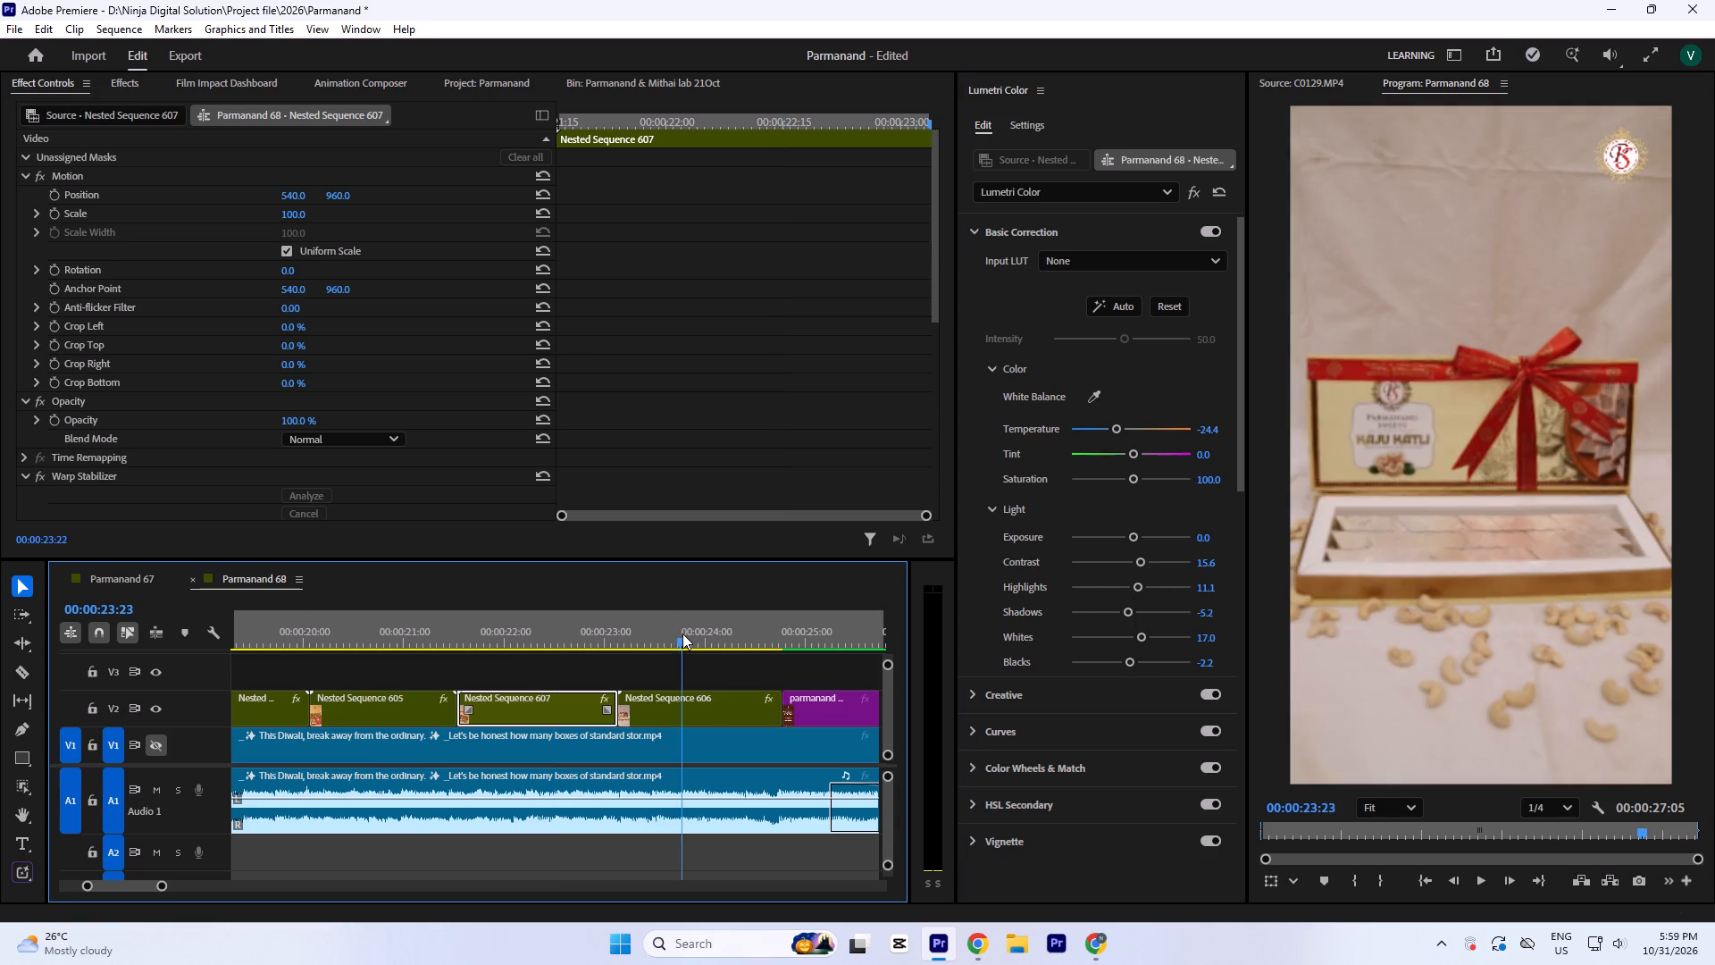
pyautogui.click(694, 711)
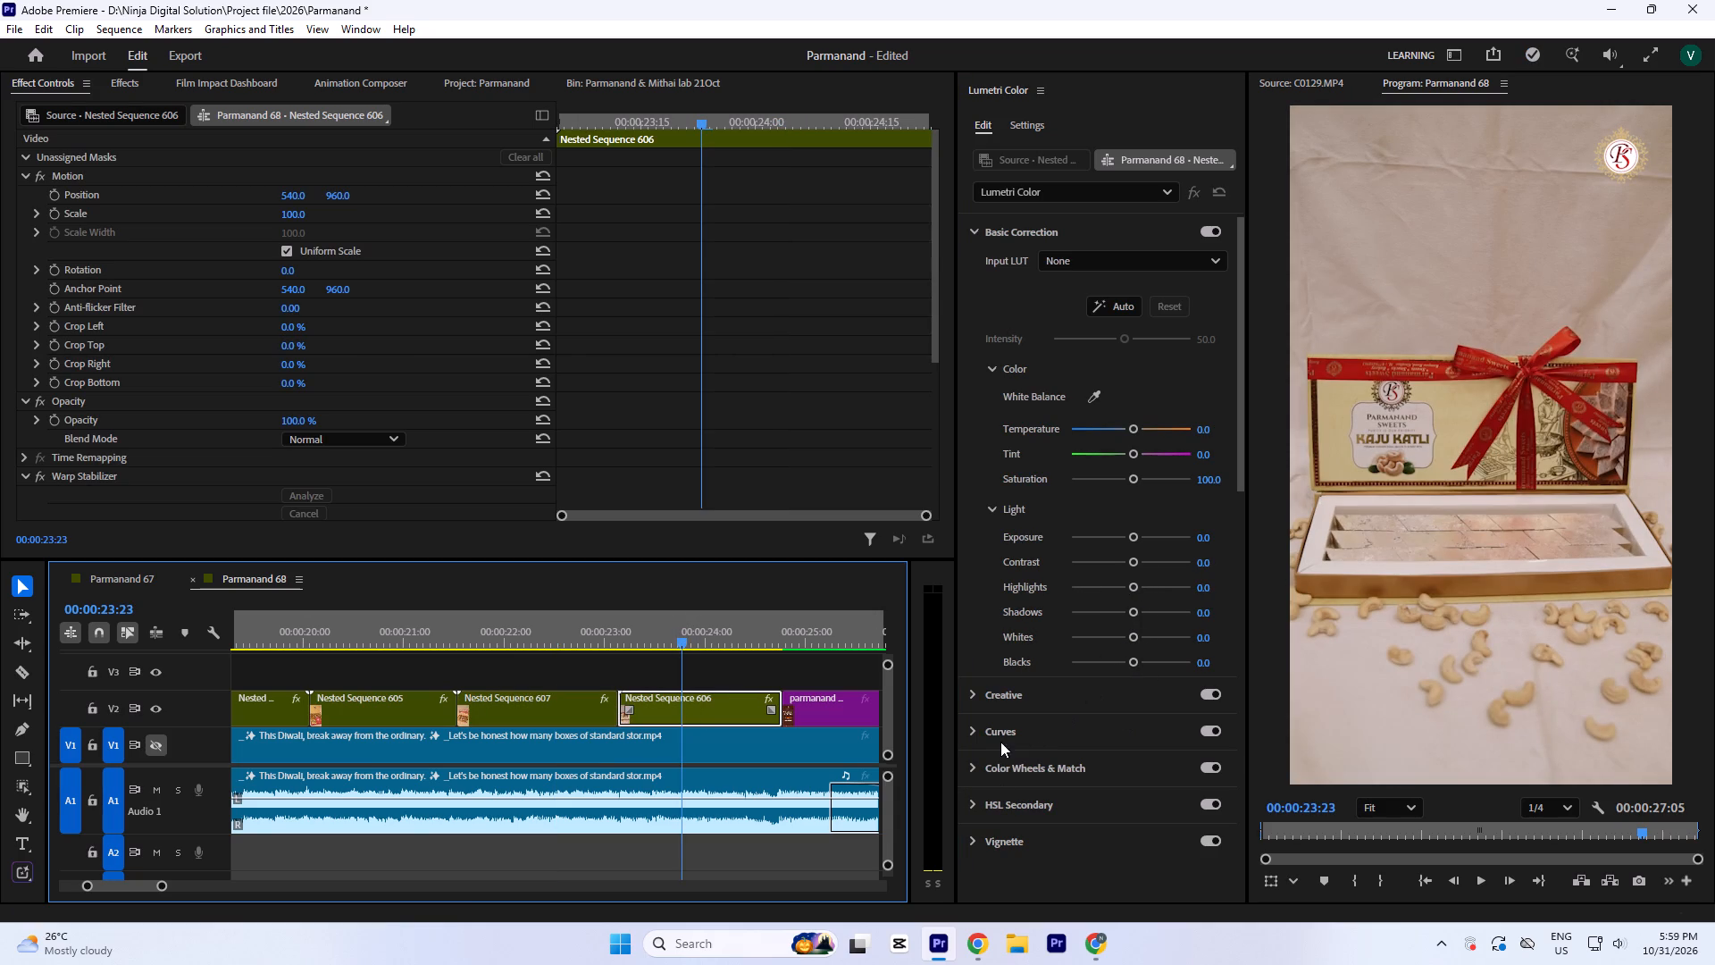
pyautogui.click(1006, 738)
pyautogui.moveTo(1005, 632); pyautogui.dragTo(1010, 635)
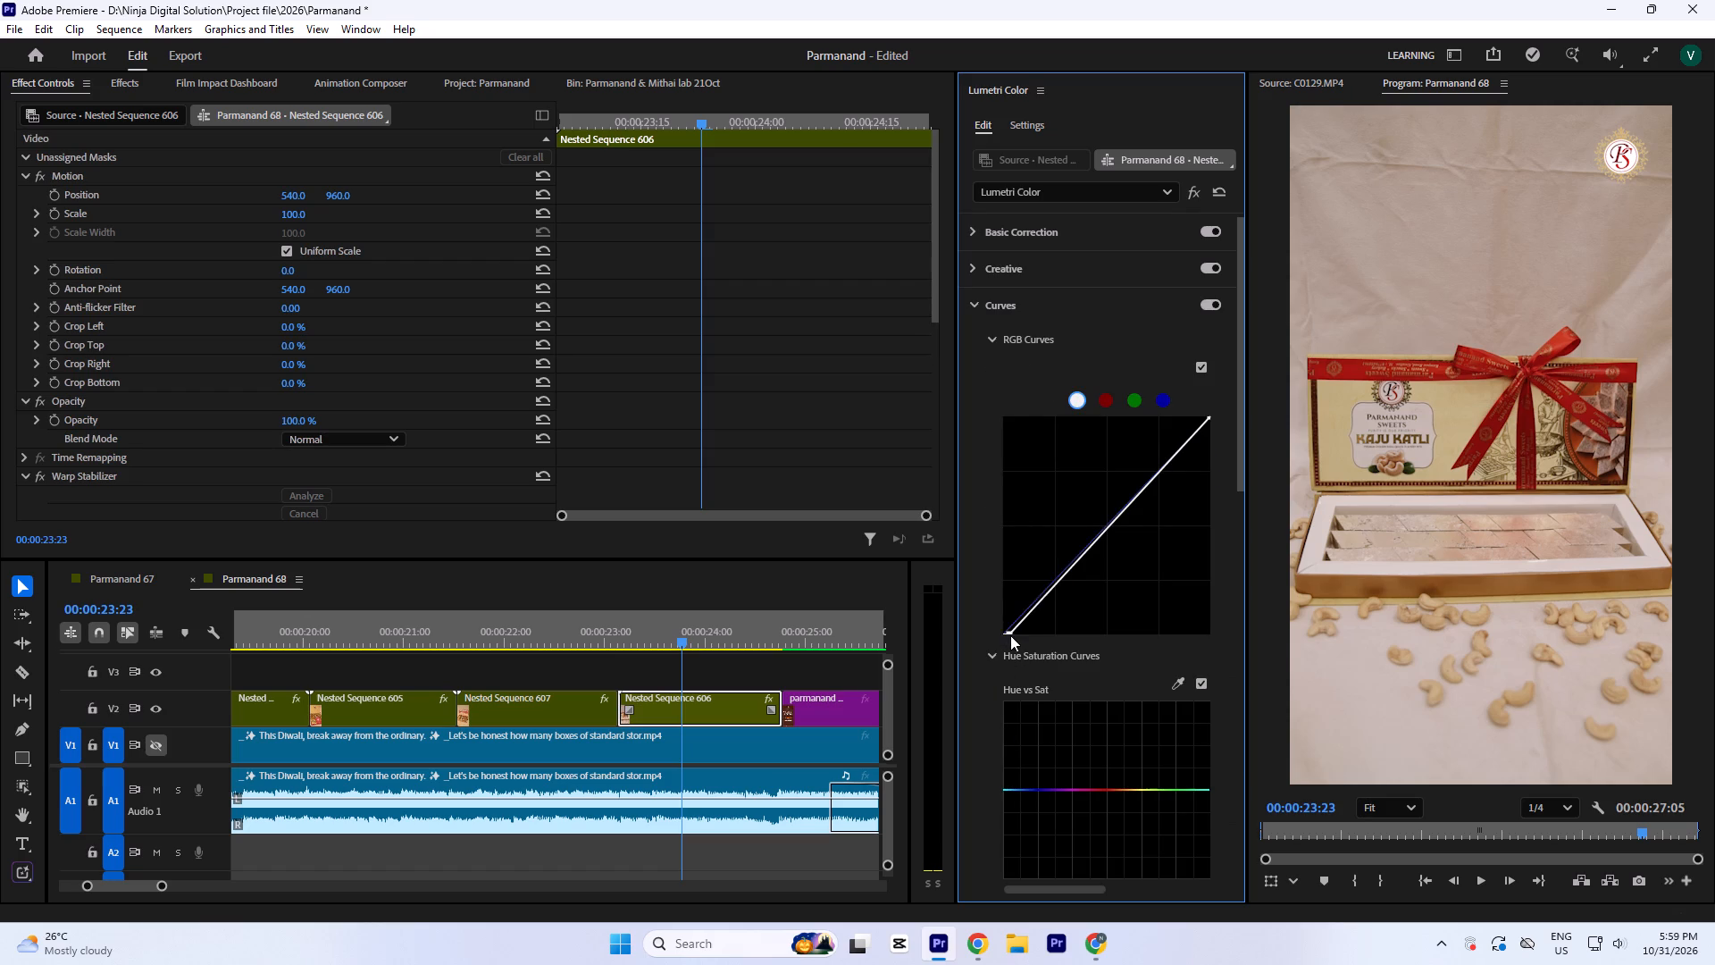
pyautogui.moveTo(1010, 635); pyautogui.dragTo(1009, 644)
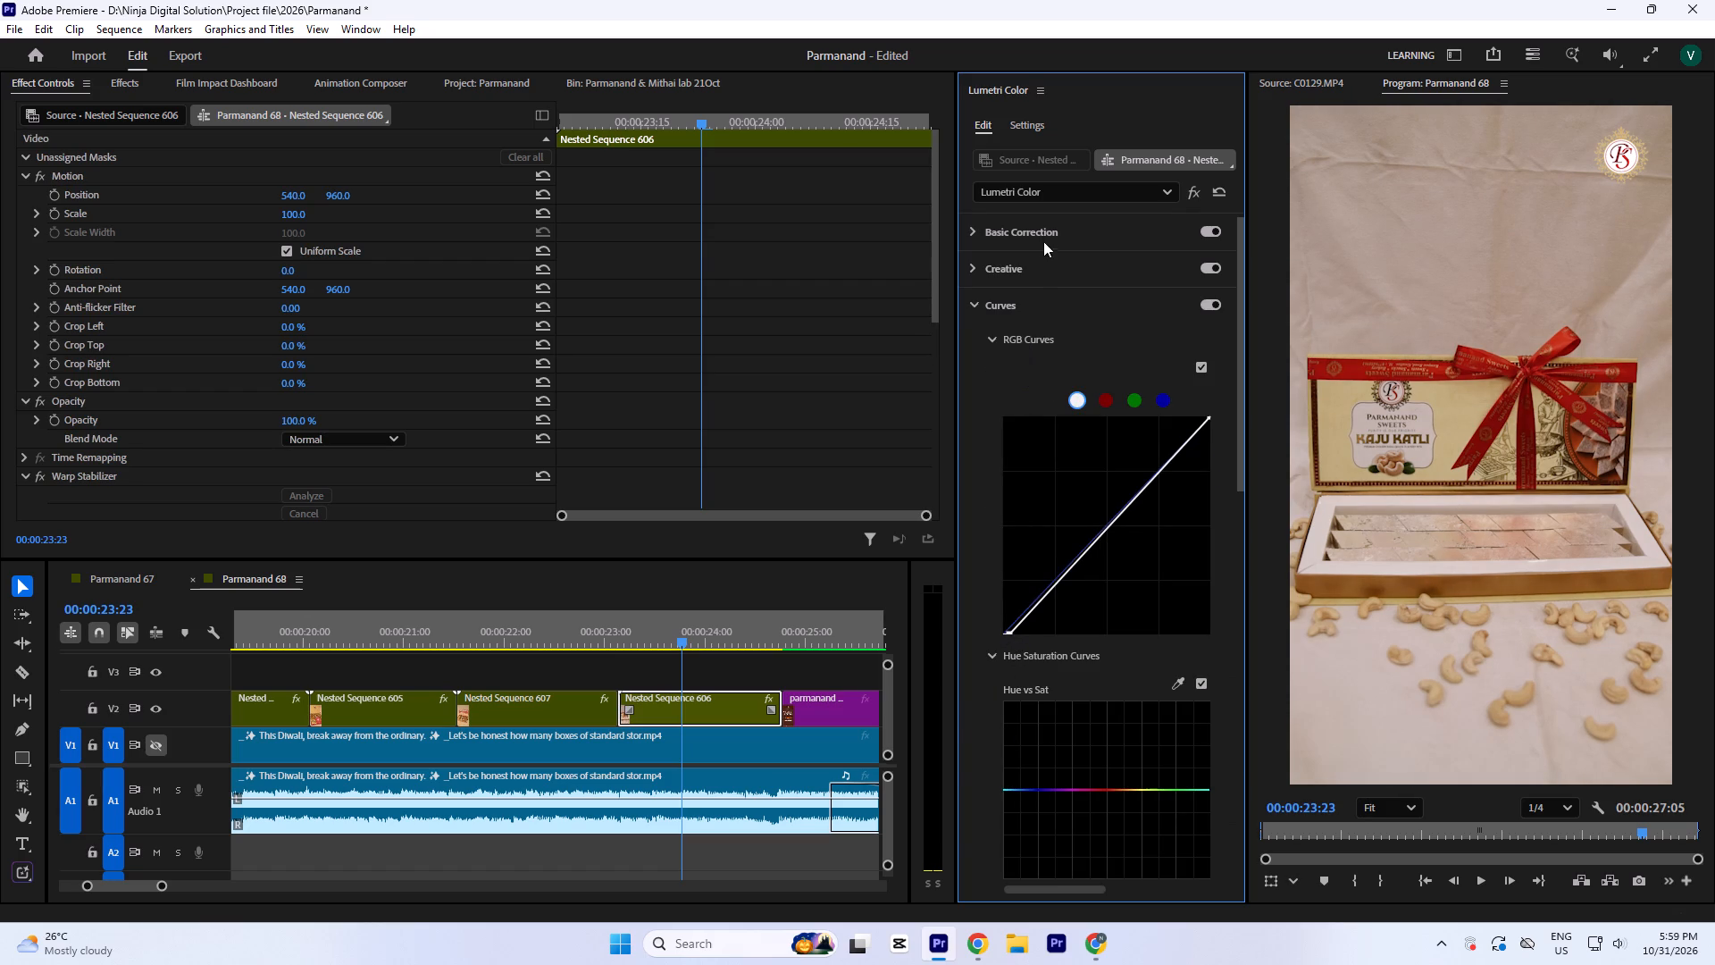
# Correct the Kaju Katli box clip, Nested Sequence 606, with temperature 0.0, tint -3.7, highlights 33.3 and whites 34.8.
pyautogui.click(1042, 231)
pyautogui.click(1139, 589)
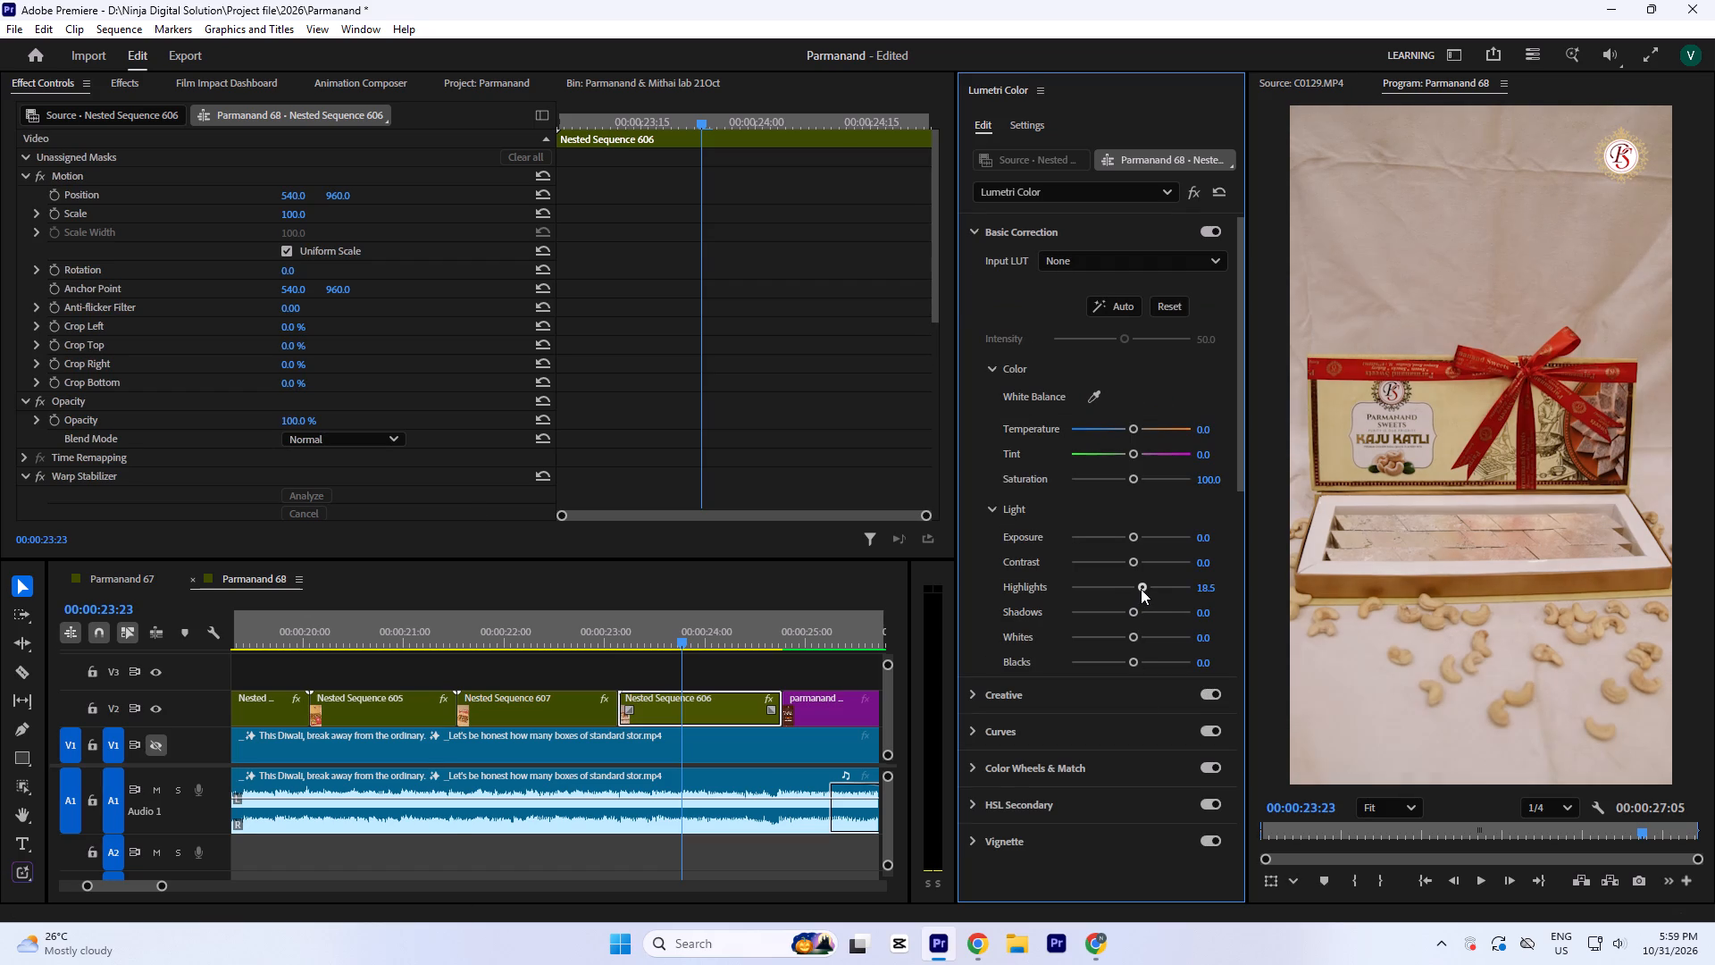
pyautogui.click(1141, 589)
pyautogui.click(1136, 637)
pyautogui.click(1143, 589)
pyautogui.click(1125, 425)
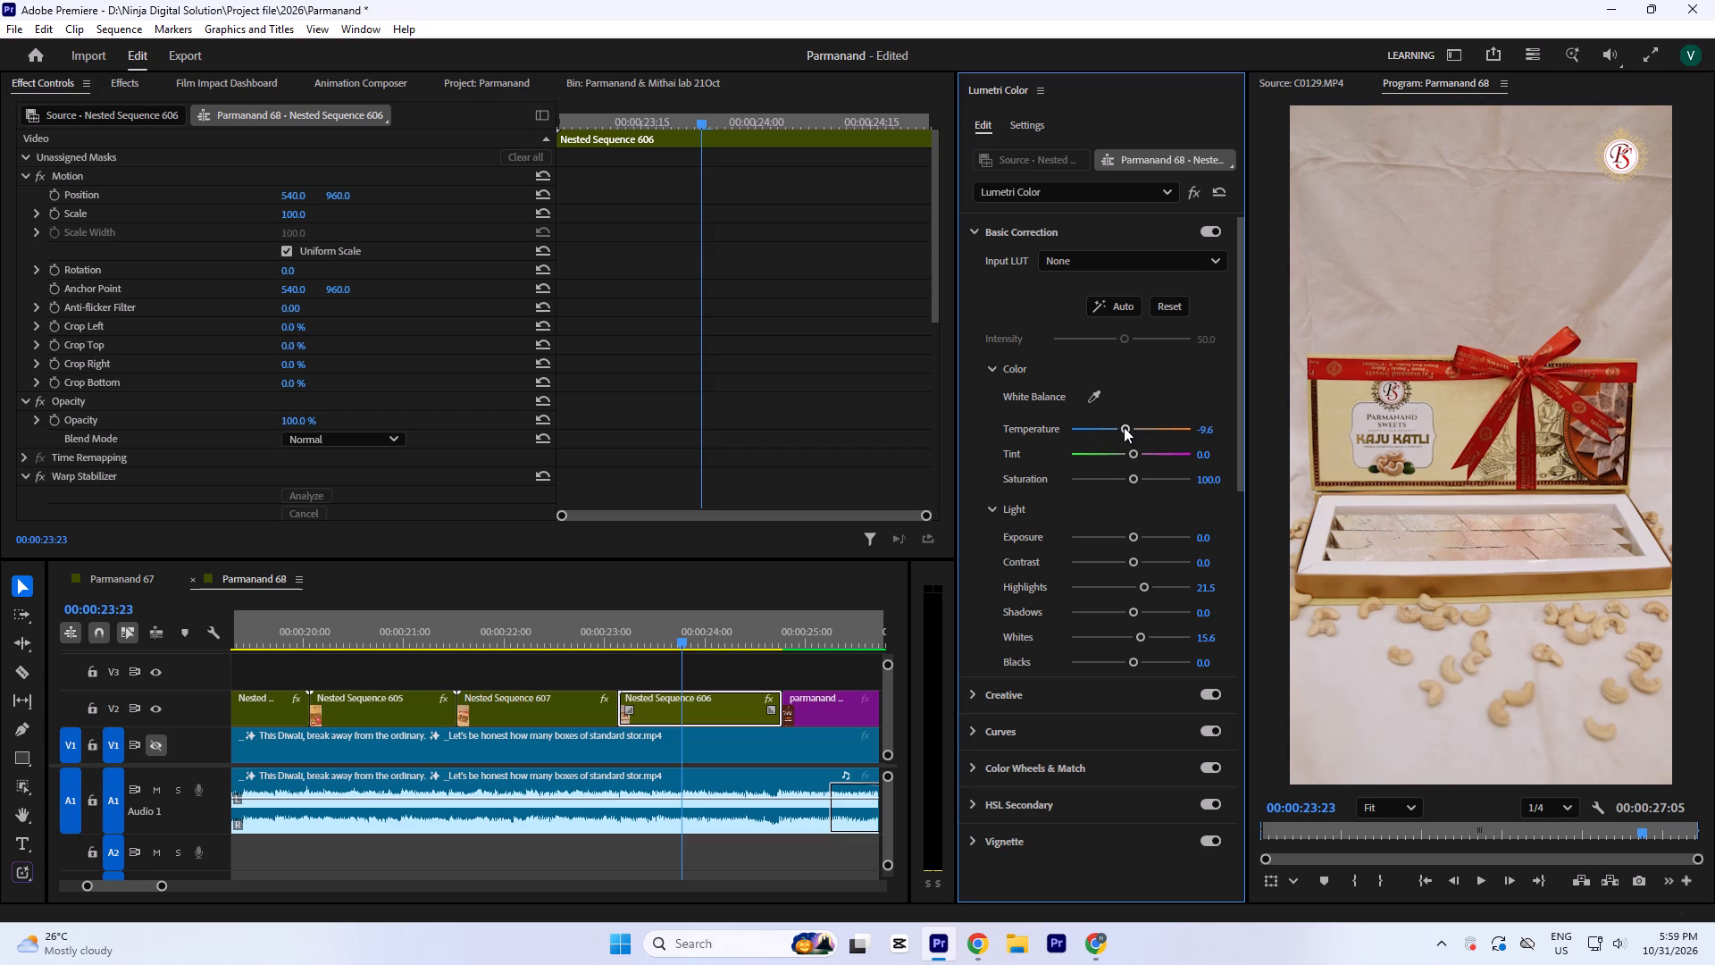
pyautogui.click(1129, 453)
pyautogui.click(1143, 584)
pyautogui.click(1143, 636)
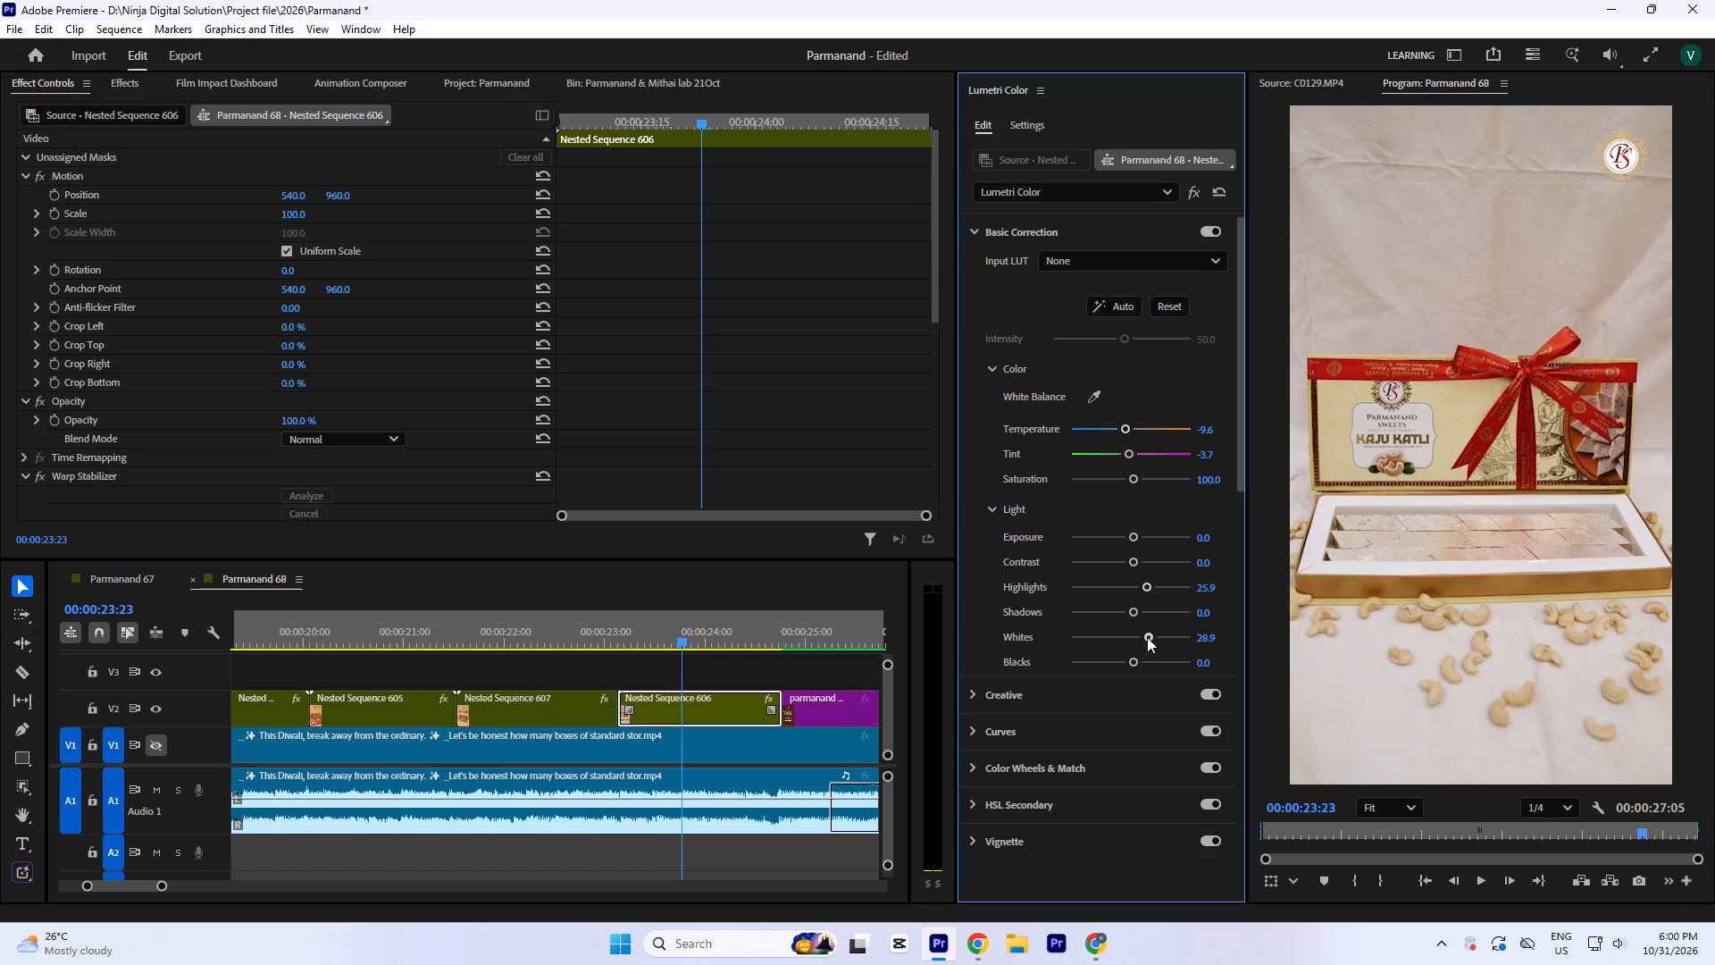
pyautogui.click(1144, 637)
pyautogui.doubleClick(1122, 426)
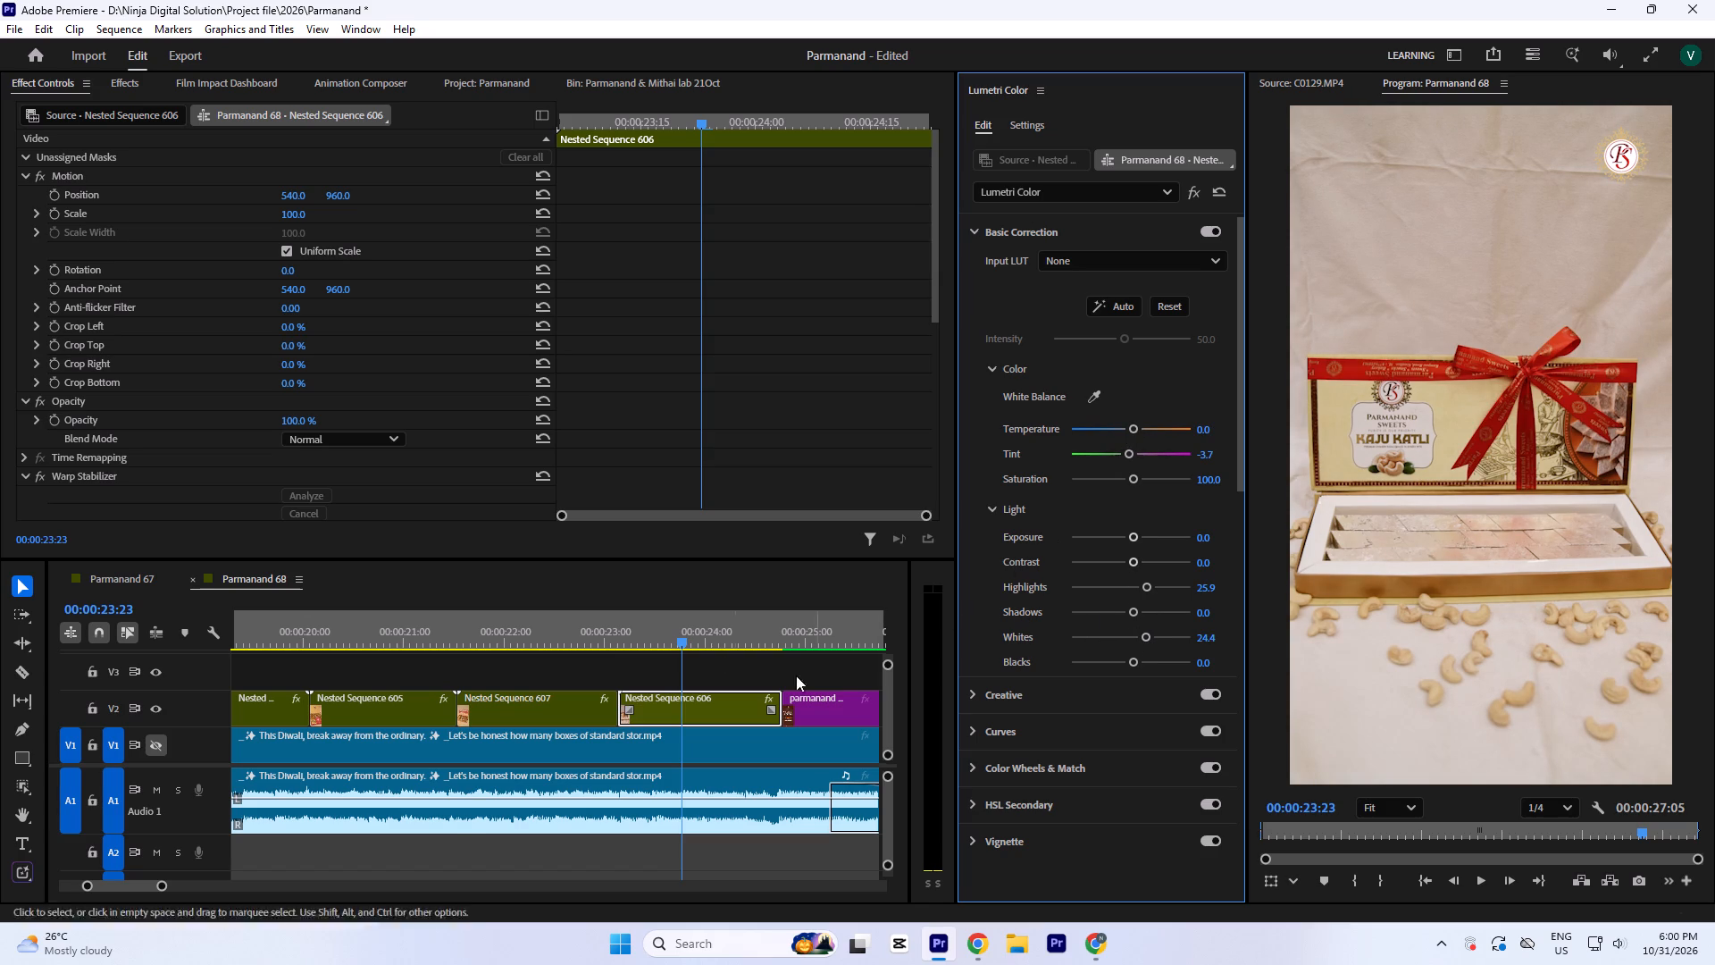
pyautogui.click(1152, 637)
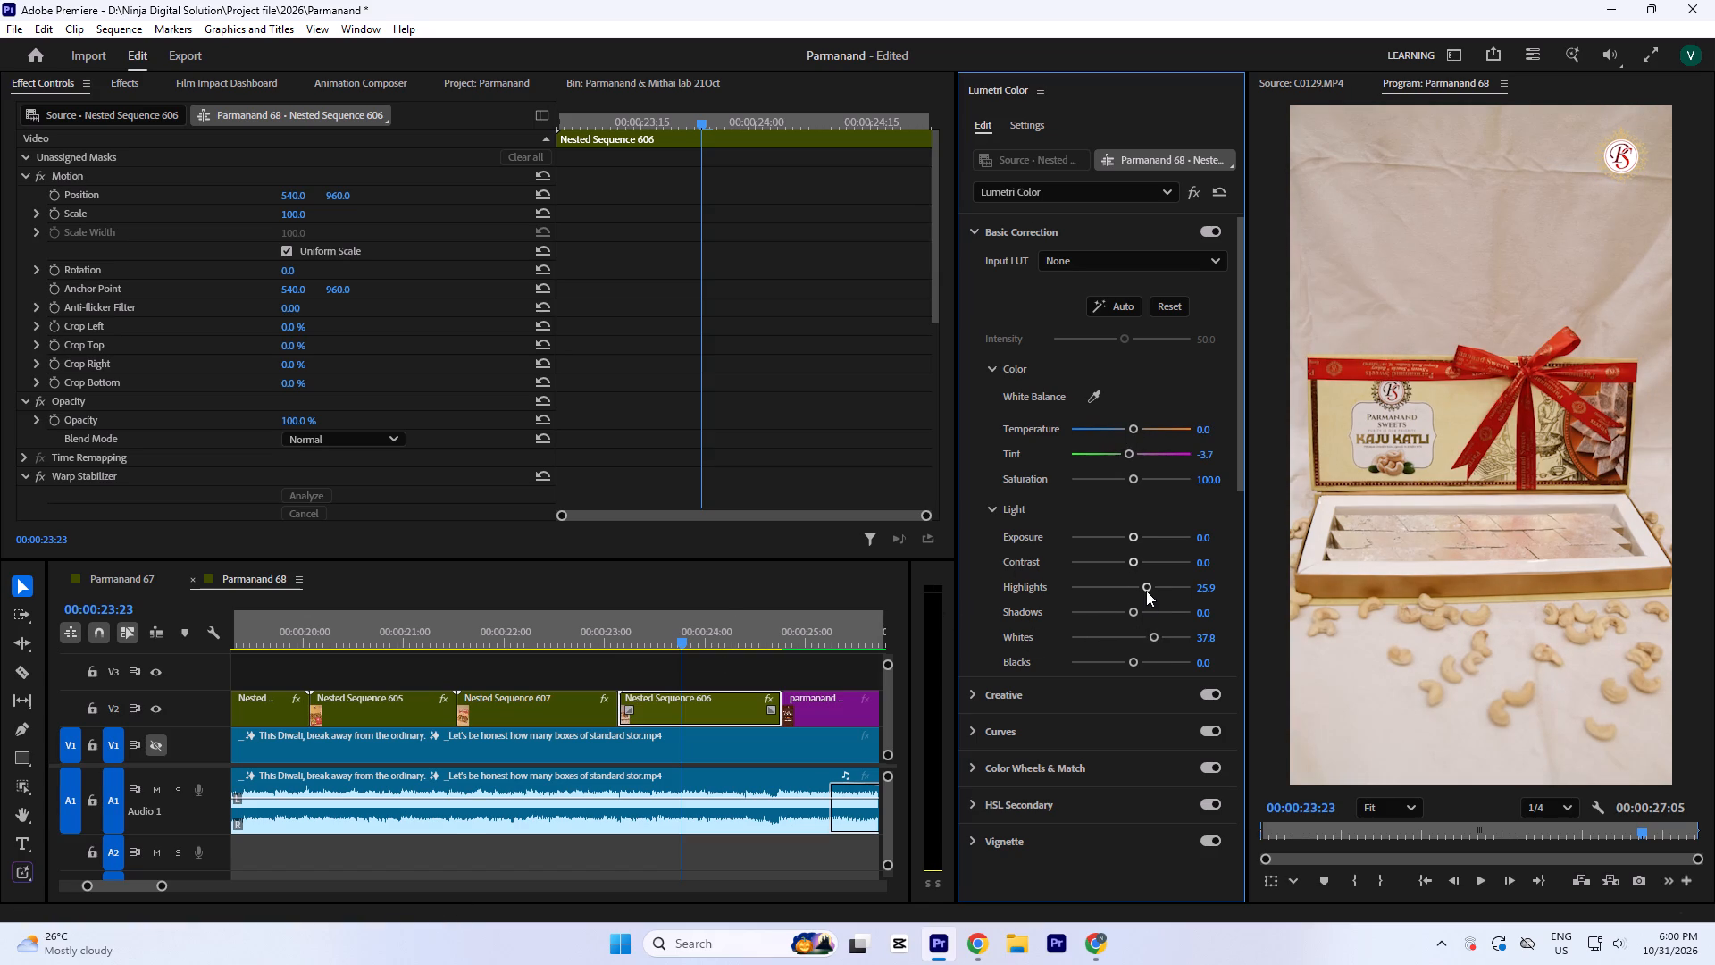
pyautogui.click(1147, 591)
pyautogui.click(1151, 638)
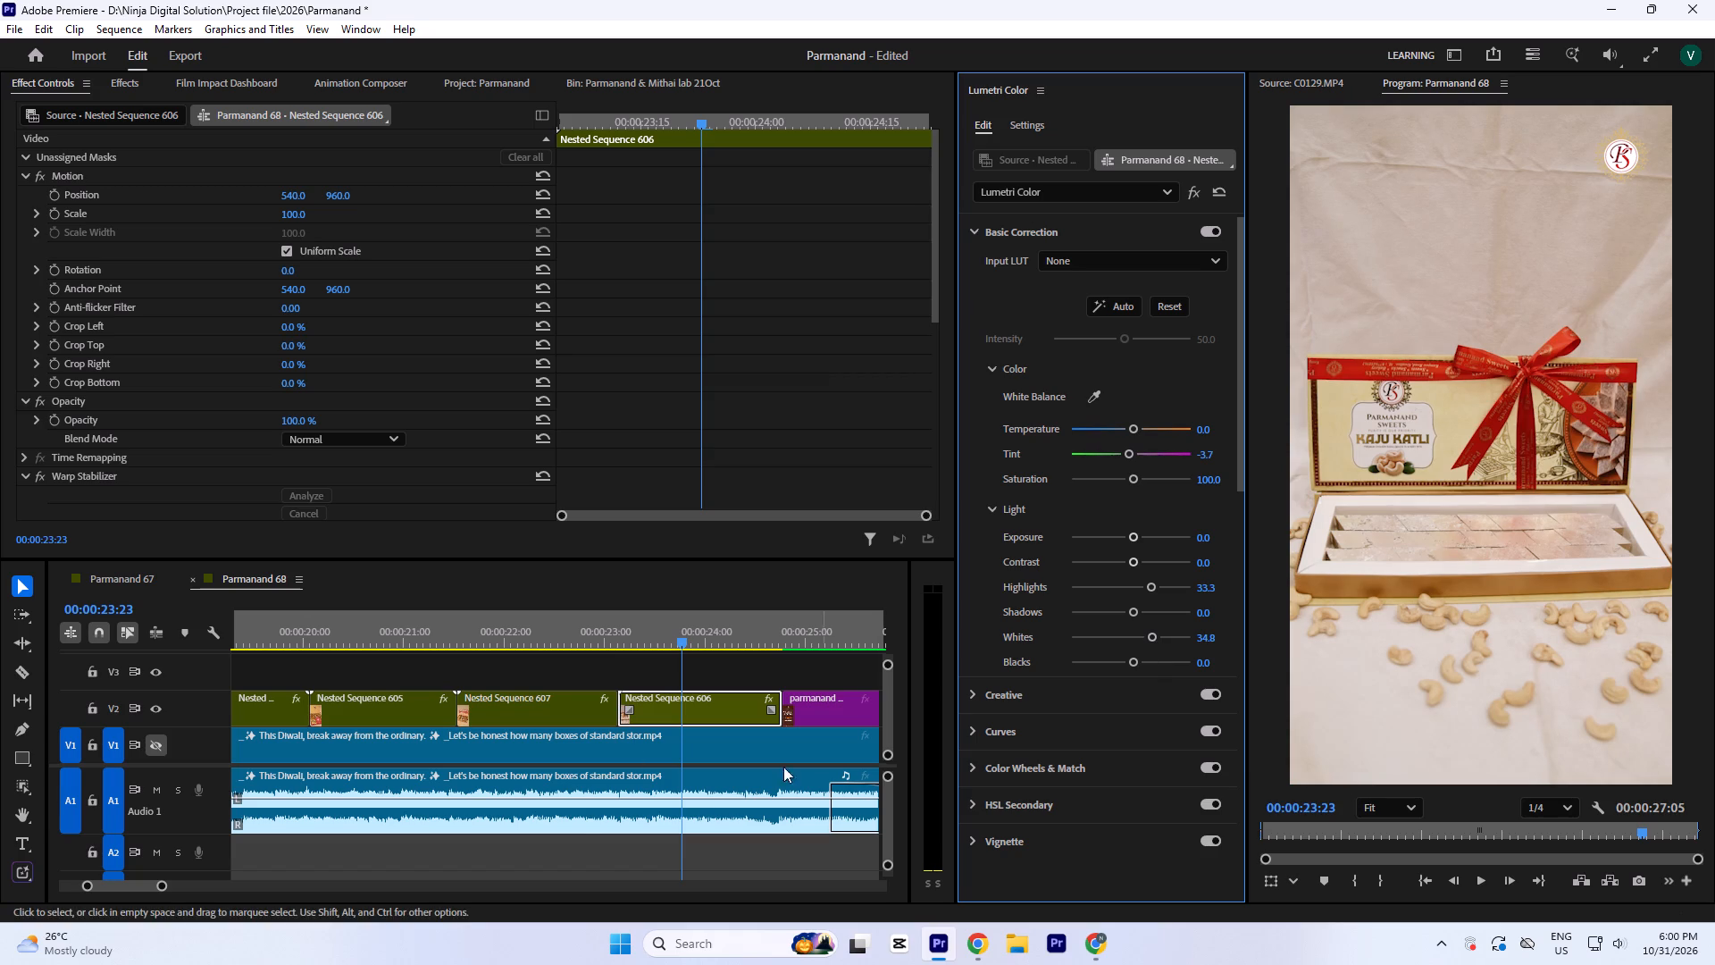
# Refine Nested Sequence 607 at 00:00:22:24 with temperature -30.4, highlights 17.0 and whites 25.9.
pyautogui.click(586, 636)
pyautogui.click(560, 724)
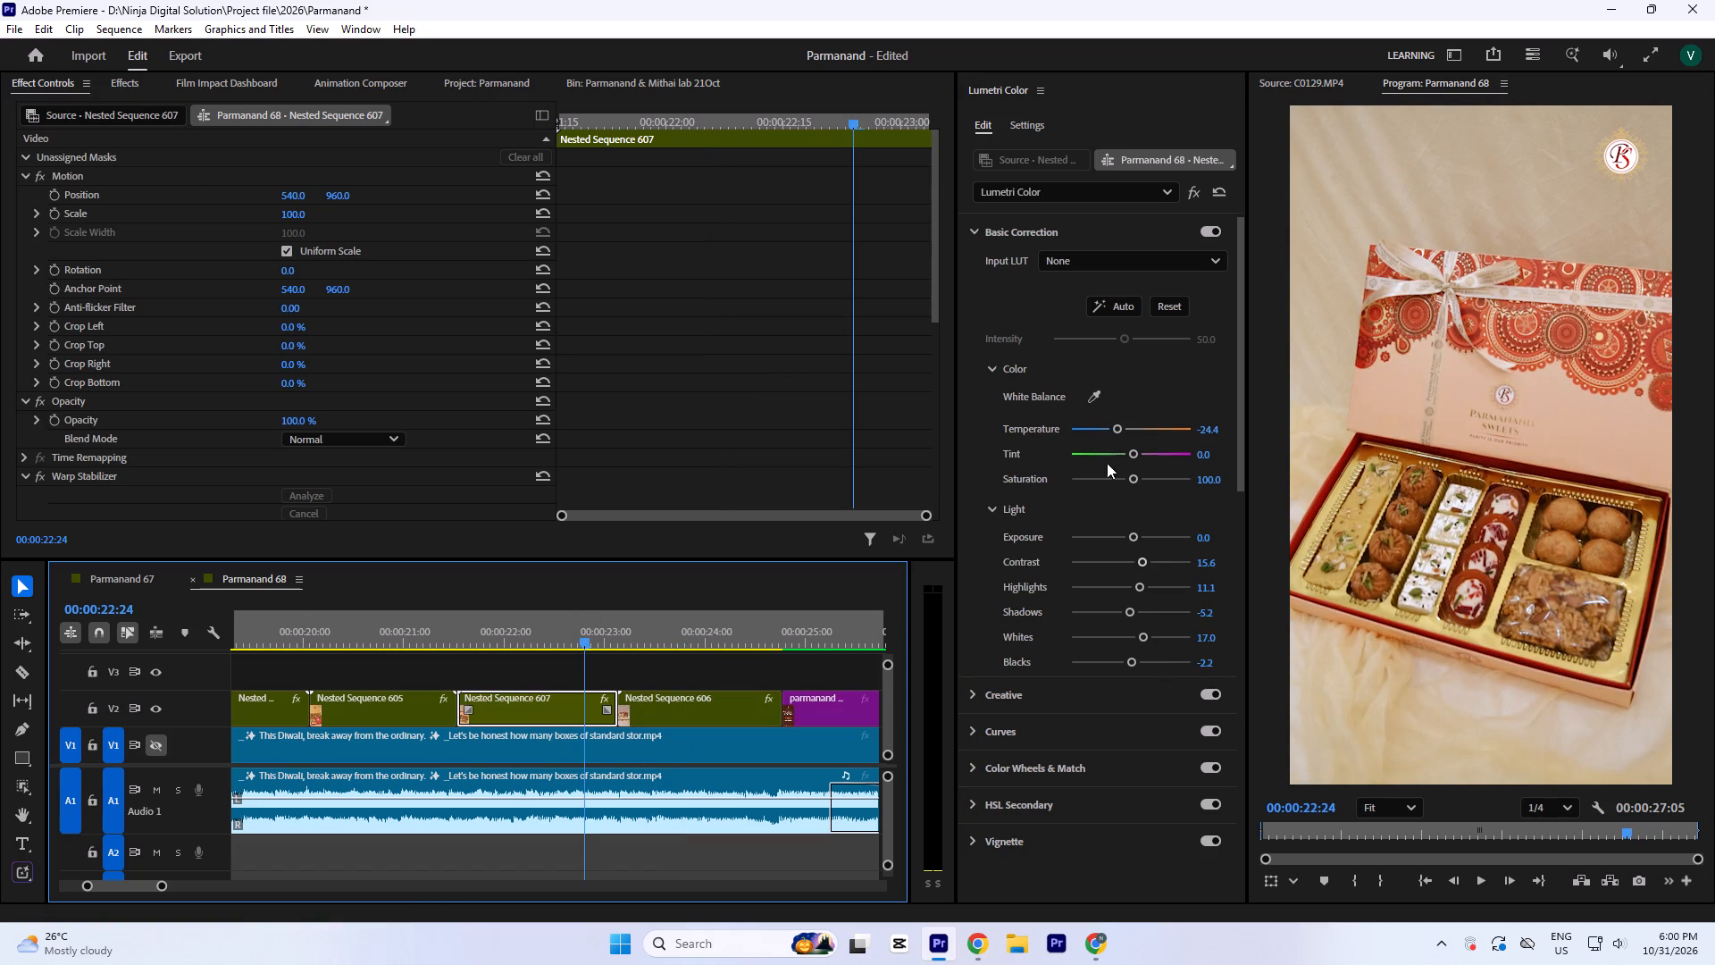
pyautogui.click(1111, 429)
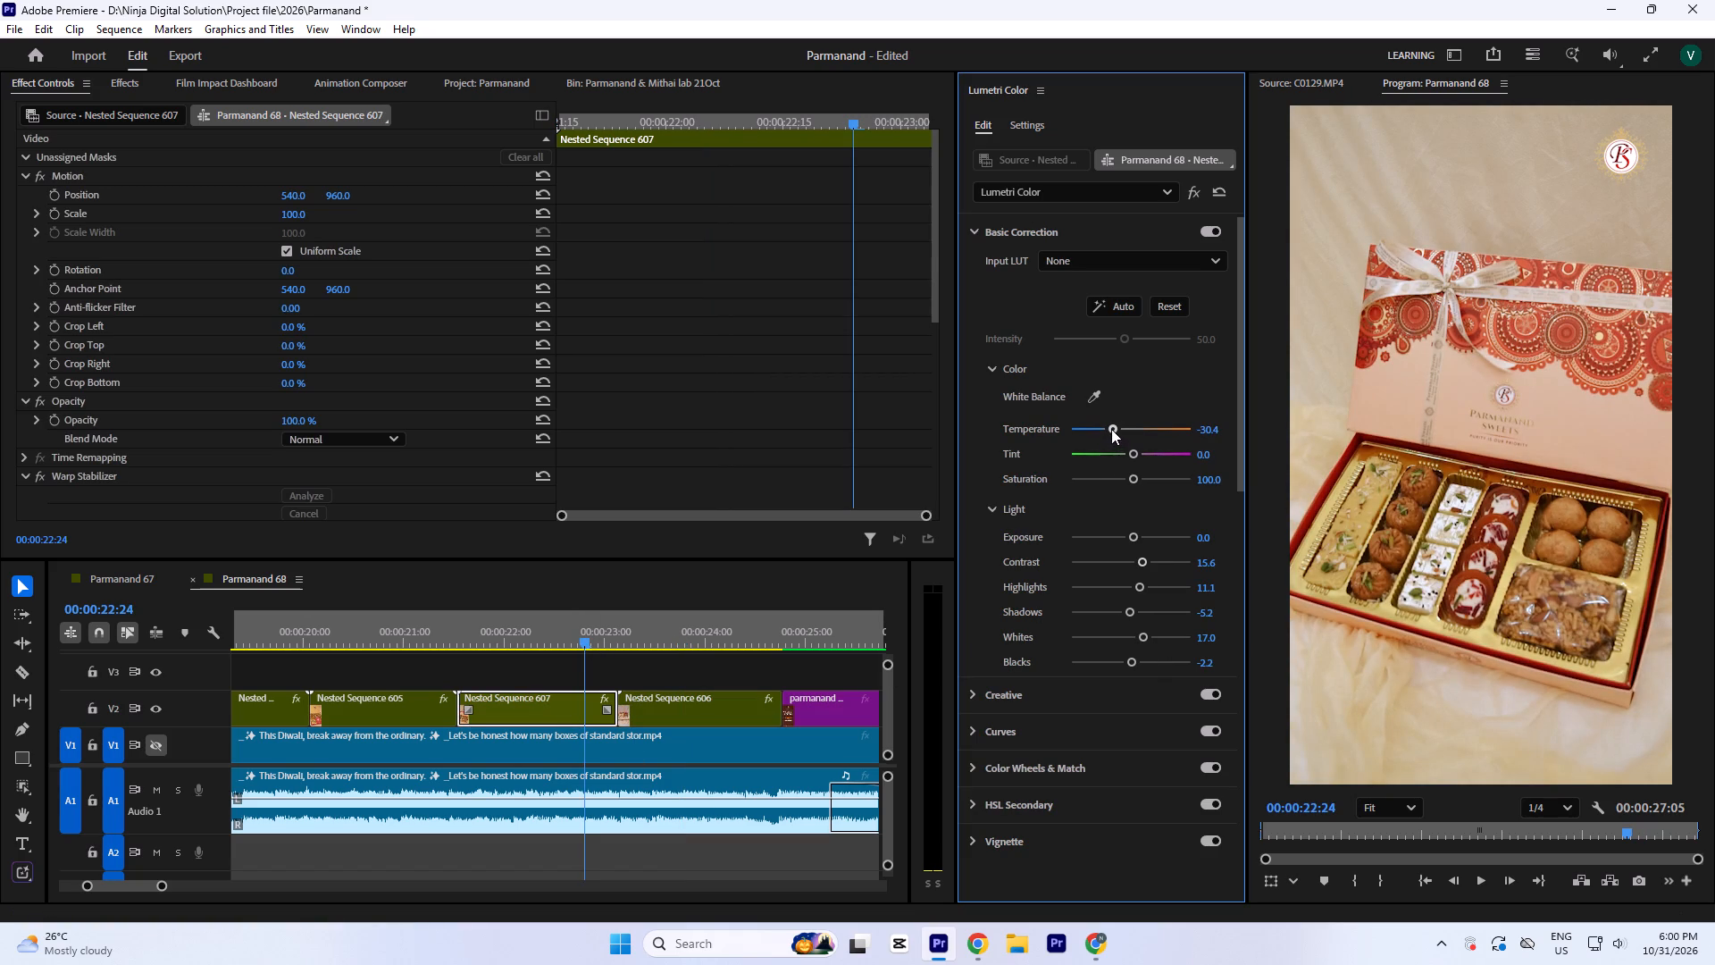
pyautogui.click(1145, 638)
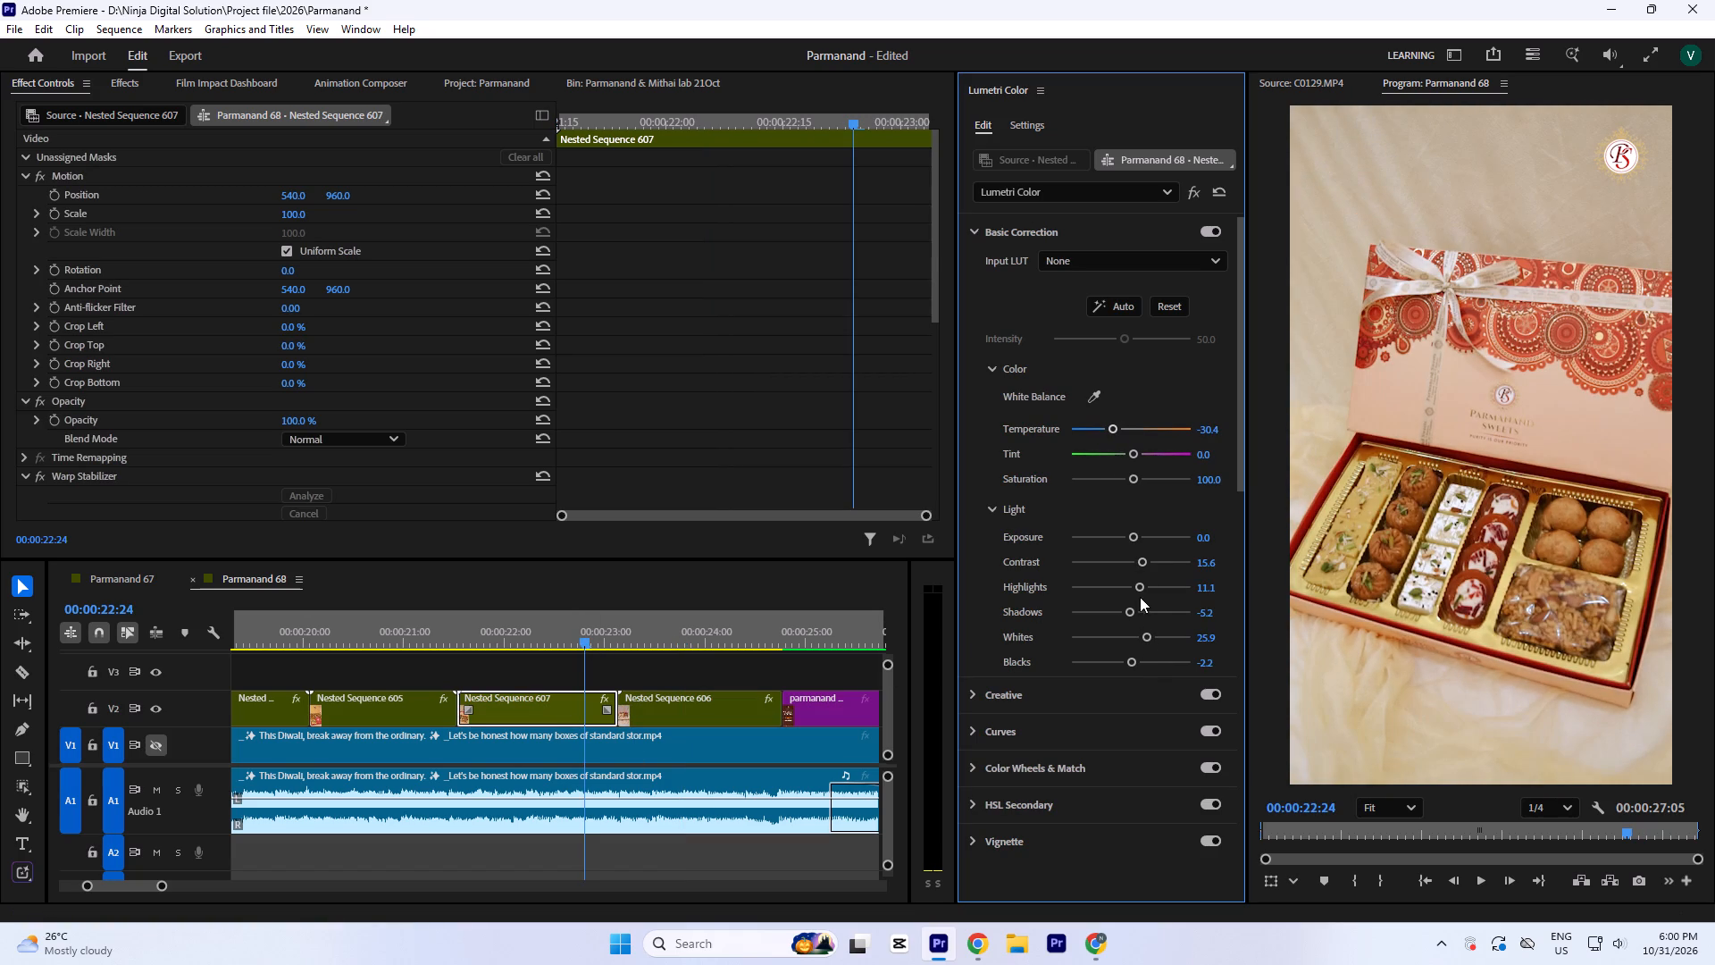
pyautogui.click(1138, 590)
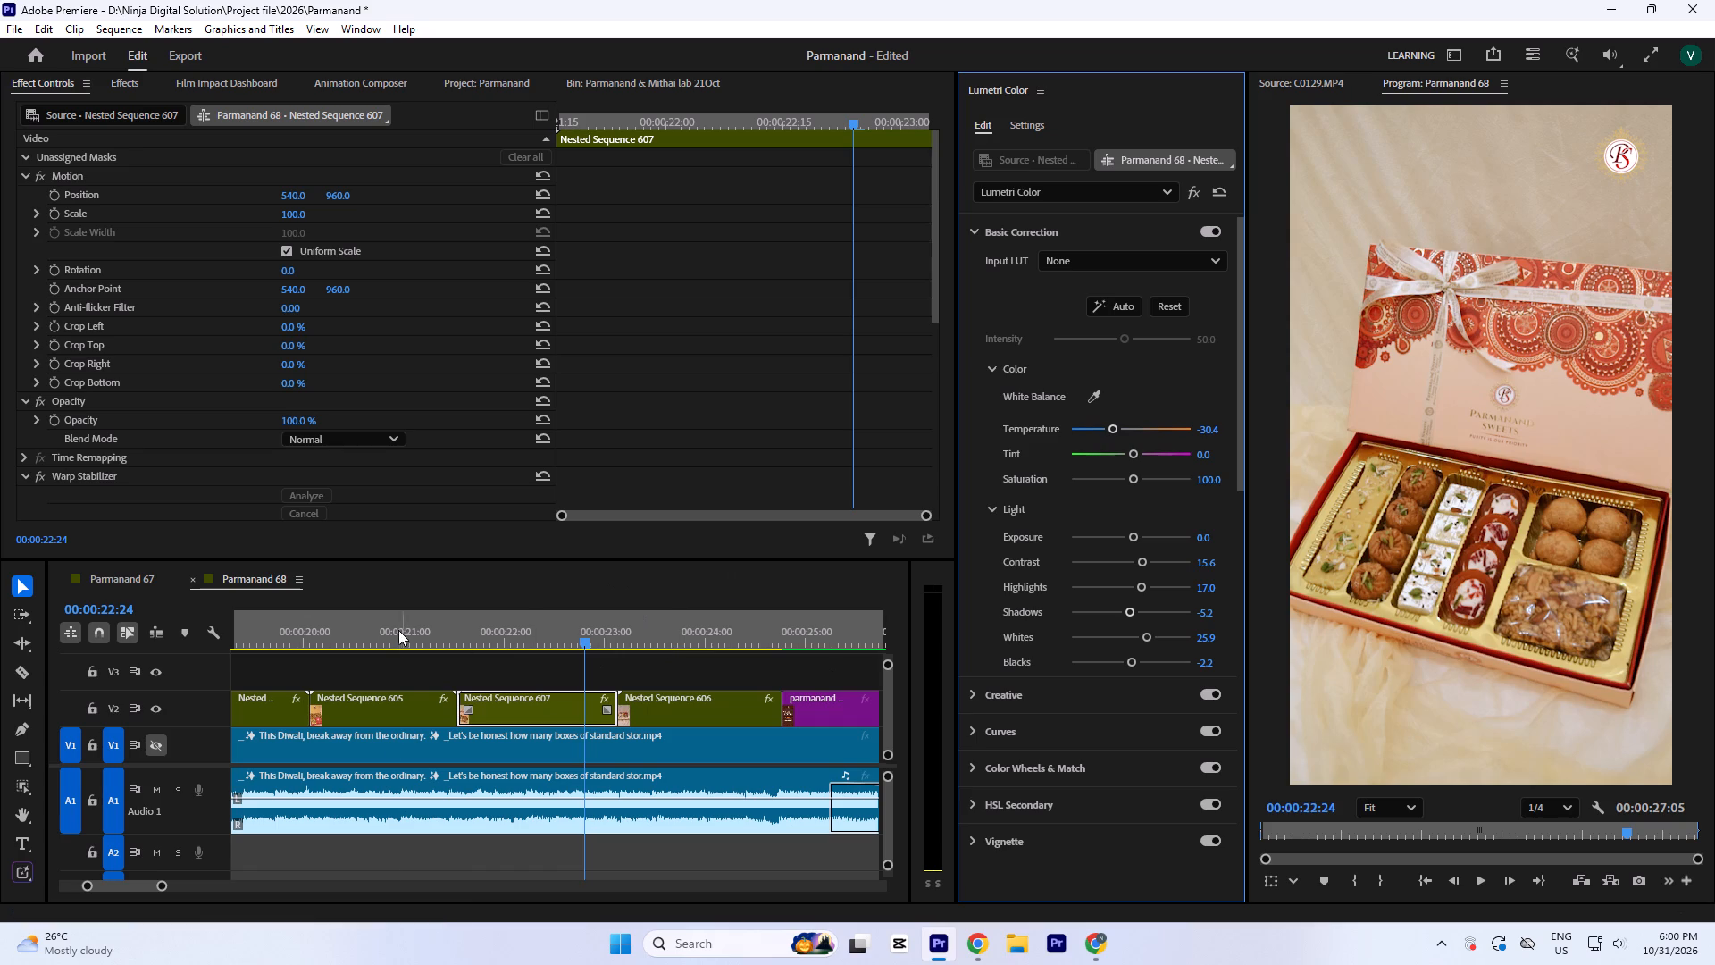
# Select the open red sweets box clip, Nested Sequence 605, at 00:00:20:28 and save the project.
pyautogui.click(398, 630)
pyautogui.click(399, 705)
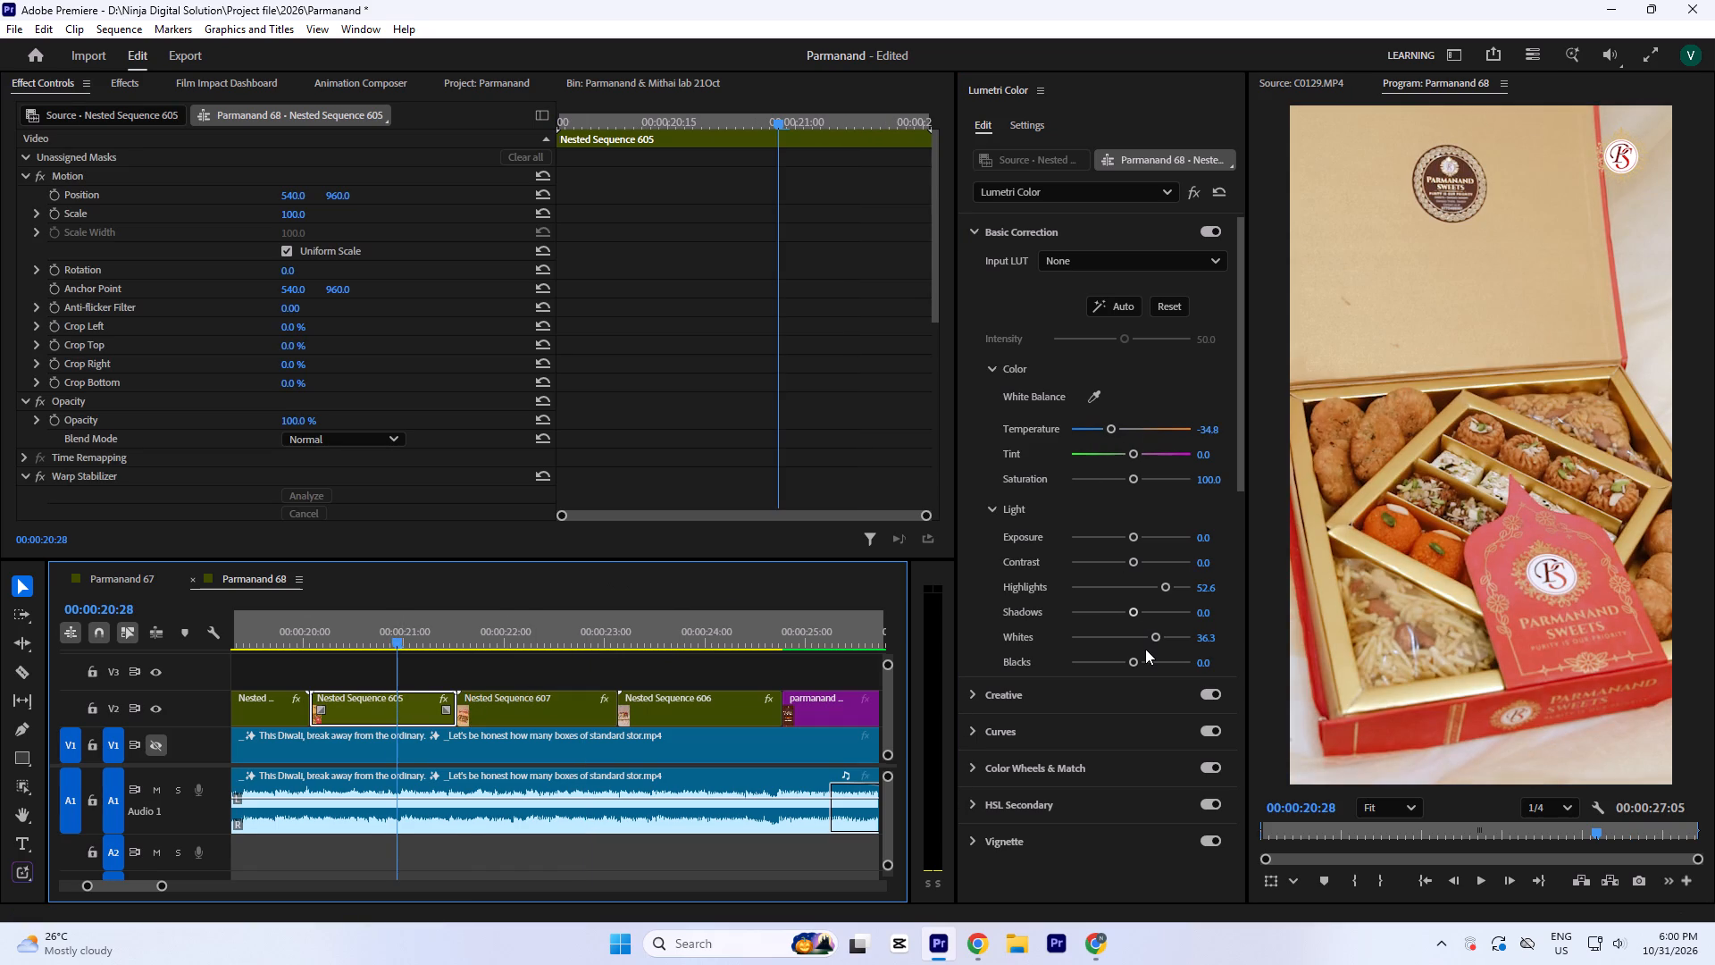
pyautogui.hotkey('ctrl', 's')
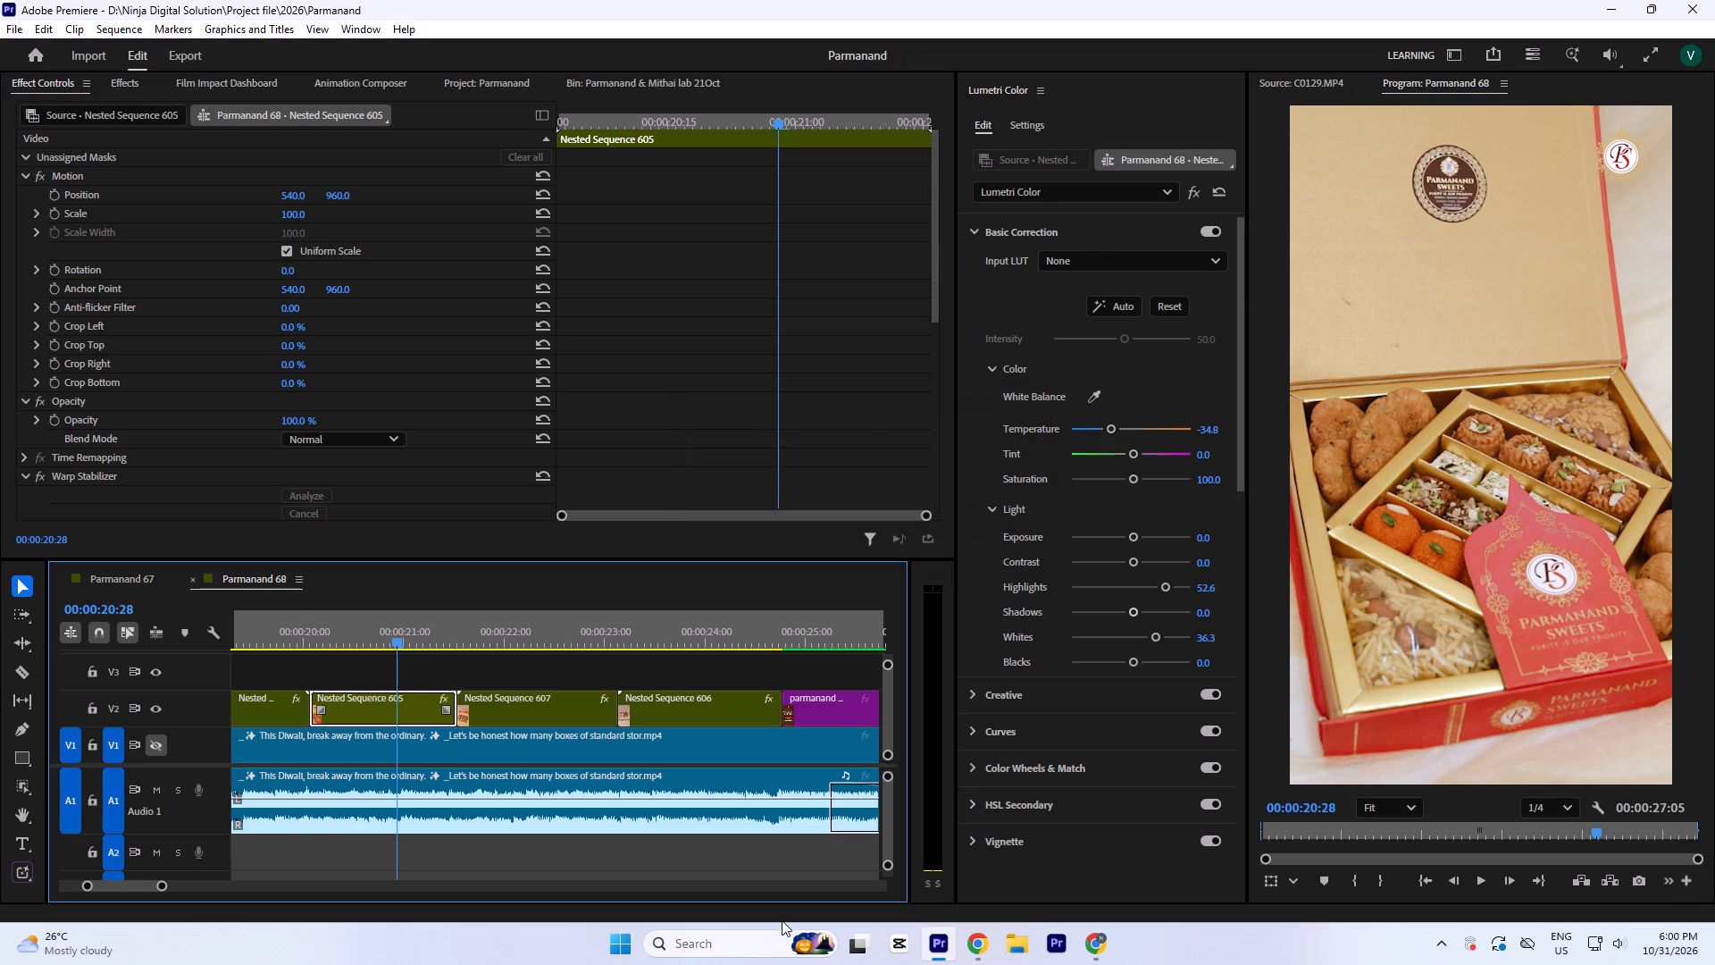
# Play the reel from the beginning to 00:00:07:00 with the whole timeline in view to review the graded clips.
pyautogui.press('Return')
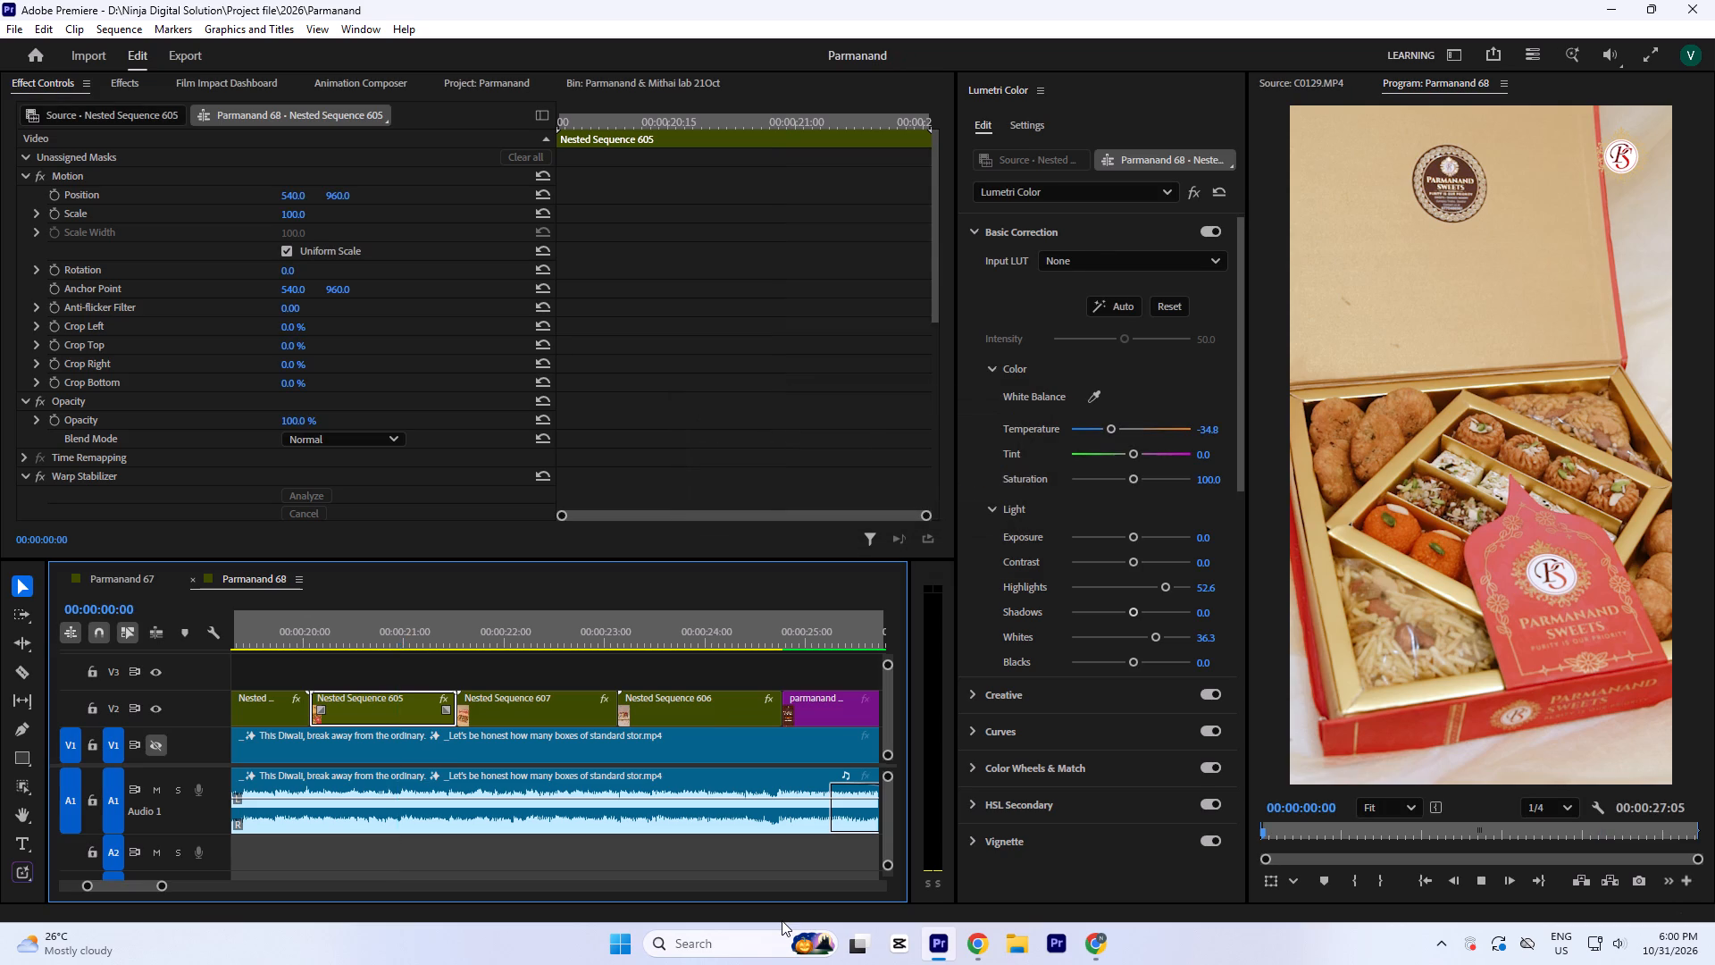
pyautogui.write('---')
pyautogui.press('space')
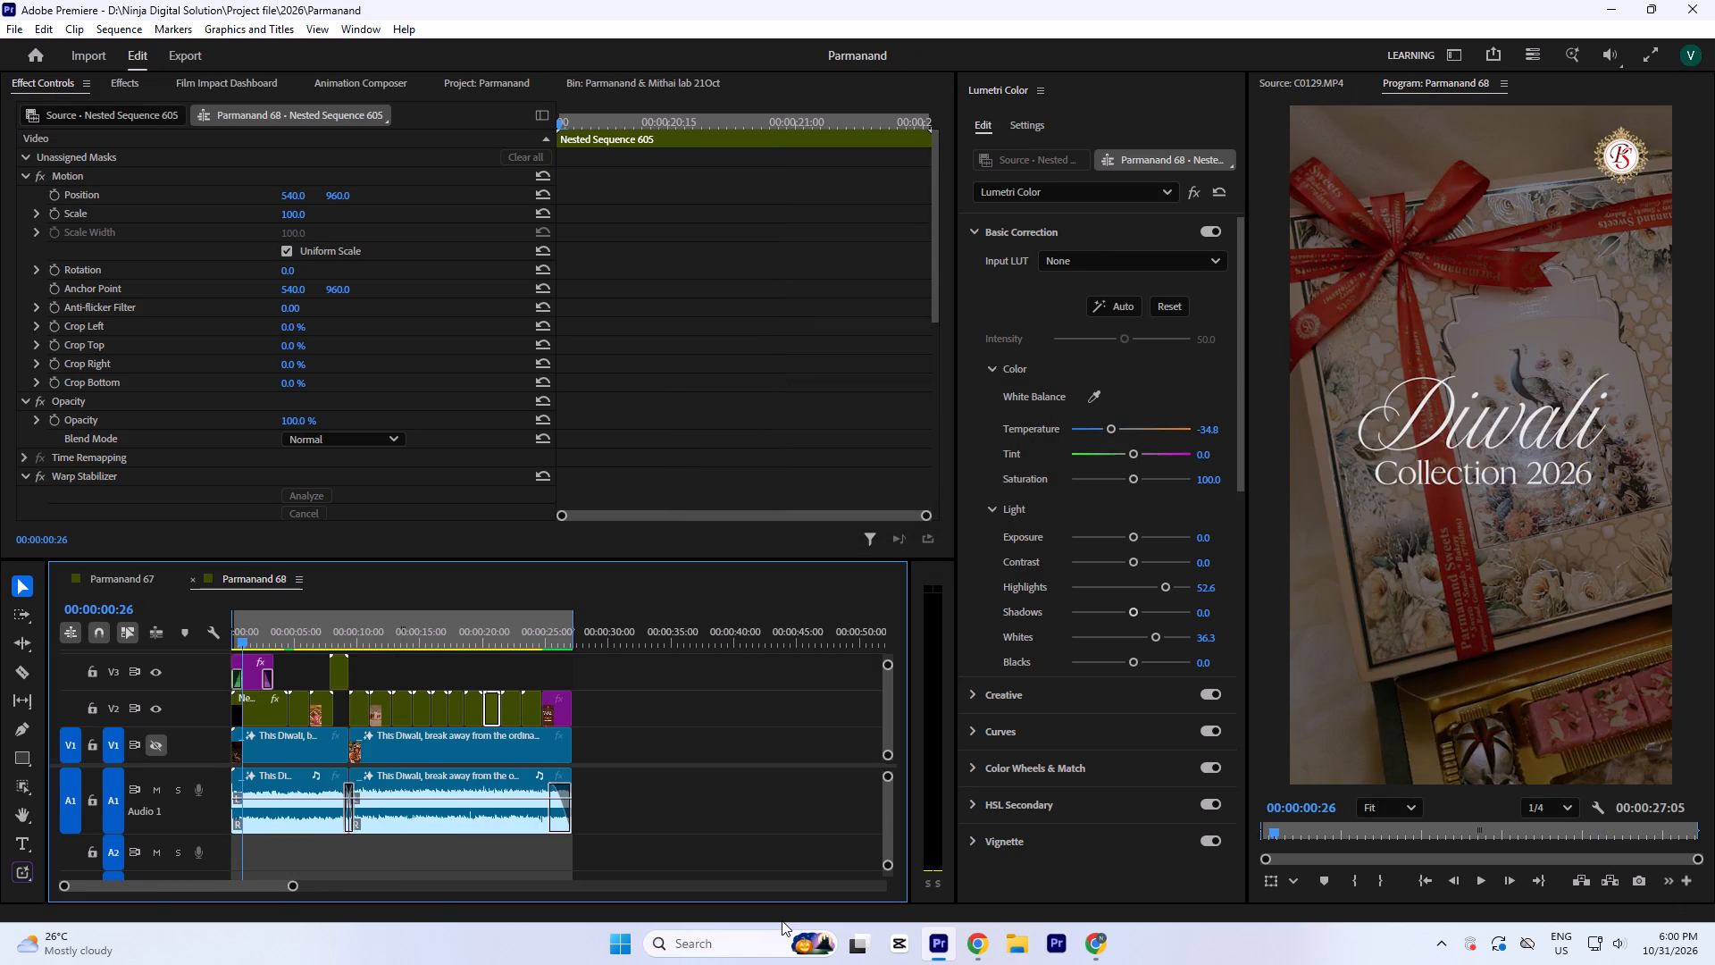
pyautogui.press('space')
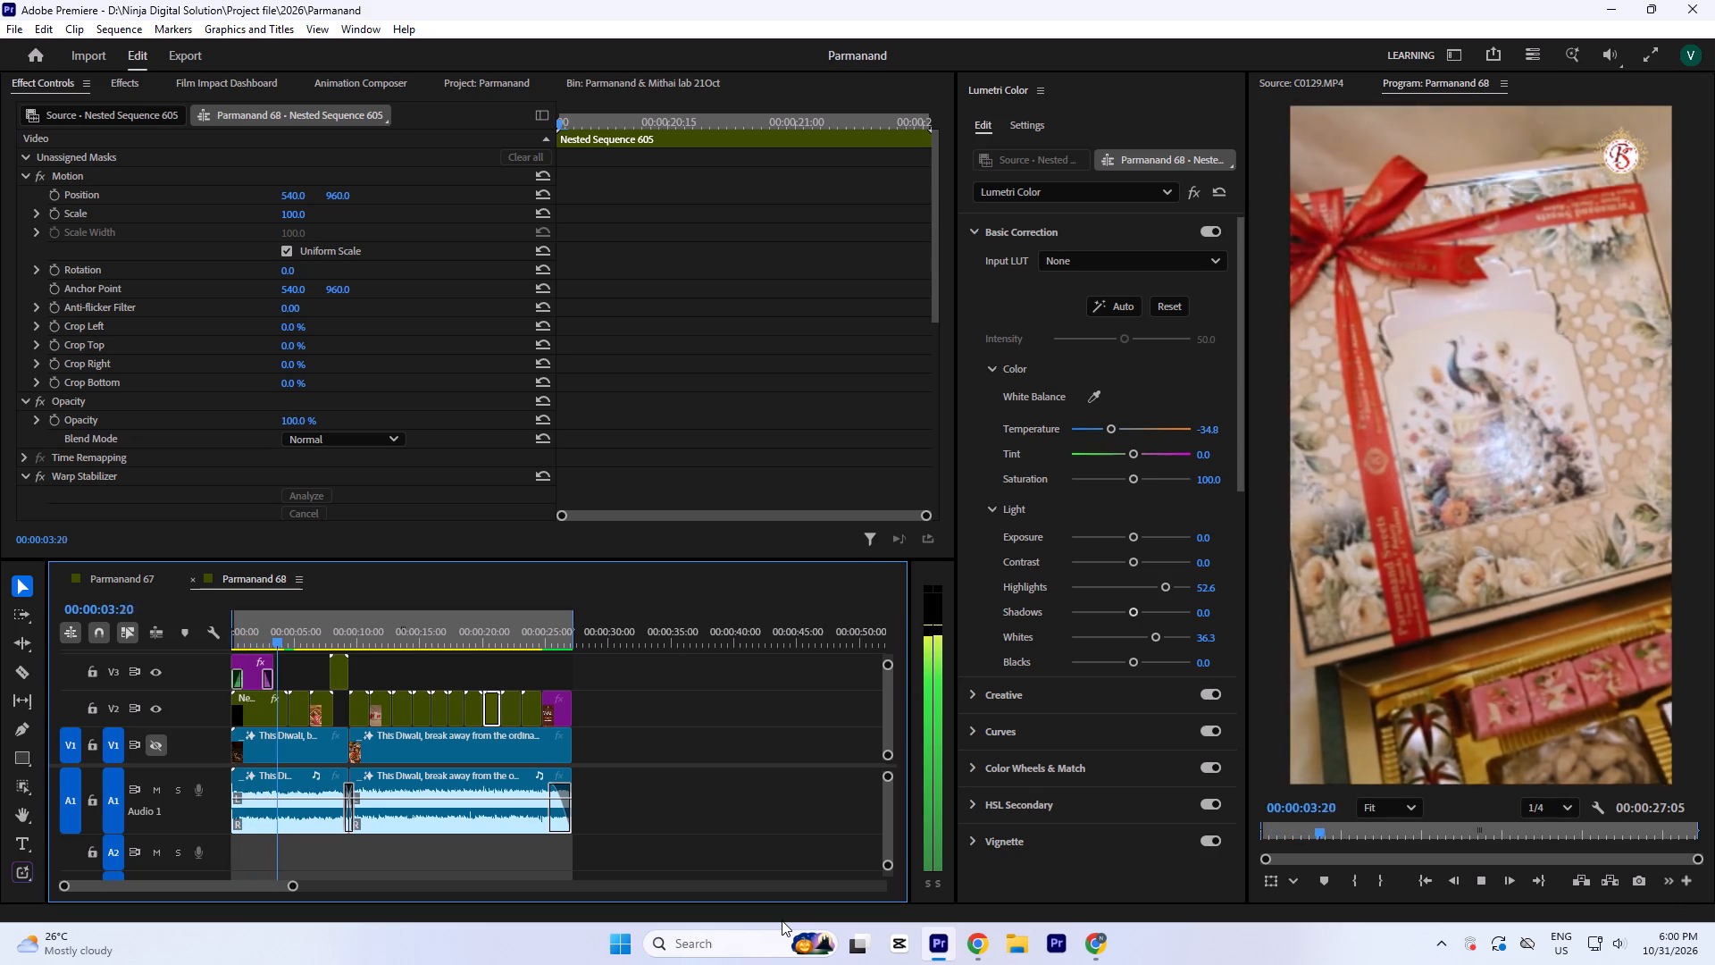
pyautogui.press('space')
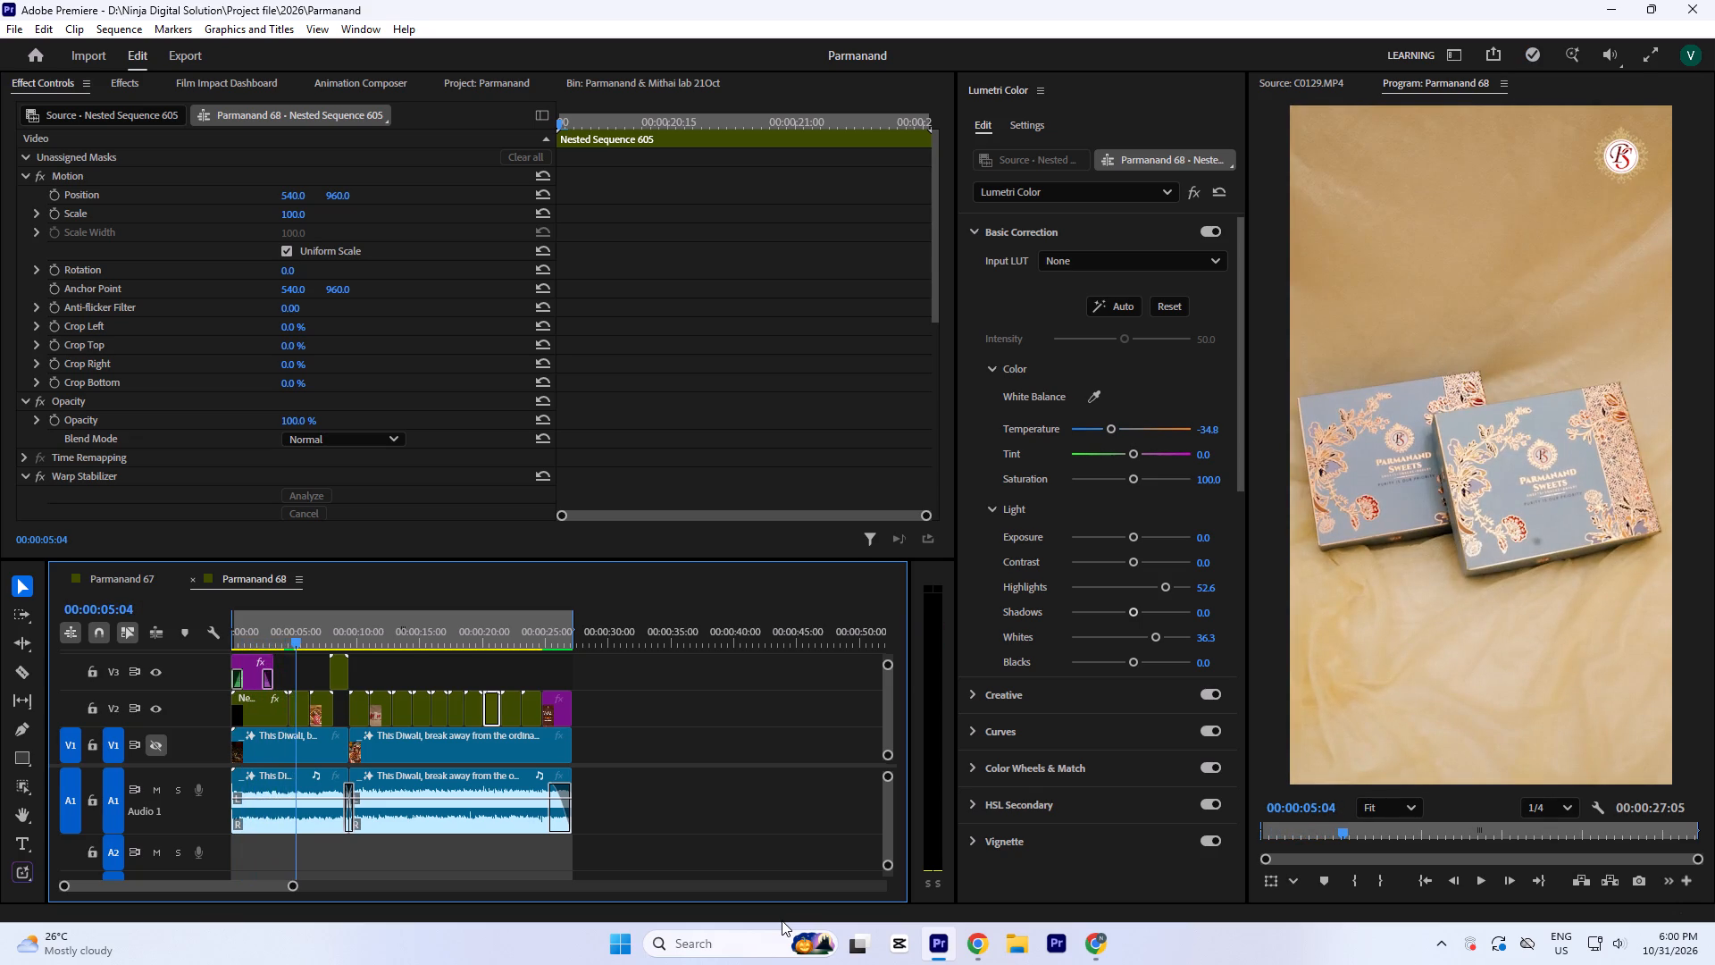
pyautogui.press('space')
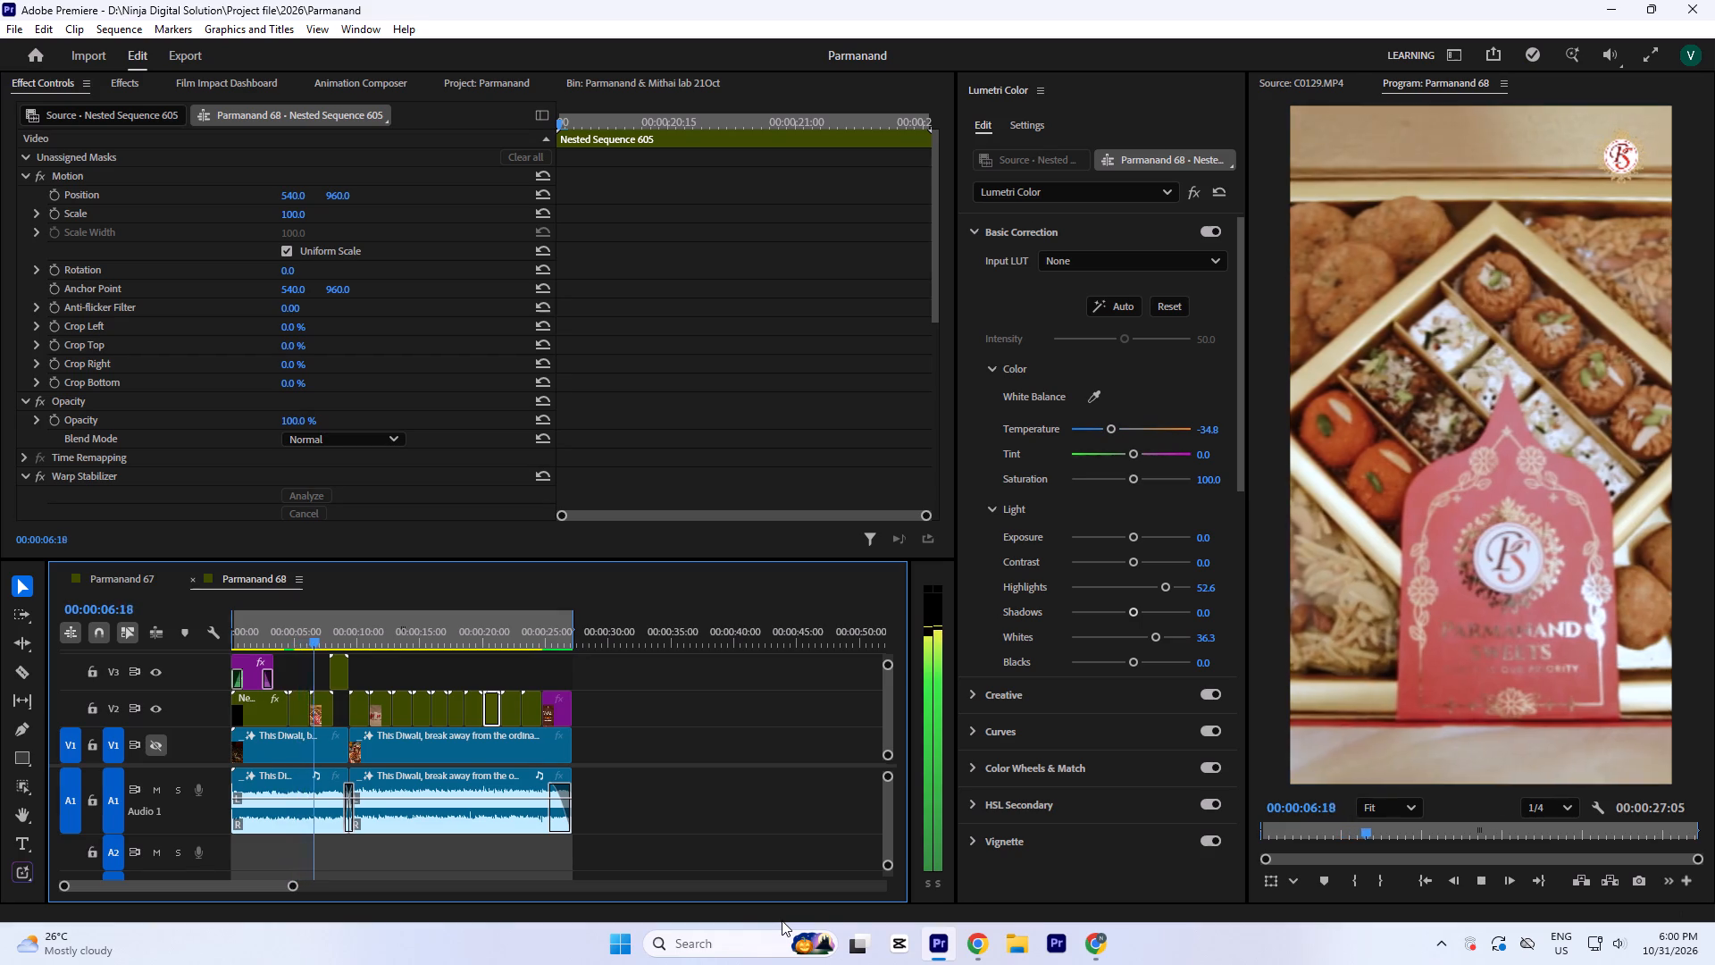
pyautogui.press('space')
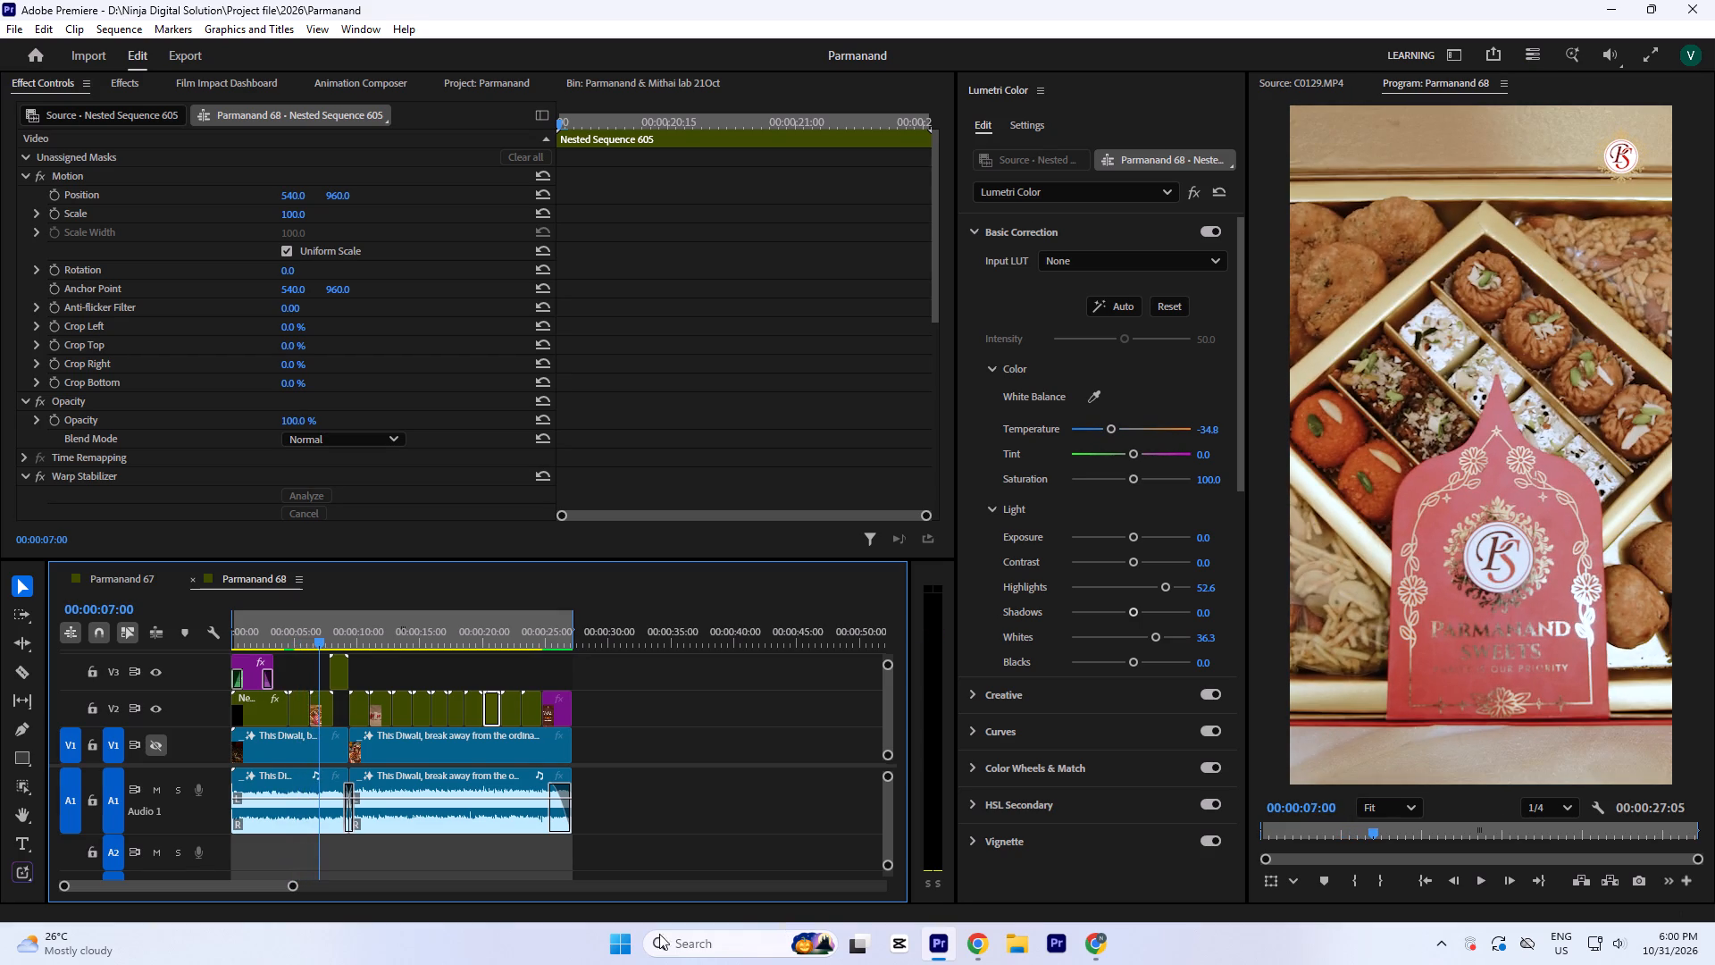
# Set highlights to 46.7 and exposure to 1.3 on Nested Sequence 596 at 00:00:07:00, and save the project.
pyautogui.click(319, 713)
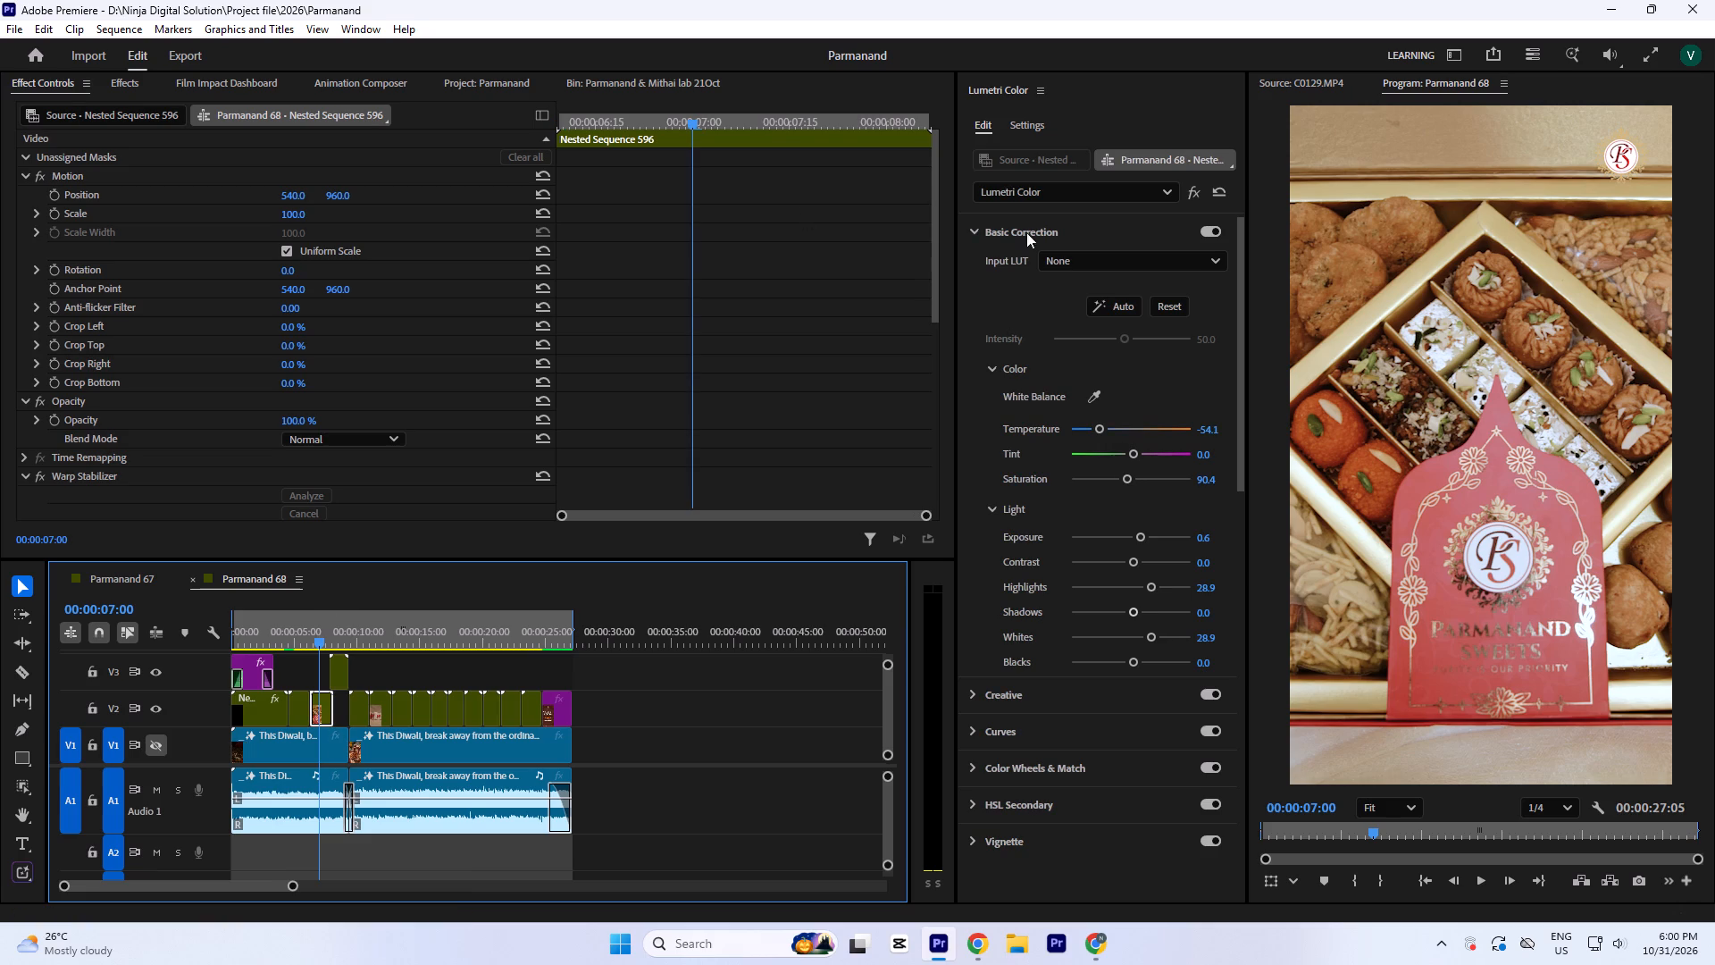
pyautogui.click(1155, 588)
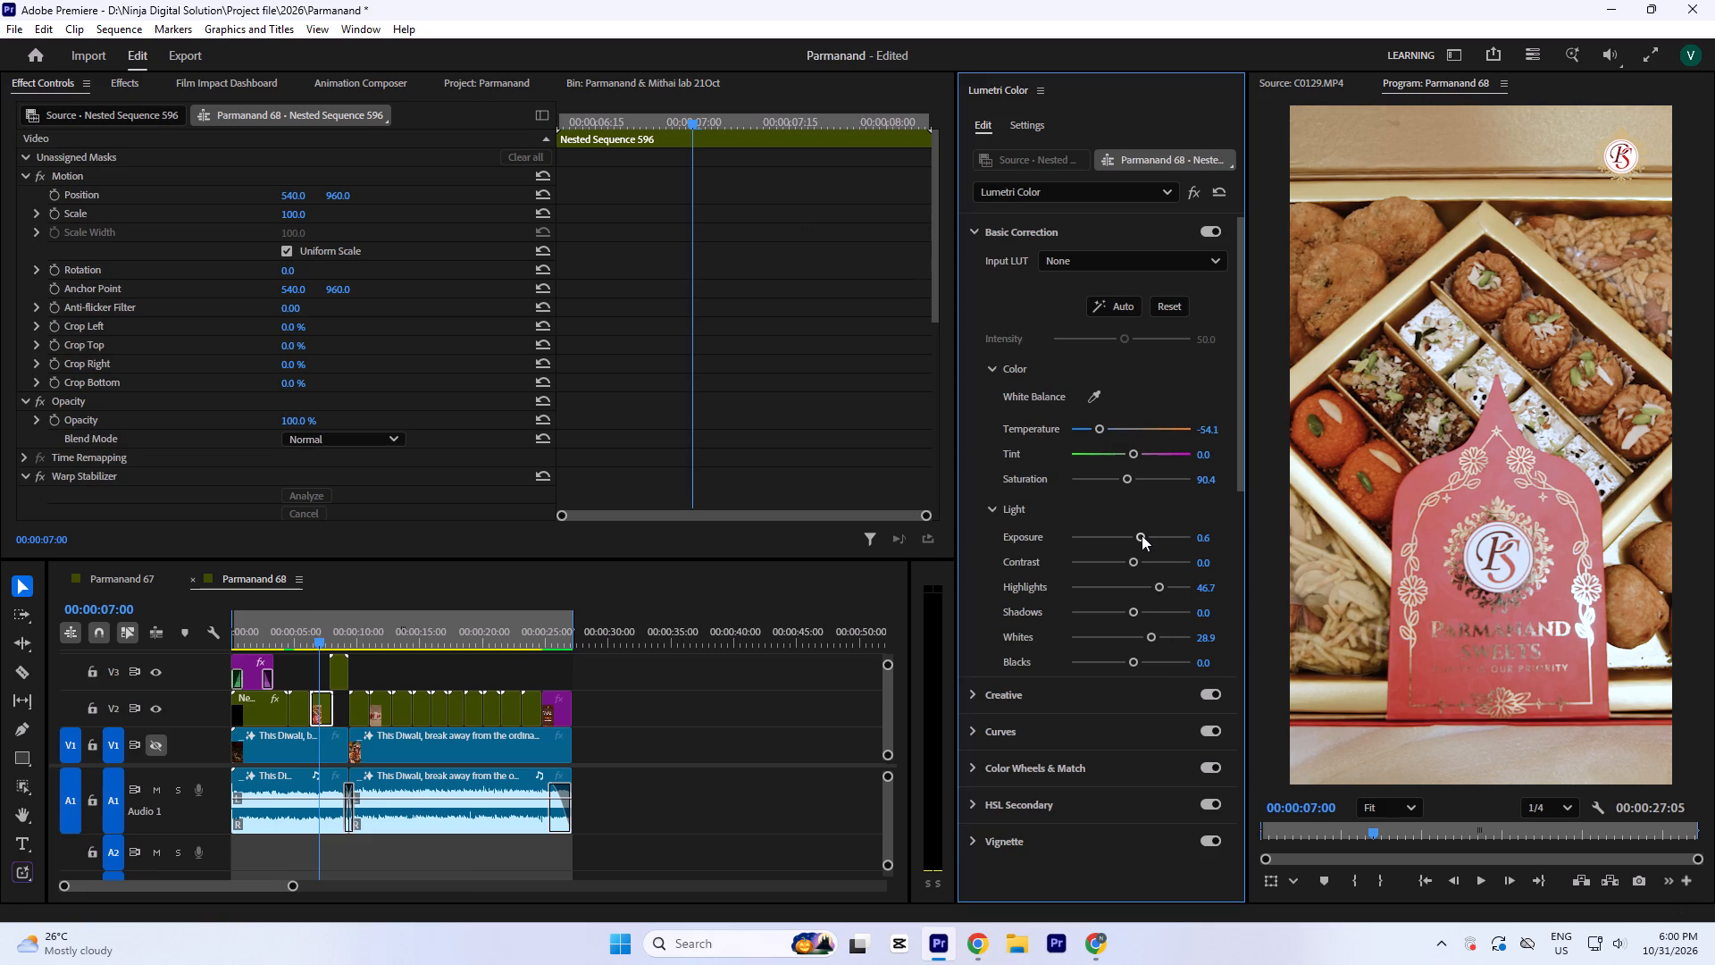
pyautogui.click(1139, 533)
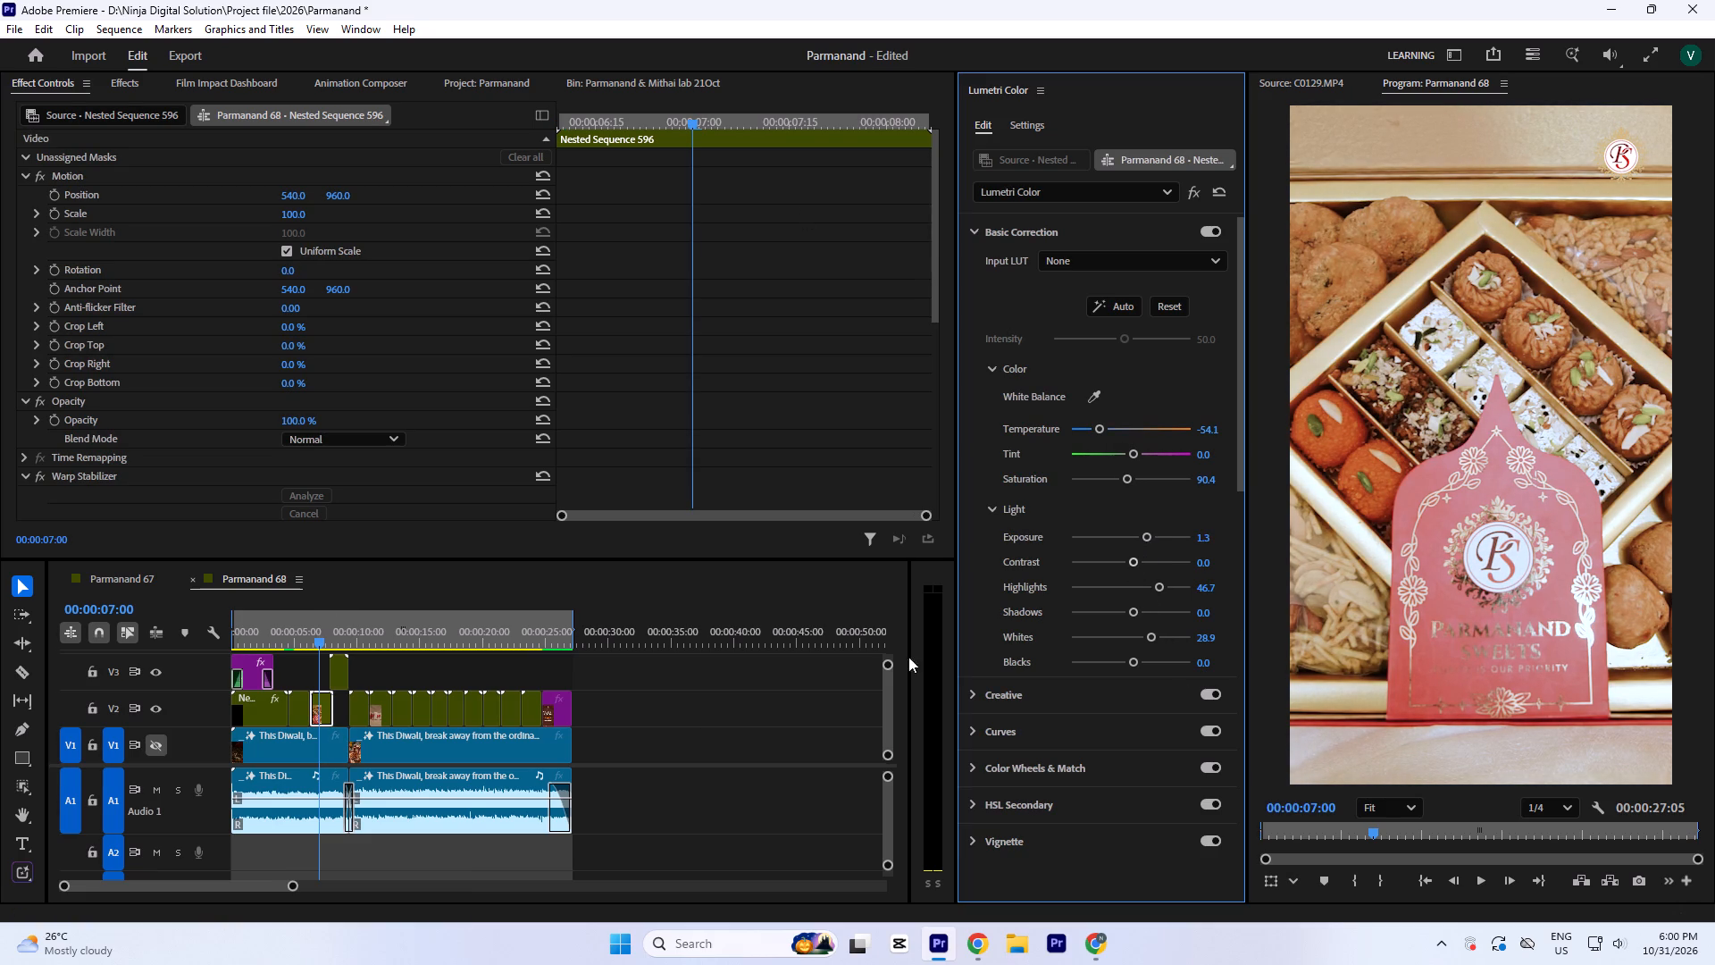
pyautogui.press('space')
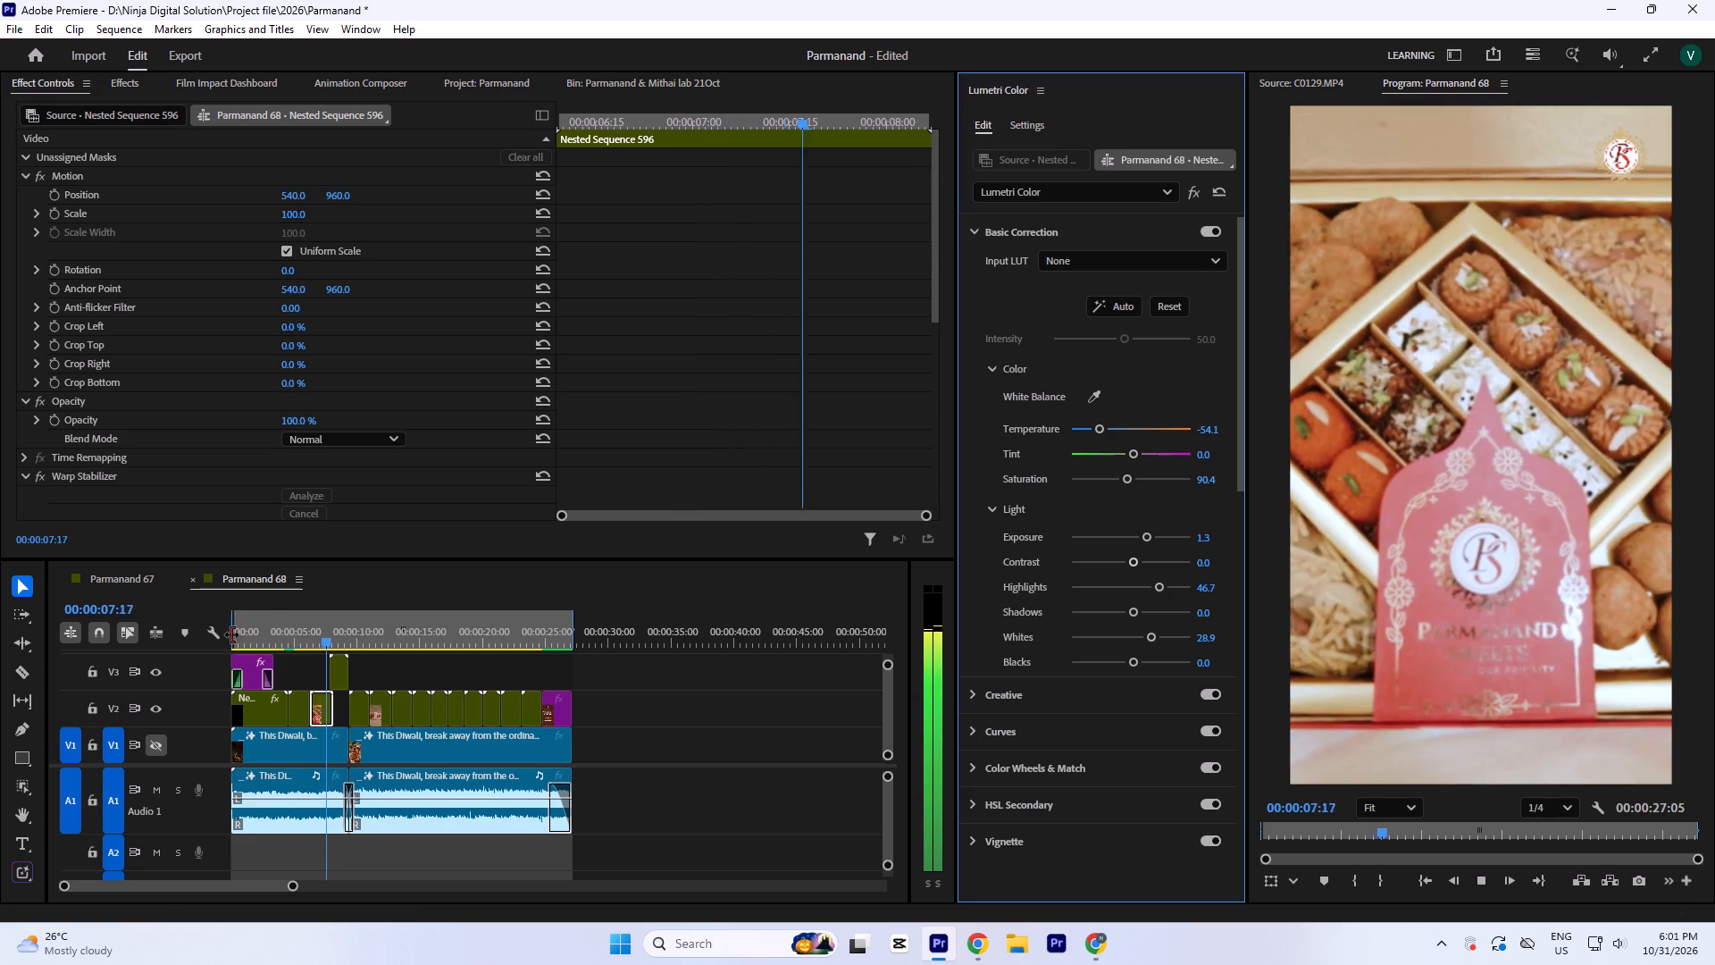
pyautogui.press('space')
pyautogui.hotkey('ctrl', 's')
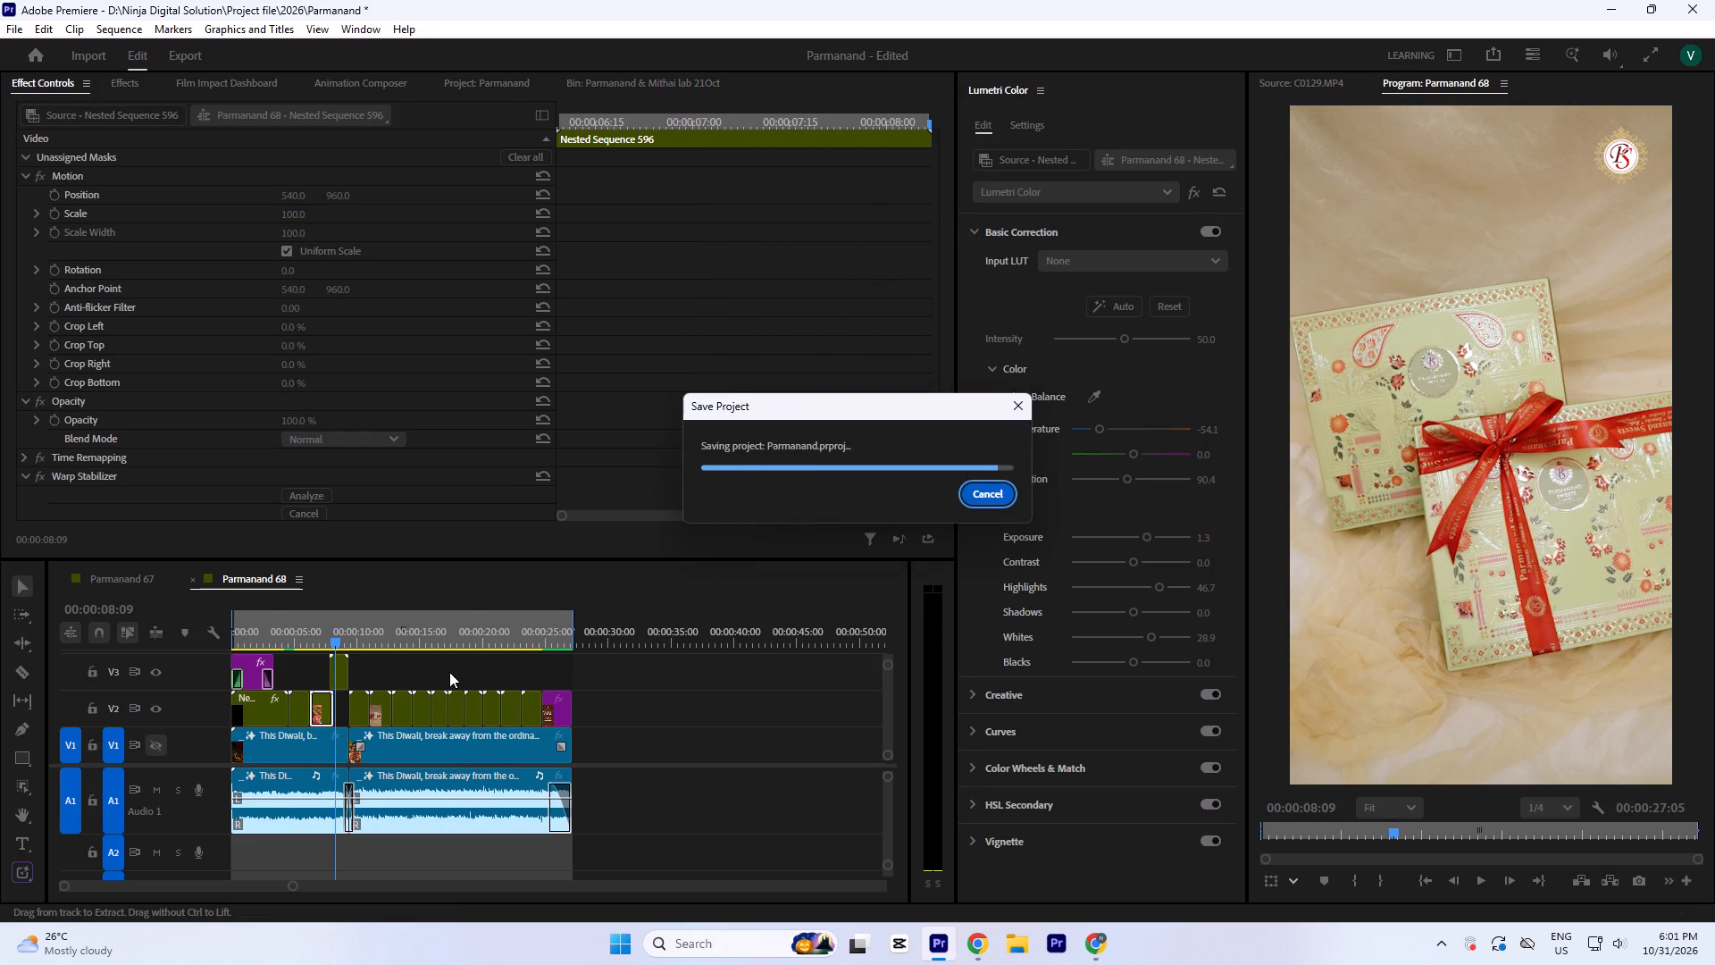
# Review the graded gift box clips in short playbacks from 00:00:08:16 to 00:00:11:28, checking Nested Sequence 598's correction.
pyautogui.click(340, 640)
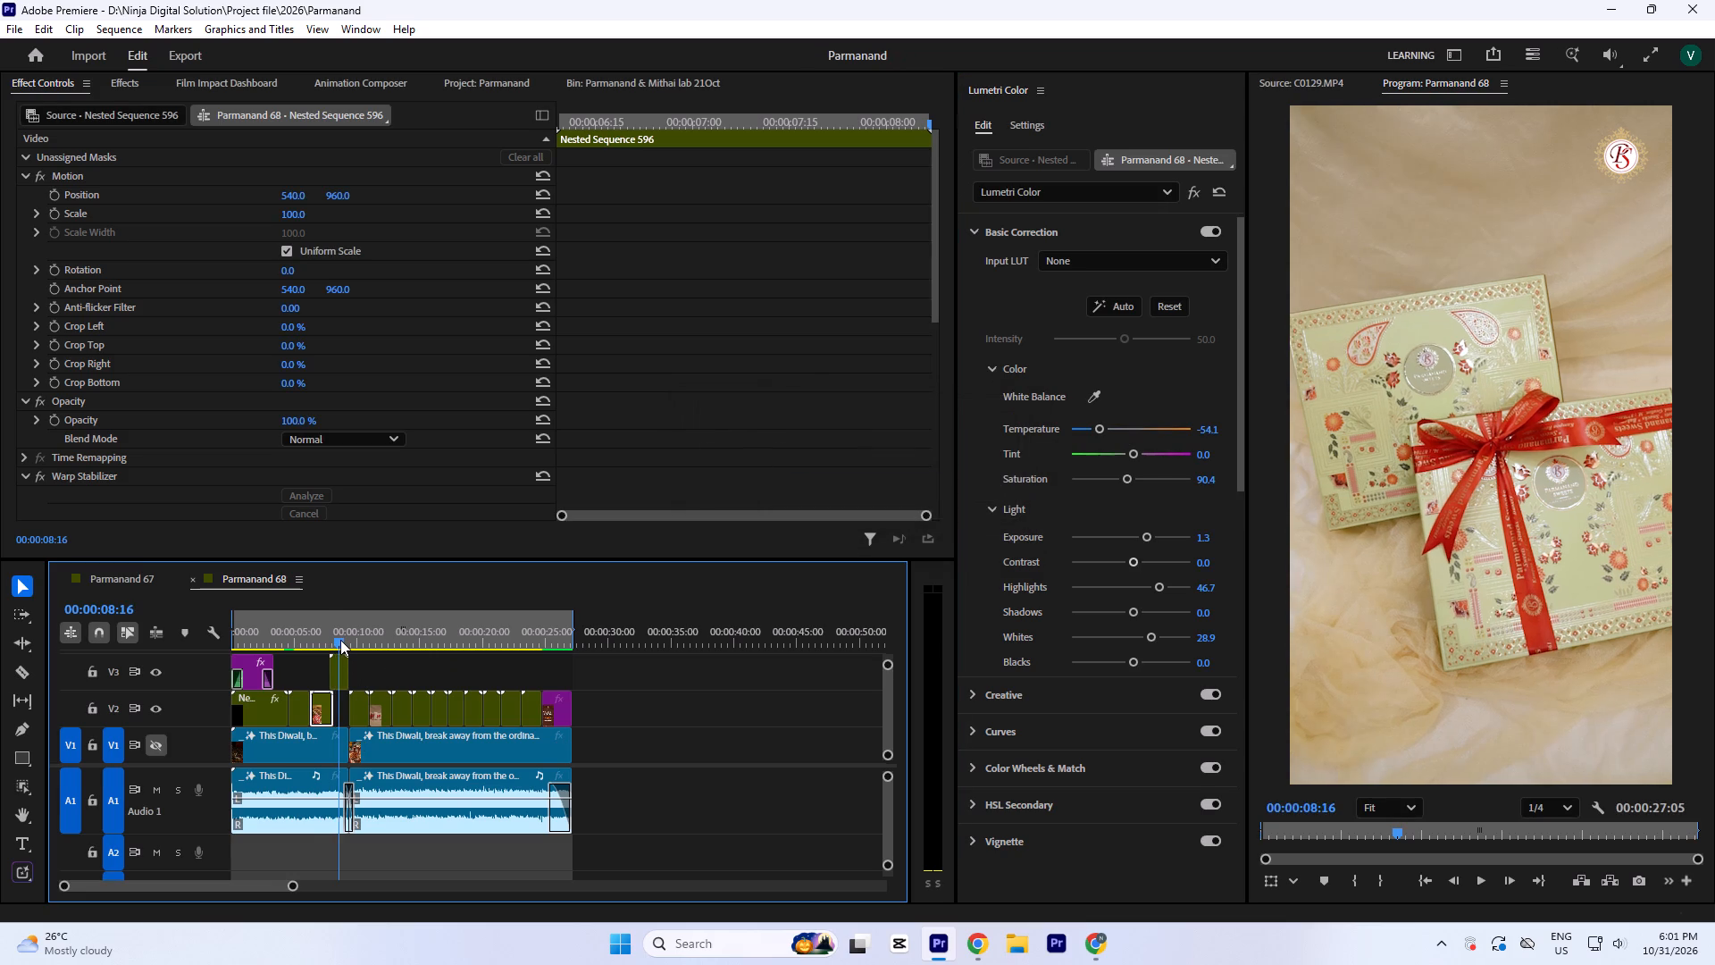
pyautogui.press('space')
pyautogui.press('space')
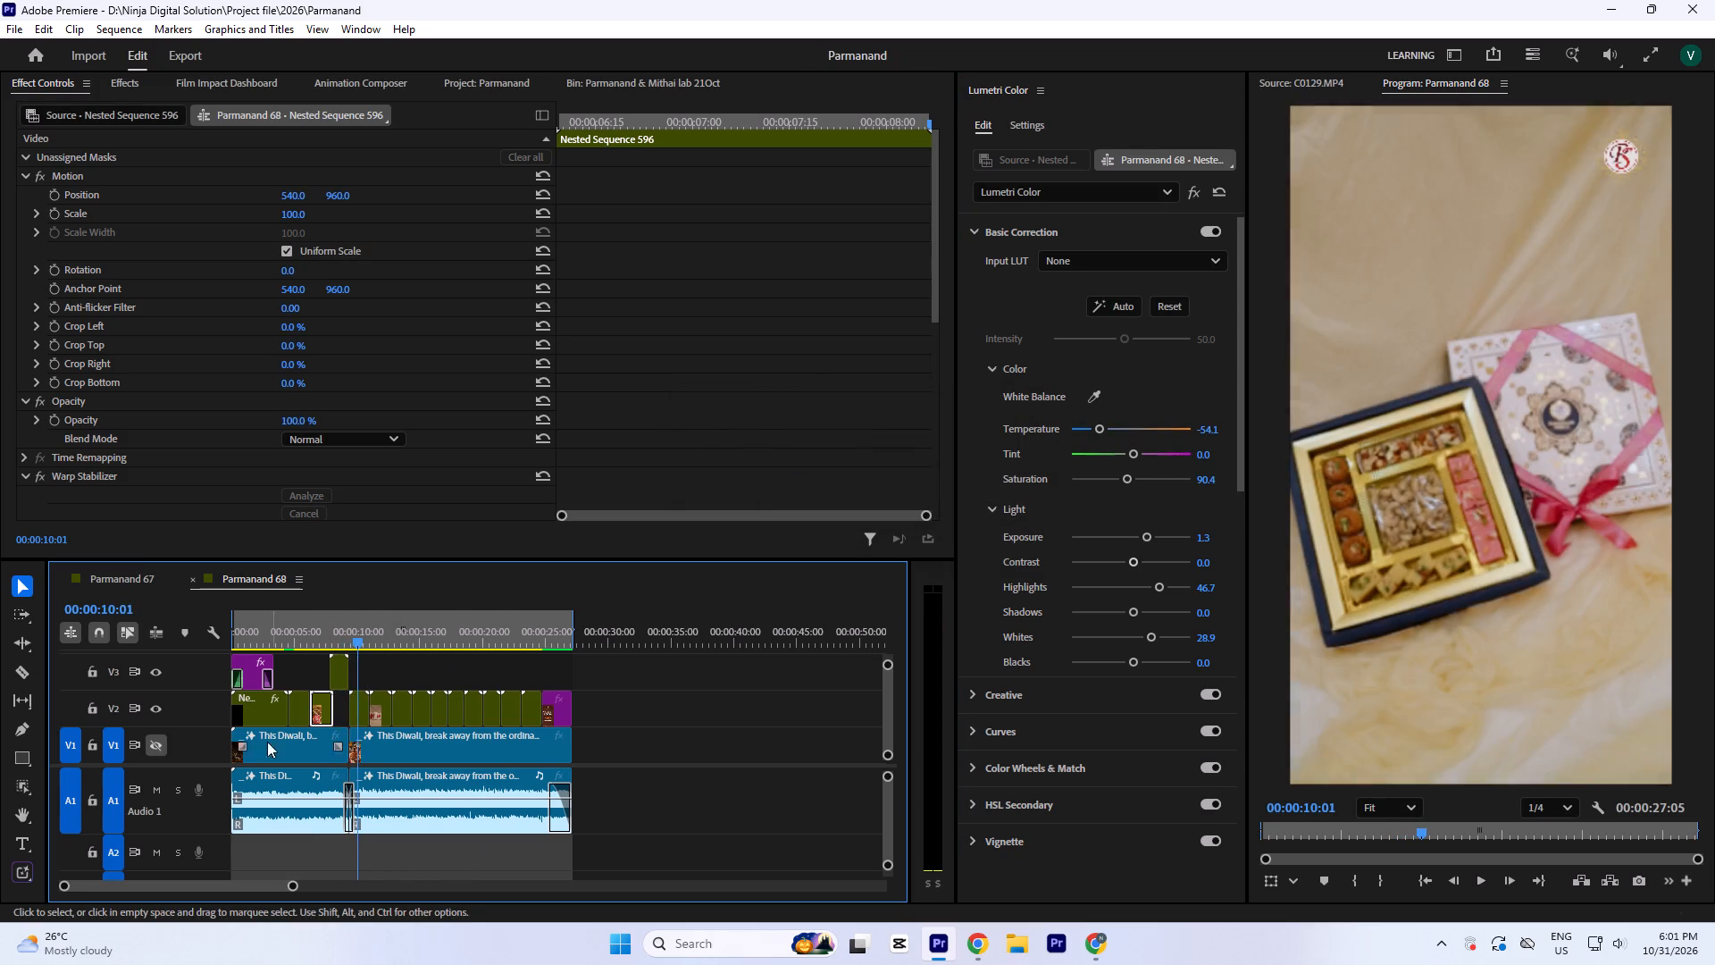
pyautogui.press('-')
pyautogui.press('=')
pyautogui.press('=')
pyautogui.press('space')
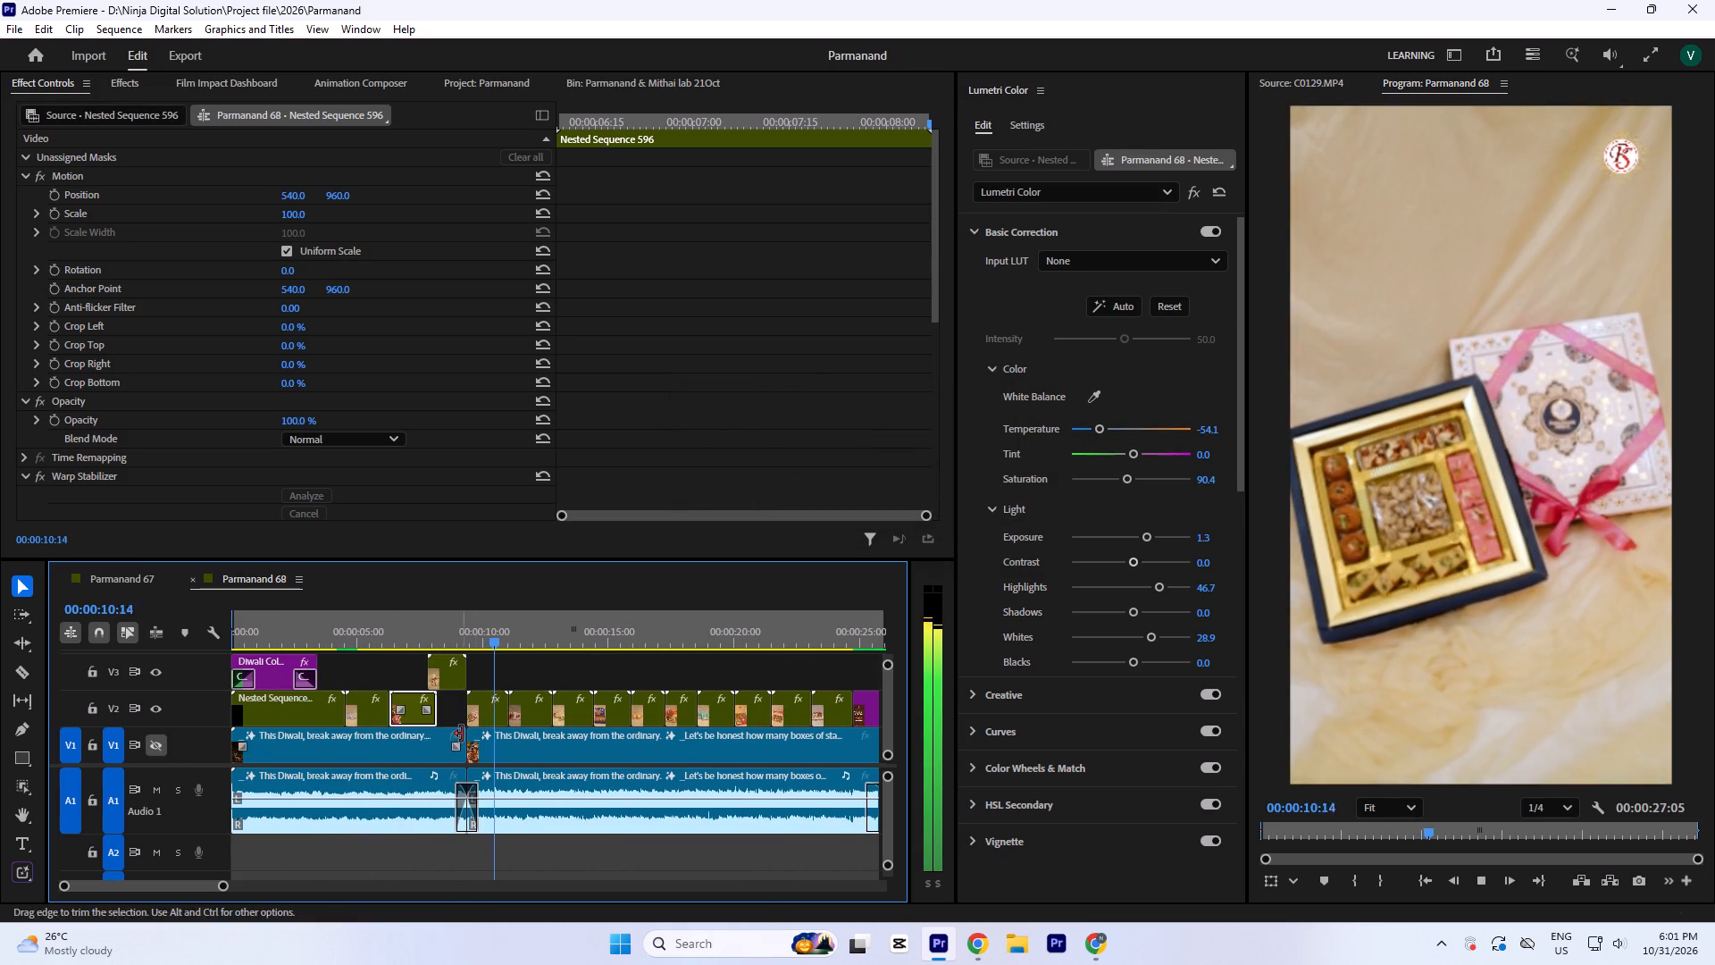
pyautogui.press('space')
pyautogui.click(486, 713)
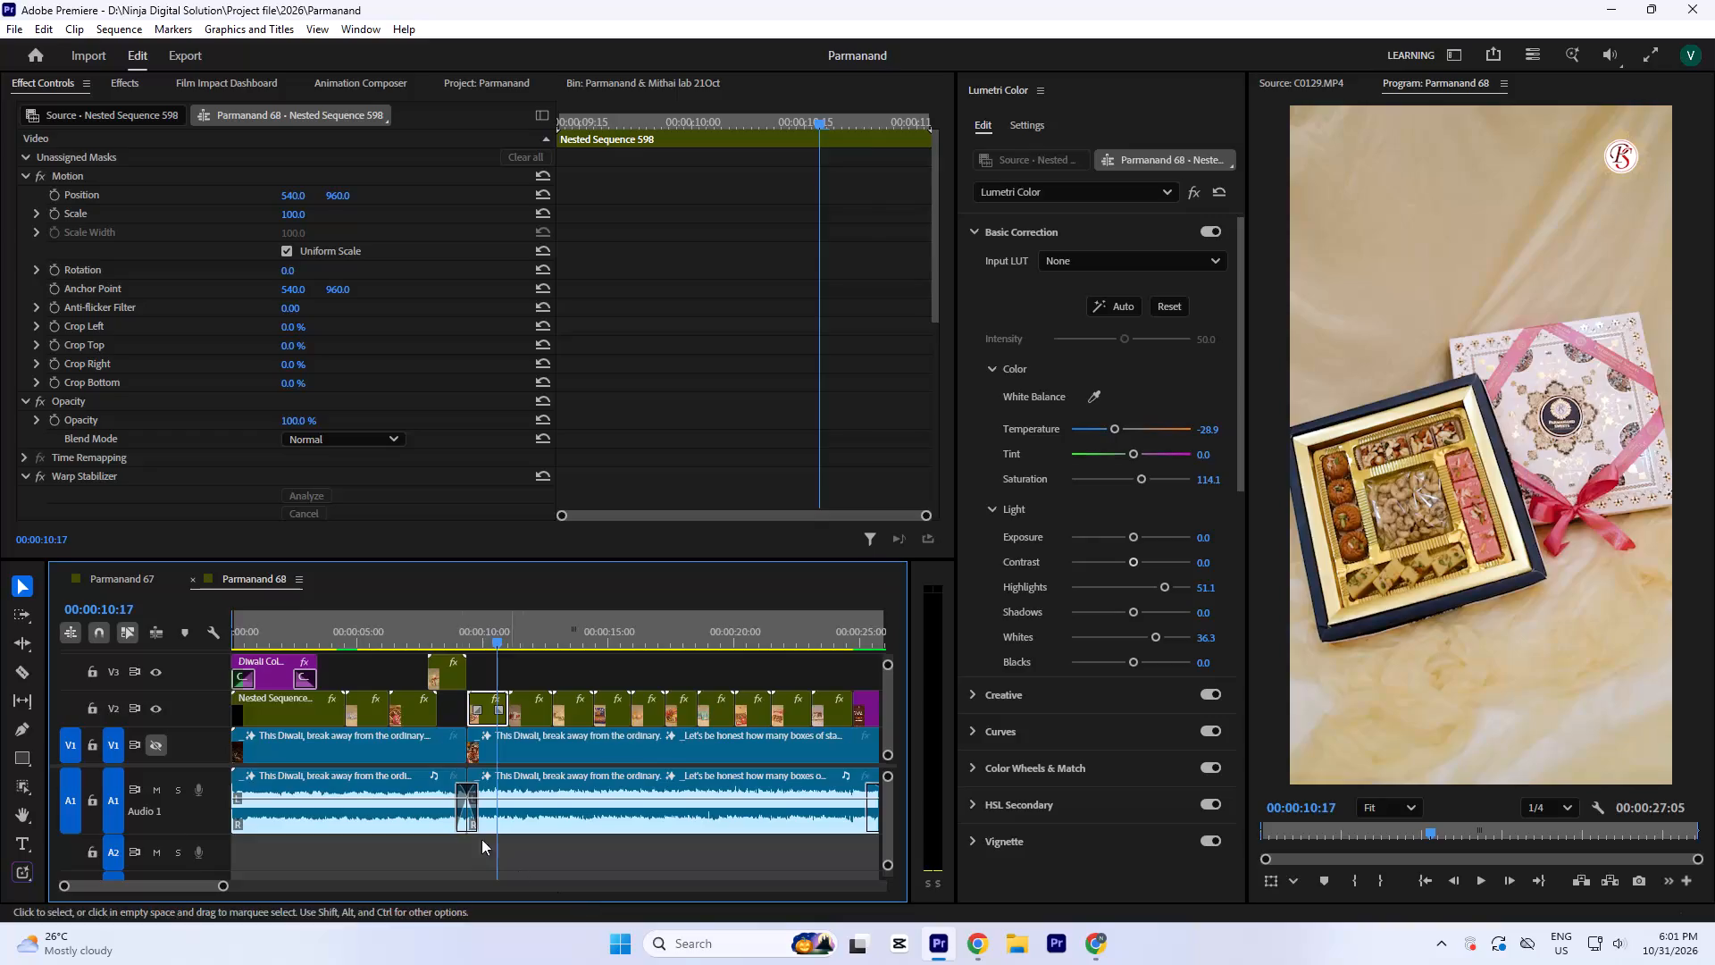
pyautogui.press('space')
pyautogui.press('space')
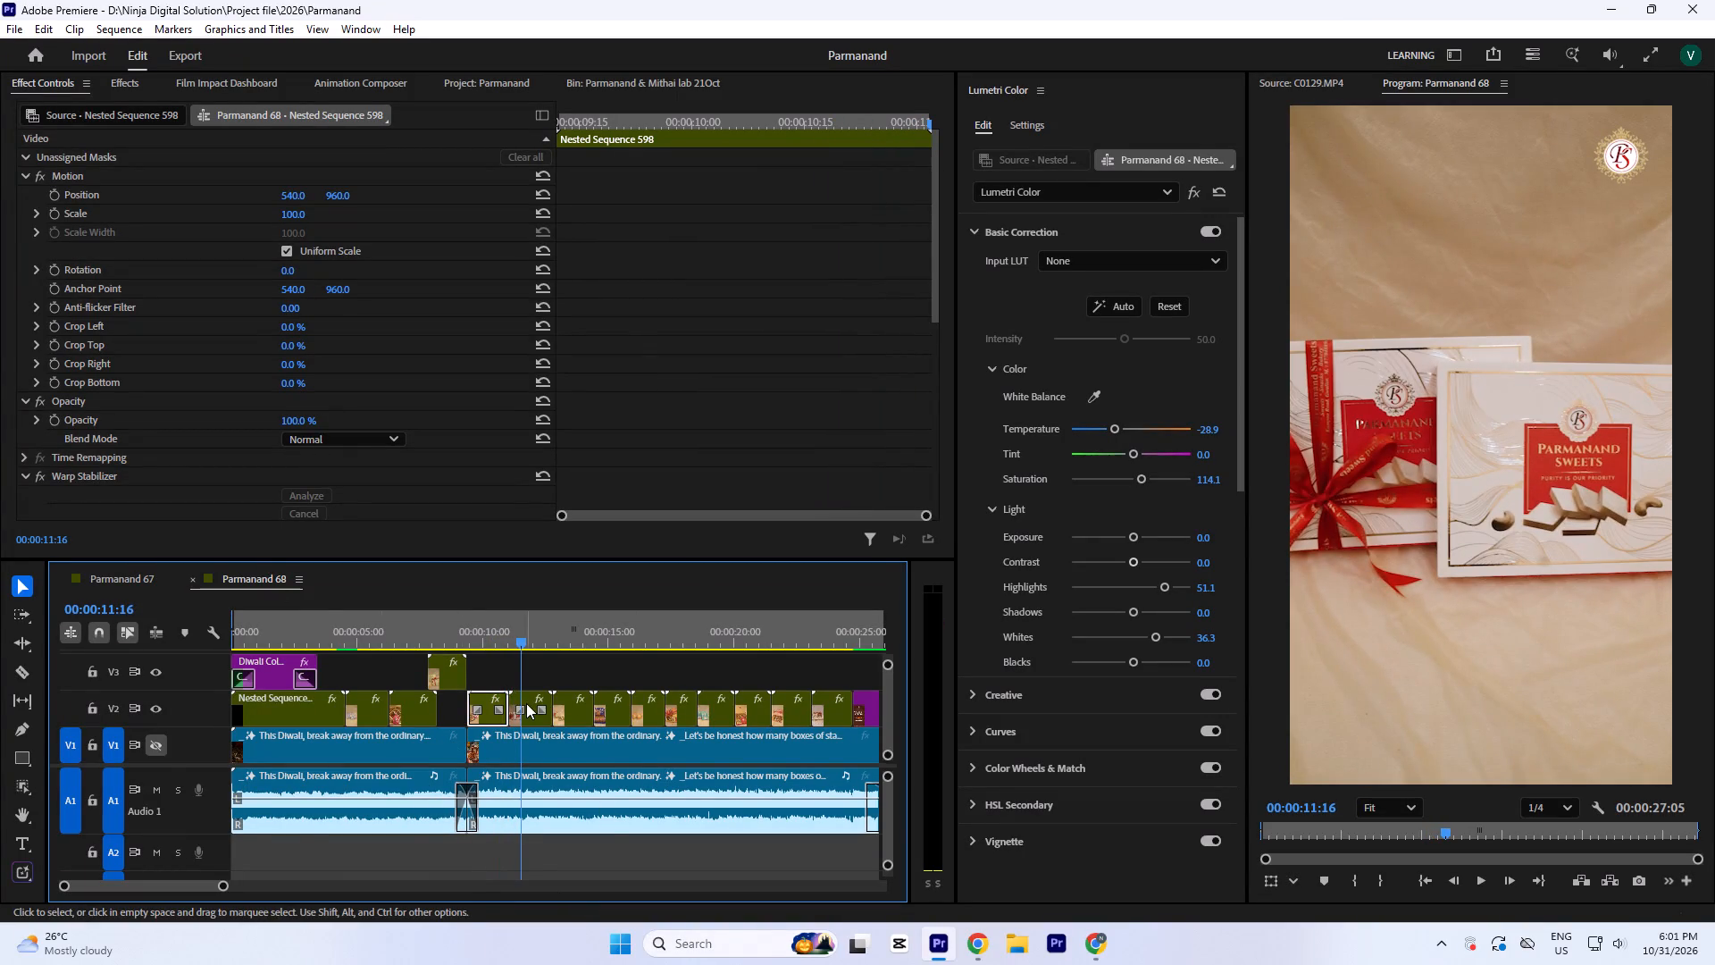
pyautogui.press('space')
pyautogui.press('space')
# Set the temperature of the white sweets box clip, Nested Sequence 599, to -17.0 at 00:00:11:28 and resume playback.
pyautogui.click(532, 709)
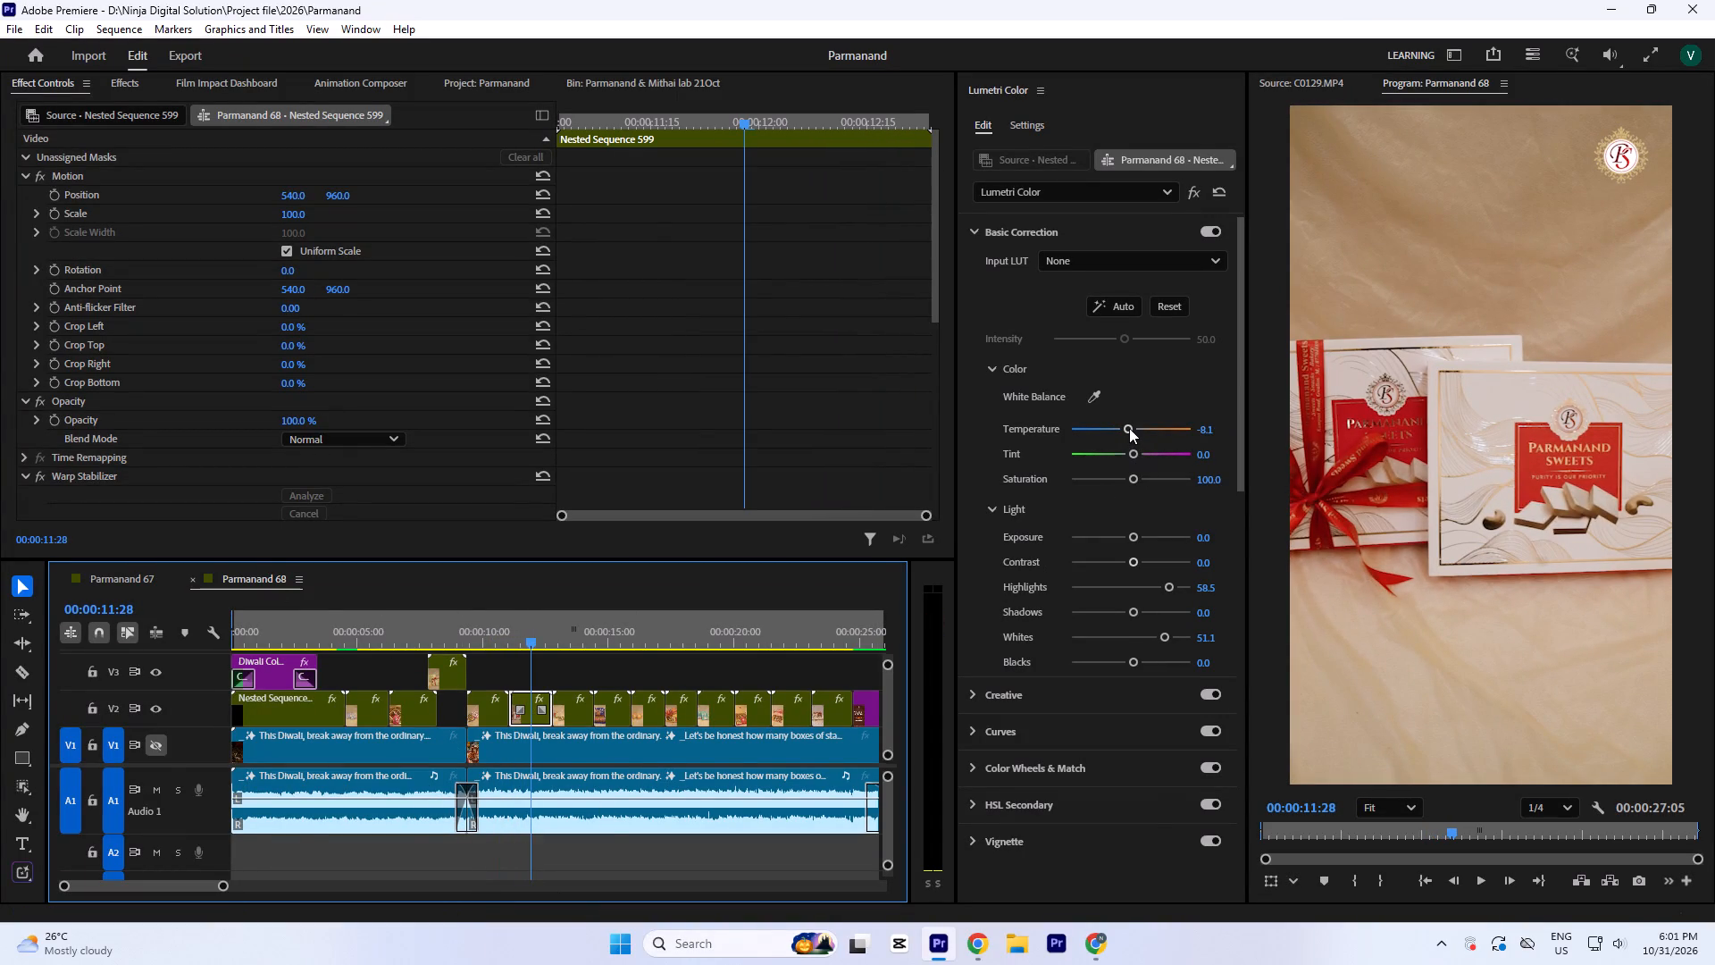
pyautogui.moveTo(1126, 428); pyautogui.dragTo(1120, 435)
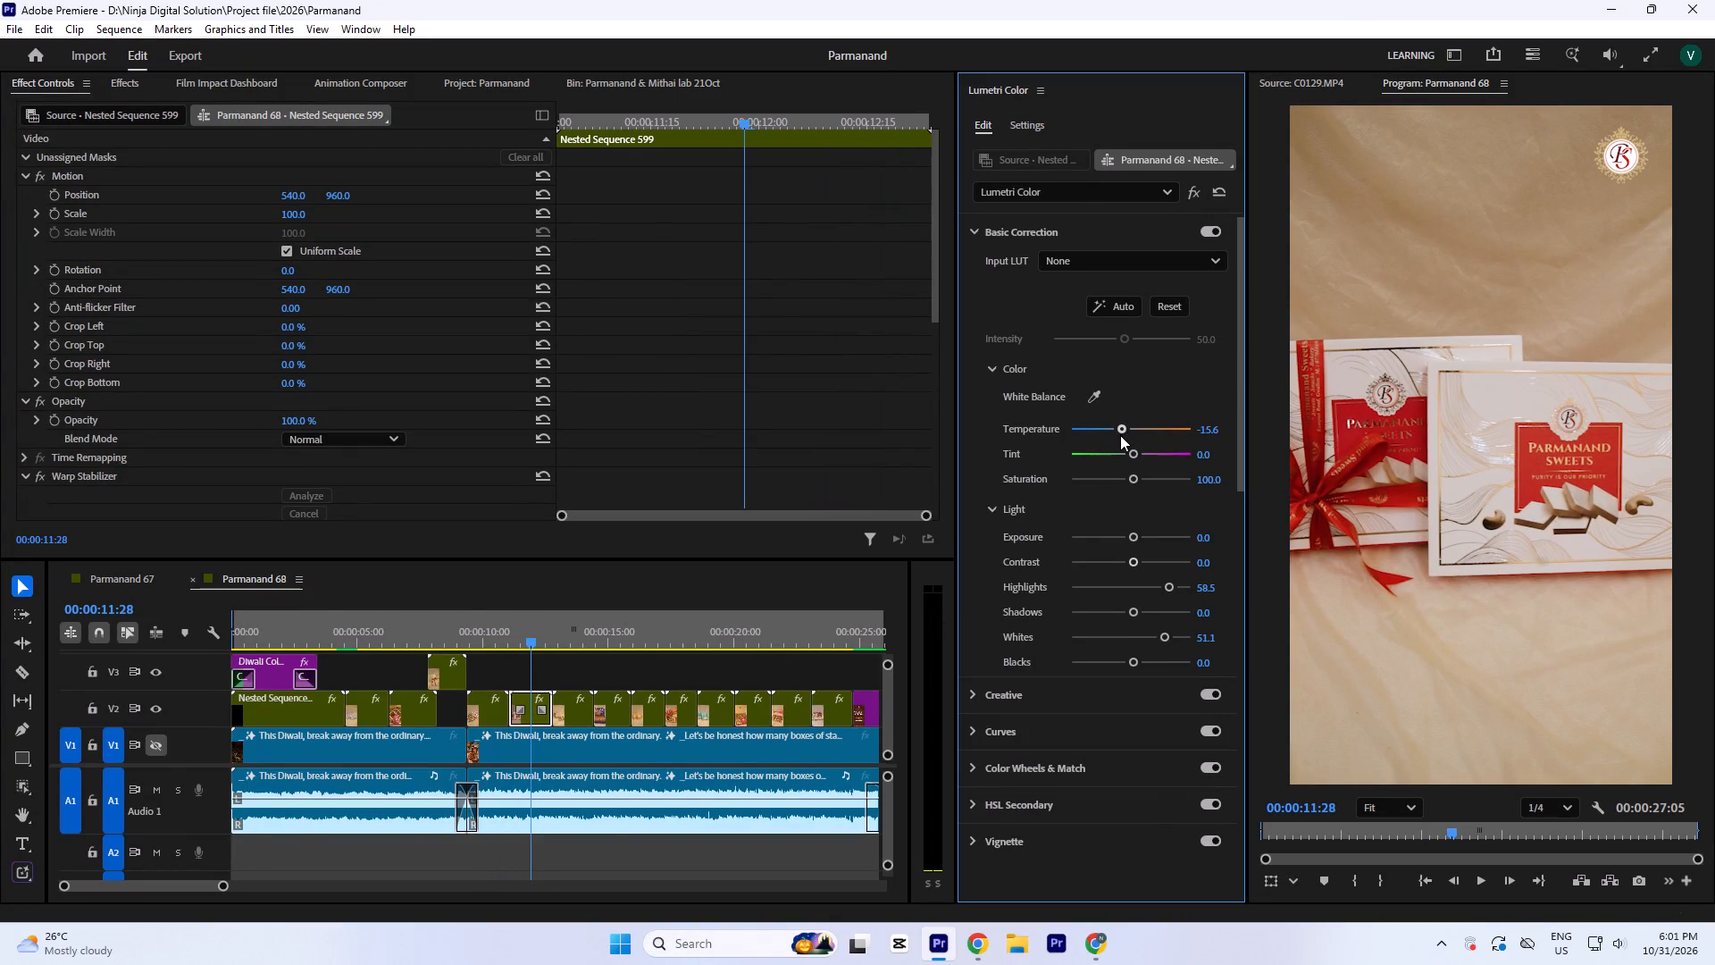
pyautogui.moveTo(1120, 435); pyautogui.dragTo(1119, 439)
pyautogui.press('space')
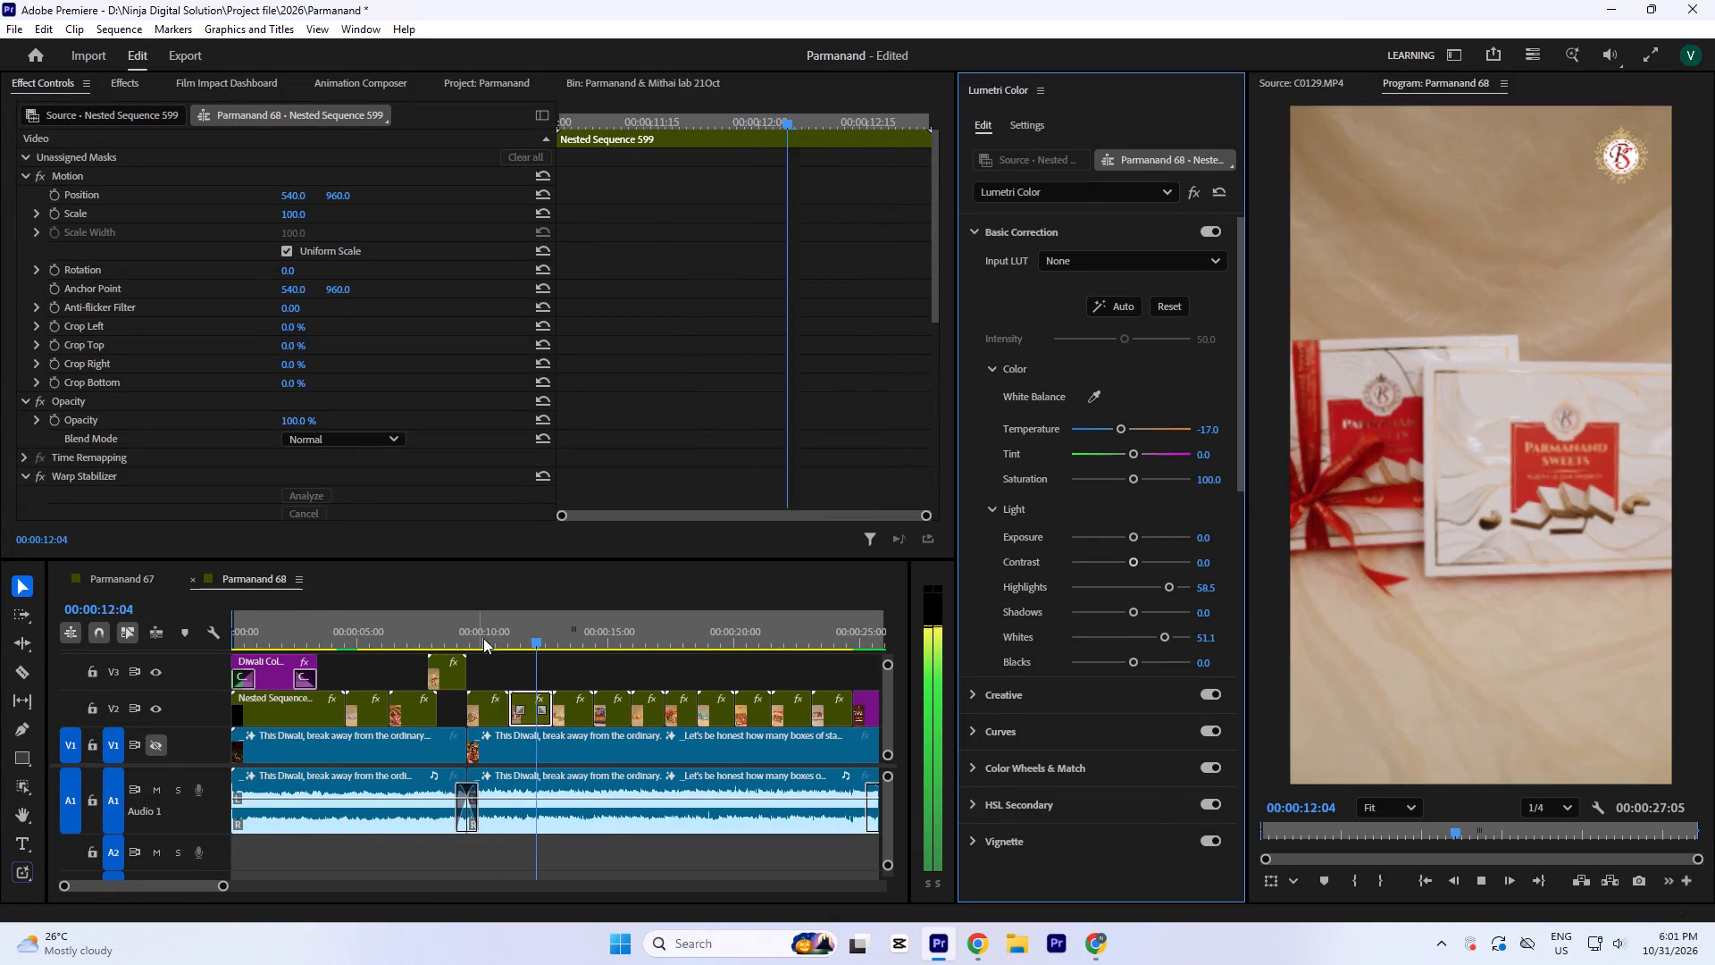
# Play on to the green floral gift box, Nested Sequence 600, and set its temperature to -6.7 at 00:00:13:21.
pyautogui.press('space')
pyautogui.press('space')
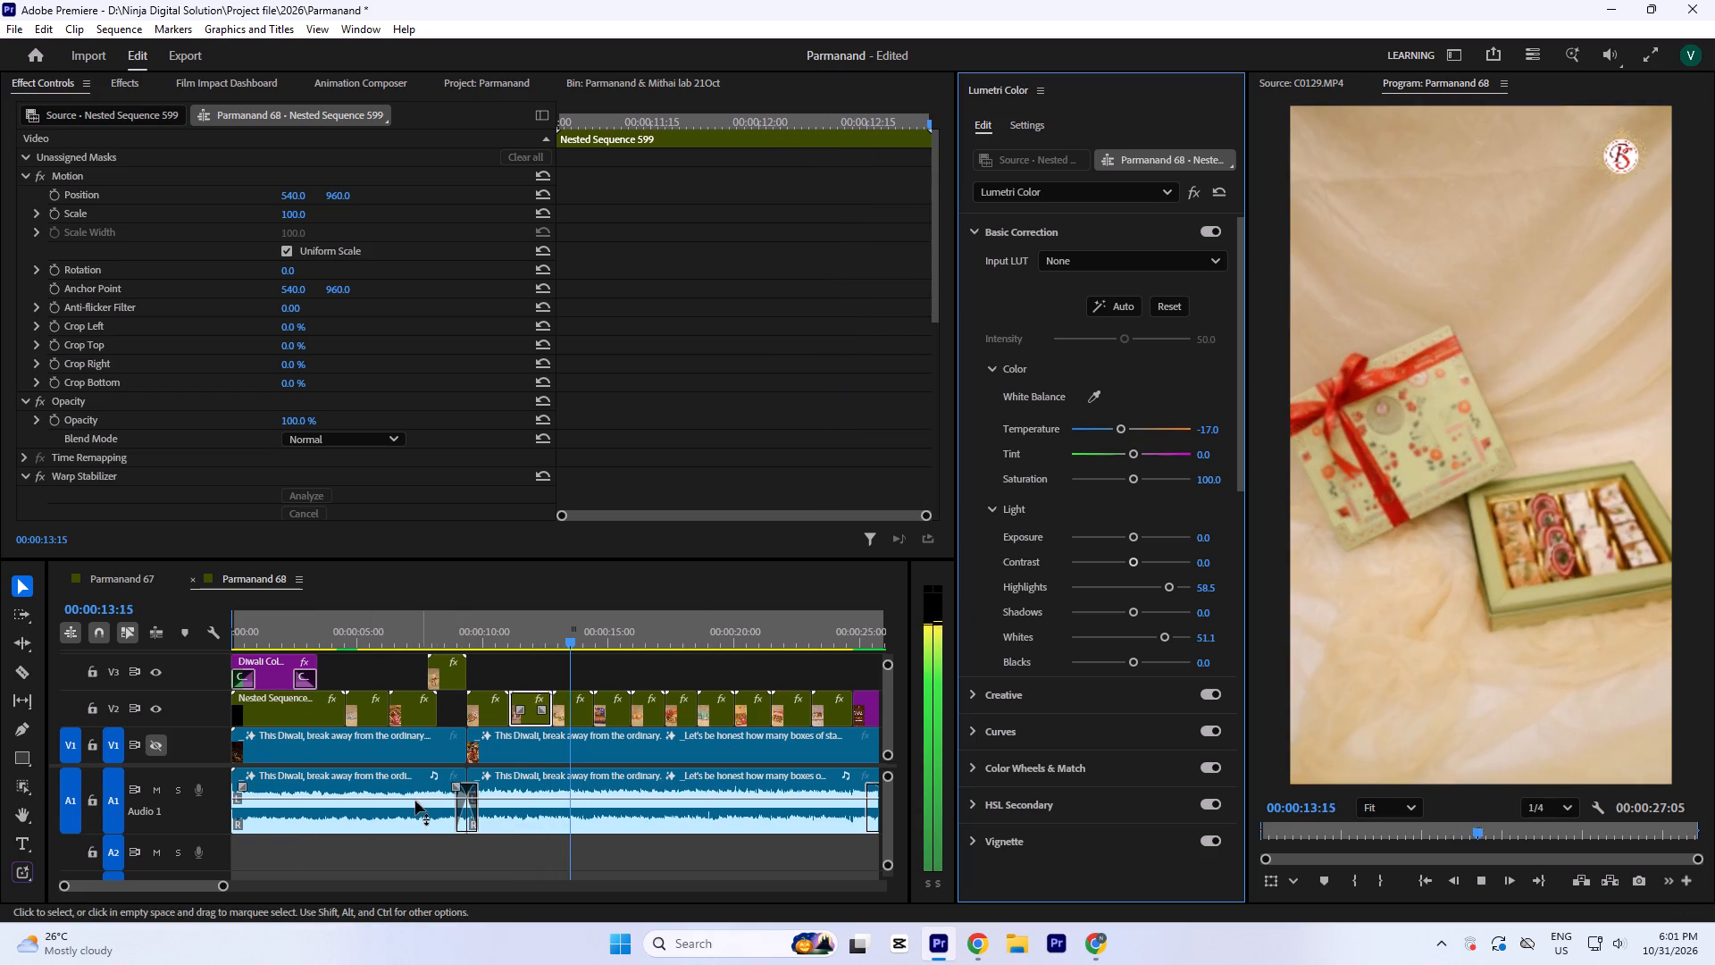
pyautogui.press('space')
pyautogui.moveTo(581, 635); pyautogui.dragTo(577, 645)
pyautogui.click(572, 727)
pyautogui.click(570, 709)
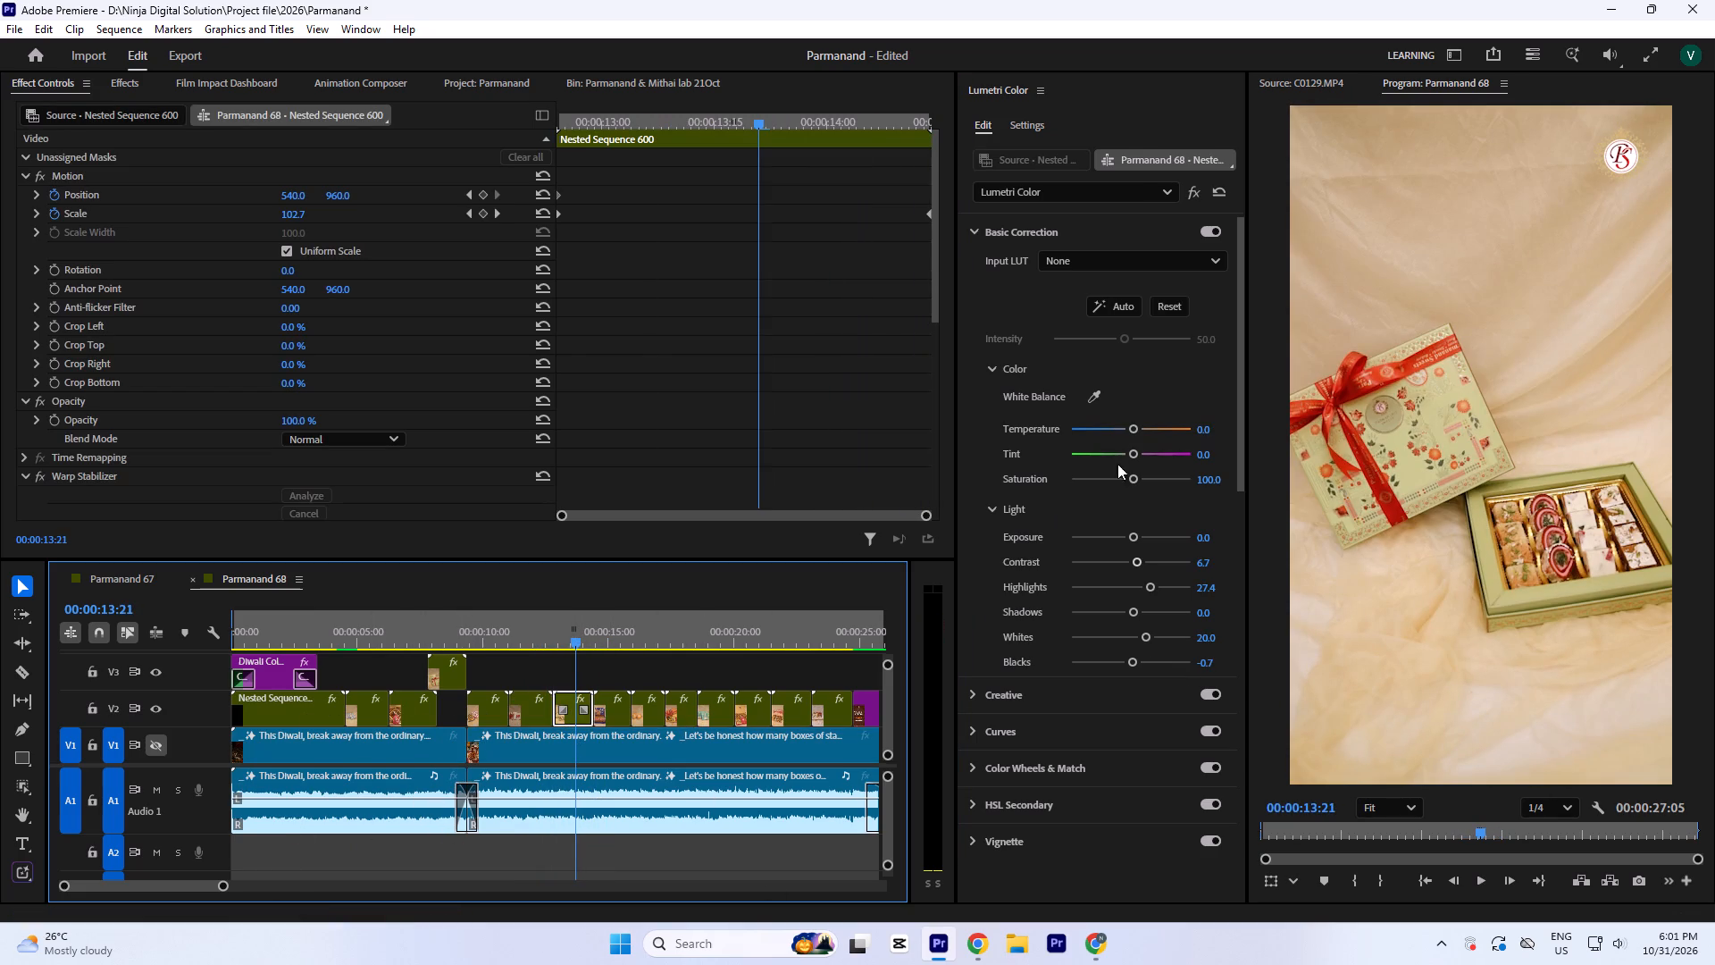
pyautogui.click(1126, 426)
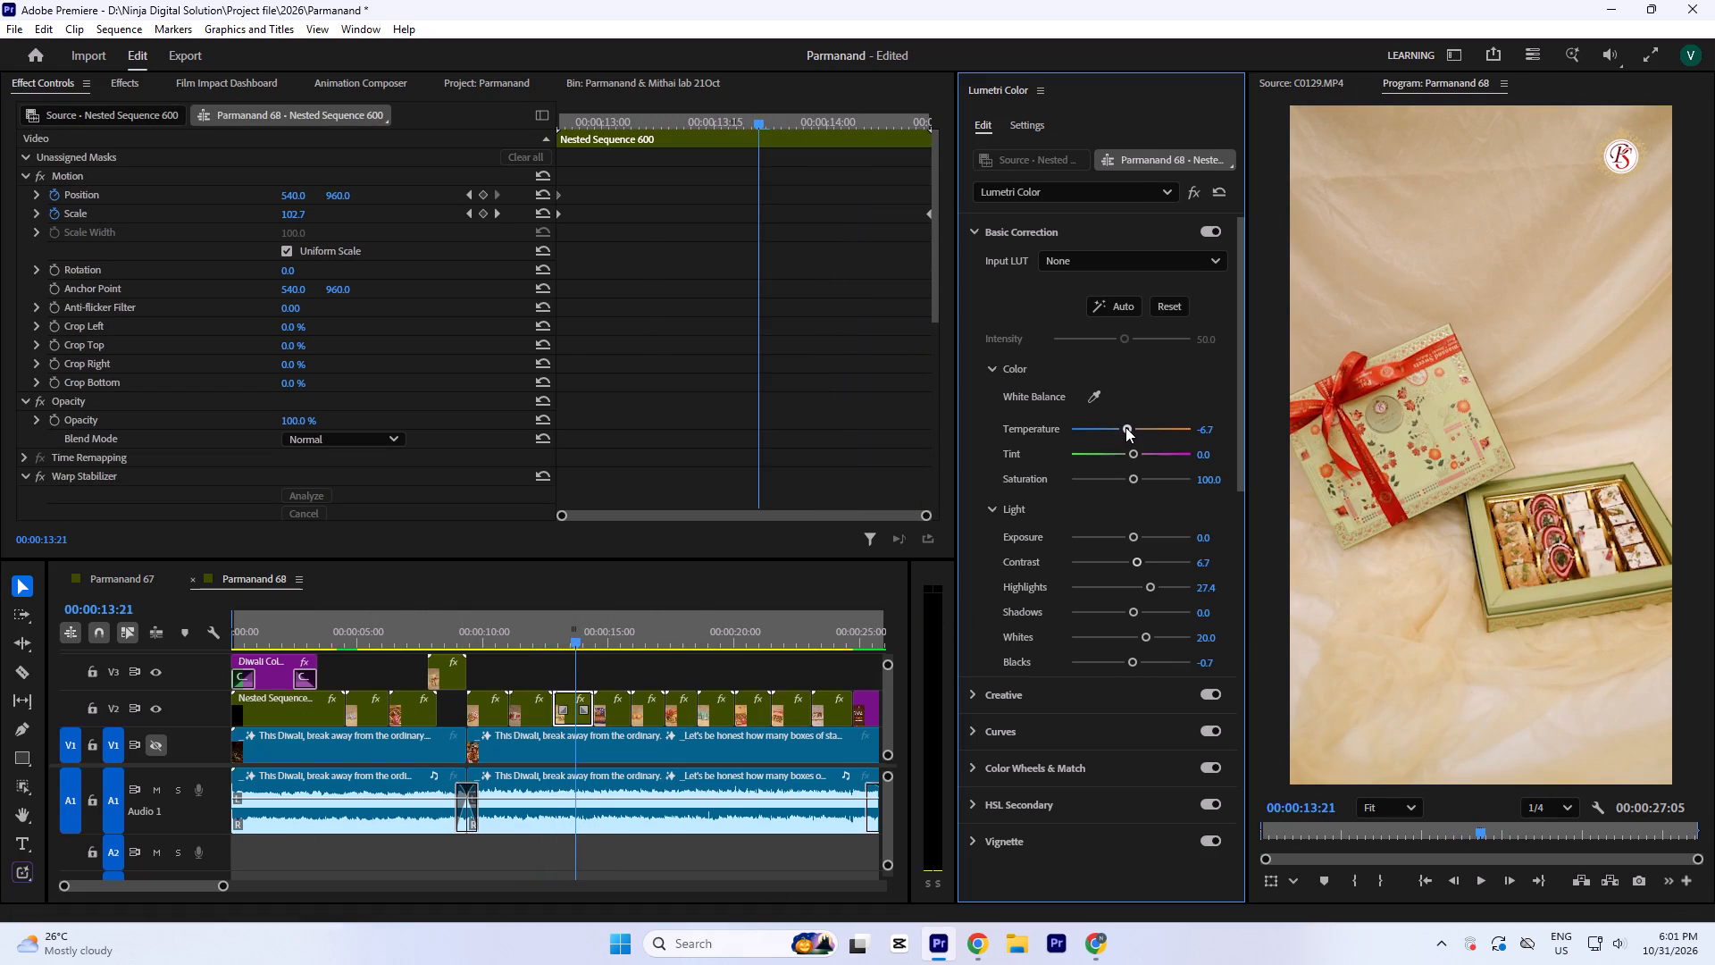
# Review the following clips, set the temperature of the orange boxes clip, Nested Sequence 603, to -18.5, play to 00:00:17:19 and save the project.
pyautogui.press('space')
pyautogui.click(615, 705)
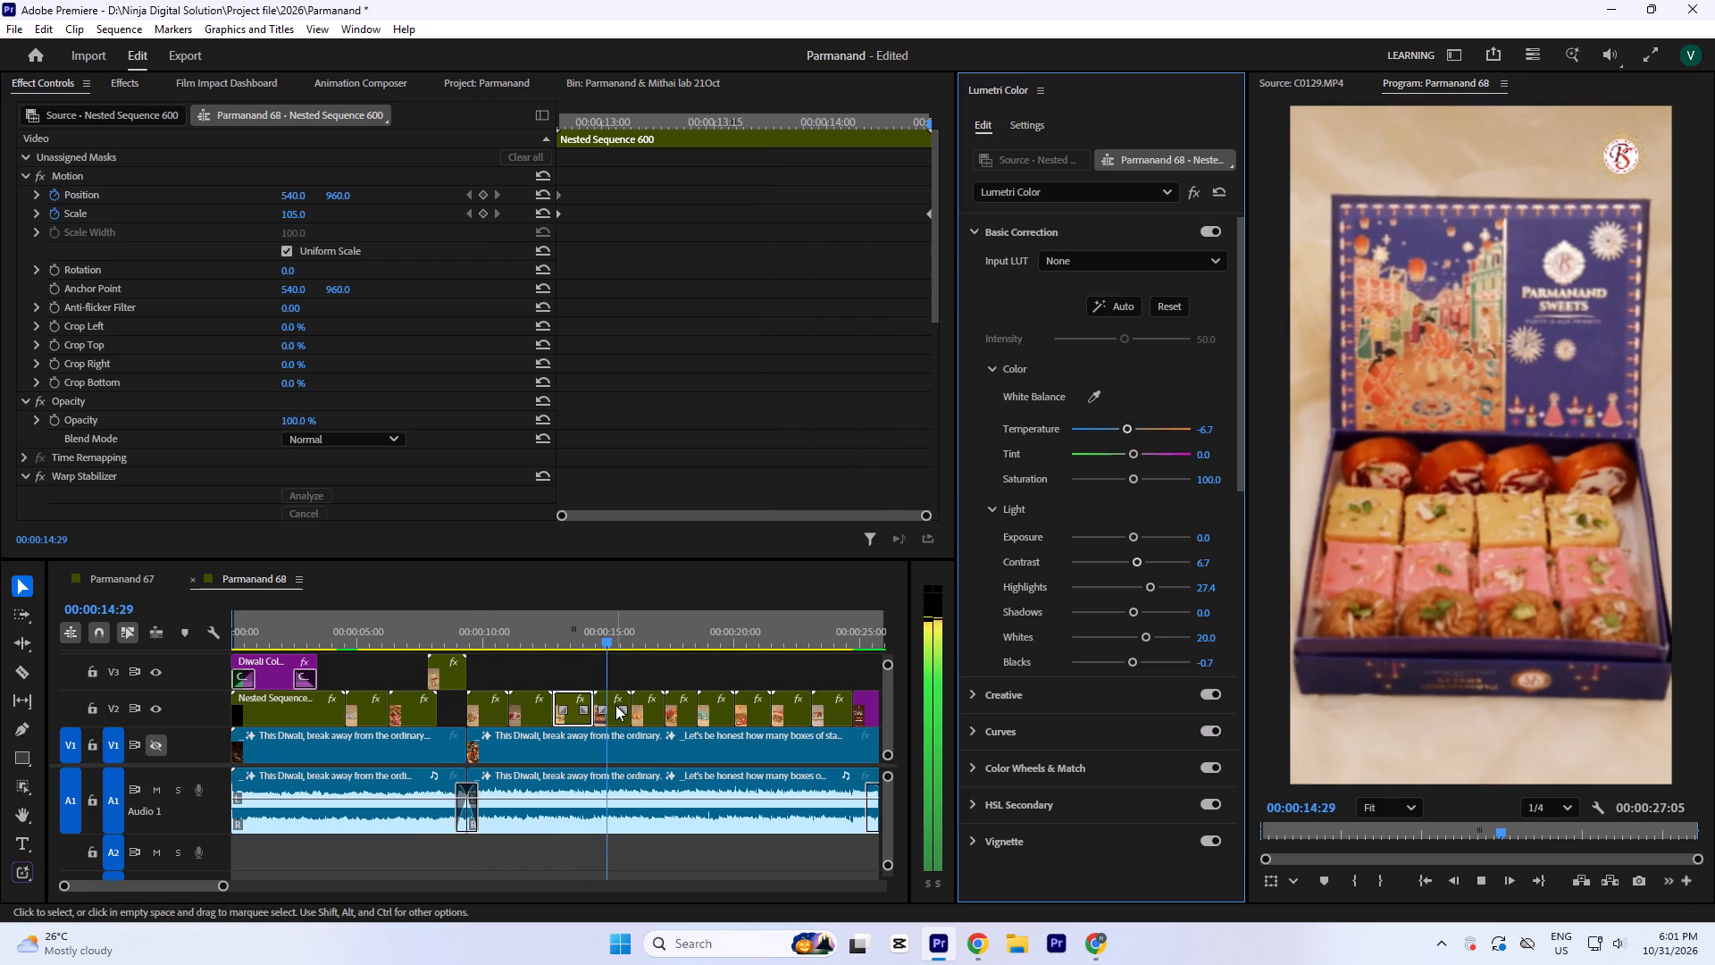
pyautogui.press('space')
pyautogui.press('space')
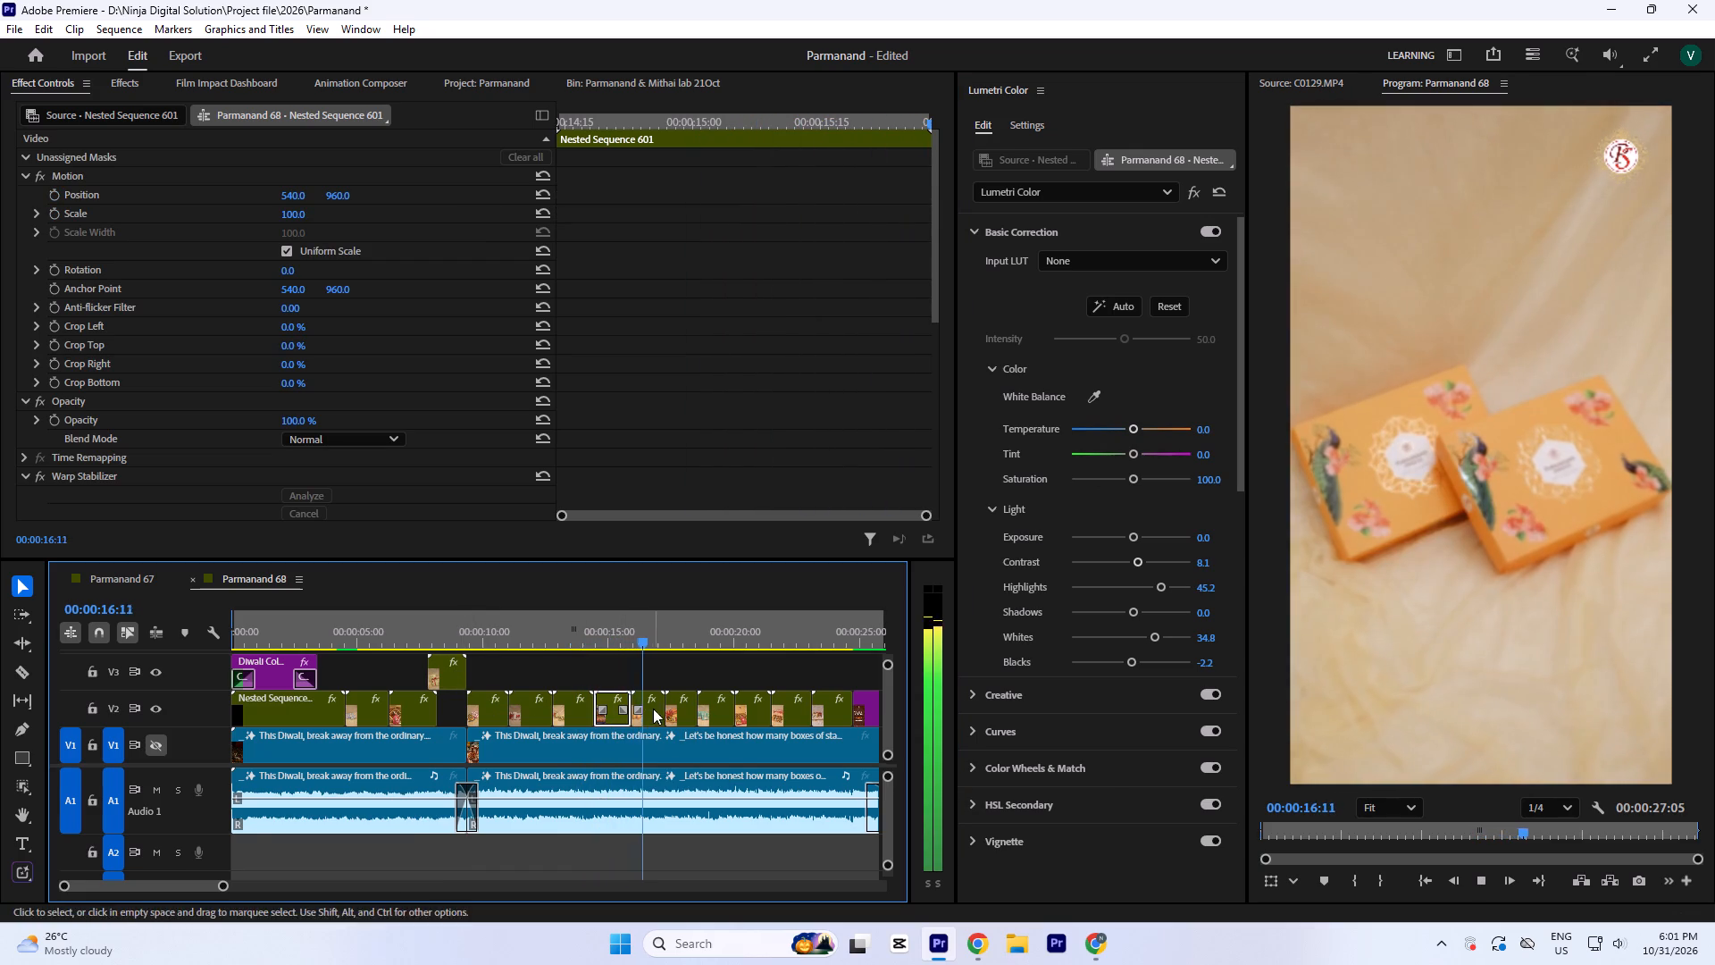
pyautogui.press('space')
pyautogui.click(665, 709)
pyautogui.click(652, 712)
pyautogui.press('space')
pyautogui.press('space')
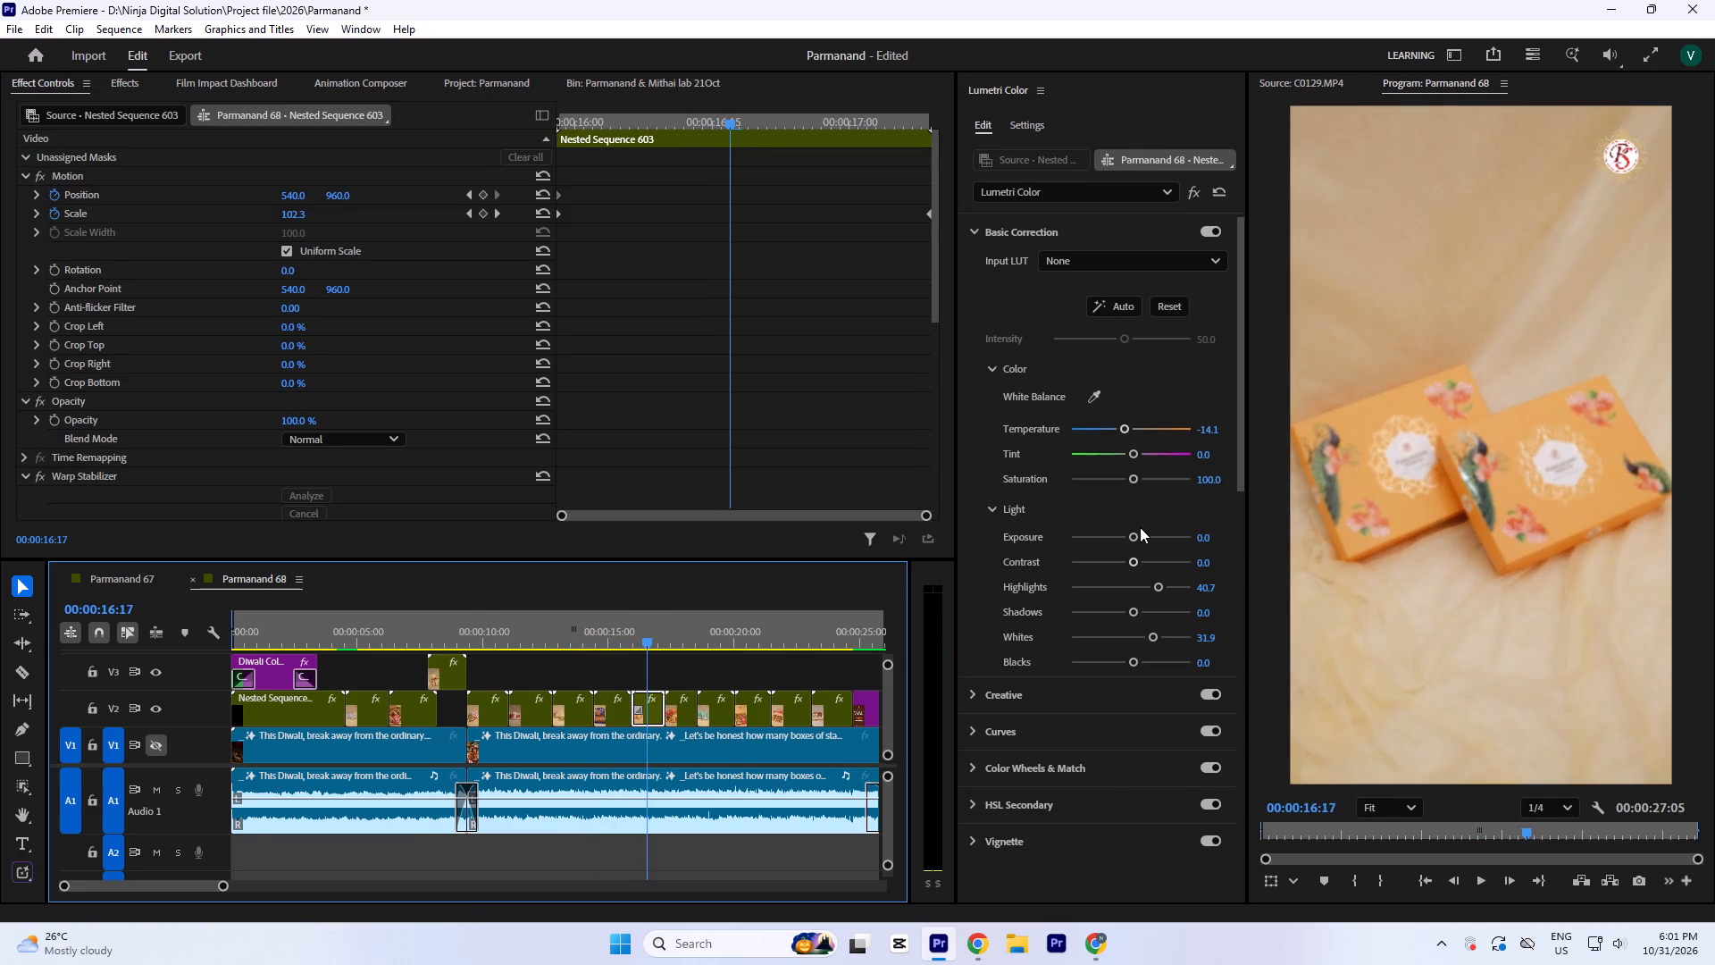
pyautogui.click(1122, 424)
pyautogui.press('space')
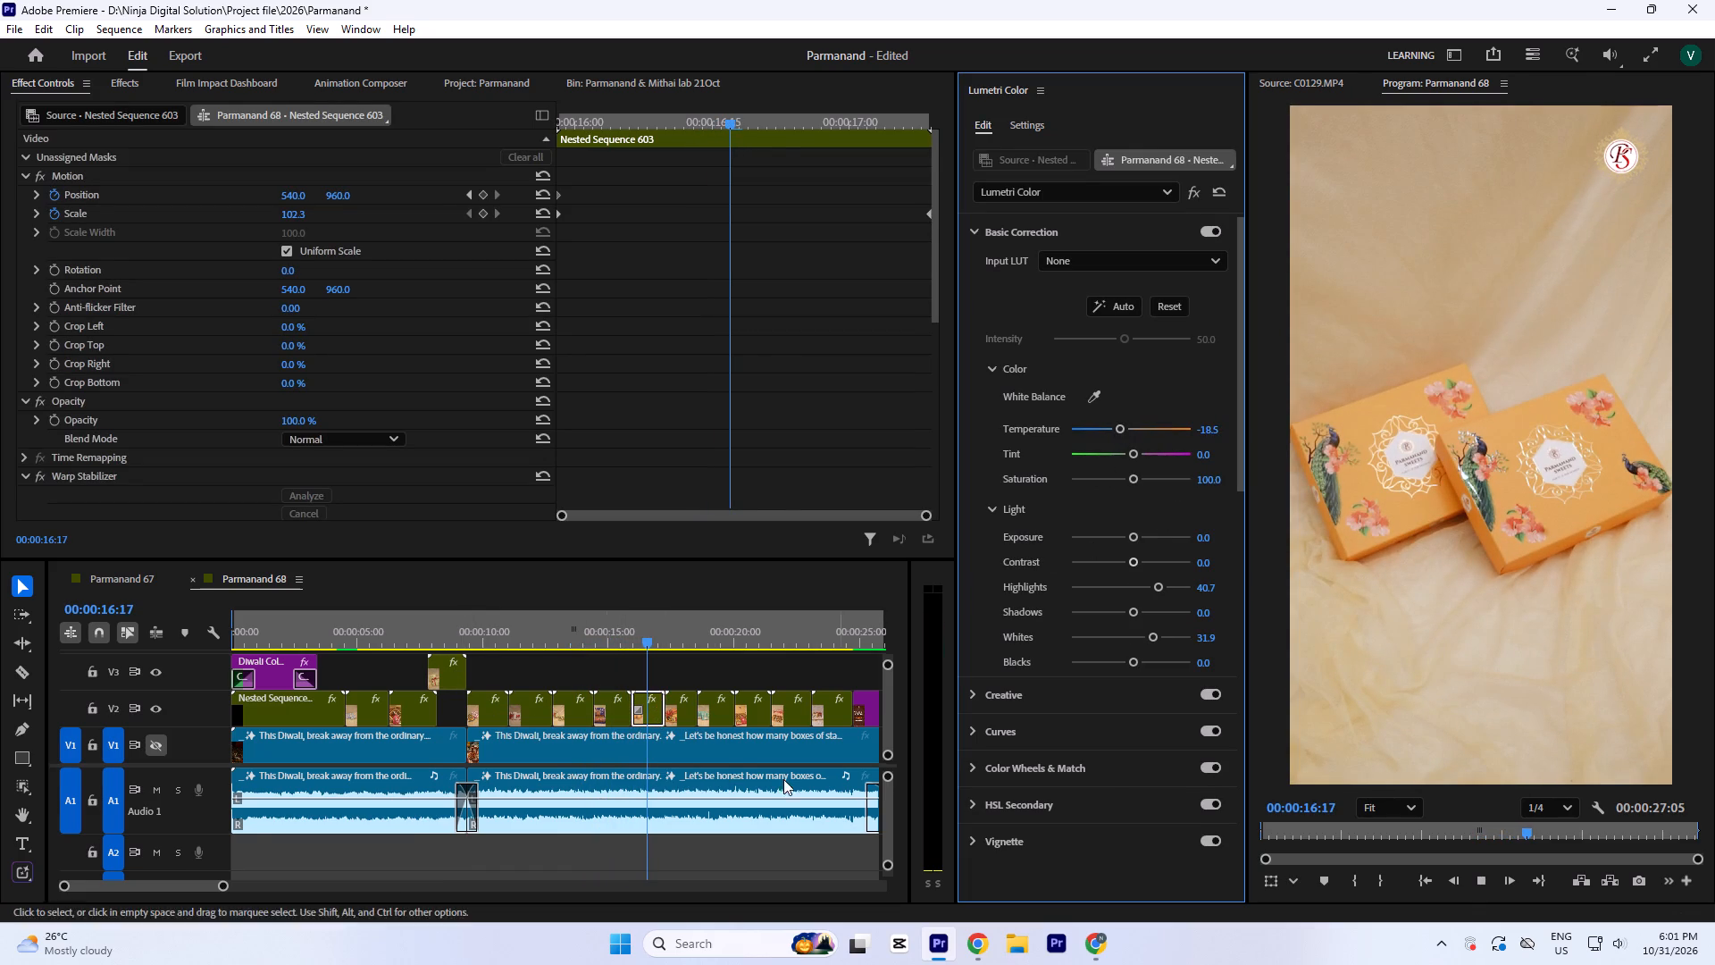
pyautogui.press('space')
pyautogui.hotkey('ctrl', 's')
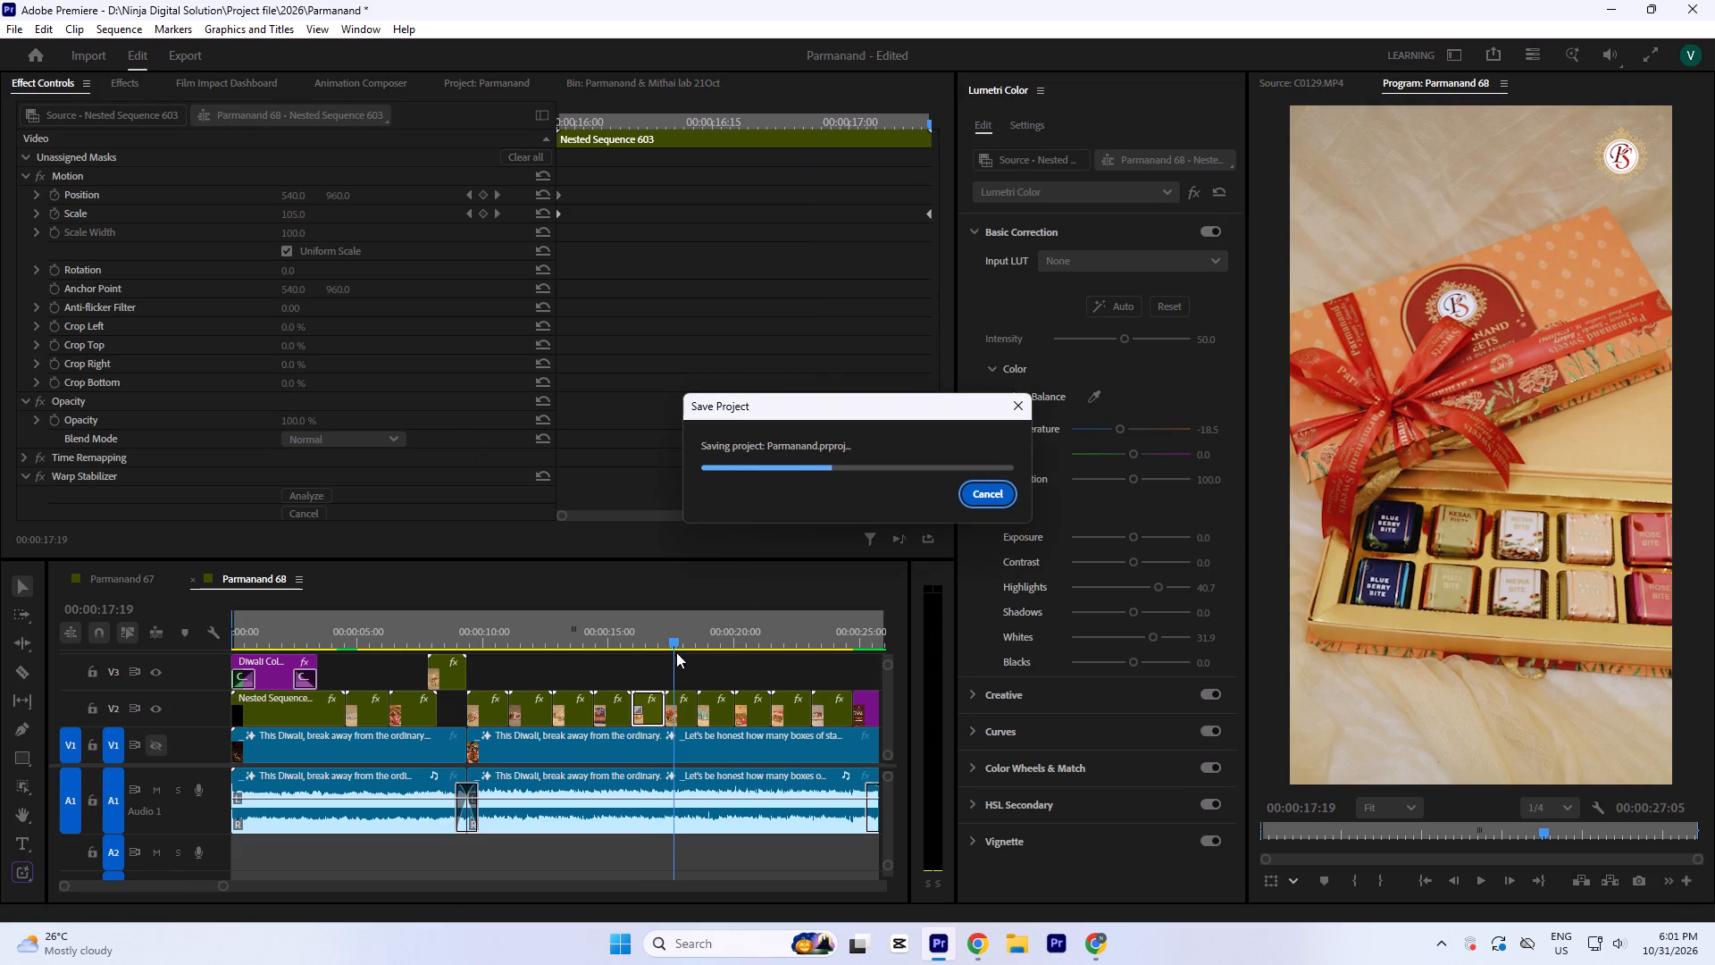
# Set highlights to 45.2 and whites to 45.2 on the orange ribboned chocolate box clip, Nested Sequence 602, at 00:00:17:19.
pyautogui.click(675, 707)
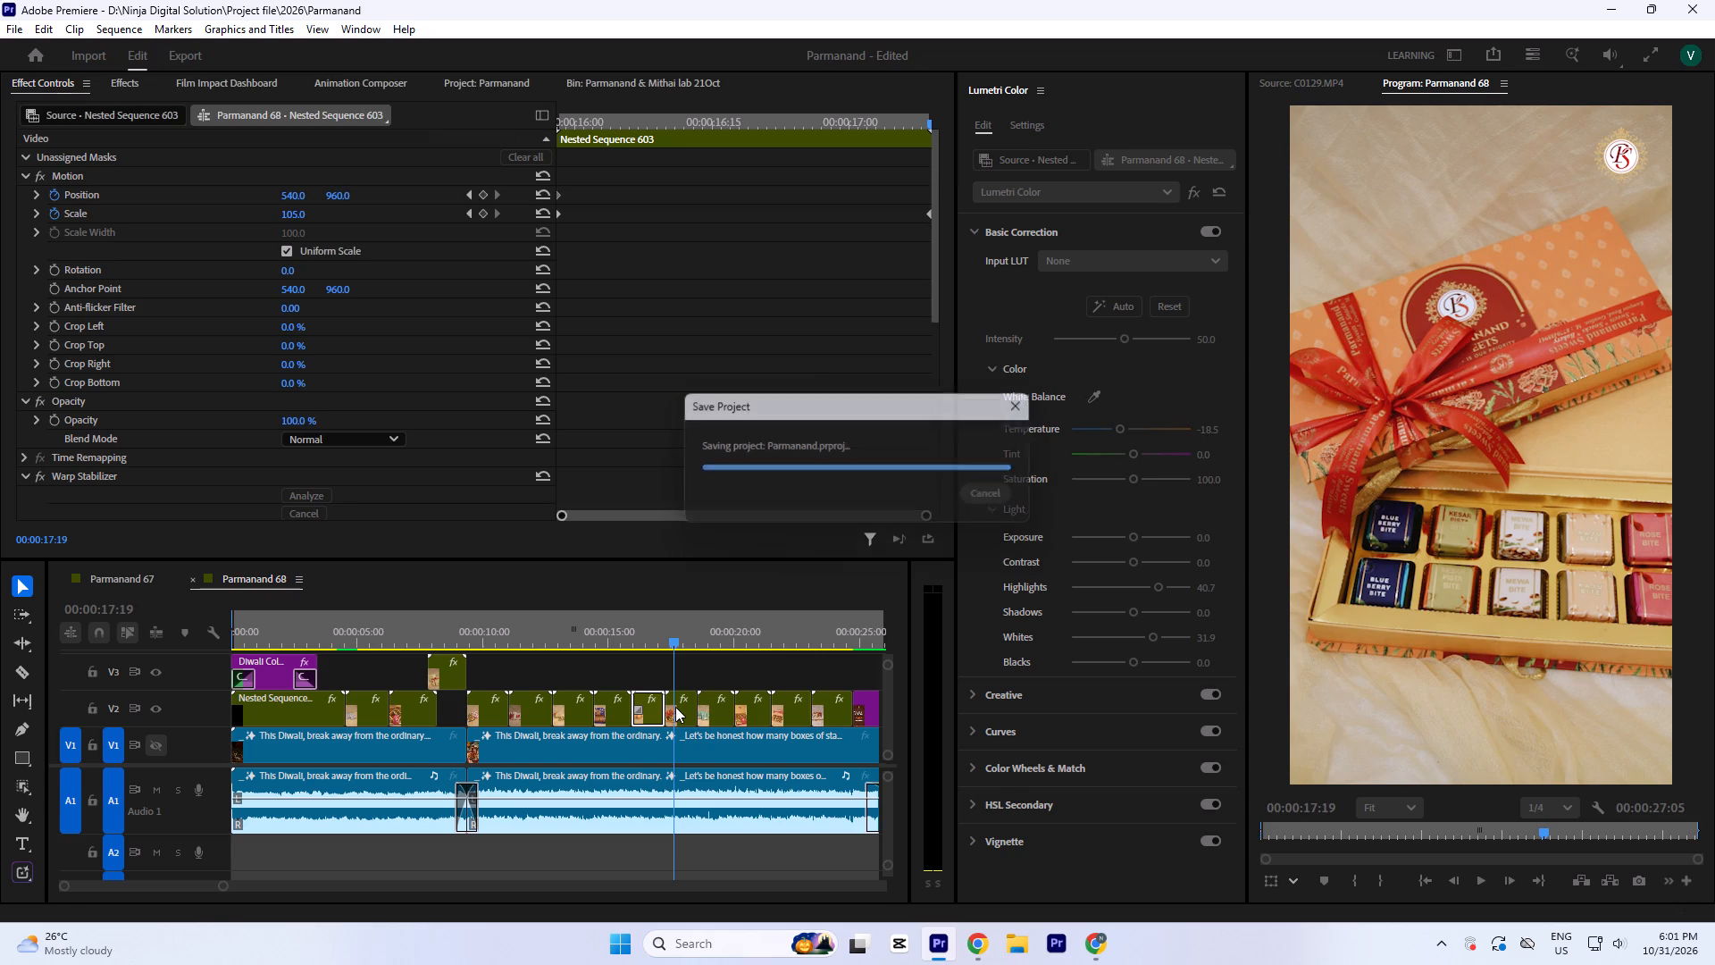
pyautogui.click(675, 707)
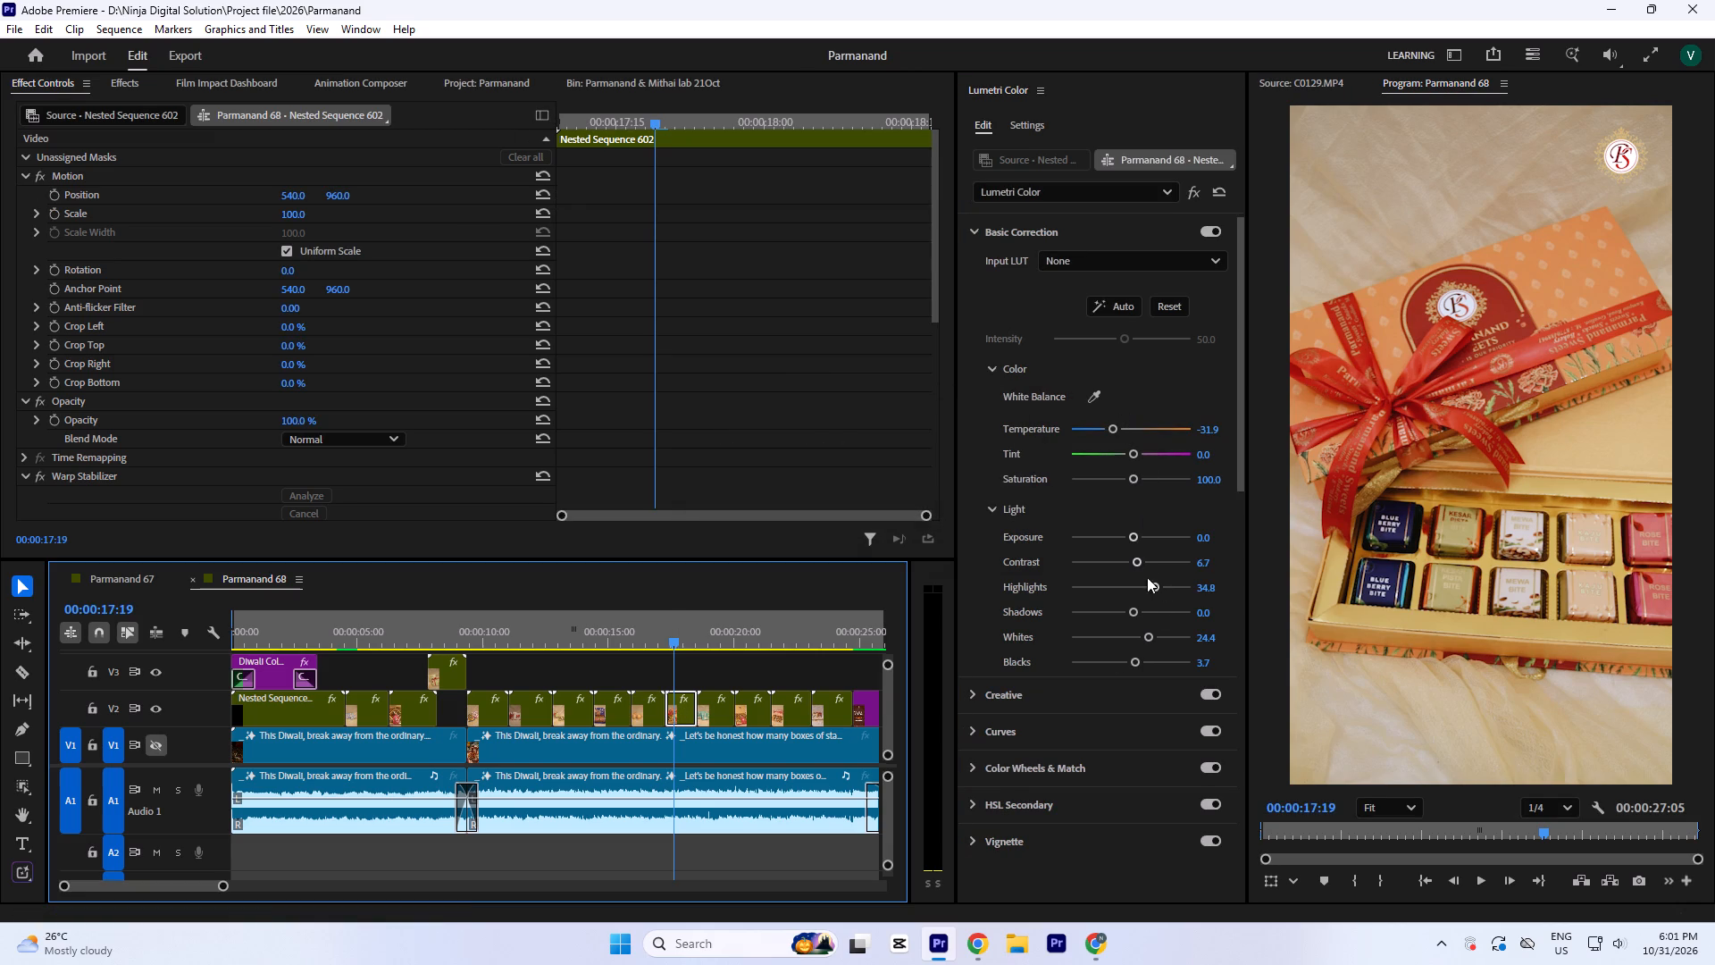
pyautogui.click(1156, 585)
pyautogui.click(1150, 637)
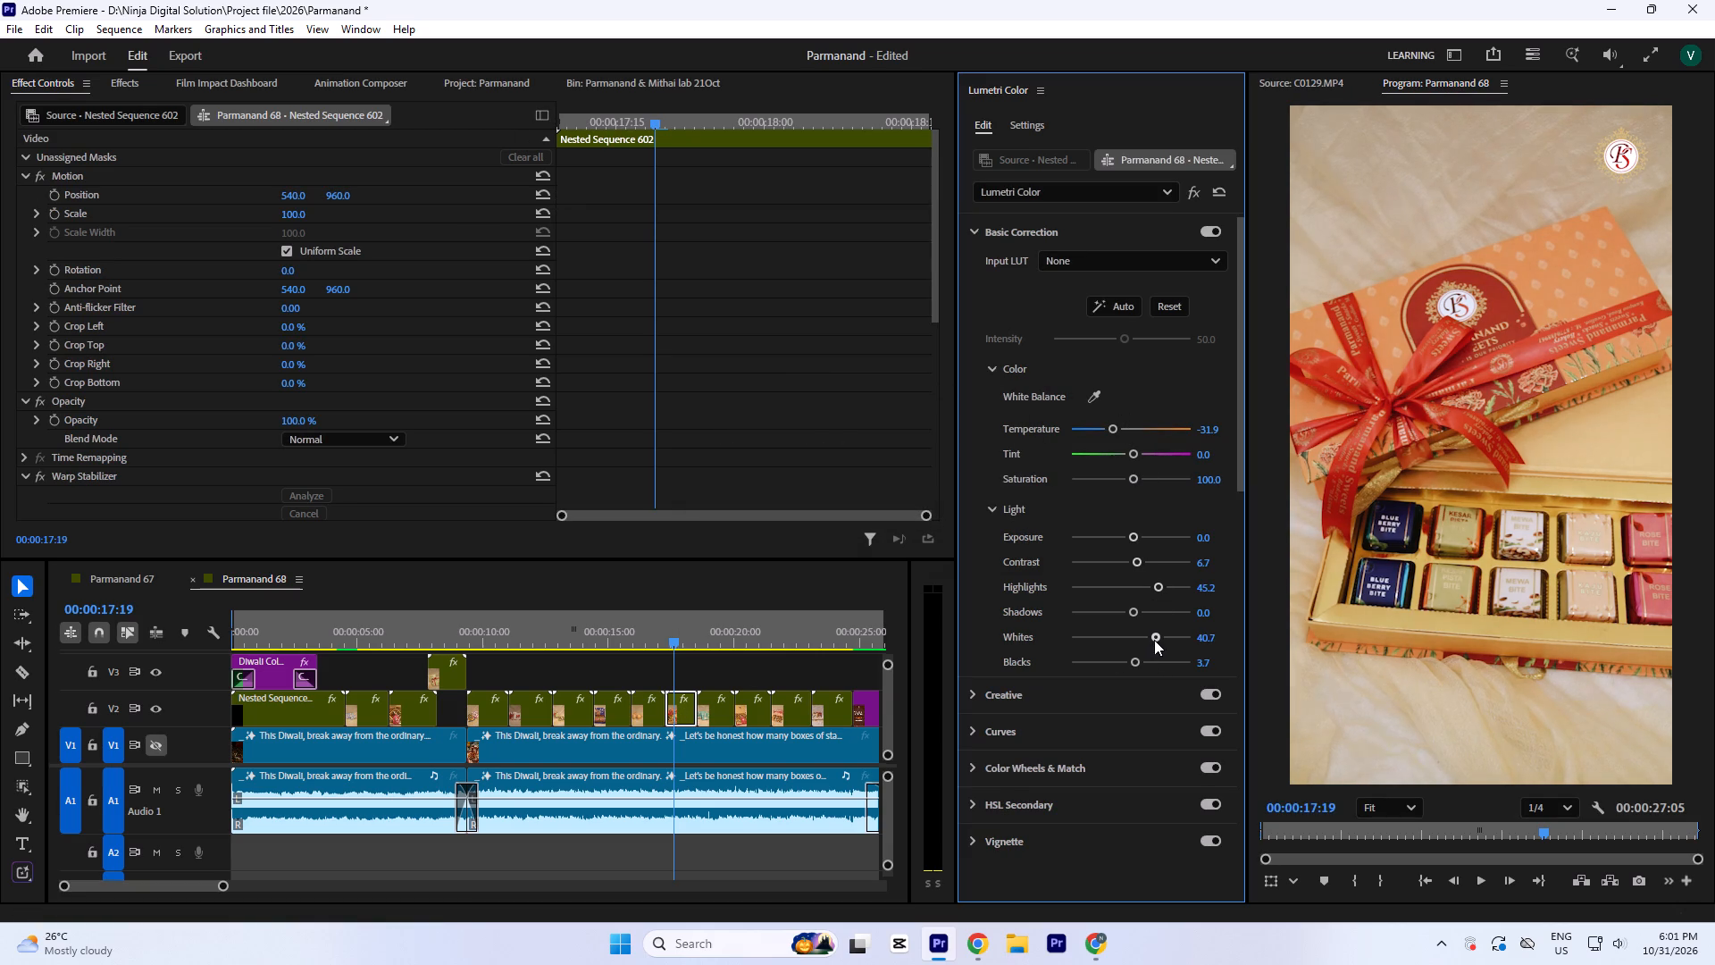
# Review the remaining graded box clips in playback from 00:00:19:01 to 00:00:23:15 and save the project.
pyautogui.click(709, 629)
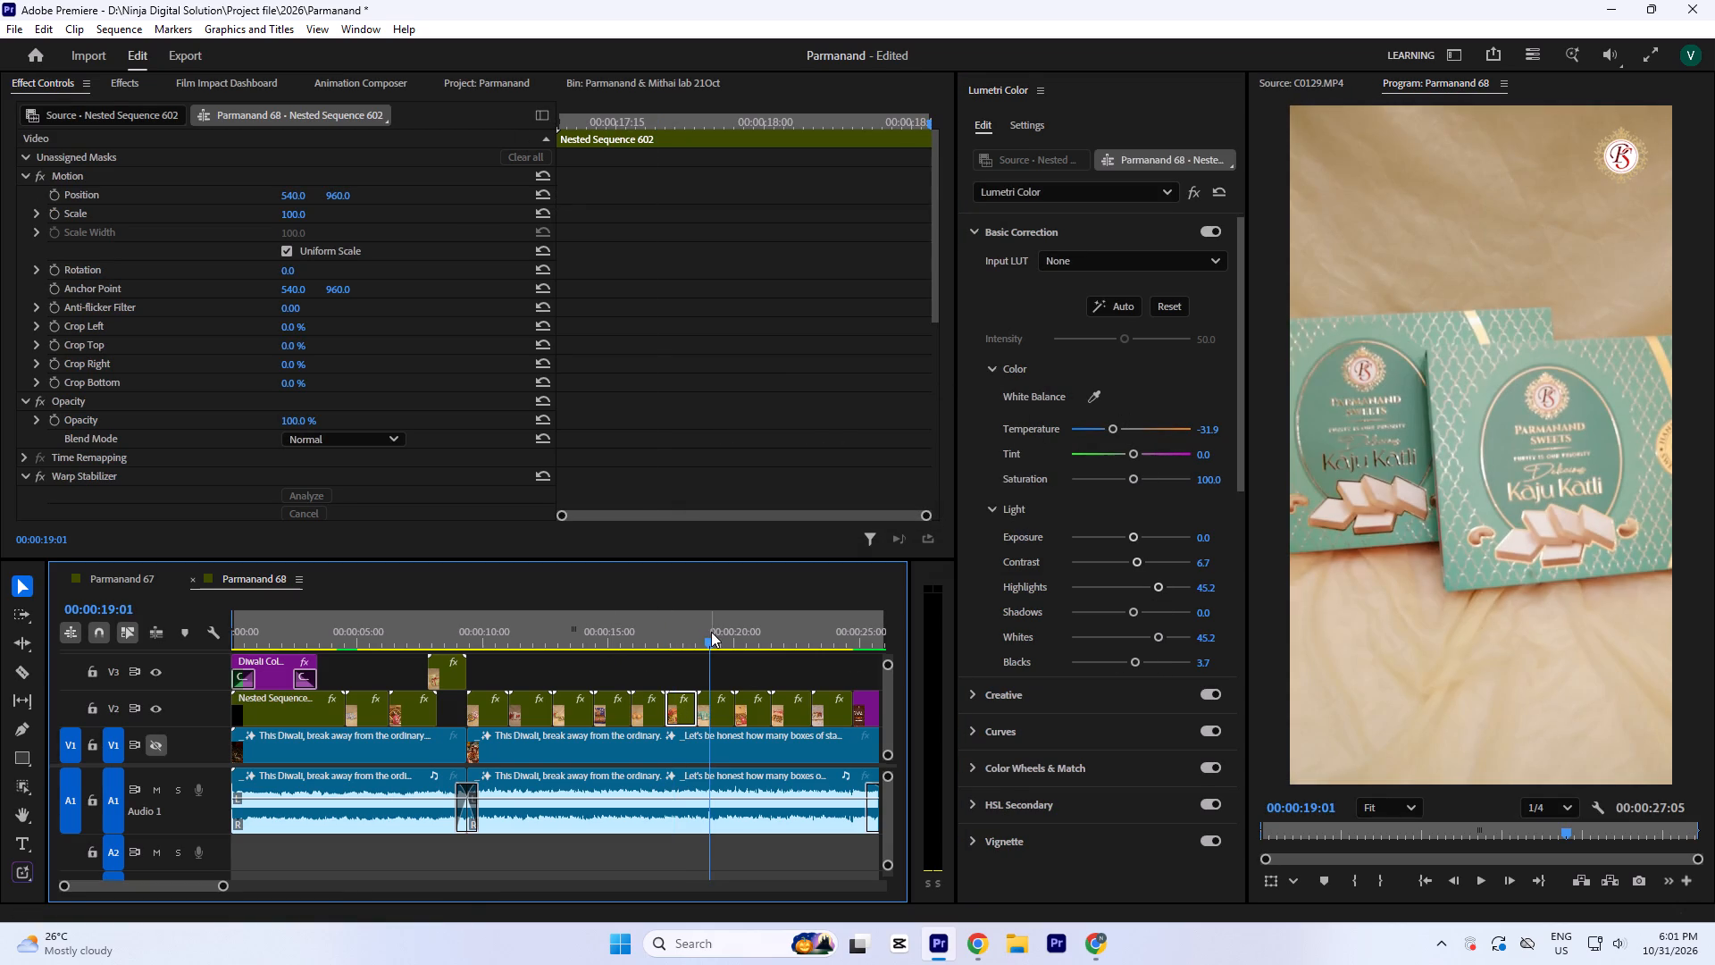
pyautogui.press('space')
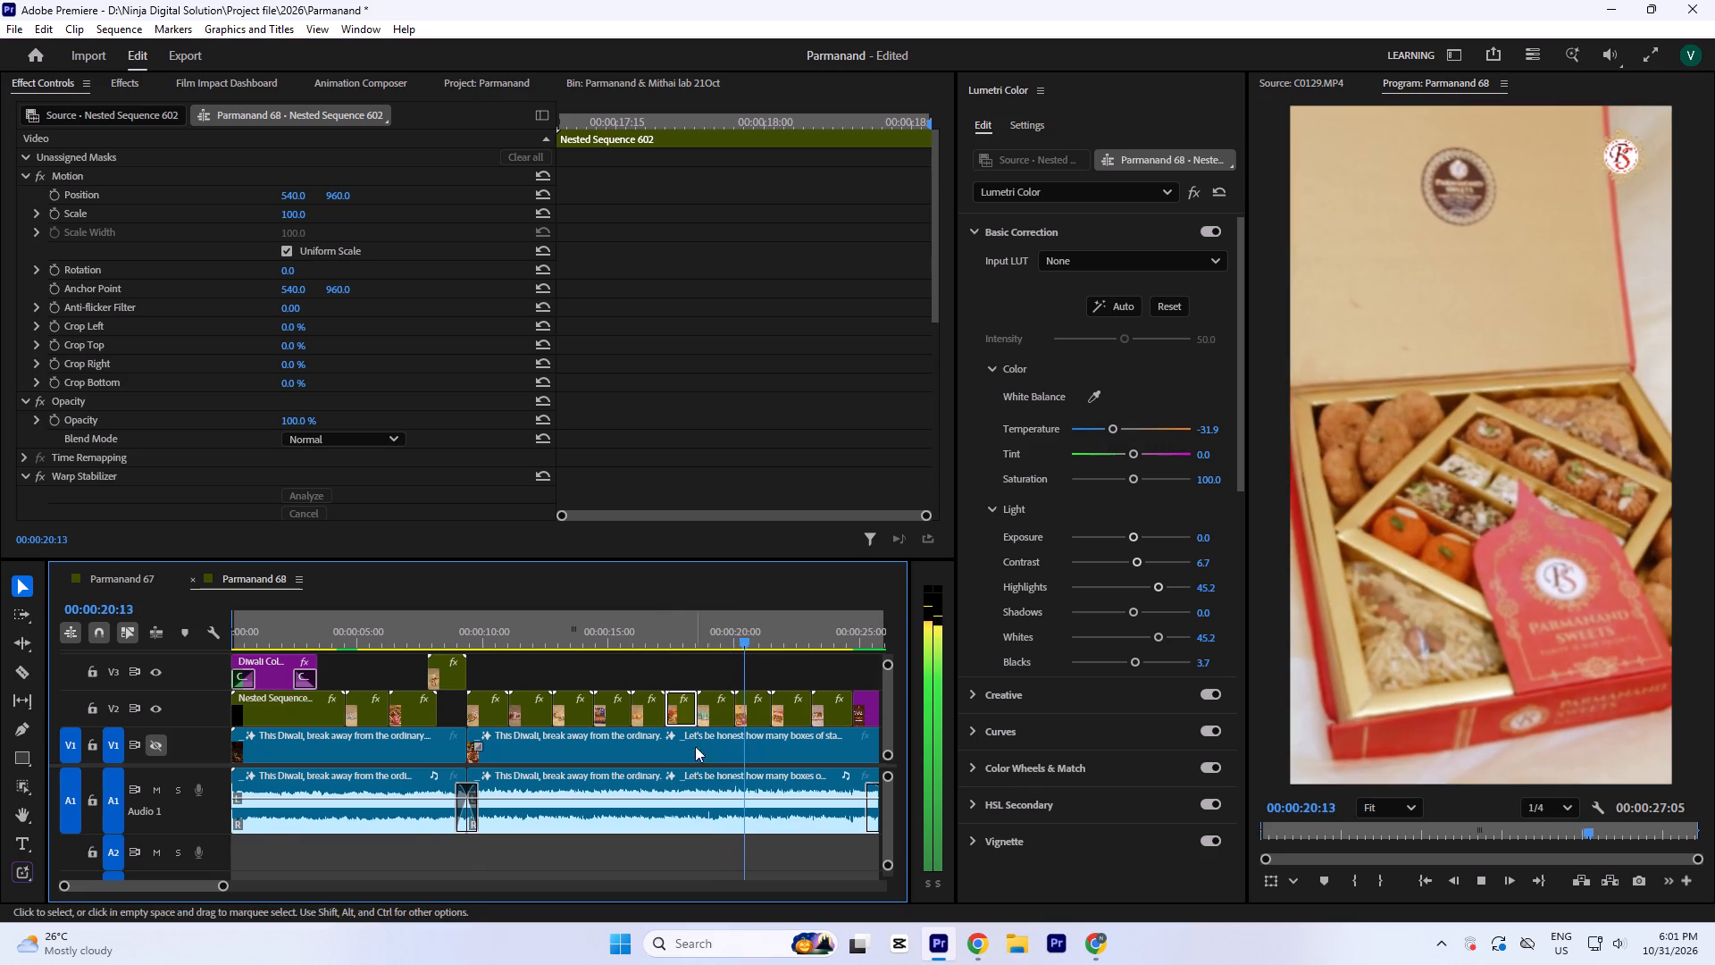
pyautogui.press('space')
pyautogui.press('-')
pyautogui.press('space')
pyautogui.press('=')
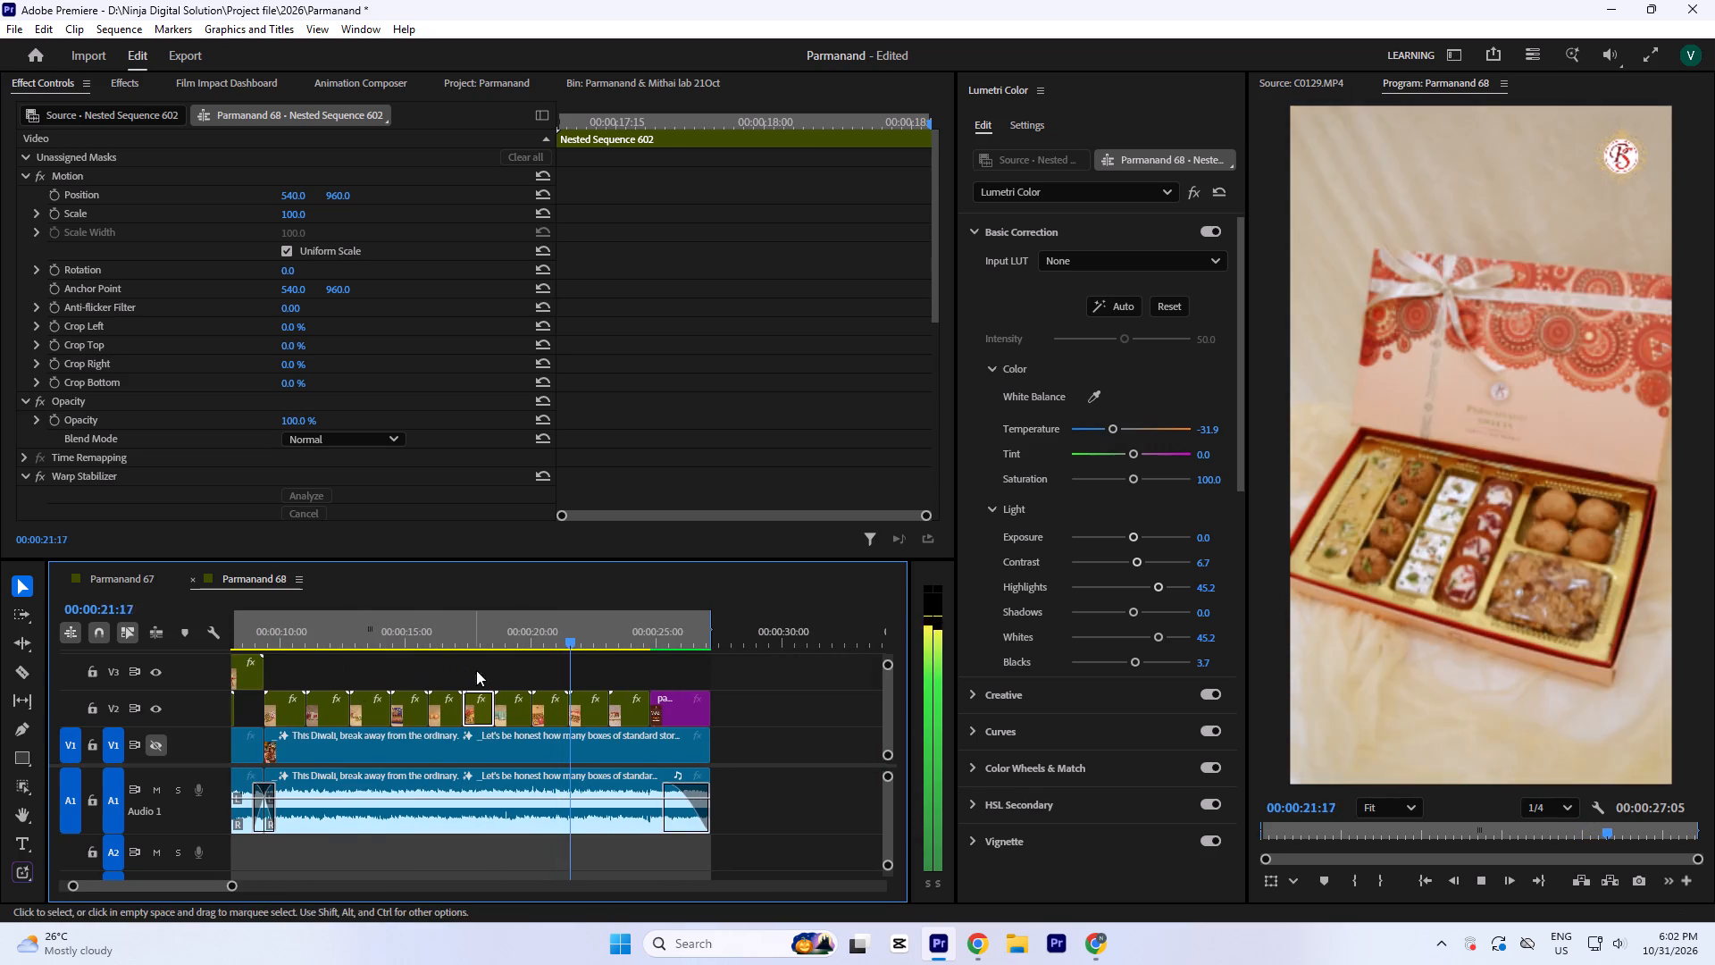
pyautogui.press('space')
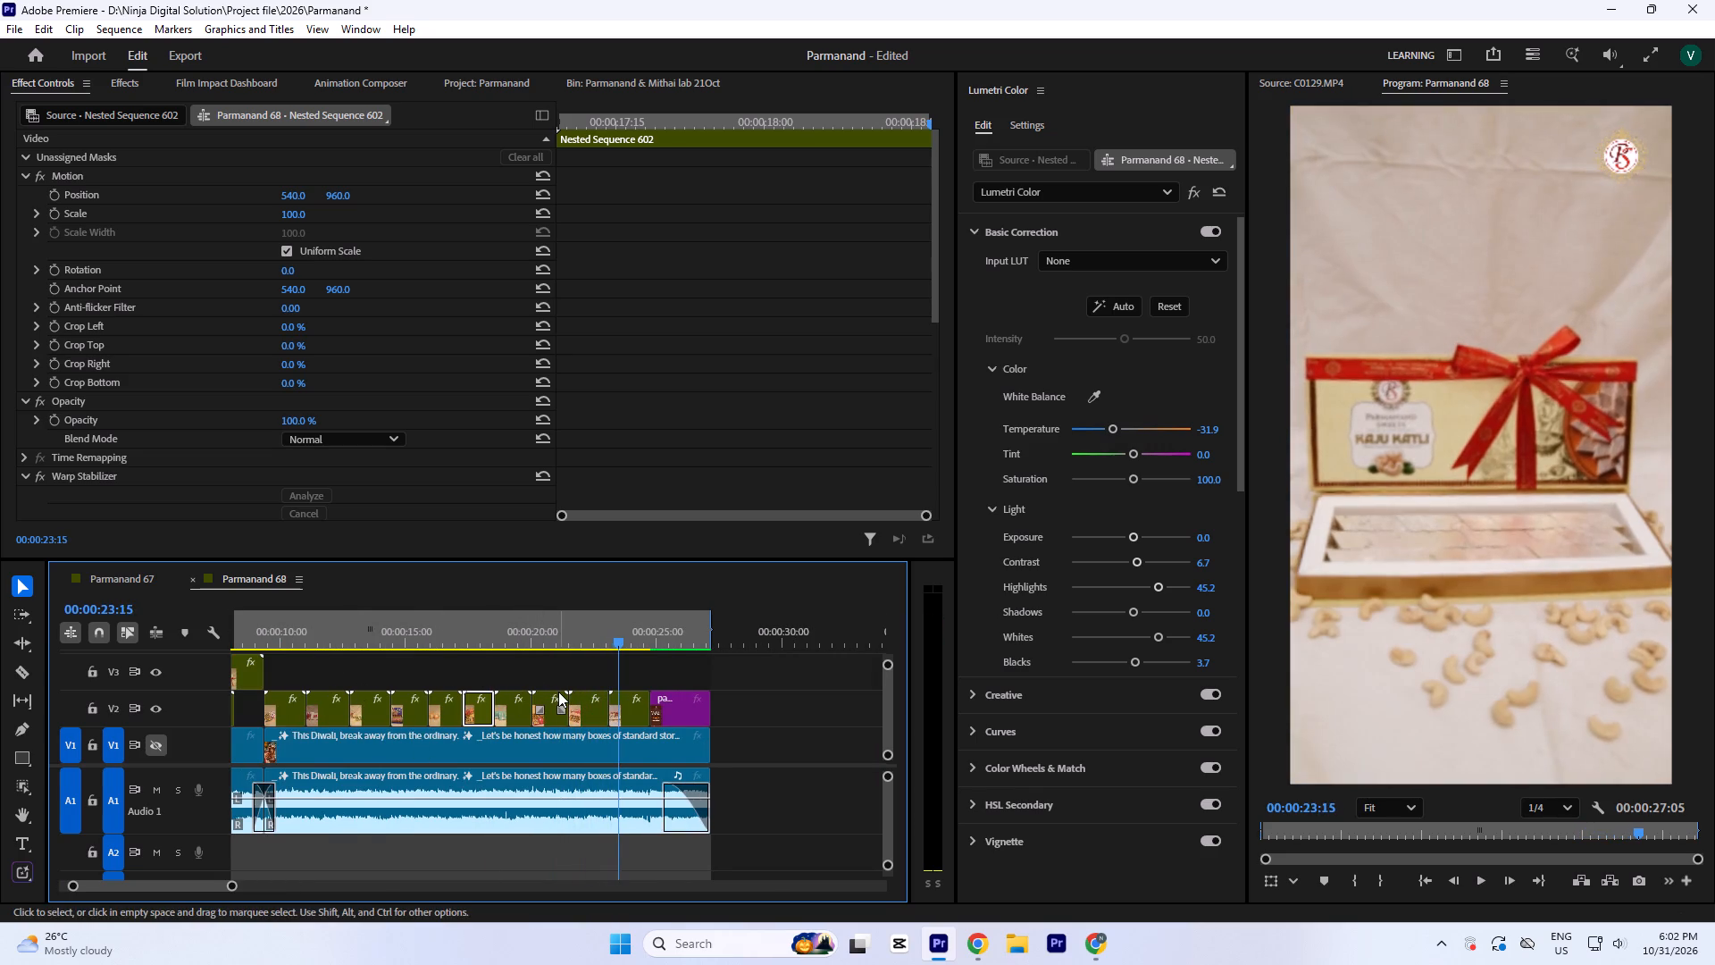
pyautogui.hotkey('ctrl', 's')
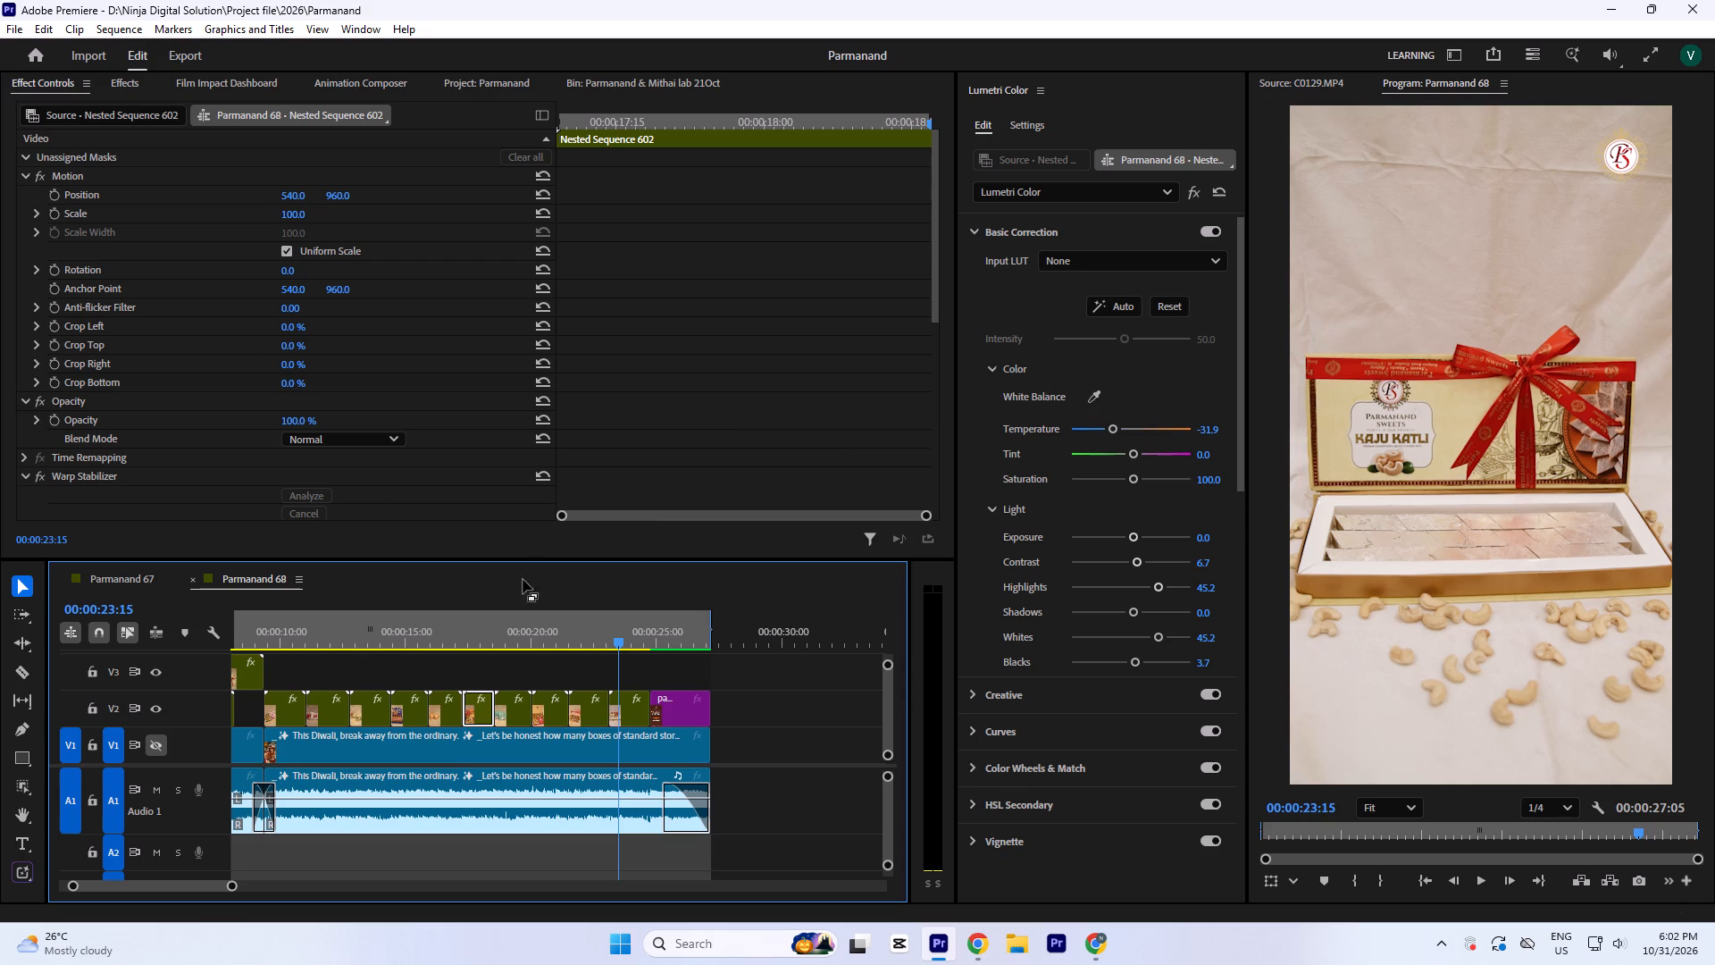
# Render the Parmanand 68 timeline previews and play the reel from the beginning to 00:00:08:15.
pyautogui.click(121, 29)
pyautogui.click(213, 98)
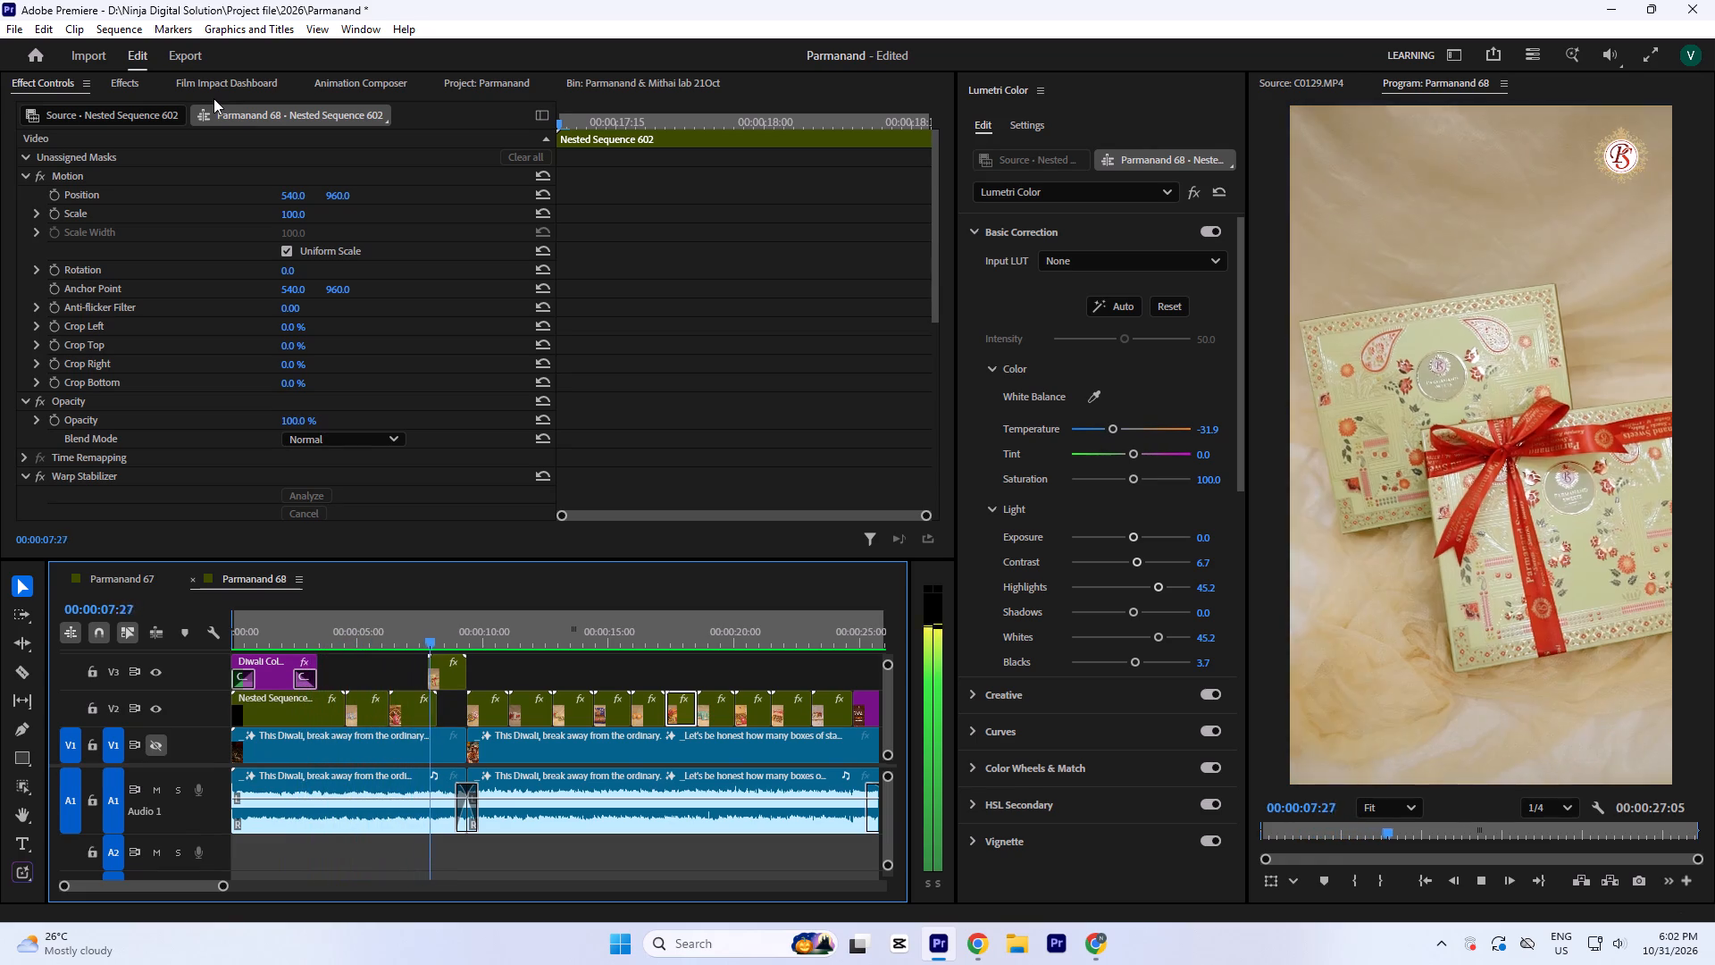
pyautogui.press('space')
# Set up the H.264 export of Parmanand 68 as Parmanand 68.mp4 in D:\Ninja Digital Solution\Render and check the bitrate settings.
pyautogui.hotkey('ctrl', 'm')
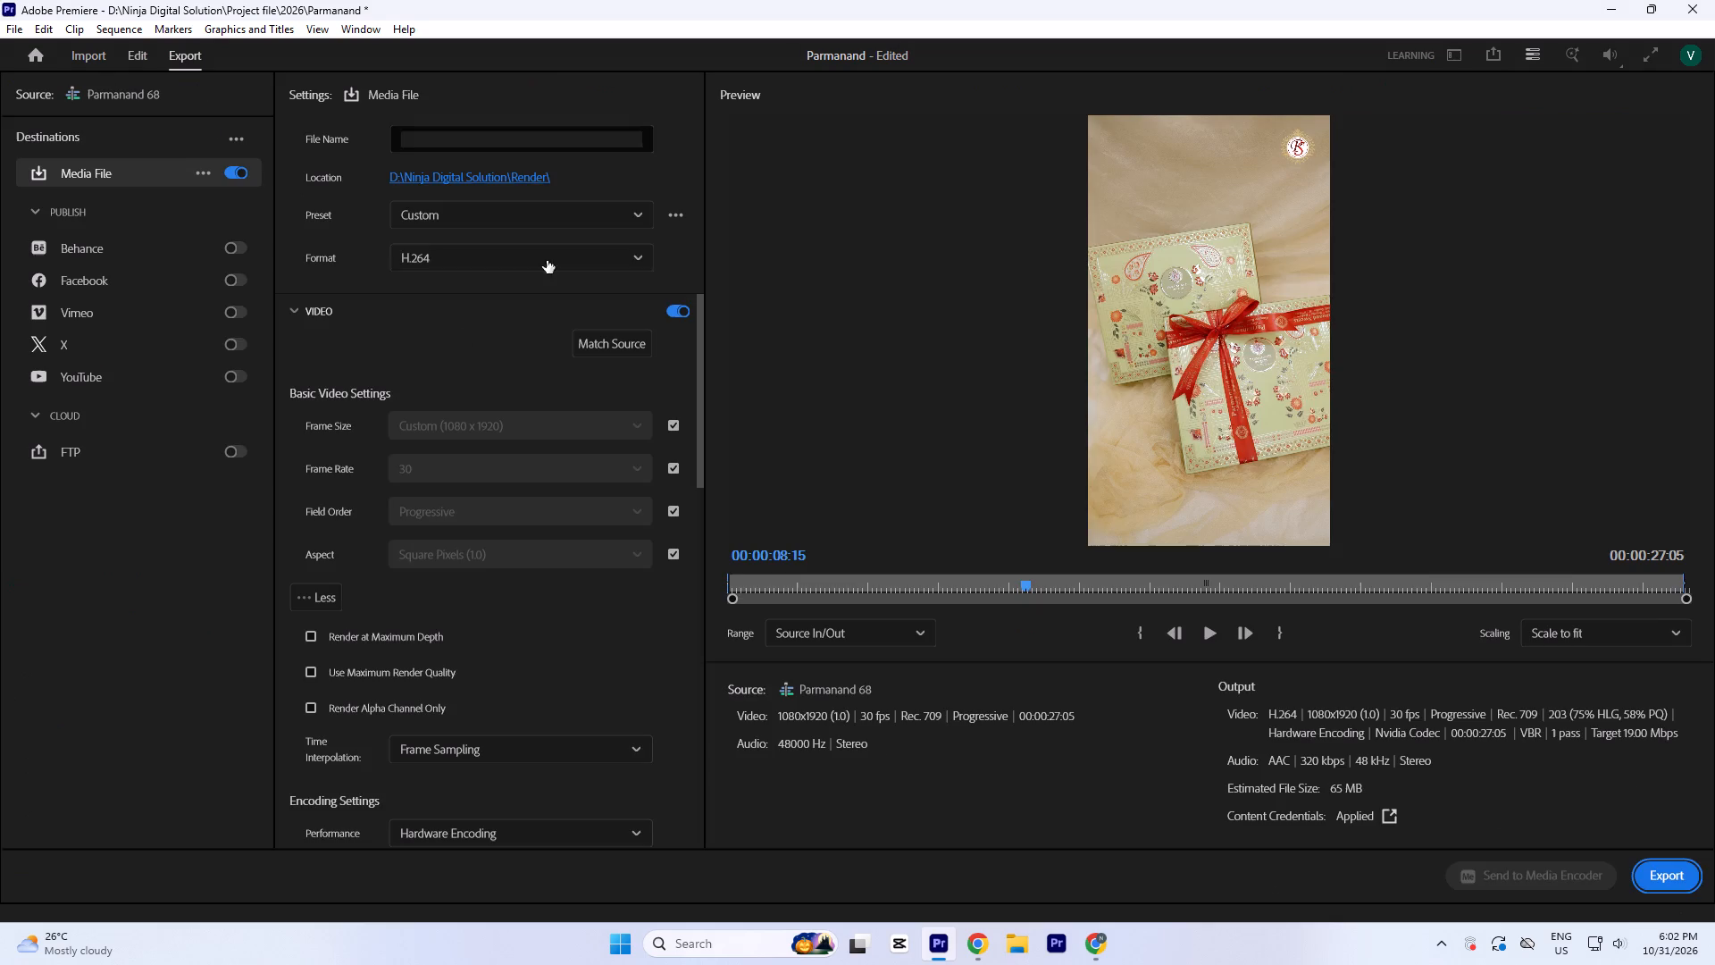
pyautogui.click(439, 182)
pyautogui.click(863, 768)
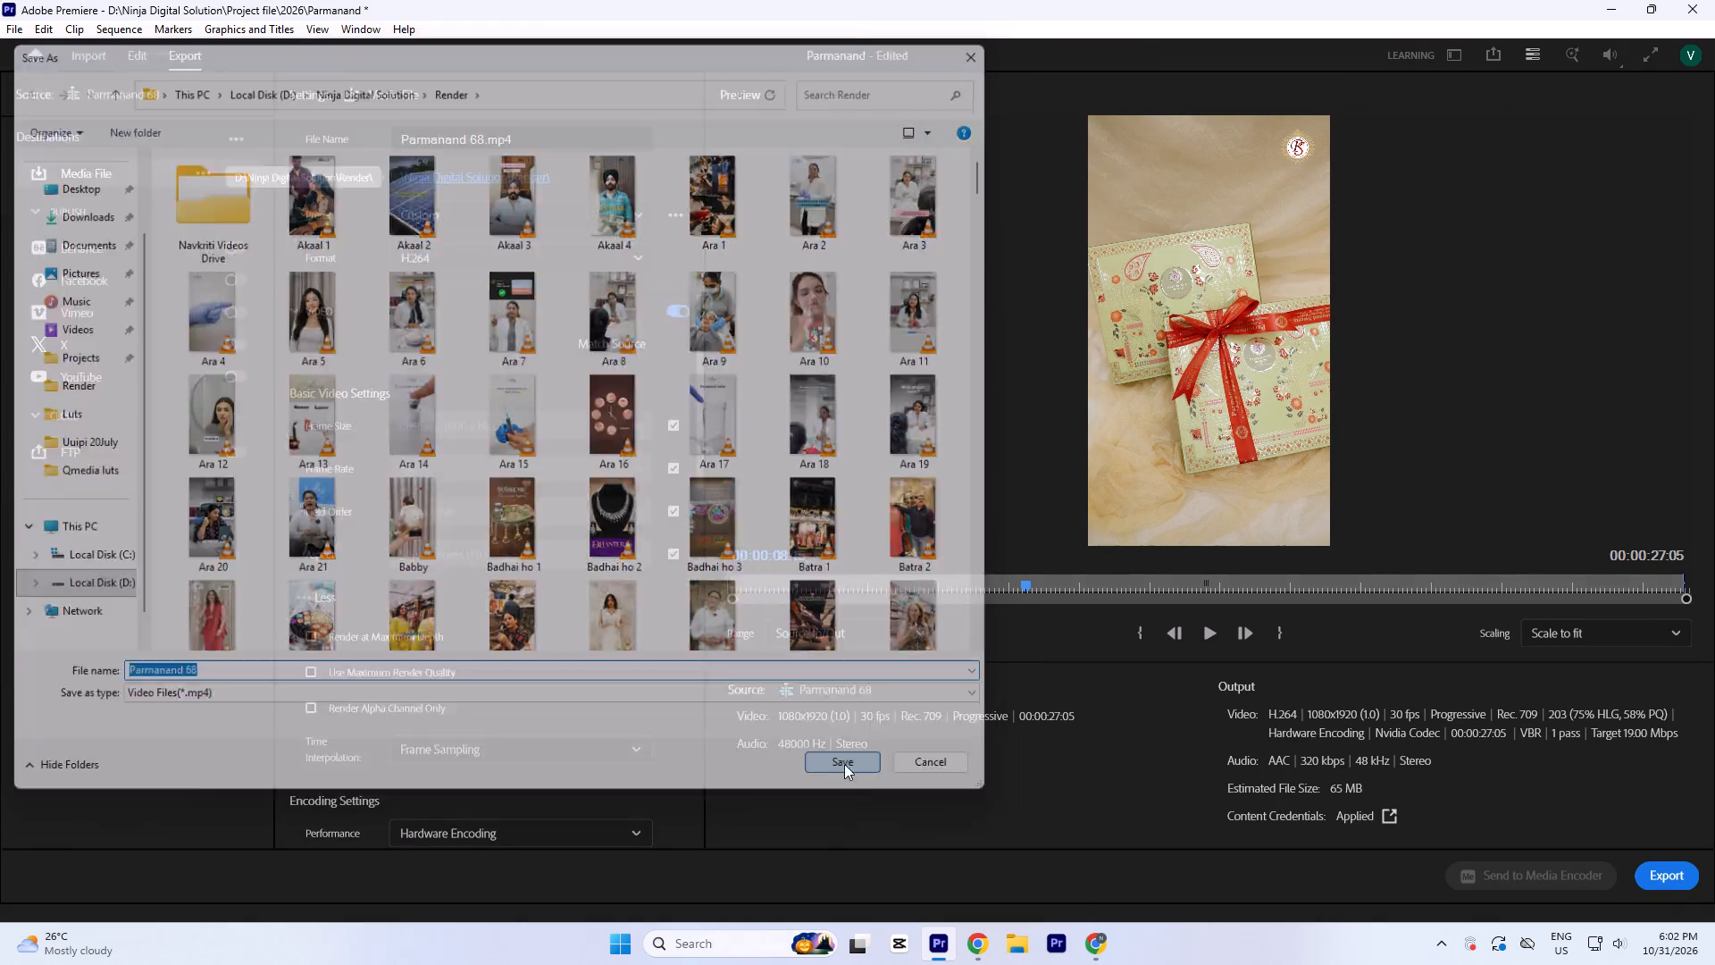
pyautogui.scroll(-20, 341, 752)
pyautogui.scroll(-20, 341, 752)
pyautogui.scroll(-2, 341, 752)
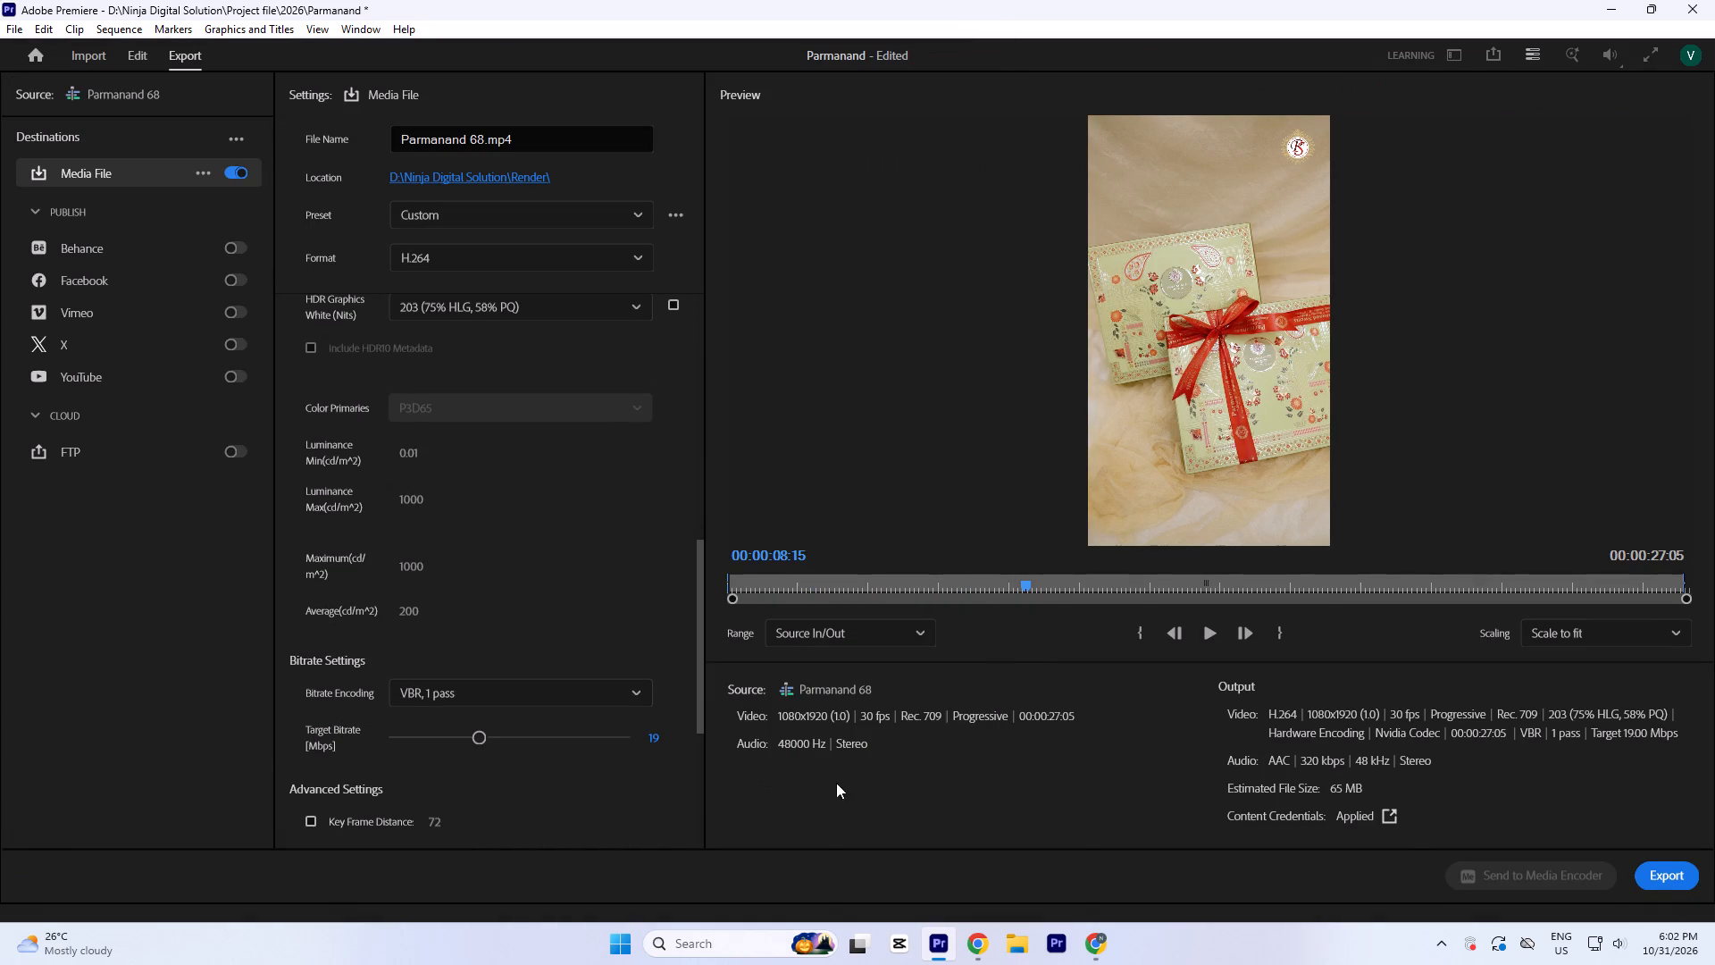
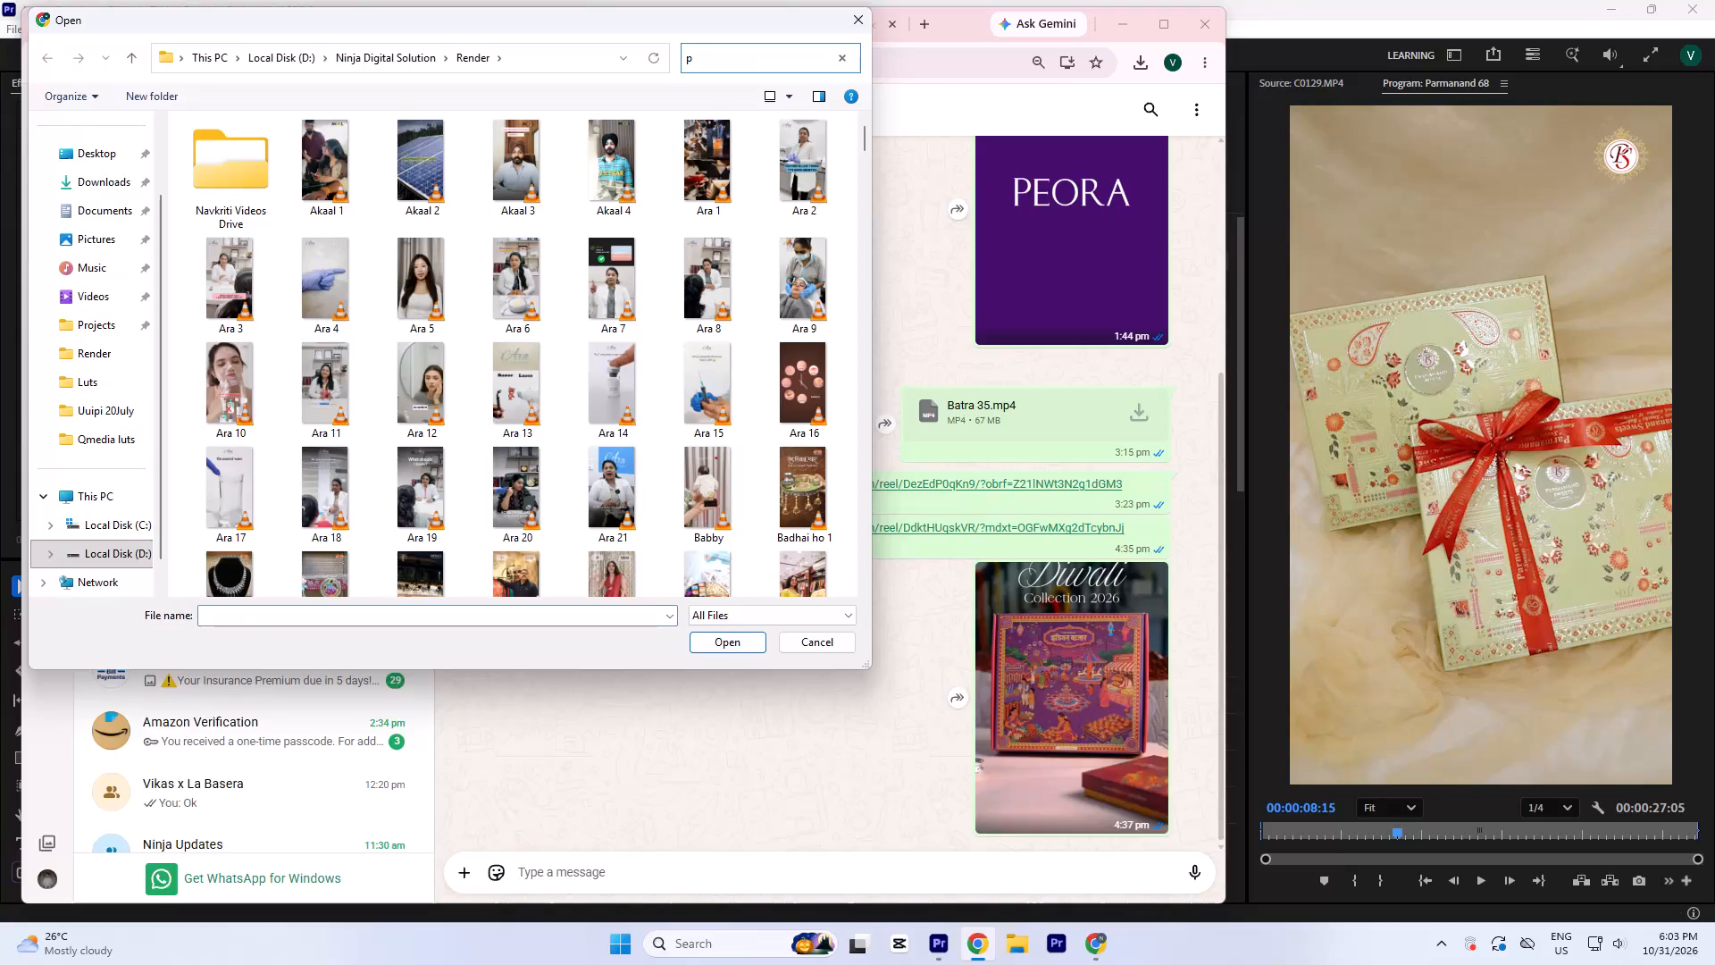
# Search the Render folder for video files matching "par".
pyautogui.write('ar')
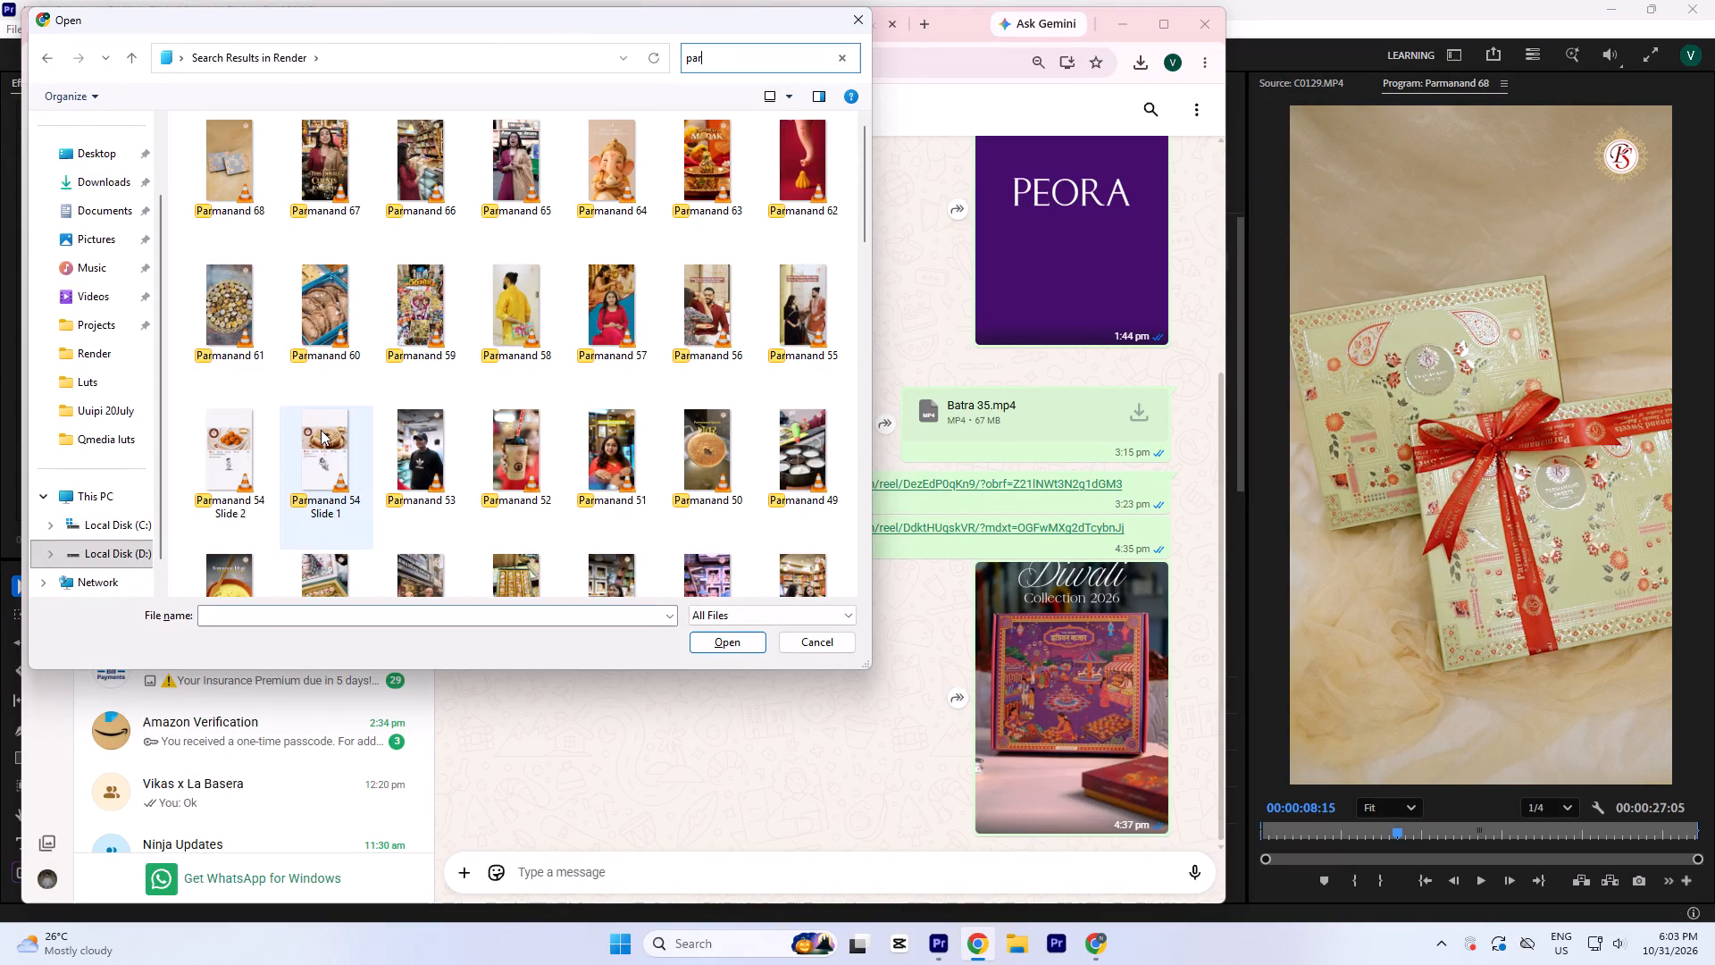
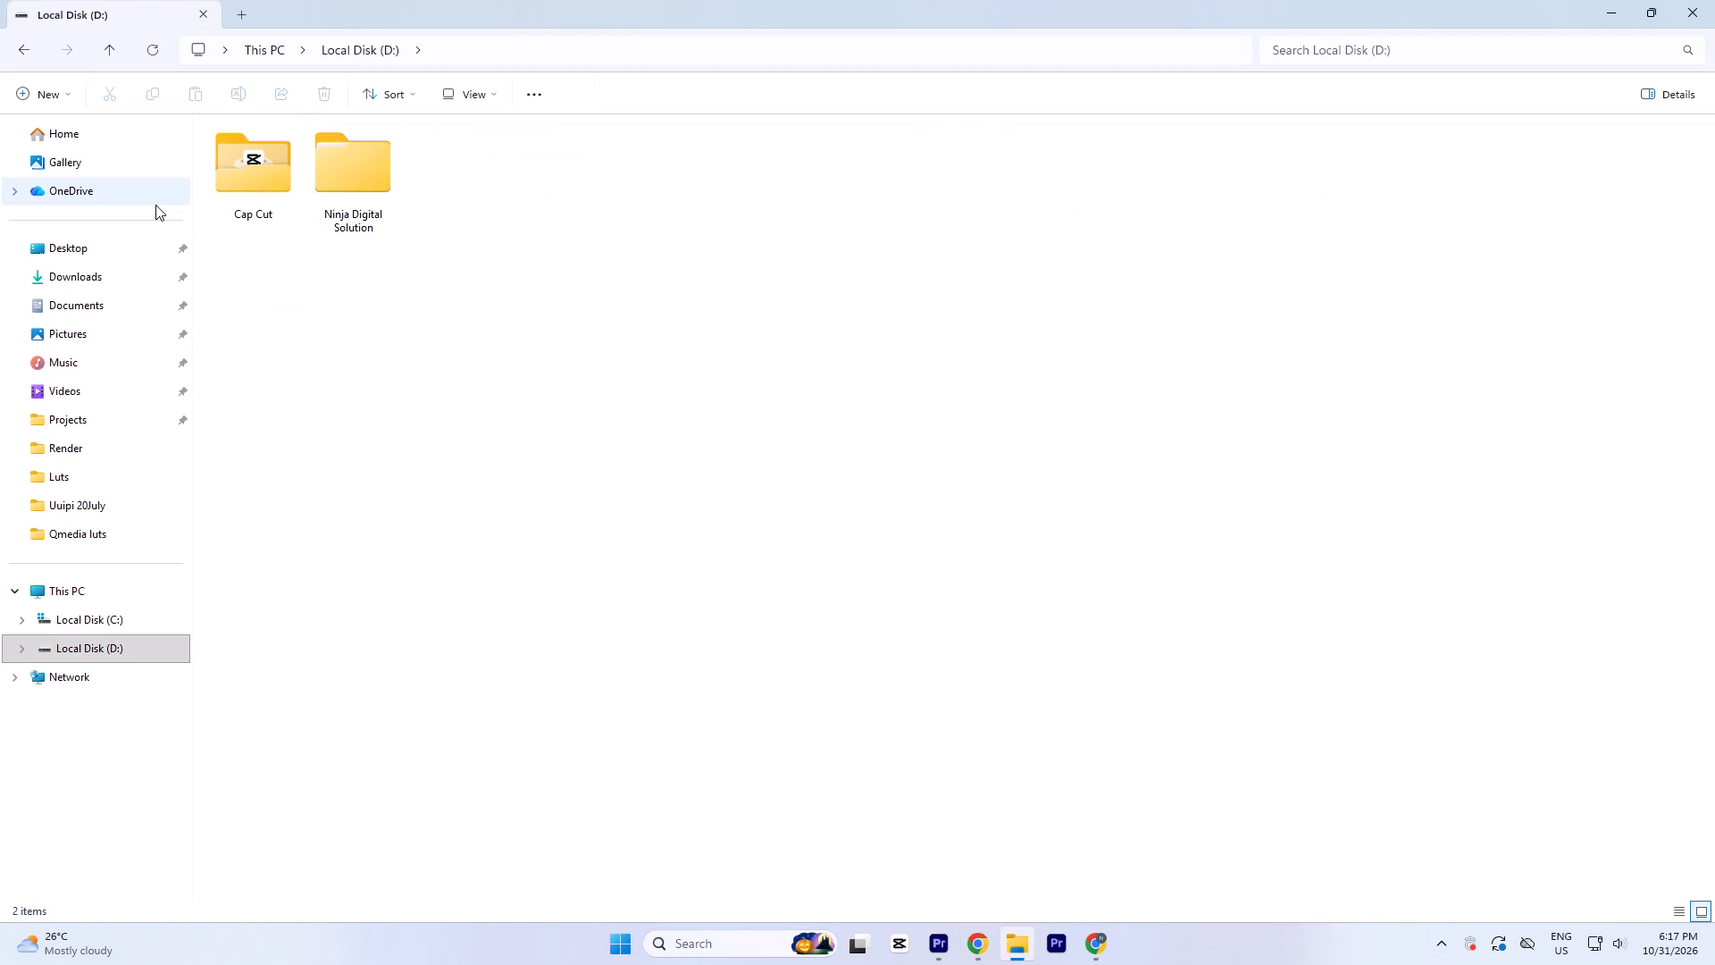
# Open the Video Data folder inside Ninja Digital Solution on Local Disk (D:).
pyautogui.doubleClick(339, 170)
pyautogui.doubleClick(294, 359)
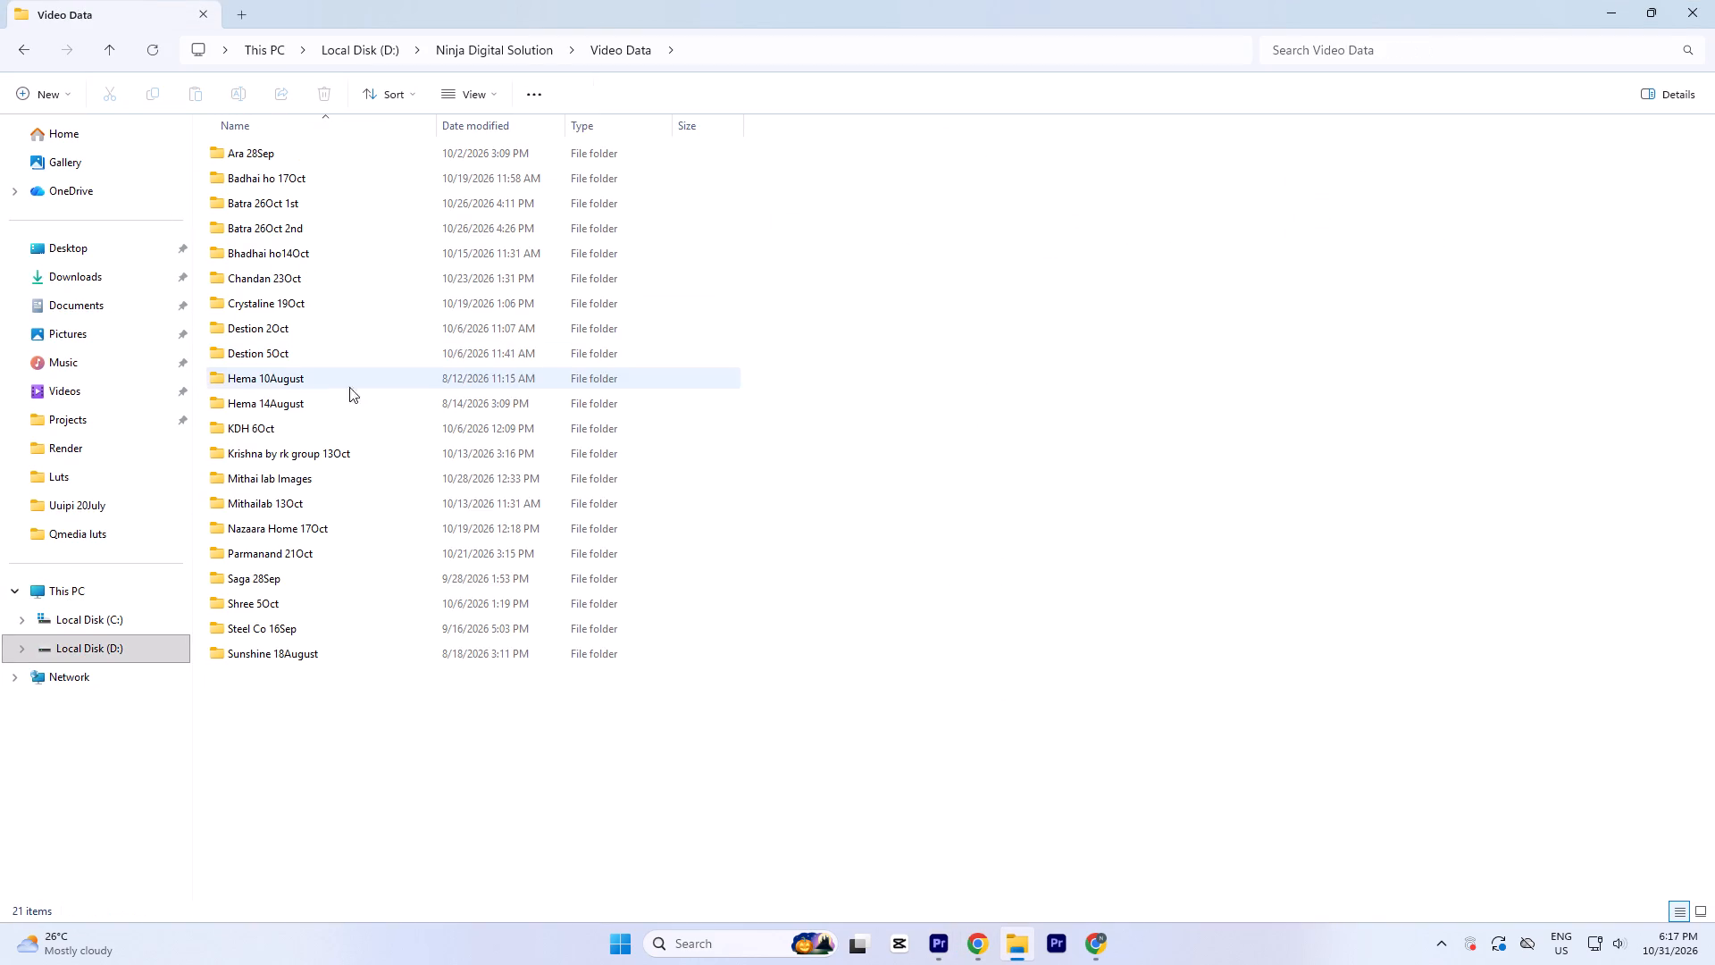
# Check the contents of the first project folders in Video Data one by one, including Badhai ho 17Oct and Batra 26Oct 1st.
pyautogui.click(314, 163)
pyautogui.press('BackSpace')
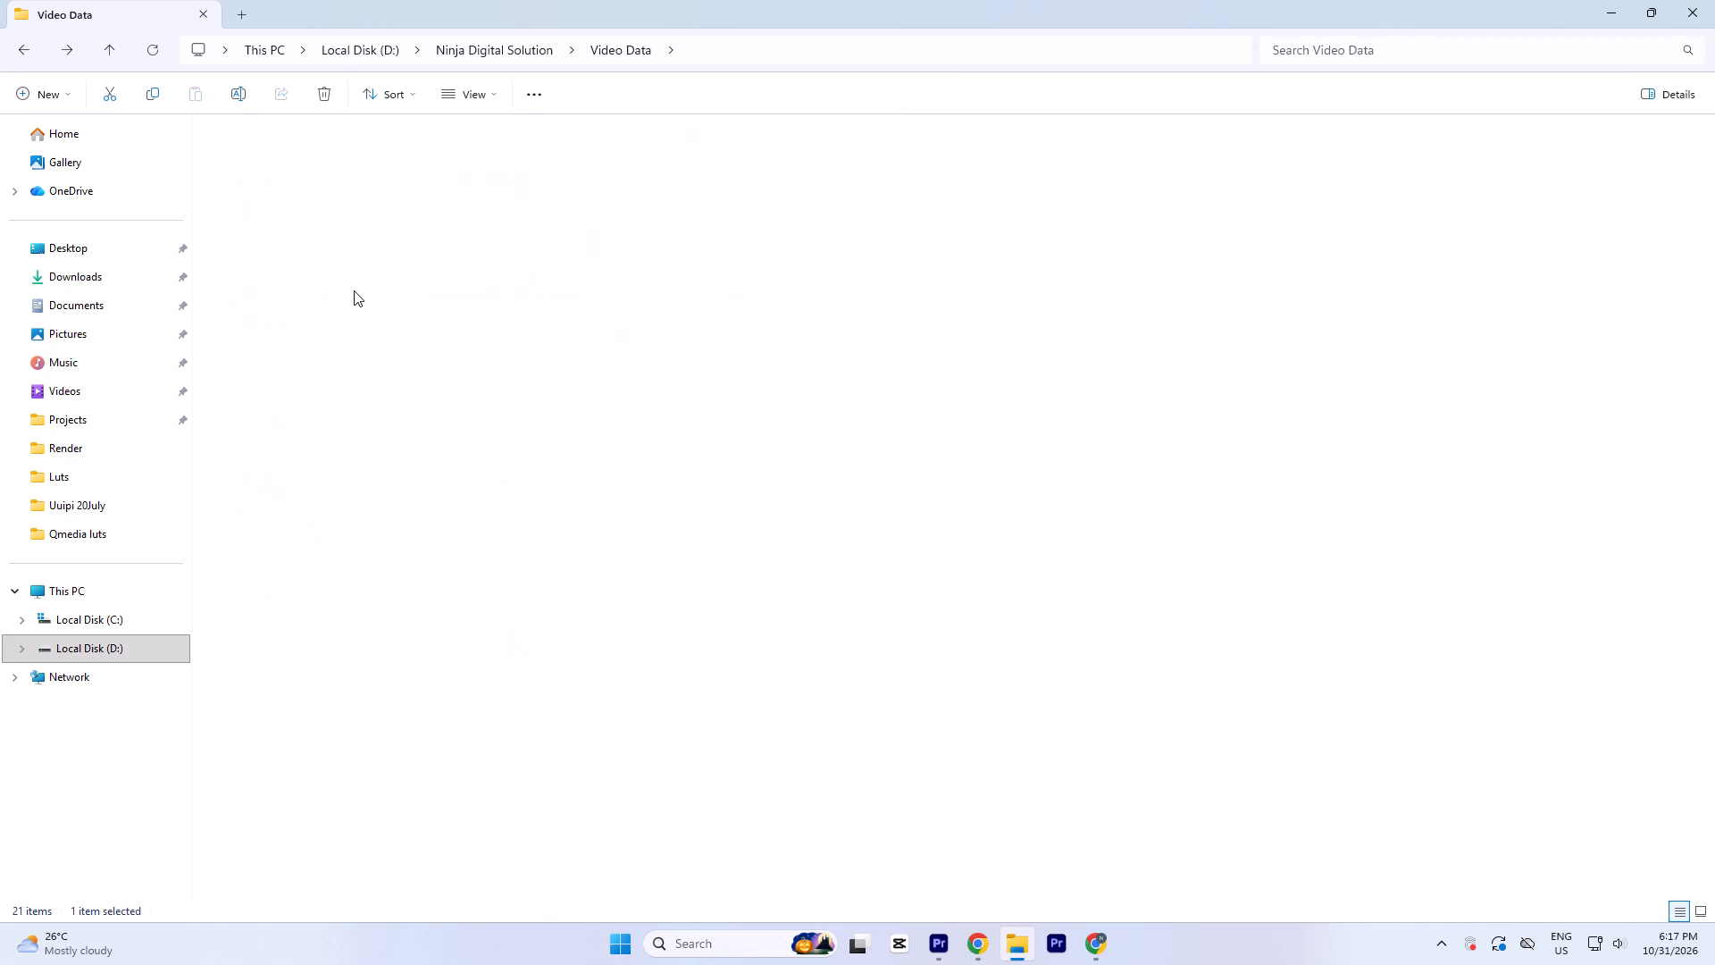
pyautogui.press('Return')
pyautogui.doubleClick(291, 177)
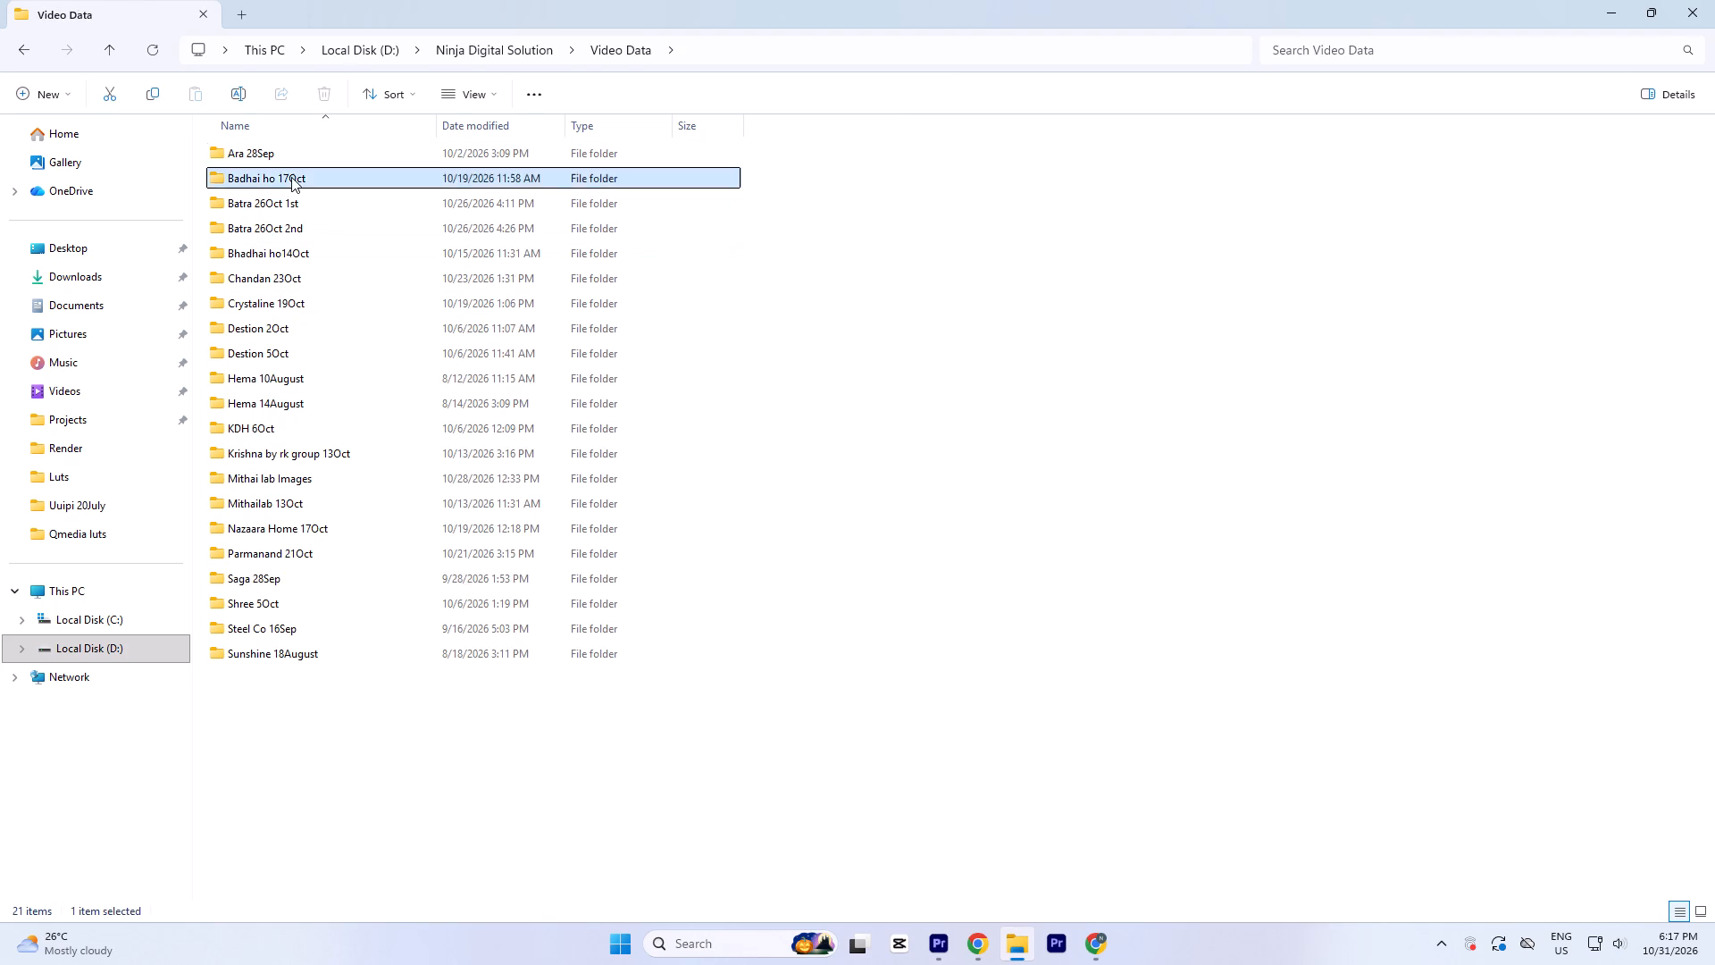
pyautogui.press('BackSpace')
pyautogui.doubleClick(302, 200)
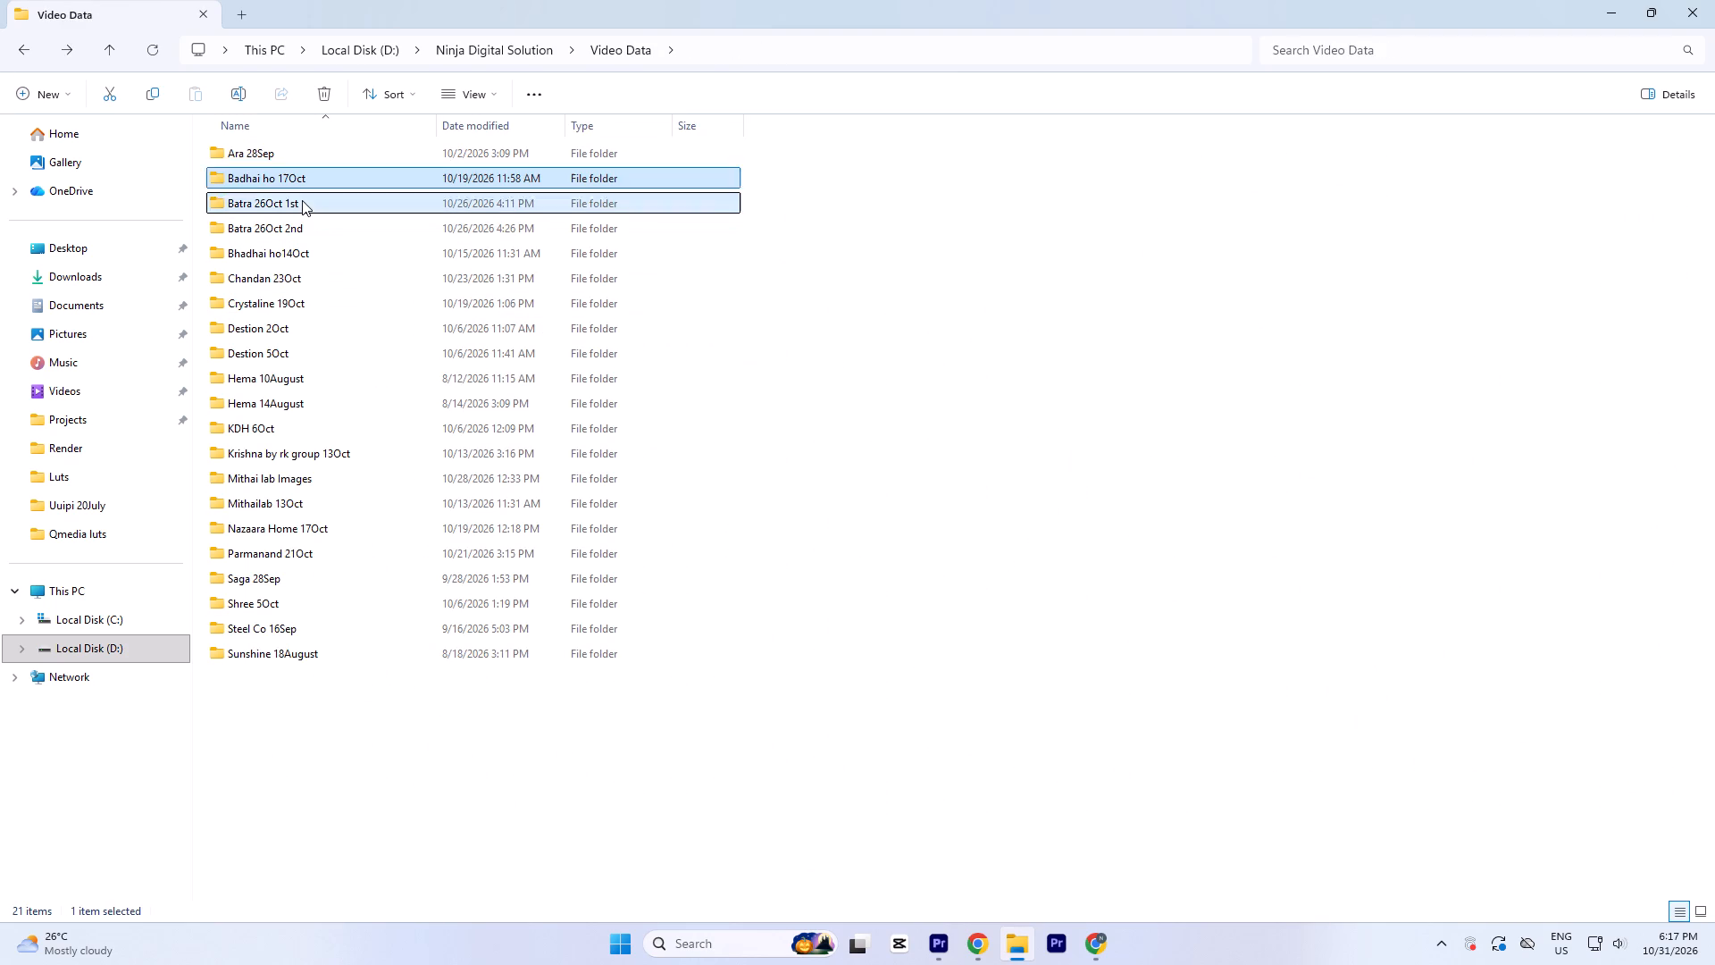
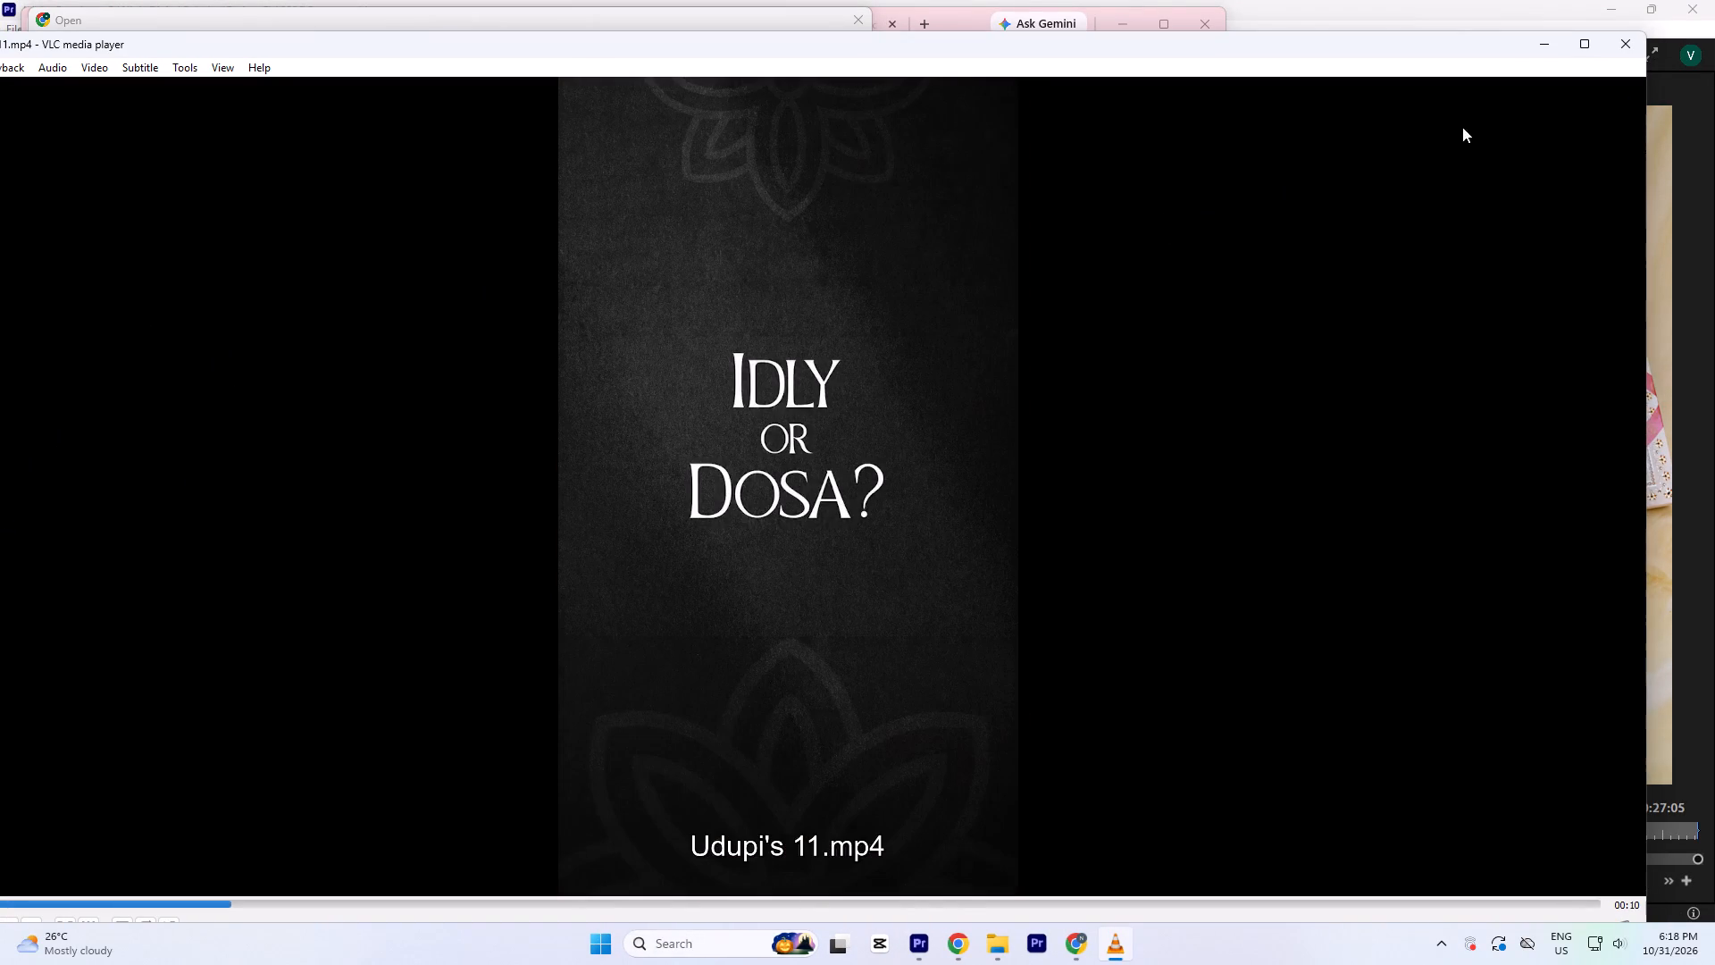
# Close the playback preview of the Udupi's 11 video and return to the file selection for the chat.
pyautogui.click(1617, 41)
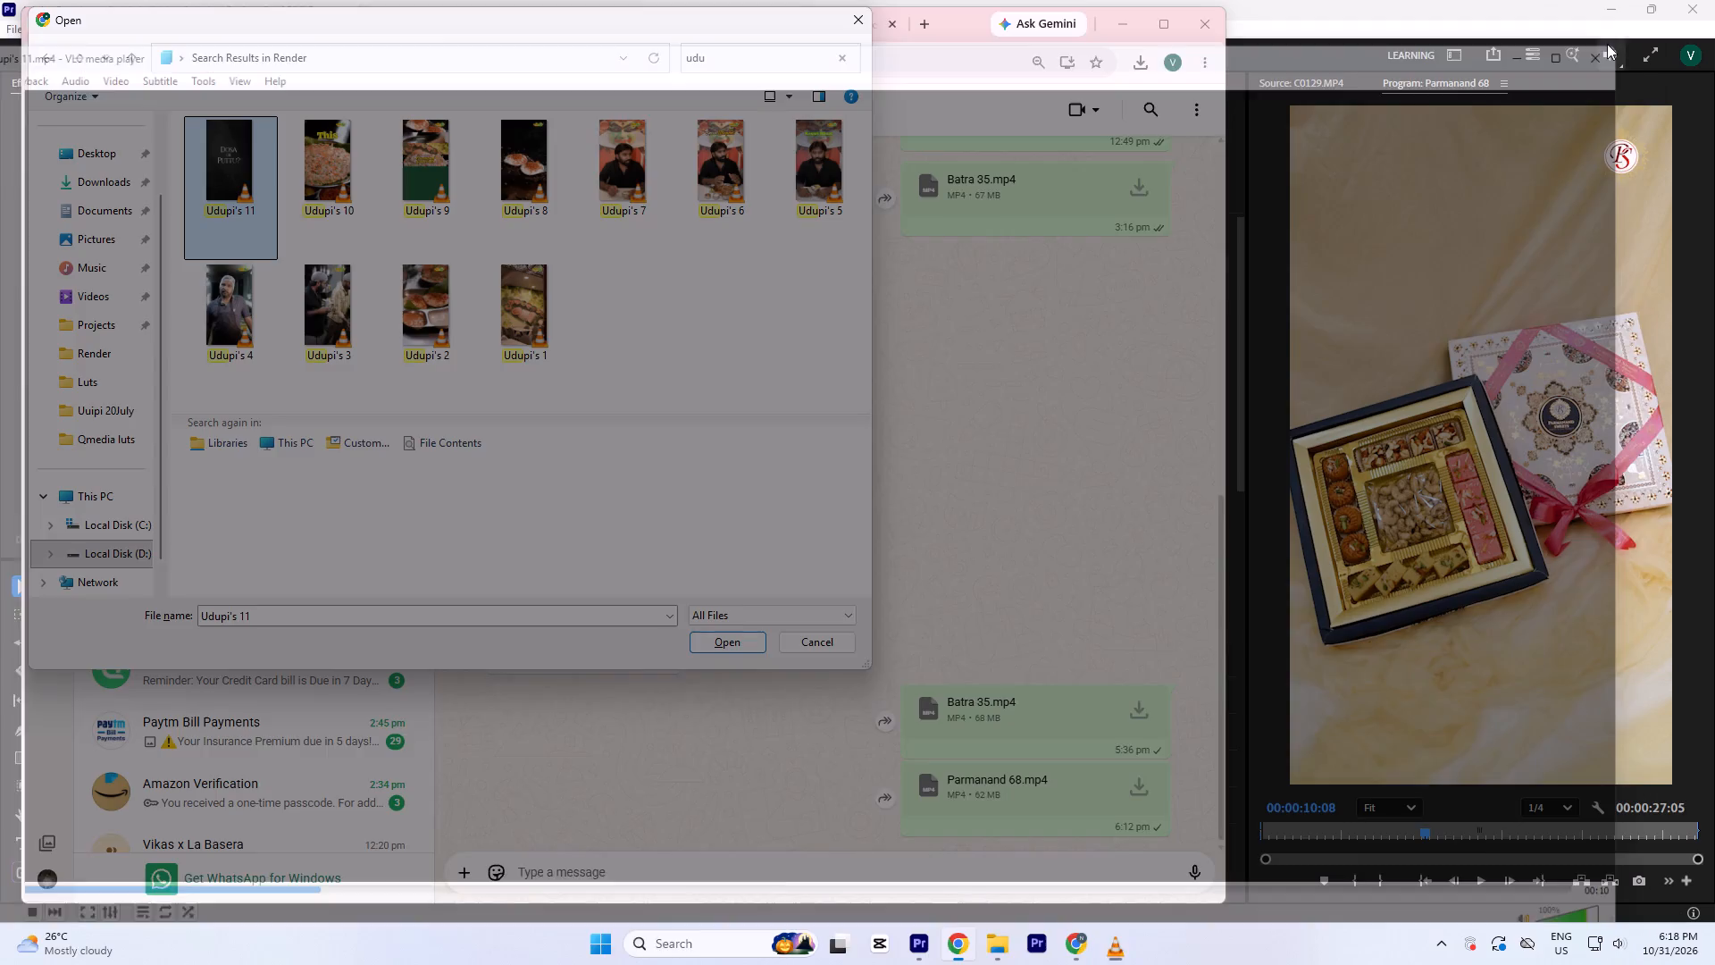